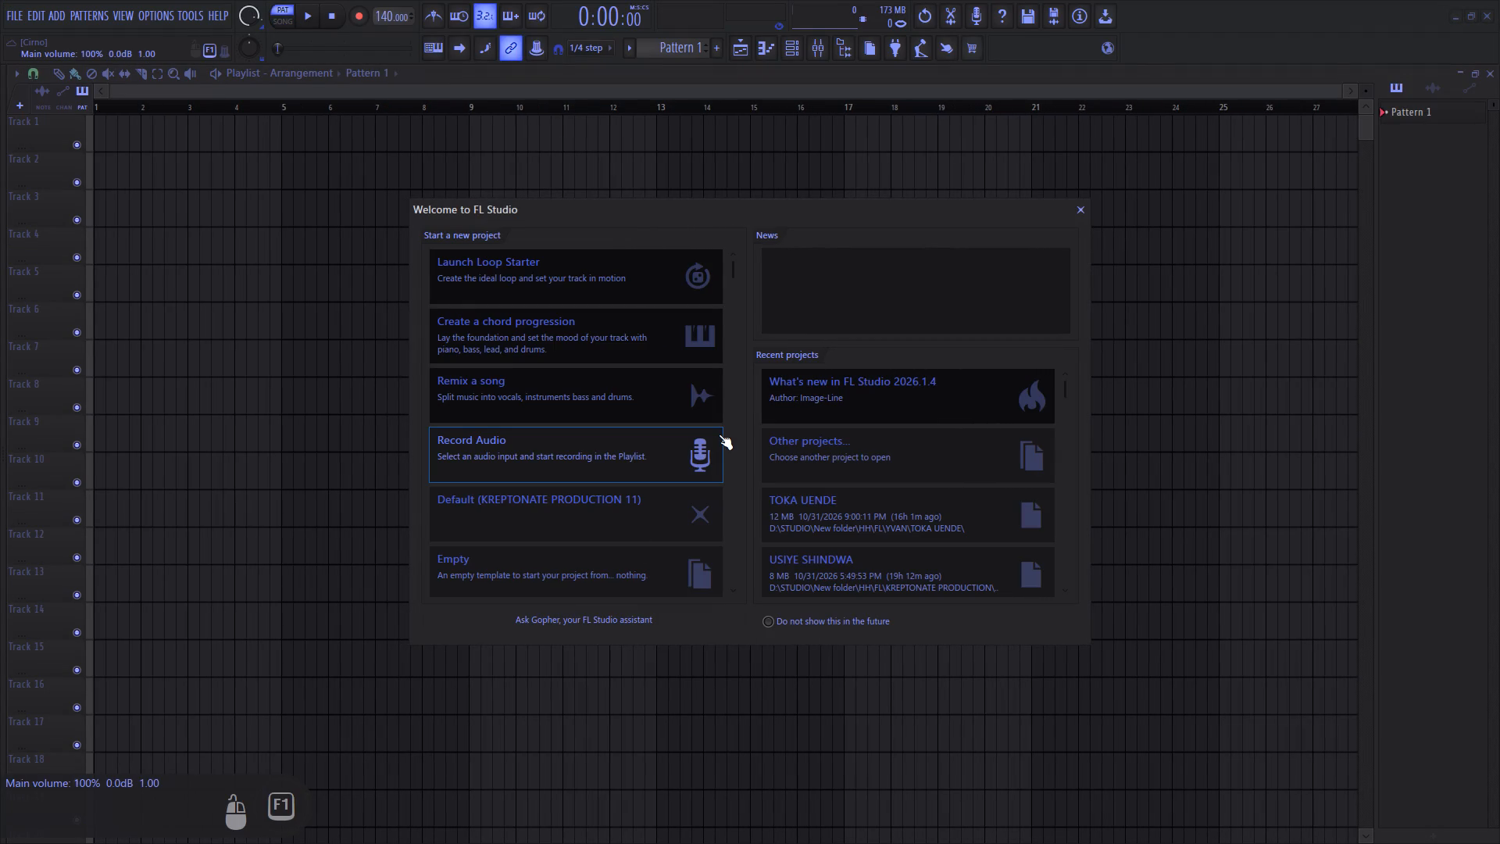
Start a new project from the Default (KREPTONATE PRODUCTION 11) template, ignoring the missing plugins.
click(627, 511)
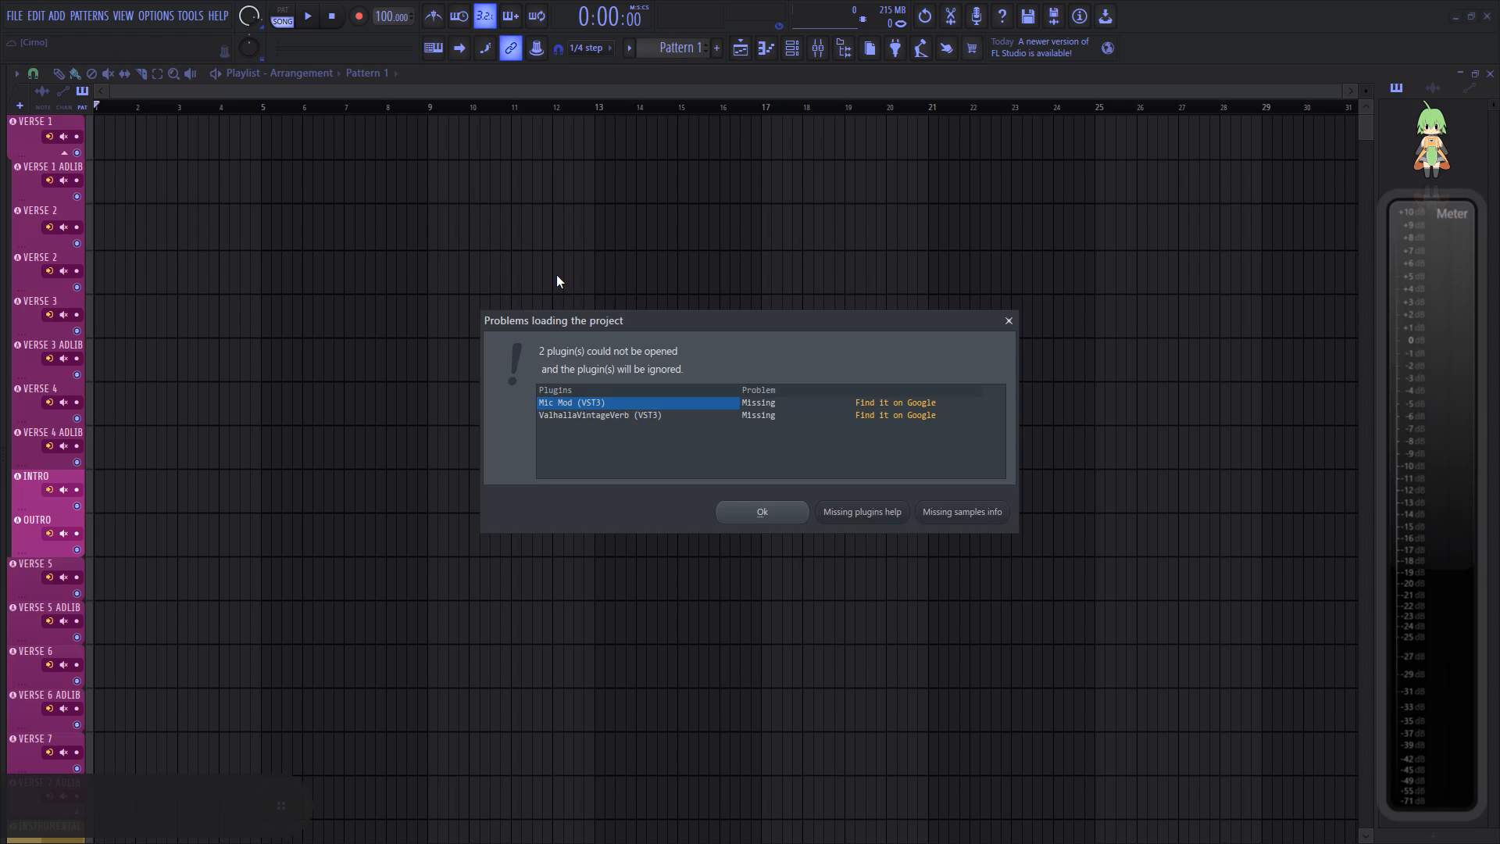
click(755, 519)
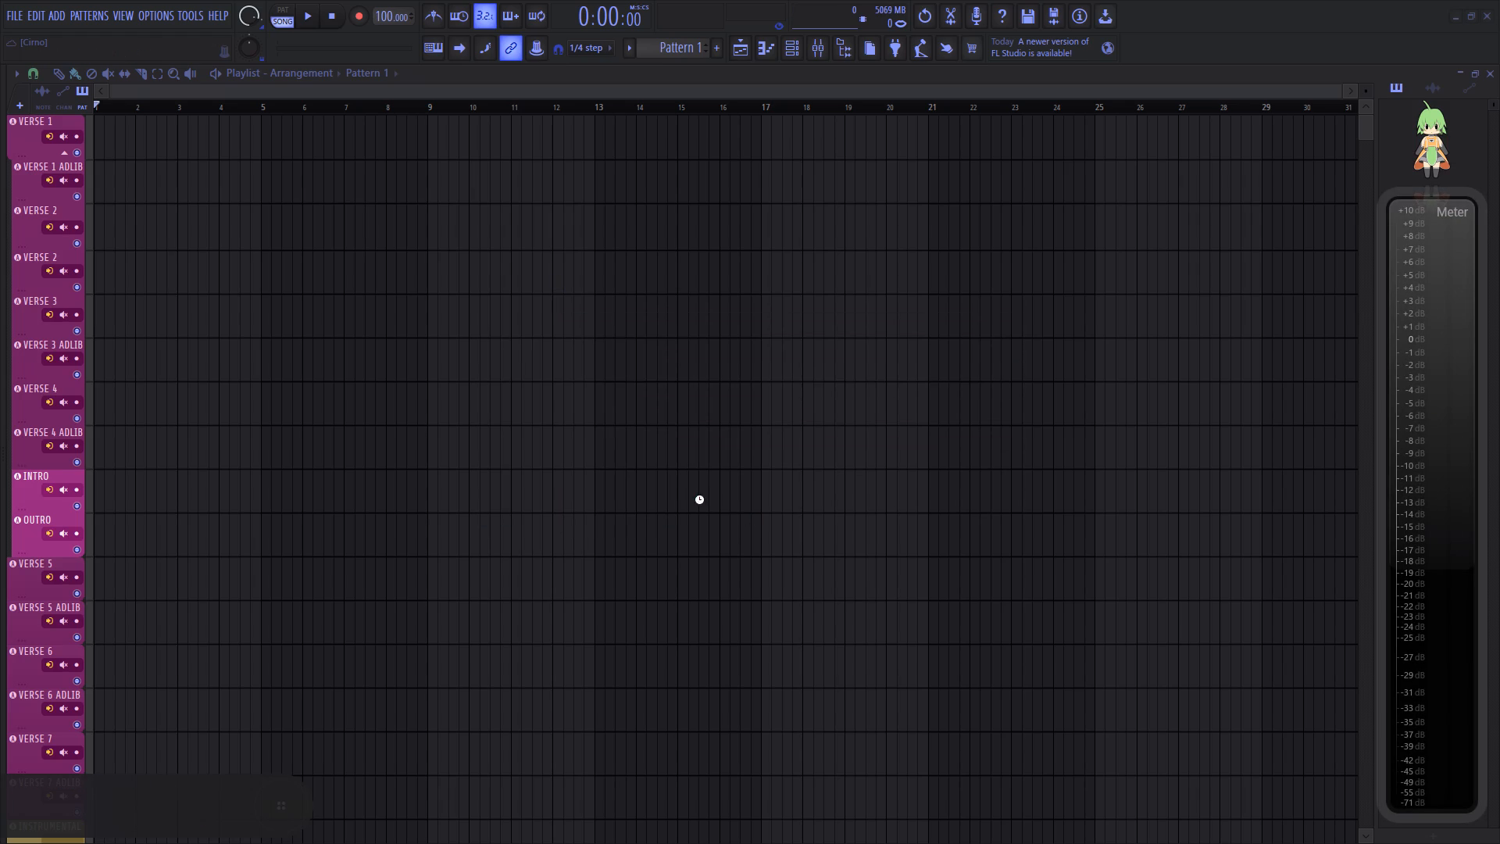
Open the recent project TOKA UENDE.flp, ignoring the missing plugins.
click(16, 19)
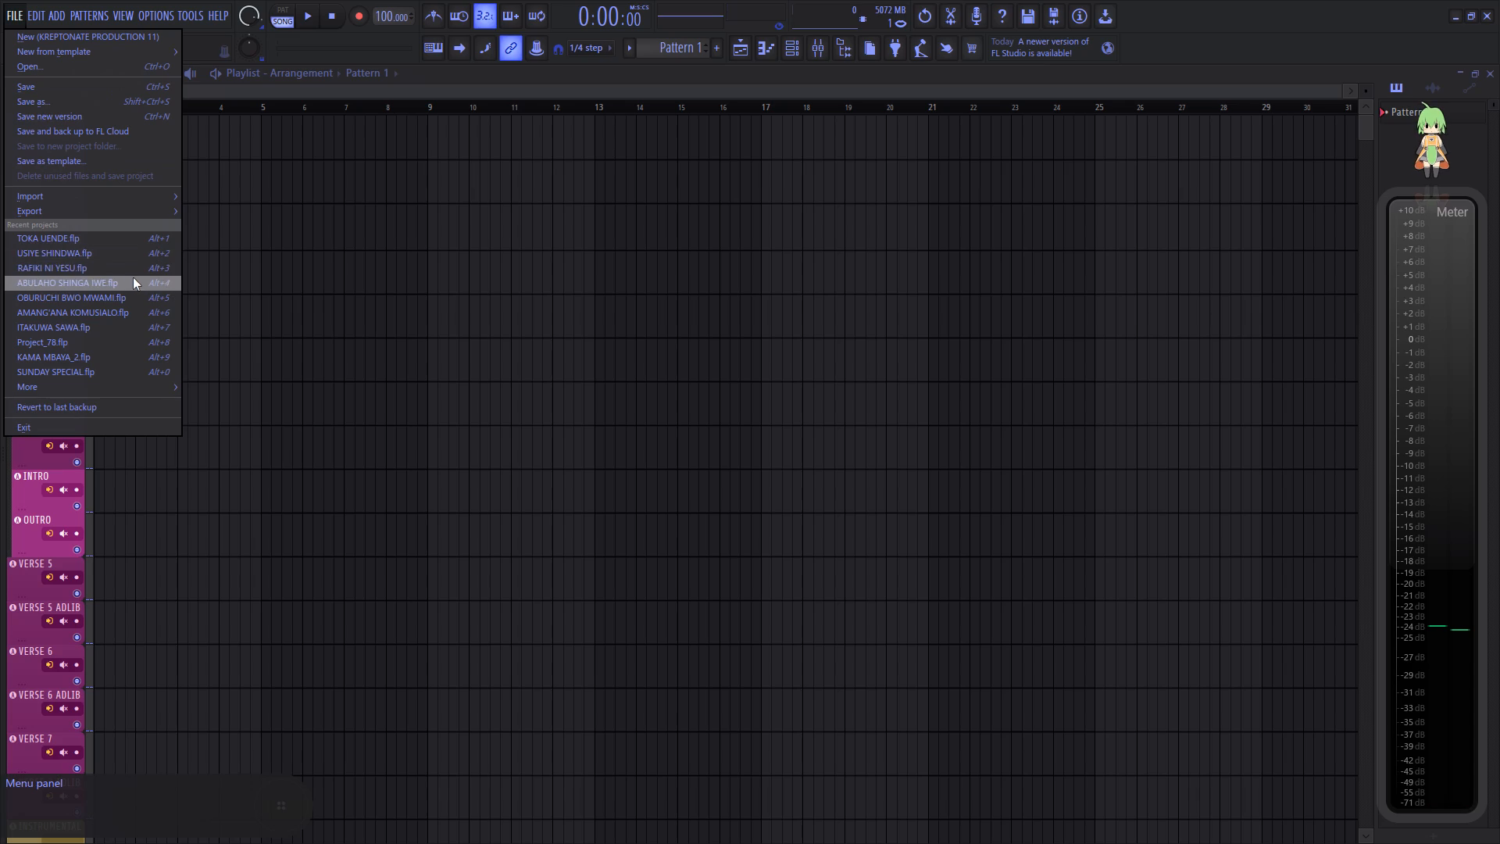
click(102, 242)
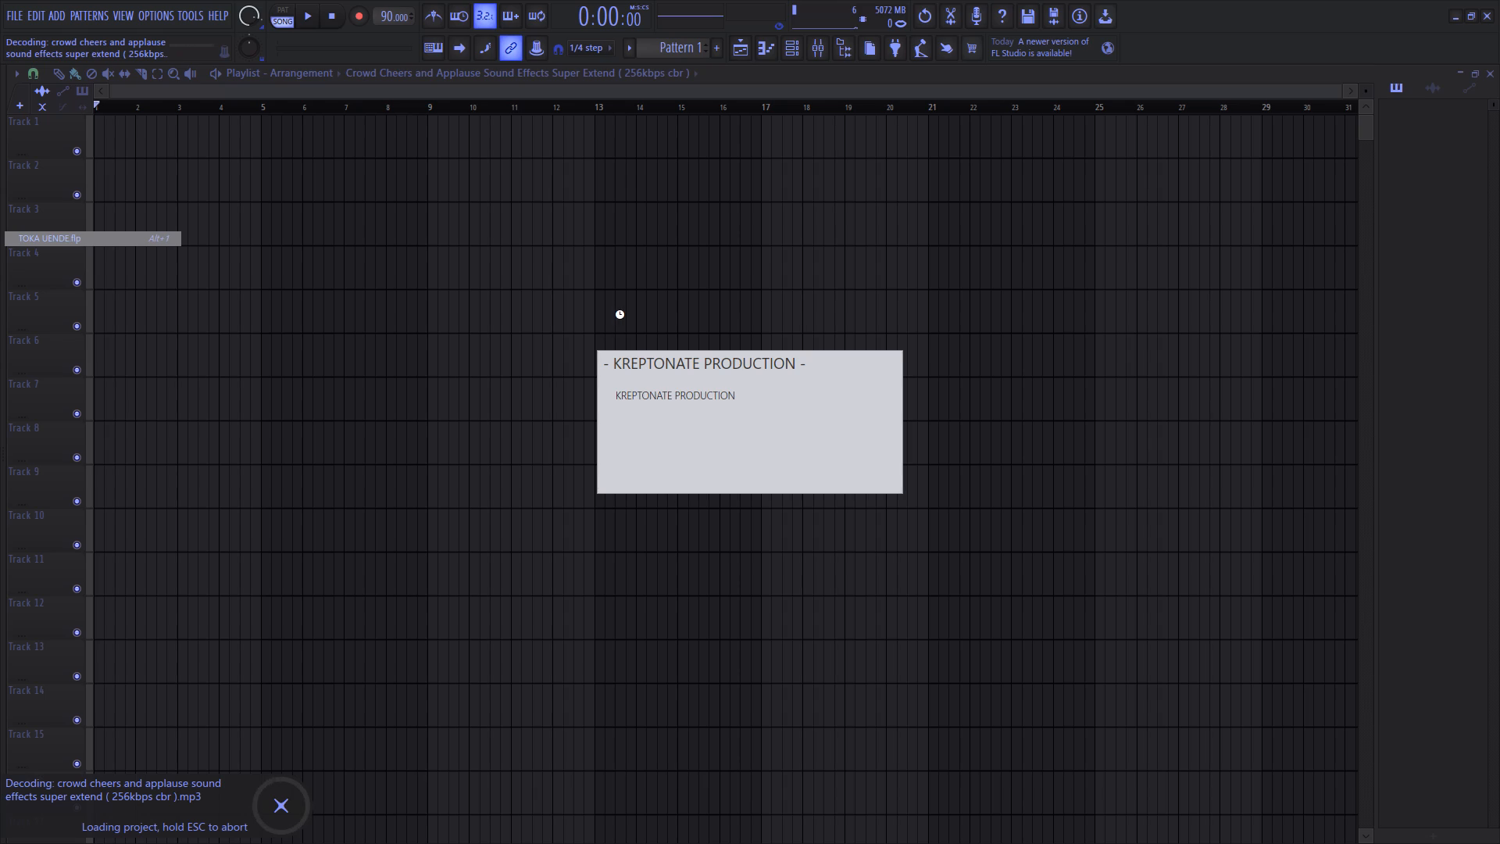
scroll(620, 314, up, 3)
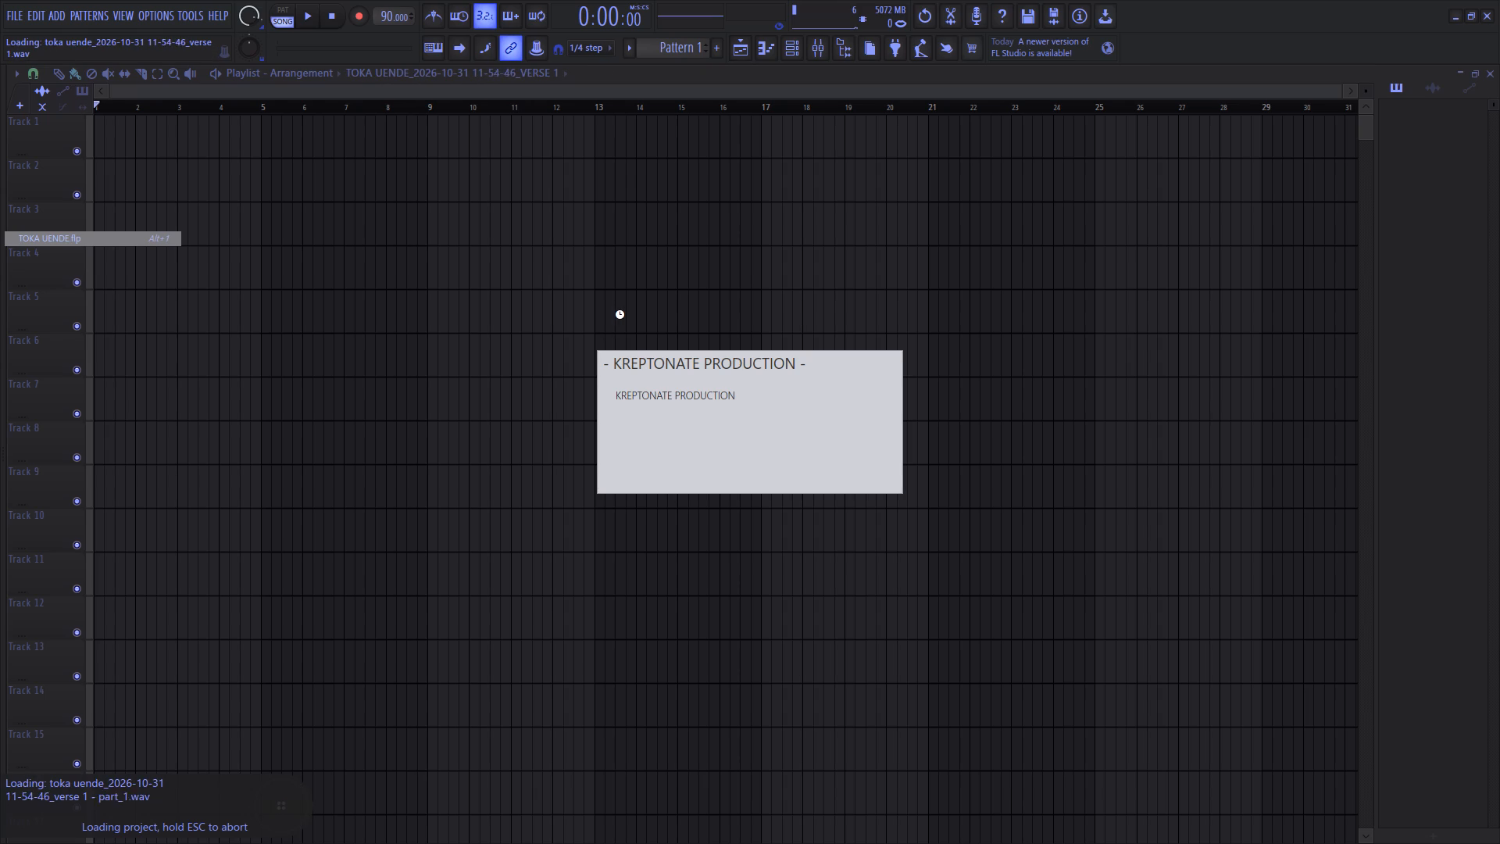
scroll(620, 314, up, 7)
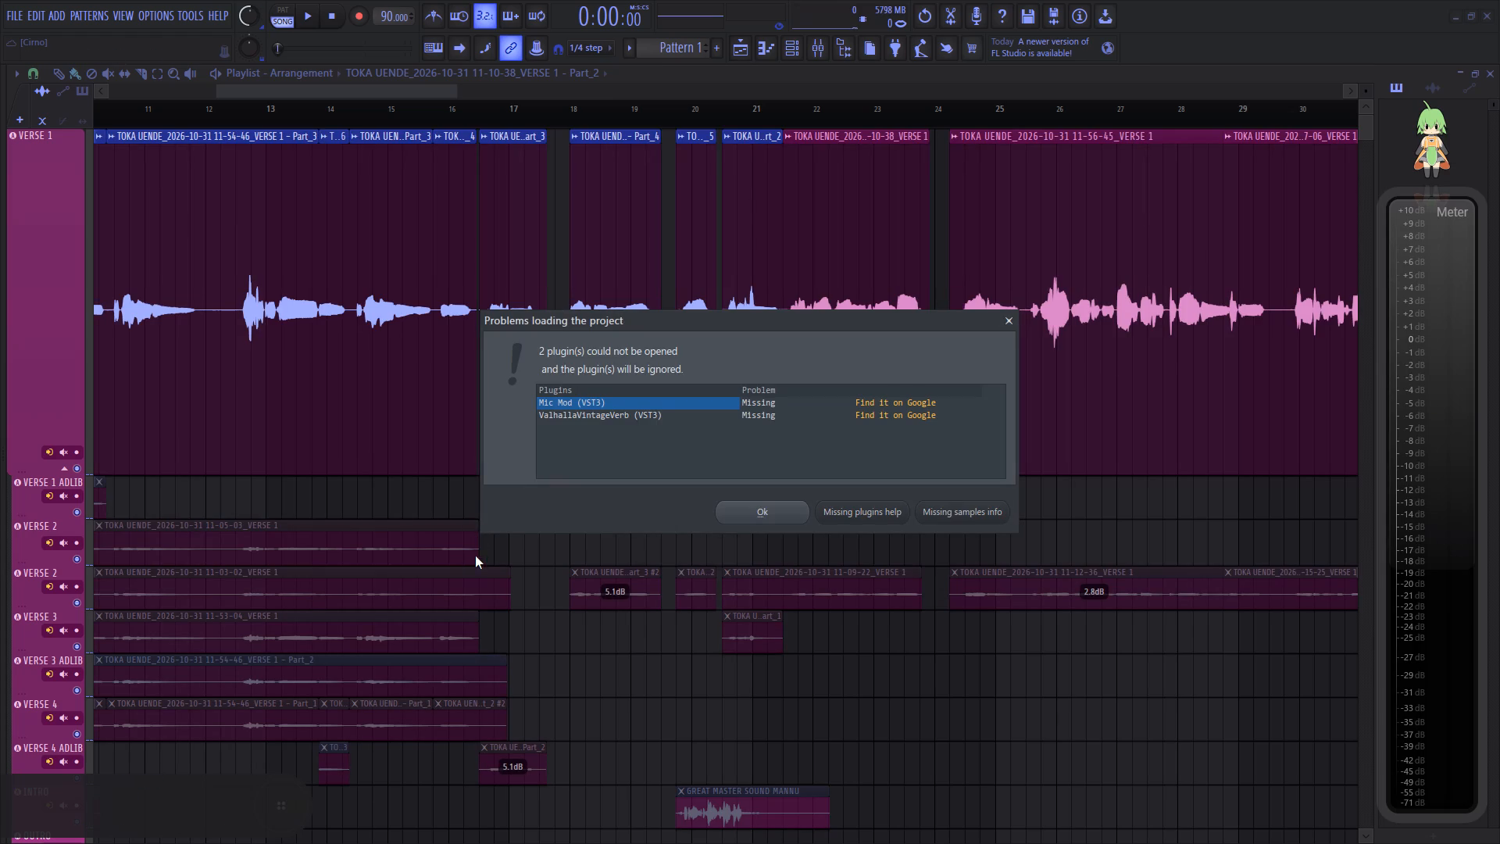
click(737, 499)
click(743, 511)
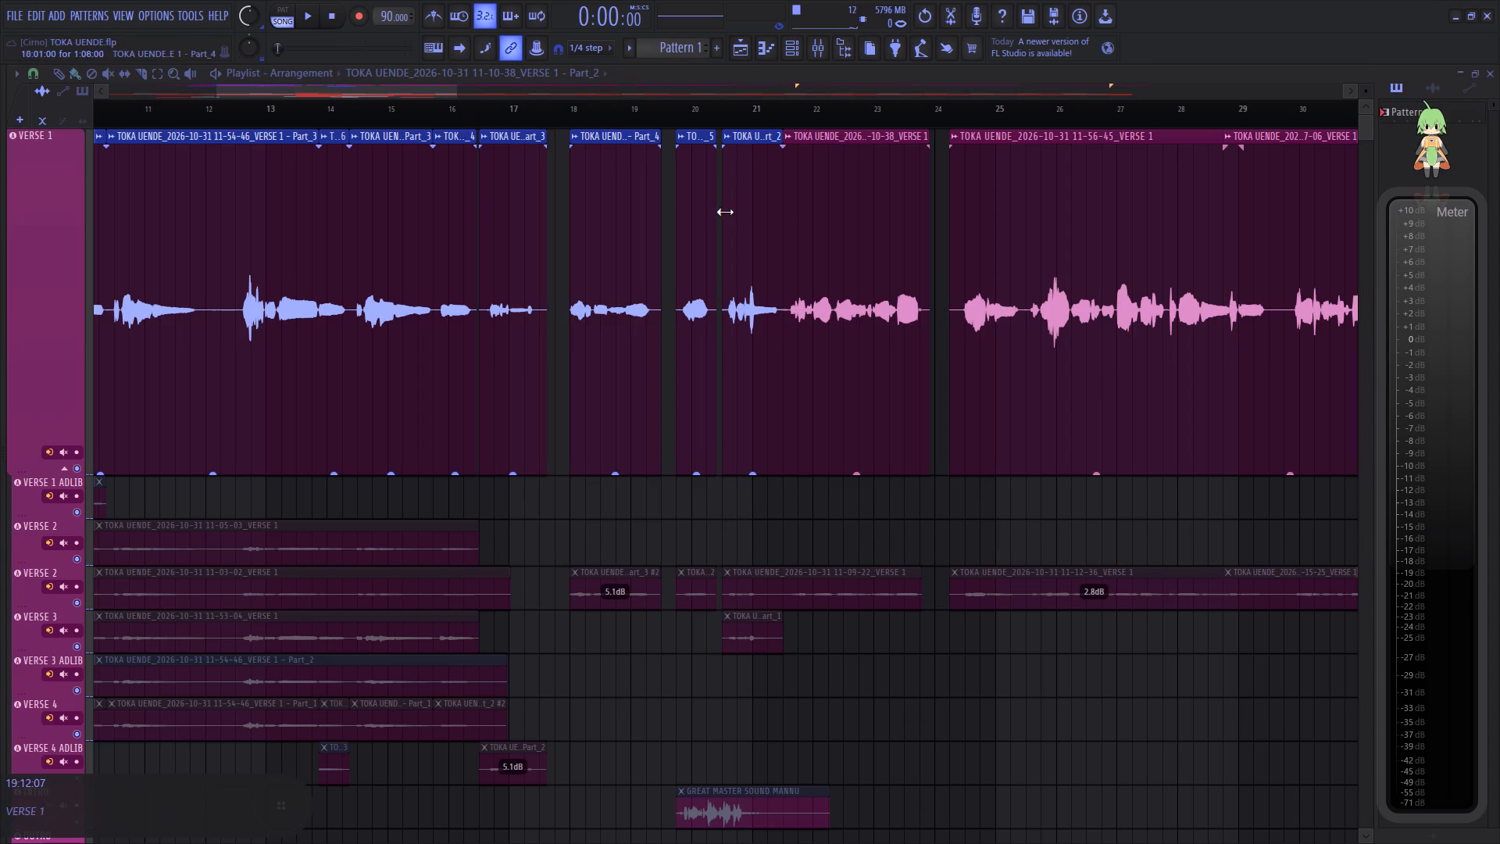
Briefly play the song from bar 19 and lower the main volume to 31%.
click(630, 114)
key(space)
key(space)
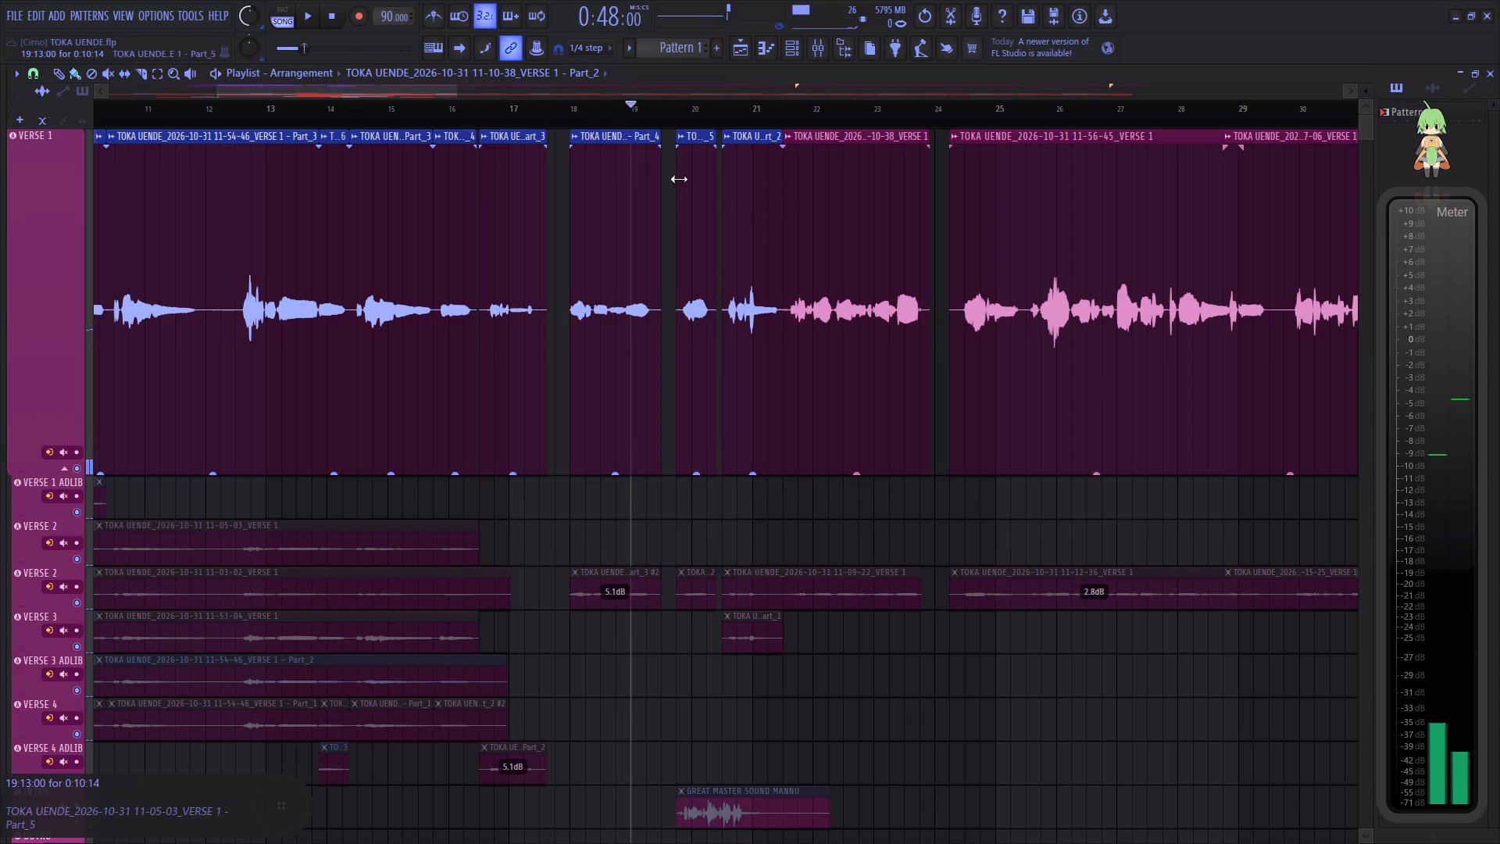
scroll(247, 19, down, 11)
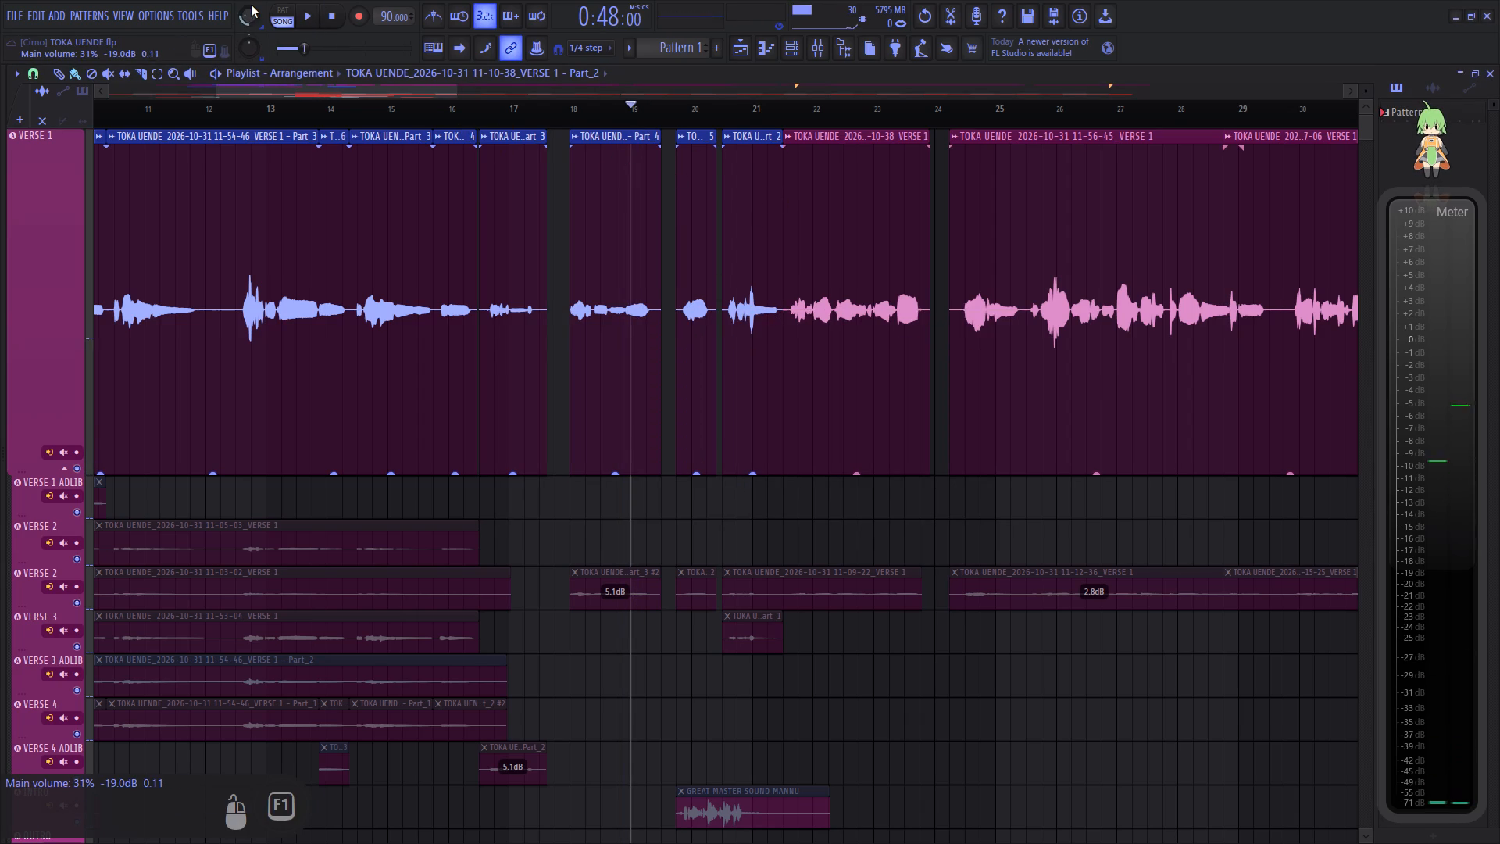
Save the project.
key(ctrl+s)
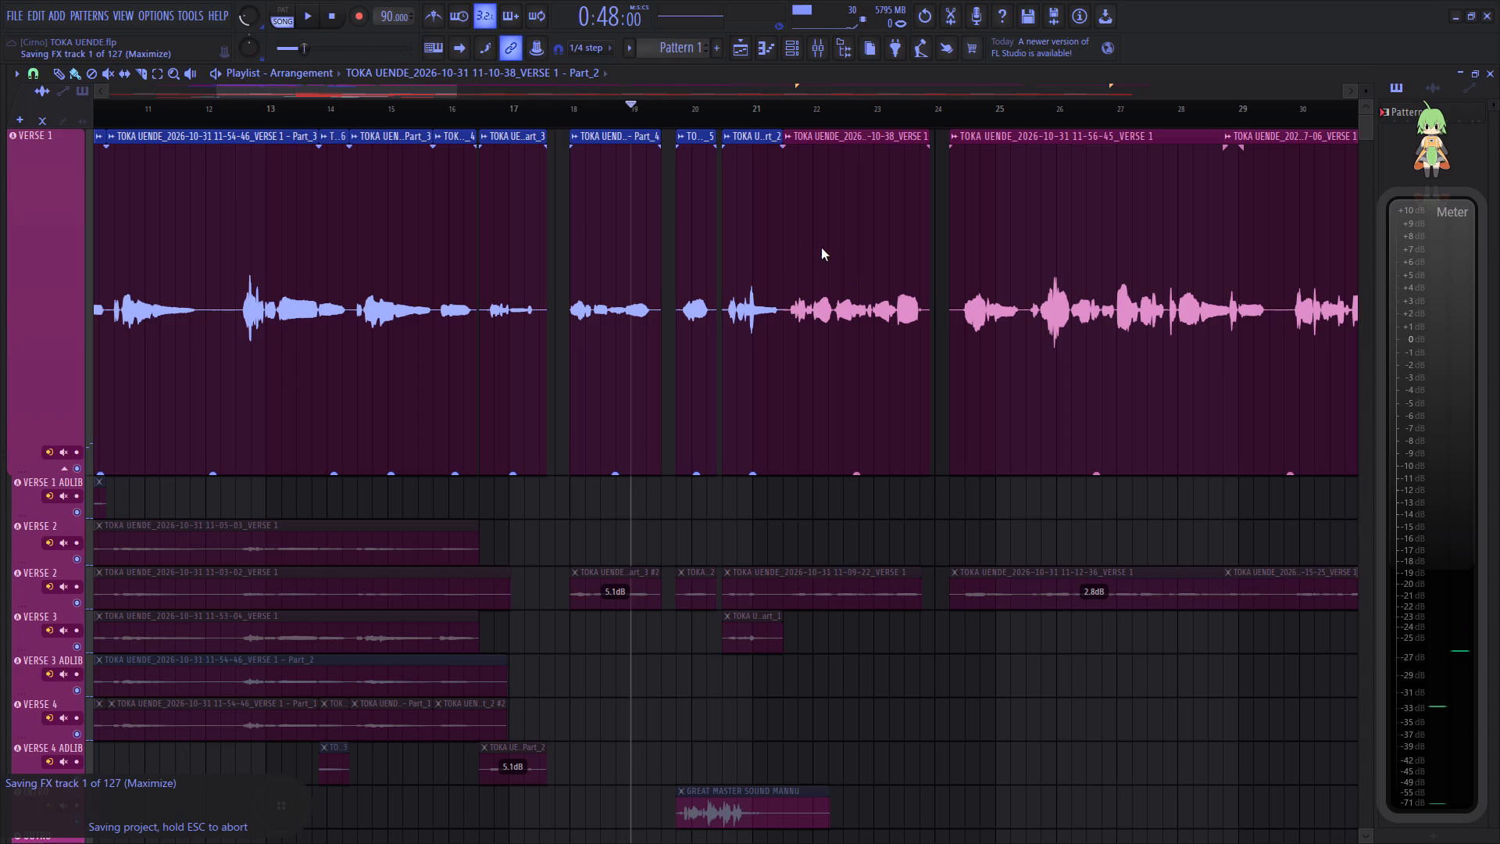
Make the VERSE 1 audio clip from the 11-10-38 recording, starting near bar 21, unique as a sample.
click(787, 135)
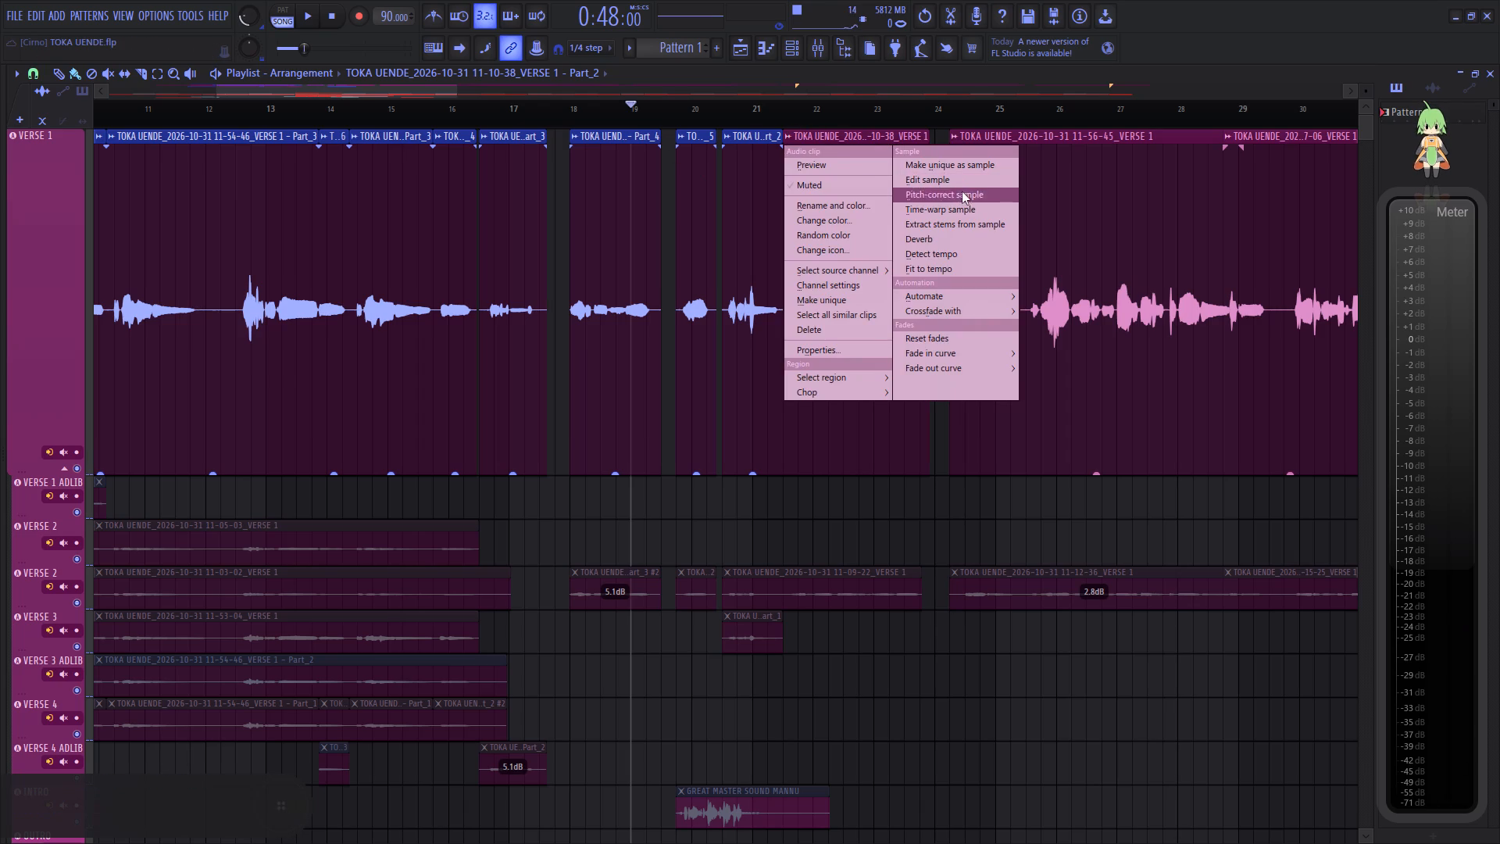
click(962, 159)
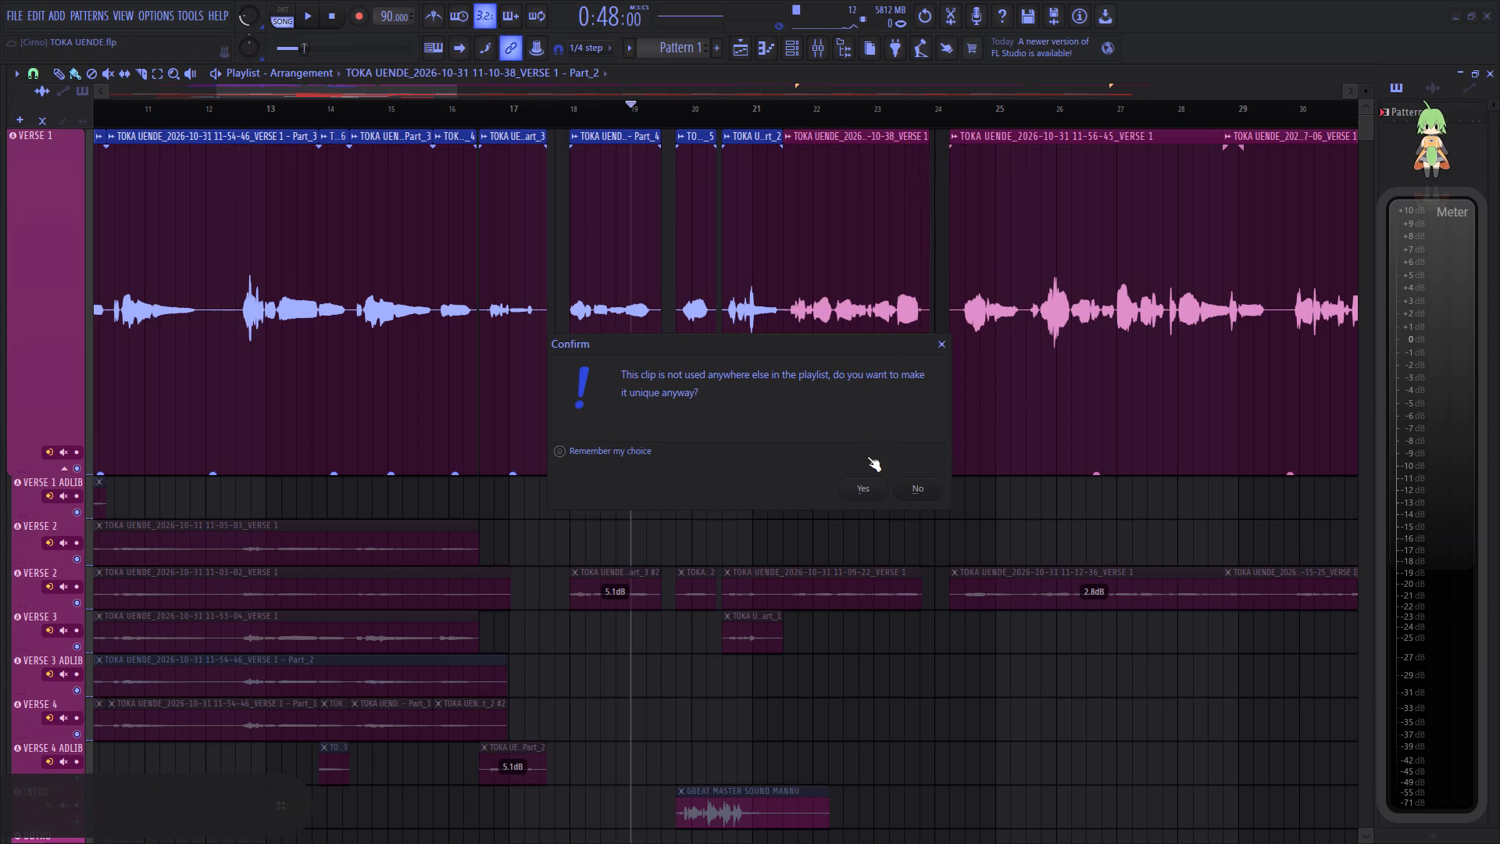
click(868, 485)
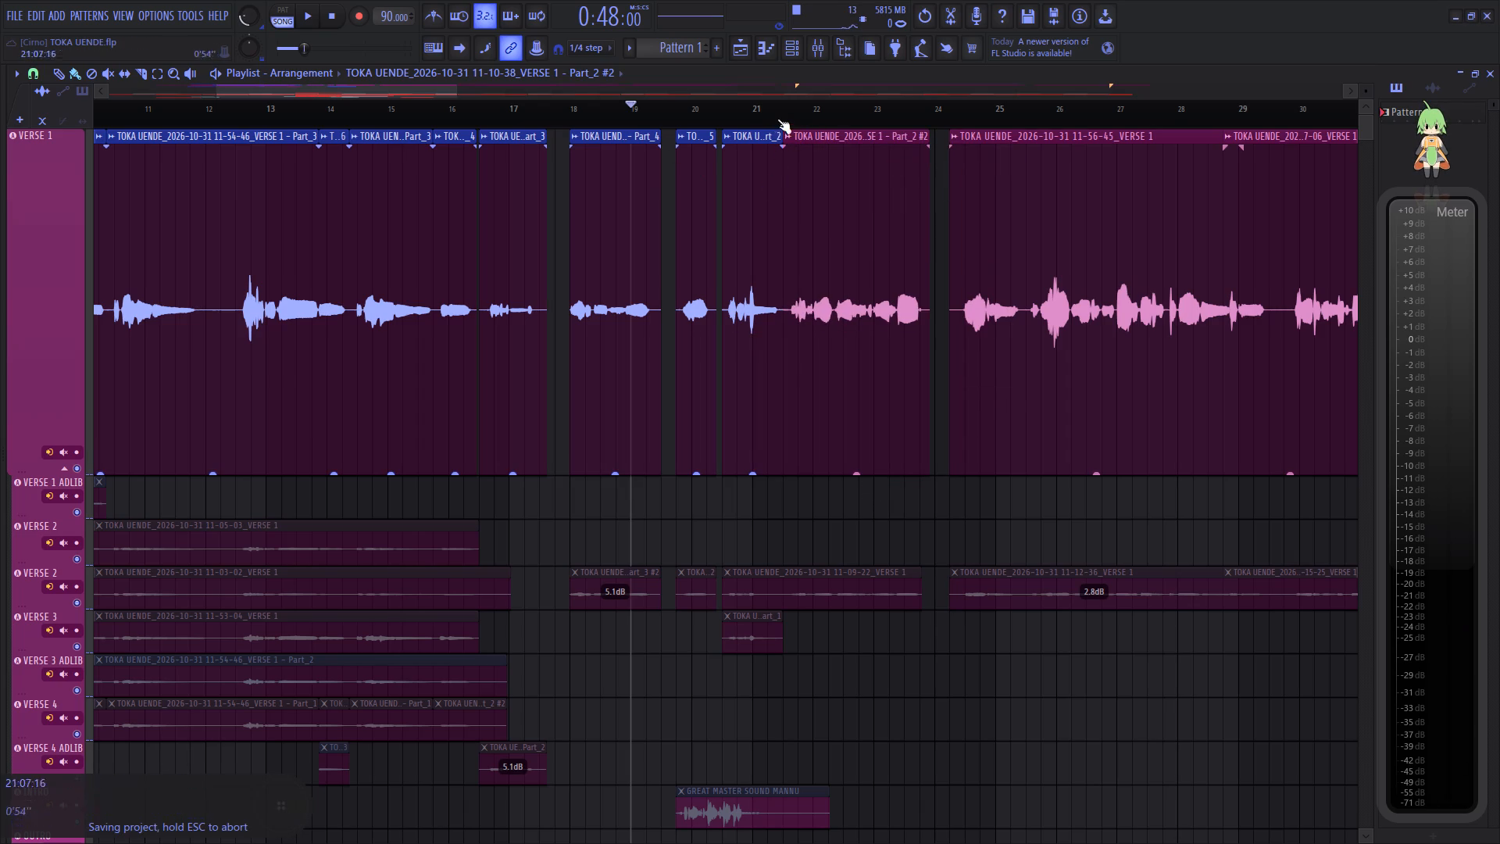
Play the arrangement from just before bar 18 into the unique VERSE 1 clip to check how it sounds.
click(778, 106)
click(786, 102)
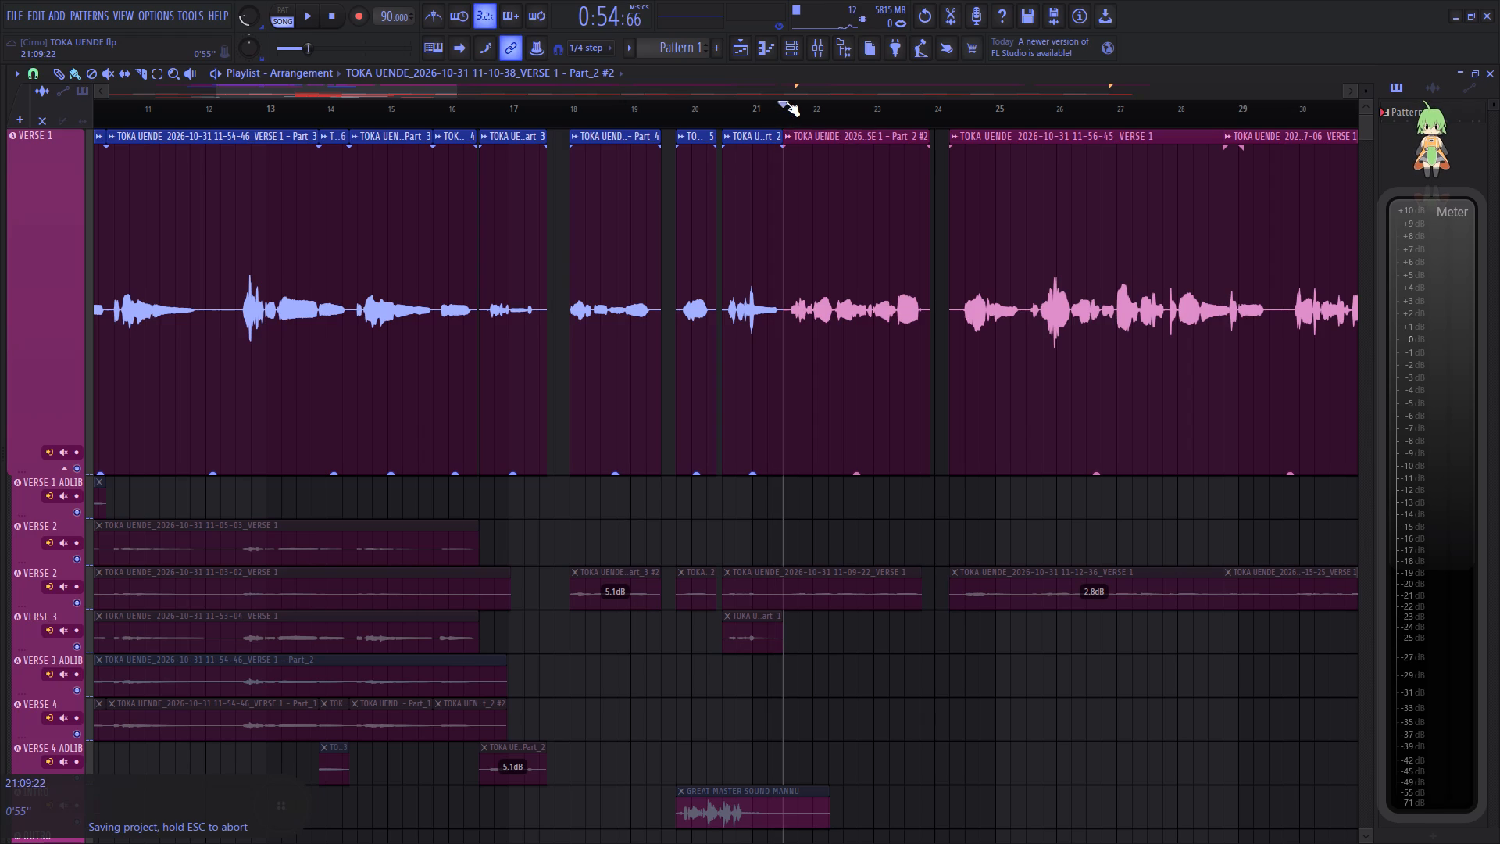
click(558, 98)
click(541, 114)
key(space)
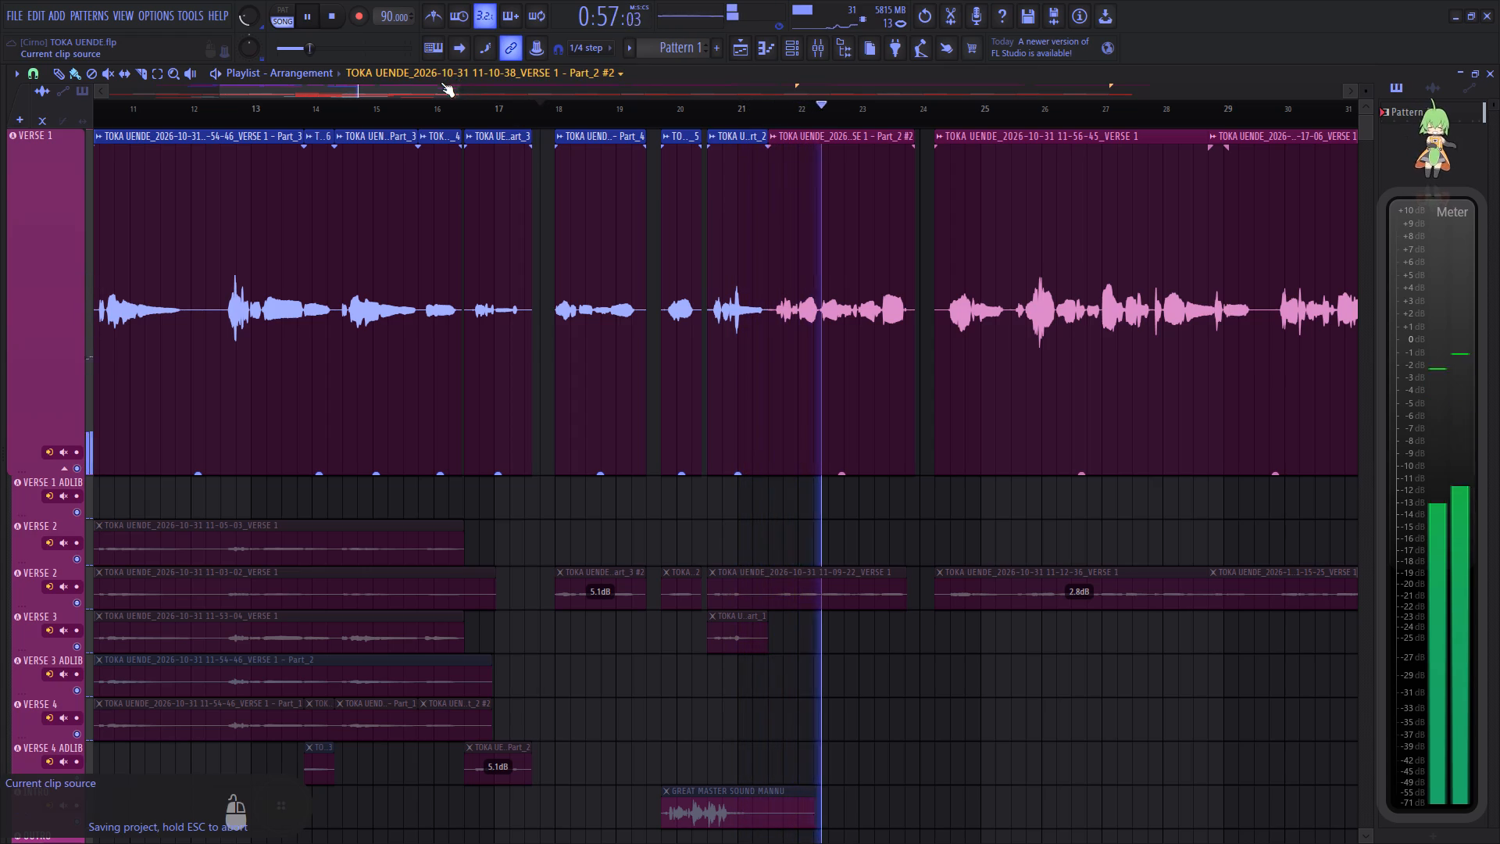
key(space)
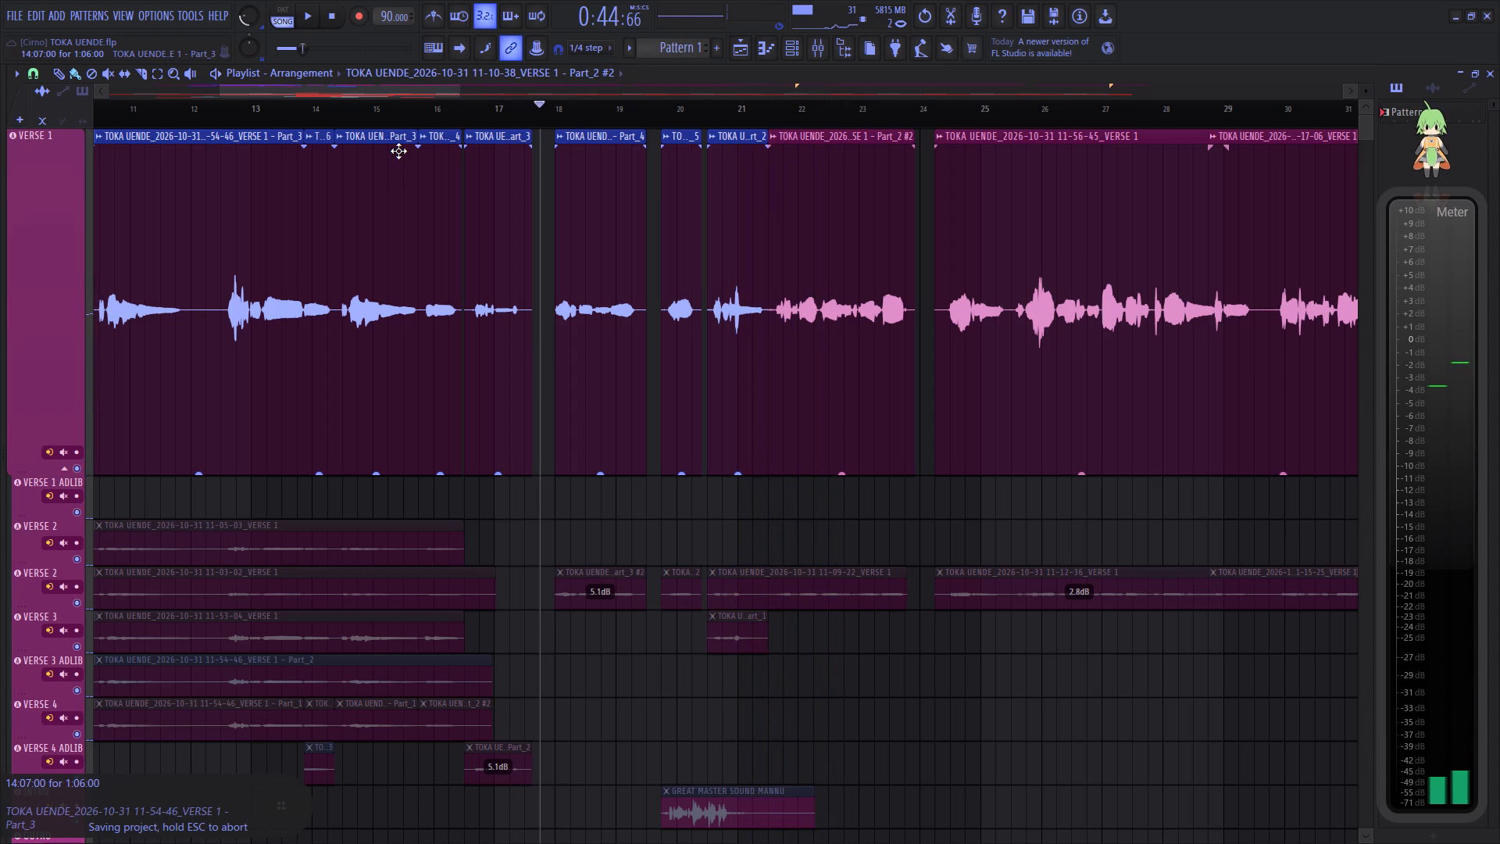
Save the project with the unique VERSE 1 clip.
key(ctrl+s)
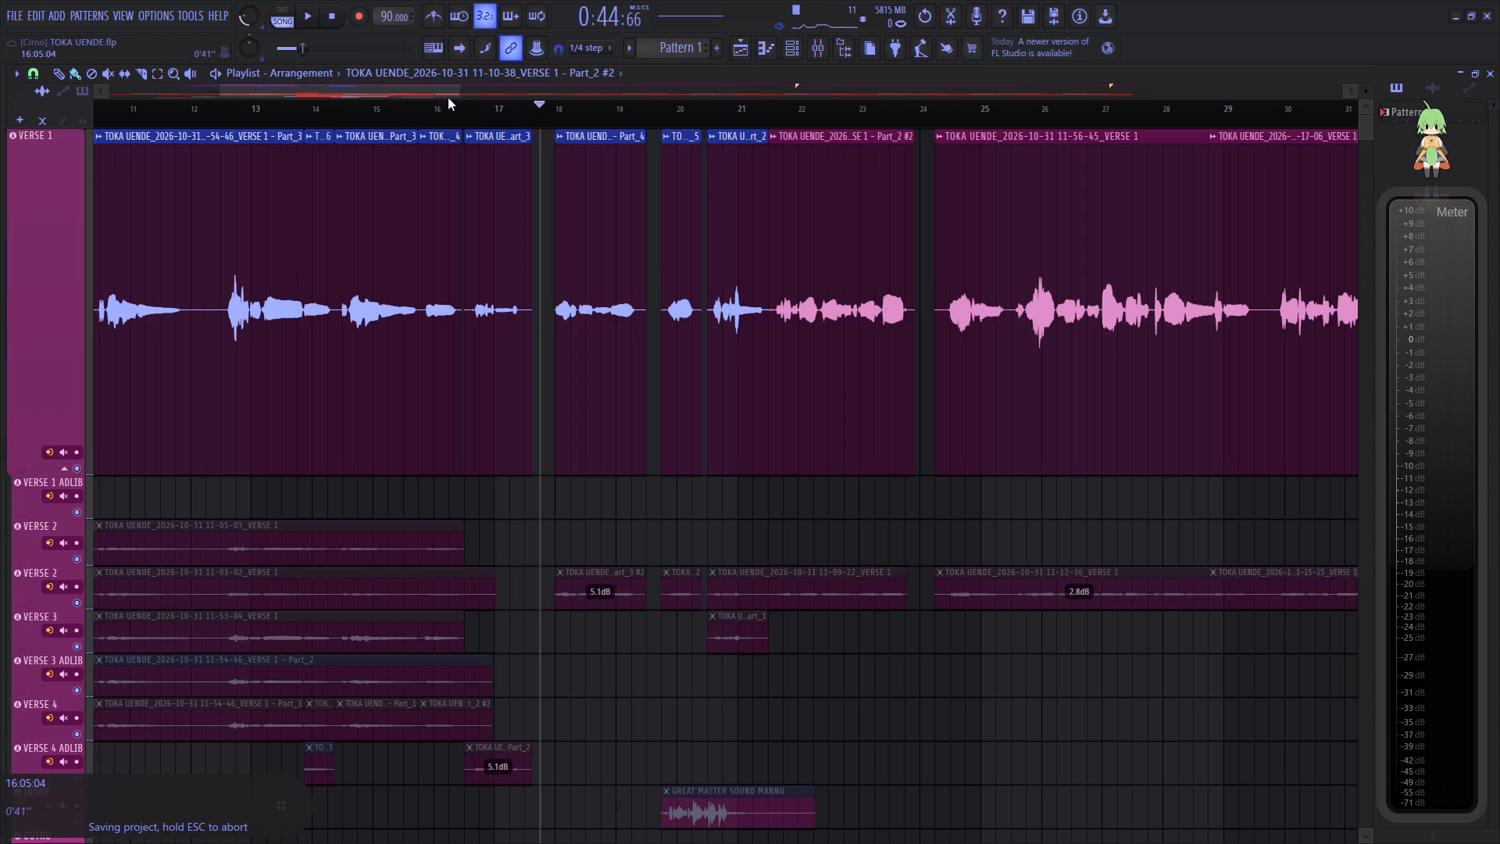
Examine the VERSE 1 clips further along the arrangement, up to about bar 33.
drag(445, 91, 477, 88)
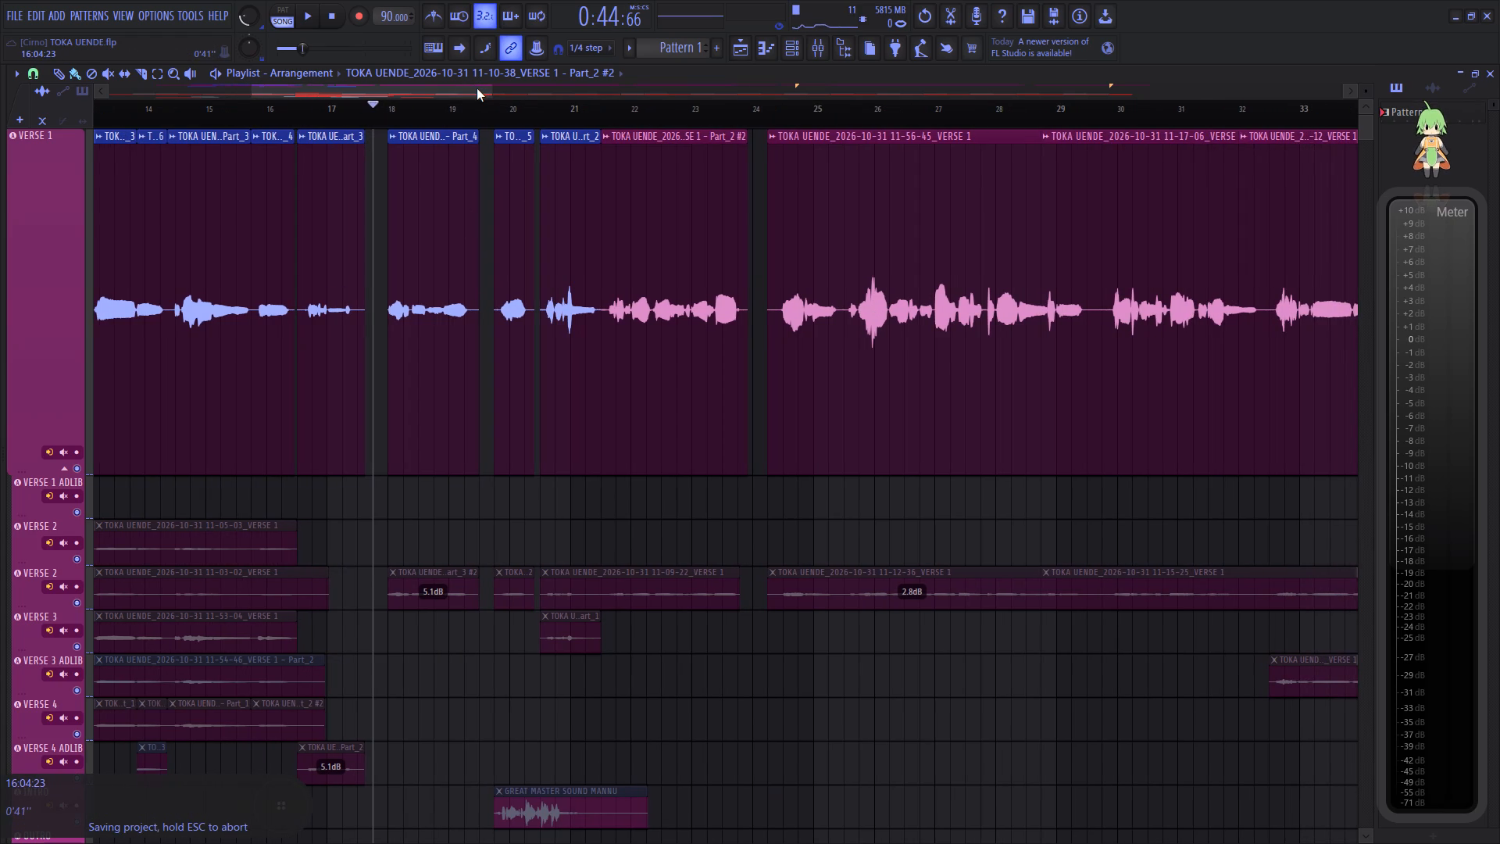
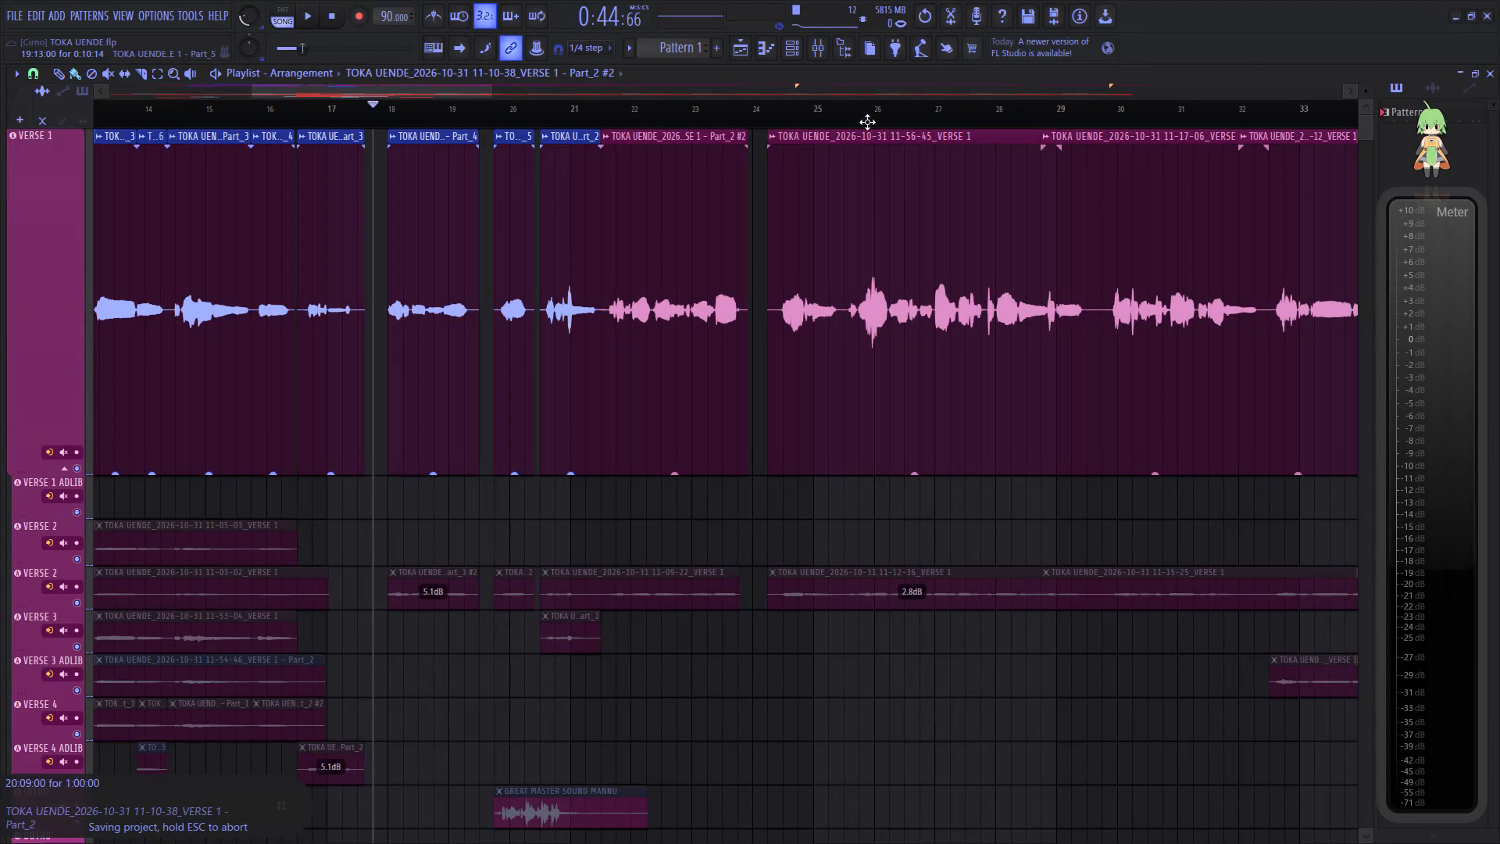
Set the Comp I gain to -1 dB in the Auto-Tune Vocal Compressor on the VERSE 1 mixer track.
click(812, 41)
click(612, 332)
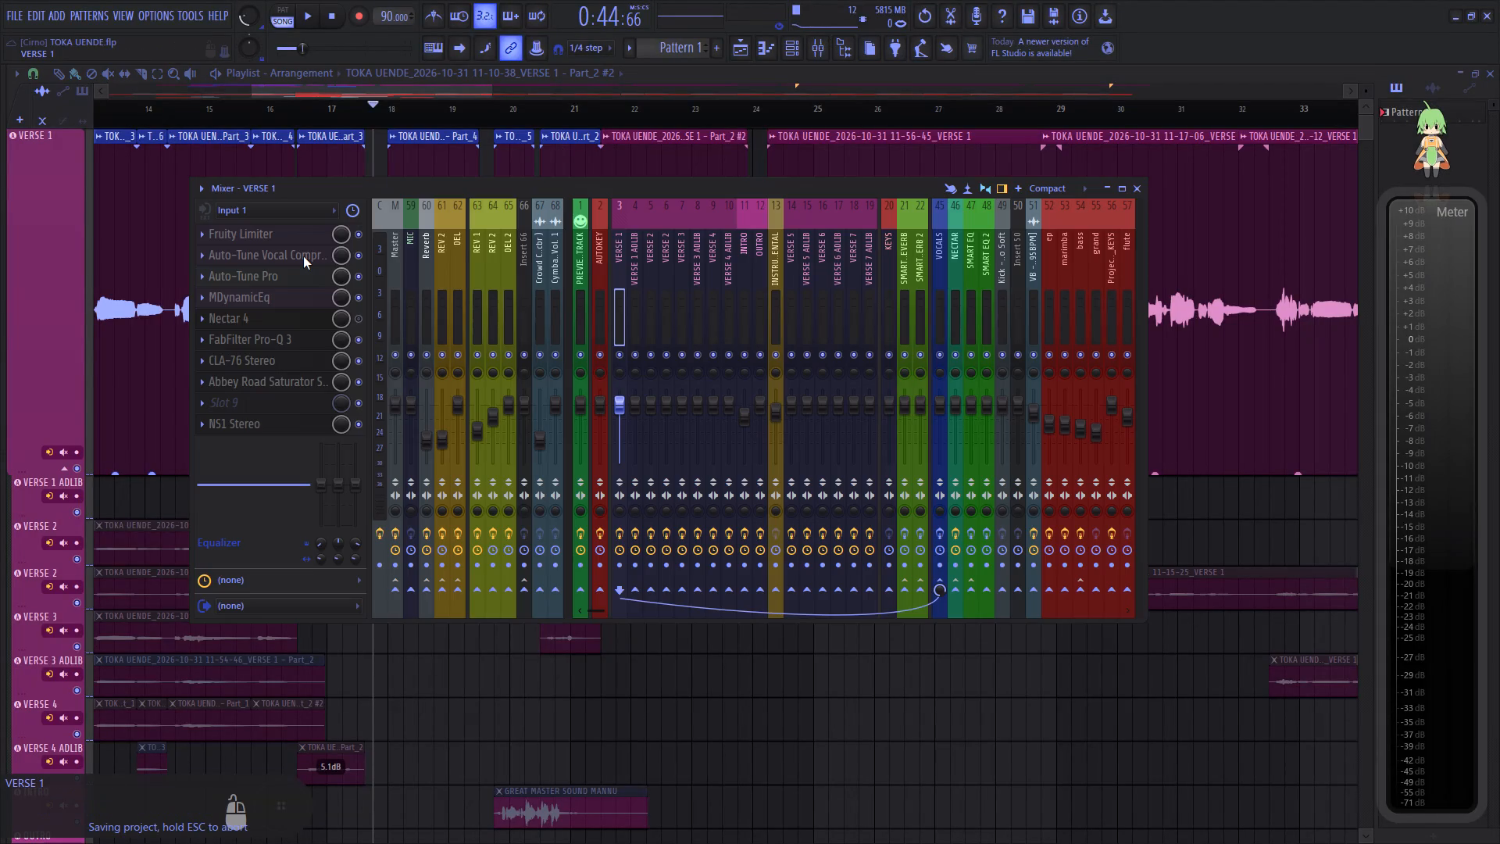
click(297, 262)
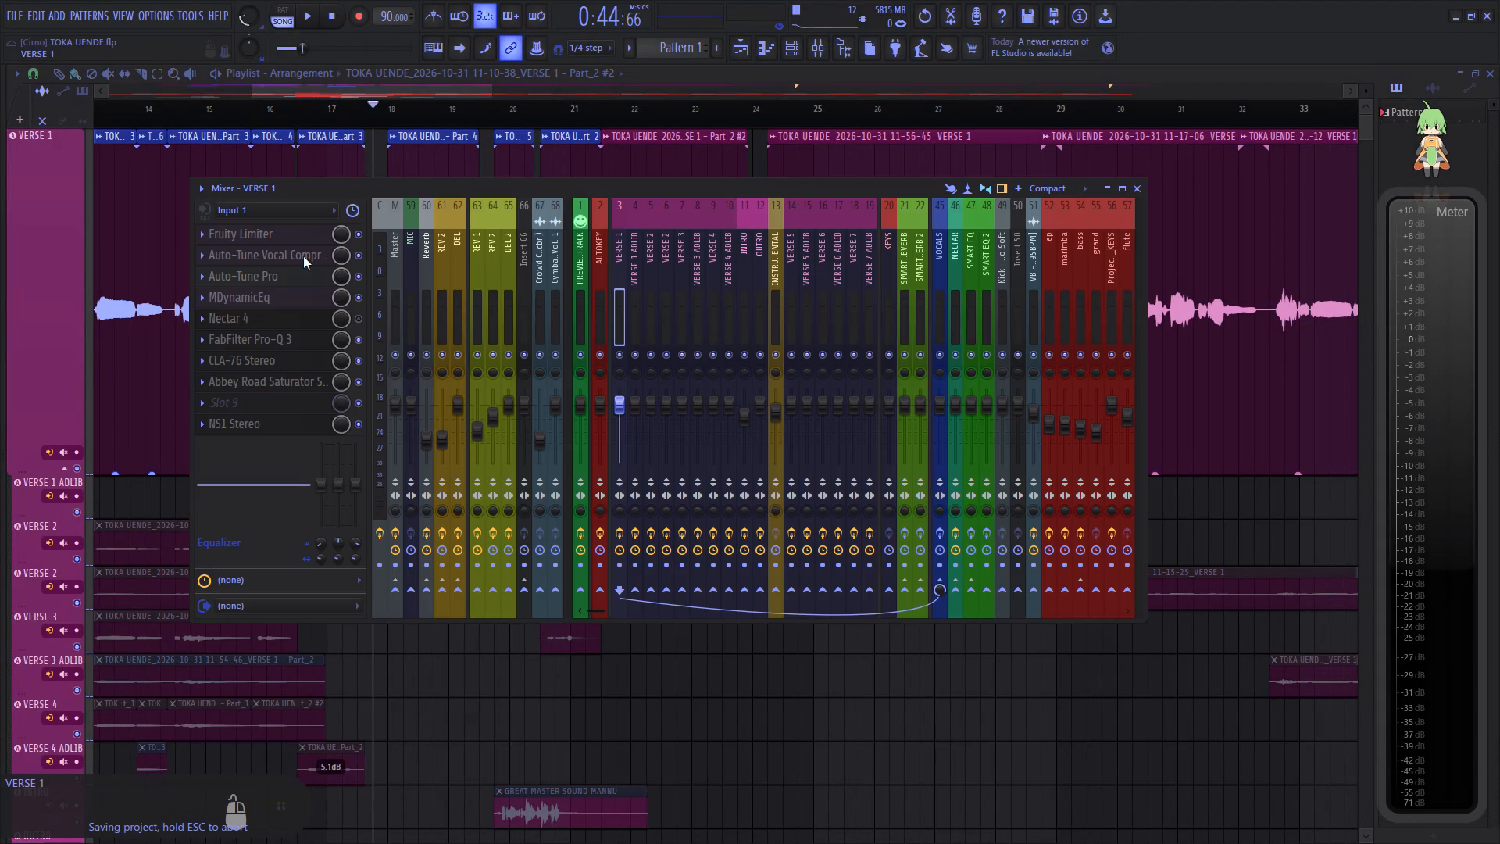
click(305, 259)
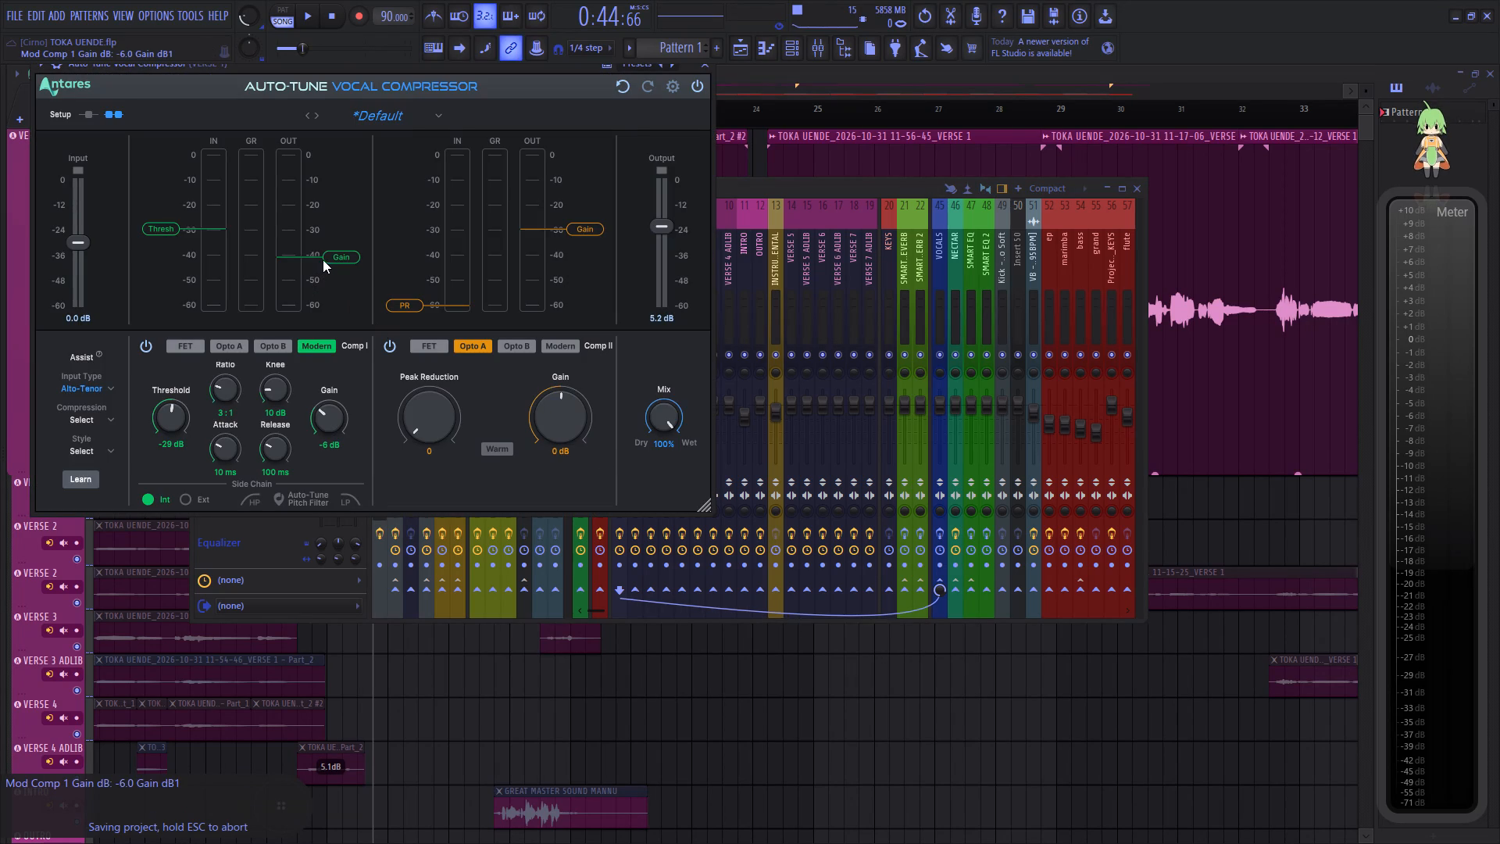
scroll(323, 259, up, 5)
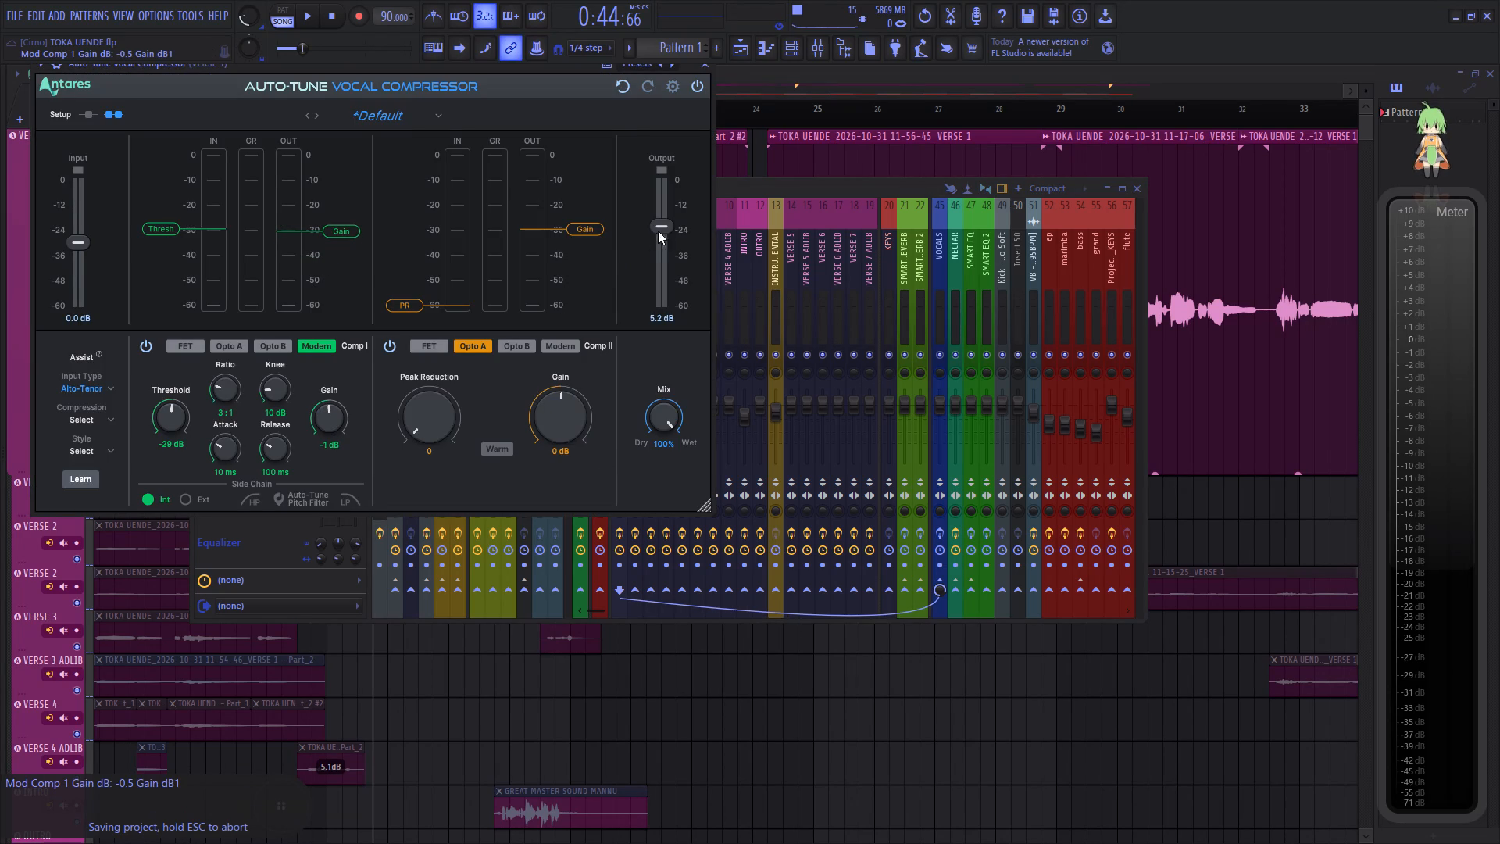
click(704, 70)
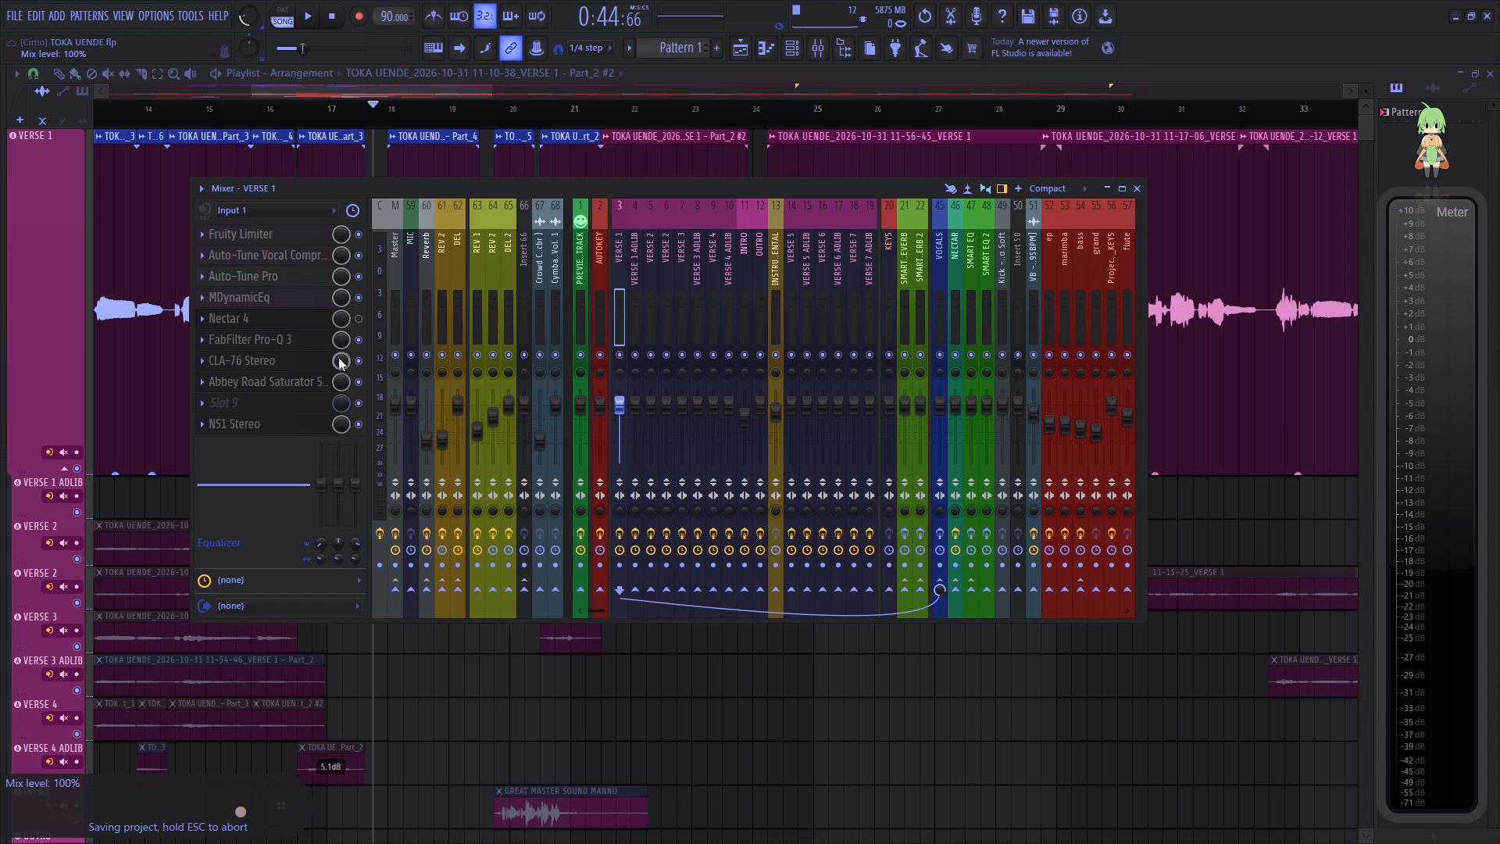
click(291, 258)
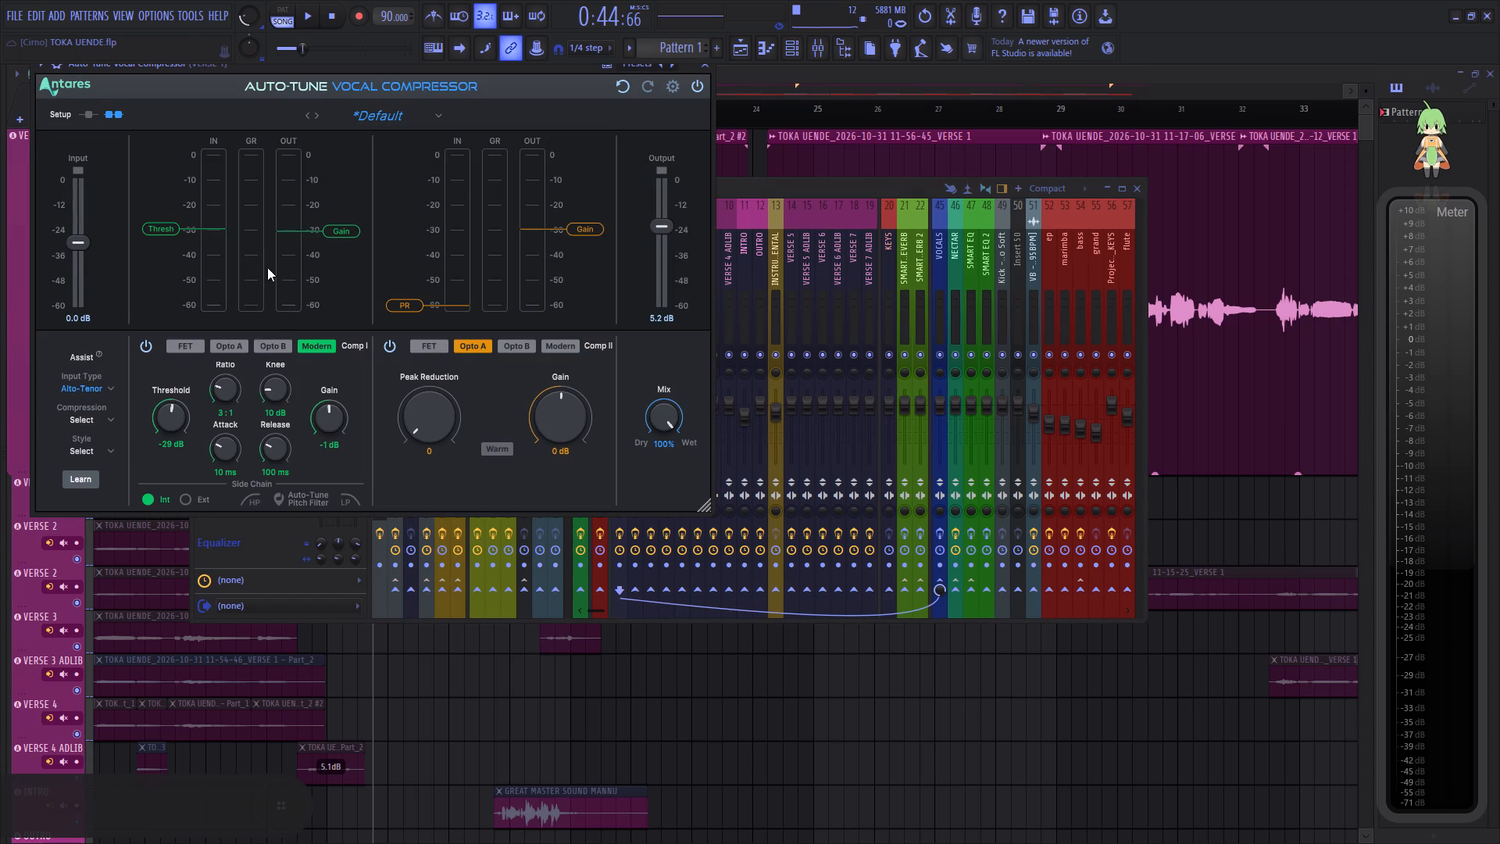
click(705, 69)
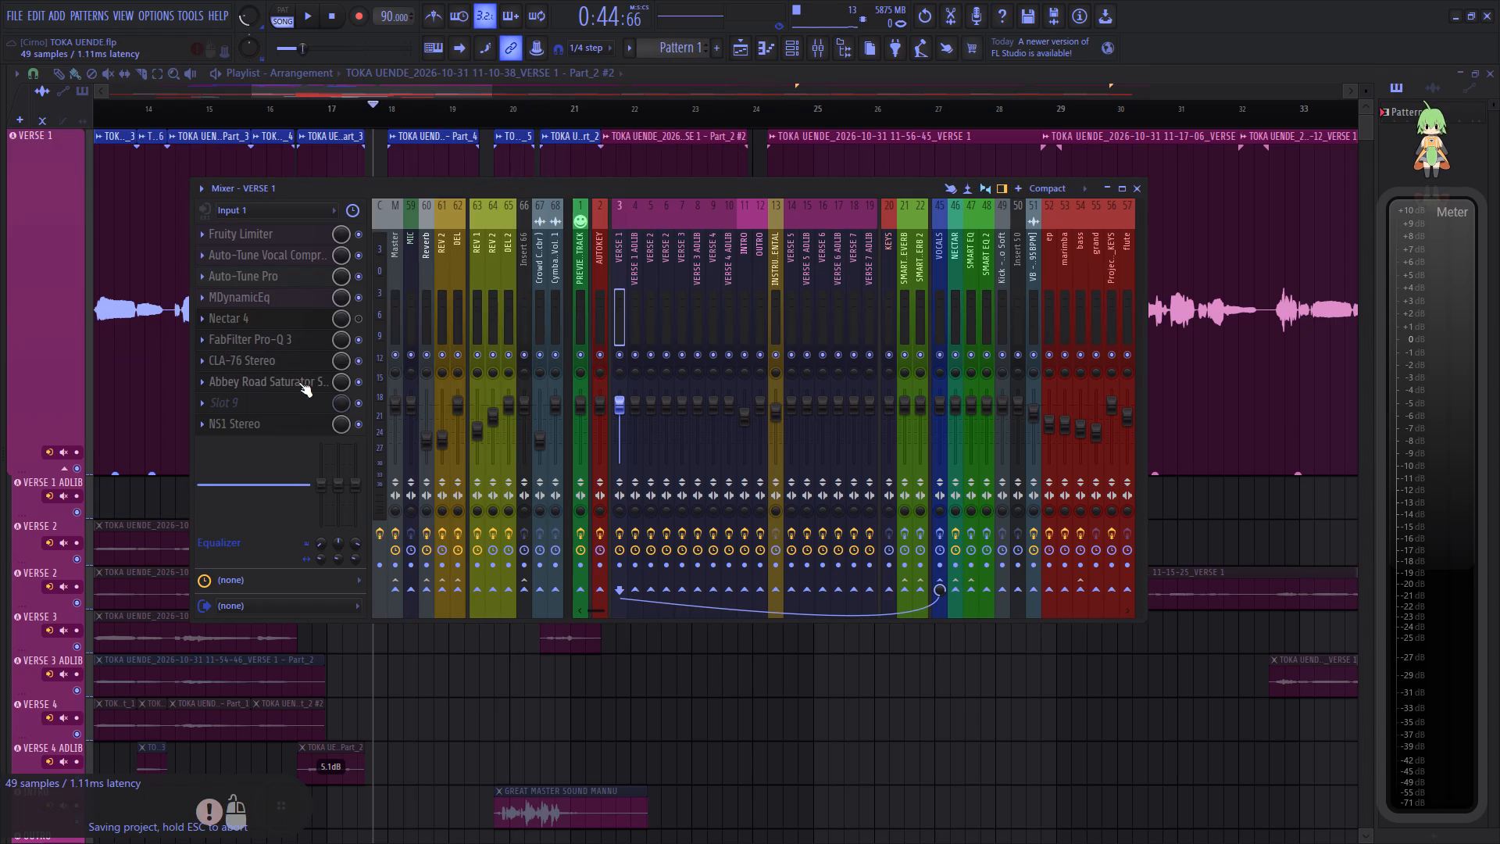
Set the VERSE 1 track's CLA-76 input to about -29 dB and output to about -18 dB, and start playback.
click(288, 369)
scroll(259, 427, down, 4)
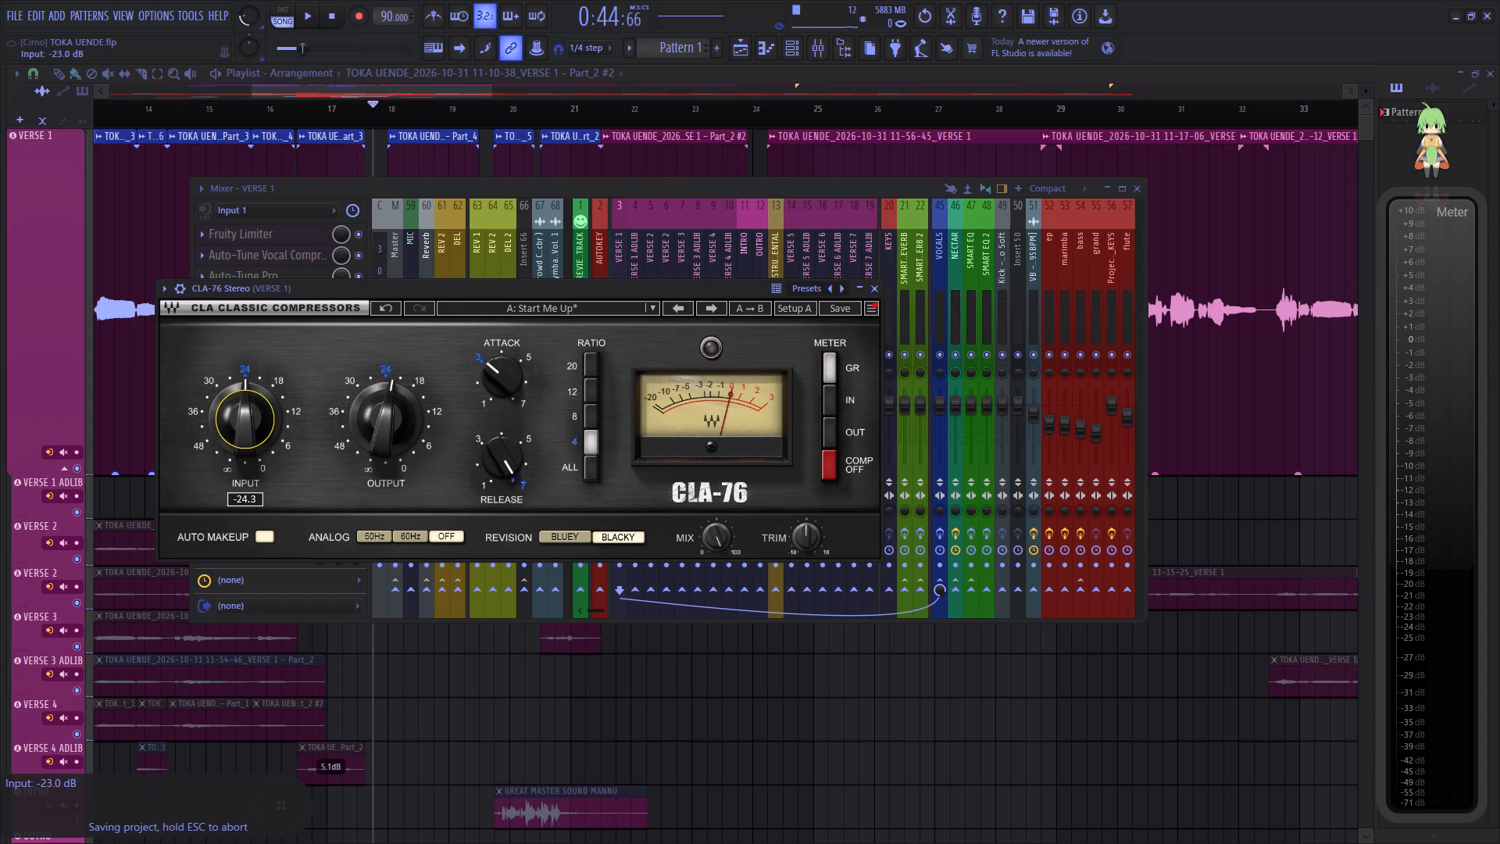
scroll(259, 427, down, 3)
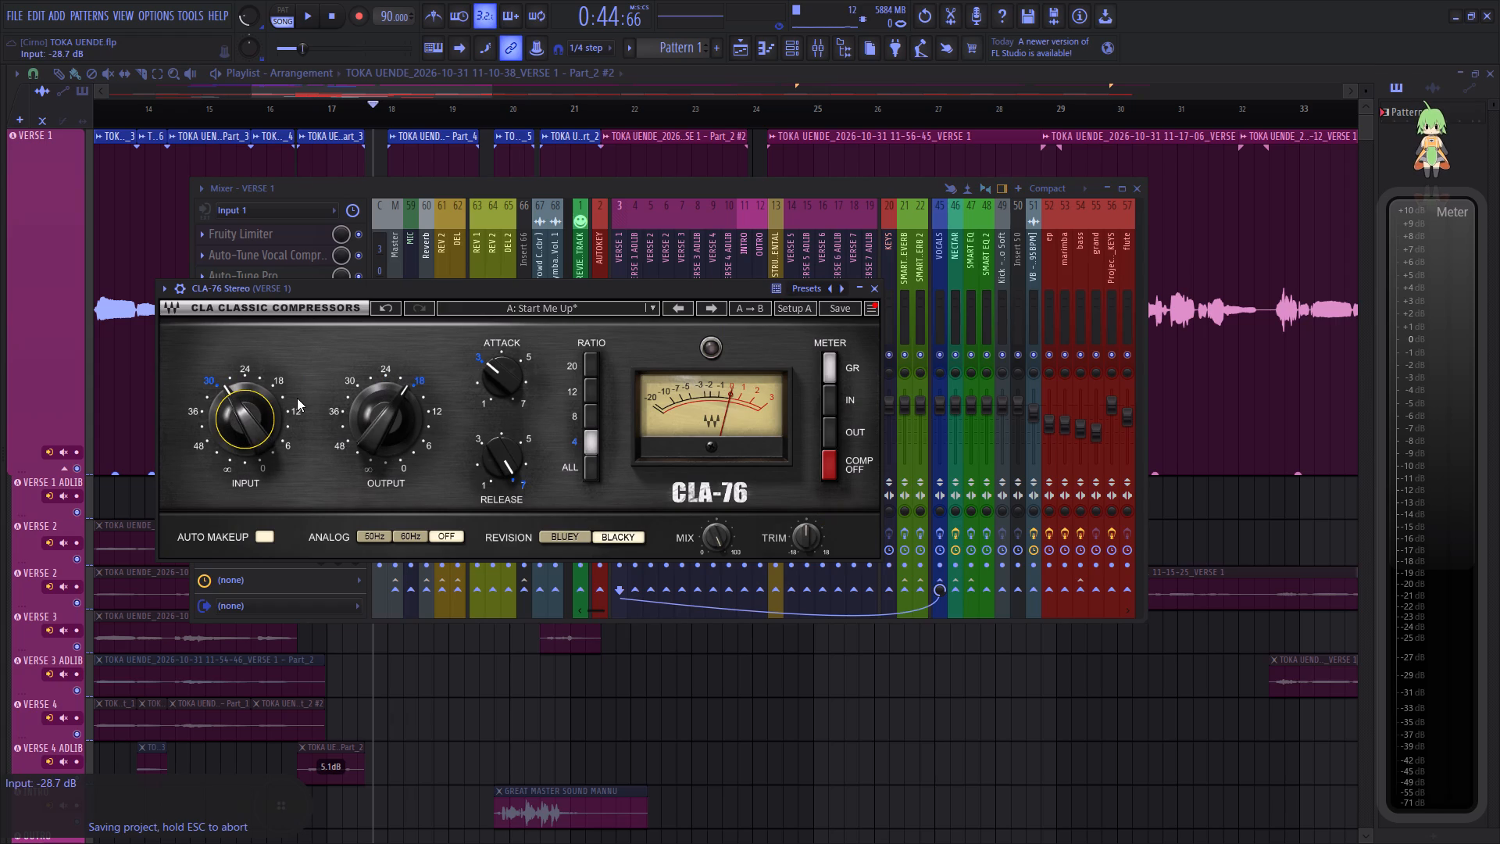
key(space)
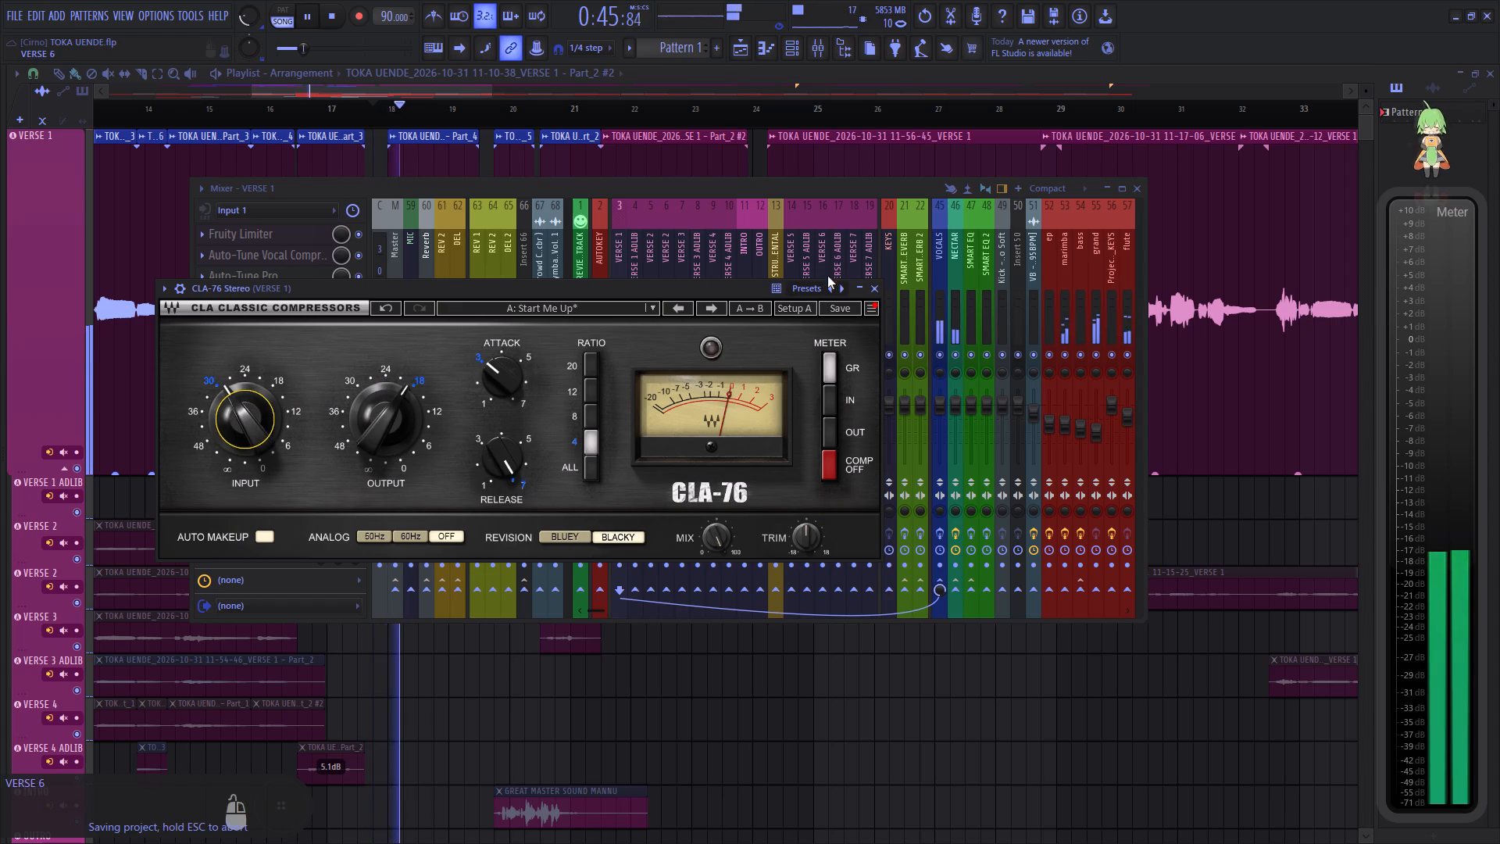
click(880, 291)
Raise the project's main volume to about 84%.
scroll(258, 15, up, 5)
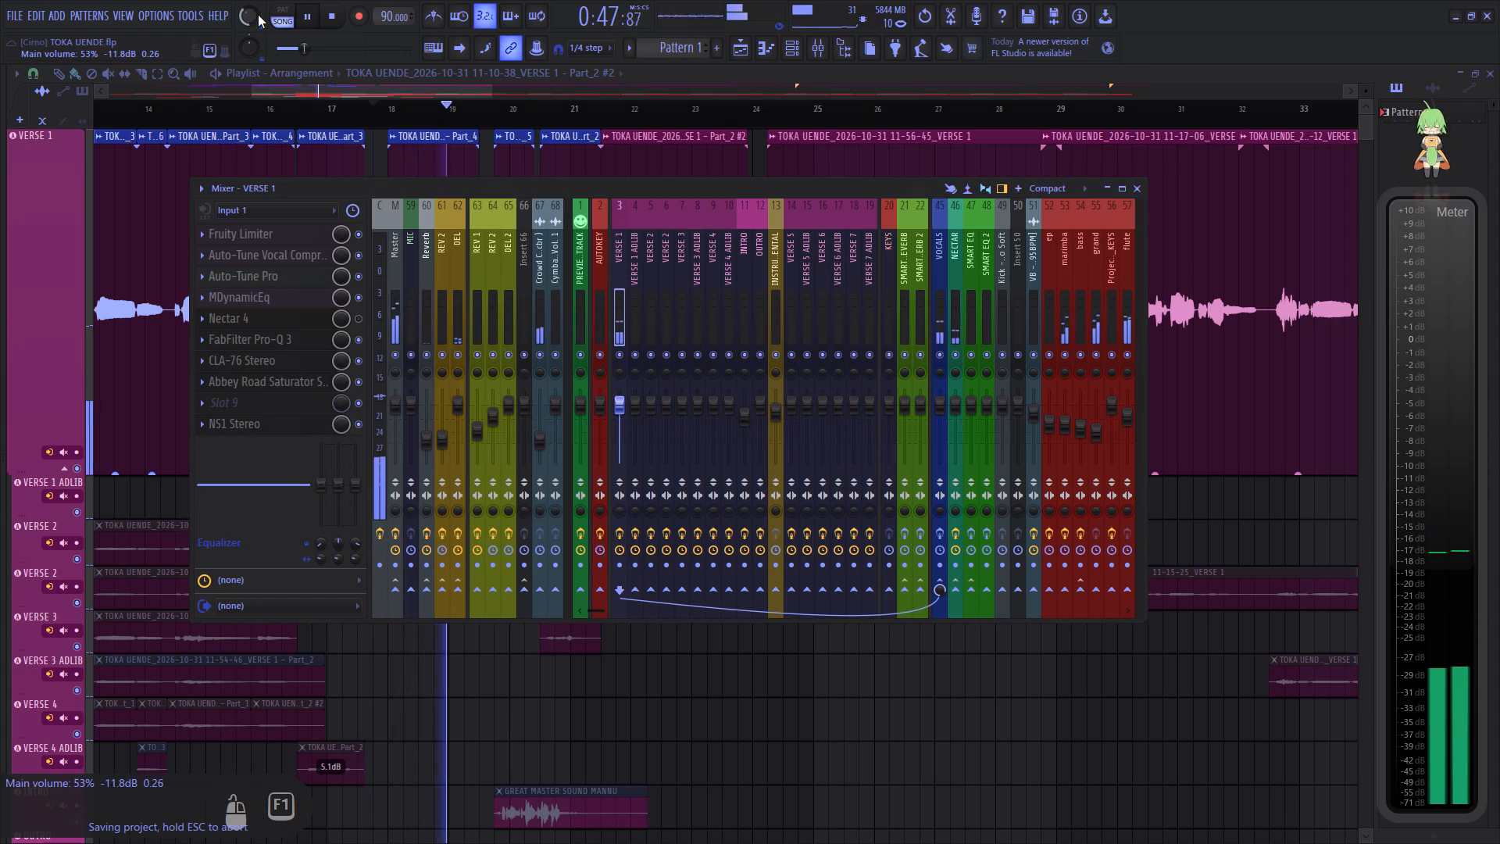
scroll(258, 15, up, 12)
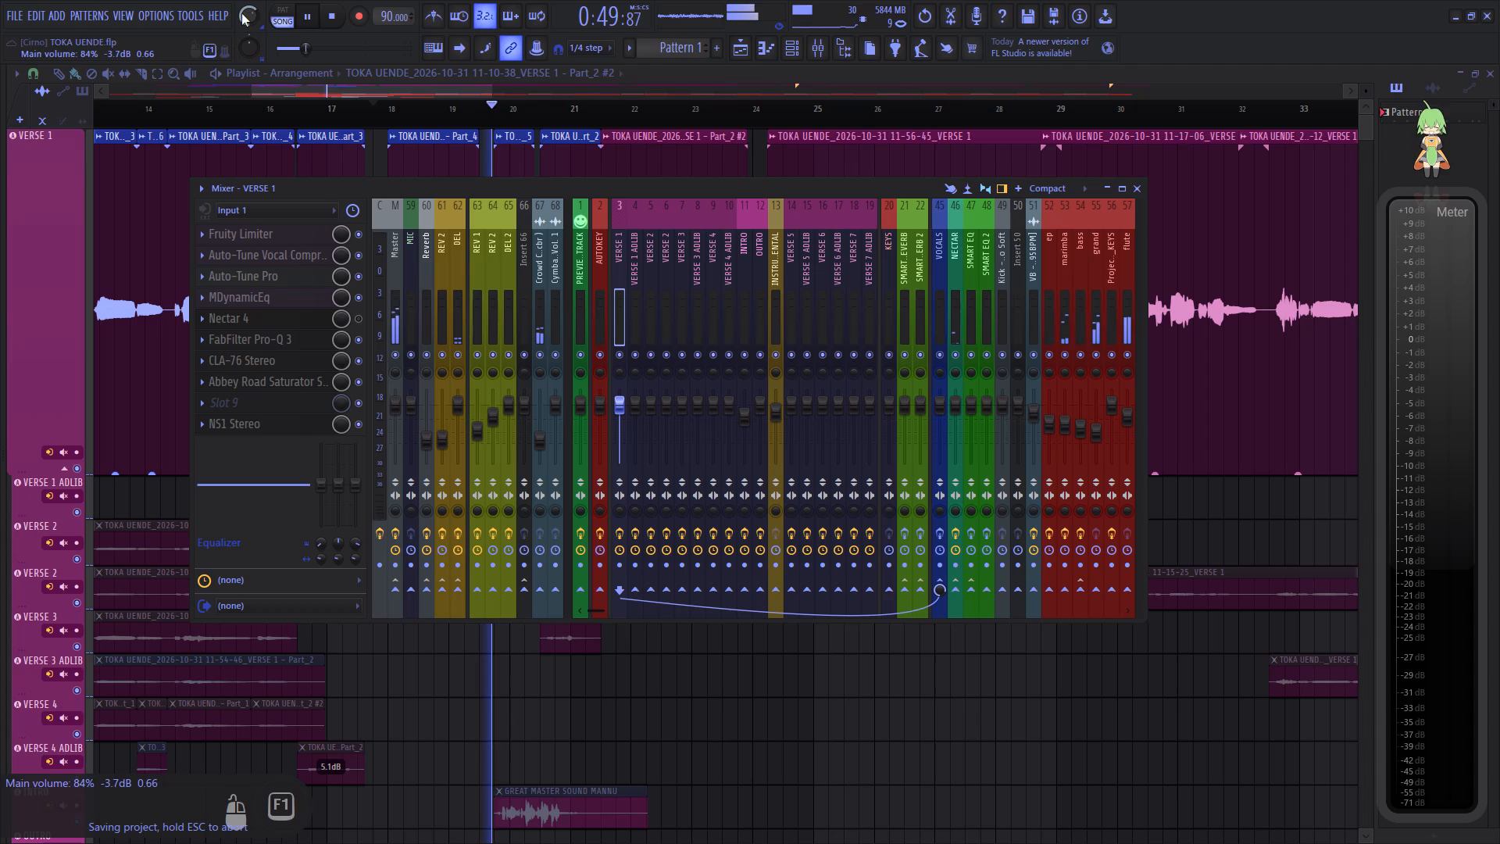
Replay the arrangement from just before bar 18 and check the VERSE 1 and VOCALS levels in the mixer.
drag(459, 91, 470, 92)
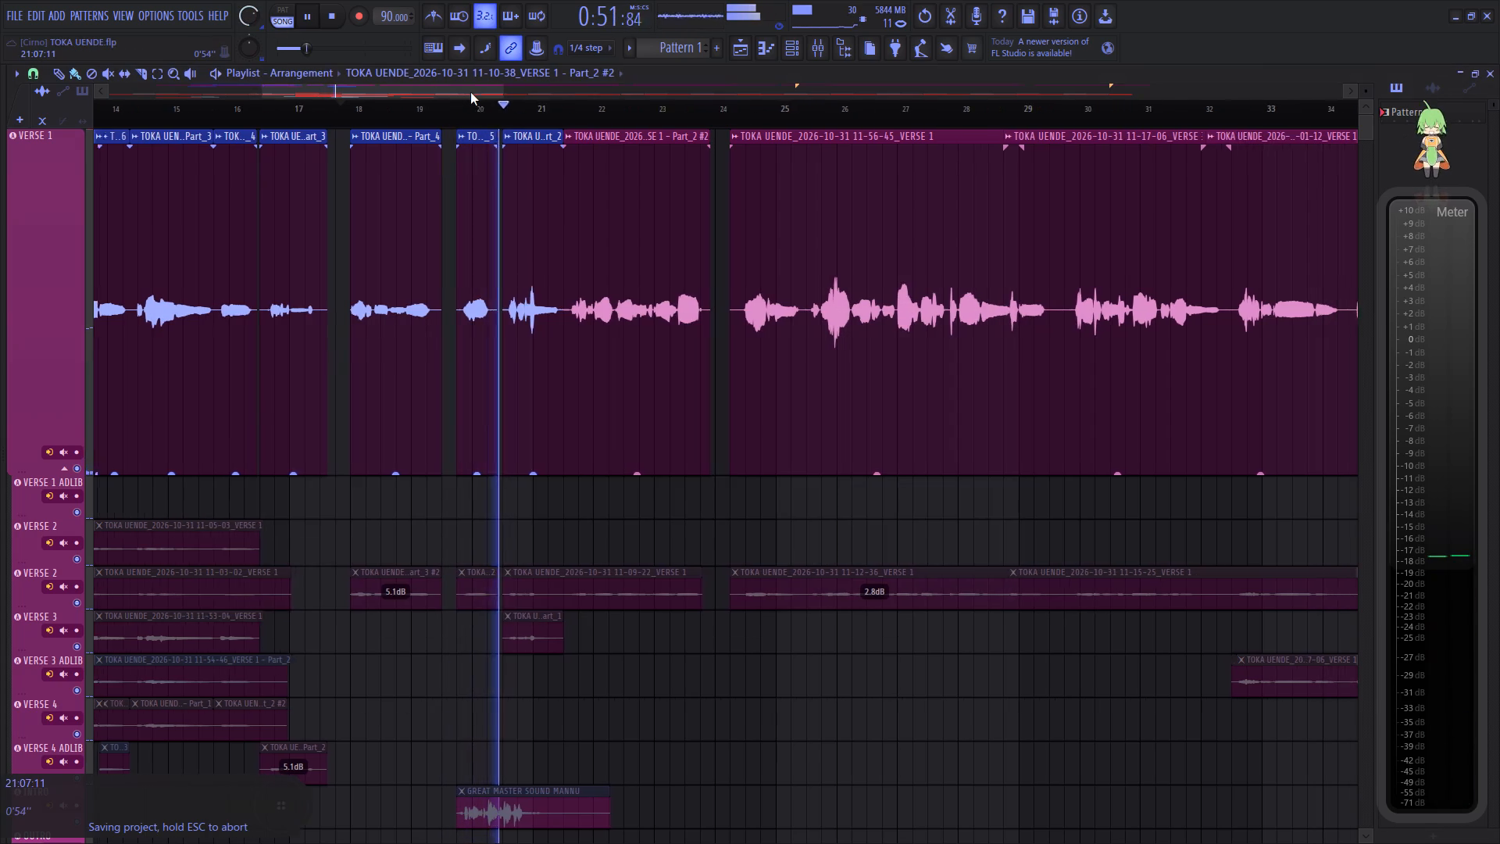
drag(470, 92, 474, 92)
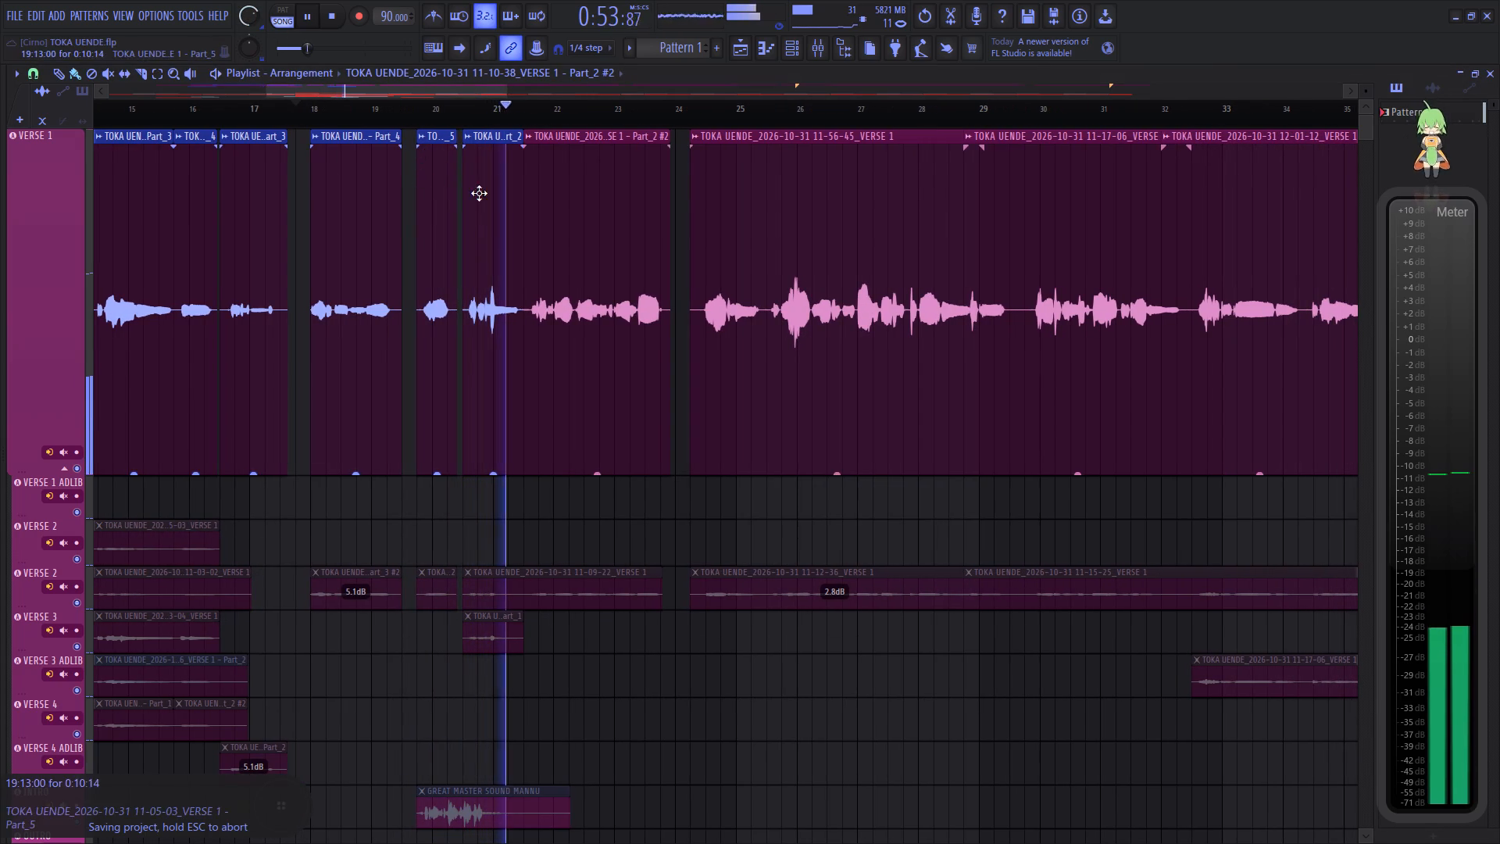
click(826, 52)
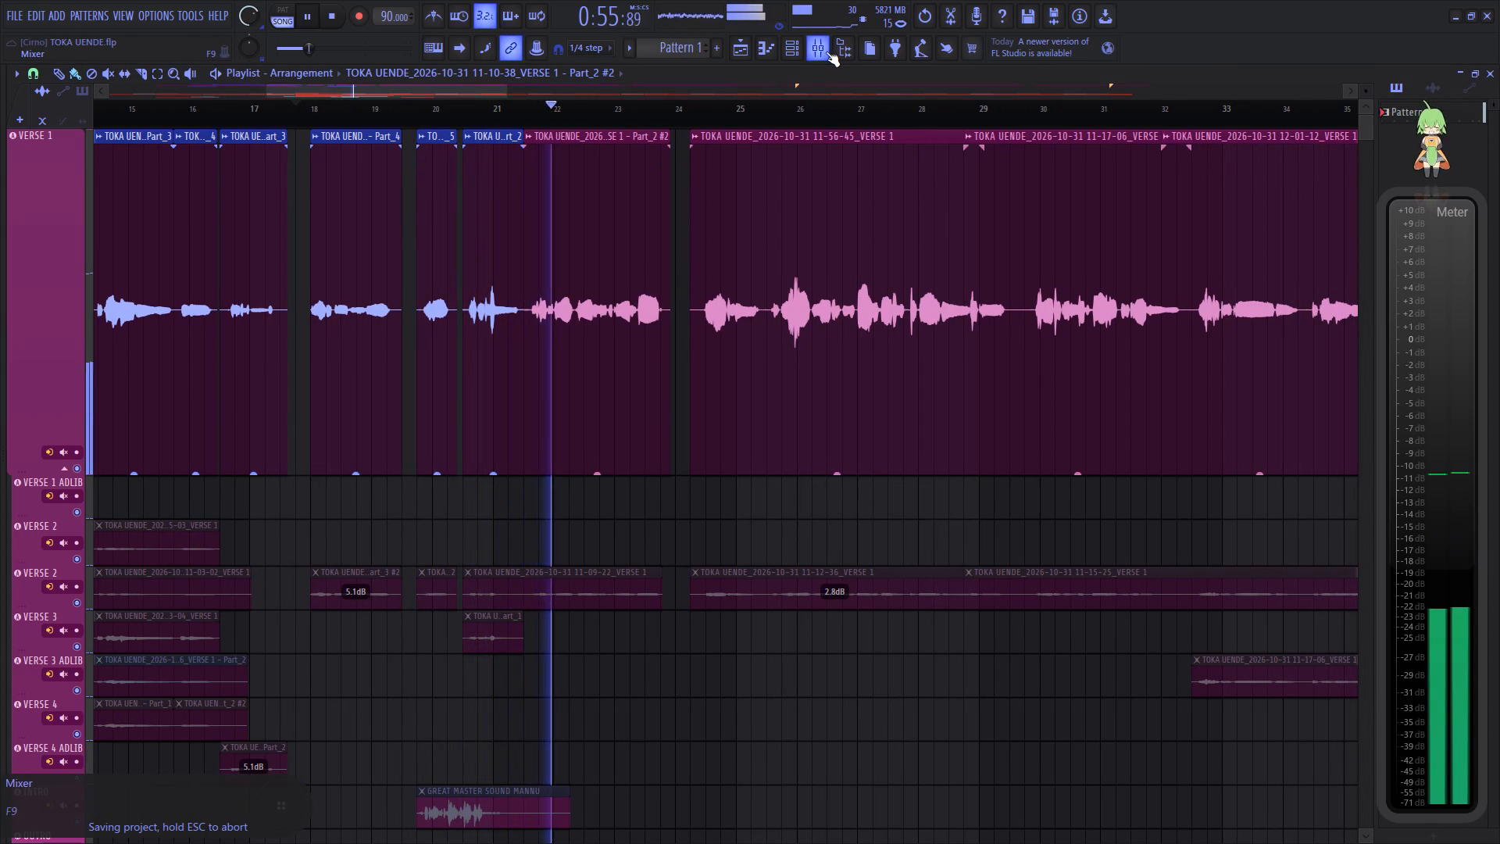
key(space)
key(space)
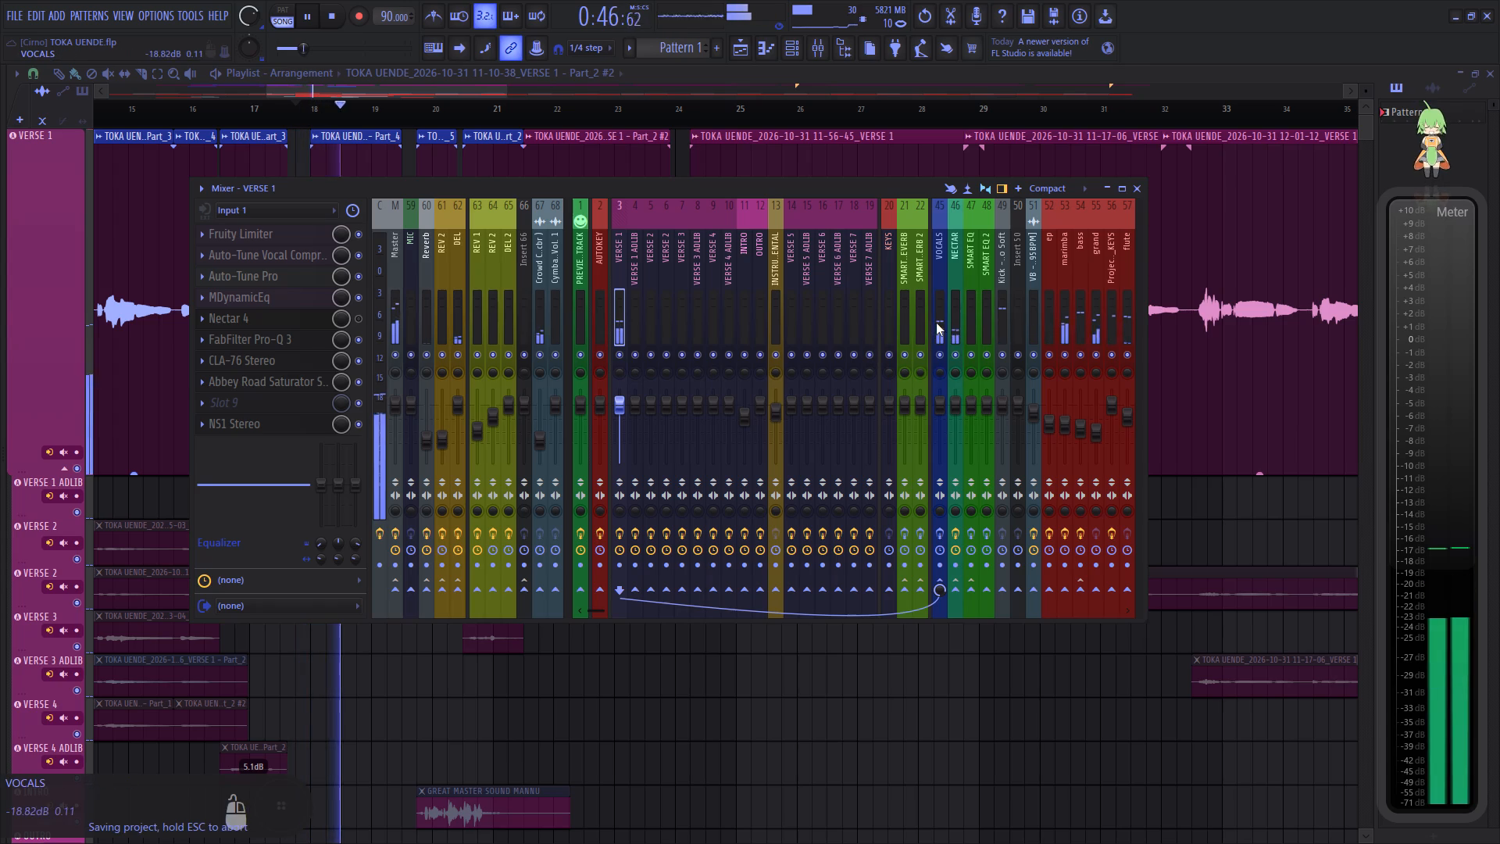
key(space)
key(space)
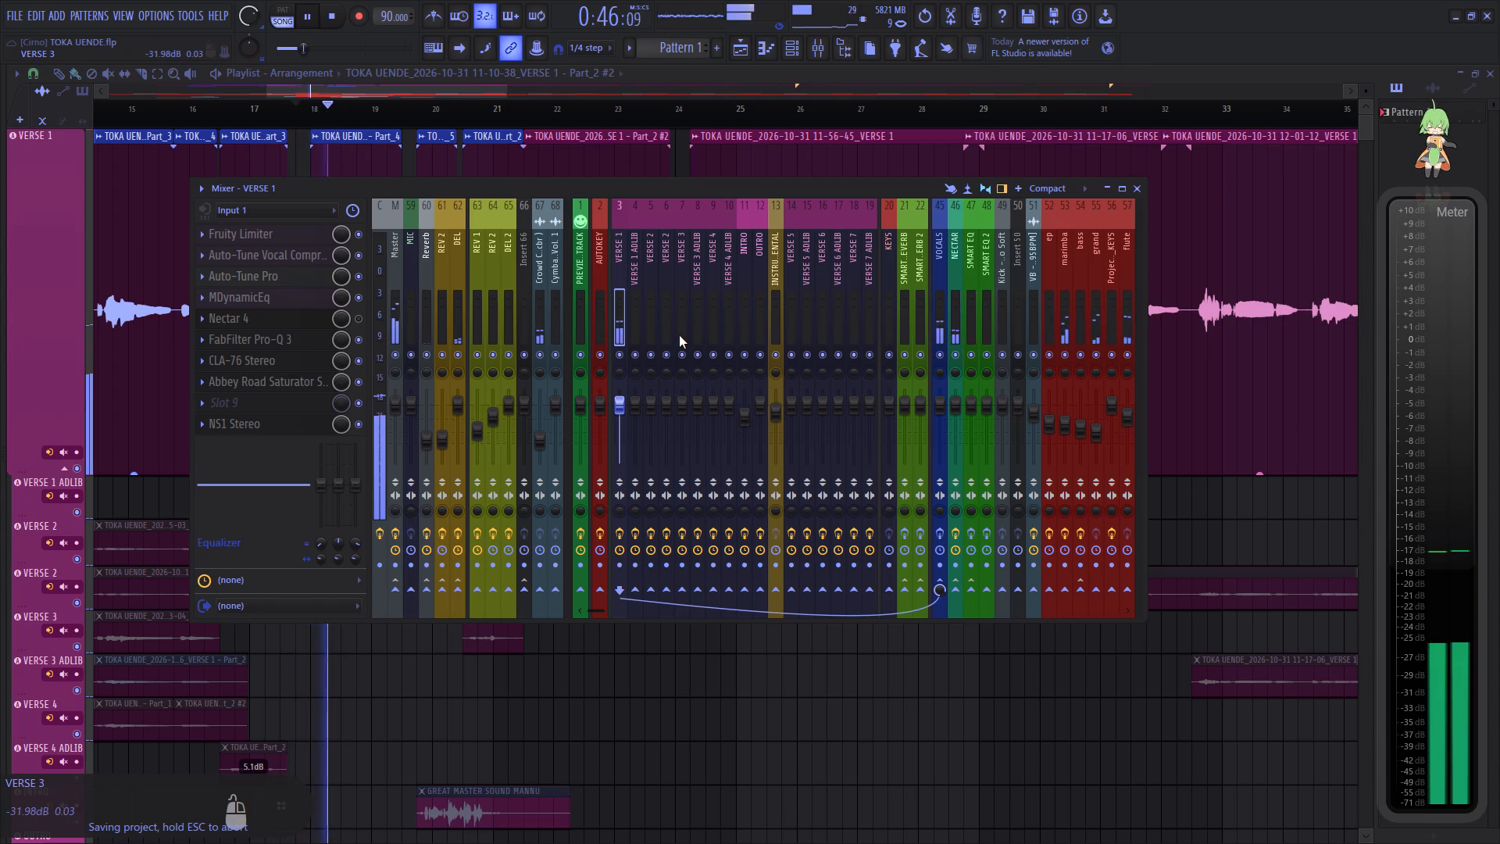
key(space)
key(space)
Set the Comp I threshold to about -32 dB in VERSE 1's Auto-Tune Vocal Compressor while replaying the section.
click(278, 255)
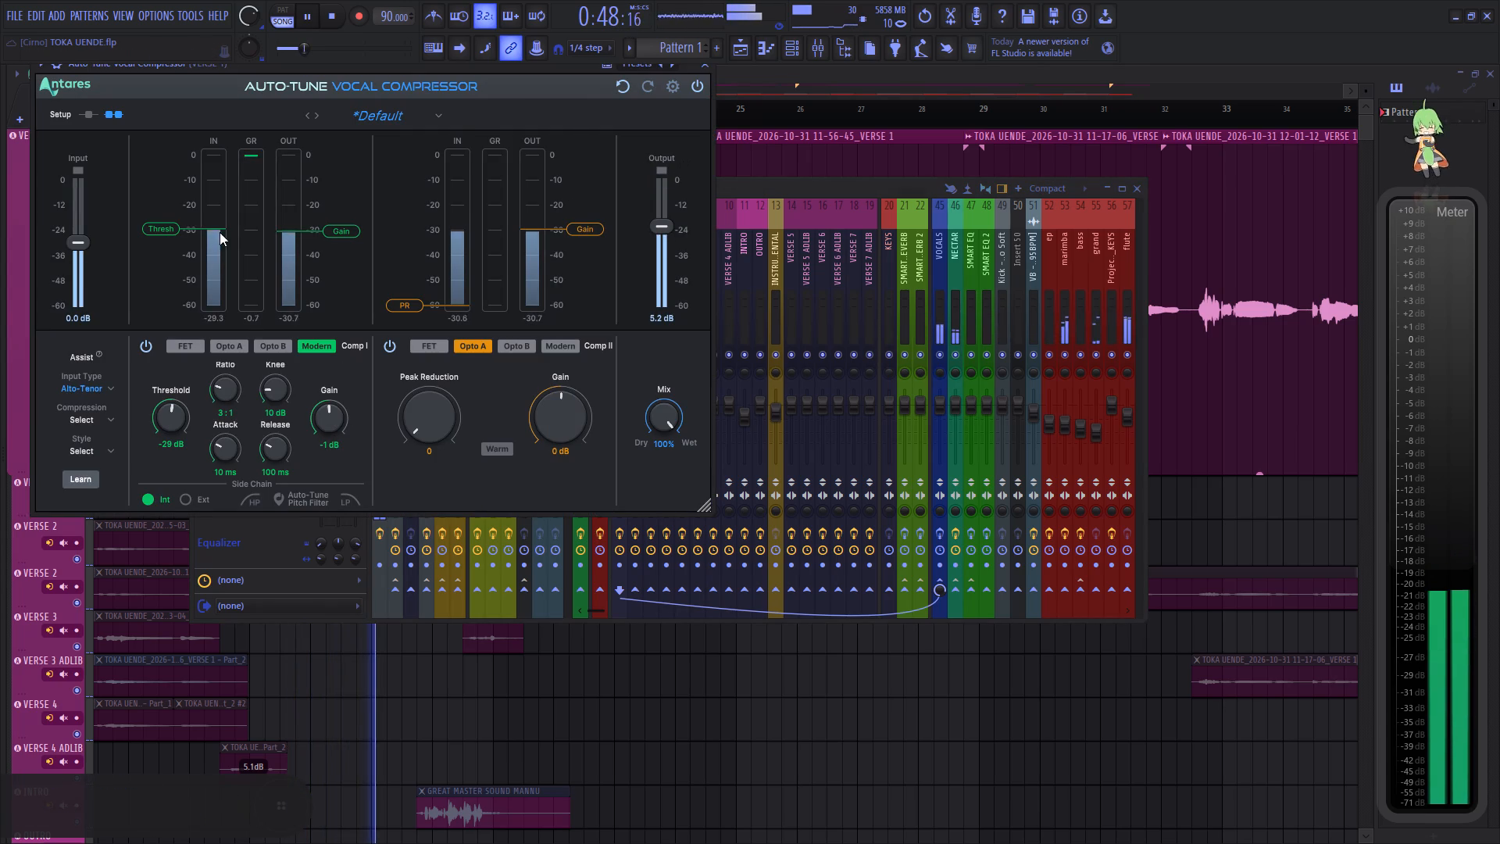
key(space)
key(space)
scroll(215, 249, down, 2)
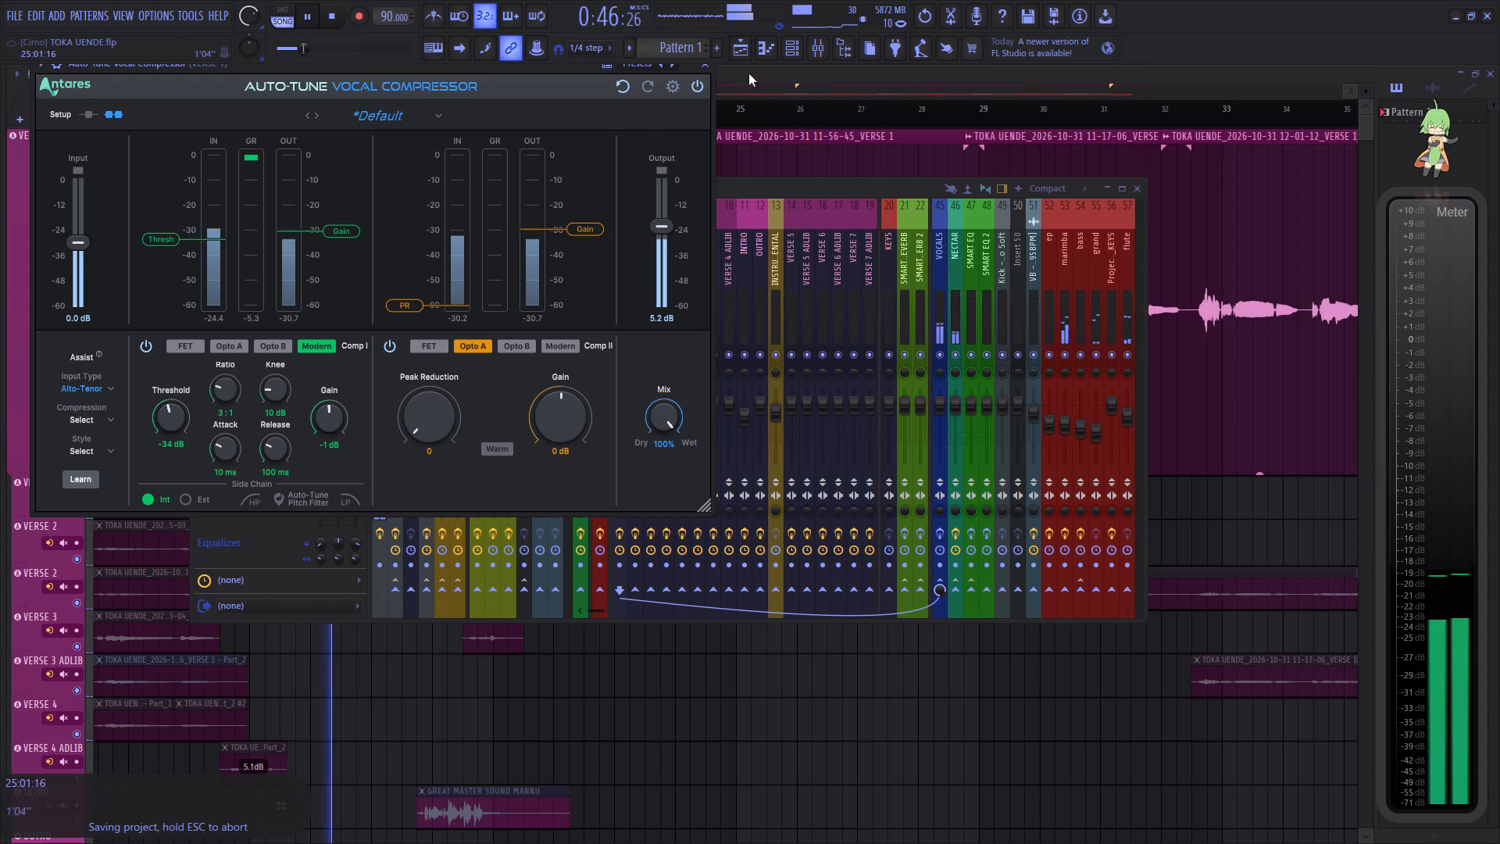
key(space)
key(space)
scroll(209, 255, up, 1)
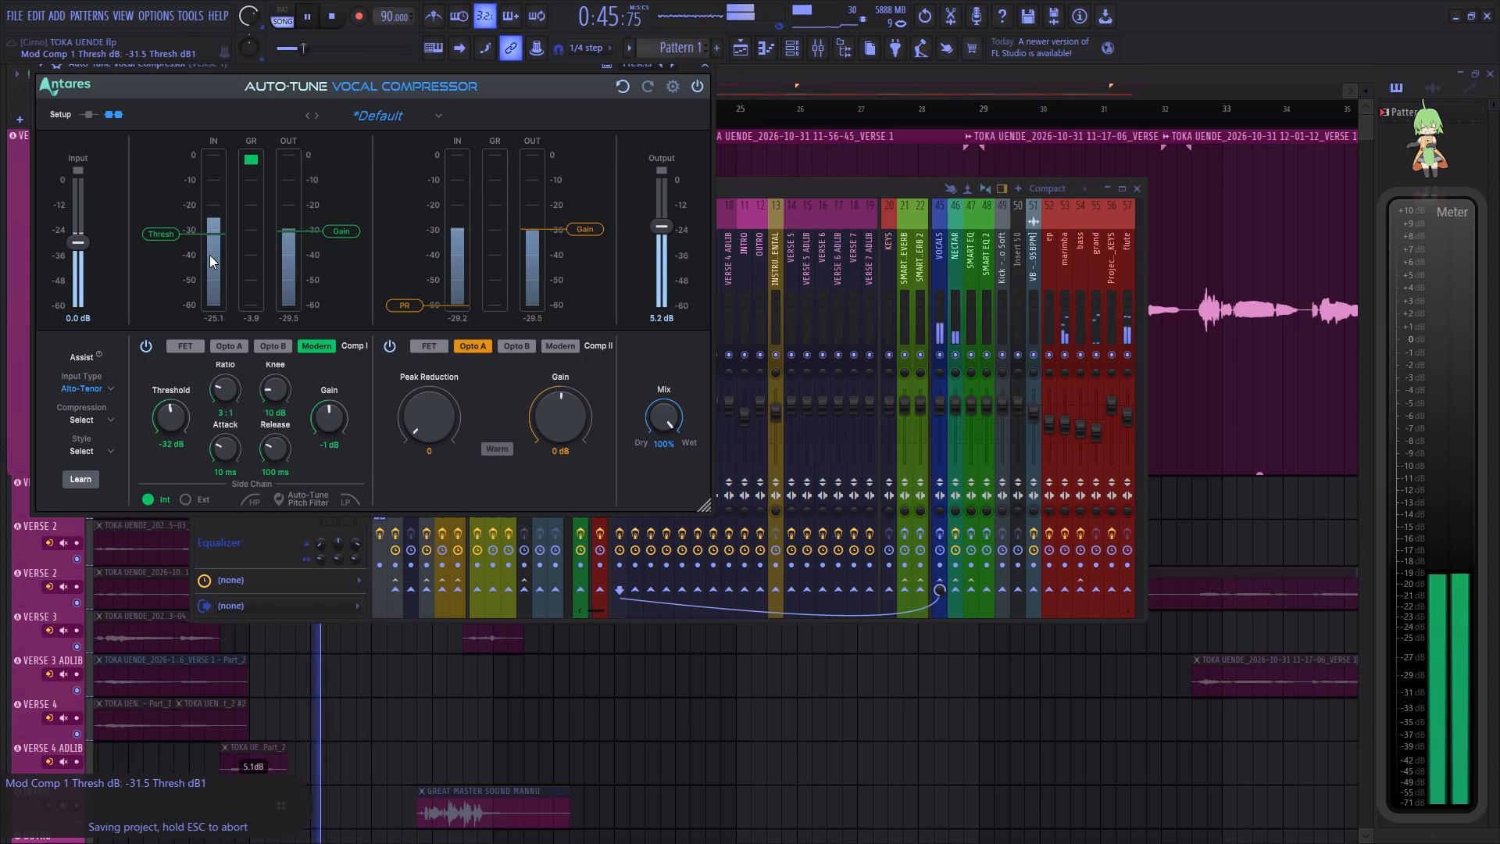
key(space)
key(space)
click(703, 68)
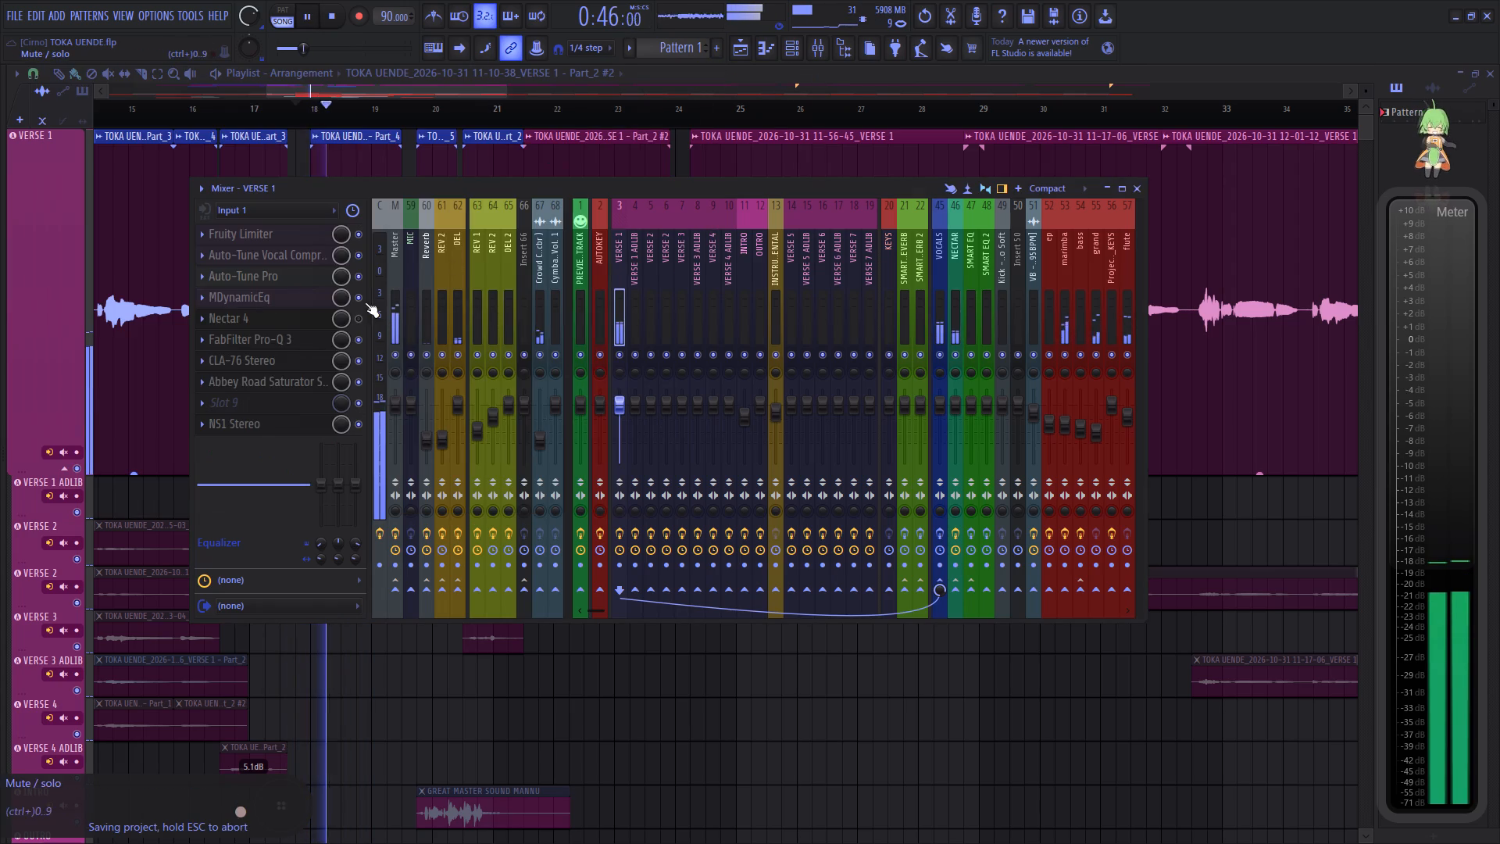
Try an input gain of about 5 dB on VERSE 1's Abbey Road Saturator and bring it back near 0 dB.
click(297, 383)
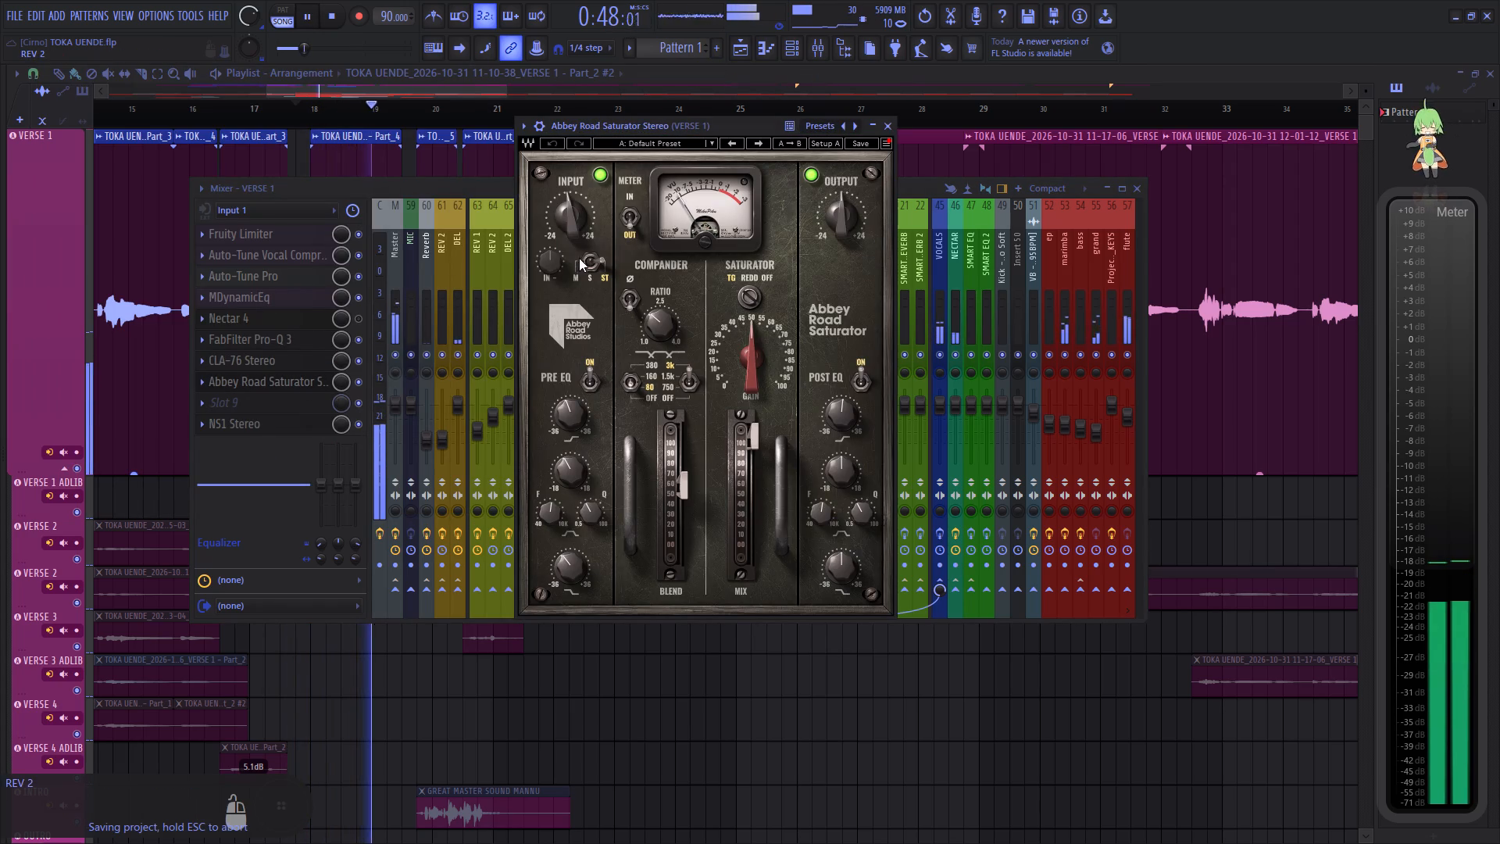
scroll(577, 220, up, 7)
scroll(577, 220, down, 3)
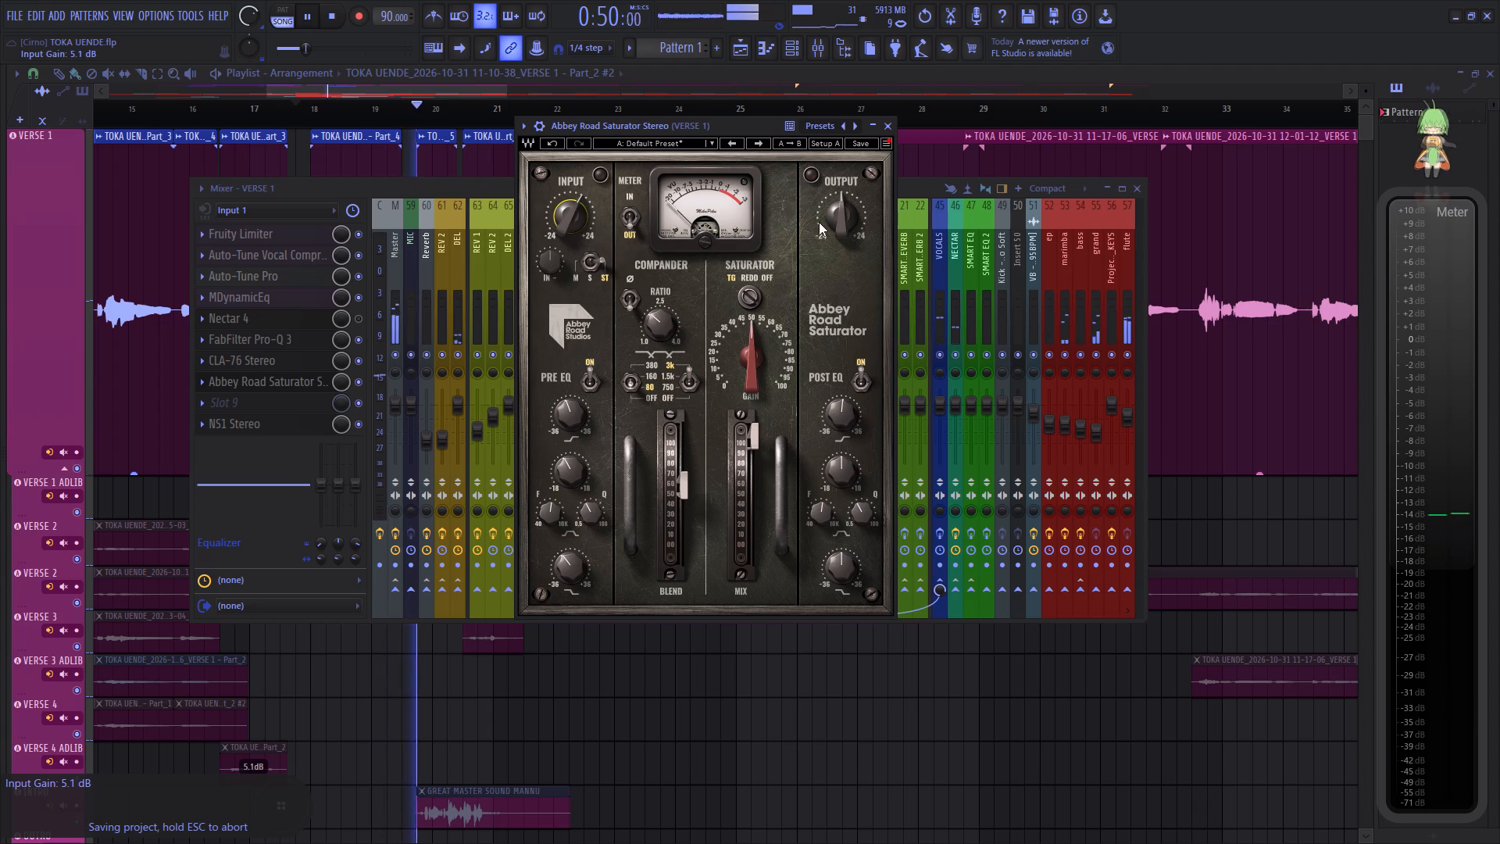
scroll(843, 215, up, 4)
scroll(572, 219, down, 4)
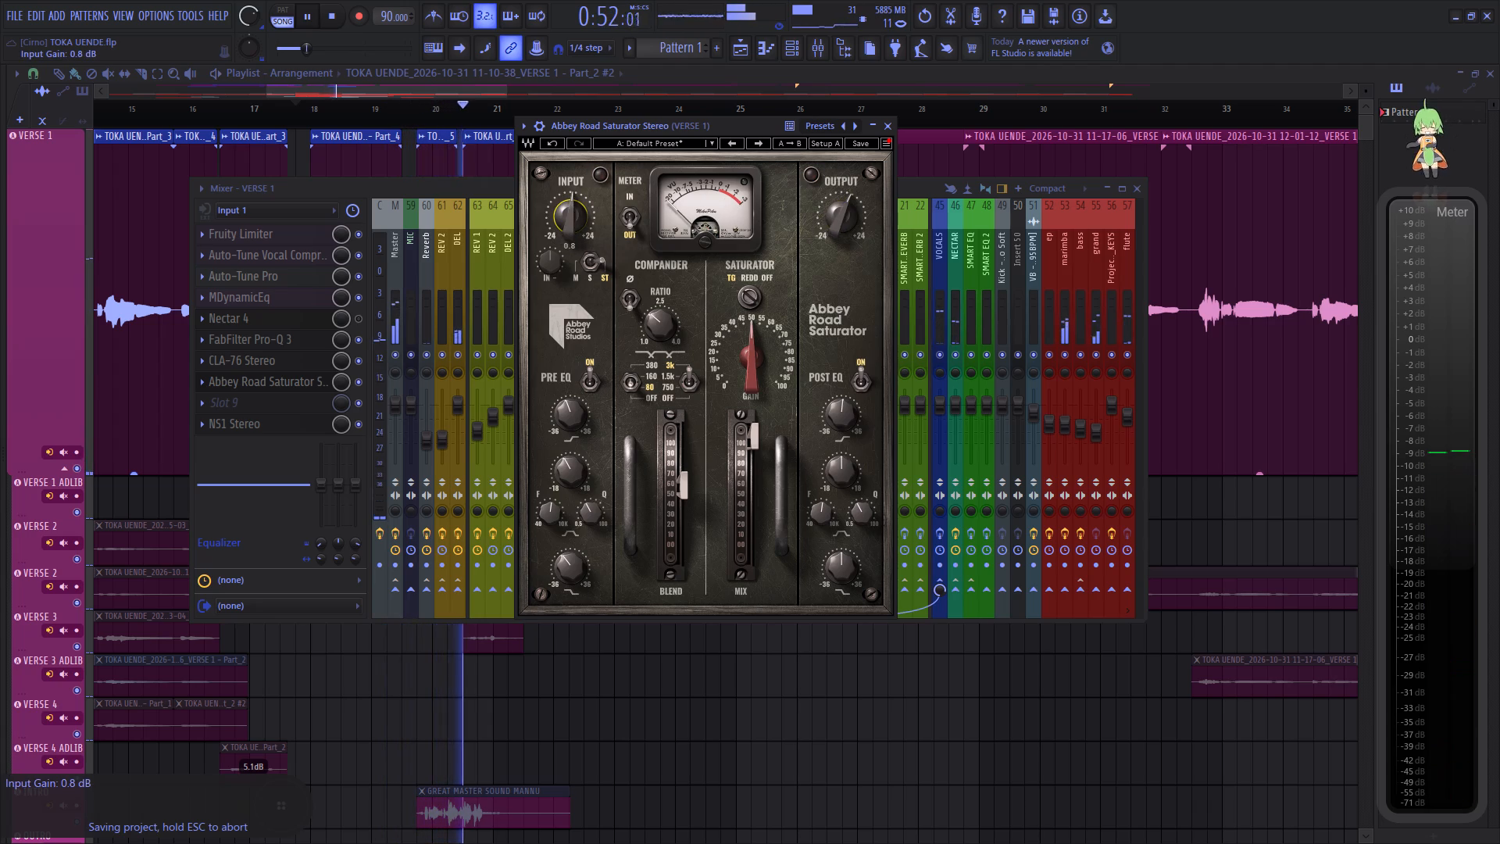
scroll(572, 219, down, 1)
click(884, 128)
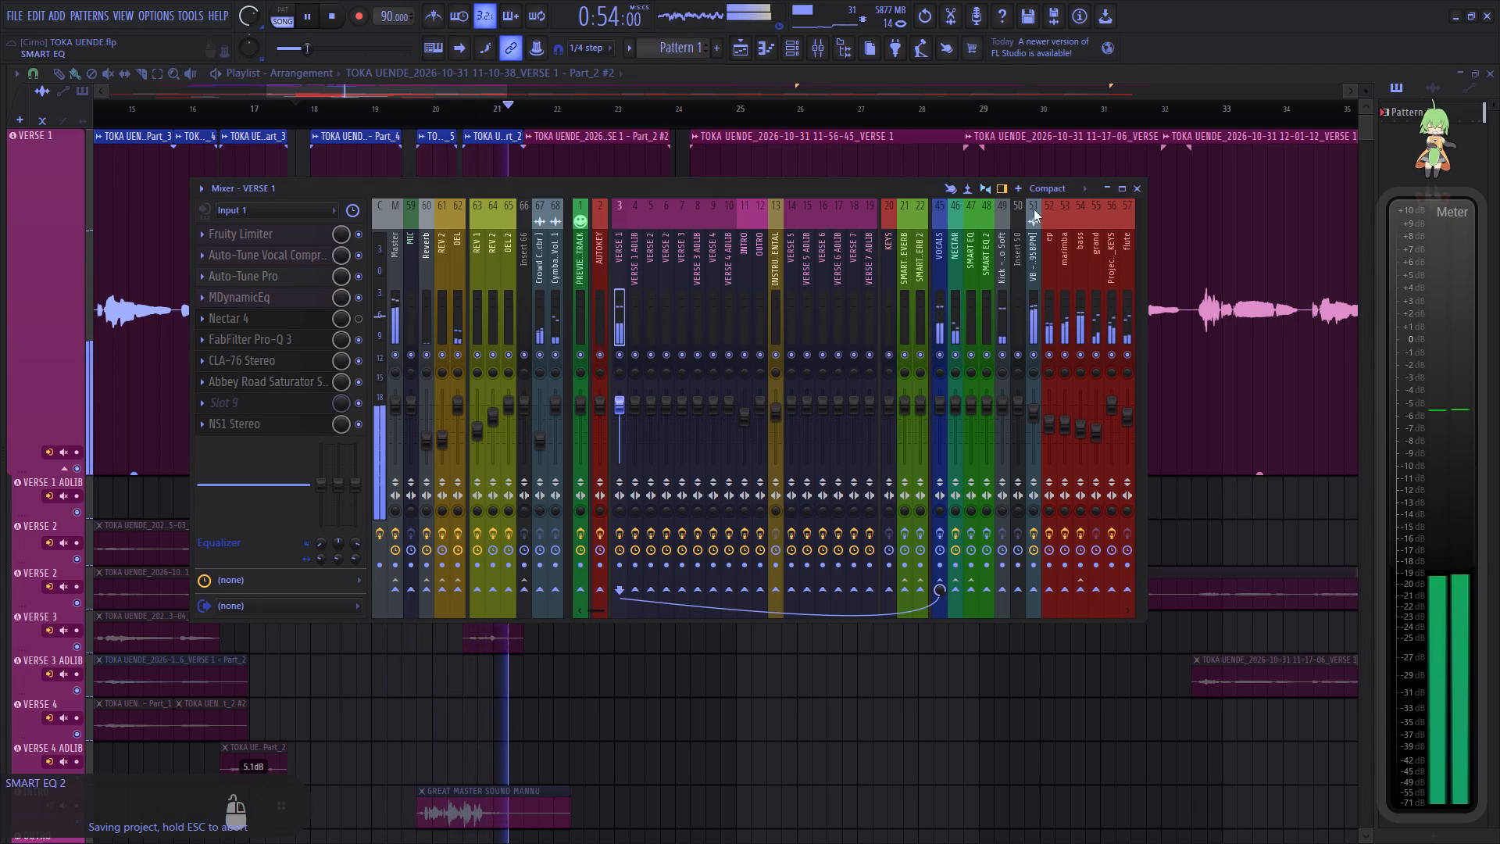
click(1130, 187)
Replay the section from just before bar 18 and disable the Maximize effect on the Master track.
key(space)
key(space)
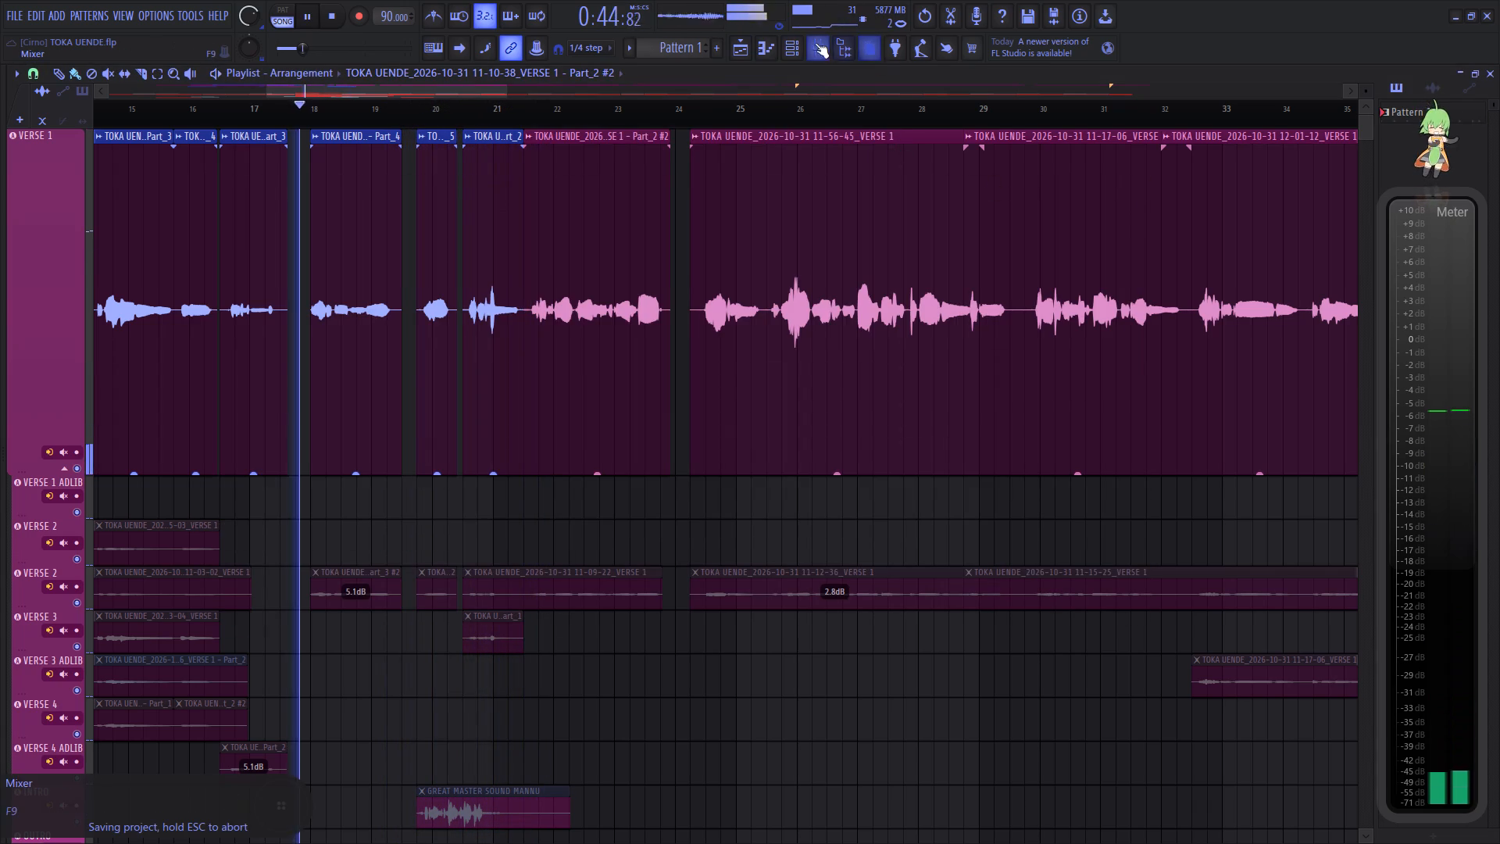
click(827, 42)
click(393, 318)
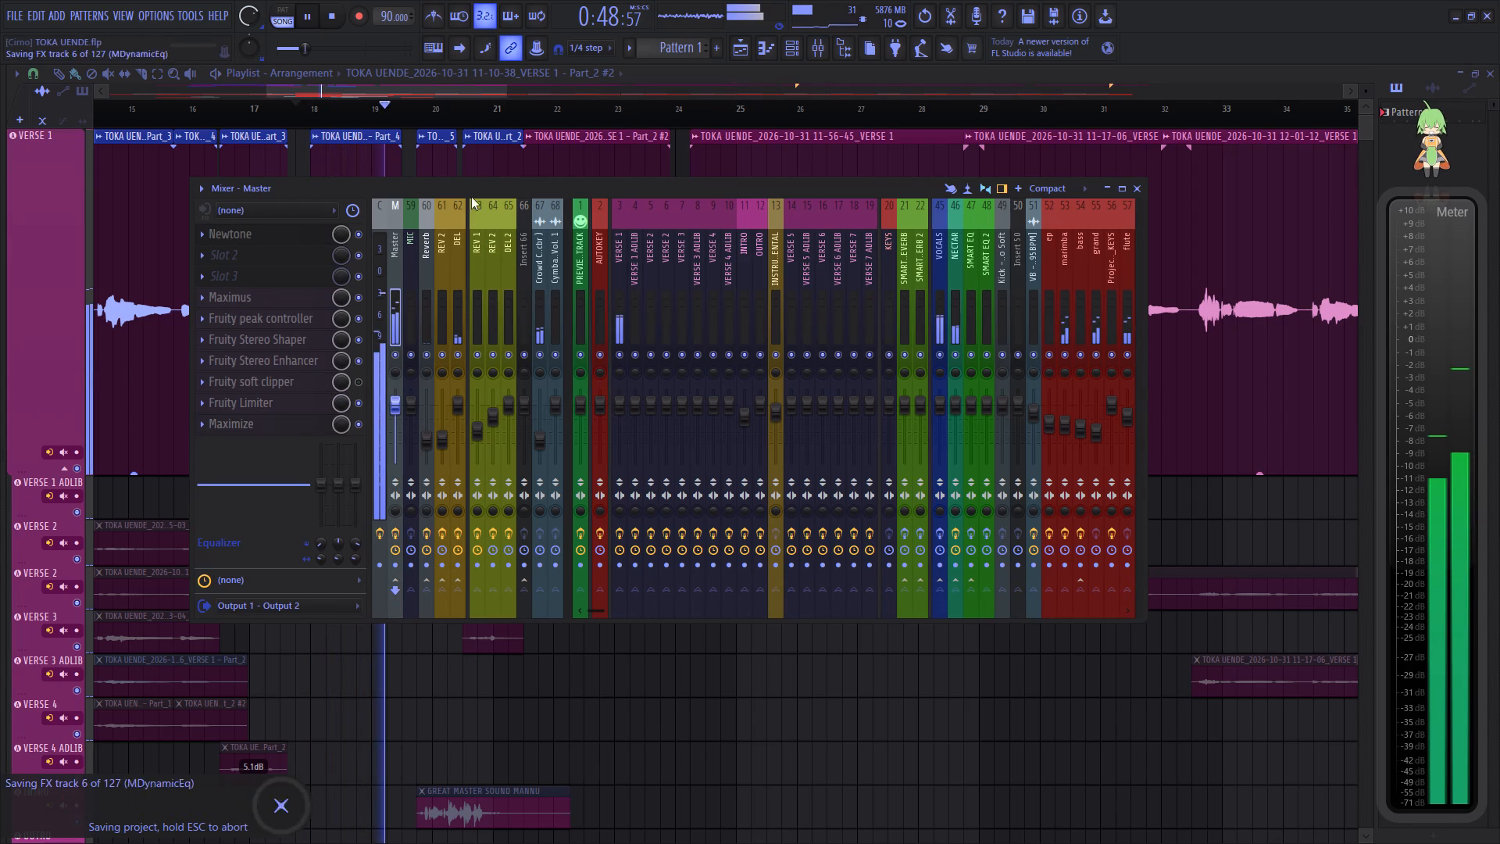
click(355, 428)
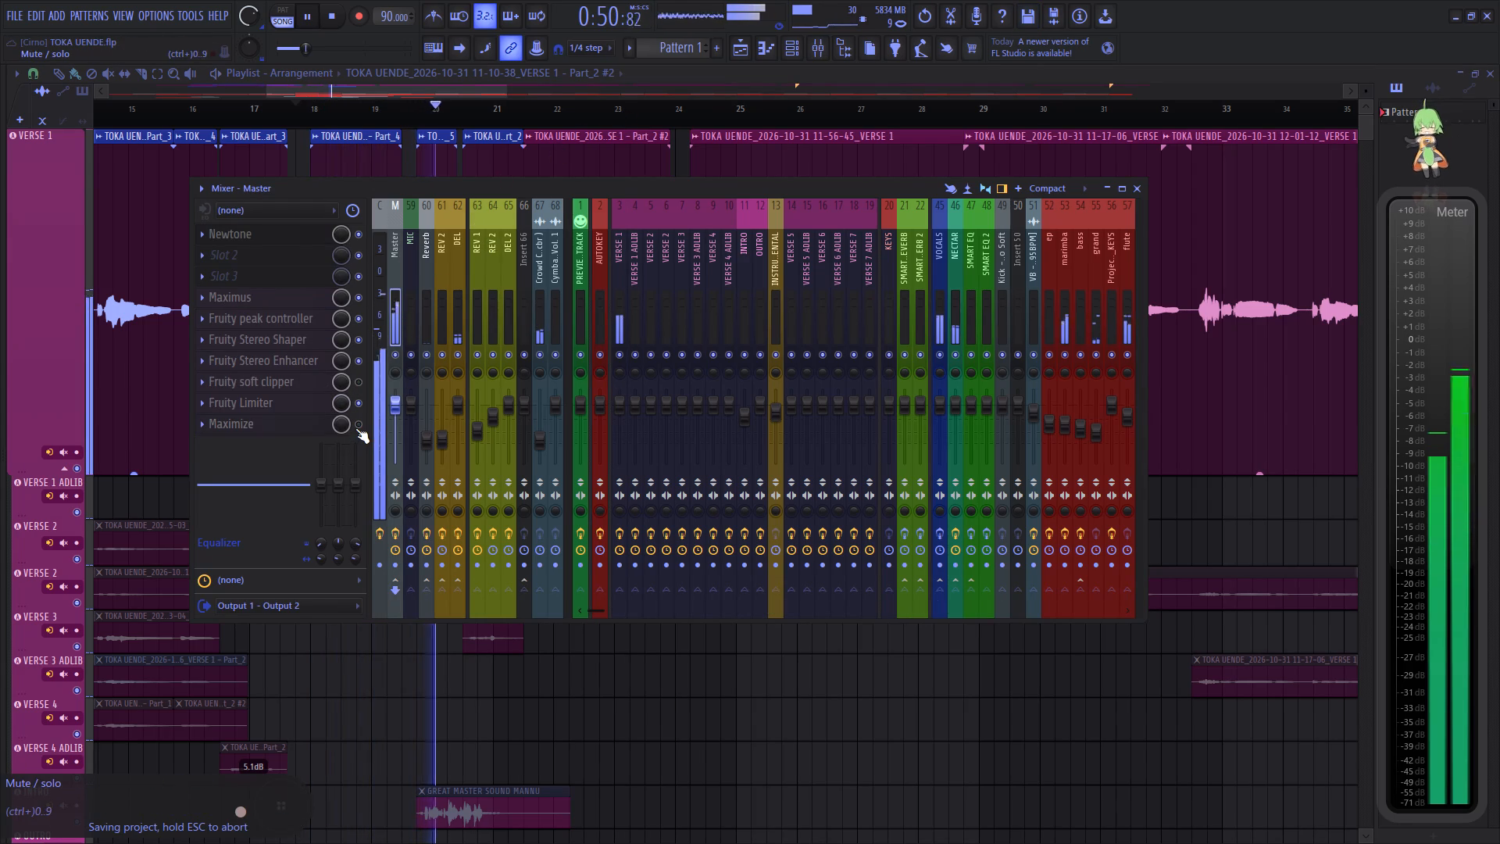
click(667, 75)
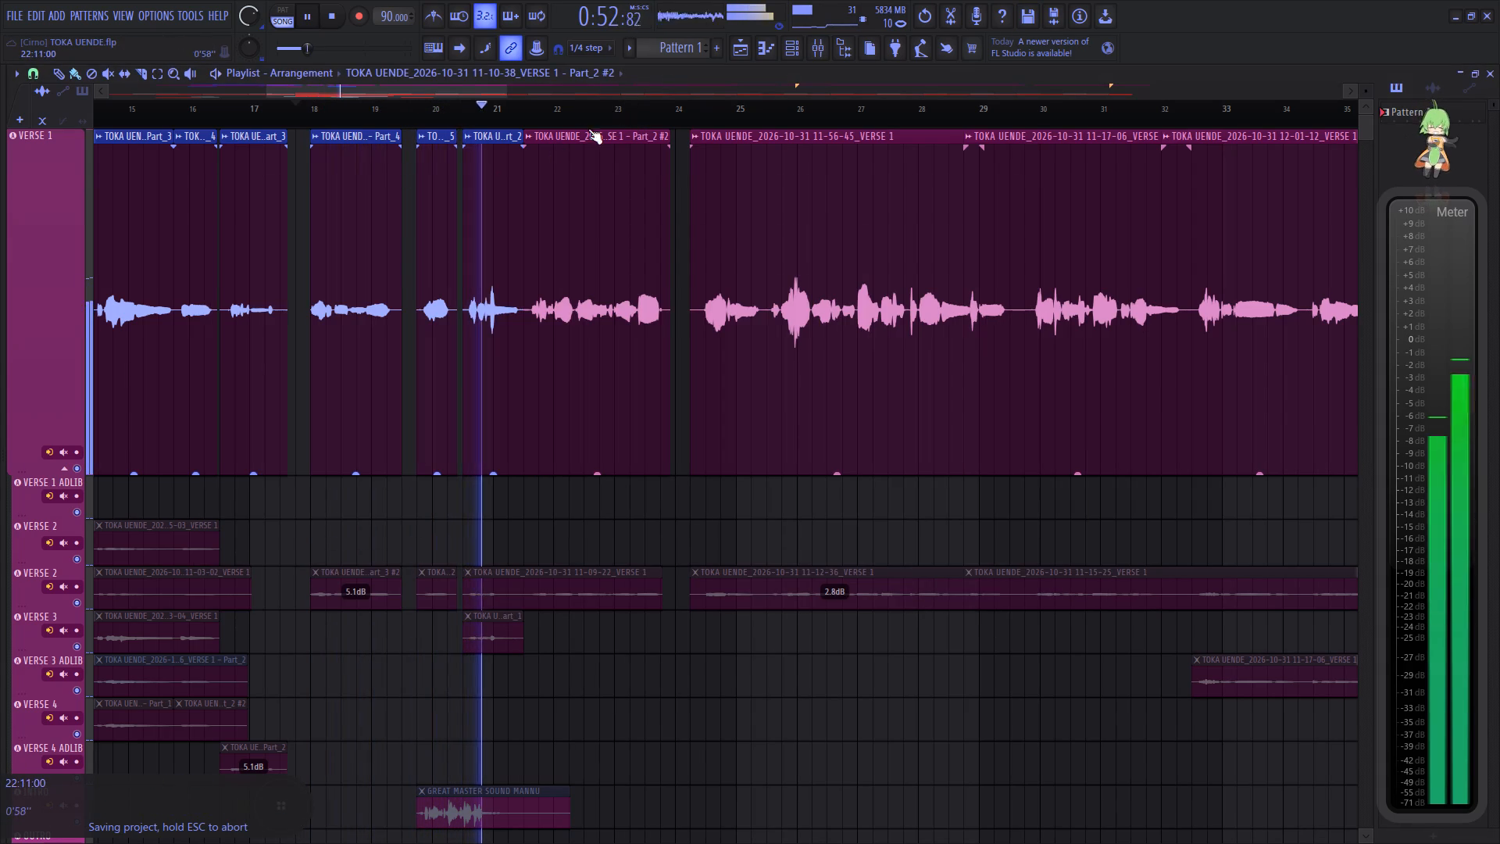
Open the VERSE 1 clip from the 11-10-38 recording, Part_2 #2, starting after bar 21, for pitch correction in Newtone.
scroll(545, 109, up, 7)
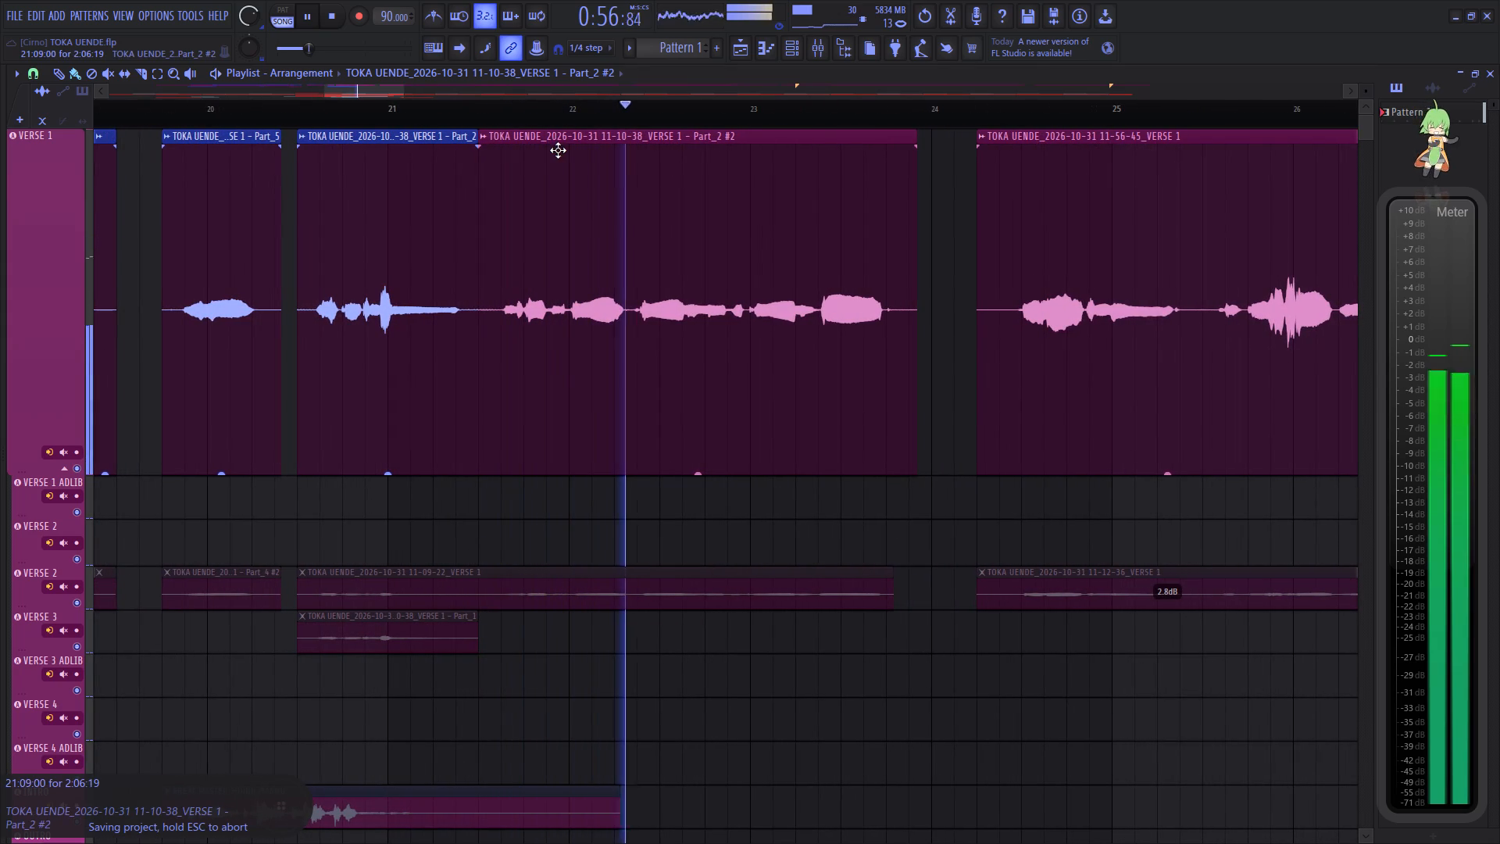
key(space)
click(486, 138)
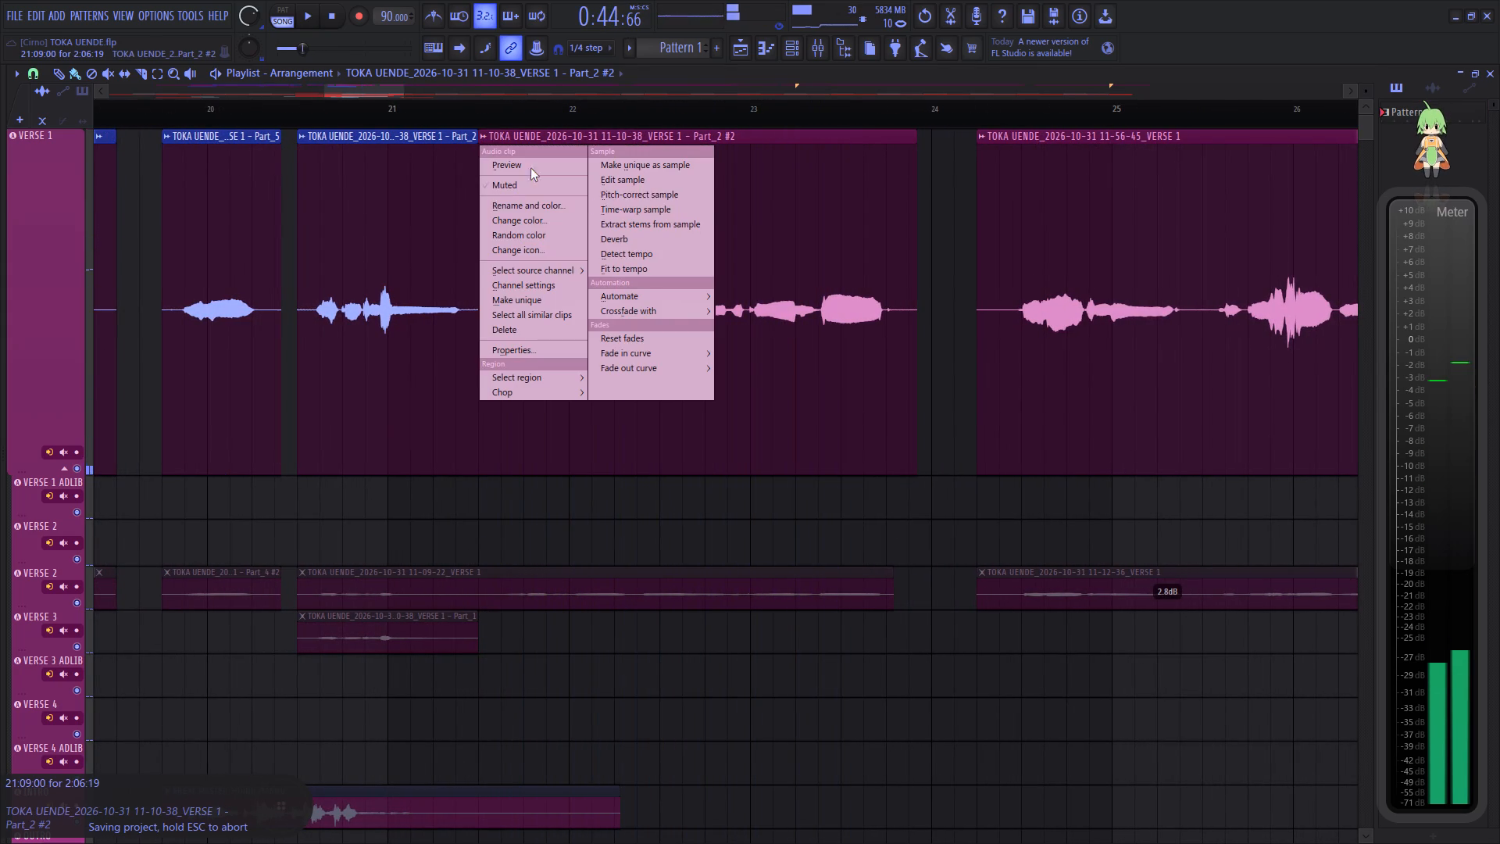
click(620, 197)
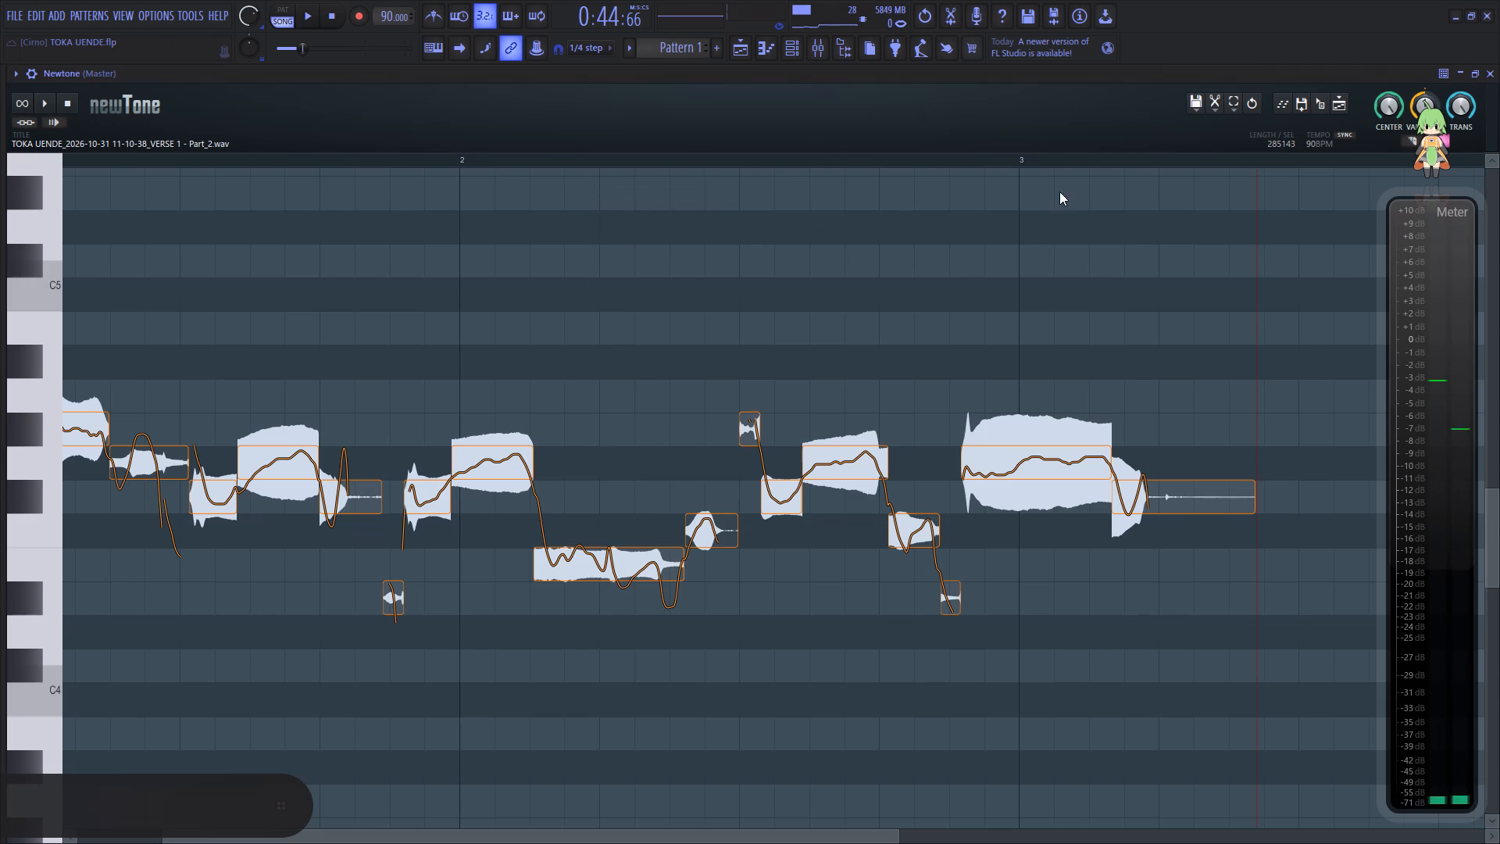
Snap the clip's detected notes to the scale in Newtone.
click(1216, 111)
click(1248, 301)
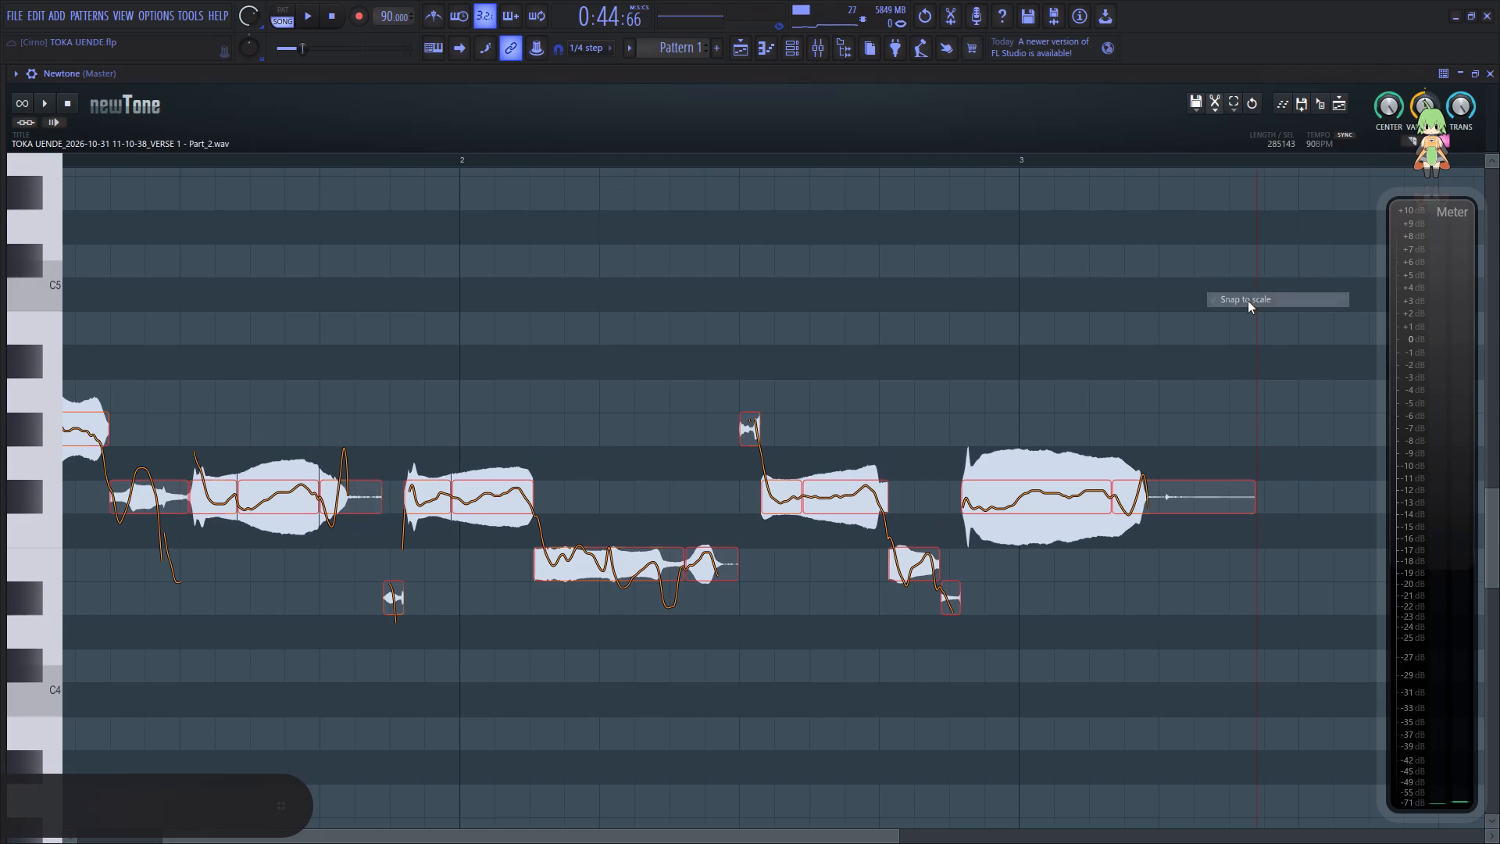
Listen repeatedly to the vocal clip's opening phrase from its start to judge the snapped note pitches.
drag(627, 842, 177, 771)
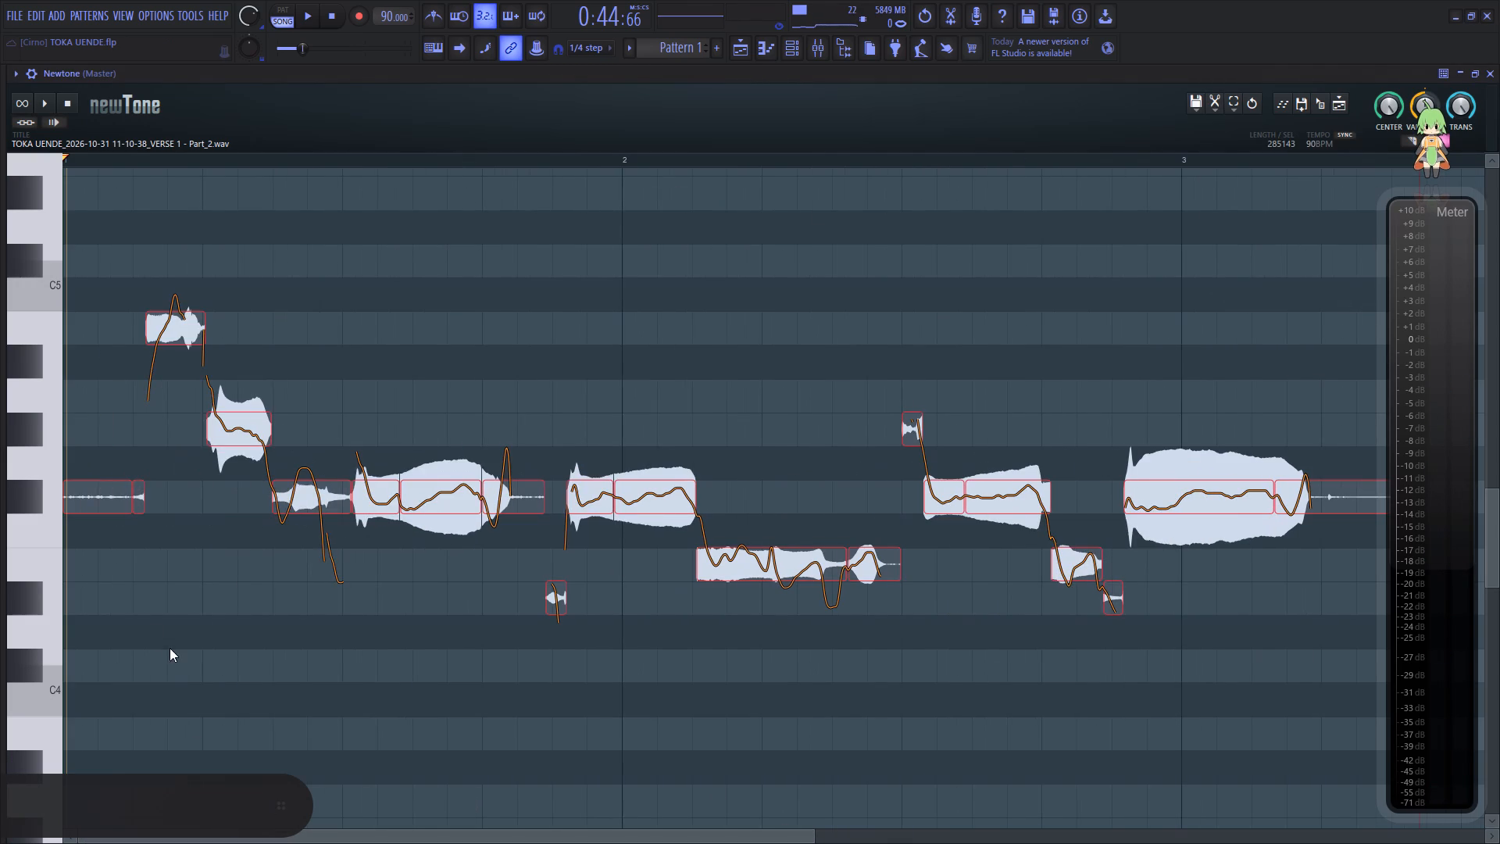
click(105, 612)
key(space)
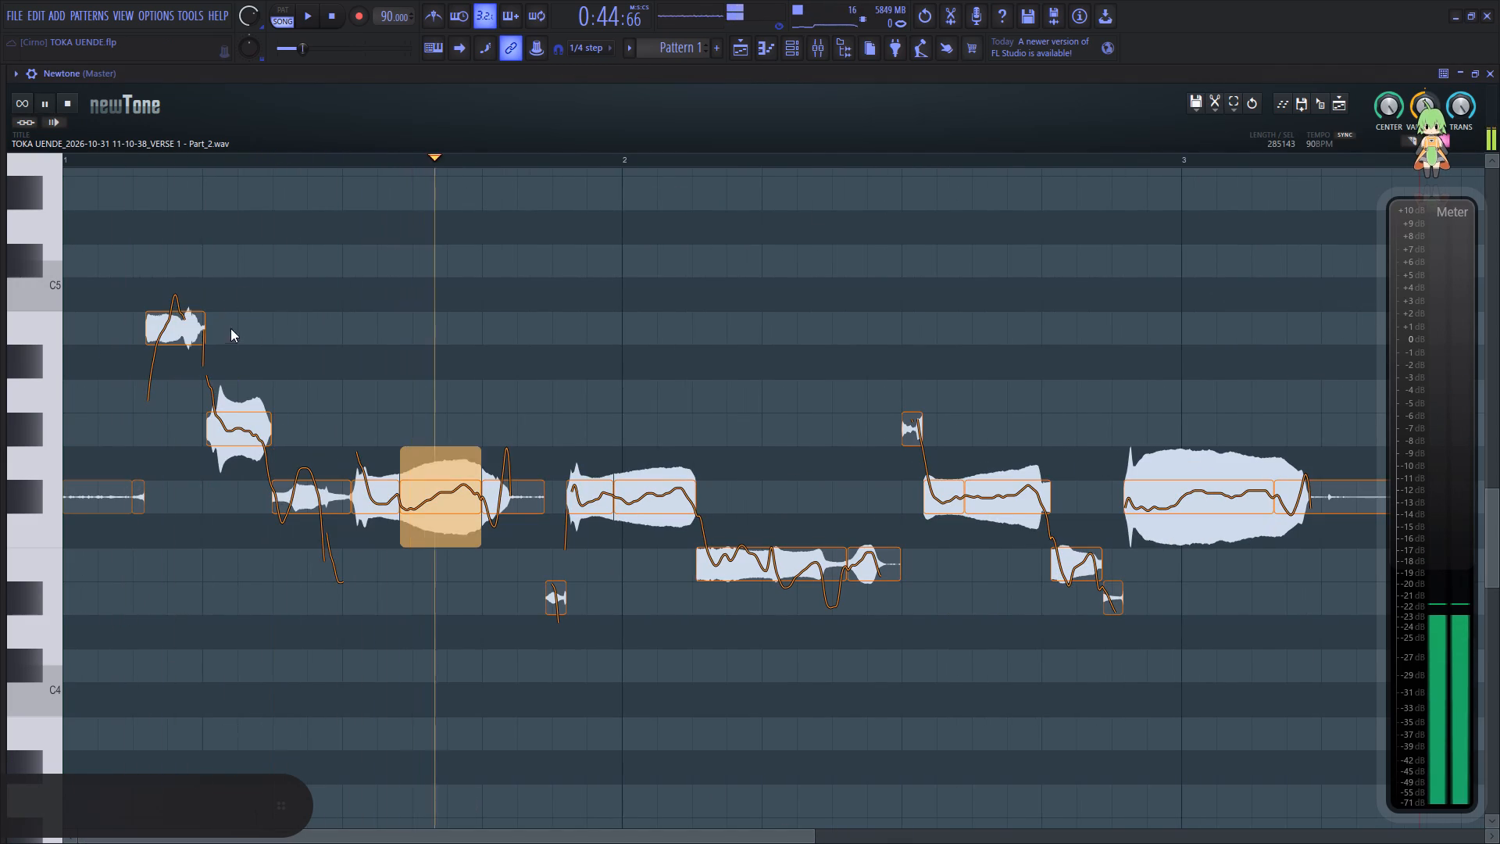
key(space)
key(space)
right_click(256, 15)
key(space)
key(space)
click(265, 18)
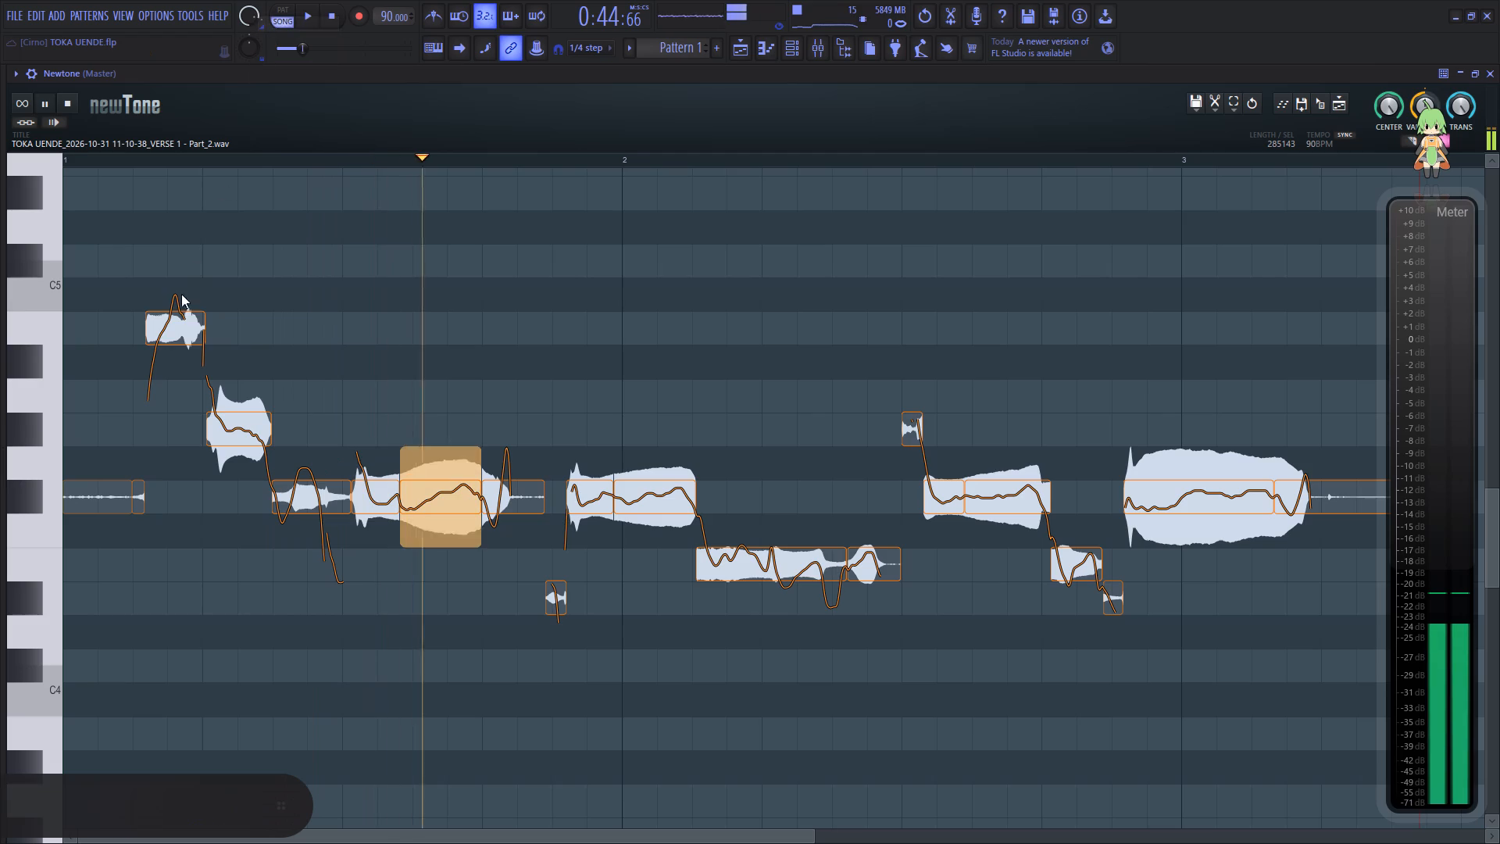
key(space)
key(space)
key(space)
key(space)
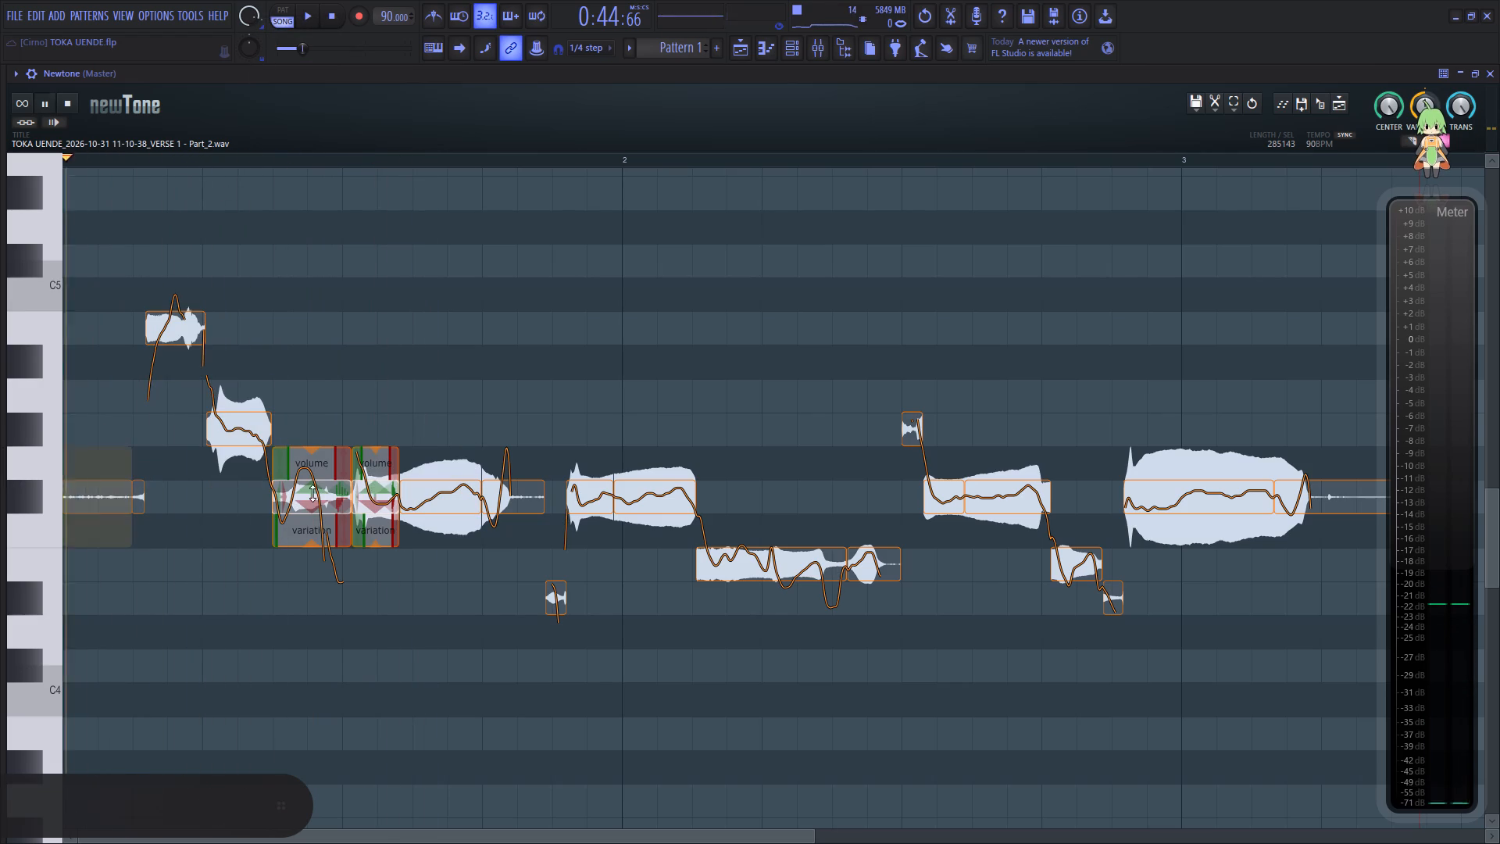
Raise the F#4 note directly after the G#4 note and the longest F#4 note before bar 2 two semitones to G#4.
drag(311, 495, 309, 442)
key(space)
key(space)
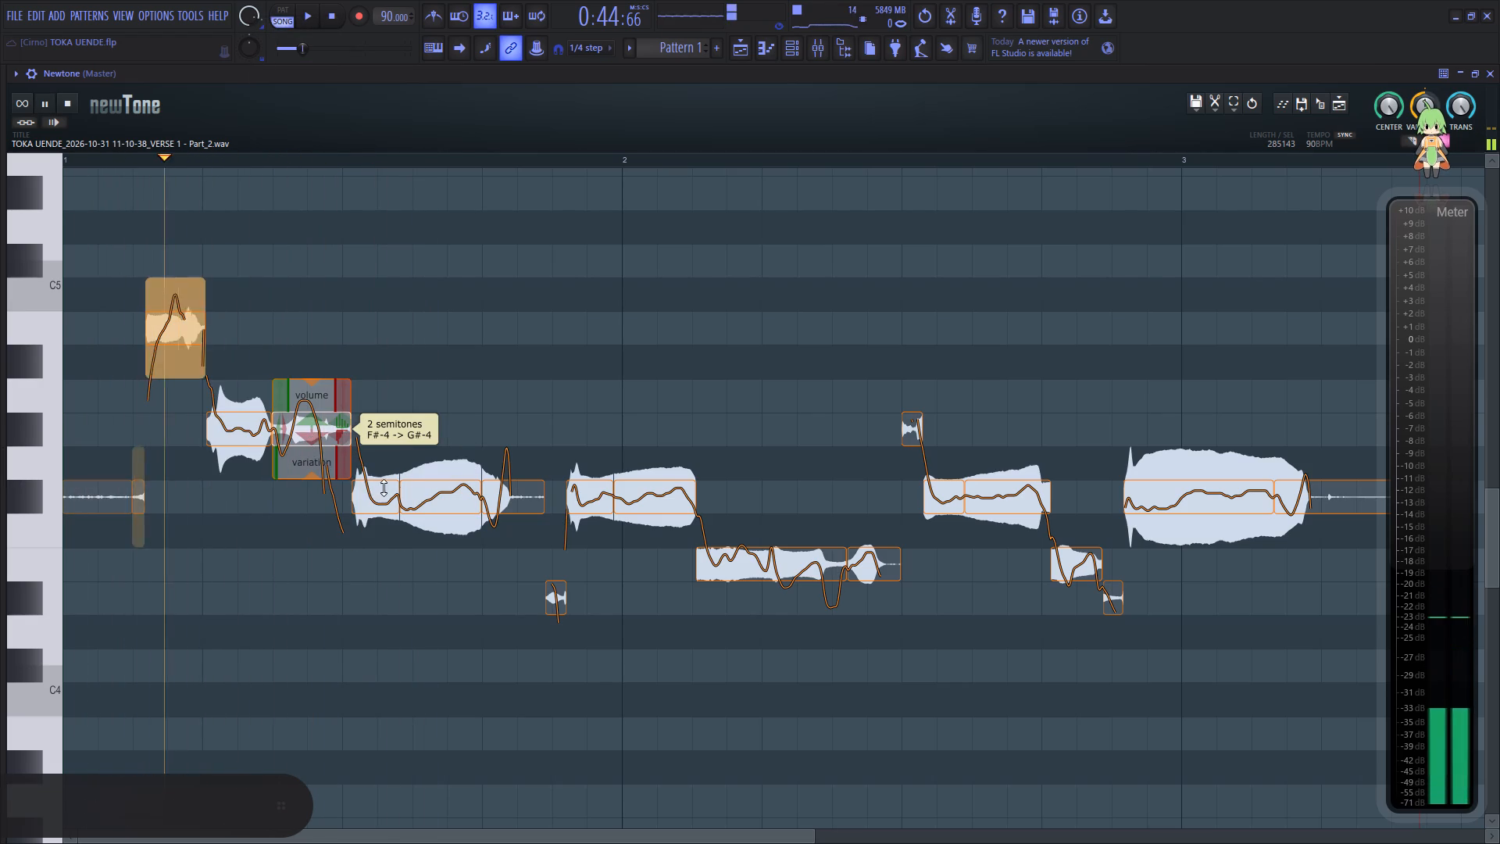
key(space)
key(space)
drag(436, 500, 441, 439)
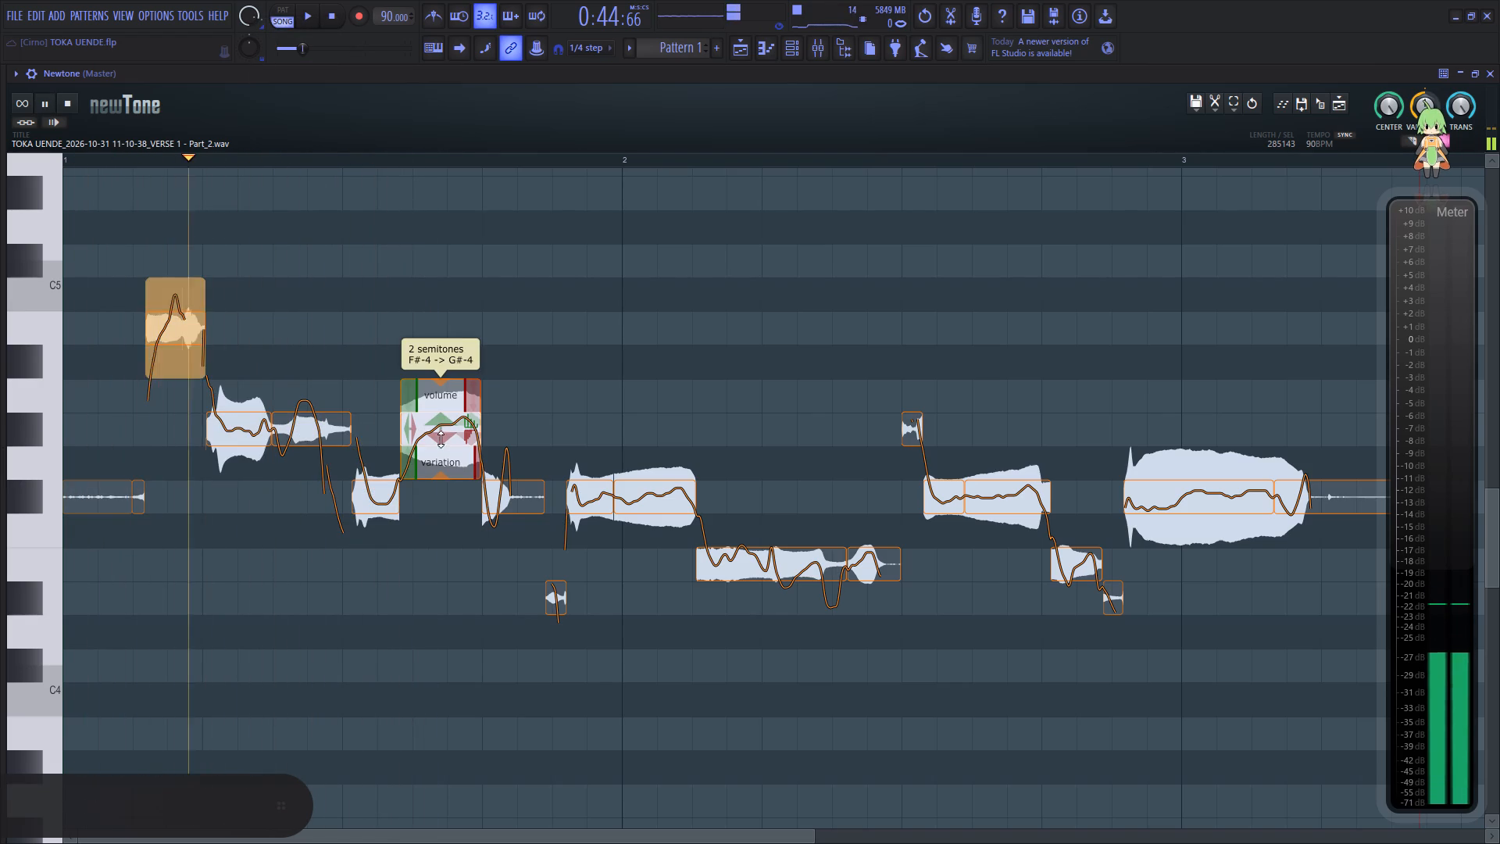
drag(441, 439, 444, 426)
key(space)
key(space)
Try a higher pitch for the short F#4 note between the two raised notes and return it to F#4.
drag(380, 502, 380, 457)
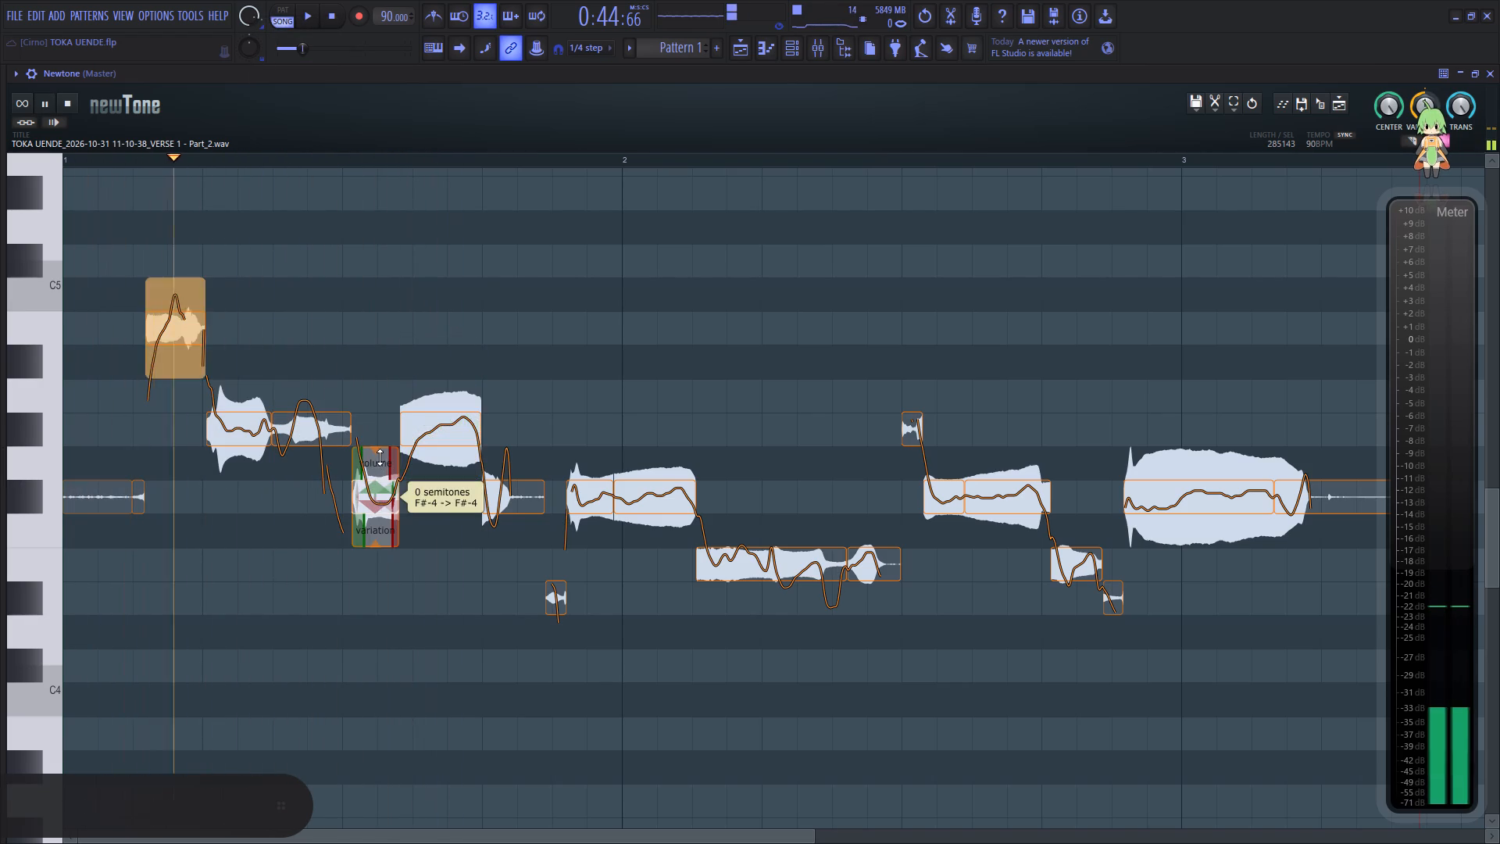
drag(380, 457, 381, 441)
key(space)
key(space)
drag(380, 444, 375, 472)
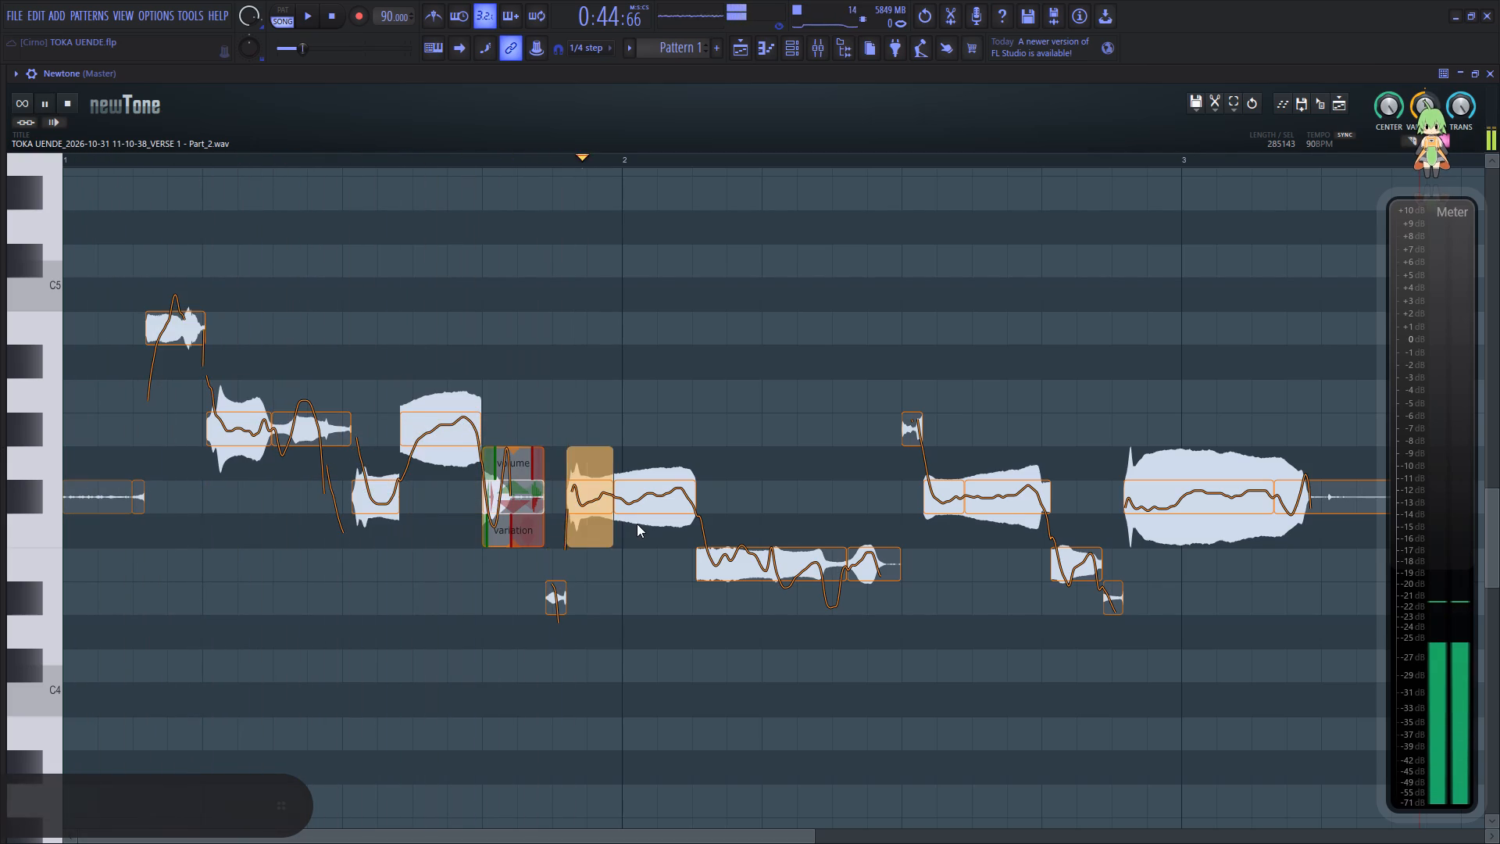
Play the clip through from its start to check the changed melody against the remaining notes.
key(space)
key(space)
key(space)
key(space)
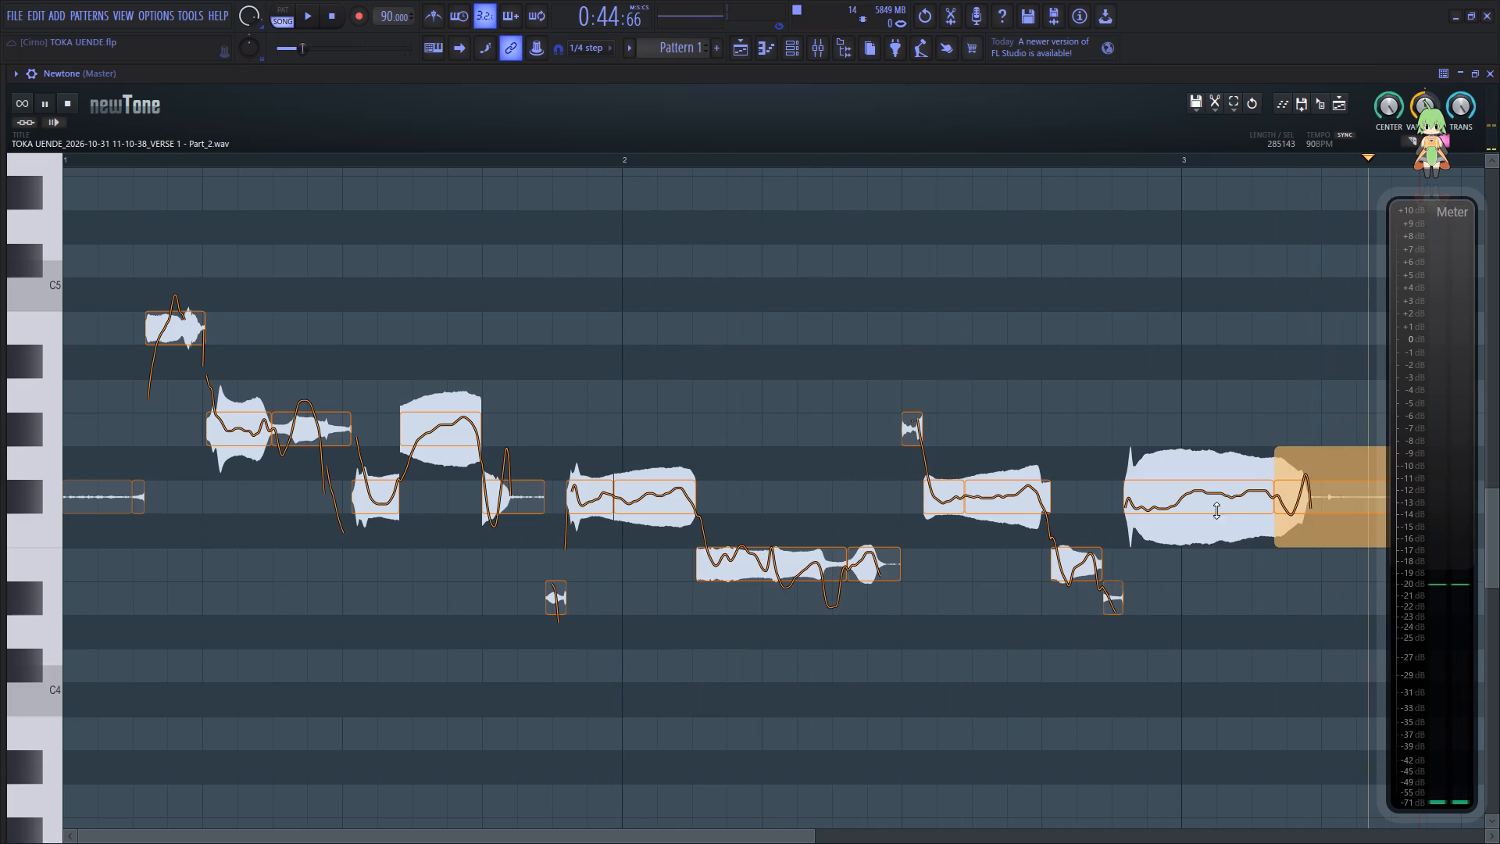
key(space)
key(space)
key(space)
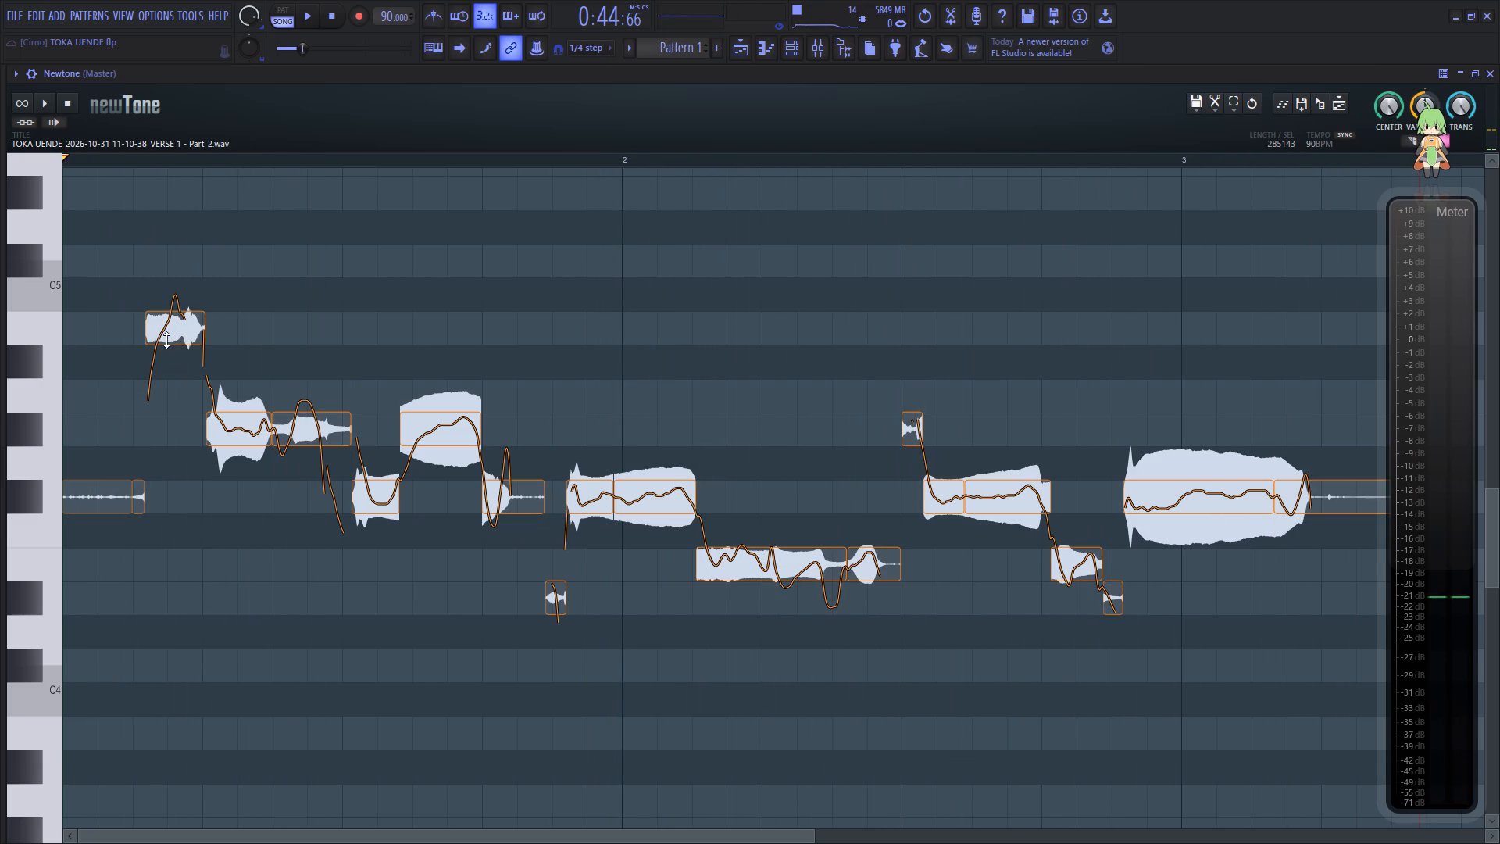
Reduce the pitch variation of the opening B4 note to about 49% and also flatten the G#4 note following it.
click(166, 340)
drag(173, 376, 196, 307)
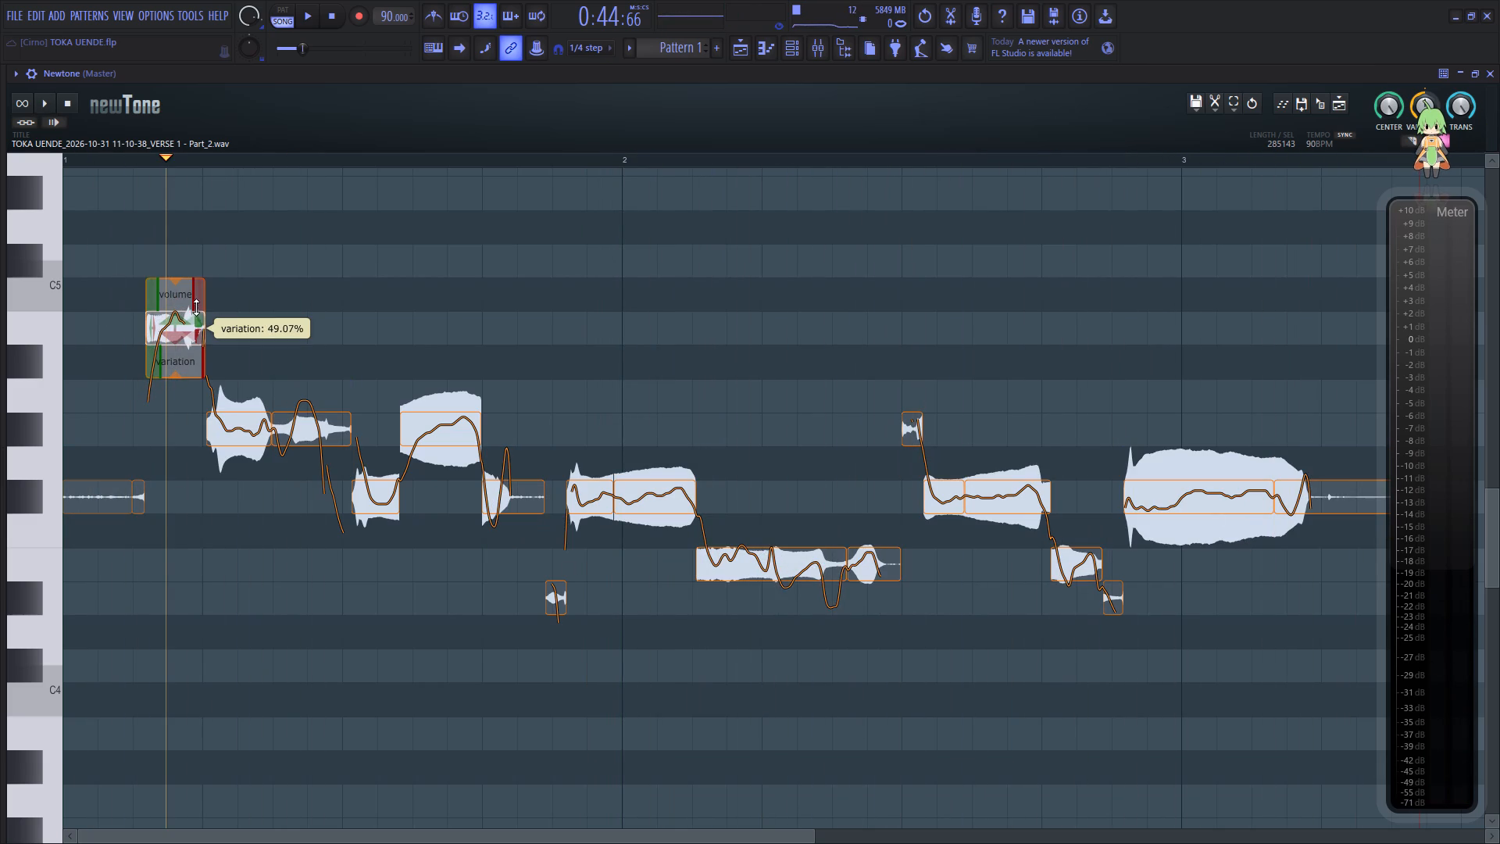
key(space)
key(space)
click(237, 434)
drag(237, 477, 237, 474)
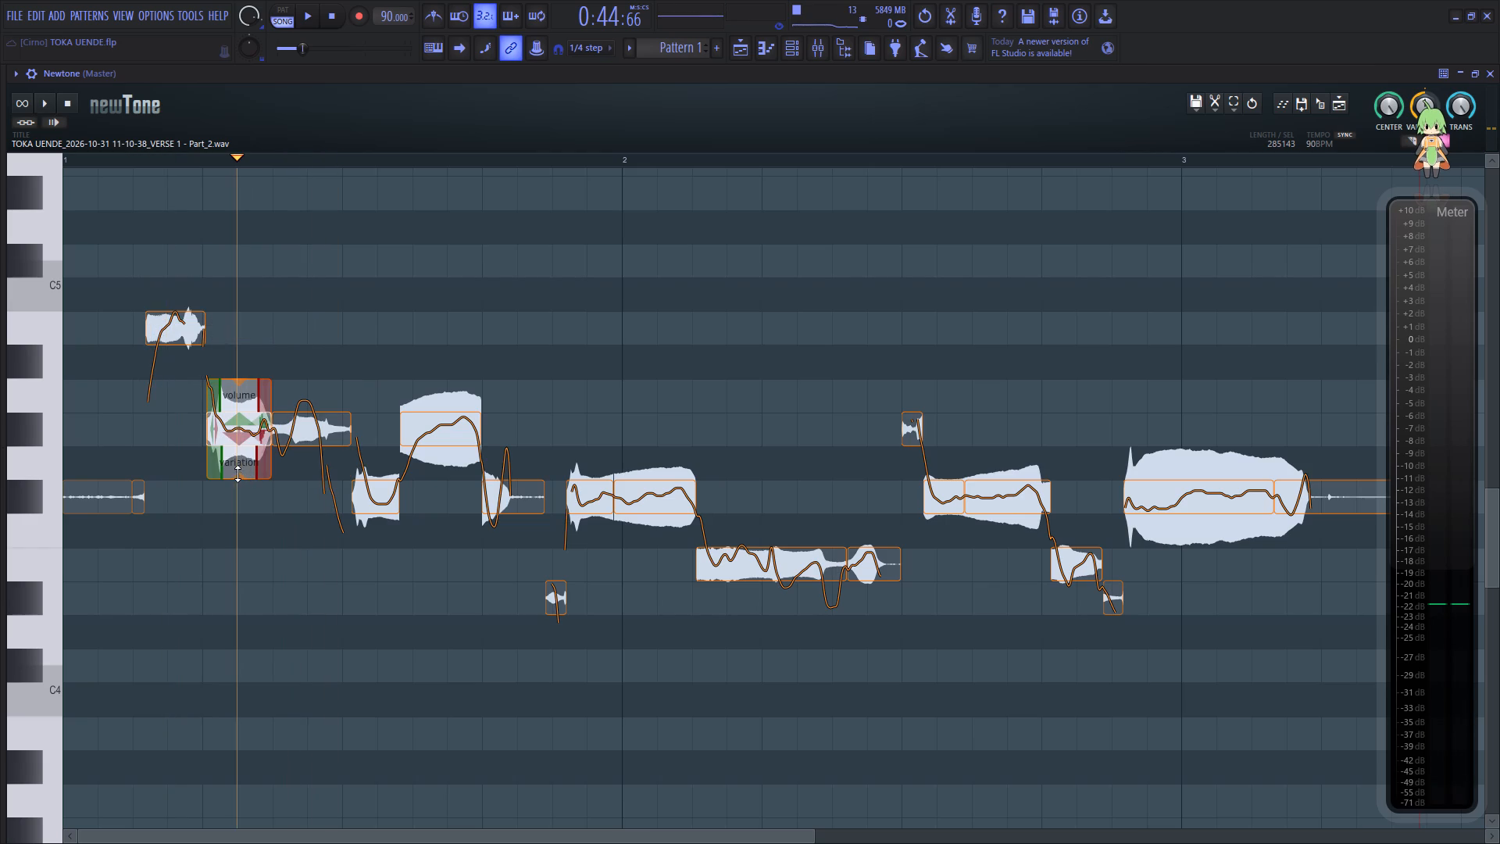
drag(237, 474, 258, 398)
click(112, 431)
key(space)
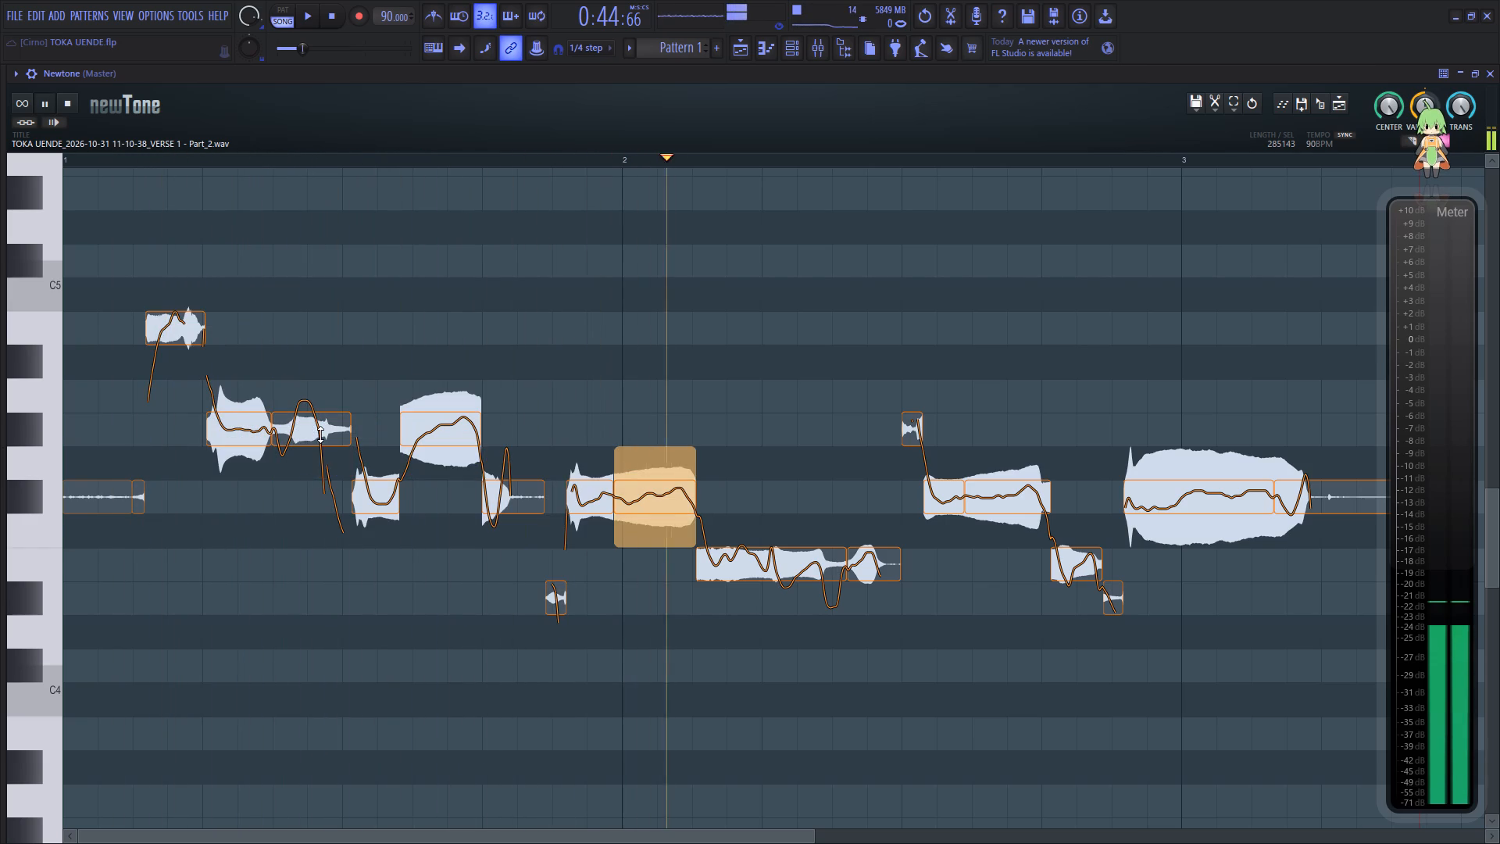
Reduce the pitch variation of the quiet G#4 note, third in the opening phrase, and replay the phrase.
click(320, 435)
key(space)
key(space)
drag(307, 477, 348, 366)
key(space)
key(space)
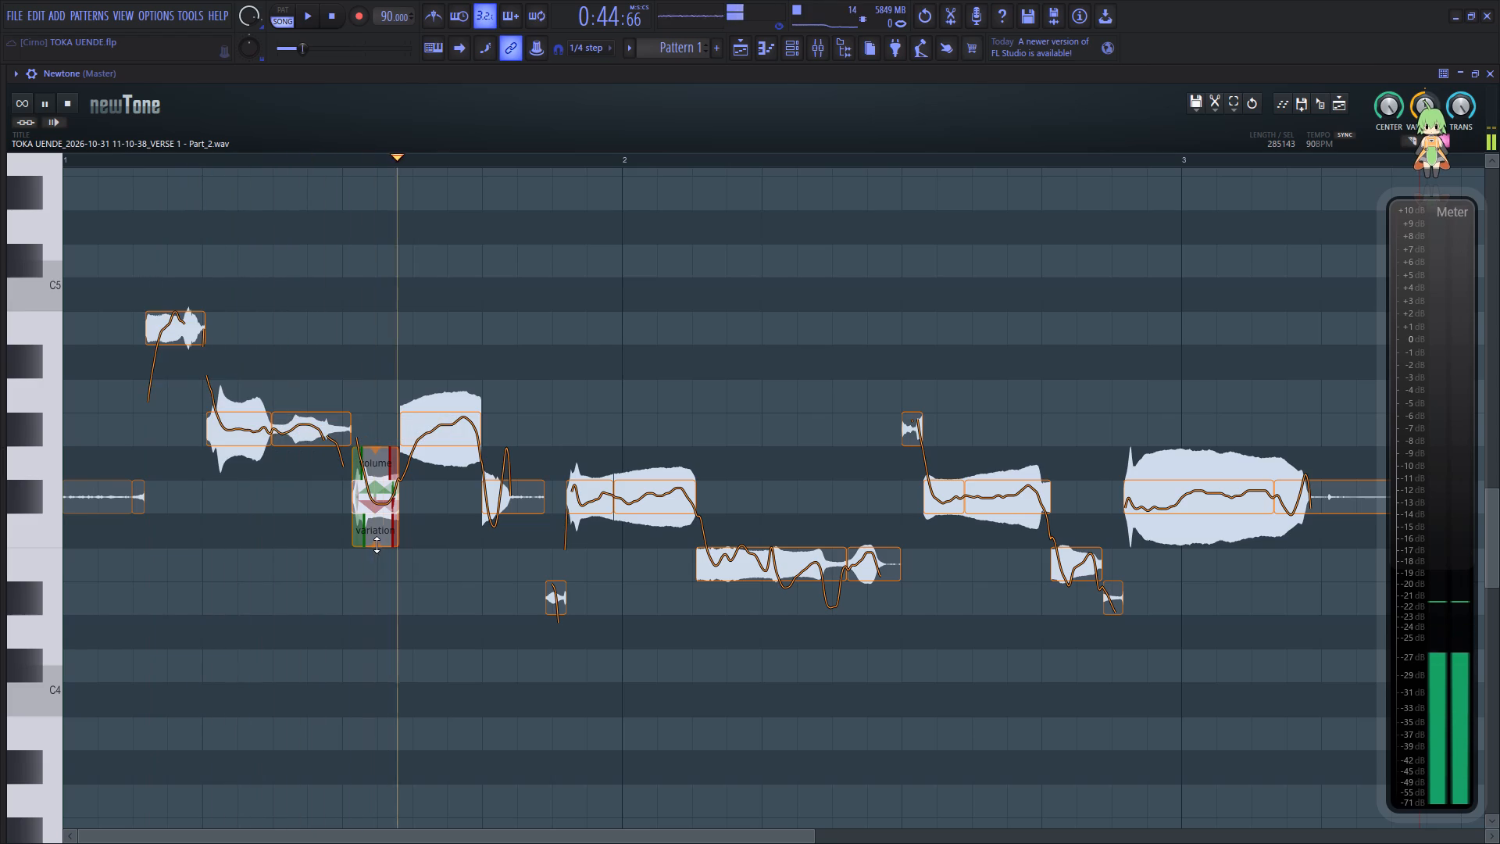
Reduce the short F#4 note's pitch variation to about 37% and flatten the long G#4 note that follows it.
drag(377, 545, 387, 460)
key(space)
key(space)
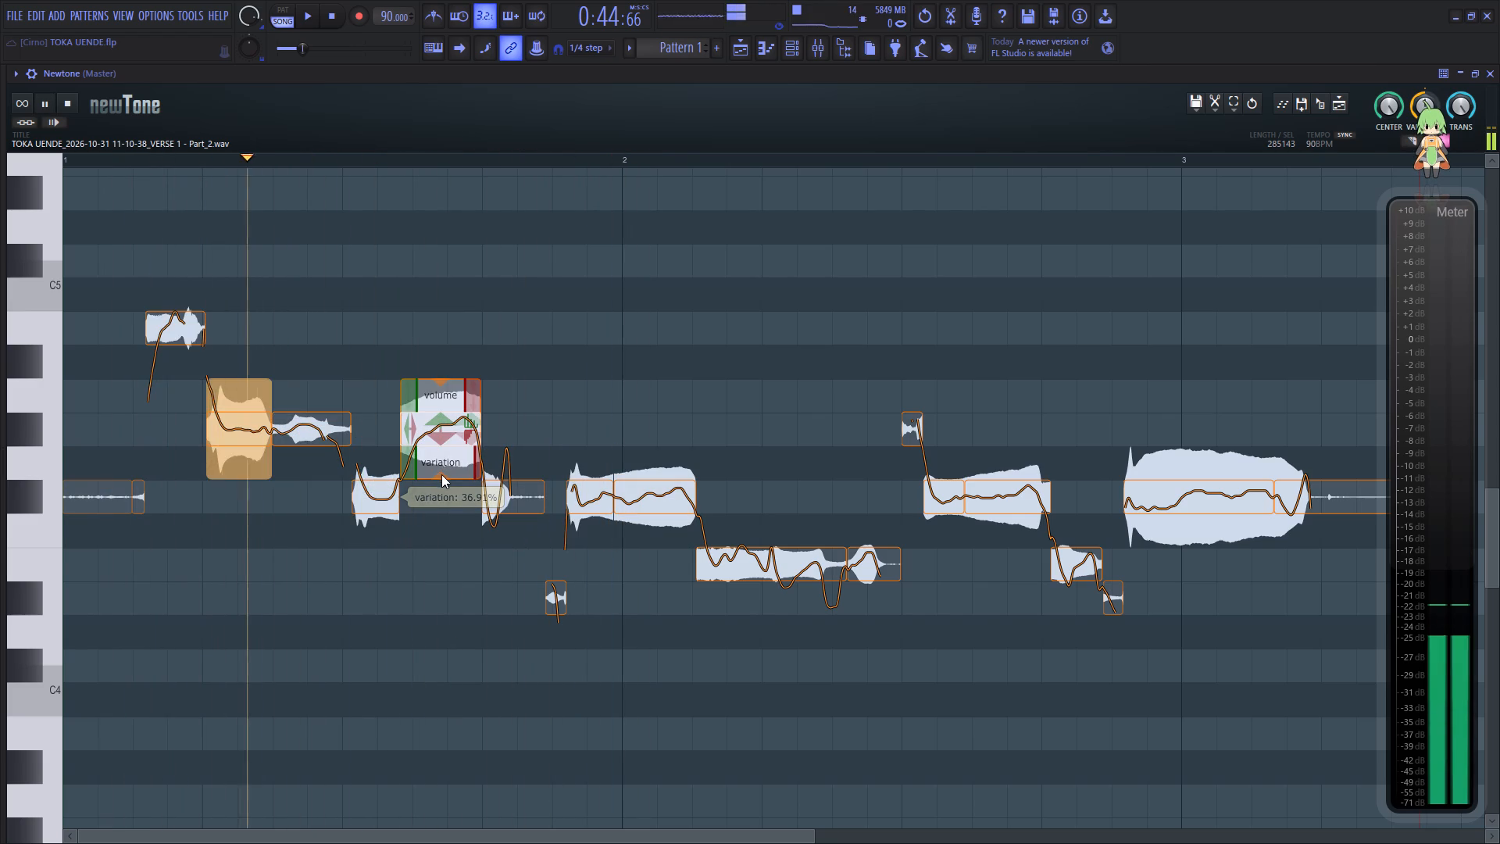
drag(443, 477, 458, 405)
key(space)
key(space)
Raise the G#4 note right after the opening B4 note by one semitone to A4 and replay the phrase.
drag(238, 442, 252, 377)
key(space)
key(space)
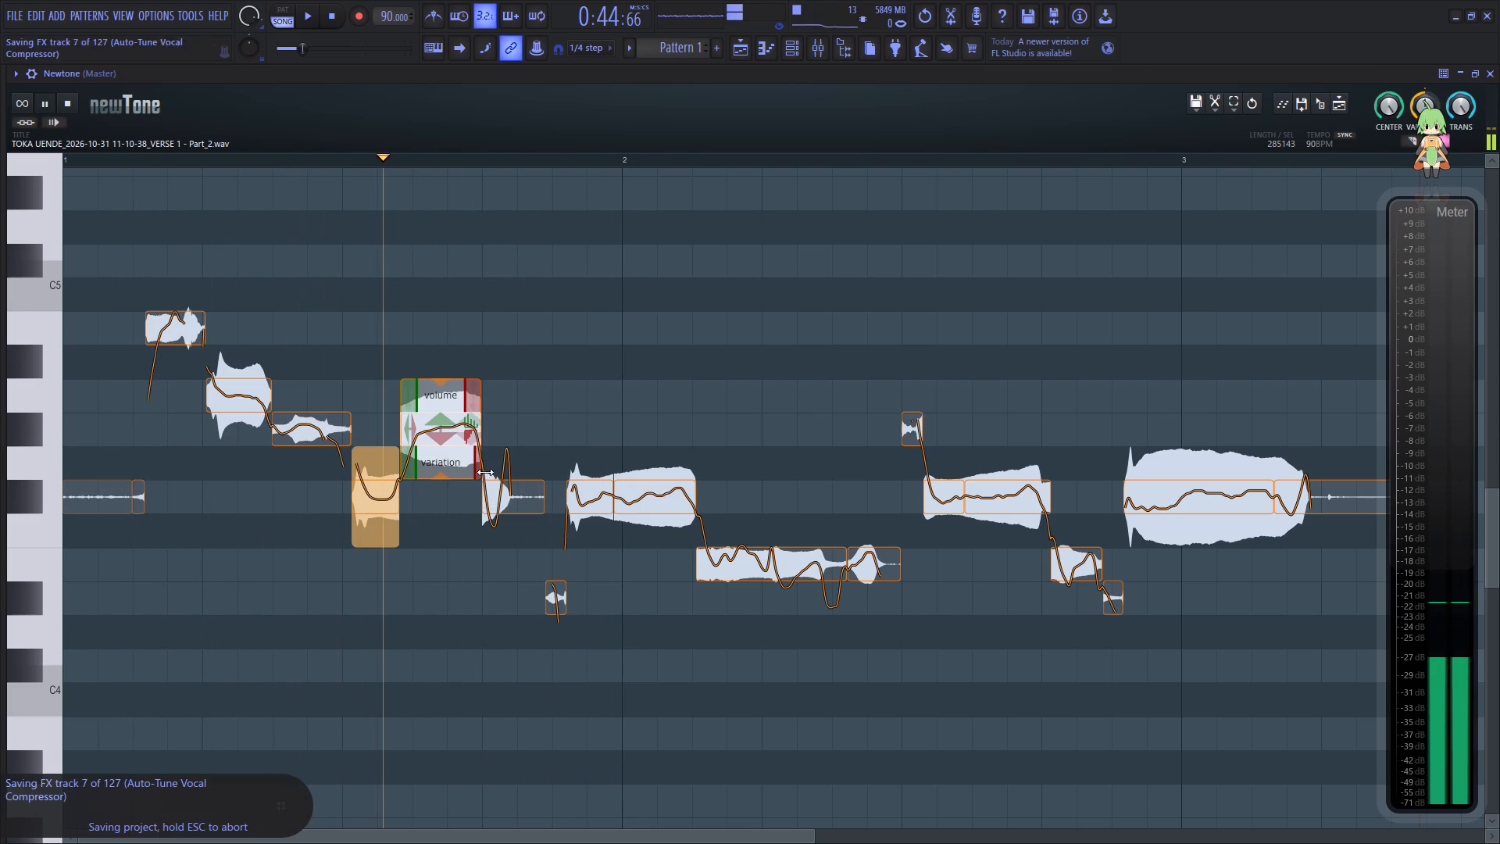
Reduce the pitch variation of the F#4 note ending the opening phrase to about 18% and flatten the F#4 note spanning bar 2.
click(503, 496)
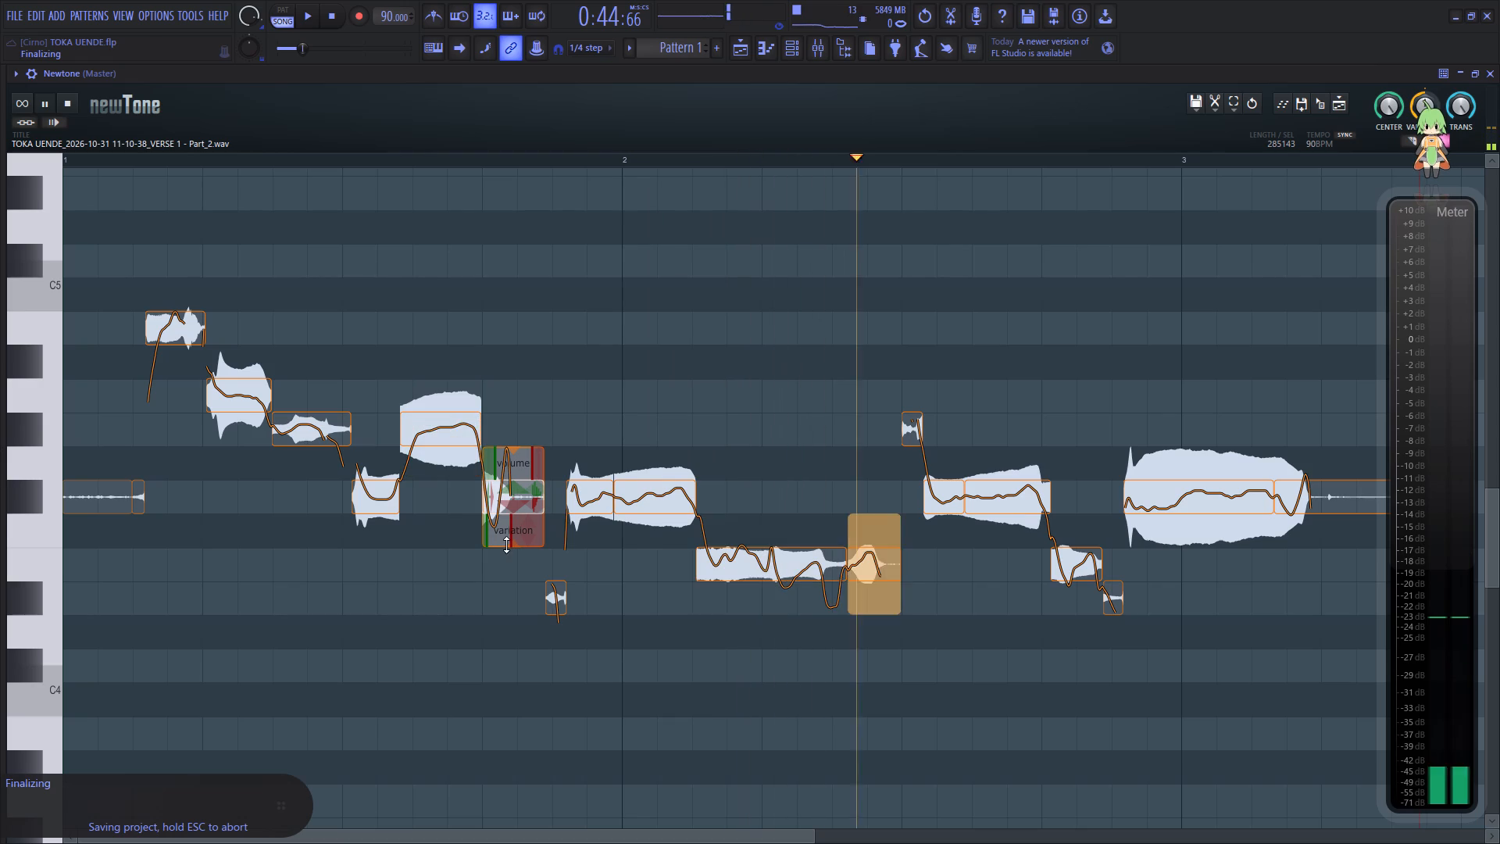
drag(506, 545, 533, 434)
click(153, 474)
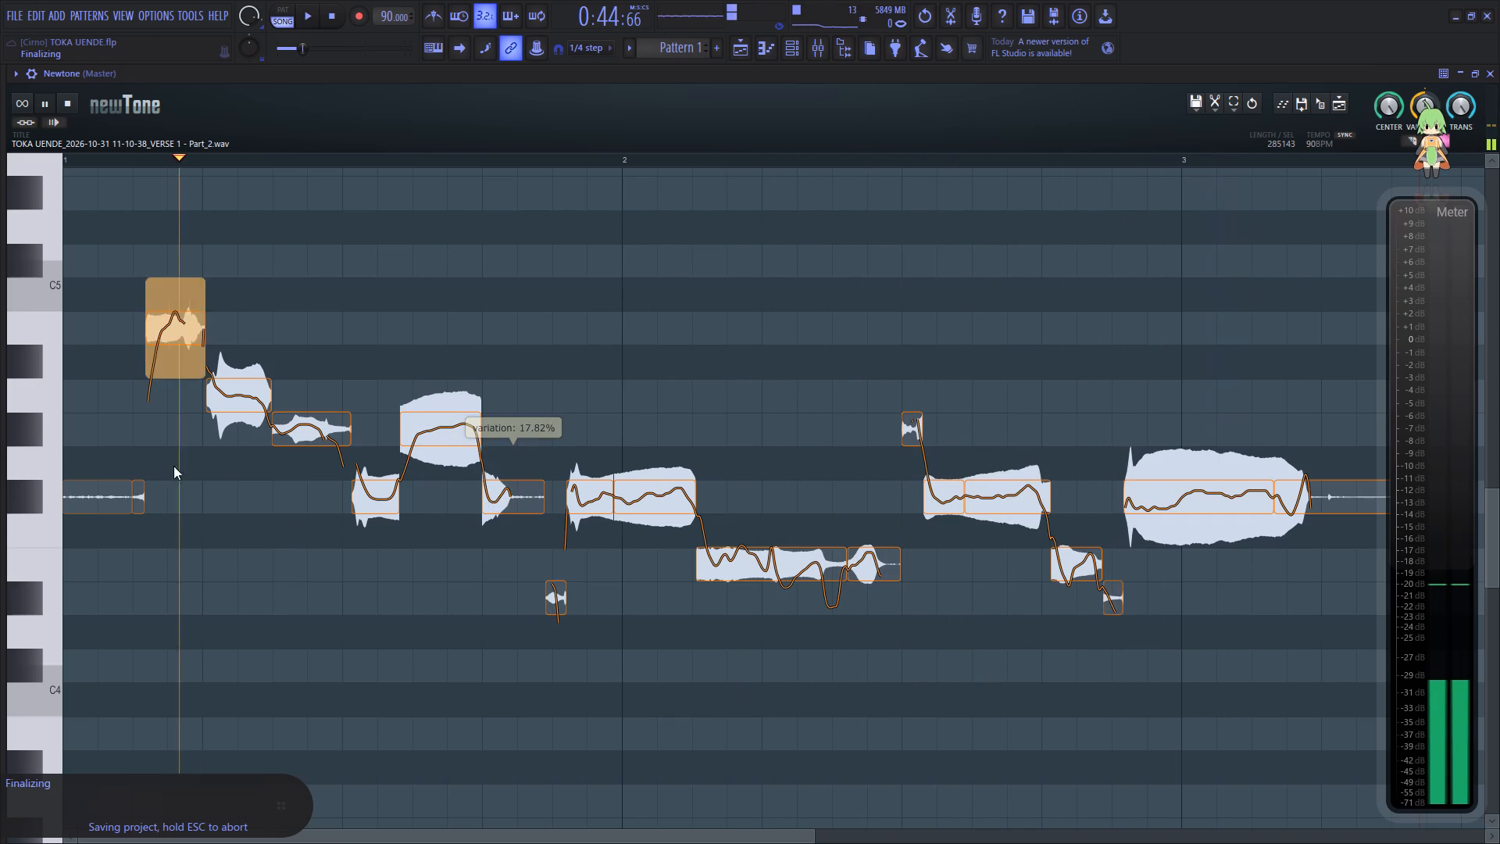
drag(656, 547, 677, 488)
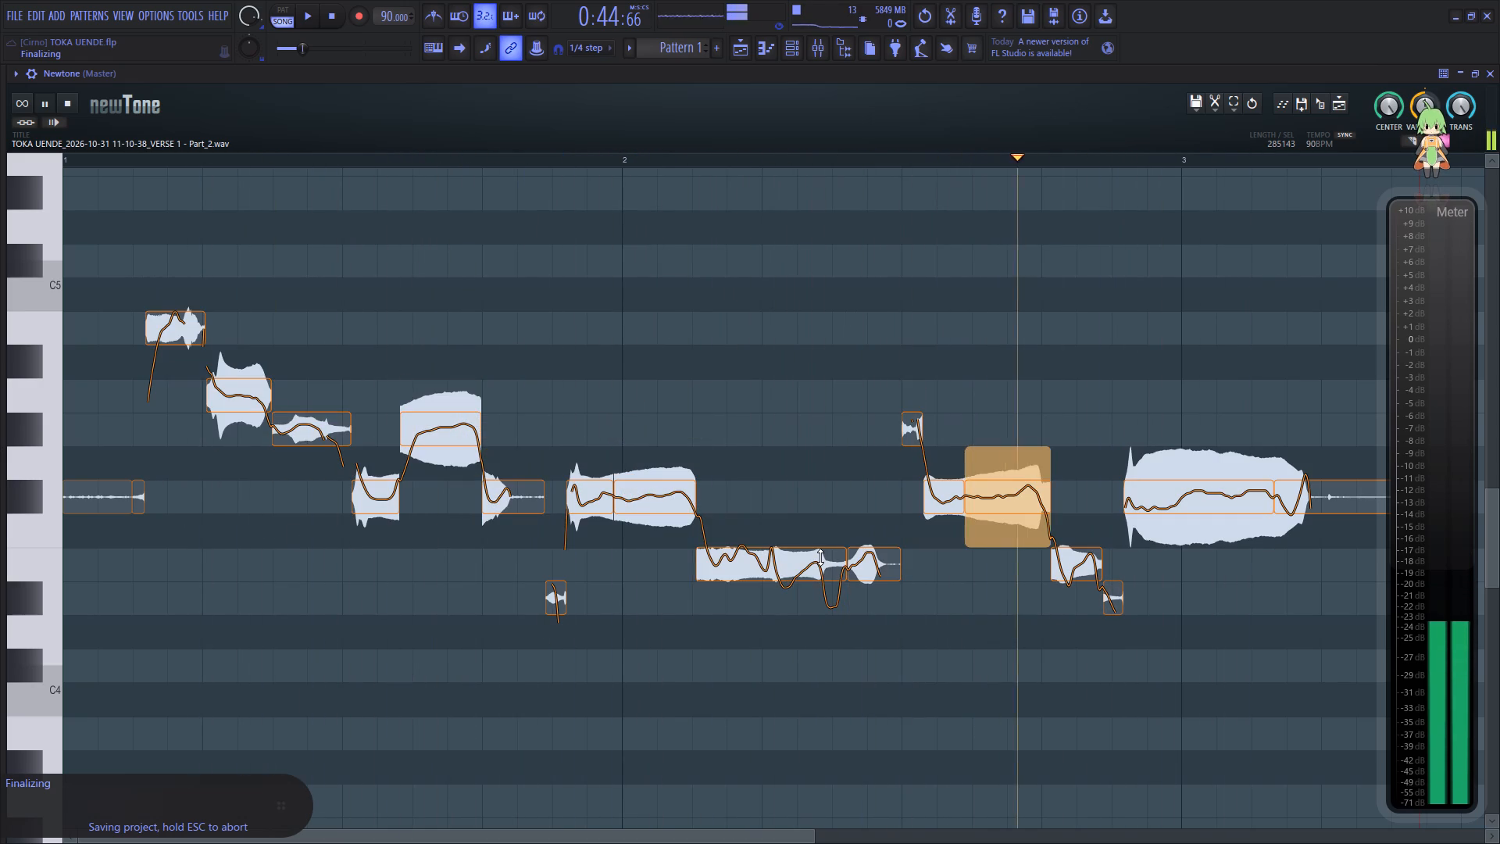
key(space)
key(space)
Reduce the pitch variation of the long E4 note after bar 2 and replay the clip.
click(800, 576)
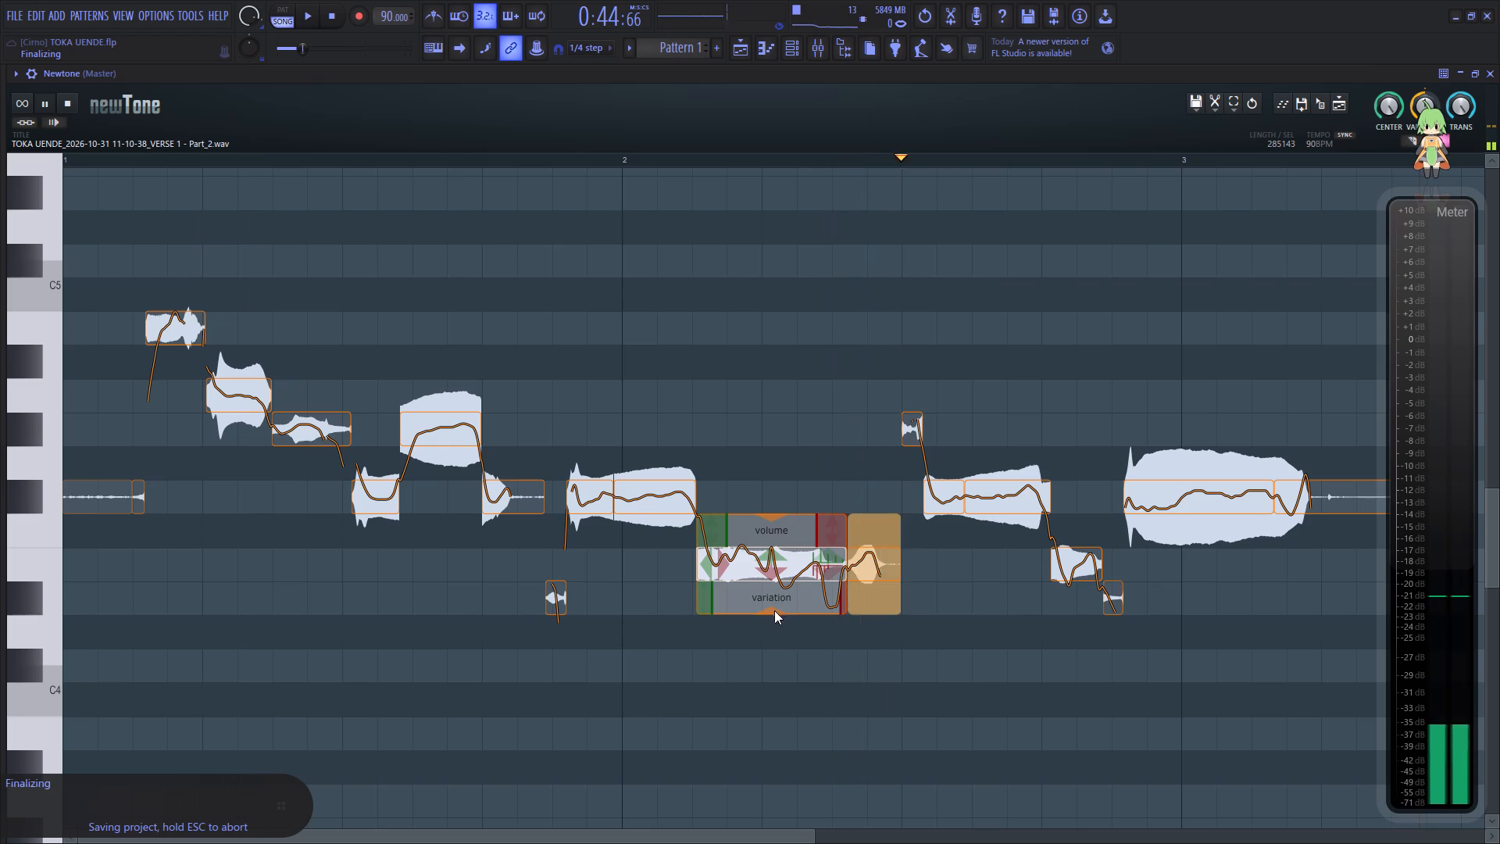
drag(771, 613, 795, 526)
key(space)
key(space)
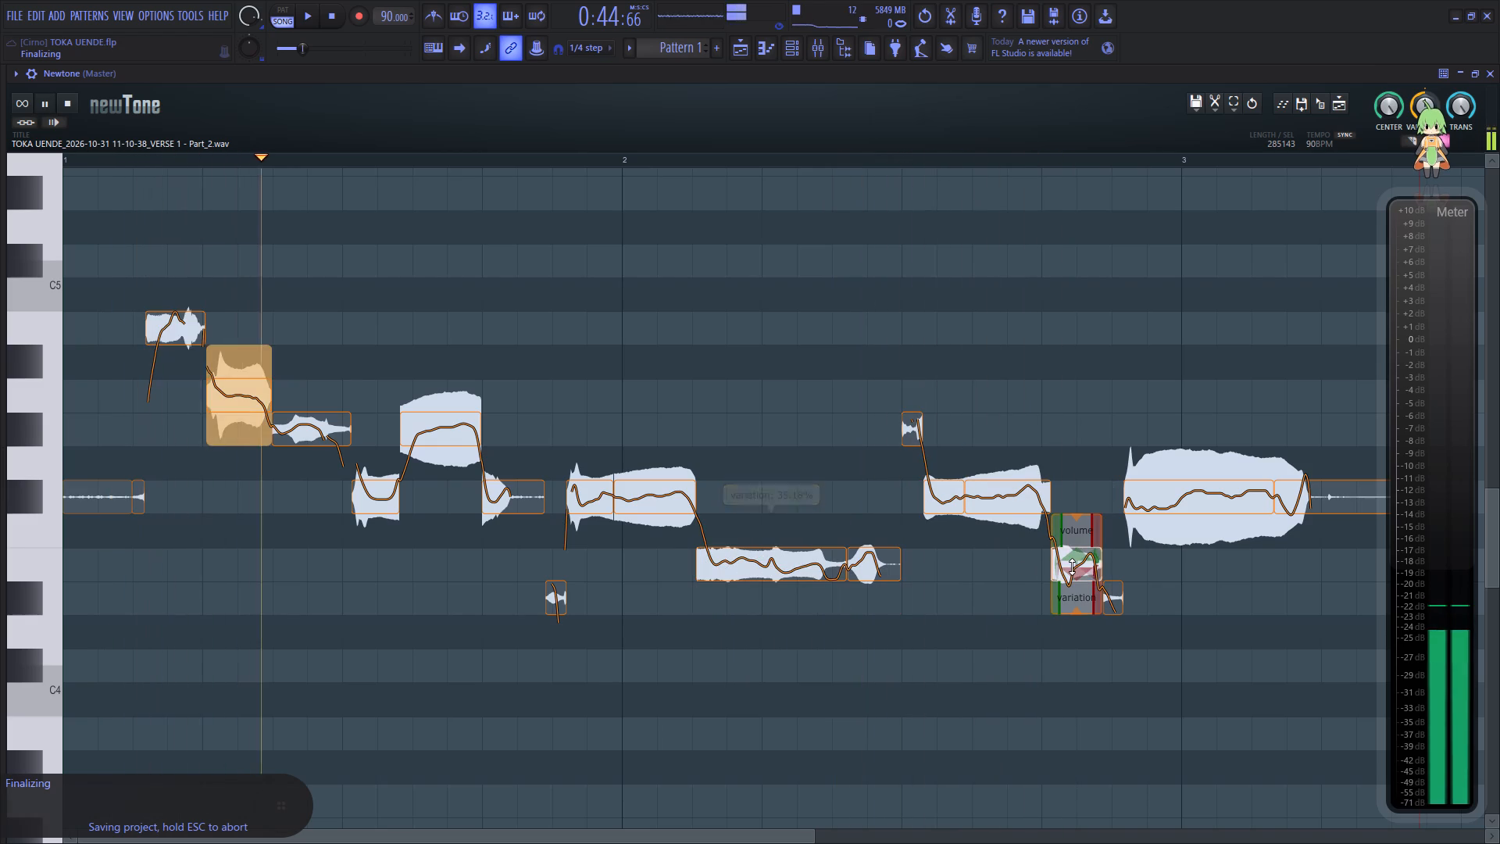
Raise the short E4 note shortly before bar 3, trying F#4 and settling on A4.
drag(1072, 567, 1072, 485)
click(844, 540)
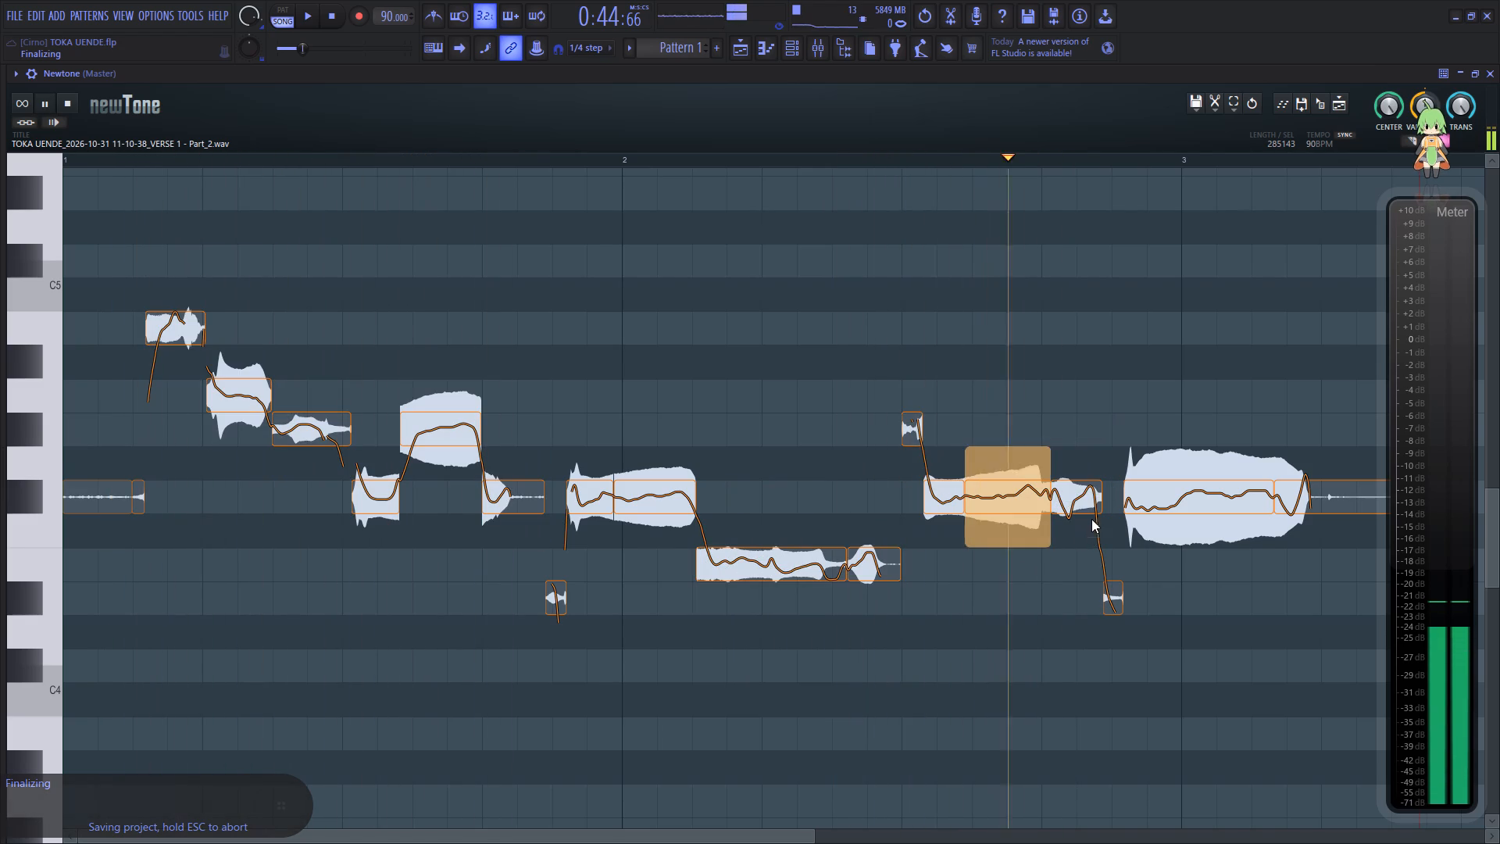
key(space)
key(space)
drag(1071, 505, 1073, 420)
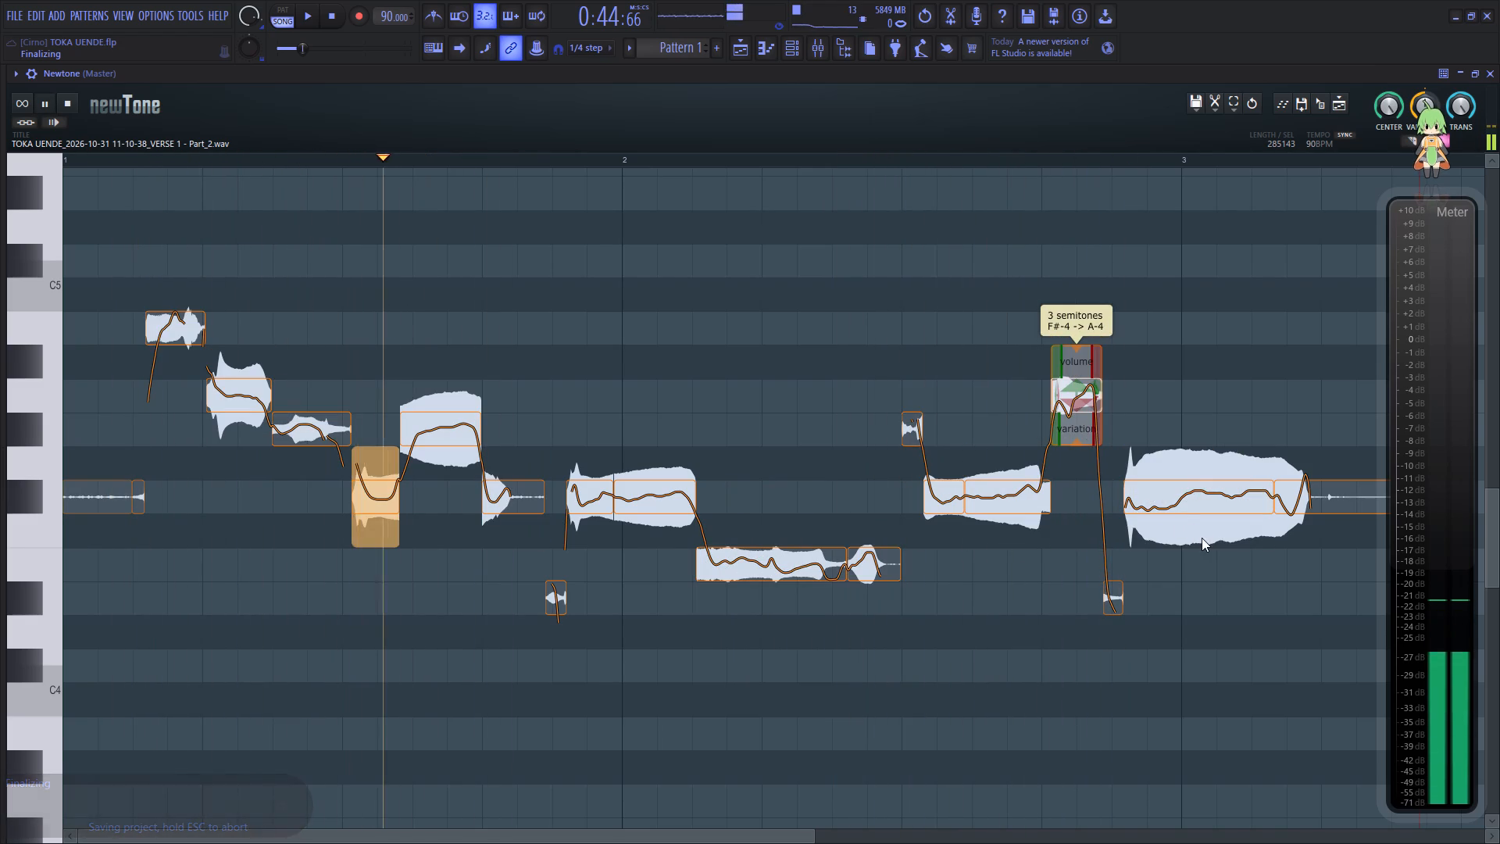
Lower the long F#4 note around bar 3 and its trailing note two semitones to E4.
drag(1203, 485, 1205, 516)
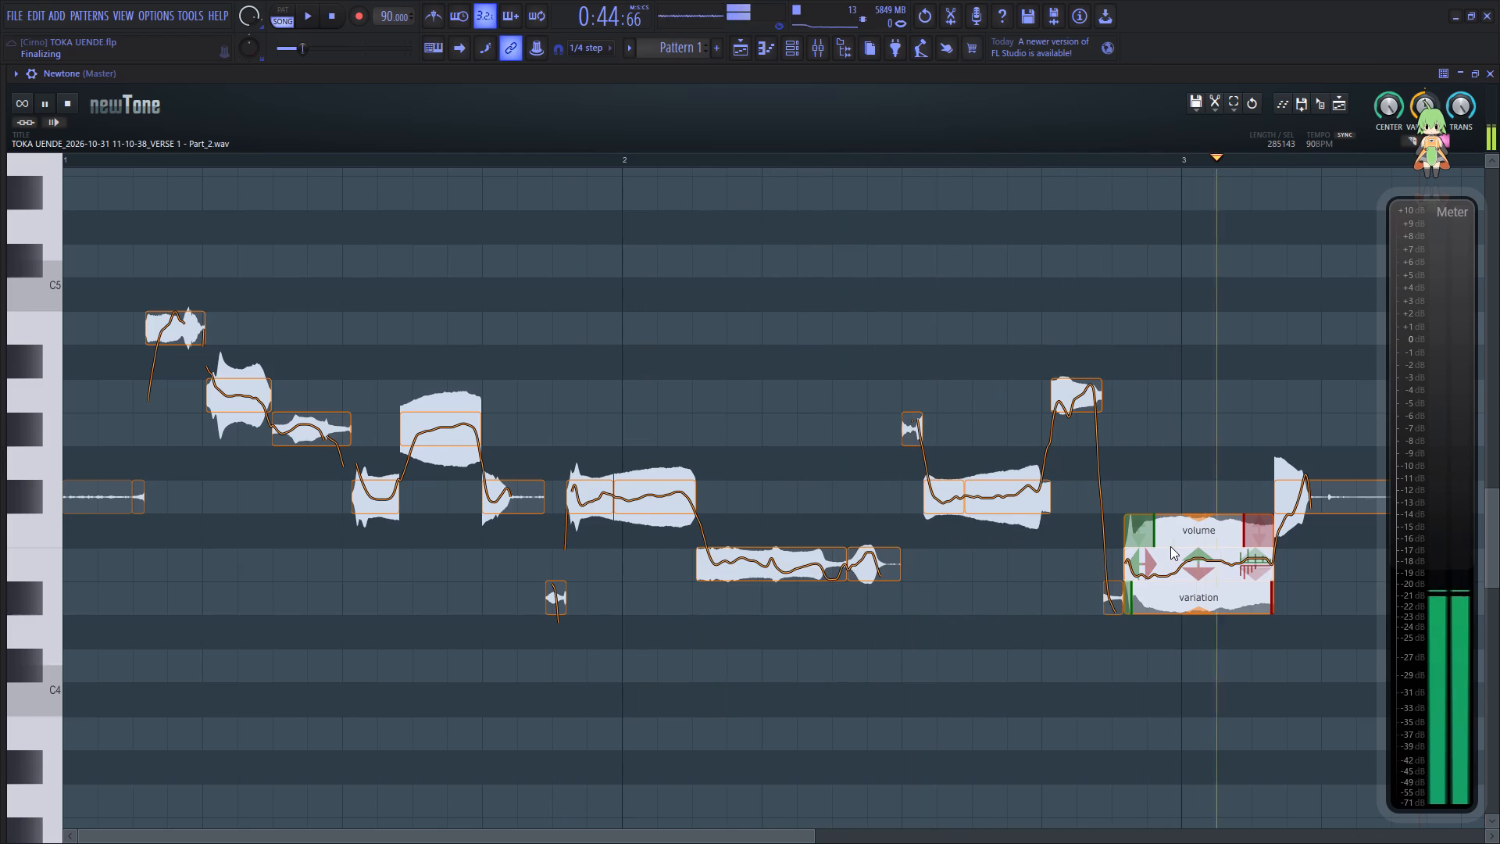
key(space)
key(space)
drag(1353, 499, 1352, 542)
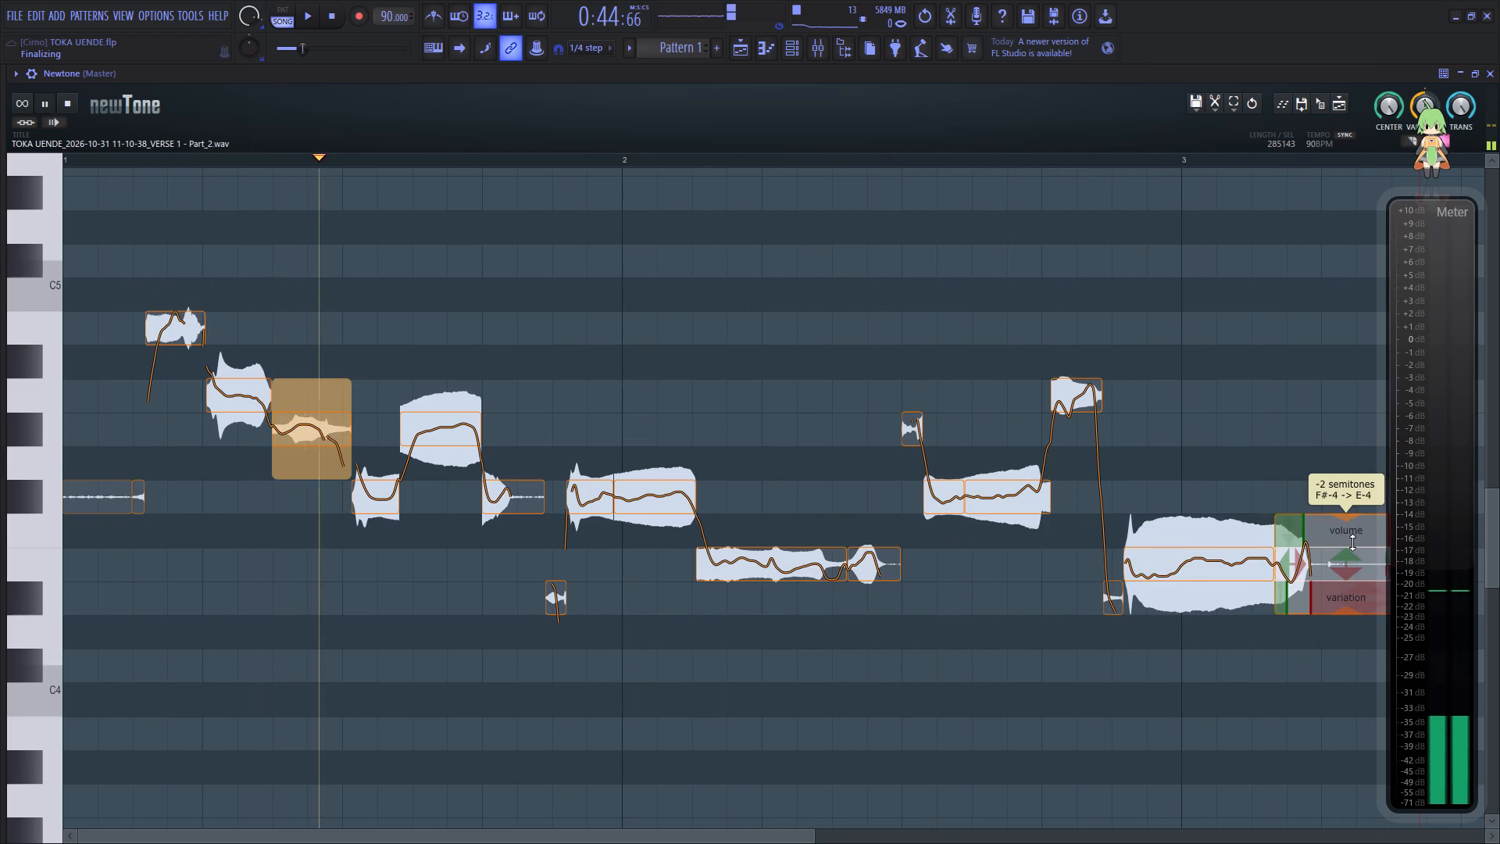
drag(1352, 542, 1352, 546)
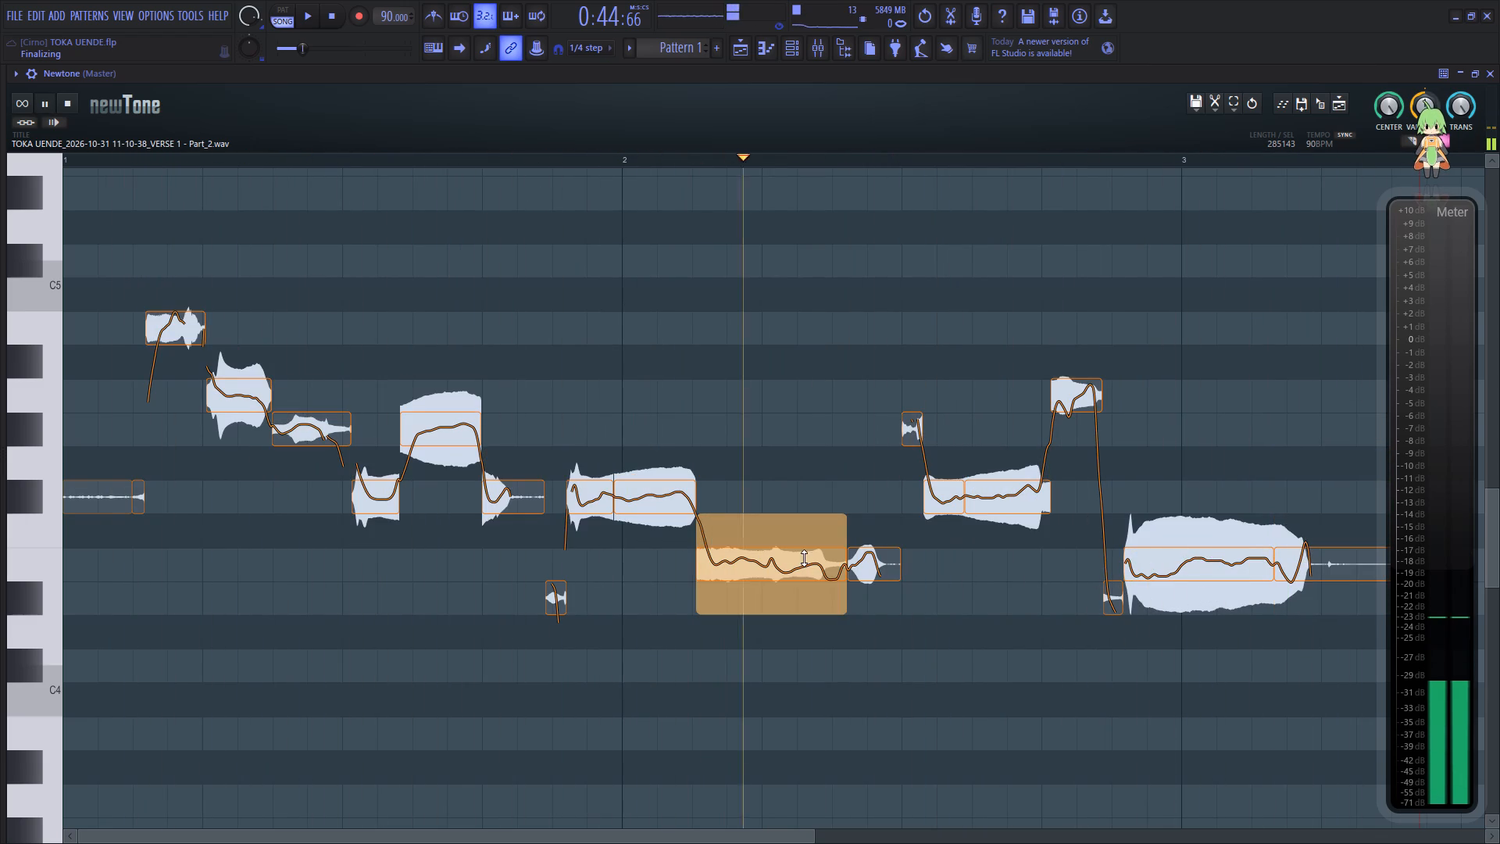
Set the pitch variation of the long E4 note after bar 2 to about 6% and replay.
click(778, 563)
drag(766, 613, 773, 594)
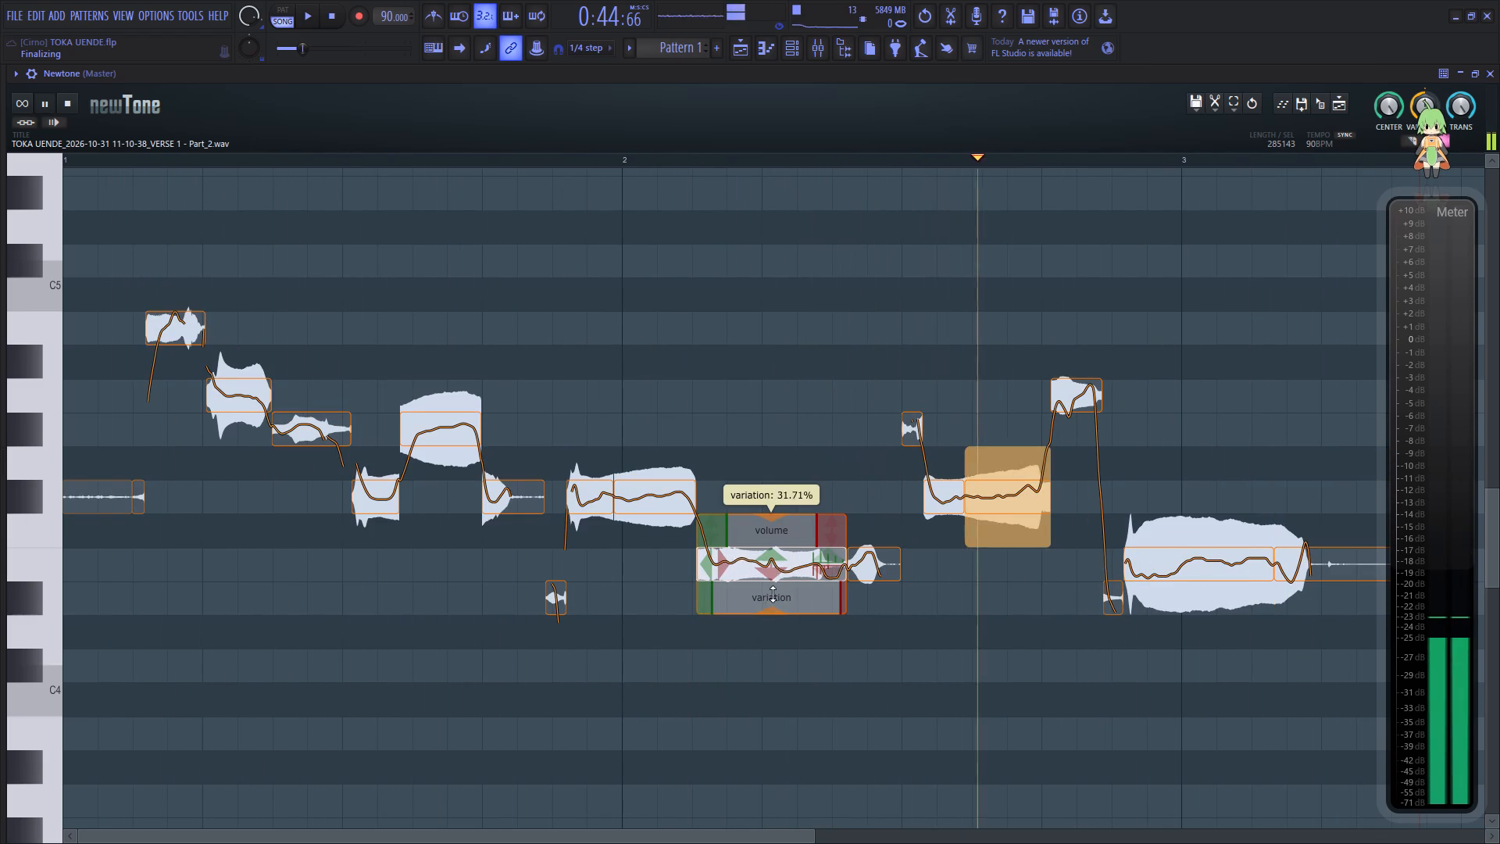
drag(773, 594, 784, 574)
key(space)
key(space)
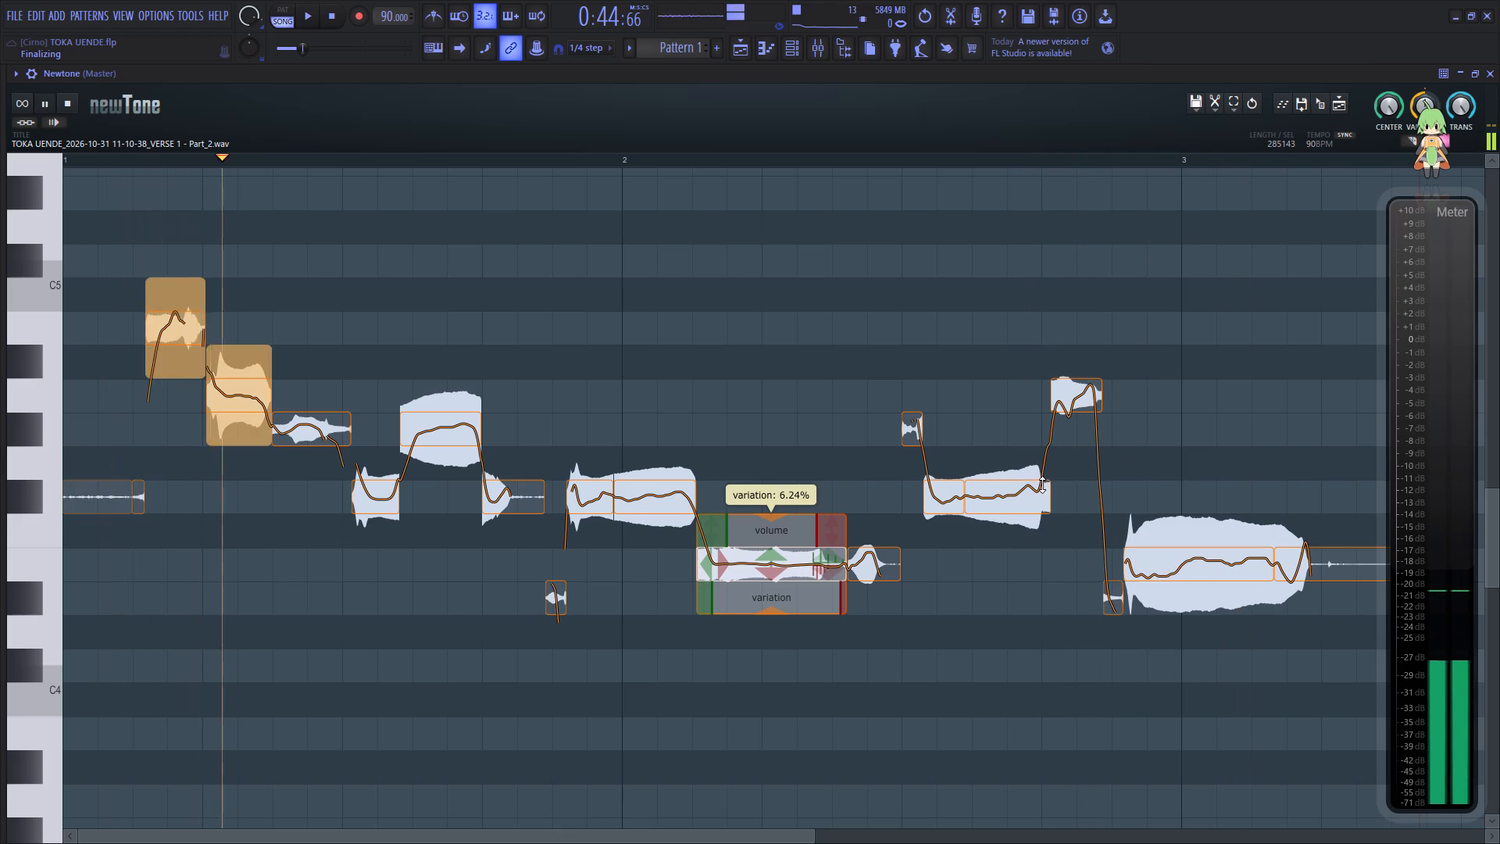
Reduce the pitch variation of the longer F#4 note before bar 3 and of the A4 note following it.
drag(1007, 545, 1020, 503)
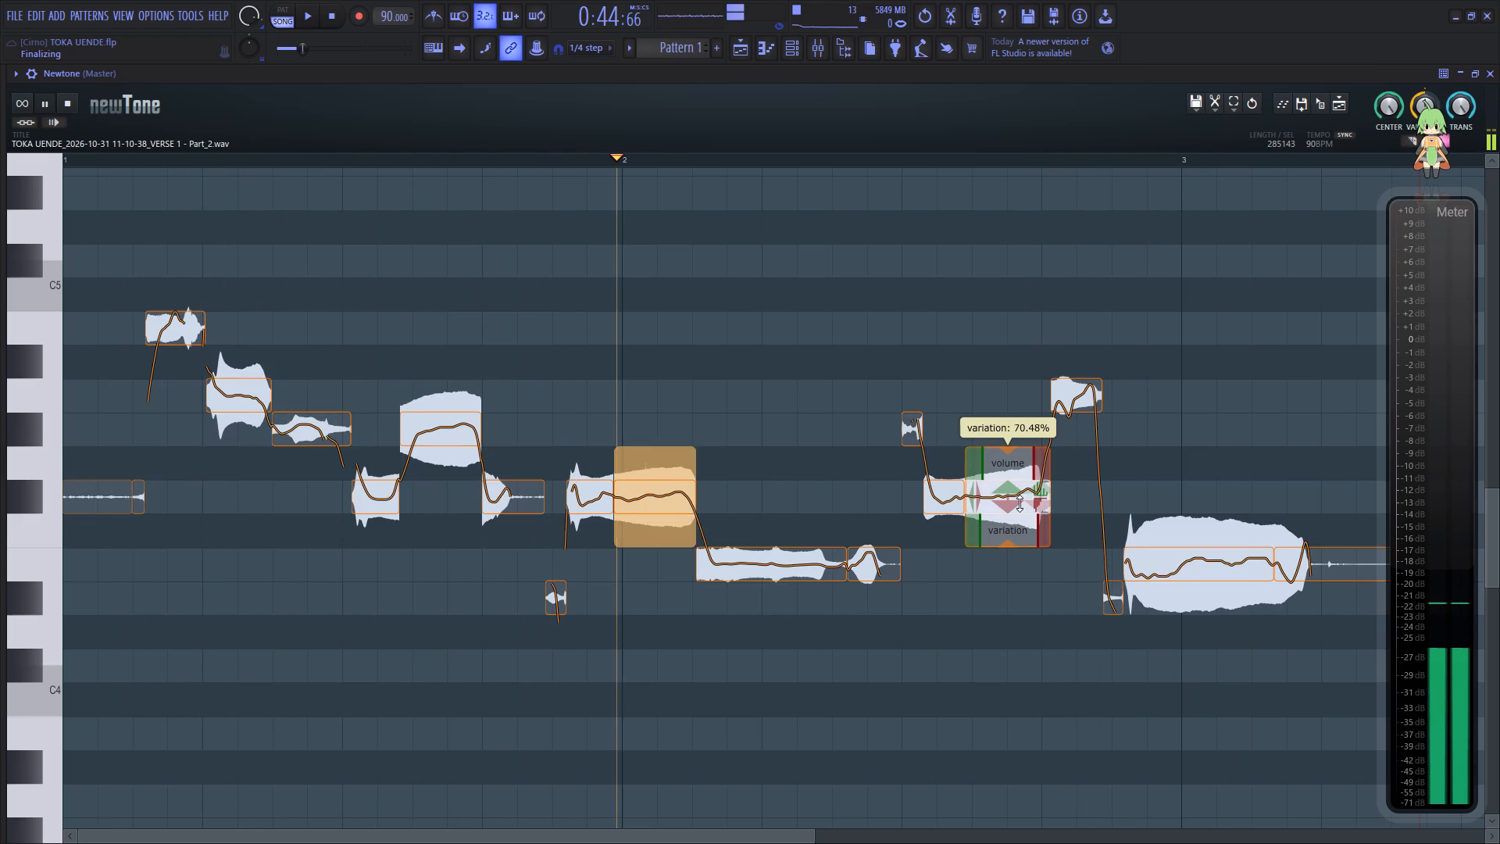
drag(1020, 503, 1024, 493)
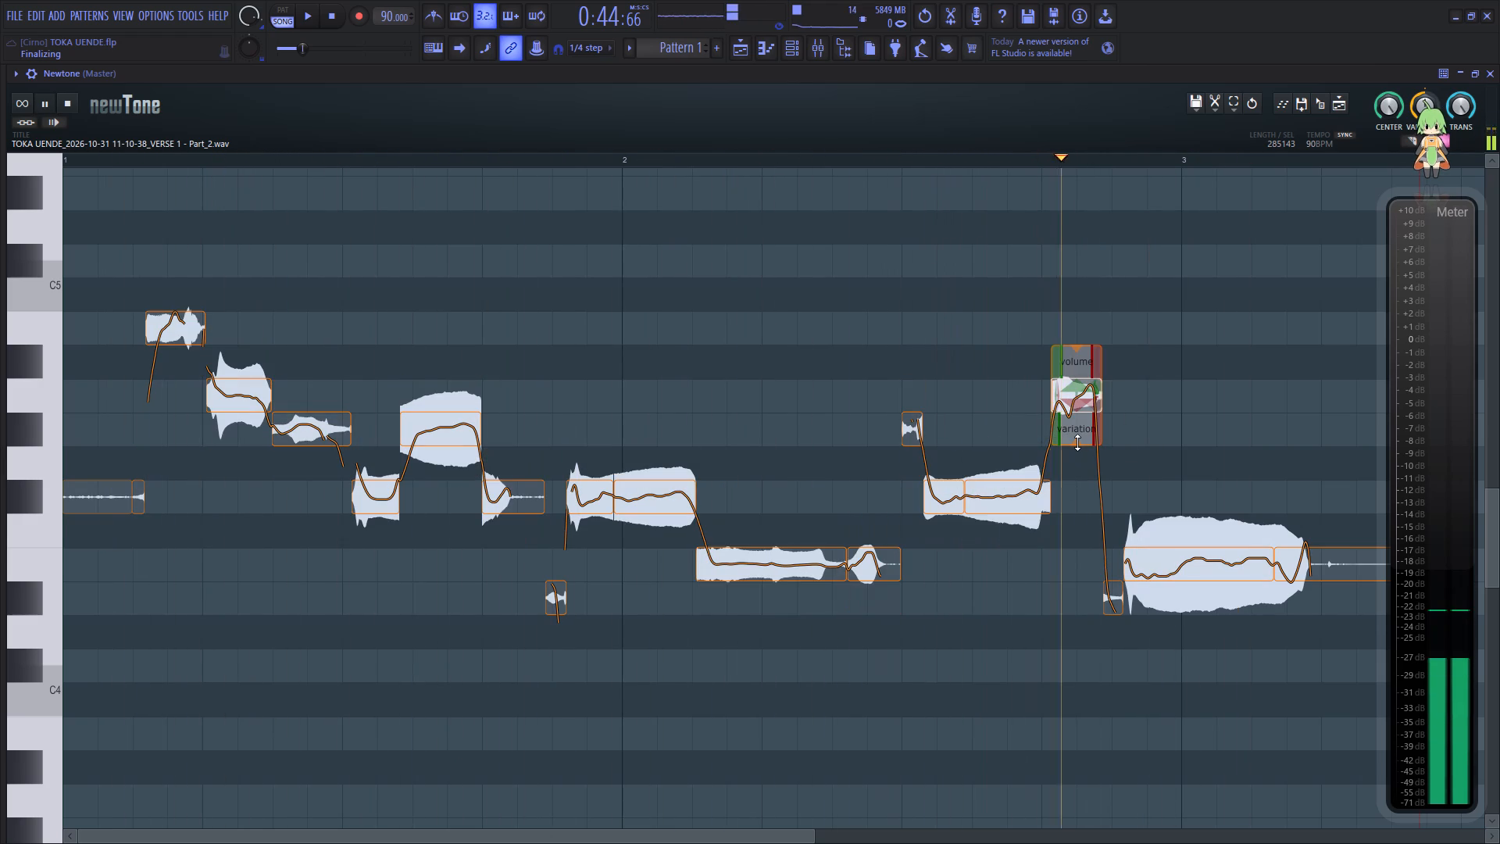
drag(1078, 441, 1087, 403)
drag(1077, 445, 1080, 432)
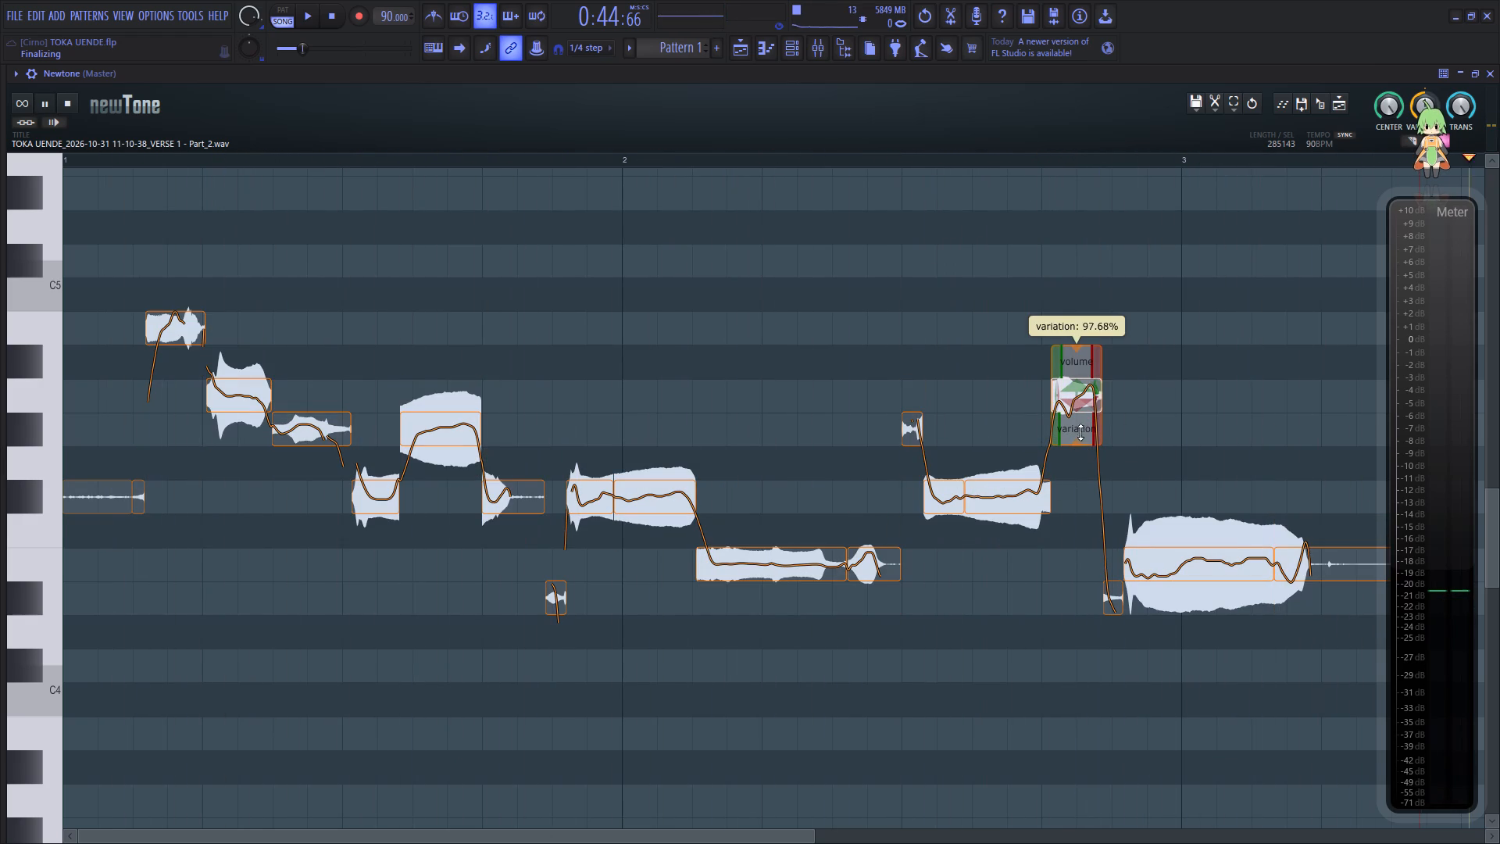
drag(1080, 432, 1090, 395)
Replay the clip from several points around bar 2 to check the corrected notes by ear.
key(space)
click(865, 510)
key(space)
key(space)
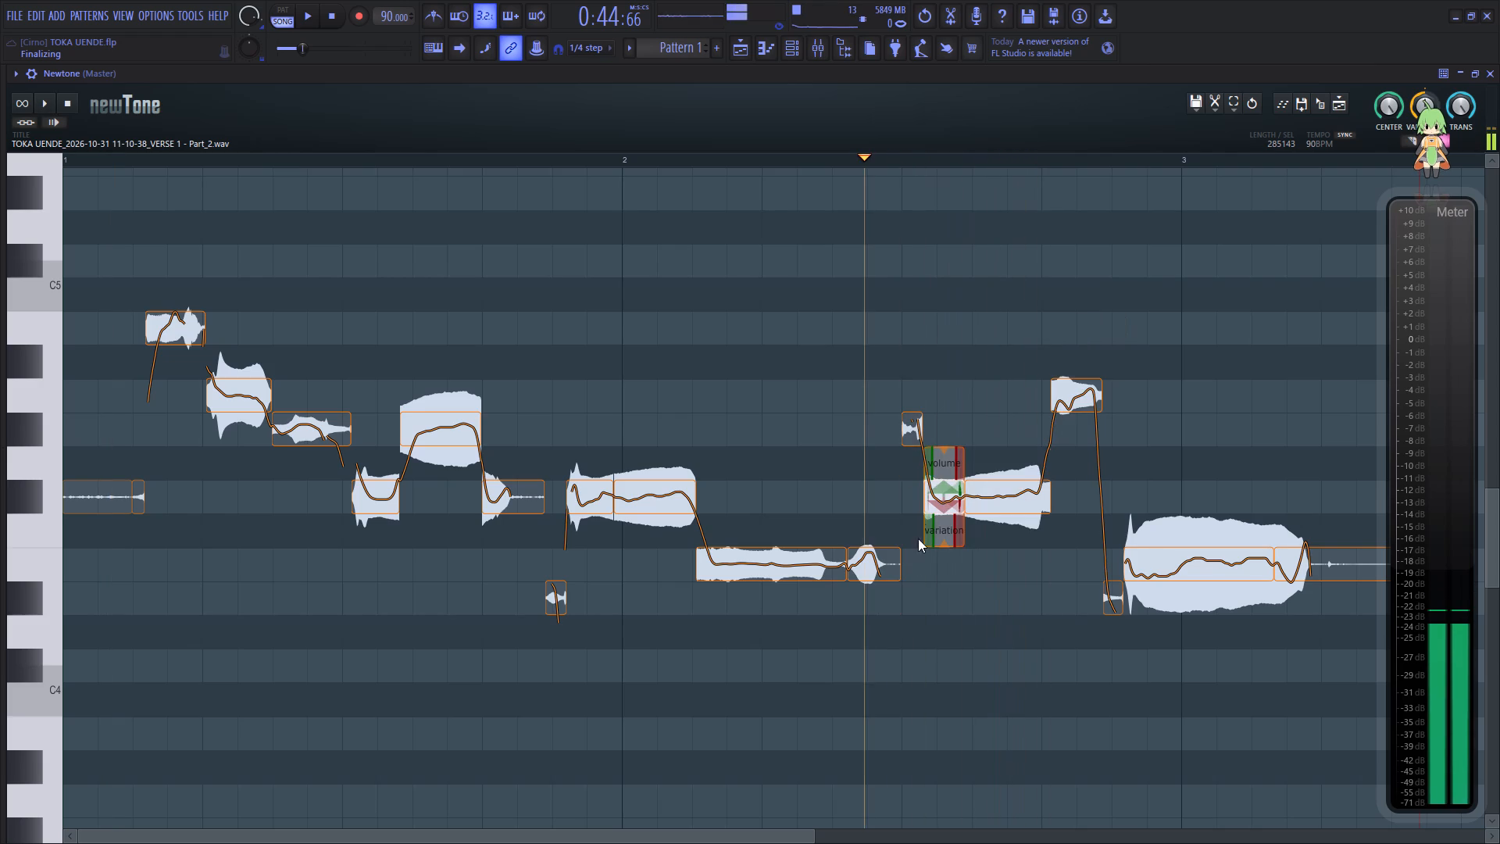
key(space)
click(759, 586)
key(space)
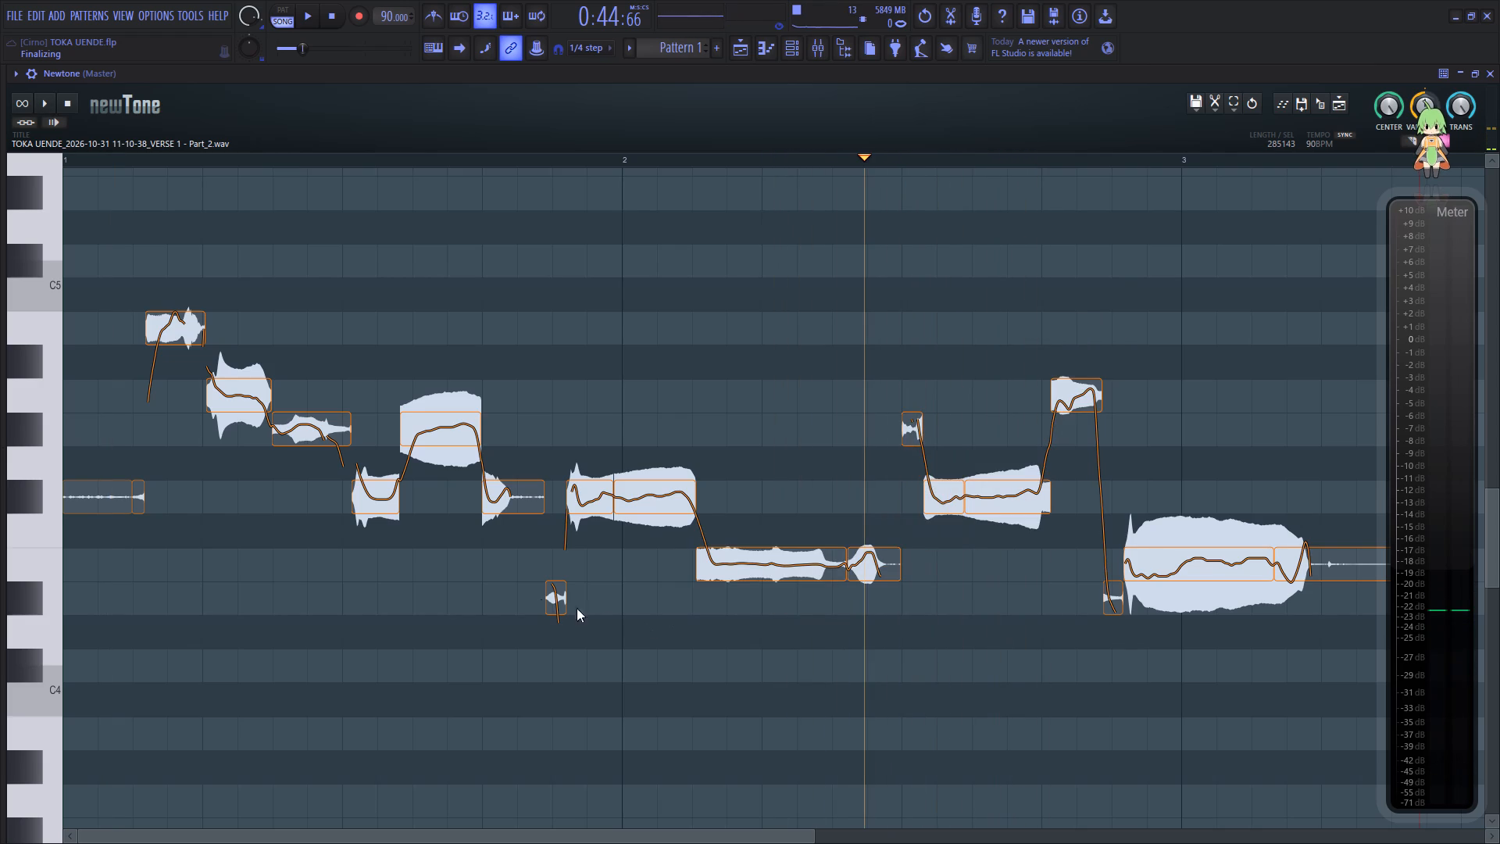
click(459, 602)
key(space)
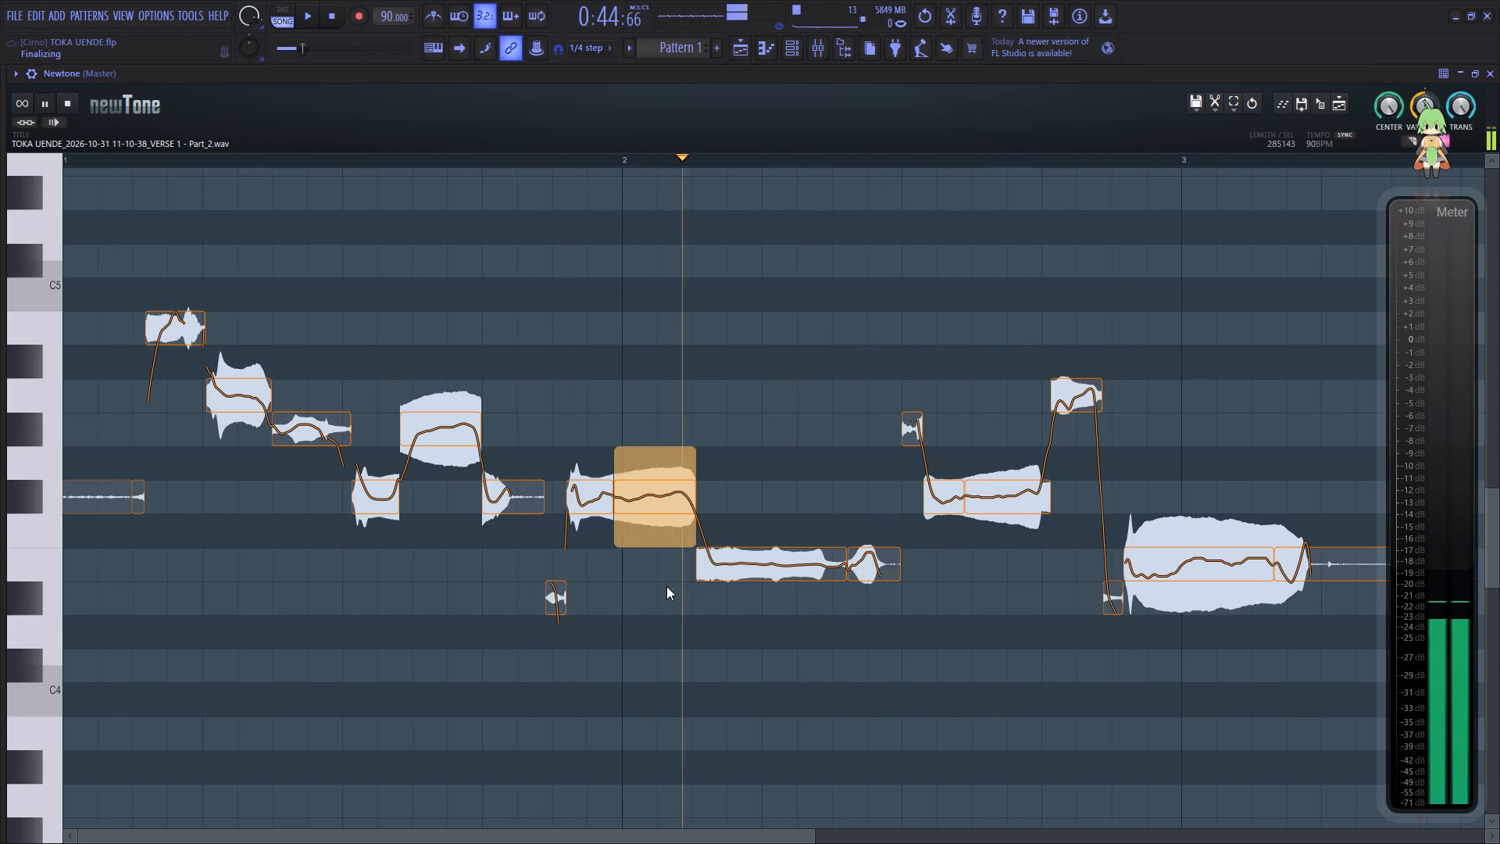
key(space)
key(space)
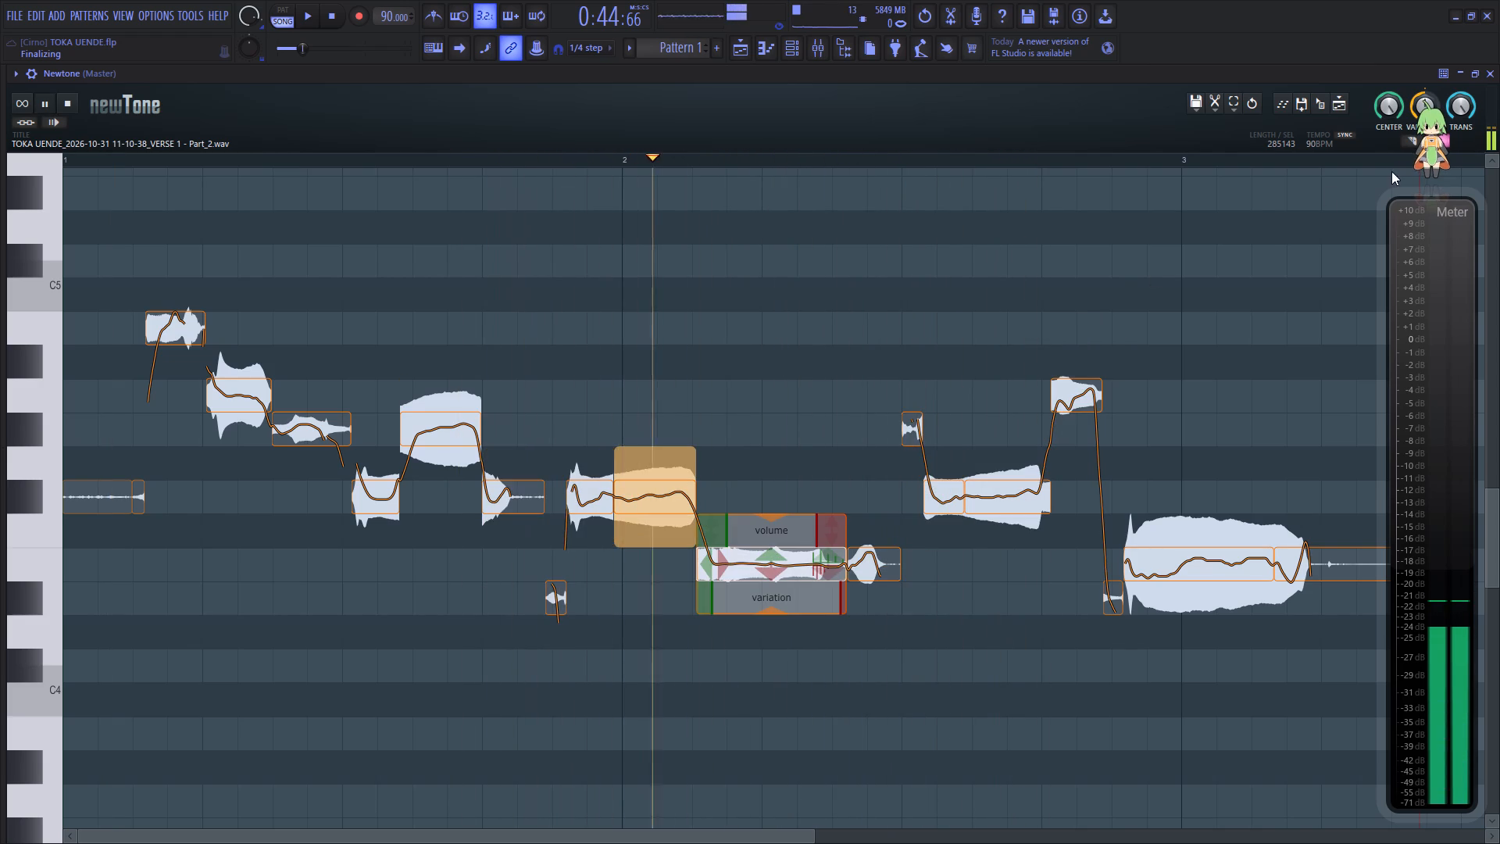
Slice the long E4 note after bar 2 into two parts just before its middle and replay the passage.
click(1412, 145)
key(space)
key(space)
click(767, 577)
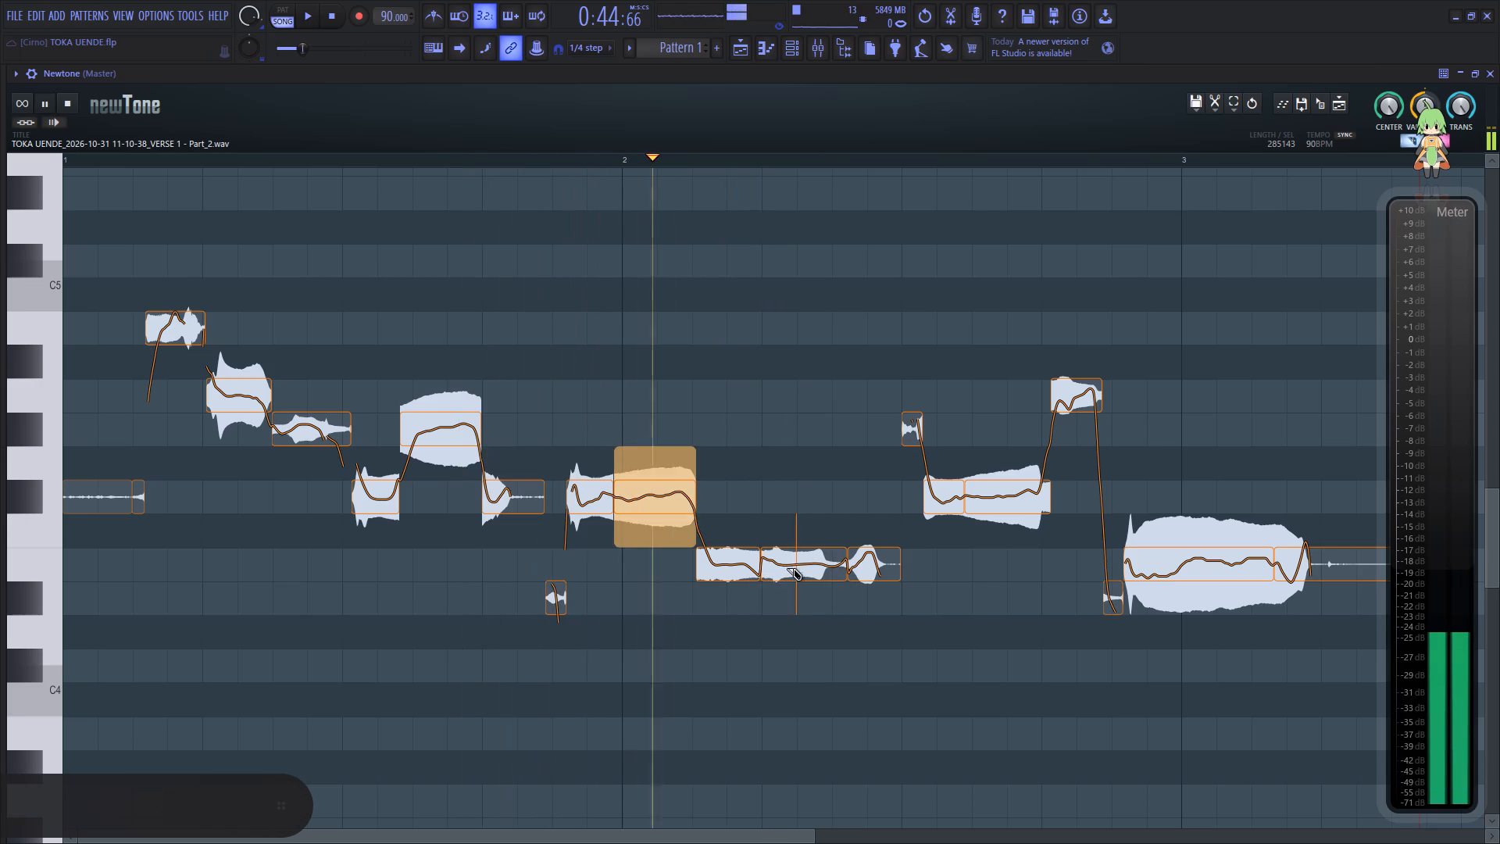
key(space)
key(space)
click(1419, 143)
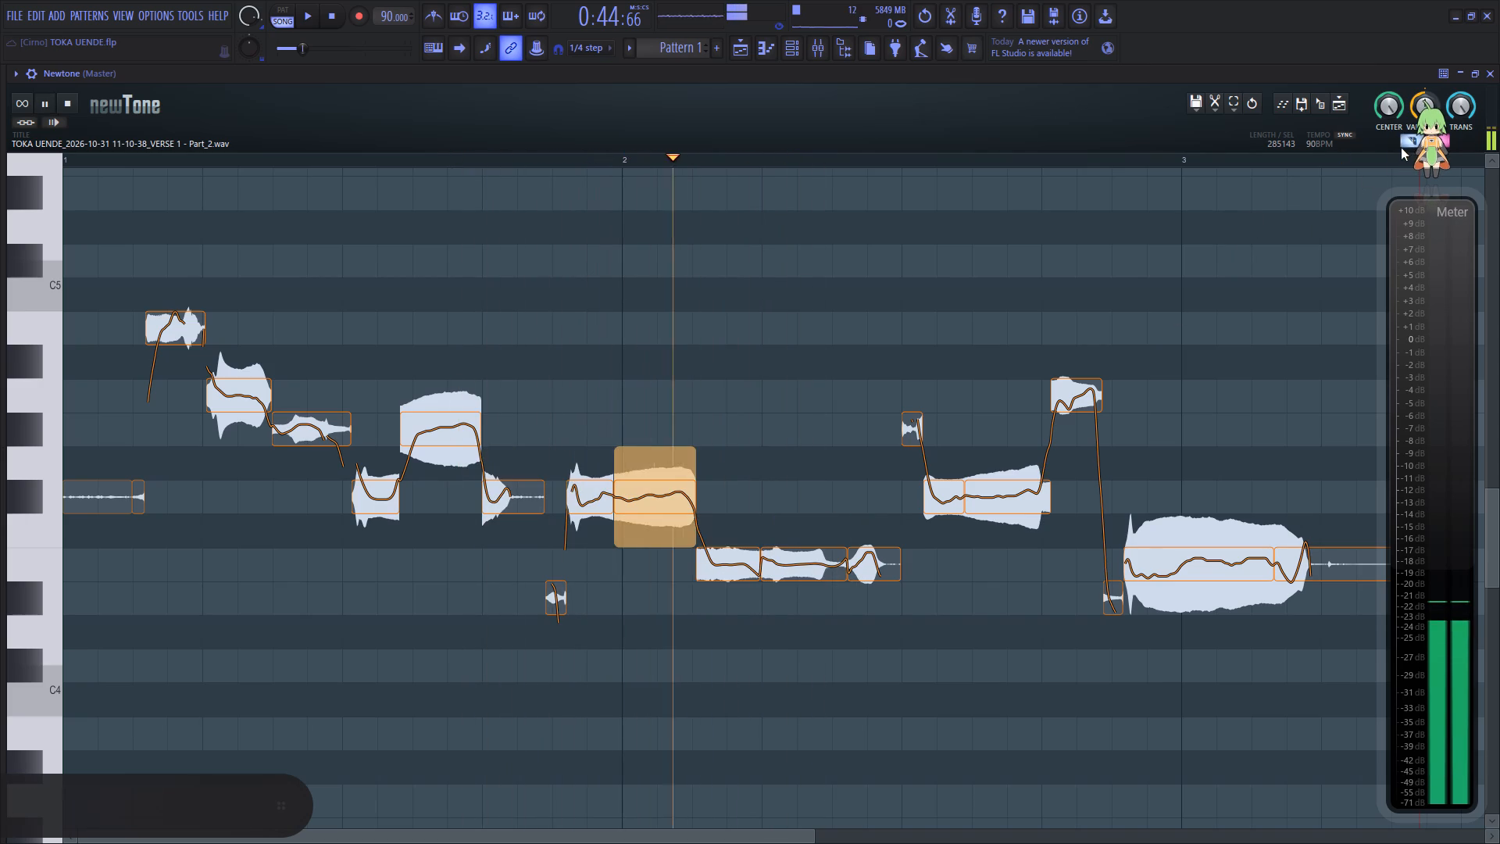
click(1410, 139)
Raise the second part of the split E4 note two semitones to F#4, reduce its pitch variation and replay.
key(space)
key(space)
drag(804, 572, 804, 511)
drag(805, 545, 813, 513)
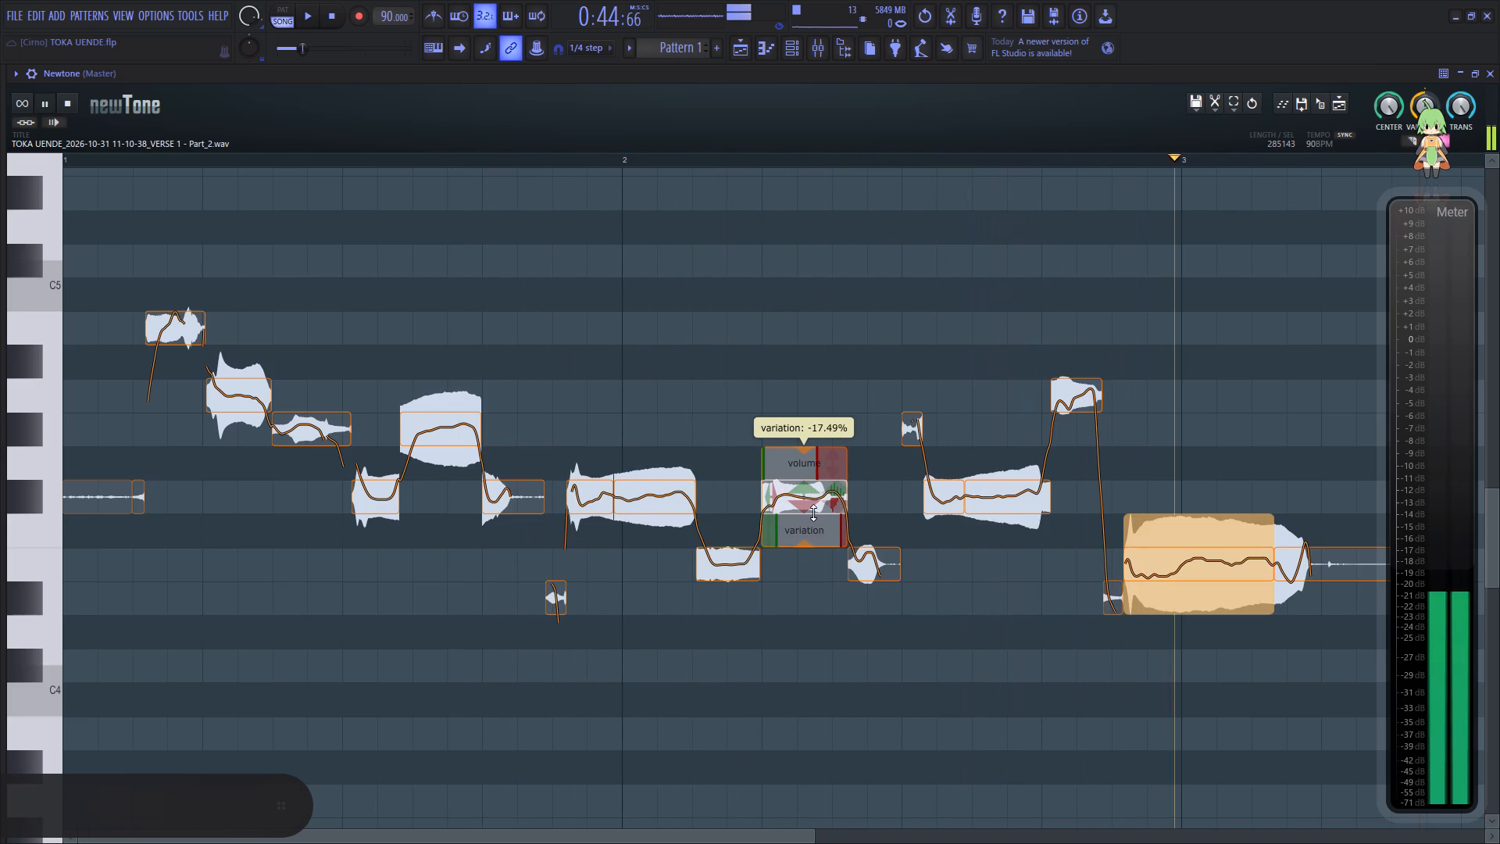
drag(813, 513, 813, 529)
key(space)
key(space)
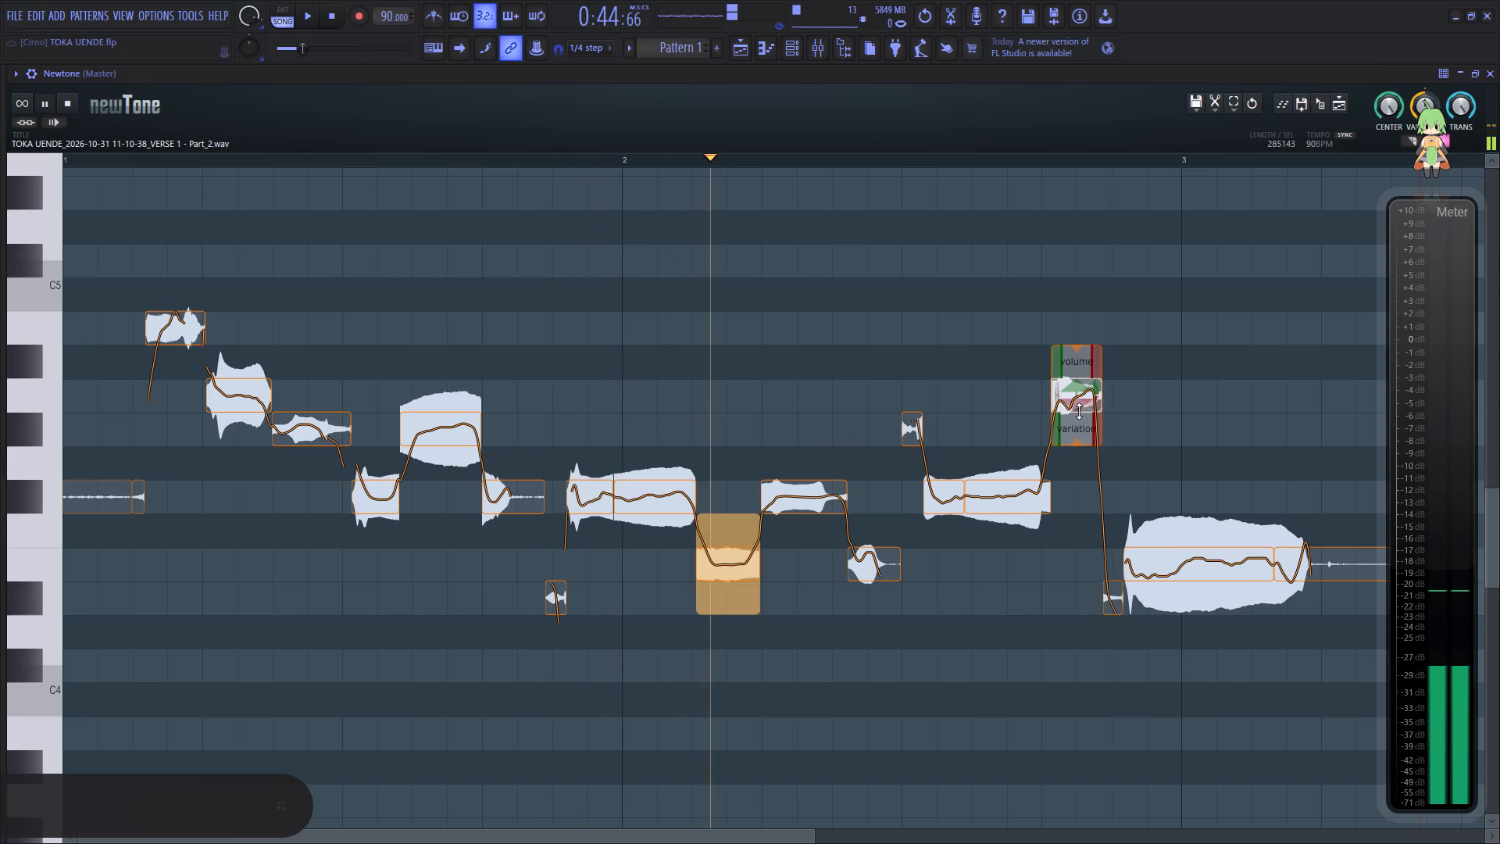
Set the pitch variation of the A4 note before bar 3 to about 33% and replay the passage.
drag(1078, 445, 1090, 404)
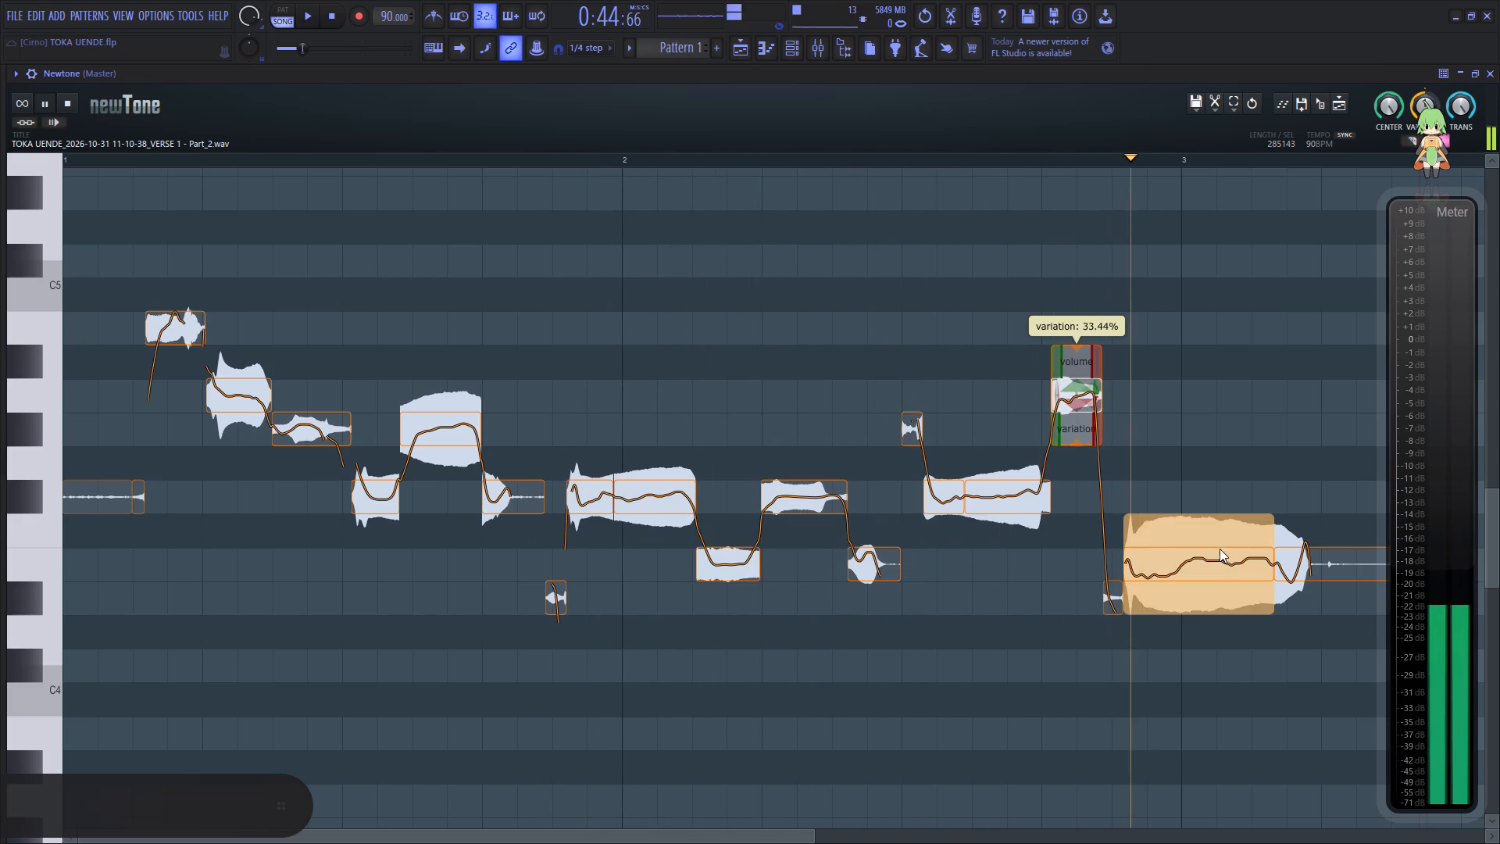
click(888, 556)
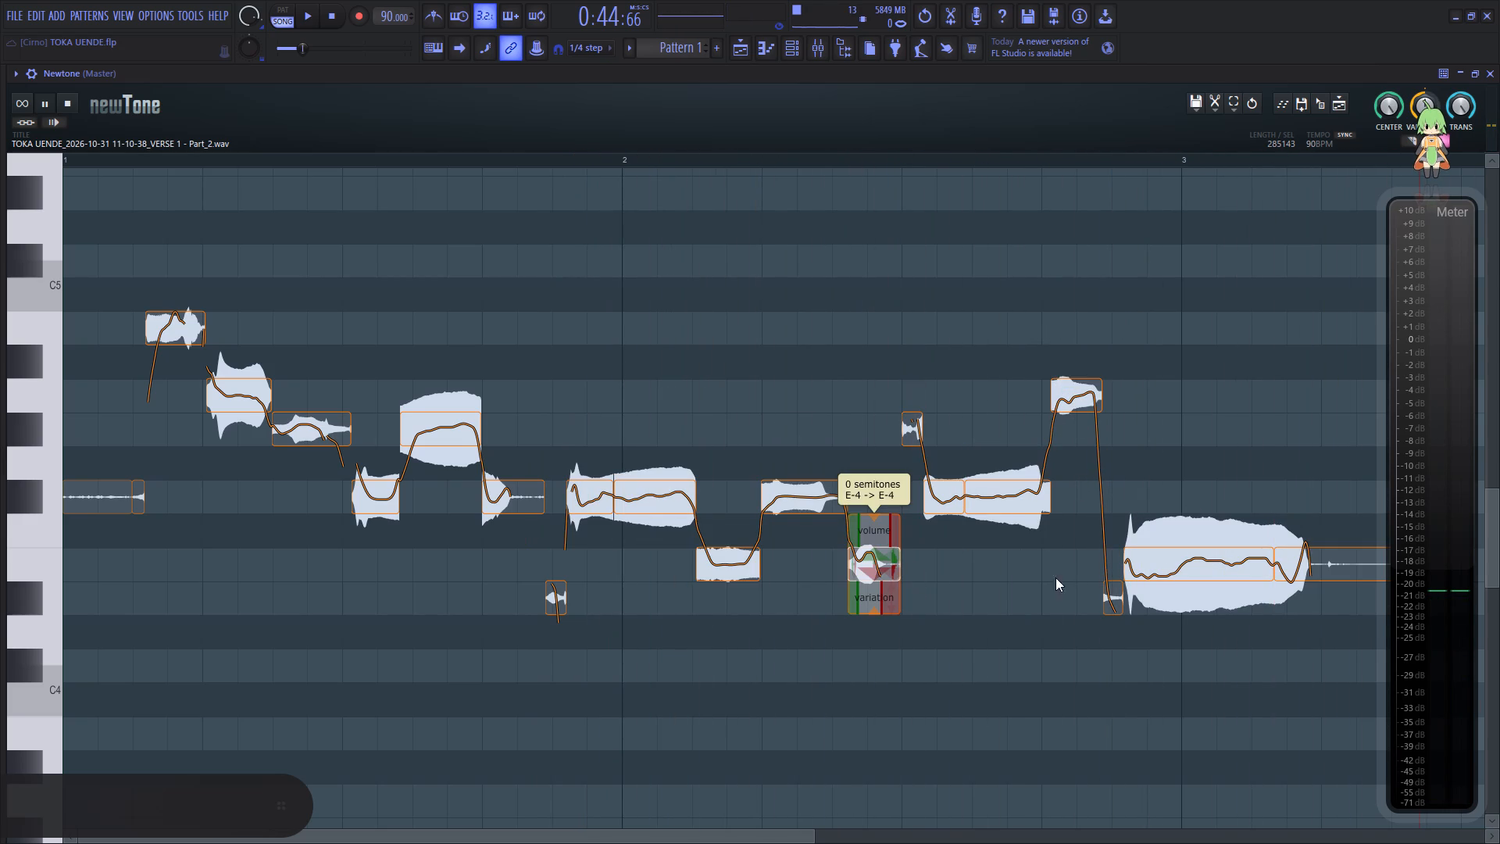
click(837, 393)
Raise the short D#4 note just before bar 3 three semitones to F#4 and replay.
drag(1117, 598, 1114, 526)
drag(1115, 601, 1116, 531)
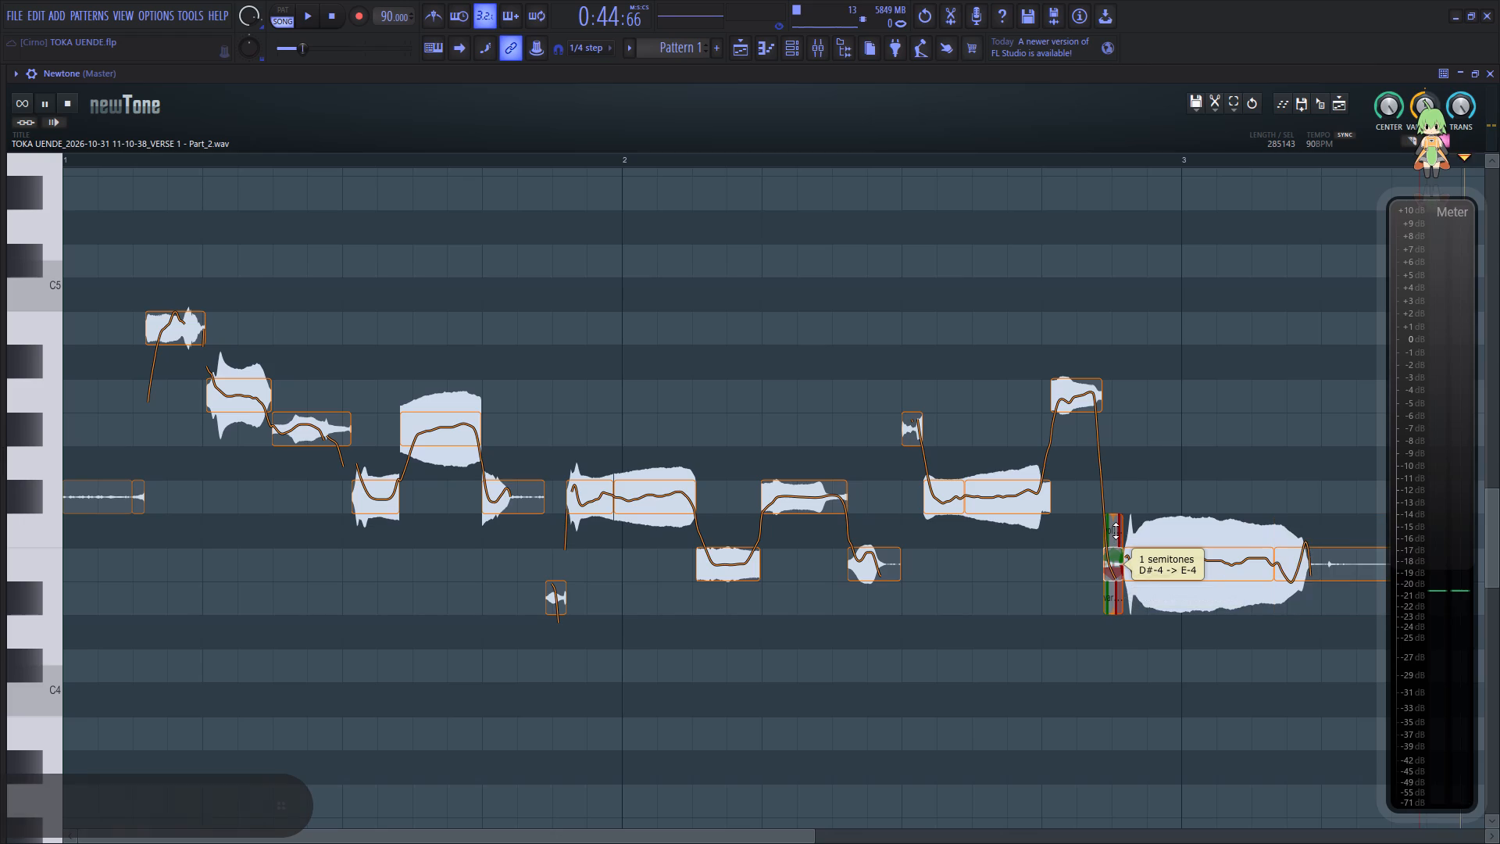
drag(1116, 531, 1116, 502)
click(883, 538)
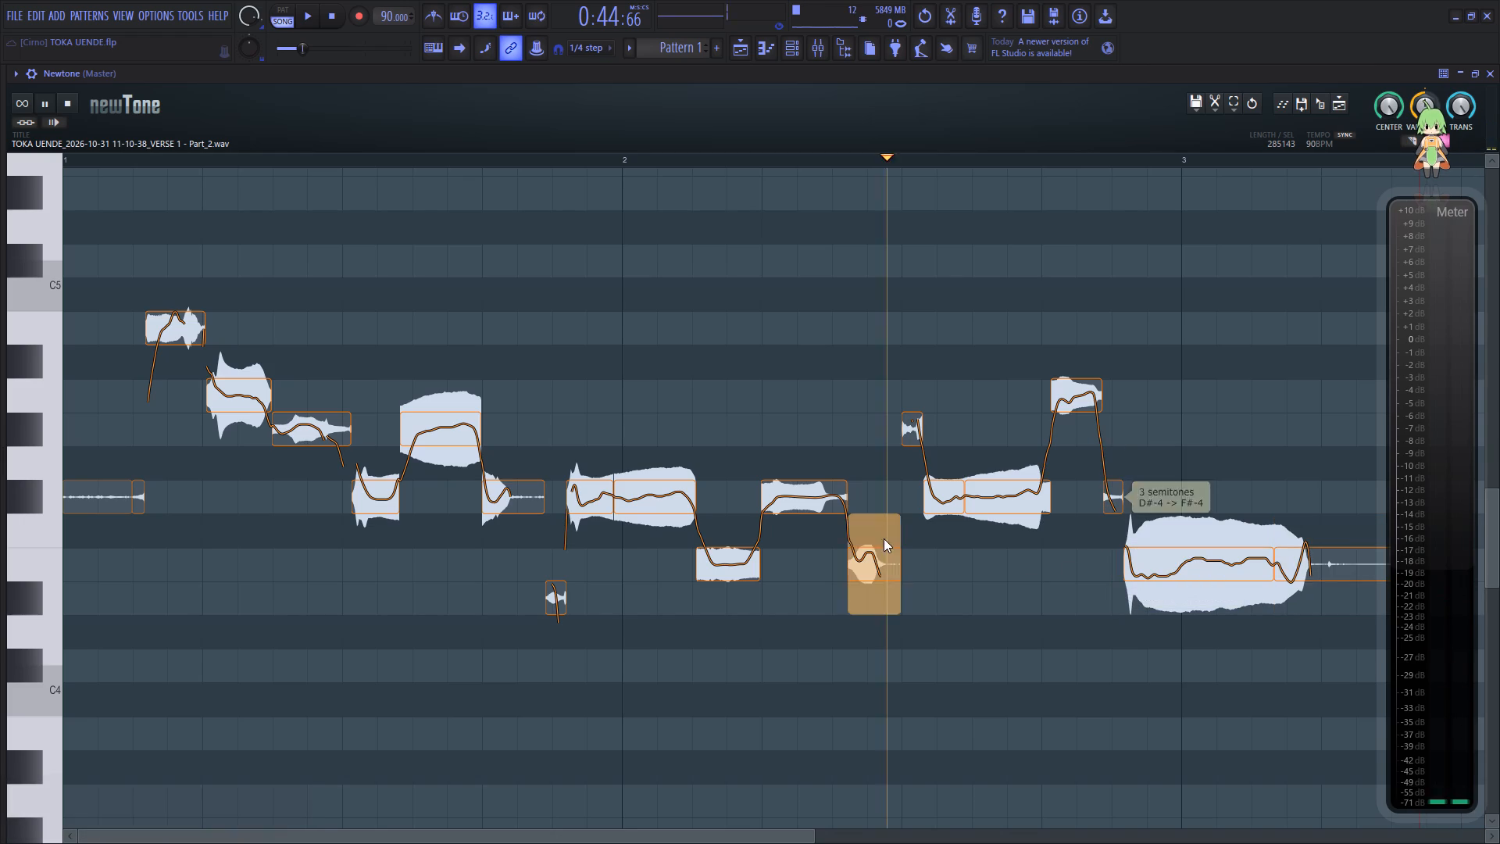
Lower the A4 note before bar 3 one semitone to G#4 and replay from the preceding notes.
drag(1077, 396, 1075, 416)
click(839, 495)
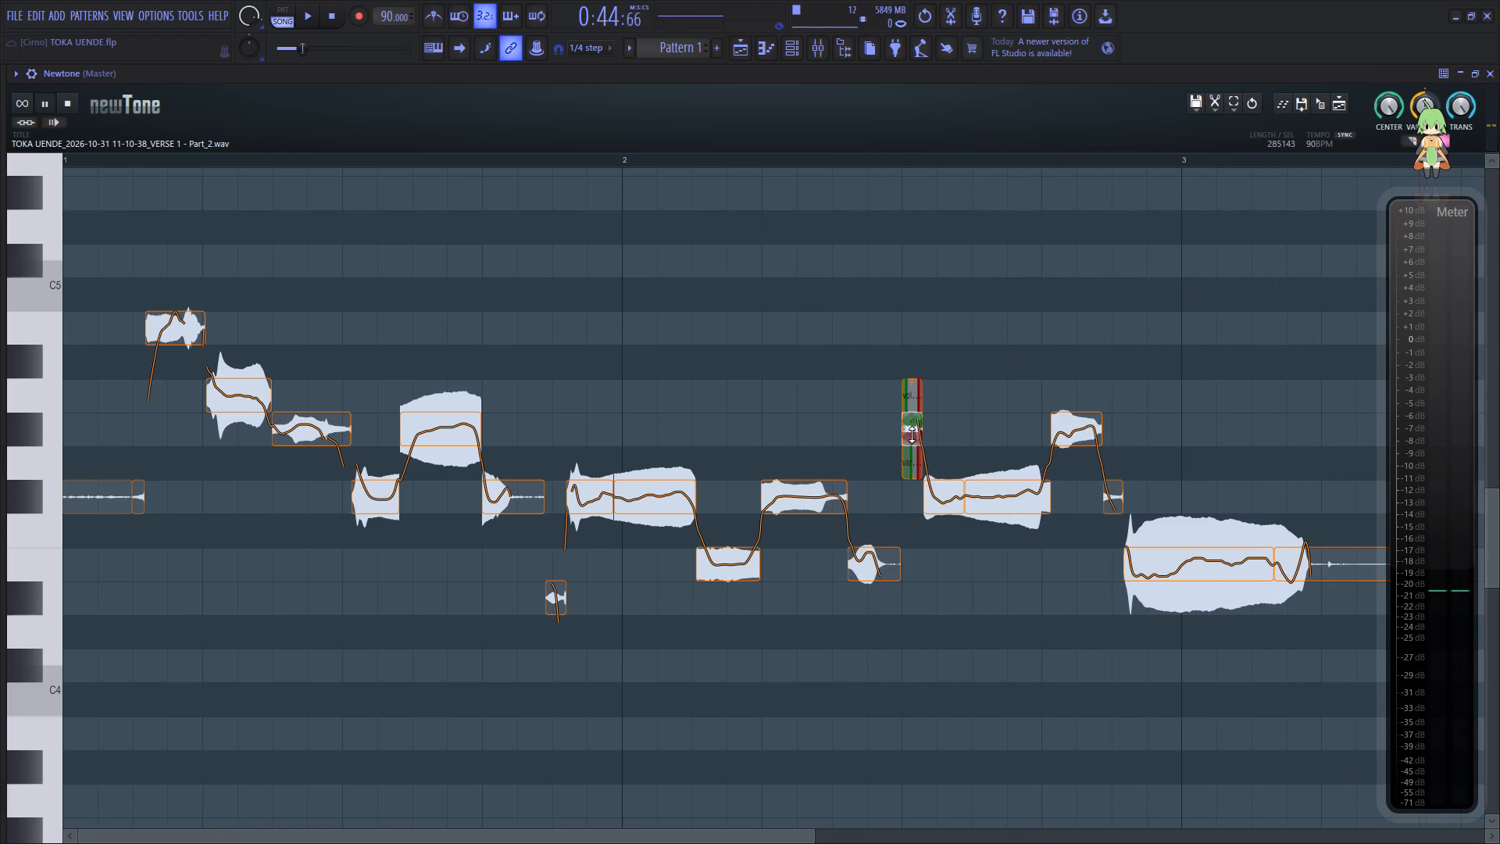
click(845, 394)
click(710, 651)
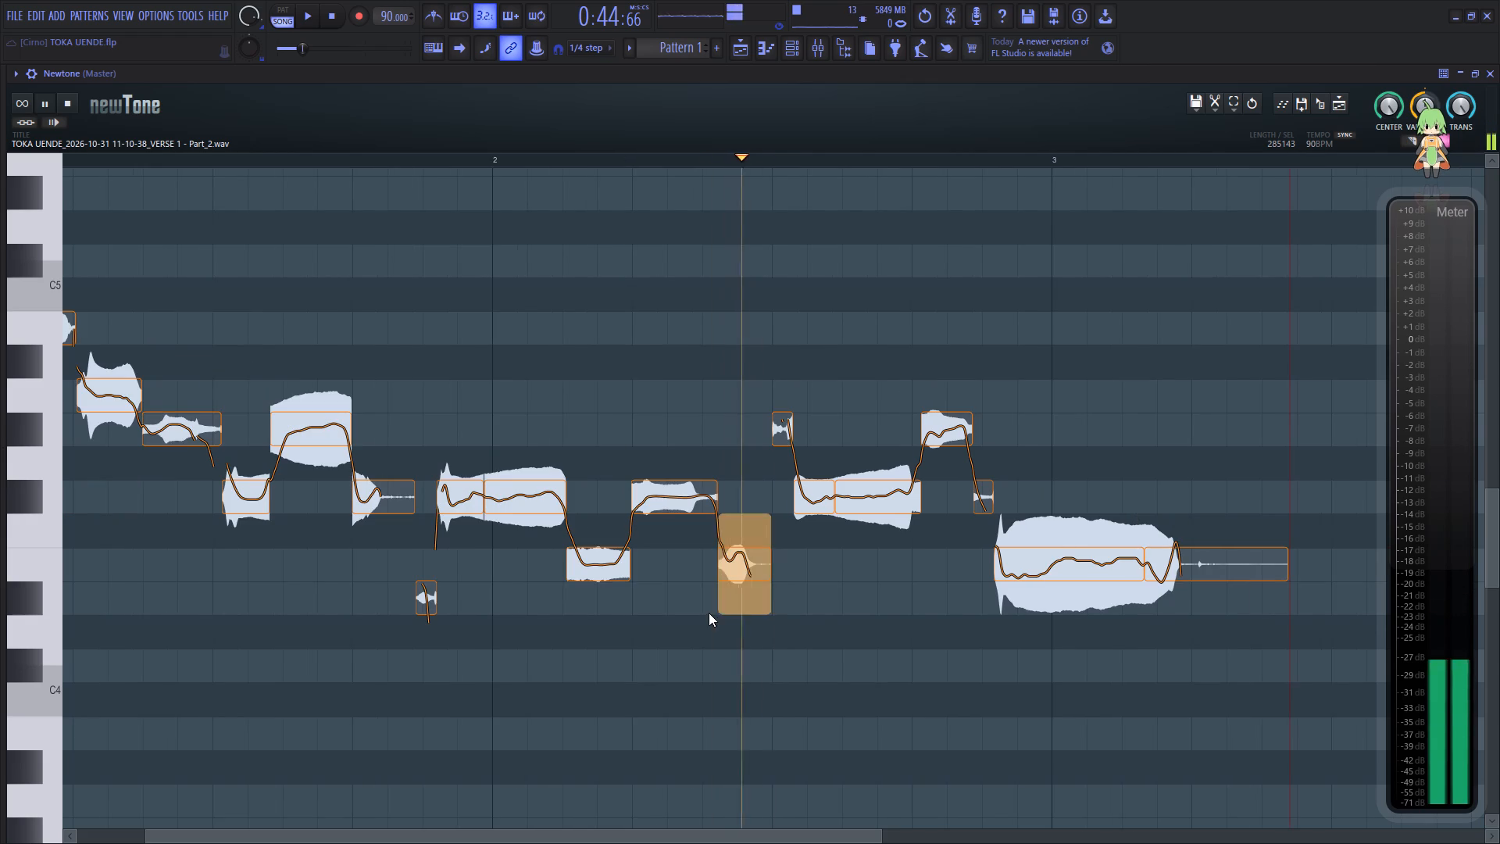
Set the pitch variation of the long E4 note around bar 3 to about 80% and its trailing note to about 41%.
click(1098, 575)
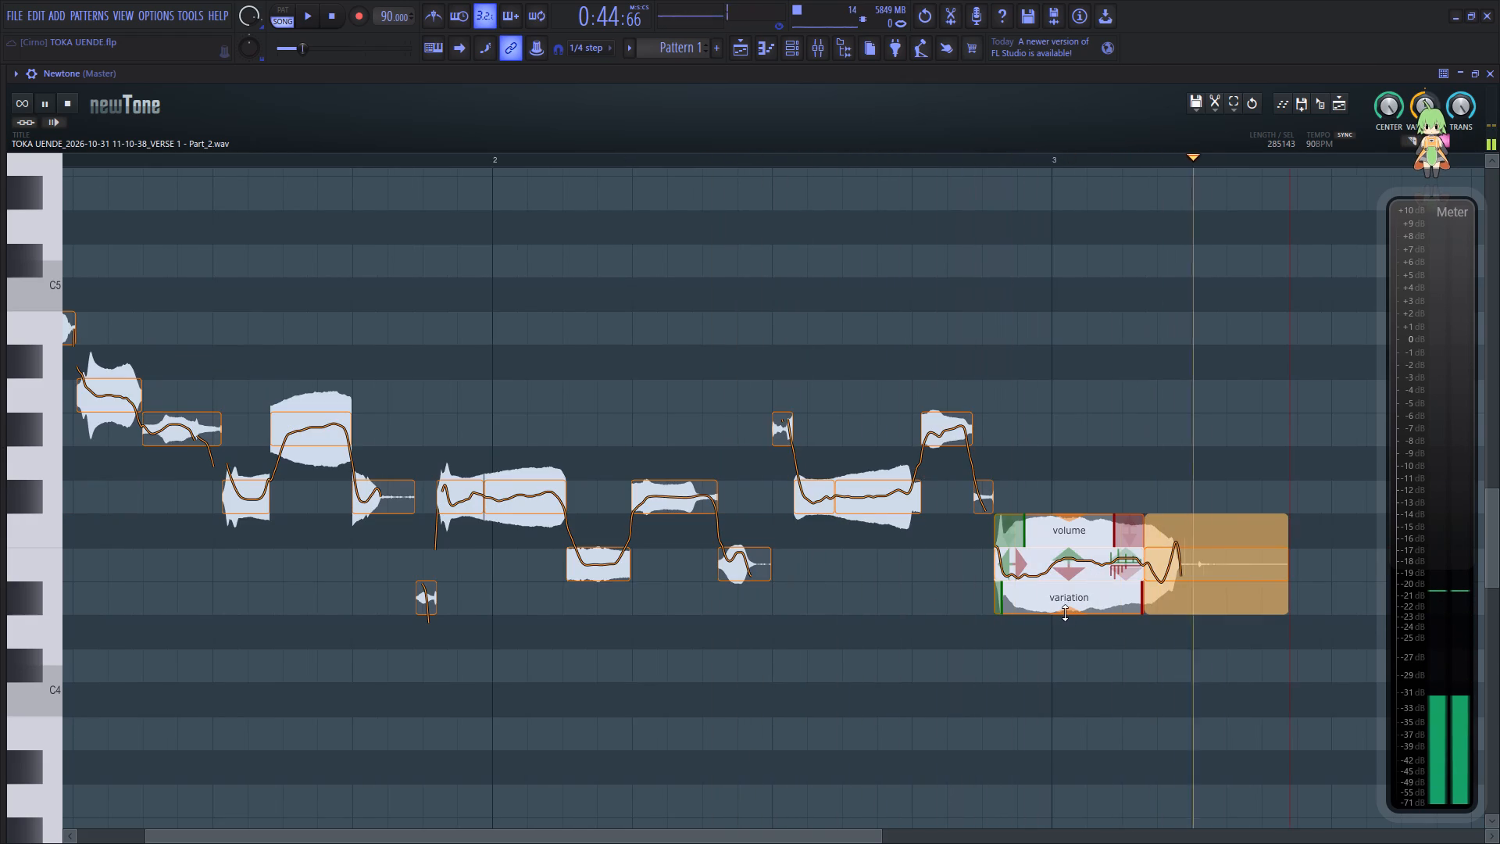
drag(1066, 613, 1073, 585)
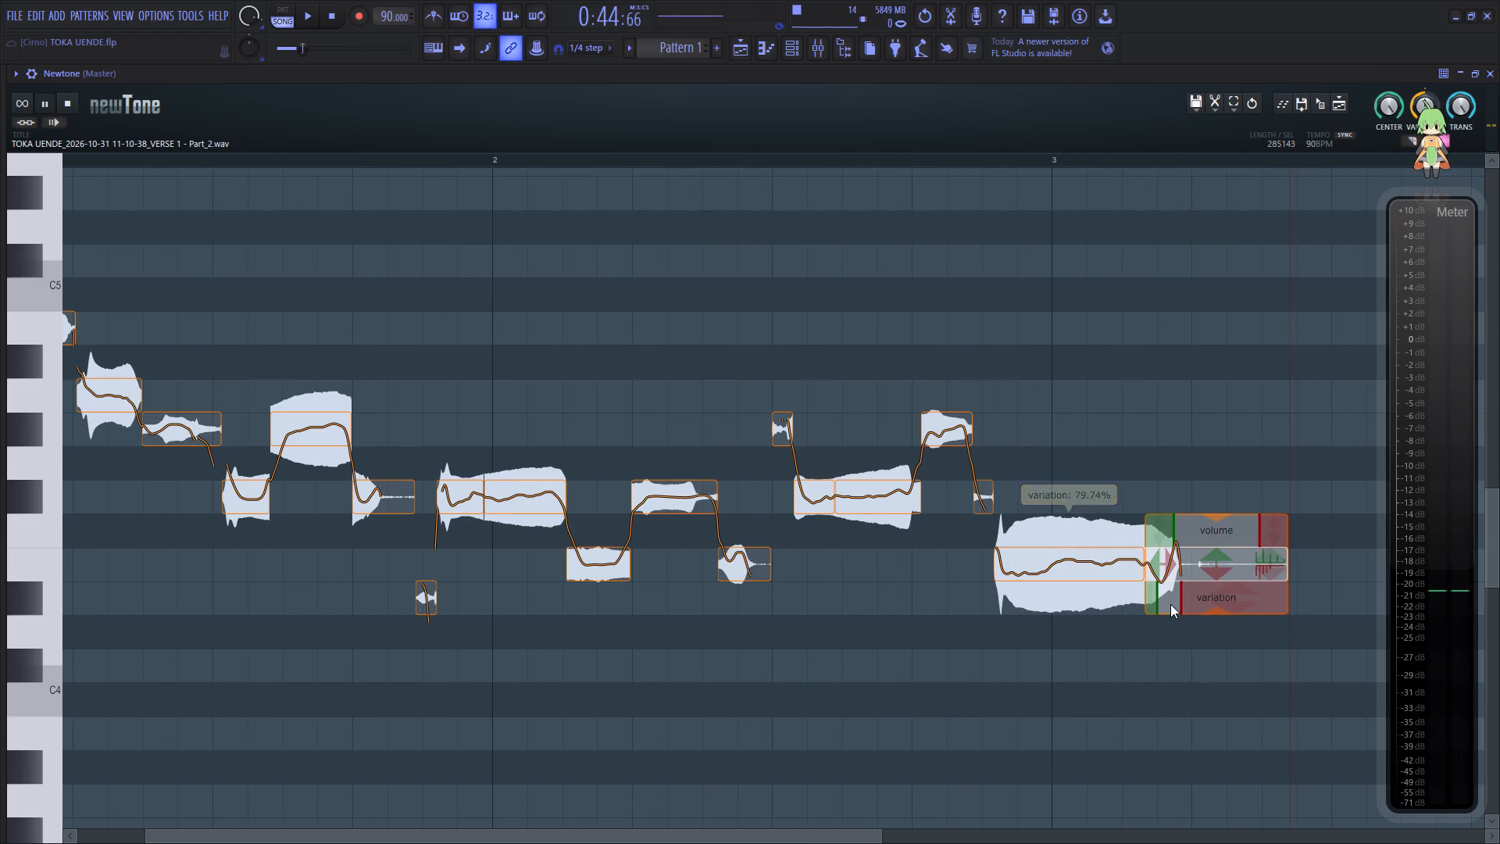
drag(1187, 611, 1210, 531)
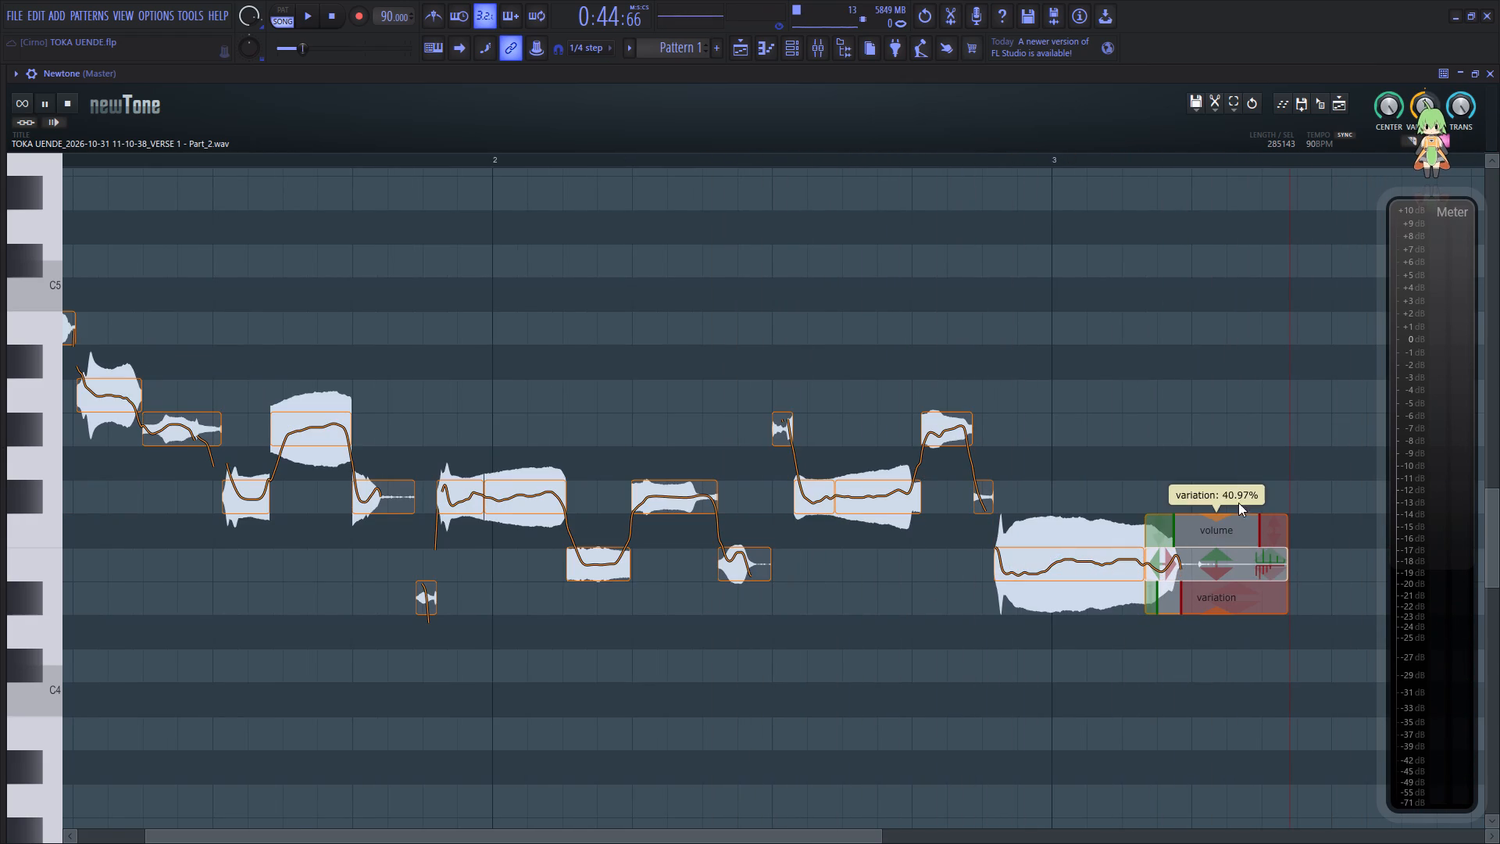
Send the corrected audio to the playlist's VERSE 1 ADLIB track, in line with the original clip, and close Newtone.
drag(1318, 99, 480, 520)
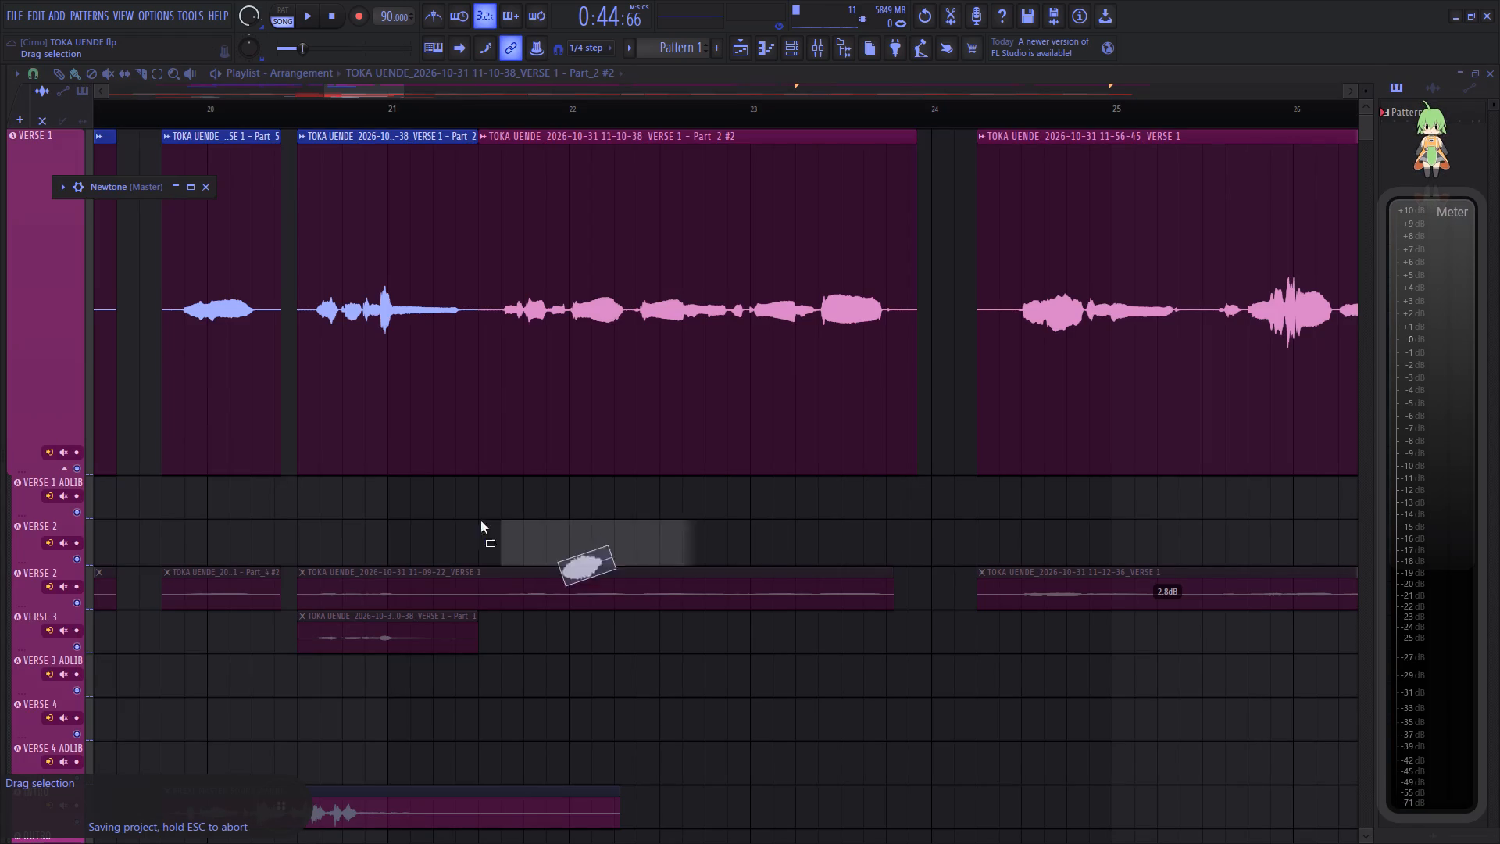
drag(480, 520, 487, 504)
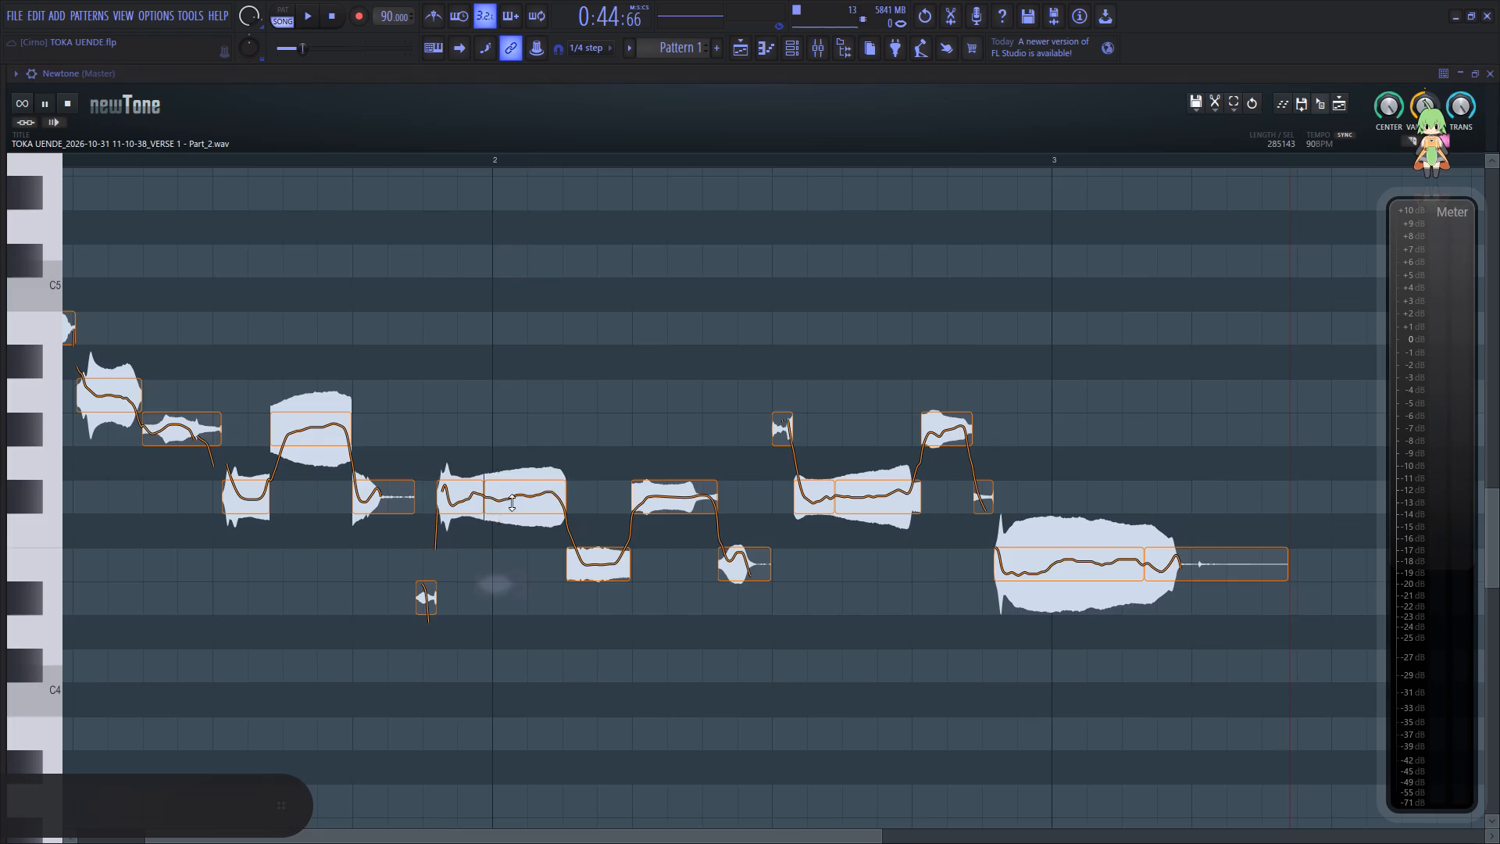
click(1496, 72)
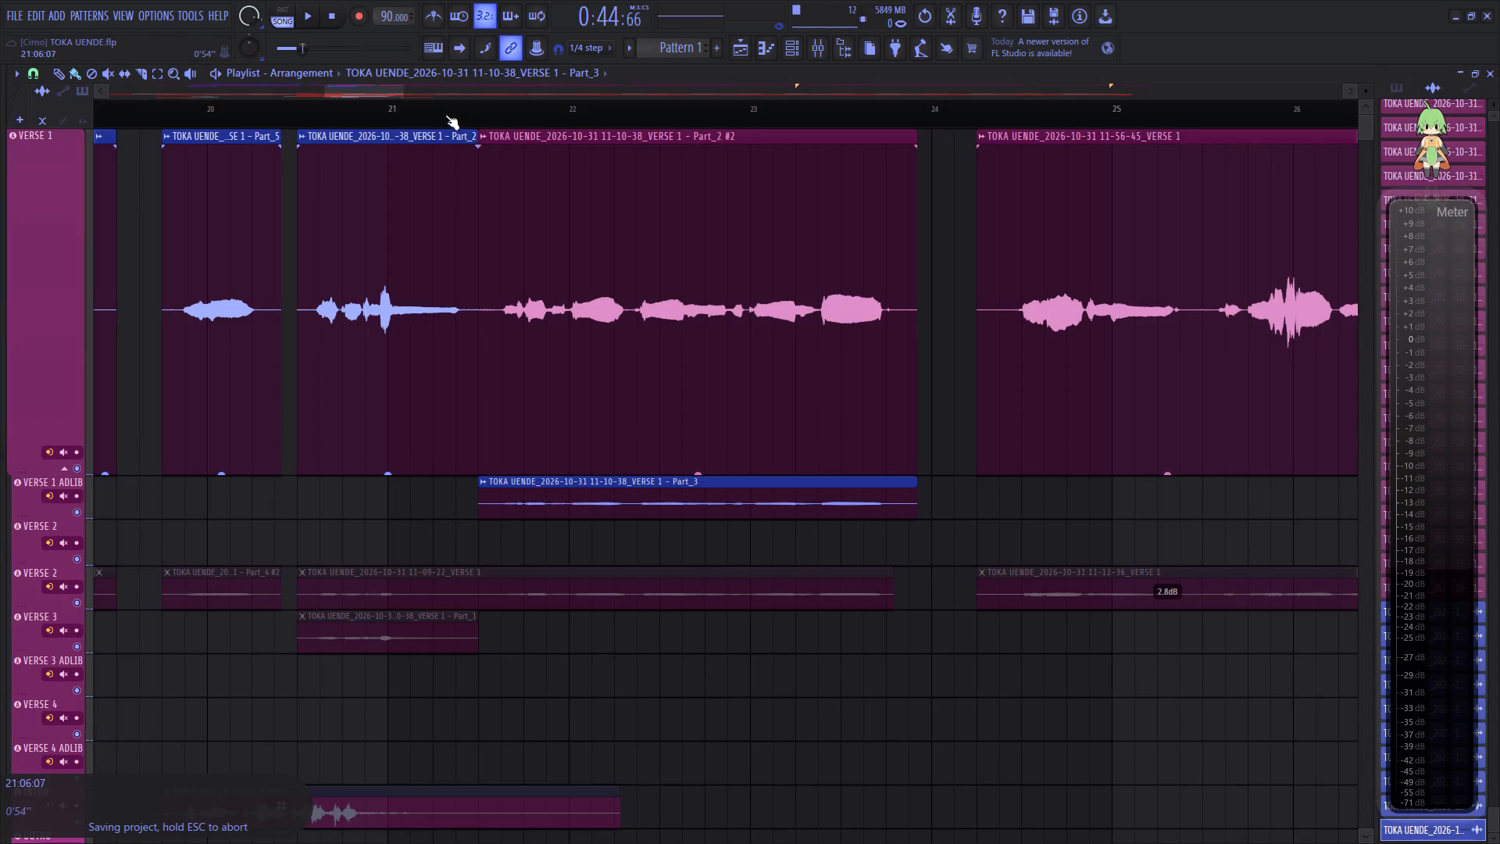
Mute the original Part_2 #2 clip on the VERSE 1 track and play the song from just after bar 21.
click(421, 116)
click(143, 76)
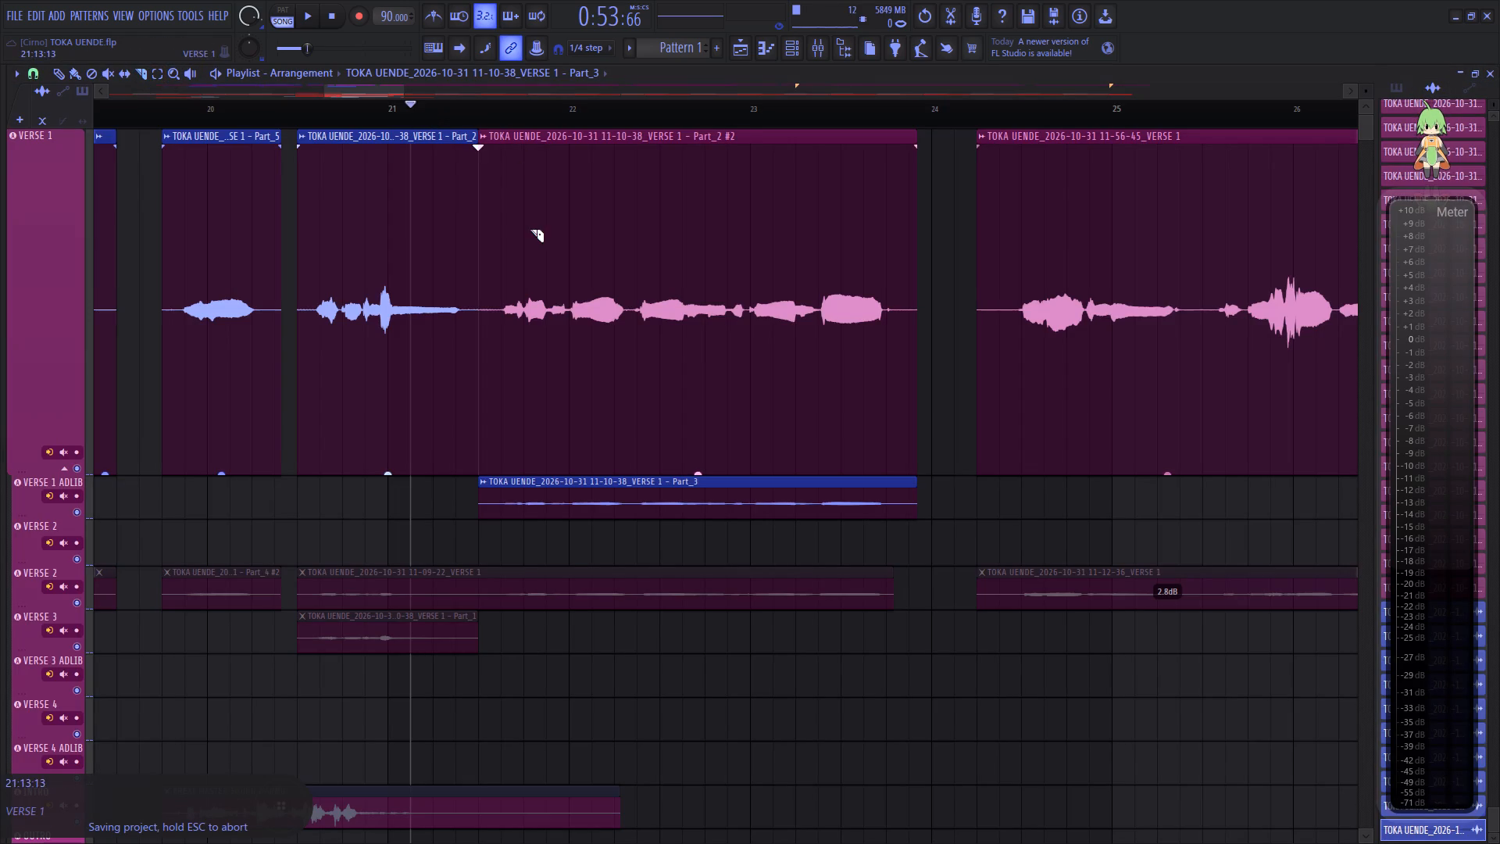
click(102, 73)
click(591, 252)
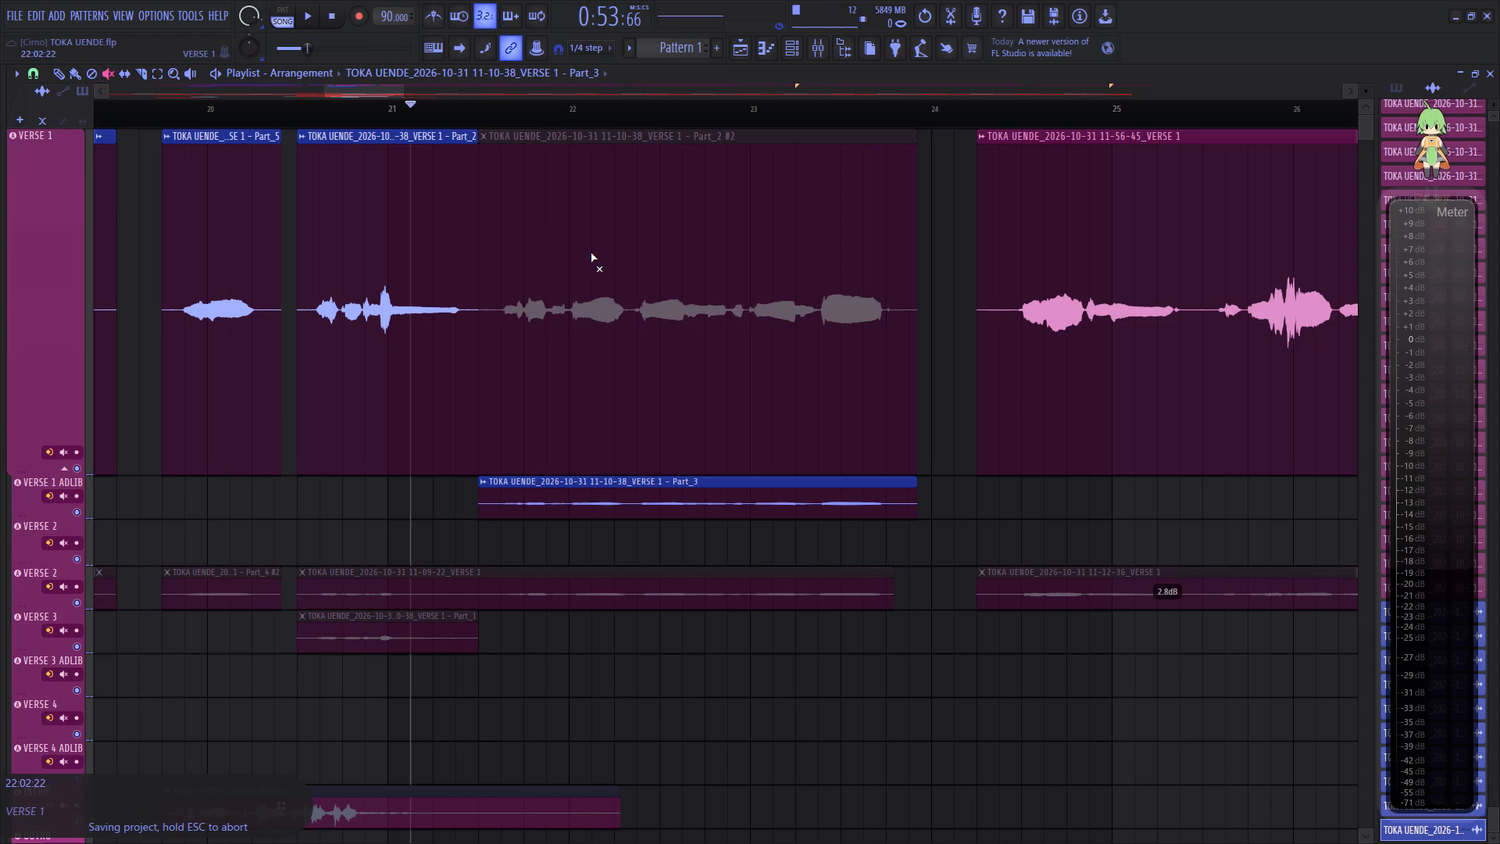
click(651, 69)
click(306, 22)
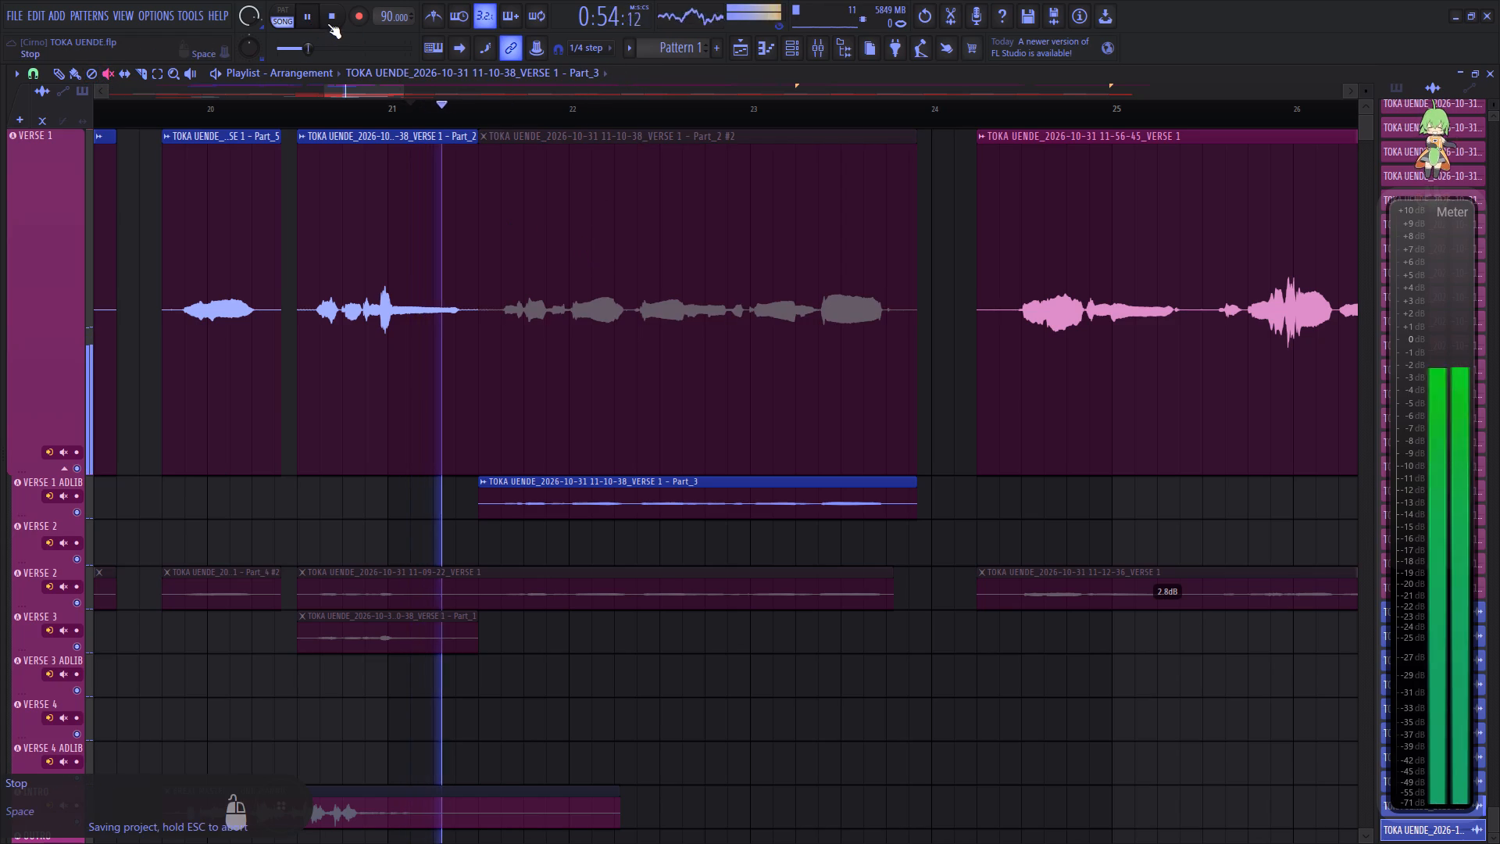
click(327, 23)
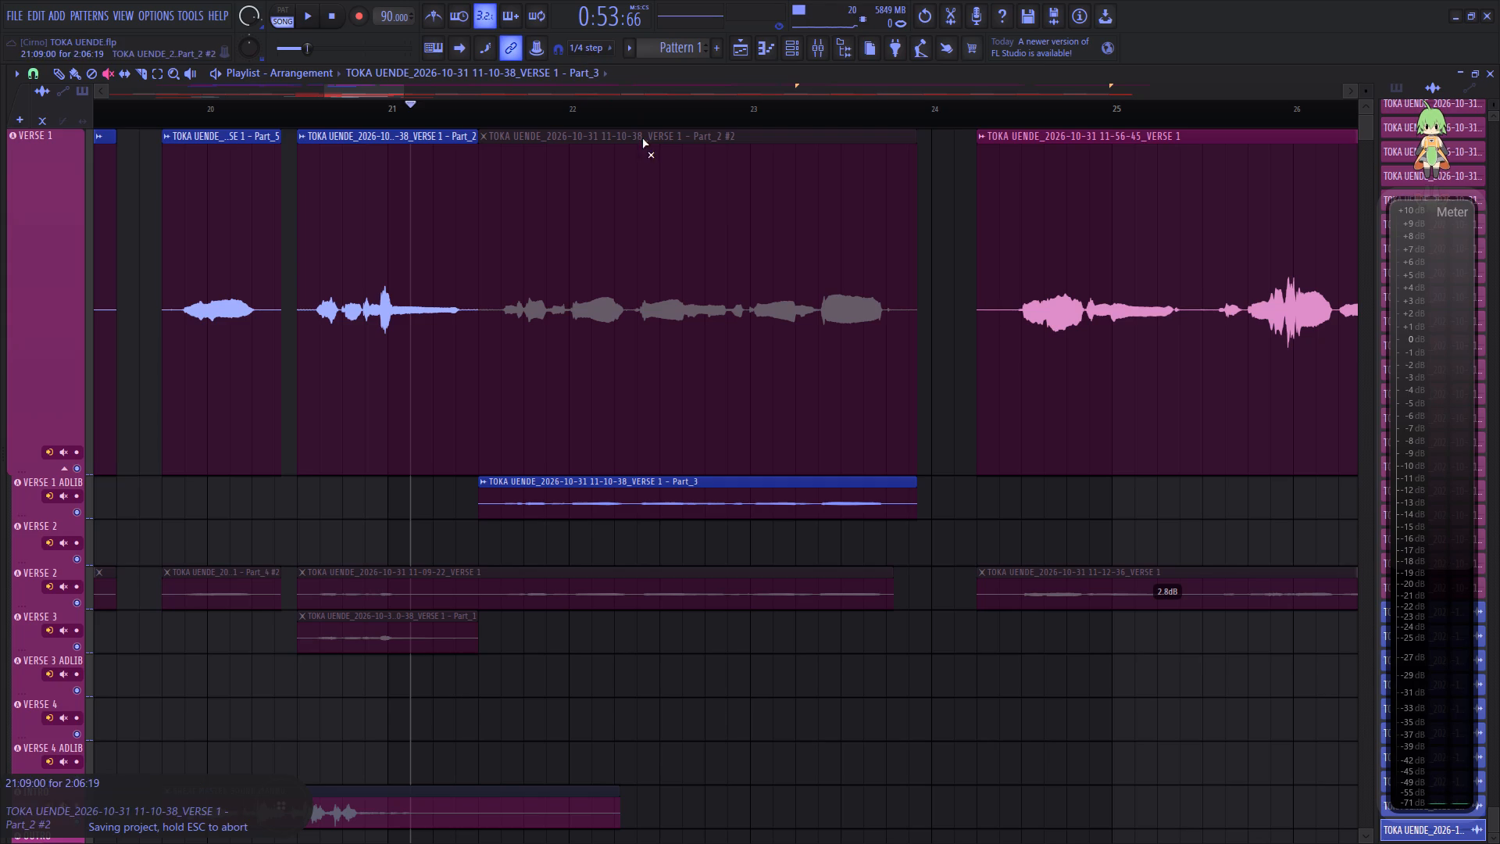
Move the muted Part_2 #2 clip to the empty VERSE 2 track and the corrected clip into its place on VERSE 1.
click(75, 78)
drag(581, 266, 577, 573)
drag(568, 509, 568, 323)
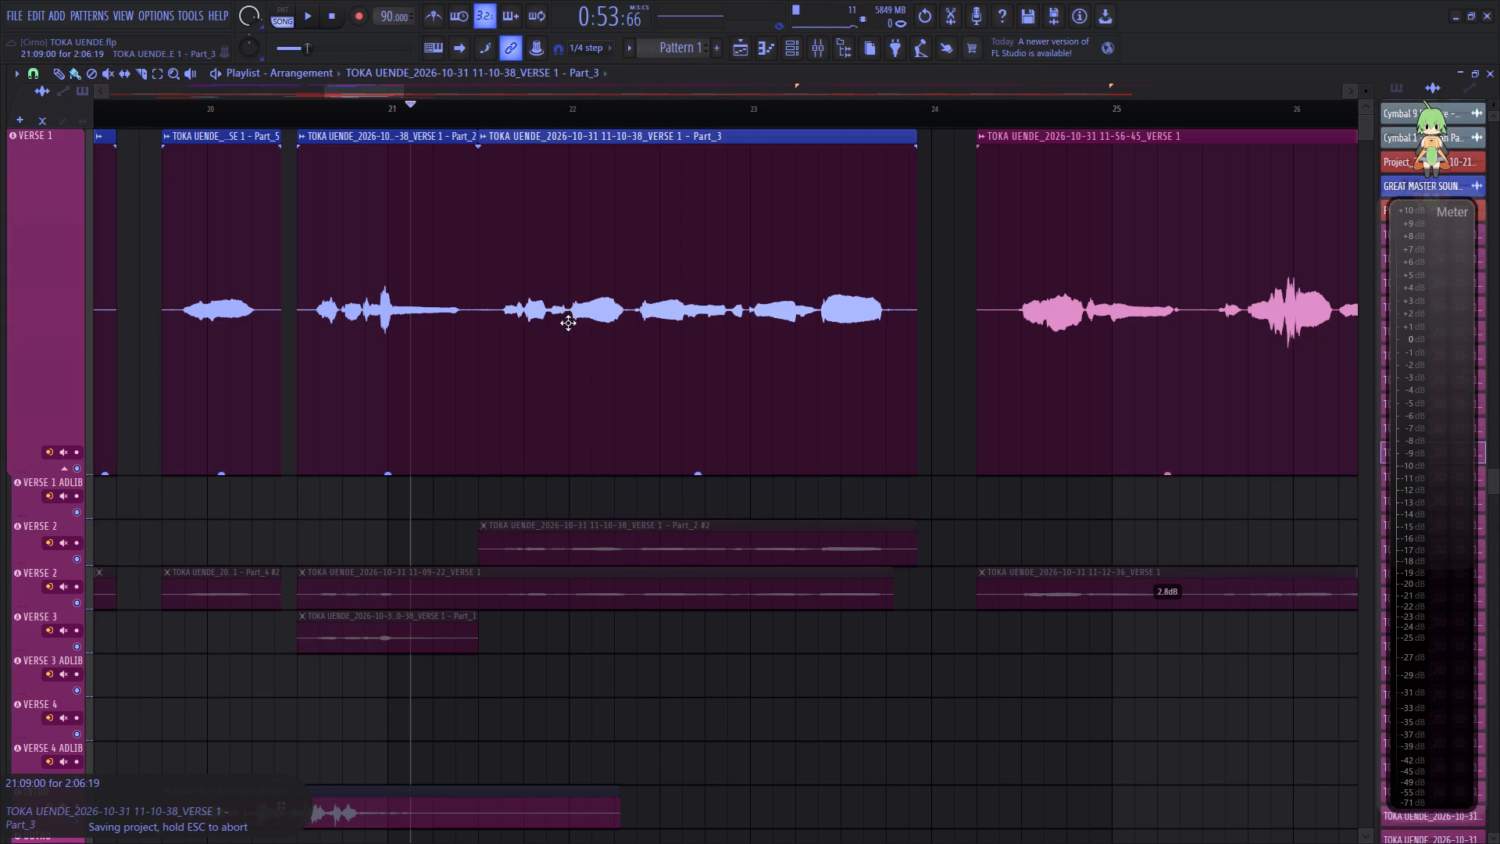
drag(568, 323, 568, 317)
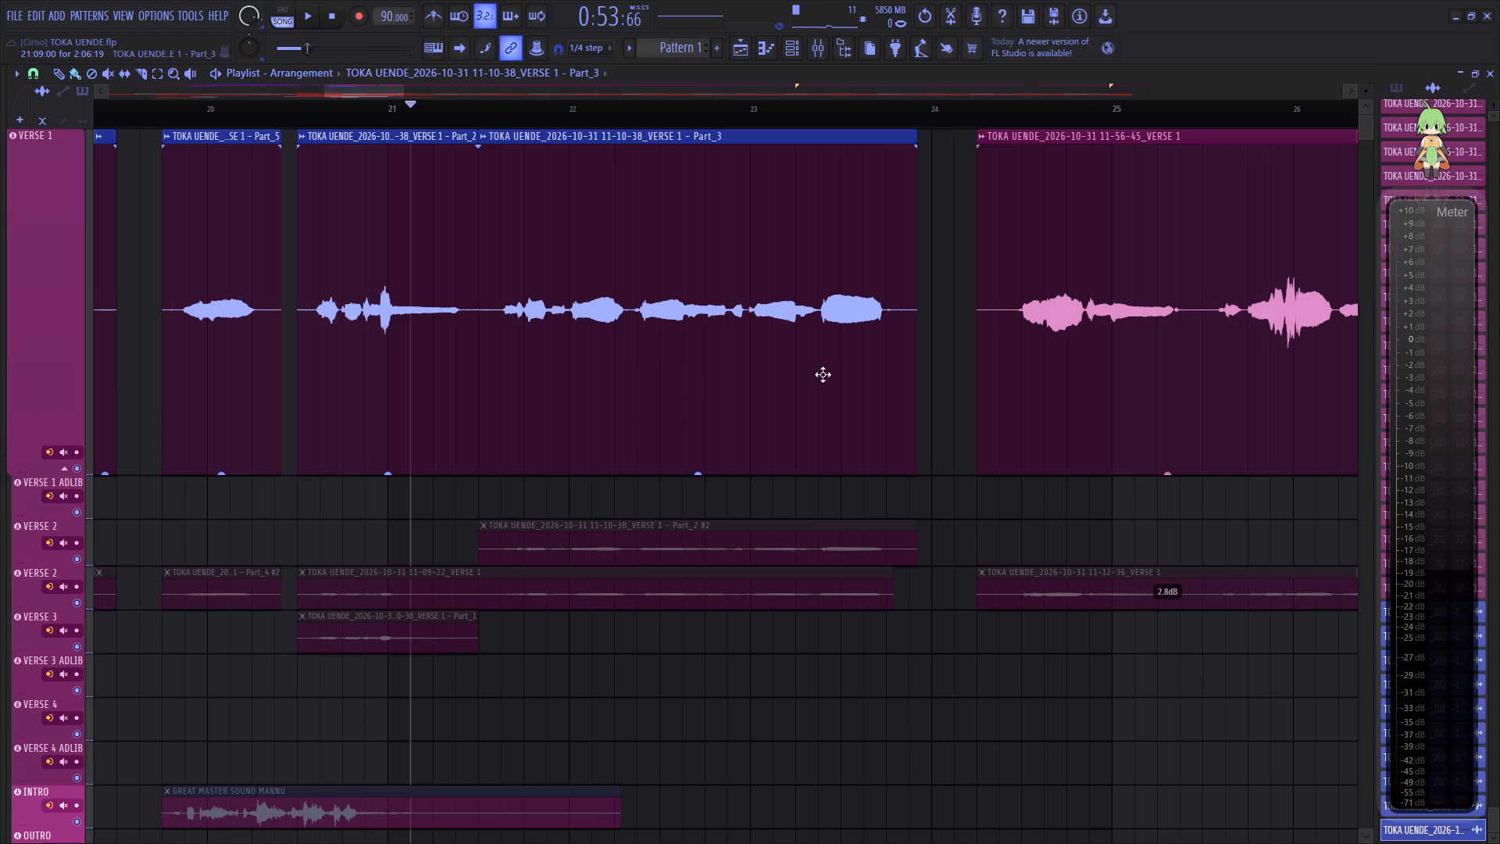
Play the arrangement from just after bar 21 and follow it into the 11-56-45 vocal clip to check it by ear.
key(space)
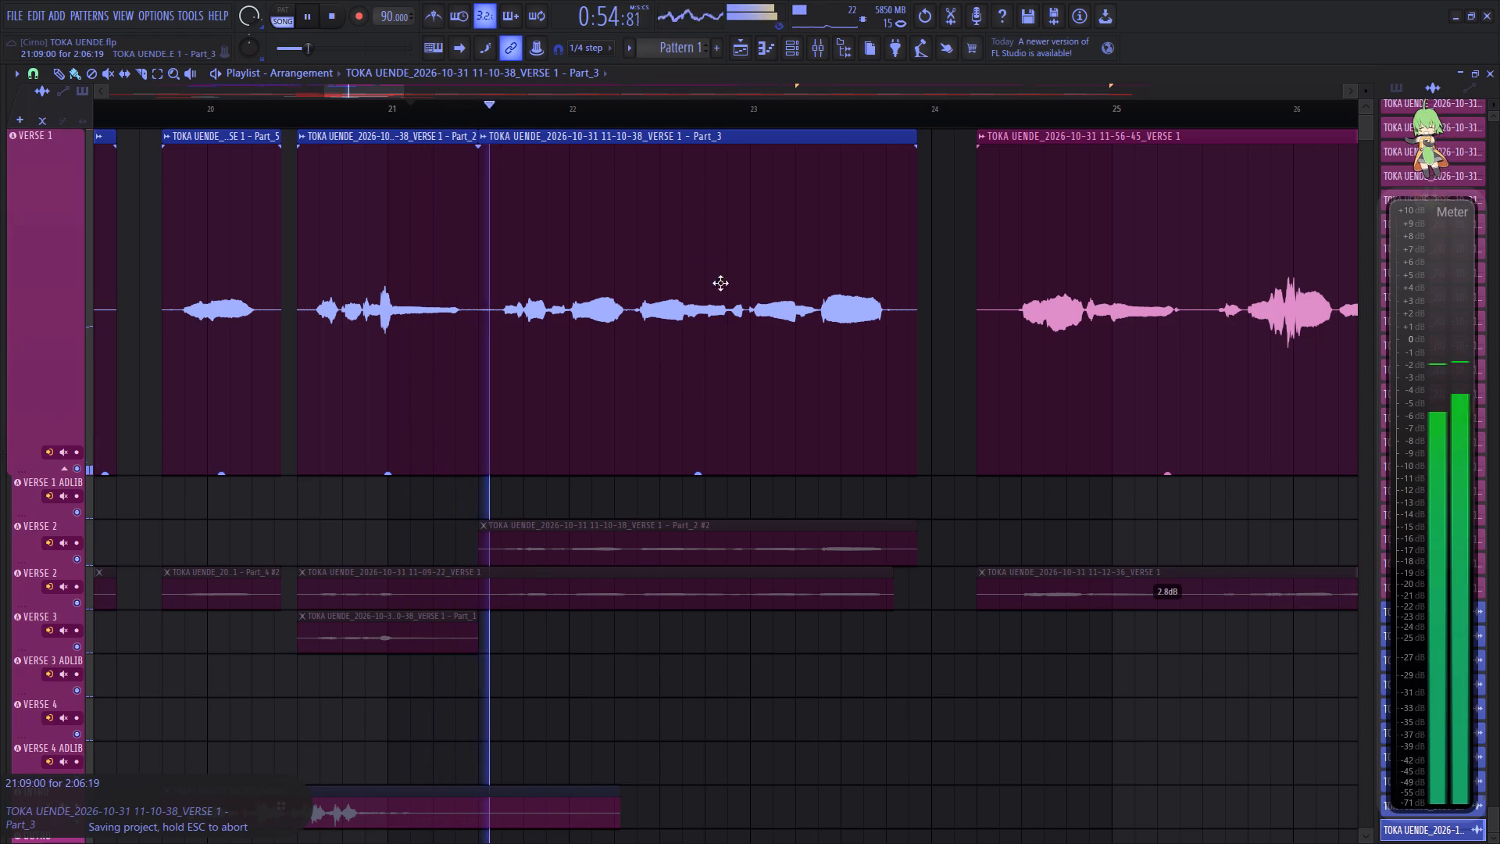
drag(377, 89, 378, 90)
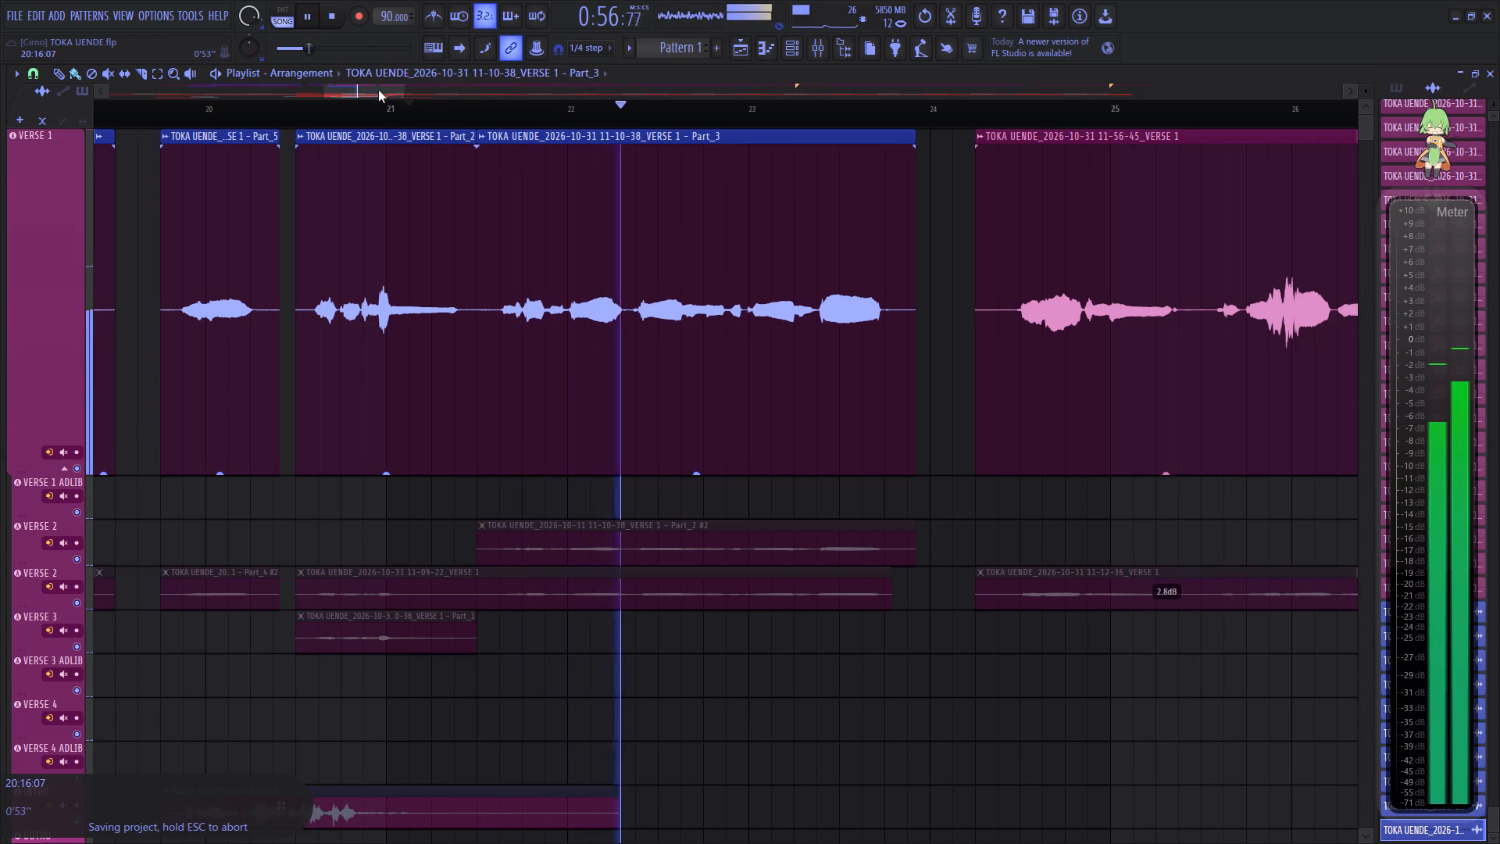
drag(378, 90, 380, 91)
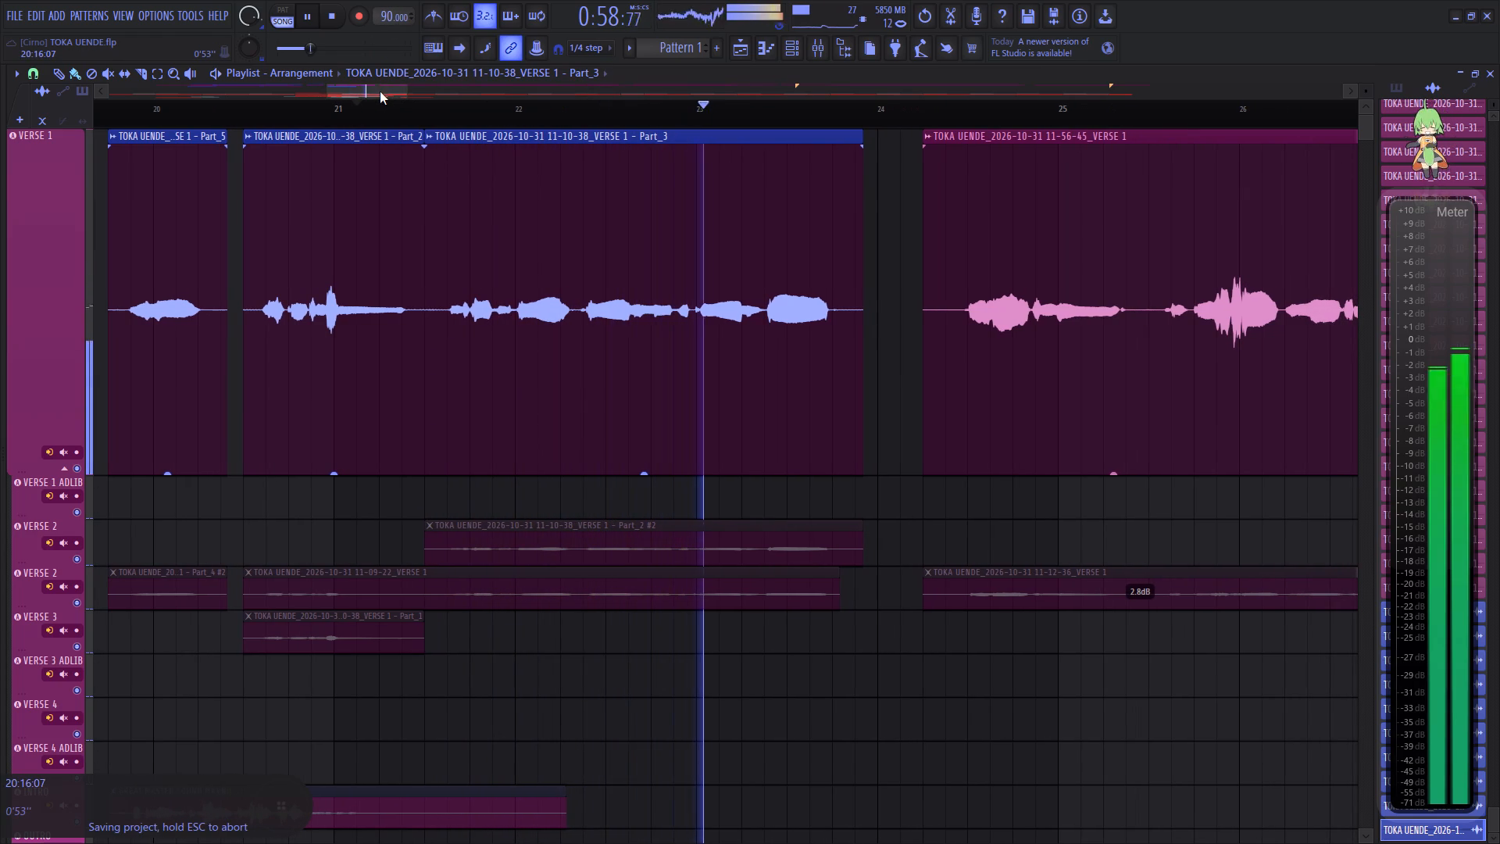
drag(380, 91, 389, 94)
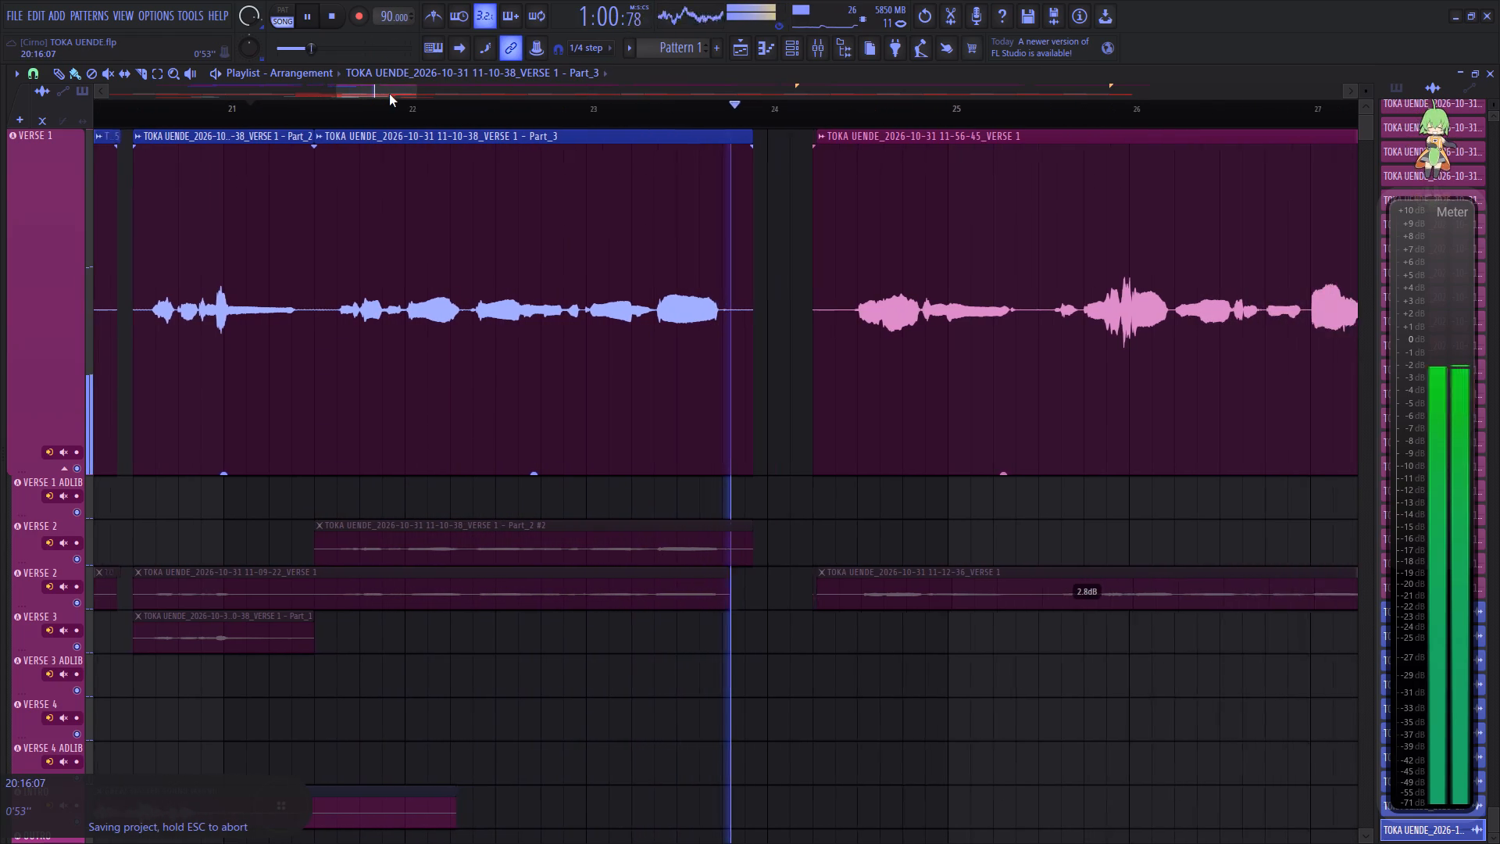
drag(389, 94, 396, 95)
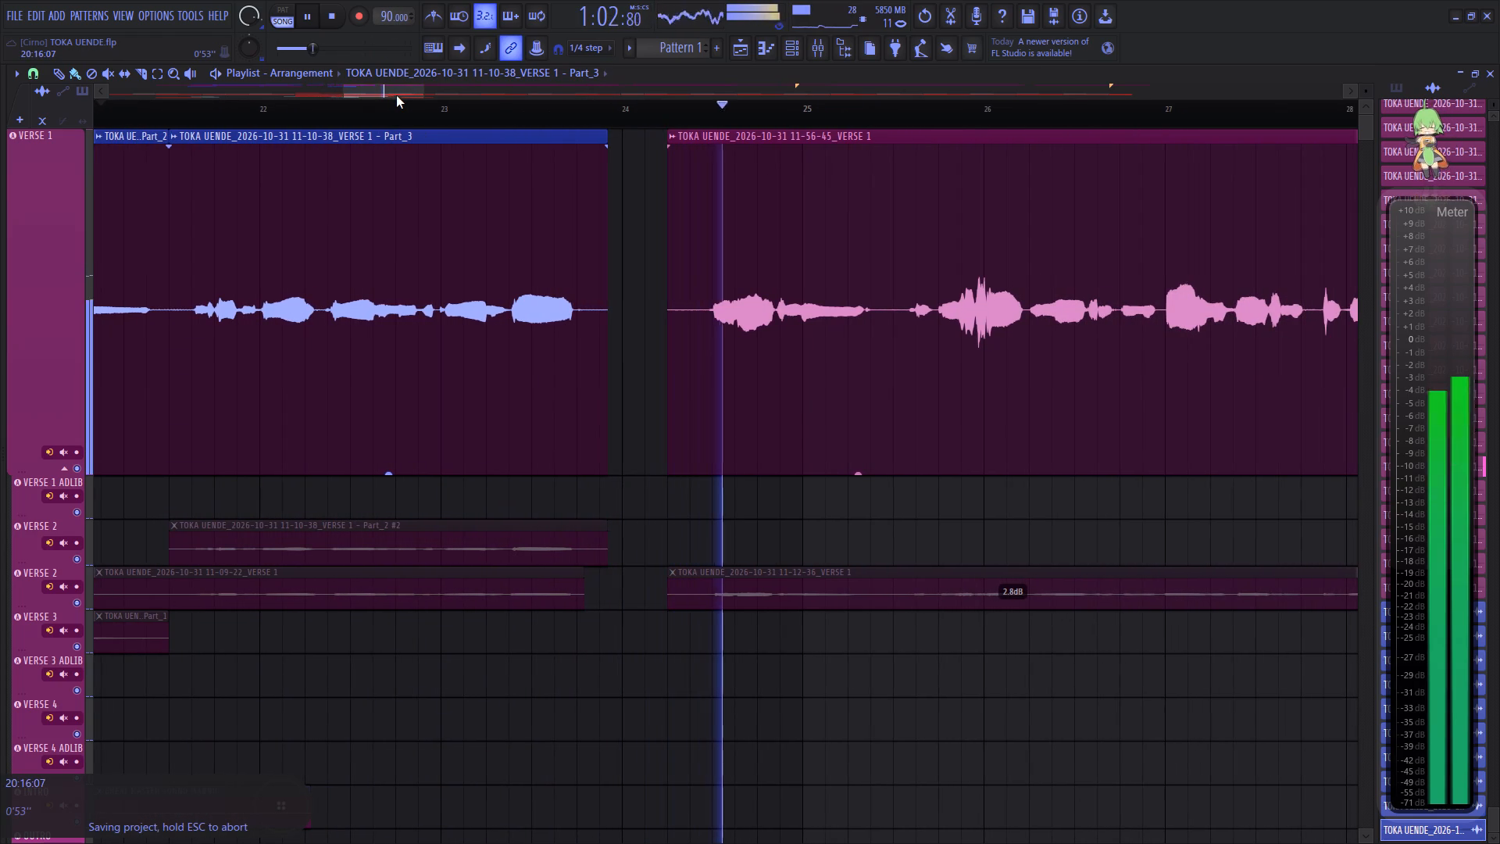
drag(396, 95, 409, 94)
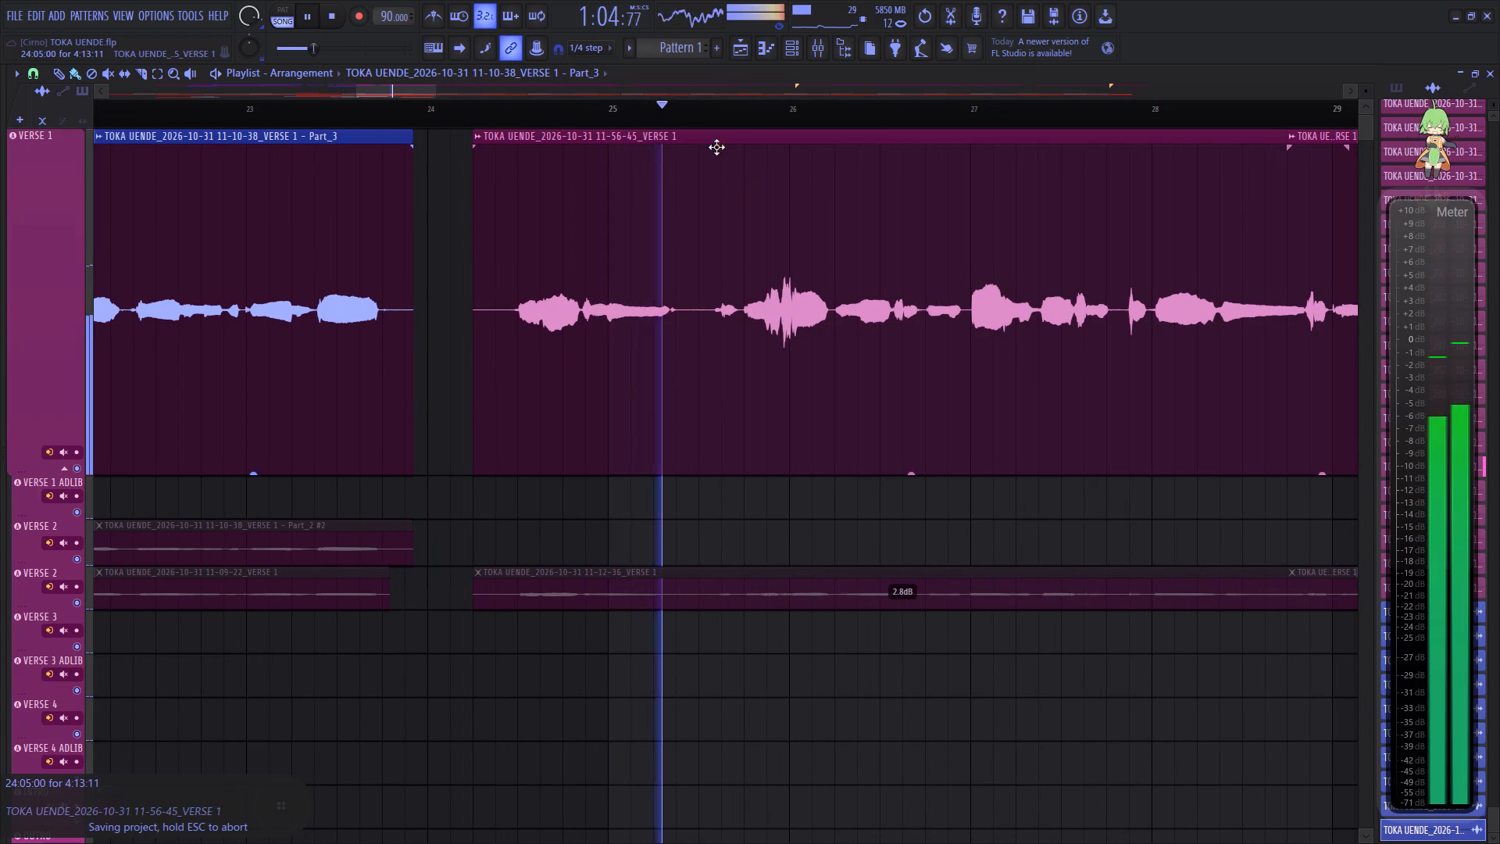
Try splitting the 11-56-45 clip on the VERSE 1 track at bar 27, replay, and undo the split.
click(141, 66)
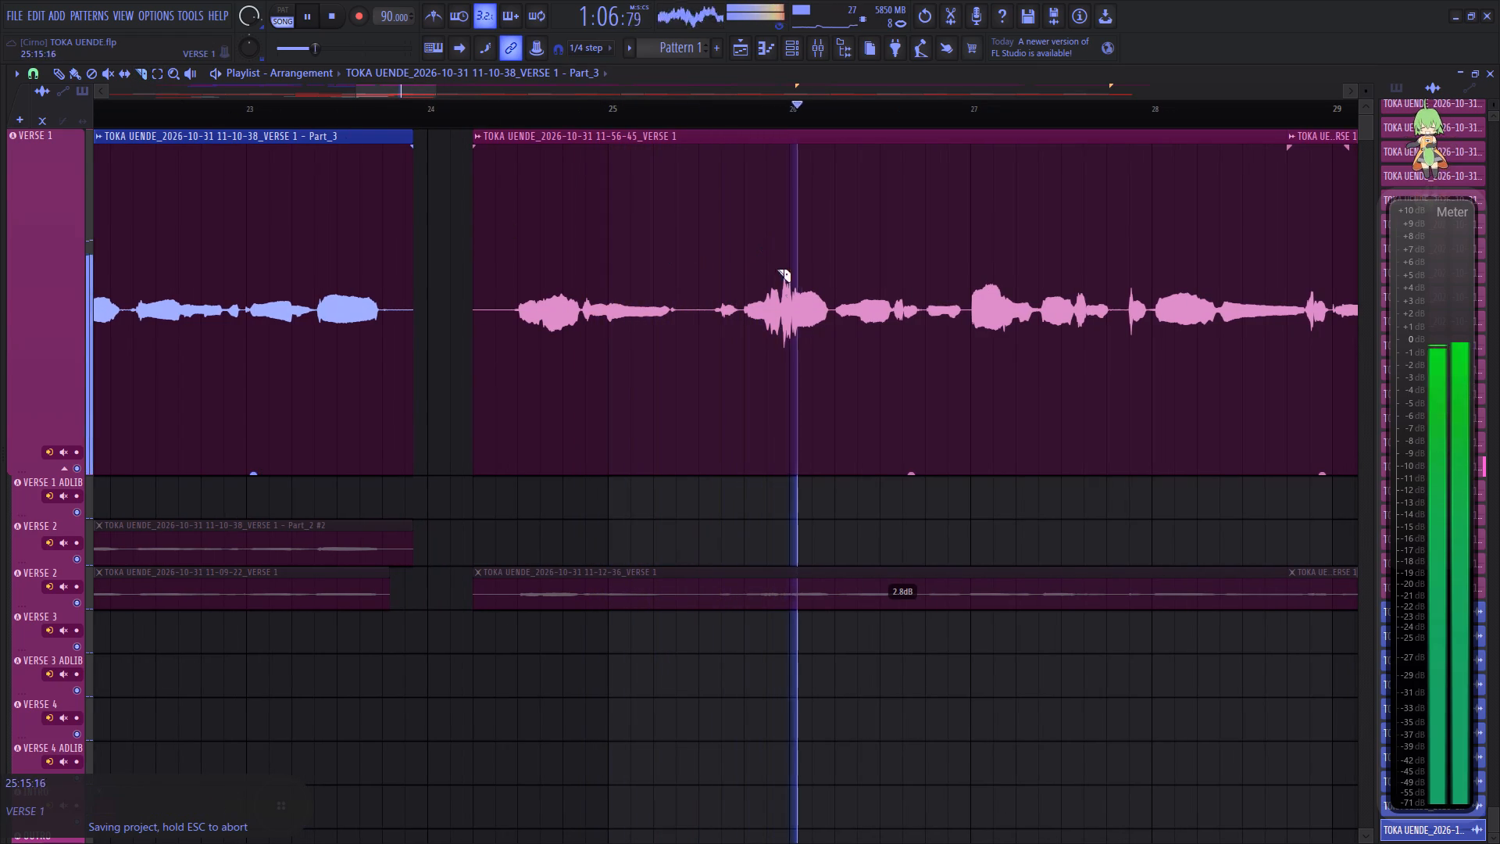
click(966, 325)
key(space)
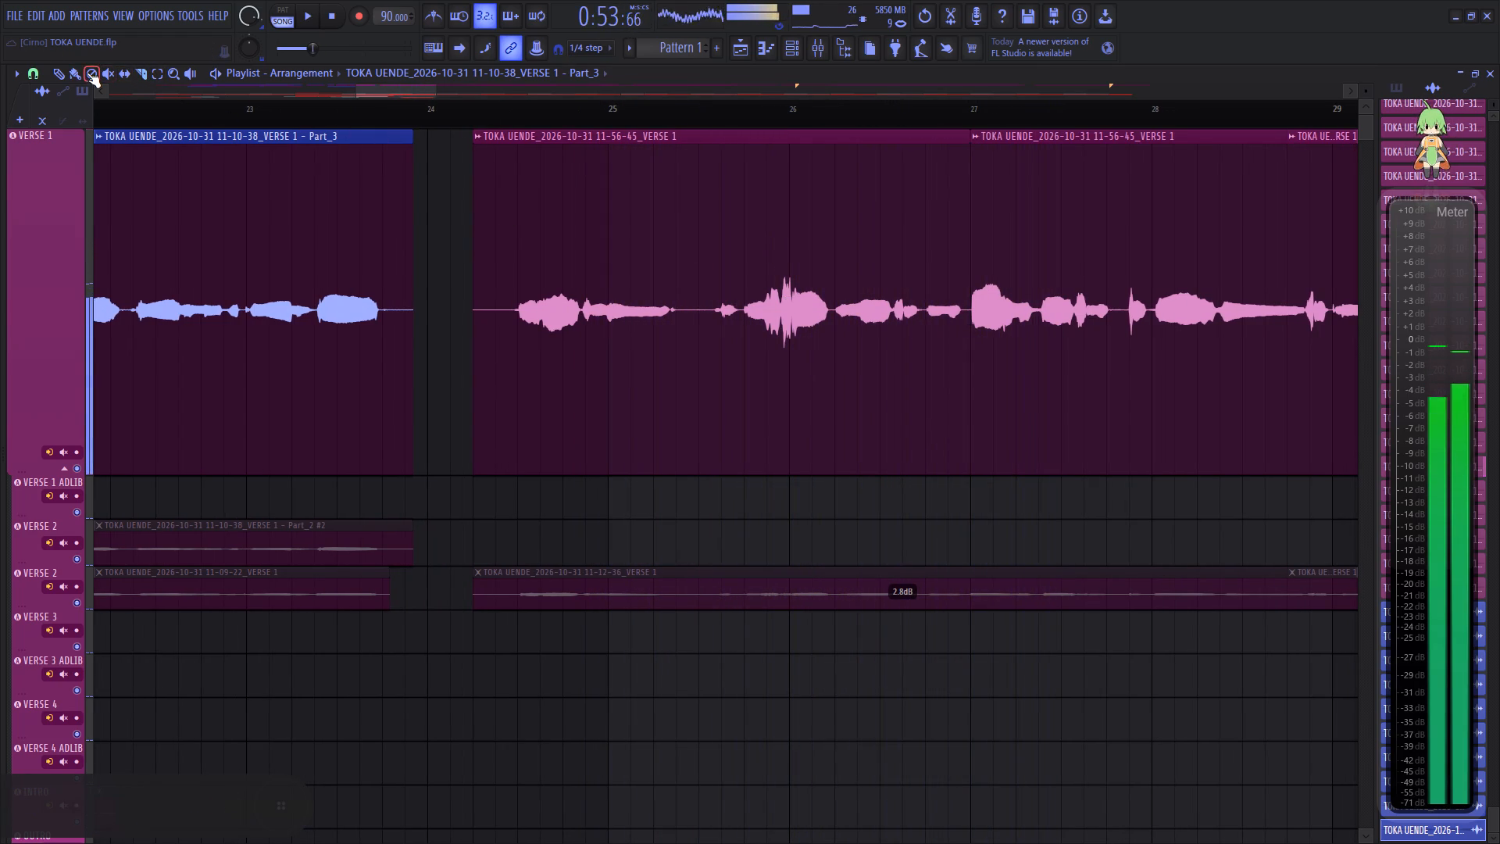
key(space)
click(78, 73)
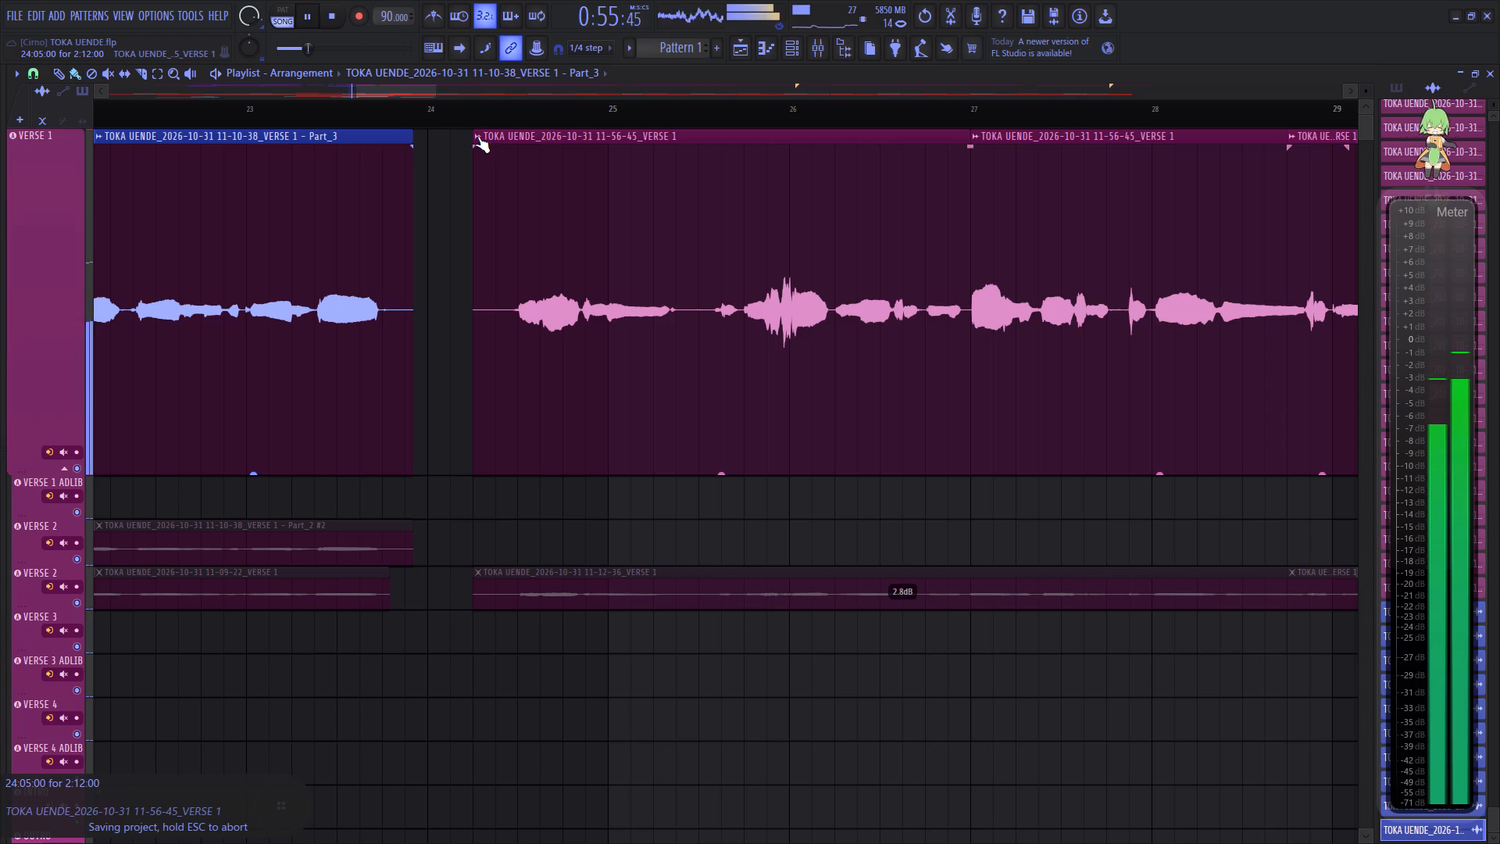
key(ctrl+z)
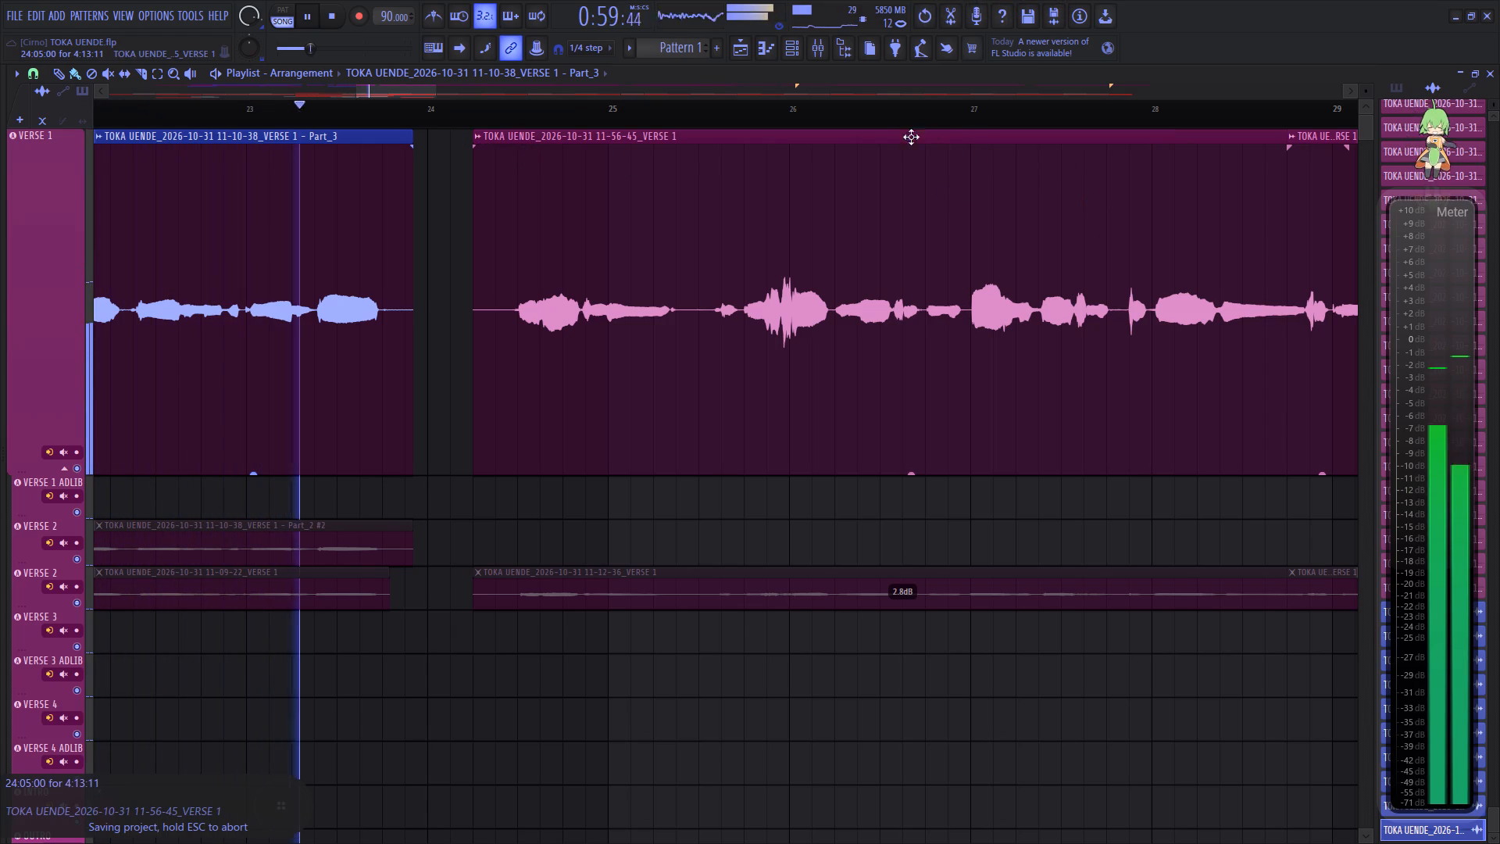
Split the 11-56-45 clip on the VERSE 1 track midway between bars 25 and 26, and stop playback.
drag(141, 76, 148, 80)
click(702, 262)
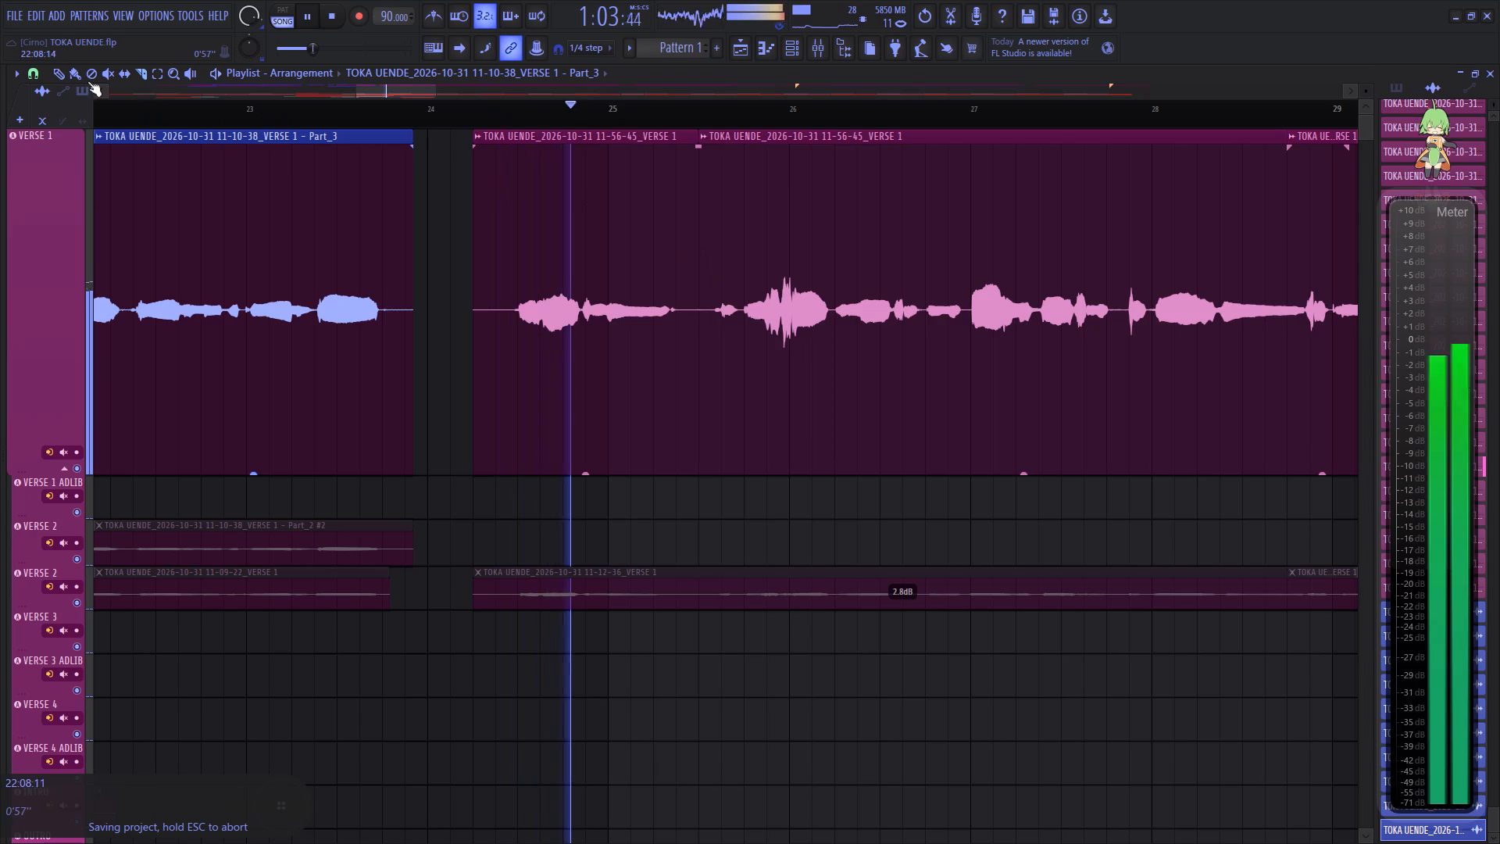
click(79, 76)
key(space)
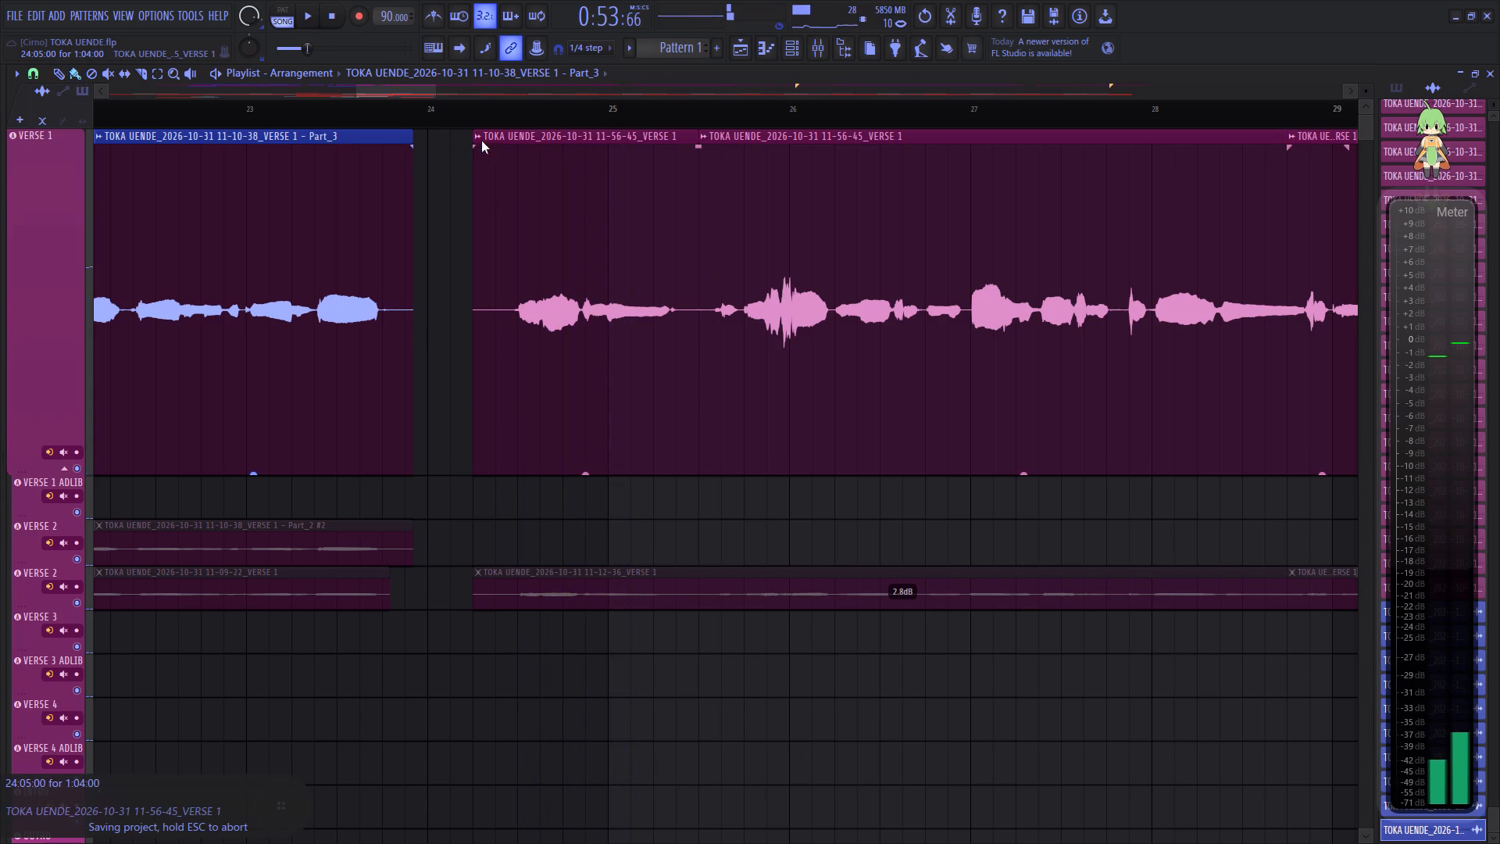
Make the first piece of the split 11-56-45 clip unique.
click(481, 141)
click(644, 166)
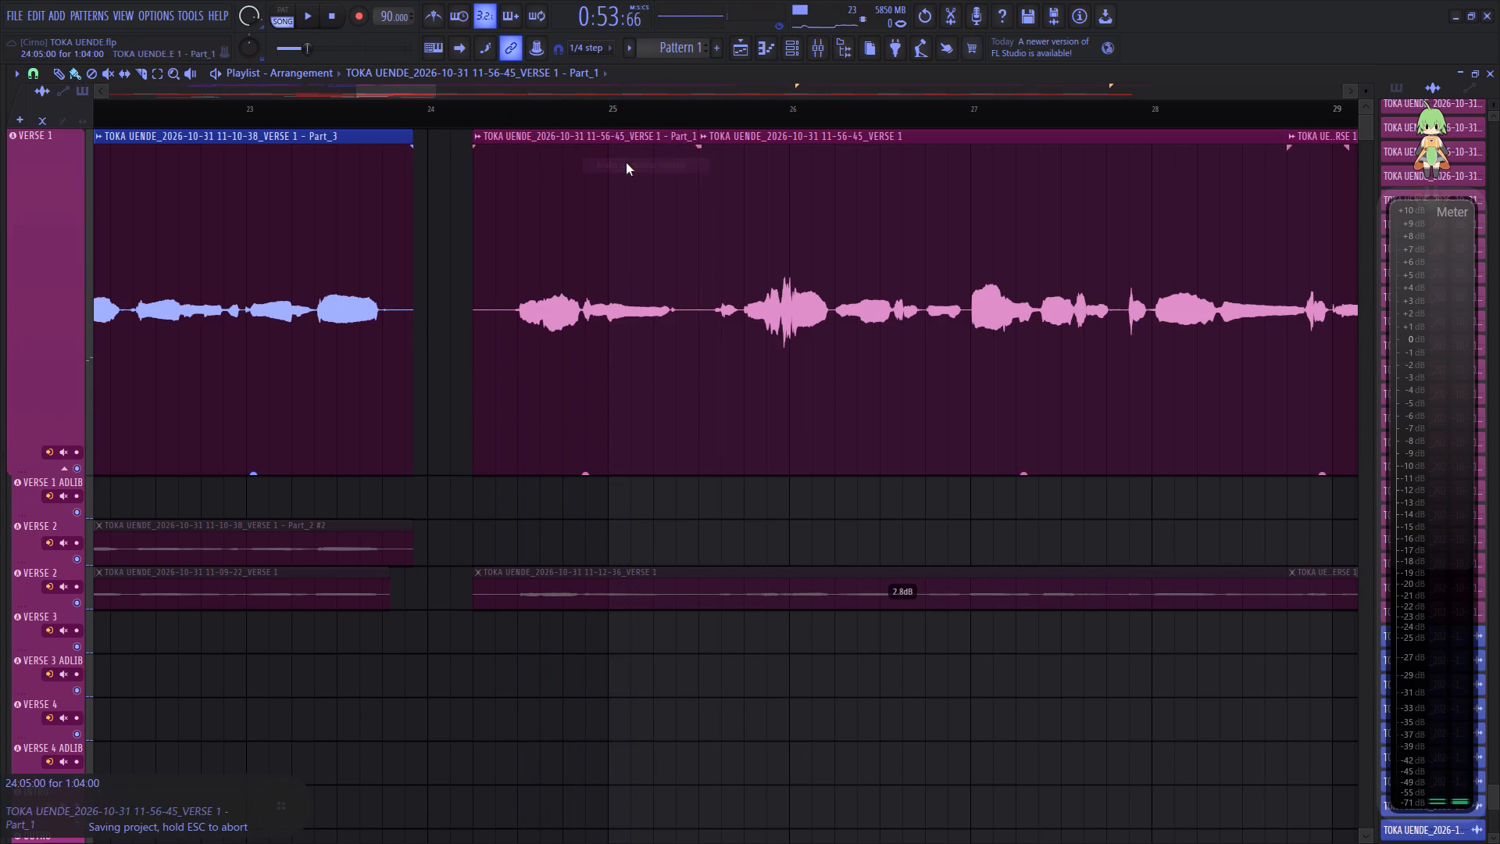
Open the first piece of the split 11-56-45 clip on the VERSE 1 track for pitch correction.
click(478, 134)
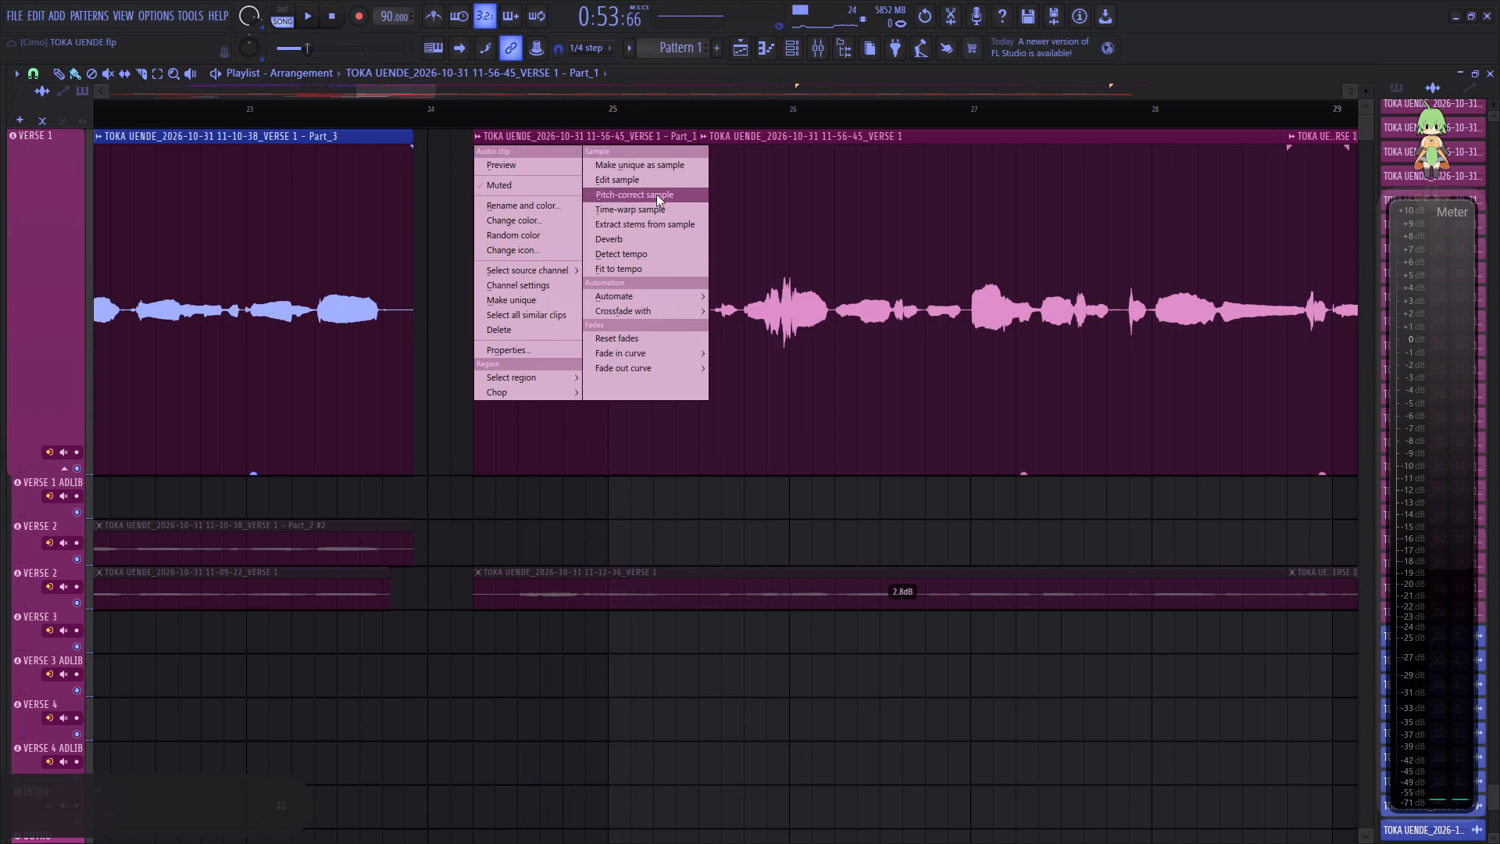
click(656, 195)
Turn on Snap to scale for the Part_1 sample and play back its opening notes.
click(1212, 109)
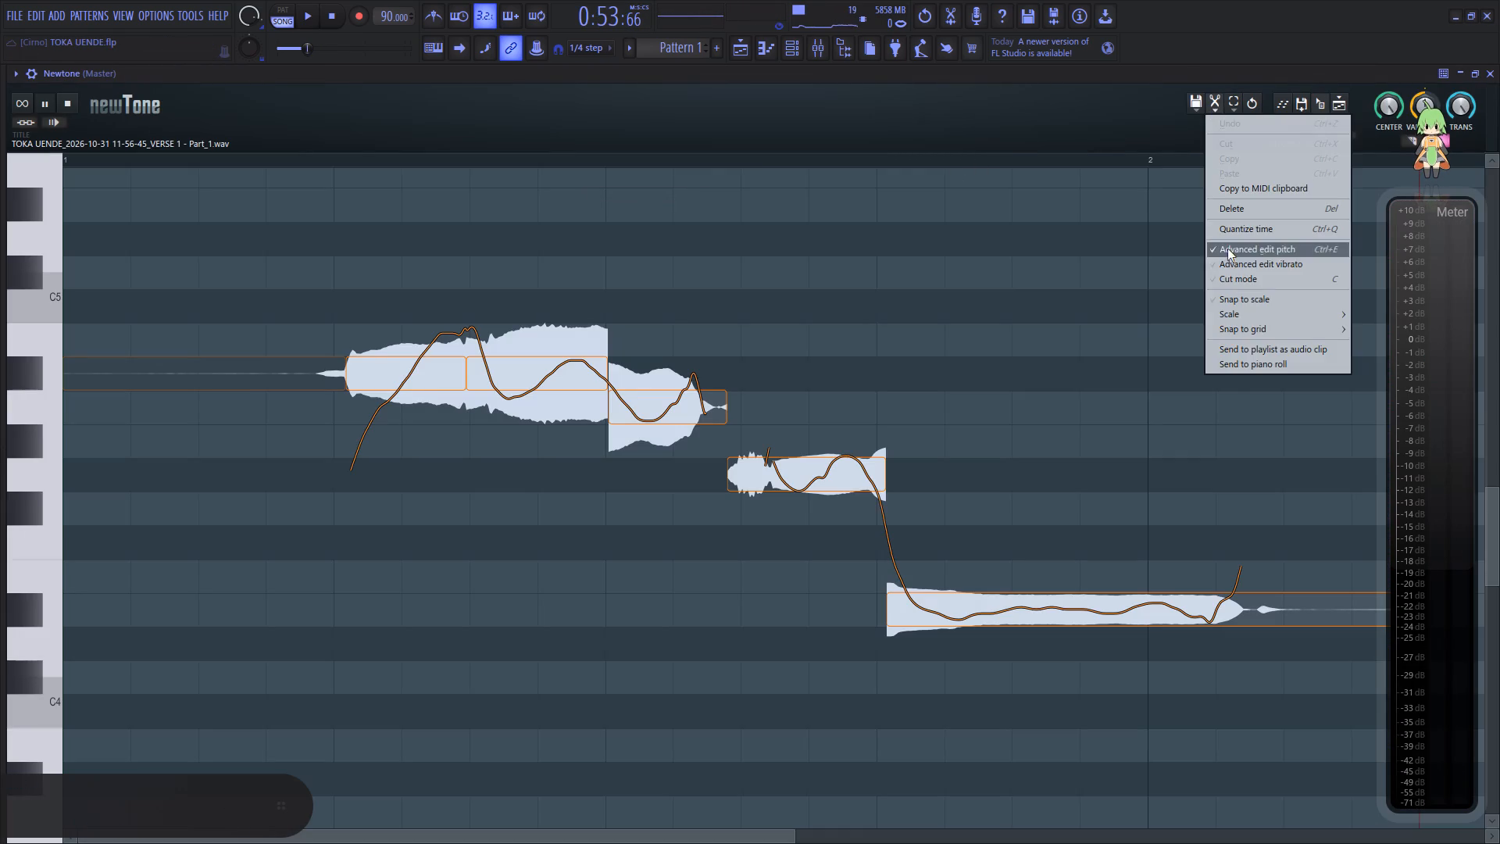
click(1235, 297)
click(195, 496)
key(space)
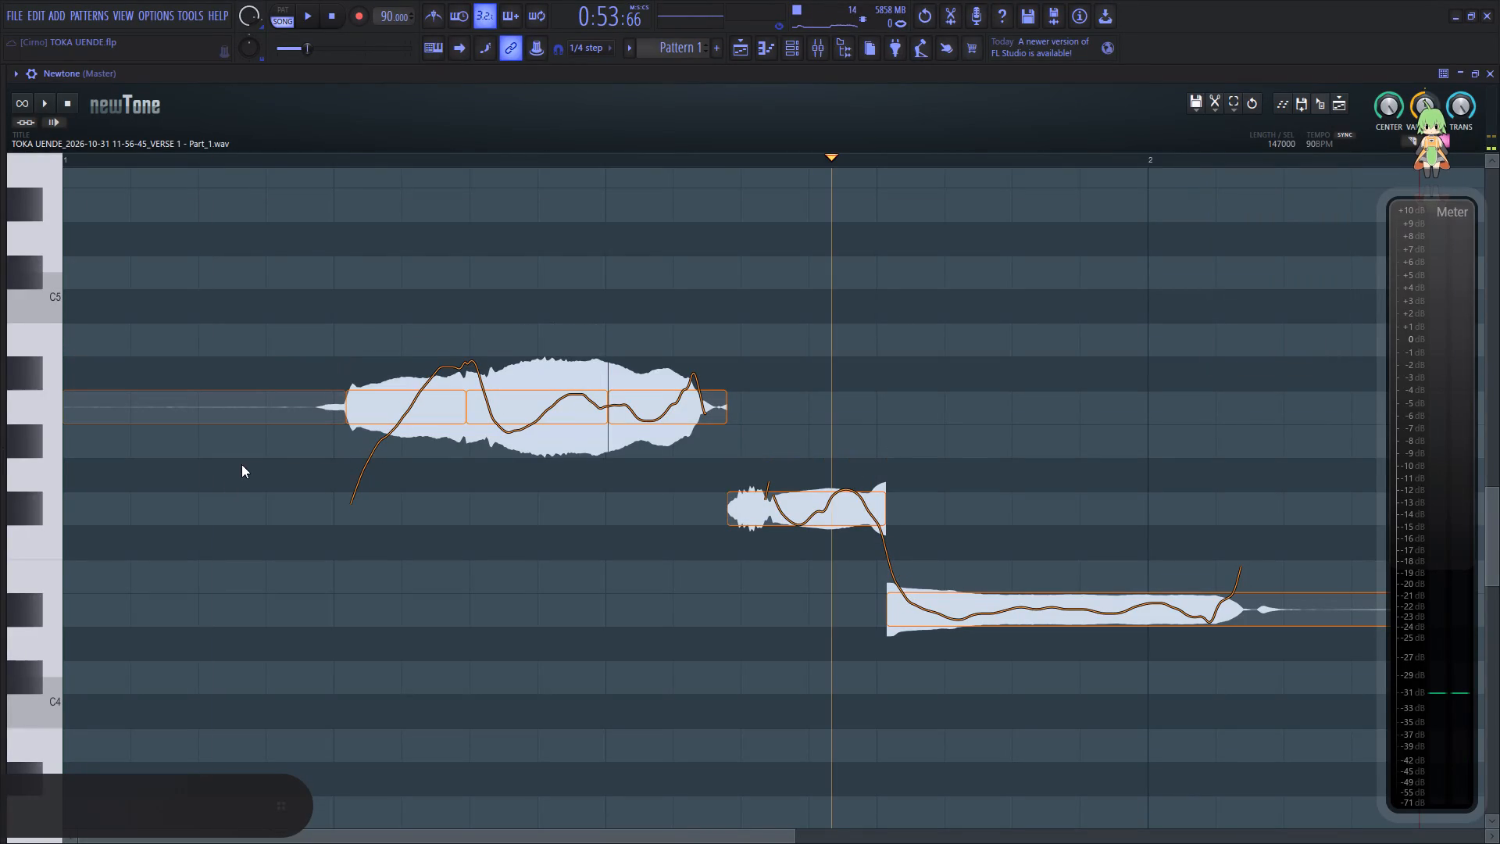
click(205, 460)
key(space)
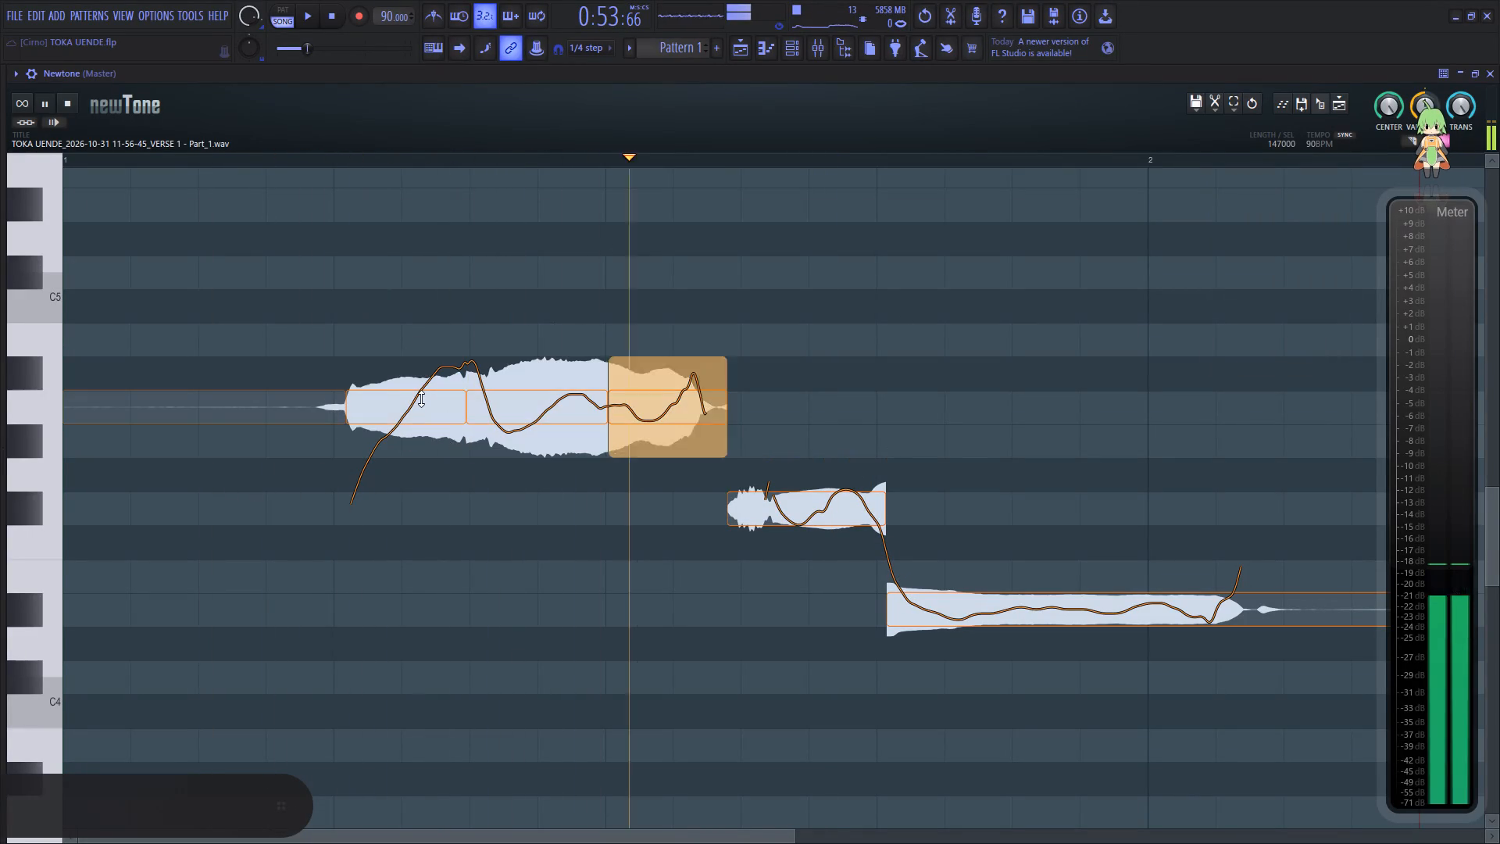
key(space)
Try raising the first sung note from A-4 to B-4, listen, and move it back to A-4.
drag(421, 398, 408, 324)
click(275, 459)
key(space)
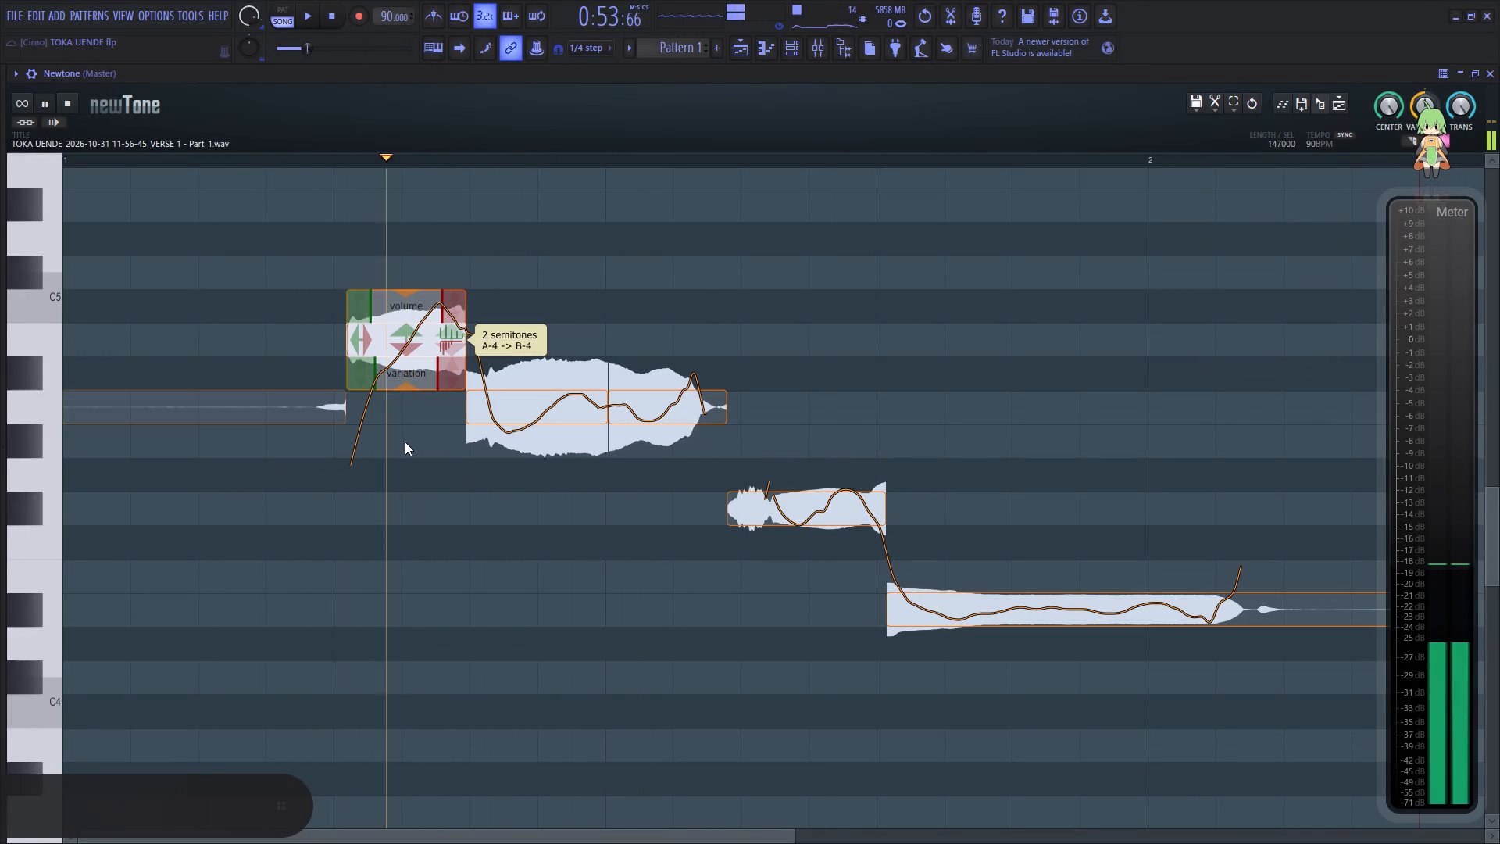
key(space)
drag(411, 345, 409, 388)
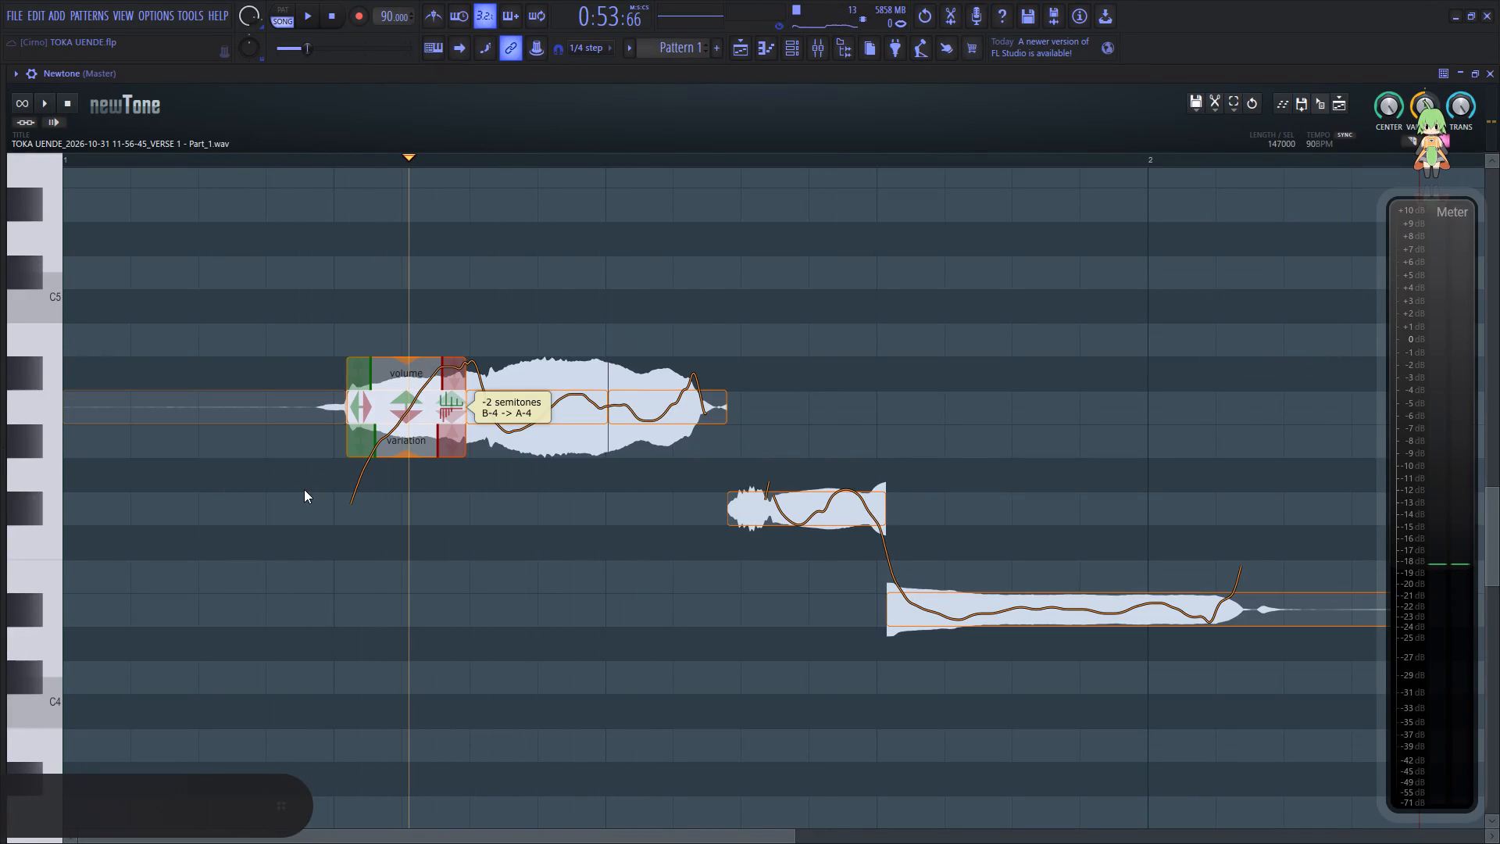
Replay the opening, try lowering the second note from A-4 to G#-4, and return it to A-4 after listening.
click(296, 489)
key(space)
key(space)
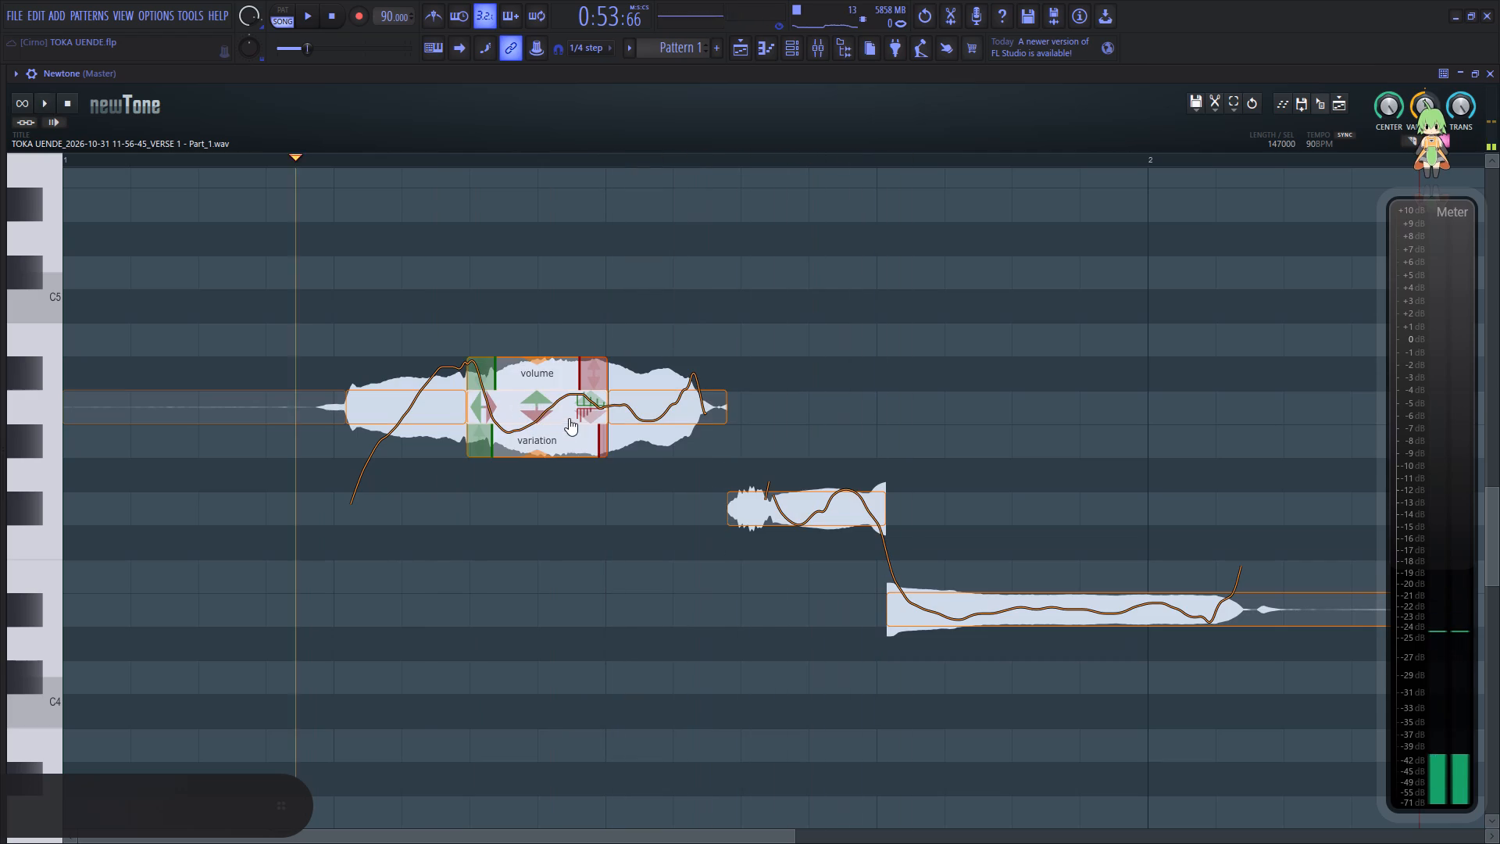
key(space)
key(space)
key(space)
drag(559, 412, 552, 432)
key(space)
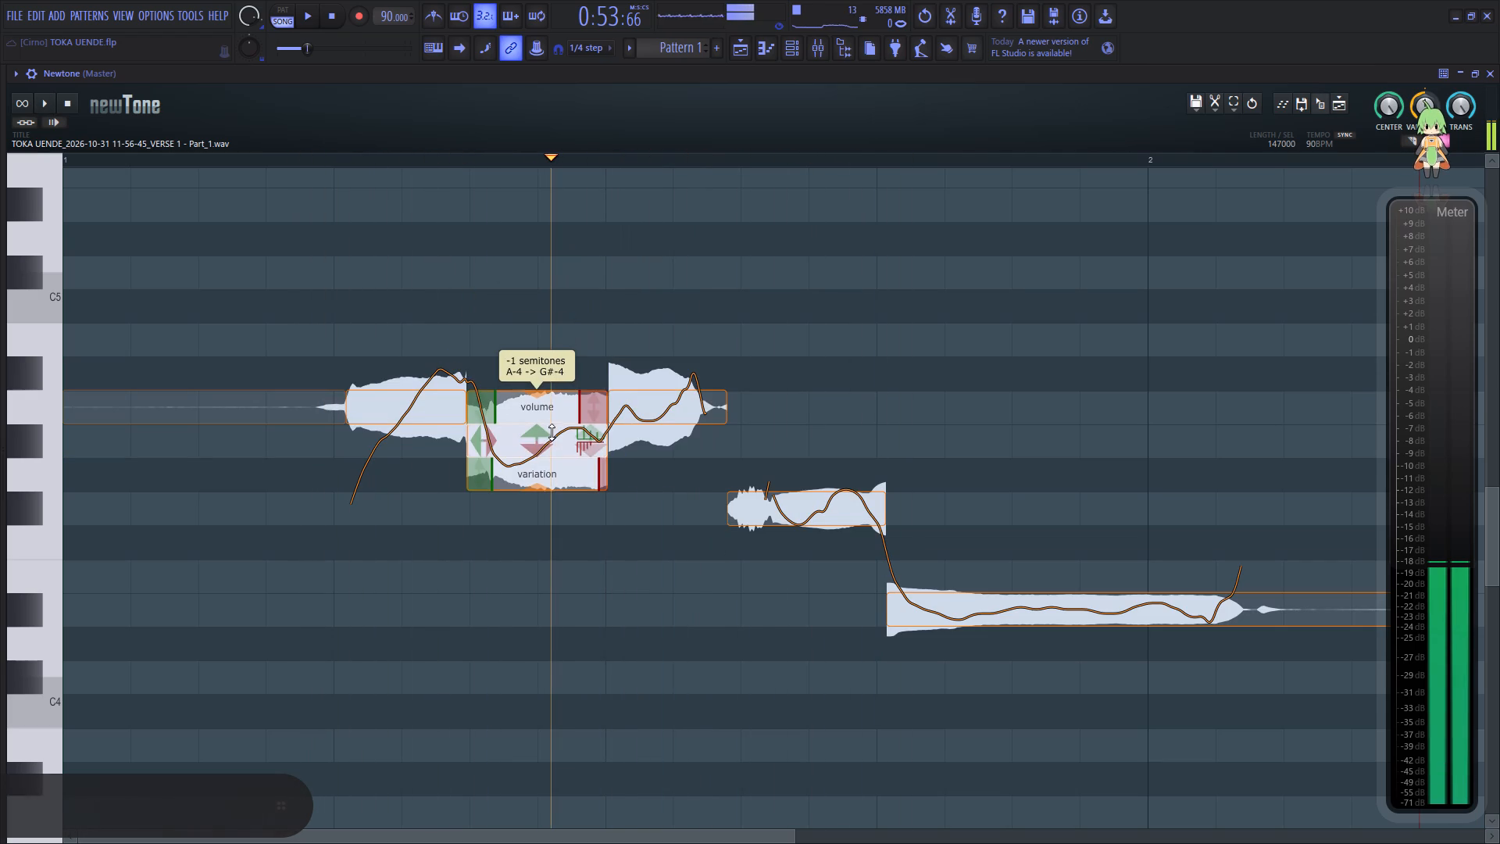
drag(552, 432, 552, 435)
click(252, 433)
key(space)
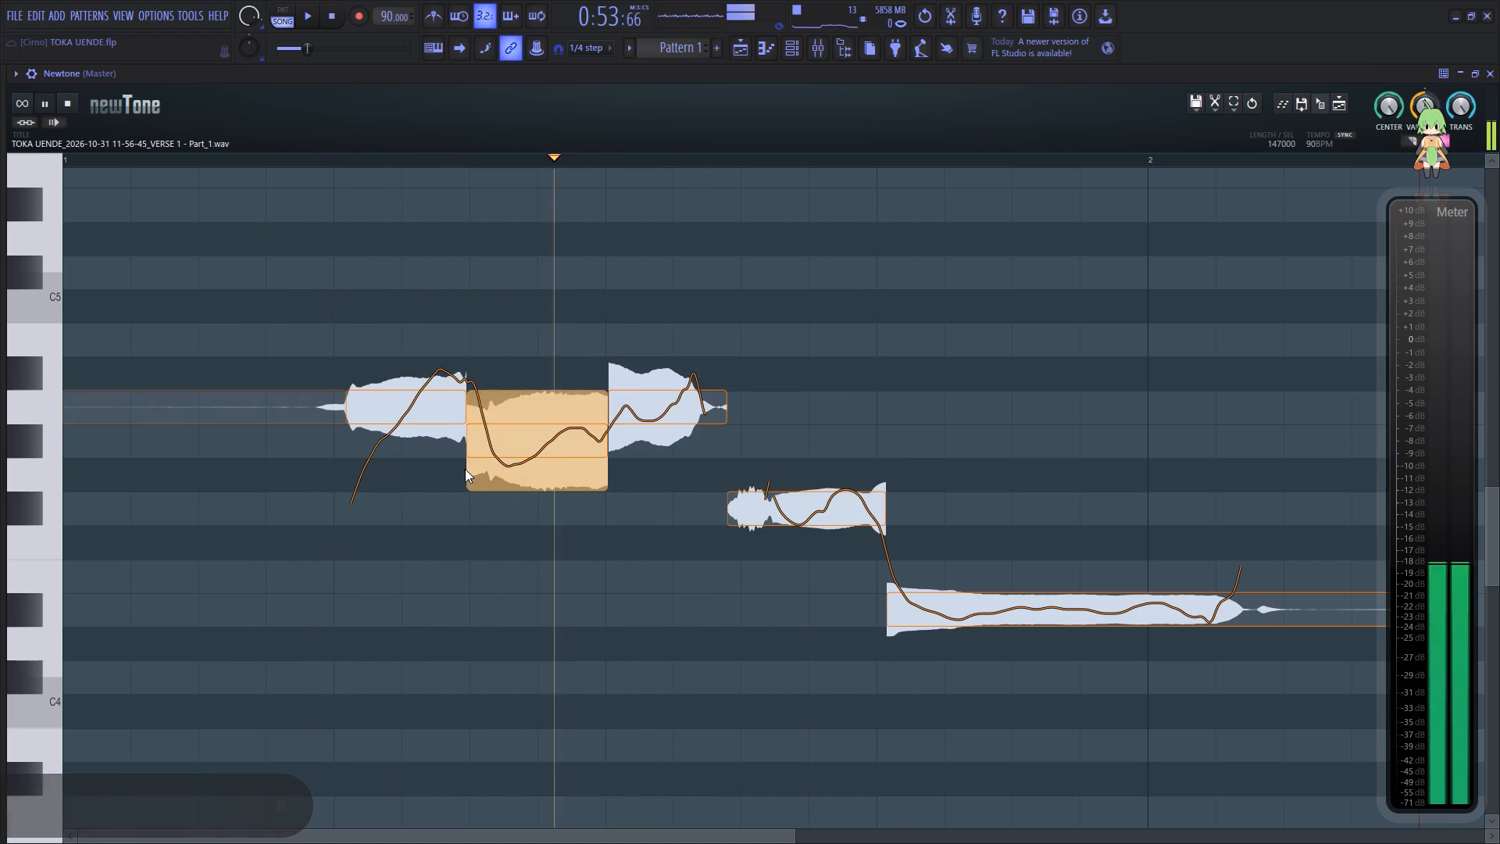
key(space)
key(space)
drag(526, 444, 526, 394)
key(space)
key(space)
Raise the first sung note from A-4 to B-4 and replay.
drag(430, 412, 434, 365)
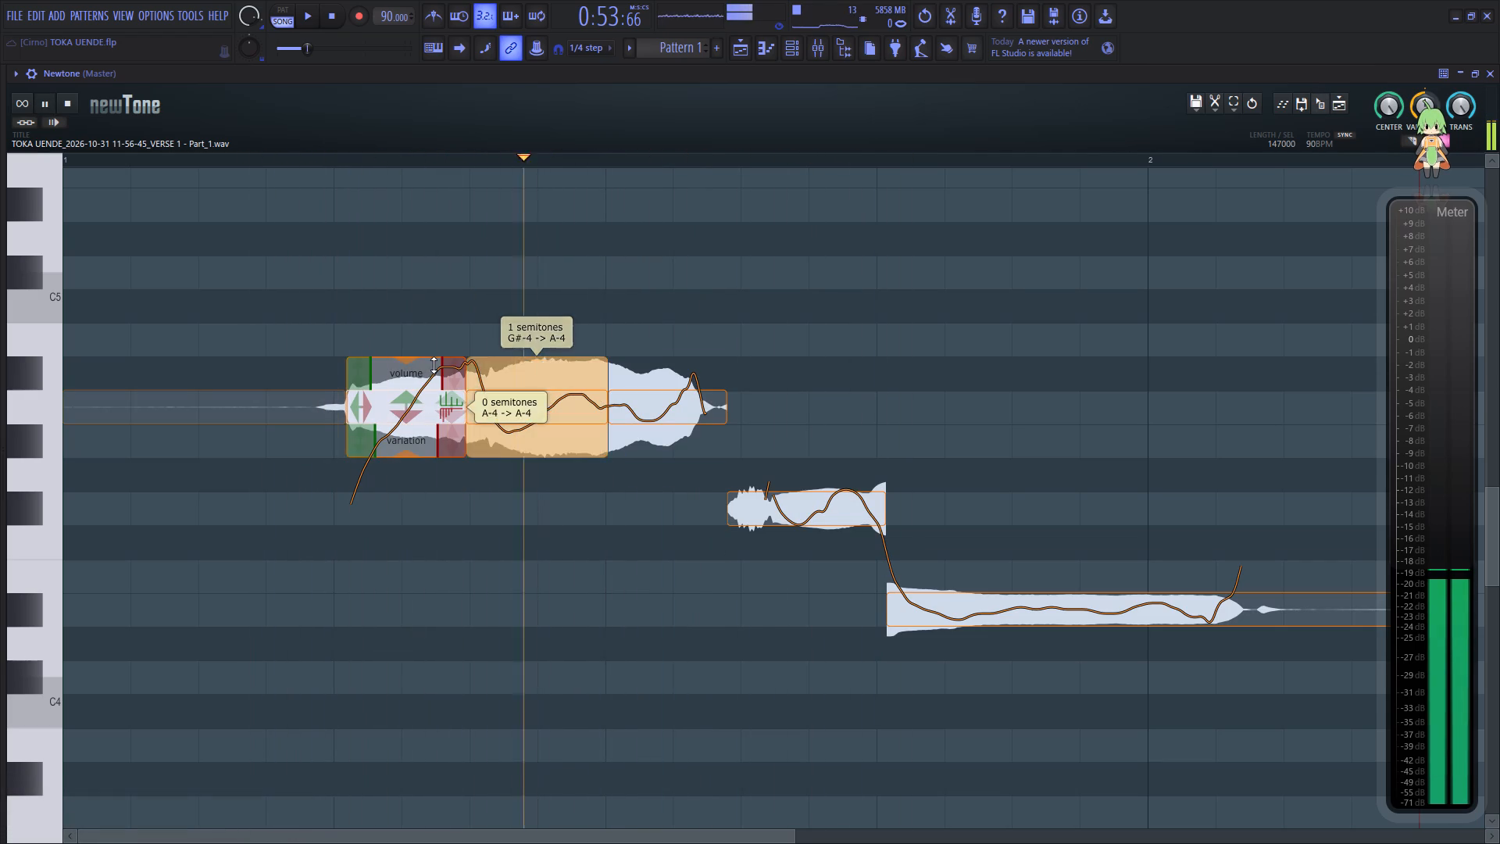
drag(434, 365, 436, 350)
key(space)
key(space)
Reduce the pitch variation of the first sung note and replay the phrase.
drag(409, 387, 407, 381)
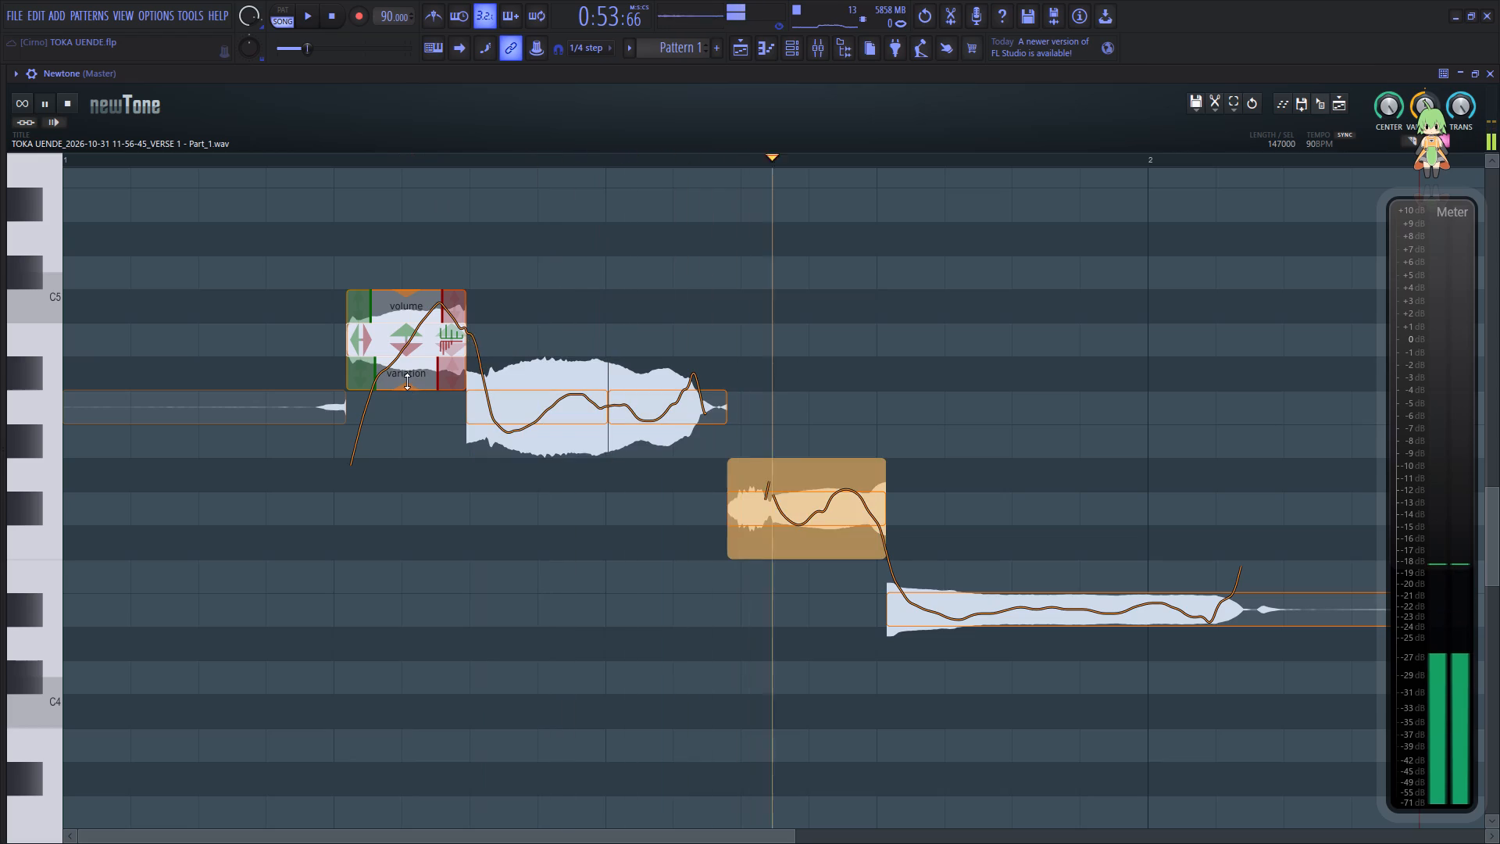
drag(407, 381, 426, 316)
key(space)
key(space)
key(space)
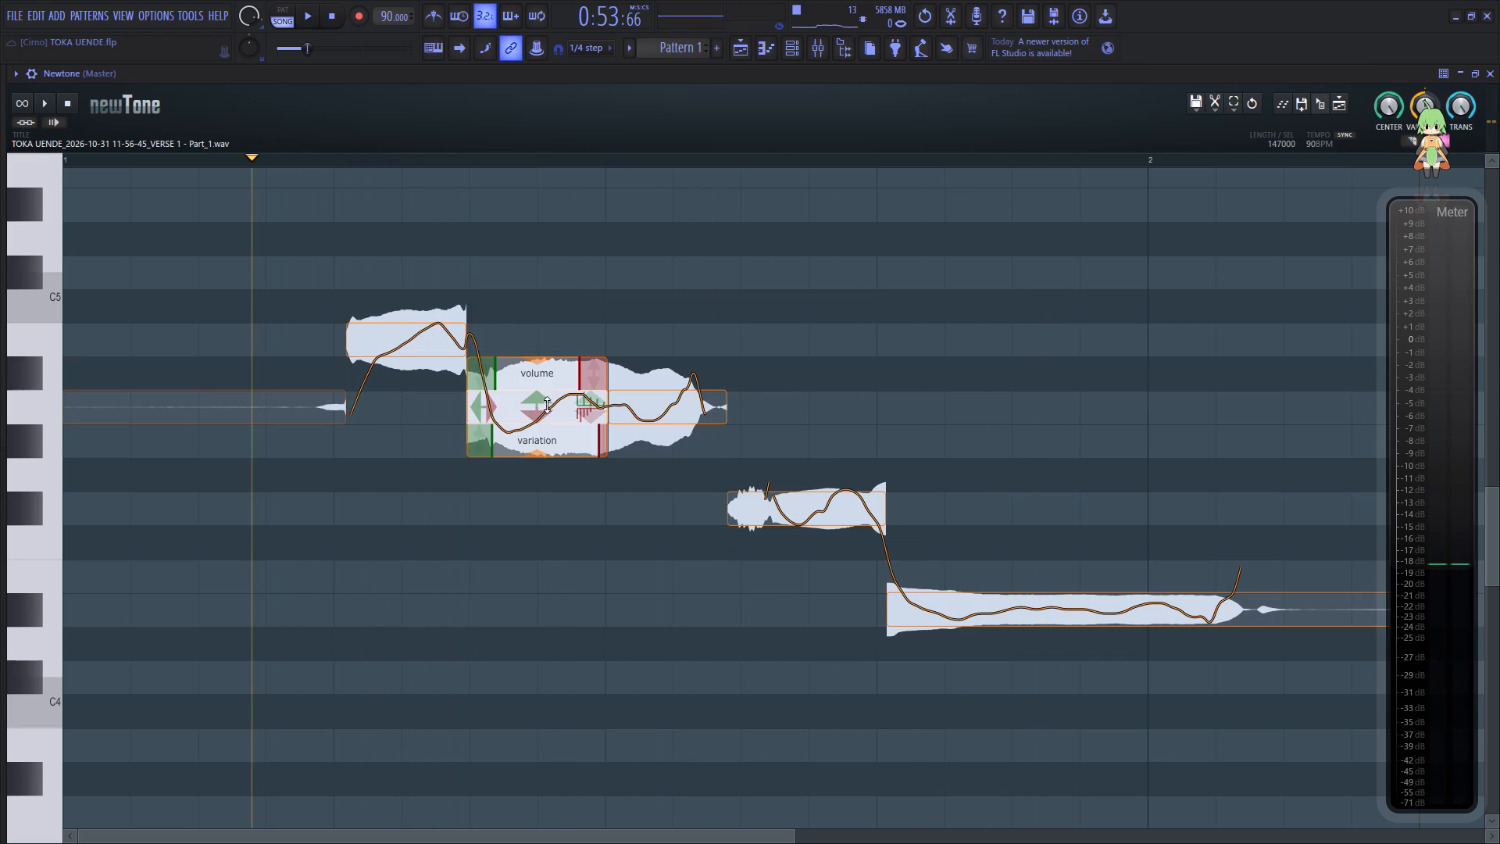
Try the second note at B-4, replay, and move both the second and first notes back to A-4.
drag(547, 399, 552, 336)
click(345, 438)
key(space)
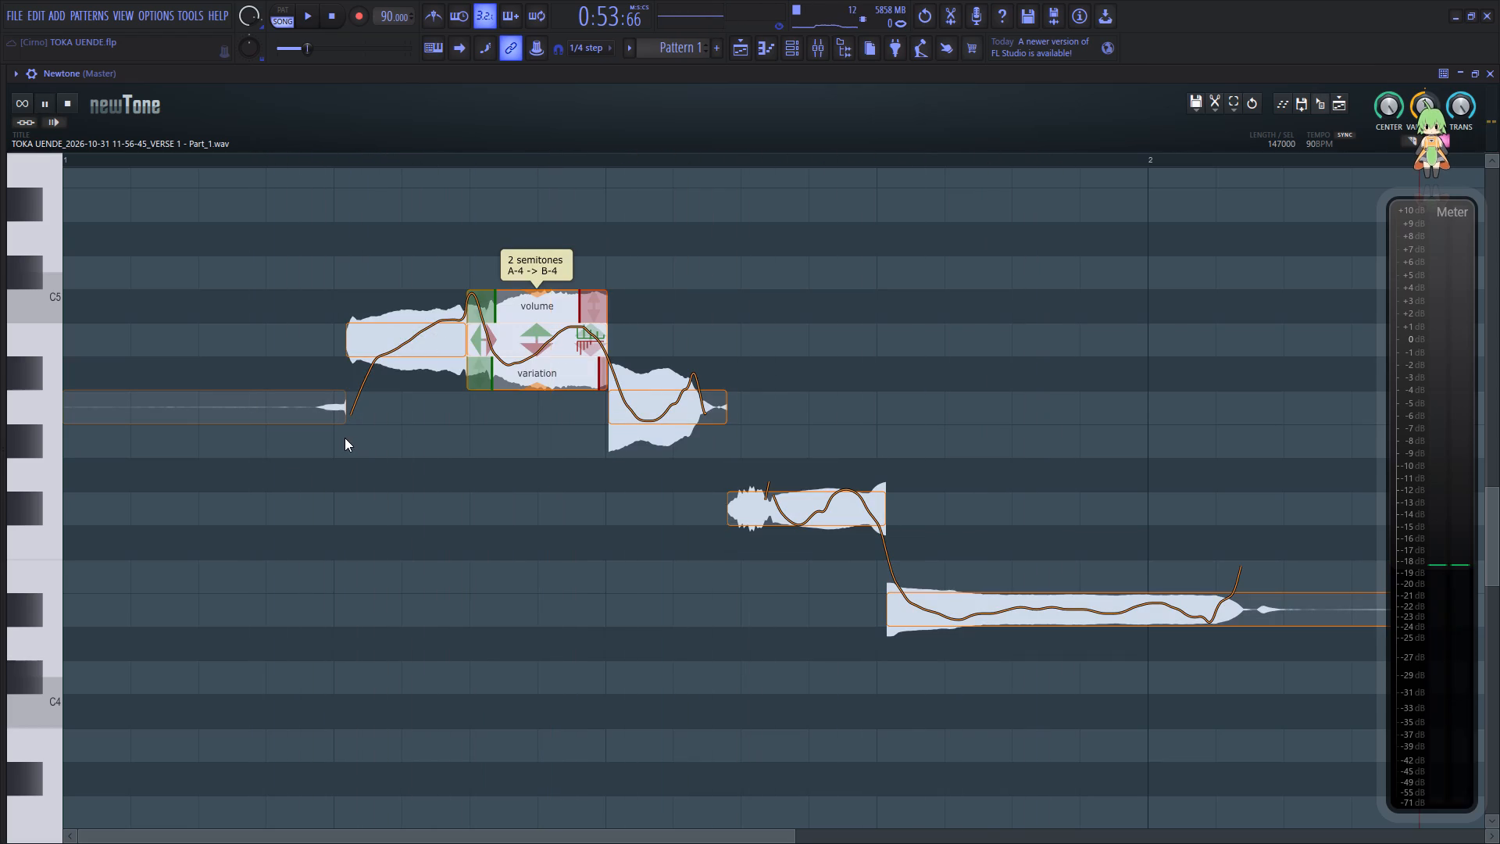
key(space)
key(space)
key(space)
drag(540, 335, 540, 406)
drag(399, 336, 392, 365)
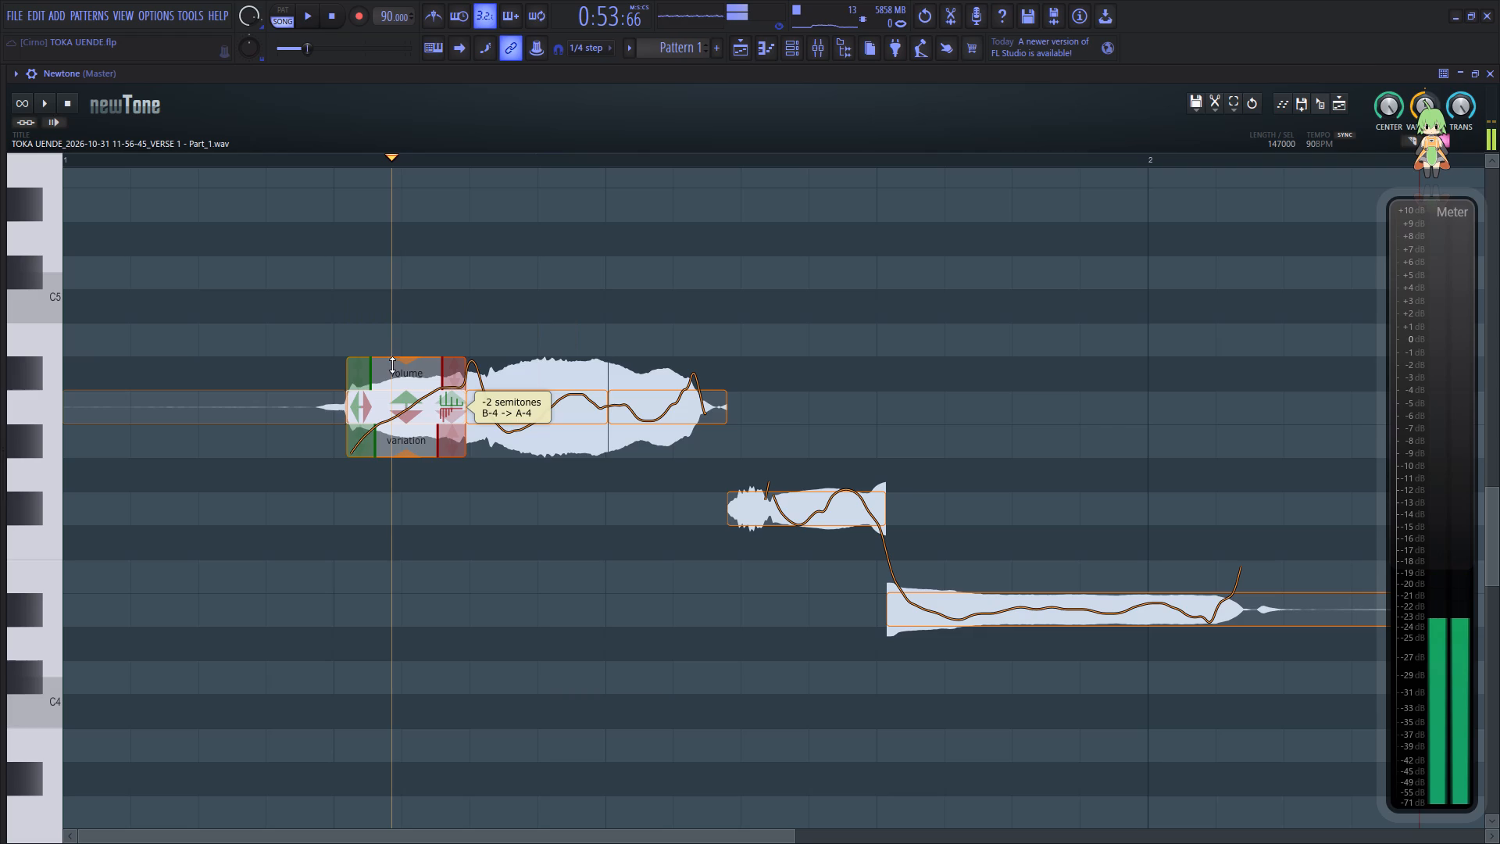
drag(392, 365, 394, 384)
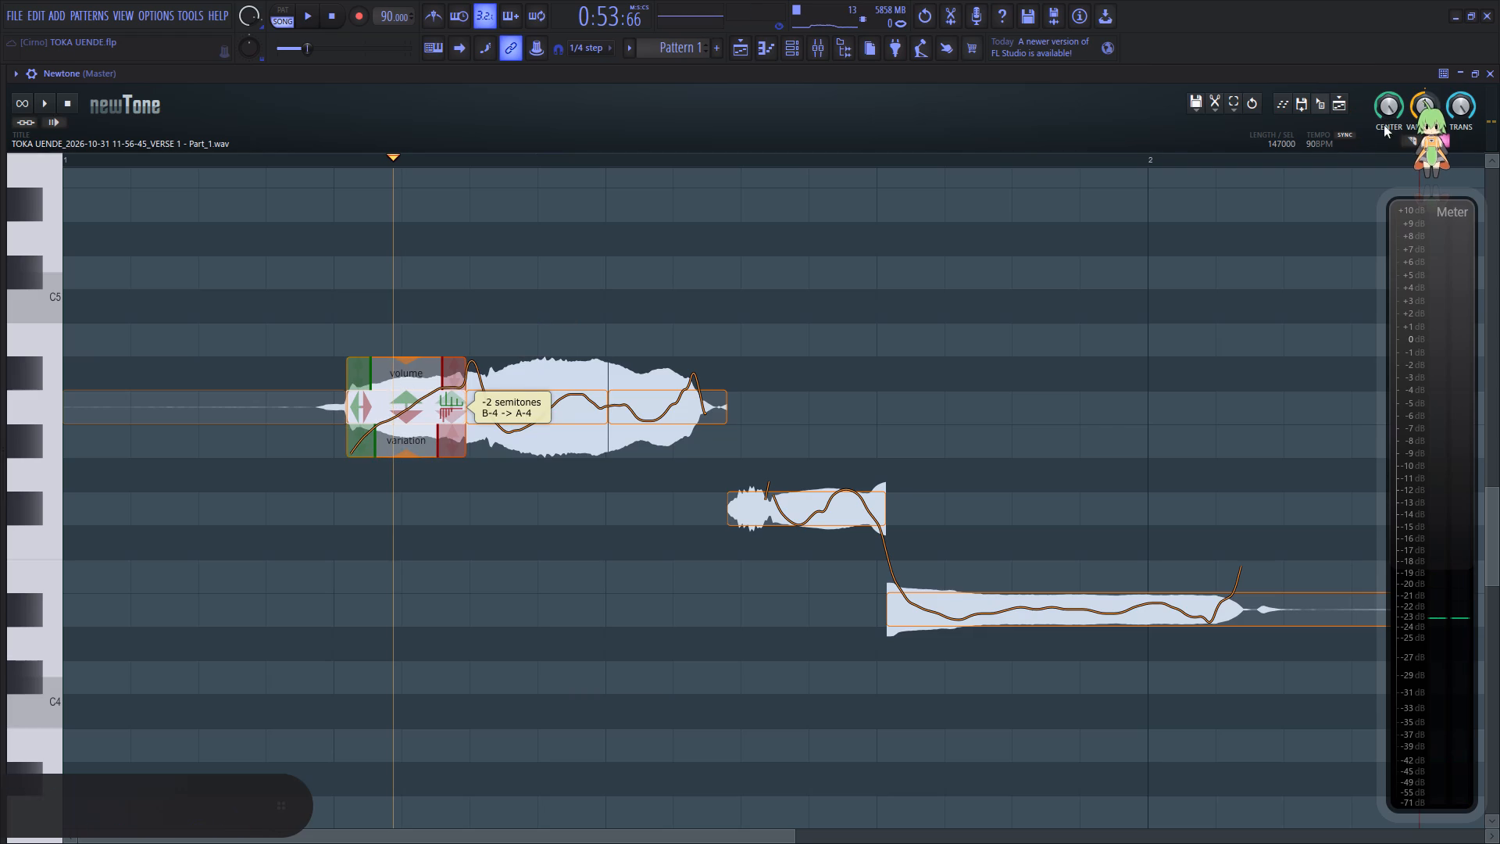
Slice the first sung note in two near its middle.
click(1412, 141)
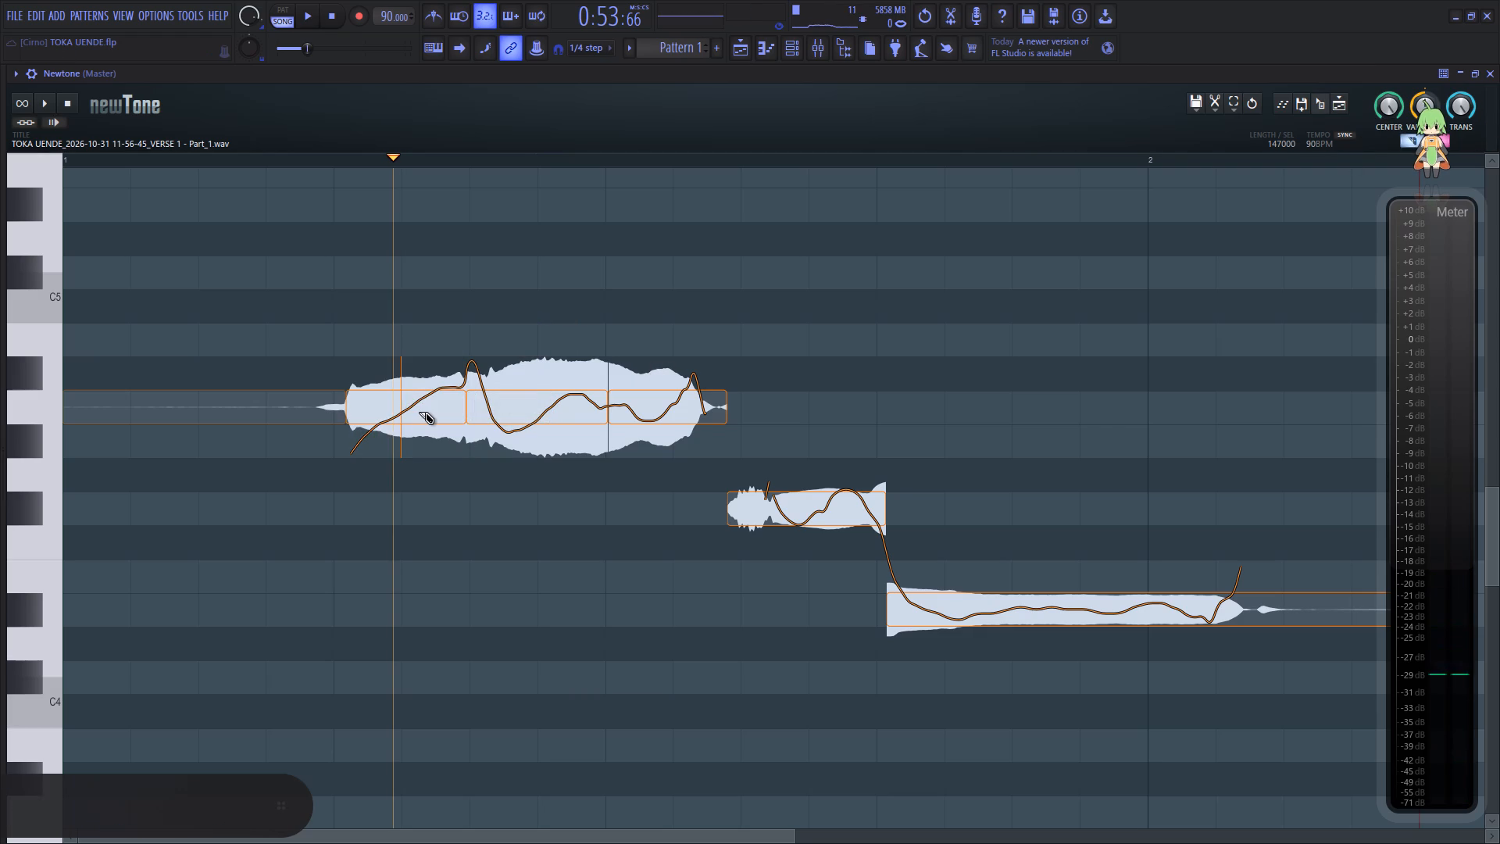
click(418, 411)
click(1411, 141)
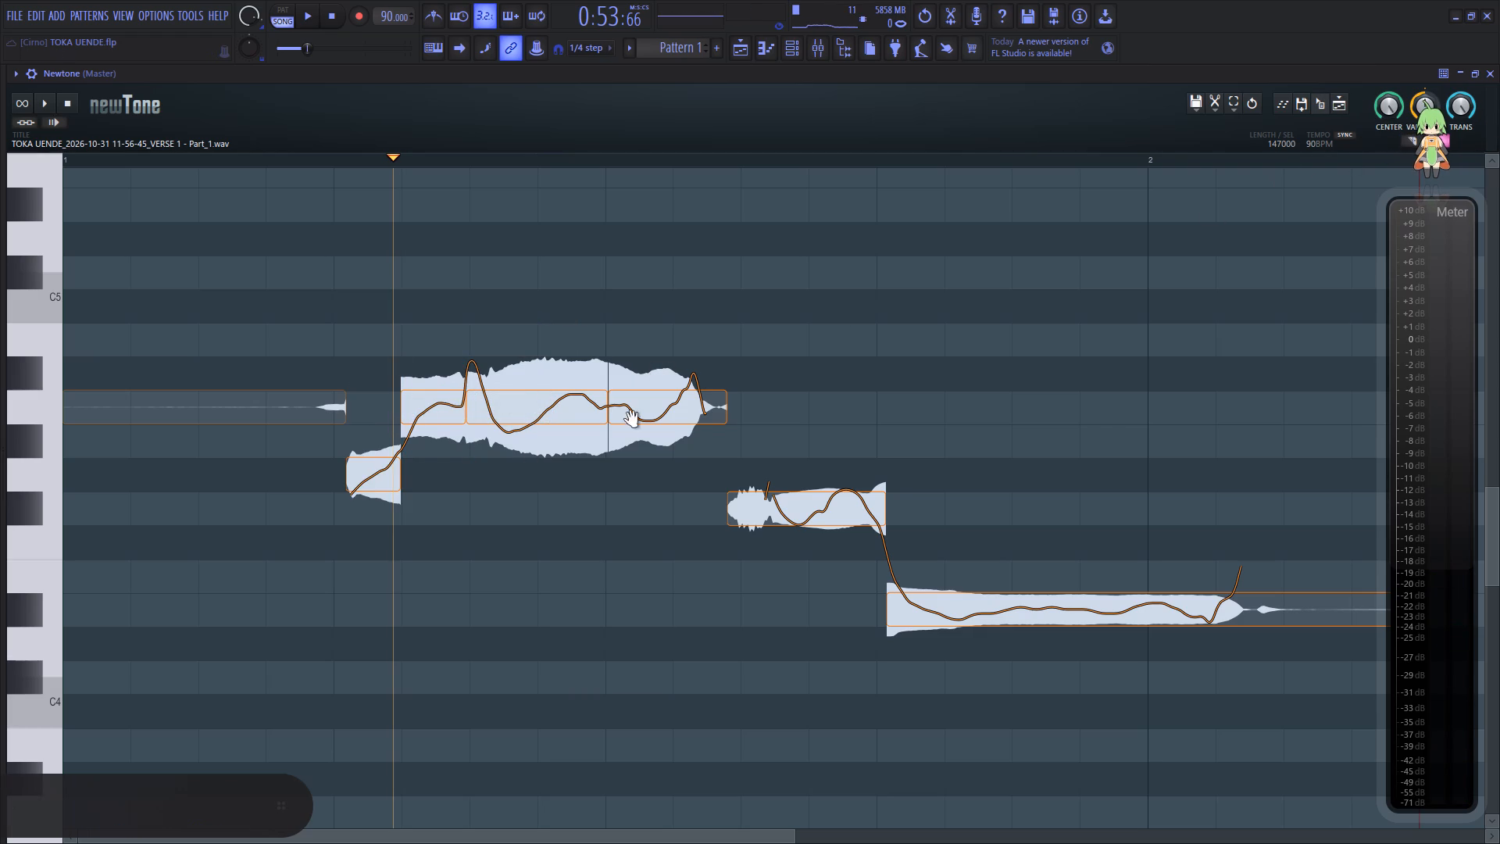
Set the first note's second slice to B-4 and its first slice to A-4, and replay the phrase.
click(445, 412)
drag(436, 409, 434, 365)
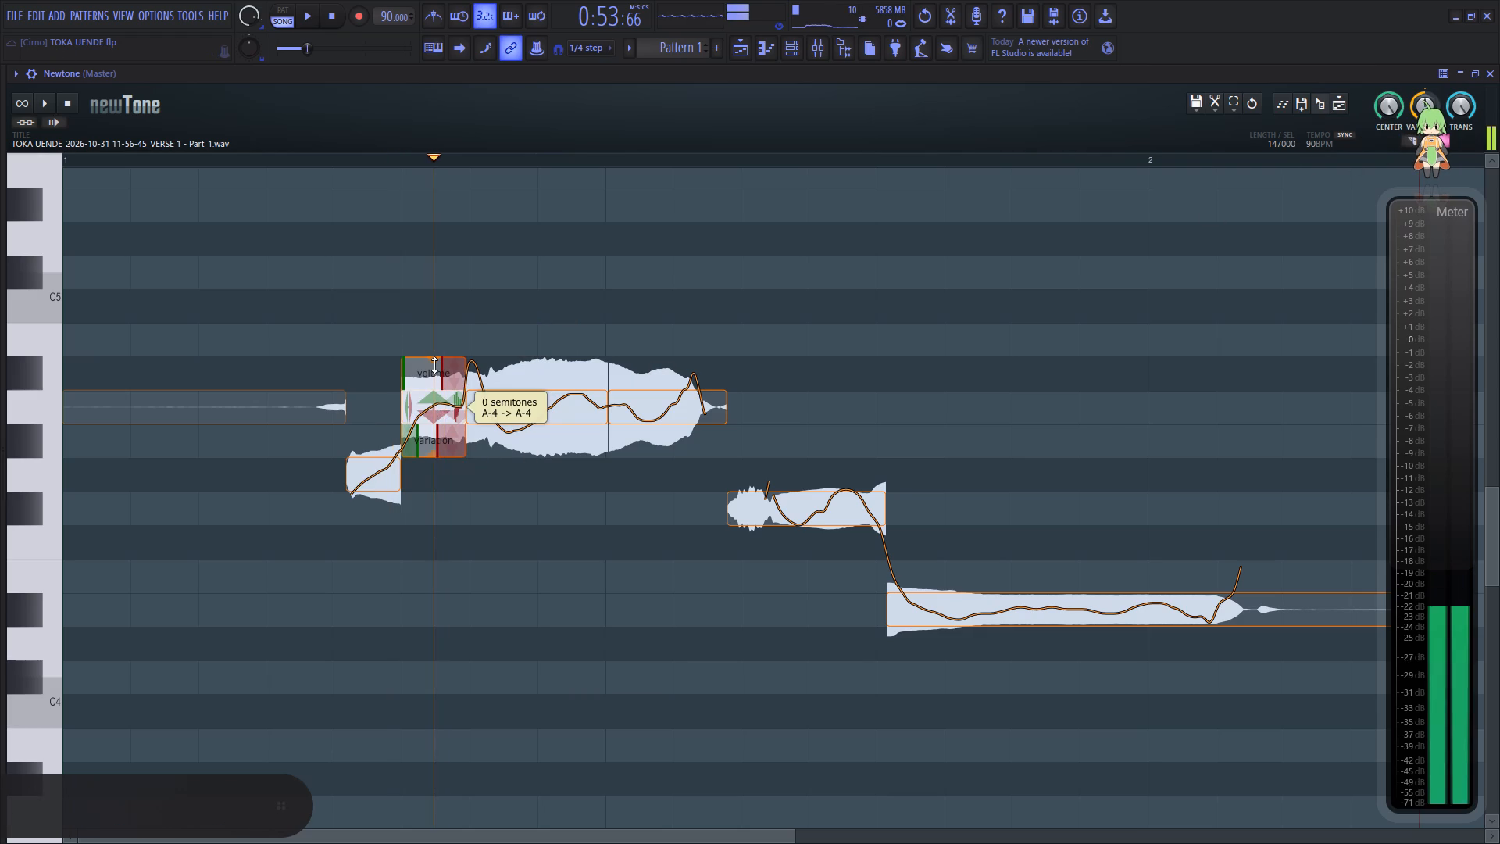
drag(434, 365, 434, 351)
drag(380, 482, 372, 422)
click(272, 480)
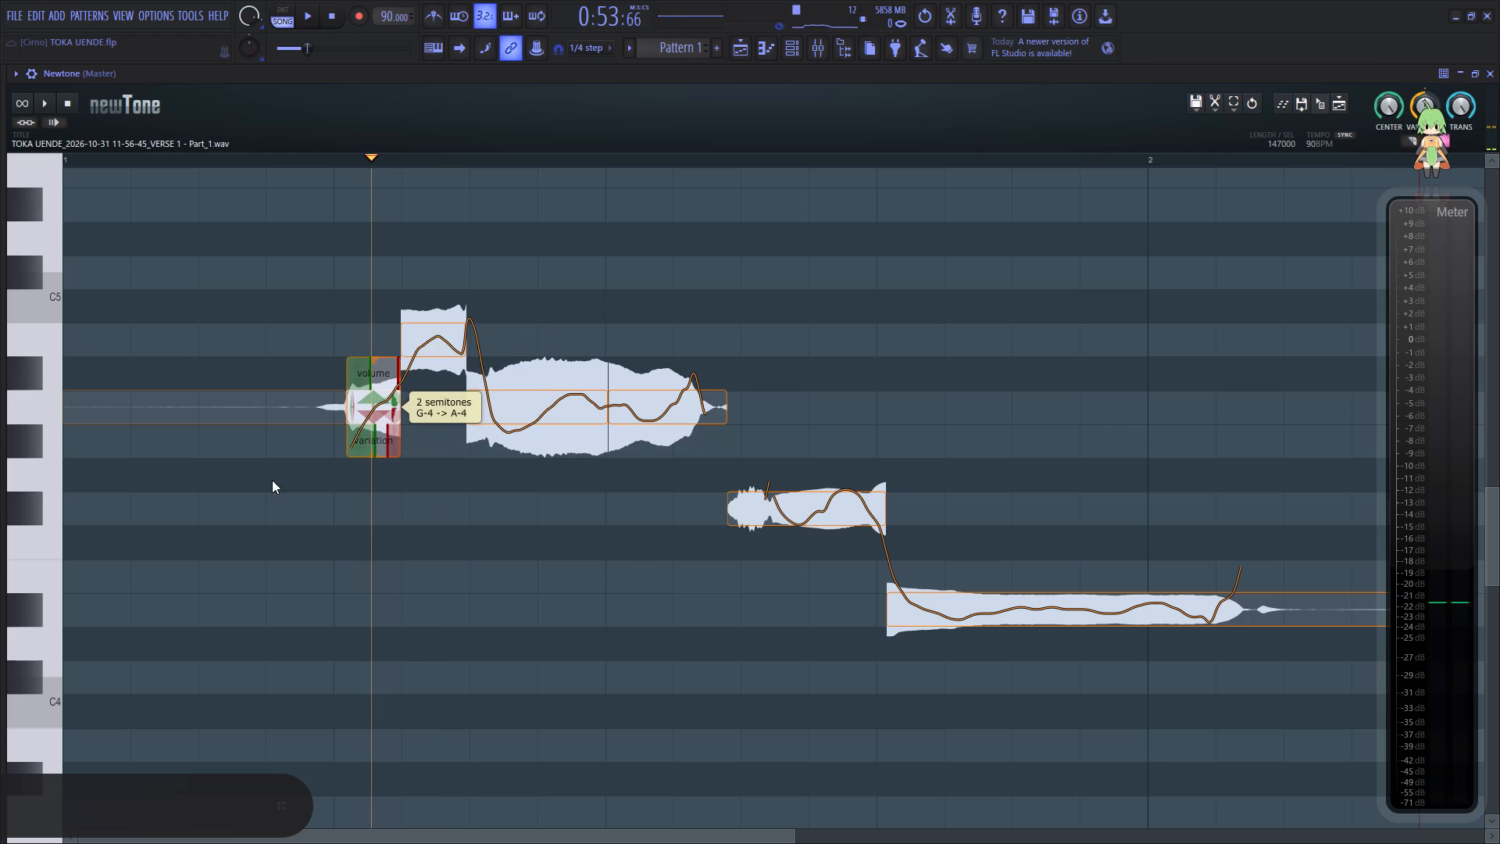
key(space)
key(space)
key(space)
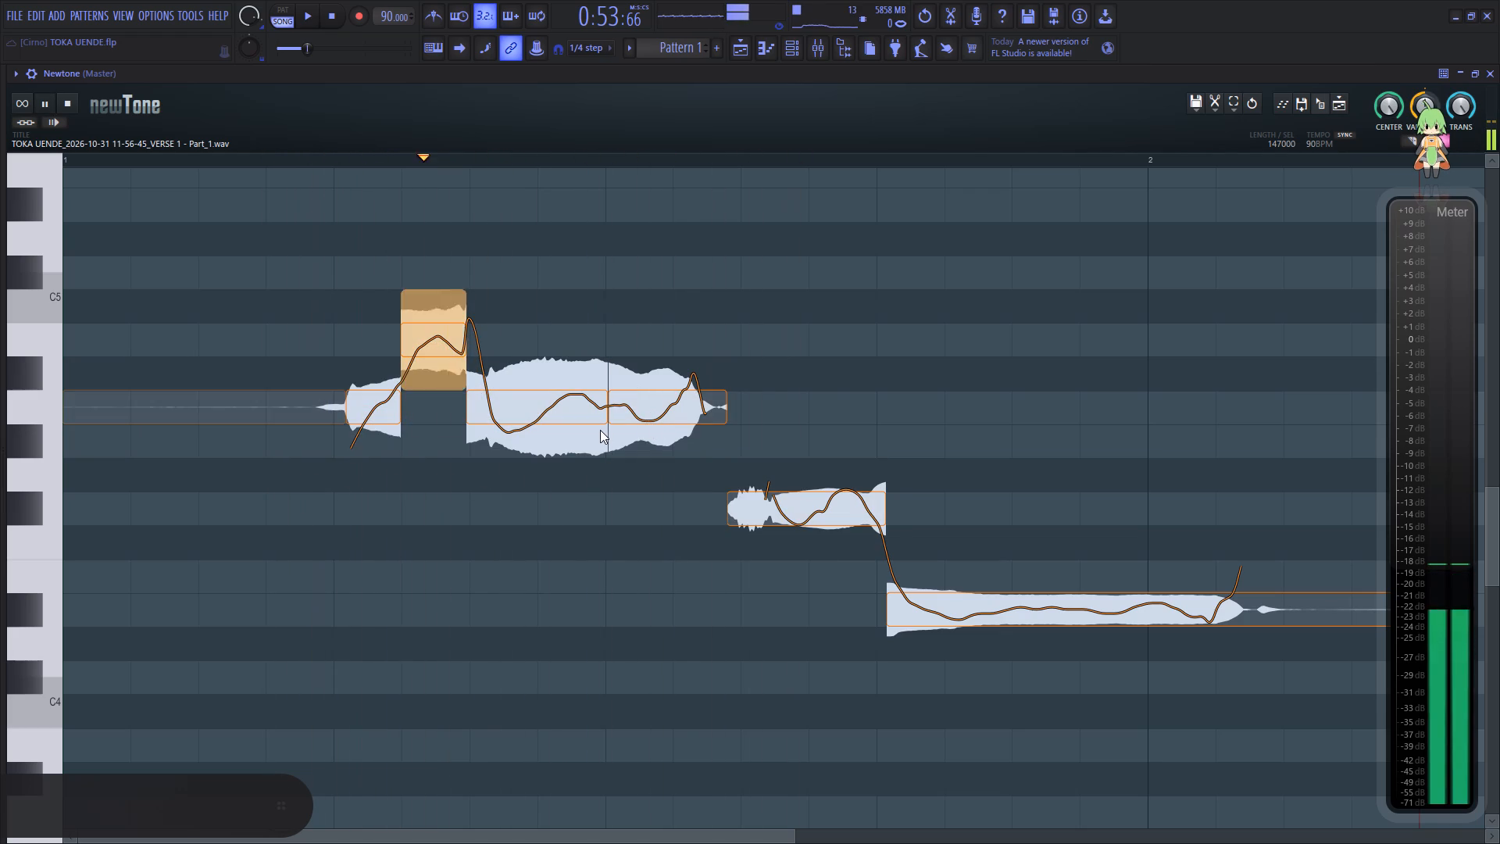
key(space)
key(space)
key(space)
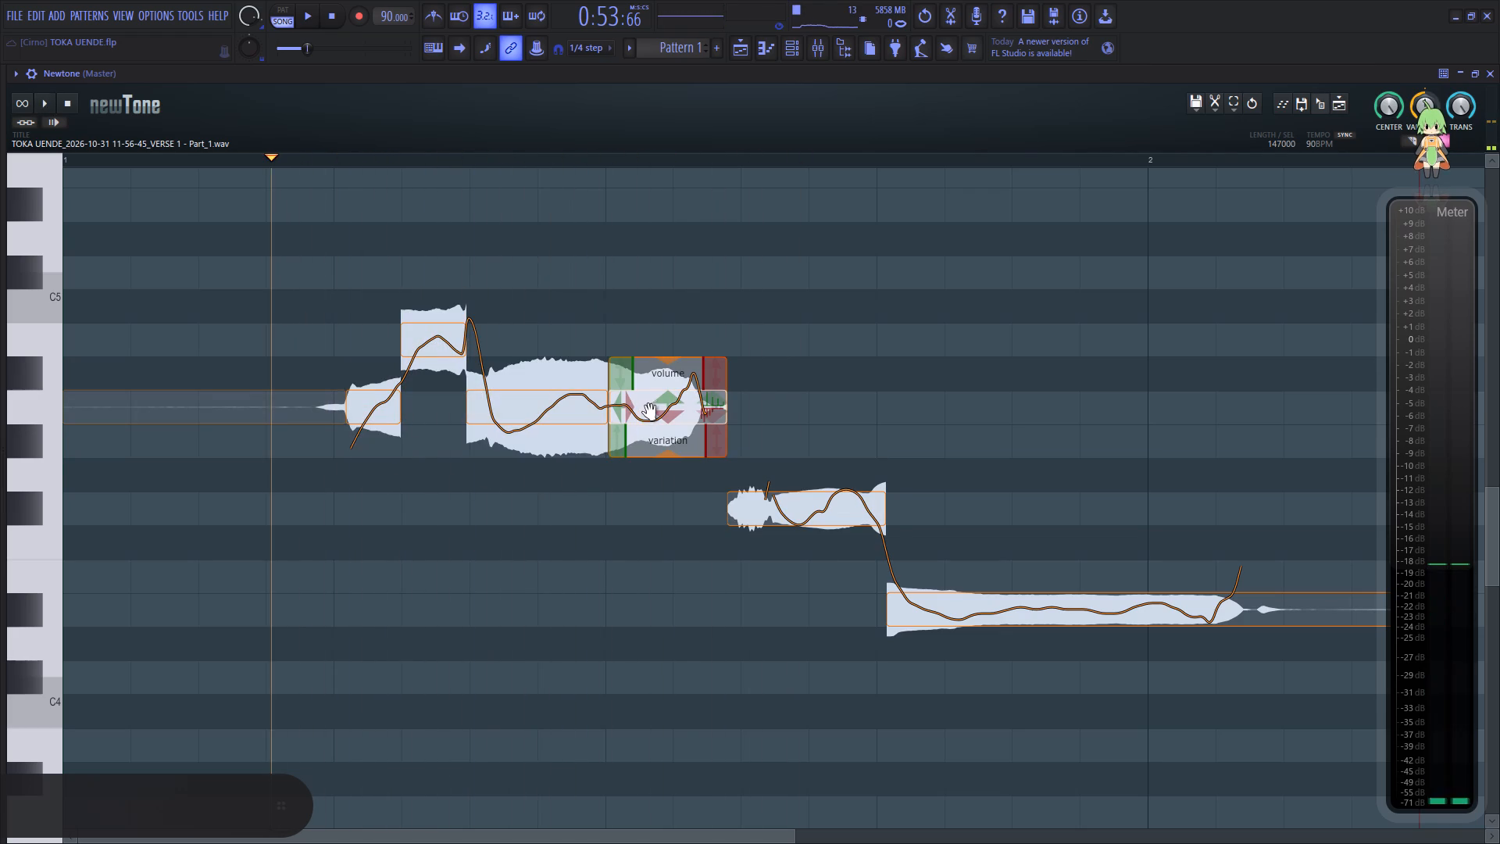
key(space)
Lower the last A-4 note of the opening phrase to G#-4 and replay.
drag(658, 400, 655, 448)
key(space)
key(space)
key(space)
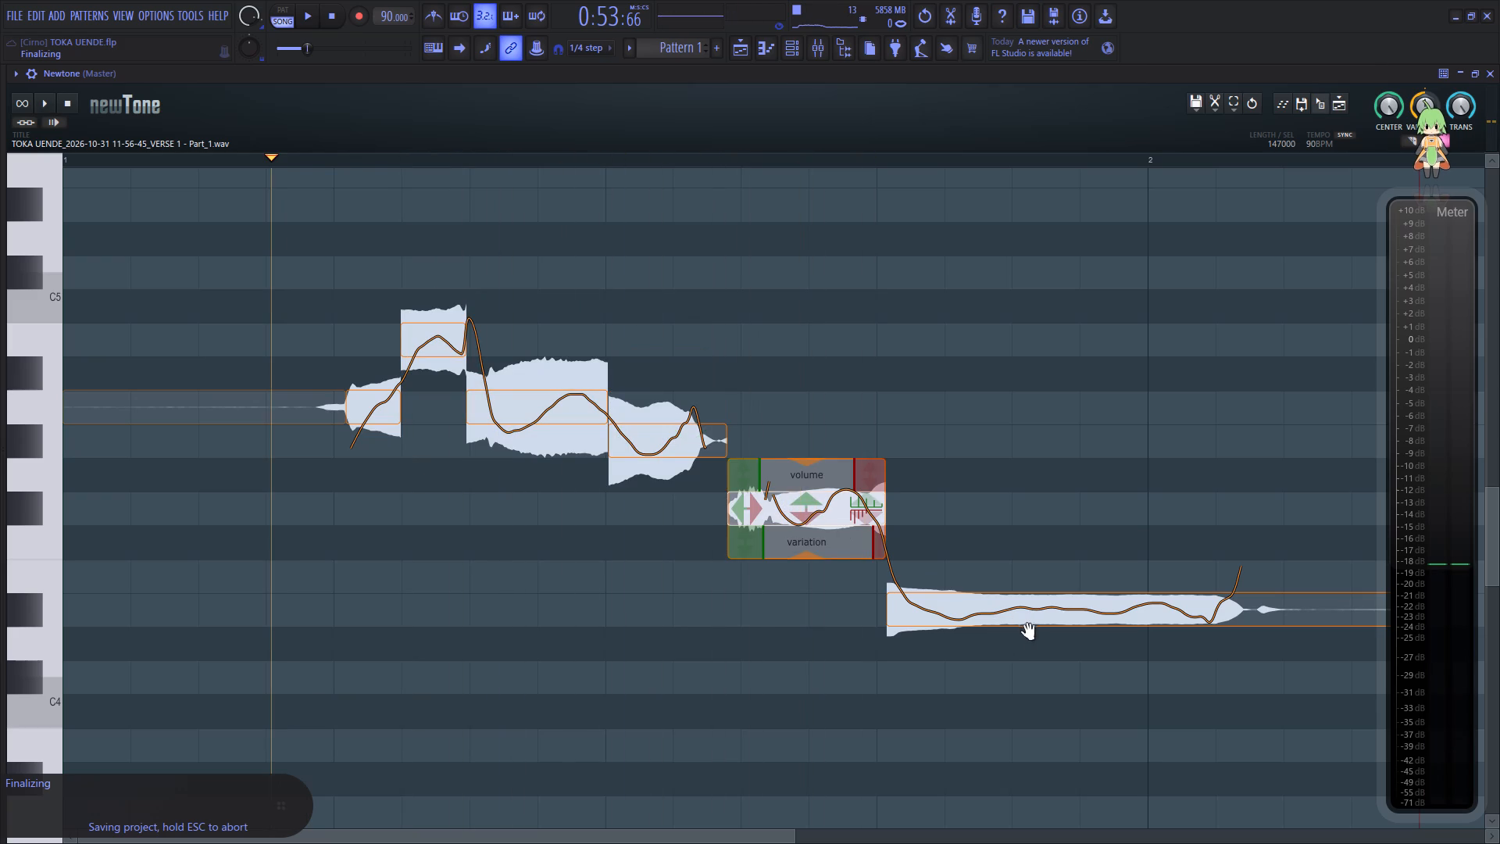
key(space)
key(space)
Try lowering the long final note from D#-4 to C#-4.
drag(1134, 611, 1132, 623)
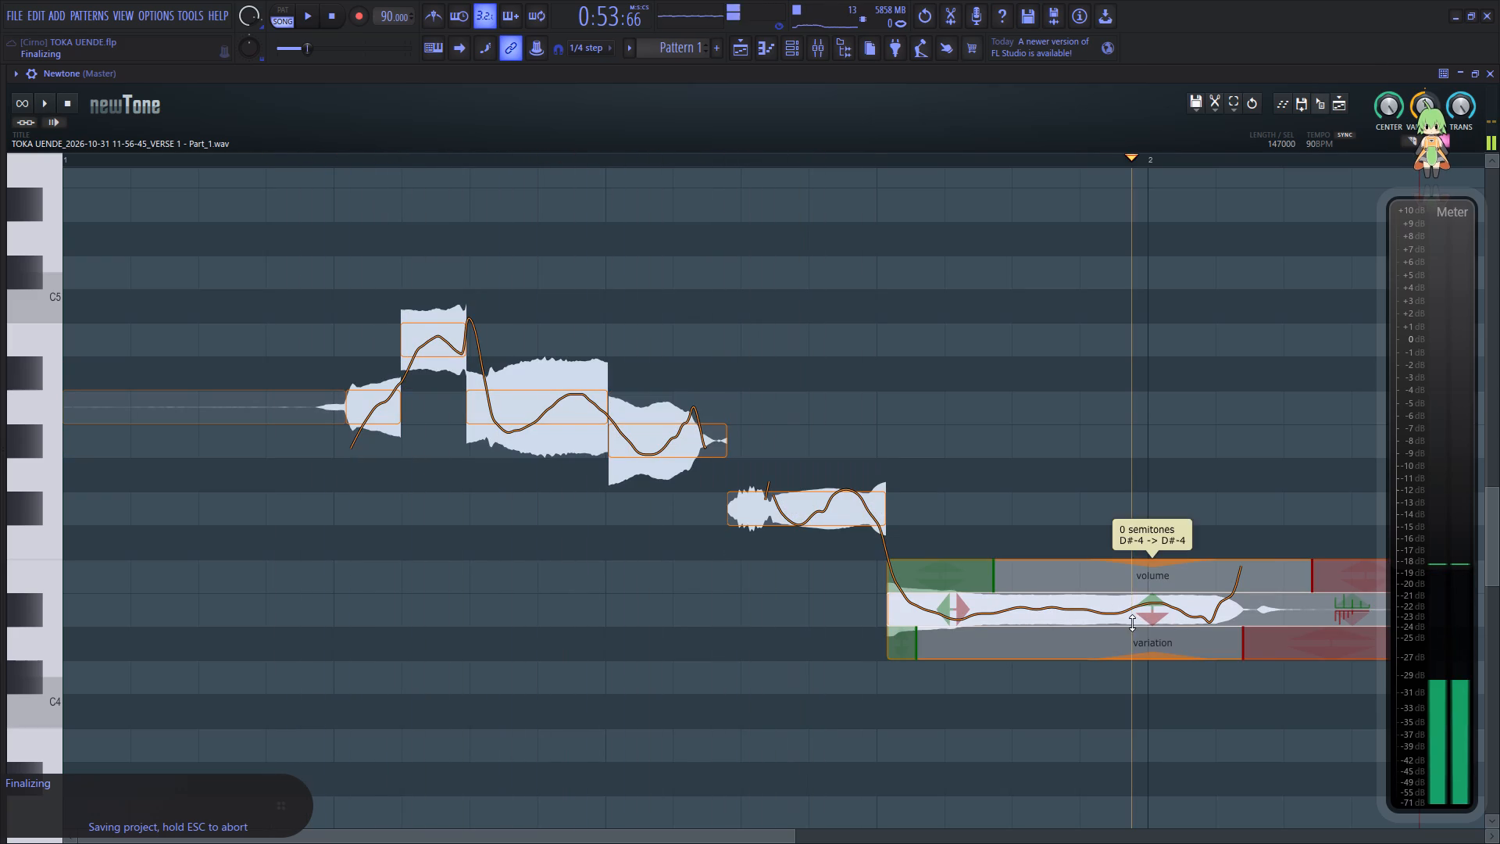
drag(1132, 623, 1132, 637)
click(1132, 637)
Set the long final note to E-4 and replay the phrase.
drag(1127, 679, 1121, 656)
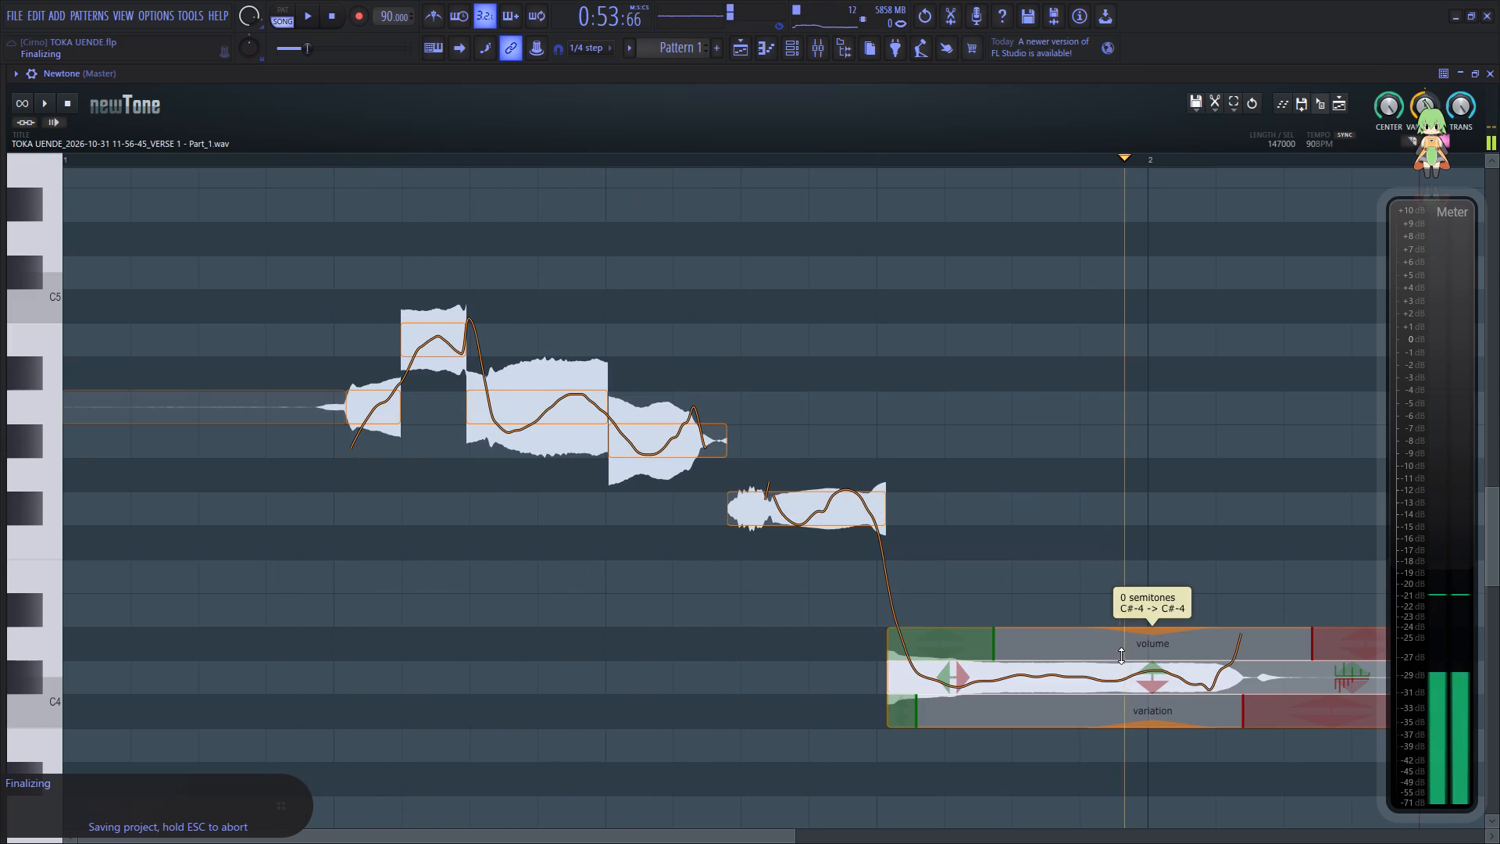
drag(1121, 656, 1125, 553)
click(426, 552)
key(space)
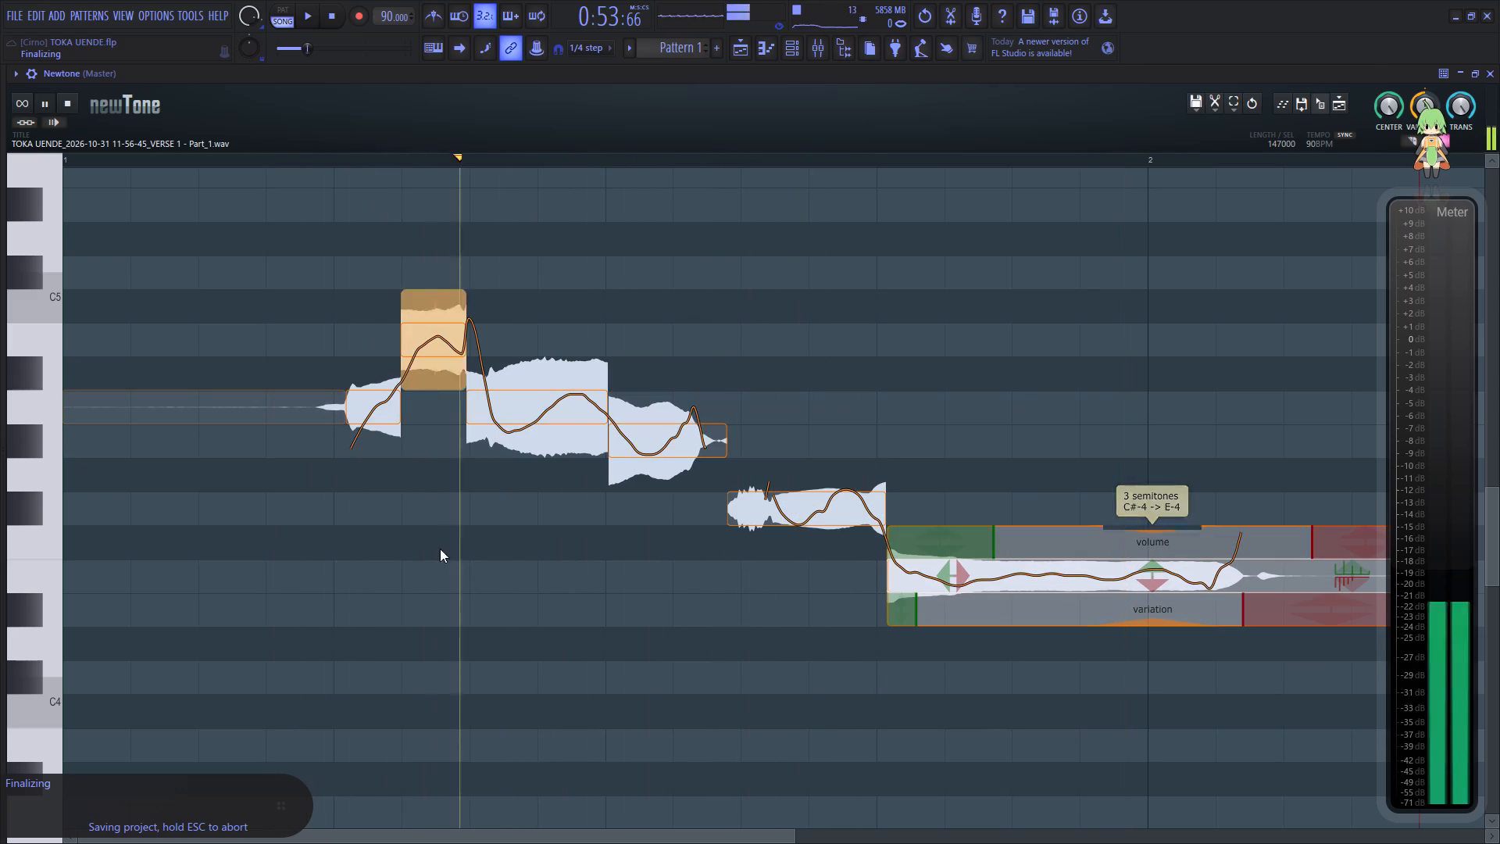
key(space)
key(space)
Raise the F#-4 note before the long final note to G#-4 and replay the whole phrase.
drag(812, 511, 812, 460)
key(space)
key(space)
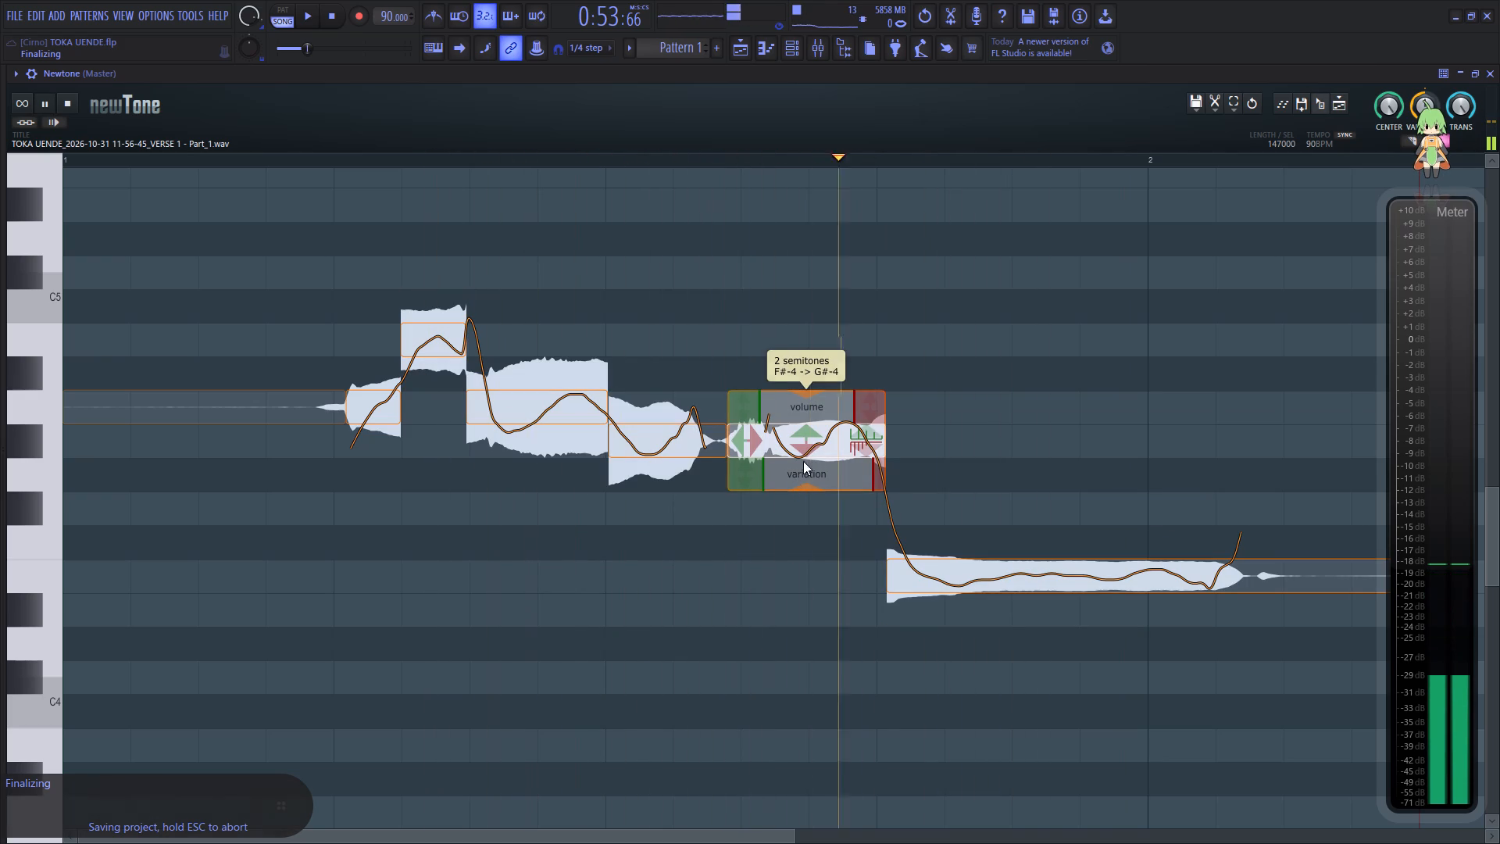
key(space)
key(space)
key(space)
click(302, 495)
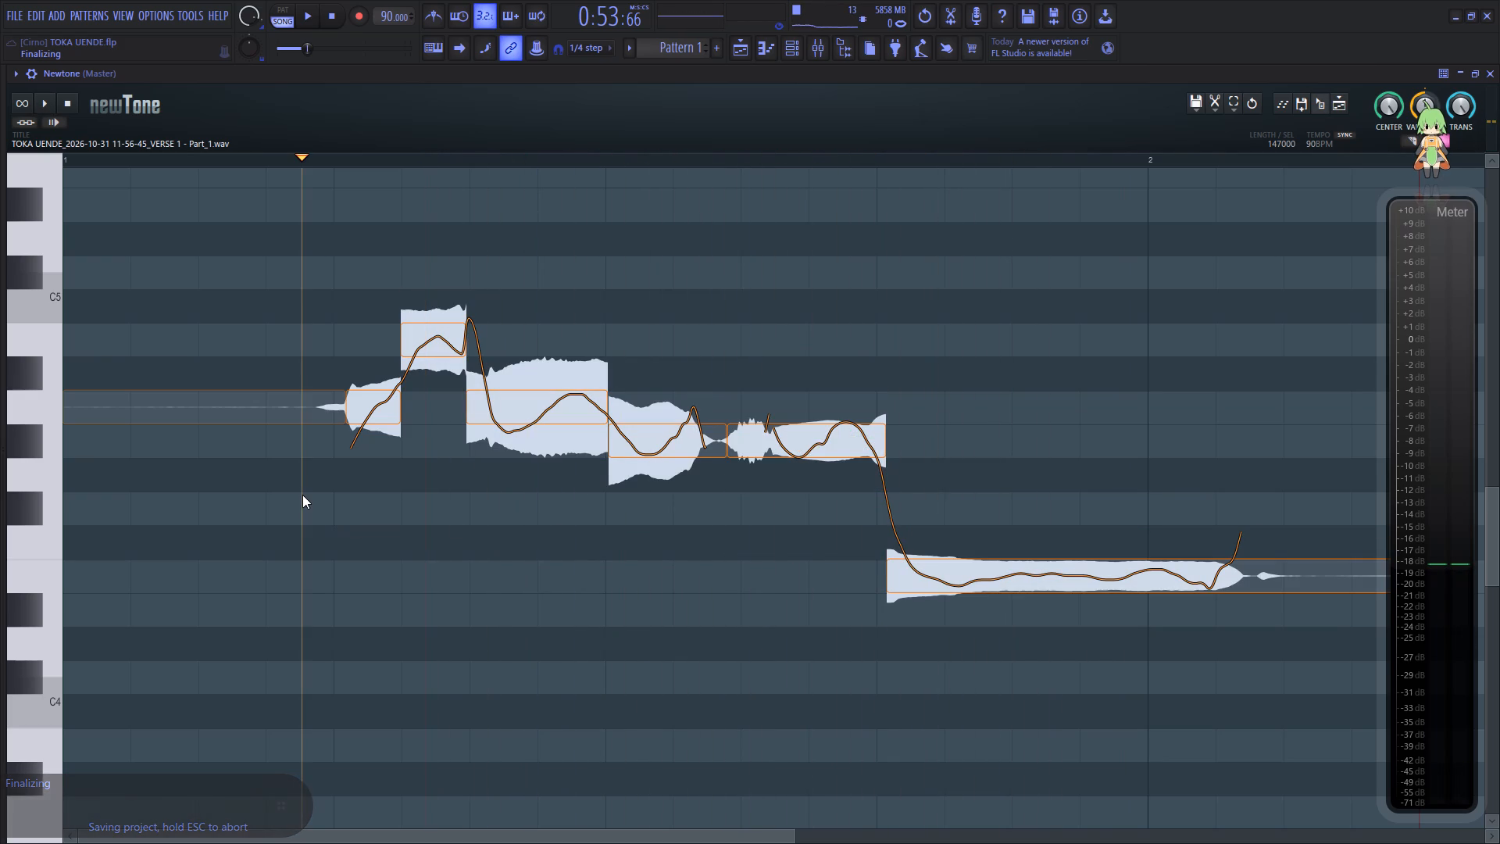
key(space)
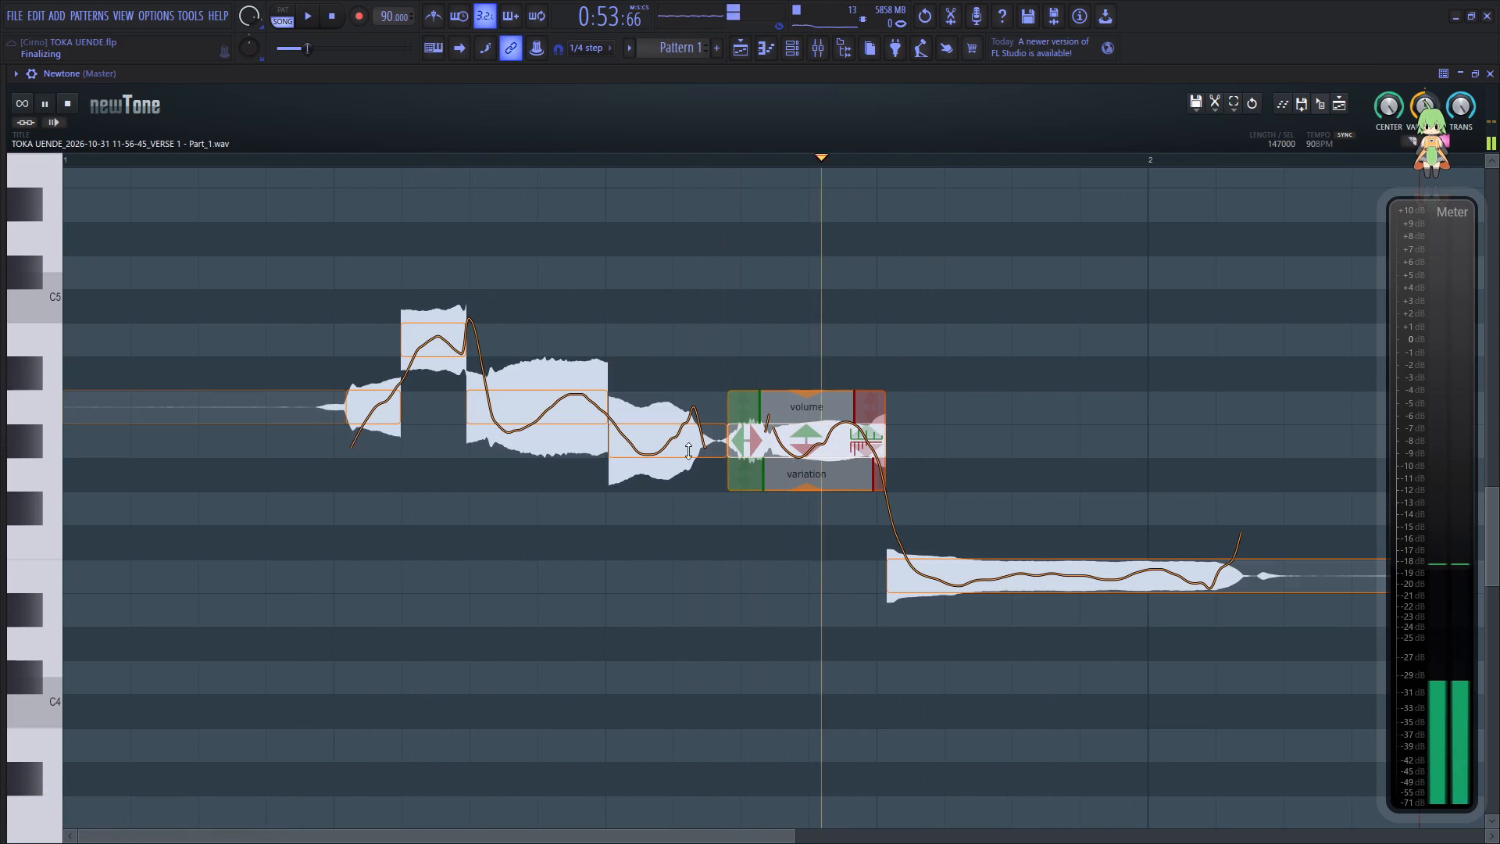
key(space)
Set the pitch variation of the short B-4 slice to -4.76%.
click(428, 359)
click(428, 339)
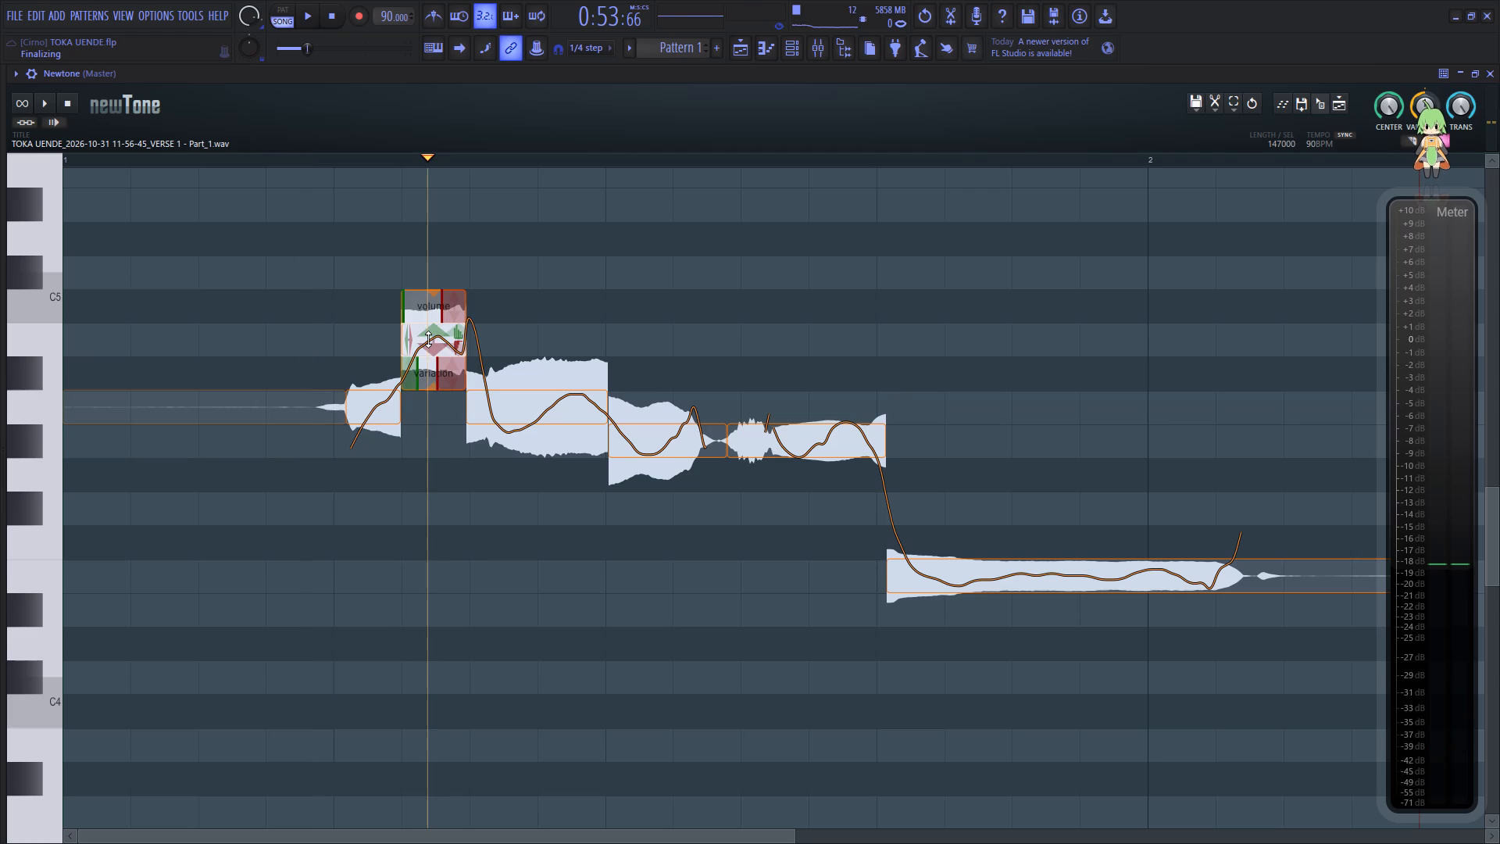
drag(432, 388, 440, 316)
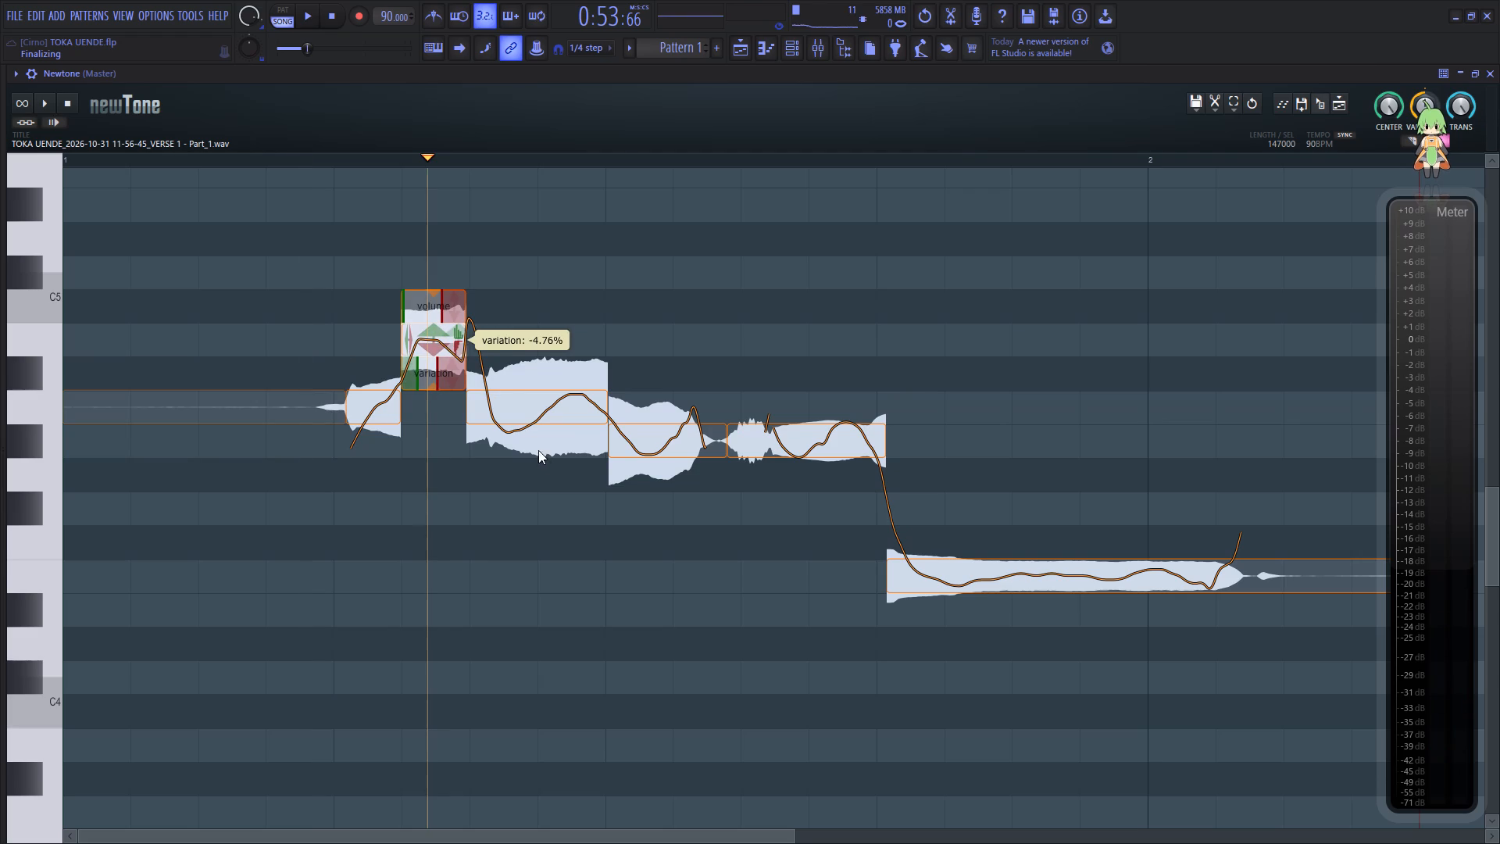
Reduce the pitch variation of the A-4 note after the B-4 slice to about 33%.
click(554, 412)
drag(541, 457, 561, 363)
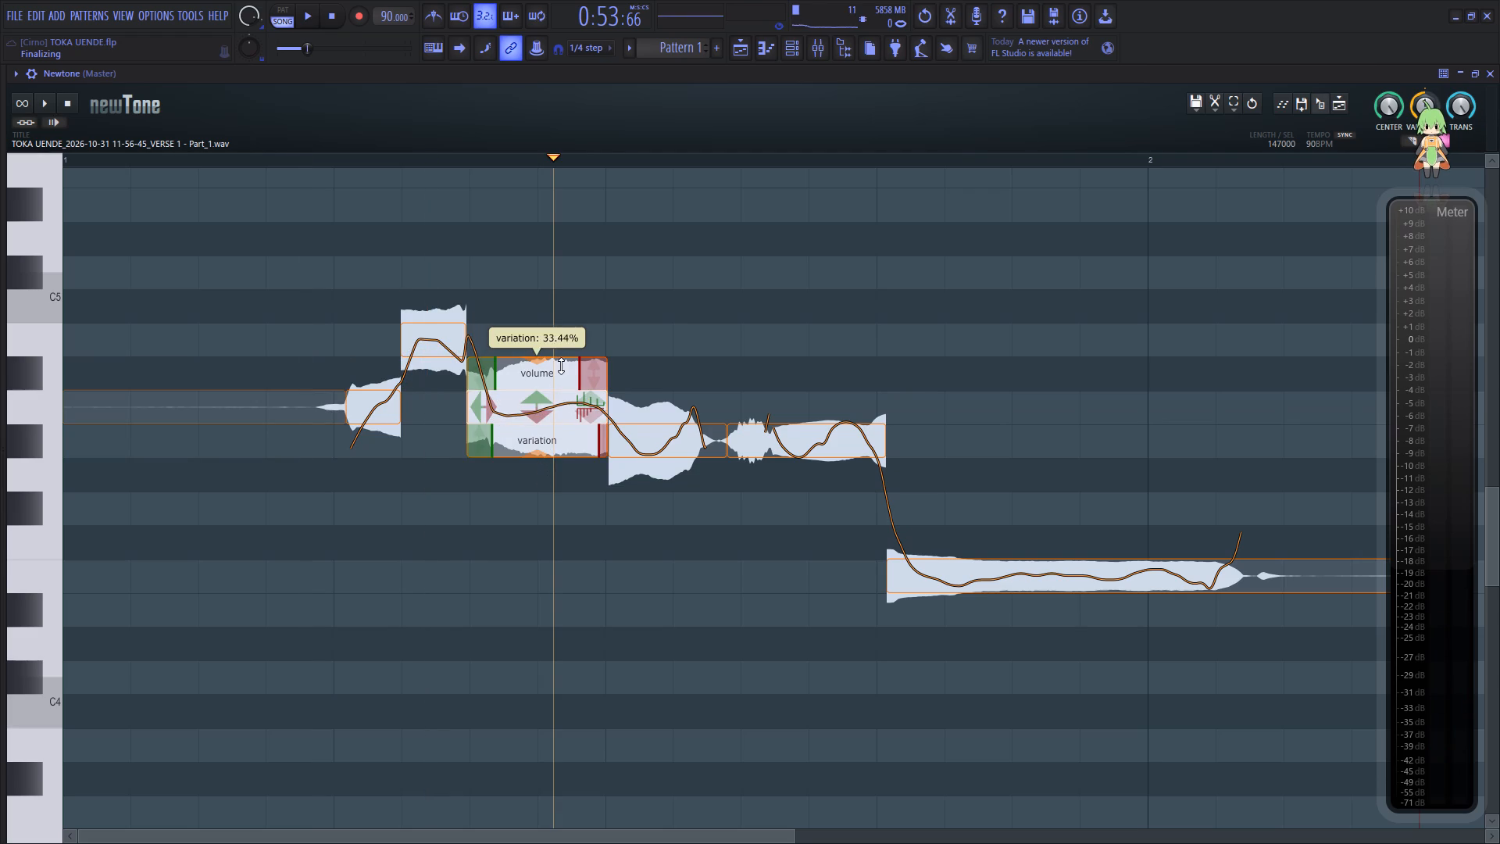
drag(561, 363, 563, 356)
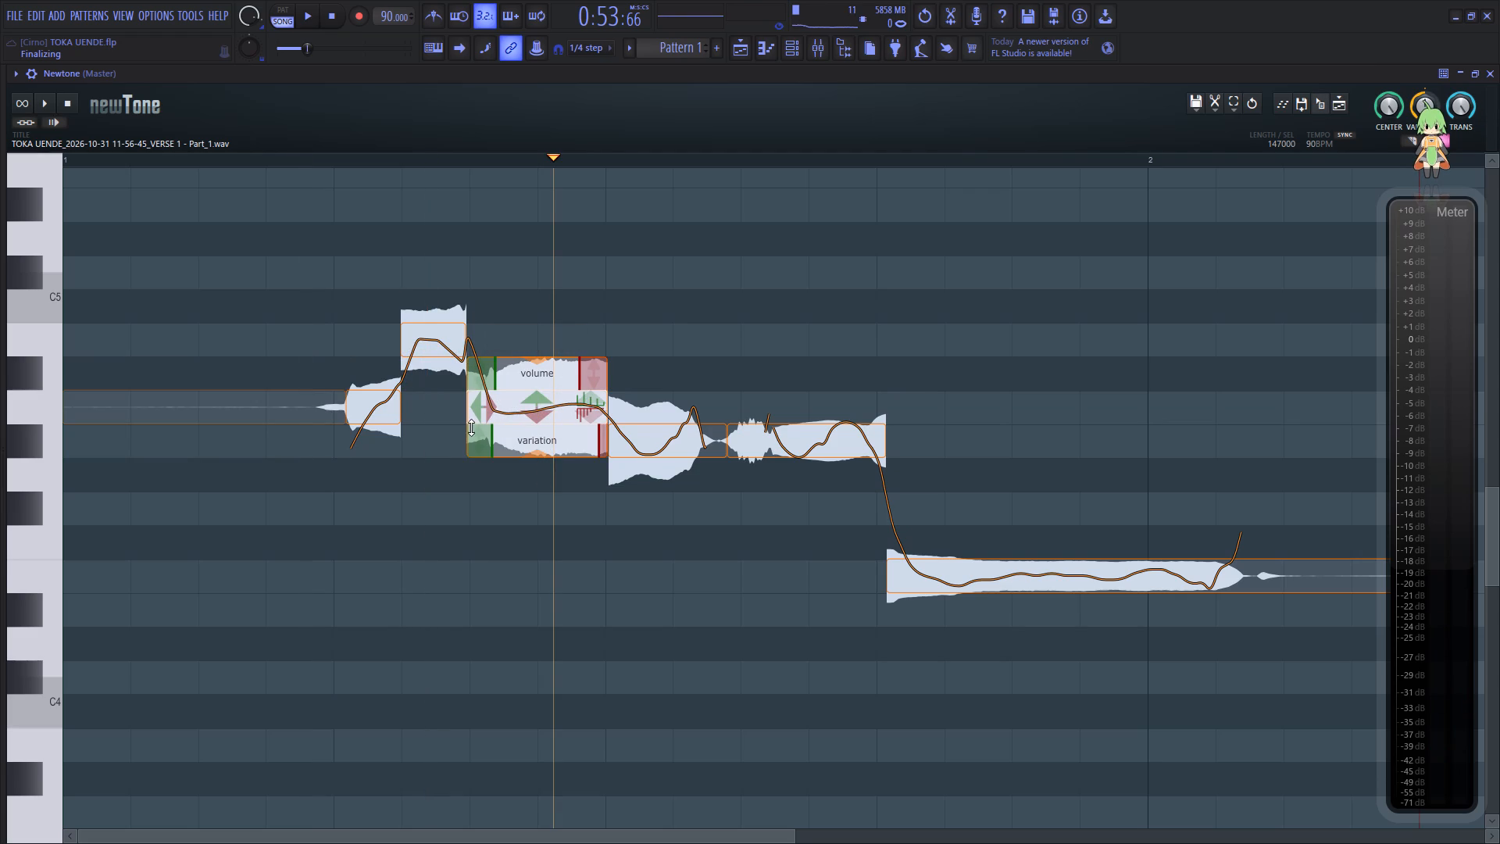
Smooth the pitch transition into the A-4 note following the B-4 slice, and replay.
drag(473, 434, 473, 467)
key(space)
click(345, 474)
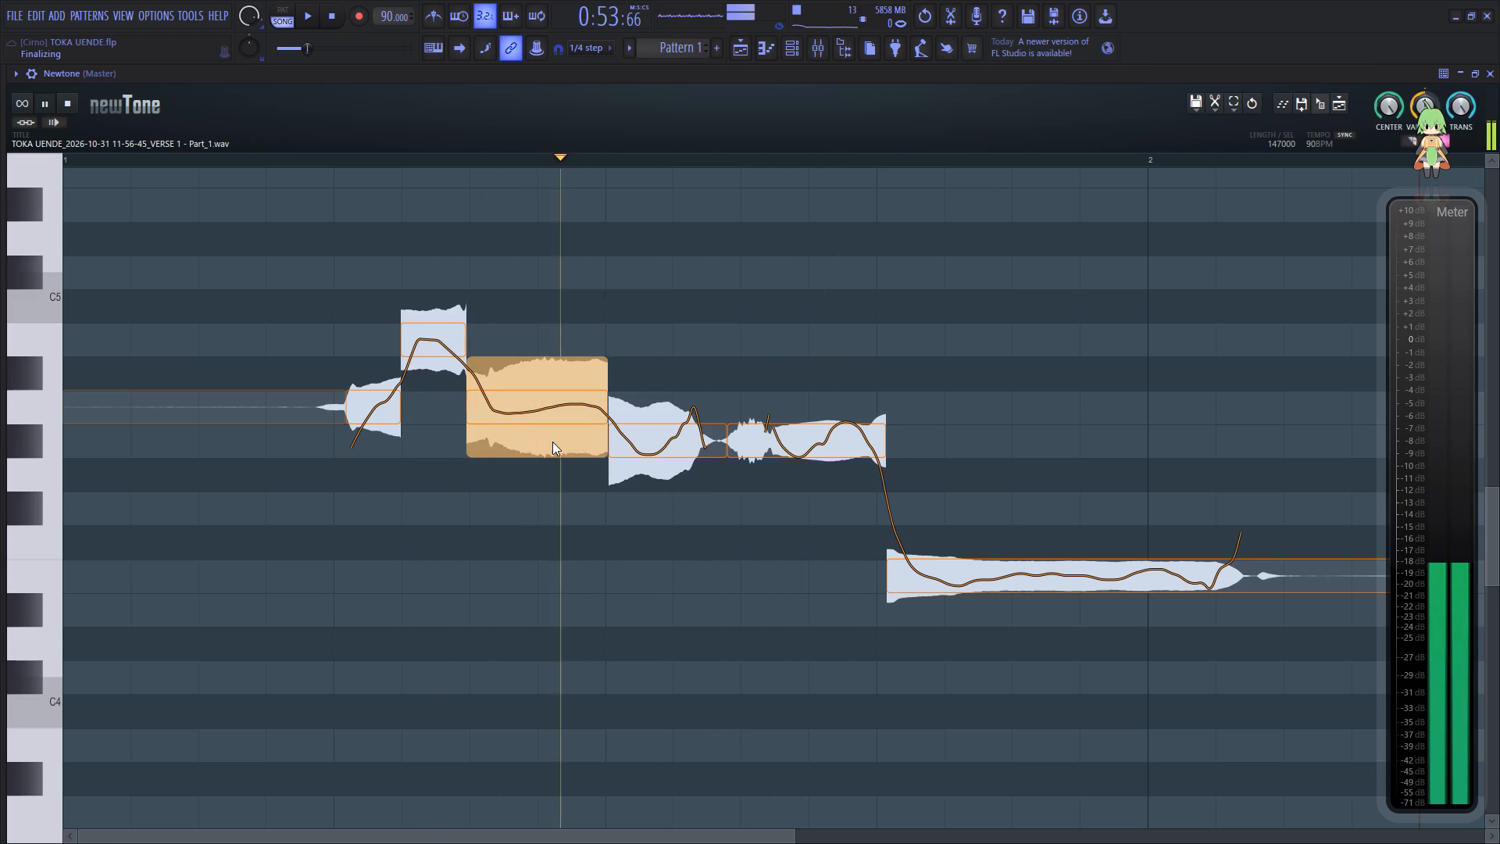
key(space)
Set the pitch variation of the first G#-4 note to 64.70%.
click(662, 446)
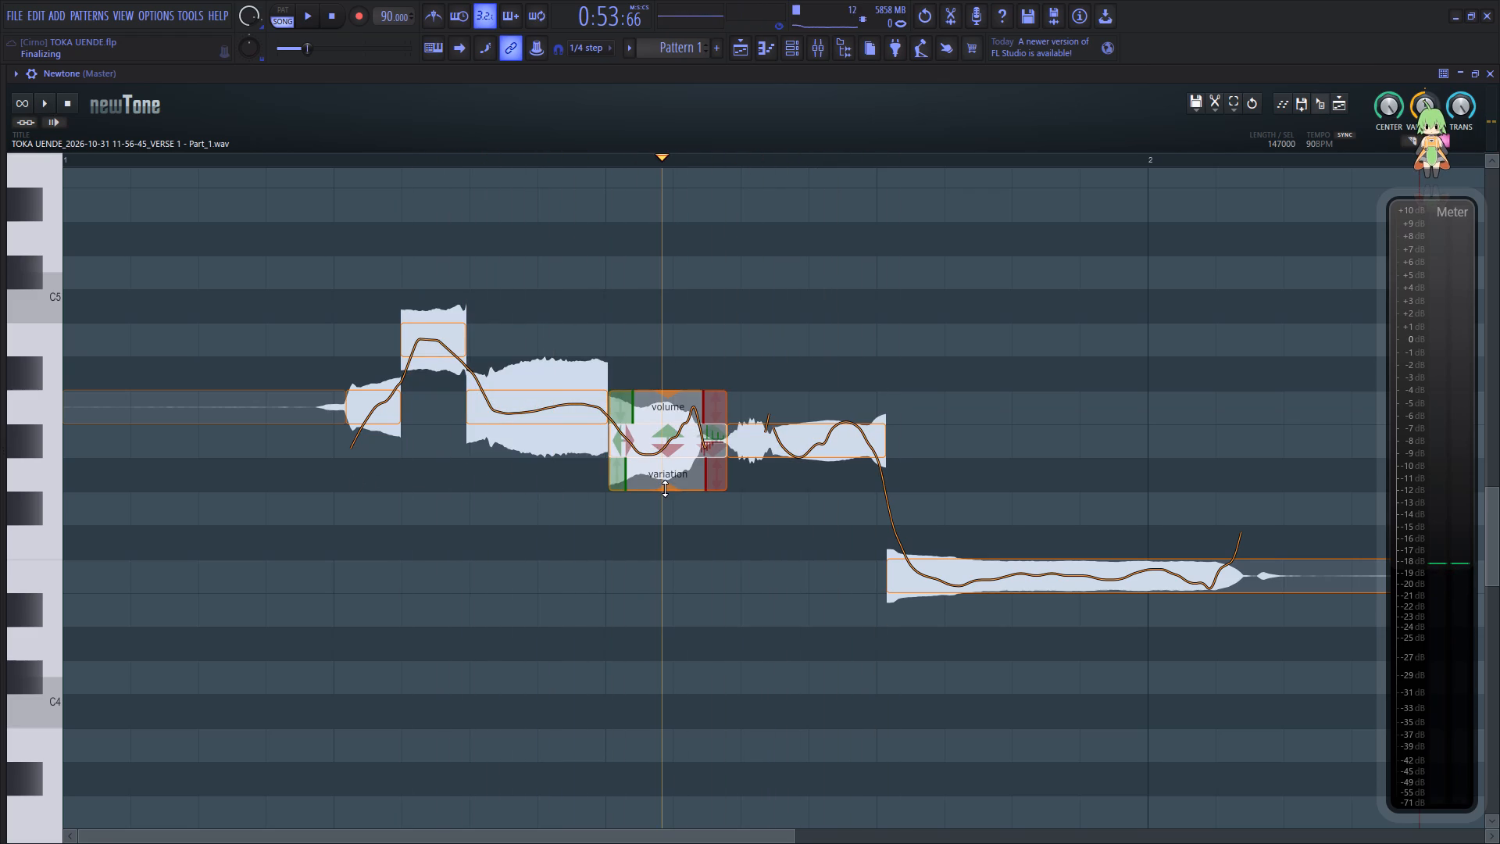
drag(665, 488, 684, 441)
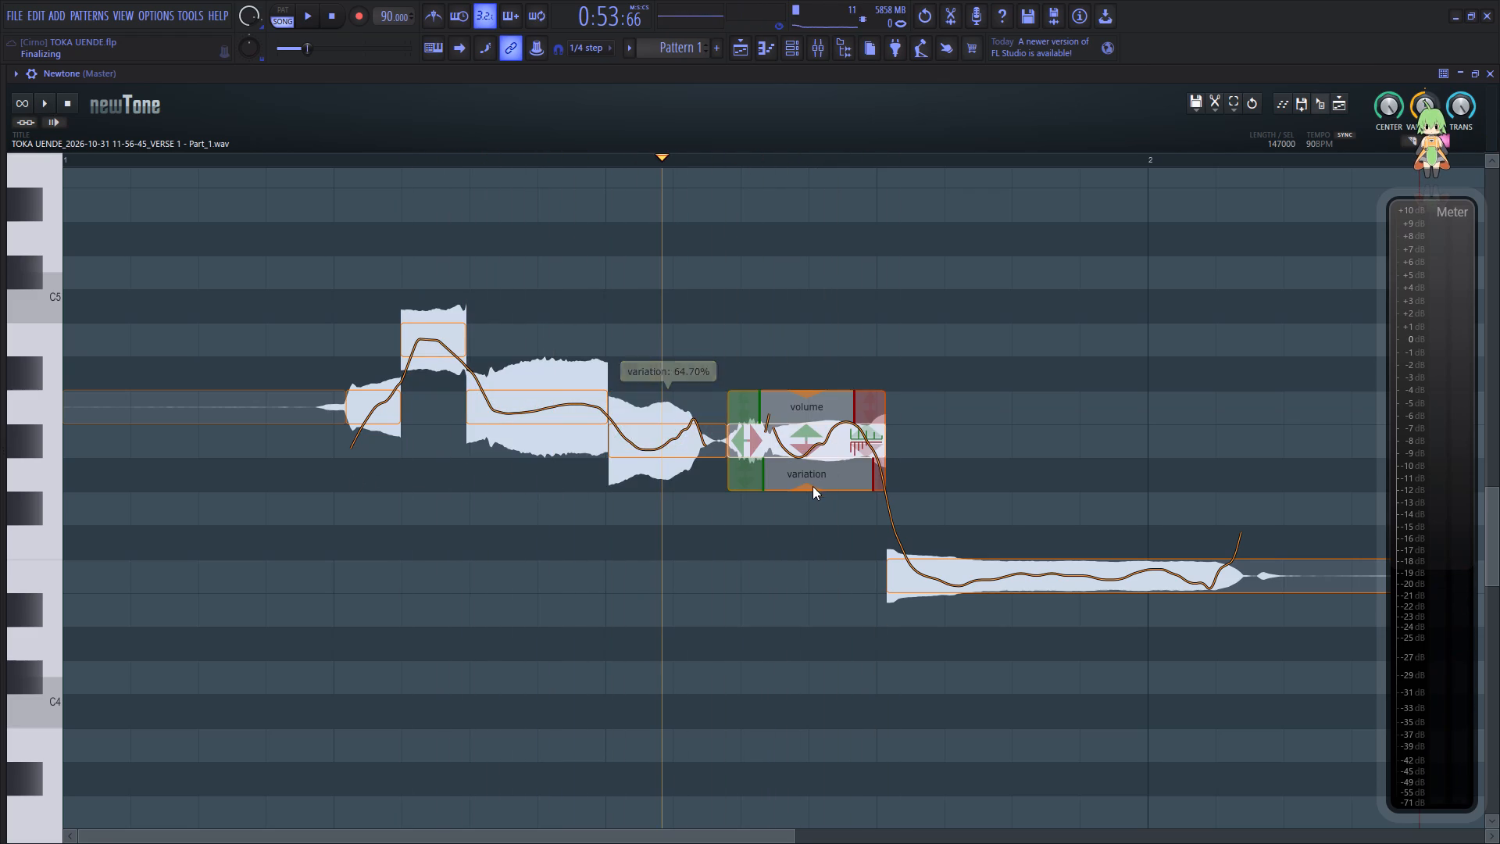
Set the pitch variation of the second G#-4 note to 56.01% and replay.
drag(810, 490, 824, 431)
key(space)
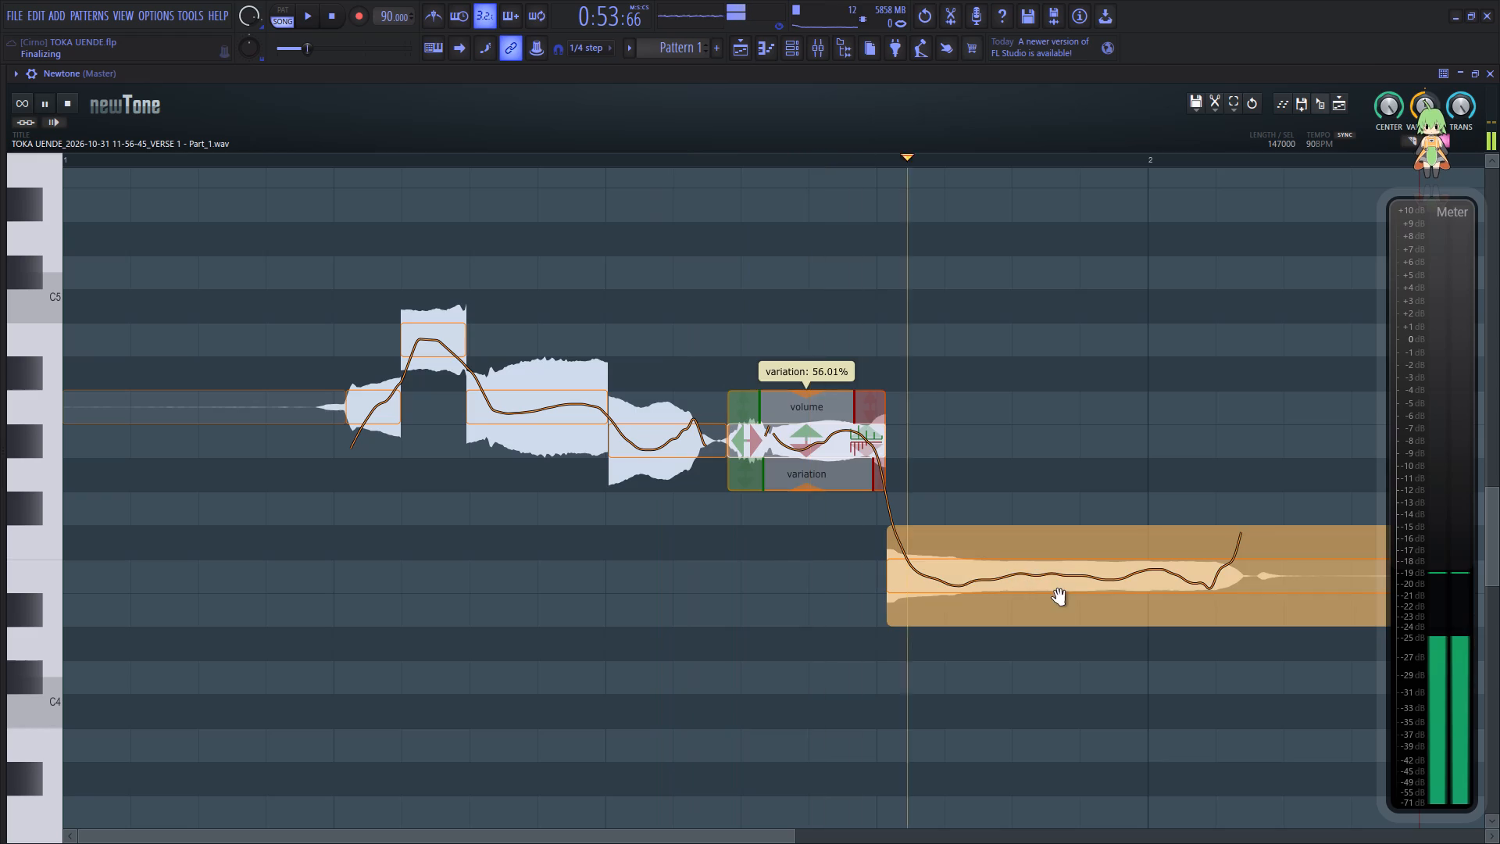
key(space)
Set the pitch variation of the long low note at the end of the clip to 45.60%.
click(1090, 574)
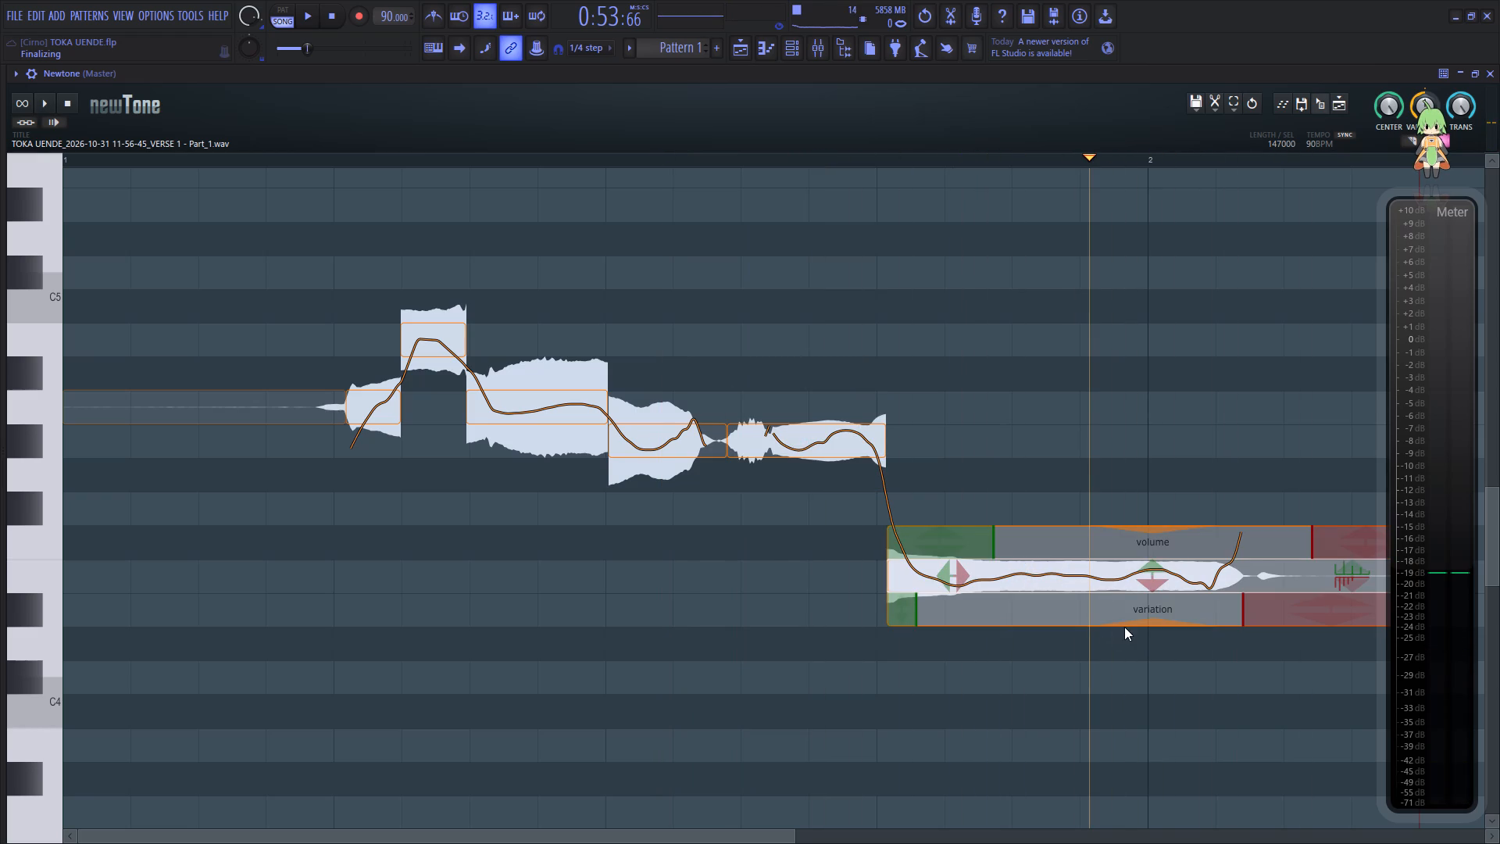
drag(1124, 624, 1141, 550)
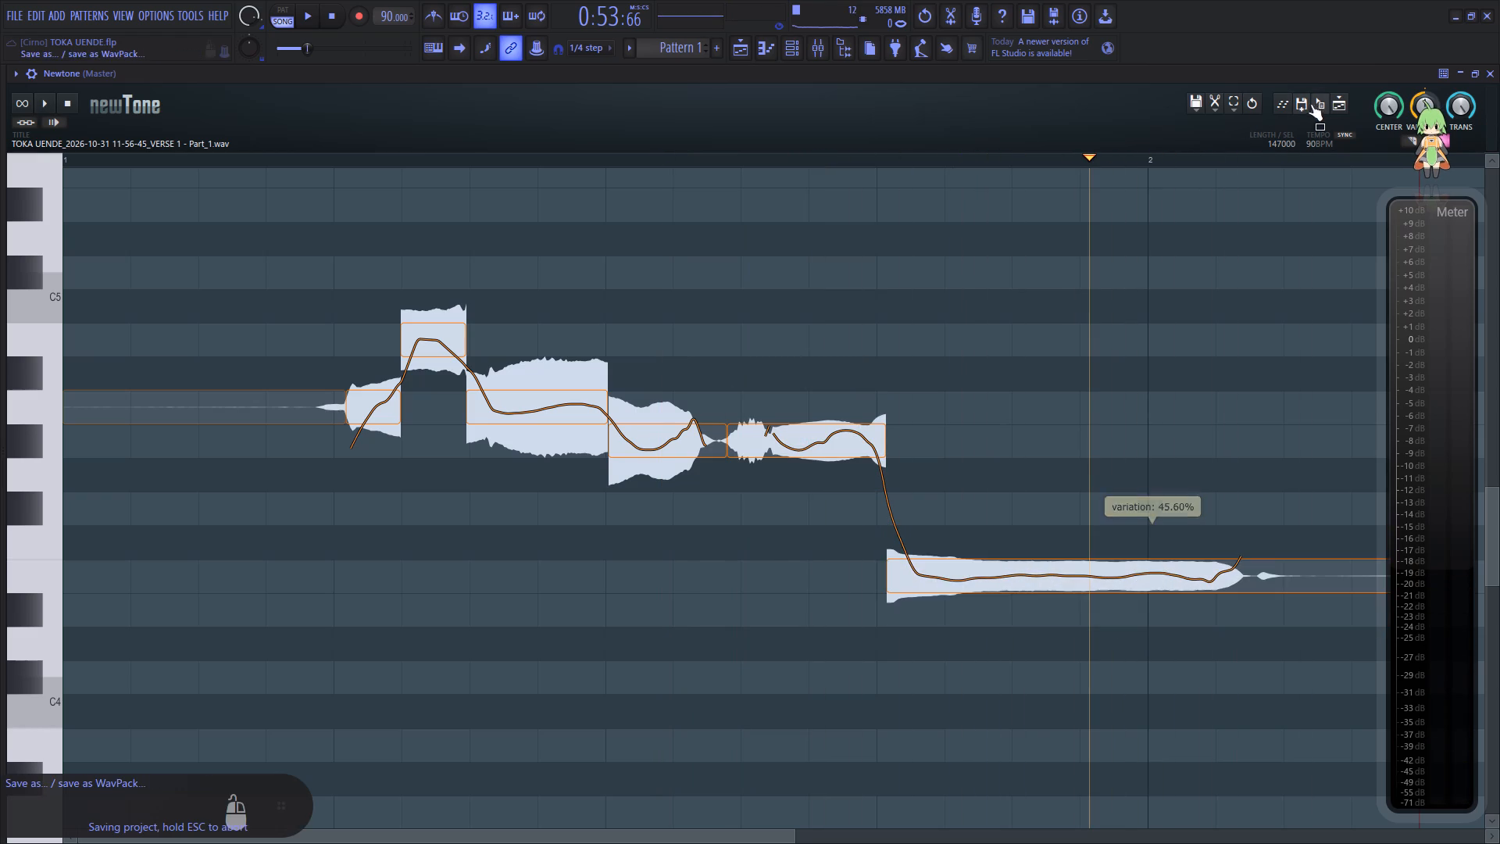
Place the corrected audio on the VERSE 1 ADLIB track beneath the original bar 24 clip and close Newtone.
drag(1322, 106, 466, 509)
click(1489, 75)
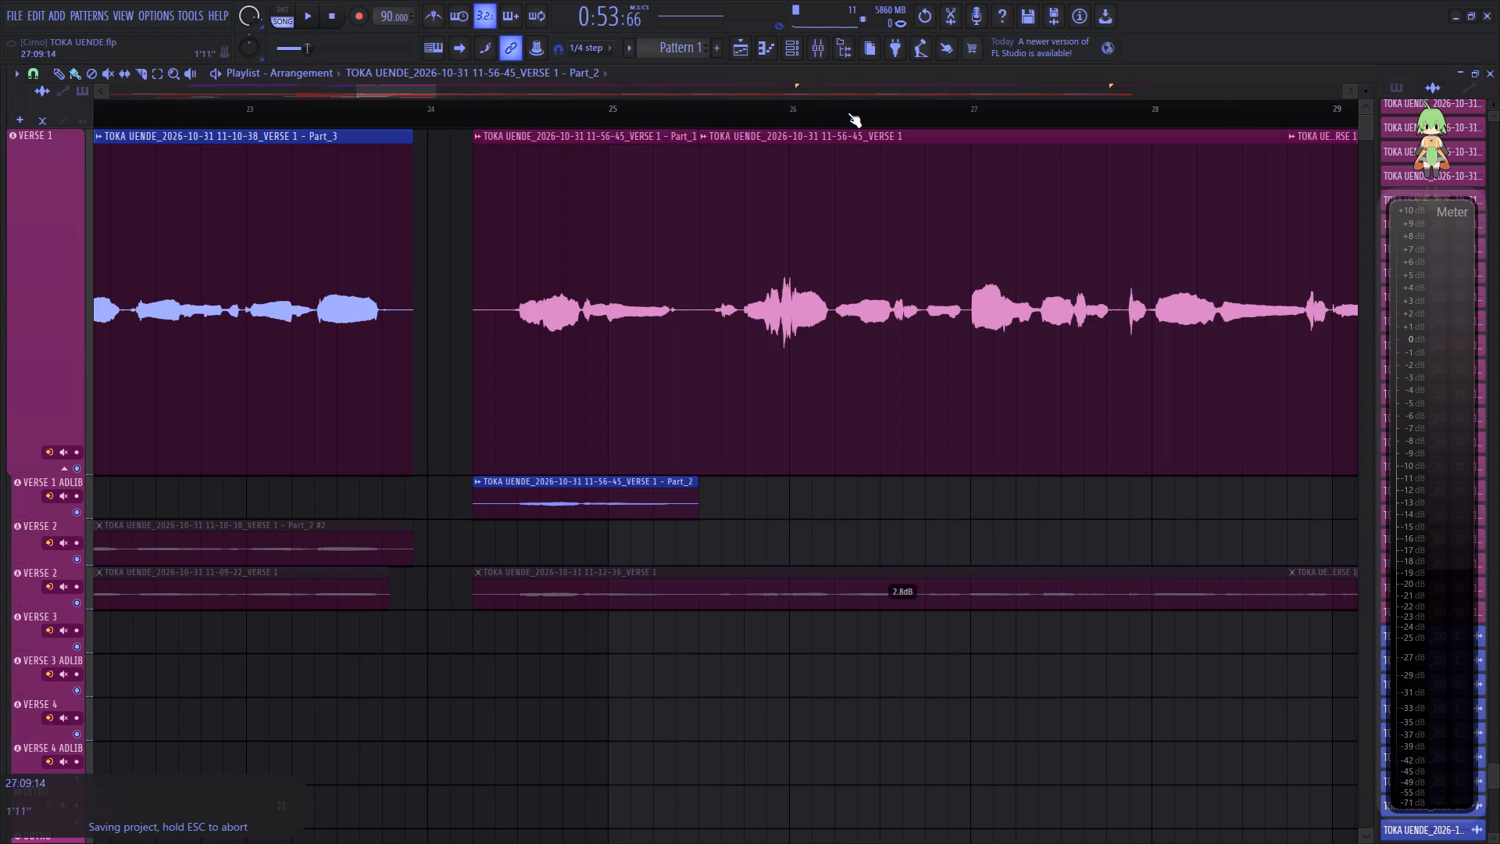
Replace the Part_1 clip on VERSE 1 with the corrected Part_2, muting the original and moving it to the VERSE 2 track.
key(space)
click(98, 70)
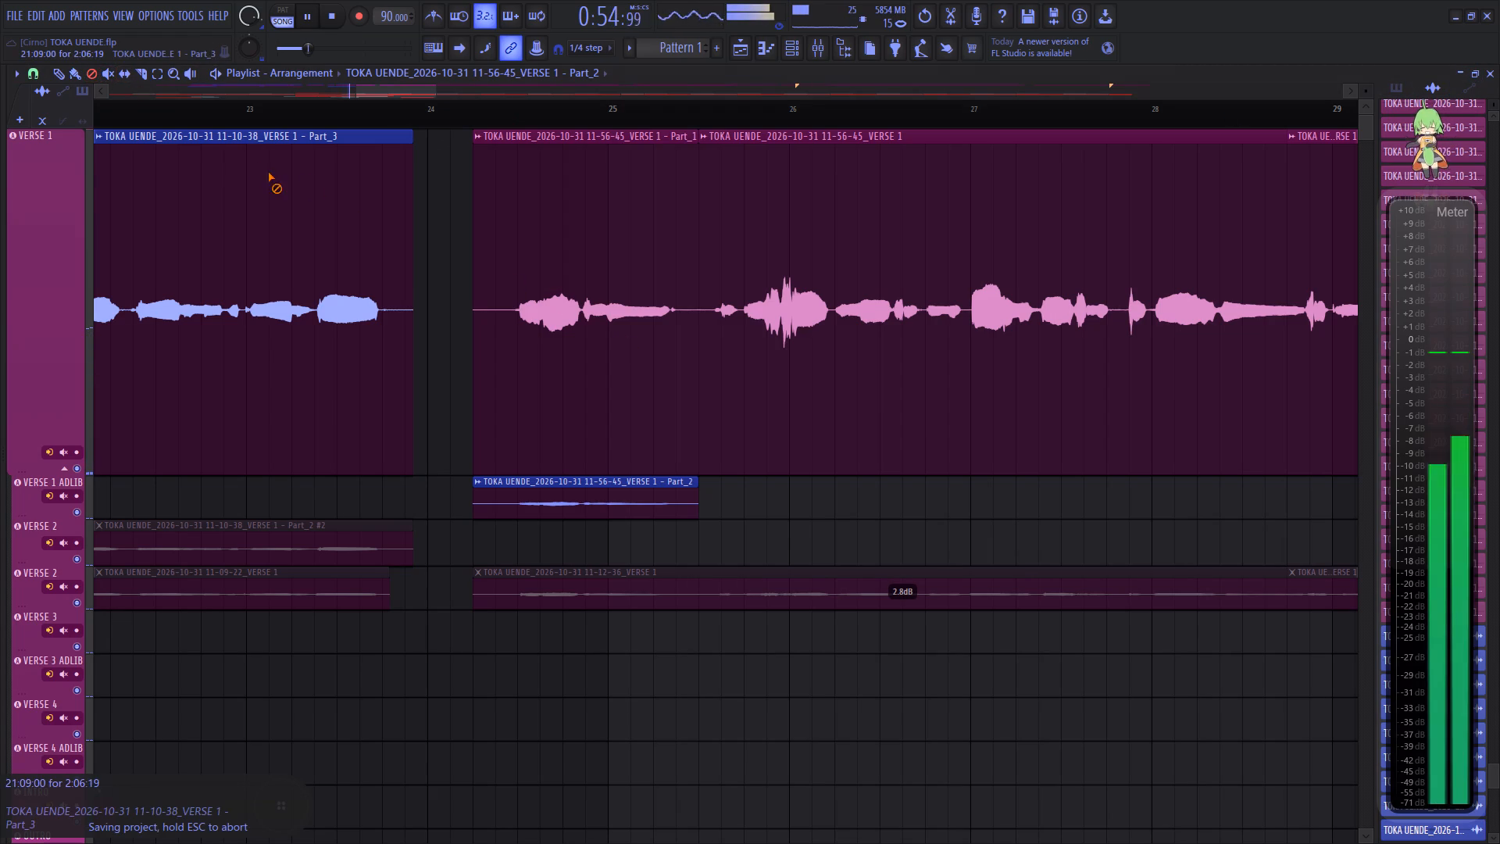
click(109, 73)
click(680, 284)
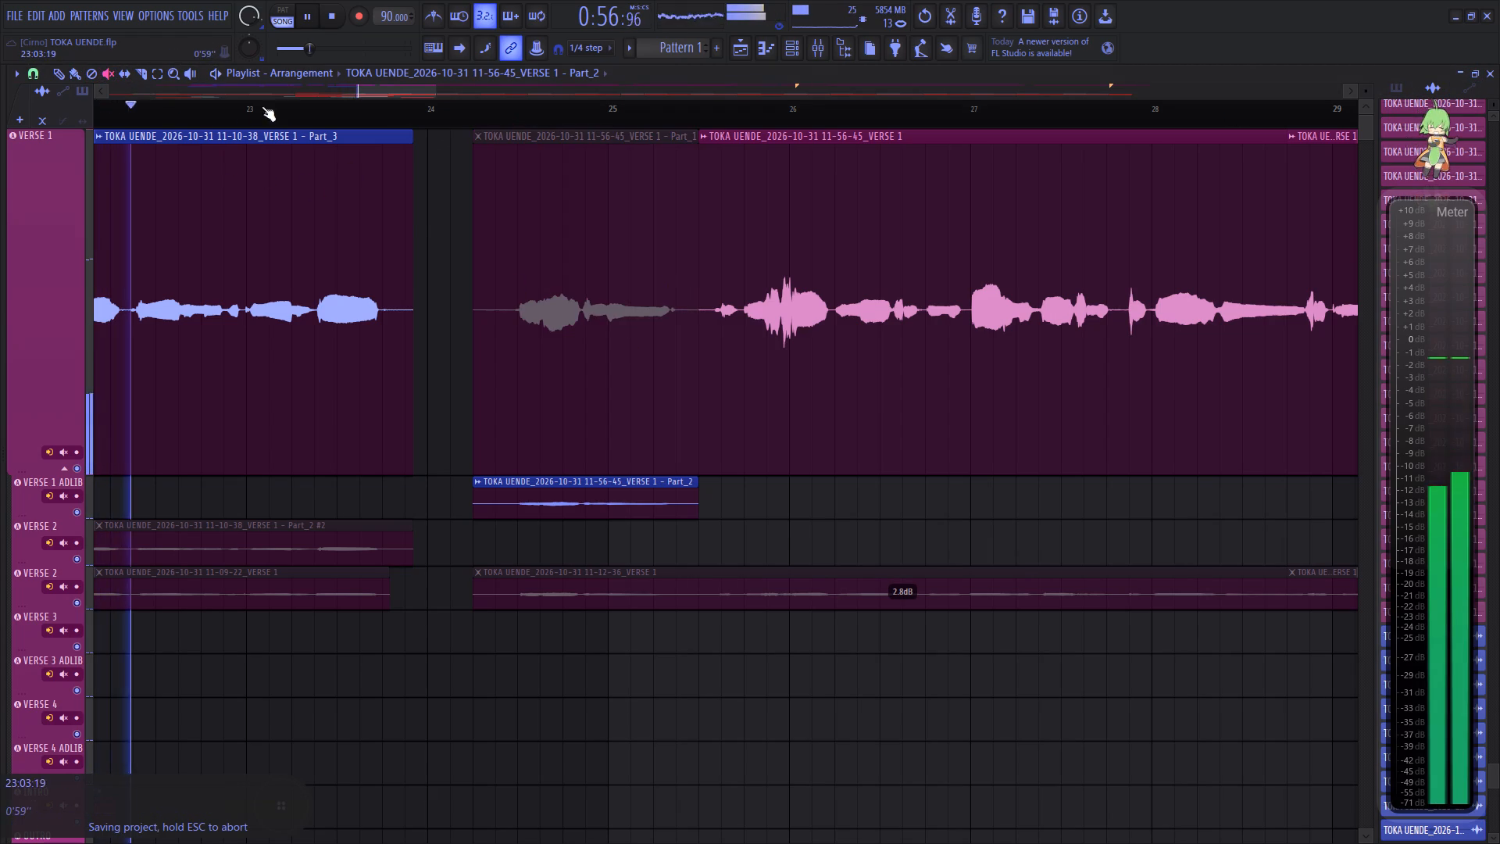
click(80, 77)
drag(567, 242, 571, 551)
drag(577, 506, 580, 317)
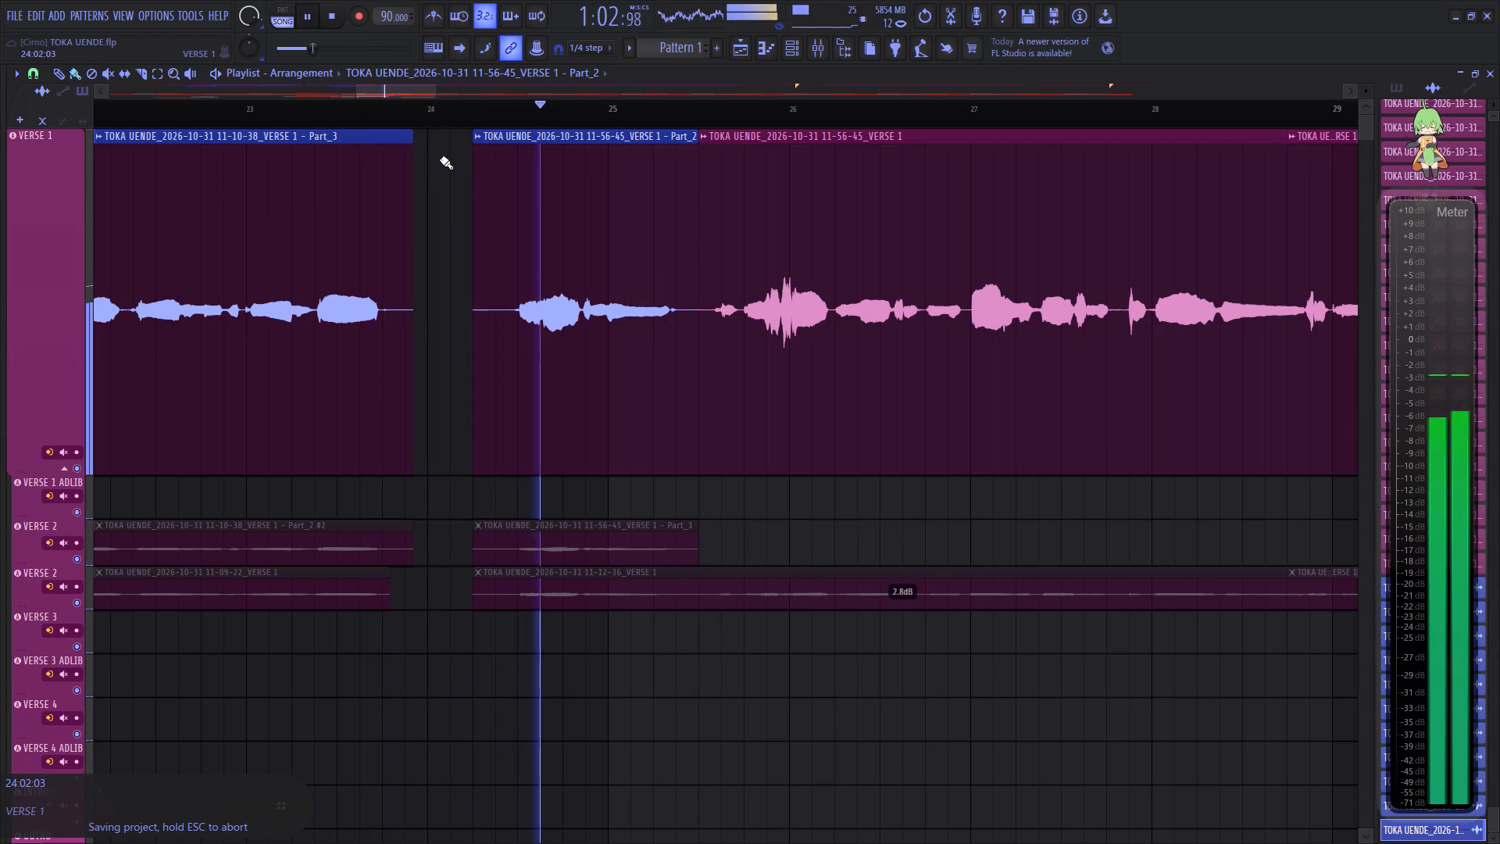
Make the next VERSE 1 clip, starting in bar 25, a unique sample.
drag(396, 89, 397, 91)
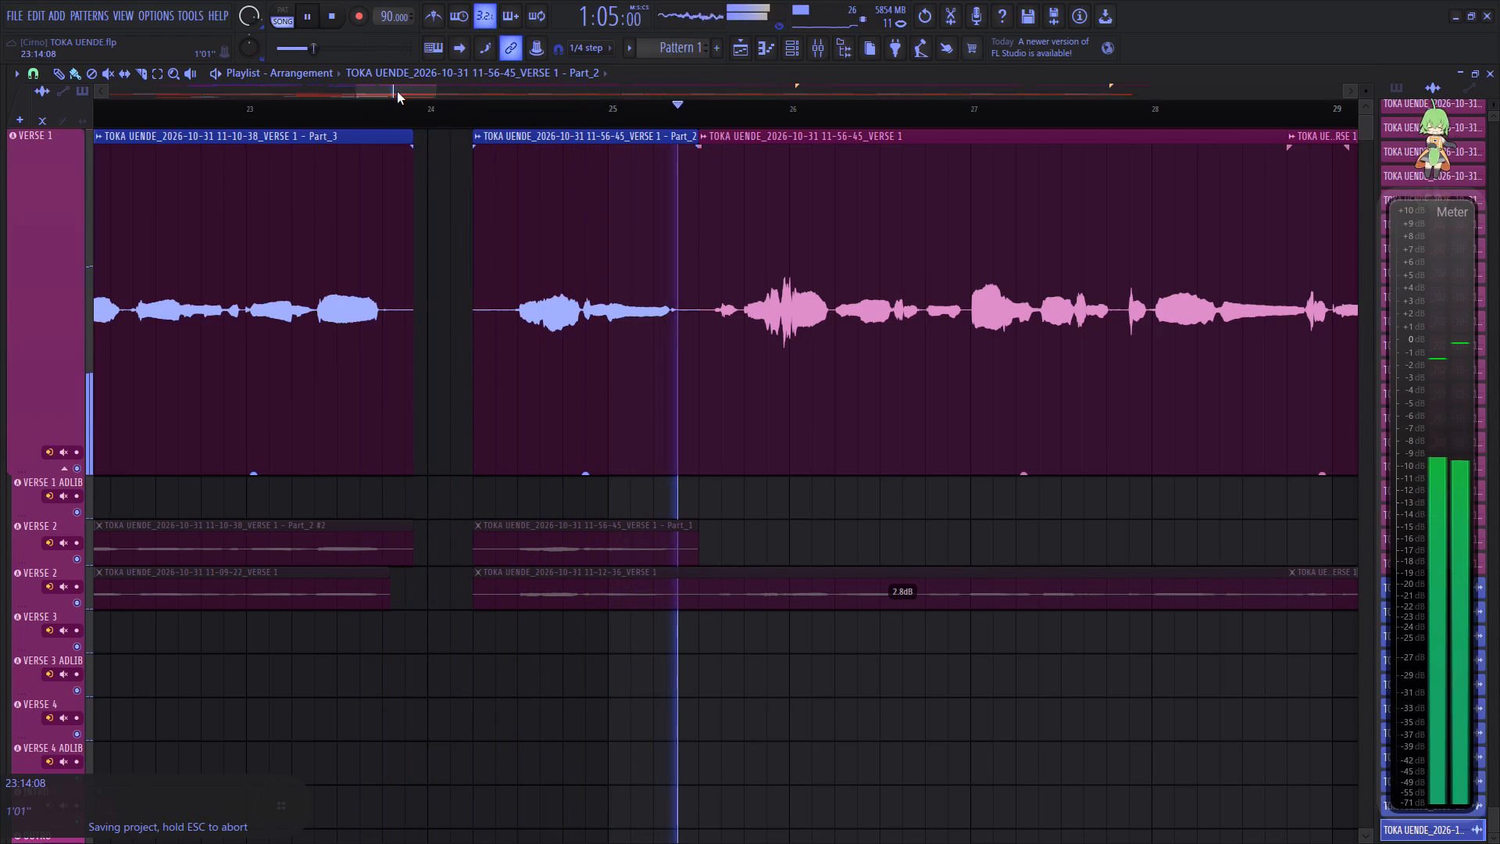
drag(397, 91, 411, 93)
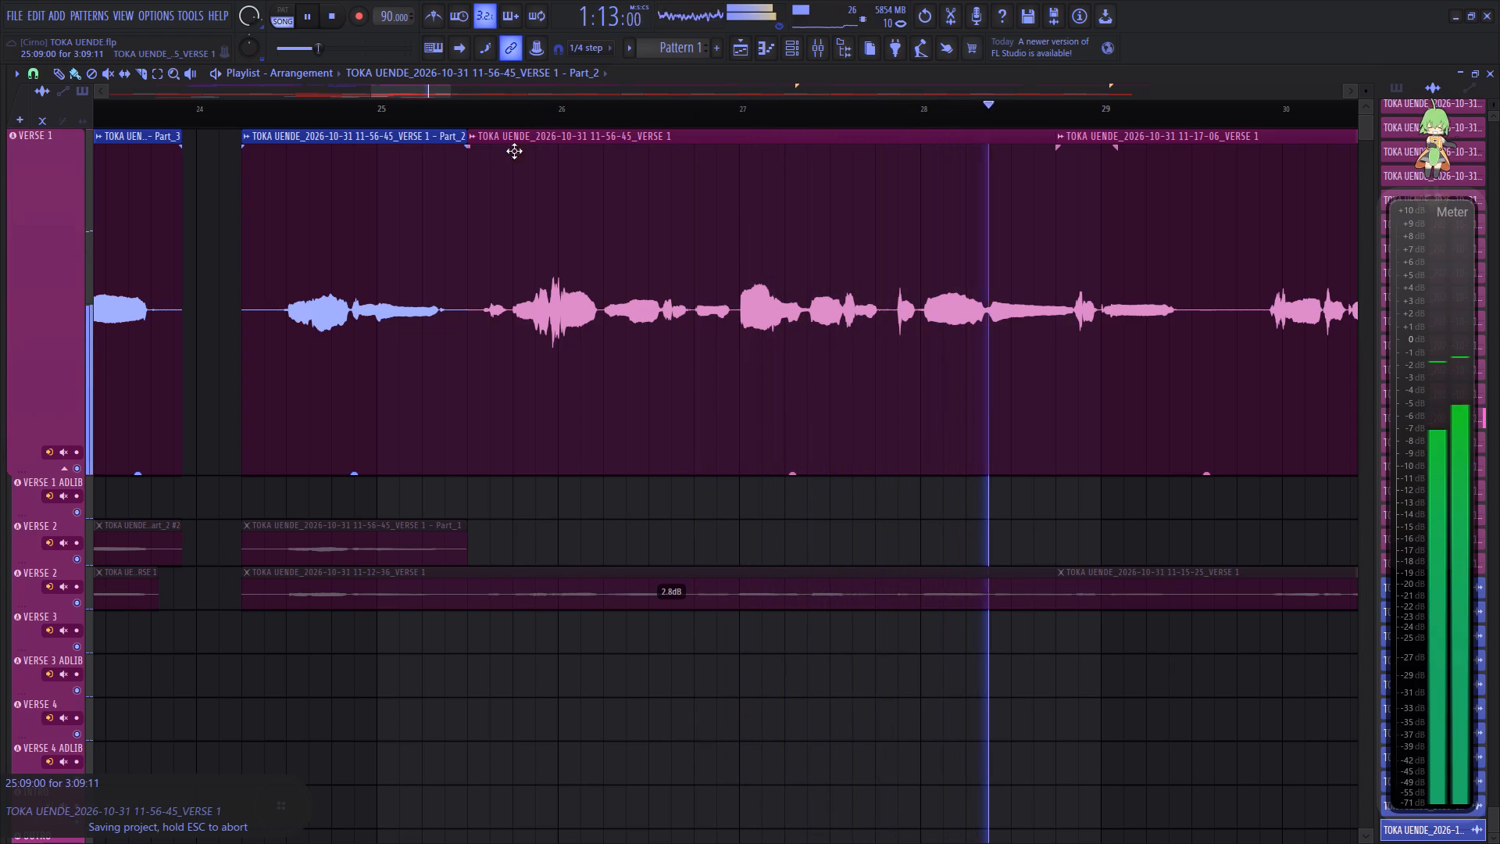
key(space)
click(475, 138)
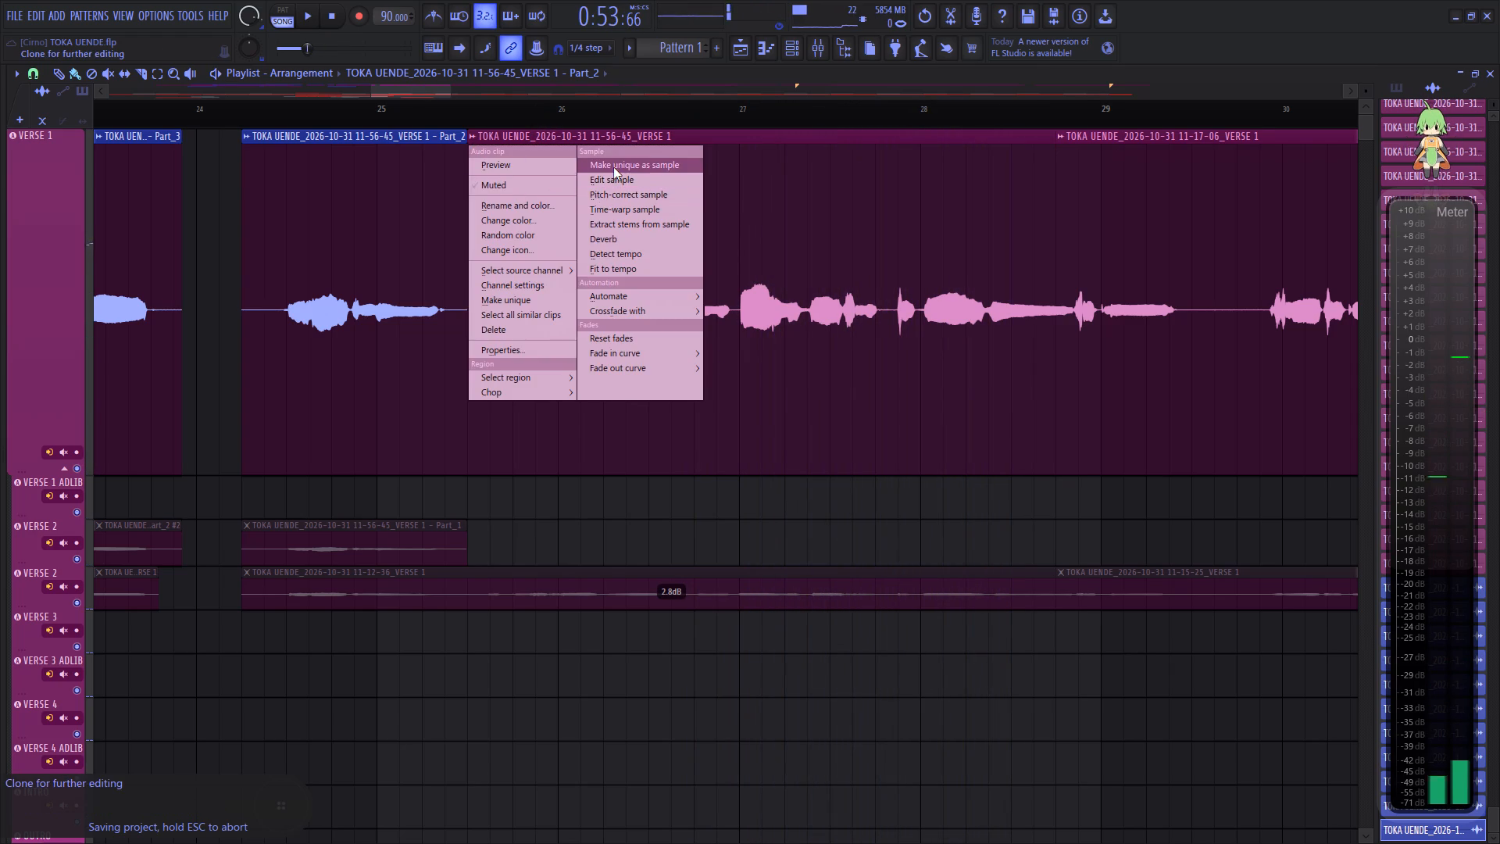
click(613, 167)
click(870, 492)
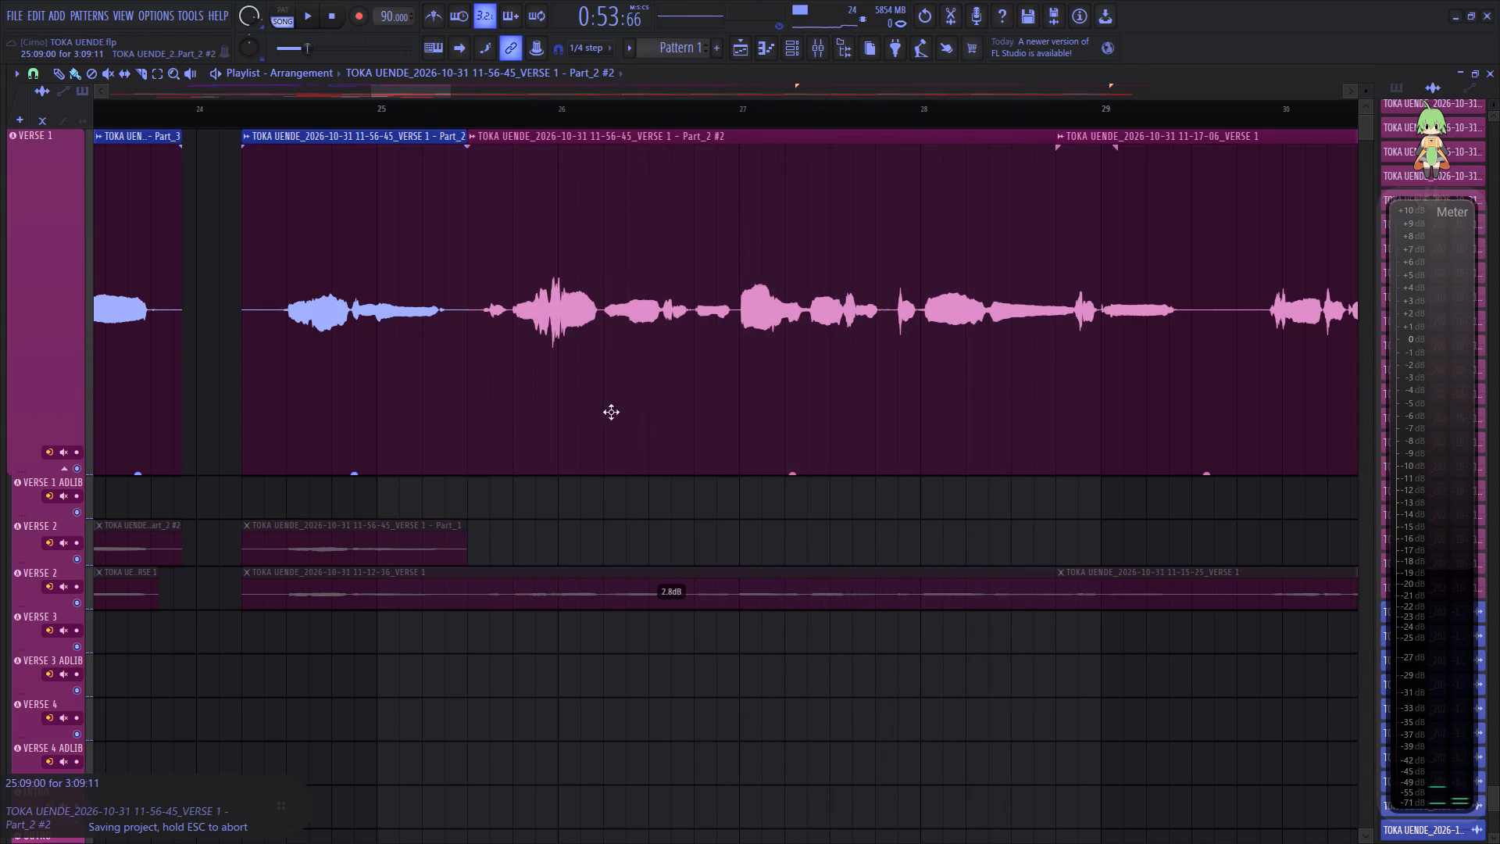
Play the transition from bar 25, then open the new unique VERSE 1 clip for pitch correction in Newtone.
click(379, 108)
key(space)
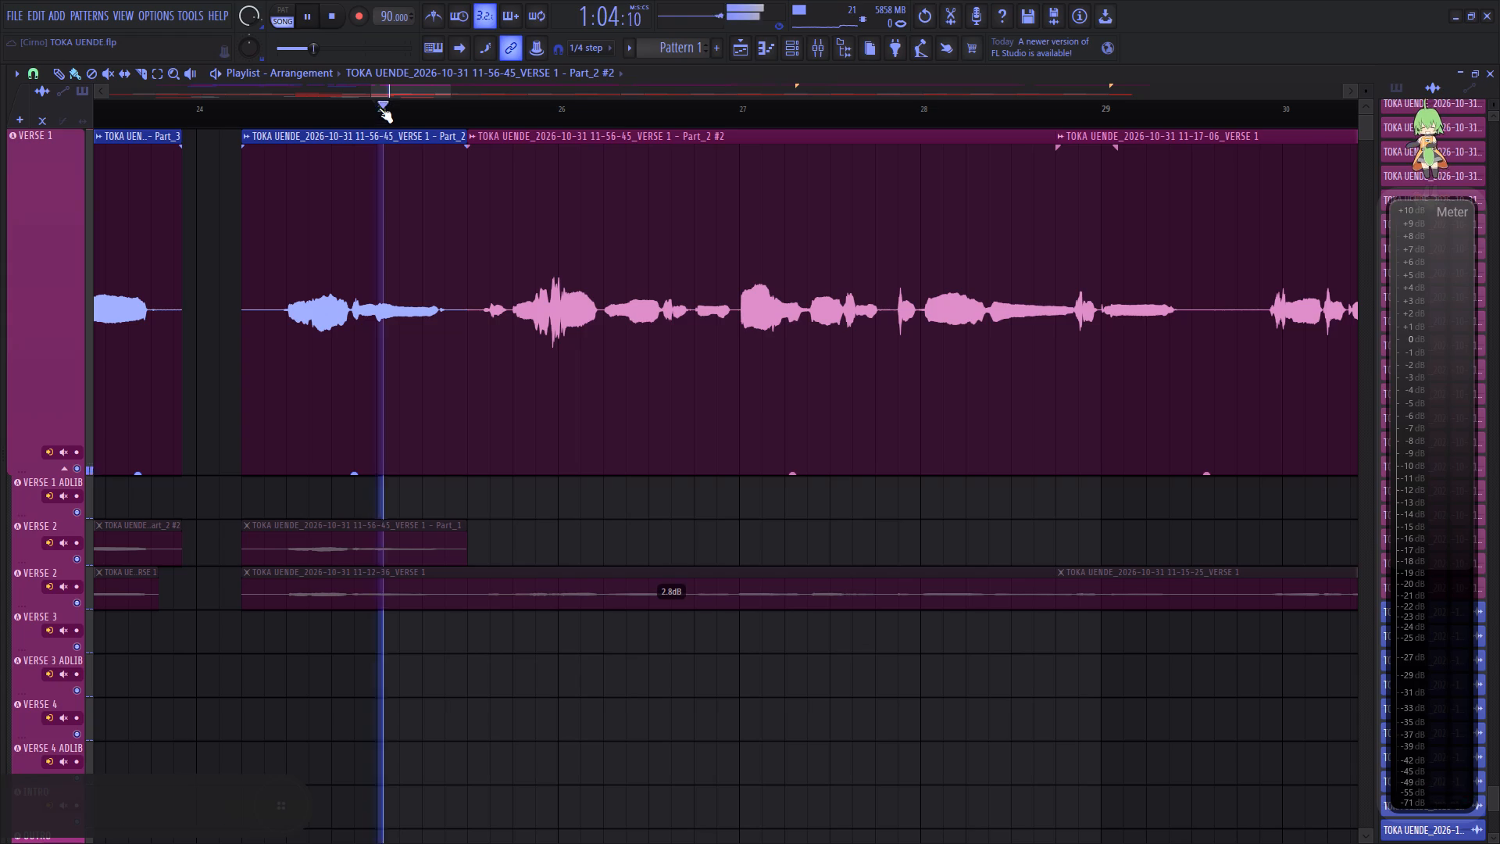
key(space)
click(477, 134)
click(631, 190)
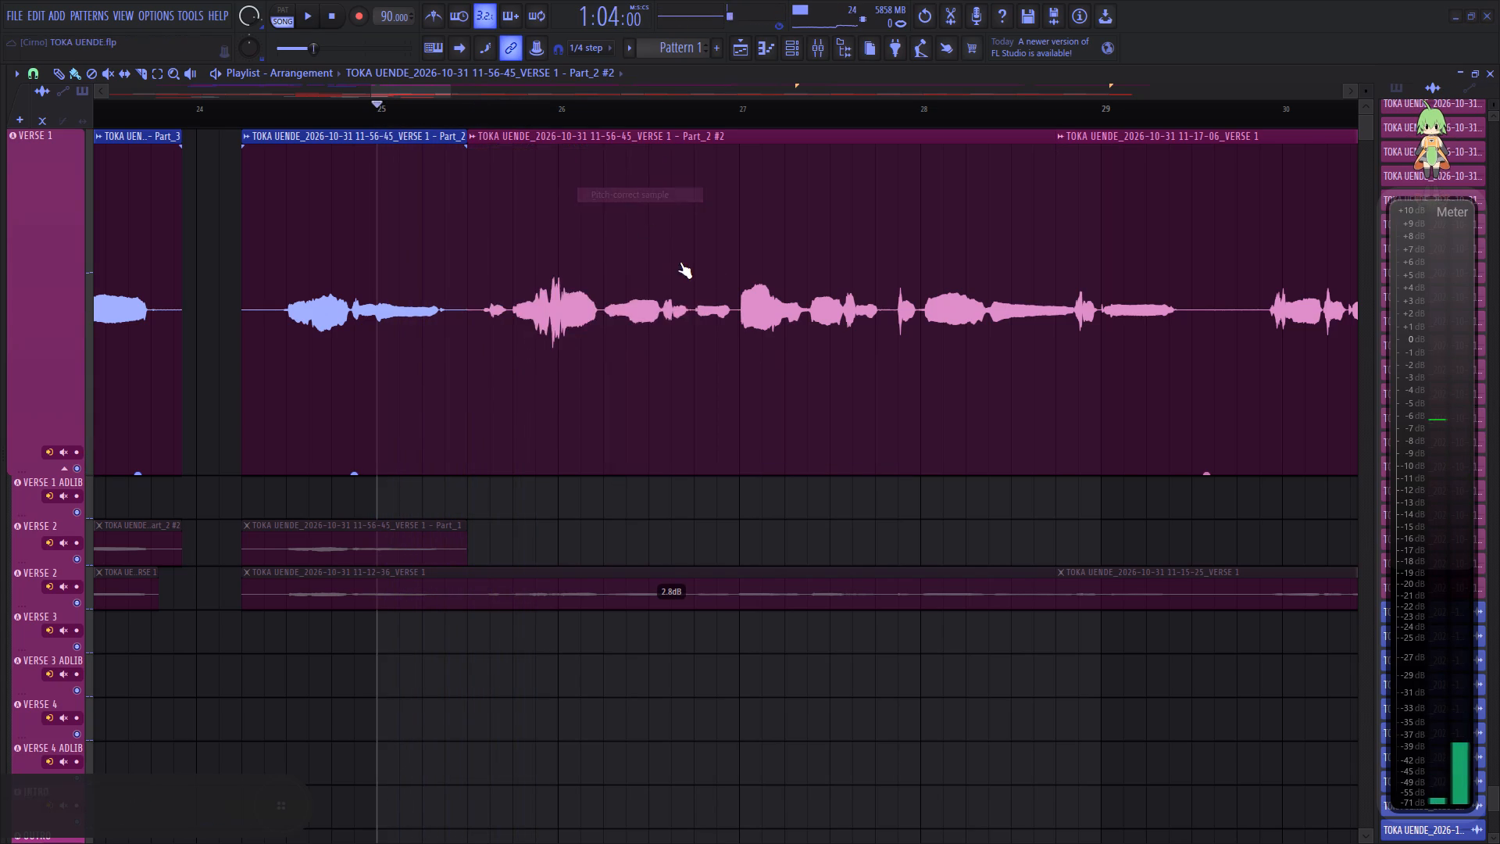
Apply Snap to scale to the slices of the Part_2 sample and clear the selection.
click(1218, 107)
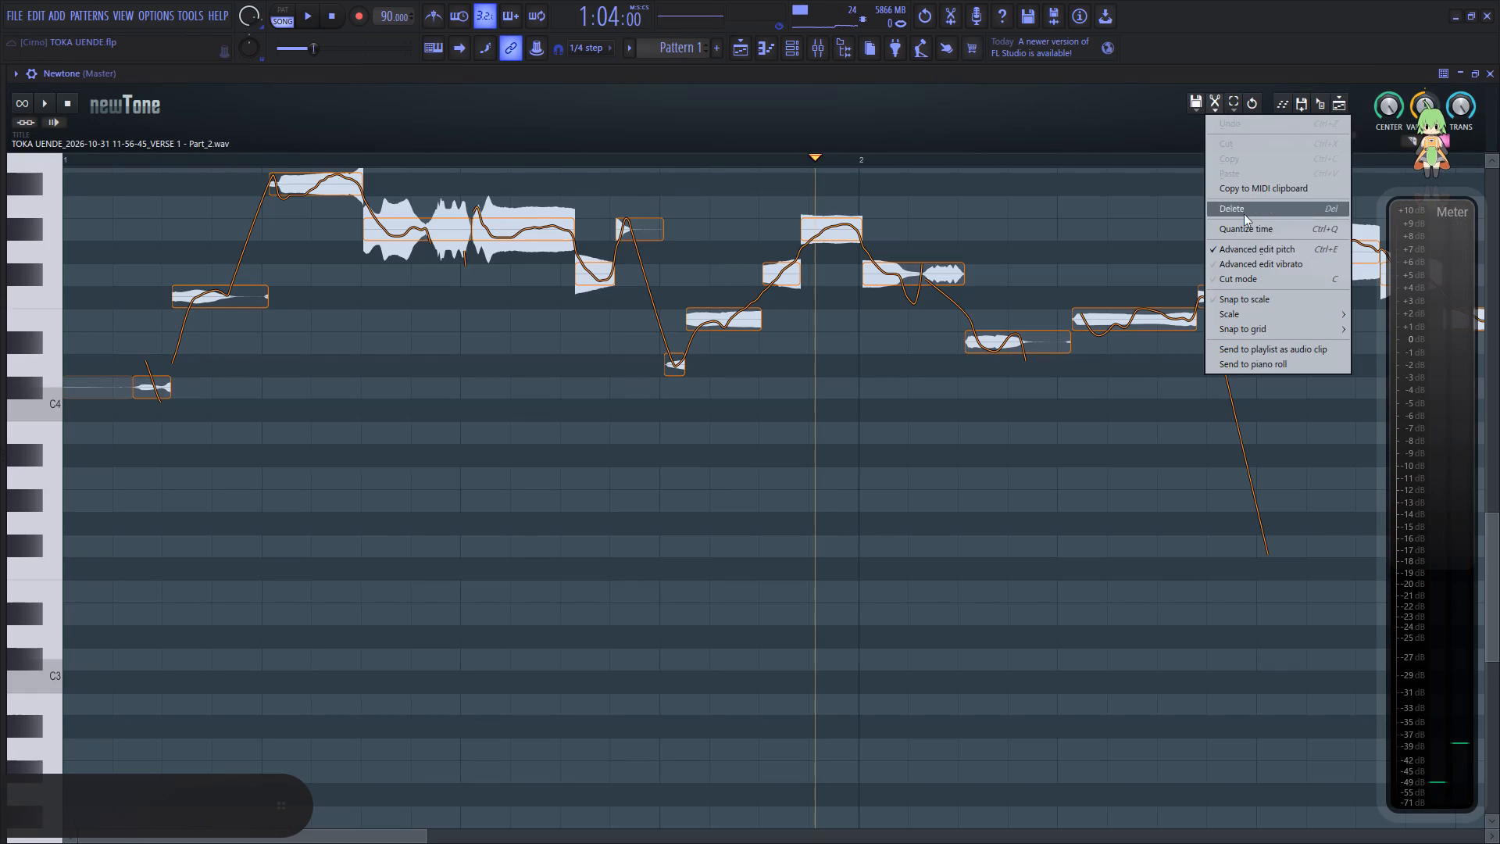
click(1243, 305)
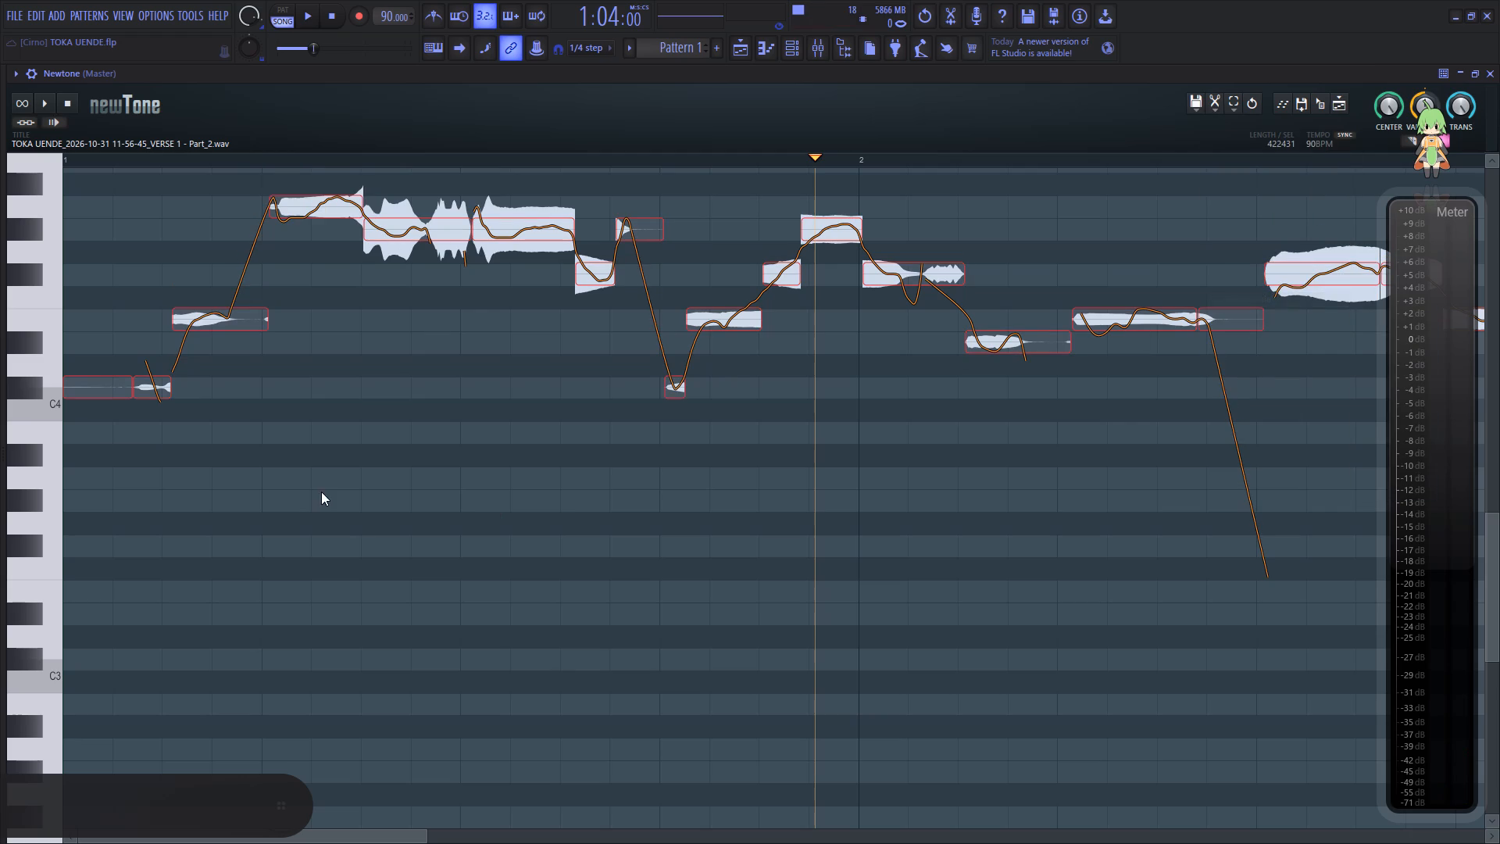
click(77, 438)
Listen to the opening phrase, raise the A-4 note two semitones to B-4, and replay.
key(space)
scroll(231, 454, up, 3)
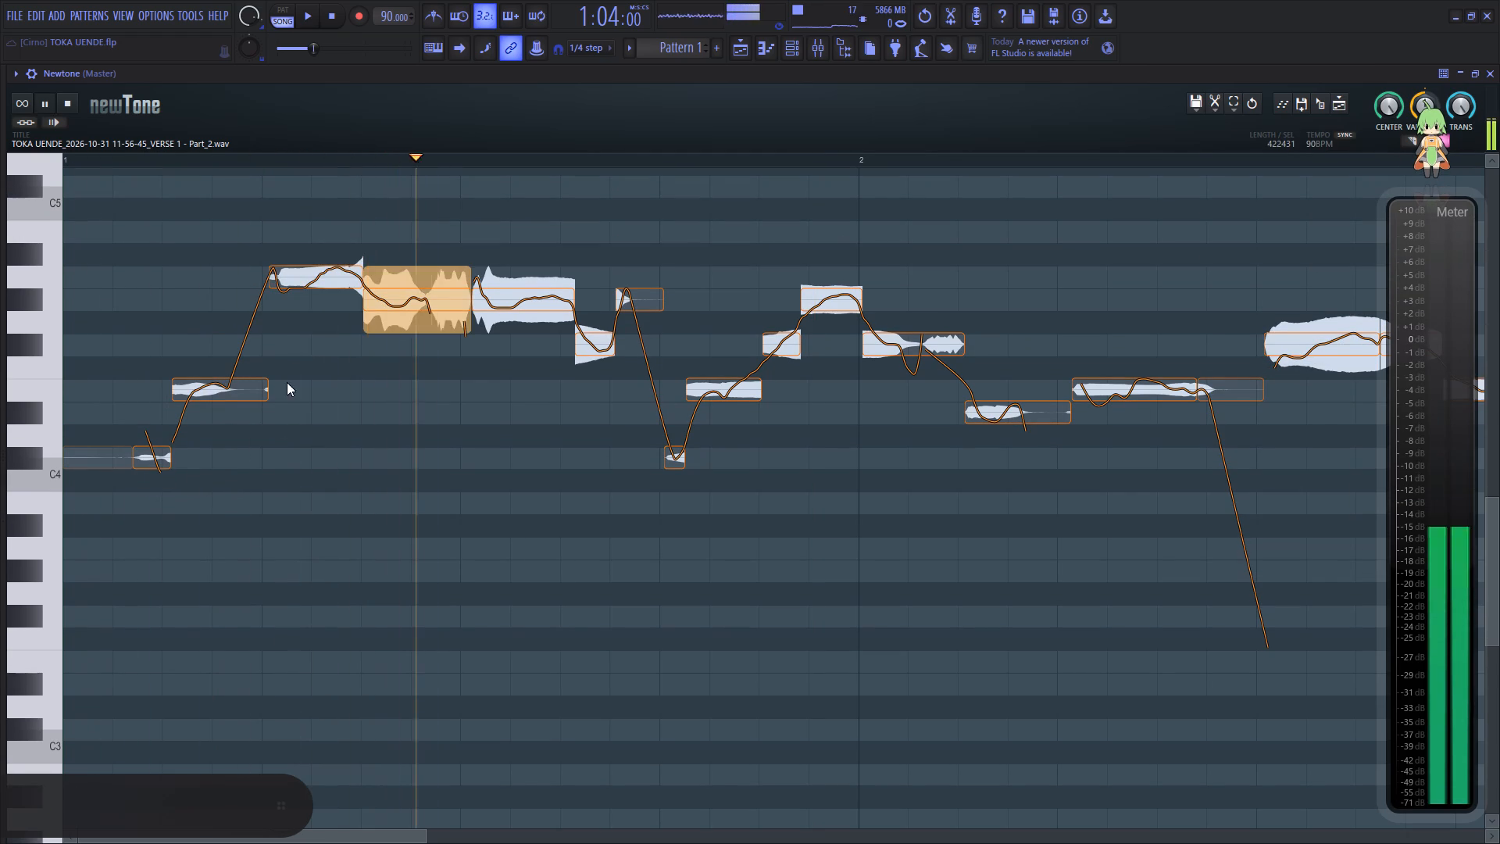
key(space)
key(space)
drag(316, 275, 316, 231)
key(space)
key(space)
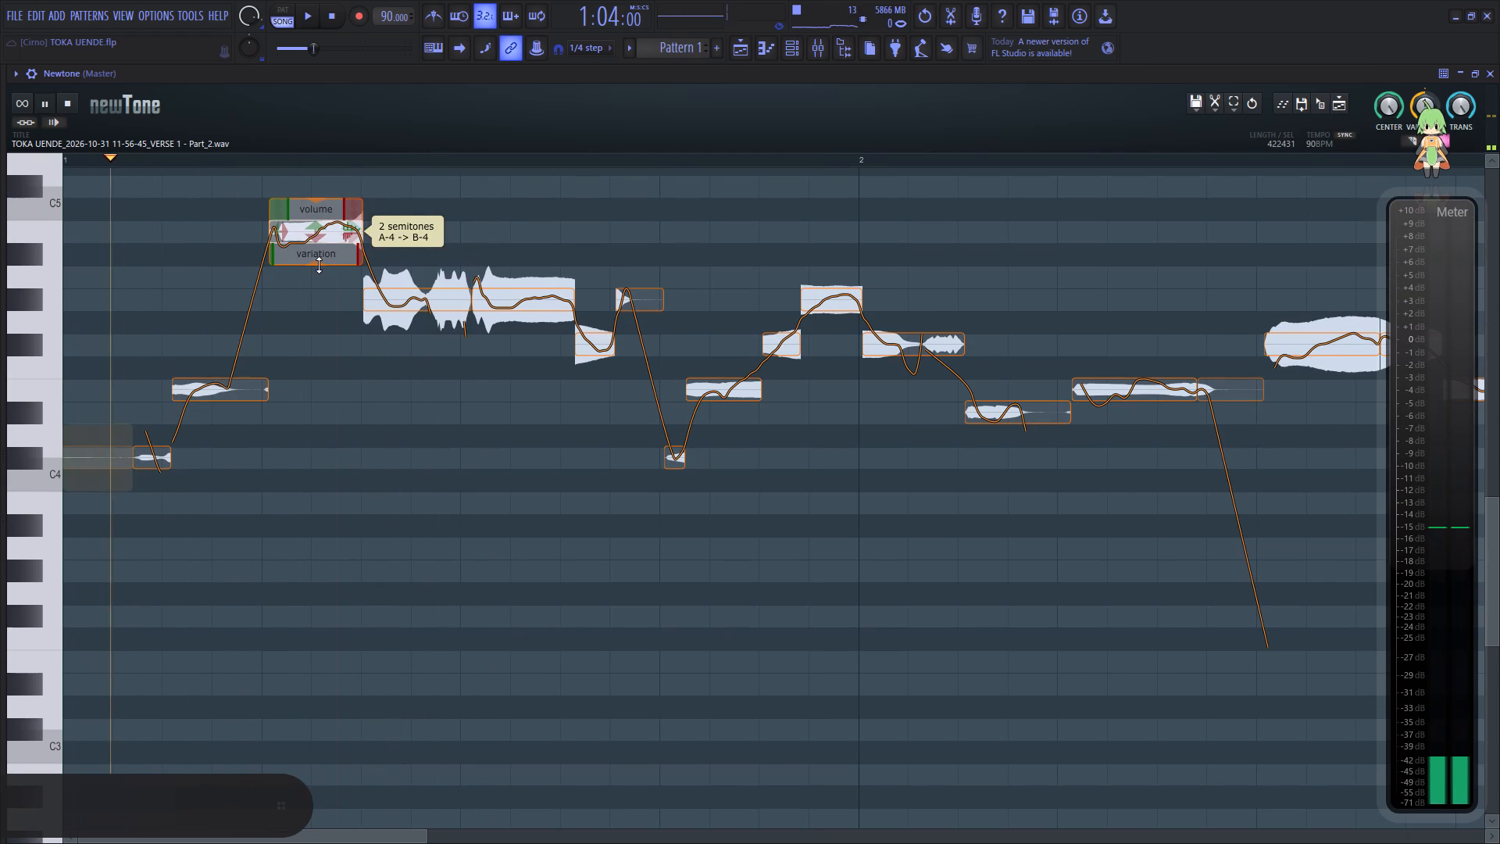
Set the pitch variation of the B-4 note to 62.84% and replay.
drag(319, 265, 330, 231)
key(space)
key(space)
Raise the first G#-4 slice, directly after the B-4 note, one semitone to A-4 and replay.
drag(405, 303, 407, 277)
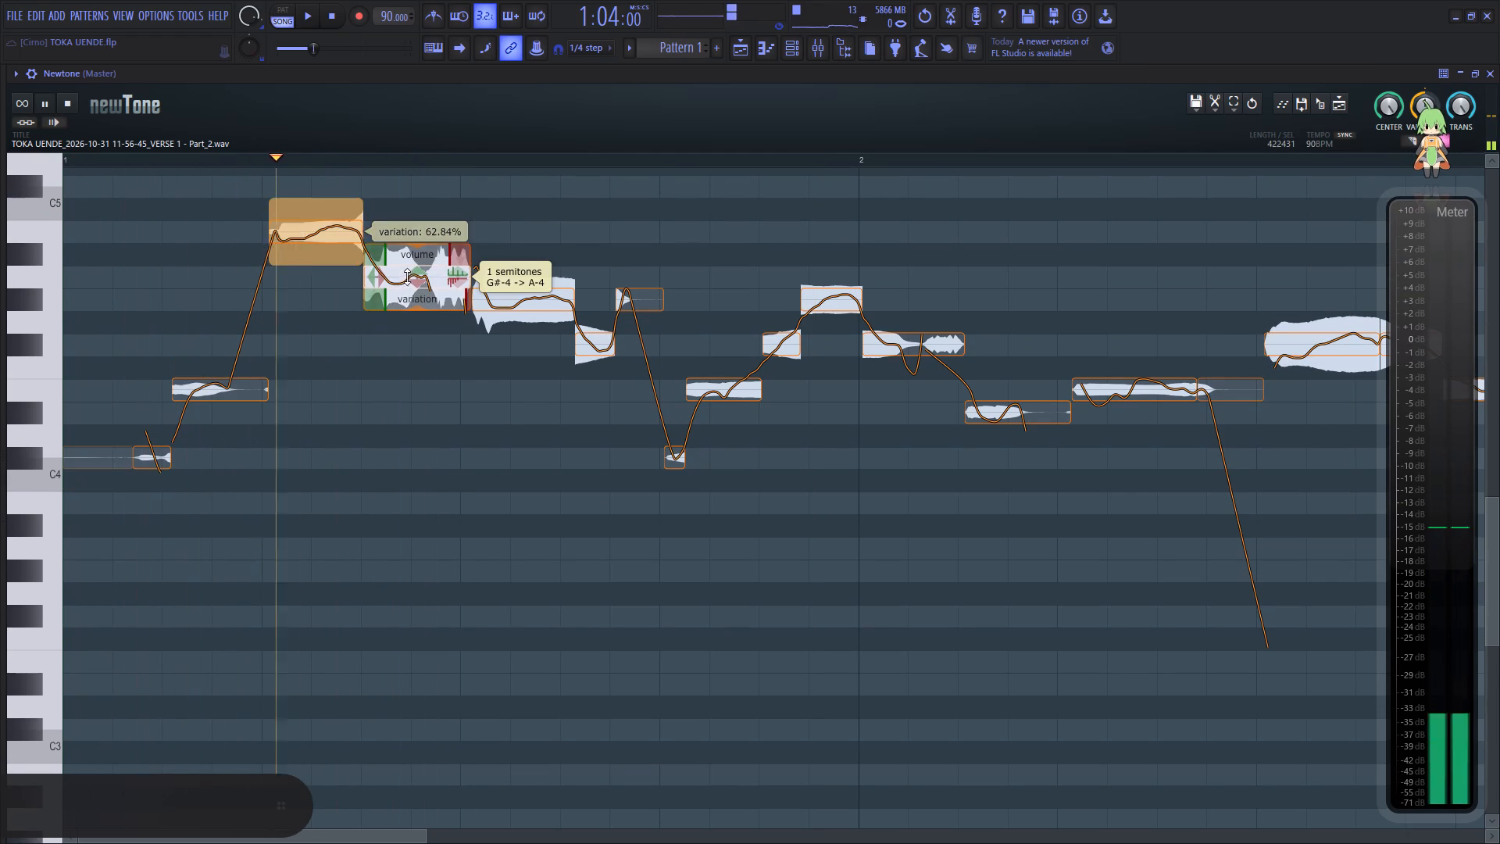
drag(407, 277, 408, 270)
key(space)
key(space)
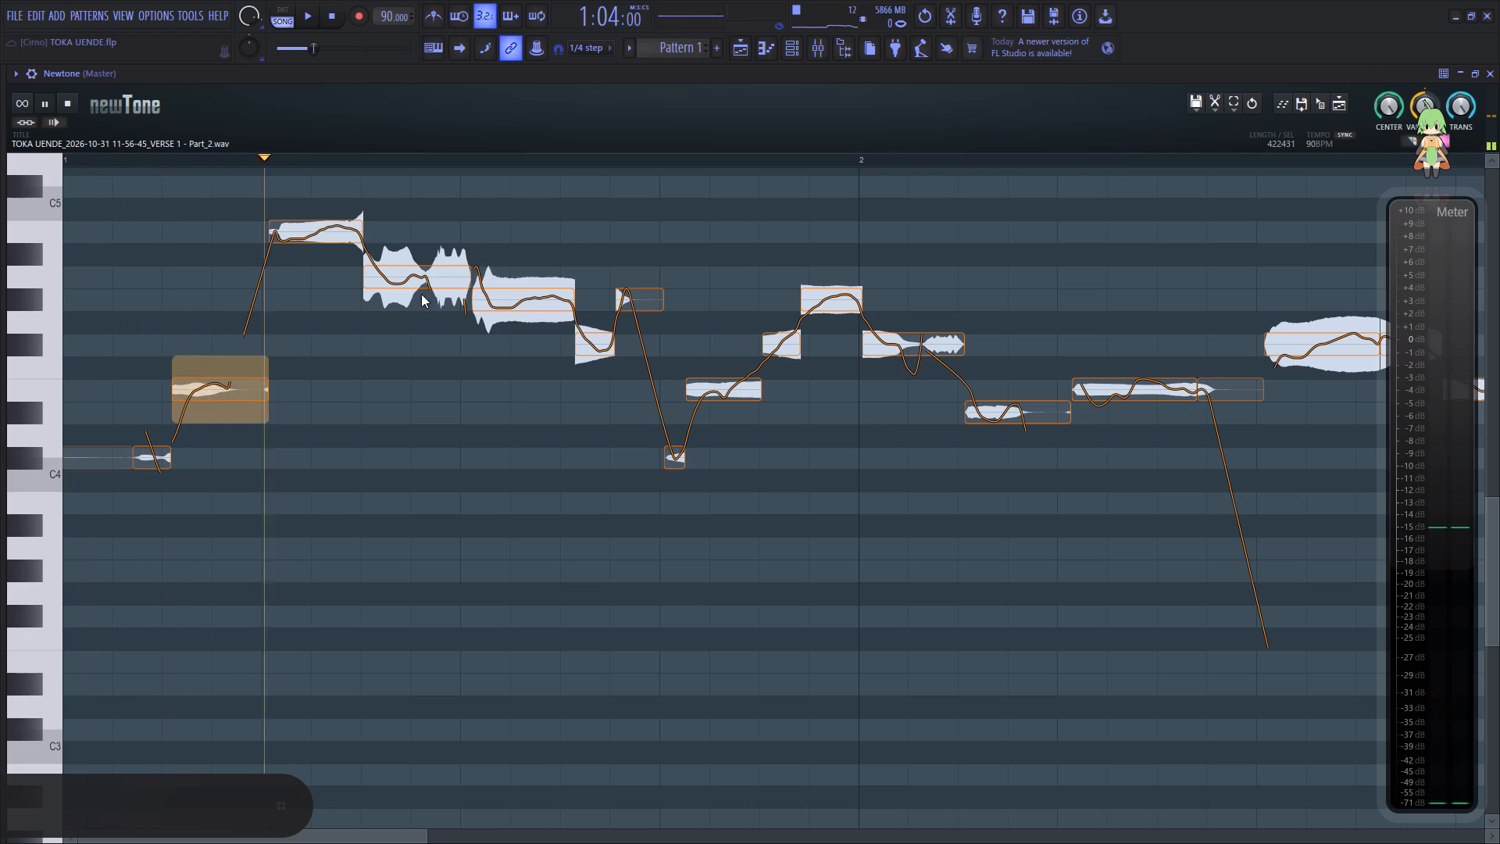
Reduce the pitch variation of the A-4 slice following the B-4 note and replay.
drag(422, 307, 426, 271)
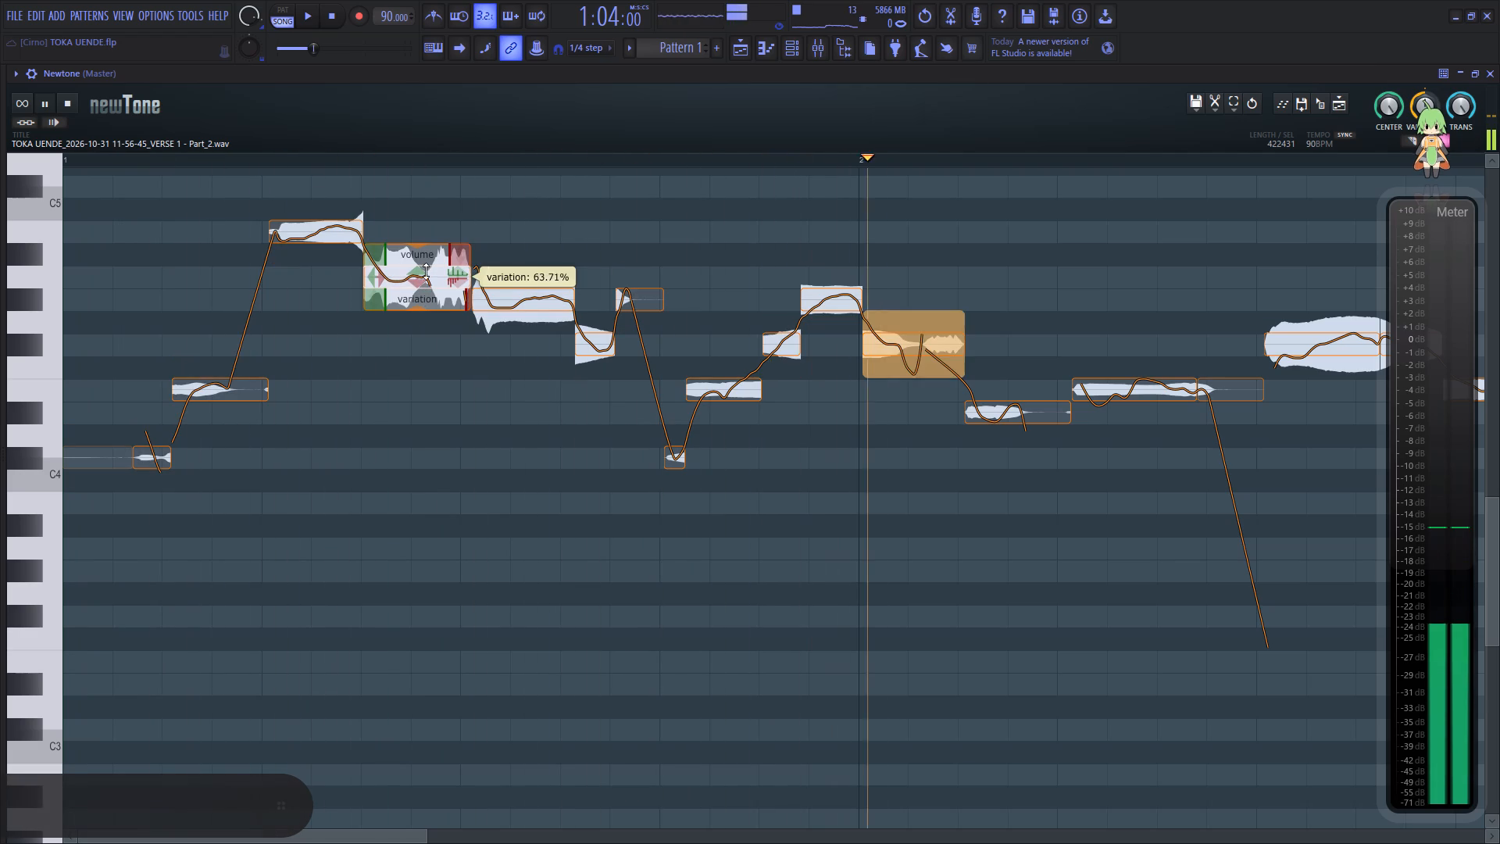
drag(426, 271, 430, 259)
key(space)
key(space)
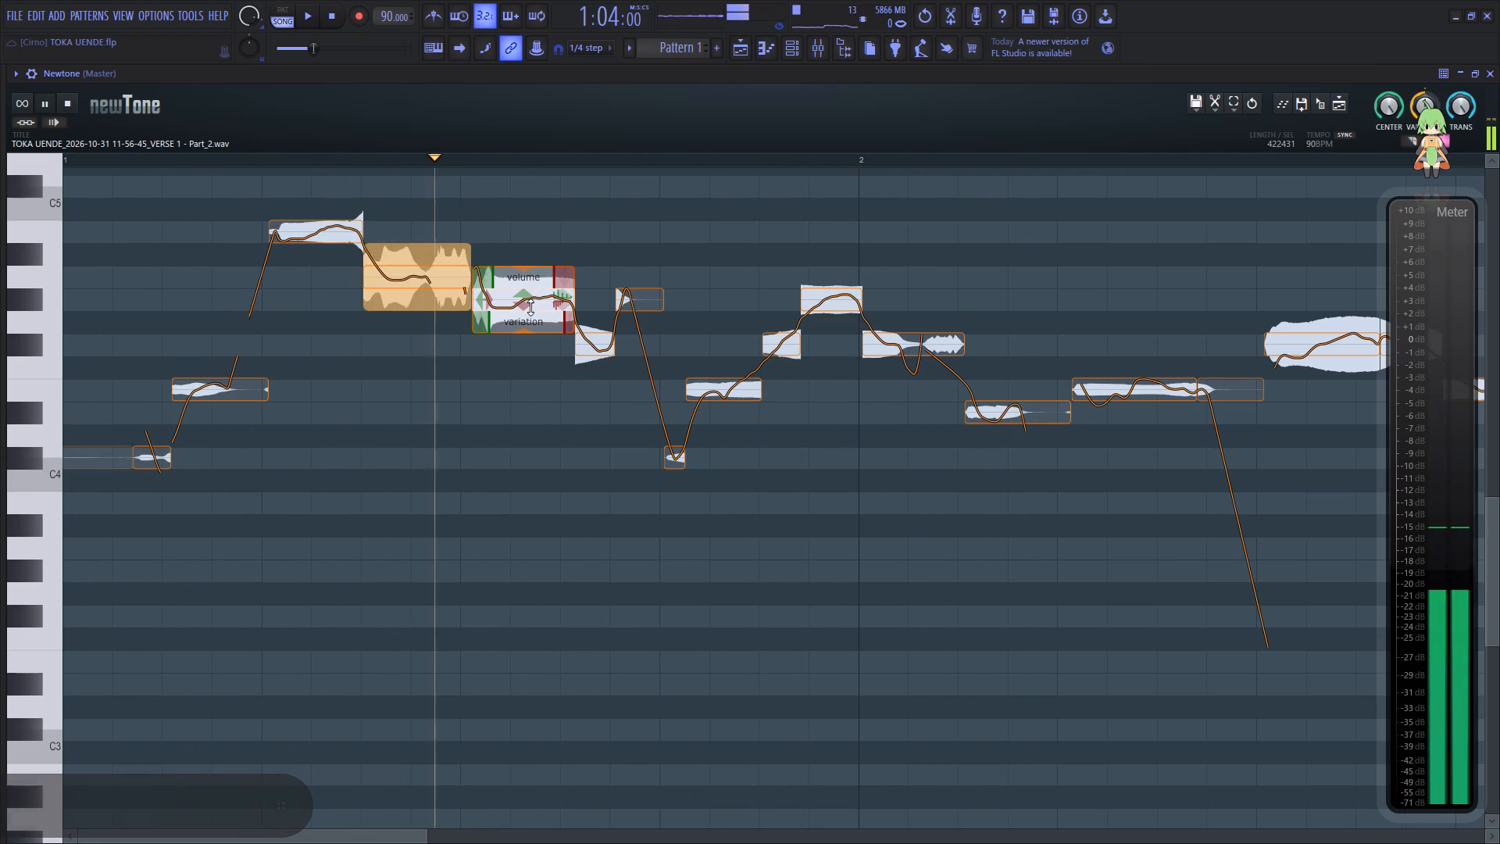
Set the pitch variation of the G#-4 note after the A-4 slice to 56.79% and replay.
drag(528, 331, 541, 292)
key(space)
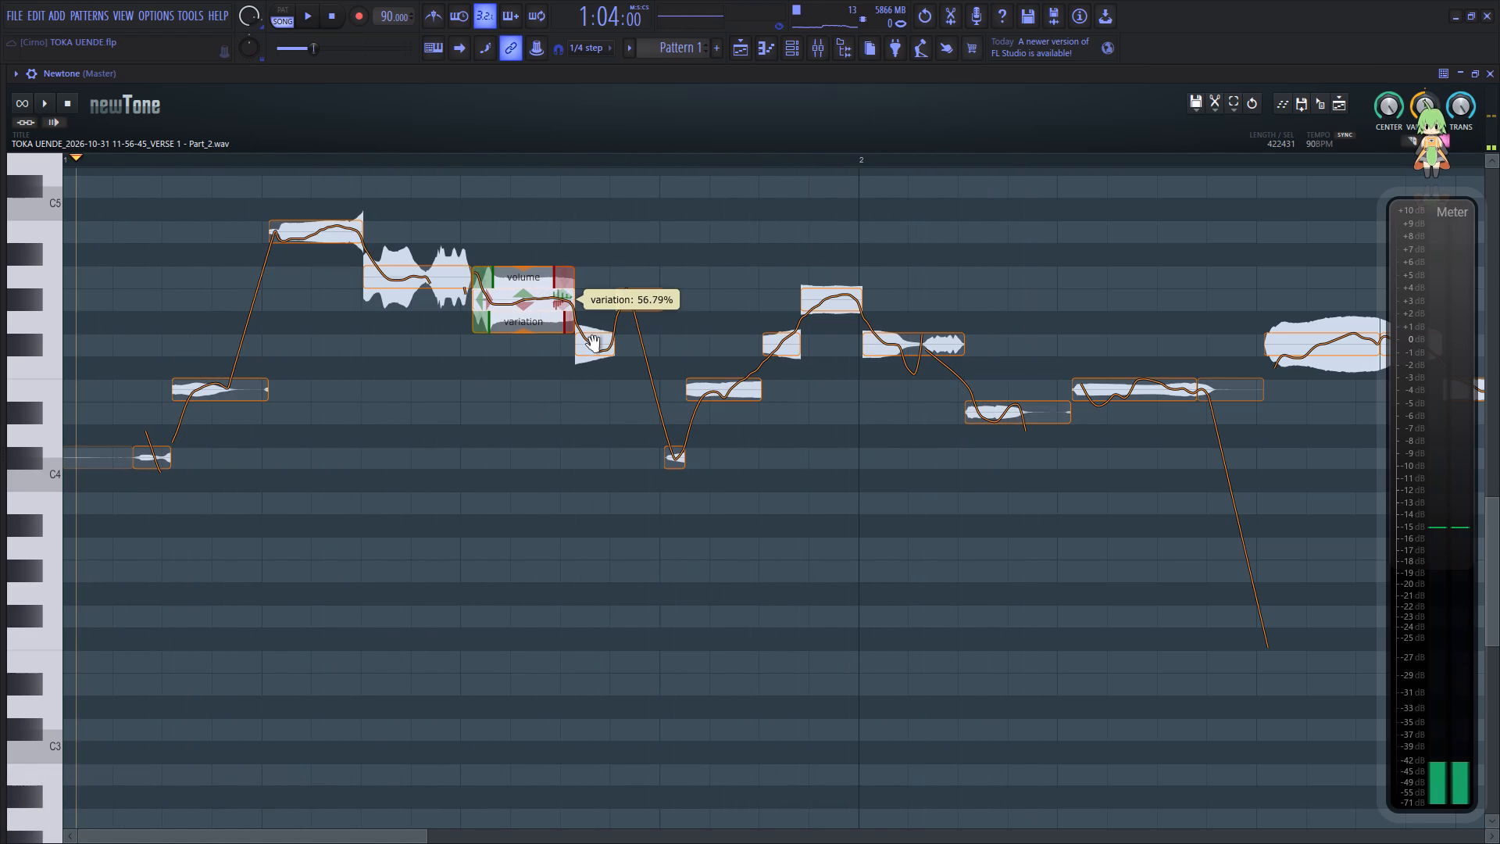
key(space)
Set the pitch variation of the short F#-4 note after the G#-4 note to 33.46% and replay.
click(594, 377)
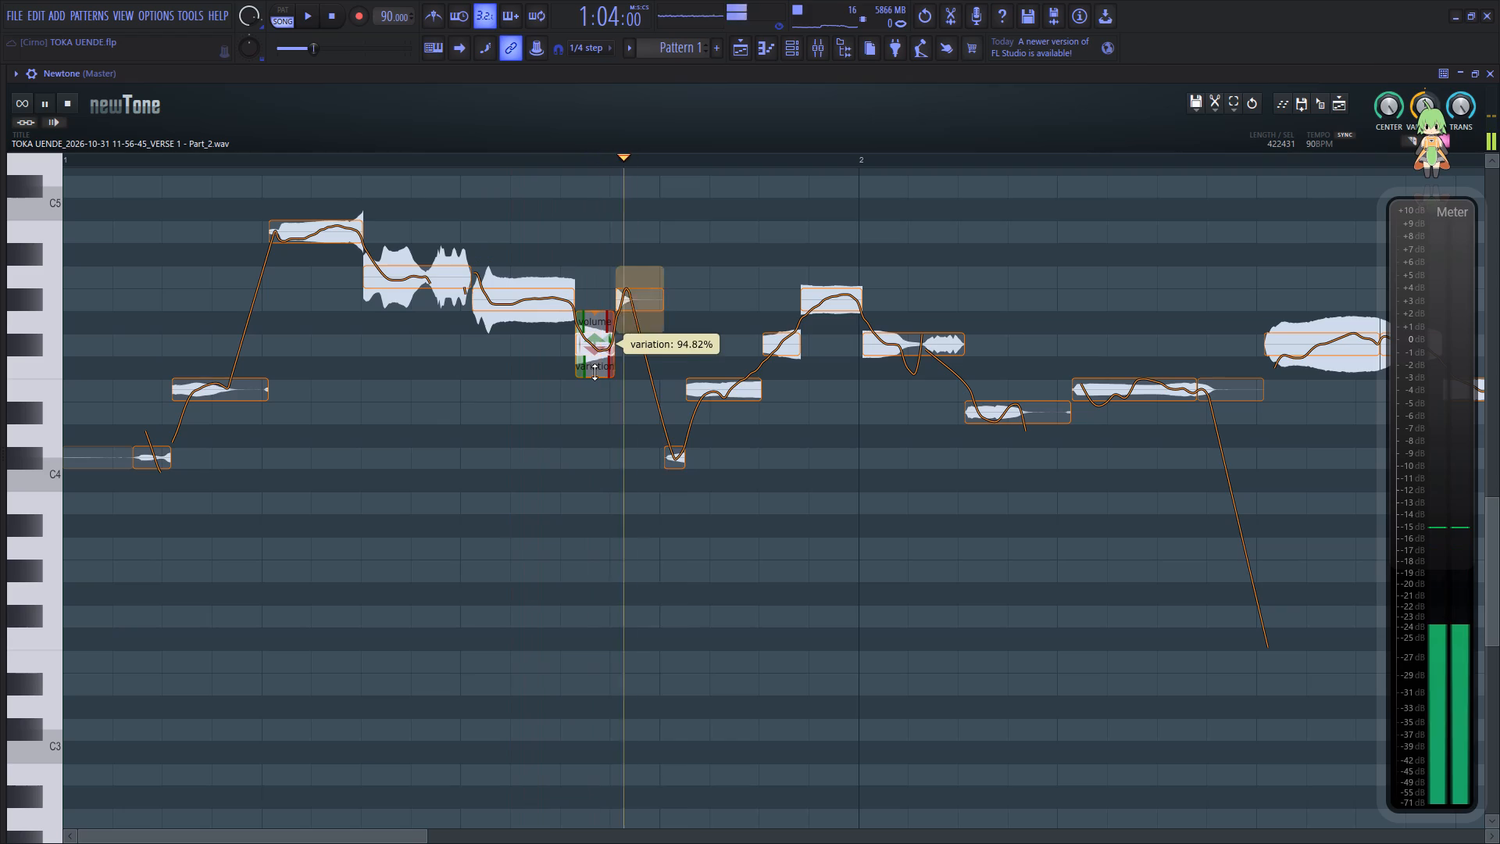
click(595, 372)
drag(595, 377, 610, 327)
key(space)
key(space)
Lower the short G#-4 slice after the F#-4 note two semitones to F#-4.
drag(633, 300, 633, 313)
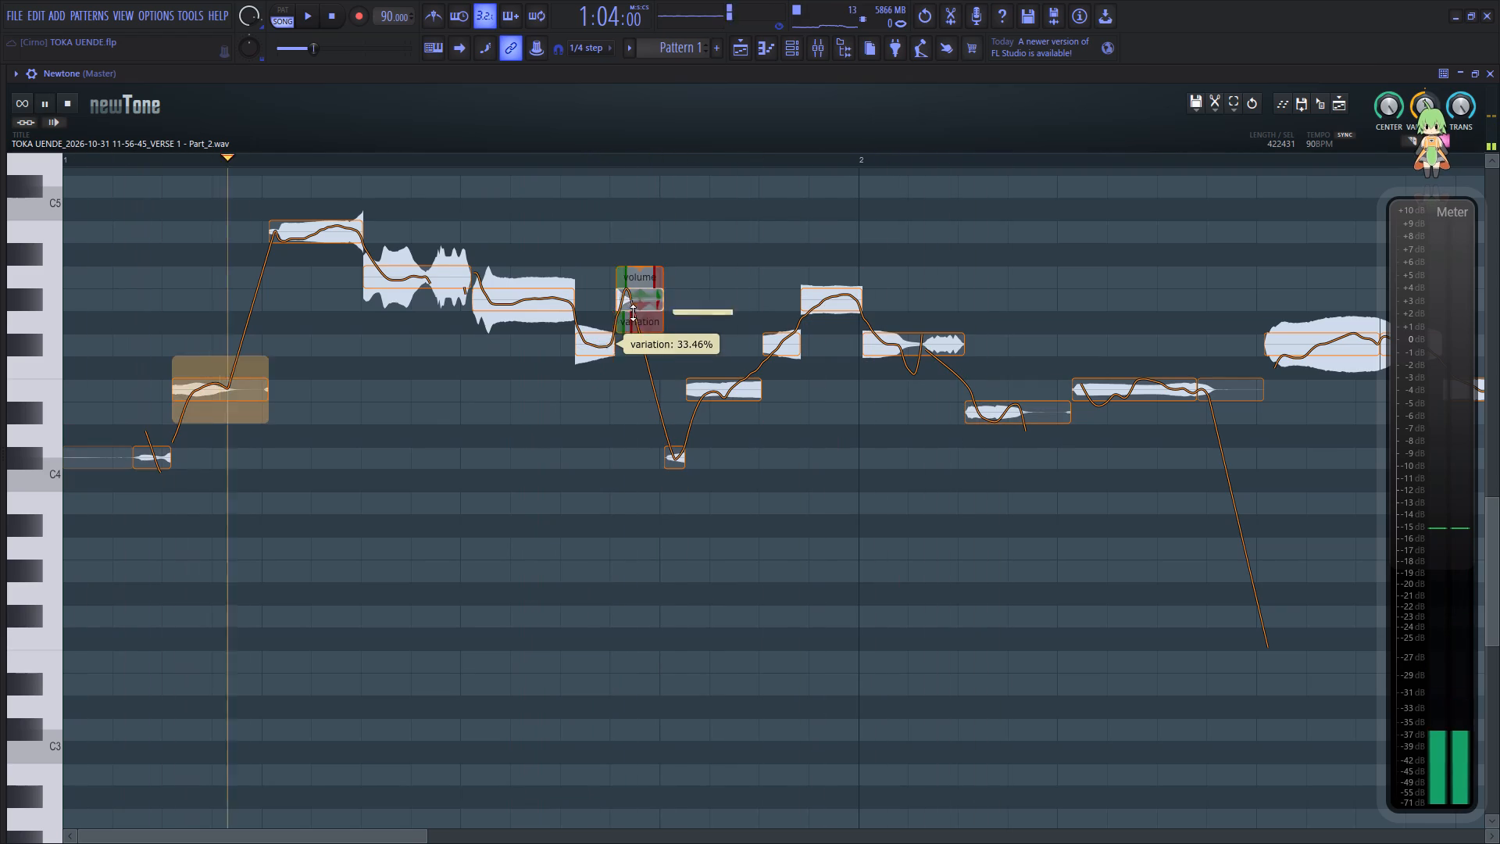
drag(633, 313, 633, 334)
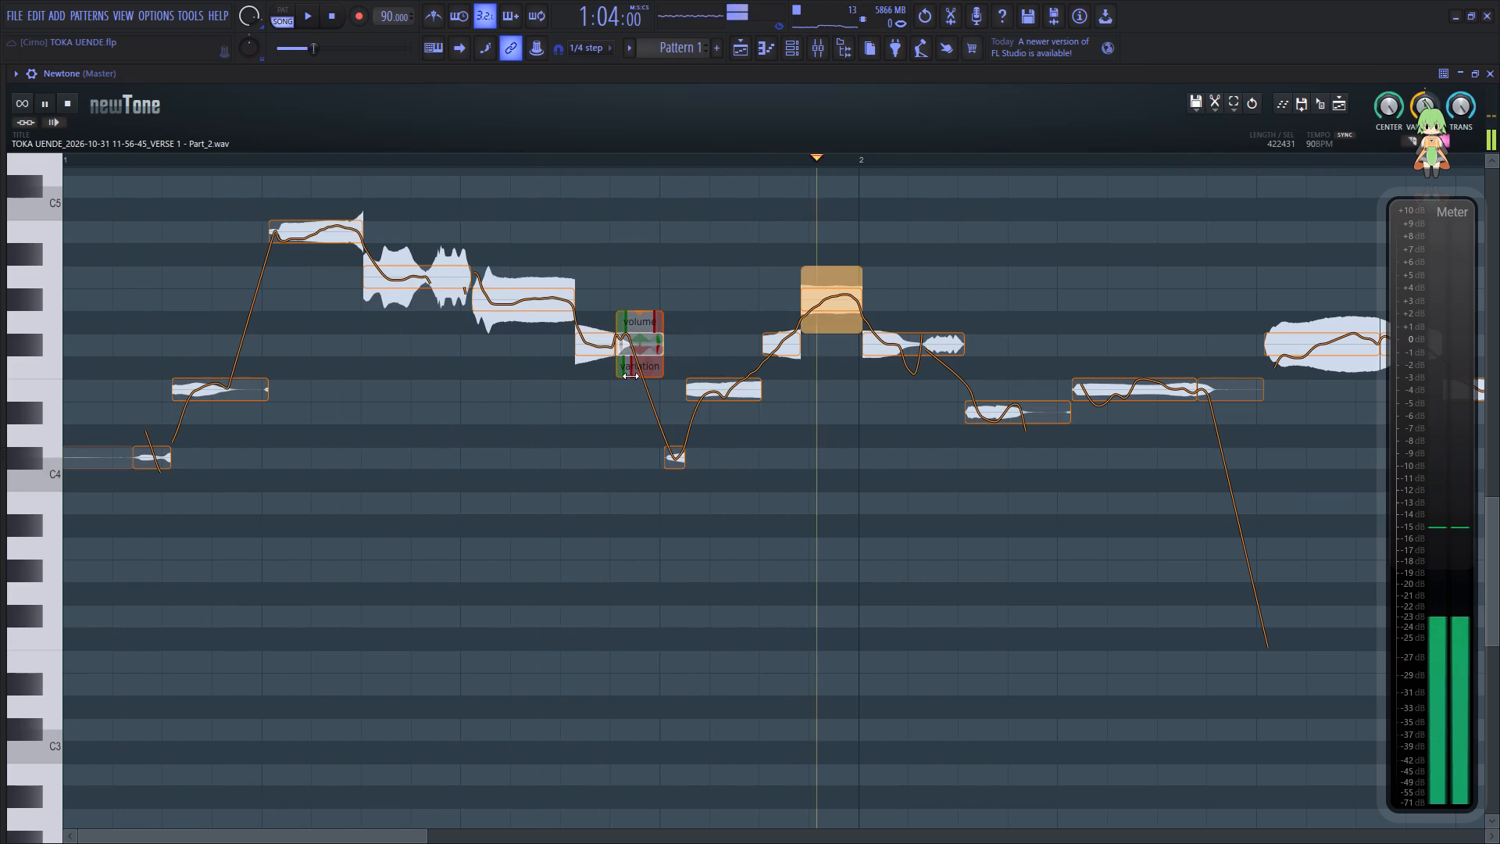
Adjust the pitch transition into the lowered F#-4 slice, set its variation to 83.58%, and replay.
drag(624, 375, 627, 362)
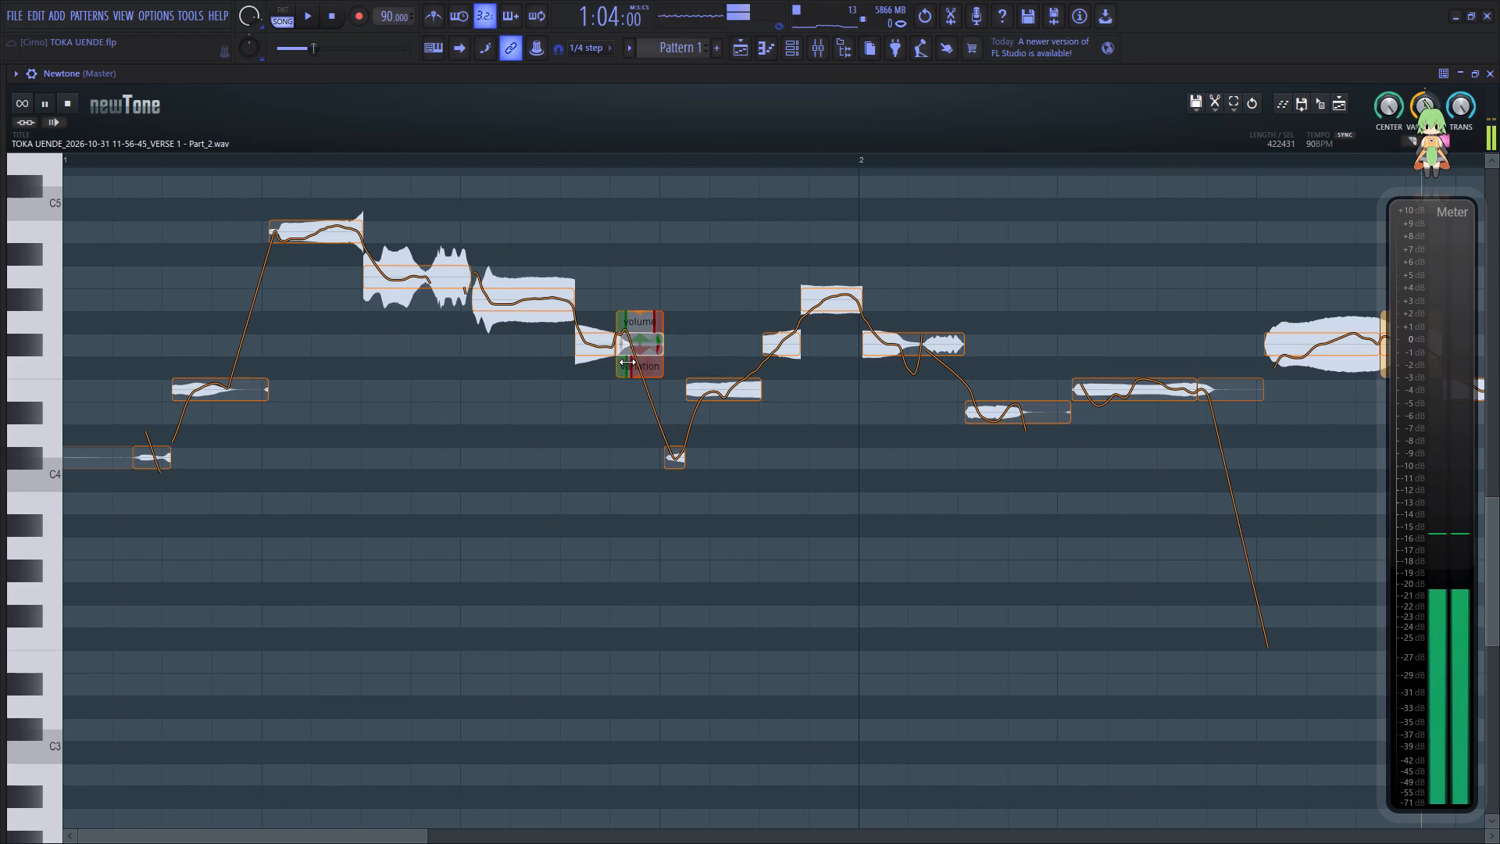
drag(627, 362, 623, 364)
drag(627, 375, 630, 360)
key(space)
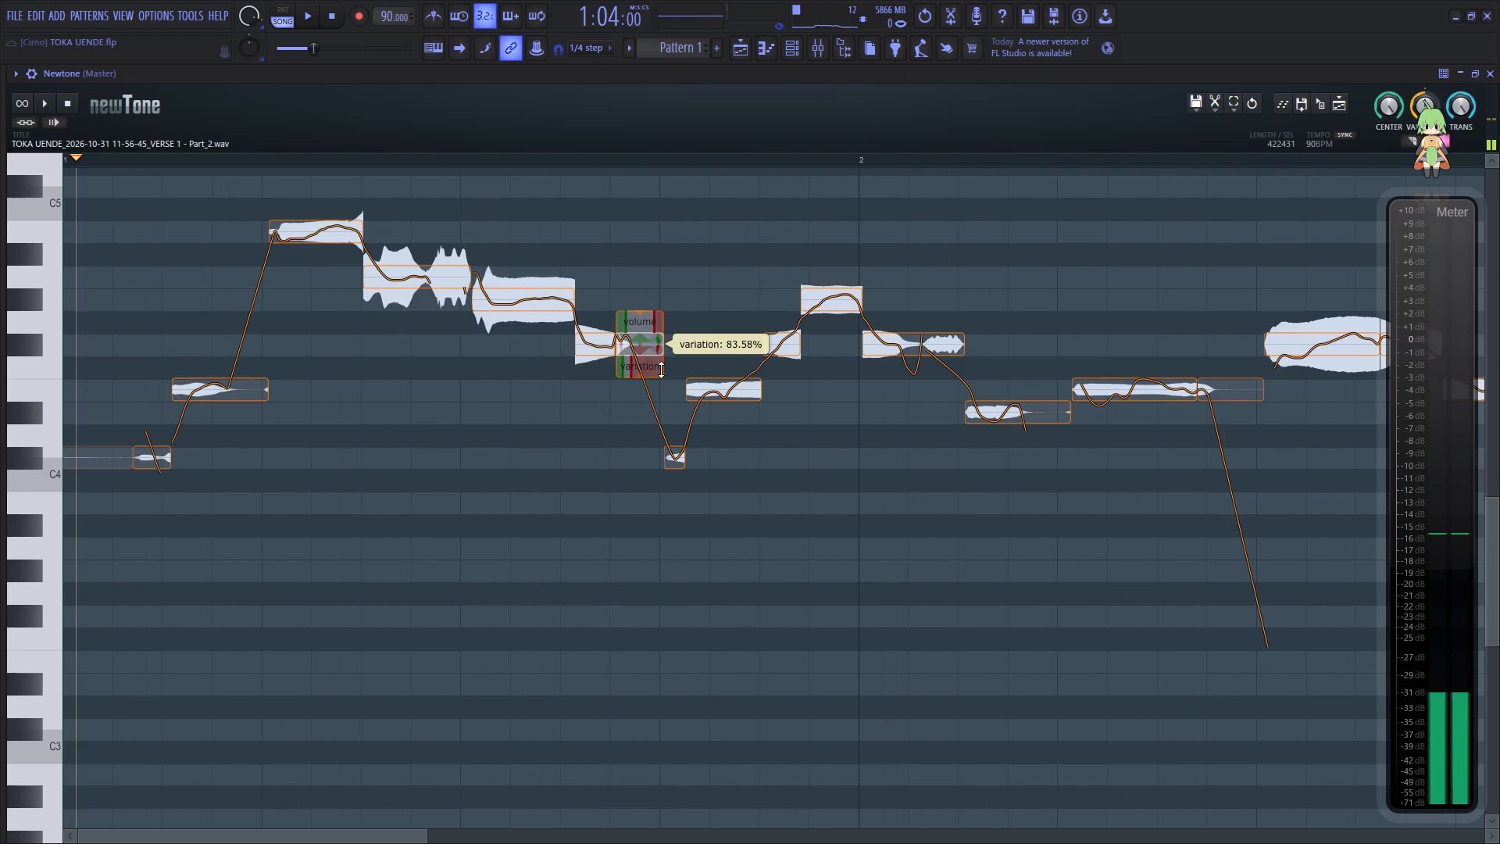
key(space)
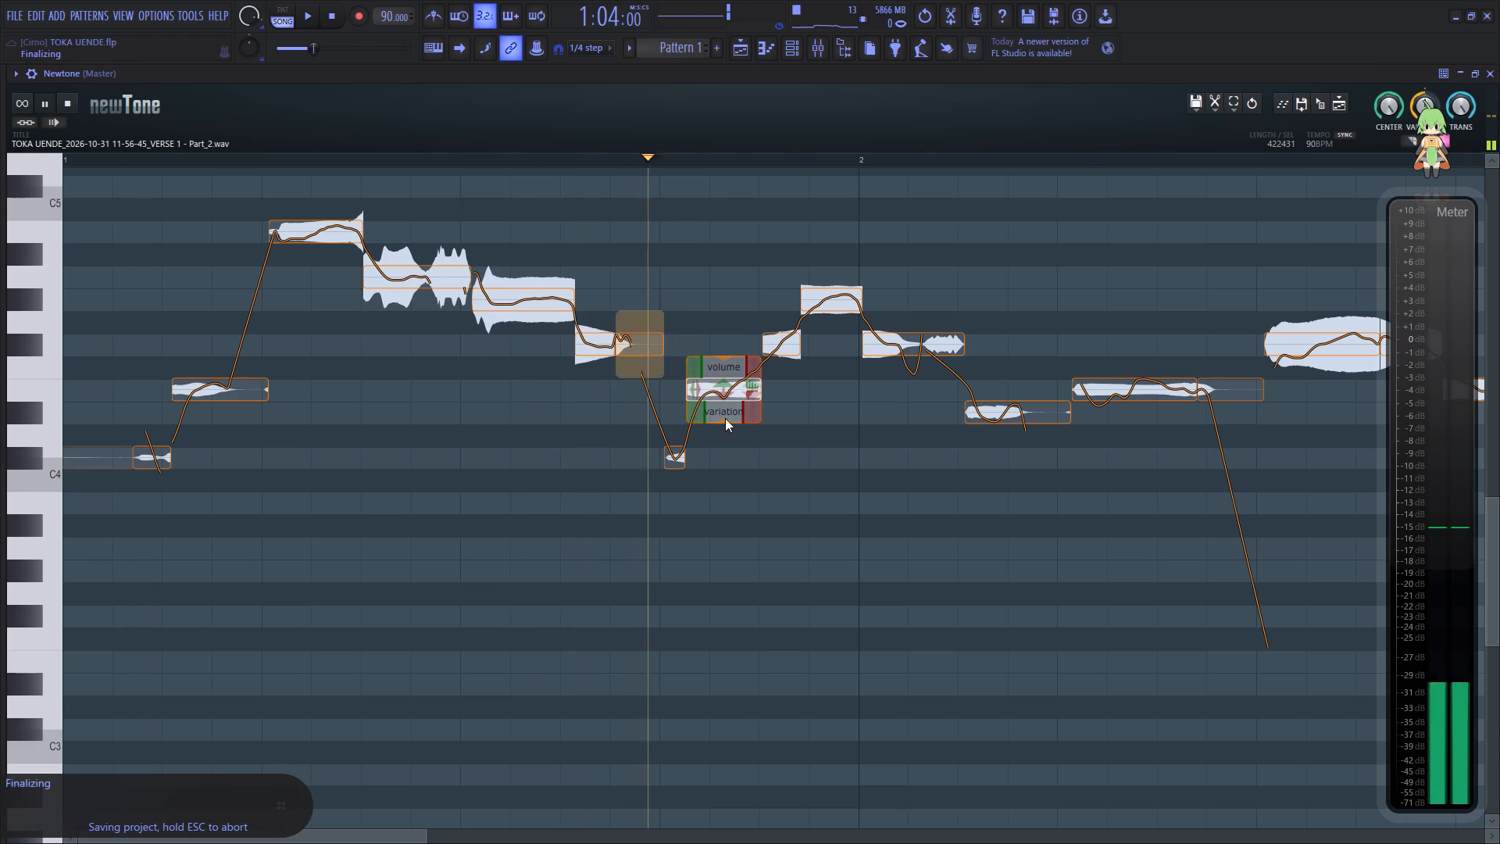
Set the pitch variation of the E-4 note shortly before bar 2 to 28.27%, replaying to check it.
drag(725, 421, 733, 374)
key(space)
key(space)
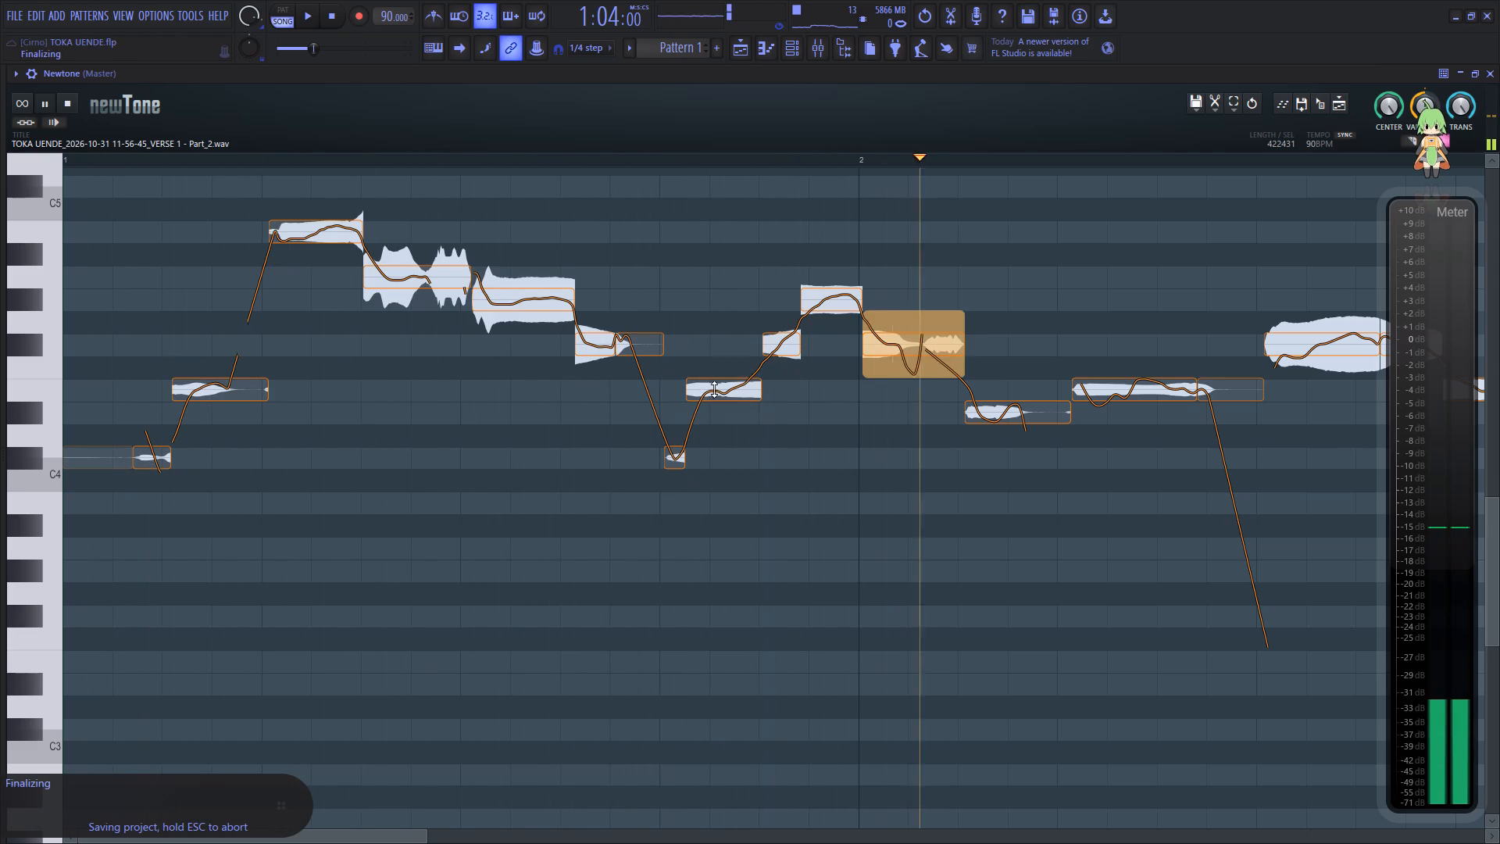
key(space)
key(space)
drag(726, 422, 729, 405)
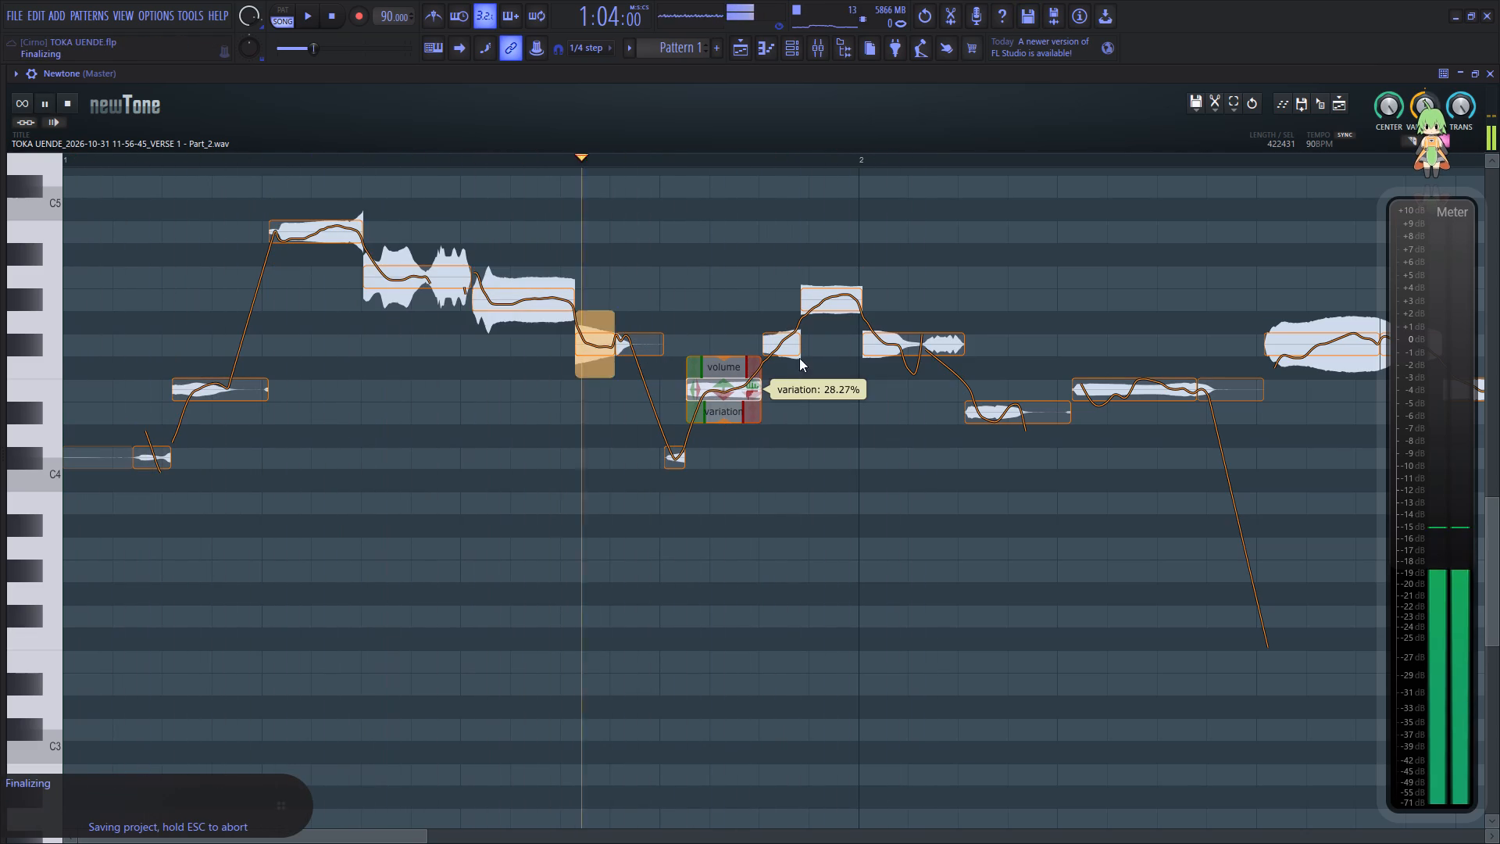
key(space)
key(space)
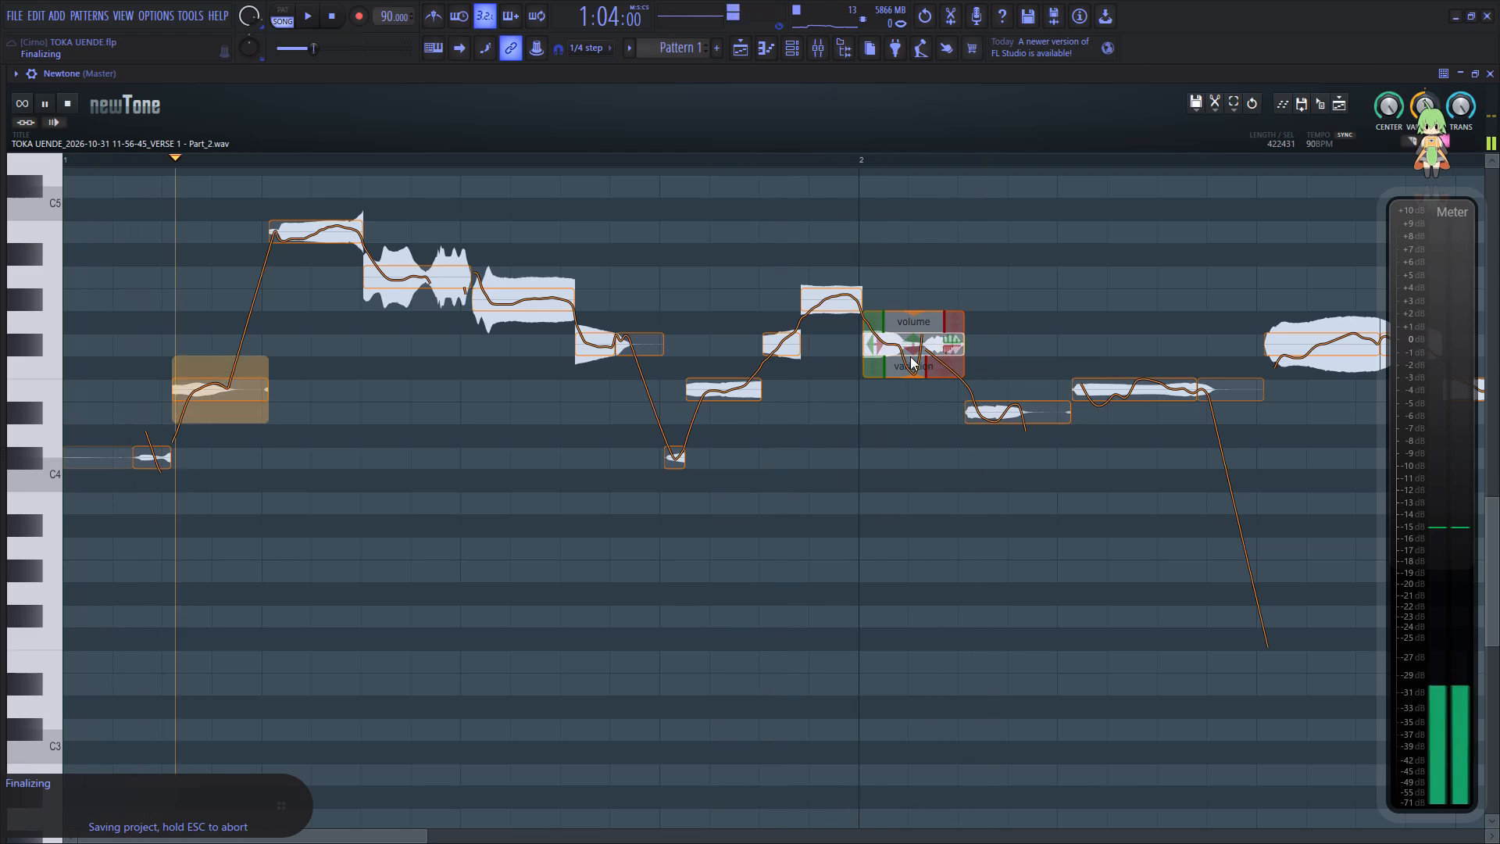
Set the pitch variation of the F#-4 note at the start of bar 2 to 44.69%.
drag(910, 377, 930, 327)
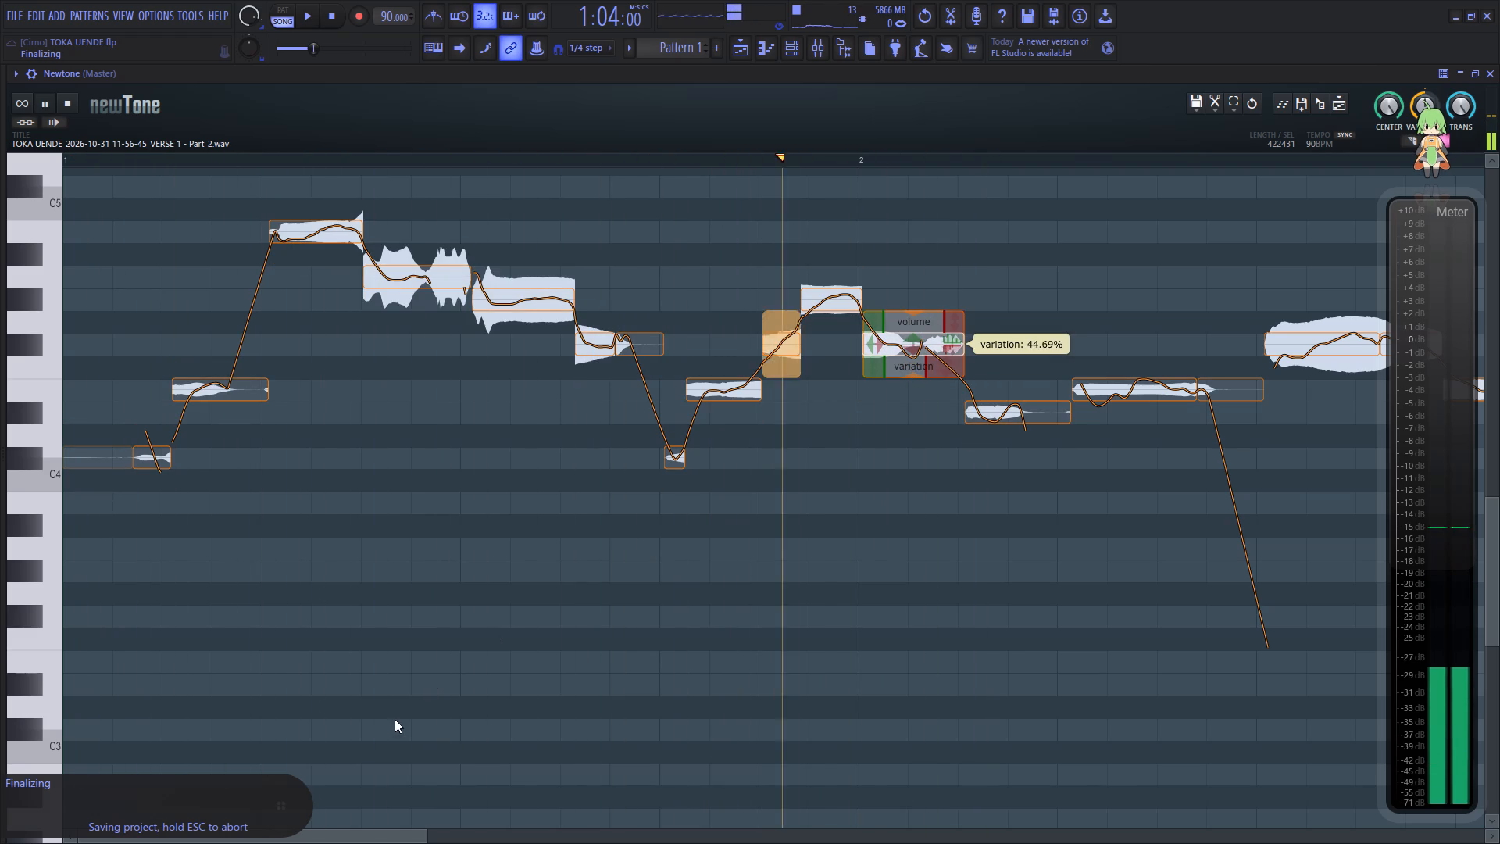
Reduce the pitch variation of the long E-4 note in the first half of bar 2.
drag(384, 837, 453, 825)
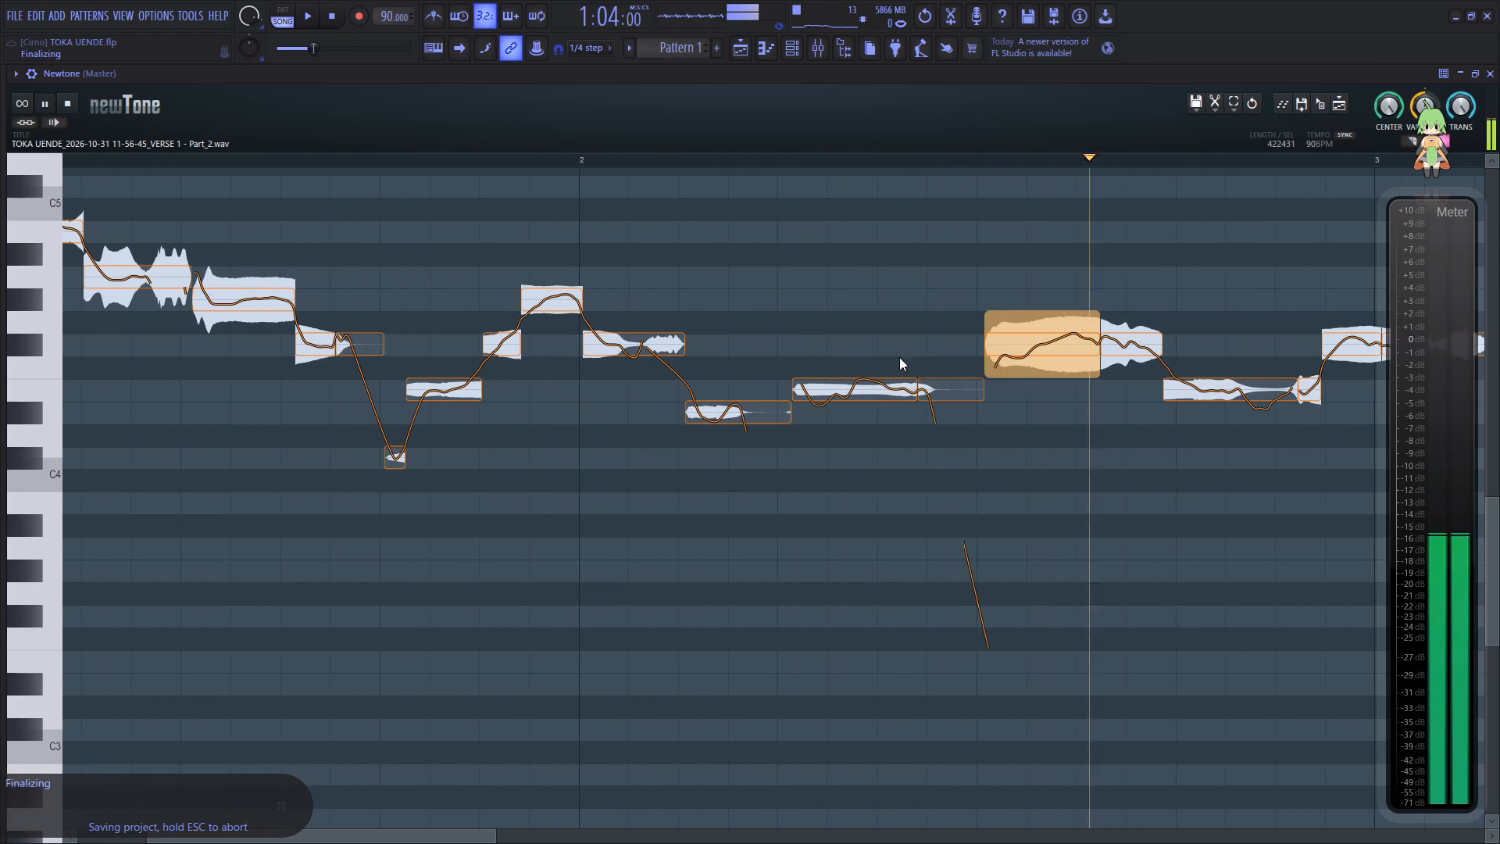
click(882, 390)
drag(856, 421, 862, 400)
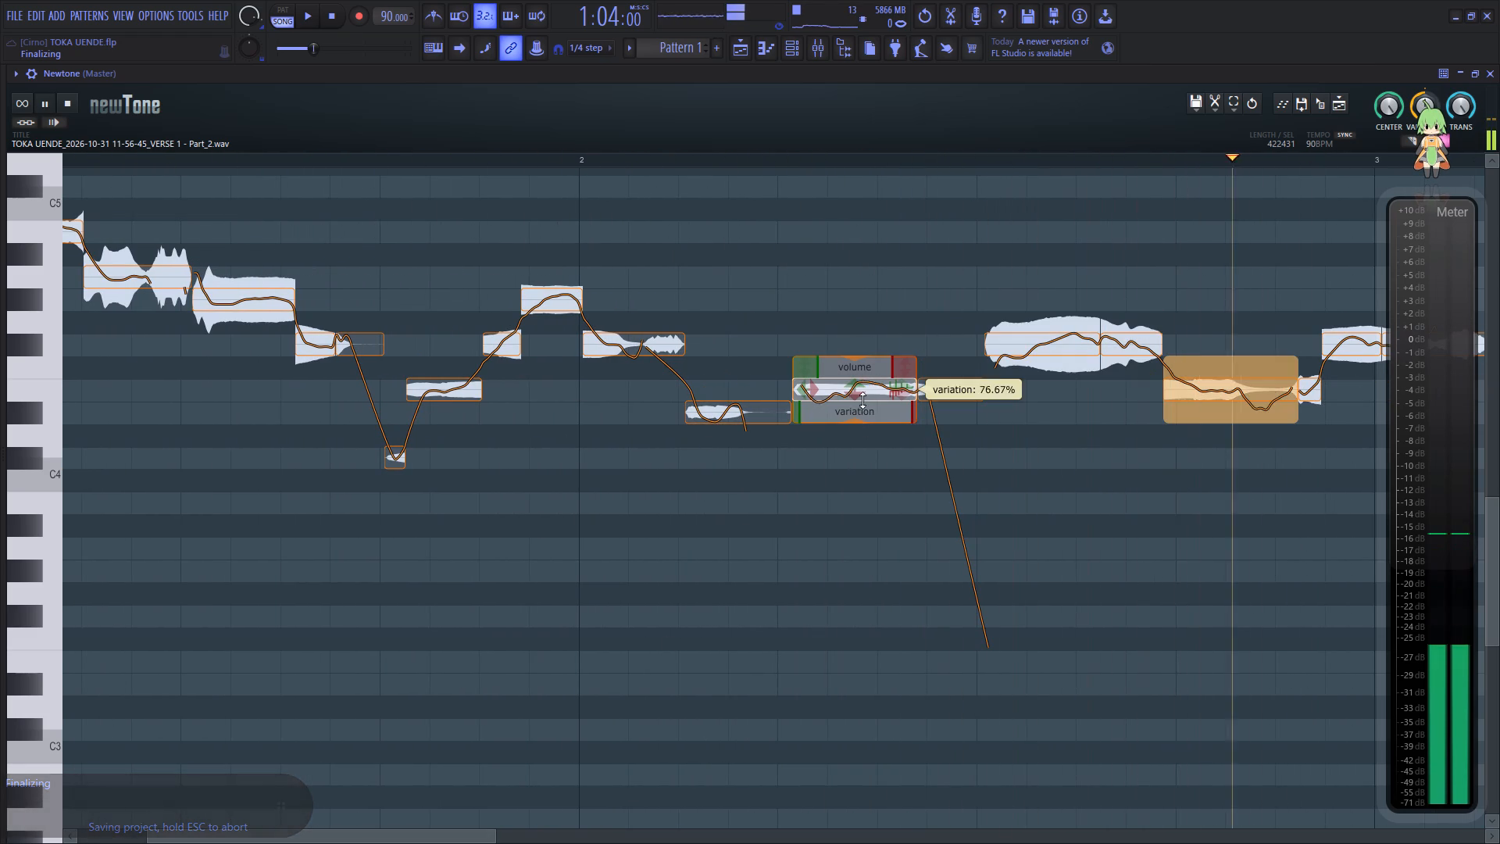
drag(862, 400, 875, 371)
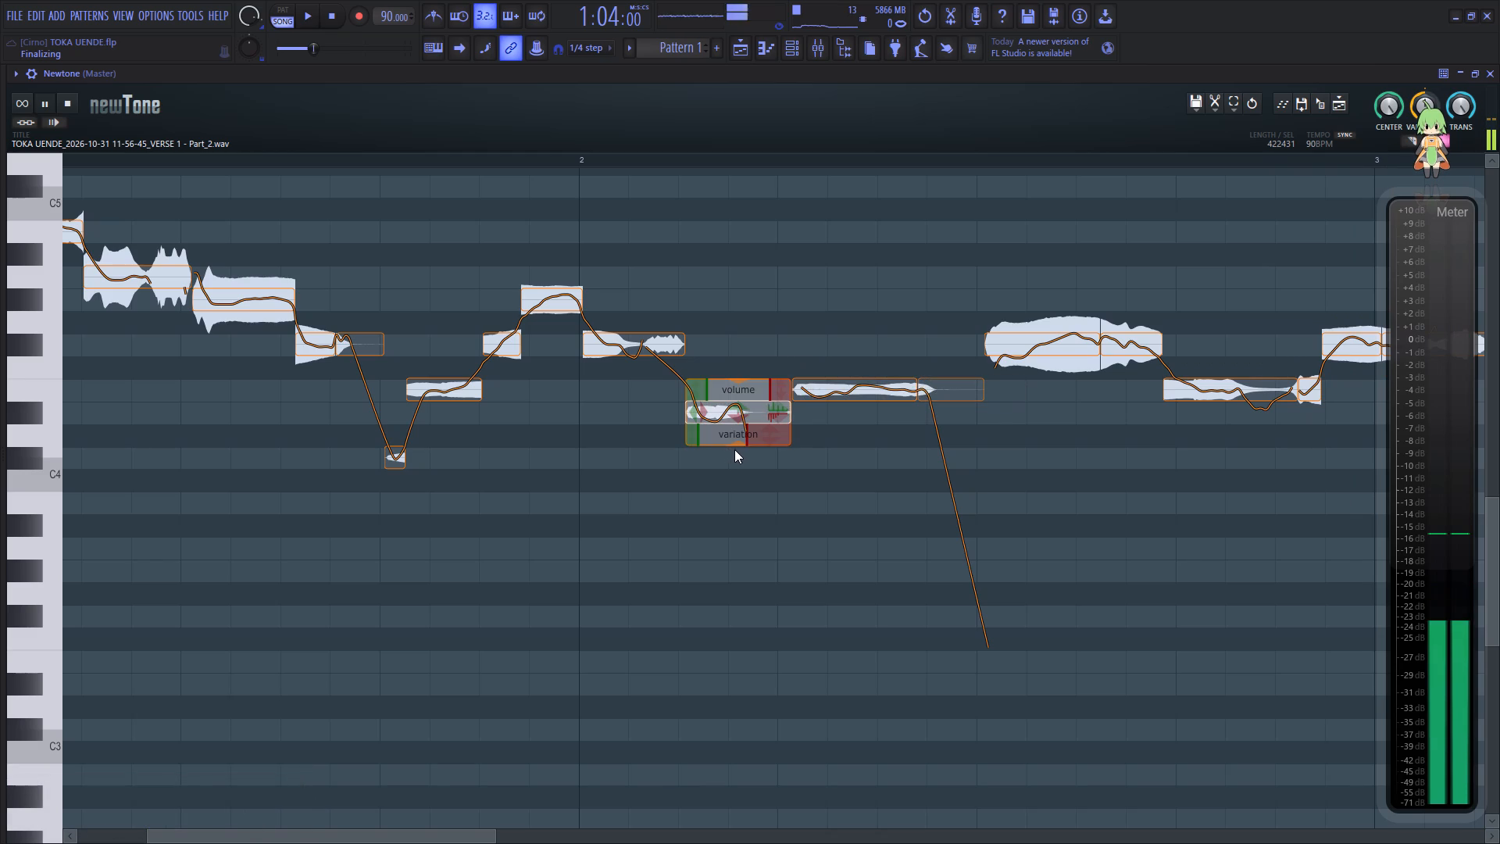
Reduce the pitch variation of the D#-4 note in the first half of bar 2 and replay the phrase.
click(728, 422)
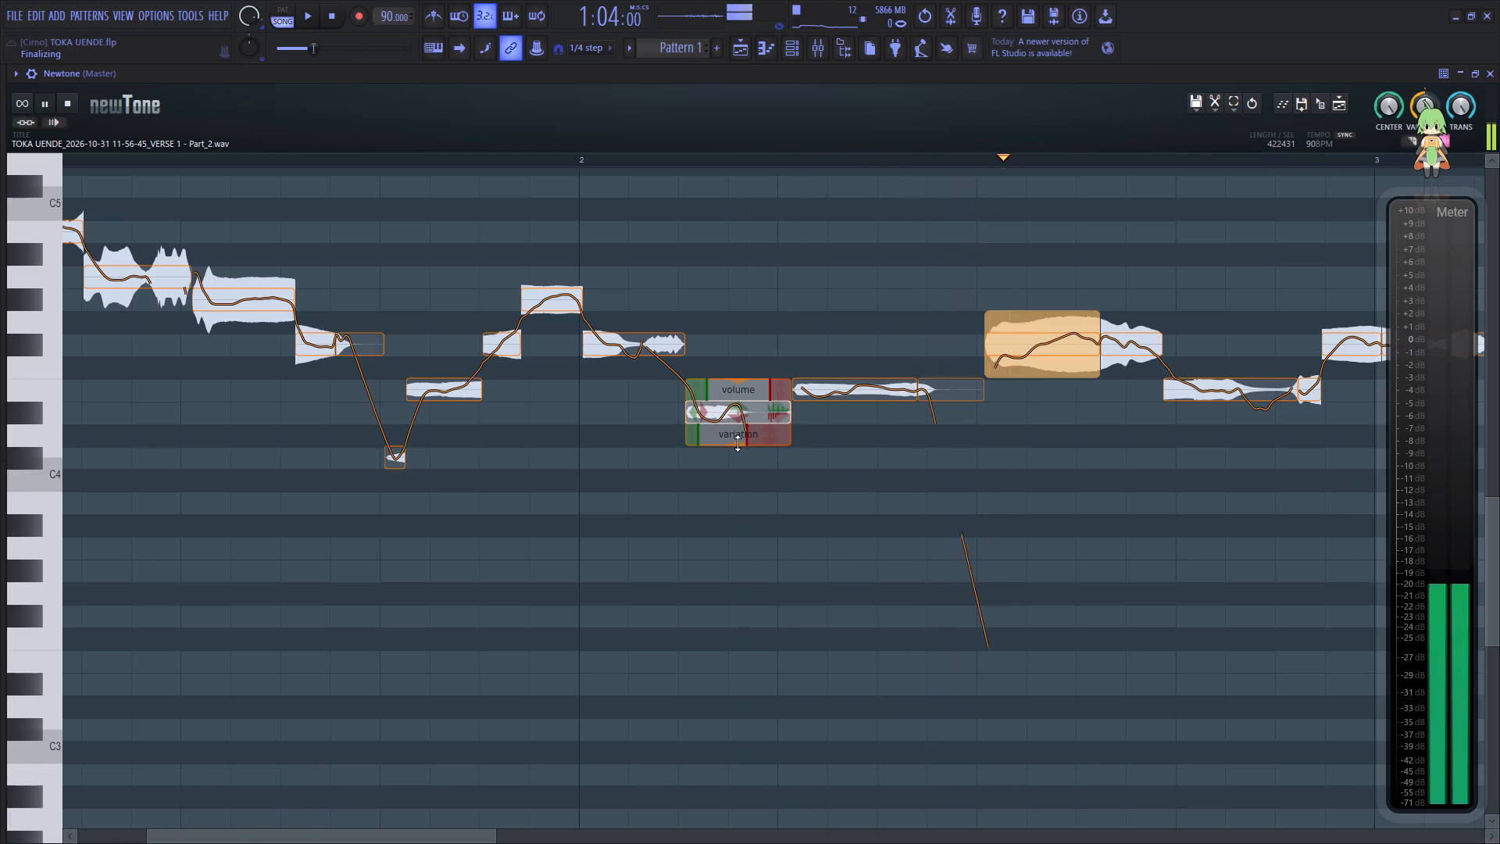
drag(737, 443, 748, 409)
drag(367, 836, 412, 839)
click(356, 610)
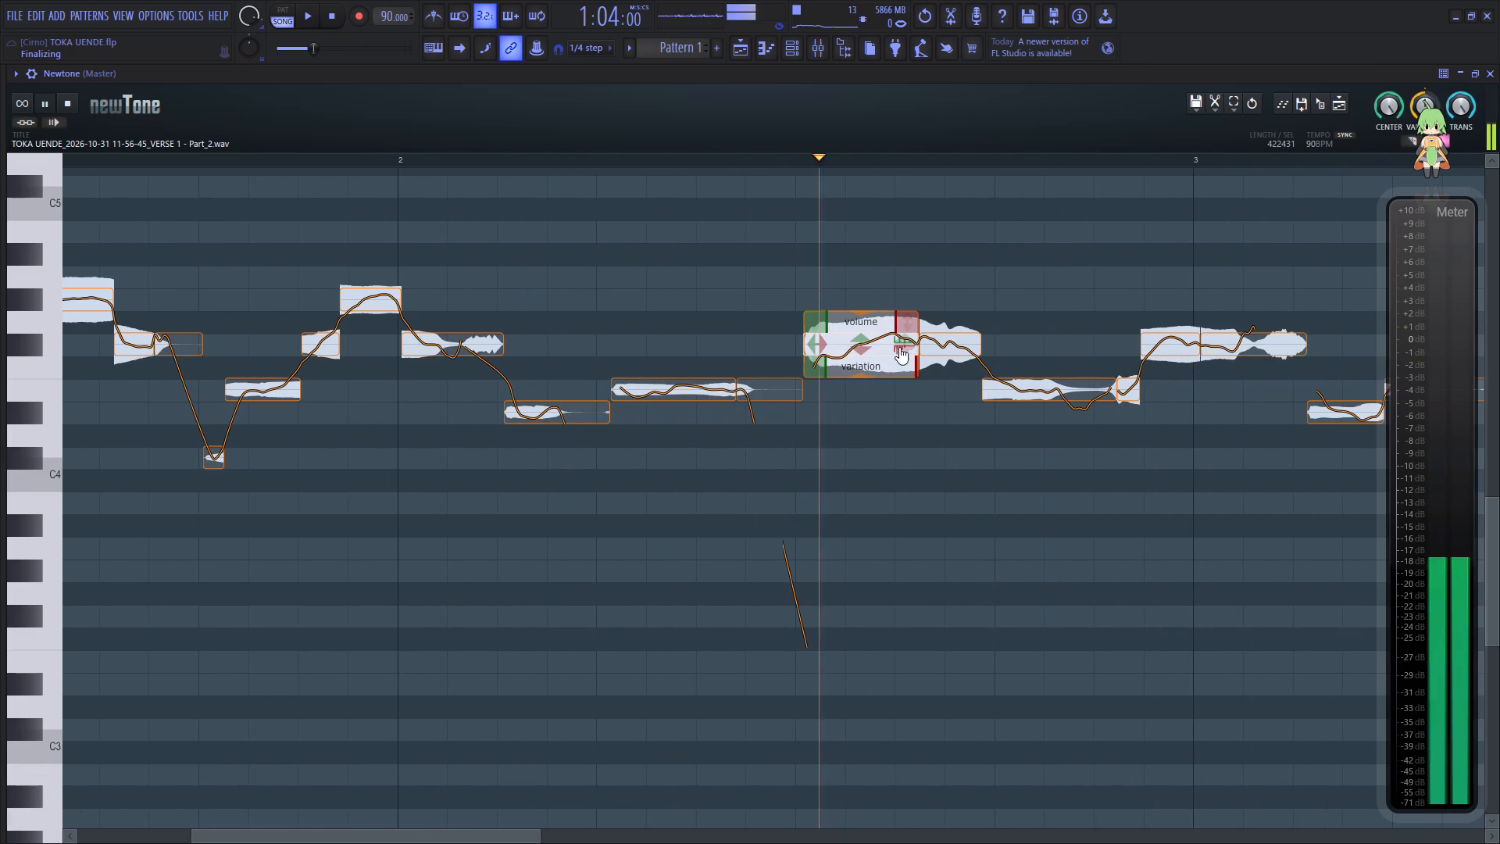
Set the pitch variation of the long F#-4 note at the middle of bar 2 to 53.34% and replay.
drag(861, 376, 873, 334)
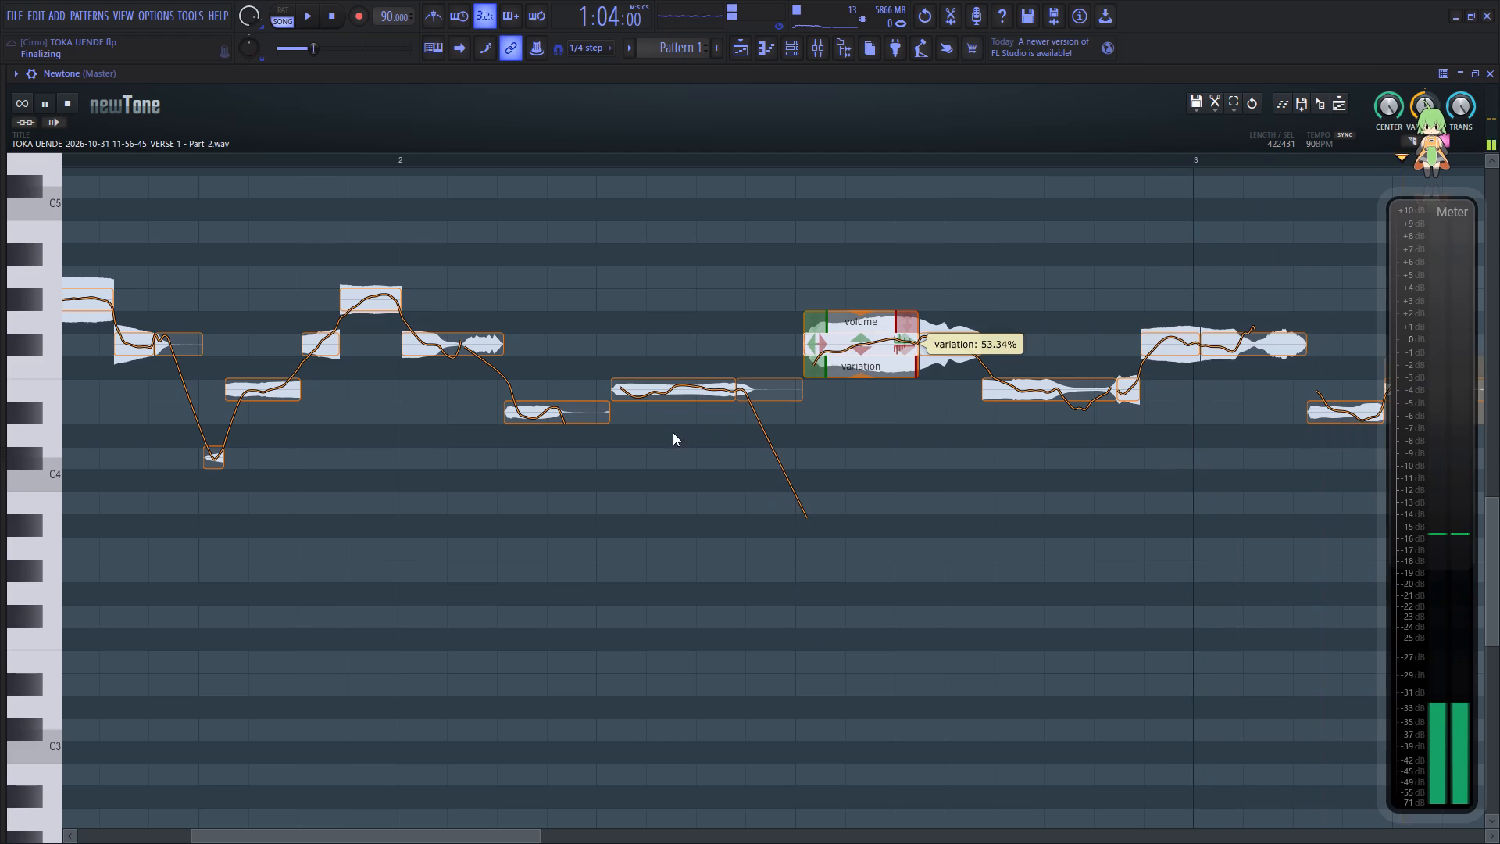
click(673, 432)
Reduce the pitch variation of the E-4 note near the end of bar 2 and replay to check it.
drag(446, 842, 506, 839)
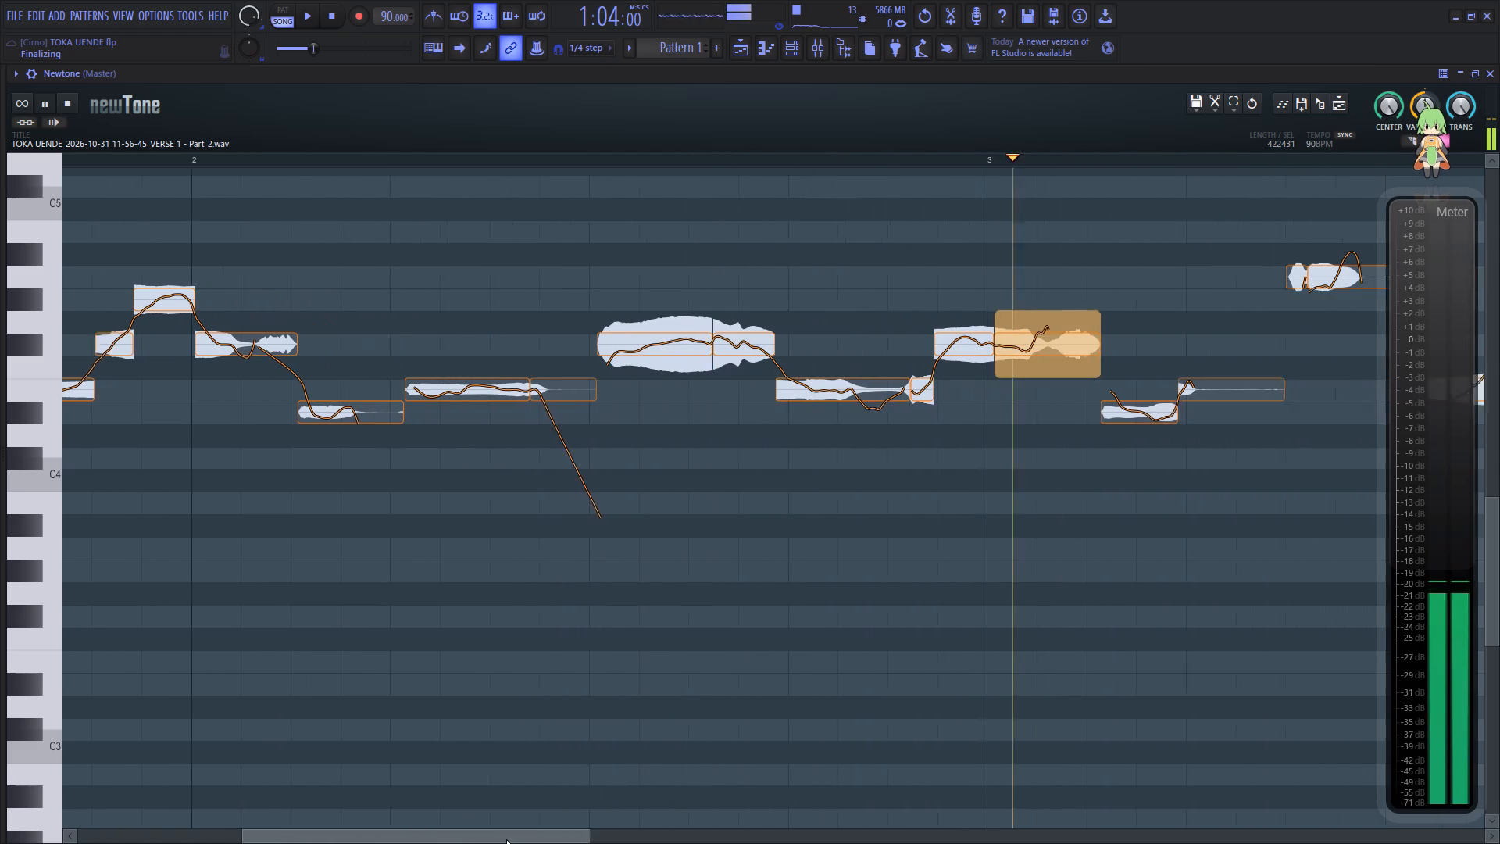
drag(506, 839, 511, 838)
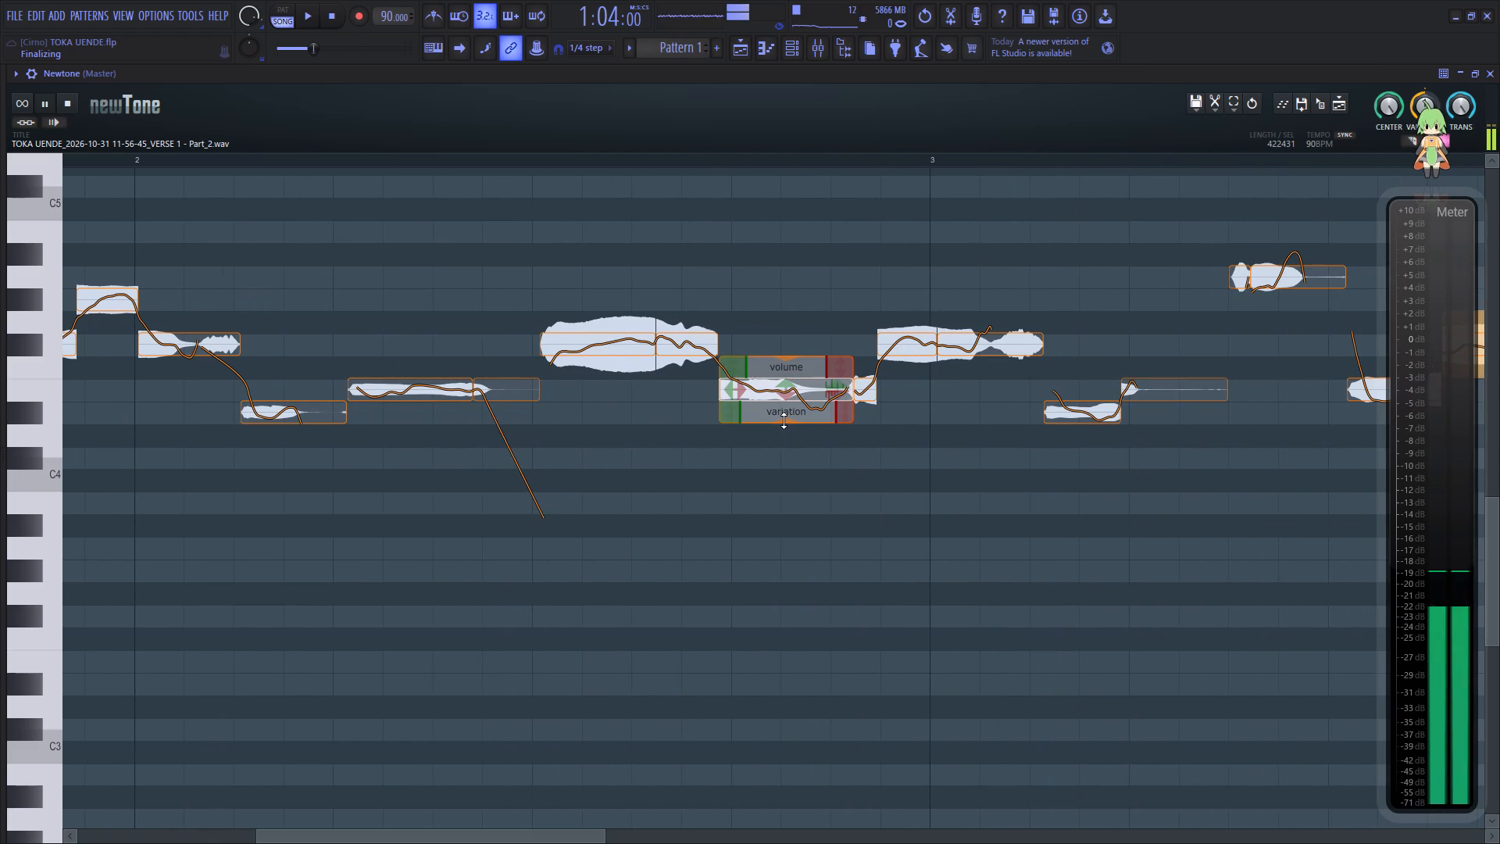
drag(784, 420, 794, 384)
click(404, 456)
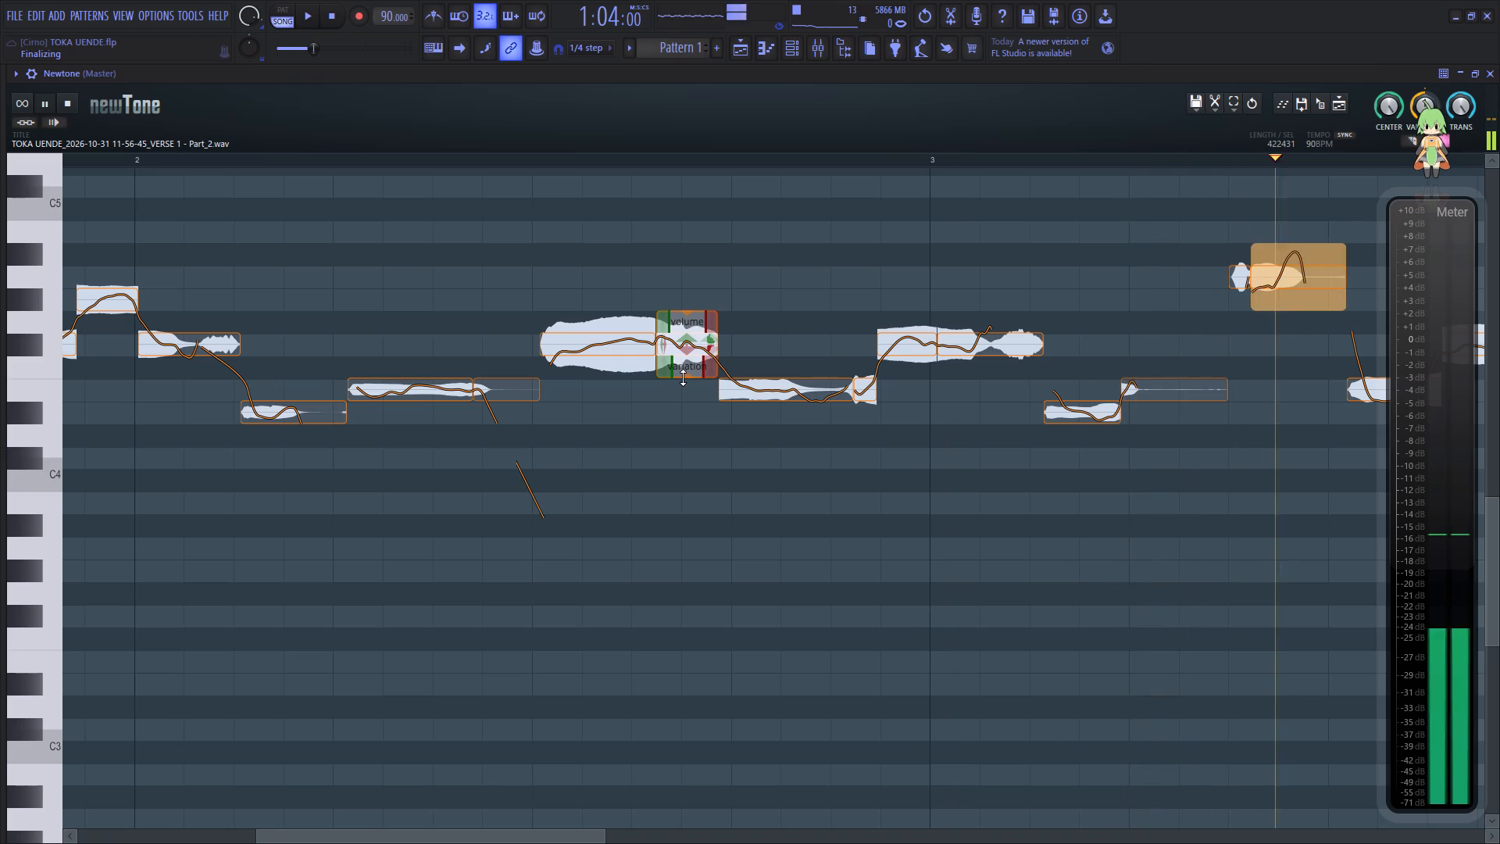
Reduce the pitch variation of the short F#-4 slice that follows the long F#-4 note in bar 2, and replay.
drag(683, 377, 697, 327)
click(483, 430)
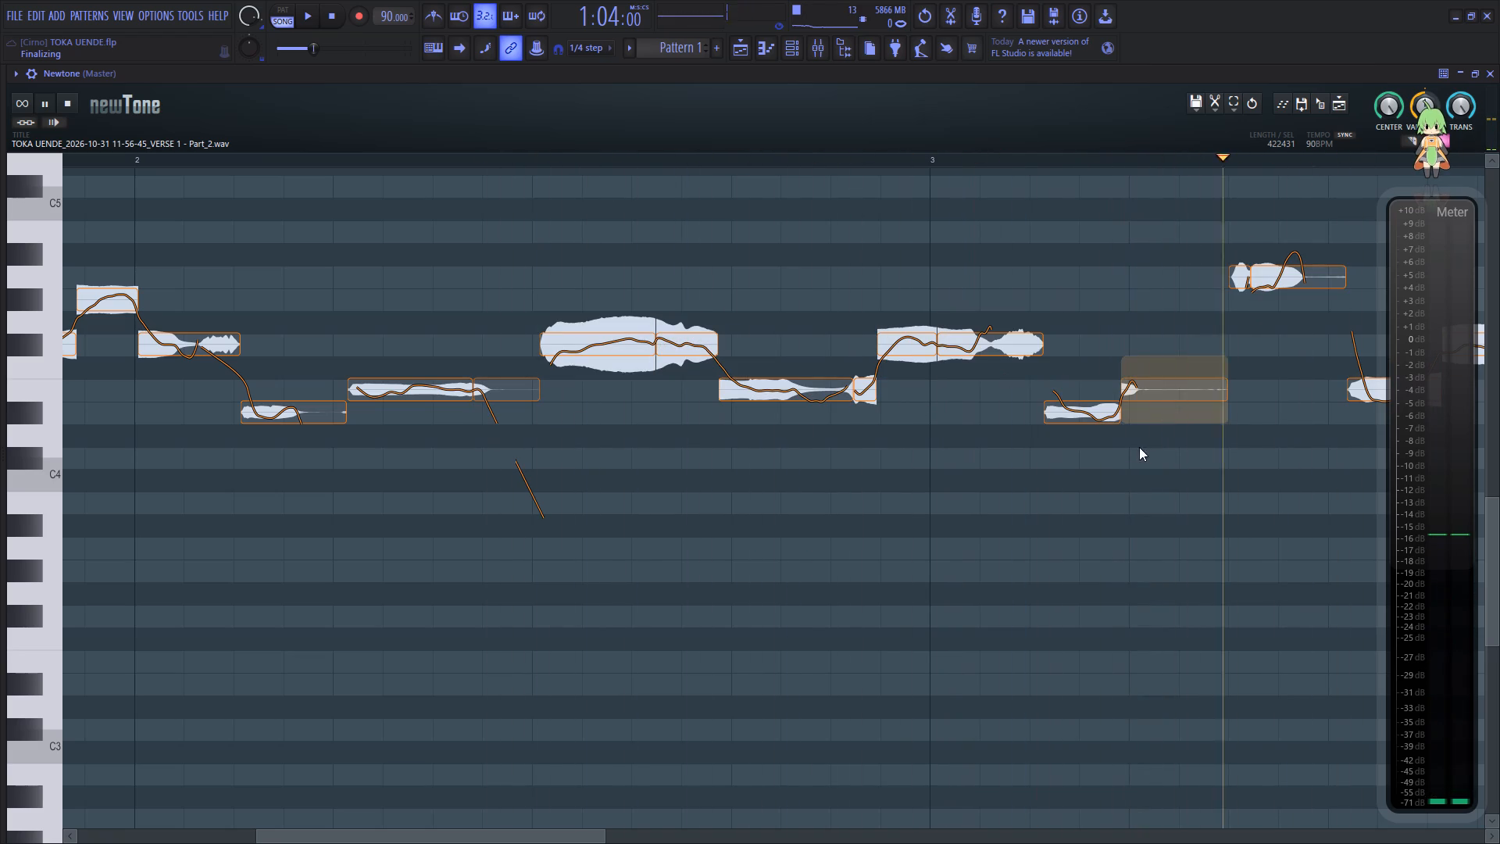
Replay the start of bar 3 and set the pitch variation of its D#-4 note to 62.84%.
drag(494, 835, 581, 843)
click(305, 452)
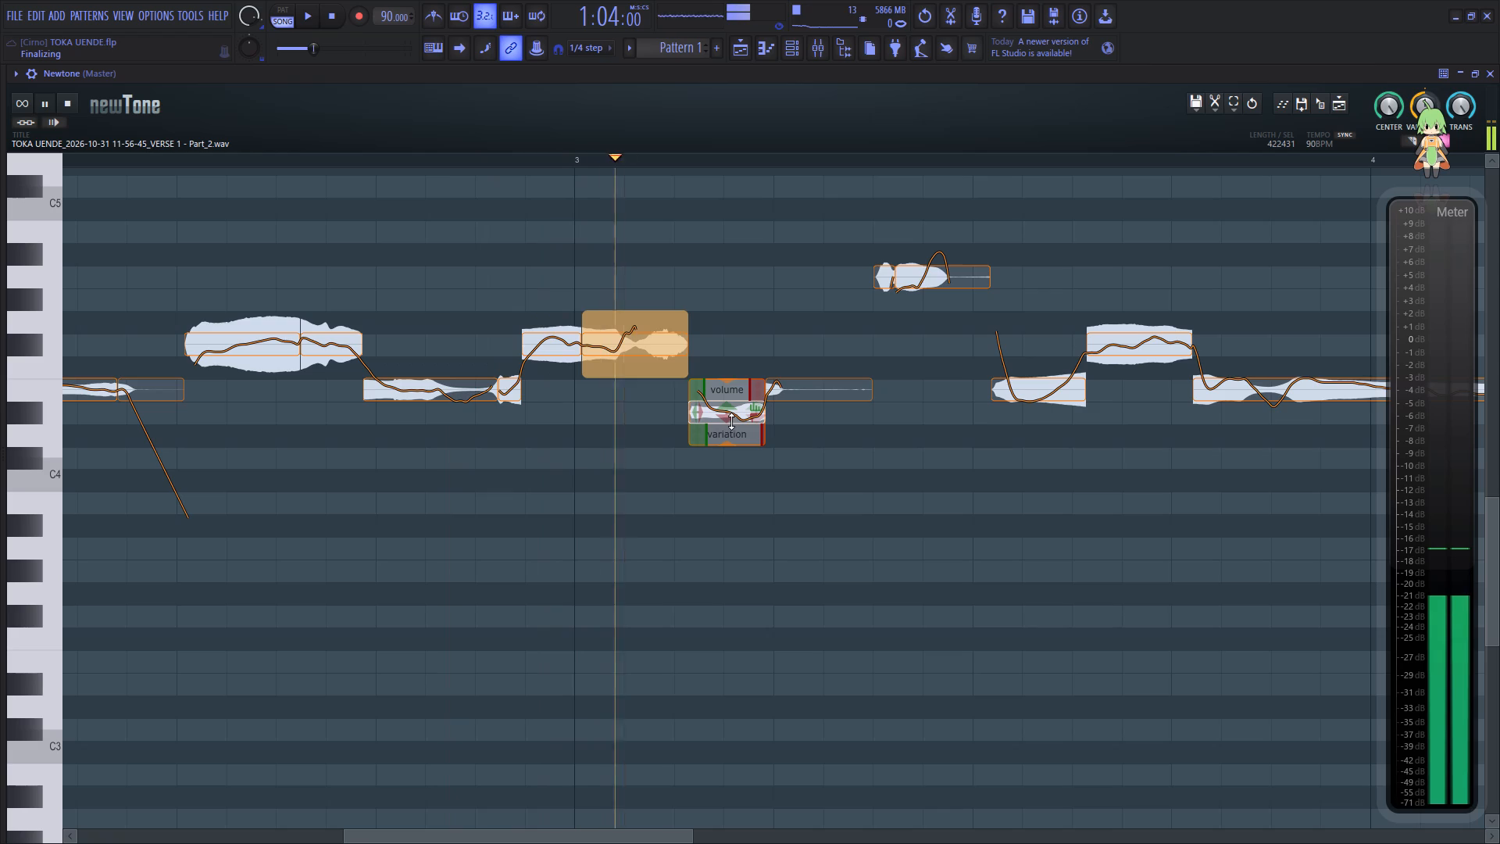
drag(725, 445, 742, 411)
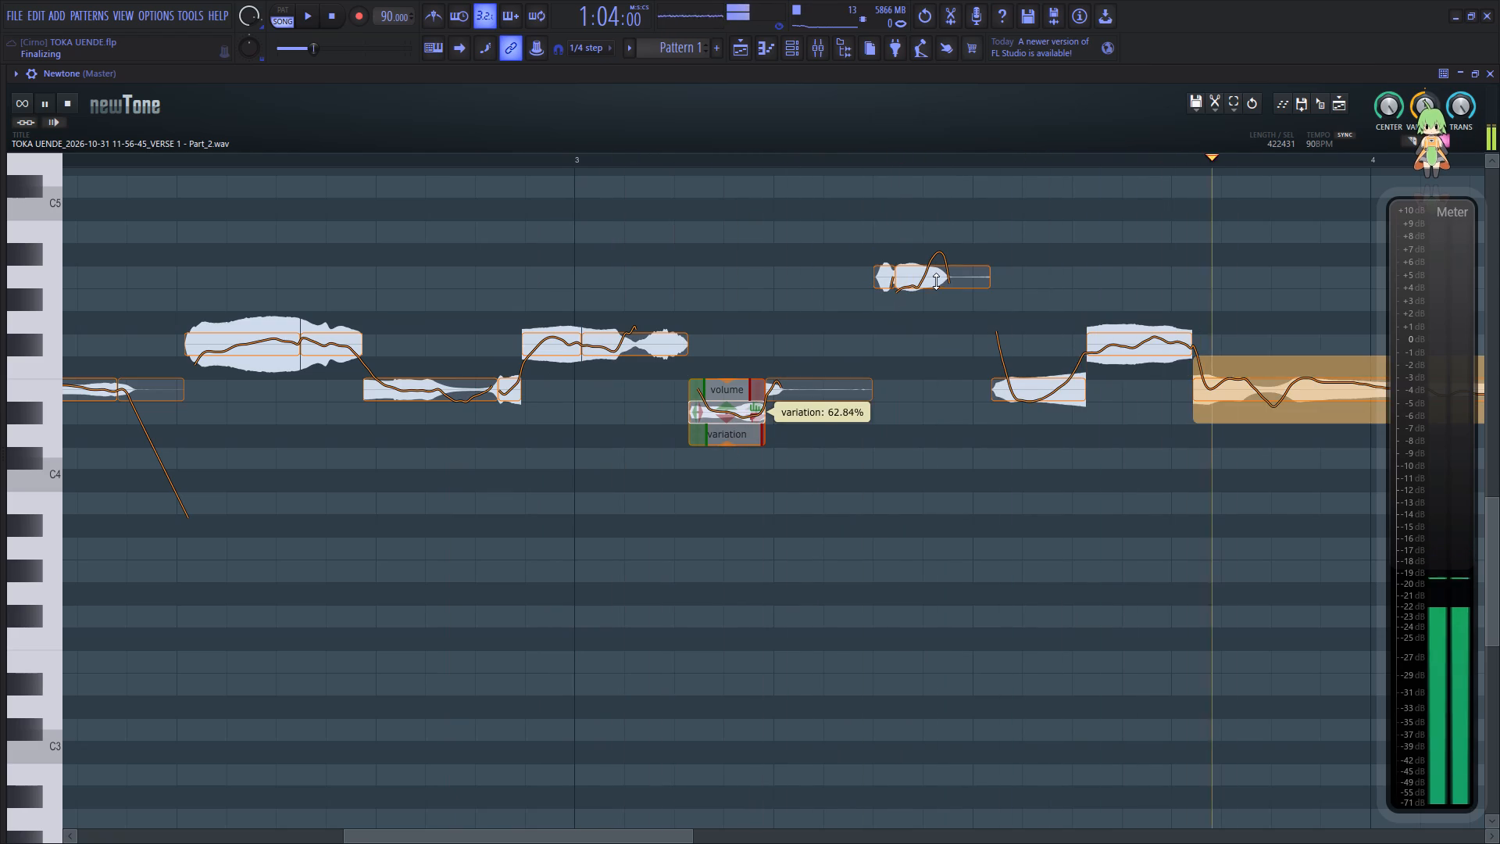
Set the pitch variation to 53.34% on the A-4 note and 22.23% on the following E-4 note in bar 3, and replay.
drag(941, 309, 959, 266)
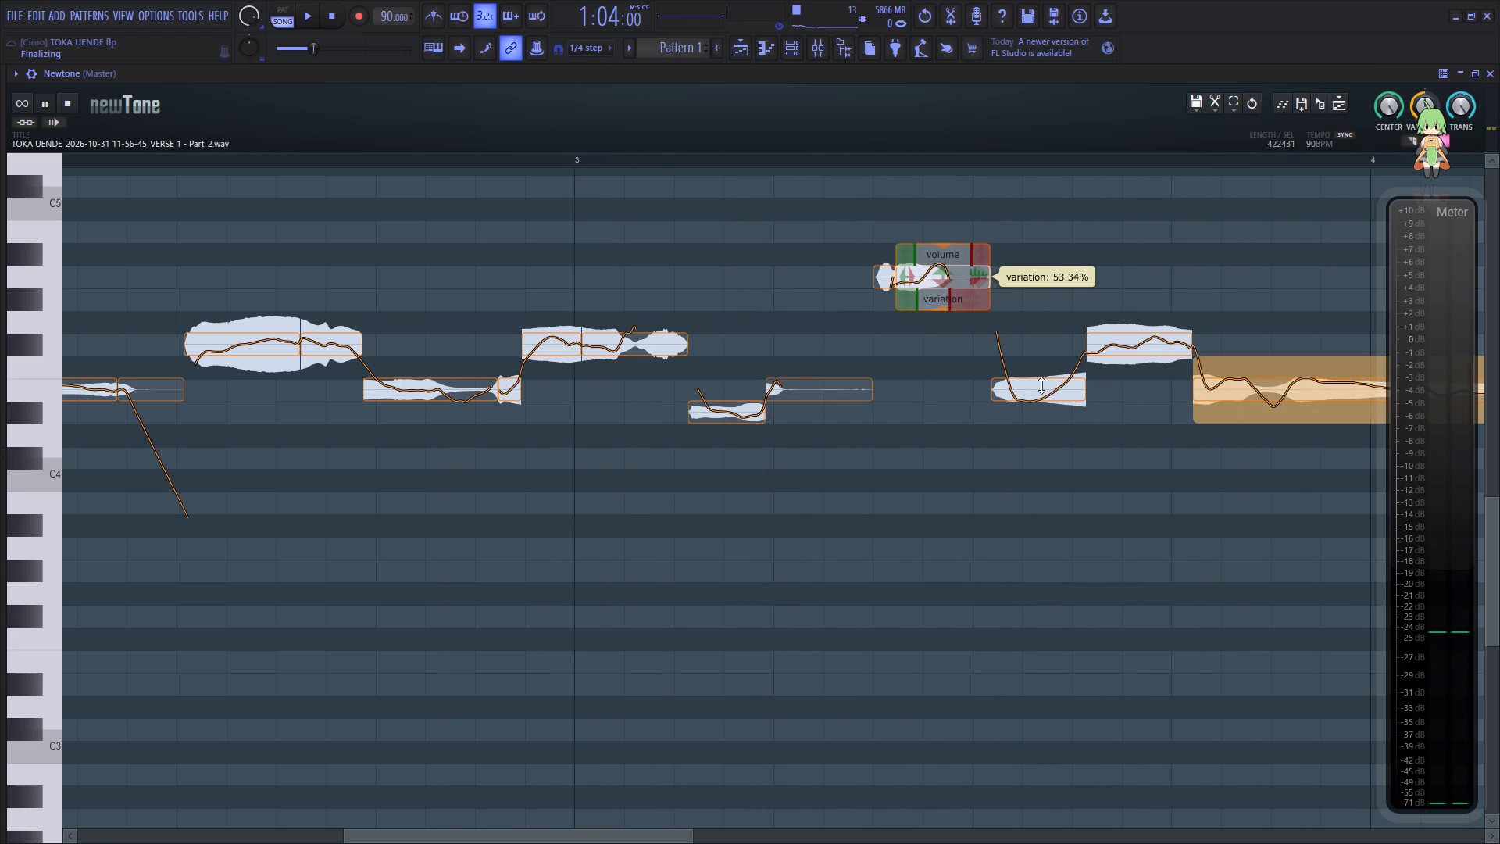
drag(1041, 423, 1050, 352)
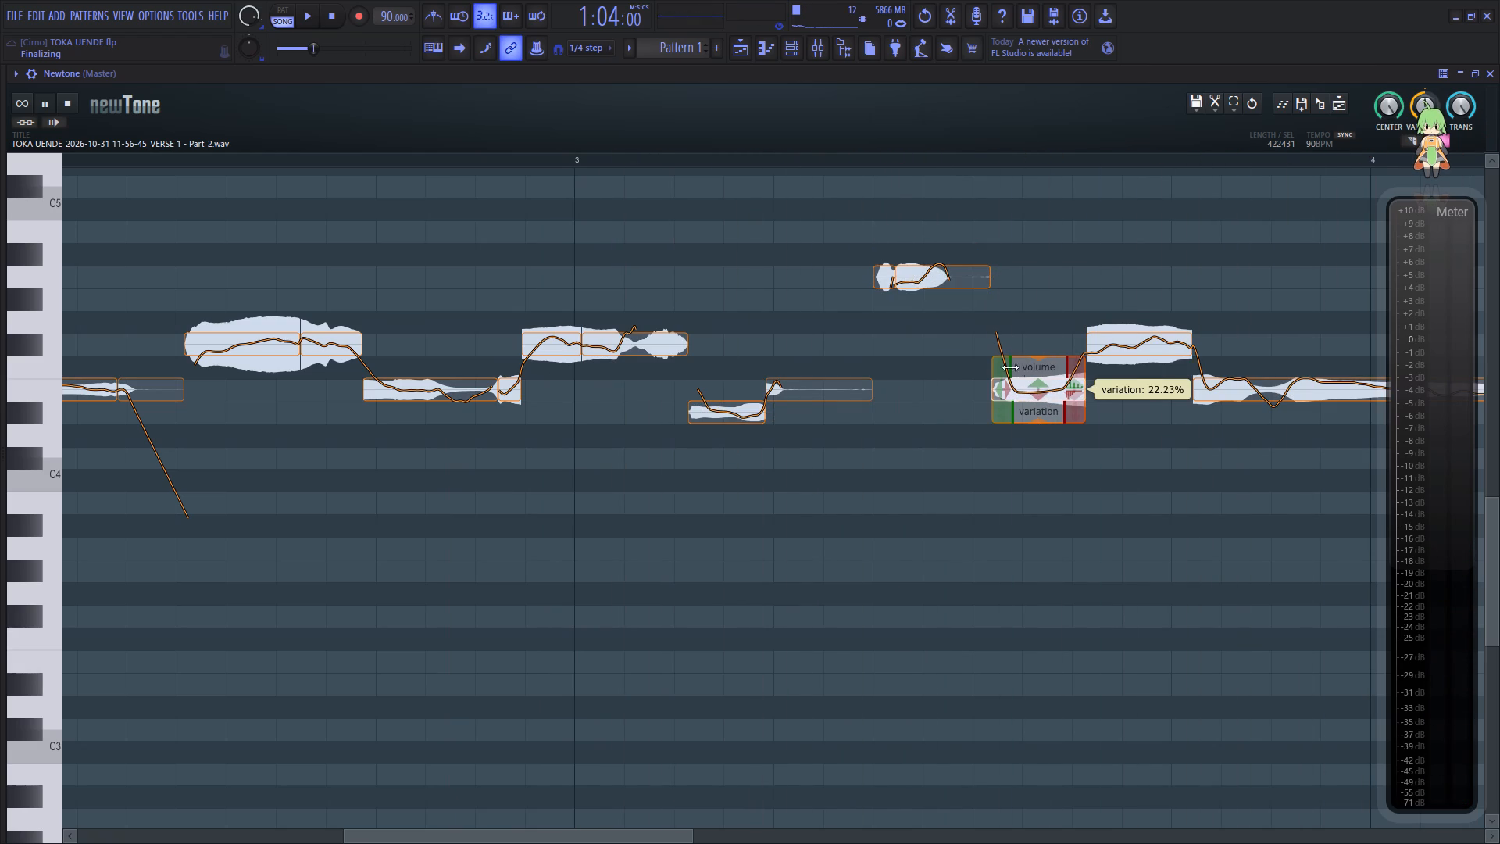
click(763, 326)
Reduce the pitch variation of the F#-4 note before bar 4 and set the long final E-4 note's variation to 36.92%.
drag(550, 836, 644, 832)
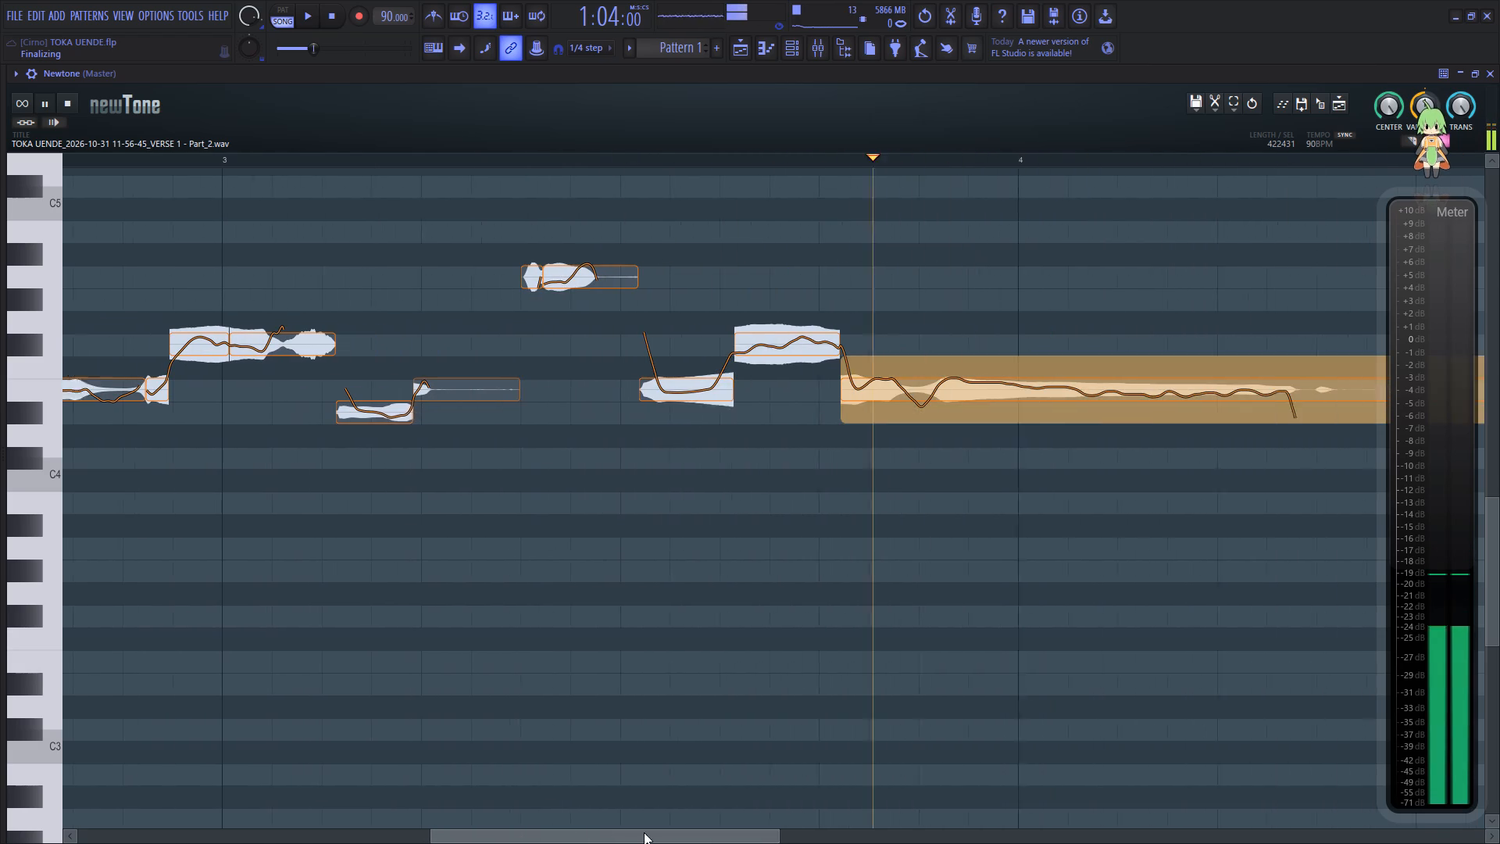
drag(644, 832, 648, 831)
drag(742, 376, 744, 367)
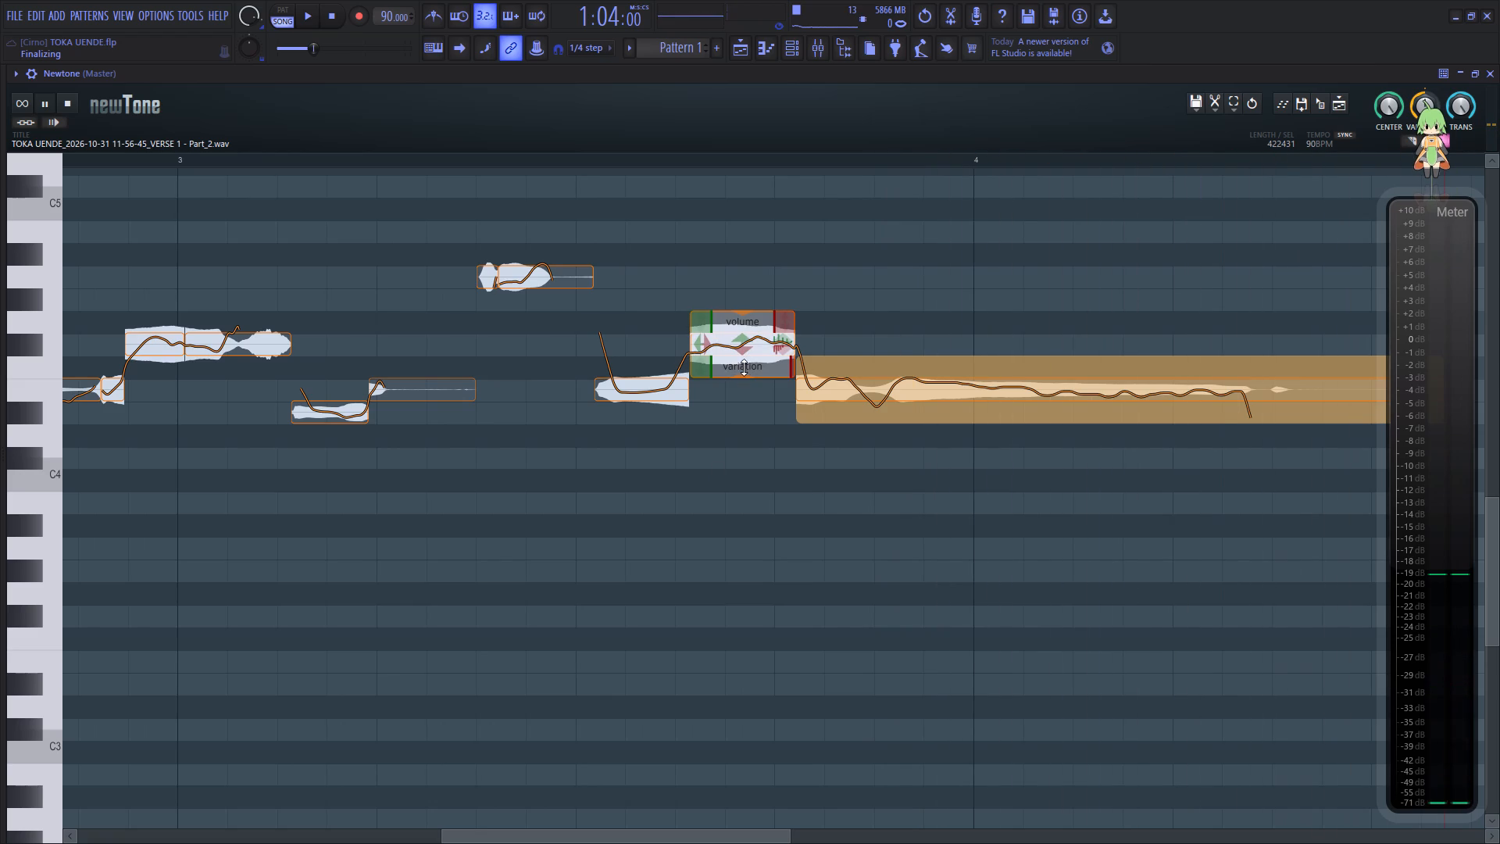
drag(744, 367, 756, 330)
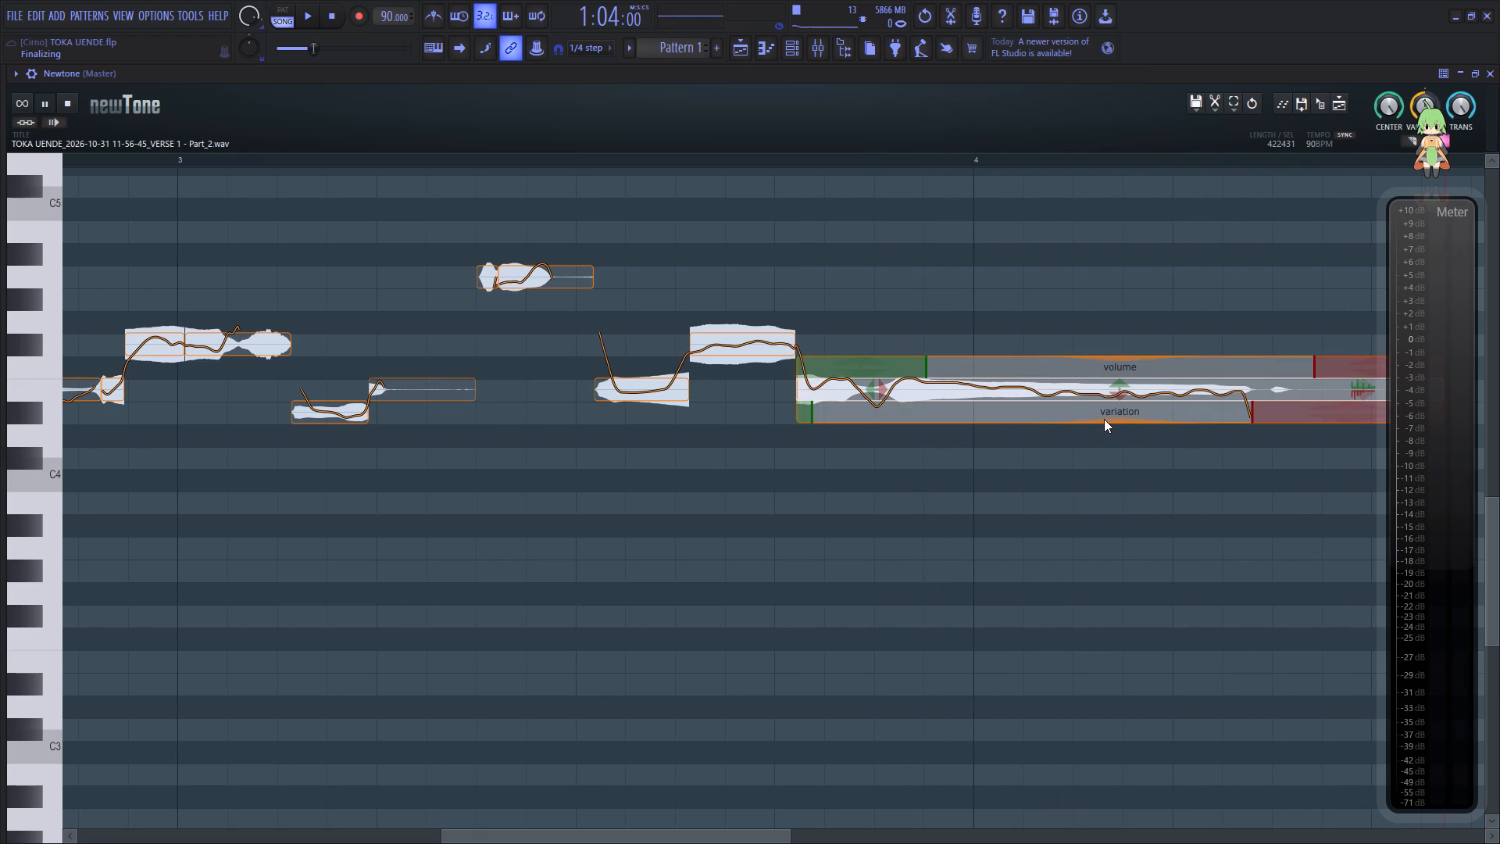
drag(1103, 421, 1112, 364)
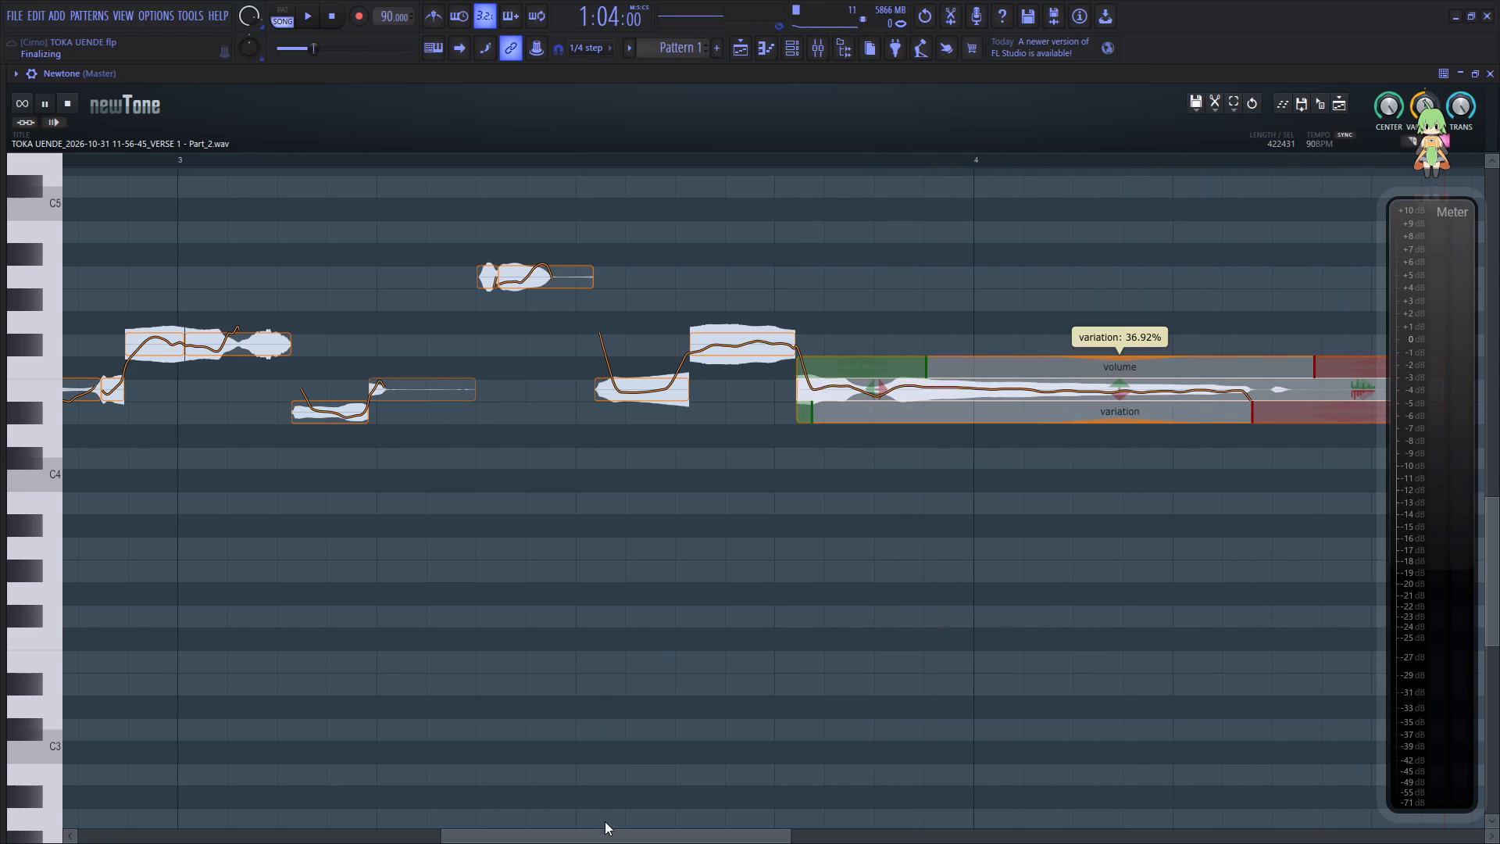
Replay from the clip's start and adjust the pitch ramps between the G#-4 and F#-4 notes in bar 1.
drag(604, 830, 124, 746)
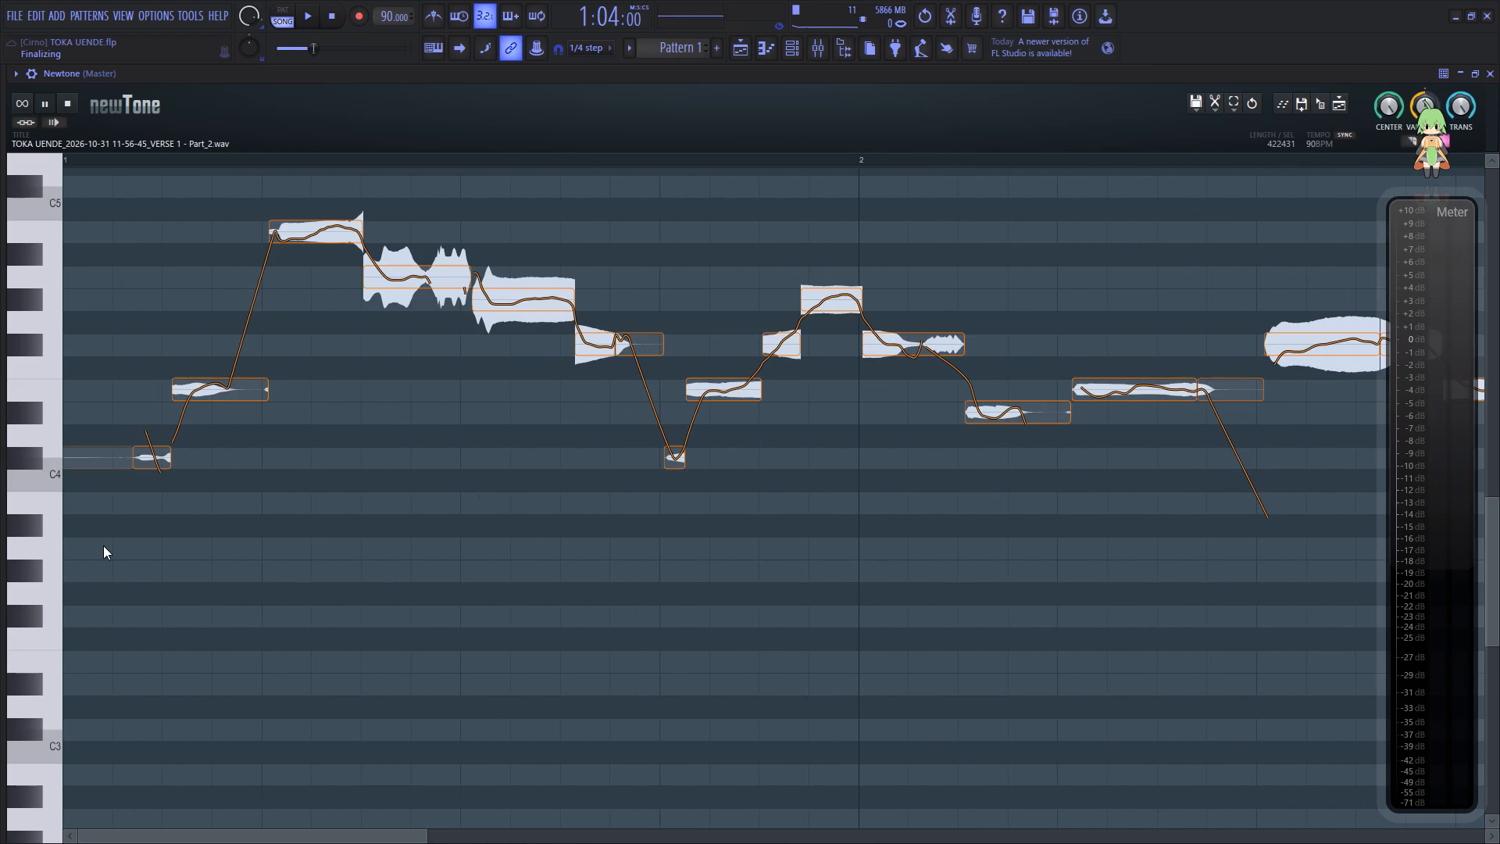
click(103, 545)
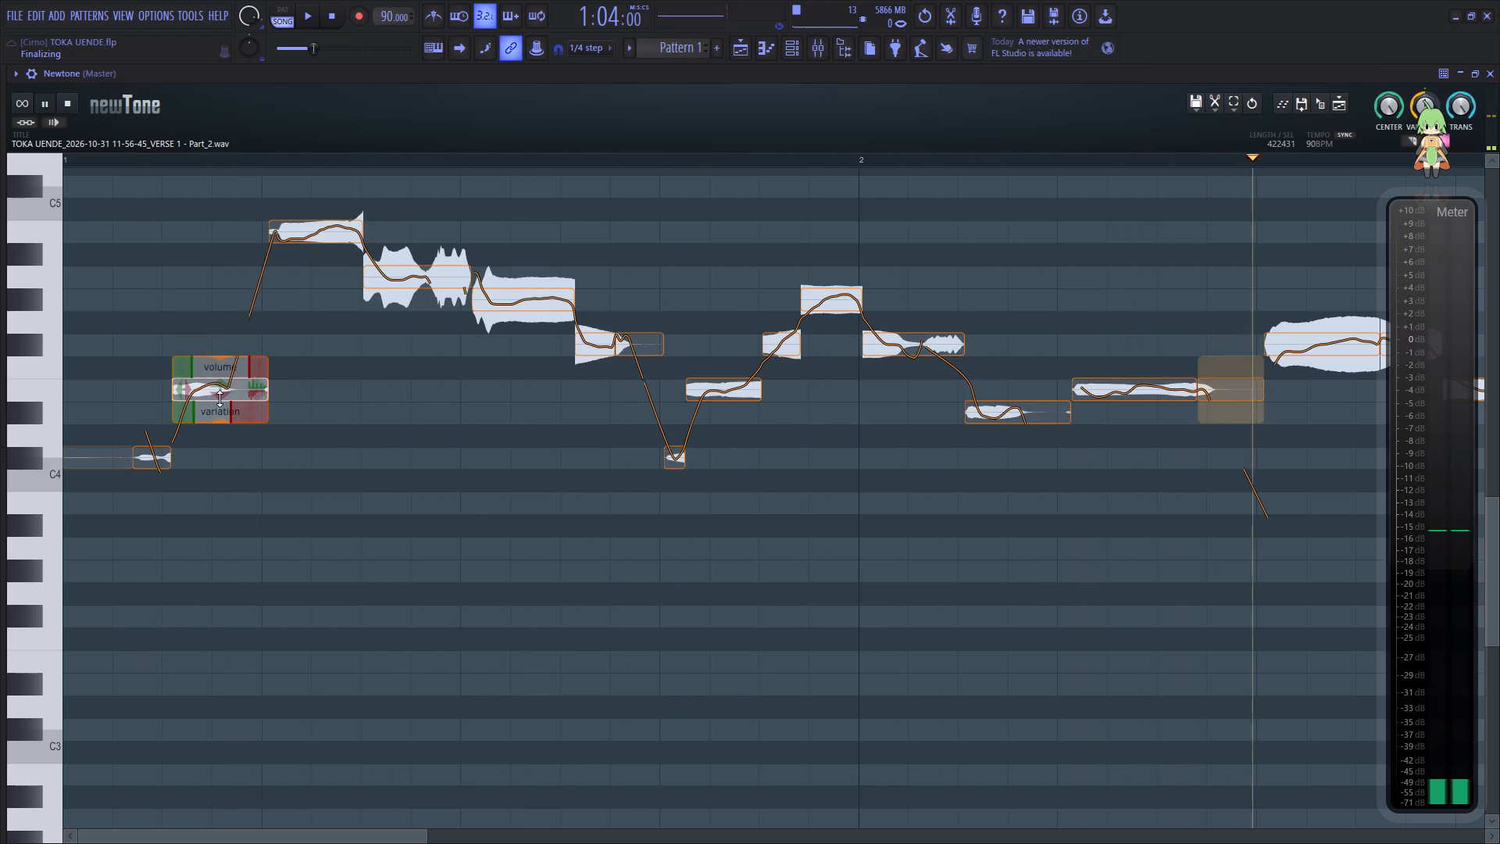
click(147, 484)
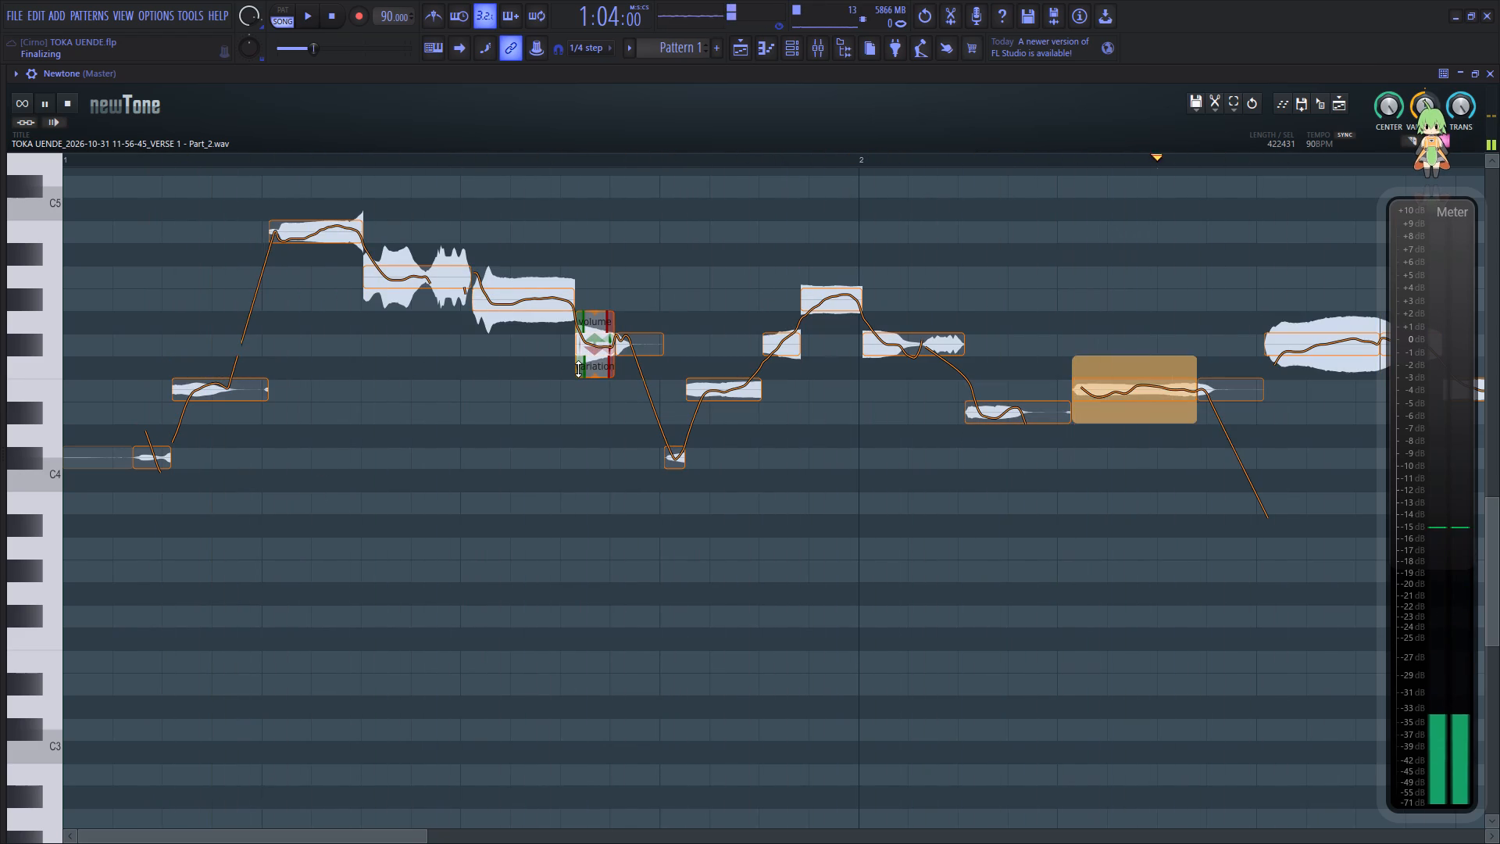
drag(578, 369, 580, 352)
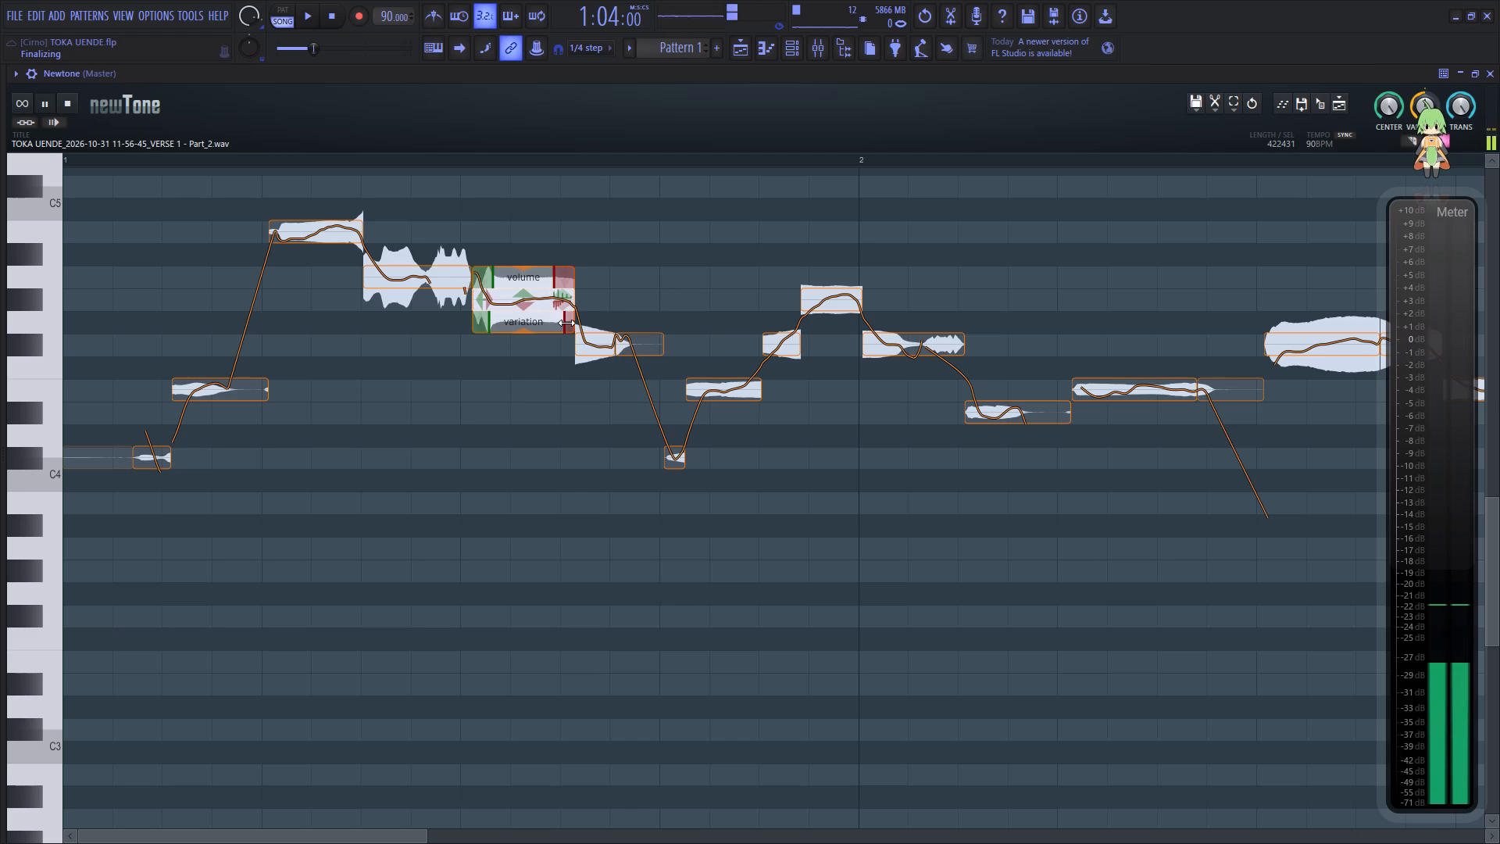
click(568, 326)
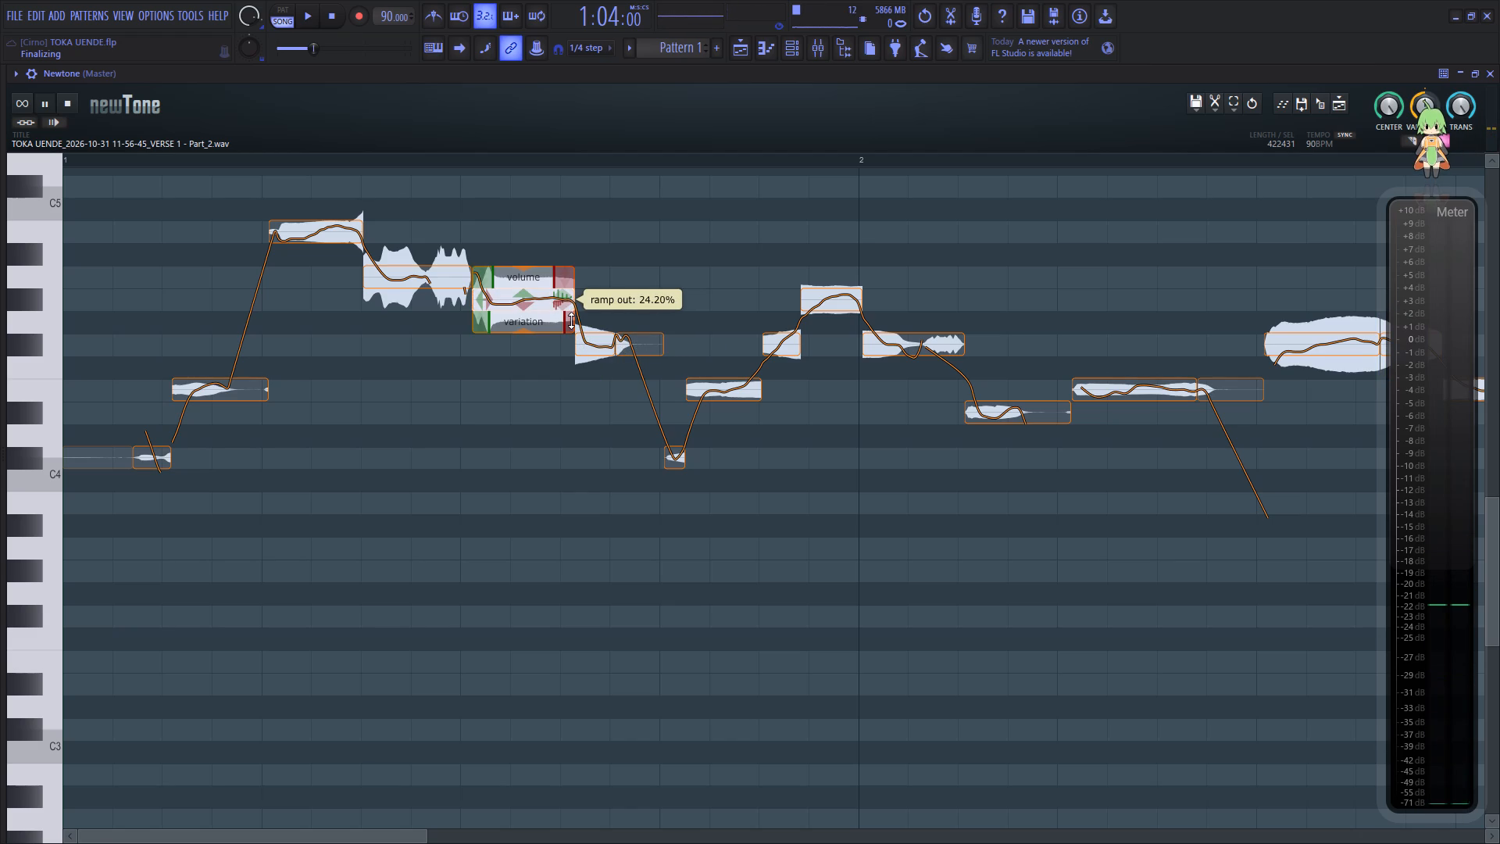
click(383, 359)
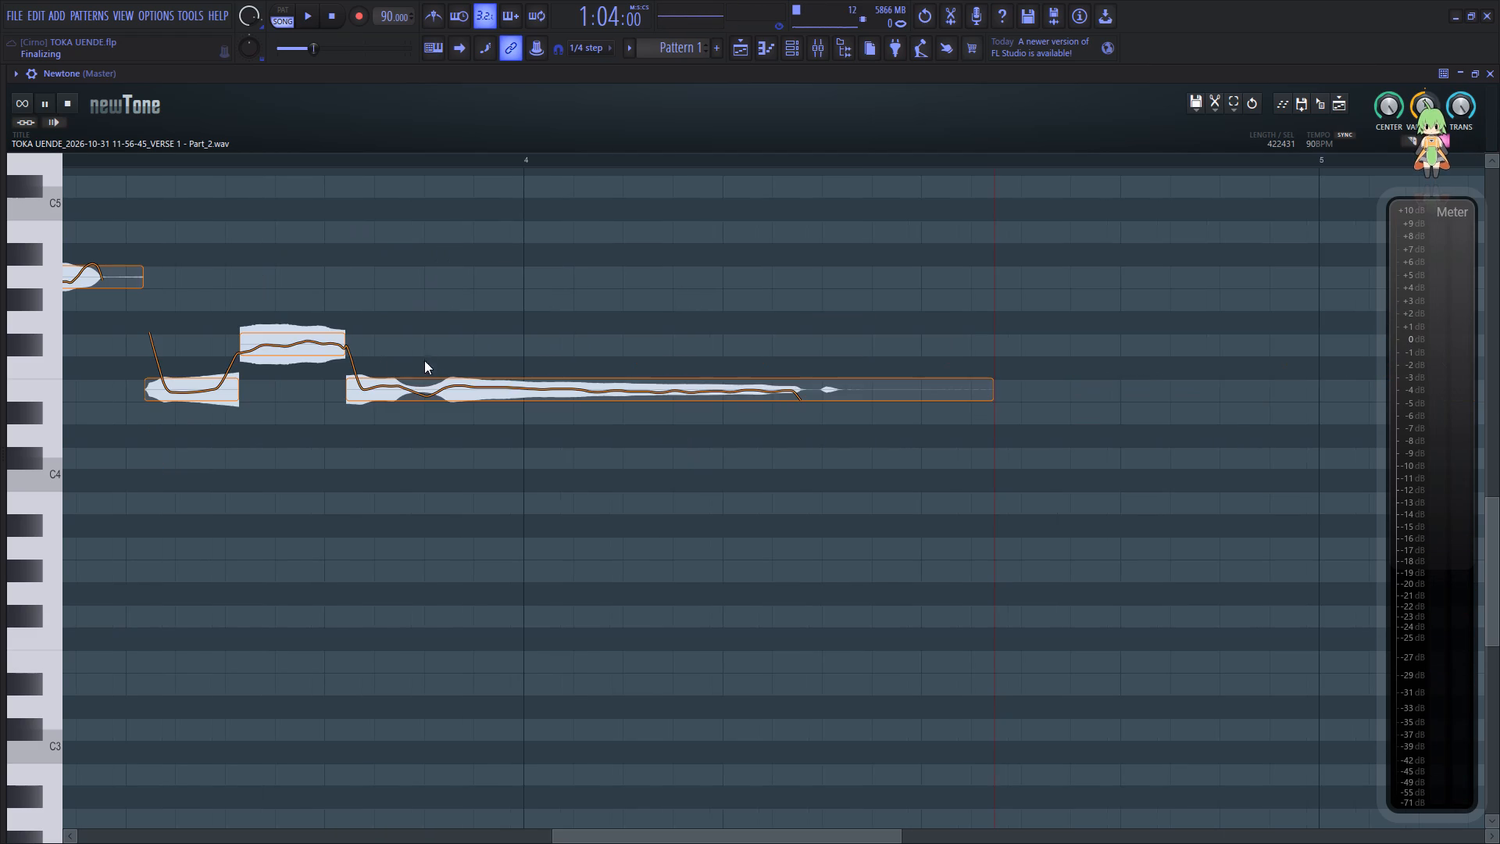
Adjust the ramp into the F#-4 tail slice in bar 1, flatten its pitch variation, and replay to check it.
drag(667, 835, 186, 780)
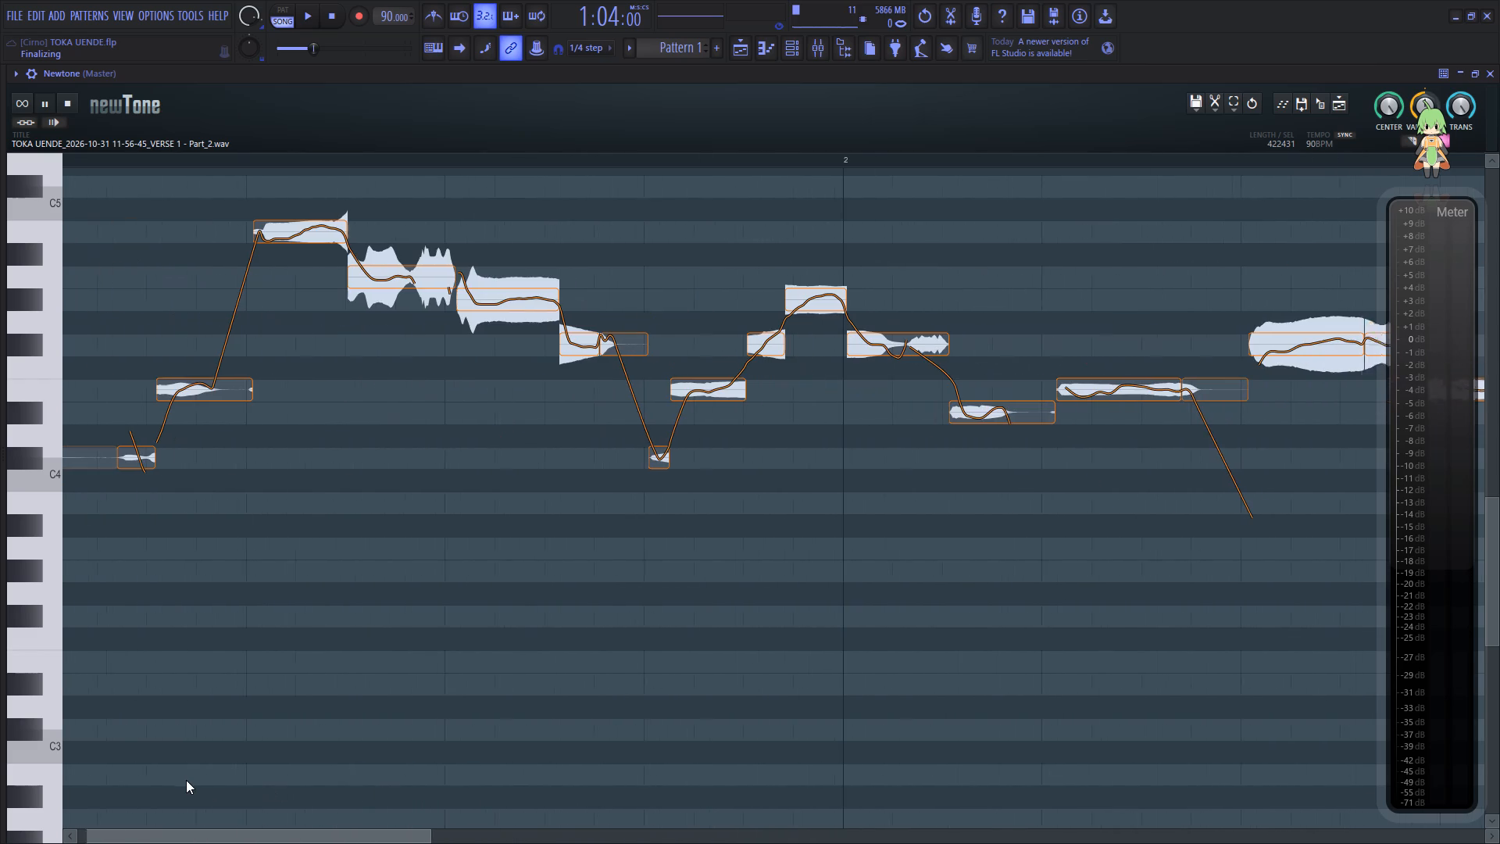
drag(186, 780, 162, 768)
click(219, 631)
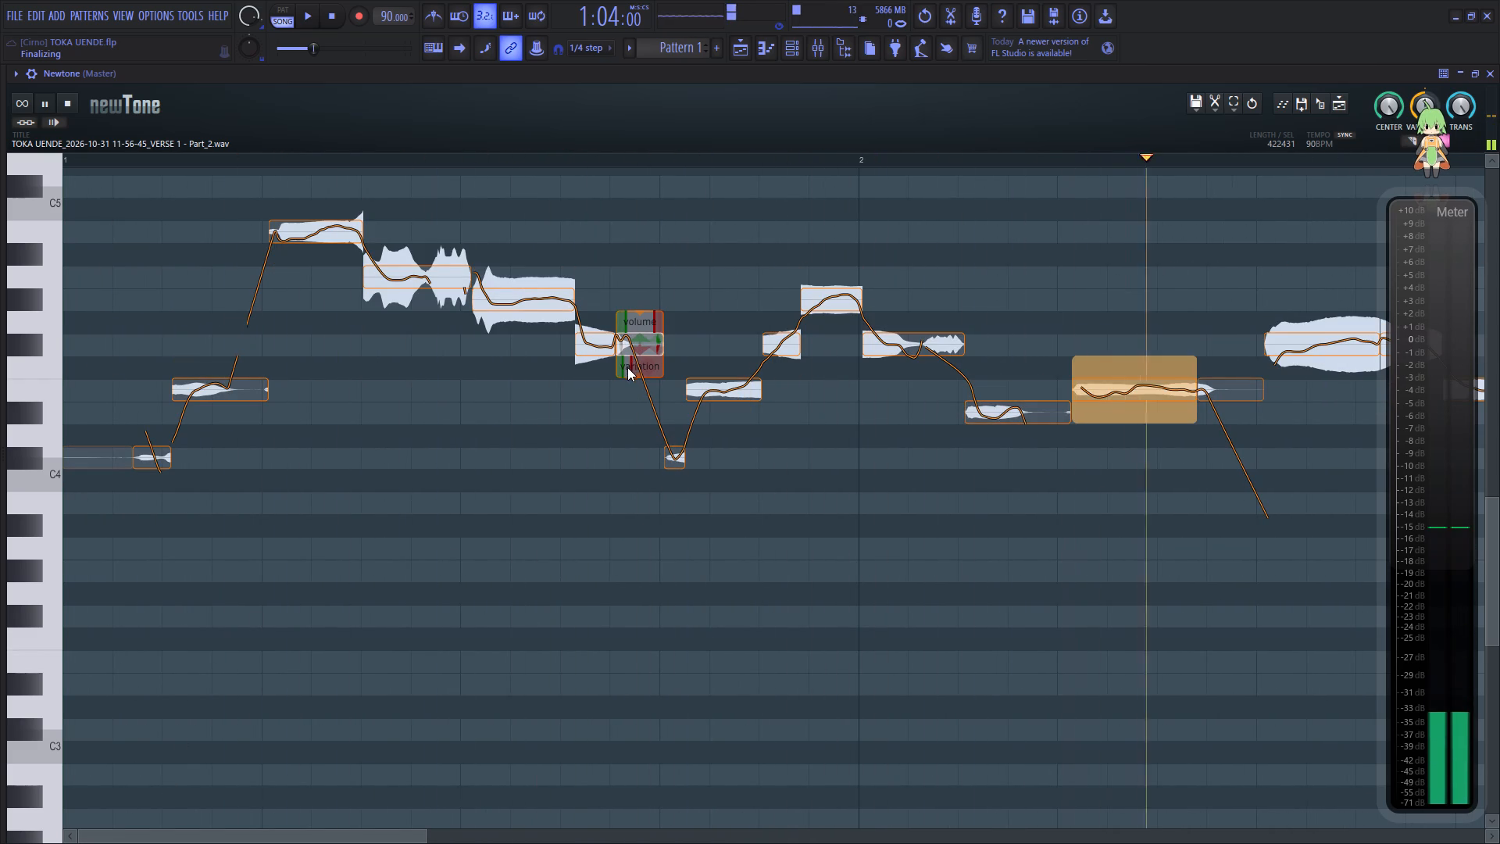
drag(619, 367, 619, 380)
drag(629, 376, 636, 344)
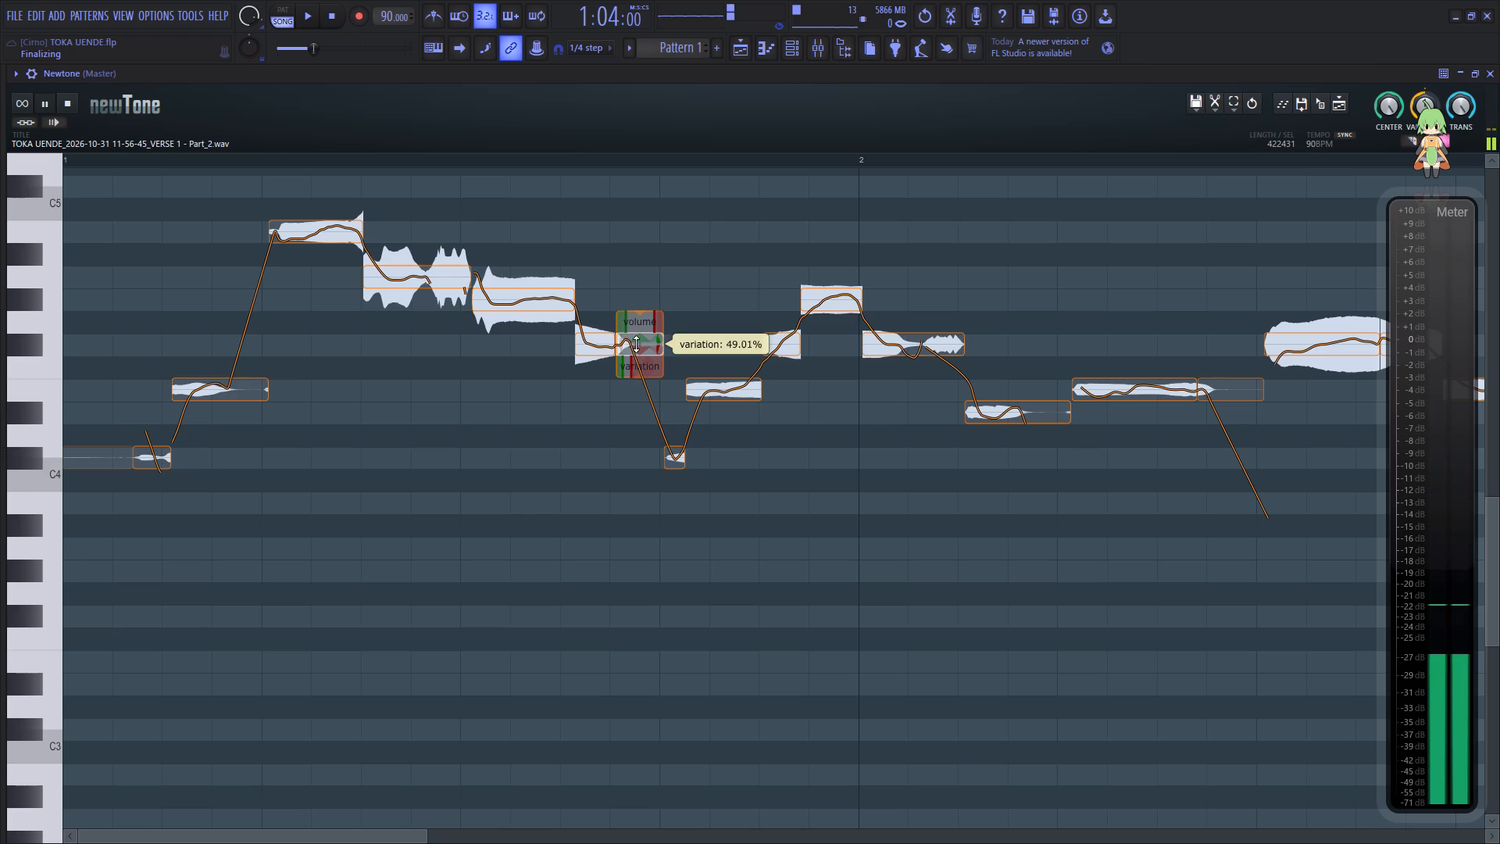
drag(636, 344, 650, 281)
click(279, 403)
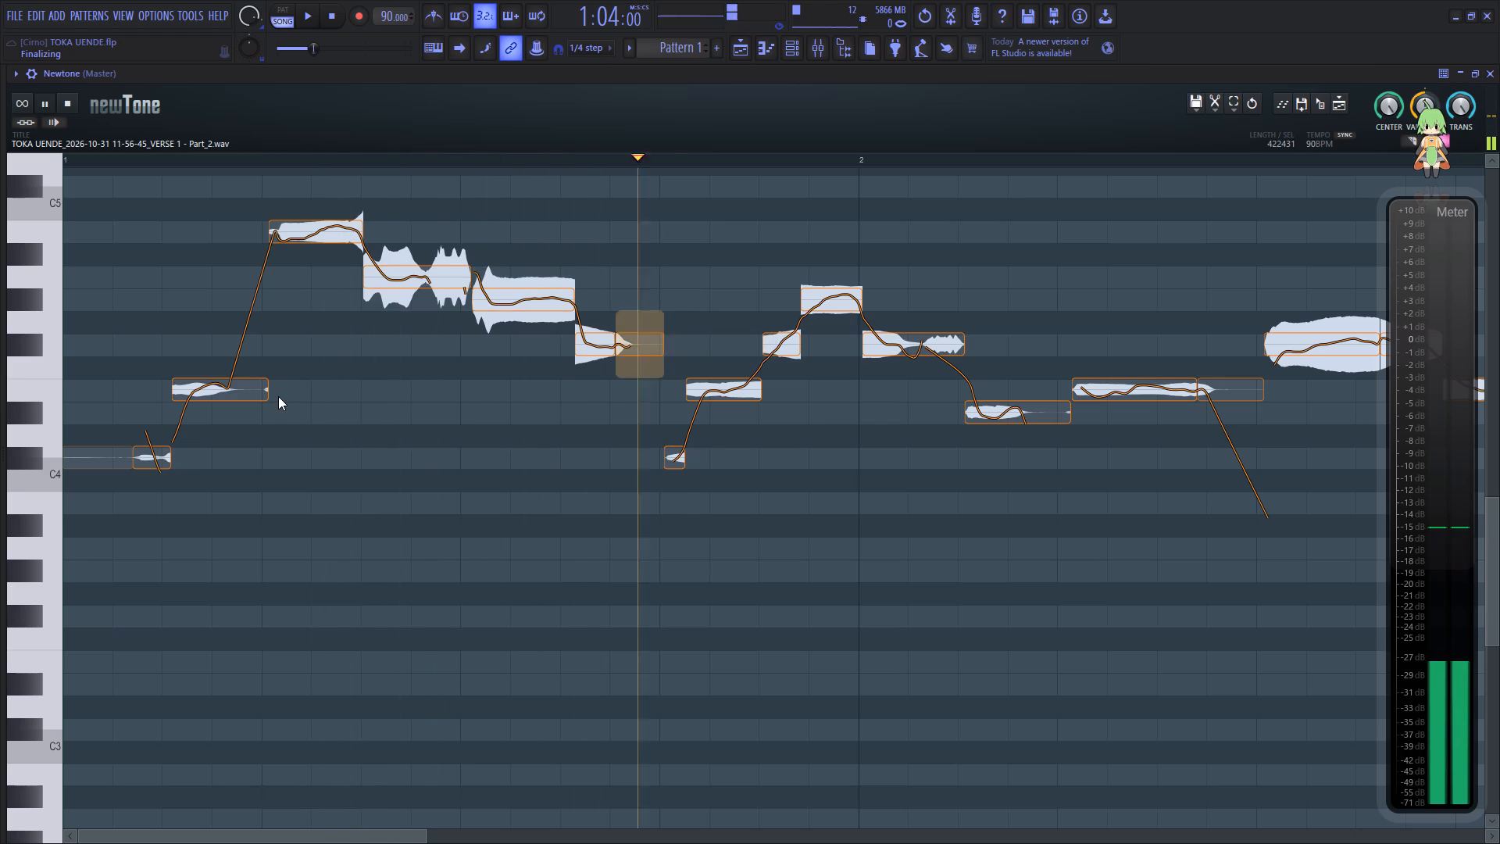
click(534, 420)
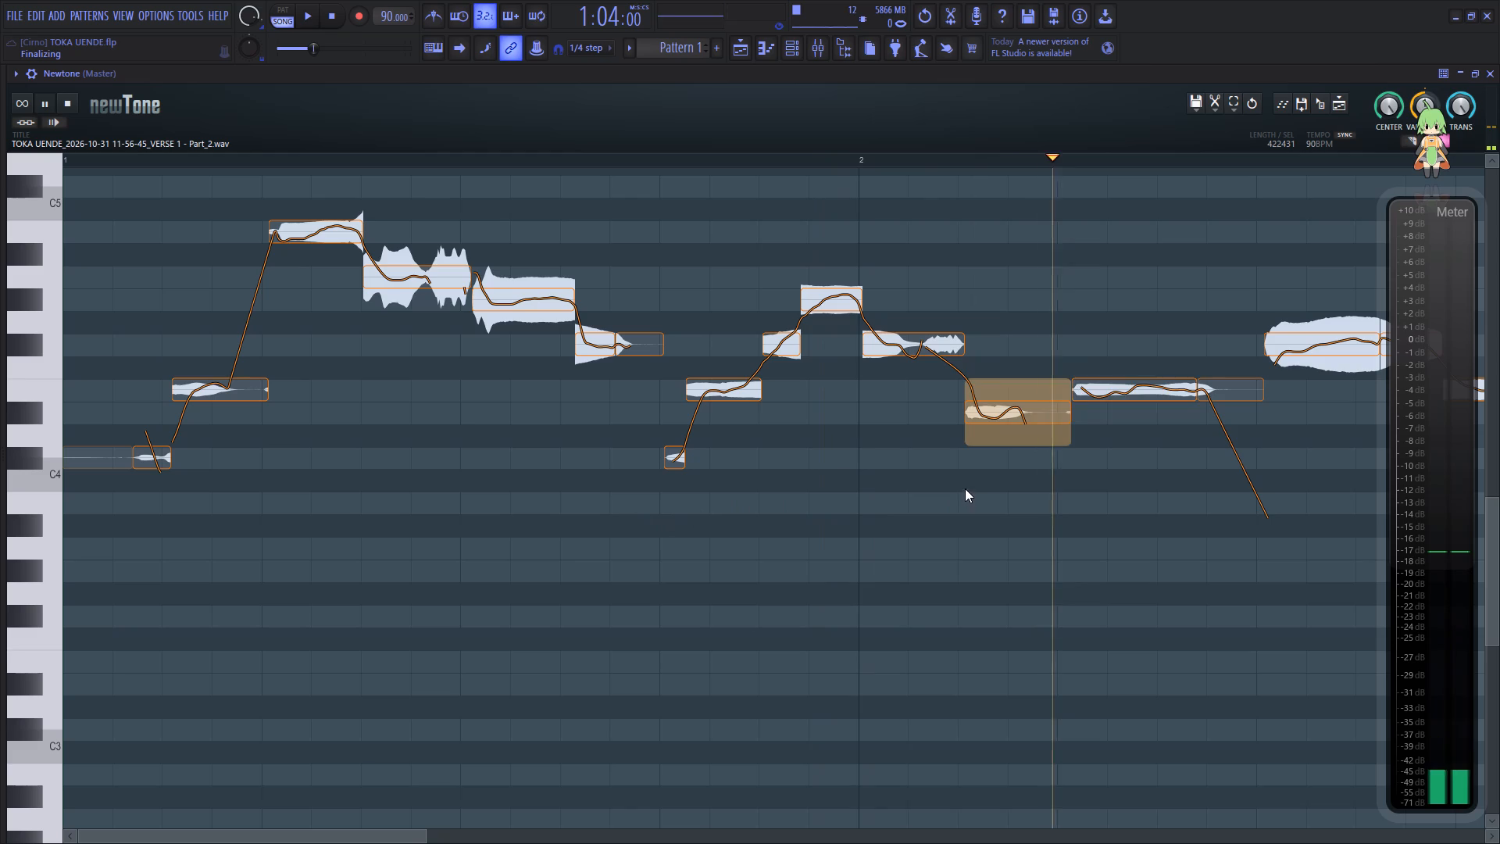
Raise the D#-4 note in the first half of bar 2 by one semitone to E-4, and replay the phrase.
drag(1008, 414, 1008, 378)
click(527, 480)
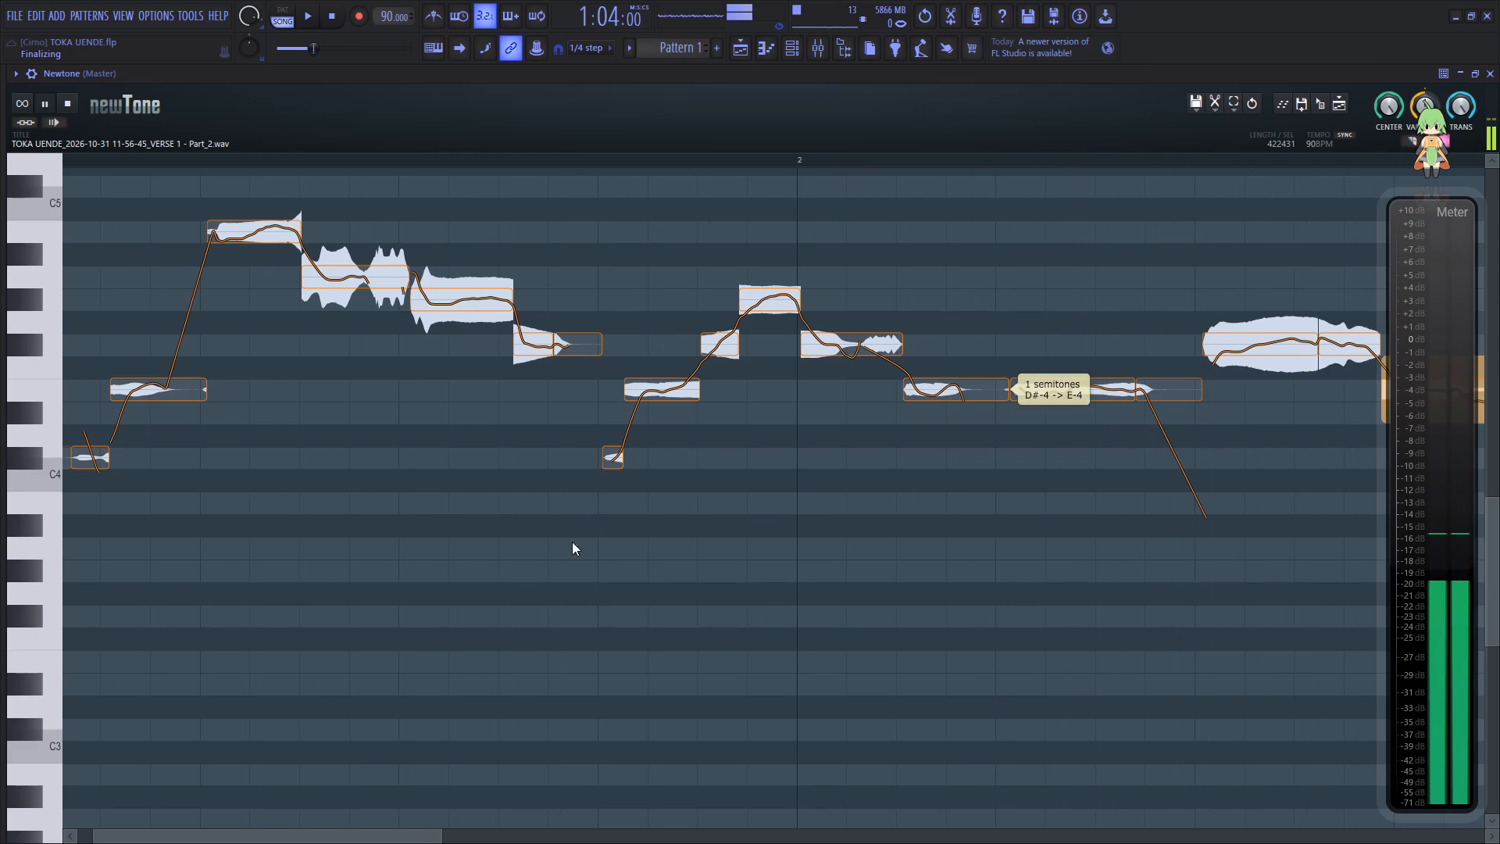
click(515, 545)
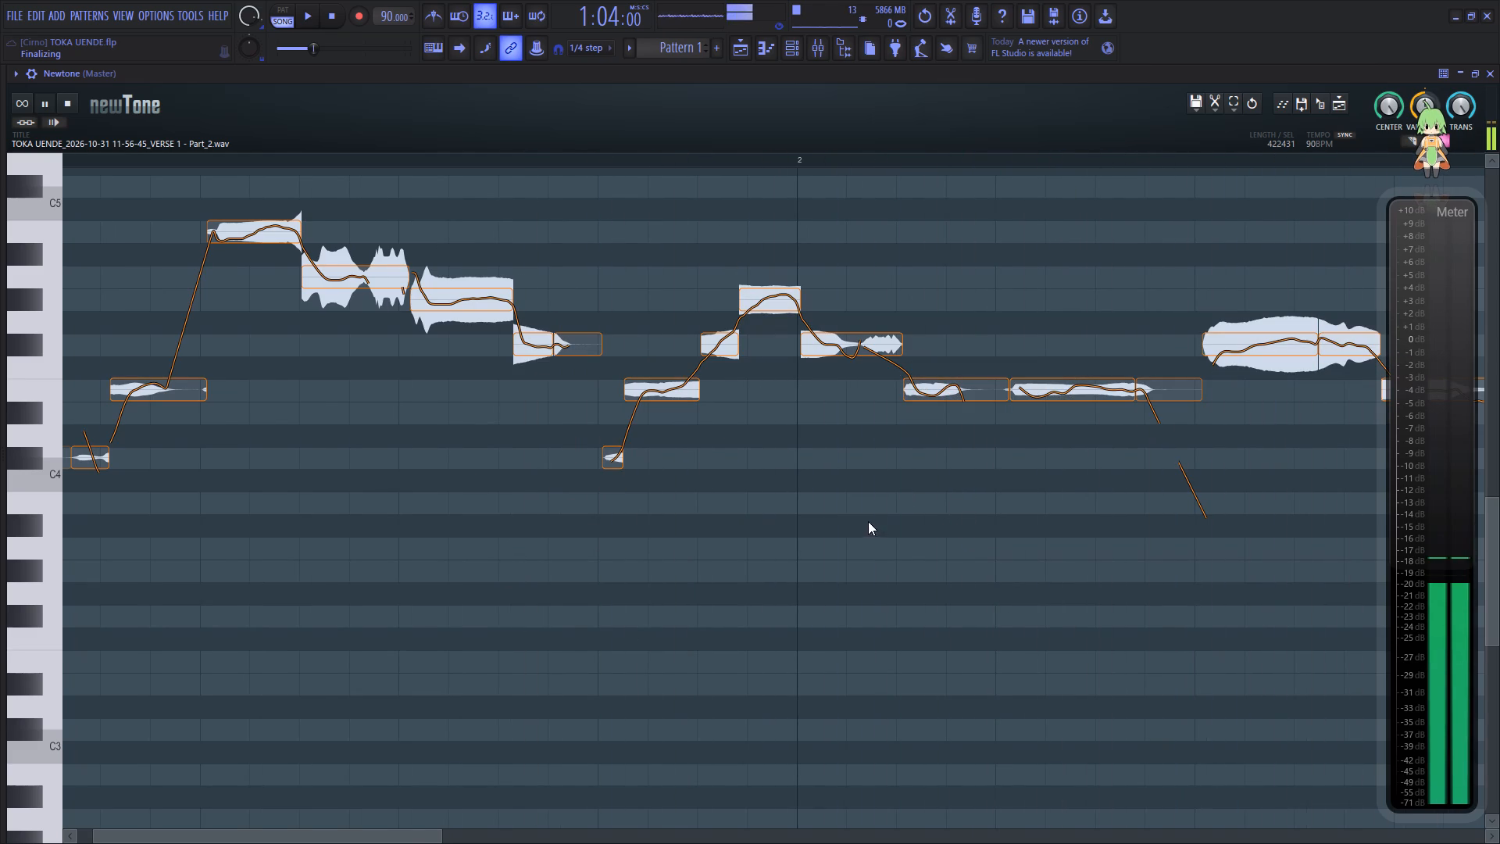
click(345, 465)
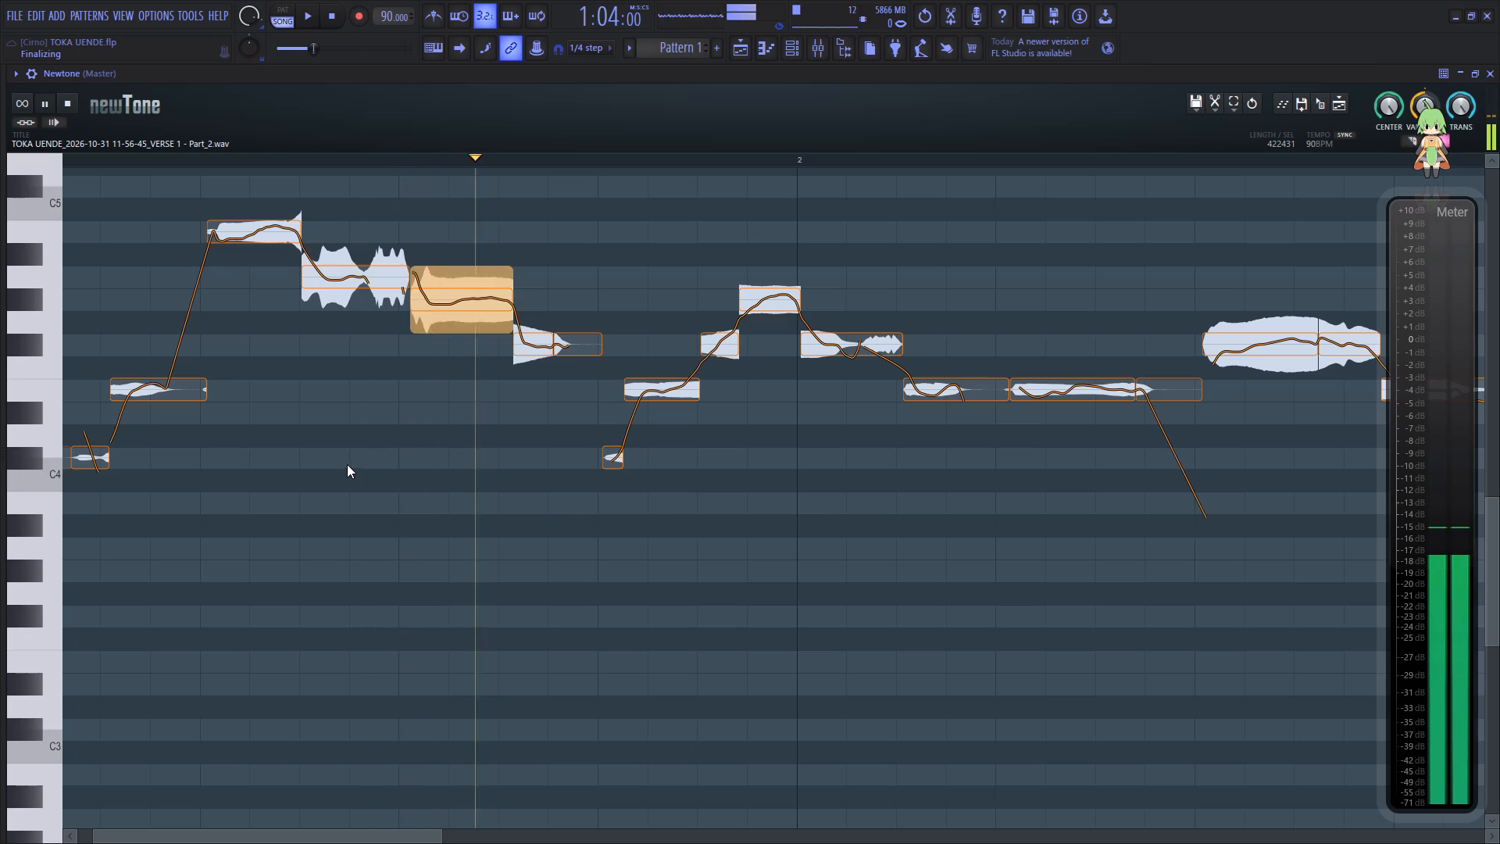
Replay the passage around bar 3 and set the pitch variation of the F#-4 note crossing into bar 3 to 51.61%.
drag(391, 837, 468, 843)
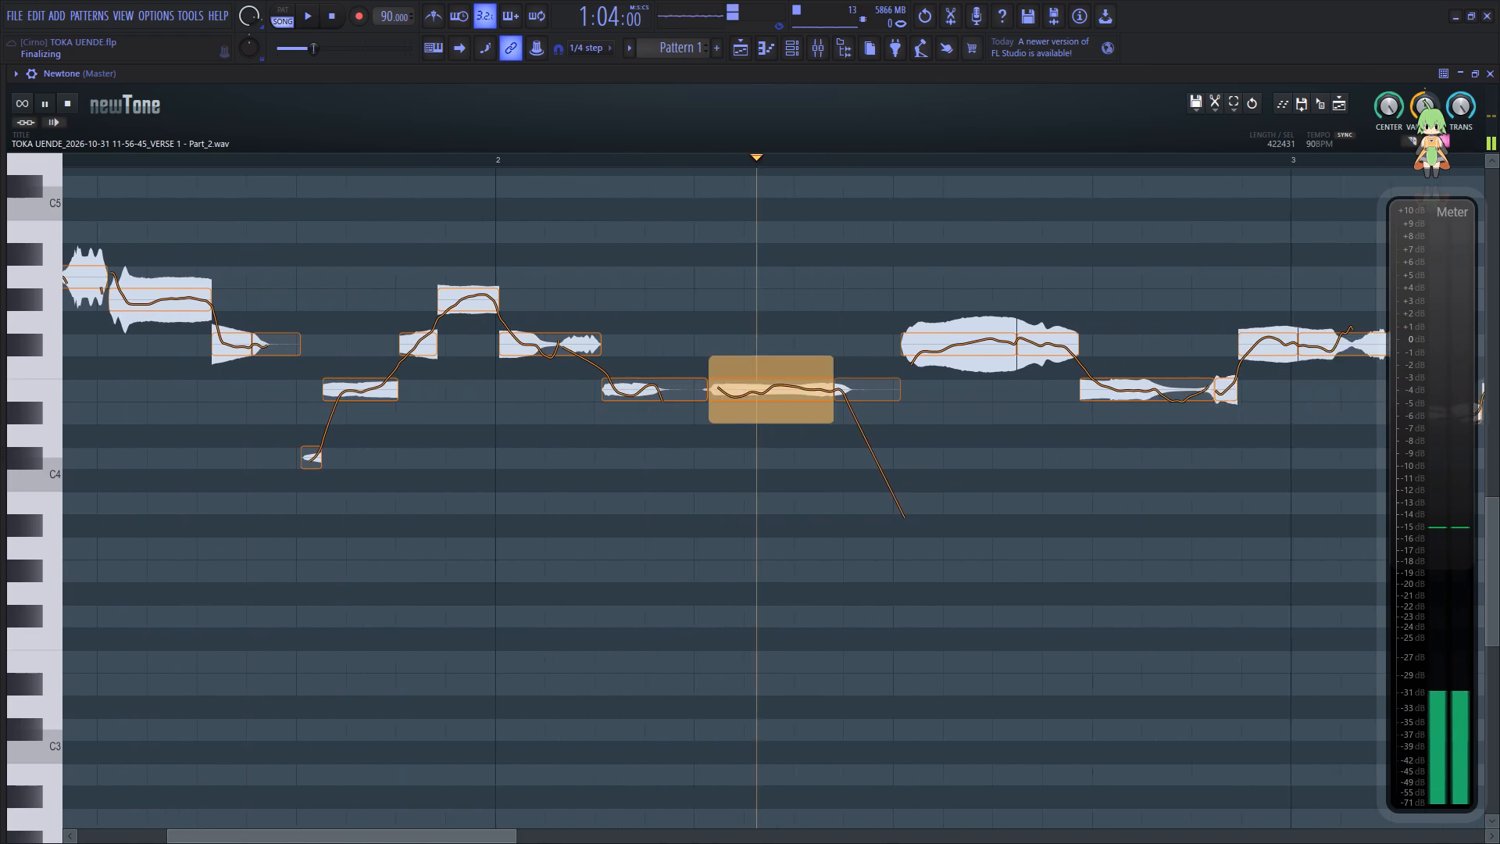
drag(468, 843, 610, 839)
click(433, 510)
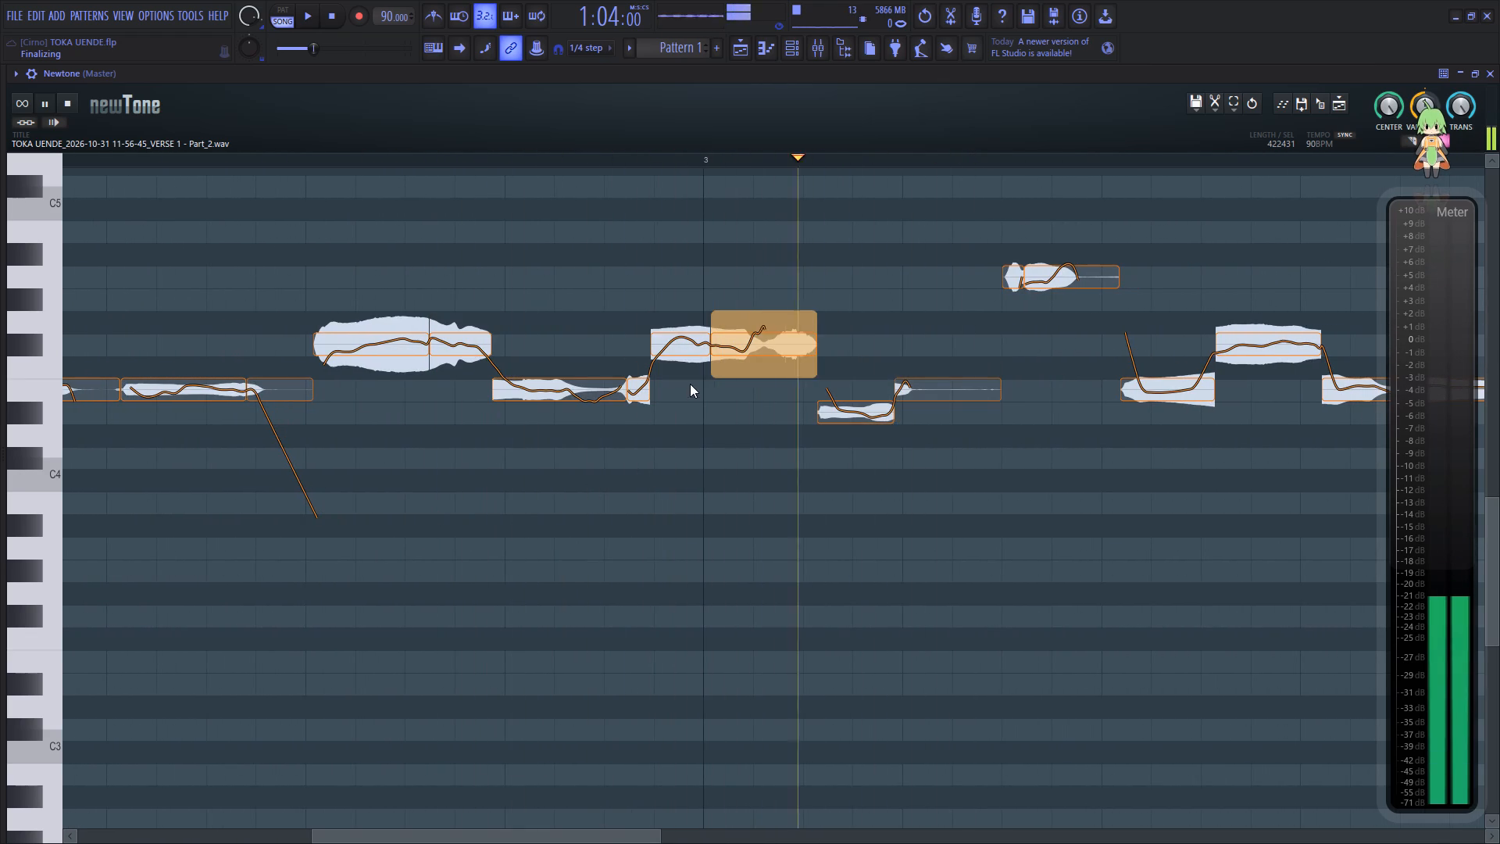
click(684, 345)
drag(685, 377, 685, 353)
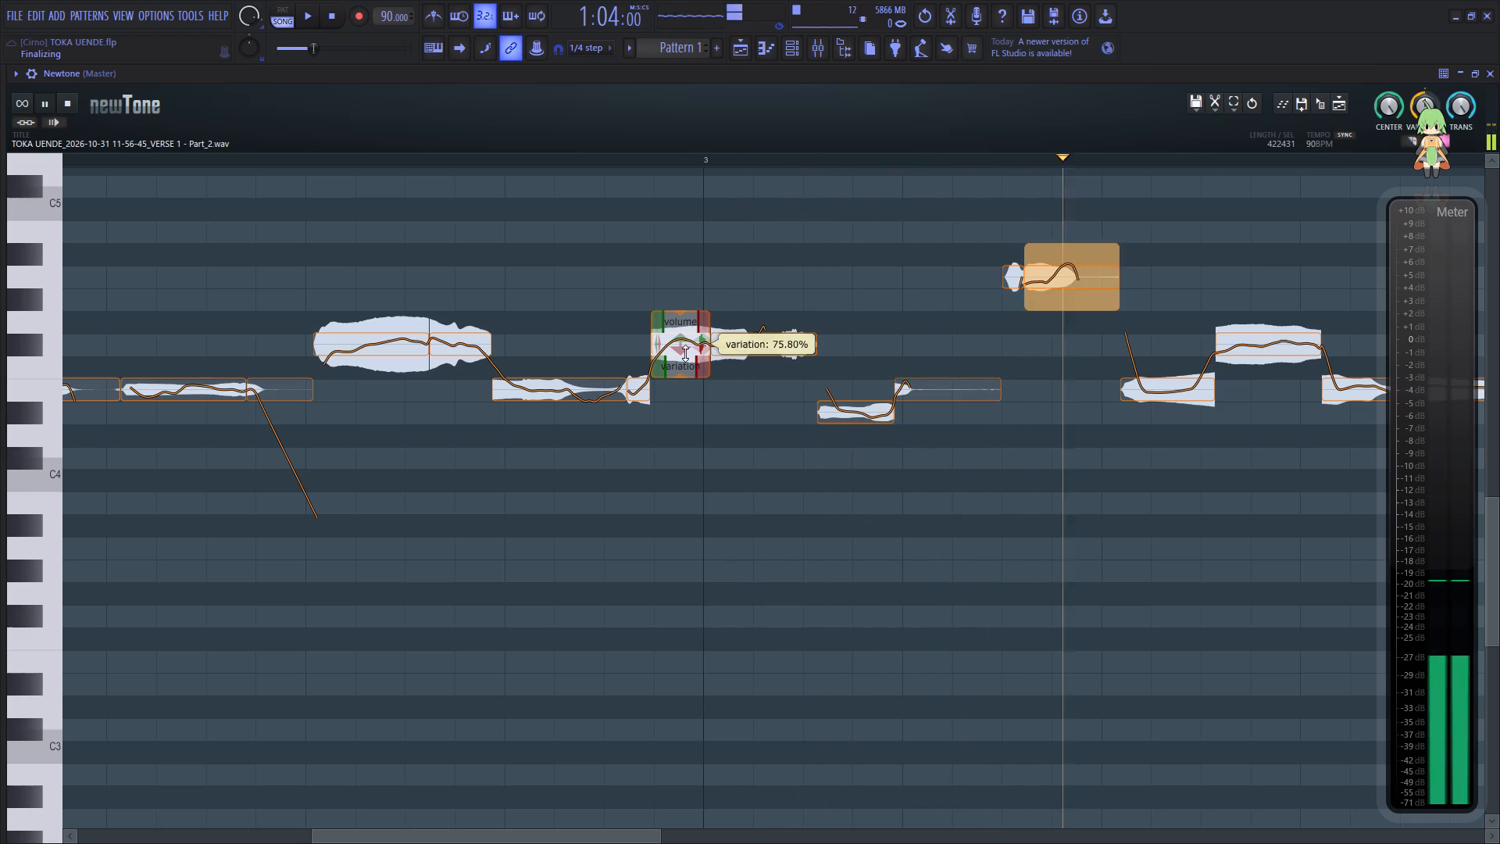
drag(685, 353, 691, 333)
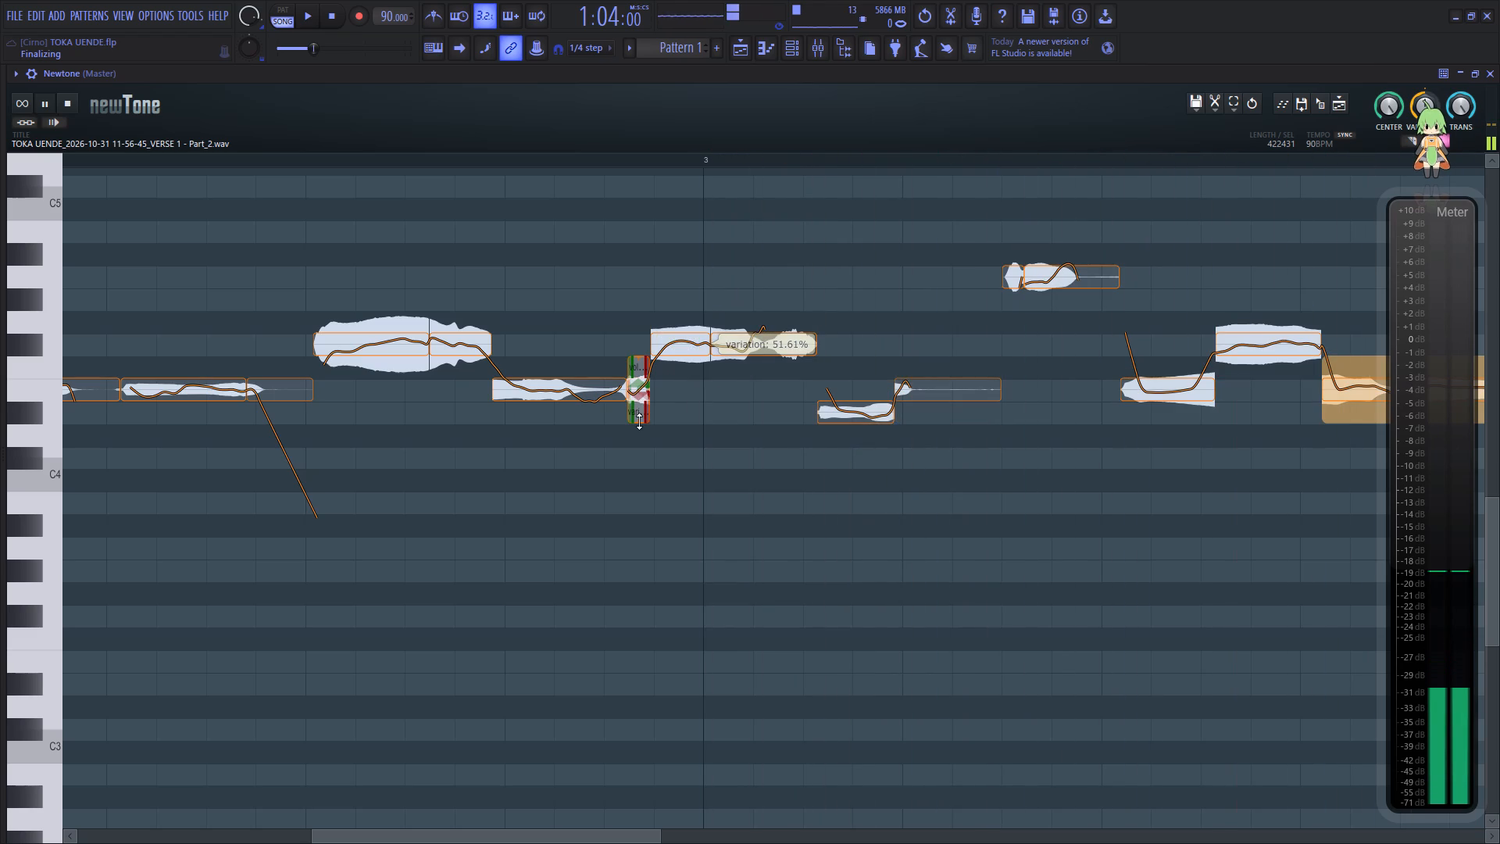
Set the short E-4 slice just before bar 3 to 98.27% pitch variation and 41.48% ramp out.
click(639, 421)
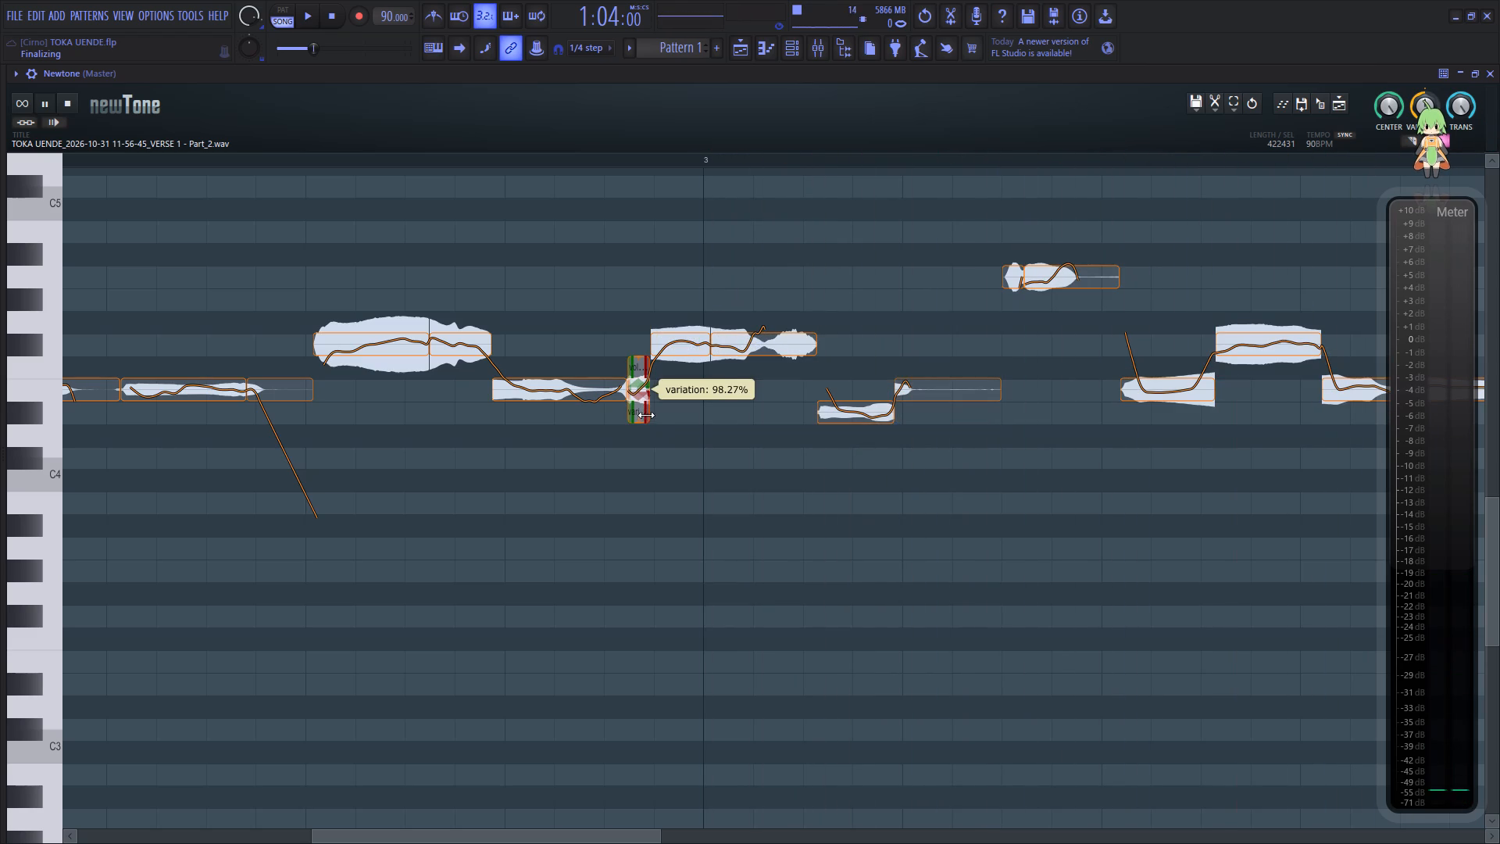
drag(649, 413, 649, 404)
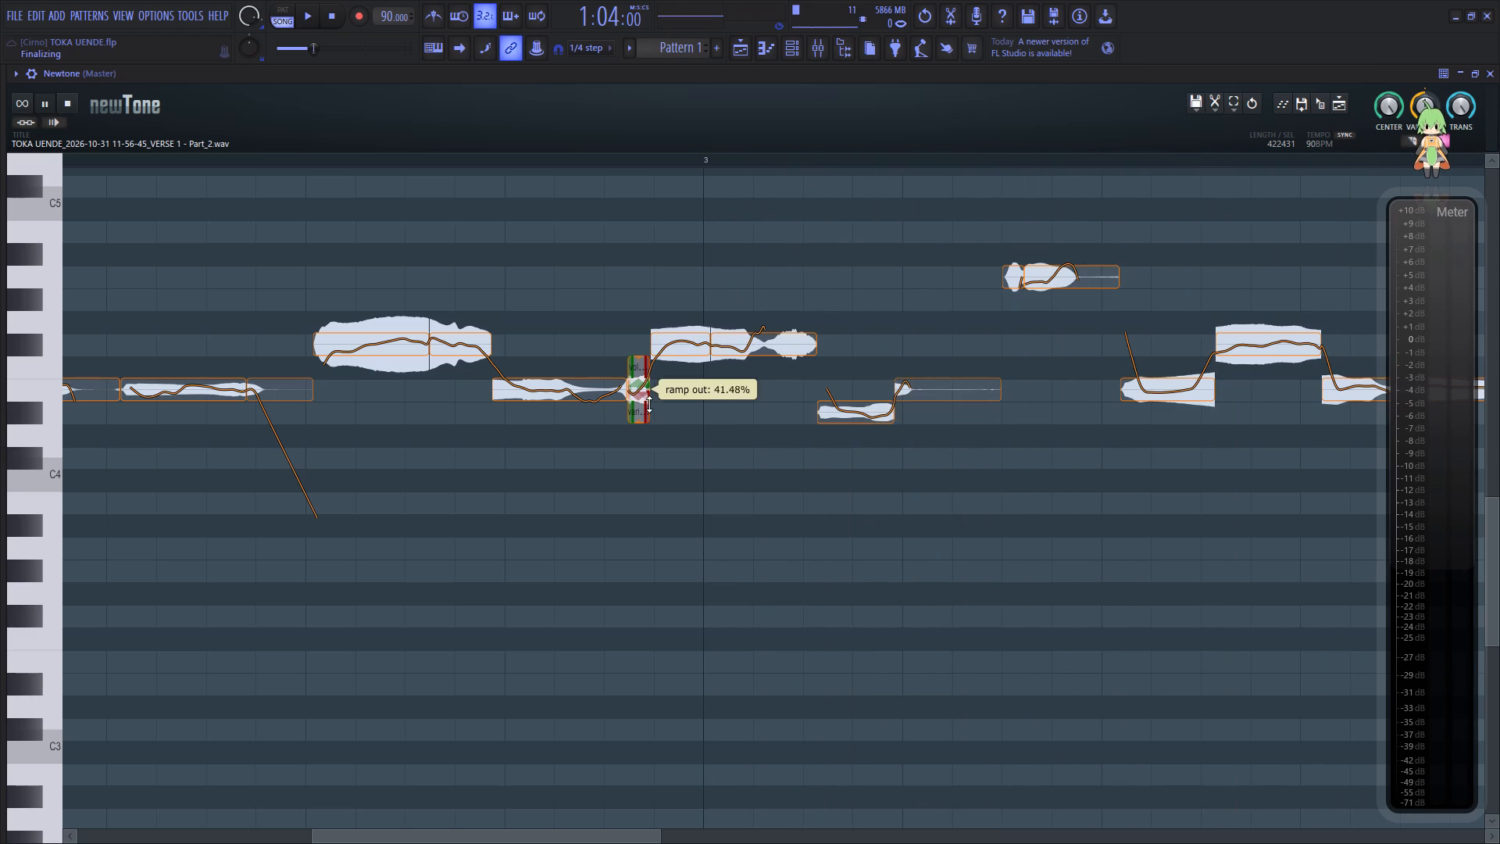
Readjust the ramp out of the short E-4 slice just before bar 3, and replay the phrase to check it.
drag(649, 404, 652, 378)
click(560, 423)
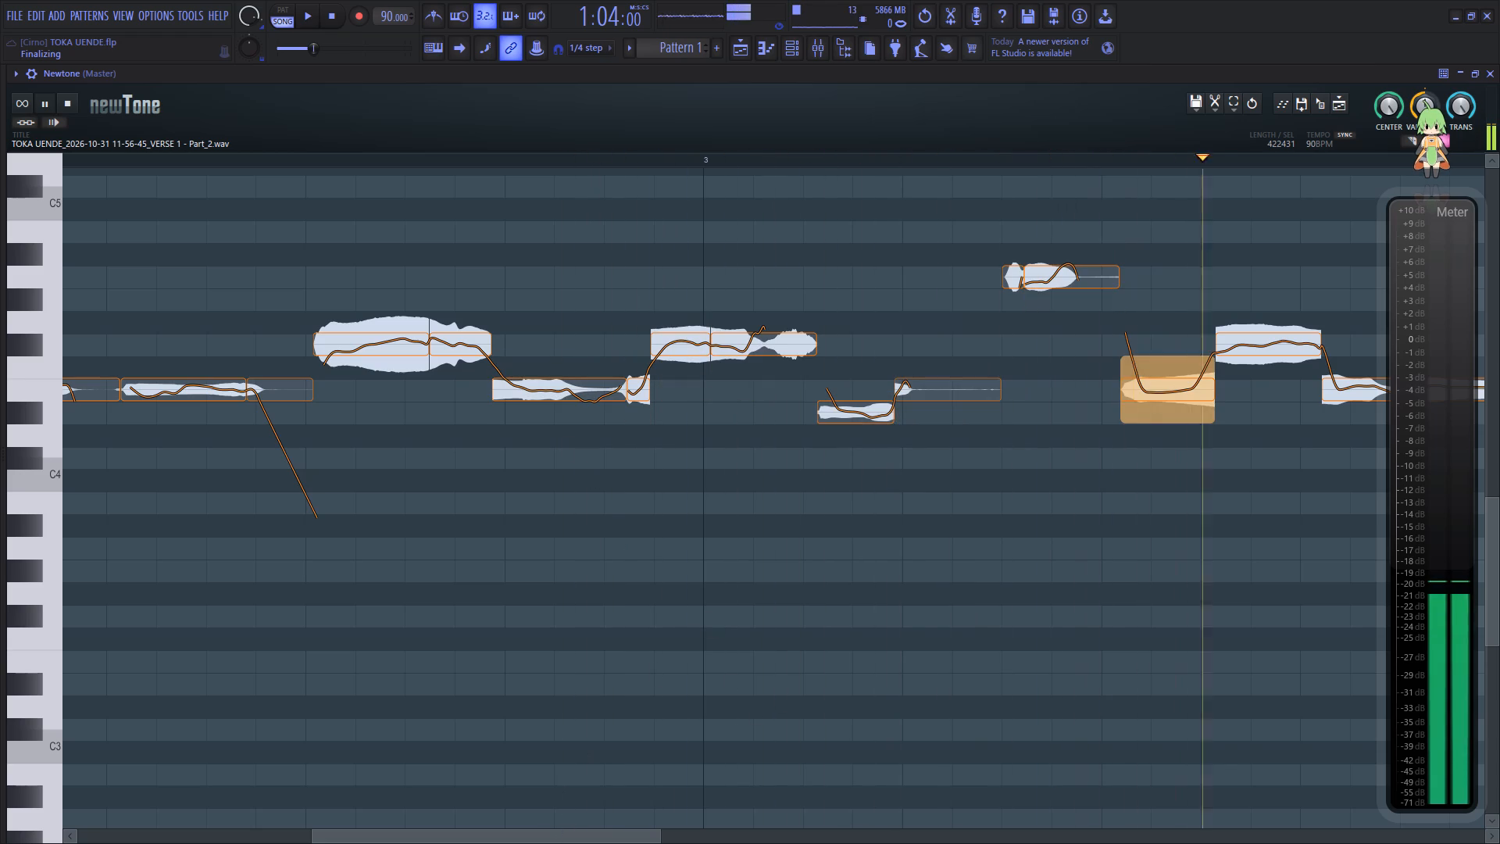
drag(551, 843, 601, 836)
click(509, 585)
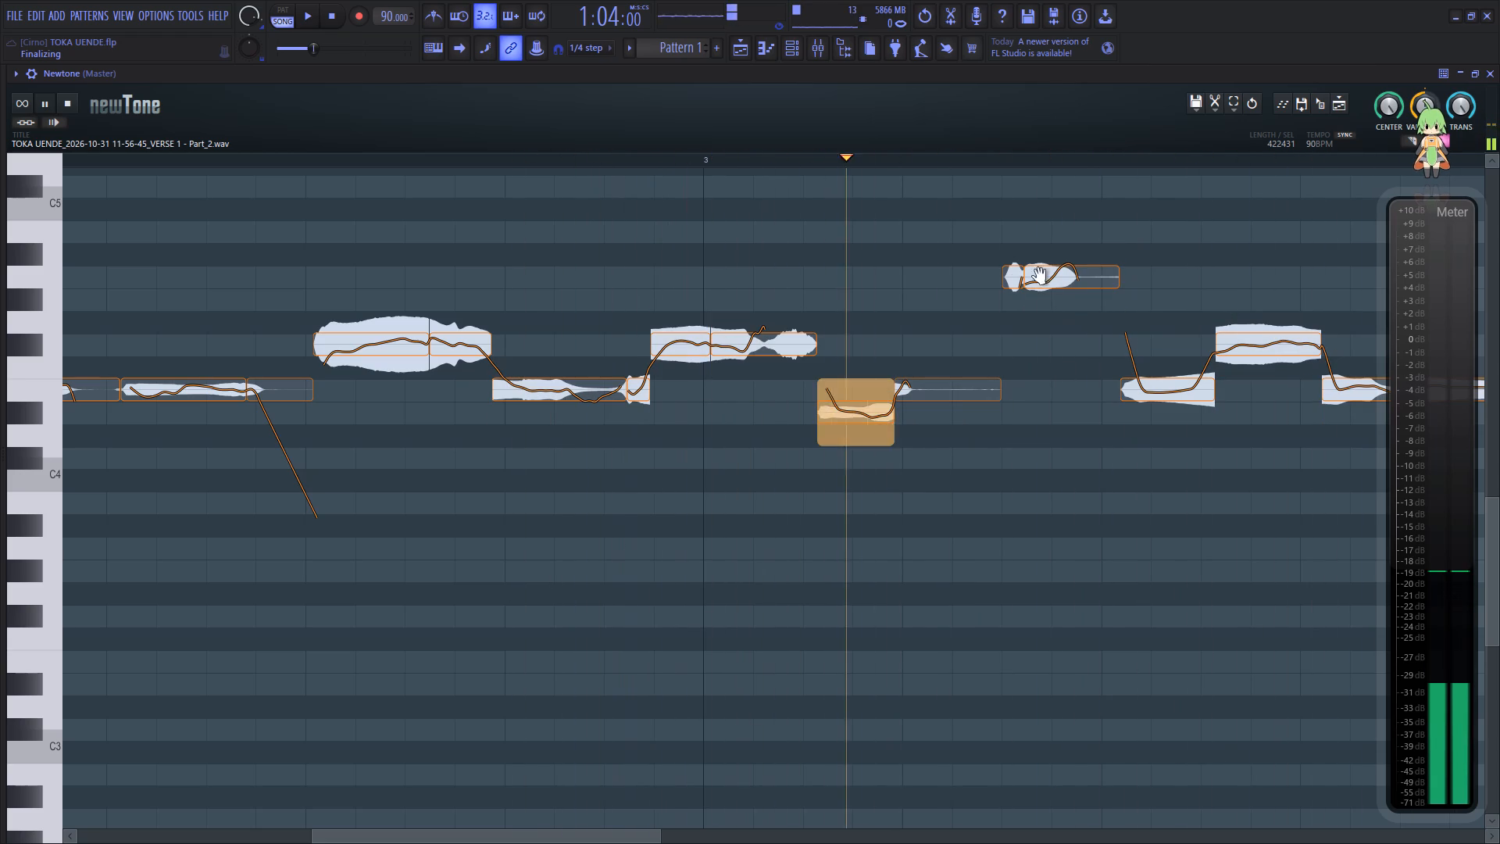
Lower both A-4 slices in the second half of bar 3 by one semitone to G#-4, and replay.
drag(1060, 281, 1060, 295)
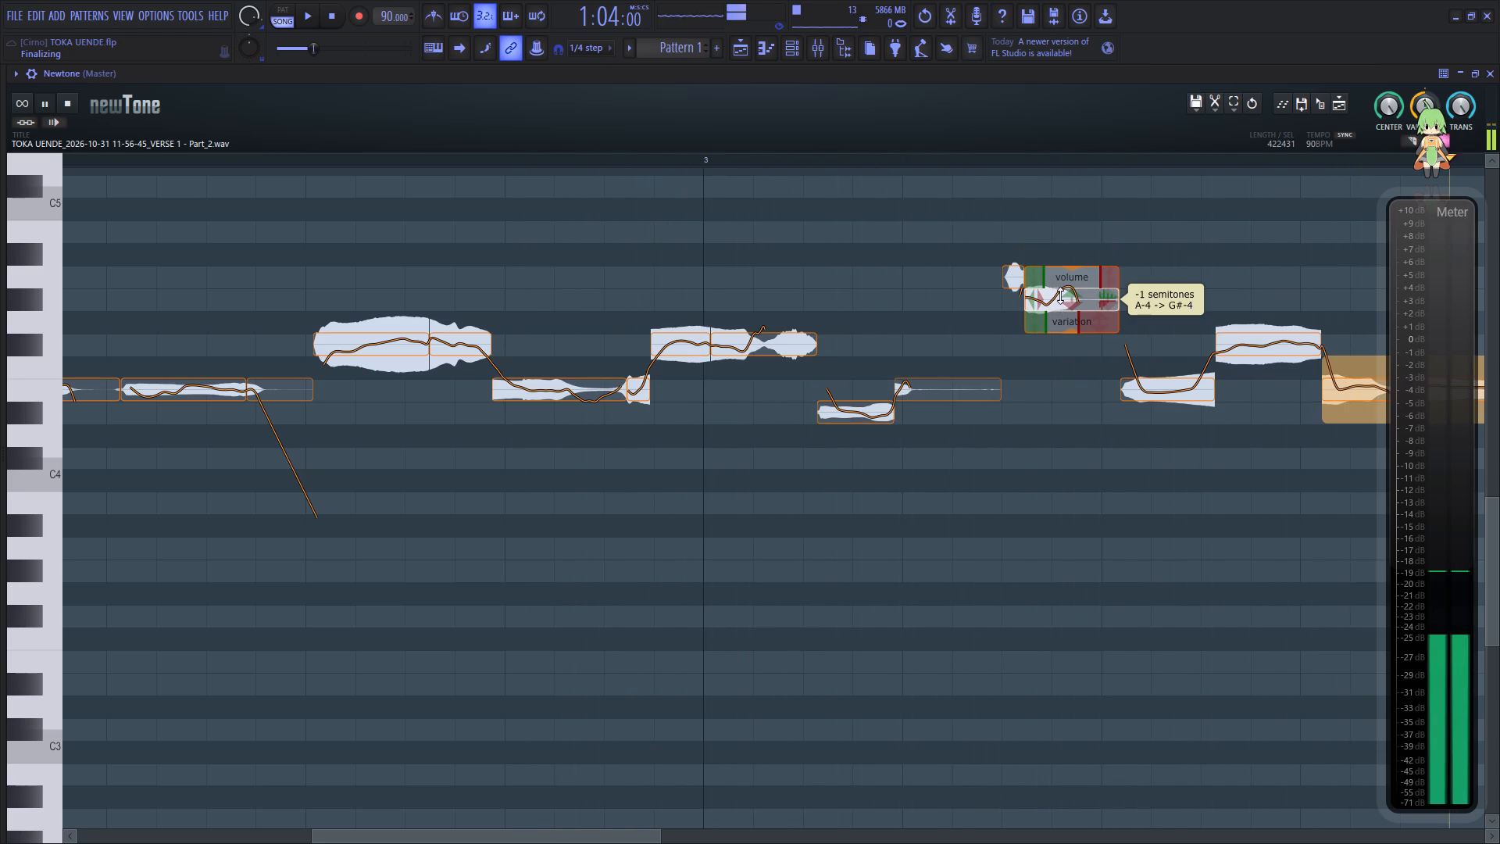
drag(1060, 295, 1060, 298)
click(983, 320)
drag(1013, 280, 1011, 296)
click(920, 331)
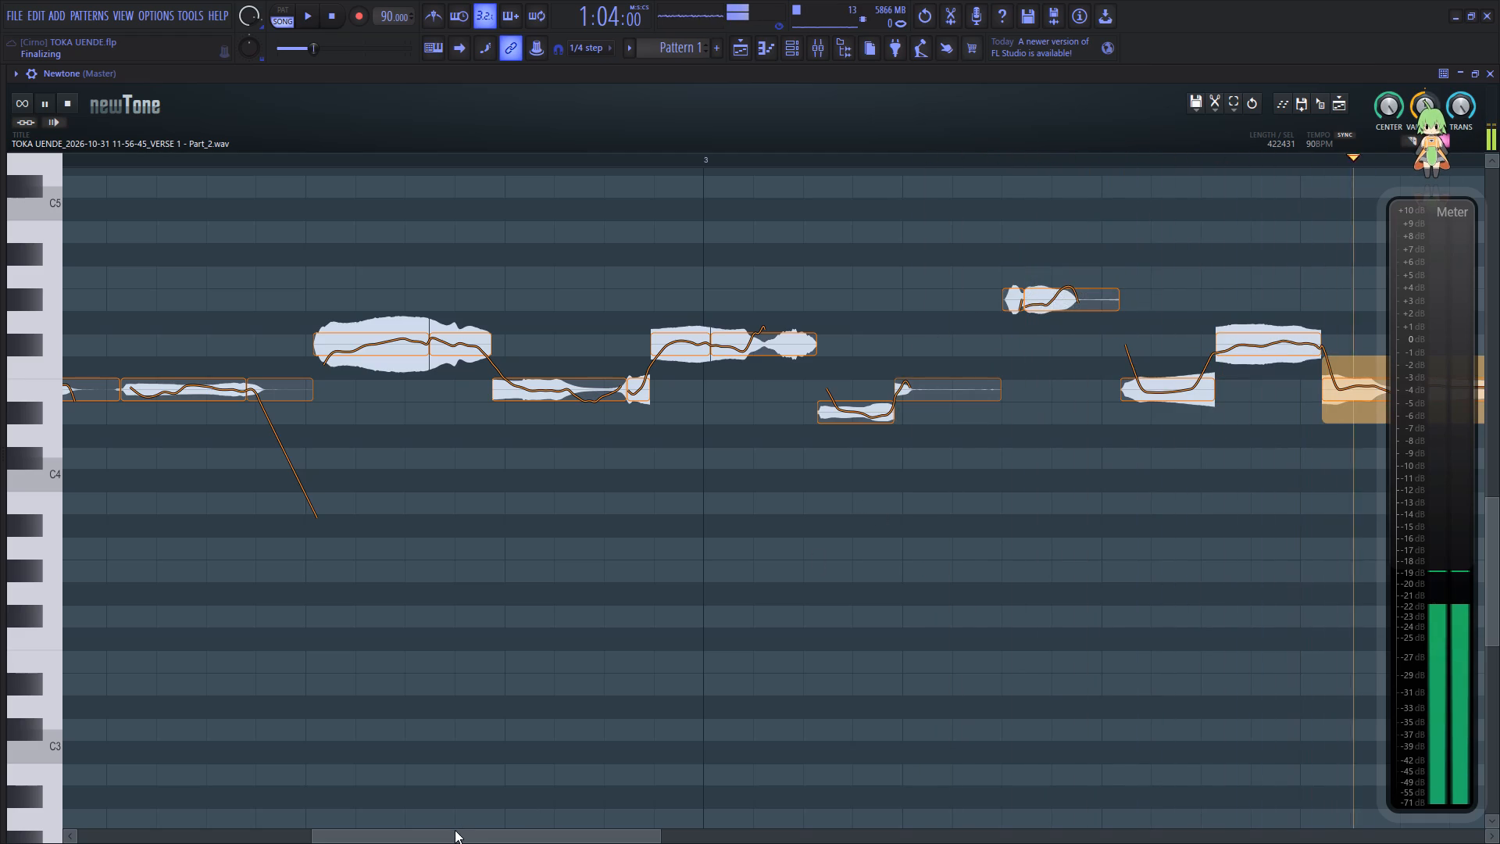
Place the corrected Newtone audio on the VERSE 1 ADLIB track at 25:09:00, under its original clip, and close Newtone.
drag(455, 837, 691, 830)
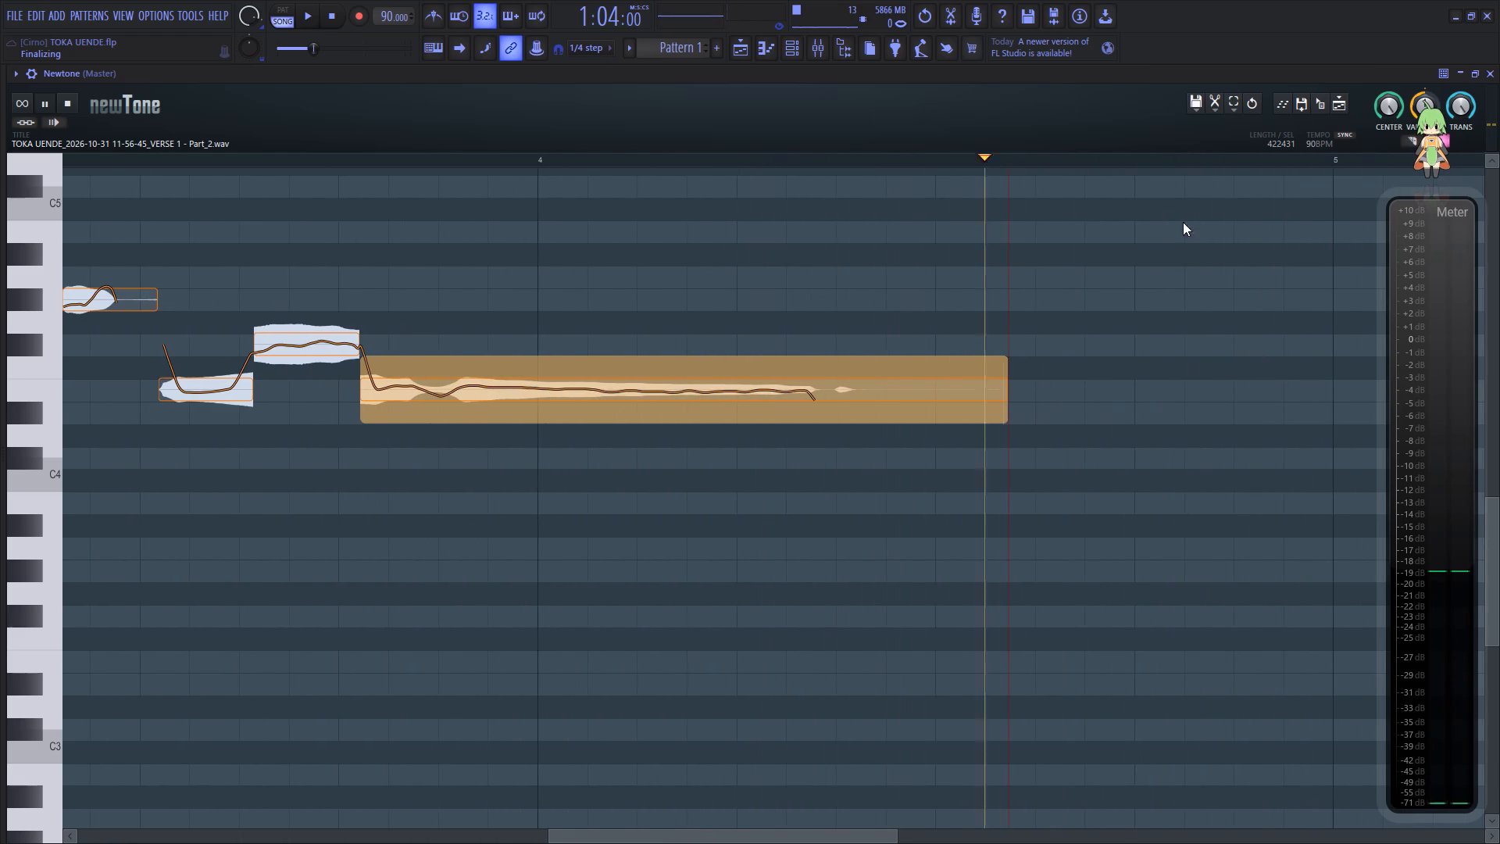
drag(1321, 109, 1186, 356)
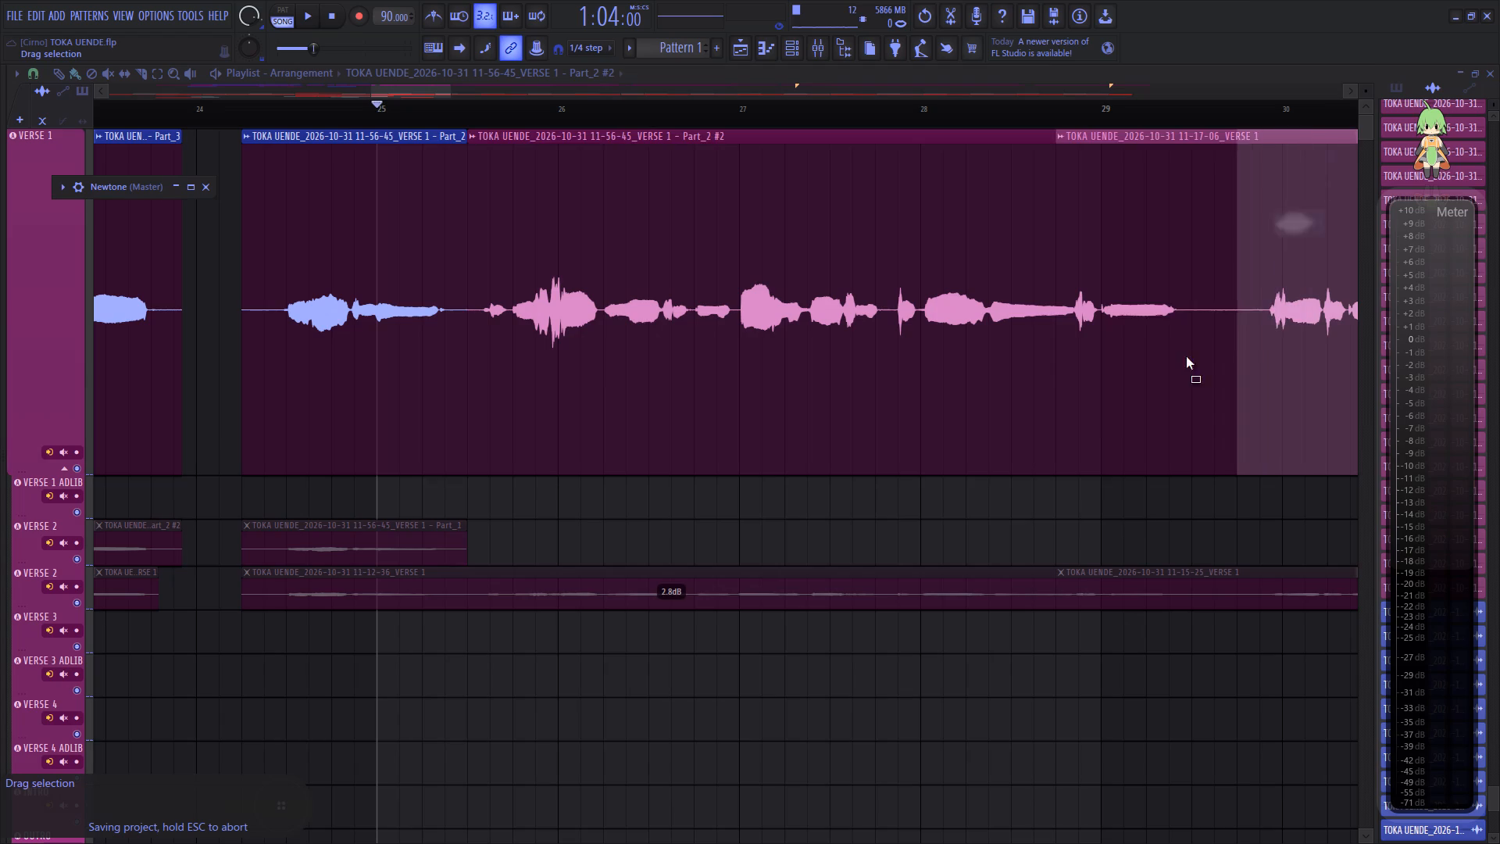
drag(1186, 356, 473, 496)
click(1494, 77)
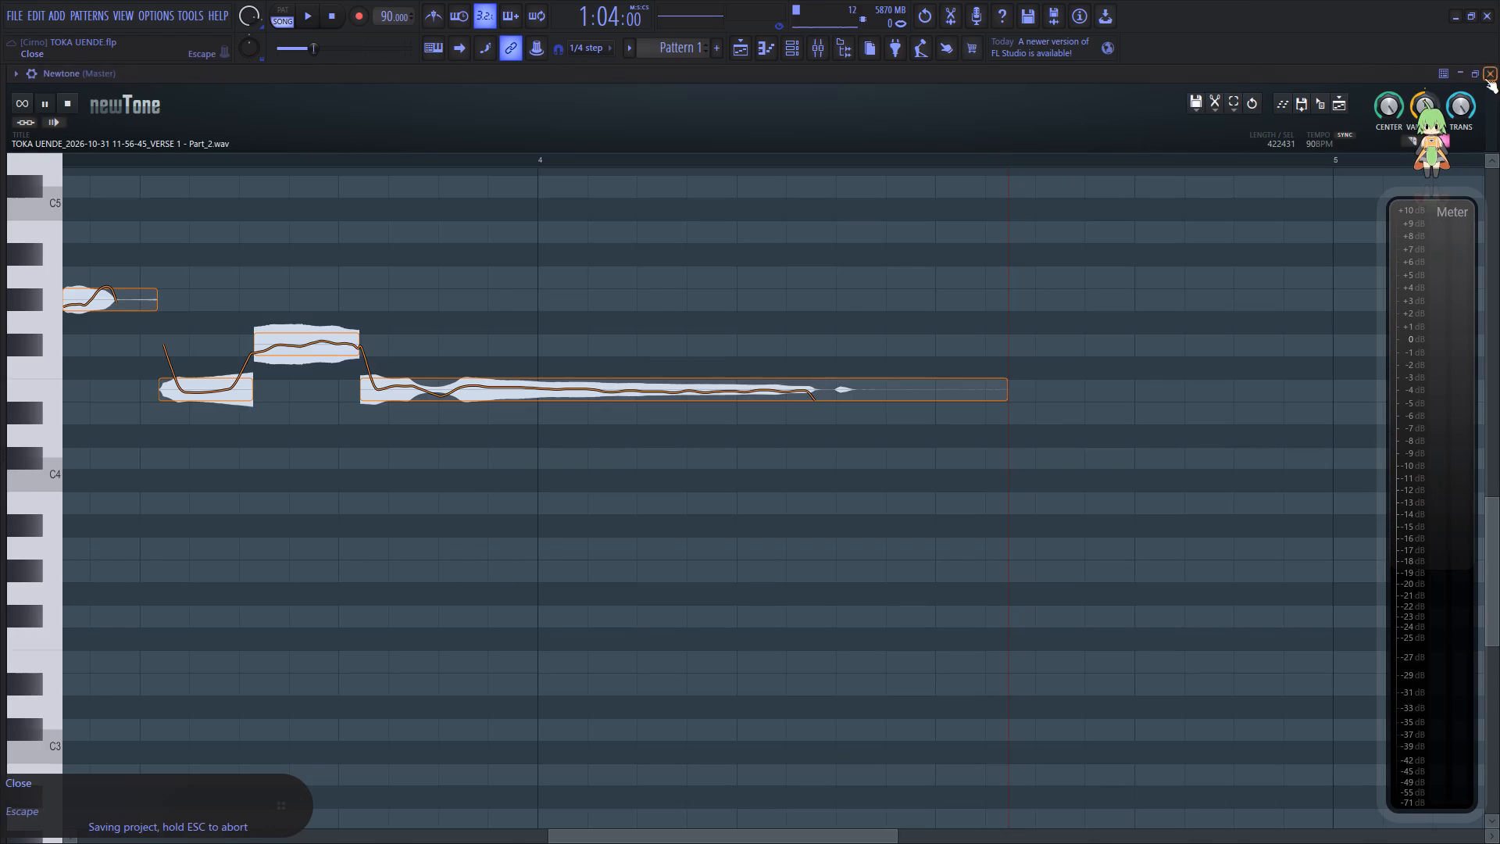
Mute the original VERSE 1 clip at 25:09:00, move it down to the VERSE 3 track, and put the corrected clip in its place.
click(105, 73)
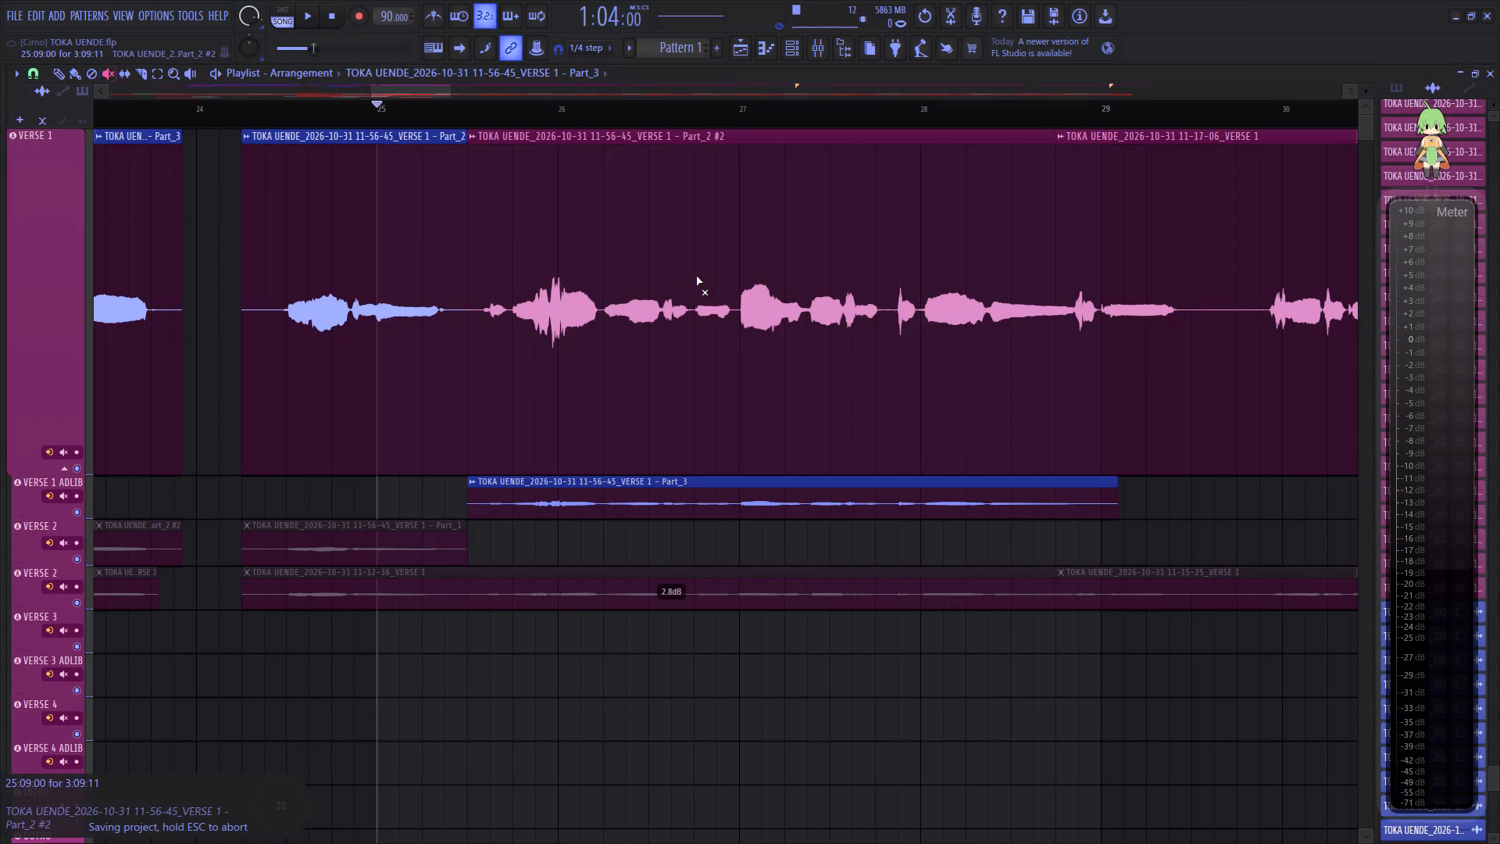
click(701, 277)
click(75, 70)
drag(682, 265, 680, 402)
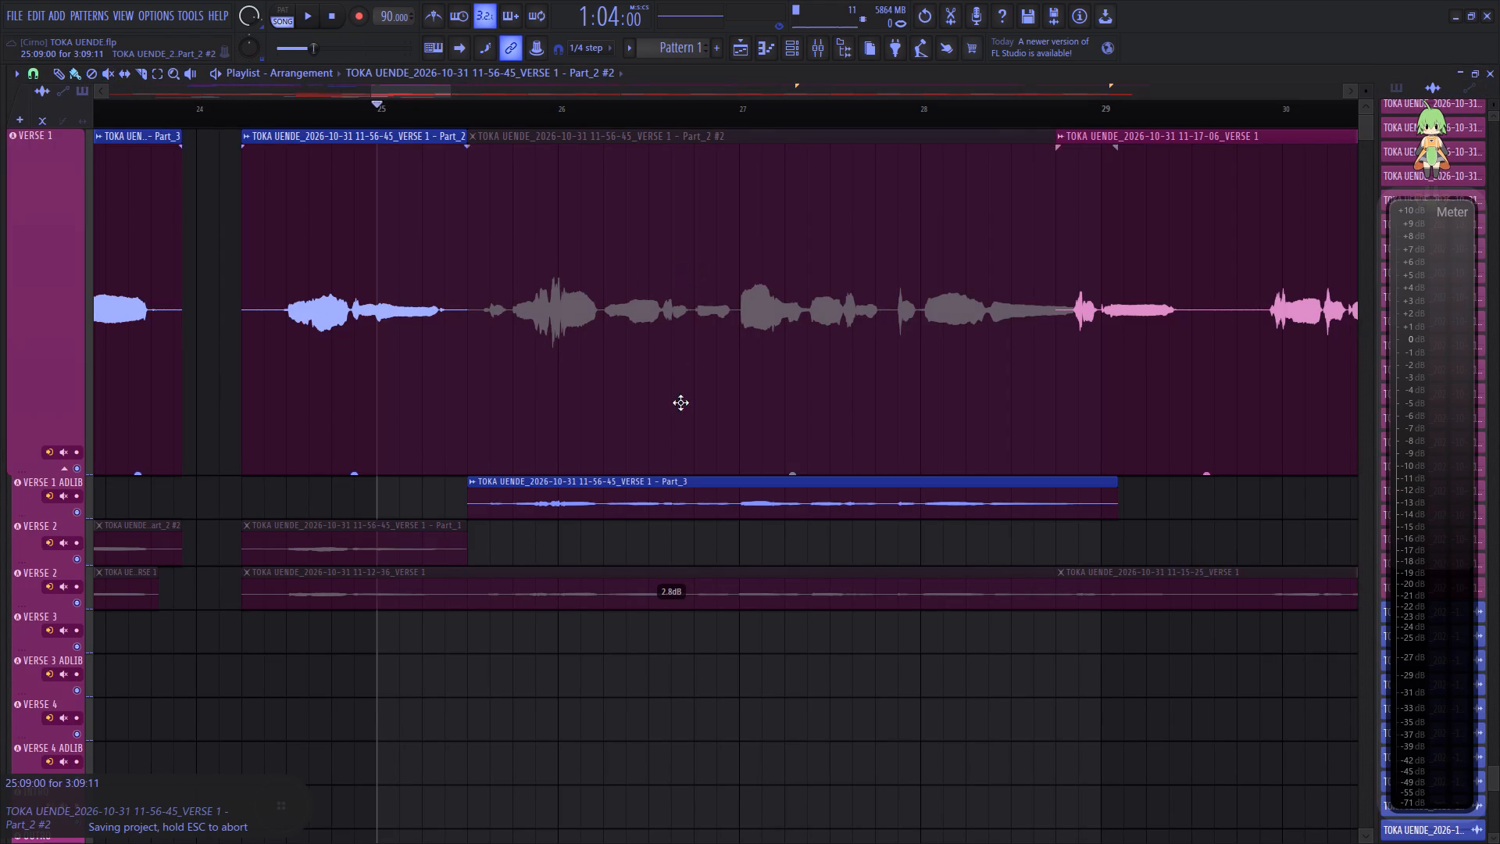
drag(680, 402, 672, 636)
drag(642, 505, 646, 313)
Return the song position to the very start of the arrangement.
drag(1051, 150, 1173, 117)
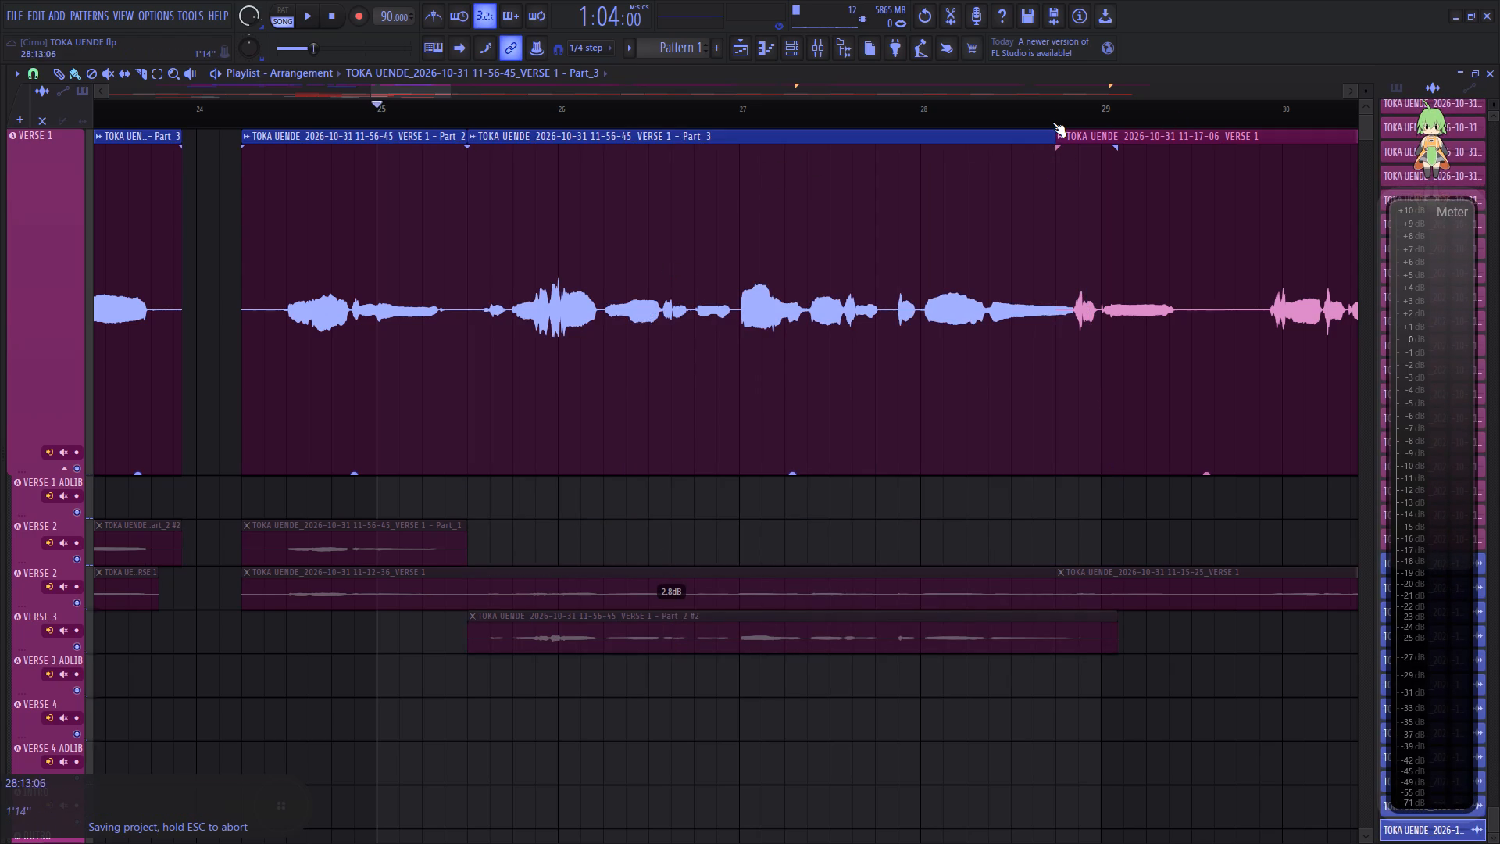
scroll(1052, 122, down, 12)
drag(245, 114, 130, 124)
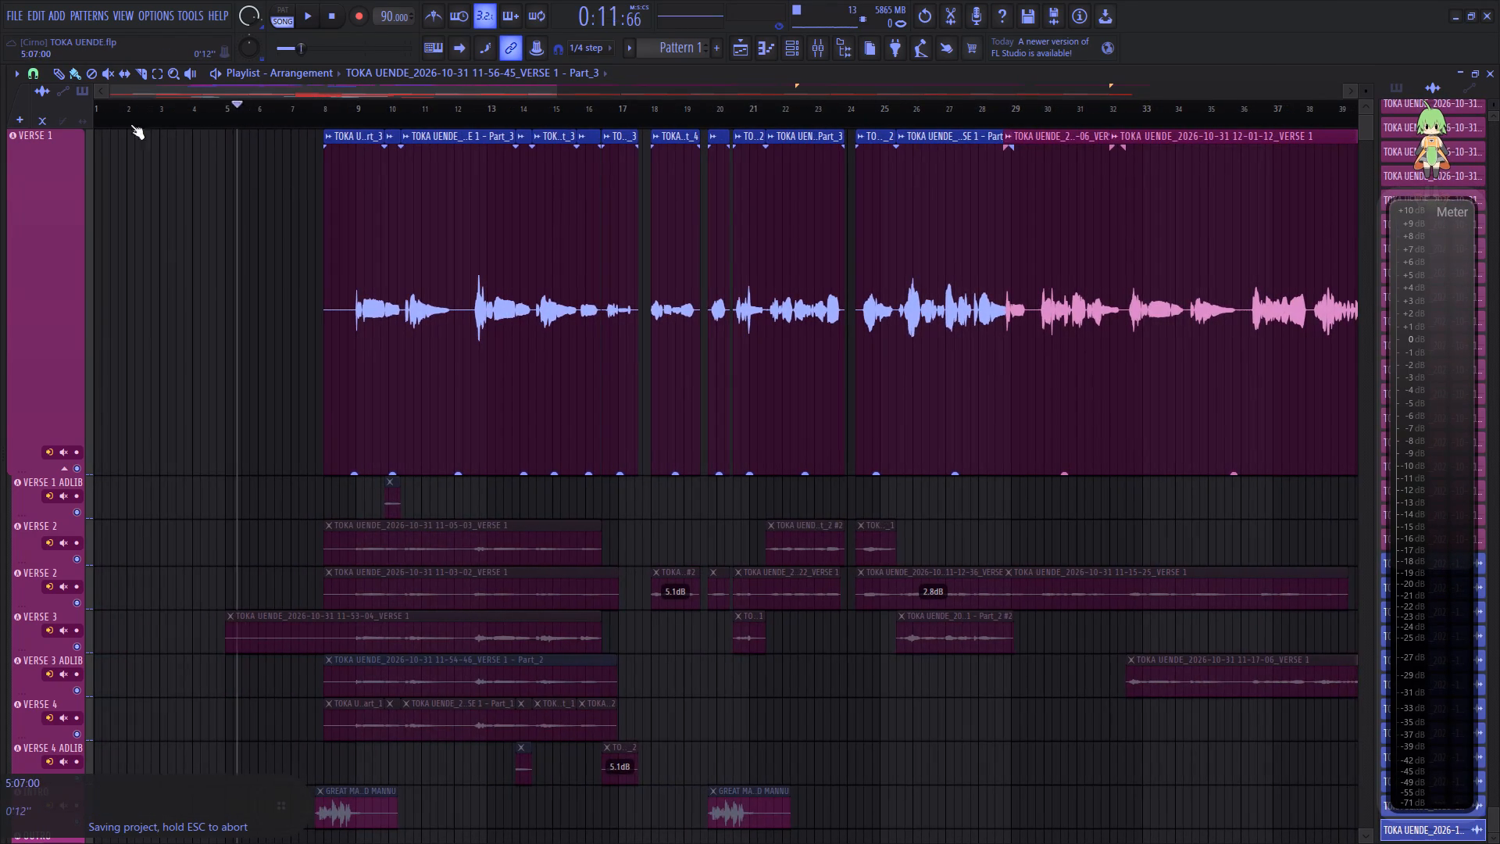
drag(130, 124, 0, 152)
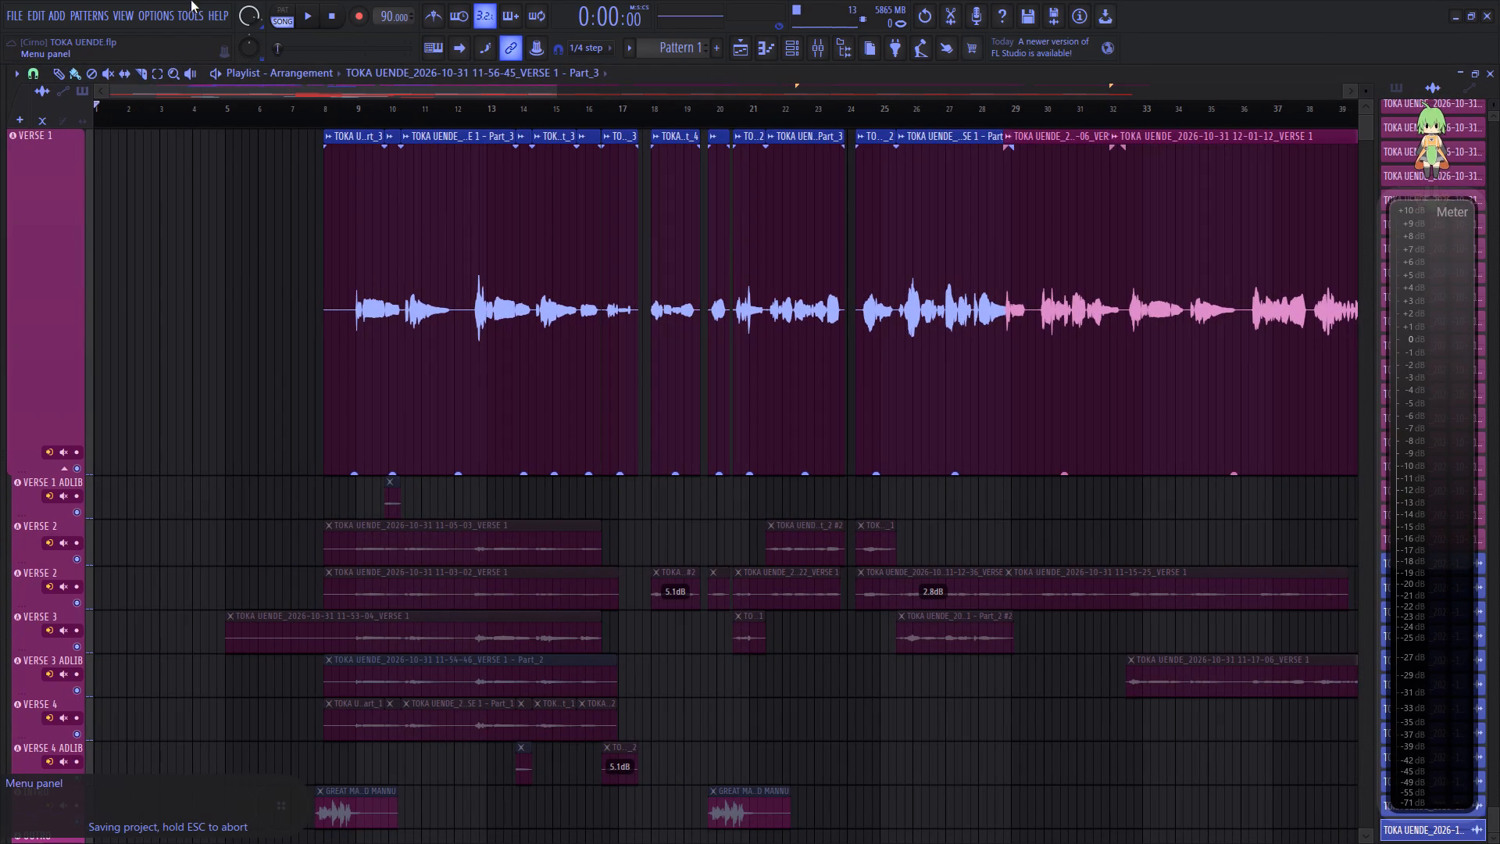
Save the project.
drag(8, 12, 12, 20)
click(39, 88)
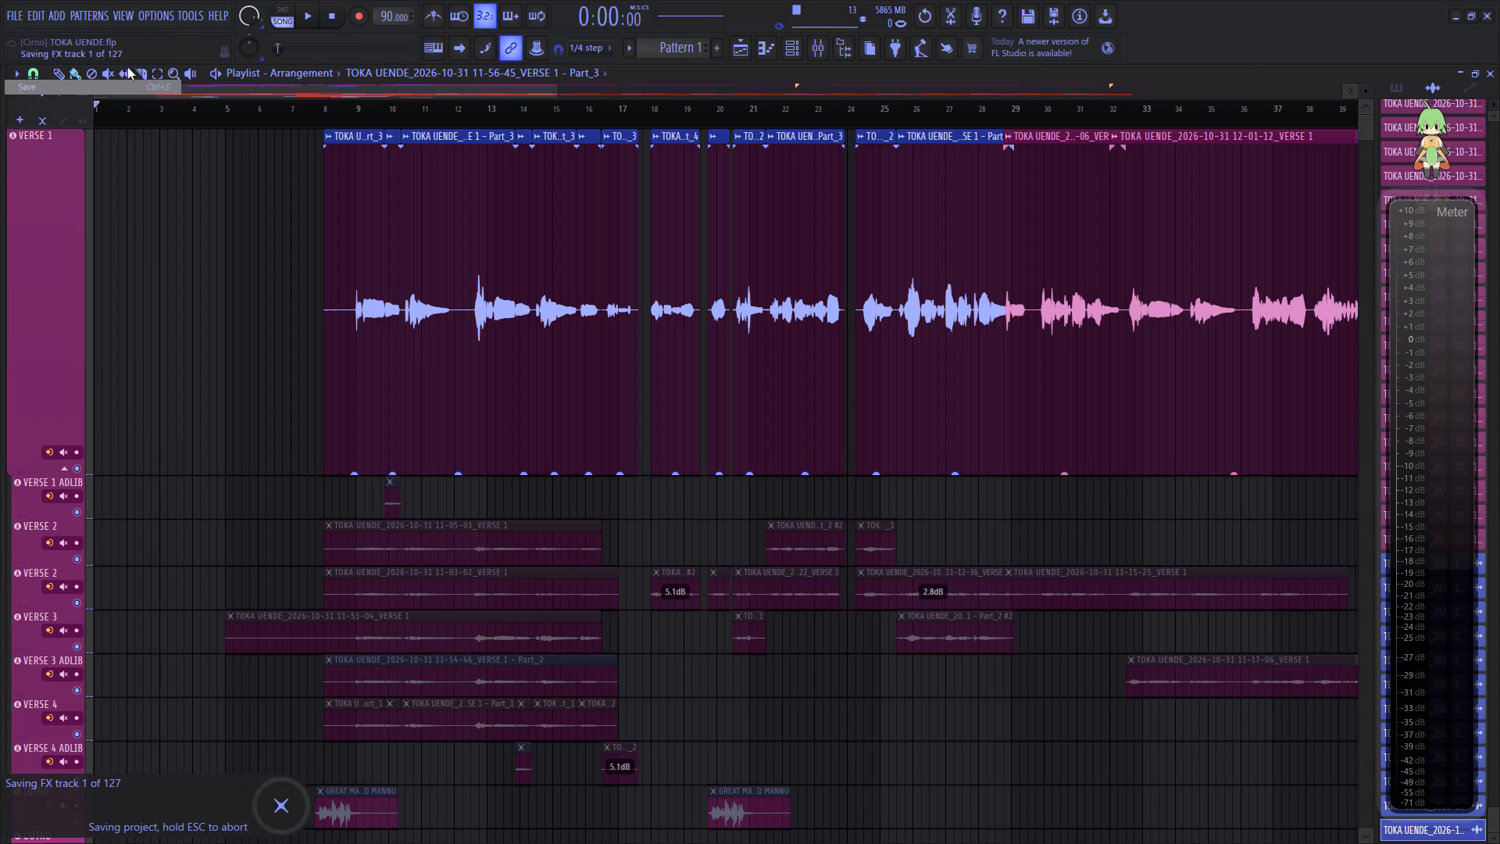
Play the arrangement from the start to review the corrected VERSE 1 vocals.
click(309, 13)
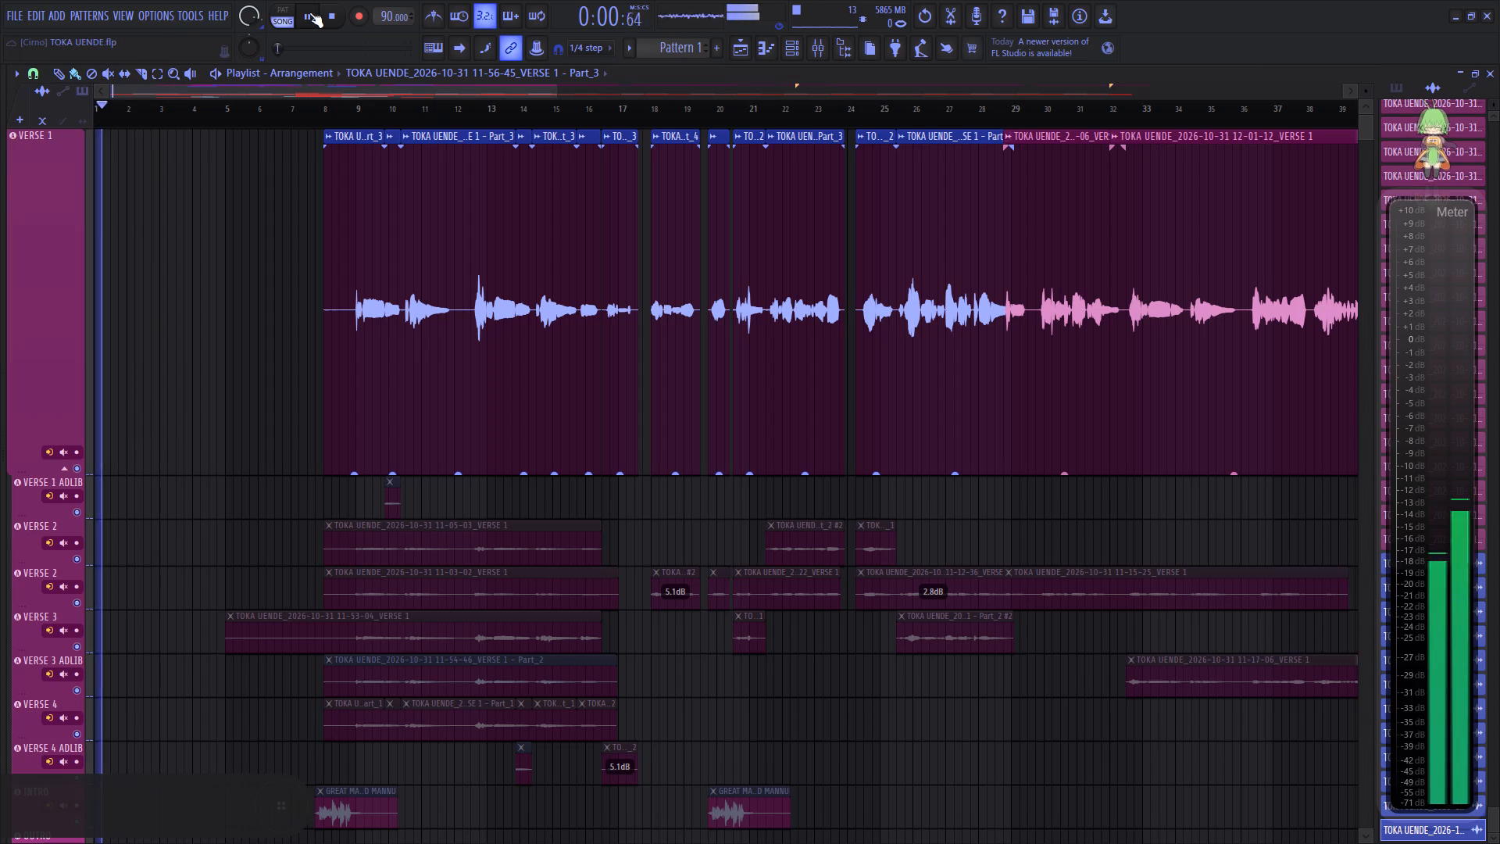
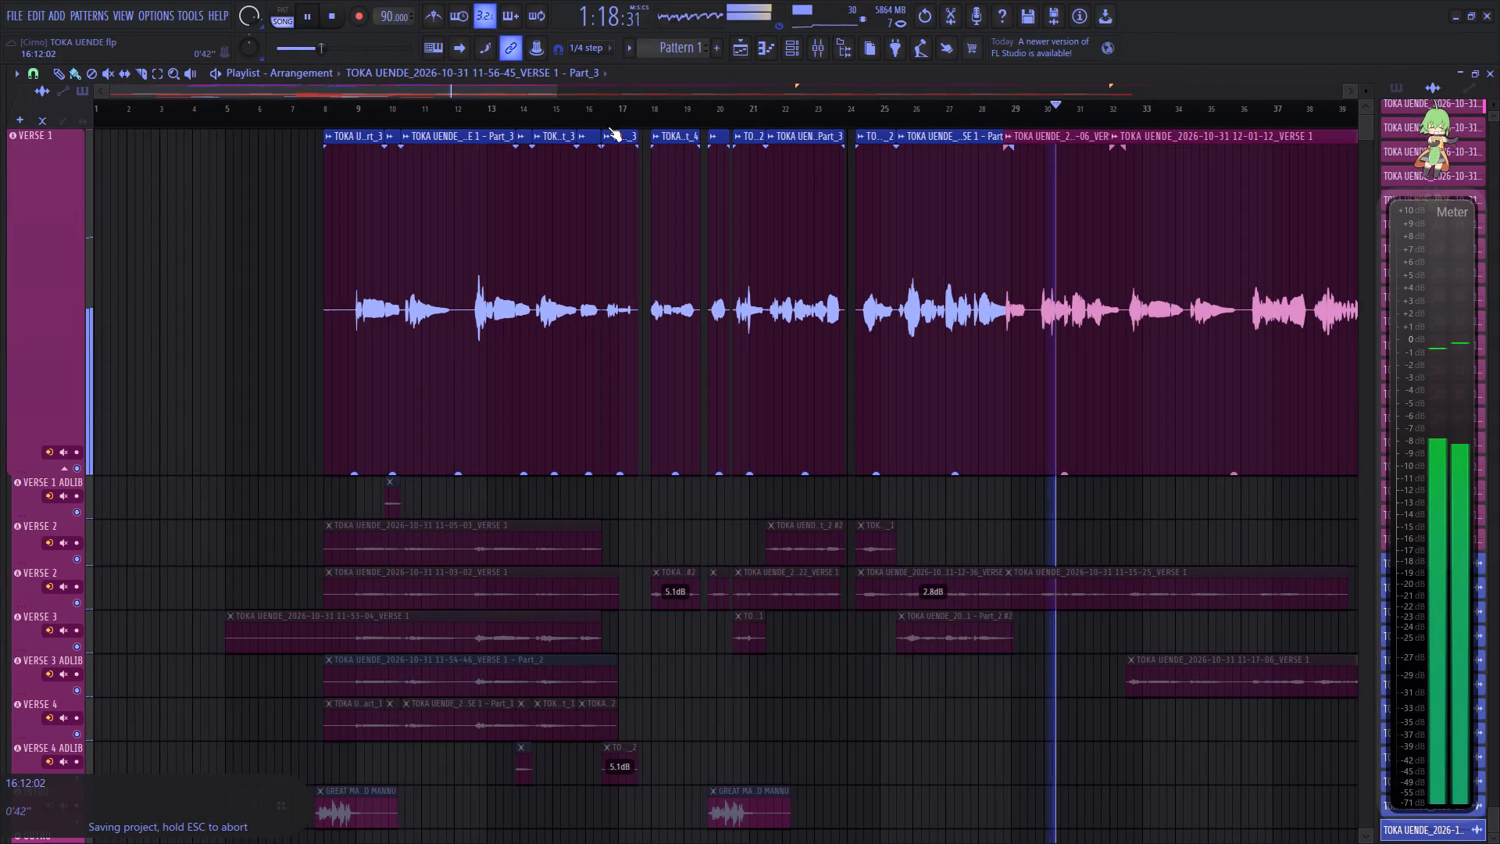
Replay the arrangement from about bar 16 to review the VERSE 1 vocals.
click(606, 120)
drag(423, 85, 436, 86)
drag(444, 87, 500, 91)
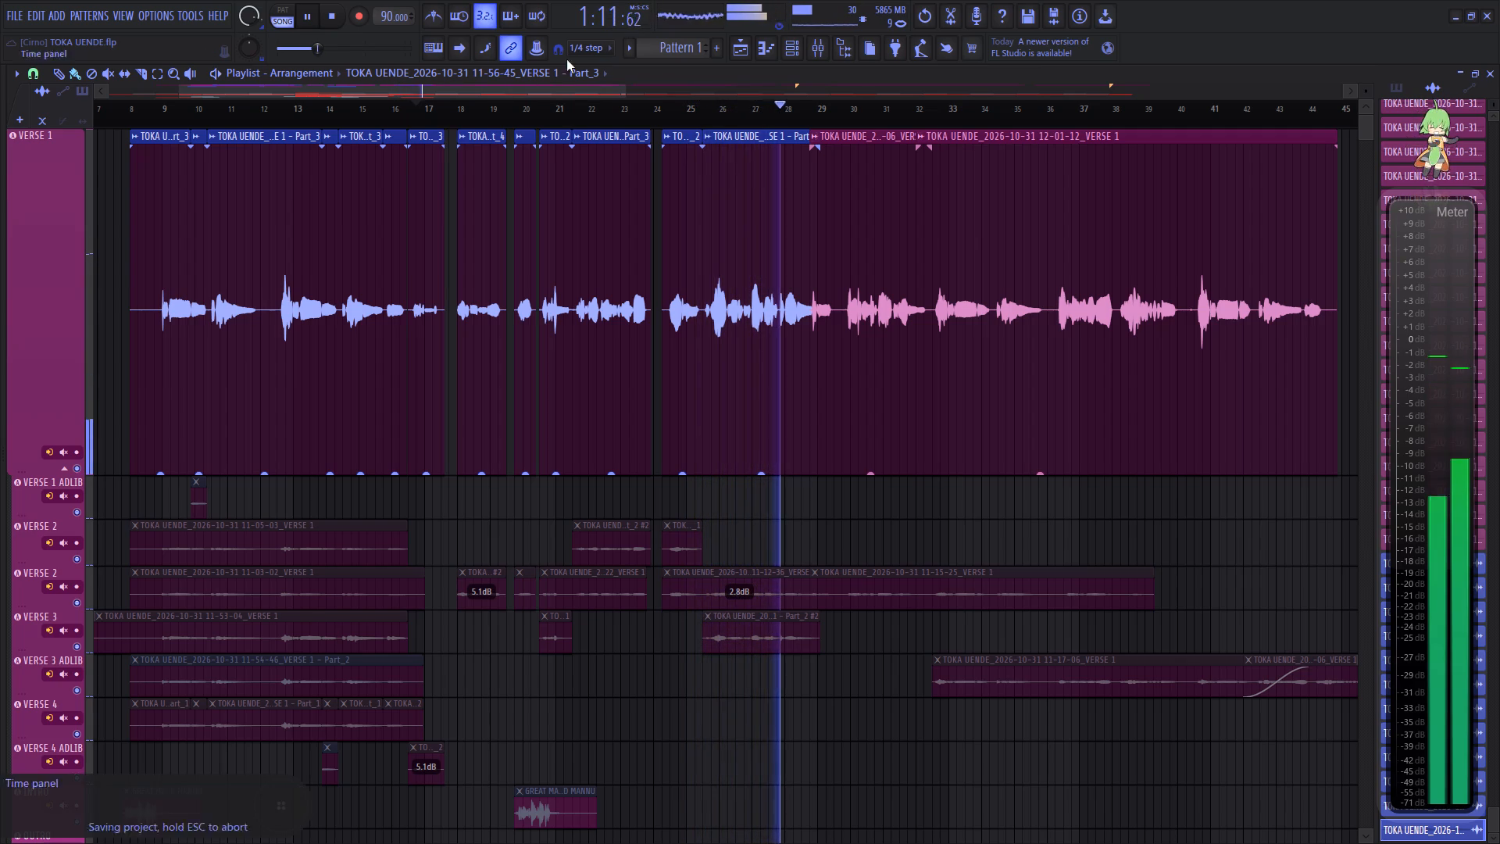
drag(587, 89, 634, 96)
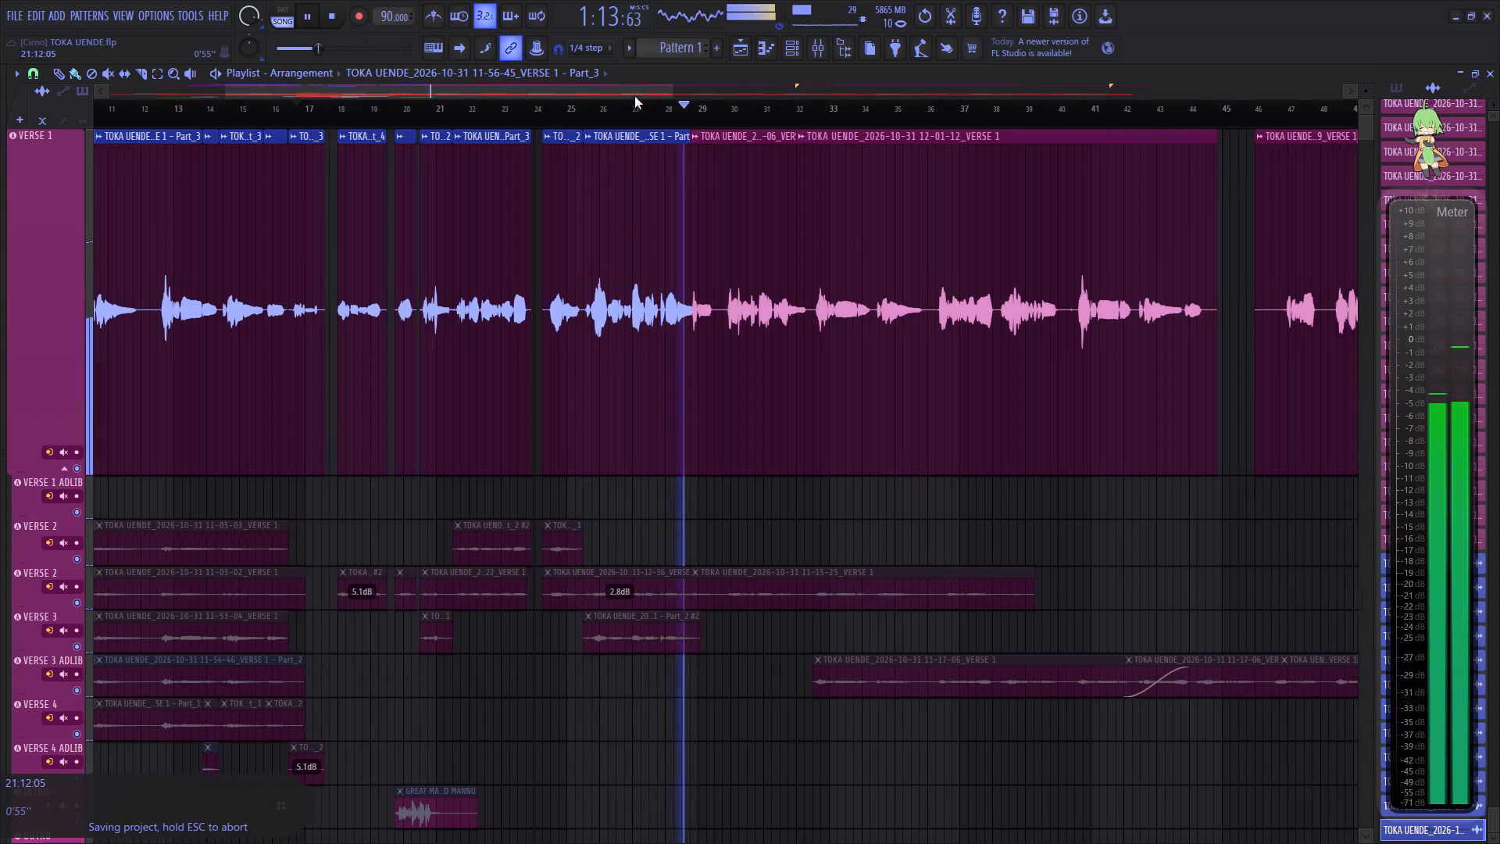
drag(634, 96, 644, 95)
Make the 11-17-06 VERSE 1 clip at 28:13:00 unique as its own sample.
scroll(715, 117, up, 6)
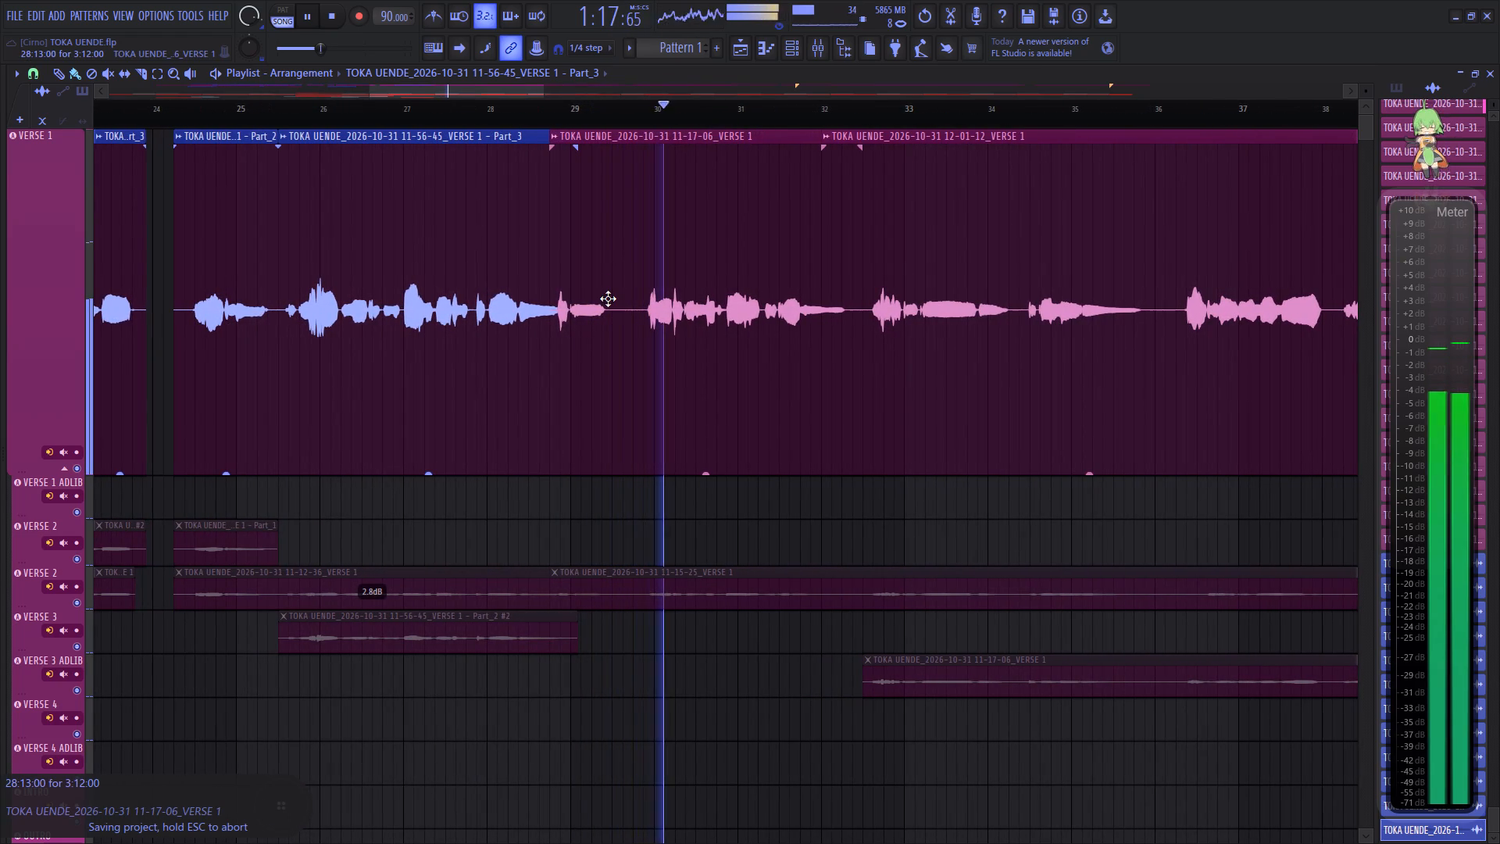
click(554, 137)
click(685, 171)
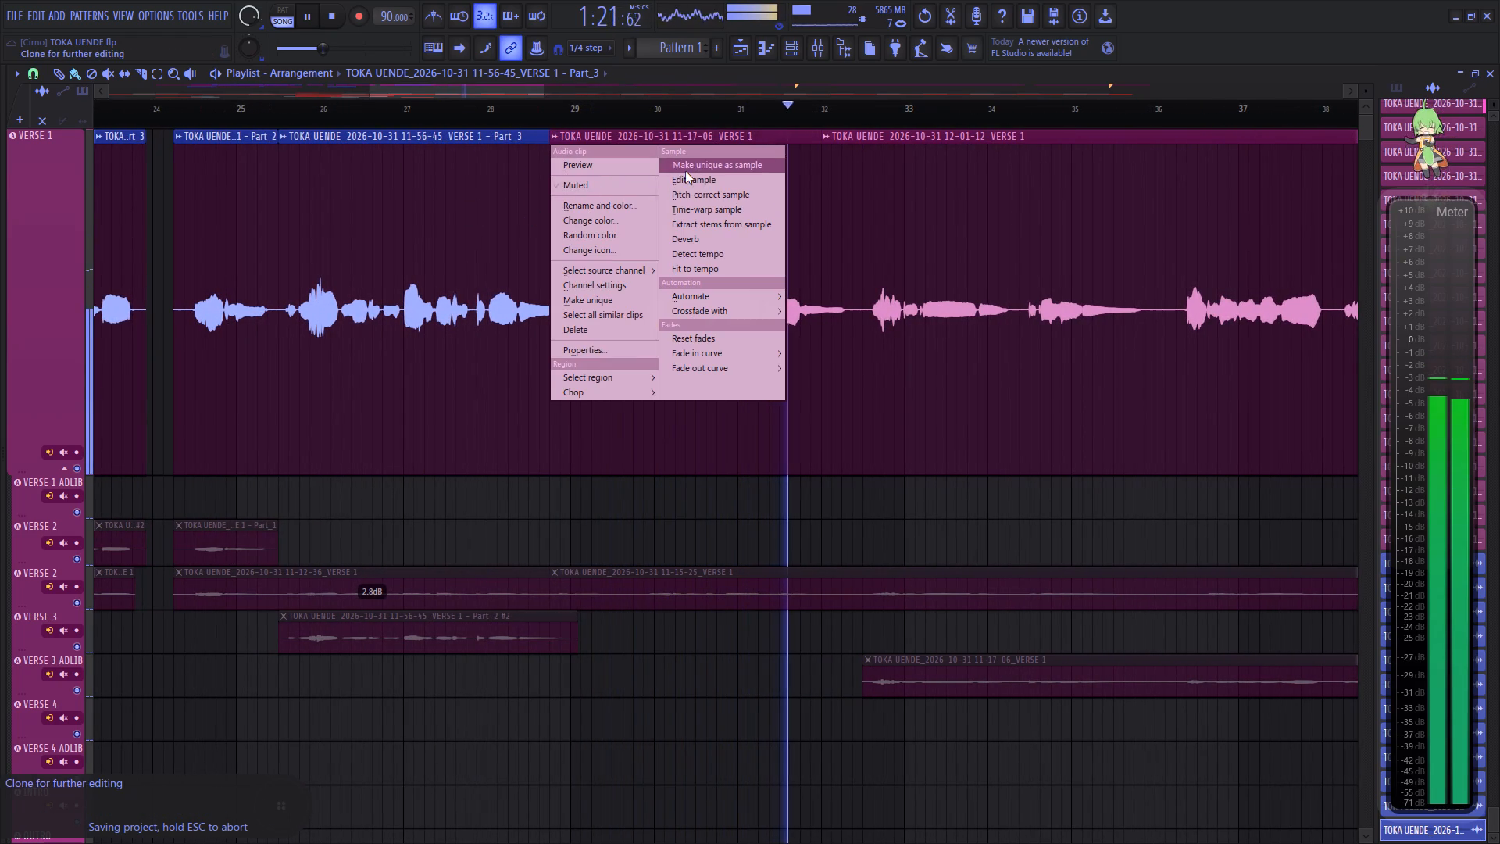
click(555, 138)
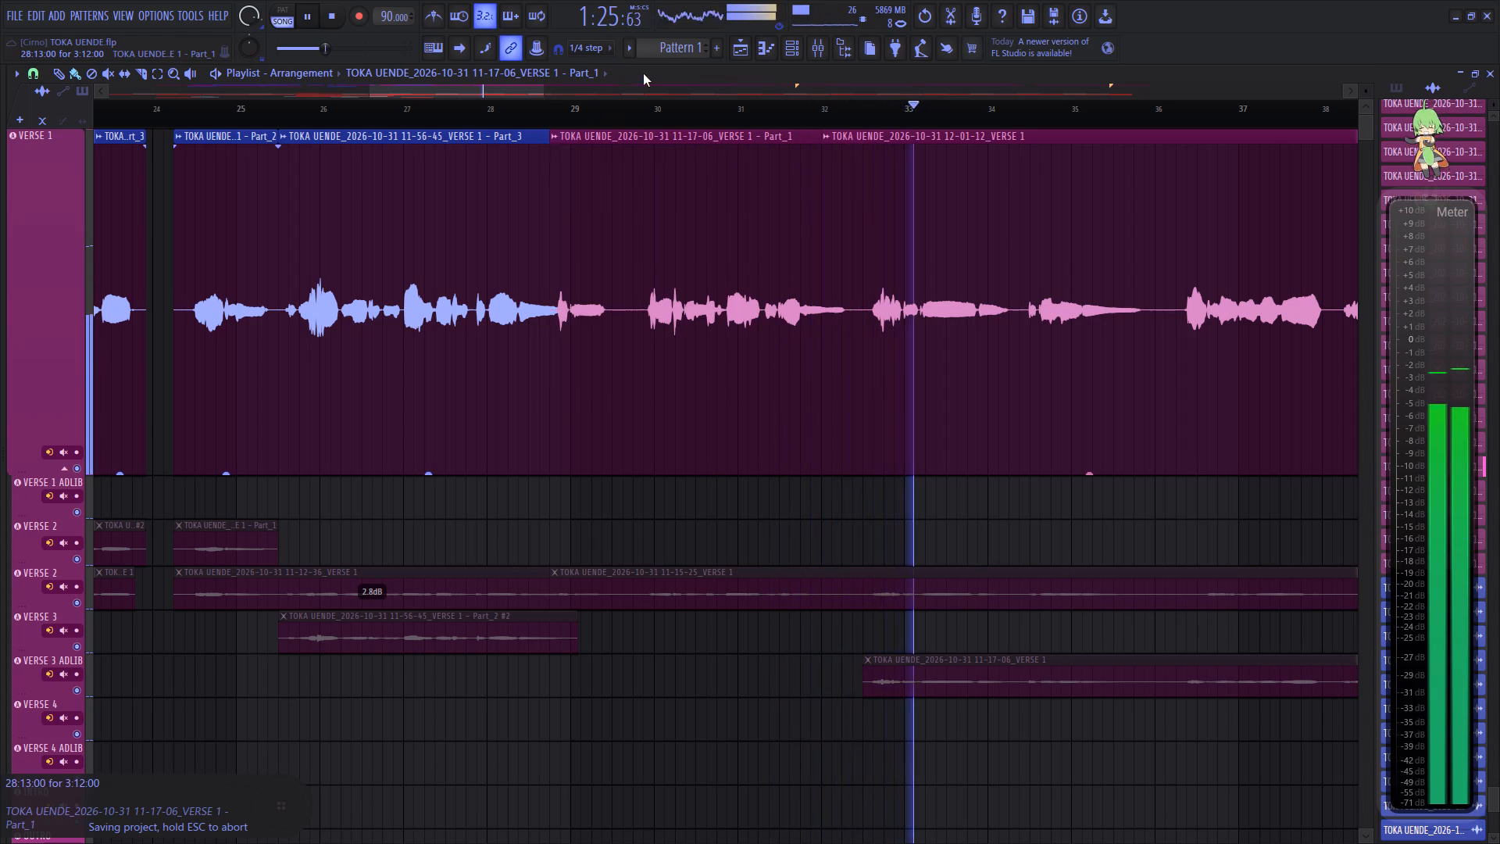
click(643, 73)
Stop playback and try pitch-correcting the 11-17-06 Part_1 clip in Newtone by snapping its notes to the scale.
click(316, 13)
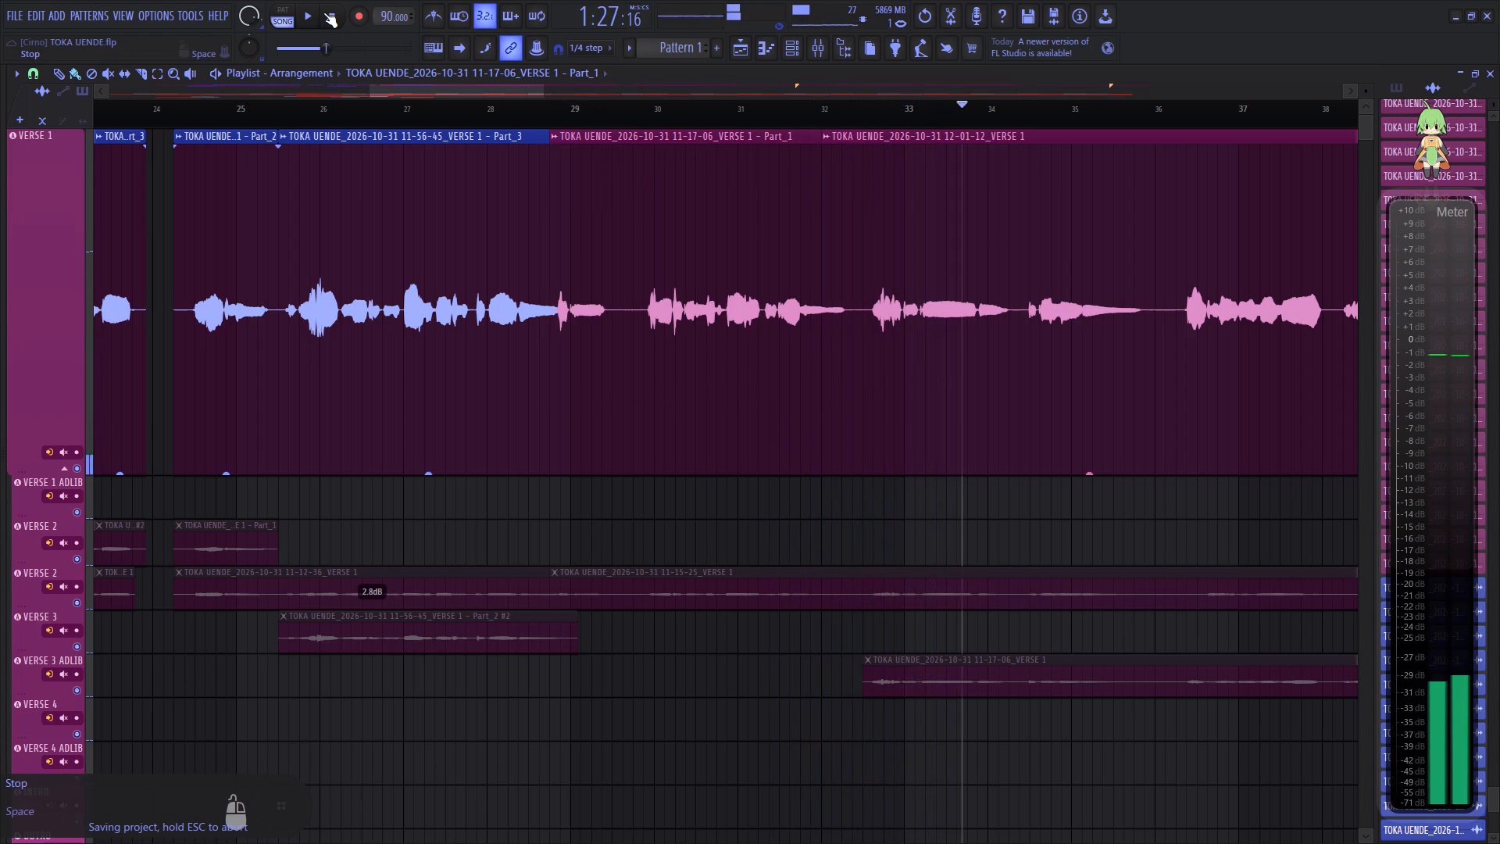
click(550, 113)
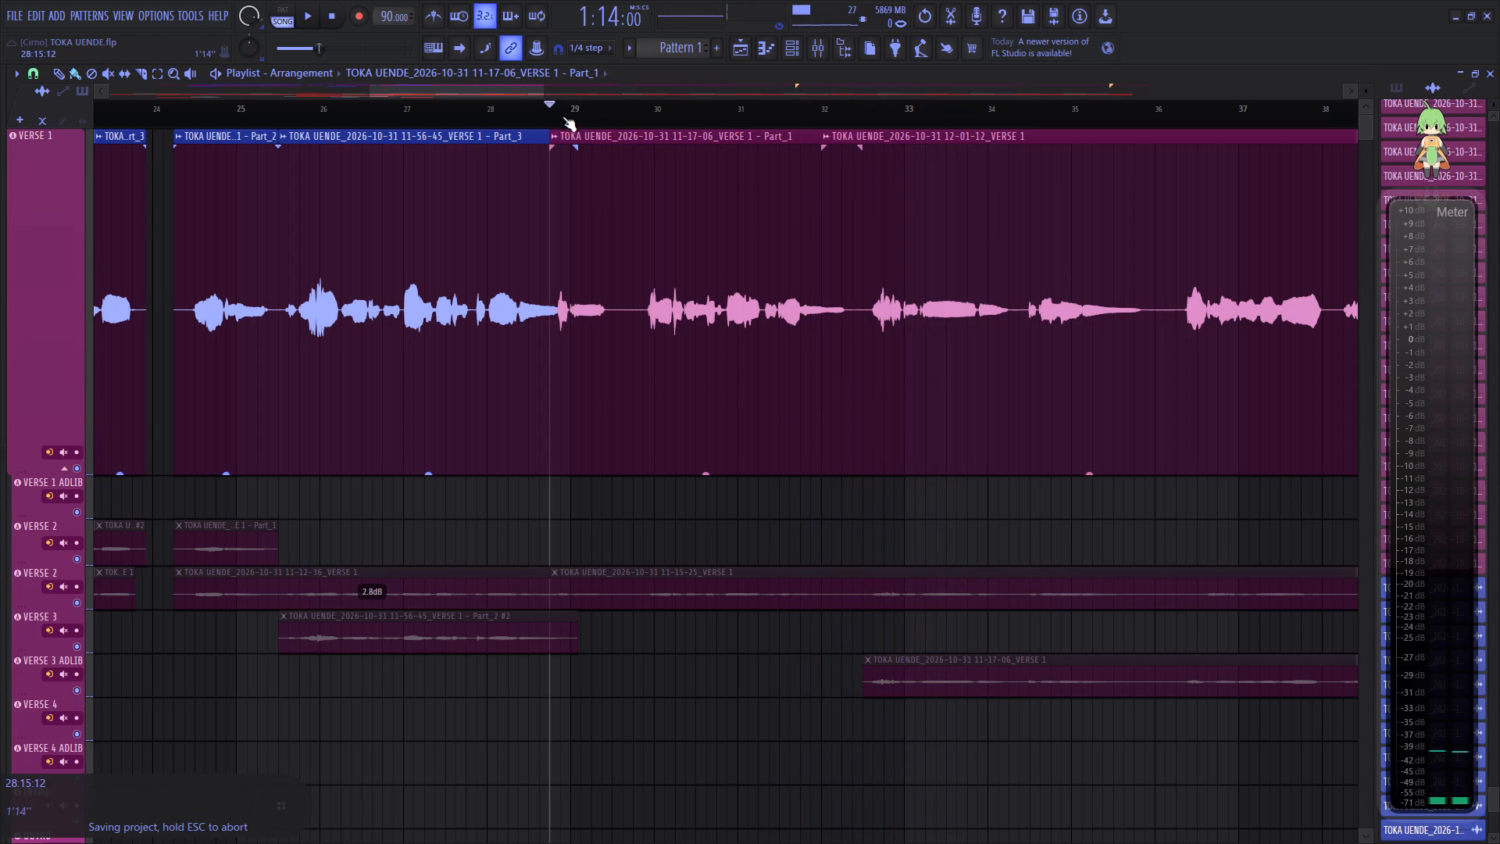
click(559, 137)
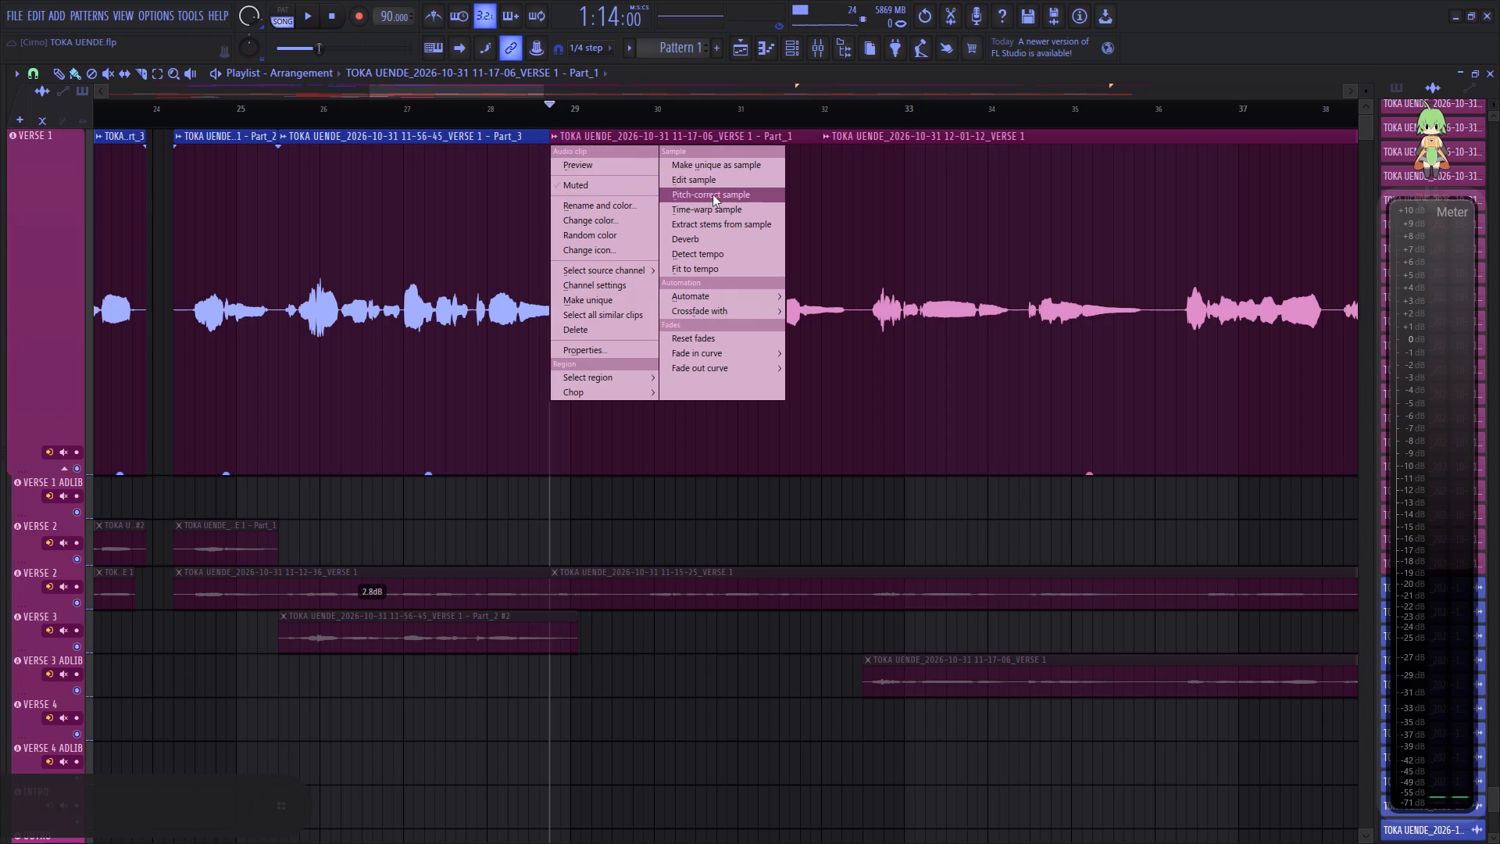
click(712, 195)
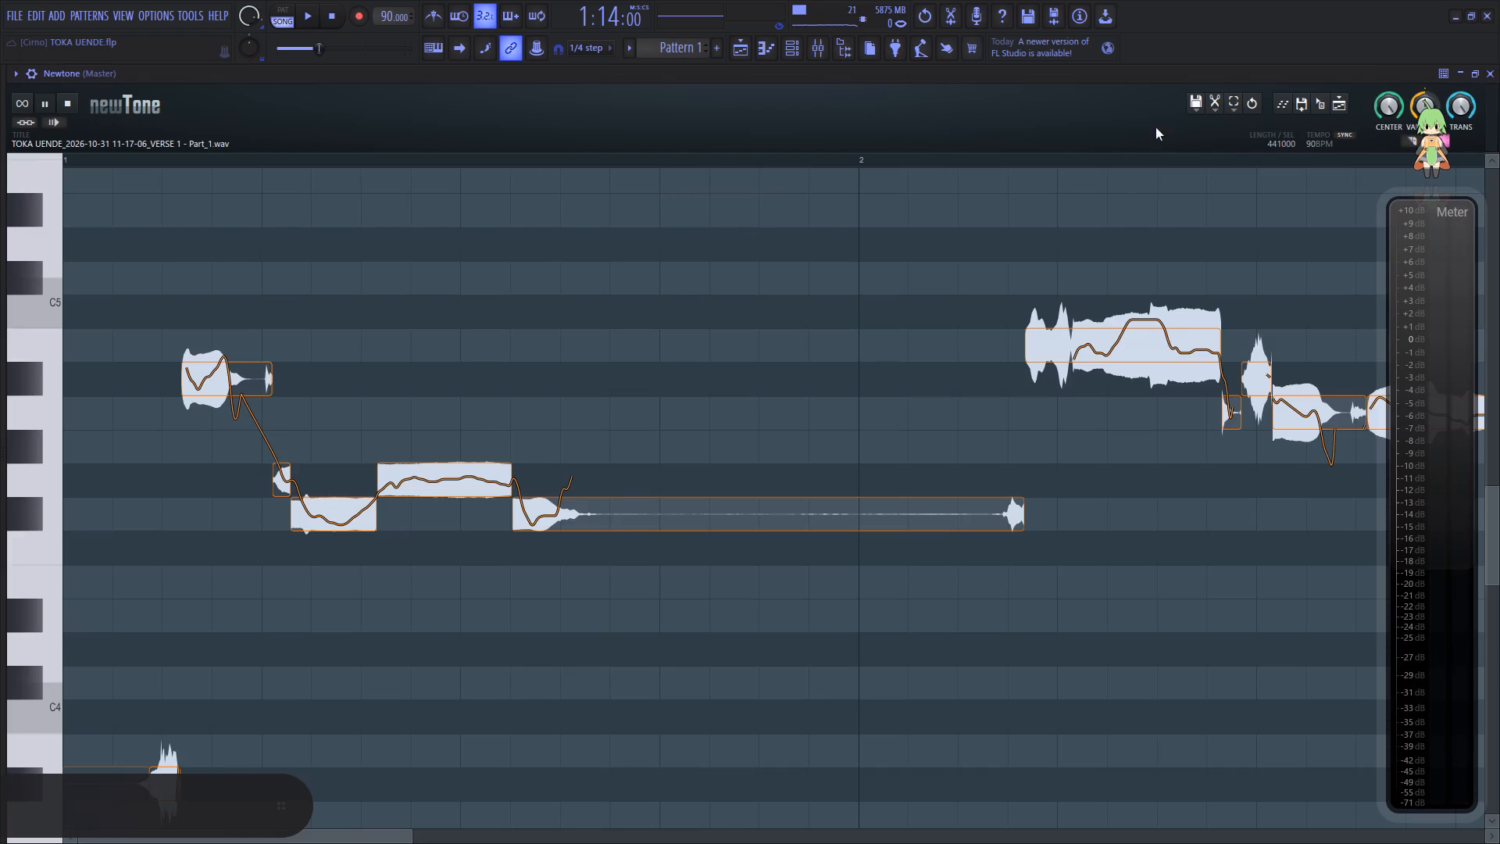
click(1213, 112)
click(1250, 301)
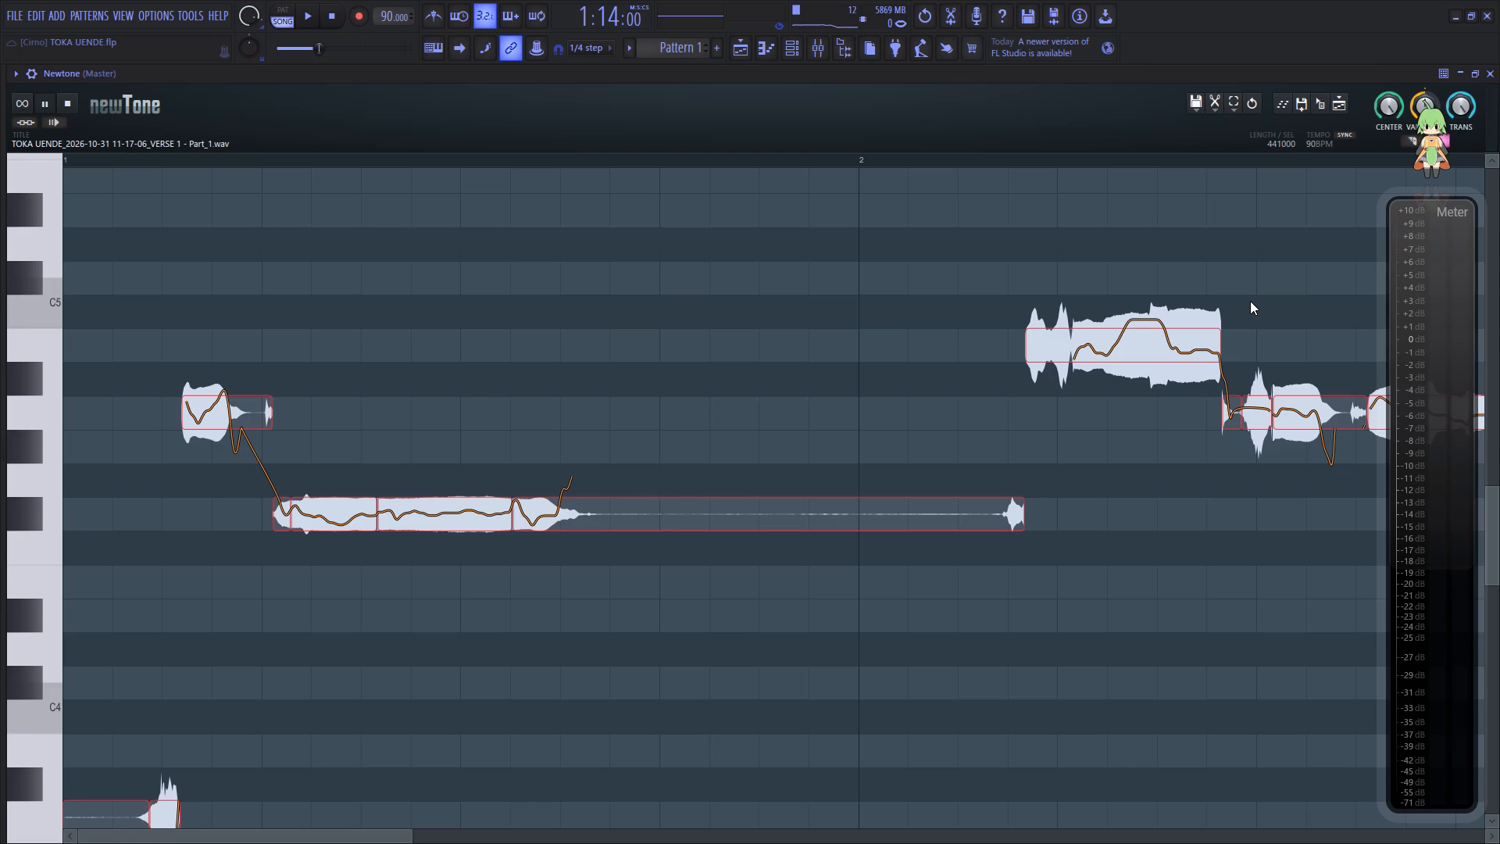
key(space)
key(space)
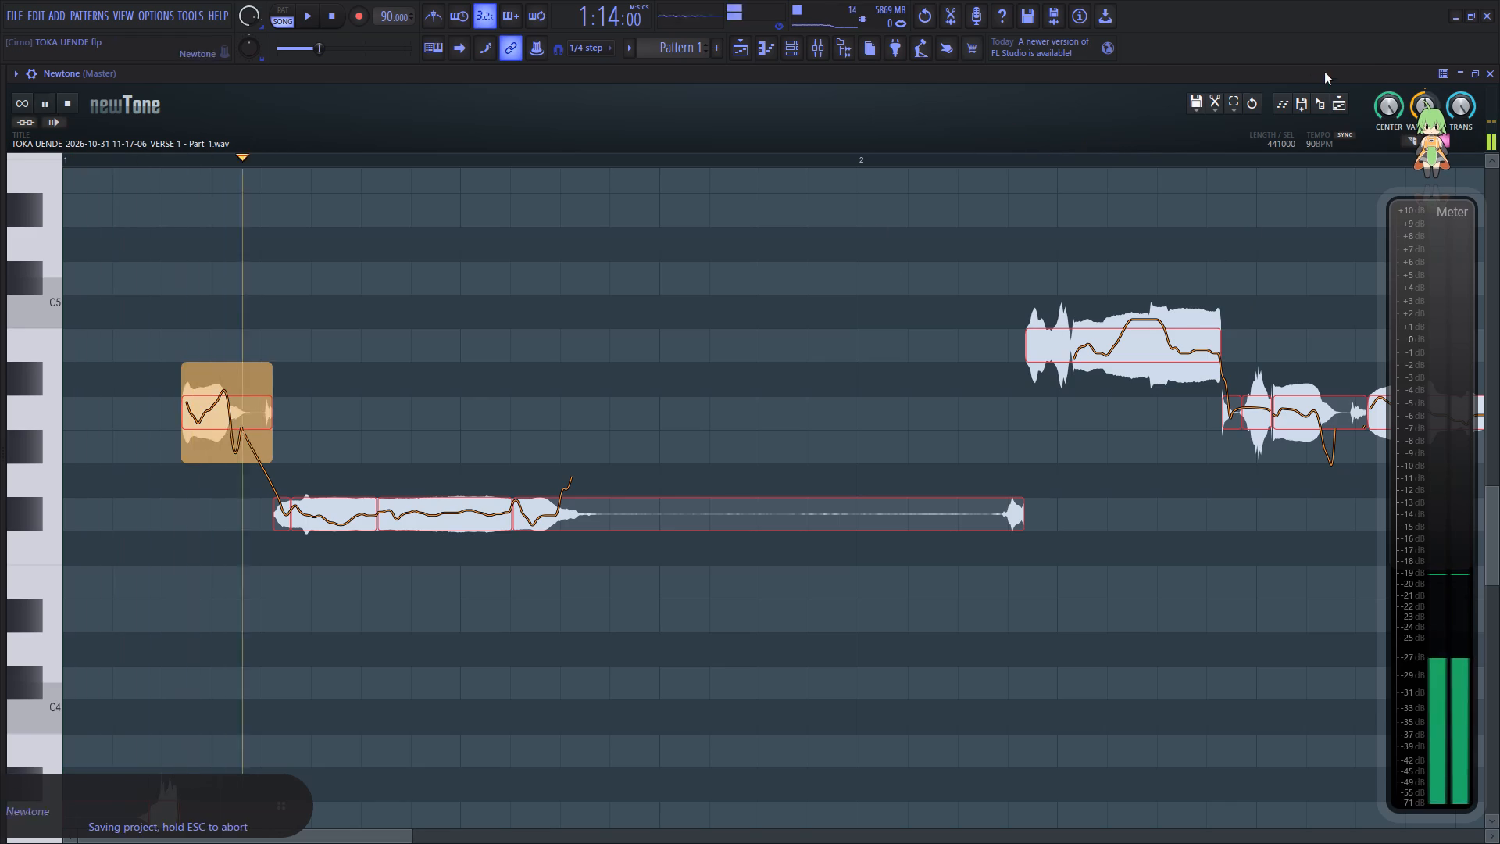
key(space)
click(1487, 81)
Play the arrangement around the start of the 11-17-06 Part_1 clip, including a lead-in from about bar 27.
key(space)
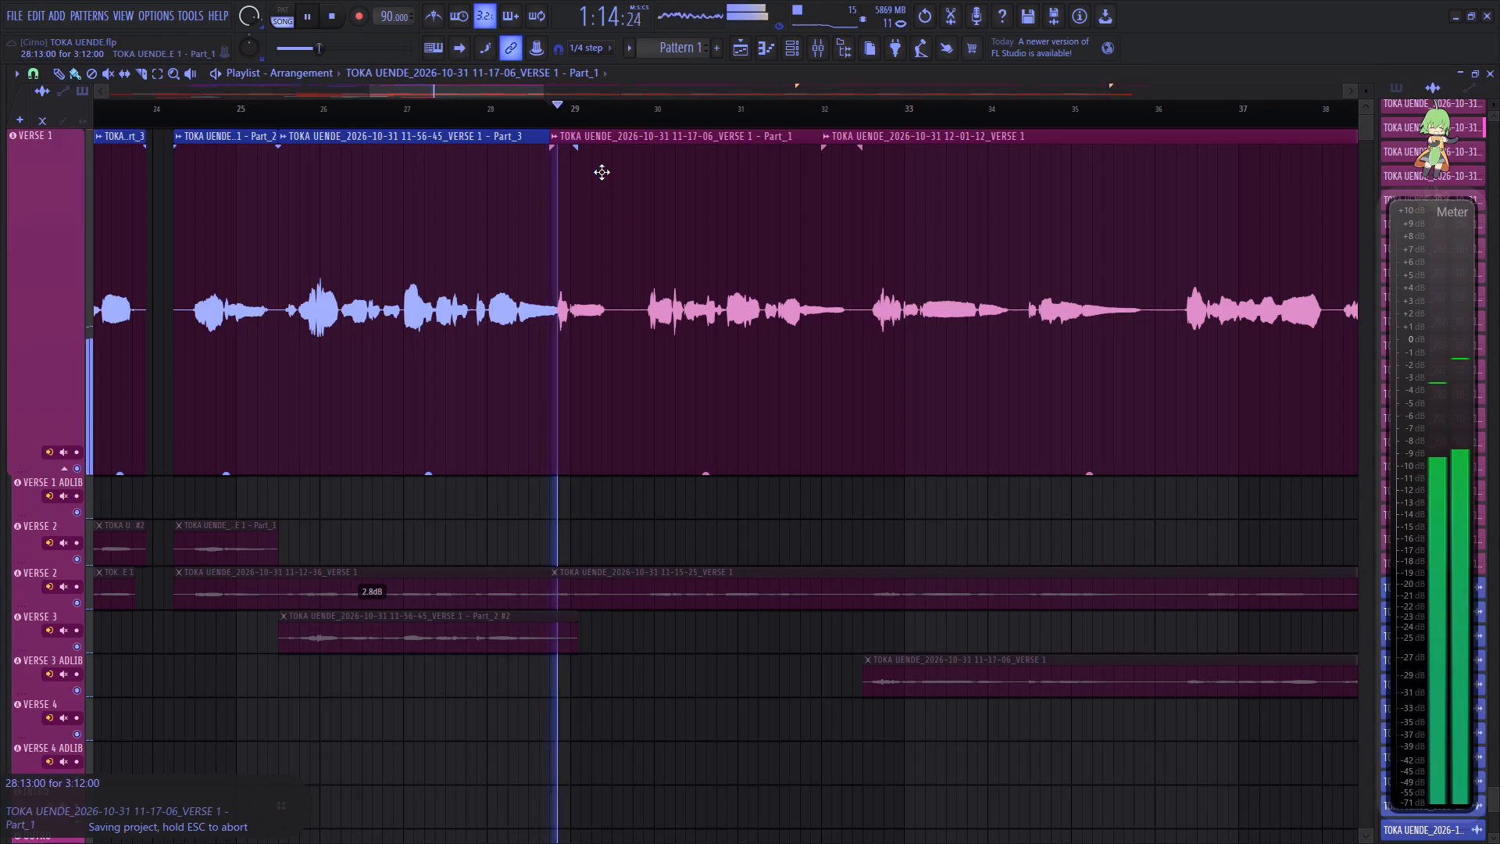
key(space)
click(466, 114)
key(space)
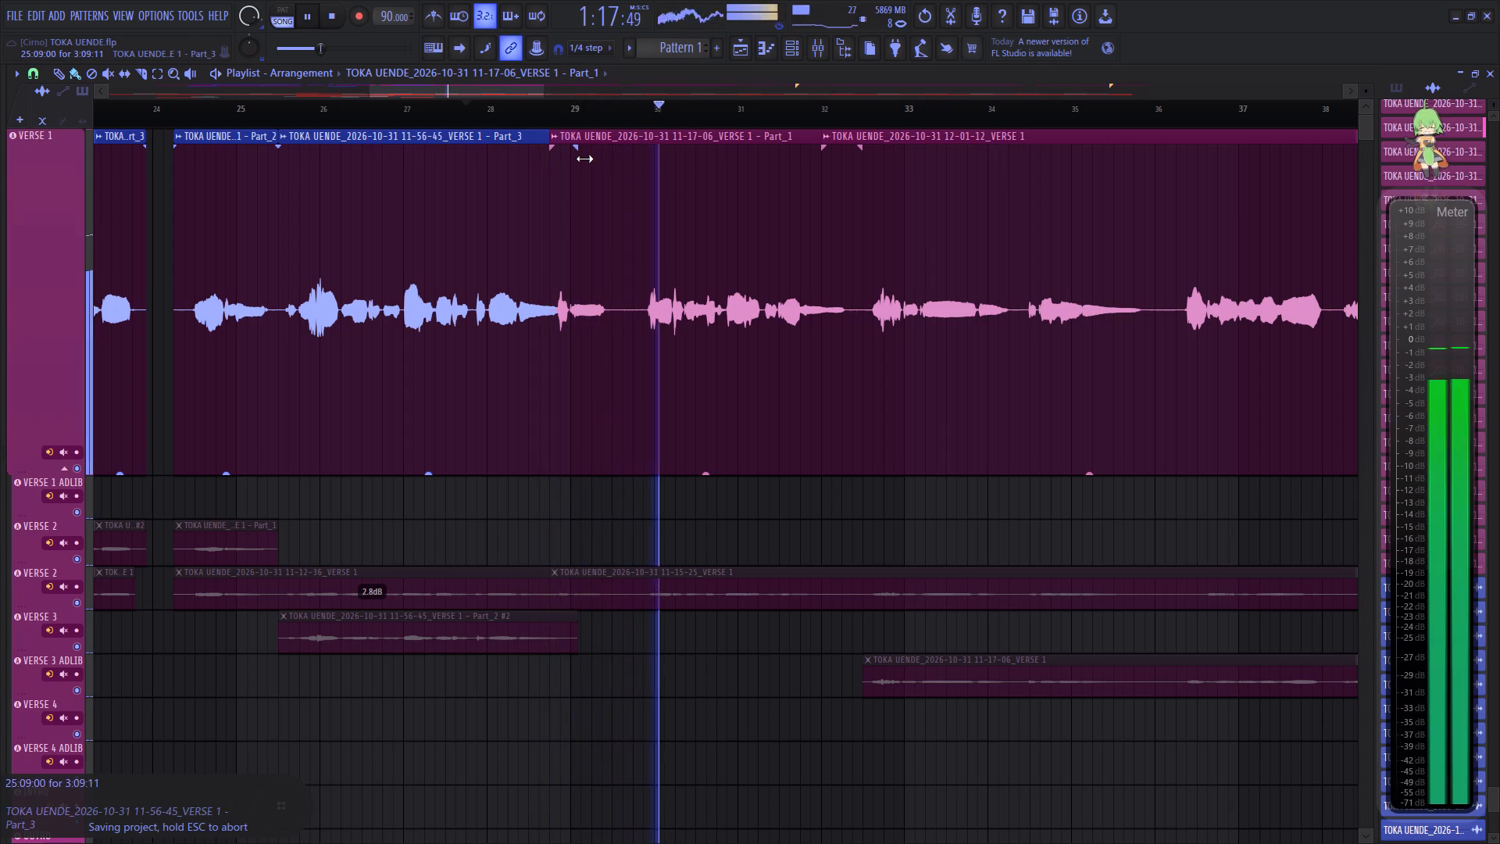
key(space)
Open the 11-17-06 Part_1 clip in Newtone and snap all of its notes to the scale.
click(554, 138)
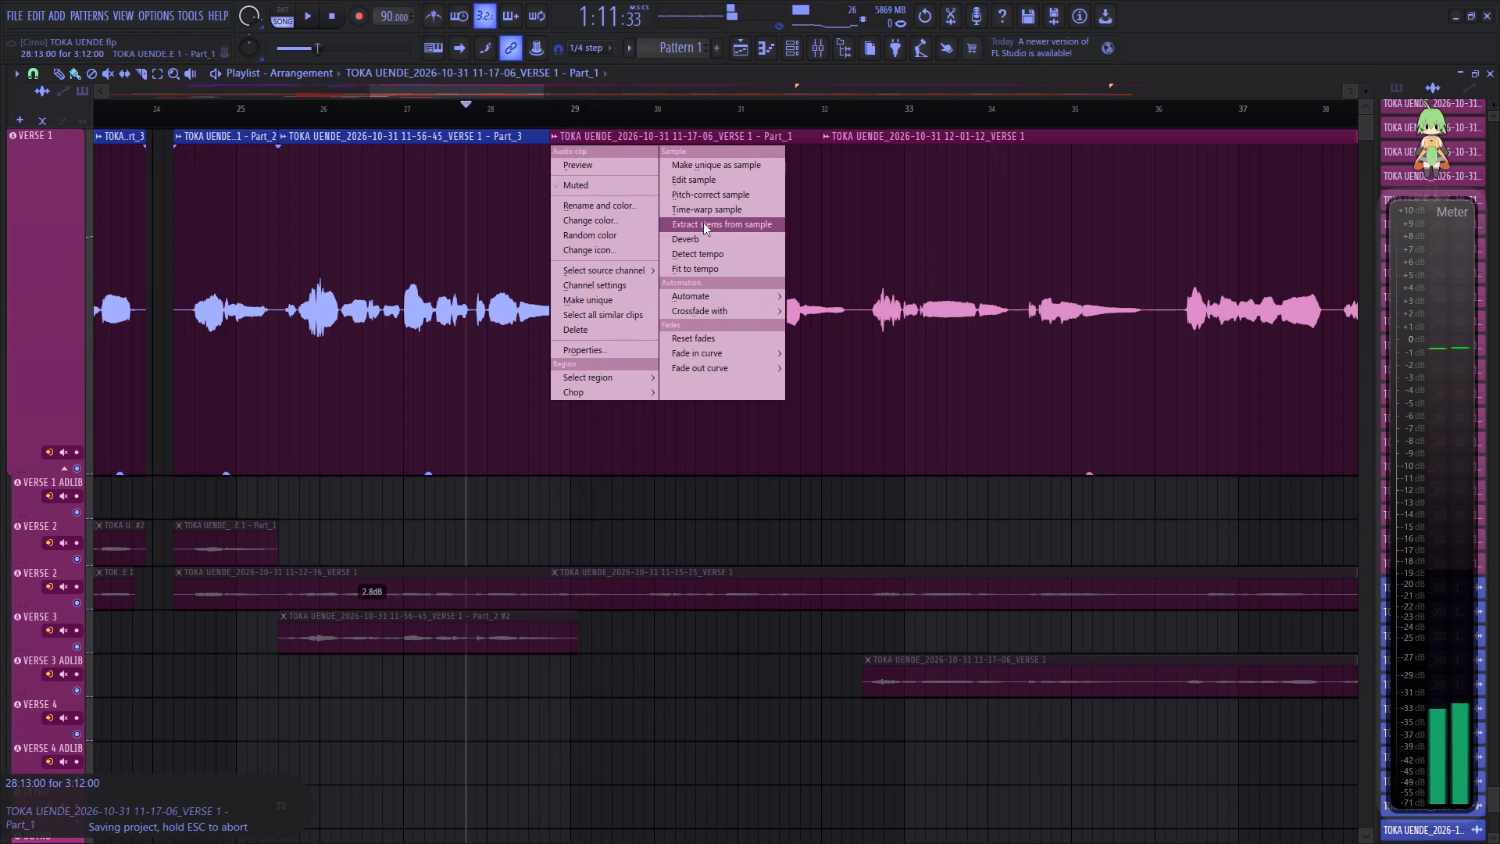
click(712, 195)
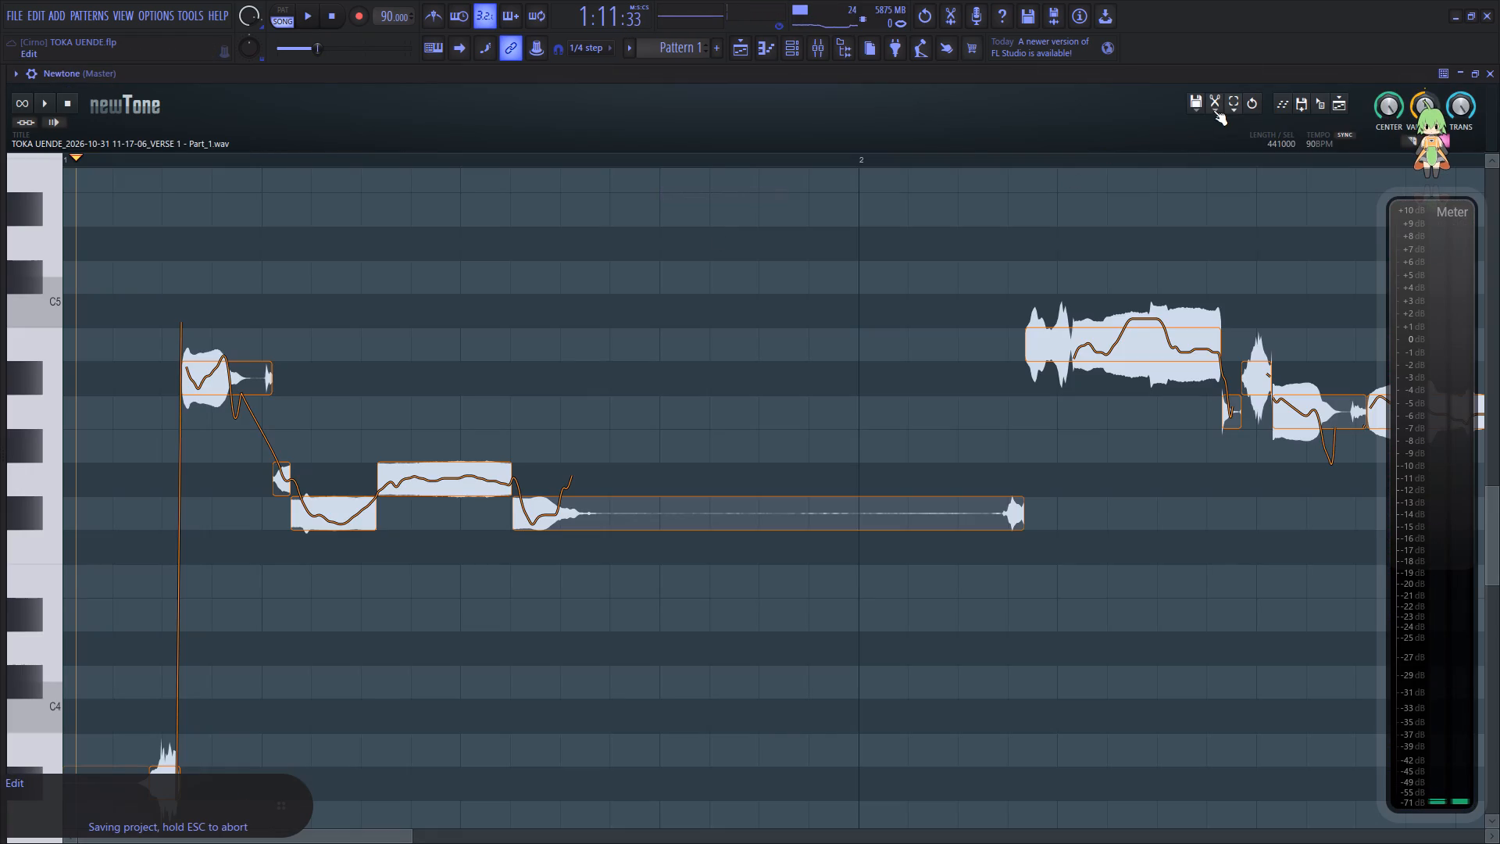
click(1213, 110)
click(1239, 301)
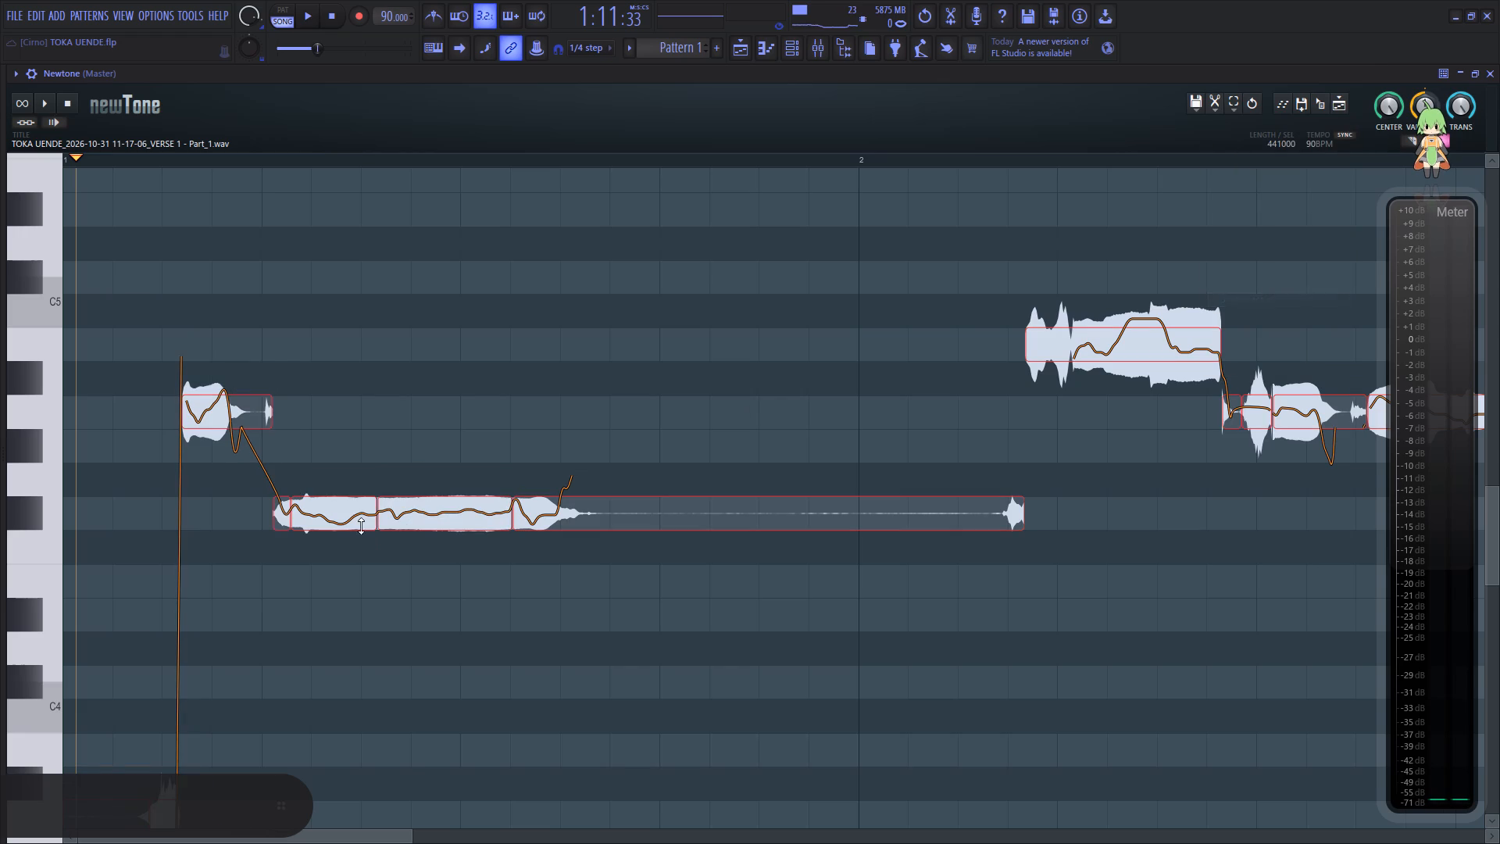
Listen to the opening of the clip and raise the short A3 note near its start two semitones to B3.
click(85, 614)
key(space)
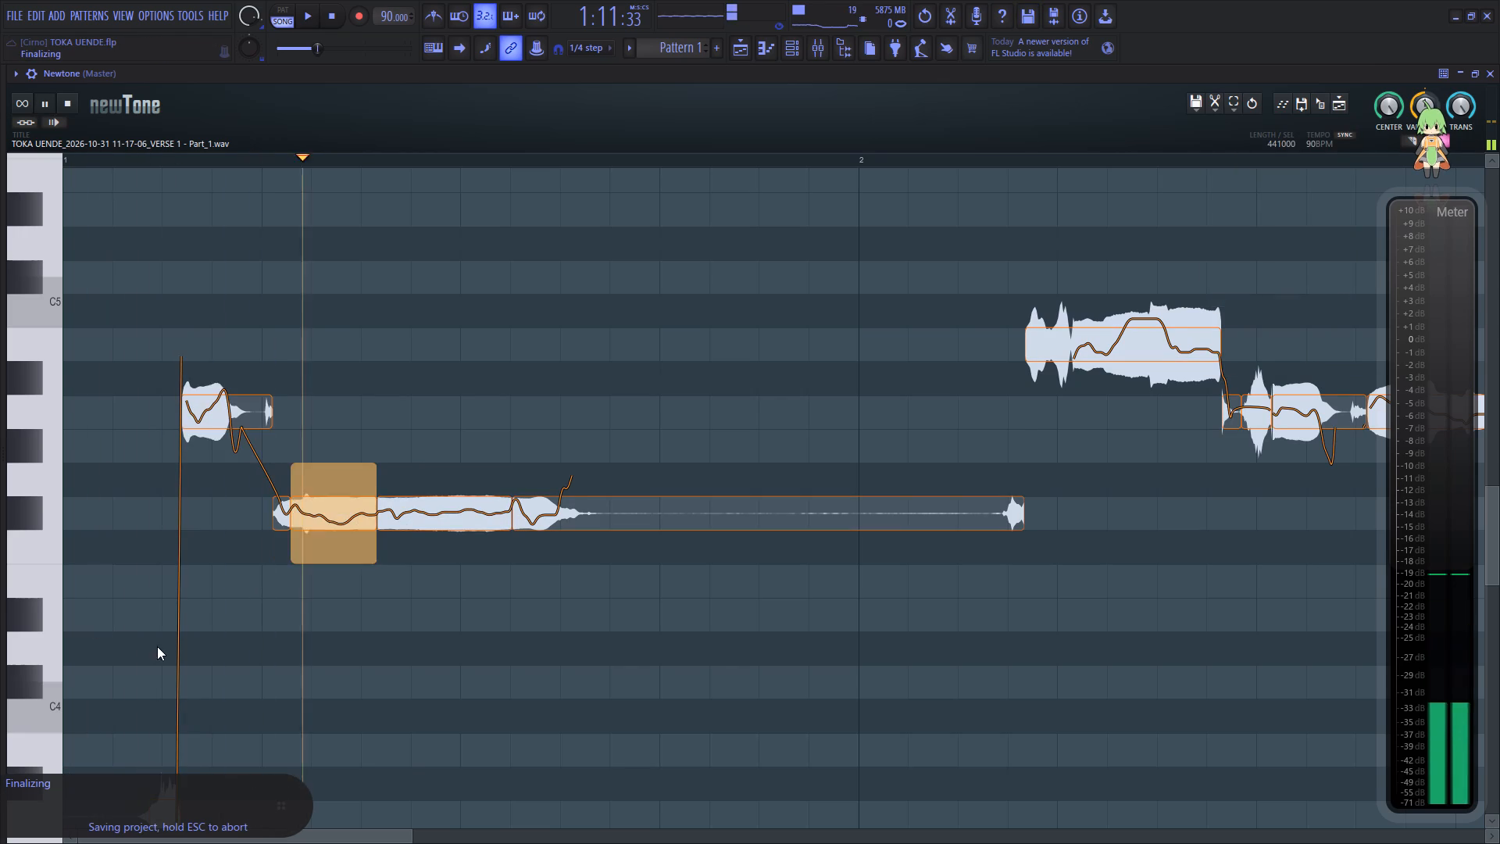
scroll(157, 646, down, 3)
key(space)
key(space)
scroll(300, 569, down, 5)
key(space)
key(space)
key(space)
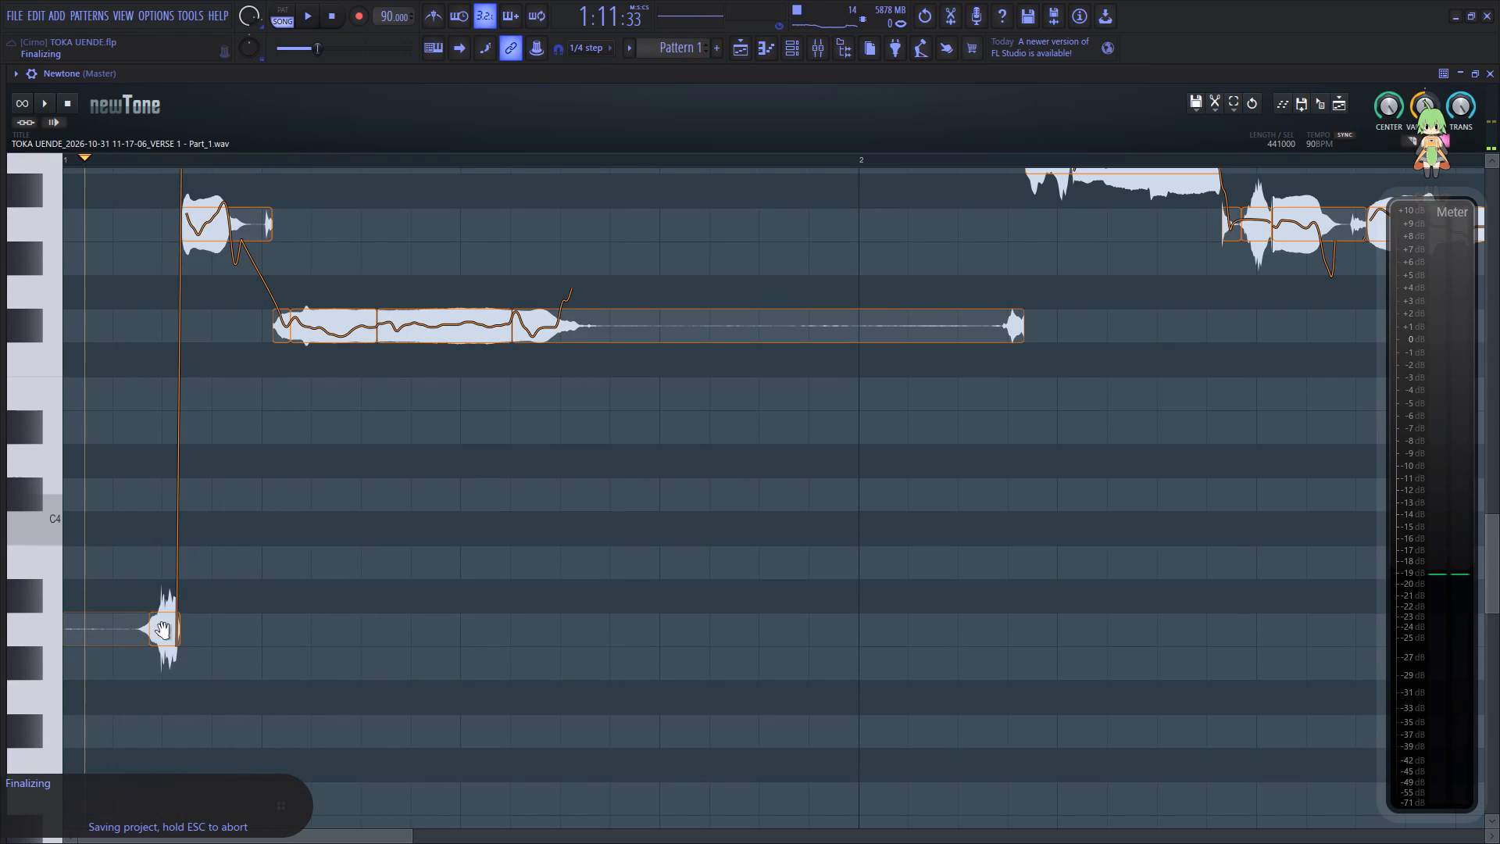
drag(160, 626, 160, 567)
click(68, 496)
key(space)
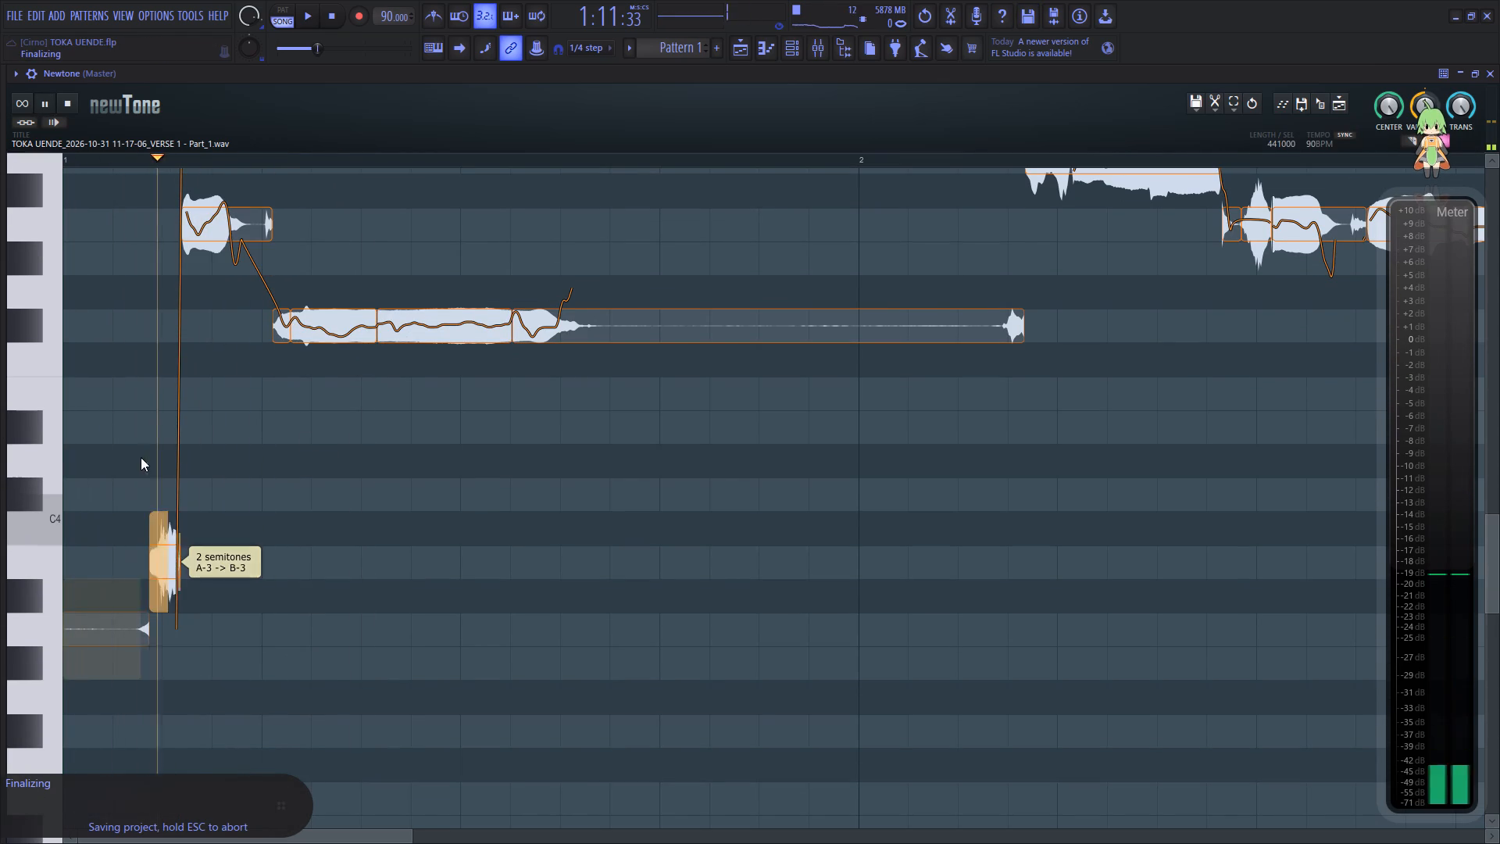
key(space)
Raise the A4 note right after the short opening one to B4 and replay the phrase.
drag(216, 226, 216, 188)
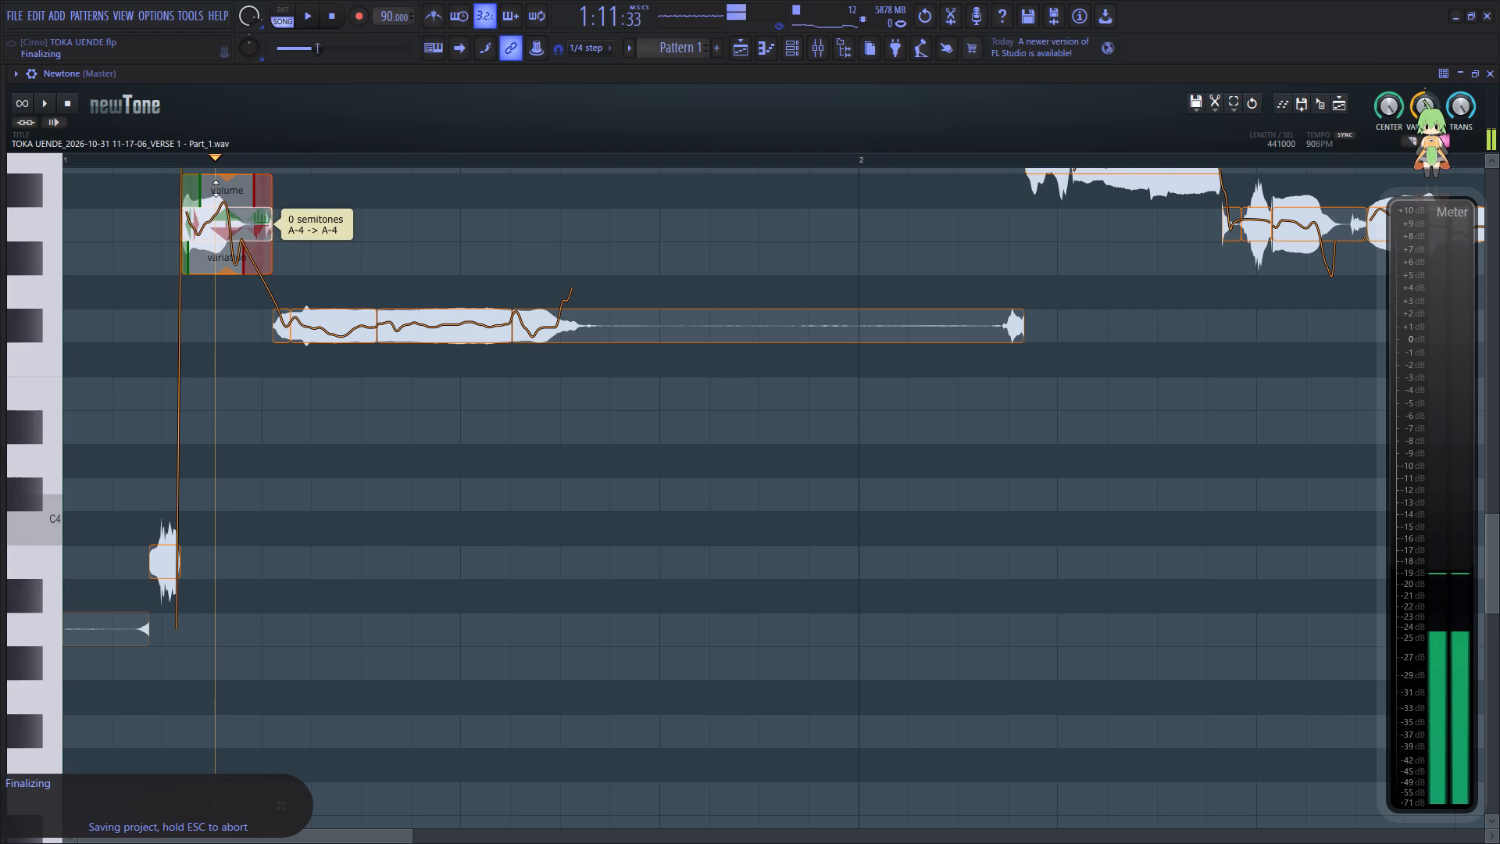
drag(216, 188, 215, 184)
click(76, 312)
key(space)
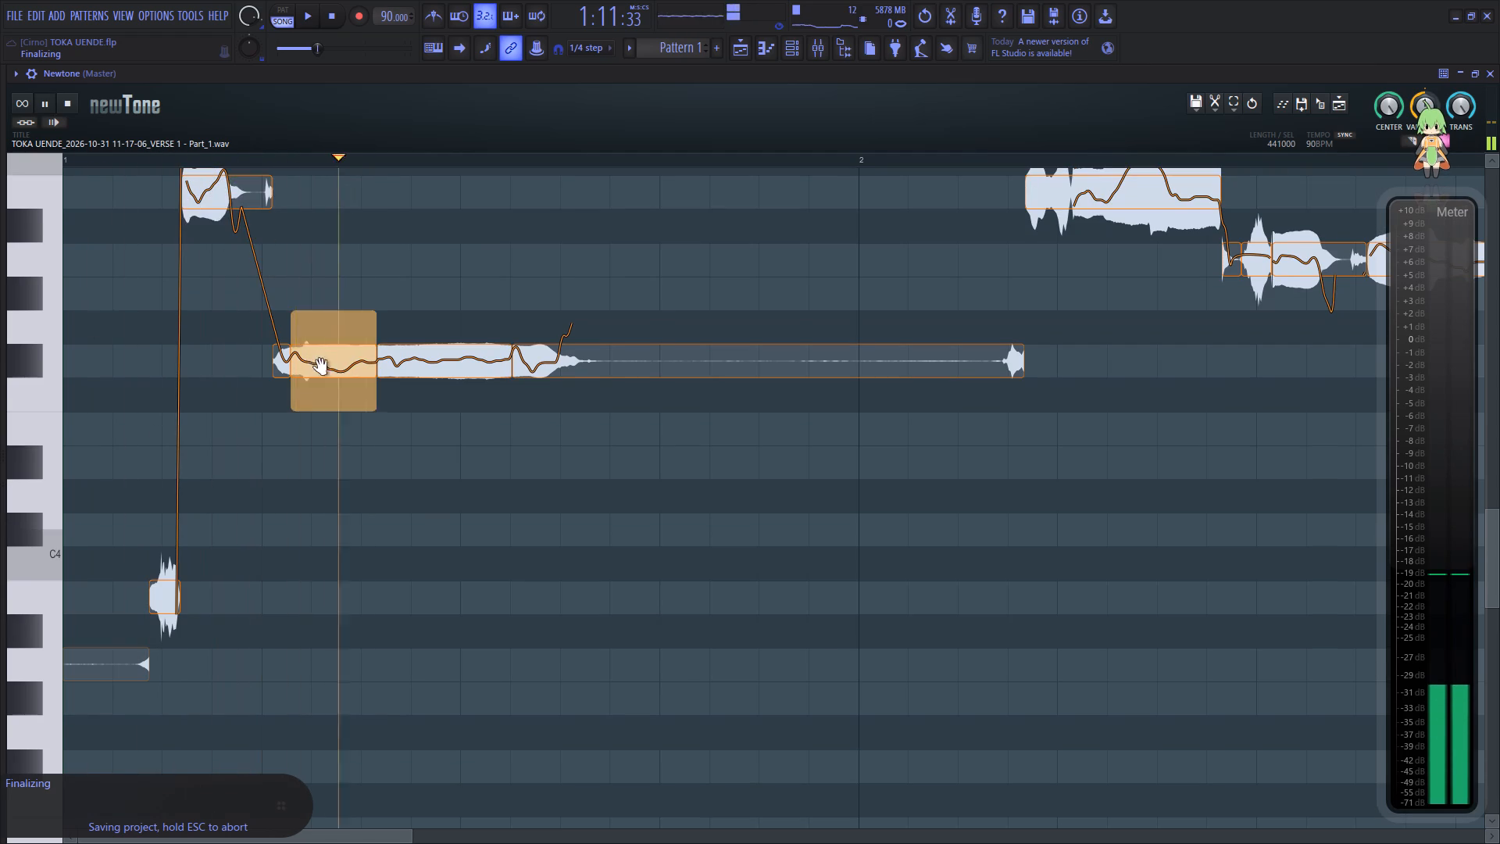
key(space)
key(space)
key(space)
key(space)
key(space)
key(space)
Raise the longer F#4 note in the first bar two semitones to G#4 and replay it.
drag(436, 370, 436, 342)
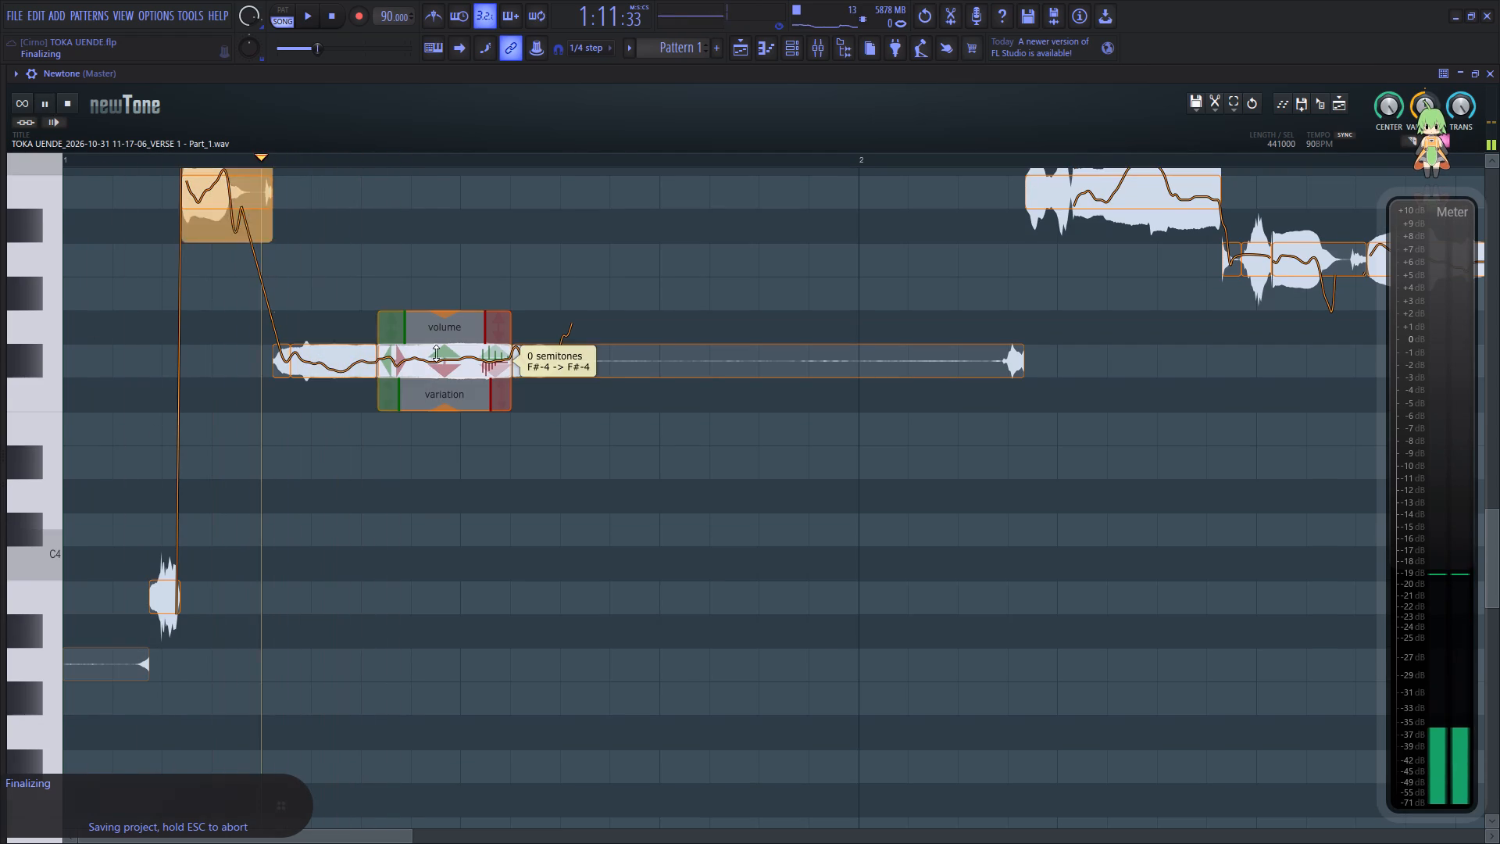
drag(436, 342, 436, 310)
key(space)
key(space)
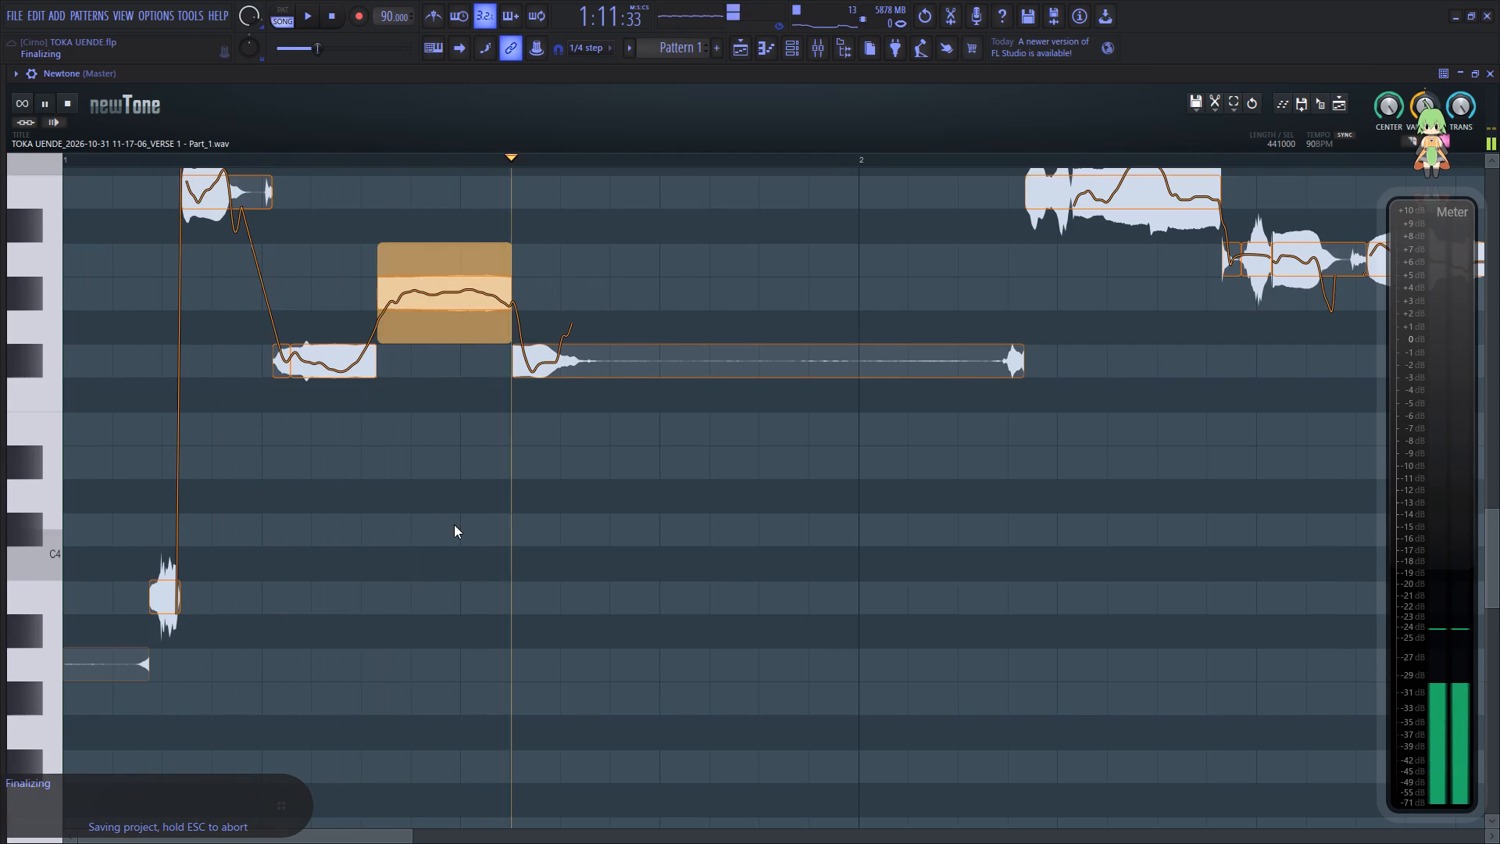
Lower the long A4 note midway between bars 2 and 3 one semitone to G#4 and replay the passage.
drag(370, 831, 470, 837)
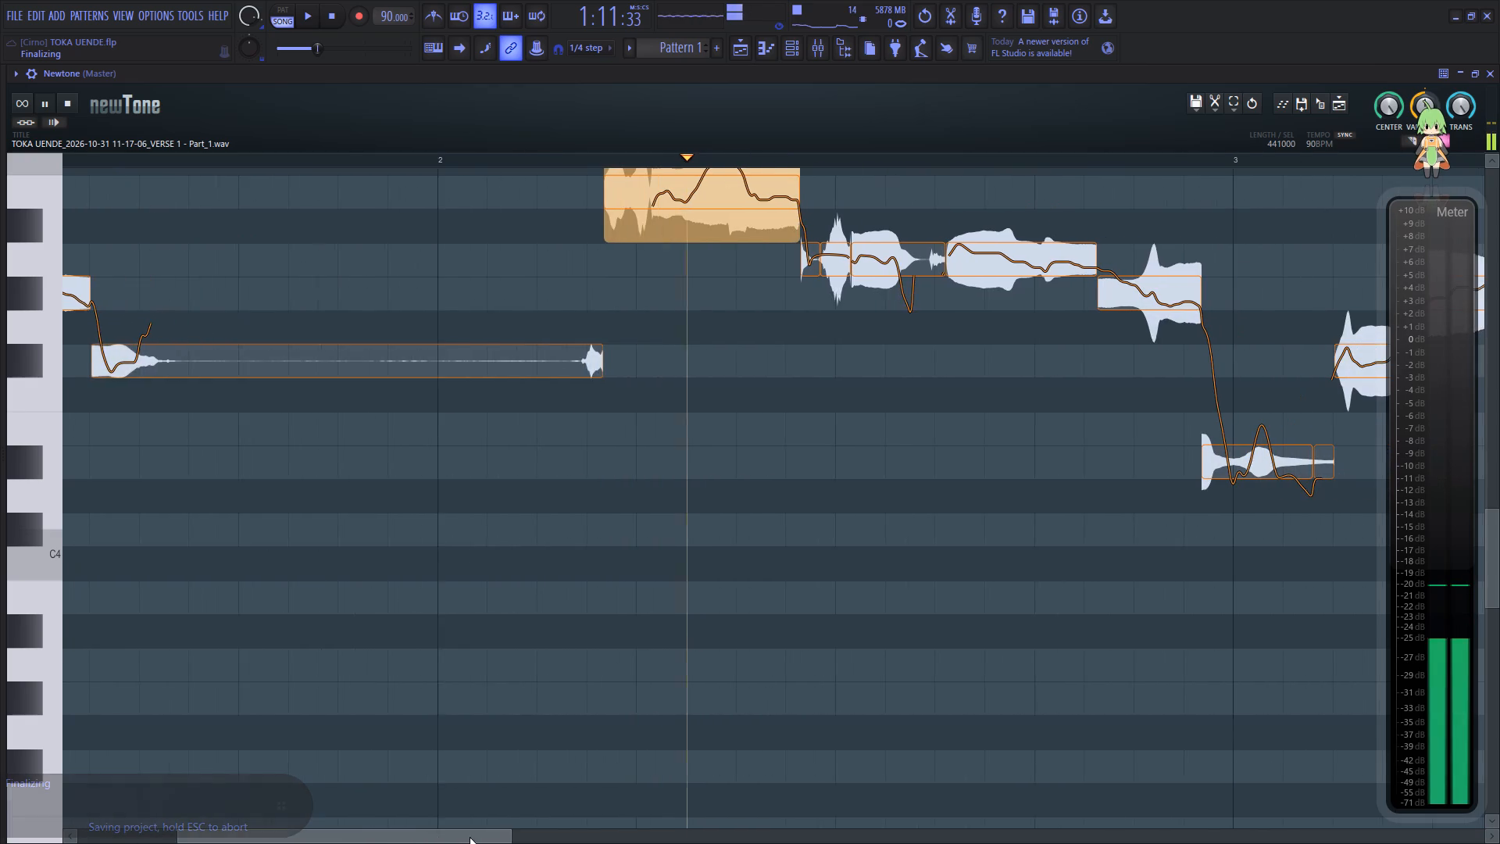
drag(470, 837, 539, 839)
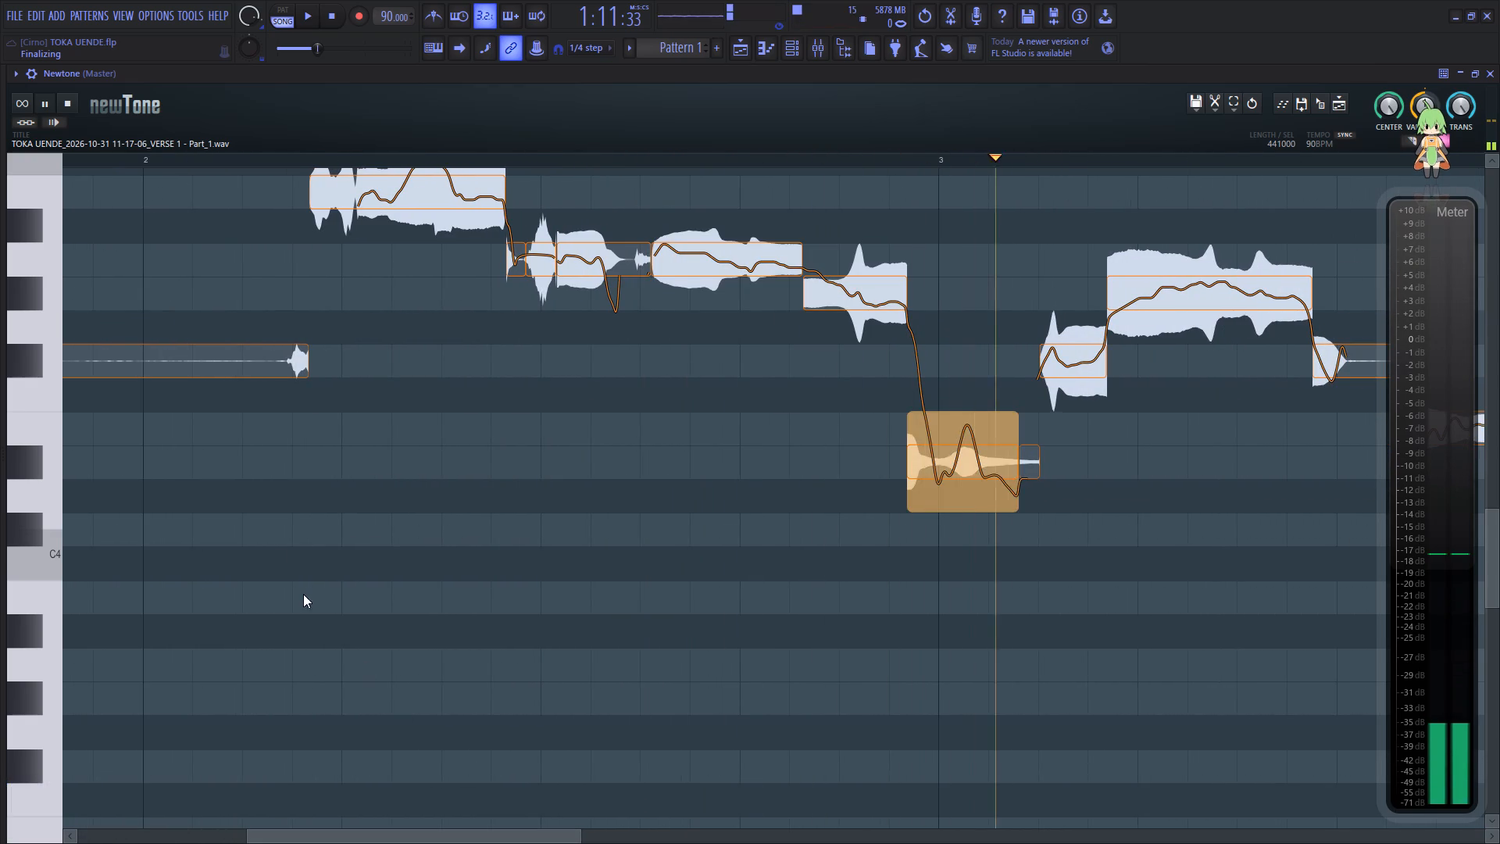
click(265, 486)
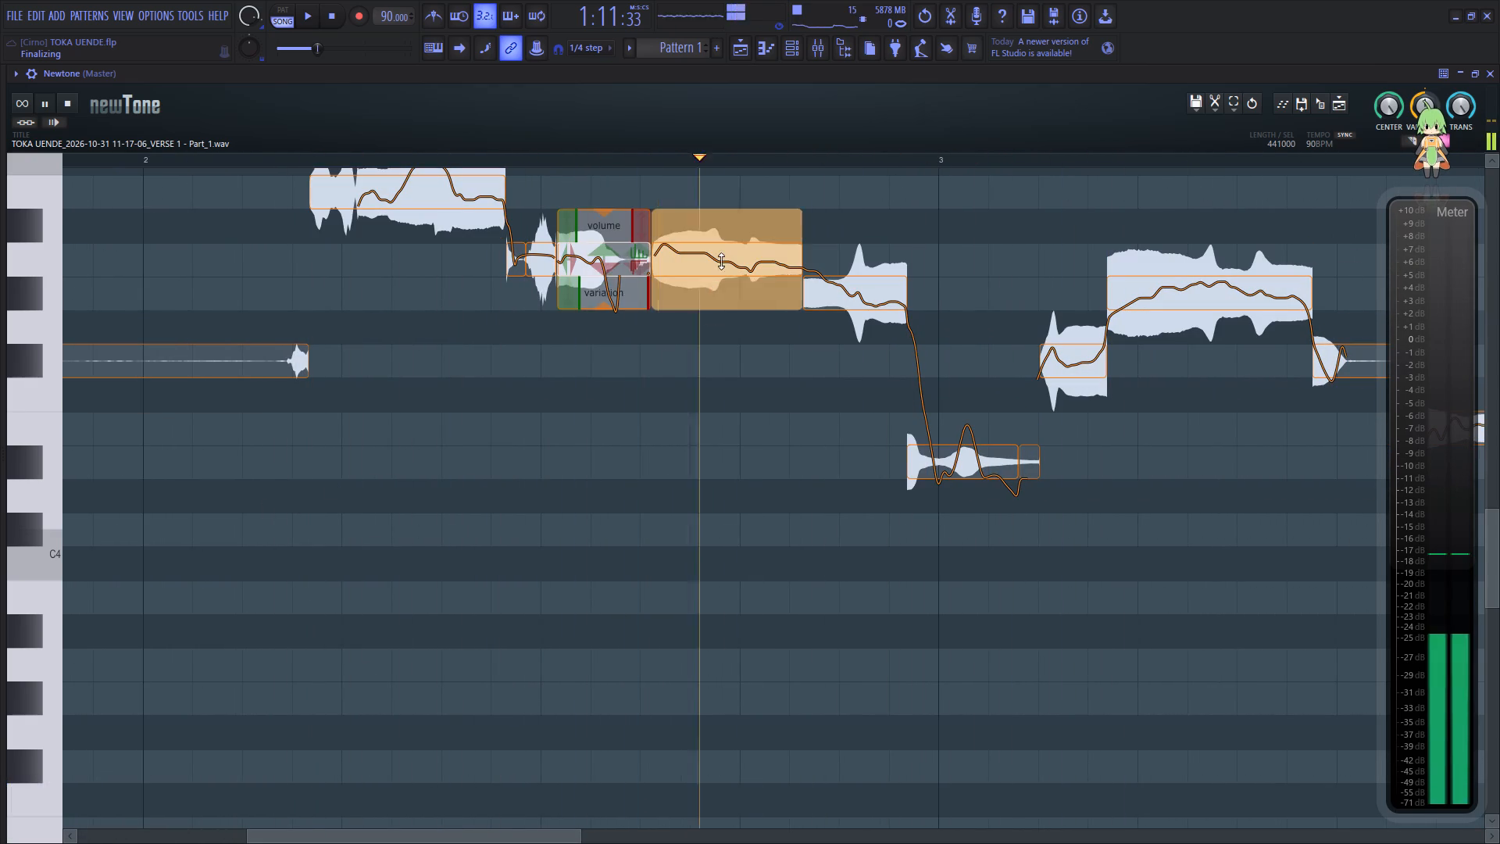
key(space)
drag(722, 259, 723, 284)
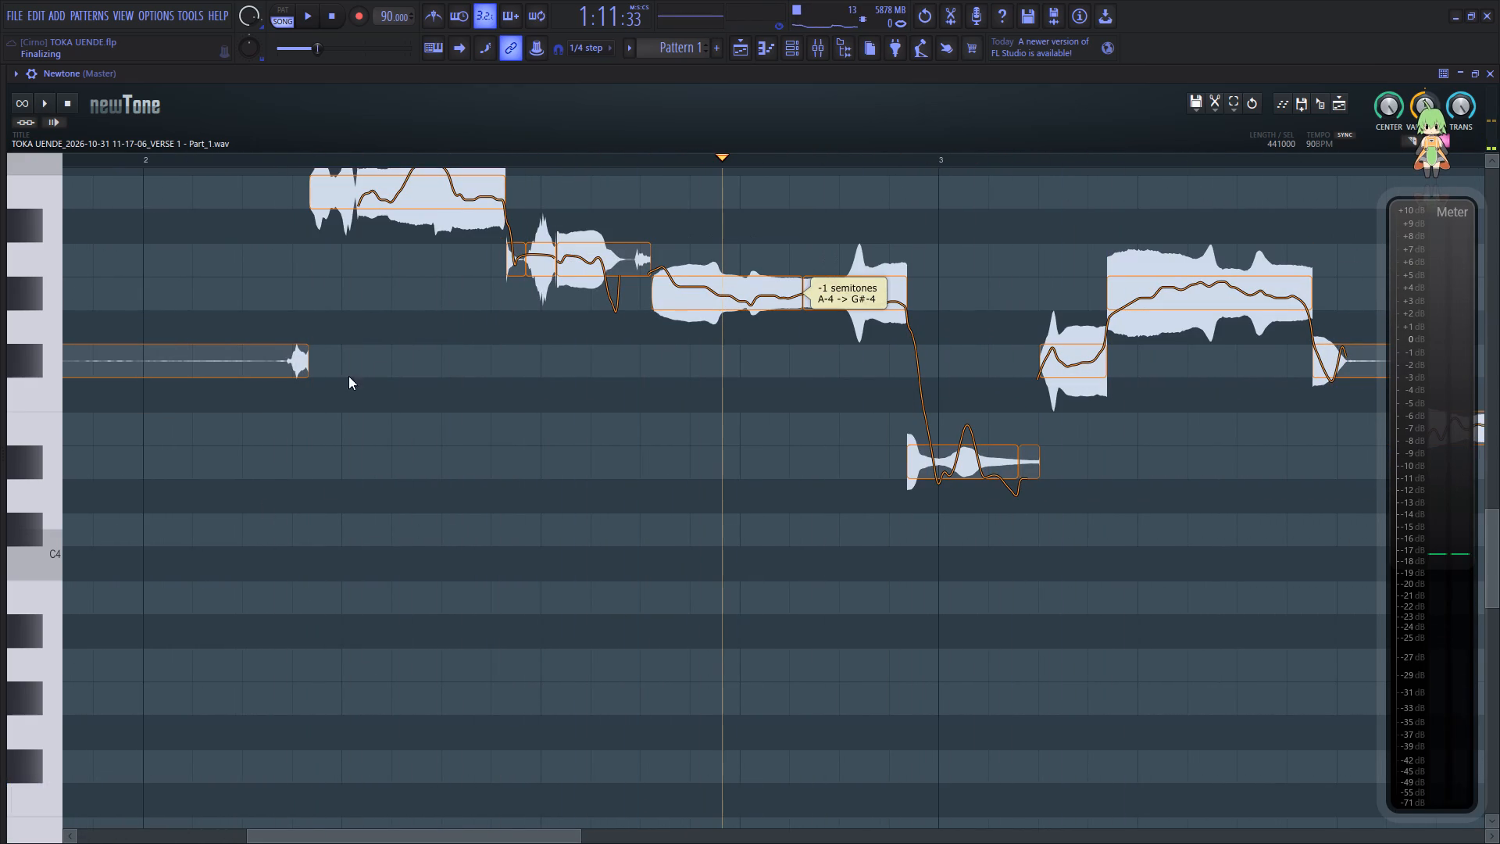
click(284, 407)
key(space)
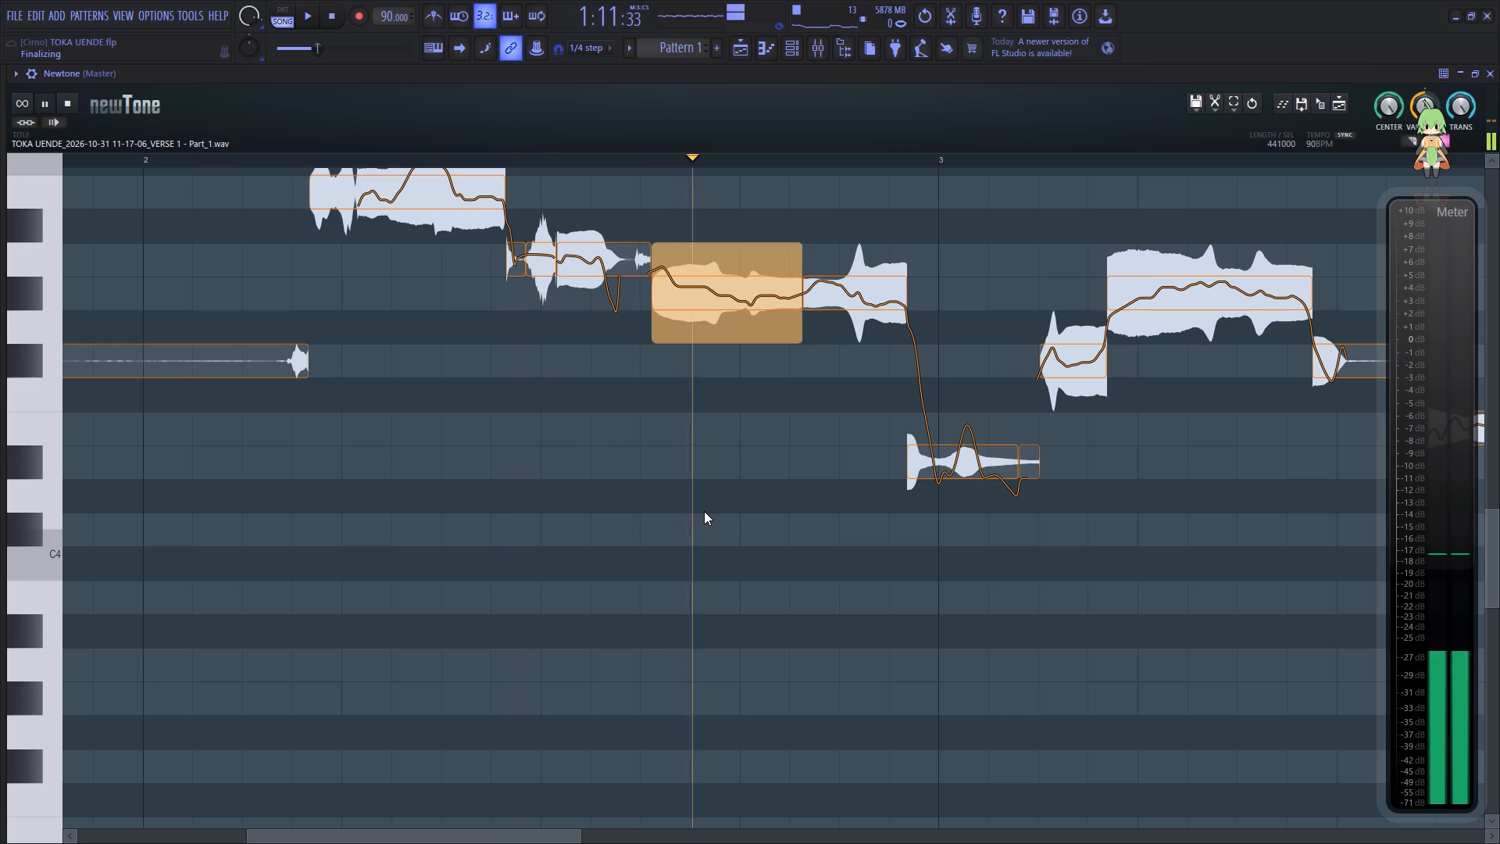
key(space)
key(space)
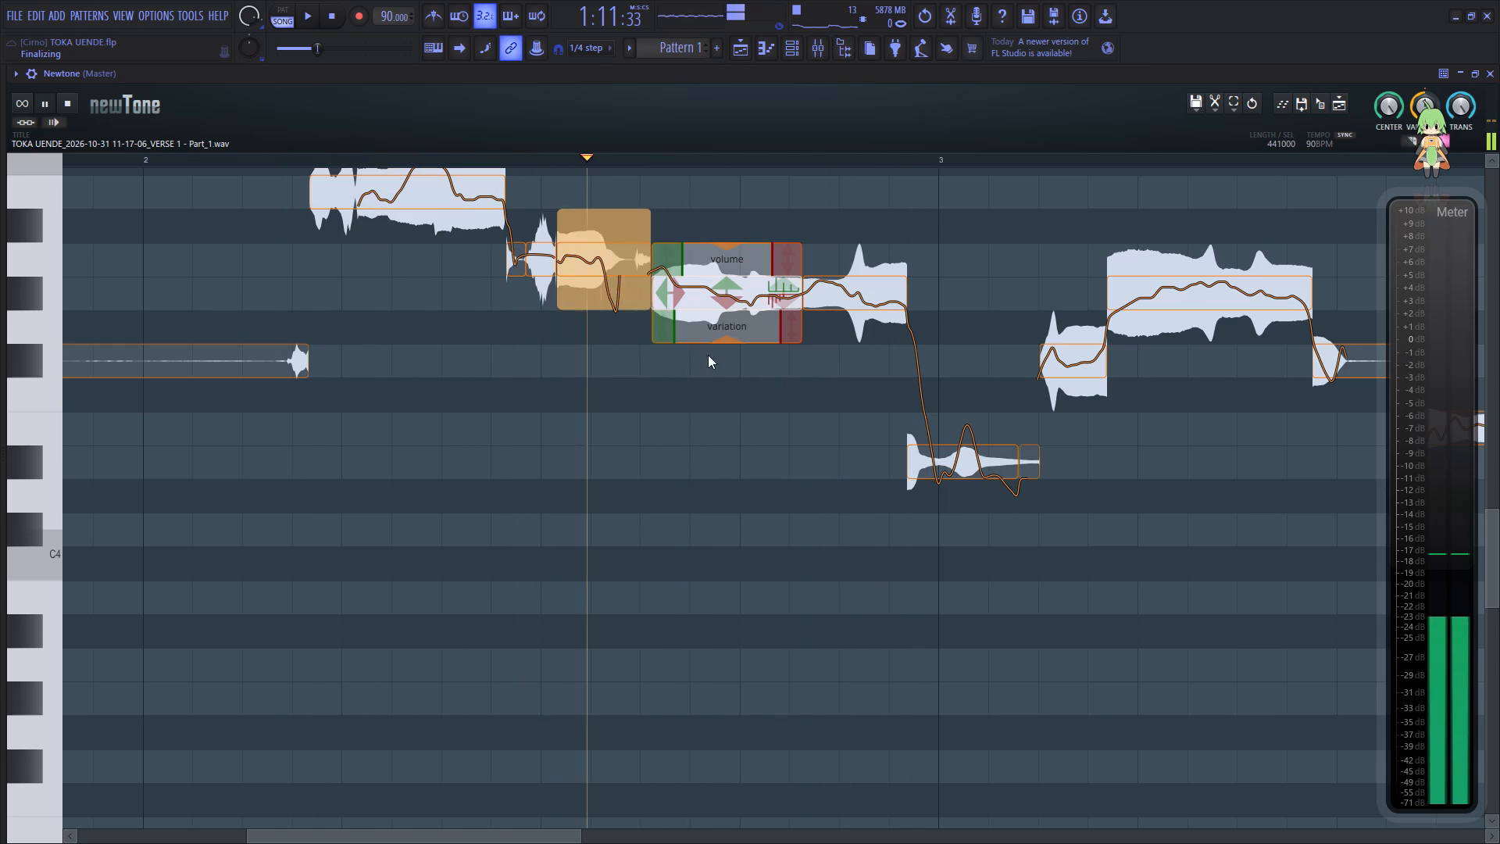
key(space)
key(space)
Slice the long G#4 note before bar 3 near its beginning and raise the short first part to A4.
click(1415, 144)
key(space)
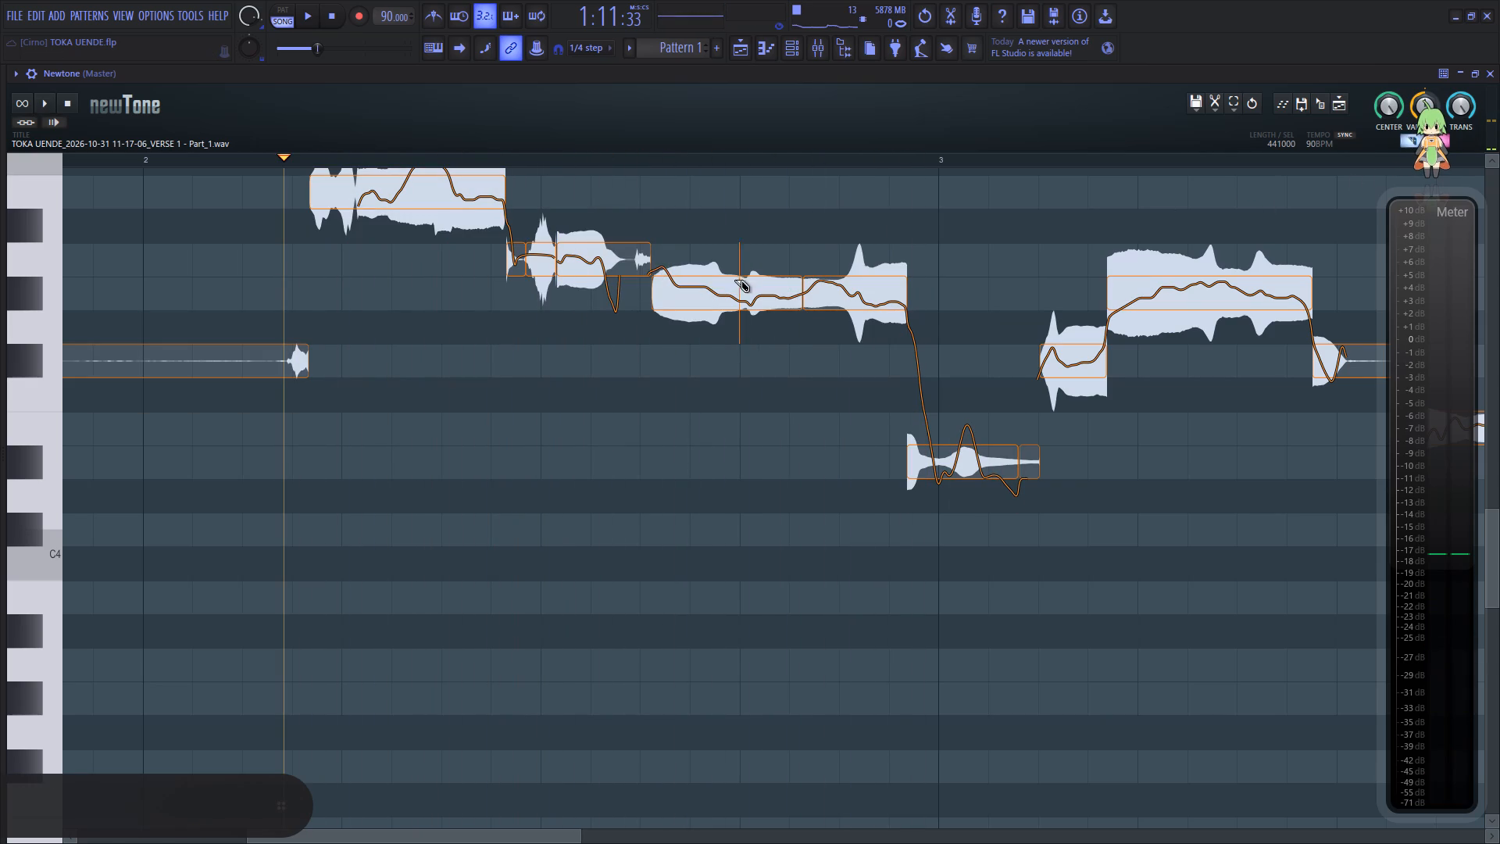
click(699, 299)
click(1409, 141)
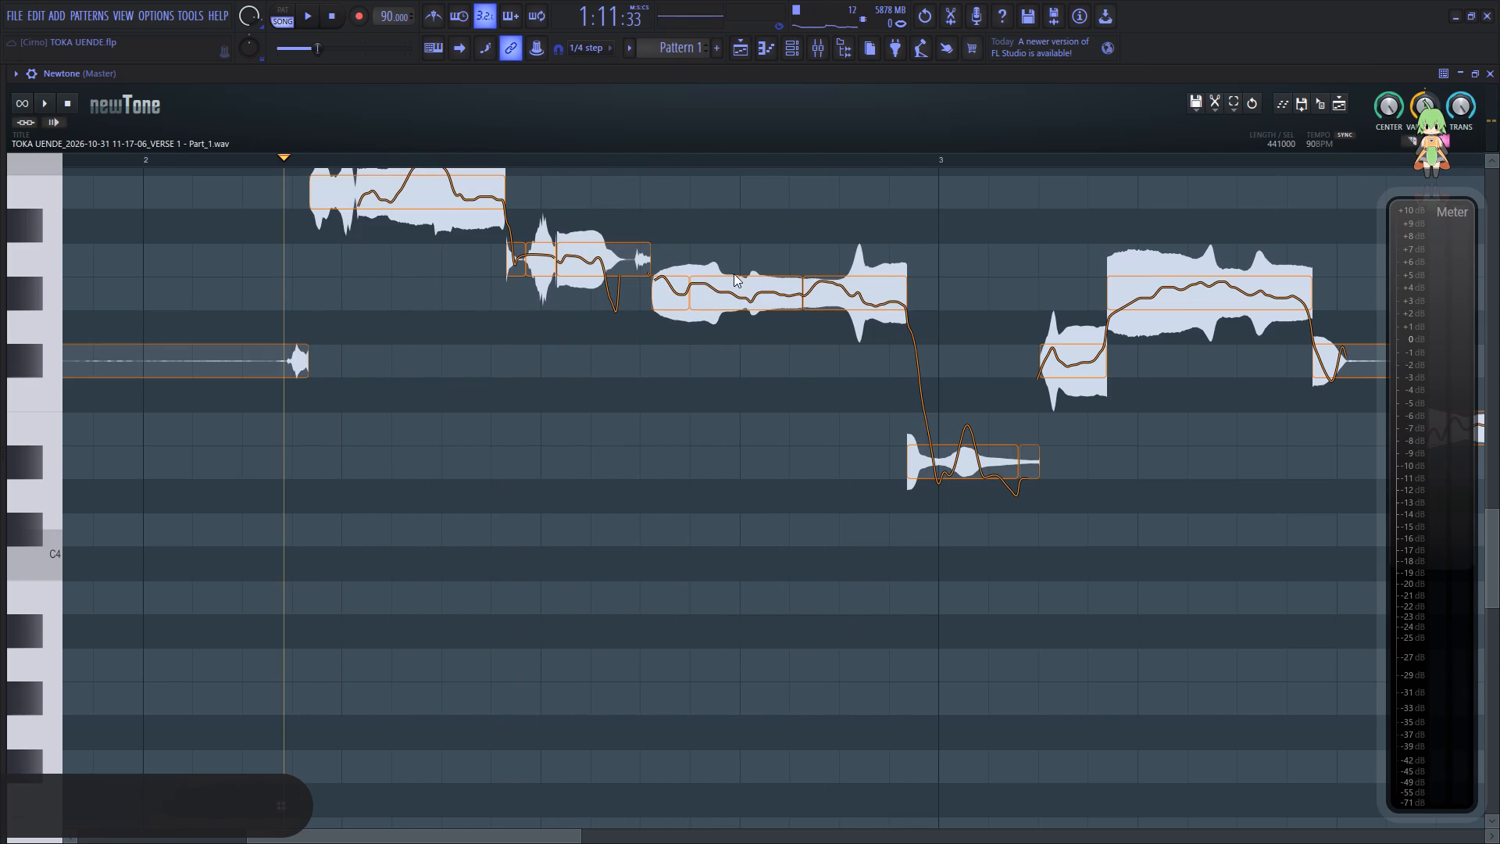
key(space)
drag(677, 294, 676, 264)
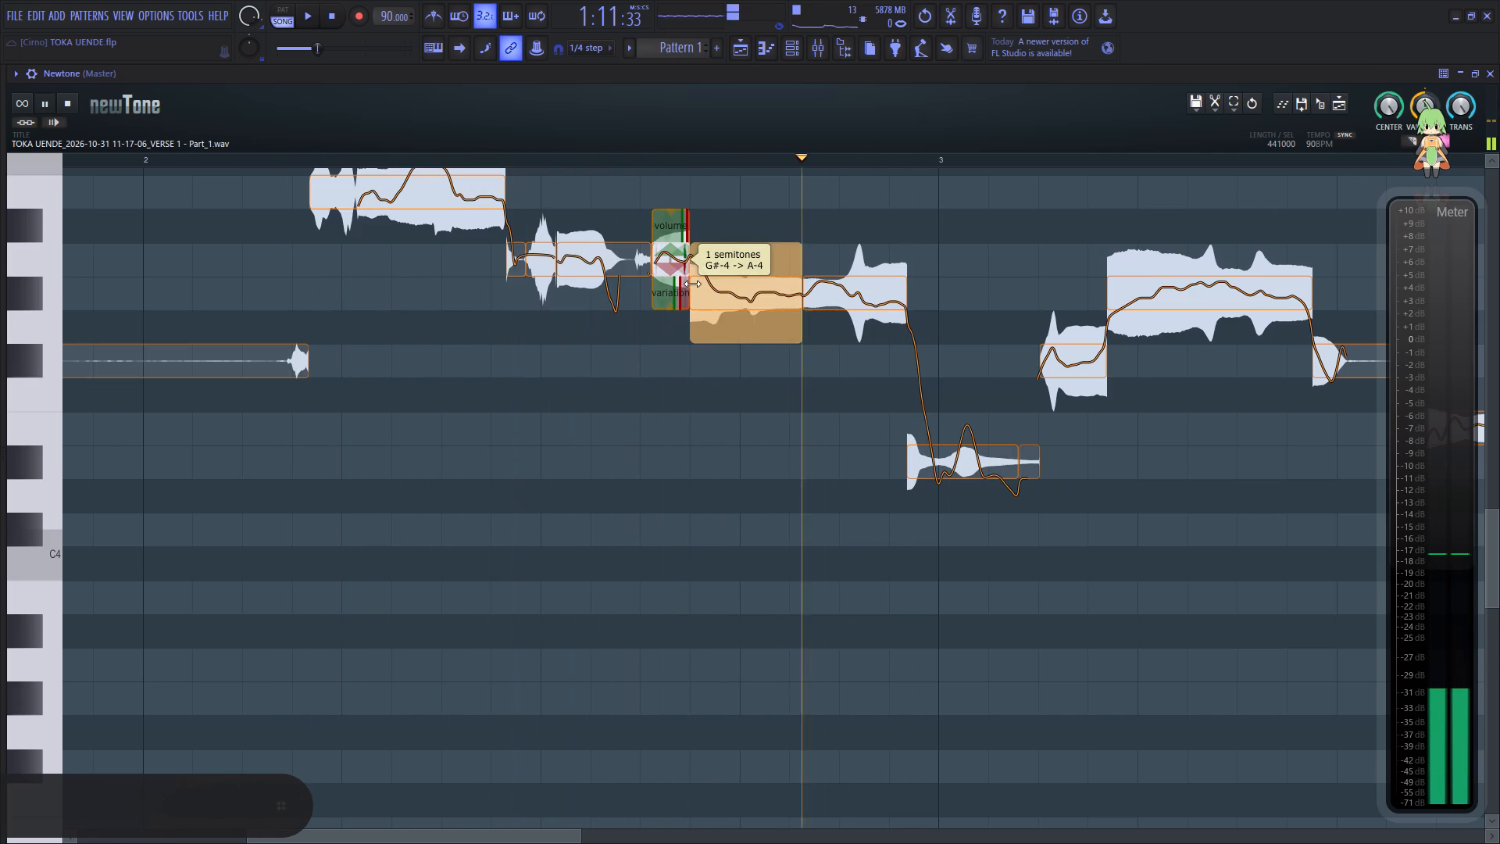
key(space)
key(space)
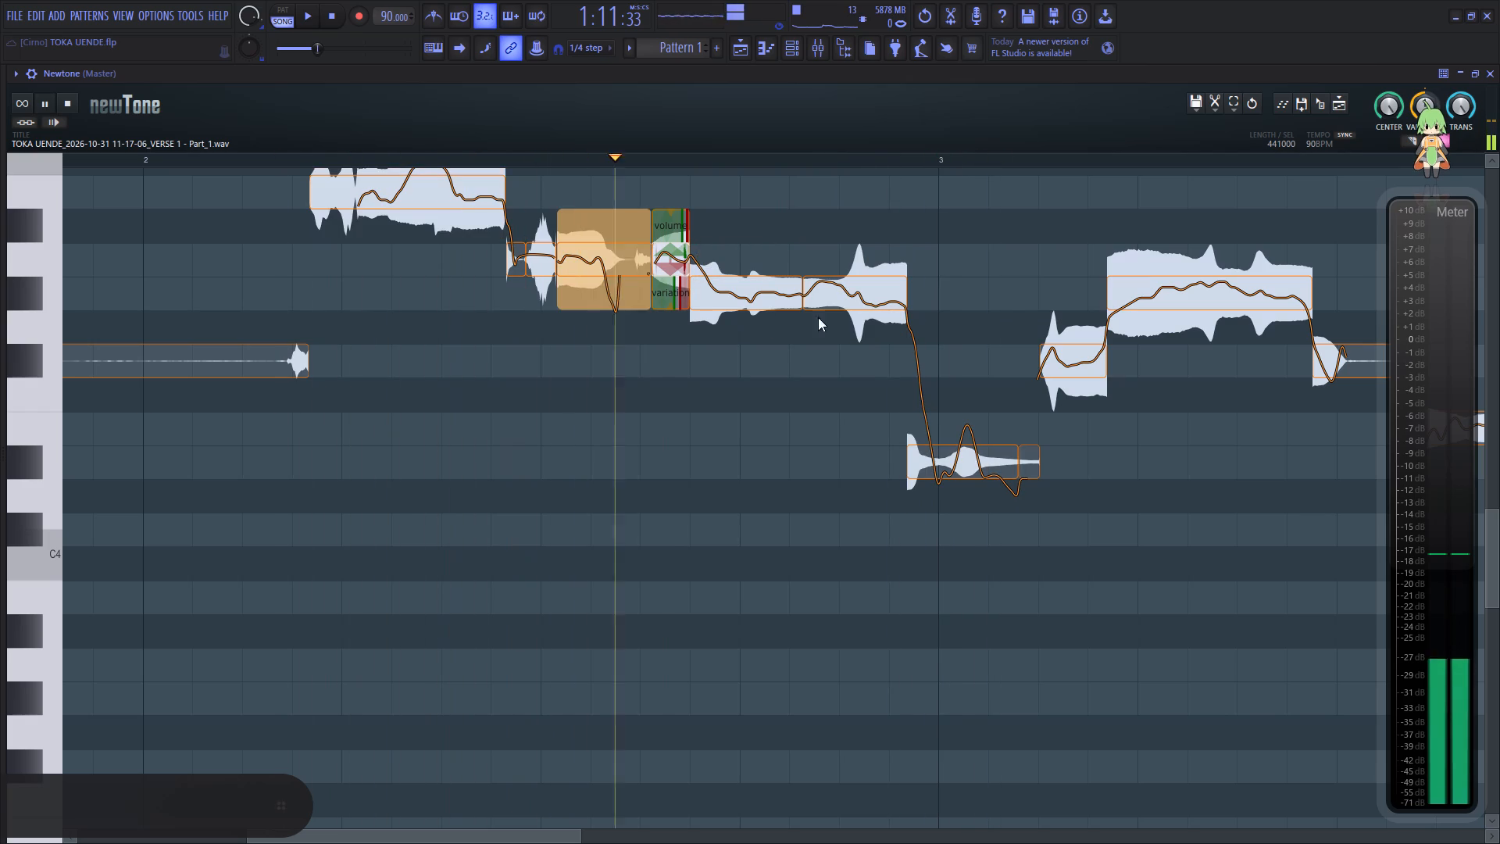
key(space)
Listen on through bar 4 and replay the clip from its opening to check the corrected notes.
key(space)
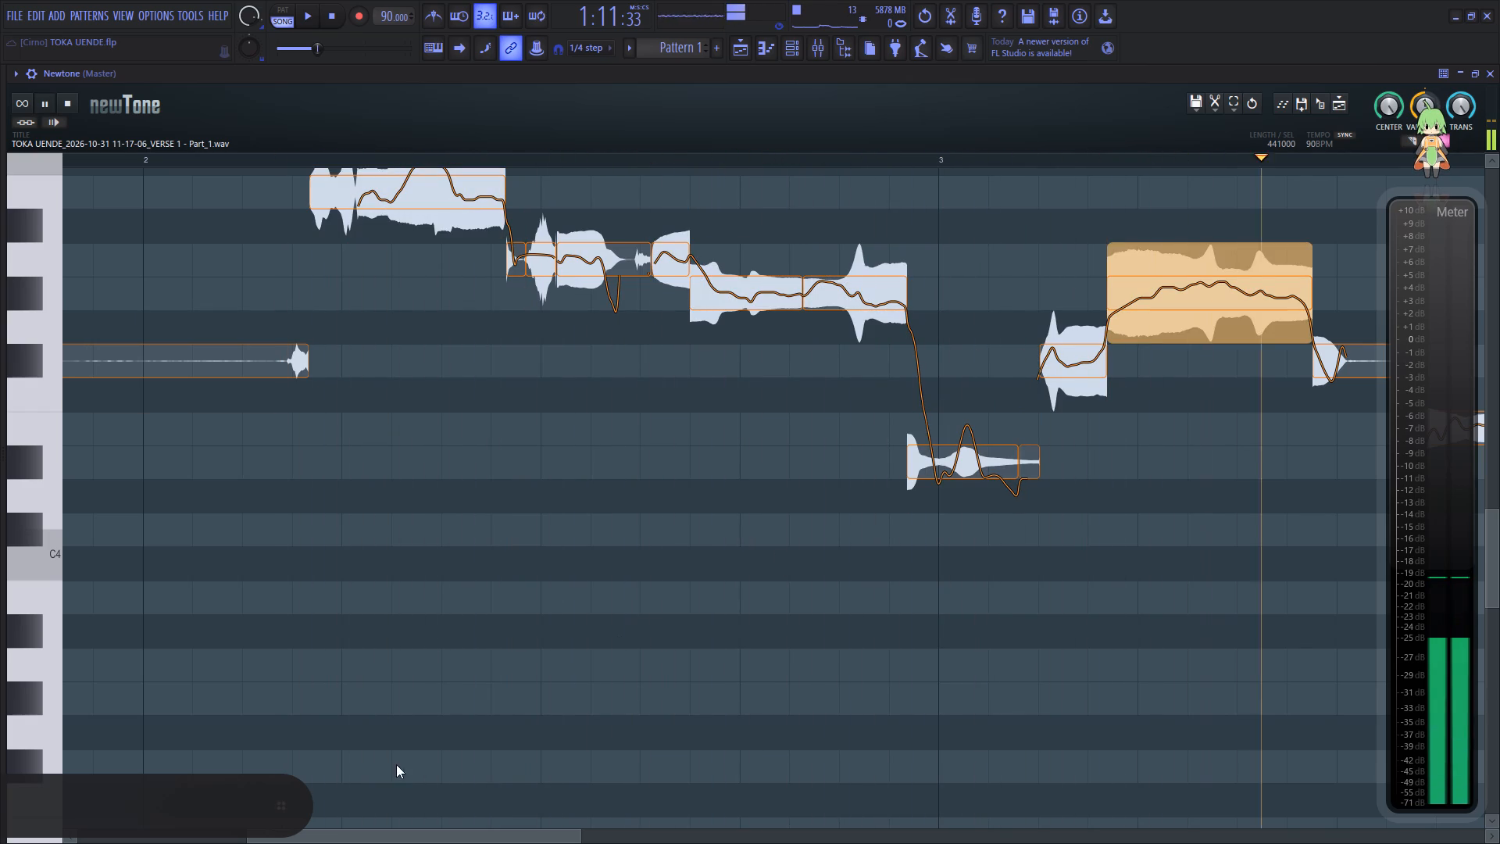
drag(491, 835, 692, 840)
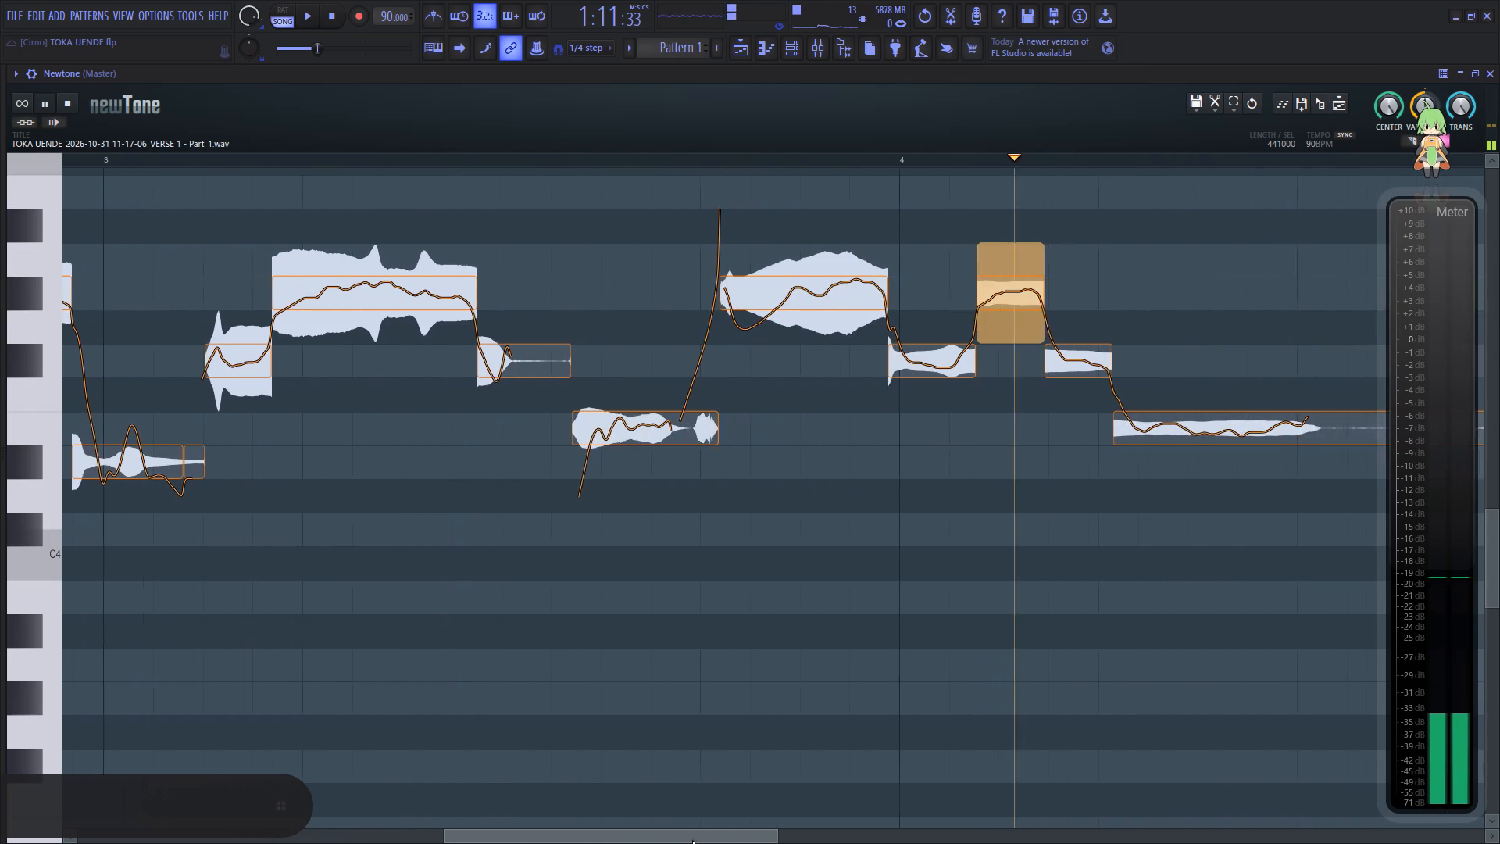
drag(692, 840, 217, 752)
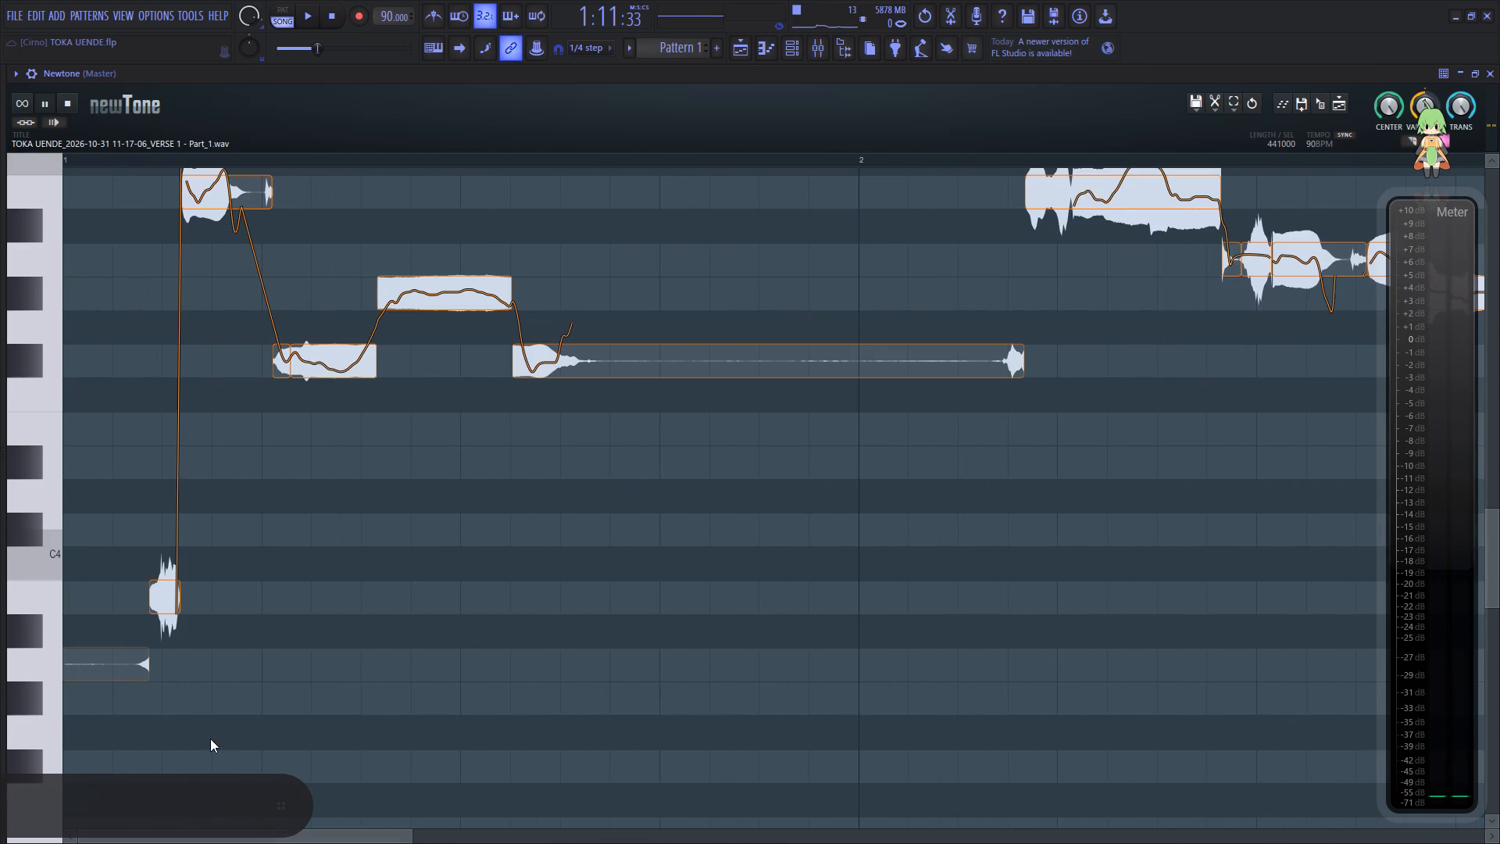
click(119, 548)
scroll(148, 563, up, 5)
key(space)
key(space)
key(space)
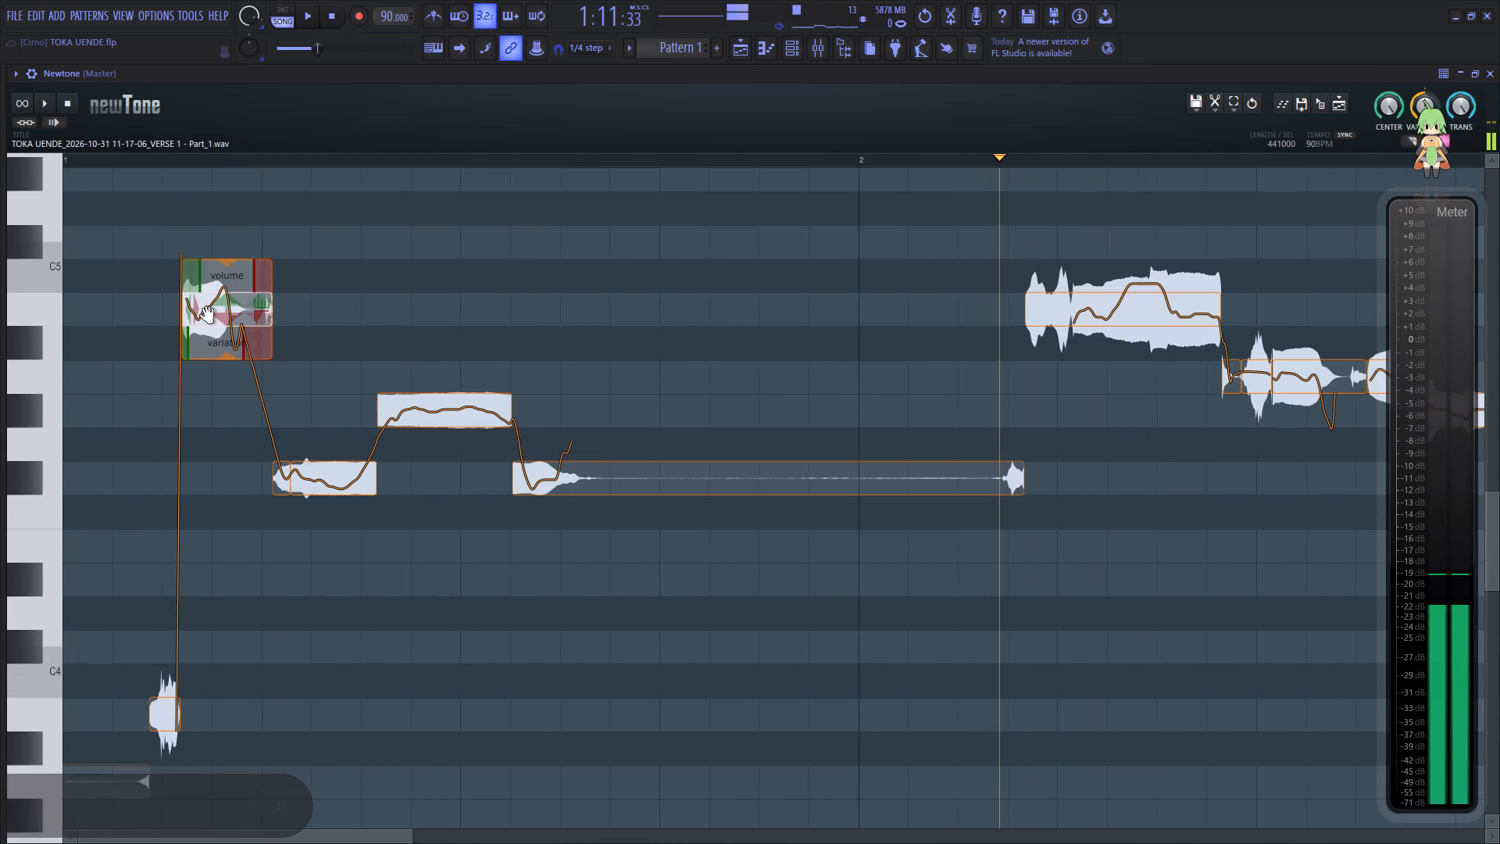
Set the variation of the opening B4 note to 42.70%, flatten the short F#4 note after it, and replay.
click(82, 334)
drag(227, 356, 251, 279)
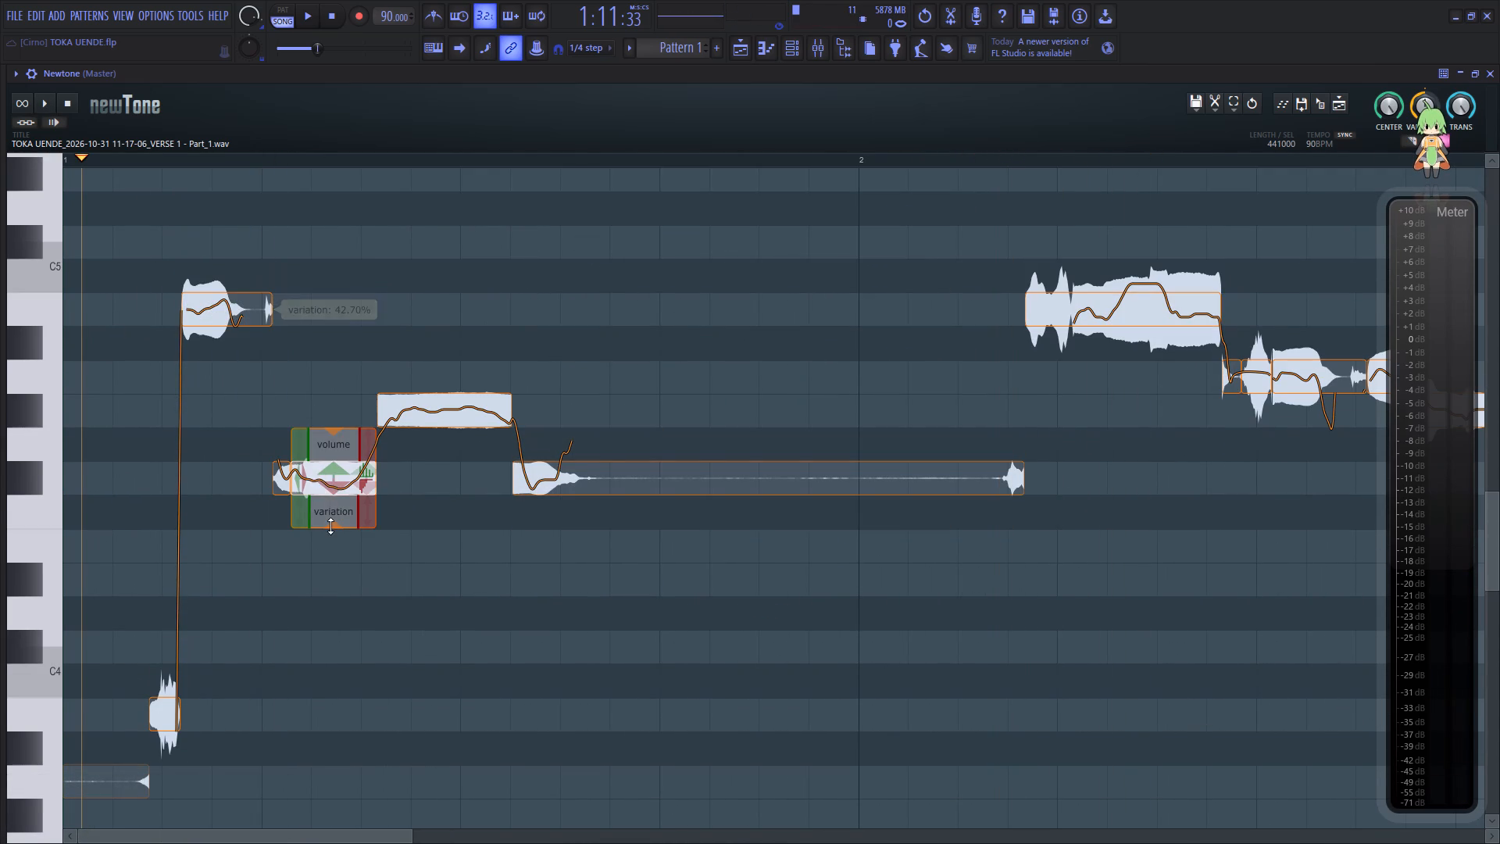
drag(330, 526, 345, 467)
key(space)
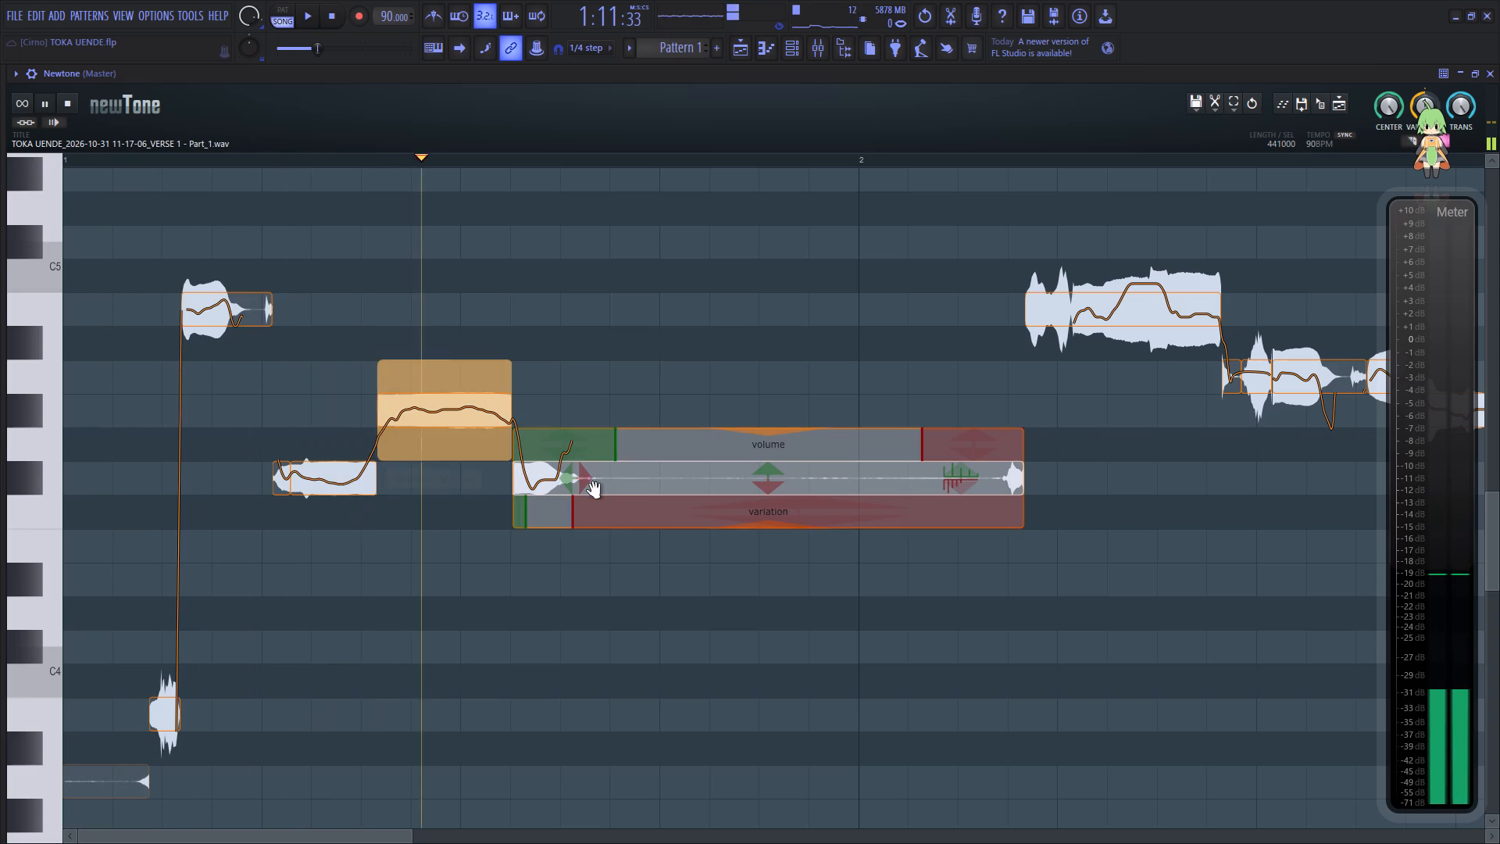
Flatten the pitch variation of the long, fading F#4 note leading into bar 2 and resume playback.
drag(564, 525, 577, 476)
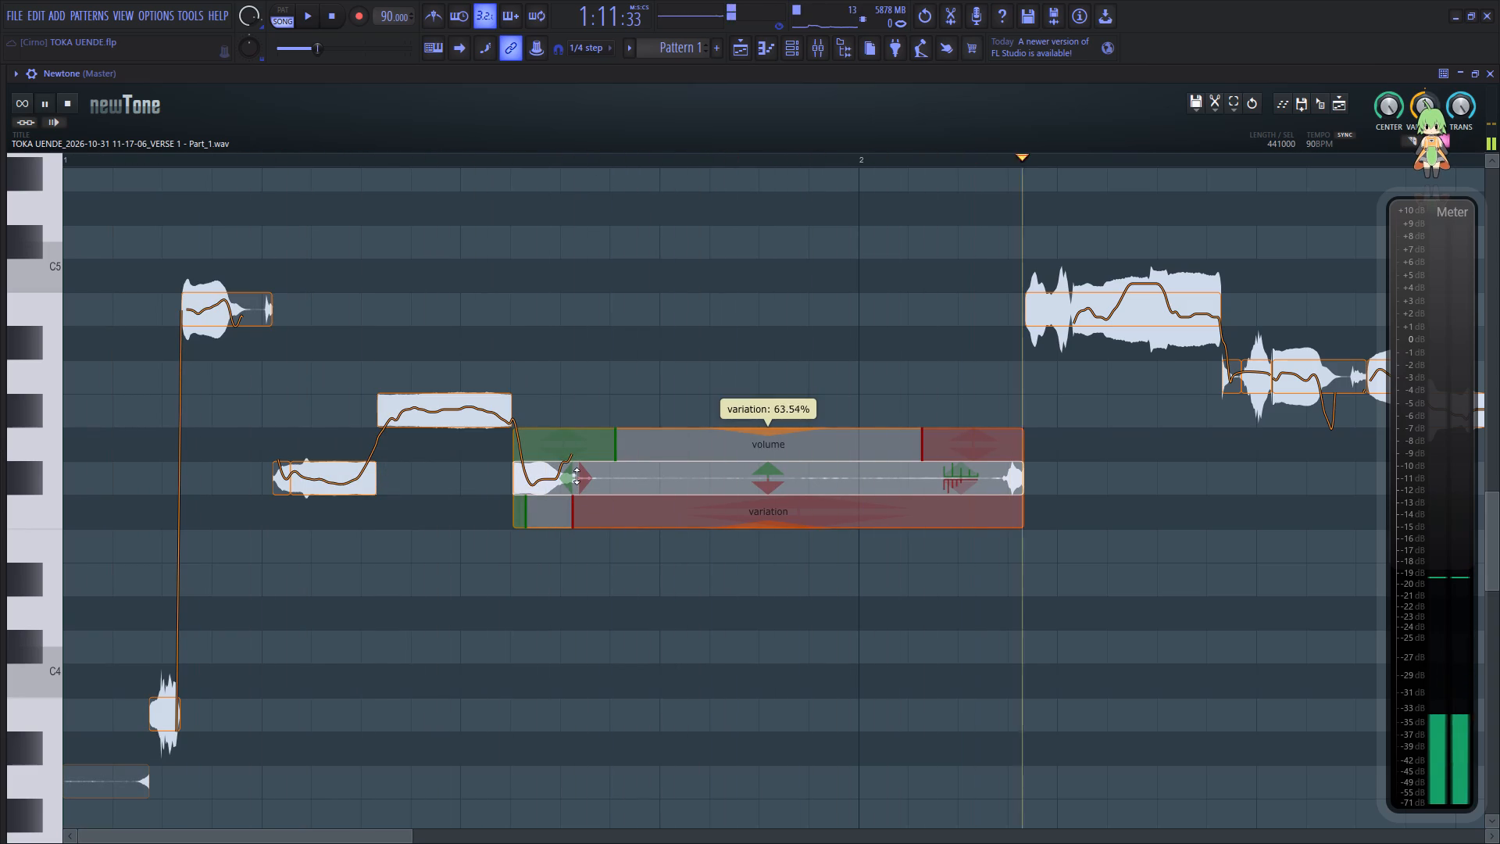
drag(577, 476, 577, 472)
click(408, 540)
drag(338, 842, 468, 843)
key(space)
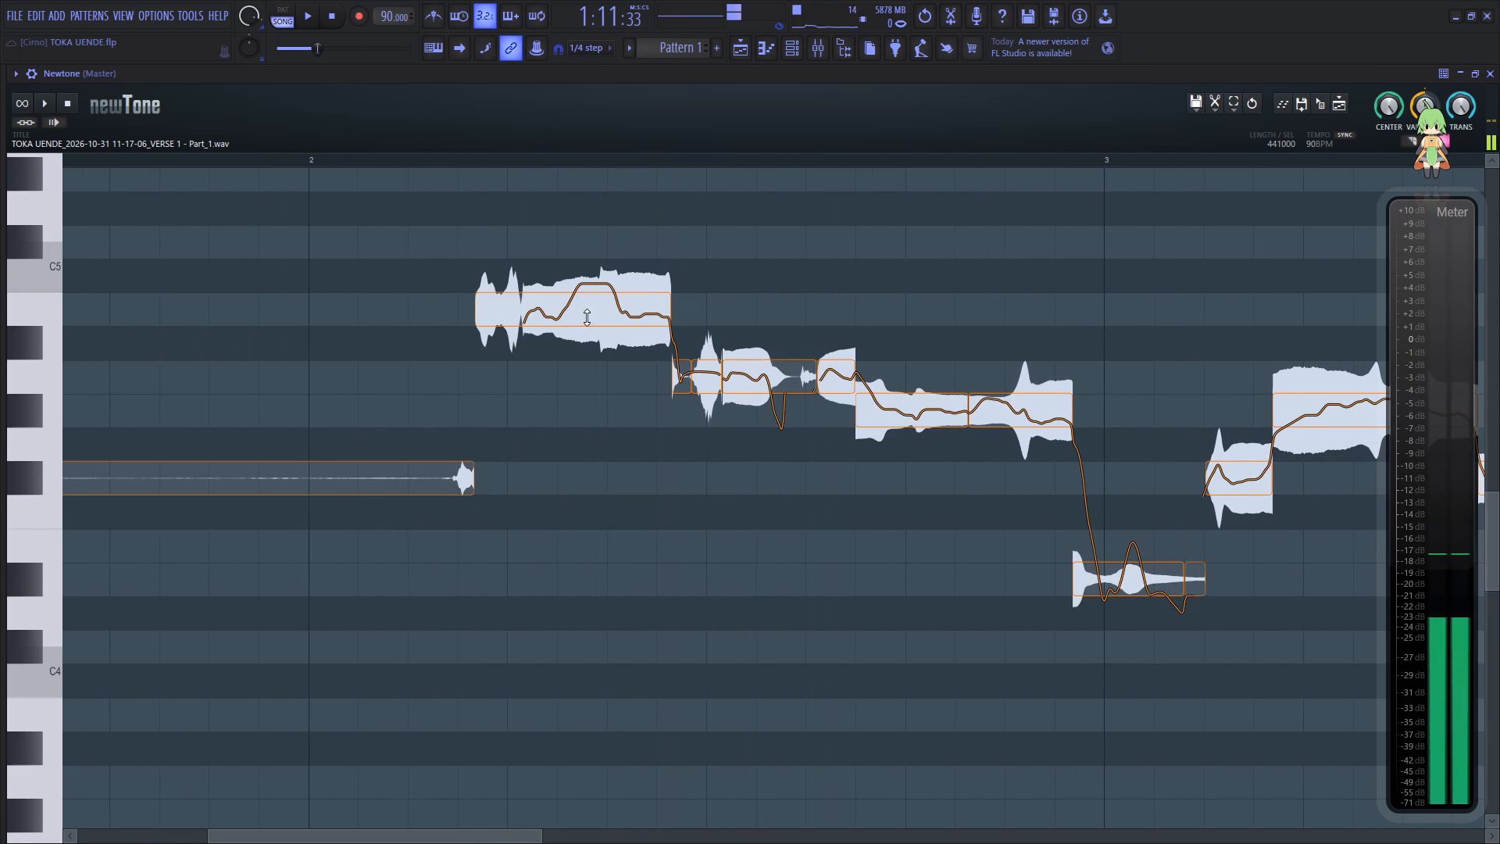
Set the pitch variation of the long B4 note early in bar 2 to 45.60% and replay the phrase.
click(337, 379)
key(space)
key(space)
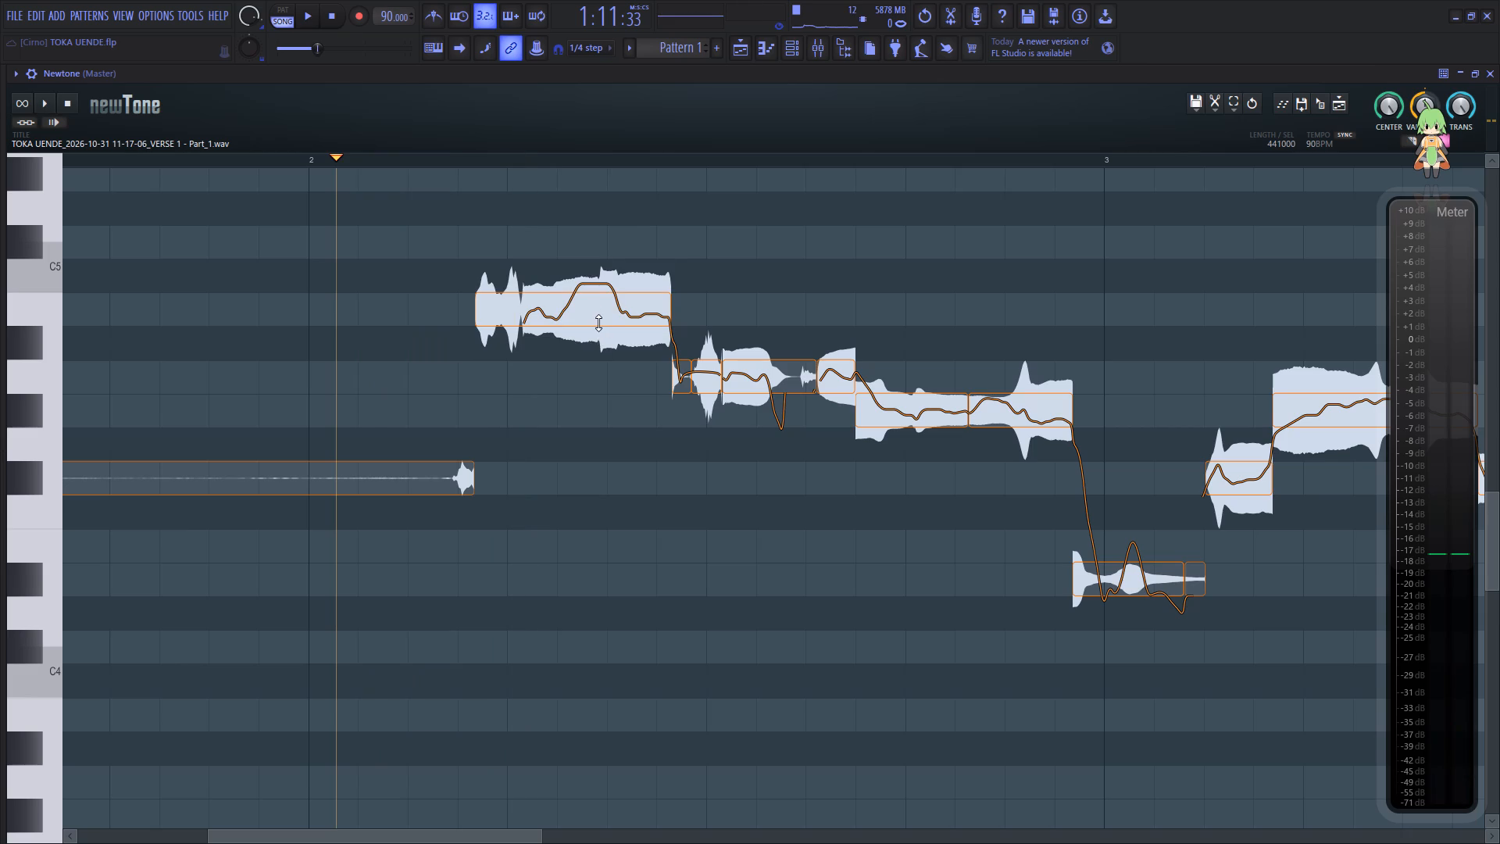
click(598, 323)
drag(577, 356, 595, 283)
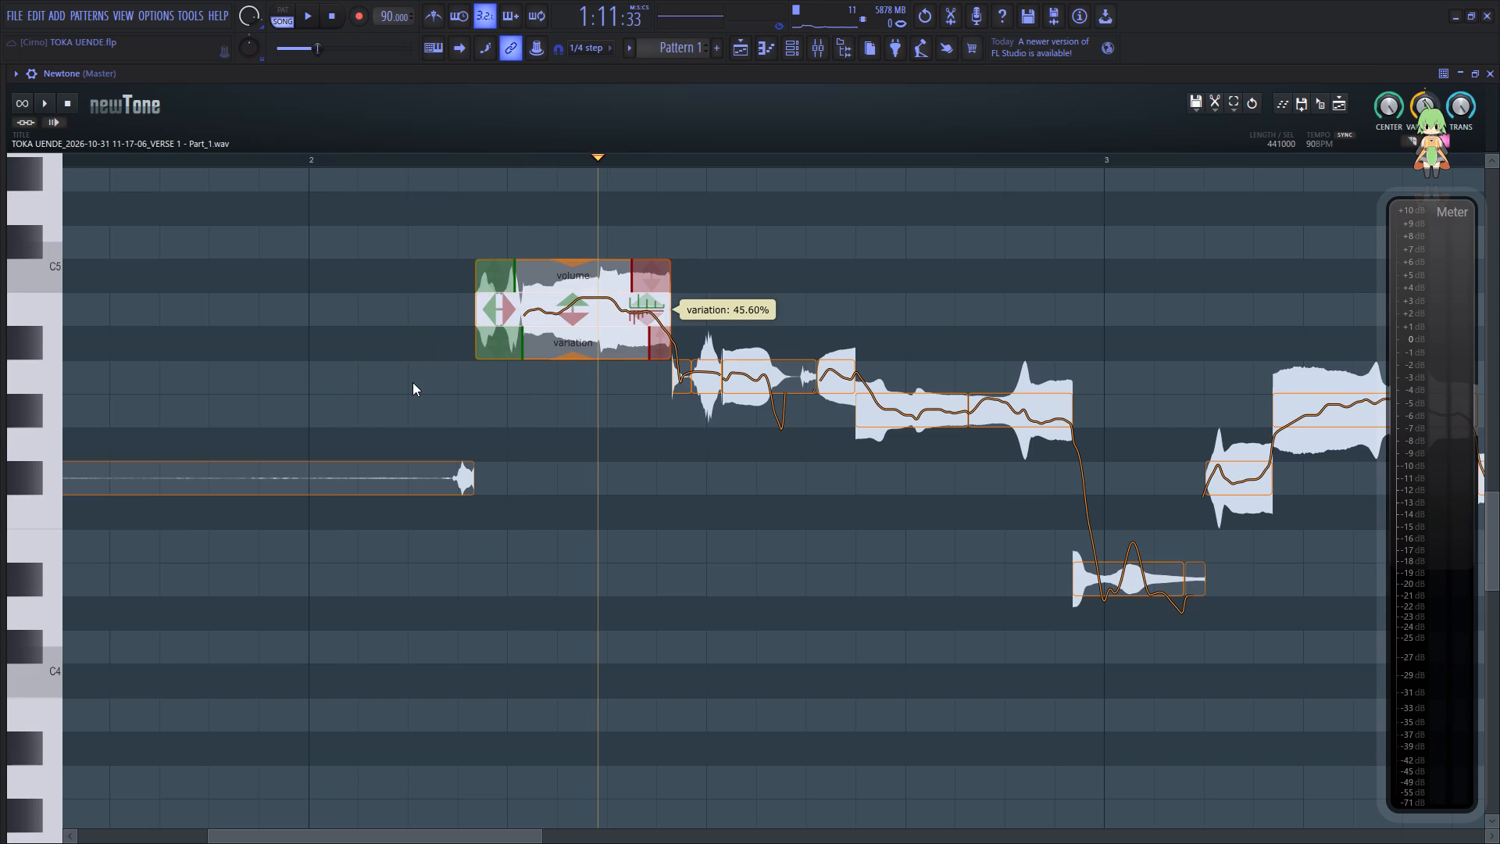
click(409, 382)
key(space)
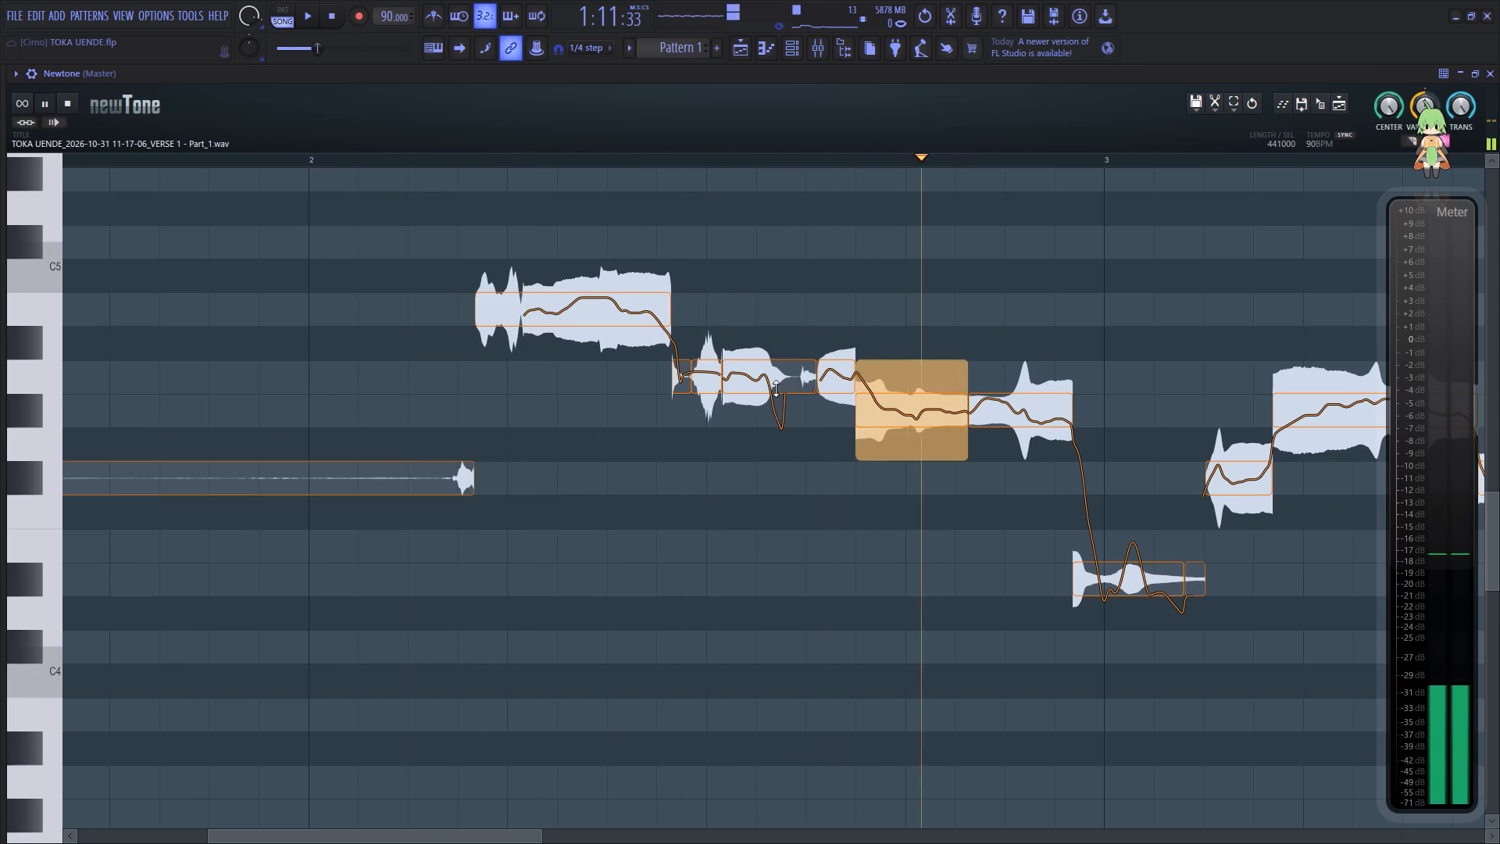
Flatten the pitch variation of the middle A4 note with the dipping end in bar 2 and replay it.
key(space)
key(space)
drag(772, 424, 782, 380)
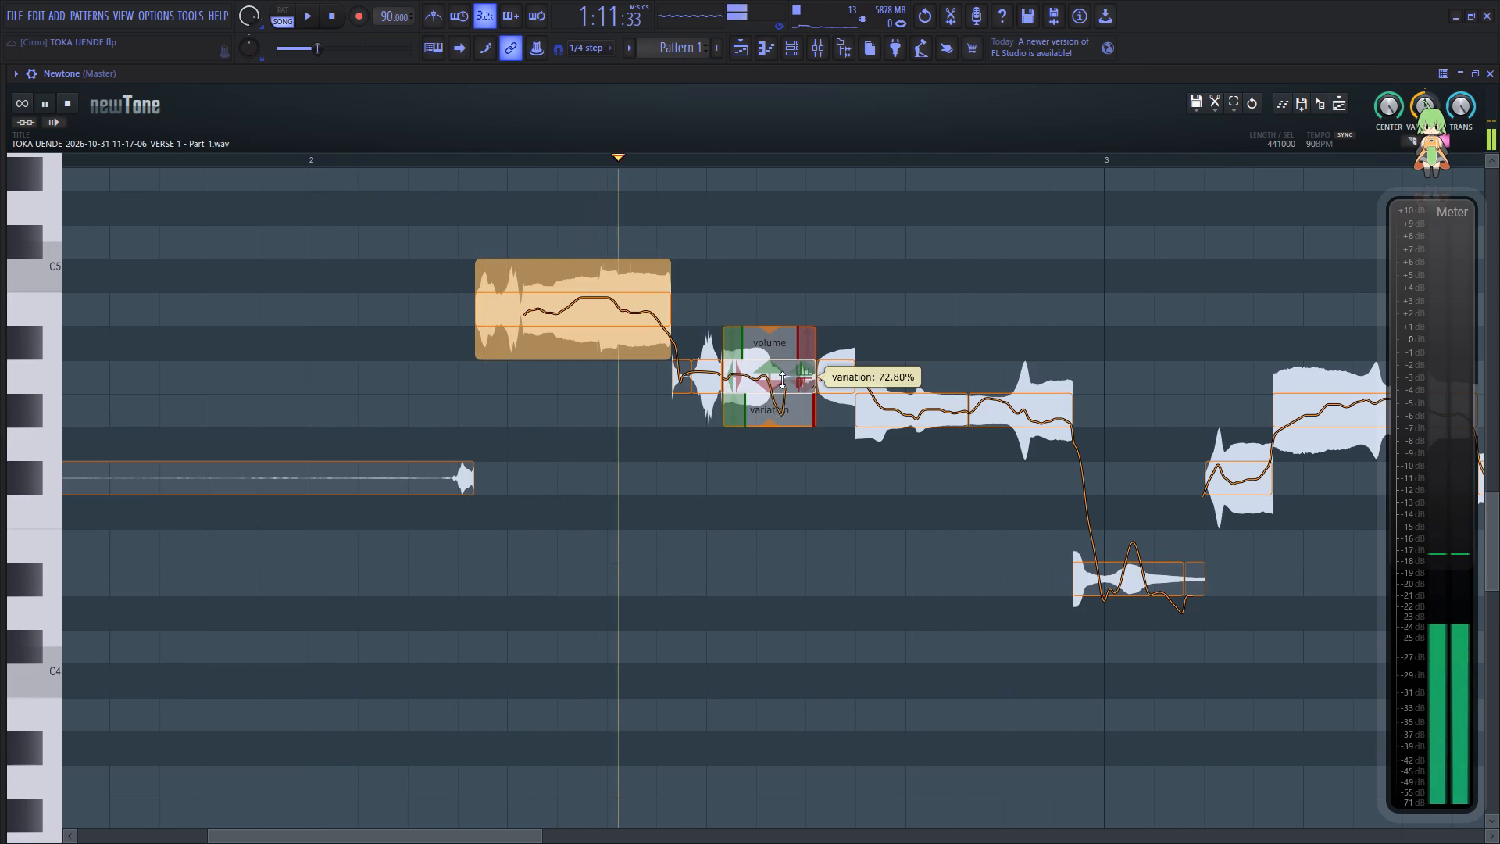
drag(782, 380, 796, 348)
key(space)
key(space)
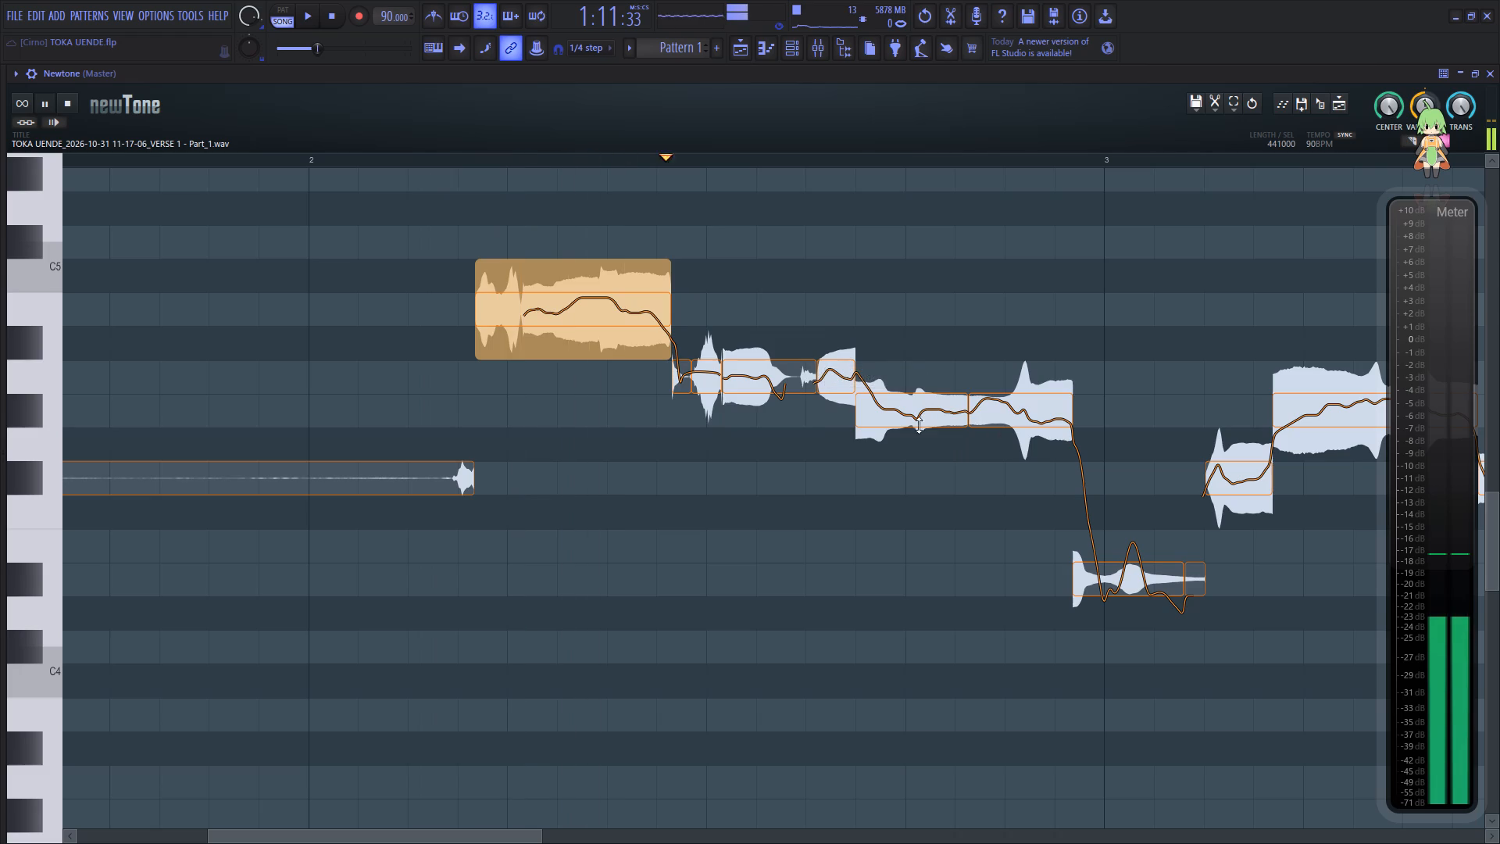
Reduce the pitch variation of the first G#4 note in the second half of bar 2 and replay the phrase.
key(space)
key(space)
drag(912, 458, 927, 399)
key(space)
key(space)
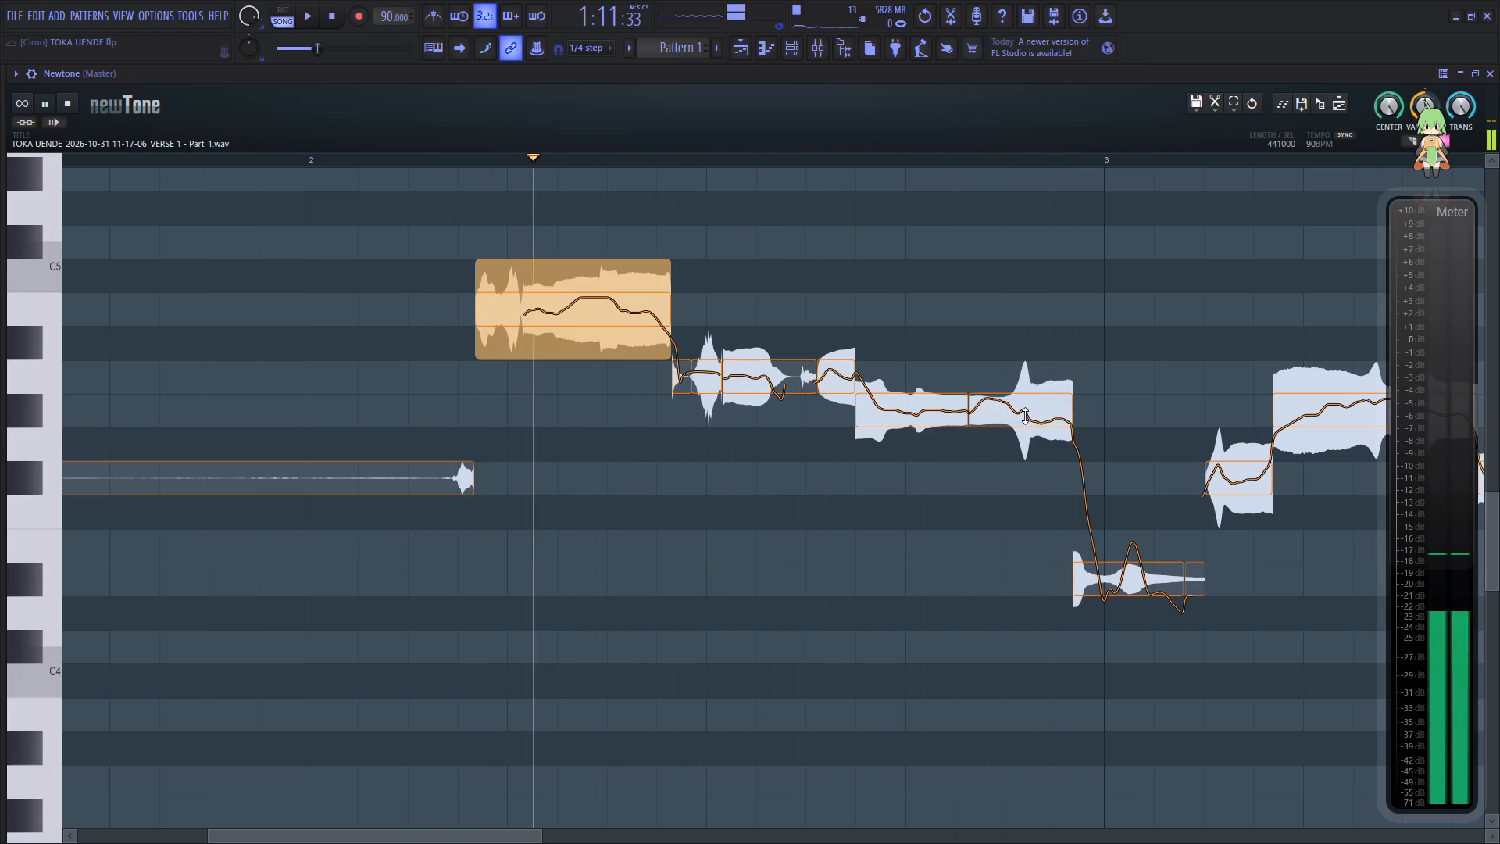
Lower the second G#4 note before bar 3 two semitones to F#4 and replay the phrase.
drag(1025, 416, 1027, 441)
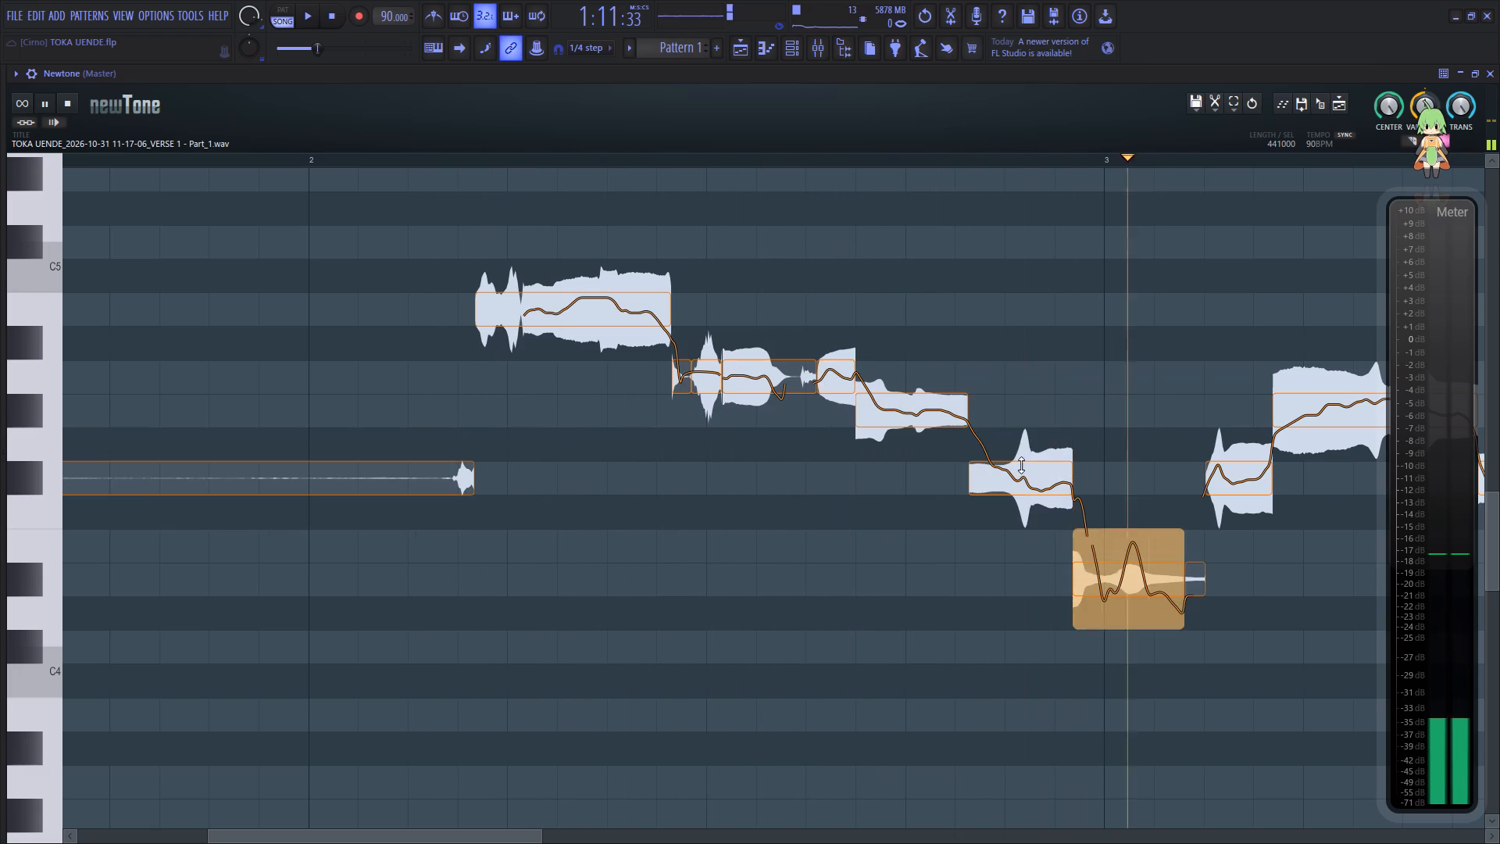
key(space)
key(space)
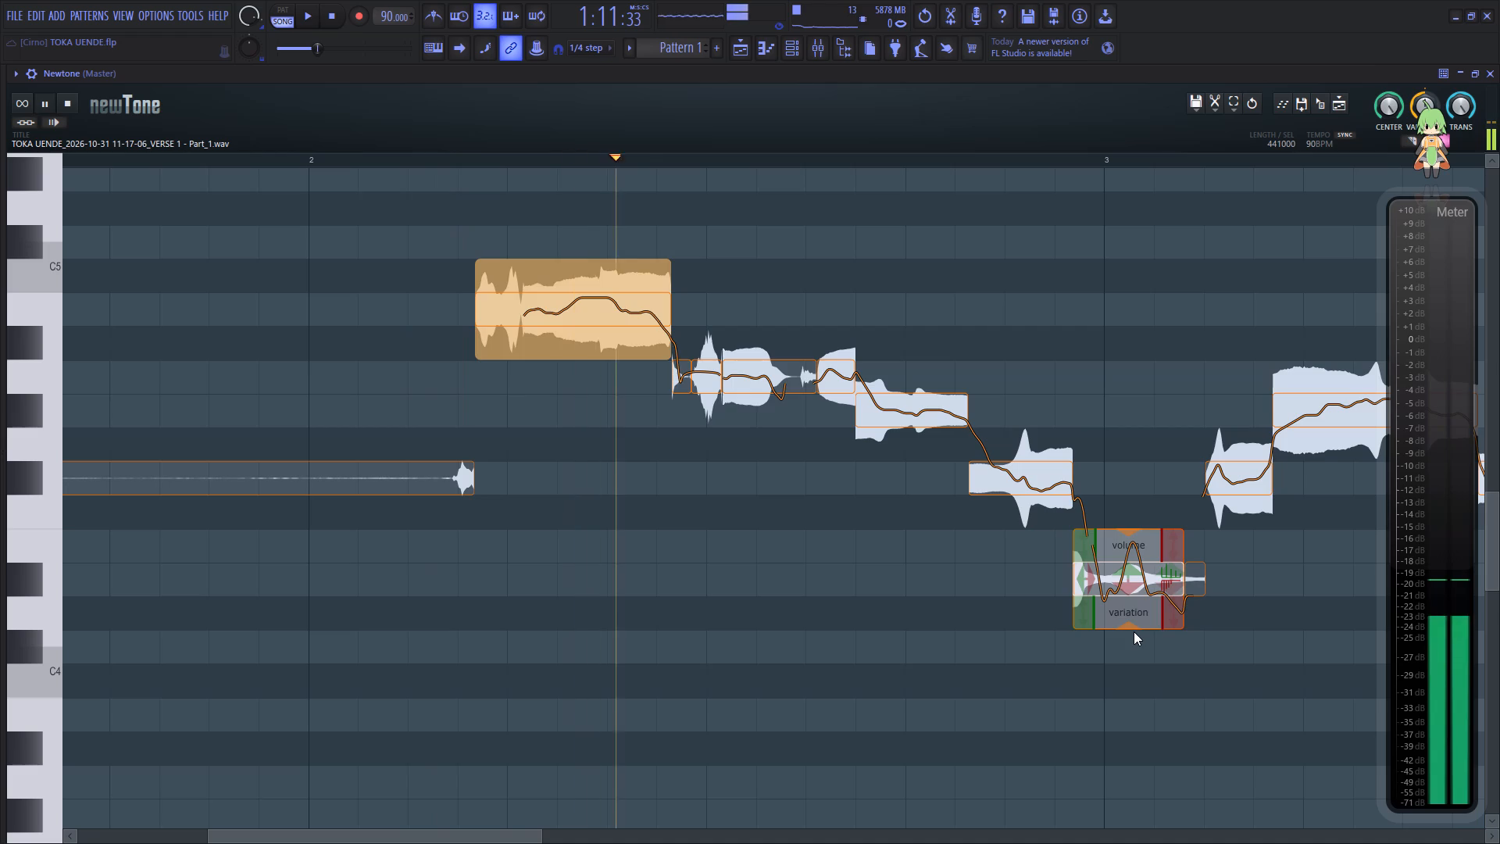
key(space)
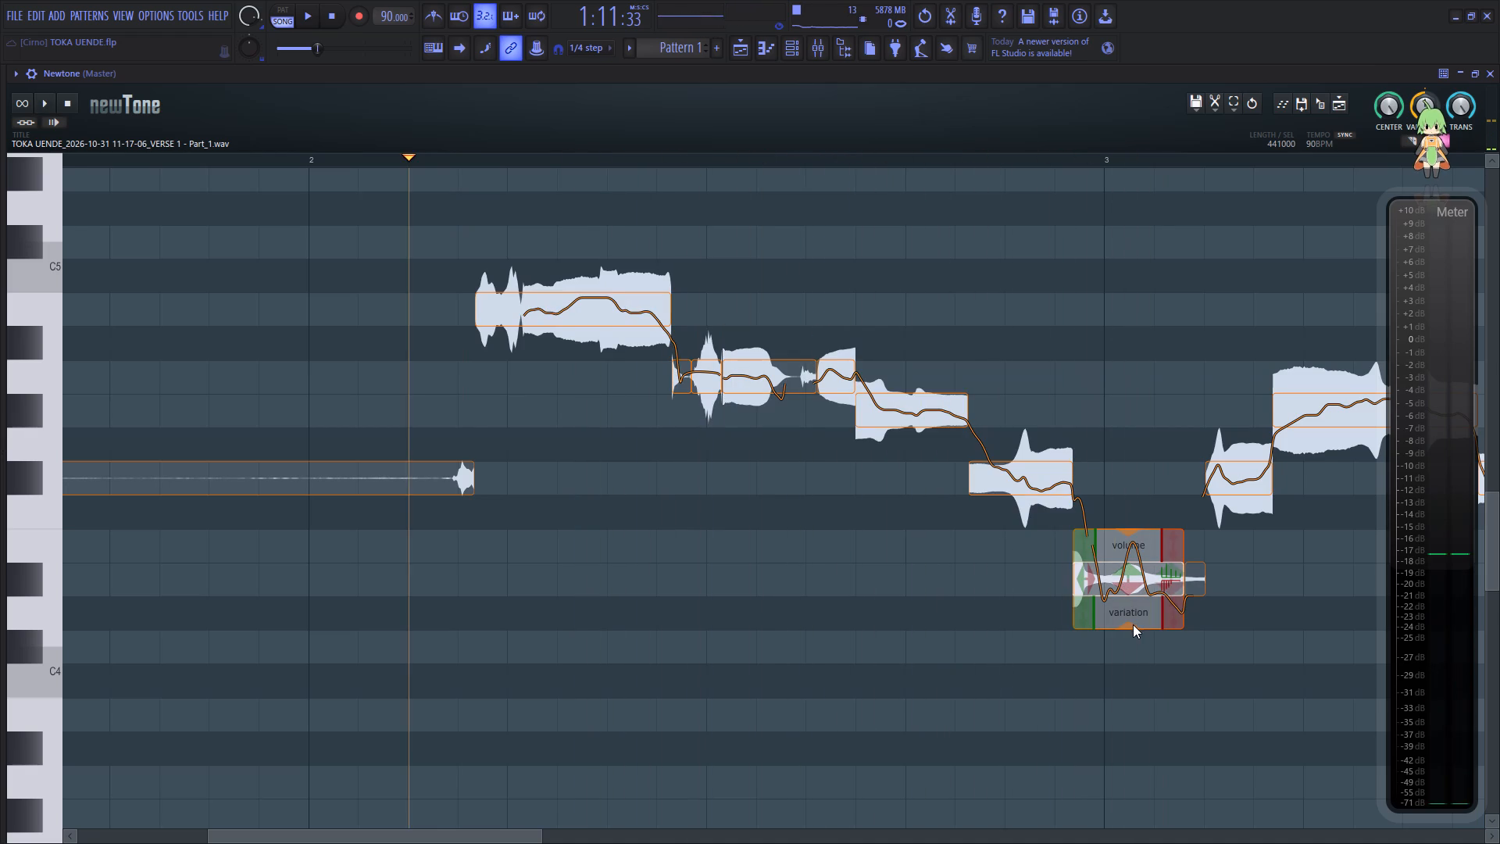
key(space)
Flatten the pitch variation of the D#4 note across the bar 3 line and the F#4 before it, and replay.
drag(1134, 626, 1148, 506)
drag(1023, 527, 1033, 474)
key(space)
key(space)
Raise the fading F#4 note after the long G#4 in bar 3 to G#4 and replay the passage.
drag(482, 839, 492, 839)
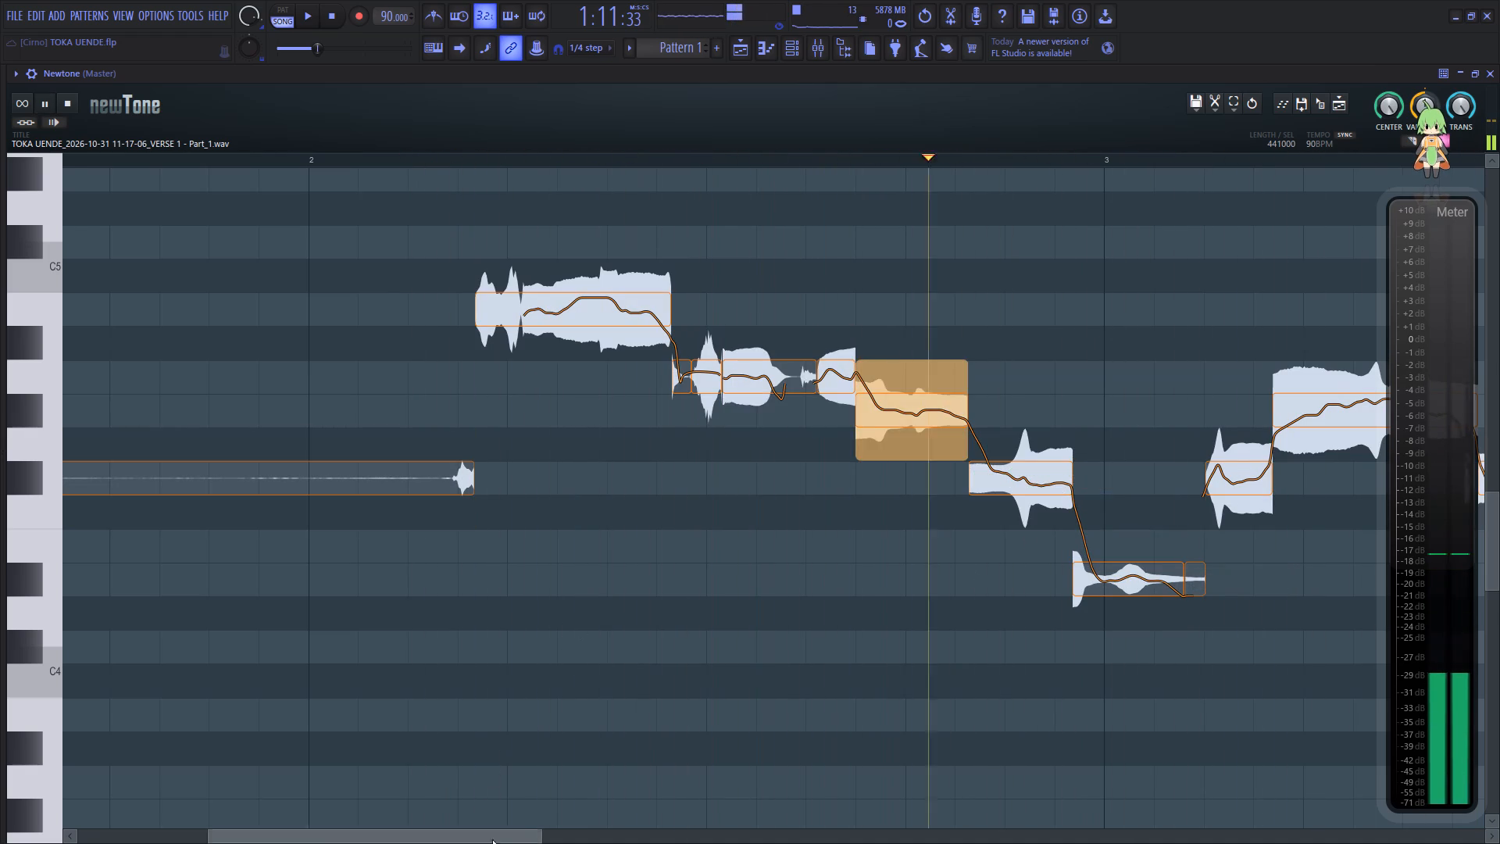
drag(492, 839, 608, 841)
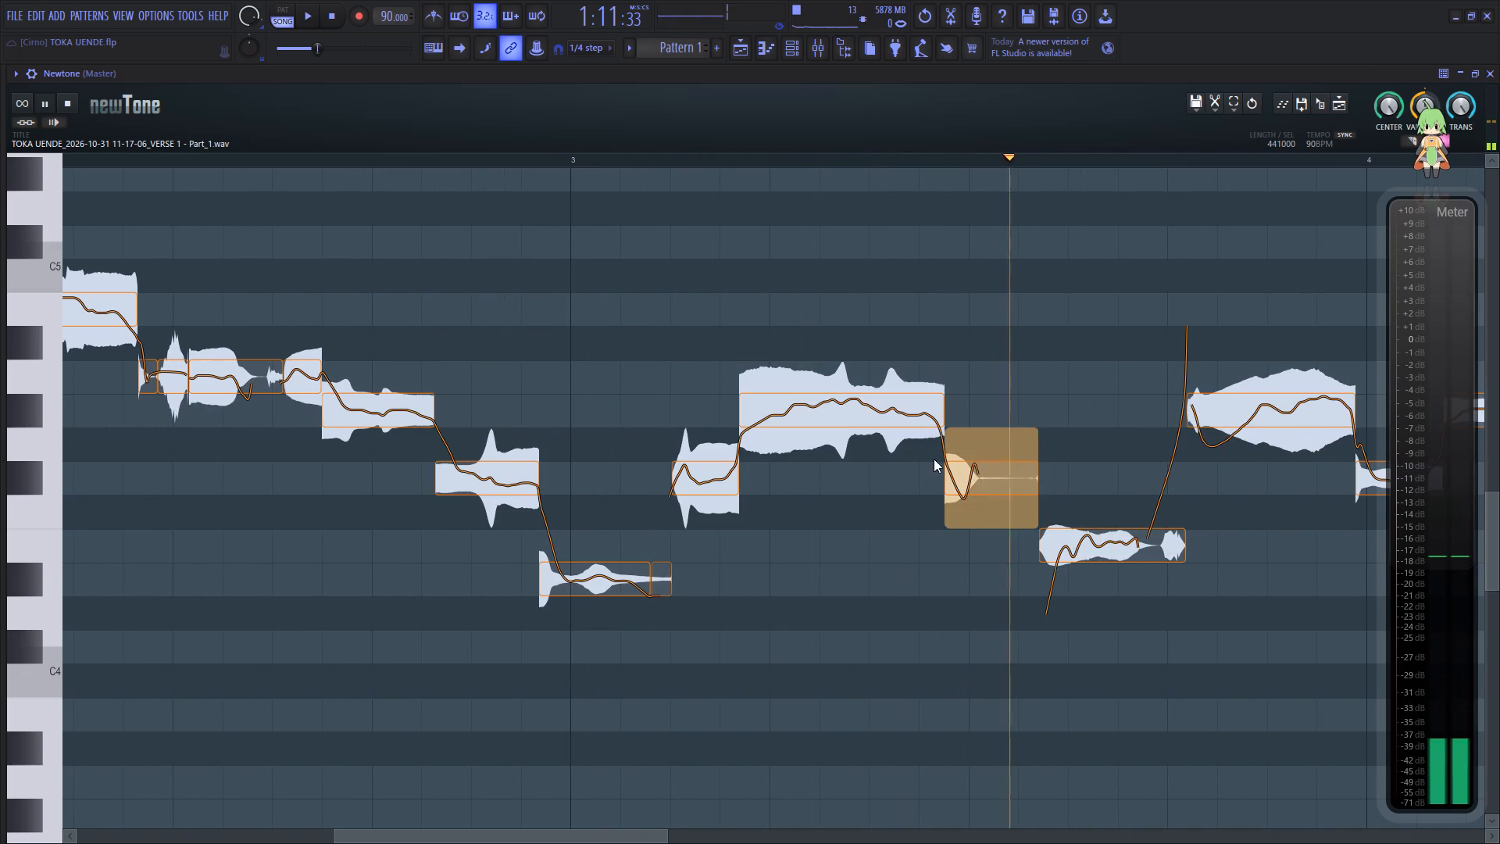
key(space)
key(space)
drag(978, 478, 978, 408)
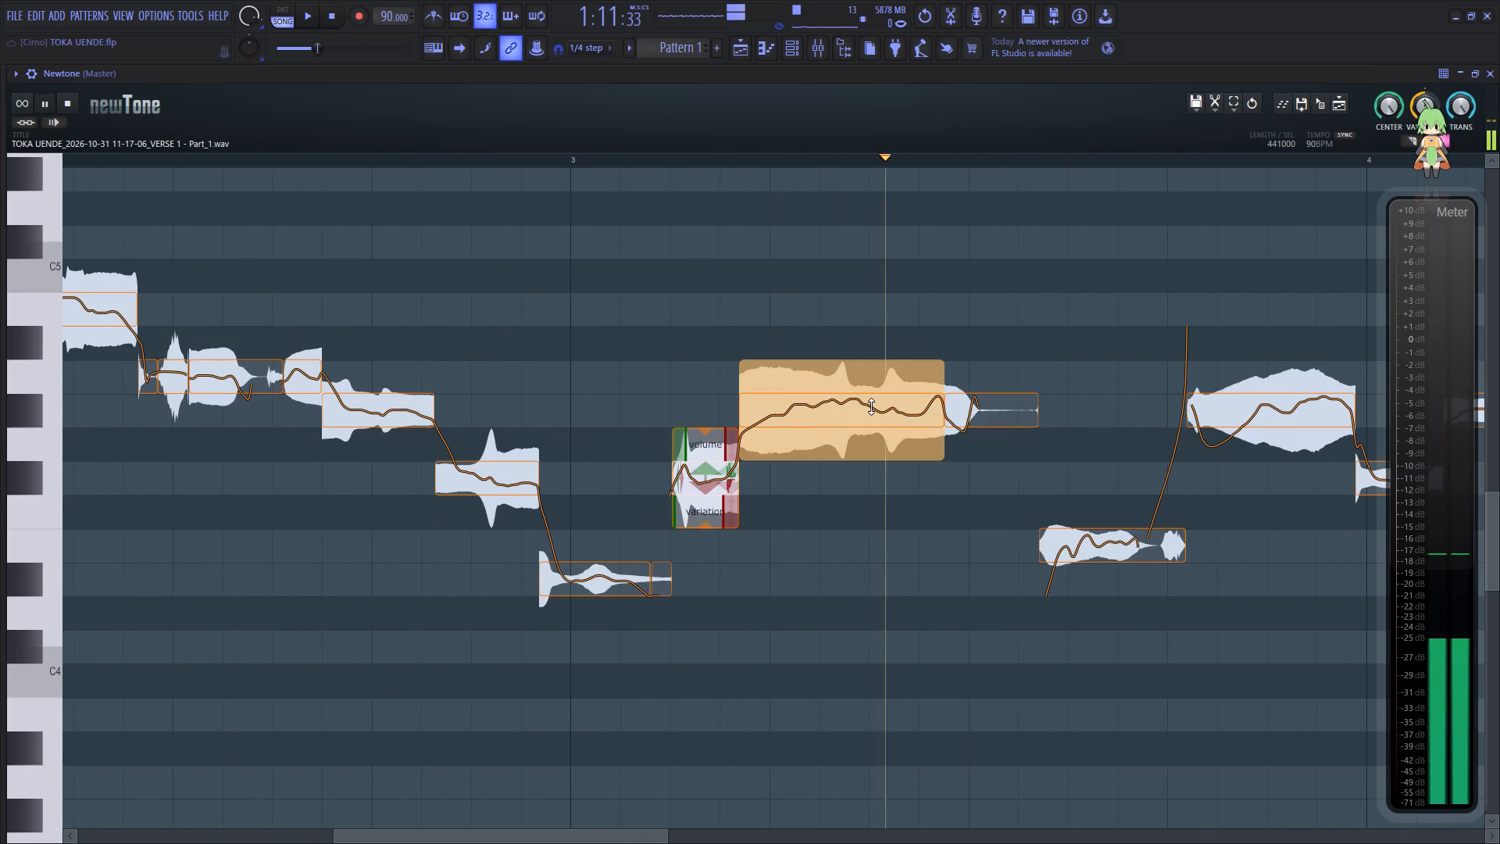
key(space)
key(space)
Flatten the pitch variation of the long G#4 note in bar 3 and replay the passage.
click(854, 424)
key(space)
drag(848, 460, 852, 417)
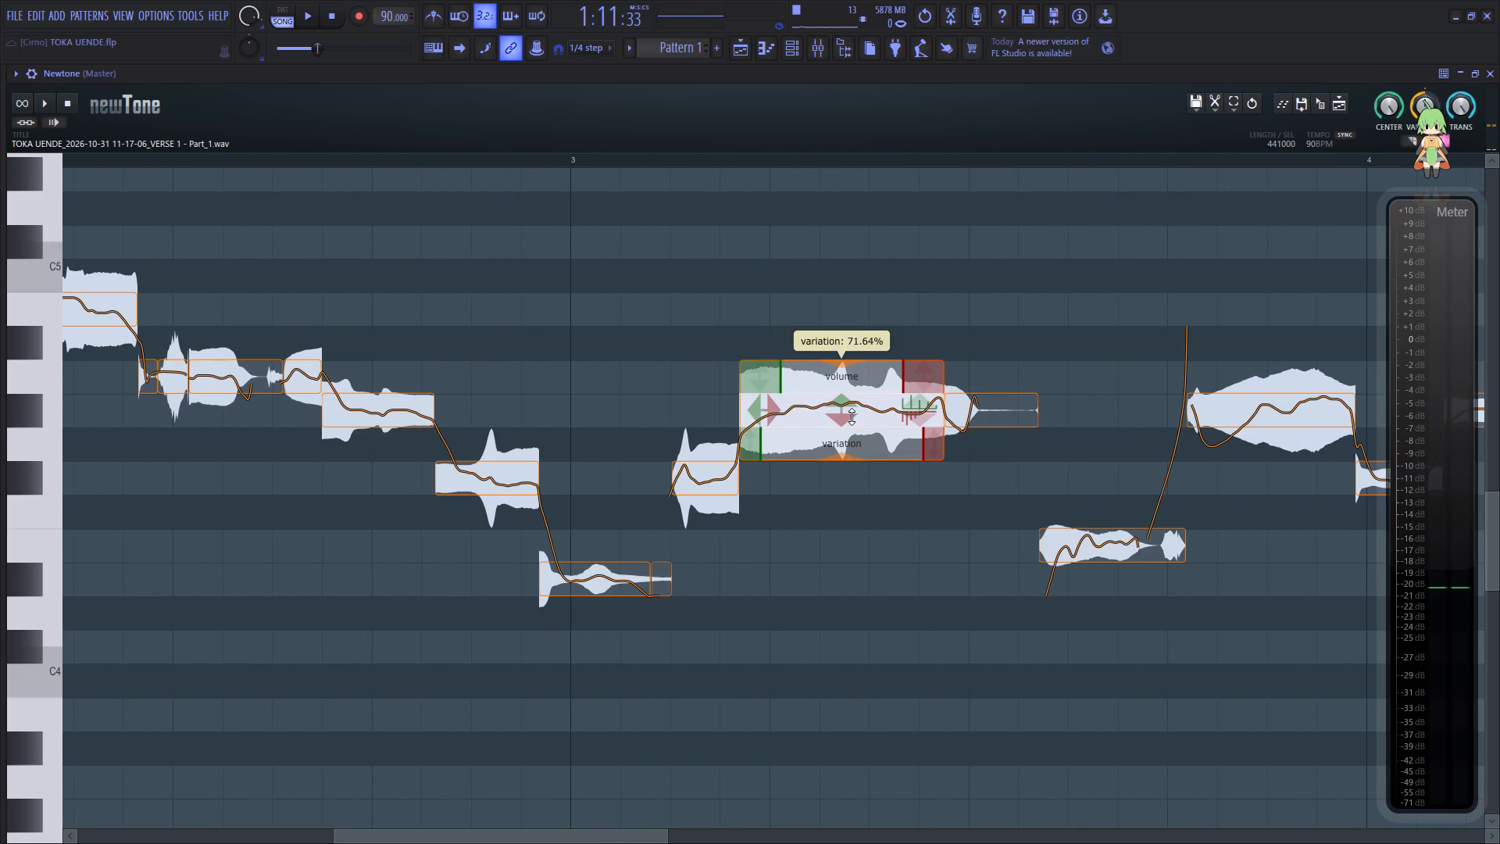
drag(852, 417, 859, 392)
click(622, 502)
key(space)
key(space)
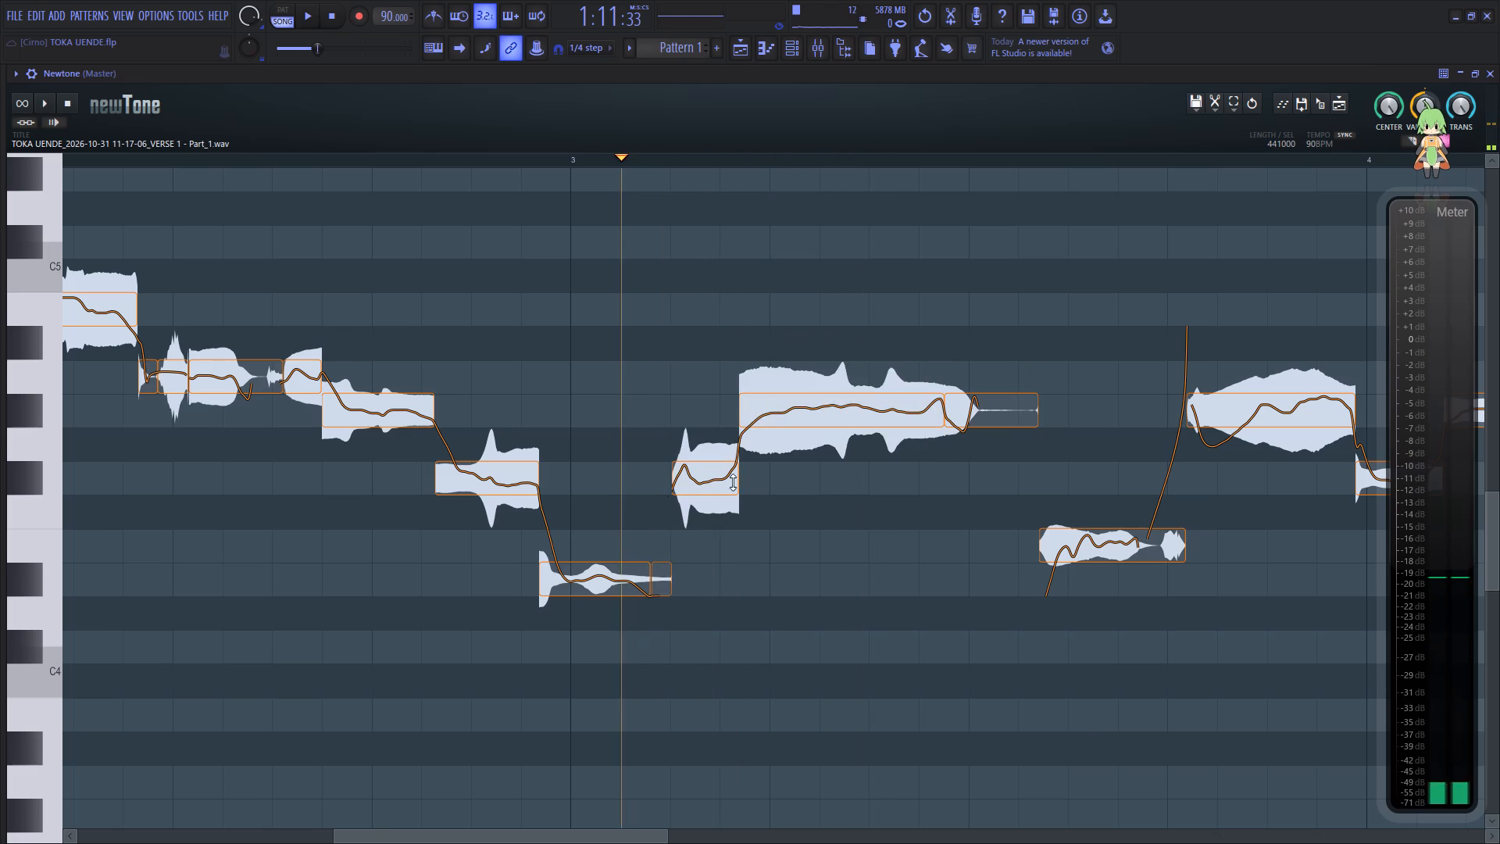
key(space)
key(space)
click(389, 567)
key(space)
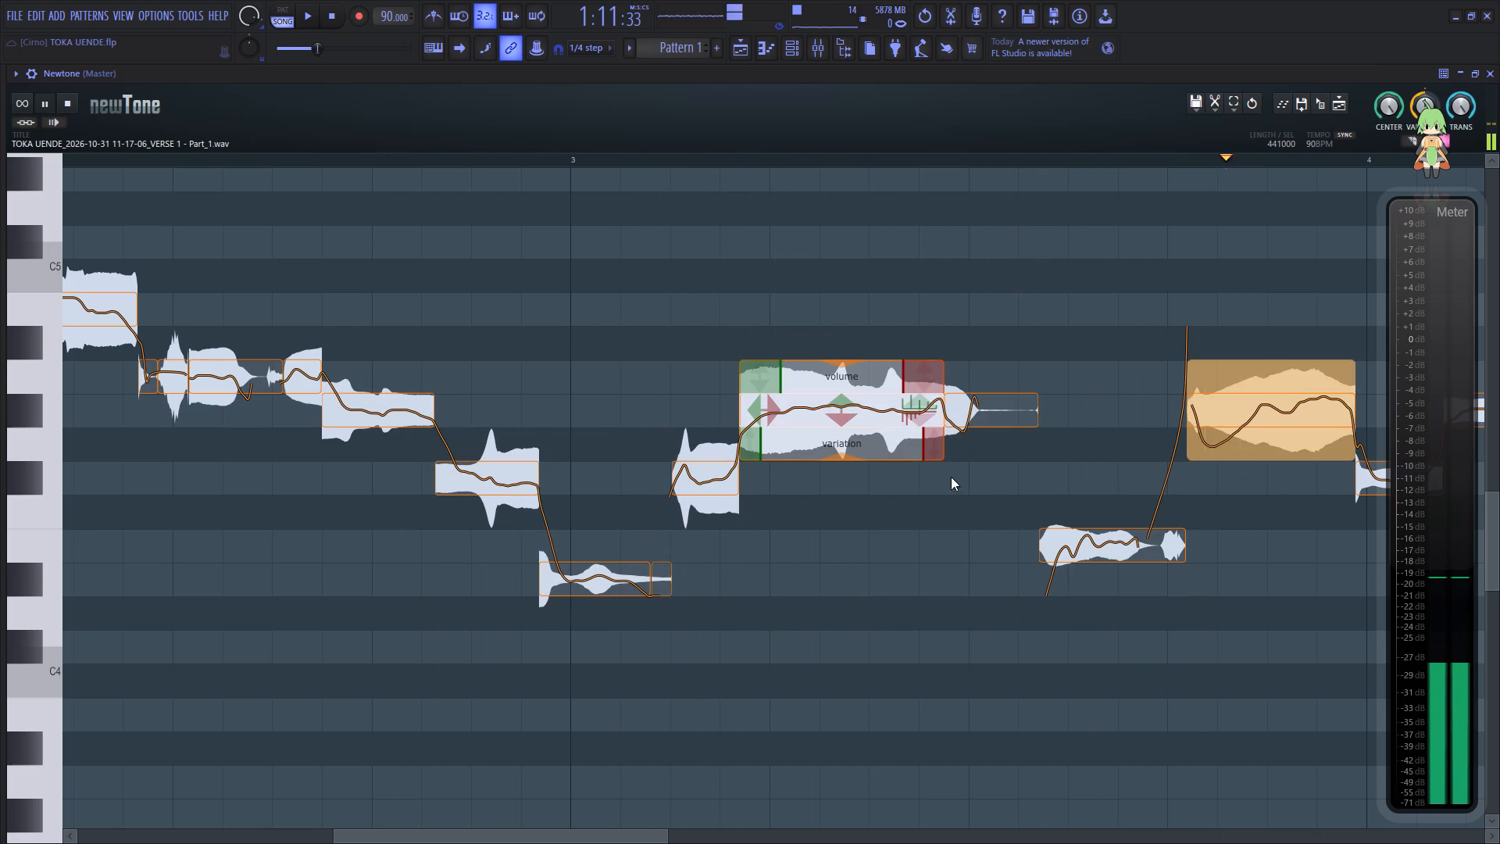
key(space)
Flatten the pitch variation of the fading G#4 tail note in bar 3 and set its ramp in to 27.78%.
click(981, 416)
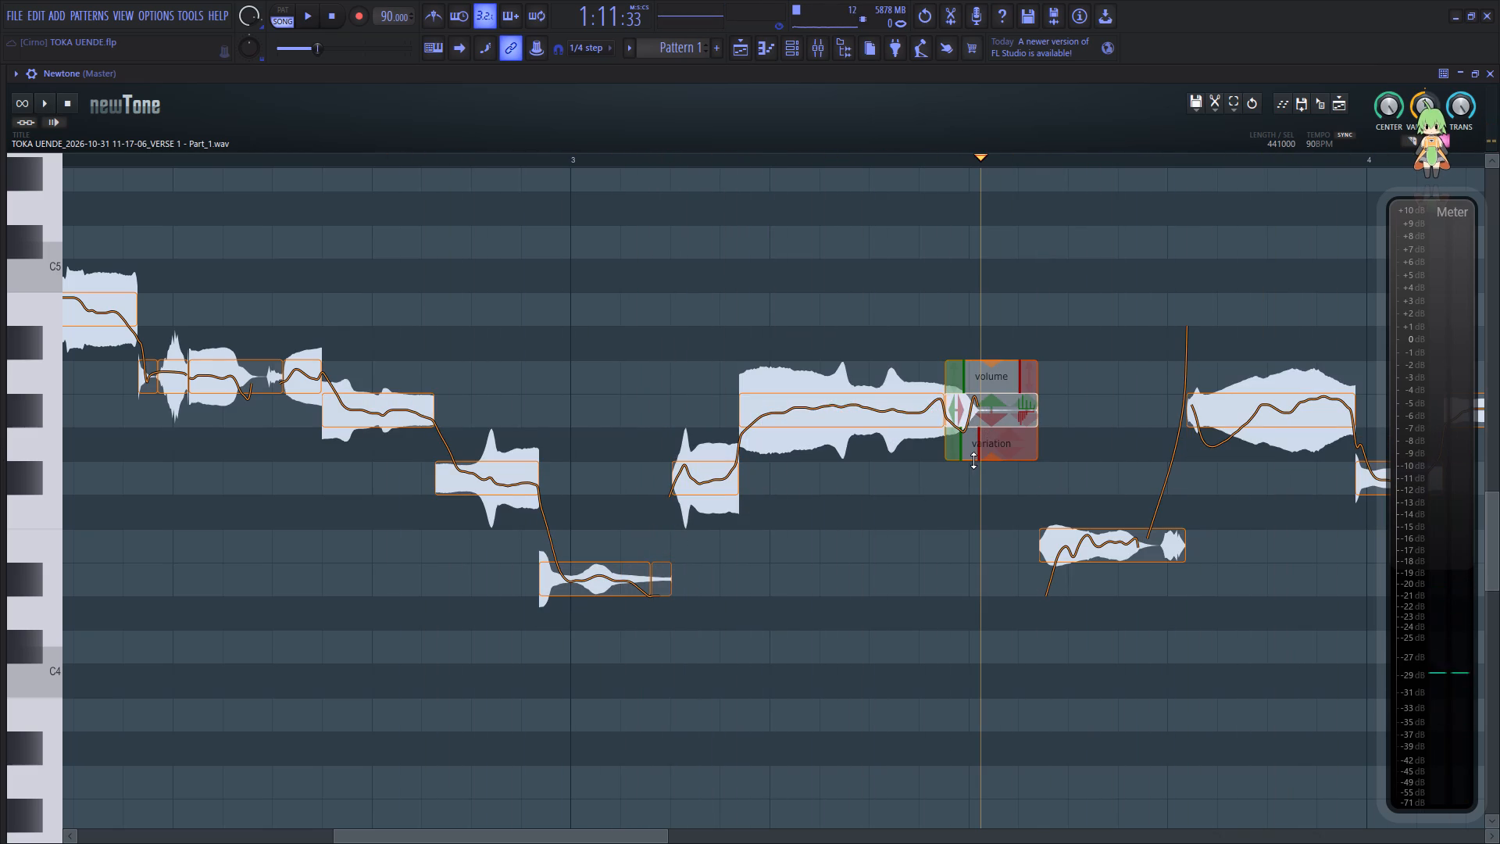
drag(973, 460, 980, 390)
drag(952, 448, 956, 428)
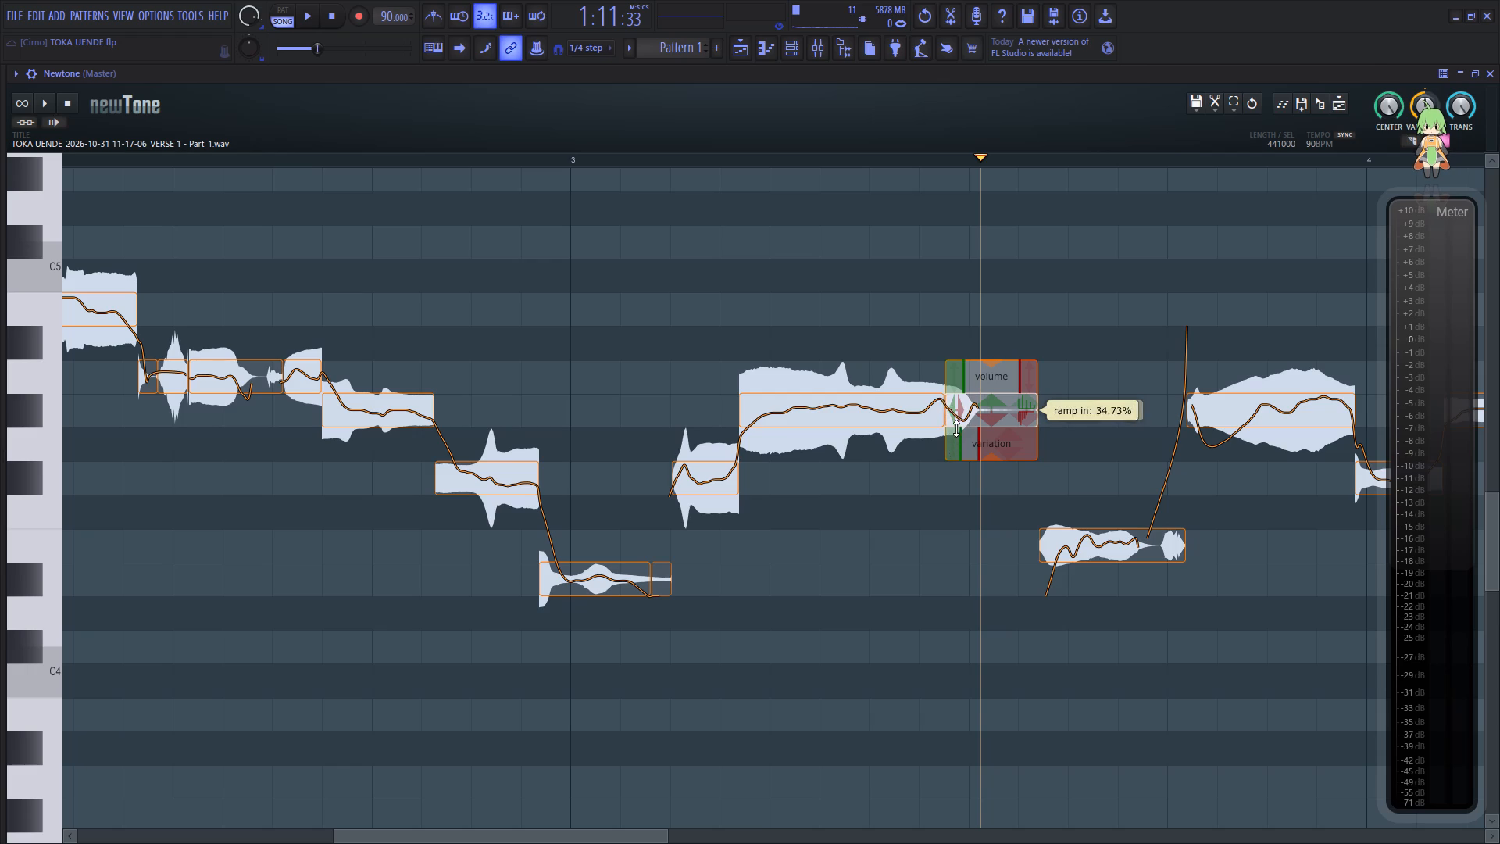
drag(956, 428, 957, 438)
Set the pitch ramp out of the long G#4 note in bar 3 to -30.10% and replay it.
click(930, 409)
drag(937, 443, 937, 460)
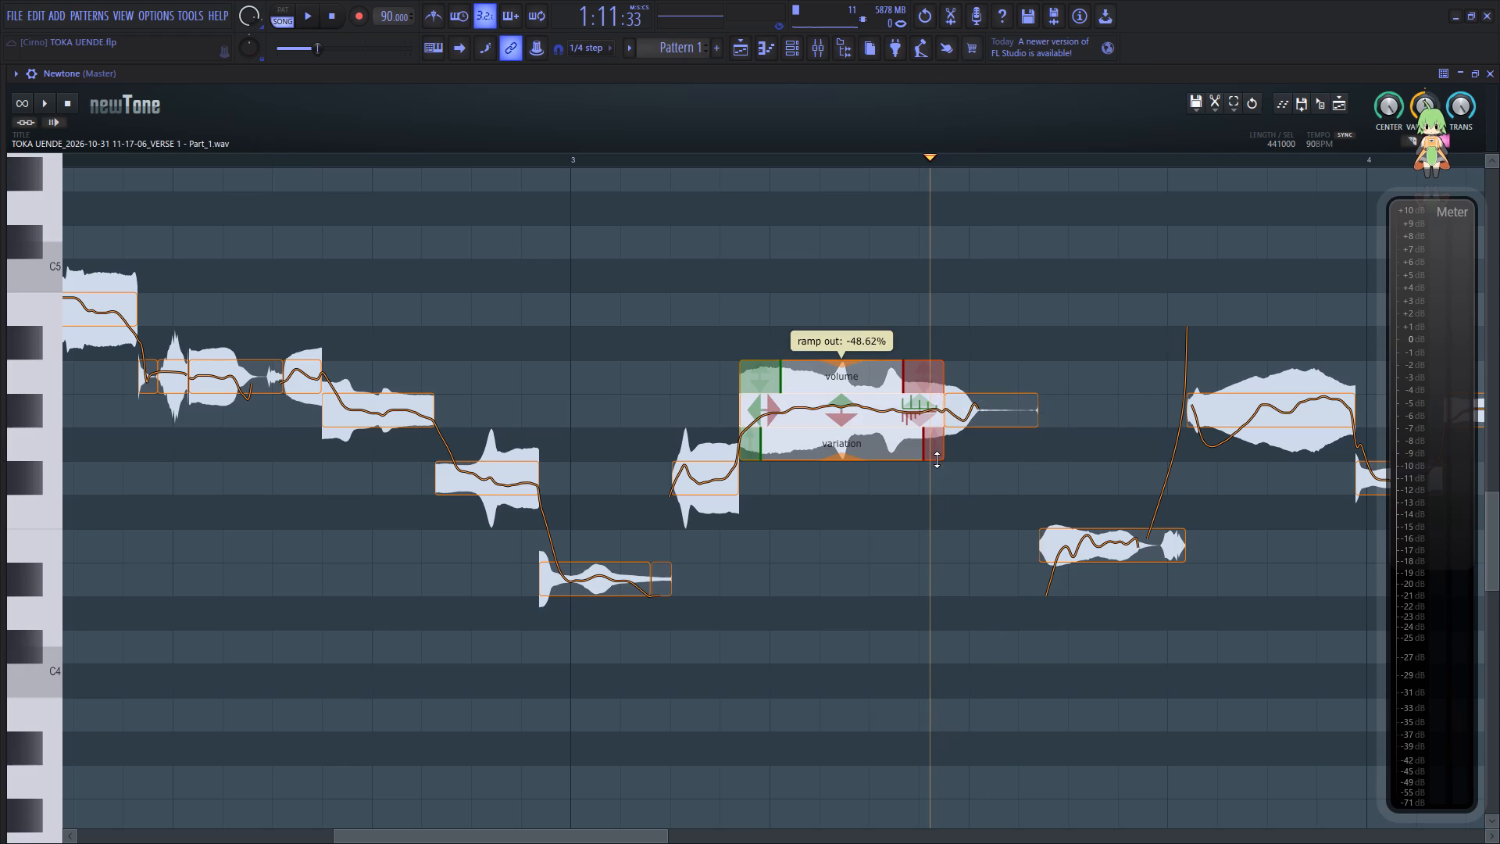
drag(937, 460, 936, 453)
click(698, 511)
key(space)
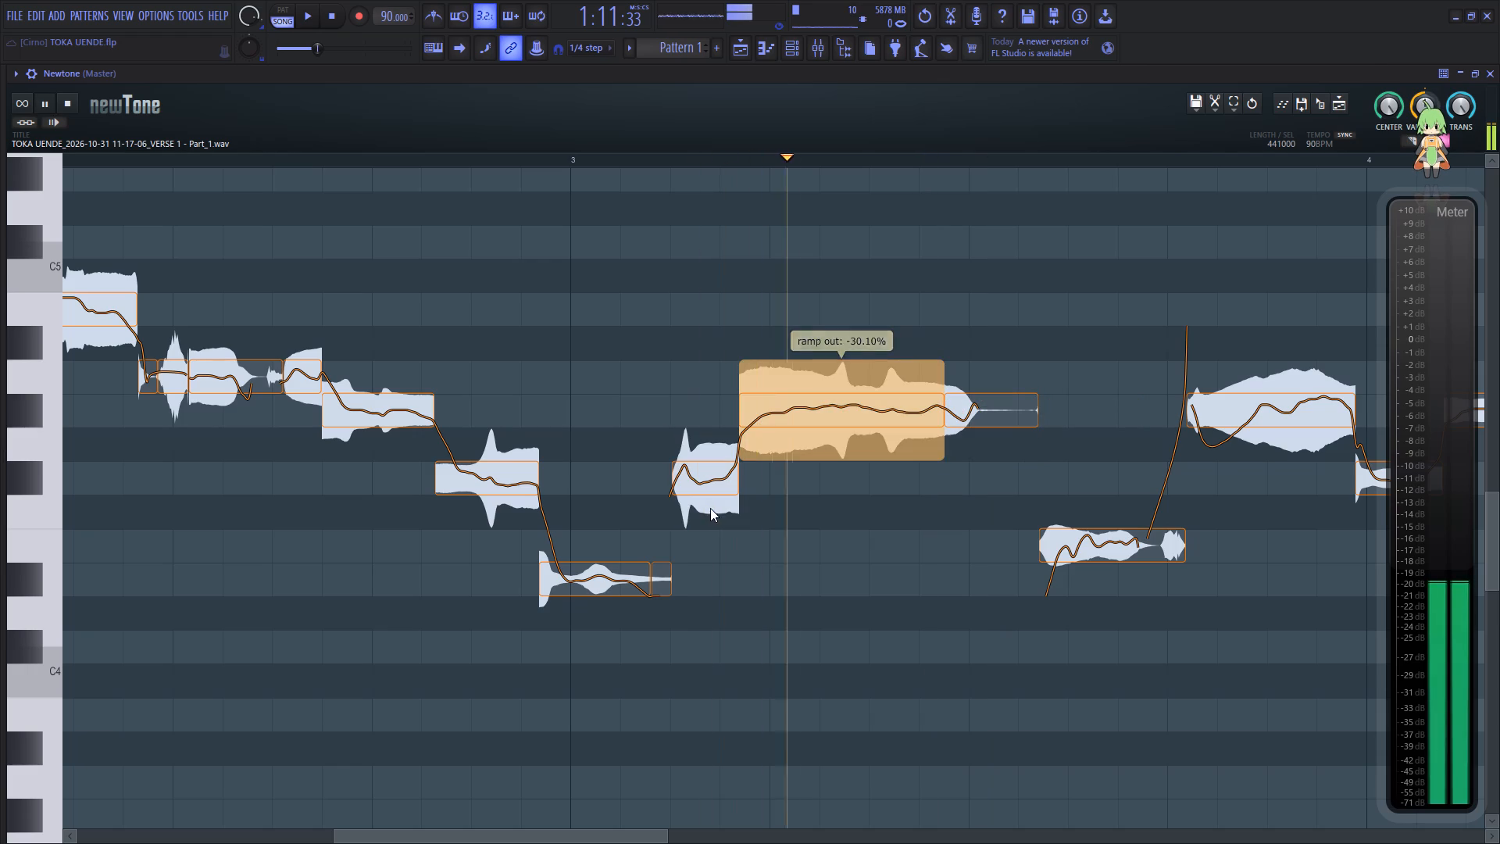
key(space)
Set the pitch ramp out of the F#4 note before the long G#4 in bar 3 to 106.49% and replay.
click(731, 463)
drag(729, 515, 729, 512)
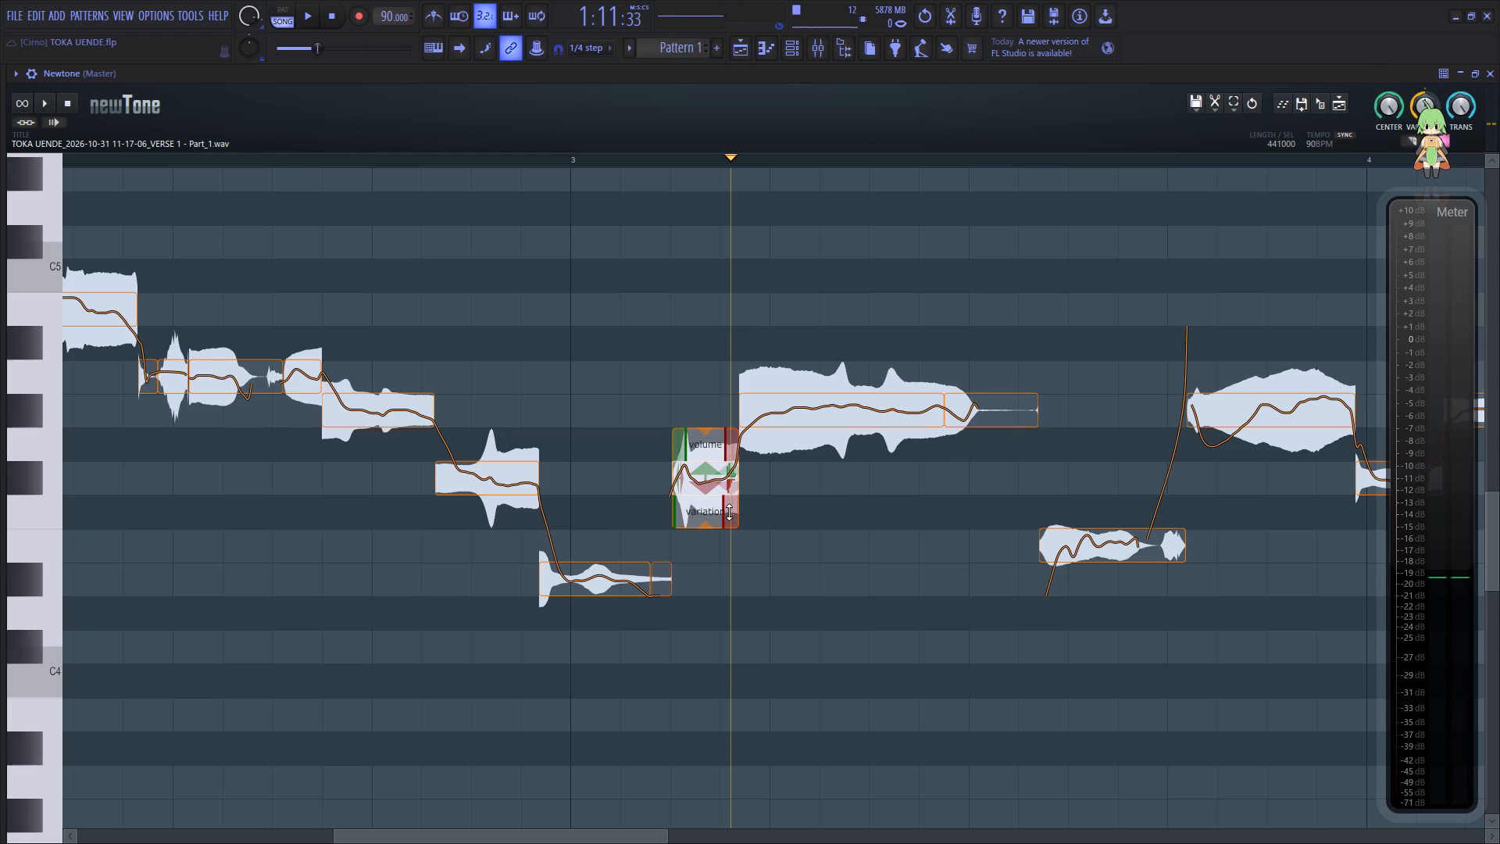
drag(729, 512, 730, 479)
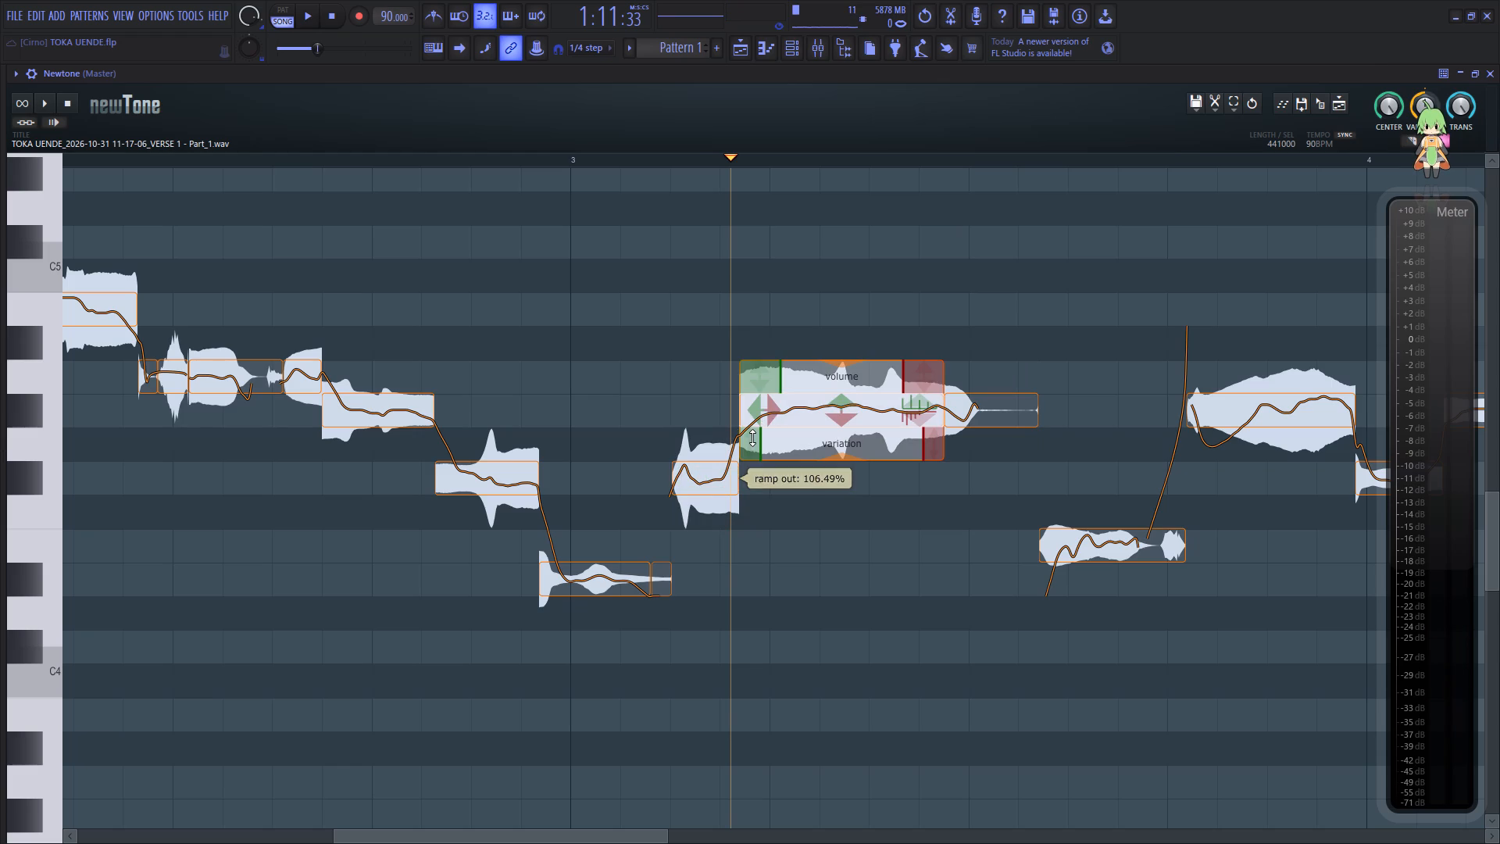
drag(748, 448, 752, 439)
key(space)
click(752, 439)
key(space)
click(241, 502)
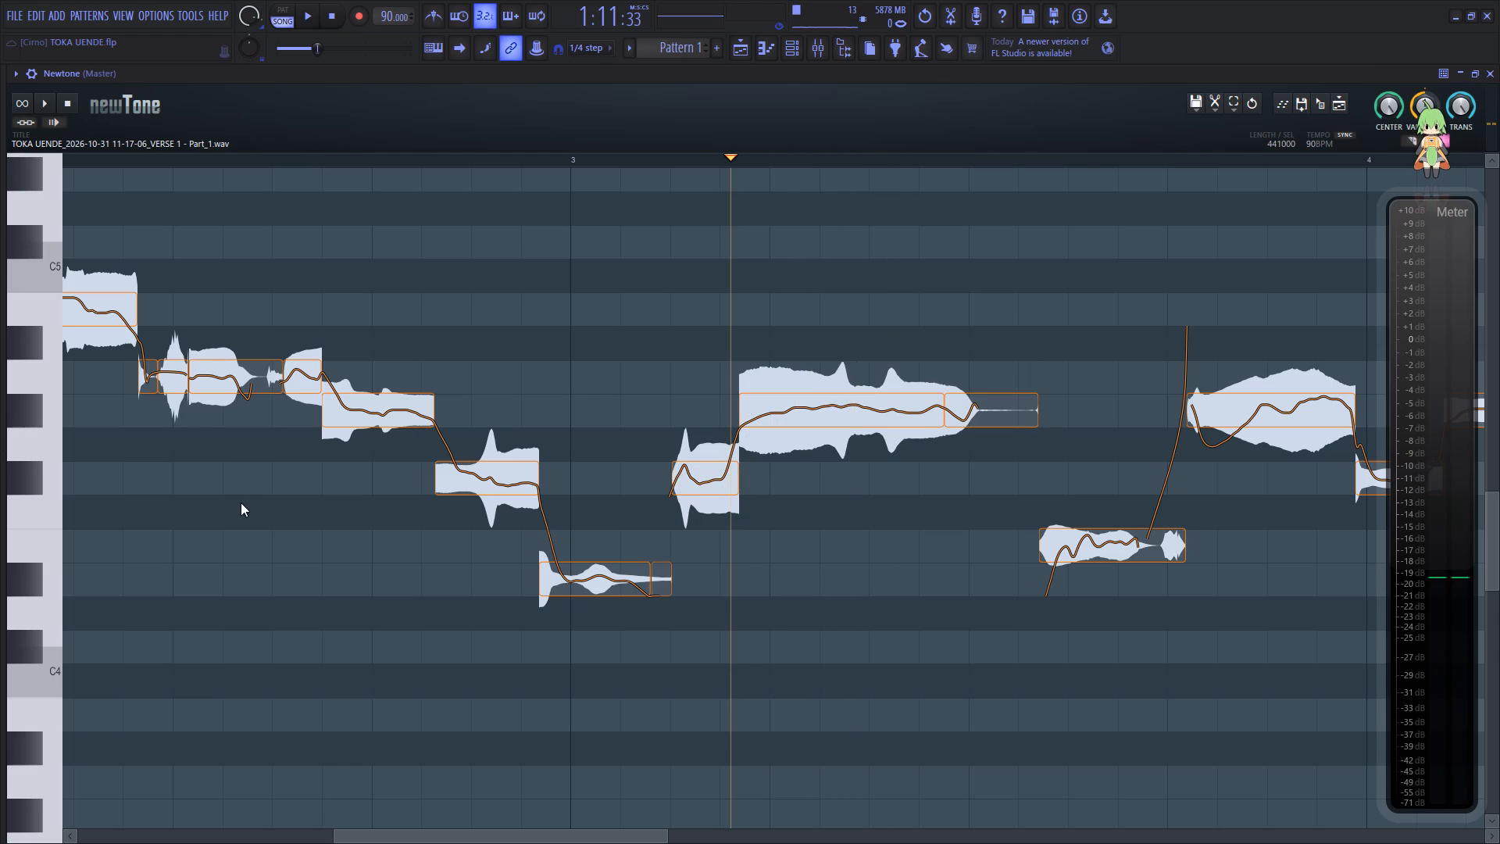
key(space)
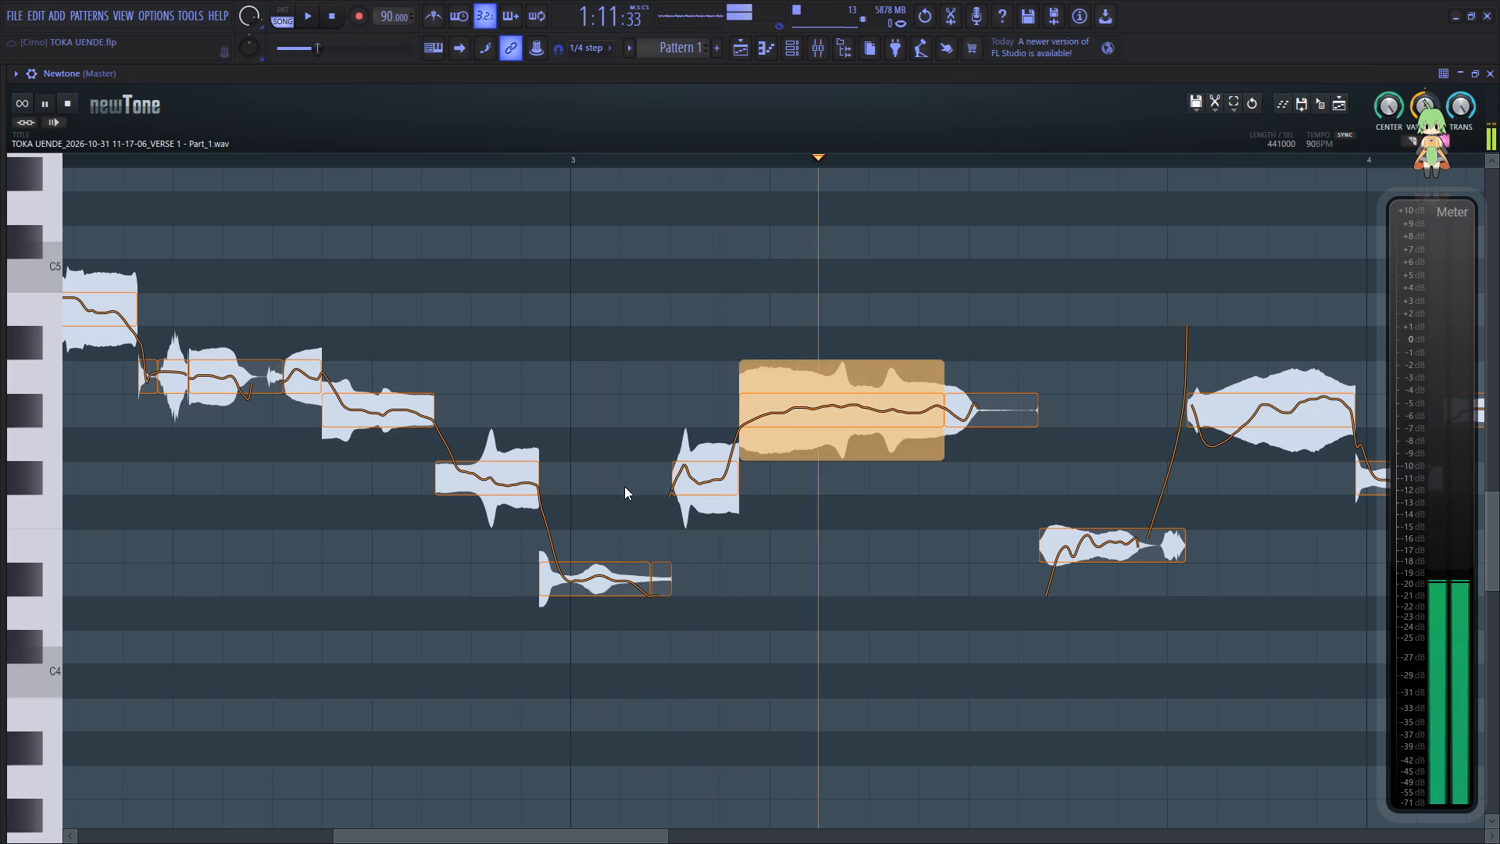
Play on into bar 4 and set the pitch variation of the E4 note late in bar 3 to 50.23%.
drag(537, 835, 591, 839)
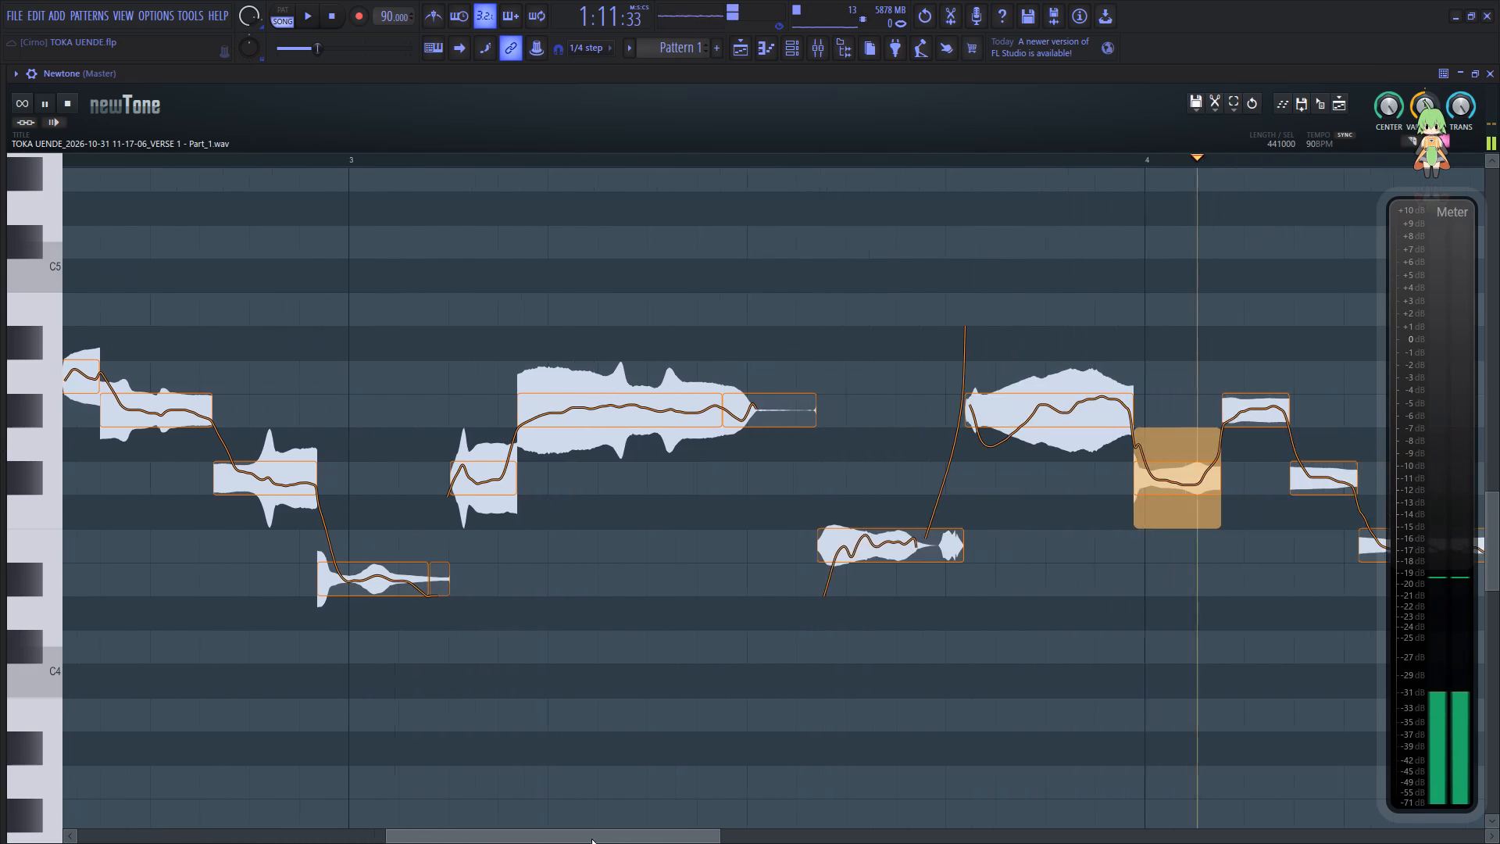
drag(591, 839, 673, 843)
key(space)
click(445, 567)
key(space)
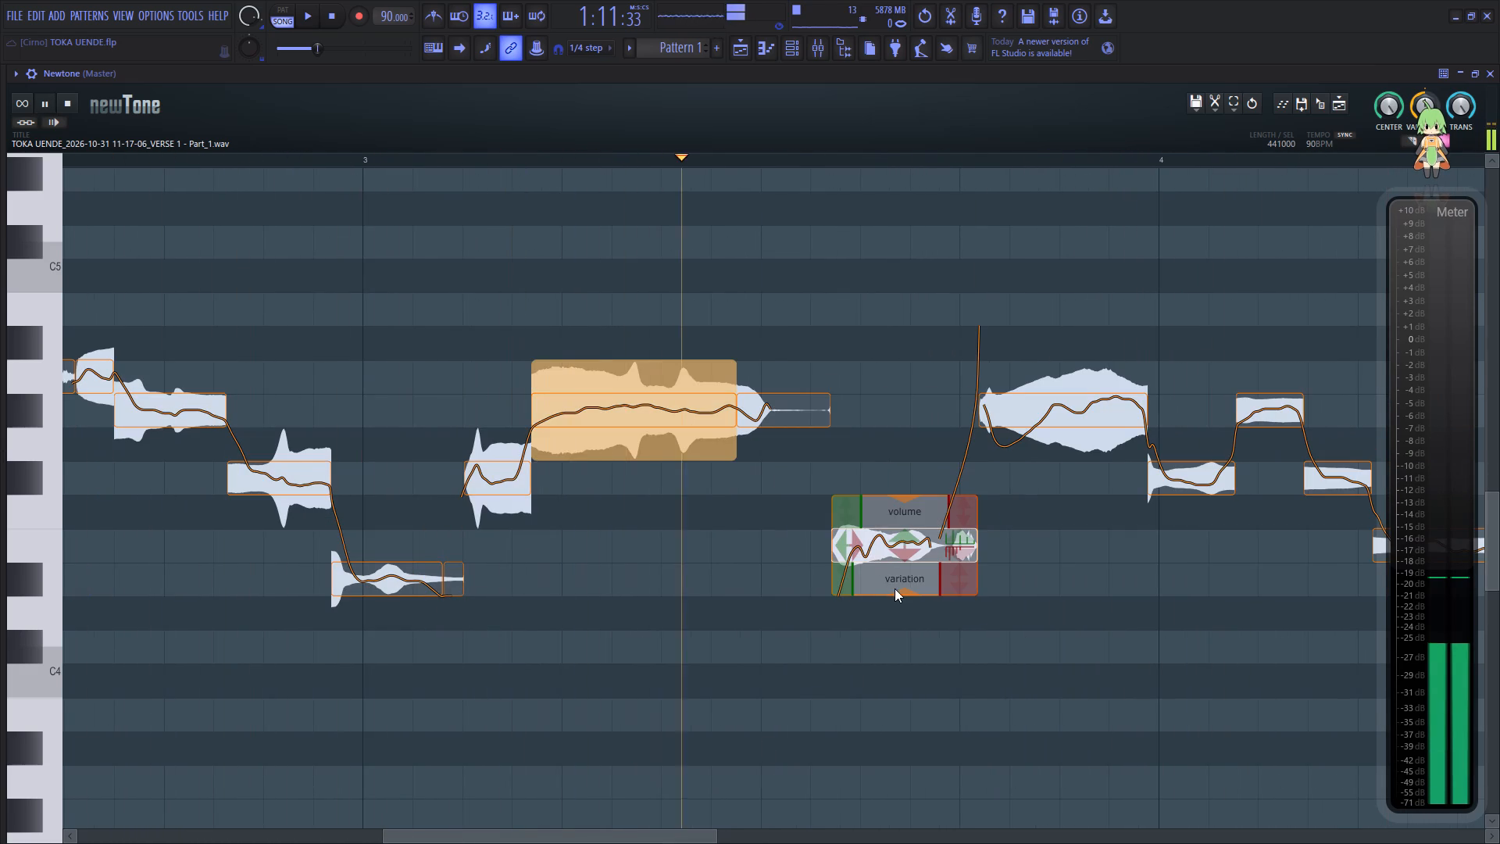
drag(901, 592, 909, 525)
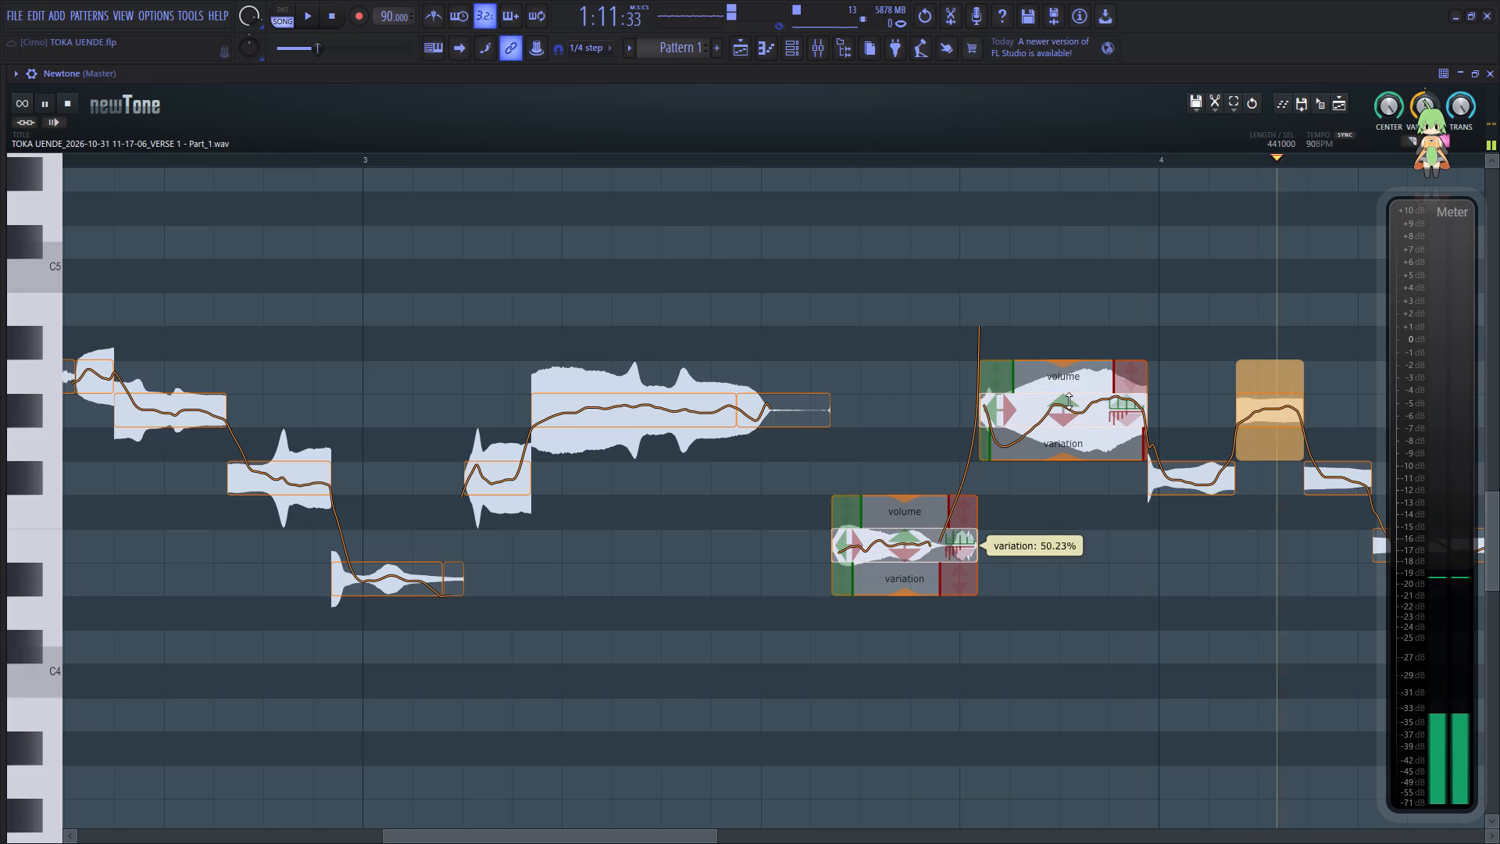
Set the pitch variation of the G#4 note just before bar 4 to 55.43% and replay from the preceding E4 note.
drag(1066, 460, 1073, 399)
click(783, 528)
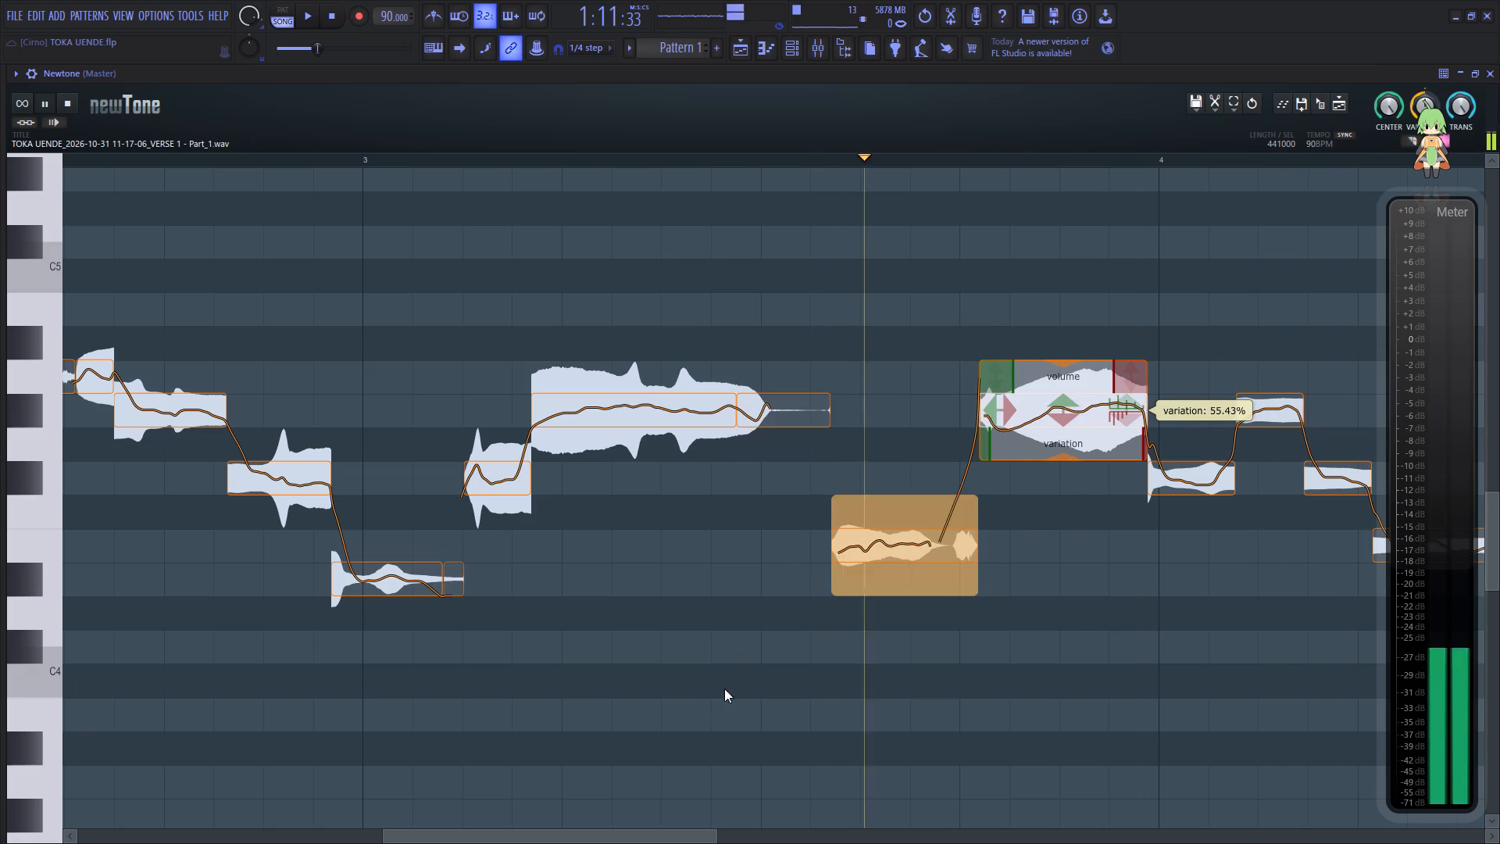
Reduce the pitch variation of the short F#4 note at the start of bar 4 and of the short G#4 note following it.
drag(613, 835, 737, 836)
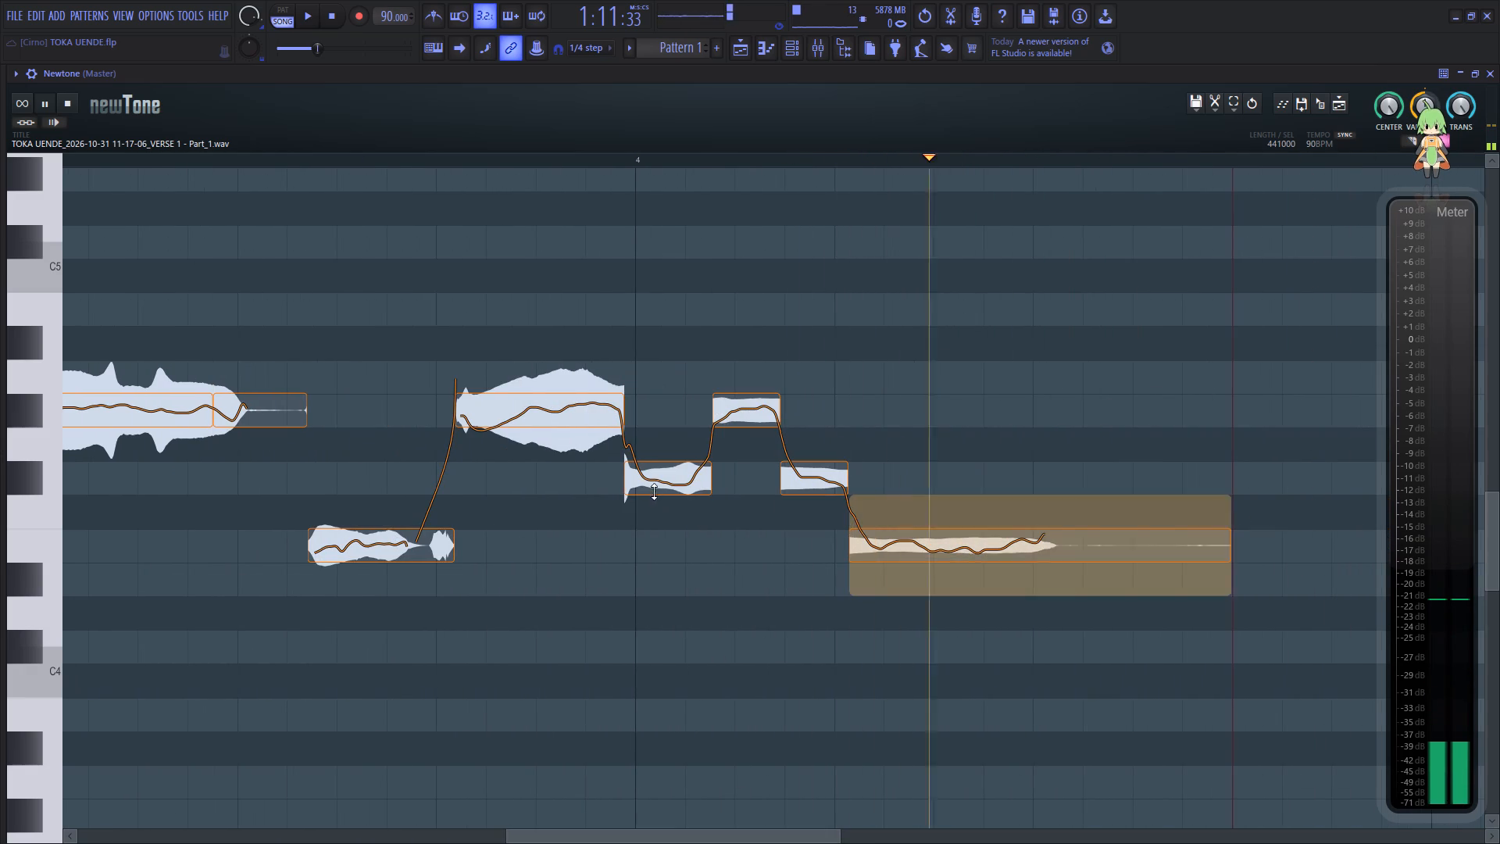
key(space)
key(space)
drag(669, 526, 677, 469)
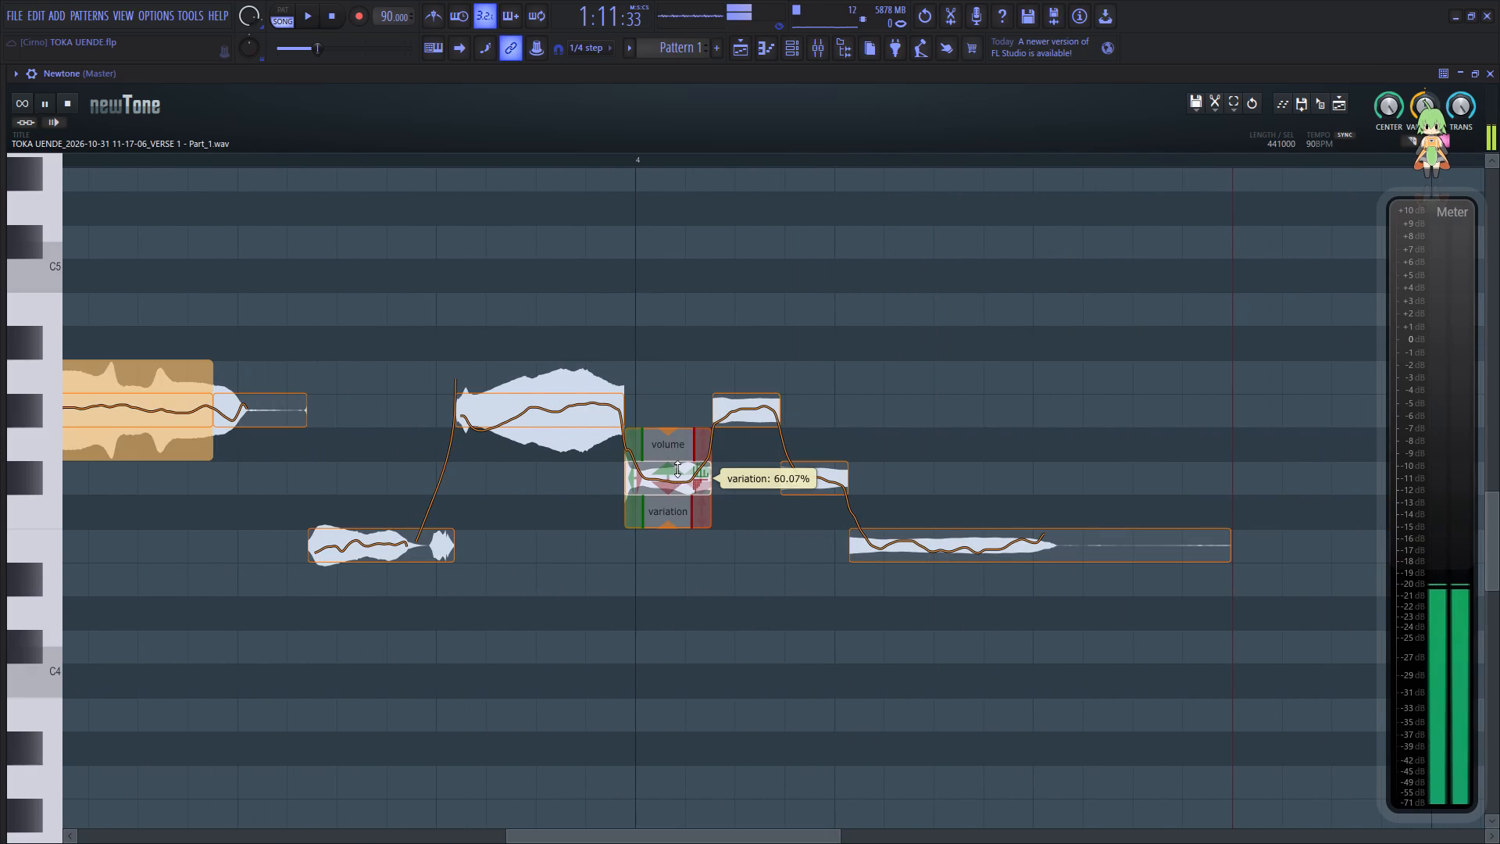
drag(677, 469, 679, 463)
drag(745, 458, 747, 445)
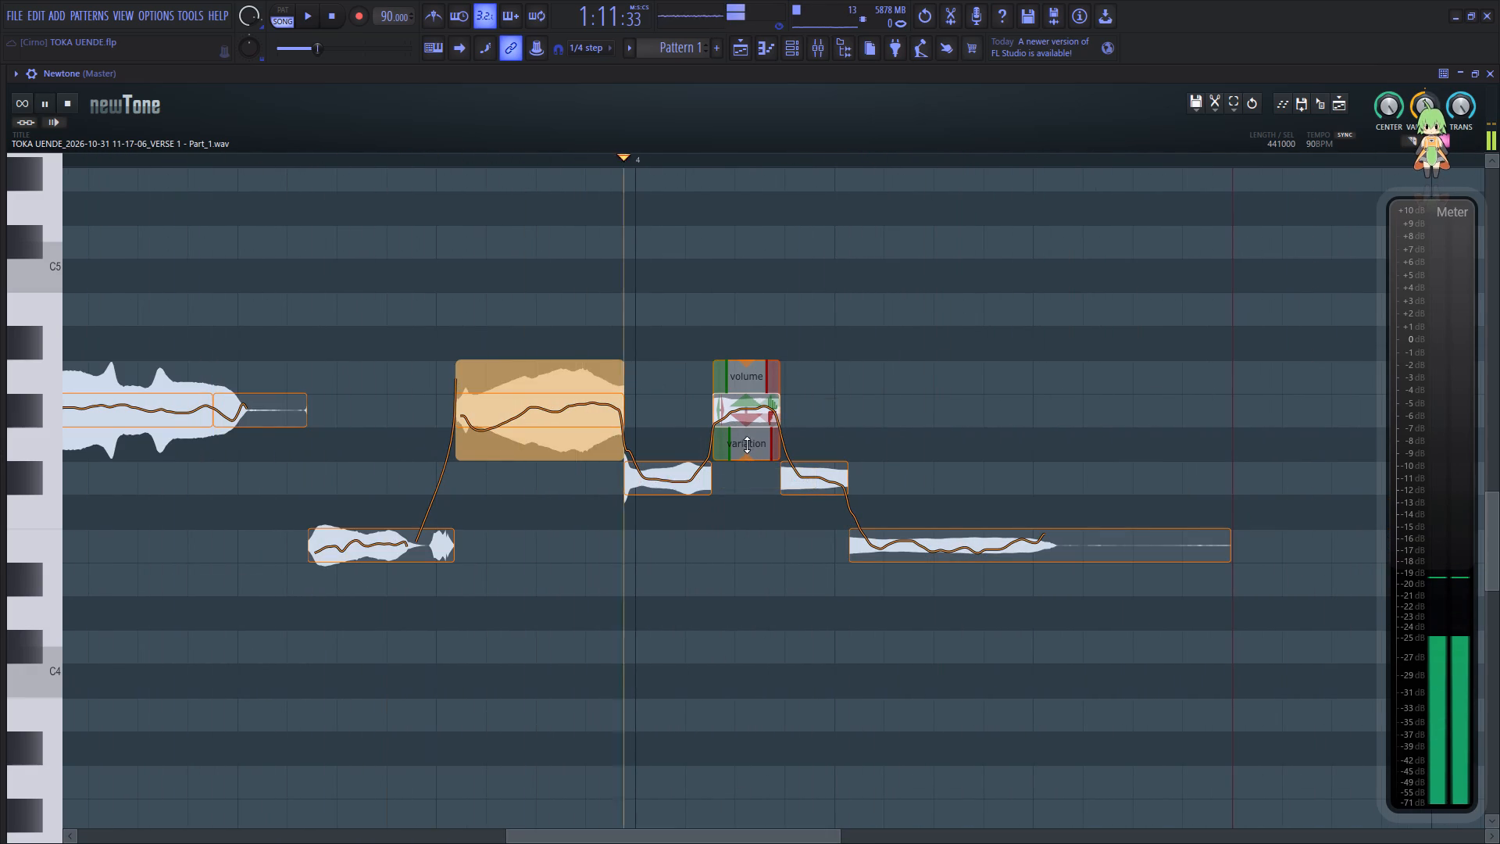
drag(747, 445, 752, 427)
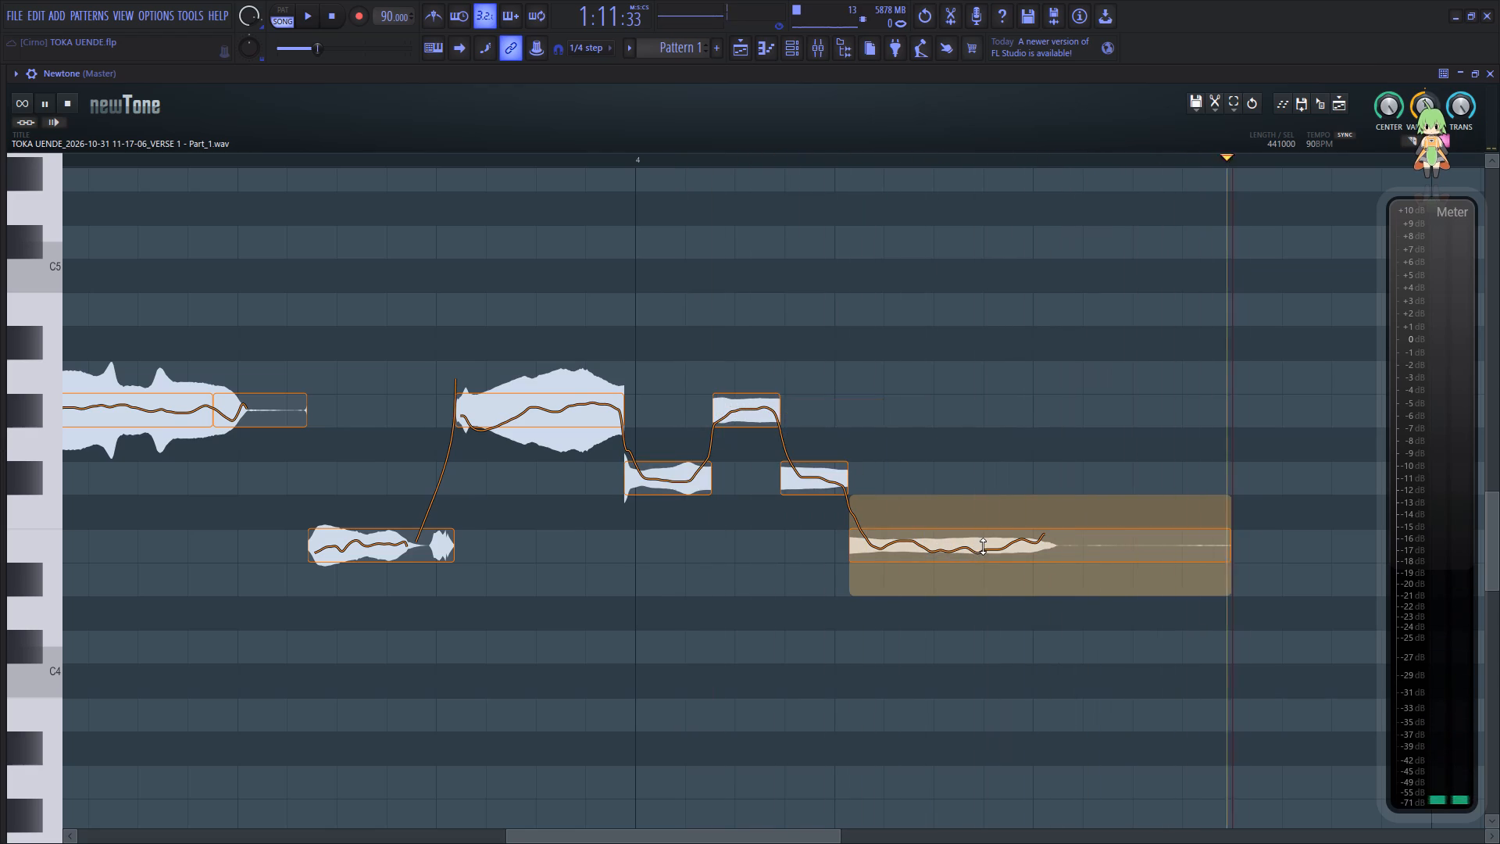
Reduce the pitch variation of the long final E4 note in bar 4.
key(space)
click(984, 543)
drag(1029, 593, 1030, 507)
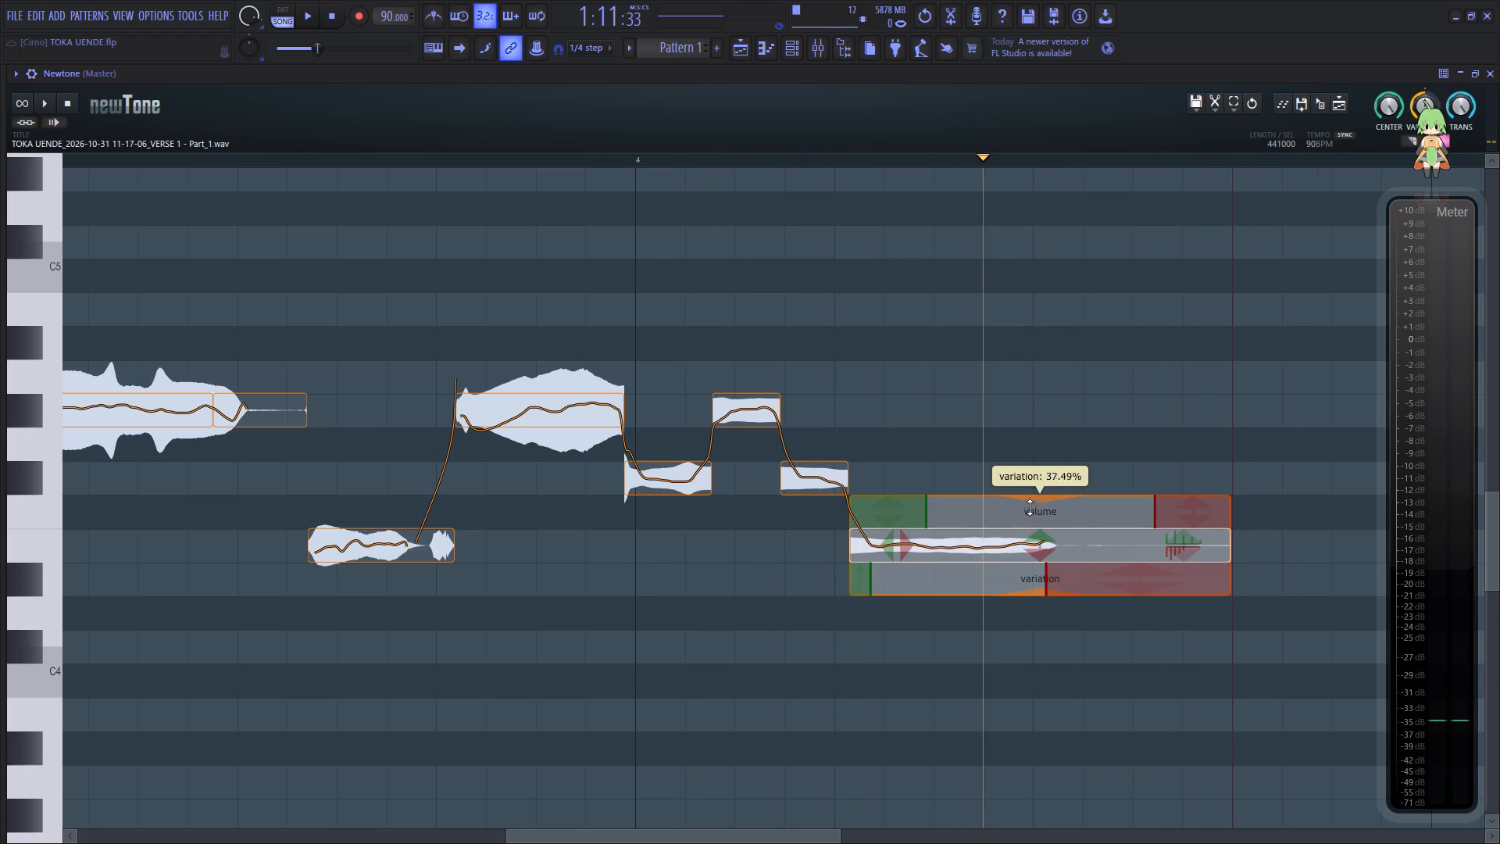
drag(1030, 507, 1033, 492)
Send the corrected audio to the playlist's VERSE 1 ADLIB track, aligned with the original clip's start at 28:13, and close Newtone.
drag(677, 840, 227, 800)
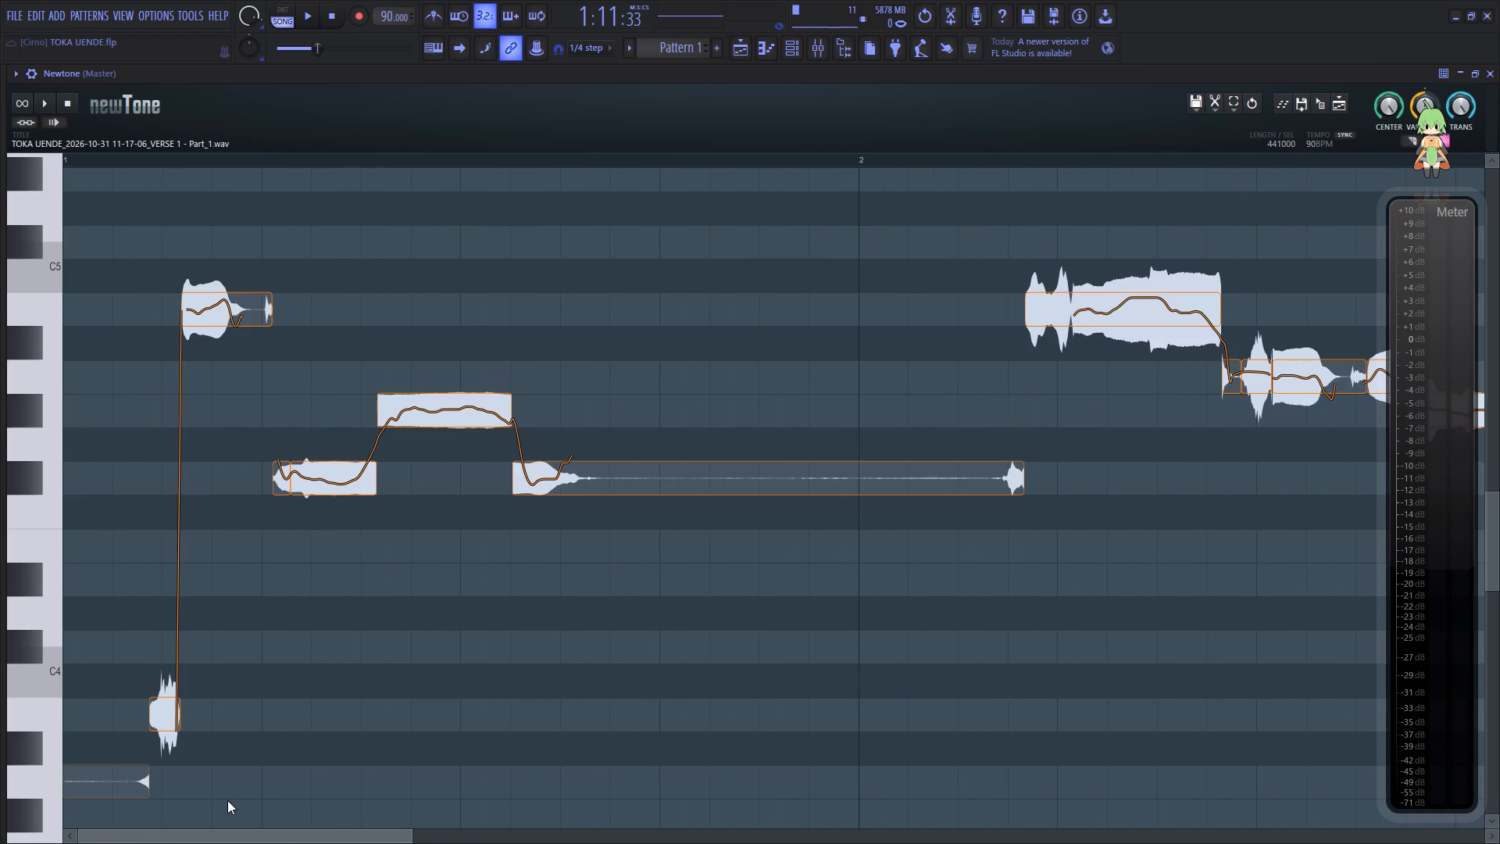
drag(227, 800, 227, 792)
drag(1321, 105, 530, 555)
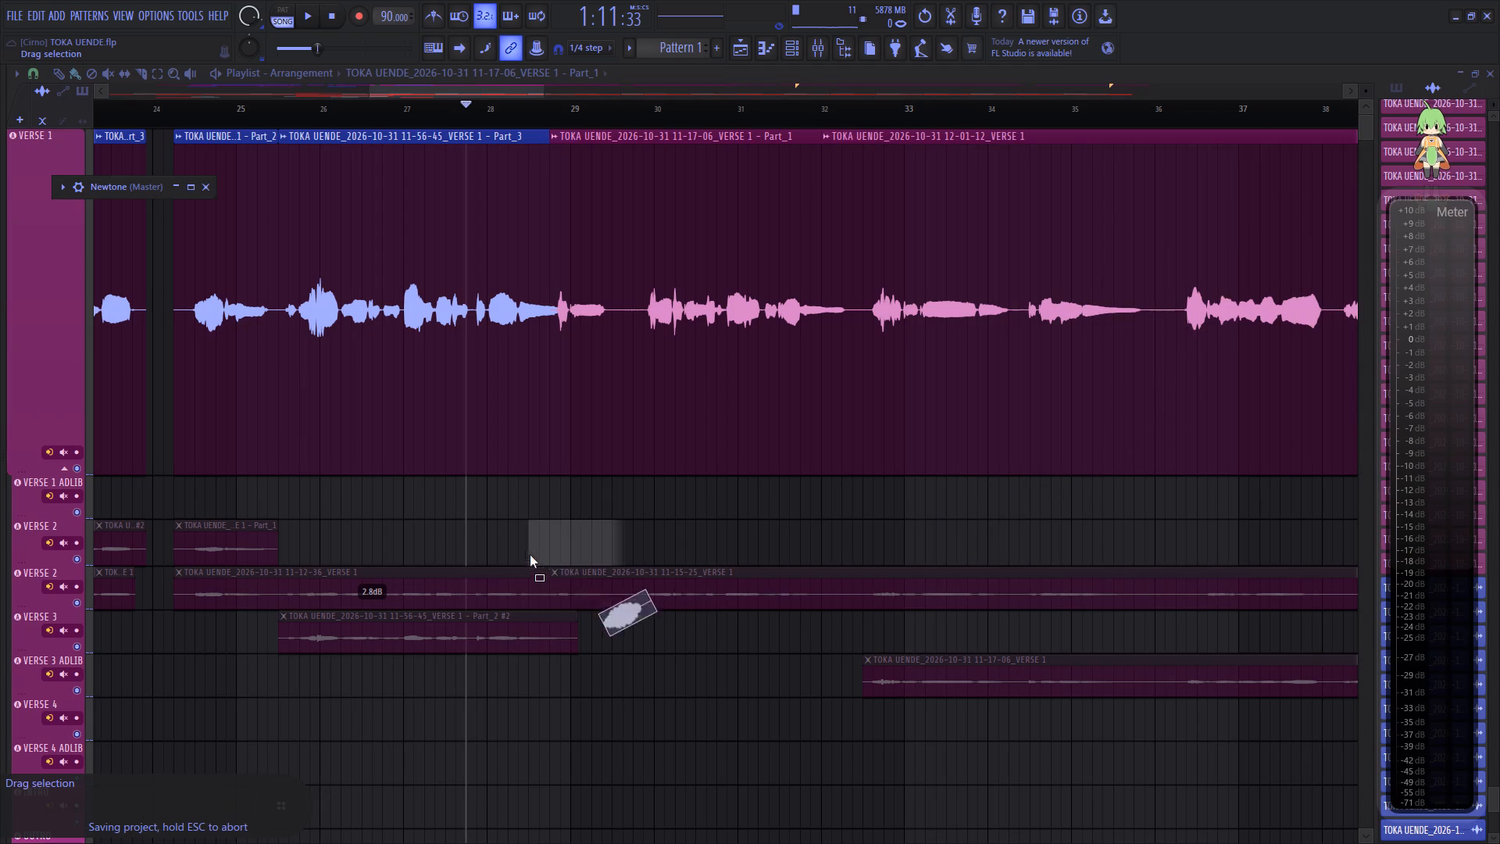
drag(530, 555, 546, 511)
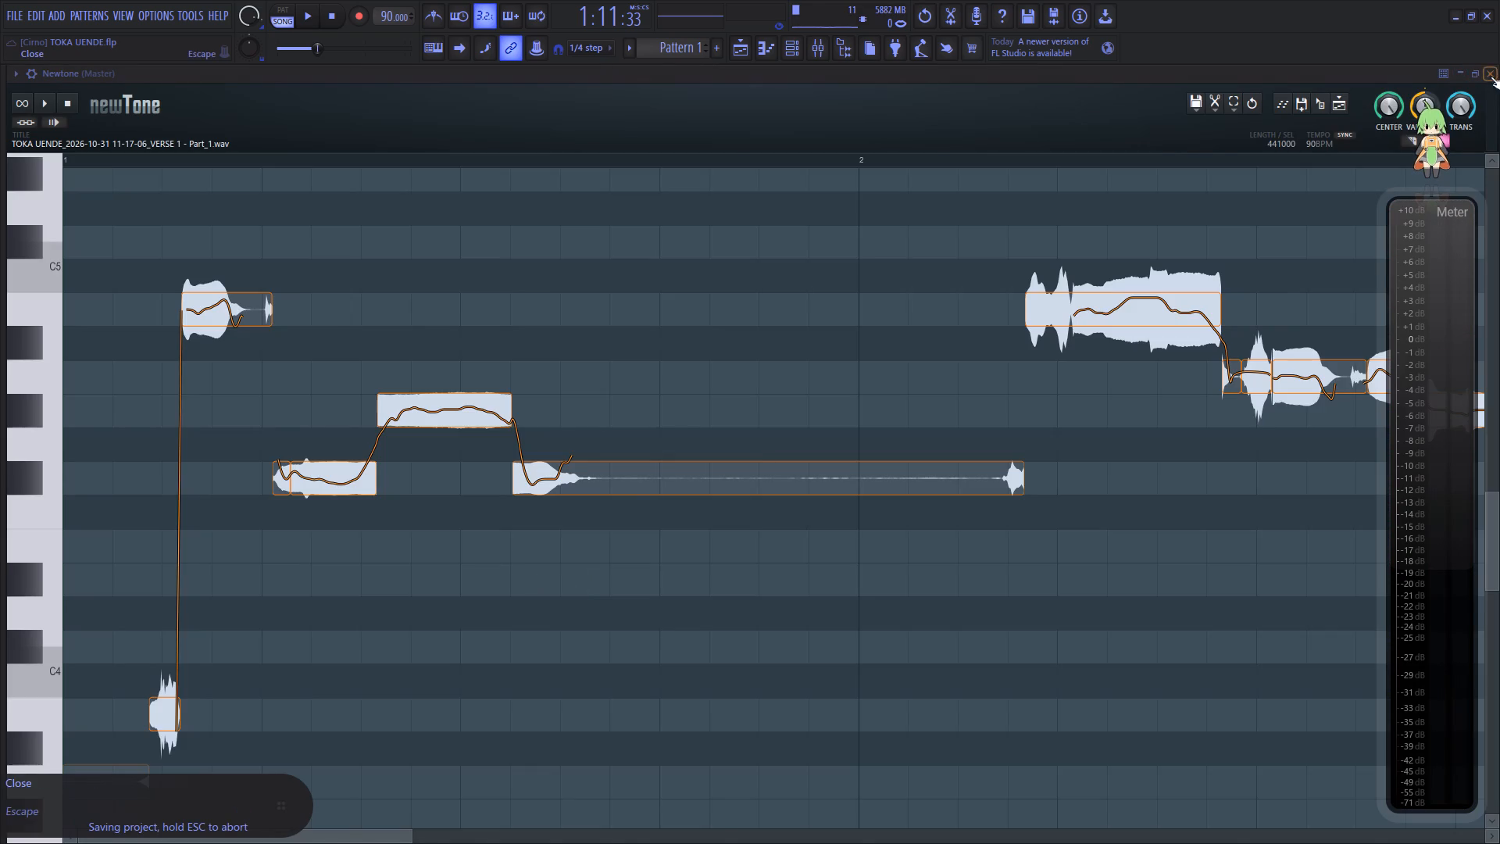
click(1491, 77)
Mute the original 11-17-06 VERSE 1 - Part_1 clip on the VERSE 1 track and move it down to the VERSE 2 track.
key(space)
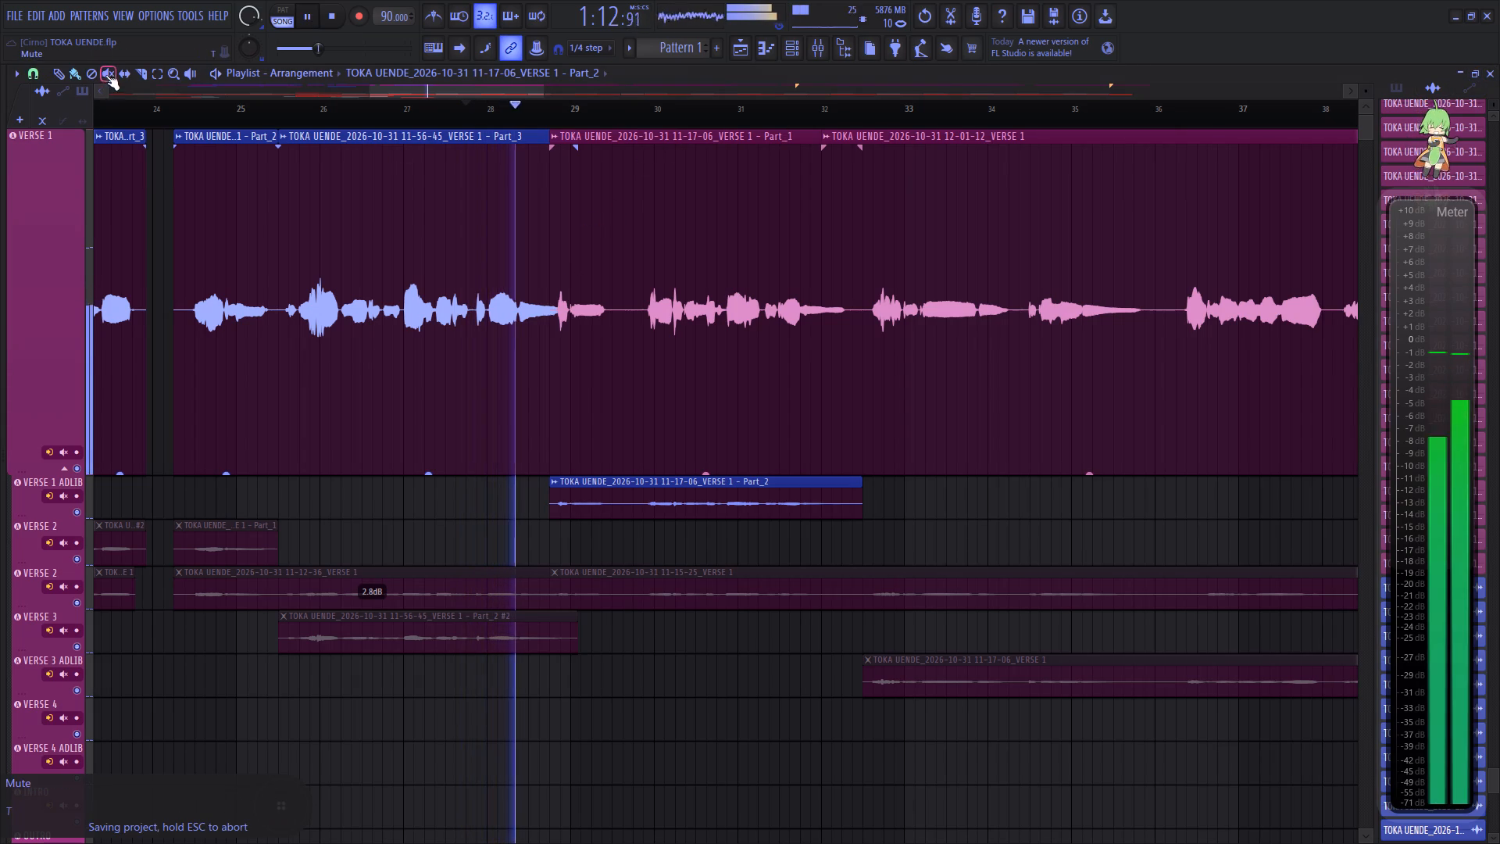
click(105, 75)
click(726, 268)
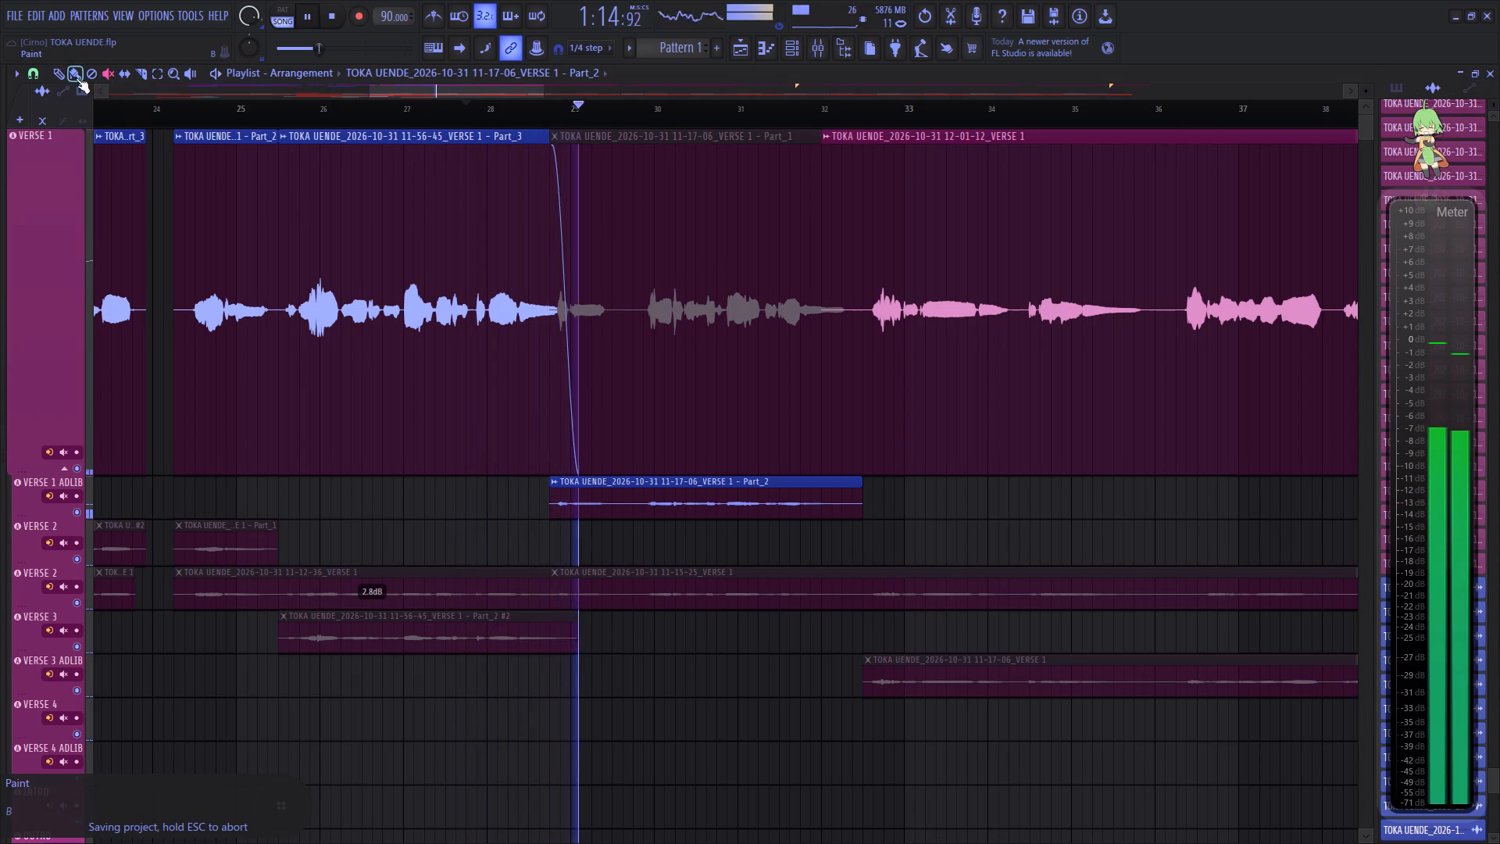
click(76, 78)
drag(670, 270, 673, 529)
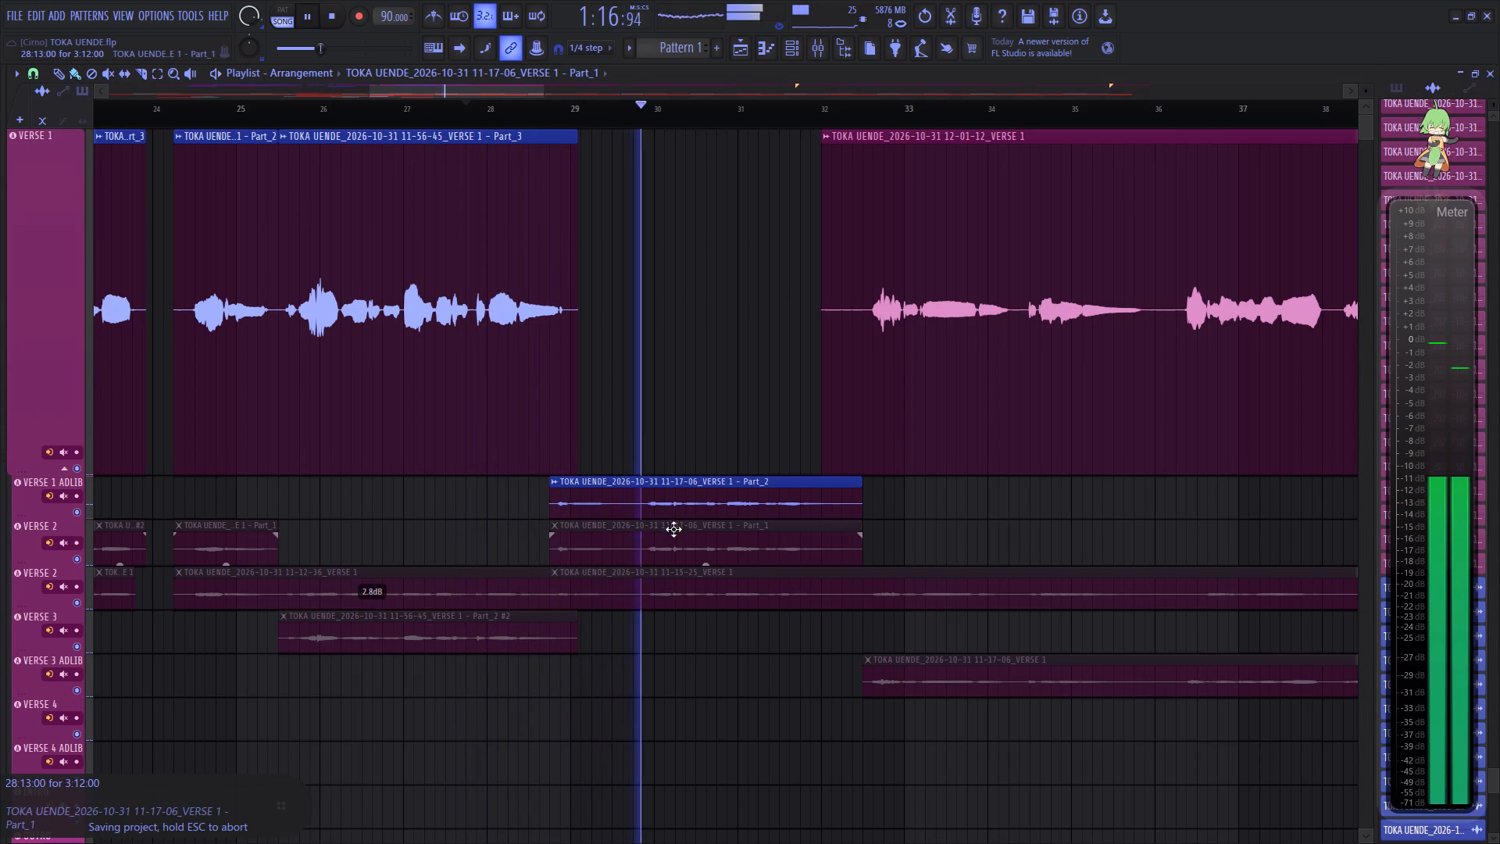
drag(673, 529, 673, 527)
Move the corrected 11-17-06 Part_2 clip up to the VERSE 1 track, remove the crossfades at its start and end, and replay it.
drag(665, 510, 666, 368)
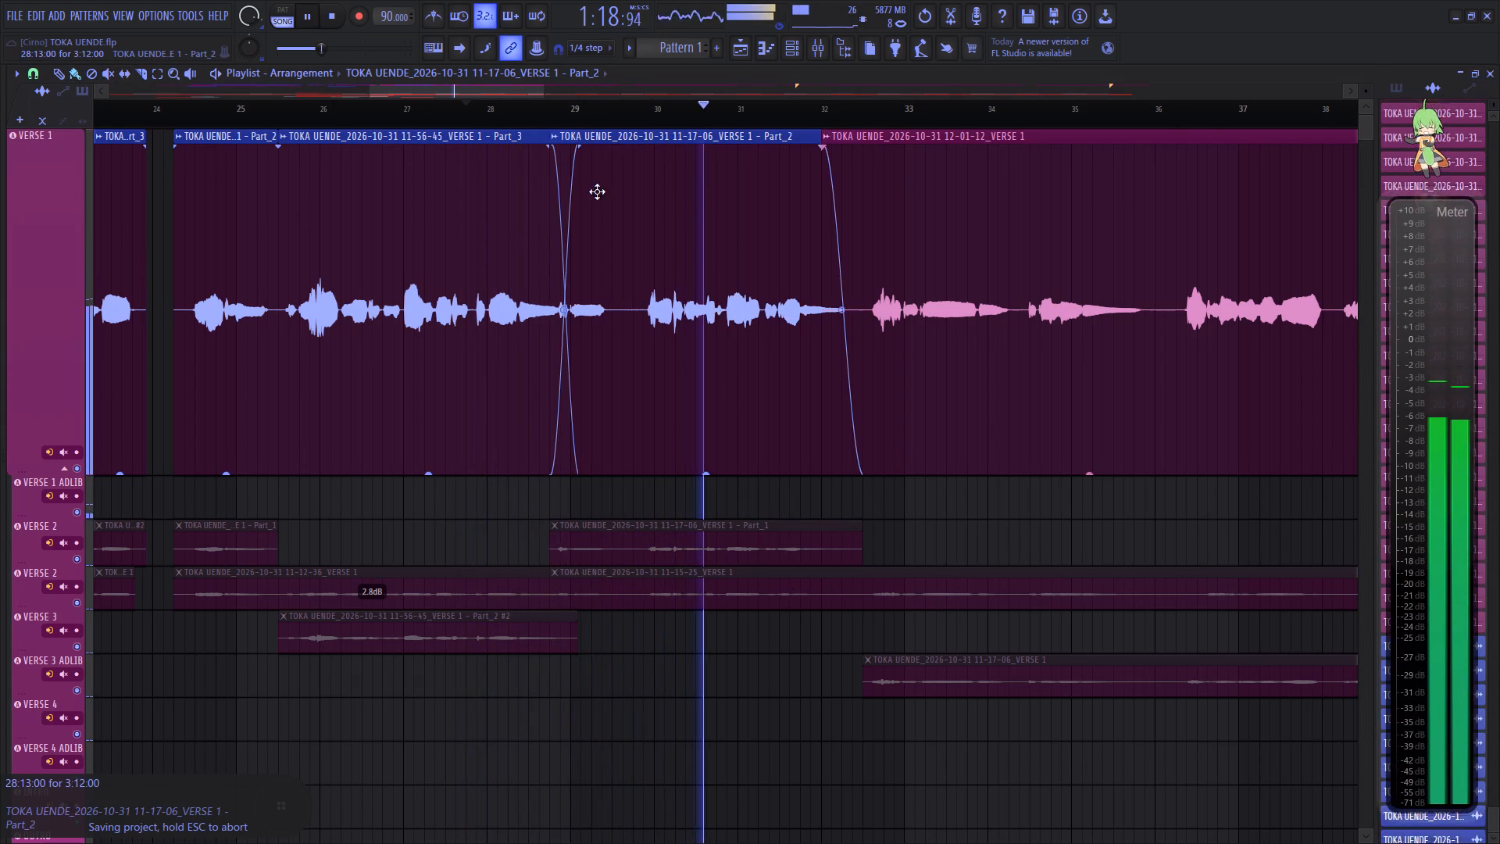
drag(581, 151, 507, 174)
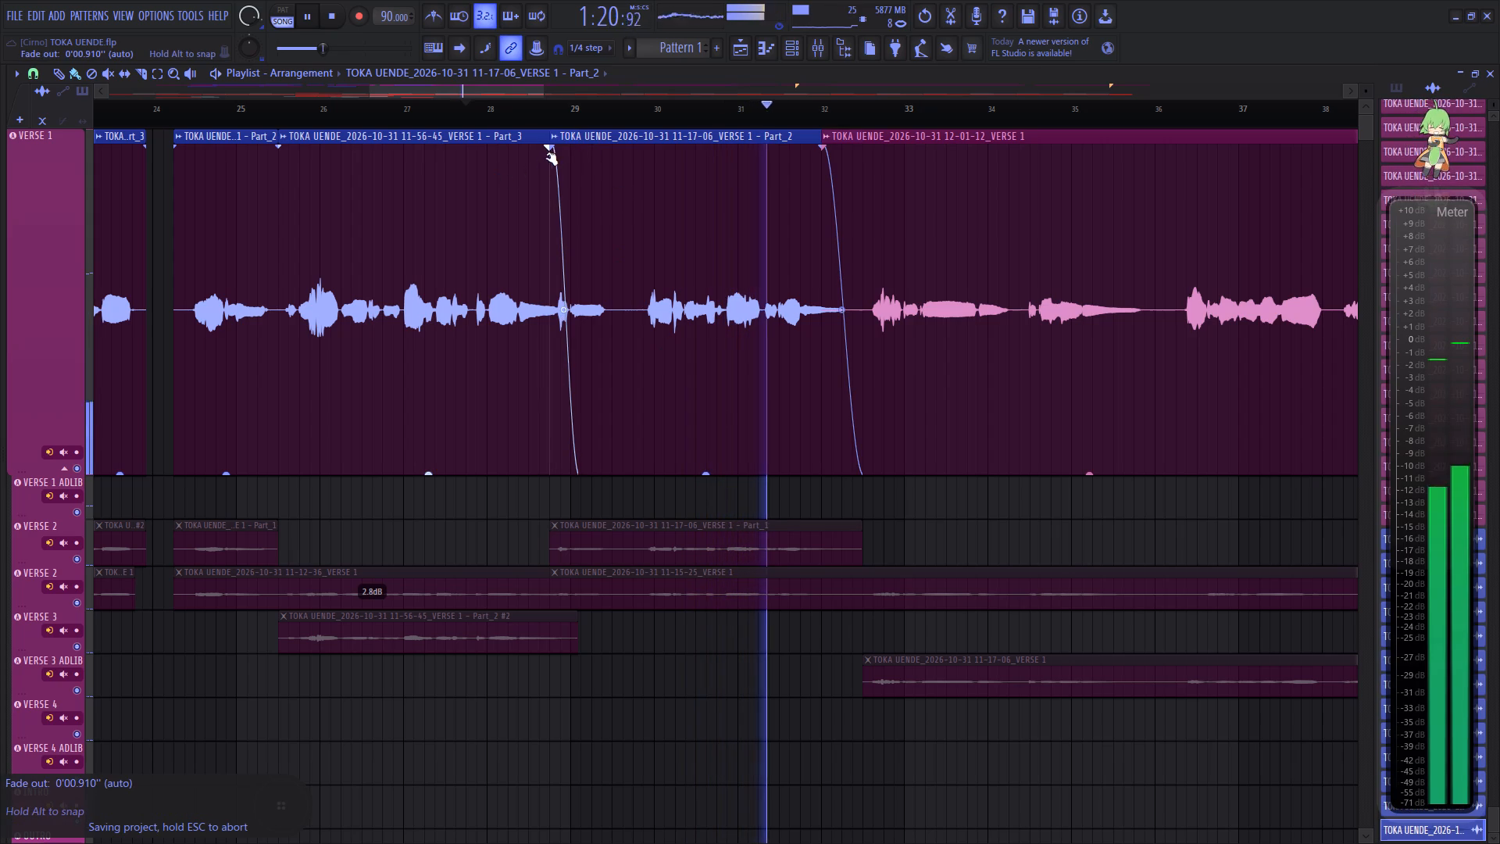
drag(545, 156, 602, 172)
drag(820, 144, 894, 162)
click(551, 116)
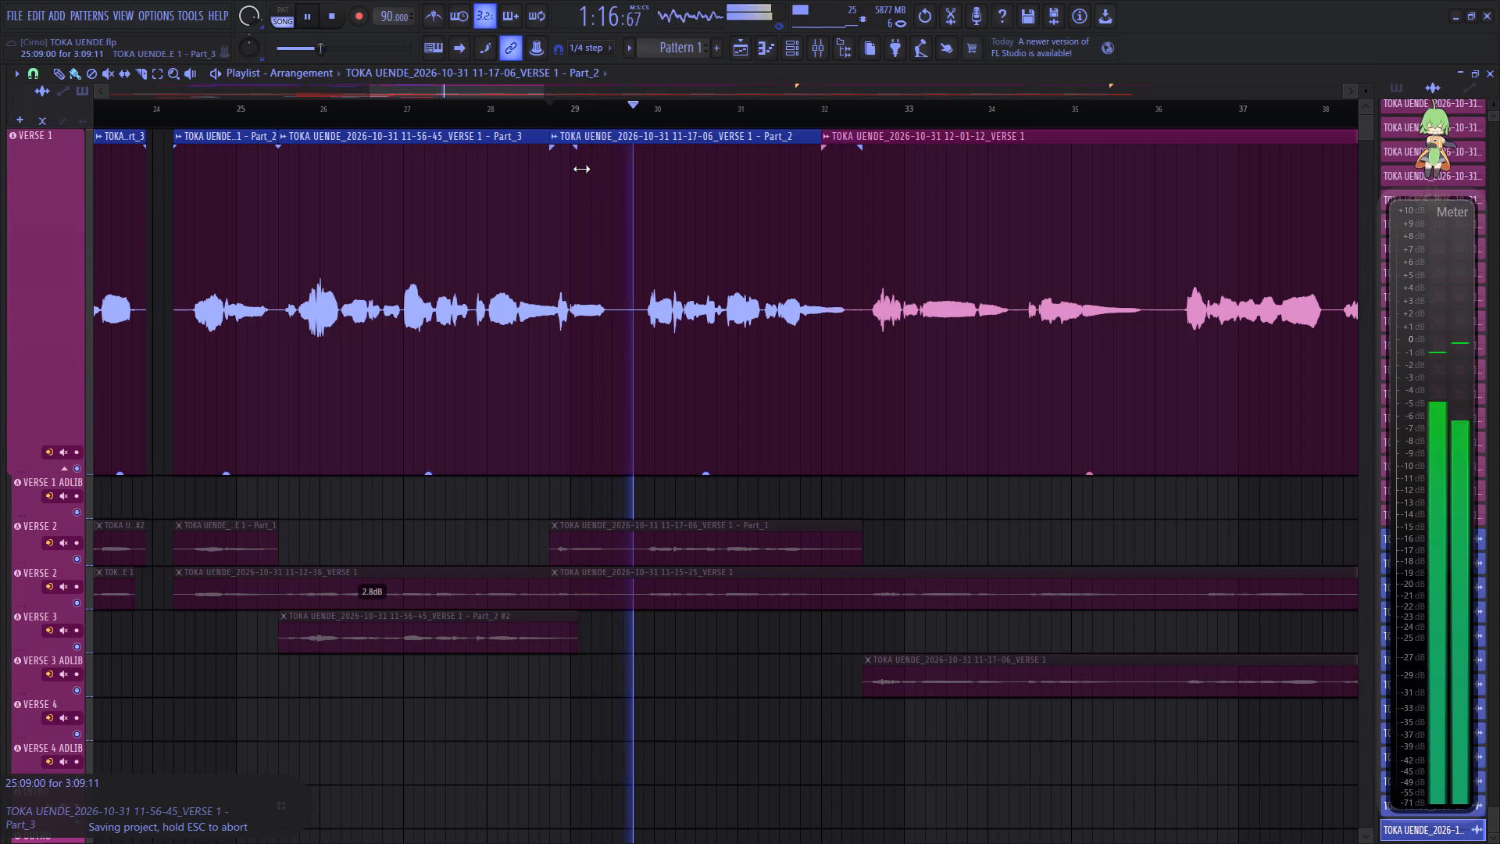
Enlarge the height of the VERSE 2 track that holds the muted original clip.
drag(496, 90, 559, 95)
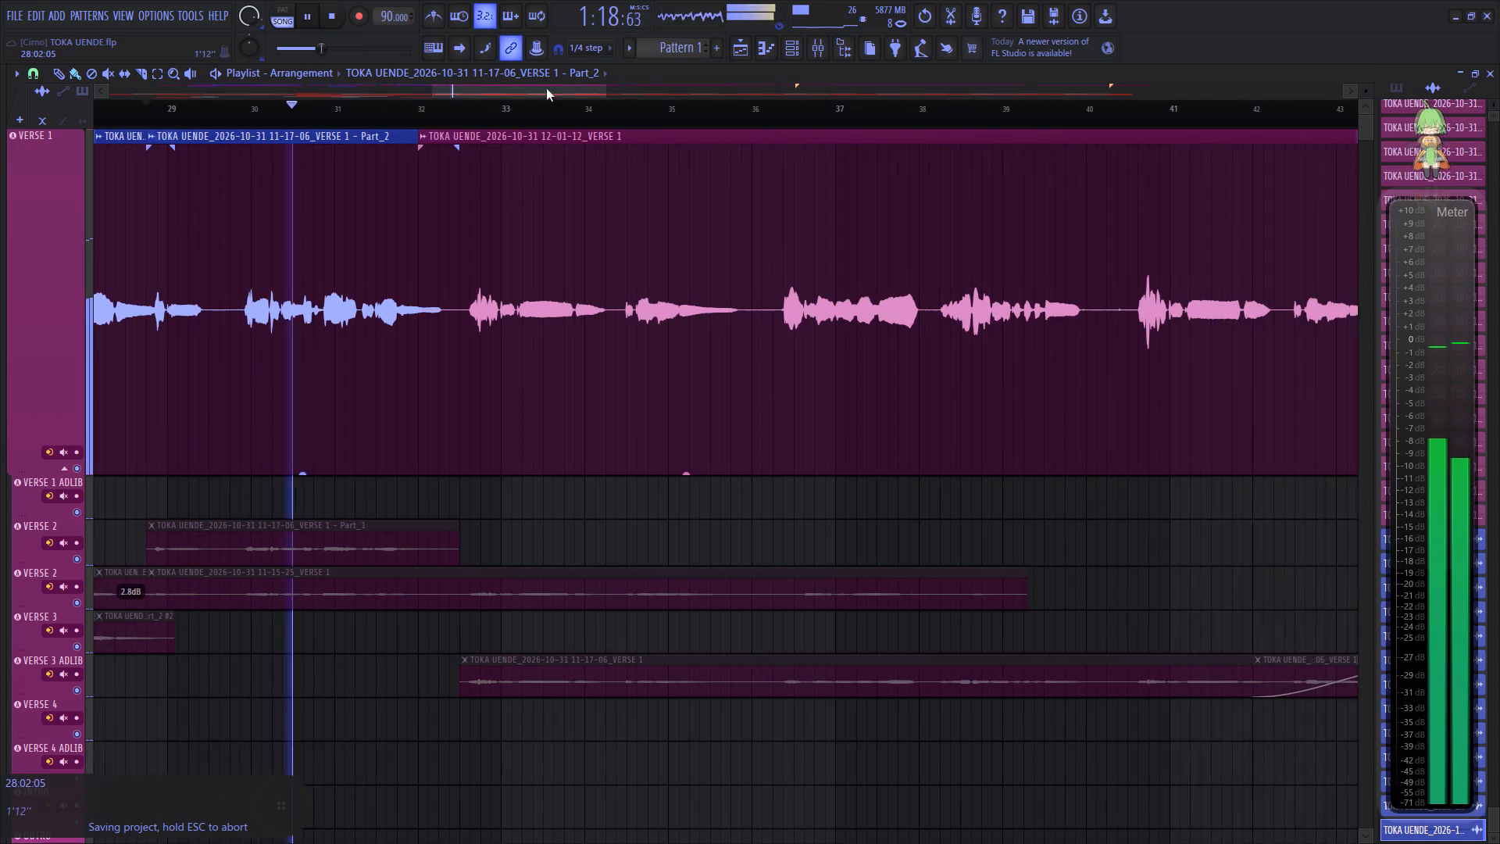
drag(64, 563, 62, 608)
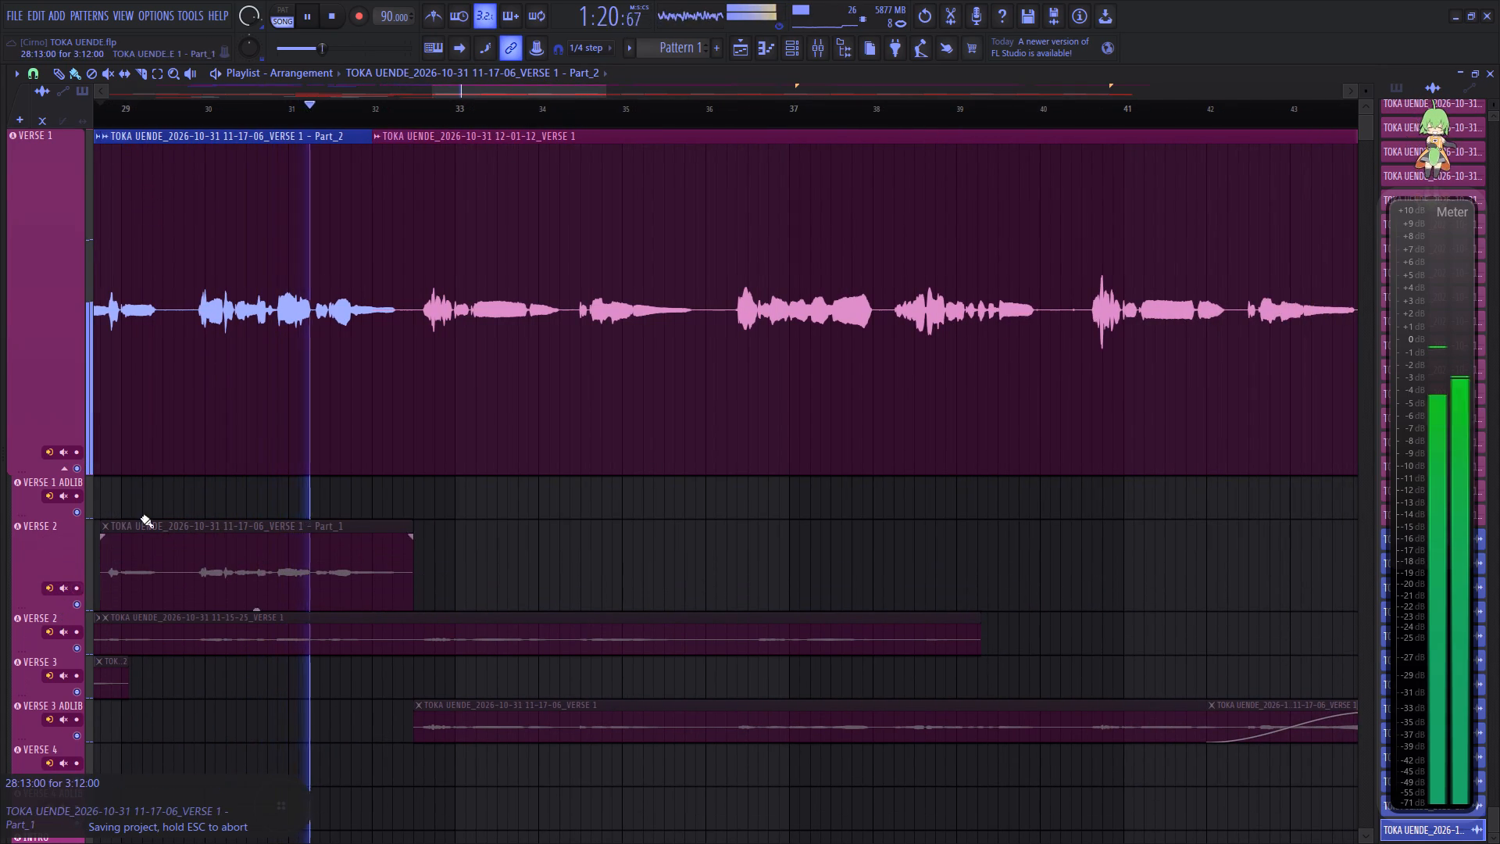
drag(498, 90, 490, 90)
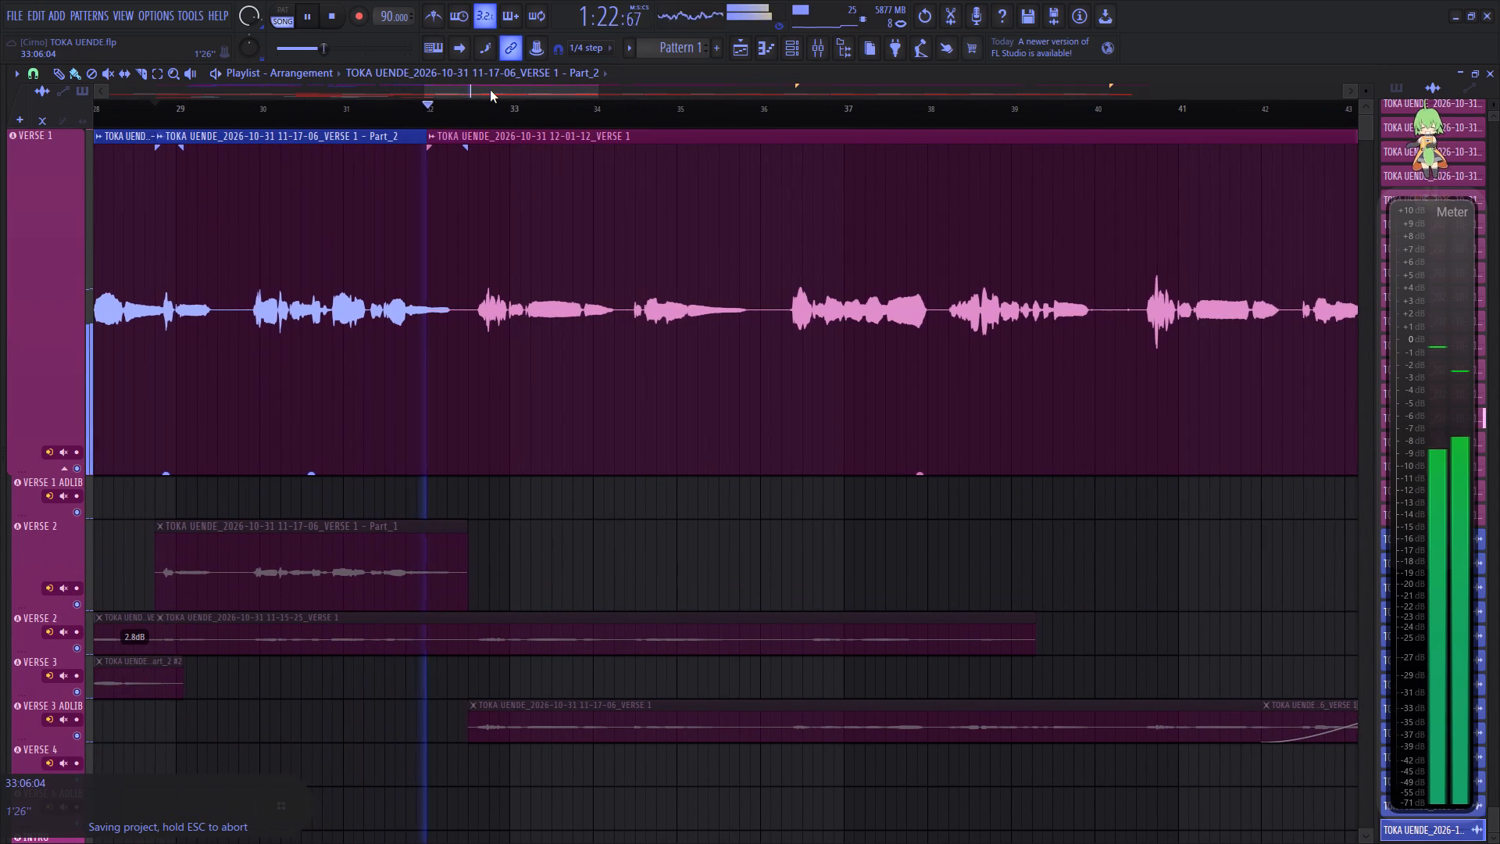
Listen again to the end of the corrected Part_2 clip around bar 31 in the playlist.
key(space)
drag(475, 91, 443, 99)
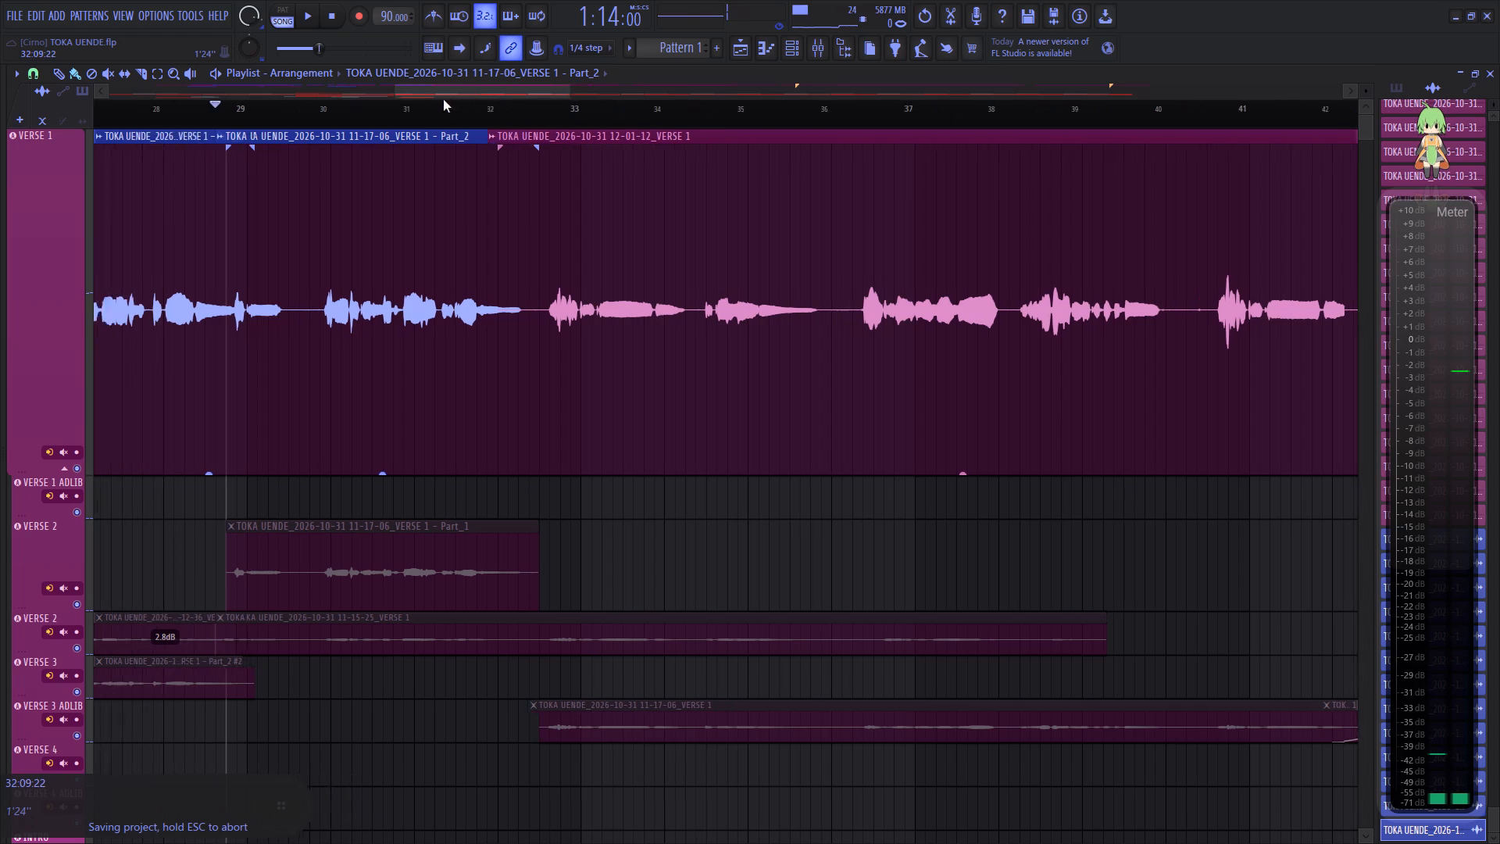
drag(443, 99, 412, 100)
click(812, 120)
key(space)
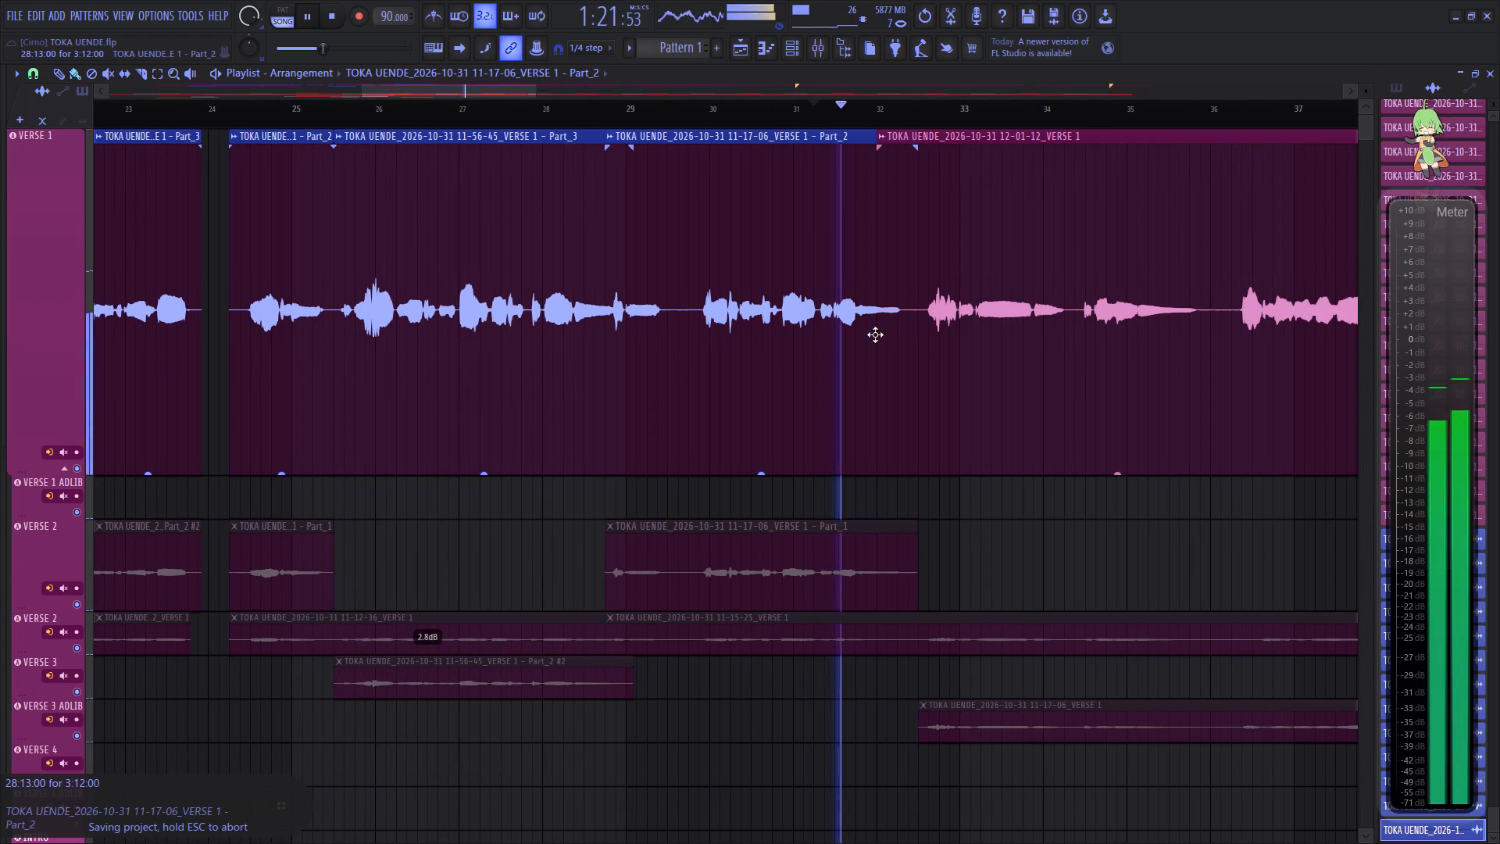
key(space)
scroll(868, 514, down, 3)
key(space)
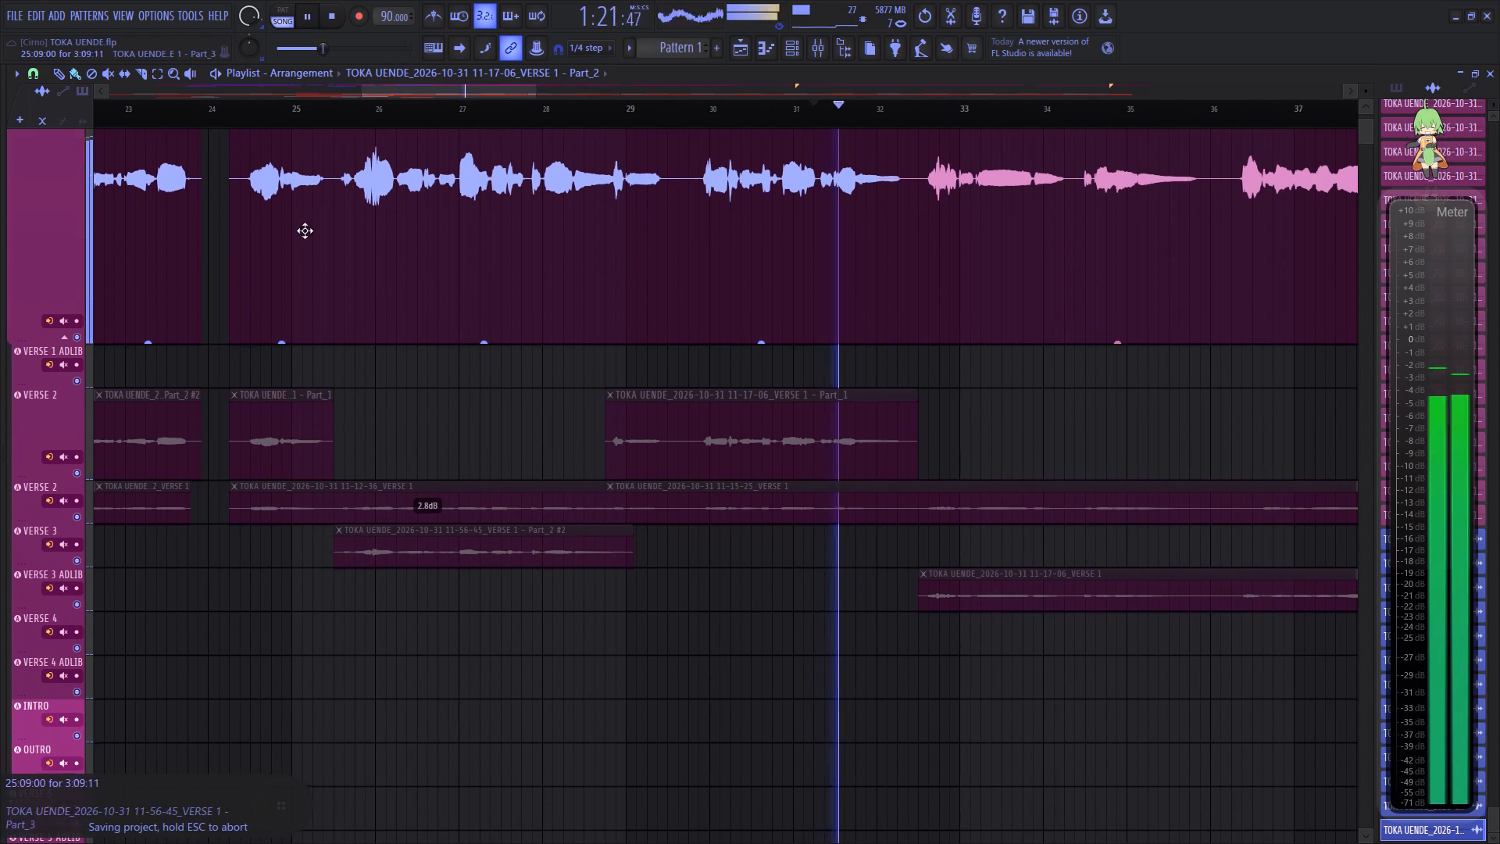
key(space)
key(space)
Slice the muted Part_1 clip on the VERSE 2 track at about 31:04 and return to the Paint tool.
click(142, 70)
key(space)
key(space)
key(space)
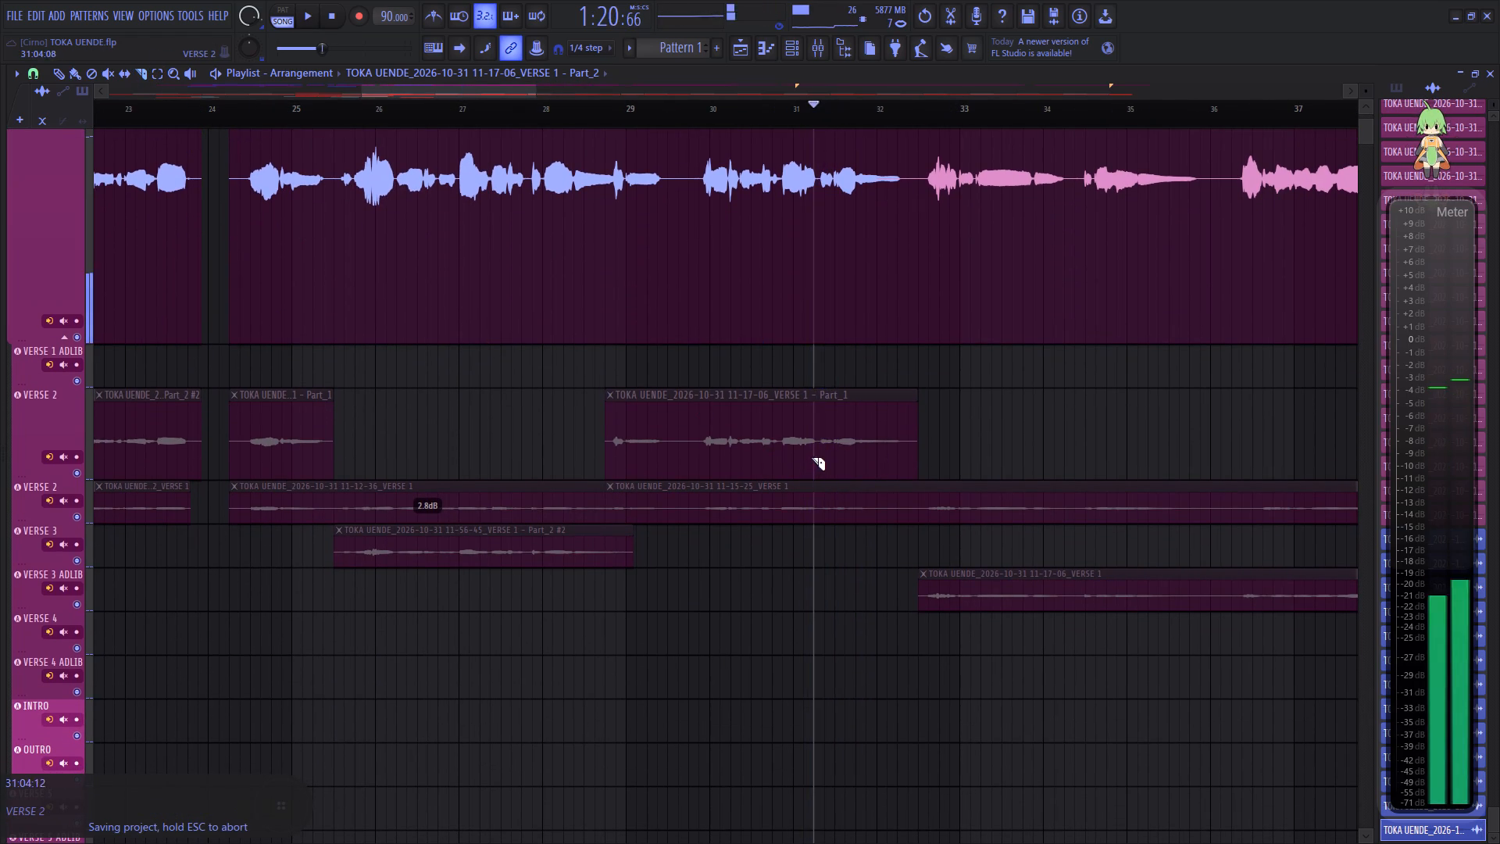
click(818, 449)
click(71, 70)
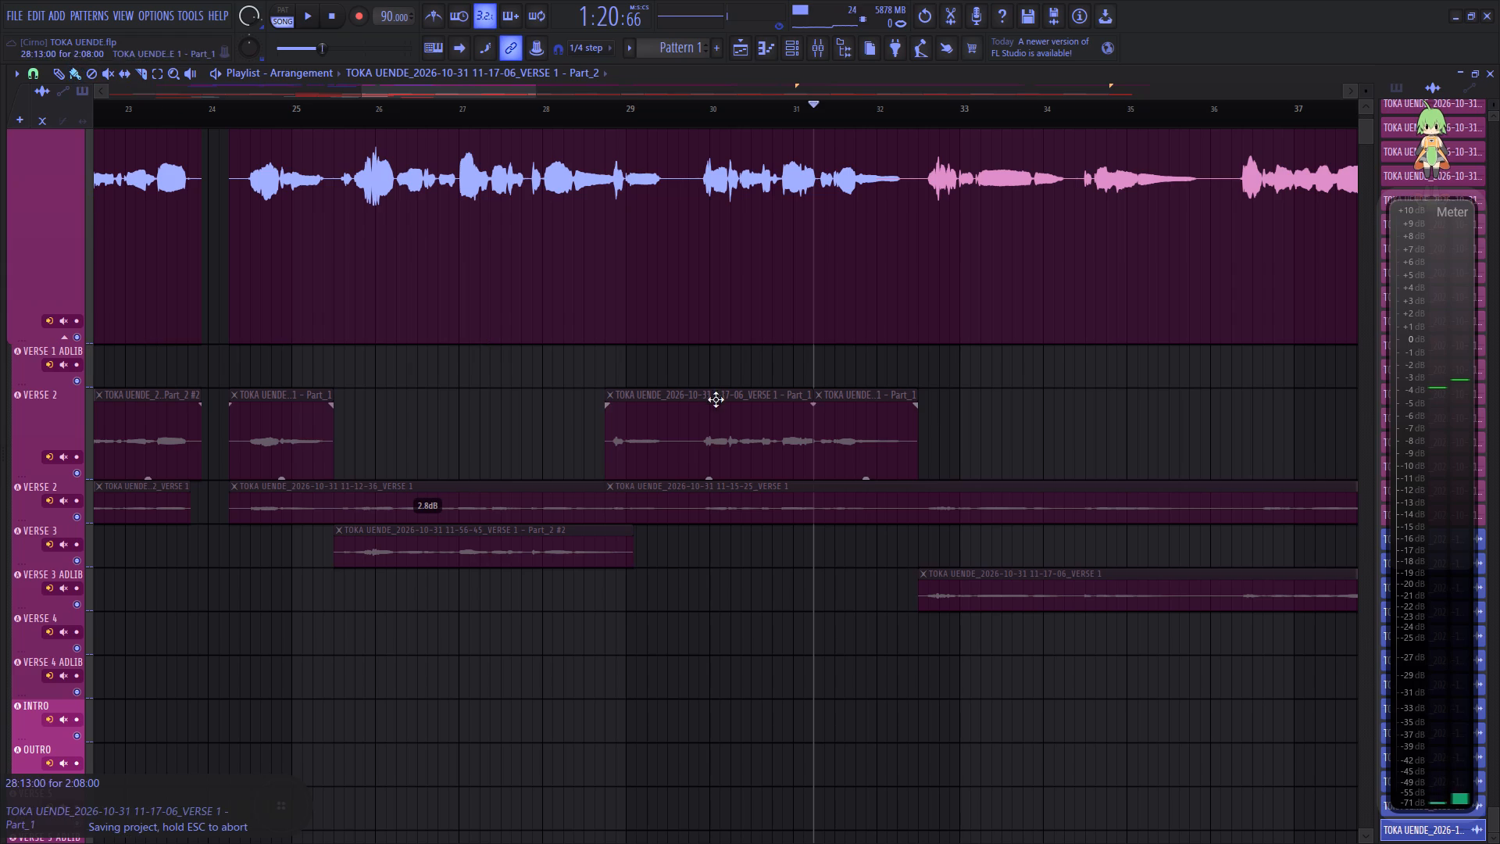
Make the sliced-off end piece of the muted clip unique as a sample and open it for pitch correction.
click(819, 400)
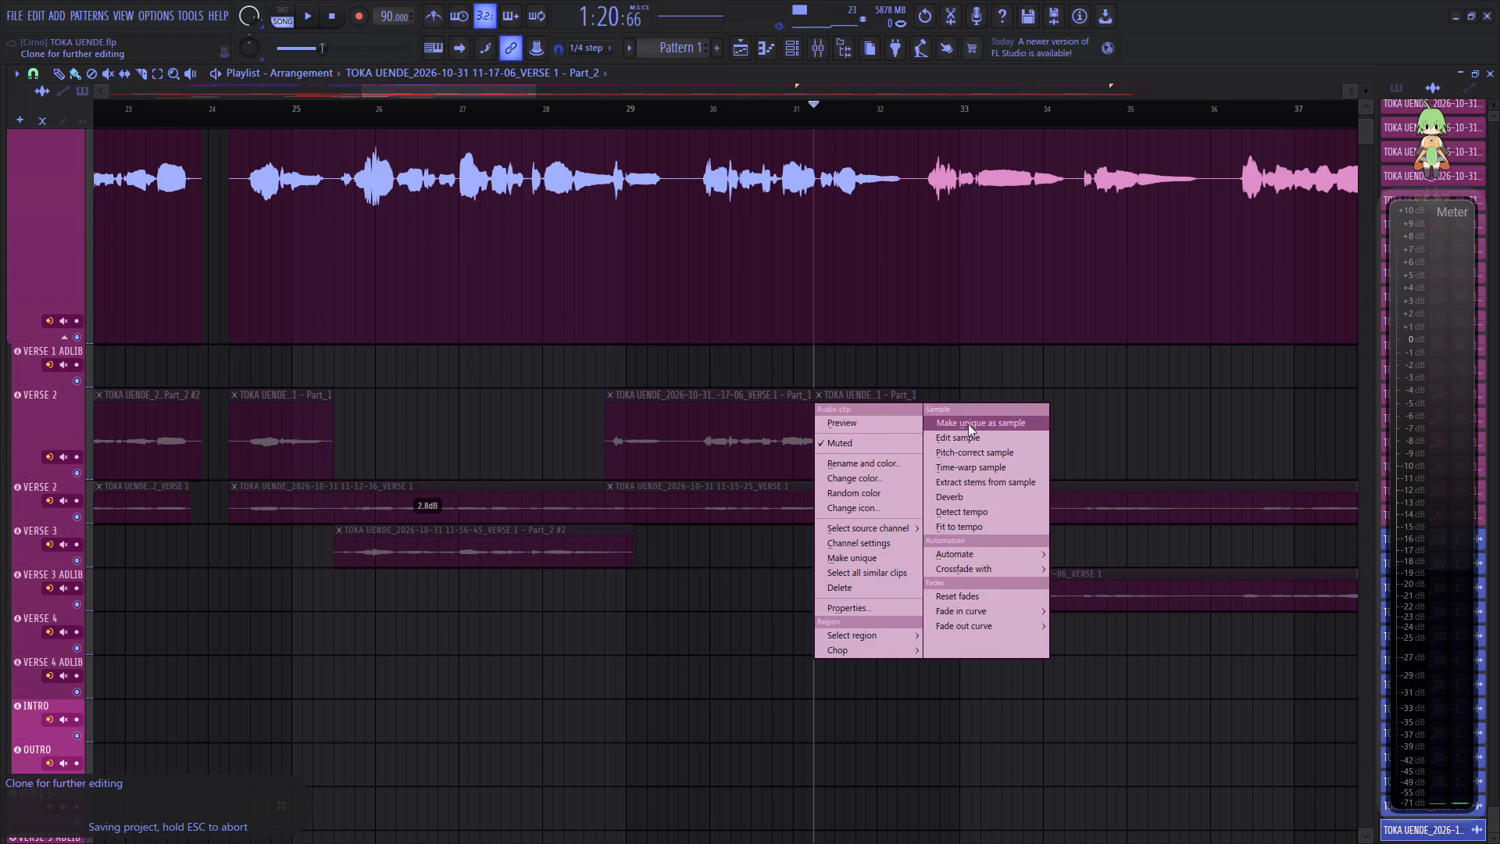
click(968, 424)
click(817, 394)
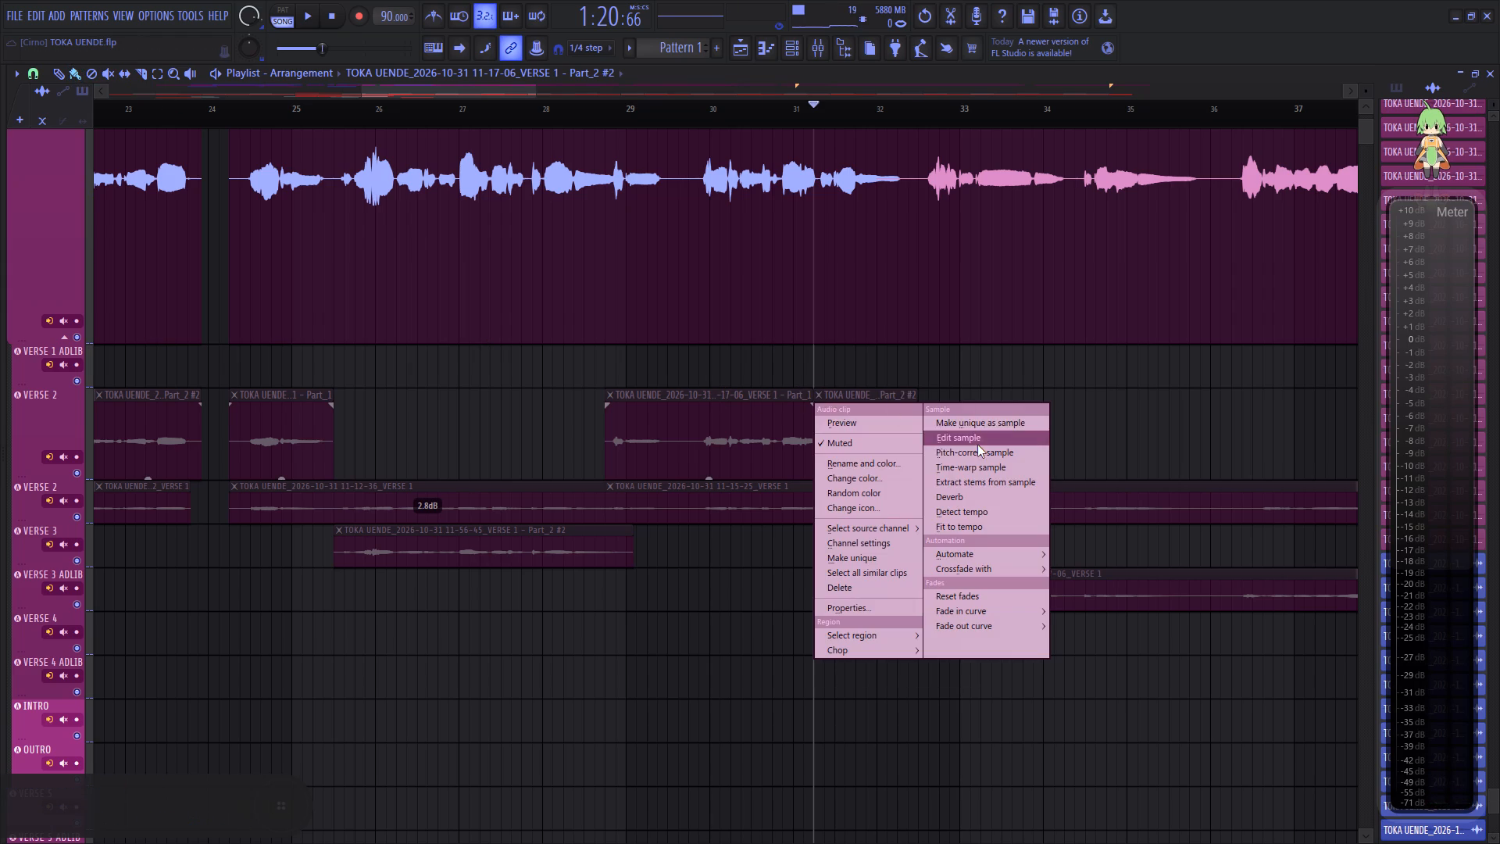
click(977, 449)
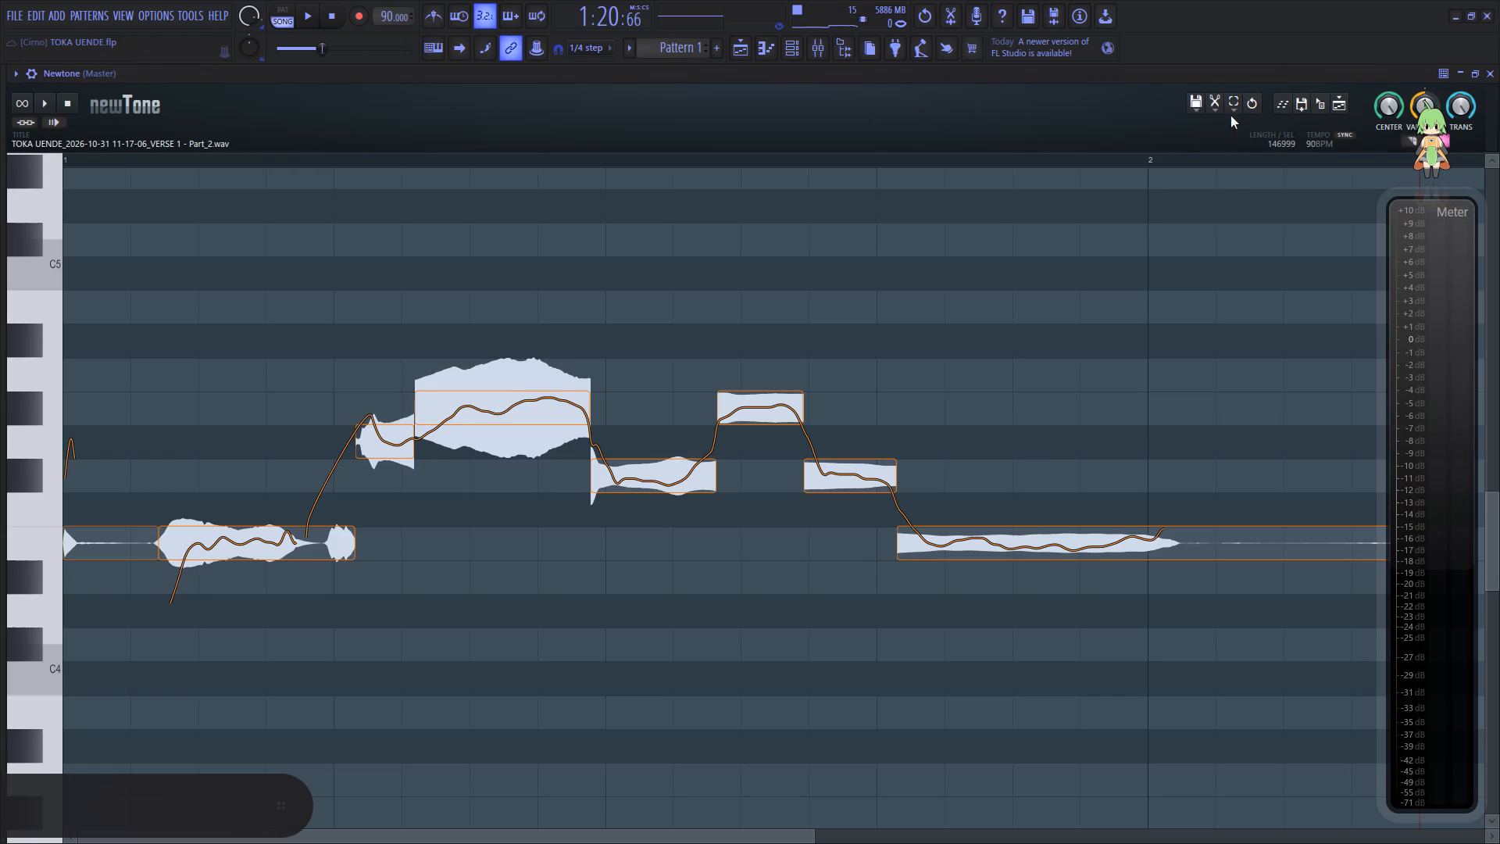
Correct the short G4 note before the long G#4 to F#4 with an edit command applied to all notes, and play the sample.
click(1220, 105)
click(1248, 303)
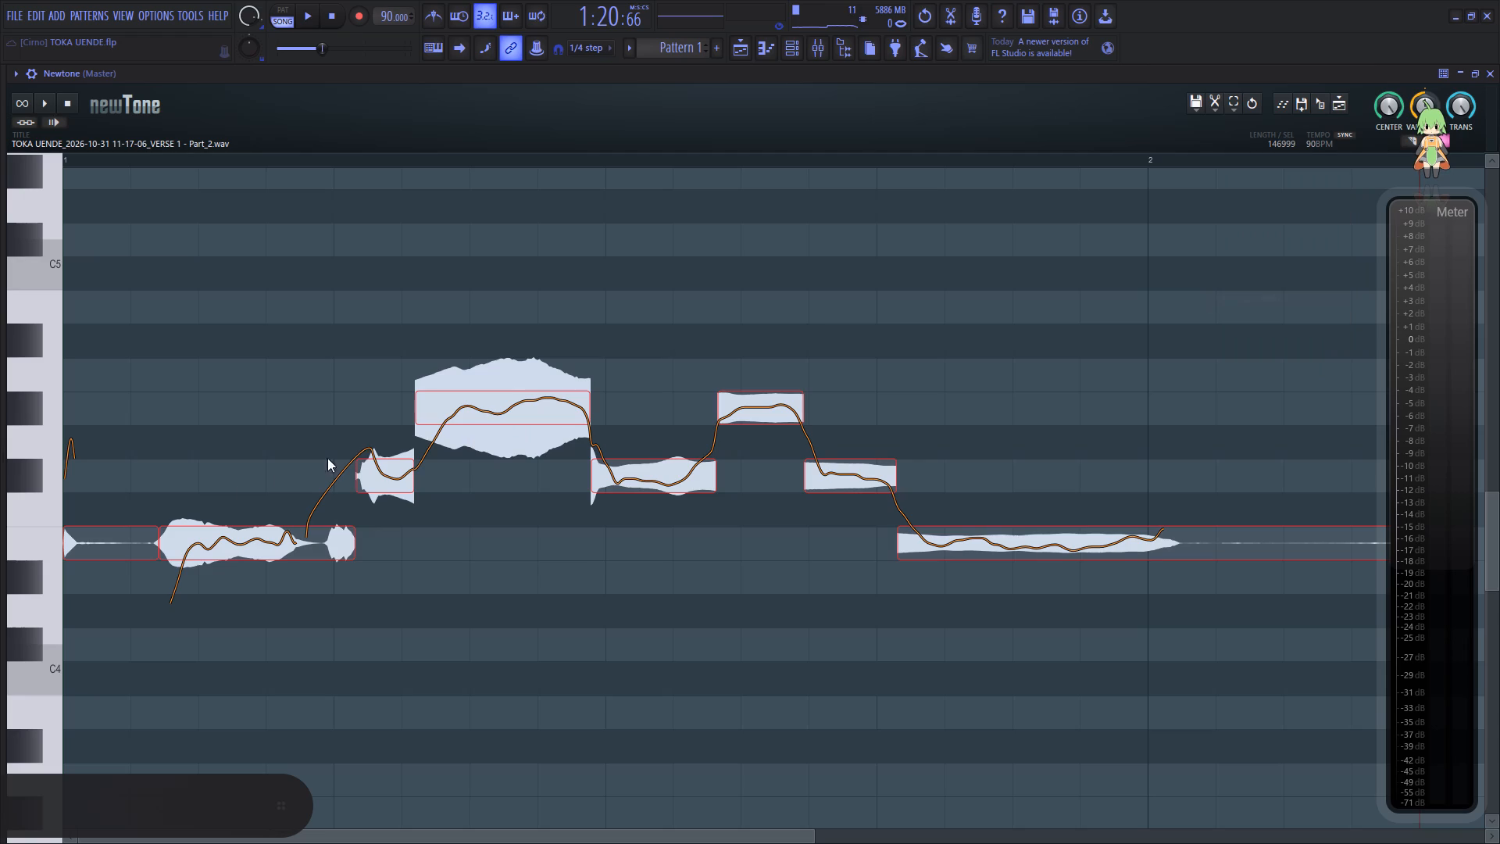
click(84, 454)
key(space)
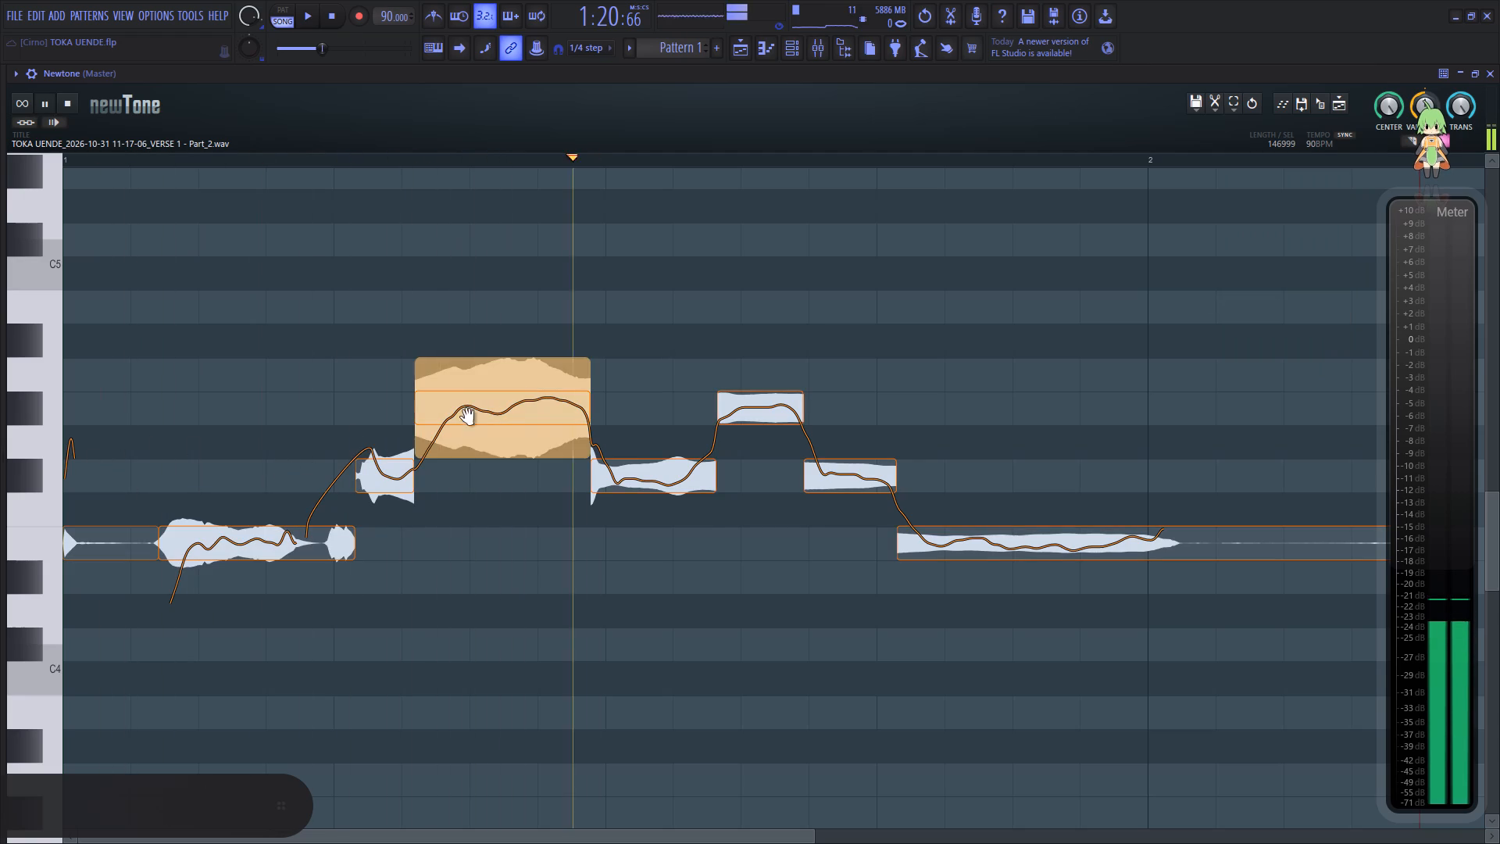
Raise the long last E4 note two semitones to F#4 and replay the phrase.
key(space)
key(space)
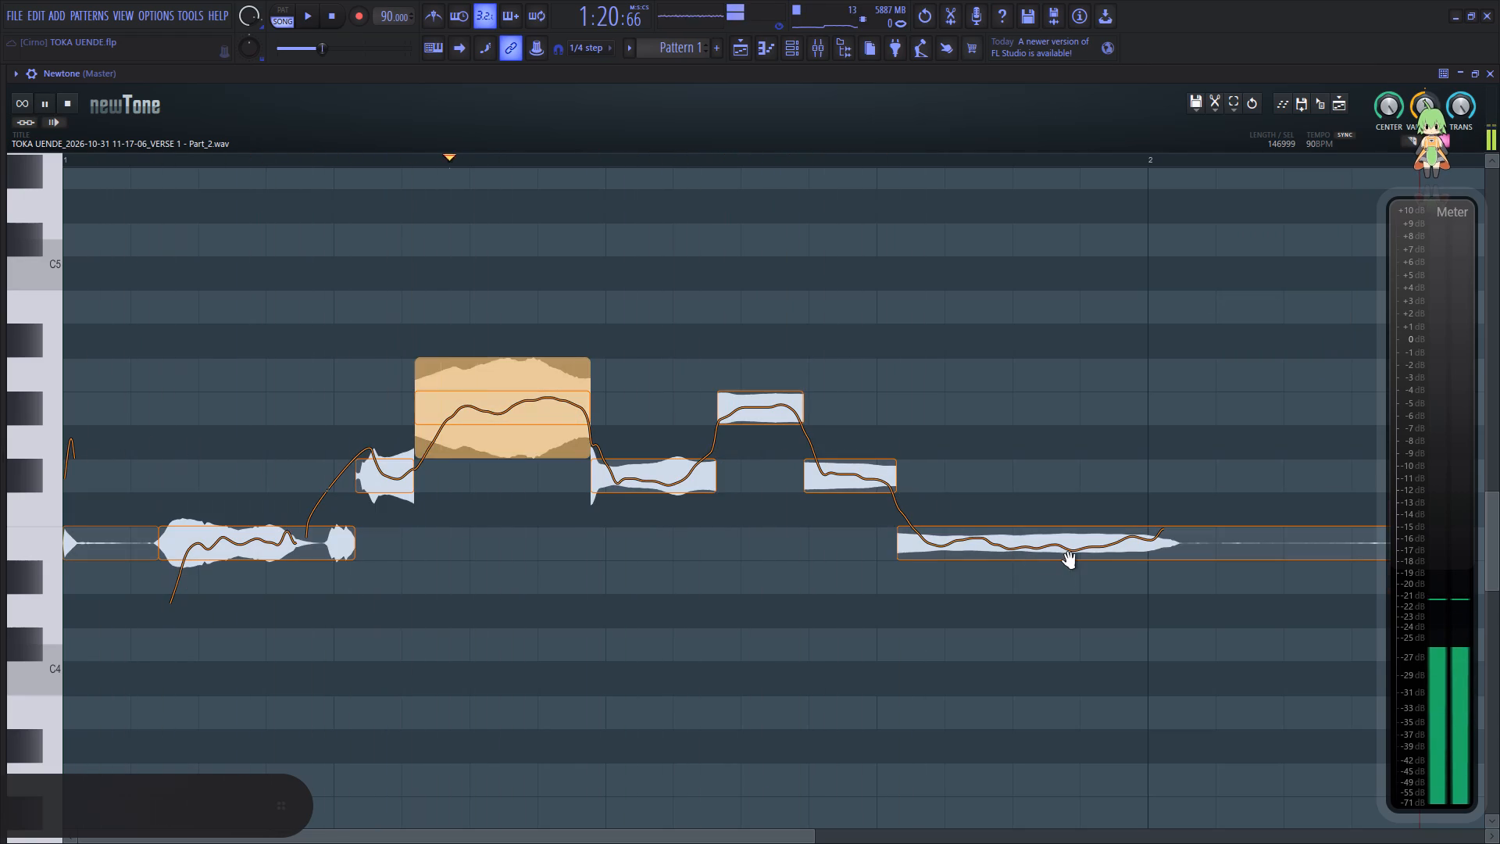
key(space)
drag(1147, 554, 1134, 483)
key(space)
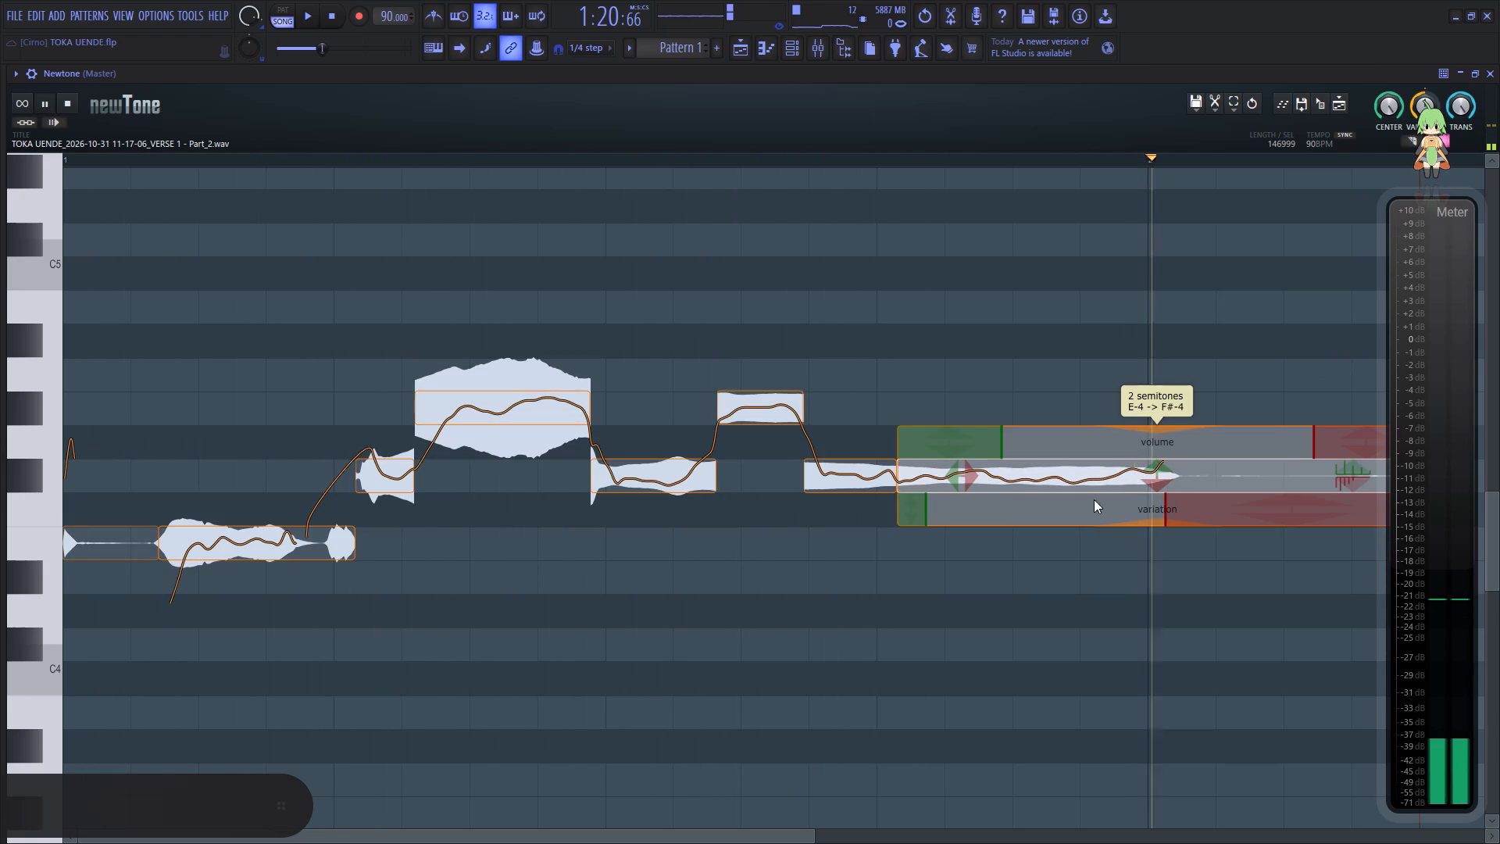
click(128, 579)
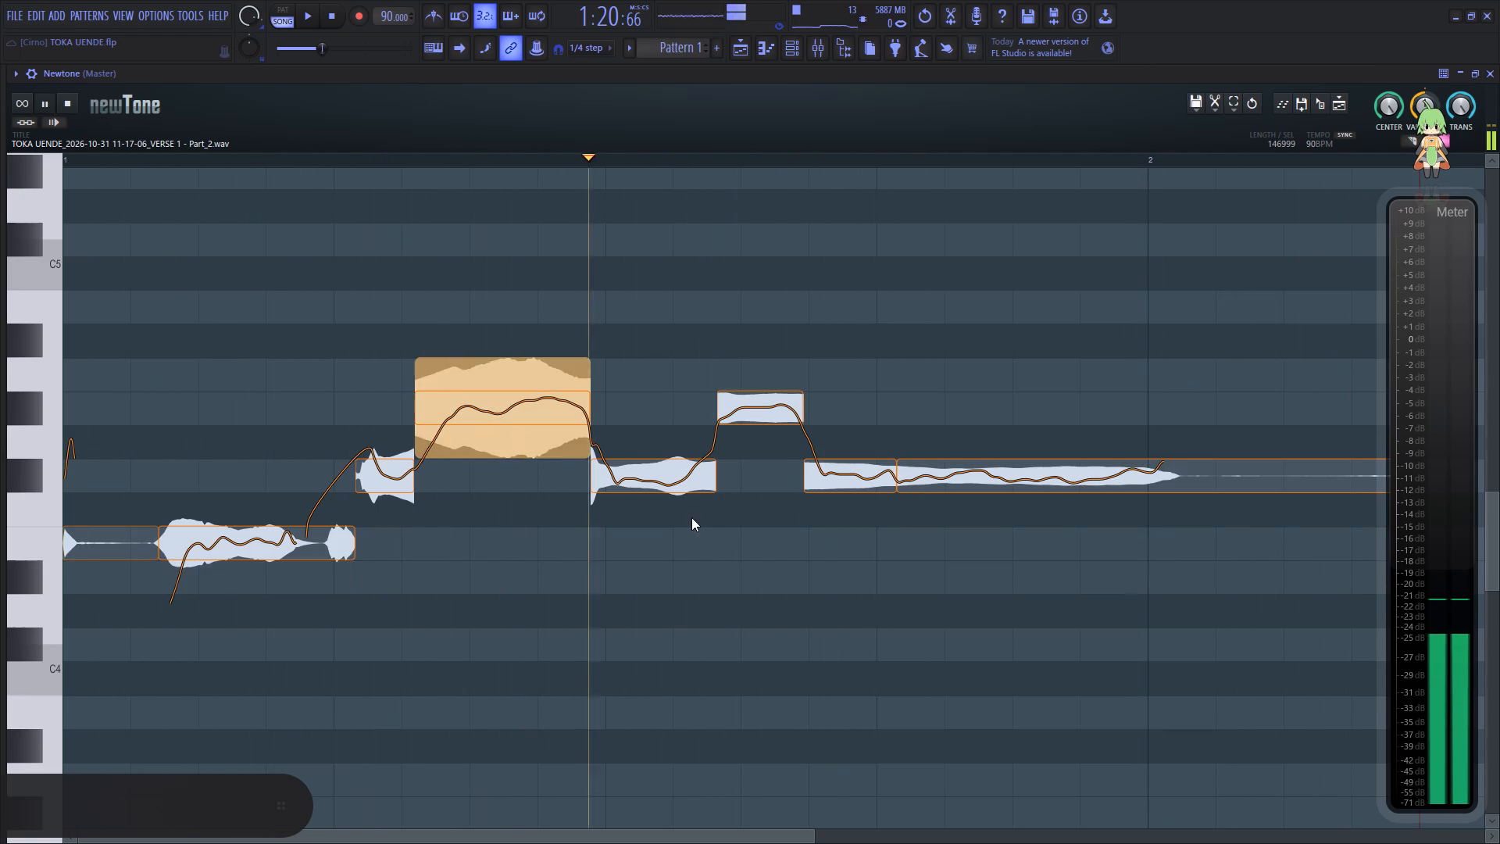
key(space)
Set the pitch variation of the F#4 note right after the long G#4 note to 58.33%.
click(659, 478)
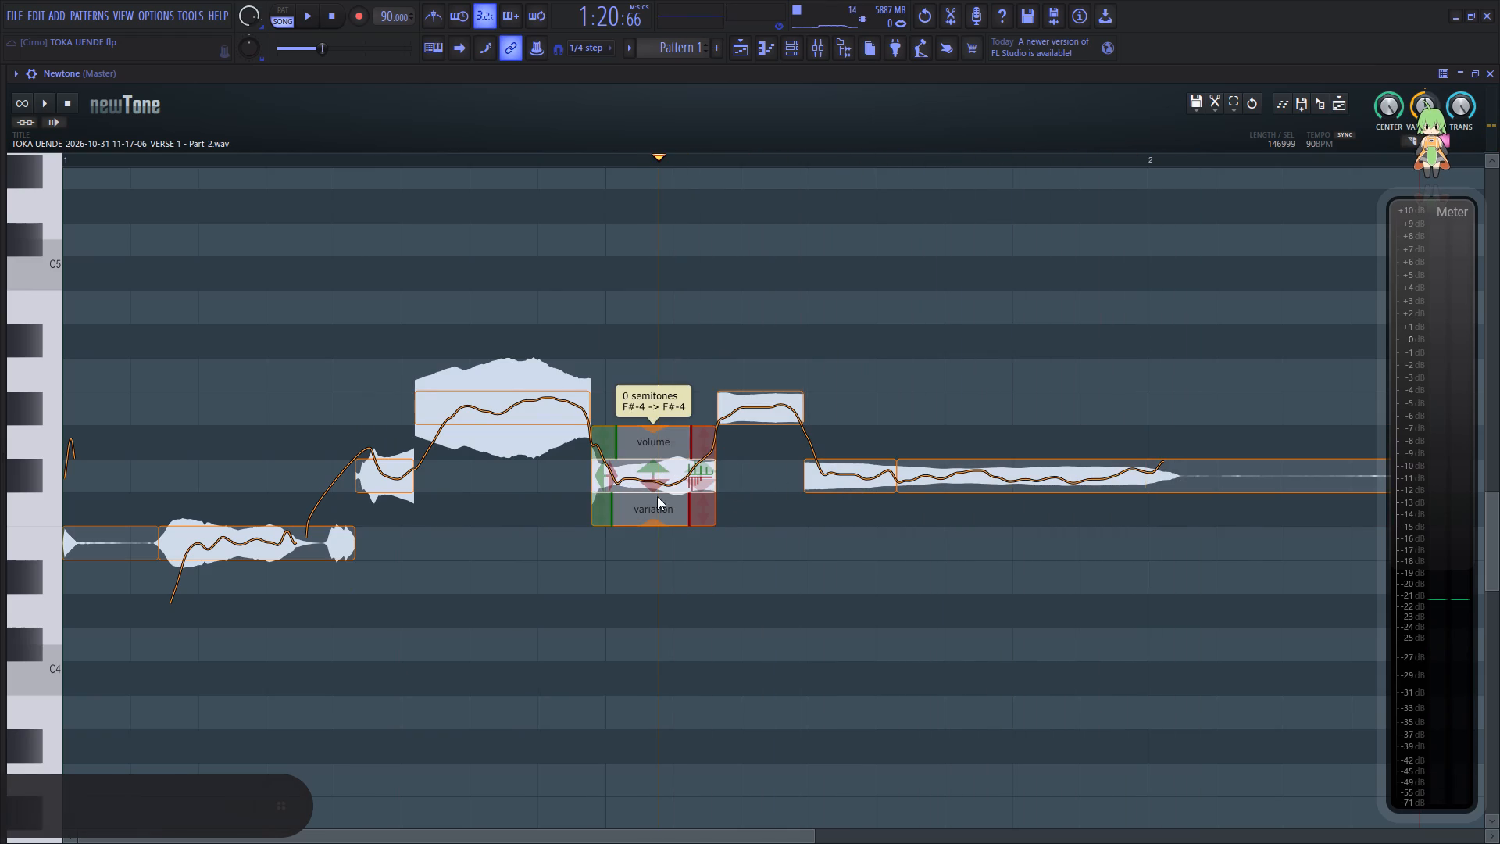
drag(653, 525, 673, 469)
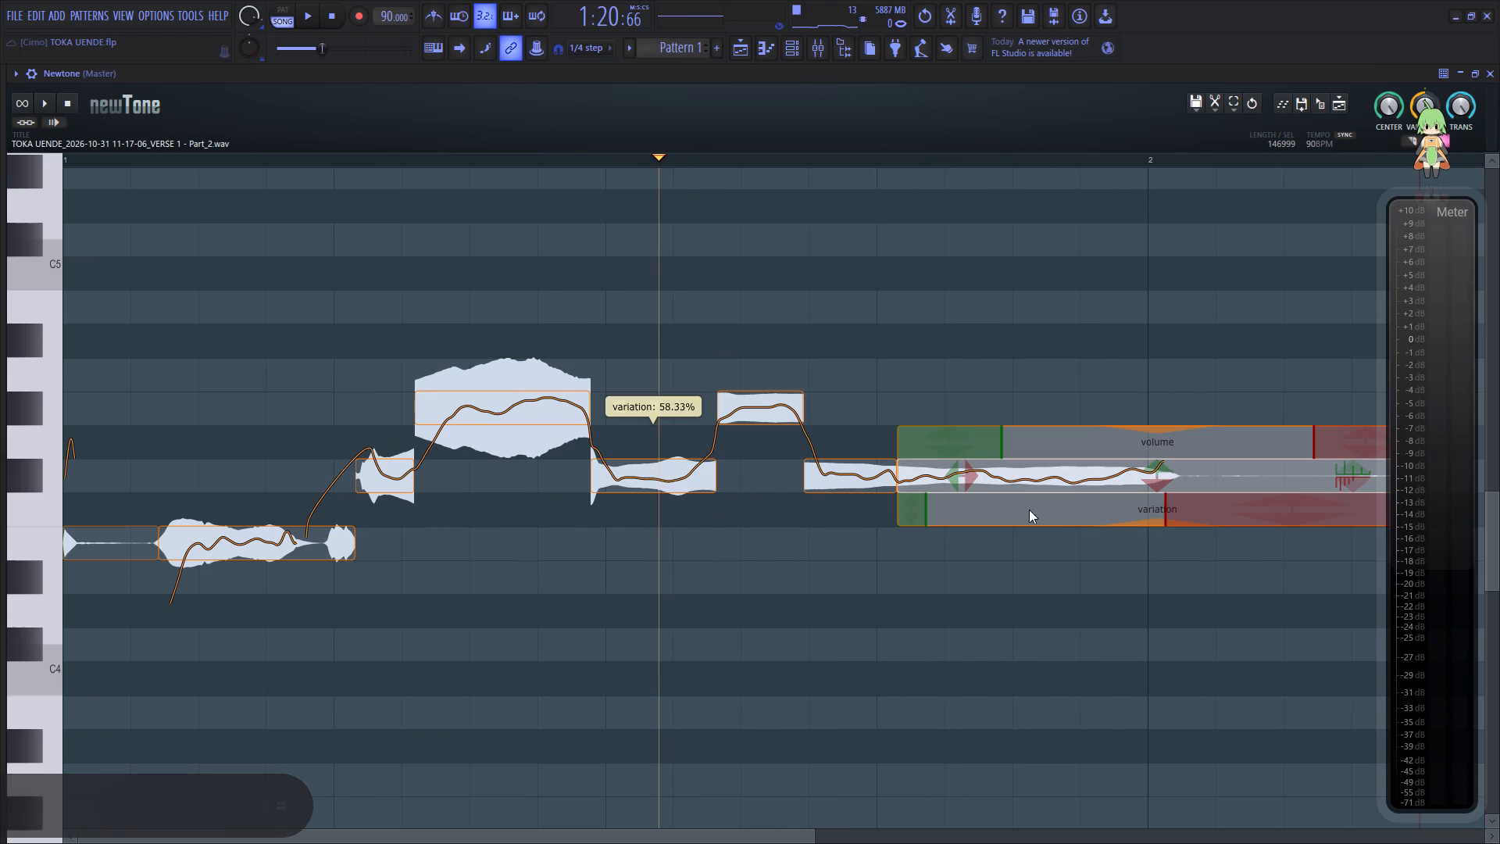
Set the pitch variation of the long last F#4 note to 49.65% and of the shorter F#4 note before it to 67.59%.
drag(1136, 524, 1141, 456)
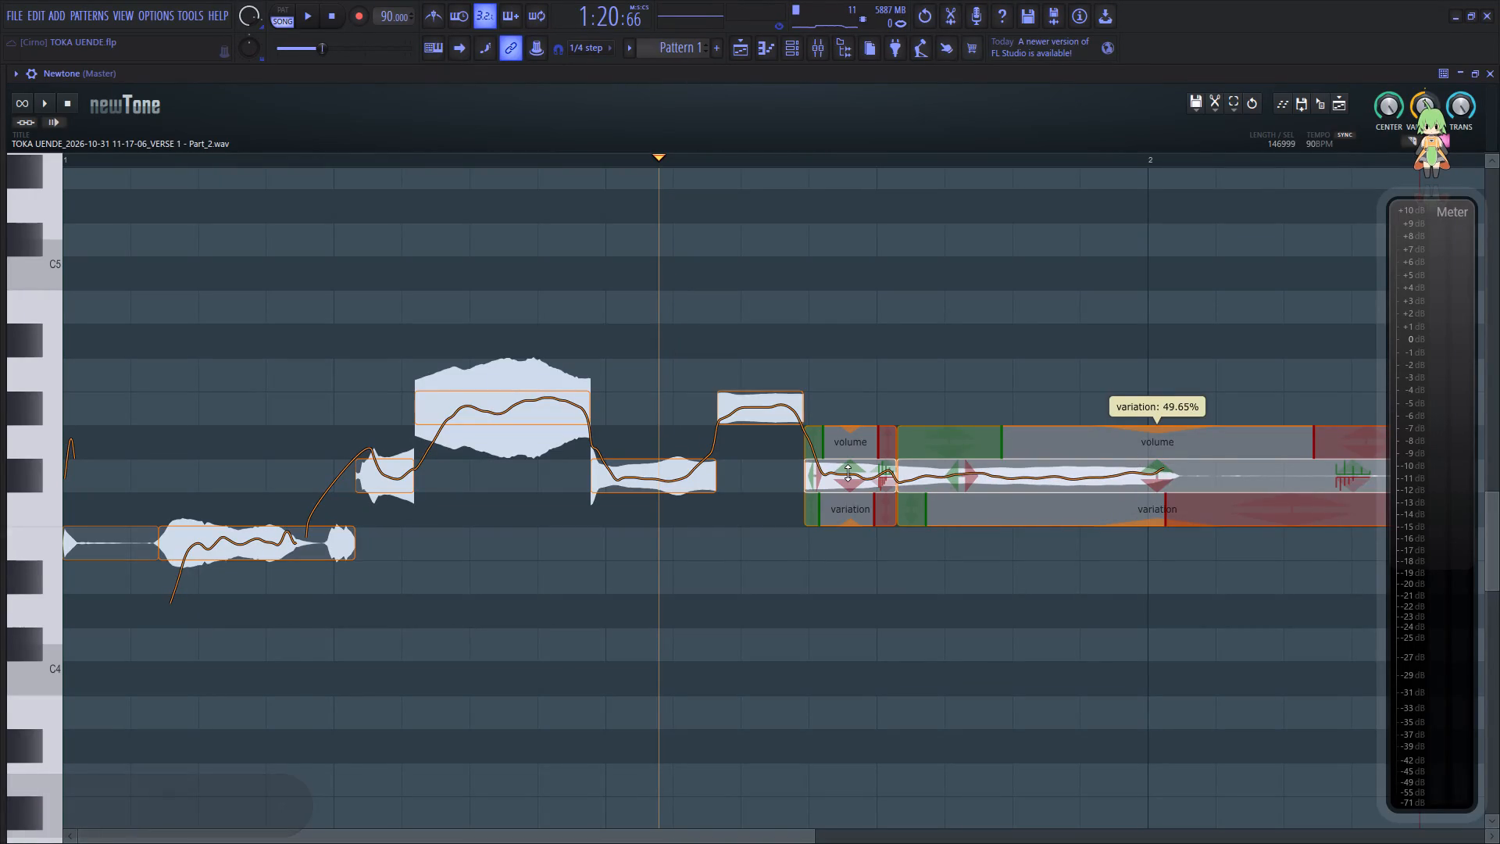
drag(849, 525, 850, 481)
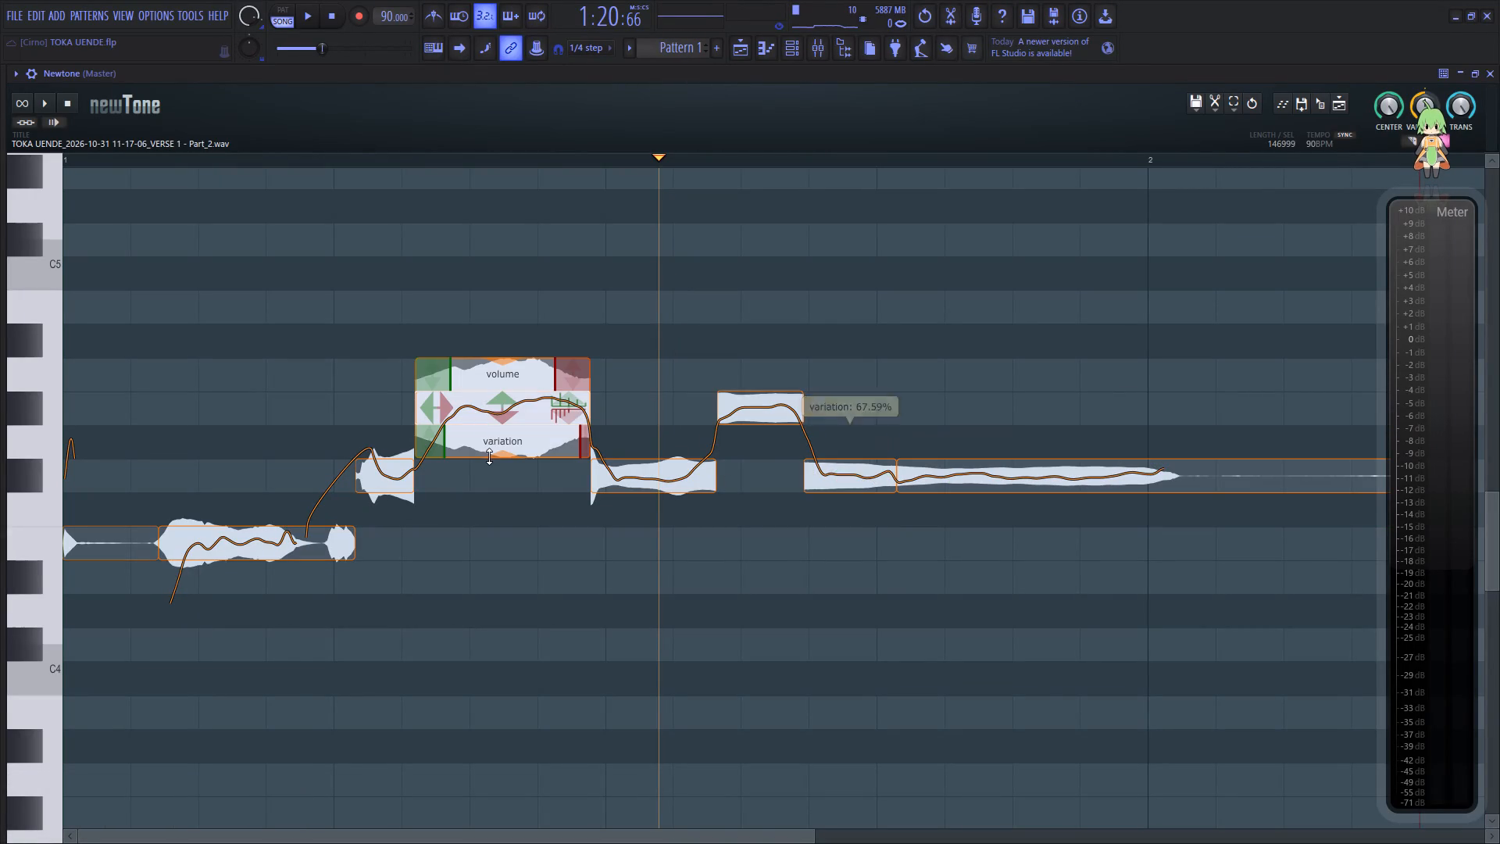
Set the pitch variation of the long G#4 note to 47.33% and of the short F#4 note before it to 18.39%.
drag(490, 456, 503, 385)
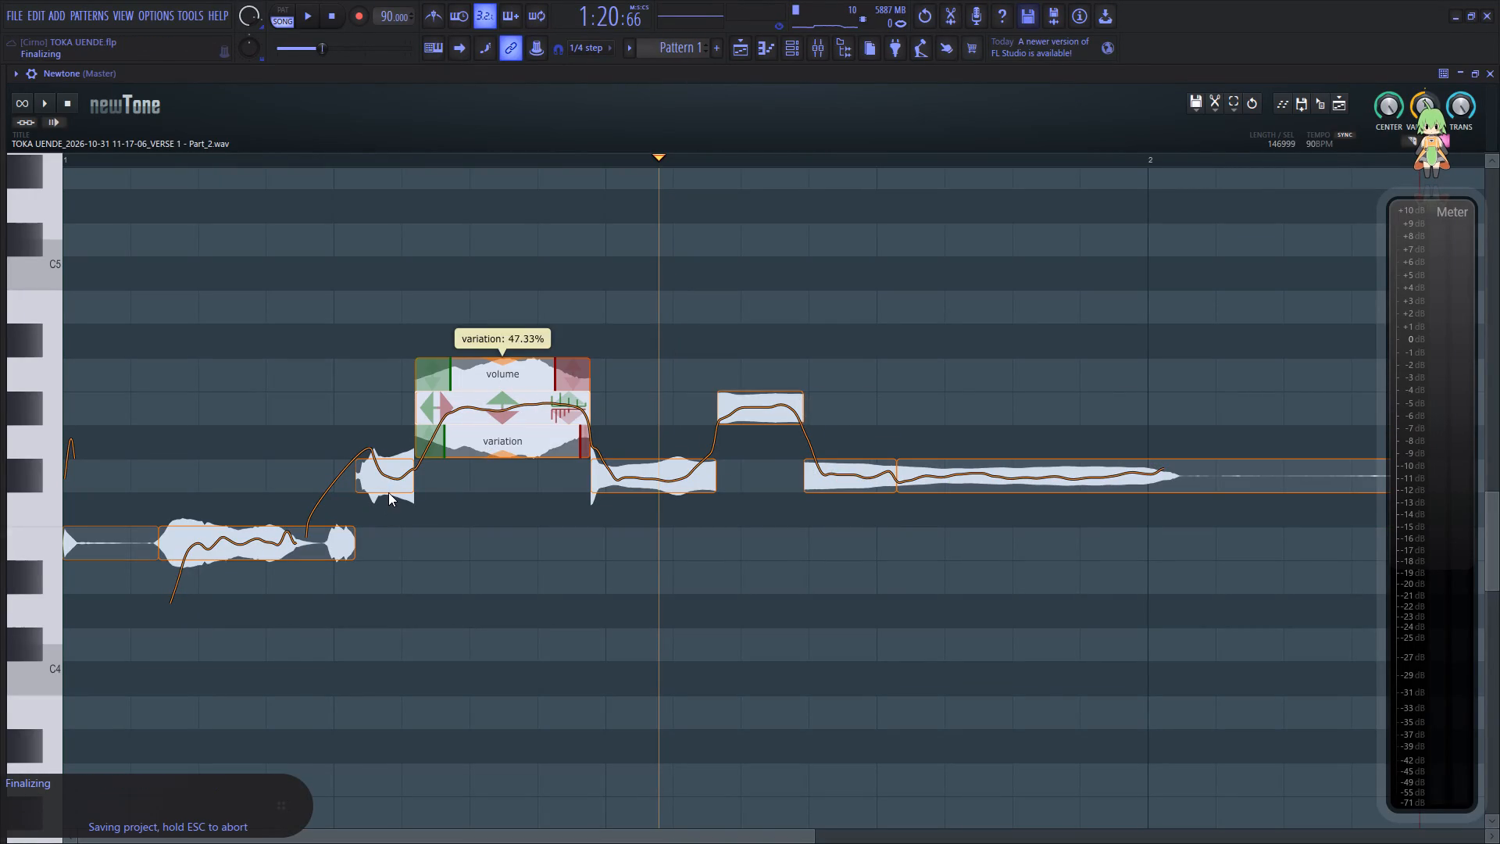
click(388, 492)
click(386, 488)
drag(386, 523, 387, 507)
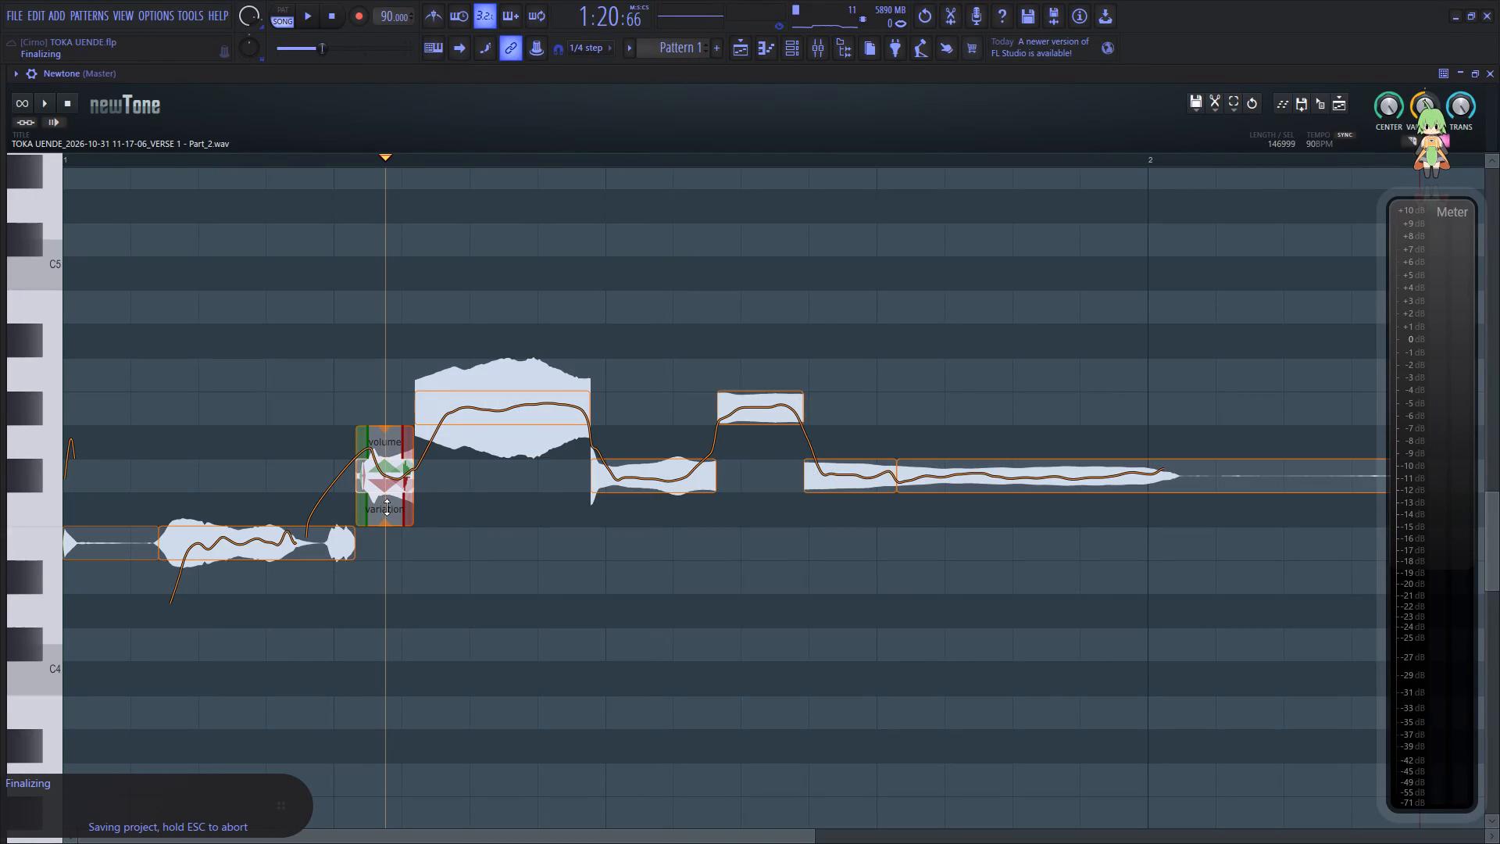
drag(387, 507, 412, 413)
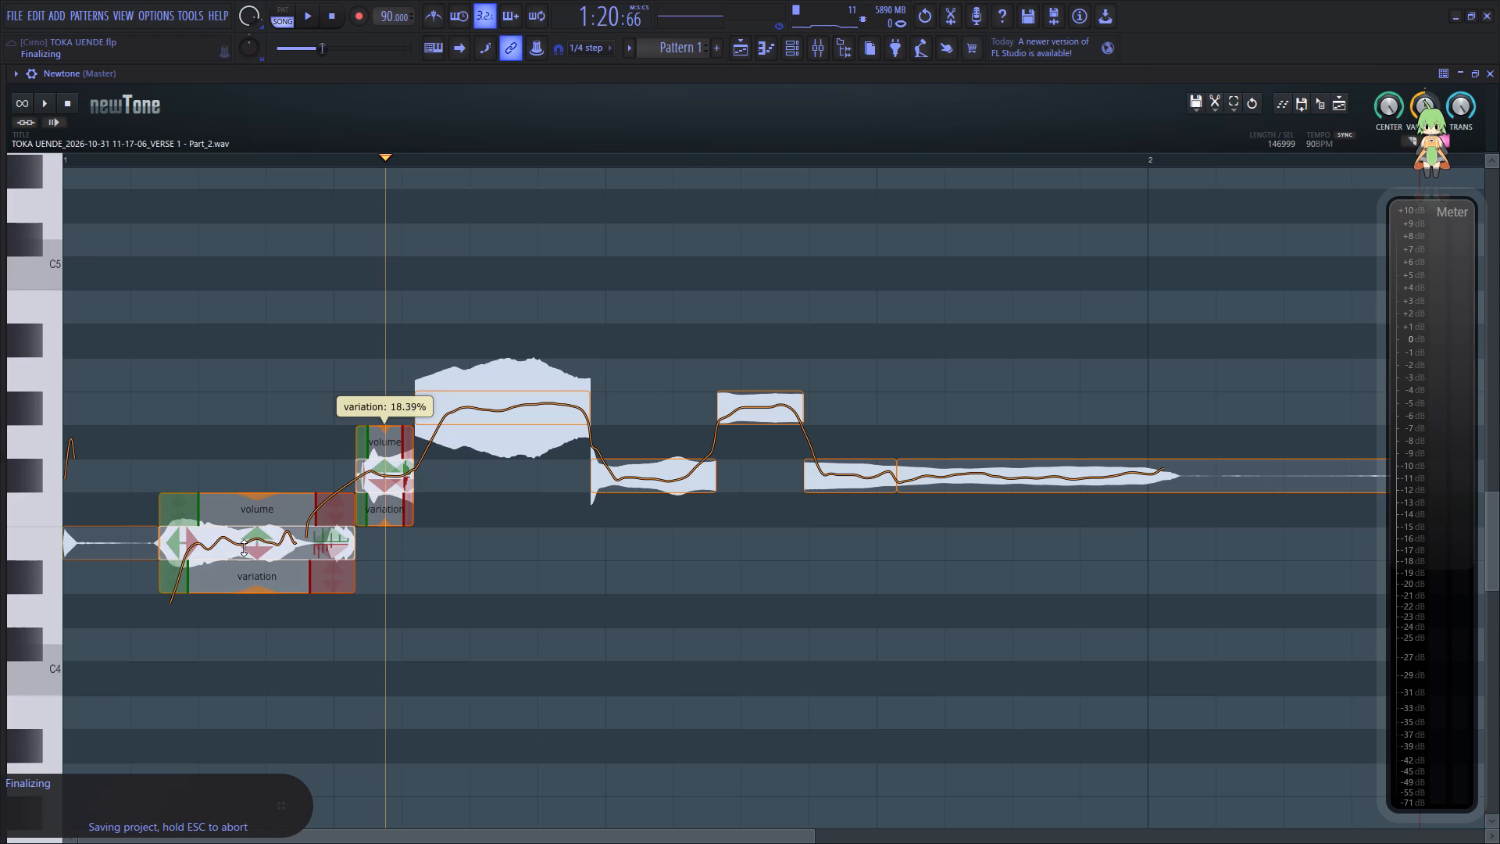
Set the pitch variation of the E4 note at the phrase's start to 43.28% and replay the phrase.
click(244, 548)
drag(253, 592, 274, 515)
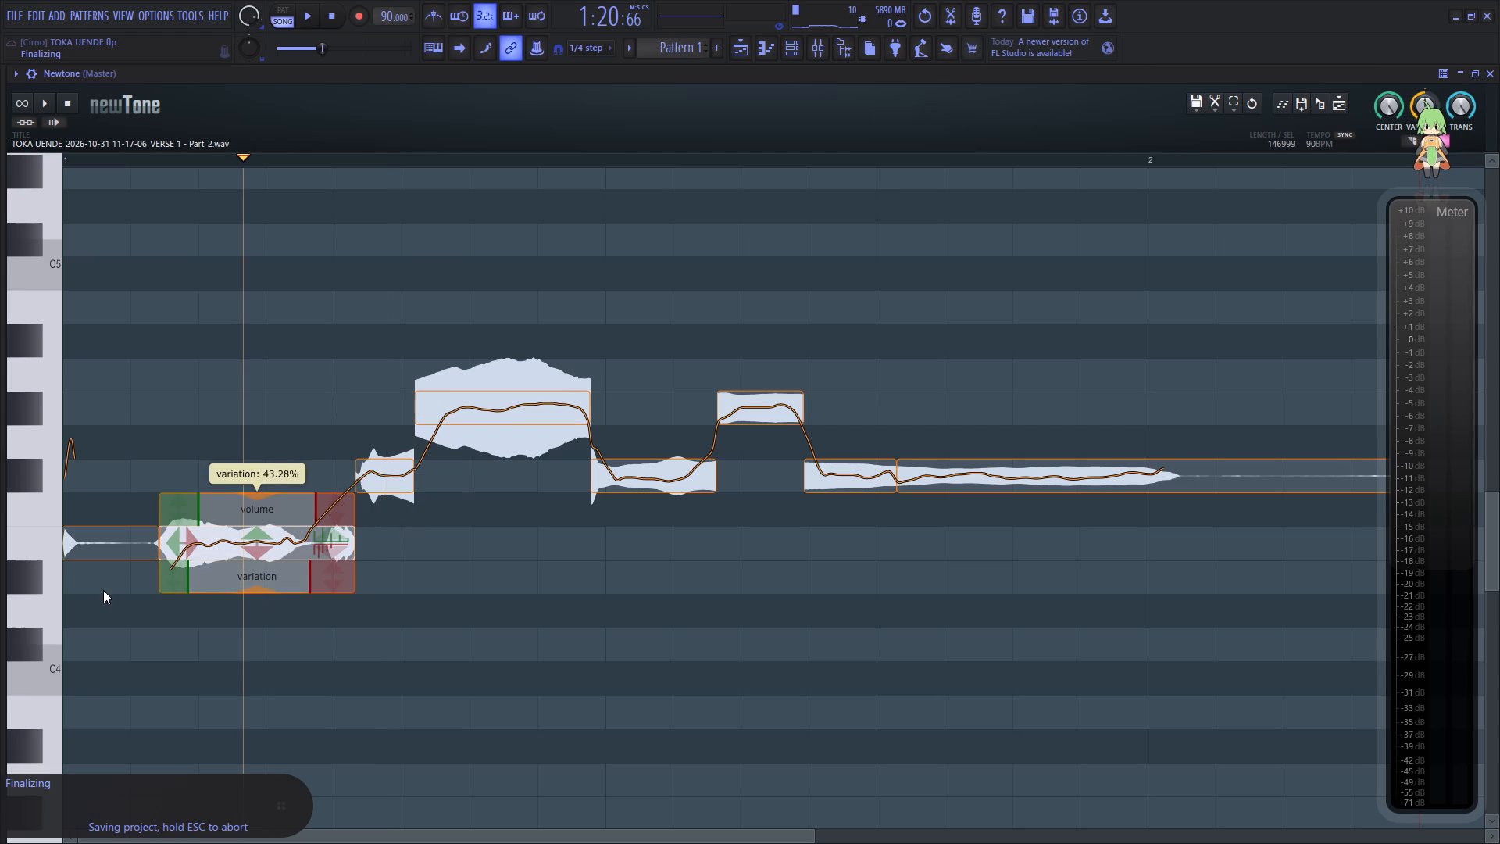
click(103, 590)
key(space)
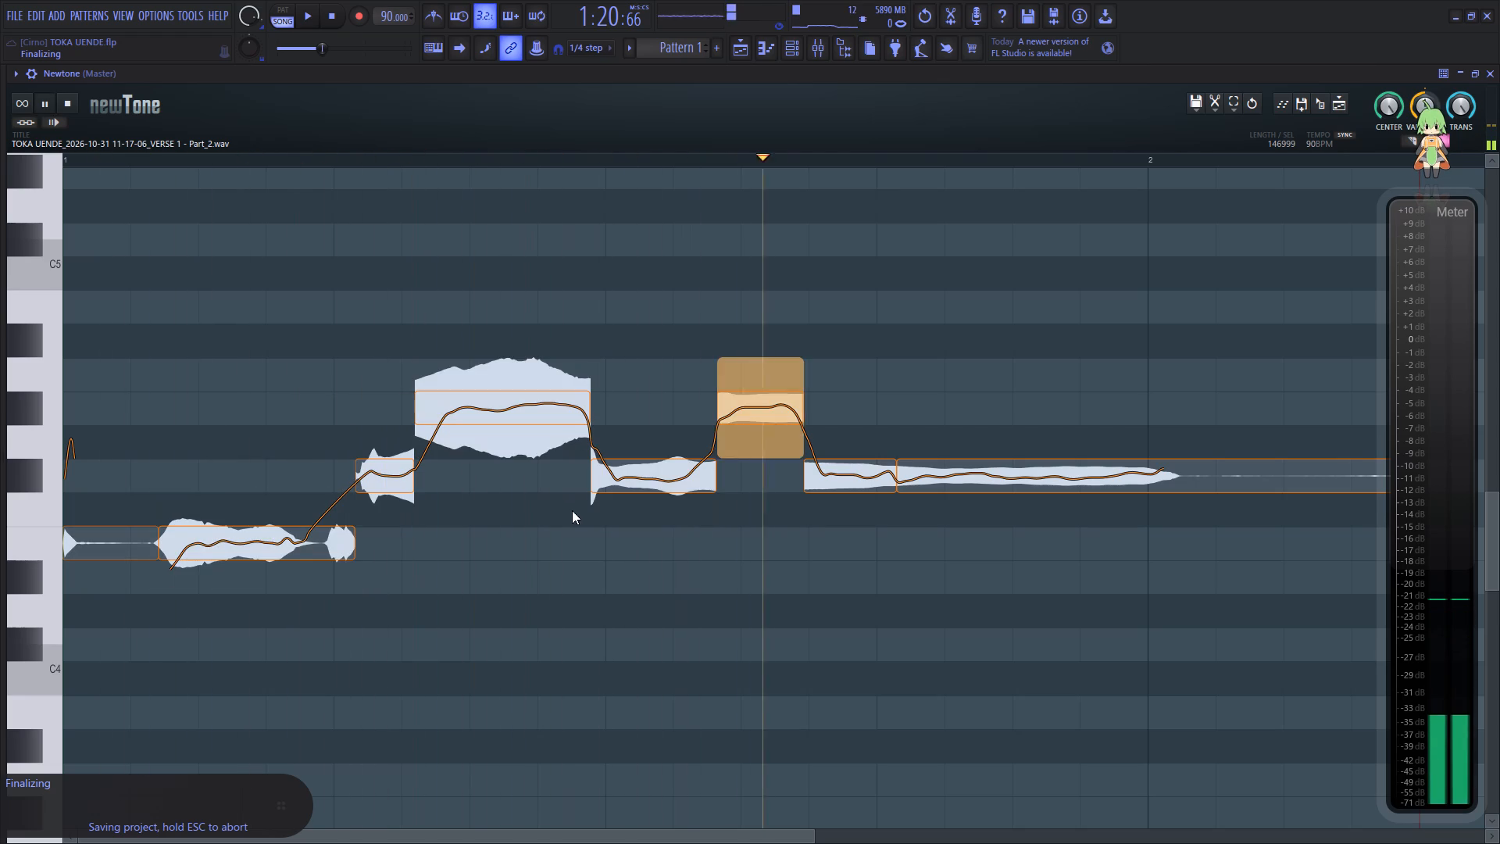
key(space)
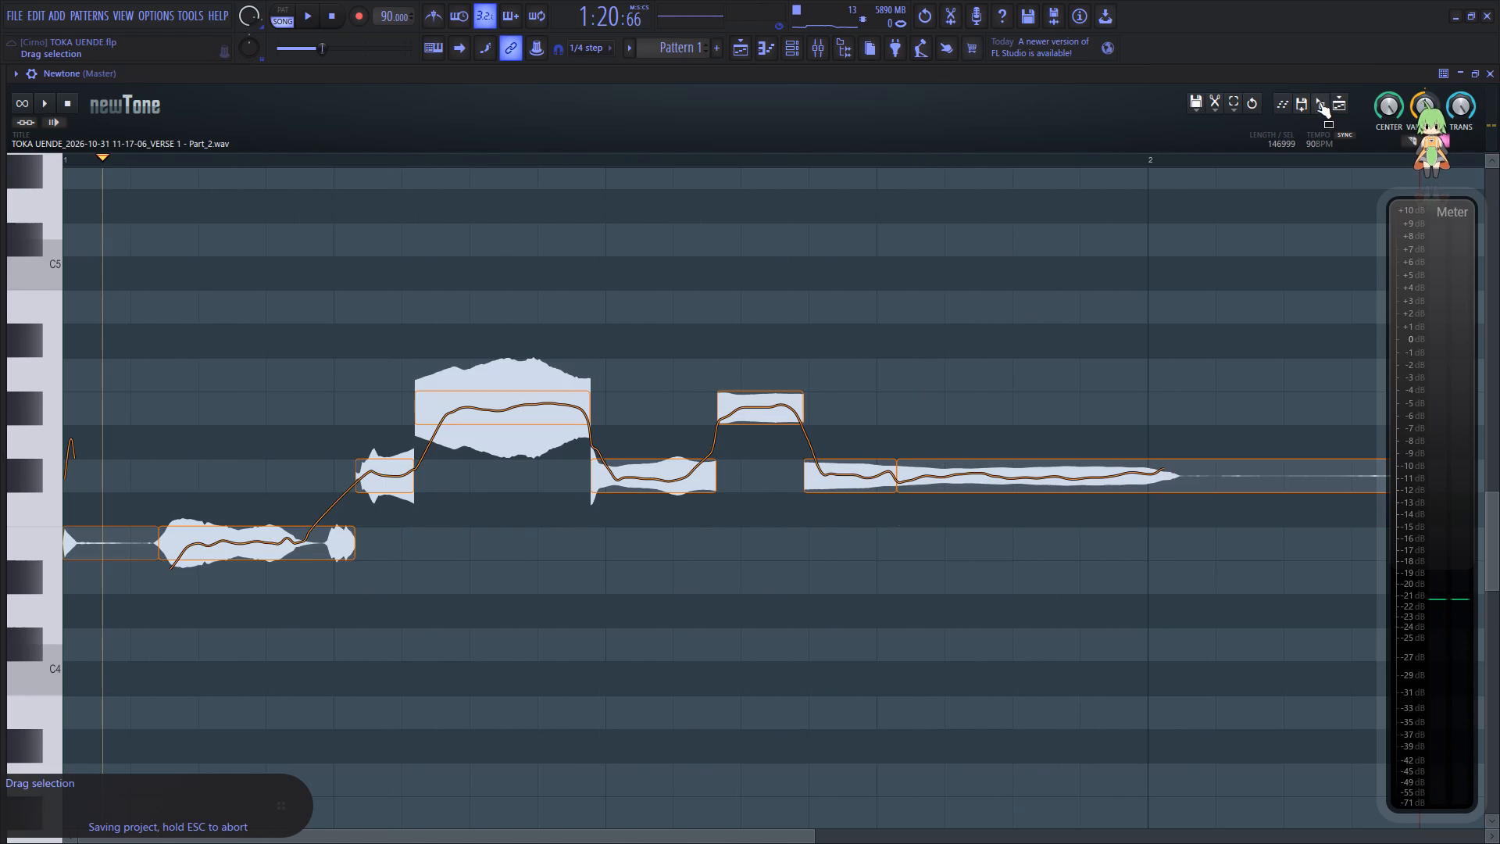
Place the corrected audio on the playlist's VERSE 1 ADLIB track at 31:05 and close Newtone.
drag(1319, 102, 816, 384)
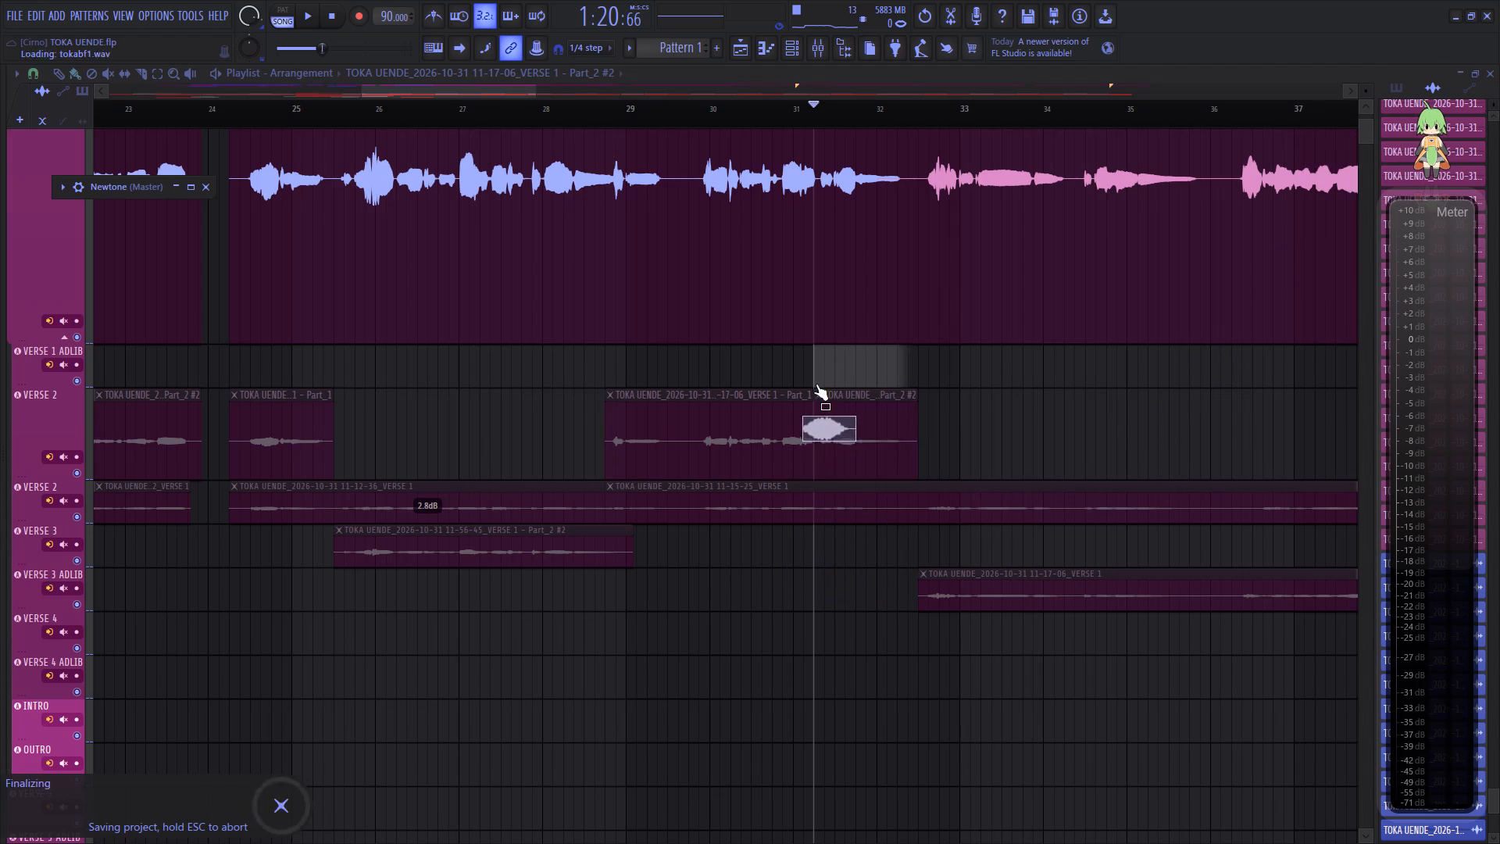
key(space)
click(1491, 74)
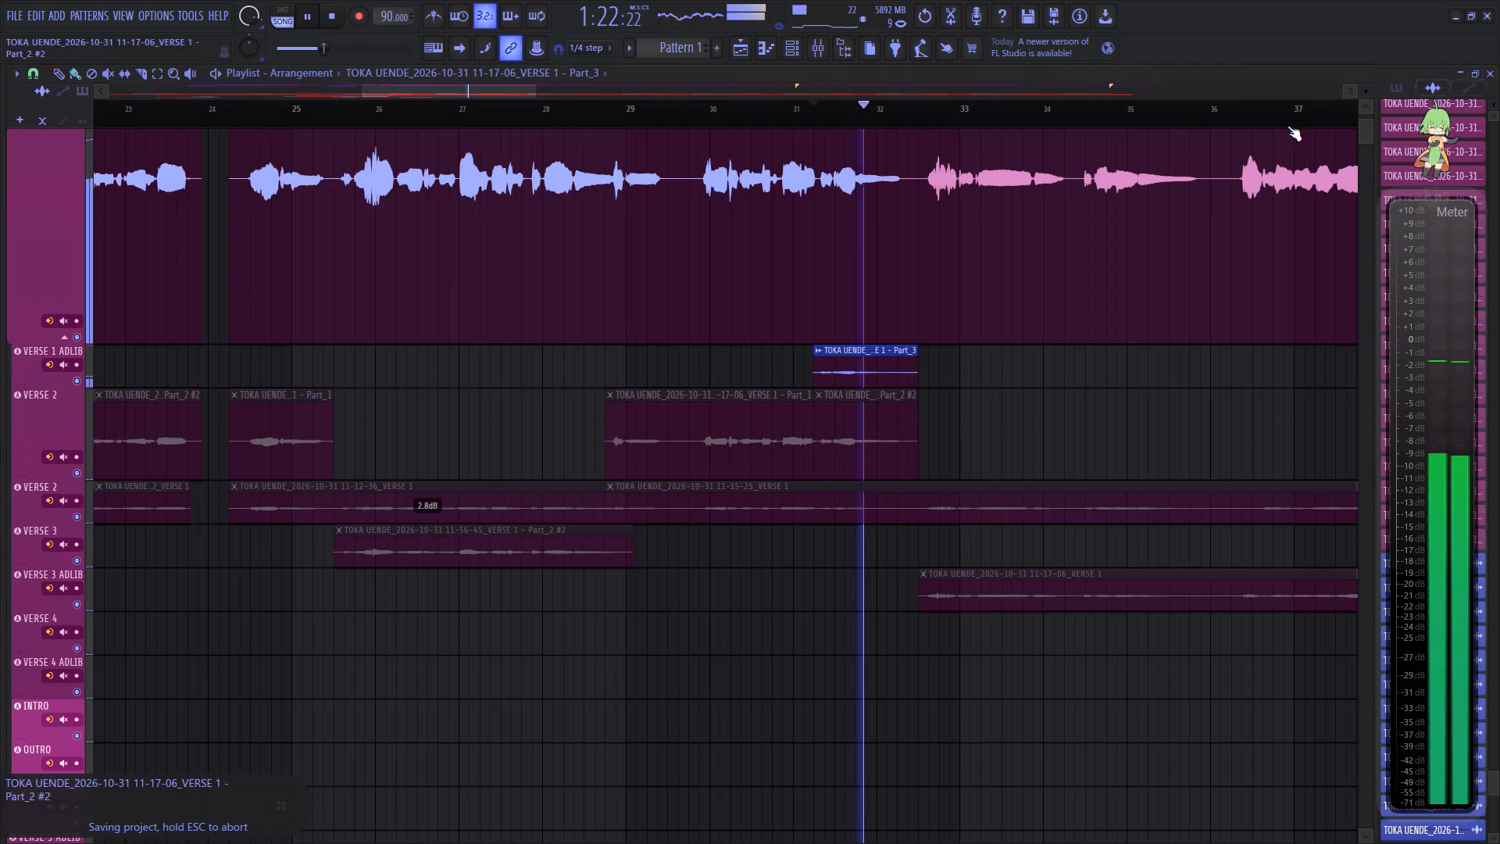
Mute the original 11-17-06 Part_2 clip on the VERSE 1 track while replaying the new clip's passage.
click(108, 77)
key(space)
key(space)
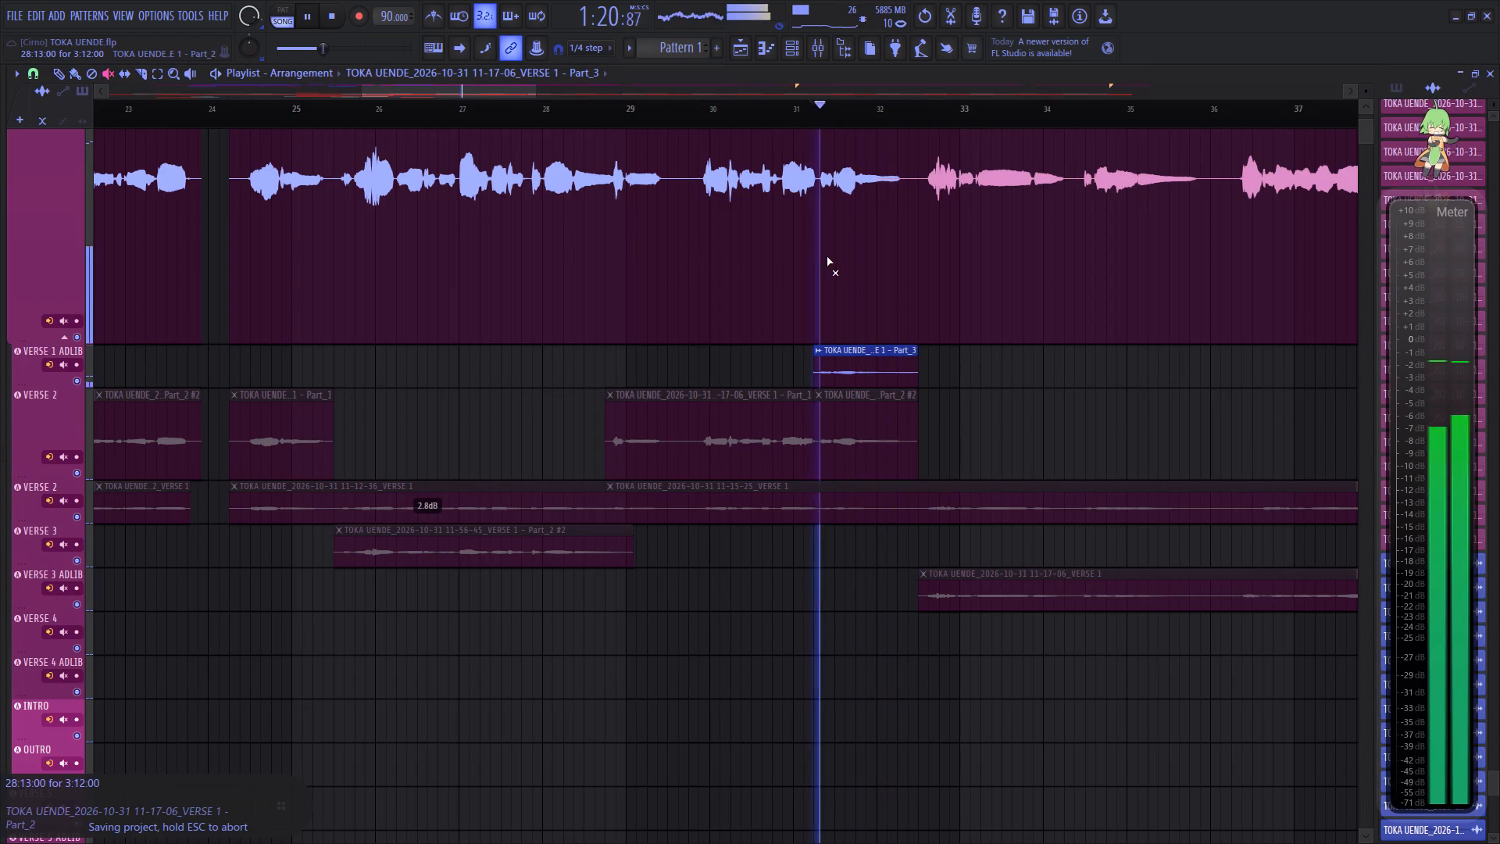
click(841, 250)
key(space)
key(space)
click(844, 260)
key(space)
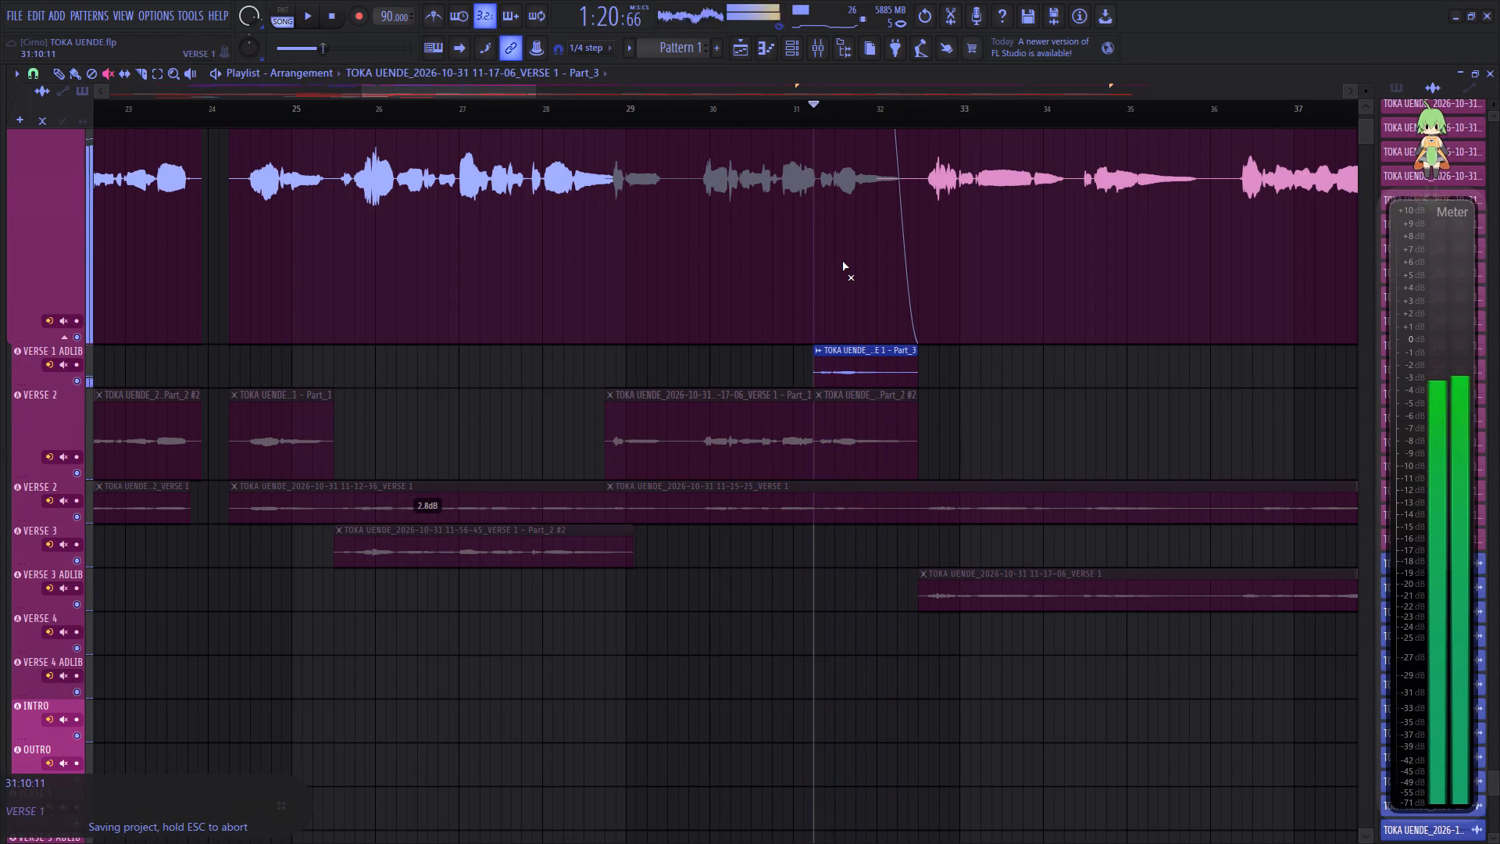
click(842, 261)
key(space)
Slice the muted Part_2 clip on the VERSE 1 track at 31:05, where the corrected clip begins.
click(140, 69)
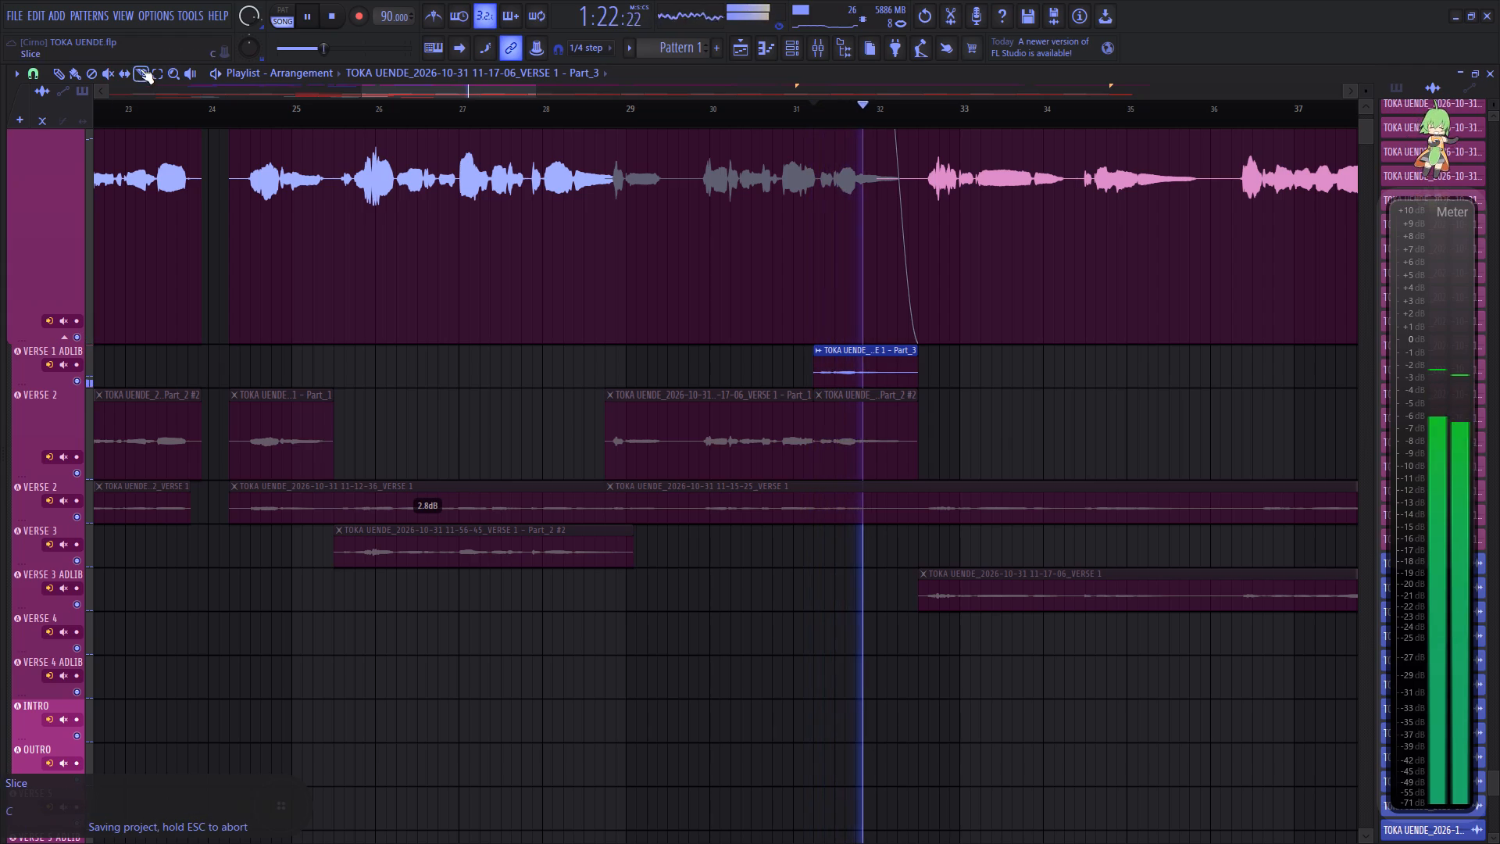
scroll(689, 288, up, 7)
scroll(852, 116, up, 6)
key(space)
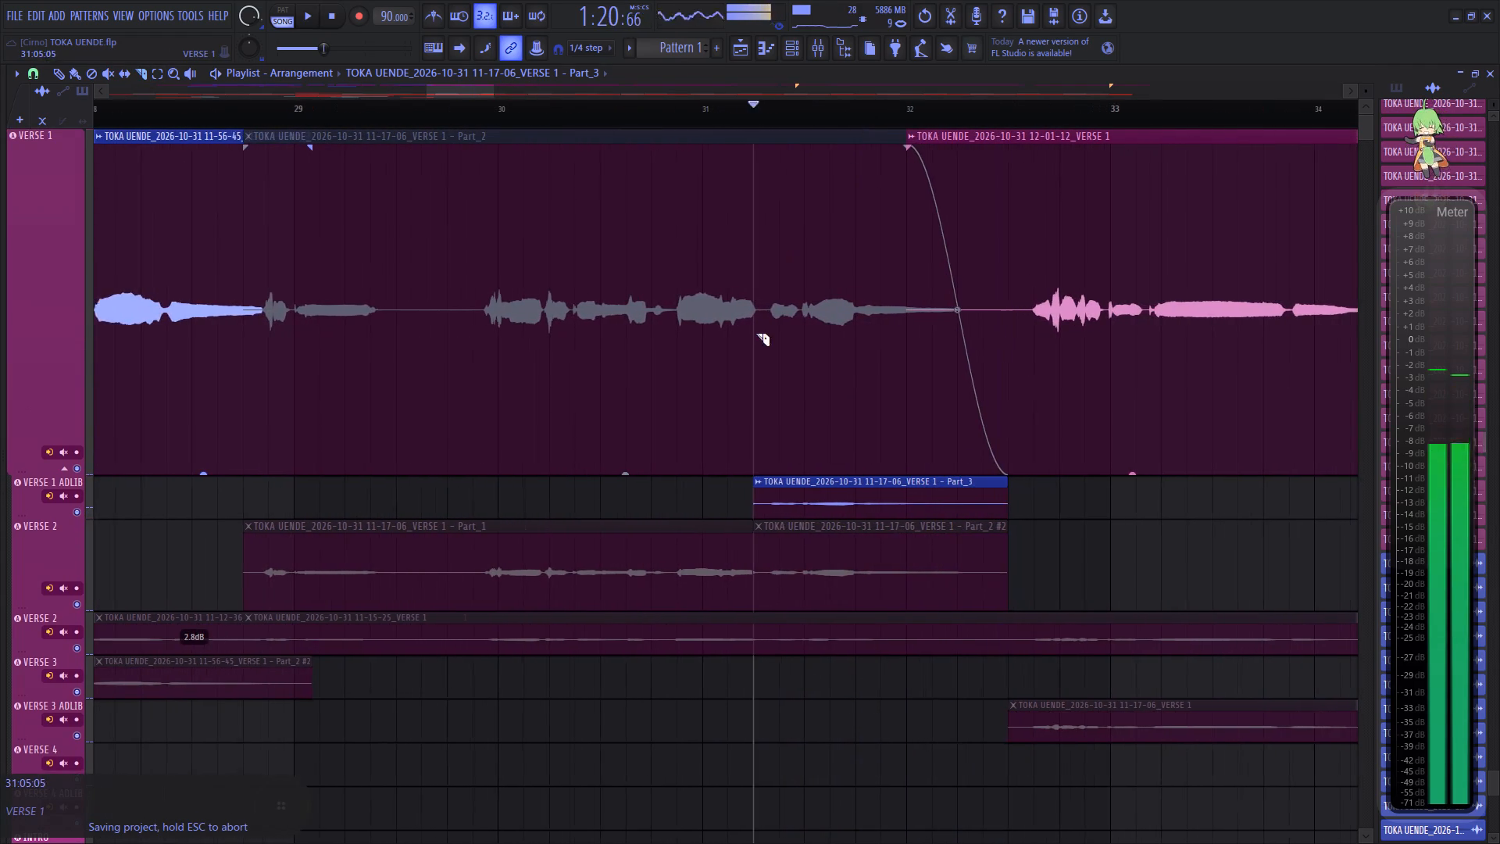
key(space)
click(748, 363)
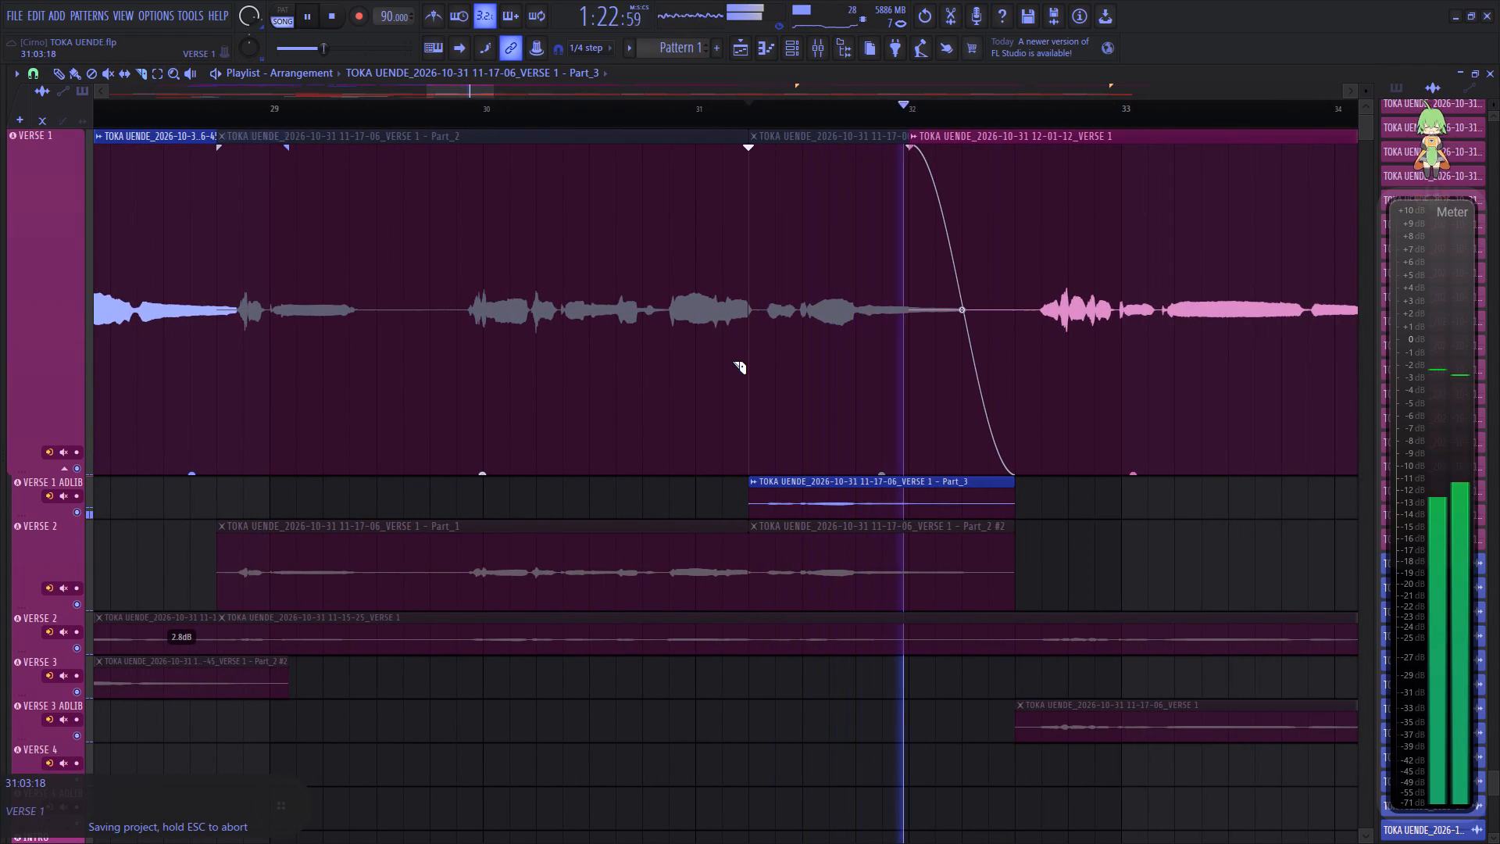
Unmute the portion of the Part_2 clip before the slice and play the passage.
click(107, 71)
click(427, 234)
key(space)
key(space)
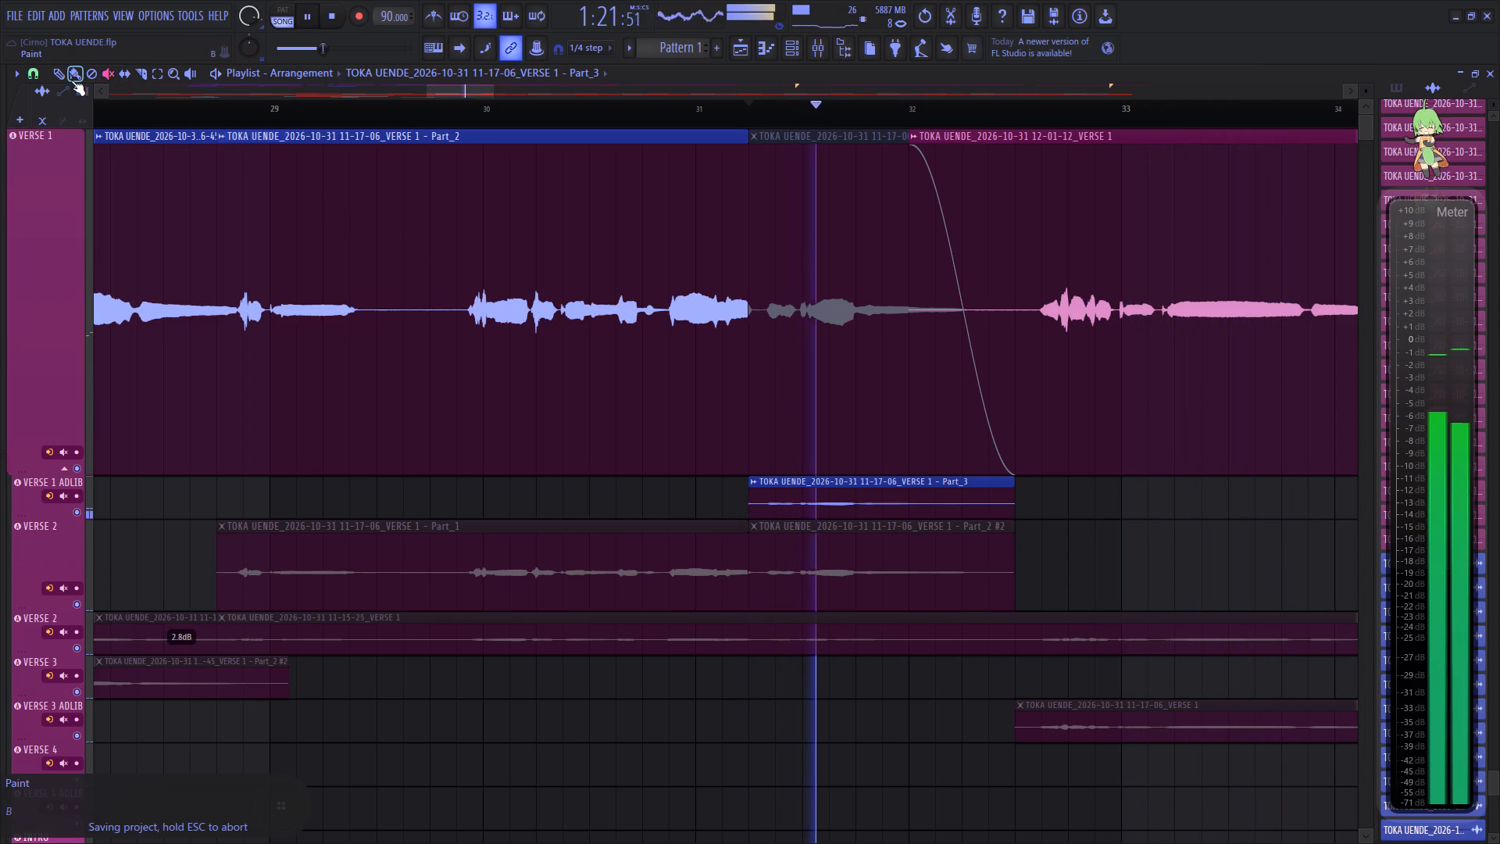
Move the muted slice after 31:05 down to the VERSE 4 track without making the clip unique.
click(71, 80)
key(space)
click(867, 345)
key(Down)
key(Down)
key(Down)
key(Down)
key(Down)
key(Down)
key(Down)
key(Down)
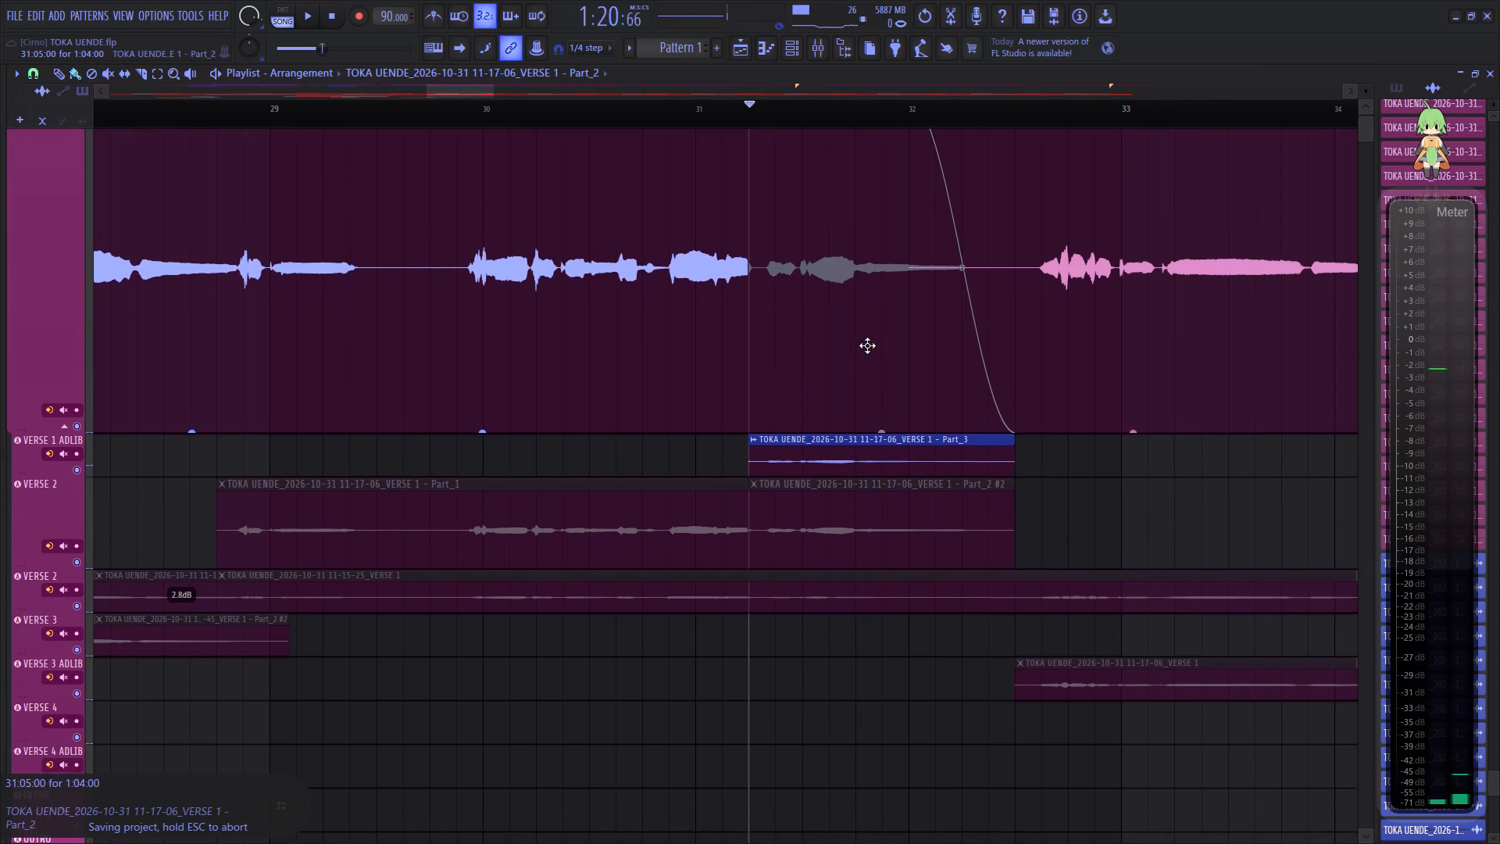
key(Down)
key(Down)
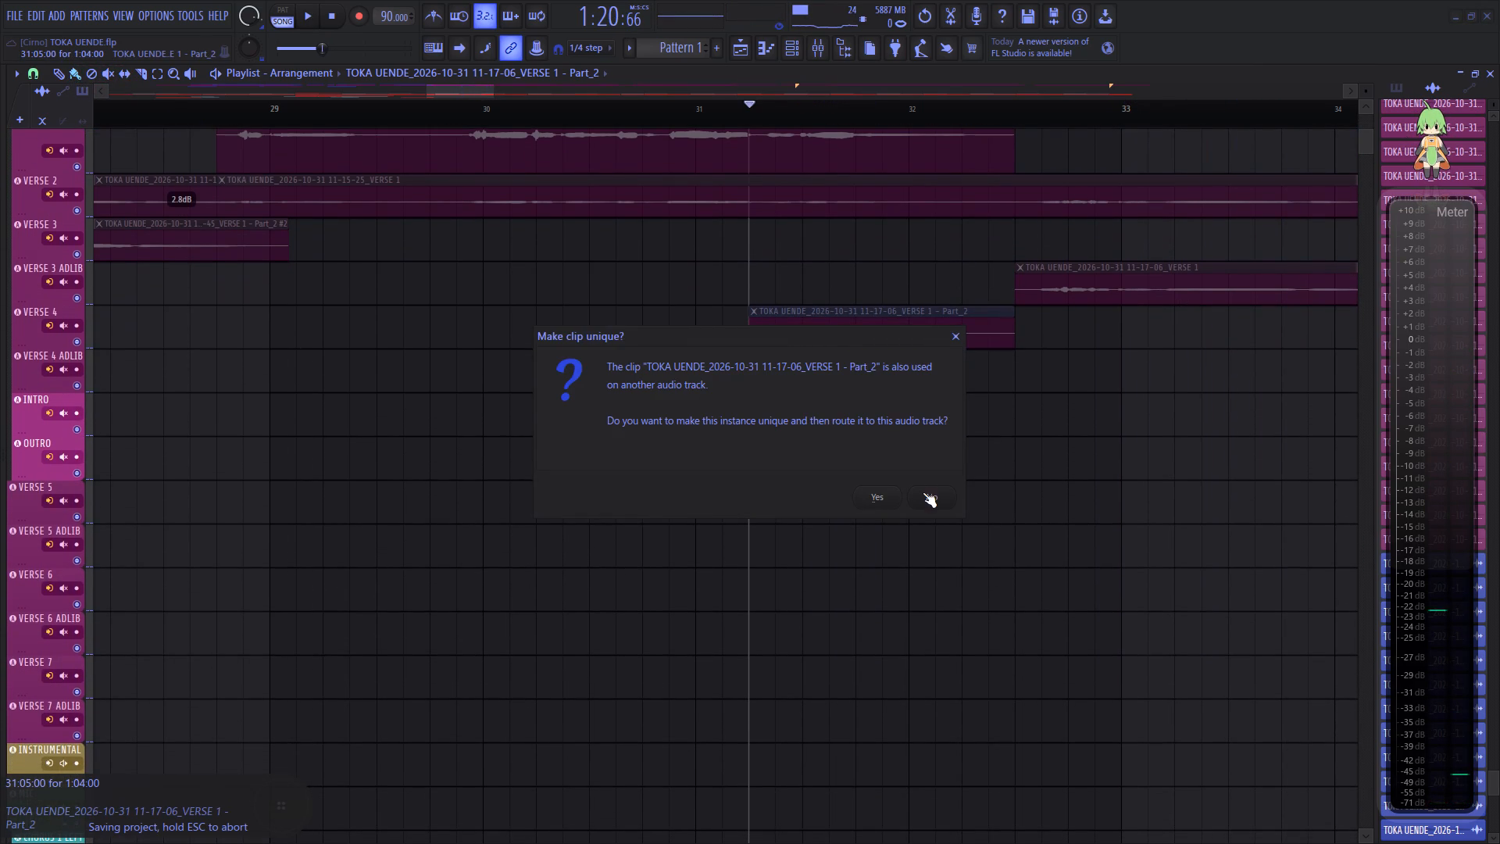
click(923, 492)
Trim the start of the 12-01-12 clip on the VERSE 1 track to 32:09.
scroll(745, 399, up, 16)
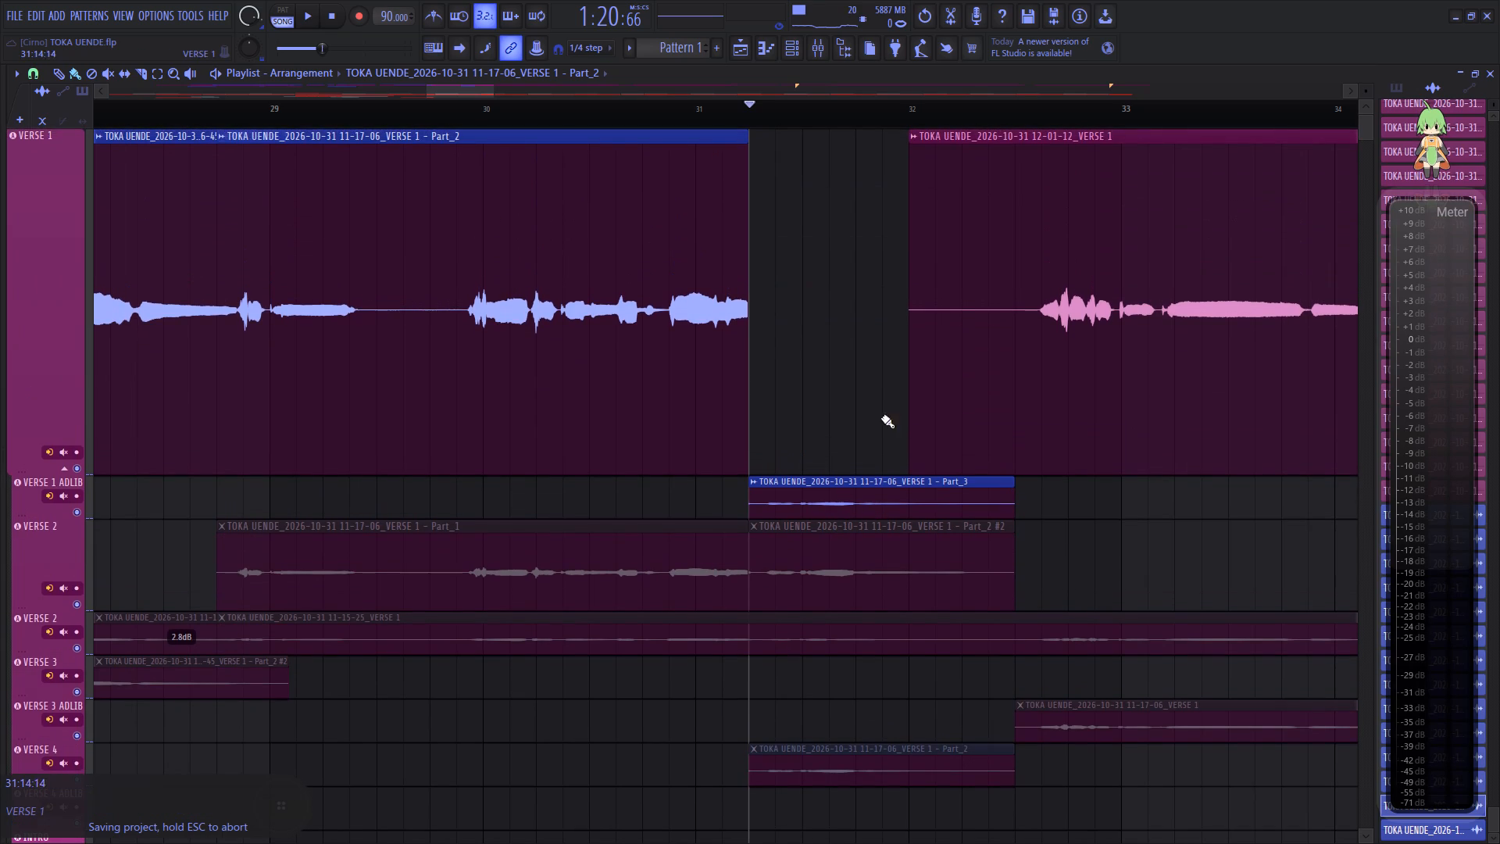
drag(911, 370, 1021, 375)
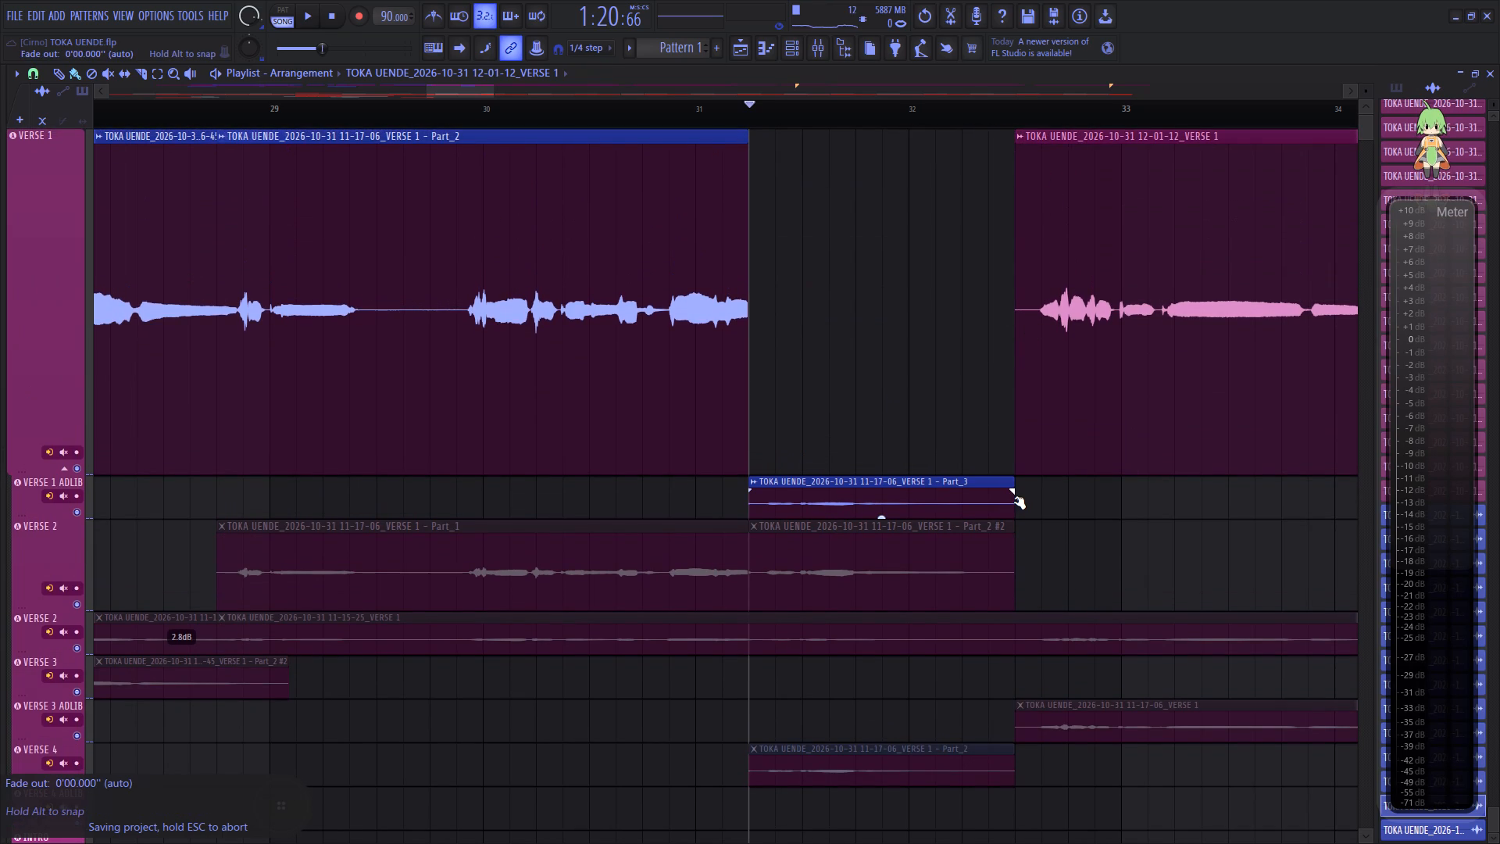
Shorten the end of the corrected Part_3 clip to 1:02:00 long, move it onto the VERSE 1 track at 31:05, and play it.
drag(1015, 506, 980, 516)
key(space)
drag(854, 509, 853, 302)
click(694, 103)
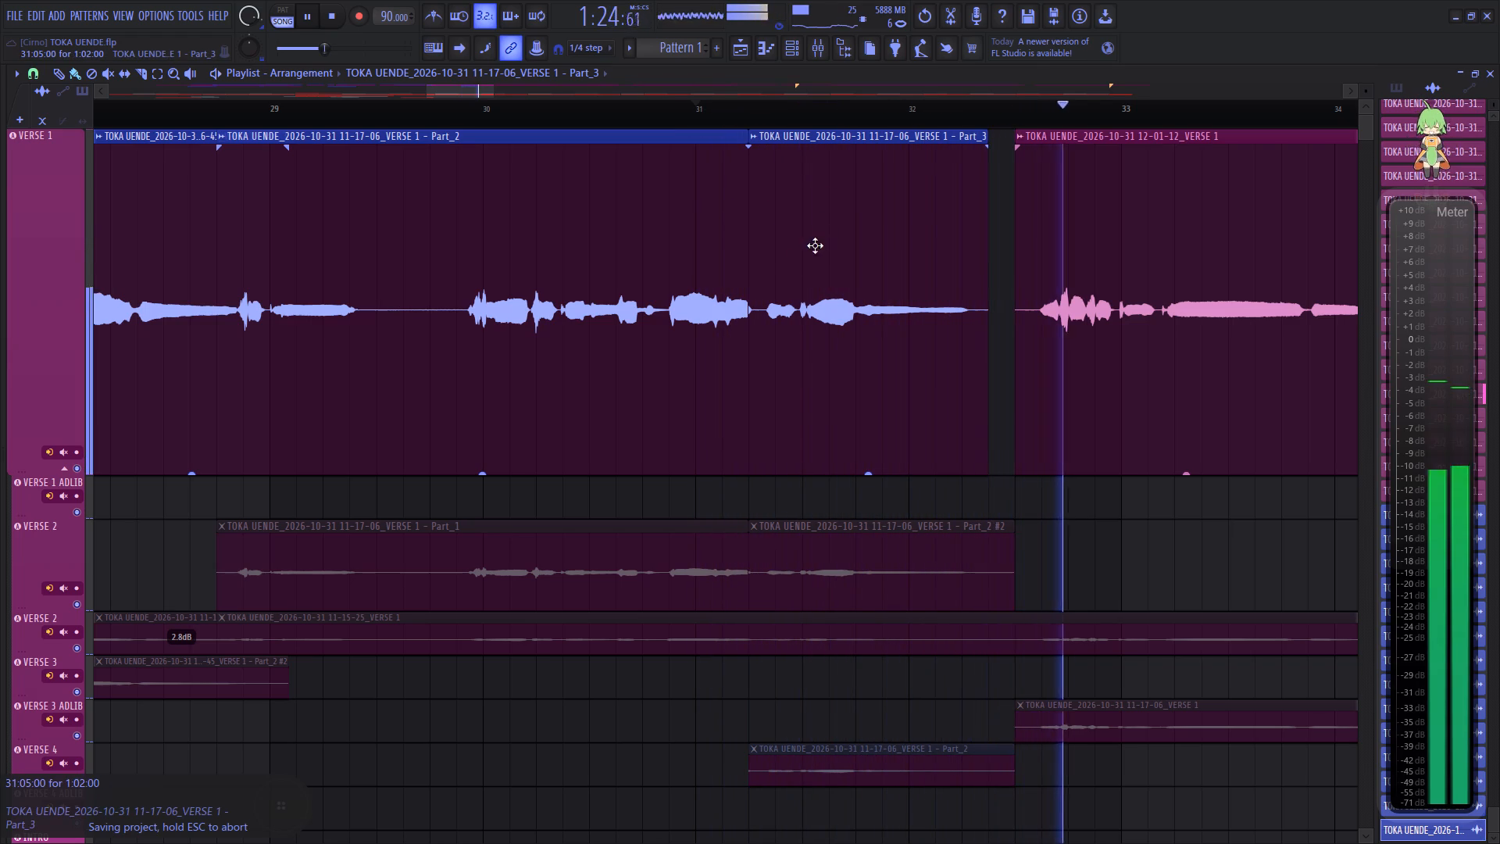
key(space)
key(space)
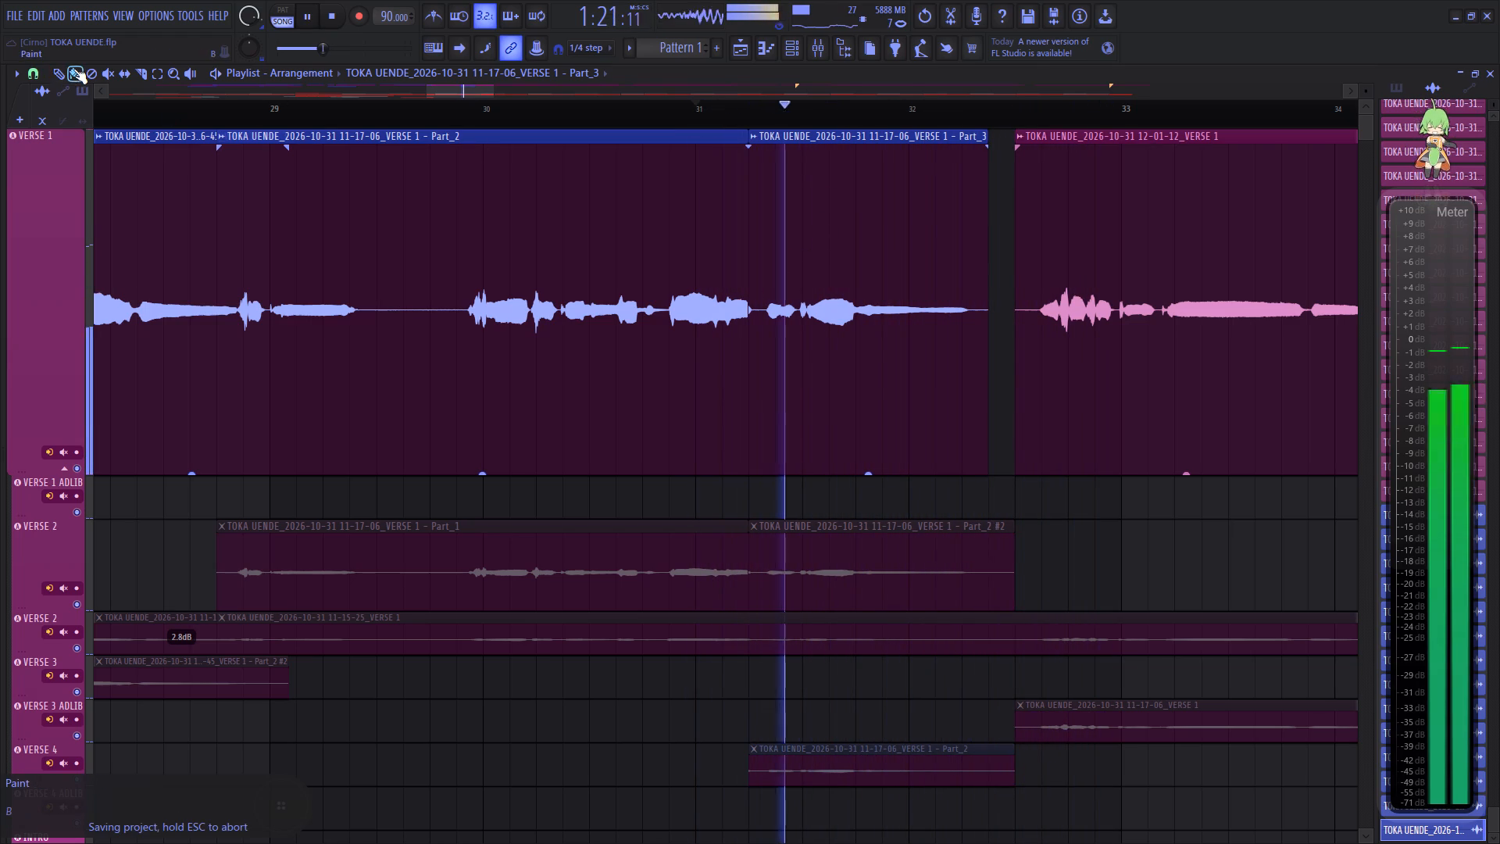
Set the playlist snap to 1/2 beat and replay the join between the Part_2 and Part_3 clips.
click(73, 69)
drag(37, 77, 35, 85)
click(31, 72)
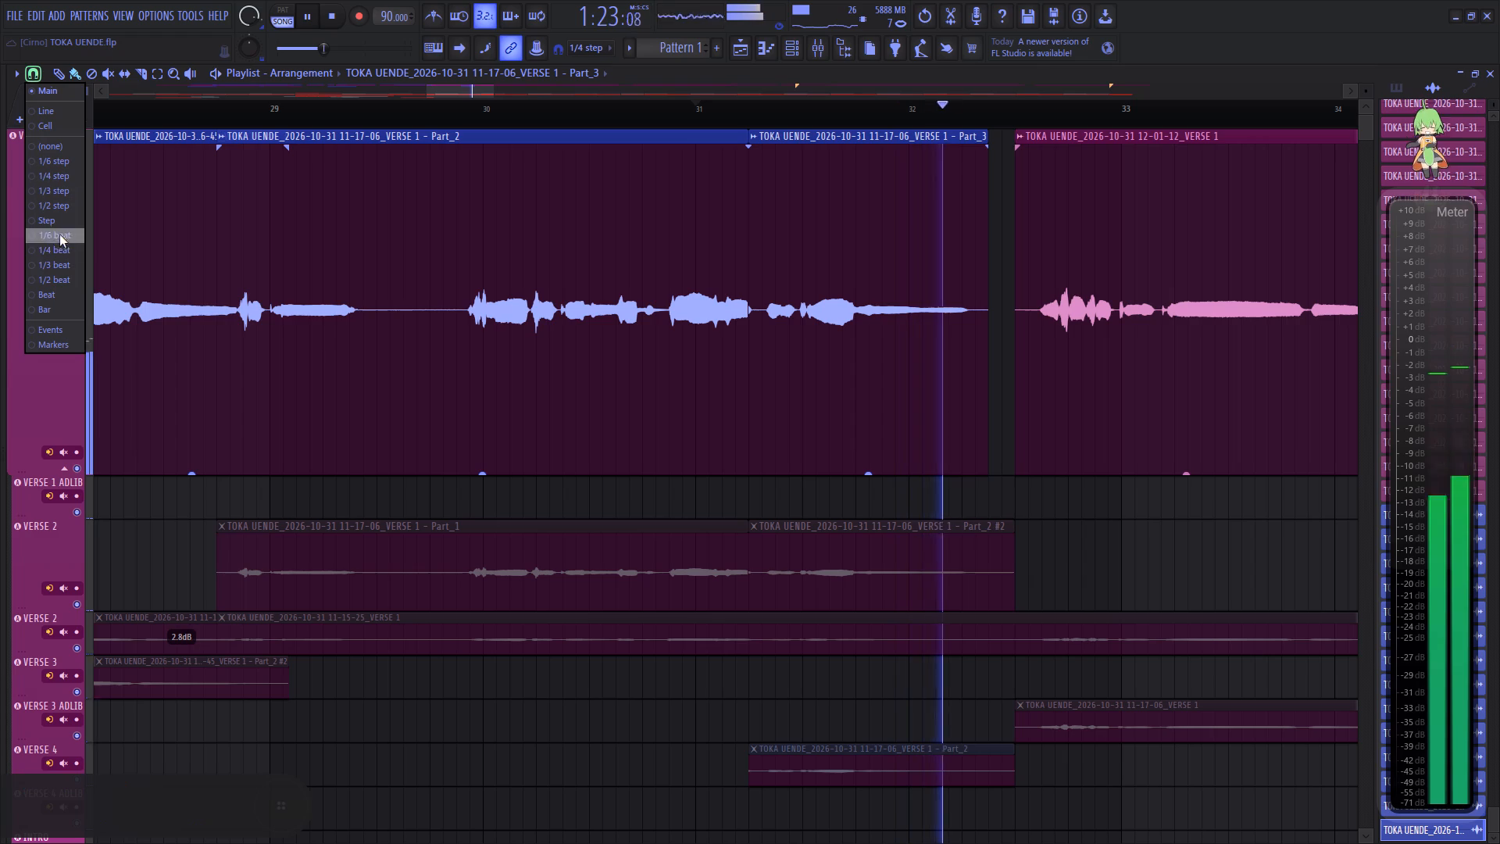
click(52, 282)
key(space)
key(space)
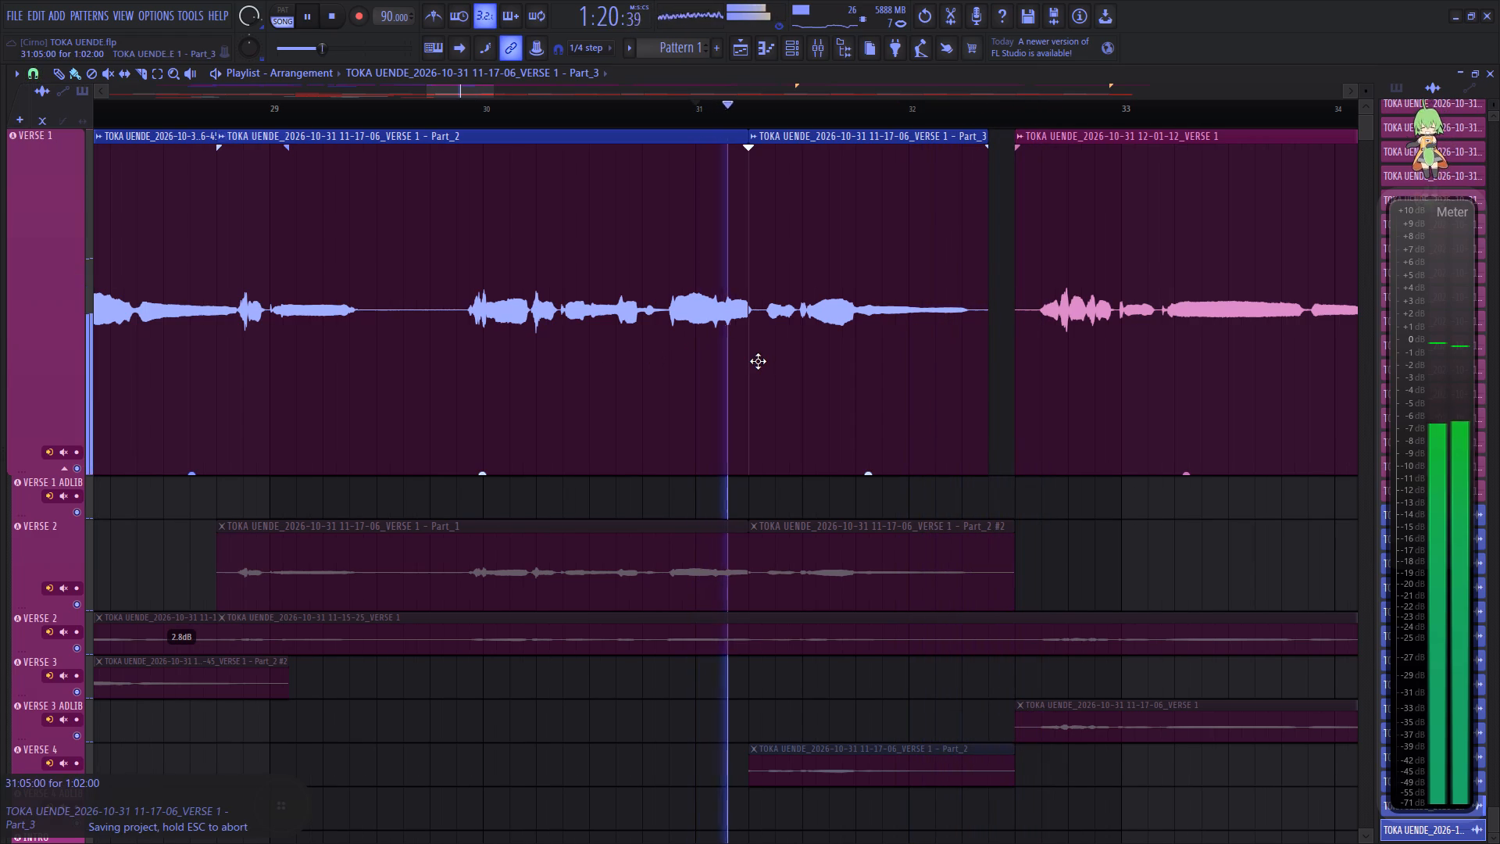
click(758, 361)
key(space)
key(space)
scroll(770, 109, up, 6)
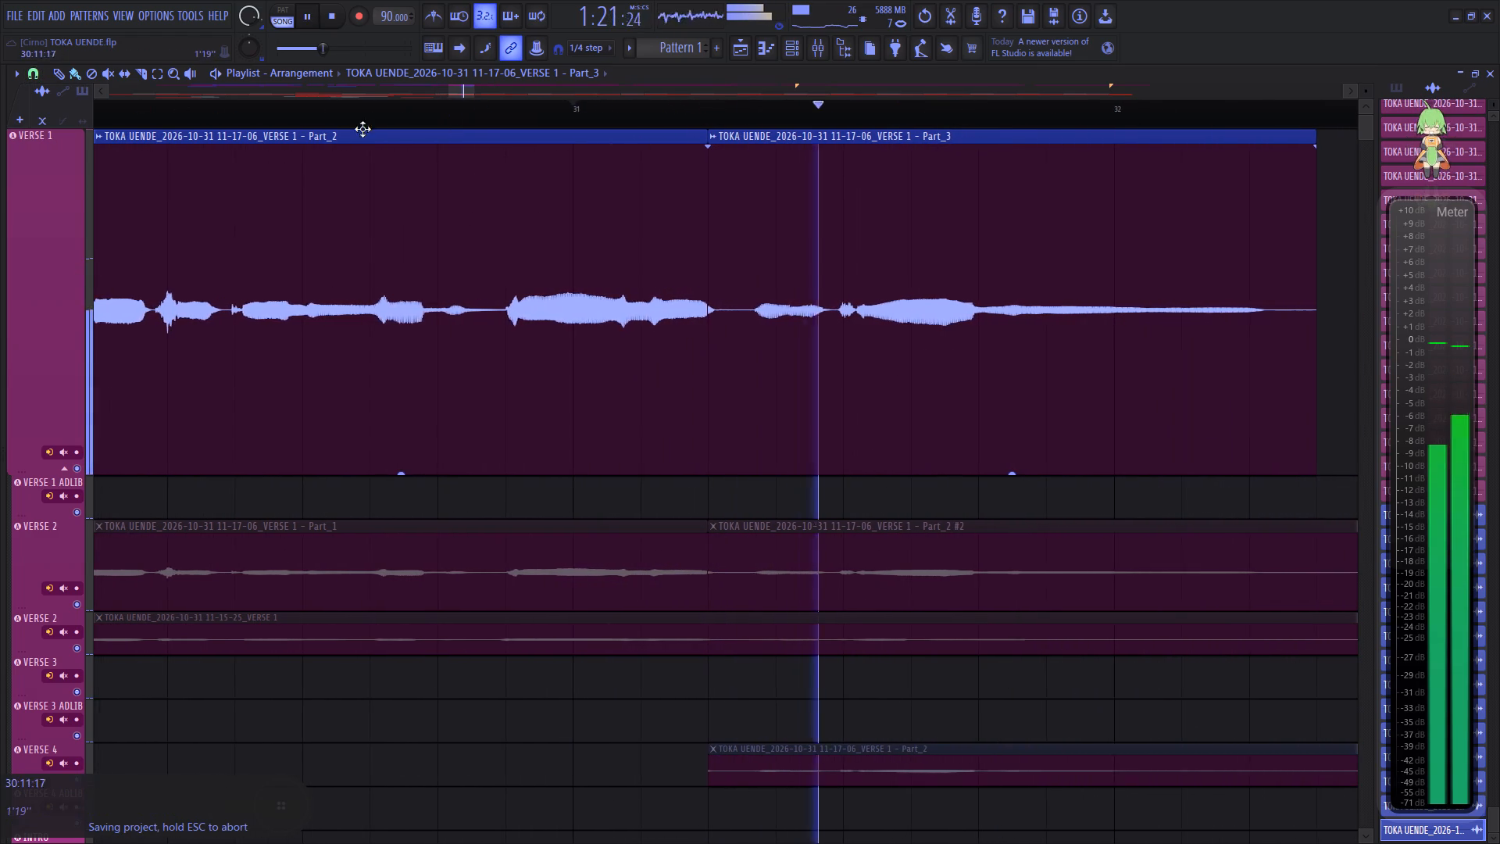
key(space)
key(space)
With the playlist snap at 1/4 beat, move the join between the Part_2 and Part_3 clips to 31:06 and replay it.
click(32, 78)
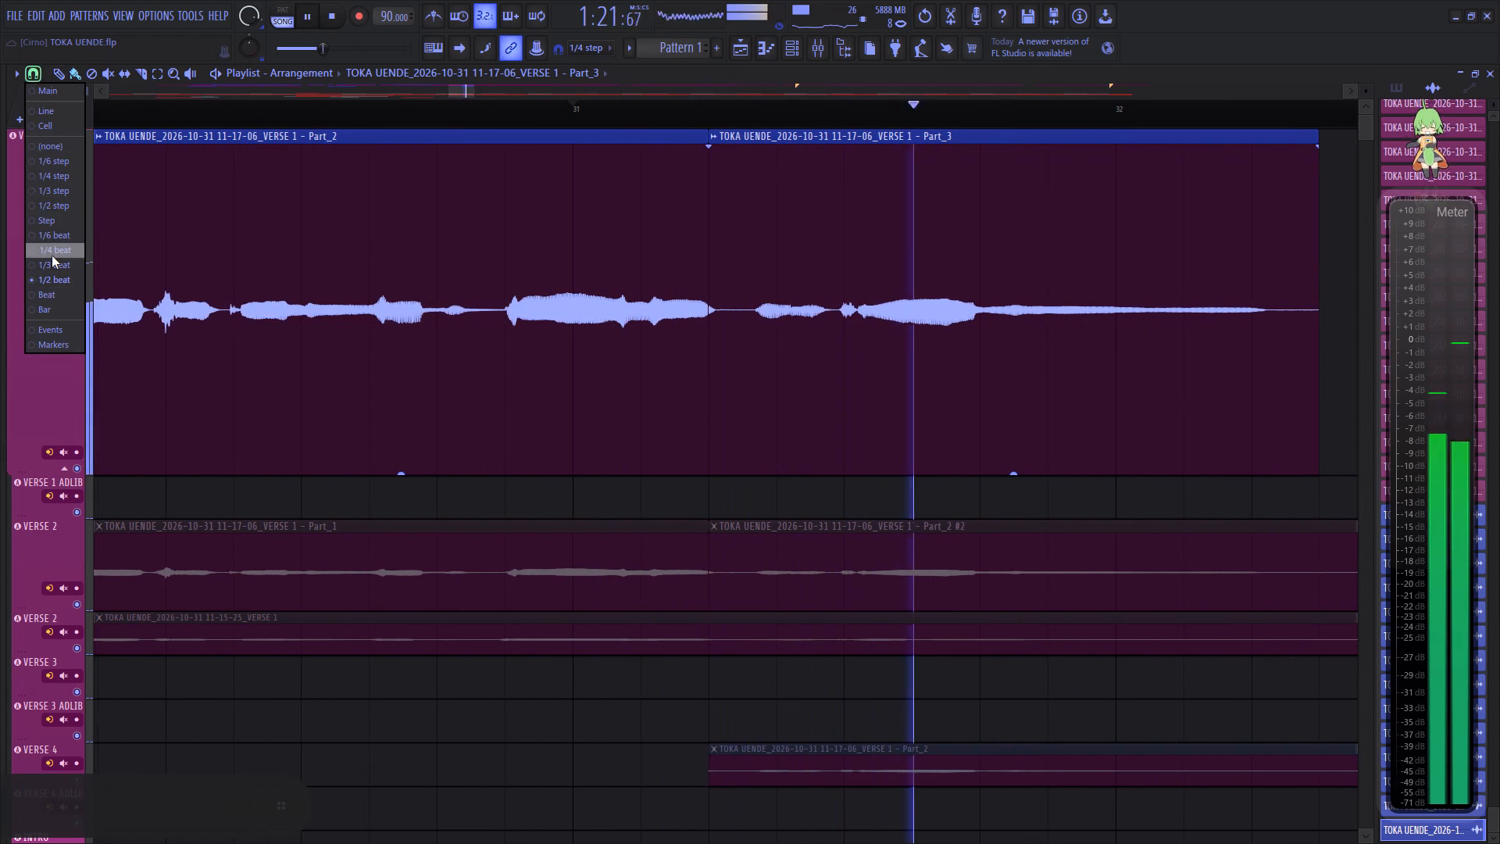
click(52, 256)
key(space)
key(space)
drag(709, 357, 727, 363)
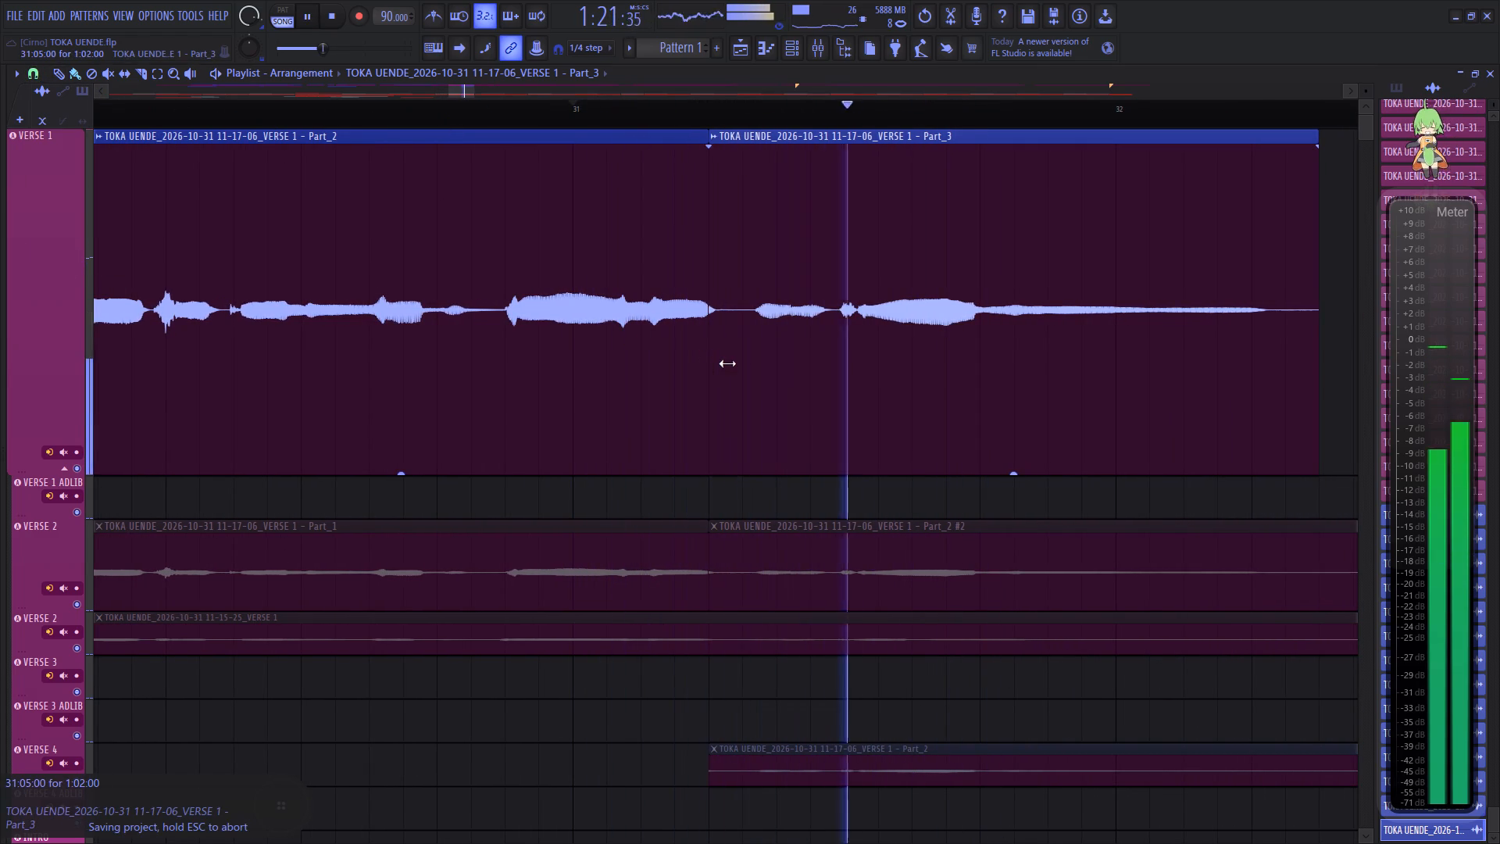
drag(727, 363, 733, 365)
key(space)
key(space)
drag(707, 363, 731, 370)
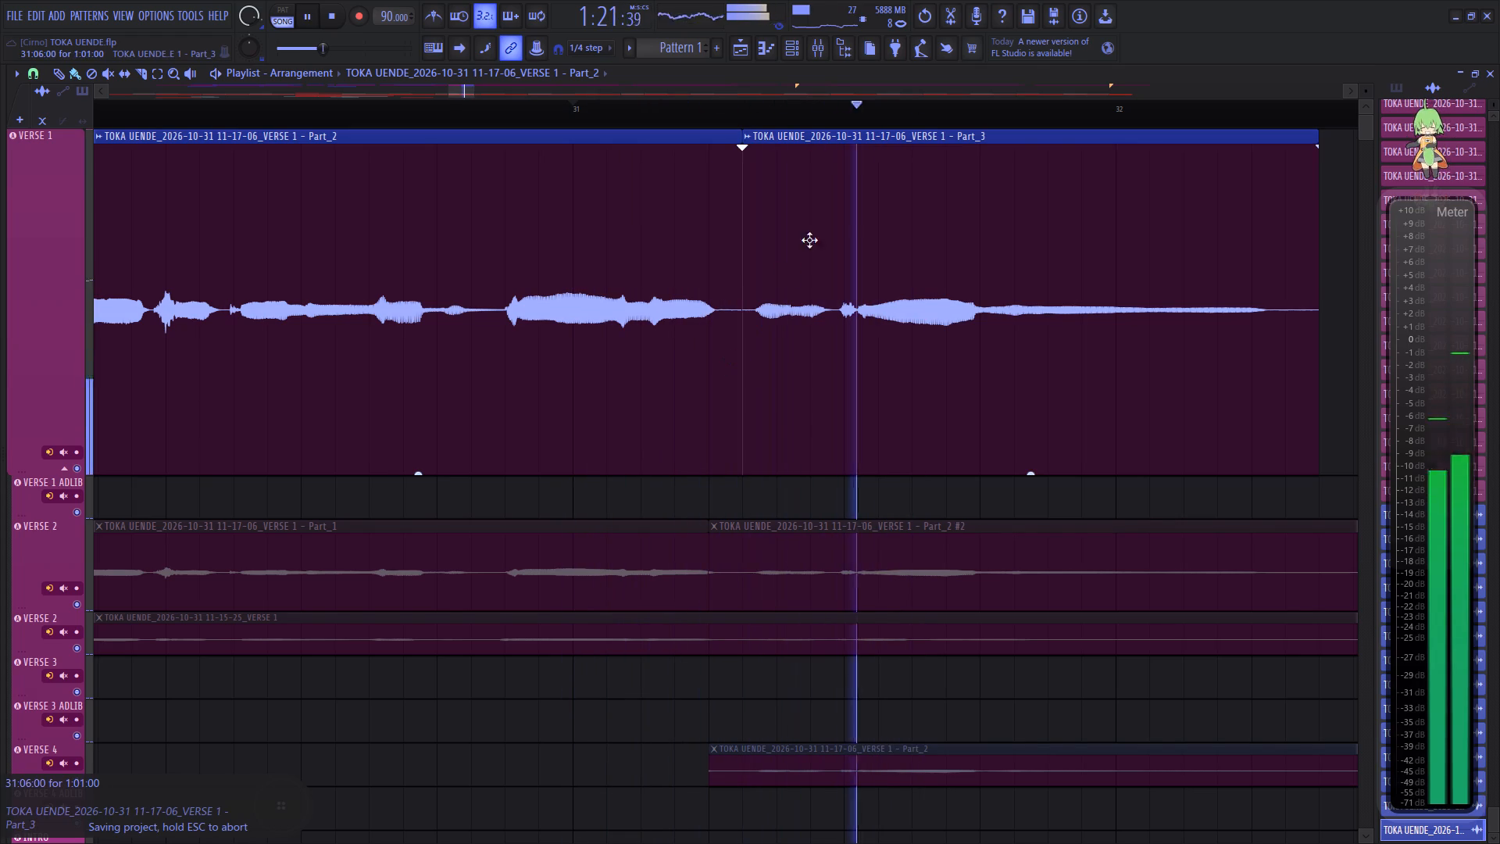
key(space)
key(space)
Listen to the VERSE 1 track around the corrected section's end and again from its opening phrases.
scroll(902, 113, down, 16)
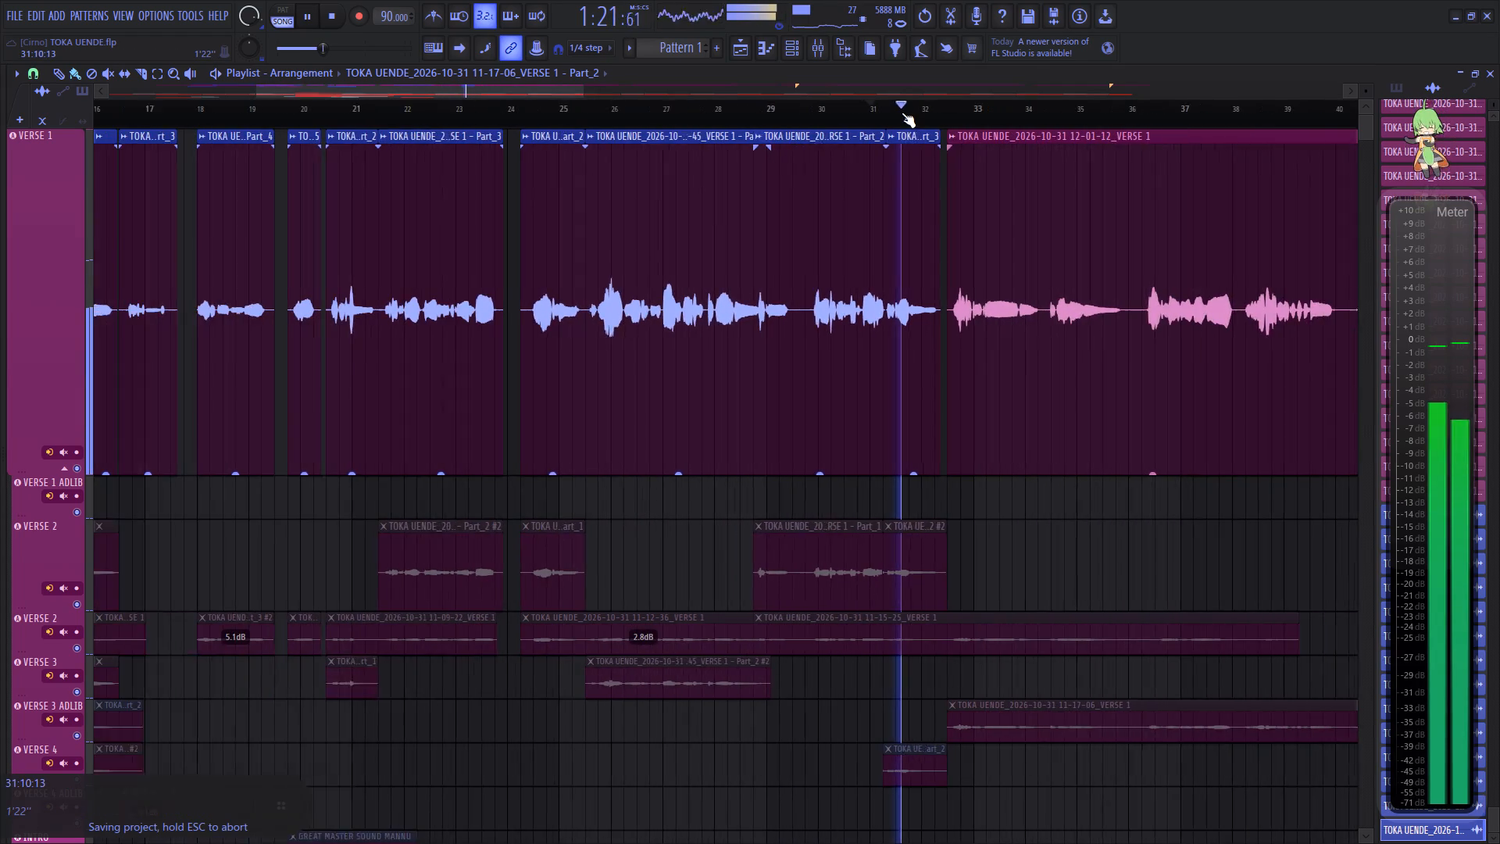
drag(484, 87, 512, 92)
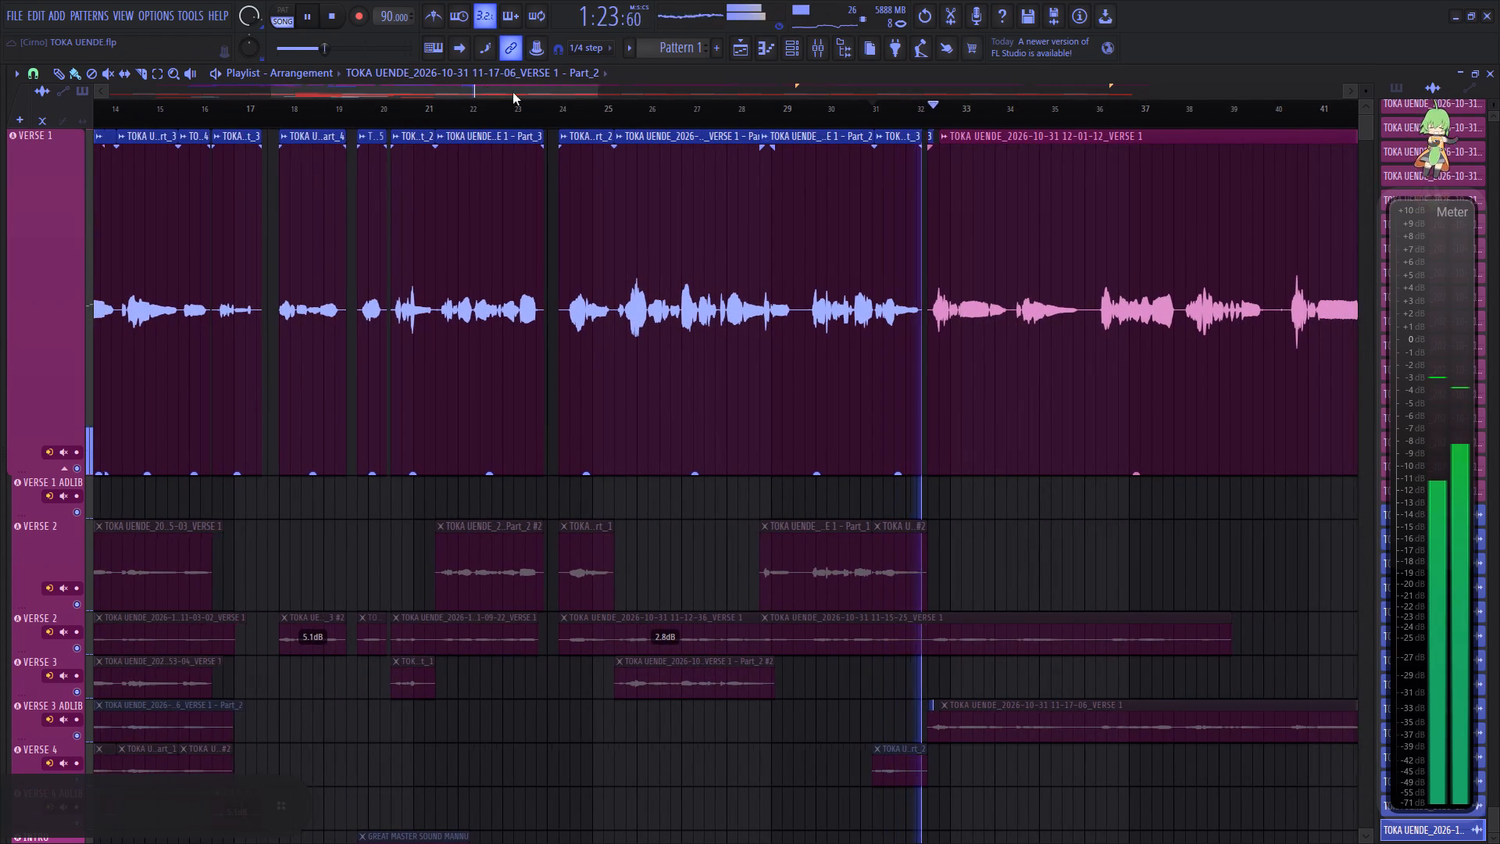
drag(512, 92, 591, 94)
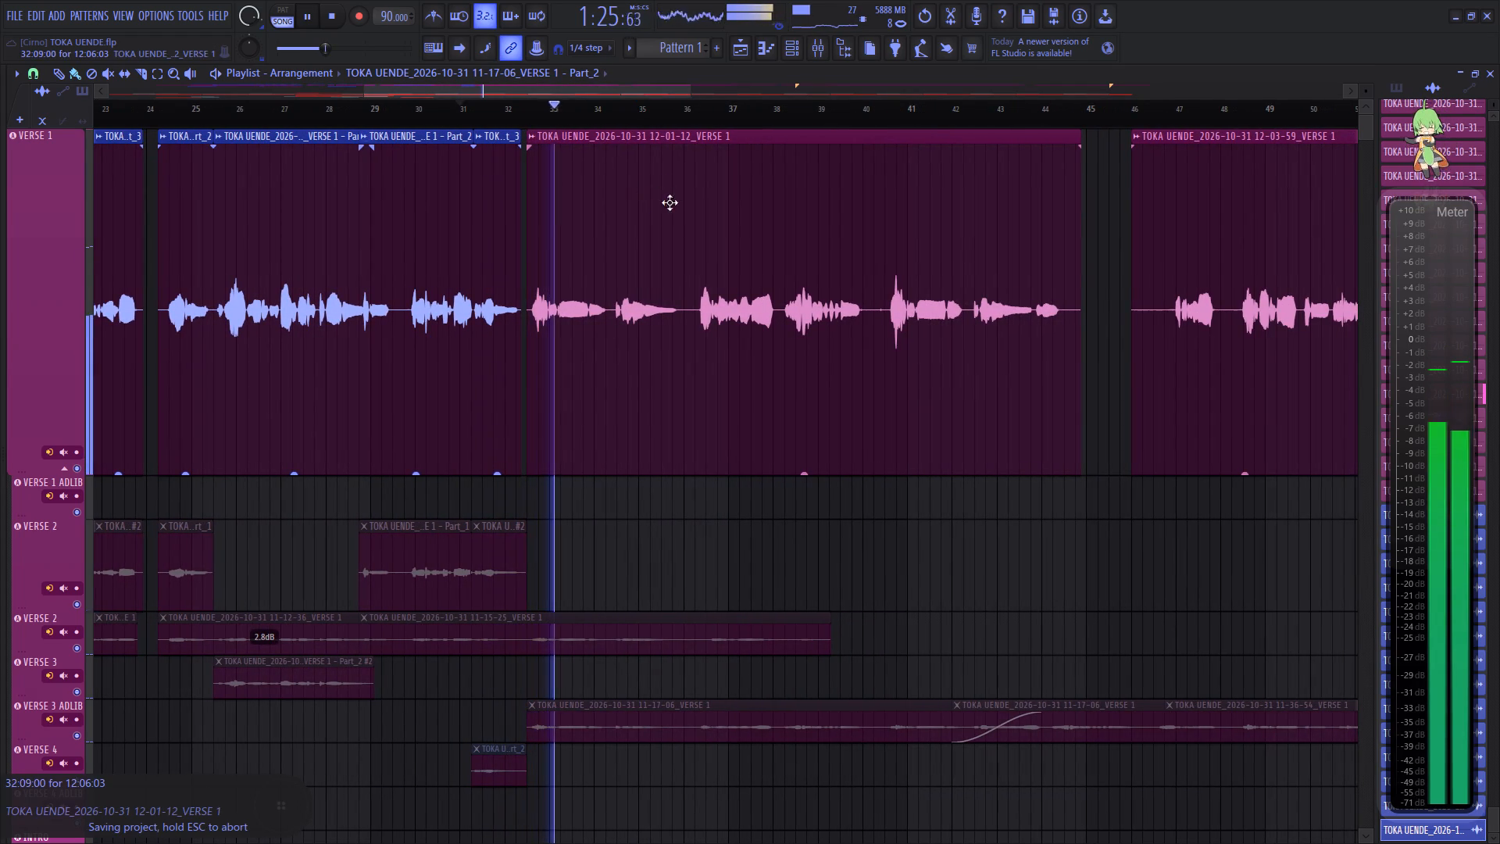
click(141, 77)
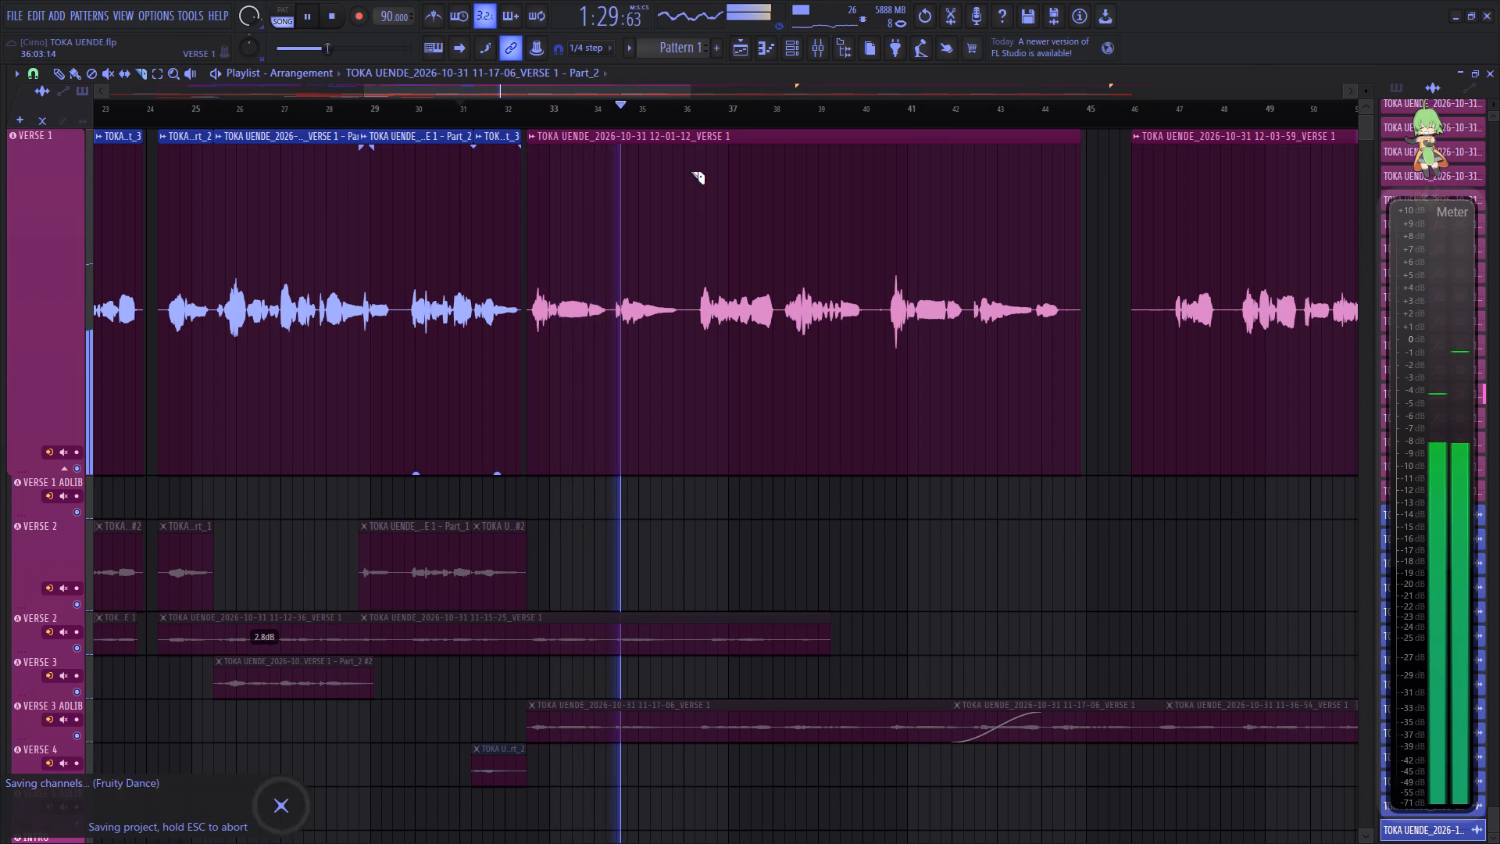
scroll(702, 110, down, 9)
key(space)
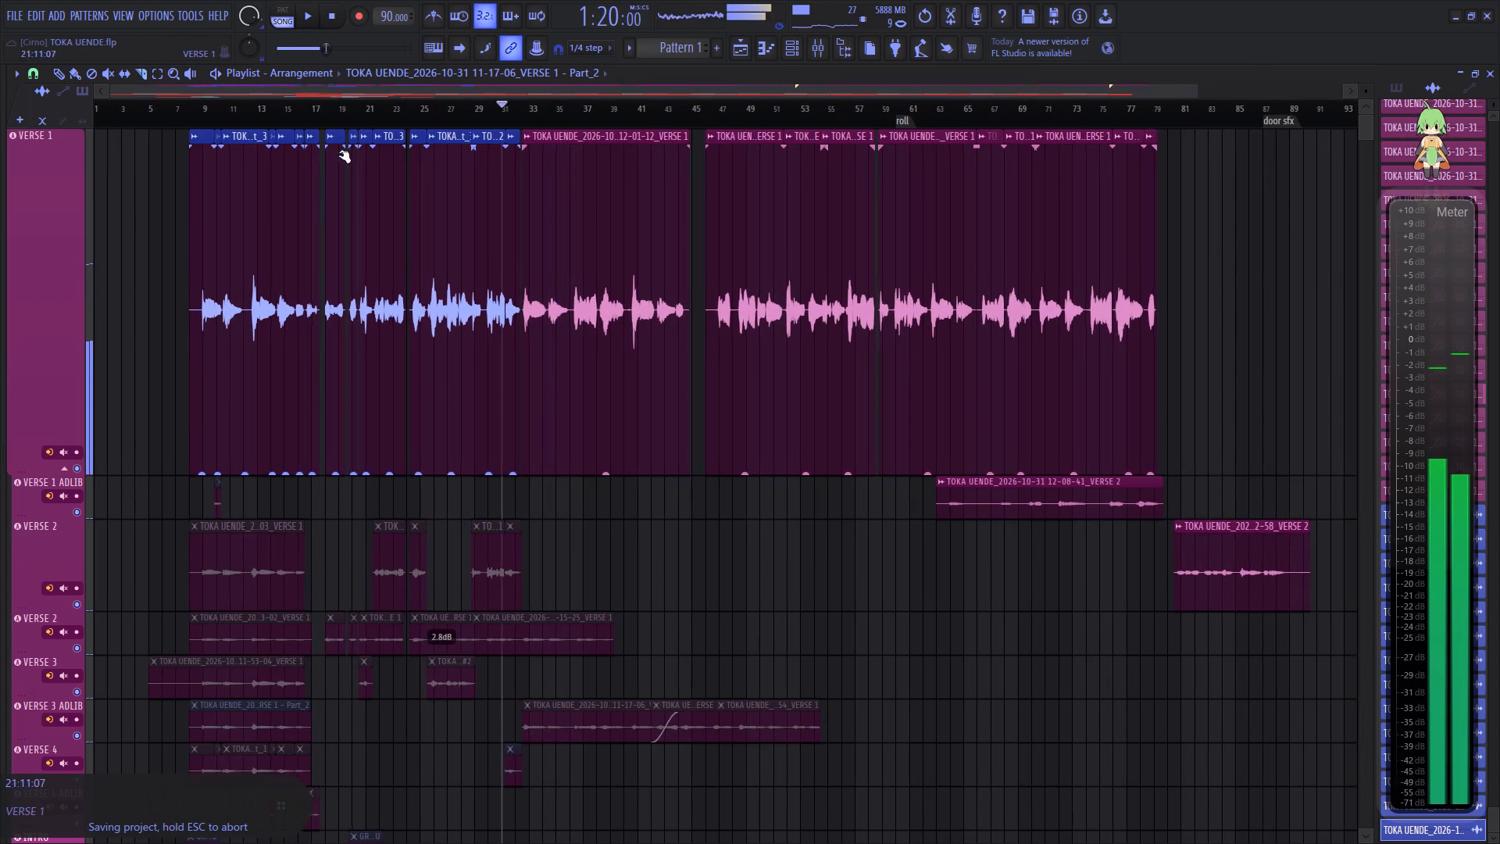
key(space)
click(245, 115)
scroll(245, 115, up, 1)
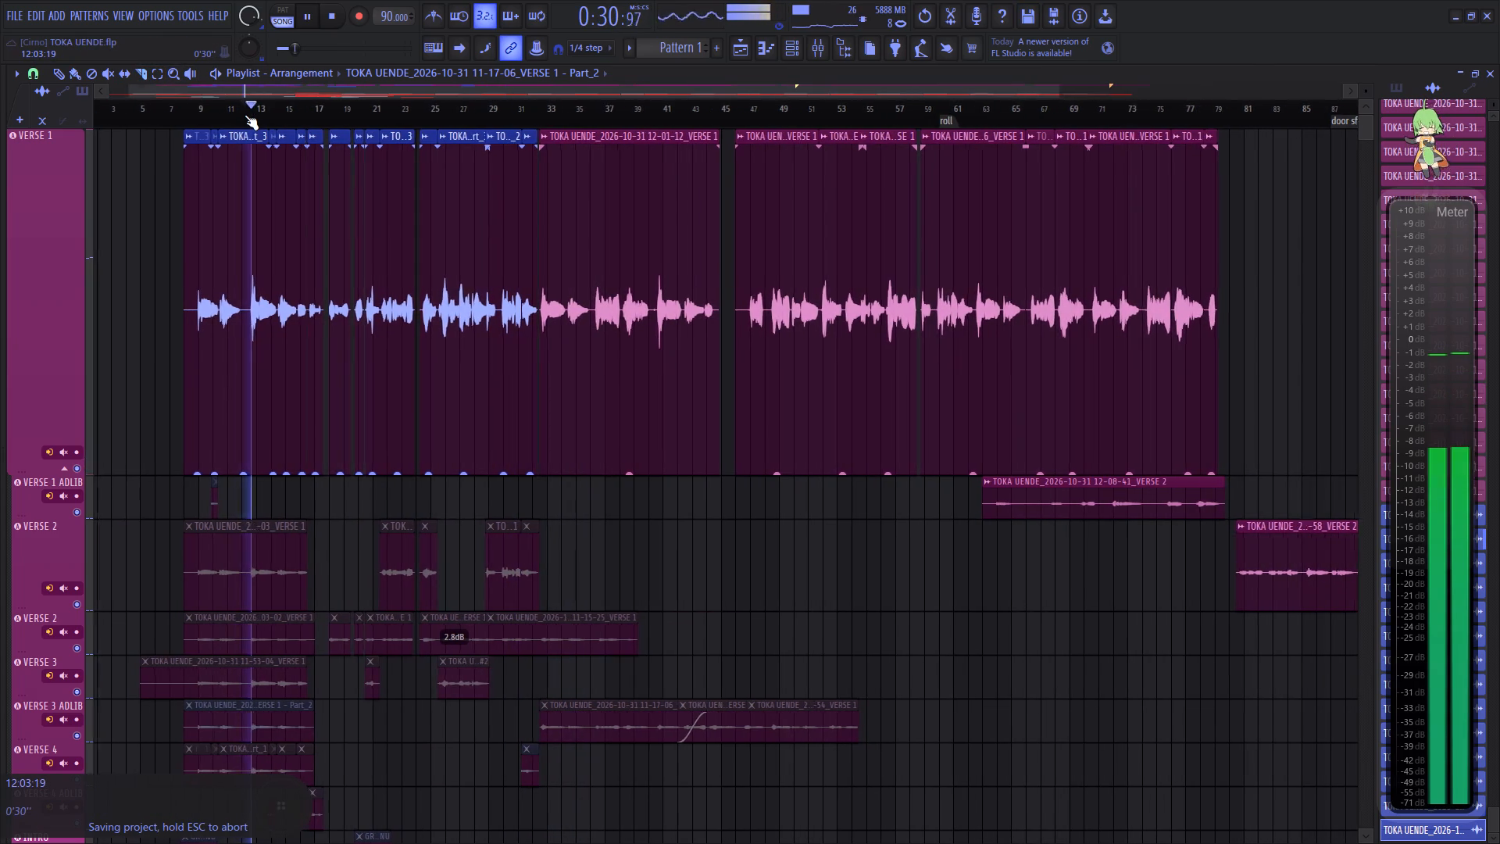
scroll(245, 115, up, 1)
click(182, 113)
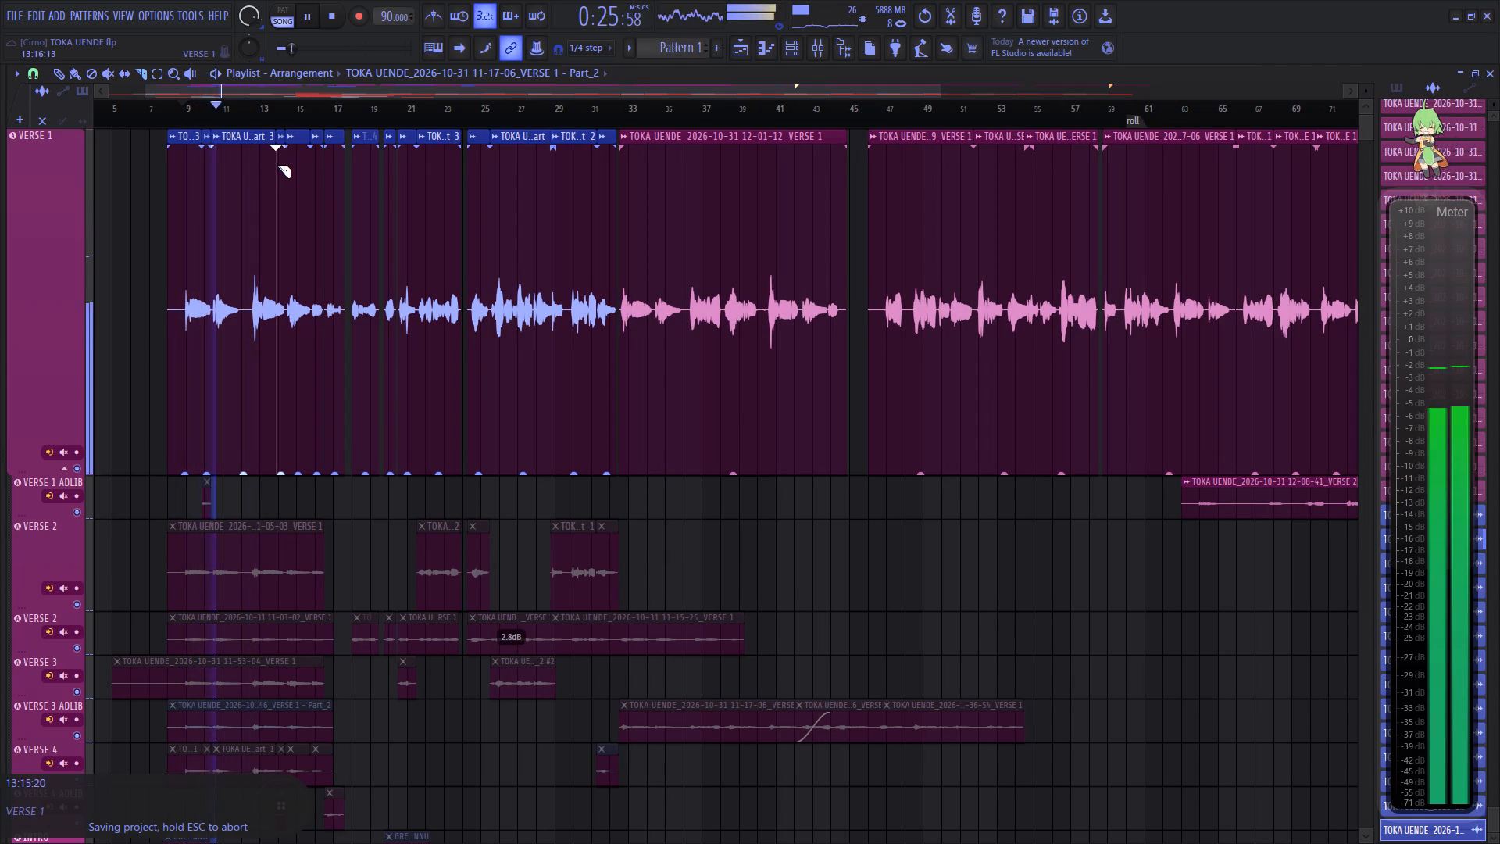
key(space)
key(space)
key(space)
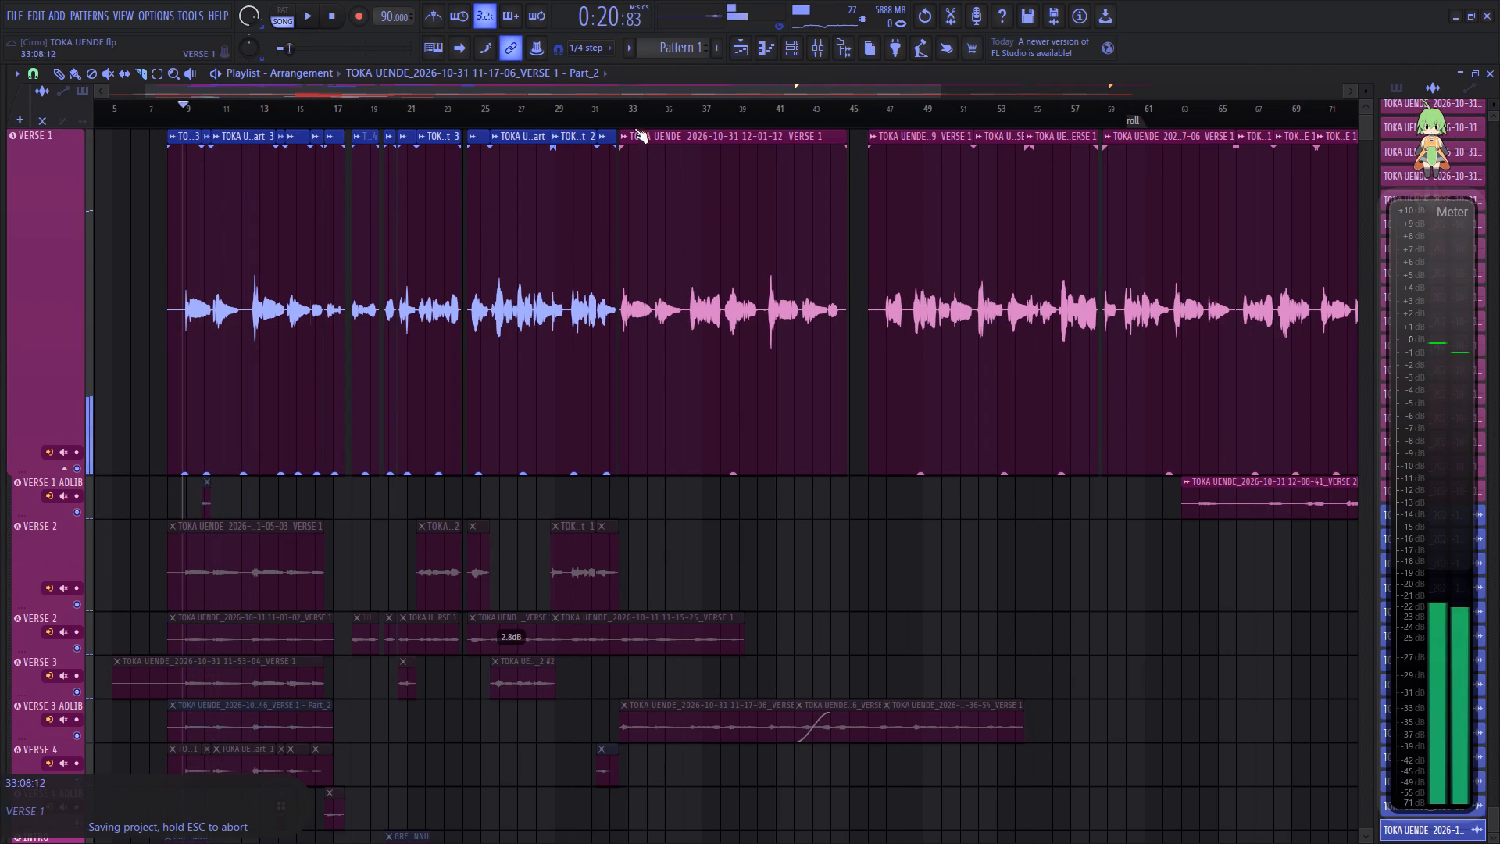
Play the opening of the 12-01-12 clip and slice it at 36:04, removing a sliver of silence so the first piece is 3:10:00 long.
click(622, 116)
key(space)
scroll(646, 116, up, 10)
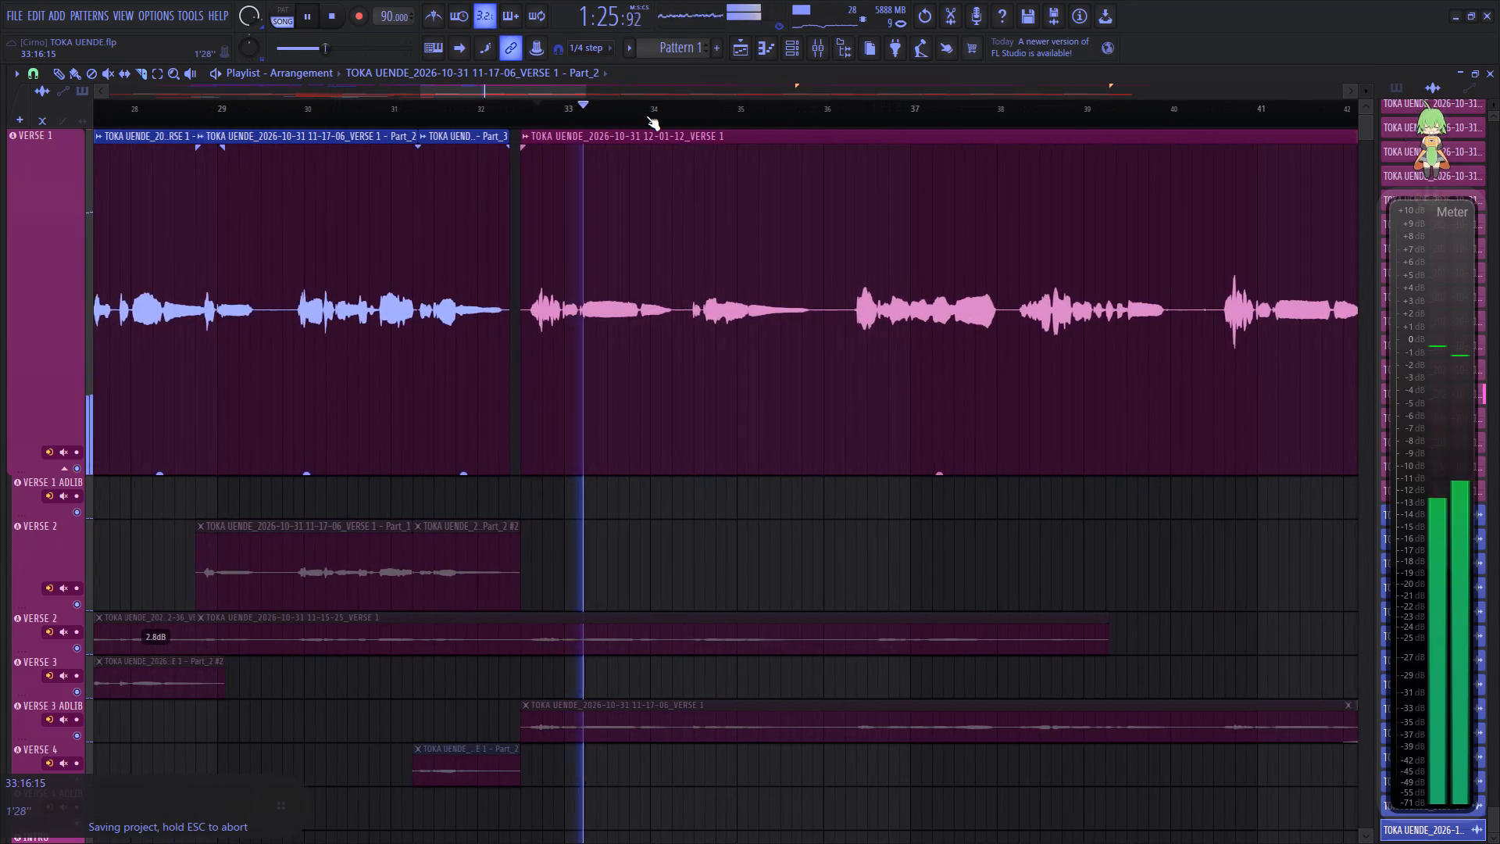
key(space)
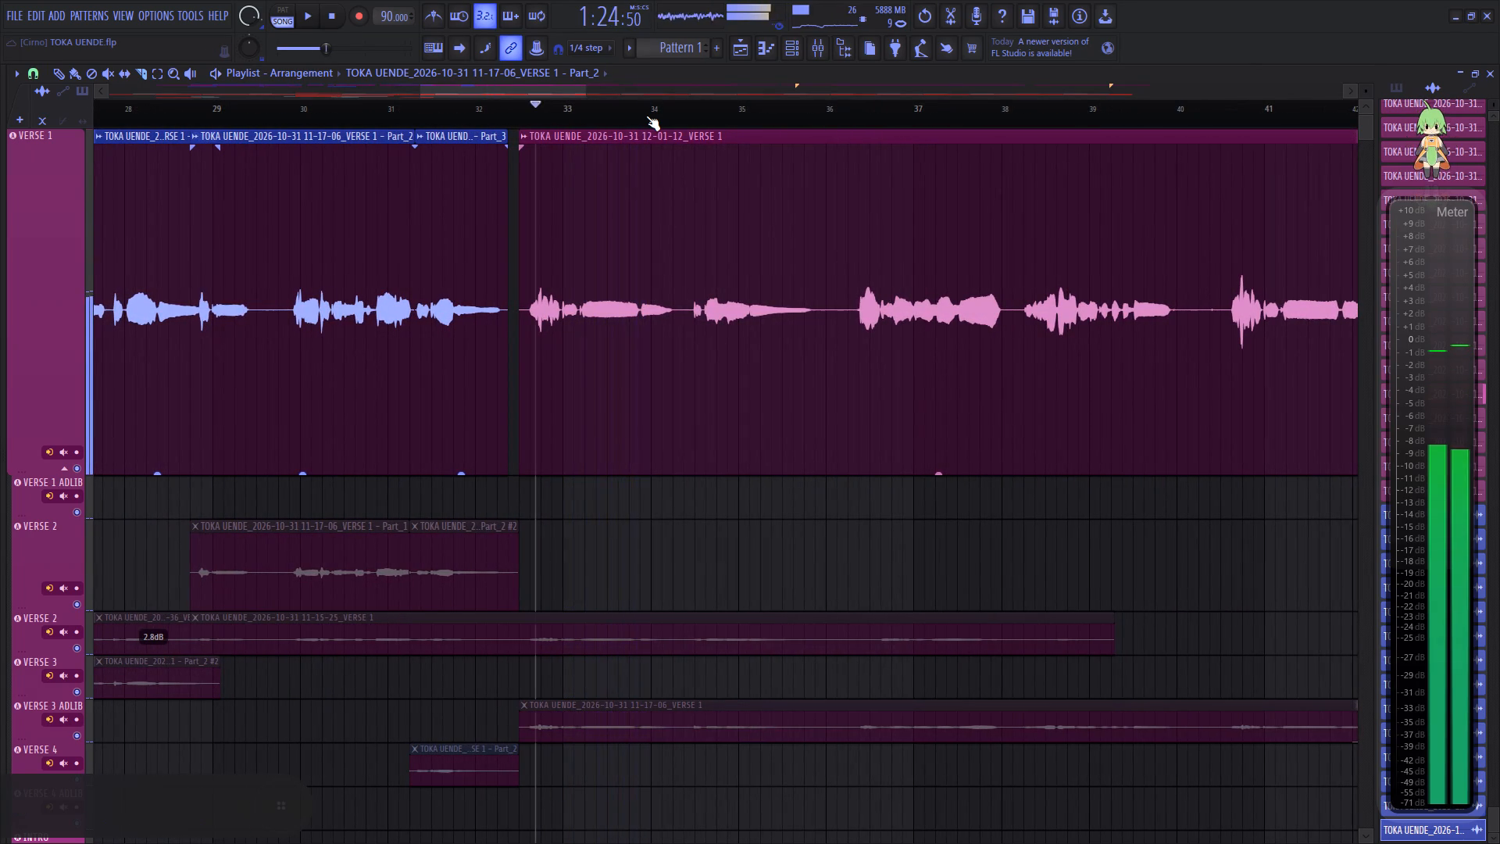
key(space)
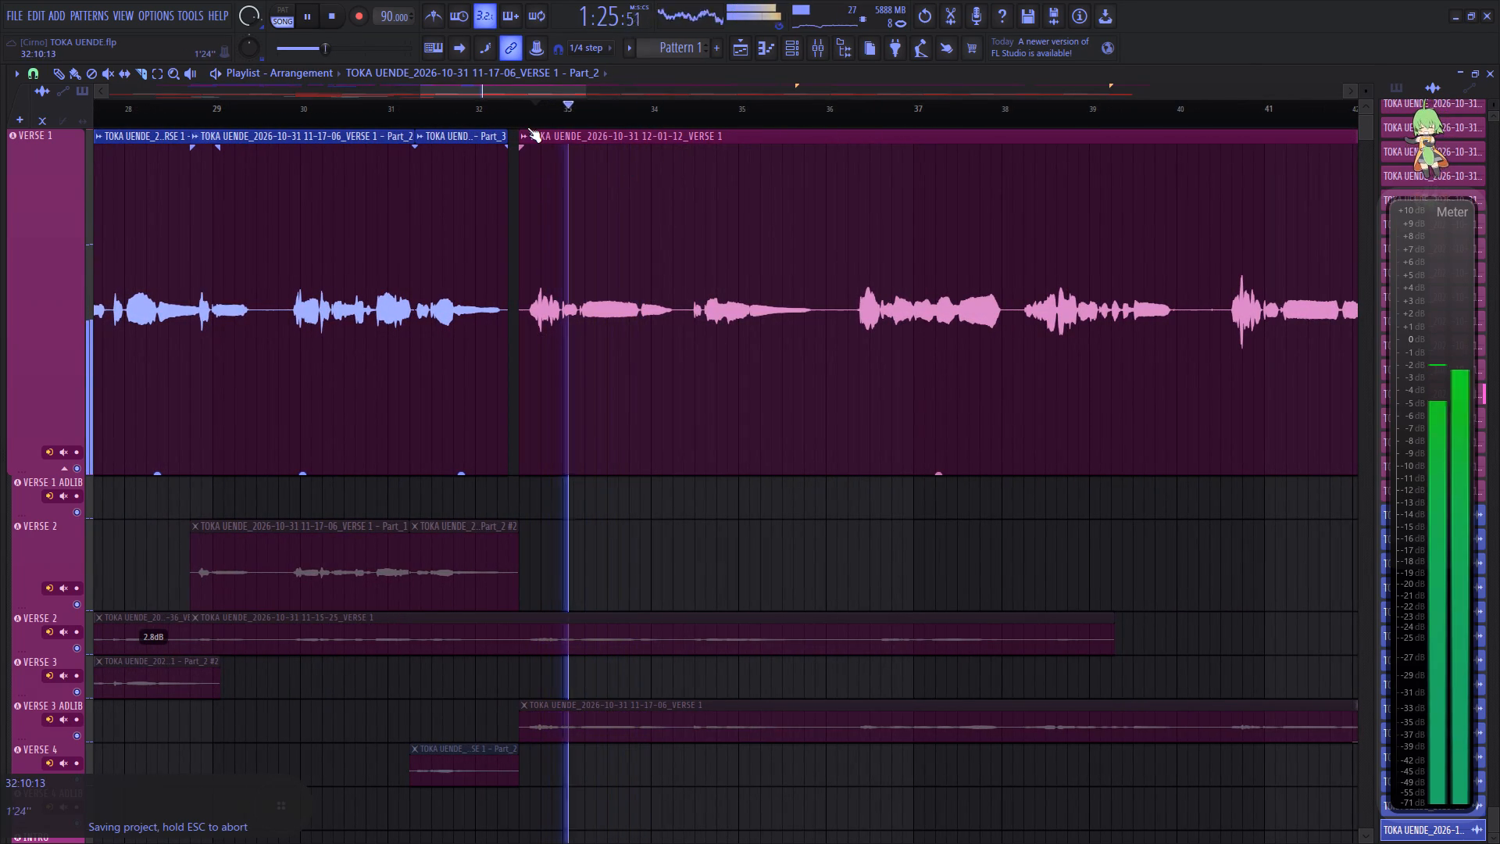
click(846, 317)
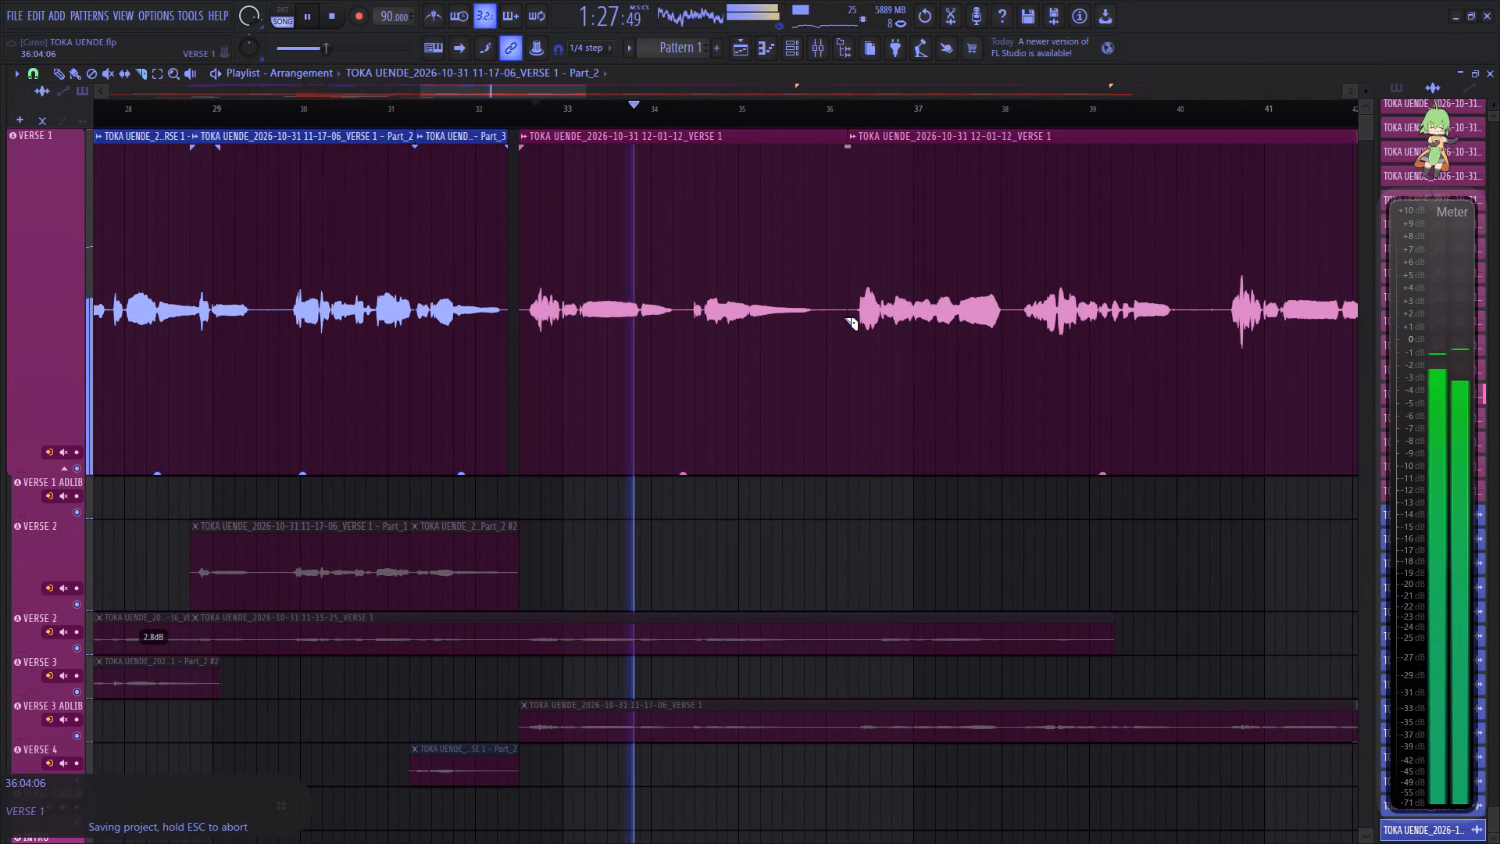
right_click(838, 317)
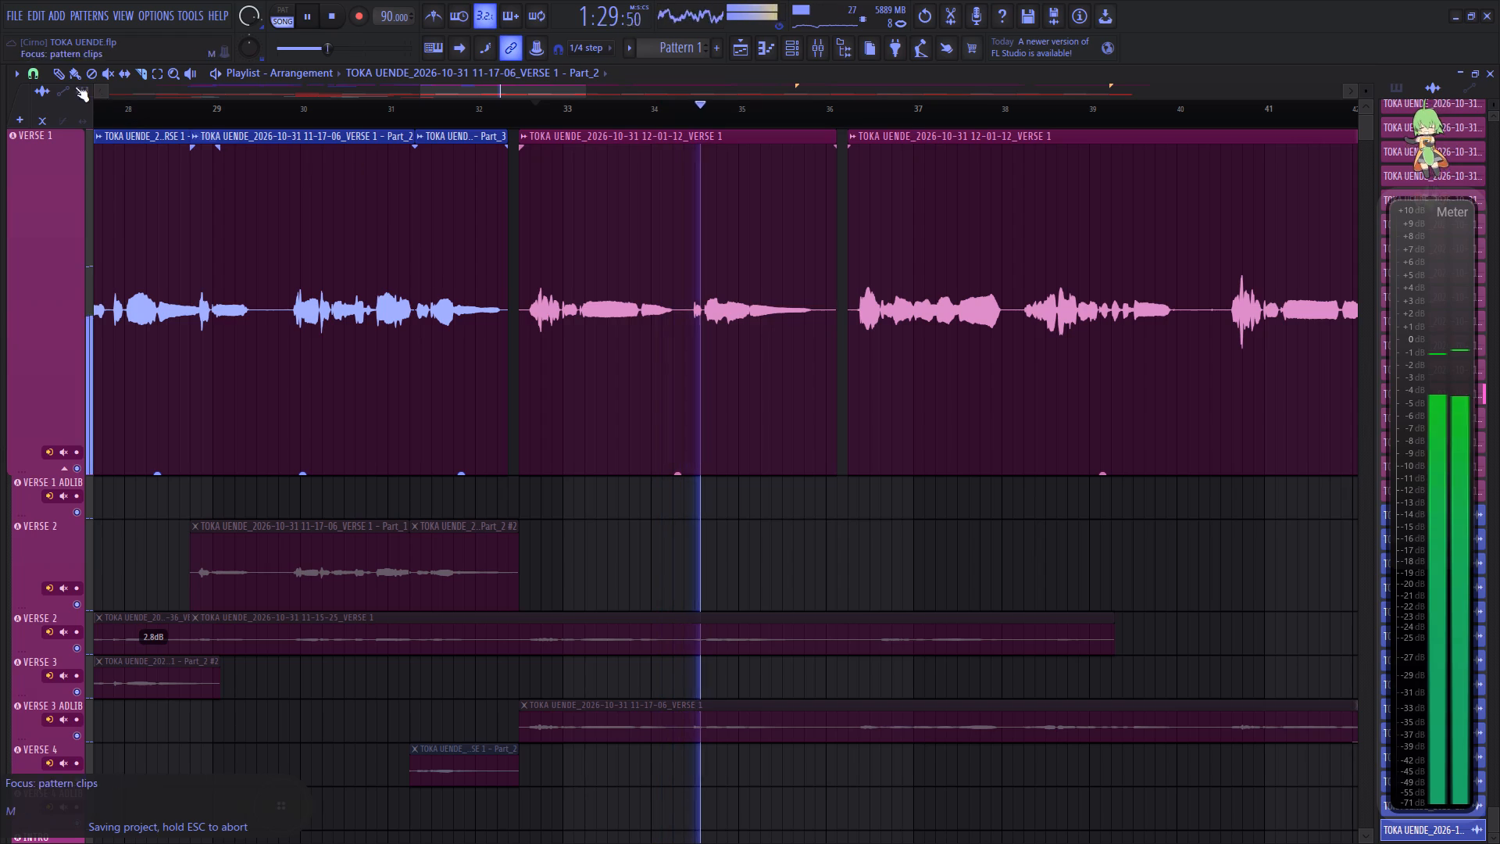
click(77, 73)
key(space)
Make the first piece of the 12-01-12 clip unique as a sample and open it for pitch correction in Newtone.
click(523, 138)
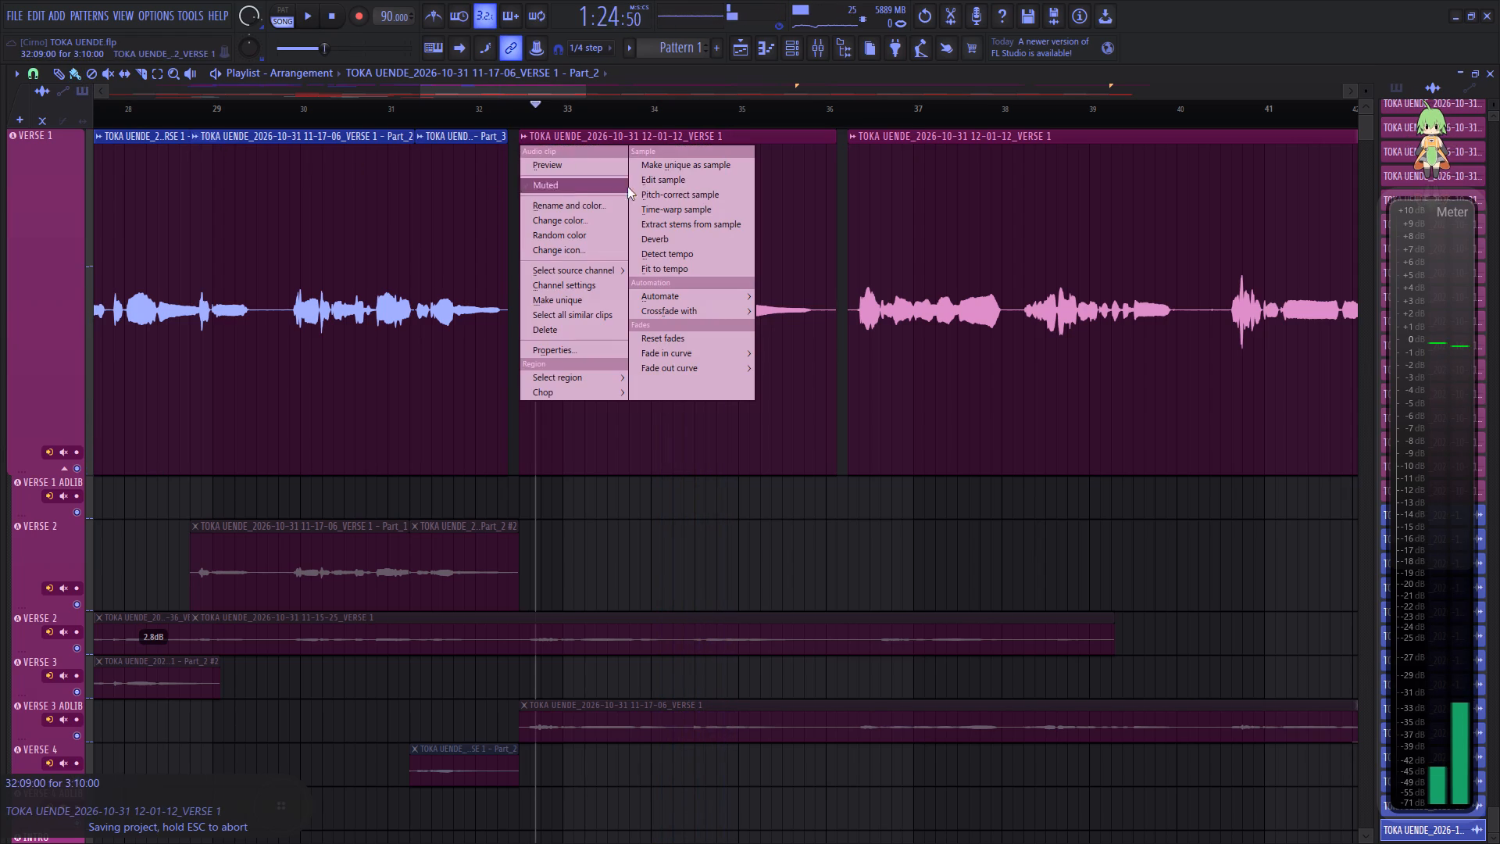
click(672, 169)
click(521, 134)
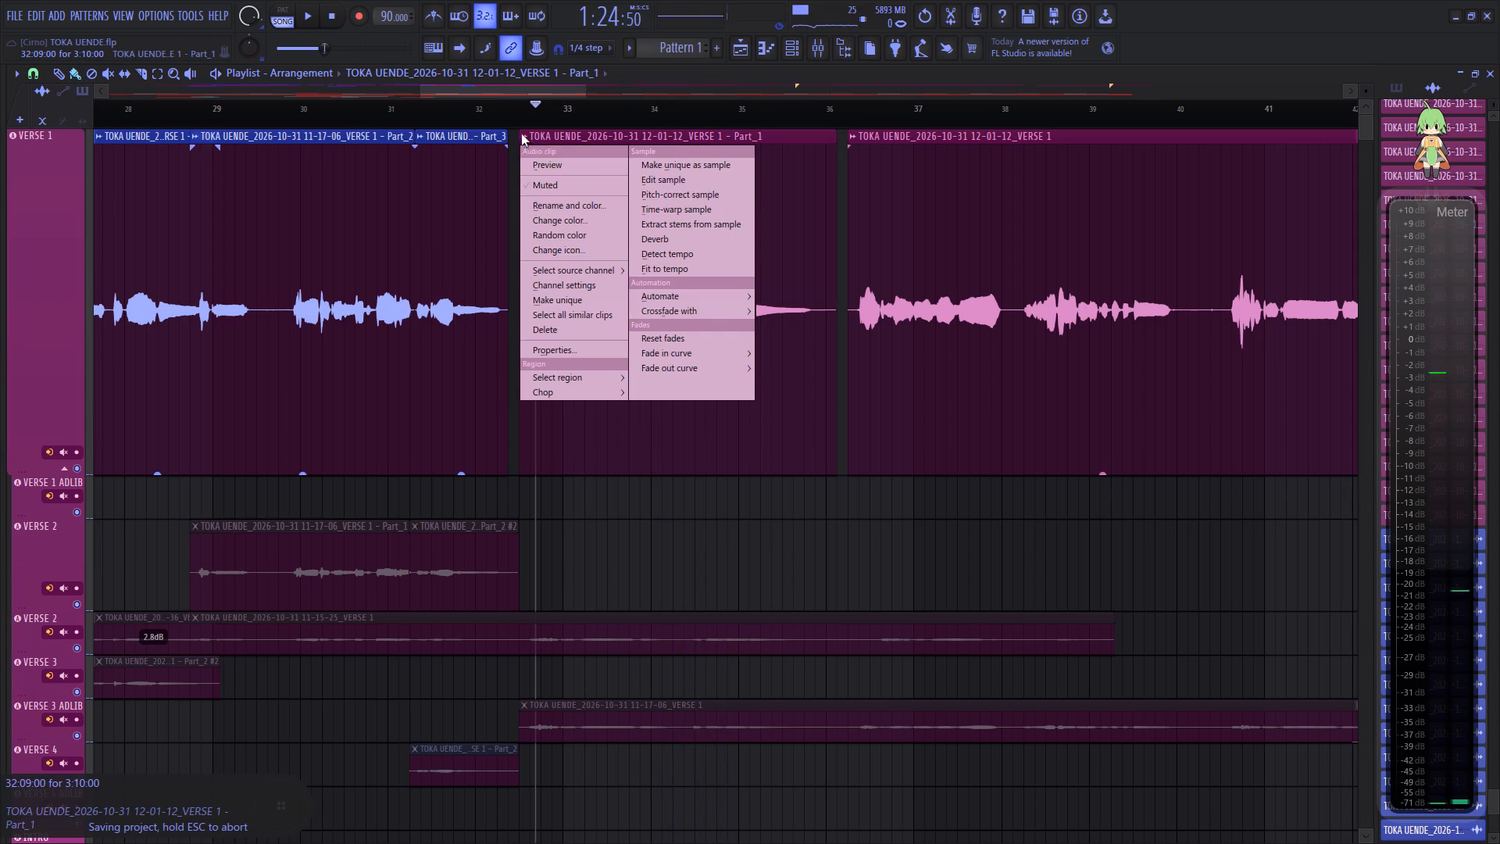
click(700, 189)
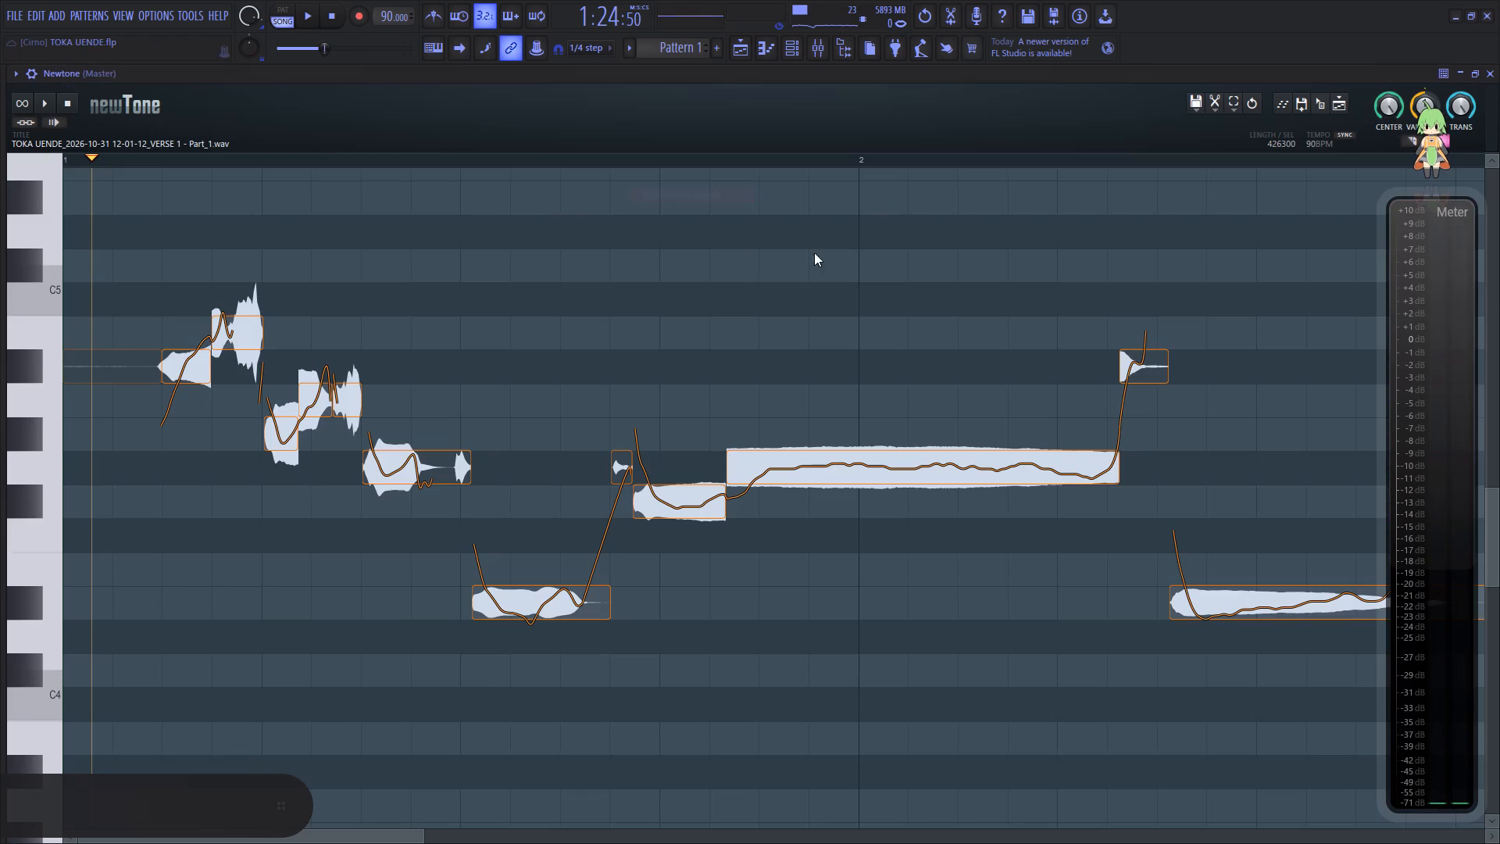
Turn on Snap to scale for the Part_1 audio and play its opening notes.
click(1218, 114)
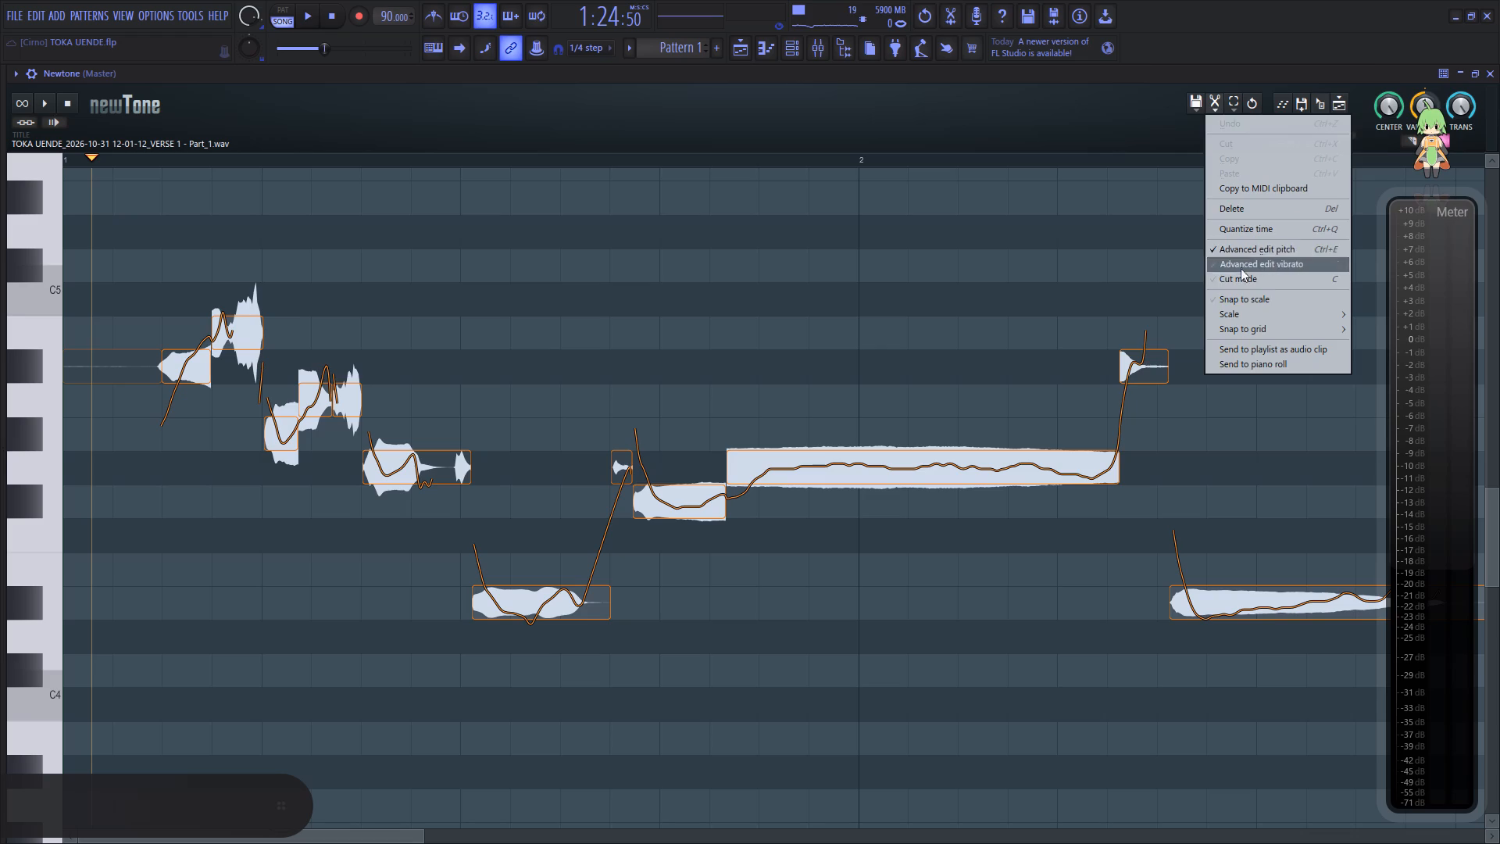
click(1241, 299)
click(116, 508)
key(space)
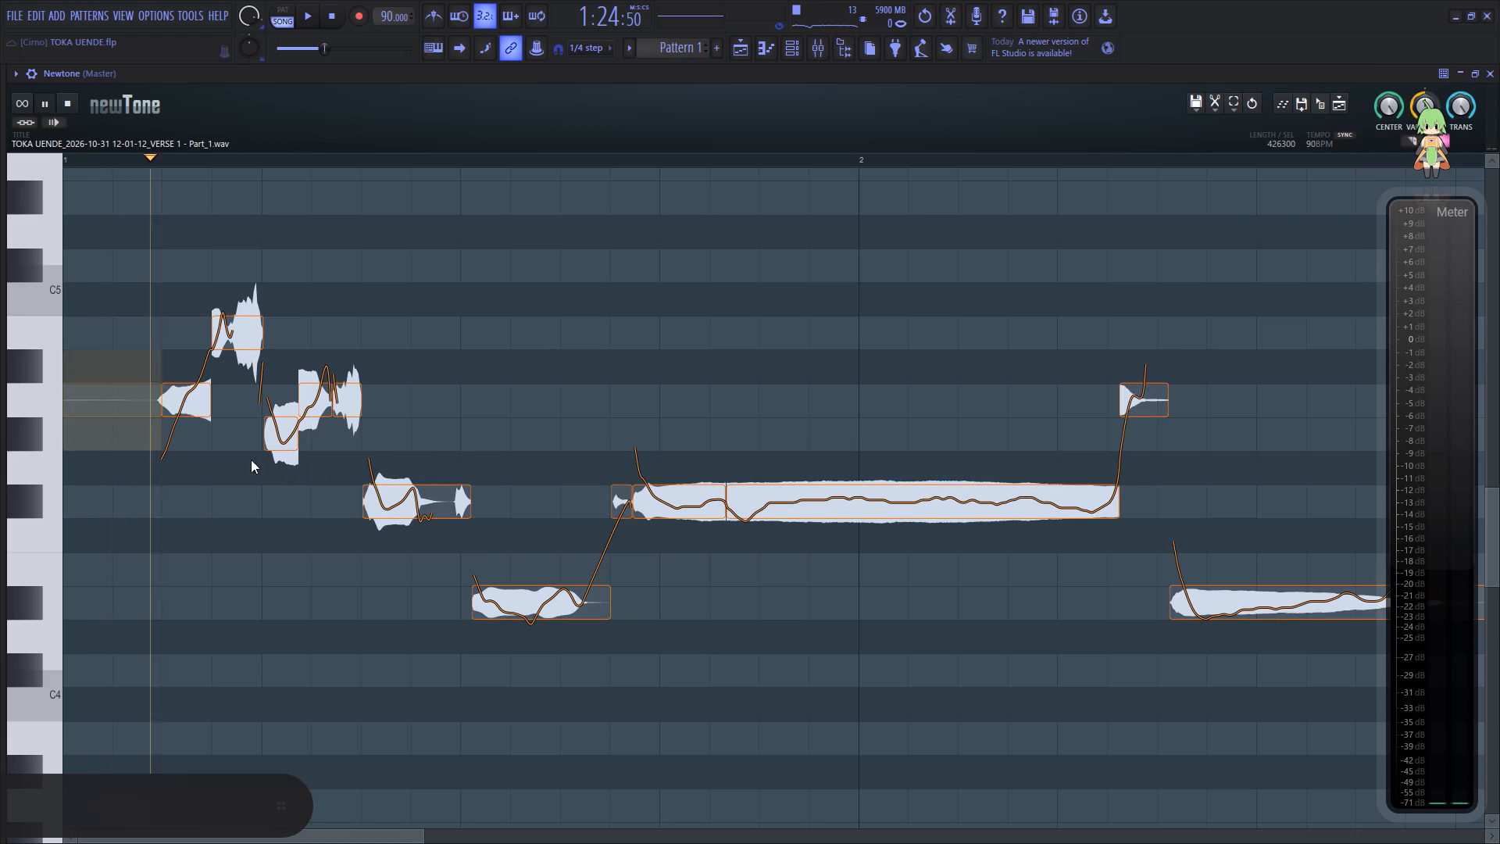
key(space)
key(space)
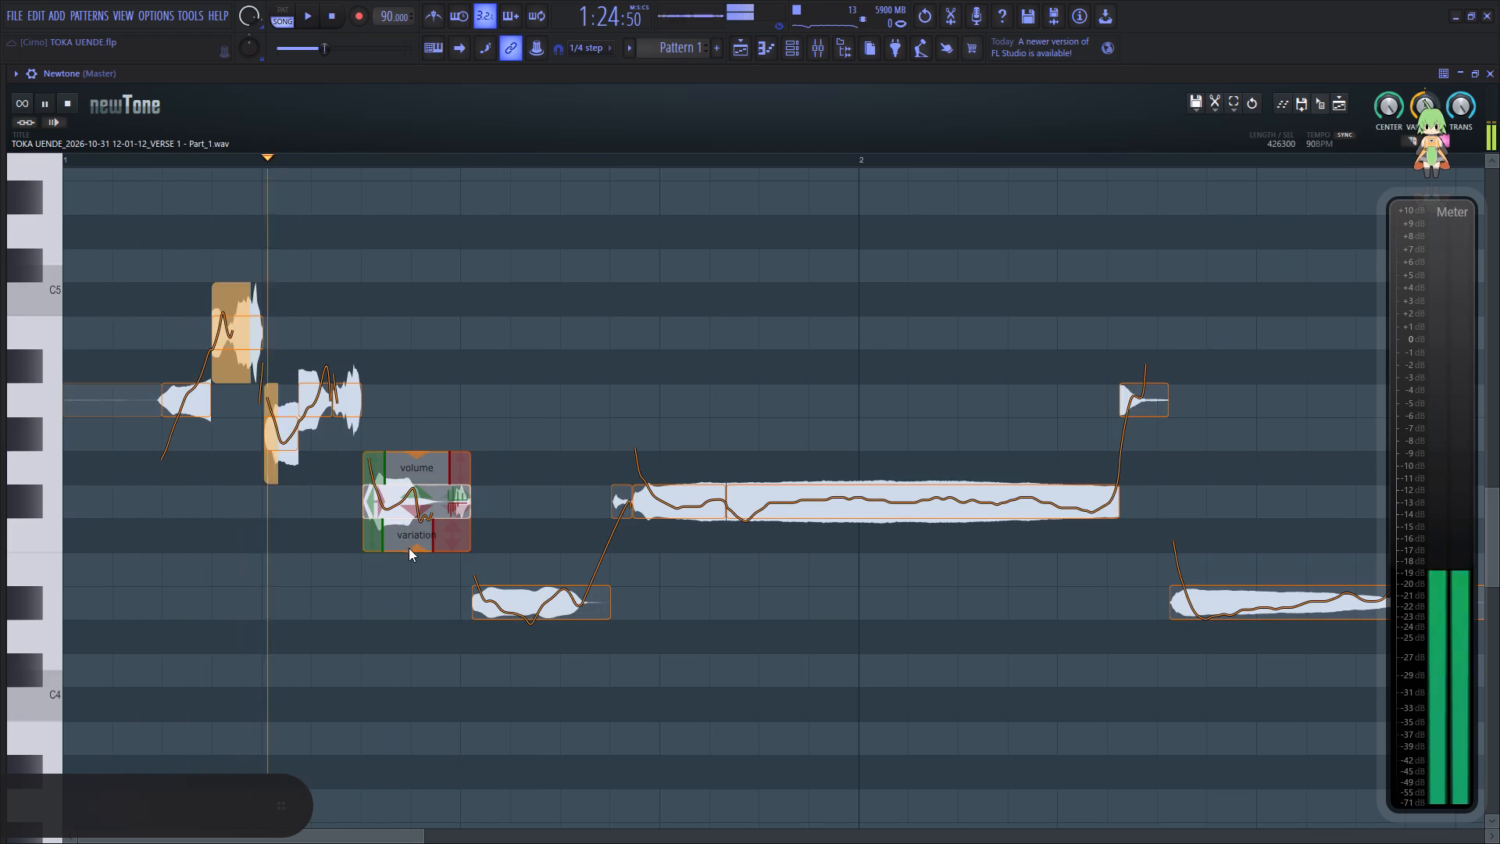
key(space)
key(space)
Reduce the pitch variation of the F#4 note just before the first low note, raise it two semitones to G#4, and replay the phrase.
drag(412, 551, 423, 481)
key(space)
key(space)
drag(409, 500, 407, 513)
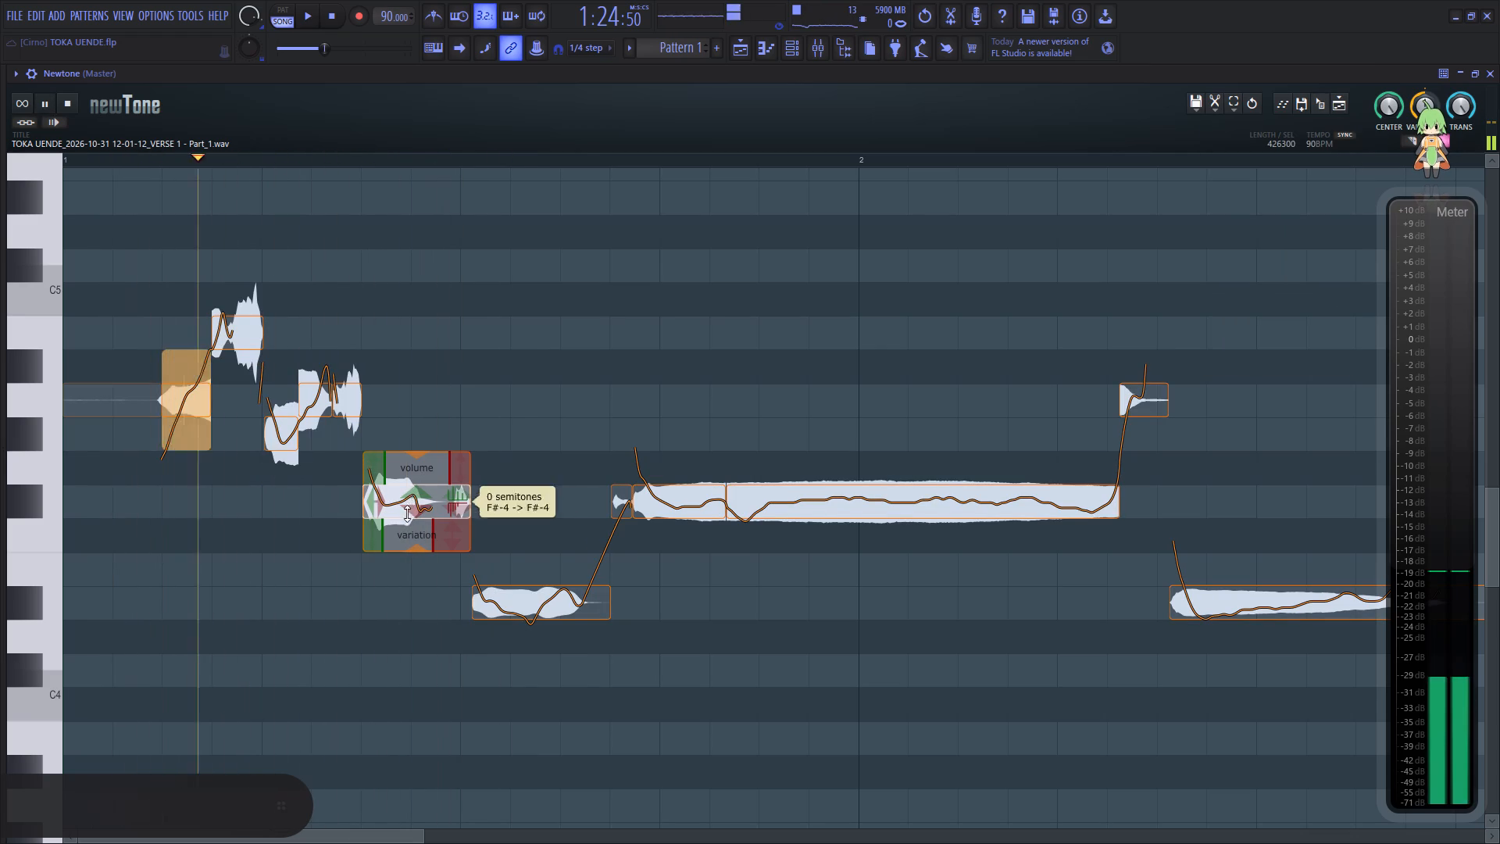
drag(407, 513, 403, 438)
key(space)
key(space)
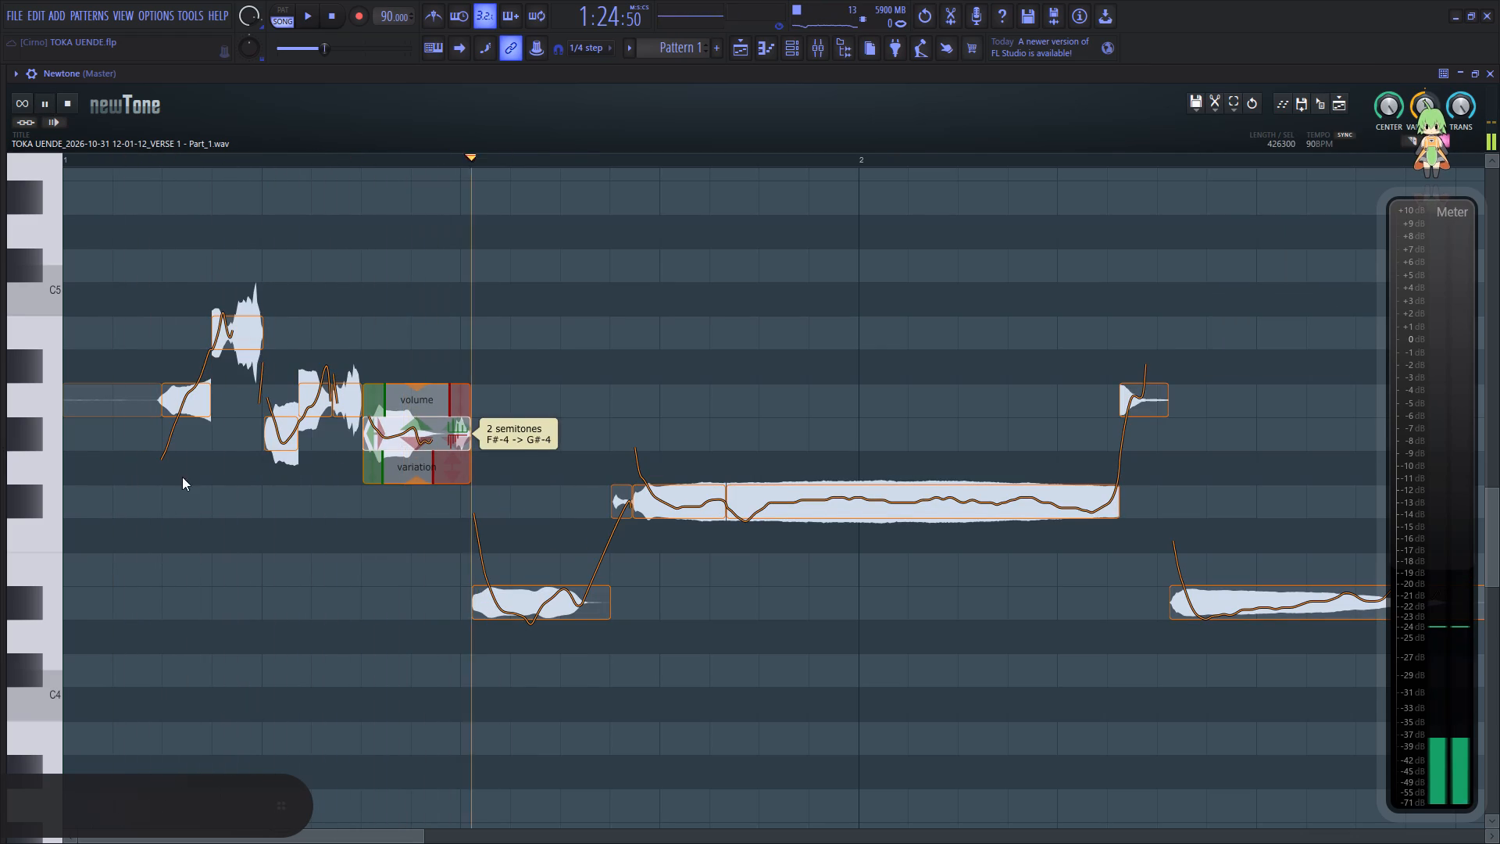
click(145, 477)
key(space)
key(space)
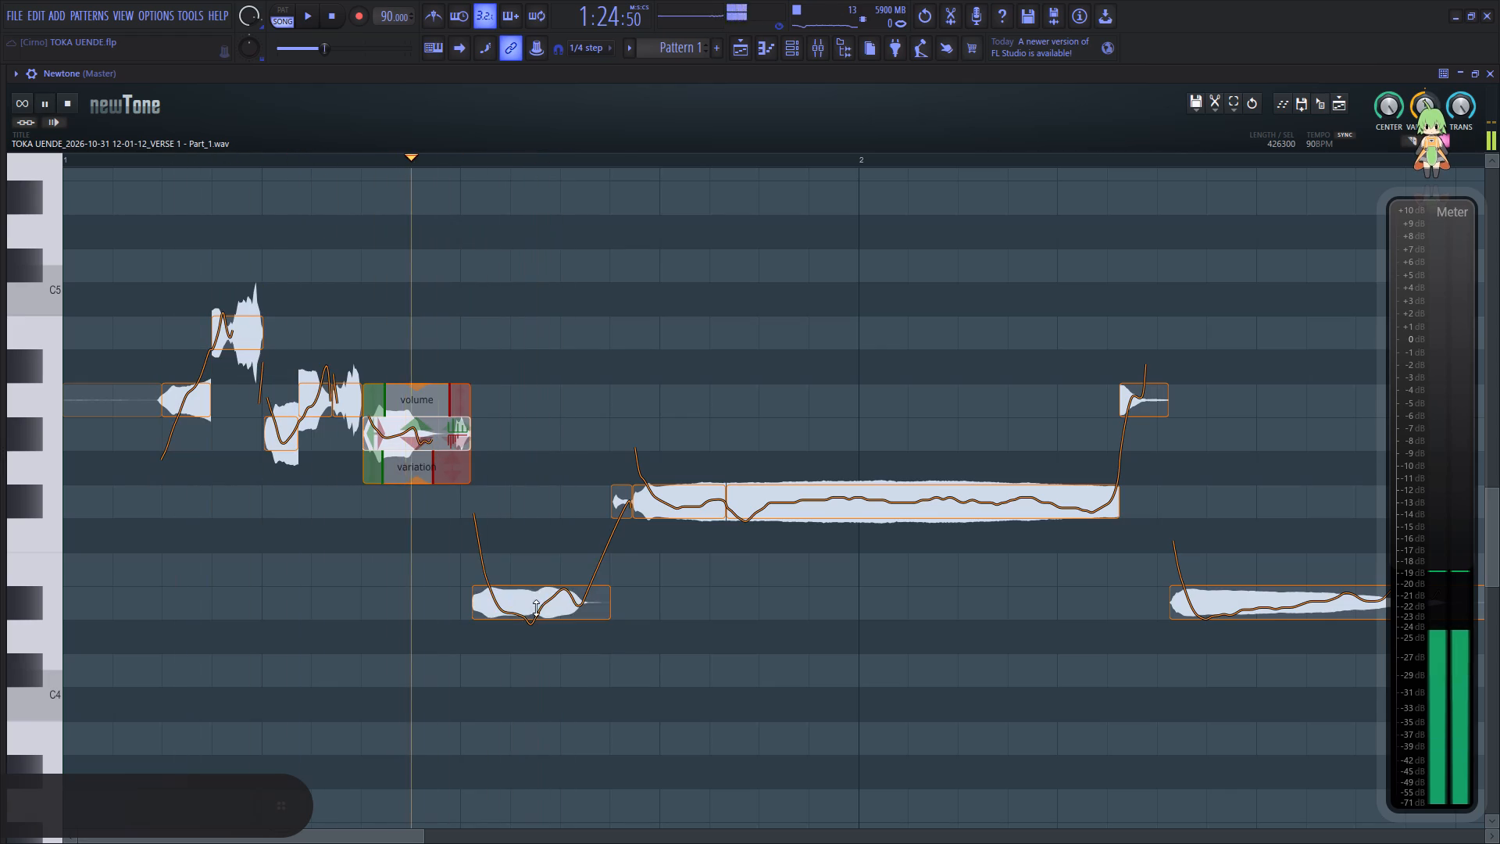
Raise the first low D#4 note one semitone to E4, reduce its pitch variation, and replay the opening phrase.
drag(537, 612, 535, 577)
key(space)
key(space)
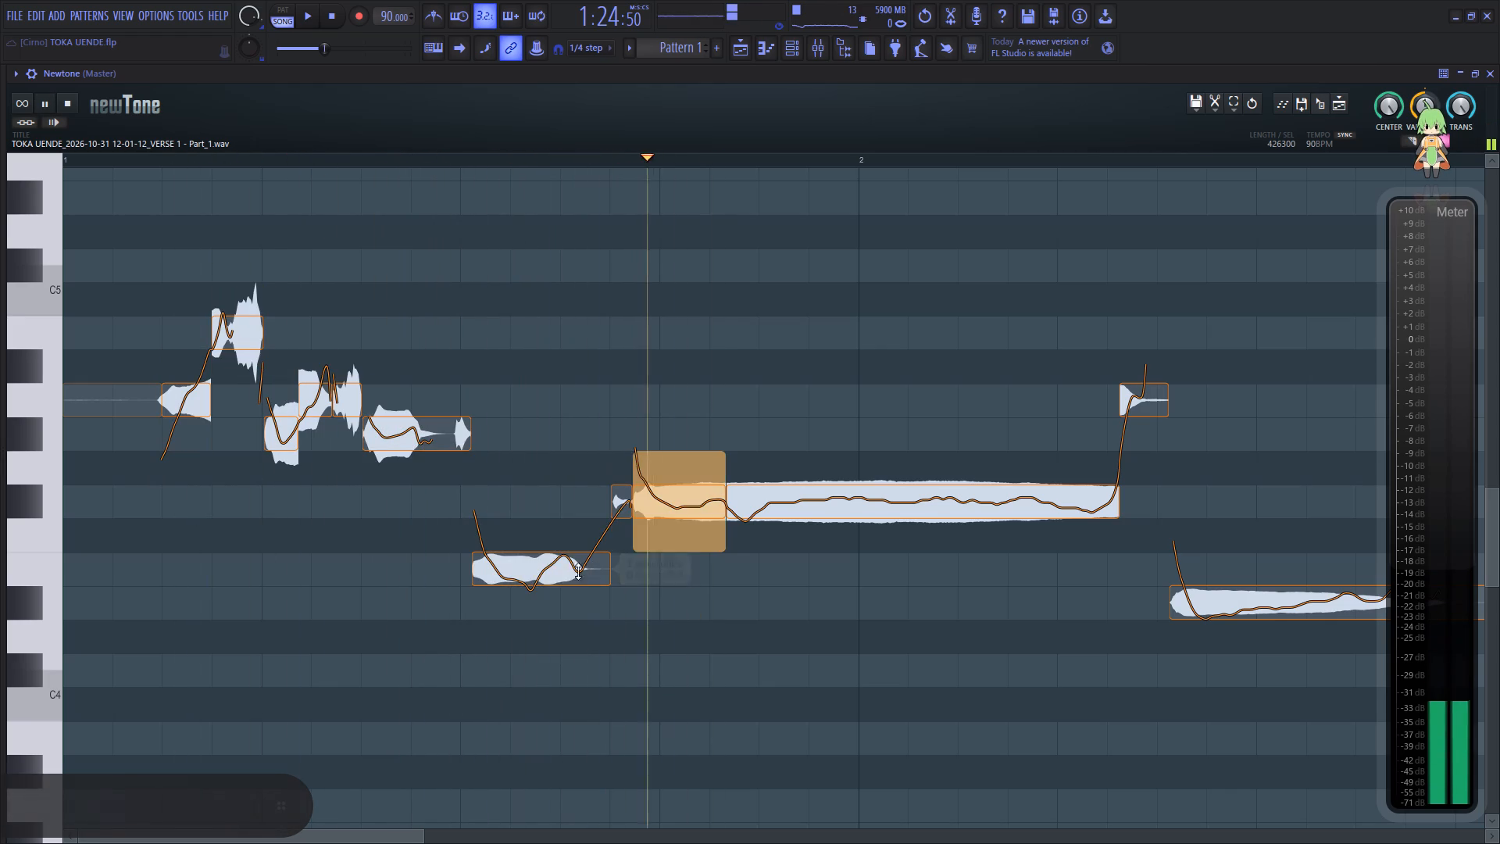
key(space)
click(552, 578)
drag(540, 617, 541, 562)
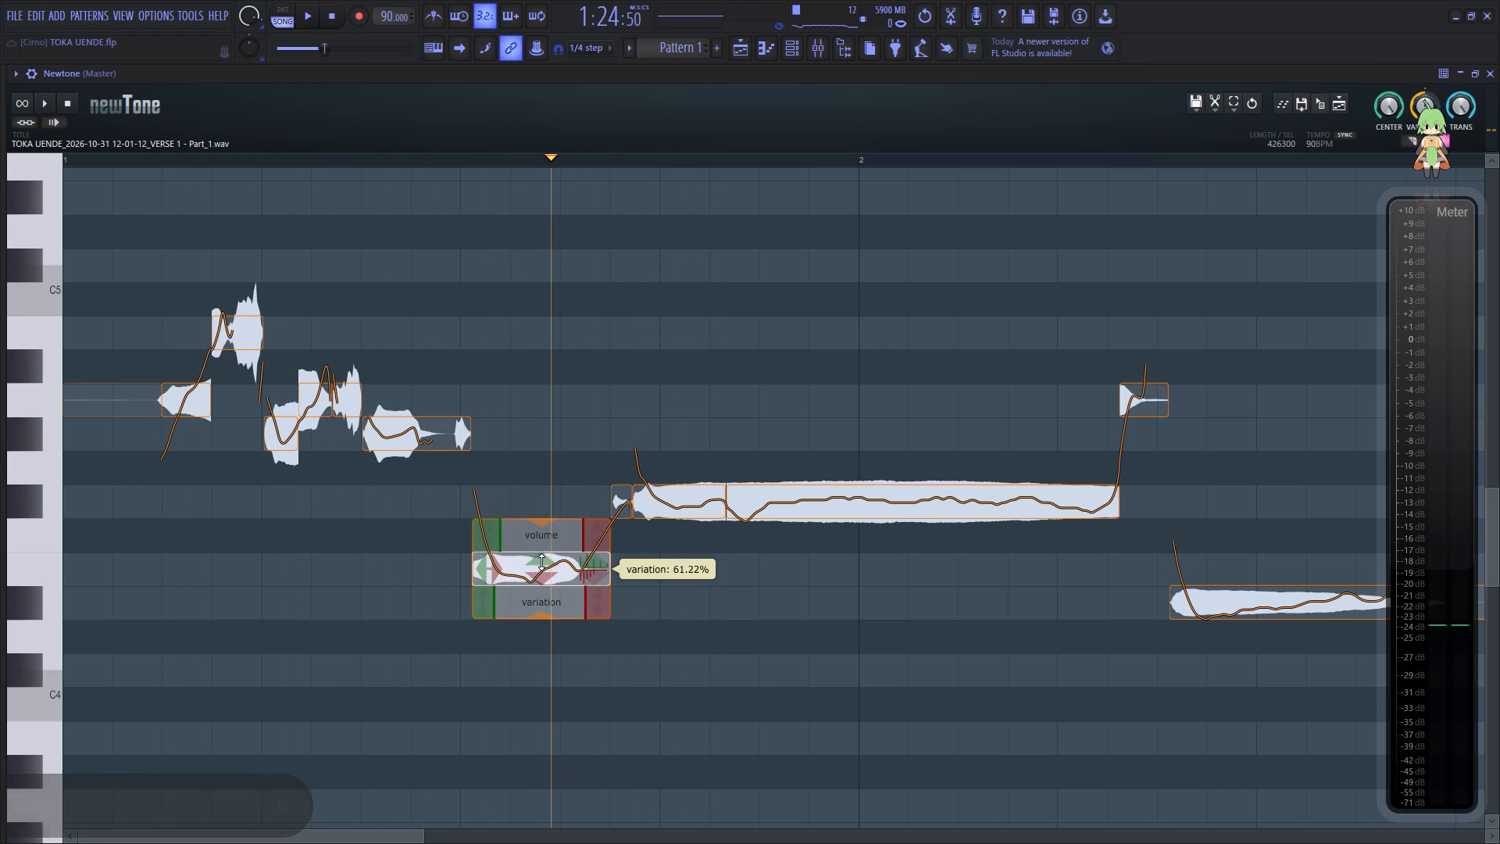
drag(541, 562, 545, 544)
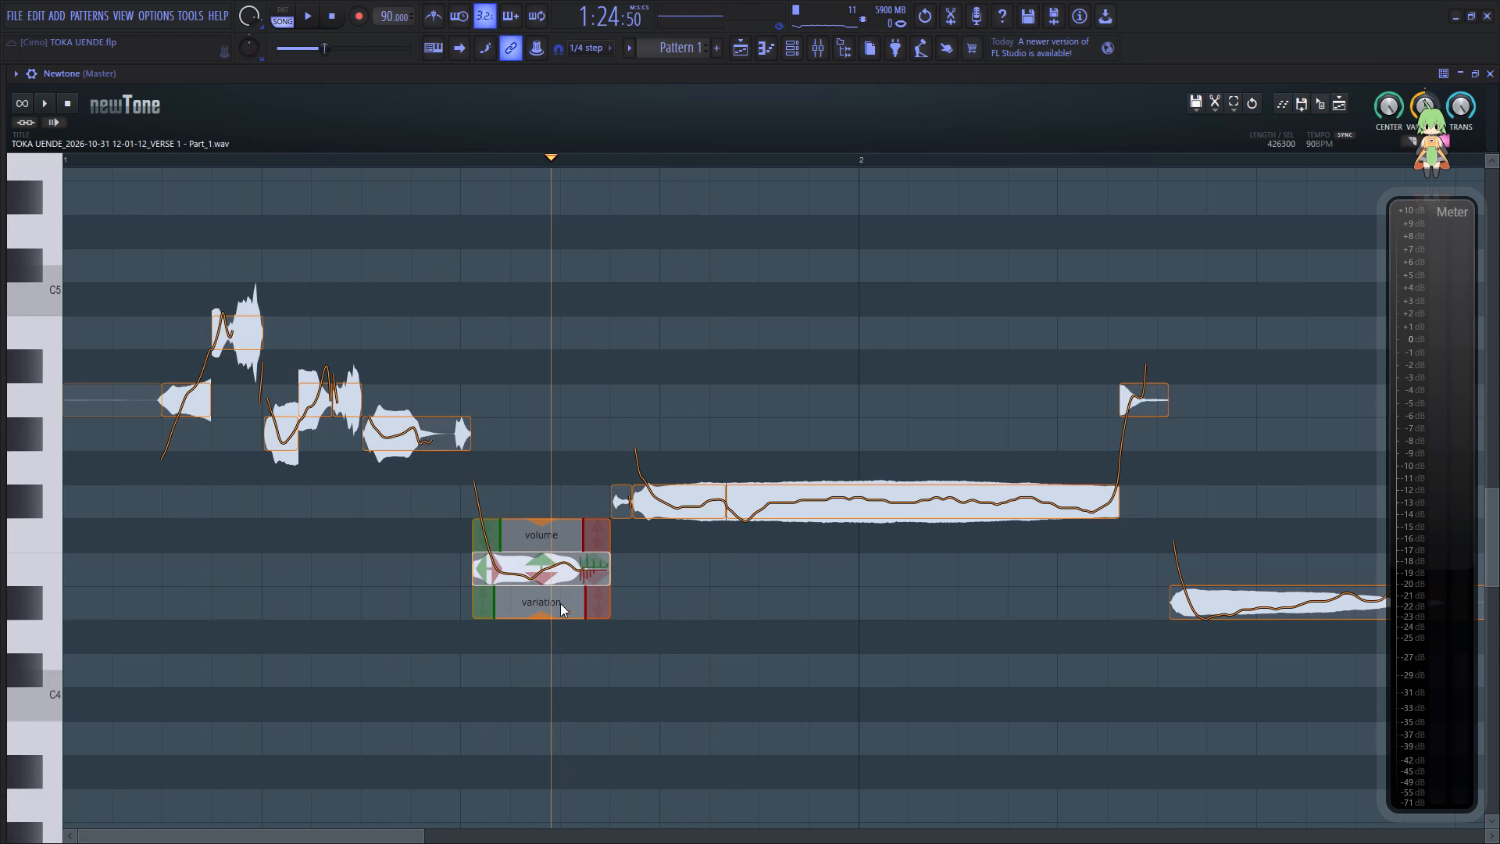
drag(538, 617, 536, 626)
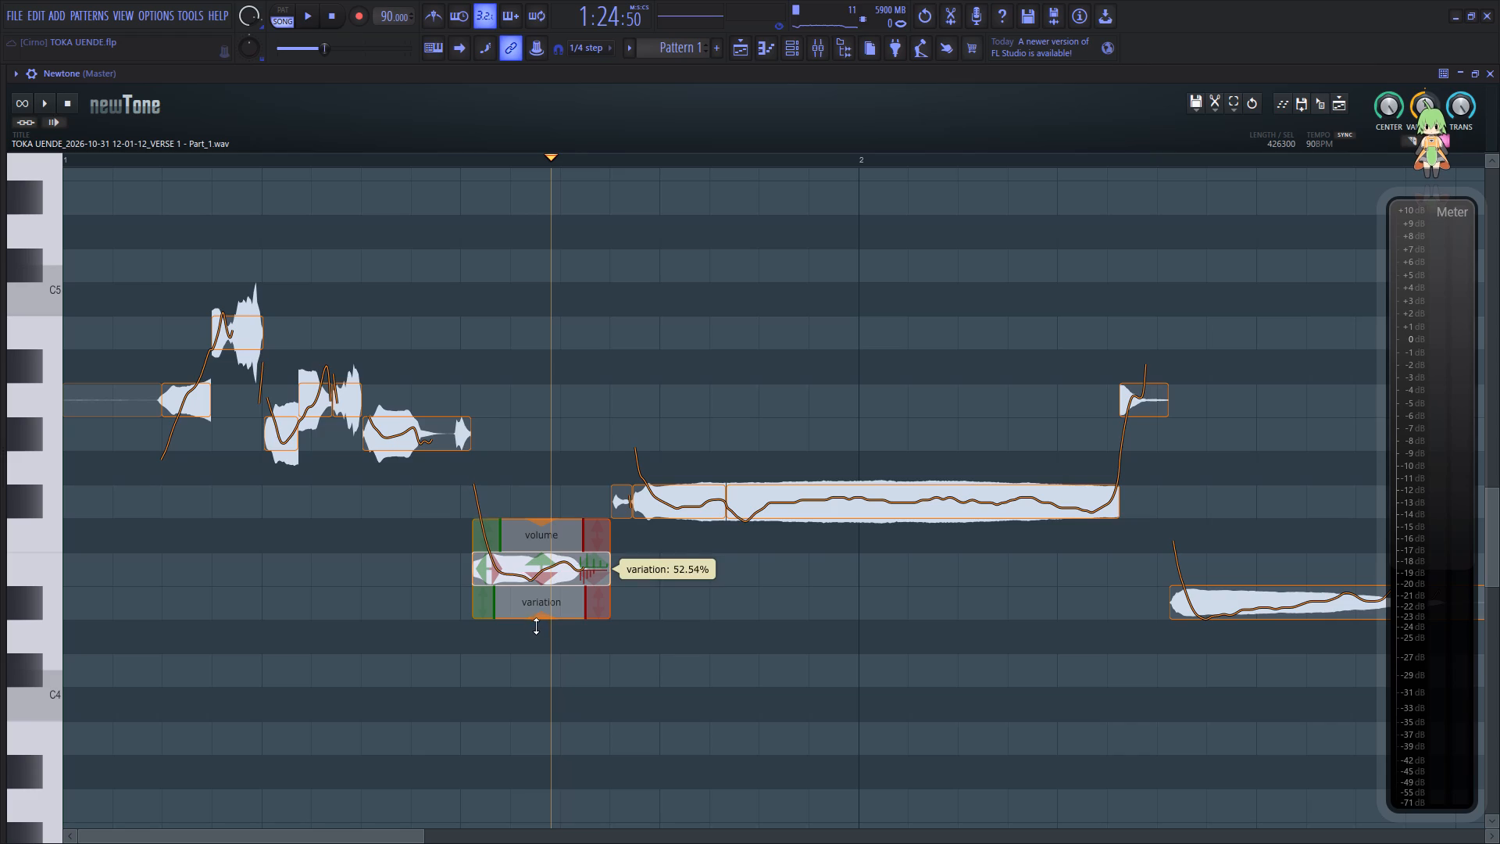
drag(536, 626, 536, 633)
click(158, 535)
key(space)
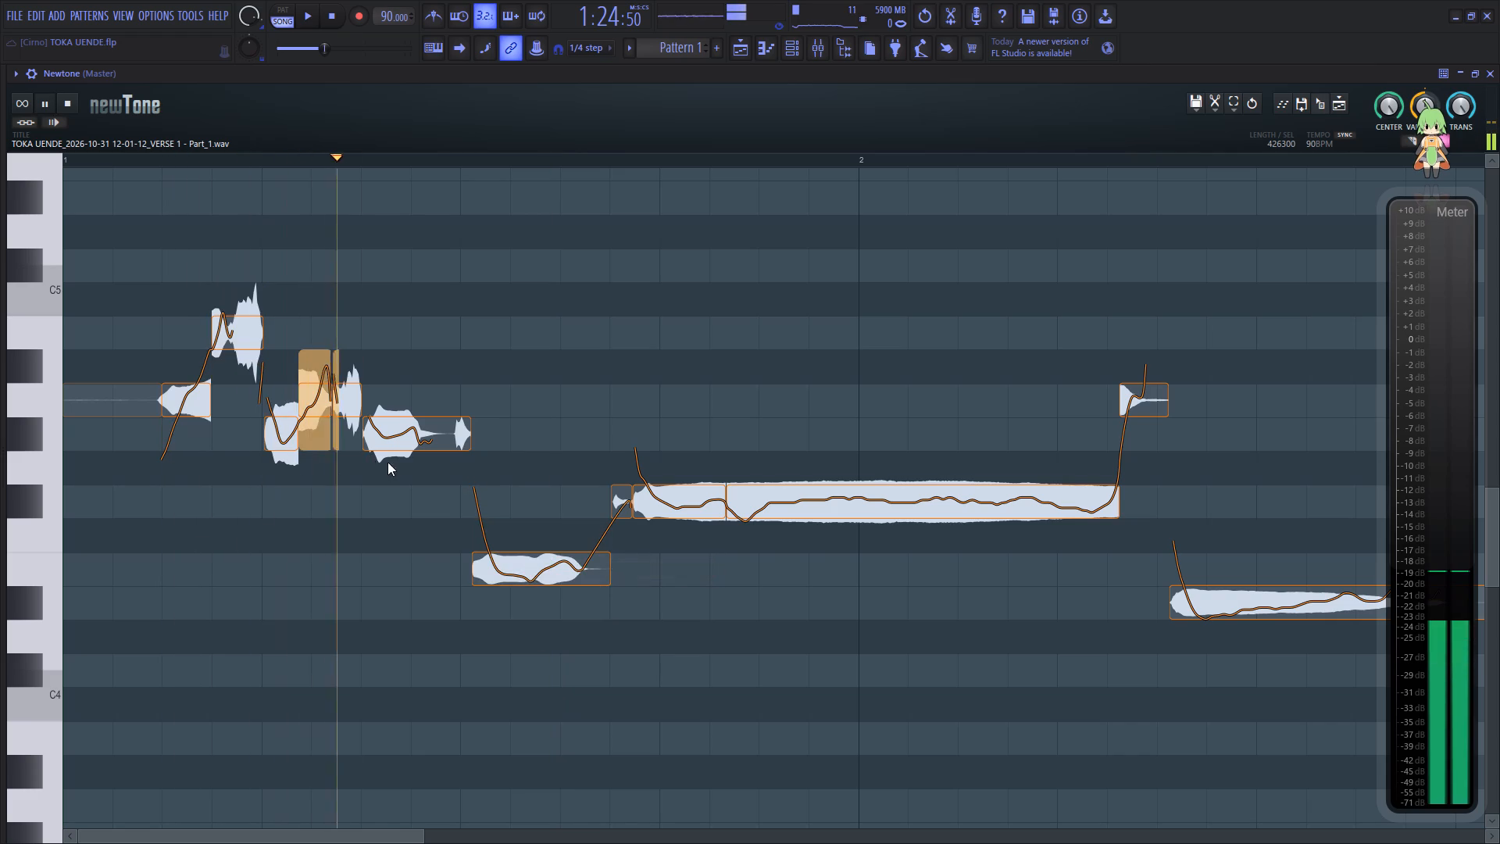
key(space)
key(space)
key(space)
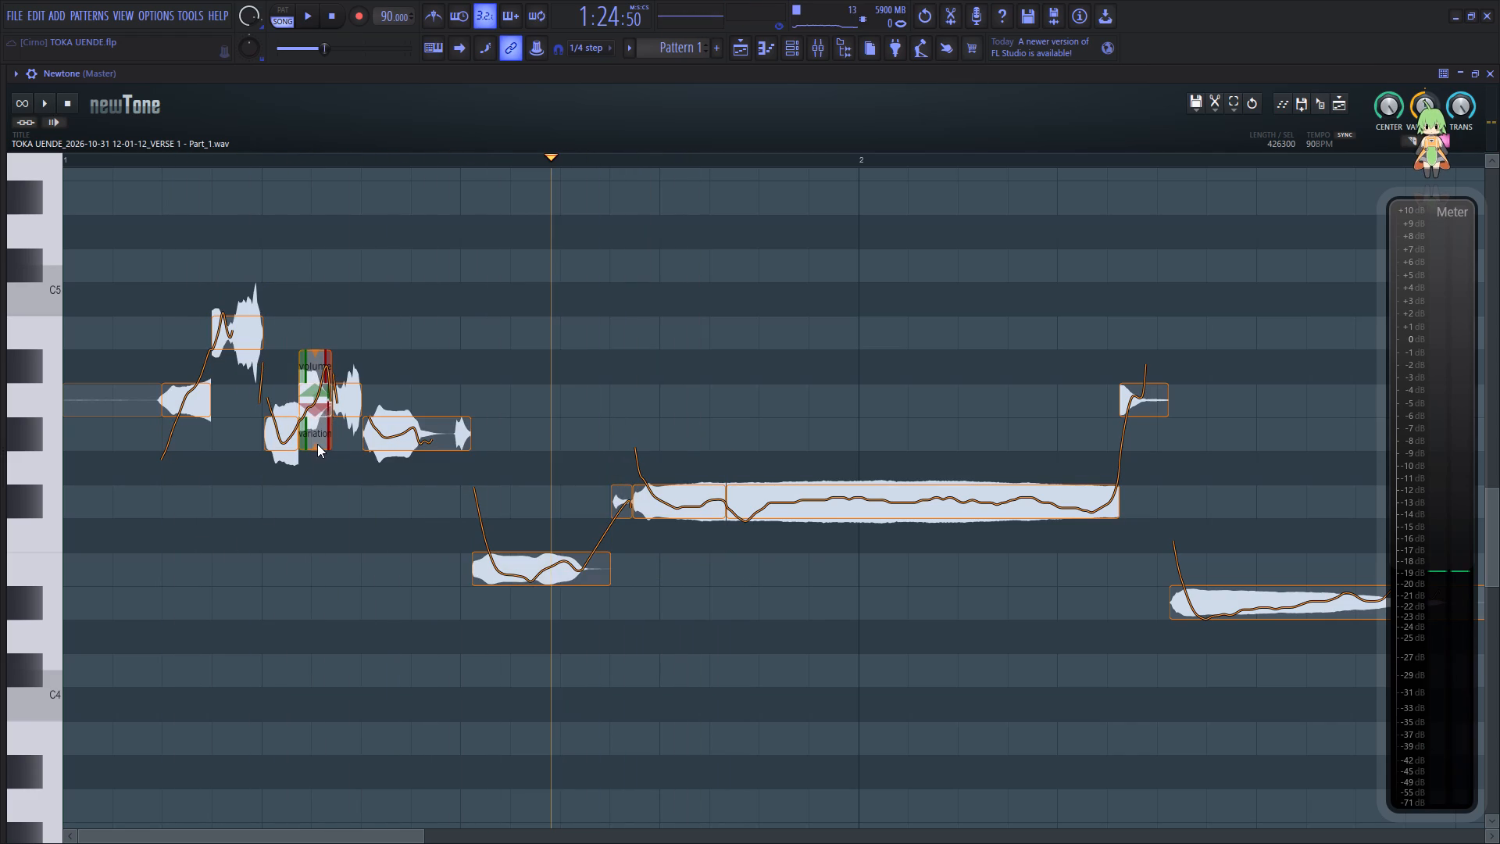
Set the pitch variation of the short A4 note in the opening run to 64.12% and replay from the first note.
drag(314, 449, 316, 401)
click(159, 470)
key(space)
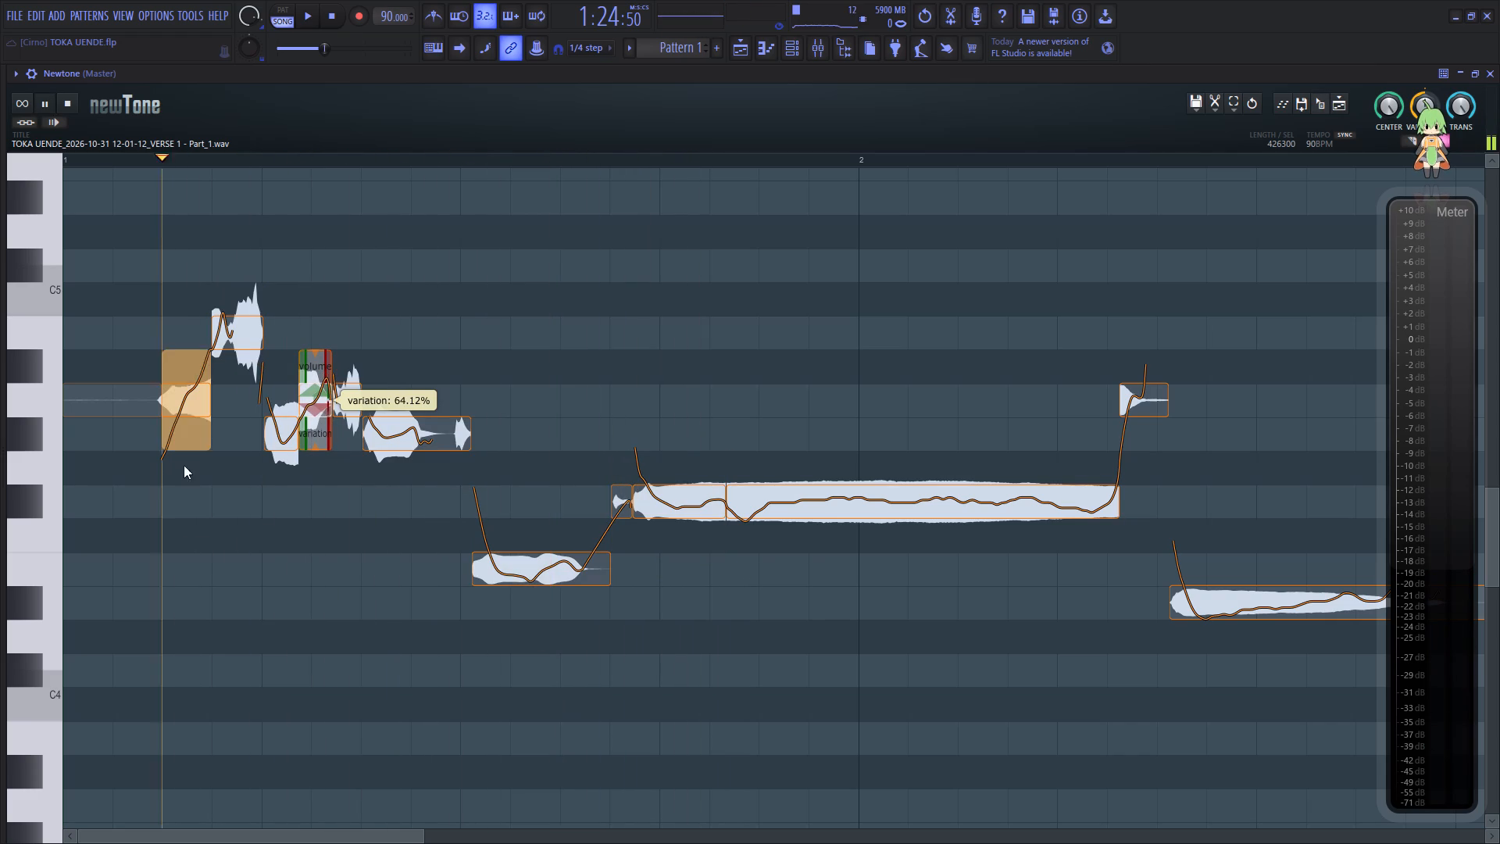
Raise the long sustained note before beat 2 by two semitones from F#4 to G#4 and replay the phrase.
drag(798, 504, 802, 482)
key(space)
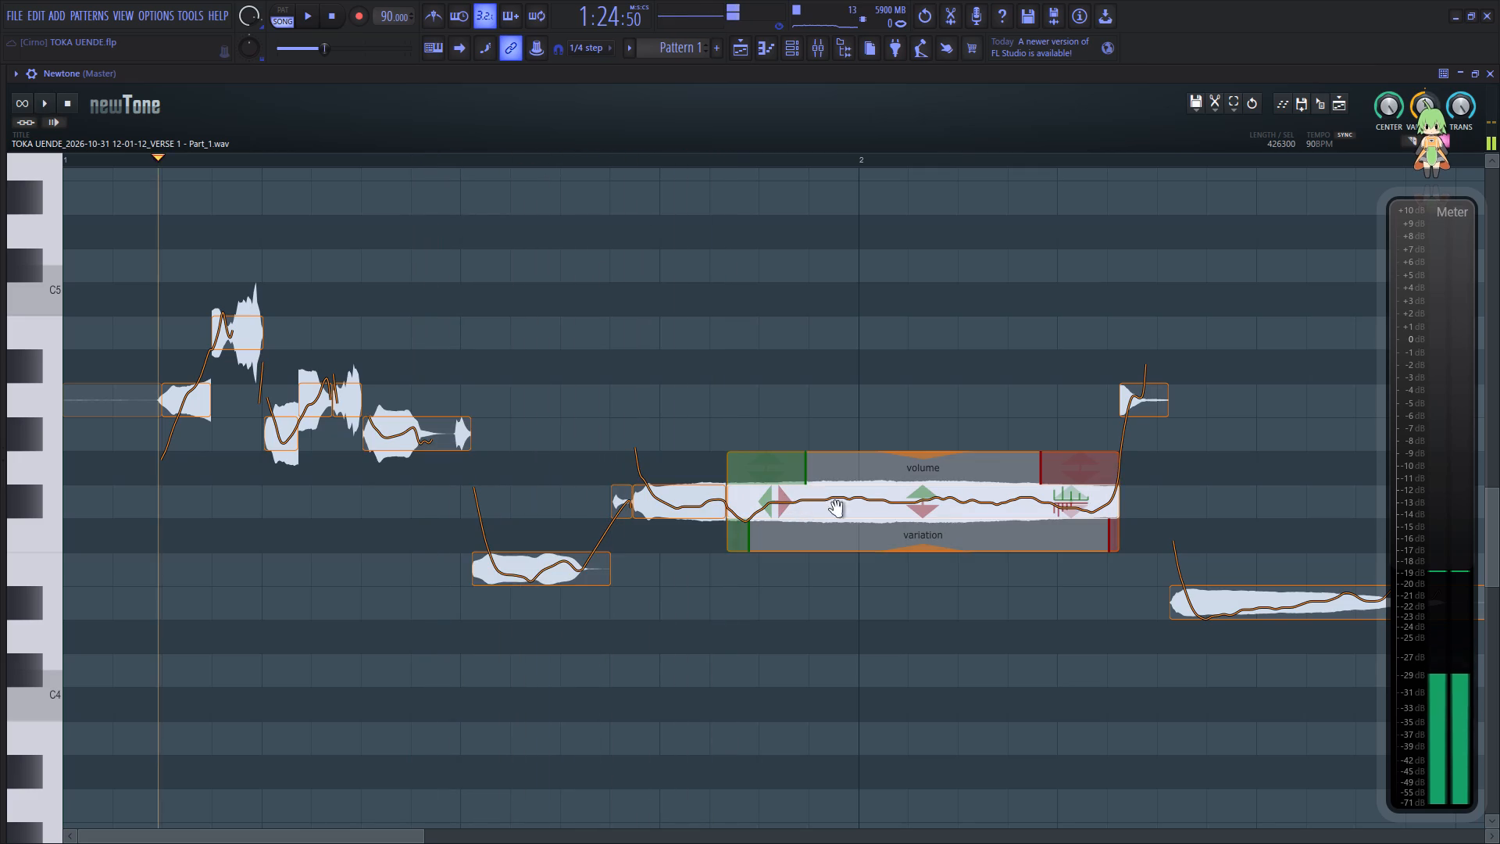
key(space)
drag(873, 502, 873, 443)
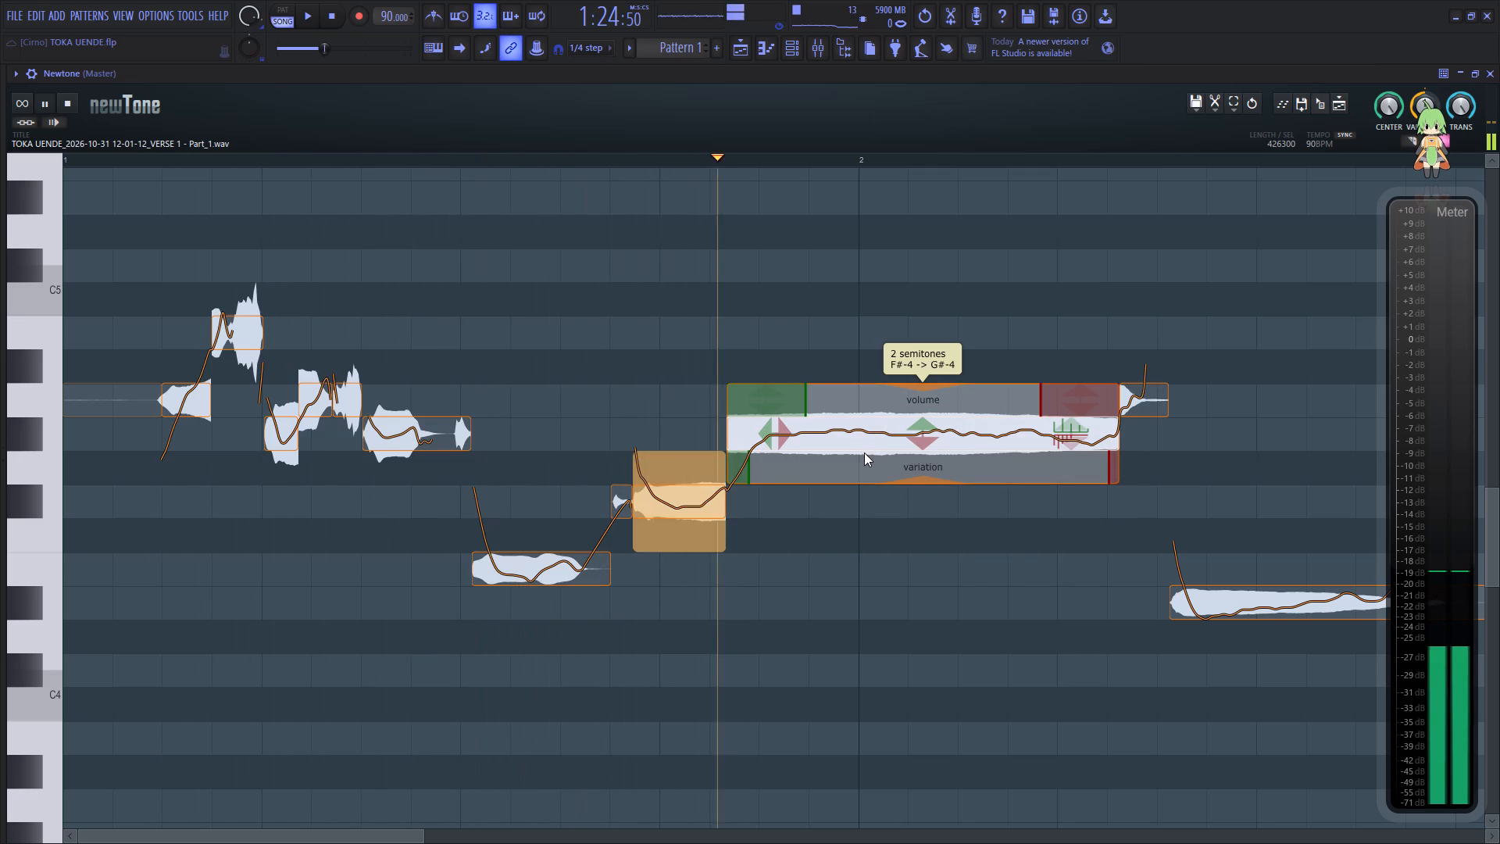
key(space)
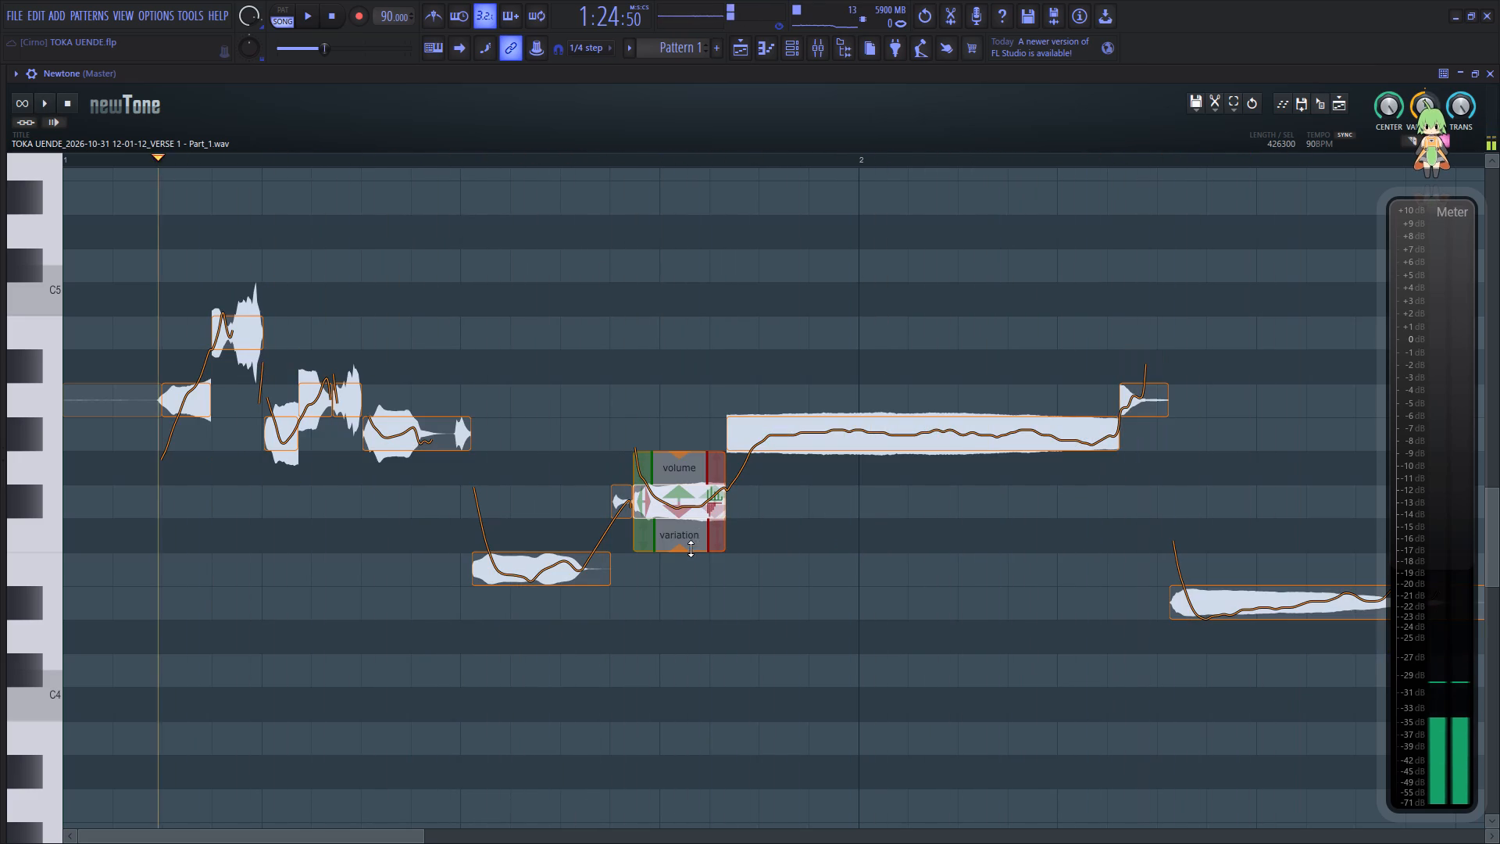
key(space)
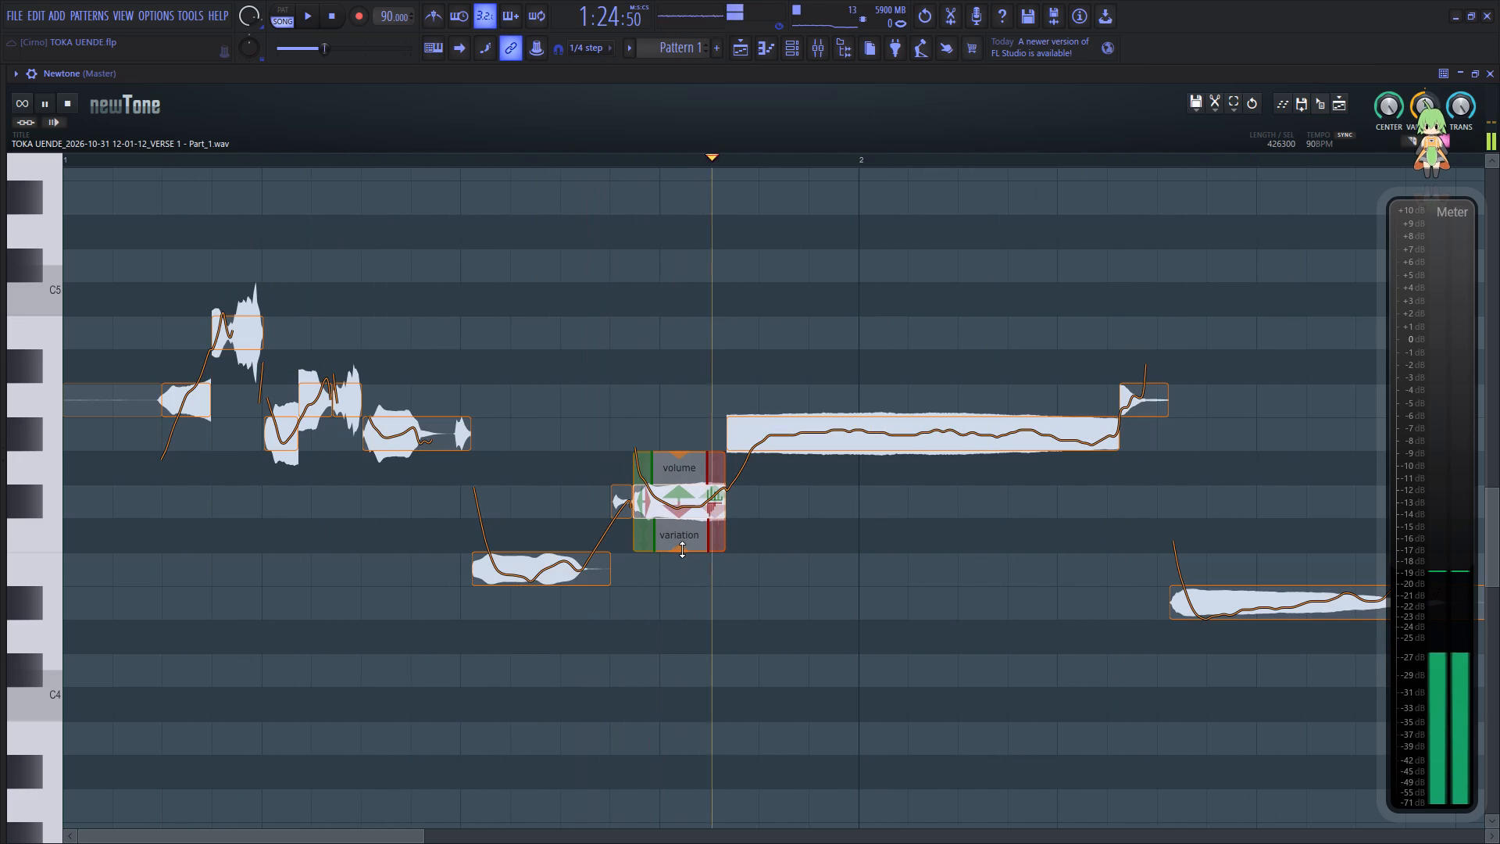
Reduce the pitch variation of the F#4 note just before the sustained G#4 note and replay the phrase.
drag(682, 549, 695, 493)
key(space)
key(space)
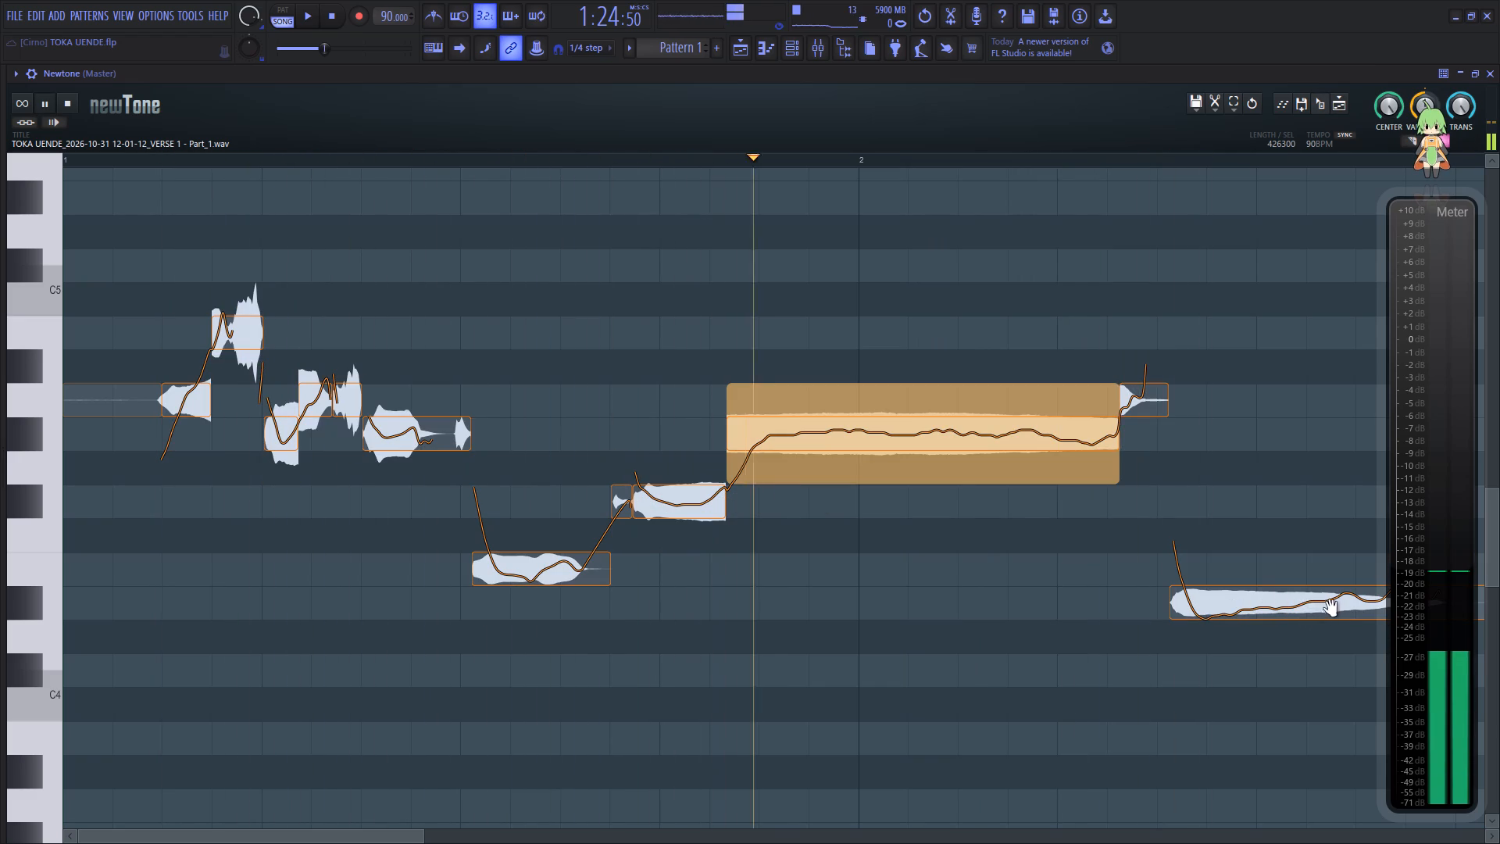
Raise the long low D#4 note after the sustained note by three semitones to F#4 and replay the phrase.
drag(1349, 606, 1342, 519)
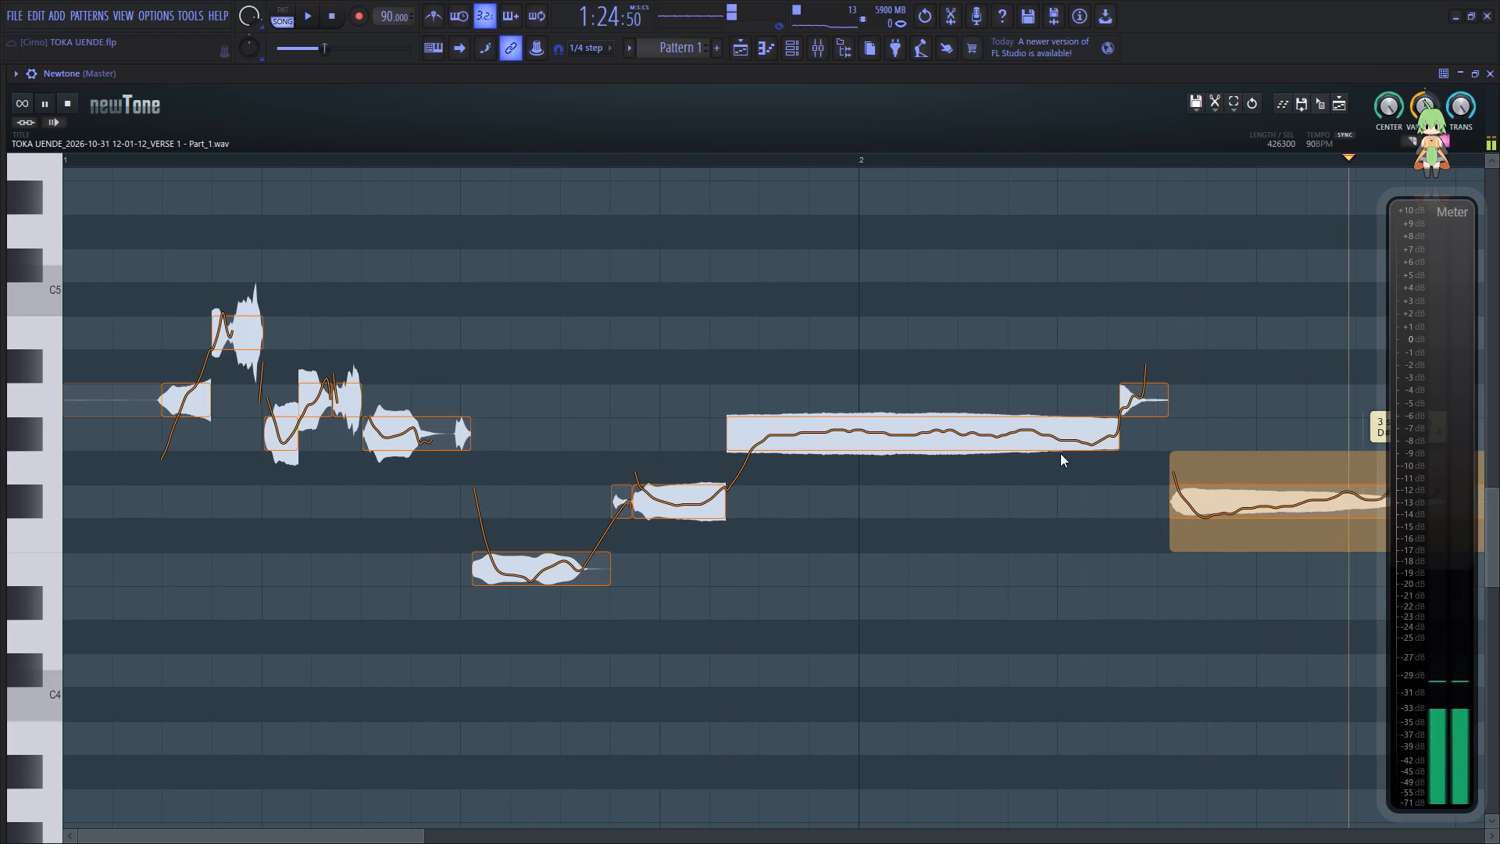
key(space)
key(space)
Reduce the pitch variation of the long sustained G#4 note and replay the phrase.
drag(936, 482, 937, 408)
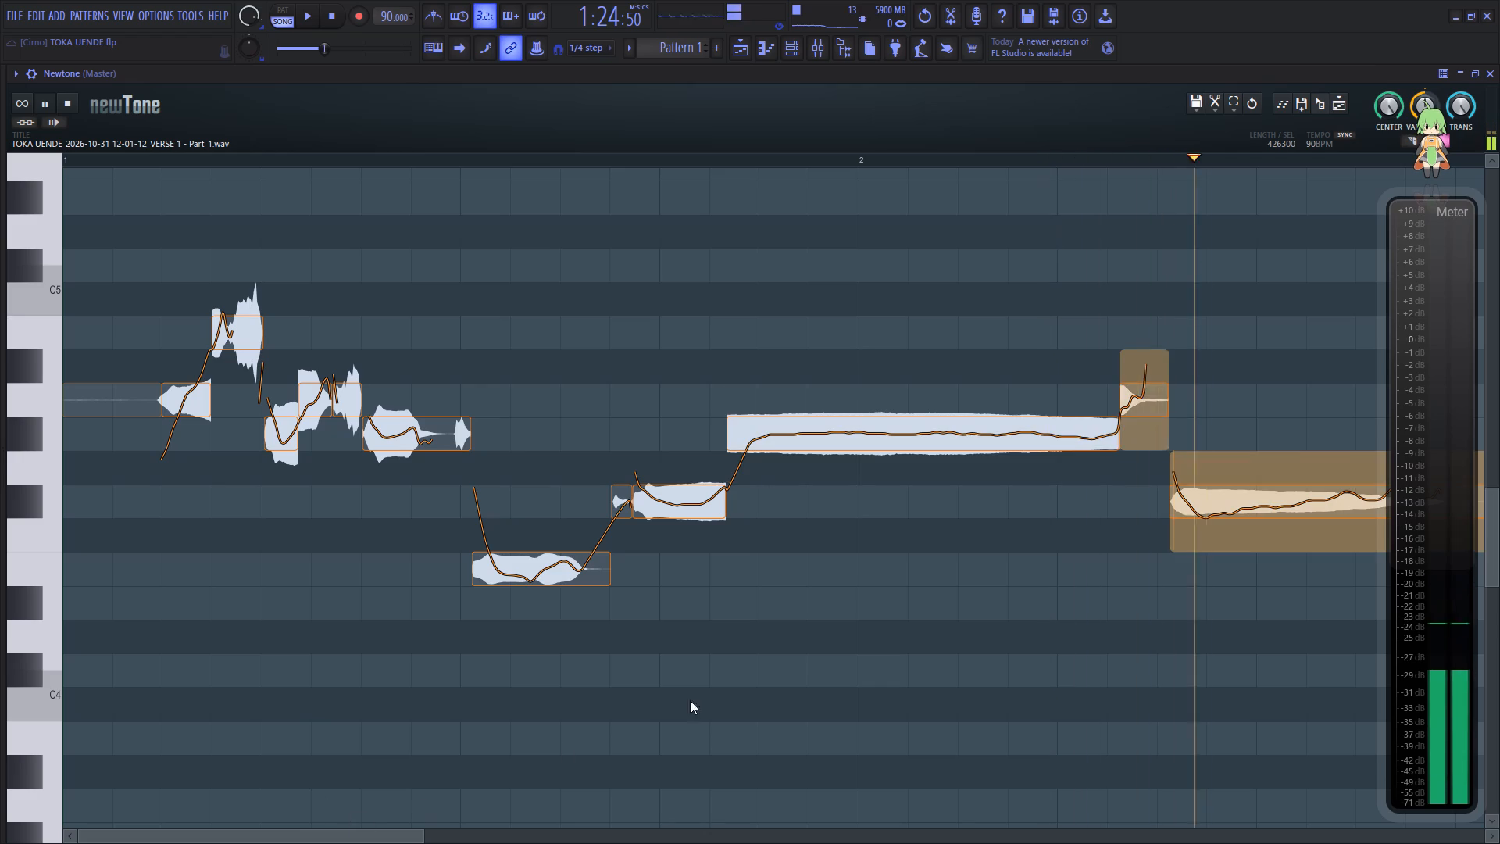
key(space)
key(space)
key(space)
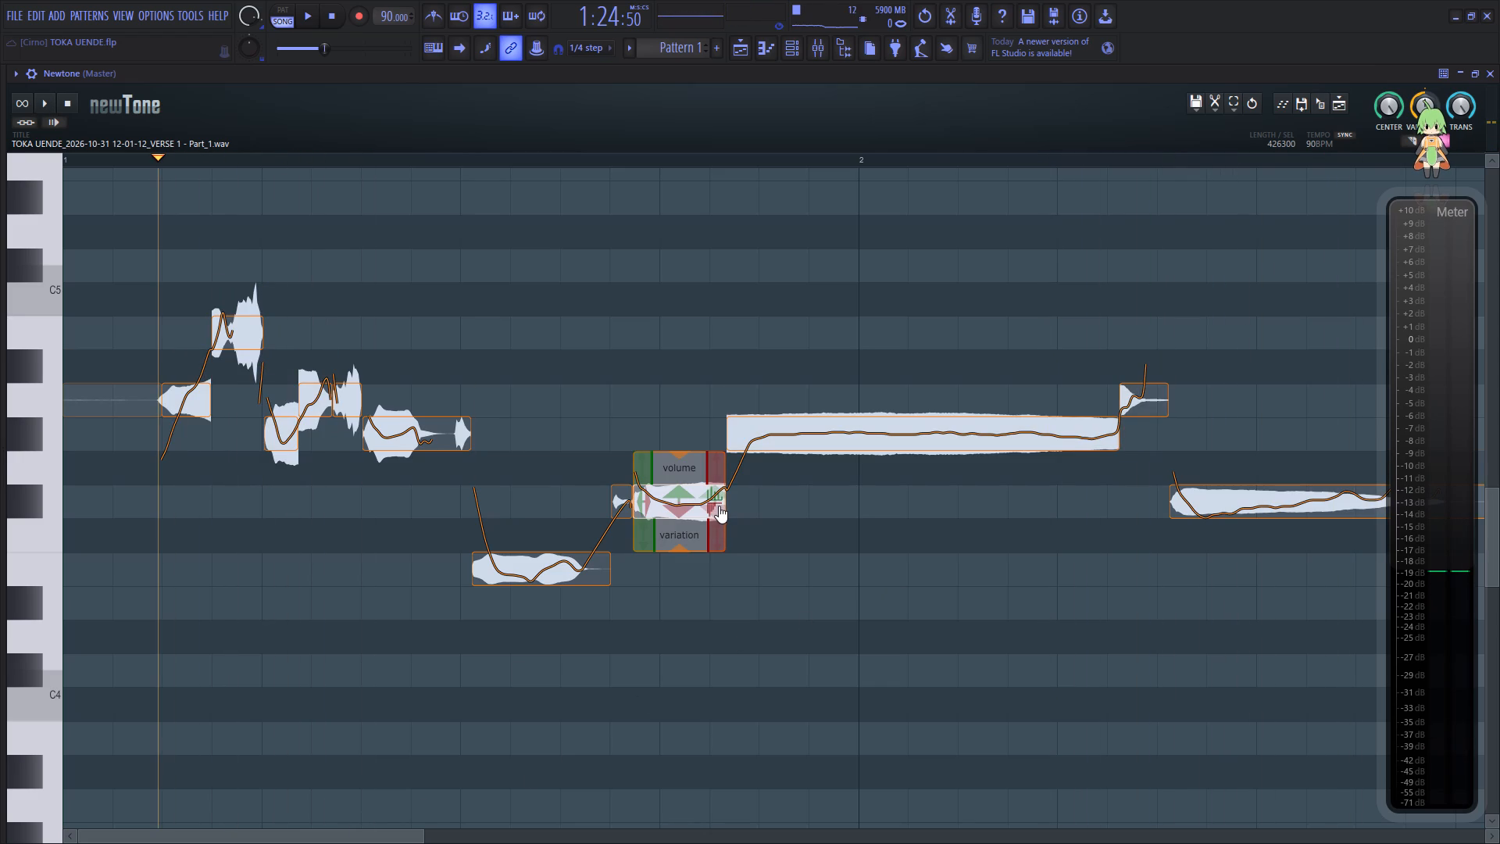
Smooth the F#4-to-G#4 transition by setting the F#4 note's ramp out to 41.67% and adjusting the sustained note's ramp in, then replay it.
drag(716, 532, 717, 518)
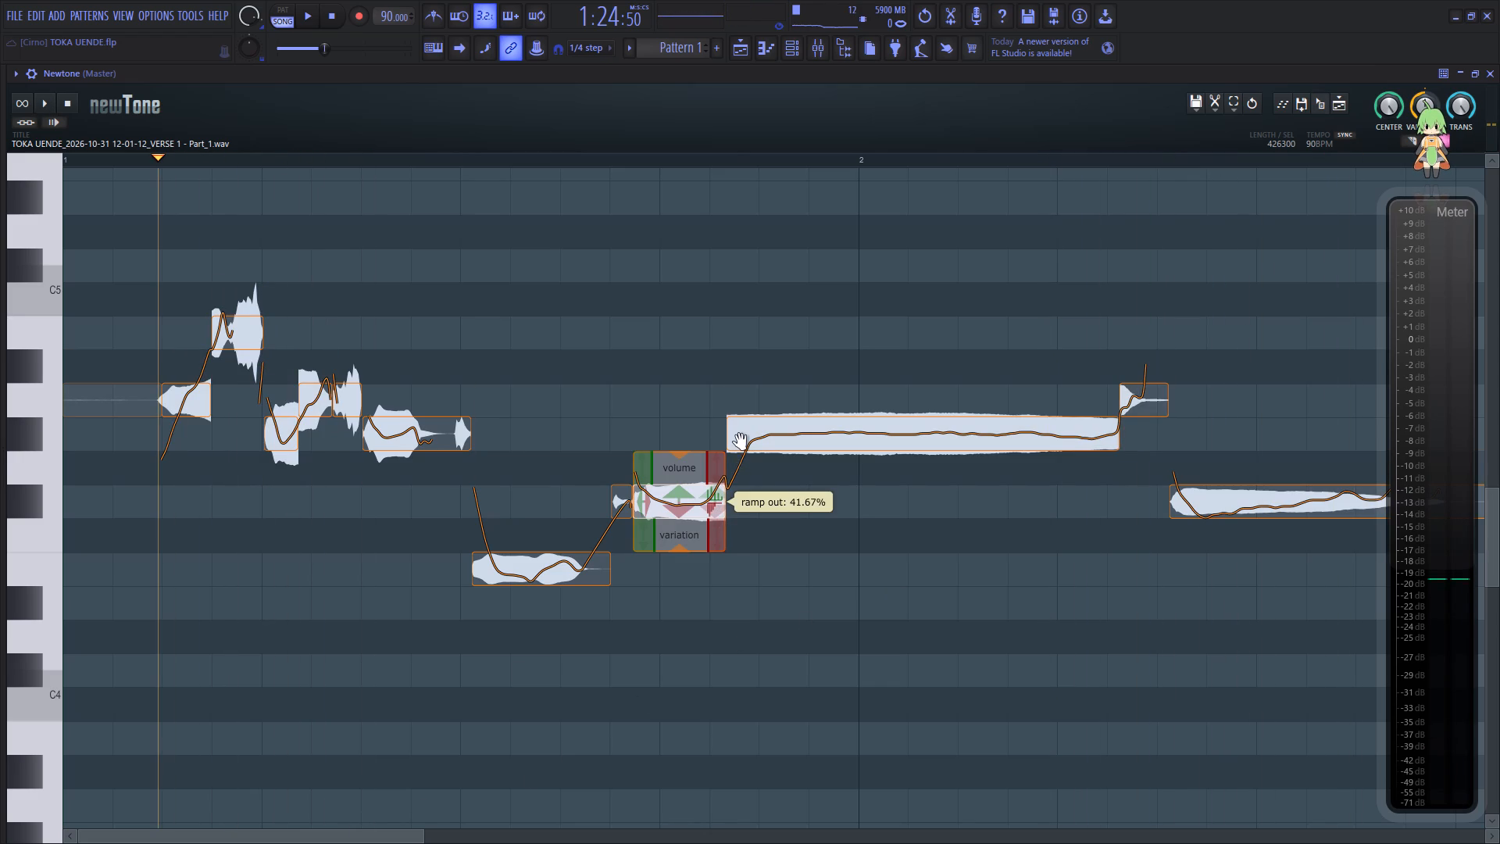
click(734, 435)
drag(738, 475, 738, 452)
click(456, 624)
key(space)
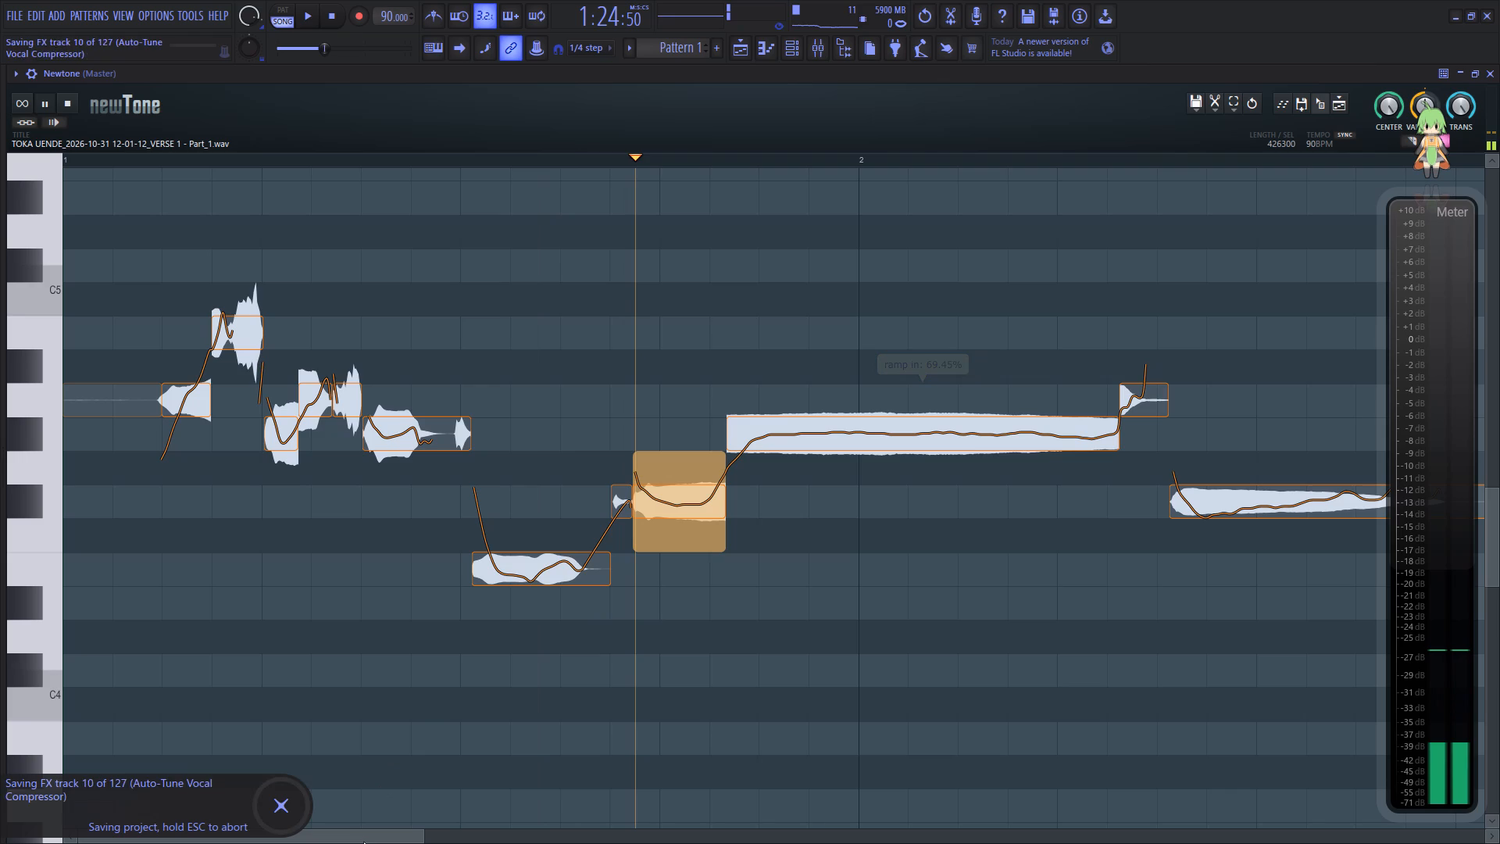
Set the pitch variation of the long fading F#4 note between beats 2 and 3 to 62.96% and play on into the following notes.
drag(363, 839, 526, 842)
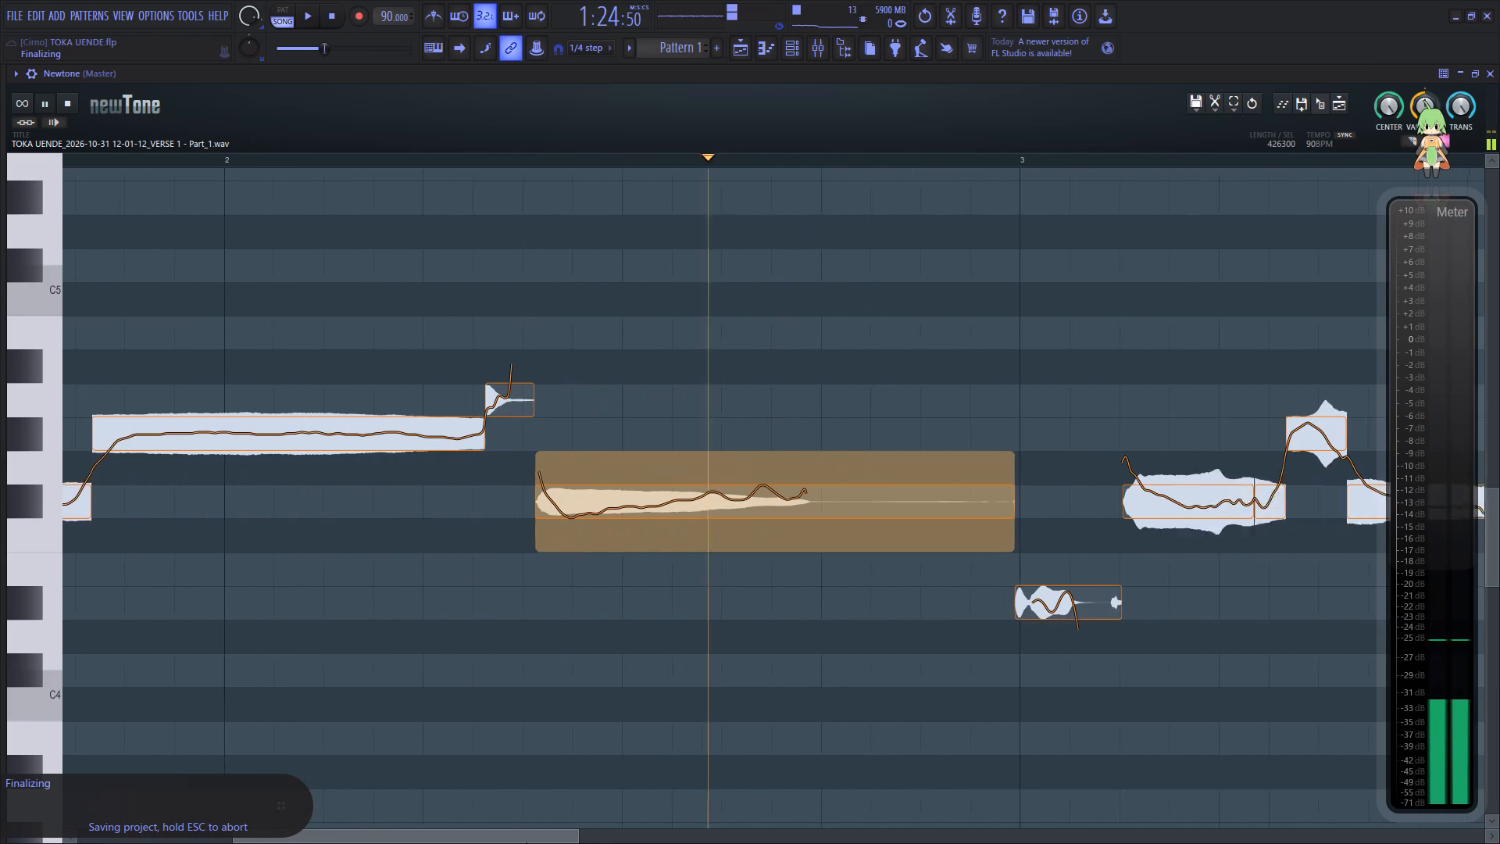
drag(526, 842, 538, 842)
key(space)
key(space)
click(638, 511)
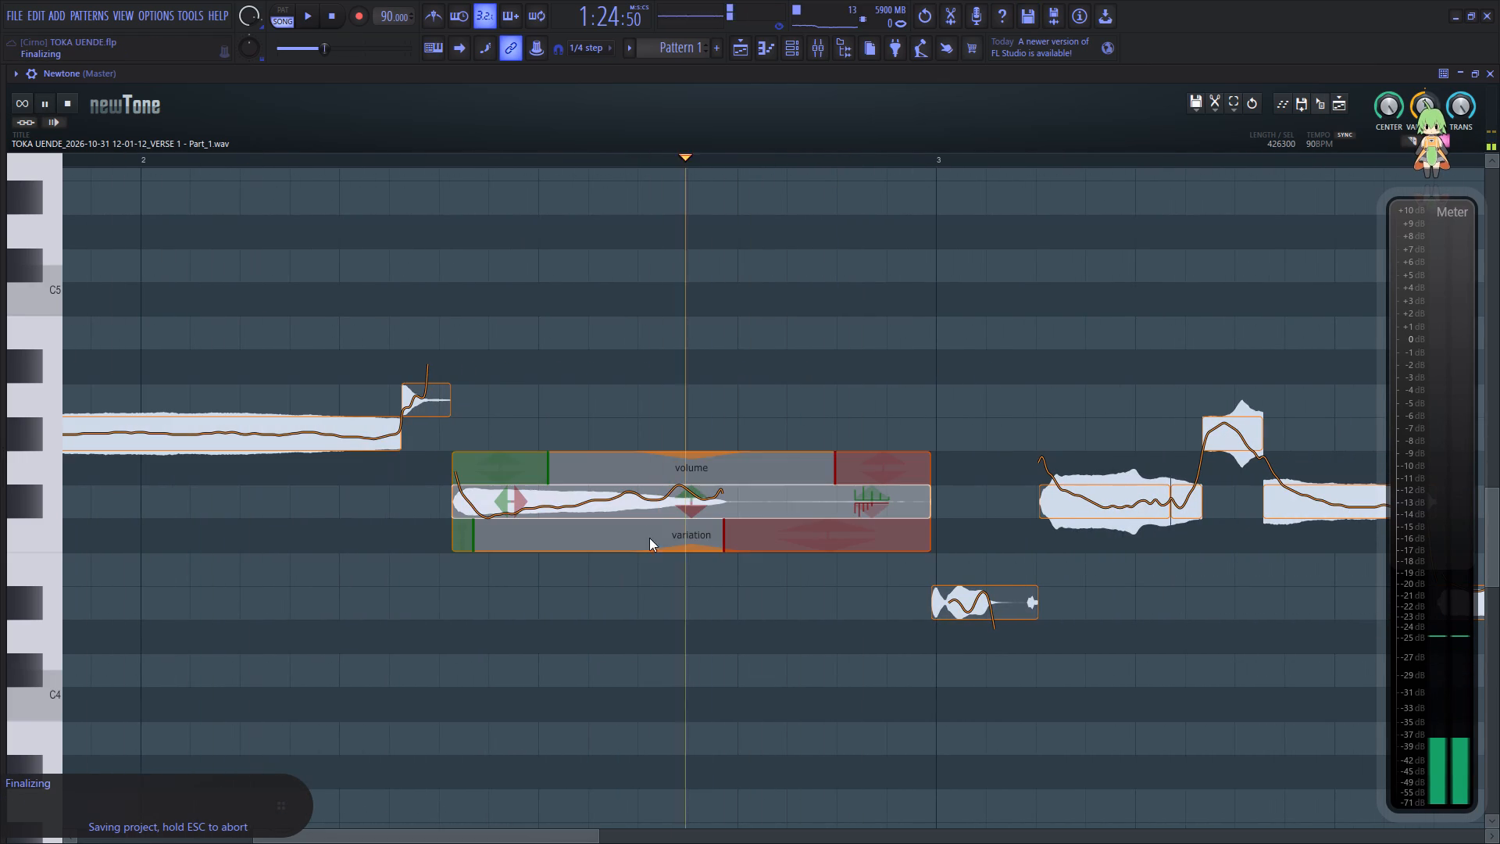
drag(669, 549, 673, 499)
click(397, 537)
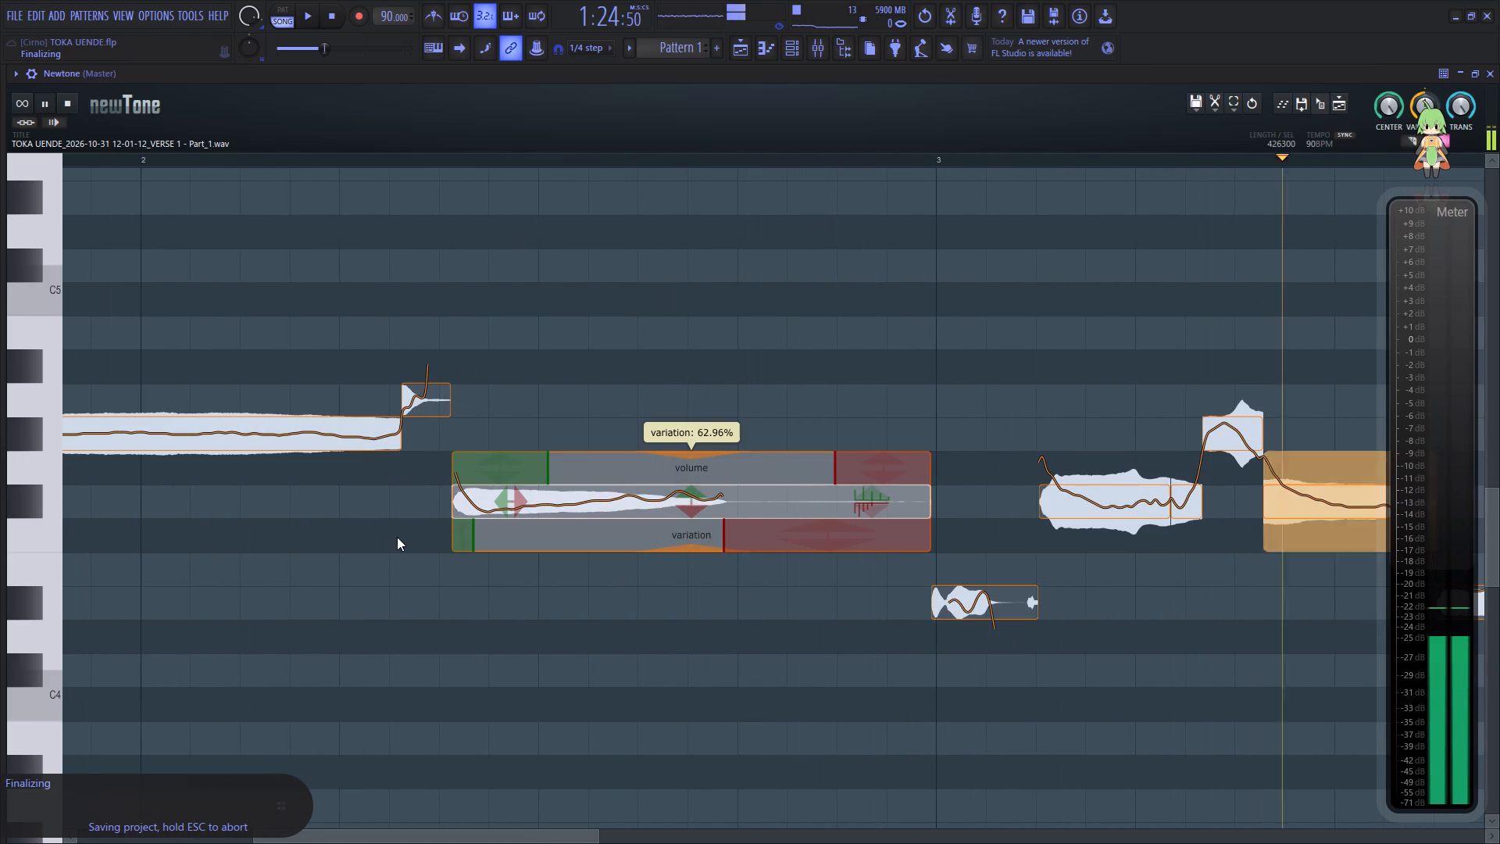
drag(524, 840, 616, 843)
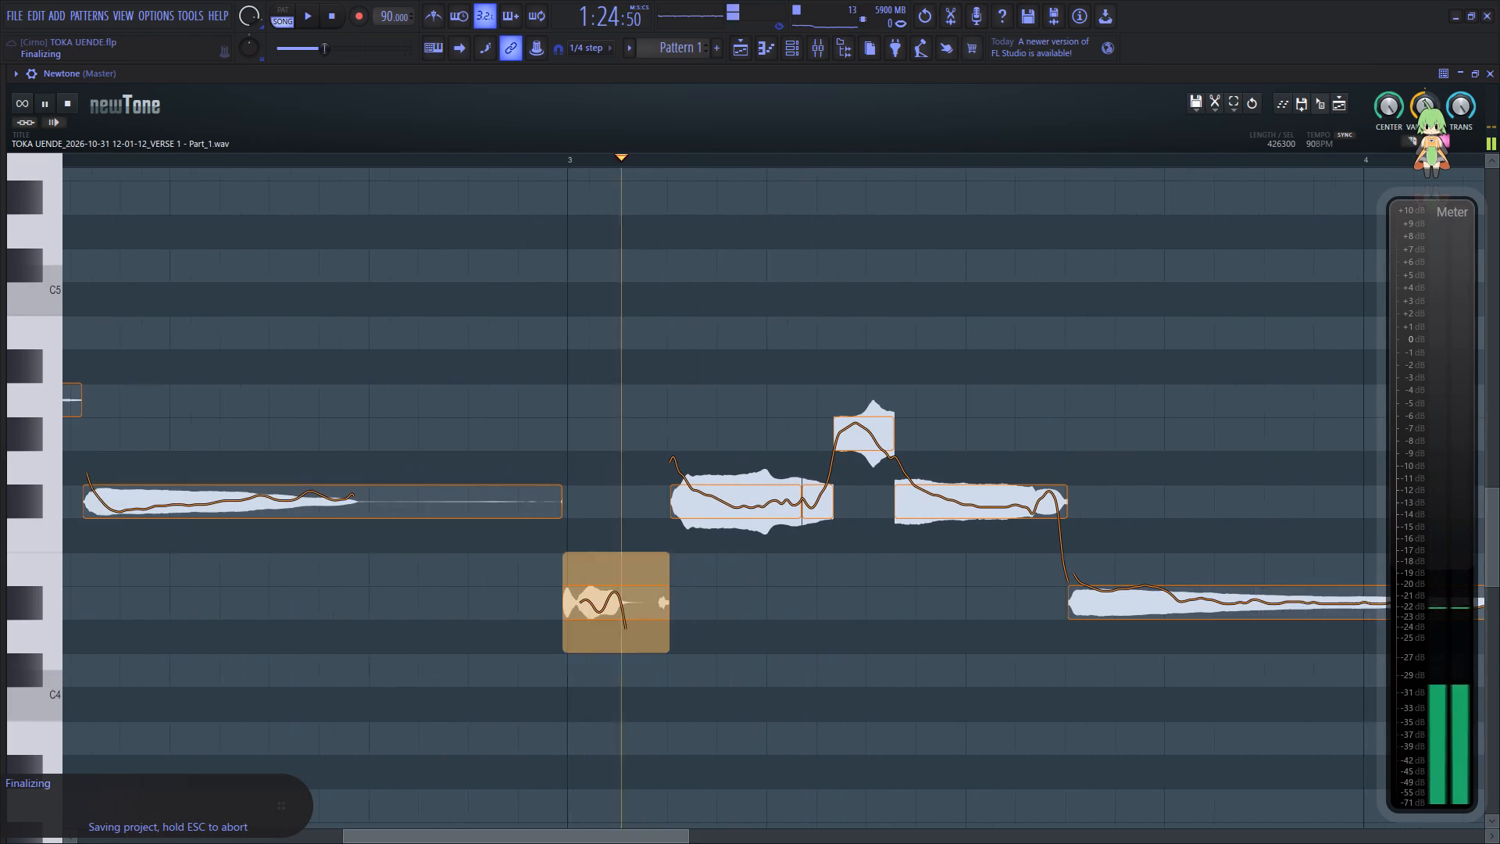
Set the pitch variation of the F#4 note starting shortly after beat 3 to 50.80% and replay the phrase.
drag(616, 843, 630, 842)
key(space)
click(696, 508)
key(space)
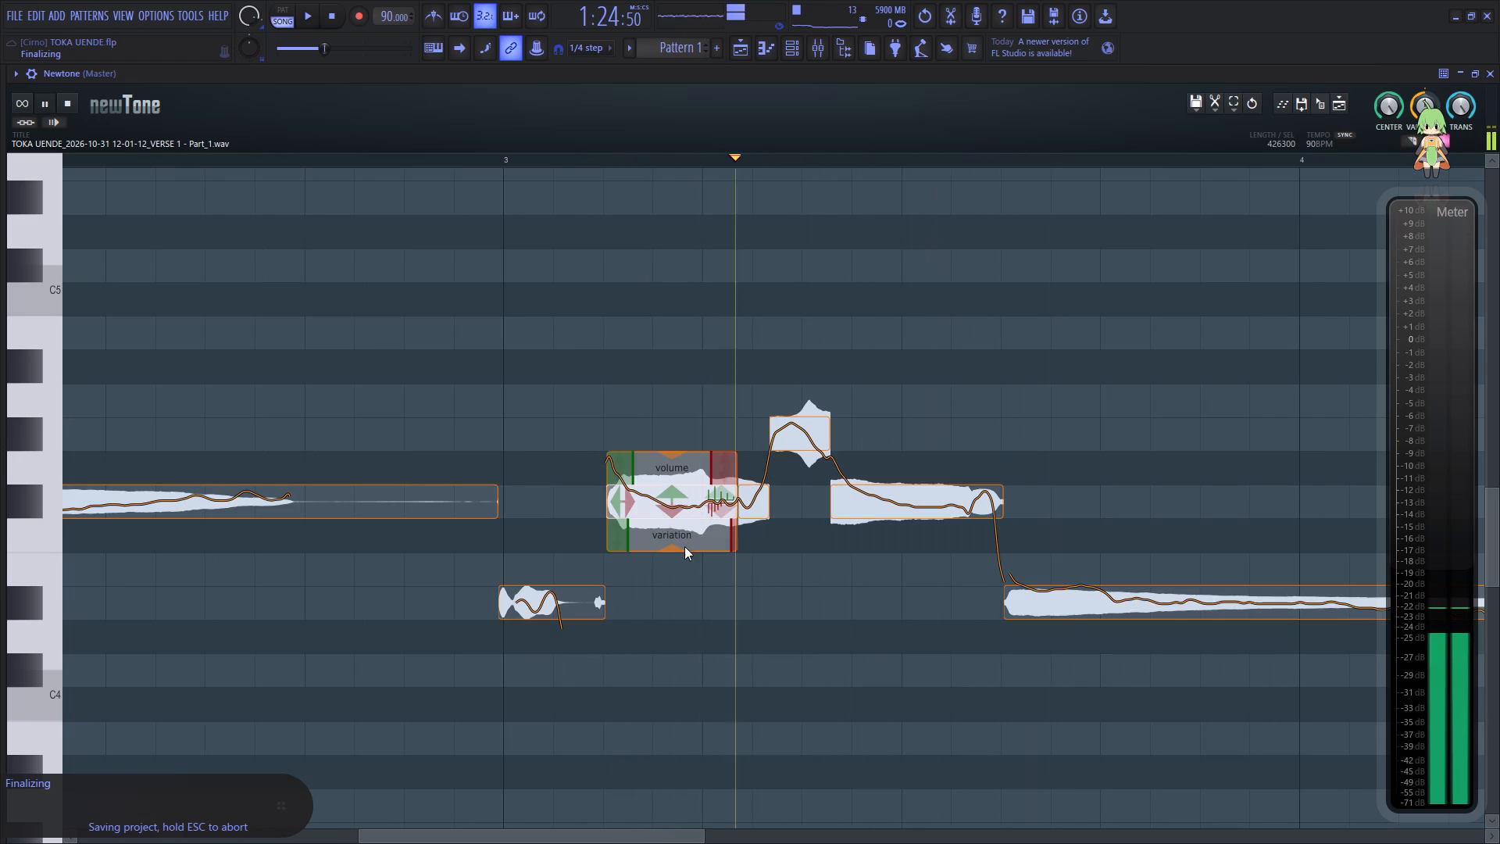
drag(676, 549, 687, 483)
click(512, 547)
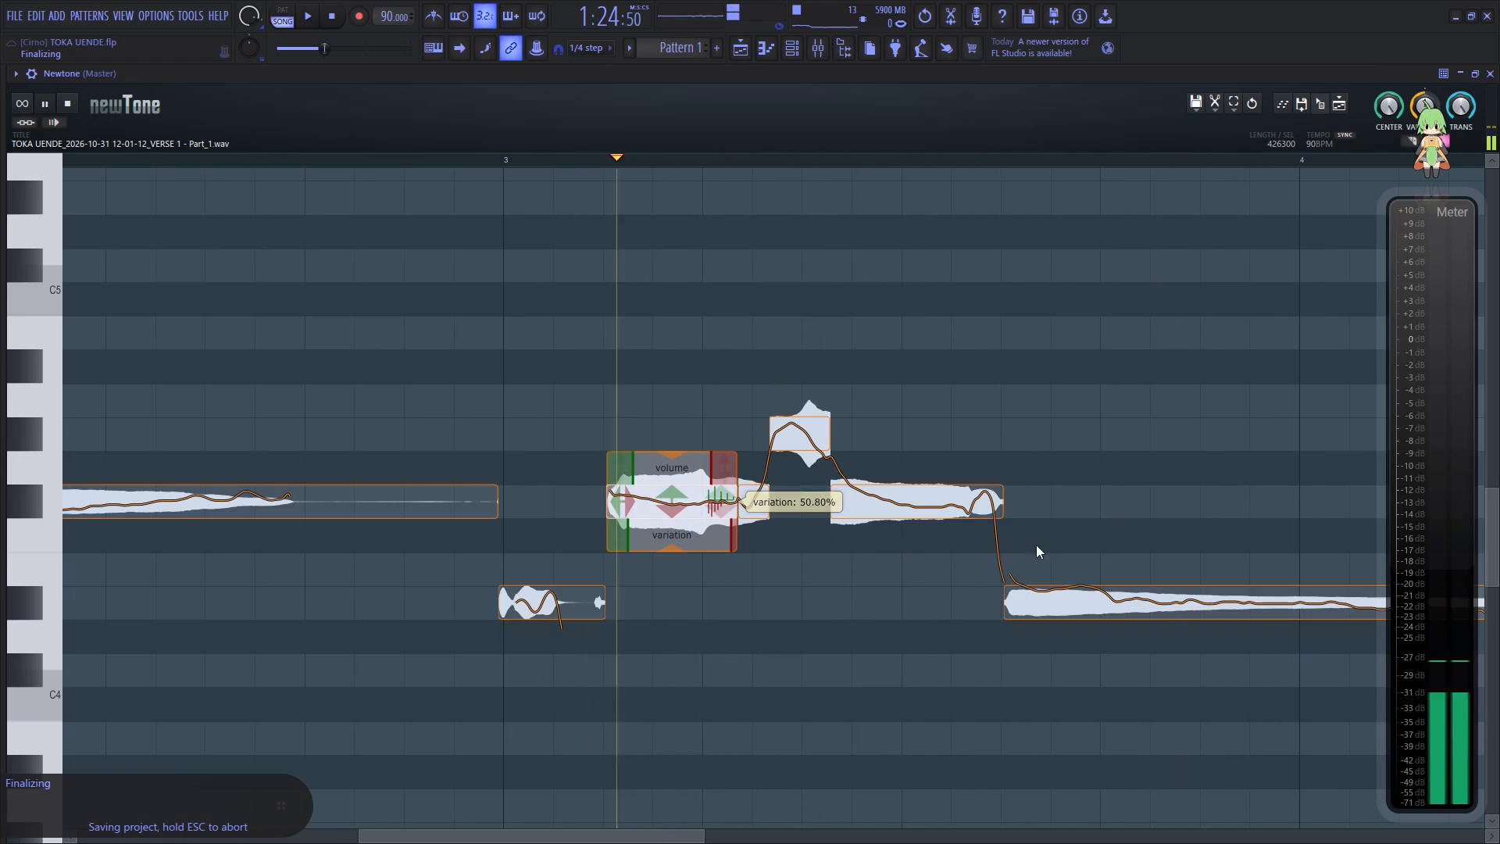
Raise the long low D#4 note that ends the phrase by one semitone to E4 and replay the phrase.
drag(1227, 607, 1229, 595)
key(space)
key(space)
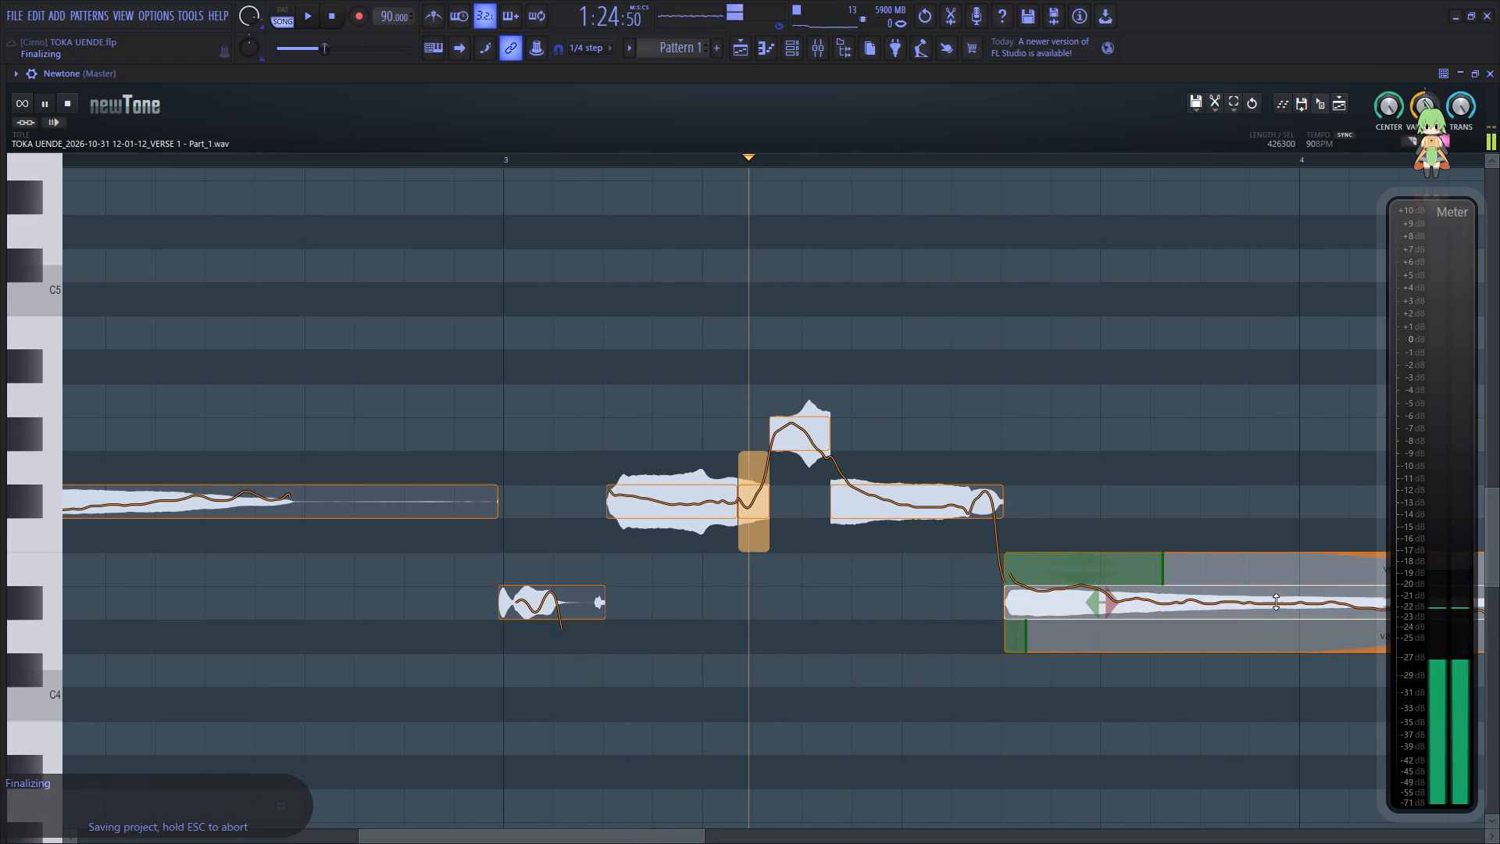
drag(1305, 605, 1305, 553)
key(space)
key(space)
key(space)
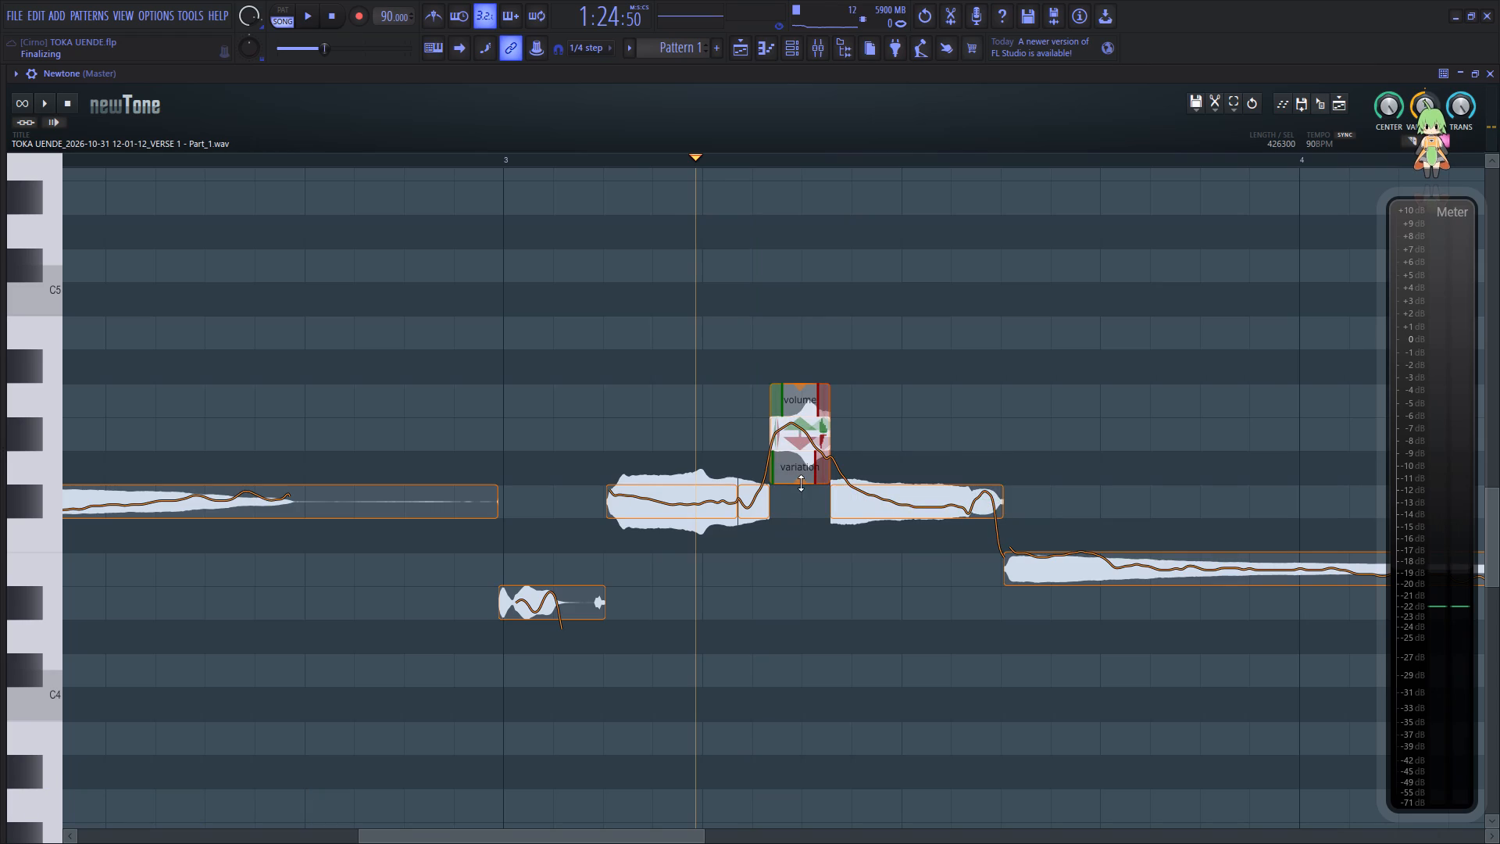
Reduce the short G#4 note's pitch variation, set the following F#4 note's variation to 63.54%, and replay them.
drag(801, 483, 814, 433)
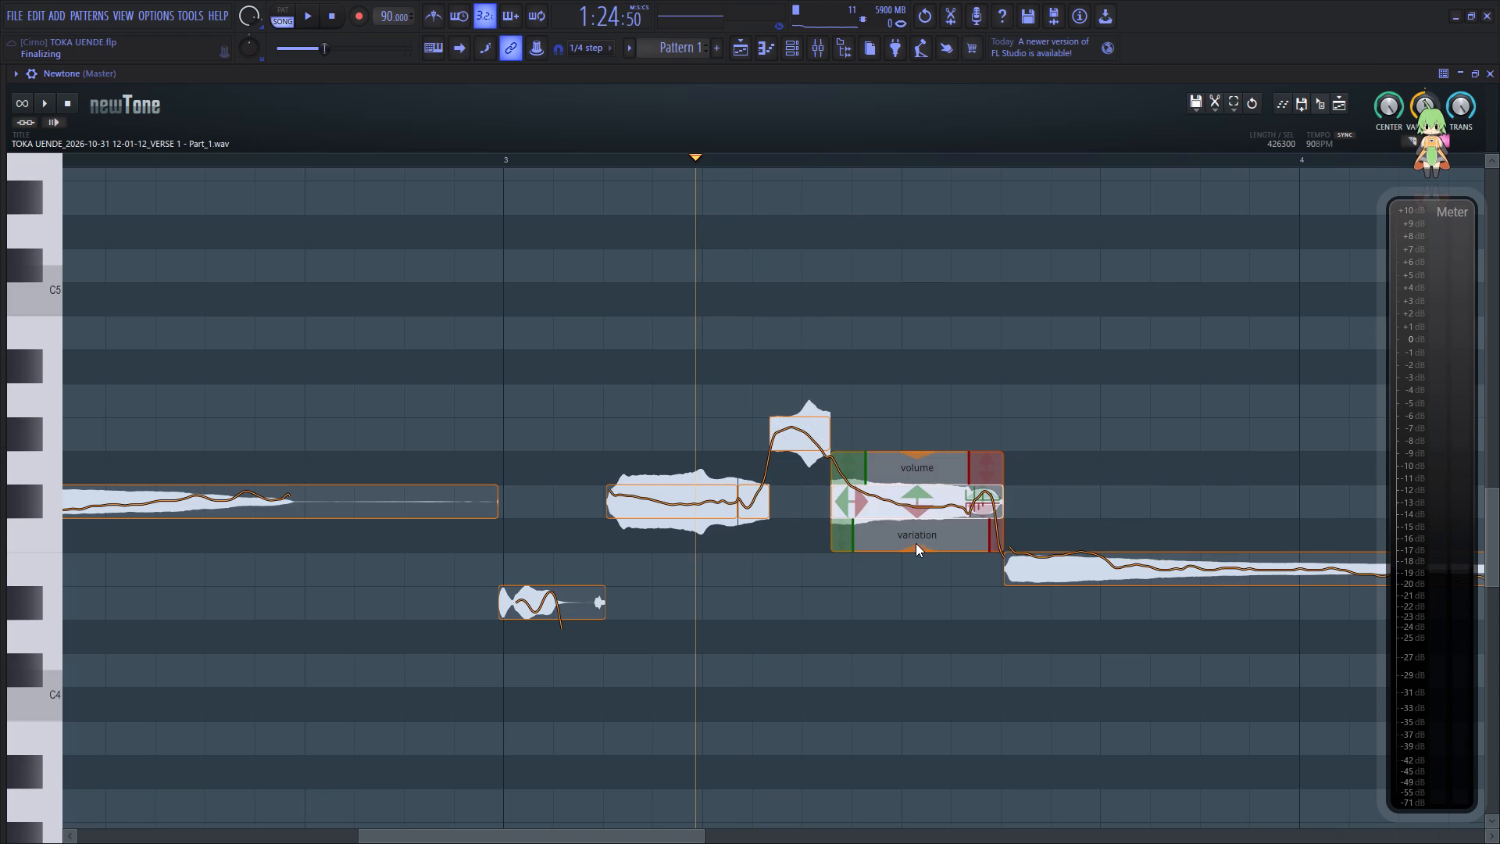
drag(916, 551, 930, 502)
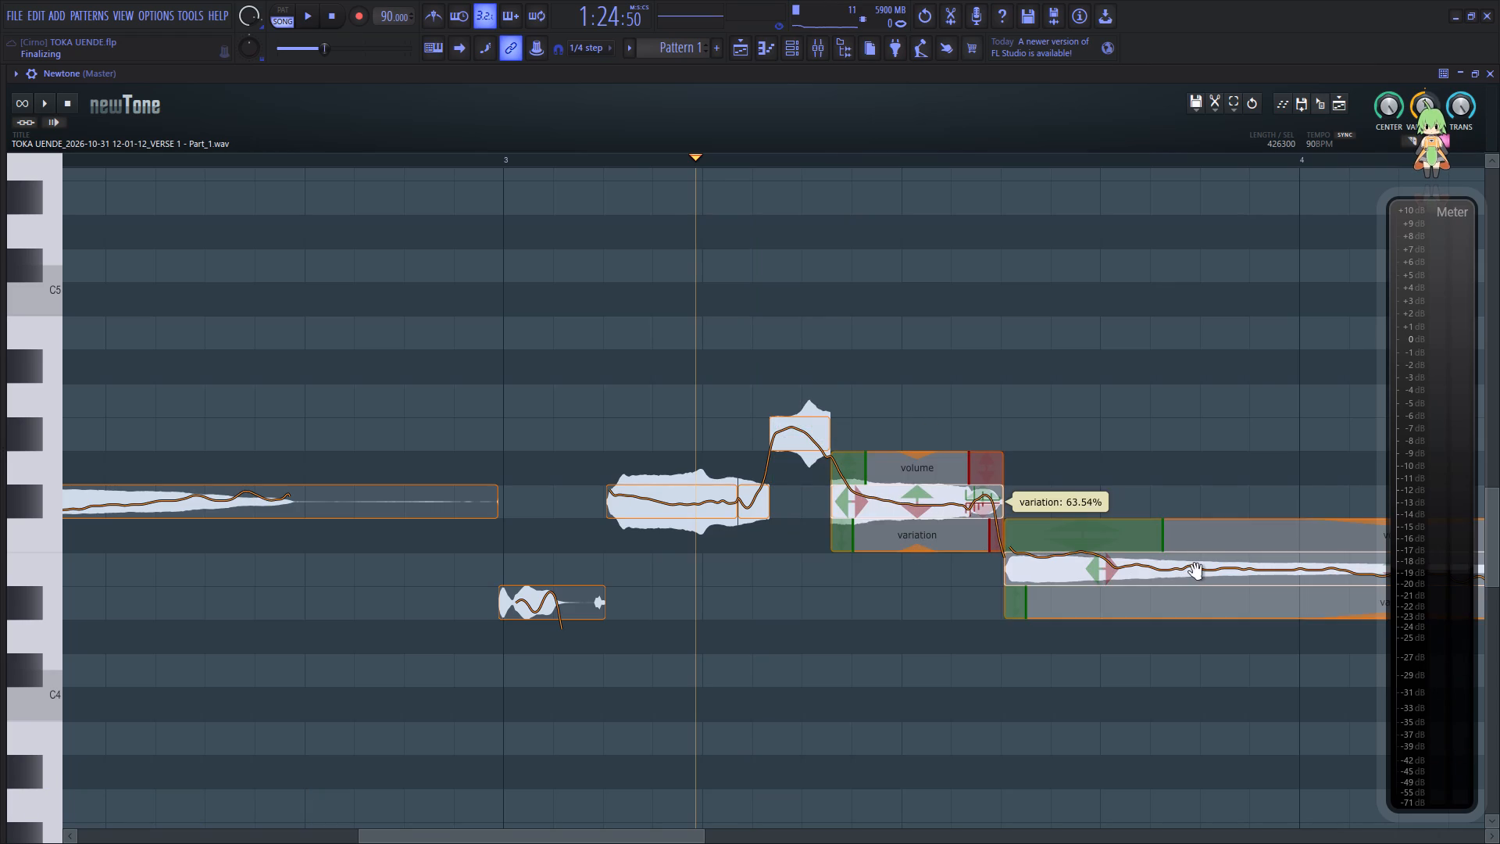
key(space)
Reduce the pitch variation of the long closing E4 note and listen to the phrase again.
drag(1272, 564, 1187, 565)
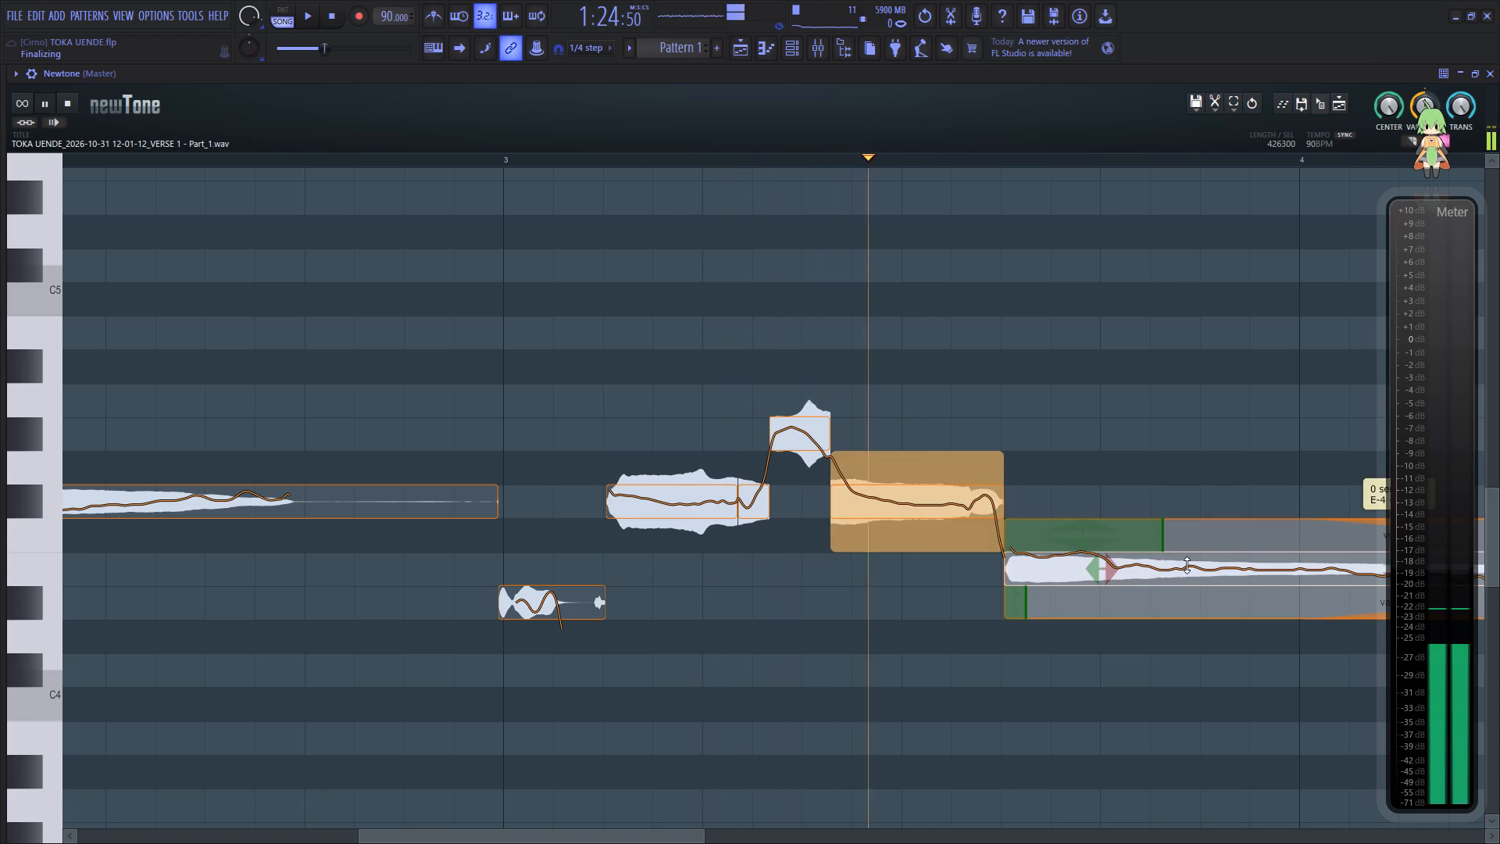
drag(1187, 565, 1216, 540)
key(space)
key(space)
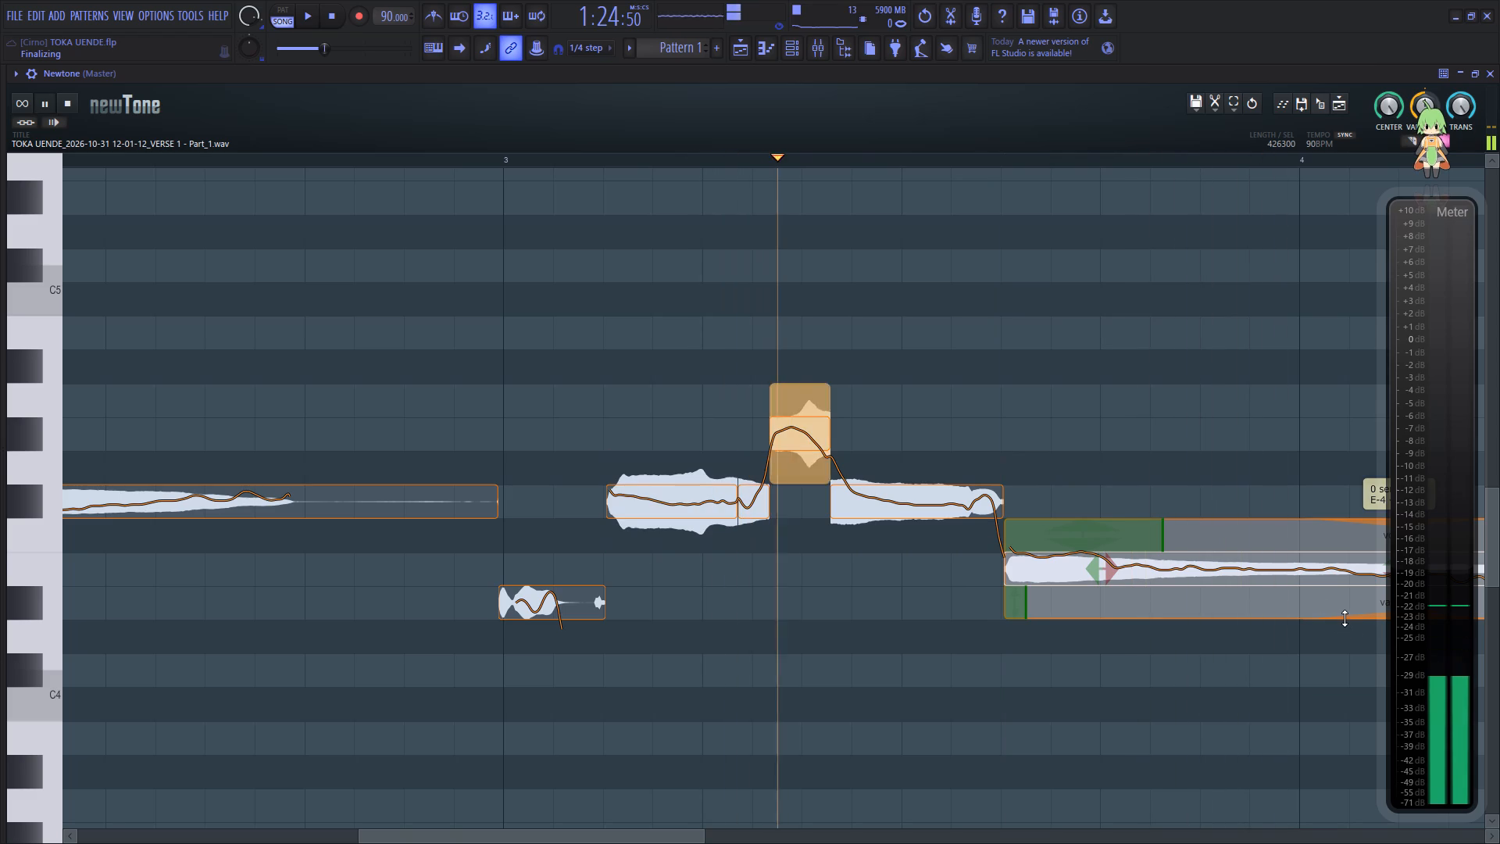
drag(1345, 617, 1353, 567)
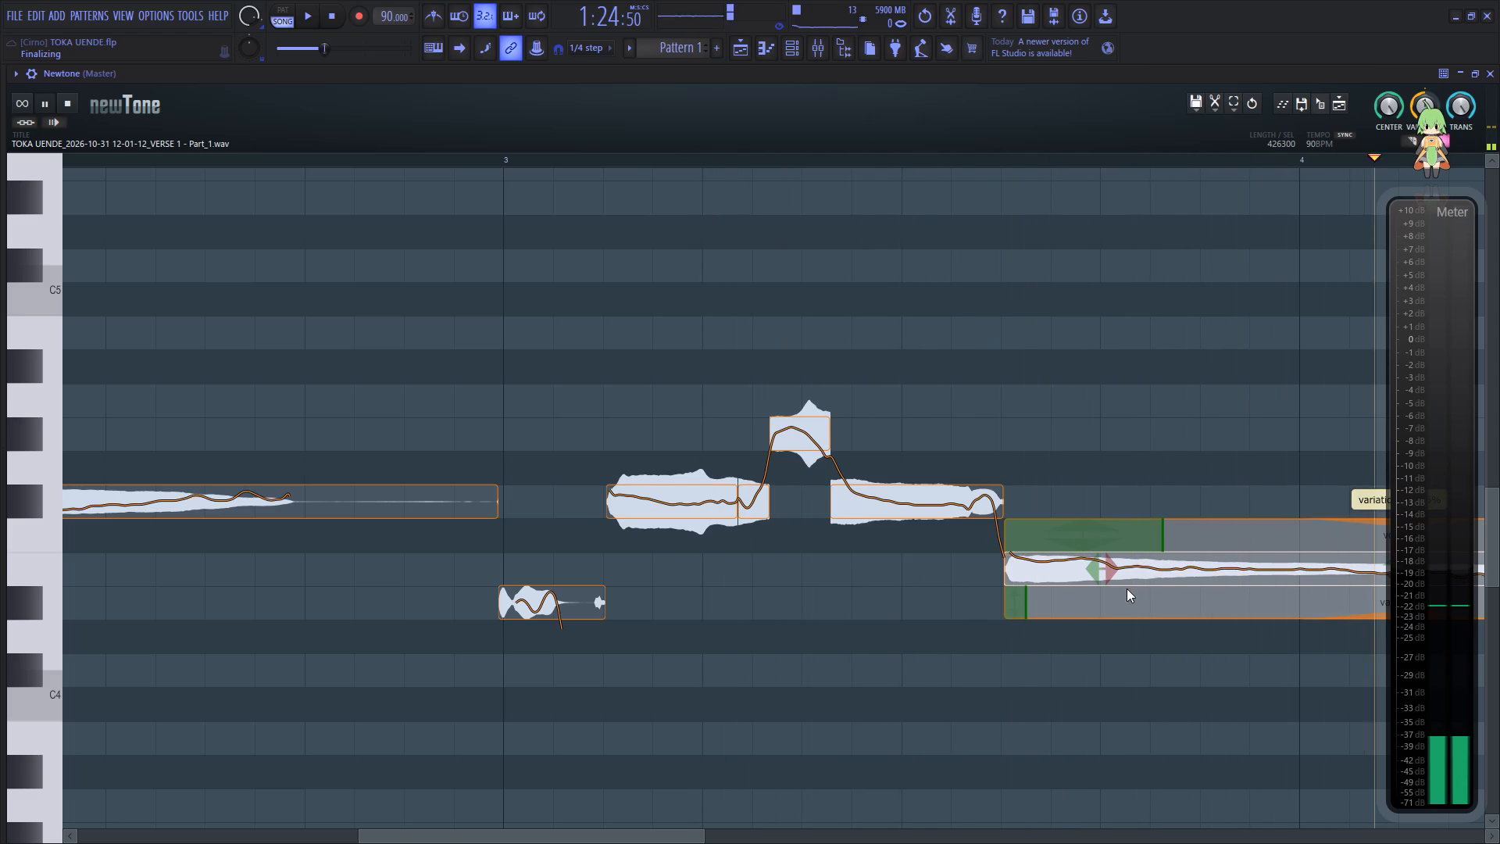
click(1011, 594)
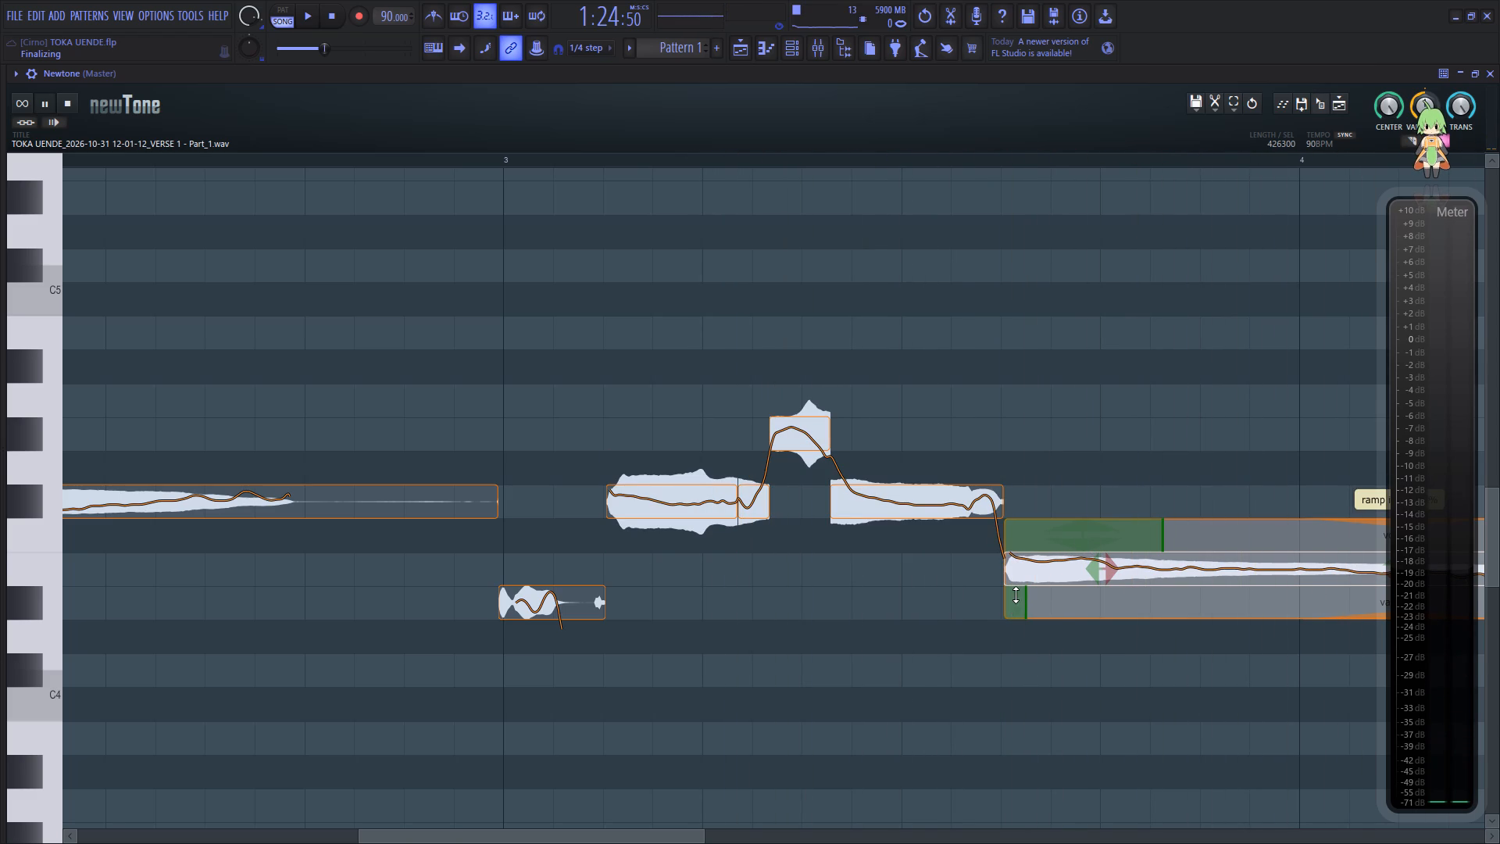
key(space)
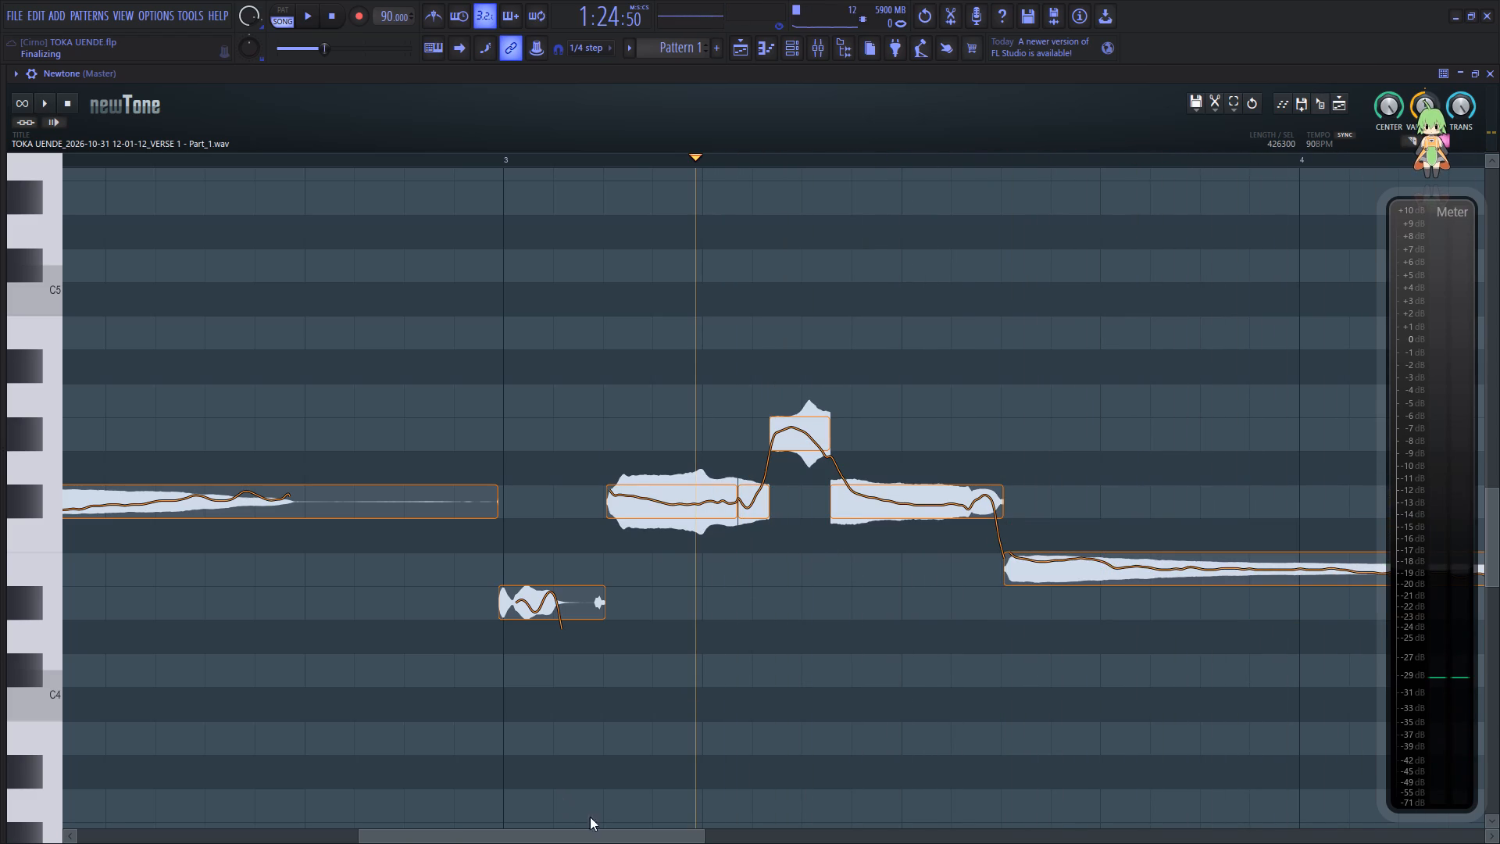
Set the pitch variation of the short D#4 note at beat 3 to 57.17%.
click(548, 605)
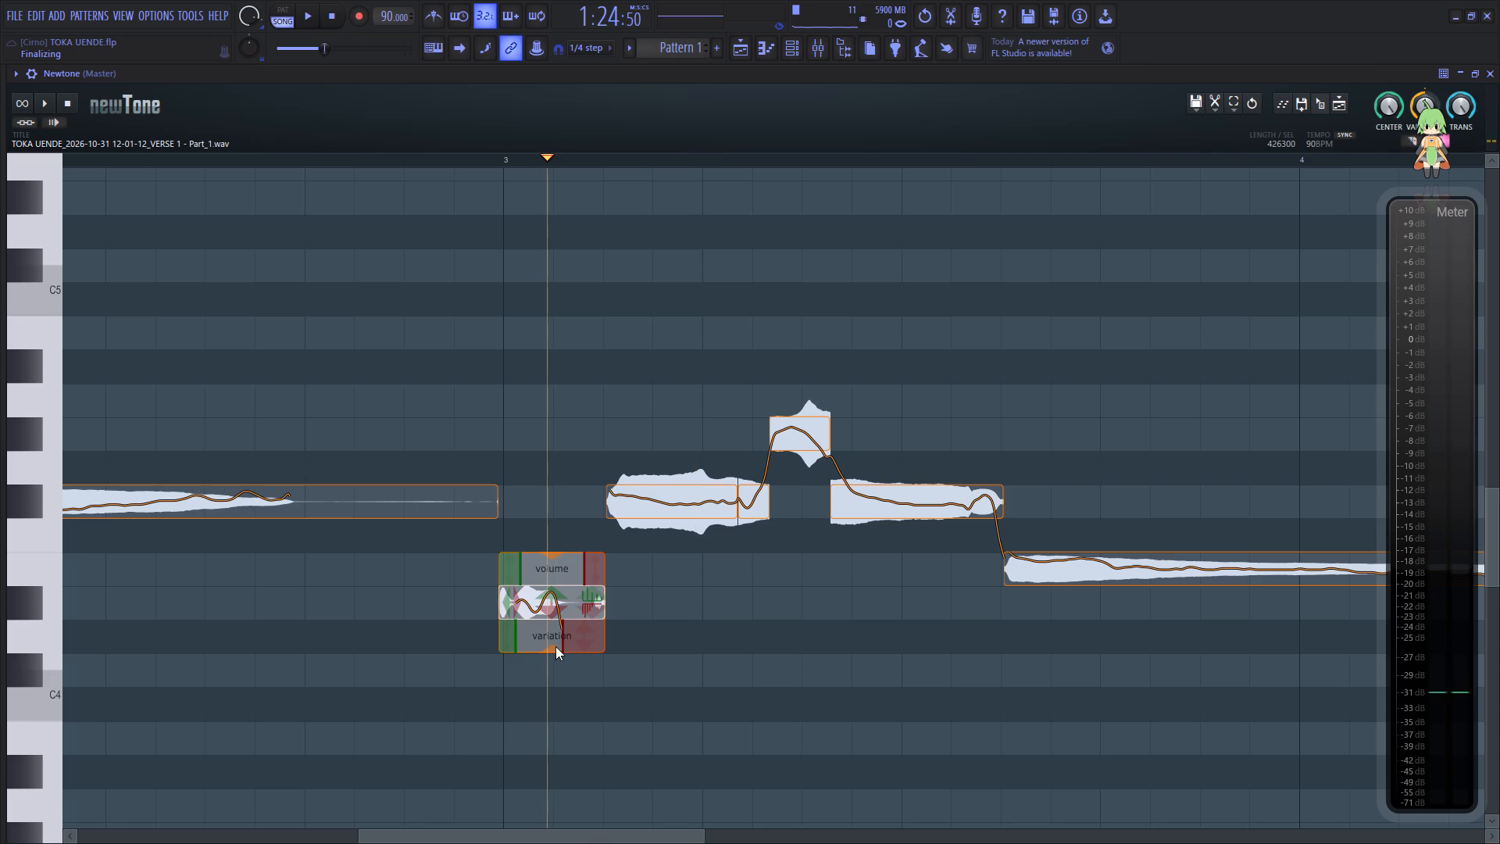
drag(555, 651, 566, 593)
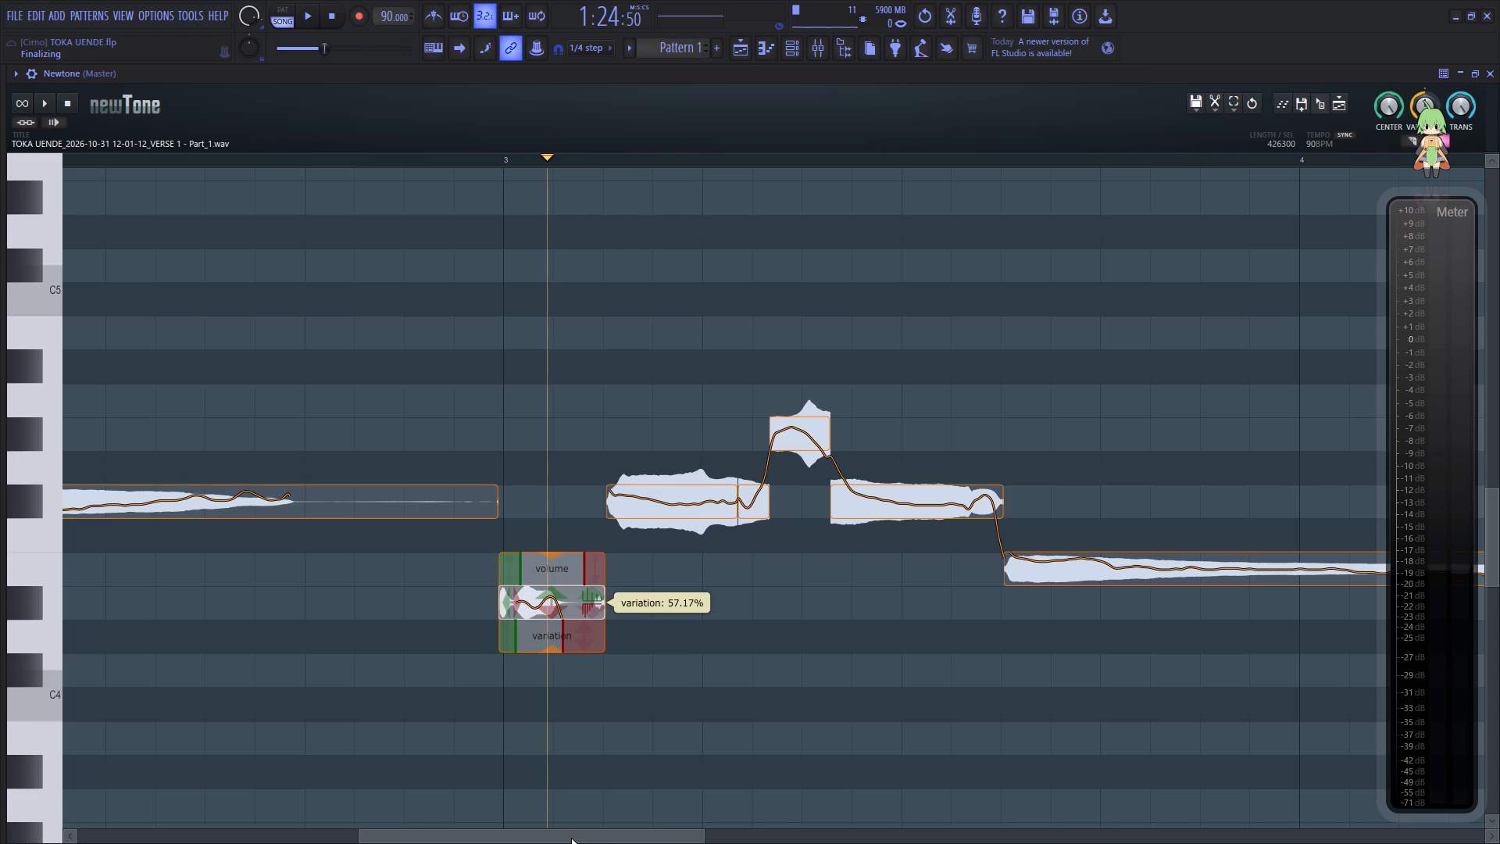
Replay the corrected clip from its start, send it to the playlist's VERSE 1 ADLIB track below the original Part_1 clip, and close Newtone.
drag(571, 838, 266, 806)
click(142, 556)
key(space)
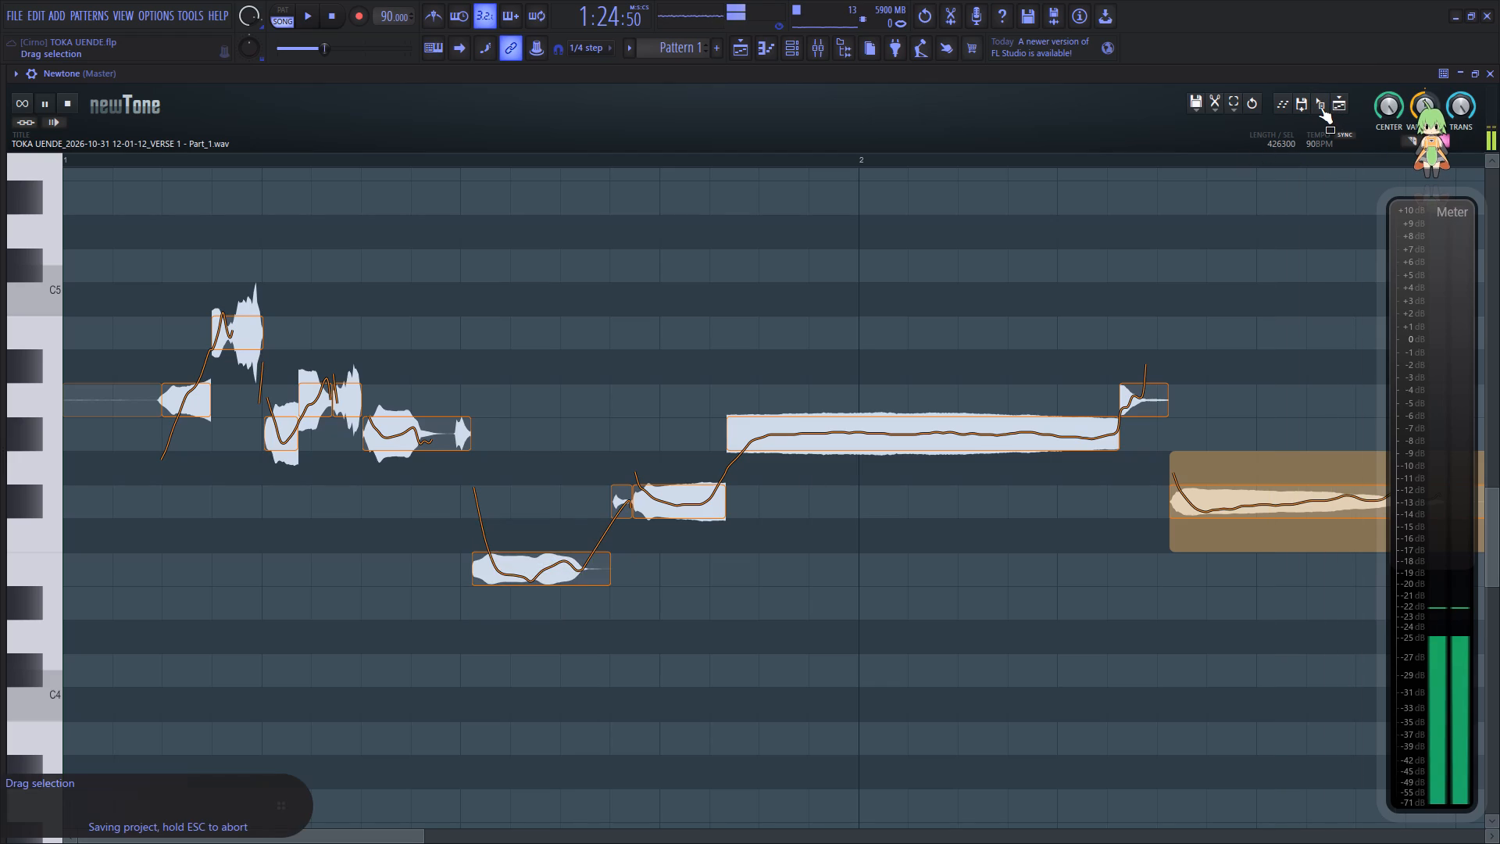
key(space)
drag(1320, 100, 738, 469)
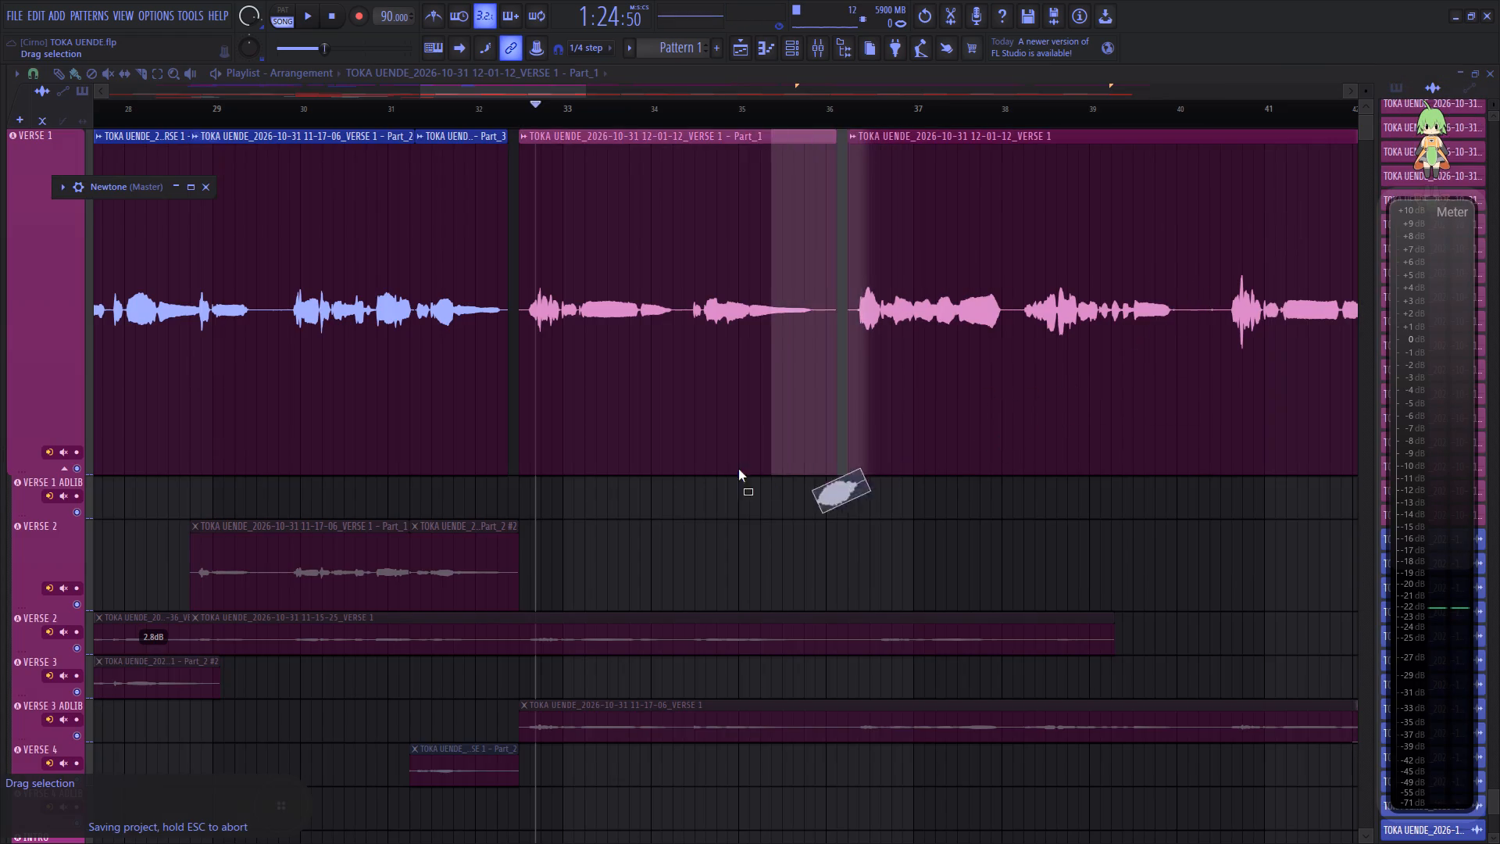
drag(738, 469, 516, 513)
key(space)
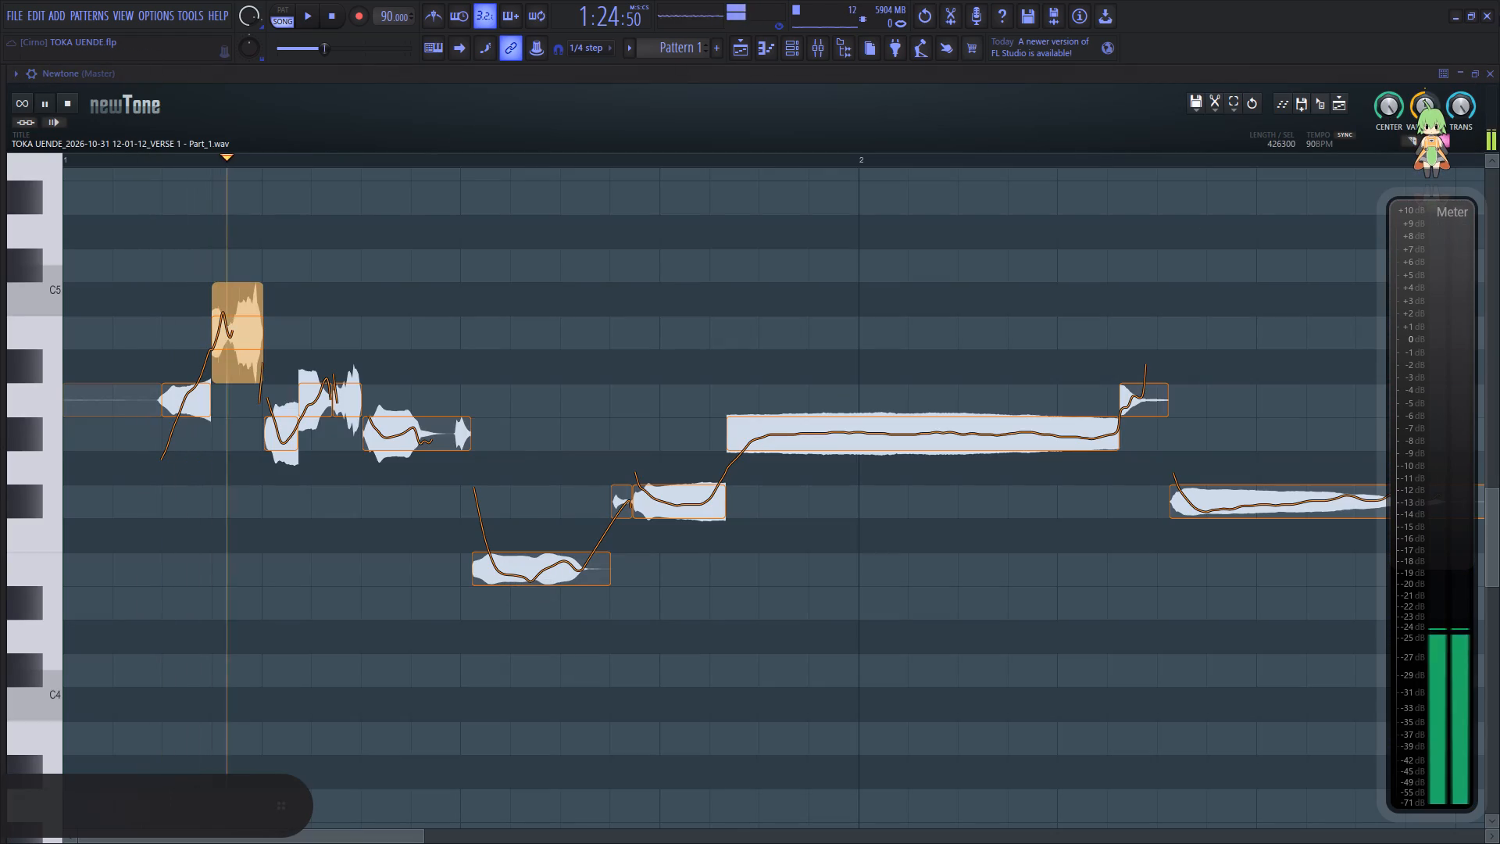
click(1487, 69)
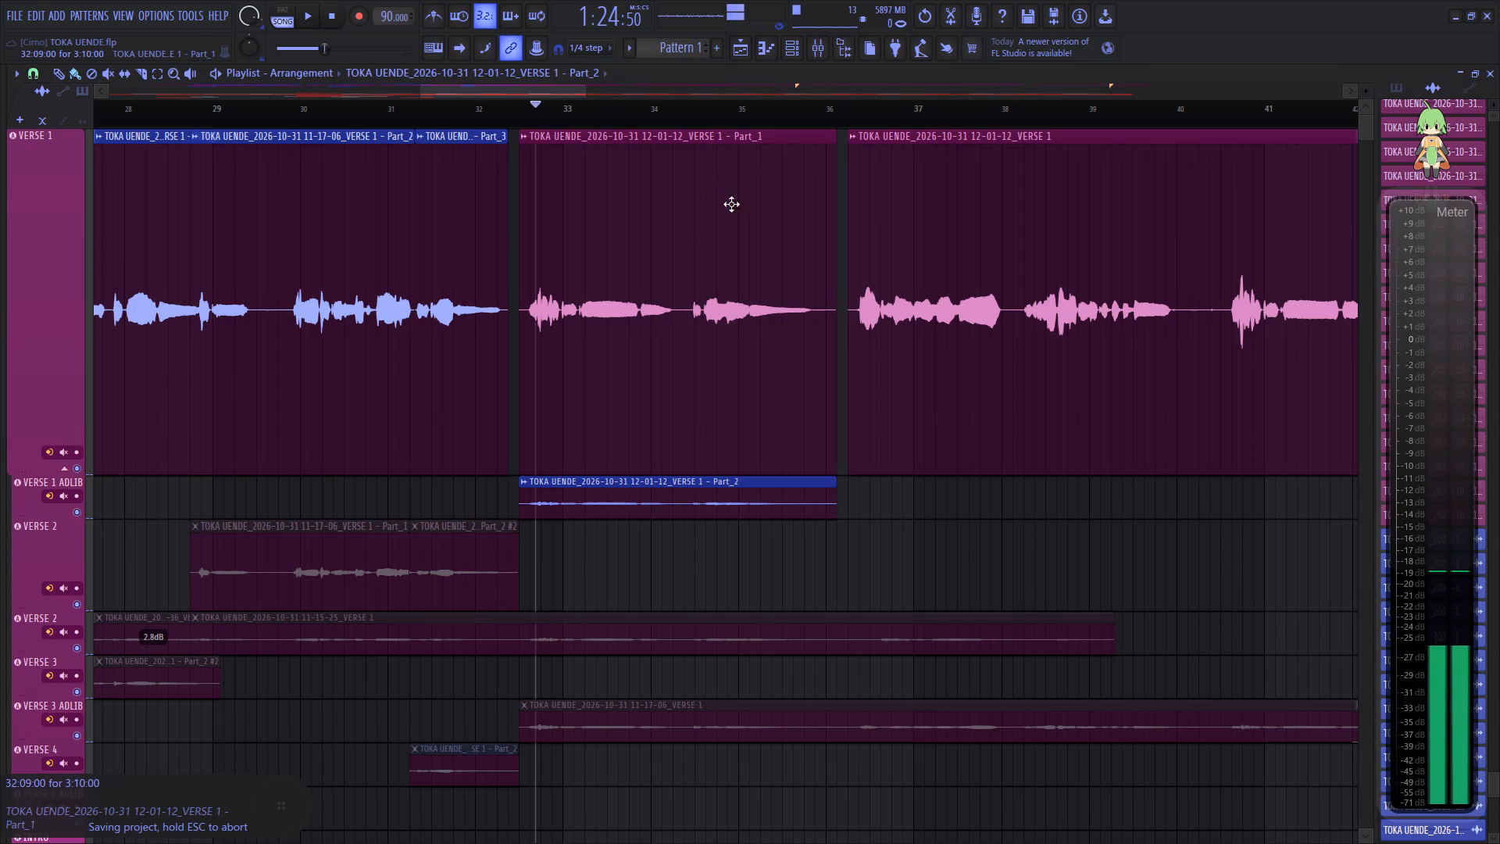
Mute the original 12-01-12 VERSE 1 Part_1 clip and move it down to the VERSE 2 track at 32:09.
key(space)
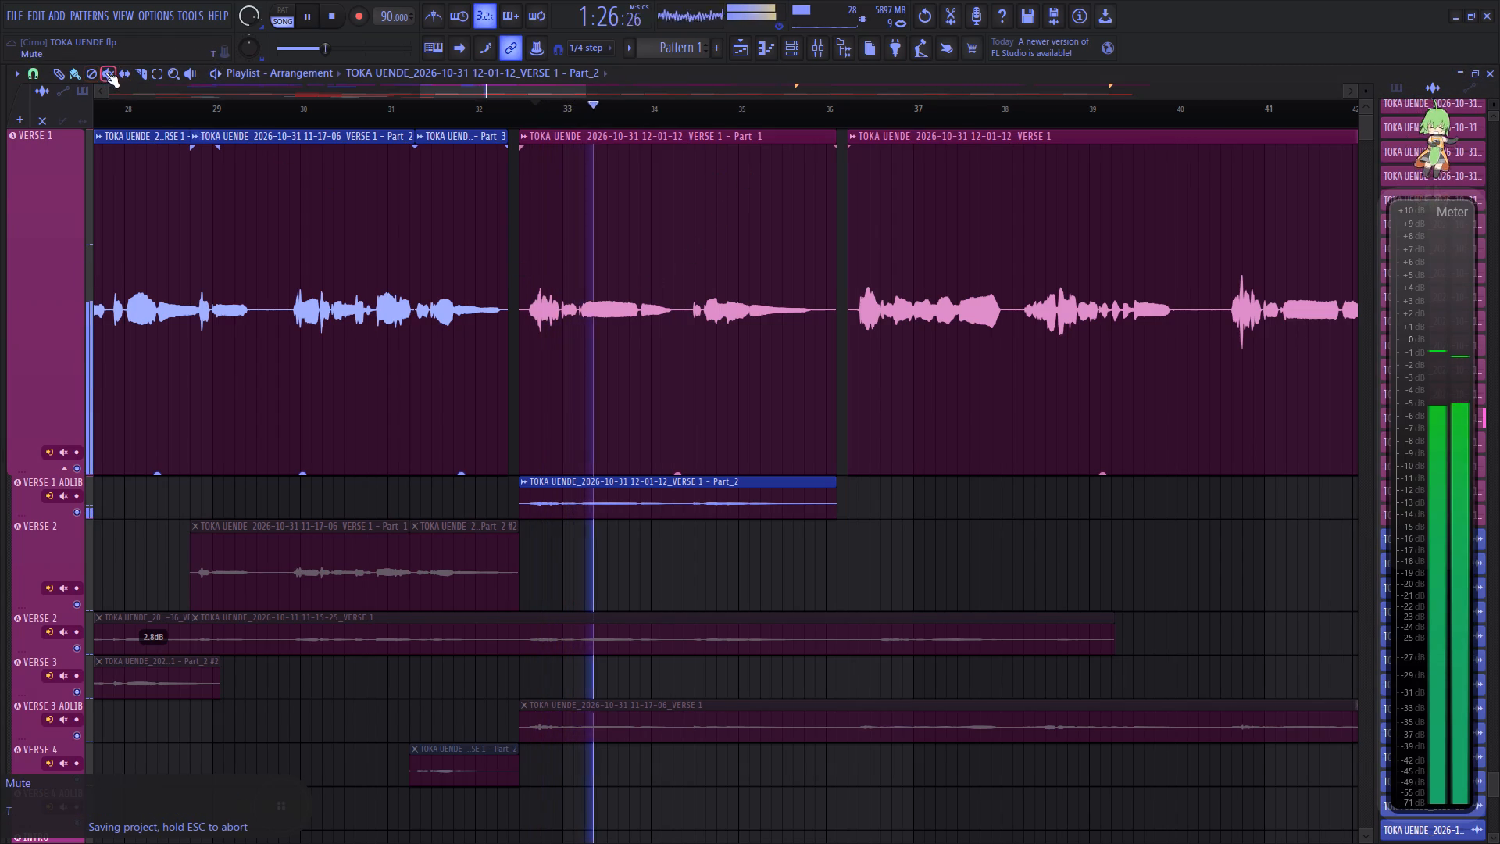
click(105, 73)
key(space)
click(586, 279)
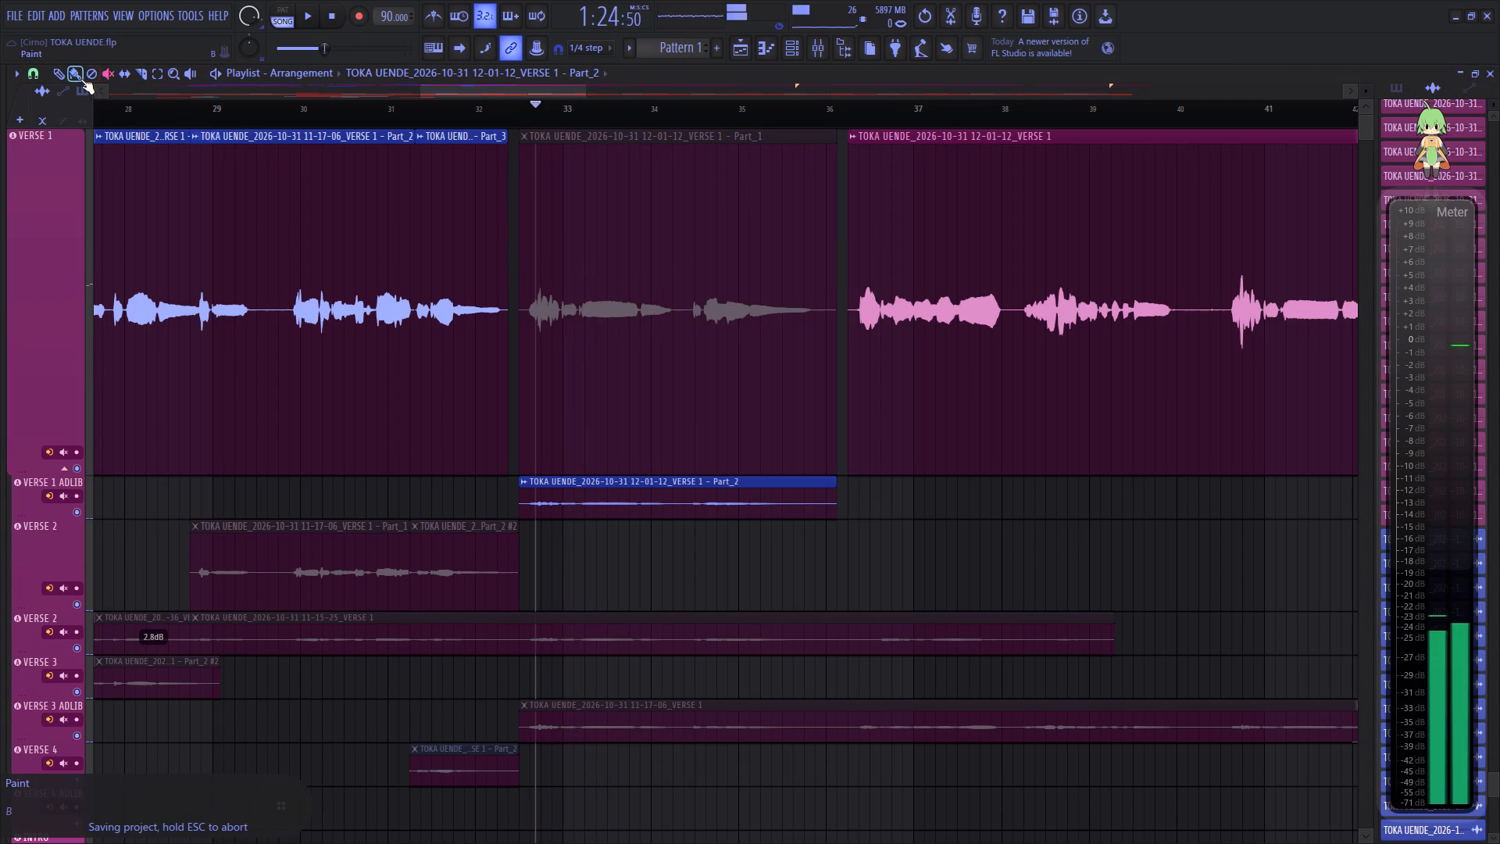
click(80, 79)
drag(600, 294, 605, 587)
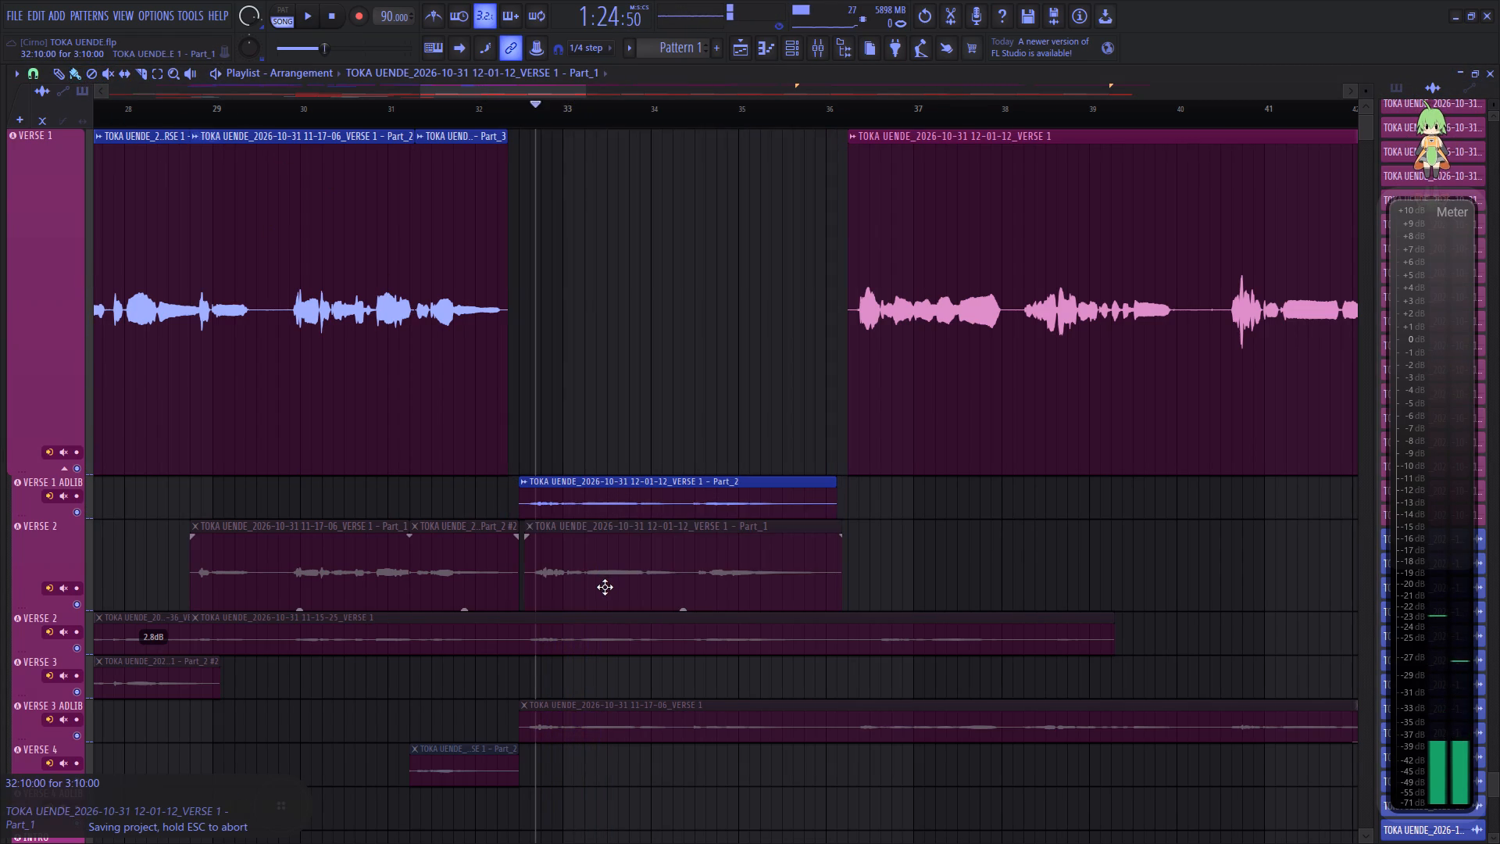
drag(605, 587, 601, 582)
Move the corrected 12-01-12 clip from VERSE 1 ADLIB up to the VERSE 1 track at 32:09 and play it.
drag(629, 510, 631, 344)
key(space)
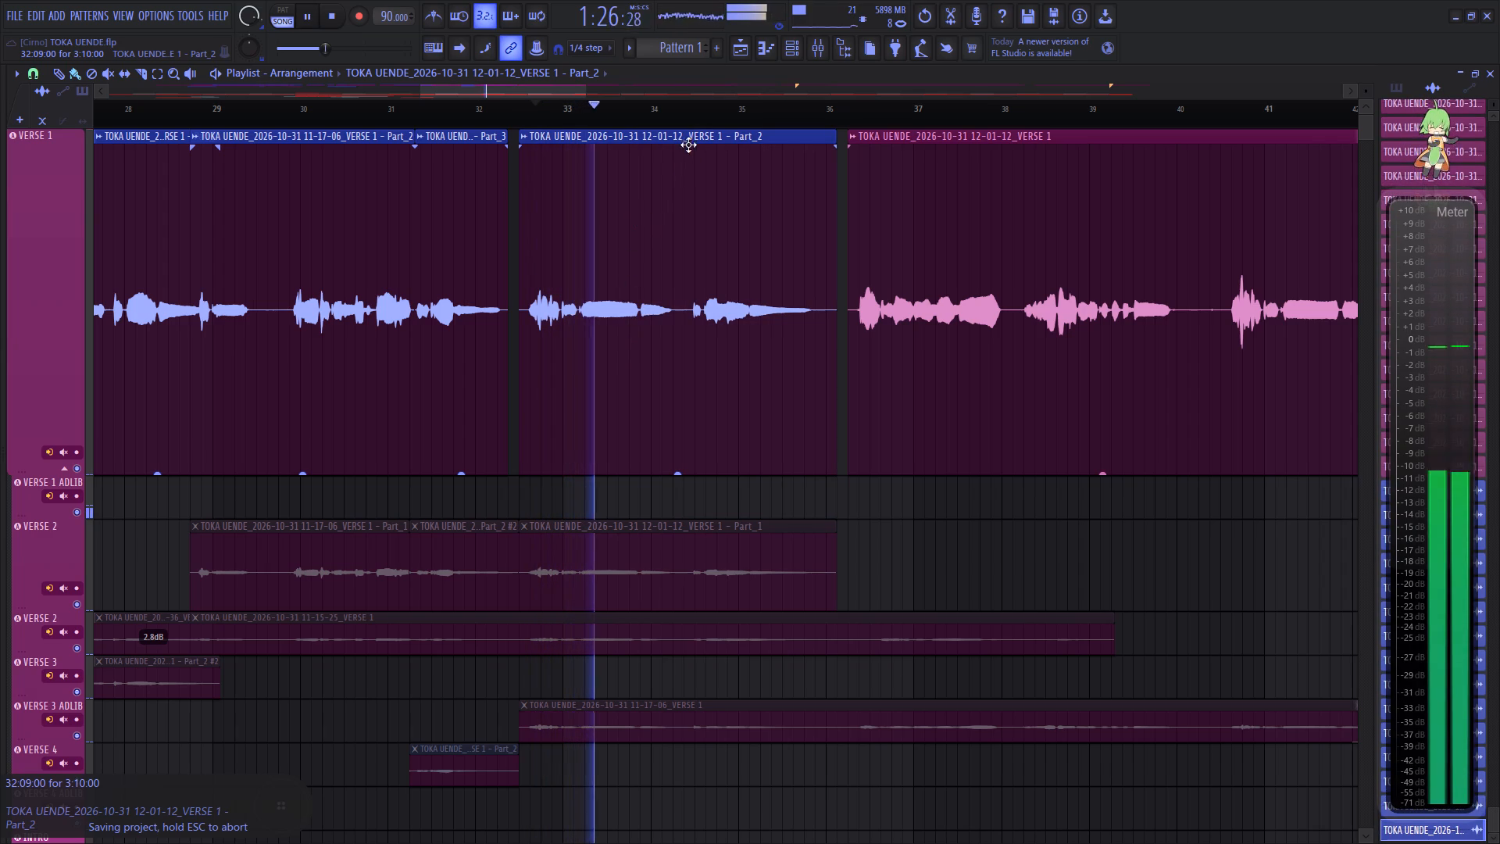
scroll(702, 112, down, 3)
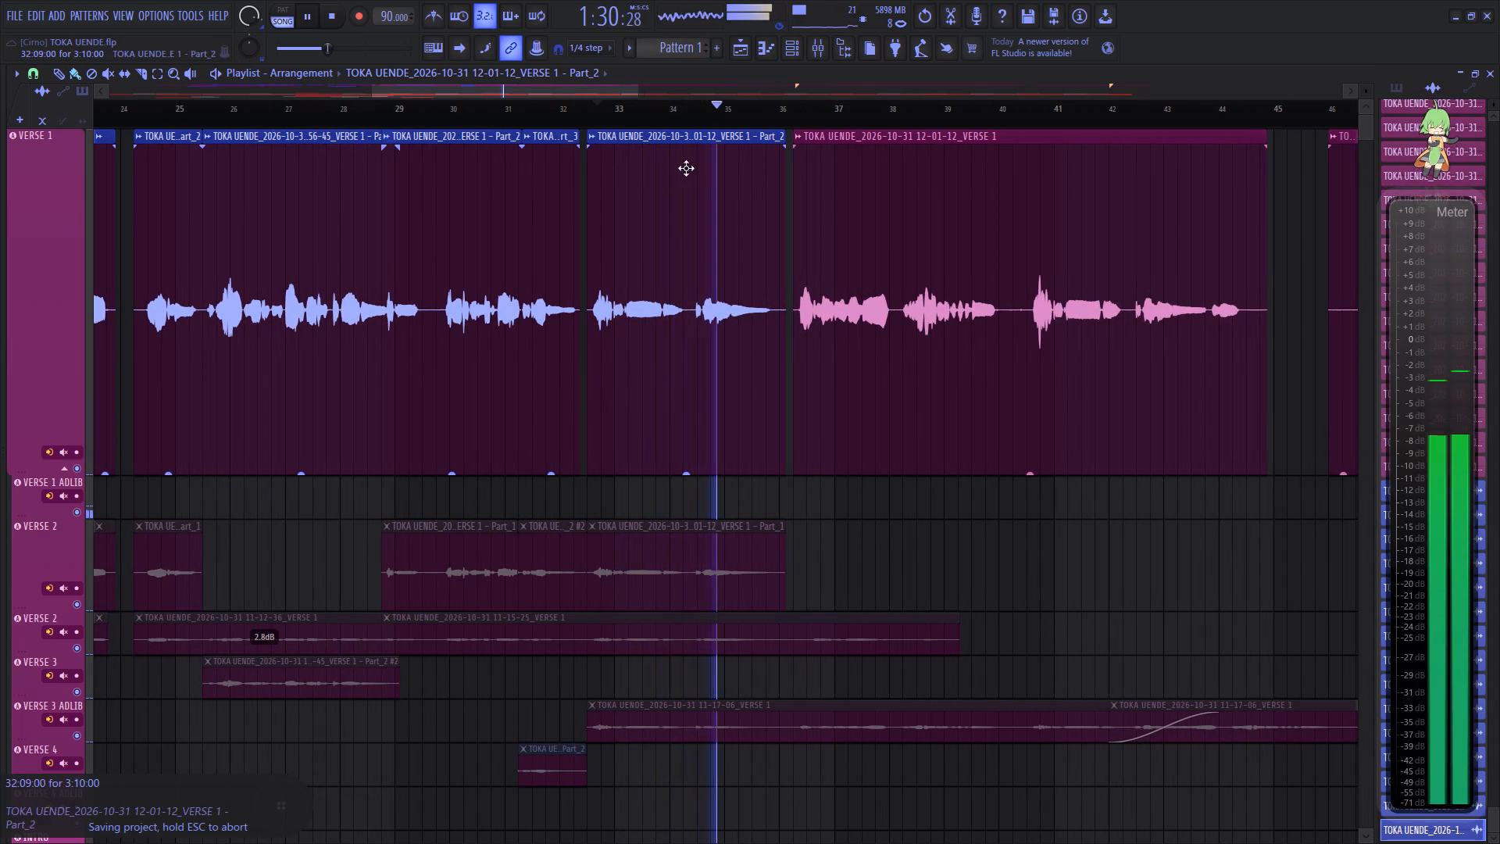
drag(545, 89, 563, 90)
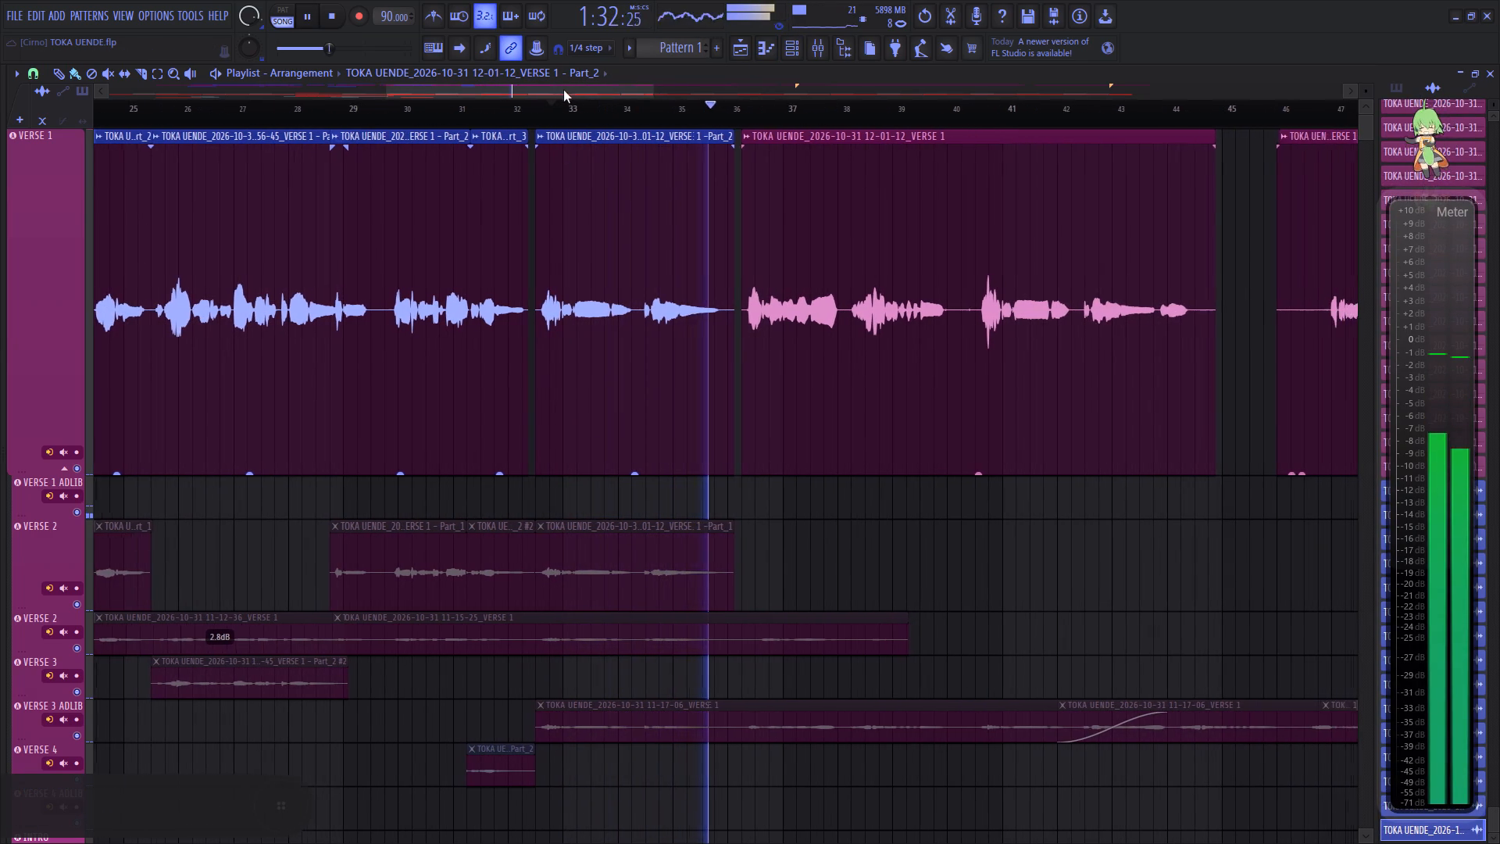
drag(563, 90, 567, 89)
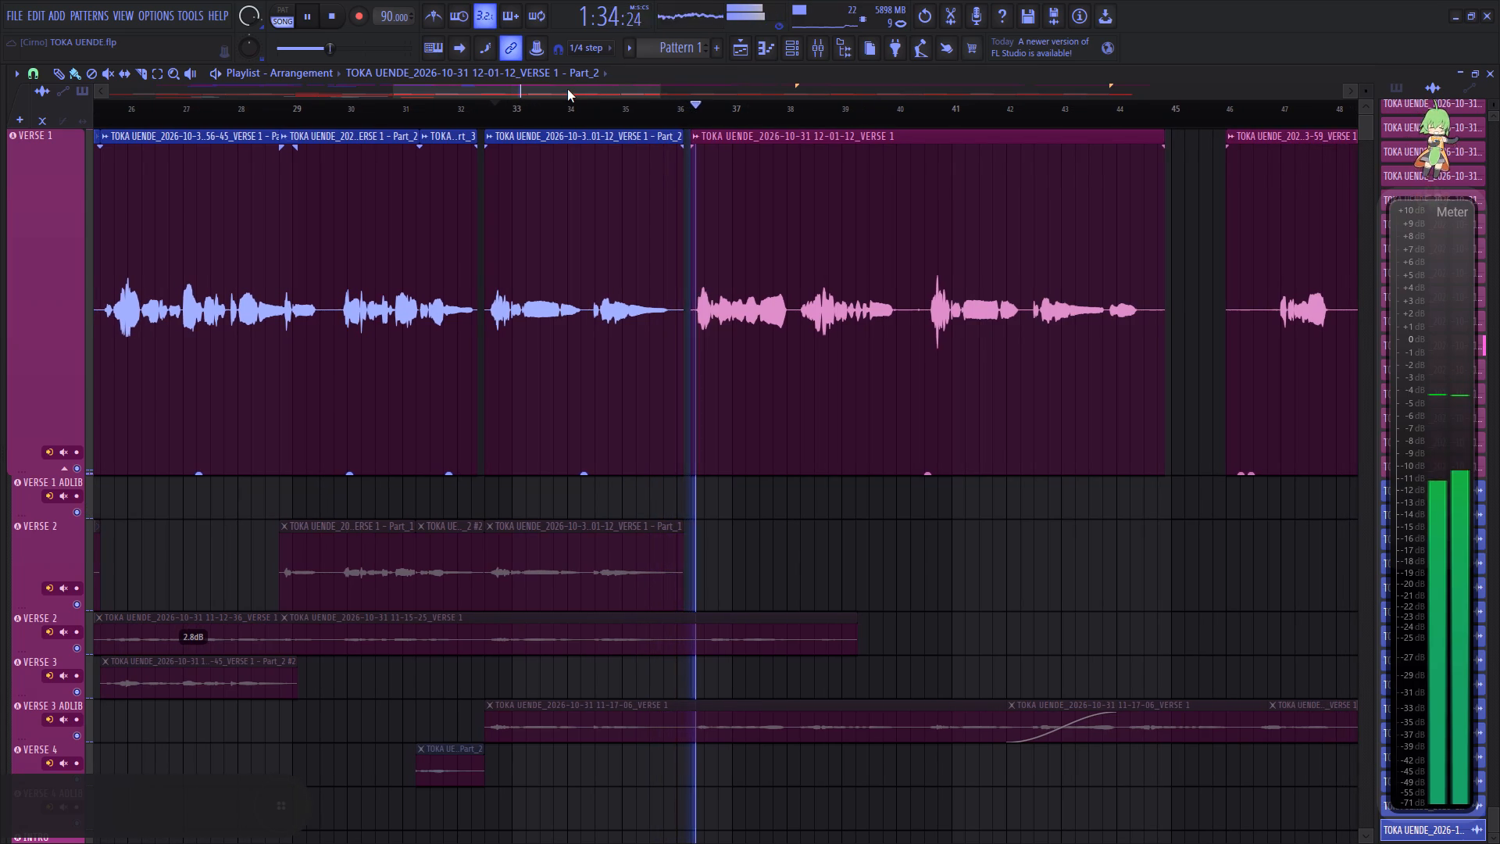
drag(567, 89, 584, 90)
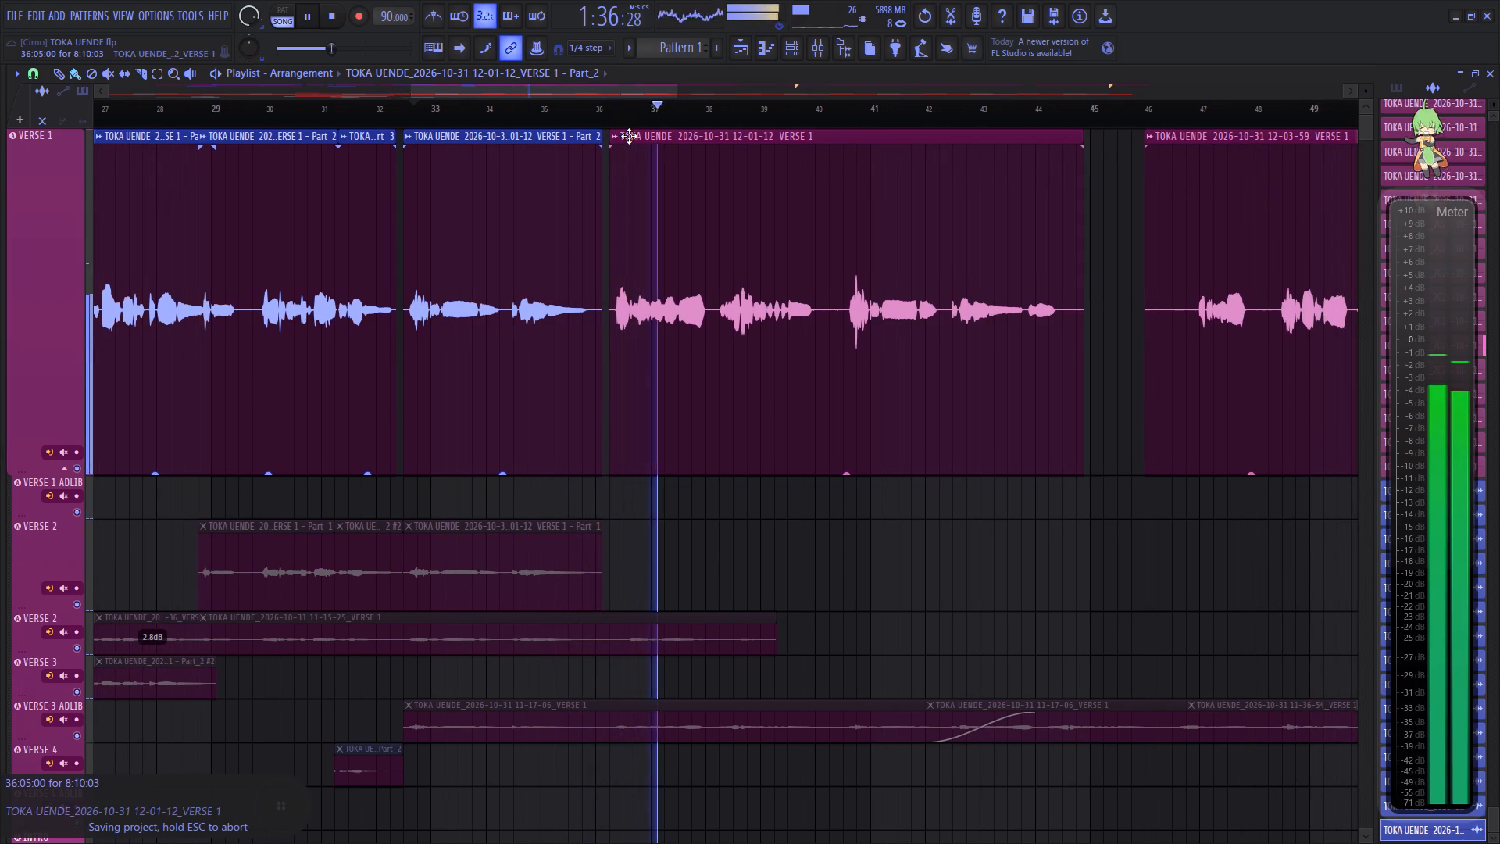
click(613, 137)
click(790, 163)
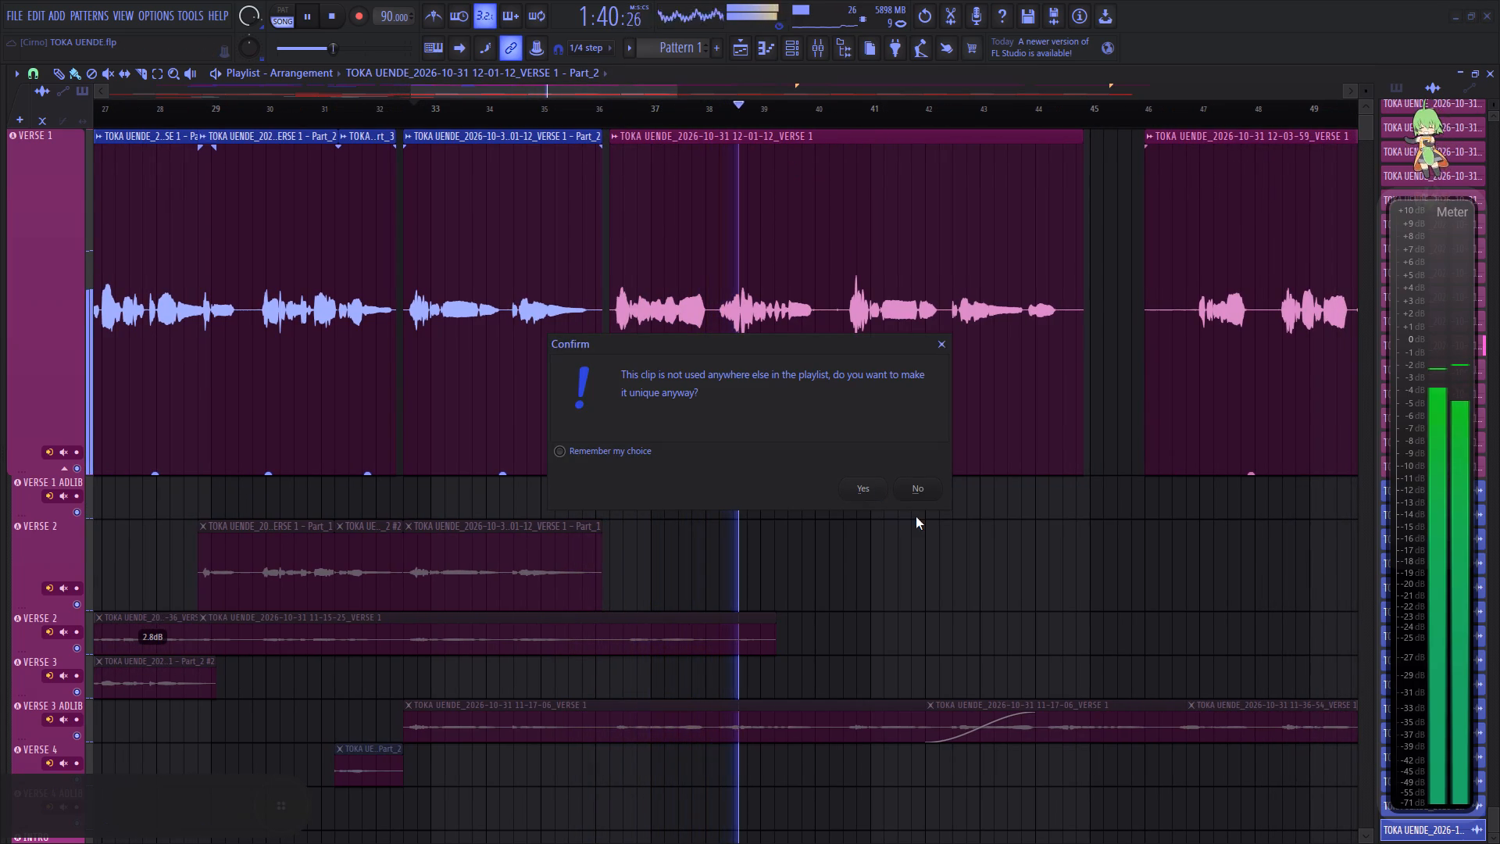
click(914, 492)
Slice the remaining 12-01-12 VERSE 1 clip in the silence near bar 40, remove the sliver after the cut, and restart playback.
click(137, 79)
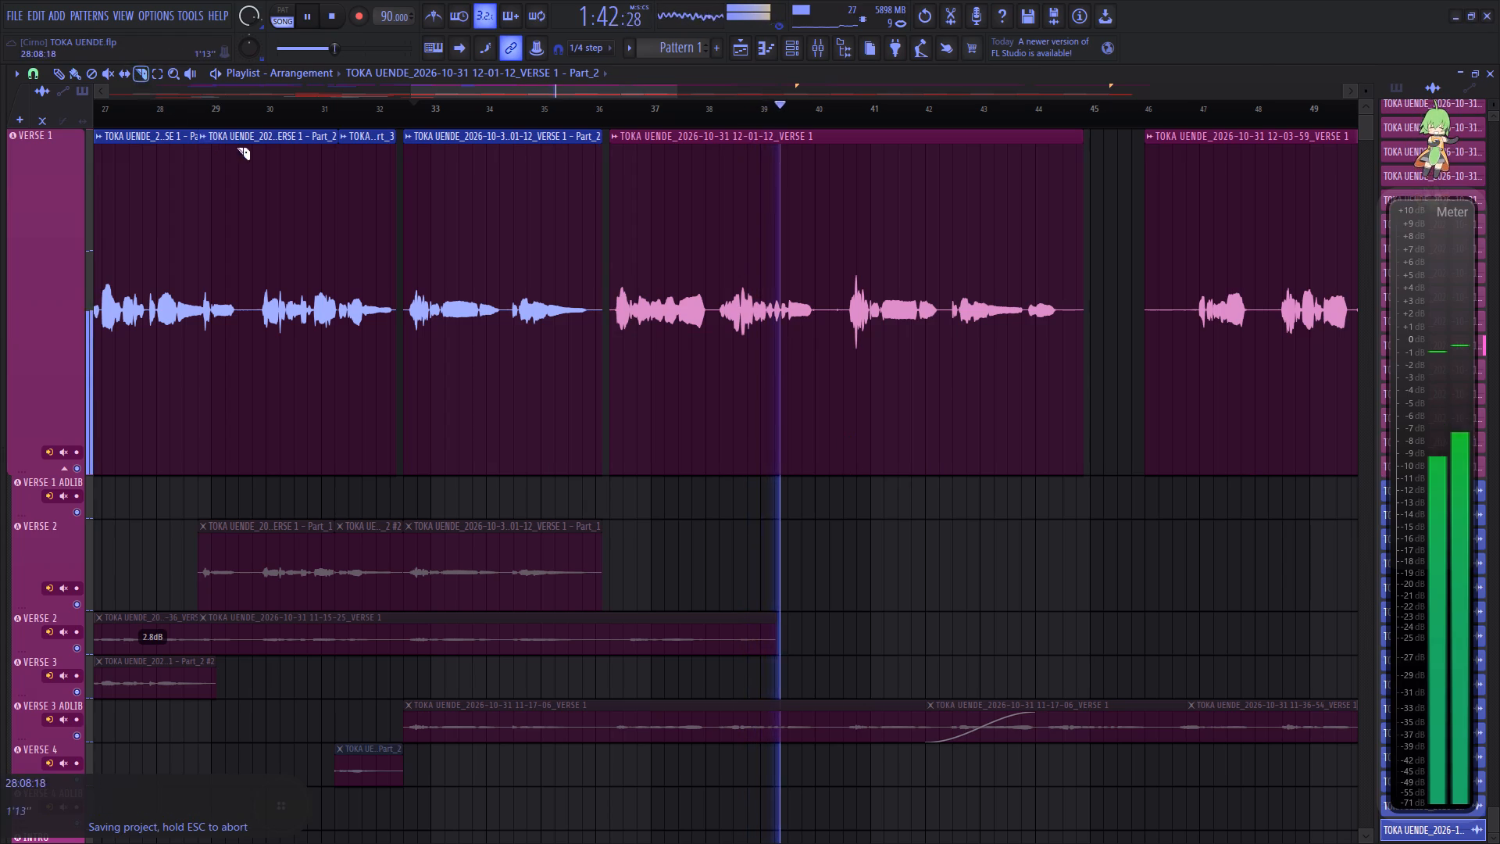
click(816, 338)
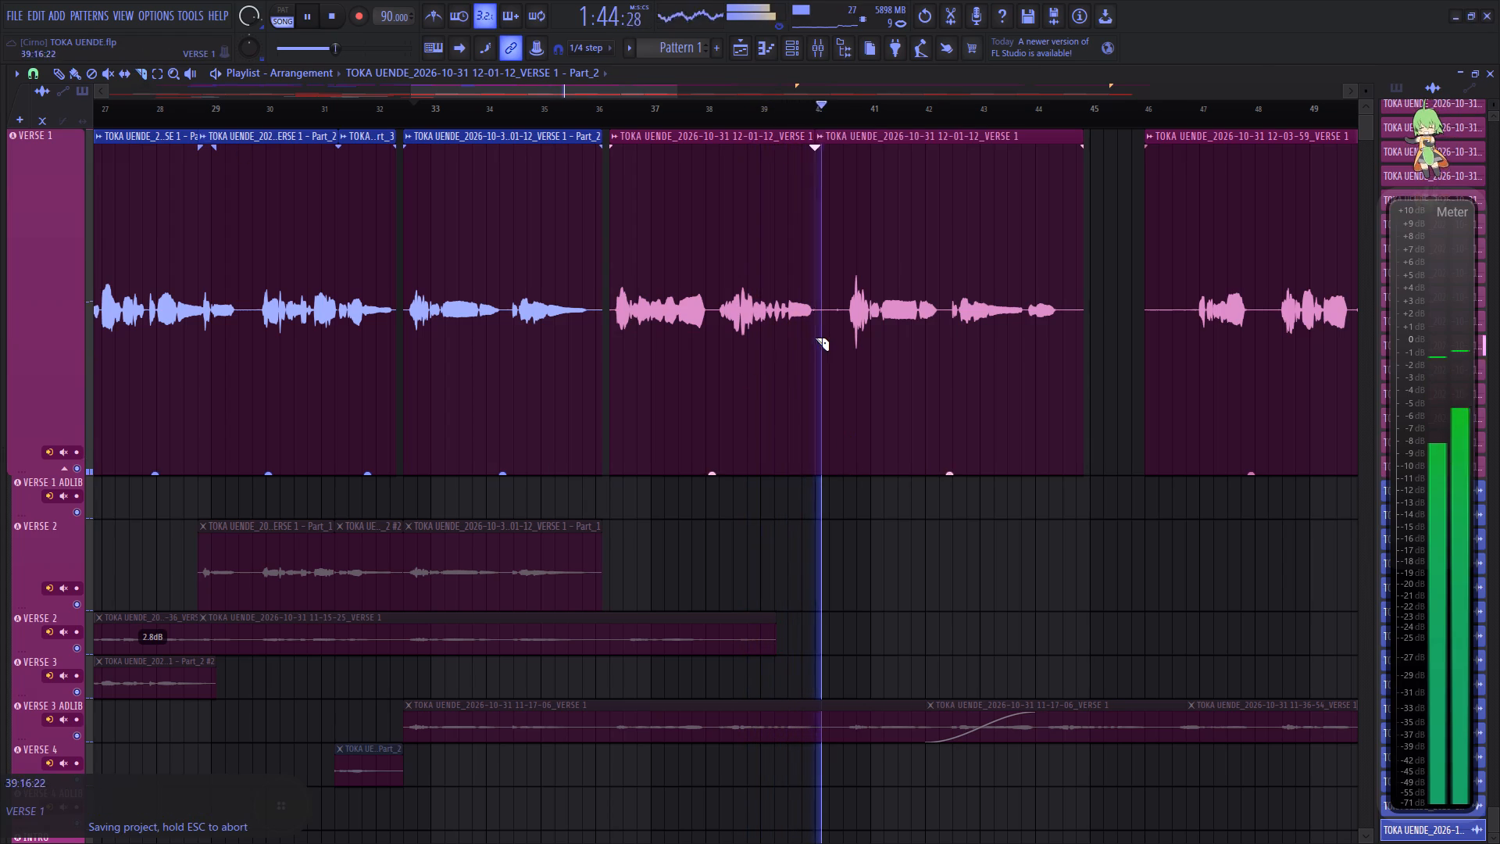
right_click(824, 335)
key(space)
key(space)
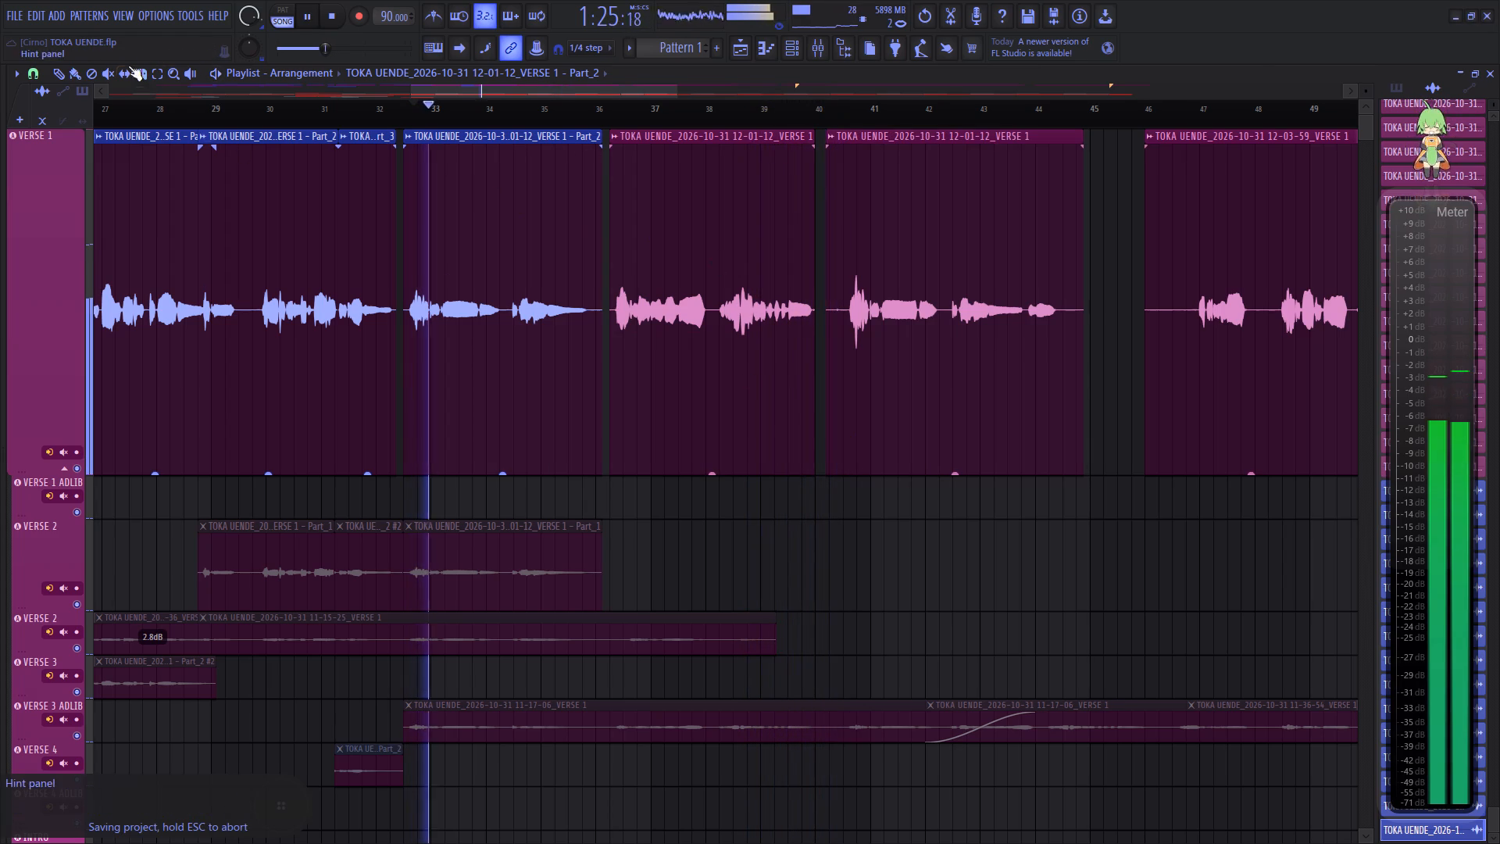
Make the 12-01-12 VERSE 1 clip starting at 36:05 unique as a sample.
click(81, 74)
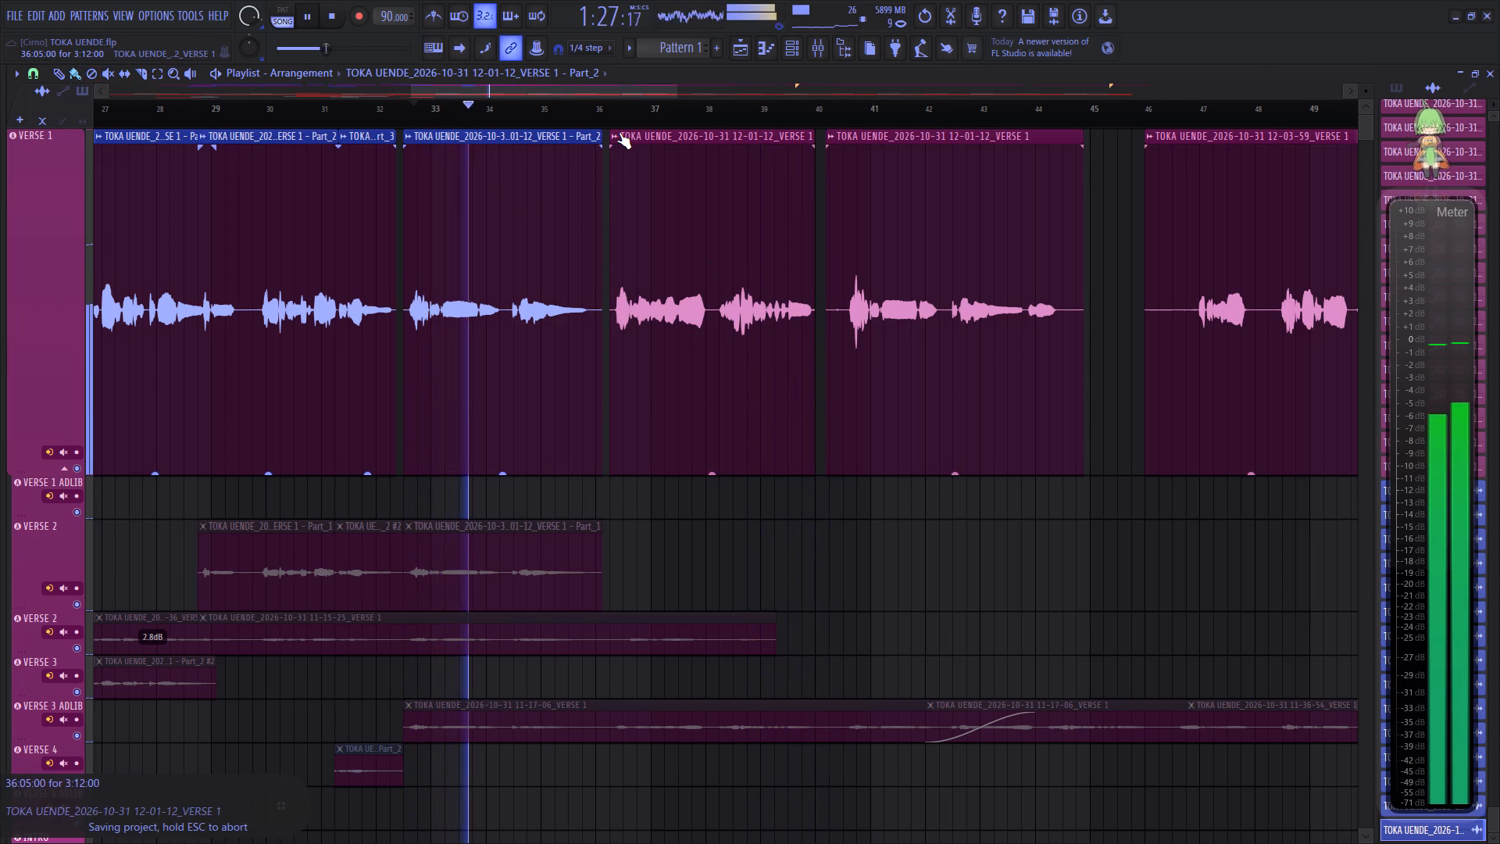
click(619, 132)
click(779, 169)
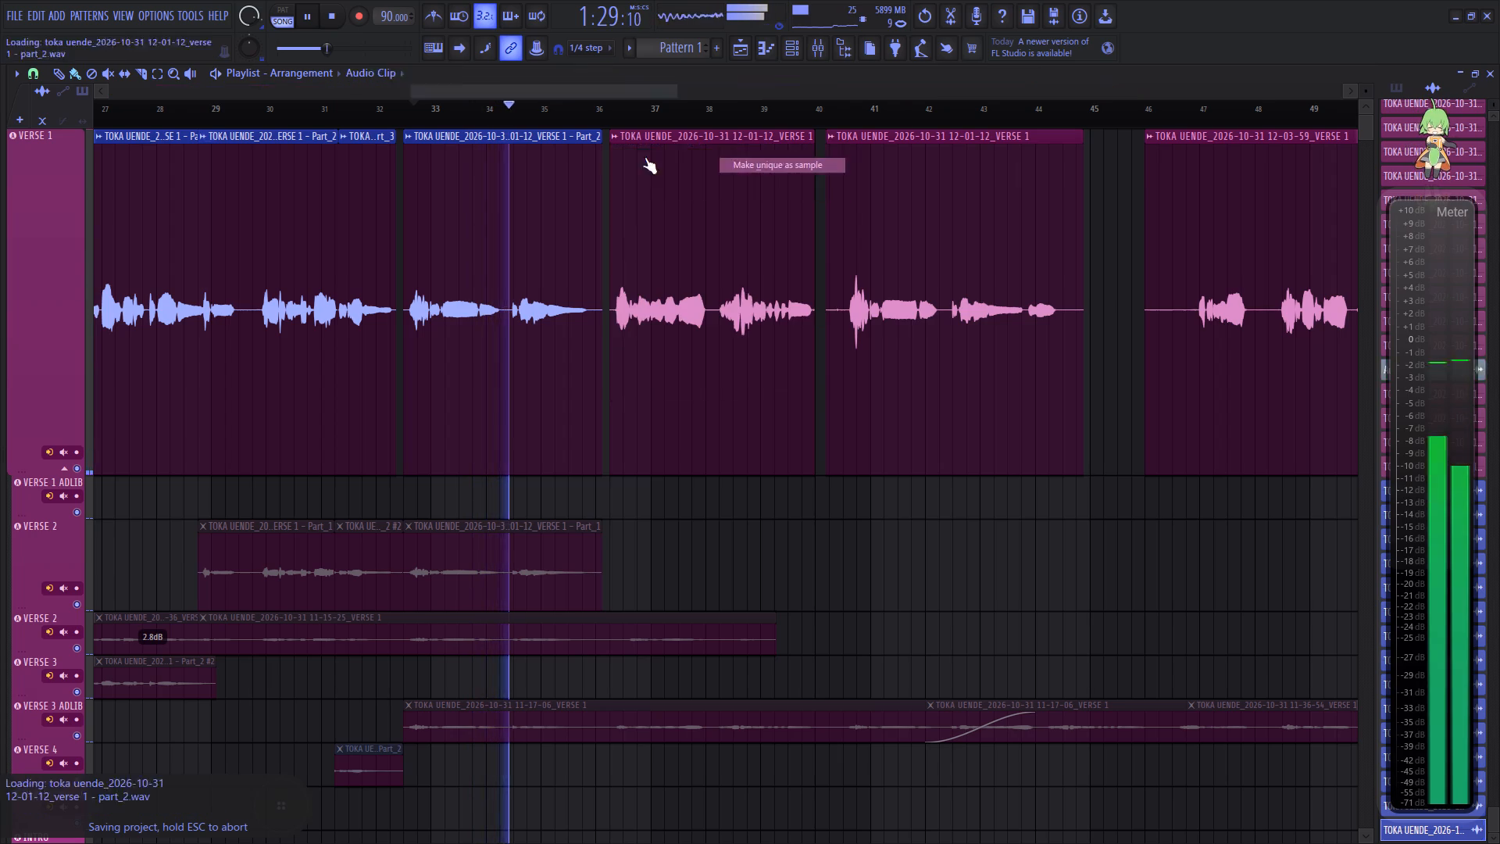
Slice off the silent start of the following 12-01-12 clip up to about 40:09, and return to the Paint tool.
click(143, 75)
scroll(832, 119, up, 7)
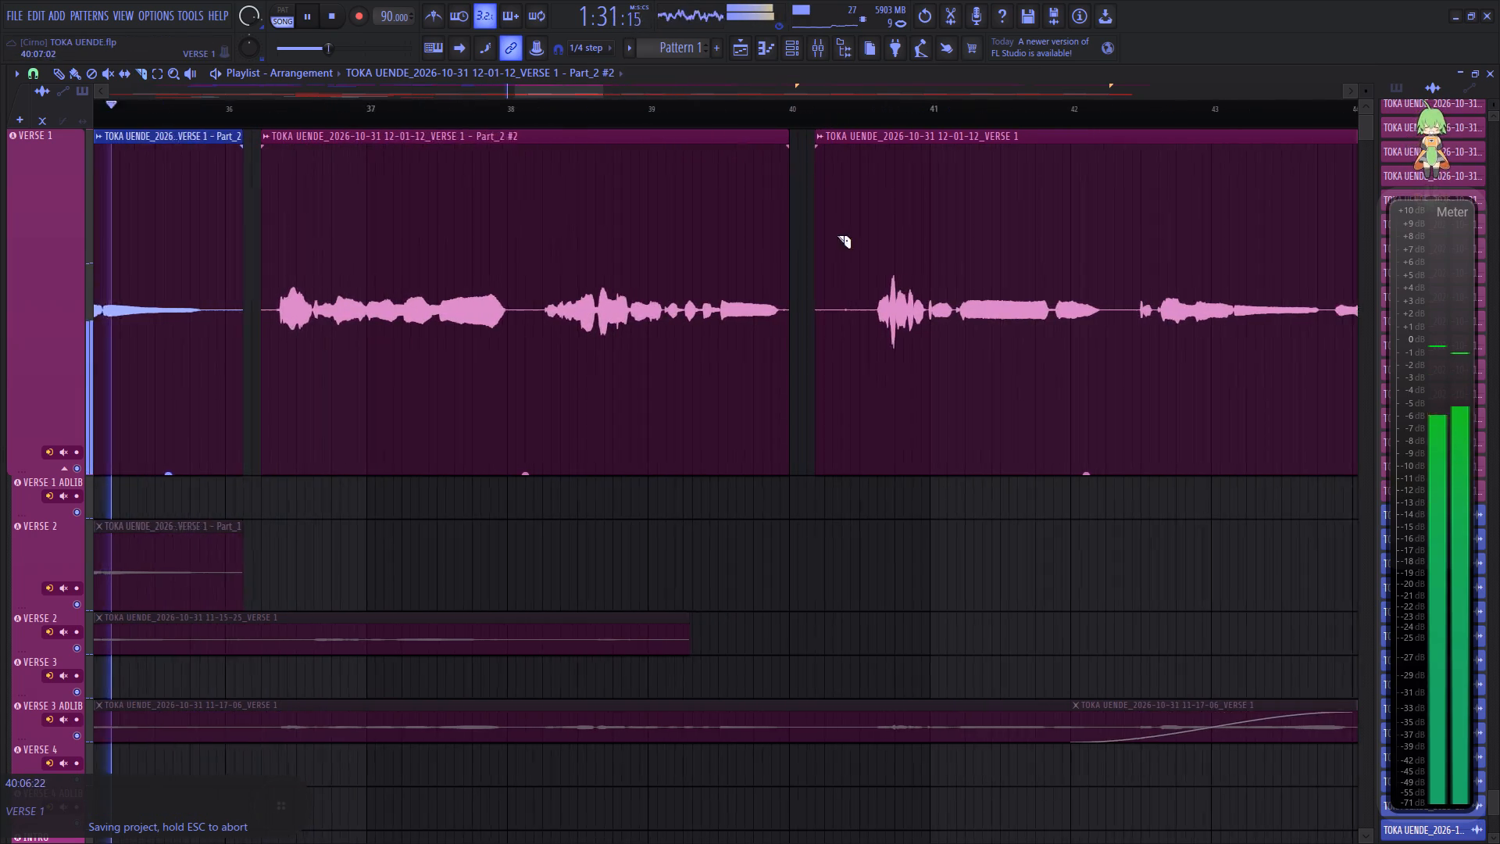
right_click(862, 320)
right_click(870, 326)
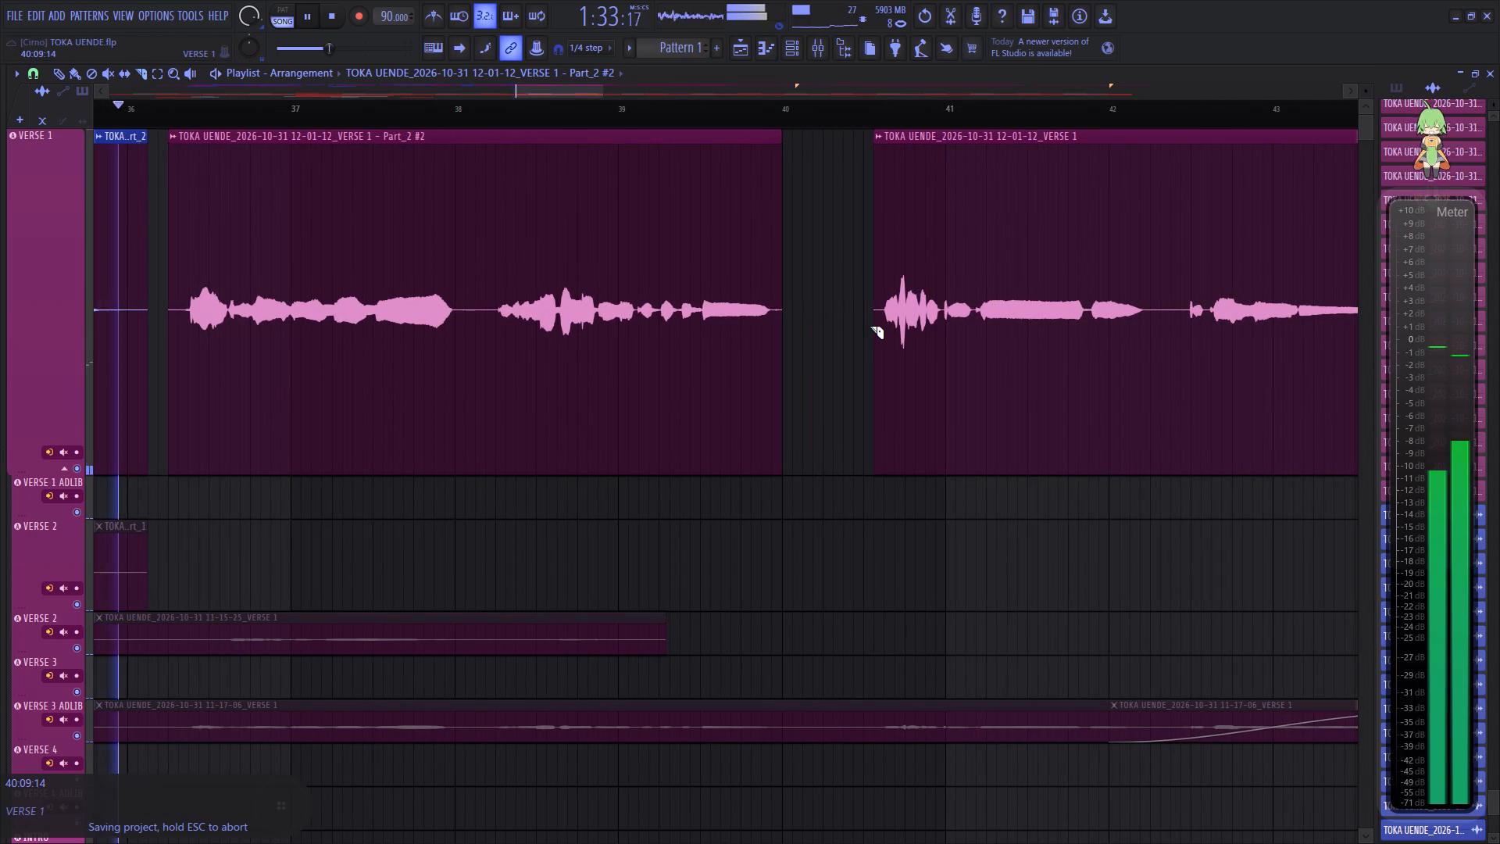
scroll(541, 108, down, 6)
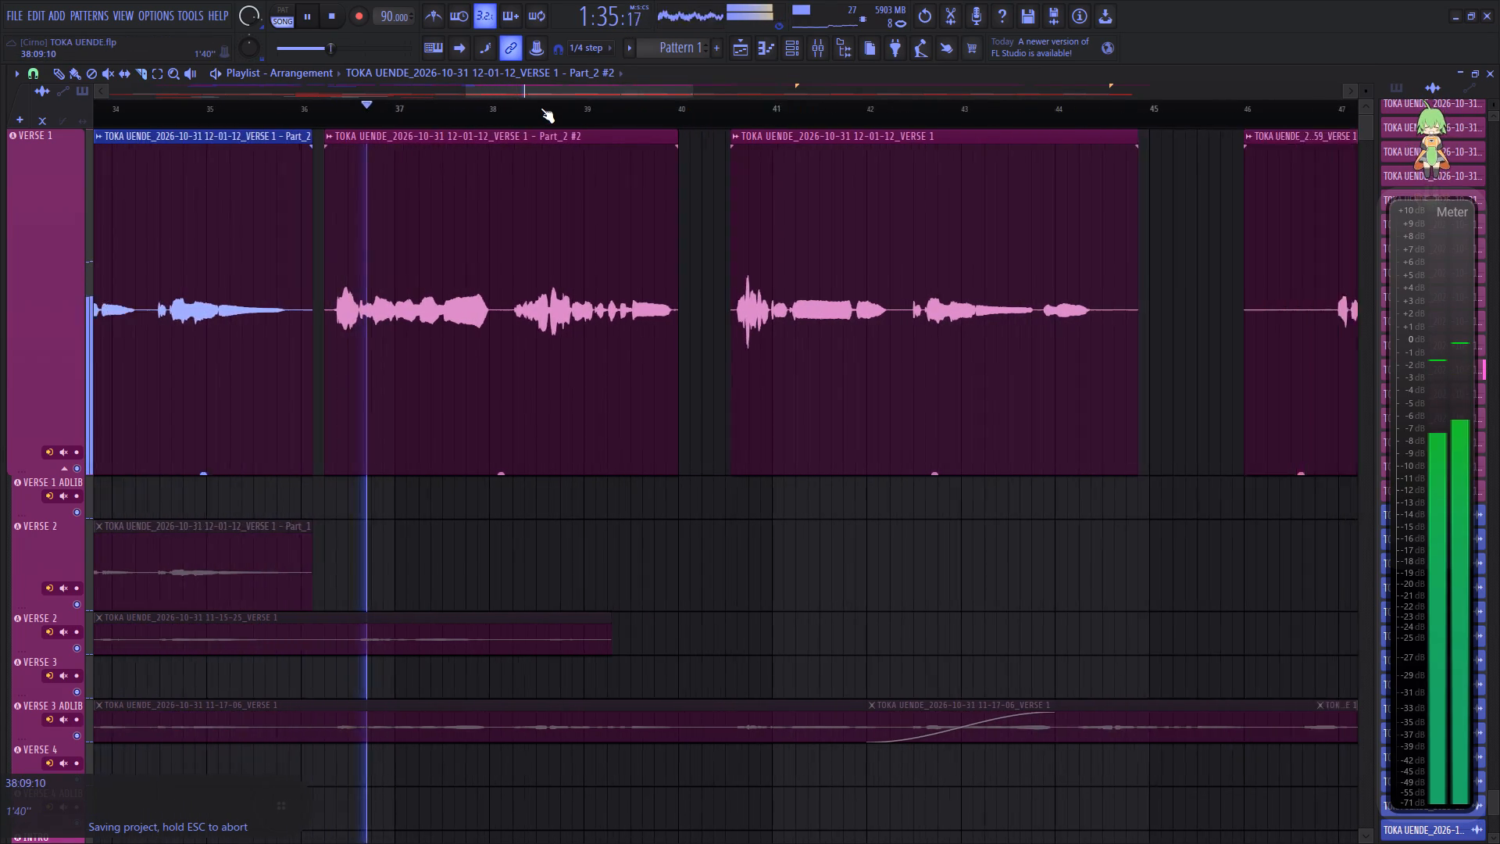
click(72, 77)
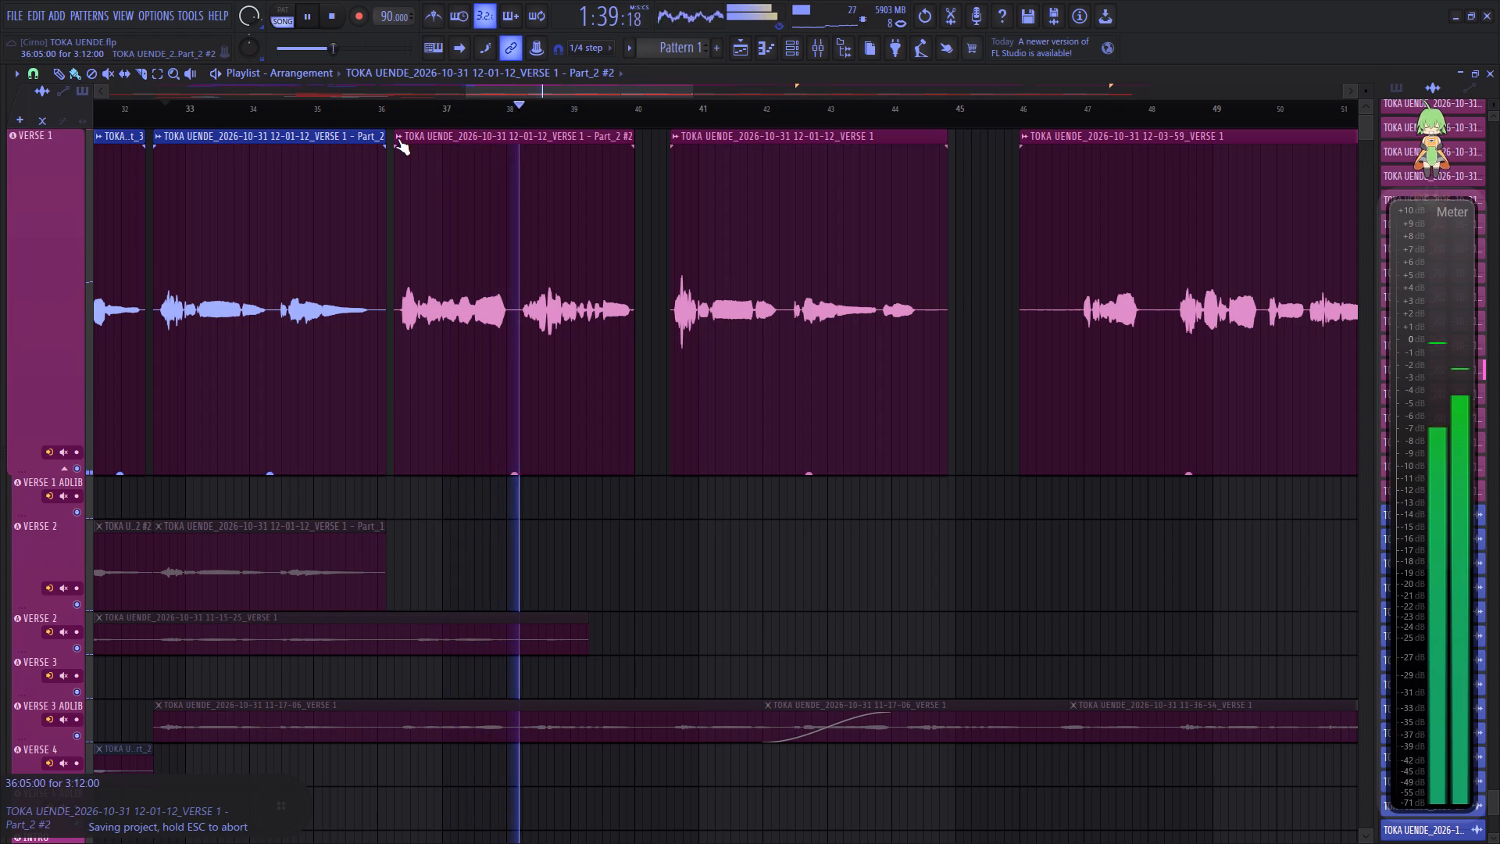
Cue playback at the start of the 12-01-12 VERSE 1 clip at 36:05 and open that clip for pitch correction.
drag(545, 90, 516, 91)
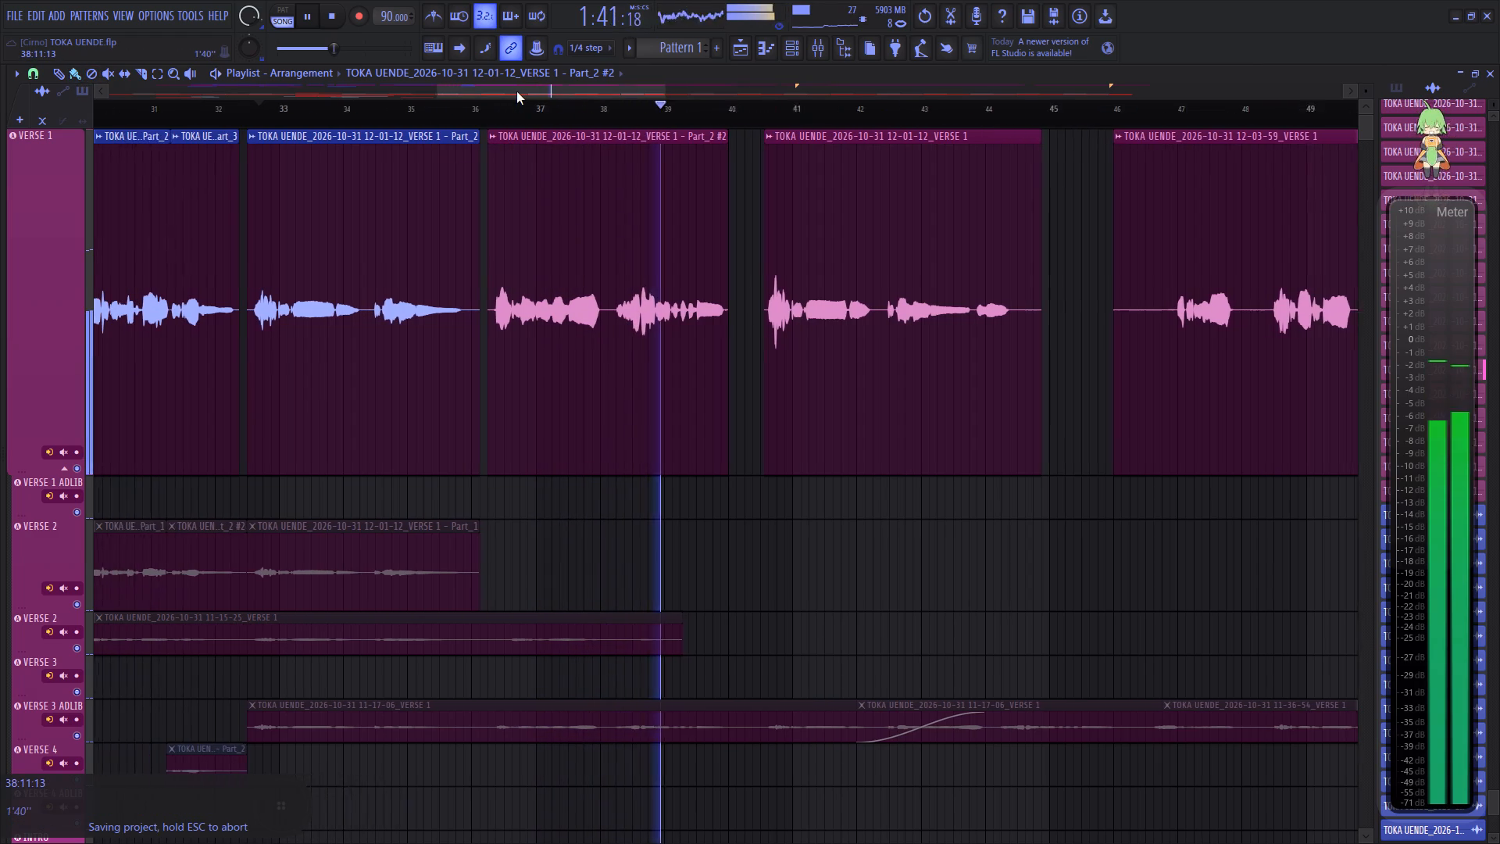
drag(516, 91, 516, 92)
key(space)
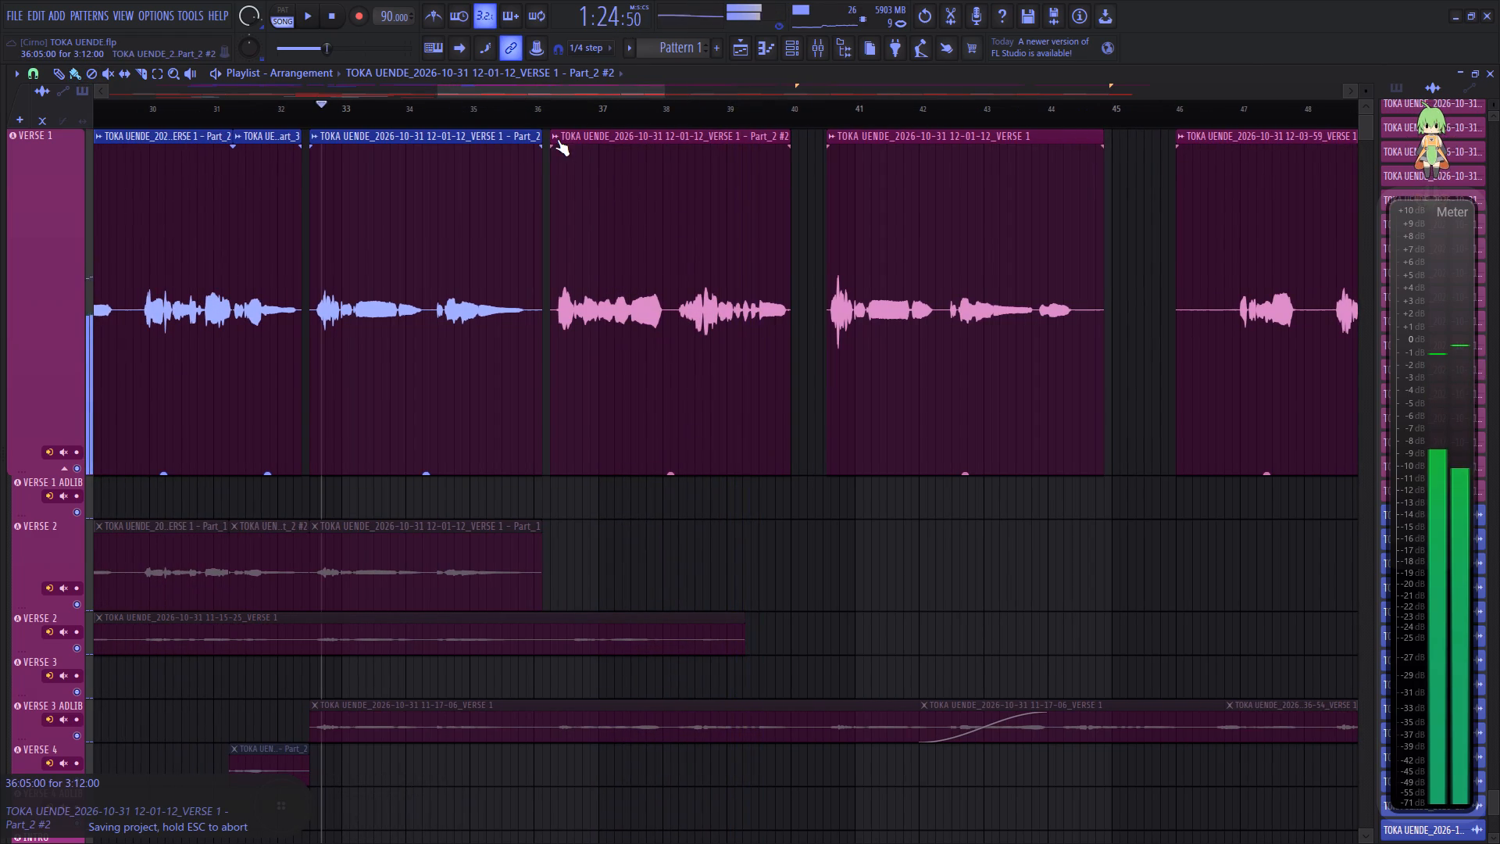
click(549, 117)
key(space)
key(space)
click(554, 139)
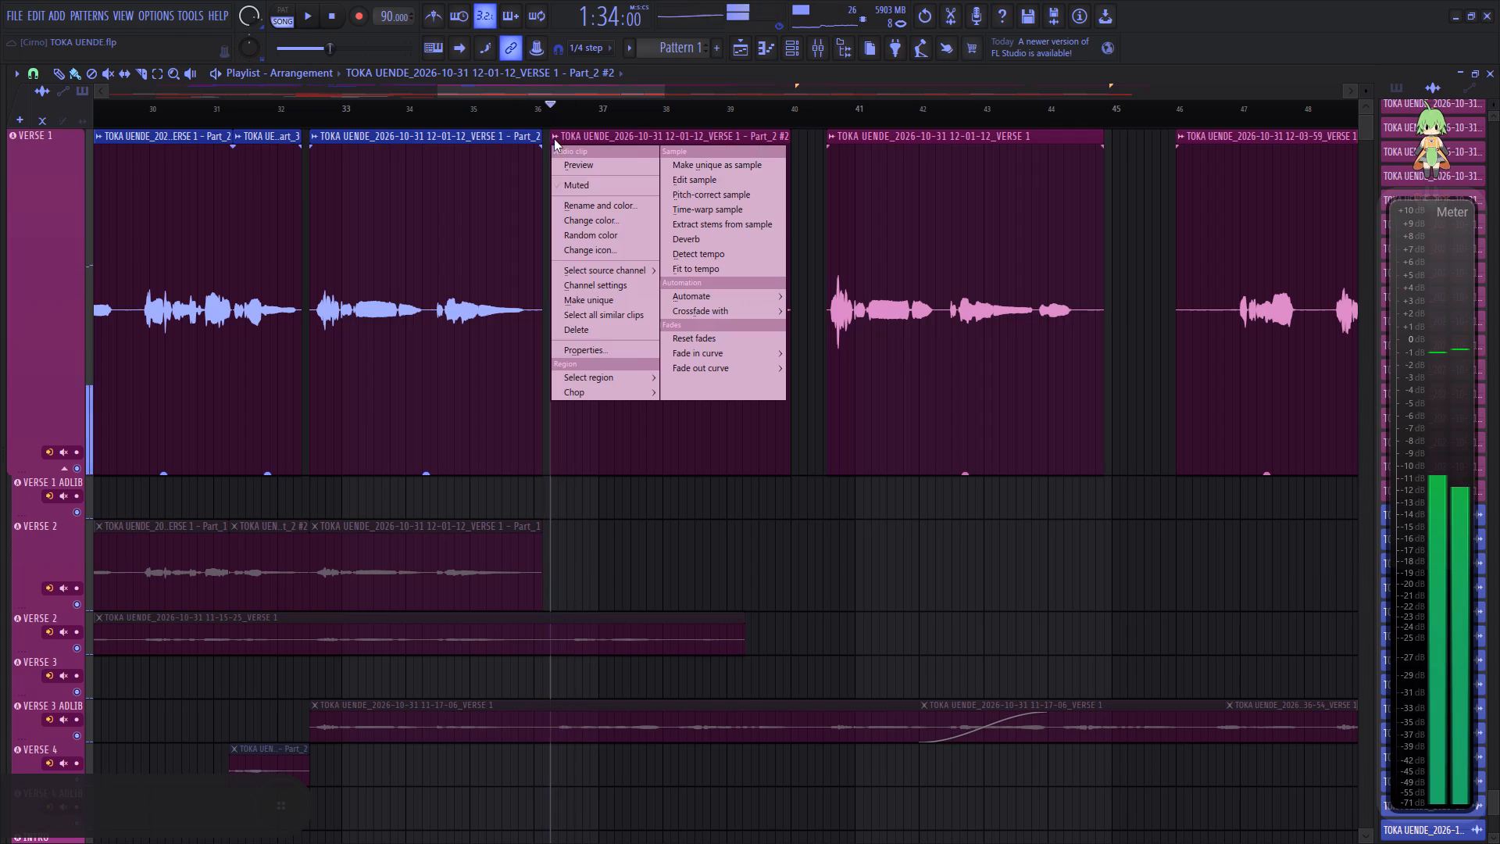
click(715, 192)
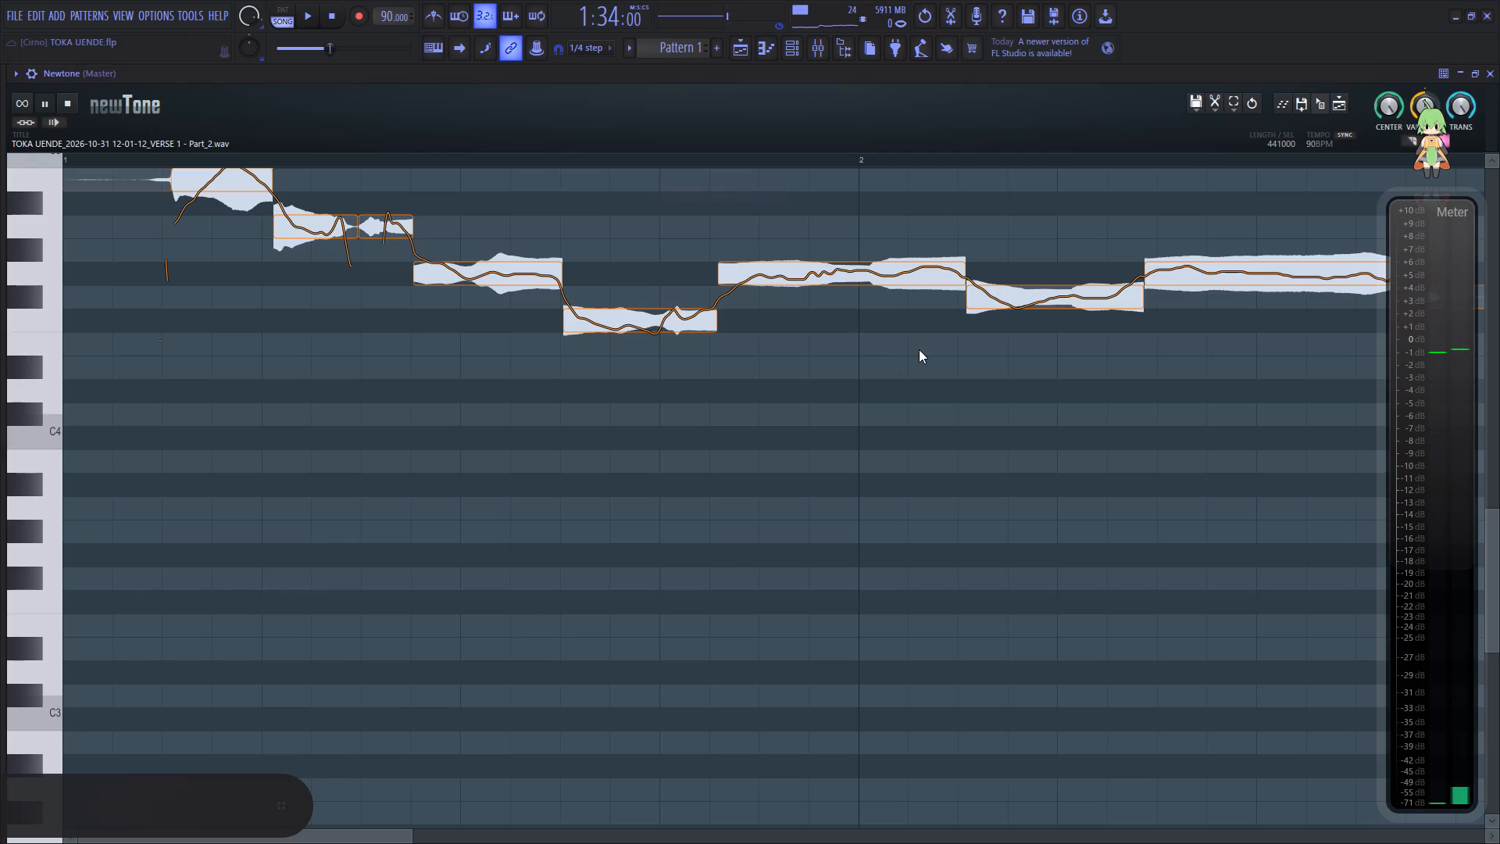
Turn on Snap to scale for the Newtone notes and audition the opening of the phrase.
click(1209, 107)
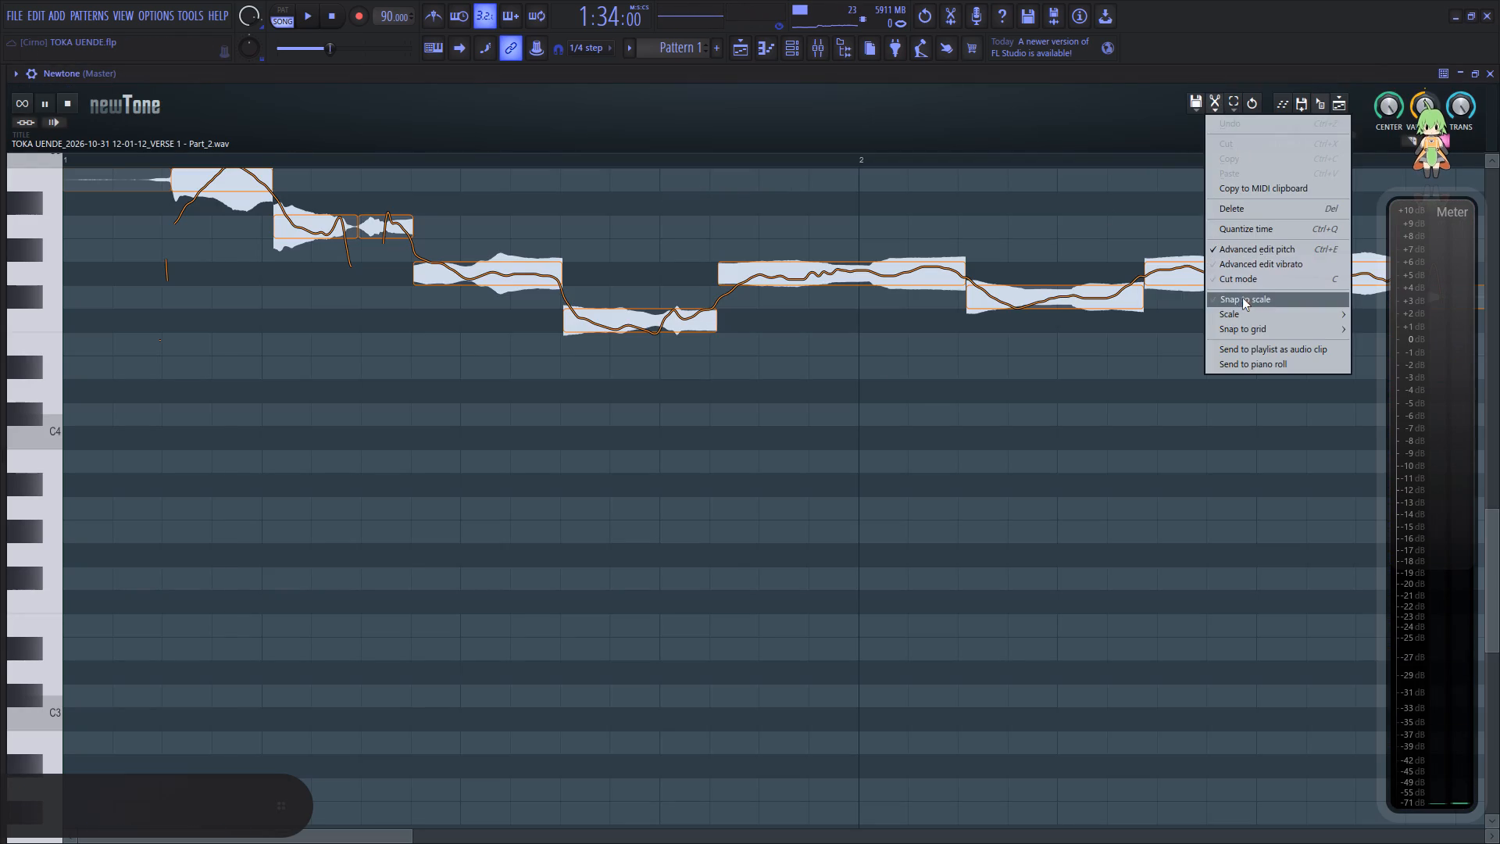
click(1242, 298)
key(space)
click(140, 319)
key(space)
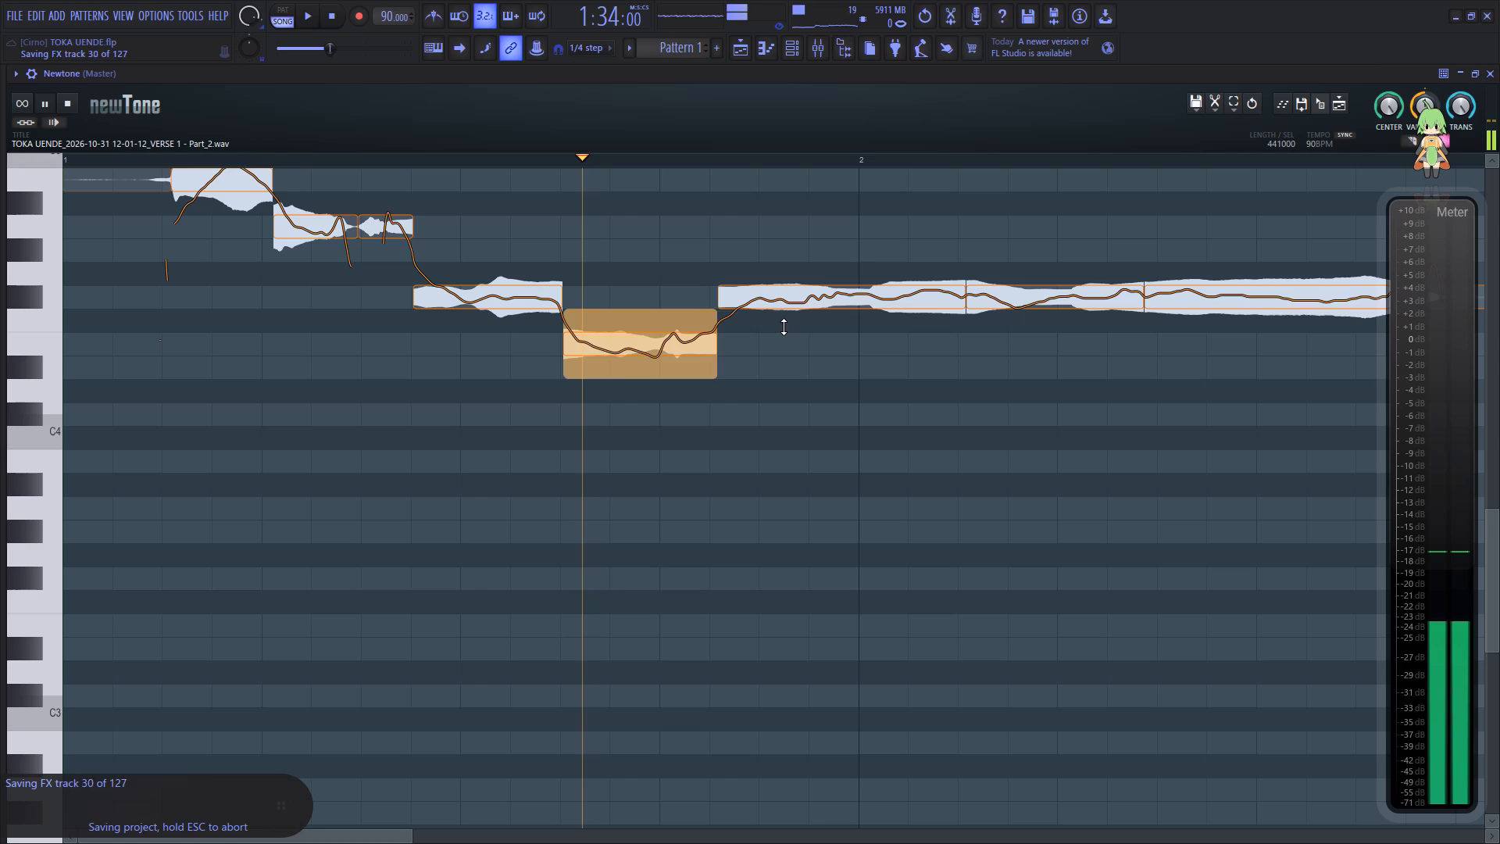
click(130, 257)
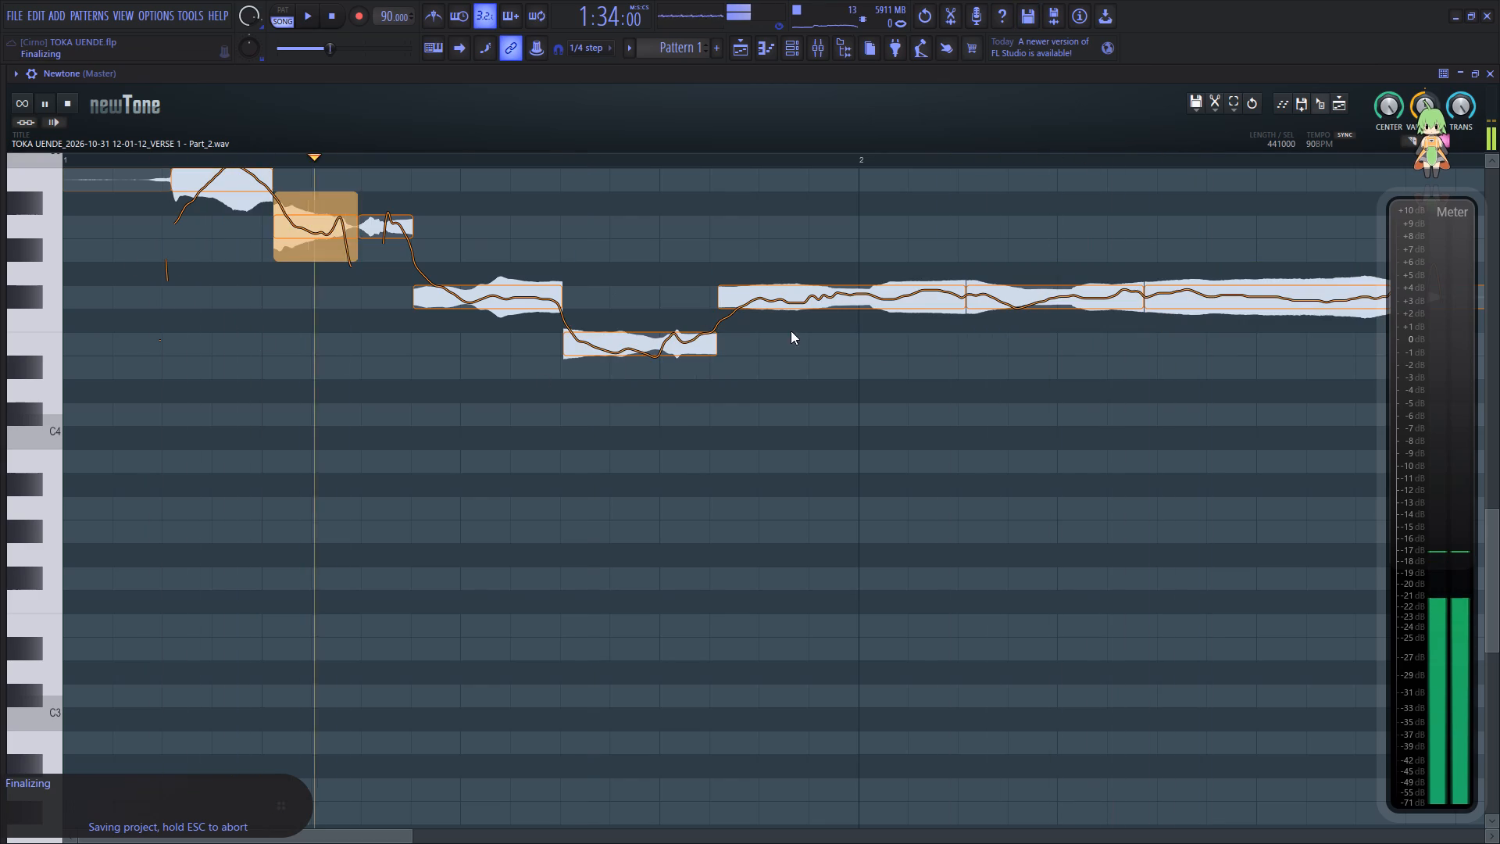
key(space)
key(space)
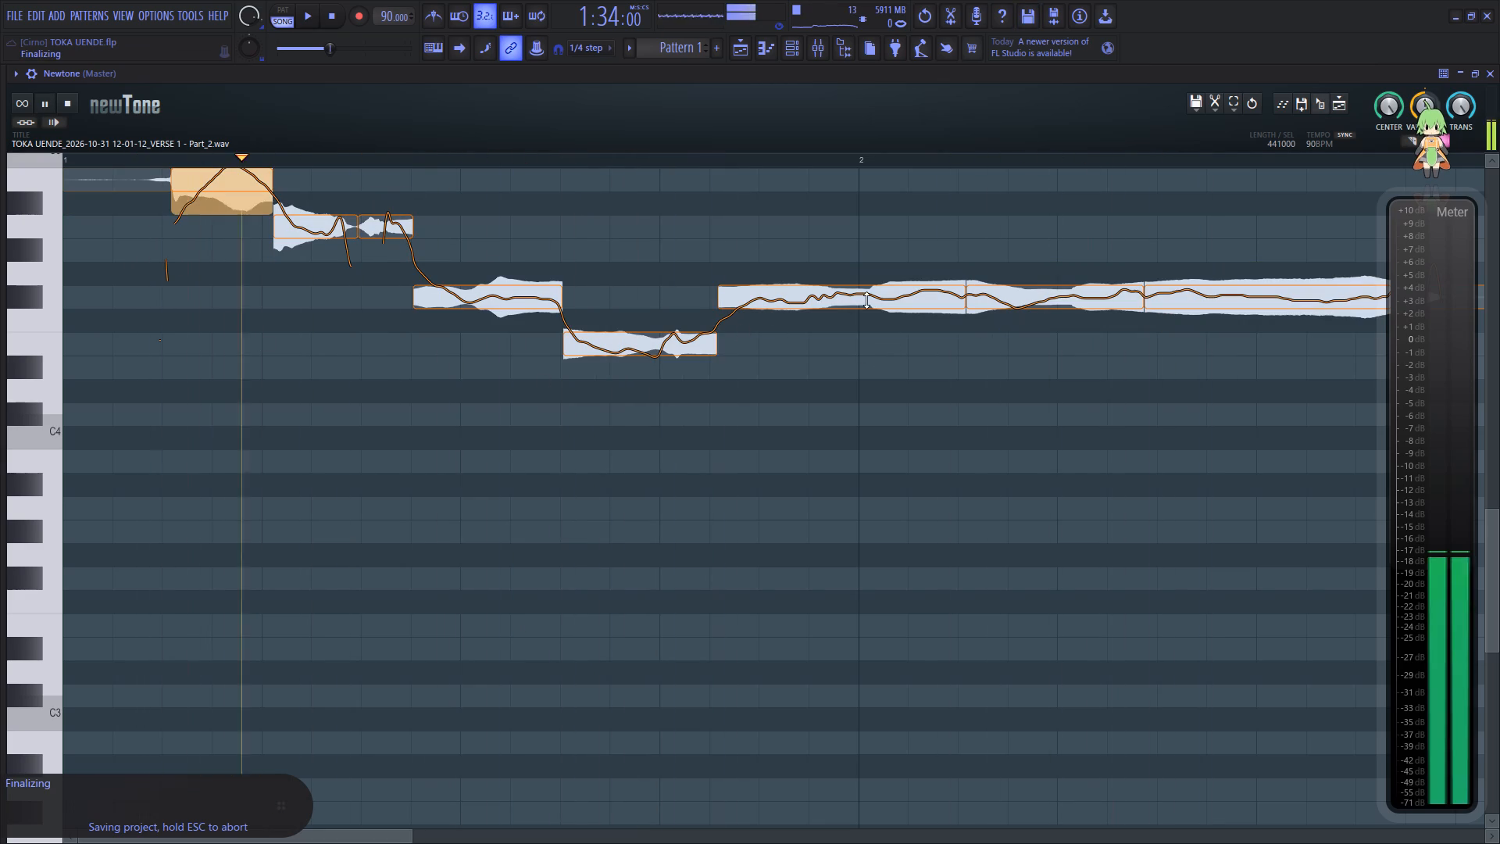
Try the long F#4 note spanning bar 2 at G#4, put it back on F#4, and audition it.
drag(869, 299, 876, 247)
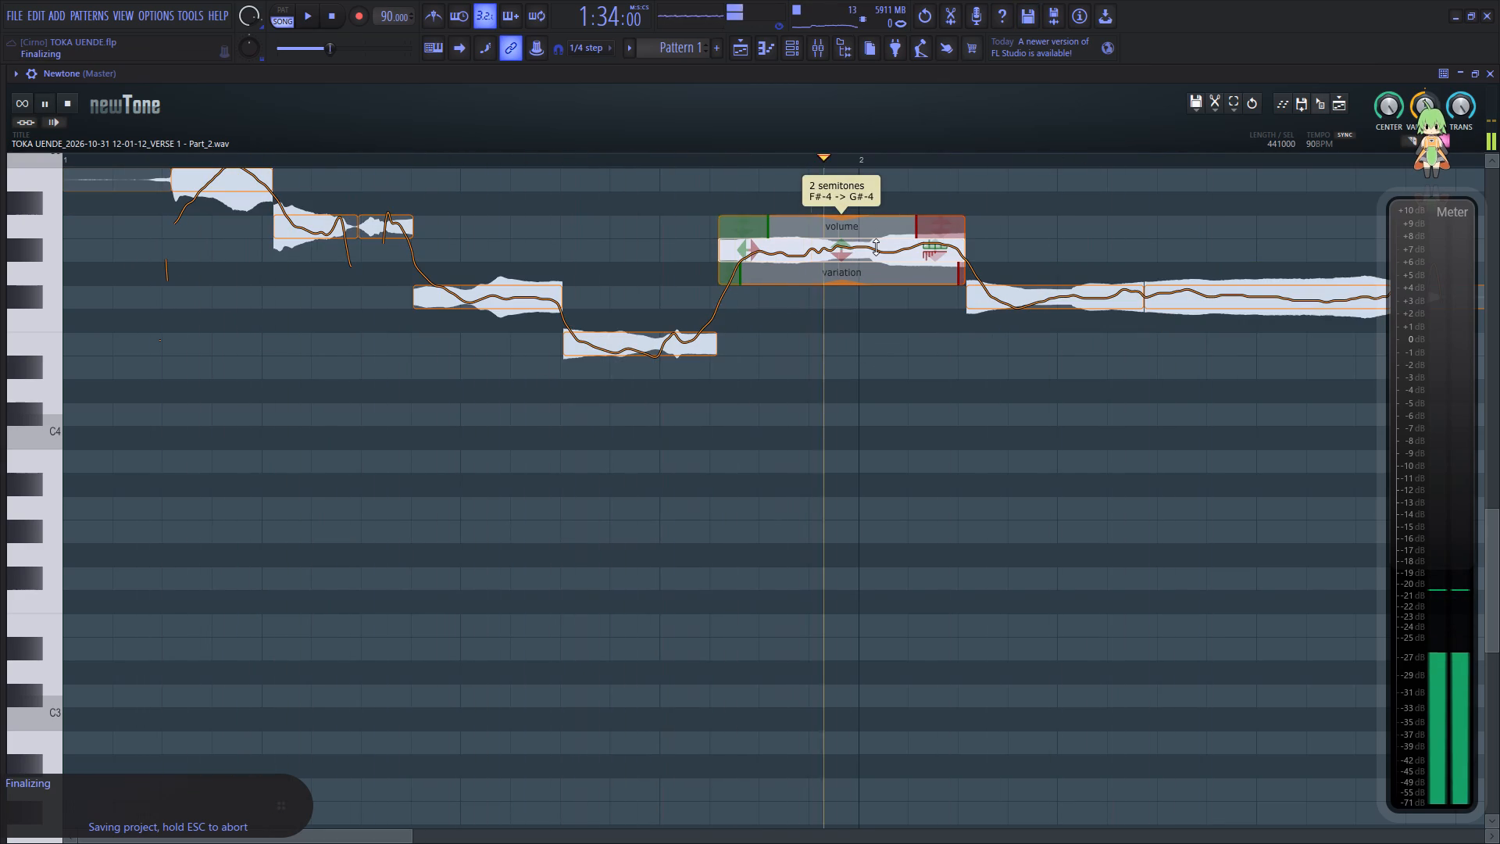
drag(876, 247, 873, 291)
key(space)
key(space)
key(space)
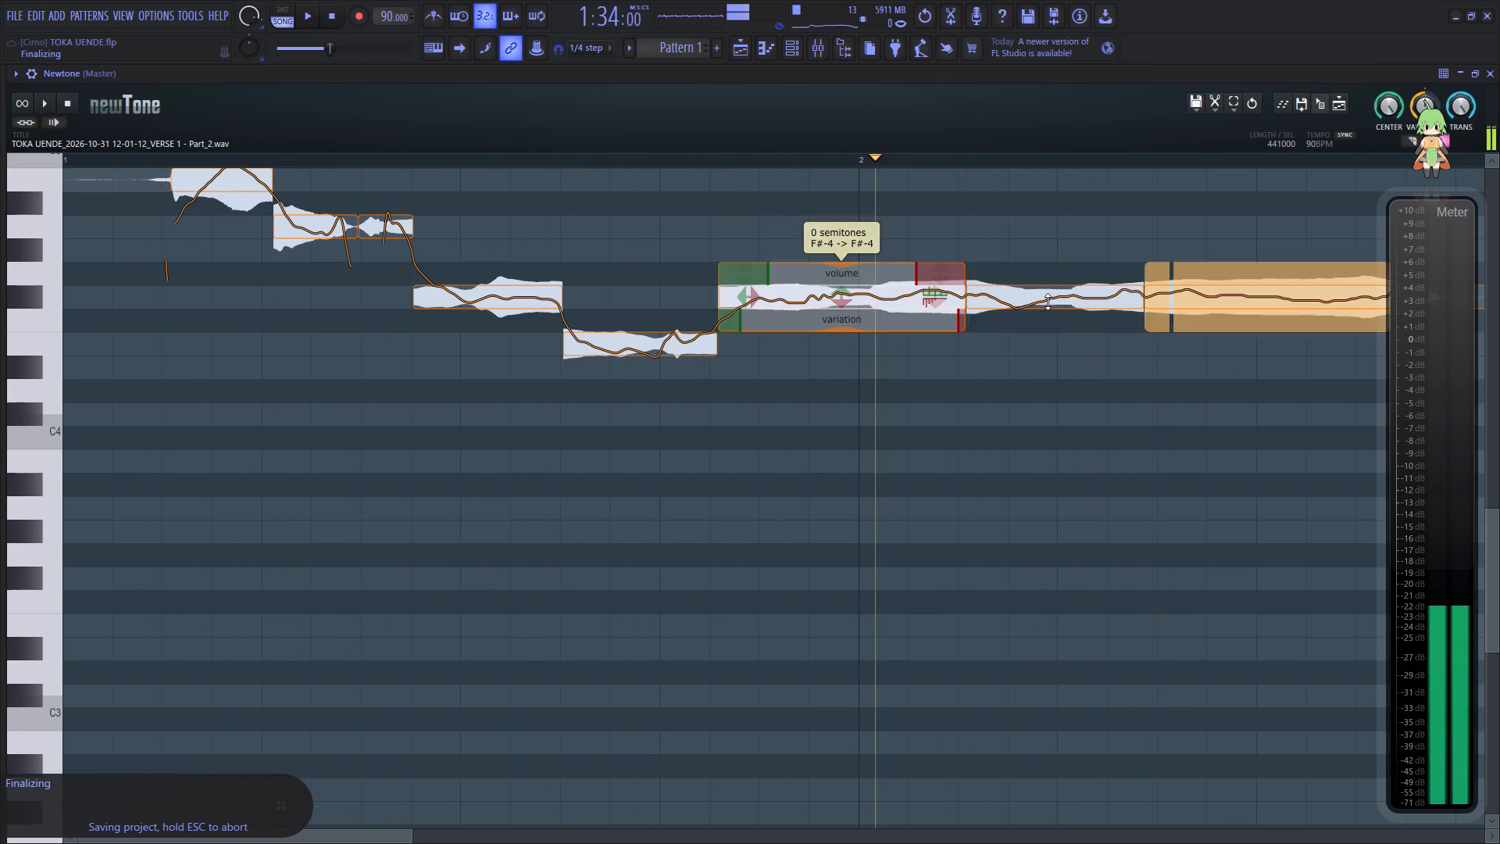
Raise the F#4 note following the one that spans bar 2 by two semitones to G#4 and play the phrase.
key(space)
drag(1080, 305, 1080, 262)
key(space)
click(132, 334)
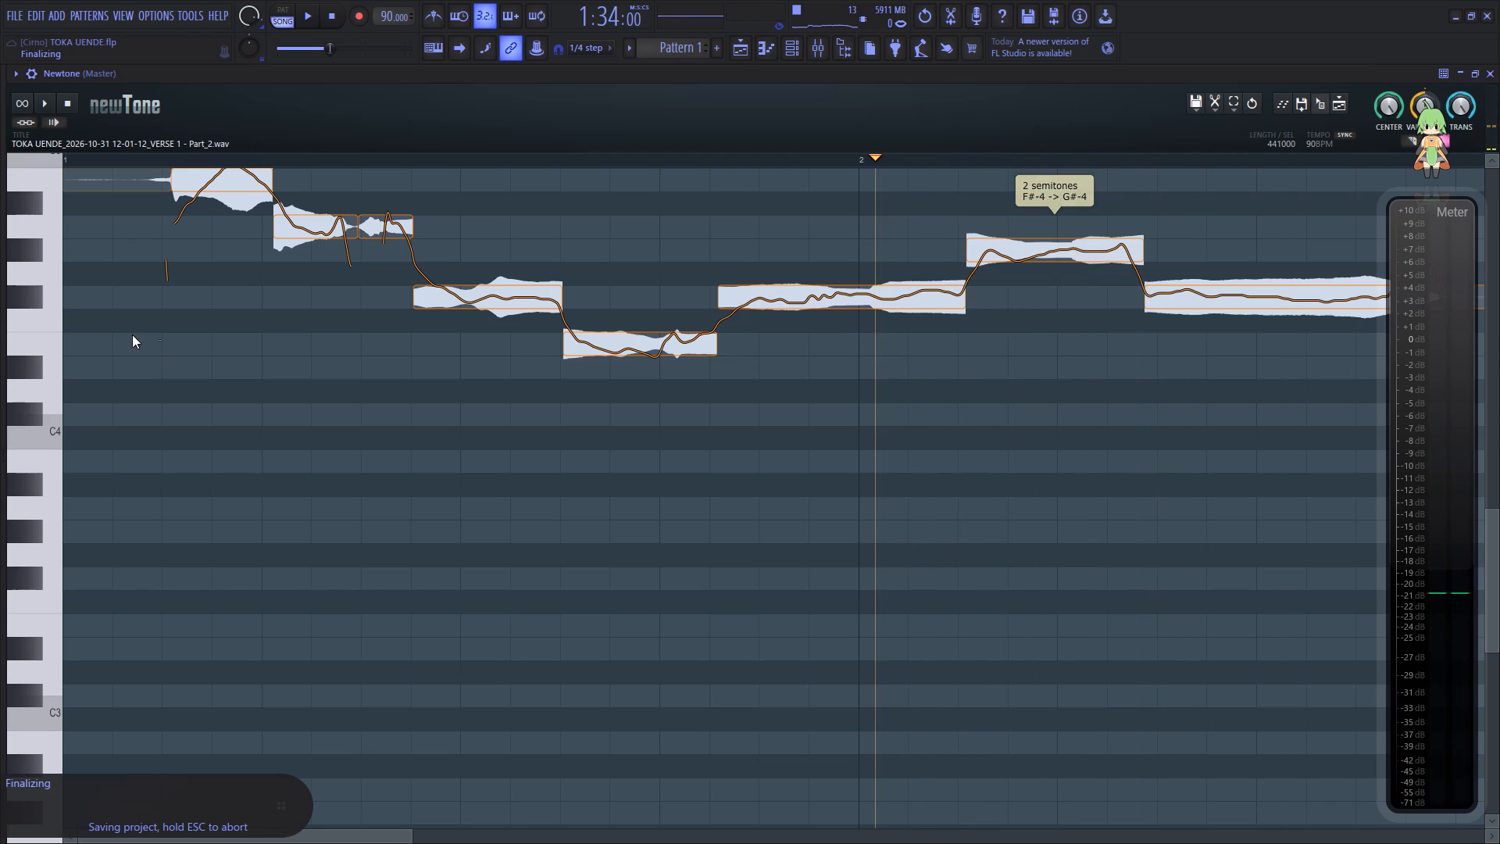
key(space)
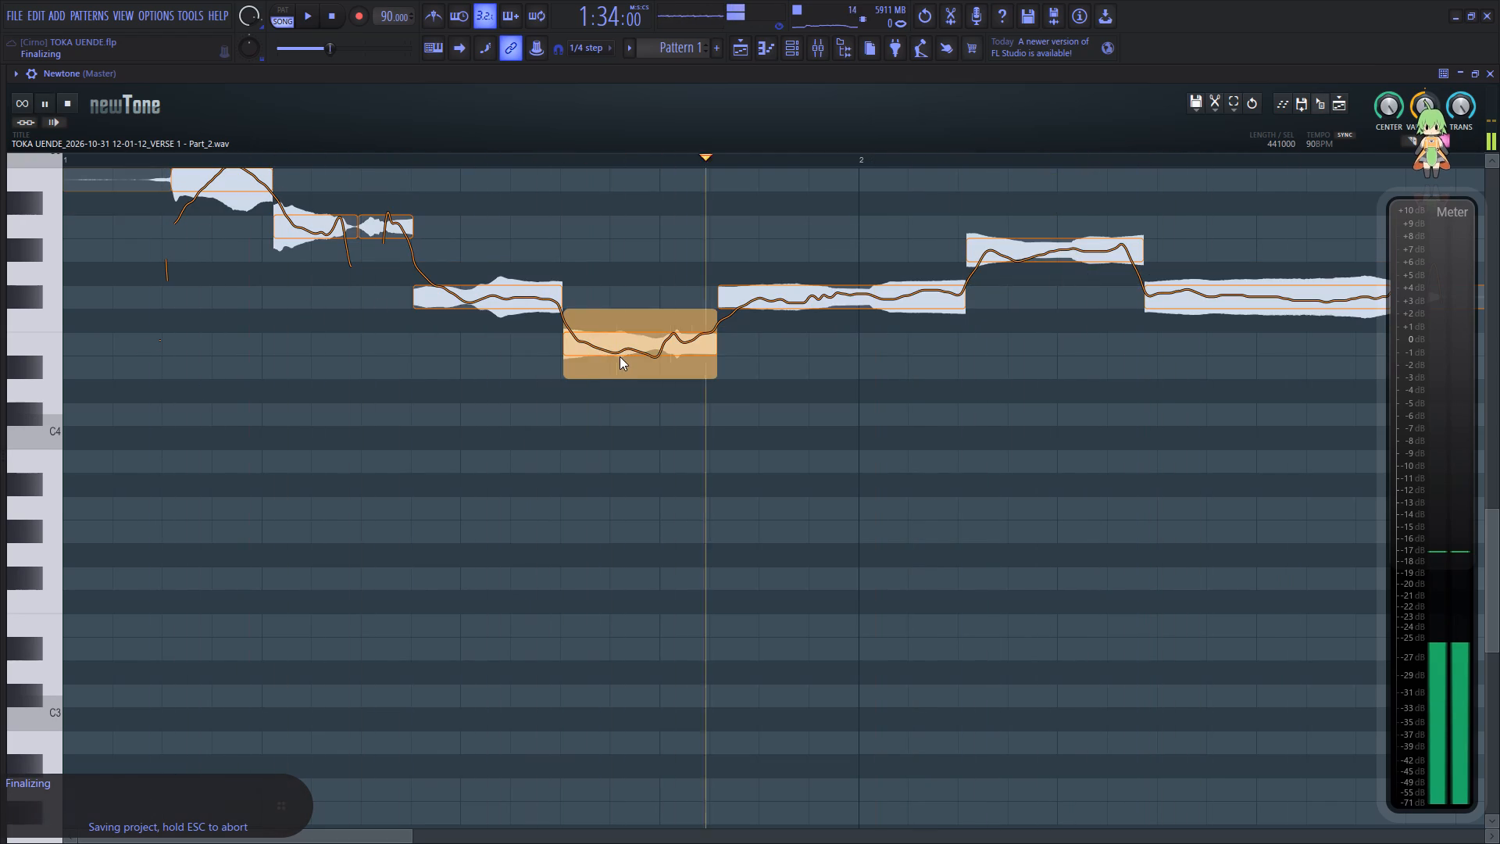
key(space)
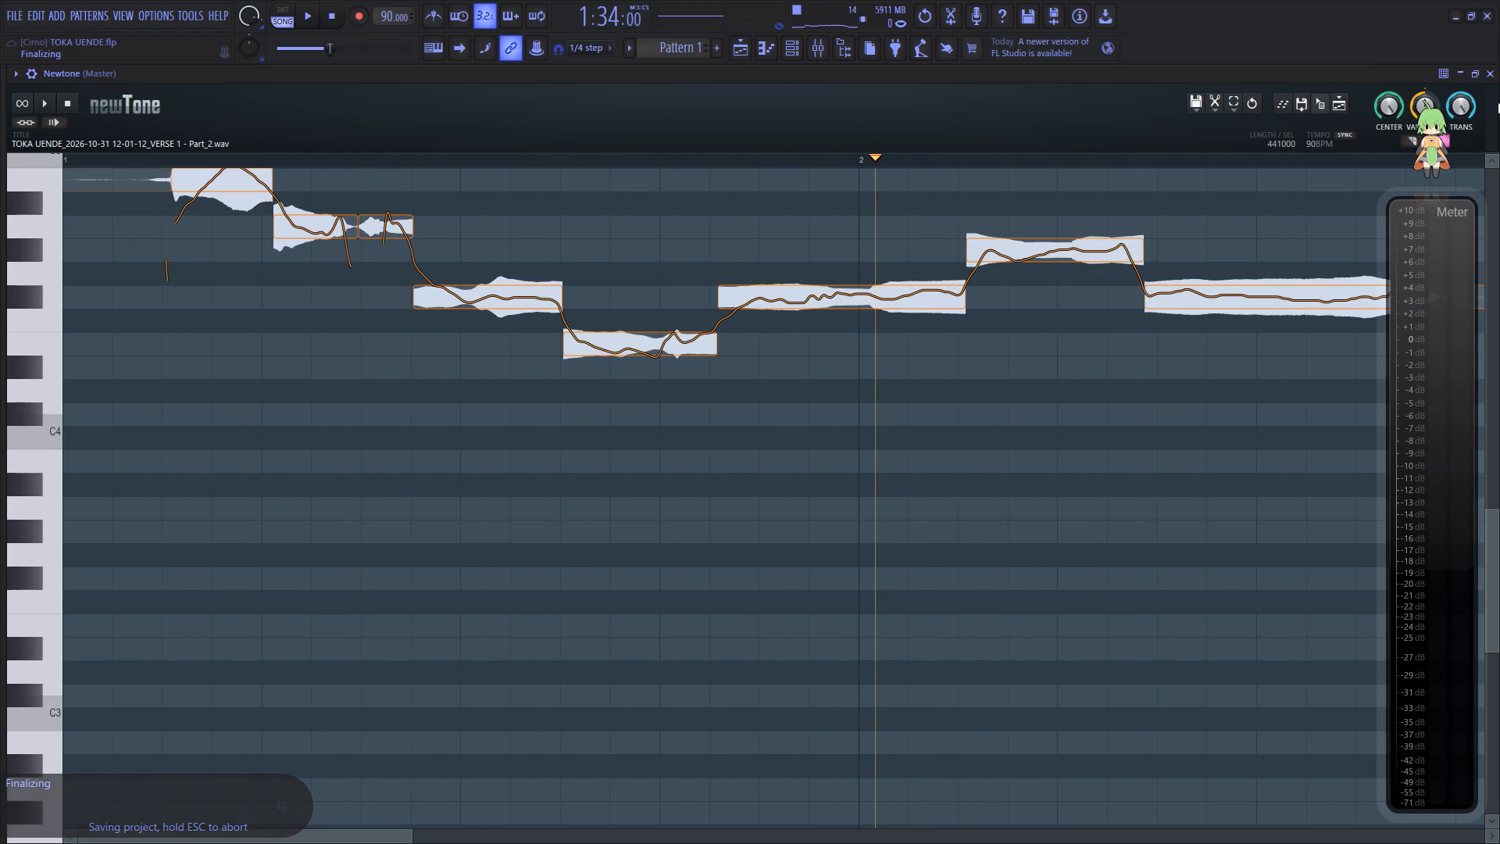
Slice the long F#4 note at bar 2 in cut mode, and leave cut mode.
click(1413, 140)
click(855, 298)
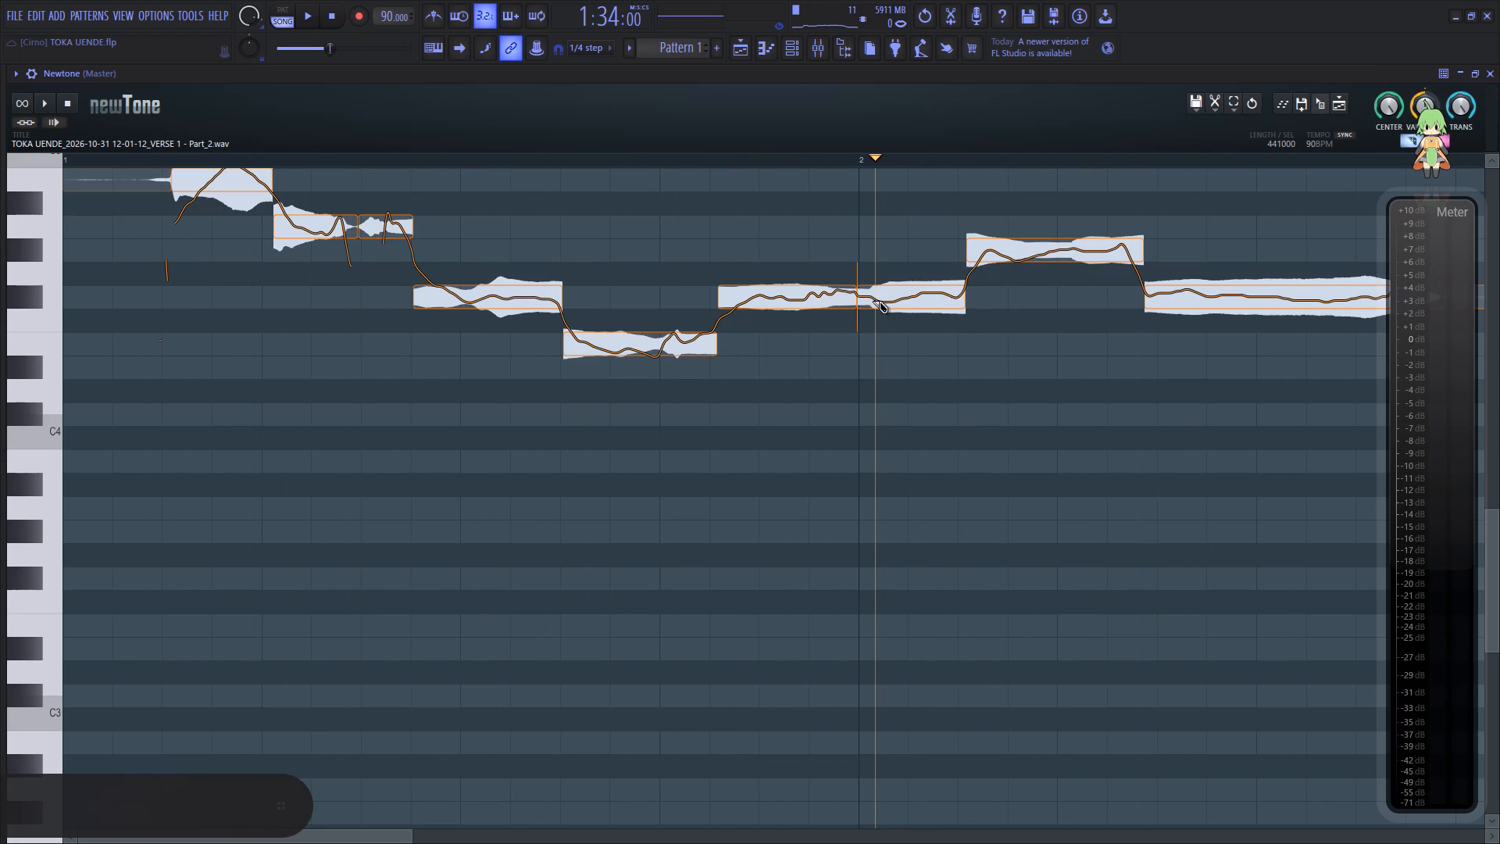
key(space)
key(space)
click(1409, 141)
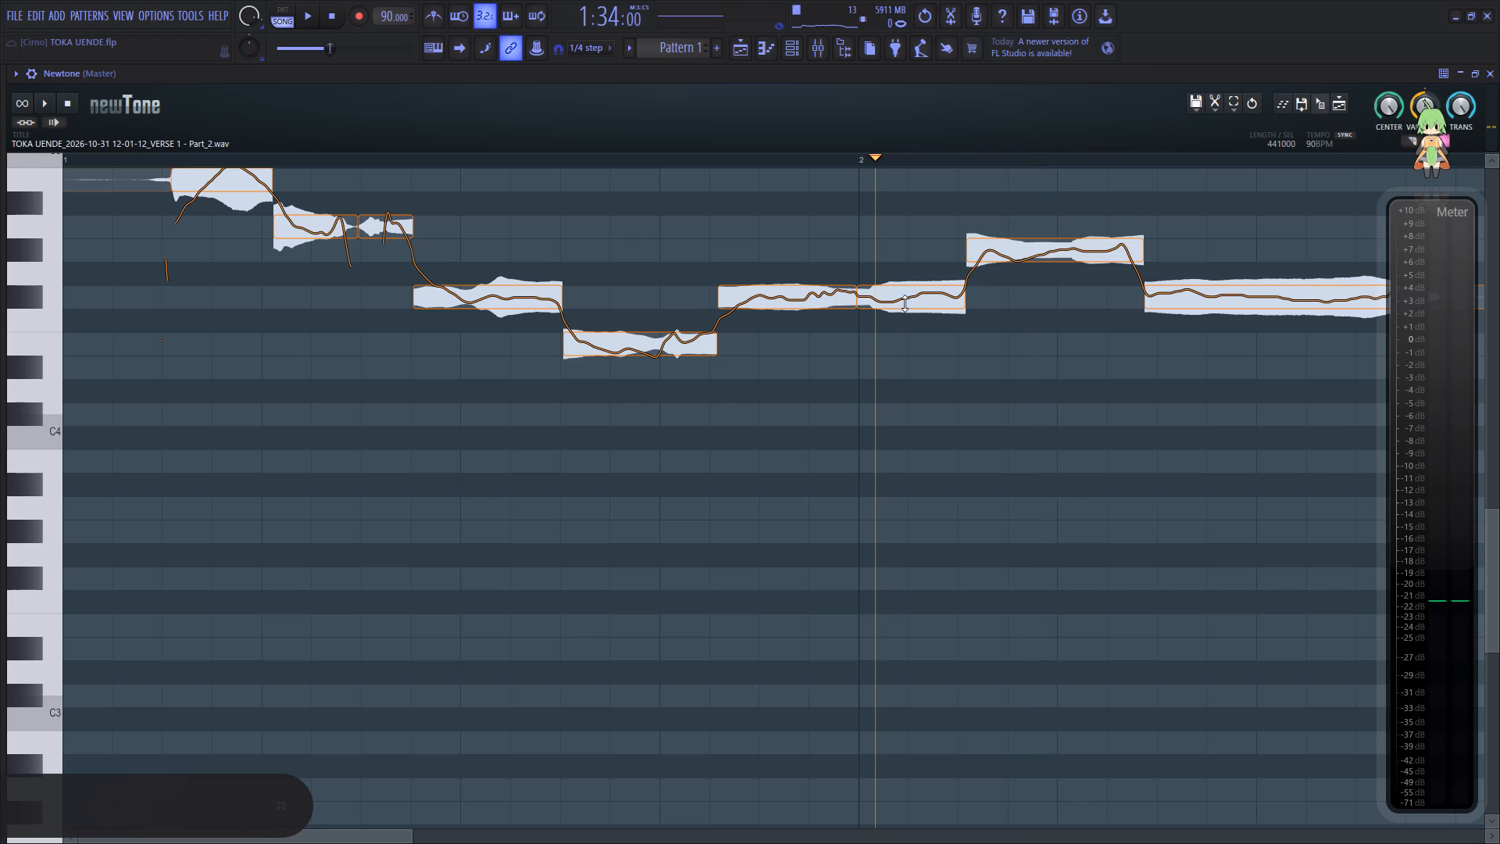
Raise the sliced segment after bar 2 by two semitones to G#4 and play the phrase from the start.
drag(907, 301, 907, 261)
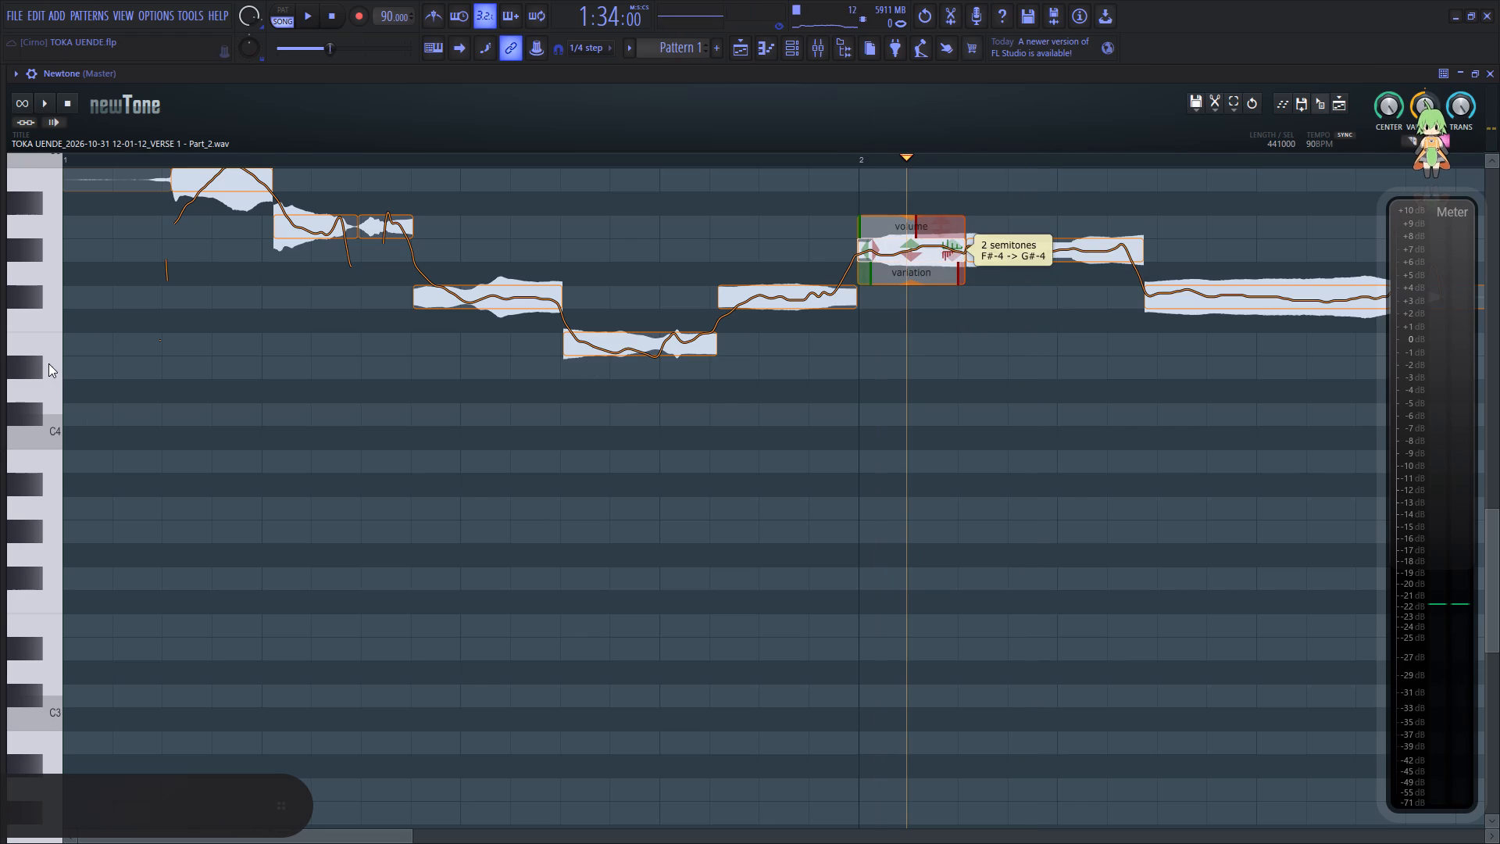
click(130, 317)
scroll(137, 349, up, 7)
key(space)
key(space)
Reduce the pitch variation of the first note to 41.65% and the second note to about 33.32%, auditioning the result.
click(215, 354)
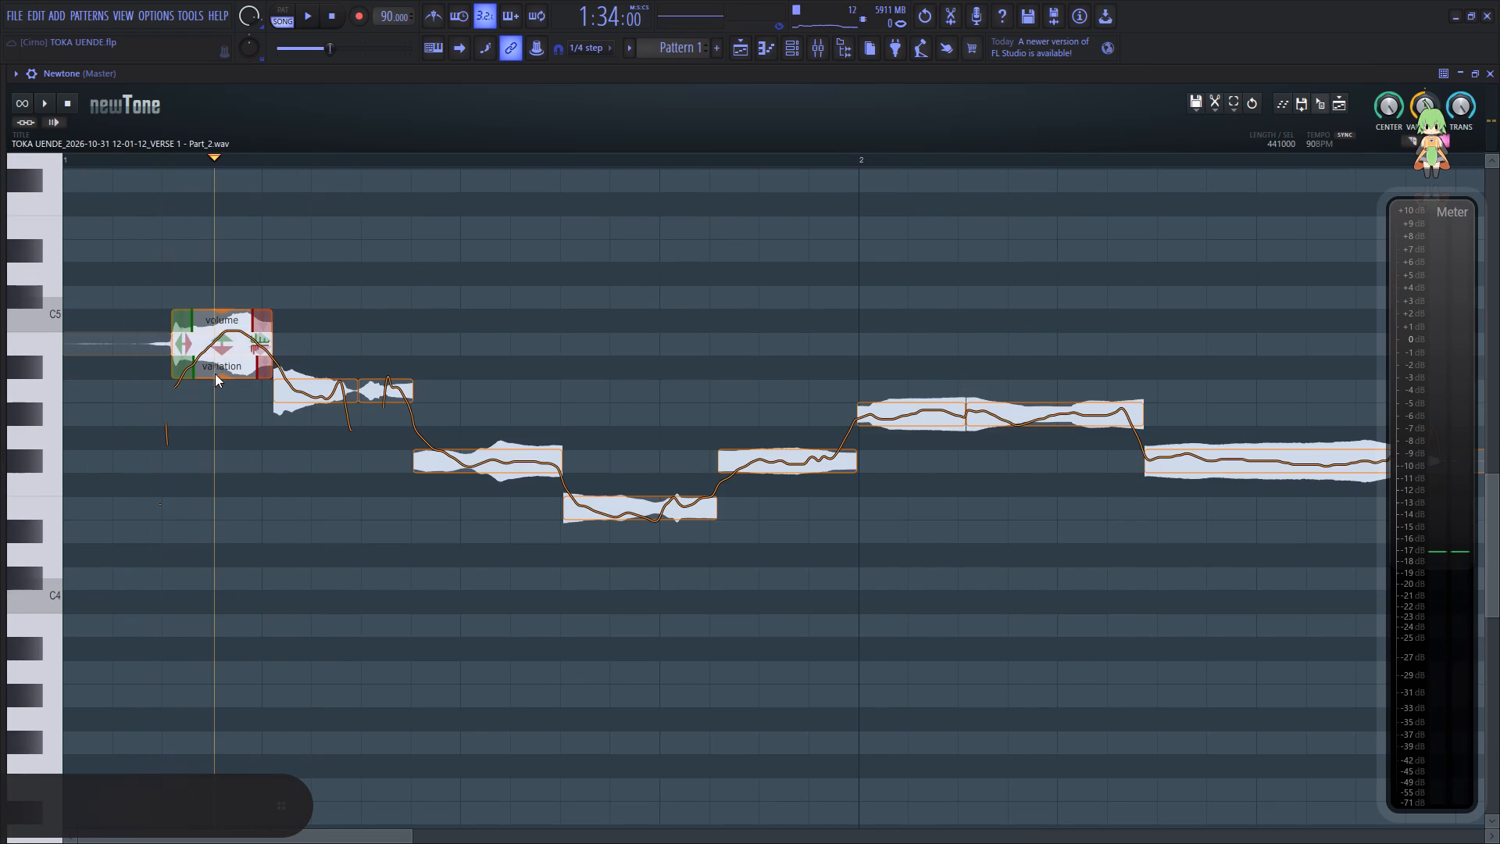
drag(216, 376, 220, 321)
key(space)
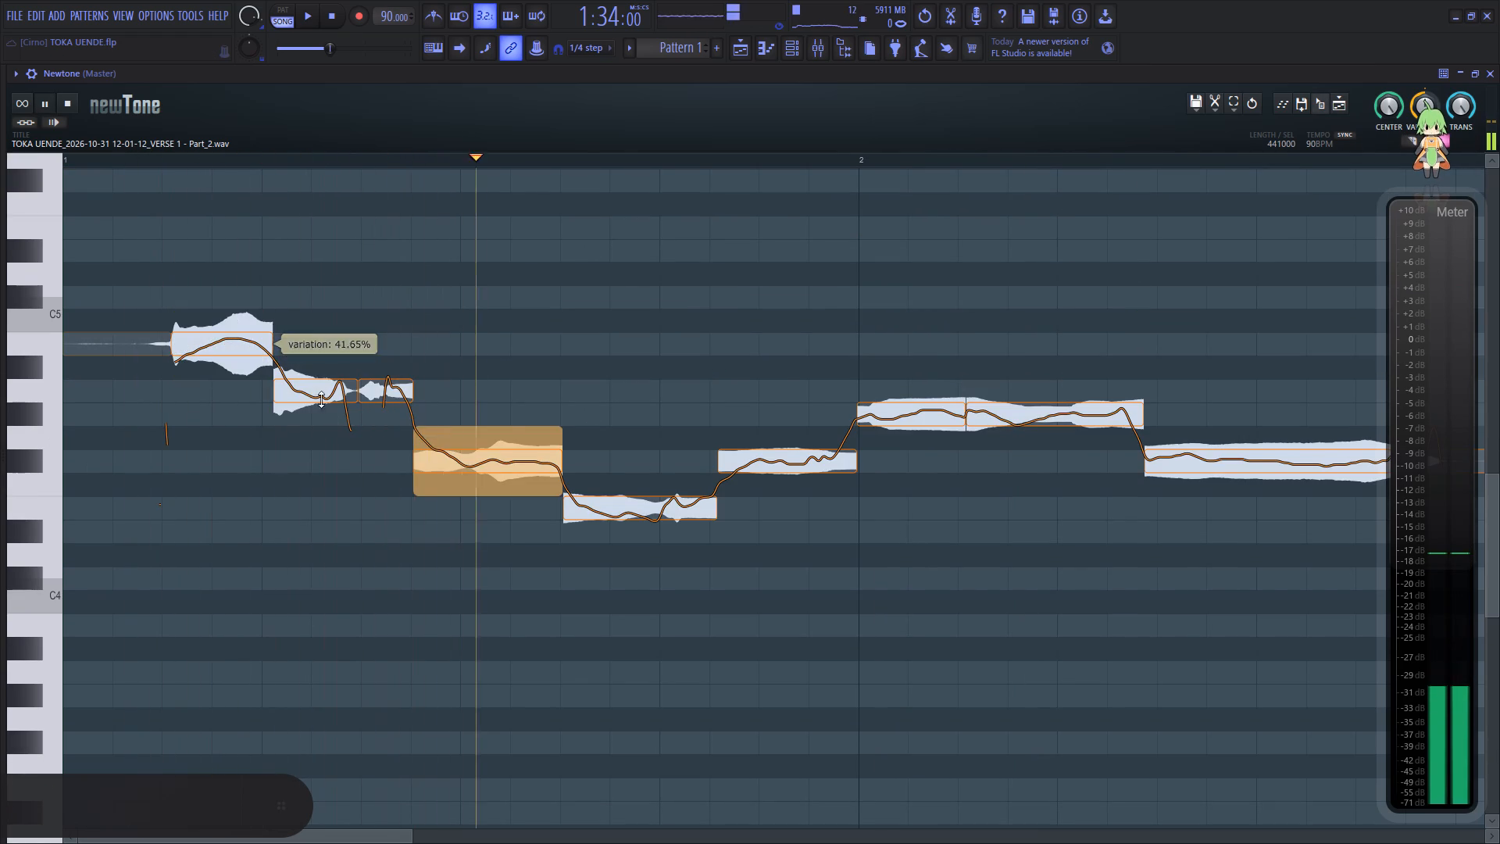
click(320, 393)
key(space)
drag(317, 424, 337, 361)
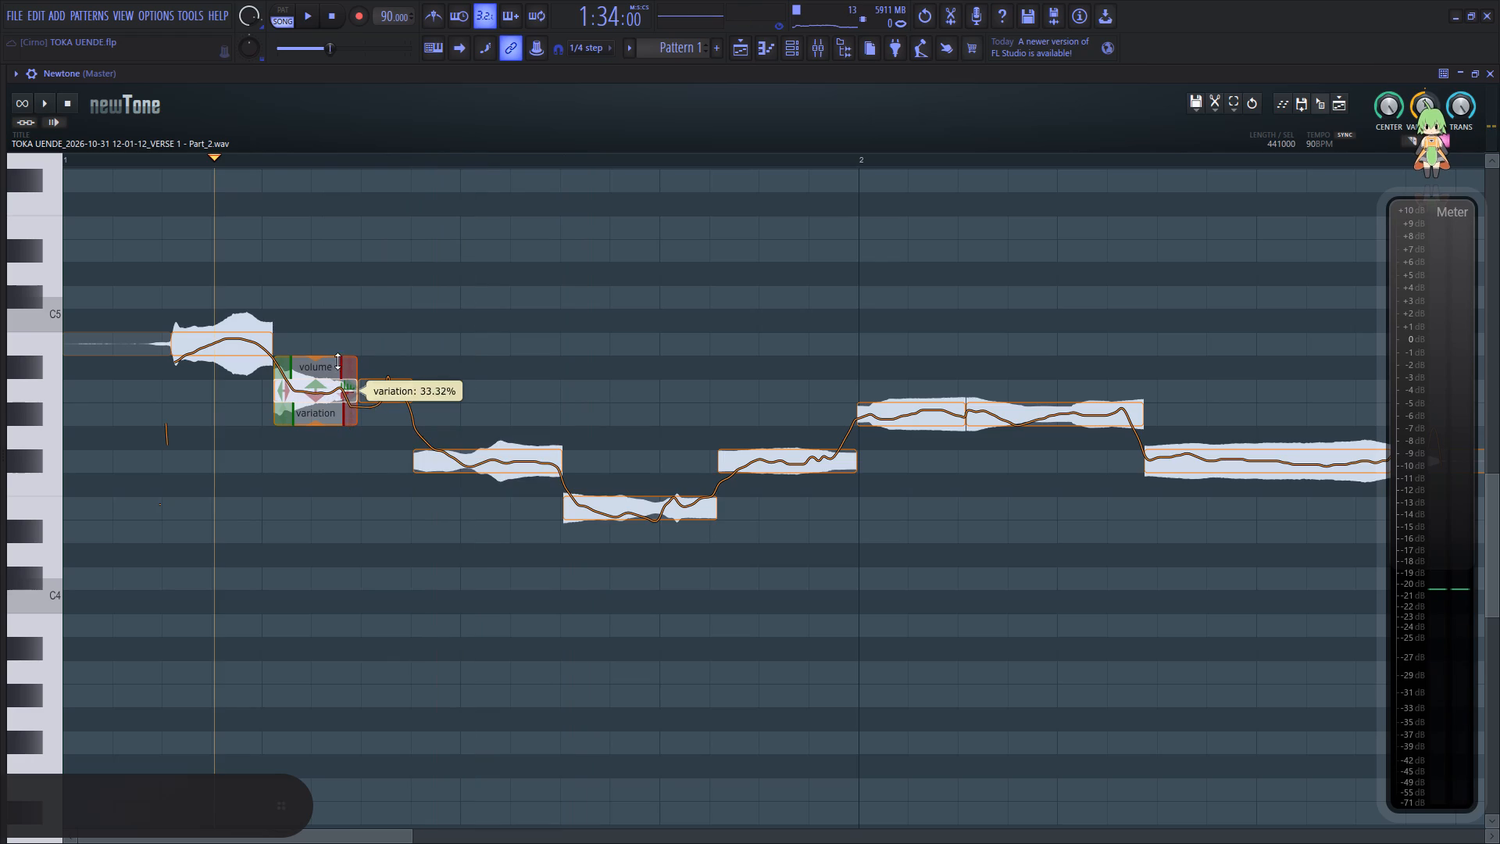
drag(337, 361, 338, 359)
key(space)
key(space)
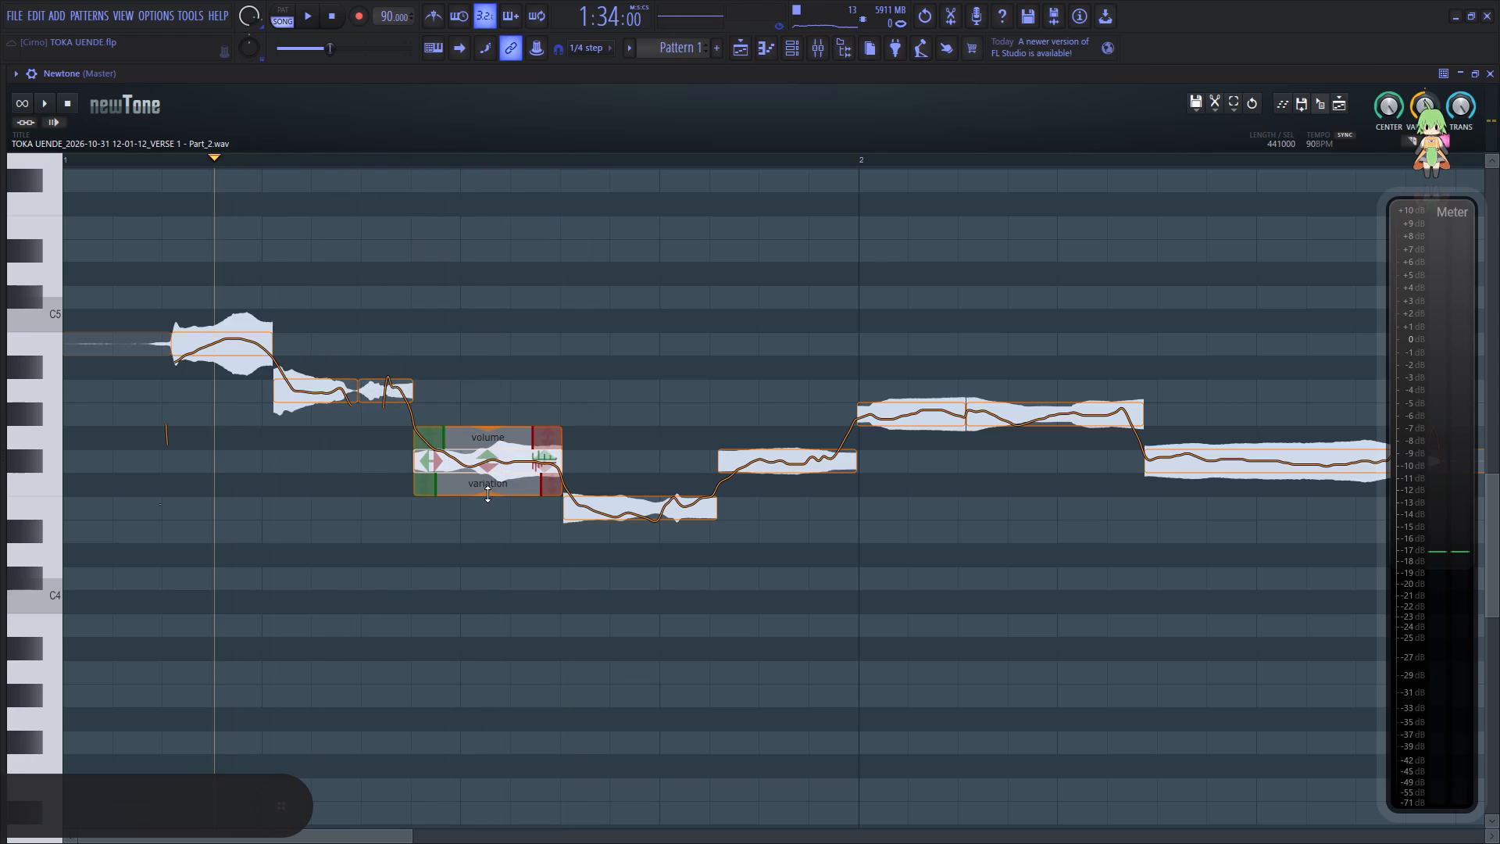
Reduce the variation of the F#4 note before the lowest note to 24.98% and of the lowest note to 47.49%, auditioning each.
drag(487, 494, 506, 424)
key(space)
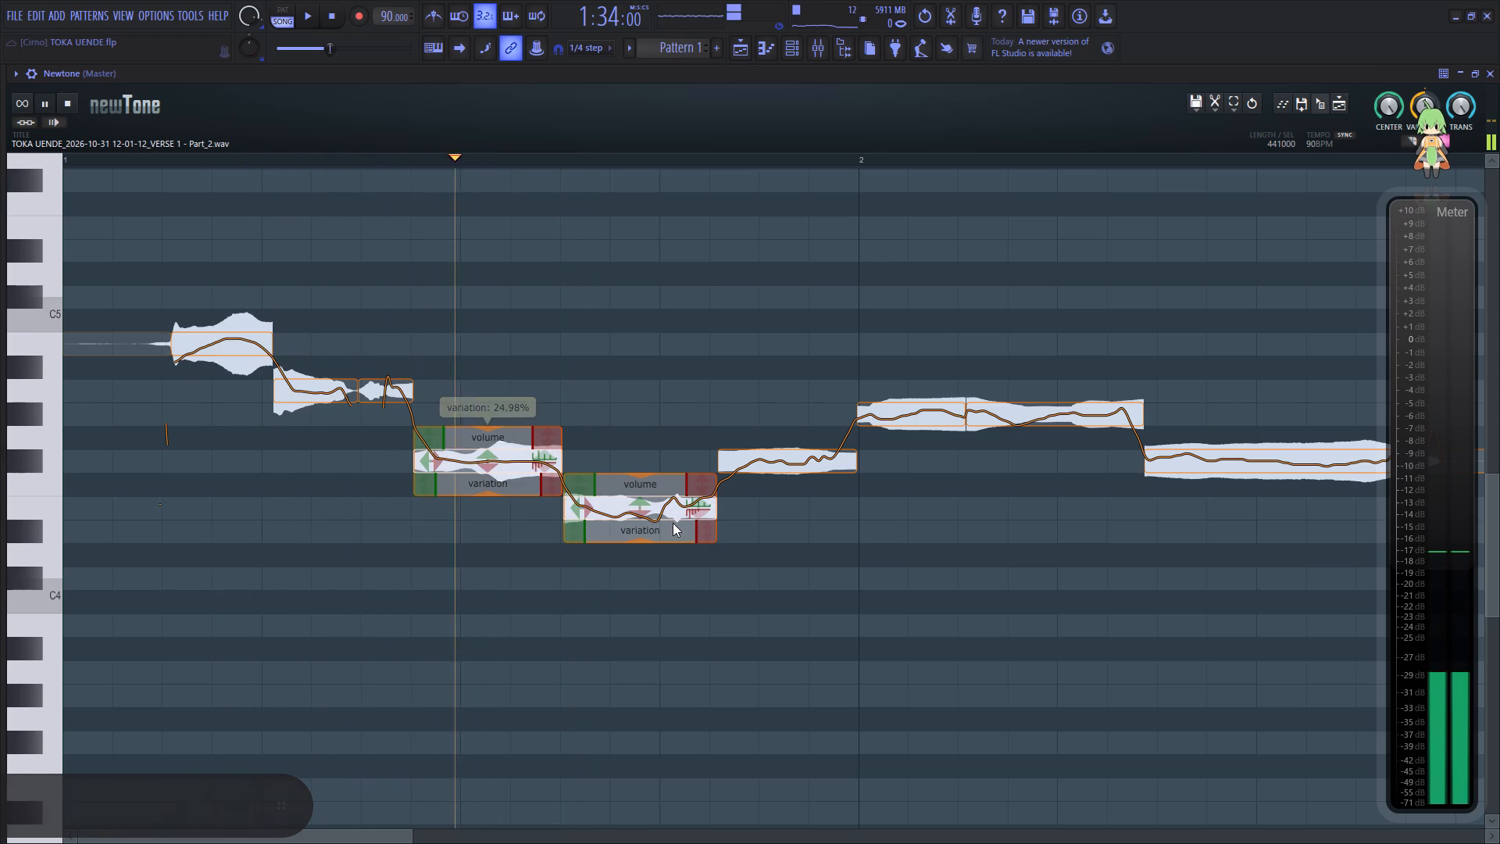
key(space)
key(space)
drag(644, 542, 655, 492)
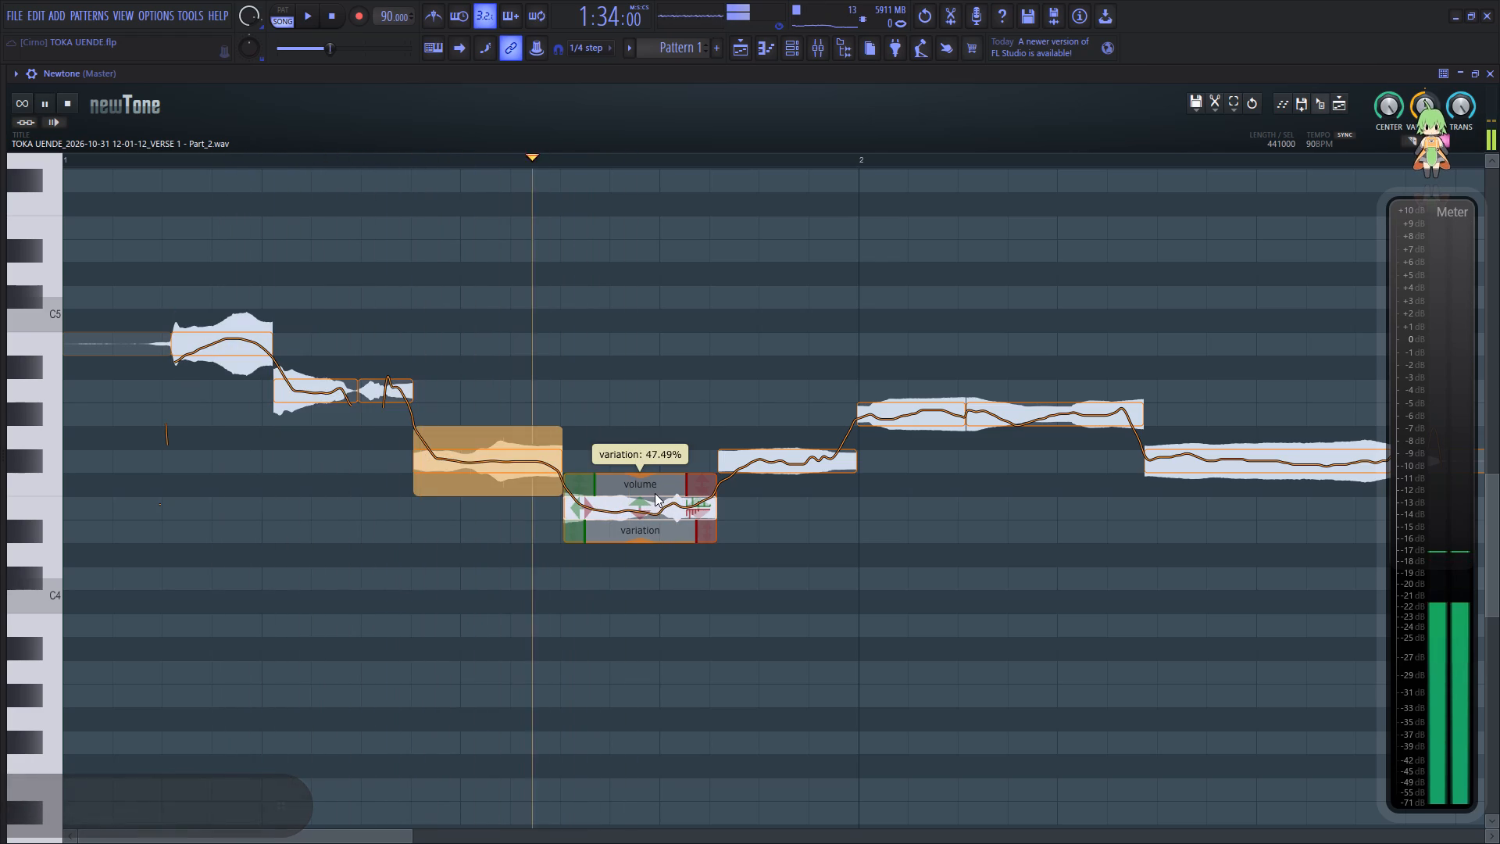
key(space)
key(space)
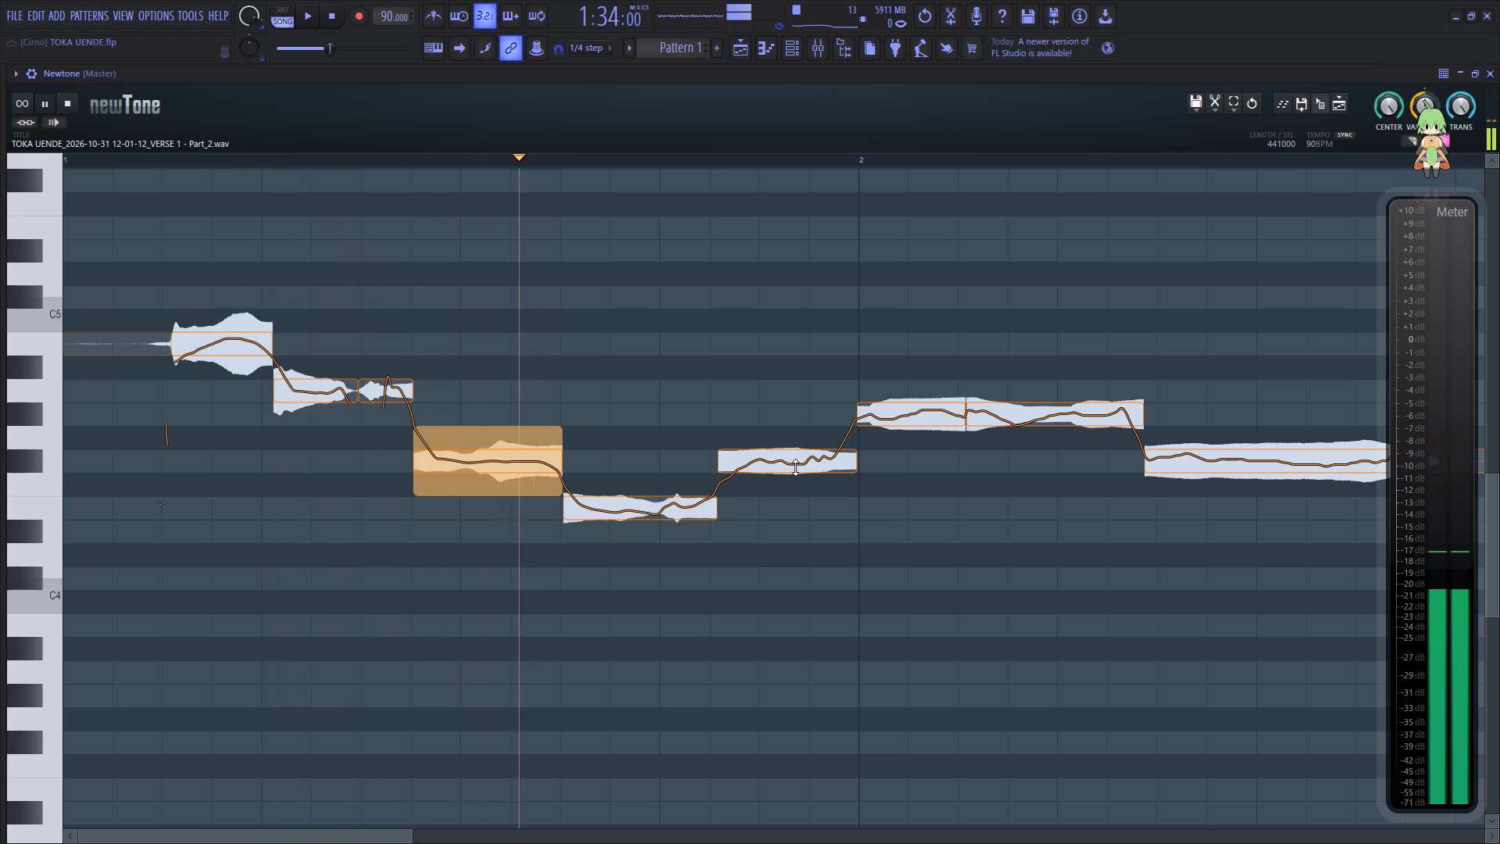
key(space)
key(space)
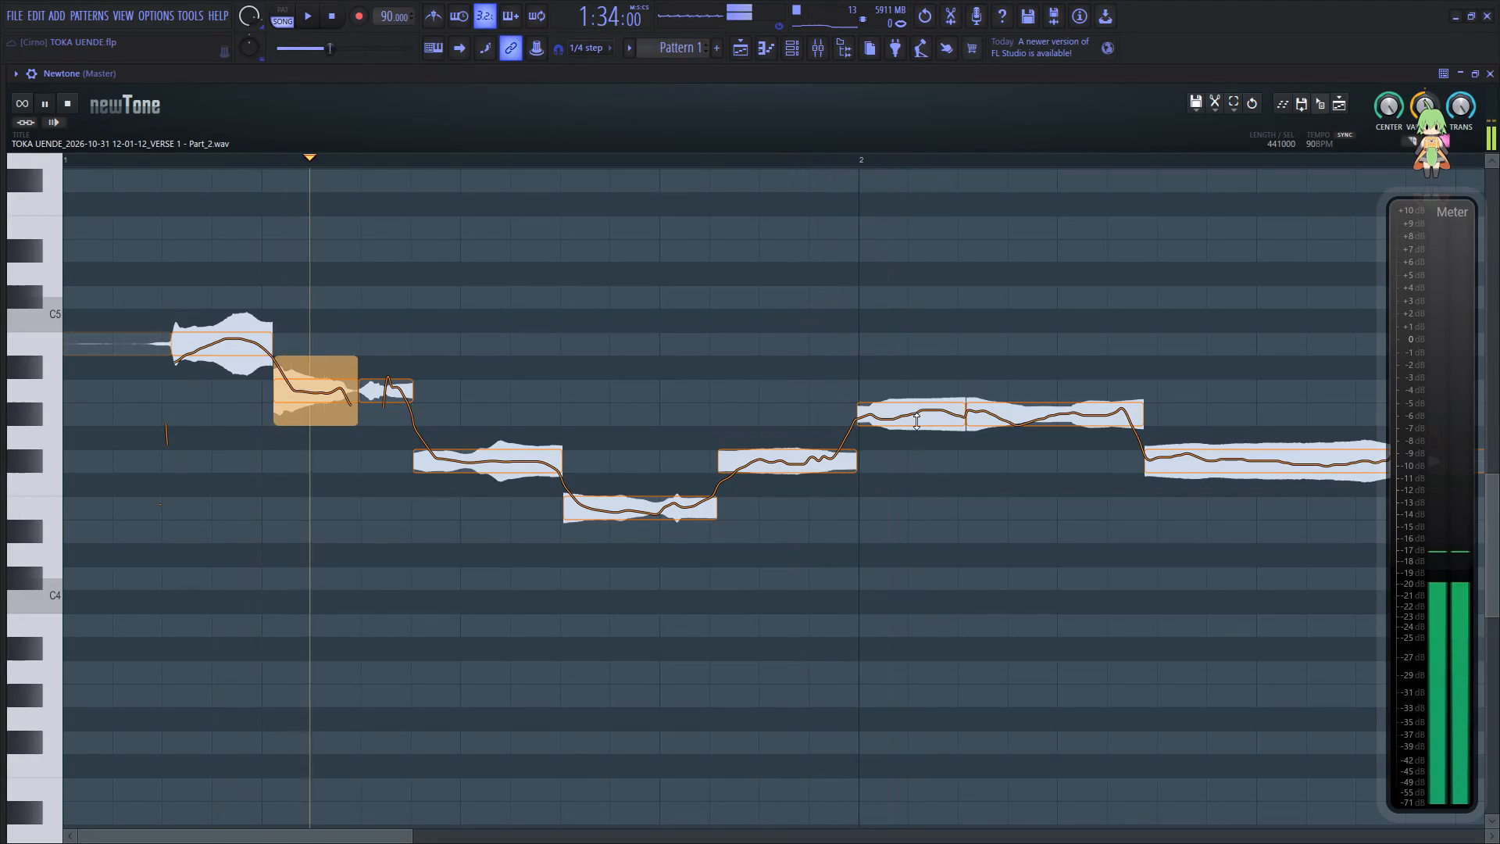
Lower the two G#4 notes directly after bar 2 by two semitones each to F#4 and audition them.
drag(917, 412, 906, 497)
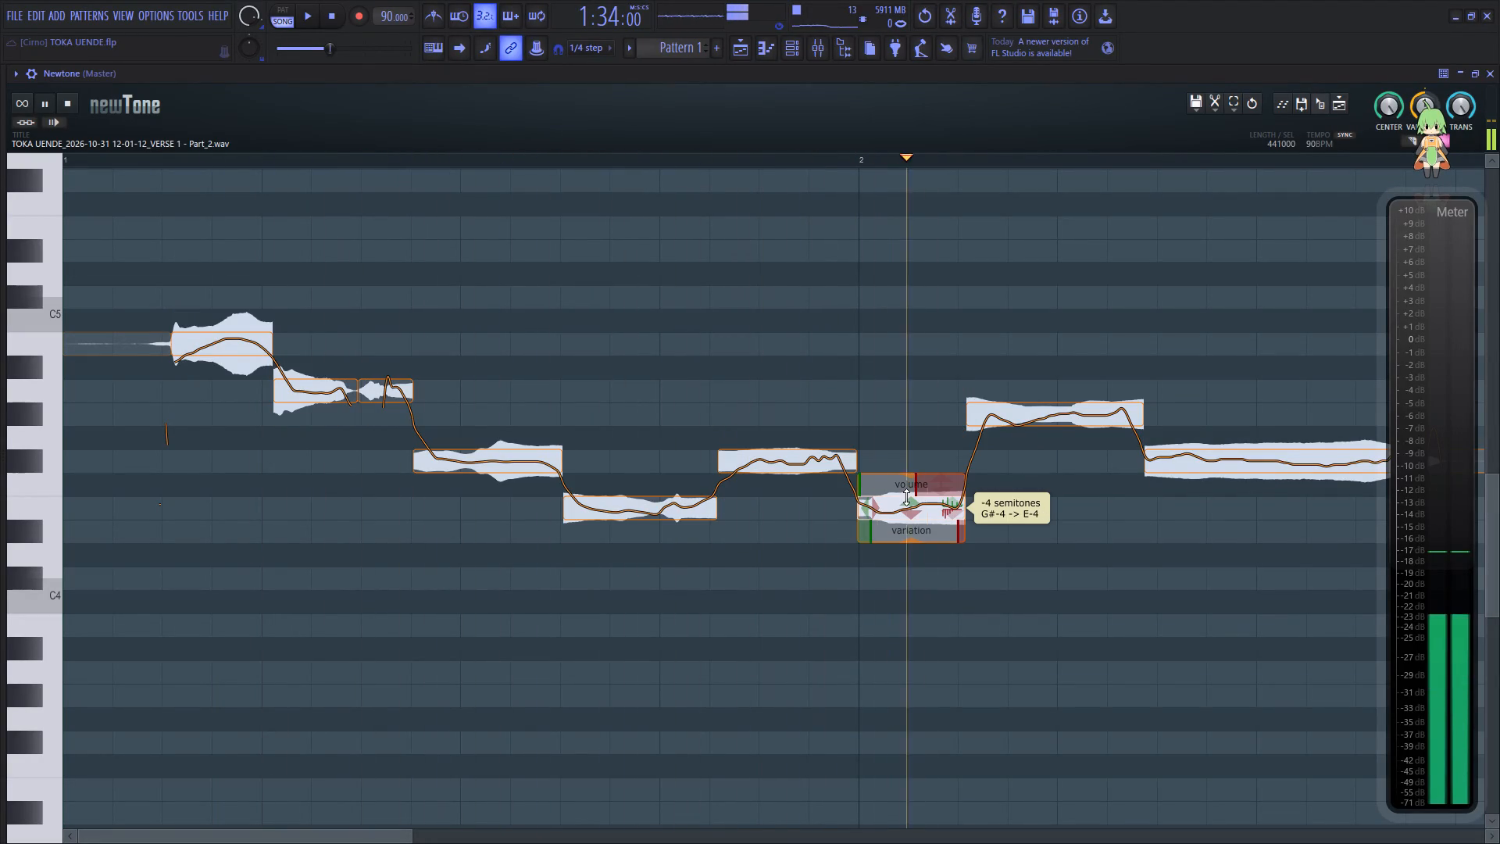
drag(906, 497, 905, 451)
key(space)
key(space)
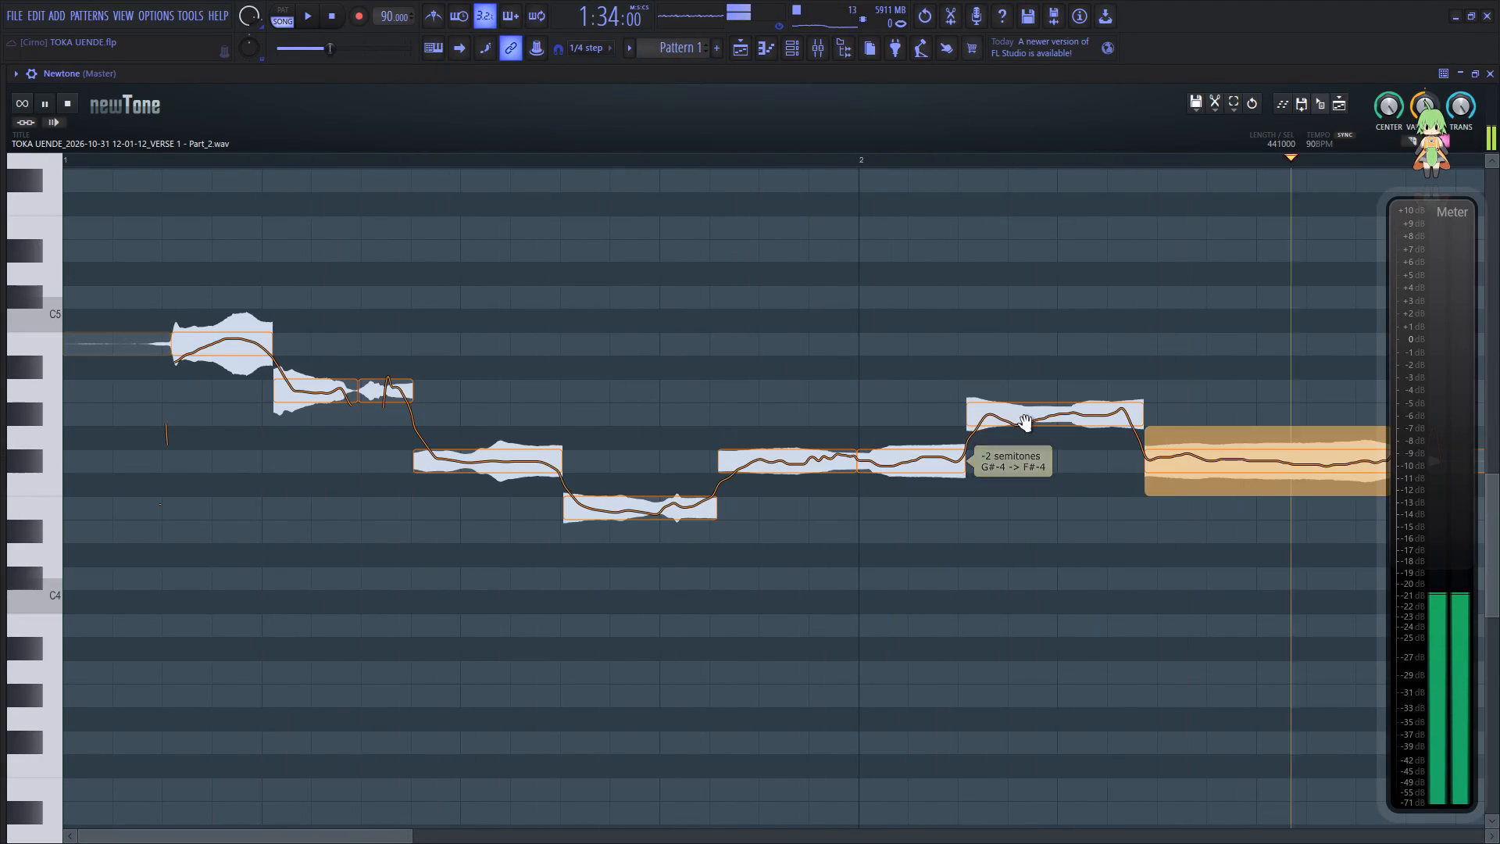
key(space)
key(space)
drag(1052, 417, 1052, 452)
key(space)
key(space)
key(space)
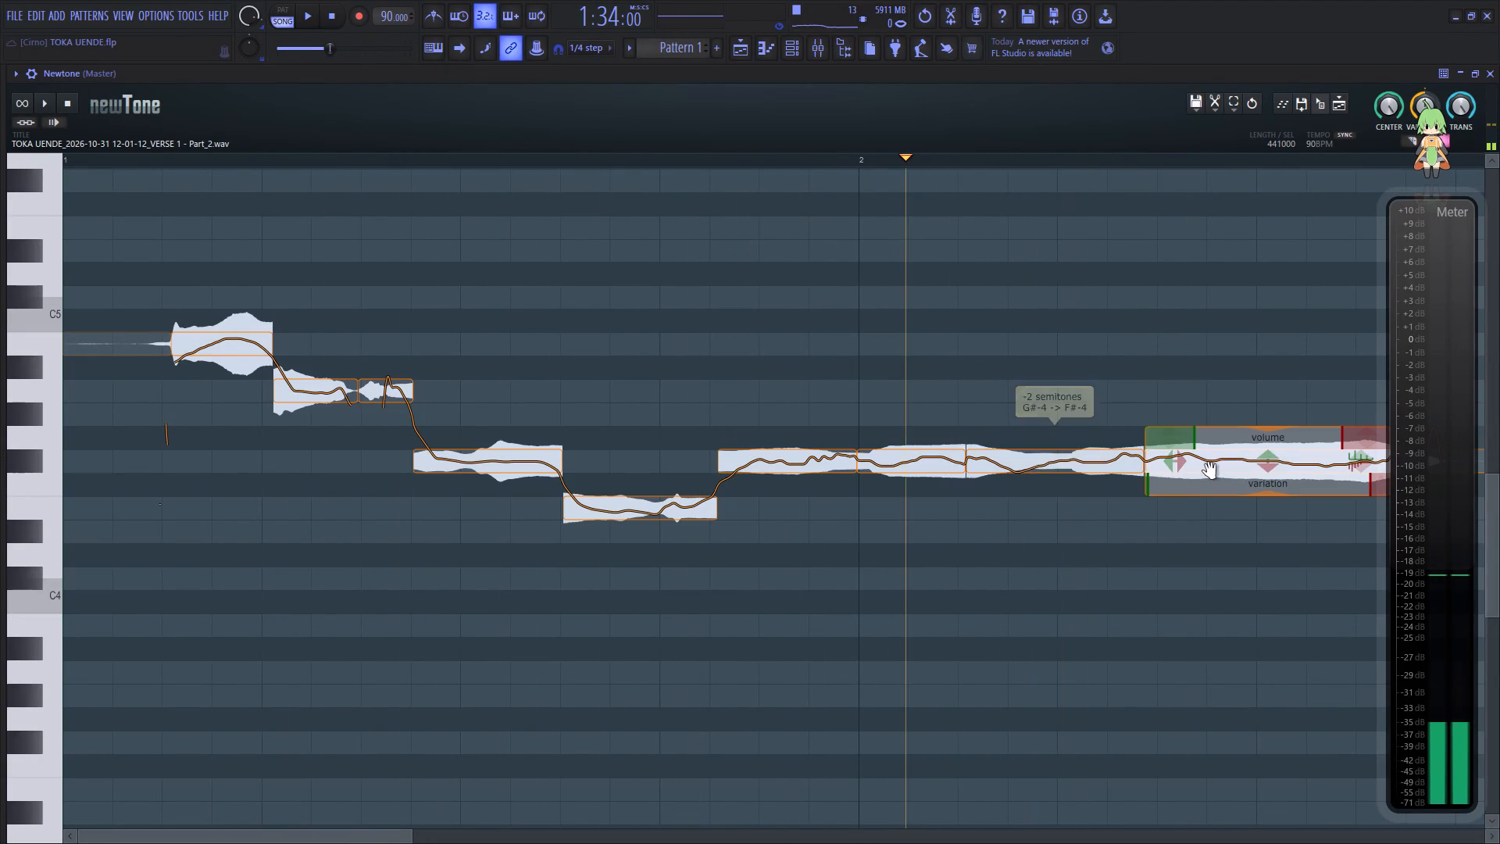
key(space)
key(space)
Raise the long F#4 note at the end of the phrase by two semitones to G#4 and play the phrase.
drag(1287, 467, 1278, 411)
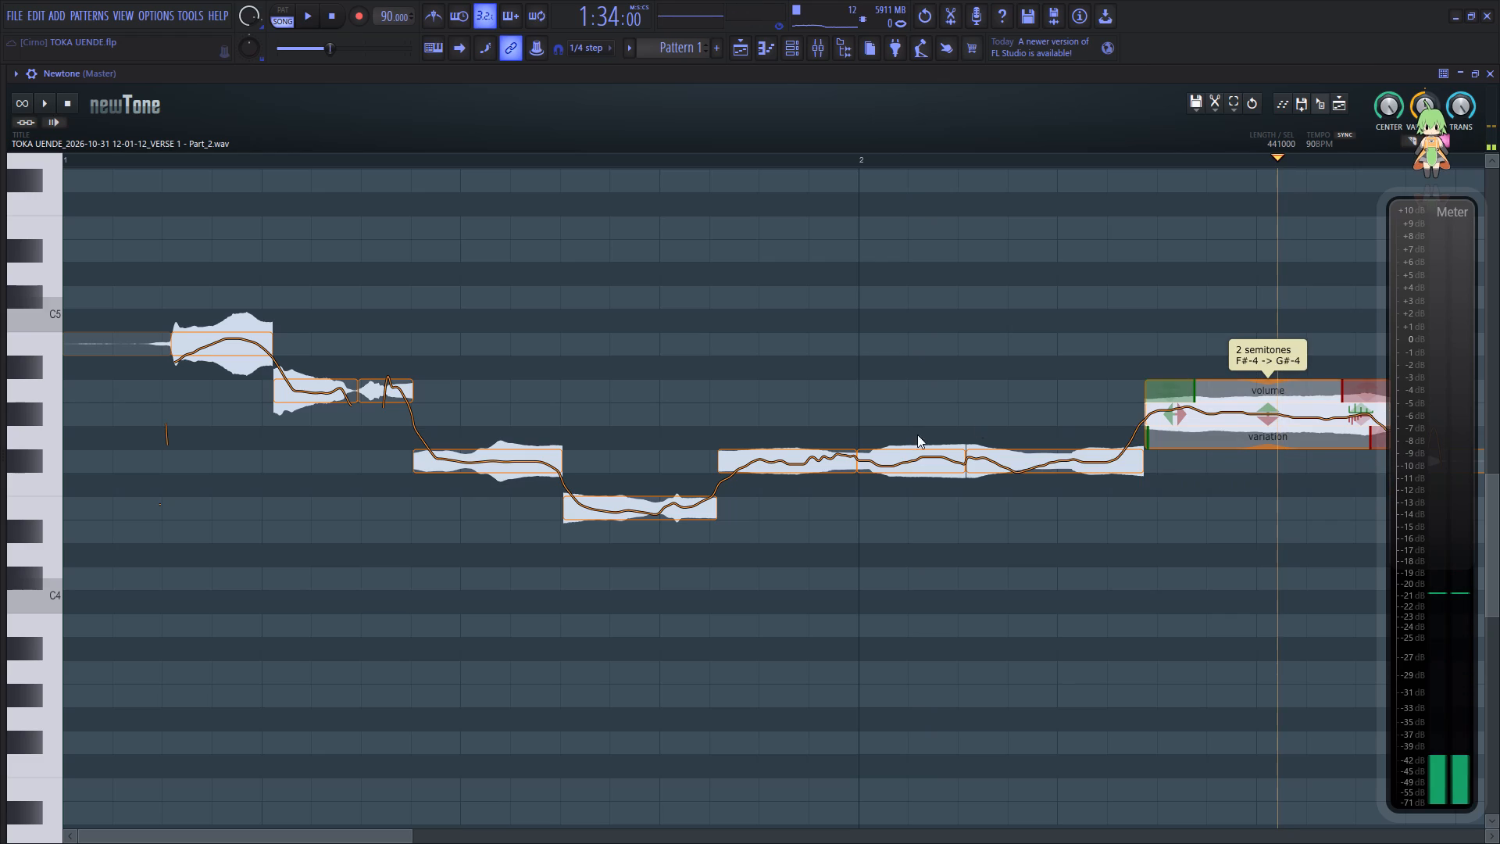
click(622, 535)
key(space)
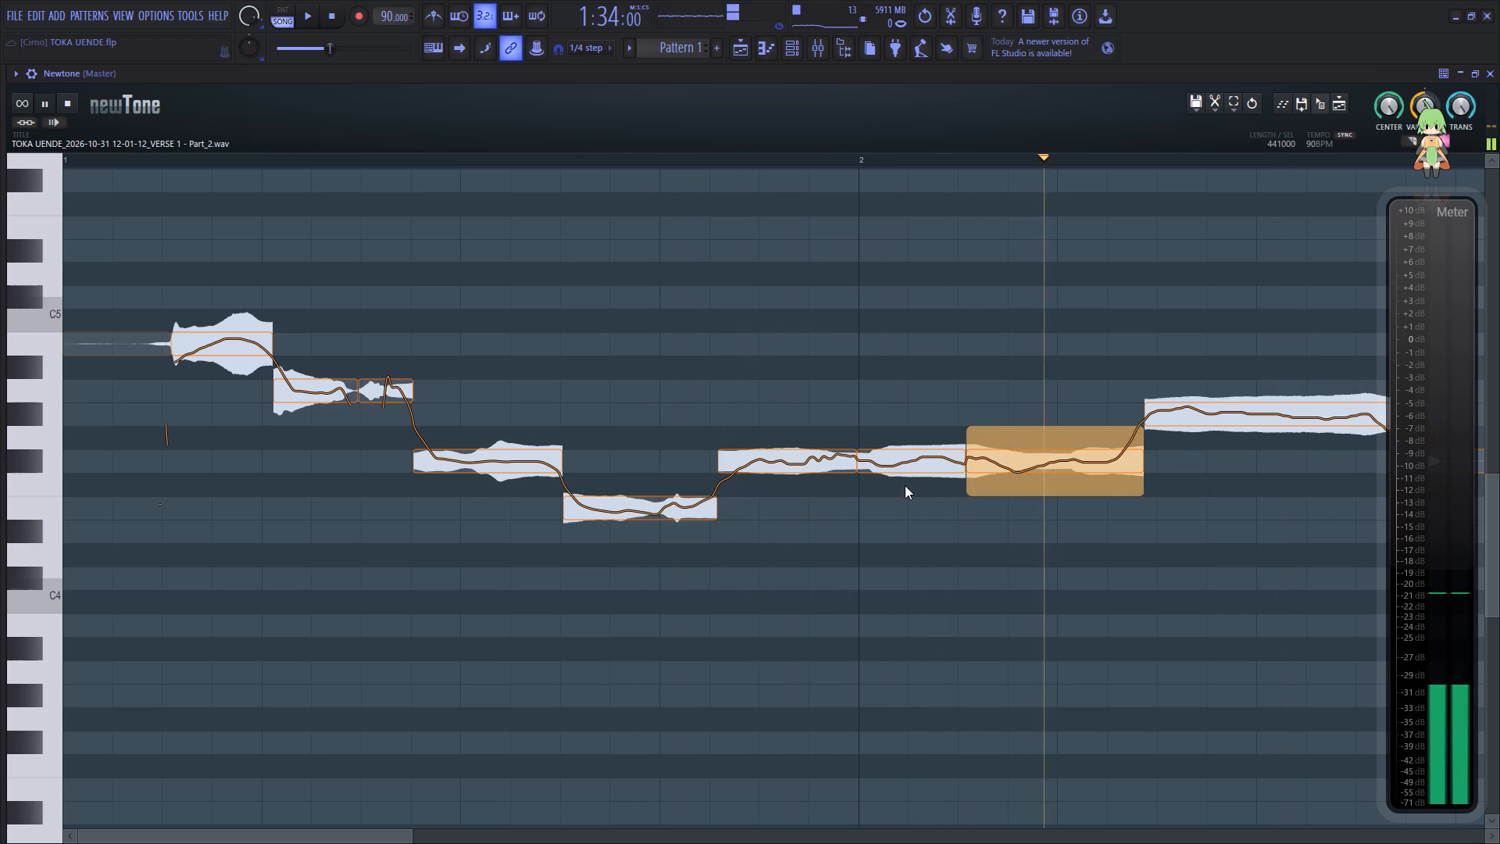
key(space)
key(space)
key(space)
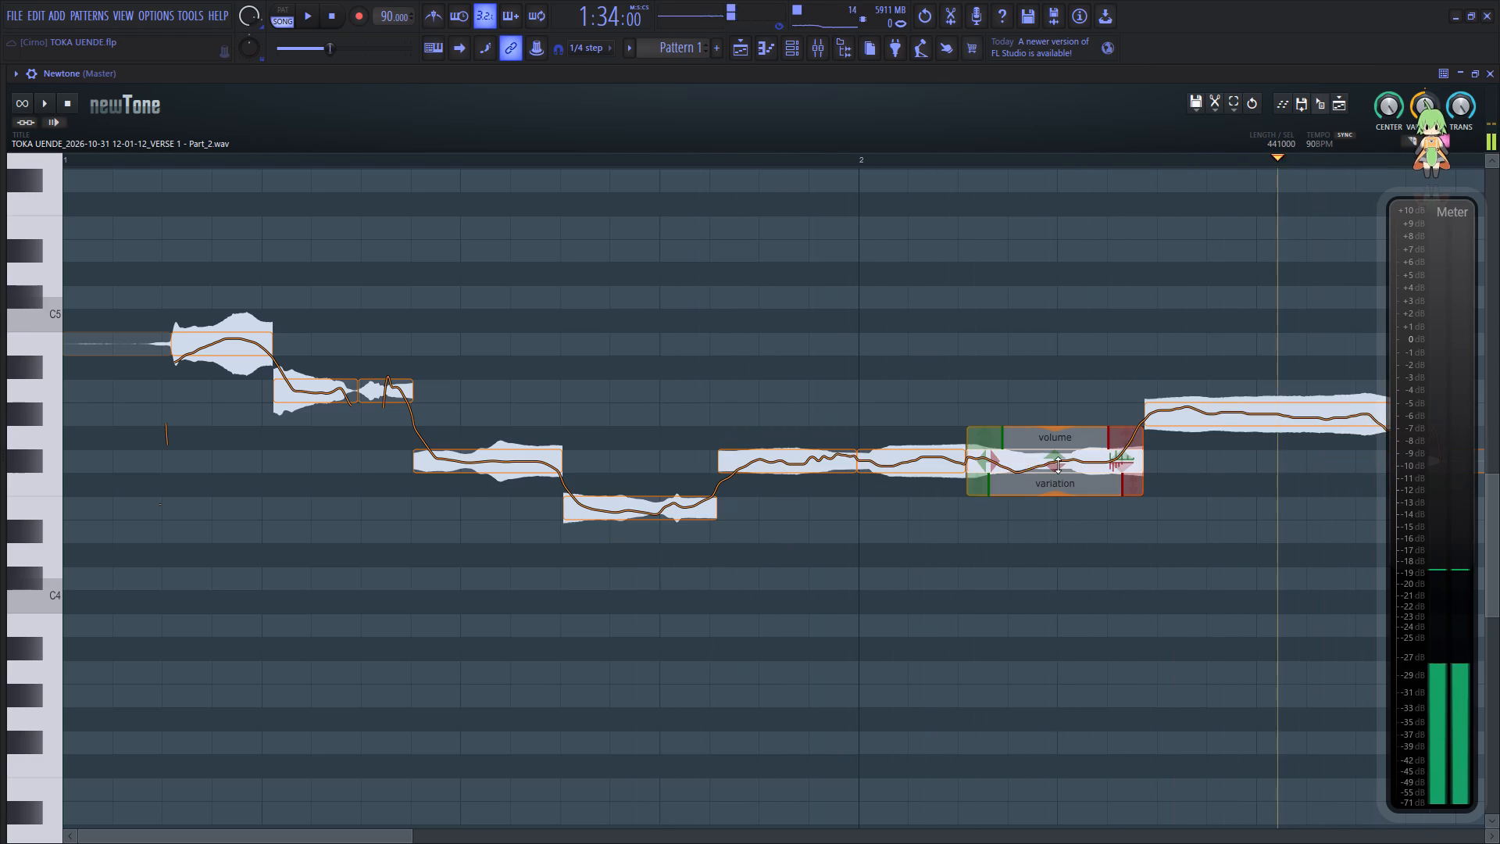
Lower the F#4 note just before the long final G#4 note to E4 and play the passage.
drag(1058, 465, 1058, 489)
click(728, 542)
key(space)
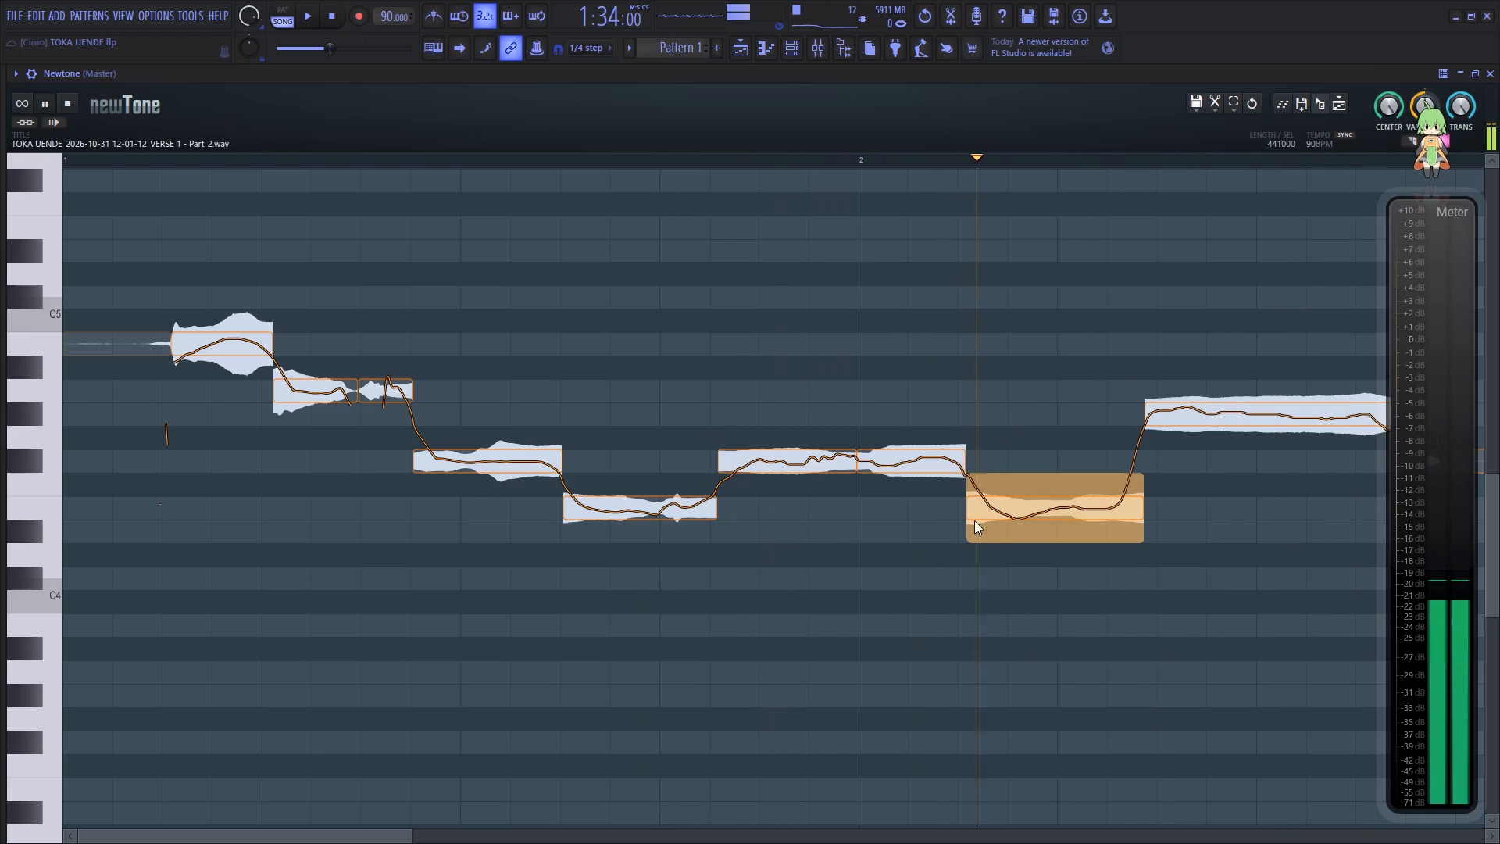
key(space)
key(space)
key(space)
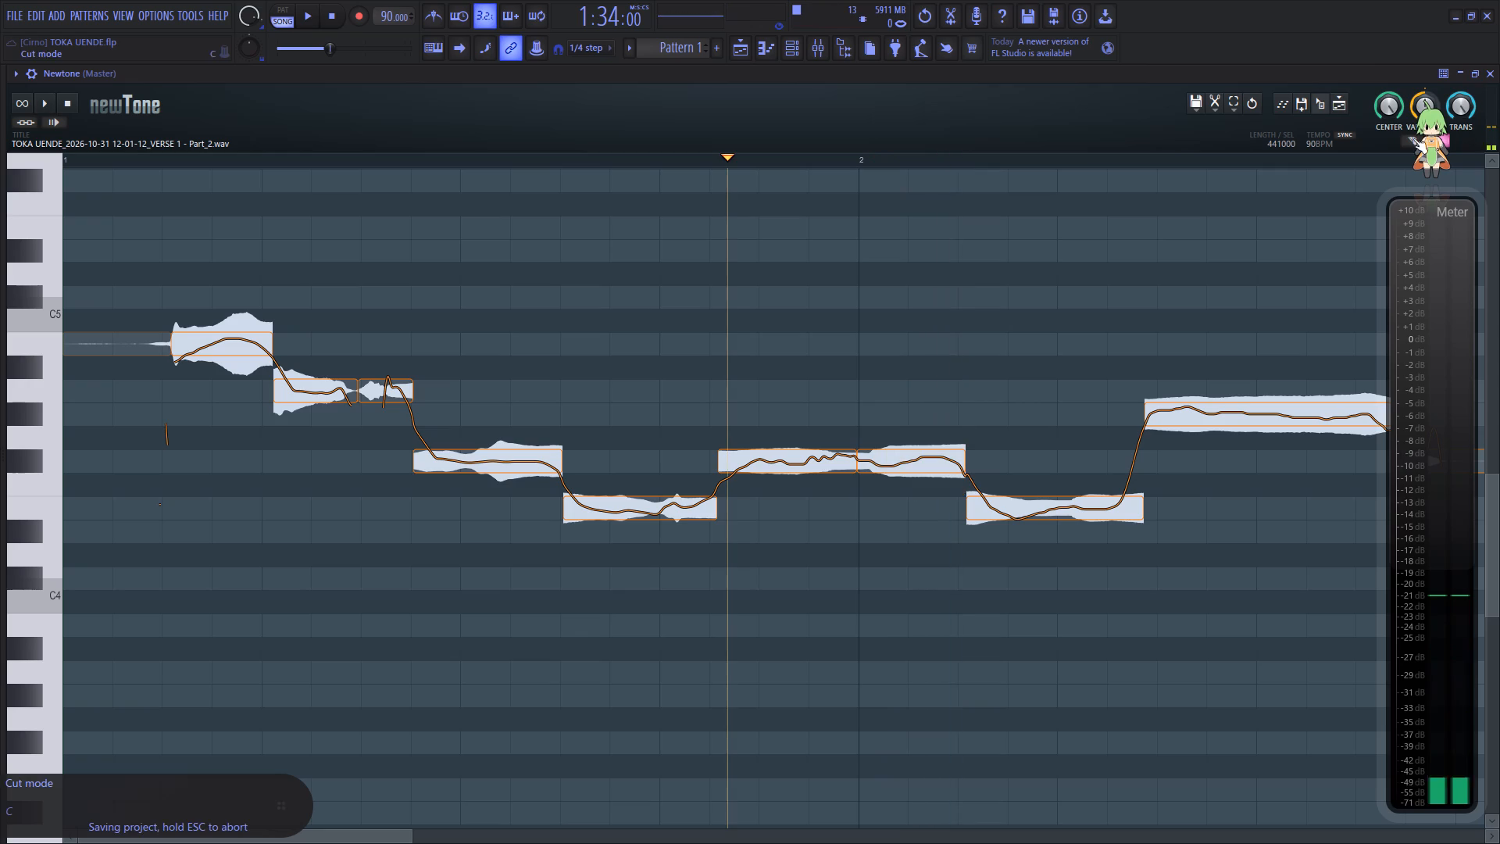
Slice the E4 note before the final G#4 in the middle, raise its second half to F#4, and play the phrase.
click(1413, 138)
click(1066, 513)
key(space)
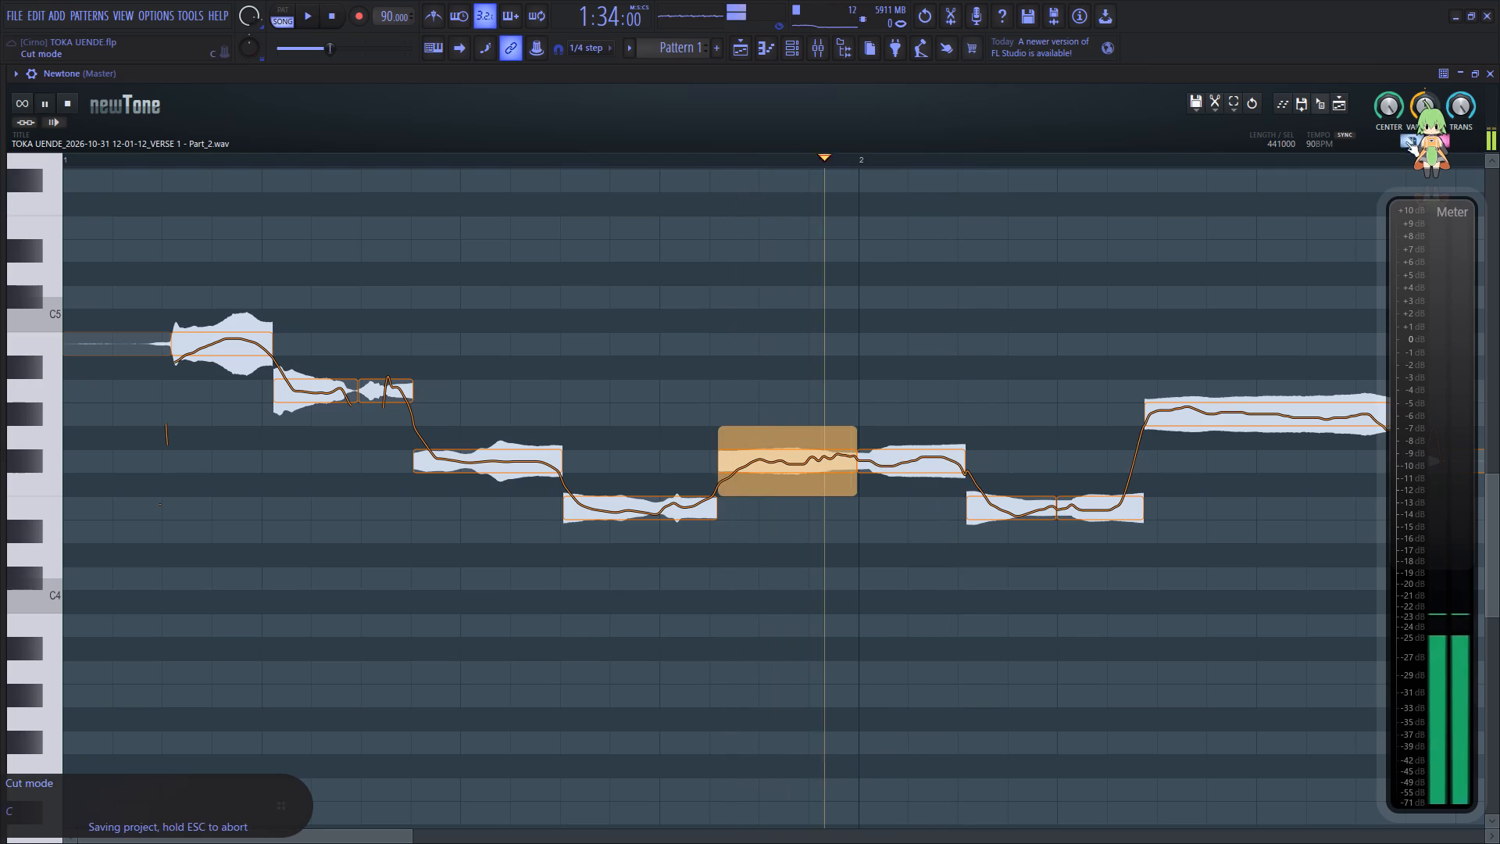
click(1407, 140)
key(space)
drag(1114, 508, 1114, 427)
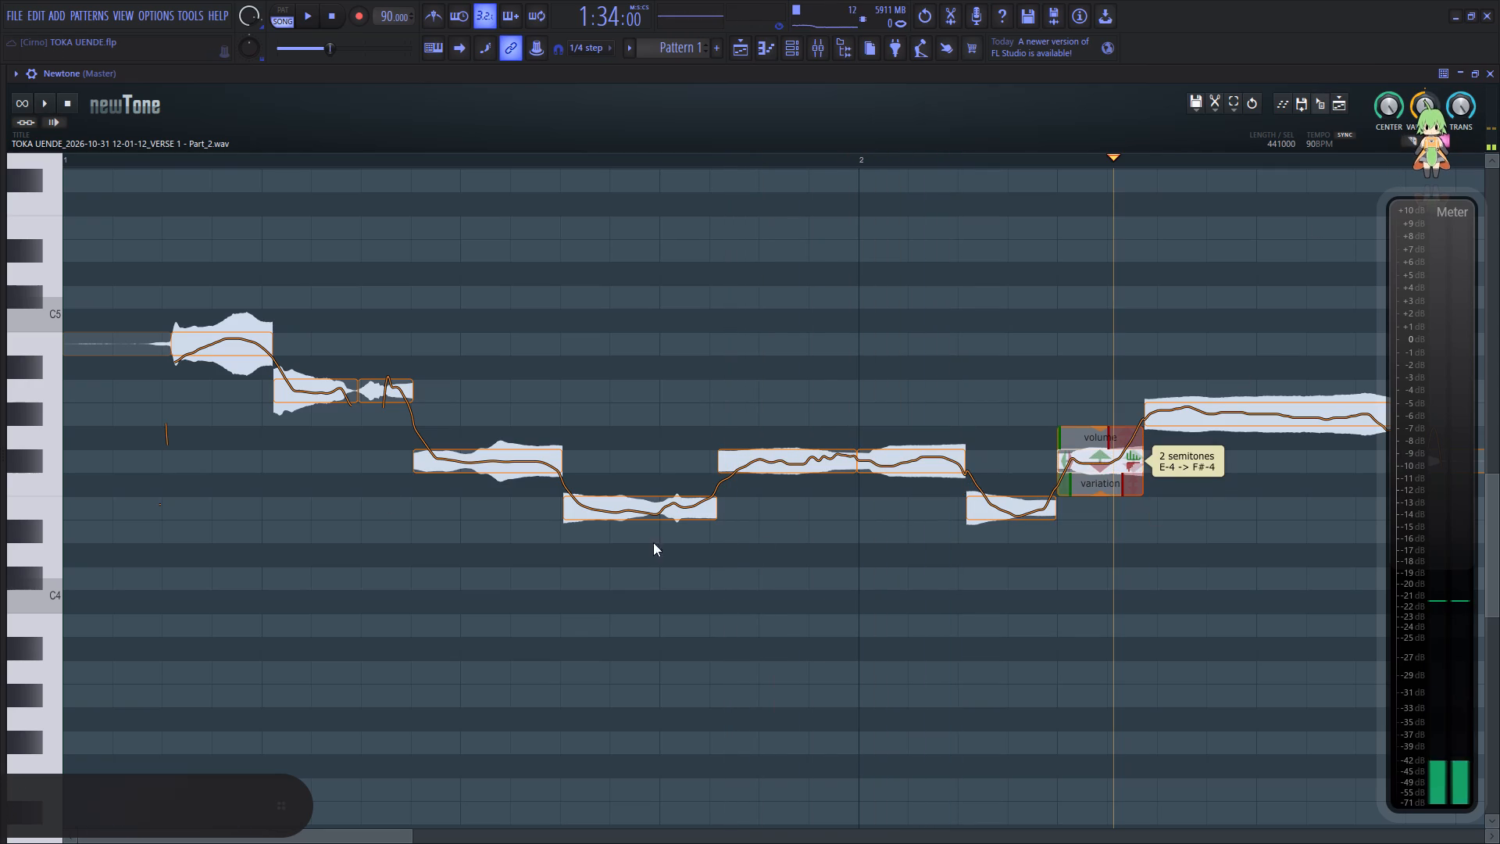
click(216, 460)
key(space)
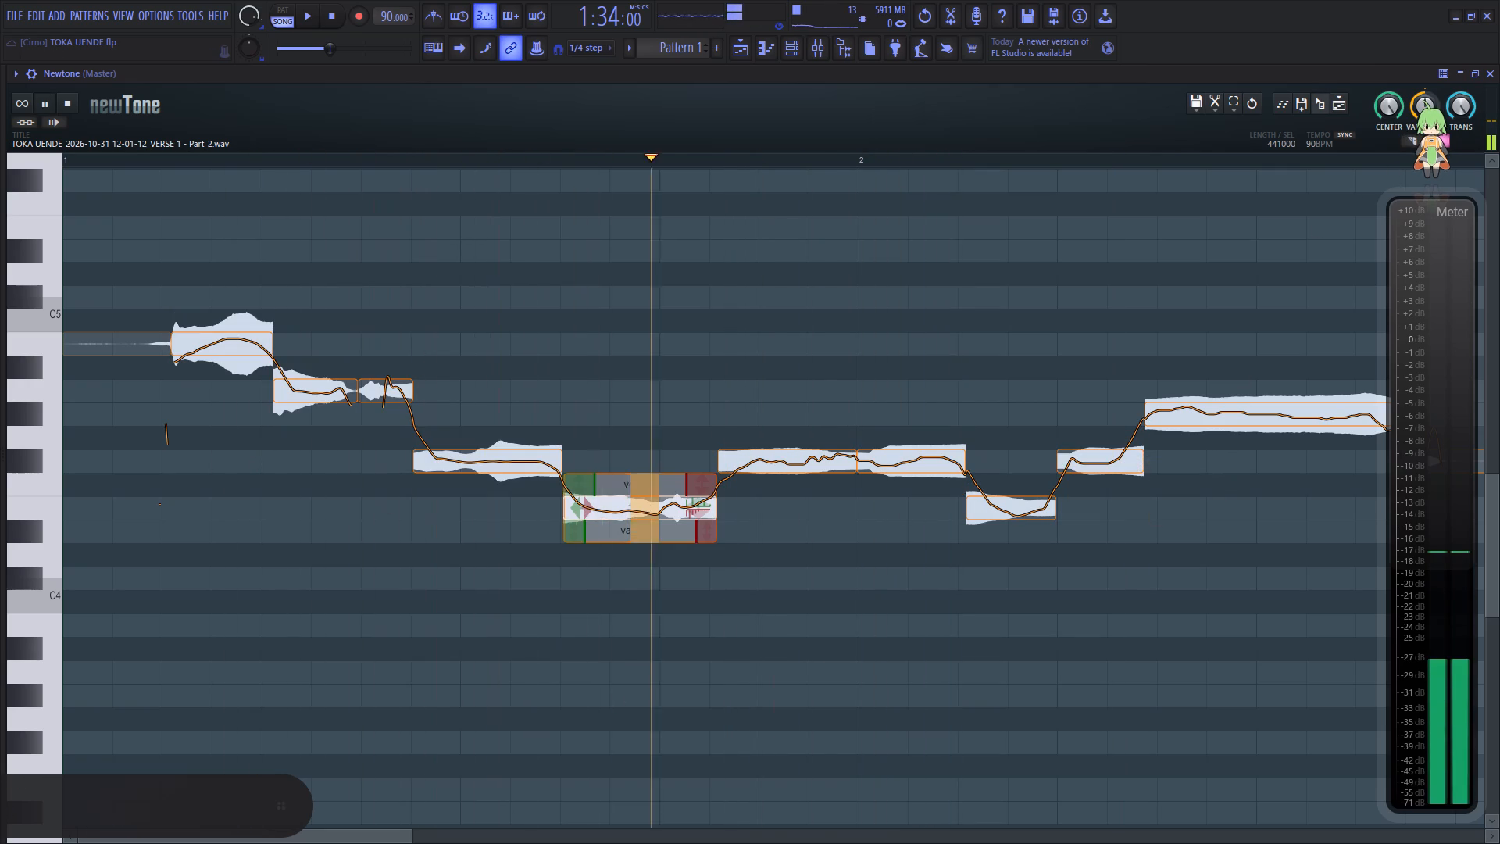
Play the phrase around bar 2 and adjust the pitch ramp-in of the E4 note shortly after the bar line.
drag(386, 834, 449, 828)
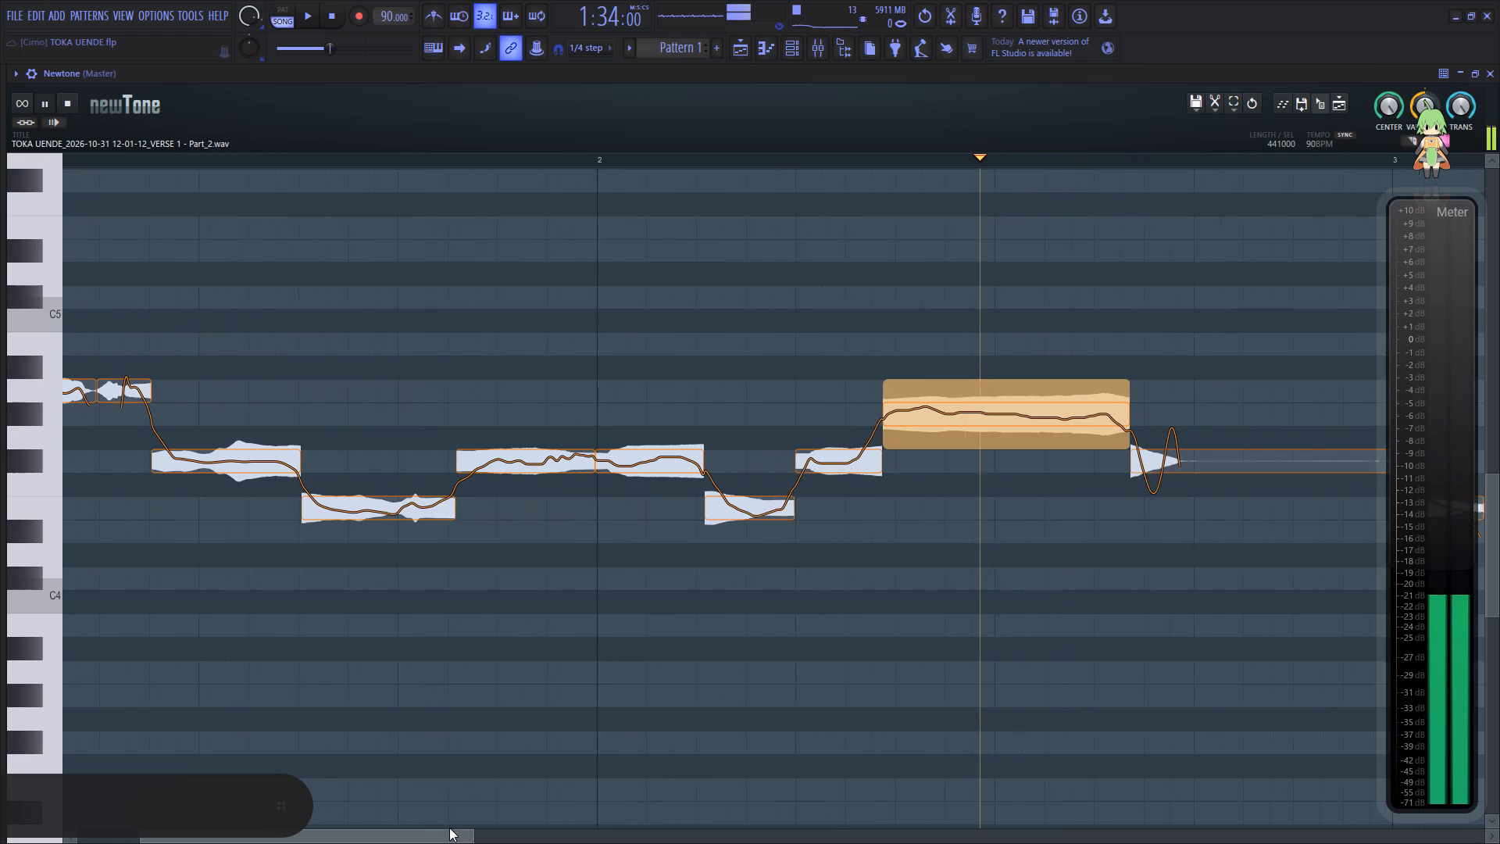
drag(449, 828, 462, 827)
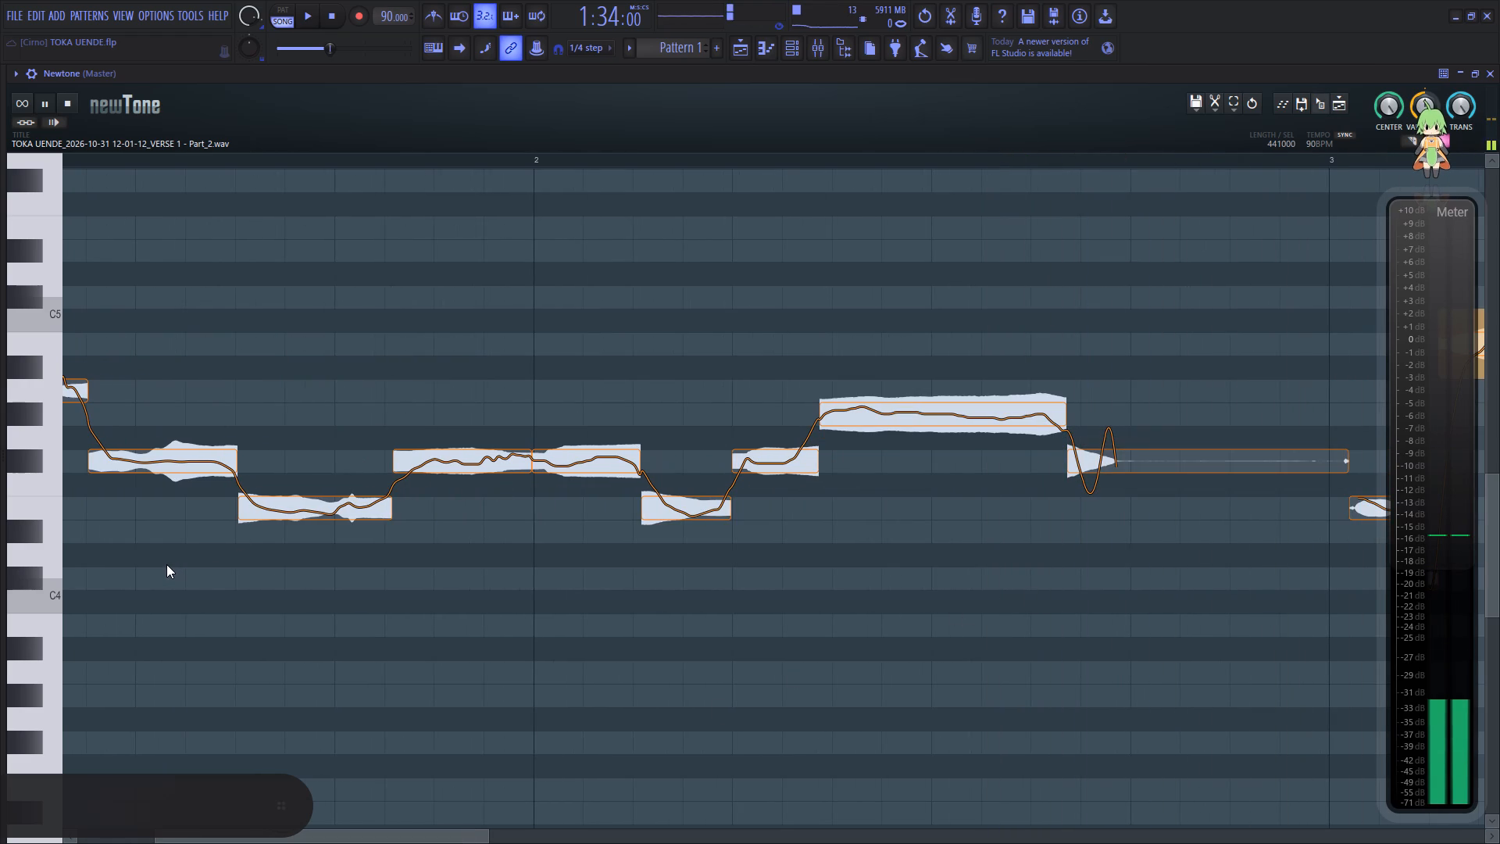
click(166, 564)
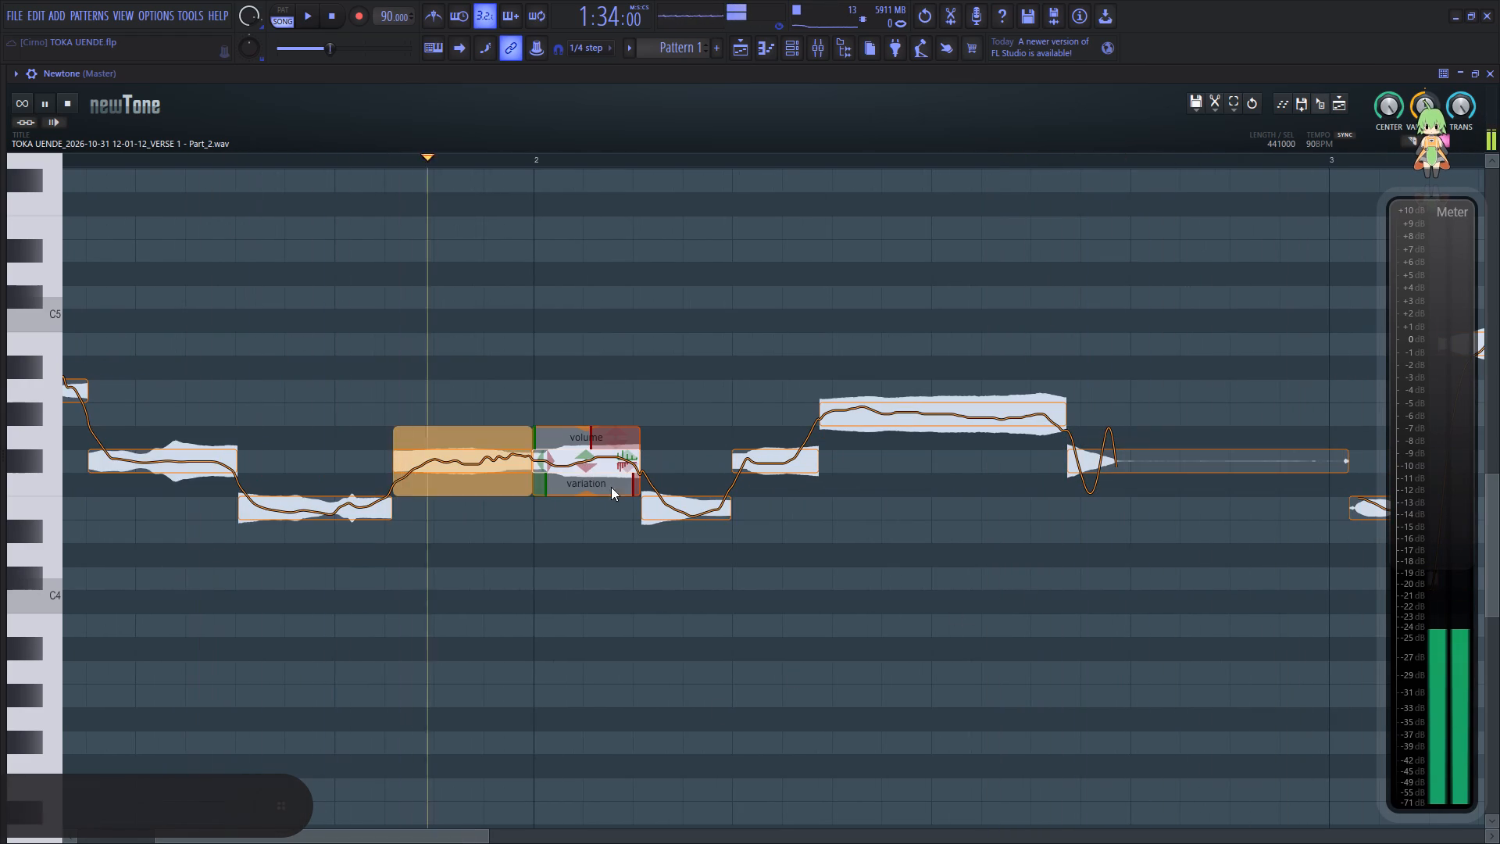
key(space)
drag(649, 535, 649, 520)
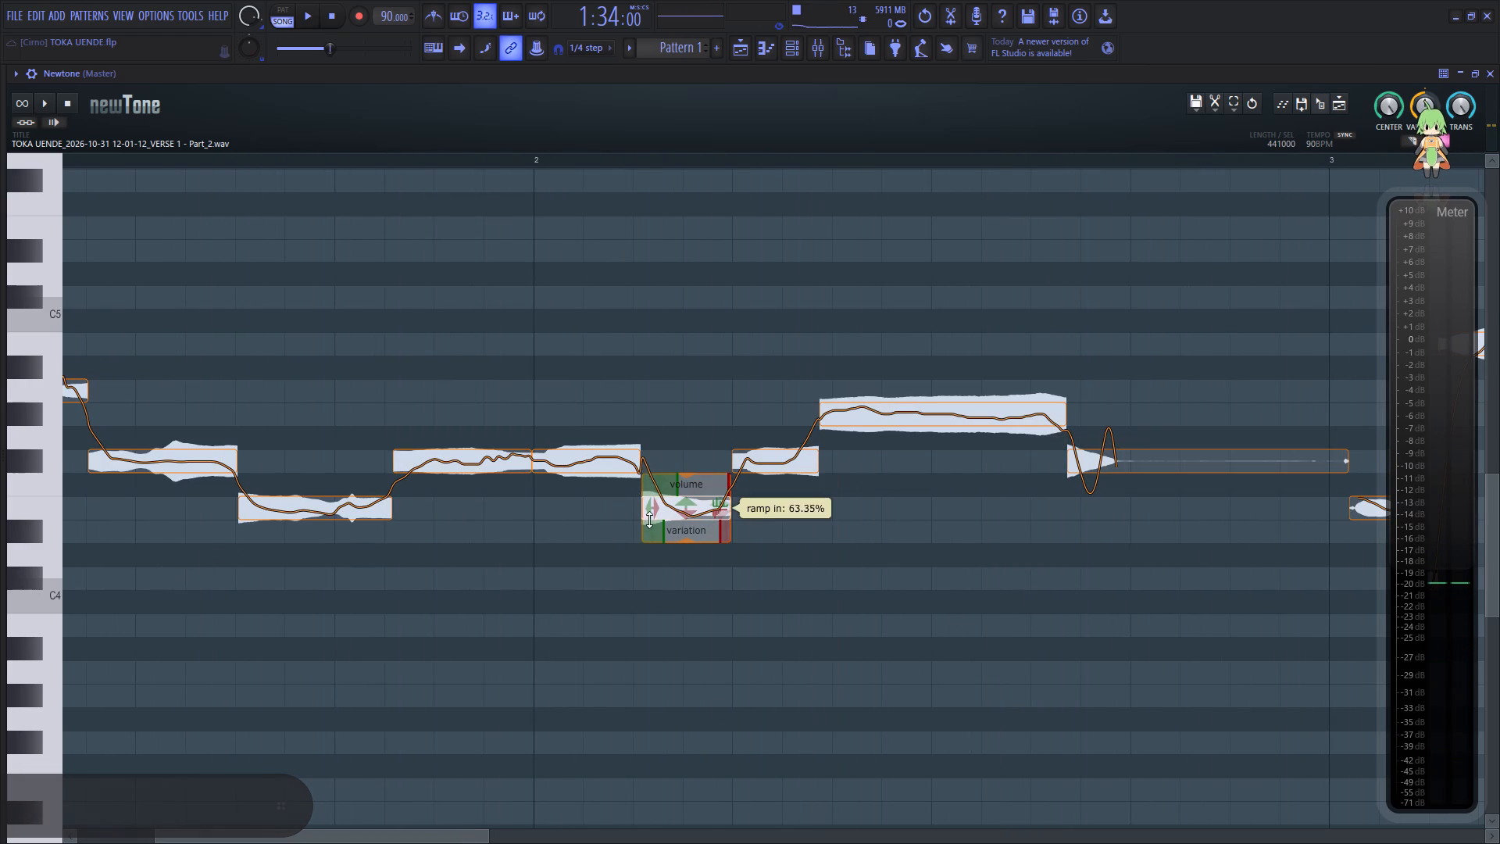
drag(649, 520, 643, 545)
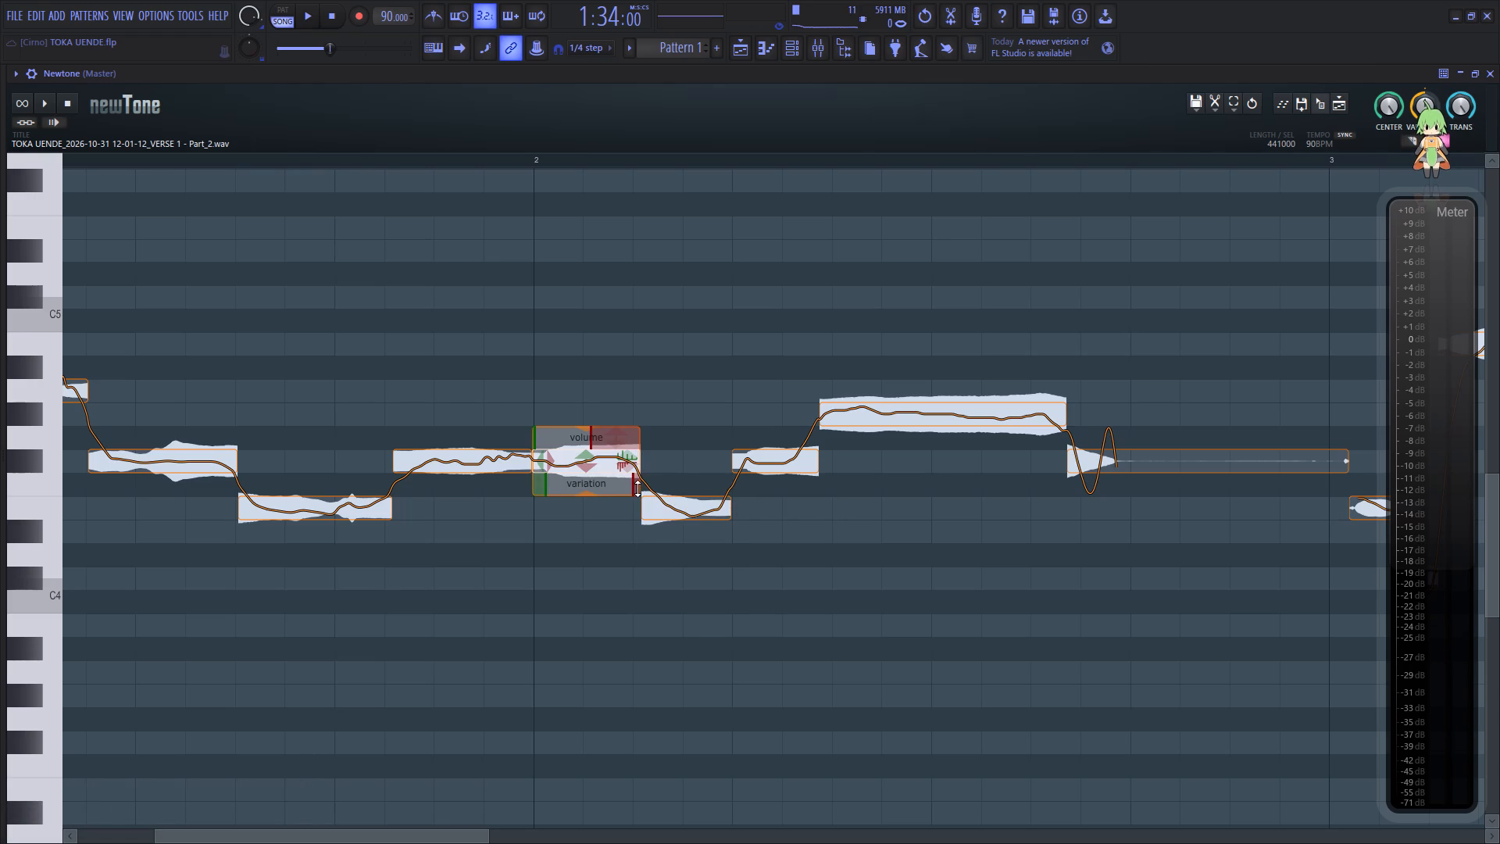
click(638, 488)
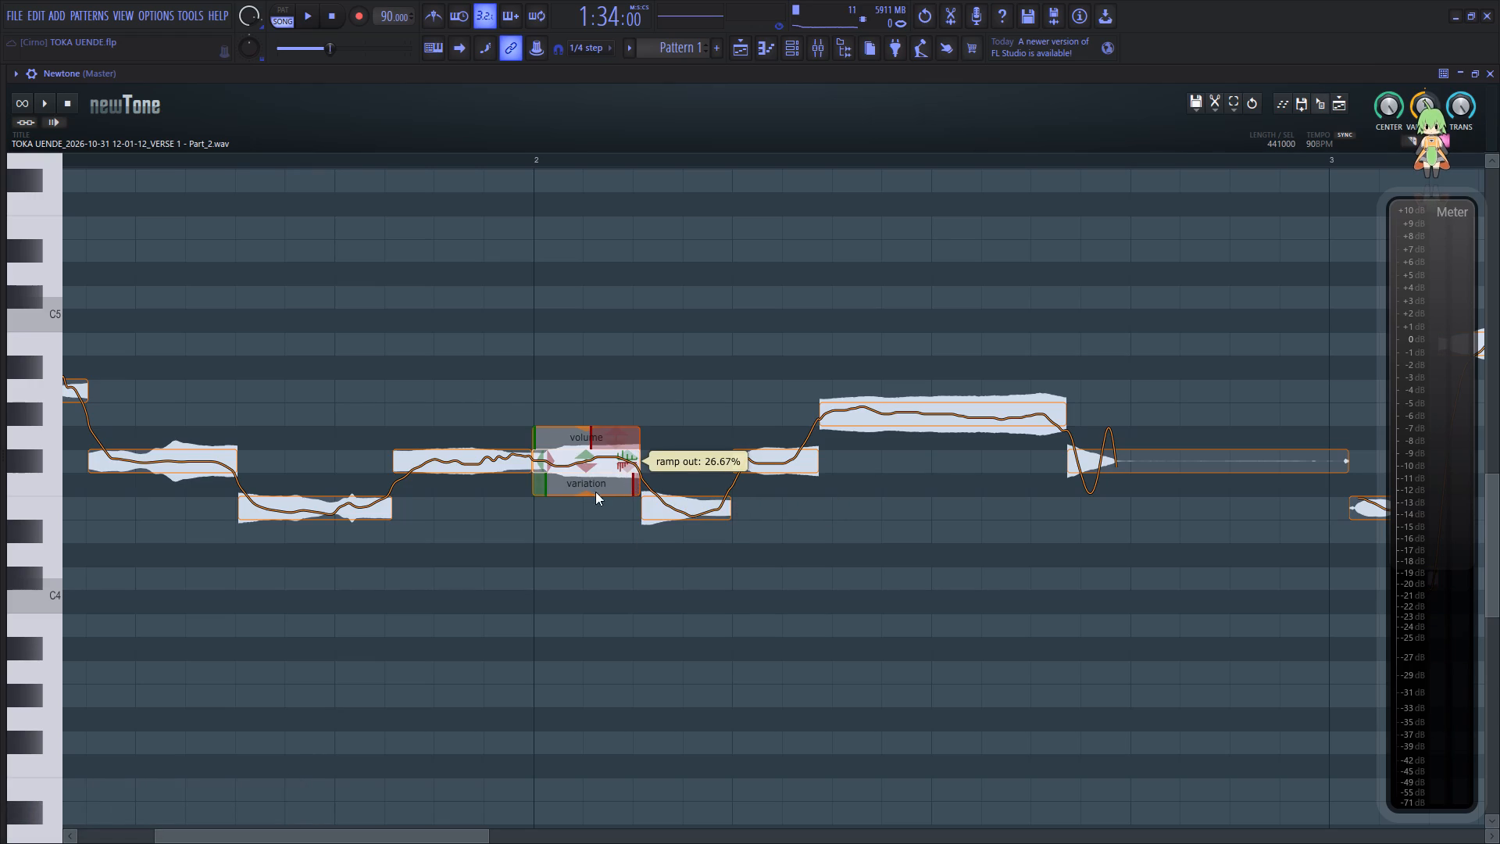
Reduce the pitch variation of the two adjoining F#4 notes on either side of the bar 2 line.
drag(584, 490, 600, 460)
drag(591, 495, 597, 467)
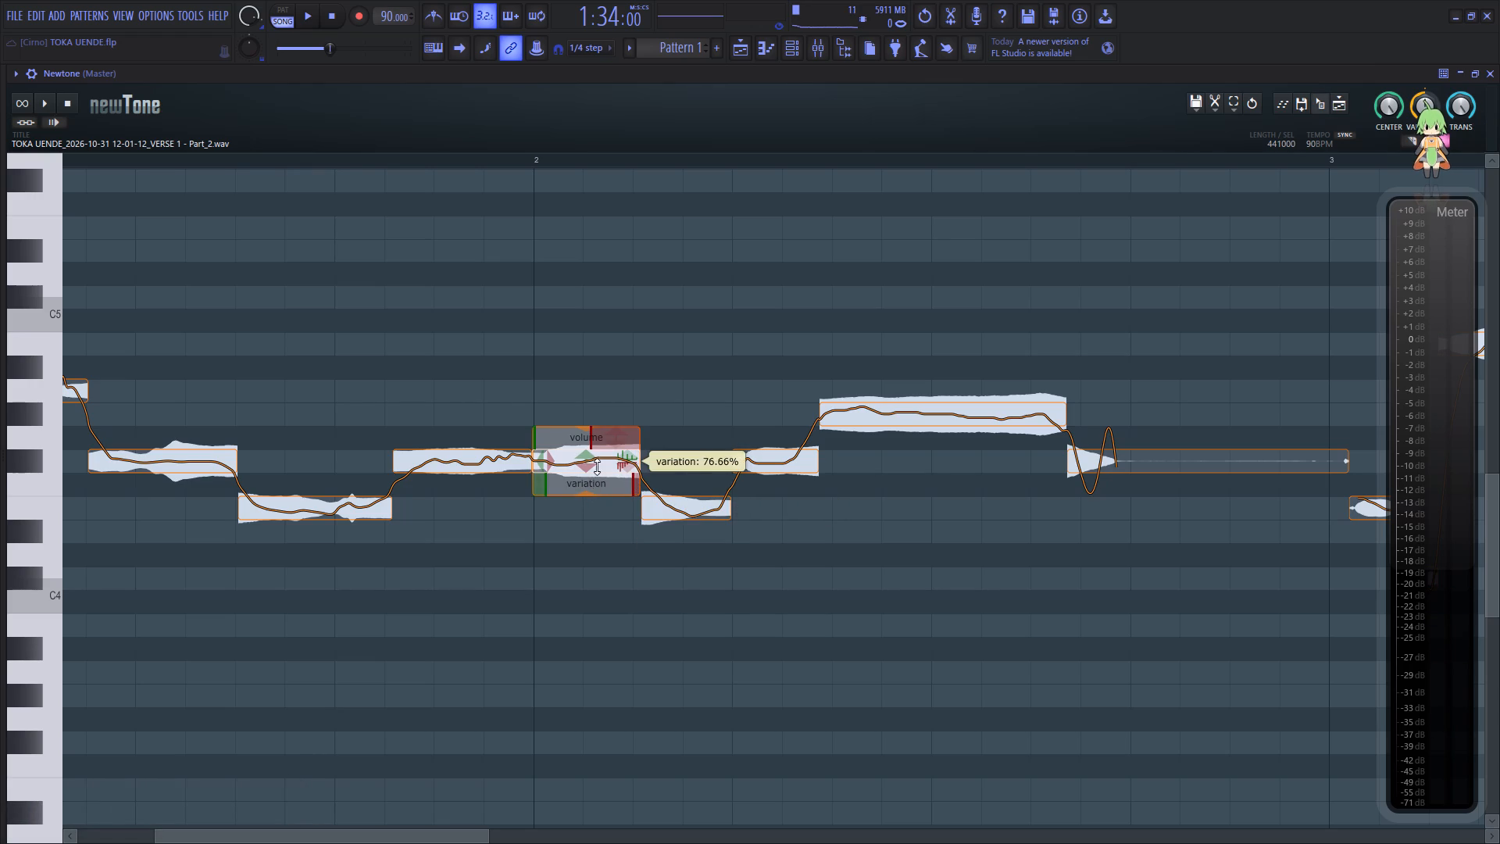
drag(597, 467, 602, 452)
drag(464, 494, 464, 490)
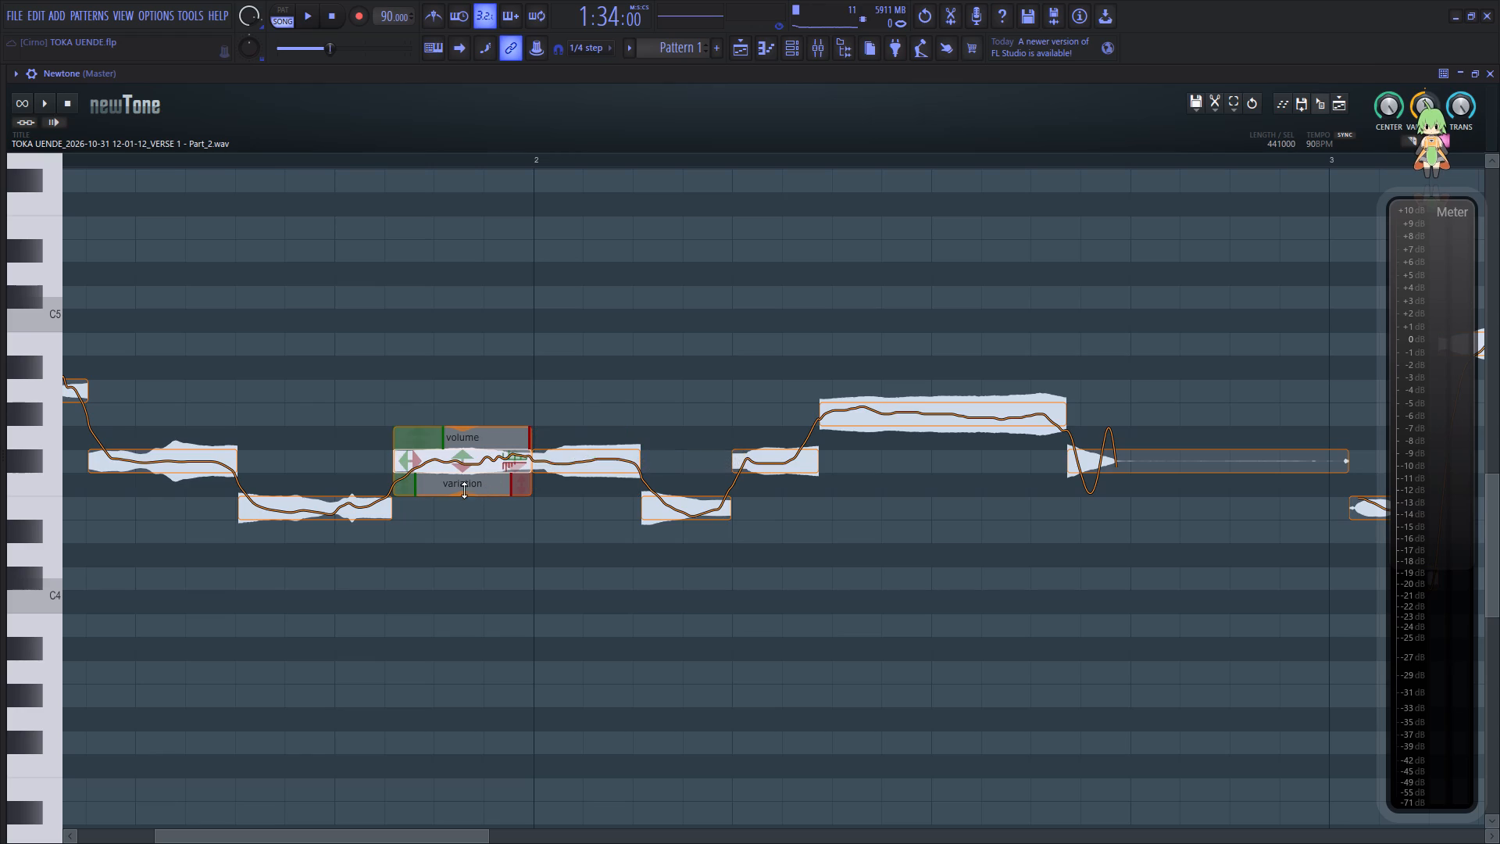
drag(464, 490, 473, 454)
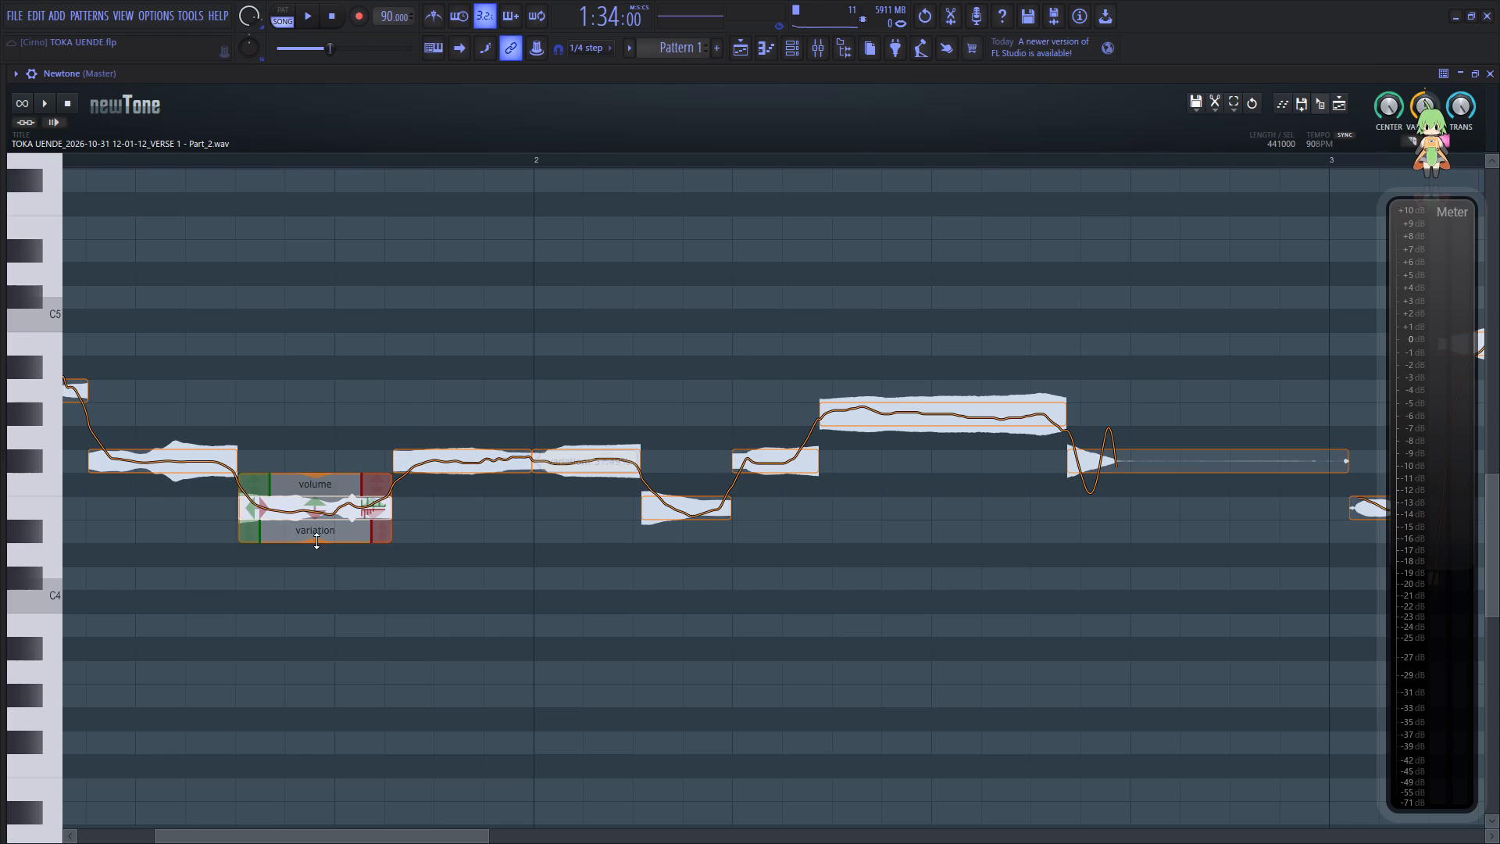
Reduce the pitch variation of the E4 note before bar 2 to about 16% and play the passage.
drag(316, 541, 331, 498)
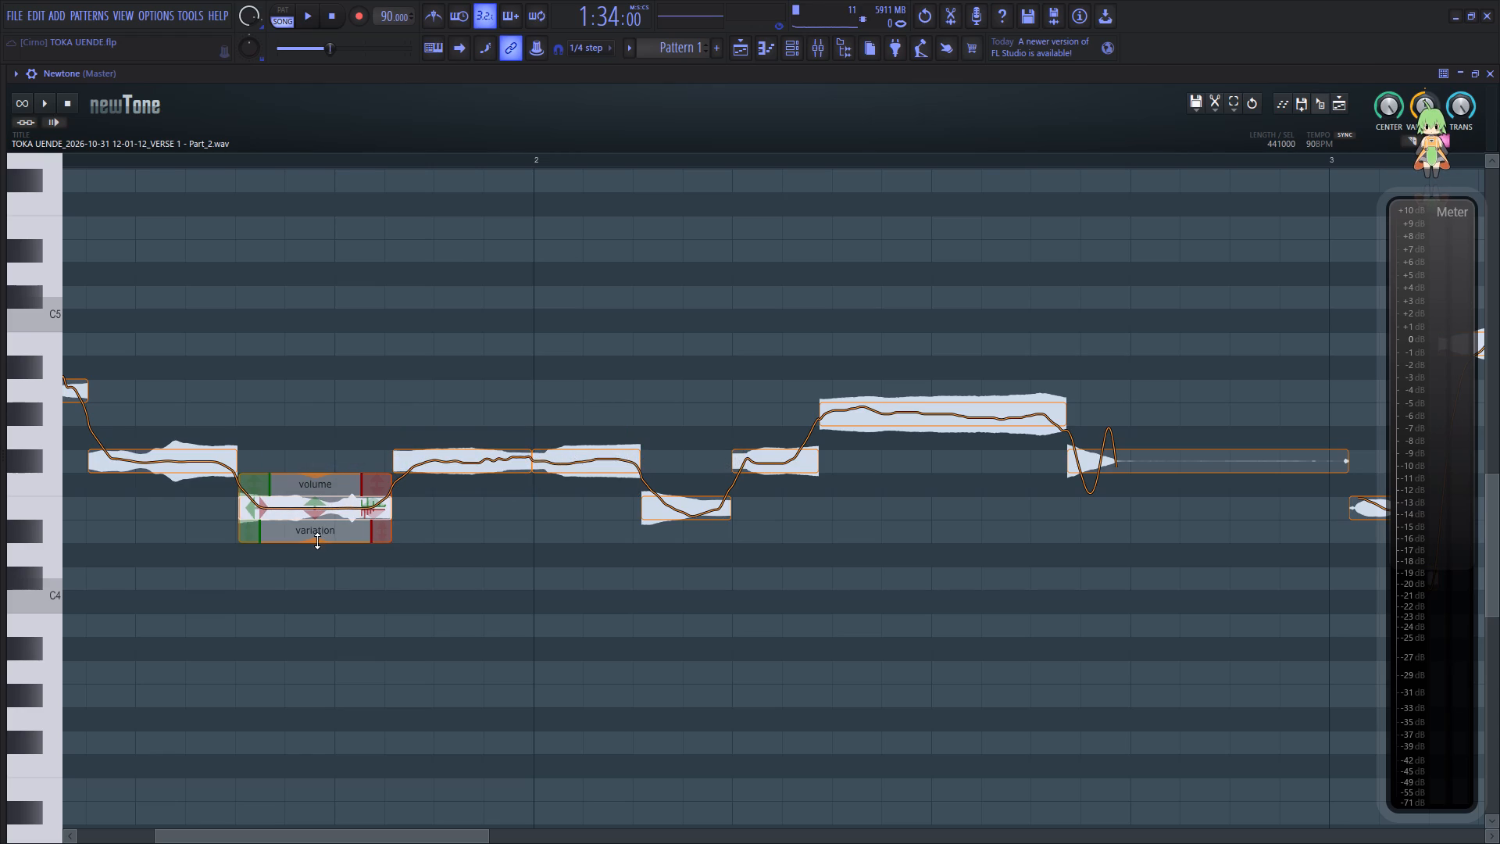
drag(316, 542, 314, 555)
click(272, 578)
key(space)
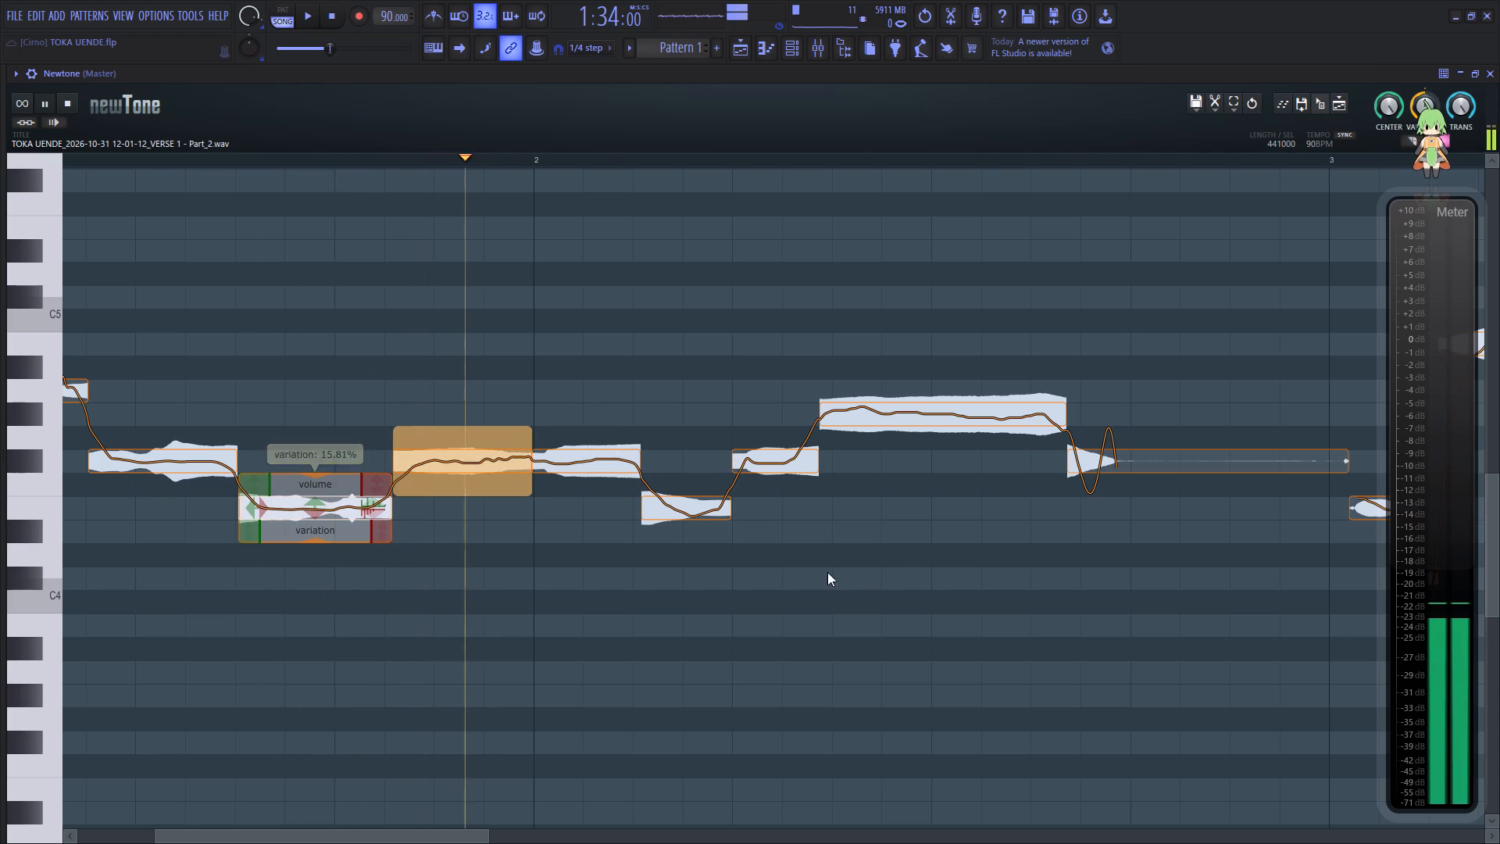
key(space)
Reduce pitch variation to about 51% on the E4 note after bar 2 and about 52% on the following F#4, and play.
click(684, 511)
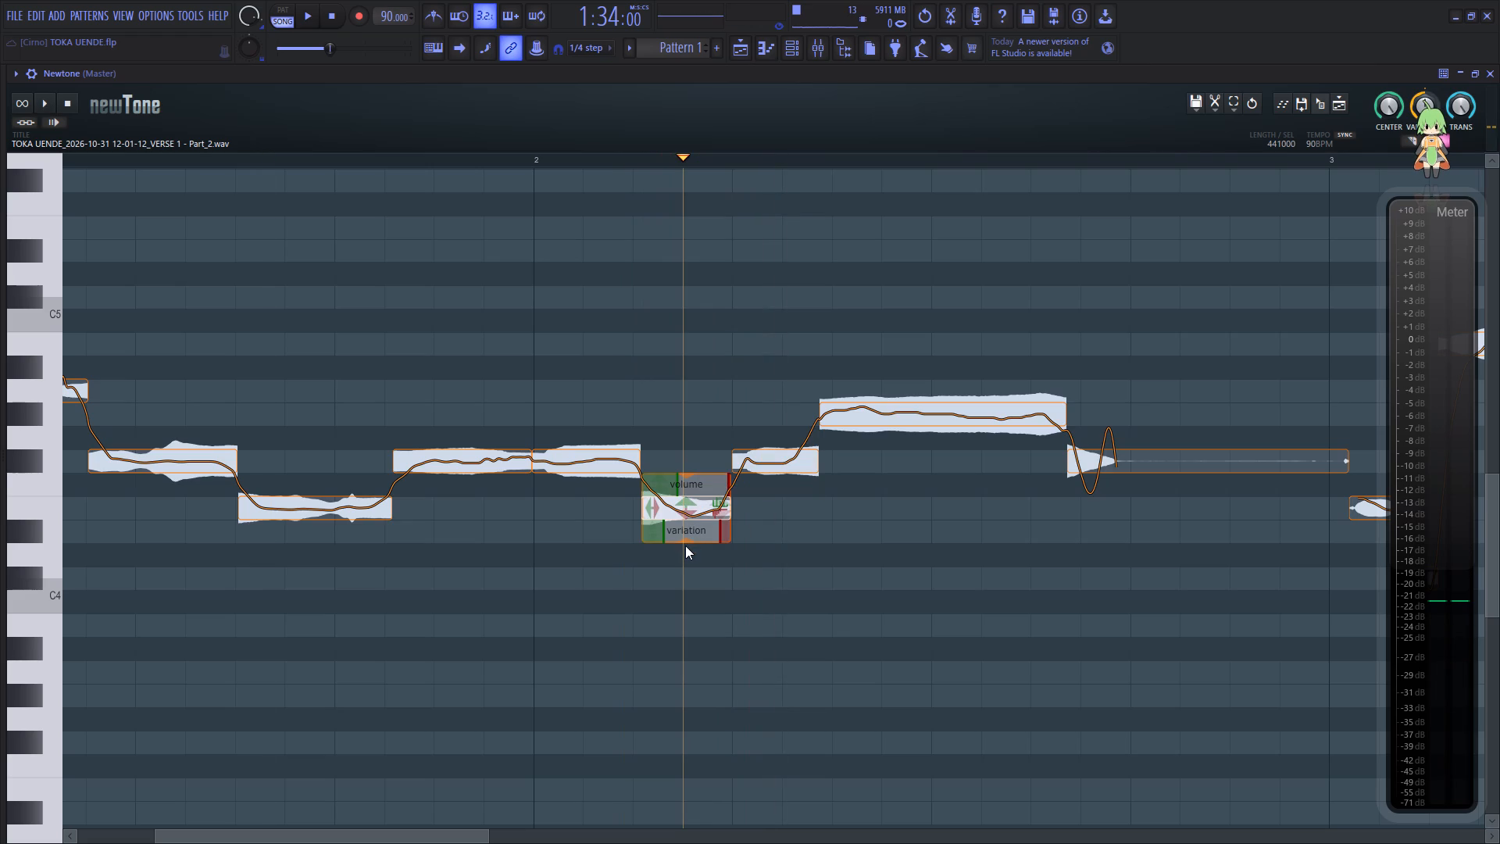
drag(686, 542, 705, 496)
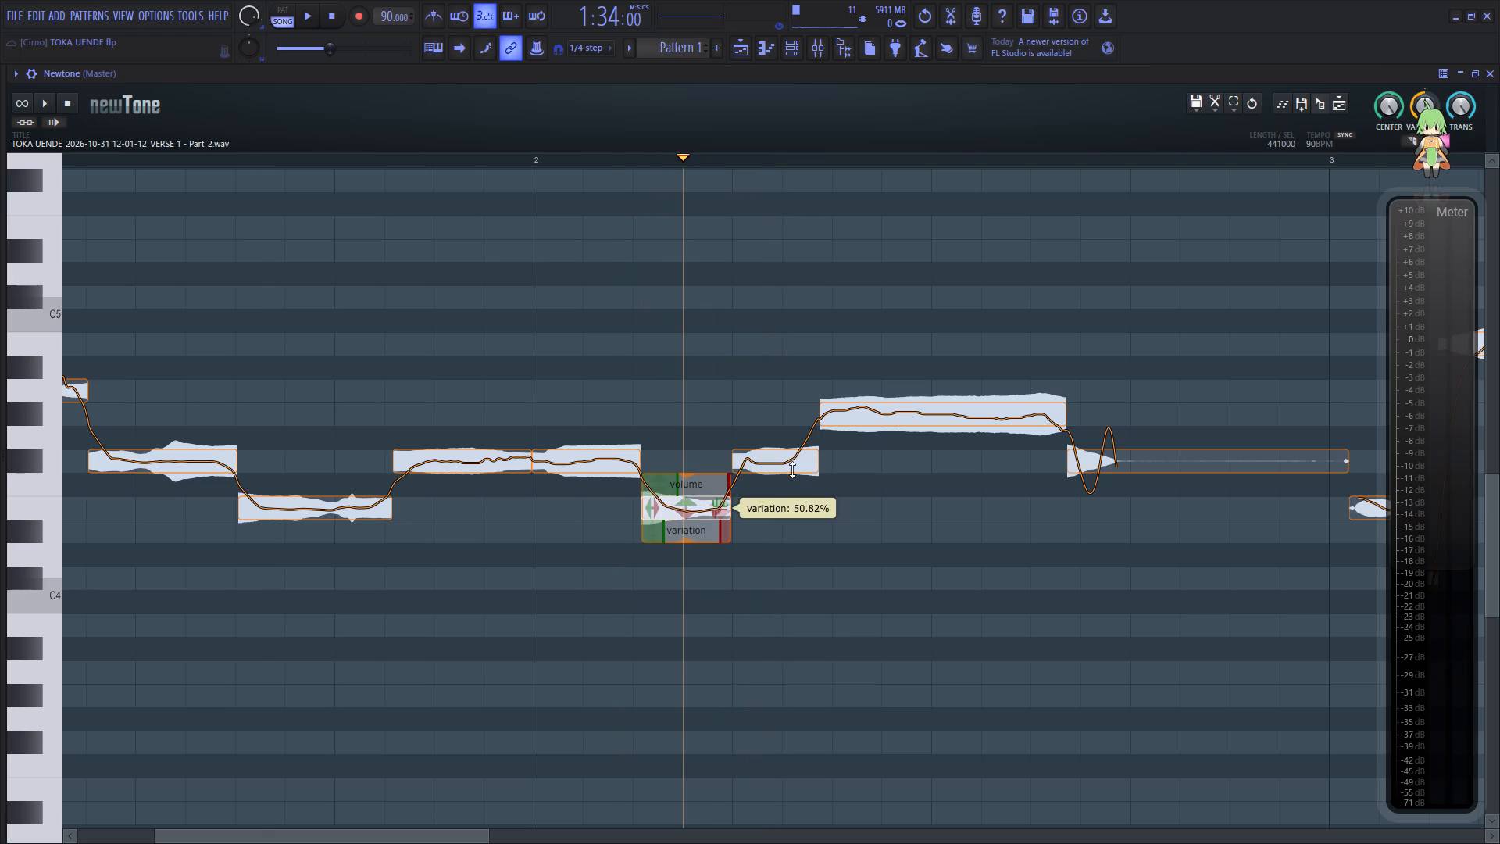
drag(775, 496, 780, 472)
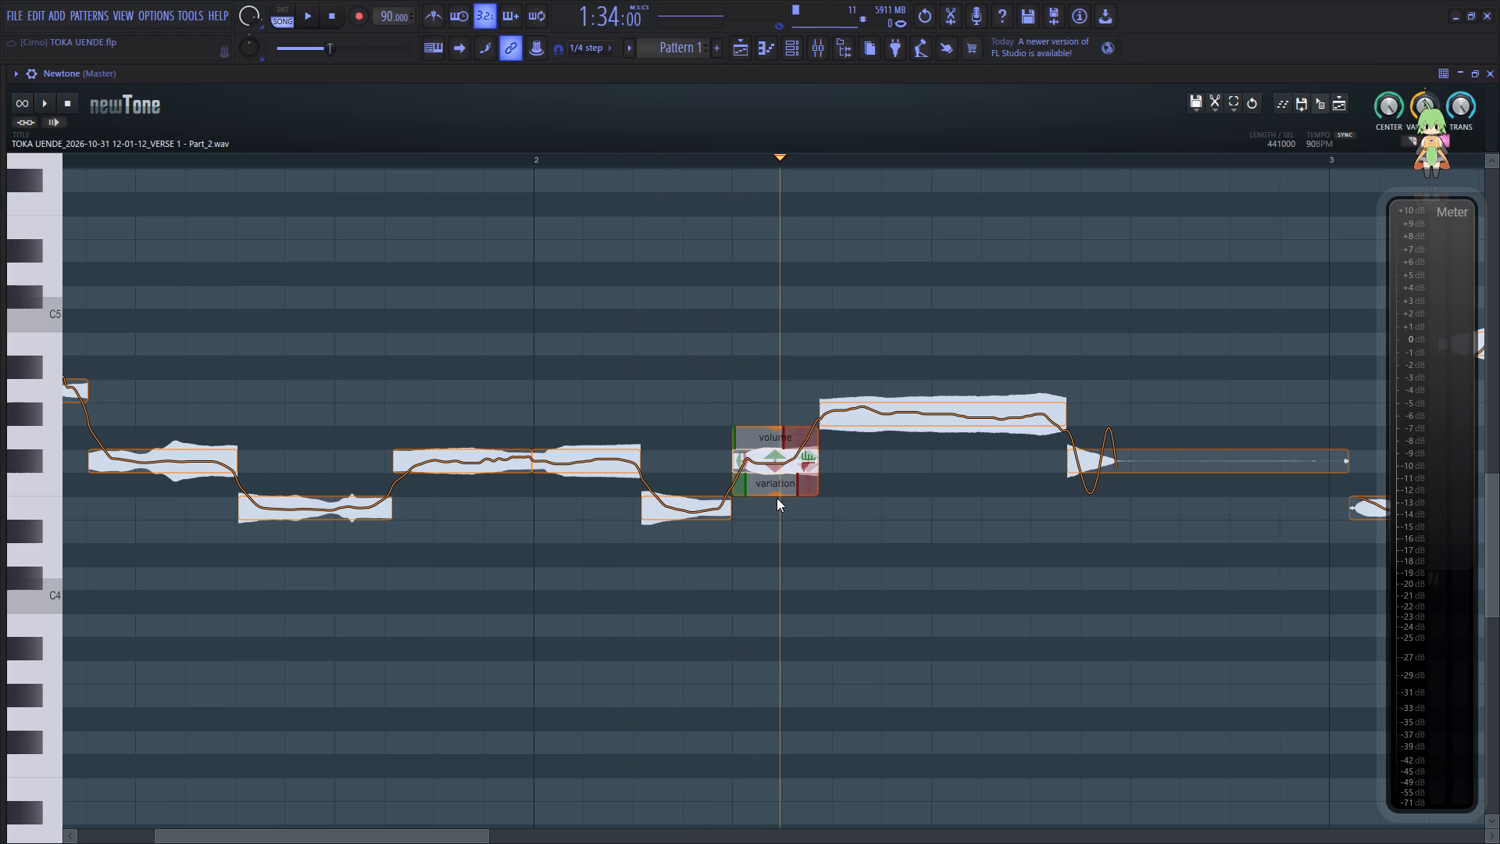
drag(777, 495, 790, 450)
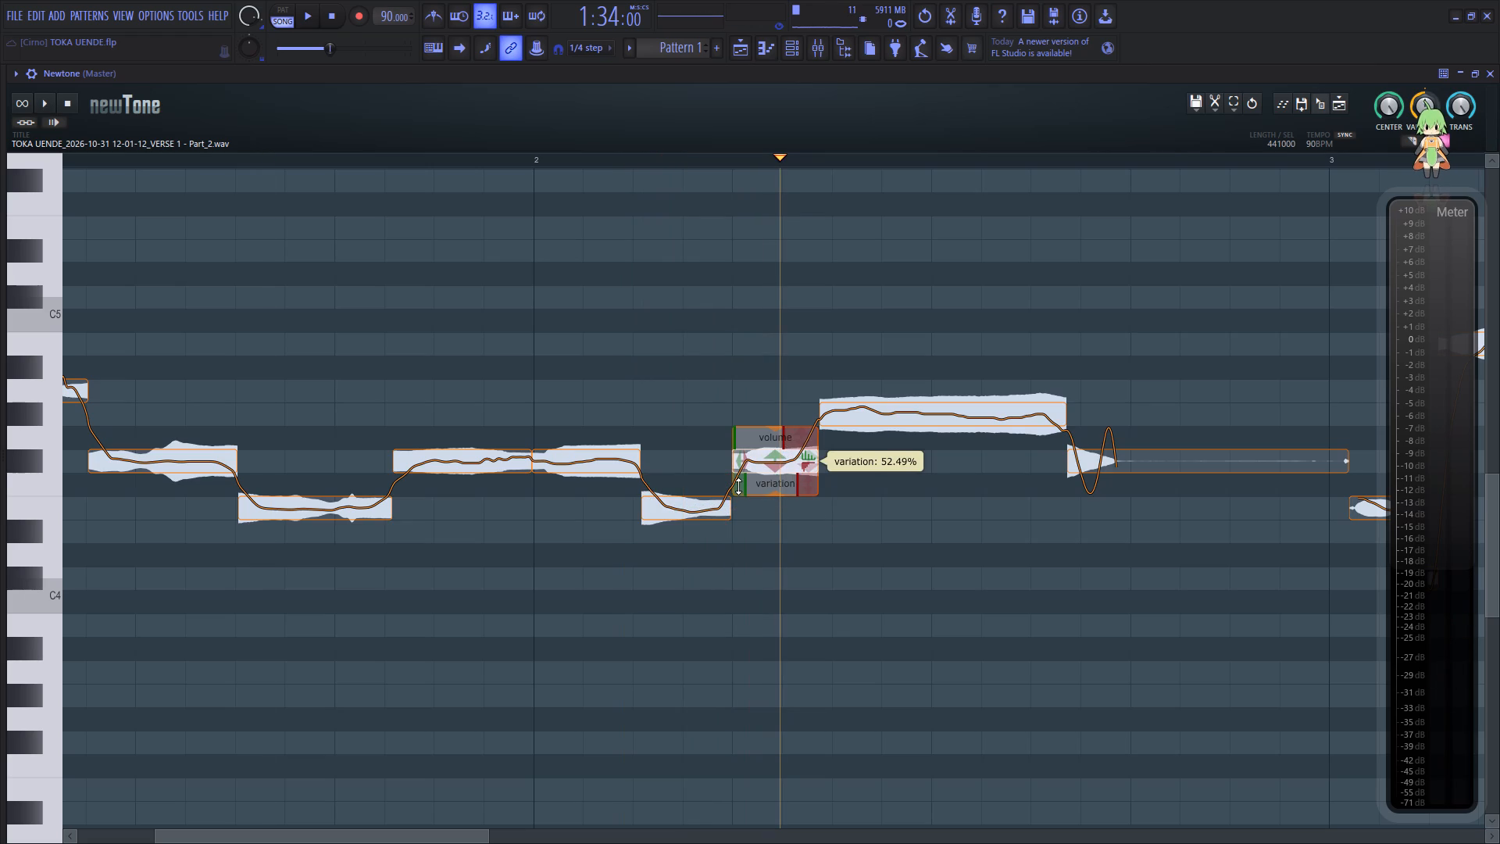
click(738, 486)
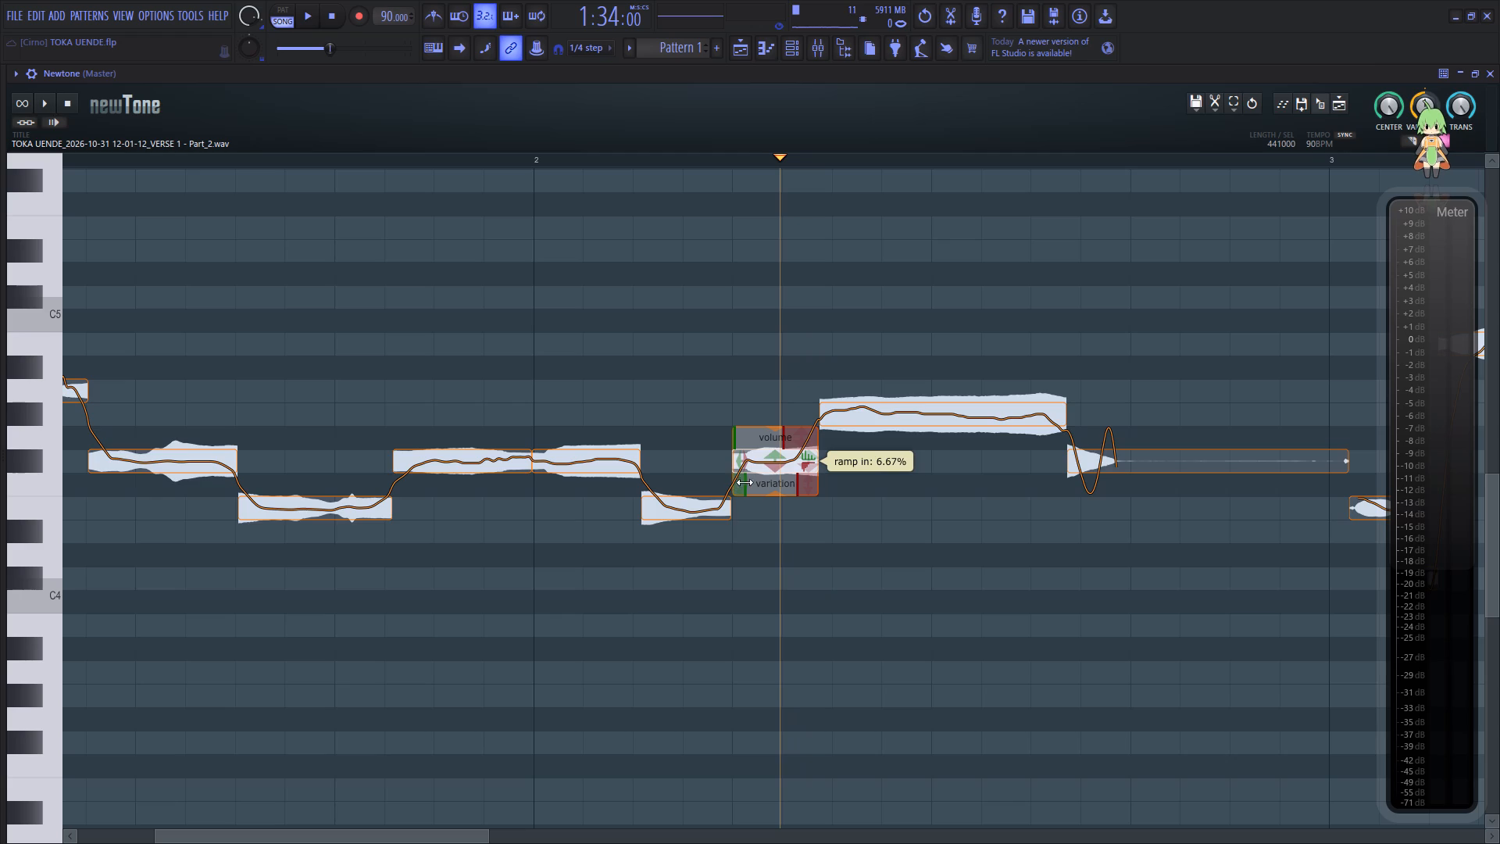
click(521, 534)
key(space)
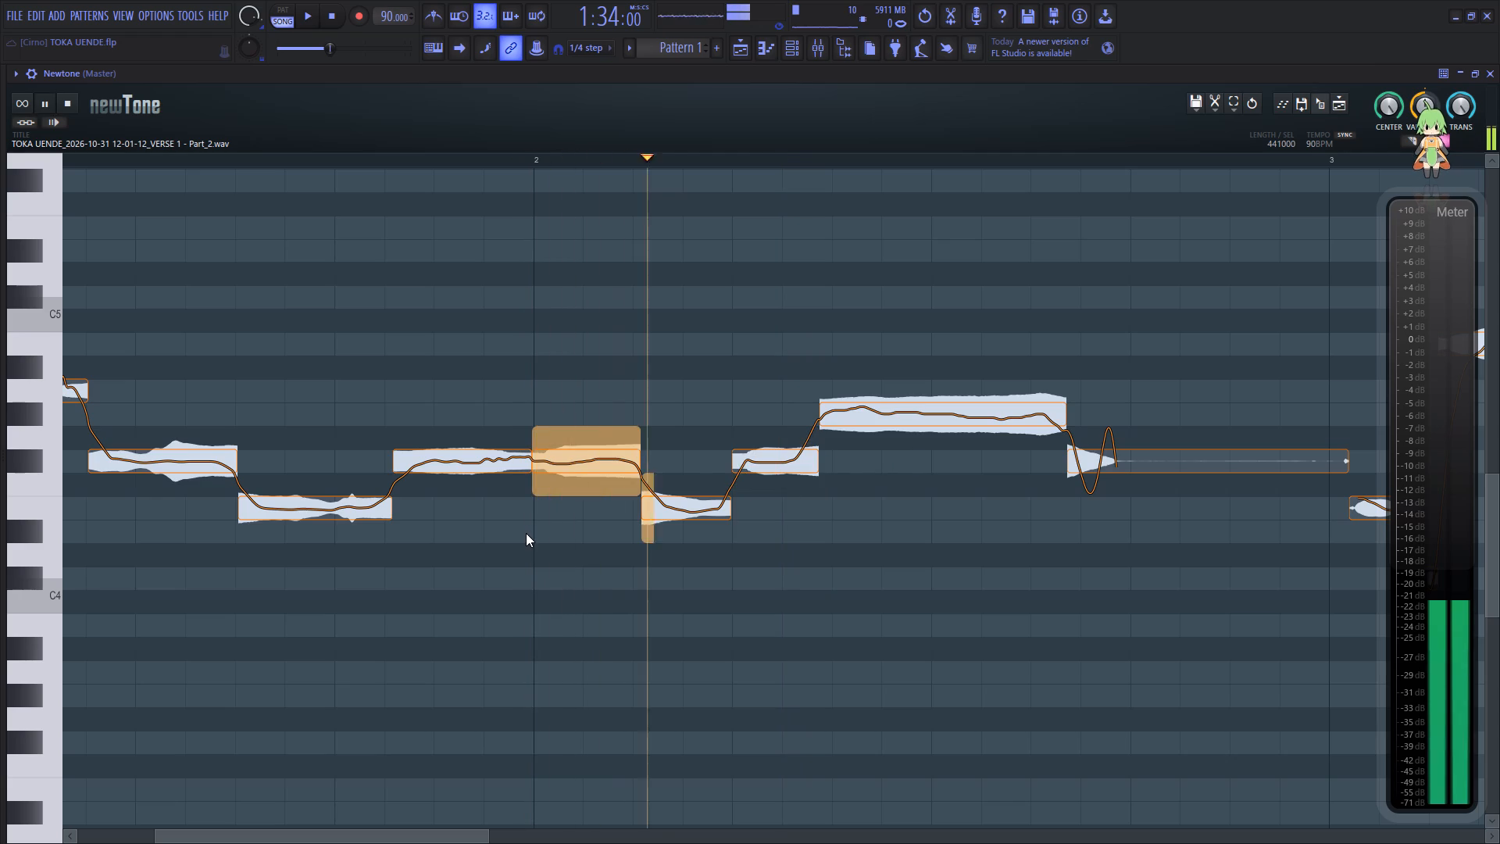
key(space)
Reduce the pitch variation of the long G#4 note to about 64%, strongly flatten the trailing F#4 note, and play it.
click(965, 410)
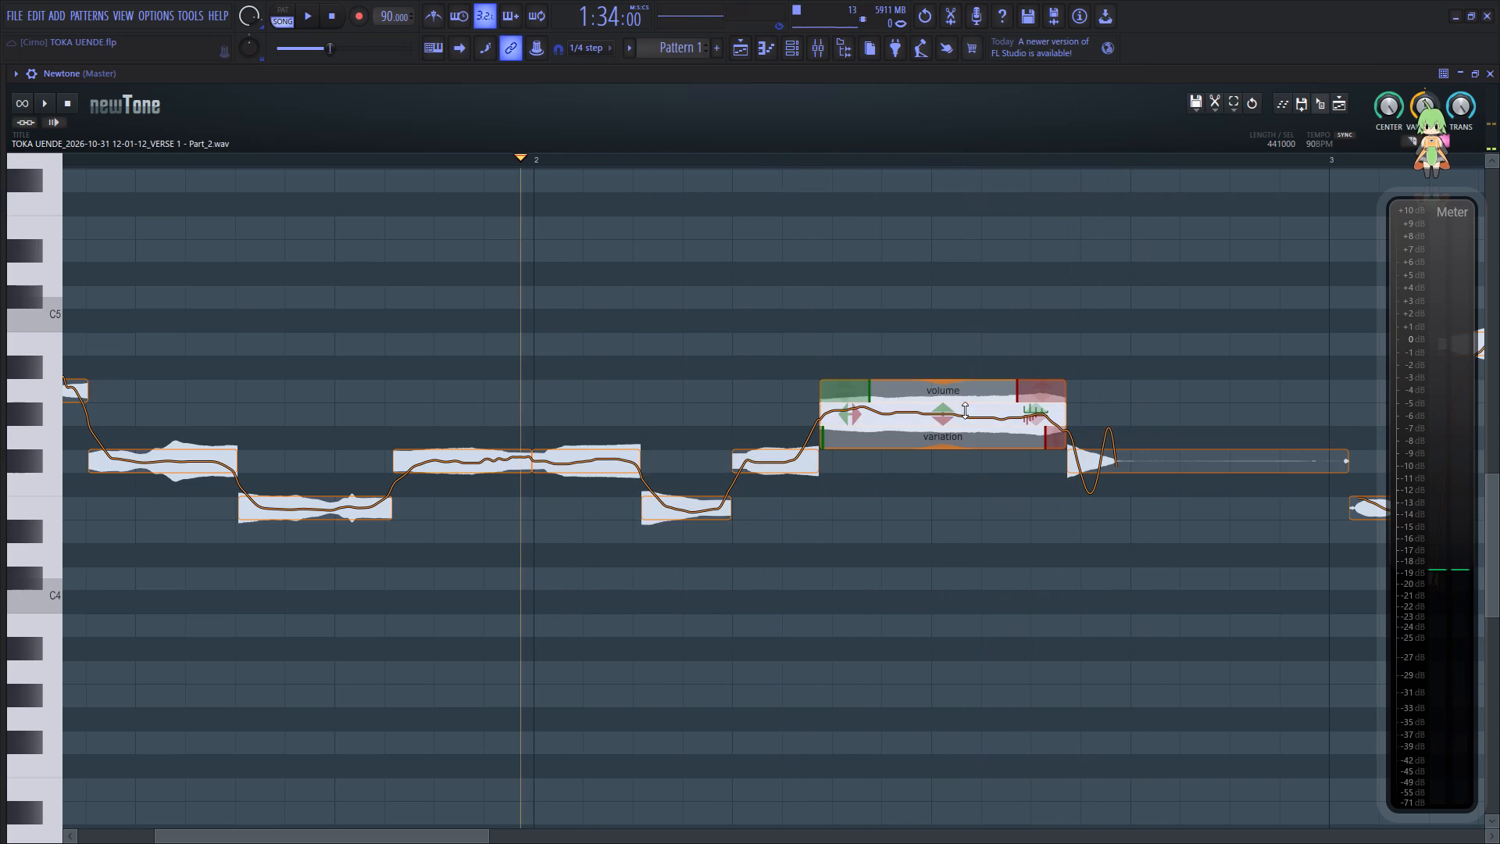
drag(946, 446, 955, 413)
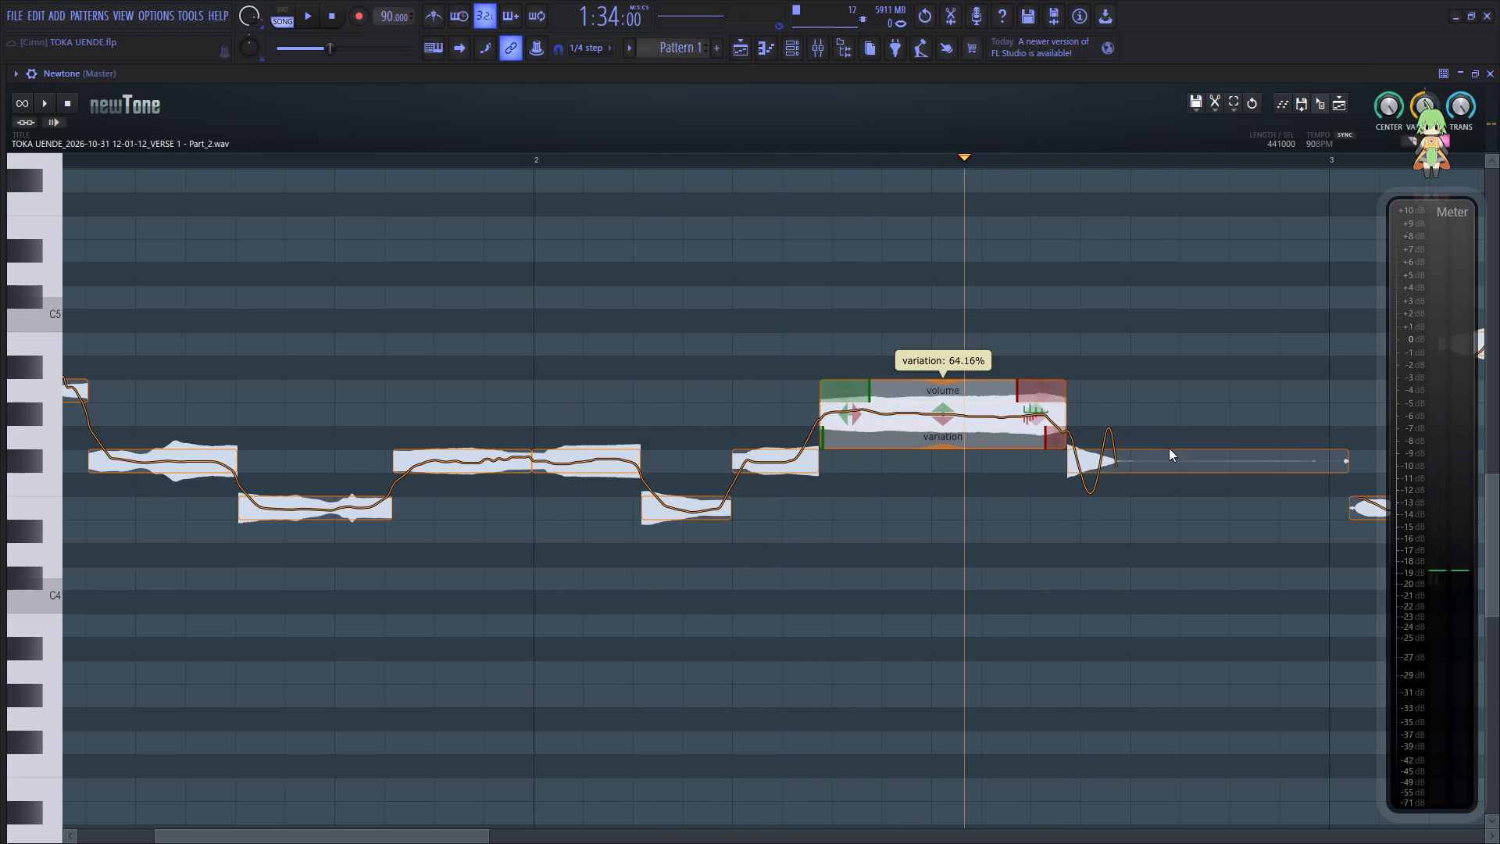
drag(1104, 495, 1131, 423)
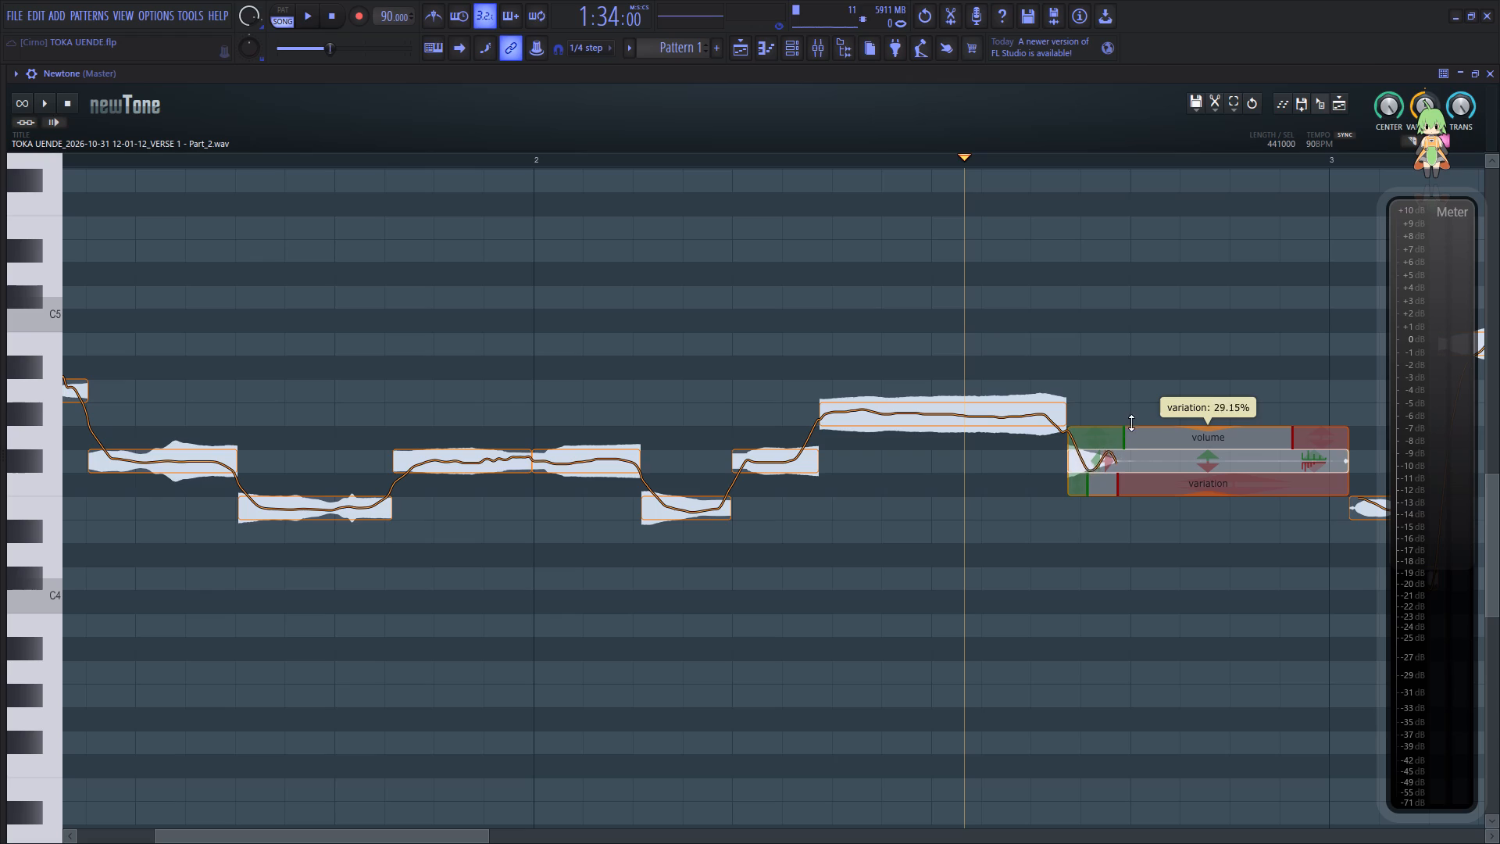
drag(1131, 423, 1134, 417)
key(space)
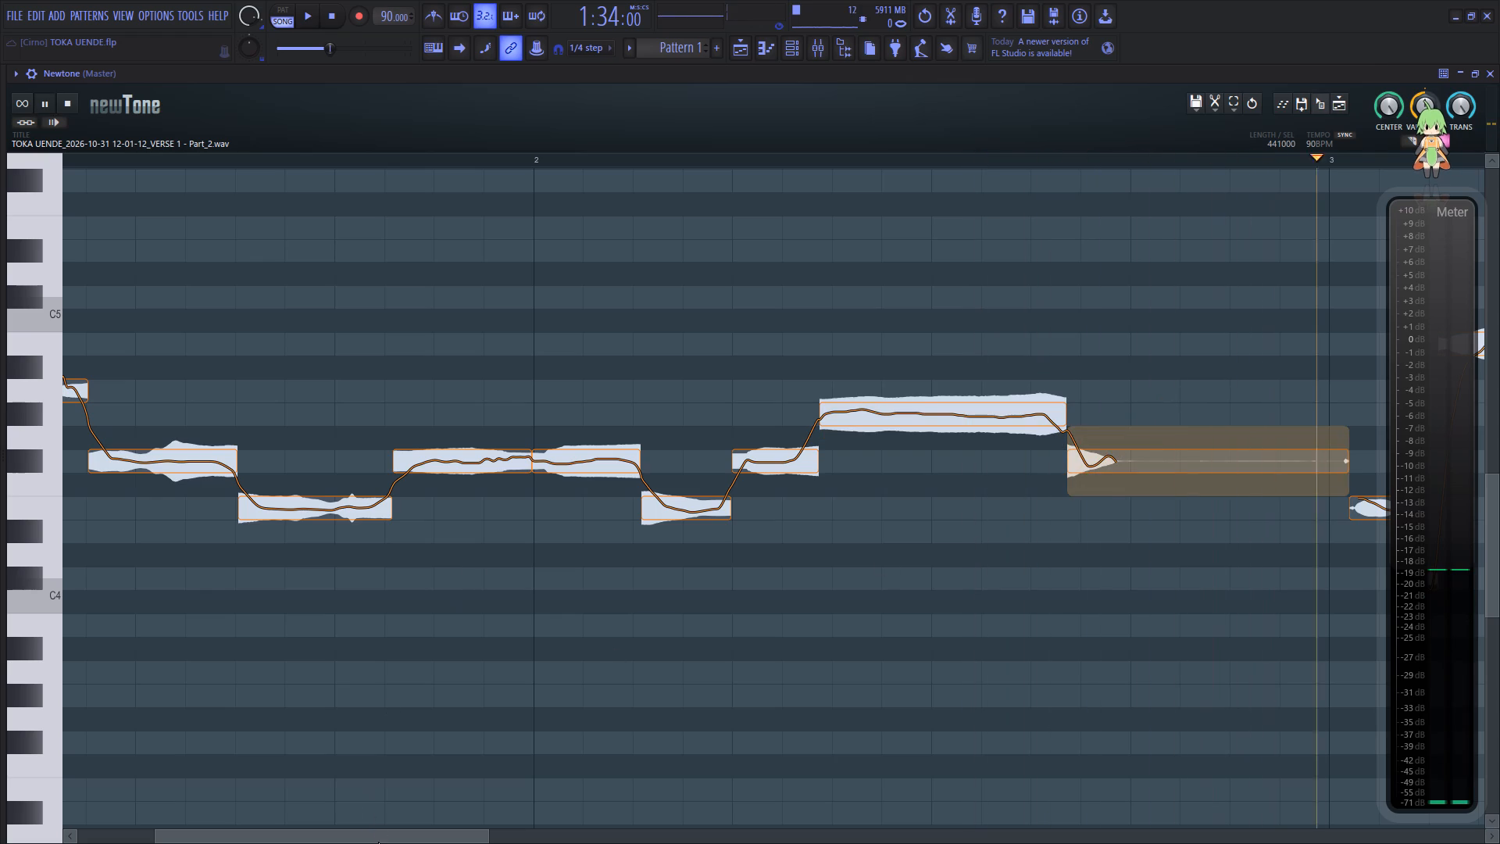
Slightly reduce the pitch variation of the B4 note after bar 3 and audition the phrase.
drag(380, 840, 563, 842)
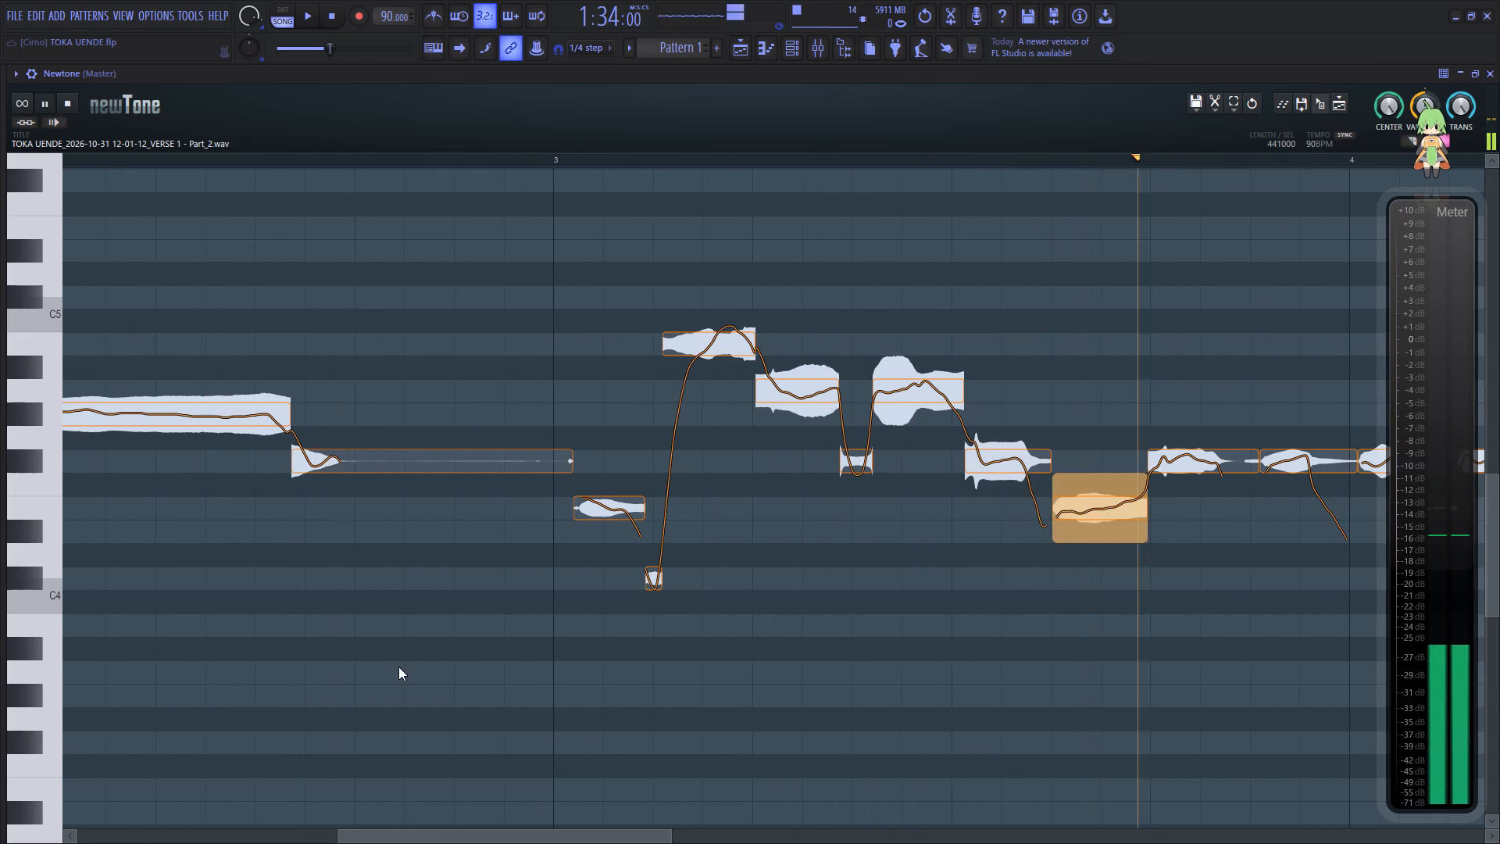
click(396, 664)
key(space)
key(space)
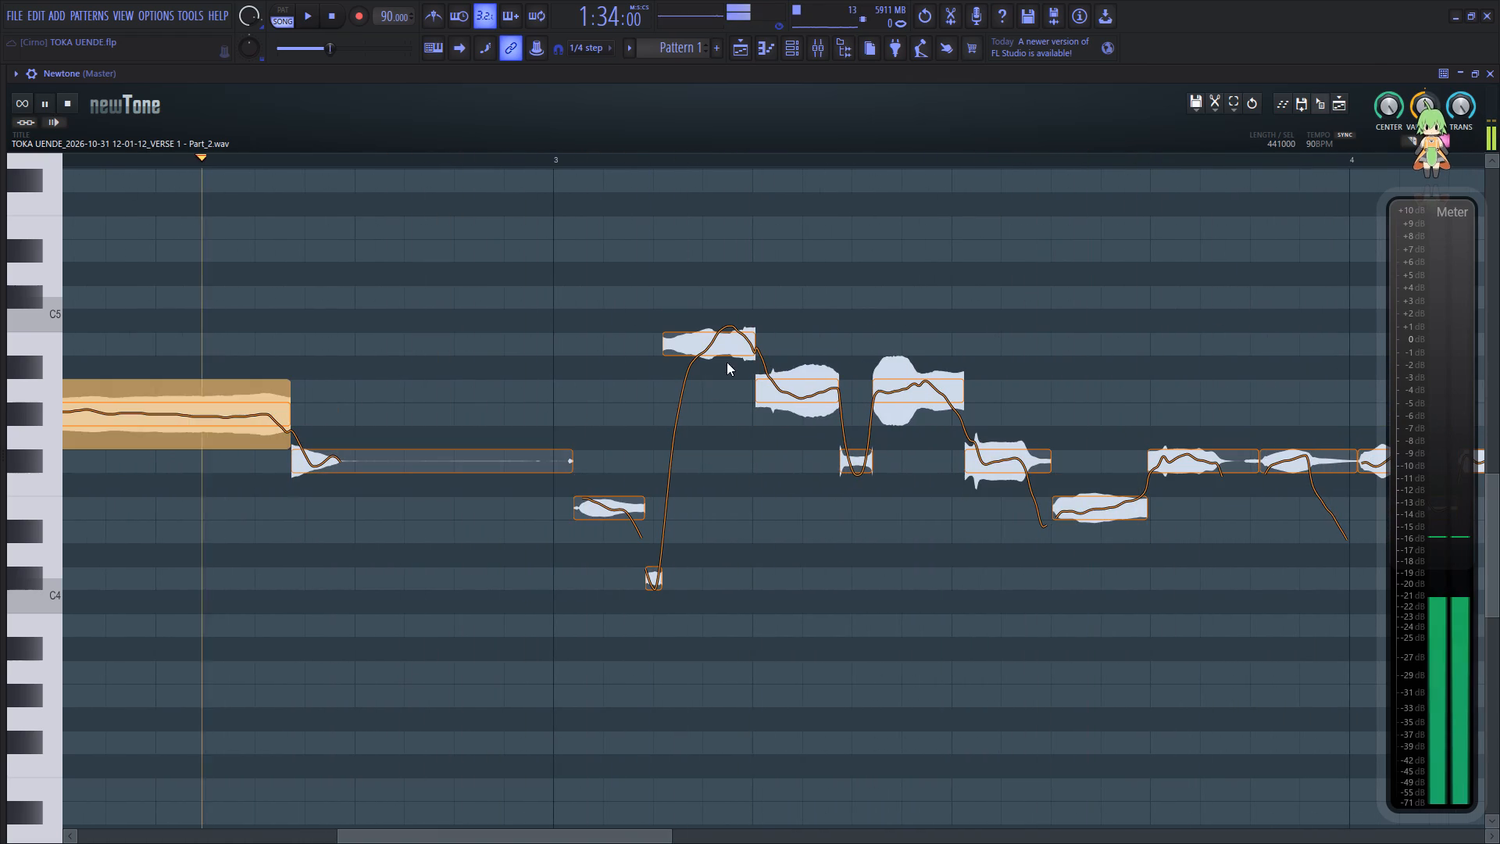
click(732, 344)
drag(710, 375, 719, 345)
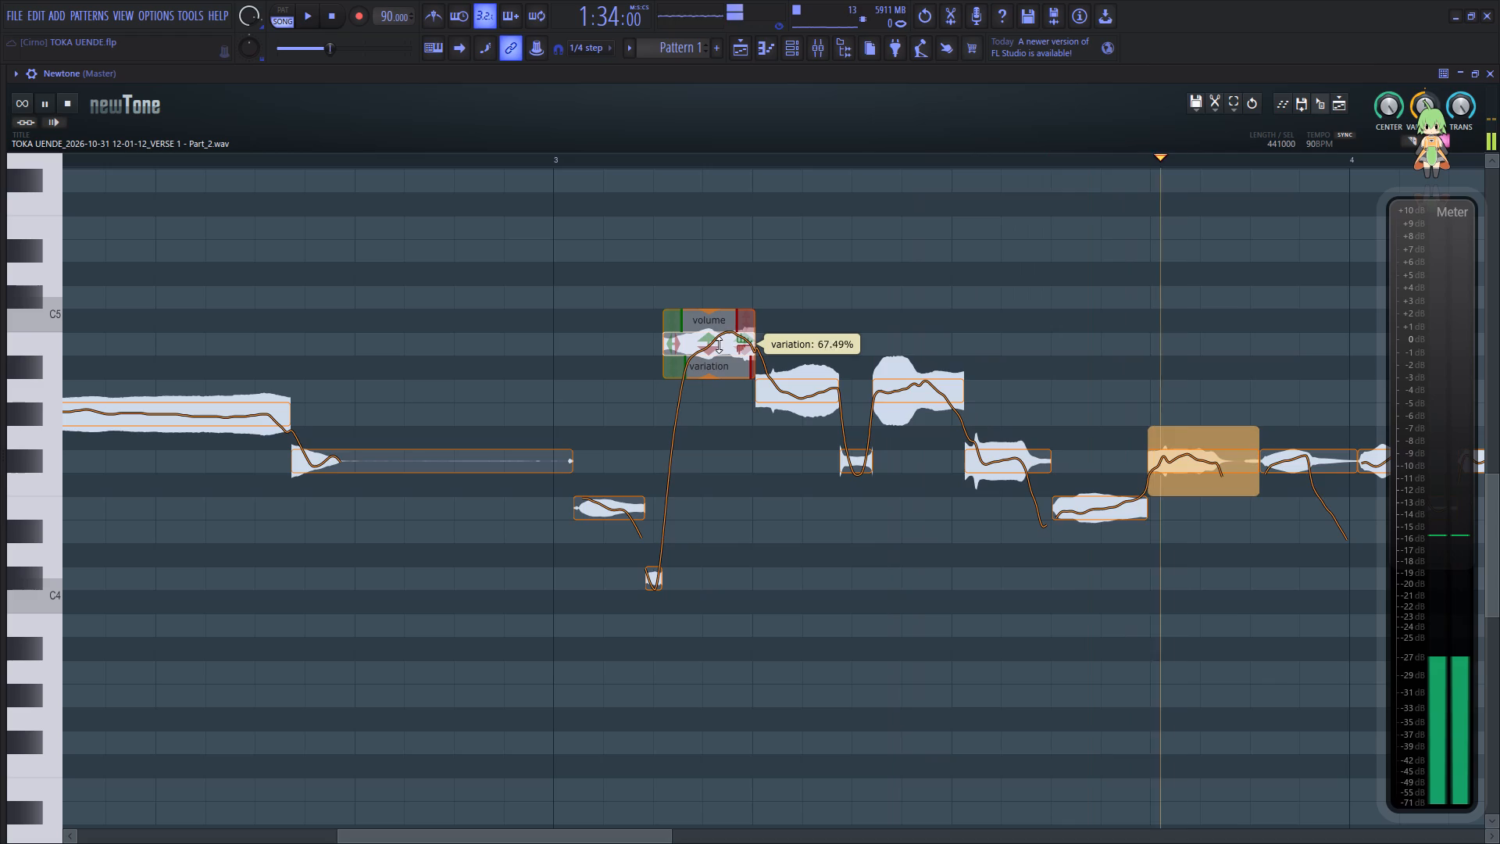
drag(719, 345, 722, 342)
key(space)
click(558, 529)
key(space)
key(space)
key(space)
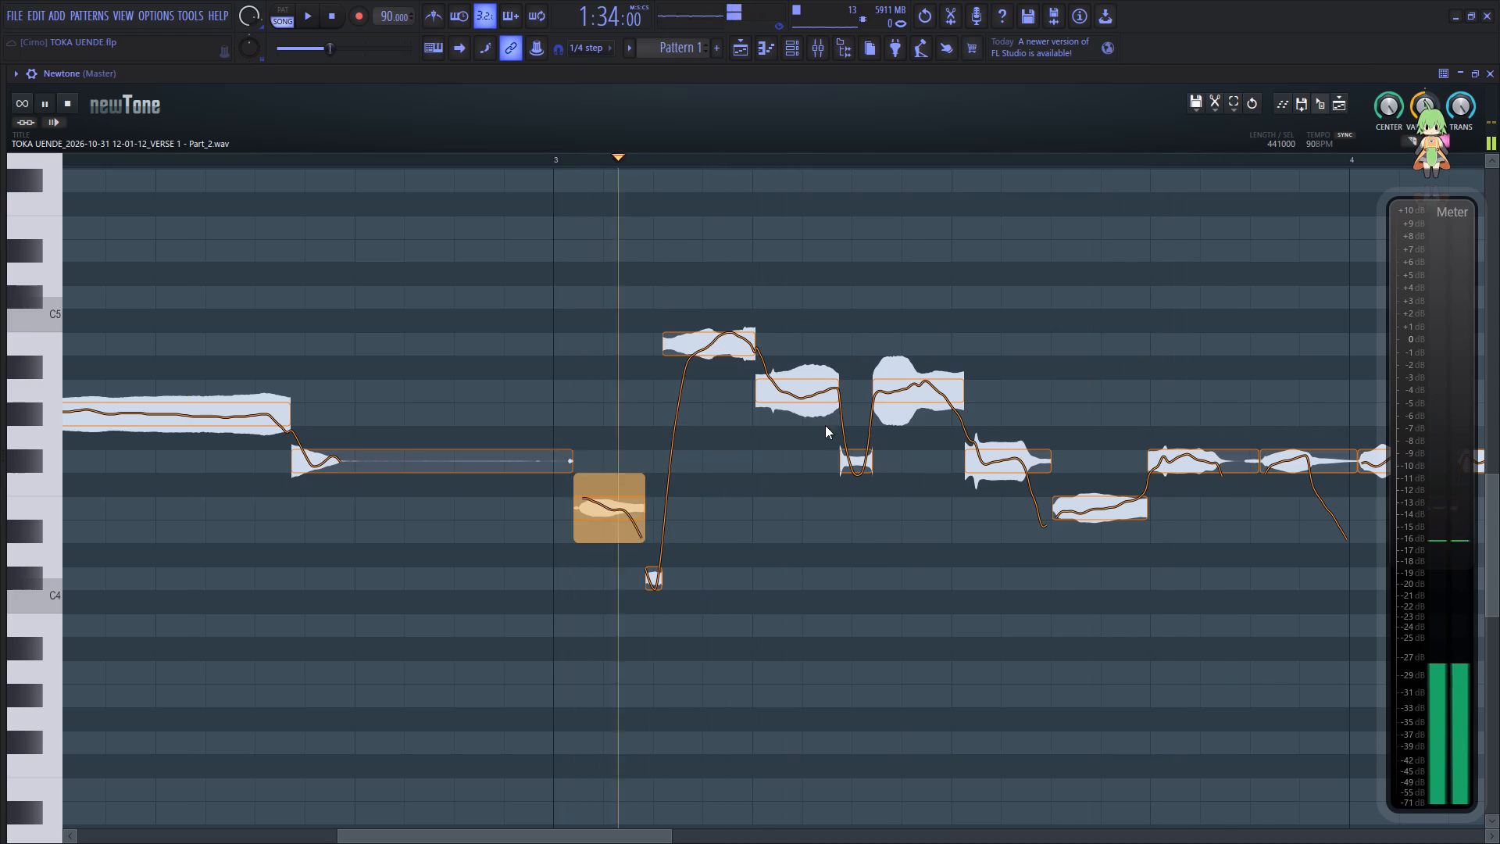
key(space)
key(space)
Raise the short F#4 note between the two A4 notes after bar 3 to G#4 and play the phrase.
drag(859, 469, 859, 411)
key(space)
key(space)
key(space)
Lower the second A4 note after bar 3 by one semitone to G#4 and audition the phrase.
drag(919, 395, 919, 415)
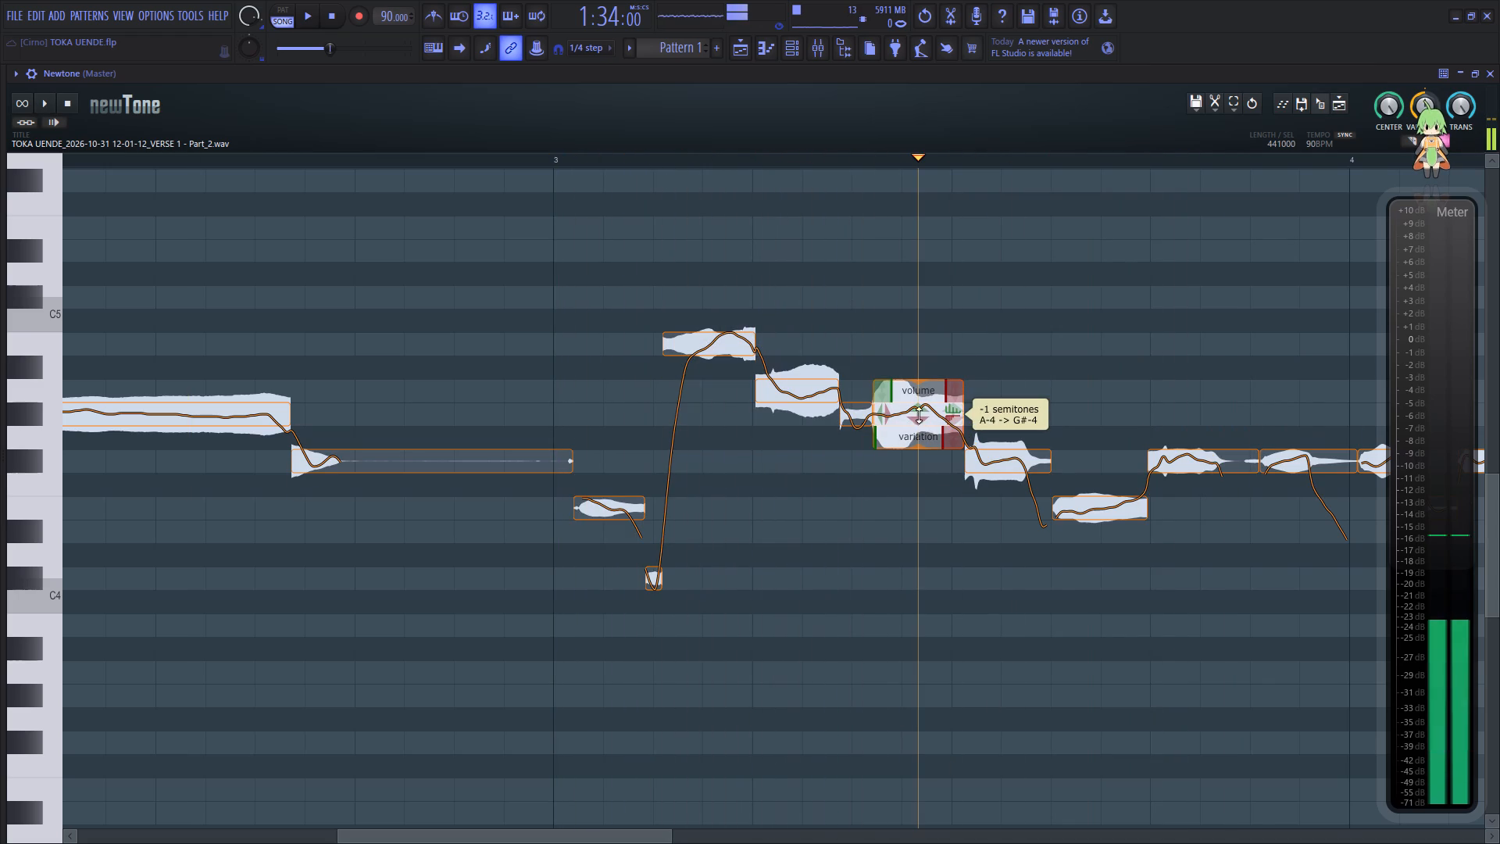
drag(919, 415, 919, 419)
click(587, 464)
key(space)
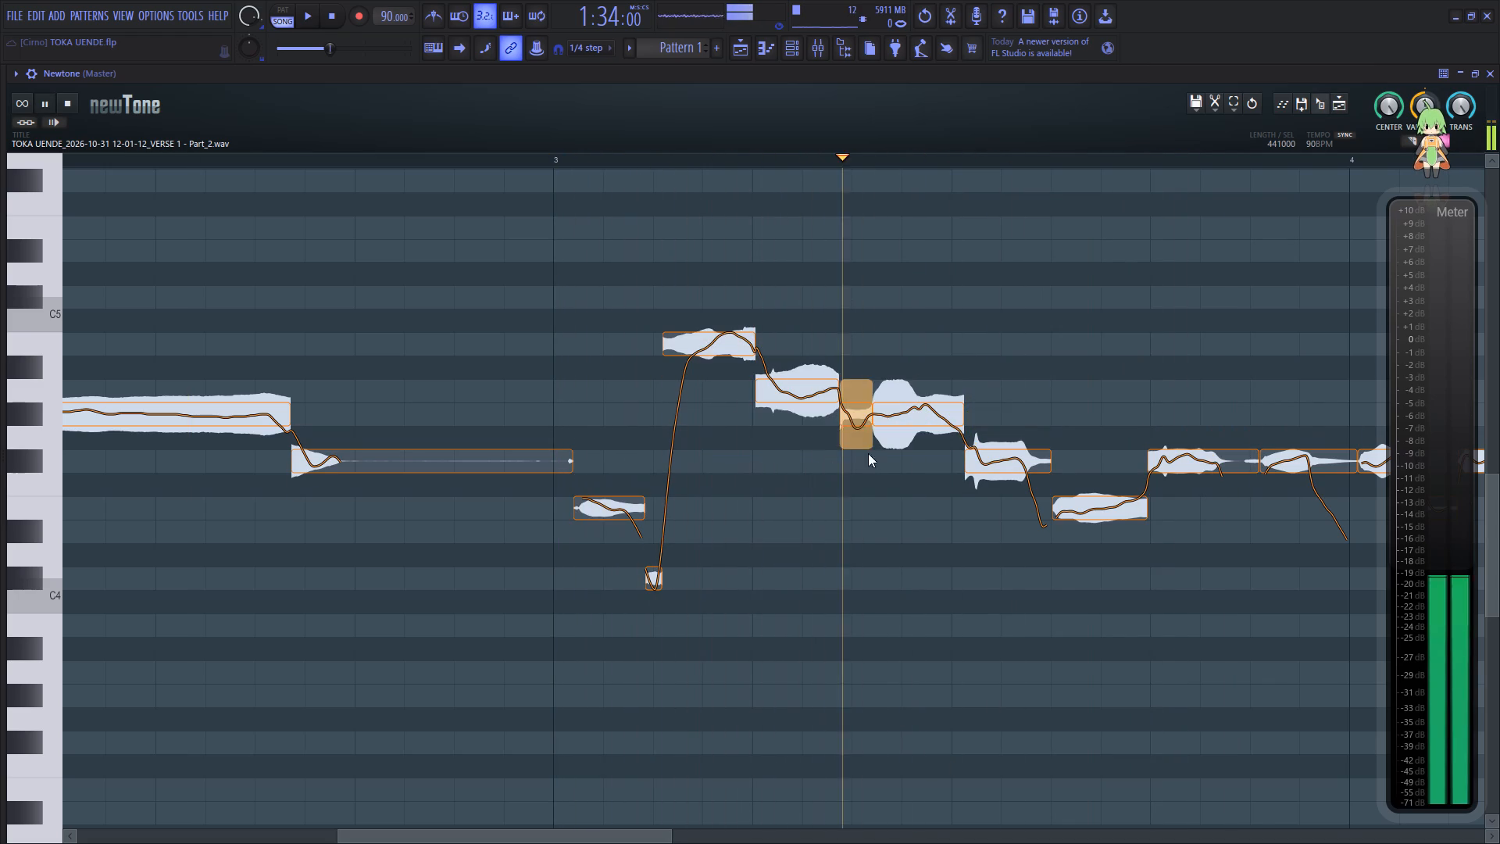
key(space)
key(space)
Reduce the pitch variation of the F#4 note following the G#4 notes to about 27% and play the phrase.
click(1009, 468)
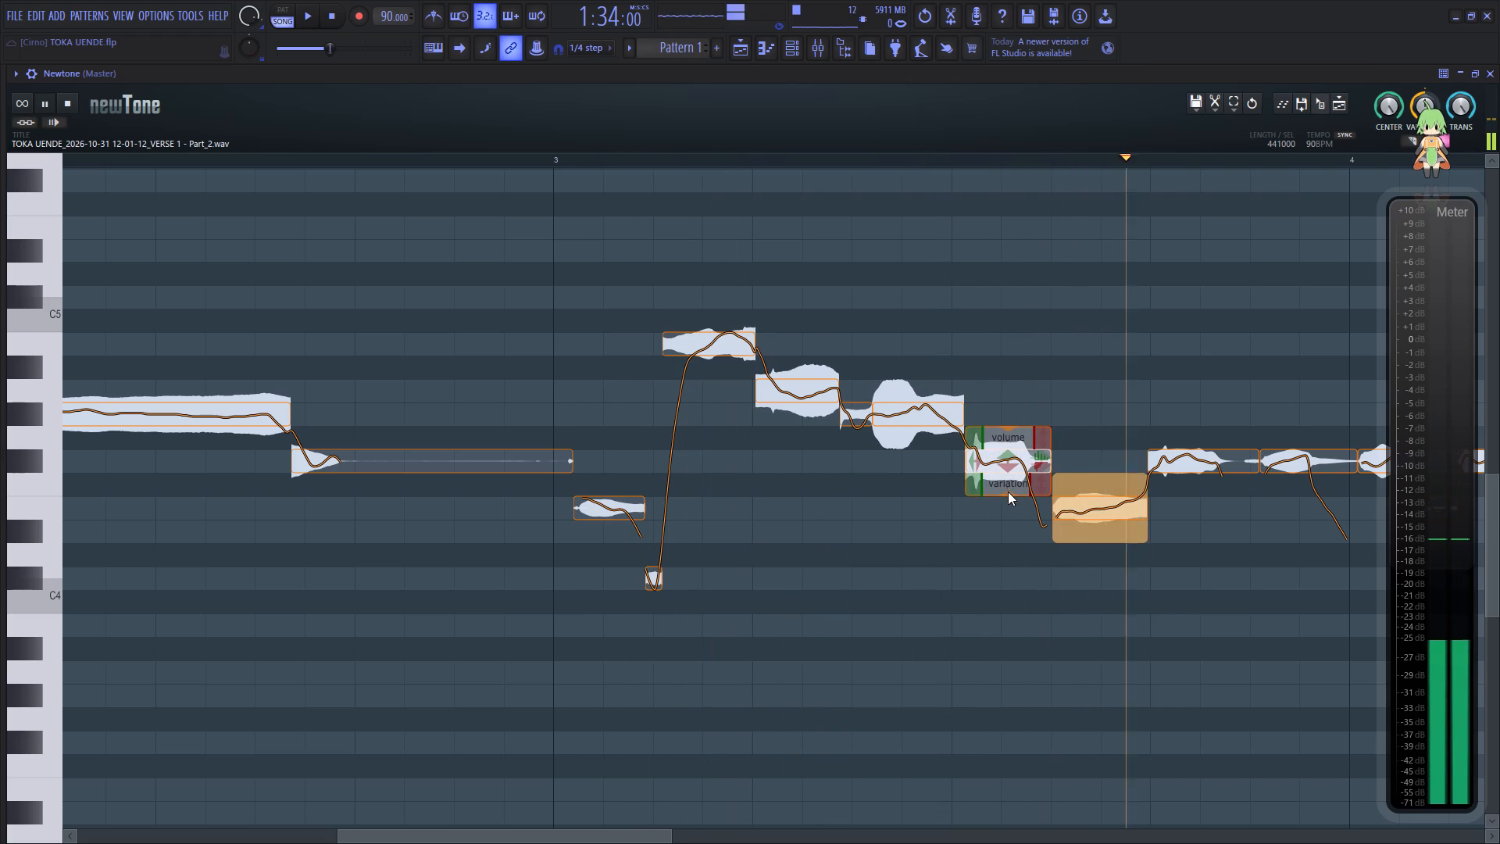
drag(1008, 494, 1024, 425)
key(space)
key(space)
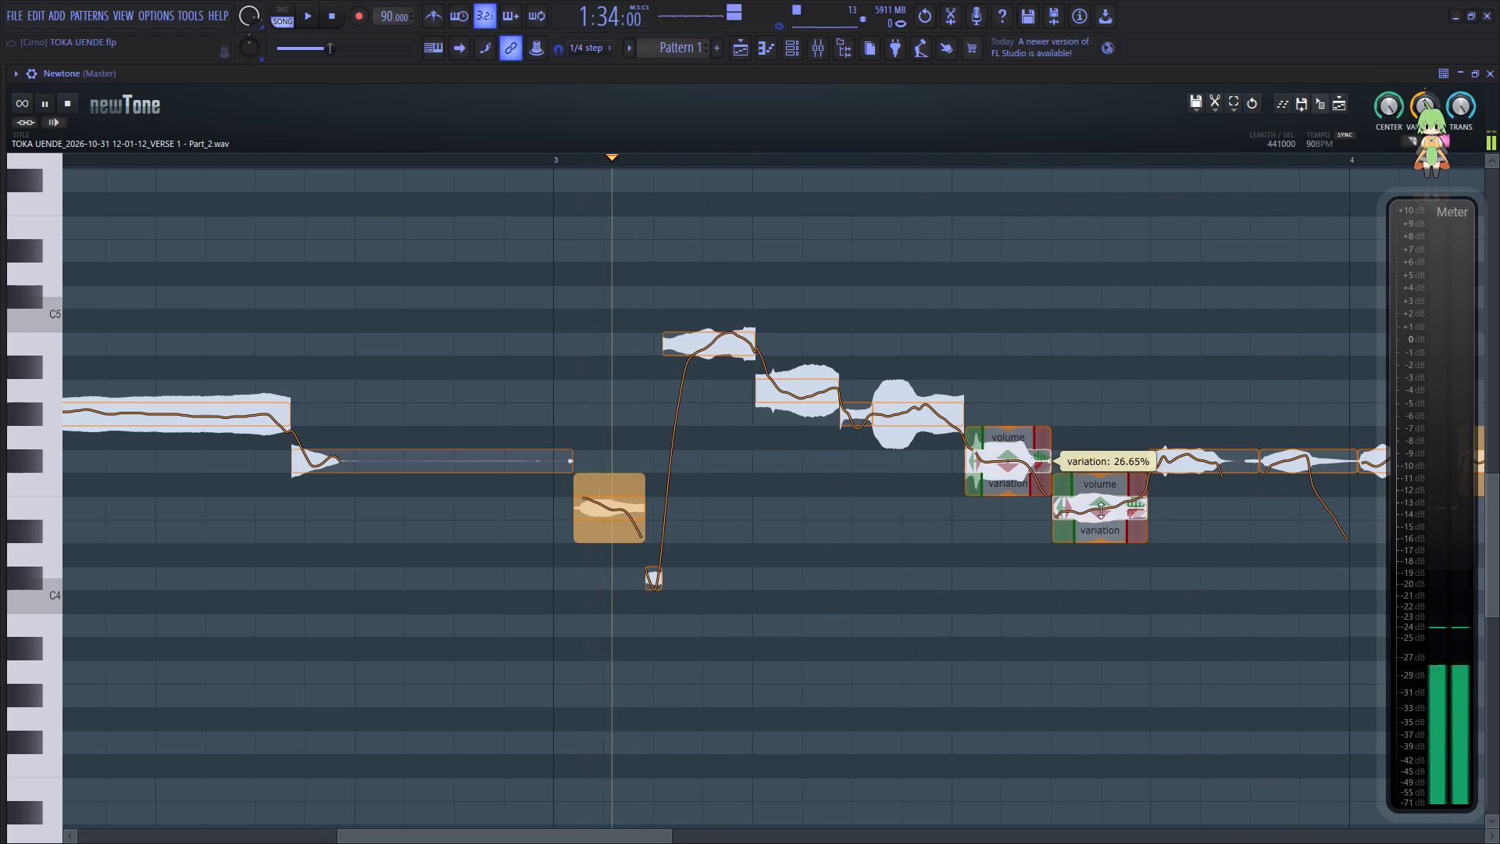
Reduce the pitch variation of the E4 note before bar 4 until its curve is nearly flat, and replay the phrase.
drag(1102, 542, 1102, 479)
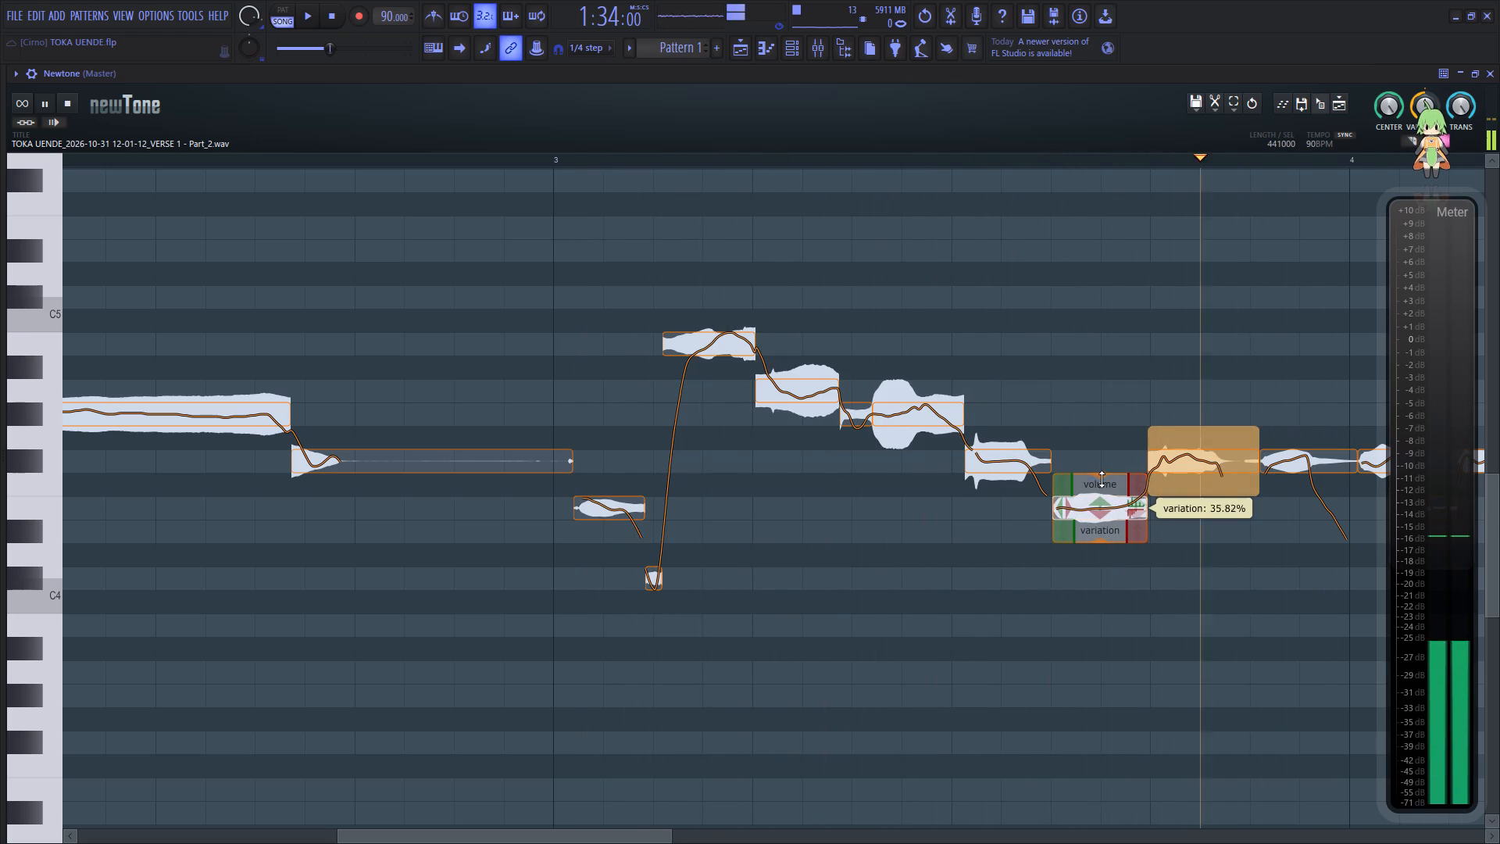
drag(1102, 479, 1102, 468)
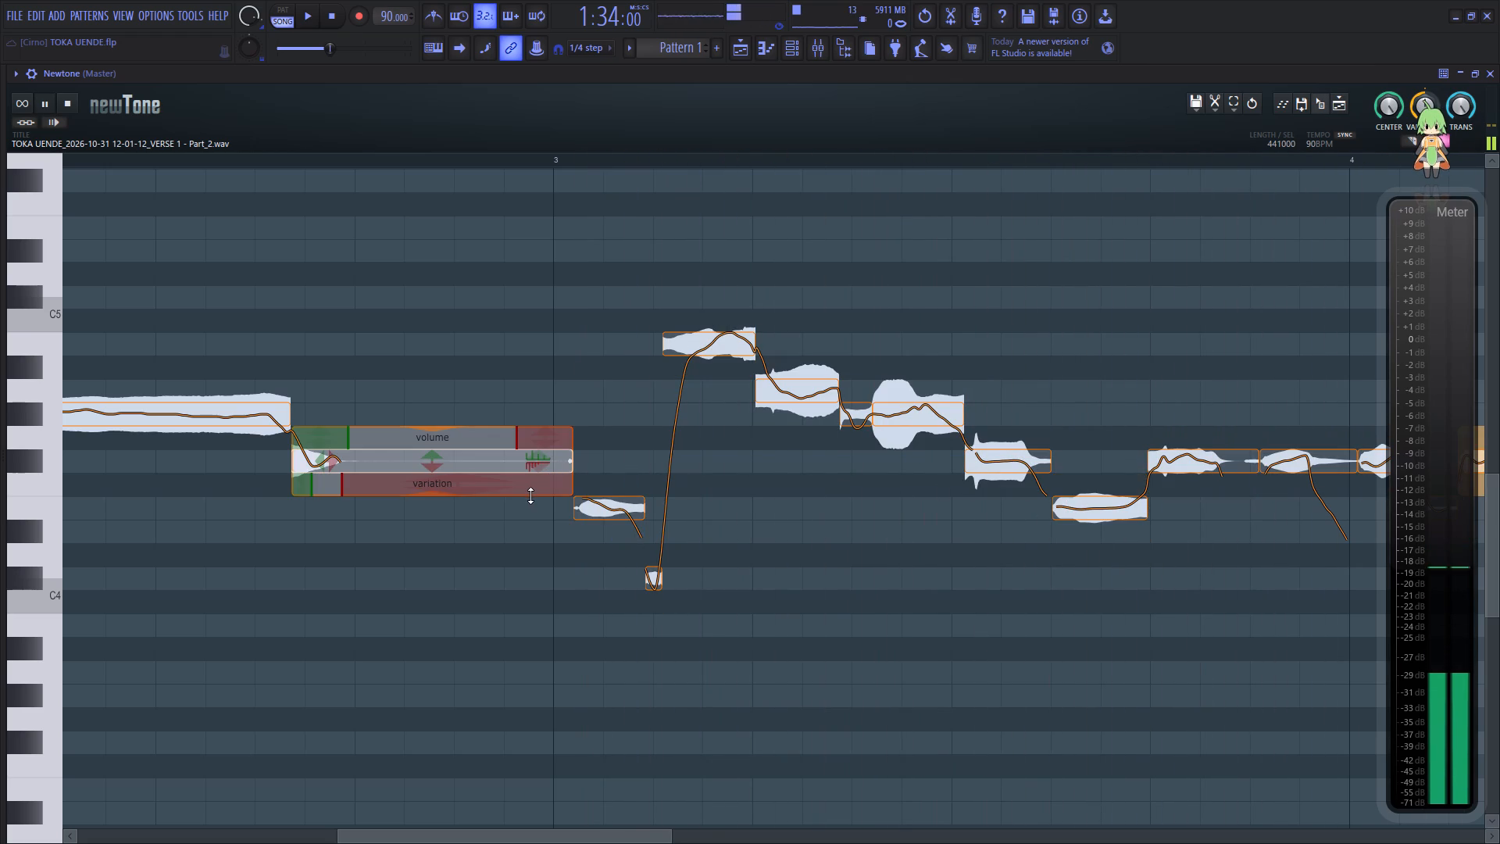
click(530, 495)
key(space)
key(space)
Reduce the pitch variation of the B4 note after bar 3 to about 25% and play the phrase.
click(730, 350)
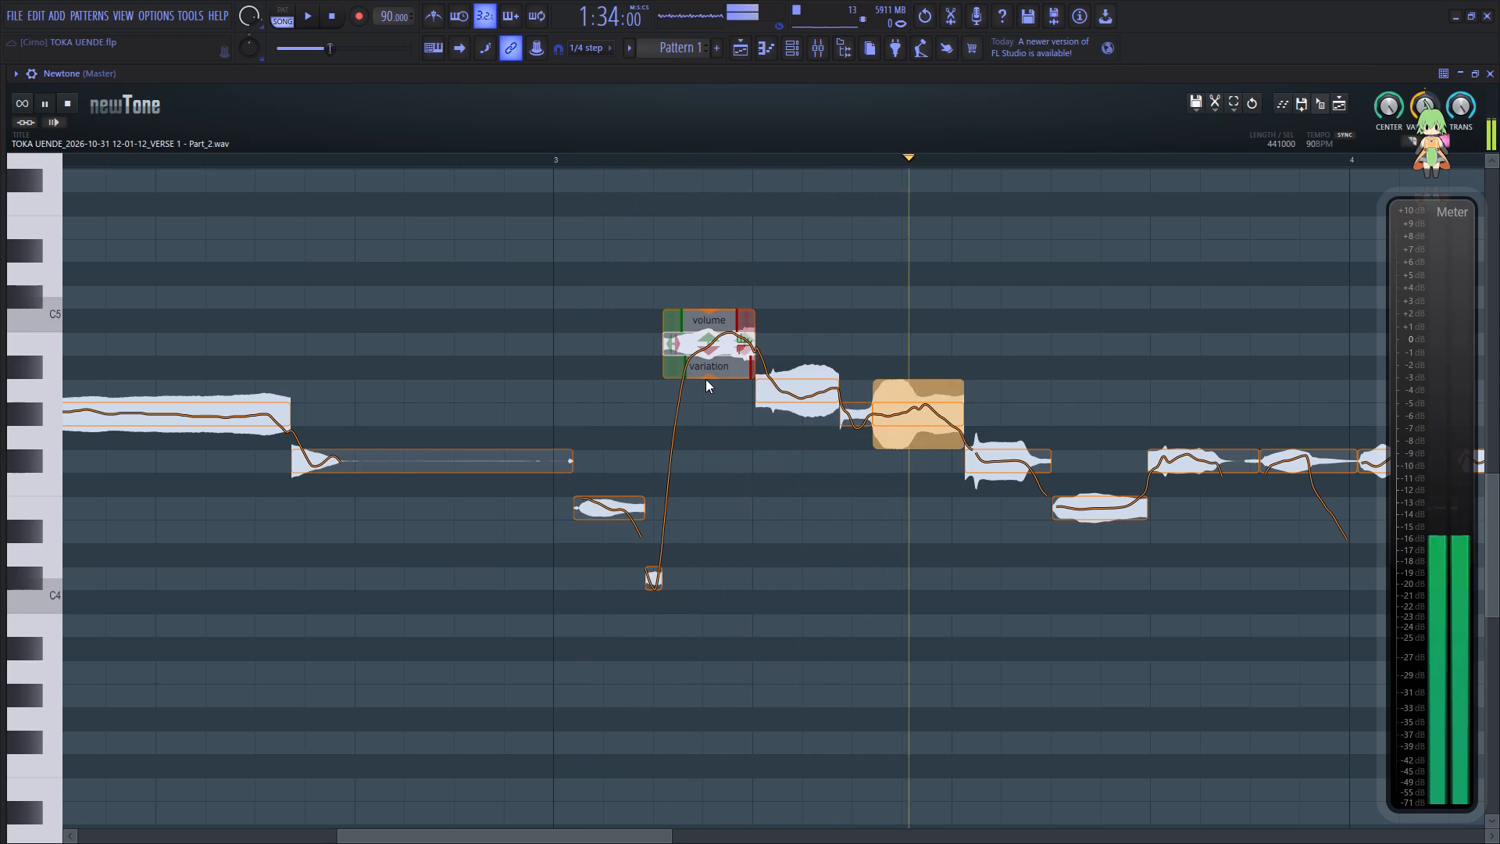
drag(705, 377, 723, 340)
key(space)
key(space)
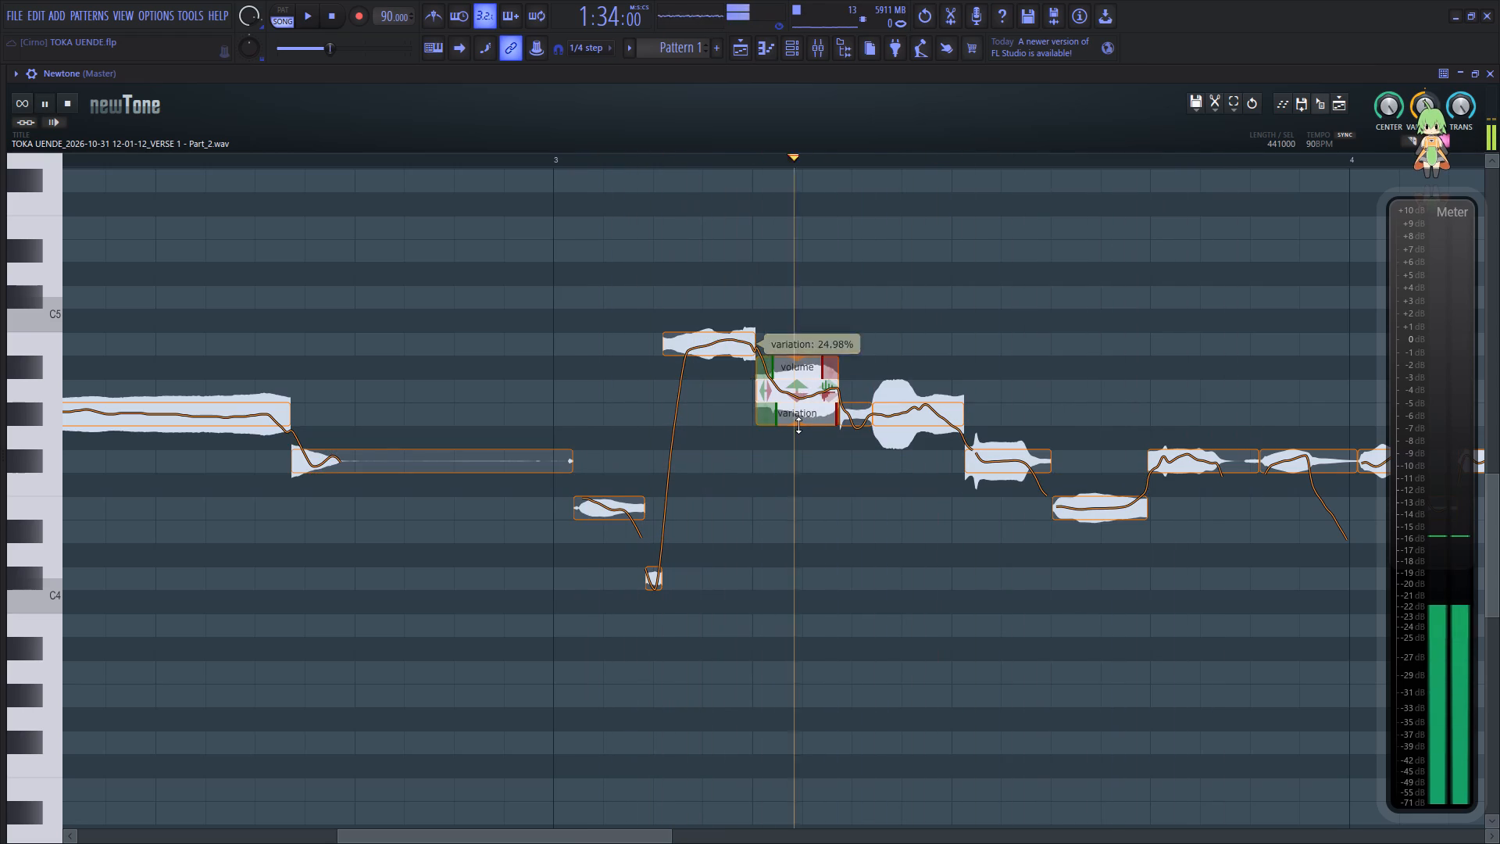
Reduce pitch variation to about 49% on the A4 note after bar 3 and about 39% on the longer G#4 note, auditioning the phrase.
drag(798, 424, 821, 376)
key(space)
key(space)
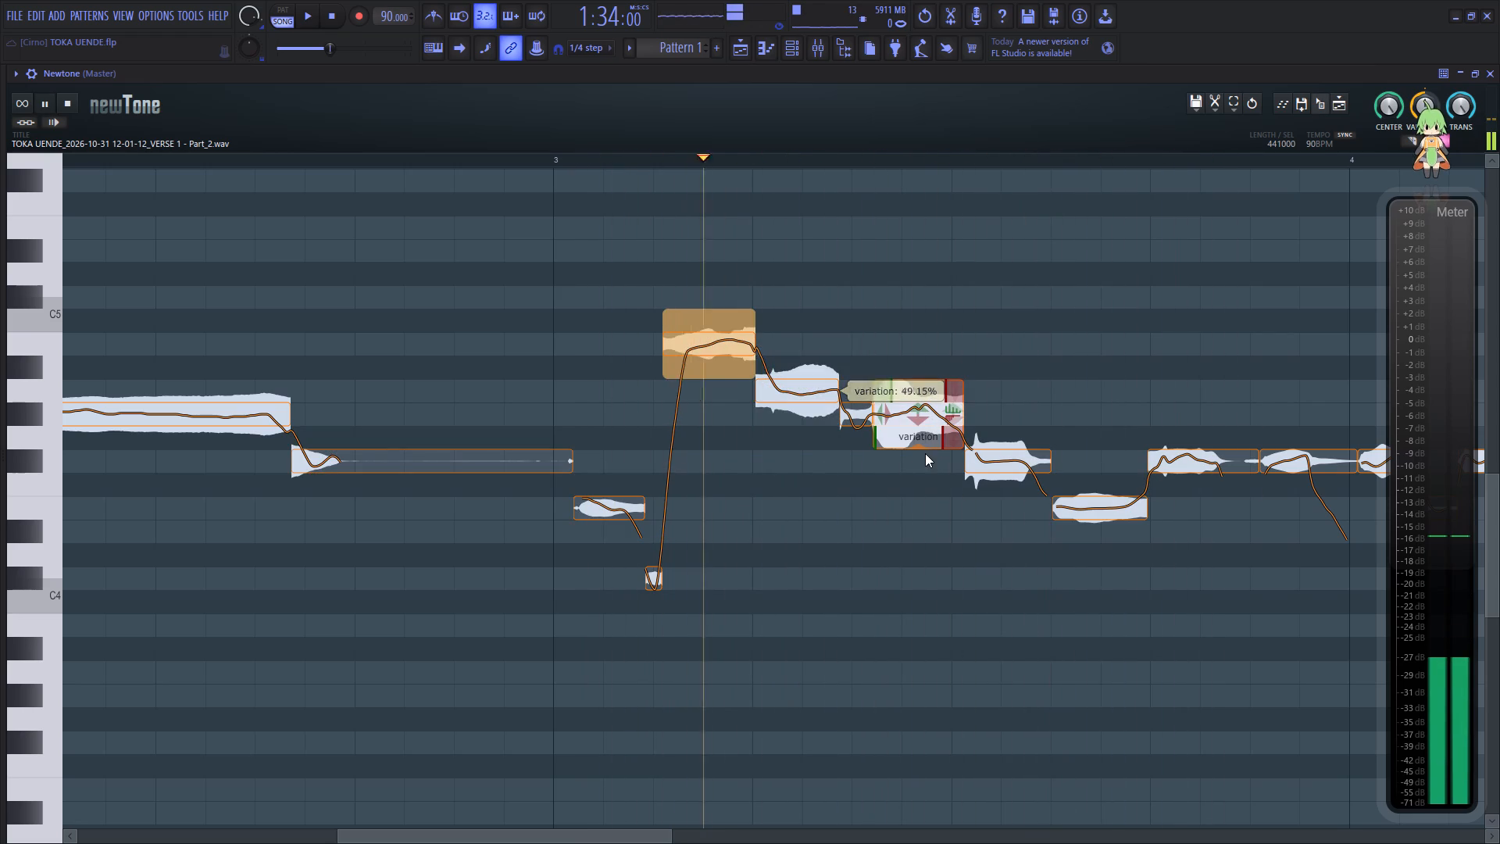
drag(921, 448, 930, 391)
key(space)
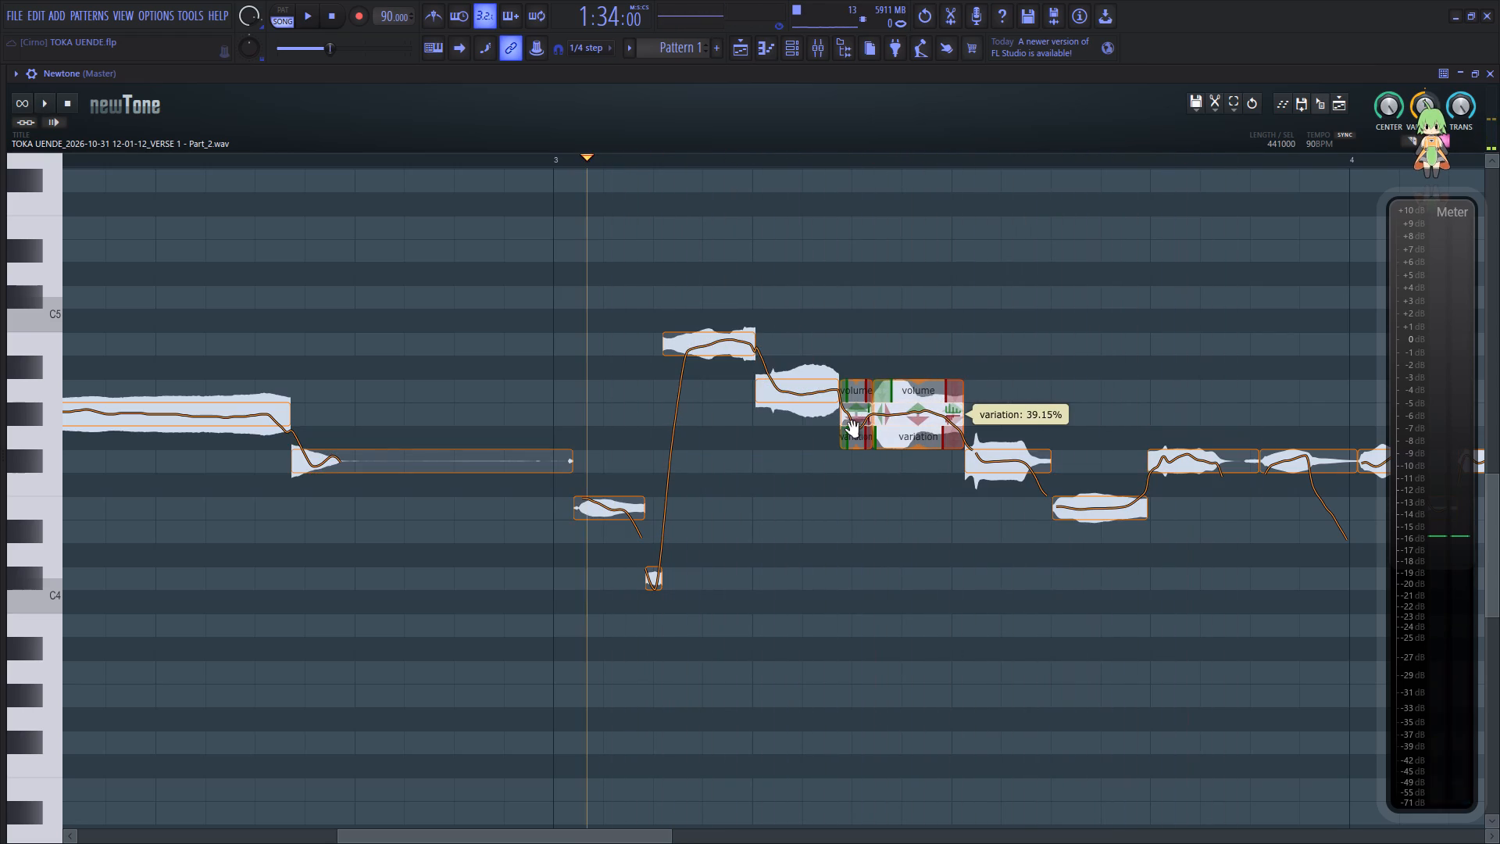
Reduce the pitch variation of the short G#4 note just before the longer one to under 35% and replay the phrase.
key(space)
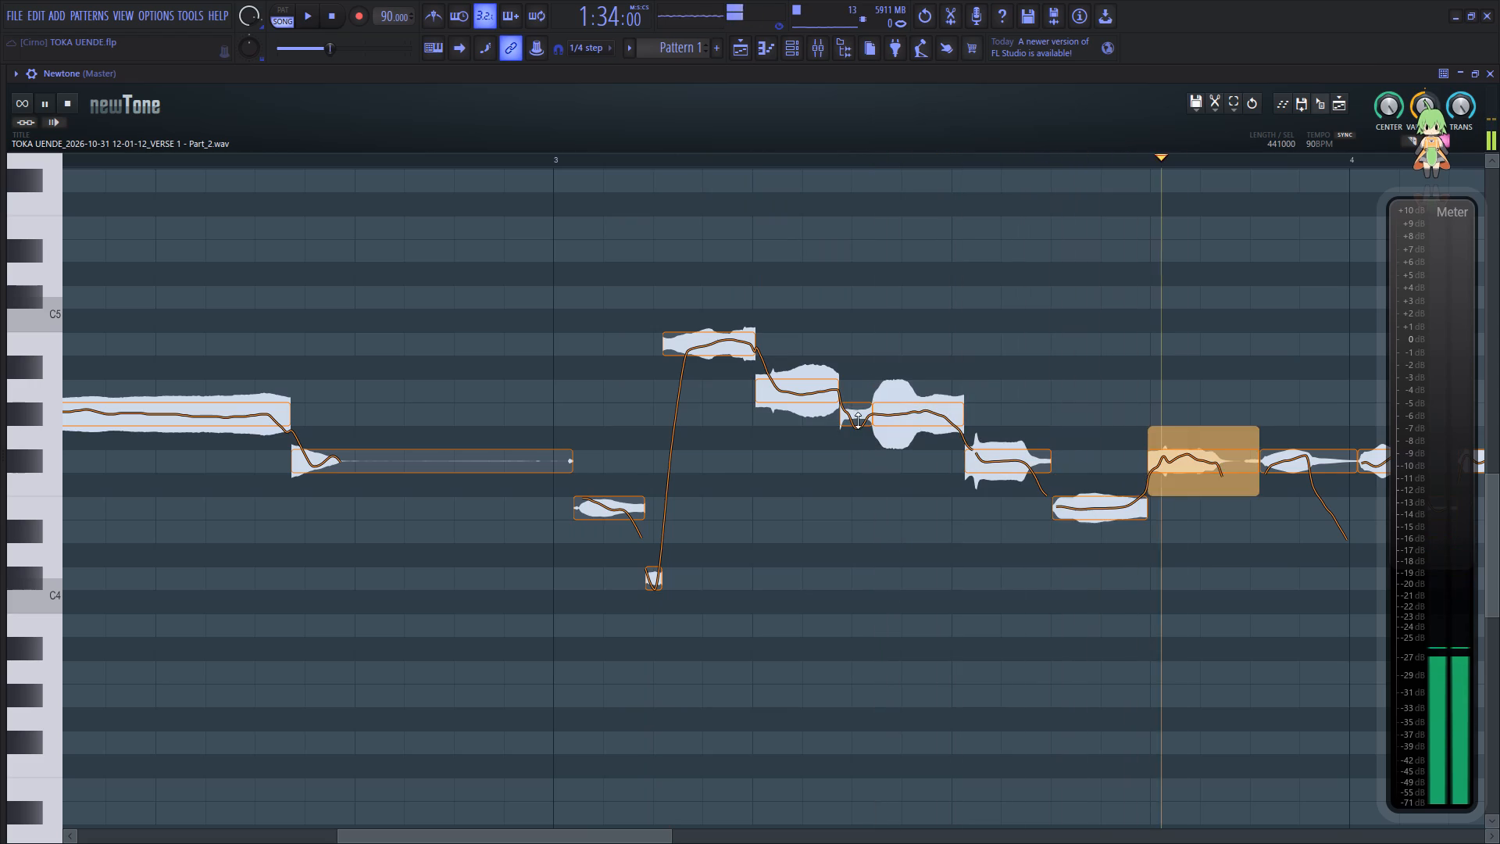
click(858, 420)
drag(855, 446, 867, 383)
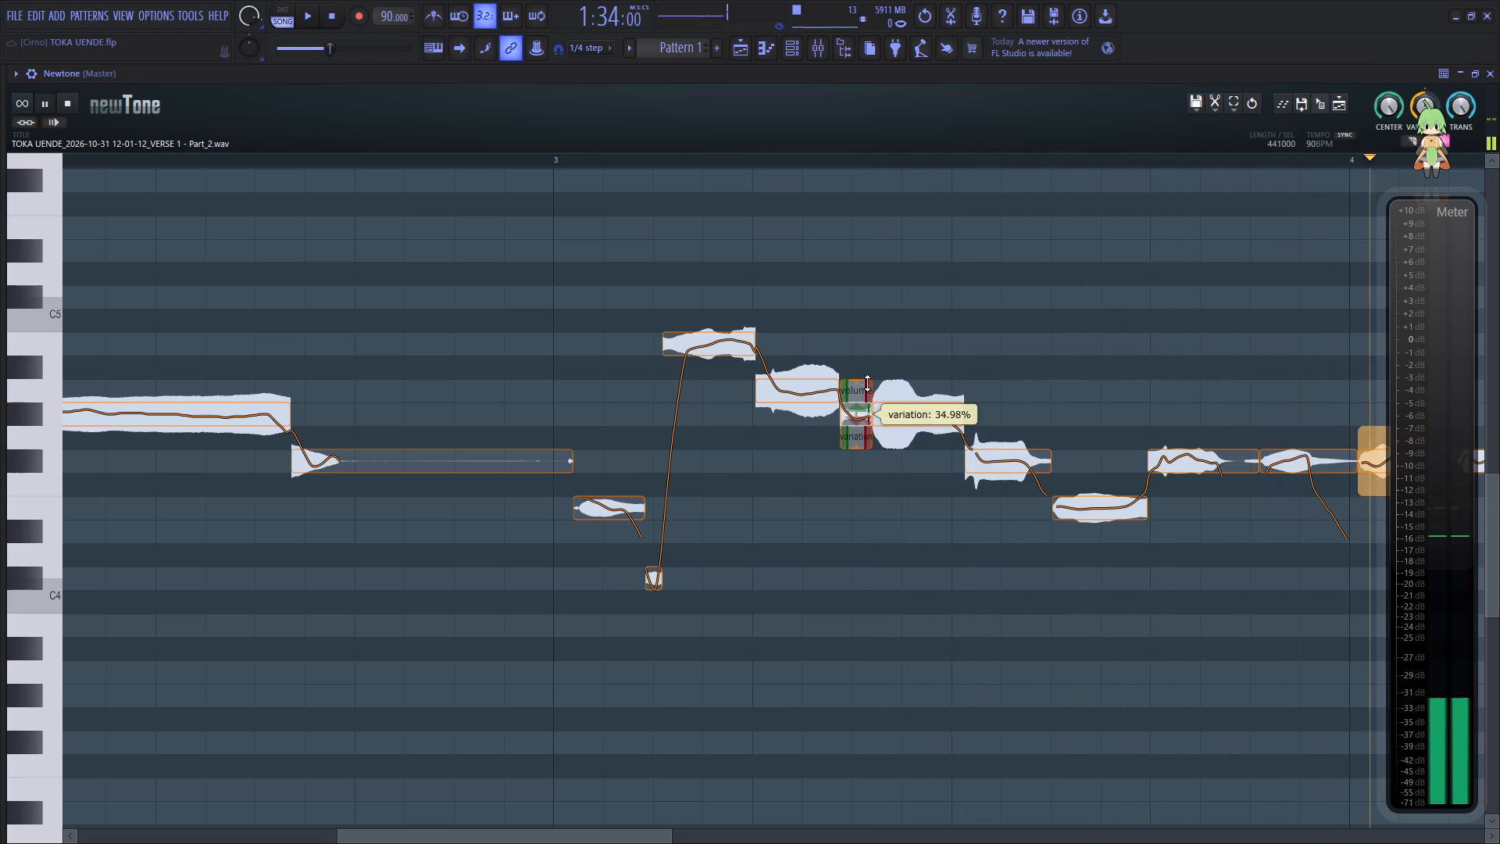
drag(867, 383, 872, 370)
key(space)
click(587, 488)
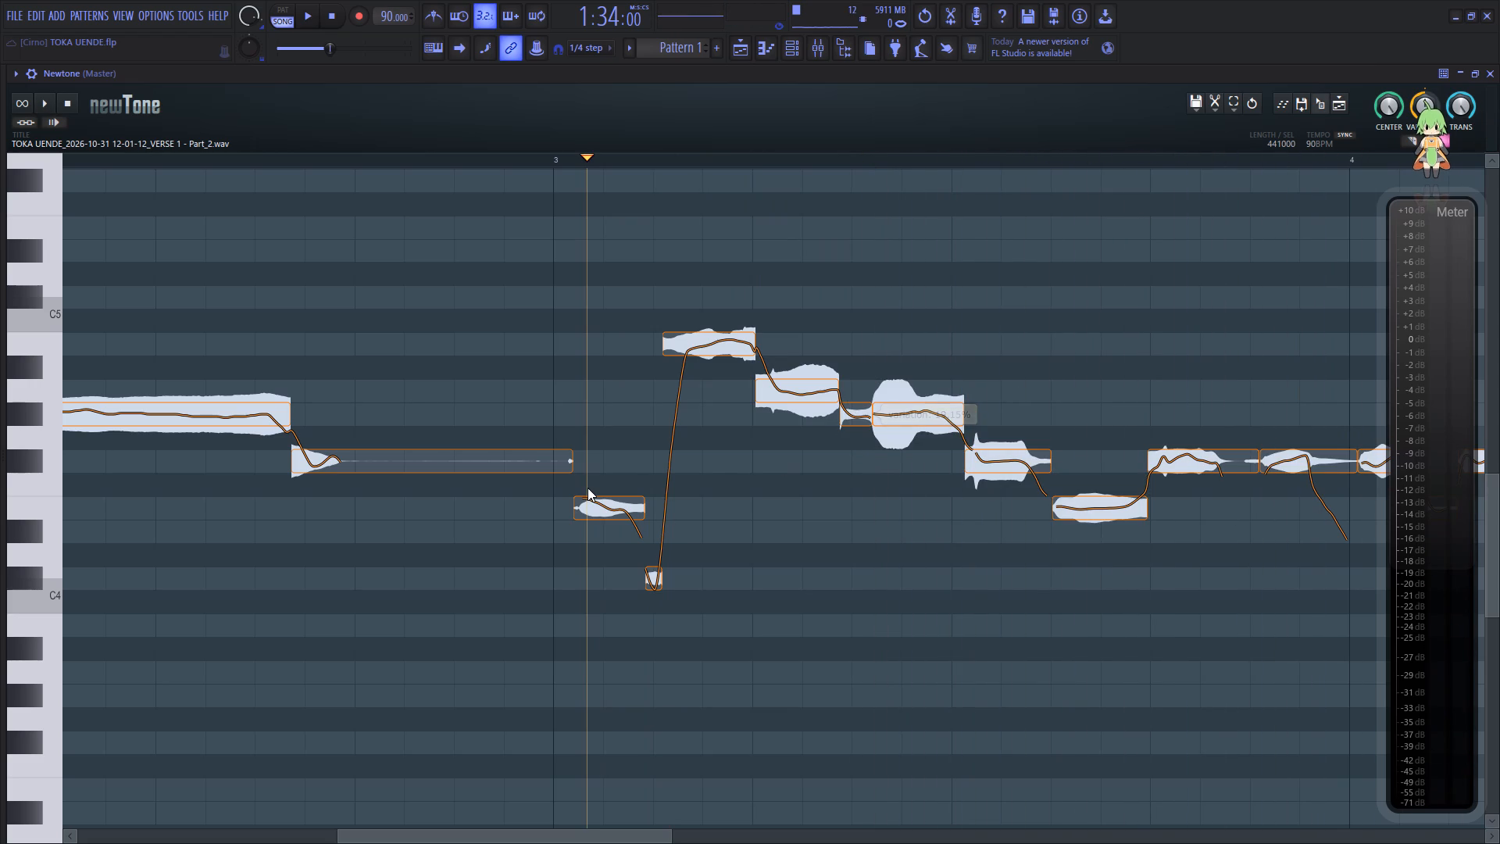
click(567, 507)
key(space)
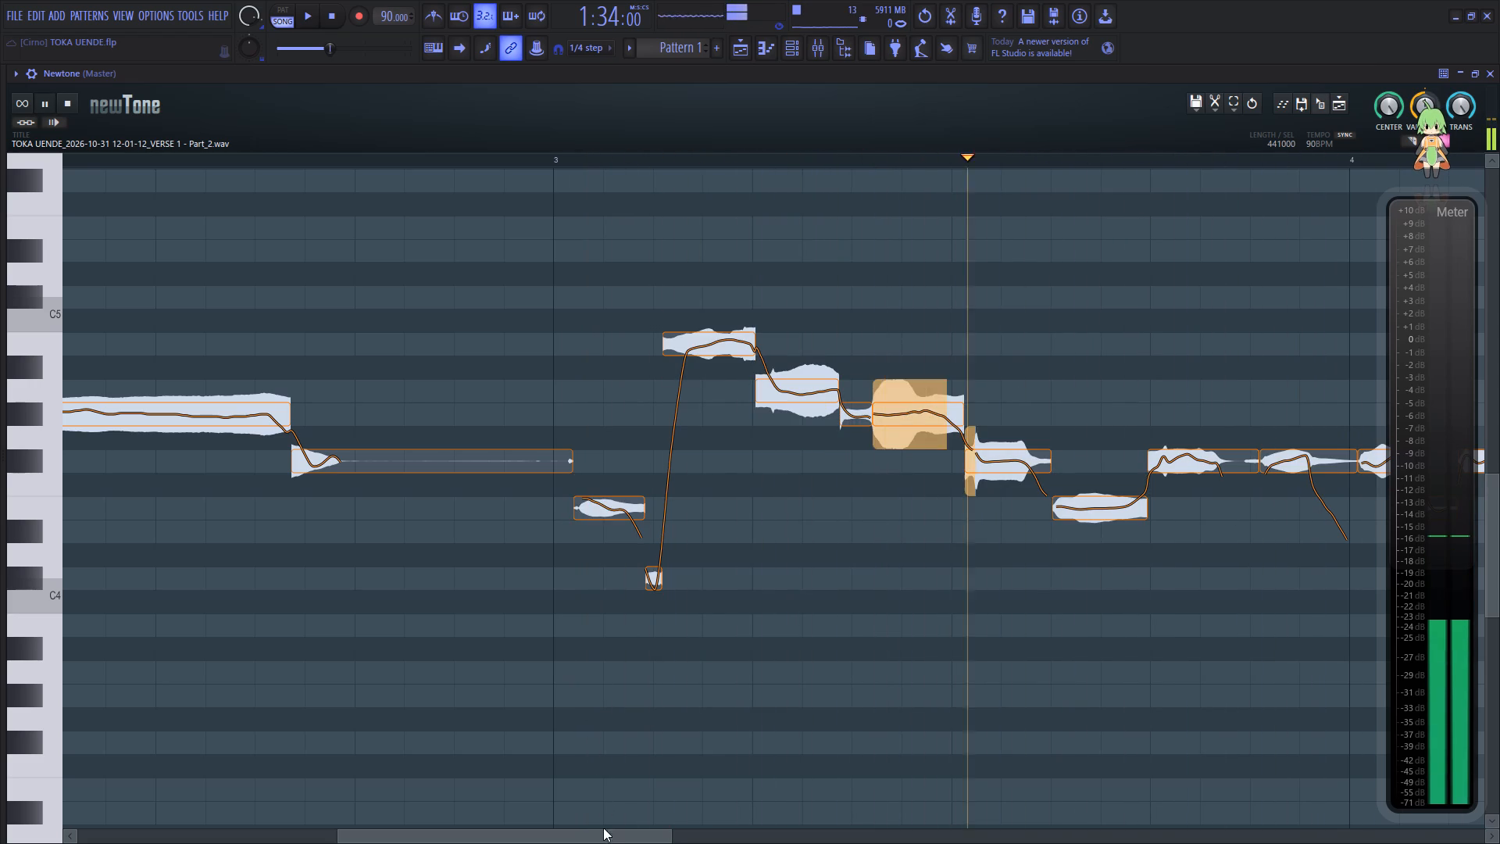
Reduce the pitch variation of the first F#4 note after the E4 note before bar 4 until nearly flat, auditioning it.
drag(603, 837, 764, 824)
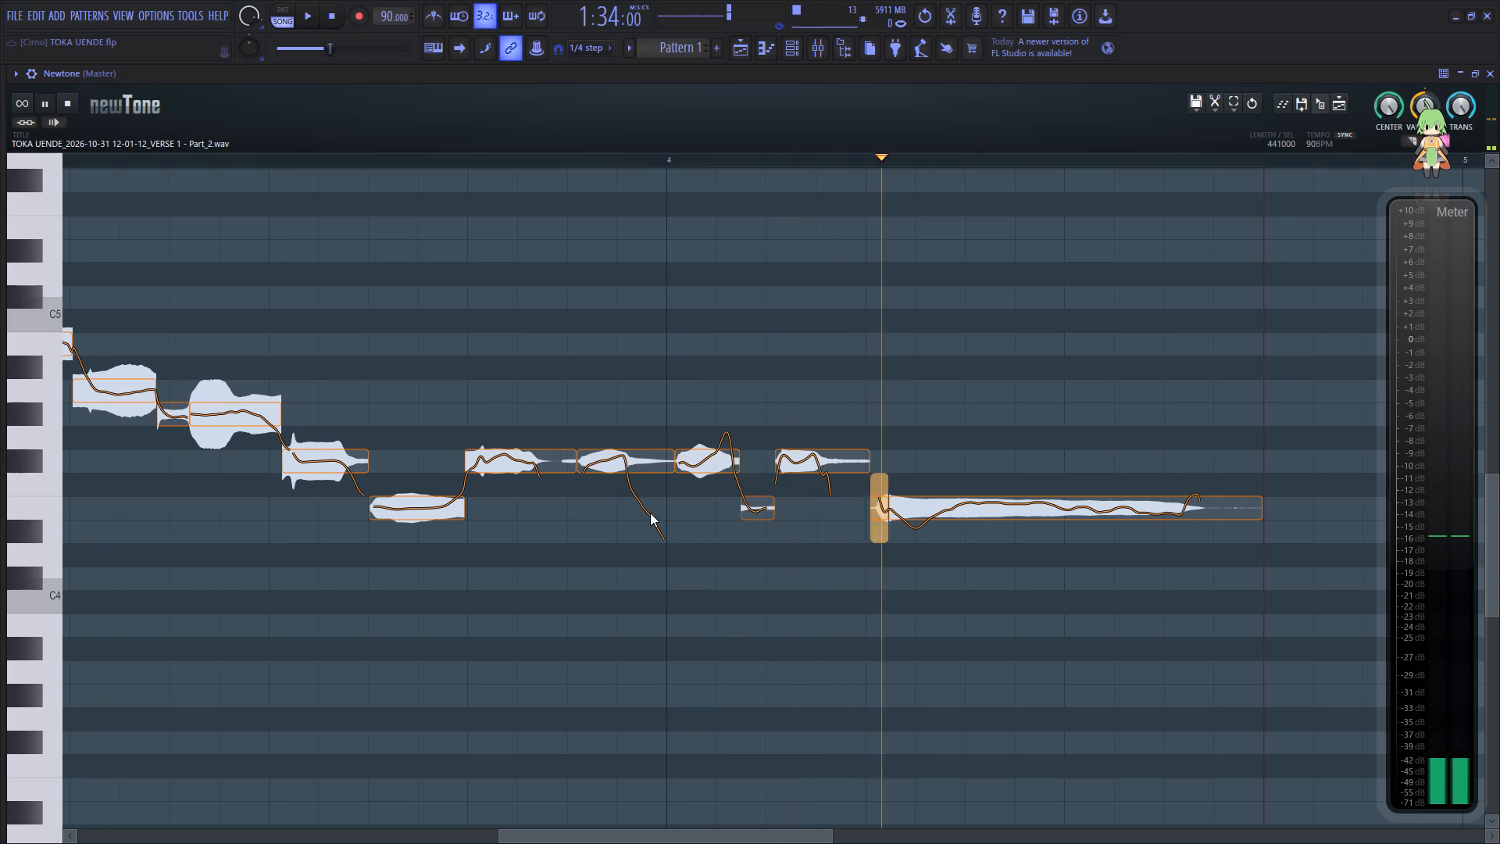
key(space)
key(space)
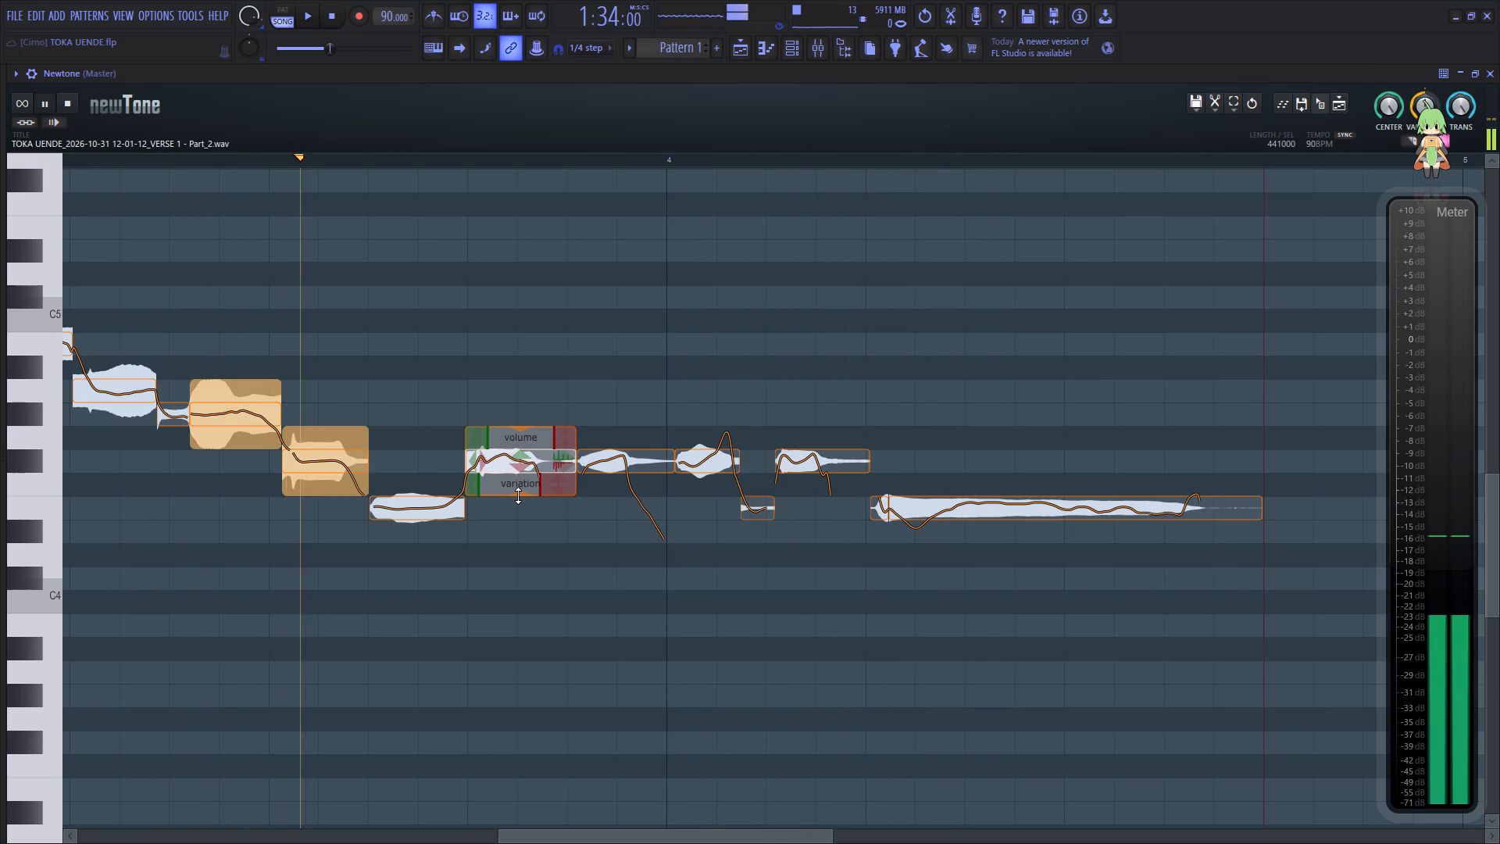
drag(518, 495, 542, 428)
key(space)
key(space)
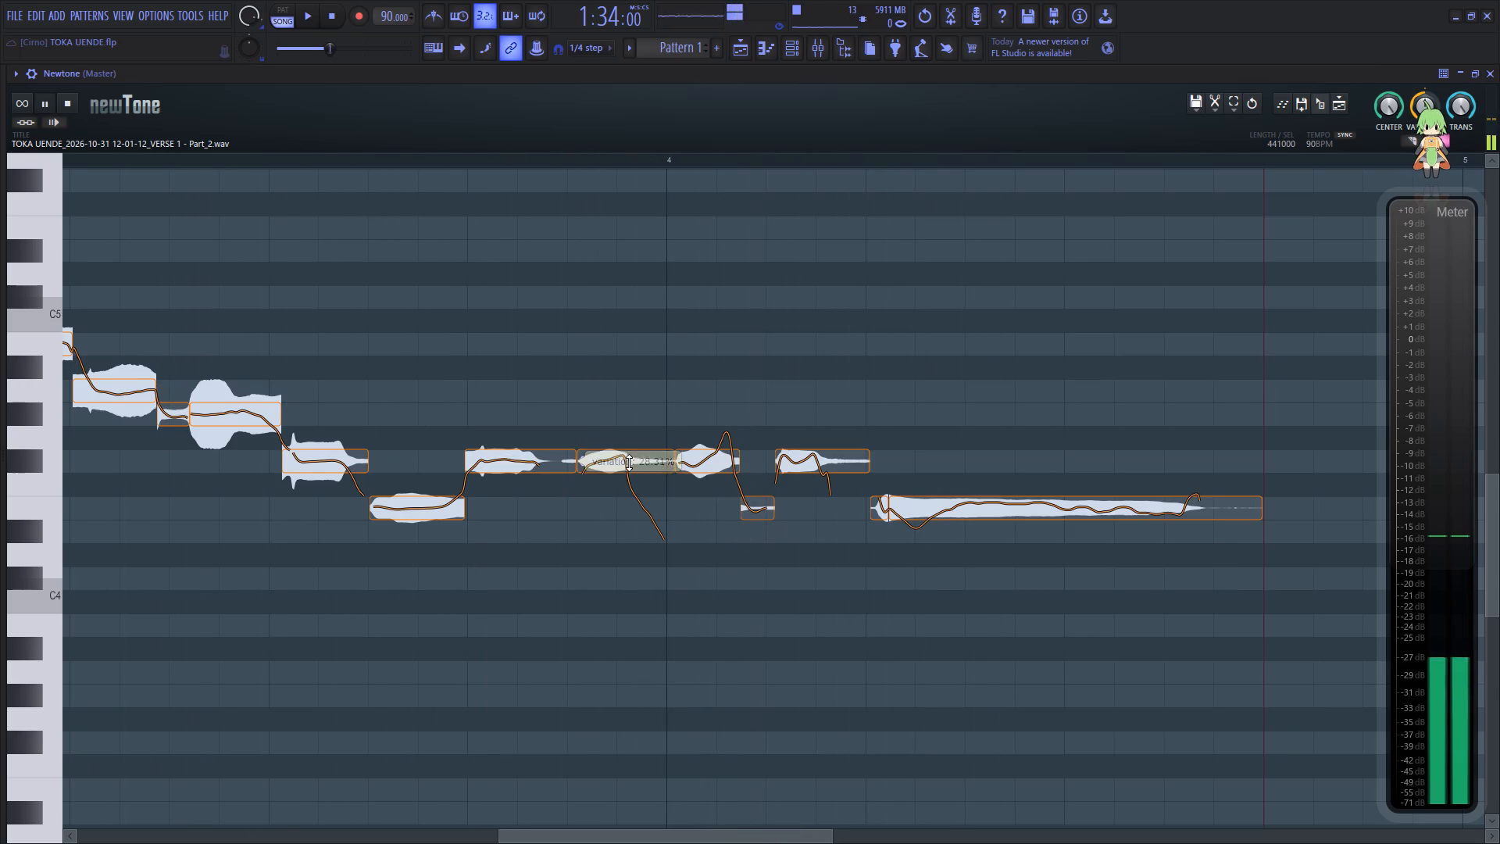
Reduce the pitch variation of the F#4 note running up to bar 4 to about 43% and replay the phrase.
click(619, 464)
drag(624, 495, 645, 442)
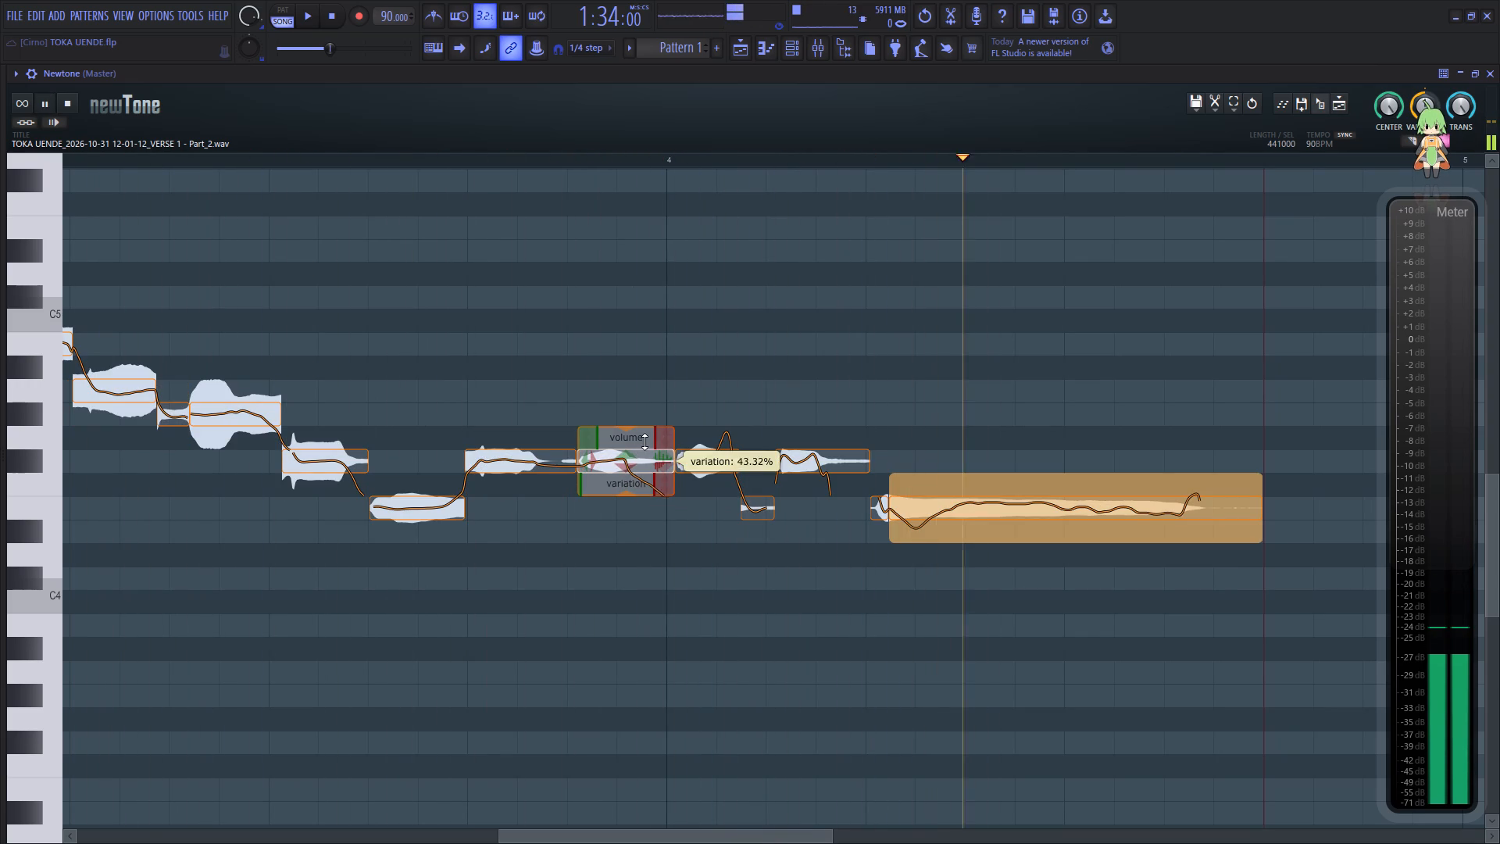
drag(645, 442, 646, 438)
key(space)
key(space)
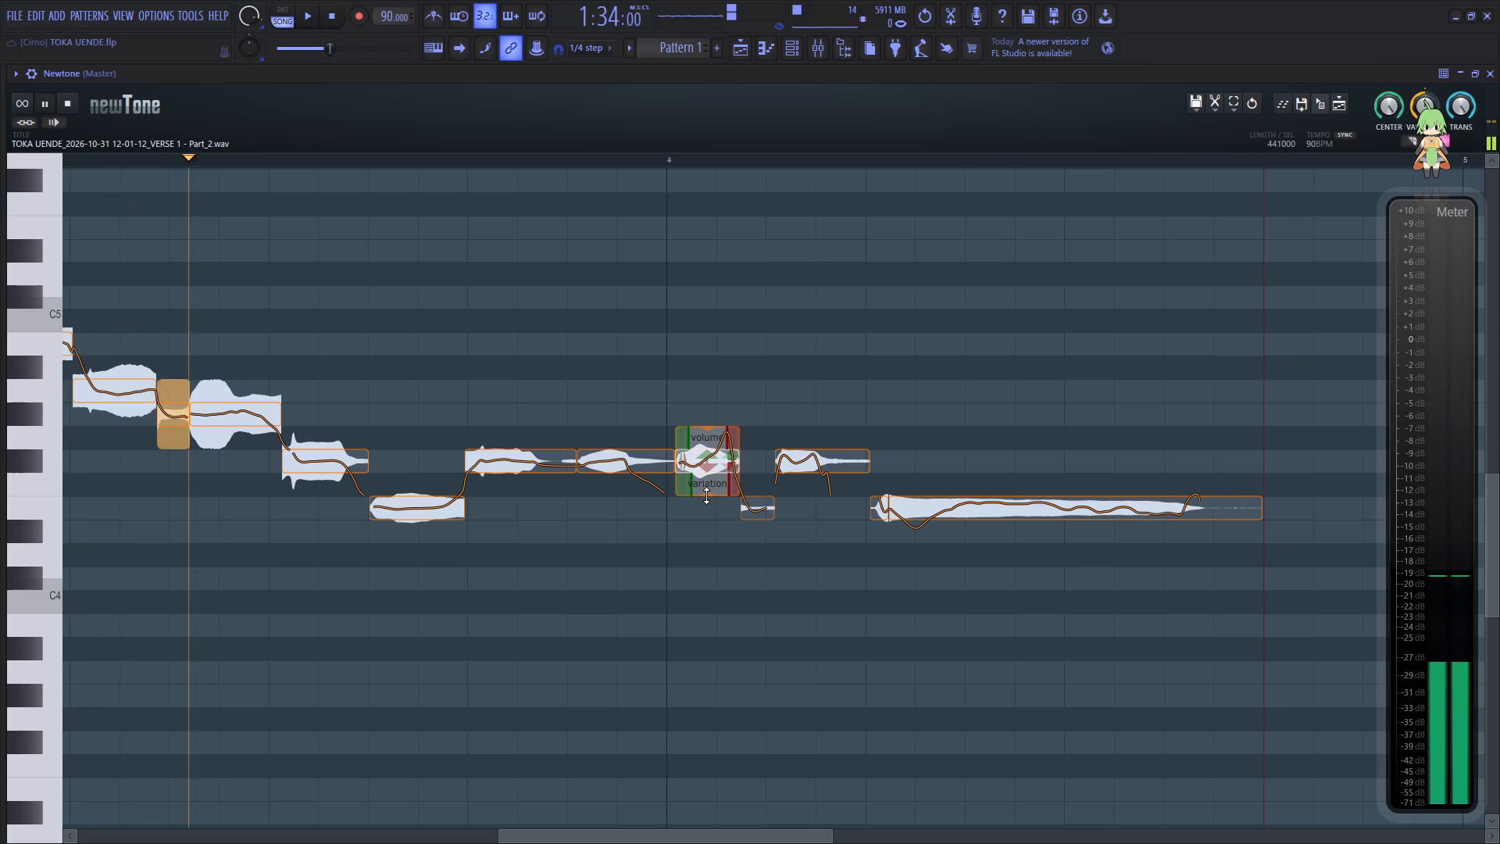
Reduce the pitch variation of the two F#4 notes after bar 4, setting the second to about 47%, and audition them.
drag(706, 495, 723, 445)
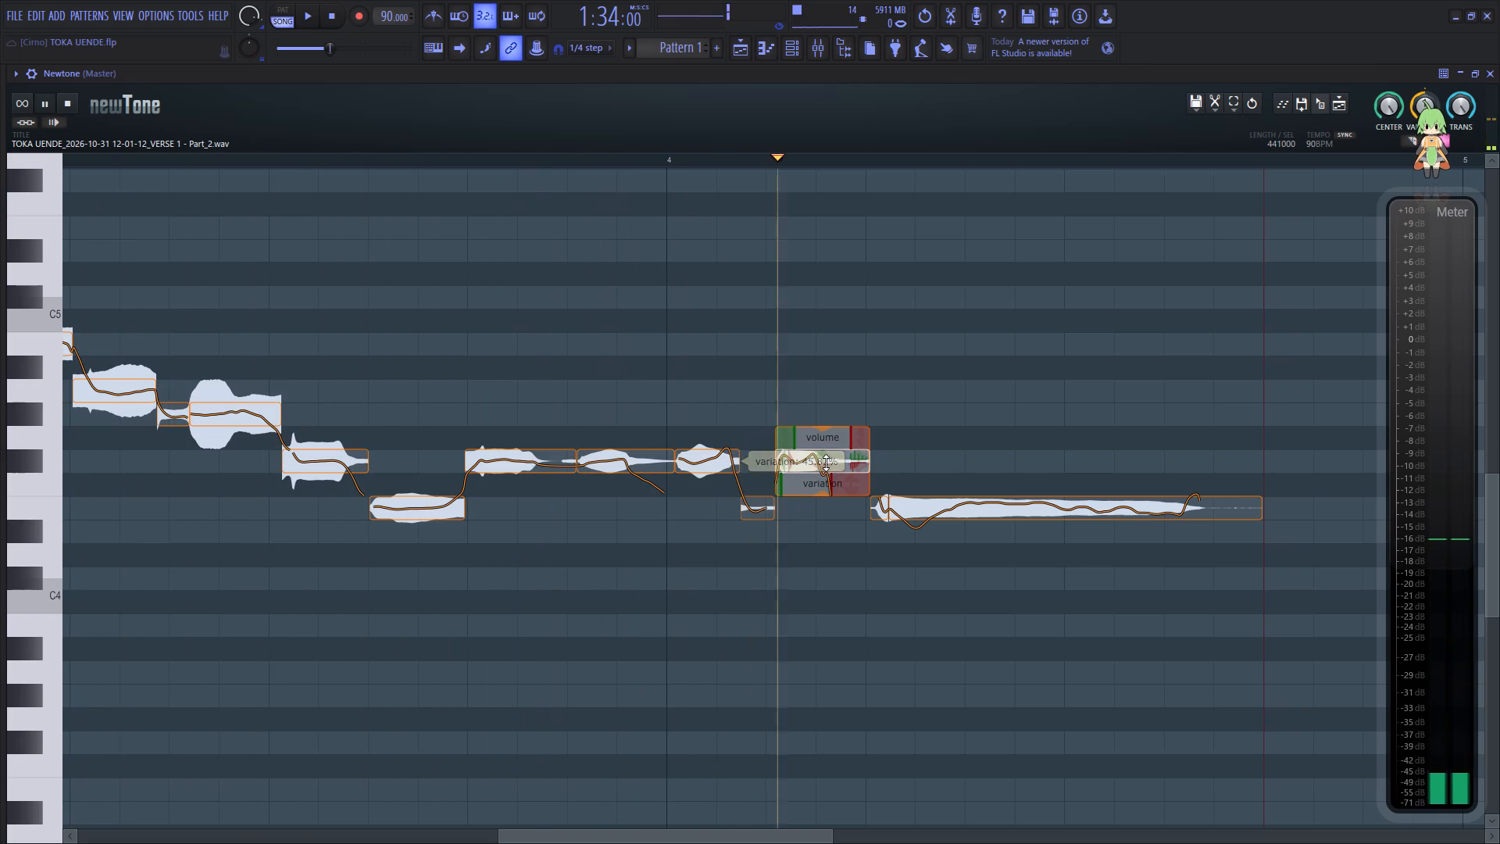
drag(824, 492, 855, 442)
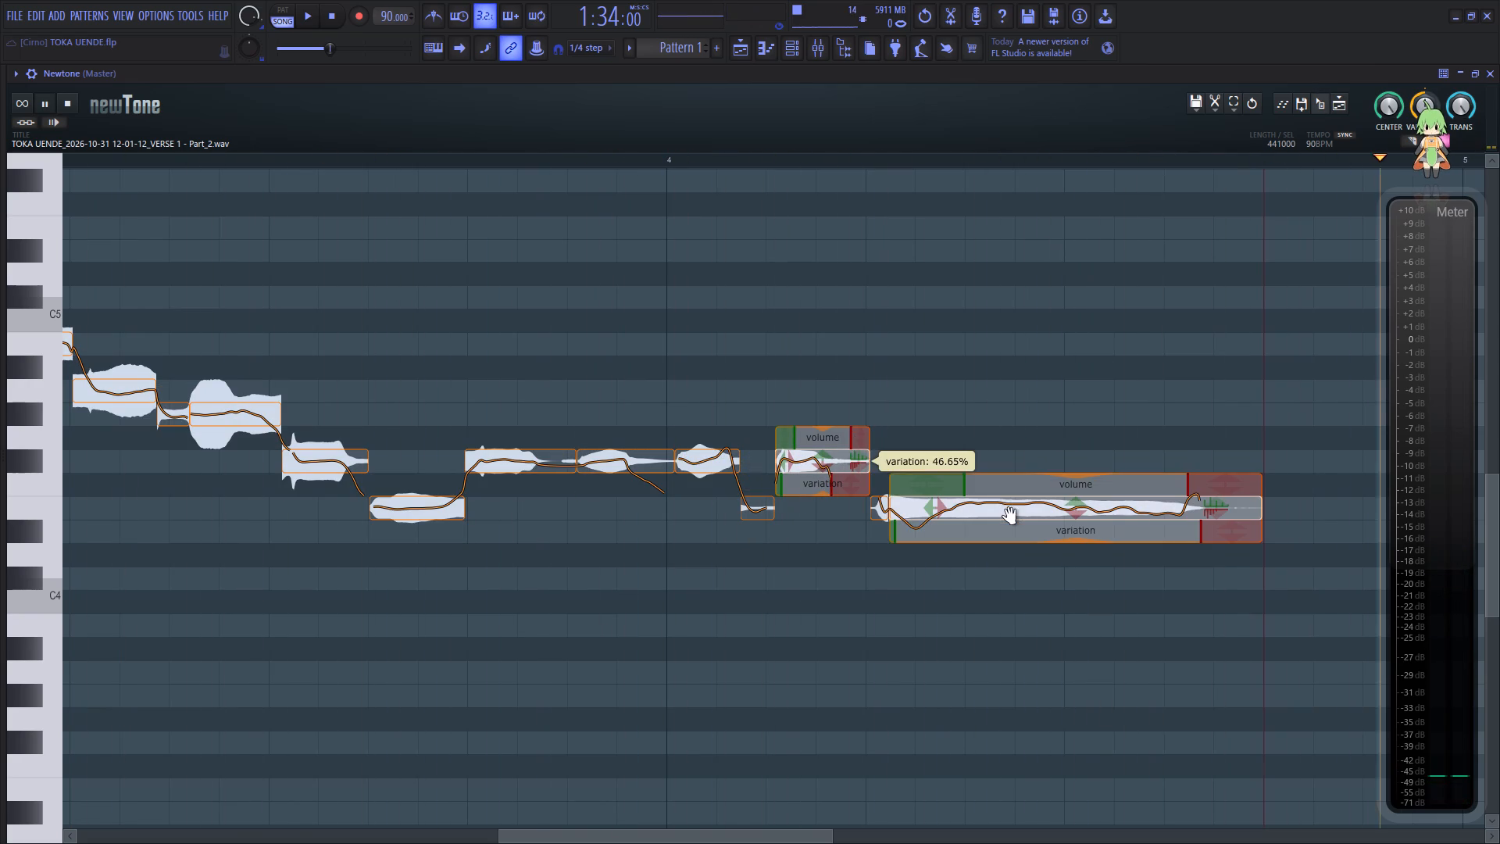
key(space)
key(space)
Flatten the pitch curve of the long final E4 note after bar 4 by reducing its variation.
drag(1067, 539, 1087, 457)
key(space)
Place the corrected Newtone audio on the VERSE 1 ADLIB track, aligned with the original clip's start near bar 36, and close Newtone.
drag(1320, 102, 335, 531)
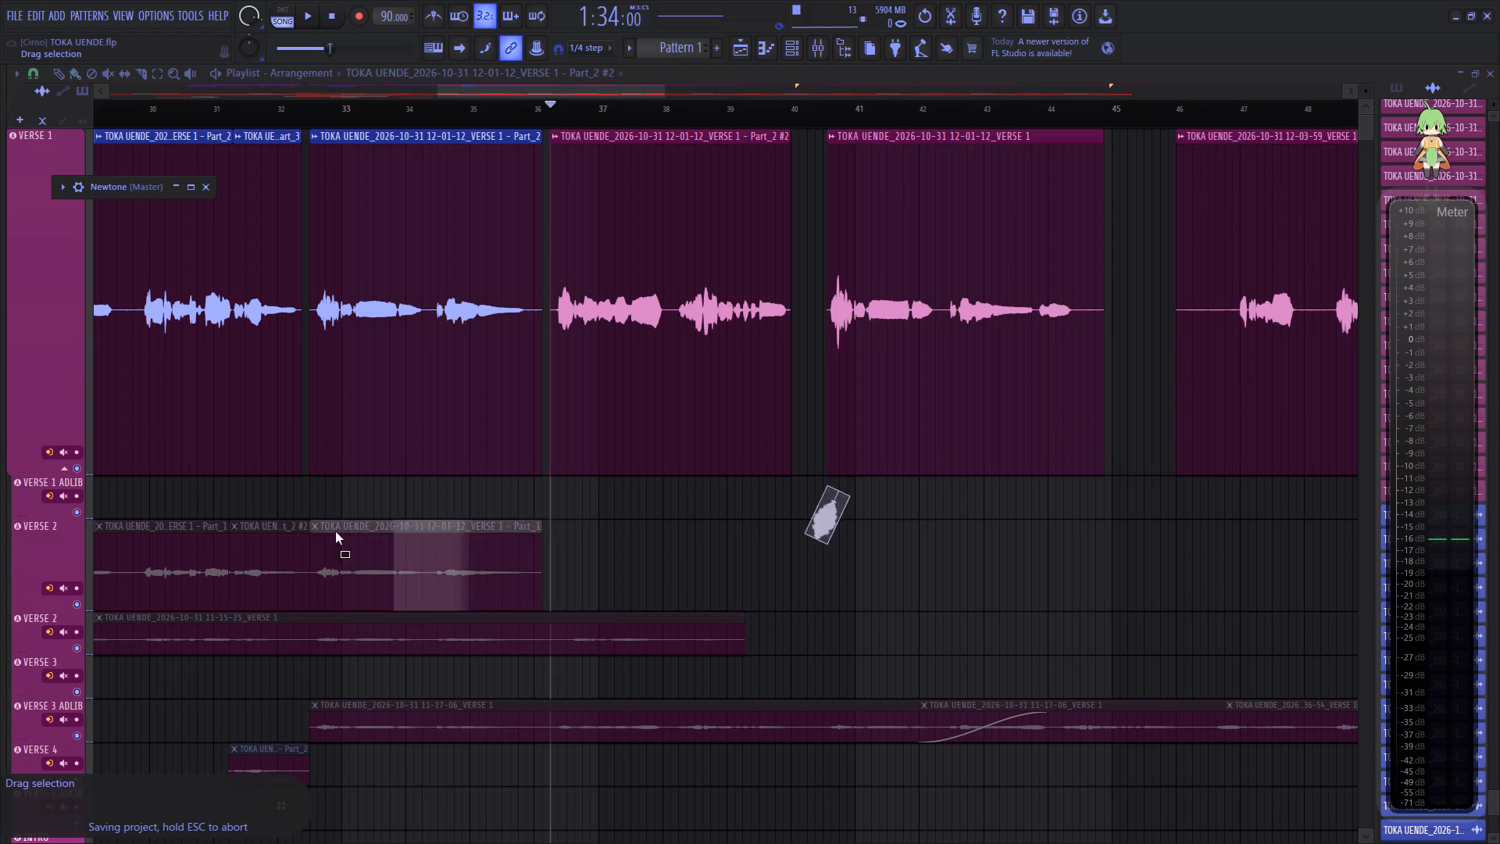
drag(335, 531, 553, 499)
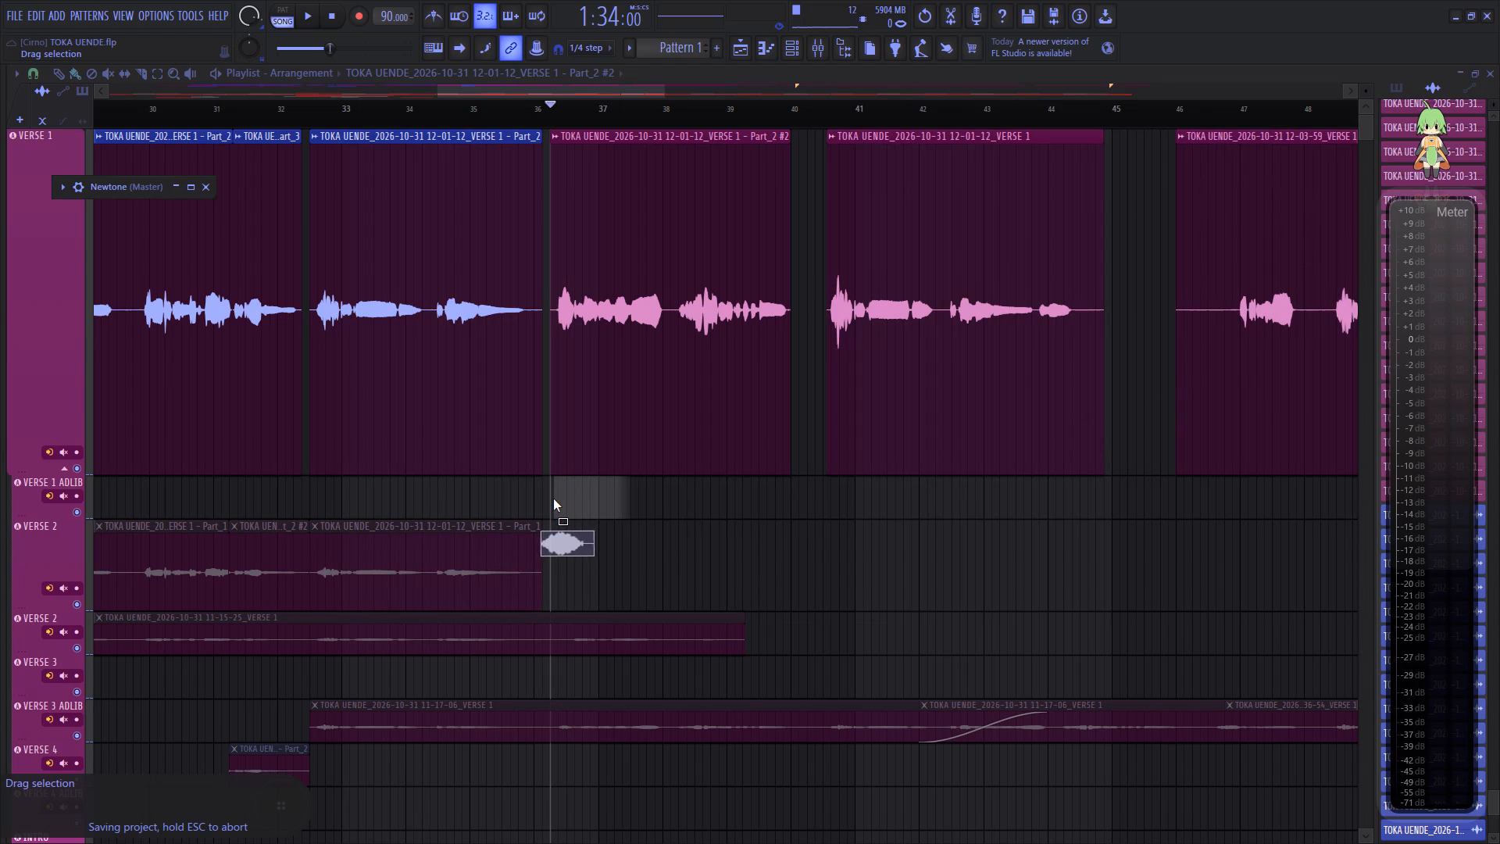
drag(553, 499, 549, 499)
key(space)
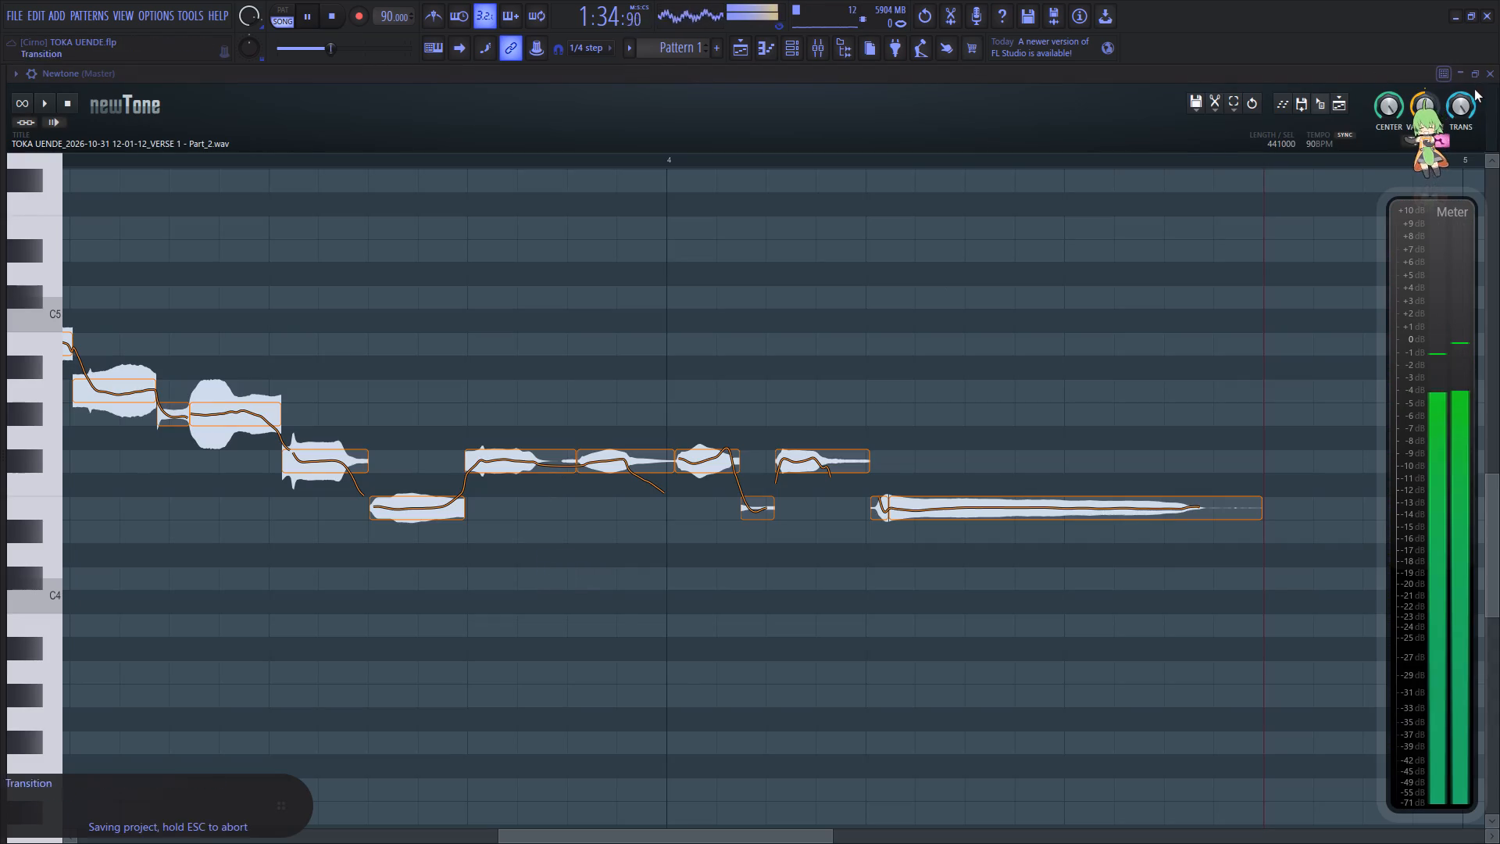
click(1487, 77)
key(space)
key(space)
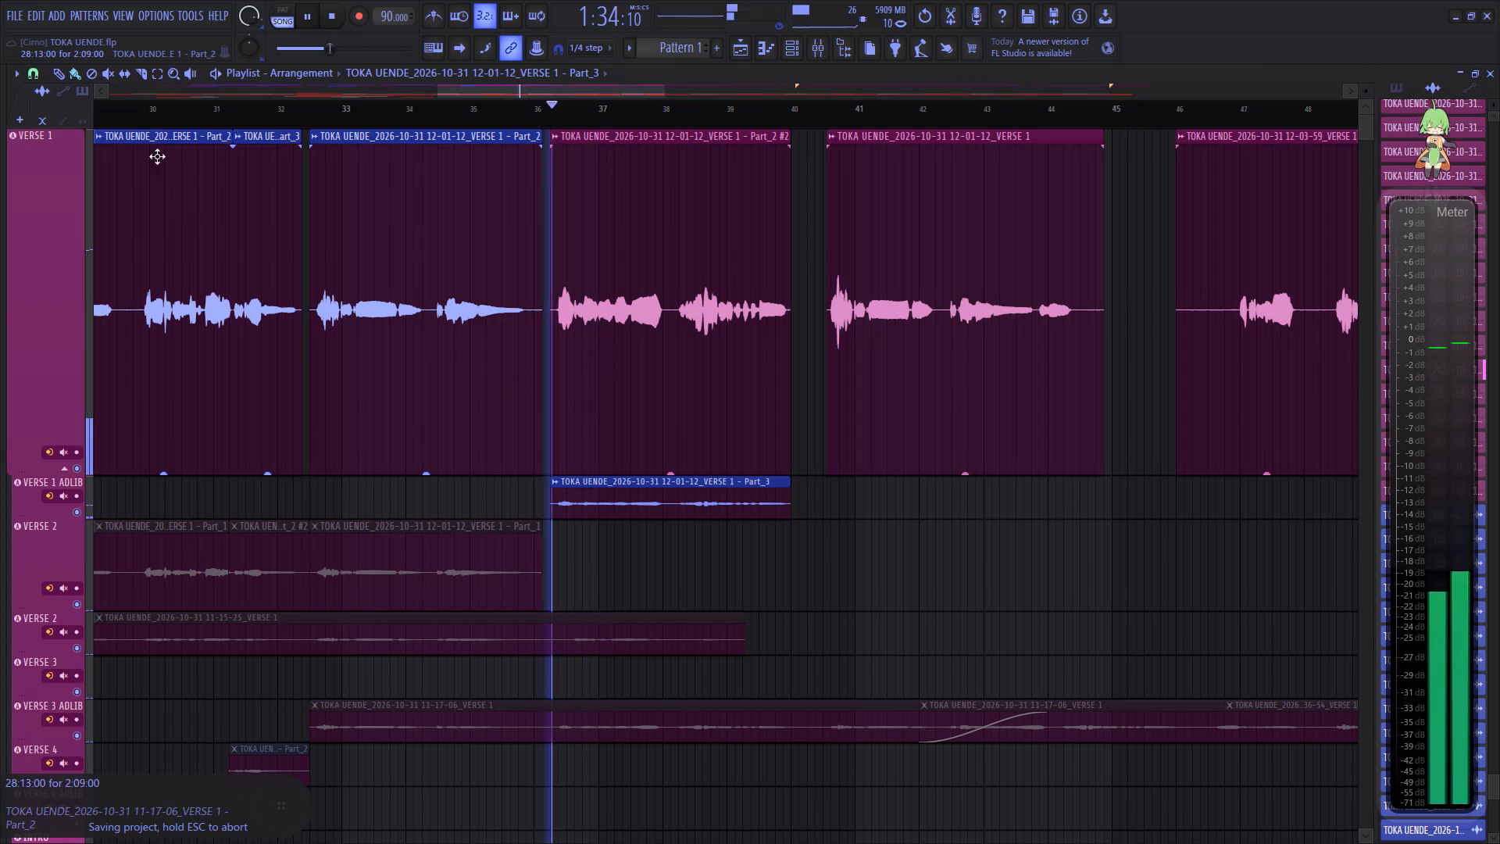
Mute the original 12-01-12 Part_2 #2 clip and move it down to the VERSE 2 track.
click(110, 80)
click(670, 334)
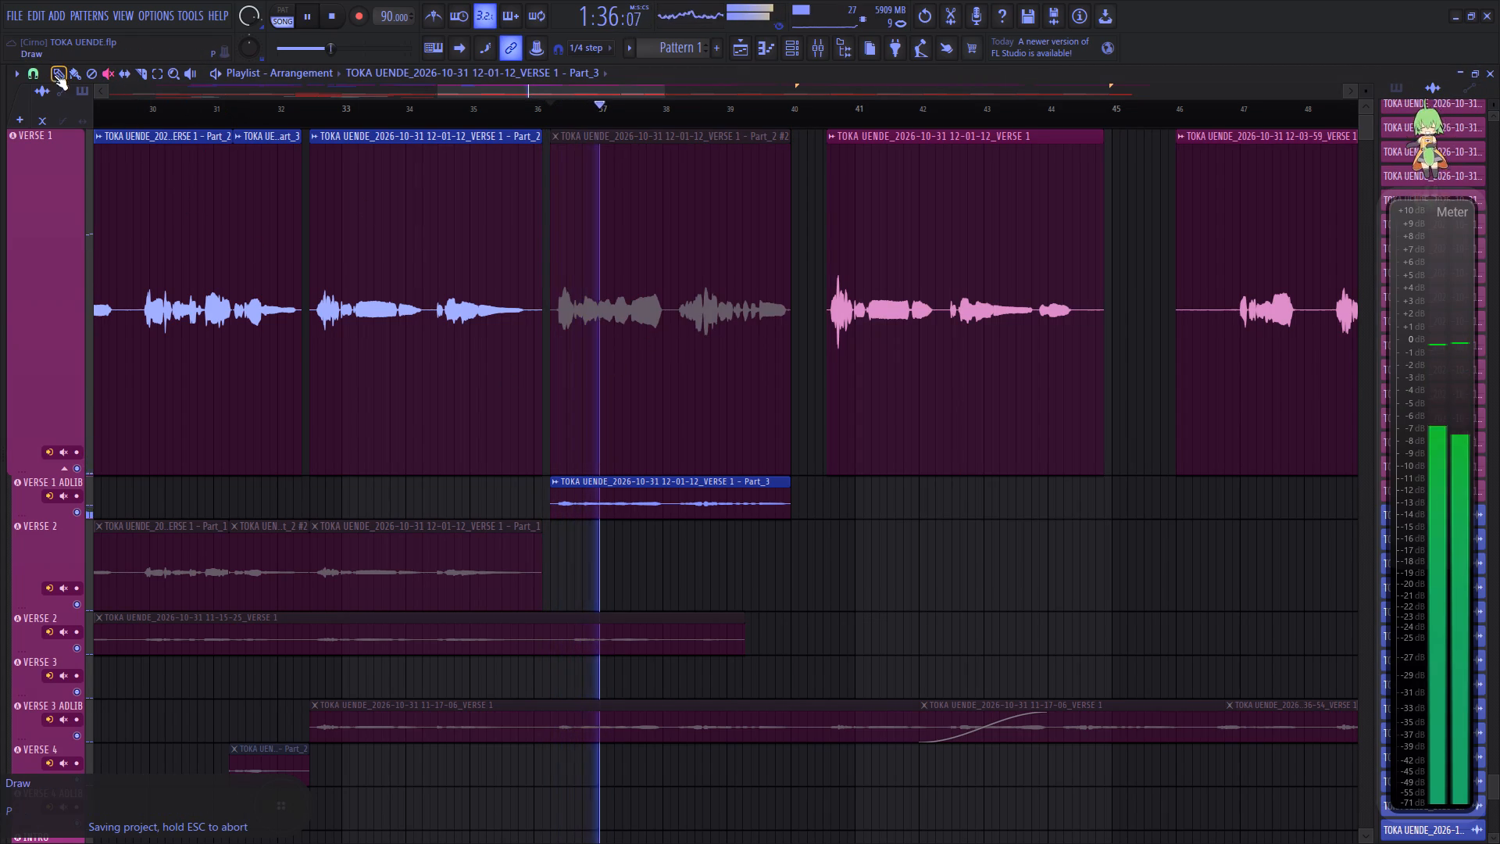
click(74, 71)
drag(677, 363, 677, 594)
Move the corrected Part_3 clip from VERSE 1 ADLIB up to the VERSE 1 track in the original's place.
key(space)
key(space)
drag(662, 502, 662, 319)
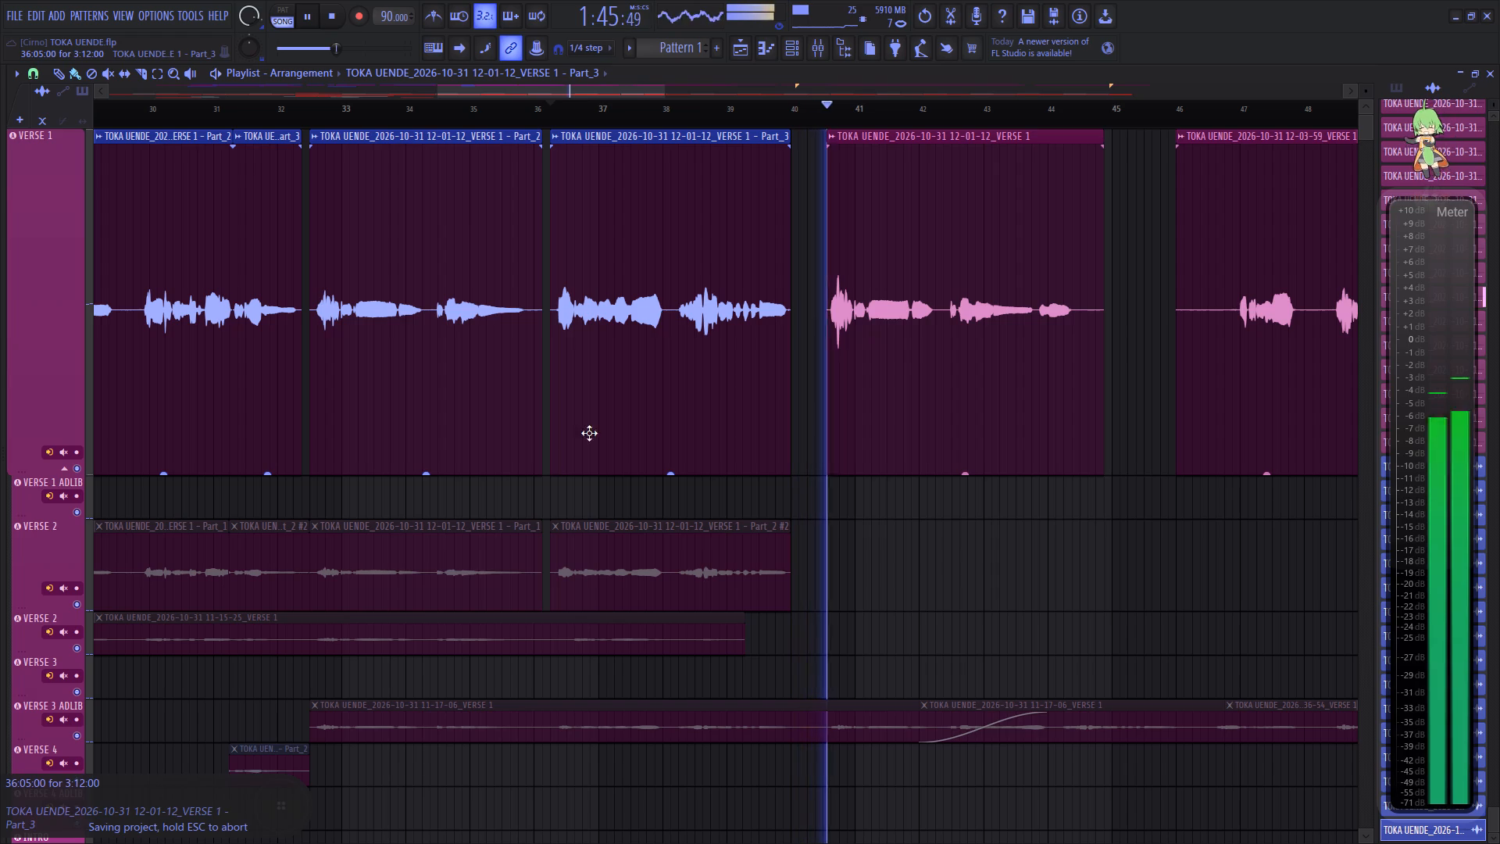
Make the 12-01-12_VERSE 1 clip starting in bar 40 unique as its own sample.
drag(604, 91, 680, 95)
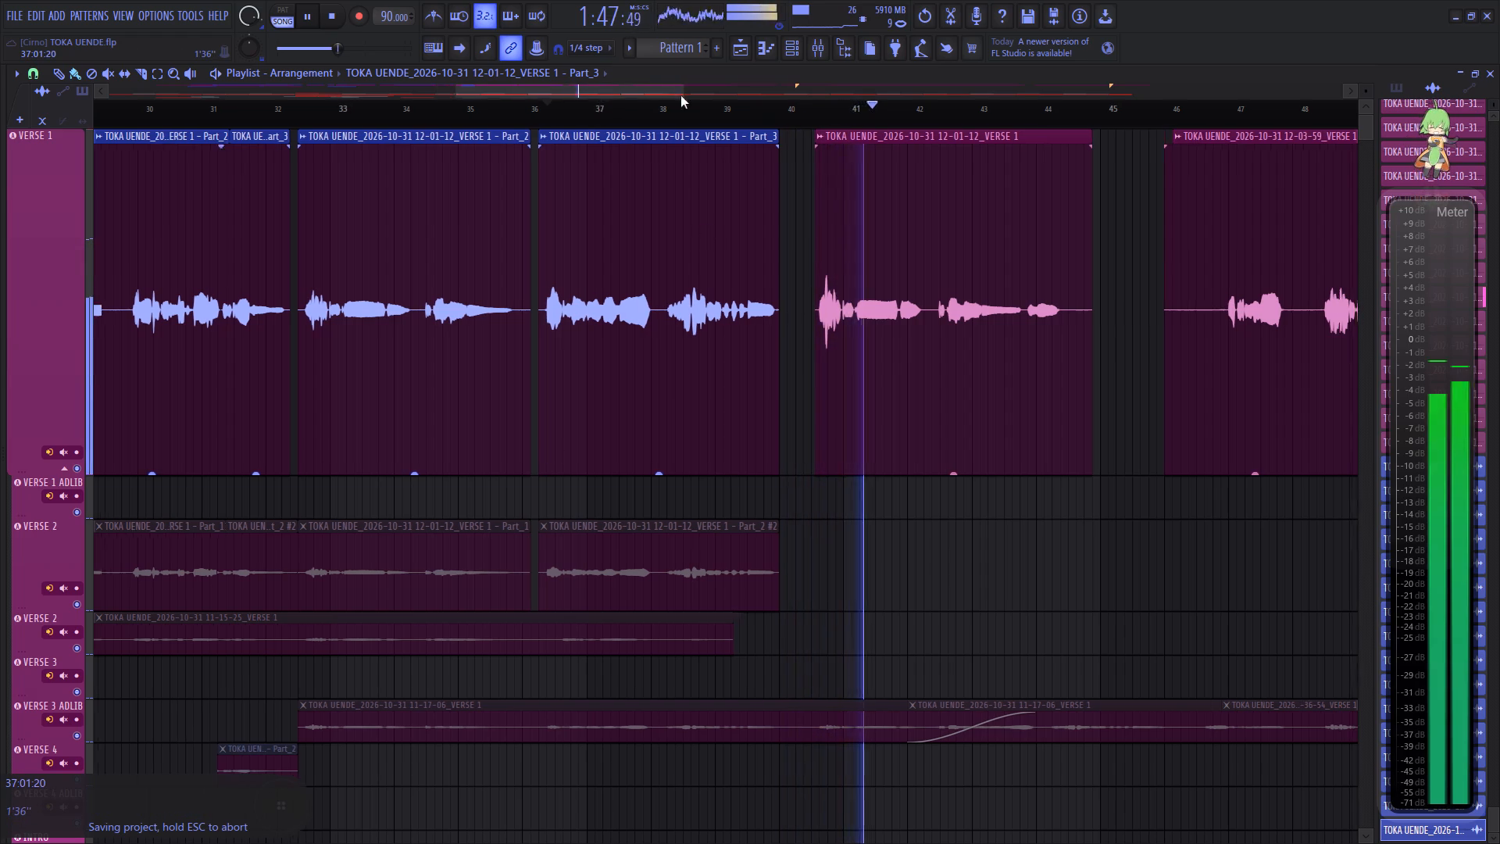
drag(680, 95, 708, 98)
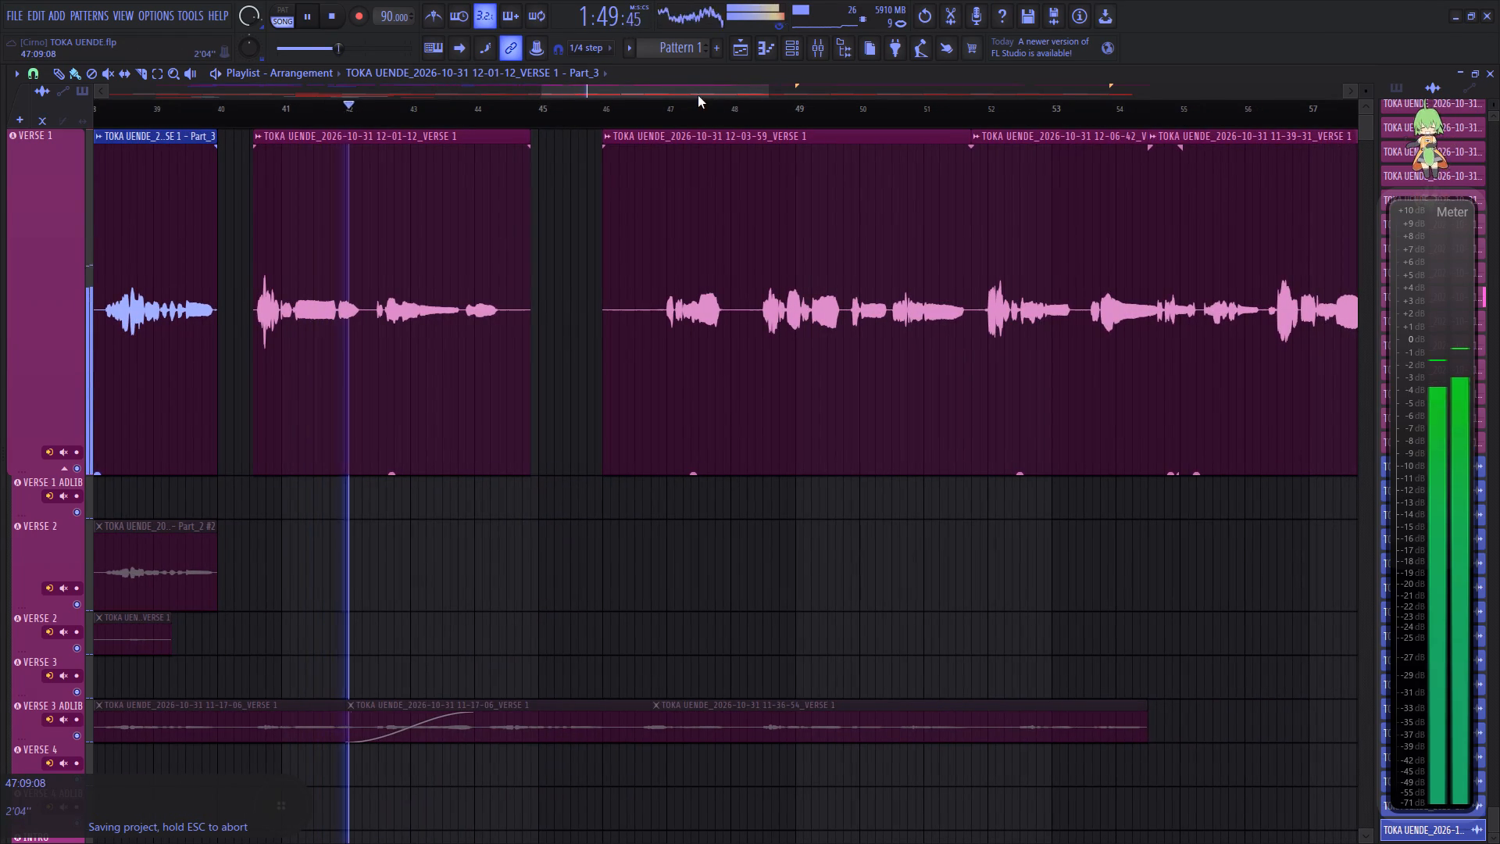
drag(697, 93, 661, 95)
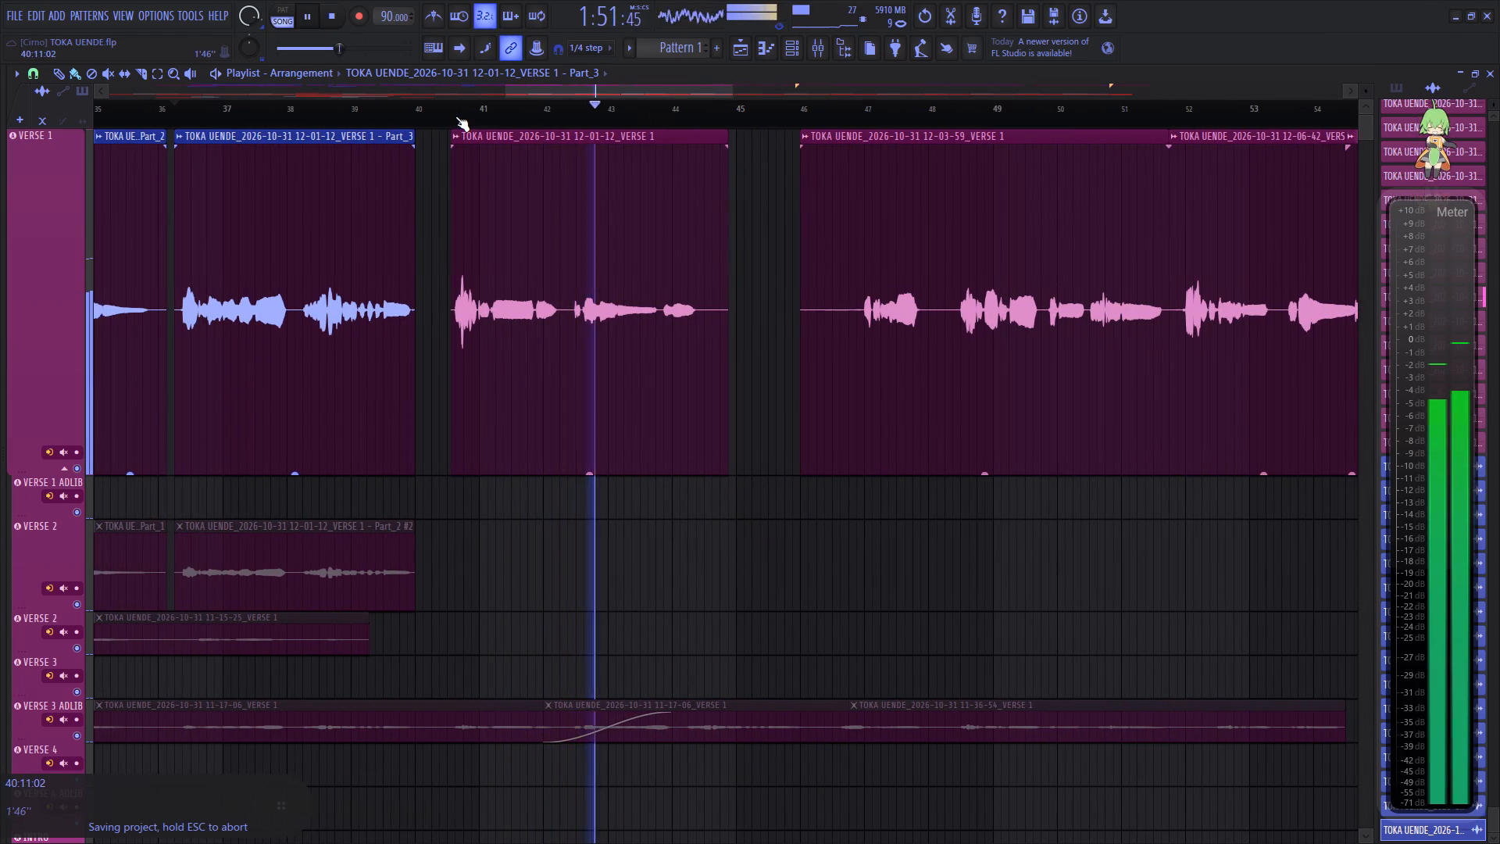
scroll(455, 116, up, 4)
drag(453, 294, 442, 291)
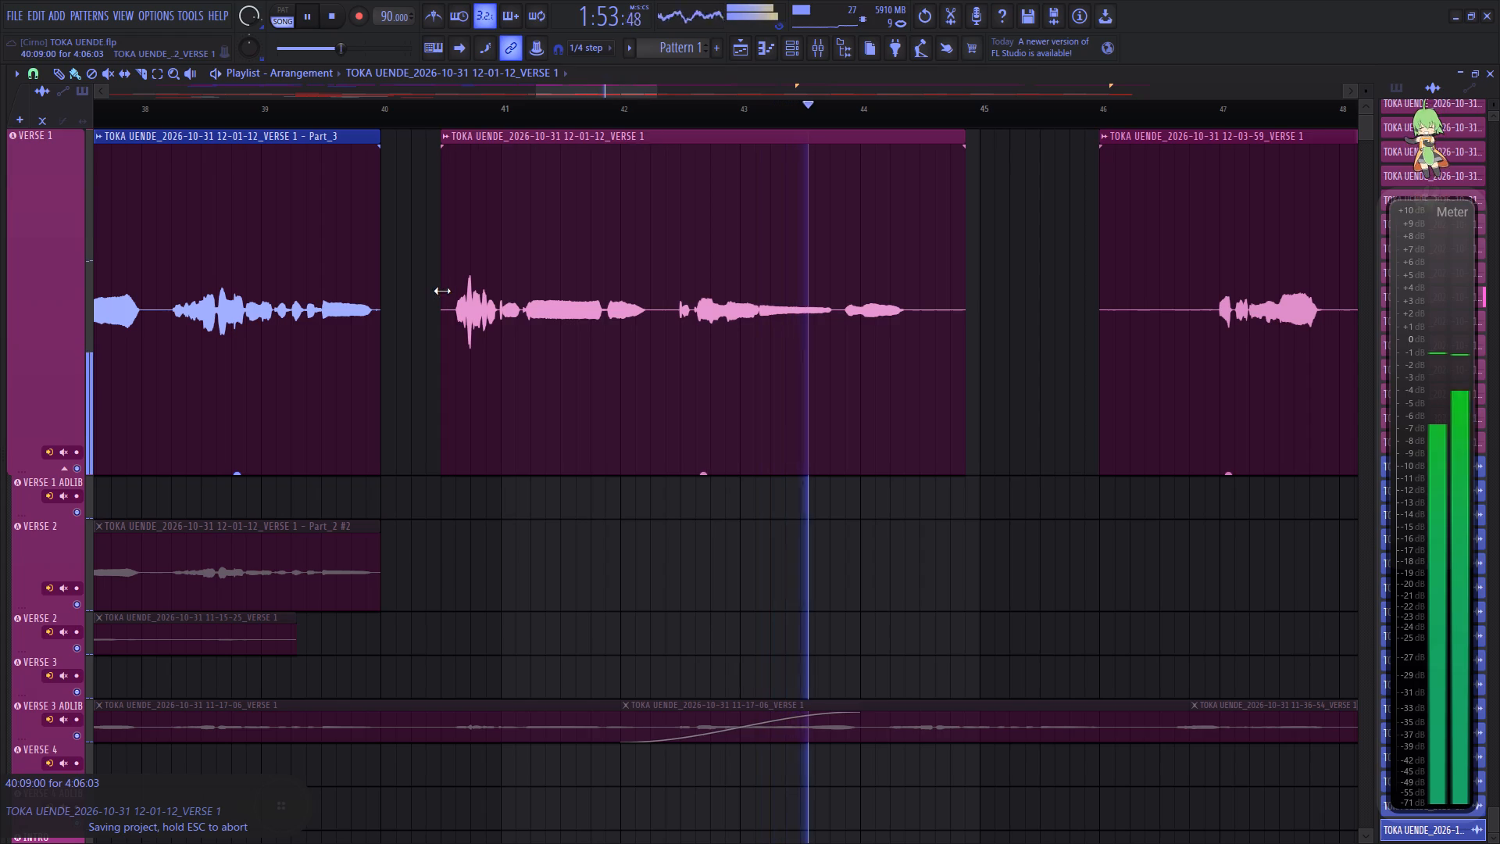
drag(442, 291, 441, 291)
click(437, 284)
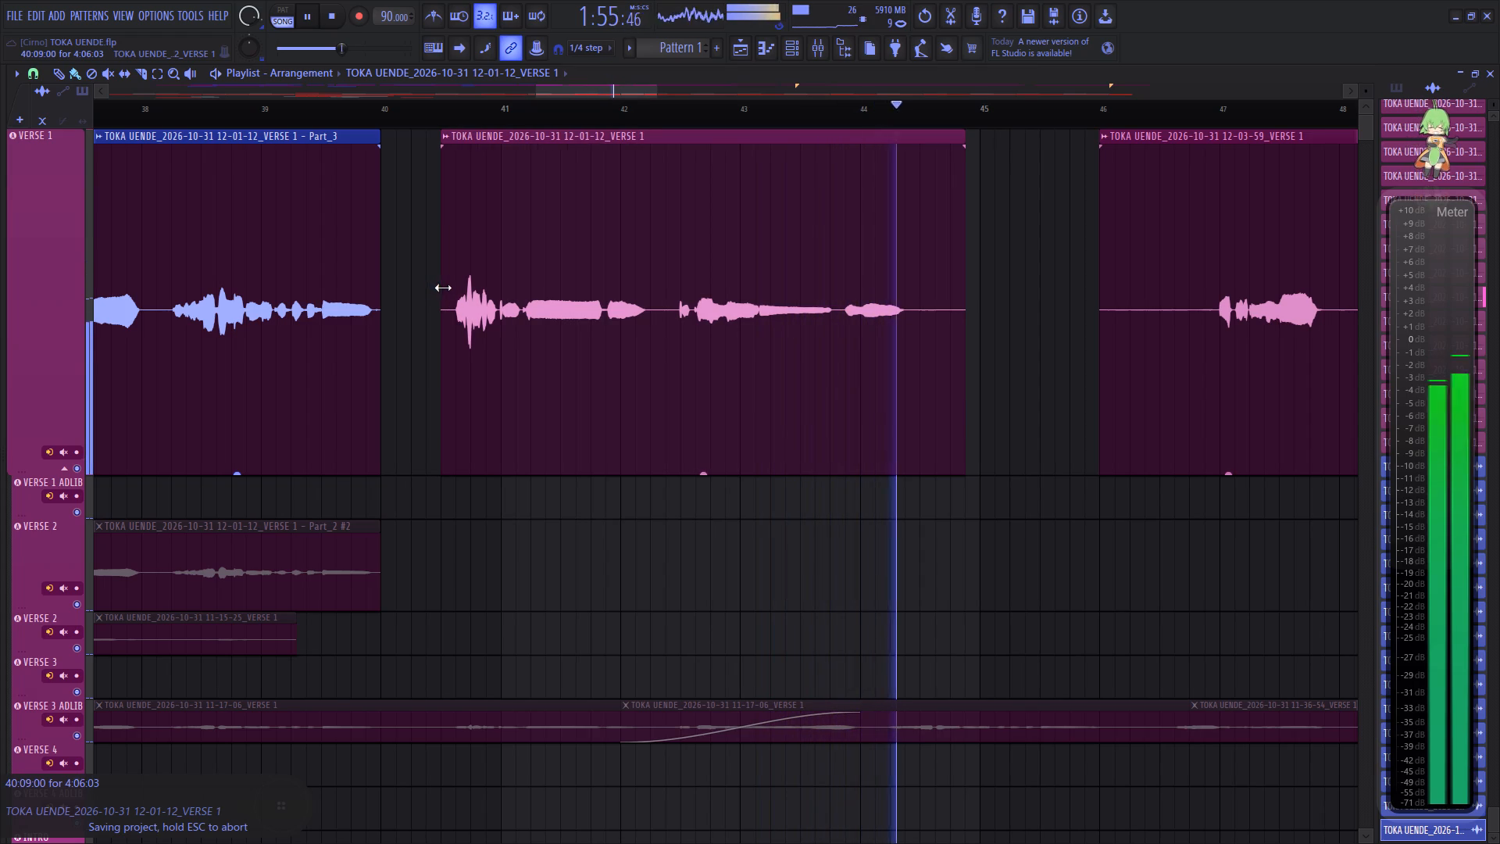
key(space)
click(445, 135)
click(622, 163)
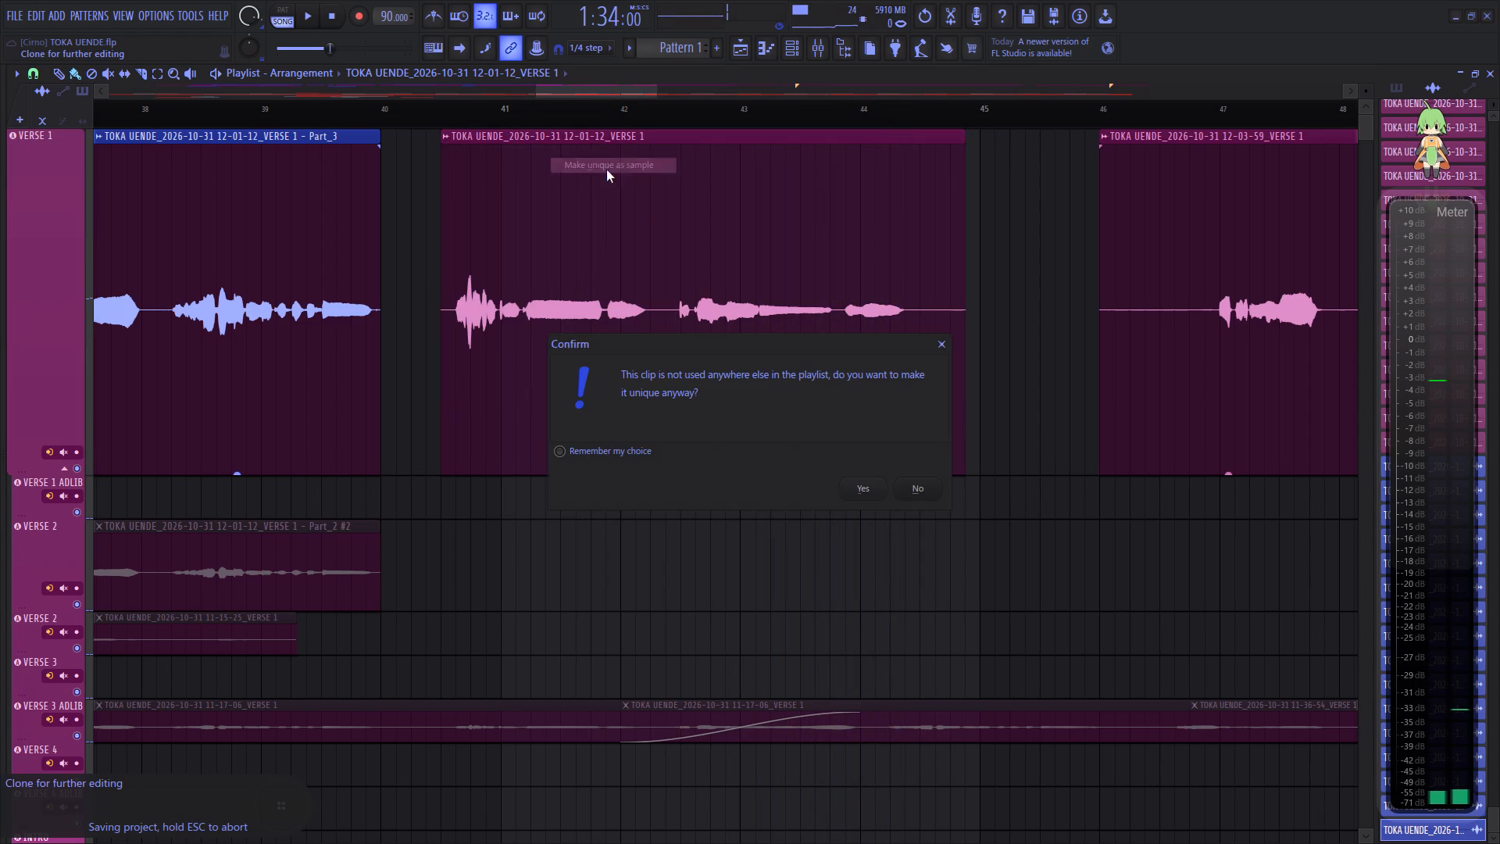
click(868, 482)
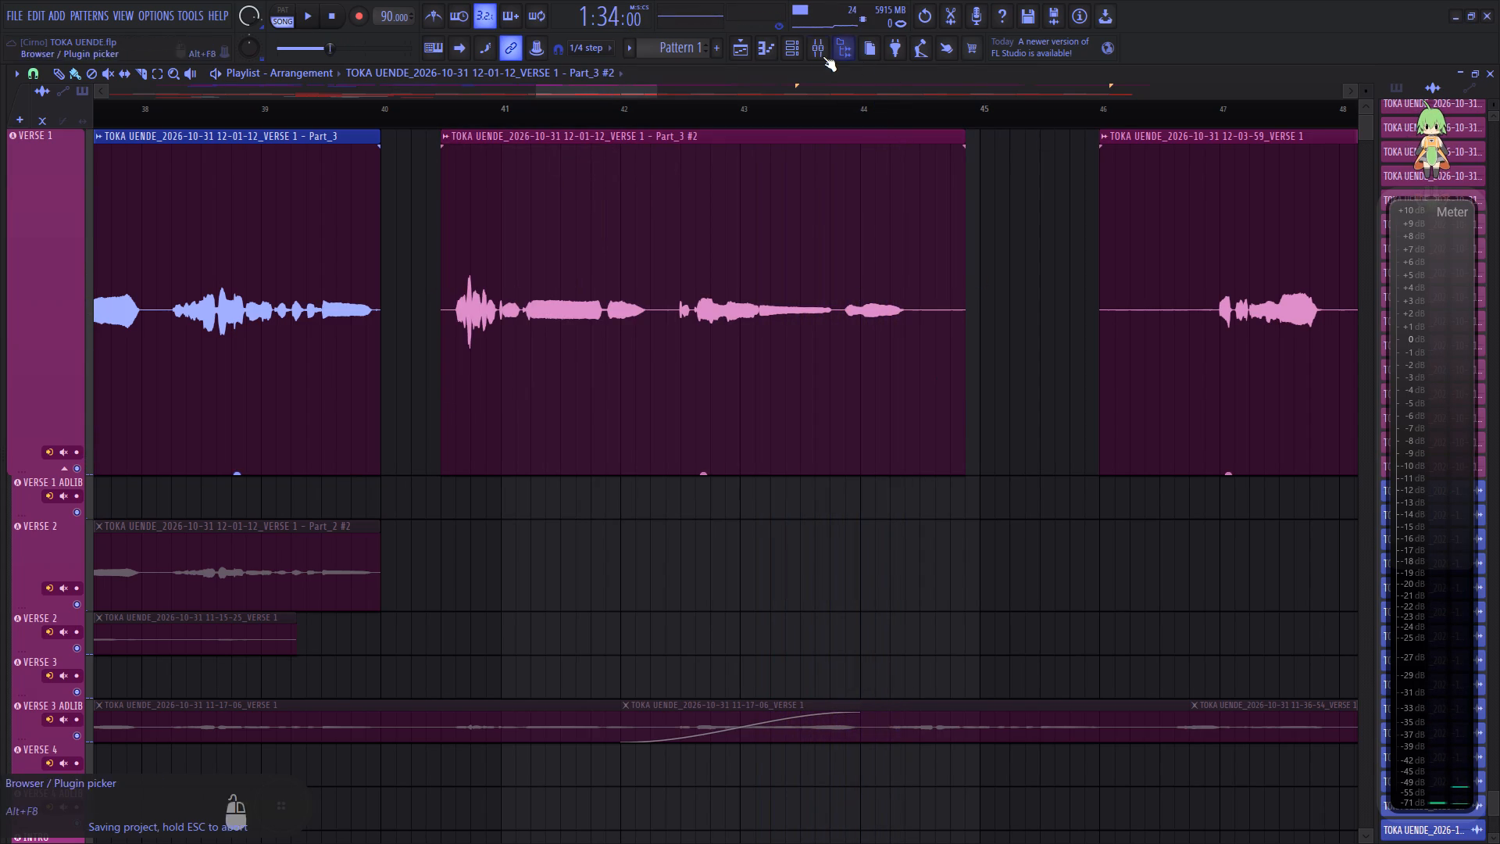
Open the Part_3 #2 clip for pitch correction in Newtone and snap its detected notes to the scale.
click(445, 140)
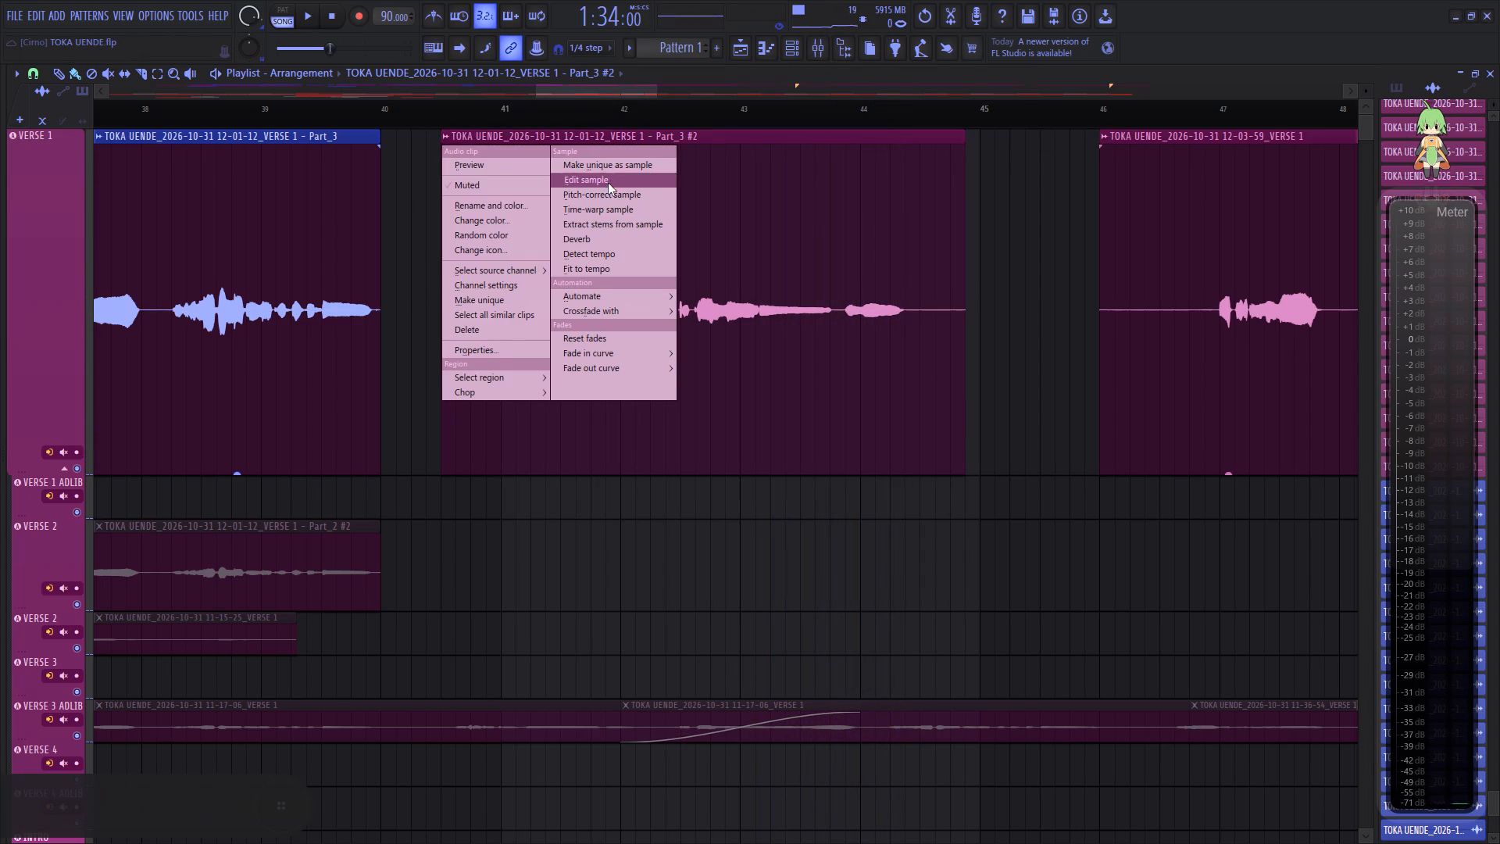
click(605, 191)
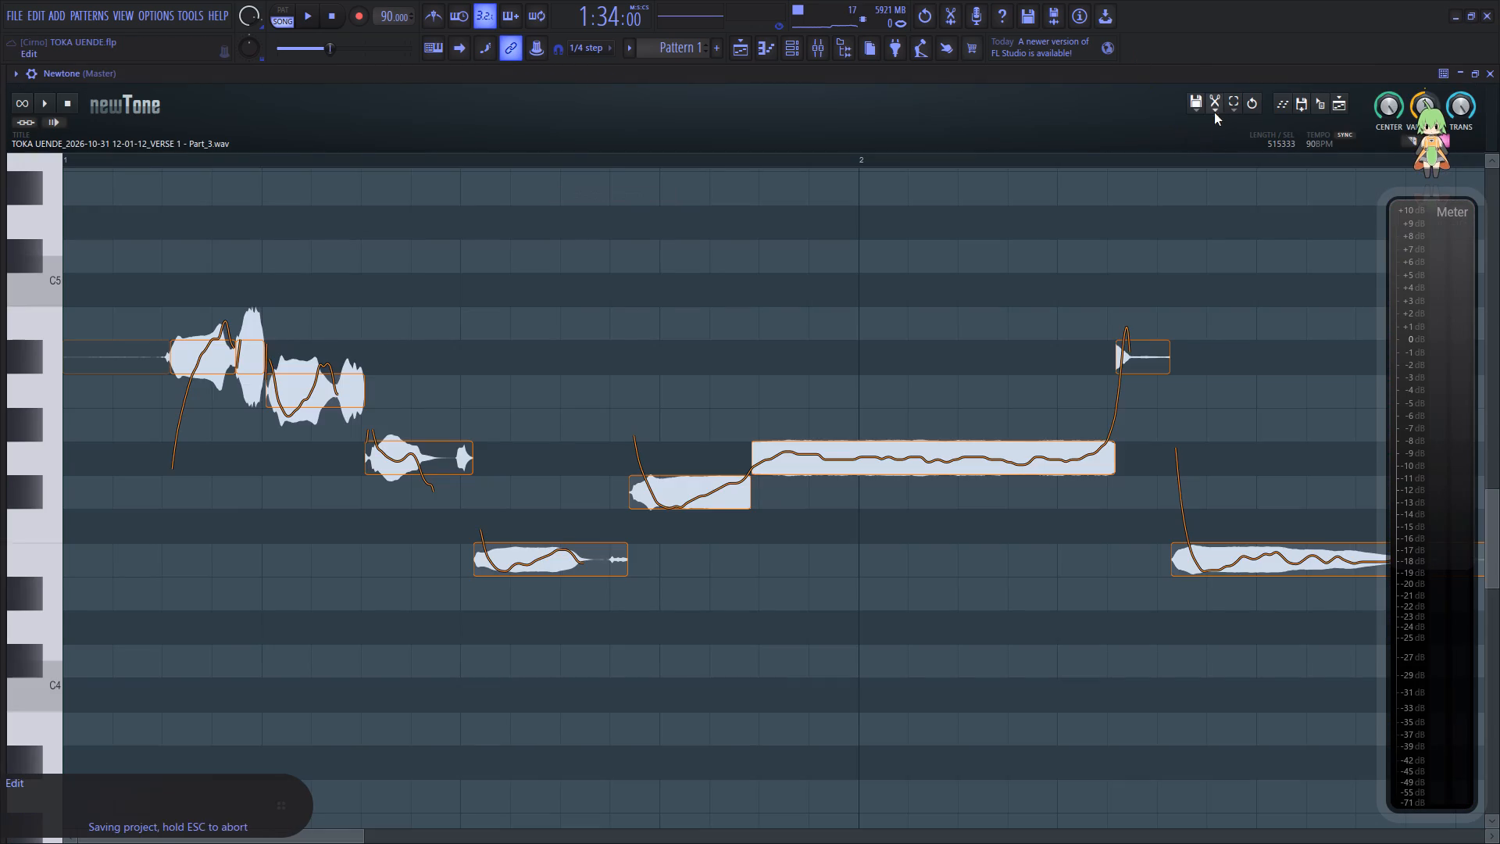
click(1214, 113)
click(1234, 295)
click(122, 491)
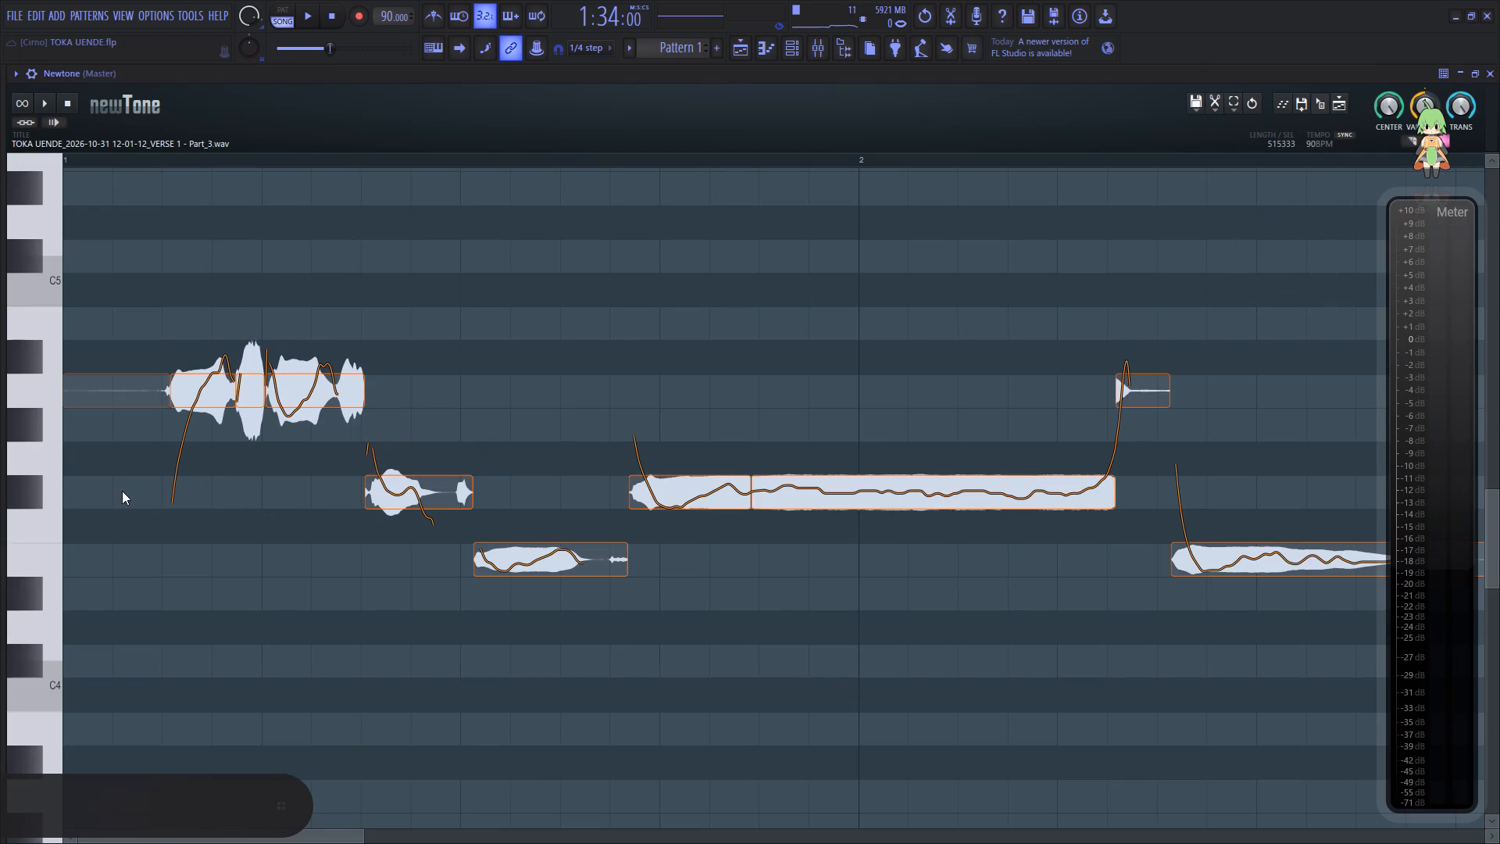
Raise the first loud A4 note of the phrase by two semitones to B4 and play the phrase.
key(space)
key(space)
drag(209, 388, 206, 333)
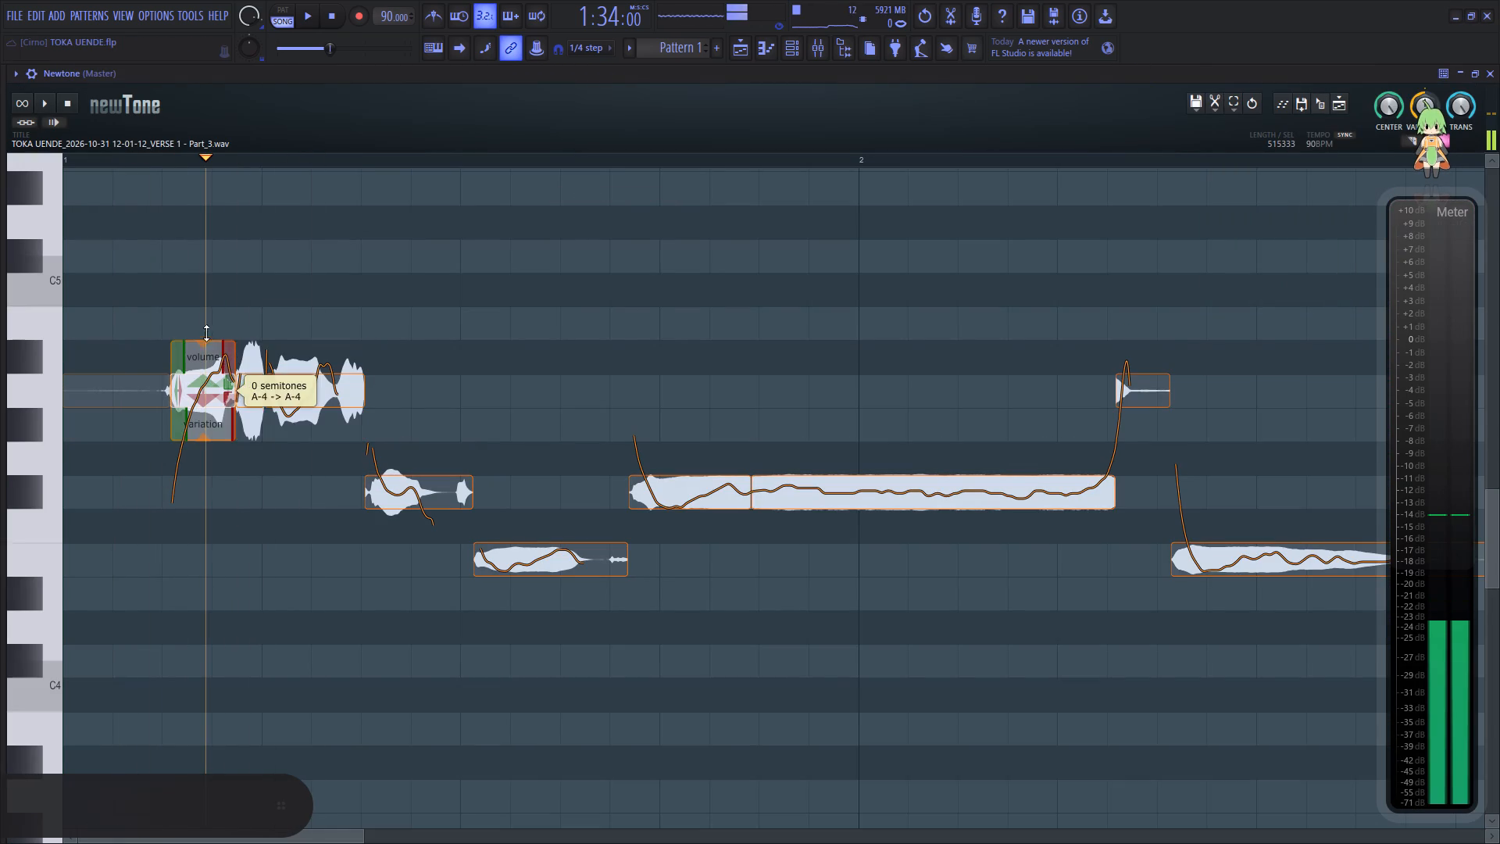
drag(206, 333, 206, 321)
click(95, 458)
key(space)
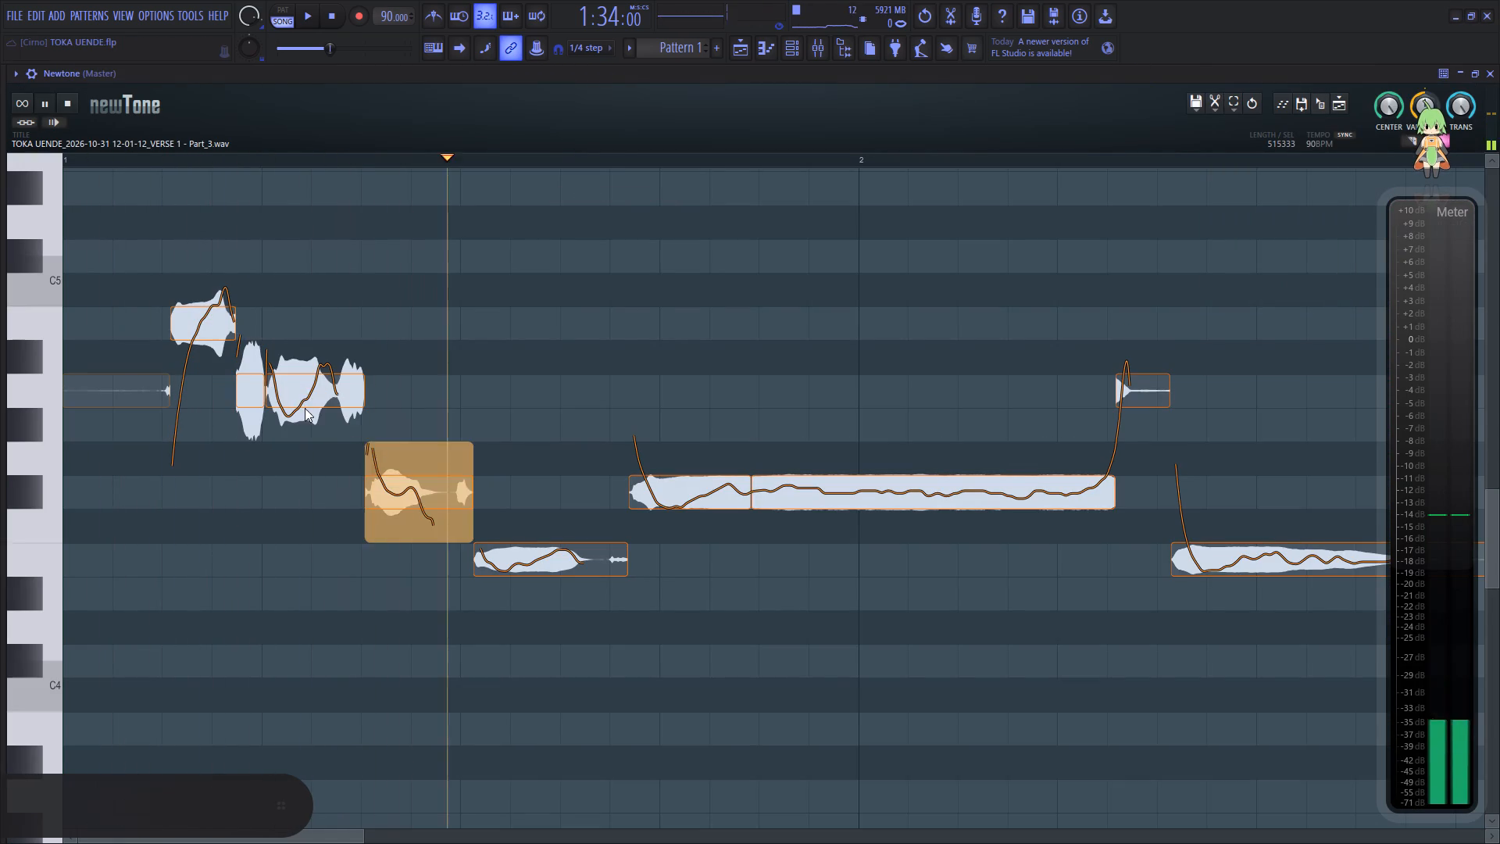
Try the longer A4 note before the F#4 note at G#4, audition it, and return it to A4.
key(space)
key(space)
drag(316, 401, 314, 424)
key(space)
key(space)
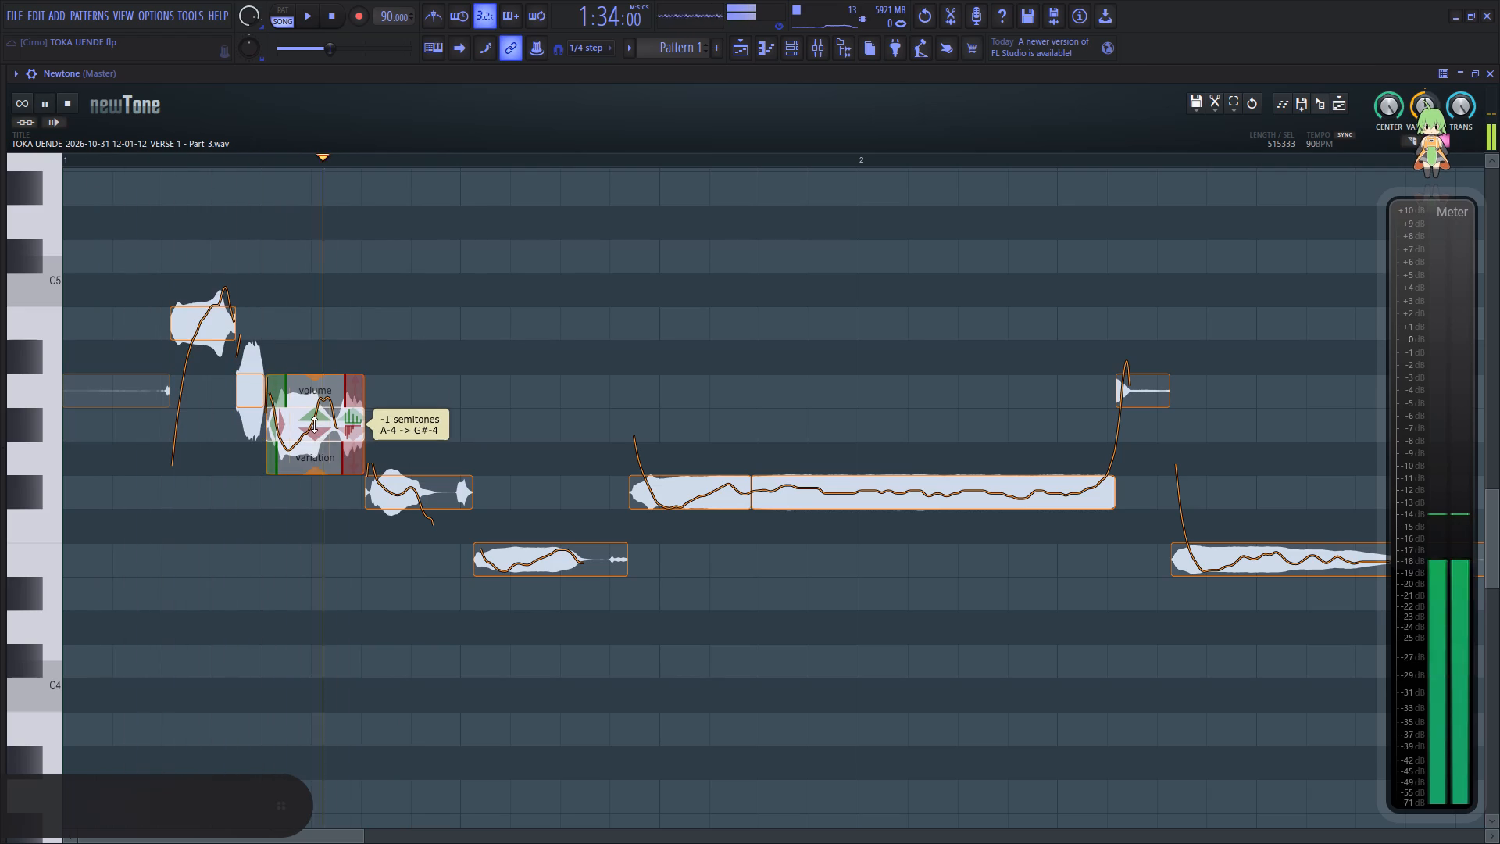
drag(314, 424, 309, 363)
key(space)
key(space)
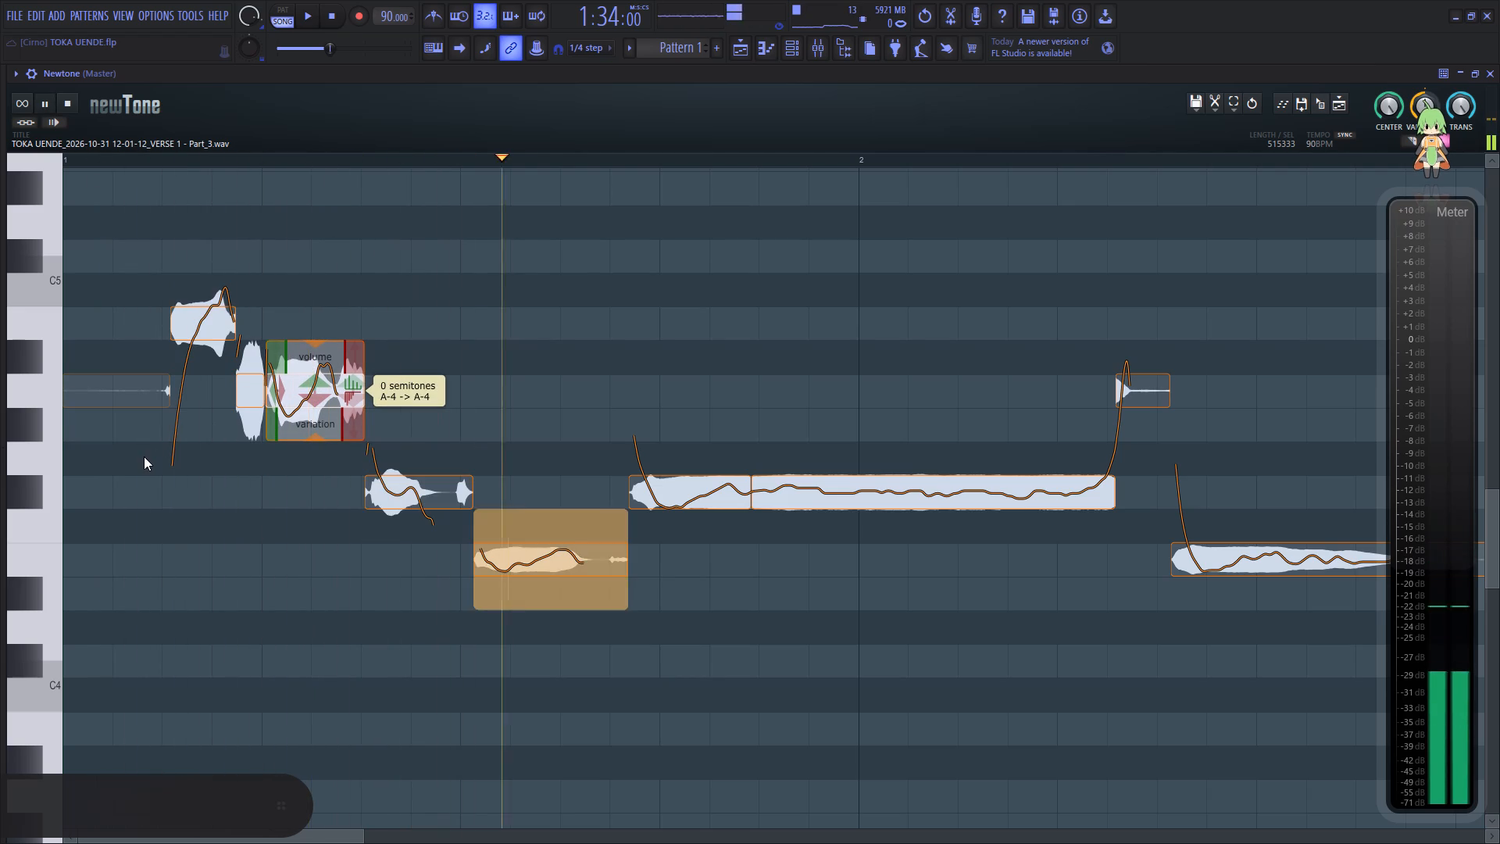
Audition the opening phrase, raise the short F#4 note after the A4 notes to G#4, and replay it.
click(144, 456)
key(space)
key(space)
key(space)
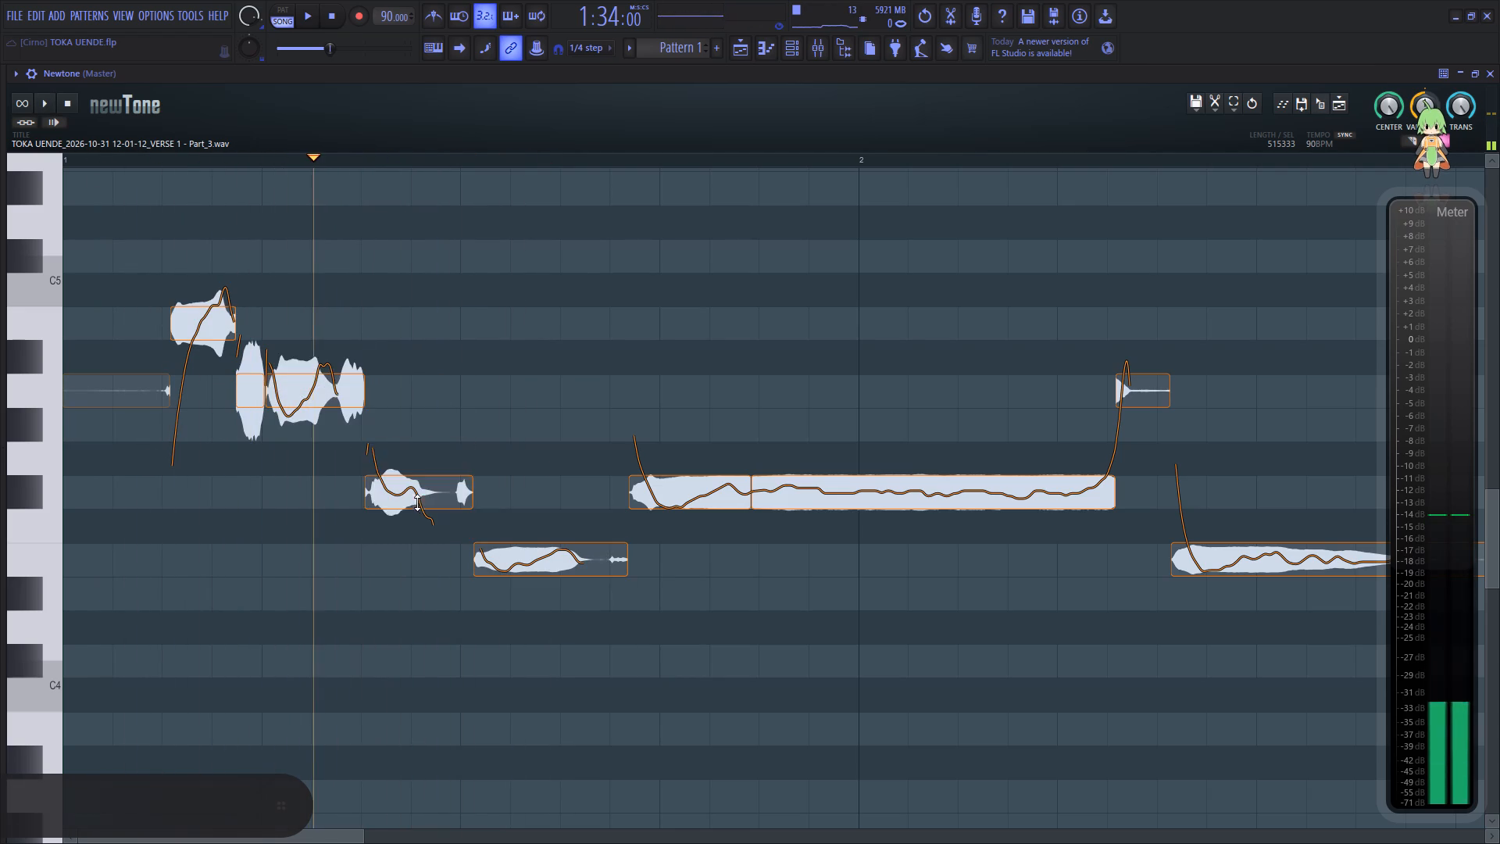
key(space)
drag(417, 502, 414, 448)
key(space)
click(141, 500)
key(space)
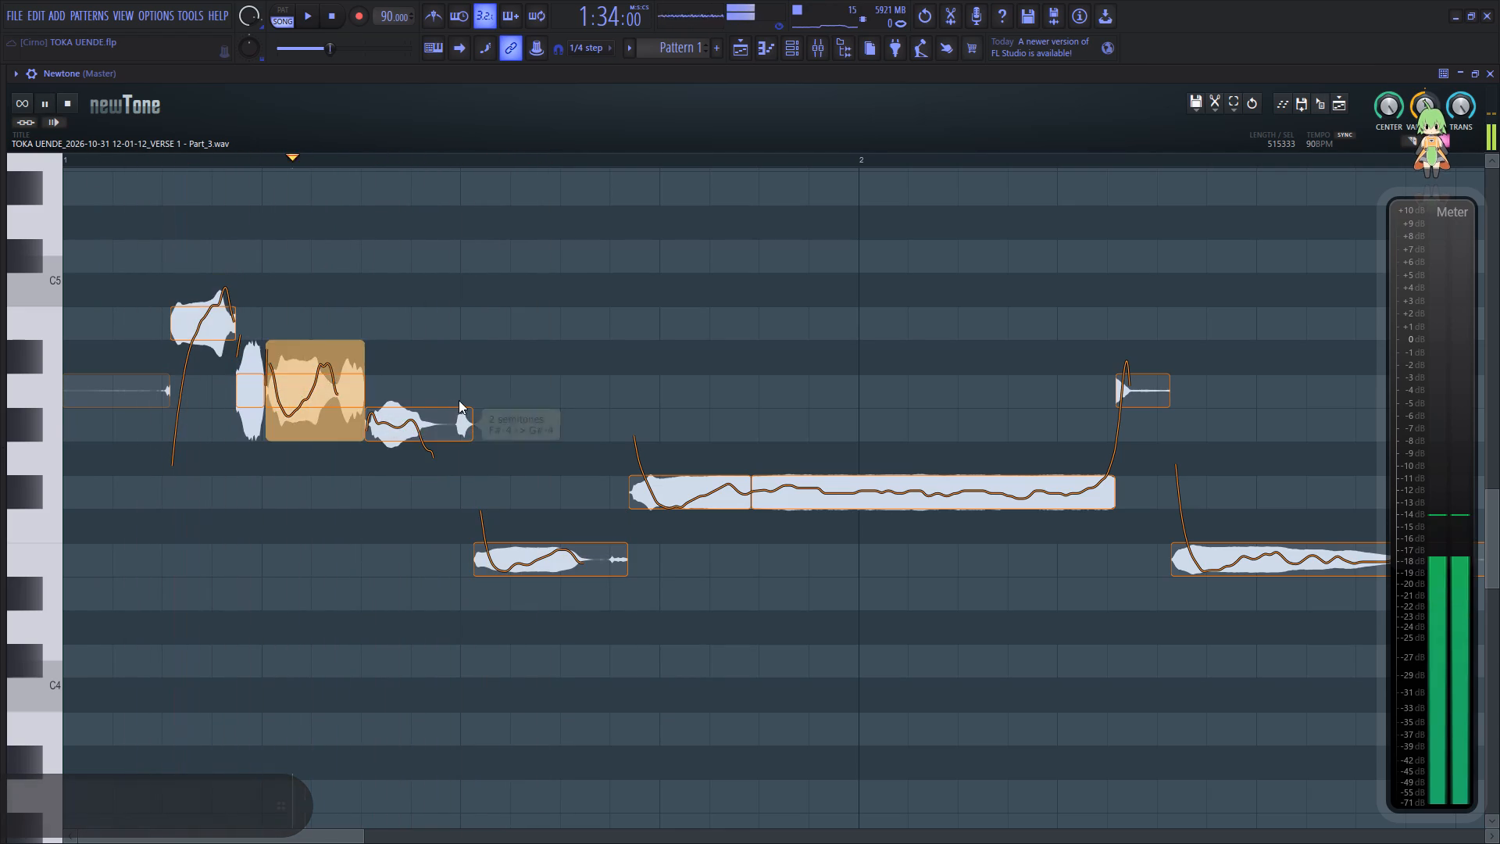
key(space)
Reduce the pitch variation of the opening B4 note to about 43%.
click(208, 328)
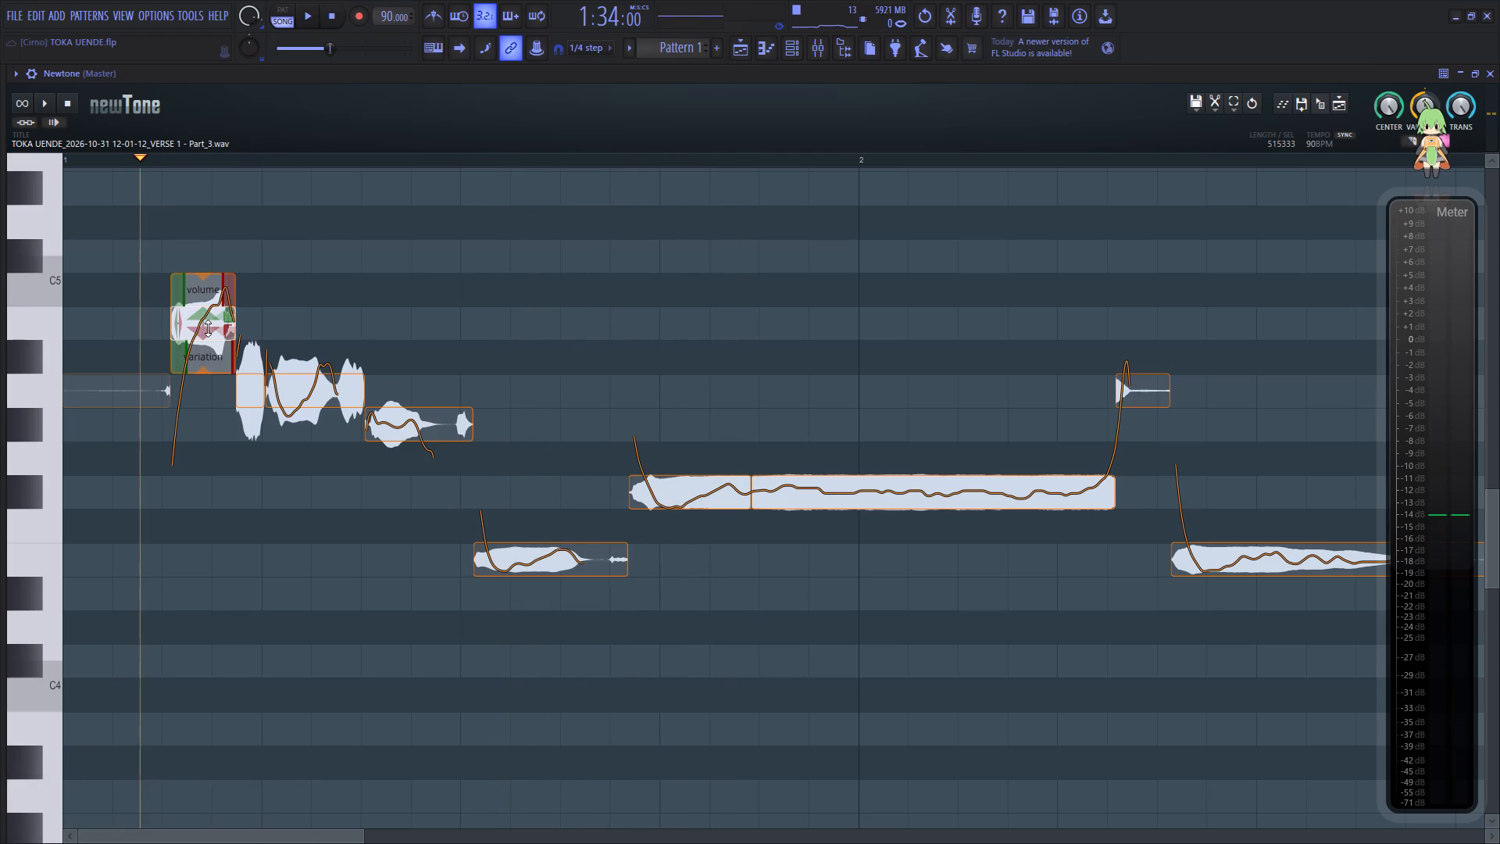
drag(198, 370, 214, 294)
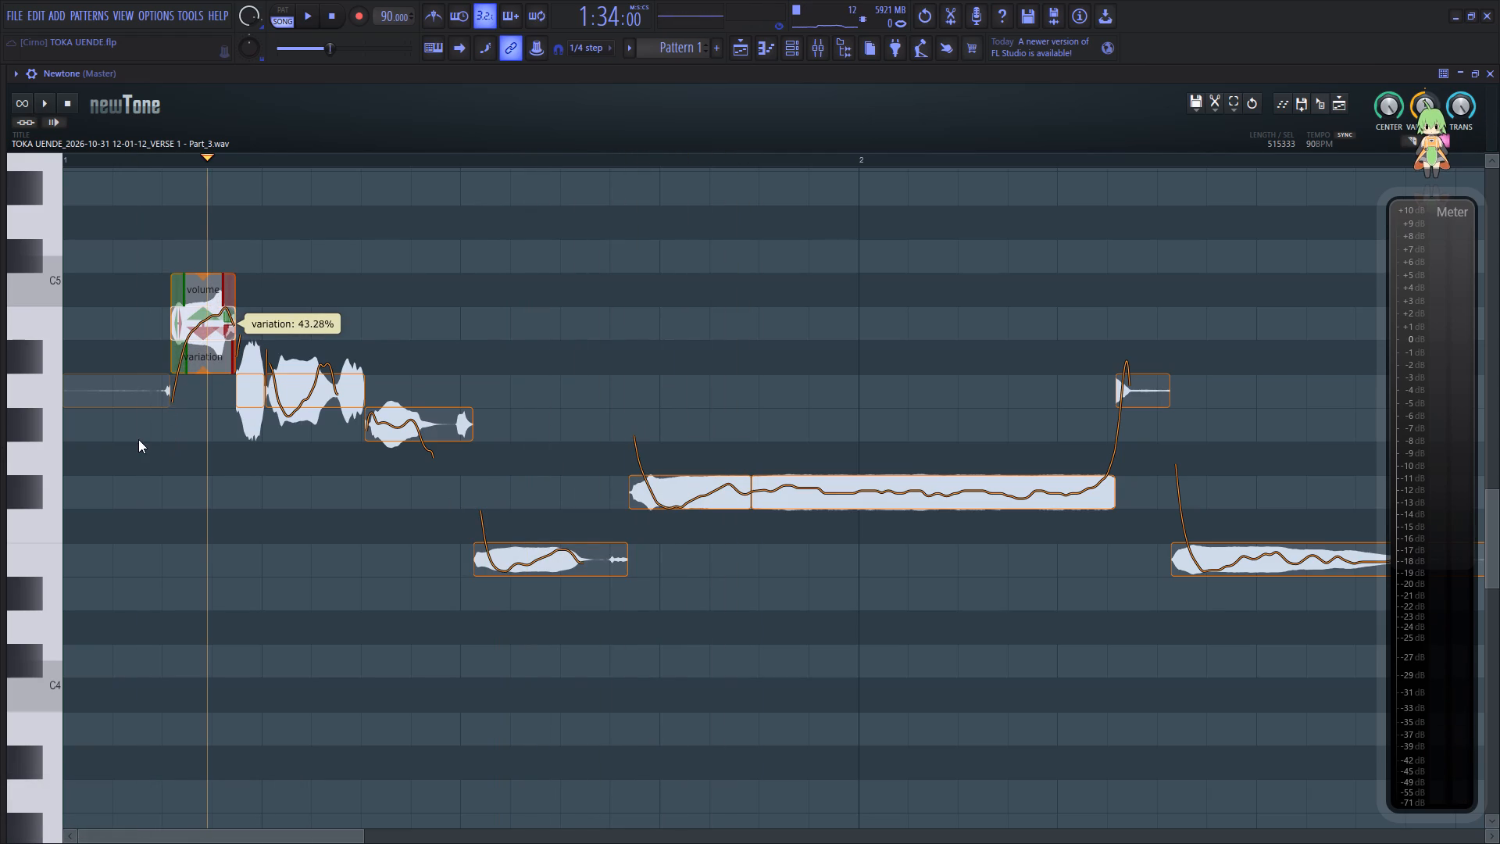
Play the opening phrase, reduce the pitch variation of the longer A4 note, and replay it.
click(138, 439)
key(space)
key(space)
key(space)
drag(313, 440, 314, 377)
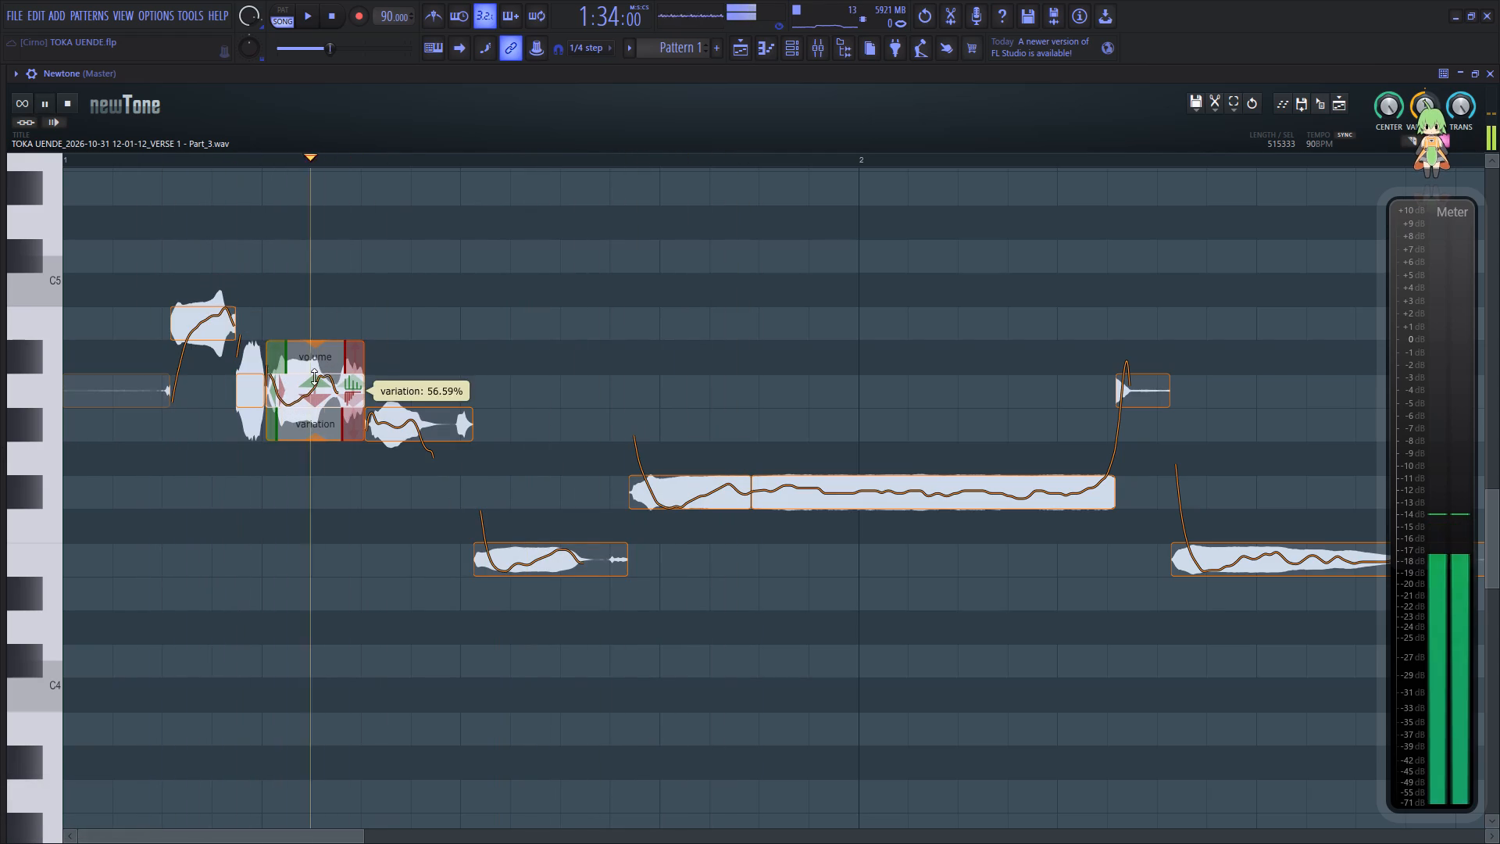
drag(314, 377, 318, 364)
key(space)
key(space)
key(space)
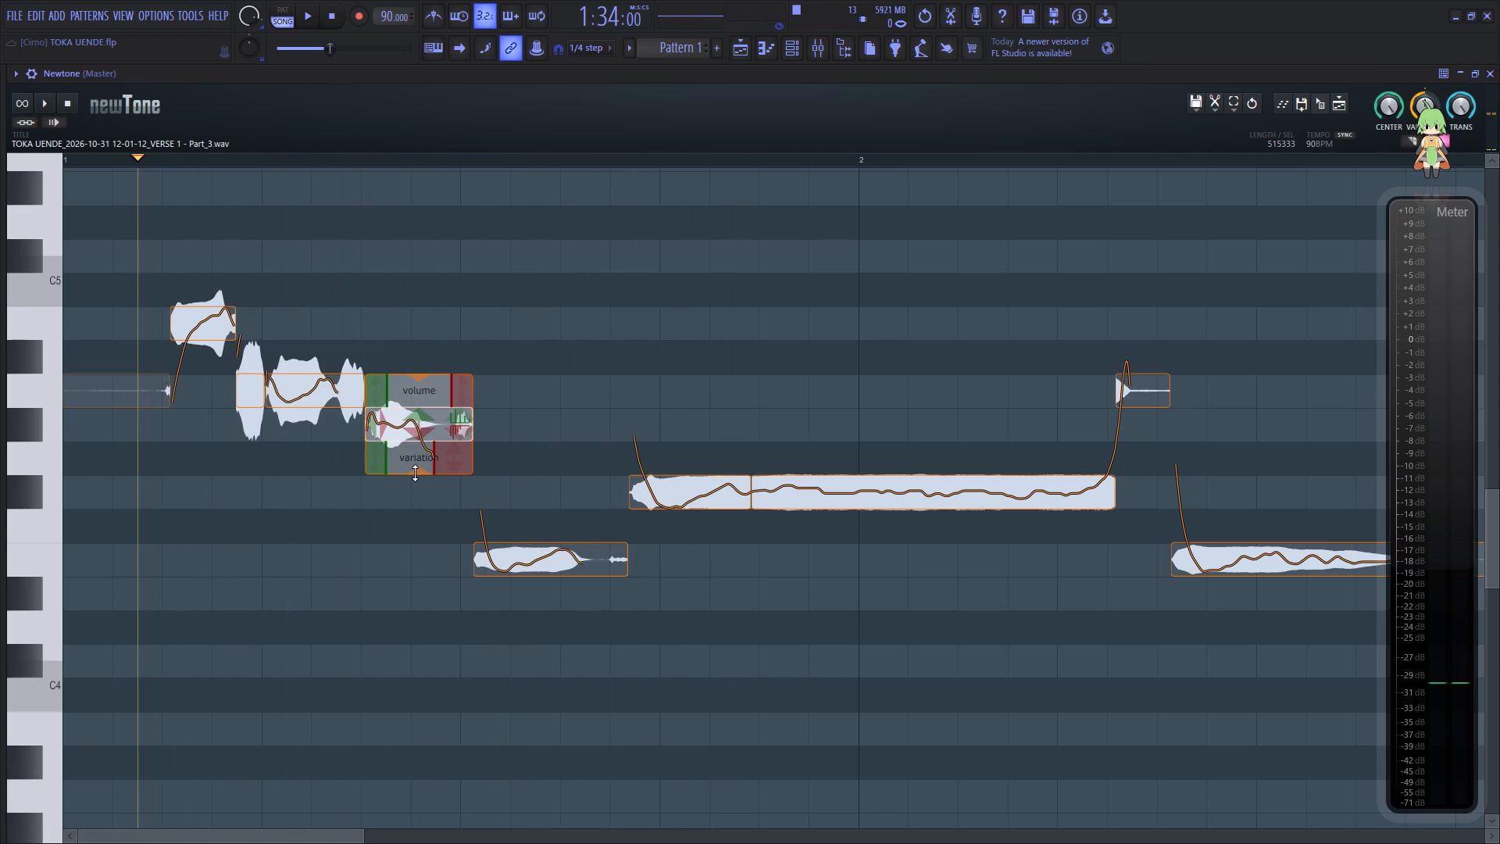
Reduce the pitch variation of the short G#4 note after the A4 notes to about 65% and replay the phrase.
drag(415, 473, 427, 426)
key(space)
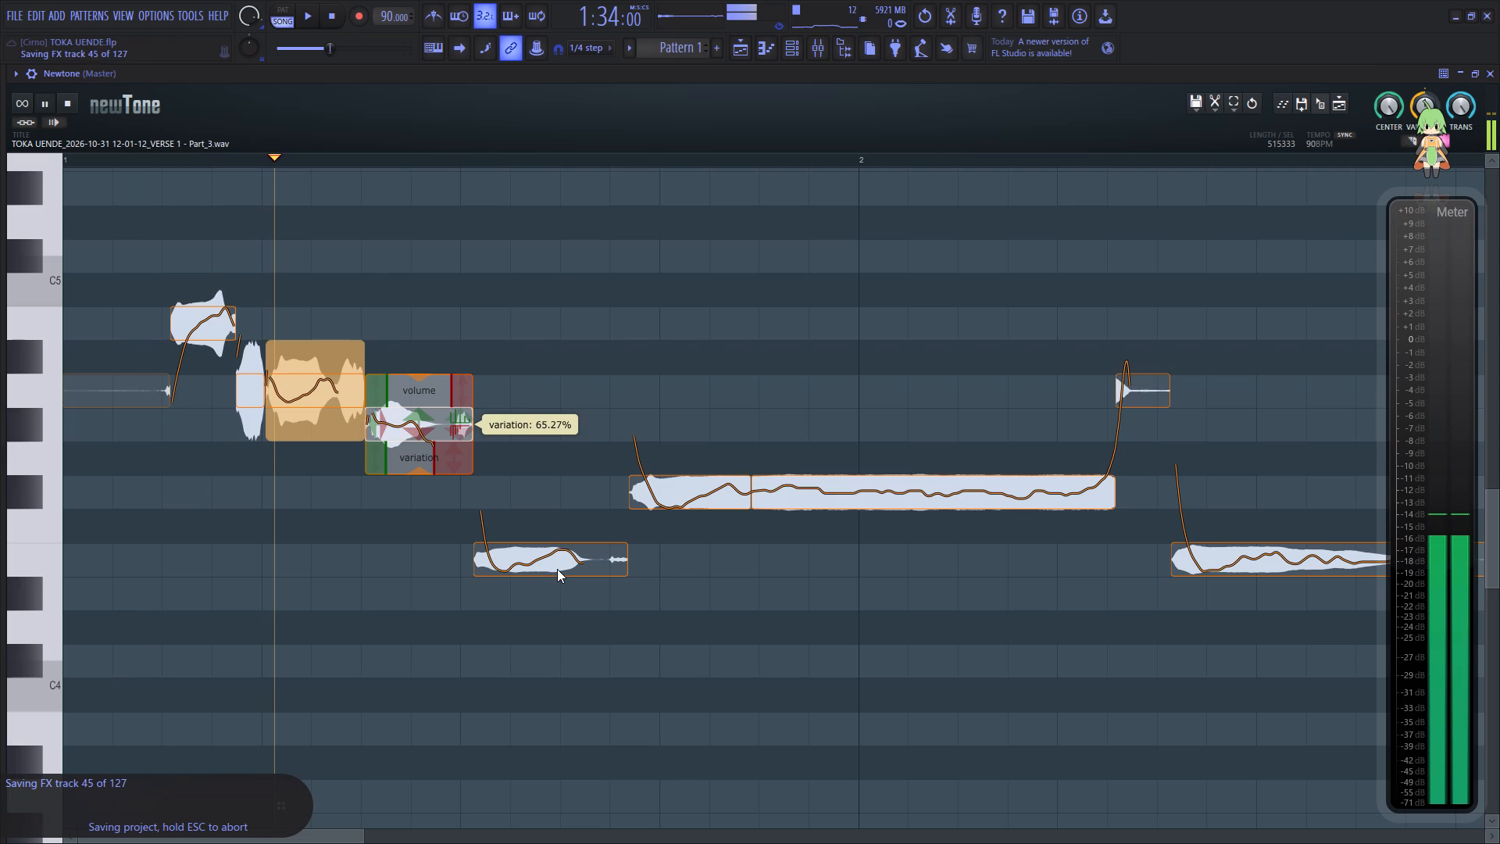
key(space)
key(space)
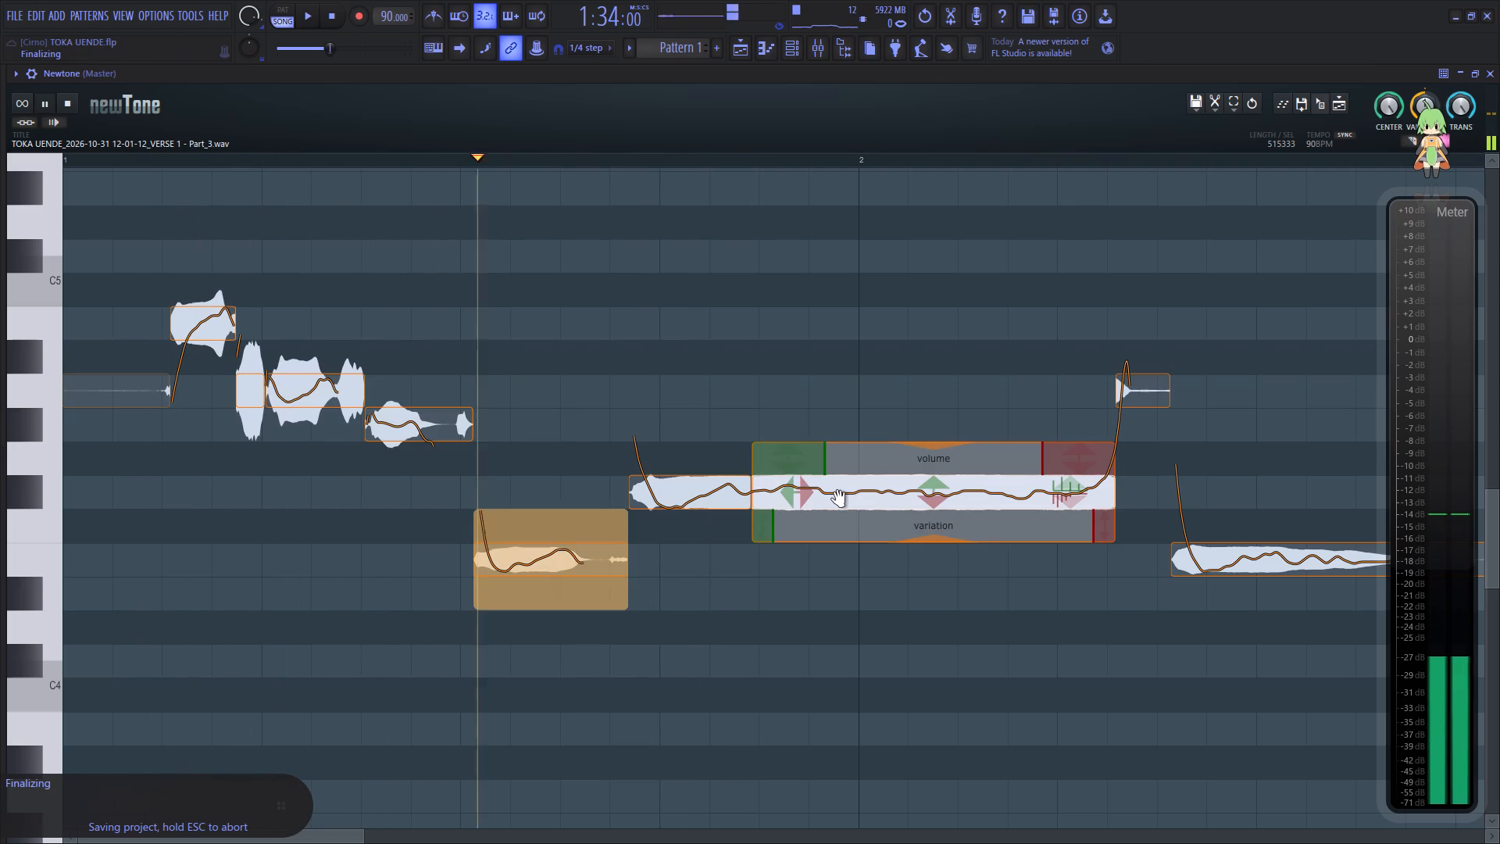
key(space)
key(space)
Raise the long F#4 note at bar 2 by two semitones to G#4 and replay the phrase.
drag(912, 493, 913, 444)
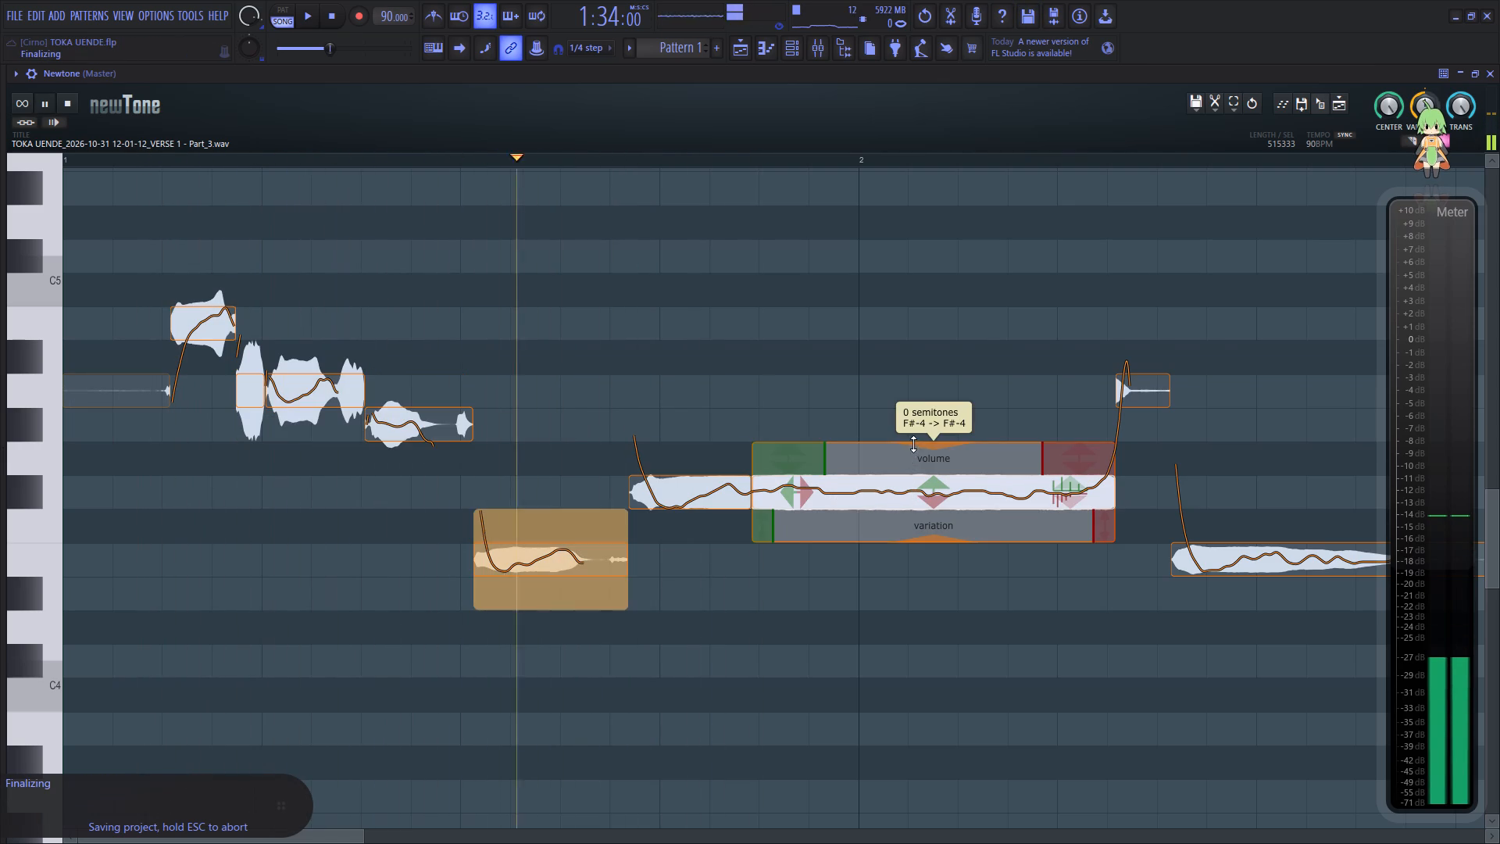
drag(913, 444, 916, 435)
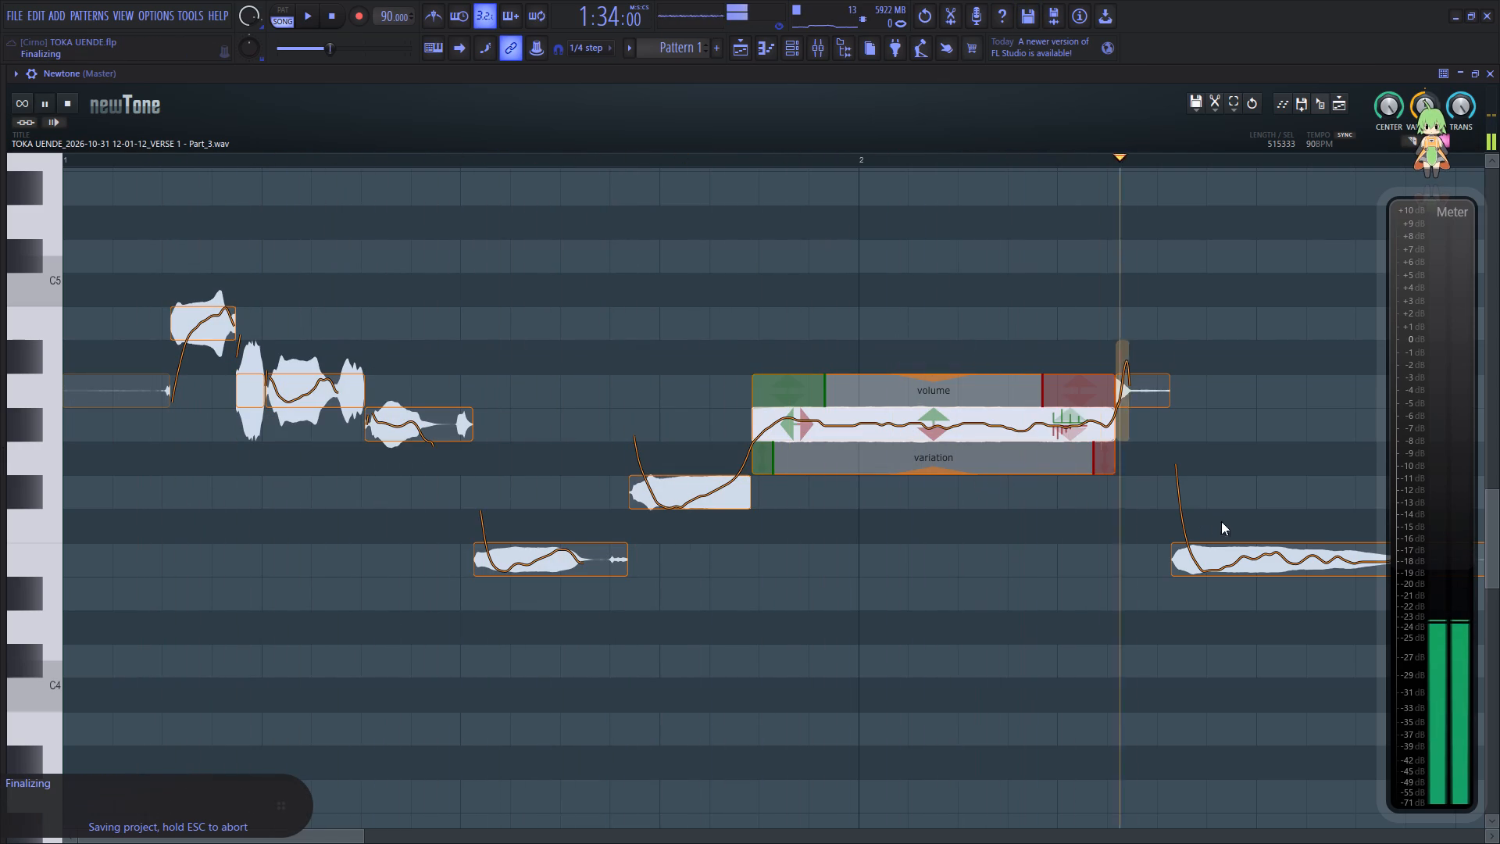
key(space)
key(space)
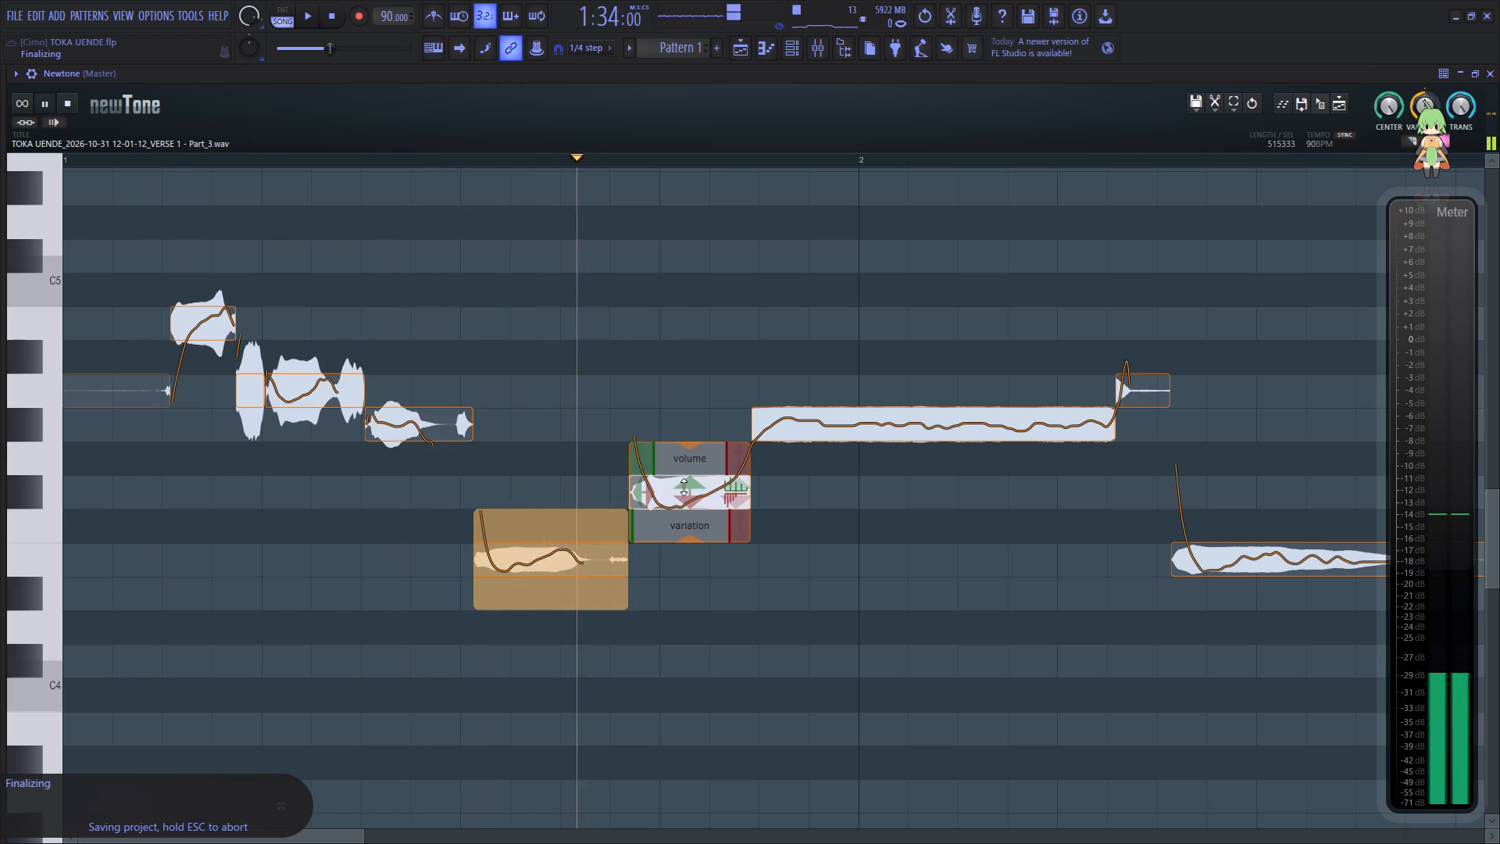
key(space)
key(space)
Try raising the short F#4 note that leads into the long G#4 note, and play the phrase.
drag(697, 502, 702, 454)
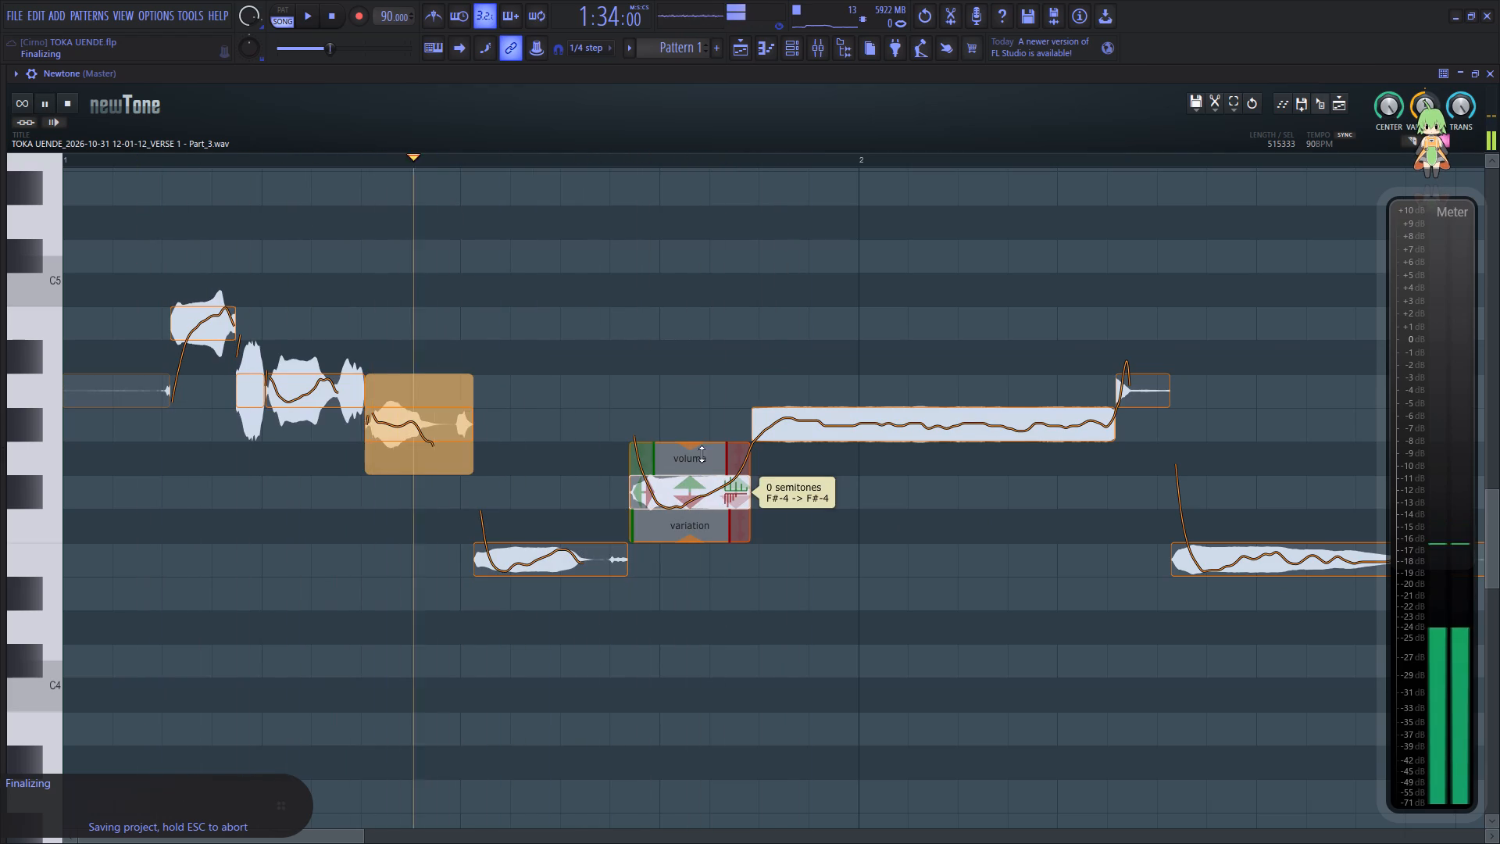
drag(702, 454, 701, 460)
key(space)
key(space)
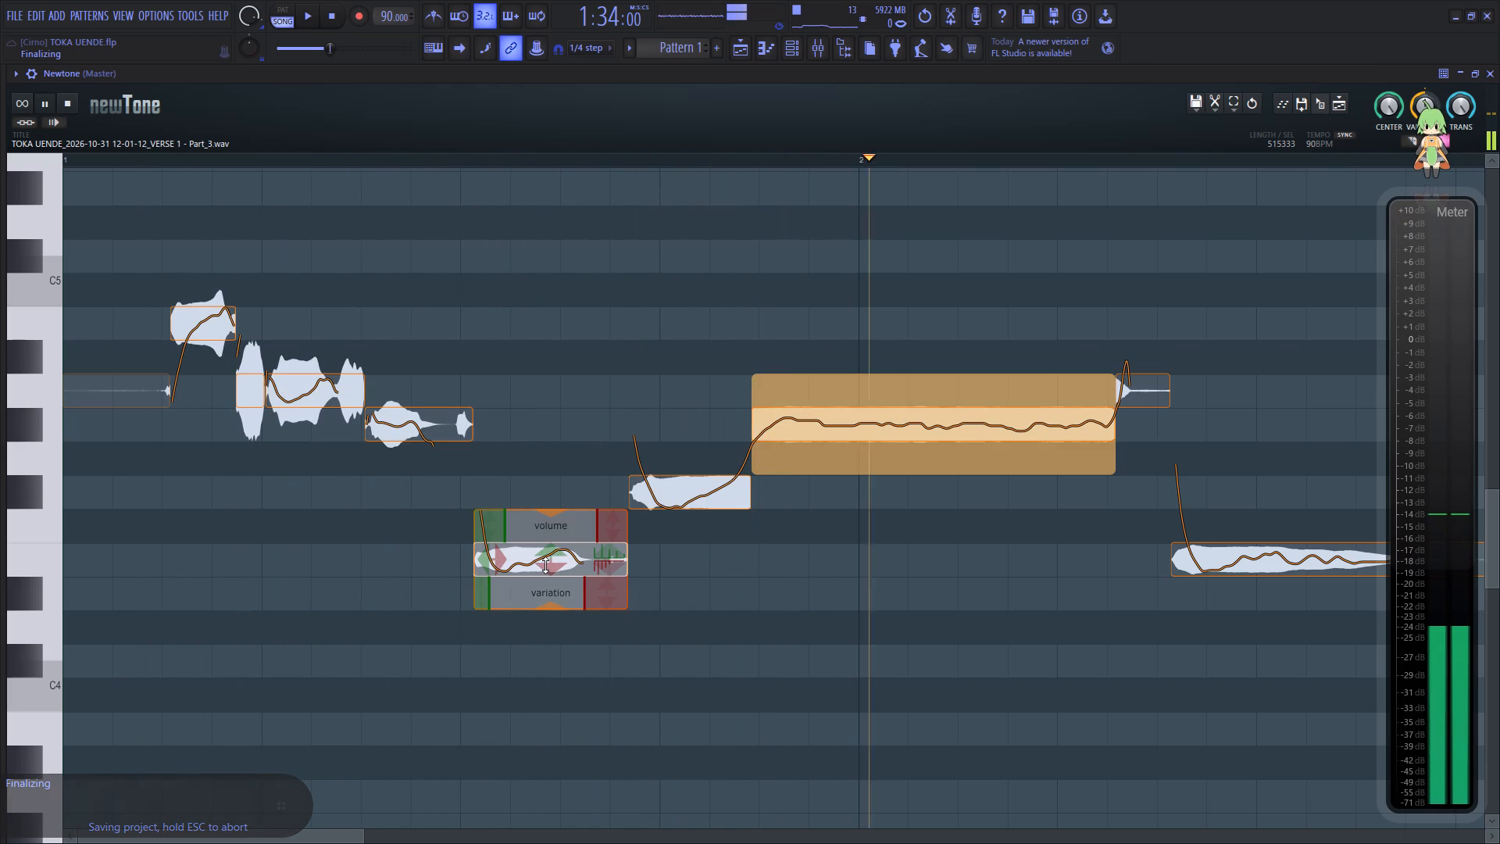
Reduce the pitch variation of the E4 note before bar 2 to about 37% and replay the phrase.
click(545, 565)
drag(549, 608, 573, 523)
key(space)
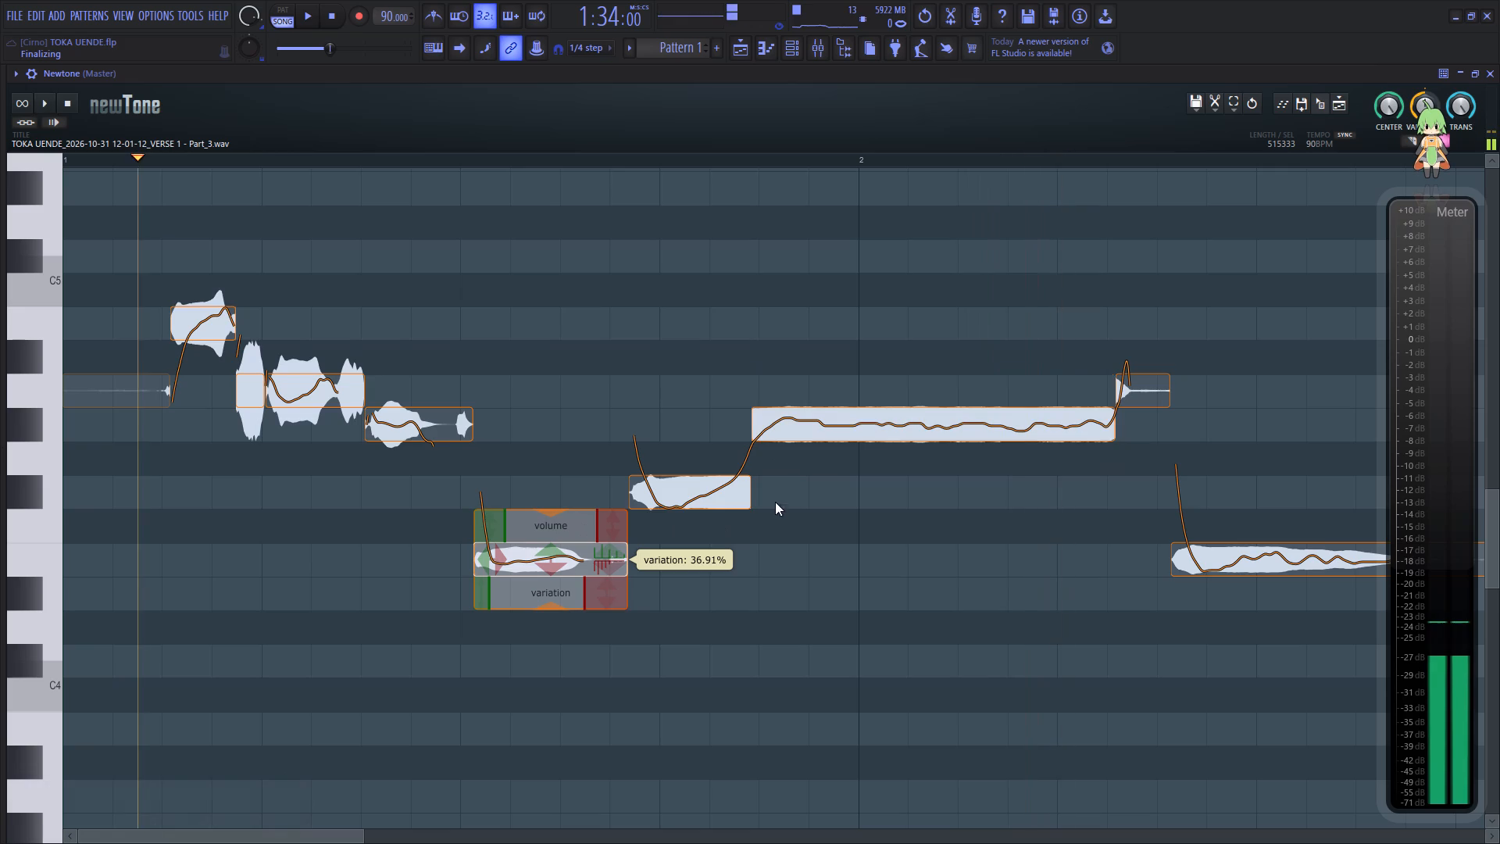
key(space)
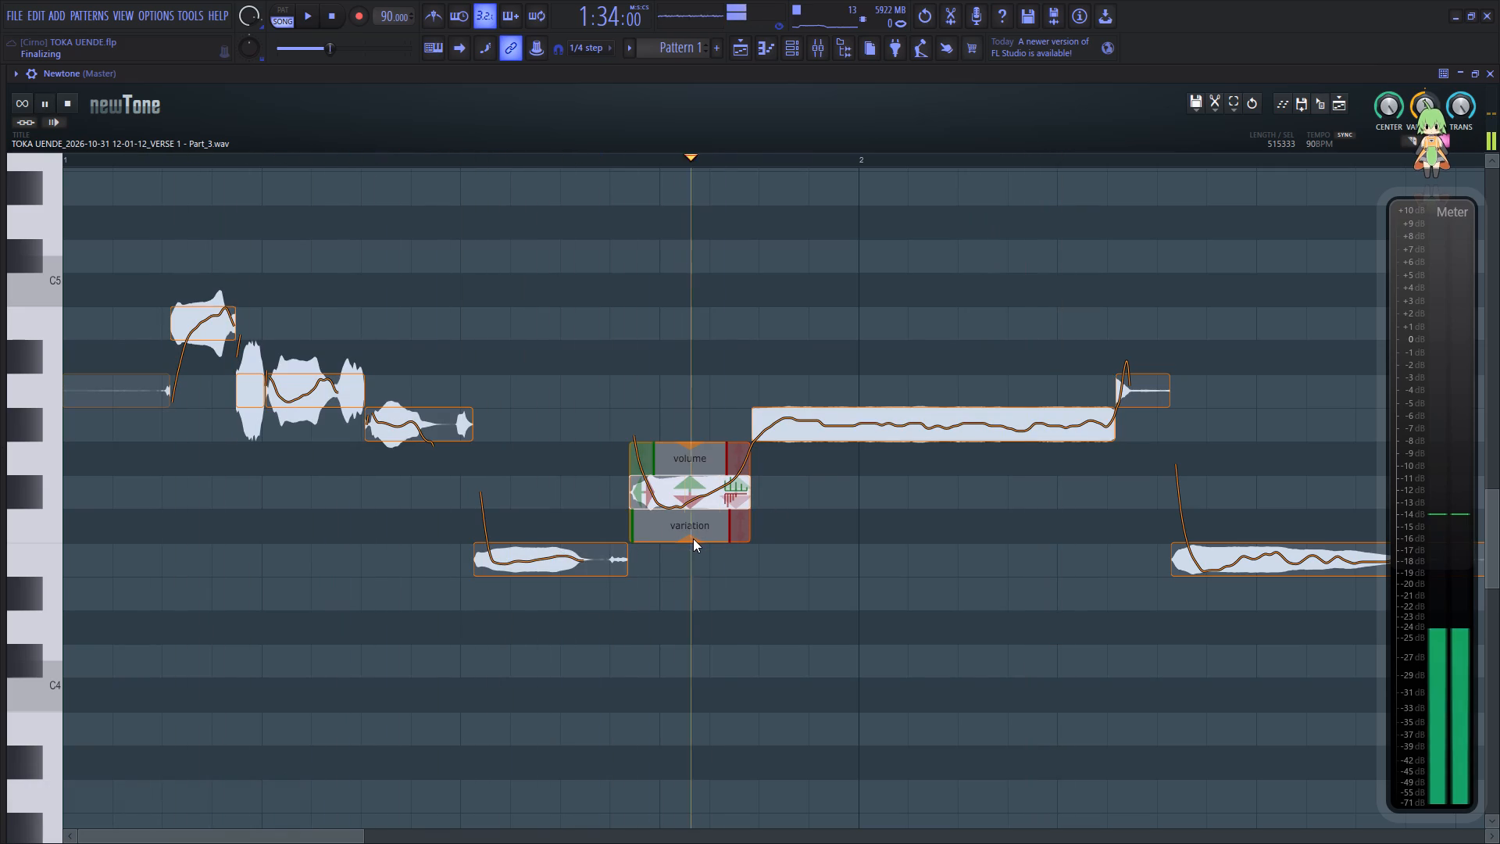
key(space)
key(space)
Reduce the short F#4 note's pitch variation to about 60%, raise it two semitones to G#4, and replay.
drag(690, 542, 699, 488)
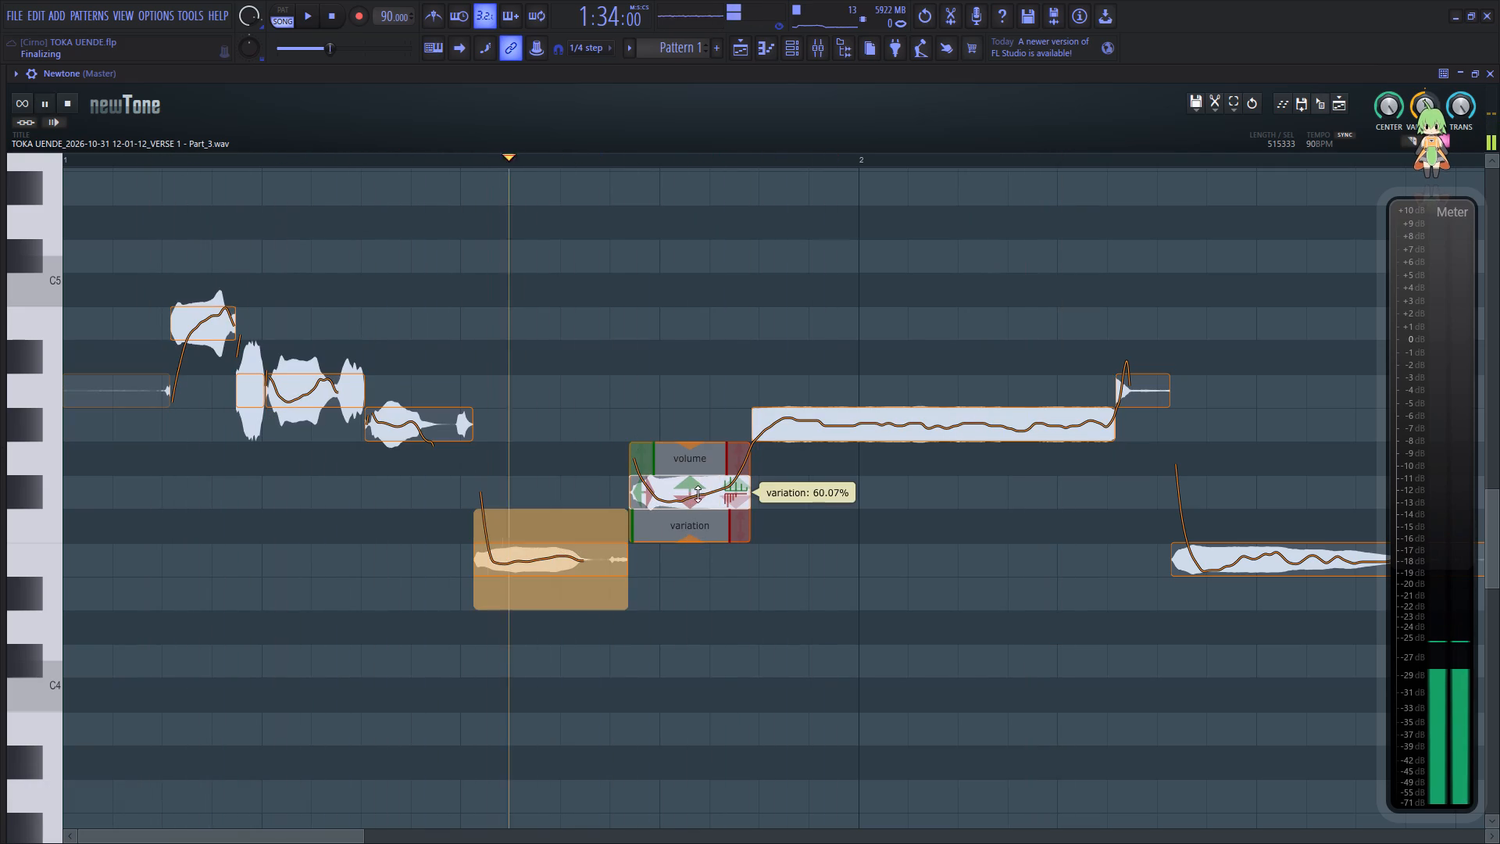
drag(697, 501, 705, 427)
key(space)
key(space)
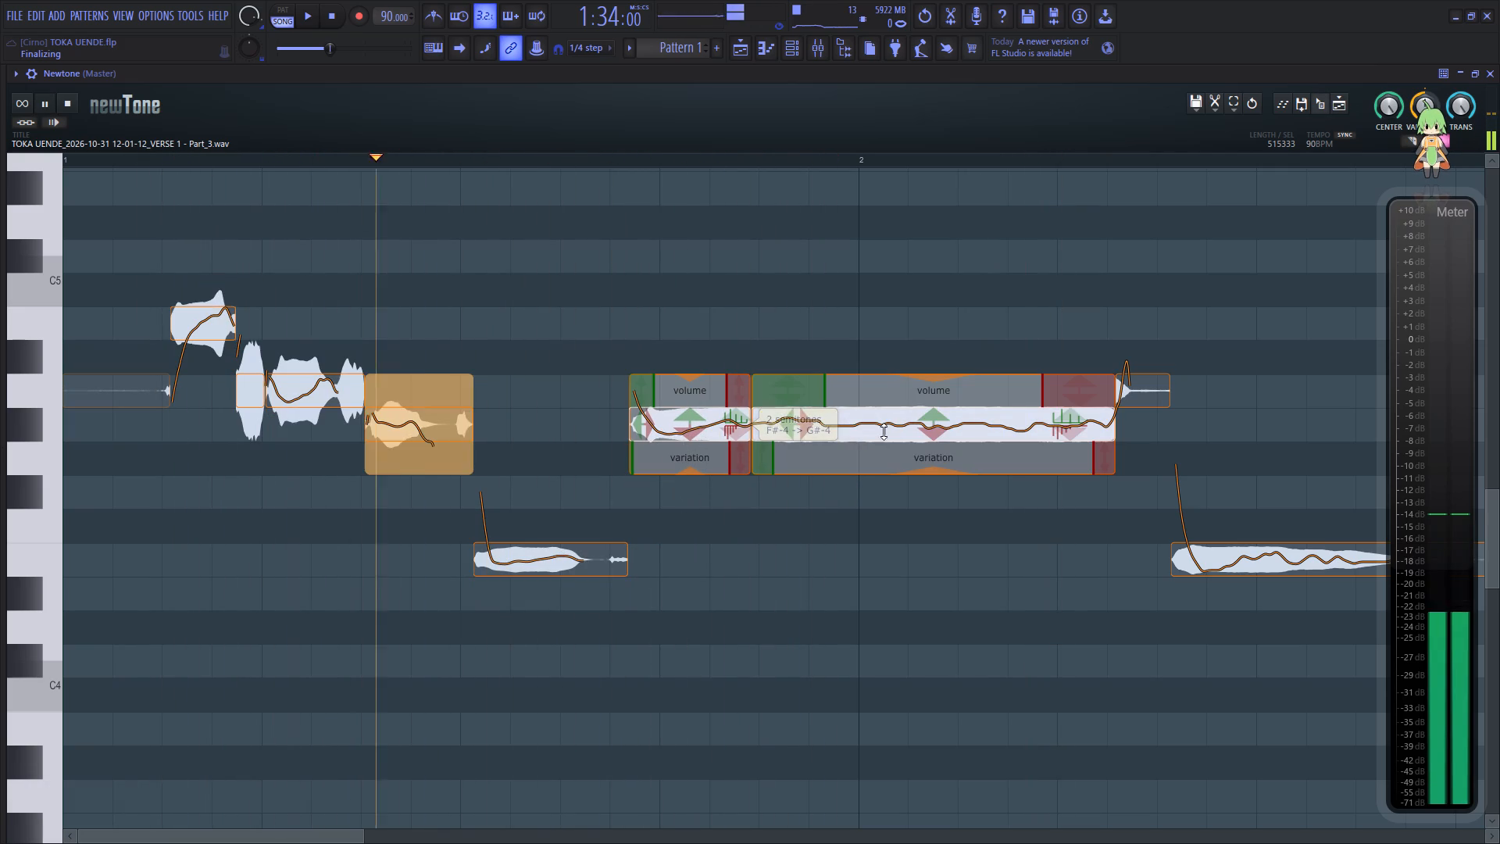
Reduce the pitch variation of the long G#4 note across bar 2 and replay the phrase.
drag(929, 471, 959, 374)
key(space)
key(space)
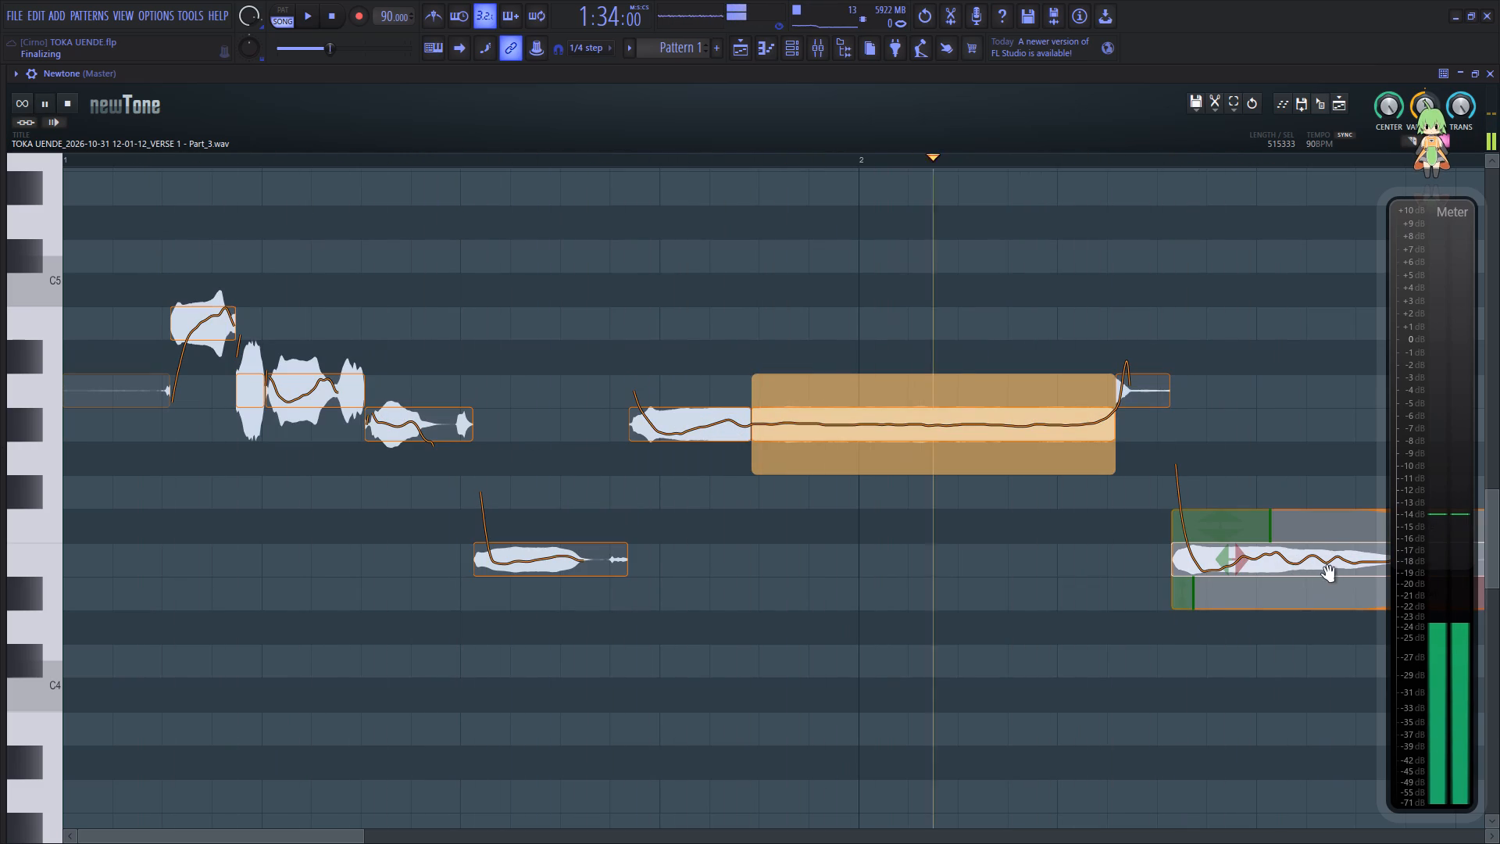
key(space)
key(space)
Raise the E4 note leading up to bar 3 by two semitones to F#4, reduce its pitch variation, and replay.
drag(1339, 563, 1341, 495)
drag(330, 835, 368, 835)
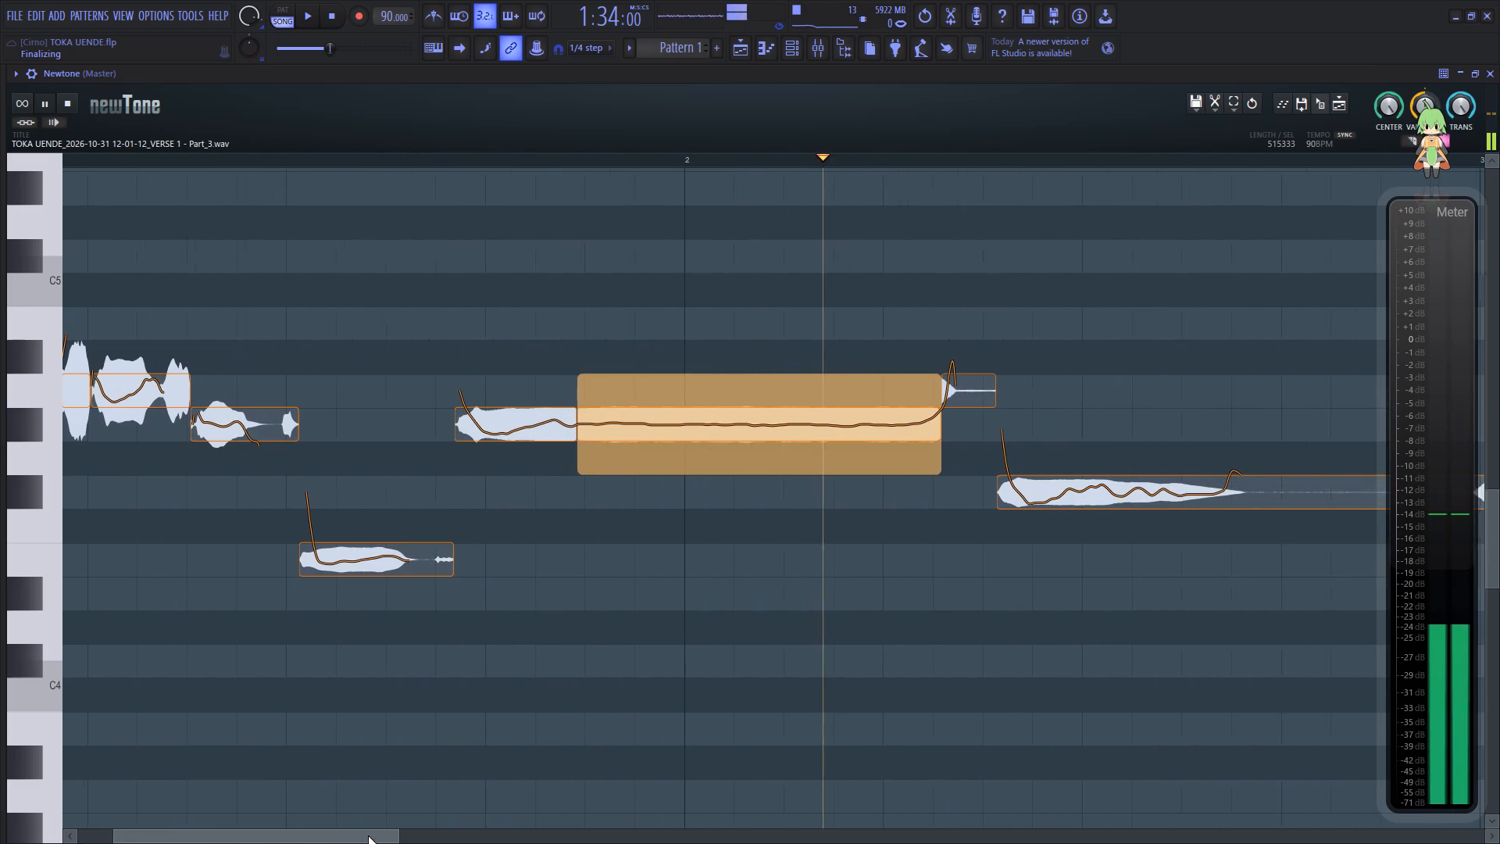
drag(368, 835, 437, 841)
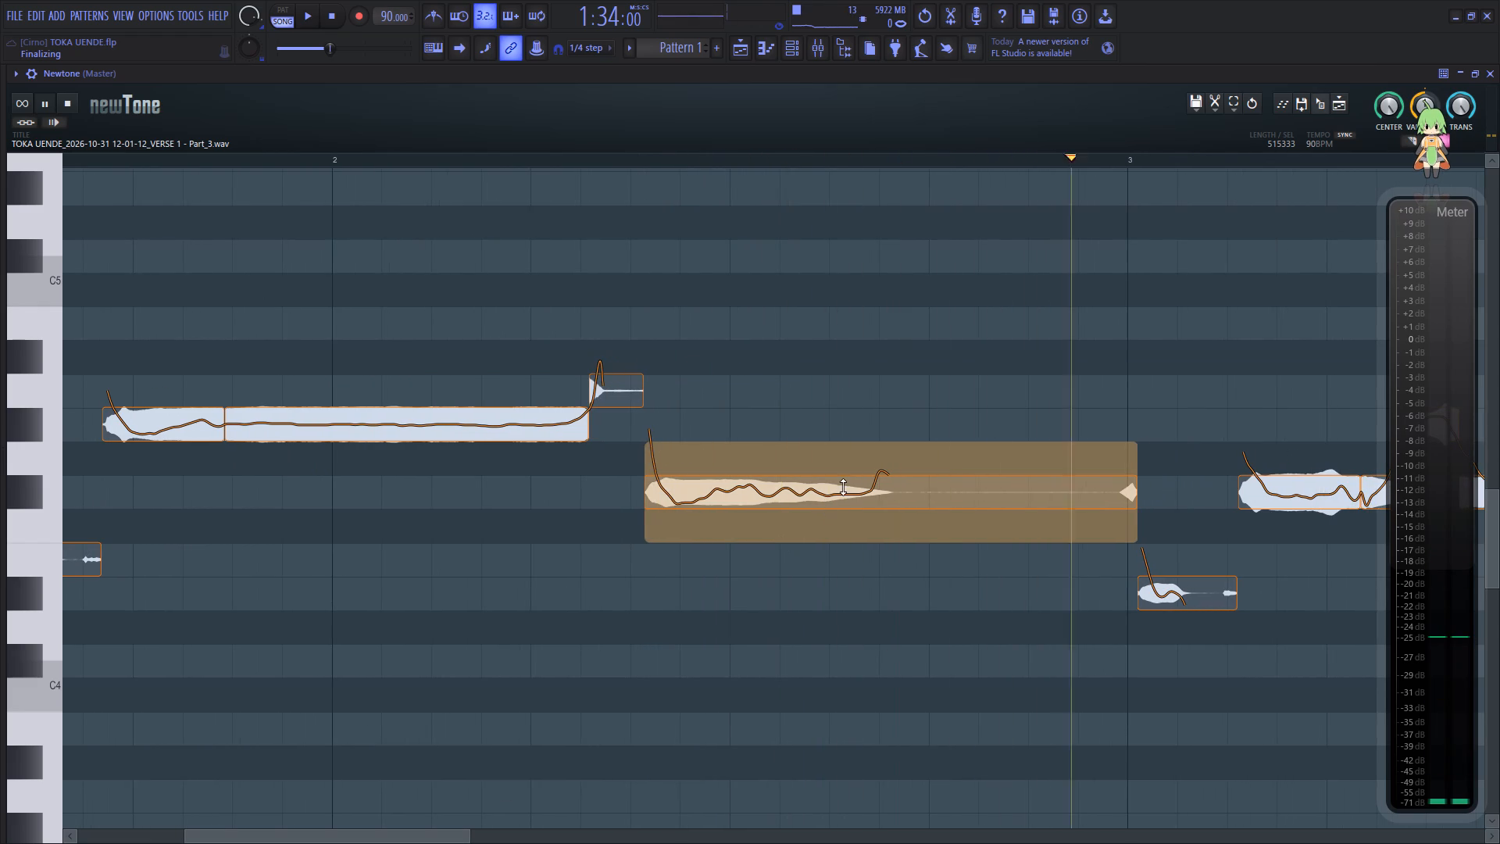
click(840, 497)
drag(880, 539, 892, 477)
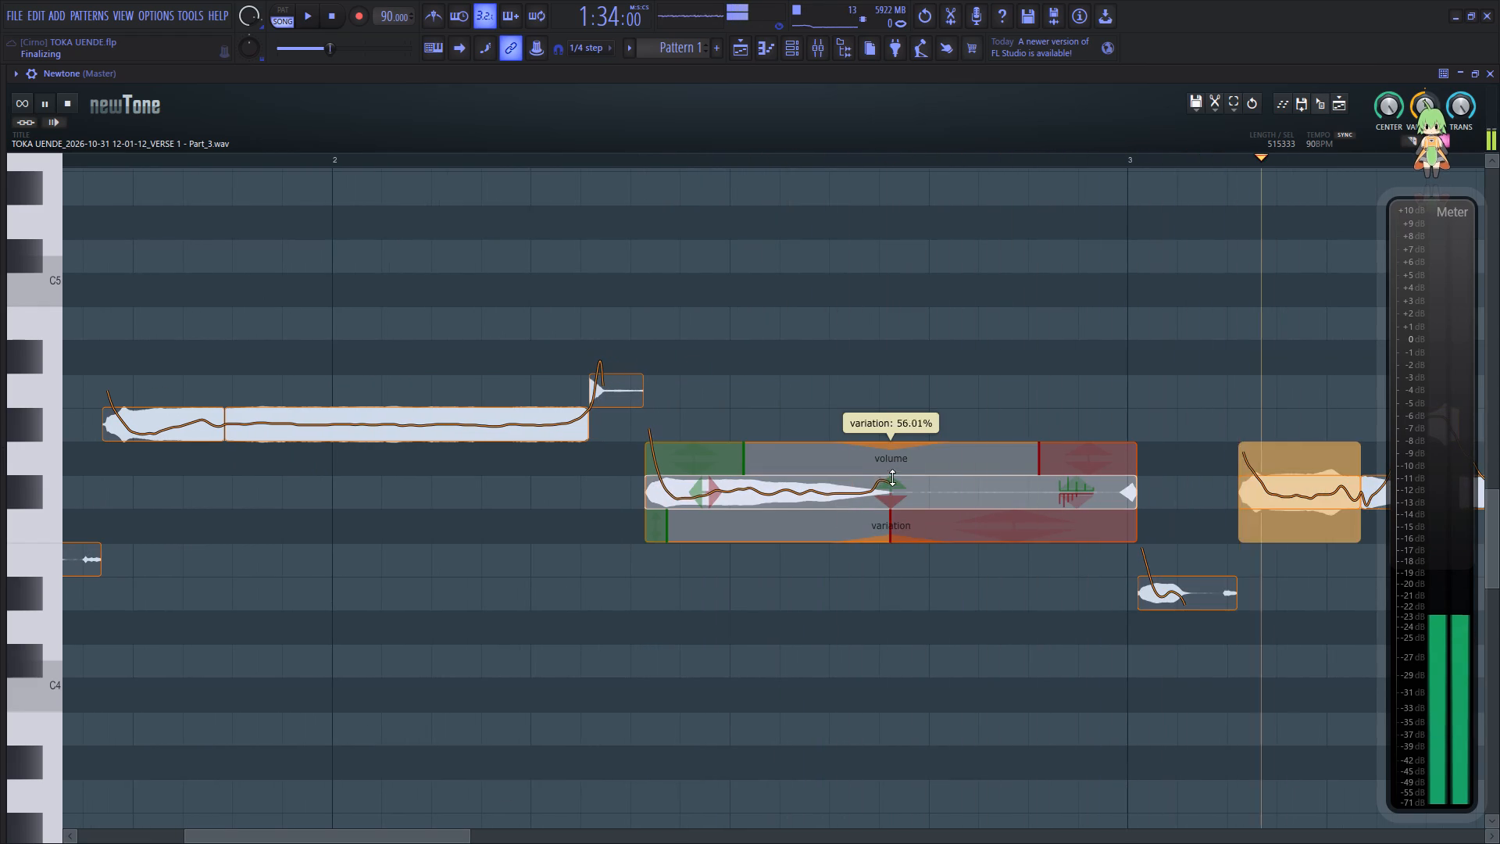
drag(892, 477, 899, 463)
click(259, 622)
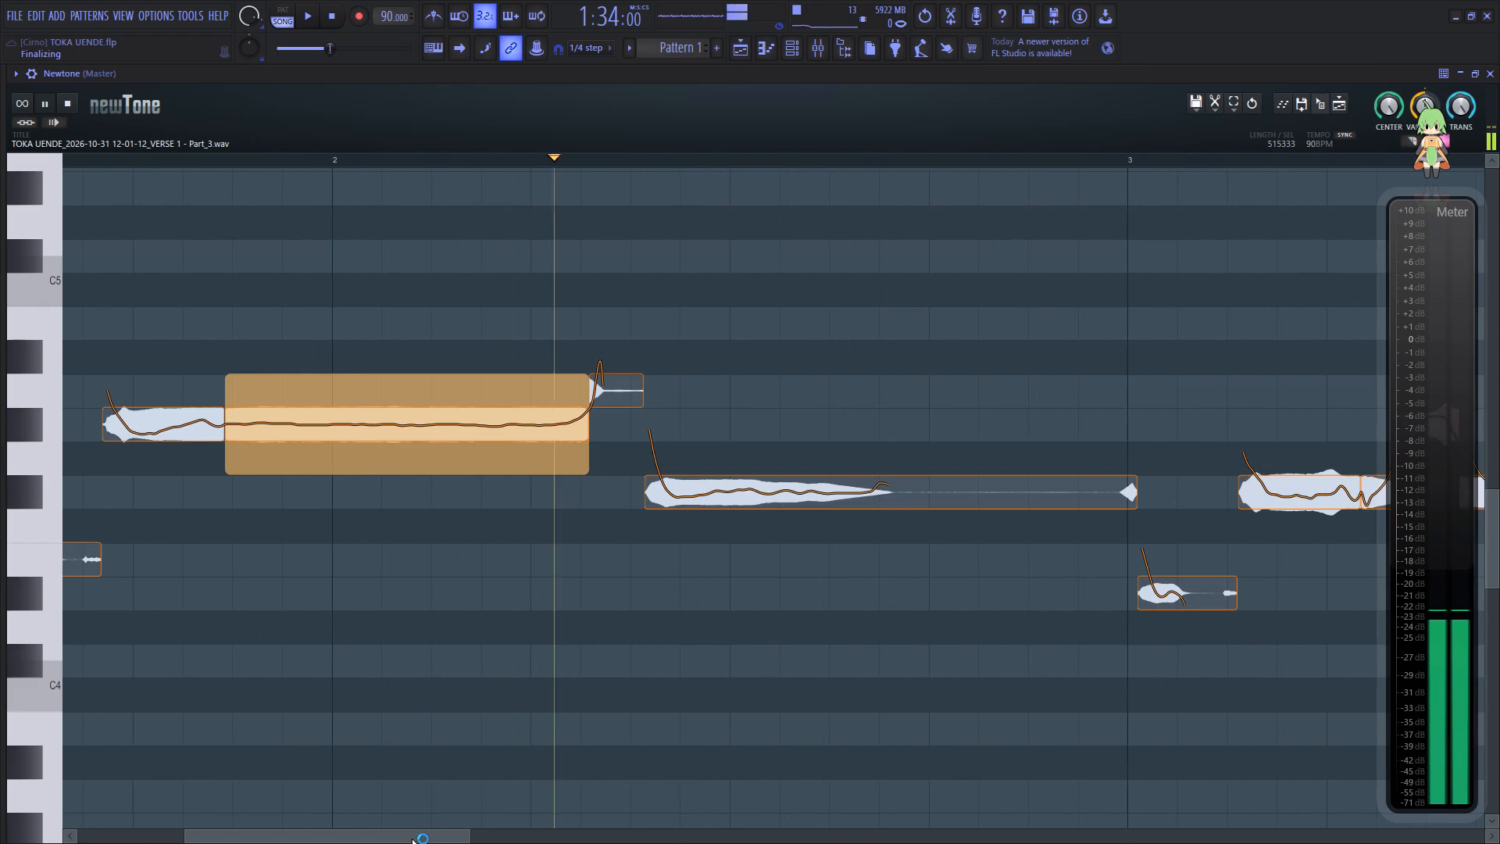
Reduce the pitch variation of the first F#4 note after bar 3 to about 48% and audition it.
drag(412, 838, 516, 824)
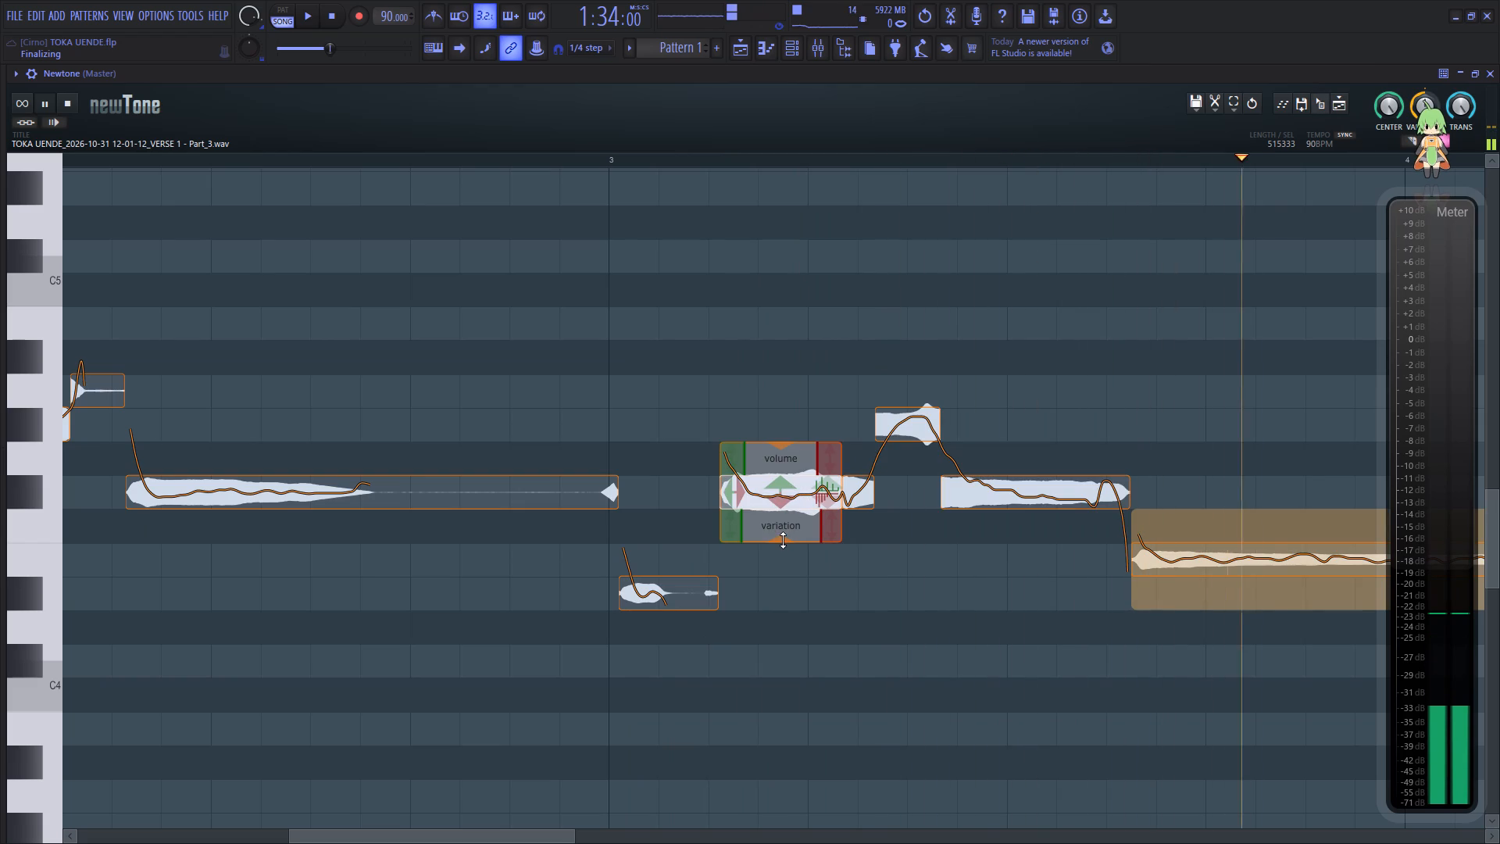
drag(783, 540, 806, 470)
click(458, 615)
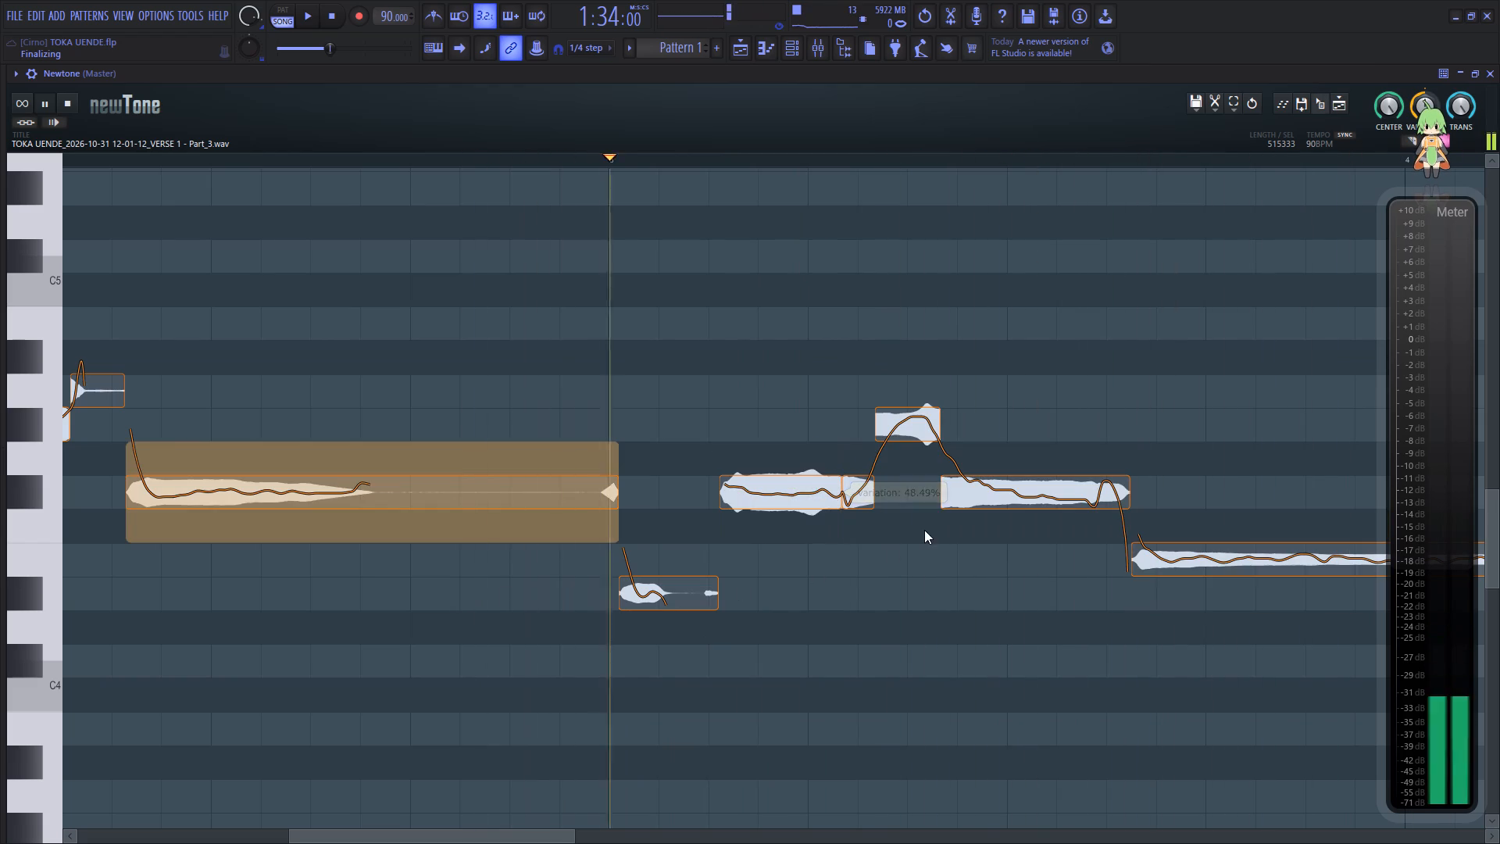
key(space)
Reduce the short F#4 slice before the G#4 note to about 13% pitch variation, adjust its variation ramp-in, and replay.
click(855, 499)
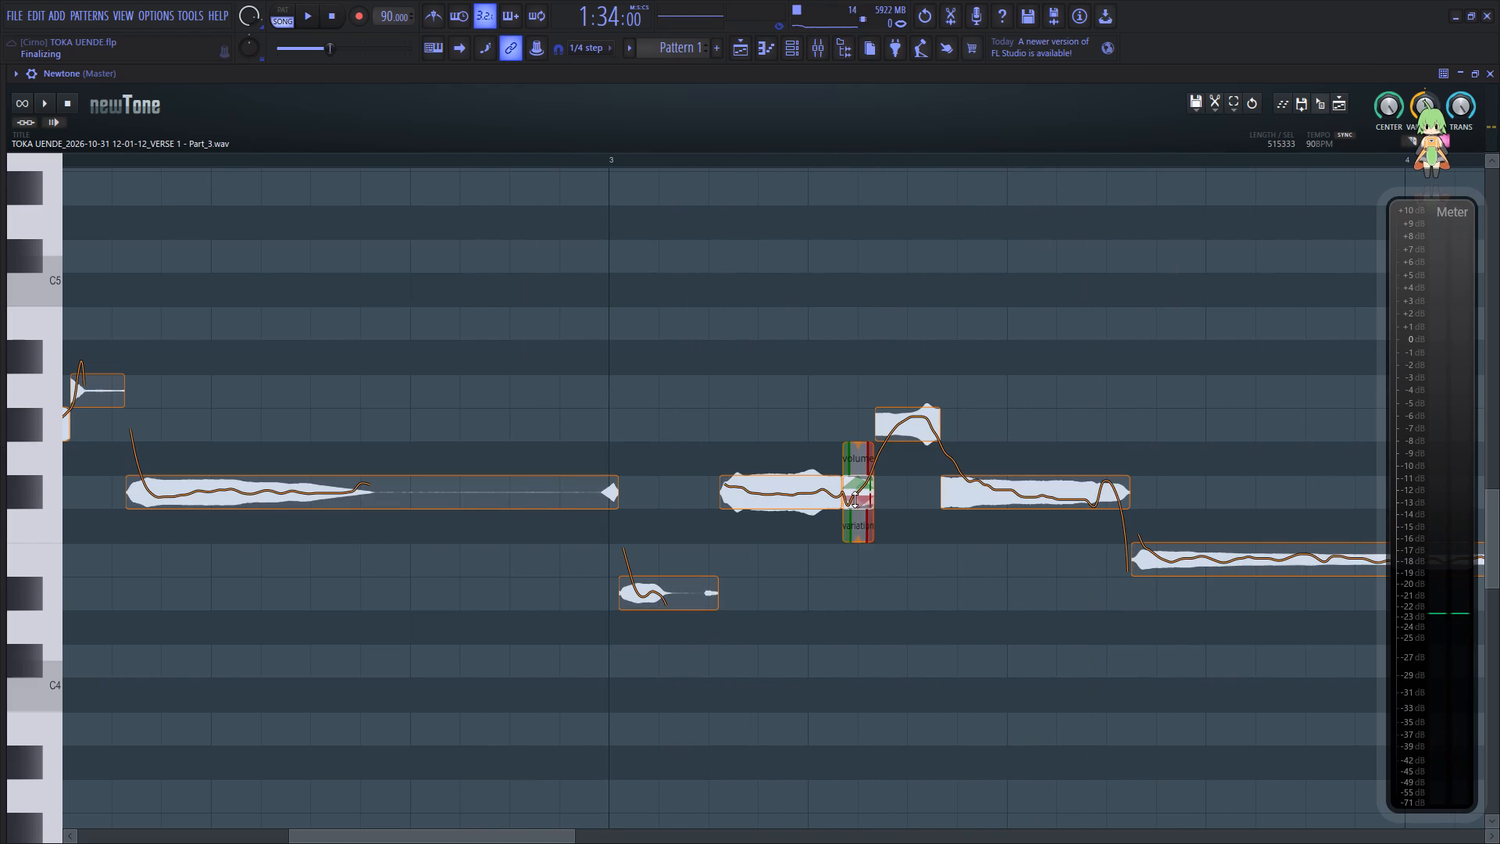
drag(857, 539, 876, 470)
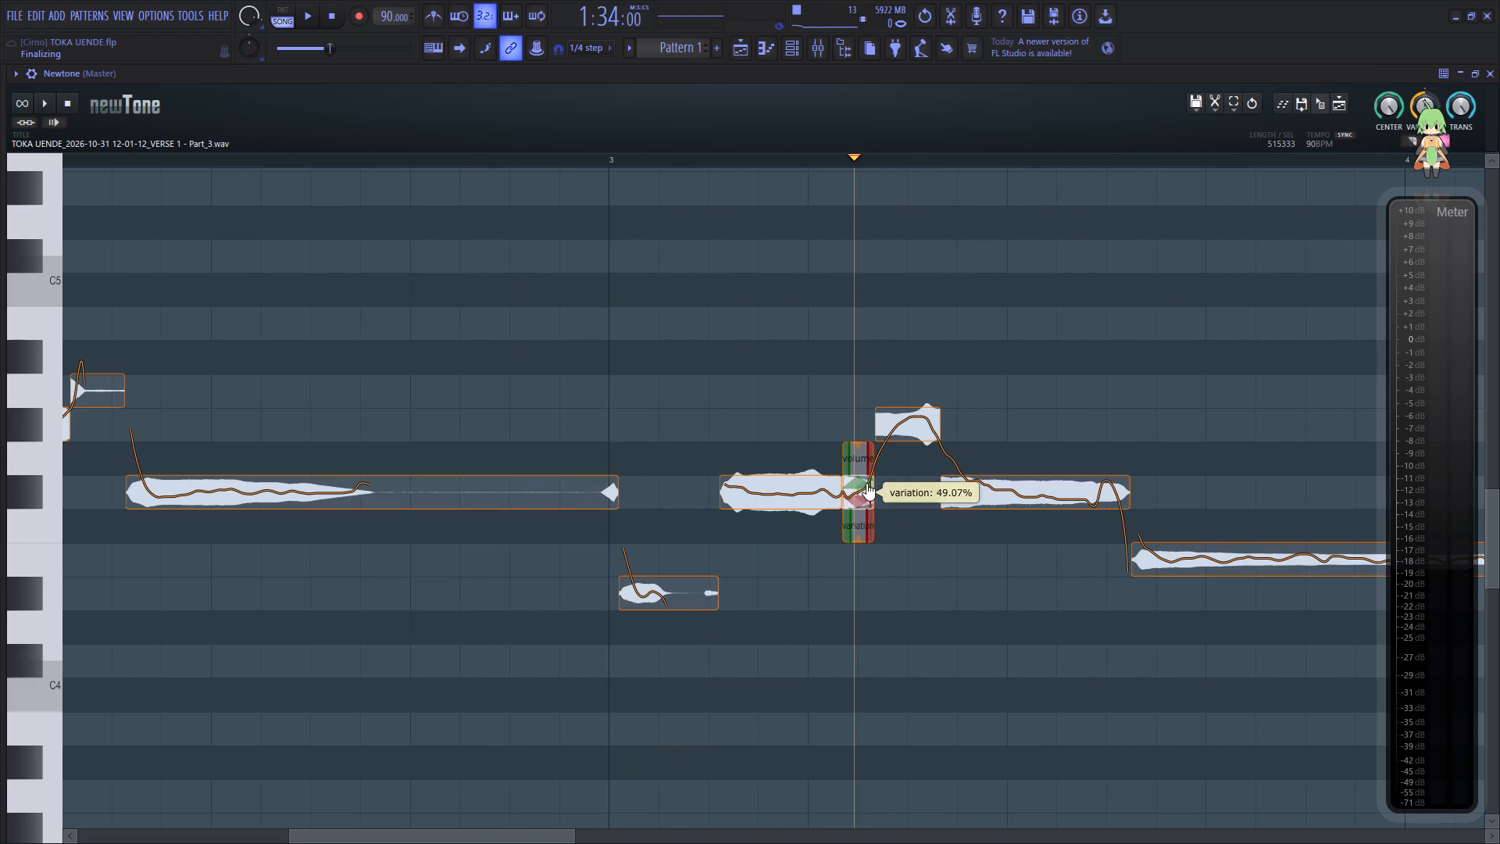
drag(845, 522, 844, 530)
drag(844, 530, 841, 538)
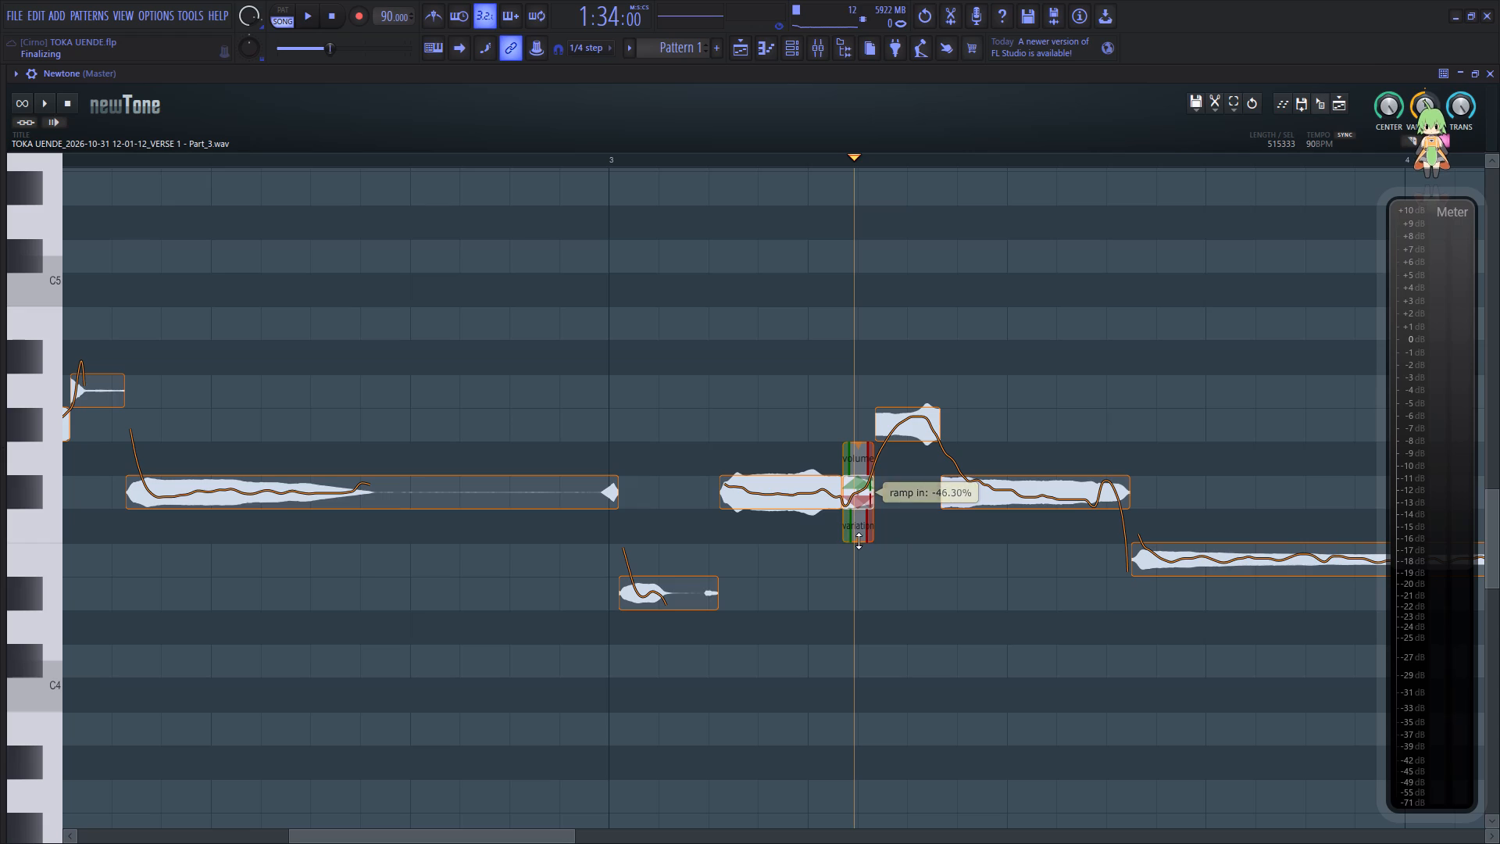
drag(859, 541, 872, 492)
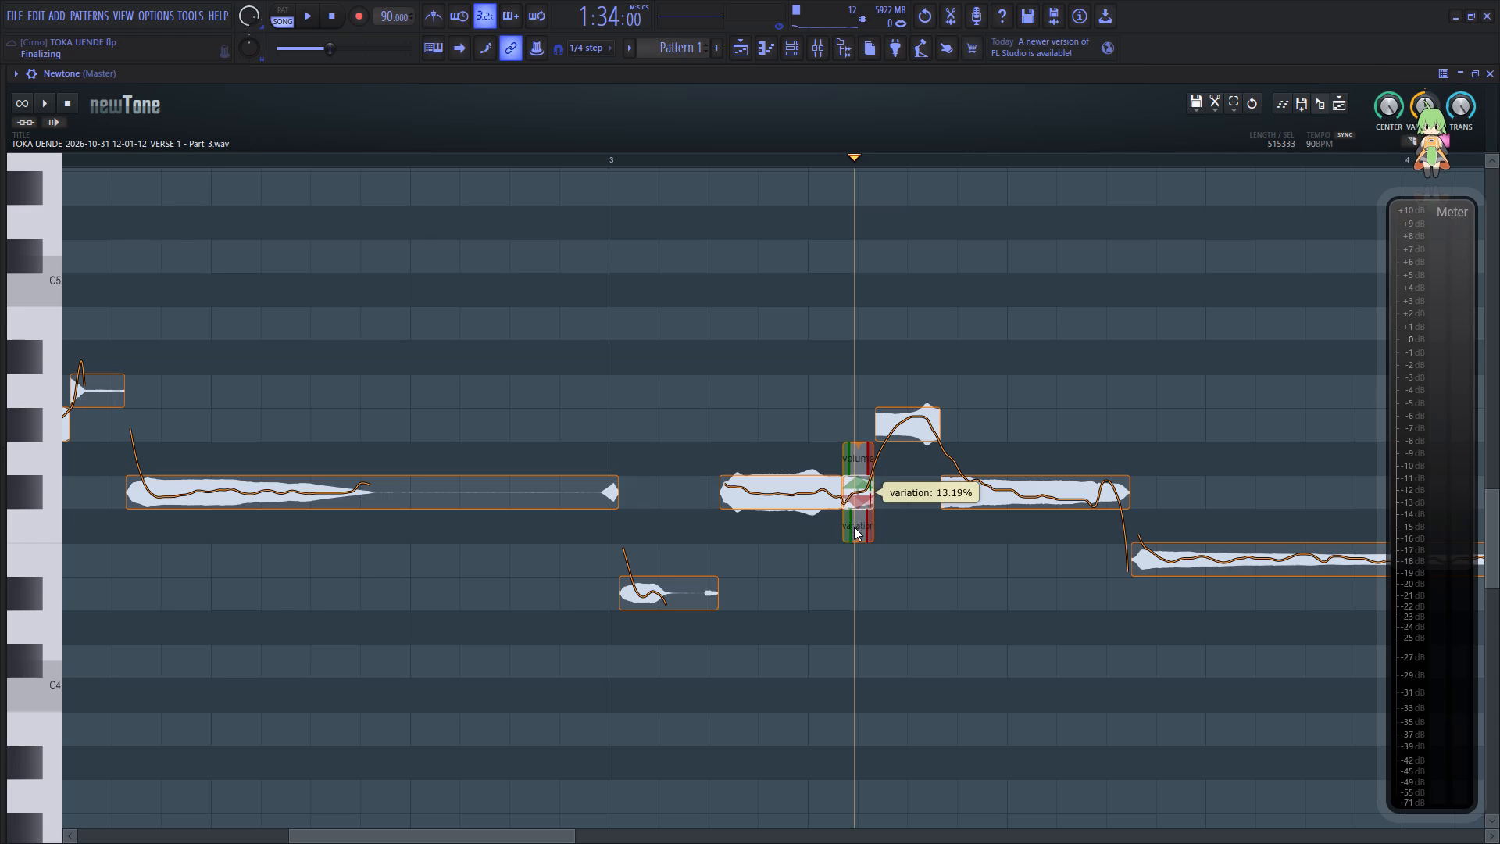
drag(846, 528, 848, 517)
click(718, 550)
key(space)
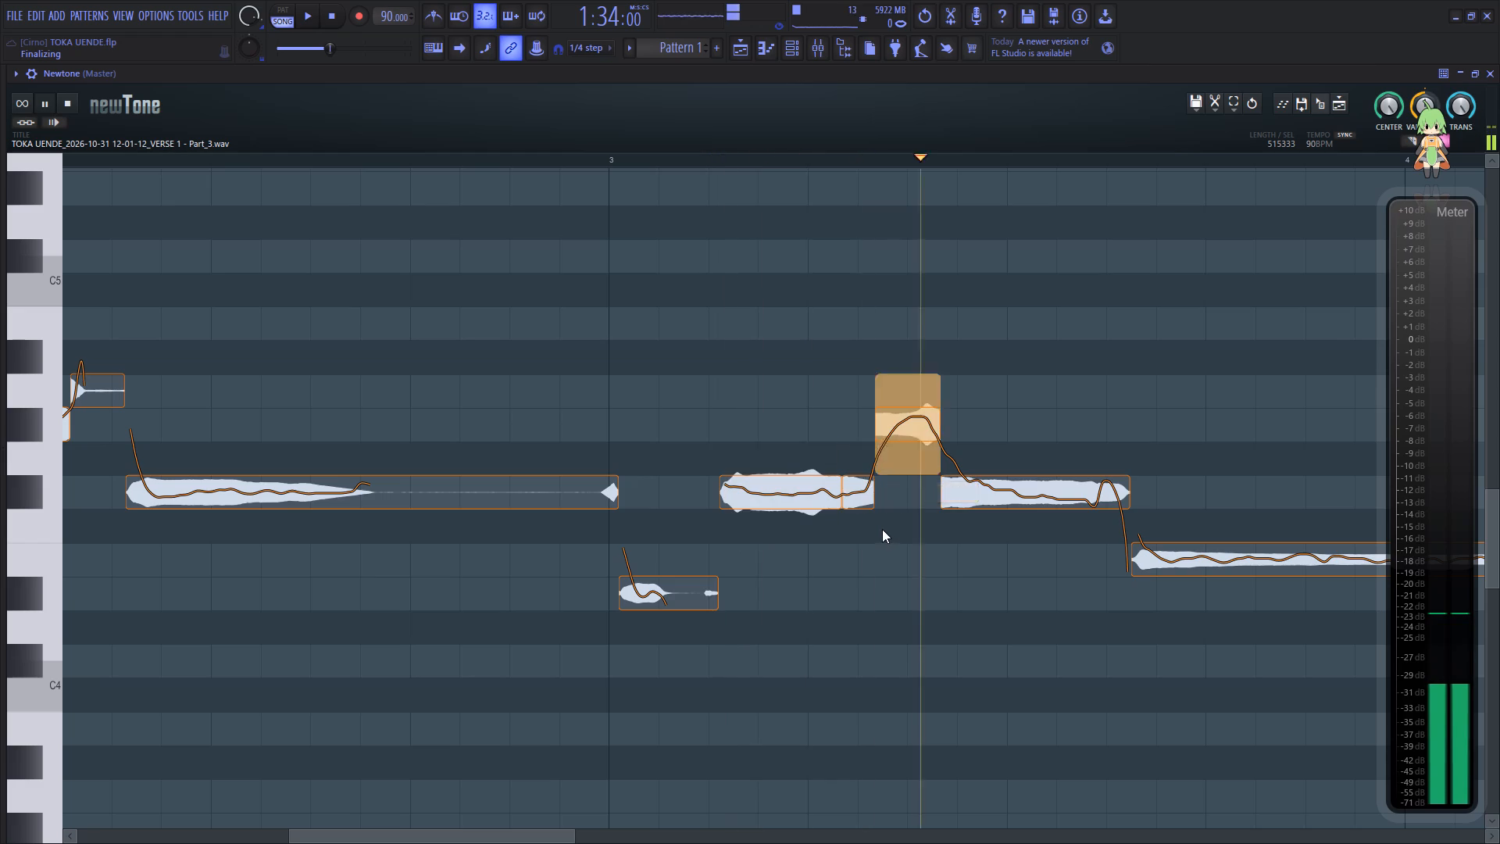
key(space)
key(space)
Audition the F#4 note following the short G#4 note, reduce its pitch variation, and replay the phrase.
click(1033, 495)
key(space)
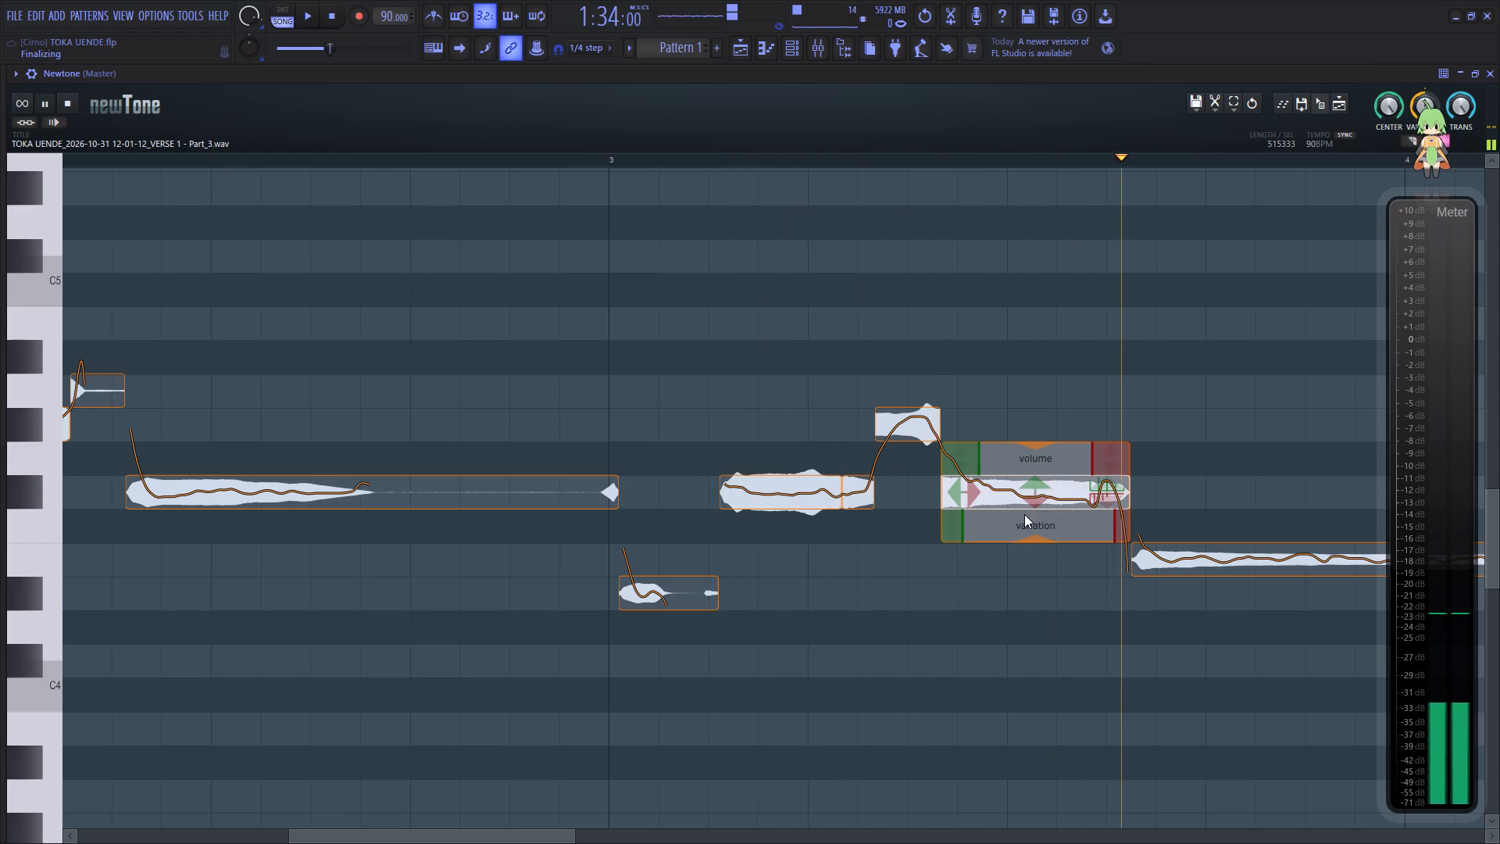
click(1026, 492)
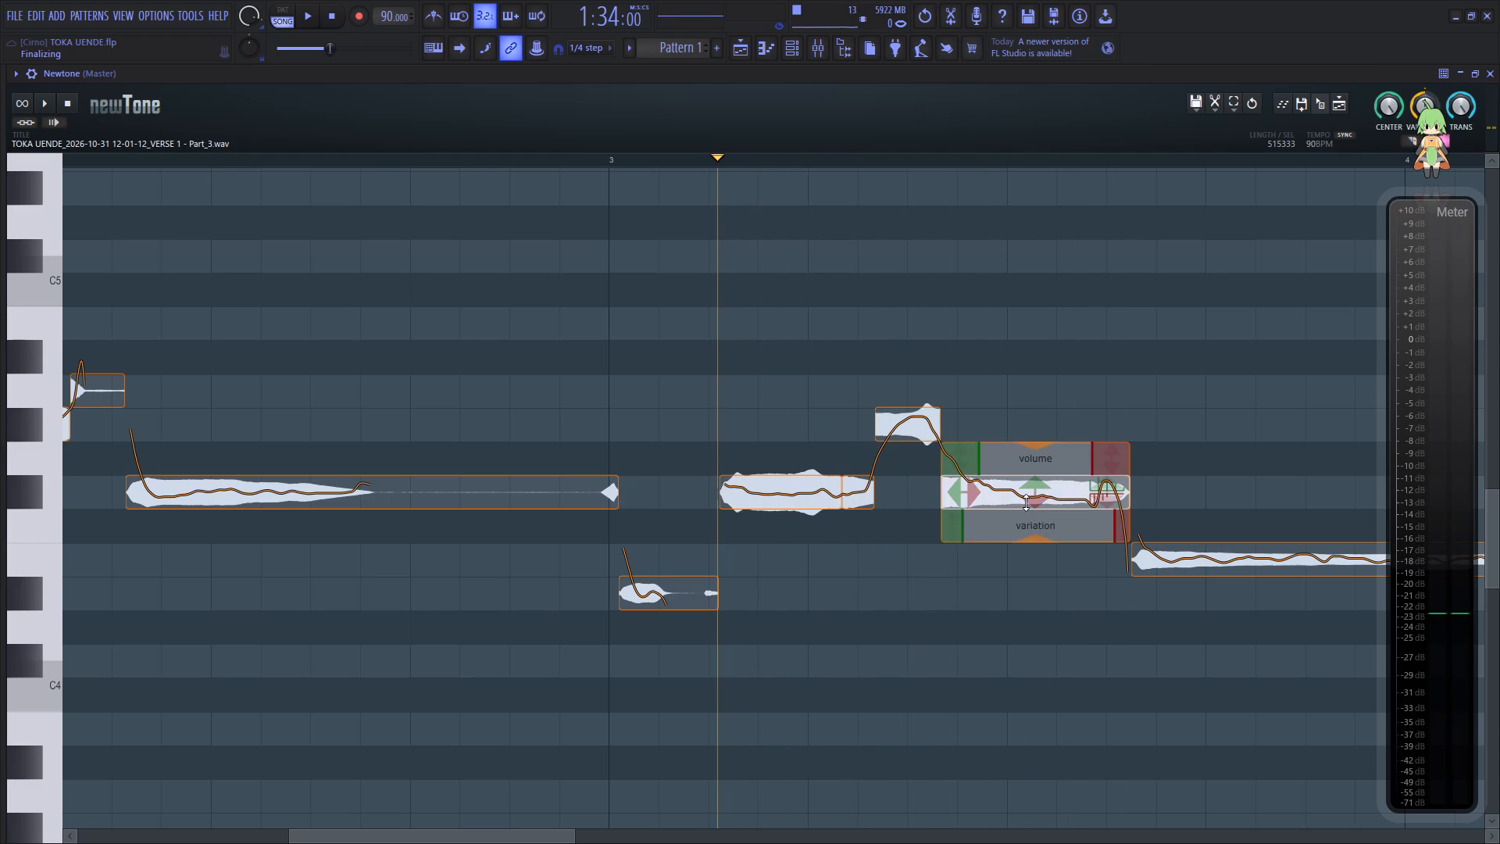
drag(1034, 540, 1050, 485)
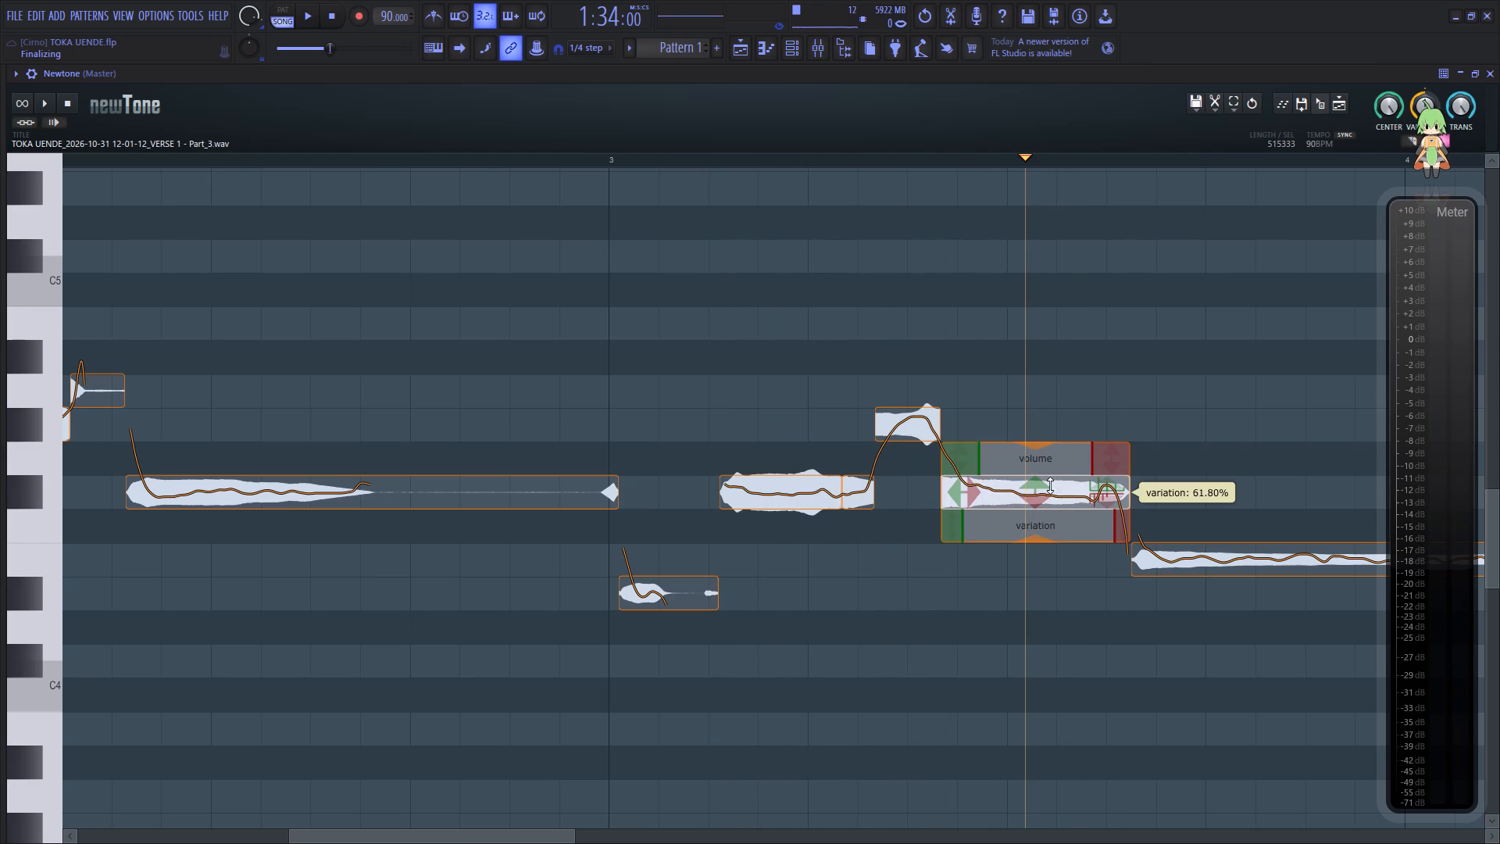
drag(1050, 485, 1059, 461)
click(608, 585)
key(space)
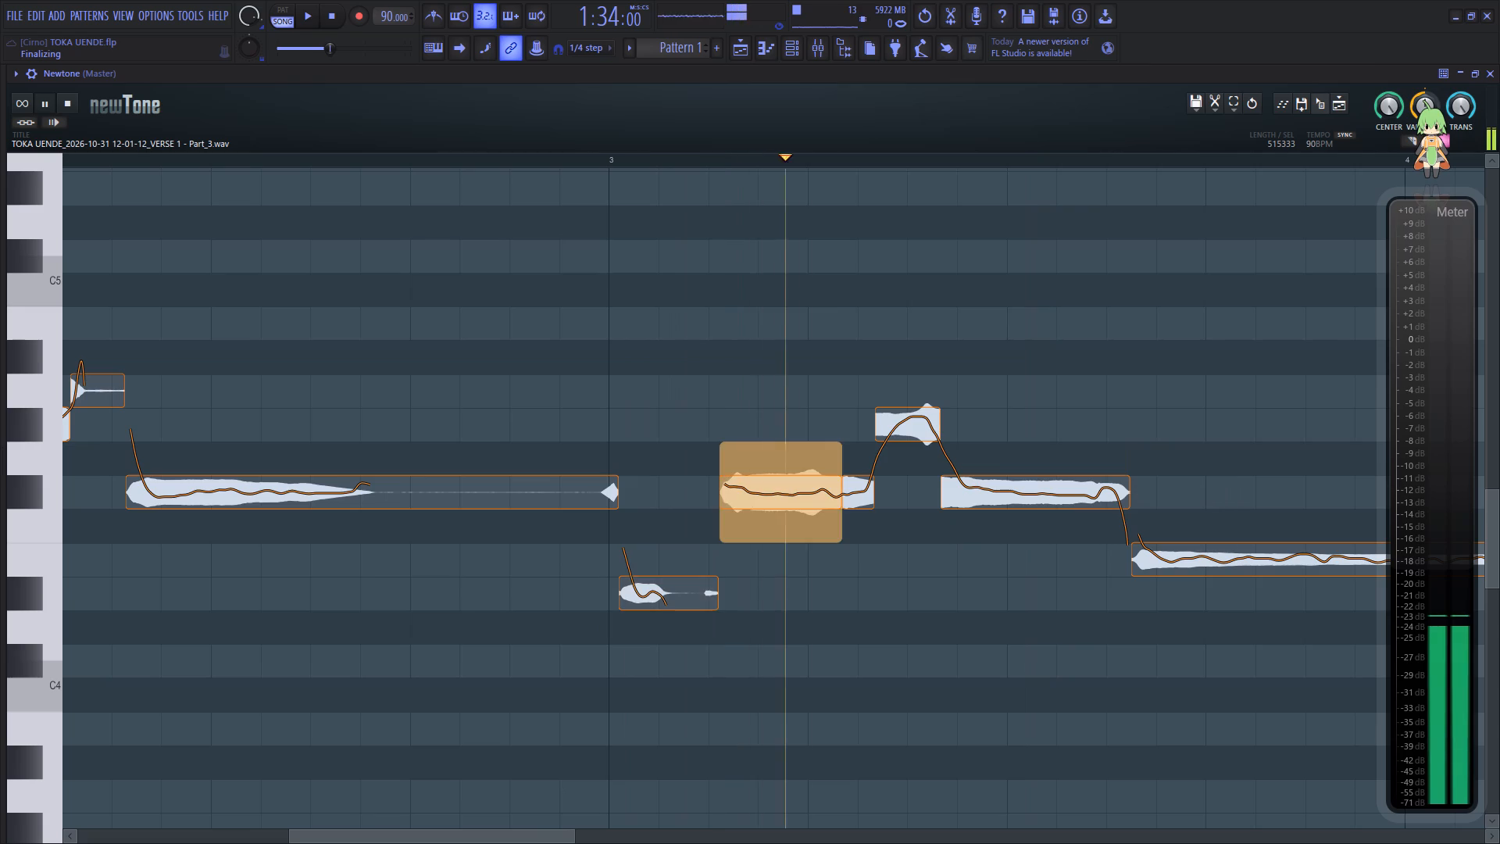
Audition the long E4 note across bar 4, reduce its pitch variation to about 38%, and replay it.
drag(528, 835, 654, 825)
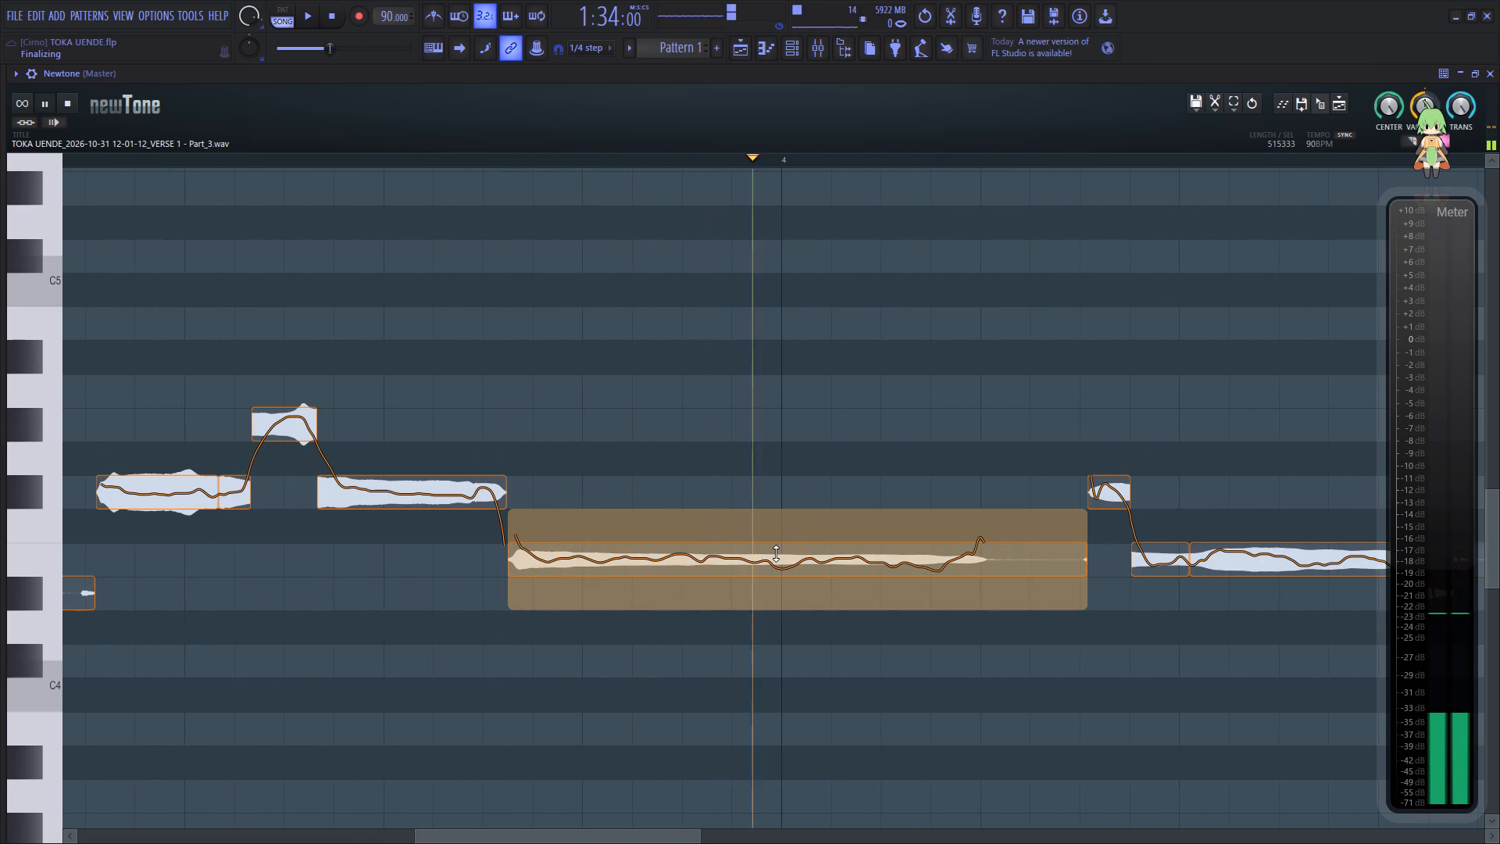
click(766, 562)
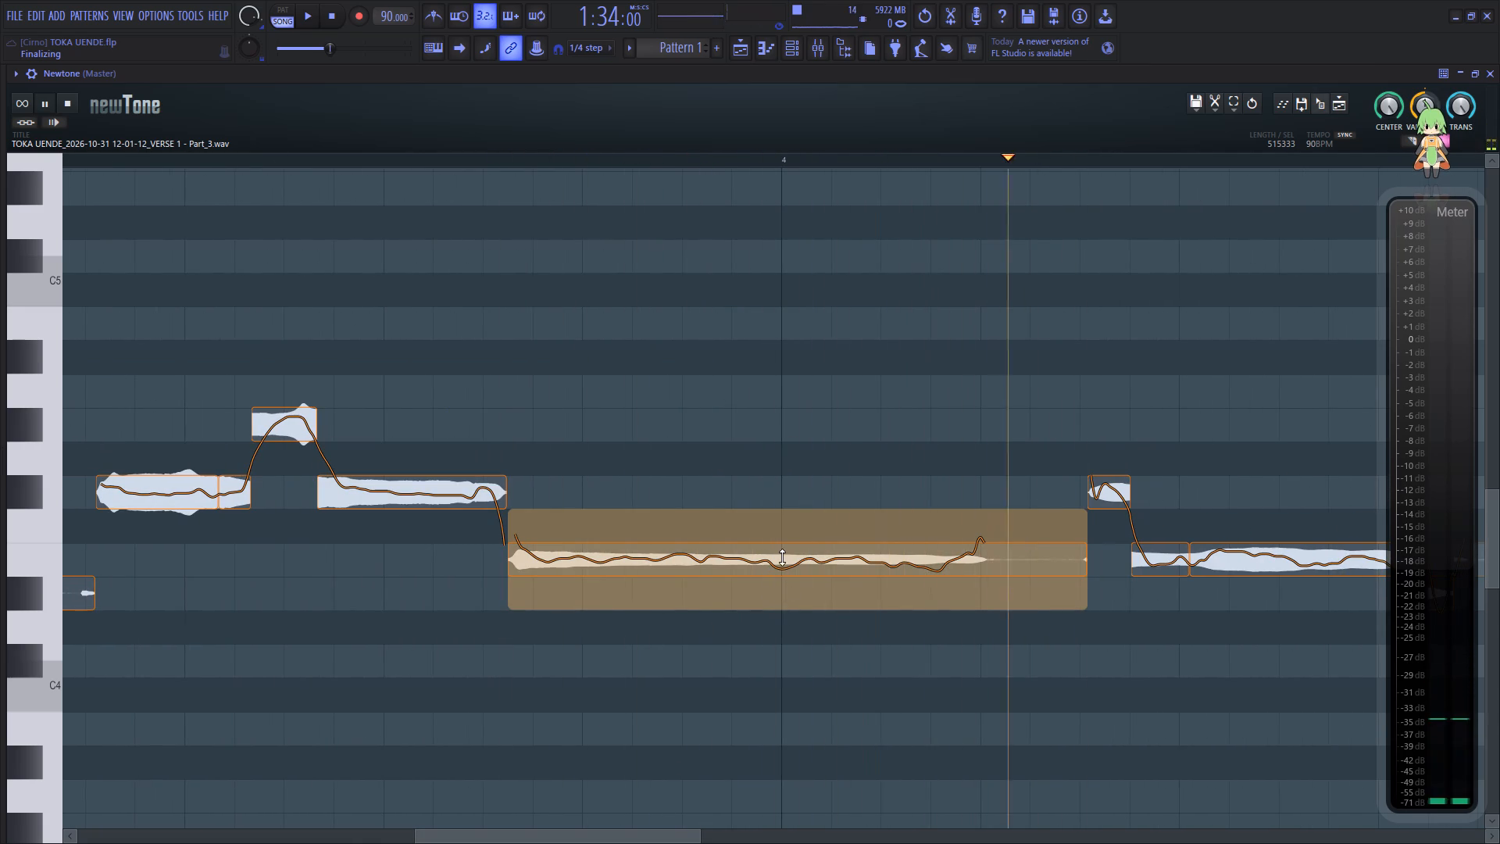
key(space)
click(781, 556)
drag(784, 608, 798, 524)
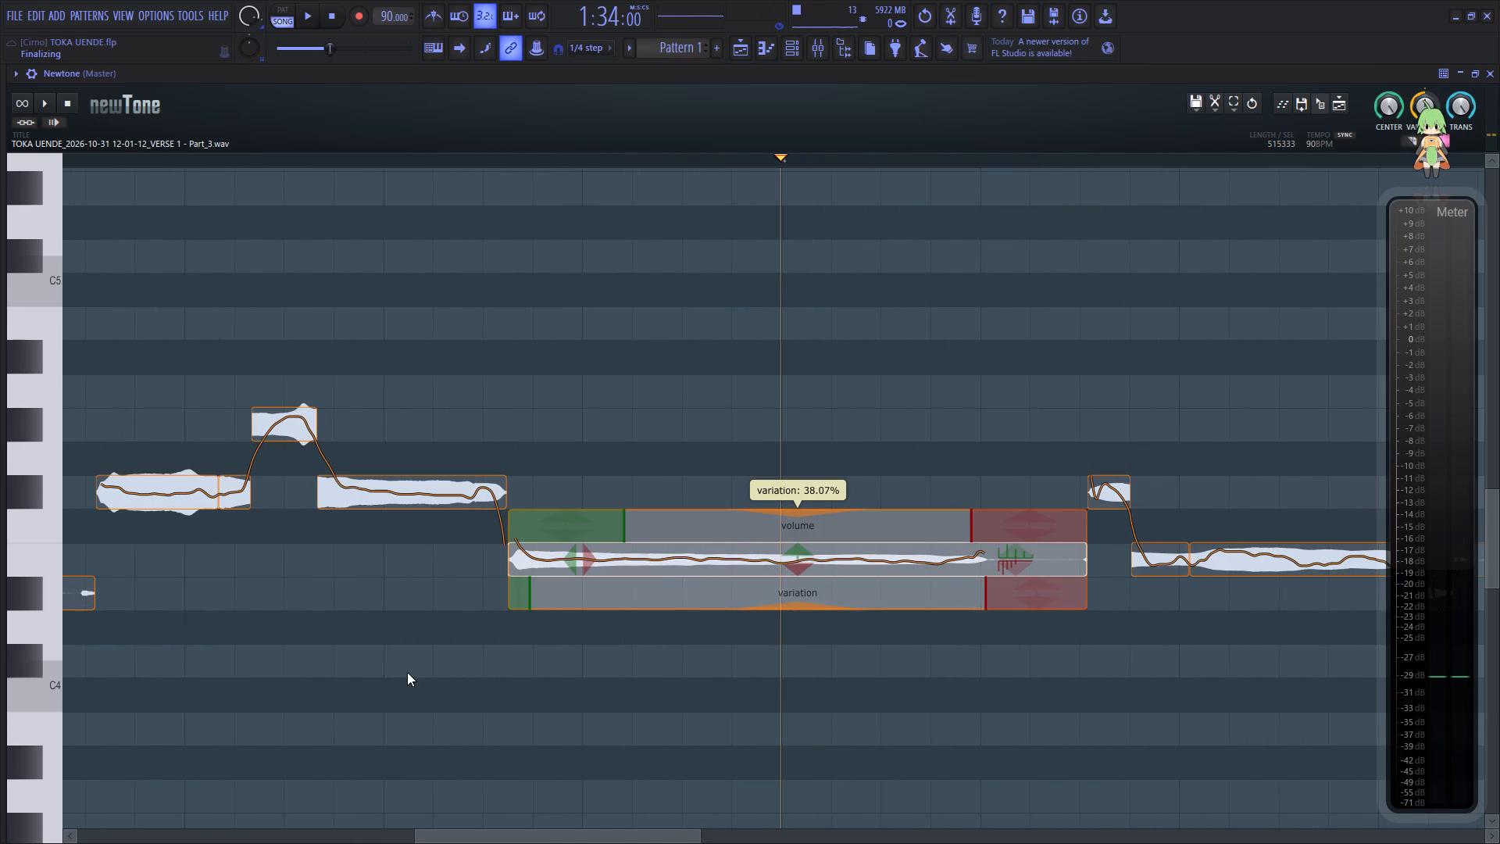
click(407, 672)
key(space)
Audition the end of the phrase, raise the longer E4 note before bar 5 to F#4, and replay it.
drag(605, 840, 626, 839)
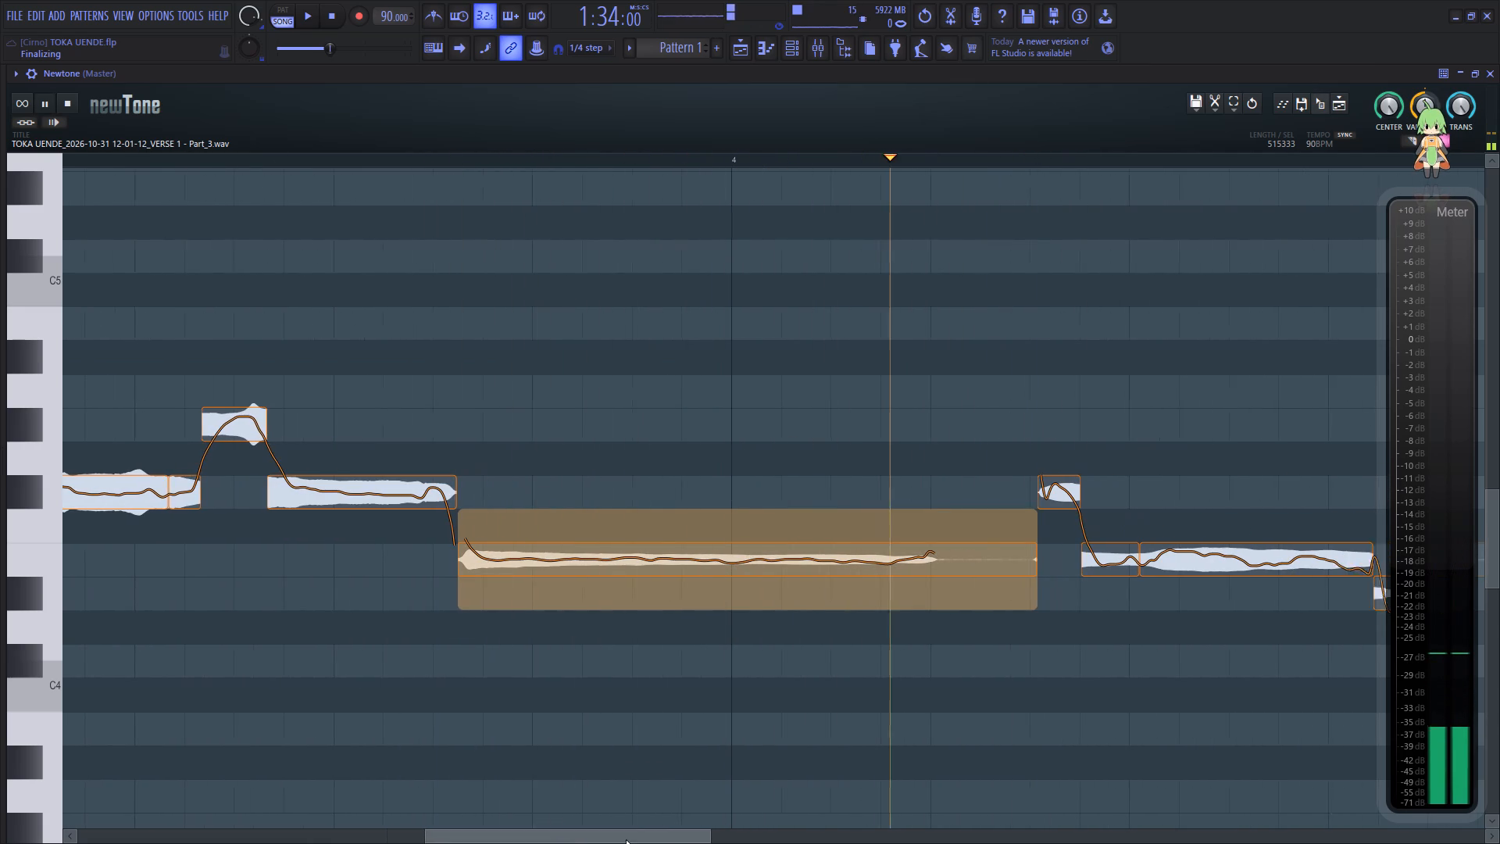
drag(626, 839, 672, 828)
click(618, 610)
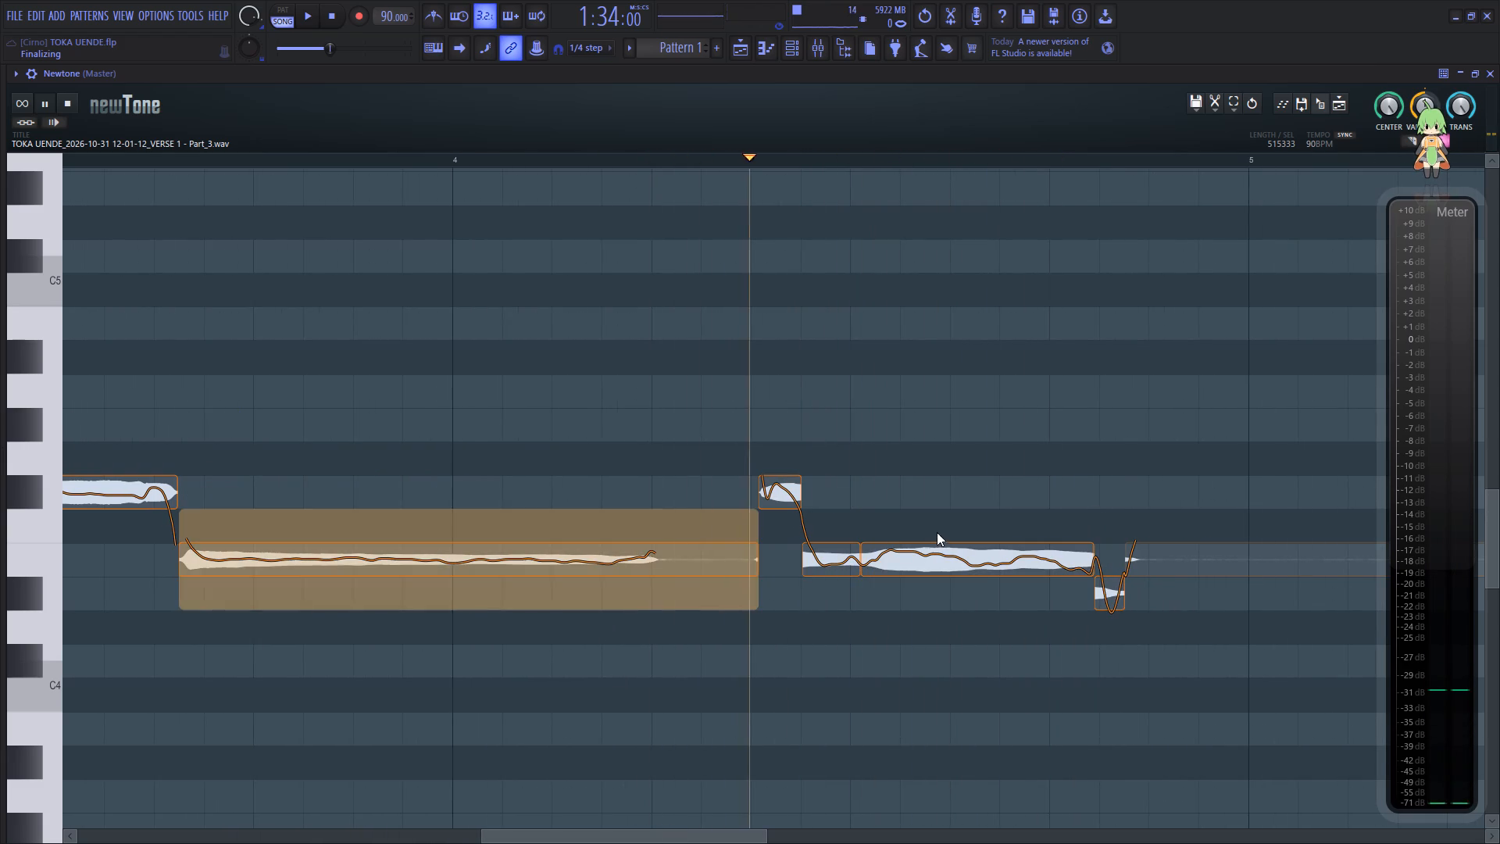
key(space)
key(space)
drag(967, 563, 973, 507)
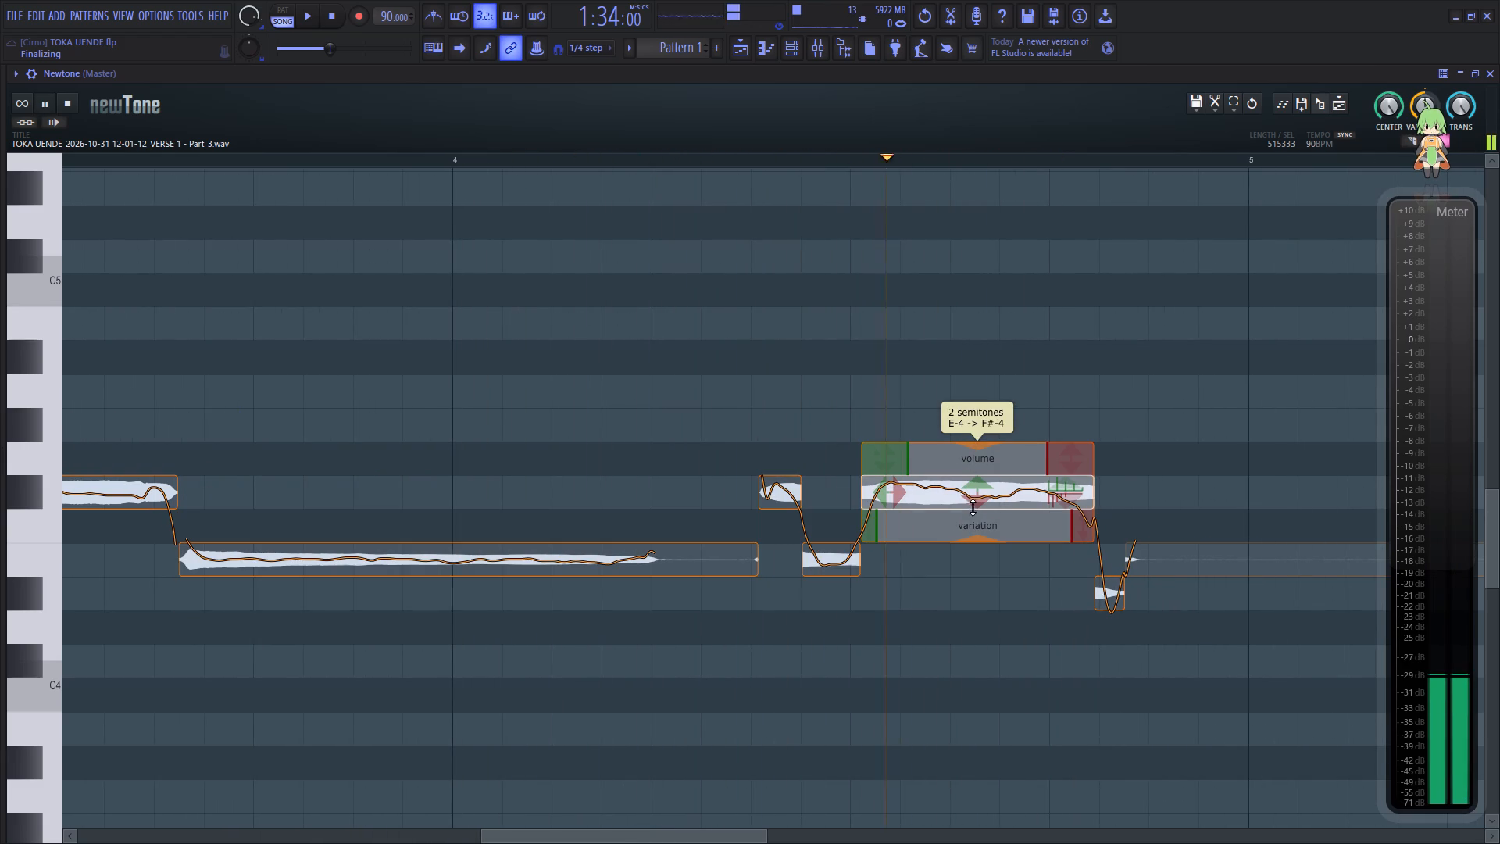
drag(973, 507, 973, 502)
key(space)
key(space)
Reduce the pitch variation of the raised F#4 note before bar 5 and replay the phrase.
click(979, 542)
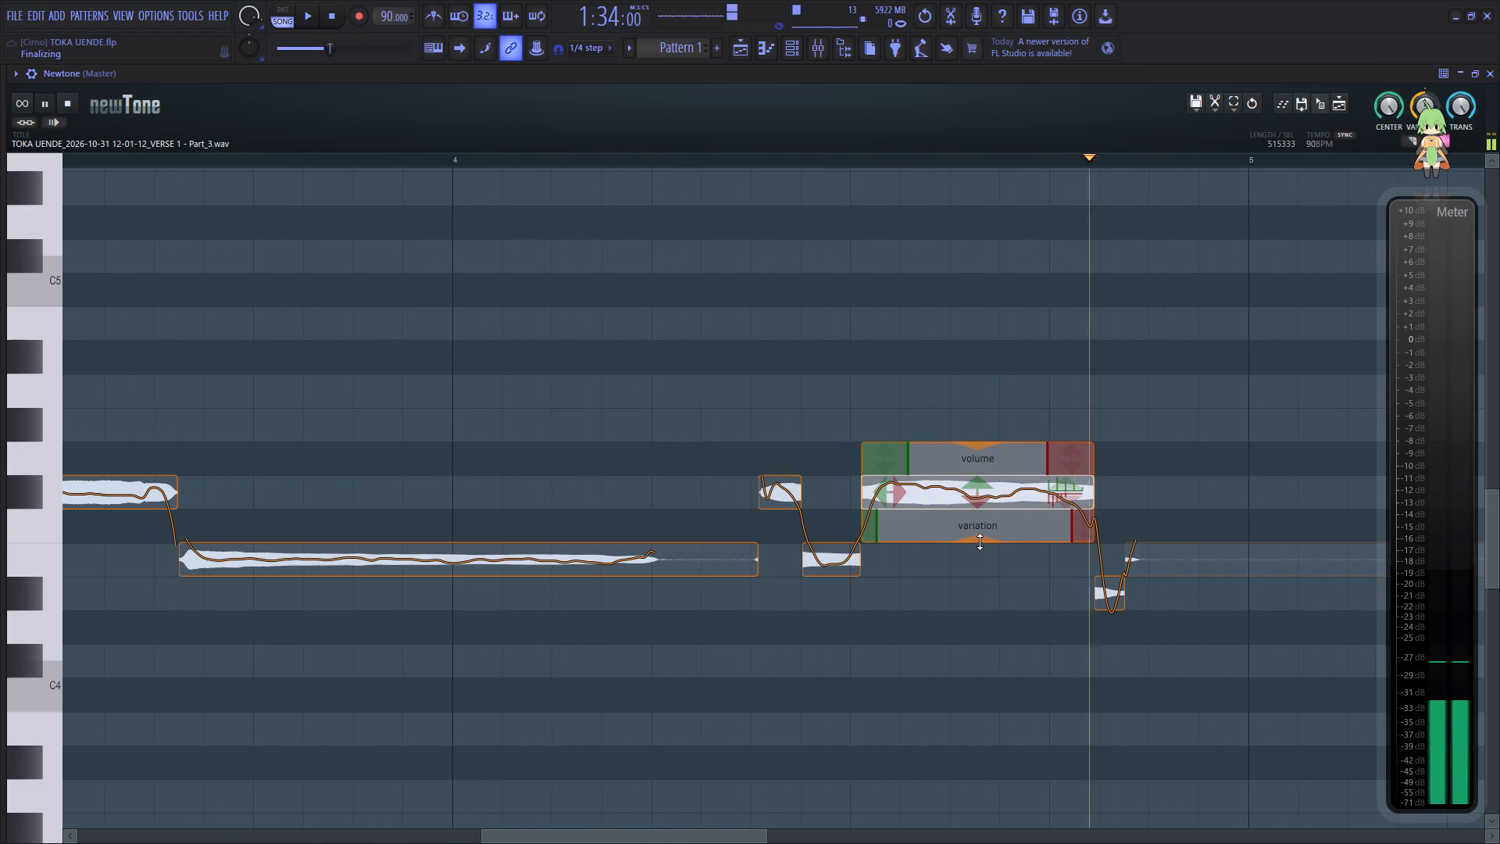
drag(980, 542, 991, 467)
click(697, 625)
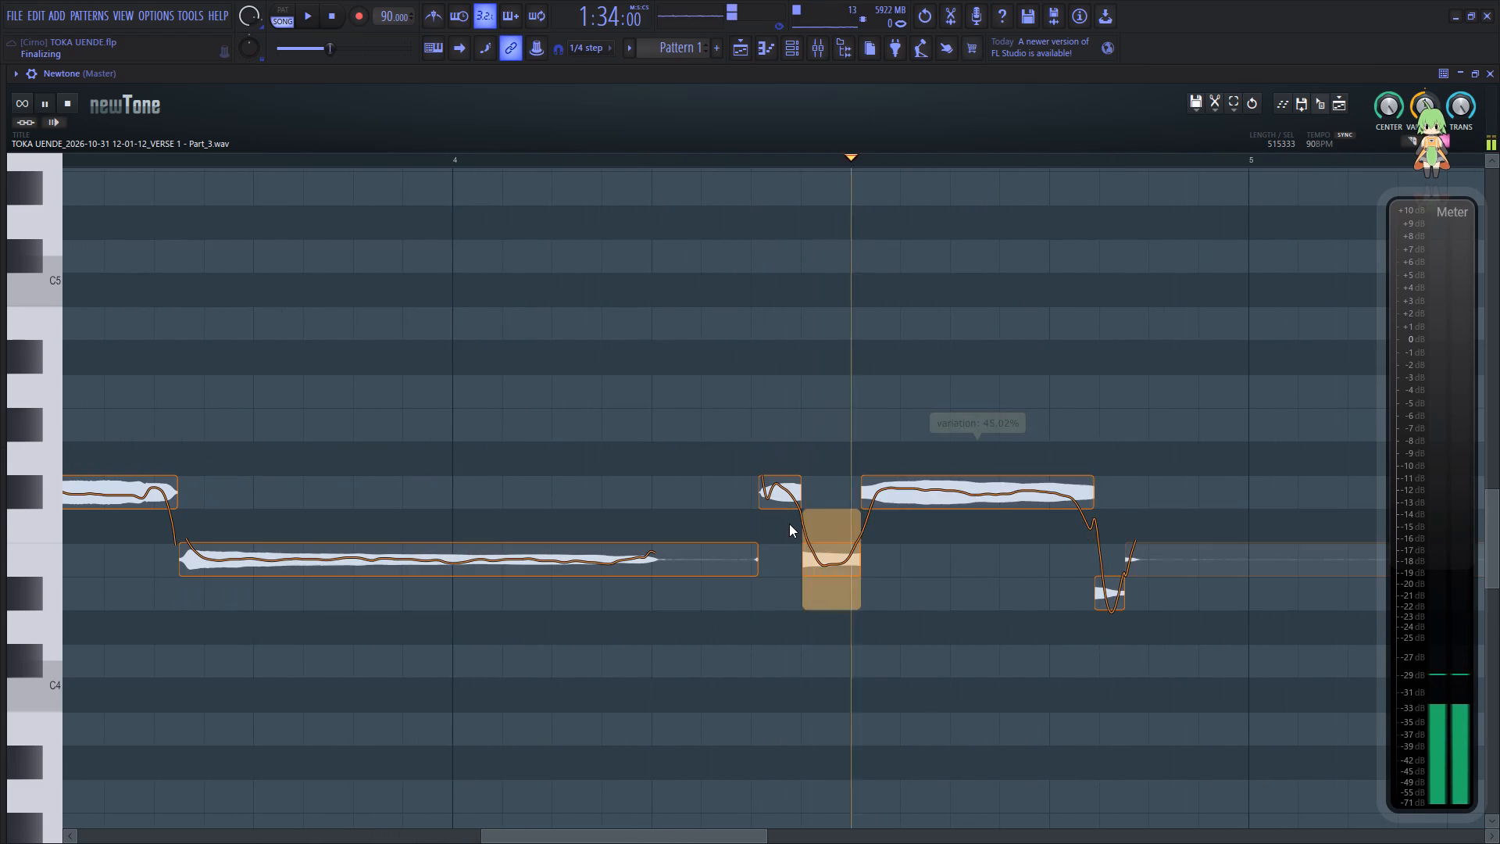
key(space)
Reduce the pitch variation of the short F#4 note following the long E4 note across bar 4, and replay.
click(784, 501)
drag(779, 540, 791, 496)
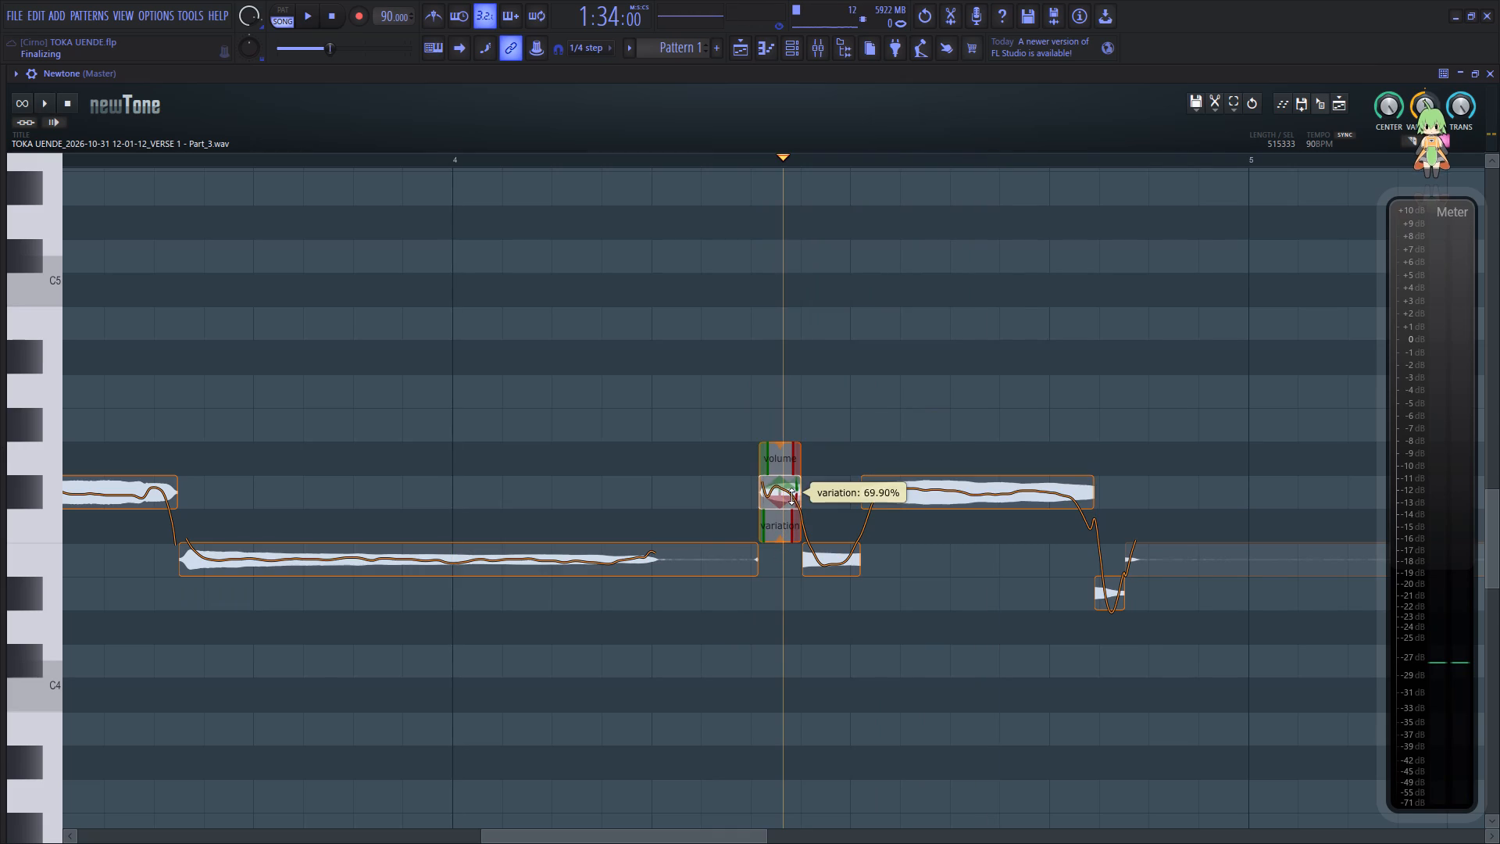
drag(791, 496, 803, 469)
click(673, 635)
key(space)
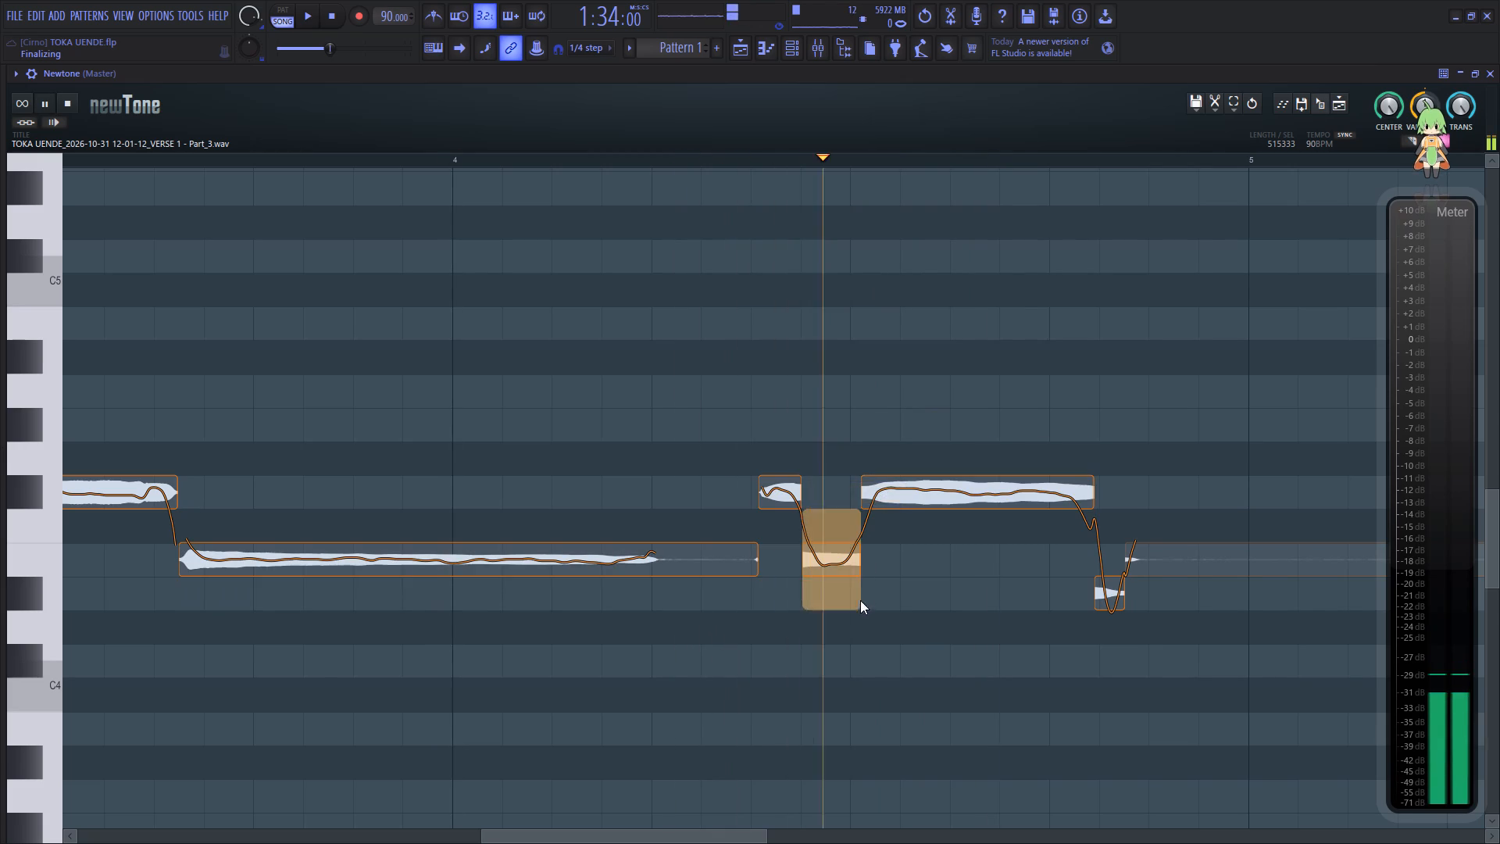
Raise the short D#4 slice before bar 5 to E4, reduce its pitch variation to about 50%, and audition it.
drag(1107, 593, 1107, 552)
click(668, 599)
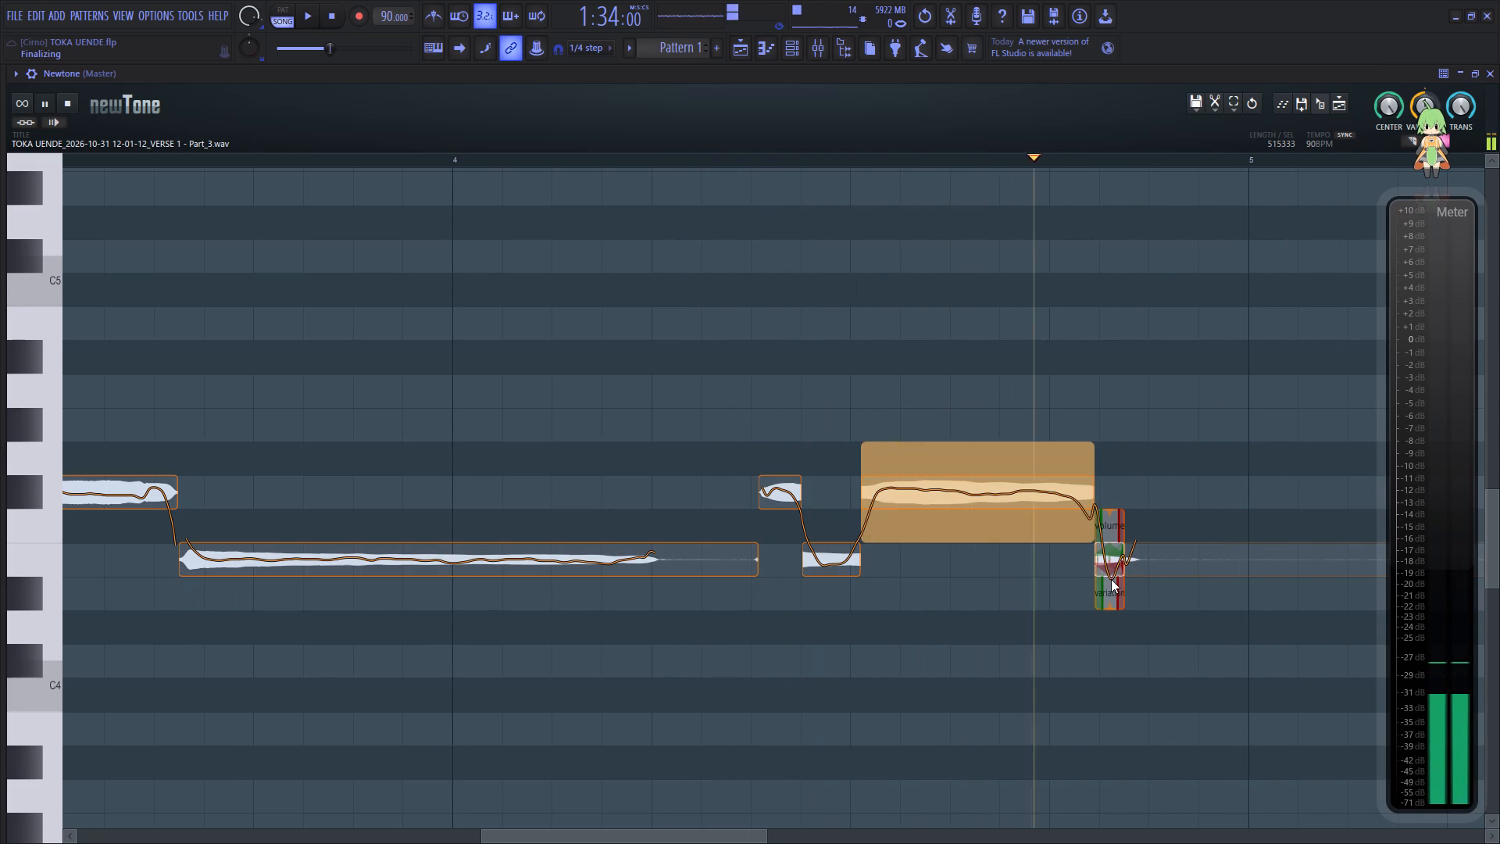
key(space)
key(space)
drag(1109, 607, 1119, 539)
key(space)
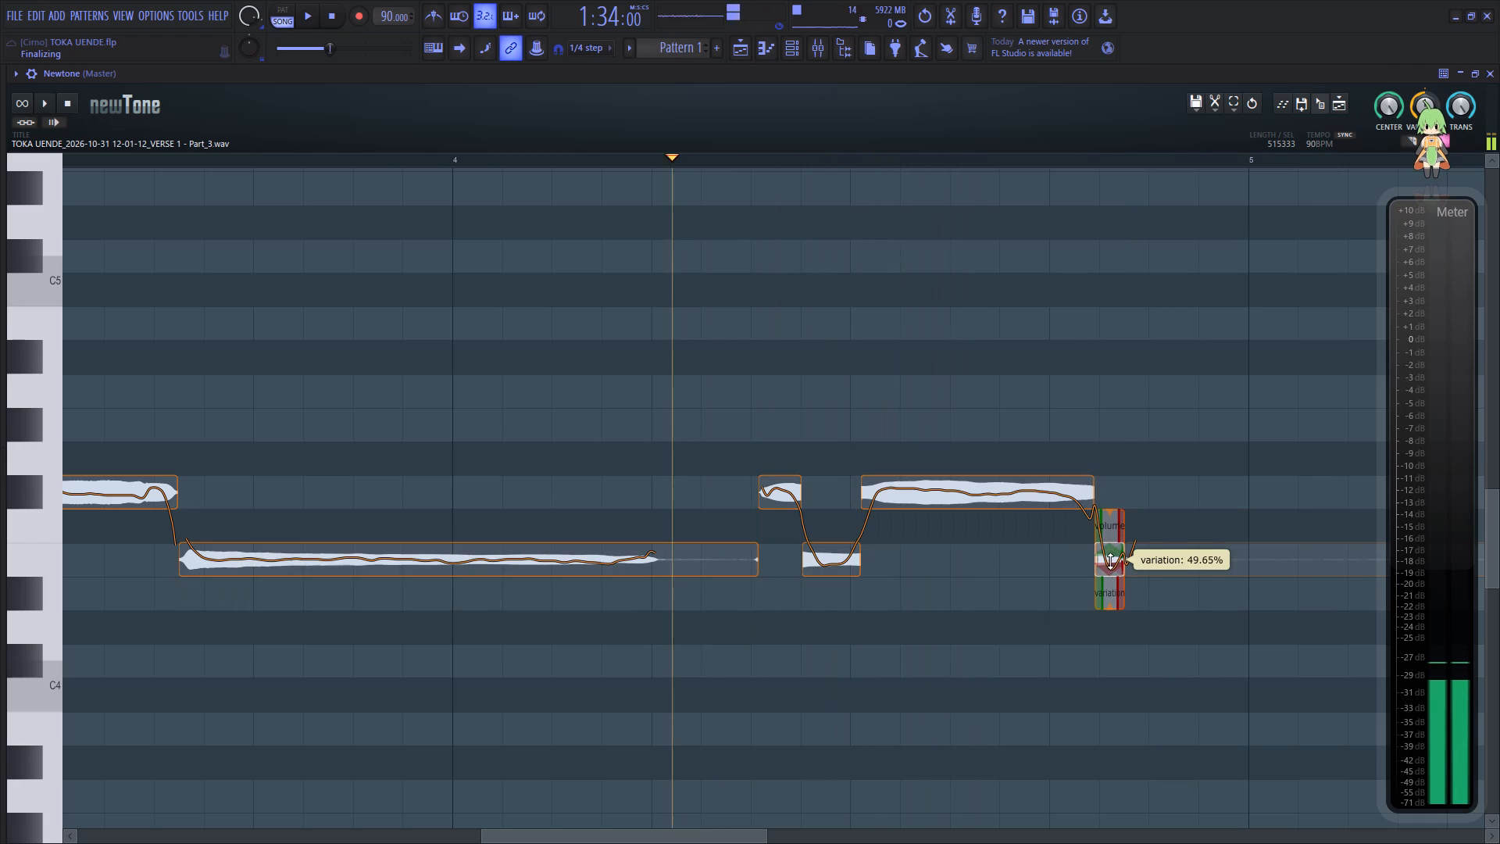
key(space)
Raise that short slice to F#4, set its variation ramp-in to about -86%, reduce its pitch variation, and replay.
drag(1110, 561, 1112, 489)
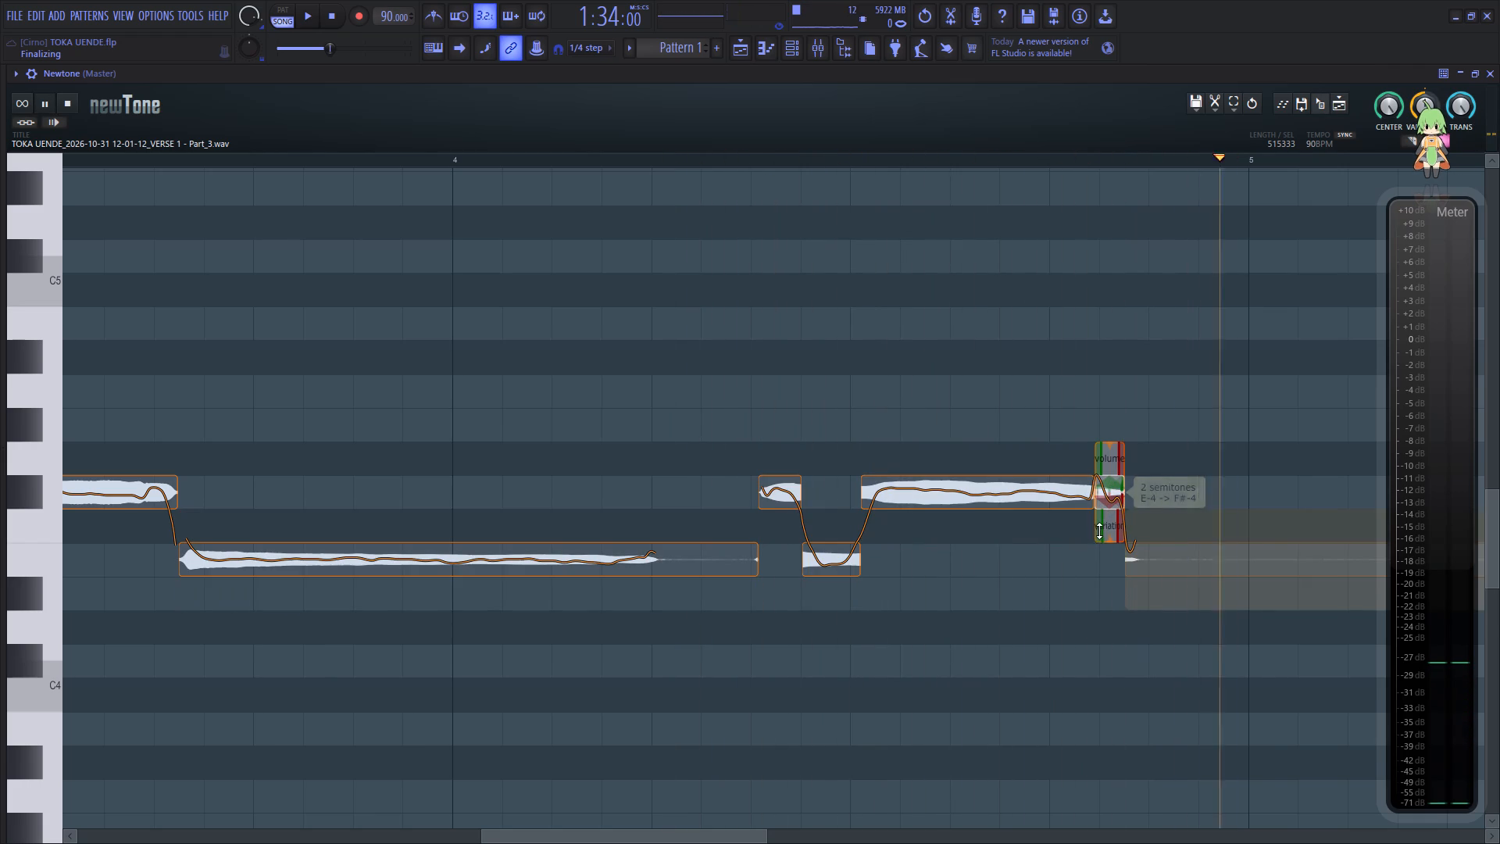
drag(1099, 524, 1093, 553)
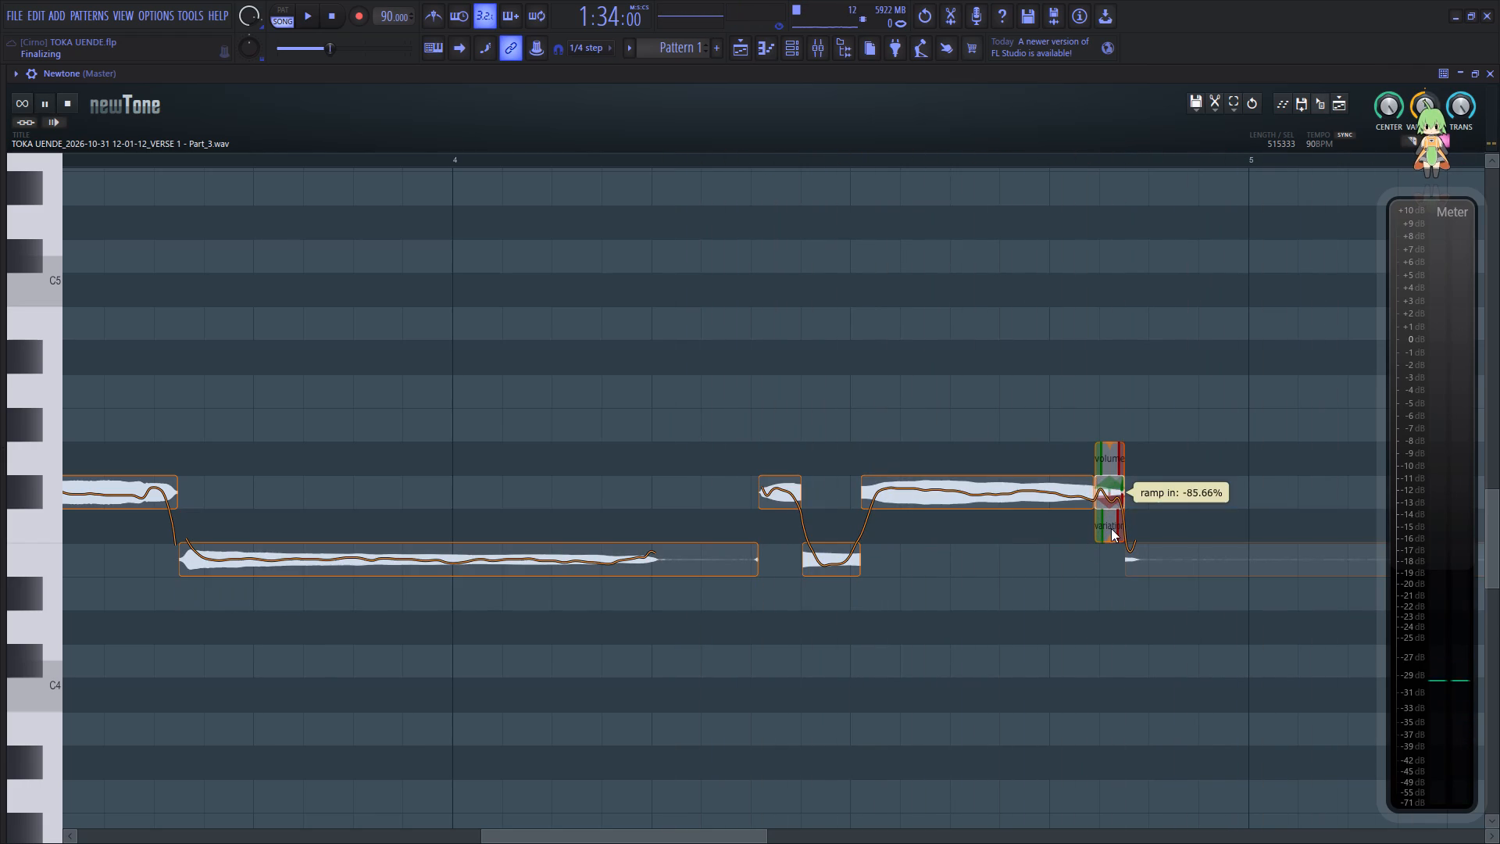
drag(1109, 541, 1127, 491)
click(770, 614)
Listen to the corrected clip from its beginning, replaying the opening notes around bar 2.
drag(707, 842, 178, 815)
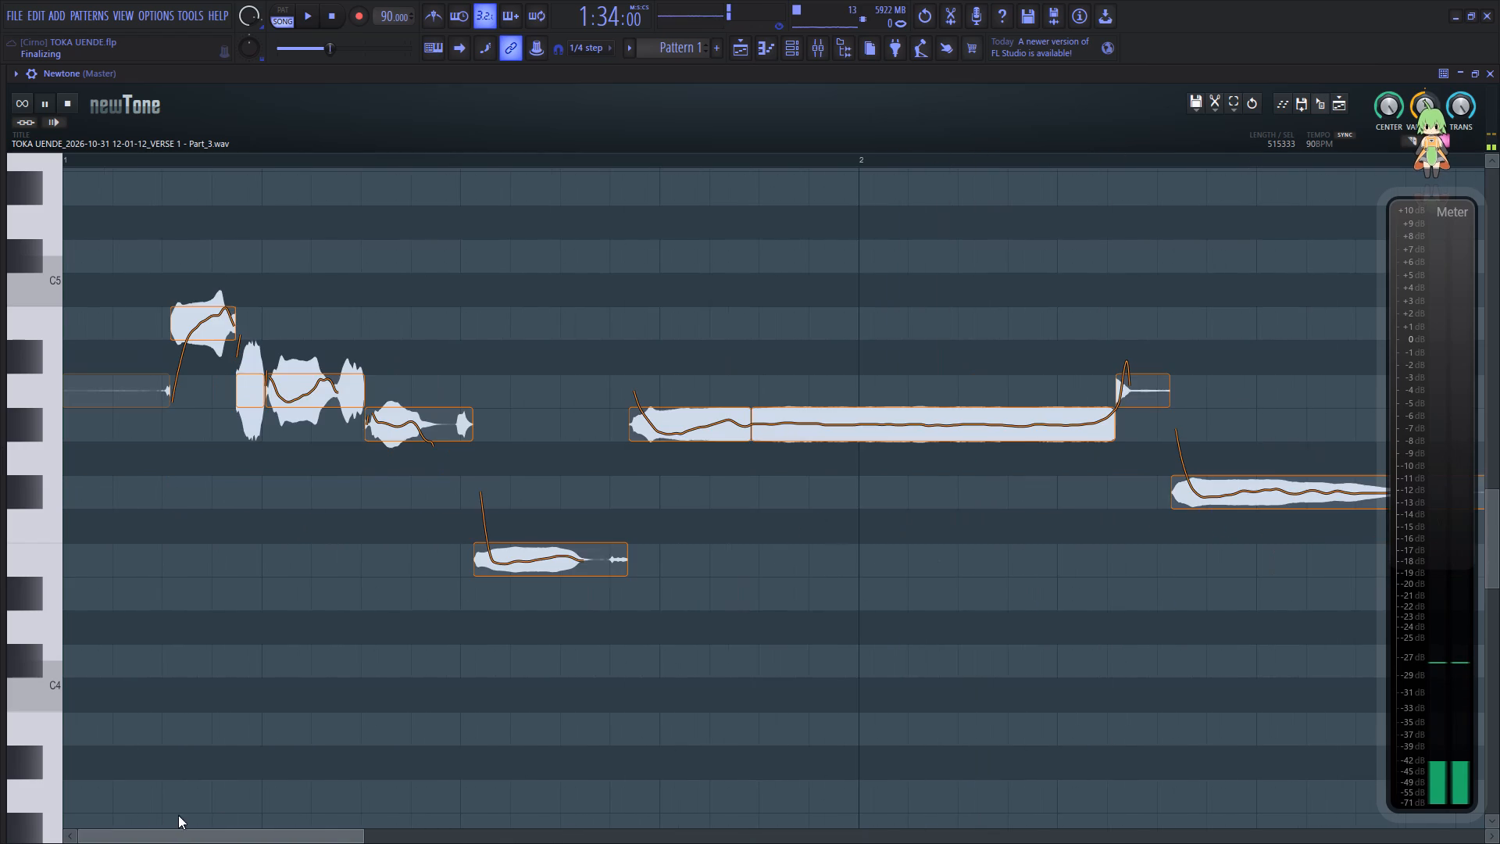
drag(178, 815, 145, 808)
click(152, 617)
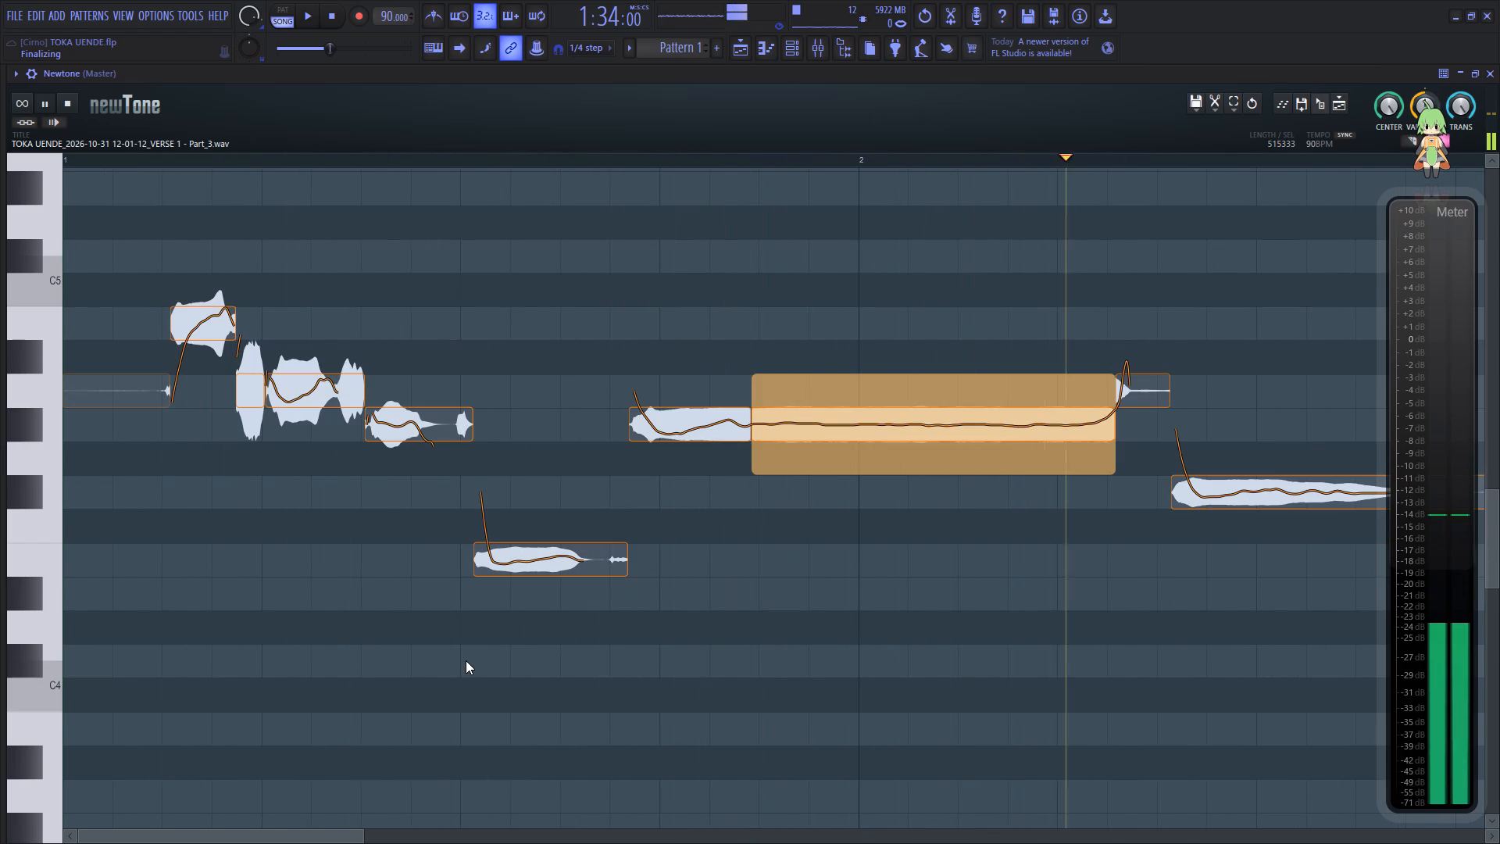
key(space)
key(space)
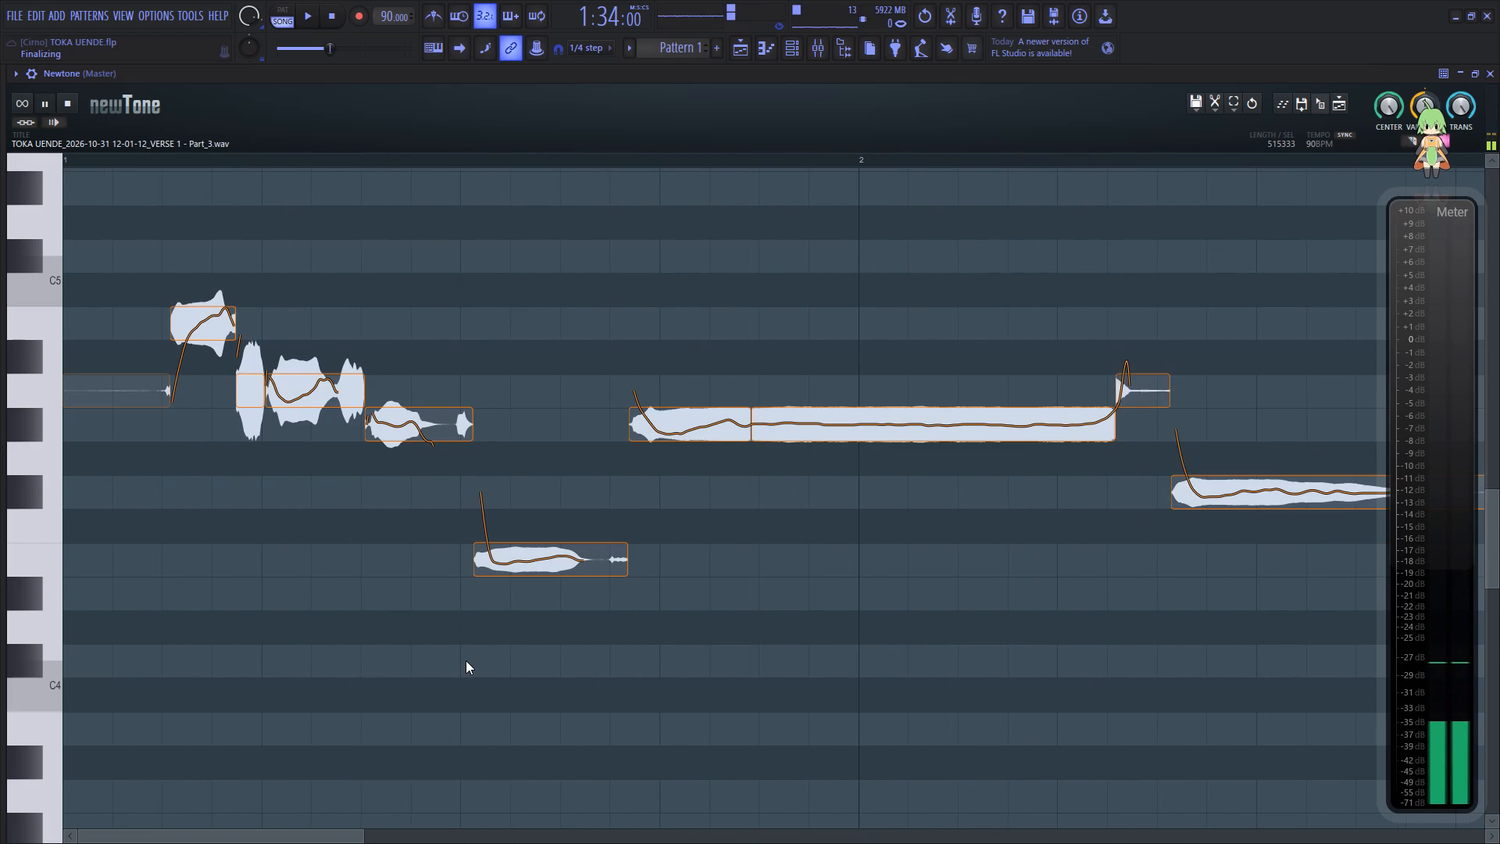
key(space)
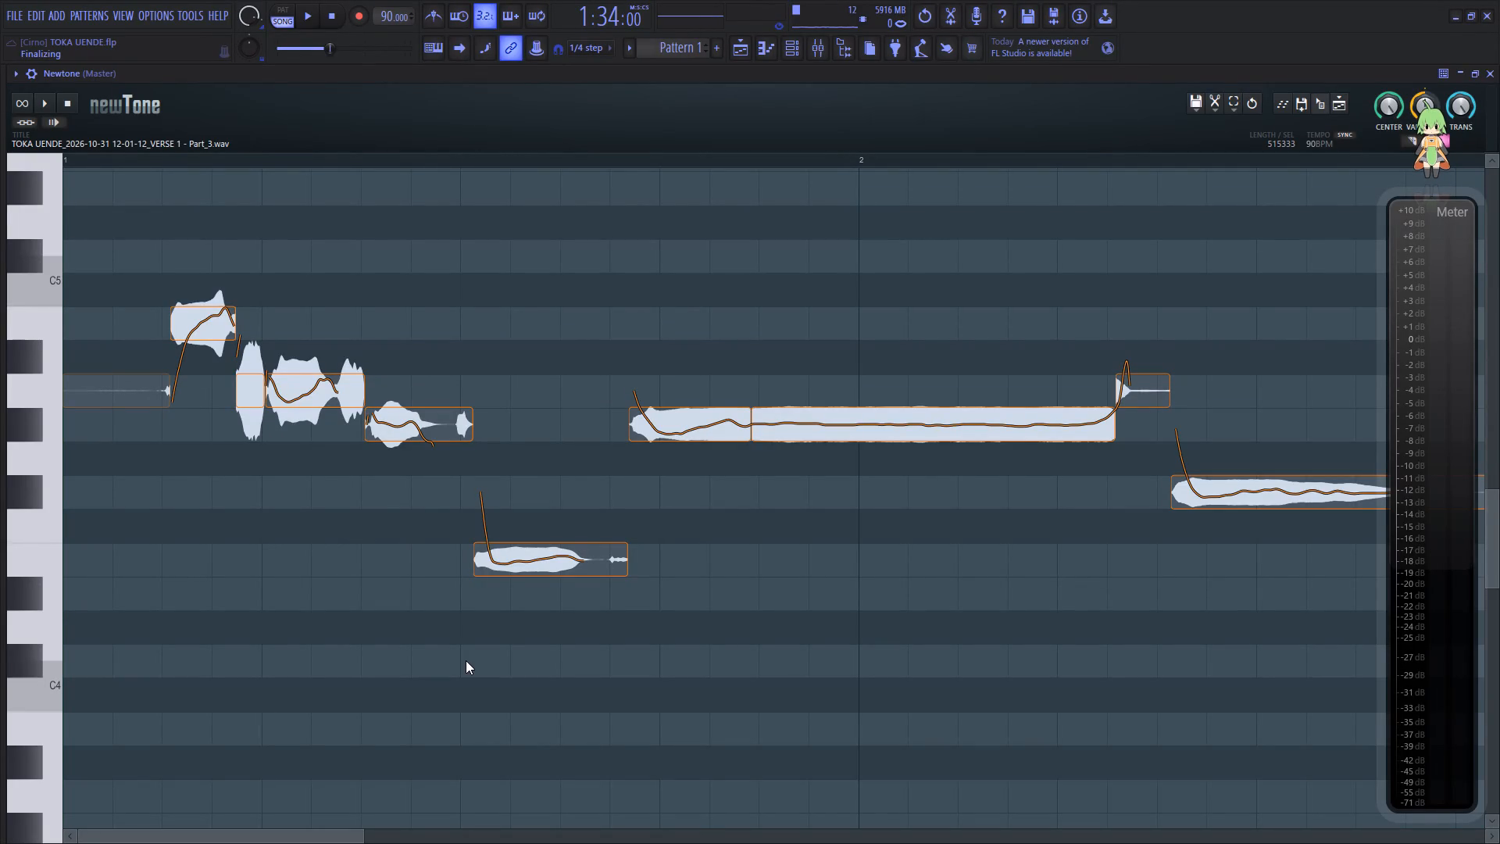
click(110, 490)
key(space)
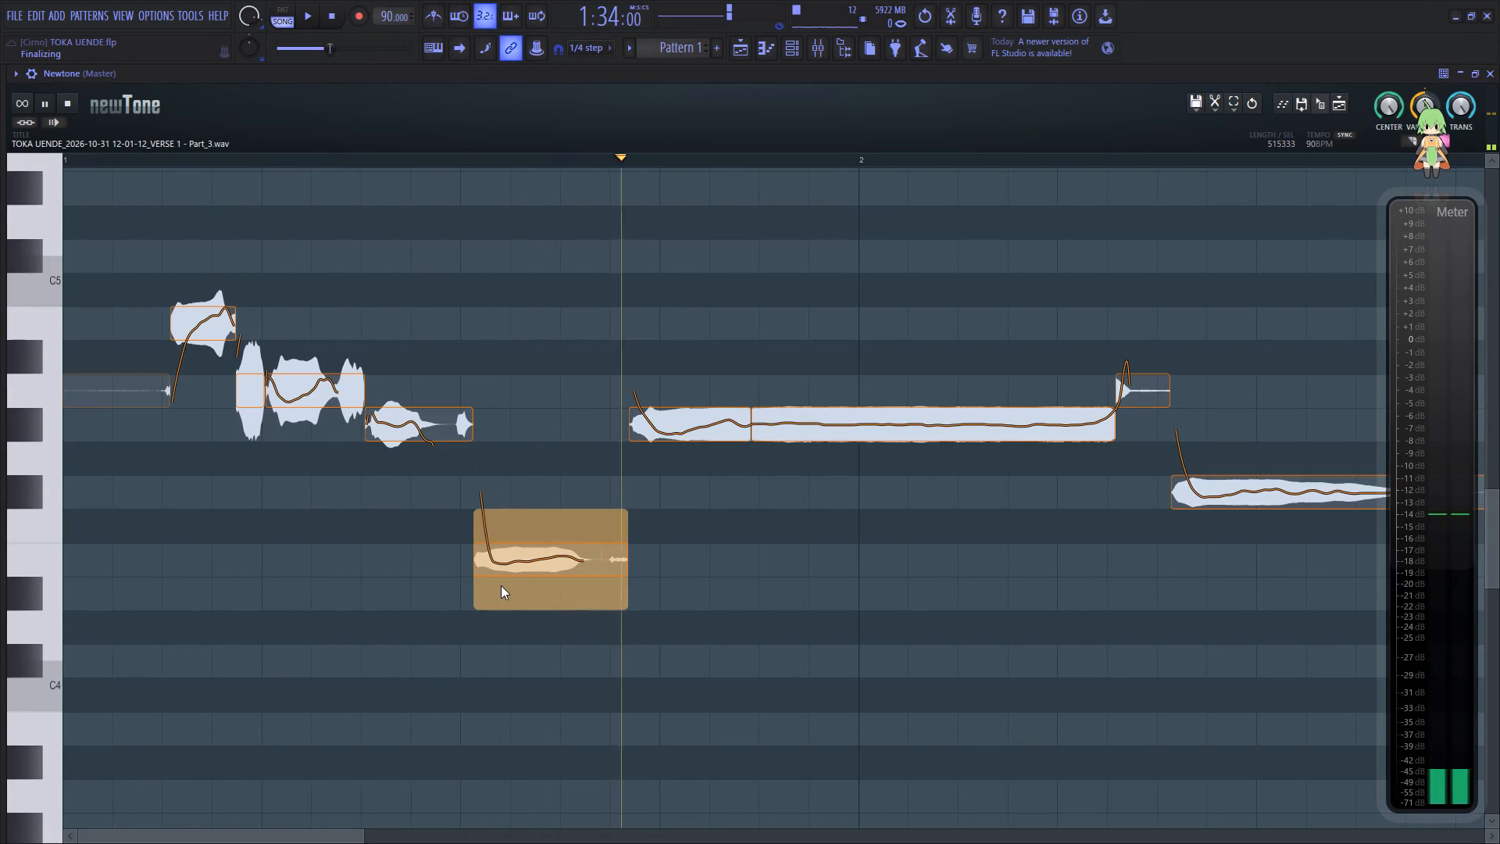
key(space)
key(space)
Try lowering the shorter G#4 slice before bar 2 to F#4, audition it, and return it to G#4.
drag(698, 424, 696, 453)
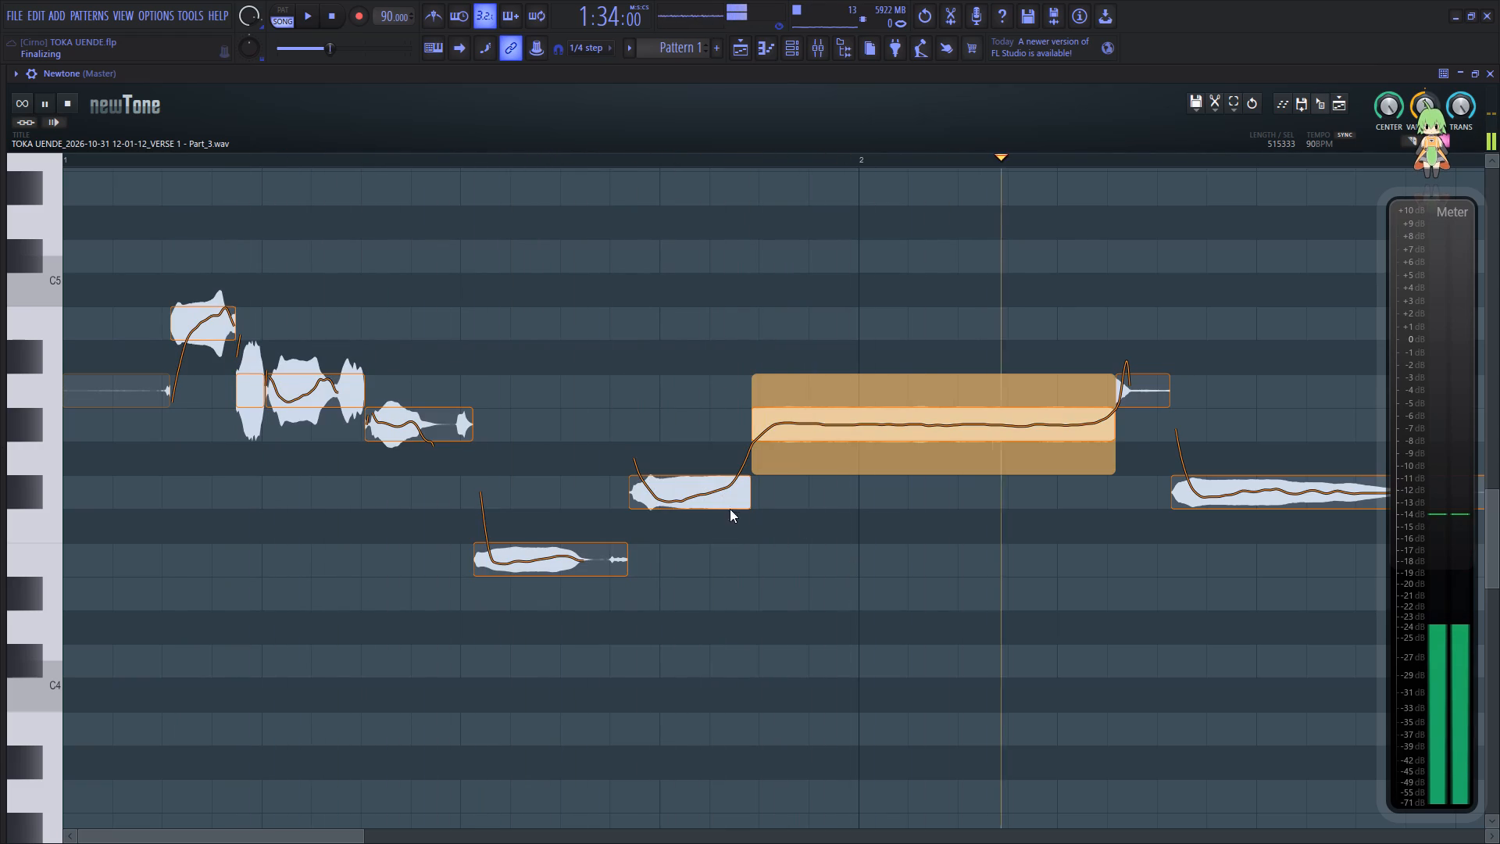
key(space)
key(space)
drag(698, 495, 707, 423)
Listen through the rest of the corrected clip to the end of its last phrase.
drag(303, 831, 370, 831)
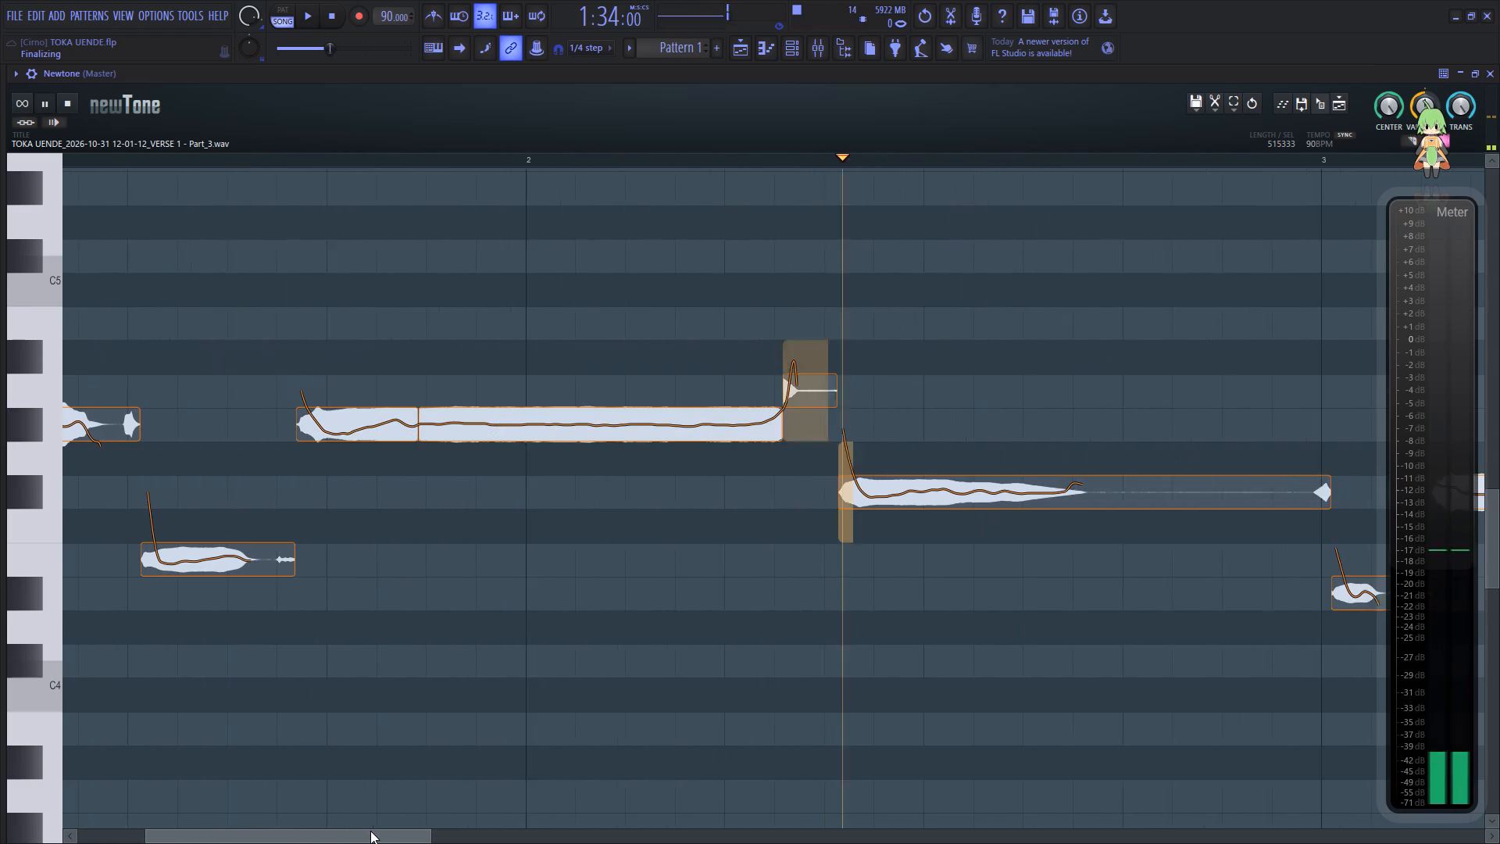
drag(370, 831, 572, 839)
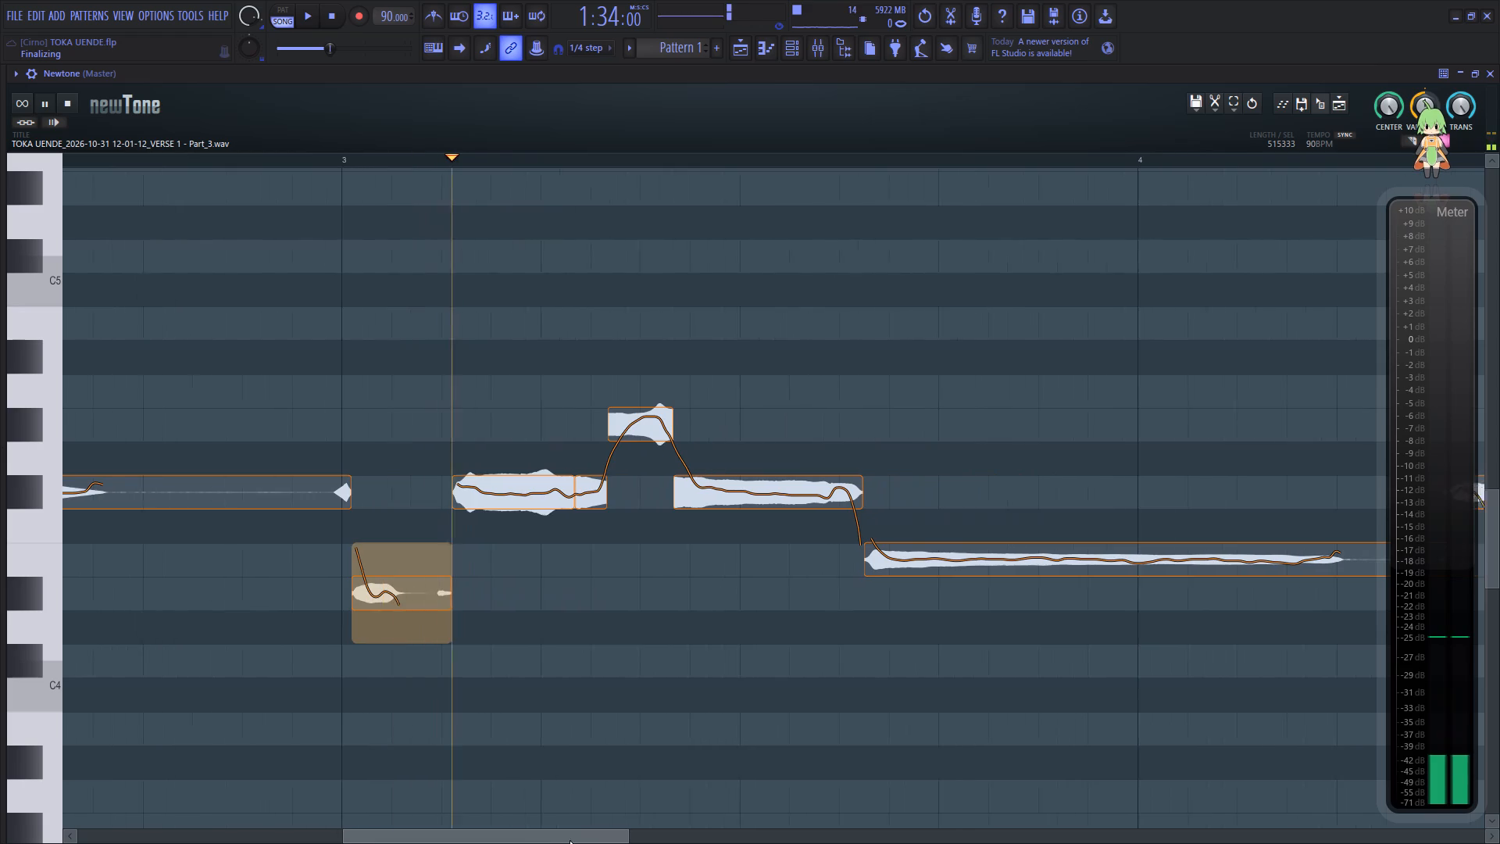
drag(572, 839, 690, 825)
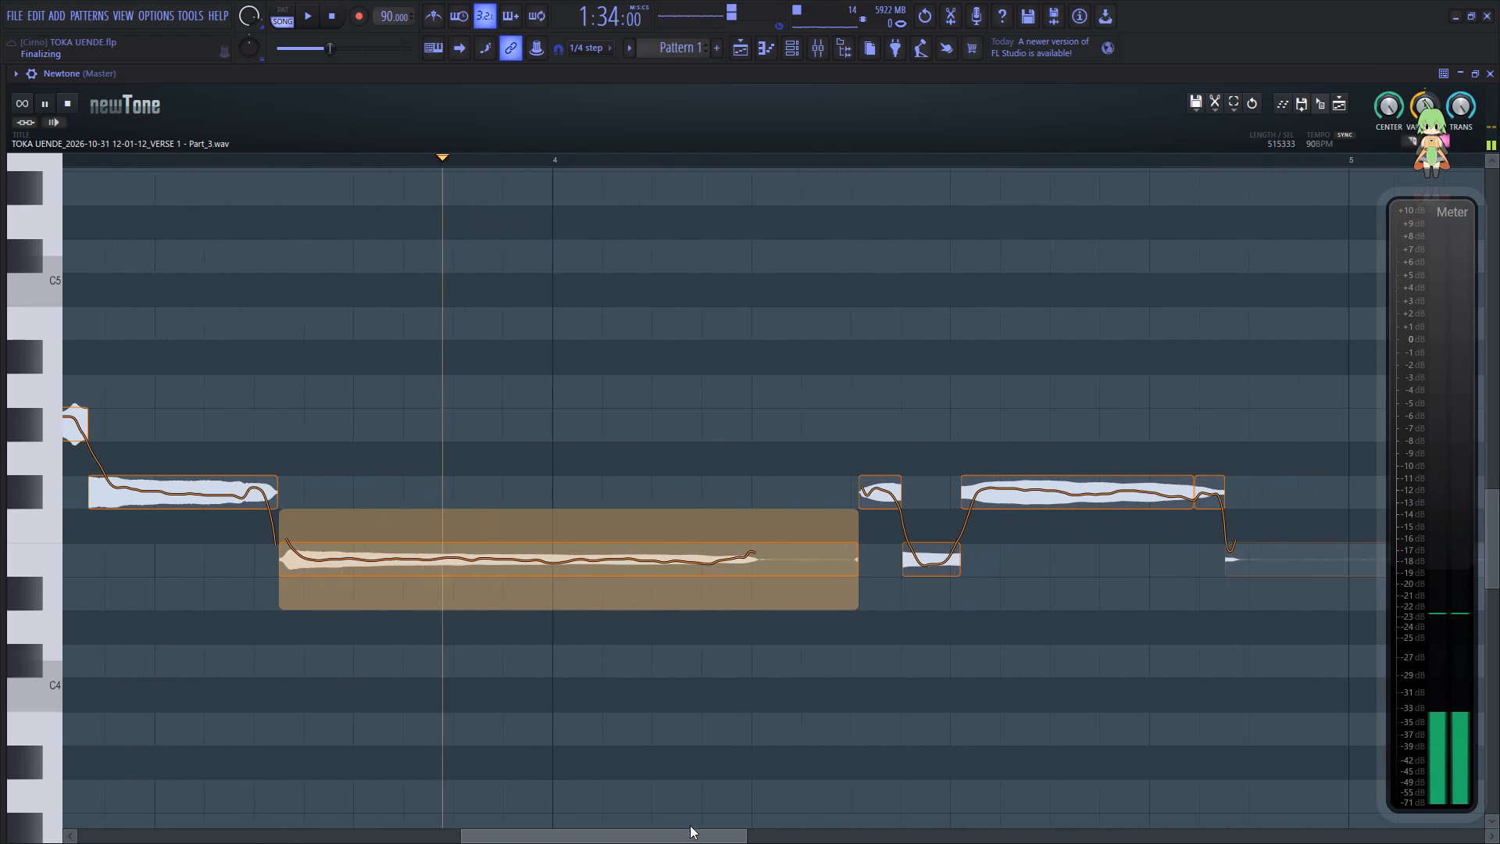
drag(690, 825, 768, 803)
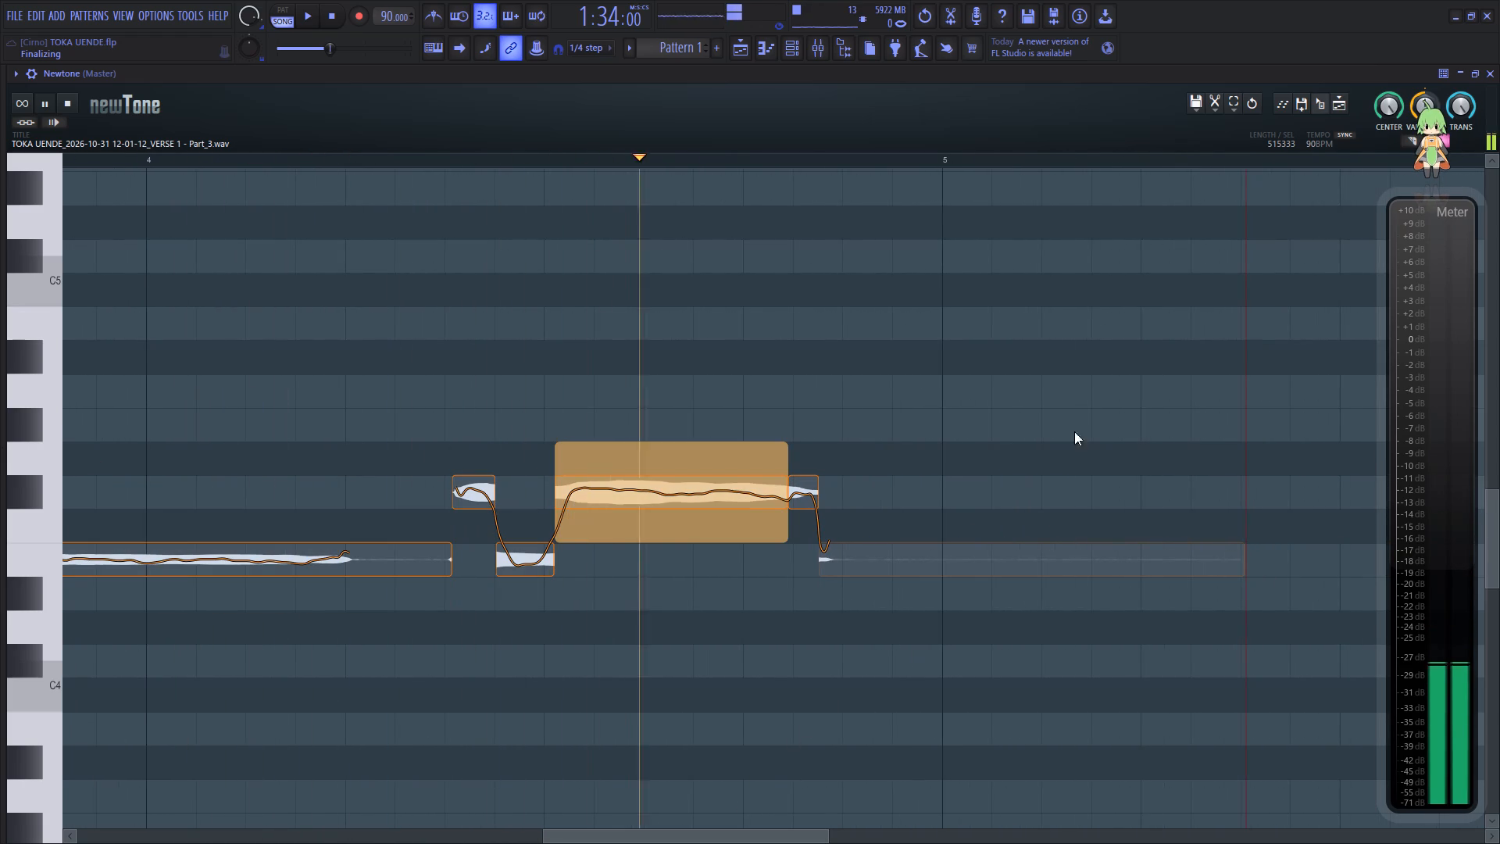
key(space)
Place the corrected audio on the VERSE 1 ADLIB track, aligned with the original Part_3 #2 clip, and close Newtone.
drag(1324, 102, 534, 503)
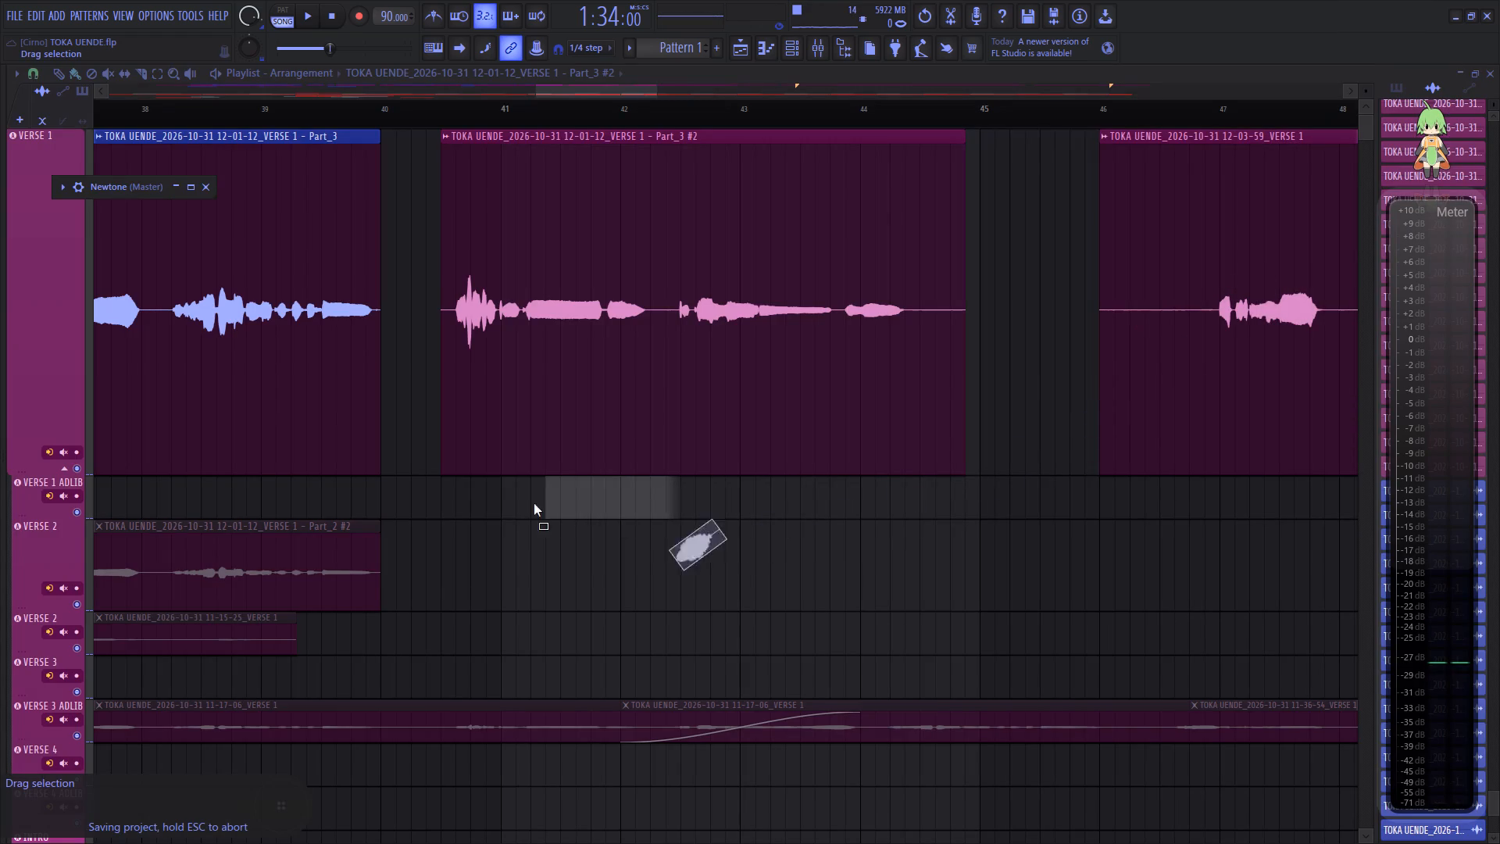
drag(534, 503, 441, 502)
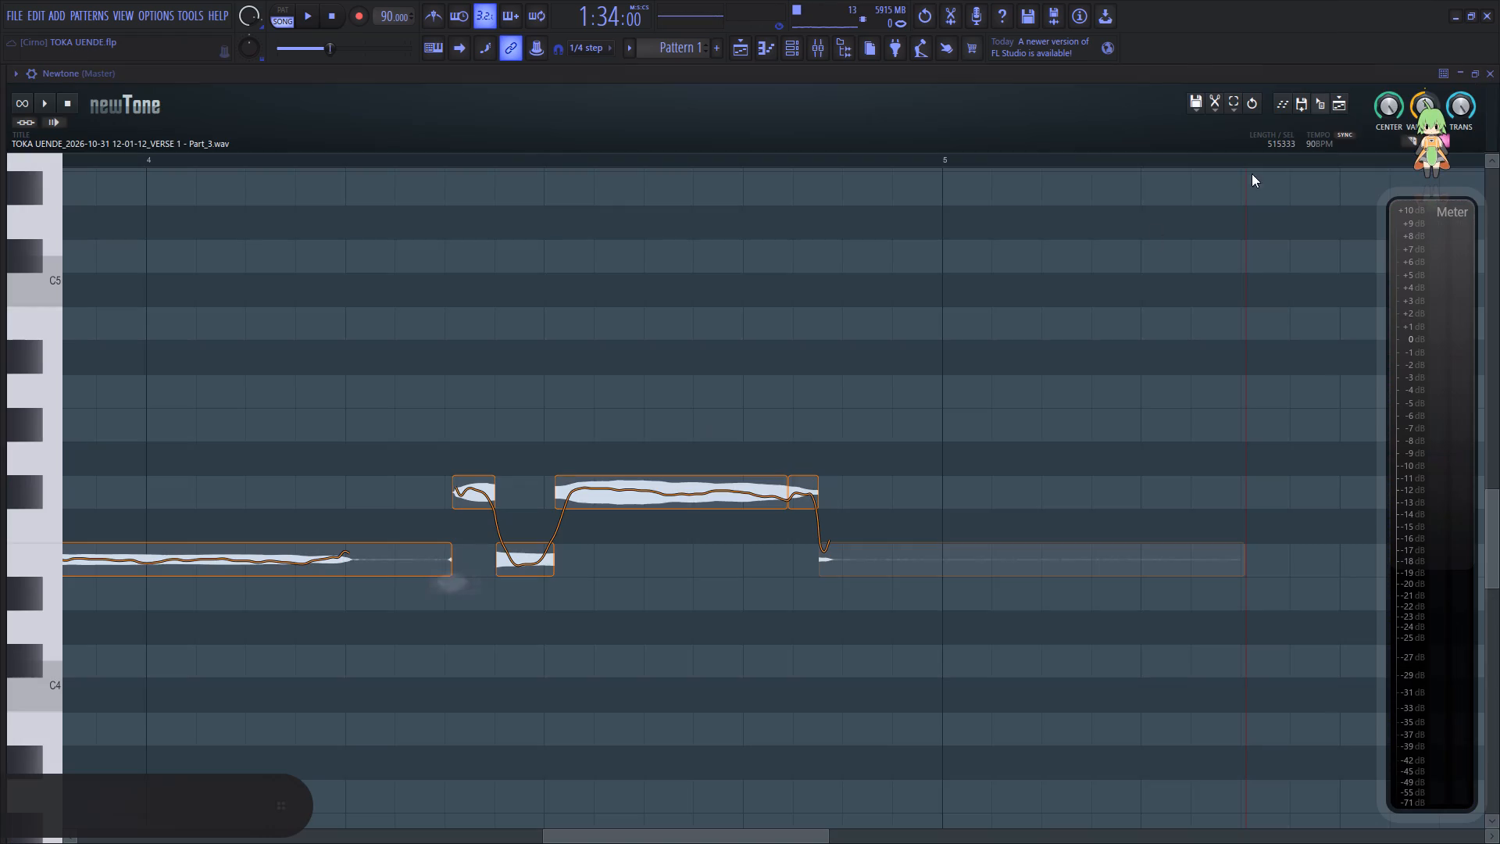
click(1490, 72)
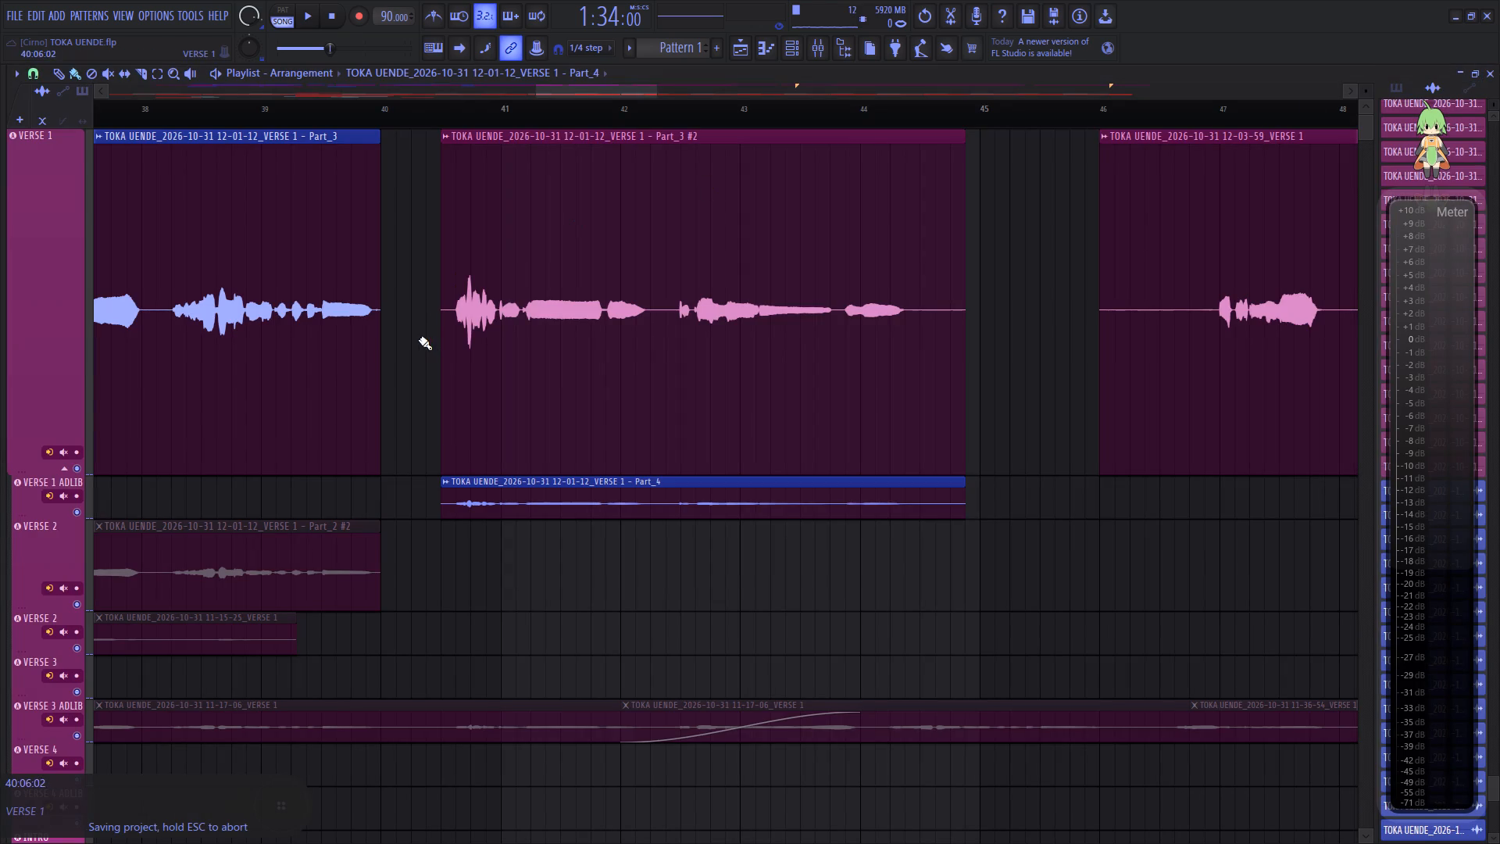
Set playback to start in bar 38, mute the original Part_3 #2 clip, and move it down to the VERSE 2 track.
click(419, 339)
click(241, 116)
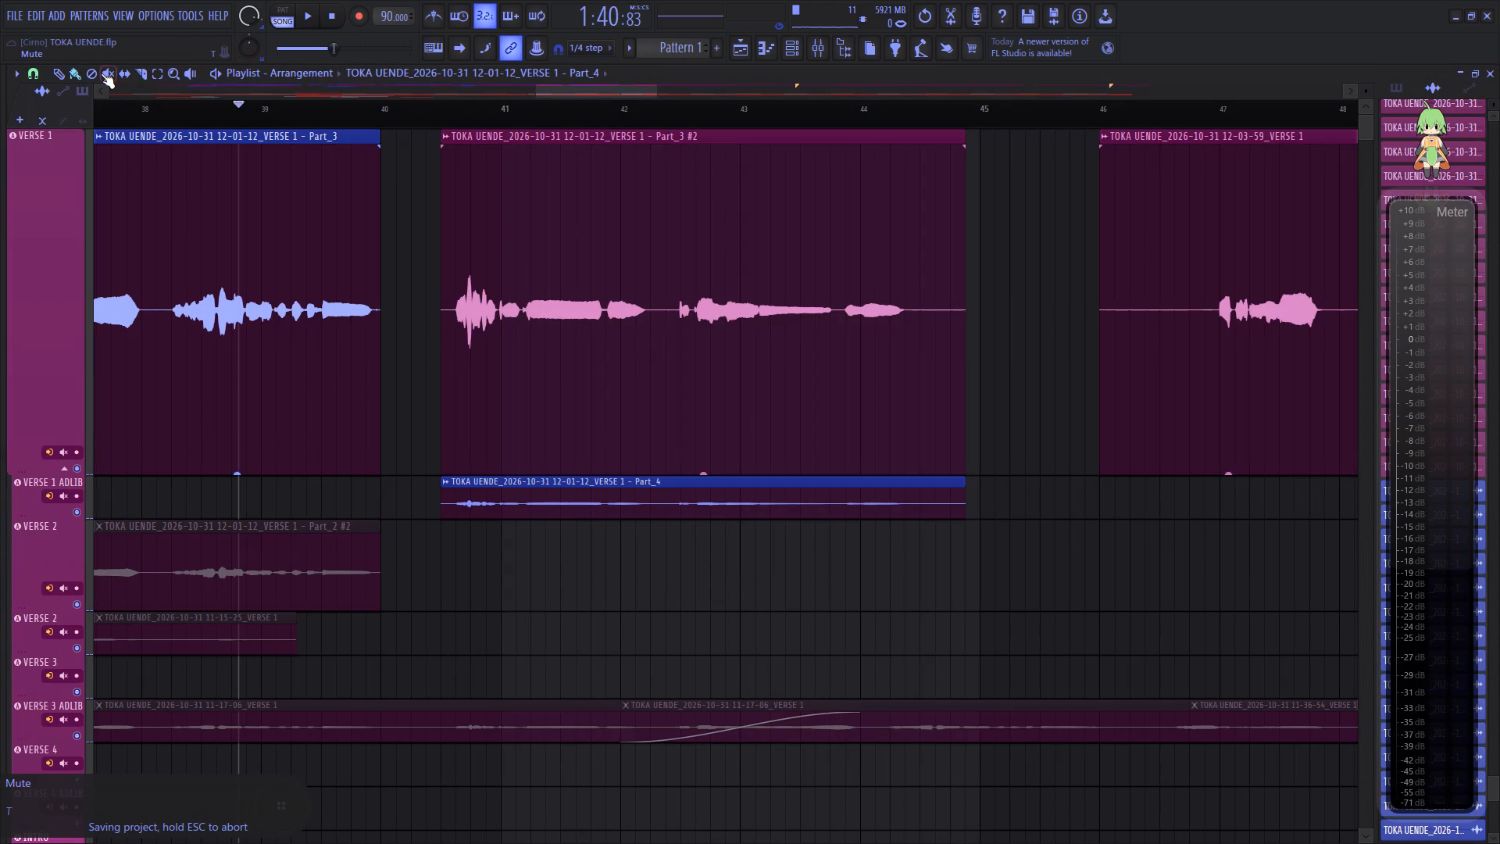
click(109, 71)
click(478, 246)
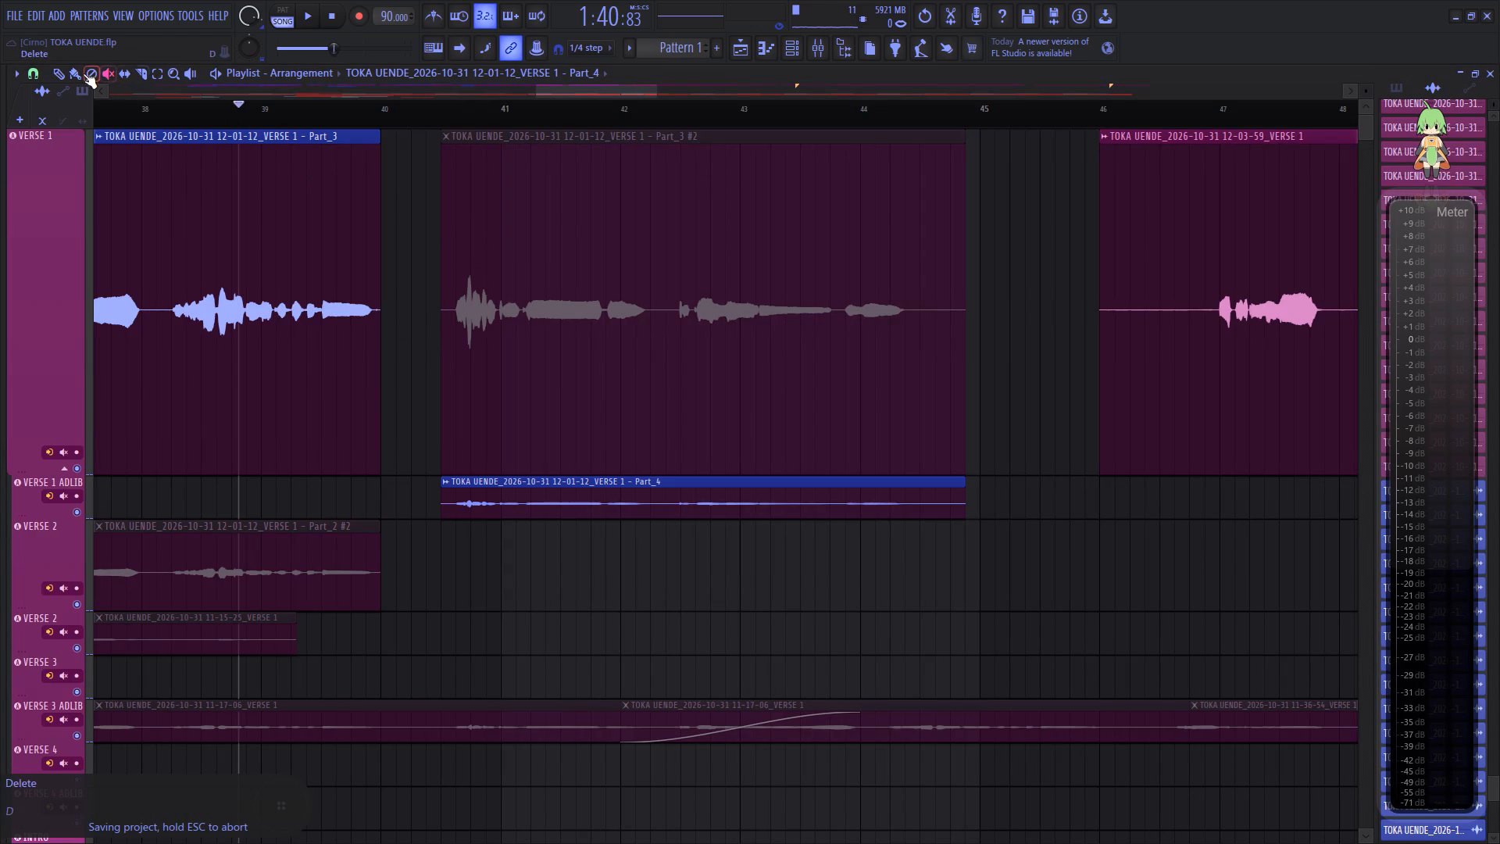
click(76, 74)
drag(488, 256, 491, 578)
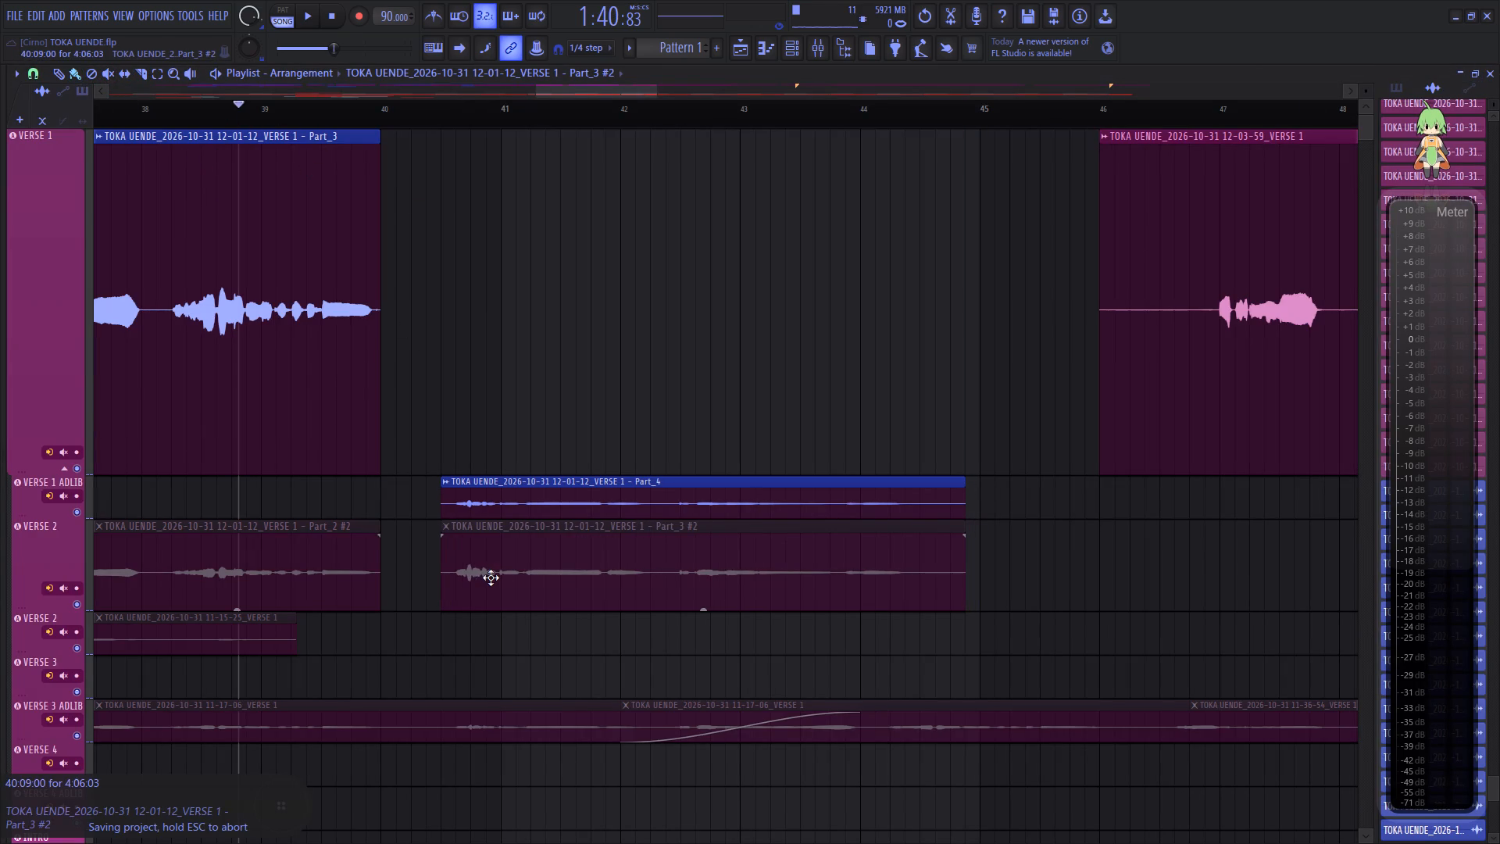
drag(491, 578, 489, 577)
Start playback, move the corrected Part_4 clip up to the VERSE 1 track in the original's place, and save the project.
key(space)
drag(520, 497, 520, 281)
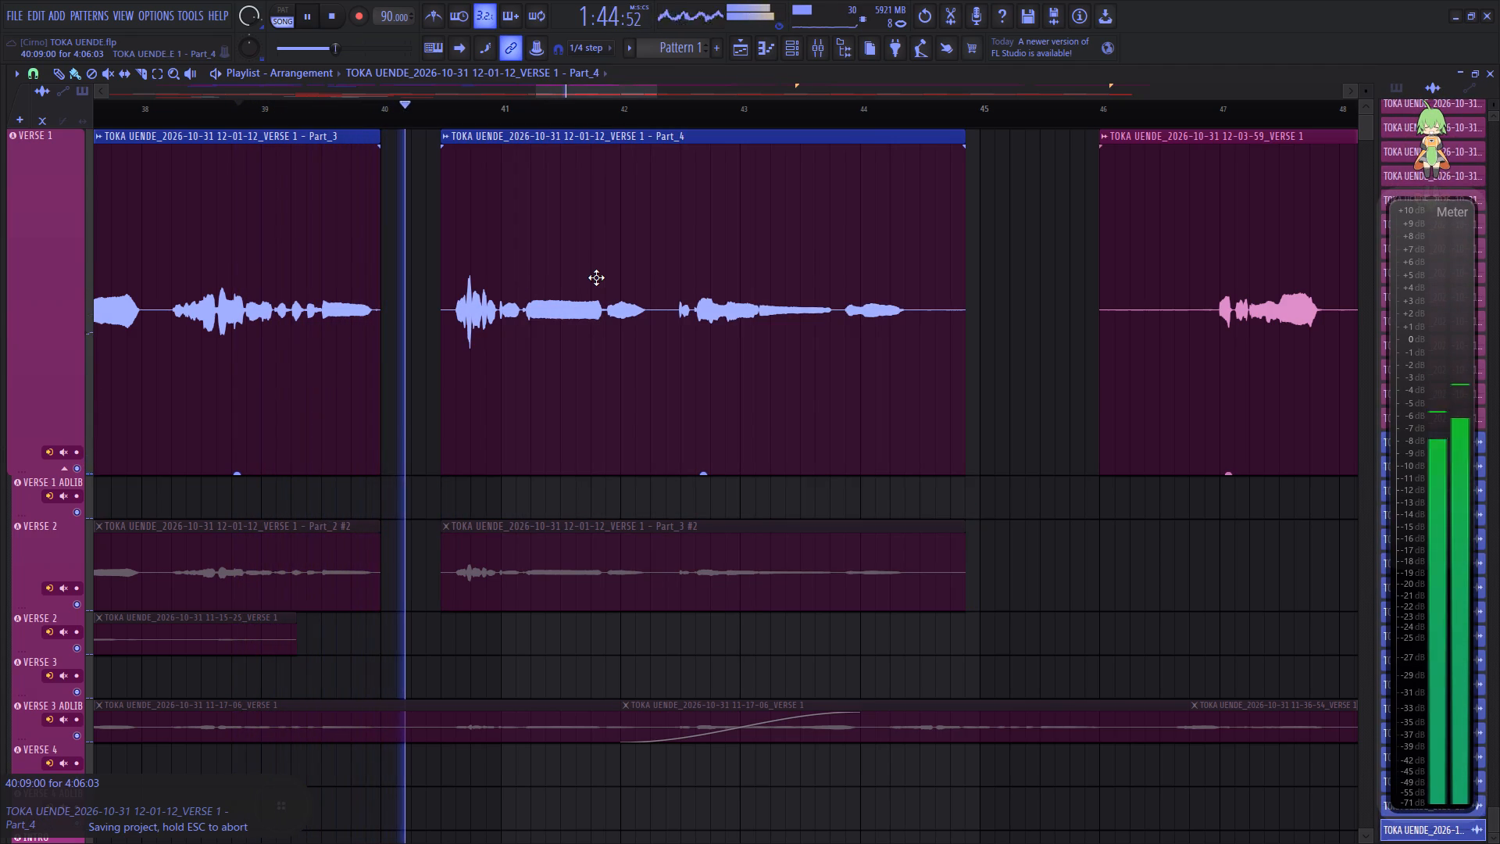
key(ctrl+s)
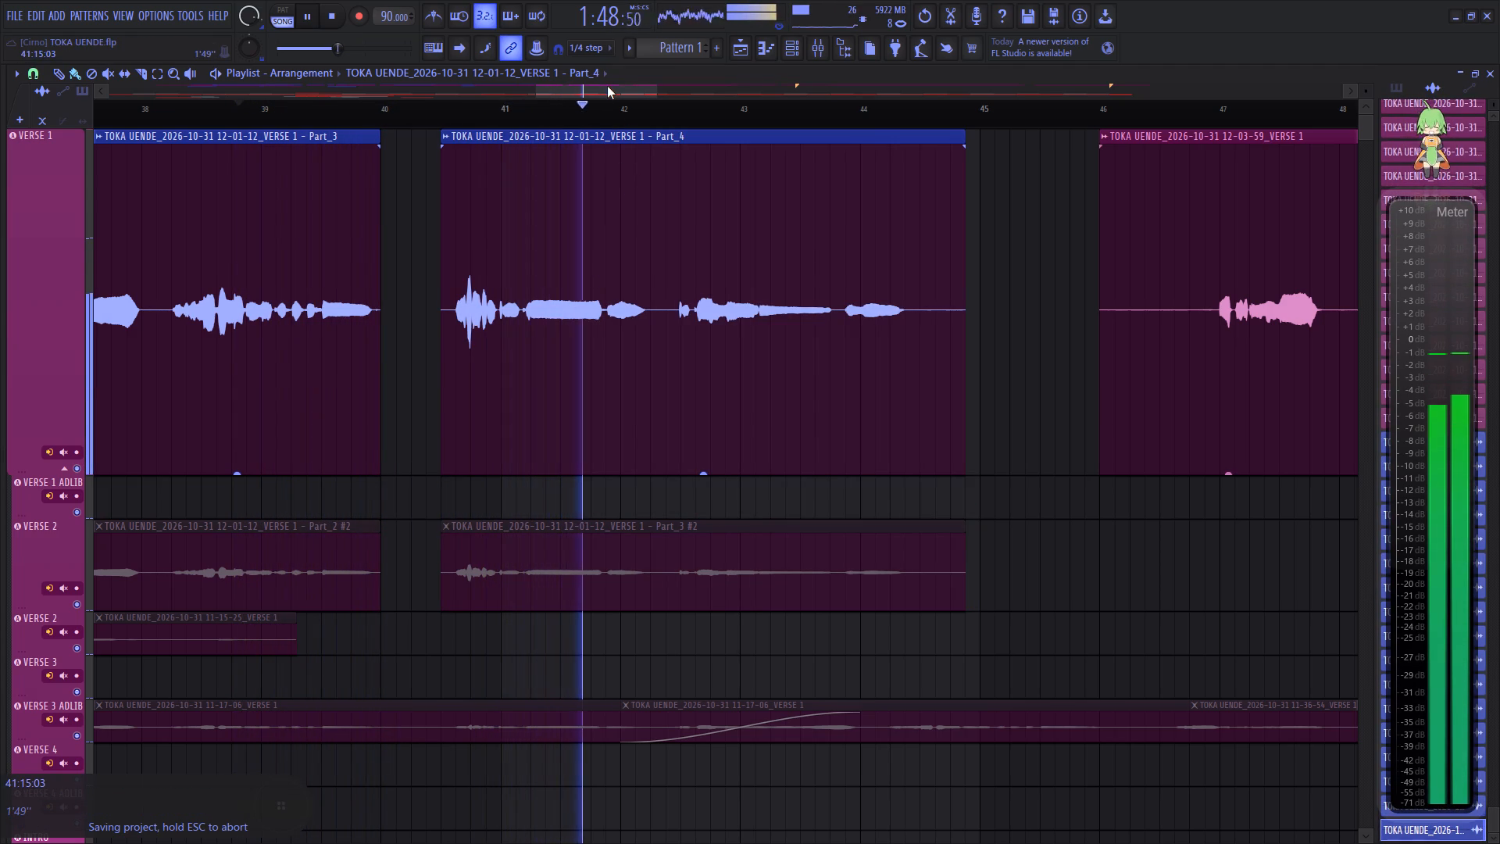
Trim the silent start of the 12-03-59 VERSE 1 clip to just before its first vocal sound near bar 47.
drag(607, 86, 613, 88)
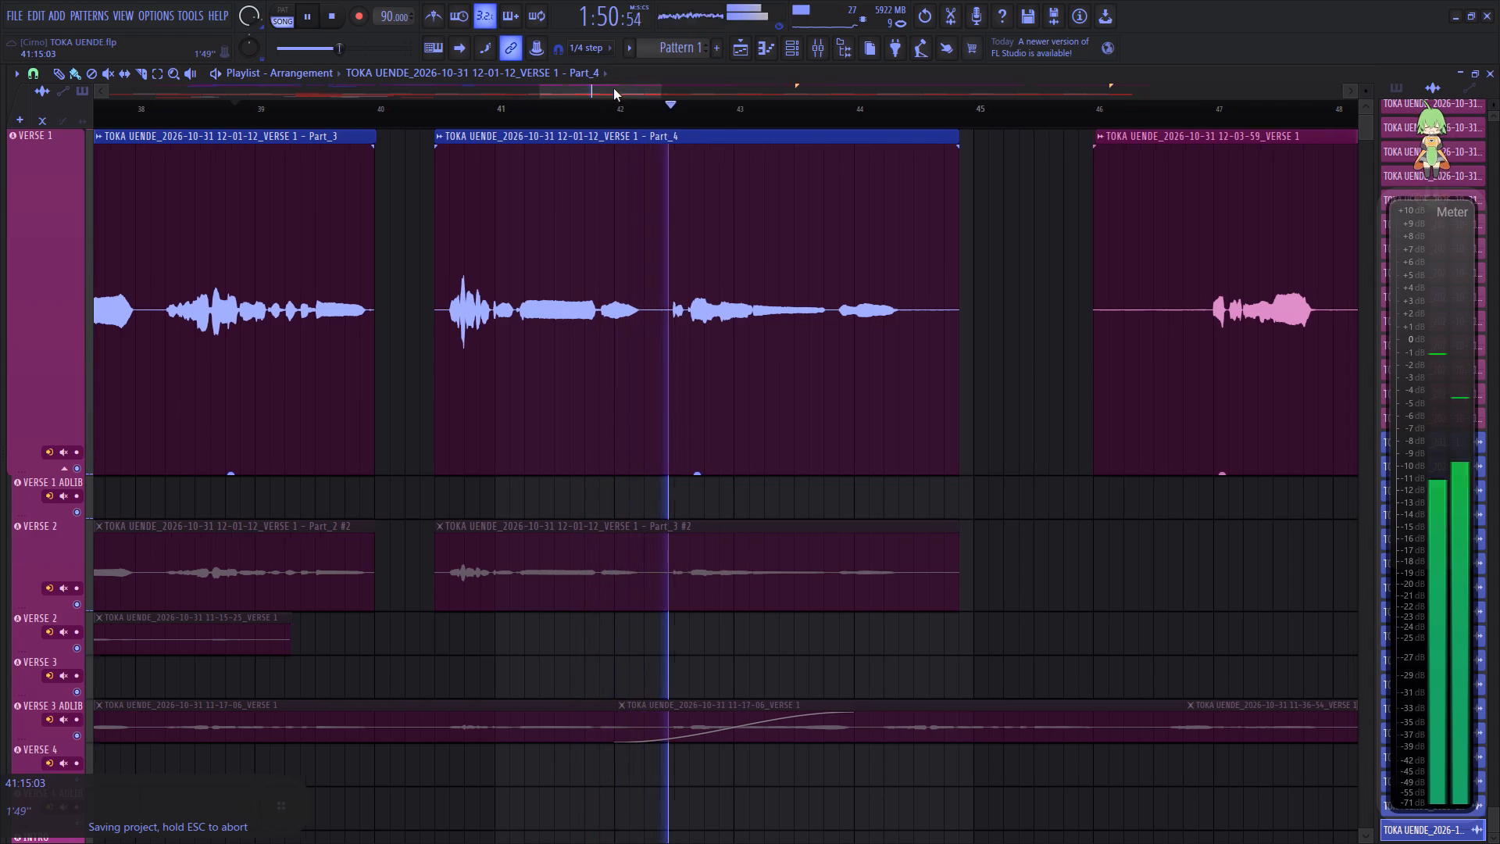
drag(613, 88, 629, 91)
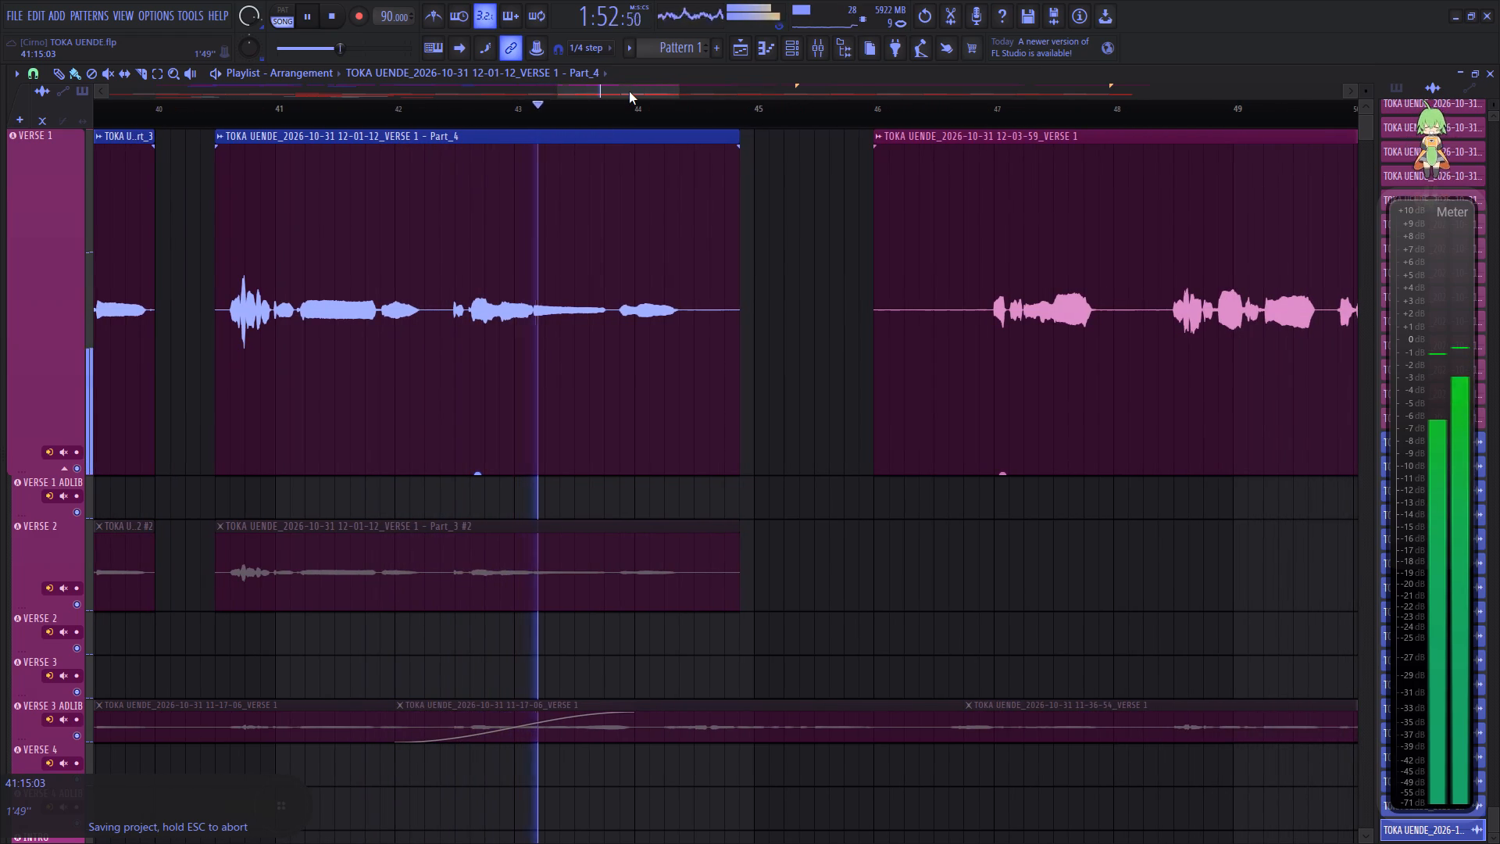
drag(629, 91, 662, 95)
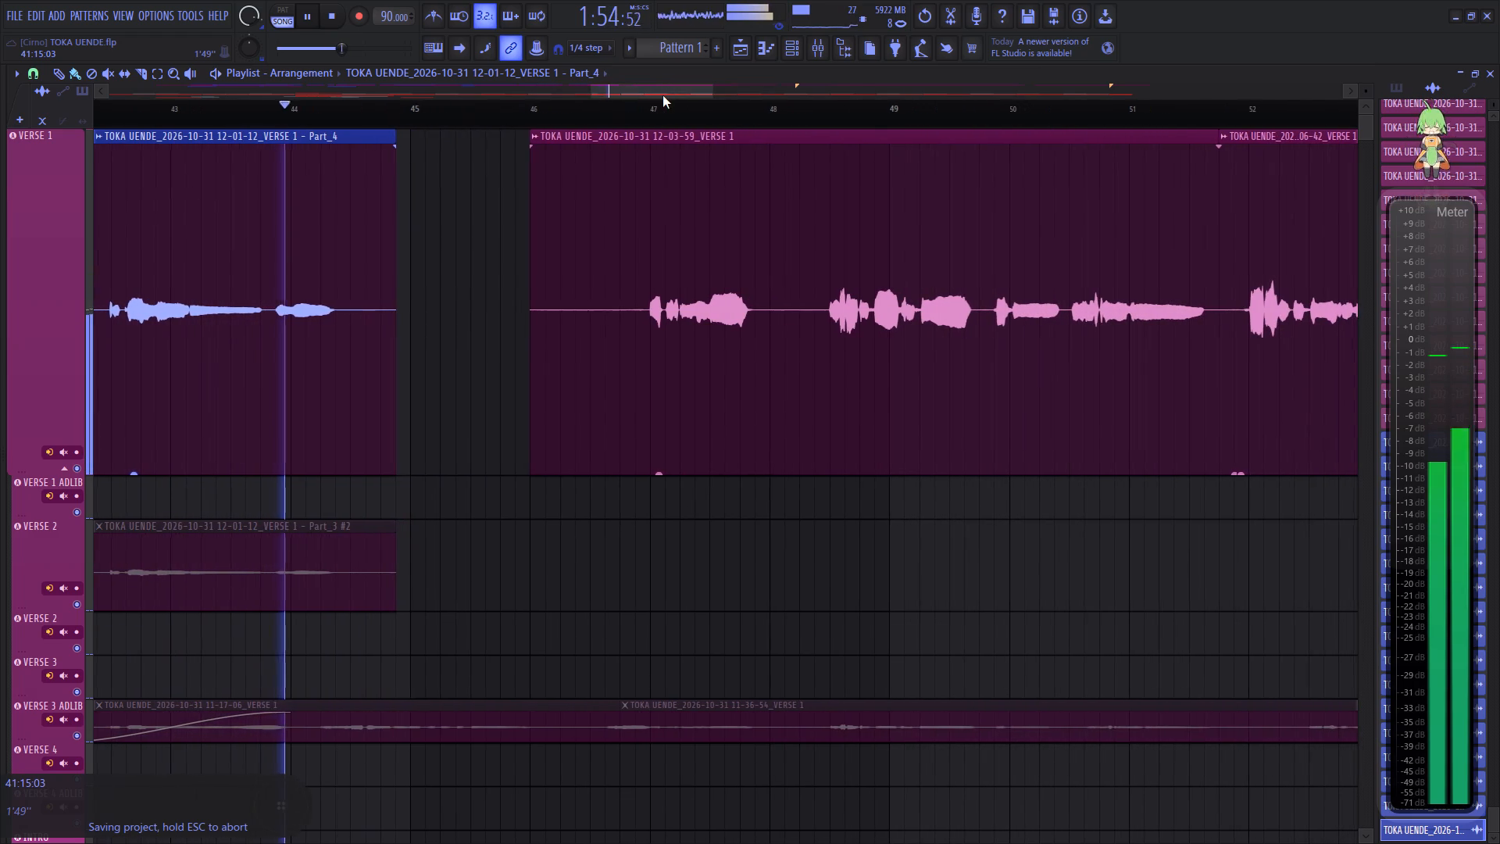
drag(662, 95, 687, 89)
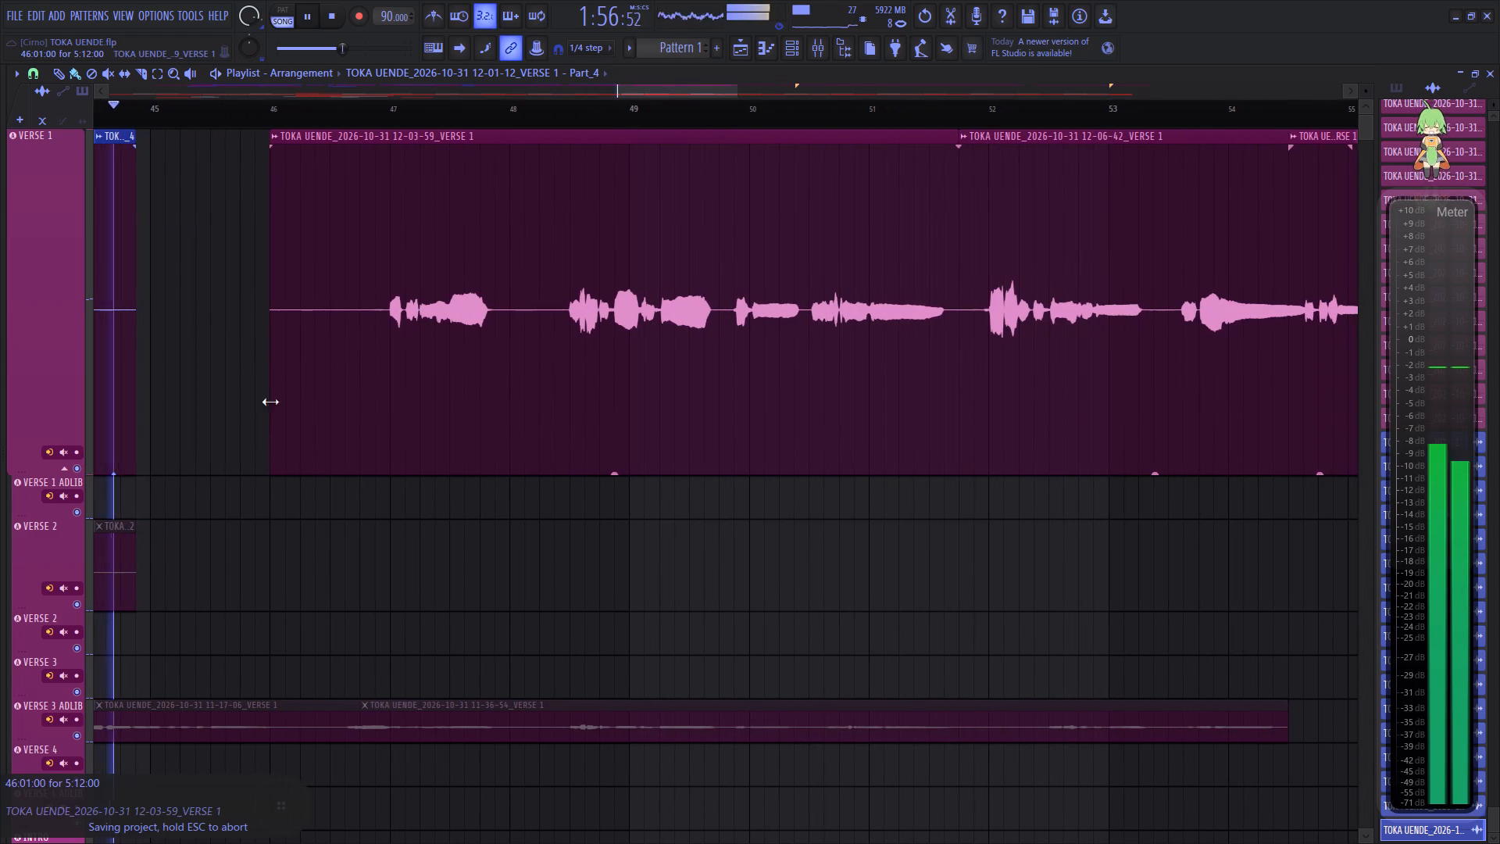
drag(273, 384, 391, 367)
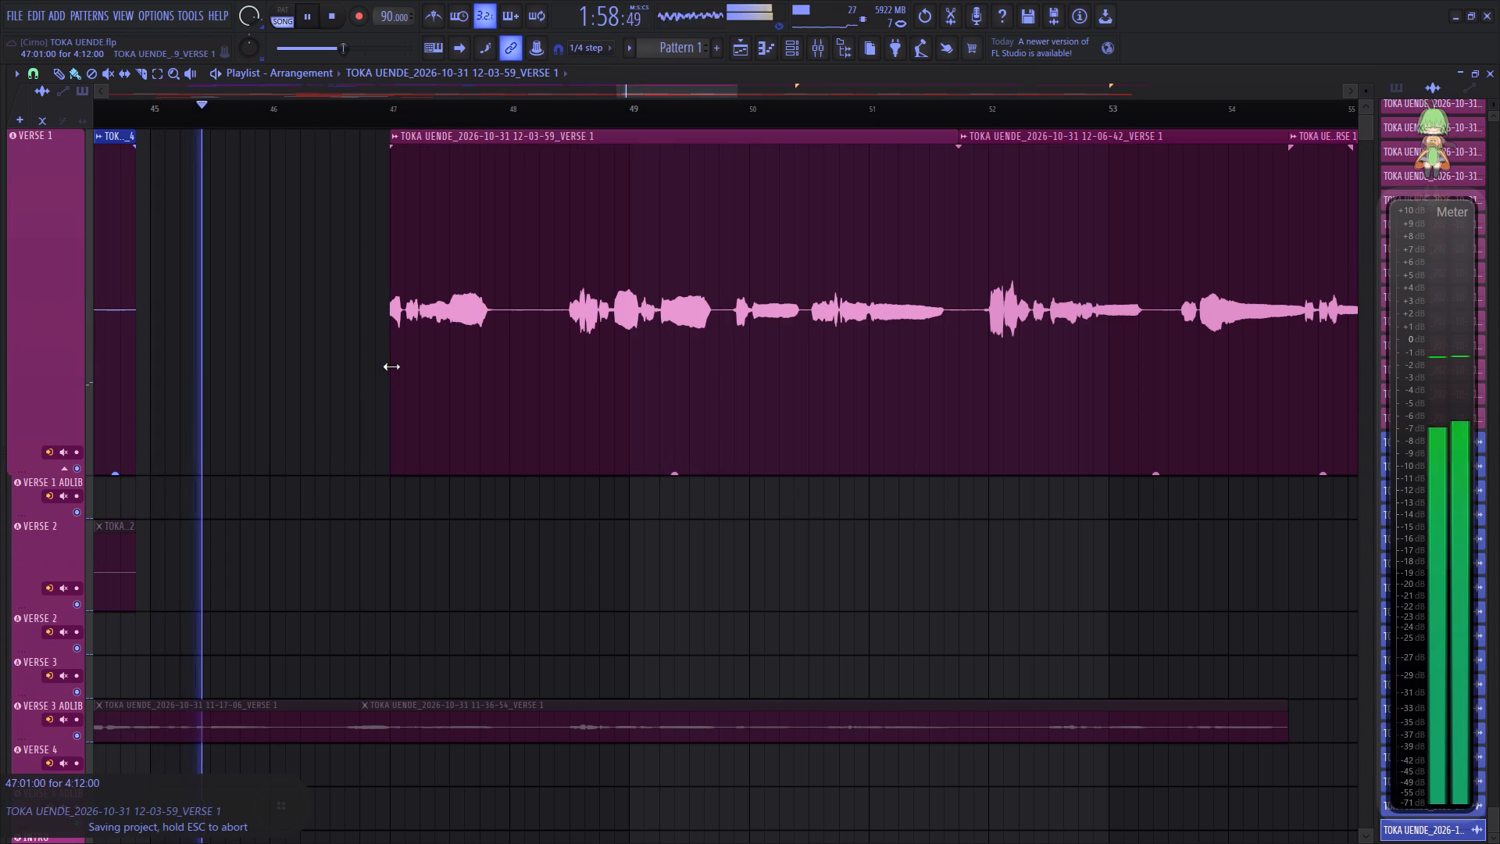
drag(391, 367, 381, 363)
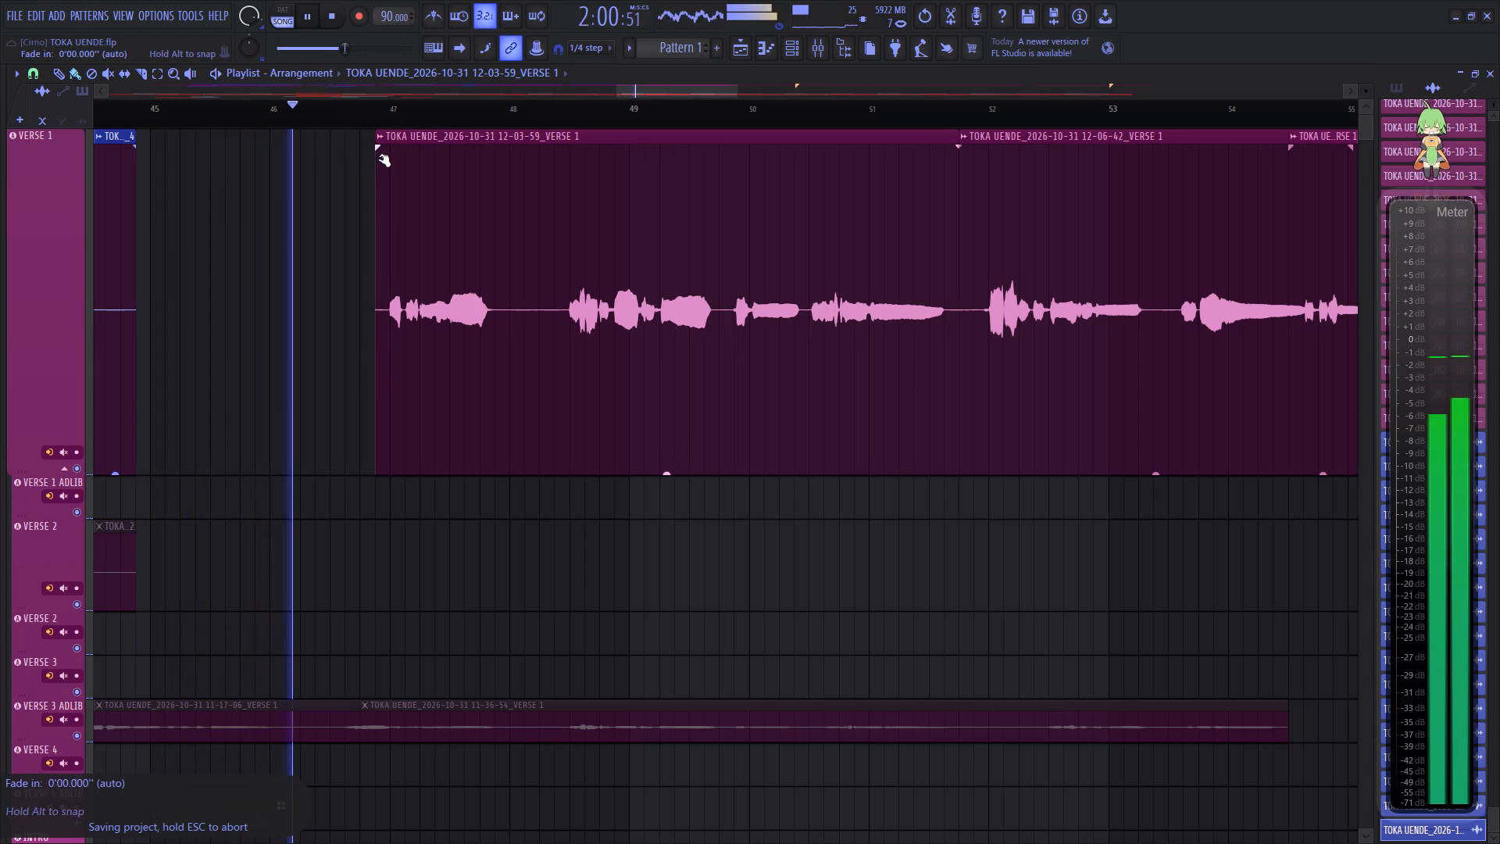
Make the 12-03-59 VERSE 1 clip unique as its own sample.
click(383, 133)
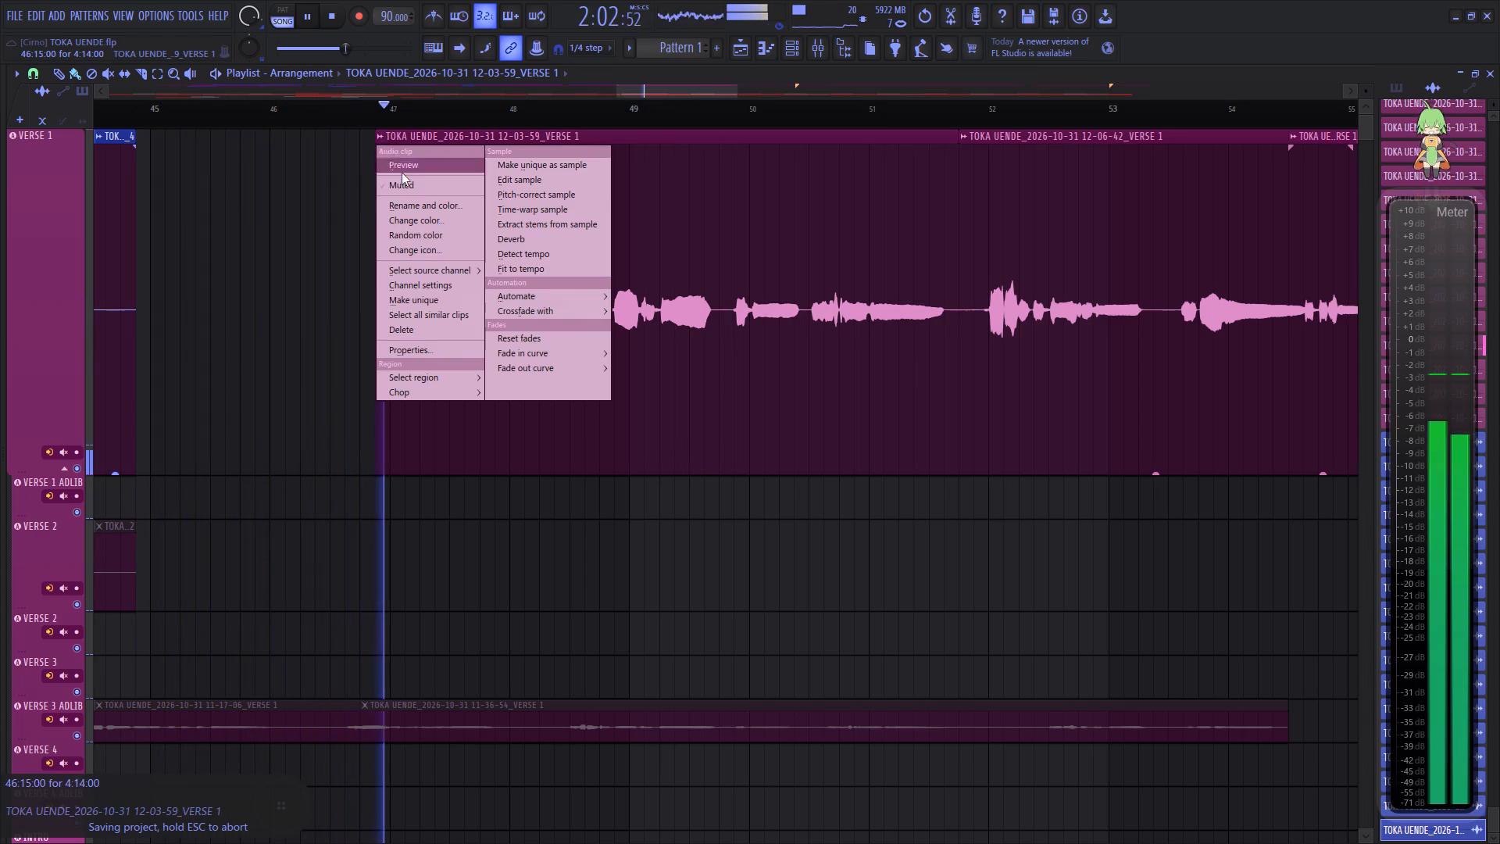
click(535, 166)
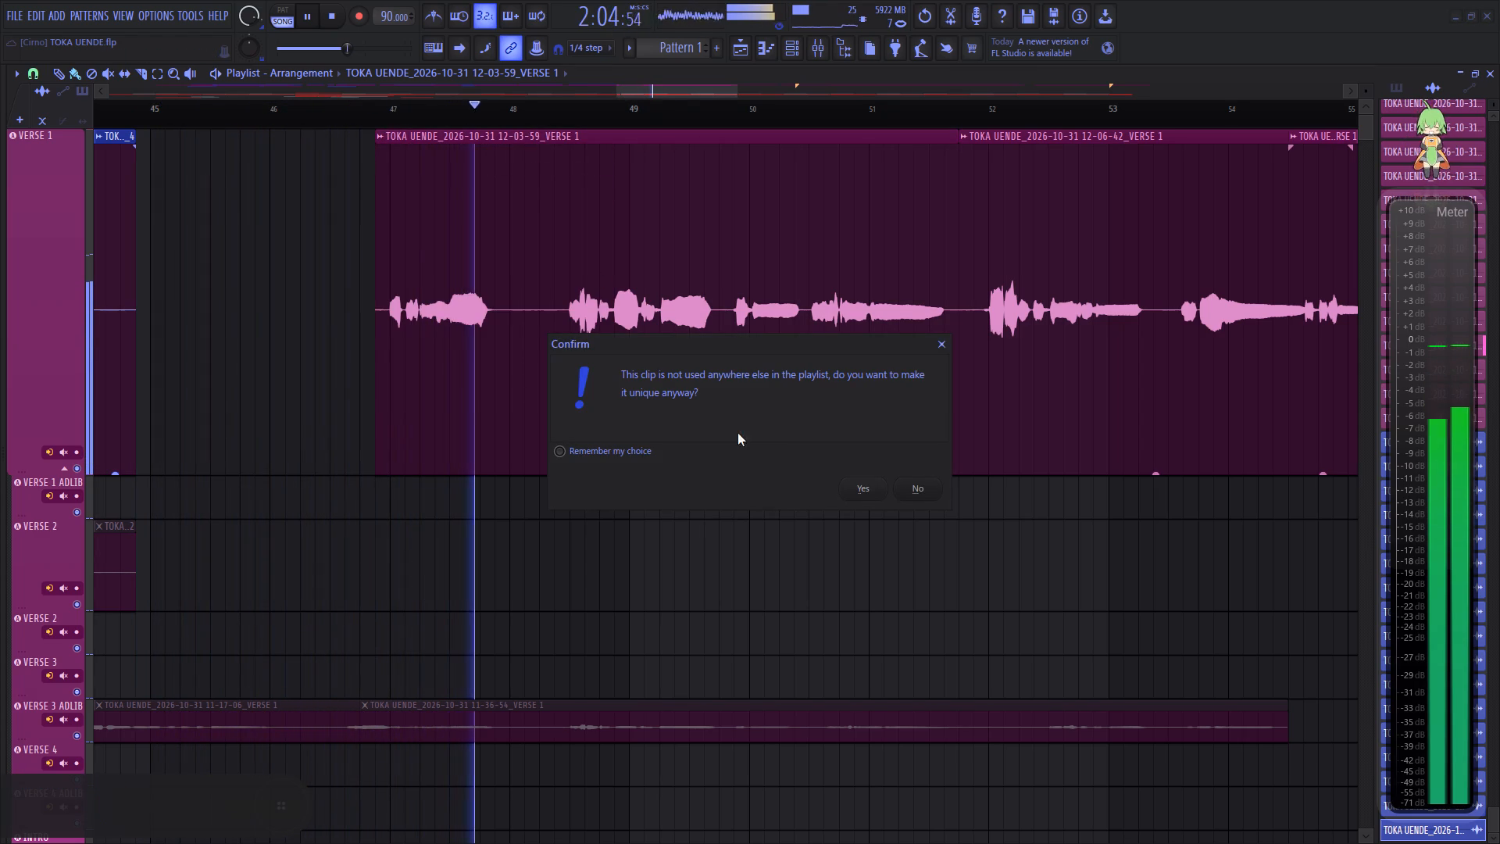
click(863, 490)
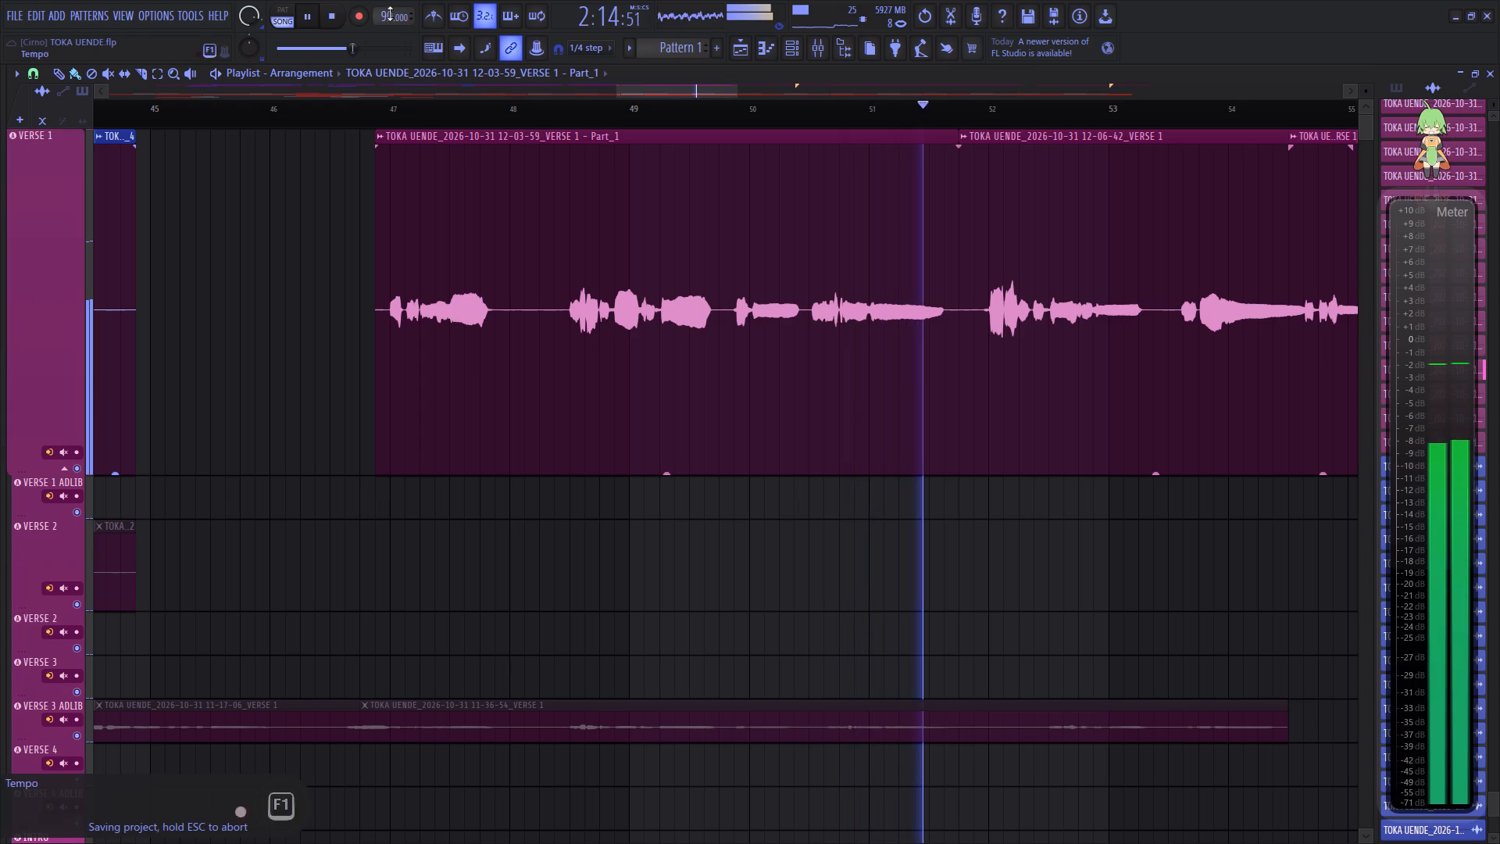
With playback set to start just before bar 47, open the Part_1 clip for pitch correction and snap its detected notes to the scale.
key(space)
click(366, 105)
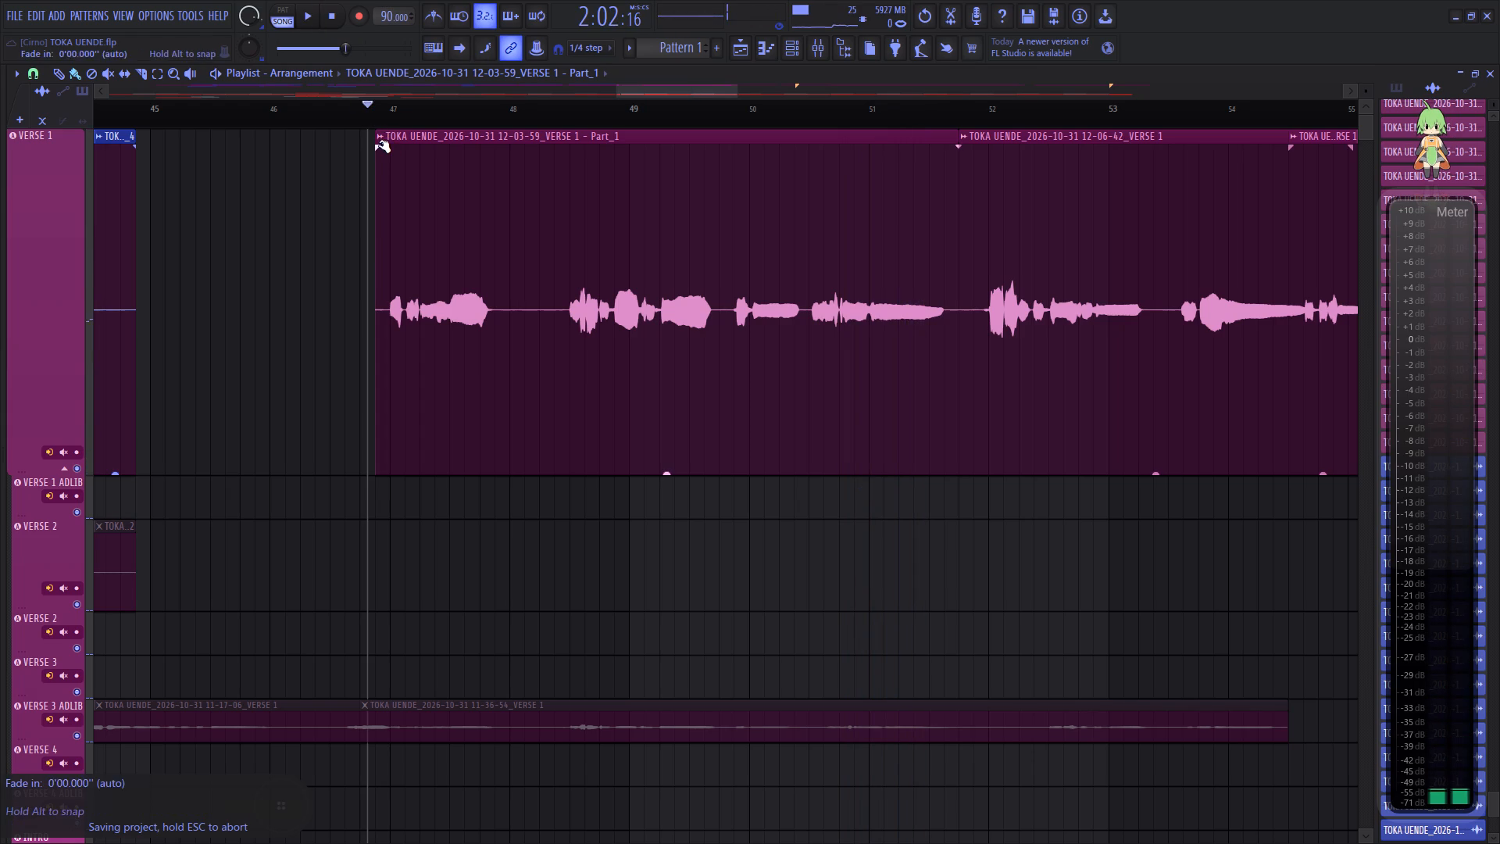
click(380, 134)
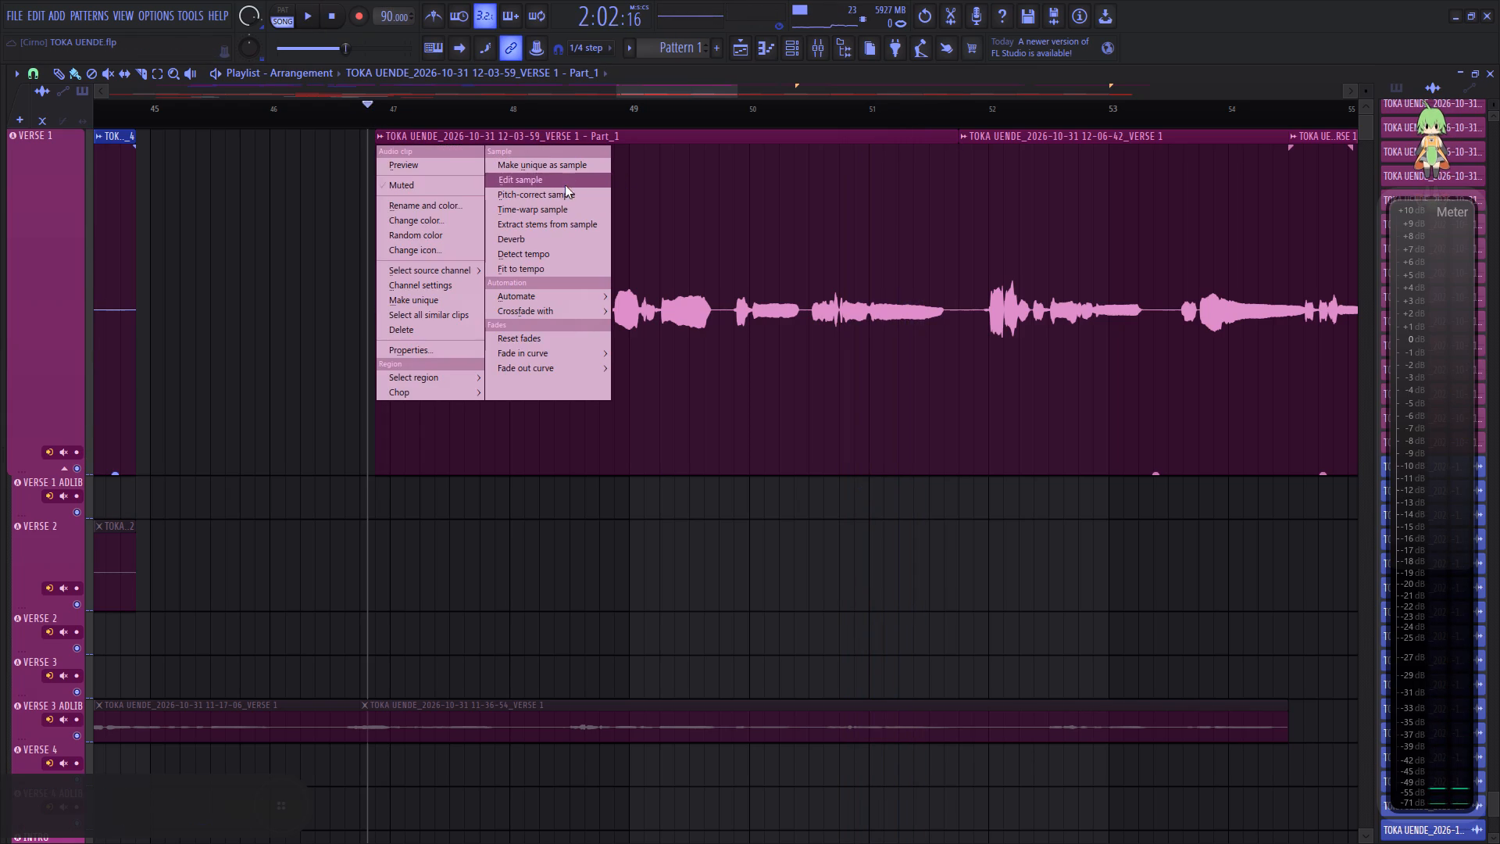
click(562, 194)
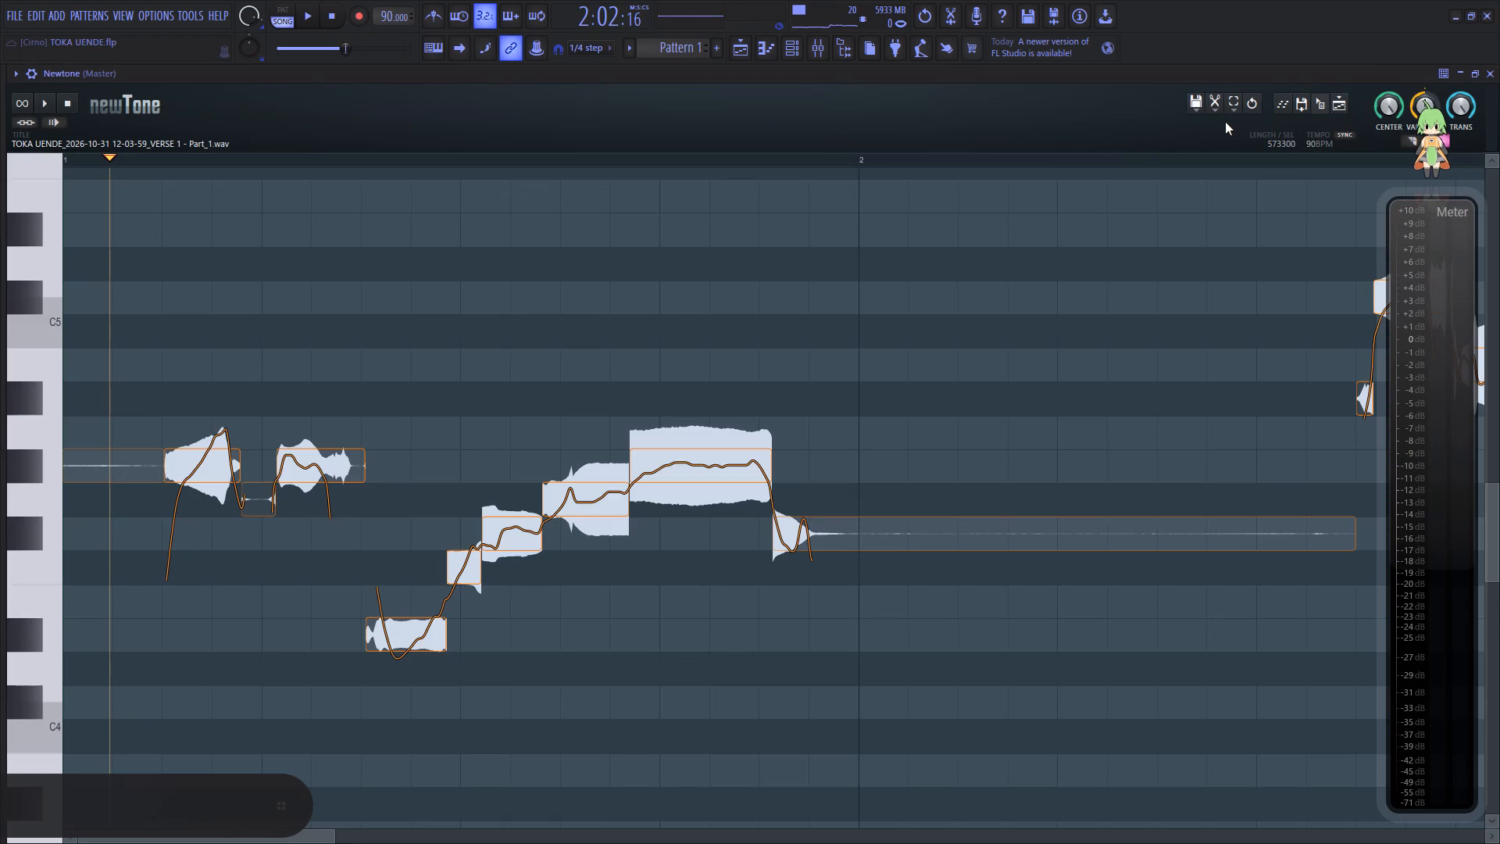
click(1209, 110)
click(1252, 295)
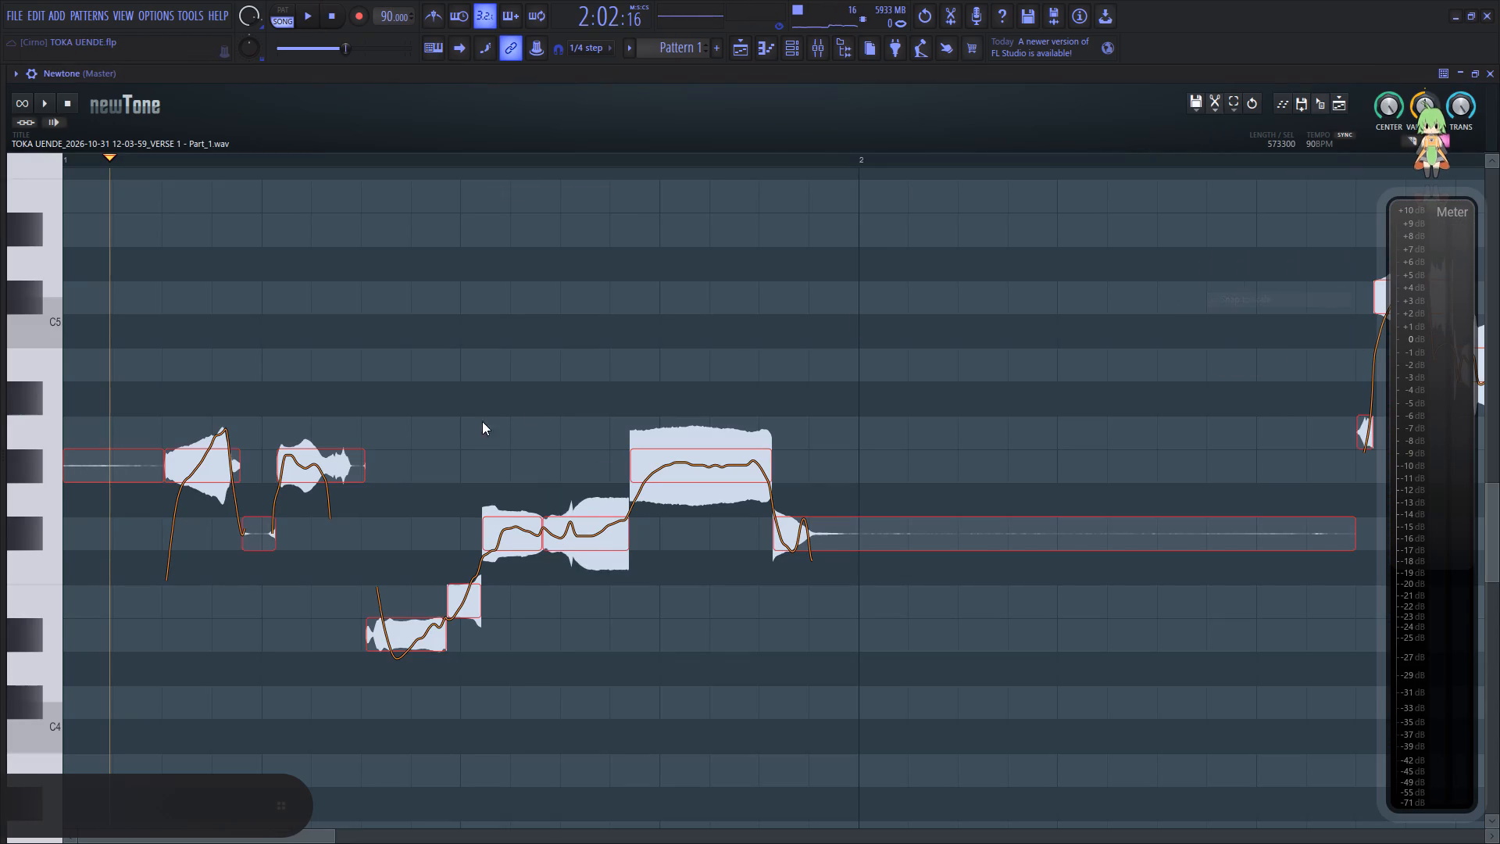
Audition the opening phrase and reduce pitch variation on the first G#4, the second G#4 to about 58%, and the low D#4 note.
click(98, 538)
key(space)
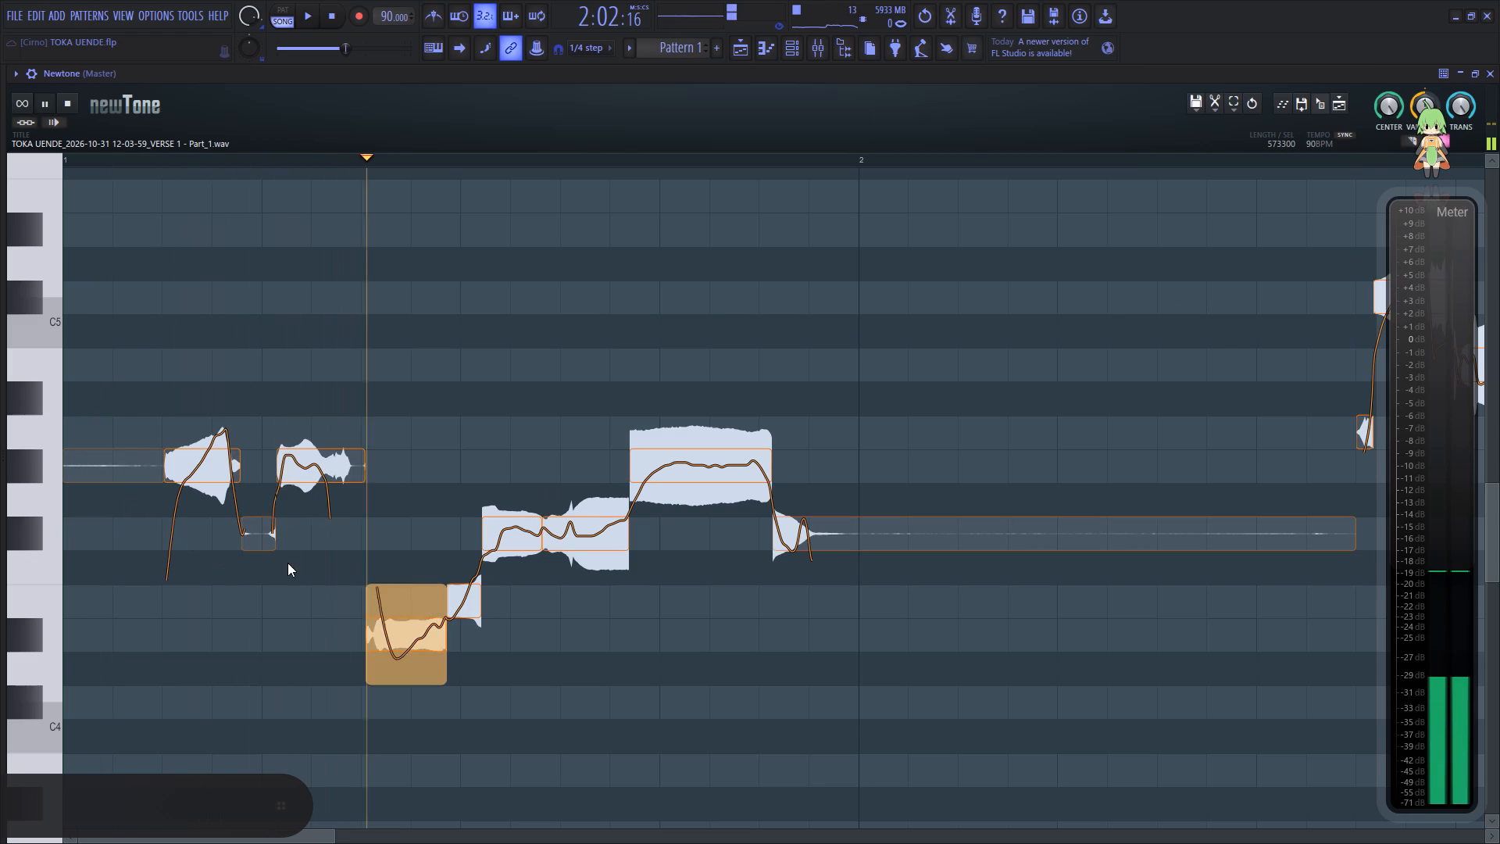
key(space)
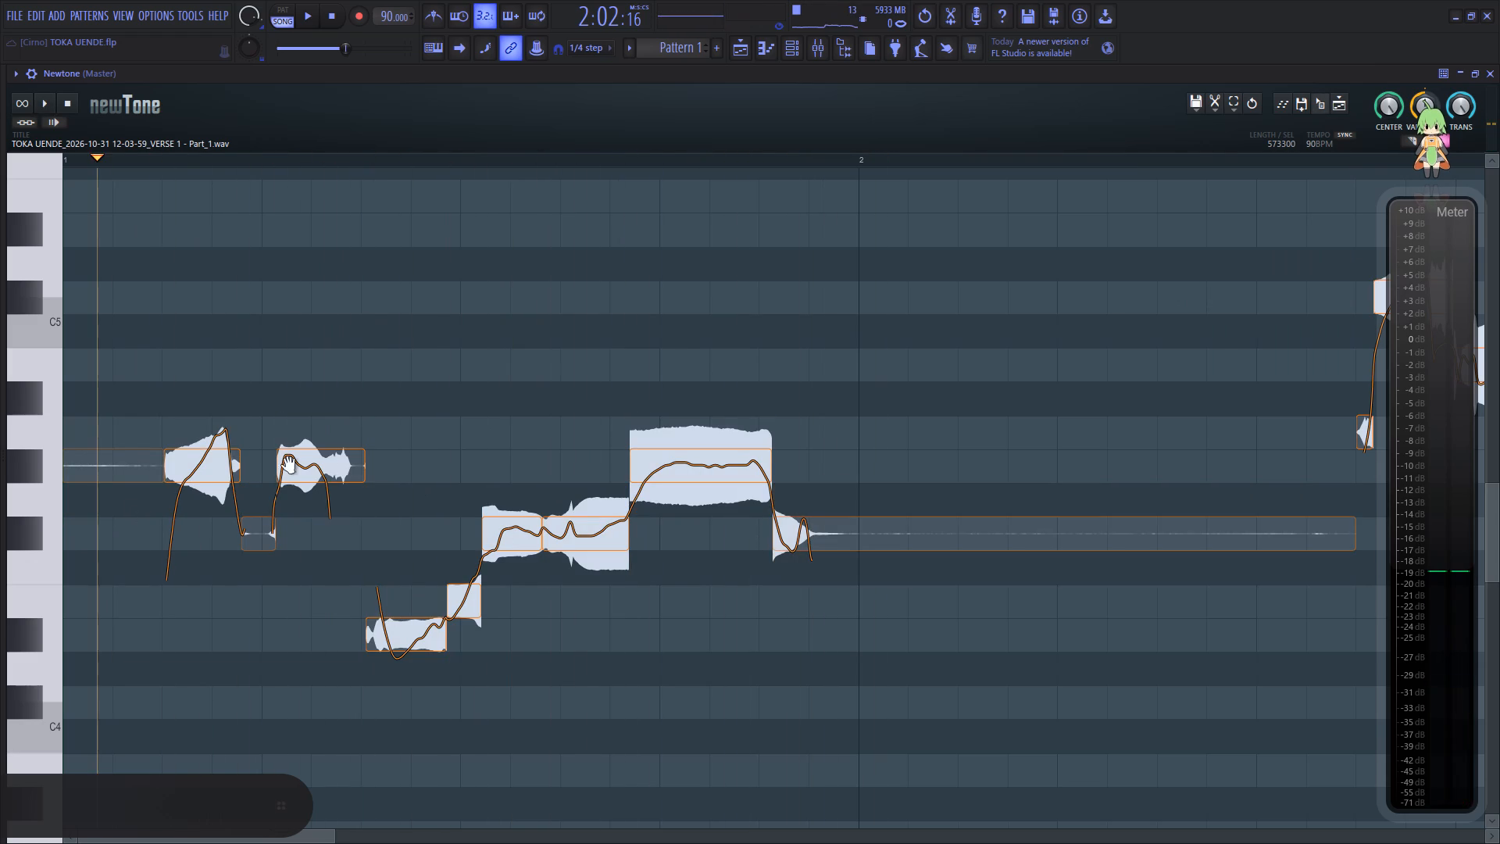
key(space)
click(195, 471)
key(space)
drag(201, 514, 226, 408)
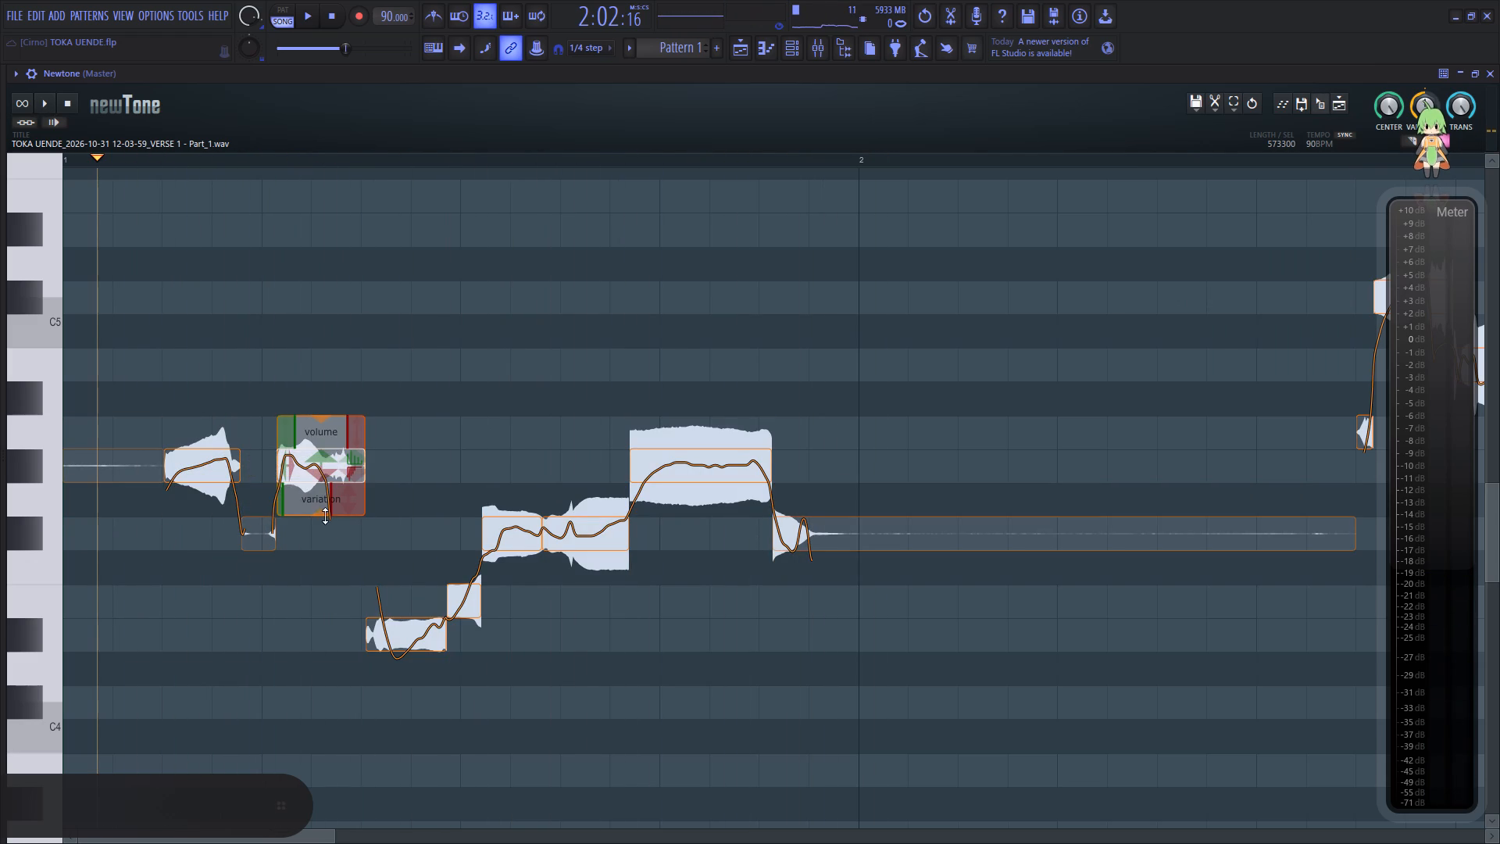
drag(322, 514, 323, 457)
key(space)
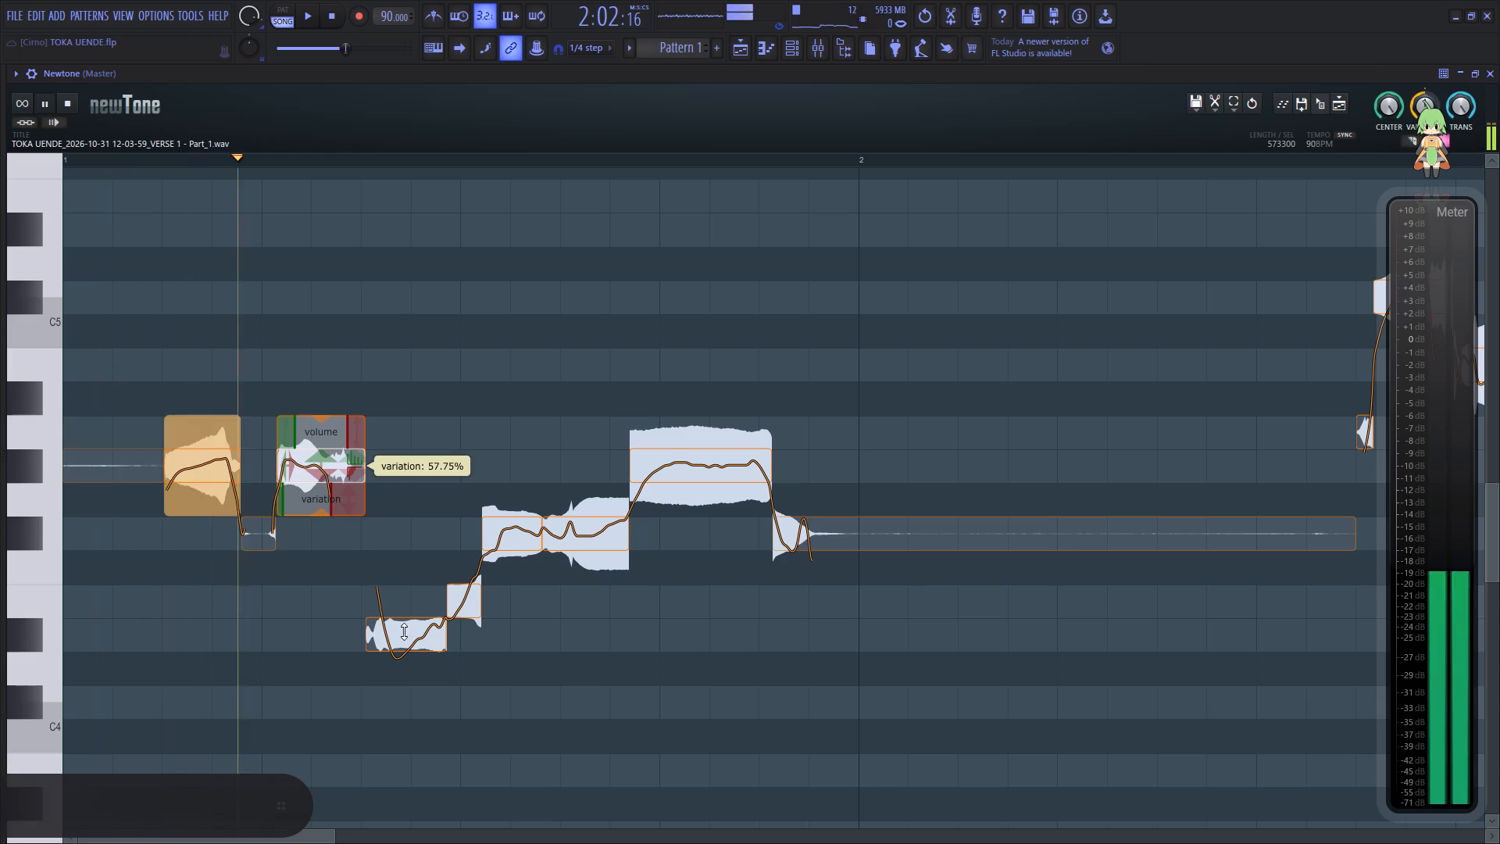
key(space)
key(space)
drag(409, 681, 413, 624)
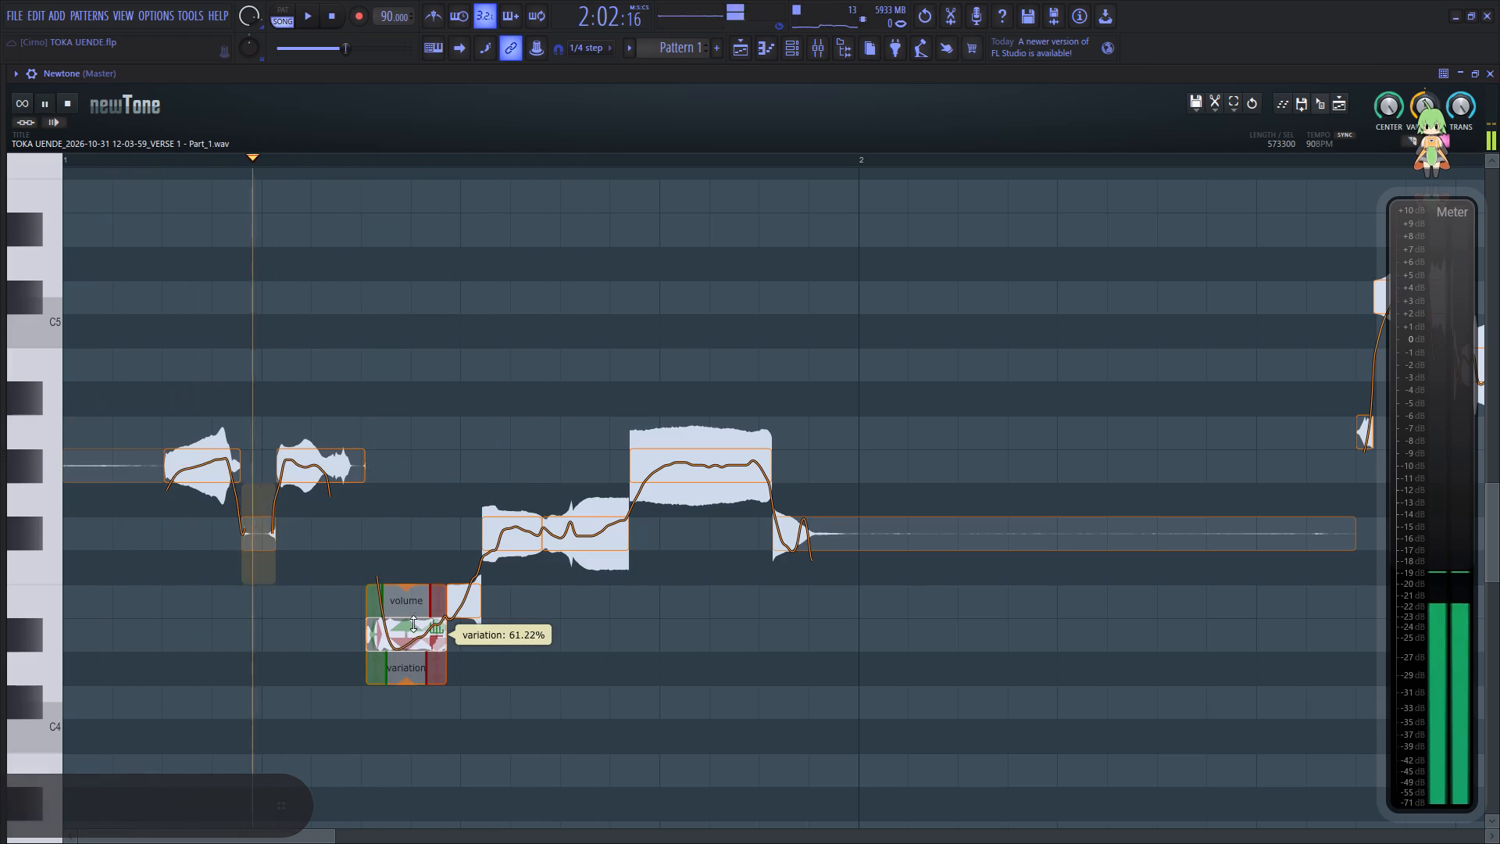
drag(413, 624, 421, 598)
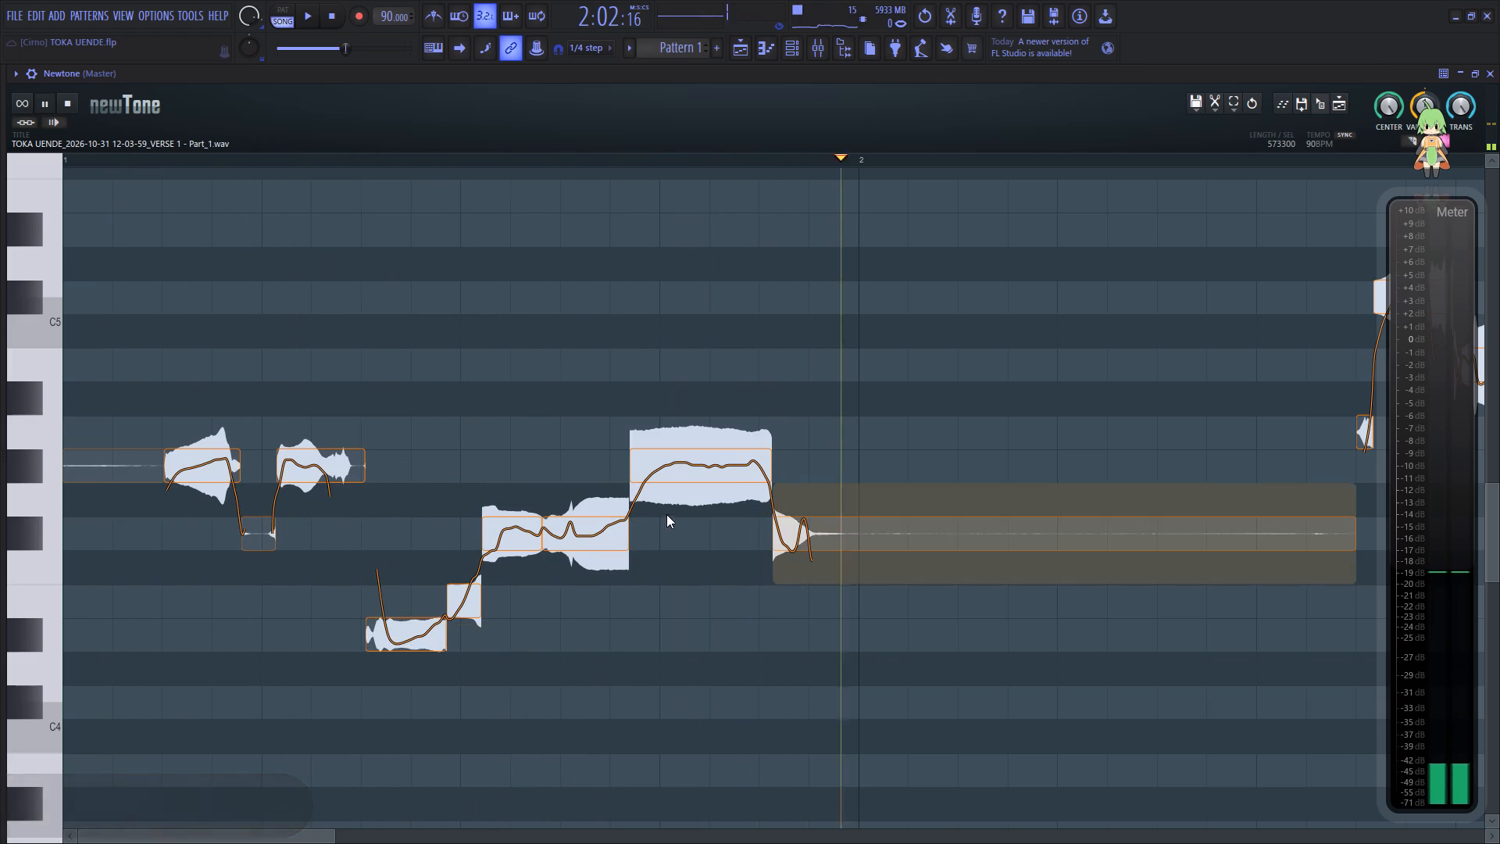
Reduce pitch variation on the phrase's second long F#4 to about 51%, the sustained G#4, and the trailing F#4 to about 60%, and replay it.
key(space)
key(space)
drag(582, 582, 599, 517)
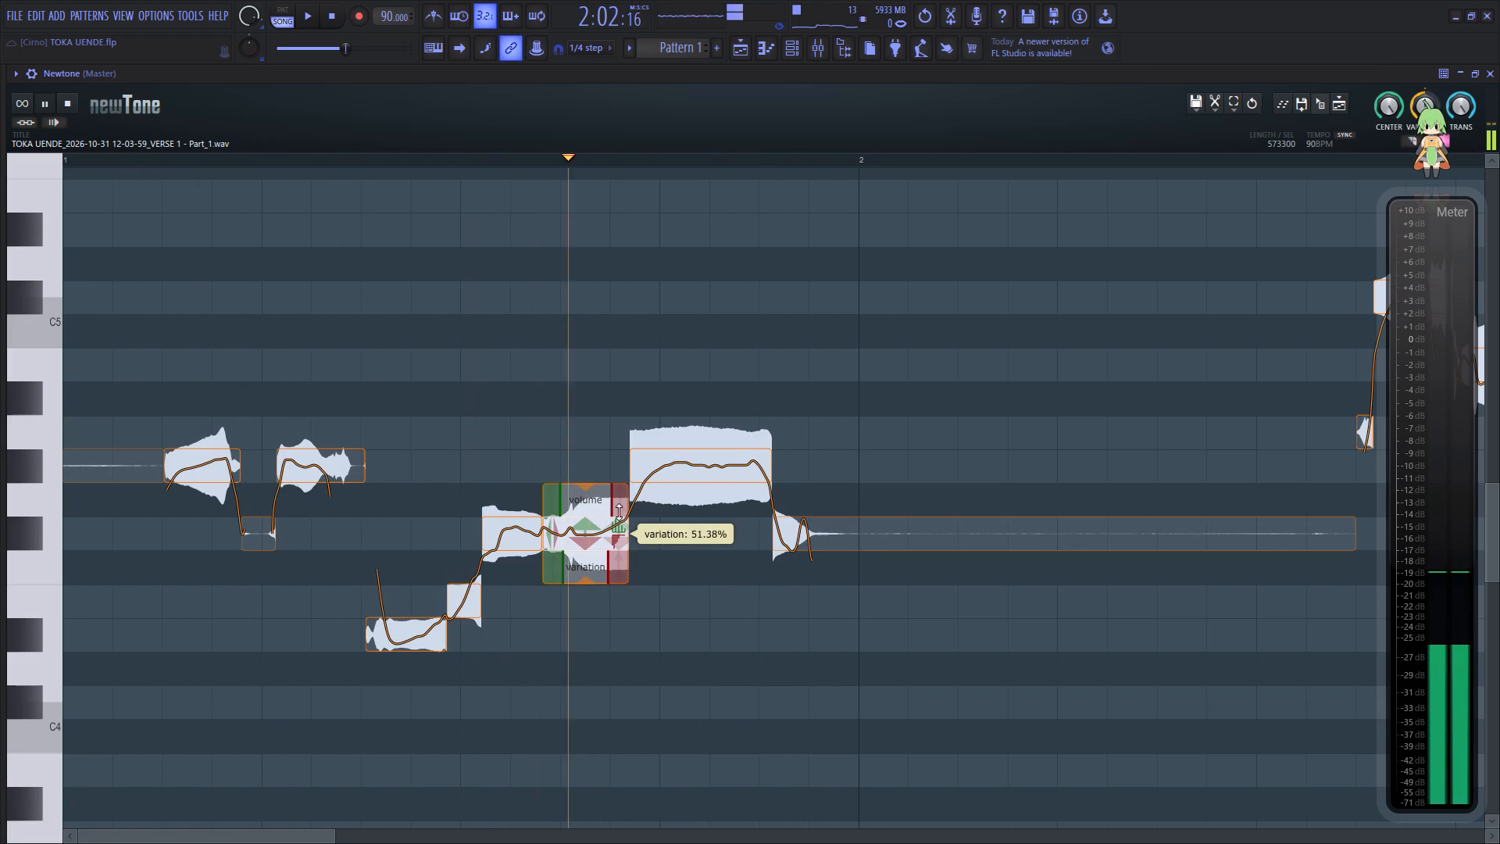
key(space)
click(703, 474)
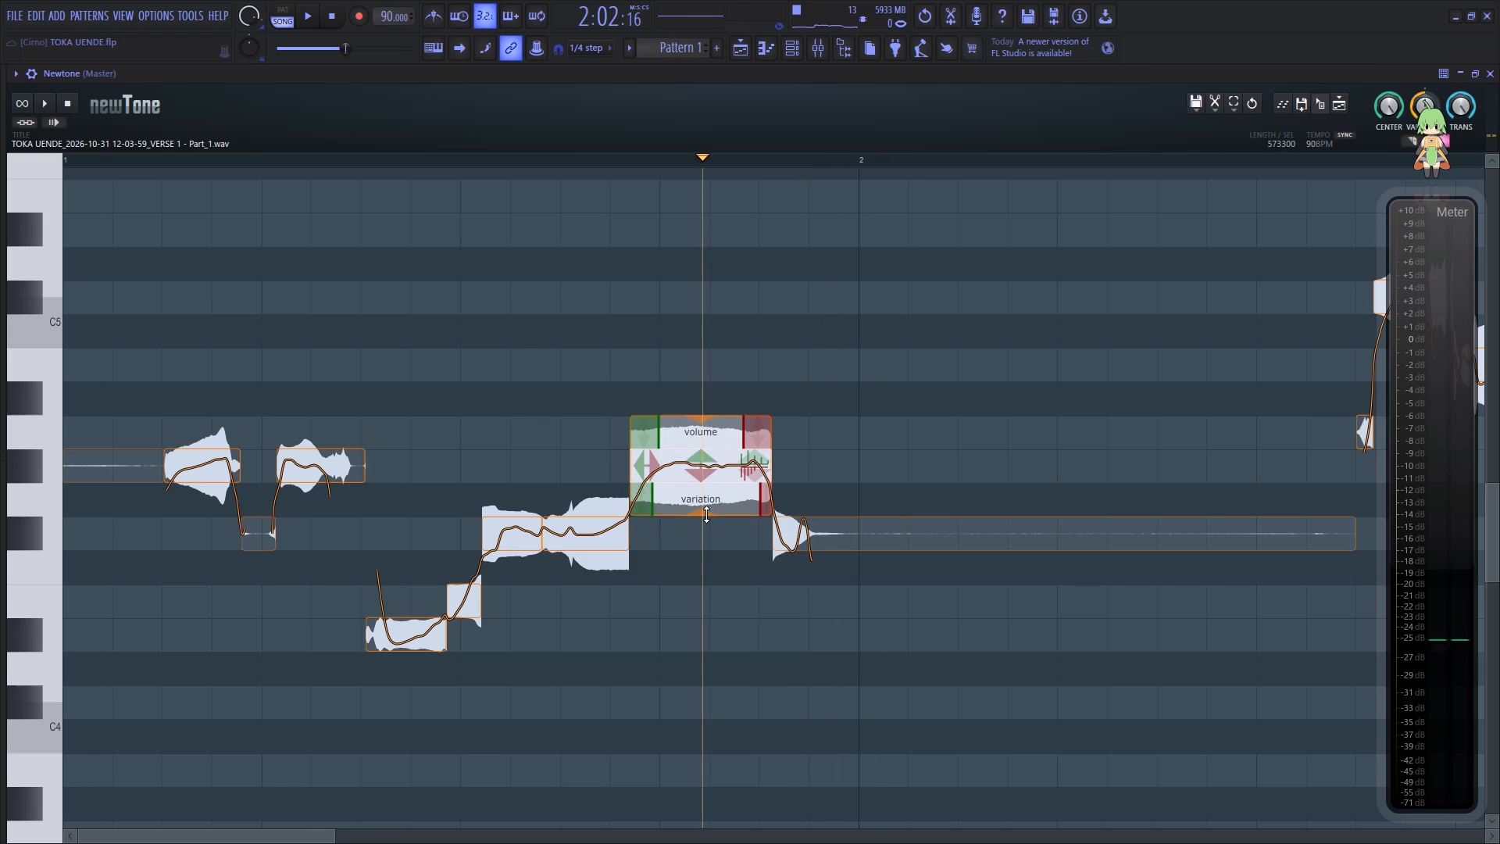
drag(706, 514, 712, 474)
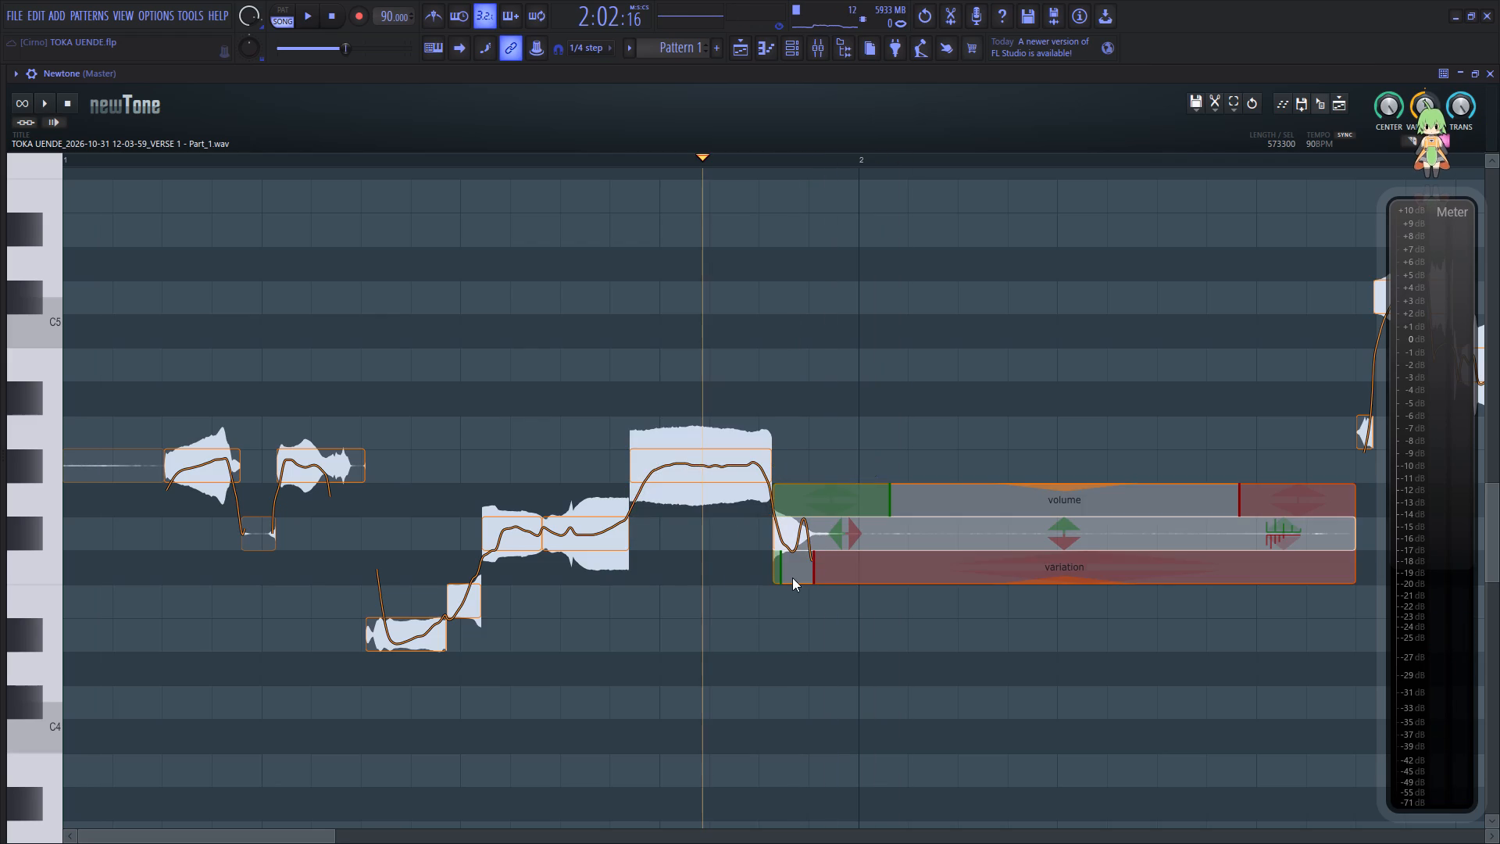
drag(792, 582, 805, 528)
click(176, 549)
key(space)
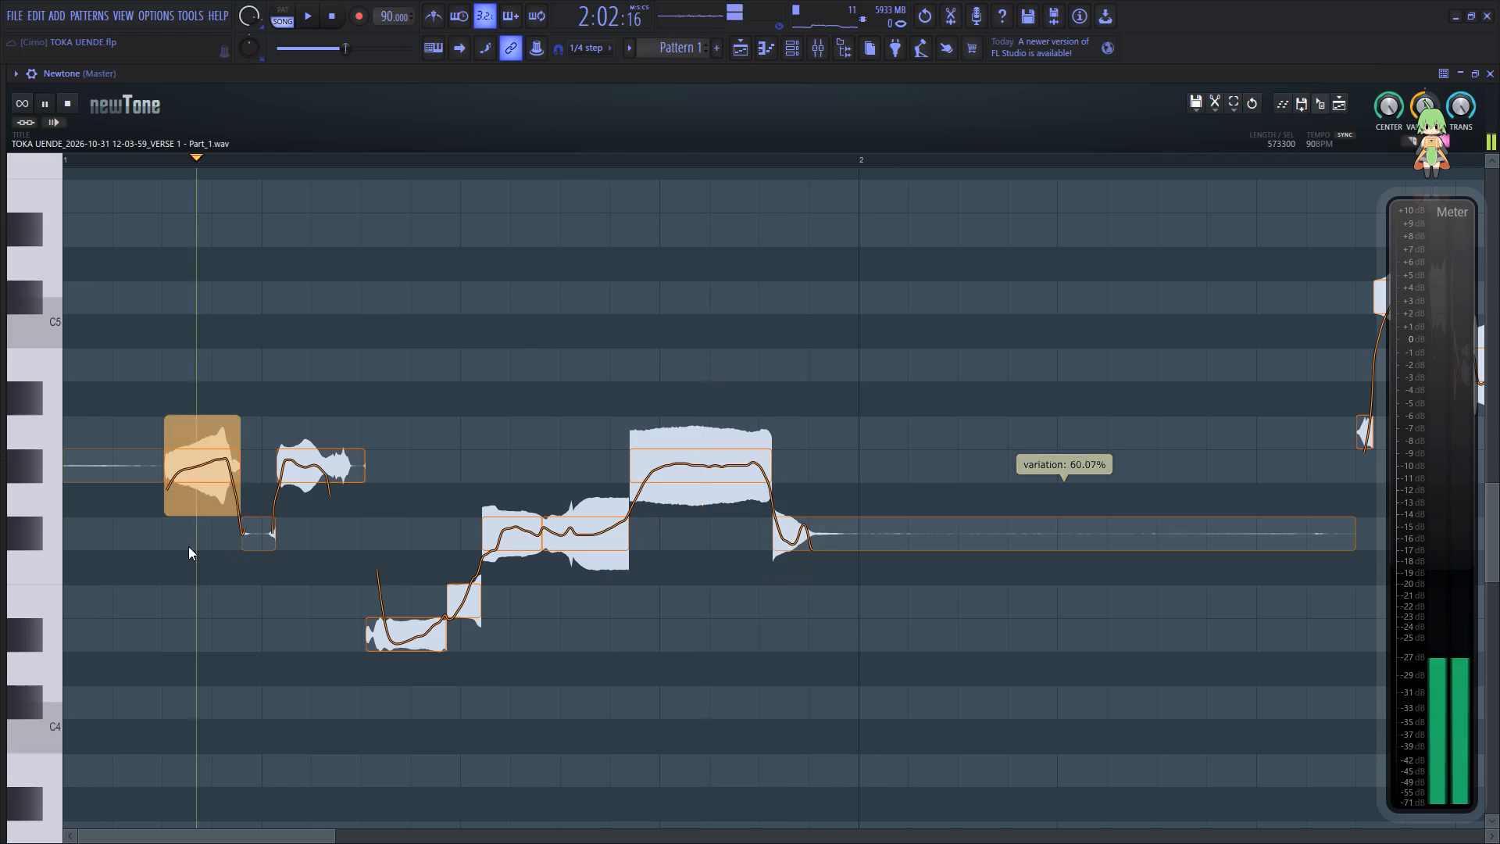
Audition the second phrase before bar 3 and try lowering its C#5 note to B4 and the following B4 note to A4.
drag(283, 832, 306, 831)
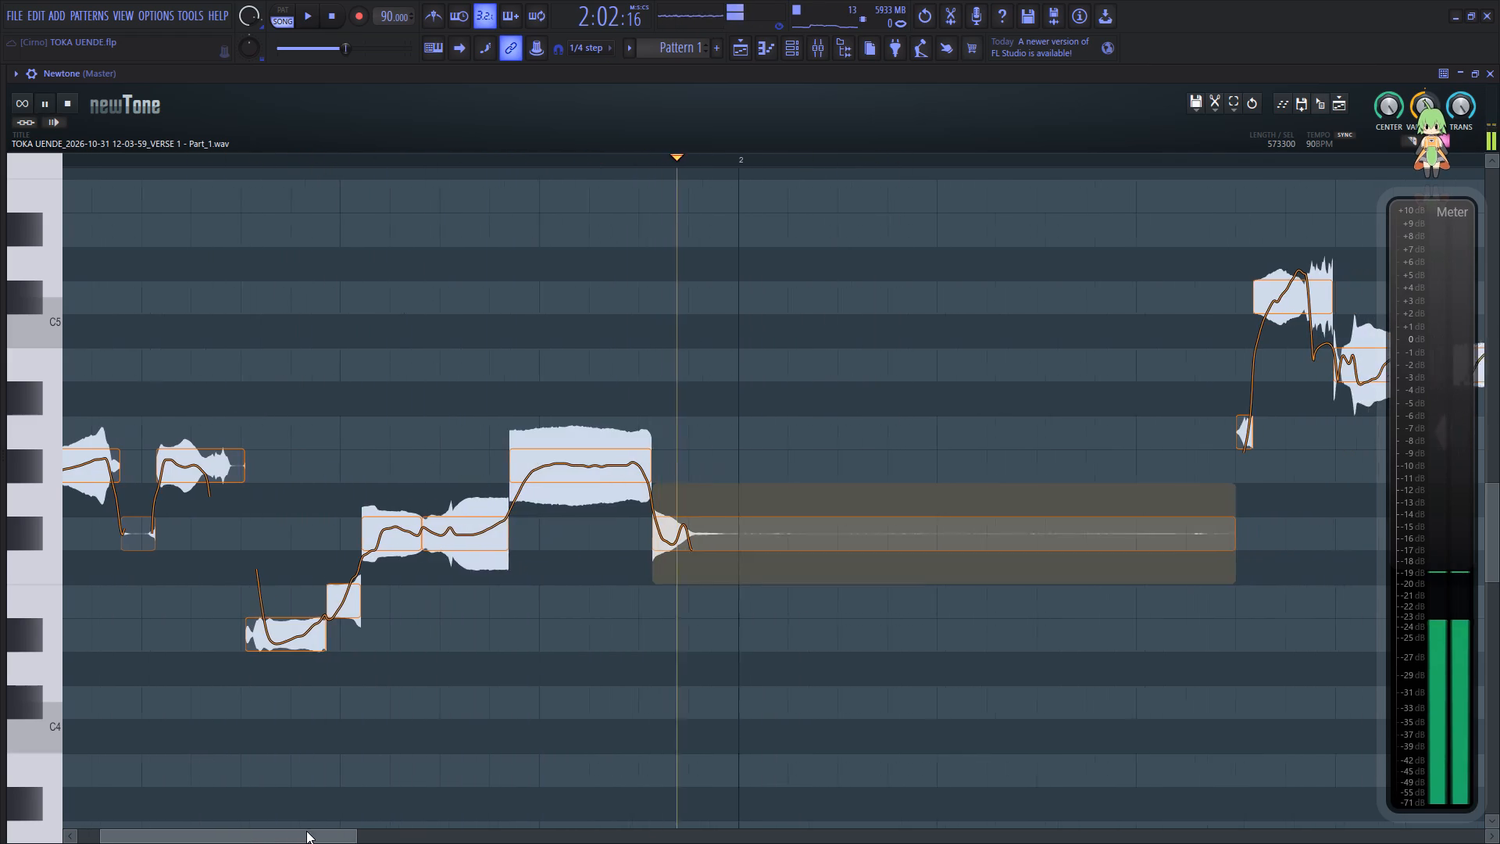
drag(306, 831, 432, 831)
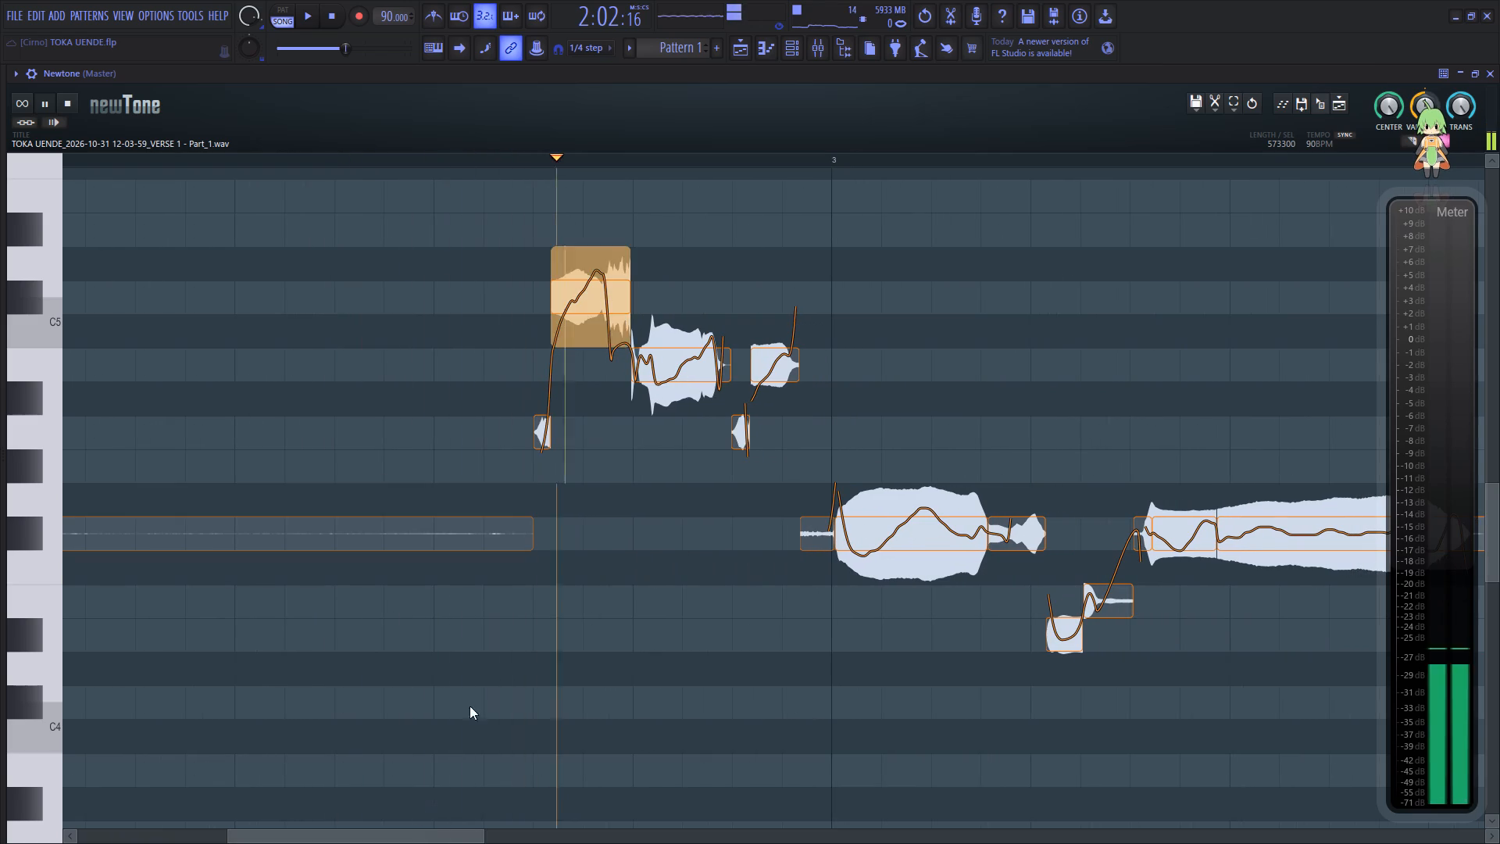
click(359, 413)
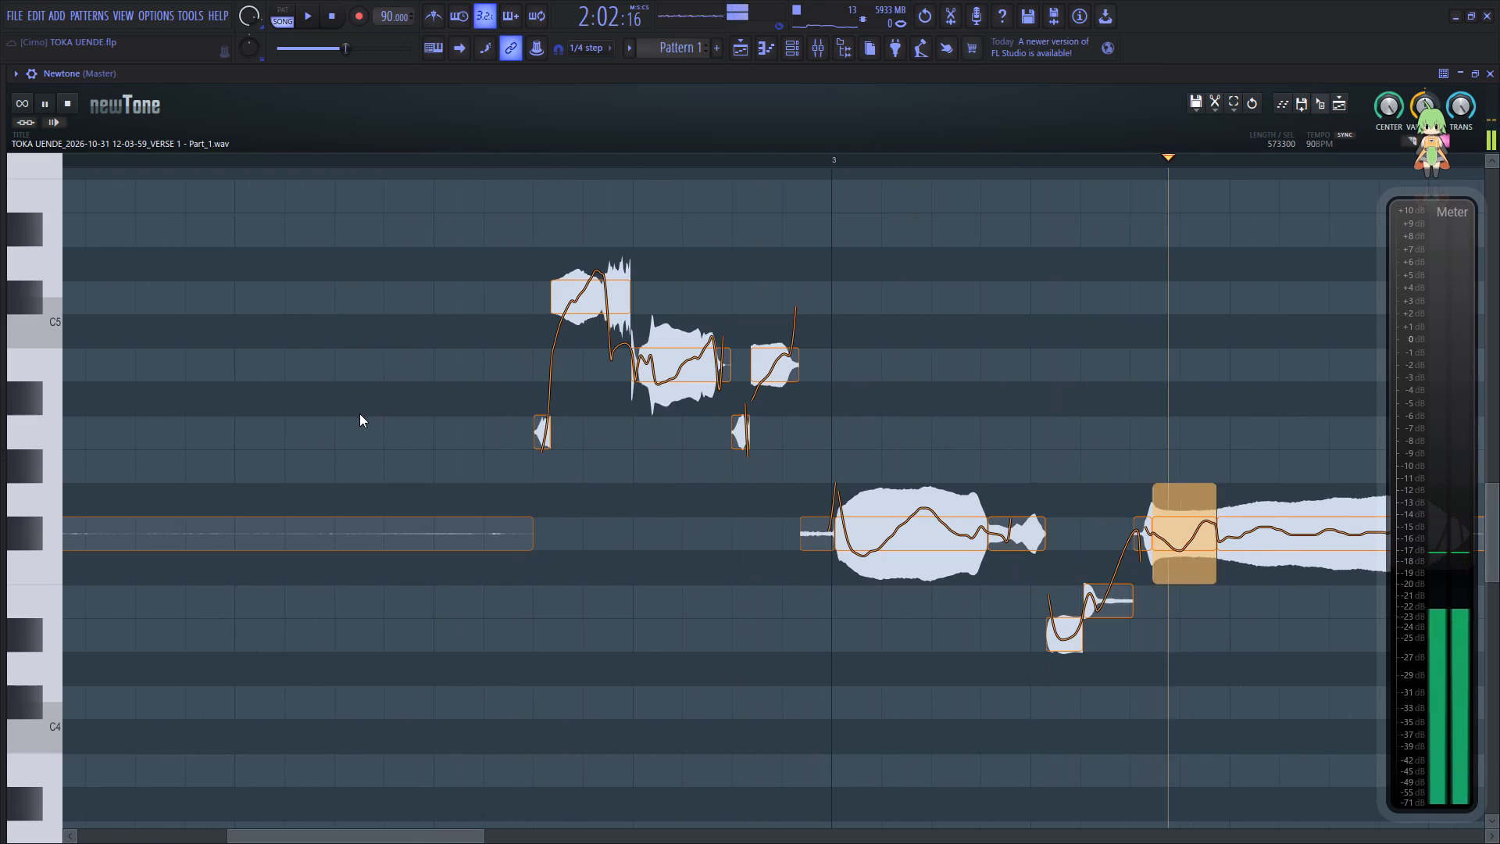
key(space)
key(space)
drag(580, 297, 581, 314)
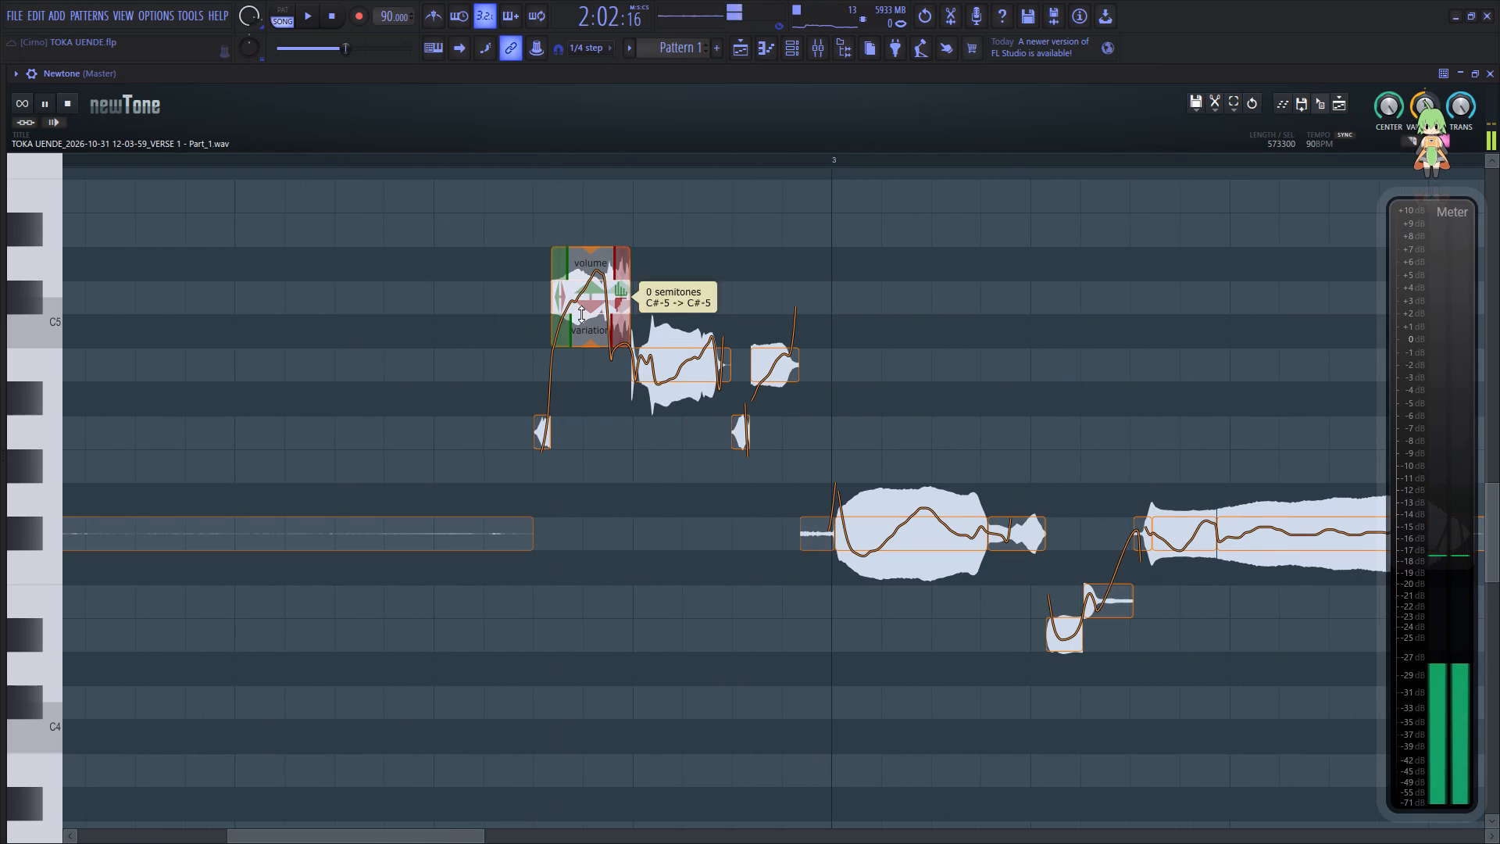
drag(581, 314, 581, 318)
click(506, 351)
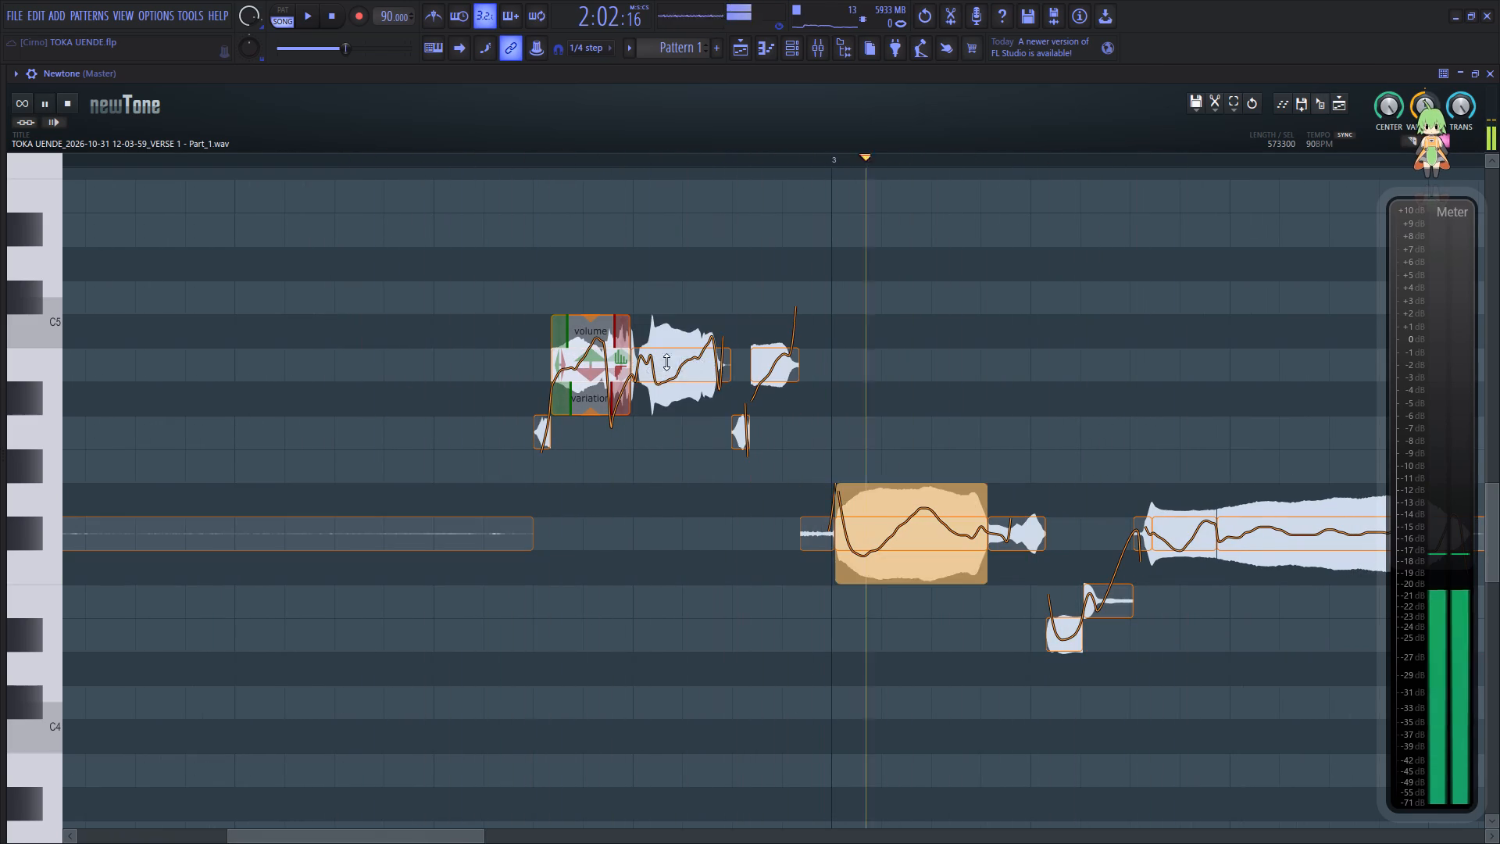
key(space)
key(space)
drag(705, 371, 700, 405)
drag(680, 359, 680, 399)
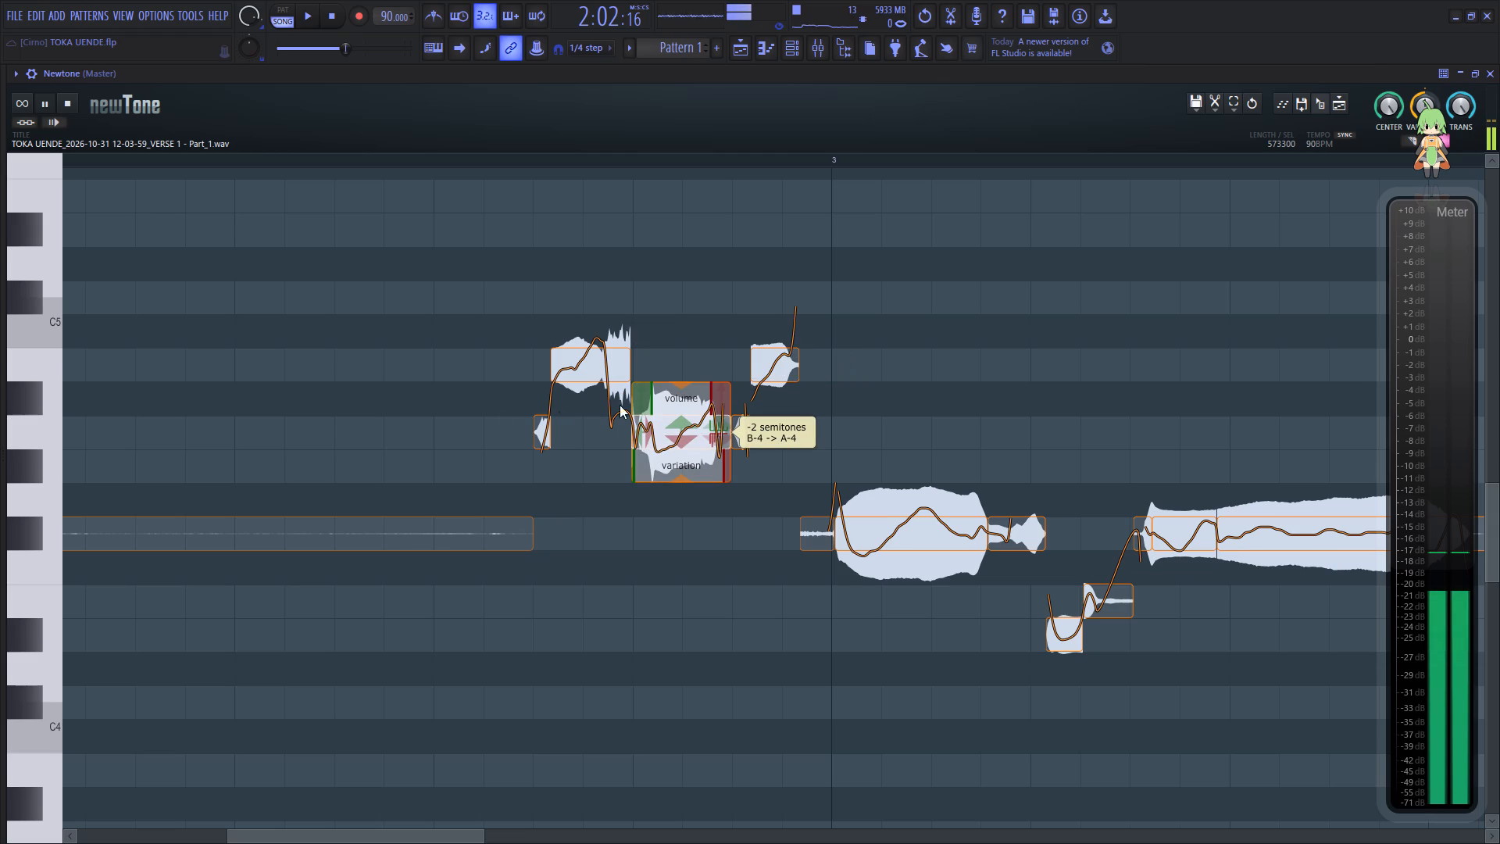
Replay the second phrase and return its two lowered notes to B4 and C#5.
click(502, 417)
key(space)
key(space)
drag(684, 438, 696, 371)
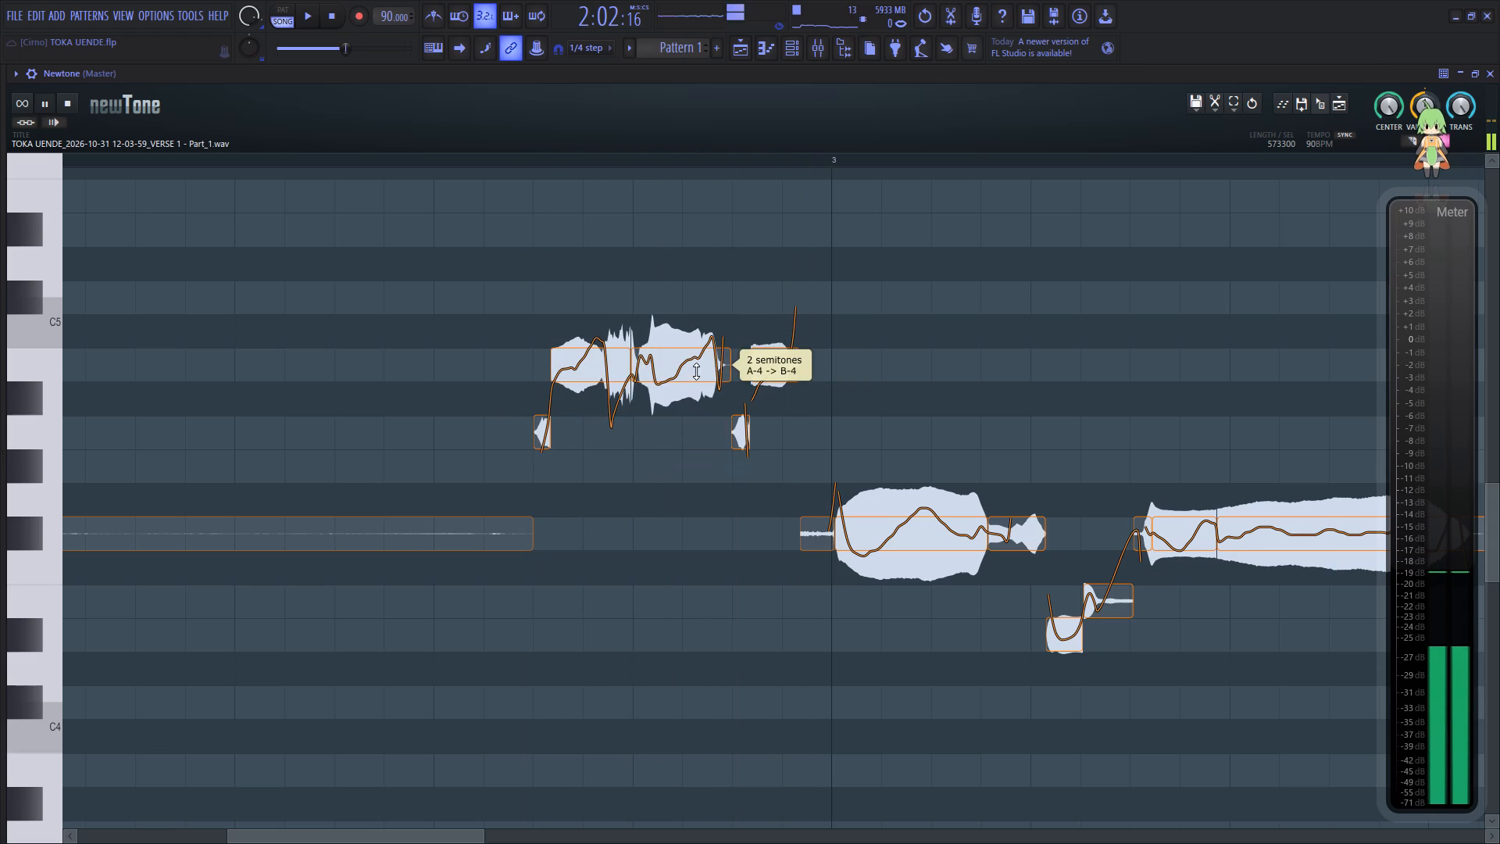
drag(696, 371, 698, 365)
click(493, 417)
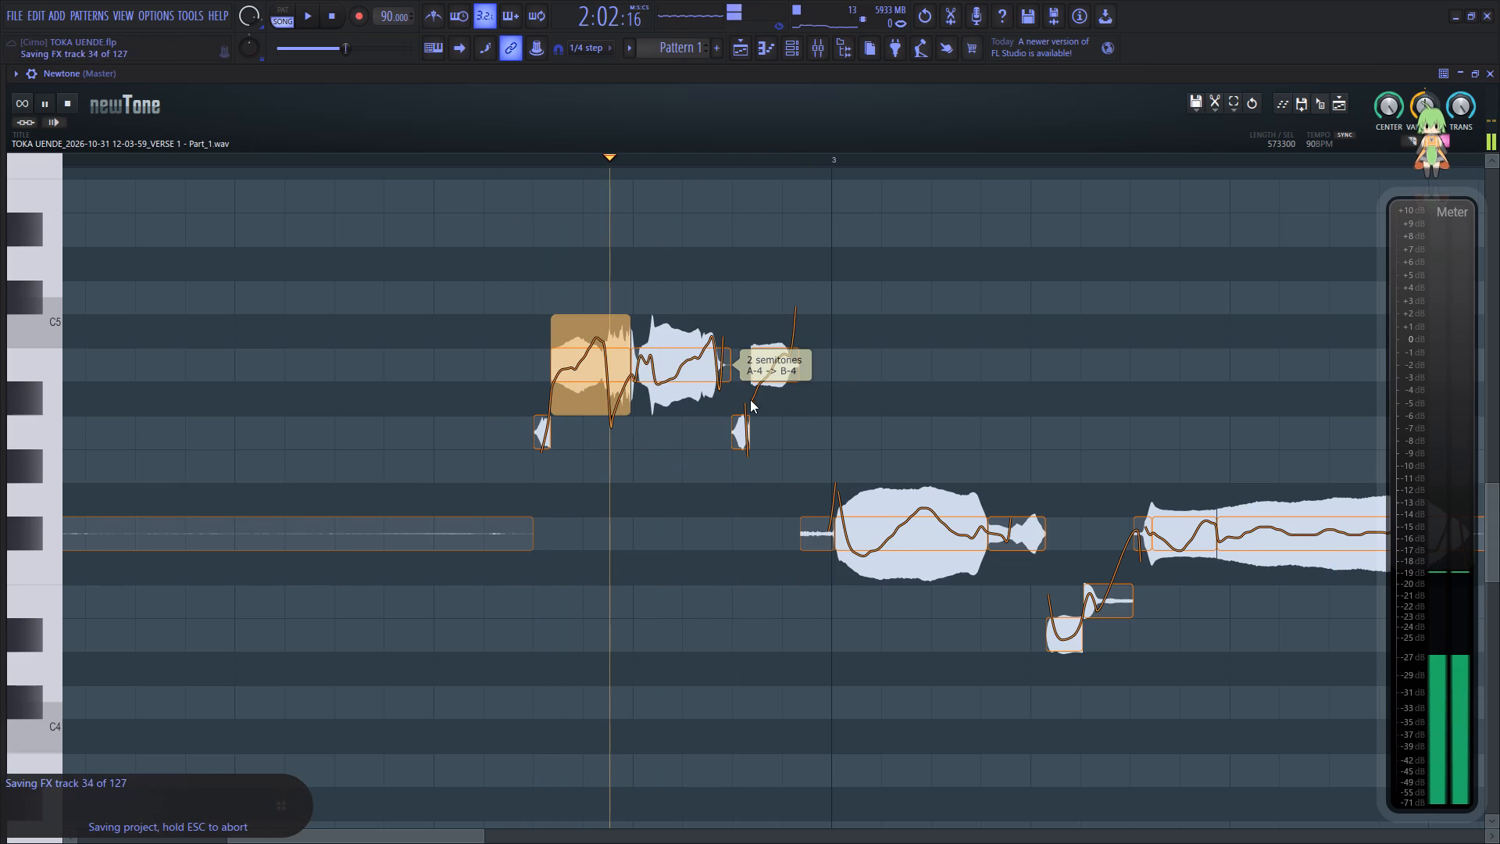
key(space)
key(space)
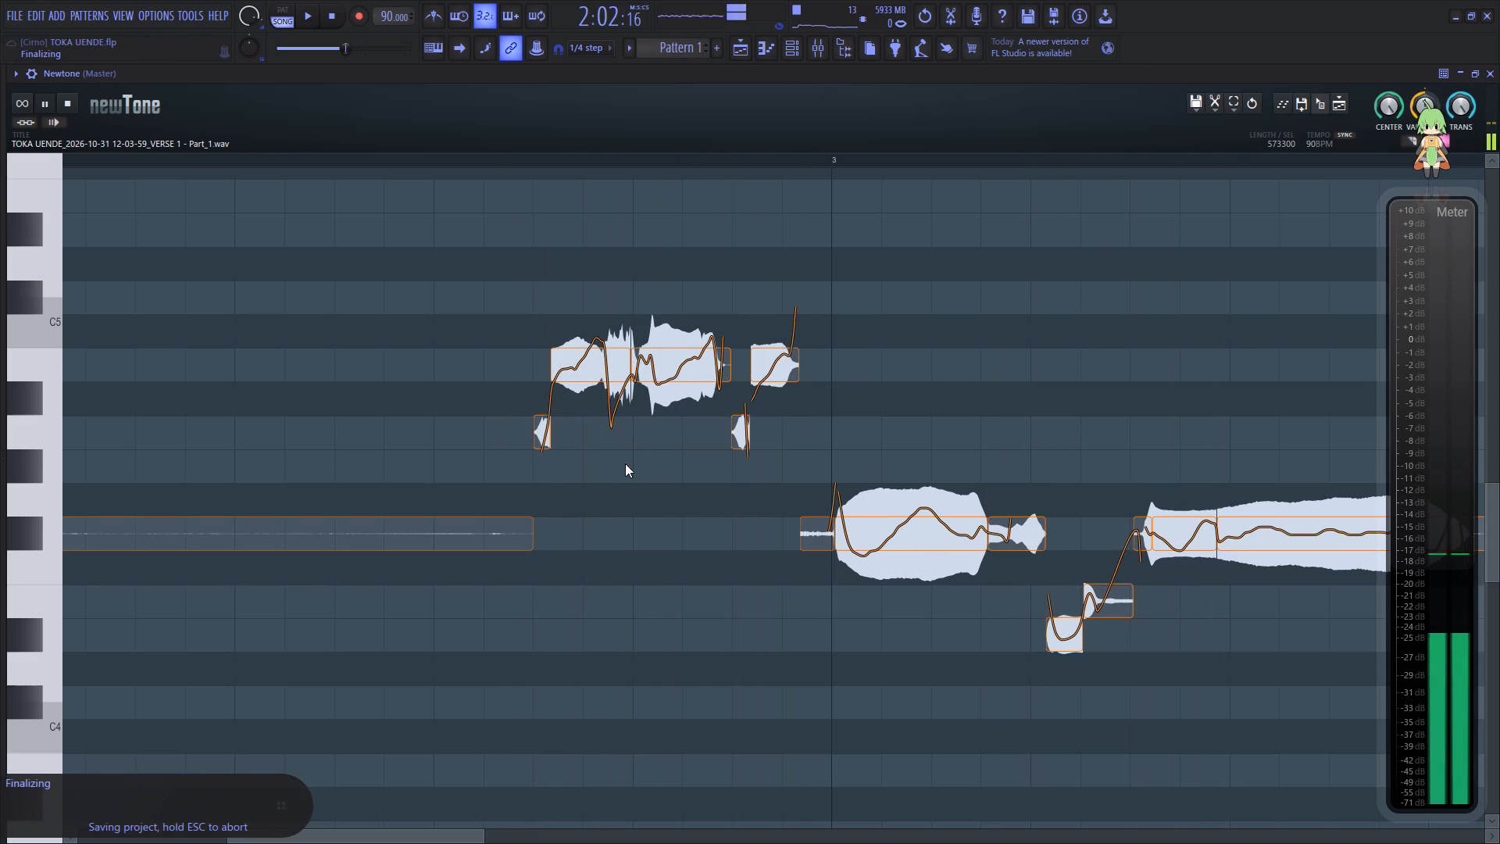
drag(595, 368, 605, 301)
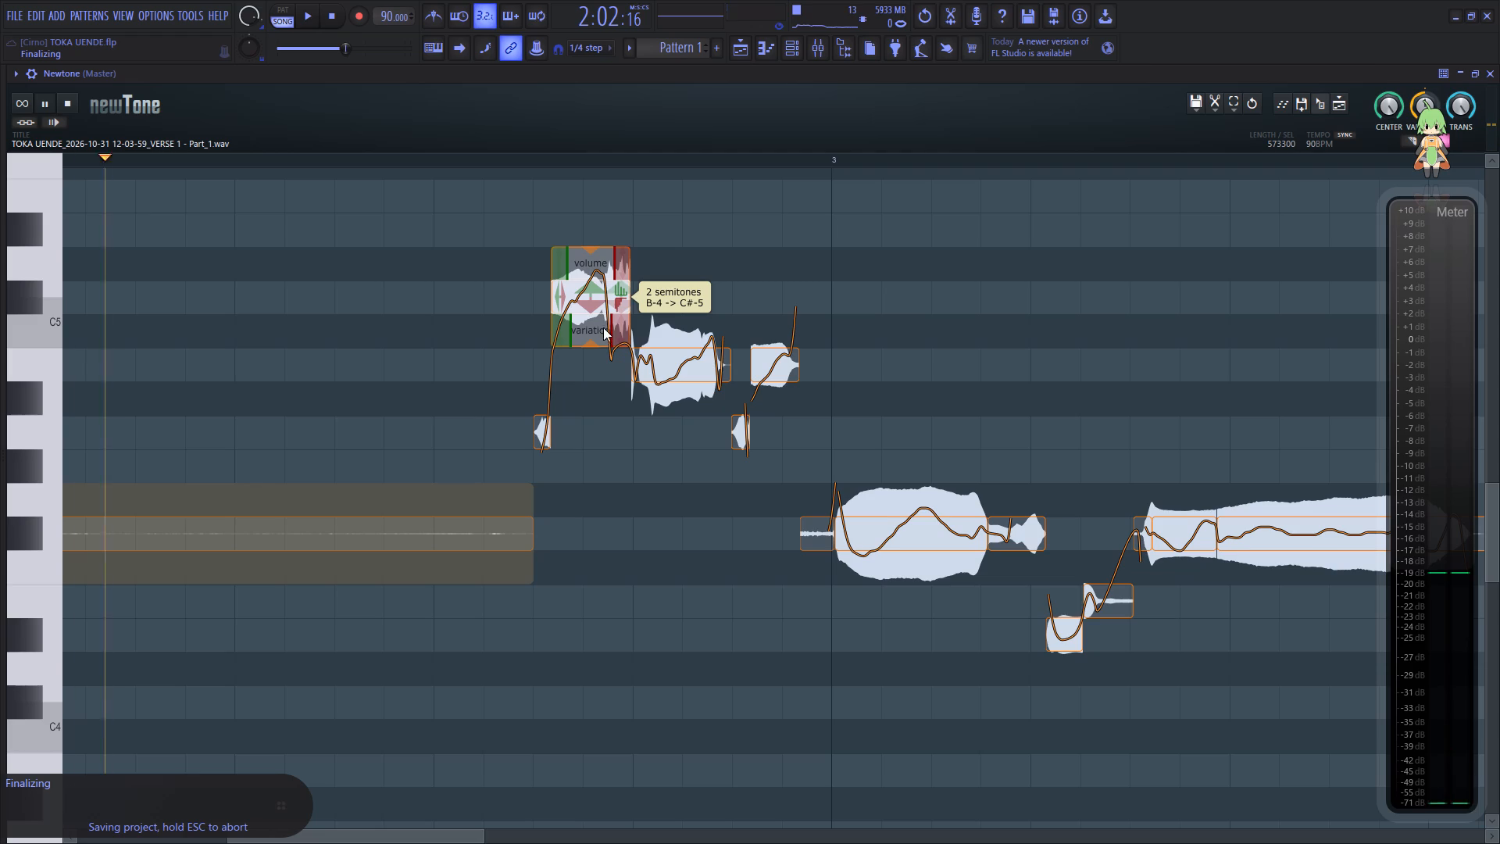
Reduce pitch variation to about 56% on the C#5 note and about 48% on the B4 note following it.
drag(595, 346, 621, 287)
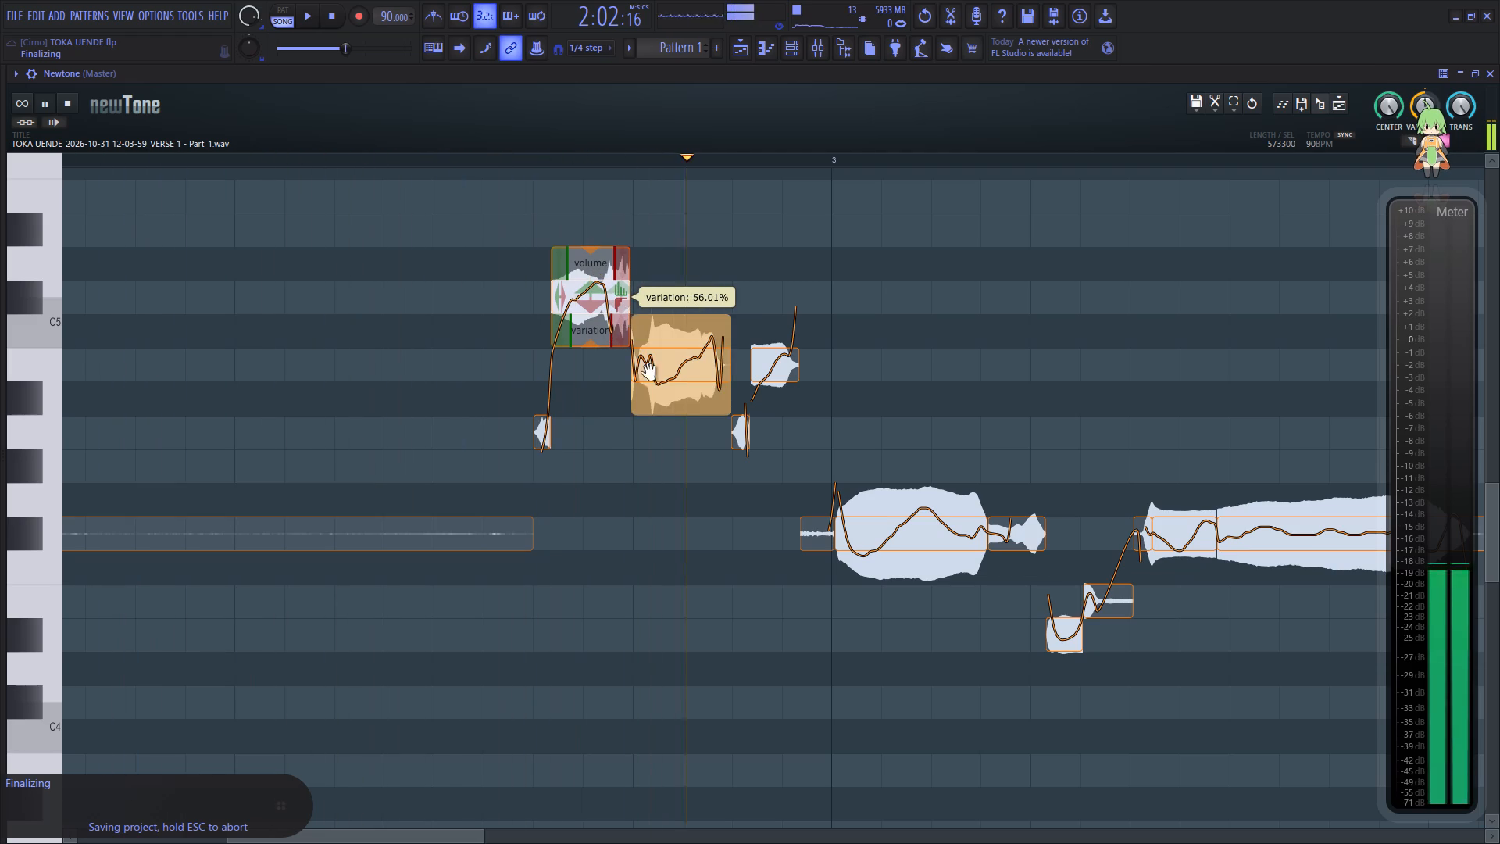
key(space)
key(space)
click(680, 361)
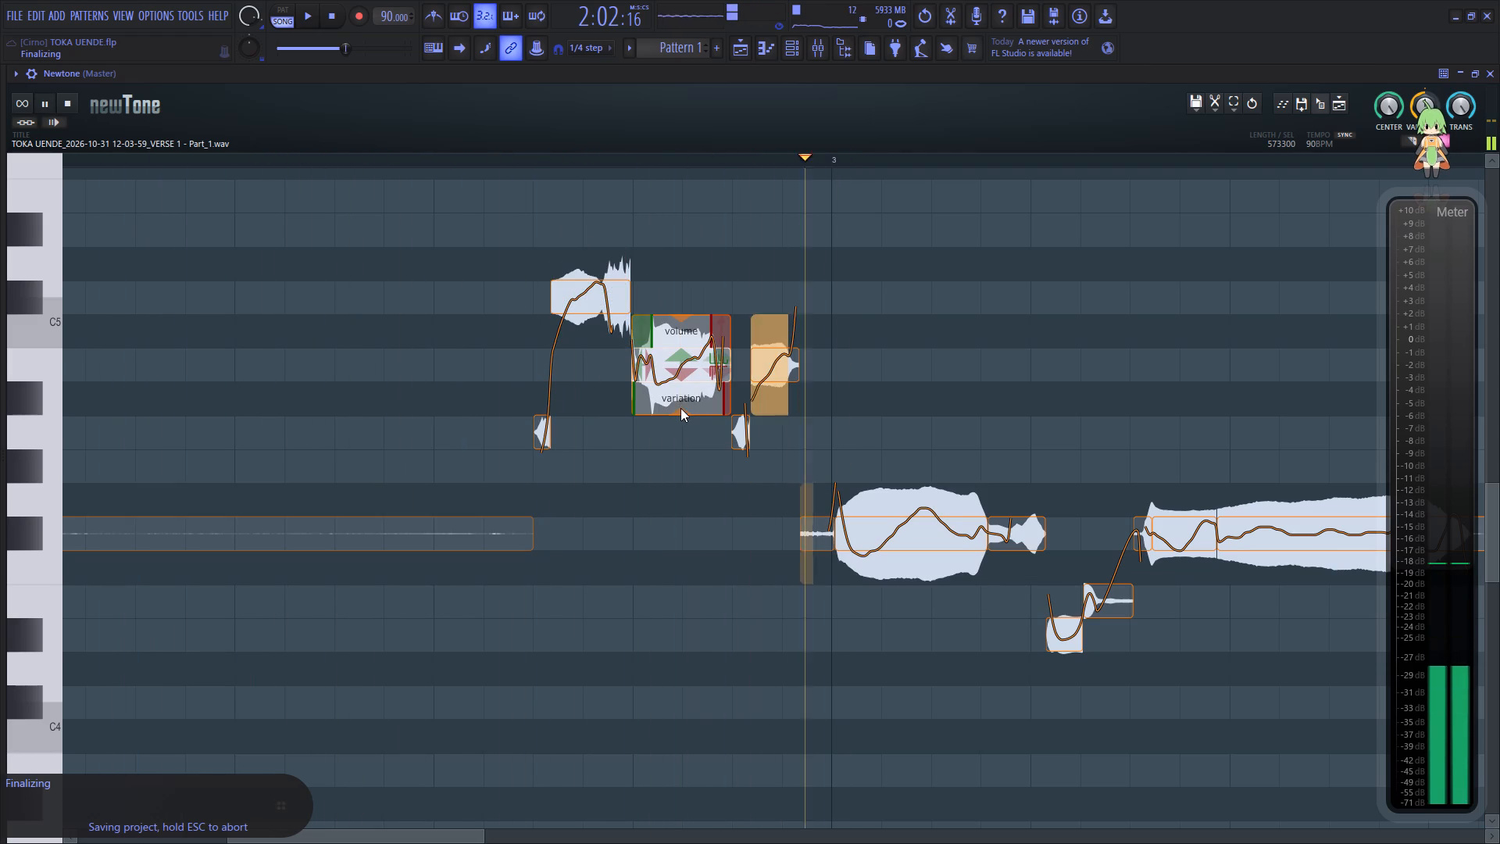
key(space)
key(space)
drag(681, 412, 701, 342)
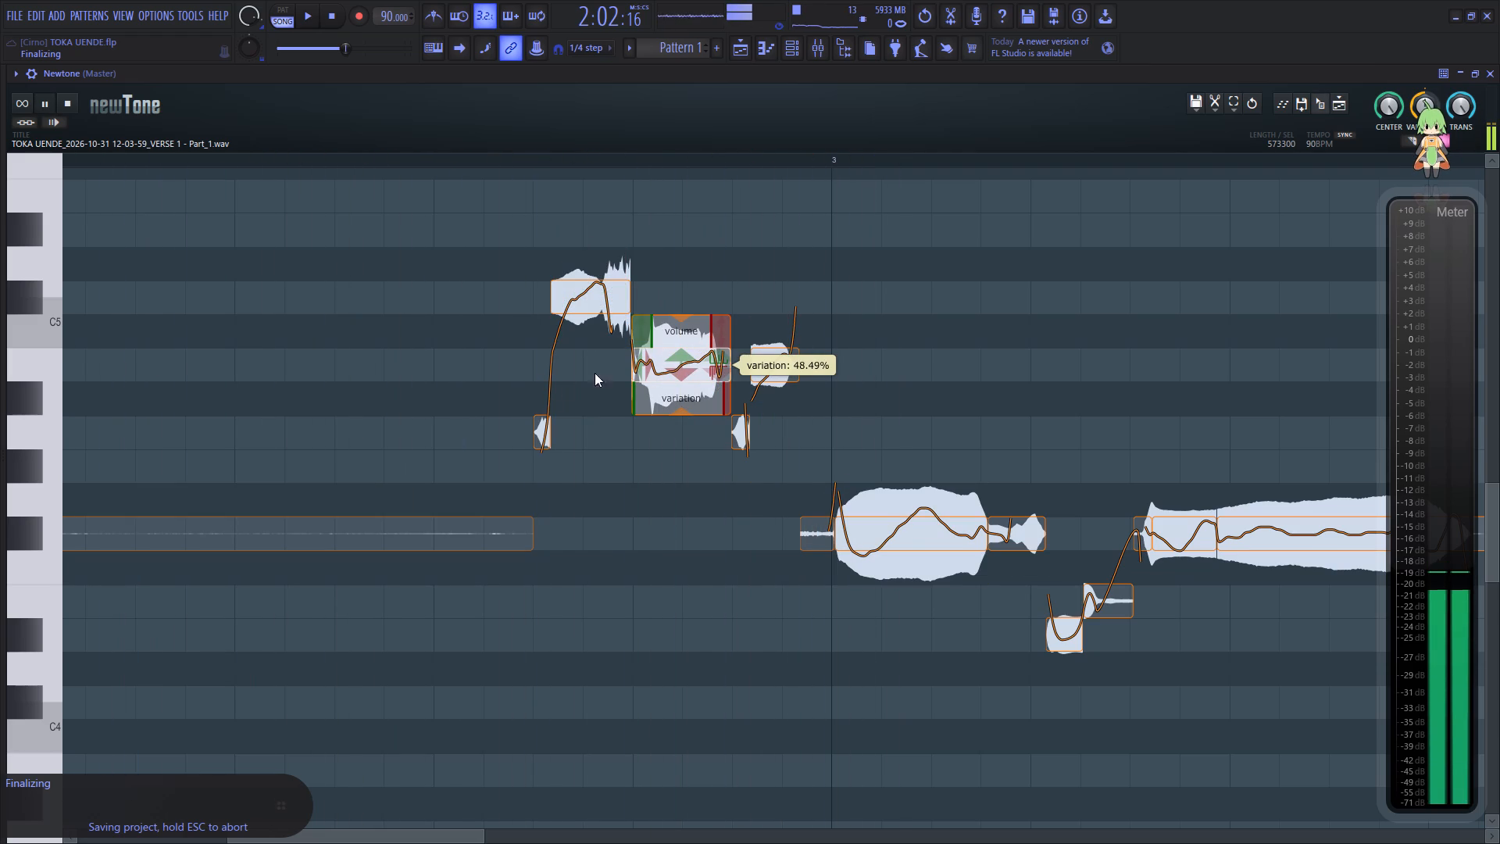
Lower the short B4 note just before bar 3 by two semitones to A4 and replay the phrase.
click(473, 397)
key(space)
drag(776, 356, 776, 392)
key(space)
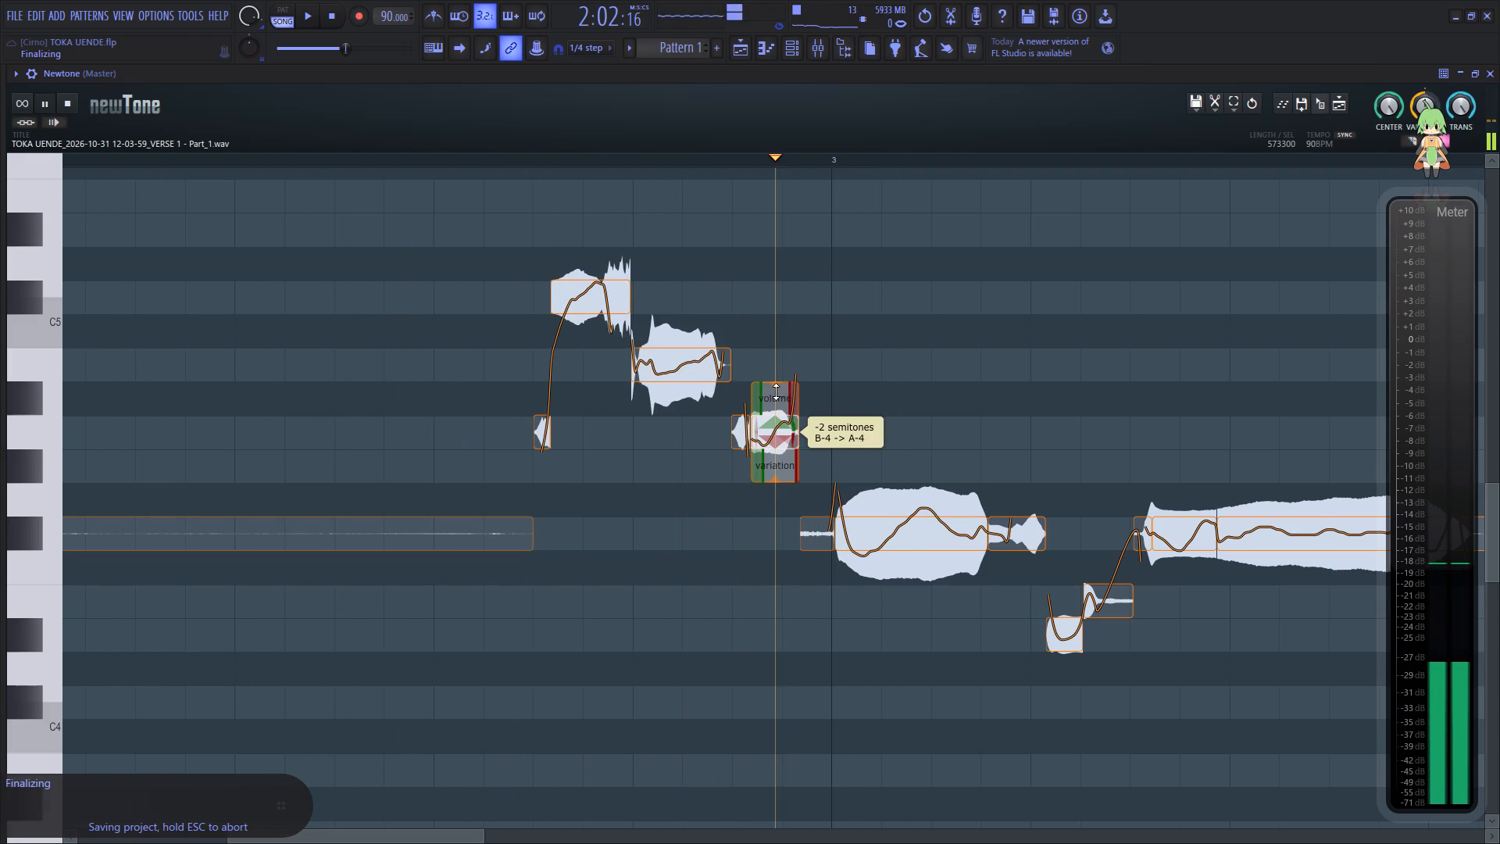
drag(776, 392, 776, 397)
click(500, 400)
key(space)
Audition the phrase and reduce pitch variation on the long F#4 note at bar 3 to about 21%.
click(457, 391)
key(space)
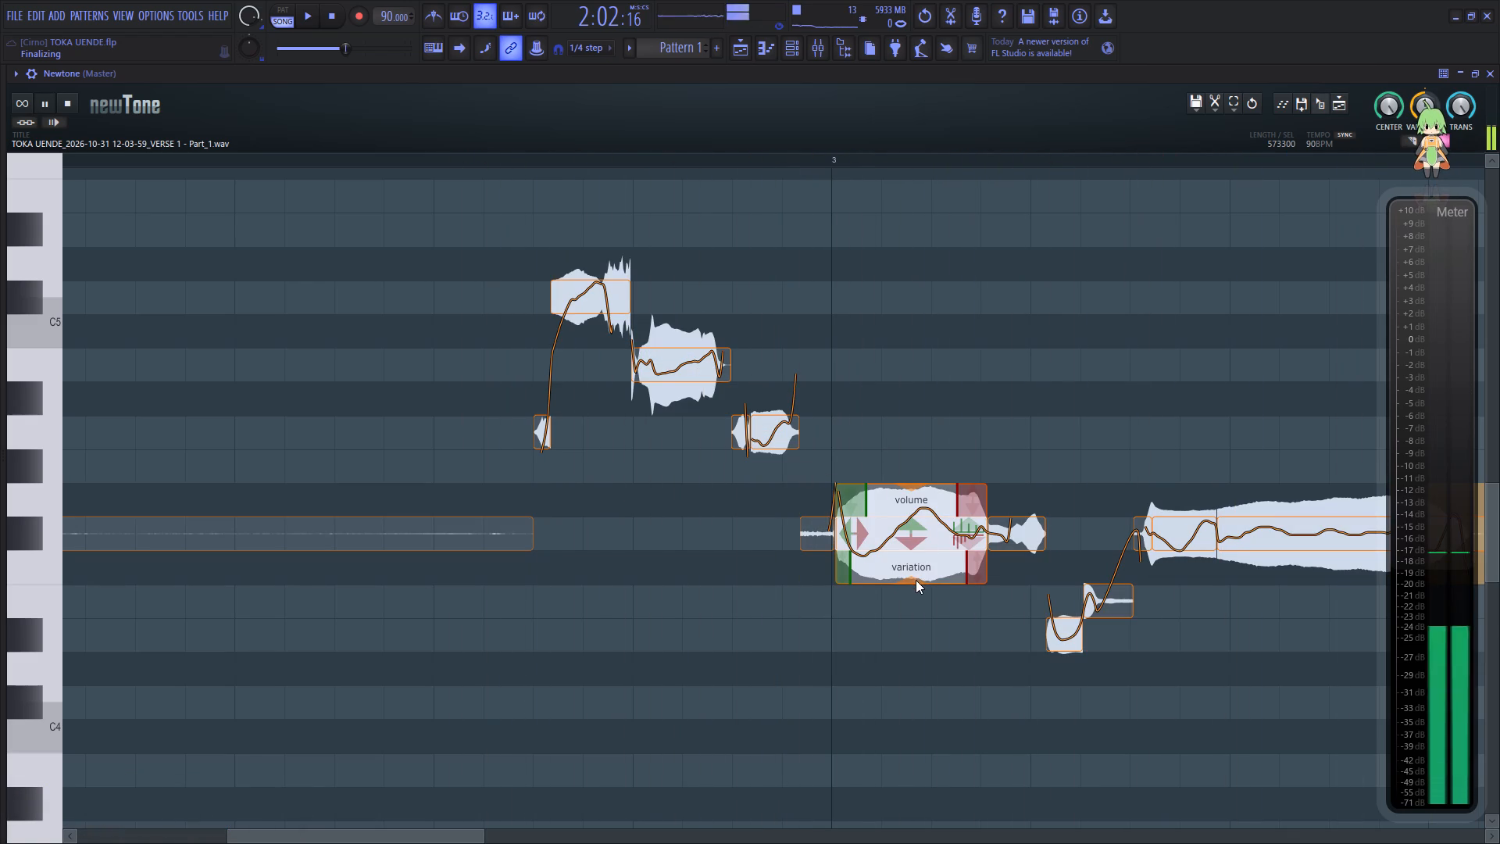
drag(916, 581, 945, 475)
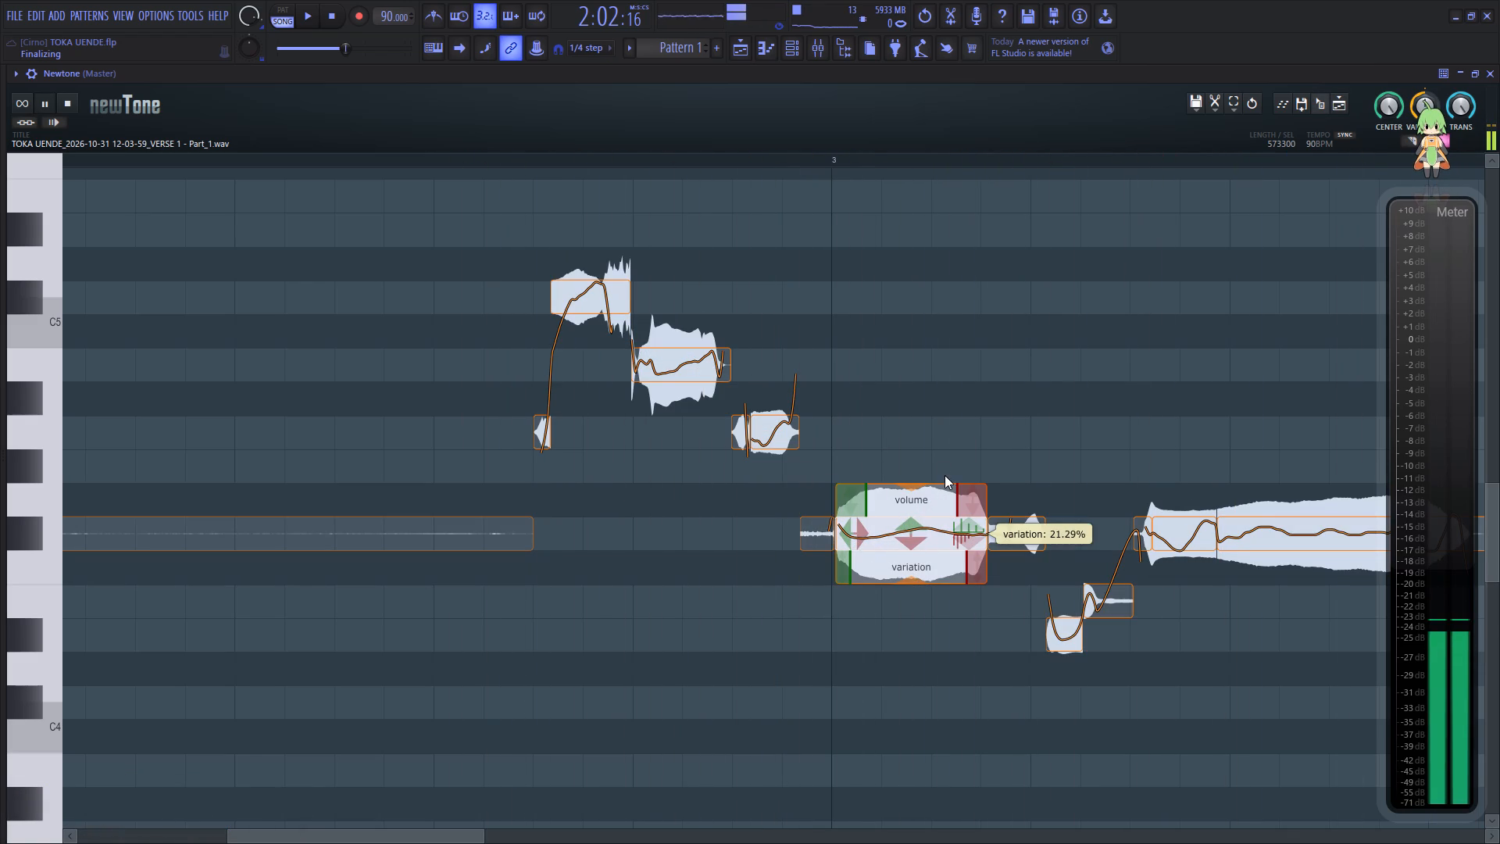
click(530, 492)
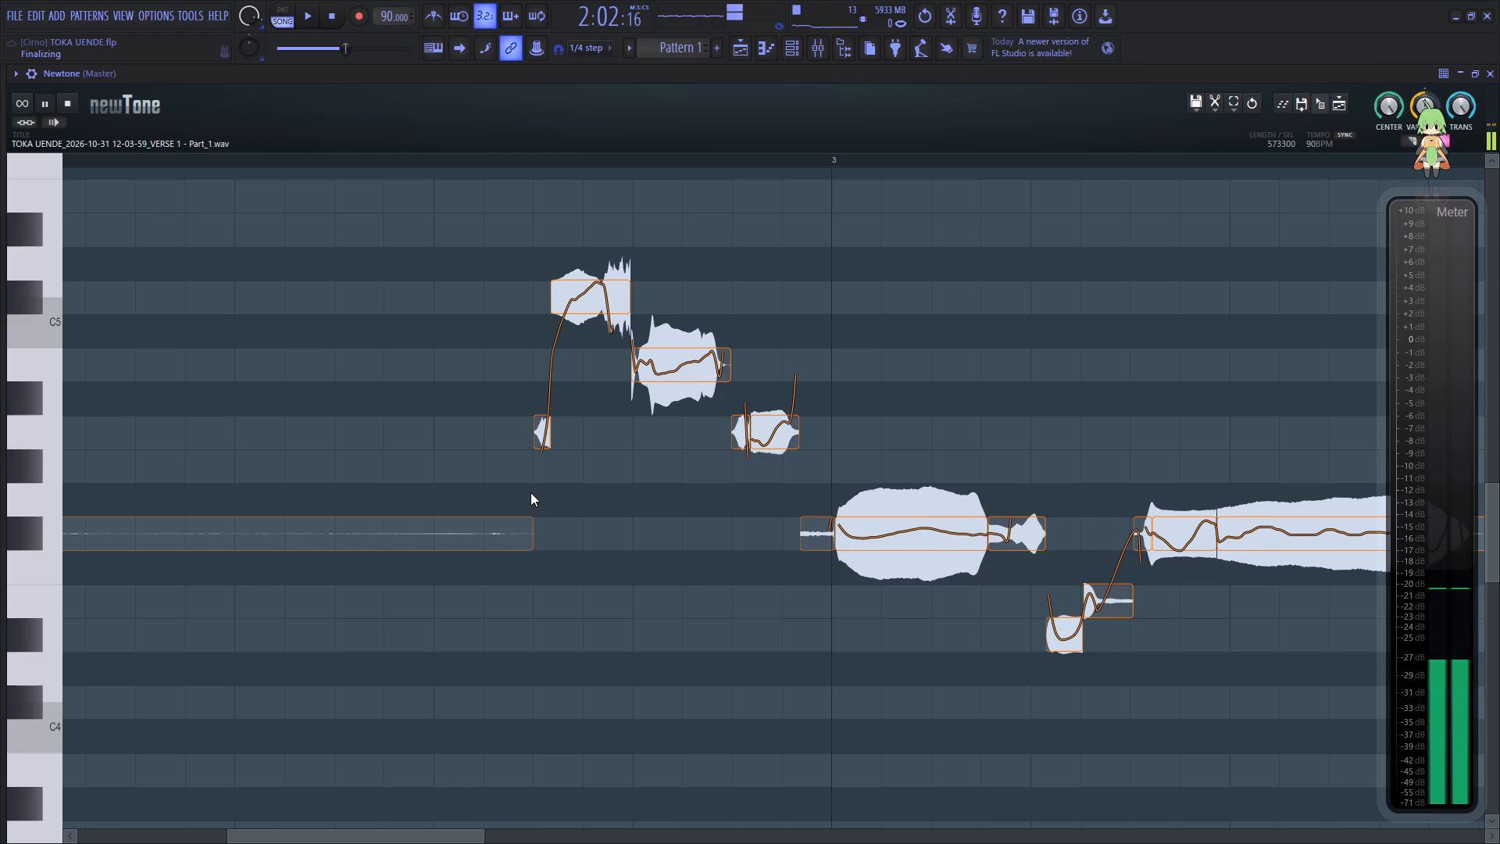
key(space)
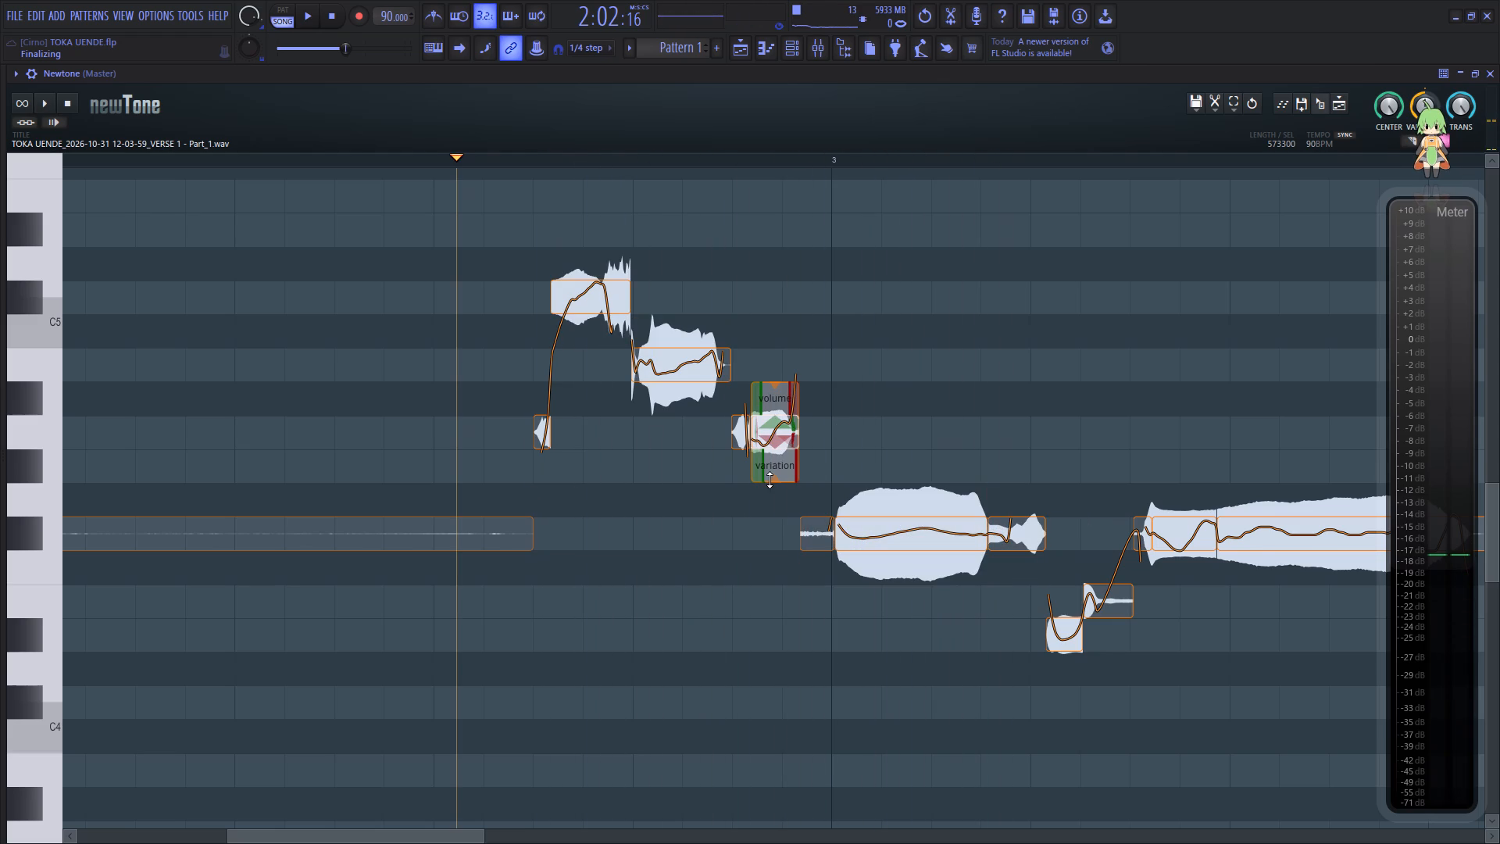
Reduce pitch variation on the short A4 note before bar 3 to about 57%, raise it to B4, and replay the phrase.
drag(773, 481, 789, 423)
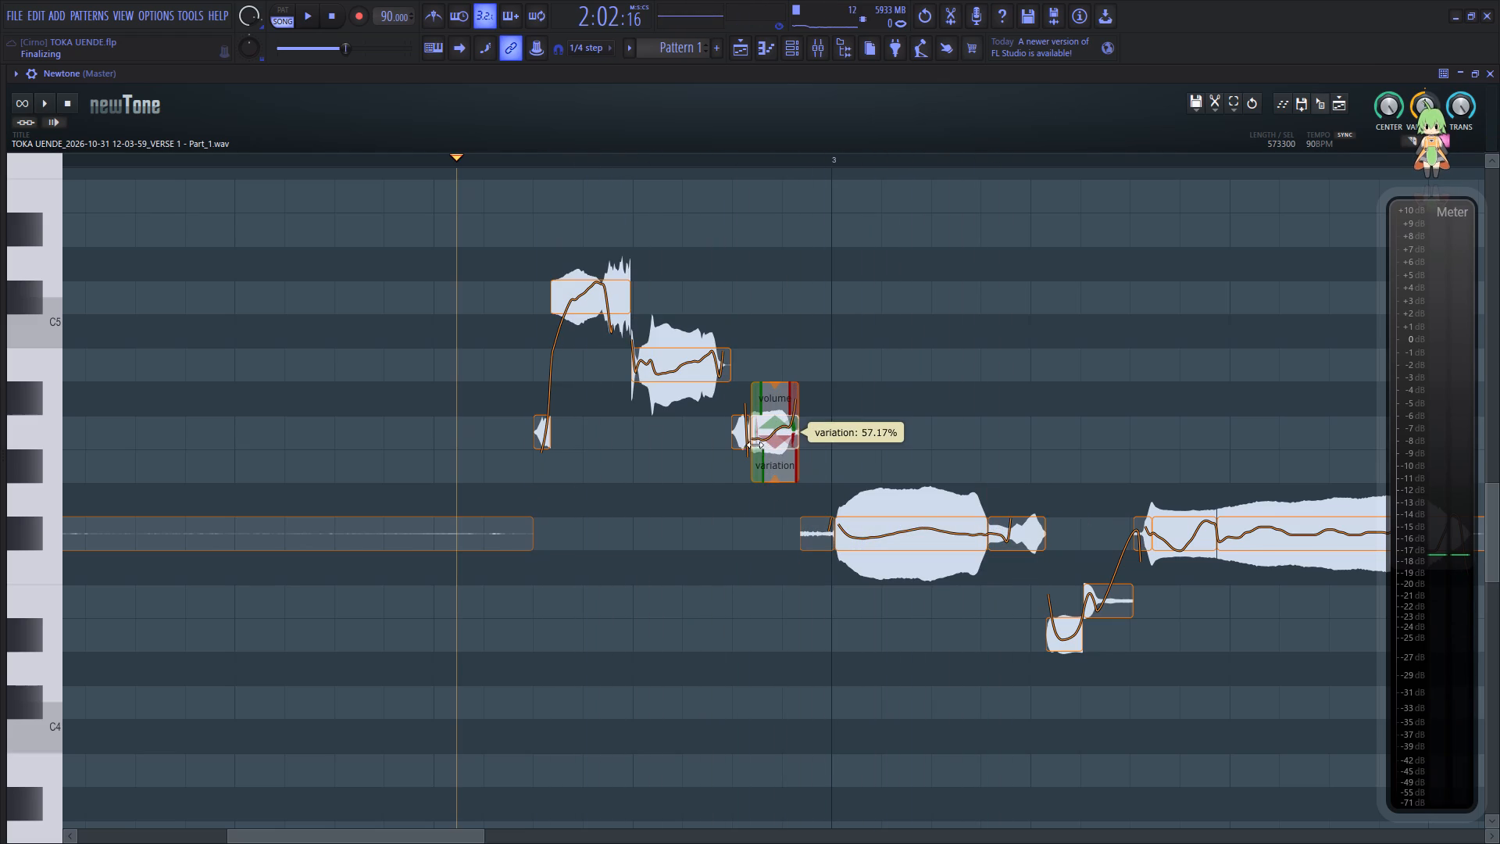
drag(773, 441, 785, 376)
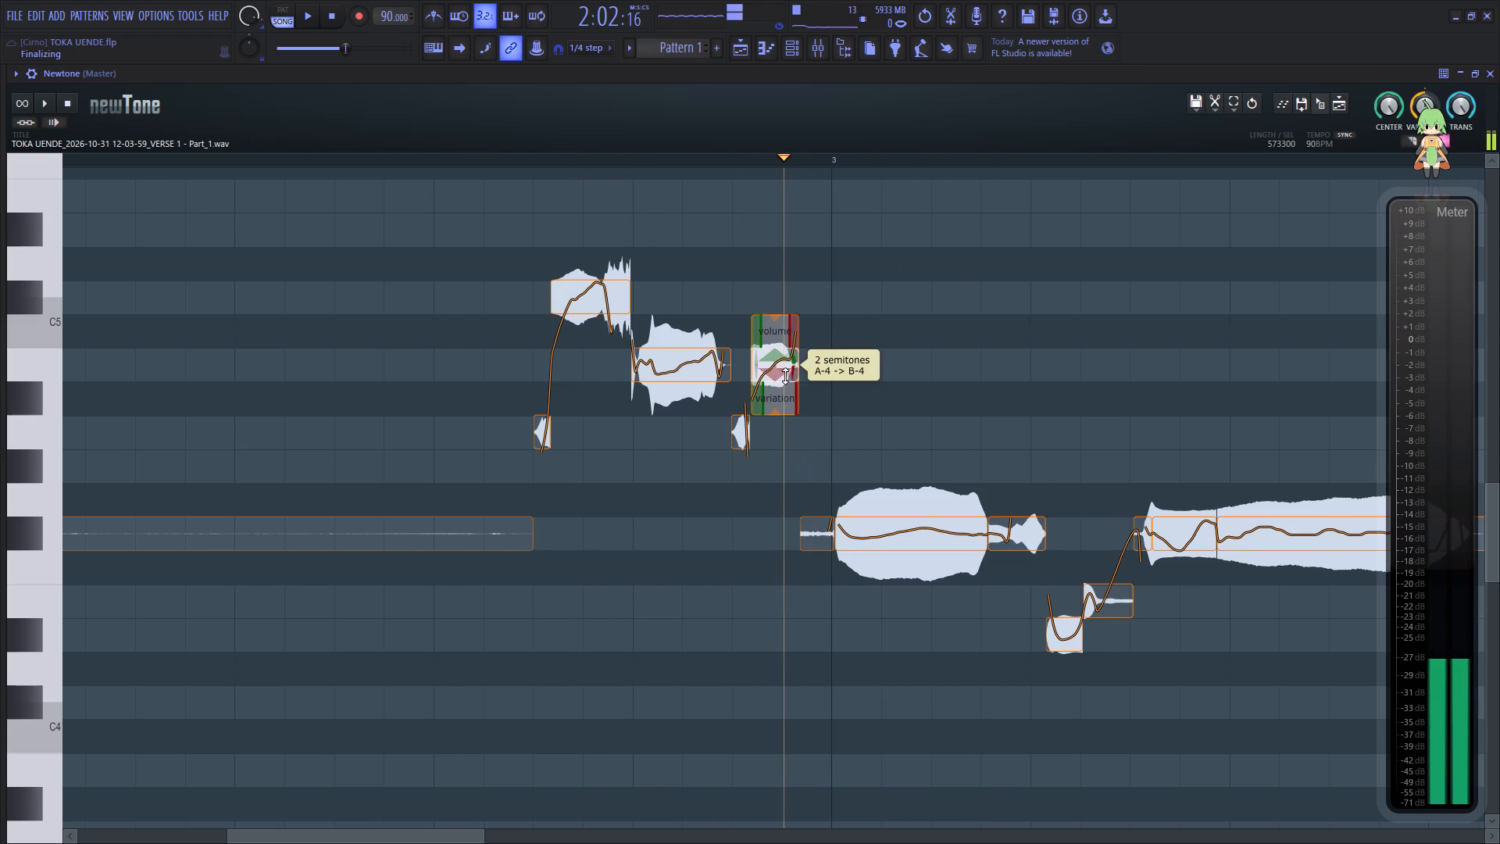
drag(785, 376, 782, 442)
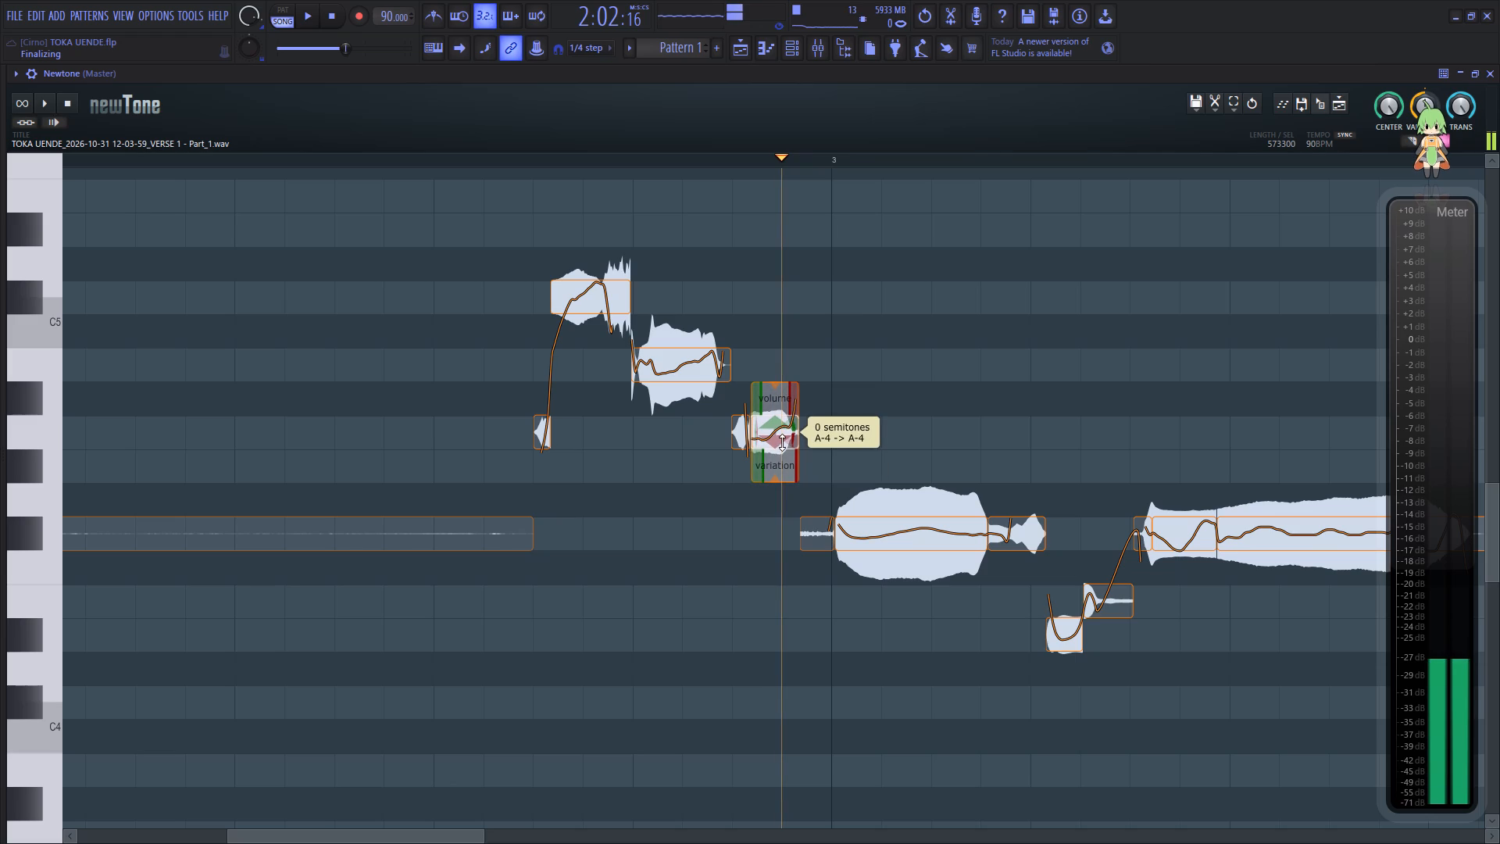
drag(782, 442, 787, 399)
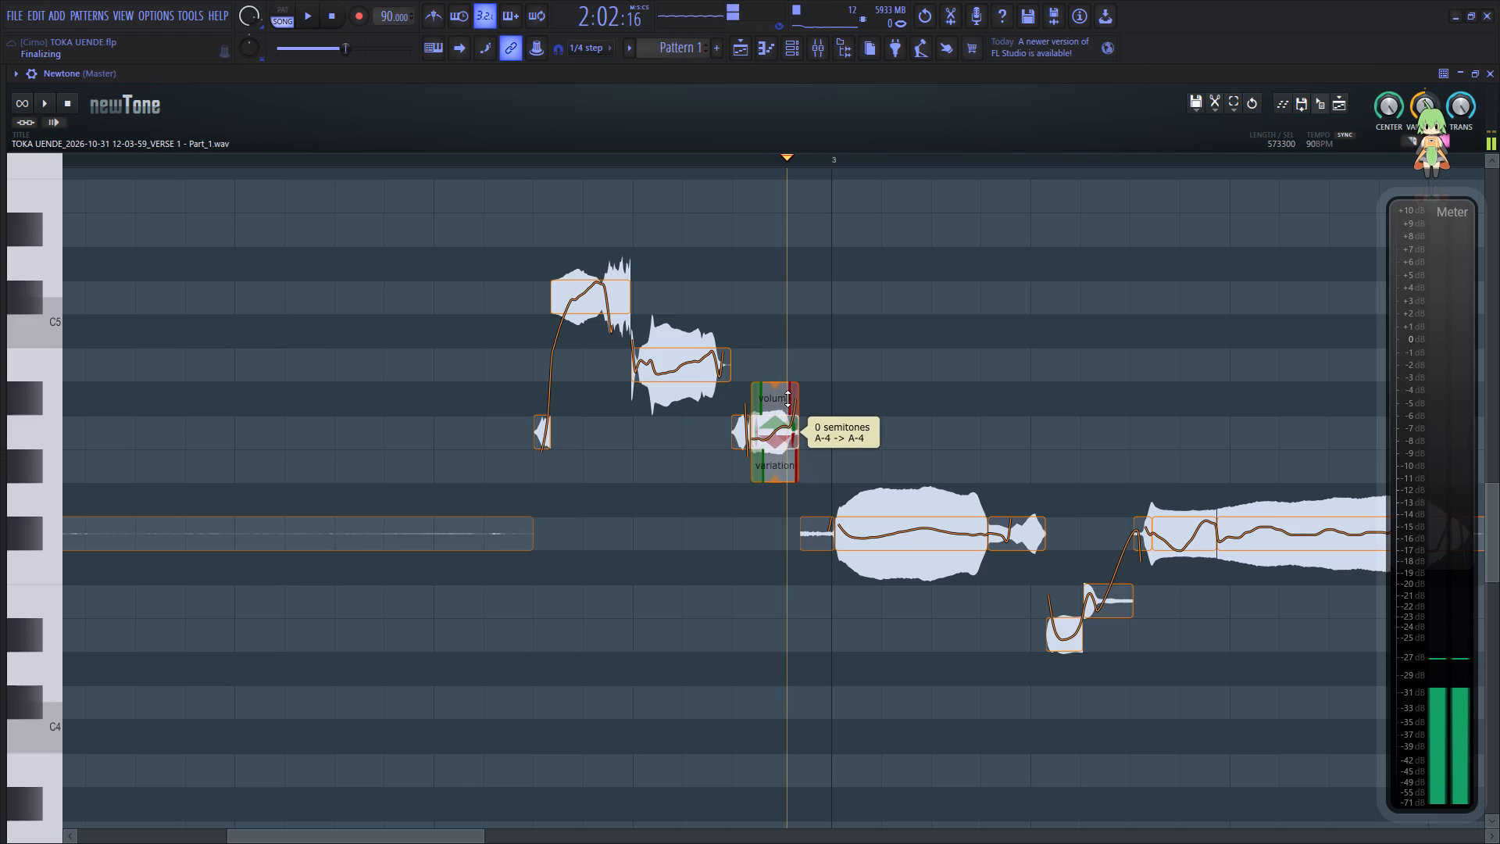
drag(787, 399, 787, 377)
click(524, 456)
key(space)
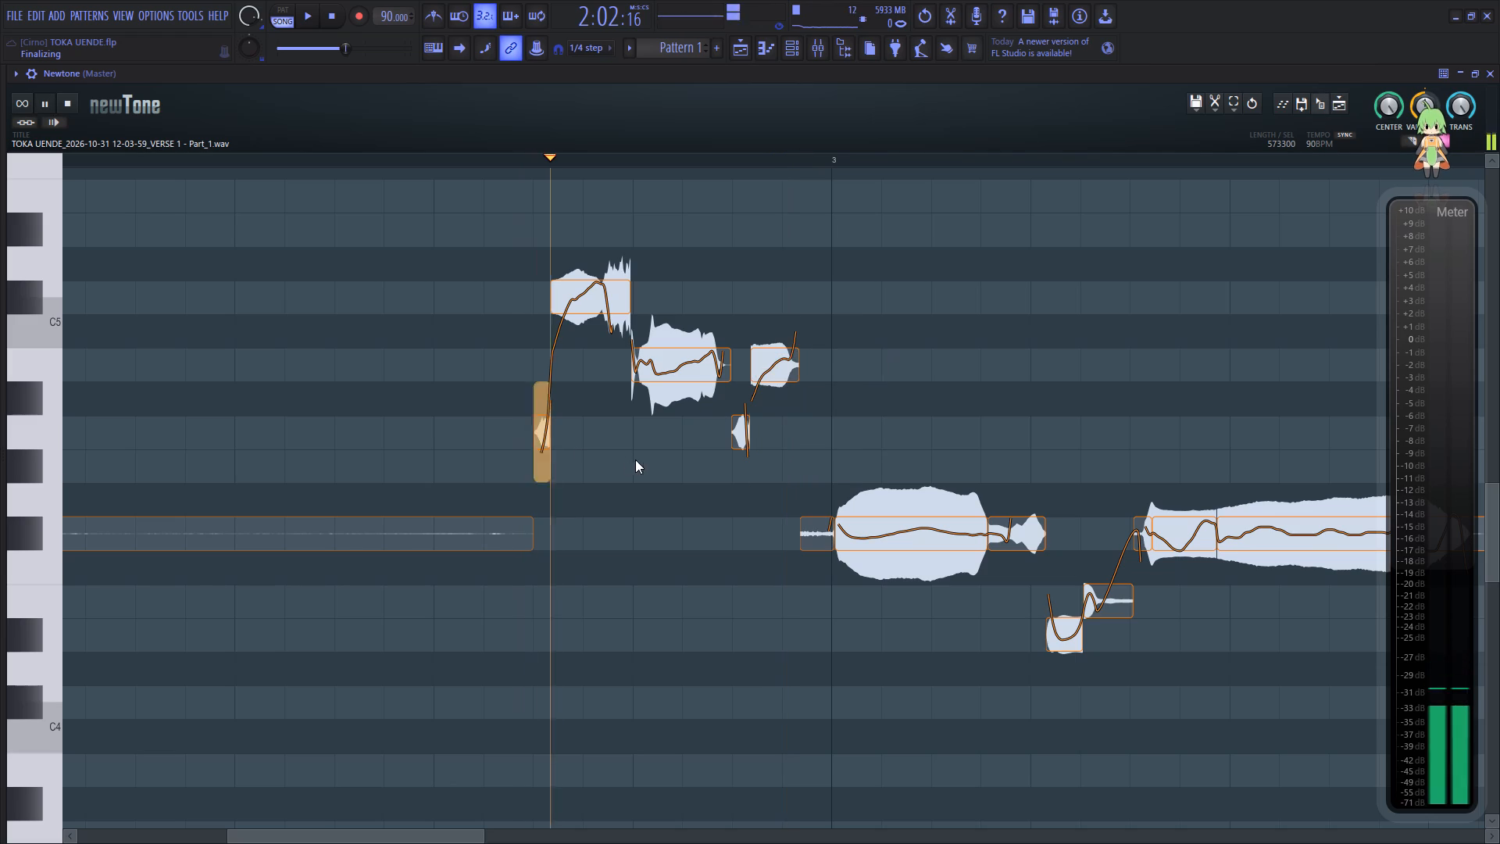
key(space)
key(space)
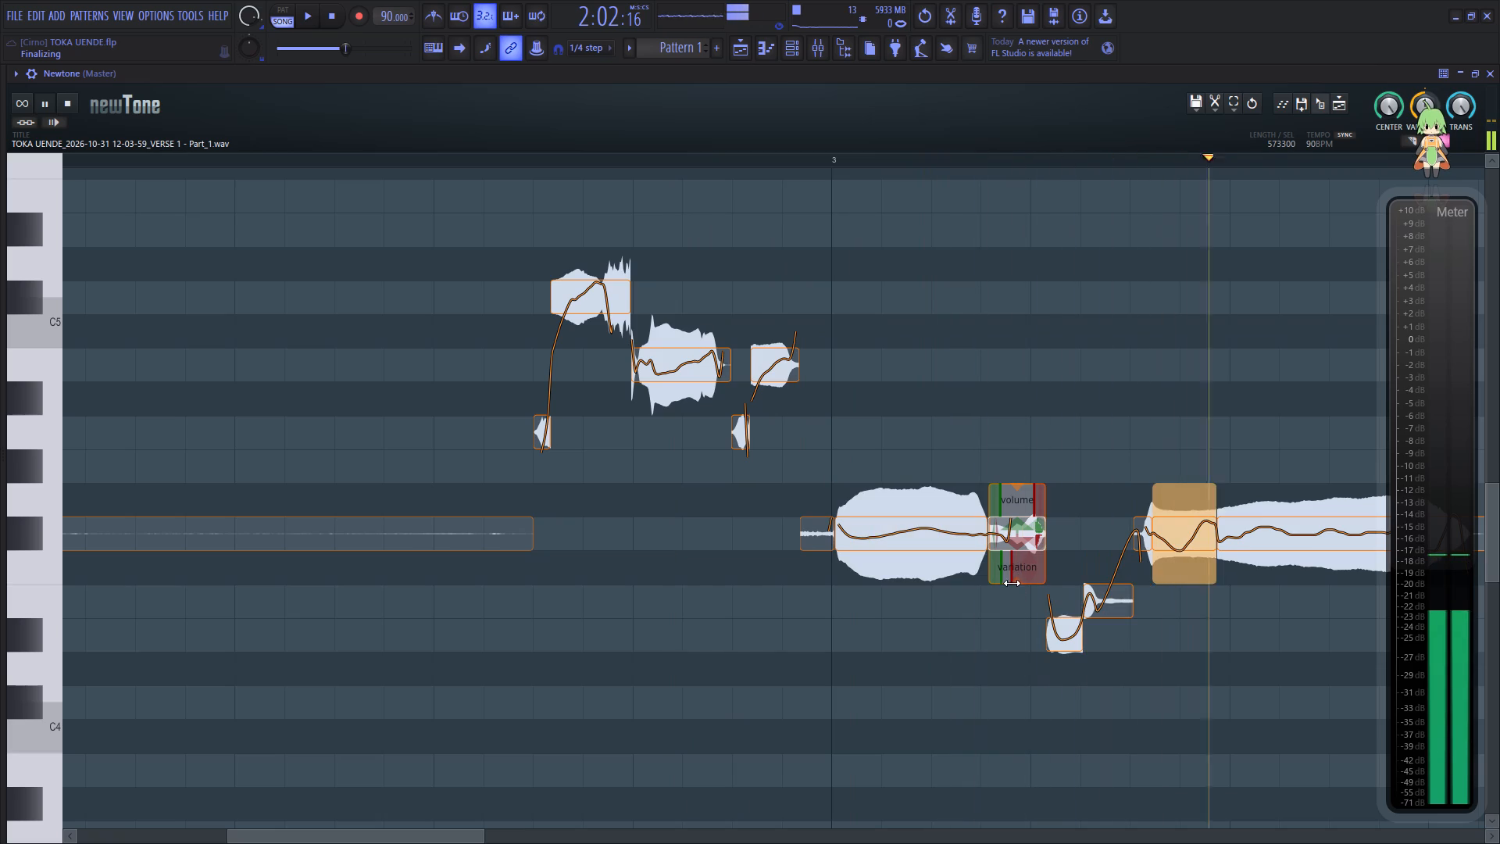
Reduce pitch variation to about 43% on the short F#4 note following the long one at bar 3, and audition toward bar 4.
click(1005, 580)
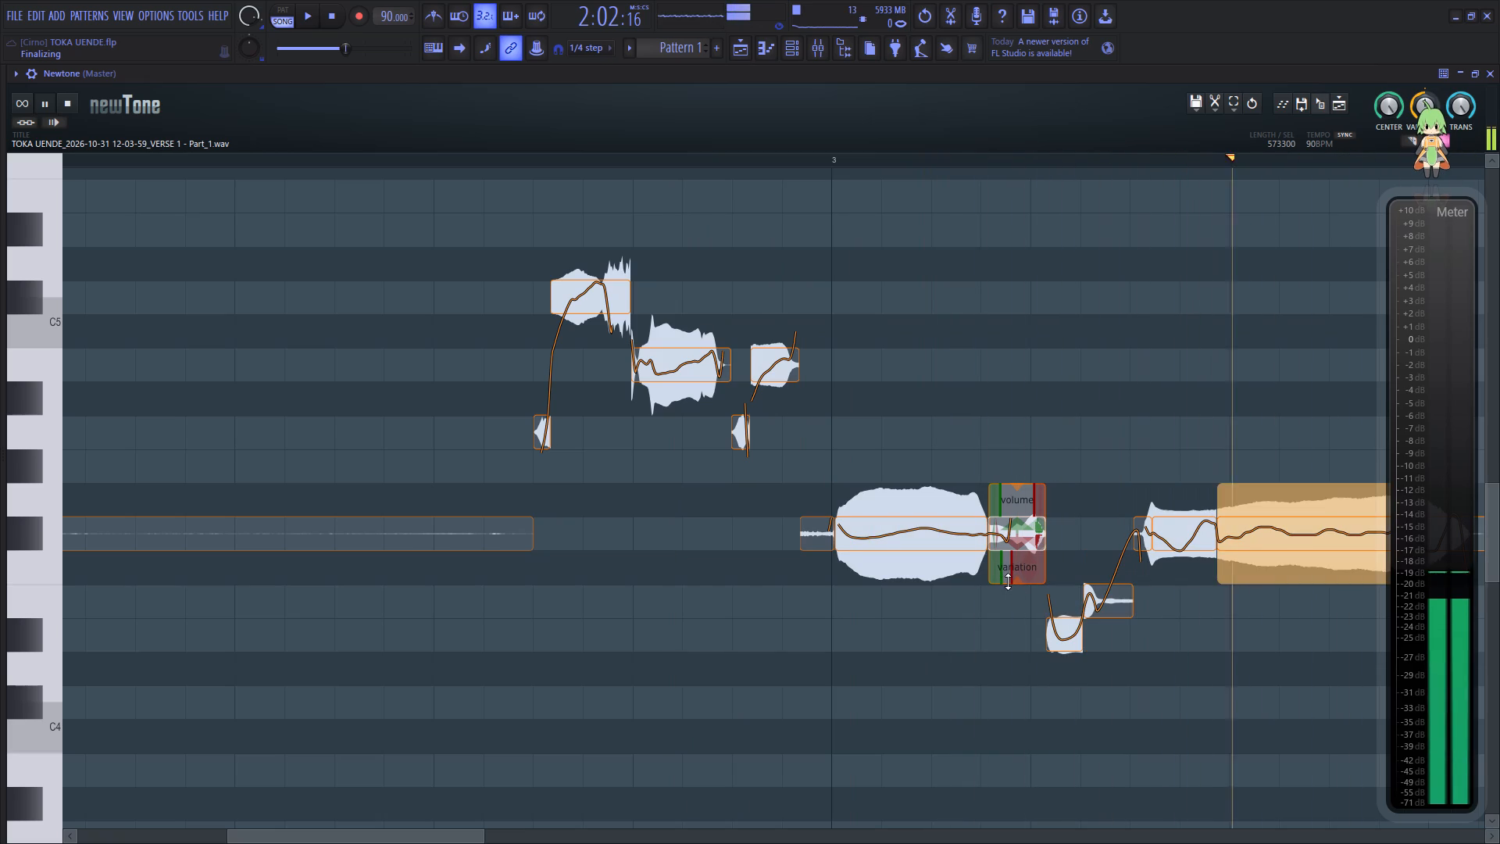
drag(1008, 581, 1030, 505)
click(644, 624)
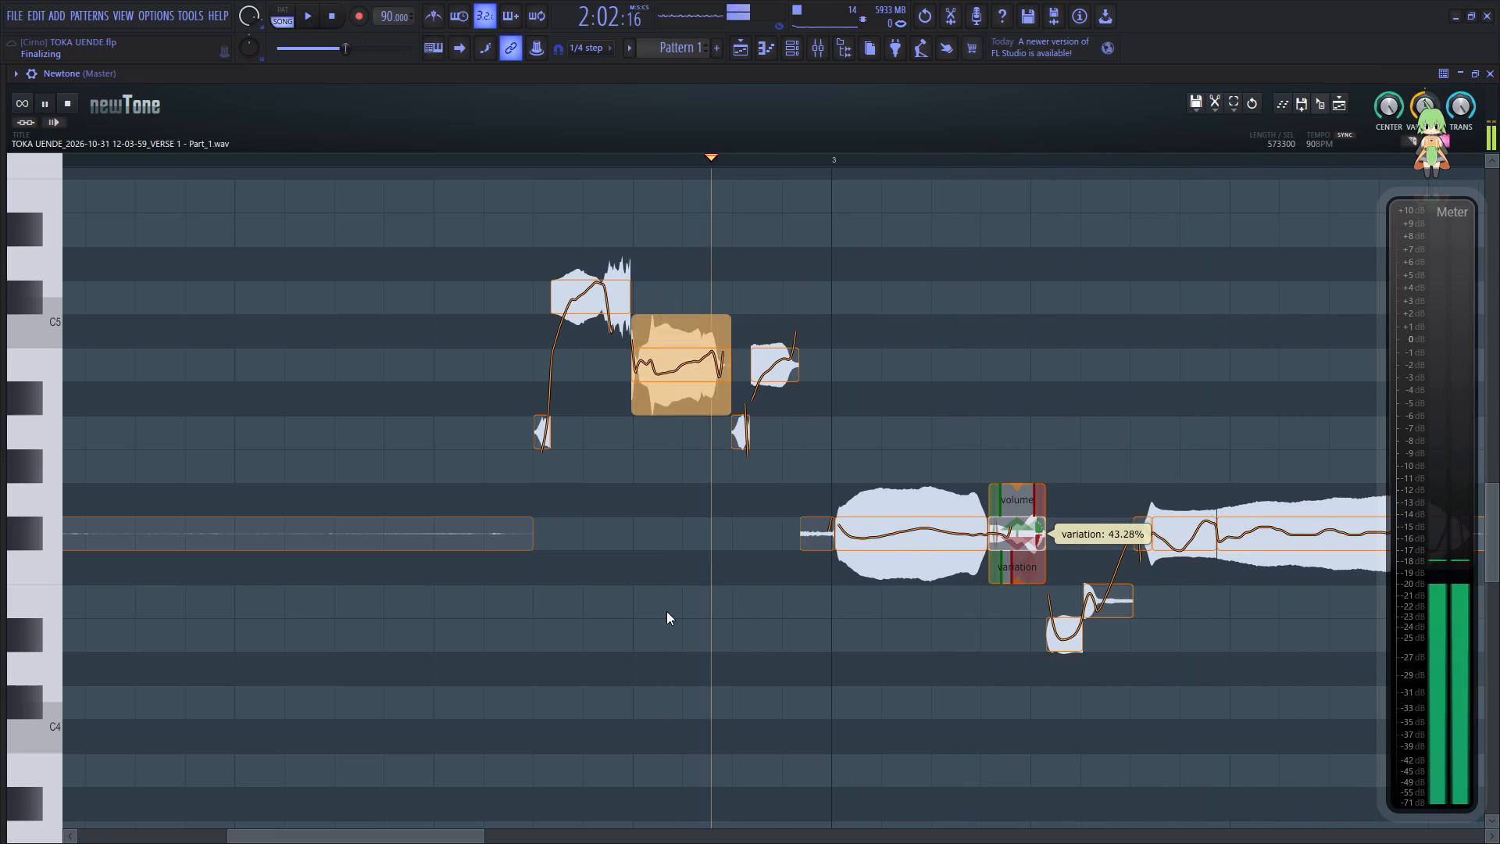
drag(357, 839, 449, 831)
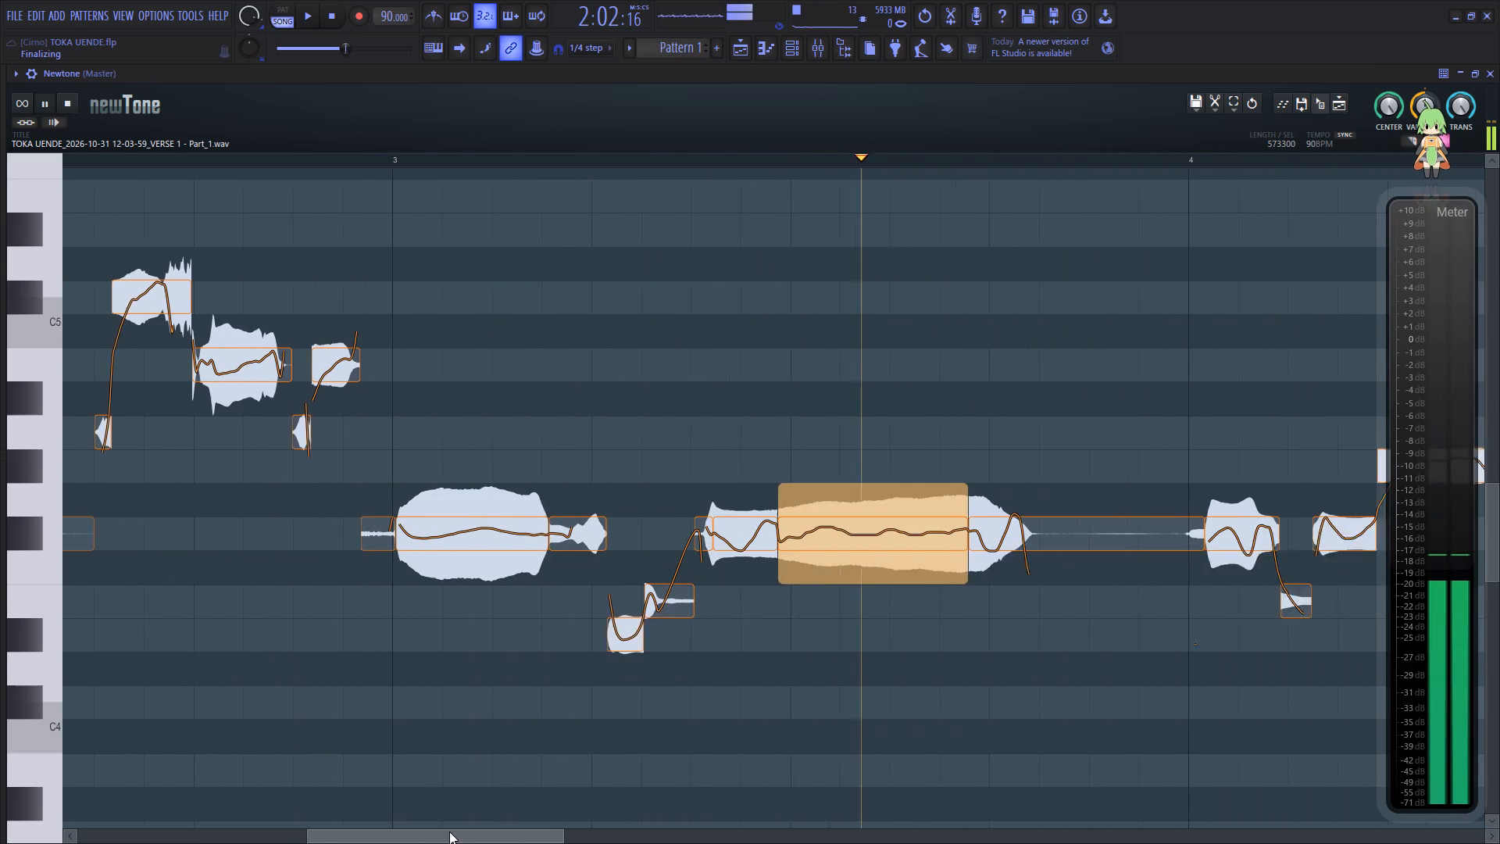
drag(449, 831, 453, 830)
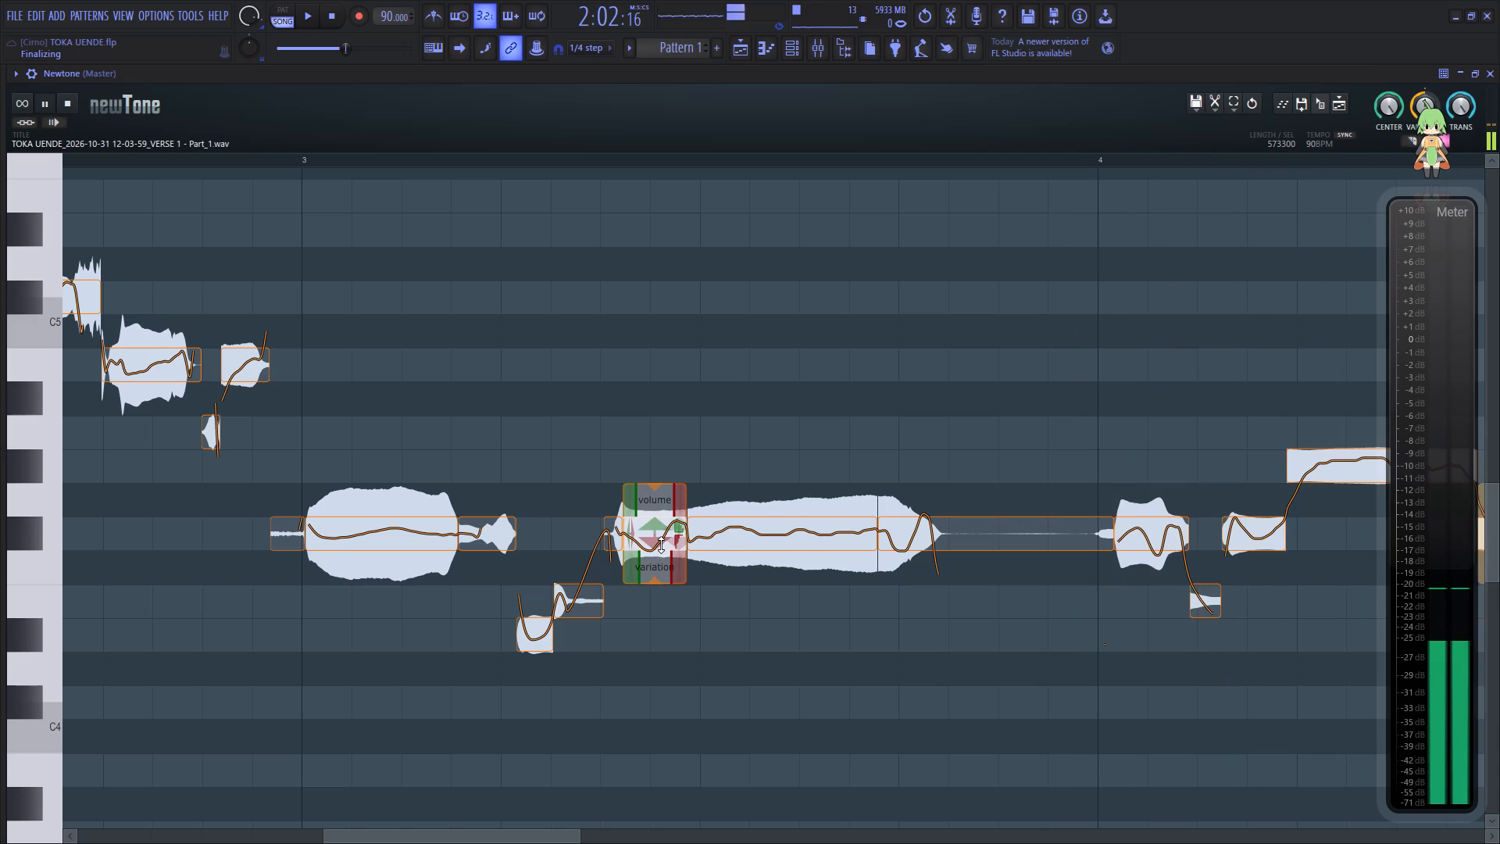
click(512, 604)
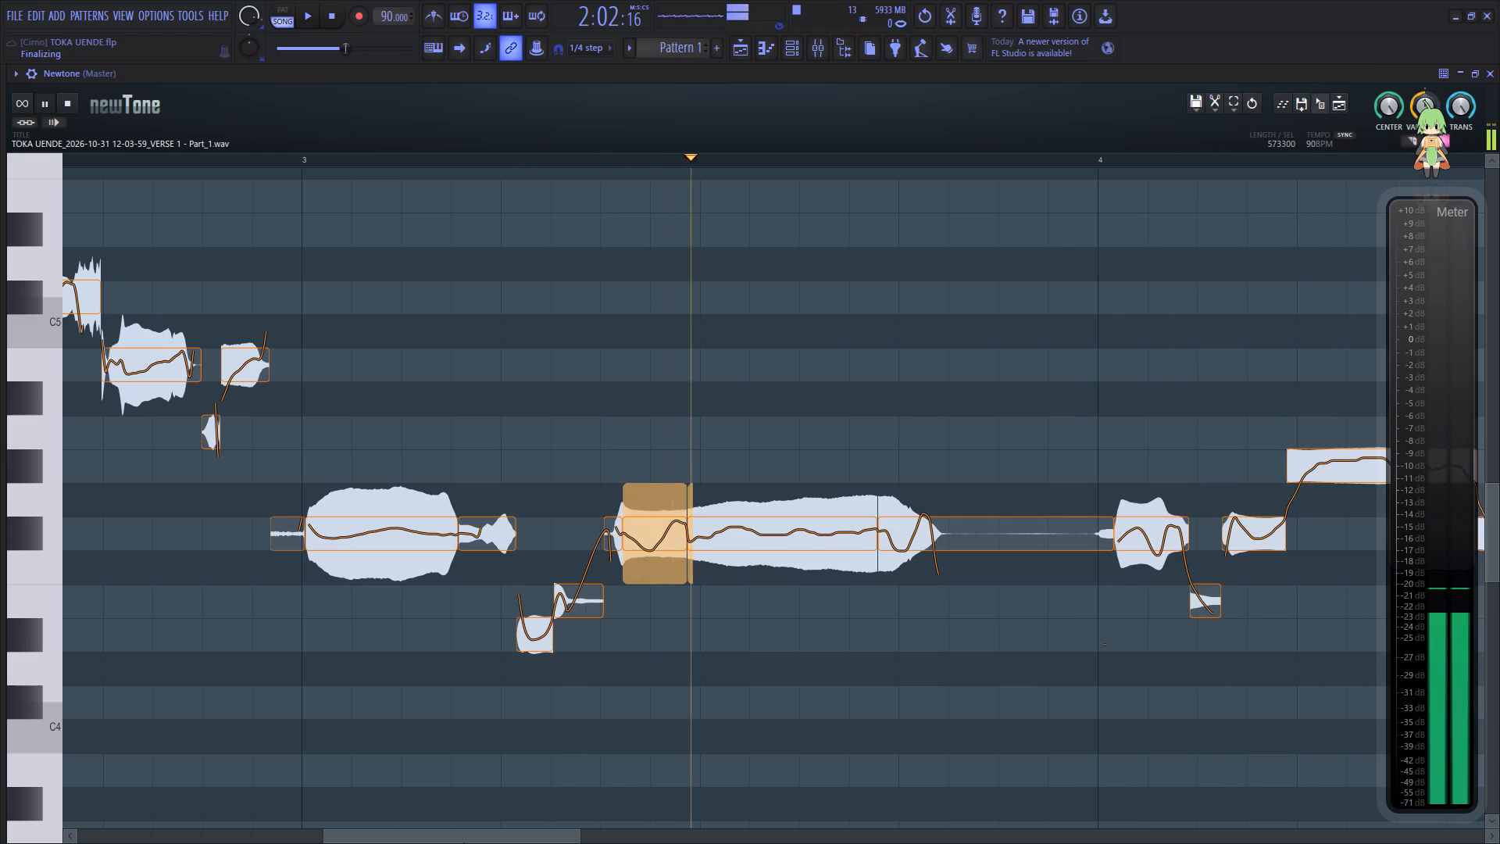
drag(462, 835, 560, 829)
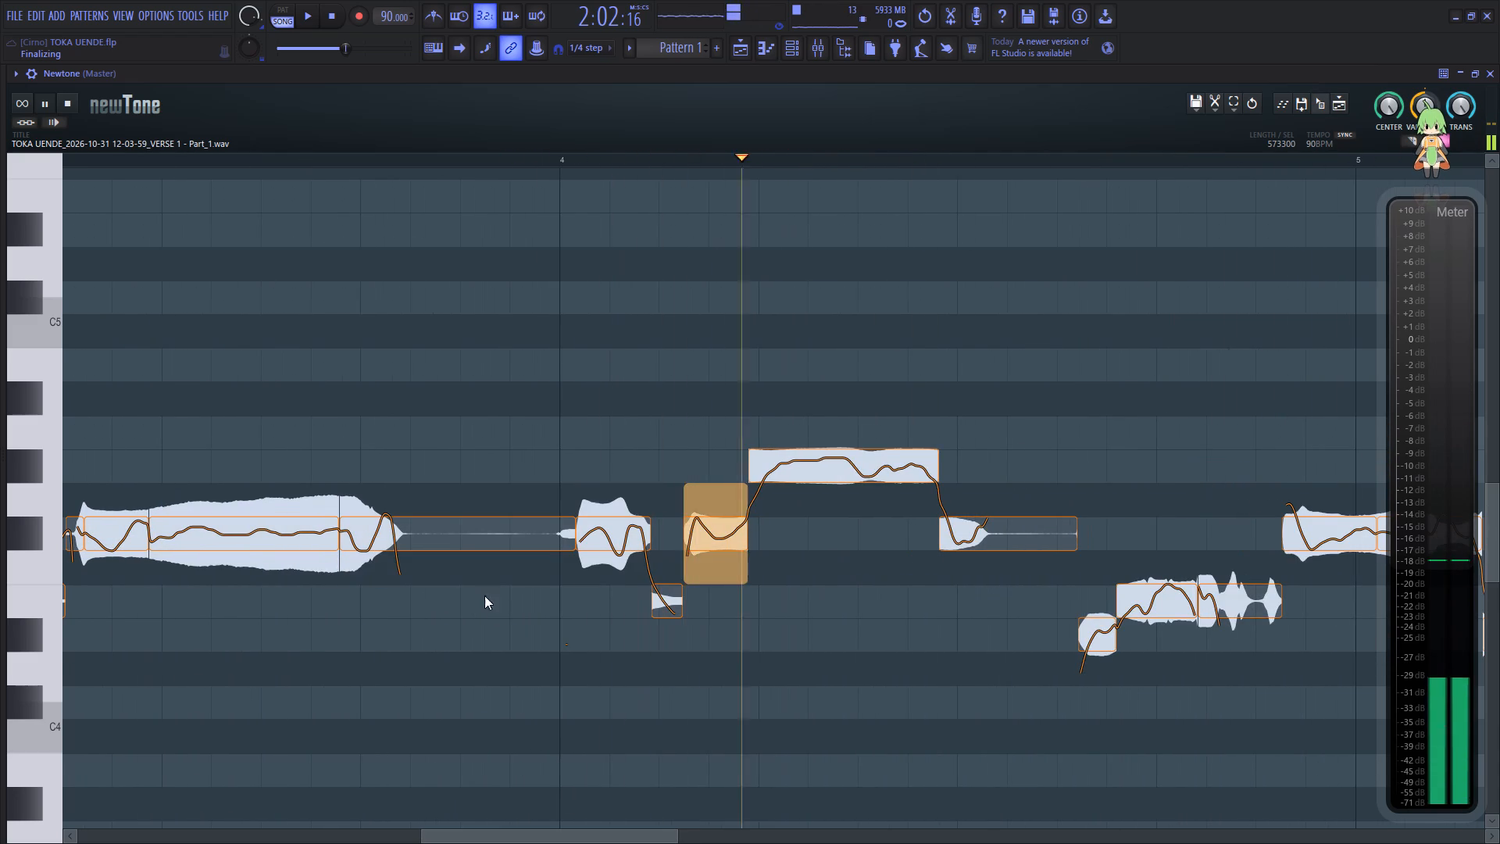
Reduce pitch variation on the fading F#4 tail note just before bar 4 and replay the passage.
key(space)
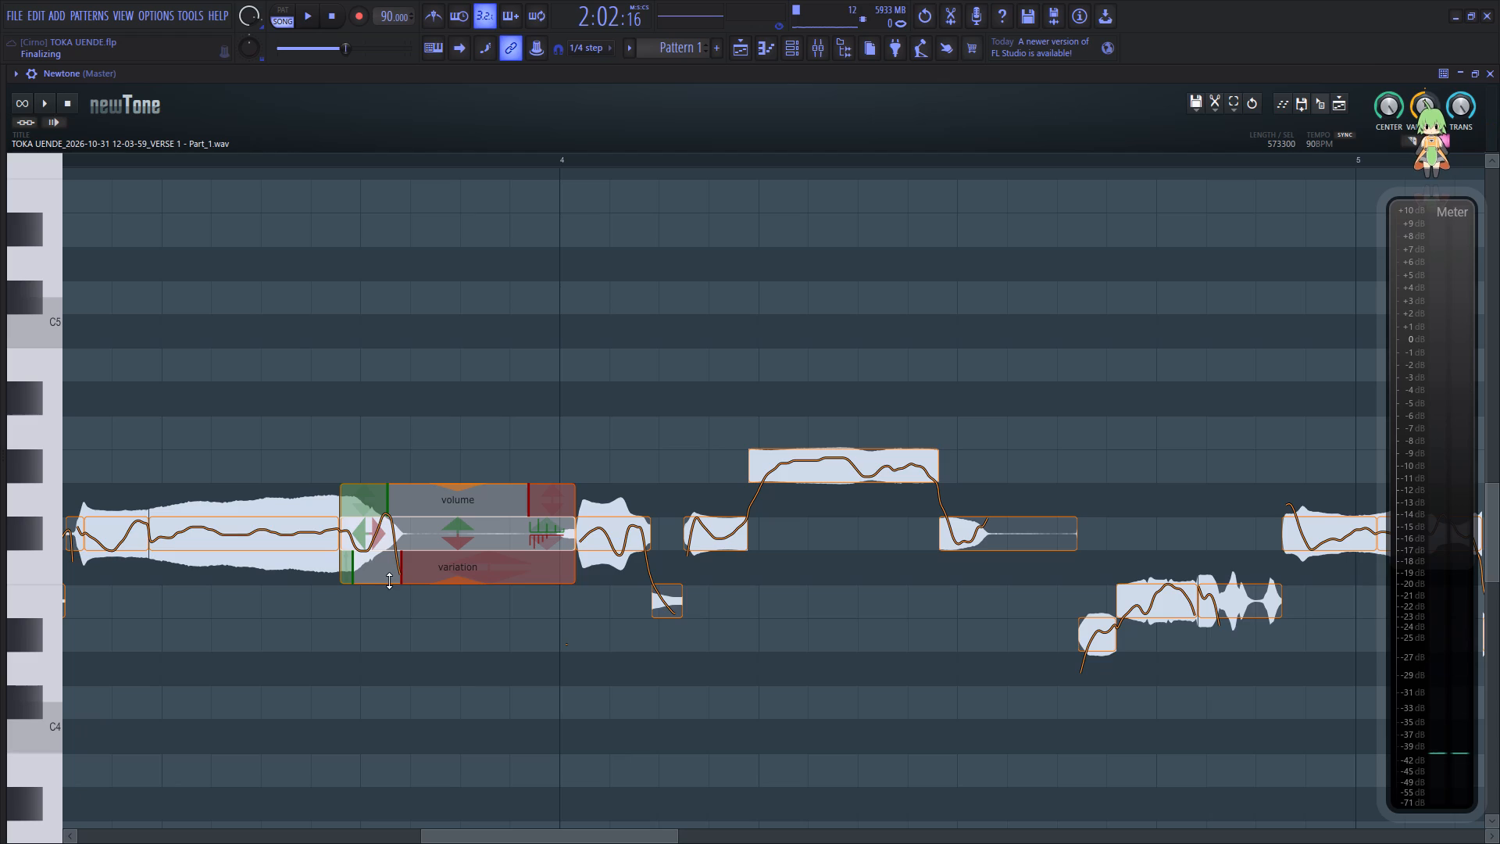
drag(389, 581, 410, 486)
click(269, 629)
key(space)
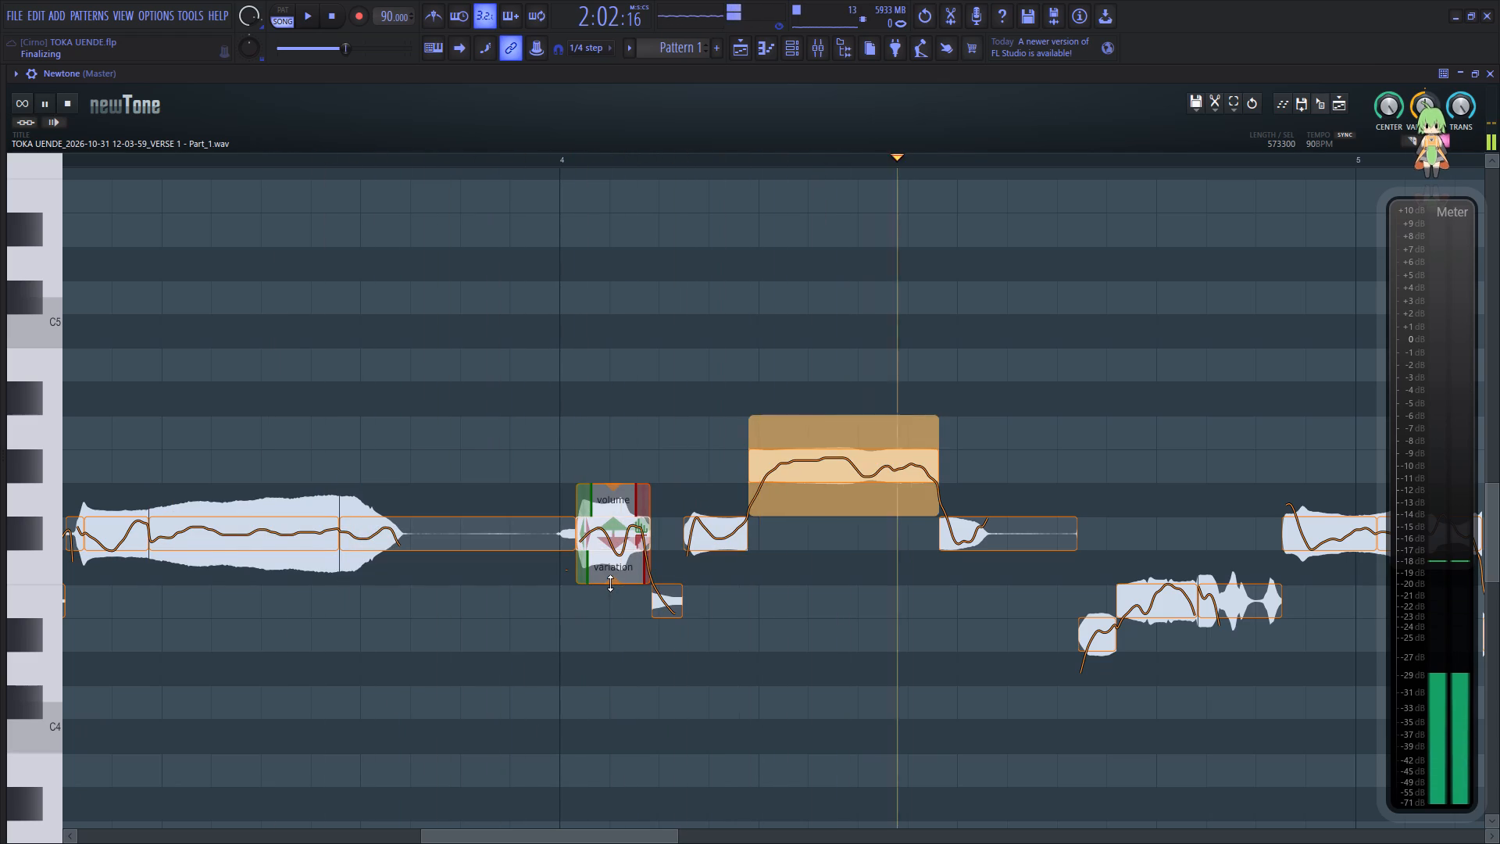
Reduce pitch variation on the first two F#4 notes after bar 4 to about 27% and 41% respectively.
drag(610, 583, 639, 487)
key(space)
key(space)
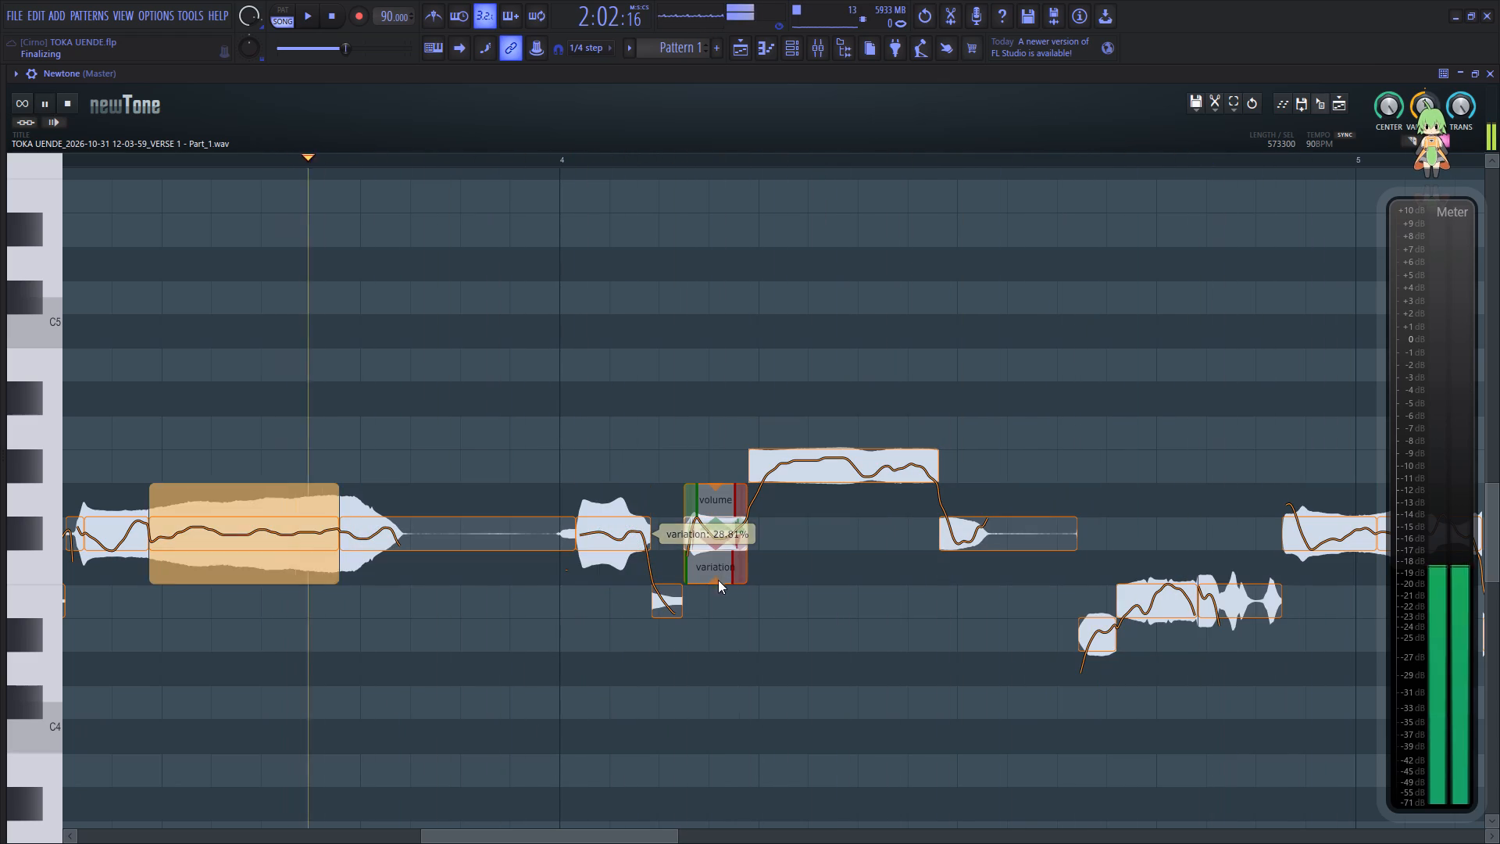
drag(716, 581, 738, 502)
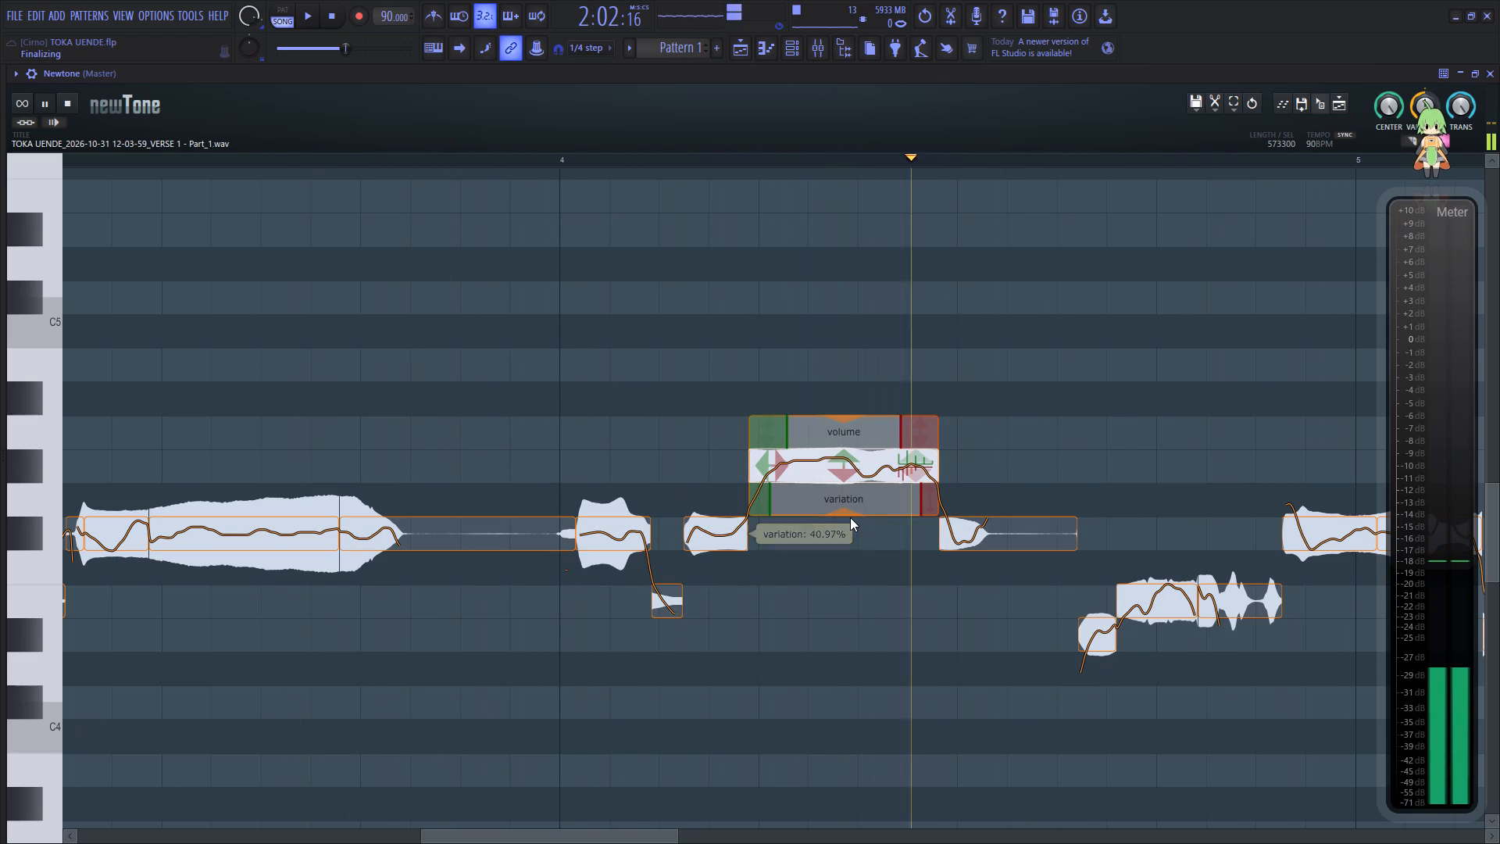
Reduce pitch variation to about 57% on the long G#4 note after bar 4 and about 31% on the F#4 note following it.
drag(847, 513, 868, 455)
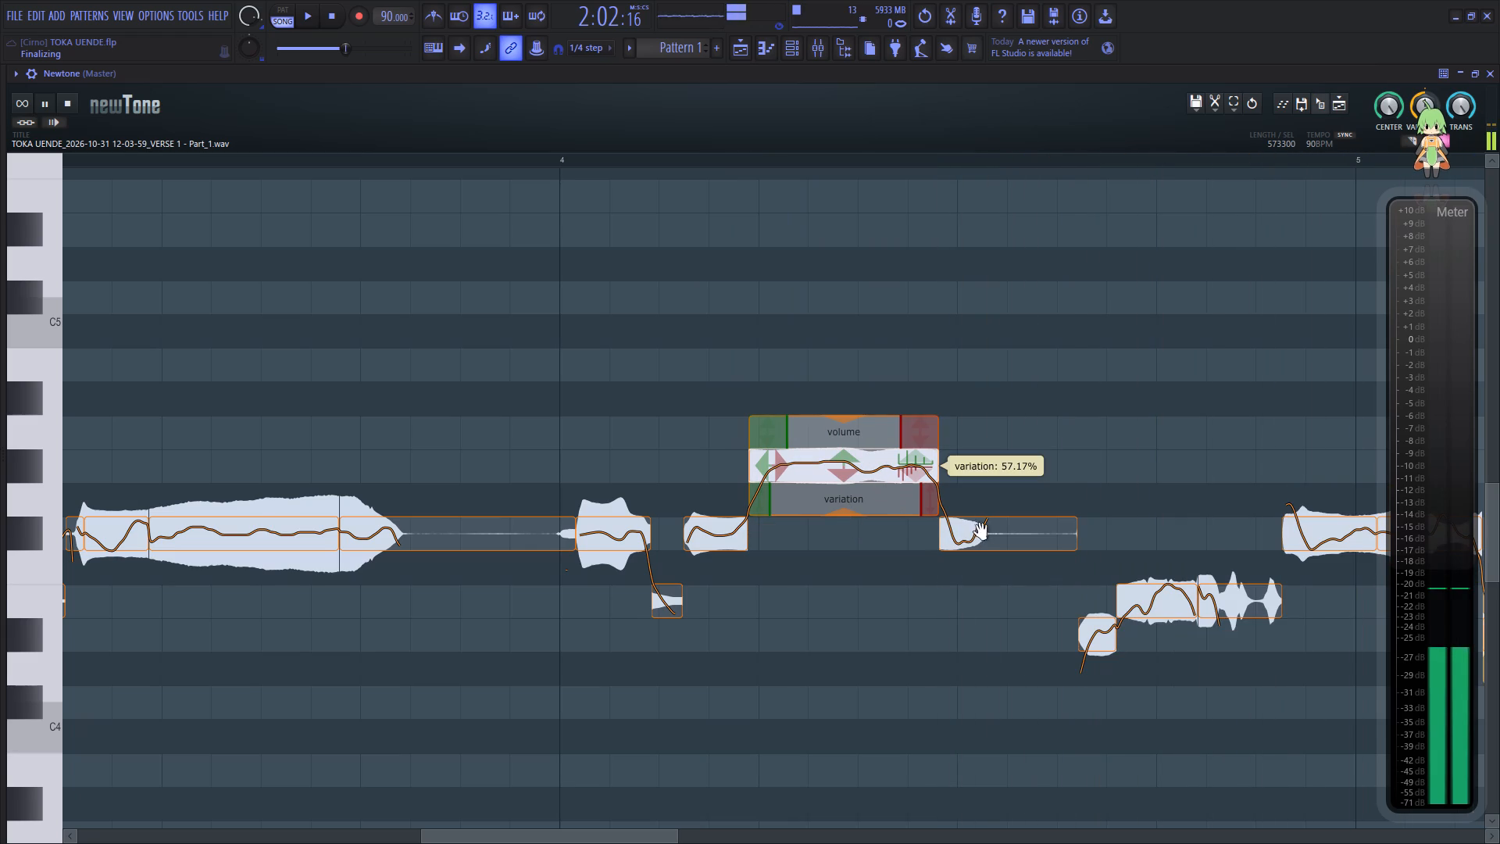
key(space)
key(space)
drag(977, 584, 1002, 490)
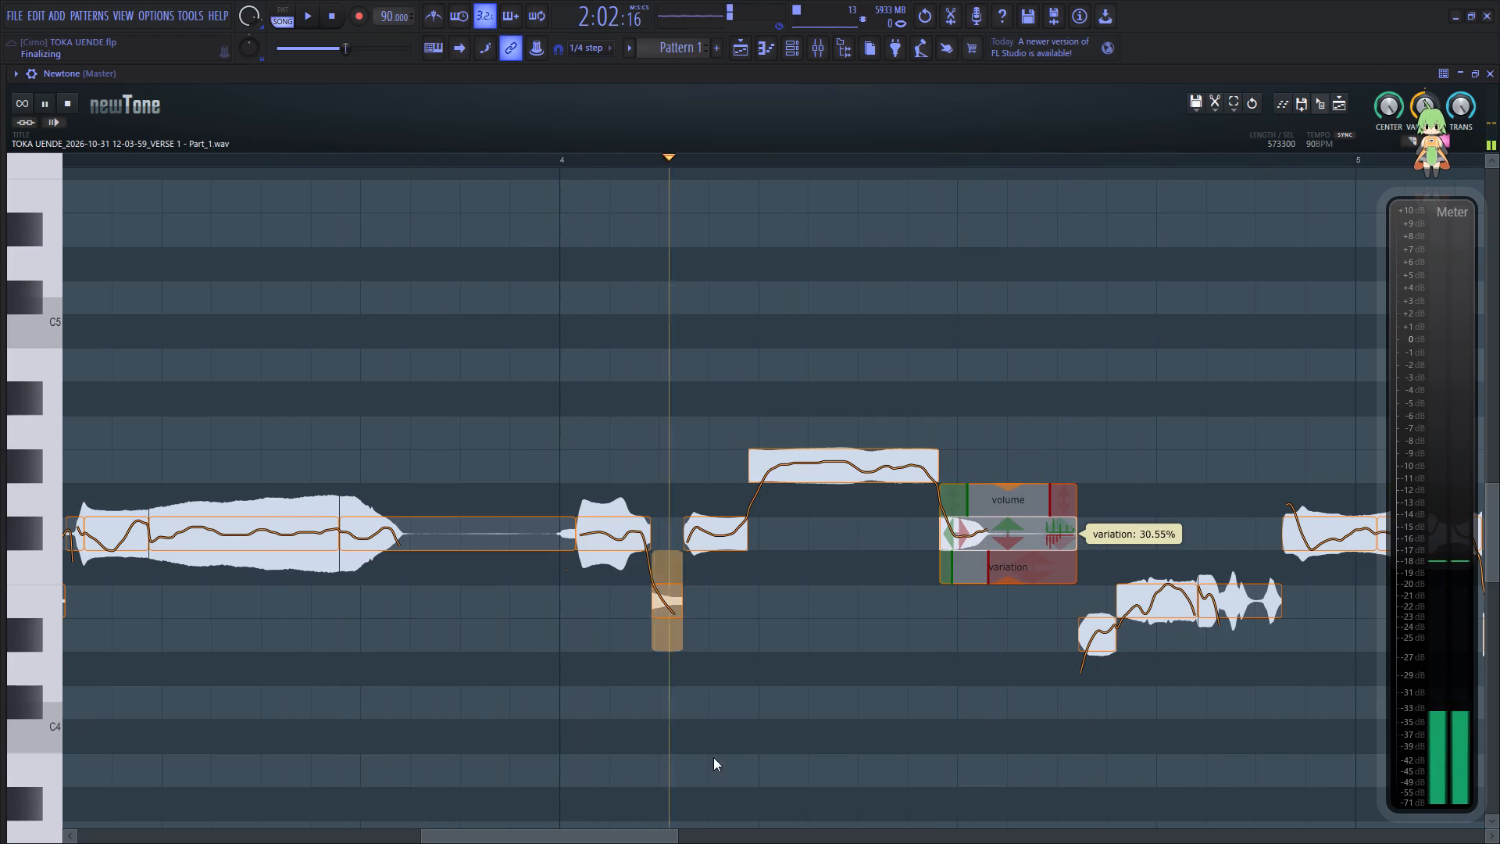
Raise the long D#4 note after bar 5 one semitone to E4 and replay the last phrase.
drag(563, 833, 647, 823)
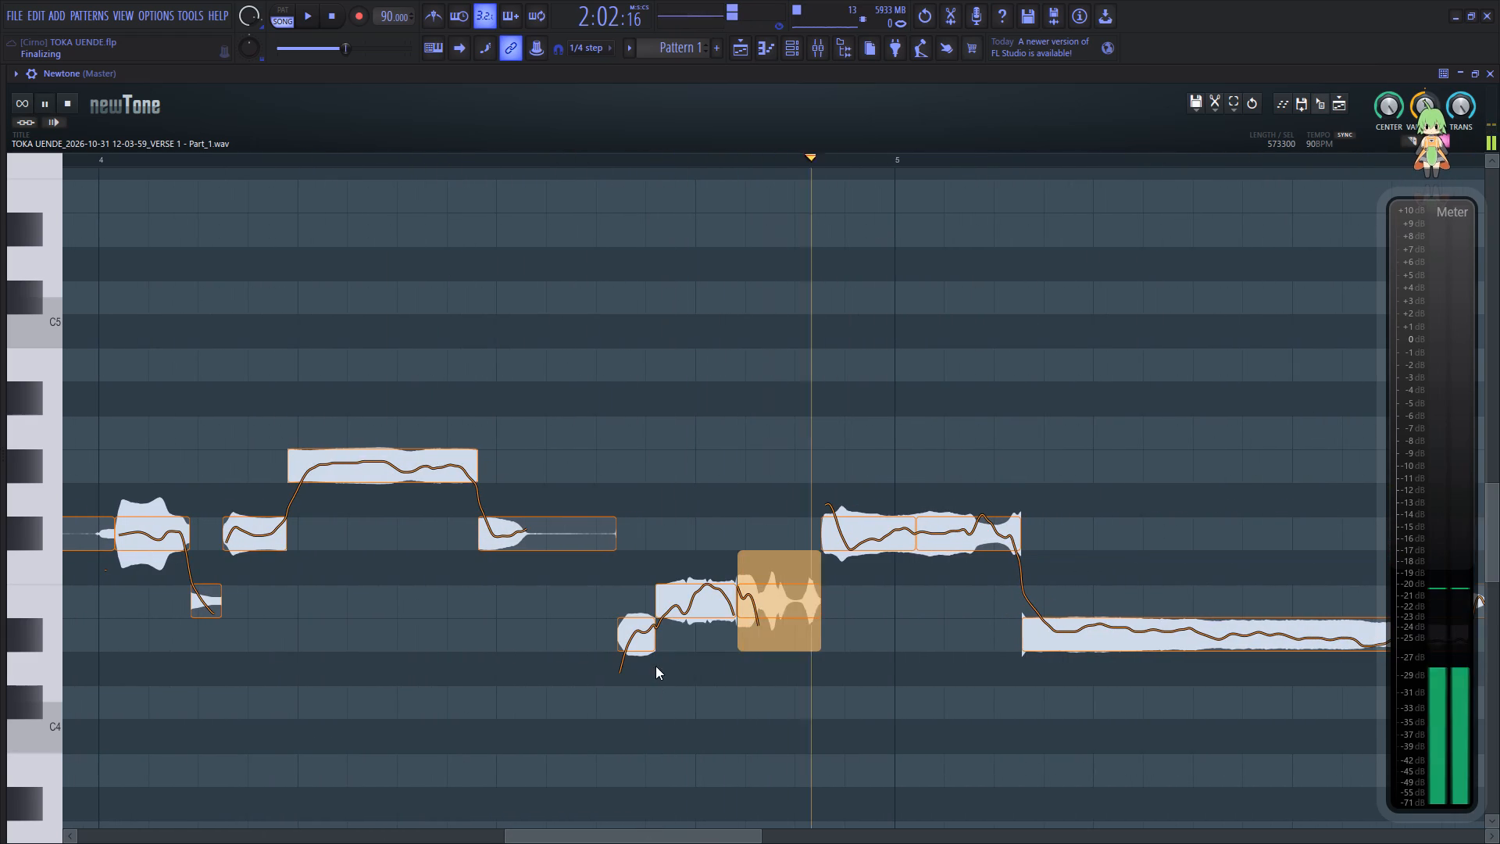
key(space)
drag(1188, 641, 1190, 628)
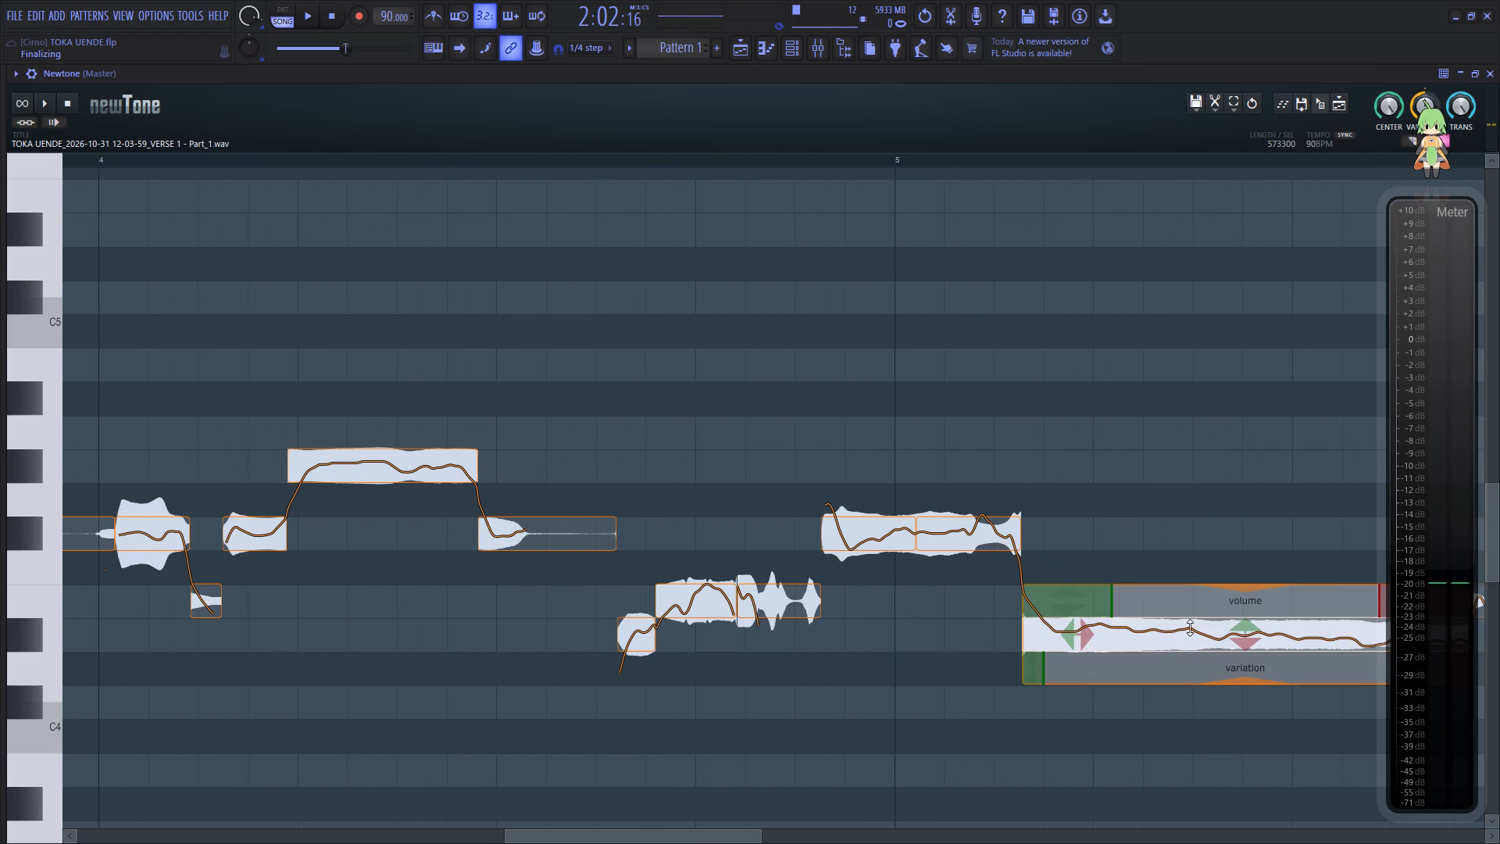
drag(1190, 628, 1191, 599)
click(567, 710)
key(space)
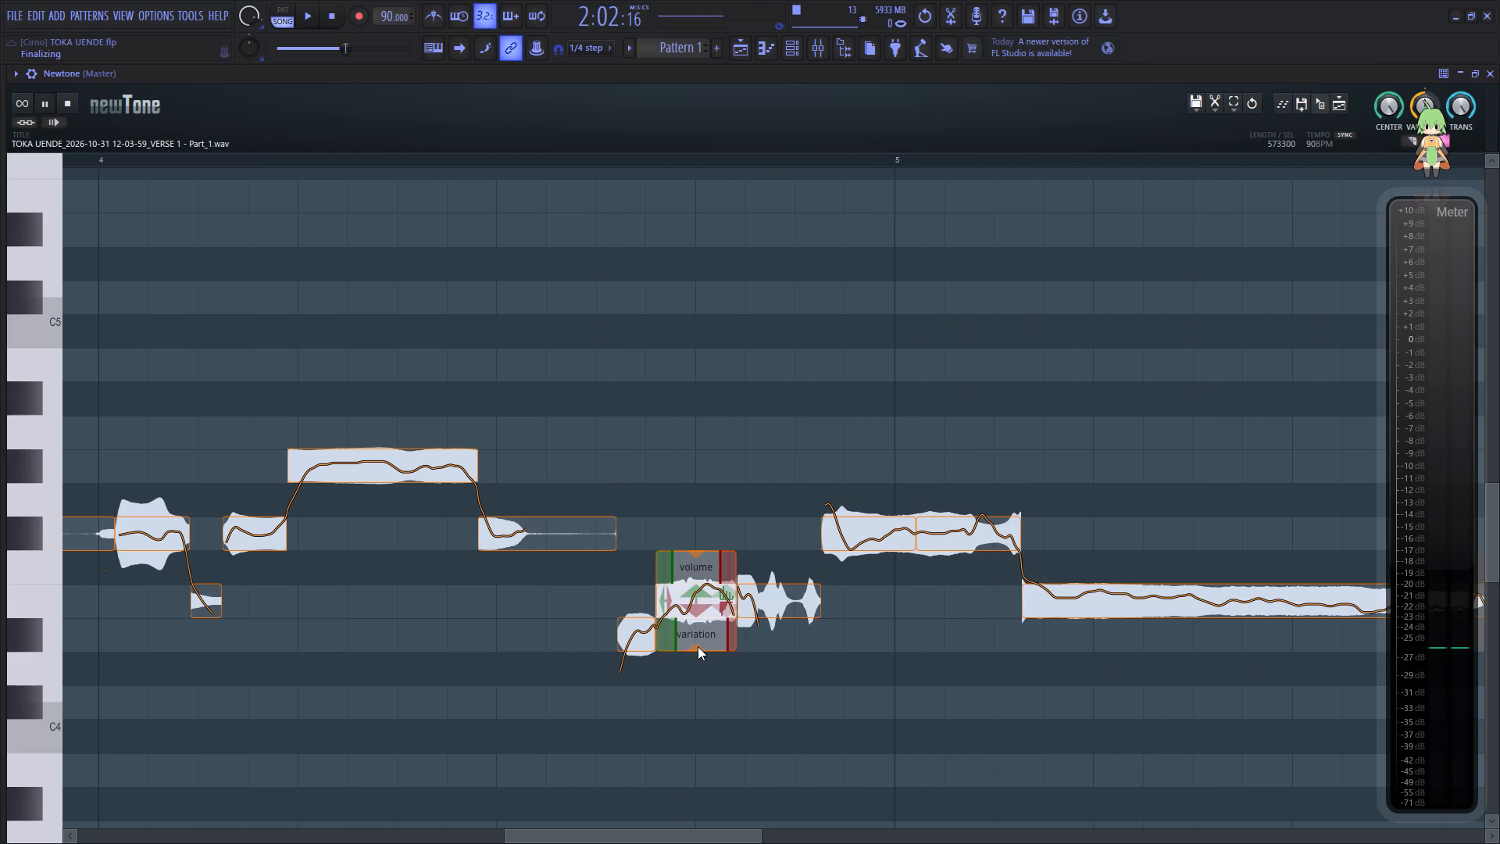
Reduce pitch variation on the two adjoining E4 notes before bar 5, setting the first to about 48%, and replay.
key(space)
drag(696, 649, 714, 580)
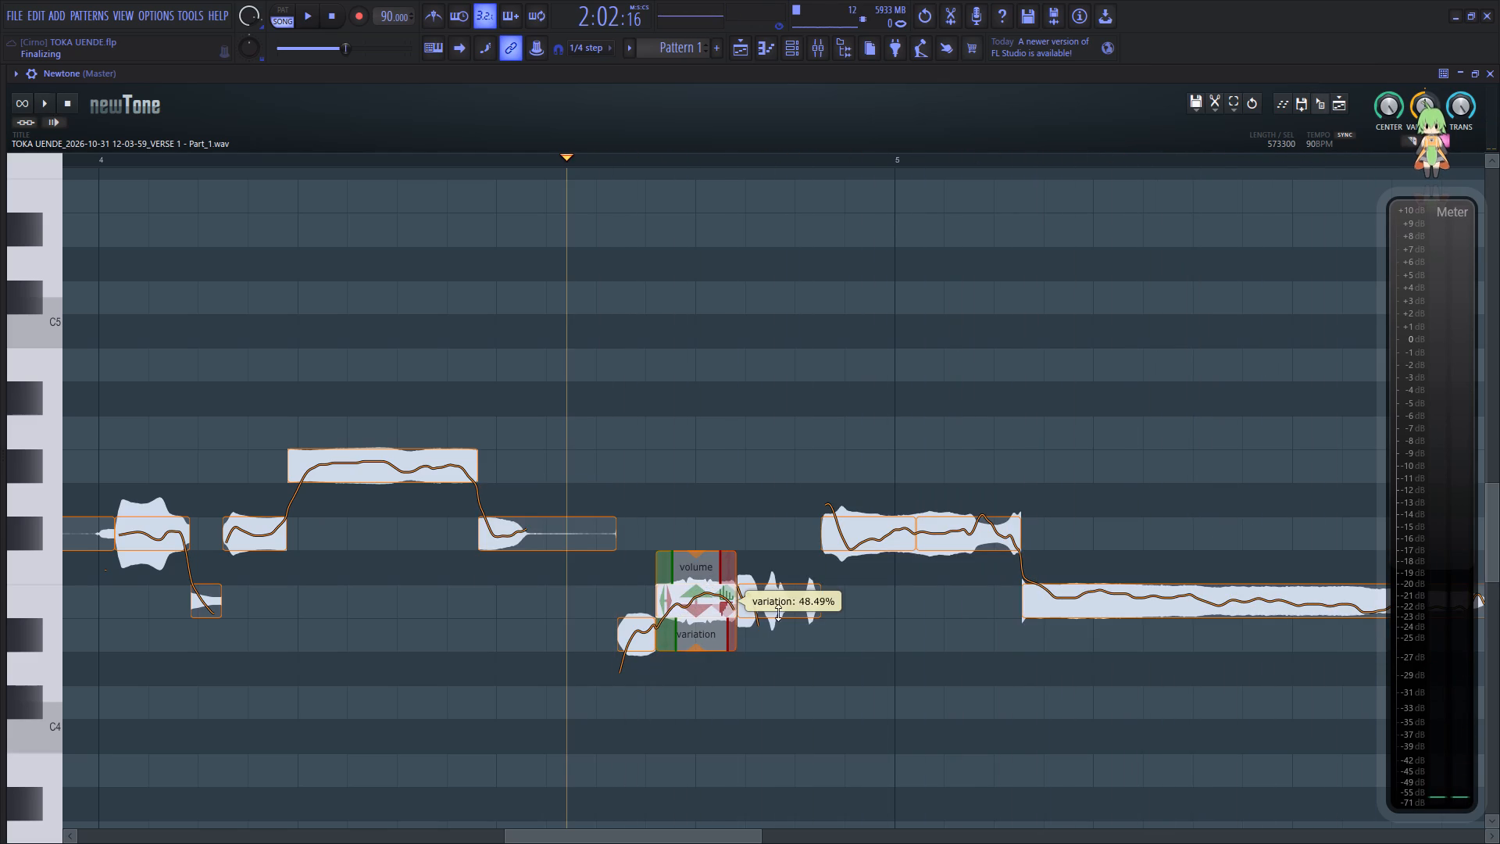
key(space)
drag(782, 649, 814, 556)
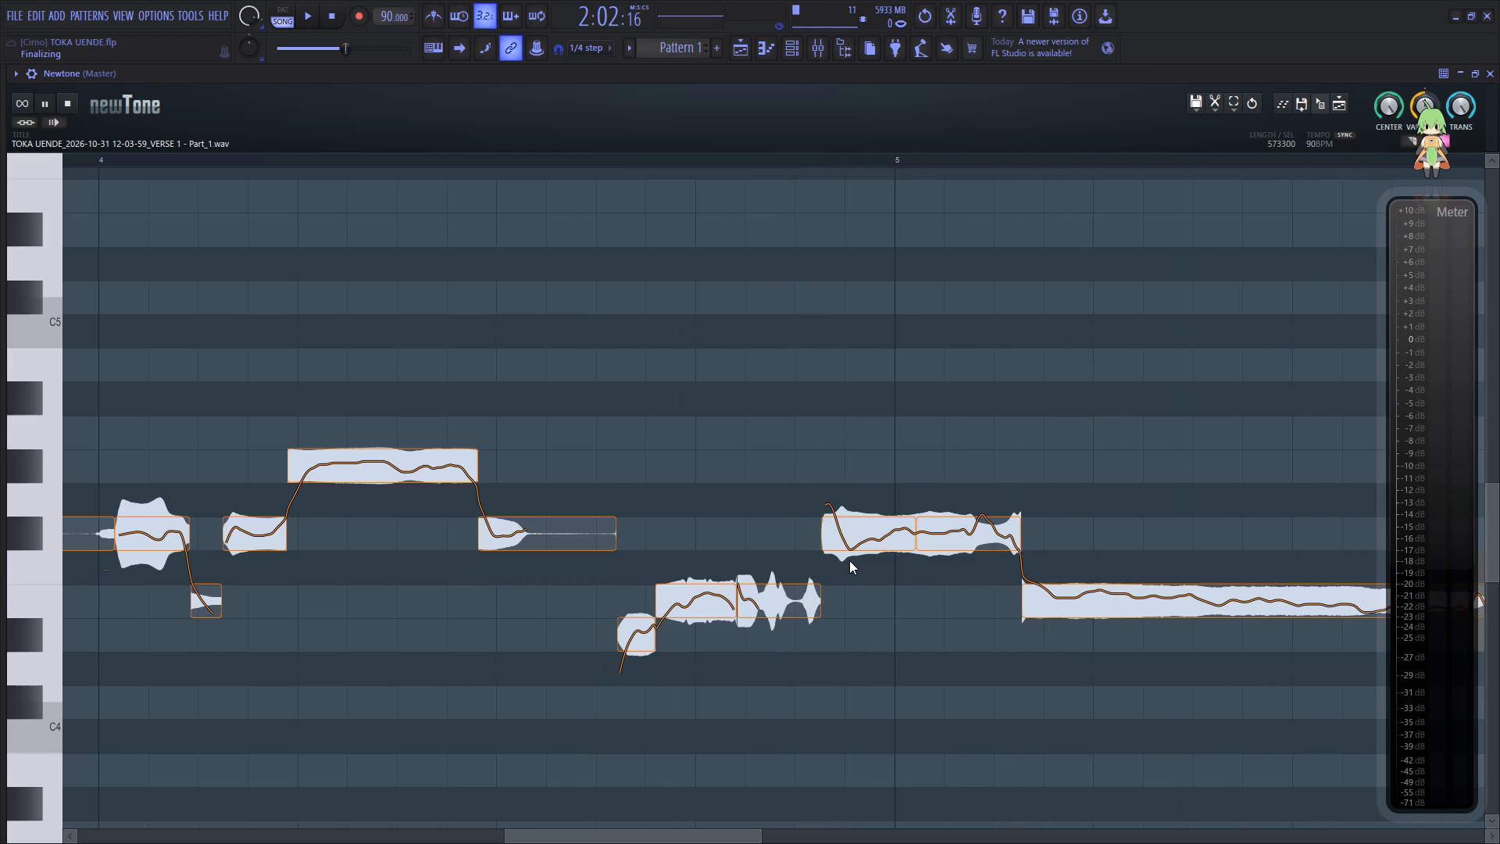
key(space)
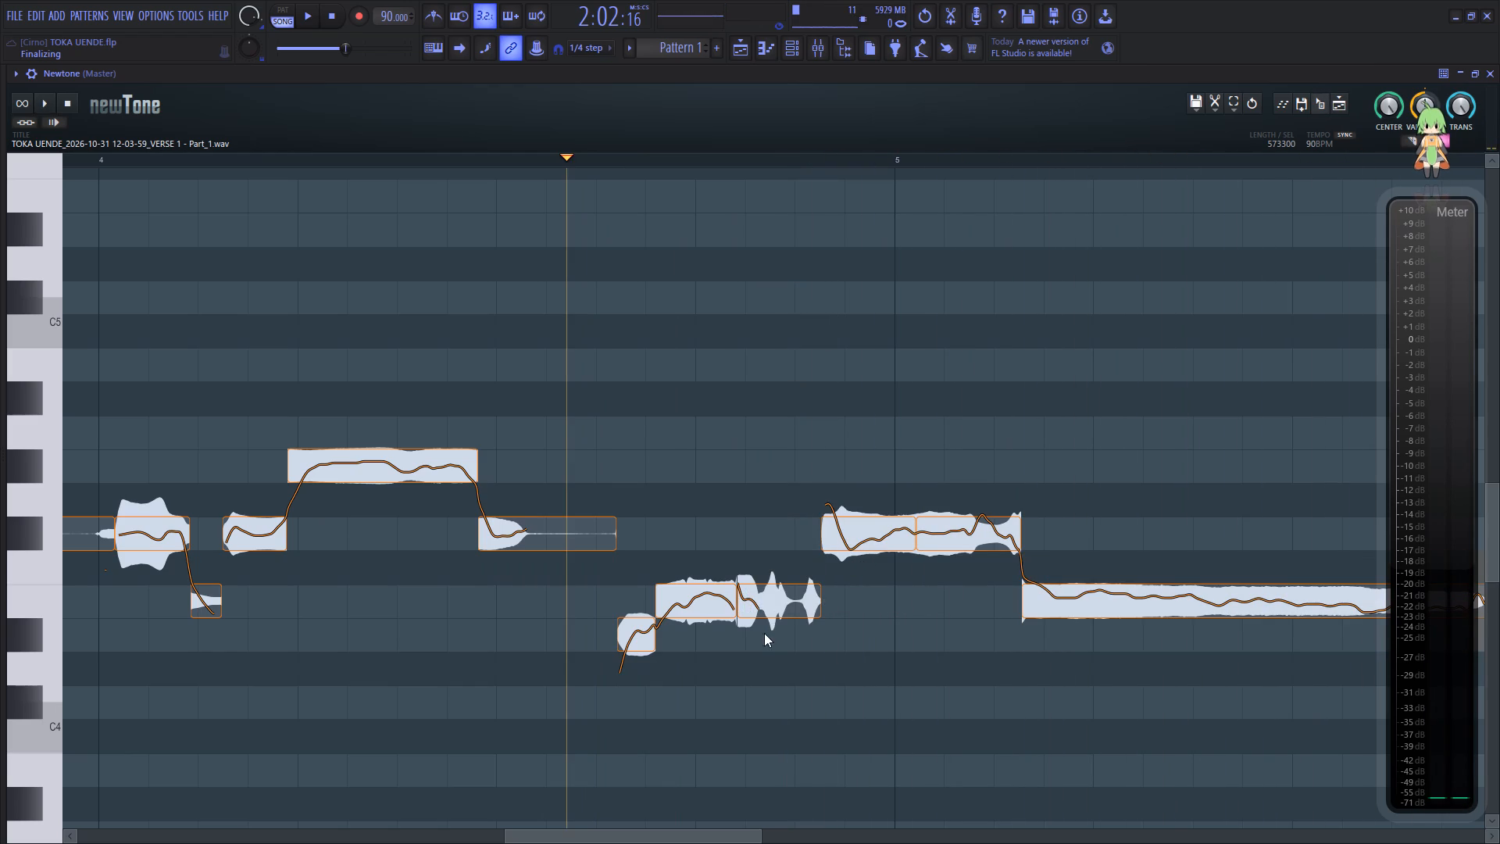
key(space)
Audition the last phrase and reduce pitch variation on the F#4 note just after bar 5 to about 39%.
drag(616, 843, 623, 841)
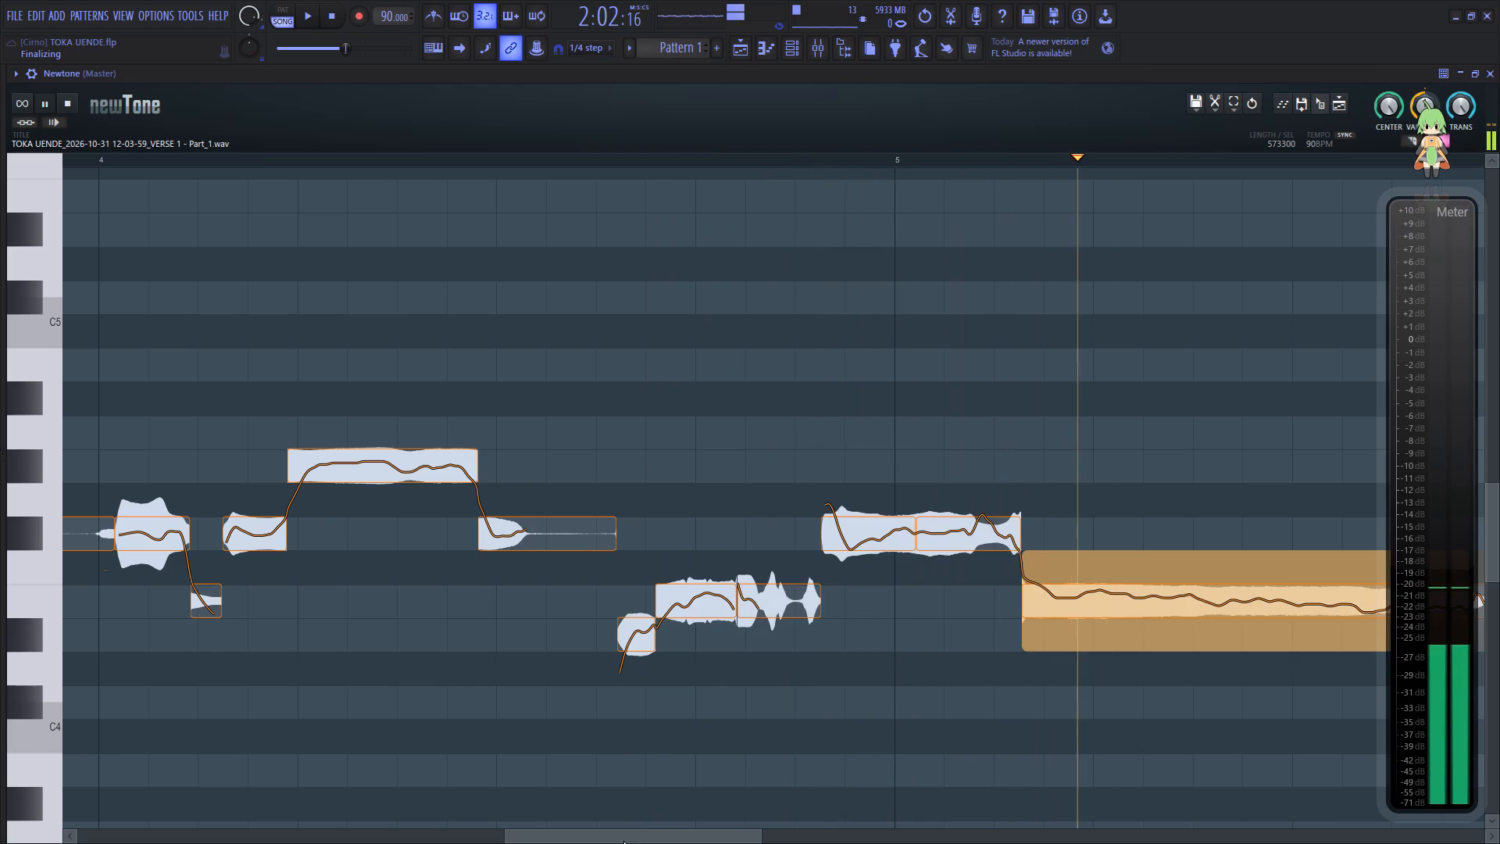
drag(623, 841, 796, 835)
key(space)
key(space)
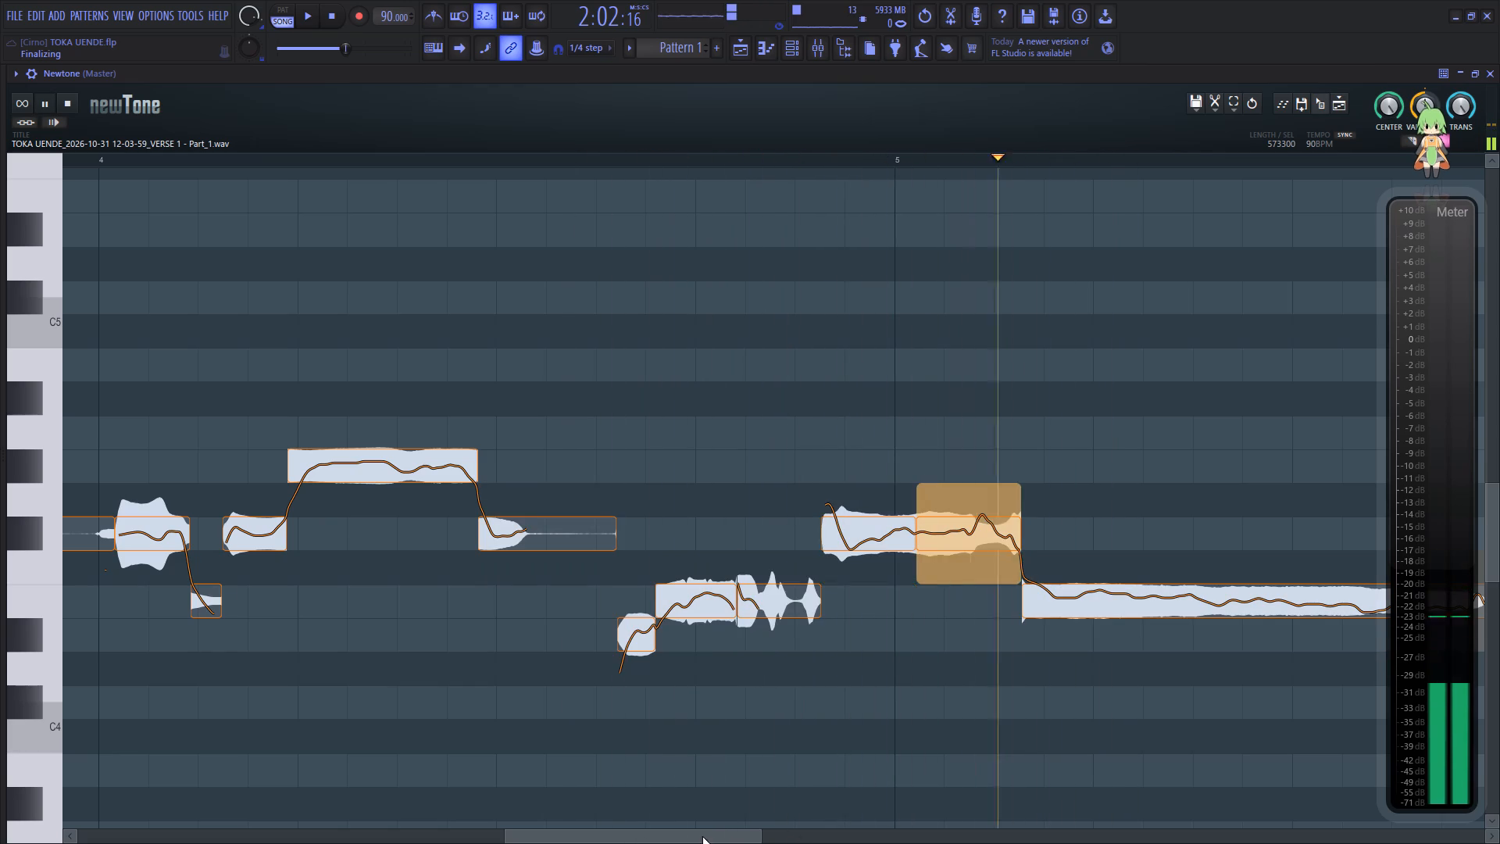
drag(705, 836, 815, 839)
key(space)
key(space)
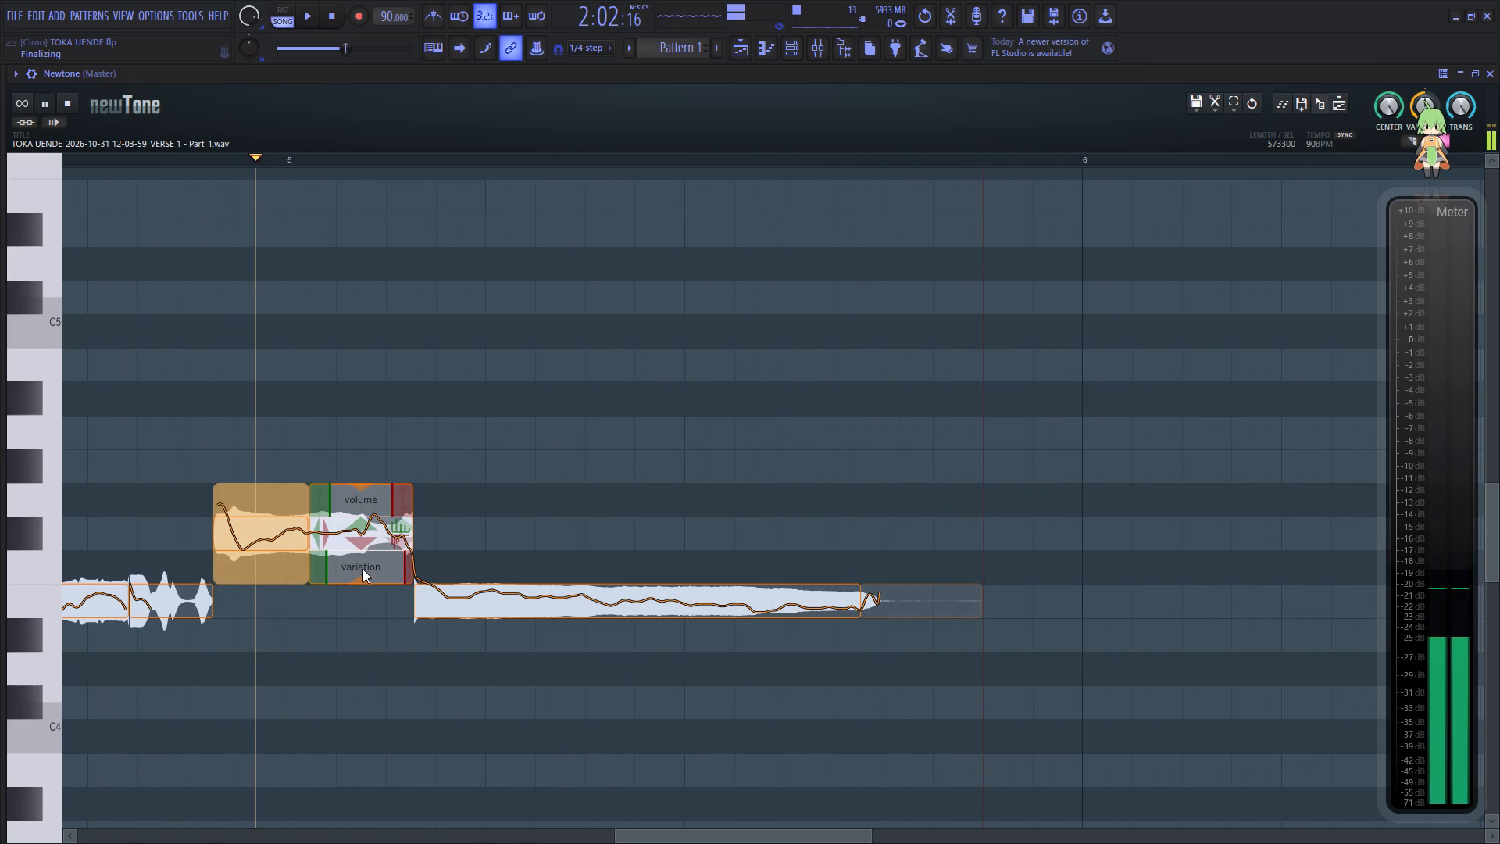
key(space)
key(space)
drag(360, 581, 395, 499)
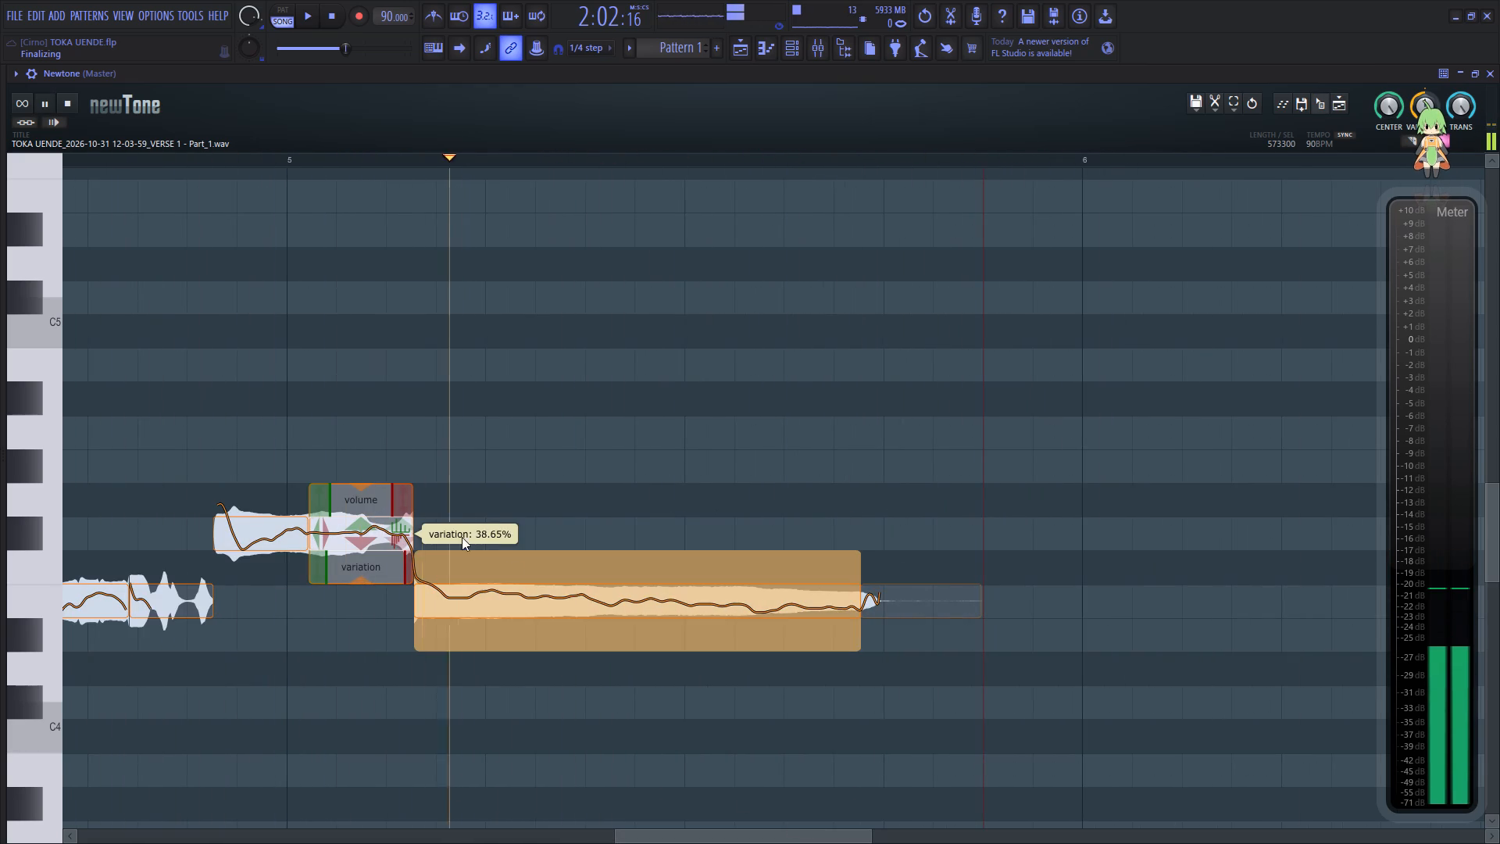
Flatten the pitch variation of the long final E4 note after bar 5.
key(space)
click(657, 597)
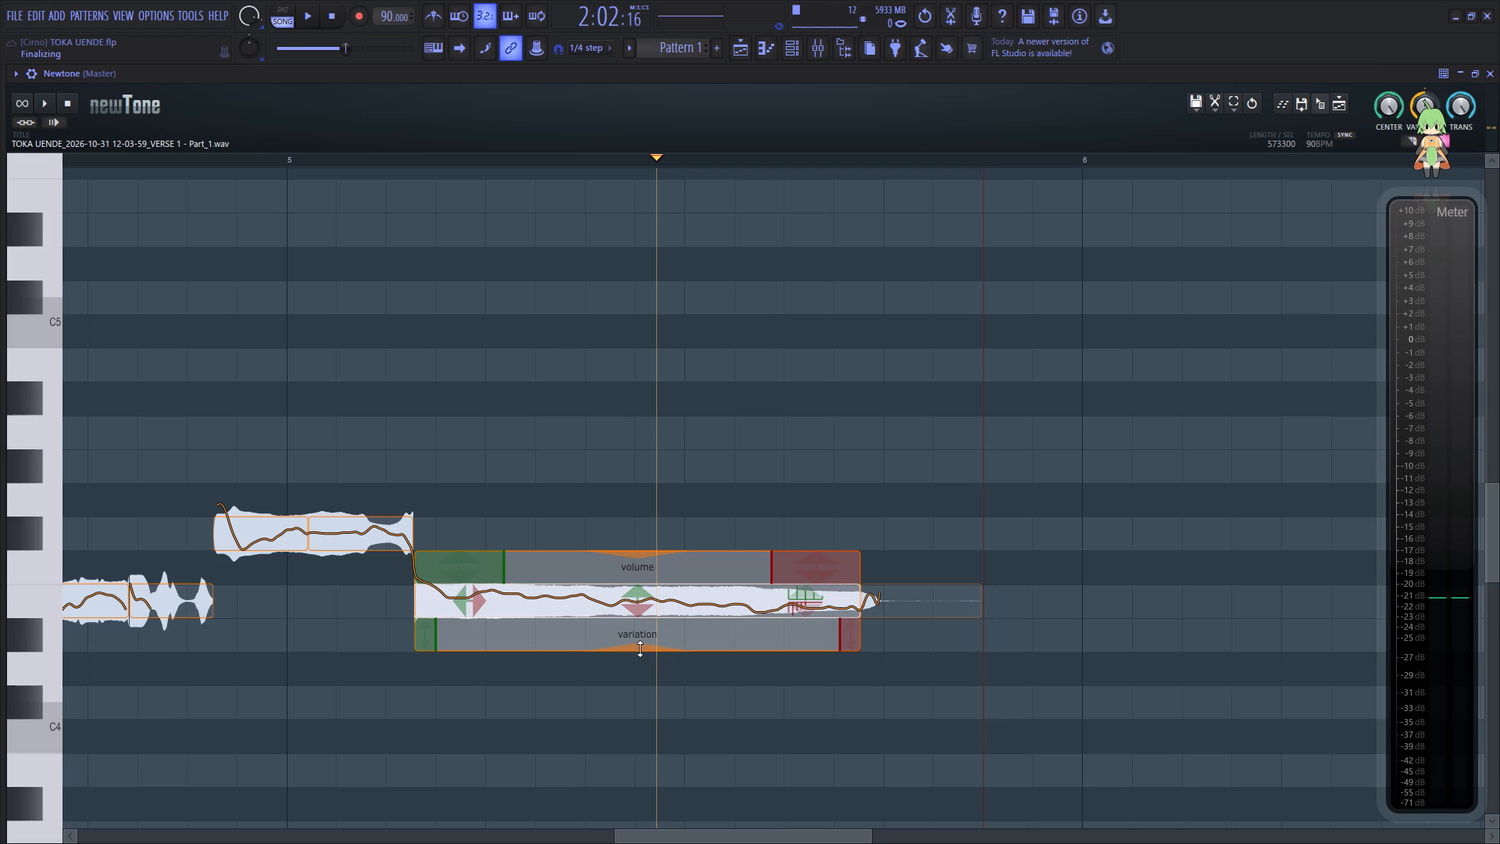
drag(640, 649, 663, 574)
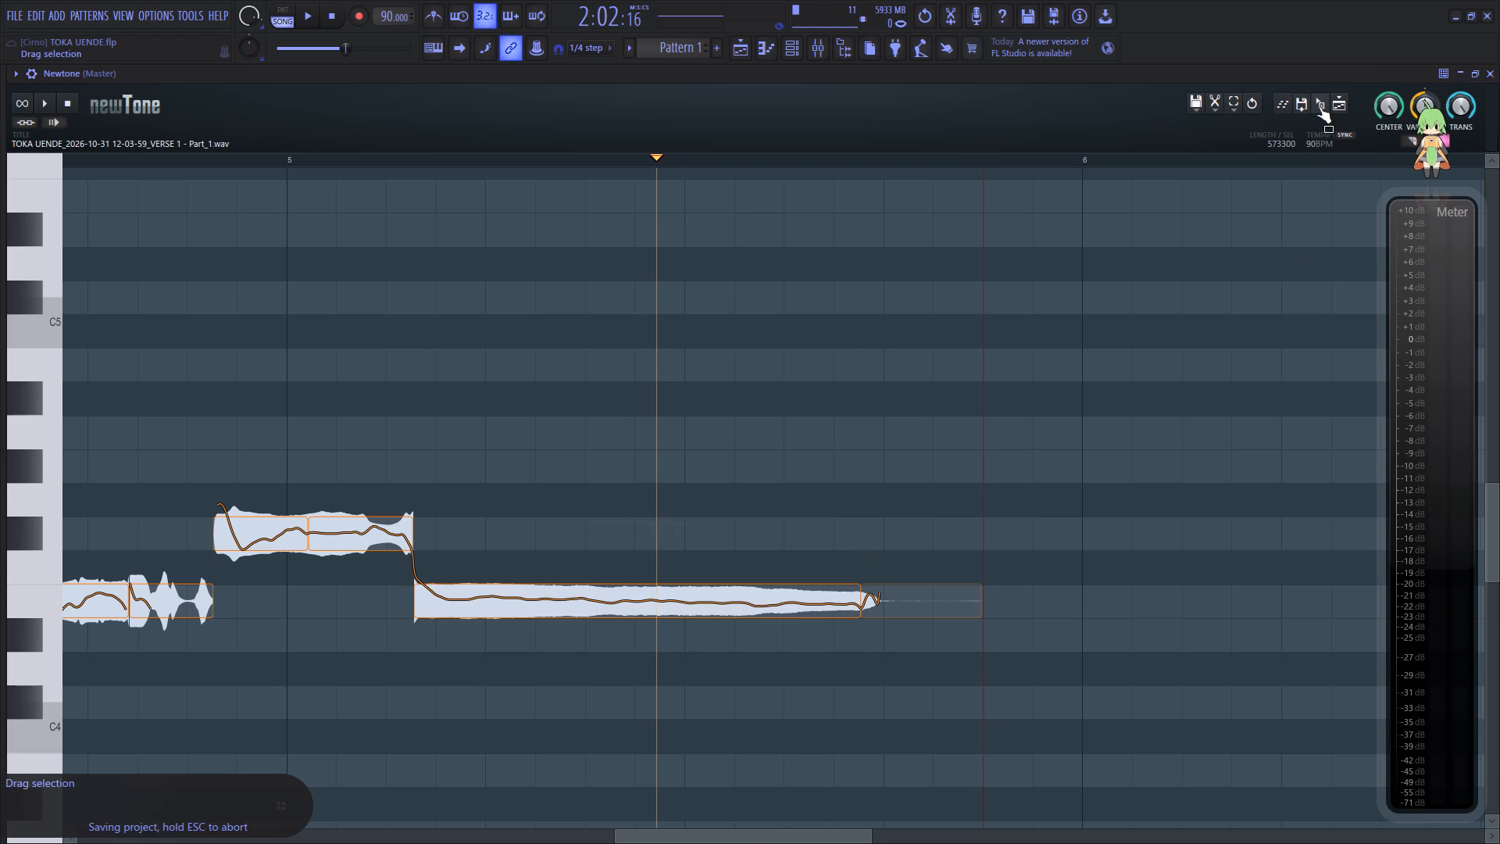
Place the corrected audio on the VERSE 1 ADLIB track, aligned under the original 12-03-59 Part_1 clip, and close Newtone.
drag(1322, 108, 373, 514)
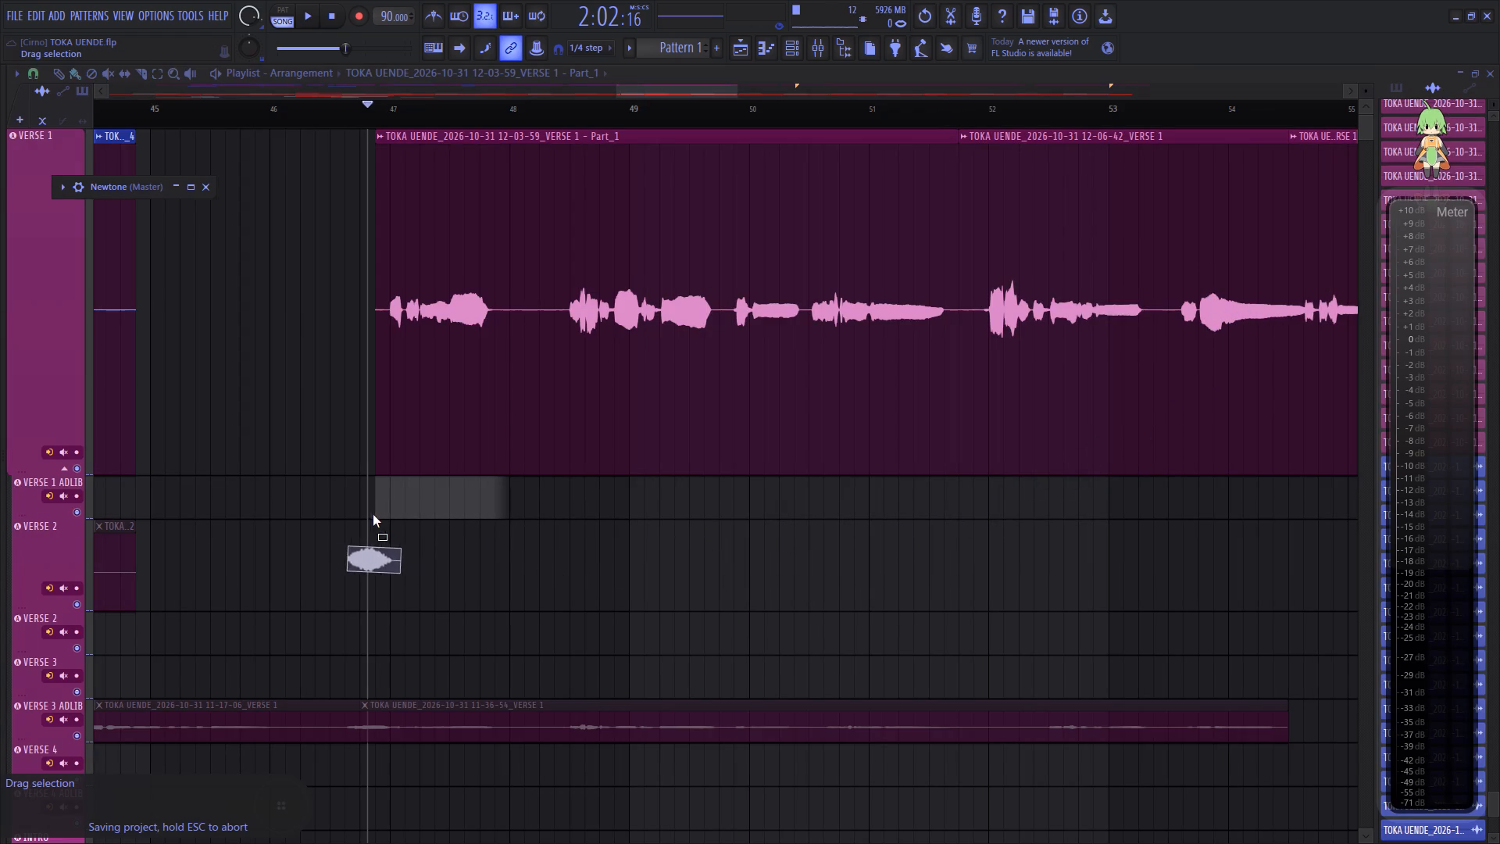
drag(373, 514, 377, 513)
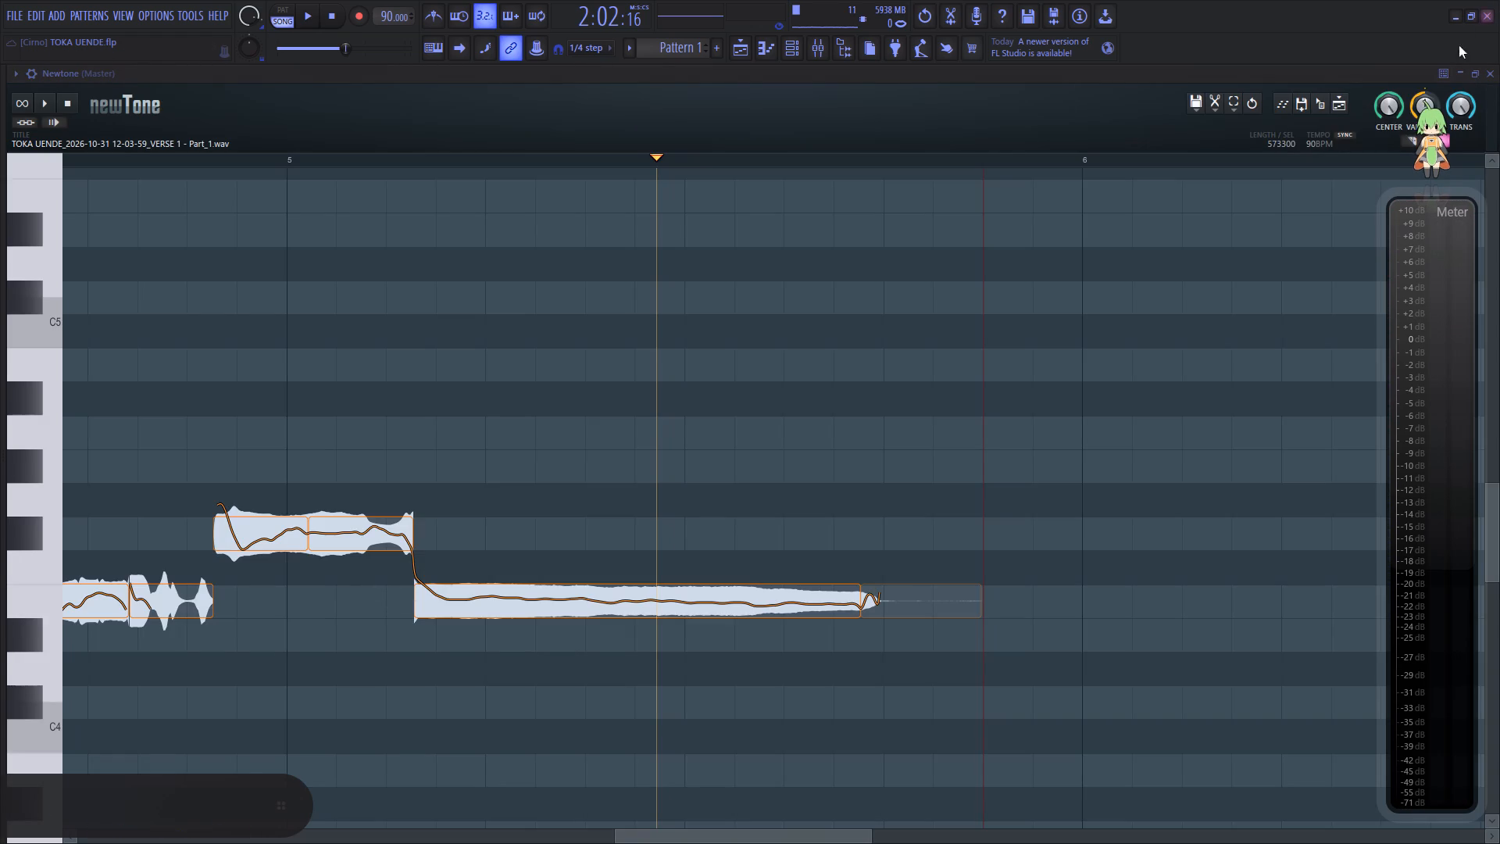
click(1490, 71)
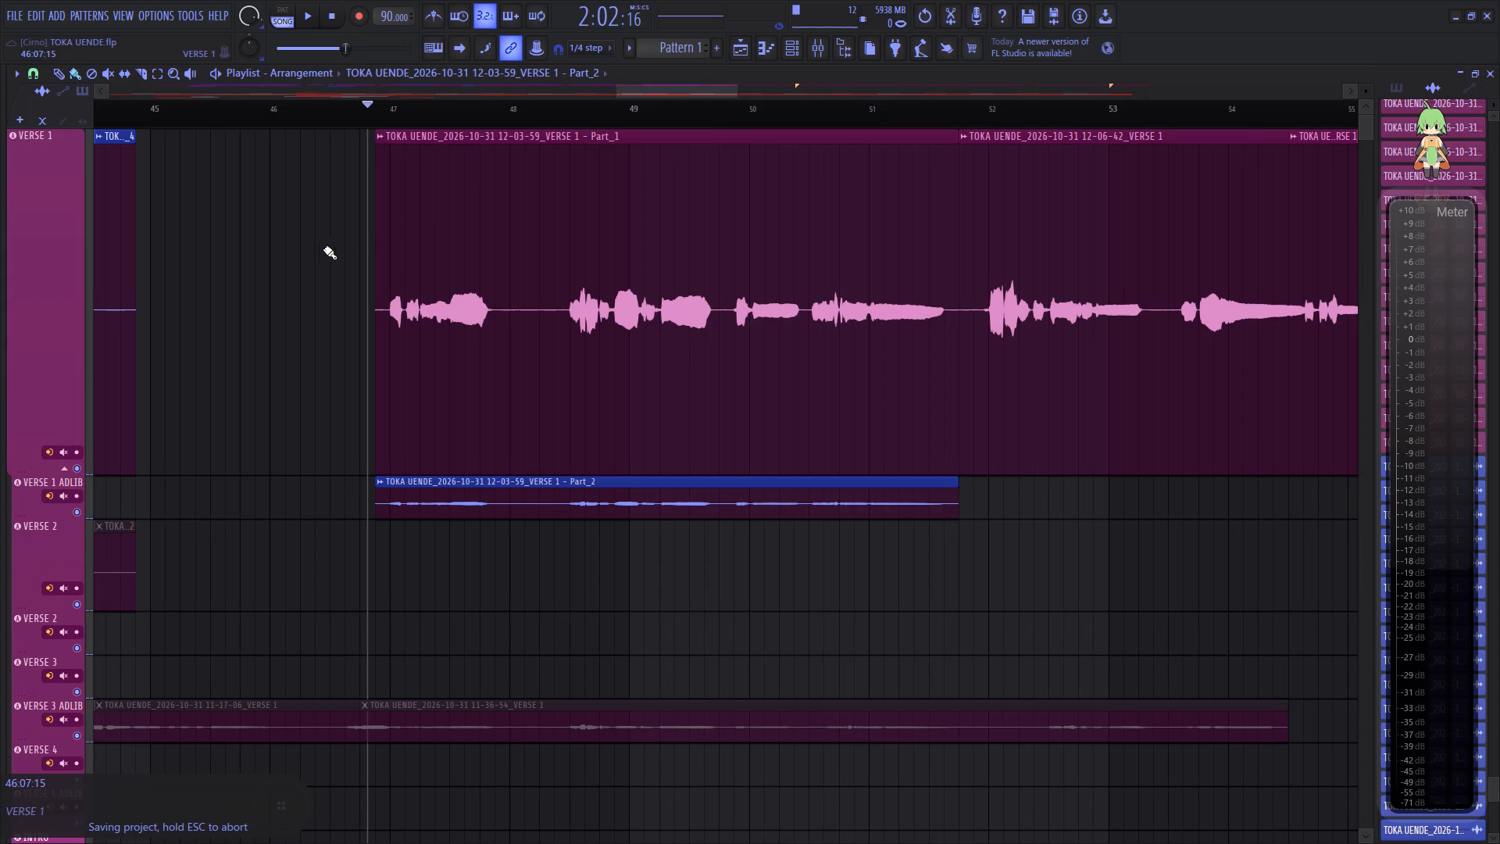
Mute the original 12-03-59 VERSE 1 - Part_1 clip in the playlist and return to the painting tool.
click(112, 73)
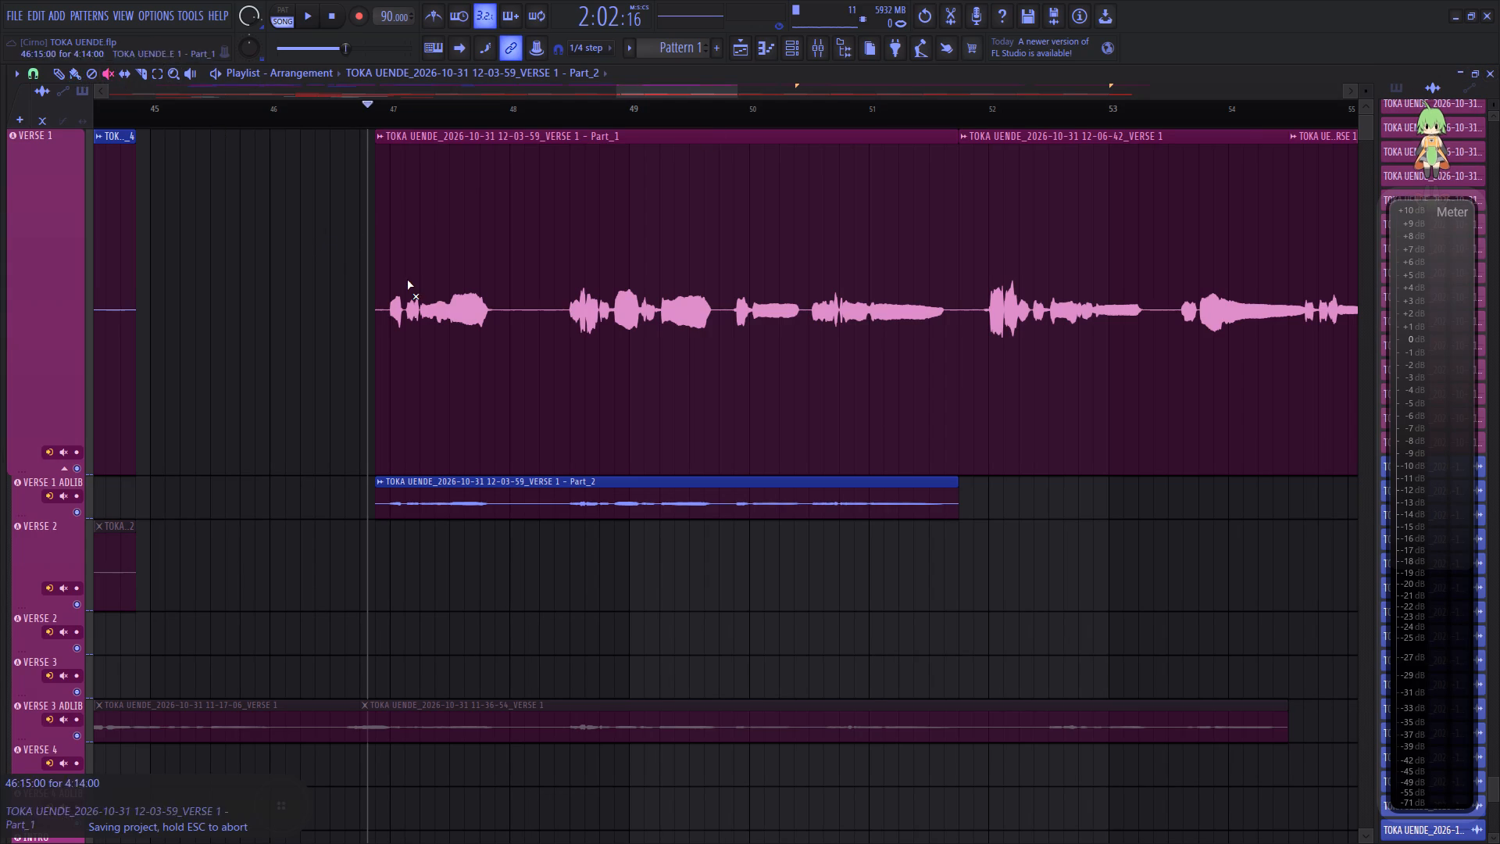
click(407, 280)
click(77, 68)
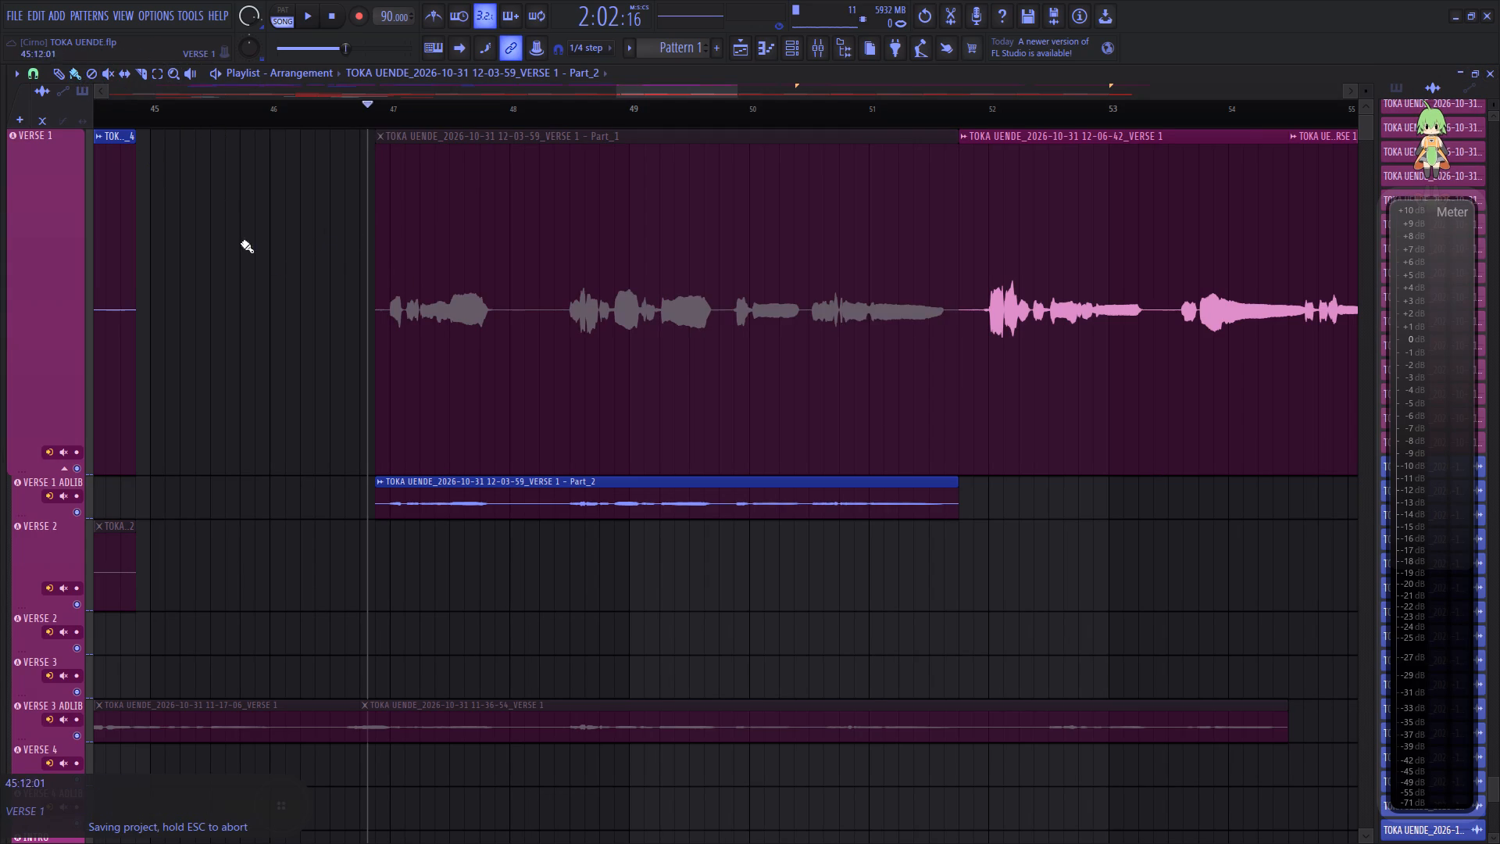
Swap the 12-03-59 clips: move the muted original Part_1 to VERSE 1 ADLIB and the corrected Part_2 to VERSE 1, both starting at 46:15.
key(space)
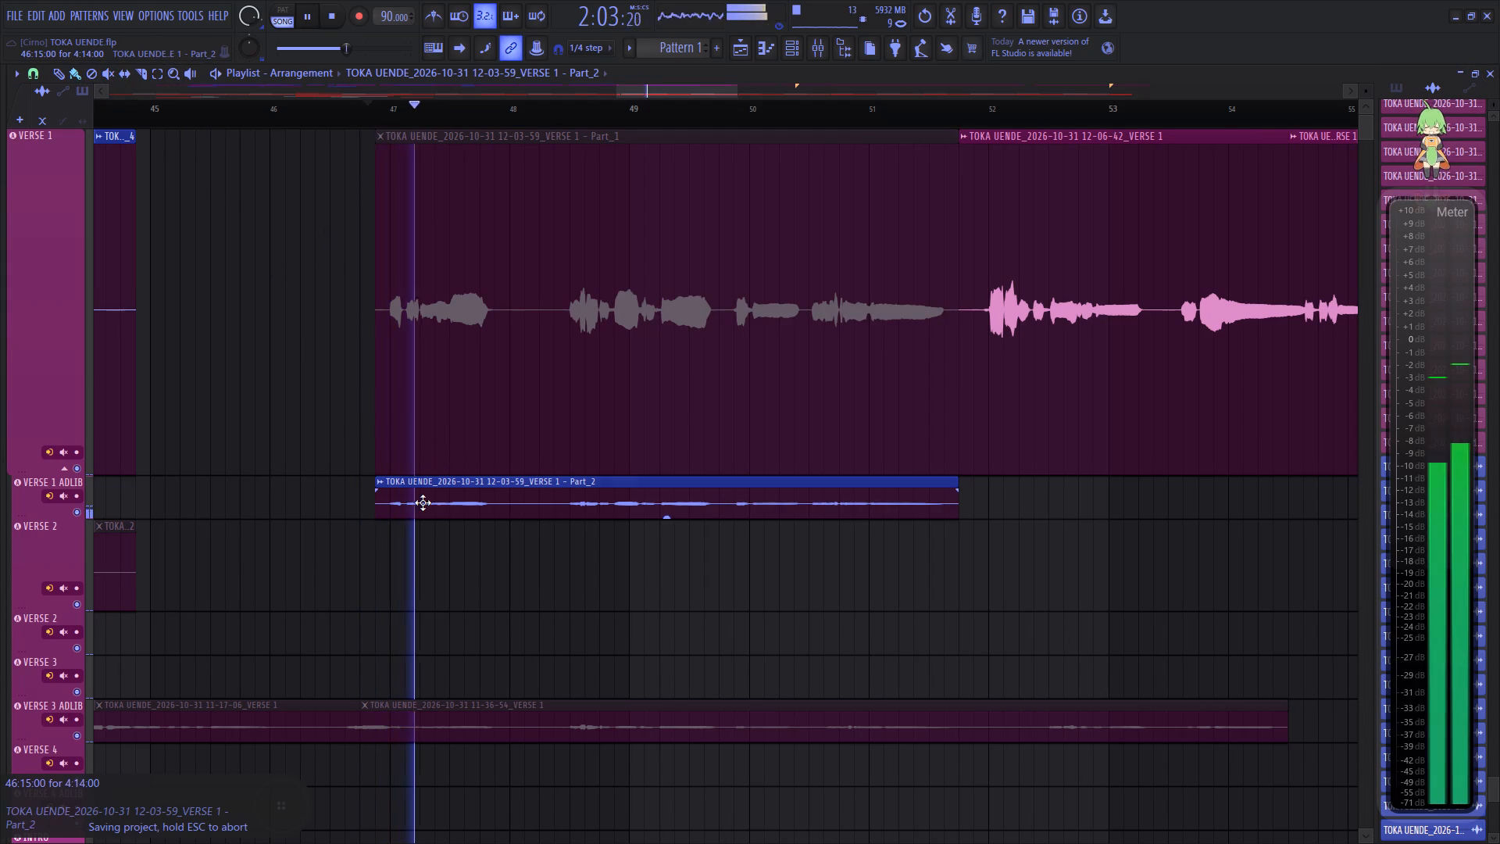
drag(423, 502, 422, 606)
key(space)
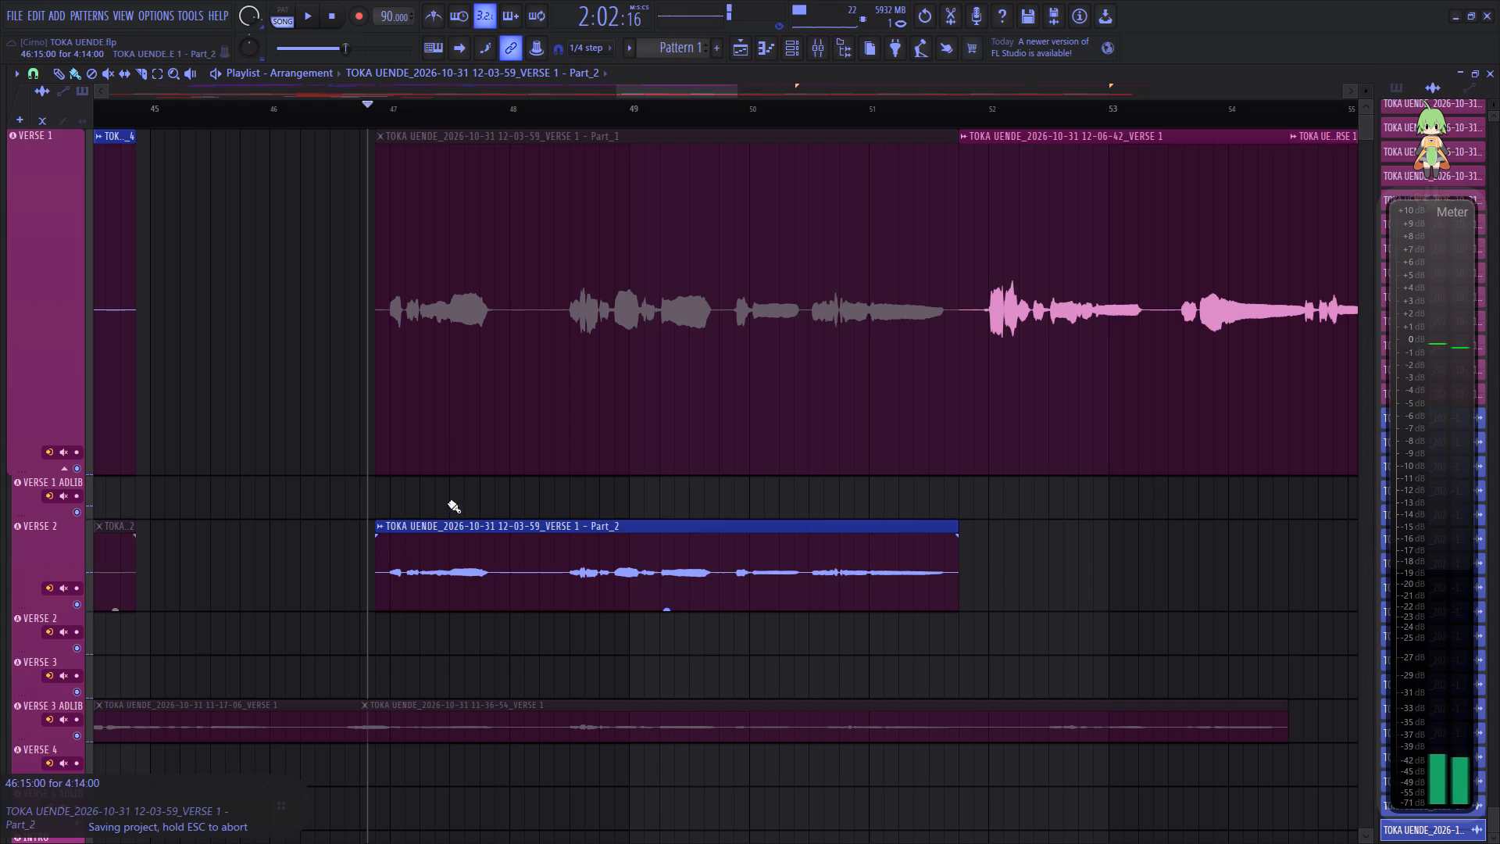
drag(481, 363, 476, 512)
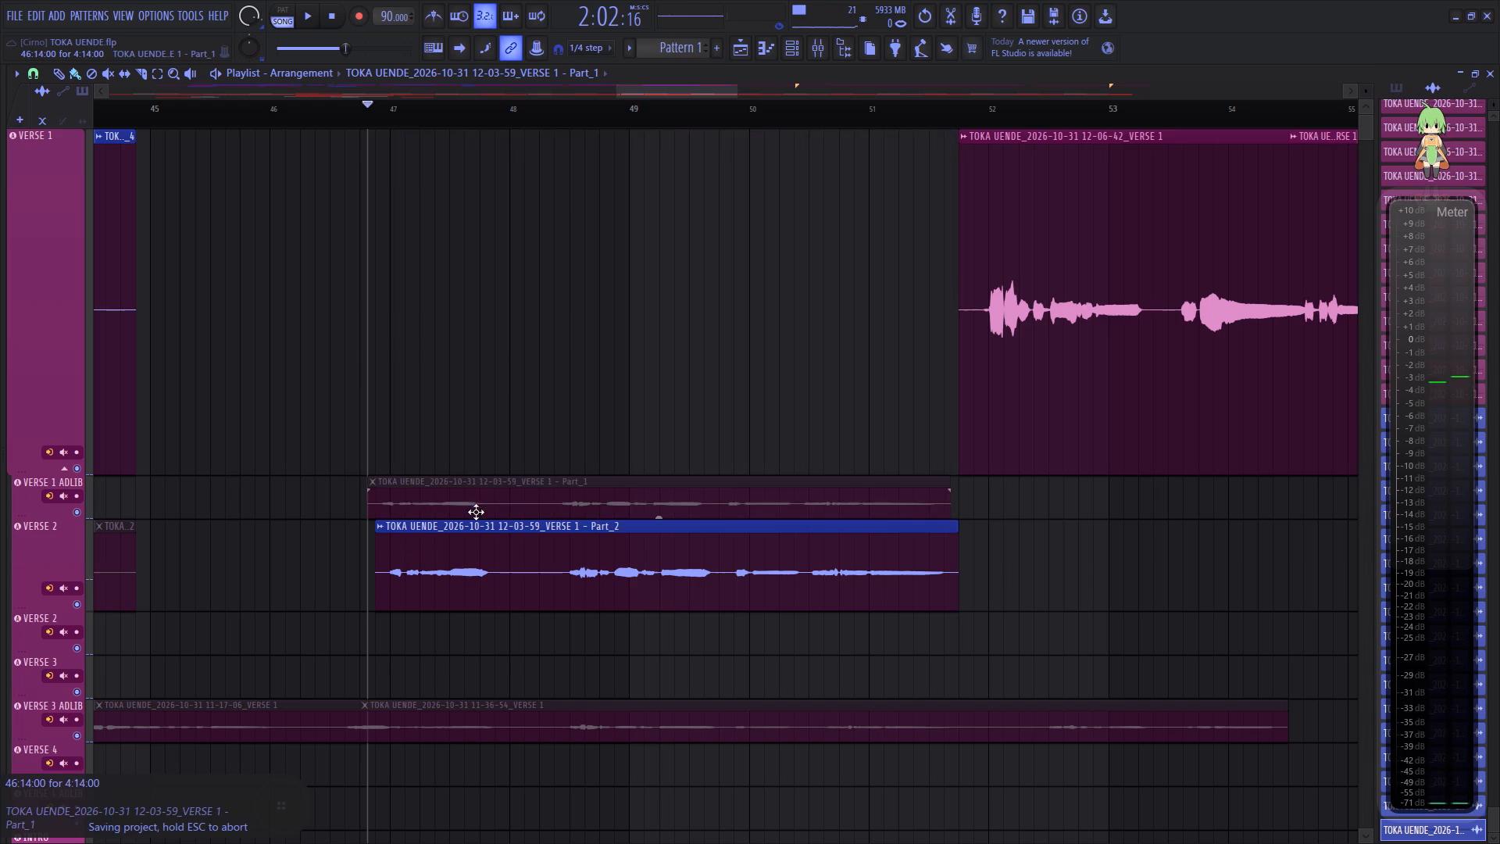
drag(476, 512, 482, 515)
drag(482, 585, 497, 356)
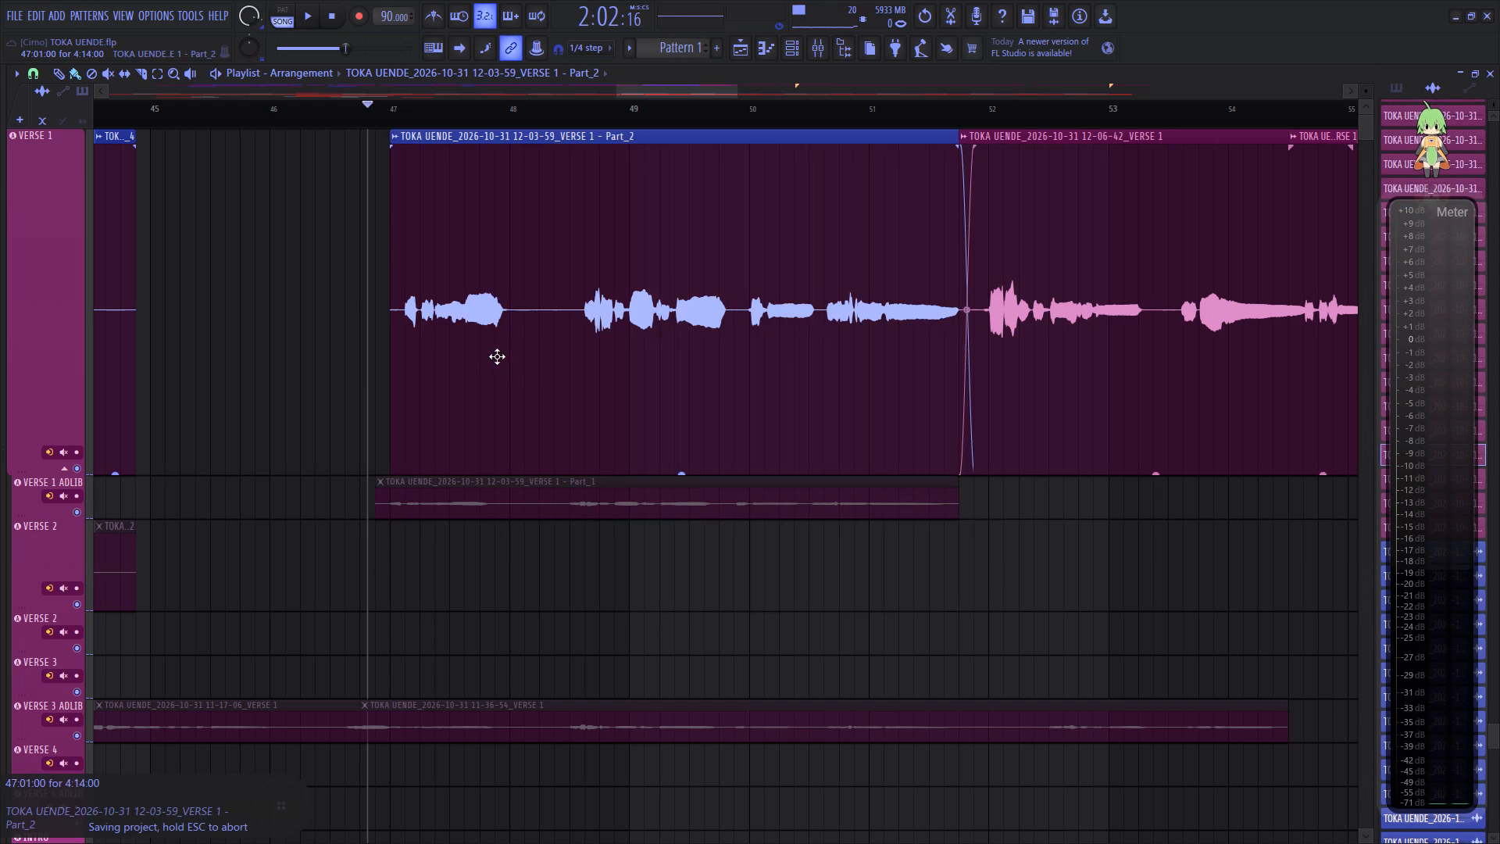
drag(497, 356, 485, 352)
Play the arrangement from just before bar 45 to audition the corrected 12-03-59 clip on the VERSE 1 track in context.
click(197, 366)
key(space)
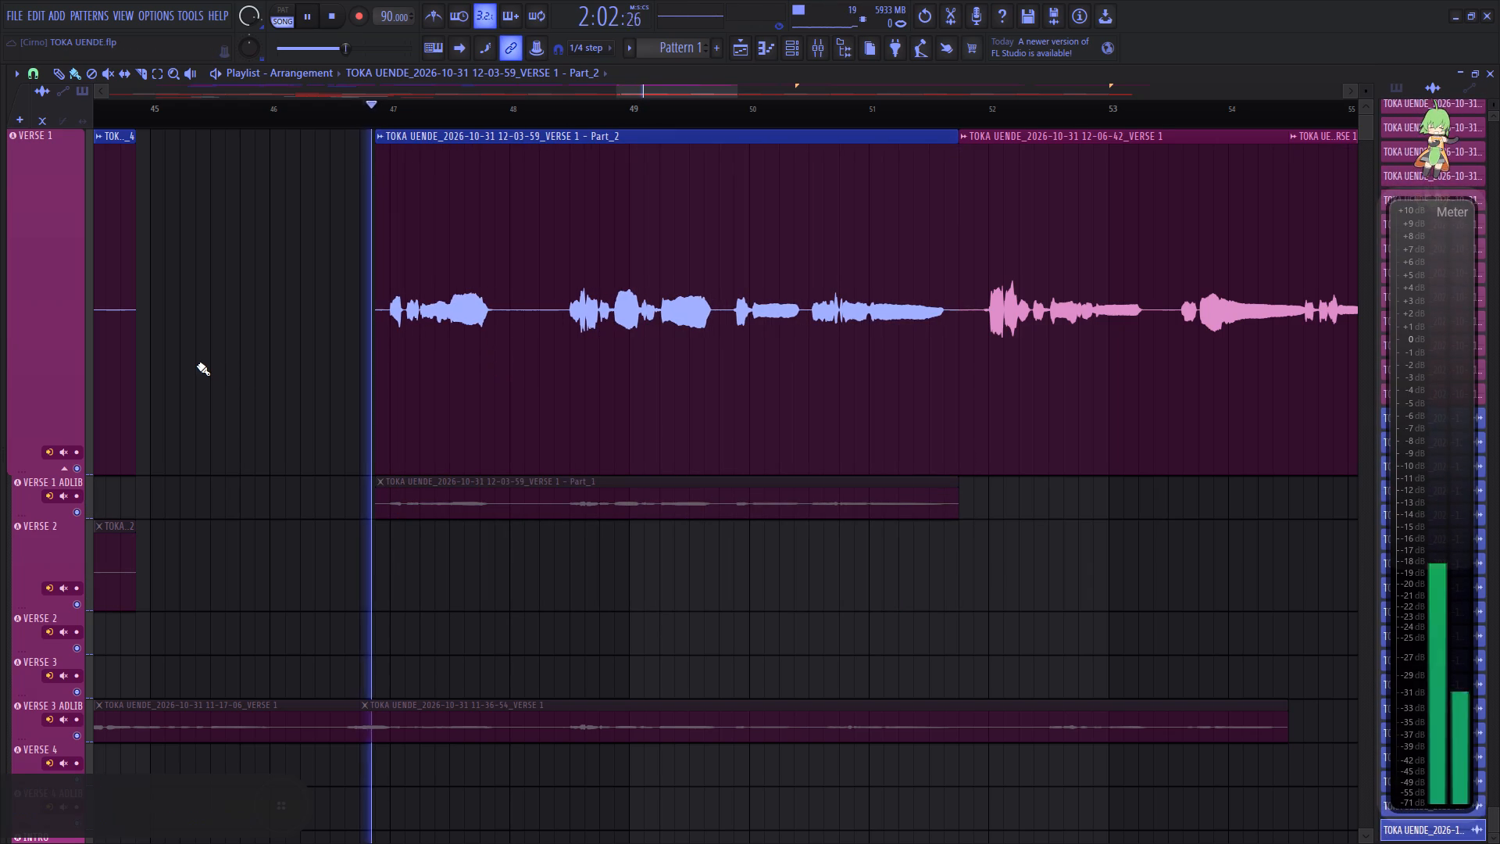
click(180, 362)
click(126, 91)
click(127, 104)
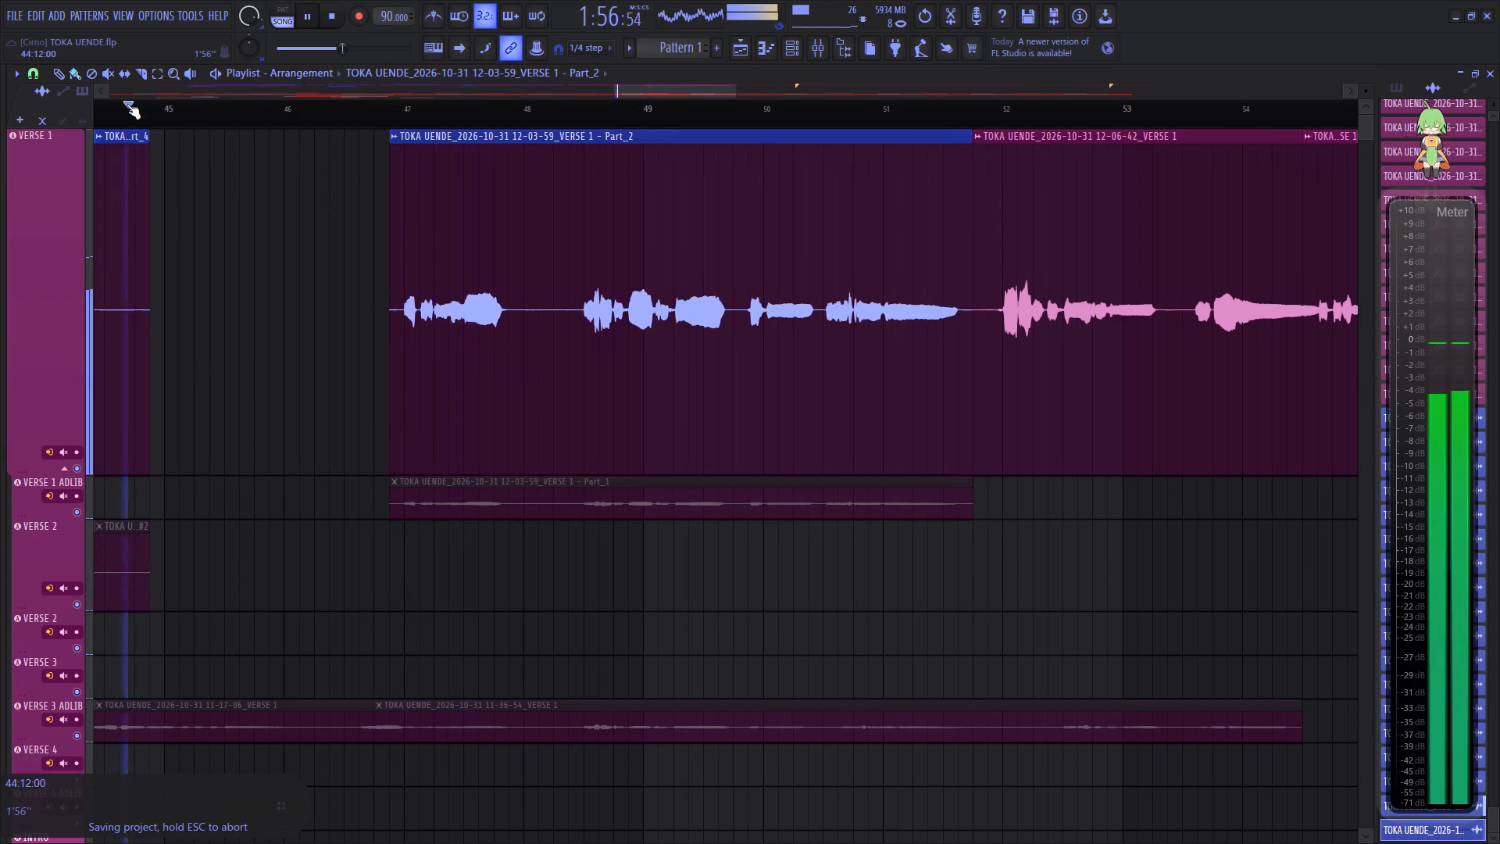
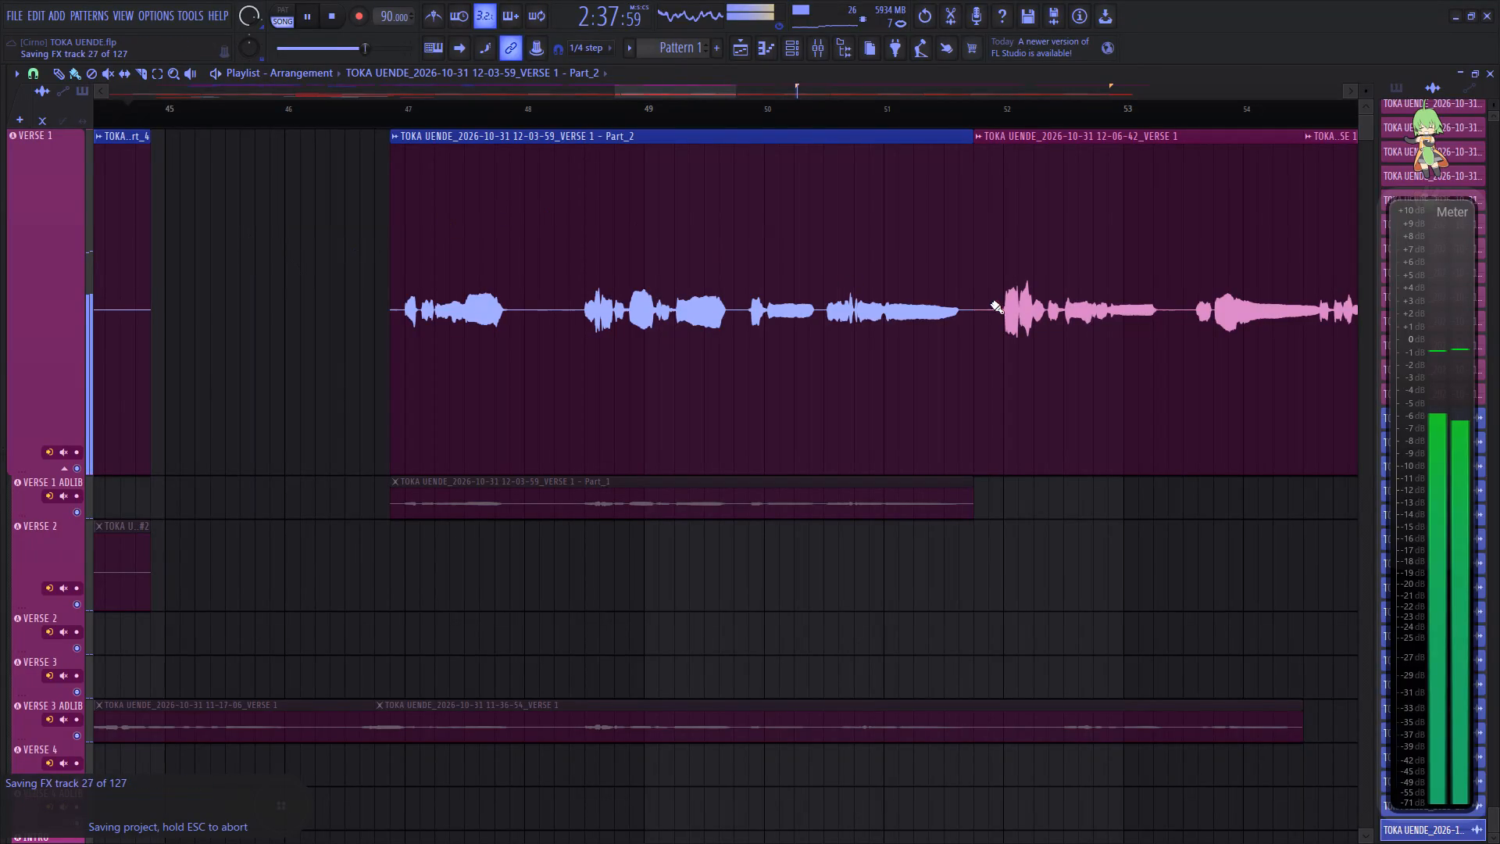
Replay the arrangement from about bar 47 to audition the corrected 12-03-59 clip leading into the 12-06-42 take.
click(415, 114)
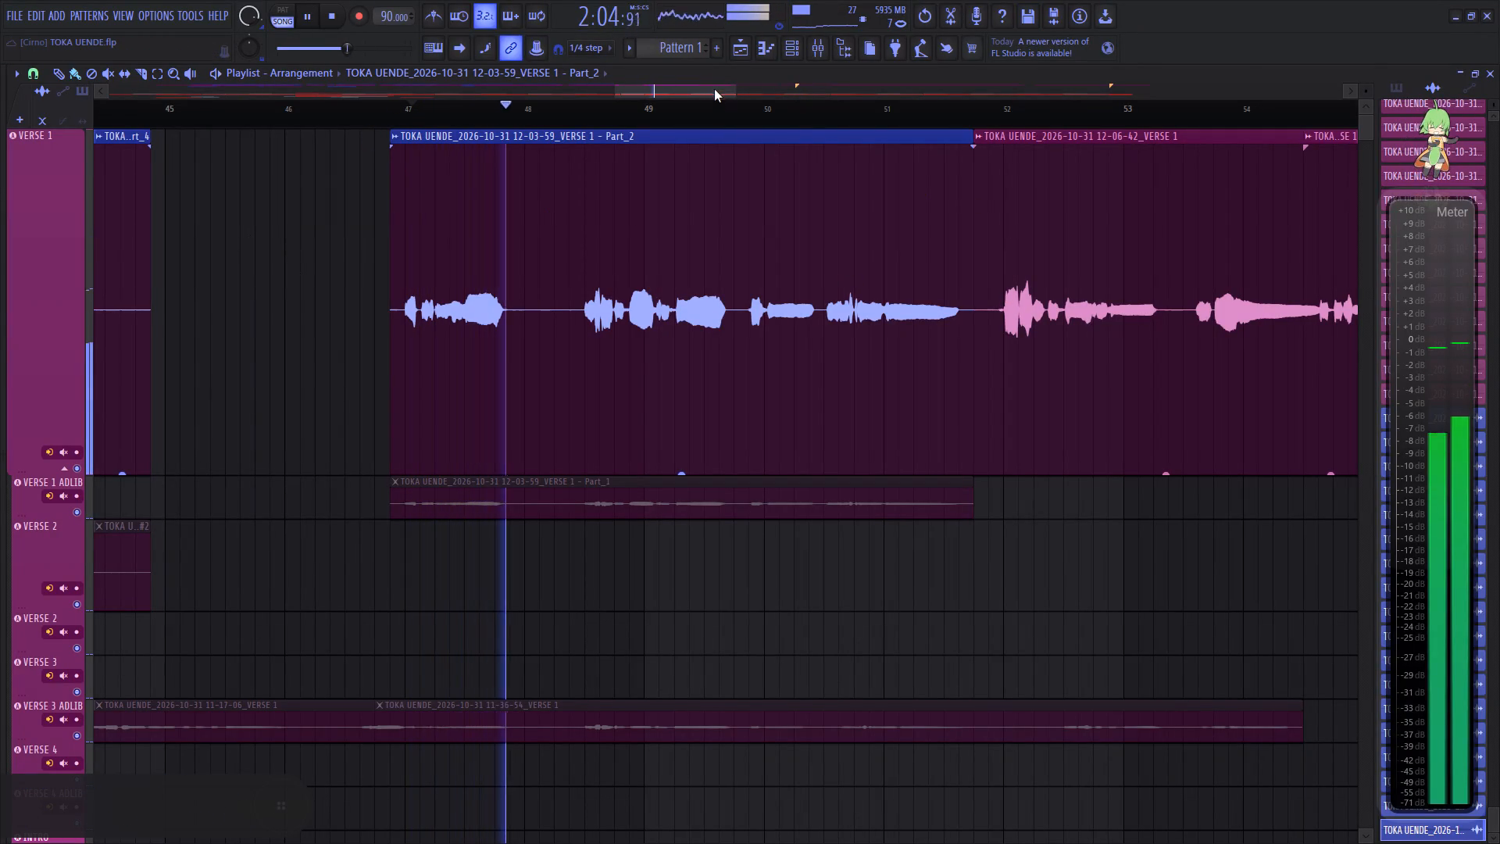
drag(715, 88, 741, 92)
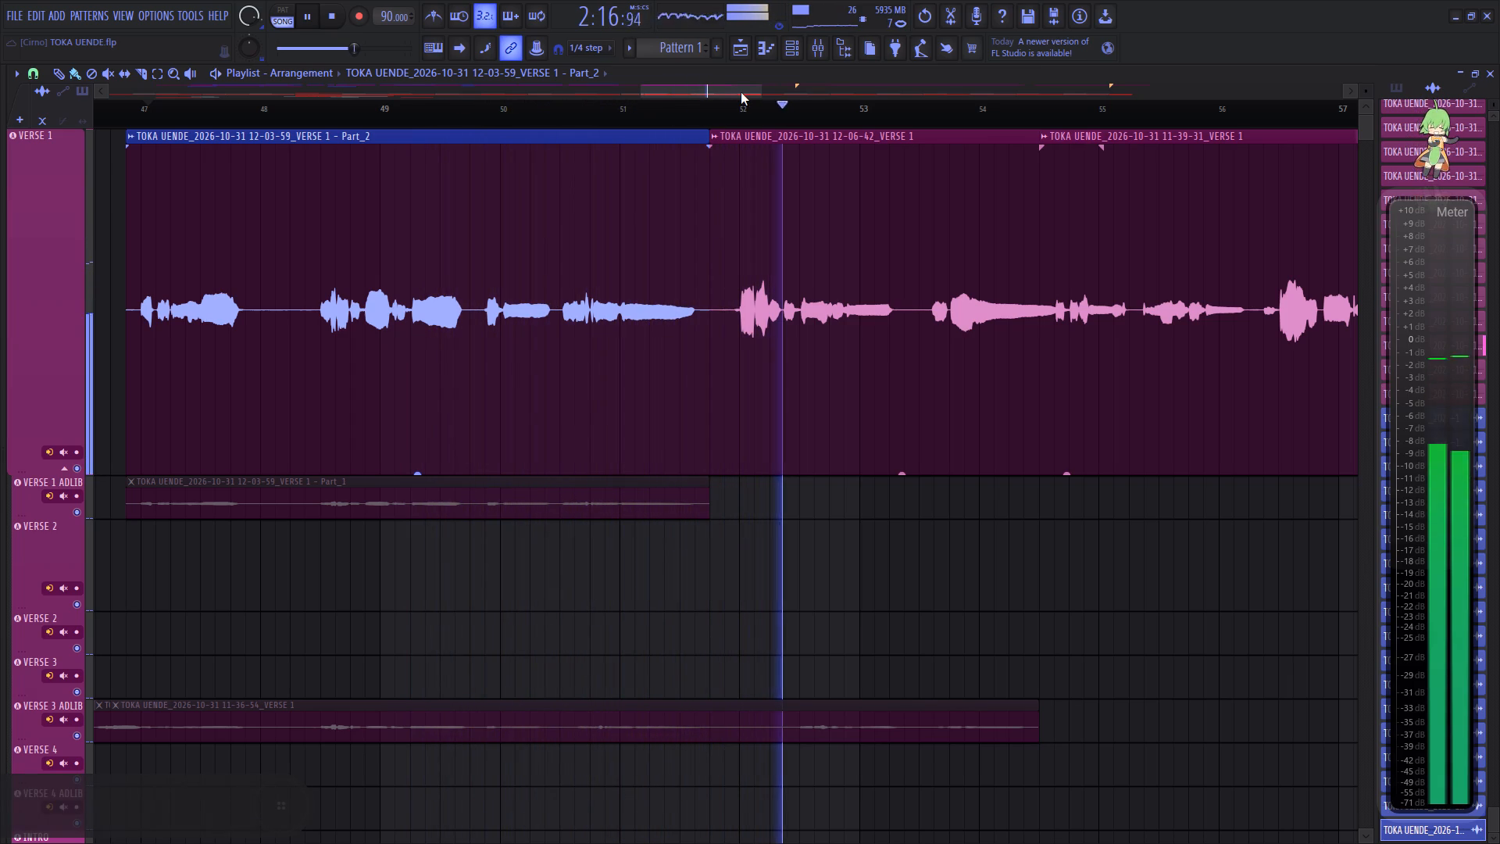
Make the 12-06-42_VERSE 1 clip on the VERSE 1 track unique as its own sample.
click(719, 138)
click(871, 170)
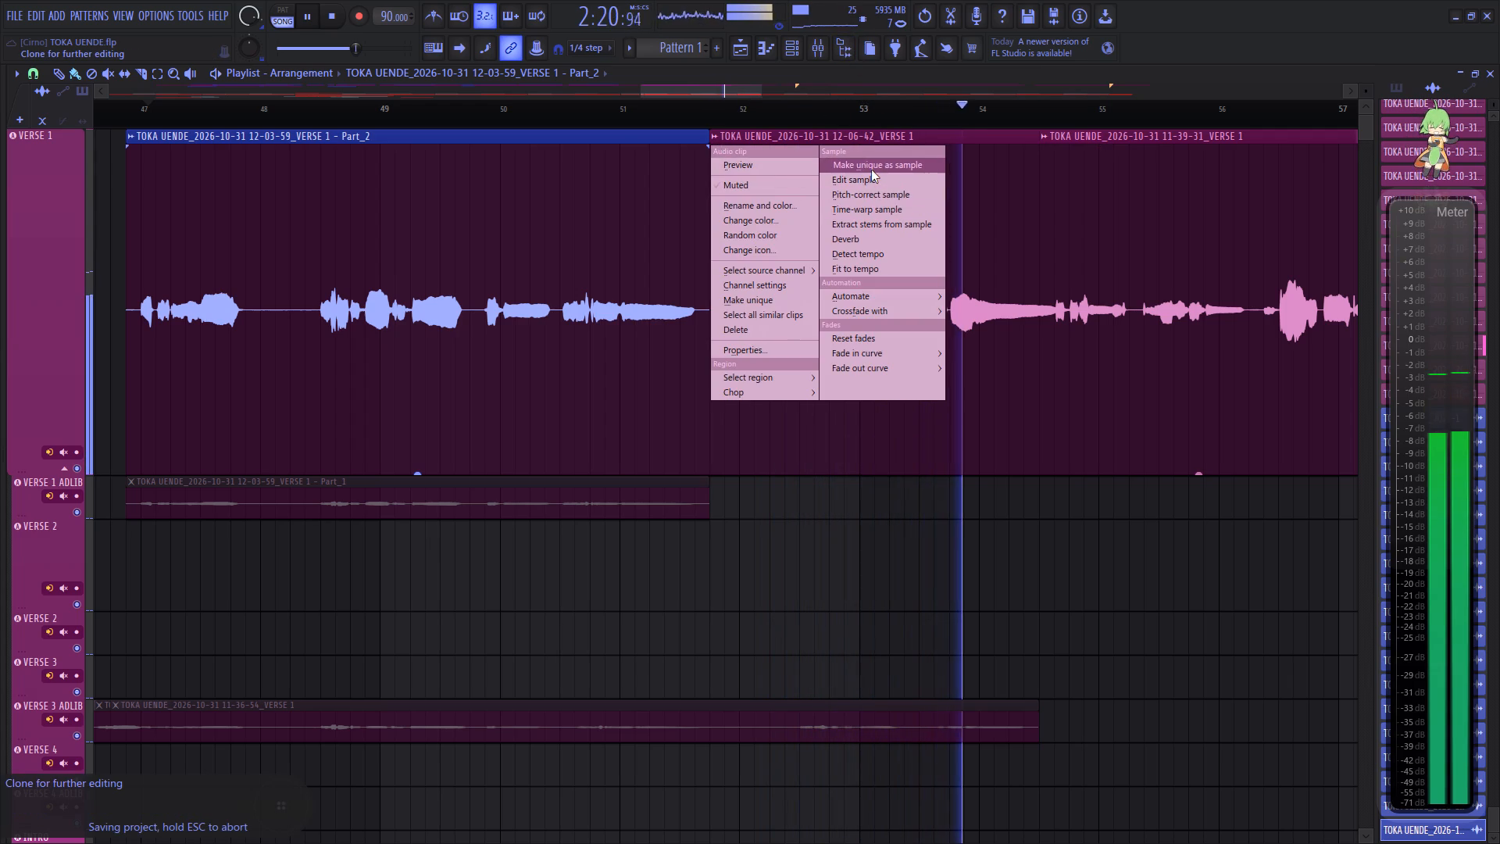
click(871, 487)
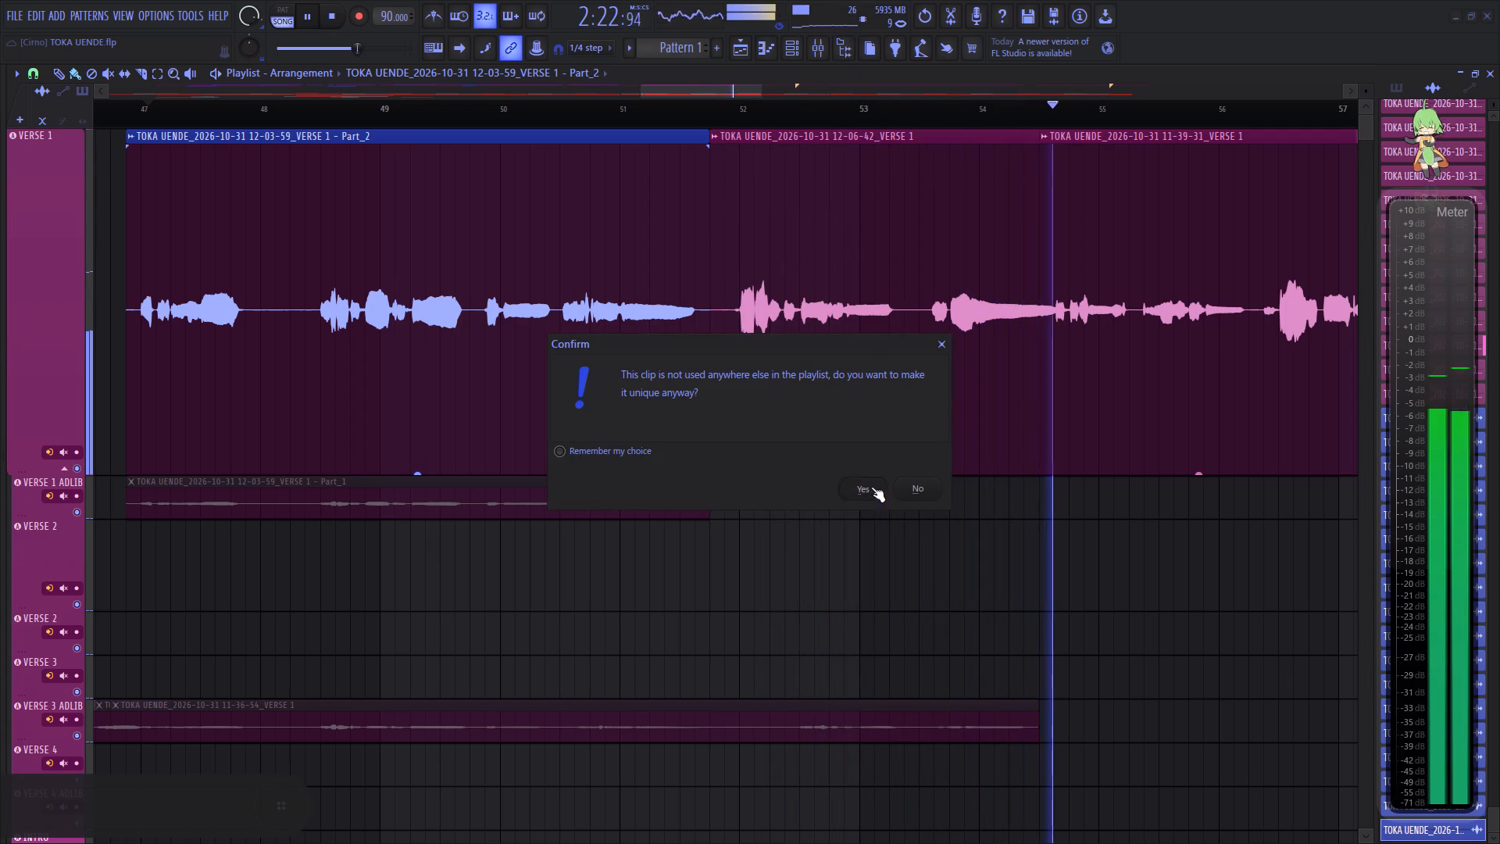
Play the arrangement from the start of the 12-06-42 clip to hear the uncorrected phrase in context.
key(space)
click(709, 116)
key(space)
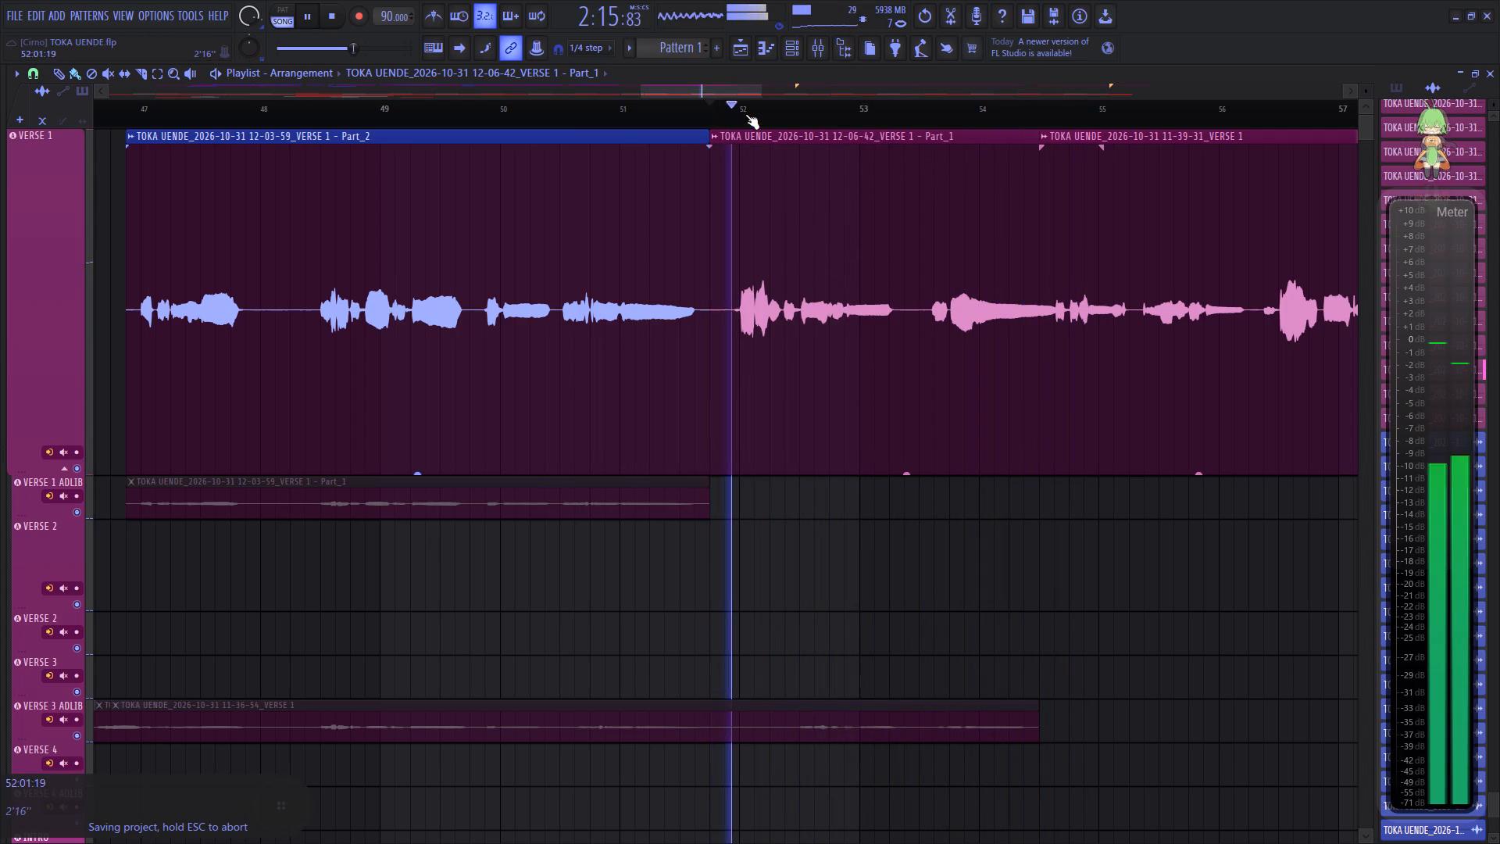
drag(730, 91, 771, 76)
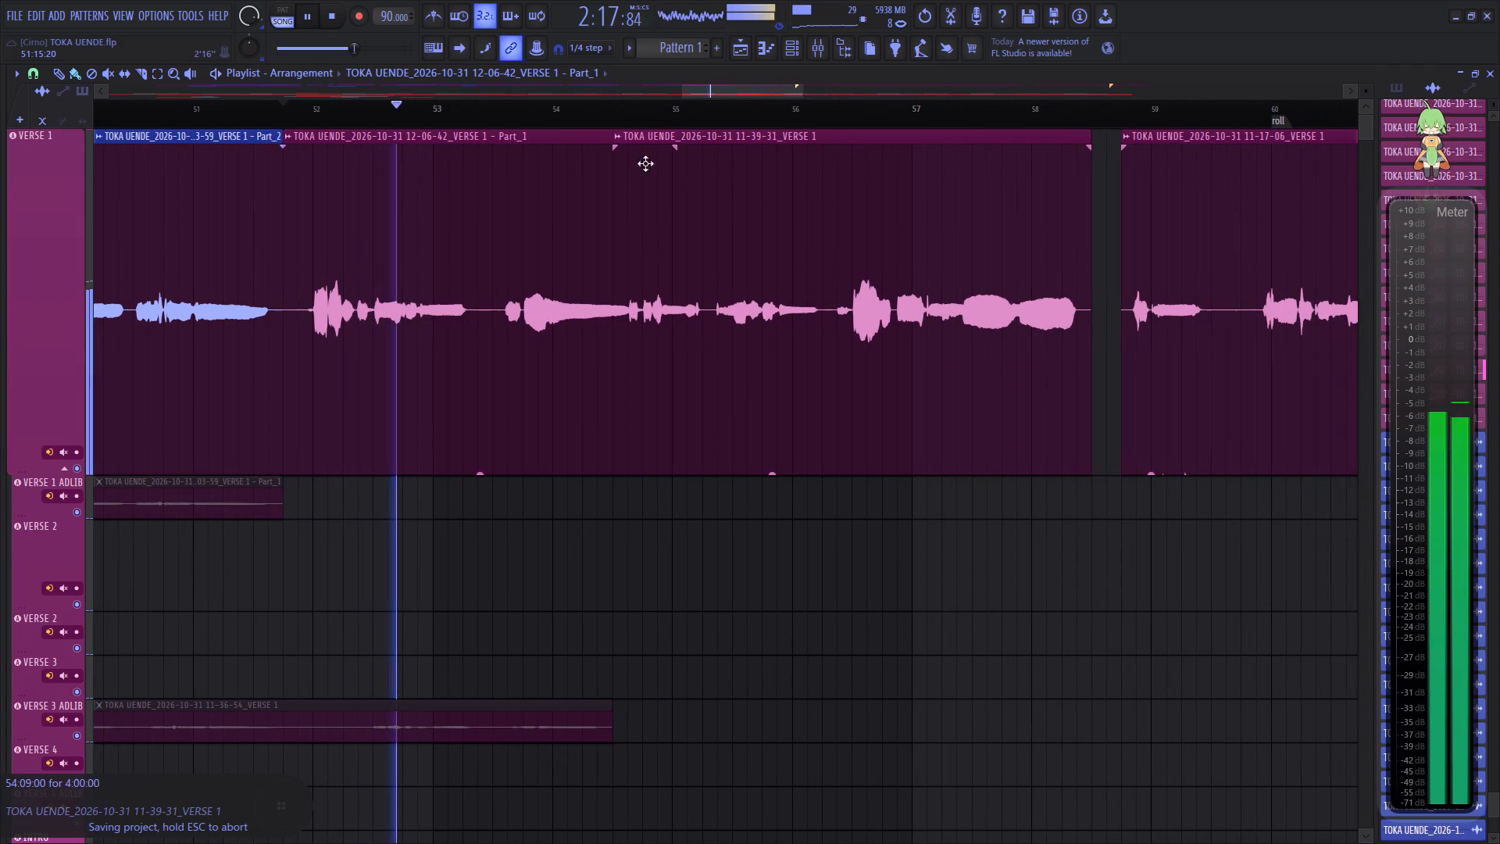
key(space)
Open the 12-06-42_VERSE 1 - Part_1 sample in Newtone for pitch correction.
click(294, 135)
click(287, 134)
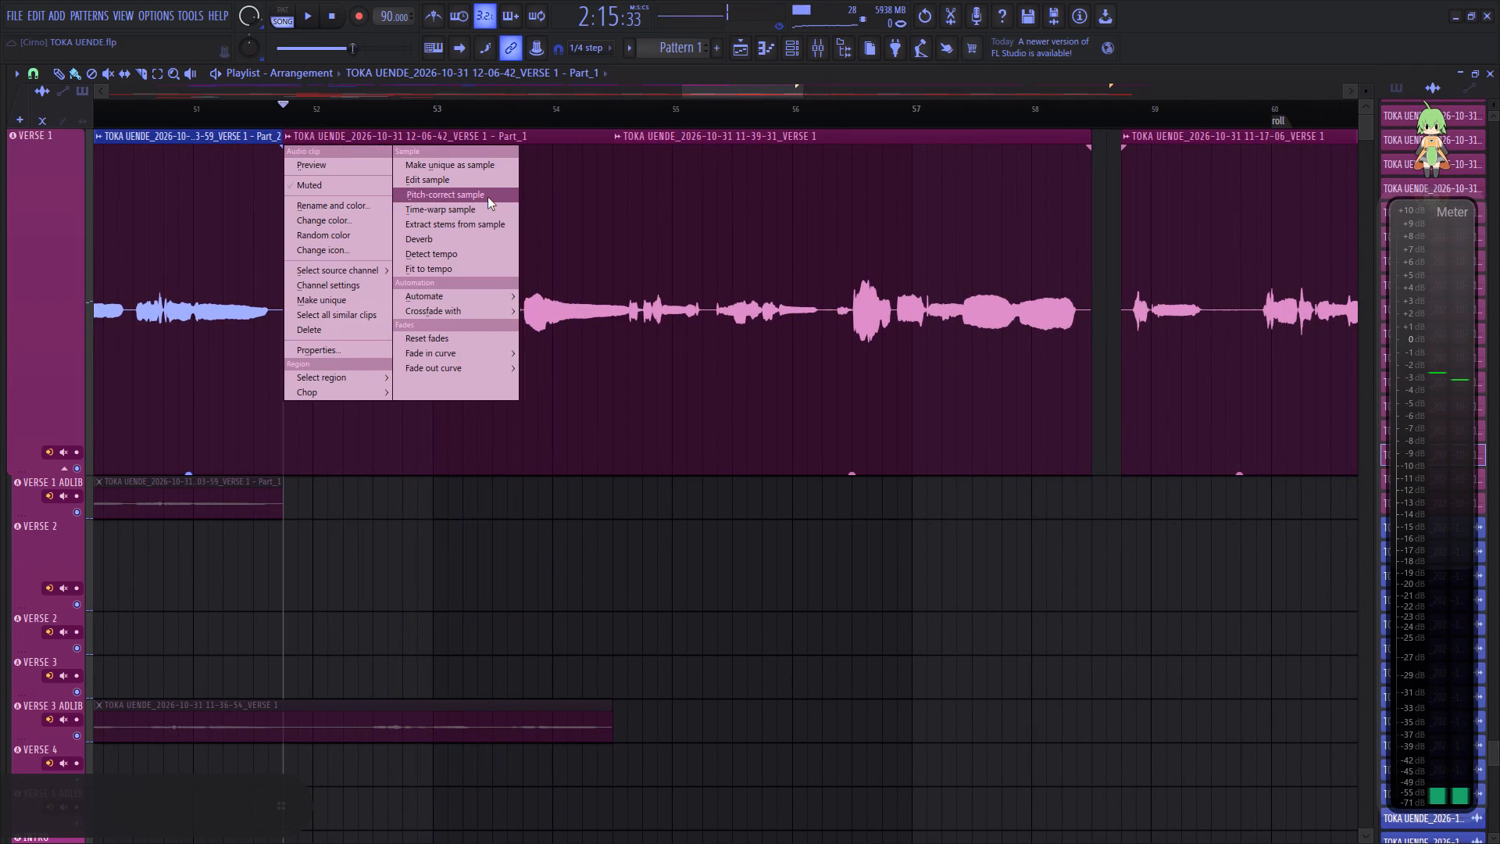
click(487, 197)
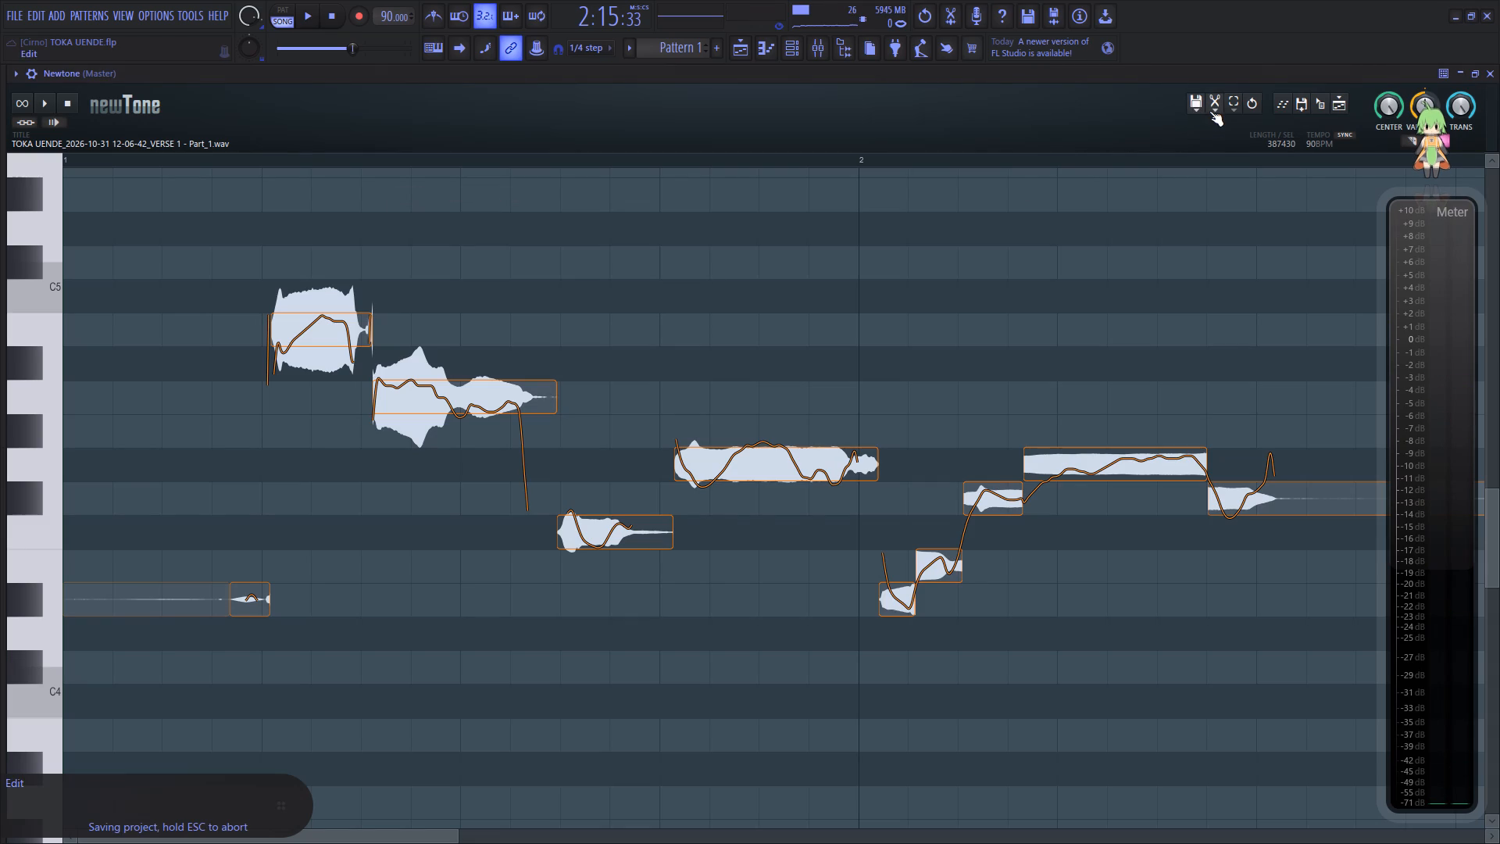
Snap the detected notes of the 12-06-42 sample to the song's scale and briefly play the opening.
click(1209, 111)
click(1226, 300)
click(165, 458)
key(space)
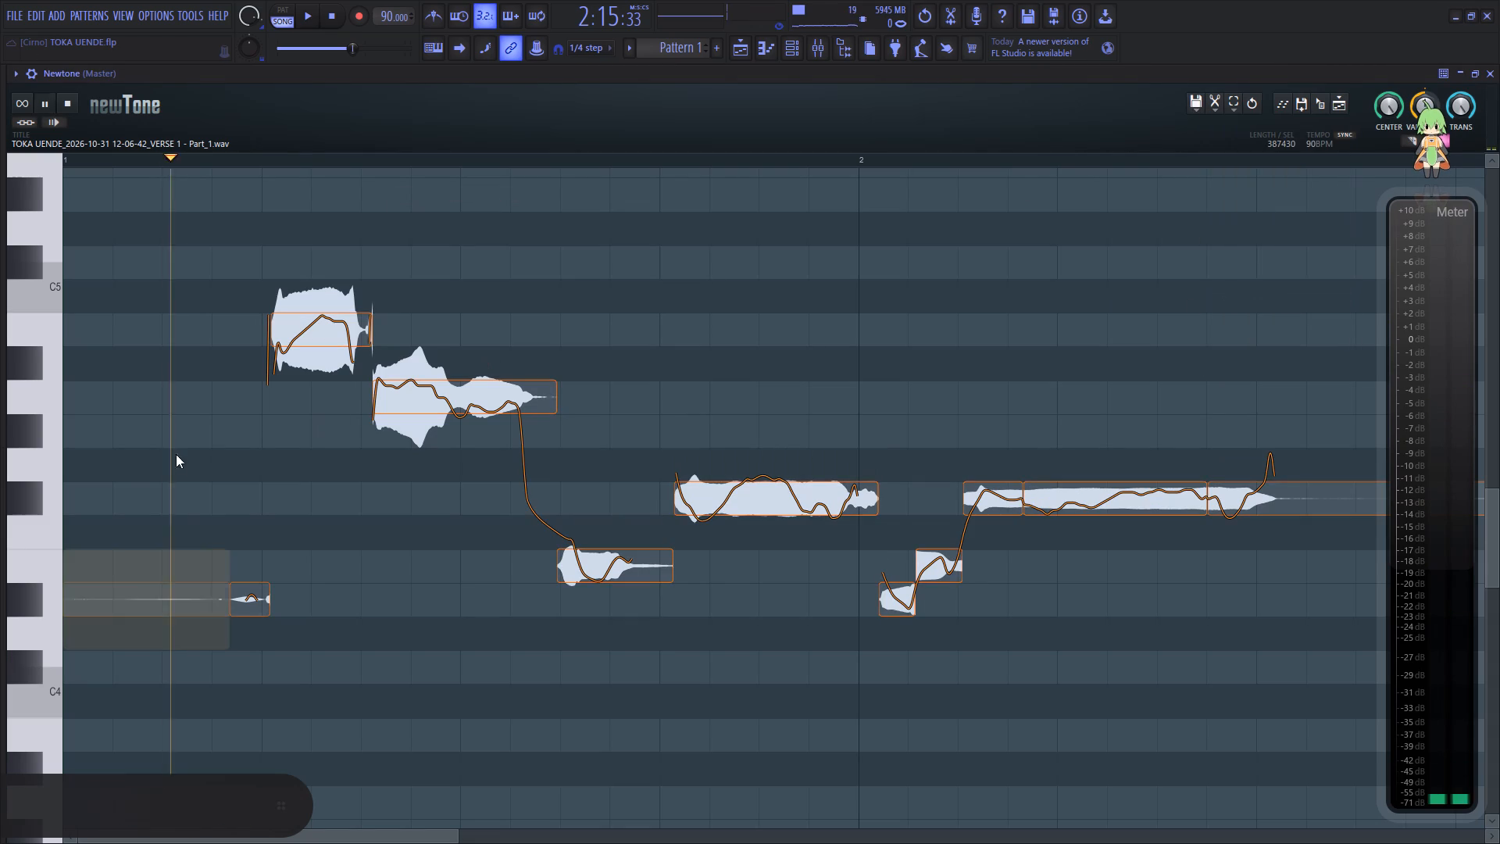
key(space)
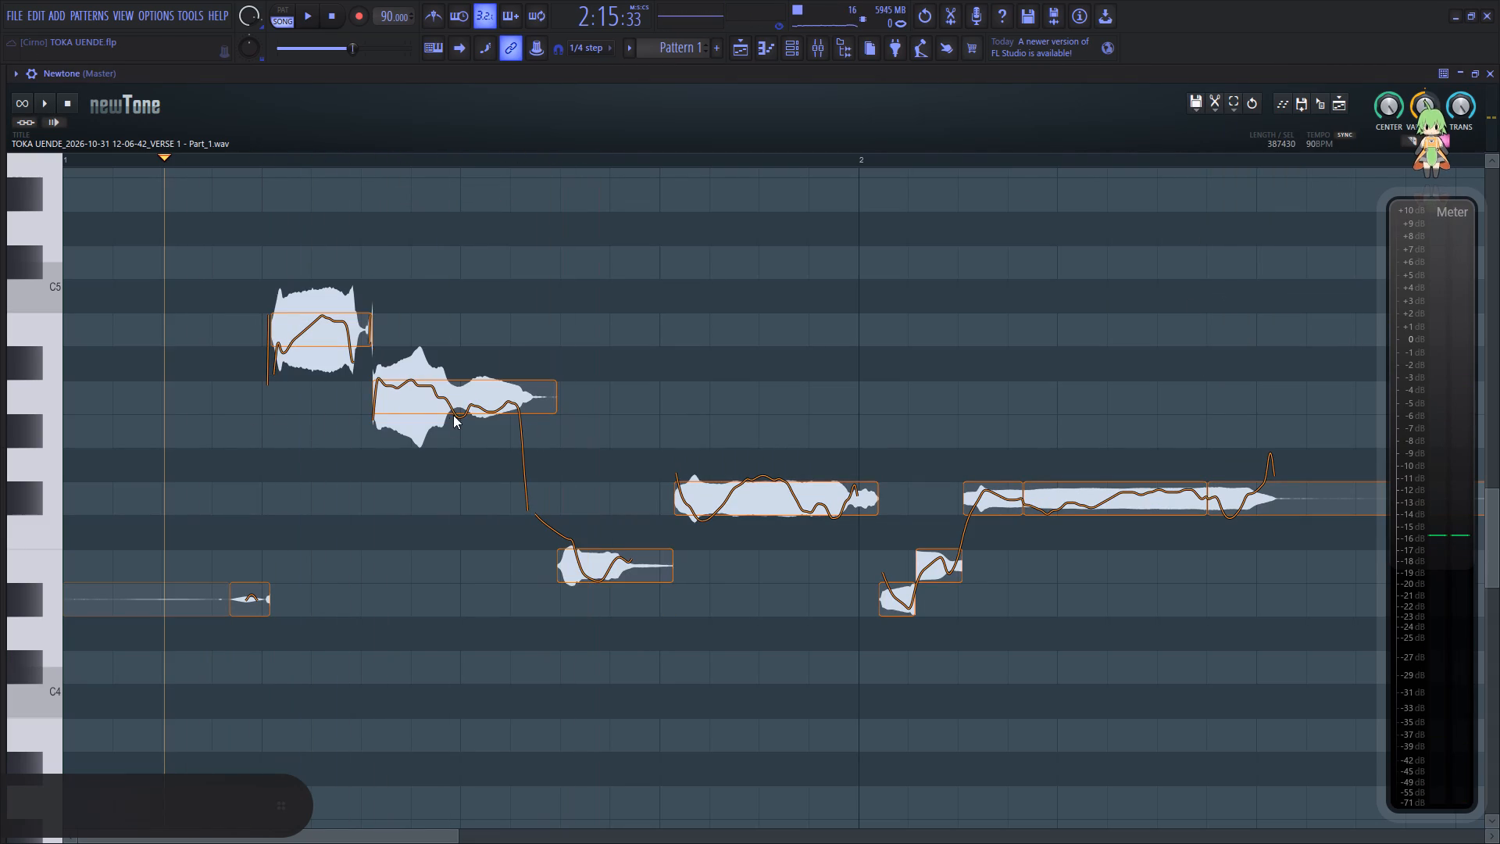
Reduce pitch variation to about 35% on the phrase's second note and about 59% on its first, highest note, and start playback.
click(452, 405)
drag(459, 445, 477, 358)
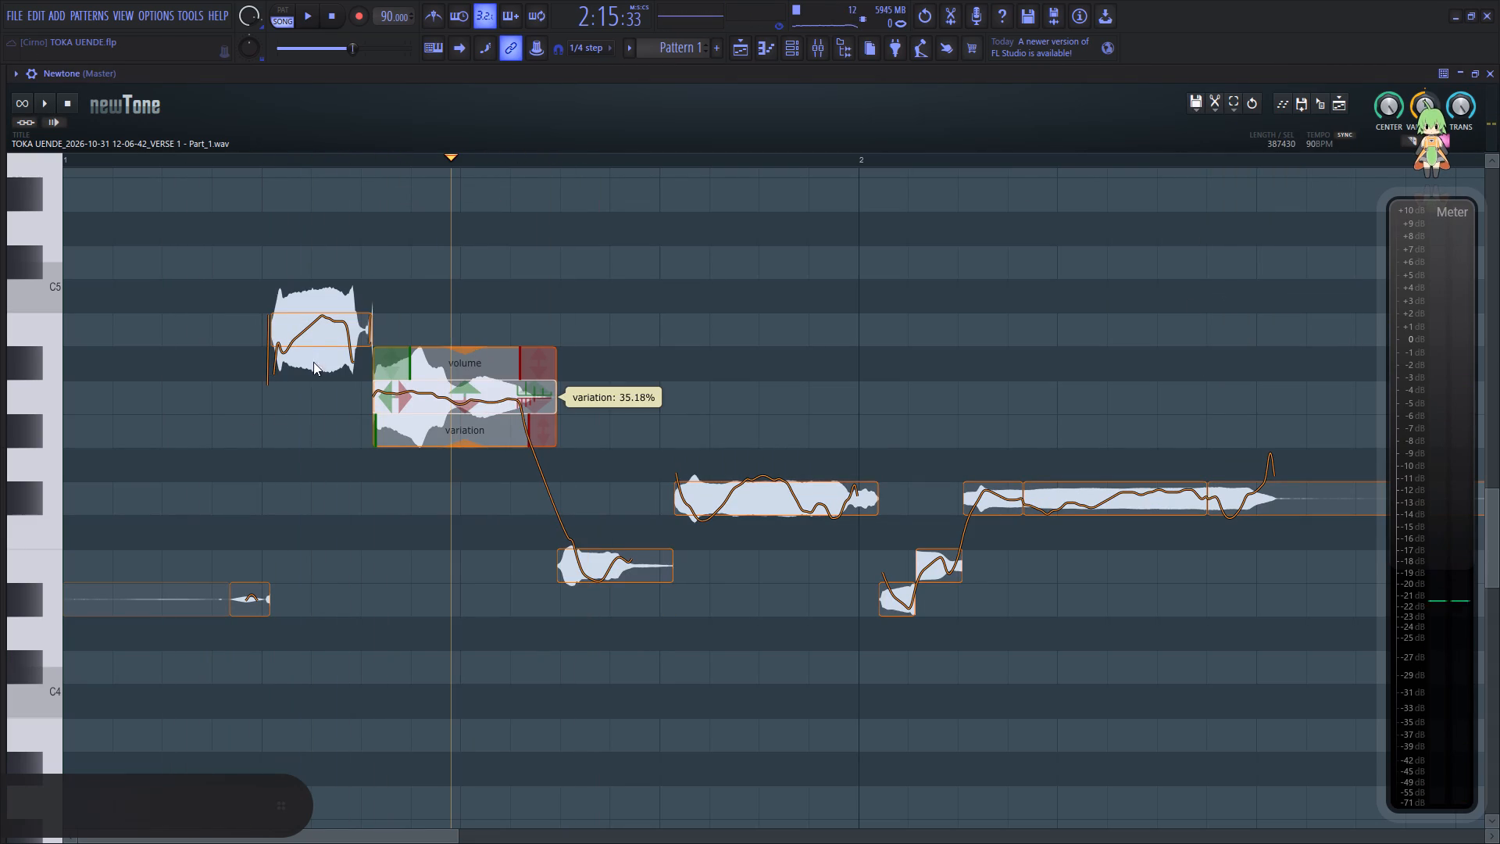
drag(320, 379, 343, 324)
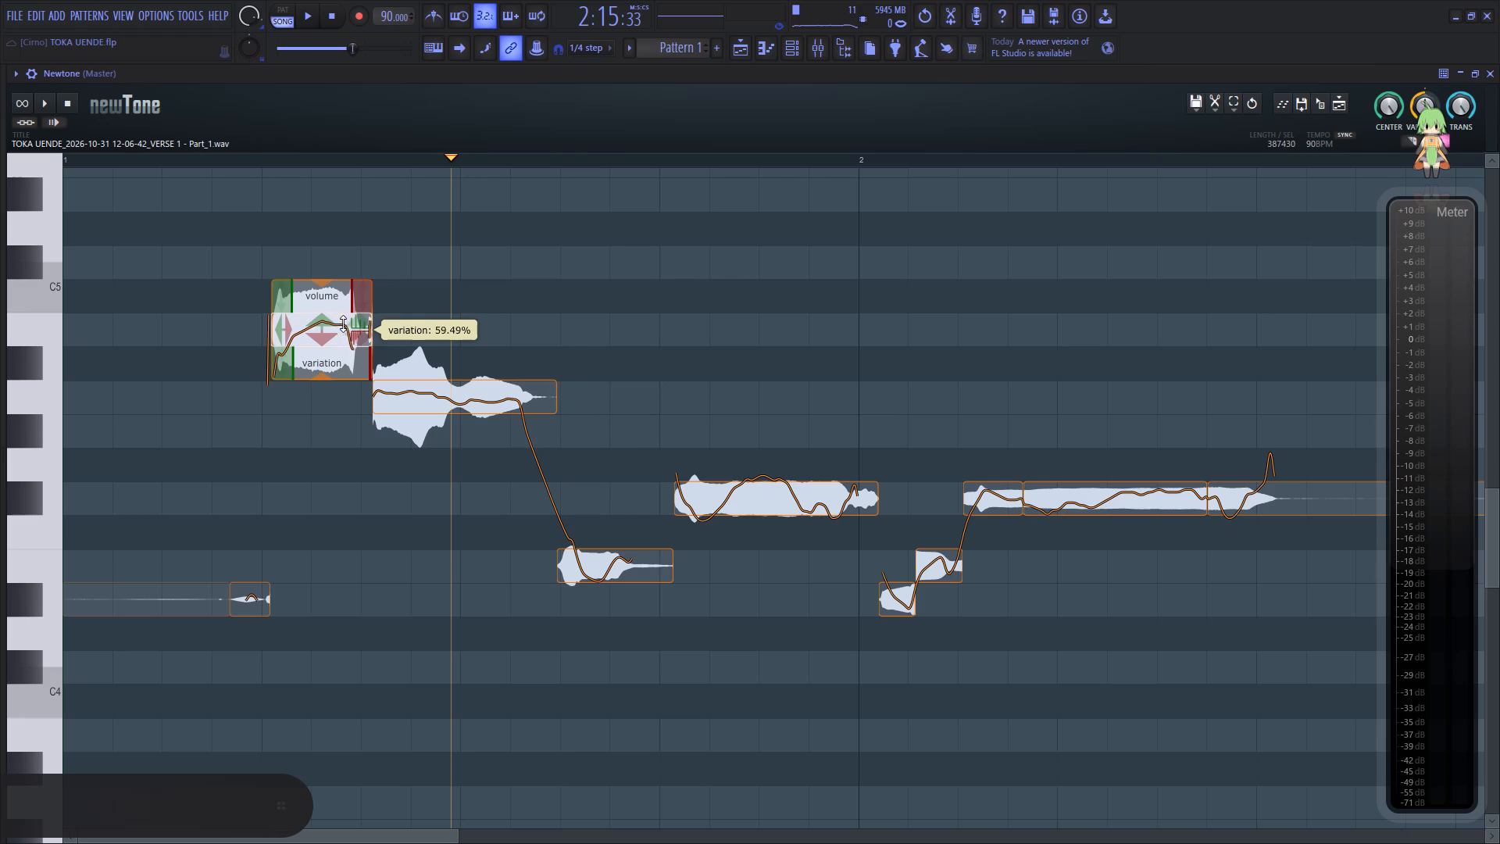
drag(343, 324, 344, 322)
click(195, 424)
key(space)
Raise the short E-4 note after the second note by 2 semitones to F#-4 and replay it.
drag(601, 563, 614, 514)
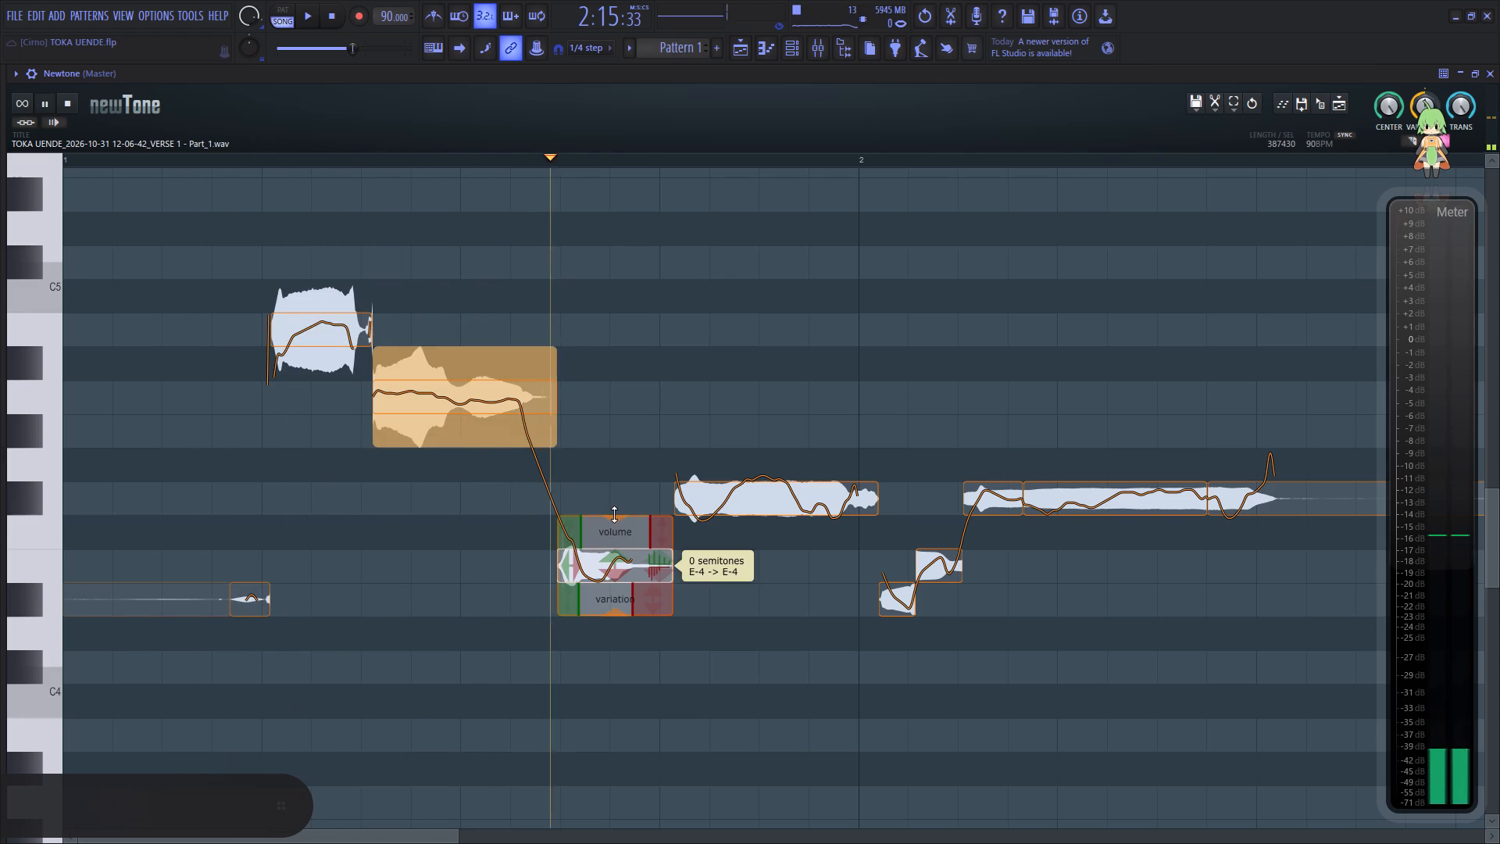
drag(614, 514, 619, 499)
key(space)
key(space)
click(423, 533)
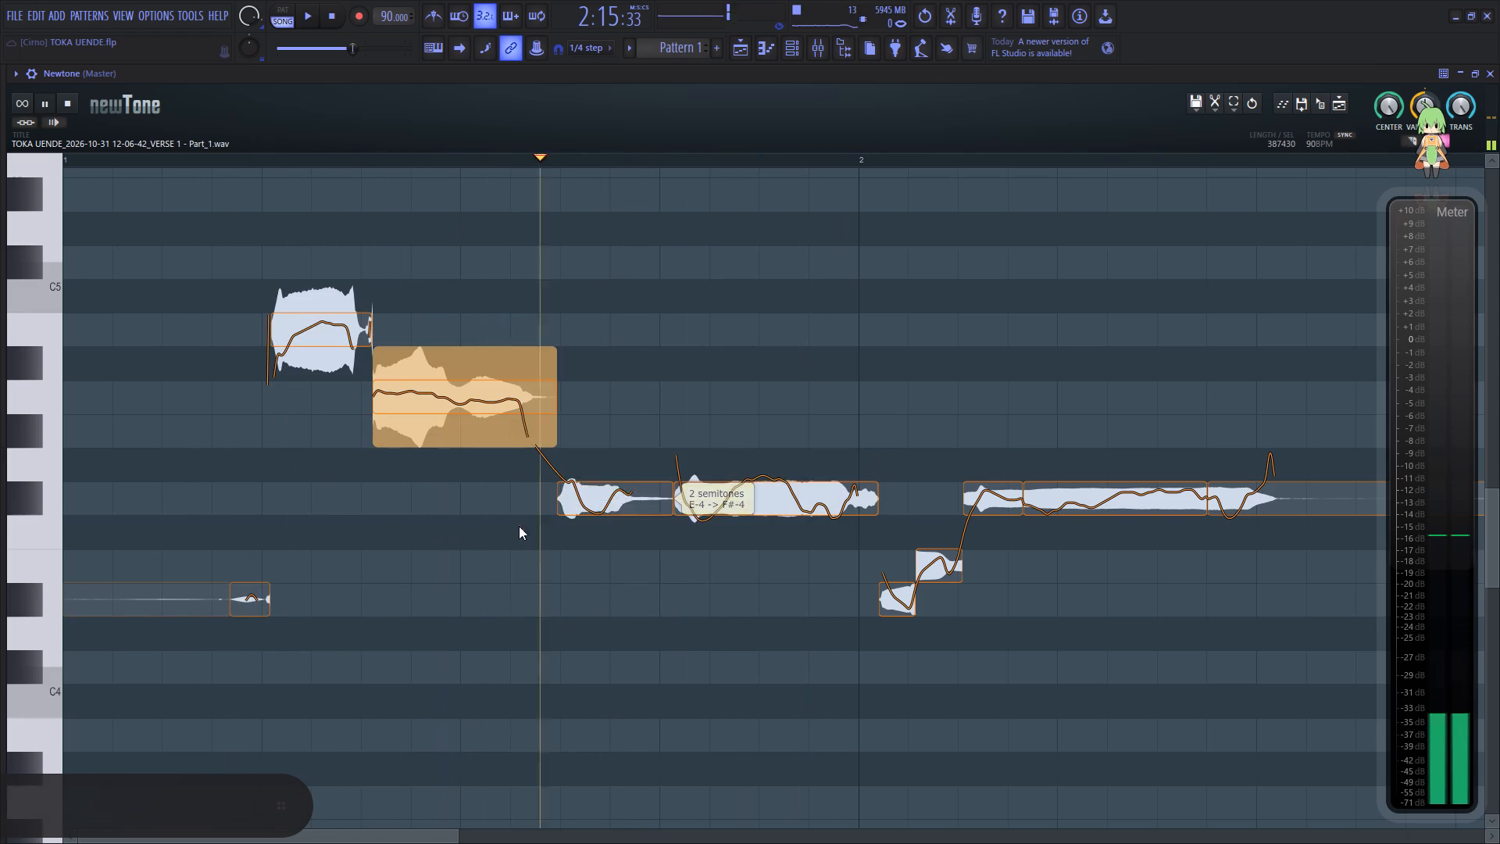
key(space)
Smooth the raised F#-4 note by setting its ramp in to about -65% and its variation to about 22%.
click(607, 511)
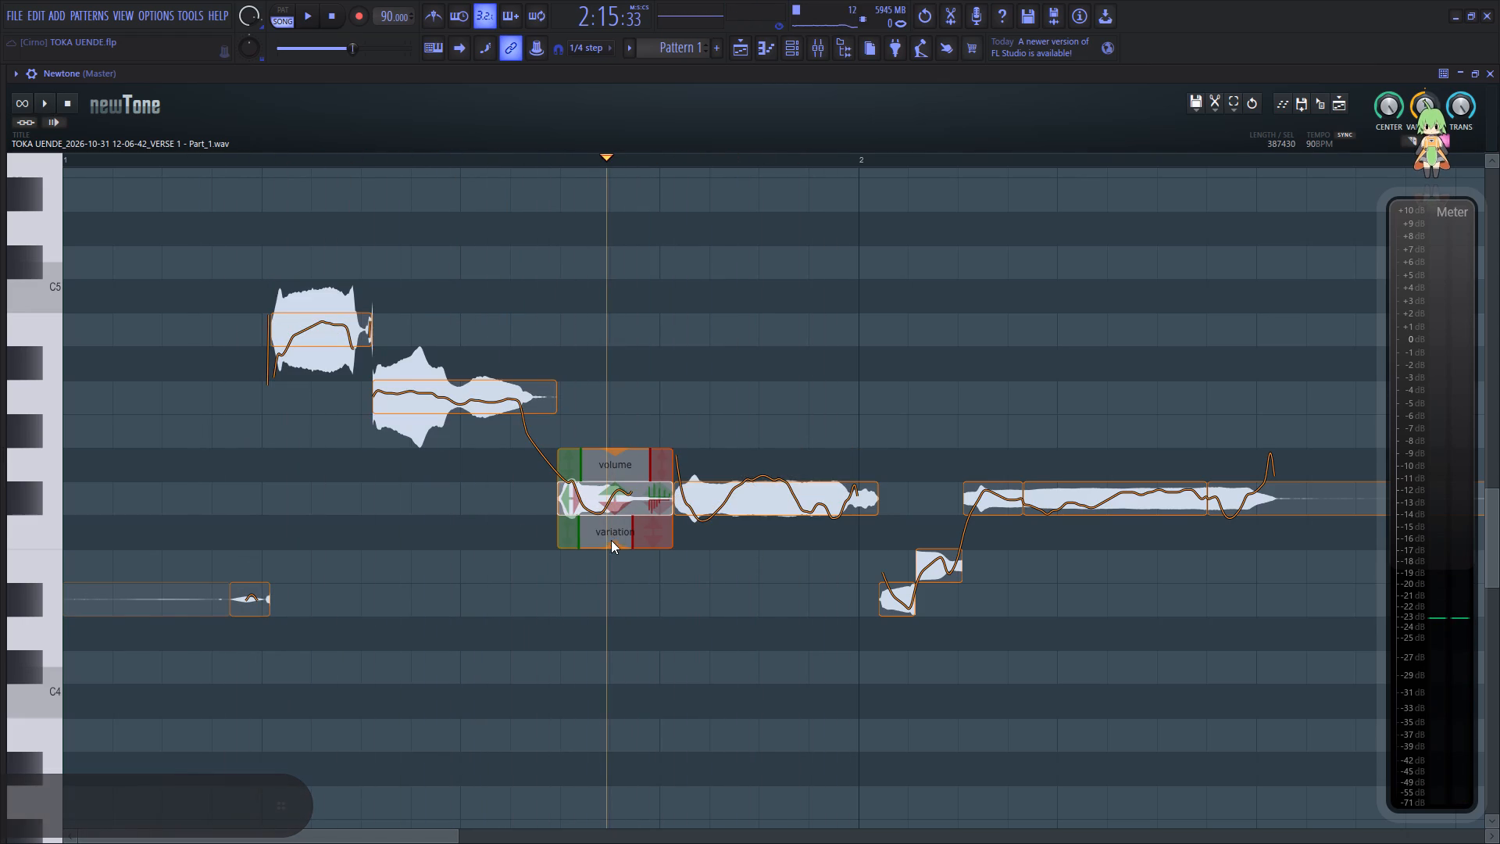
drag(611, 547, 618, 487)
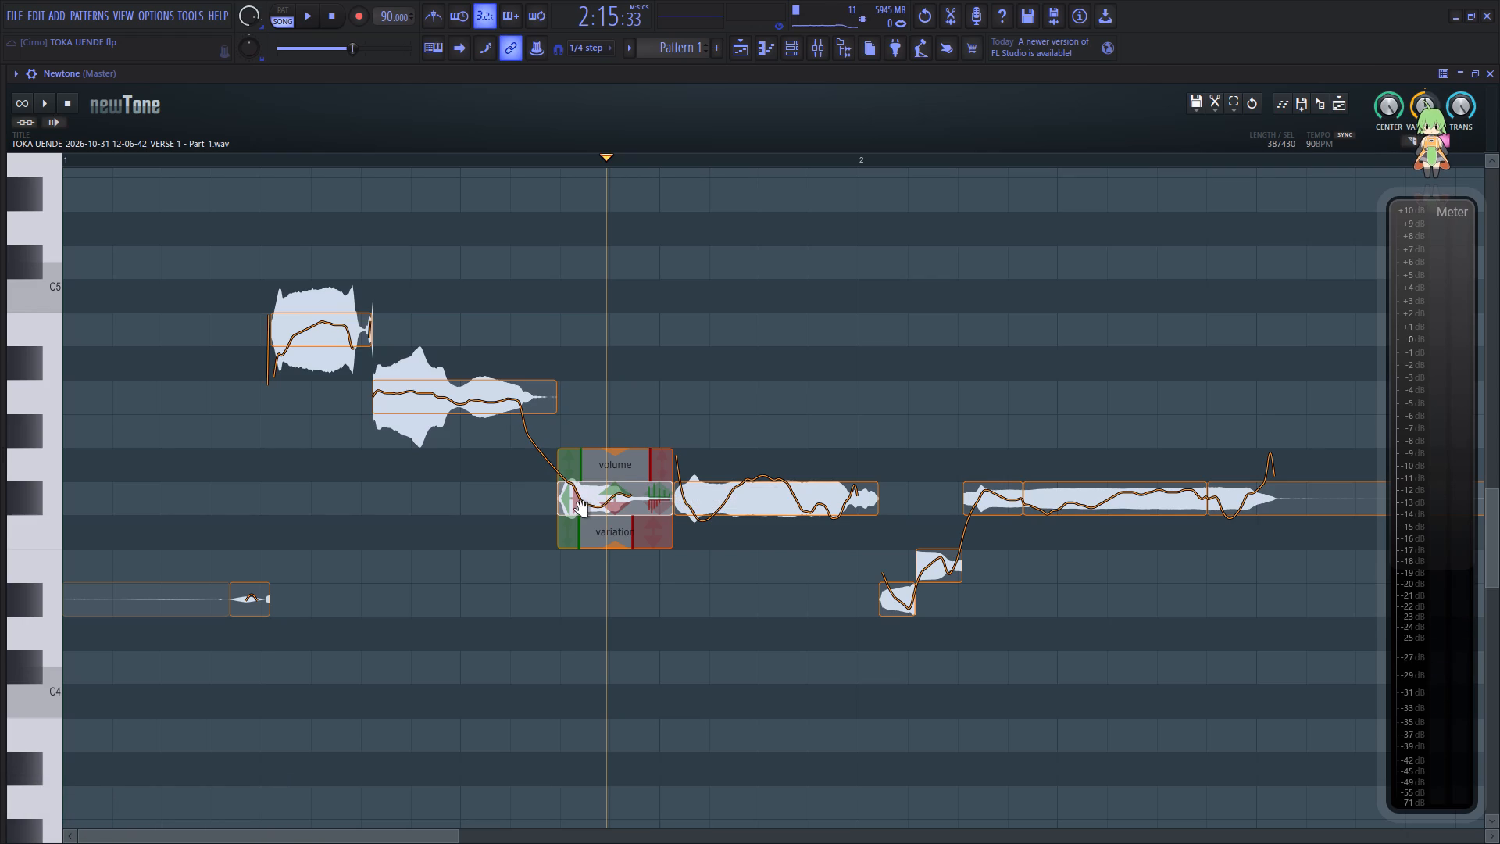
key(space)
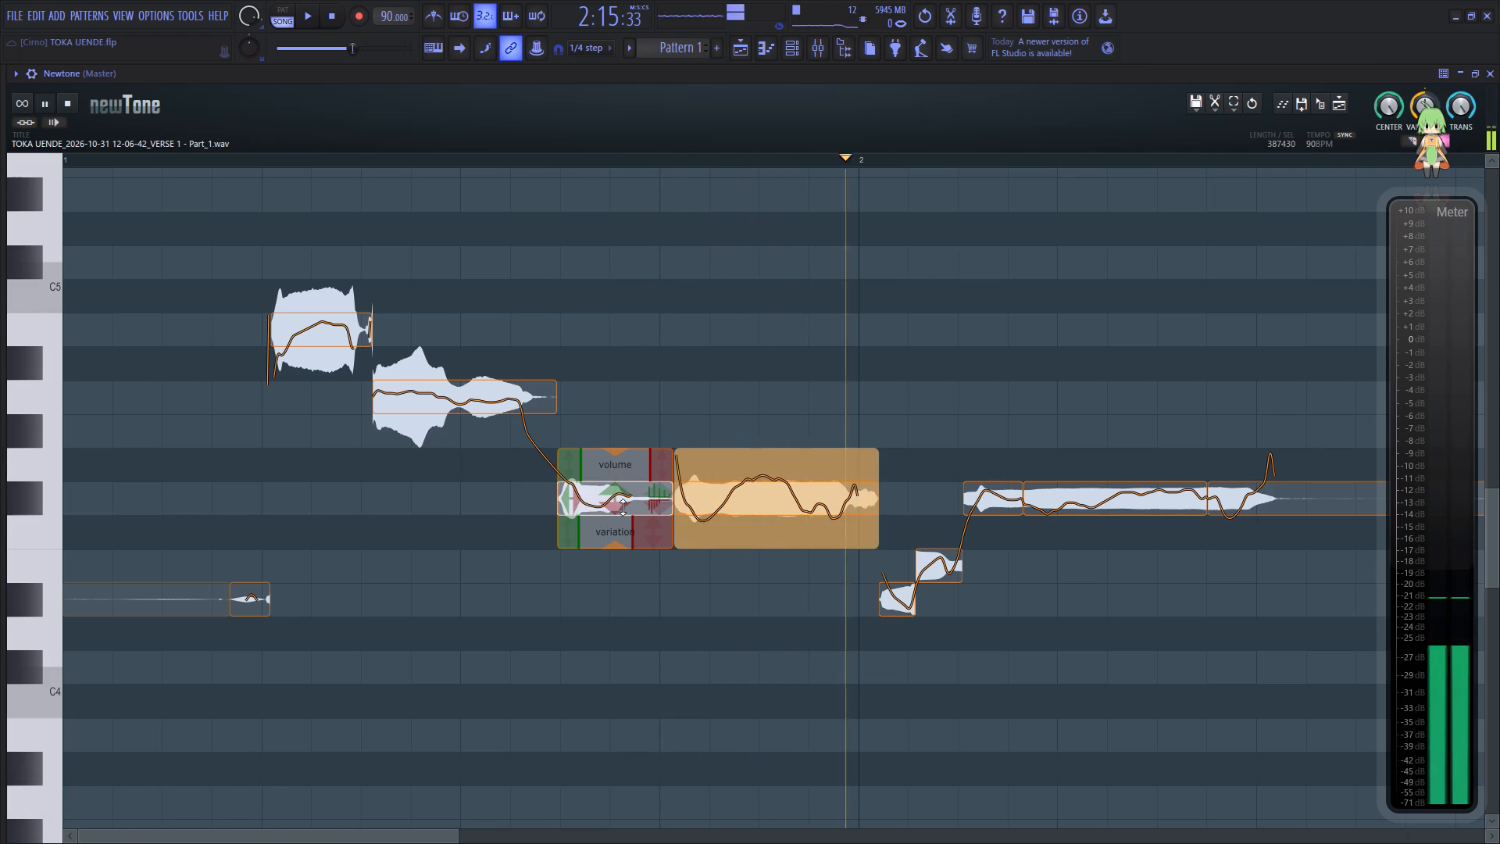
key(space)
drag(565, 532, 564, 538)
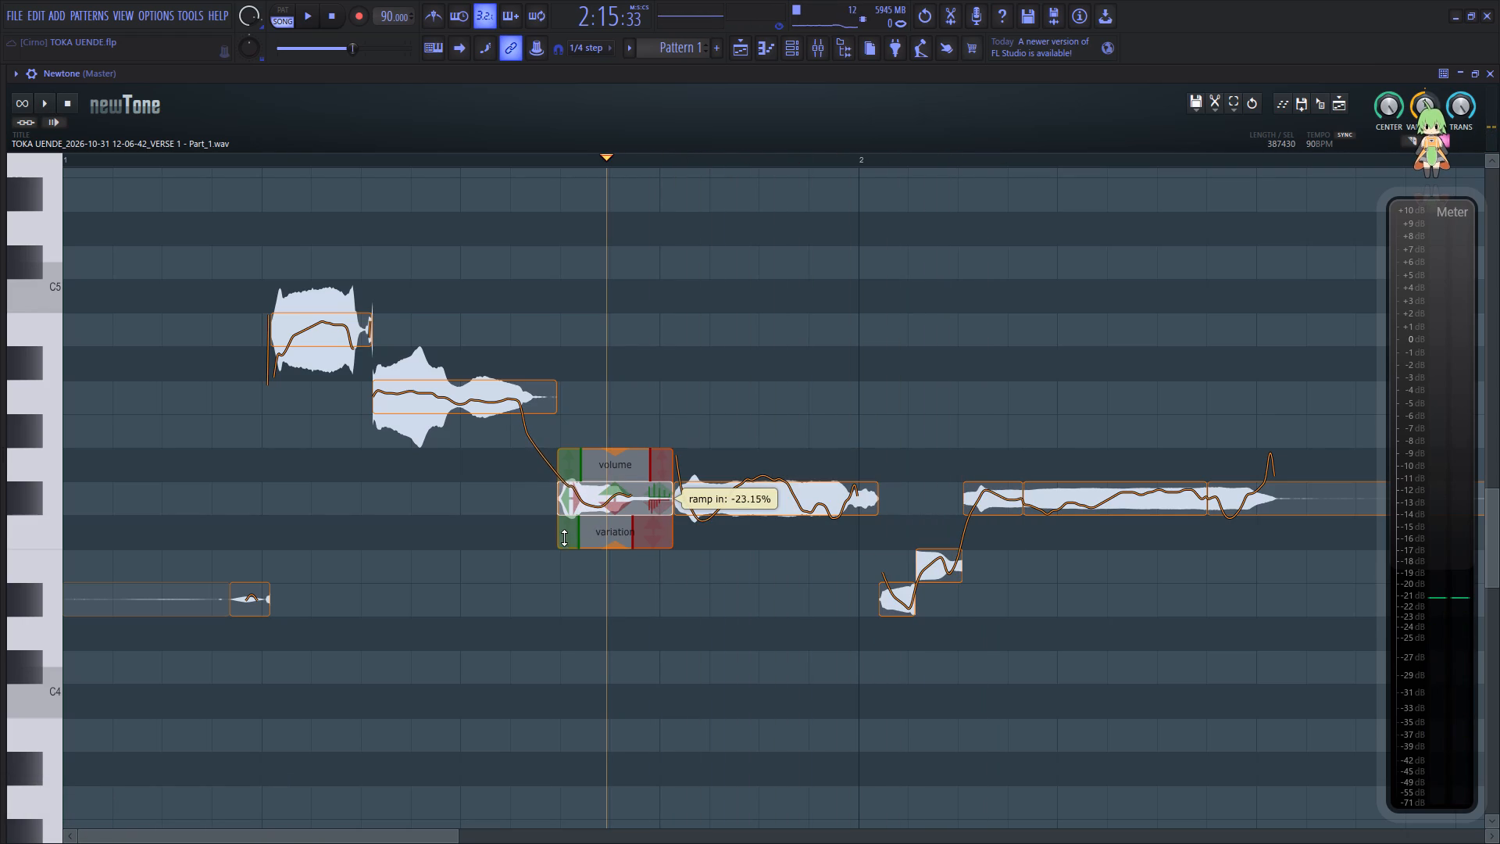
drag(564, 538, 561, 554)
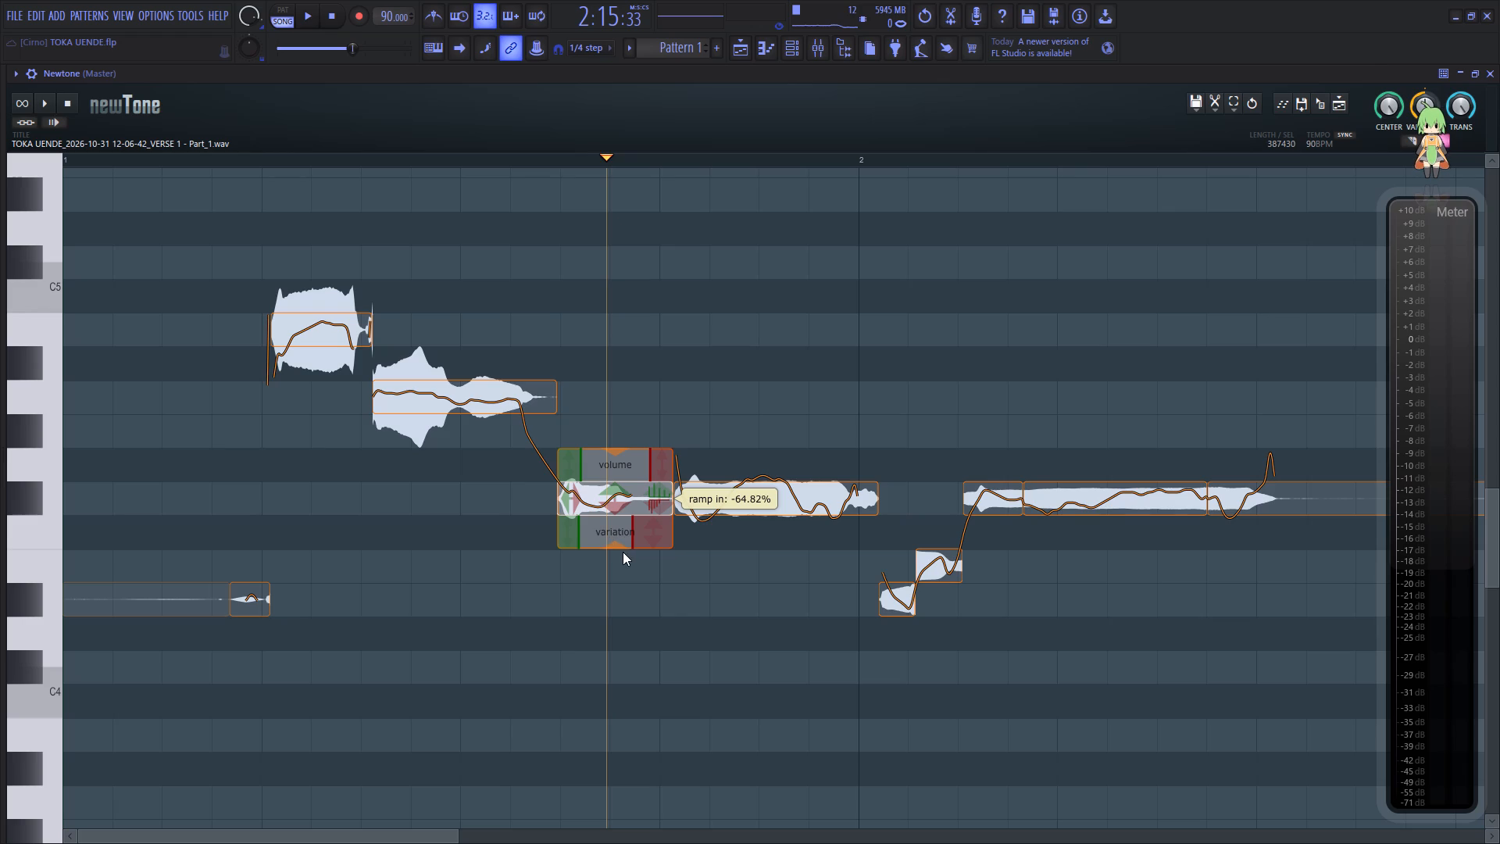
drag(613, 547, 628, 483)
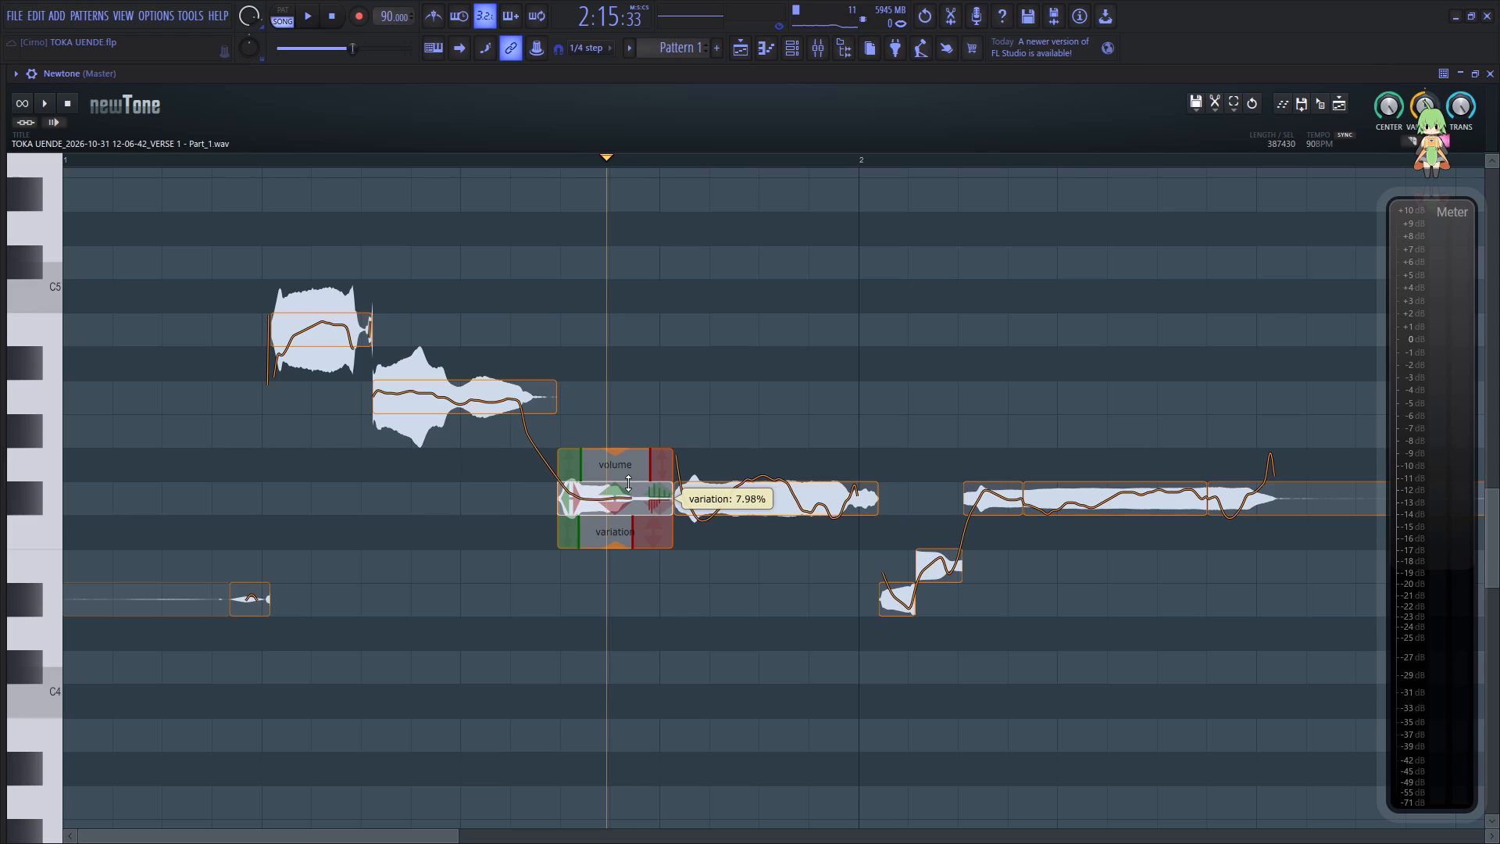
drag(628, 483, 624, 502)
Play the phrase repeatedly from just before its first high note to check the corrected opening notes.
click(191, 431)
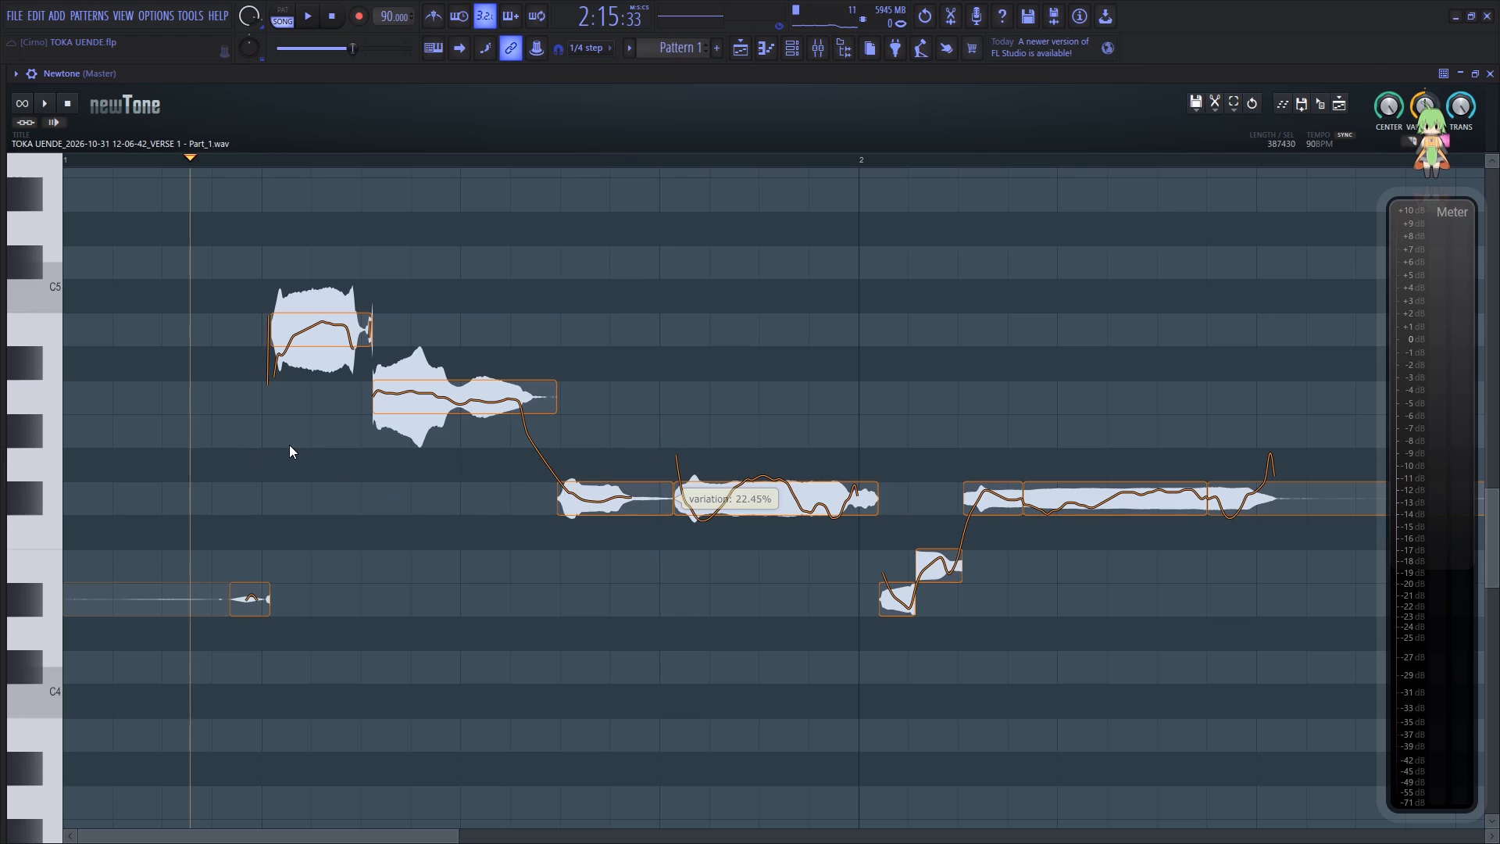
key(space)
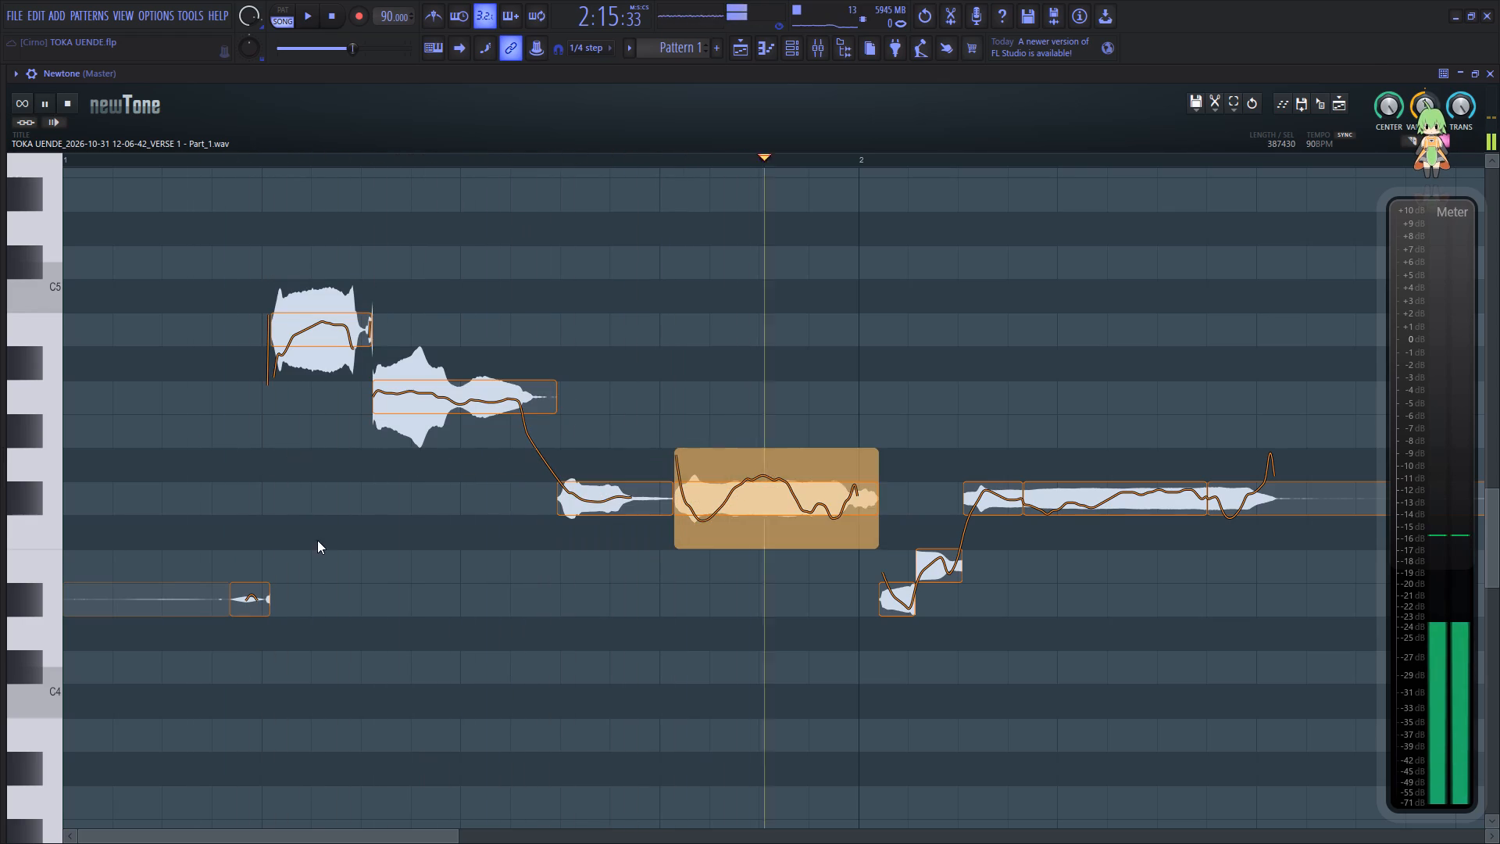
key(space)
key(space)
key(space)
key(space)
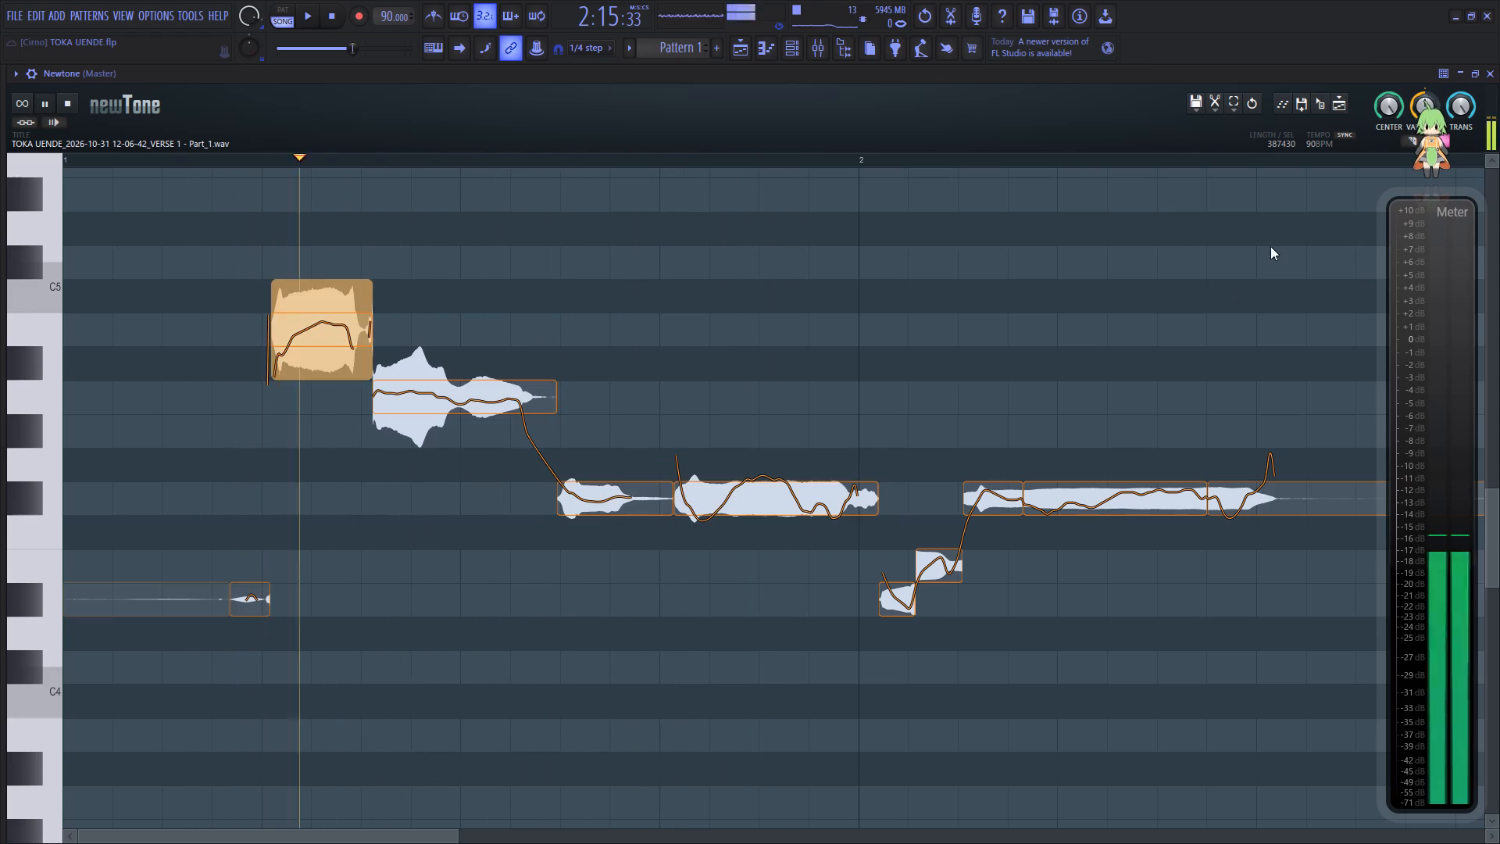
key(space)
key(space)
Slice the phrase's second note in two at the pitch dip near its middle.
click(1408, 141)
key(space)
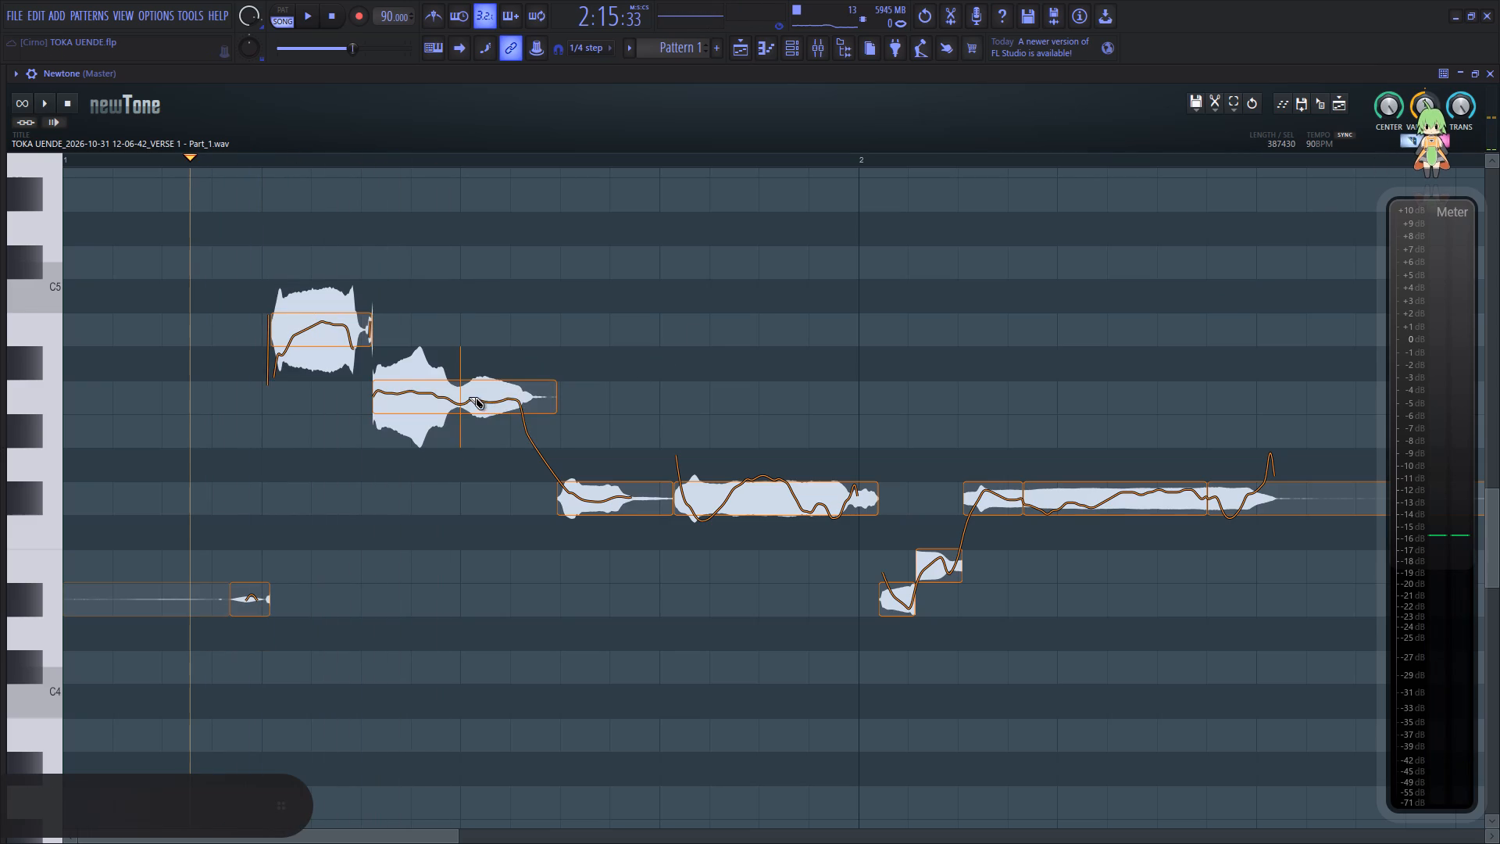
click(468, 396)
key(space)
click(1417, 141)
key(space)
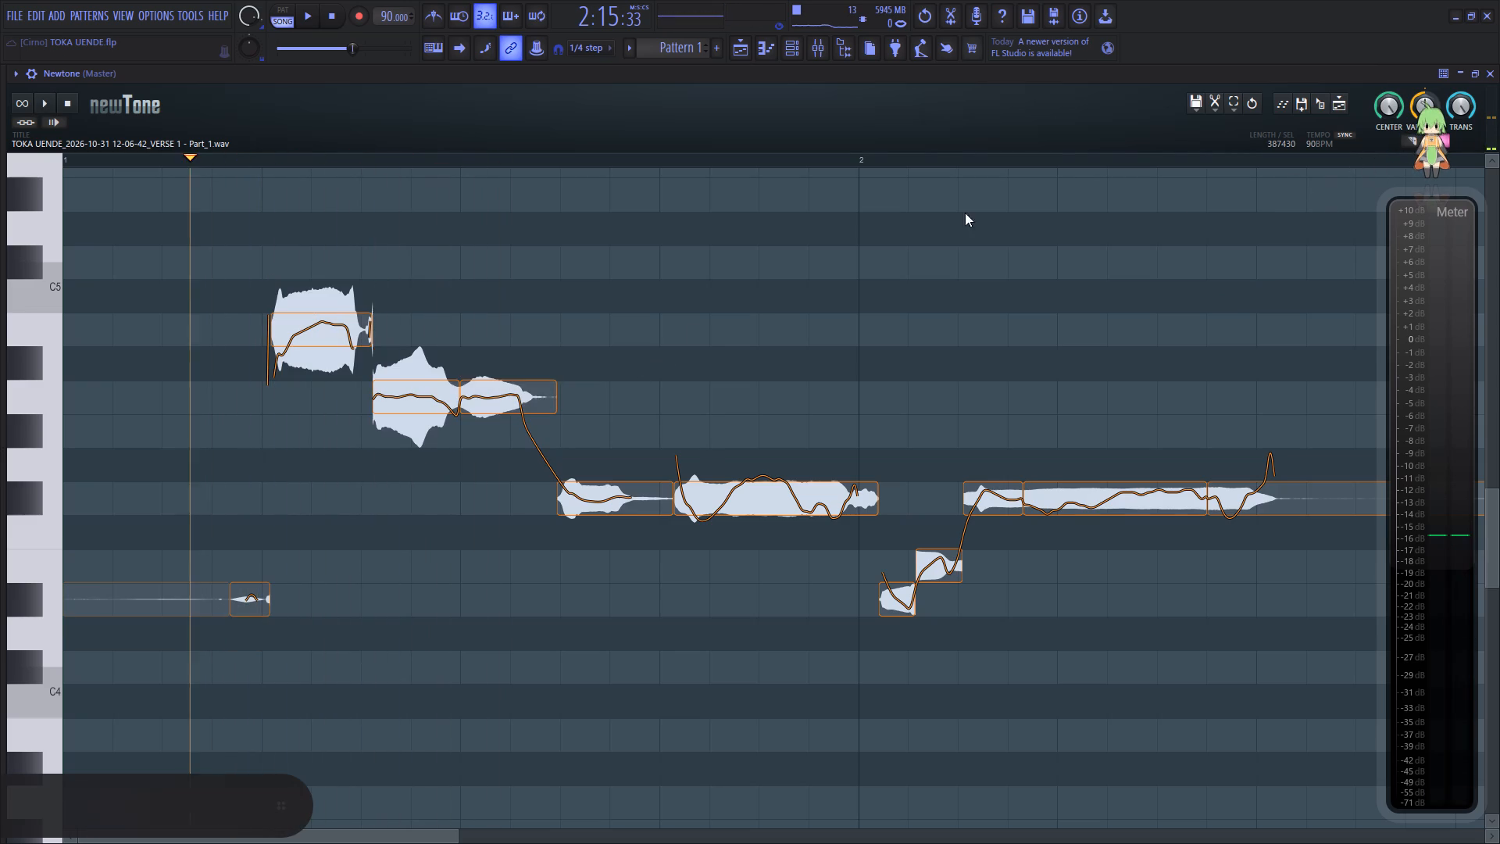
key(space)
Audition pitches for the second half of the sliced note, settle one semitone lower, and set its ramp in to about 35%.
drag(486, 392, 486, 424)
key(space)
key(space)
drag(494, 398, 491, 451)
key(space)
key(space)
drag(497, 499, 497, 431)
key(space)
key(space)
click(465, 469)
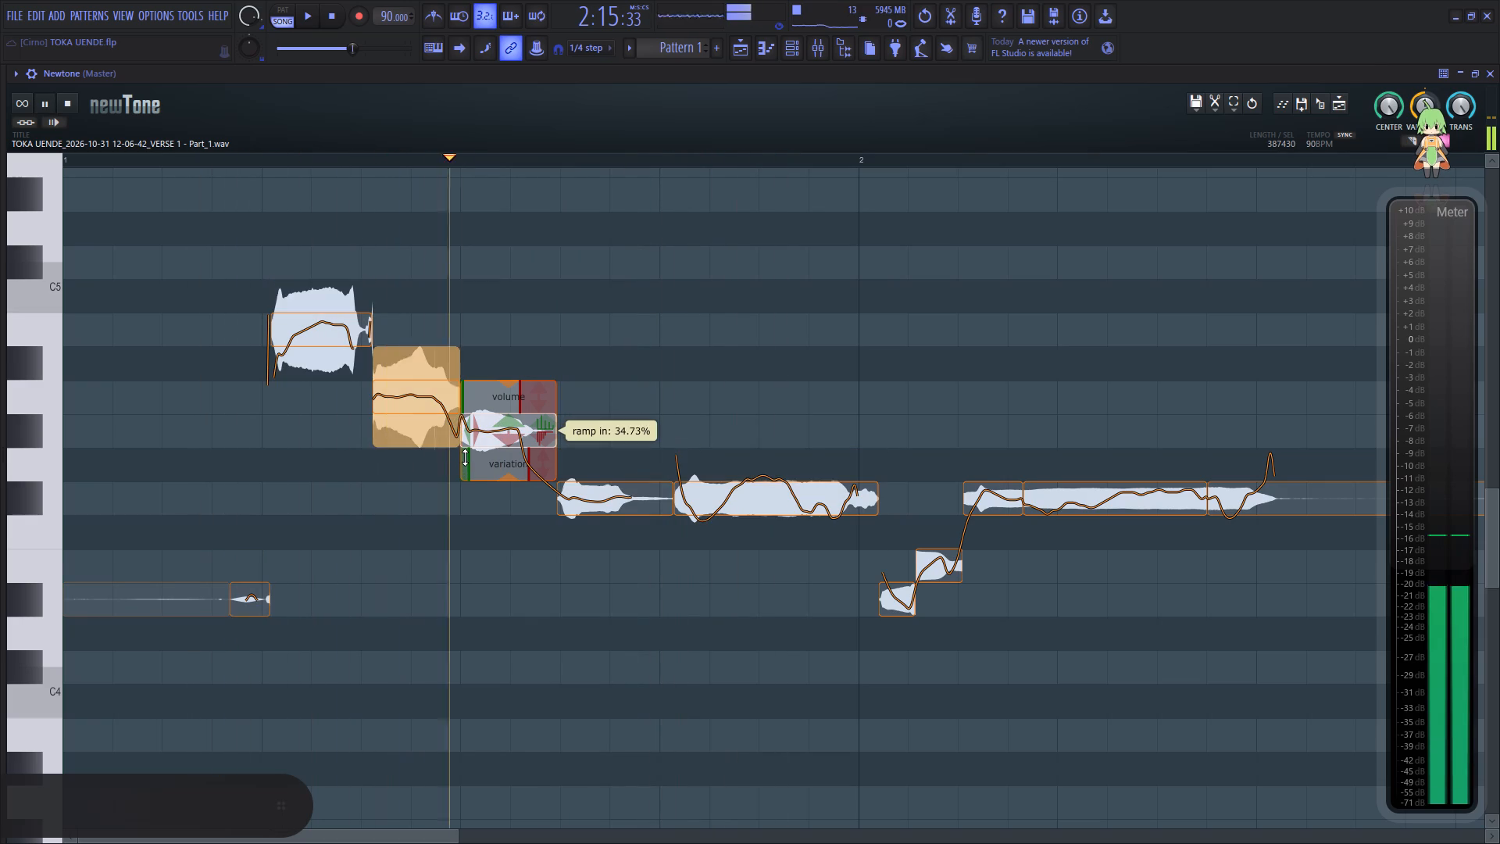
key(space)
Flatten the pitch variation of the sliced note's first half, set its ramp out to about 95%, and replay the opening.
click(422, 403)
drag(419, 445, 419, 444)
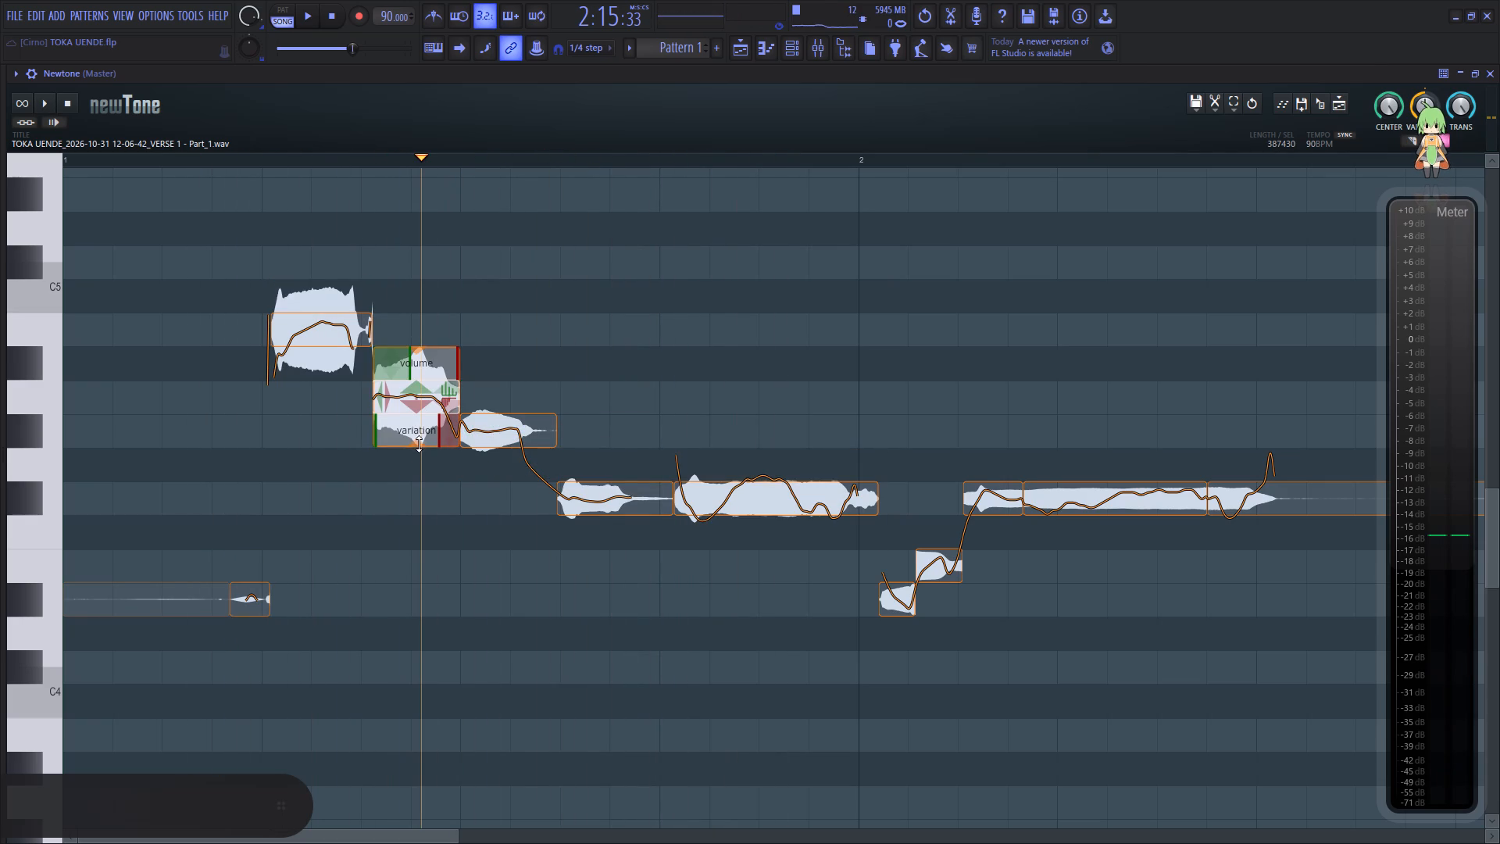
drag(419, 444, 425, 382)
drag(451, 437, 452, 411)
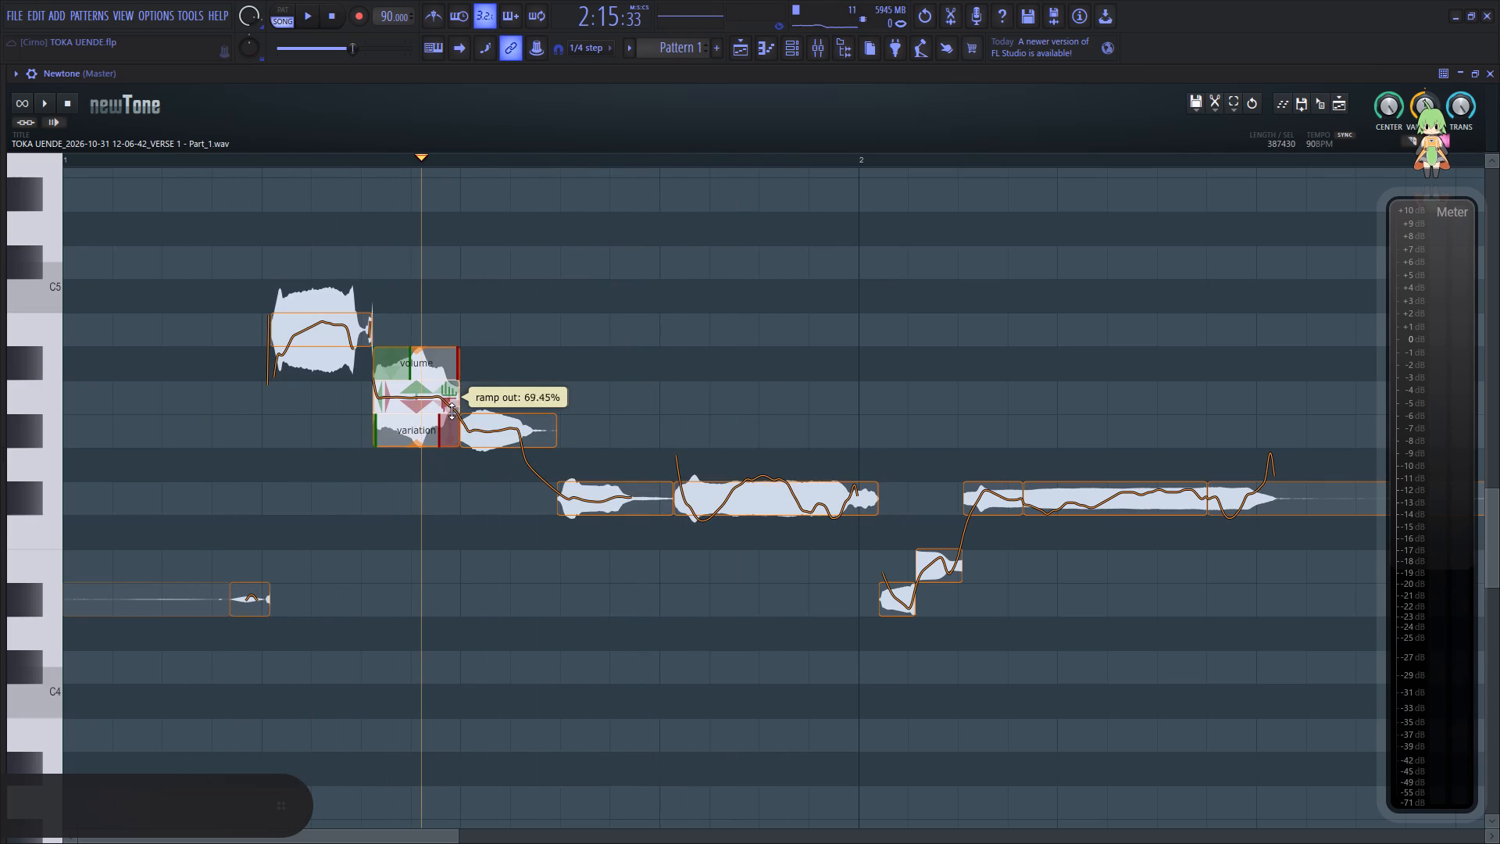
drag(452, 411, 452, 405)
click(219, 439)
key(space)
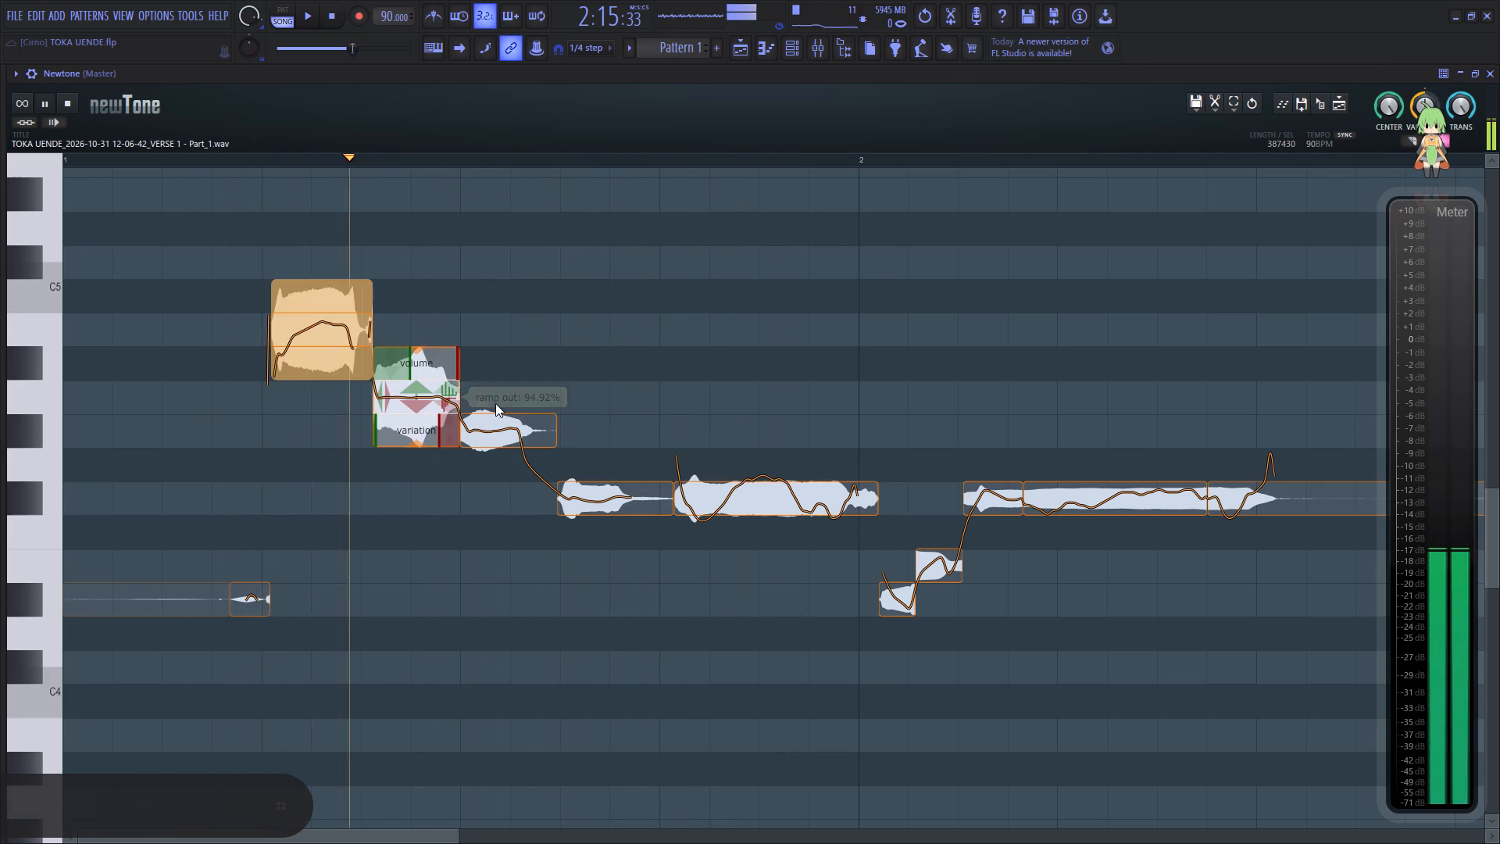
key(space)
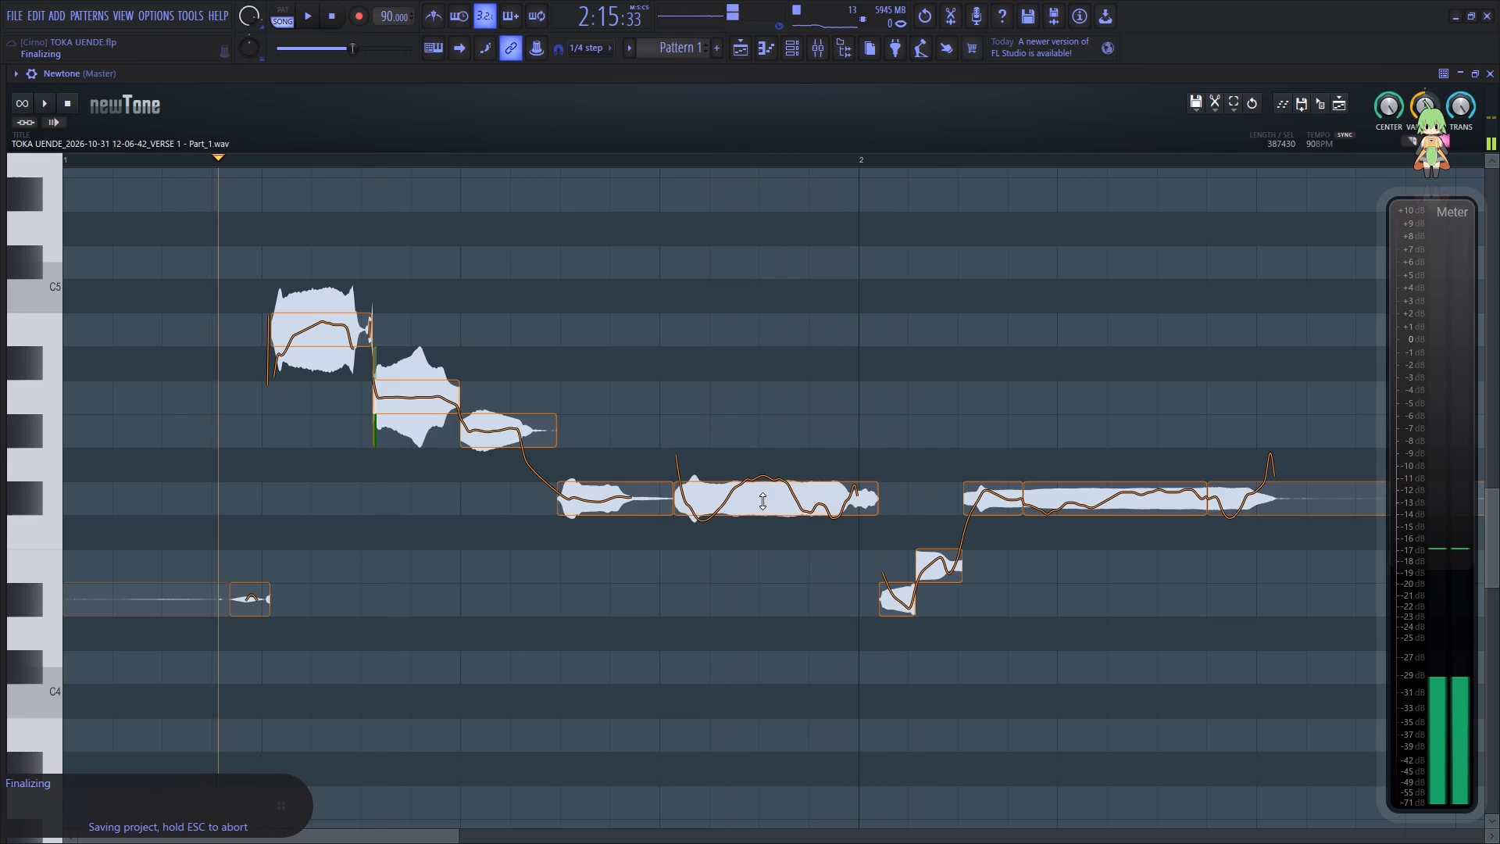
key(space)
Reduce the pitch variation of the long F#-4 note before bar 2 to about 10%.
click(771, 504)
key(space)
key(space)
drag(770, 546, 792, 463)
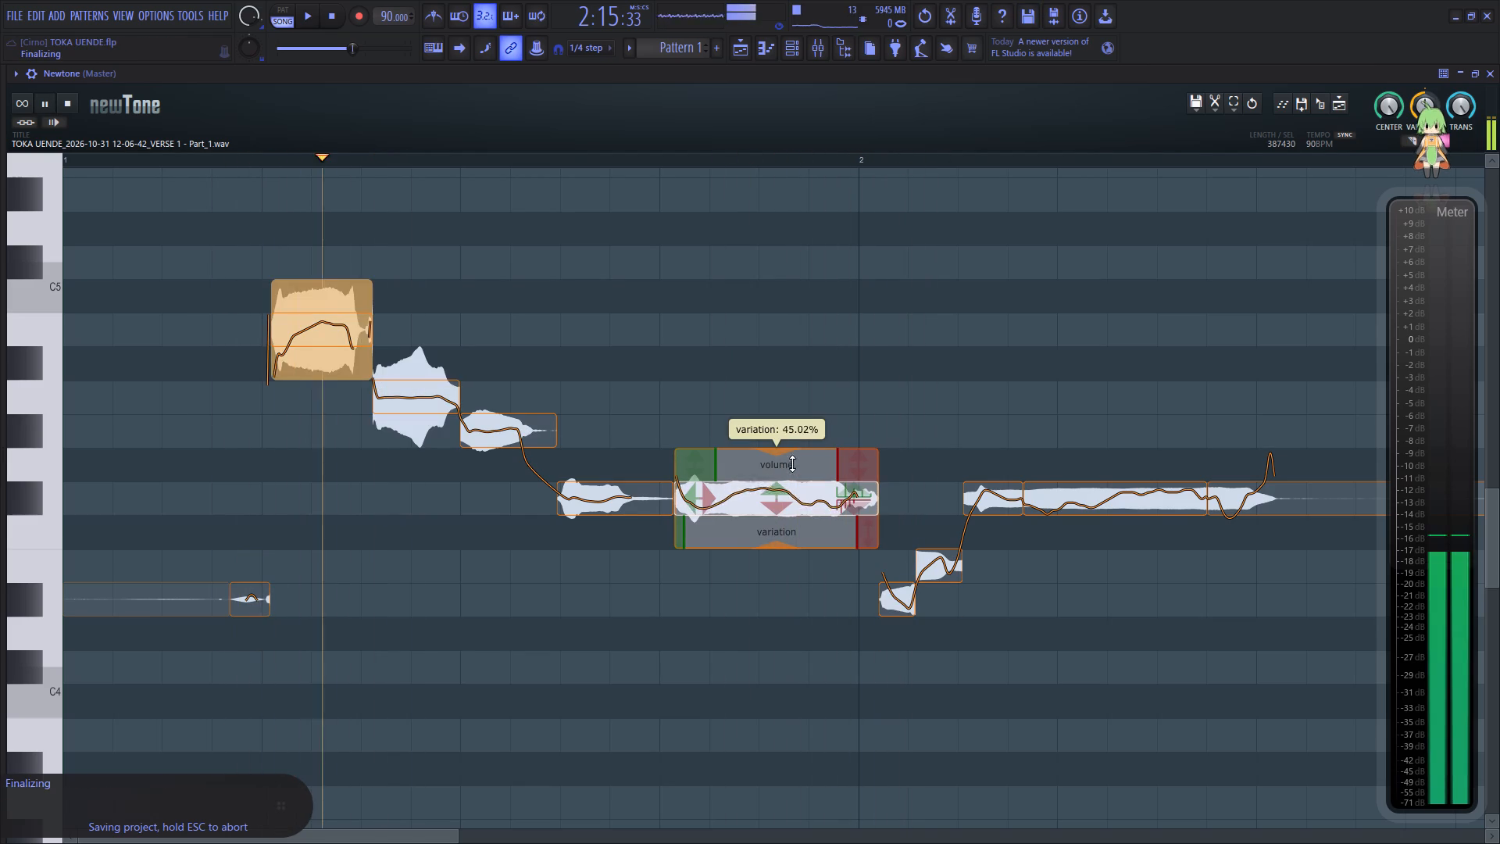
drag(792, 463, 817, 424)
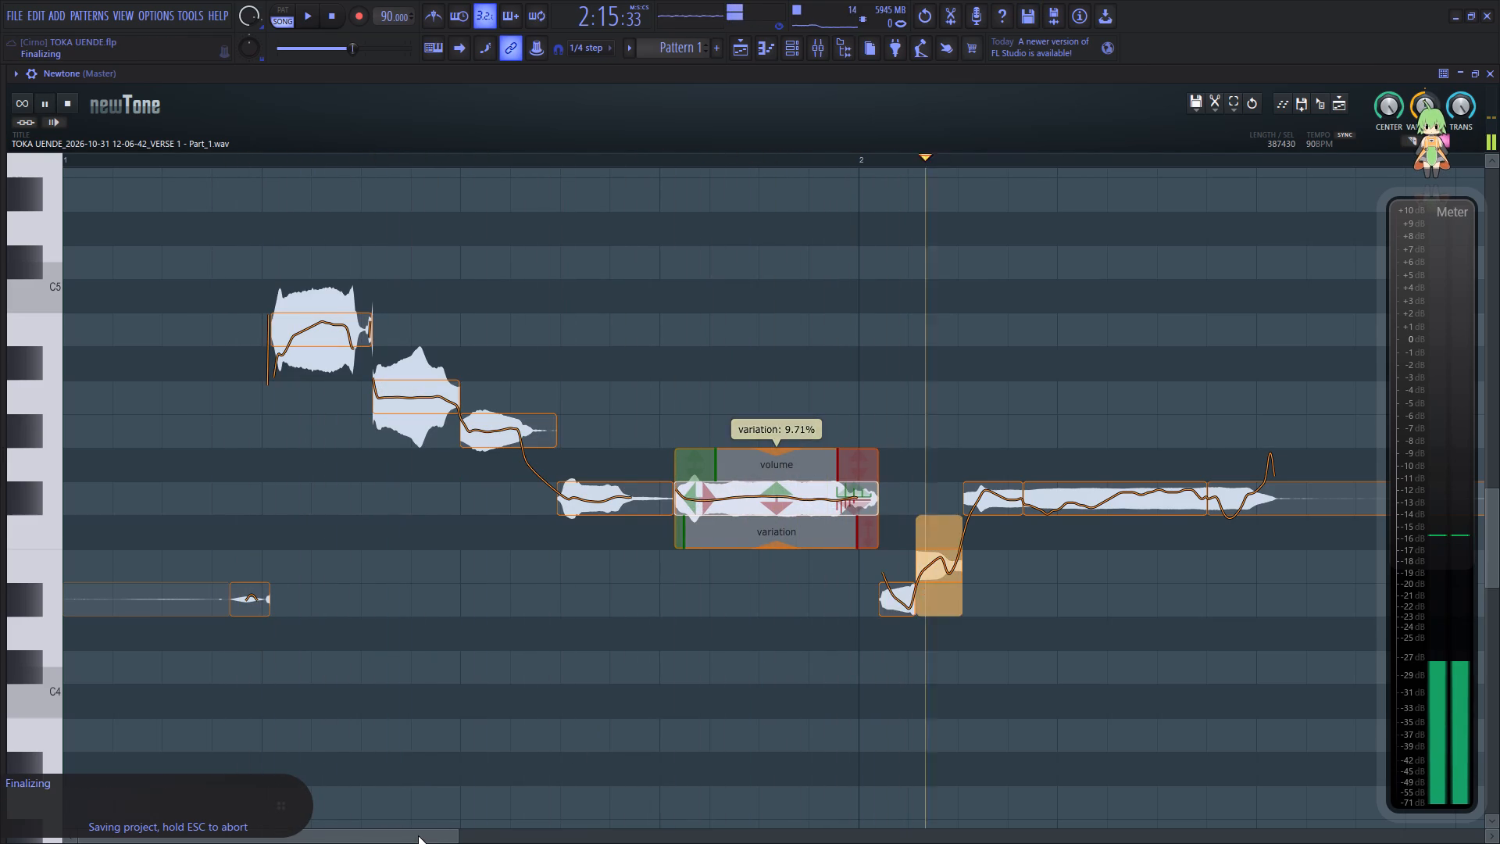
Replay the corrected phrase from its high opening notes through the sustained F#4 note after bar 2, listening for pitch problems.
drag(418, 835, 459, 836)
key(space)
key(space)
click(583, 621)
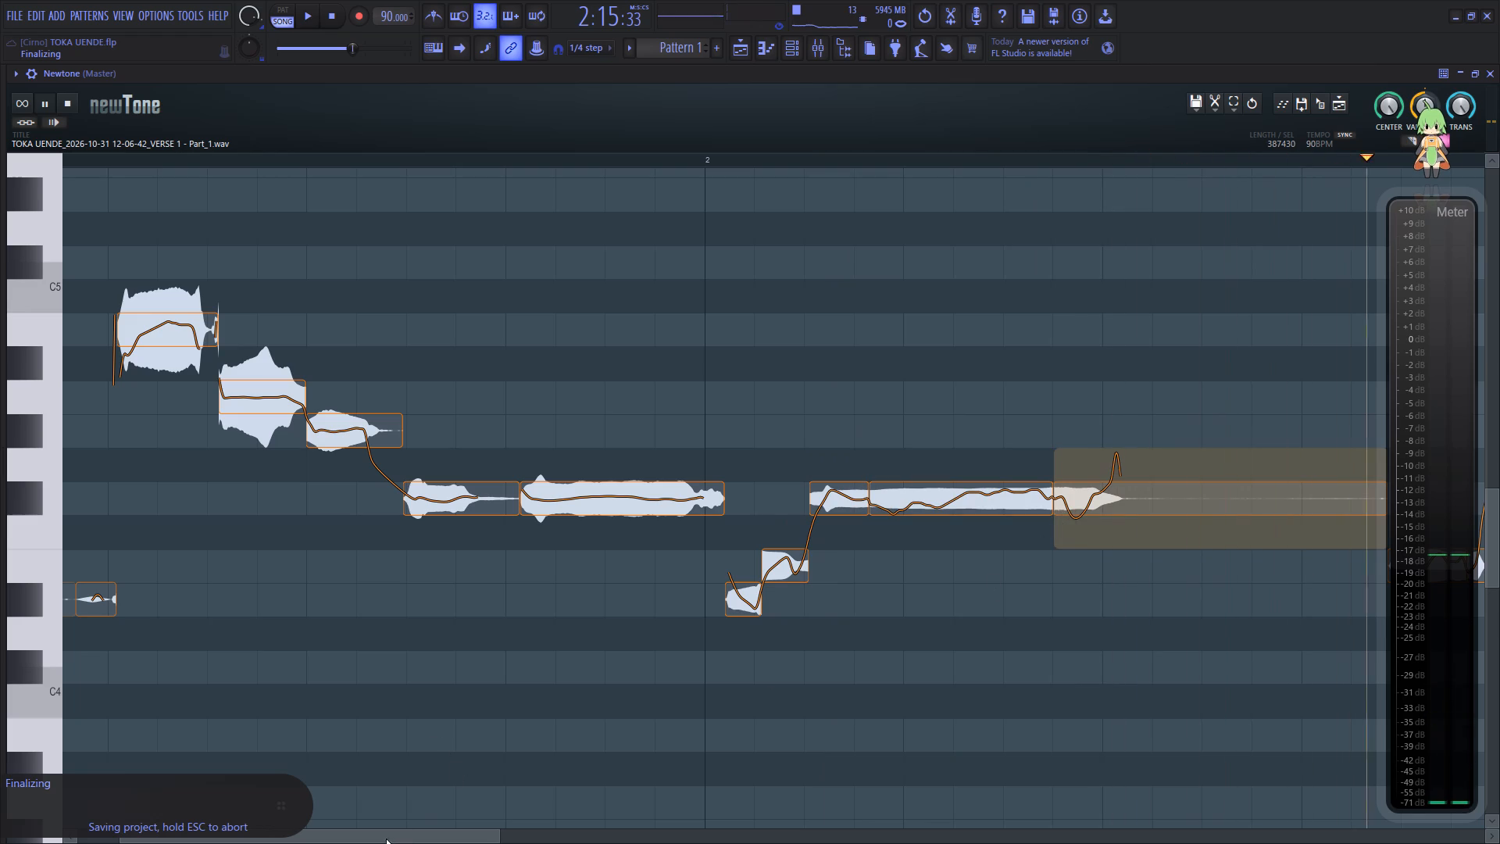
drag(376, 843, 258, 836)
click(83, 538)
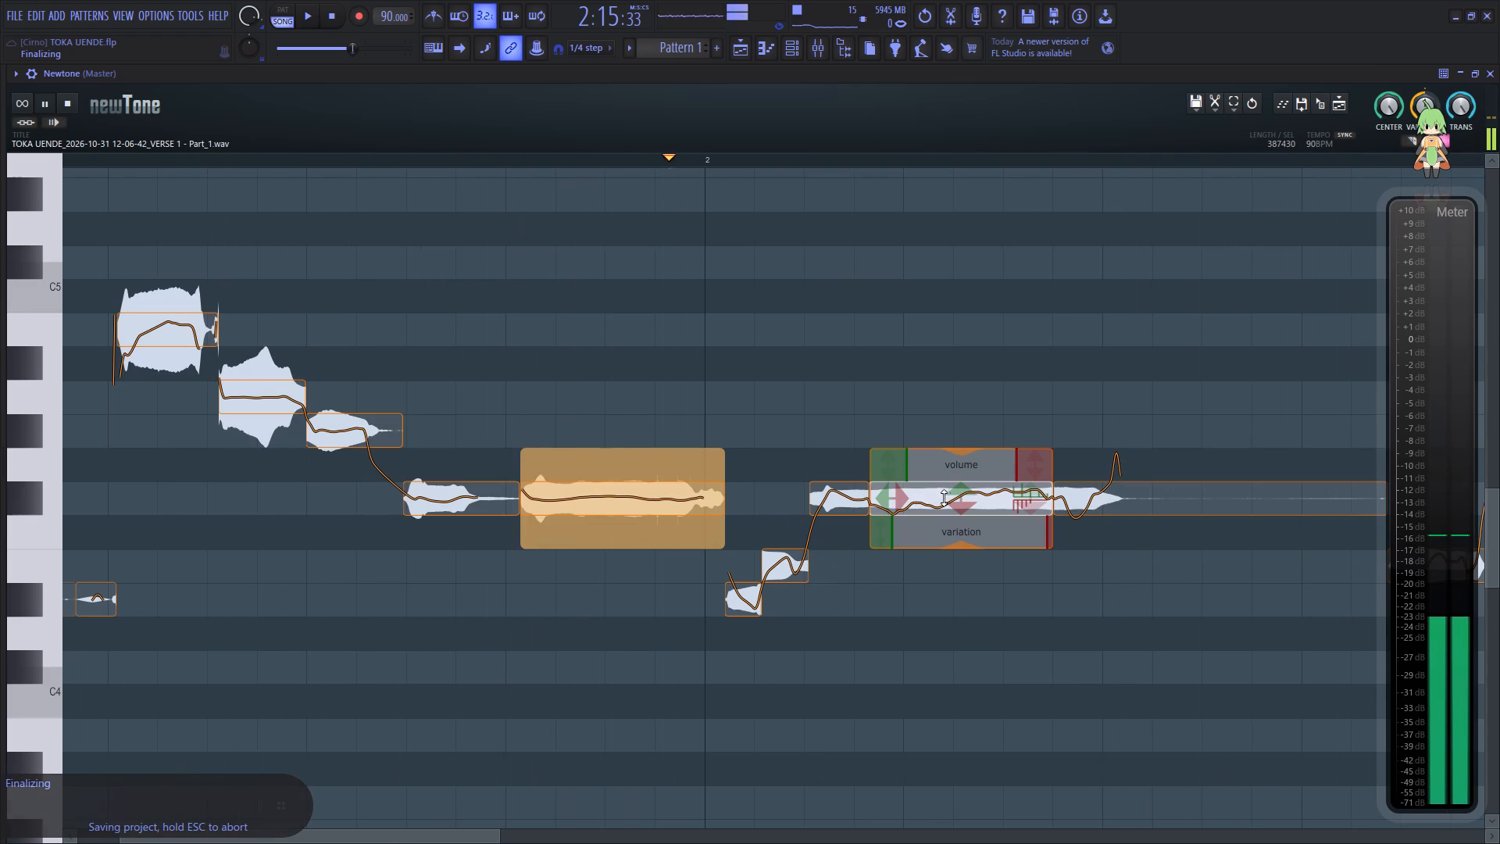
key(space)
key(space)
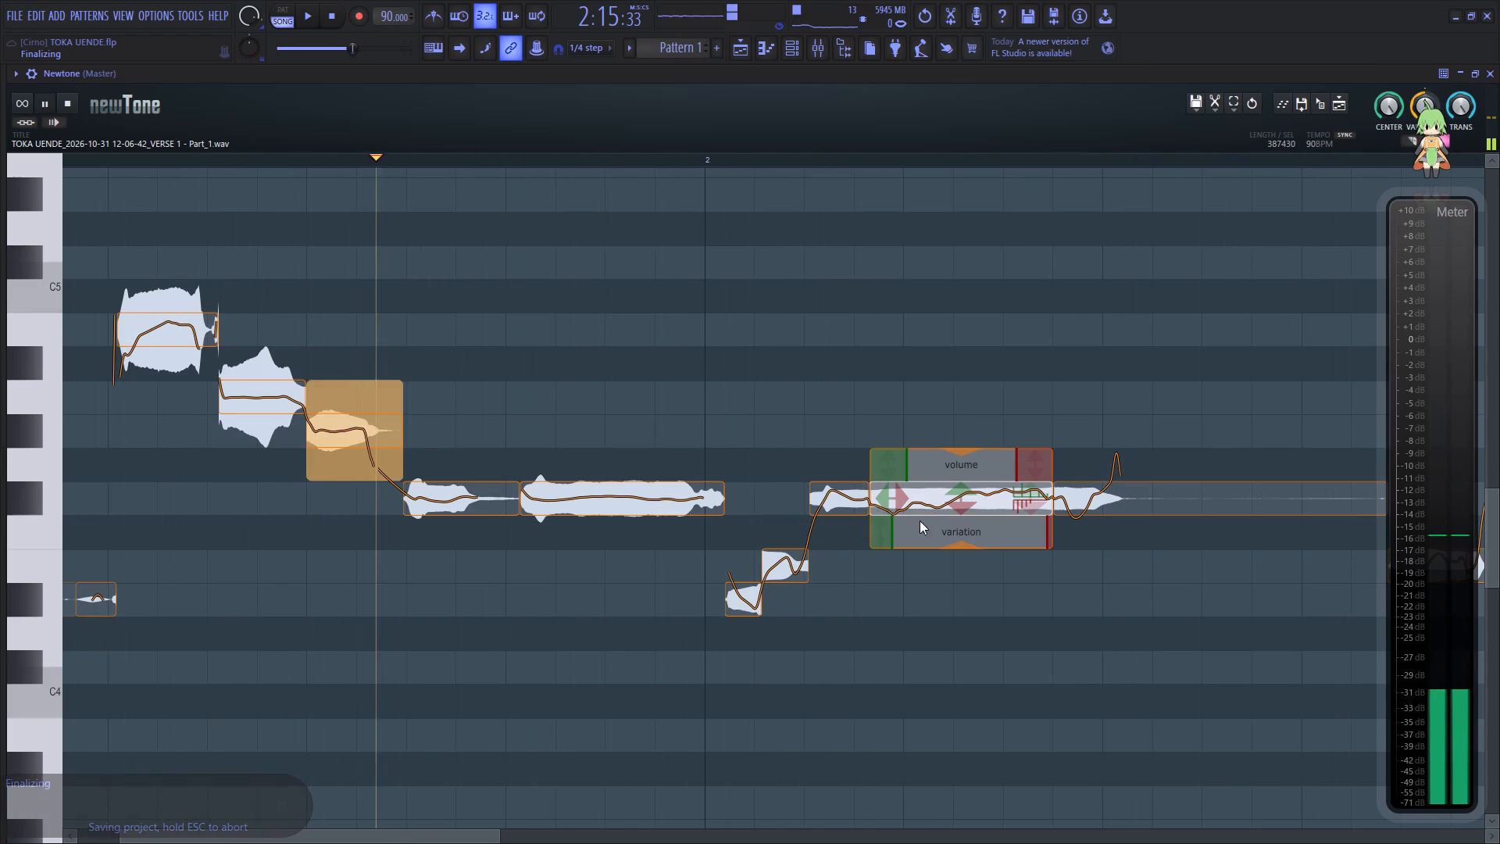
key(space)
key(space)
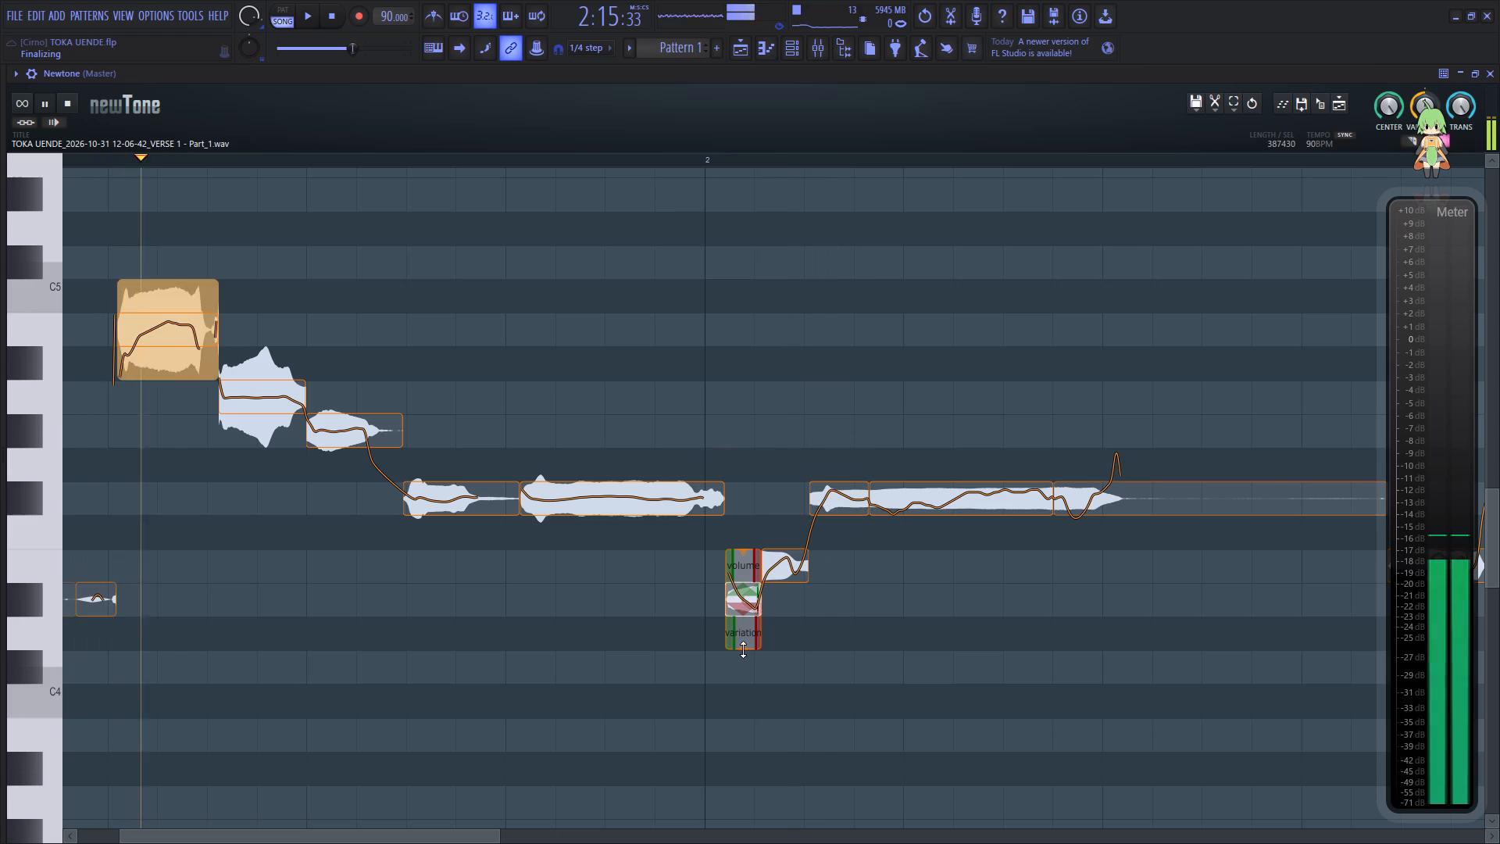
Raise the long F#4 note after bar 2 to G#4 and reduce the variation of the short D#4 and E4 notes, E4 to about 39%.
drag(743, 649, 762, 570)
drag(978, 498, 993, 438)
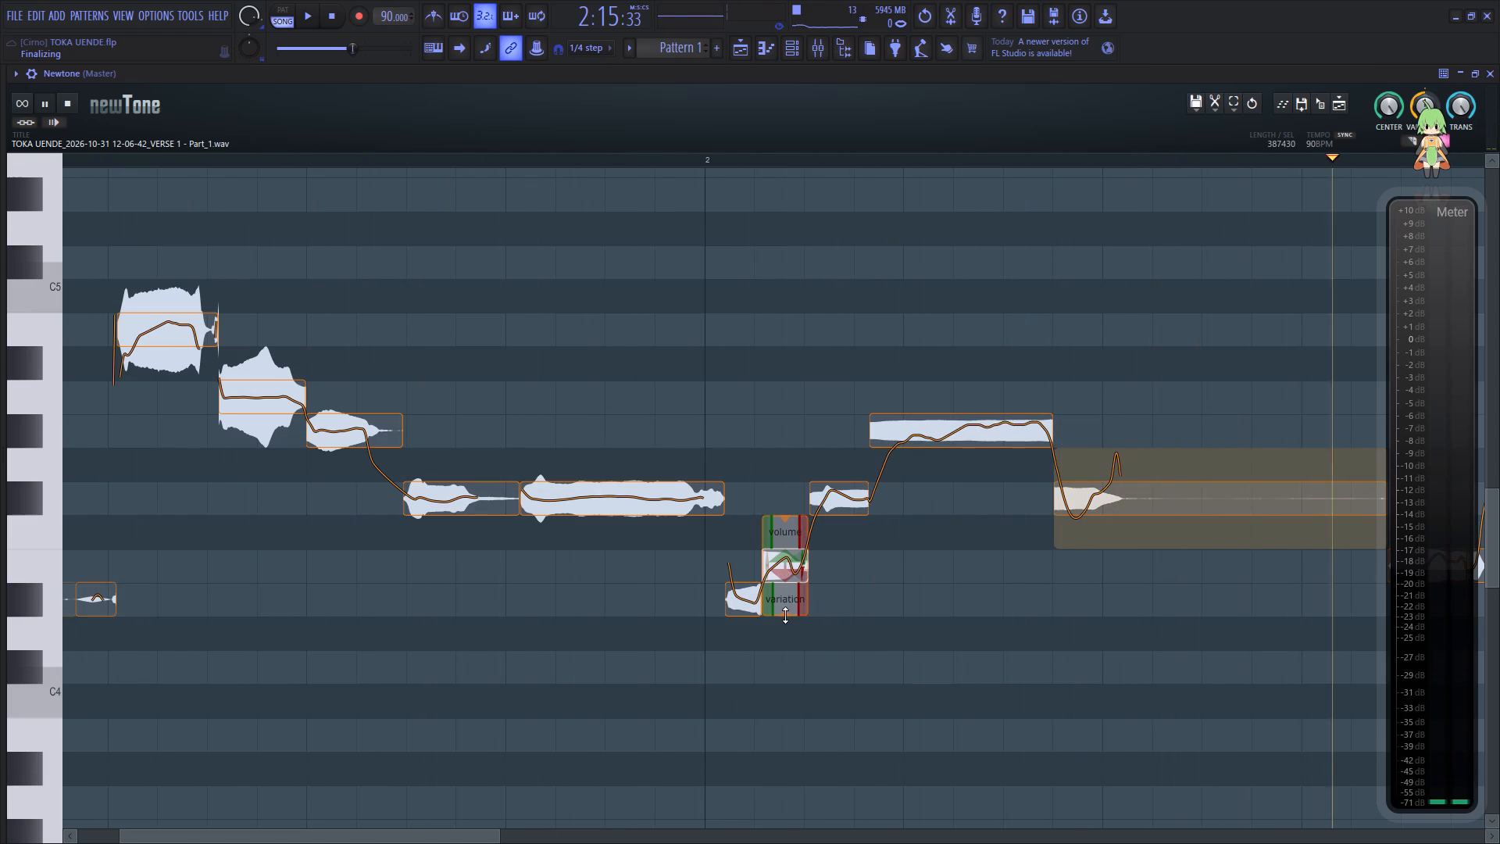
drag(785, 616, 809, 534)
key(space)
key(space)
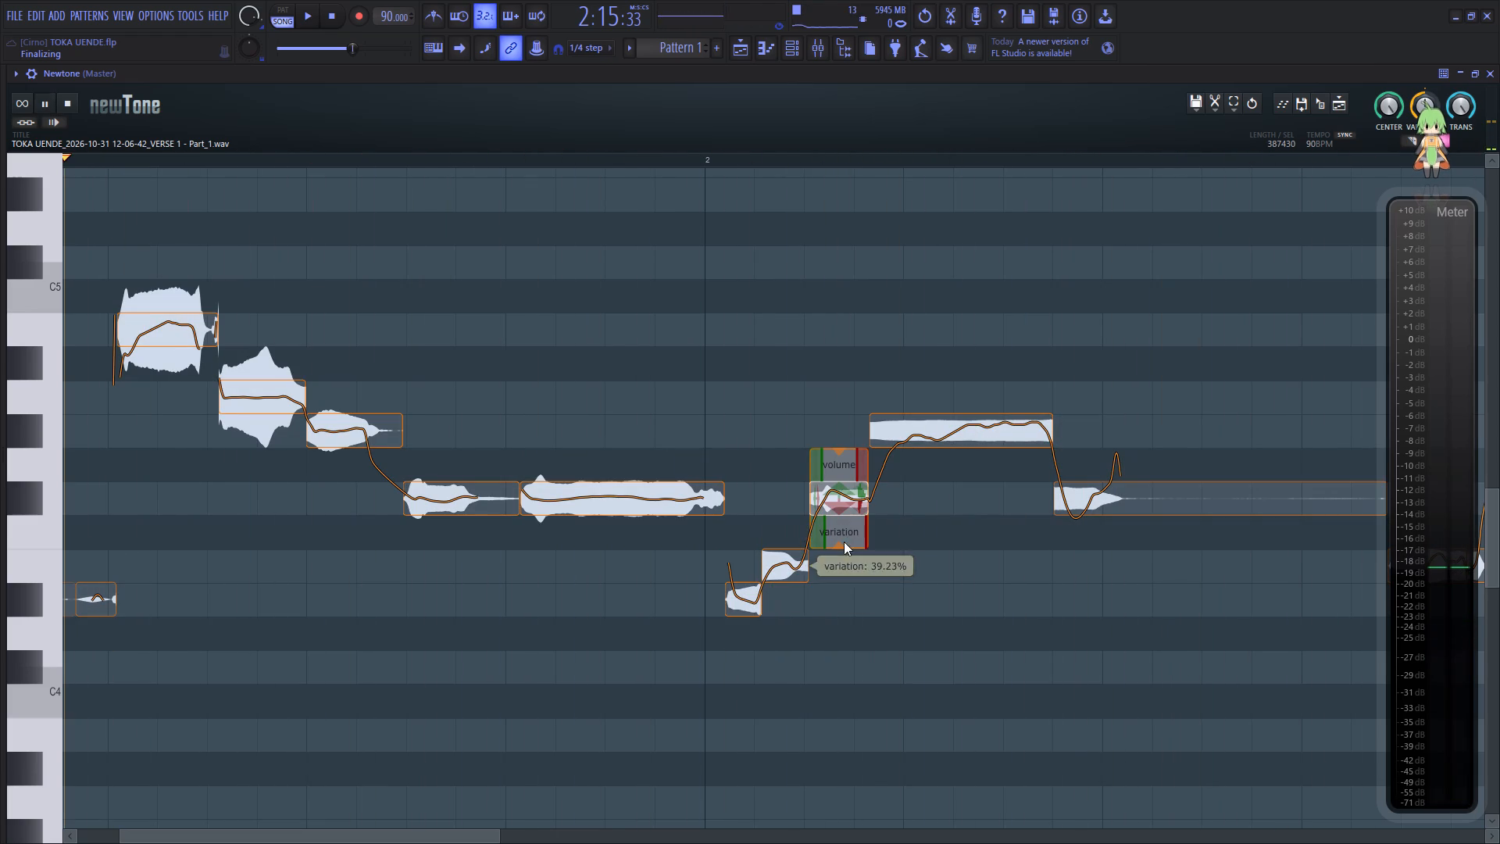
Reduce the pitch variation of the short F#4 note to about 28% and of the raised G#4 note to about 51%.
drag(841, 546, 893, 449)
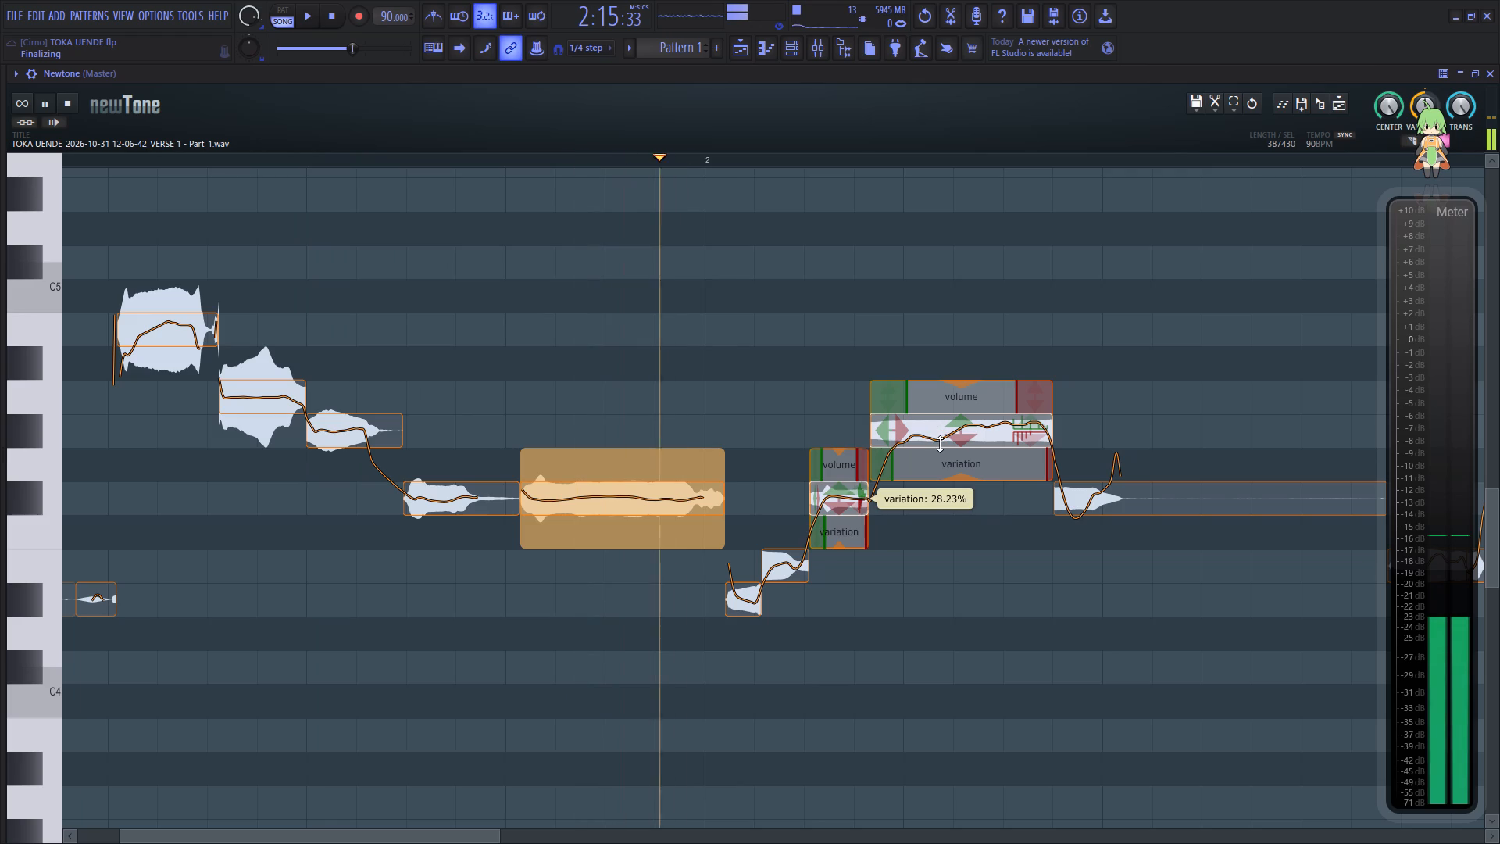
drag(960, 480, 996, 413)
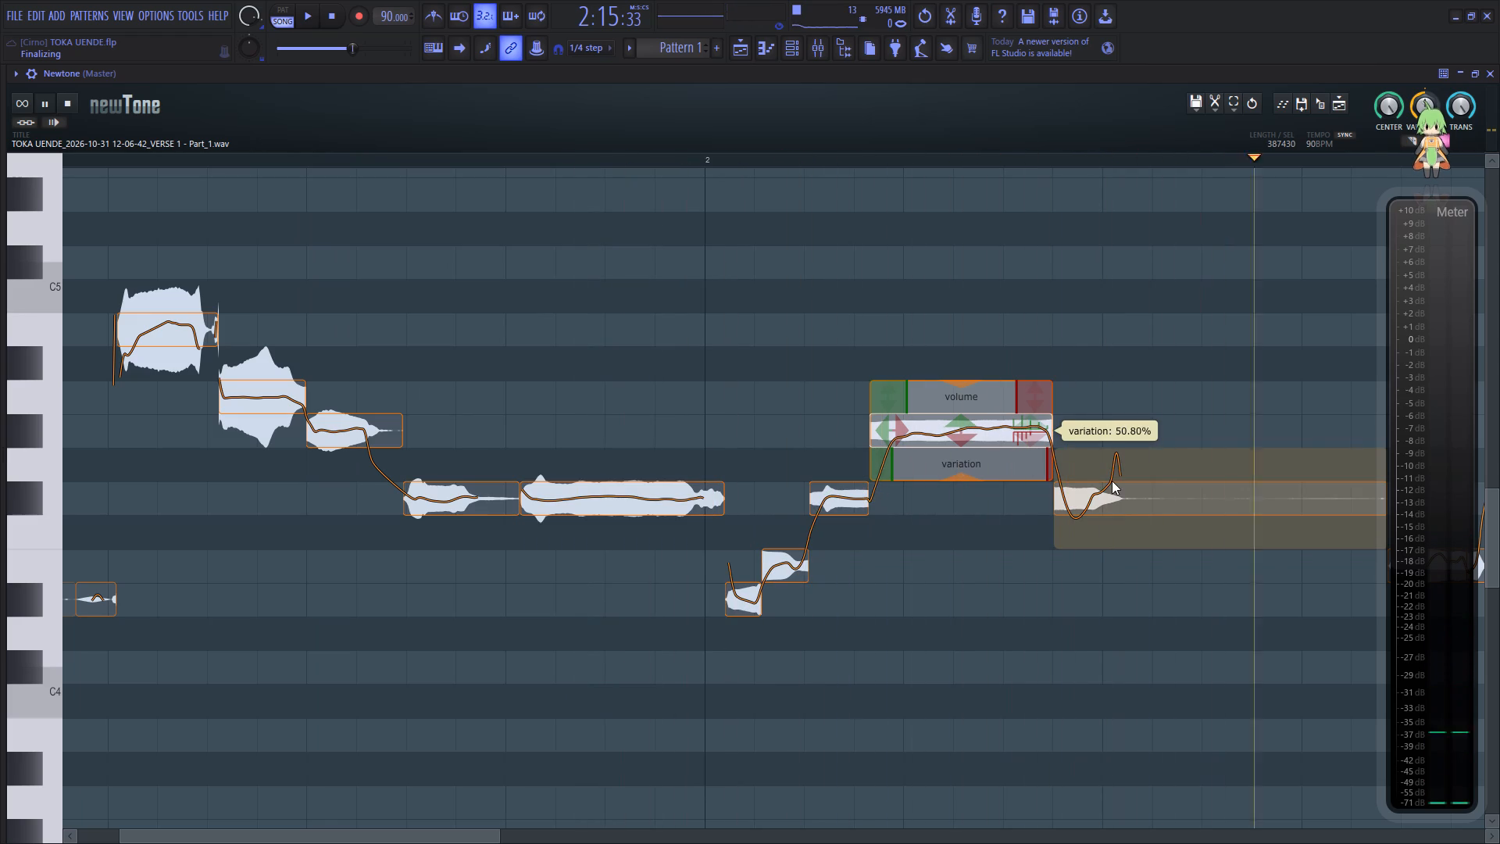
Reduce the pitch variation of the trailing F#4 note after the G#4 to about 39%, replay the passage, and flatten it further.
click(1129, 500)
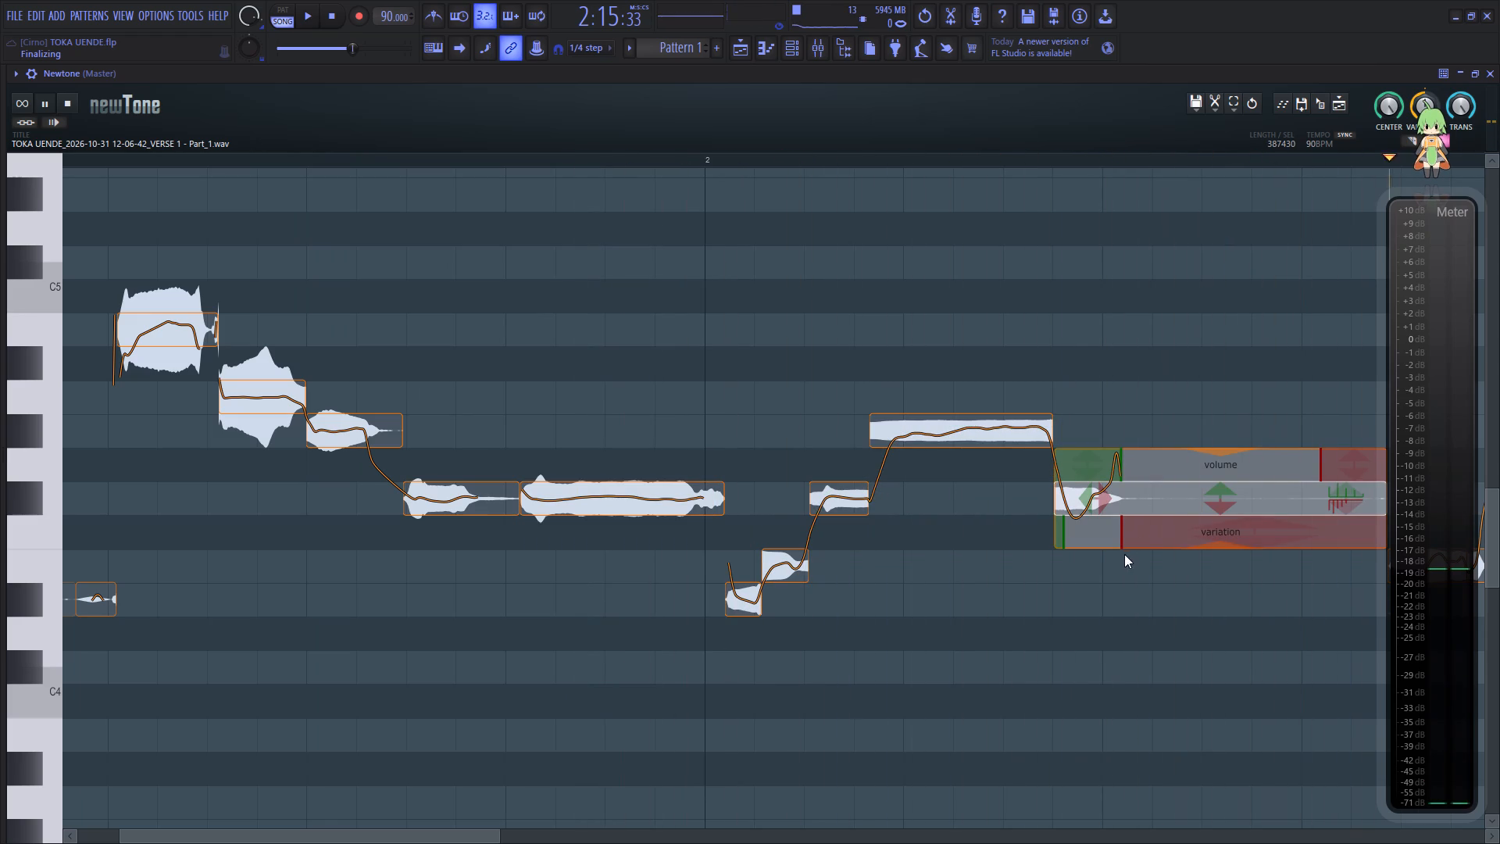
drag(1116, 549, 1143, 467)
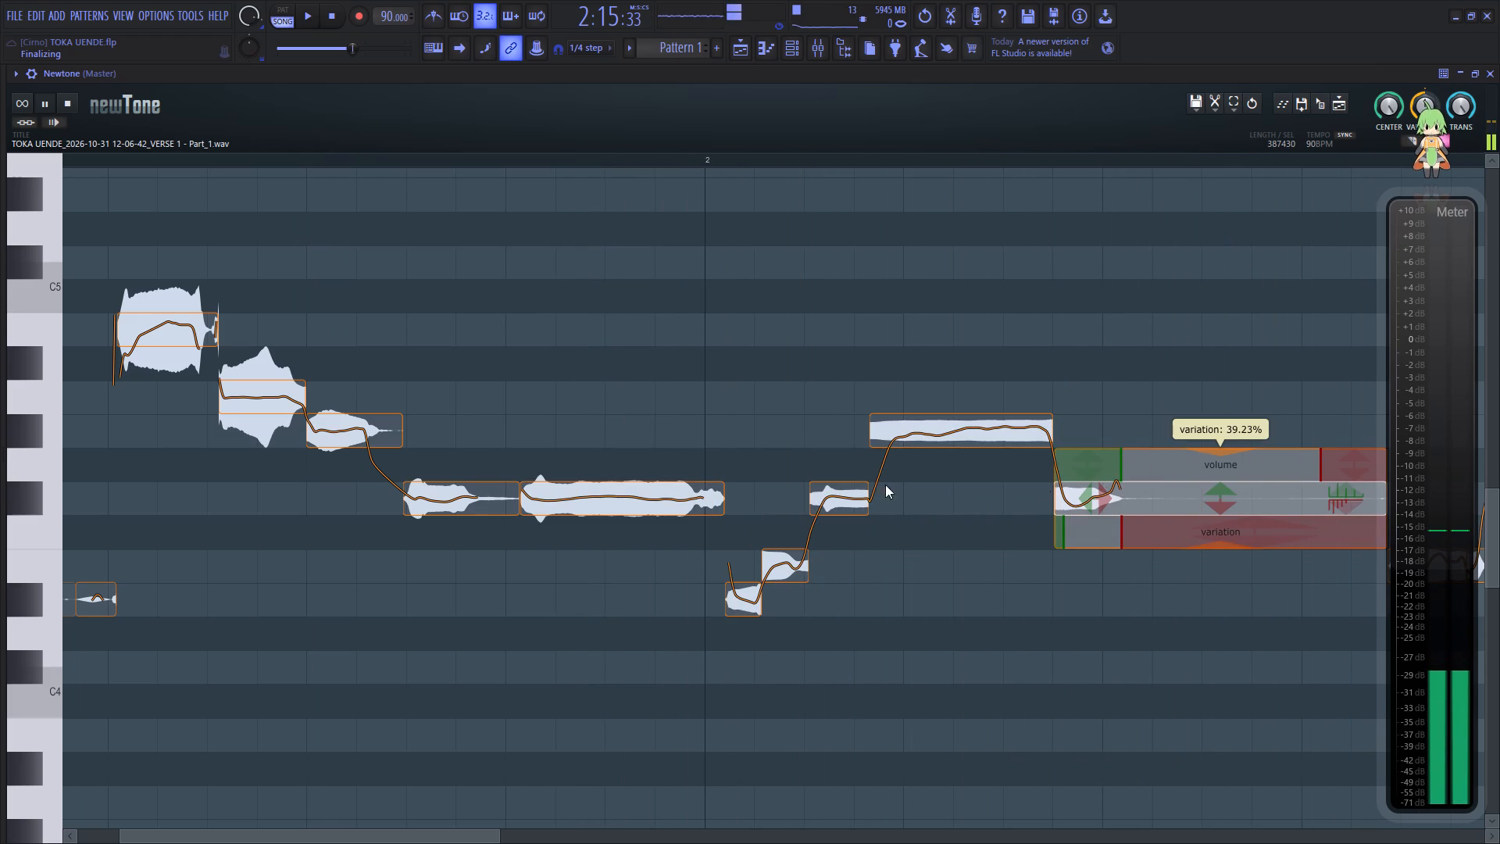
click(580, 553)
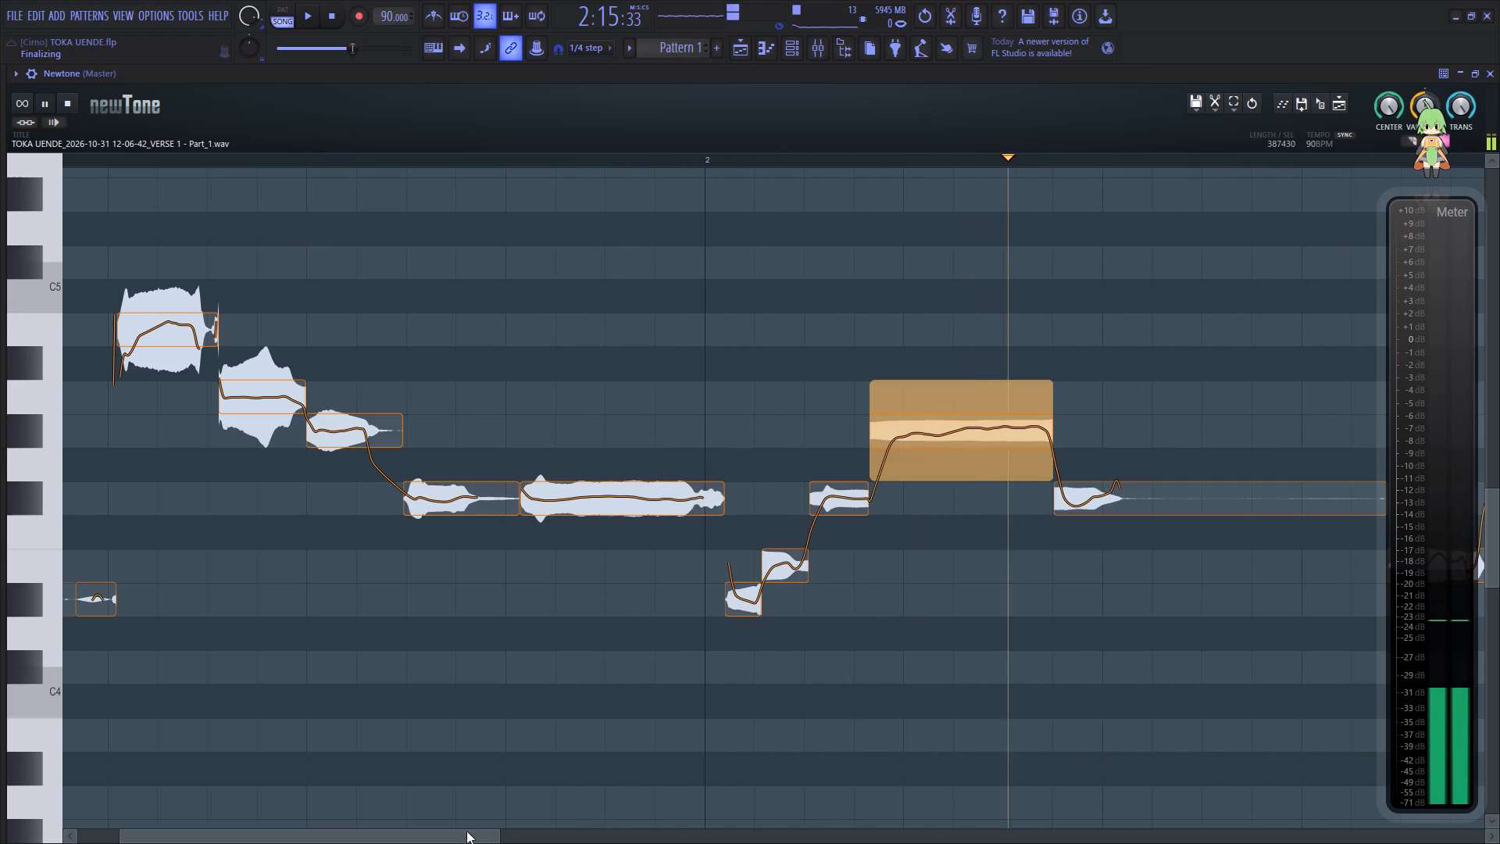
drag(459, 839, 515, 832)
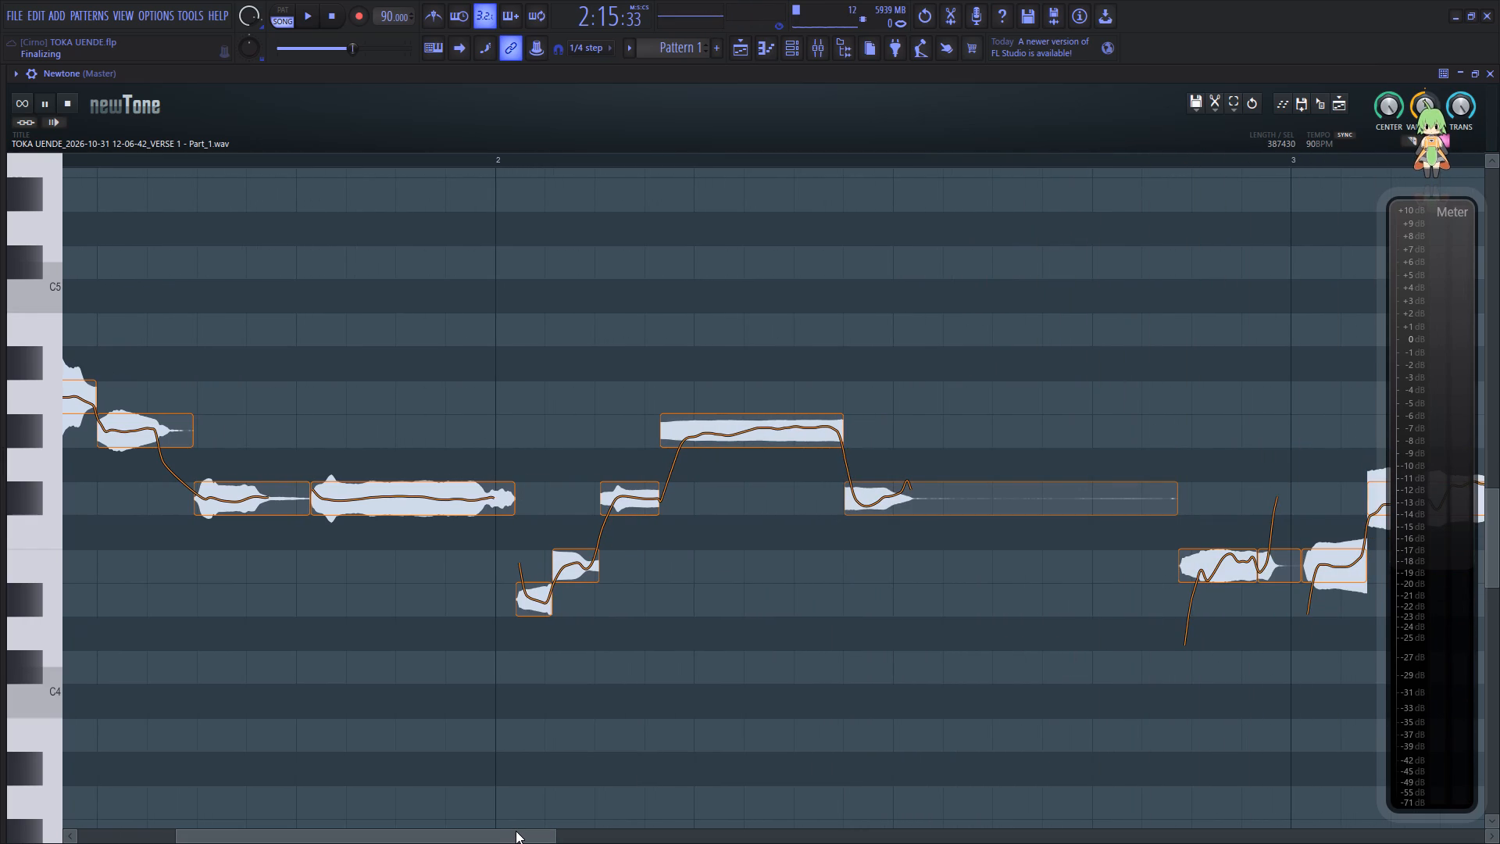
key(space)
key(space)
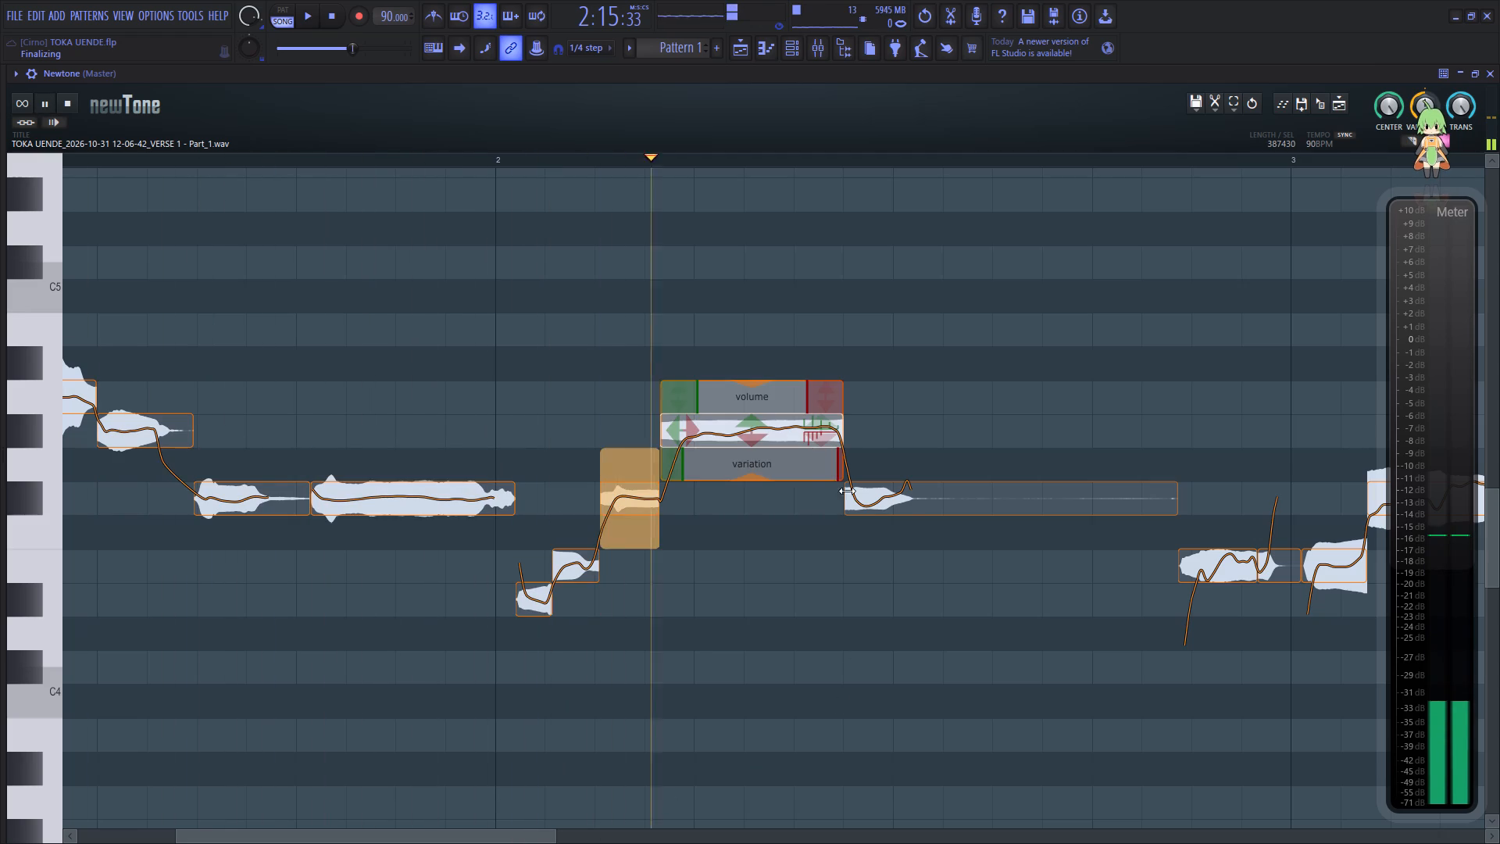
drag(897, 549, 909, 511)
click(448, 634)
Reduce the pitch variation of the wavering E4 note just before bar 3 by more than half and replay it.
drag(495, 837, 552, 835)
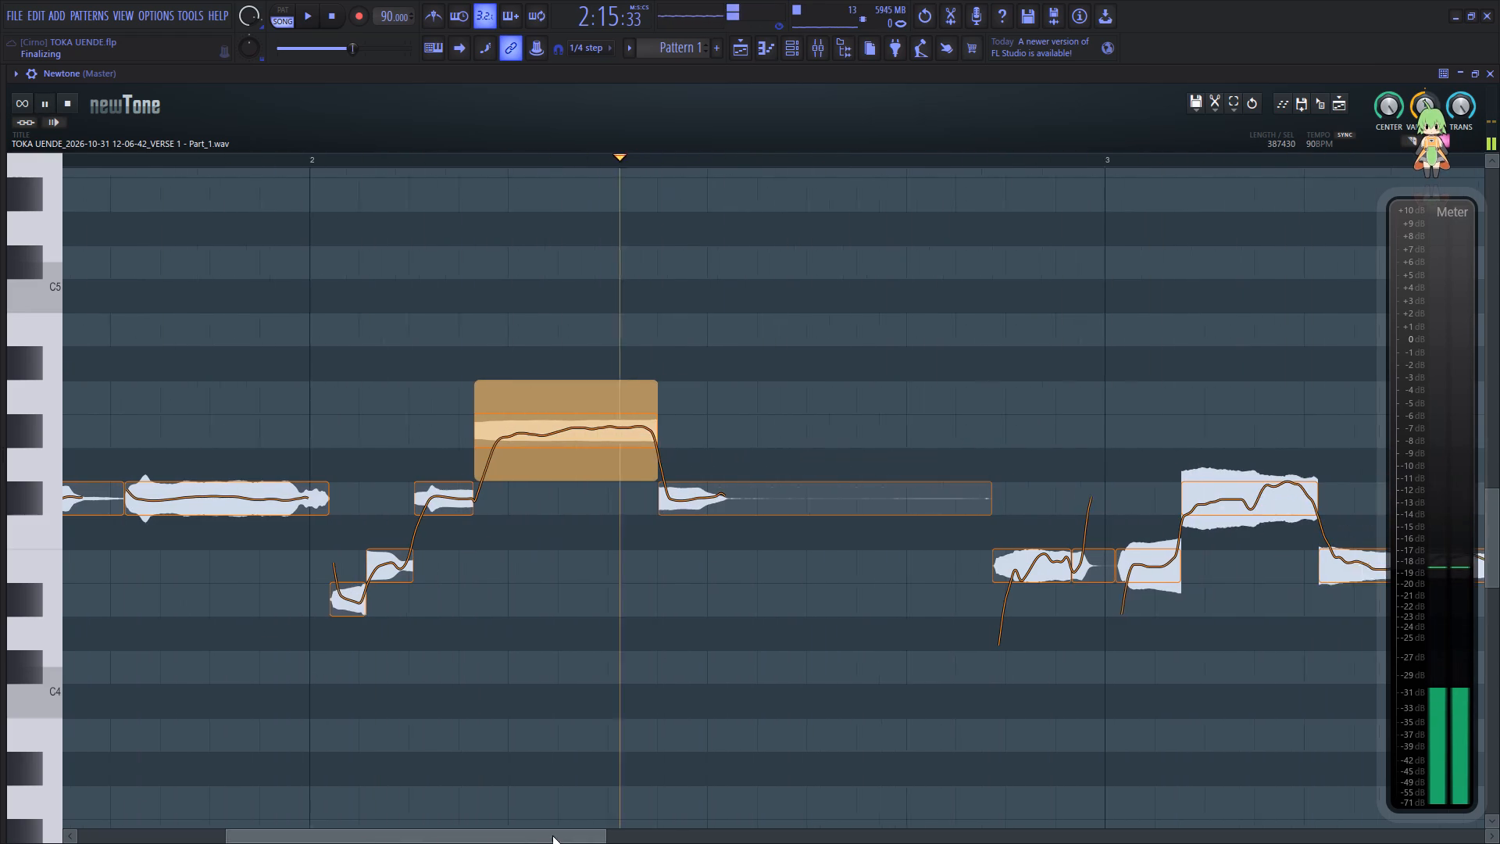
drag(552, 835, 673, 826)
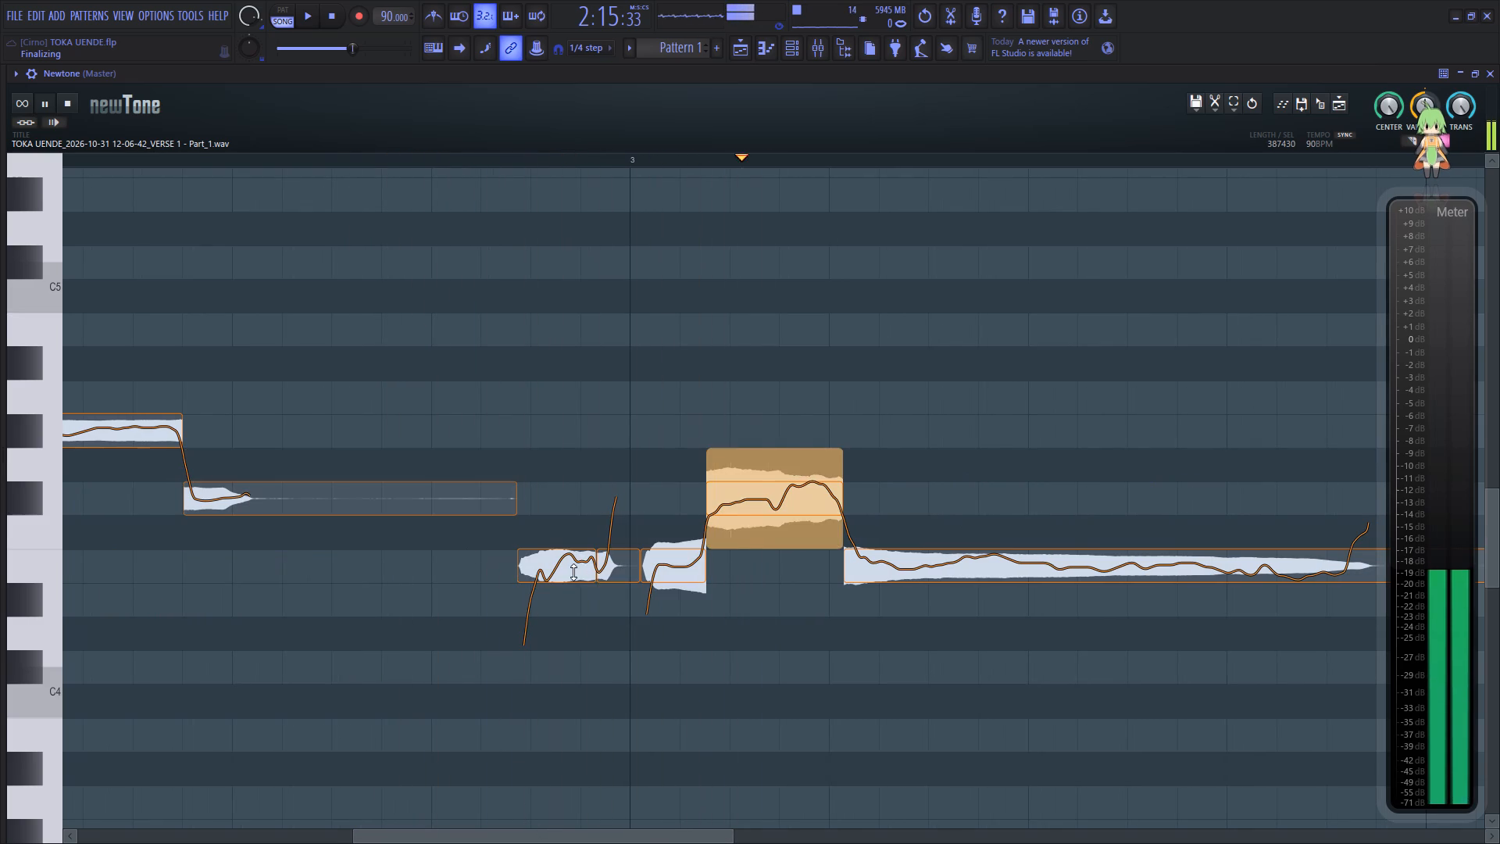
click(566, 573)
drag(559, 614, 580, 533)
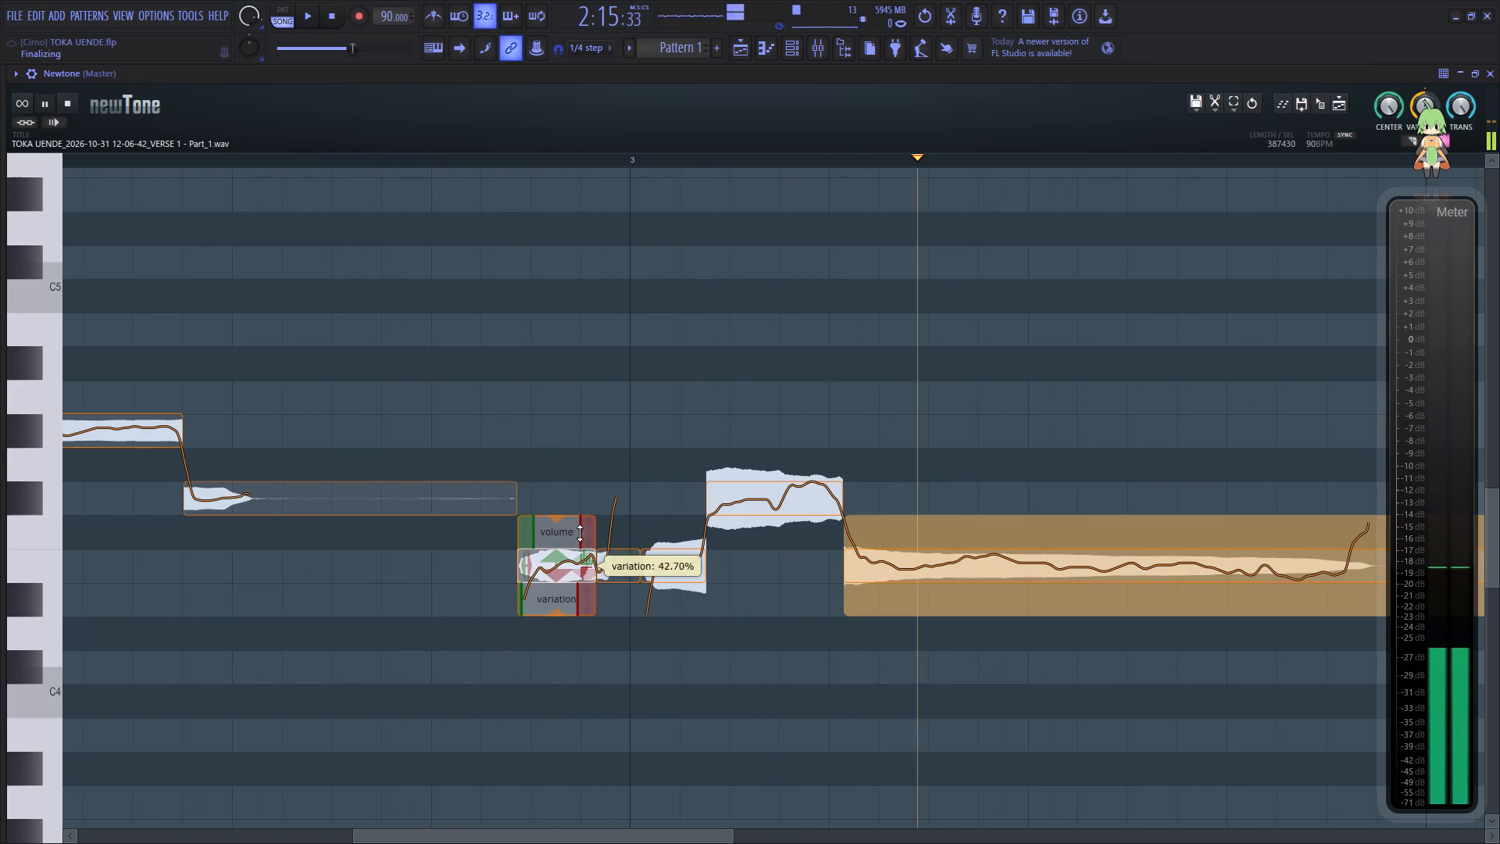
drag(580, 533, 589, 519)
key(space)
key(space)
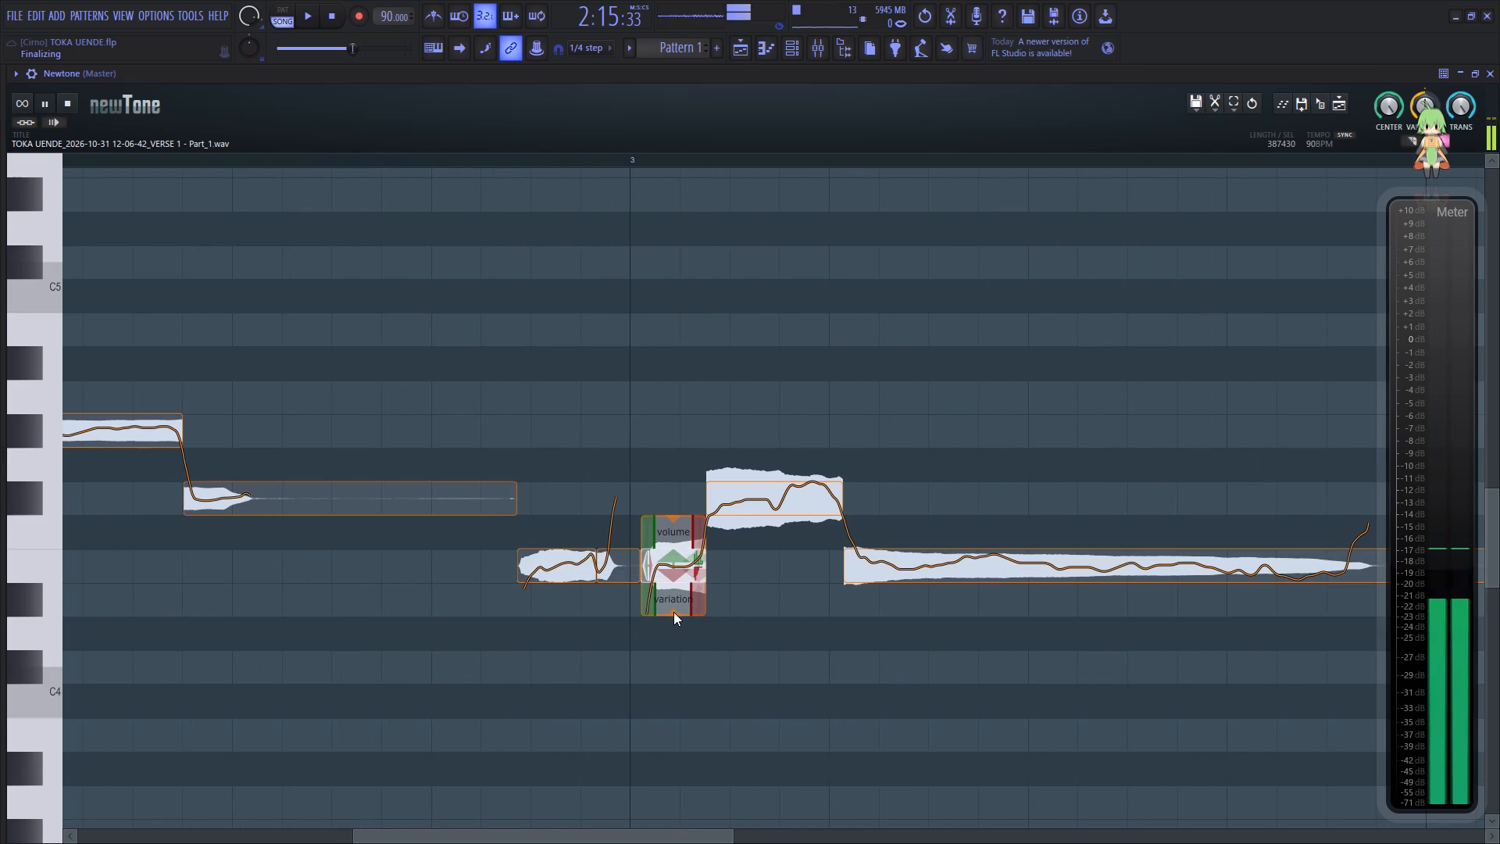
Set the pitch variation of the short E4 note after bar 3 to about 53% and moderately reduce the following F#4 note's variation.
drag(675, 614, 686, 551)
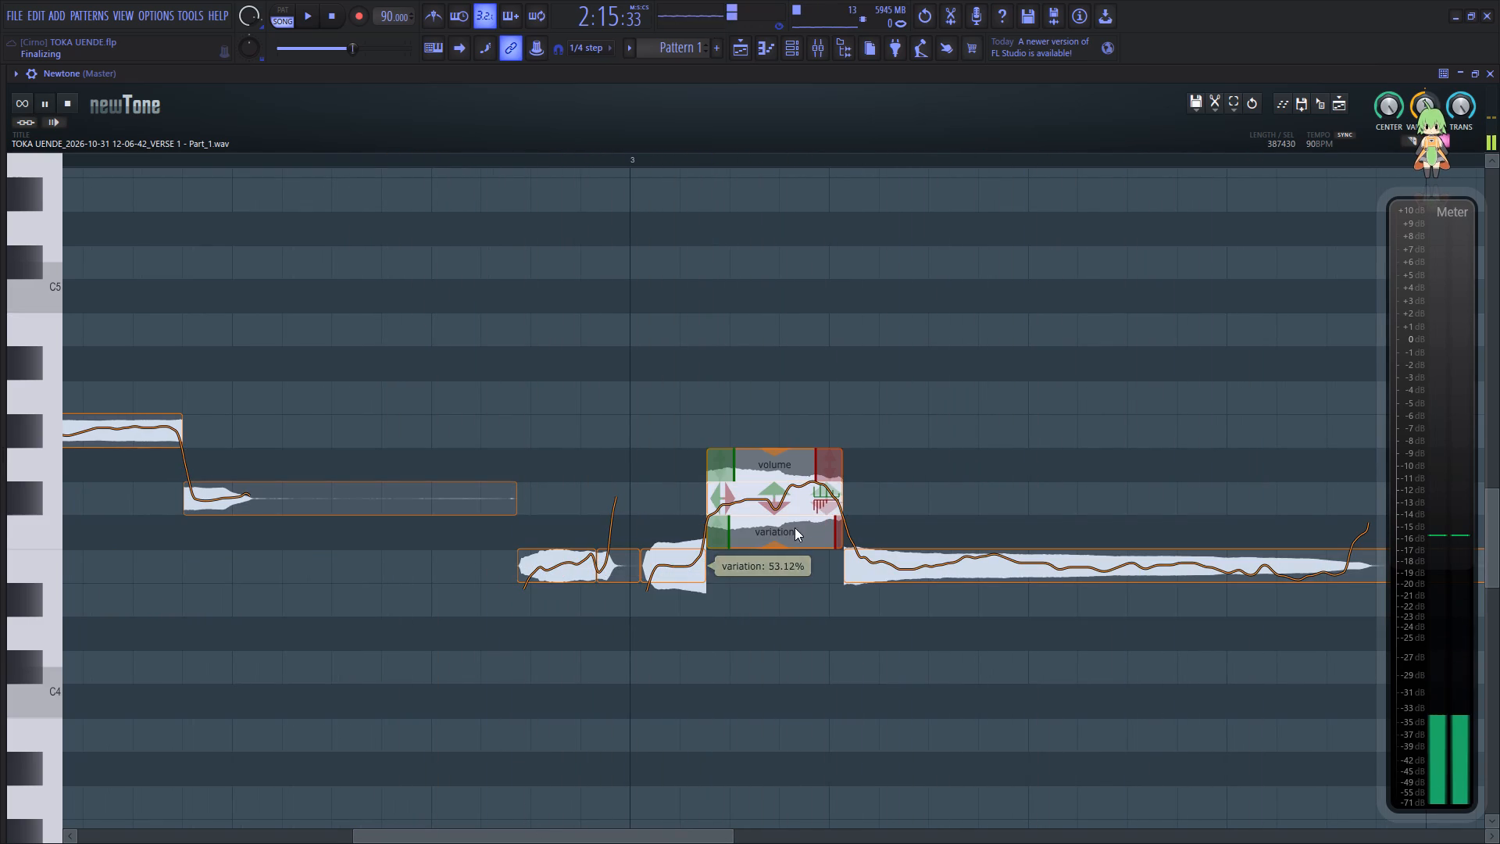
drag(780, 545, 795, 502)
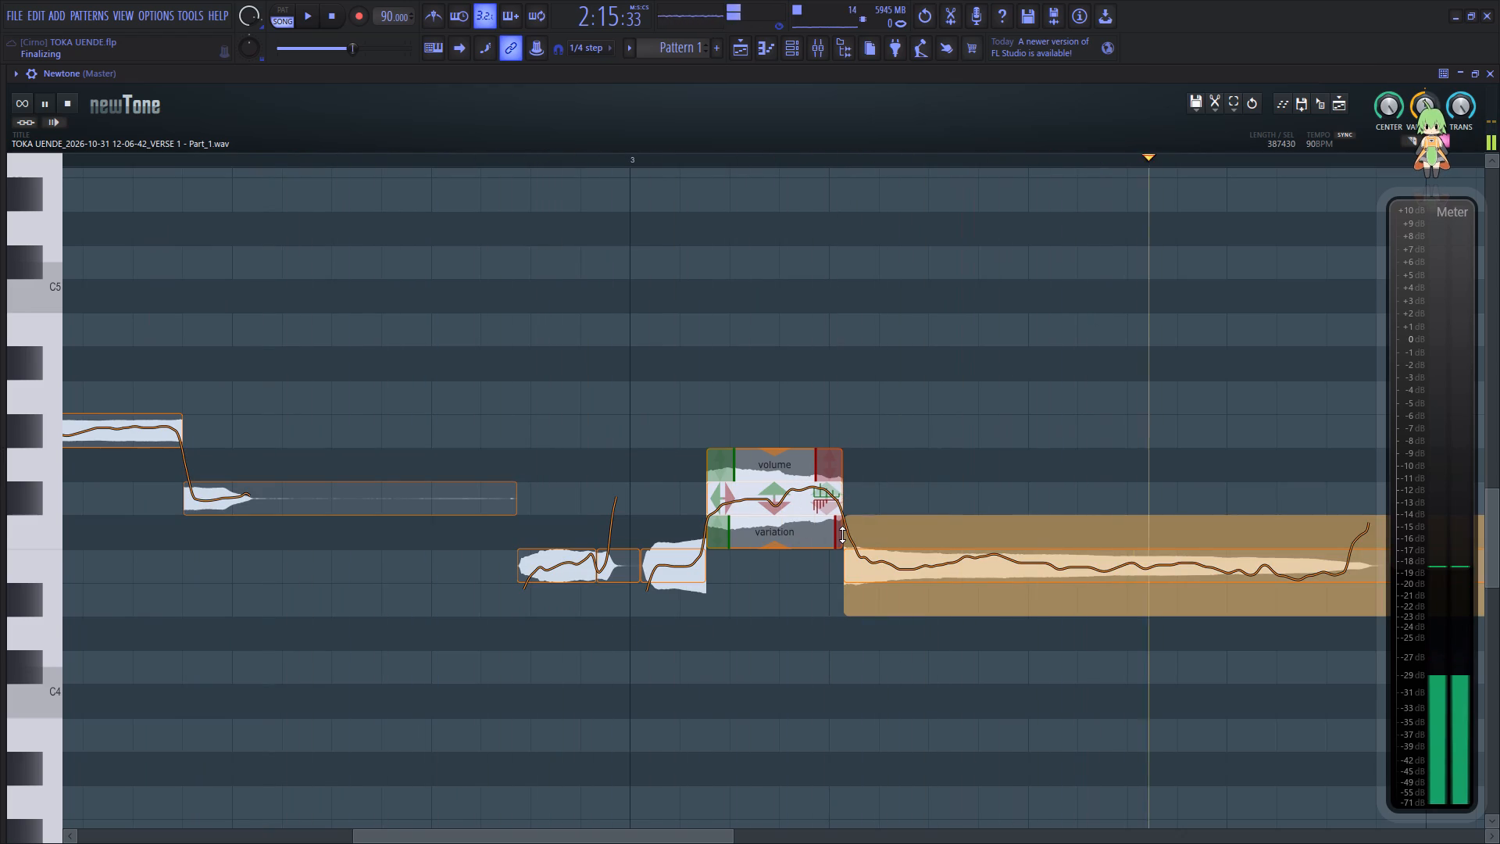
key(space)
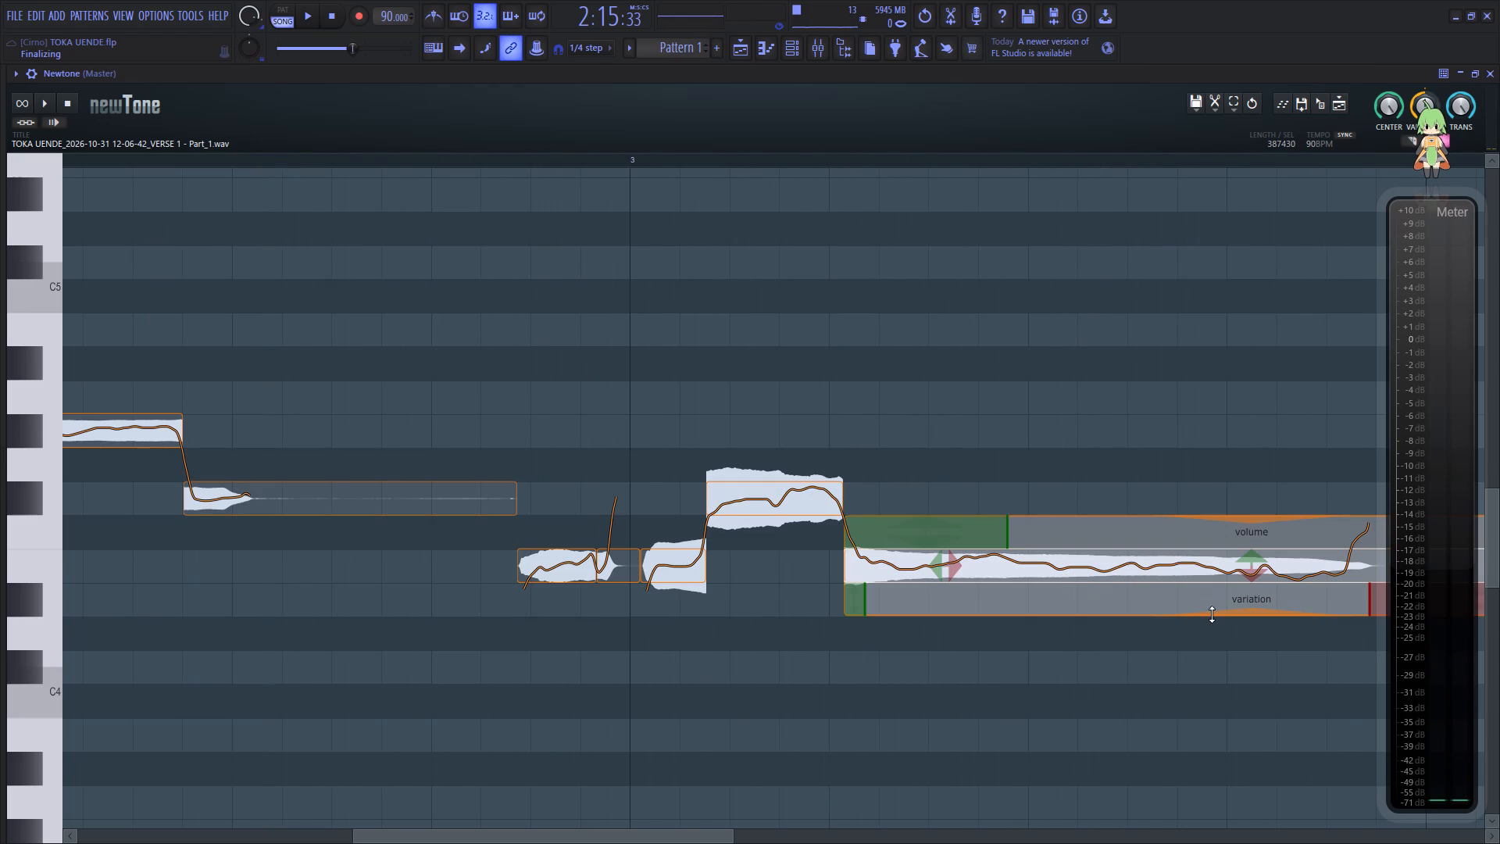
Reduce the pitch variation of the phrase's long final E4 note to about 30% and replay the ending.
drag(1212, 614, 1223, 520)
click(509, 653)
key(space)
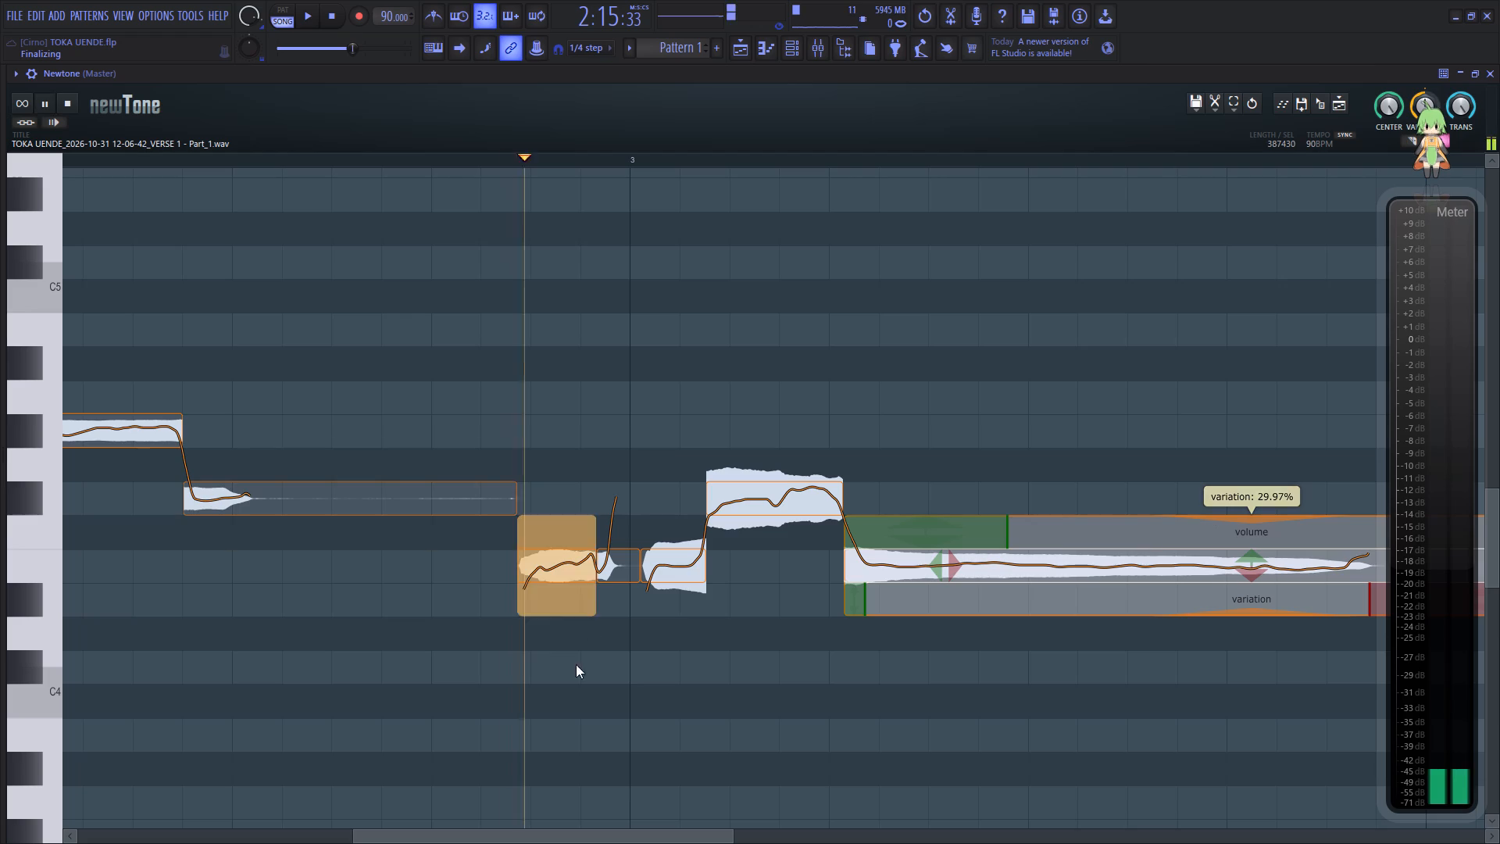
drag(584, 832, 799, 823)
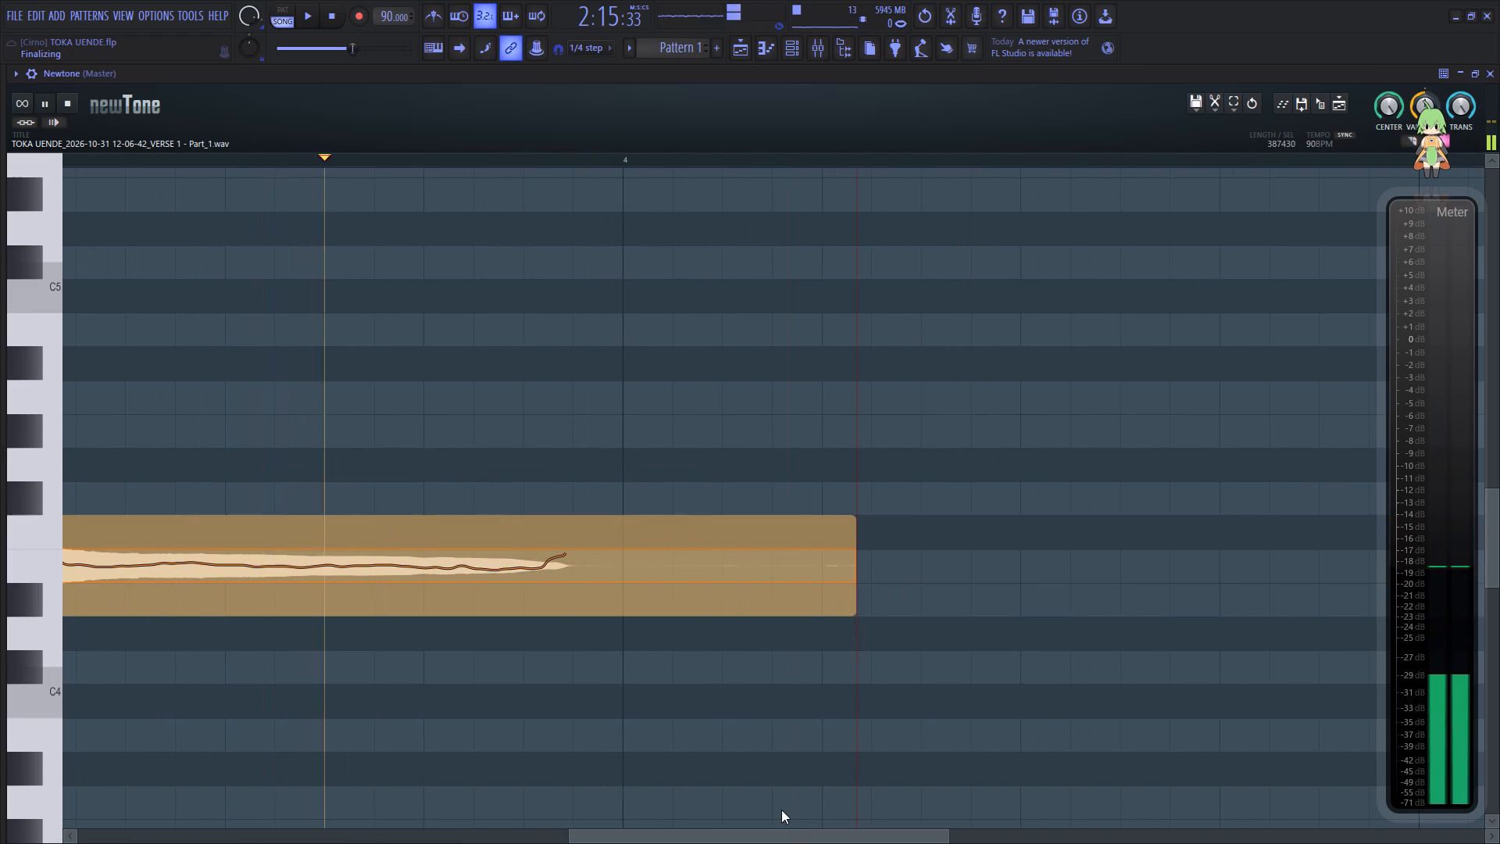
key(space)
Place the corrected 12-06-42 audio on the first VERSE 2 track, aligned with the original clip's start, and close Newtone.
drag(1320, 101, 630, 470)
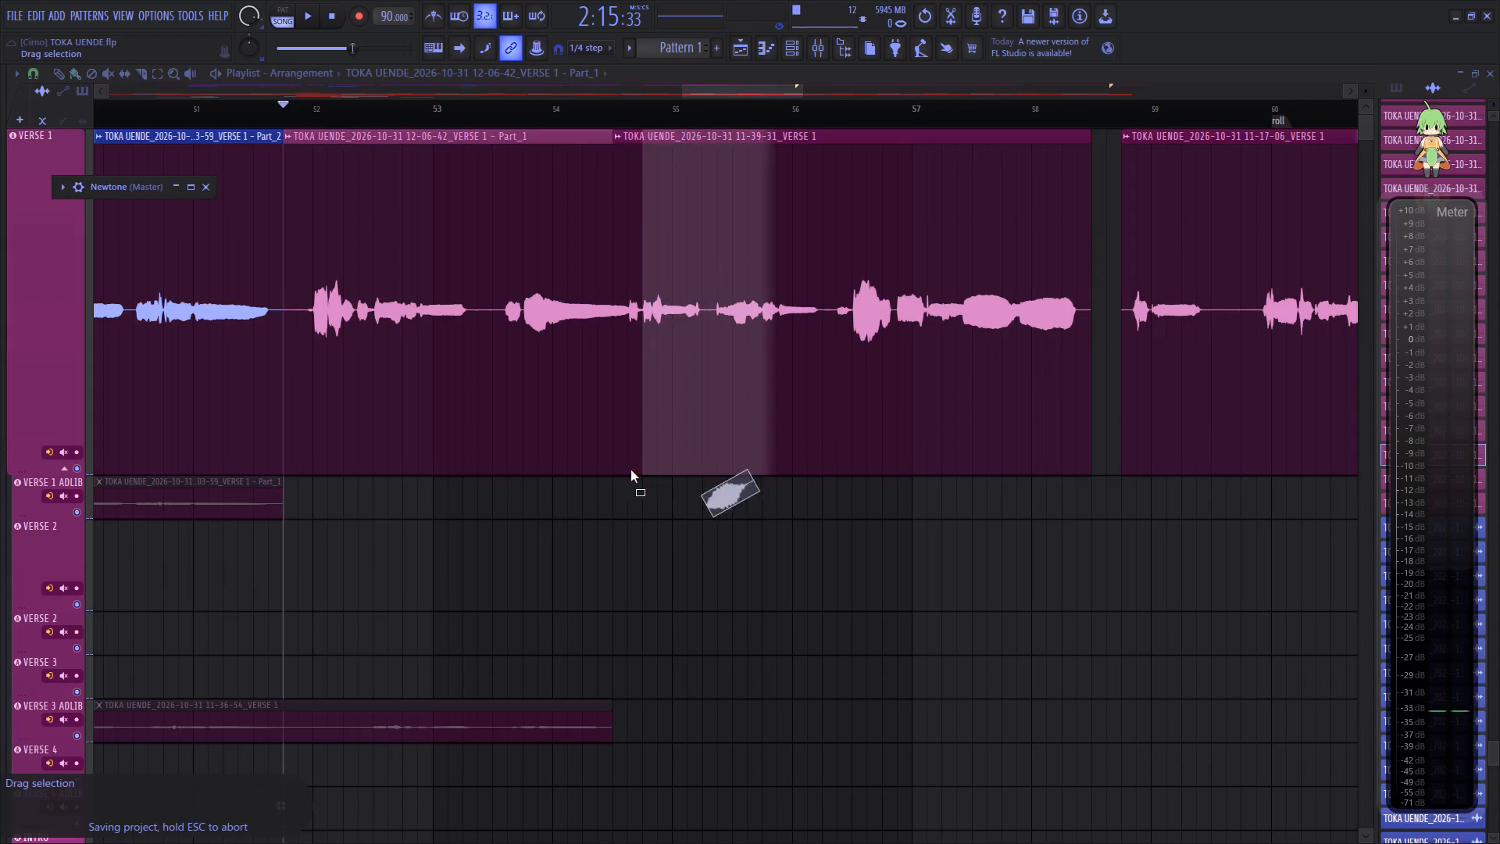
drag(630, 470, 280, 565)
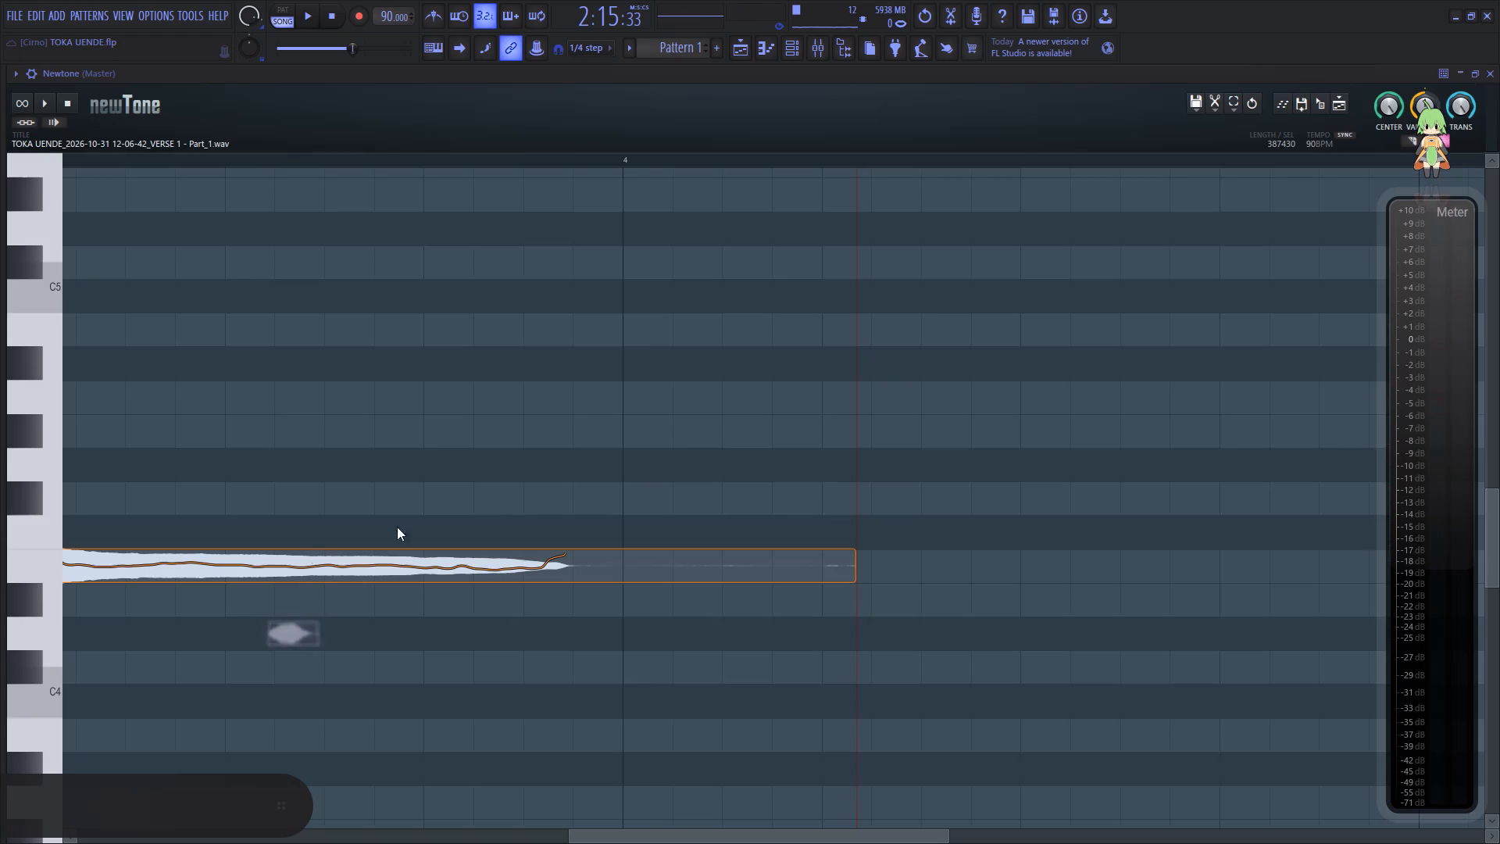
click(1489, 82)
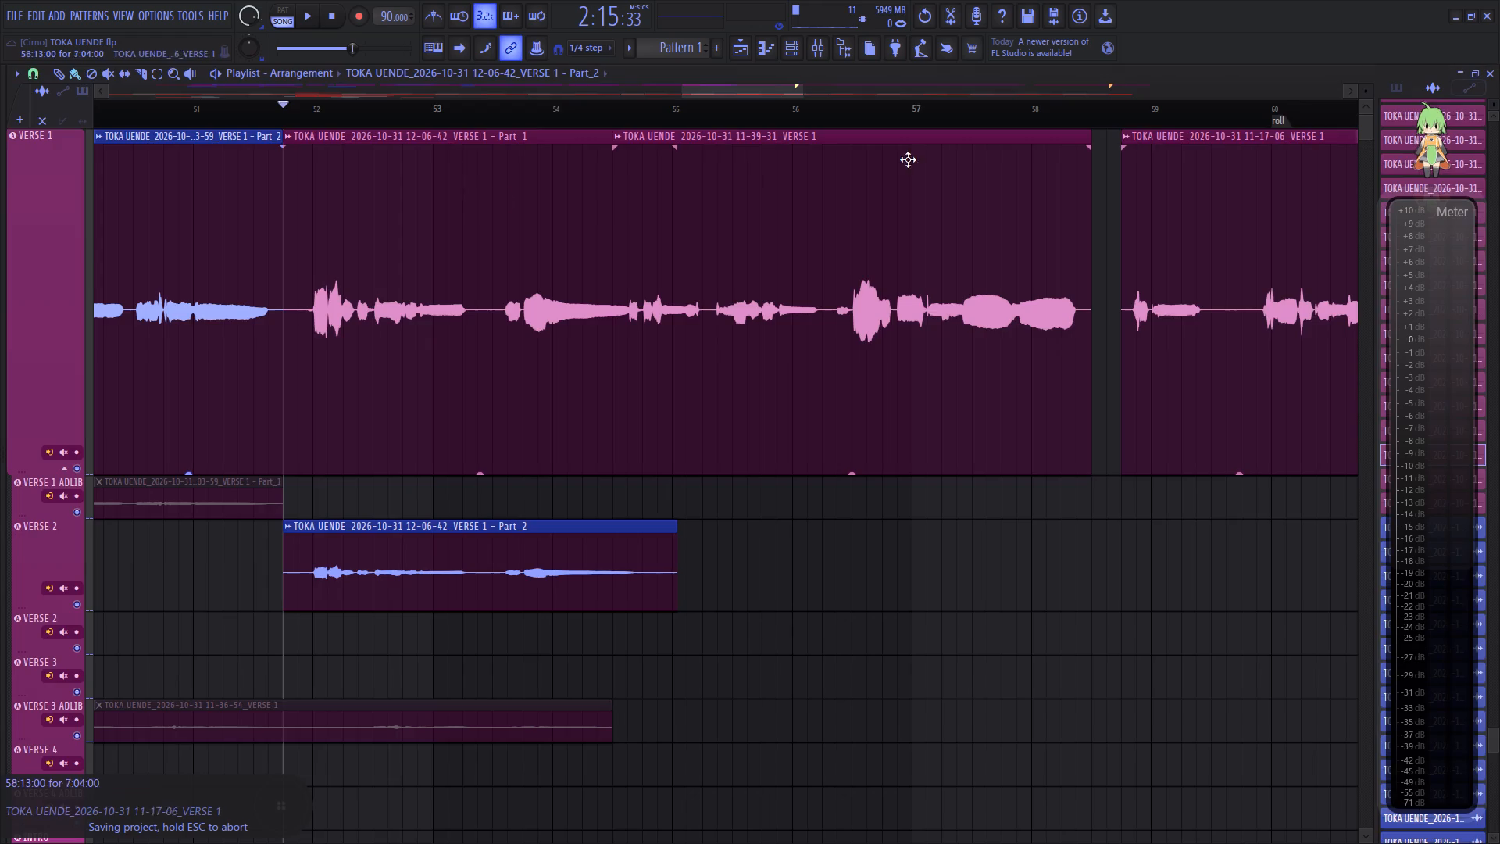
Mute the original 12-06-42 Part_1 clip and move it to the second VERSE 2 track at the same start position.
click(103, 77)
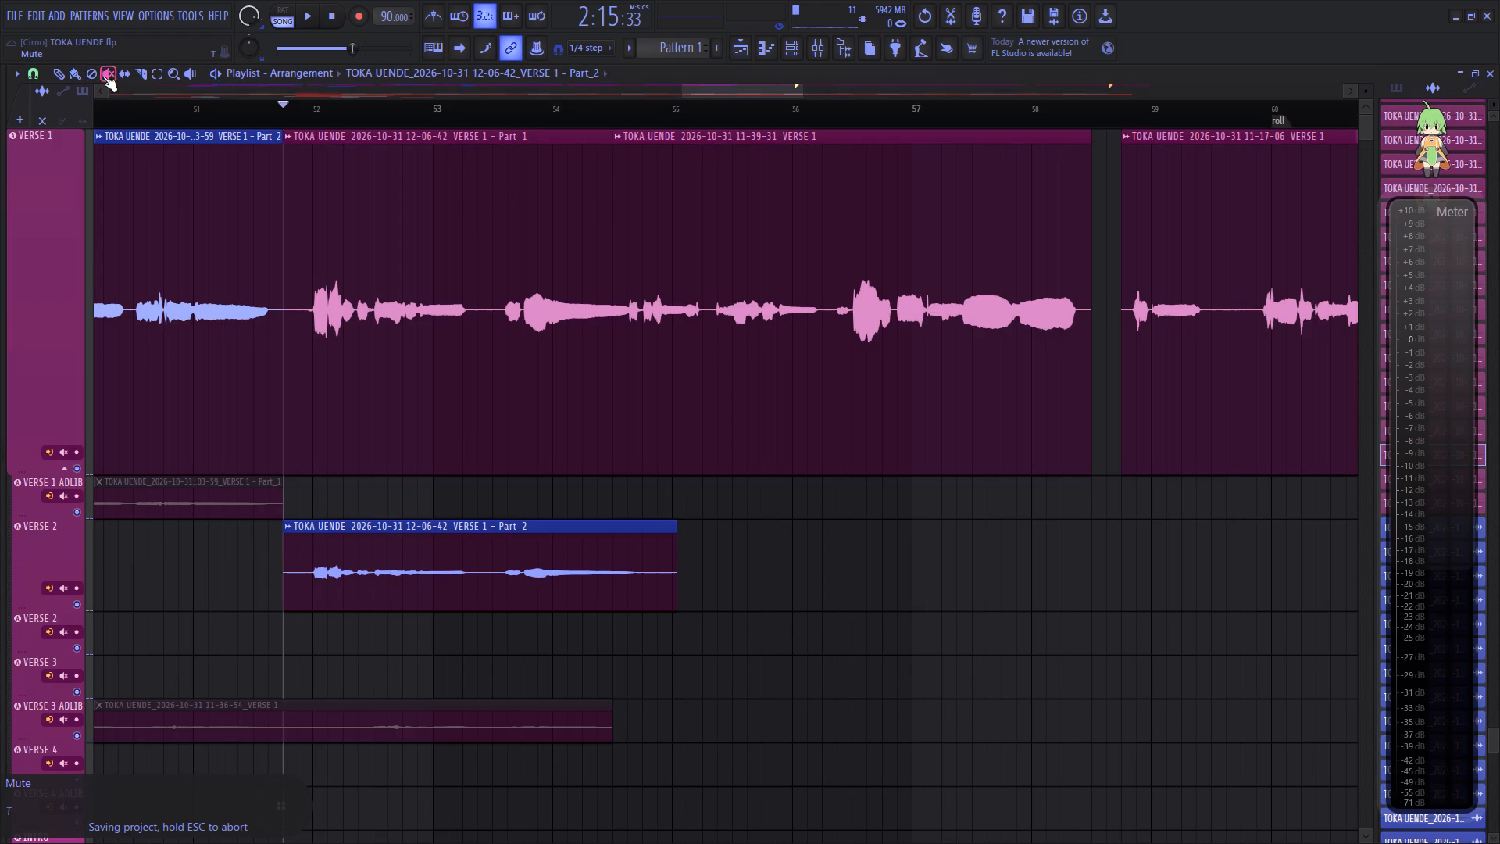
click(426, 295)
click(77, 80)
drag(458, 342, 448, 472)
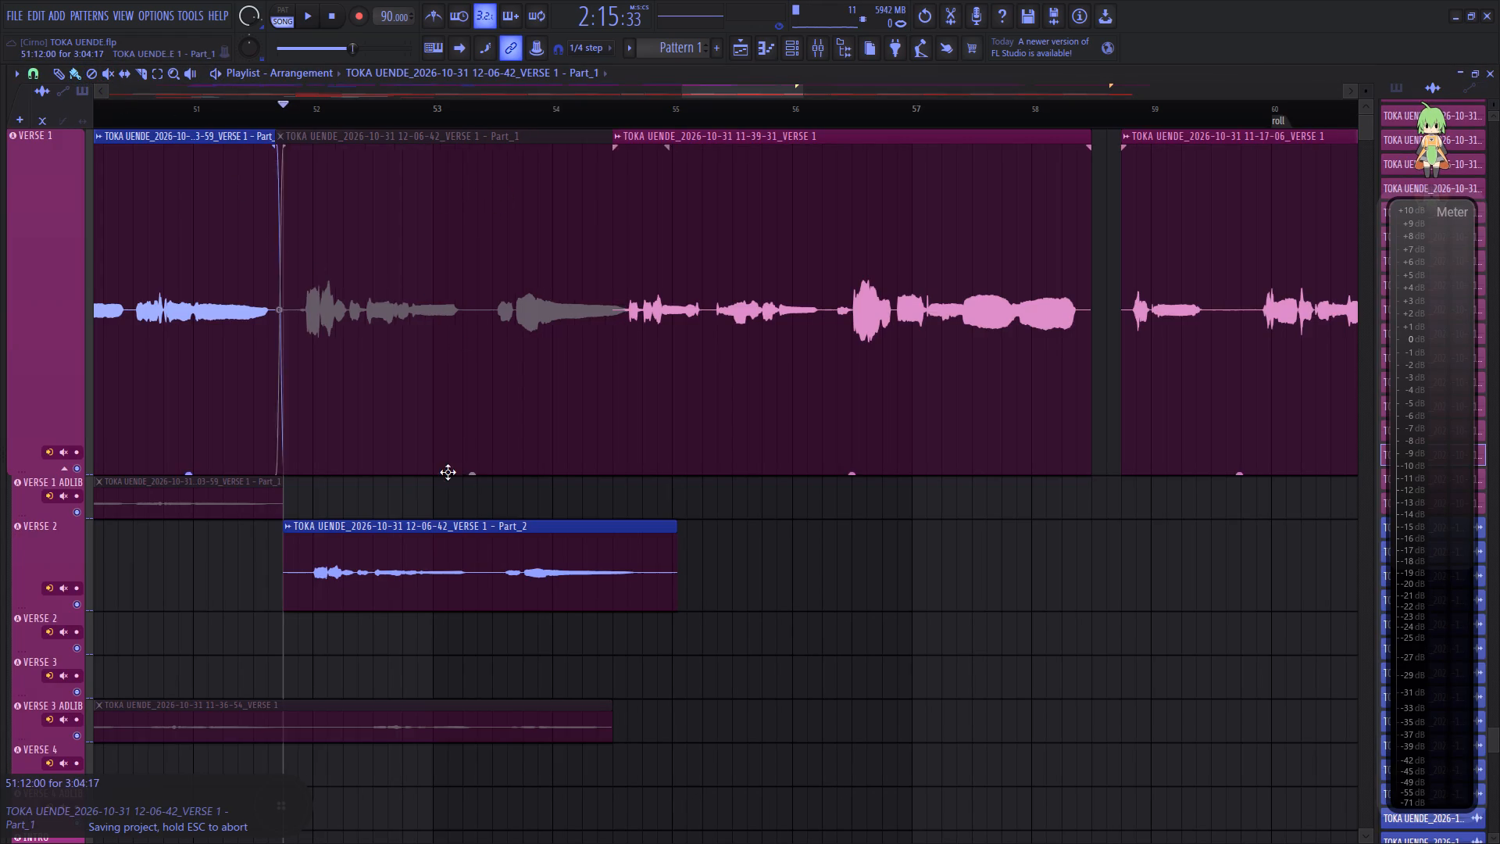
drag(448, 472, 455, 656)
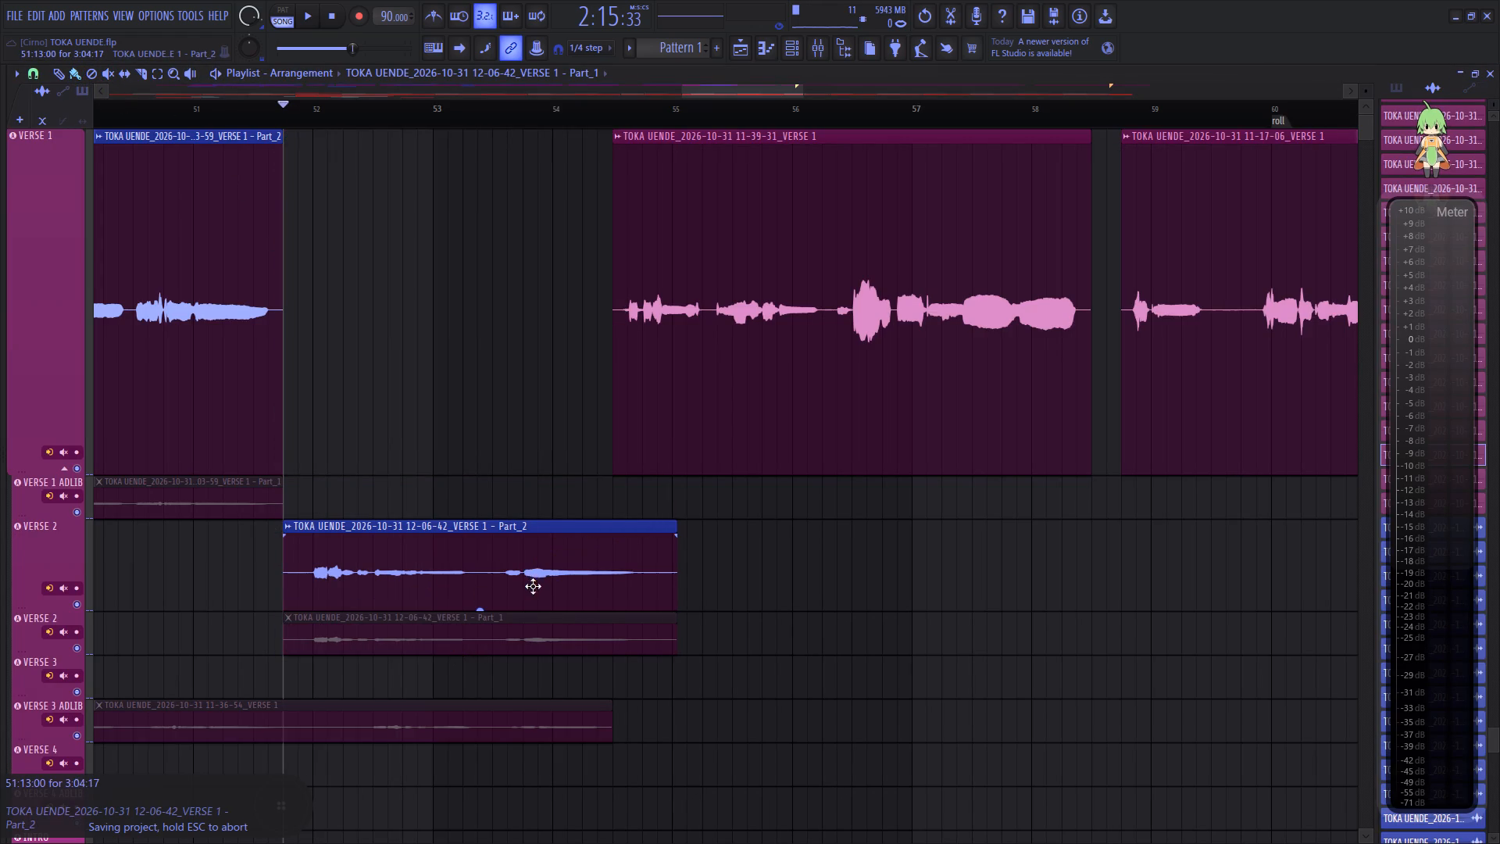
Trim the end of the corrected 12-06-42 Part_2 clip to a length of 2:15:17 and move it up to the VERSE 1 track.
drag(671, 581, 637, 598)
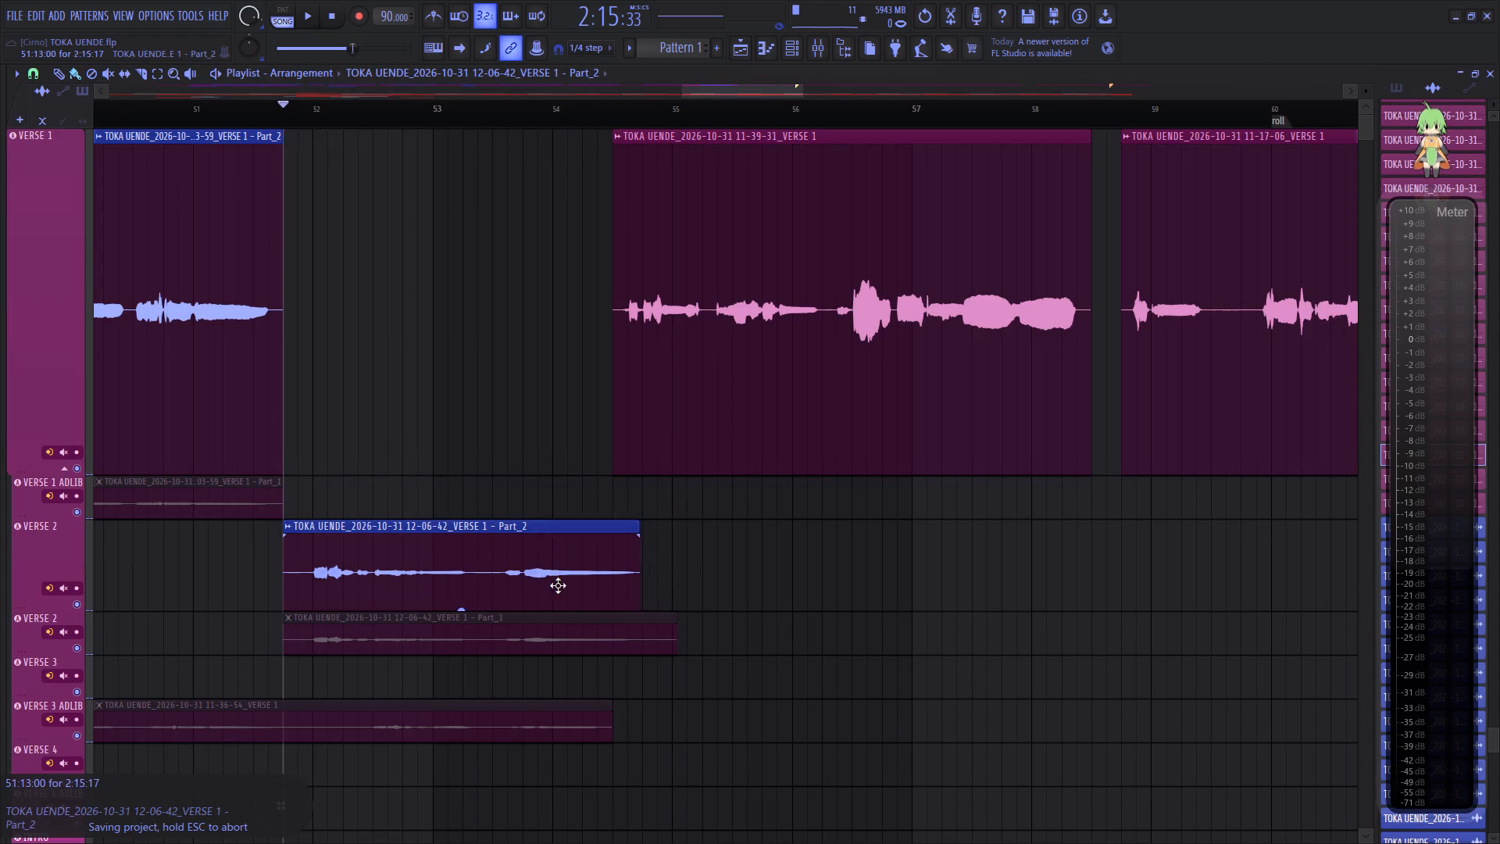
drag(512, 582, 512, 307)
Play through the replaced clip and try to adjust the fade-in where the 11-39-31 clip begins.
key(space)
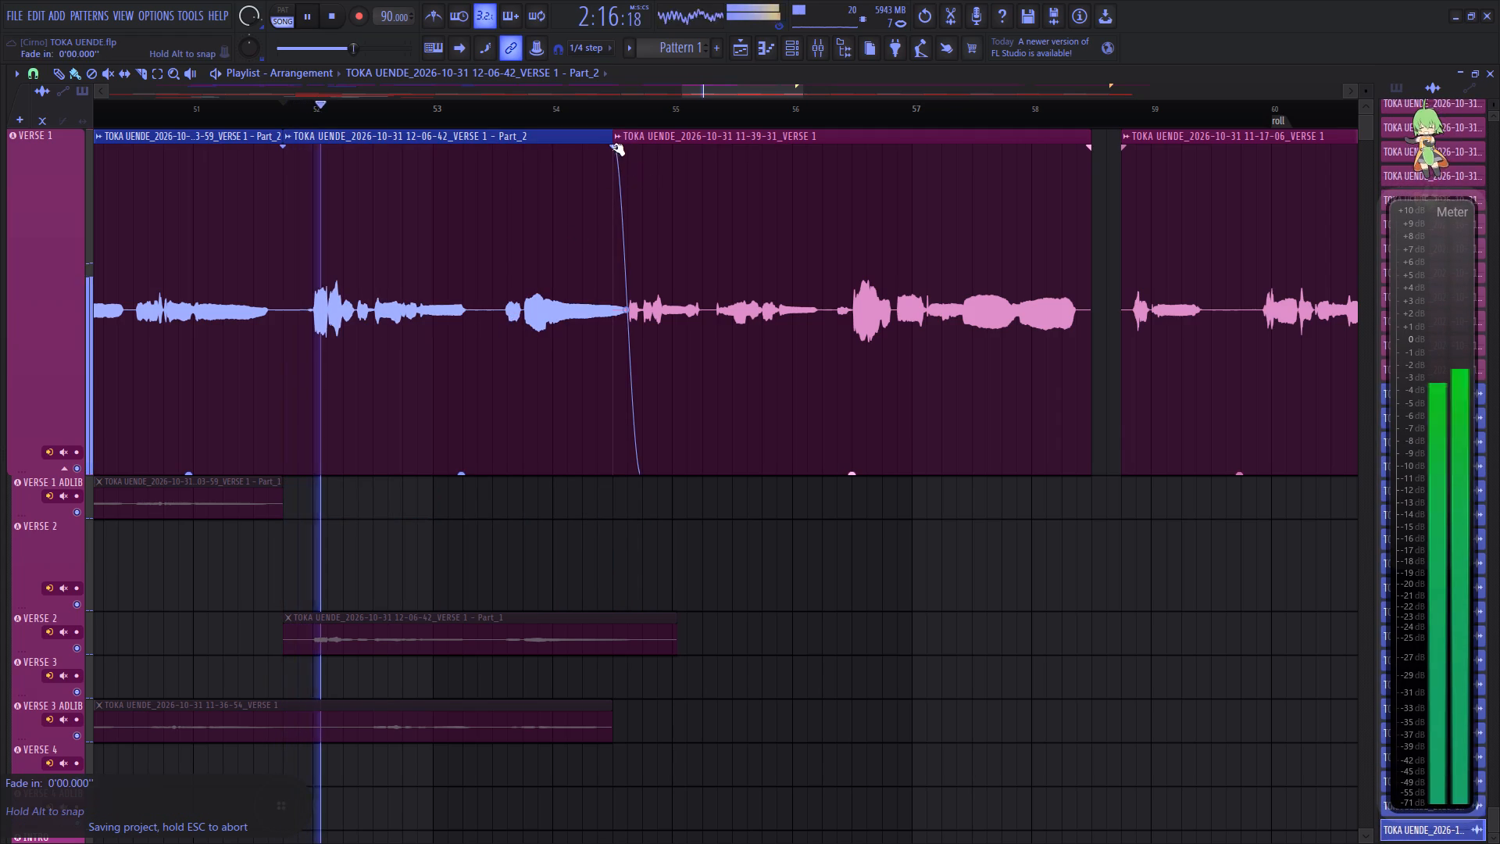
drag(612, 146, 669, 157)
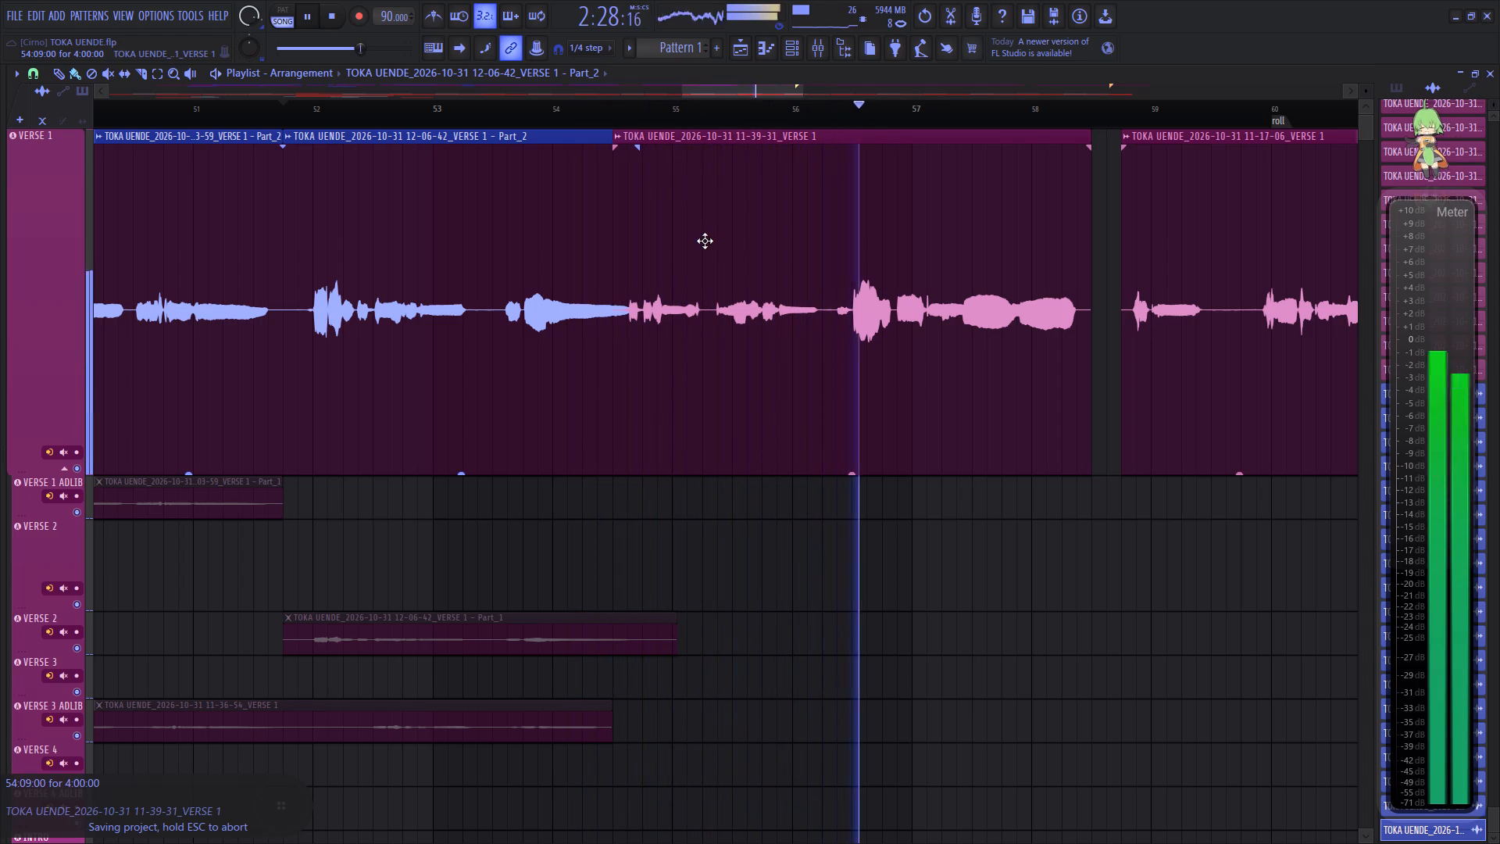
Make the sample of the 11-39-31_VERSE 1 clip unique.
click(616, 138)
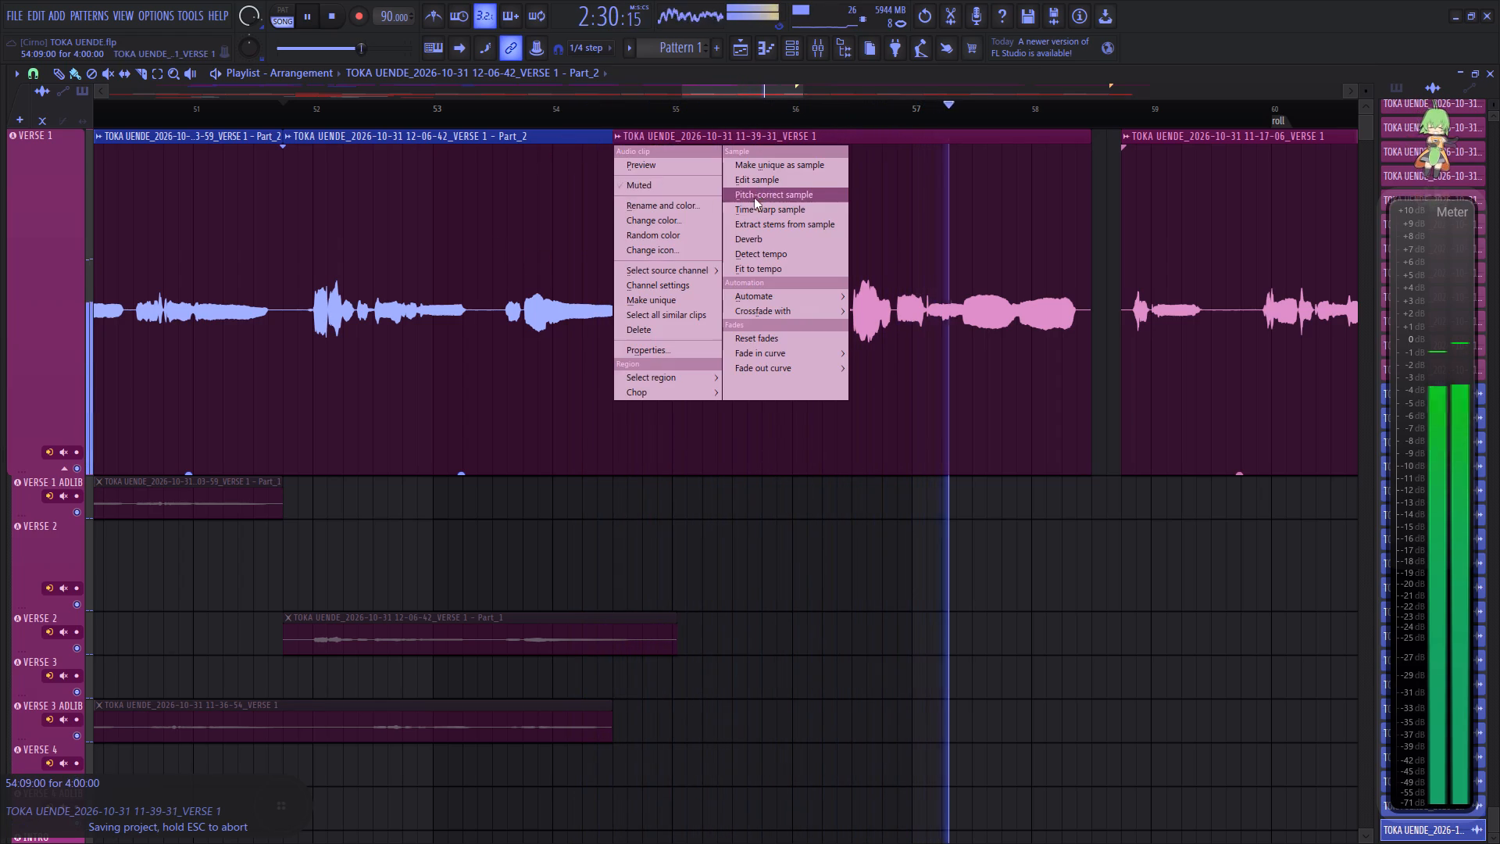
click(773, 164)
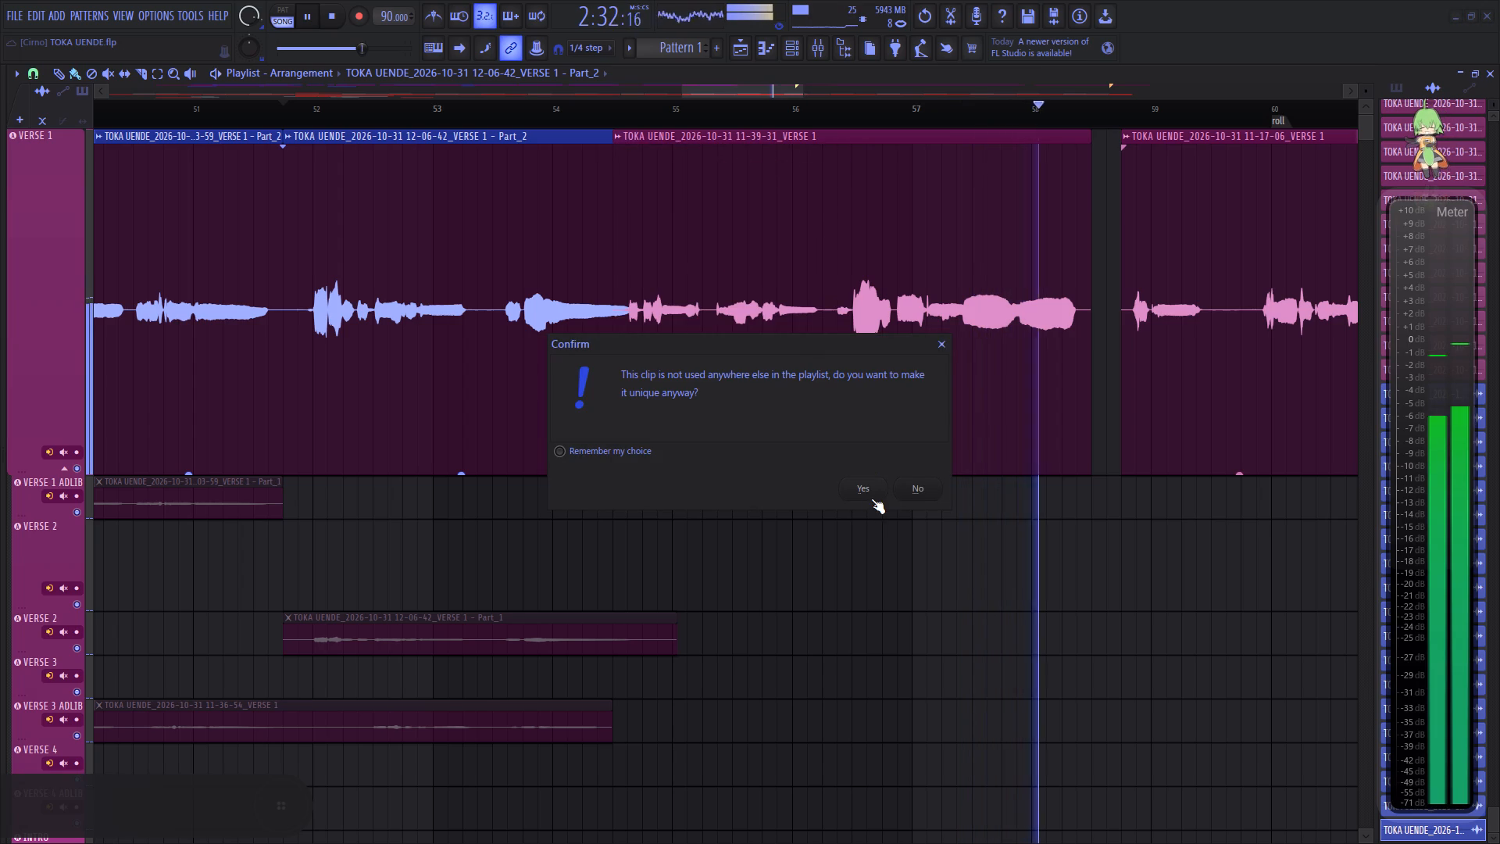
click(871, 495)
Replay the arrangement from just before the start of the 11-39-31 clip to hear its phrase.
key(space)
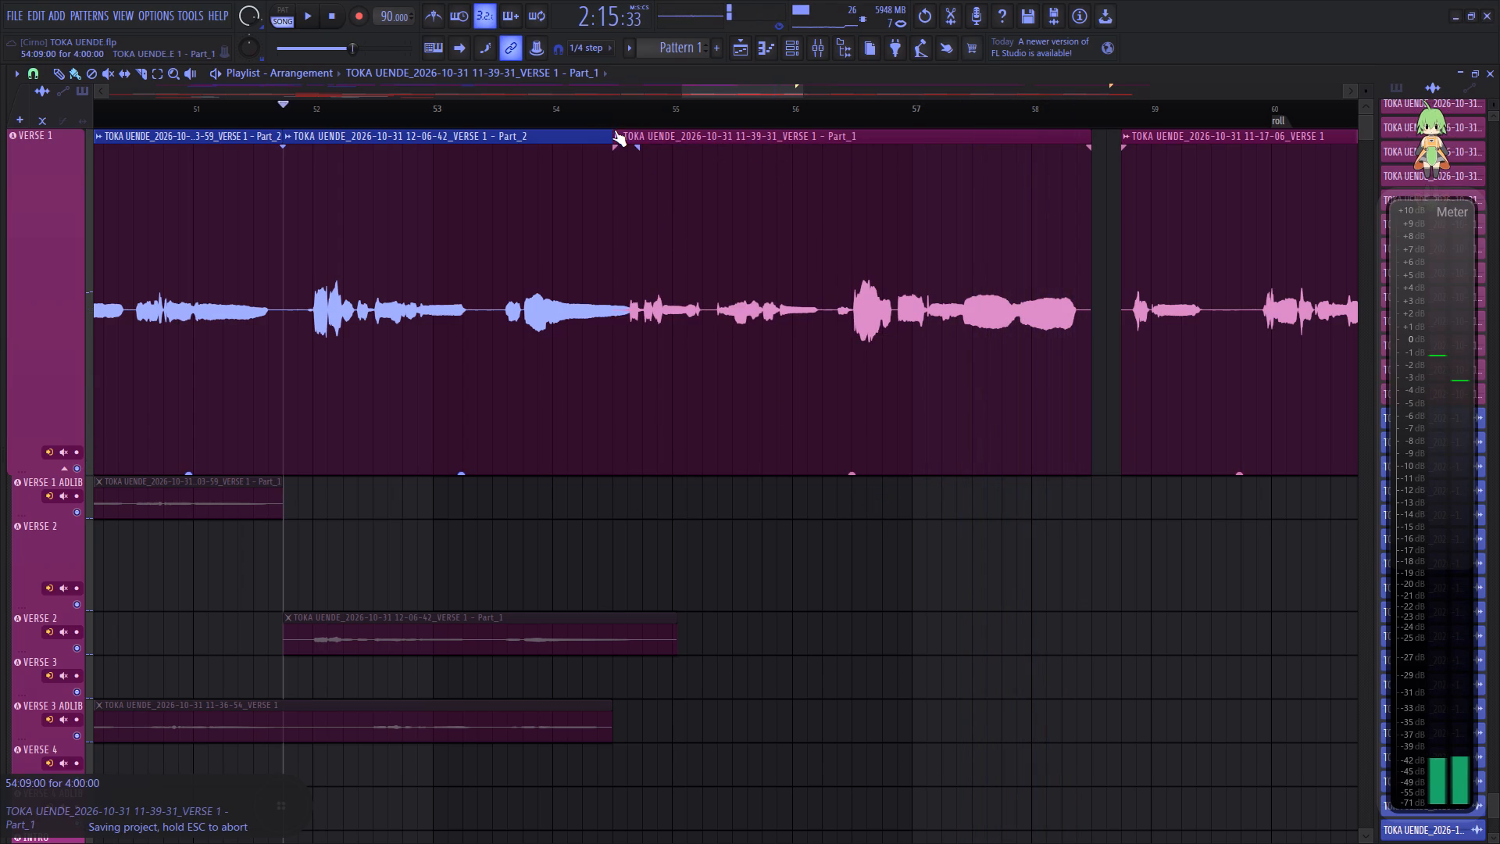
key(space)
click(598, 119)
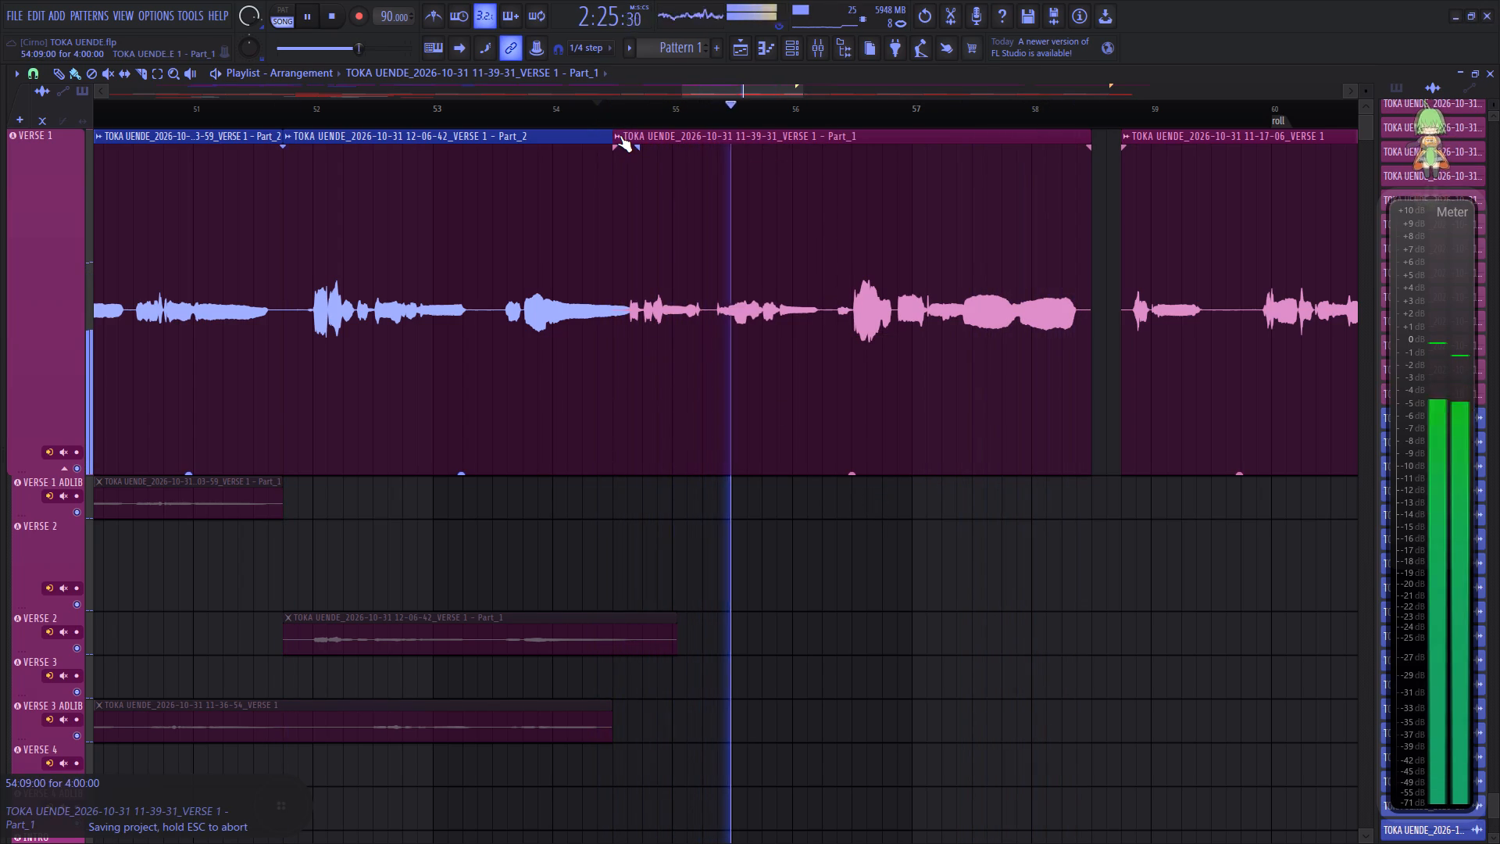
Stop playback and open the 11-39-31_VERSE 1 - Part_1 clip for pitch correction in Newtone.
key(space)
click(620, 135)
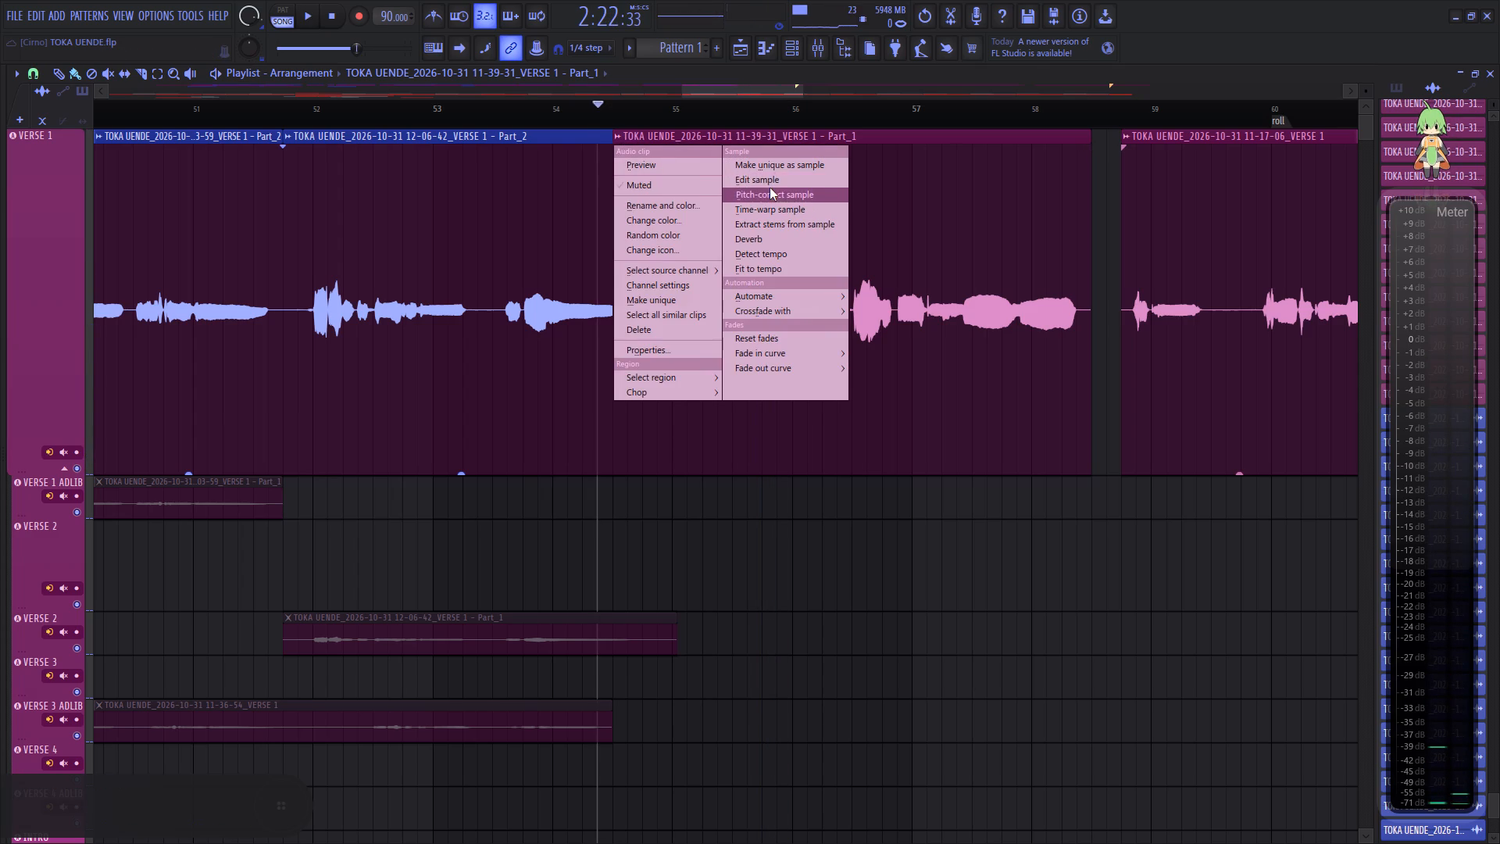
click(770, 191)
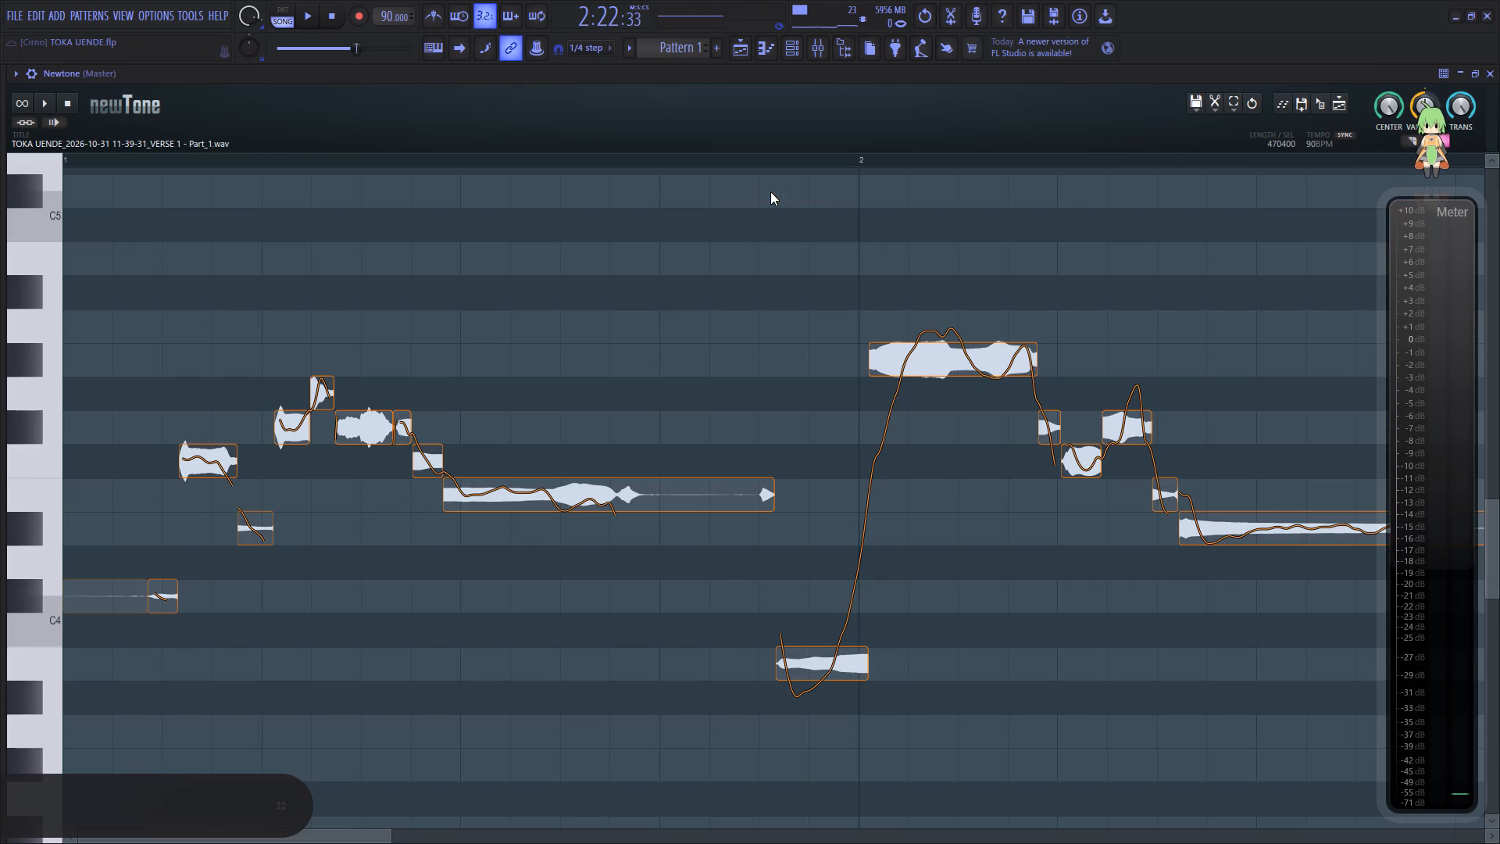
Enable Snap to scale for the 11-39-31 clip and play its opening notes.
click(1215, 104)
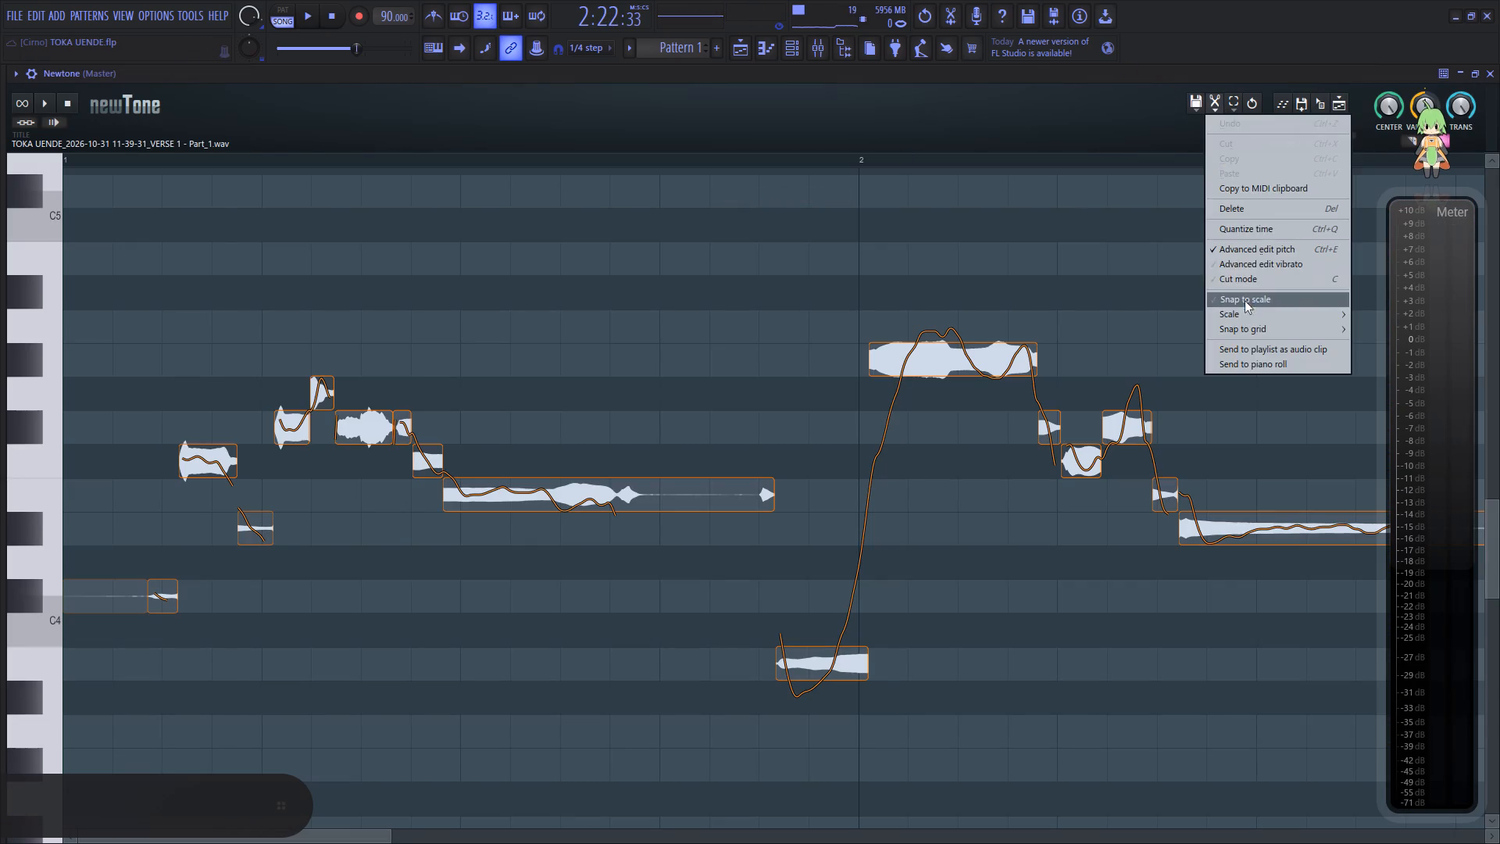
click(1245, 301)
click(117, 481)
key(space)
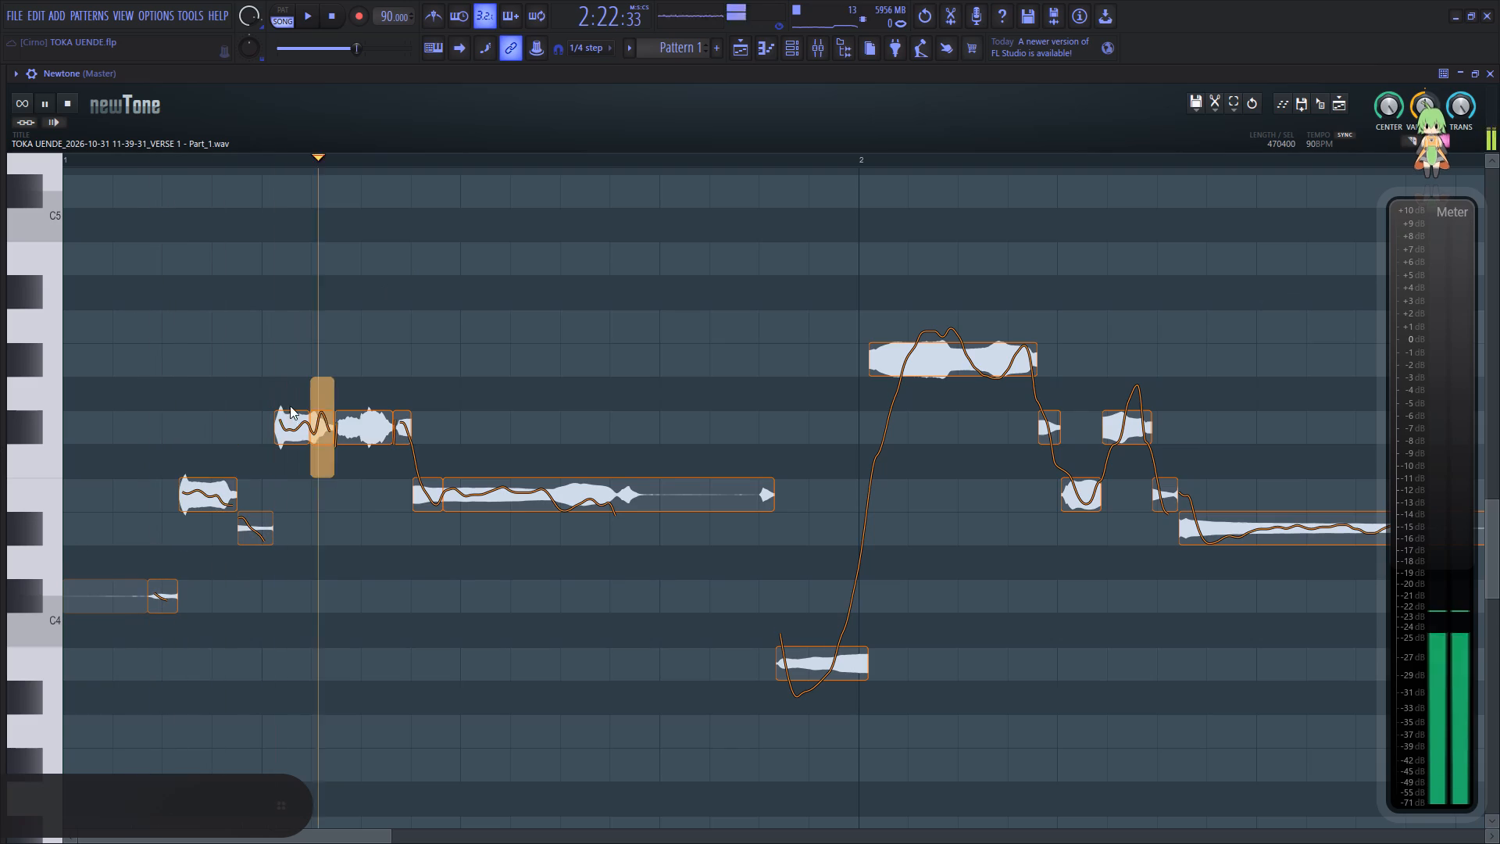
key(space)
Lower the snapped E-4 note near the start of the clip to B-3, auditioning it between moves.
drag(207, 497, 203, 532)
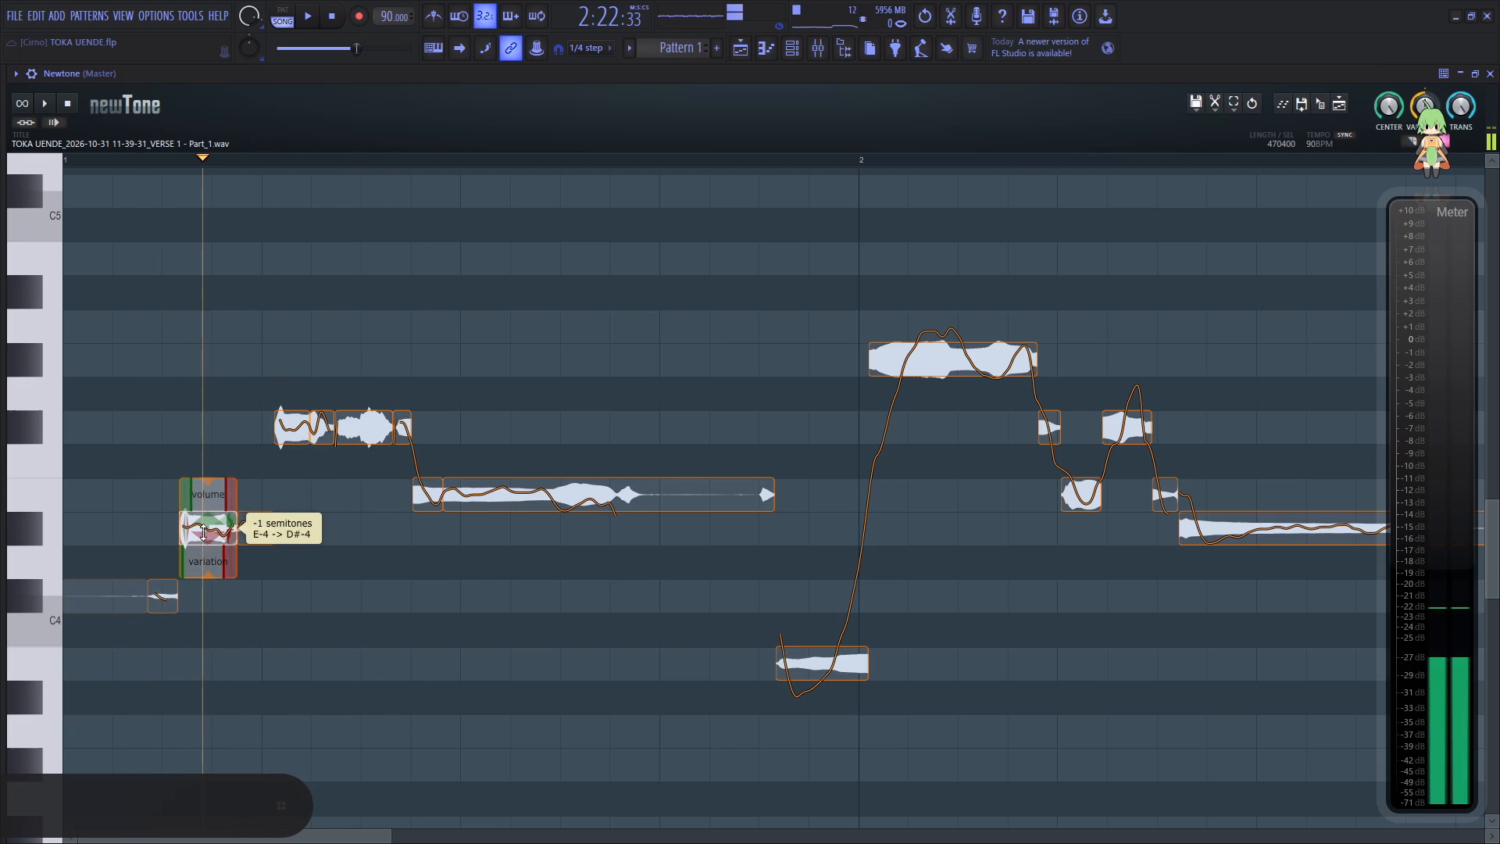
drag(203, 532, 200, 611)
click(141, 527)
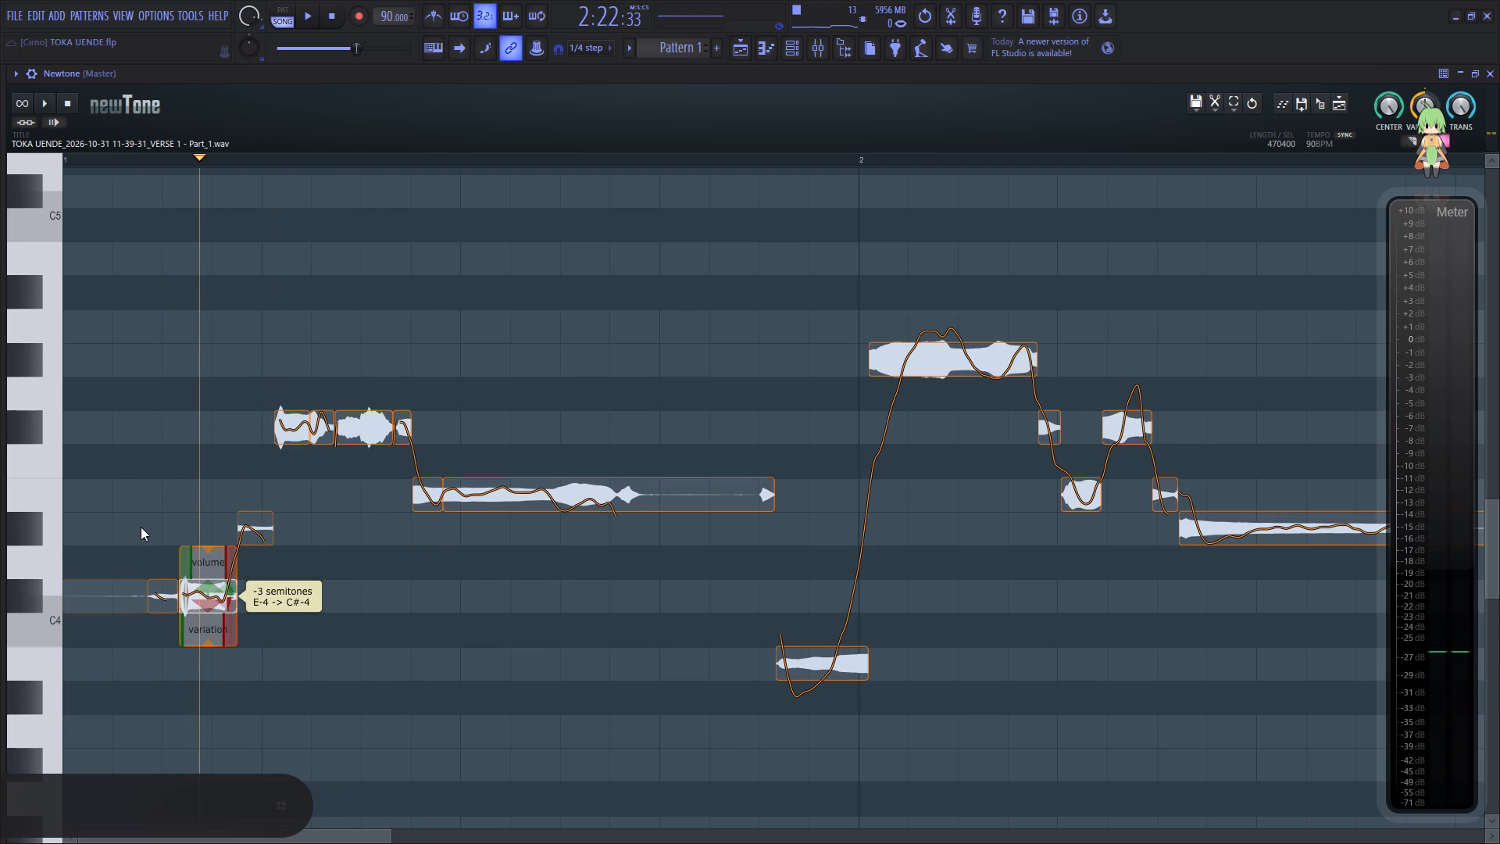
key(space)
key(space)
drag(202, 605, 198, 626)
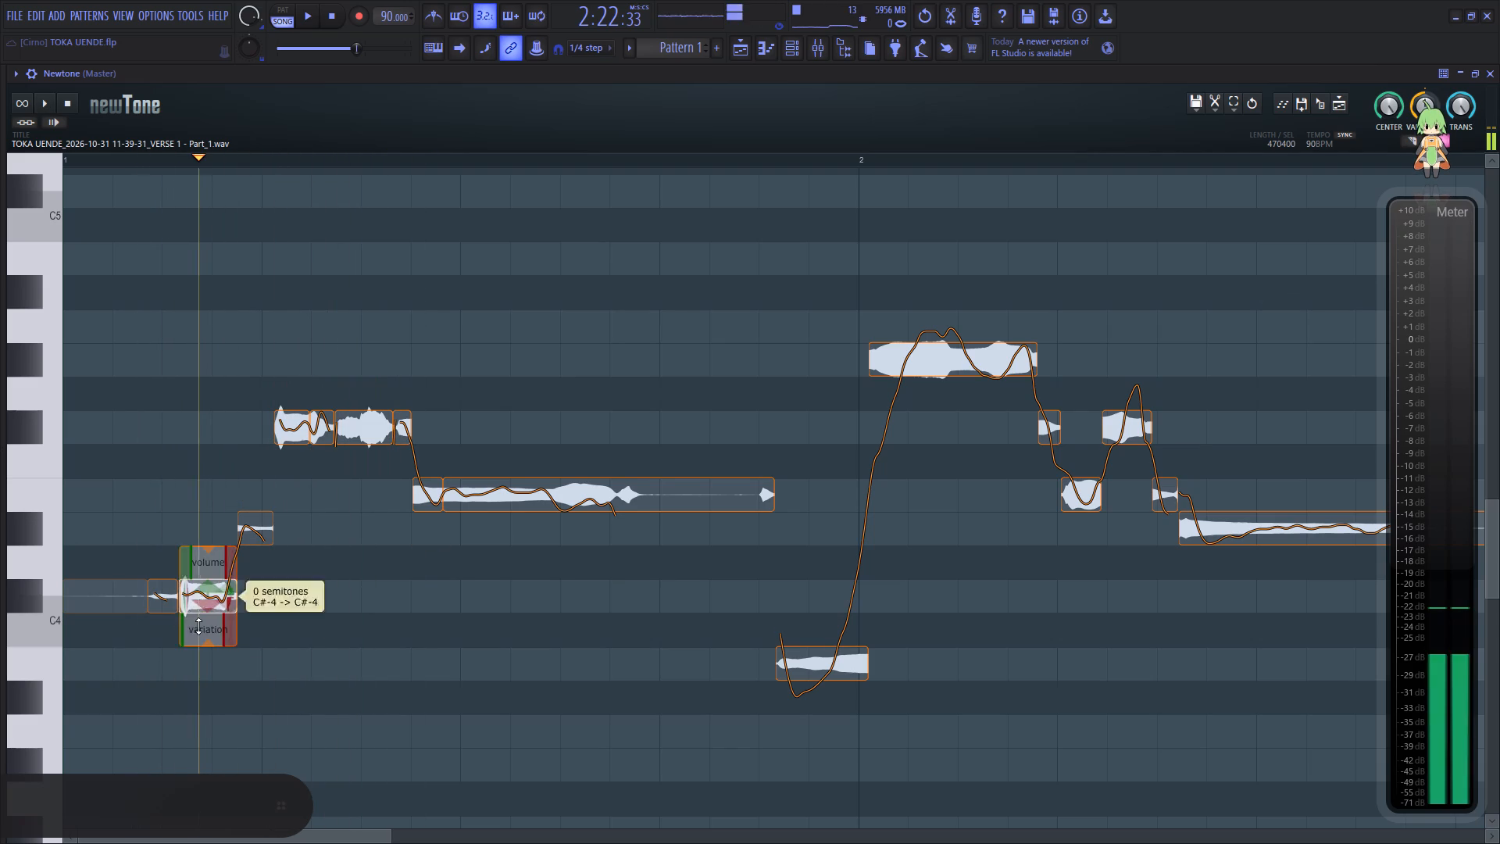
drag(198, 626, 197, 627)
click(126, 628)
key(space)
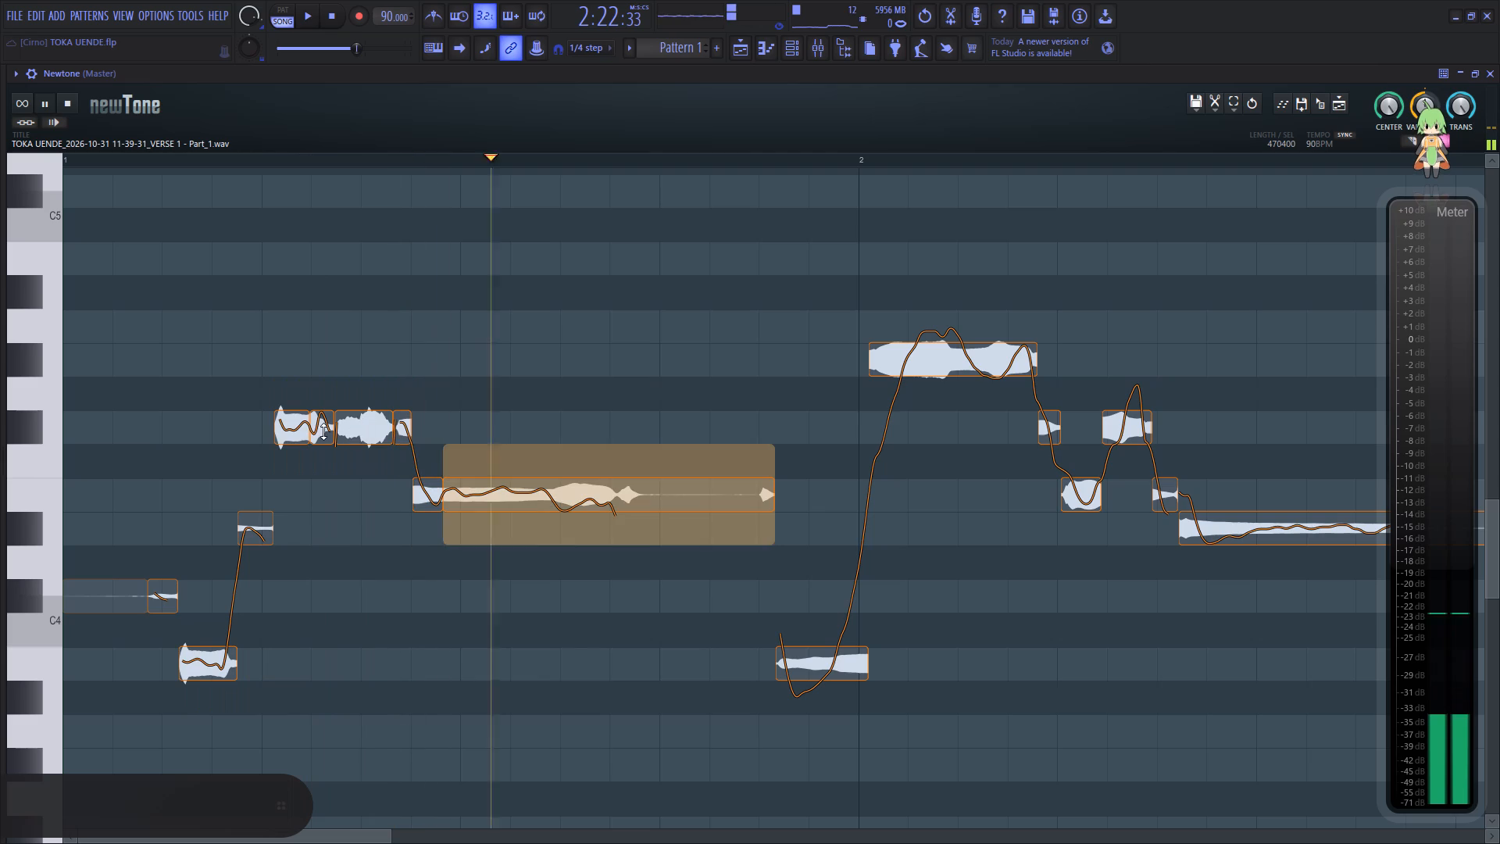
key(space)
Reduce pitch variation on the first three F#-4 notes, taking the third to about 54%, and replay the phrase.
drag(293, 476, 304, 427)
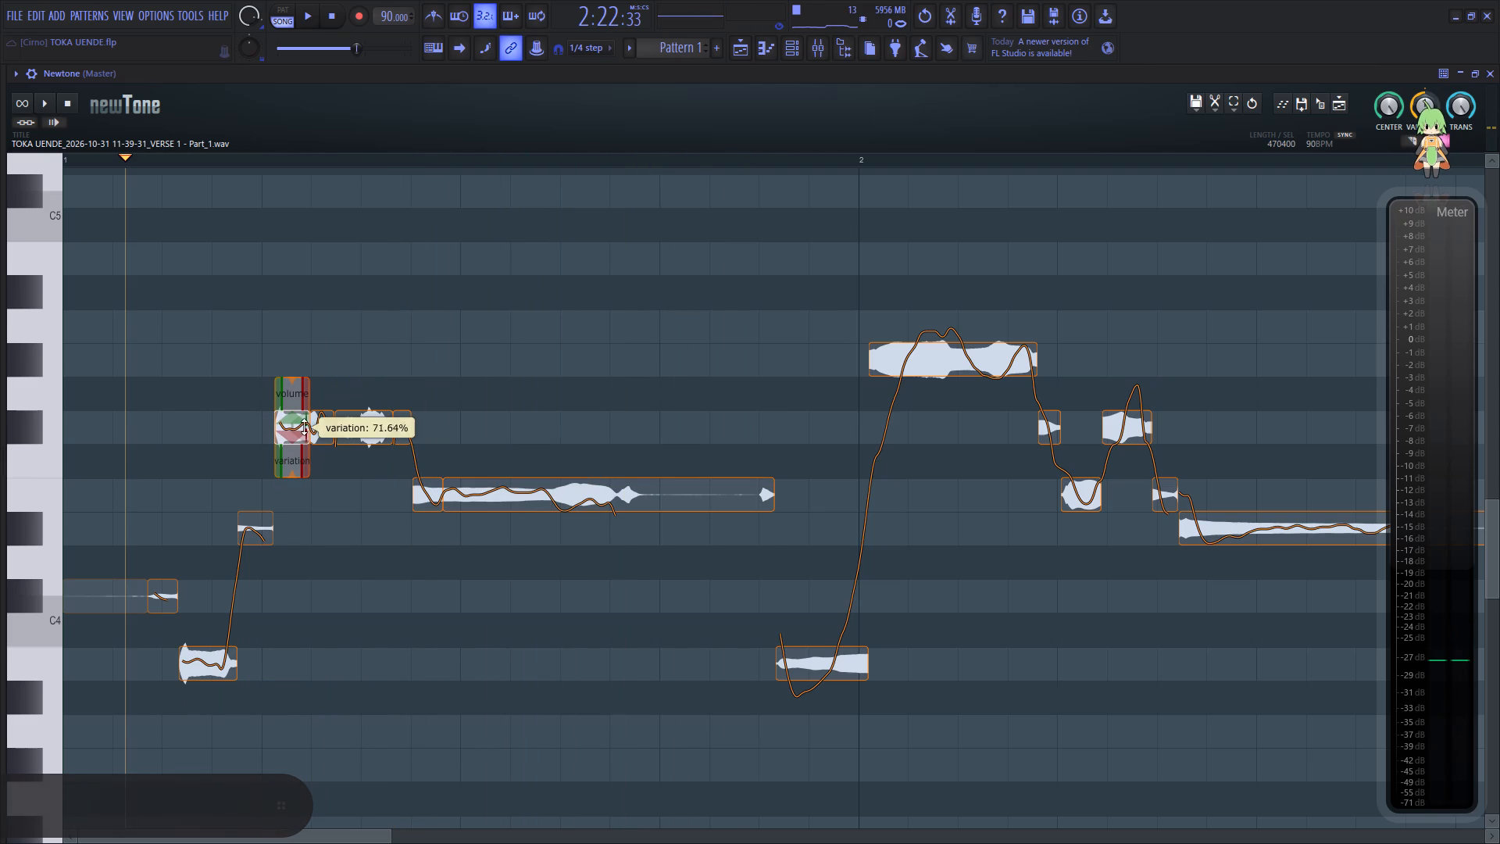
drag(304, 427, 310, 407)
key(space)
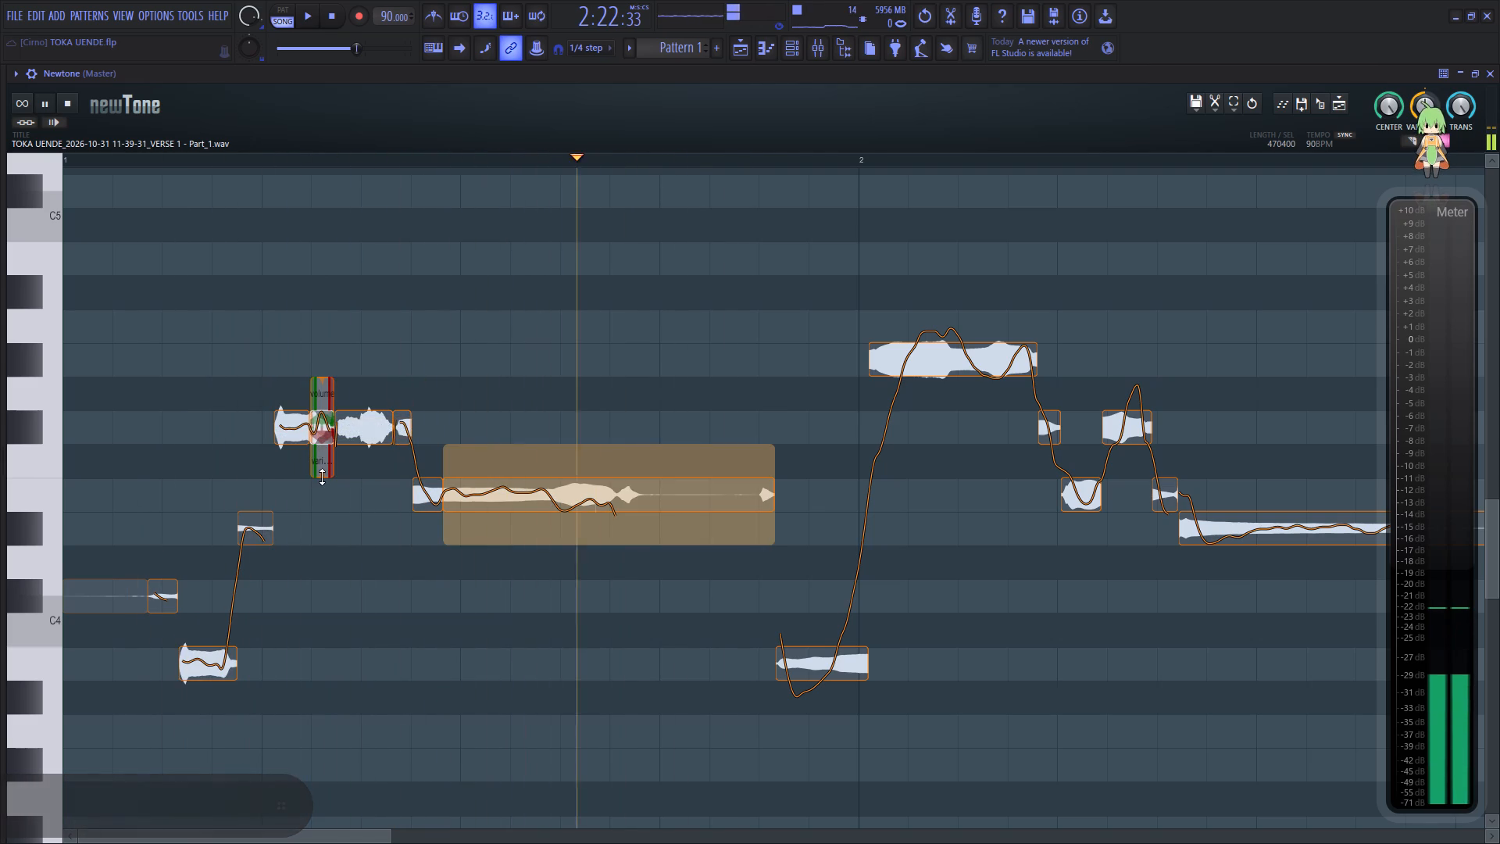
drag(322, 477, 331, 434)
key(space)
key(space)
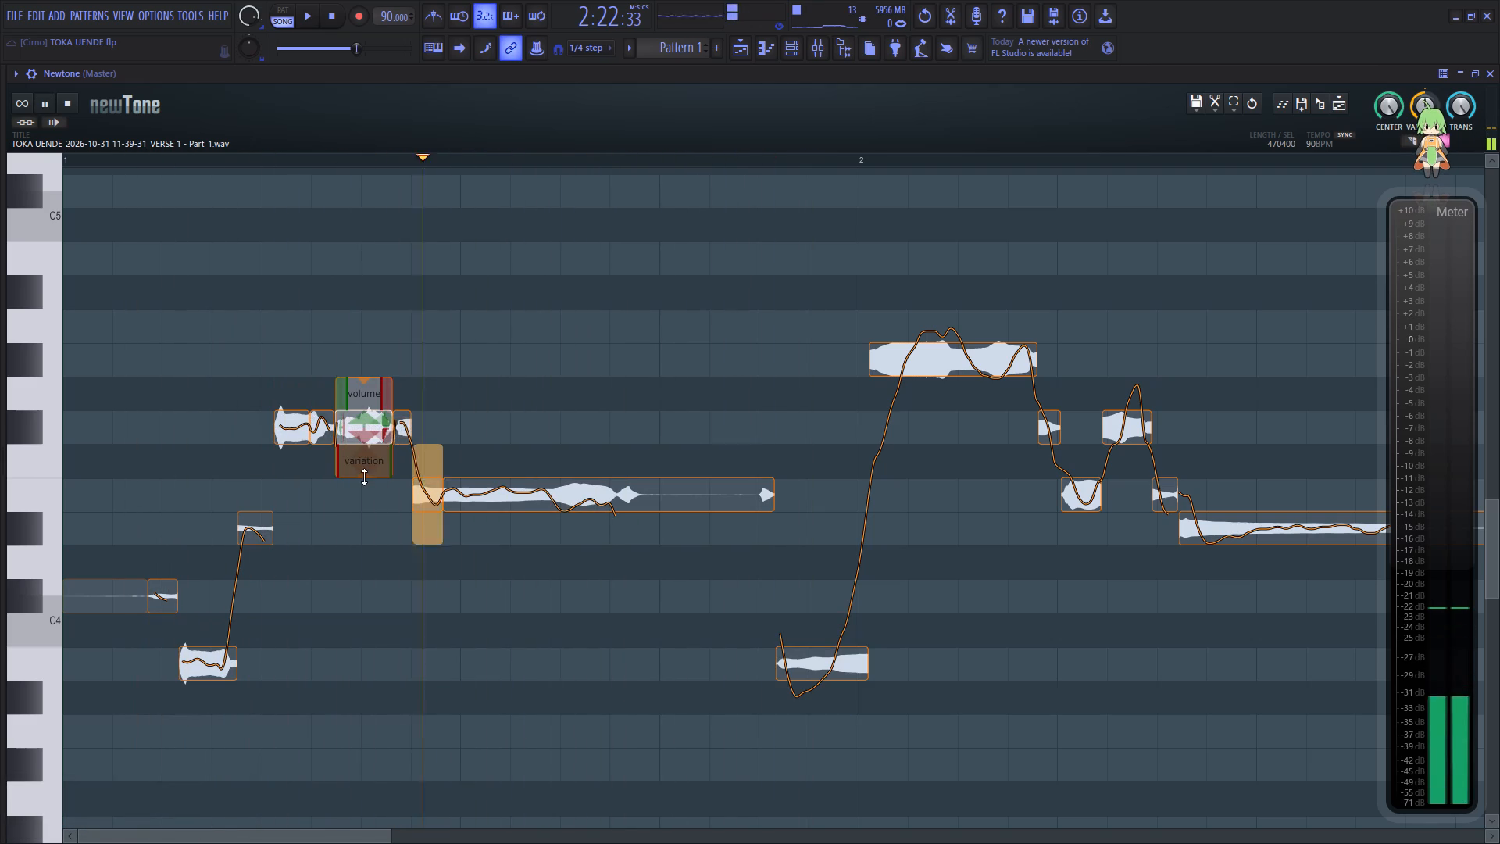
drag(364, 477, 384, 415)
key(space)
key(space)
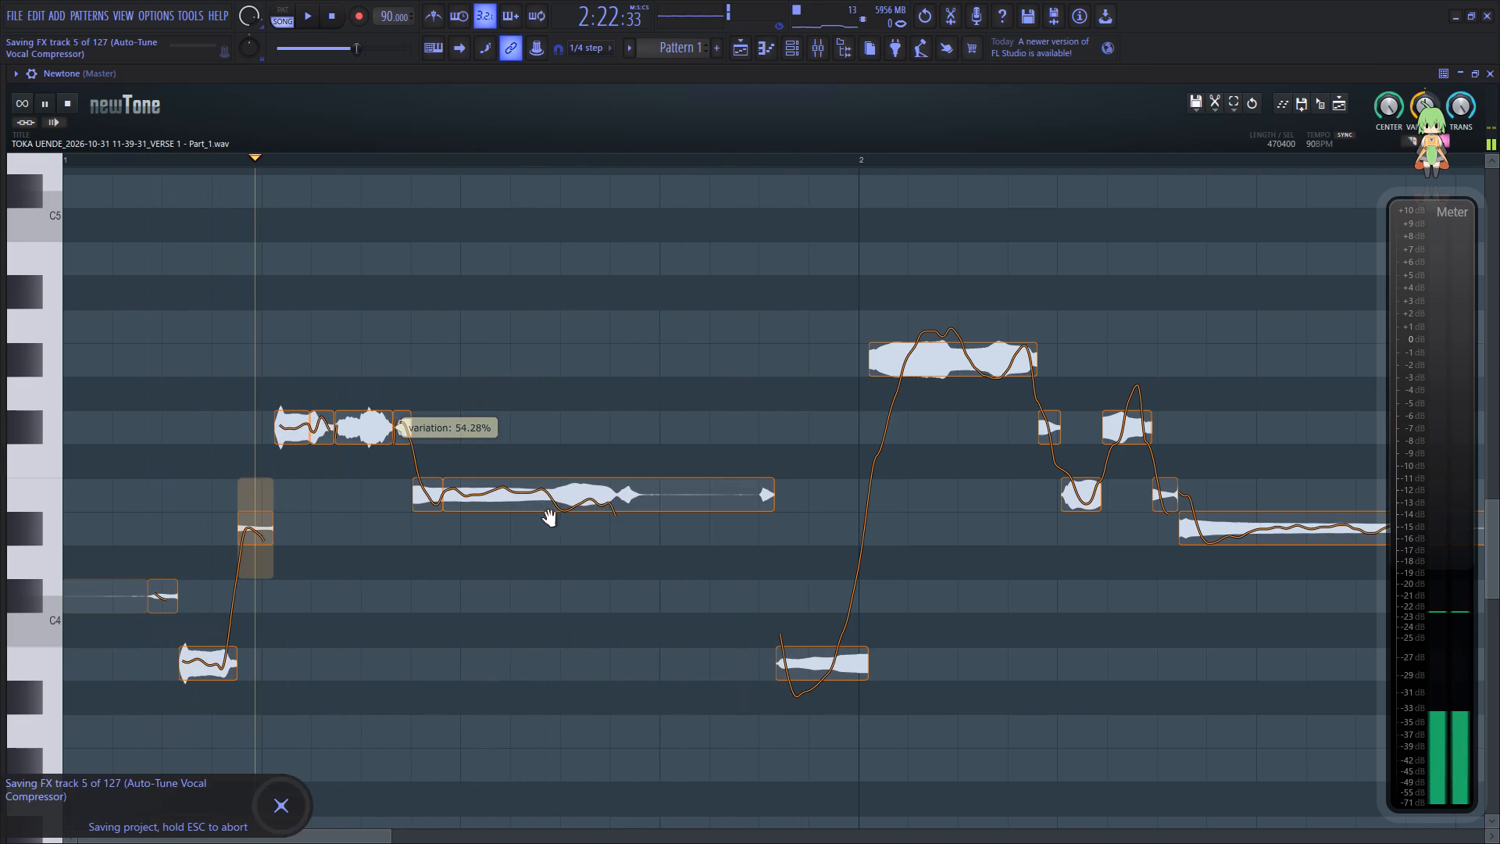
Reduce pitch variation on the long E-4 note before bar 2 to about 48% and flatten the short E-4 note preceding it.
click(510, 498)
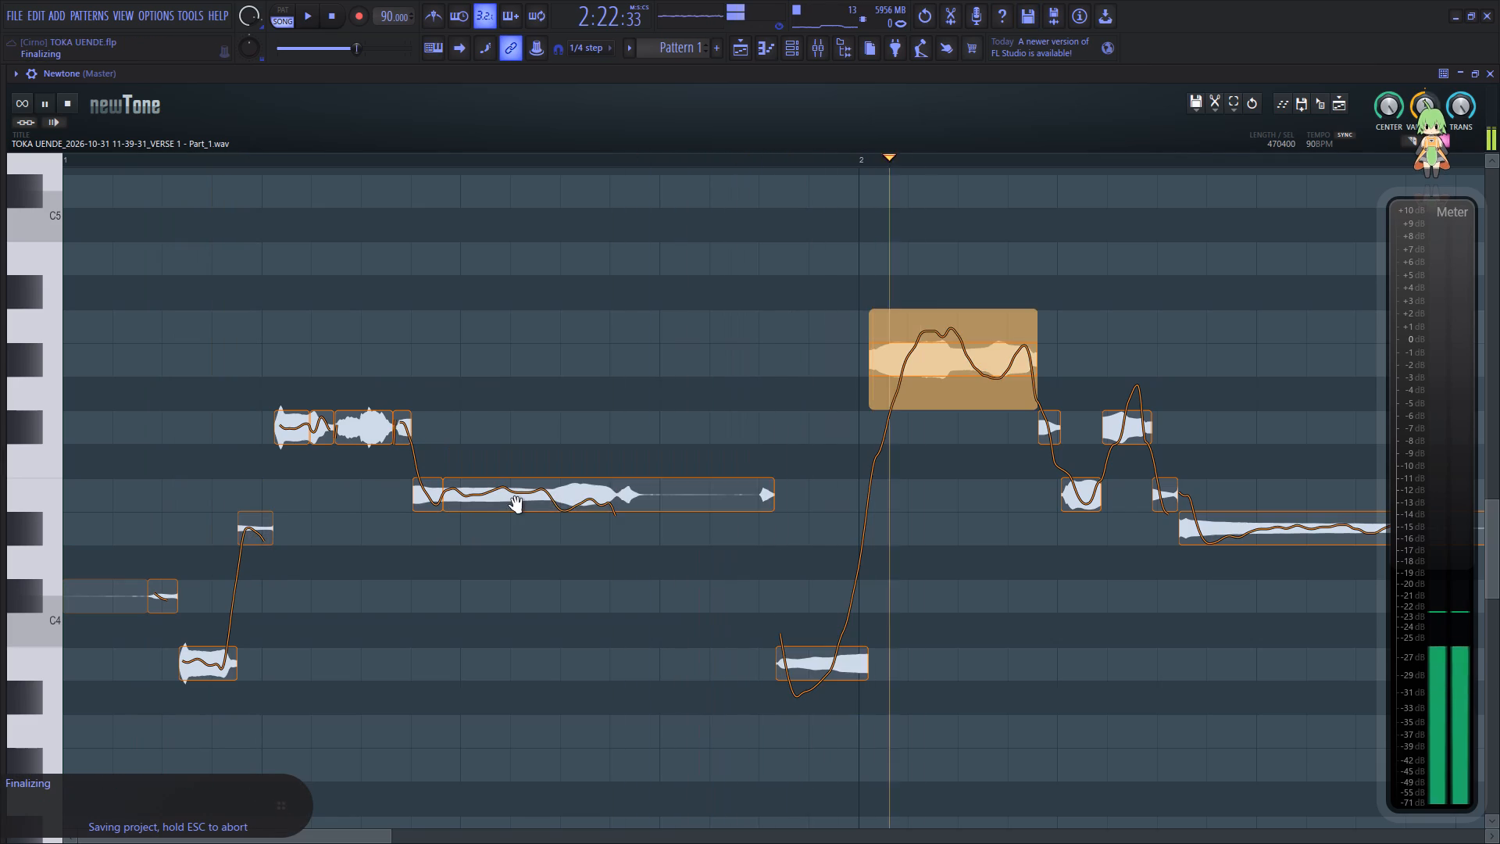
key(space)
drag(589, 544, 606, 474)
key(space)
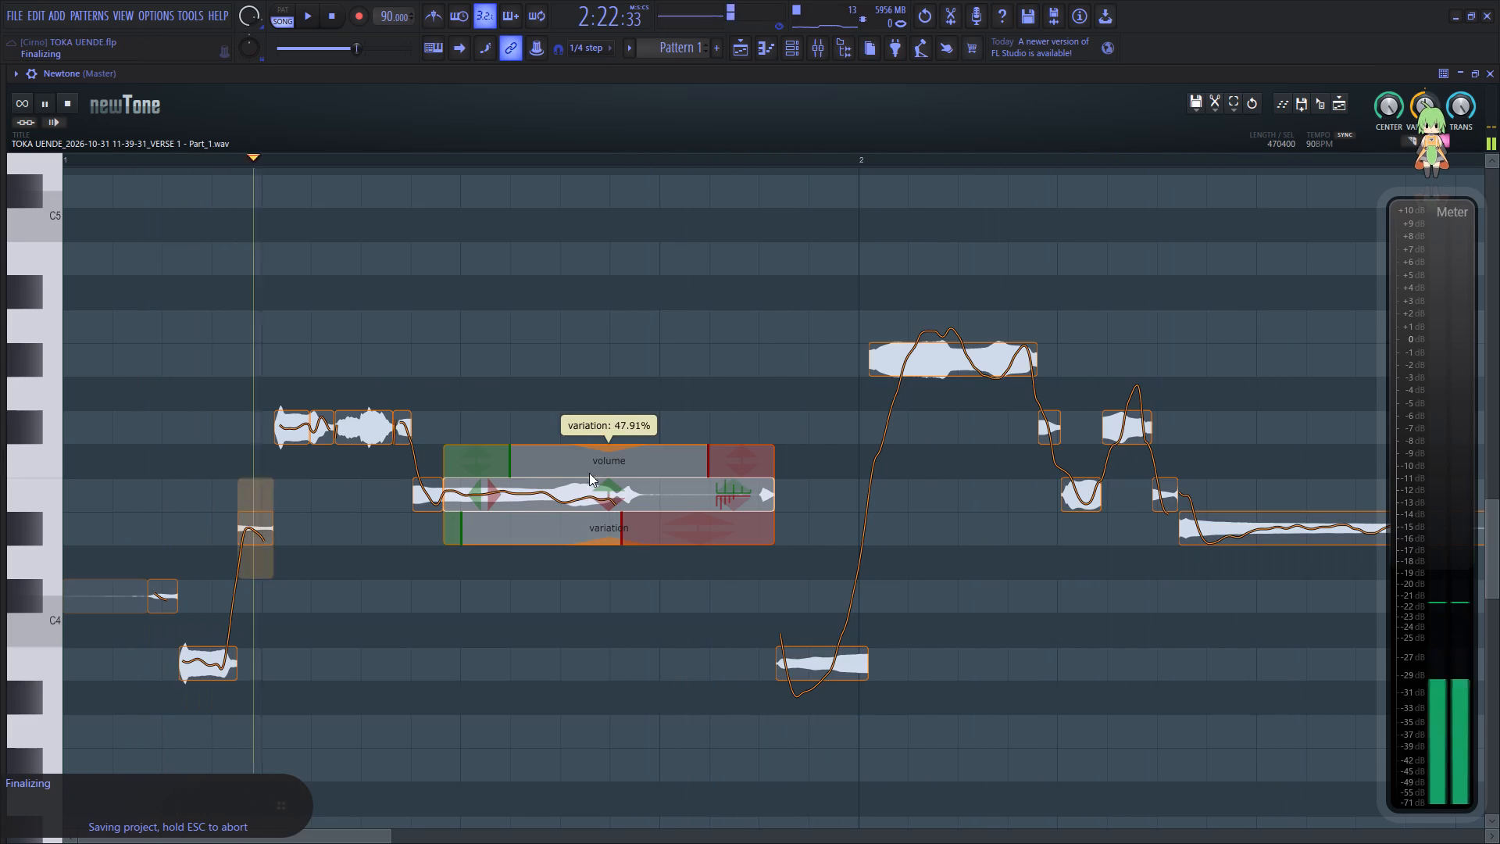
drag(427, 544, 436, 508)
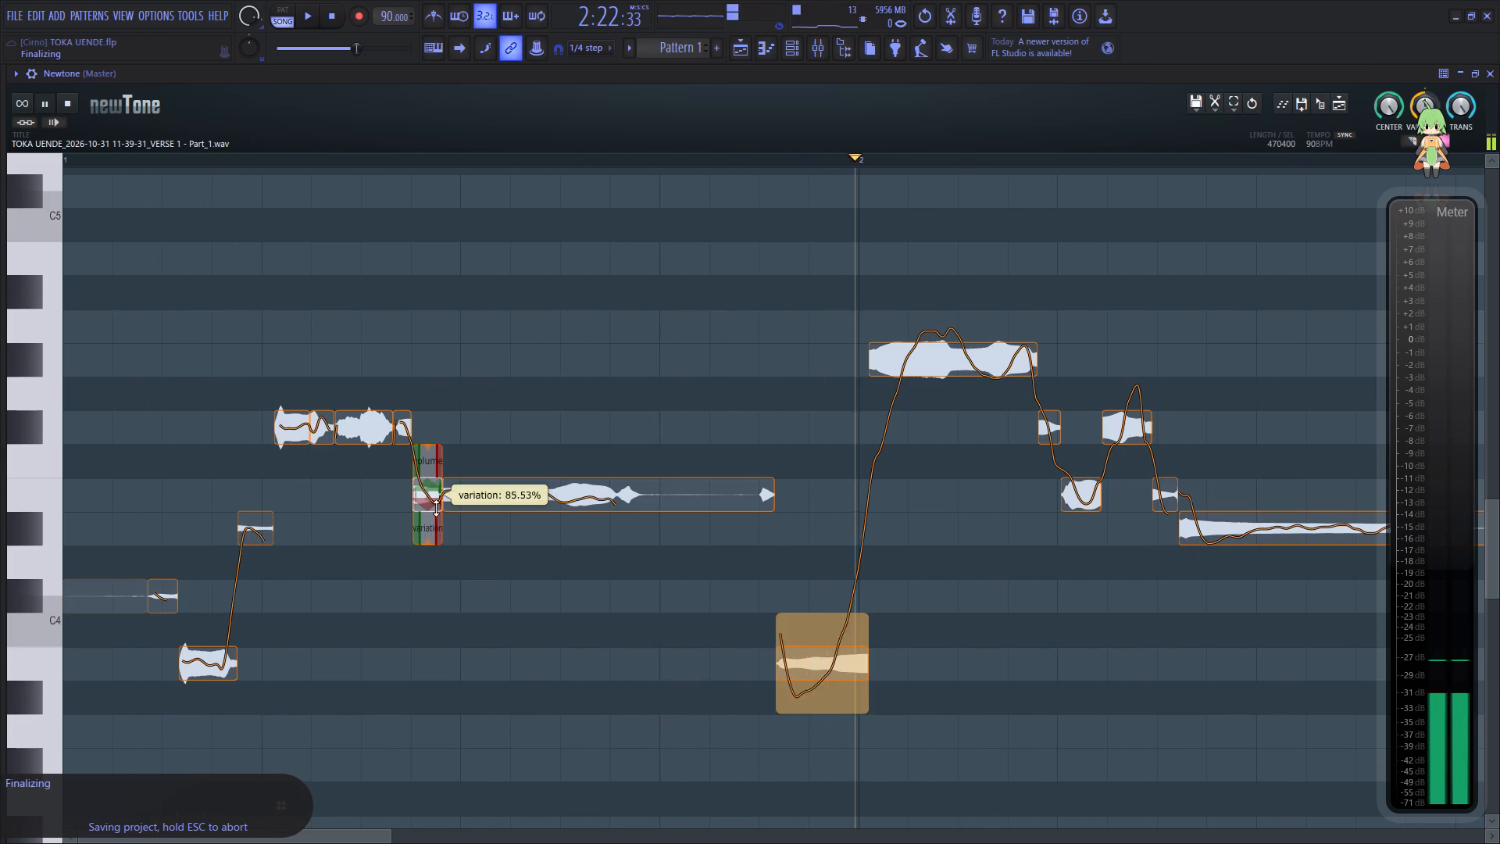
drag(436, 508, 444, 488)
key(space)
key(space)
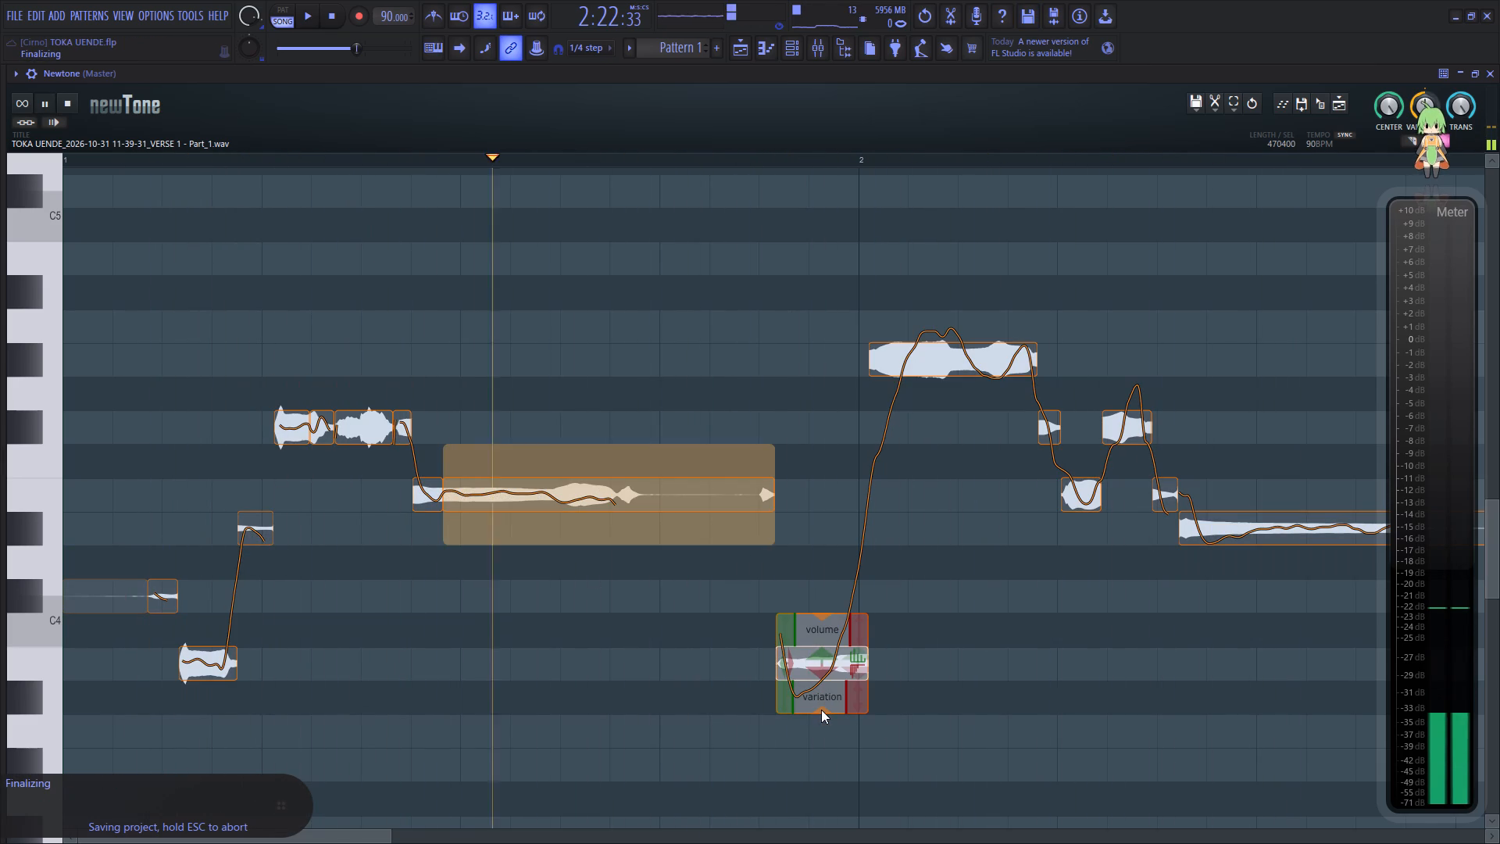
Reduce pitch variation to about 15% on the B-3 note before bar 2 and about 40% on the G#-4 note after it.
drag(822, 712, 845, 597)
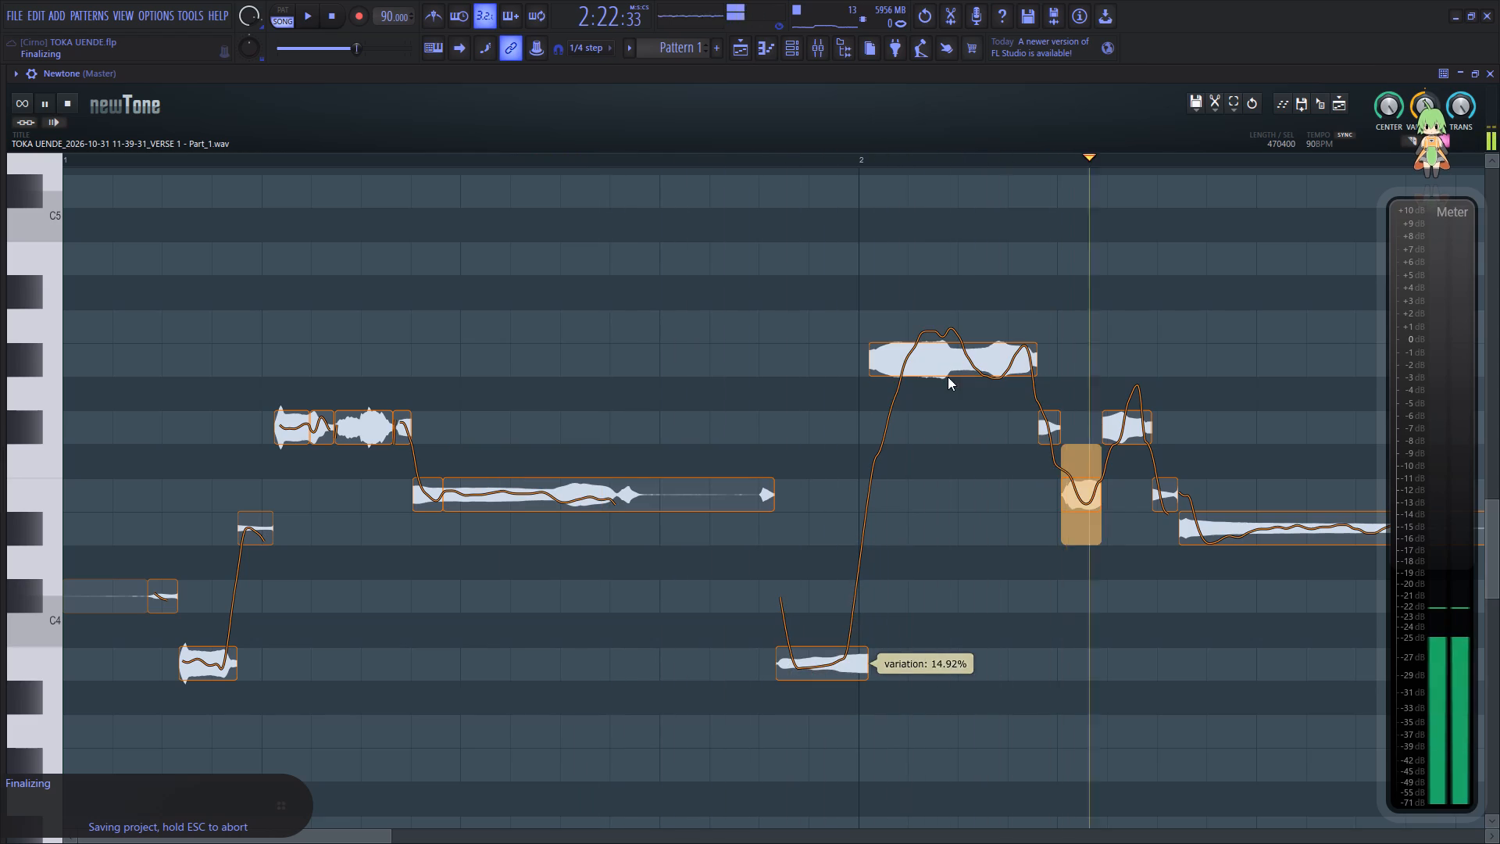
key(space)
key(space)
click(941, 366)
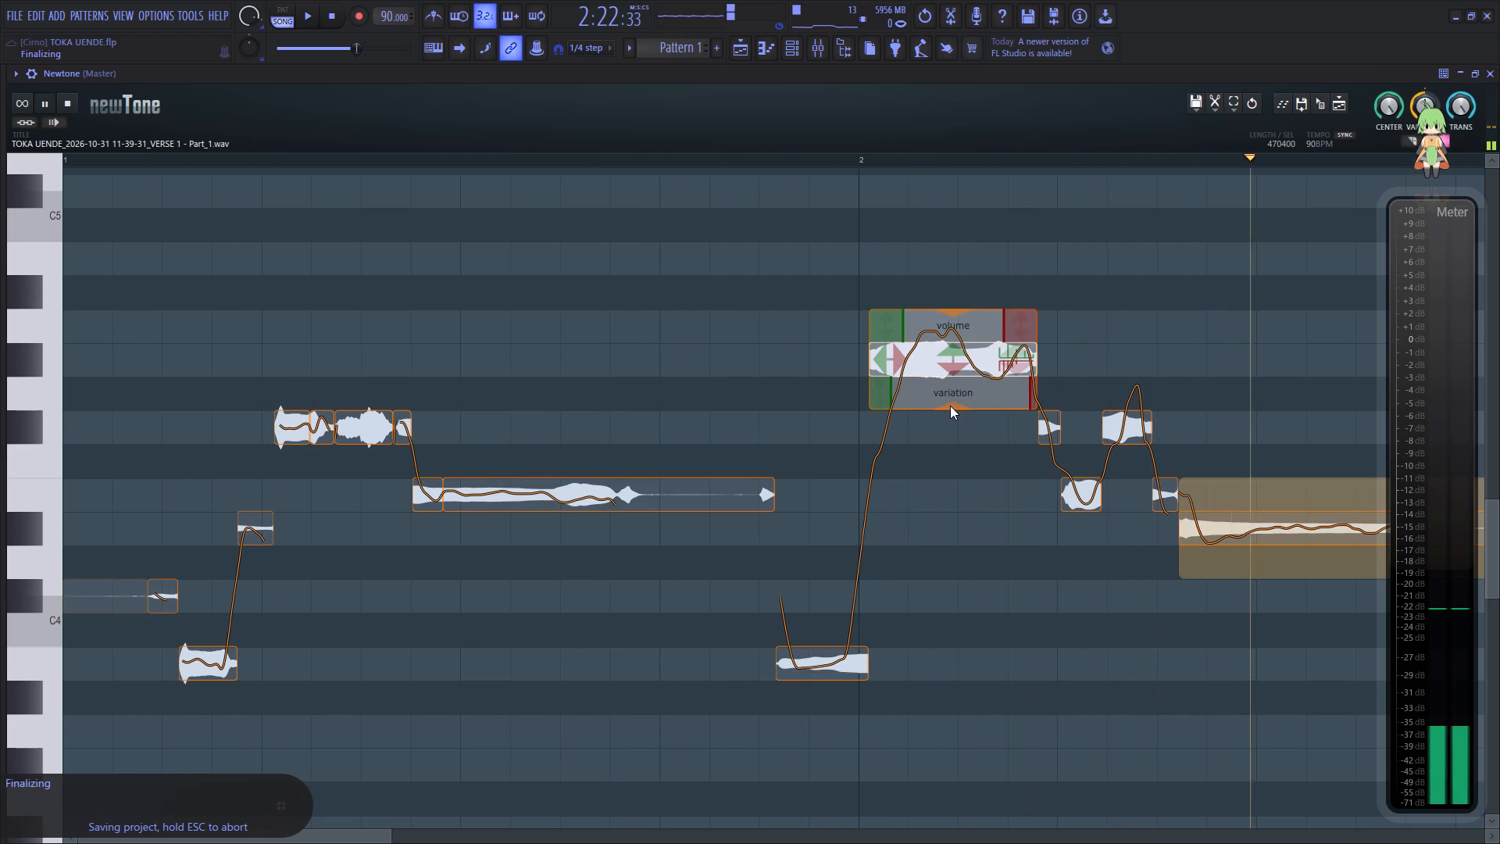
drag(950, 407, 969, 326)
click(653, 394)
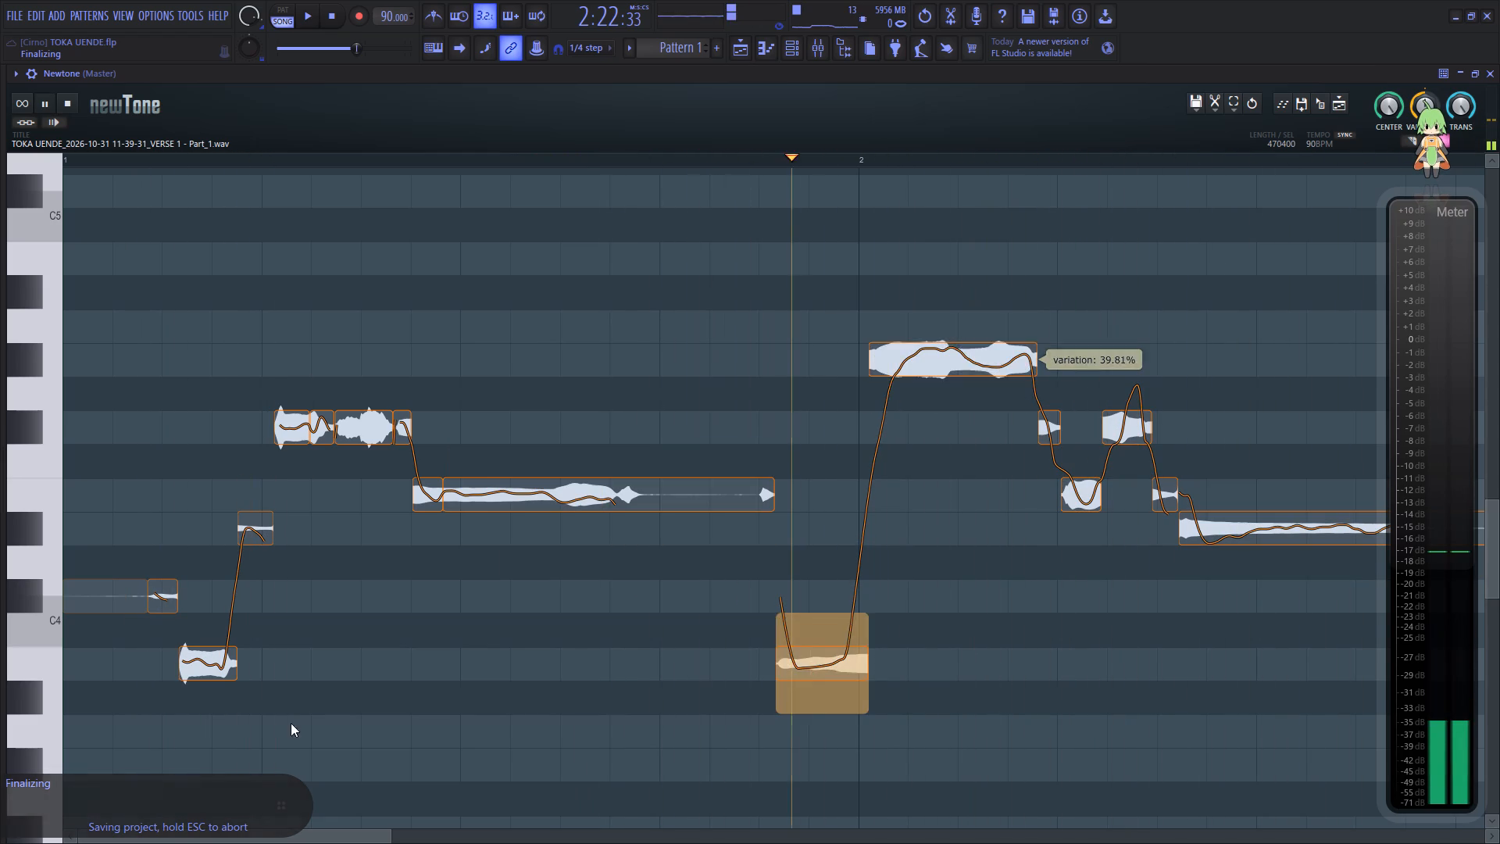
Reduce pitch variation on the E-4 and F#-4 notes after the G#-4 note, setting the short F#-4 to about 62%, and replay.
drag(328, 837, 384, 839)
key(space)
key(space)
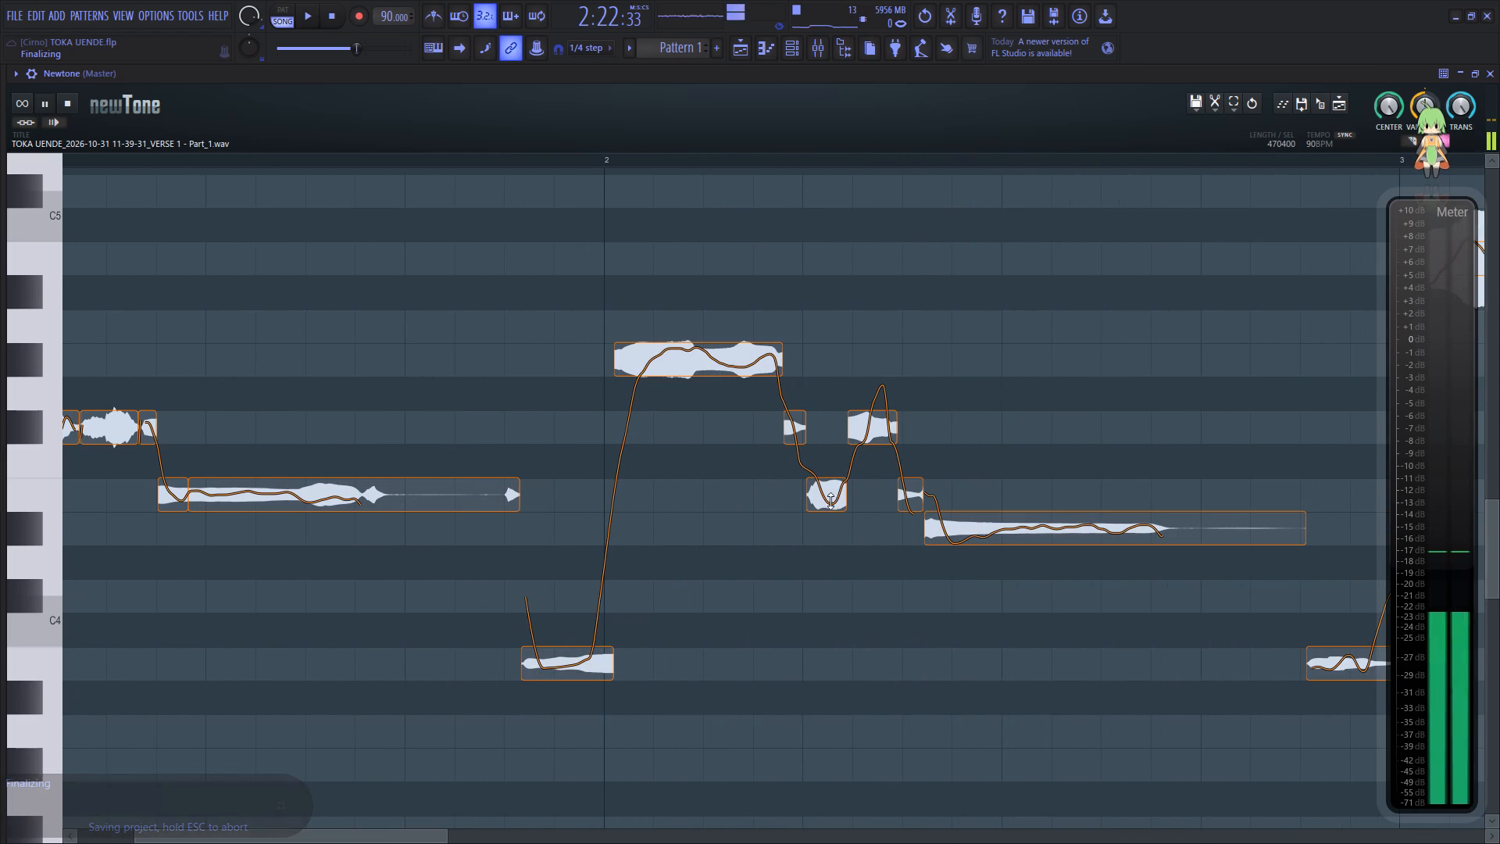
drag(826, 543, 845, 471)
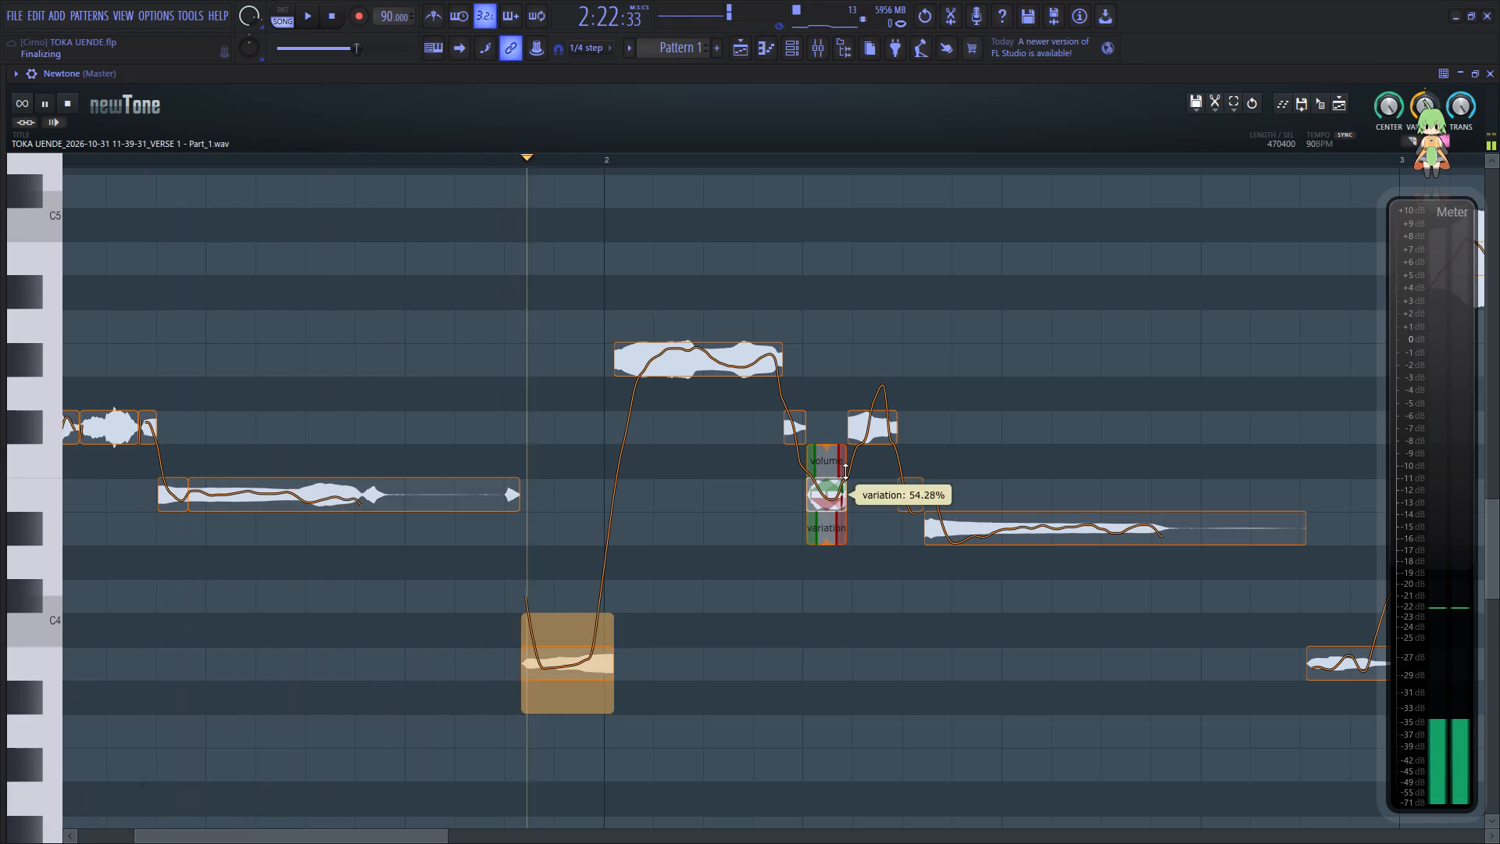
drag(845, 471, 848, 460)
key(space)
key(space)
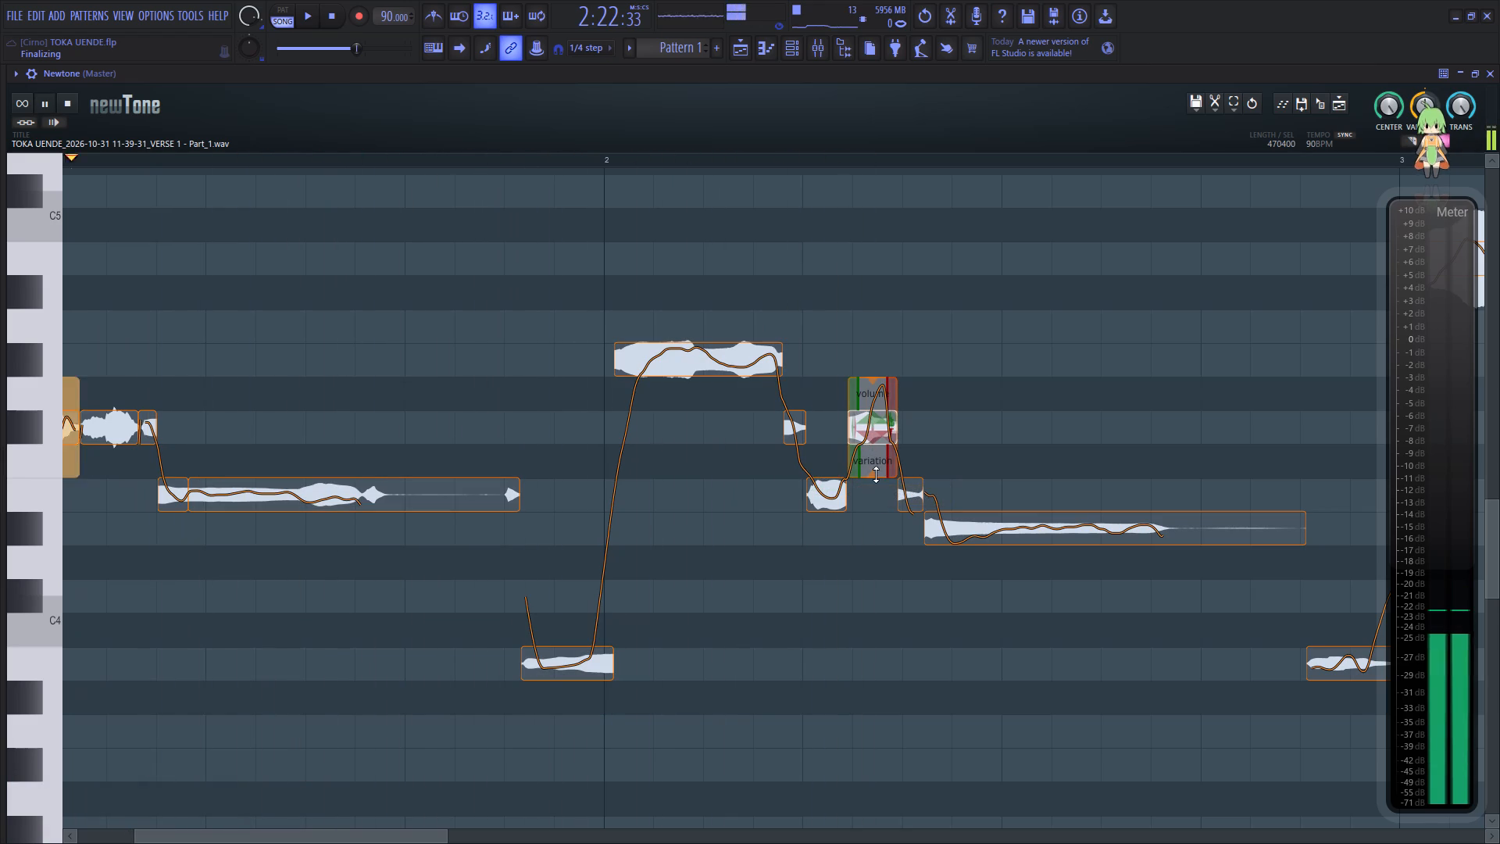
drag(876, 474, 884, 405)
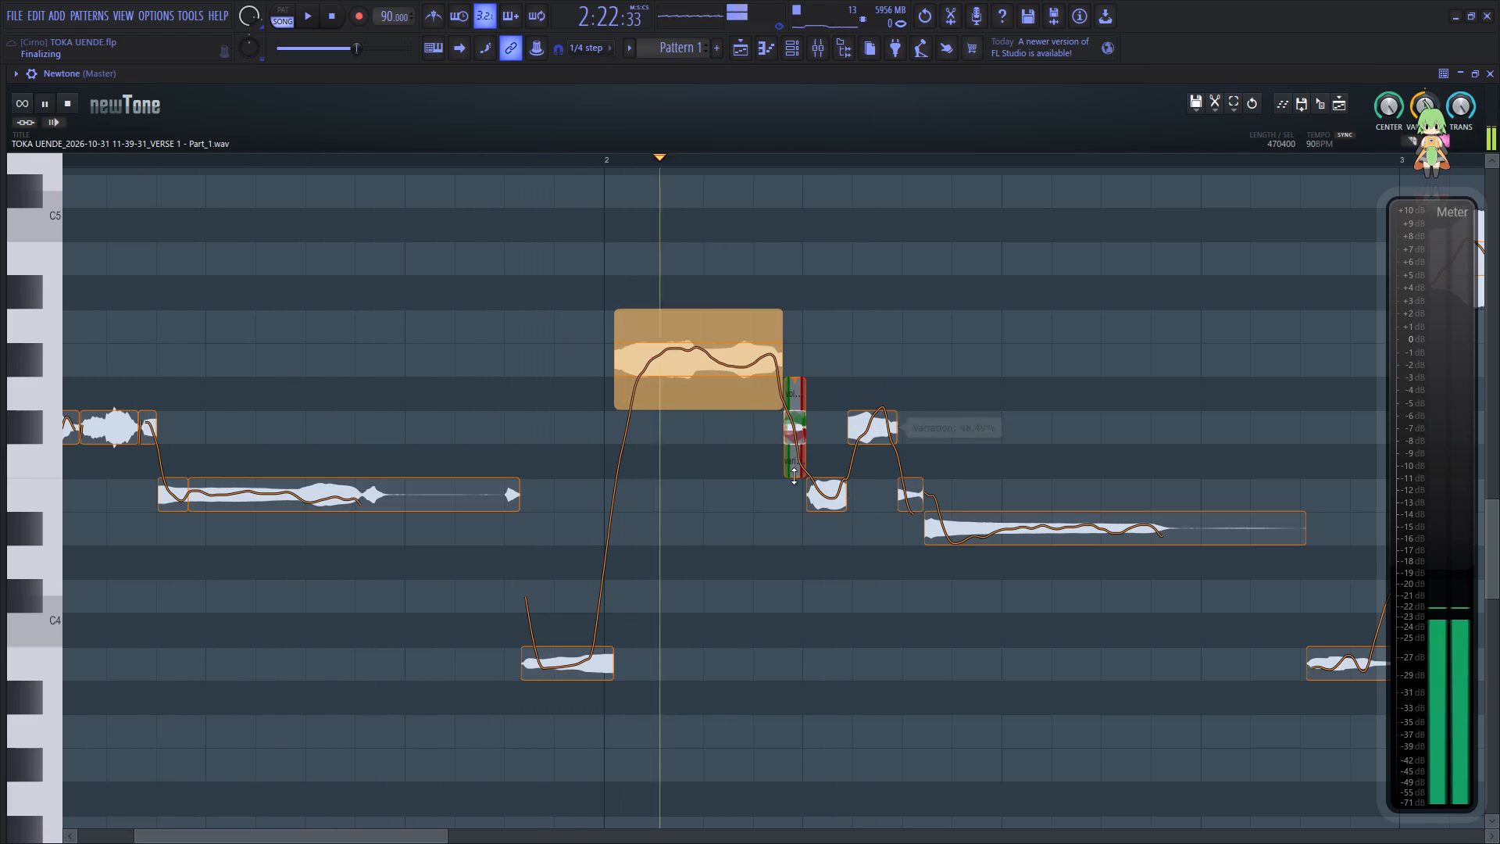
drag(794, 476, 799, 425)
click(459, 452)
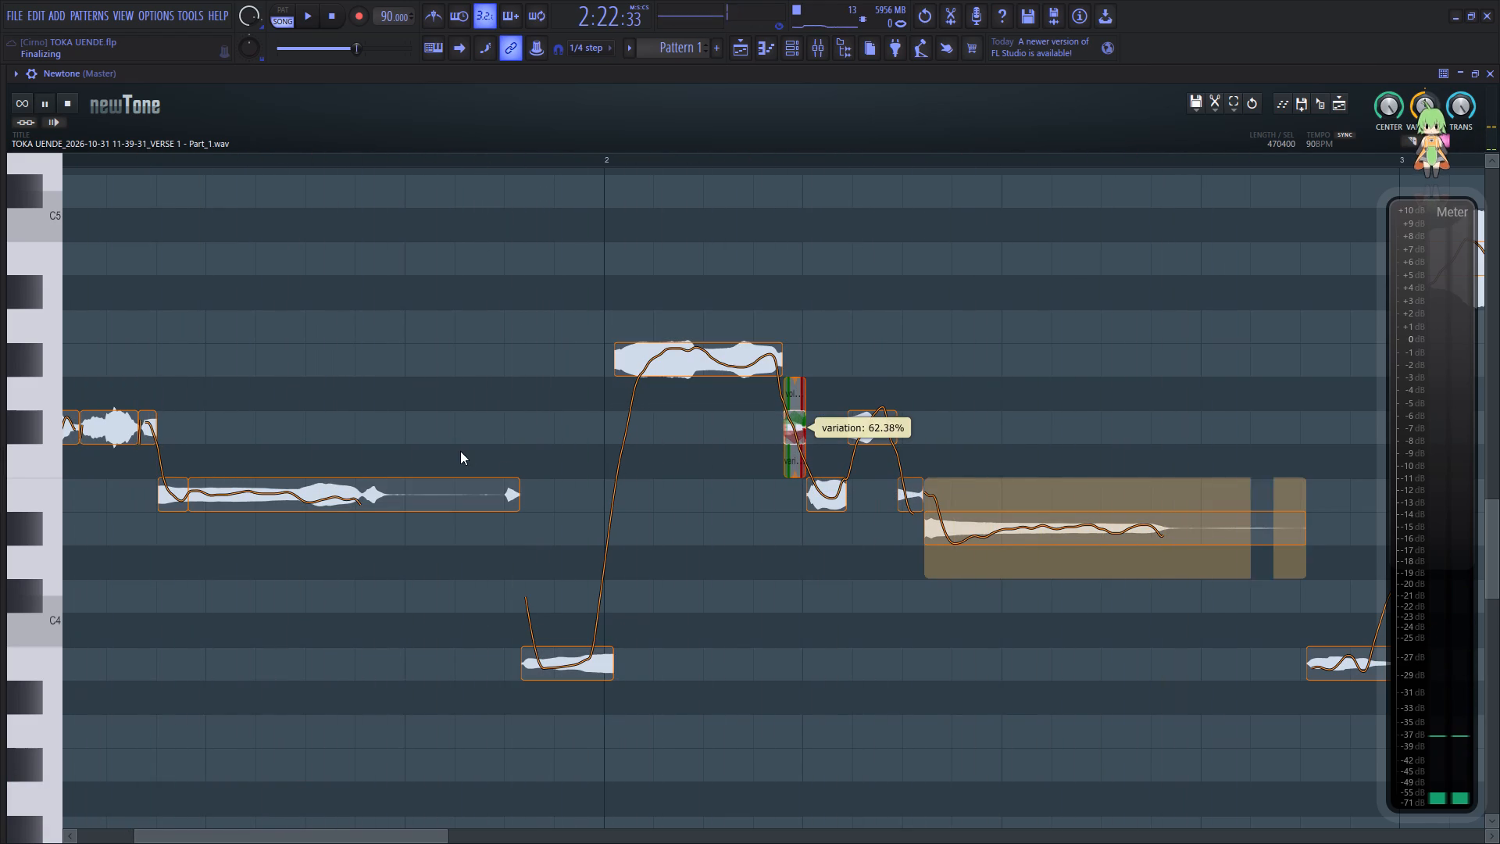
key(space)
key(space)
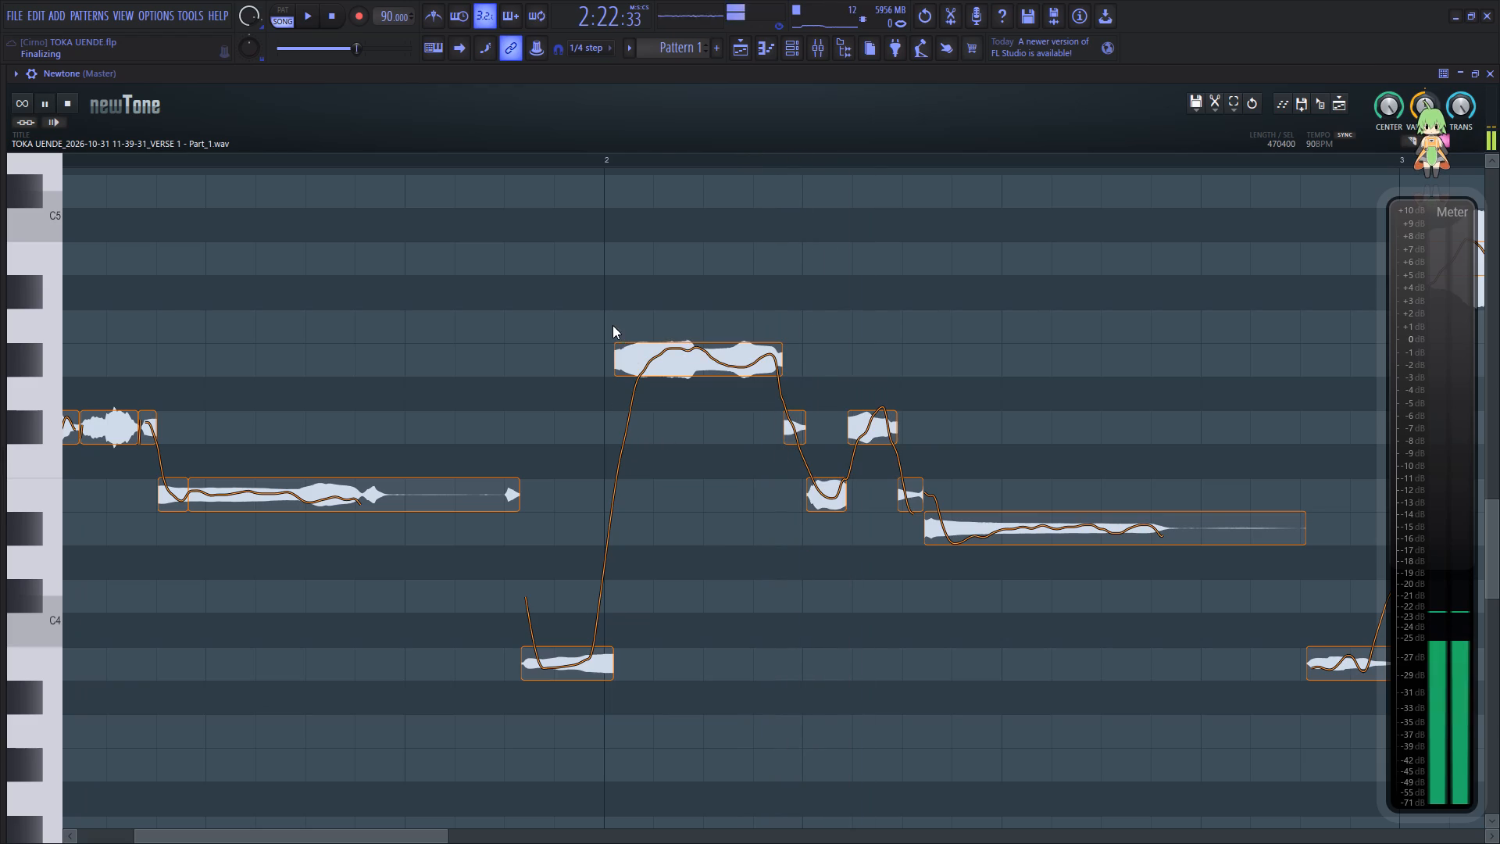
Lower the long G#-4 note after bar 2 to F#-4 and reduce its pitch variation to under 31%.
drag(703, 359, 705, 379)
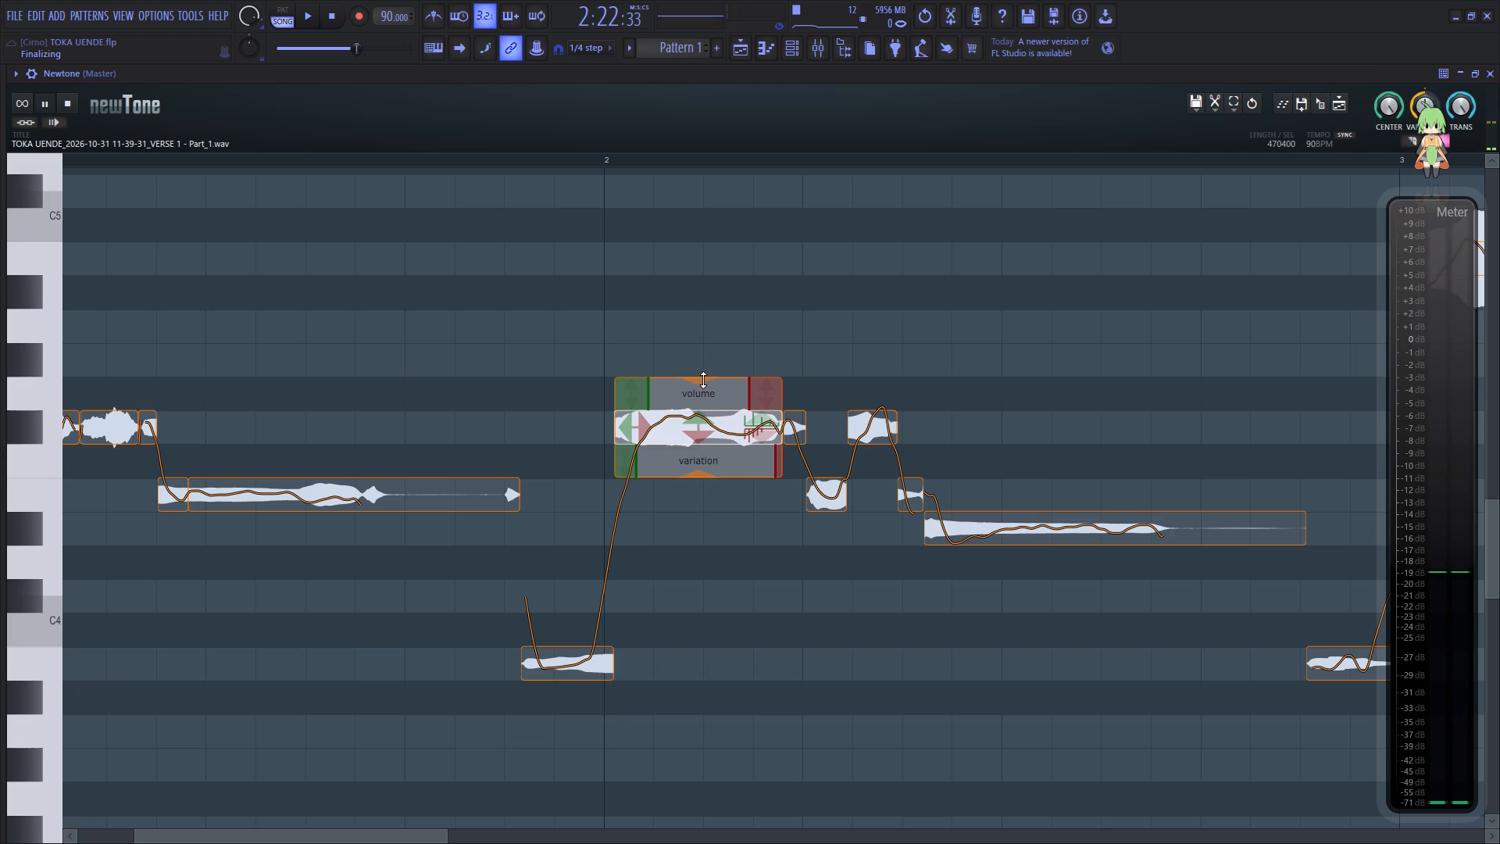
key(space)
key(space)
drag(701, 476, 705, 454)
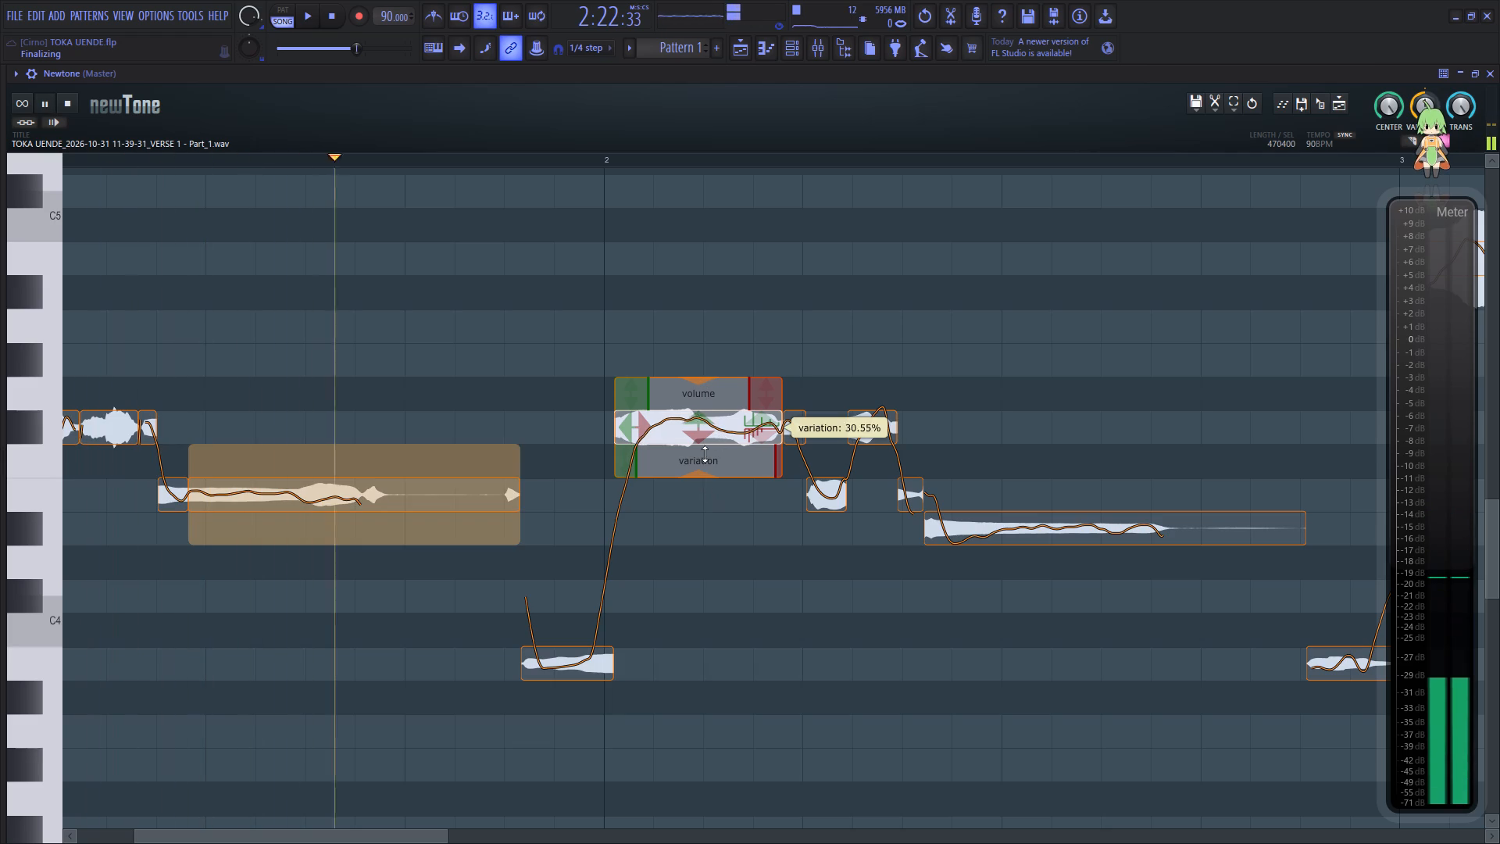
drag(705, 454, 707, 446)
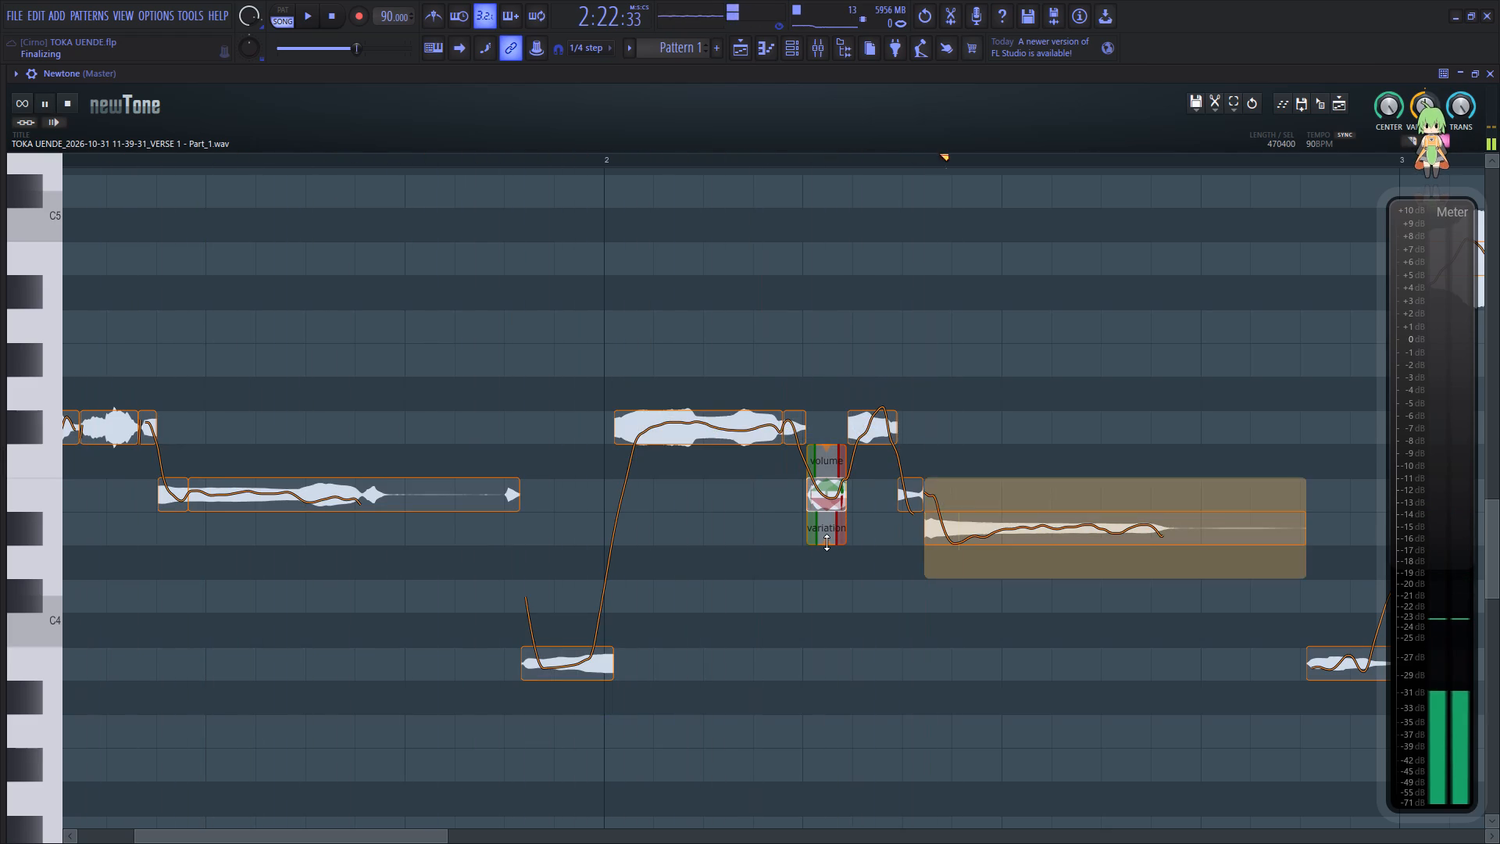
Further flatten the E-4 note after bar 2, reduce the following F#-4 note's variation to about -0.7% and the long D#-4's to about 38%.
drag(827, 542, 837, 498)
key(space)
key(space)
drag(874, 474, 893, 408)
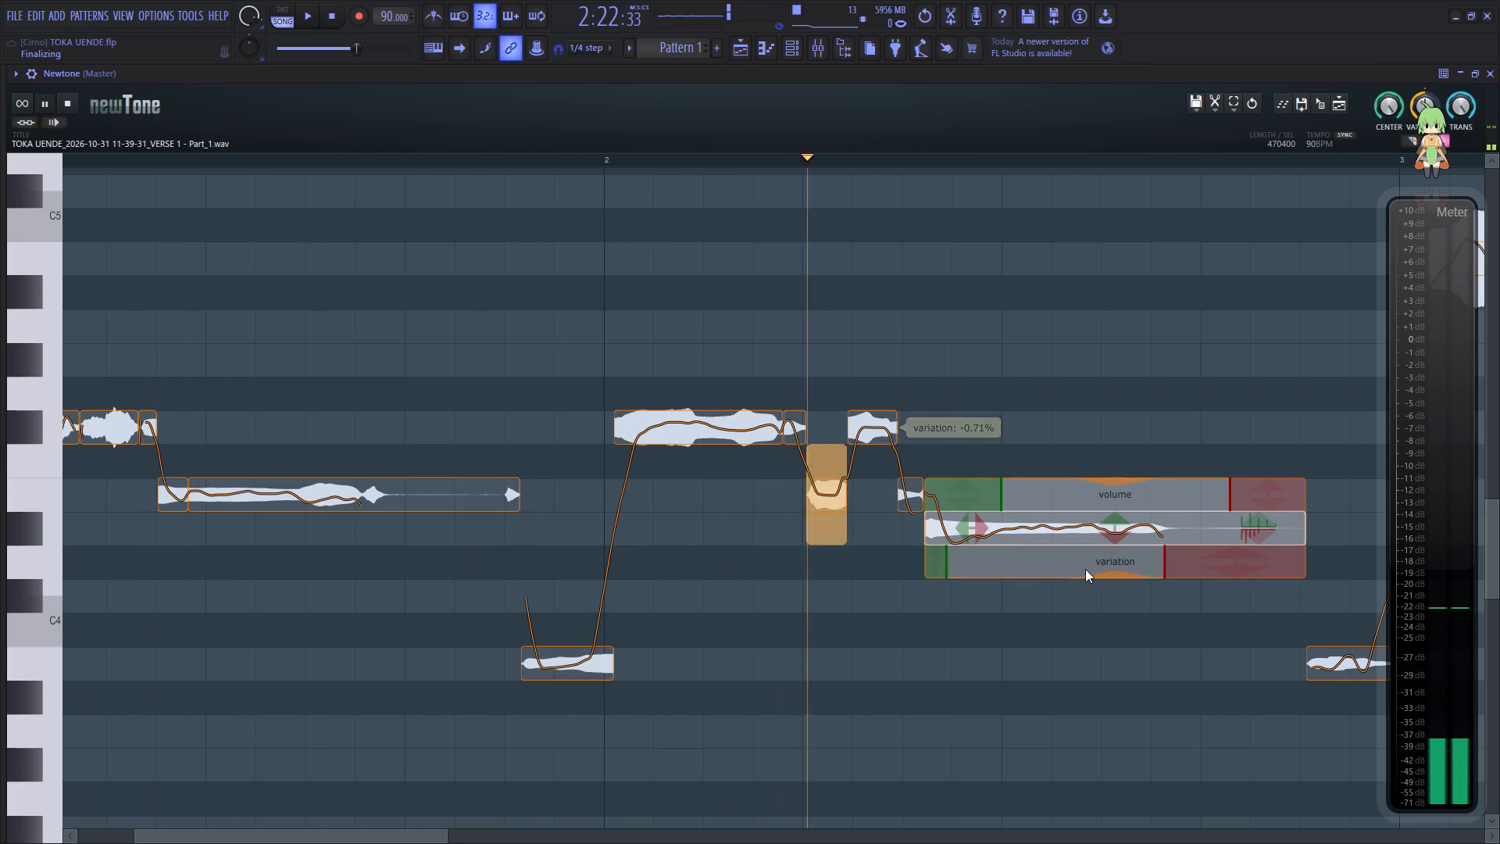
drag(1102, 578, 1116, 494)
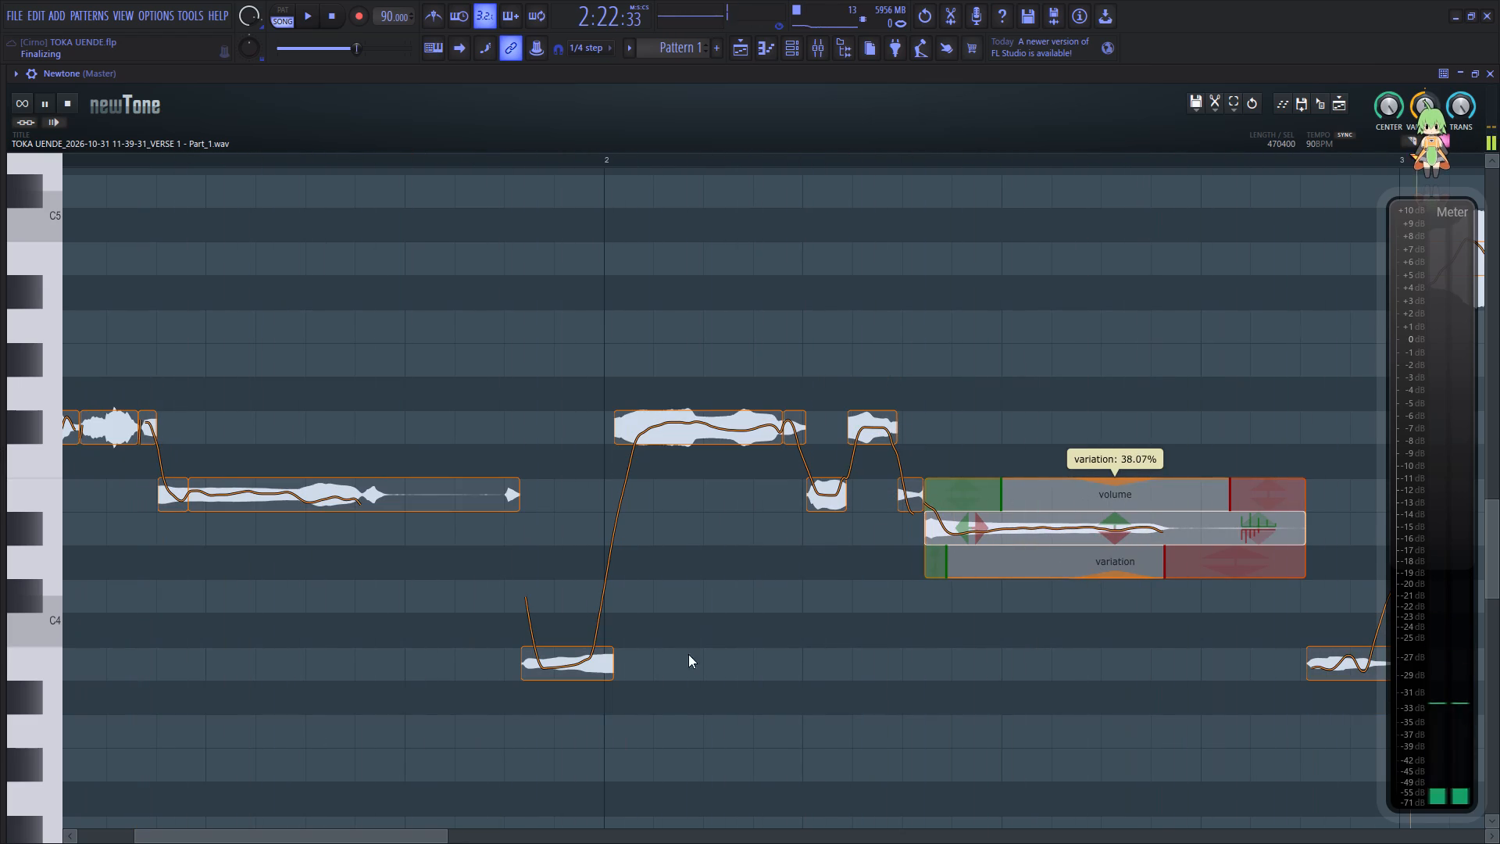
Flatten the pitch variation of the B-3 note just before bar 3 and replay it.
drag(430, 831, 520, 824)
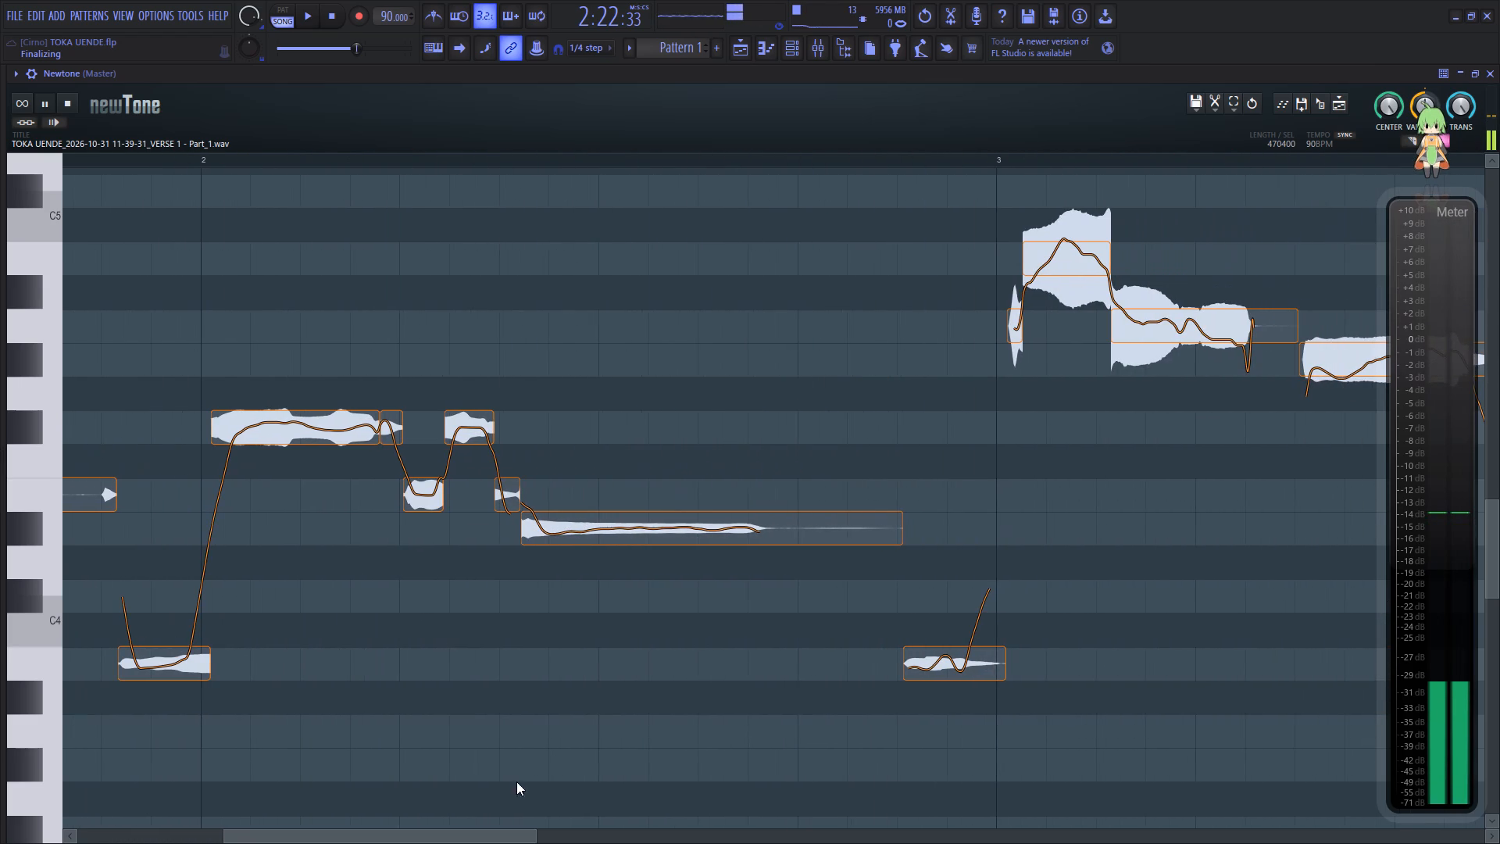
click(517, 778)
drag(467, 836, 571, 837)
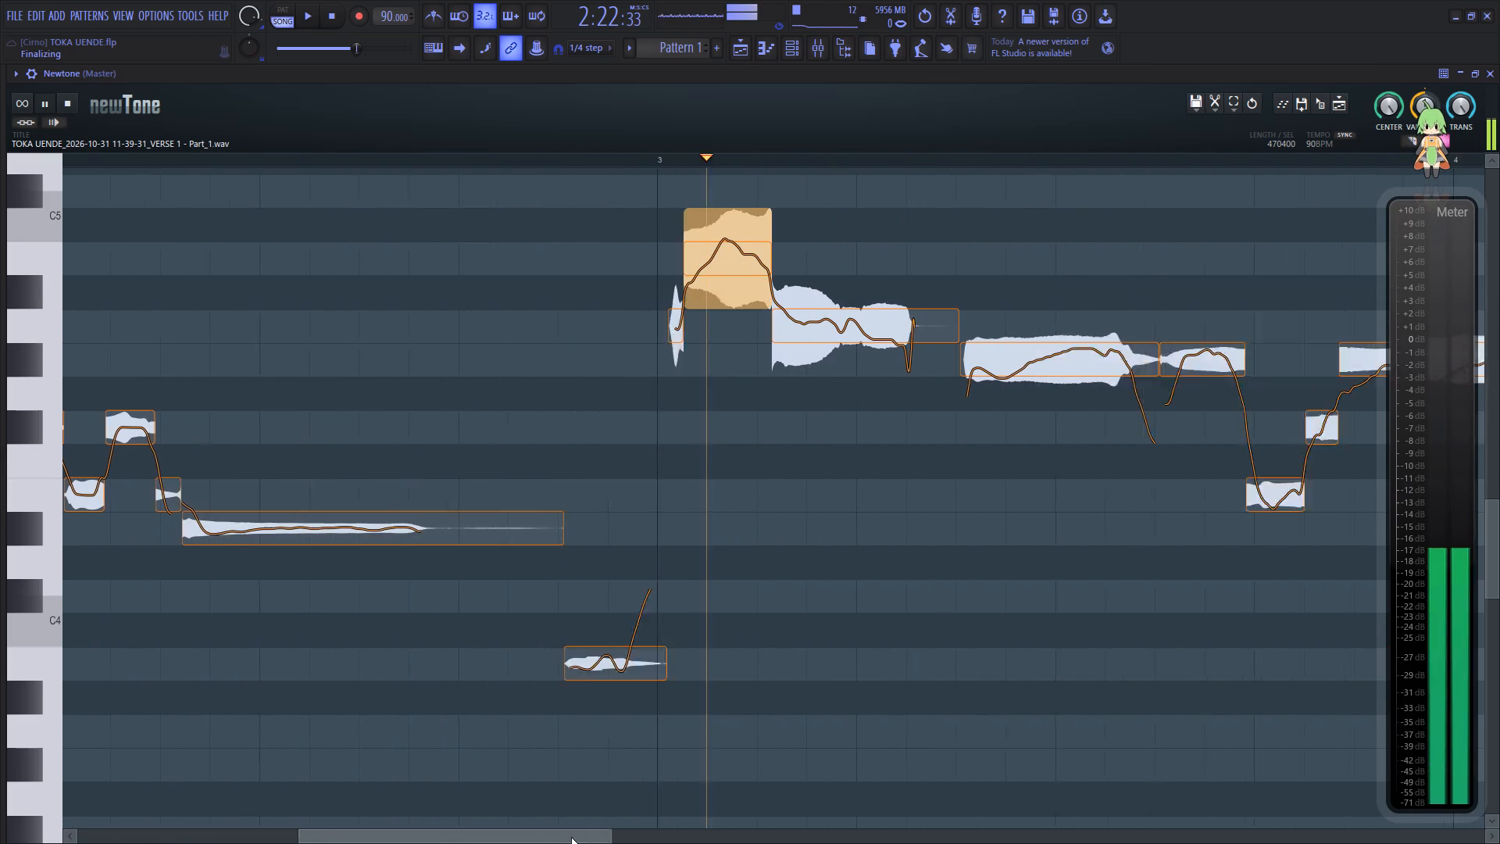
drag(571, 837, 600, 835)
key(space)
key(space)
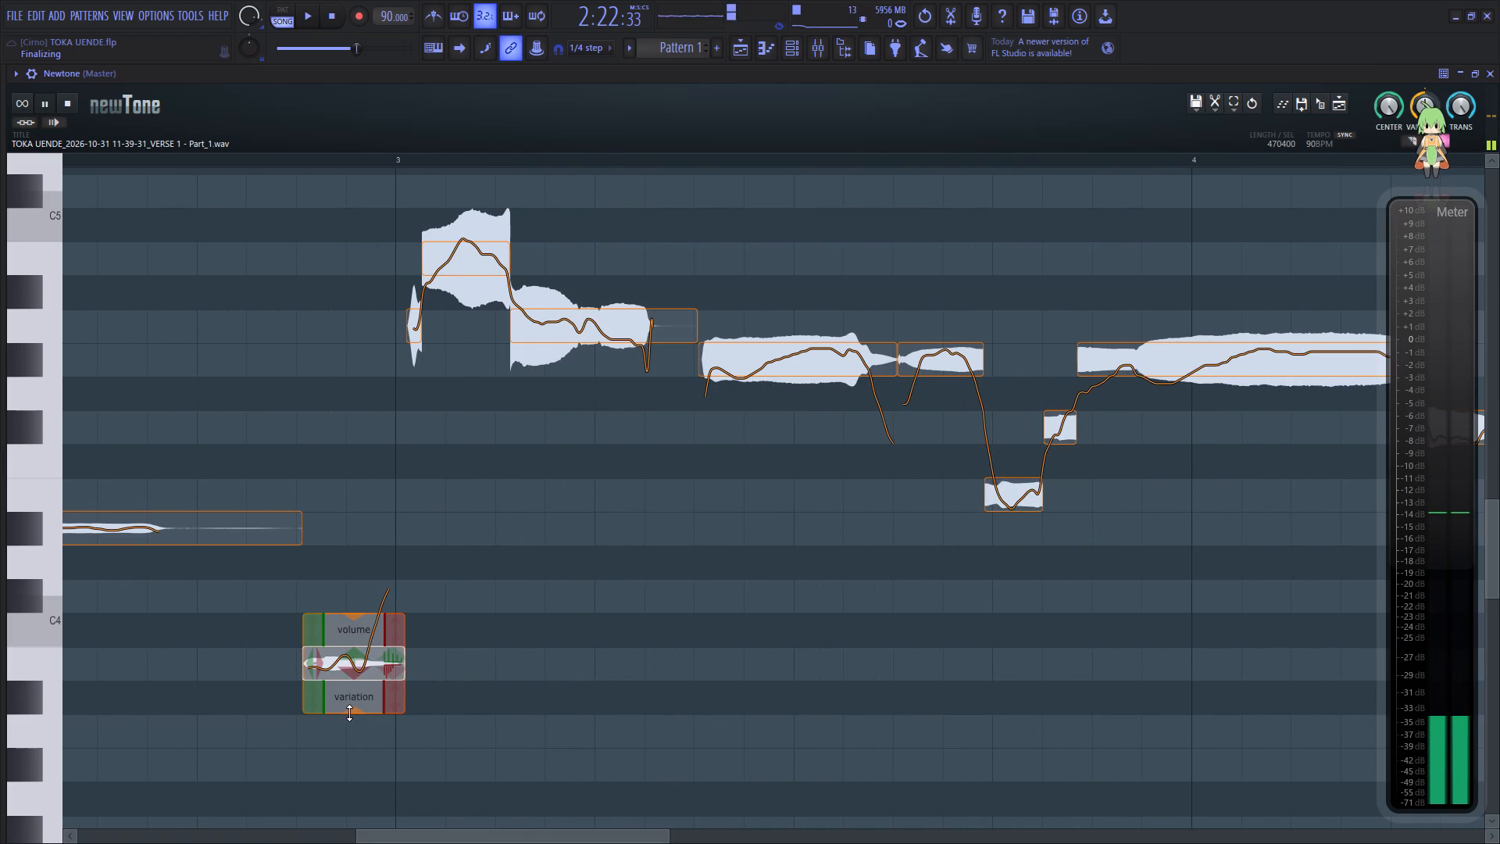
drag(349, 713, 356, 627)
click(188, 639)
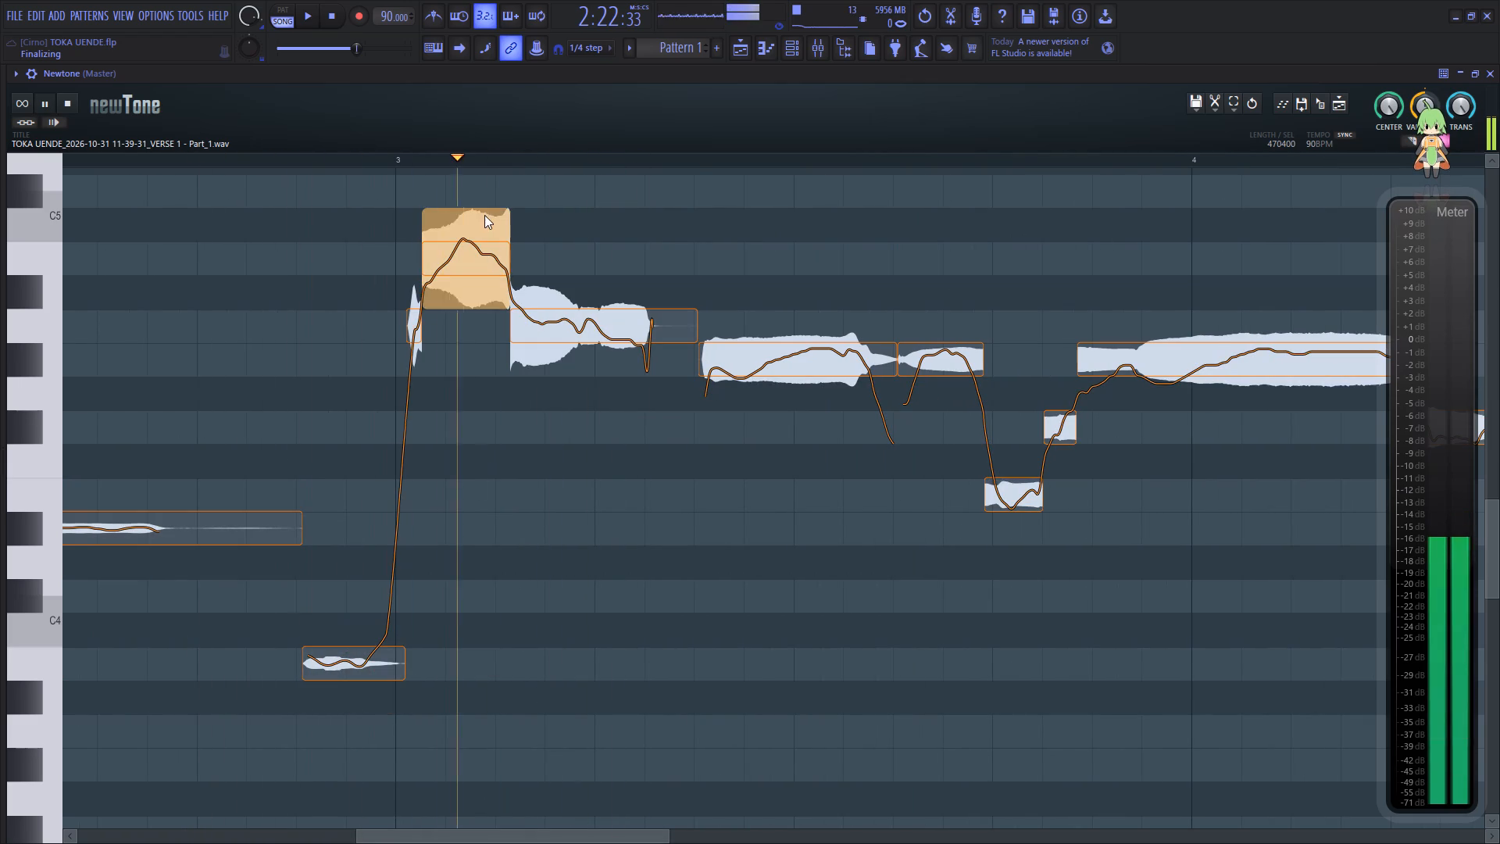
Reduce the pitch variation of the B-4 note just after bar 3 to about 39% and flatten the following A-4 note slightly.
key(space)
key(space)
click(470, 259)
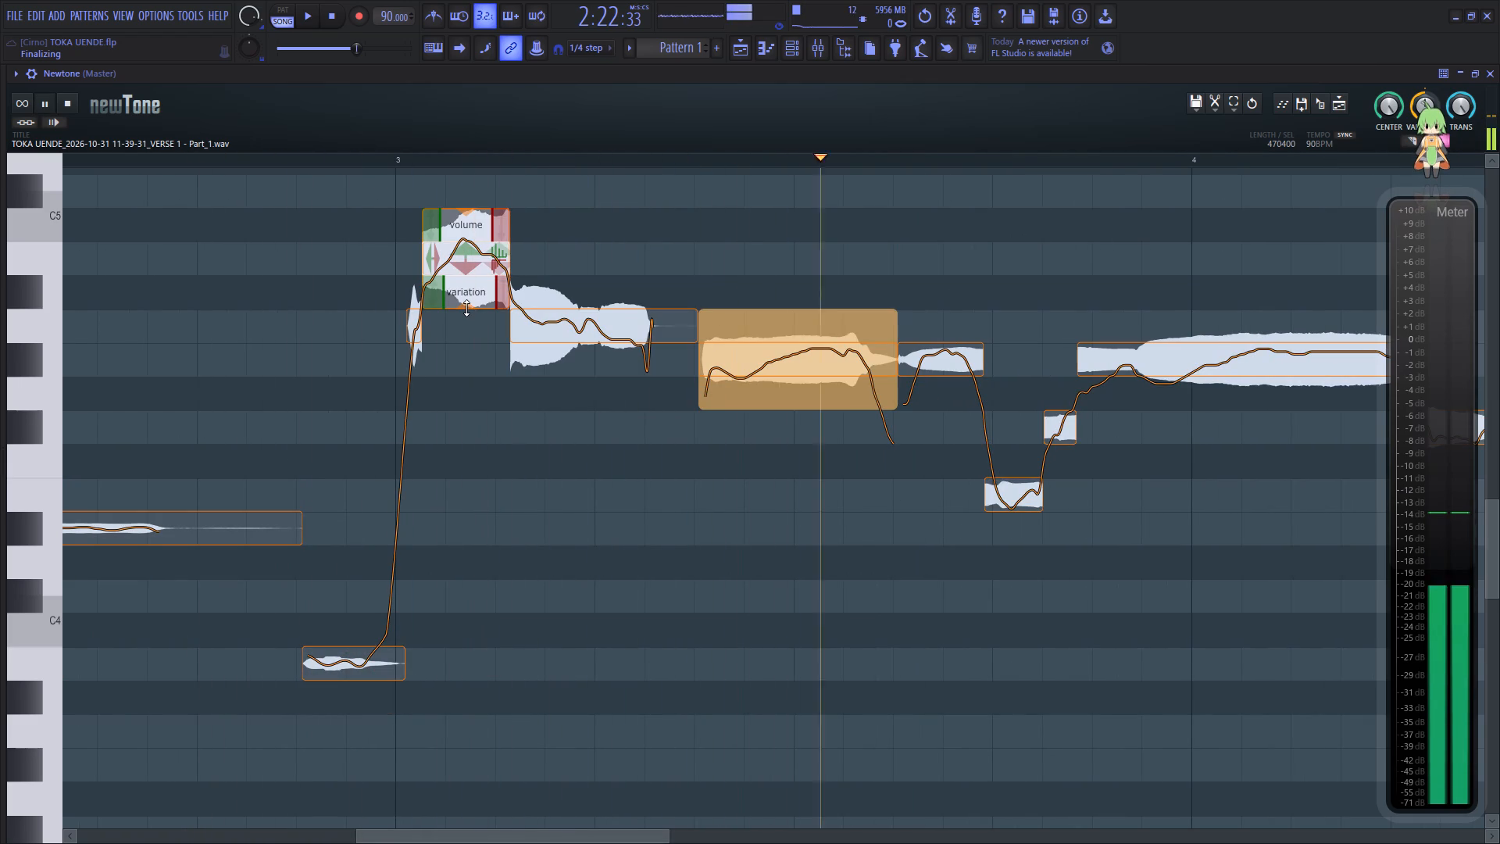
drag(466, 308, 495, 225)
click(321, 335)
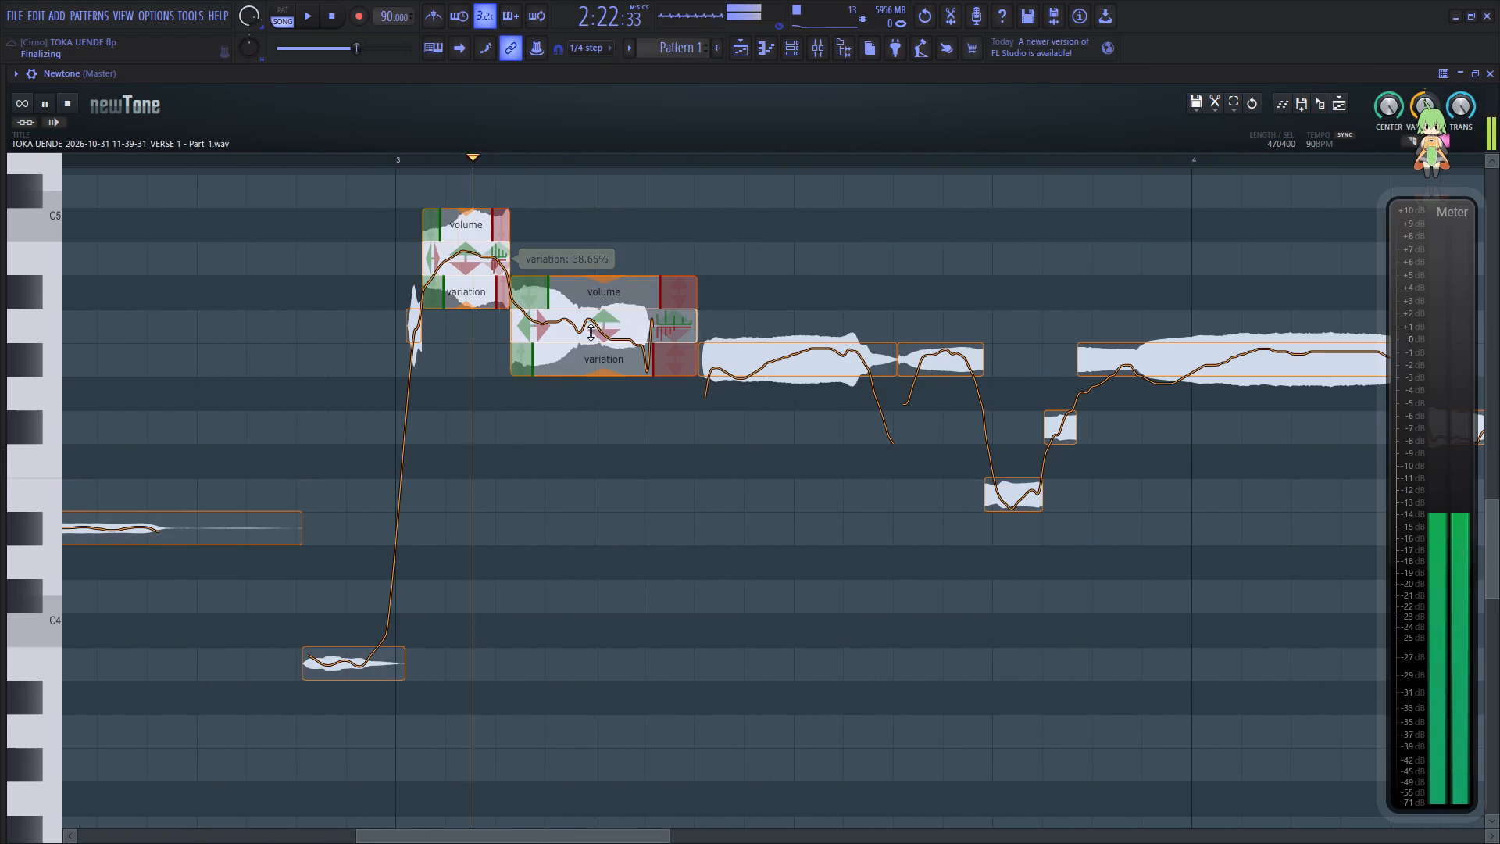
key(space)
key(space)
drag(609, 375, 627, 313)
click(359, 393)
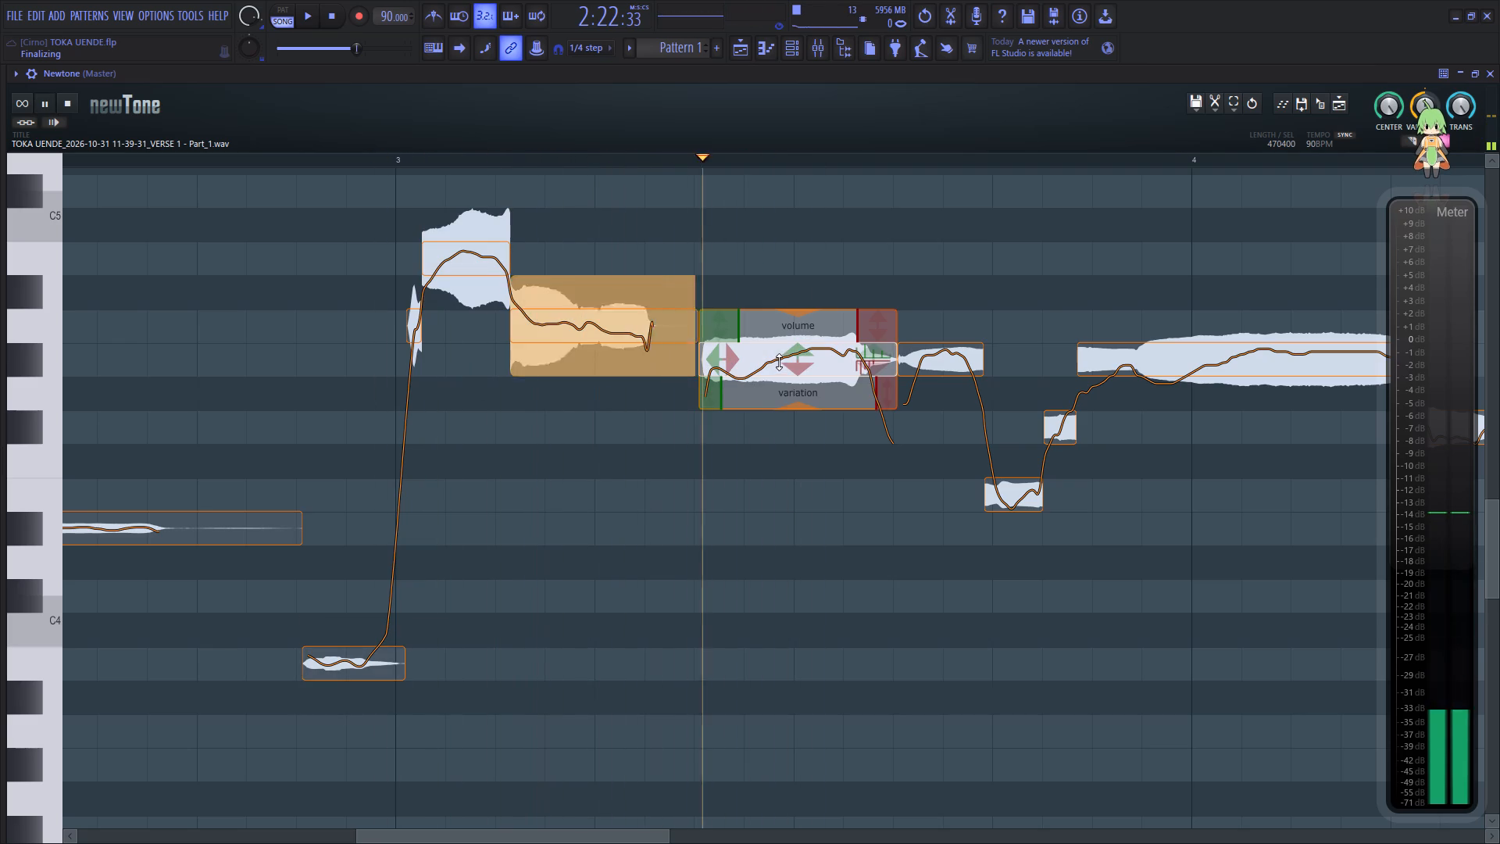
Lower the long G#-4 note between bars 3 and 4 to F#-4, replay it, and reduce its pitch variation to about 64%.
key(space)
key(space)
drag(780, 359, 782, 381)
click(281, 417)
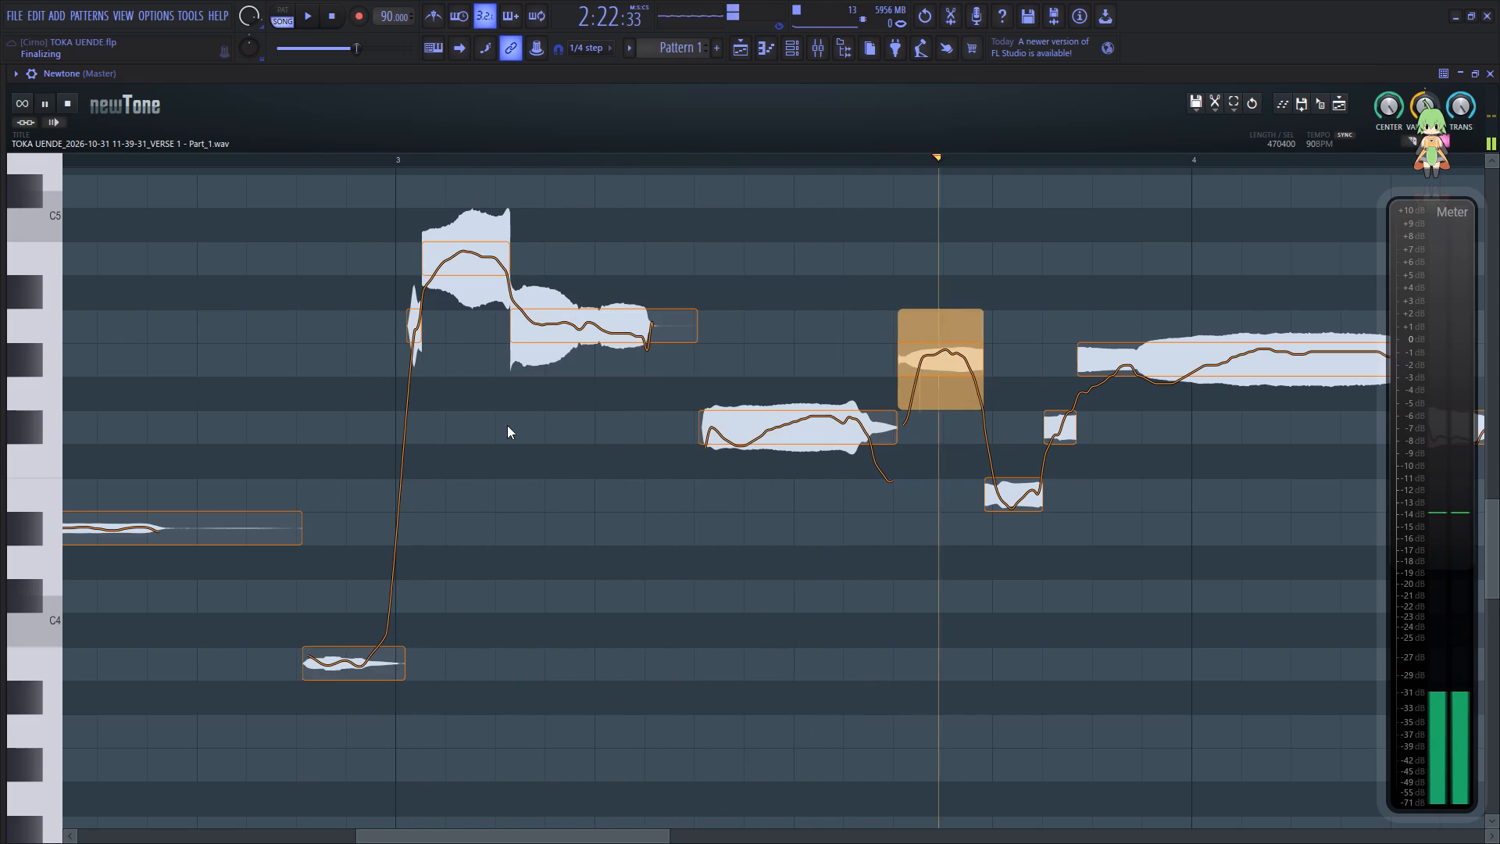
key(space)
click(373, 383)
key(space)
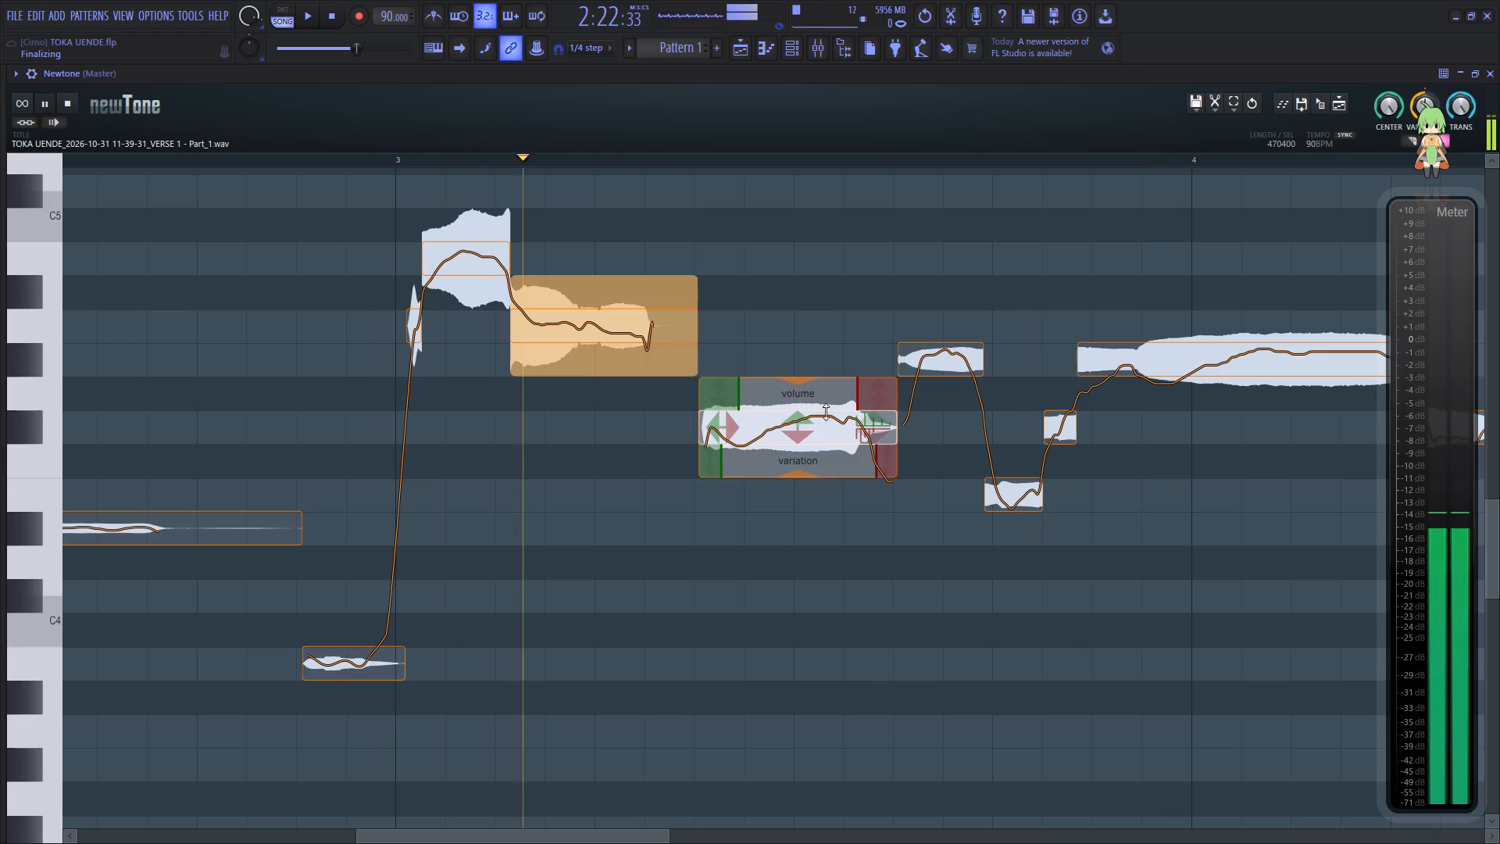
key(space)
key(space)
key(space)
drag(798, 476, 813, 424)
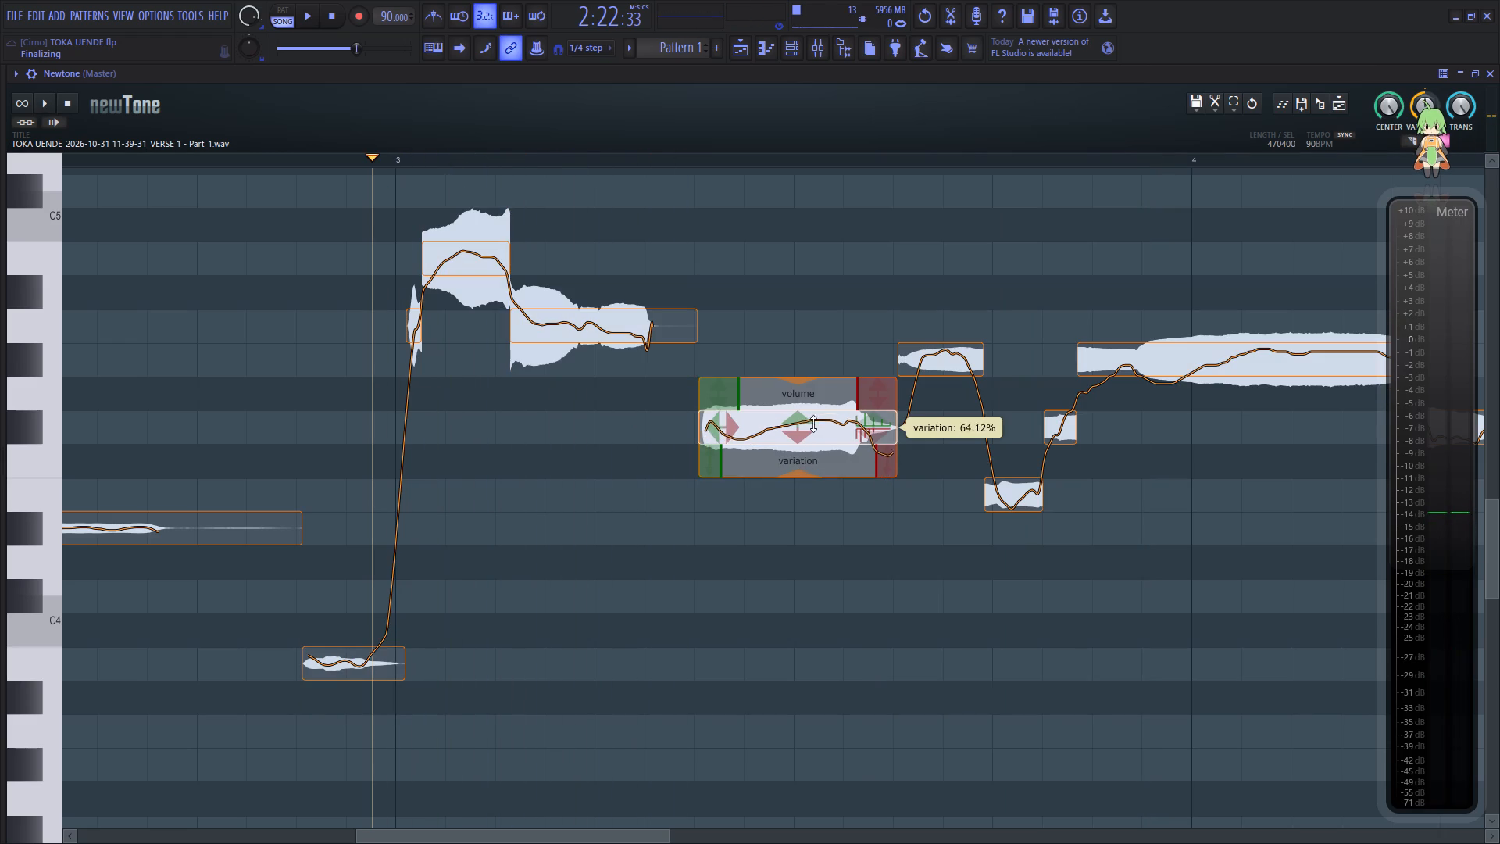
drag(813, 424, 815, 420)
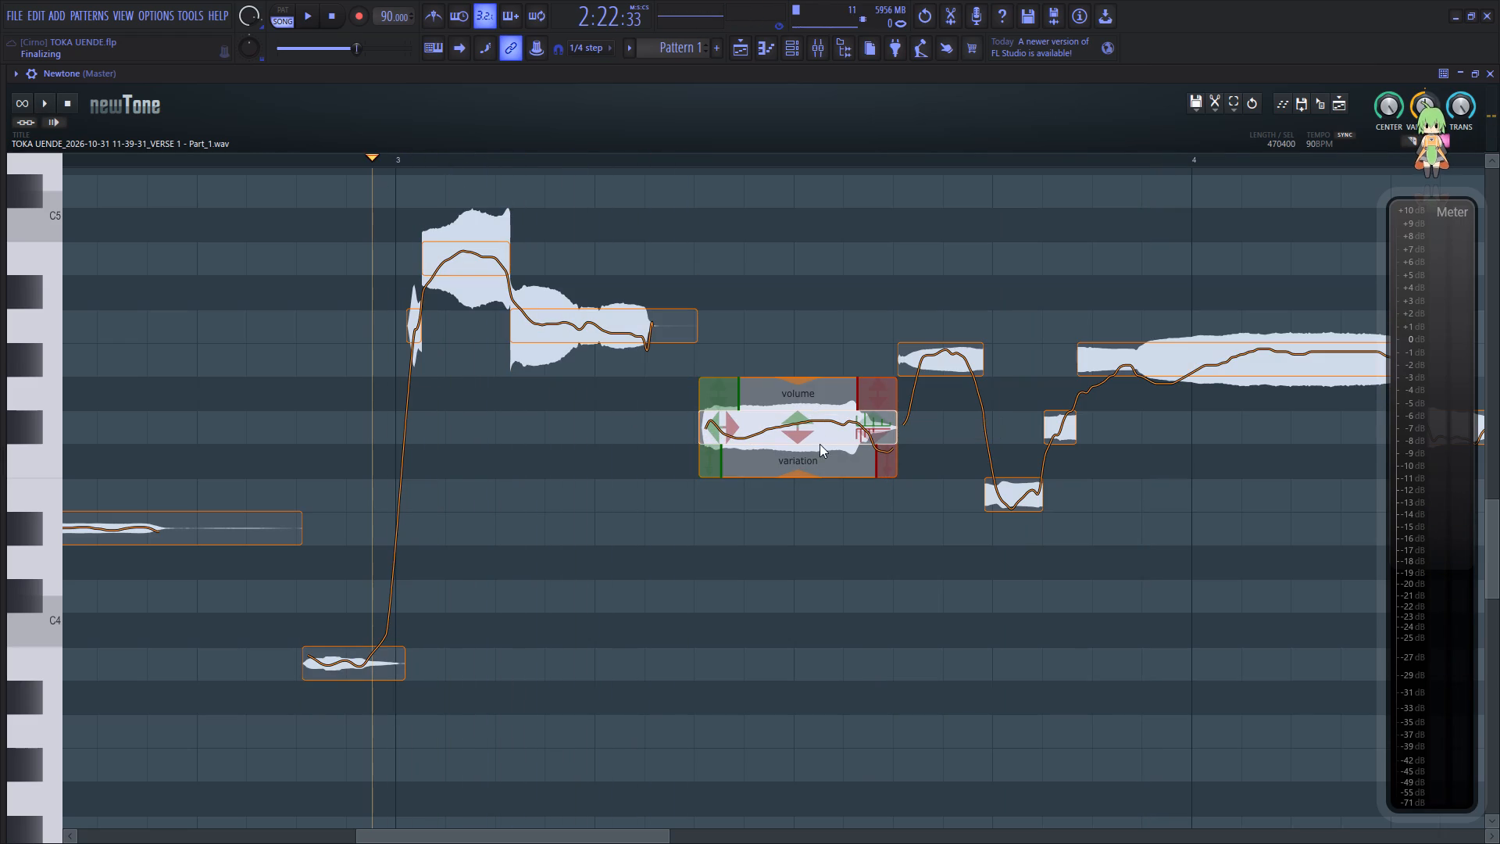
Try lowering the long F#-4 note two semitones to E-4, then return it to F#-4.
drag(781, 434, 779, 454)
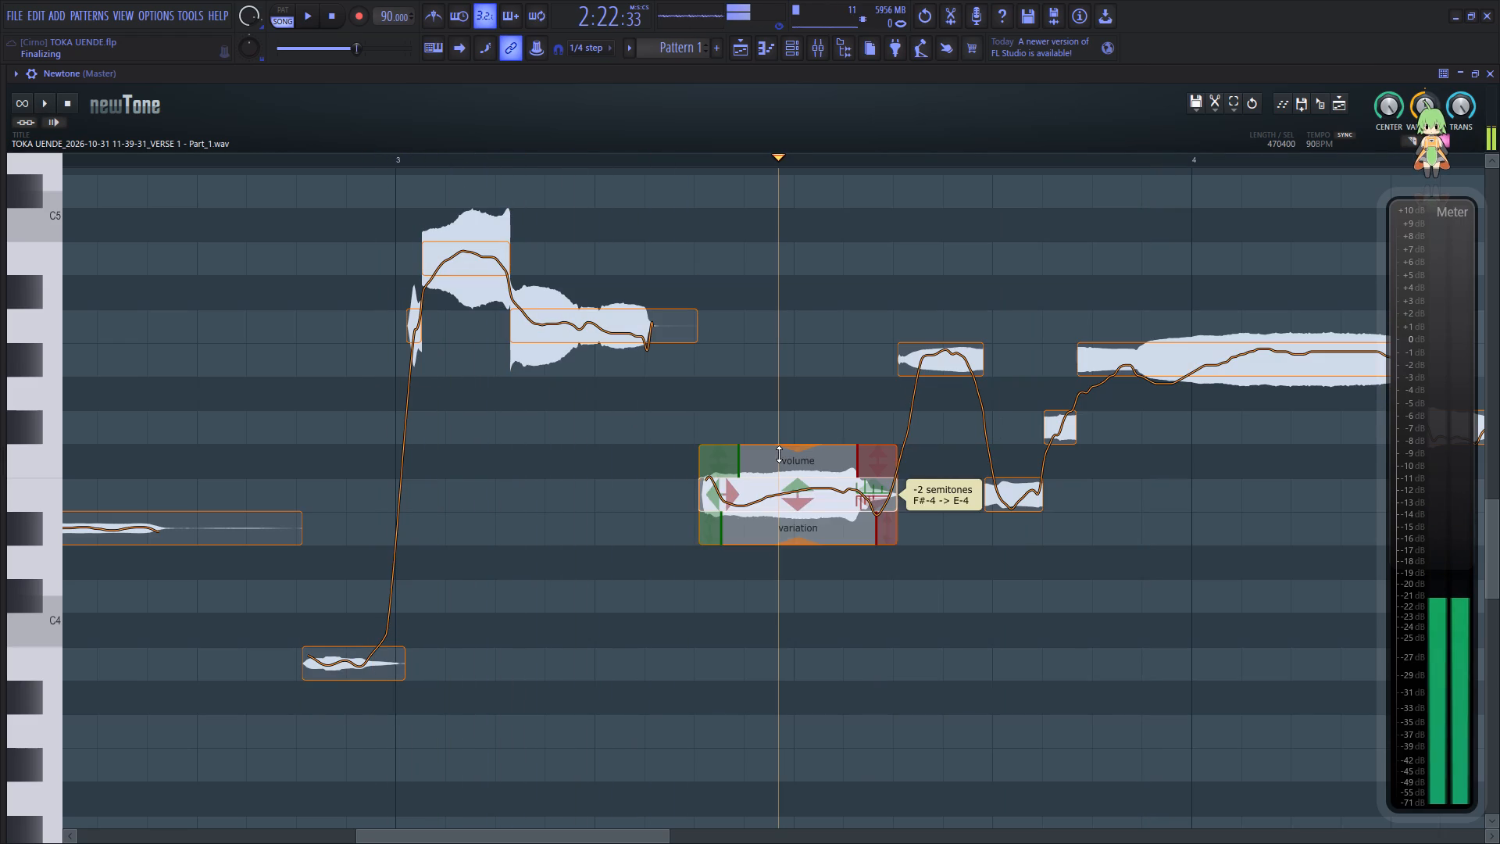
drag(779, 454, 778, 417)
Replay the phrase from before bar 3 and lower the short G#-4 note after the long F#-4 to F#-4.
click(354, 458)
key(space)
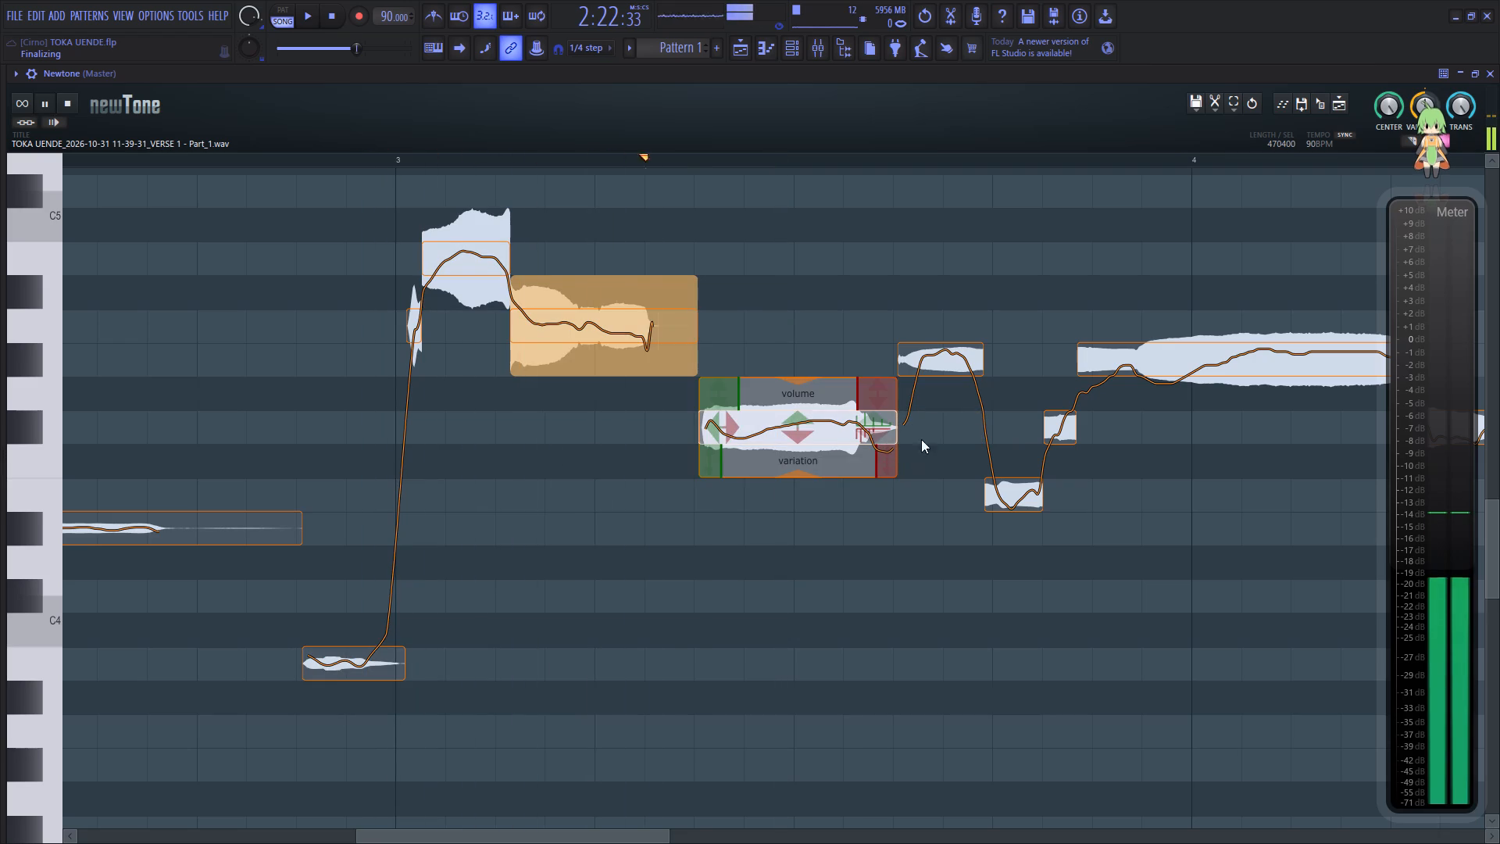
key(space)
key(space)
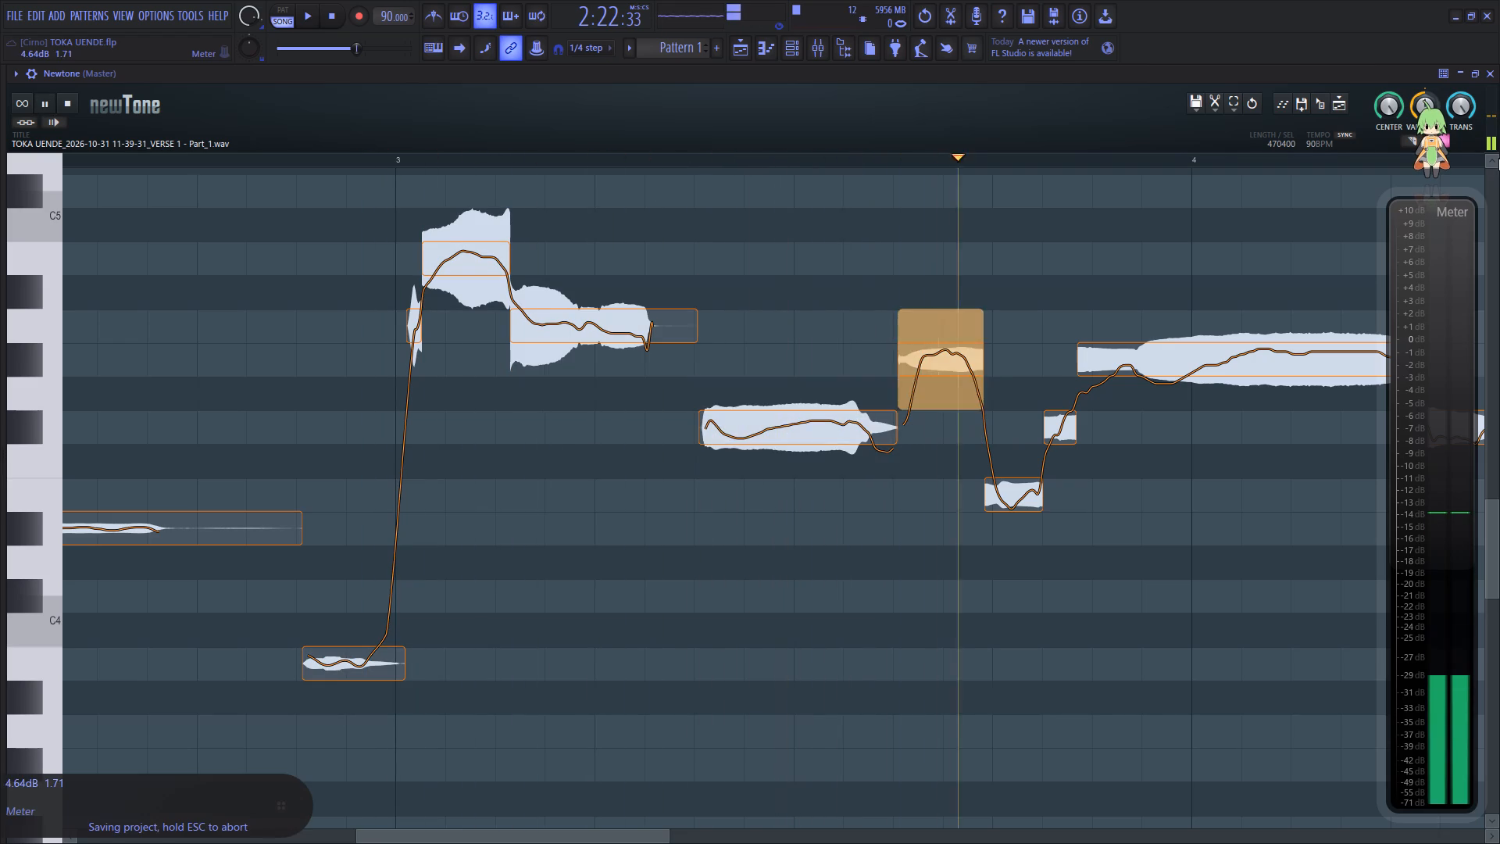
key(space)
key(space)
key(space)
key(space)
drag(947, 360, 947, 395)
key(space)
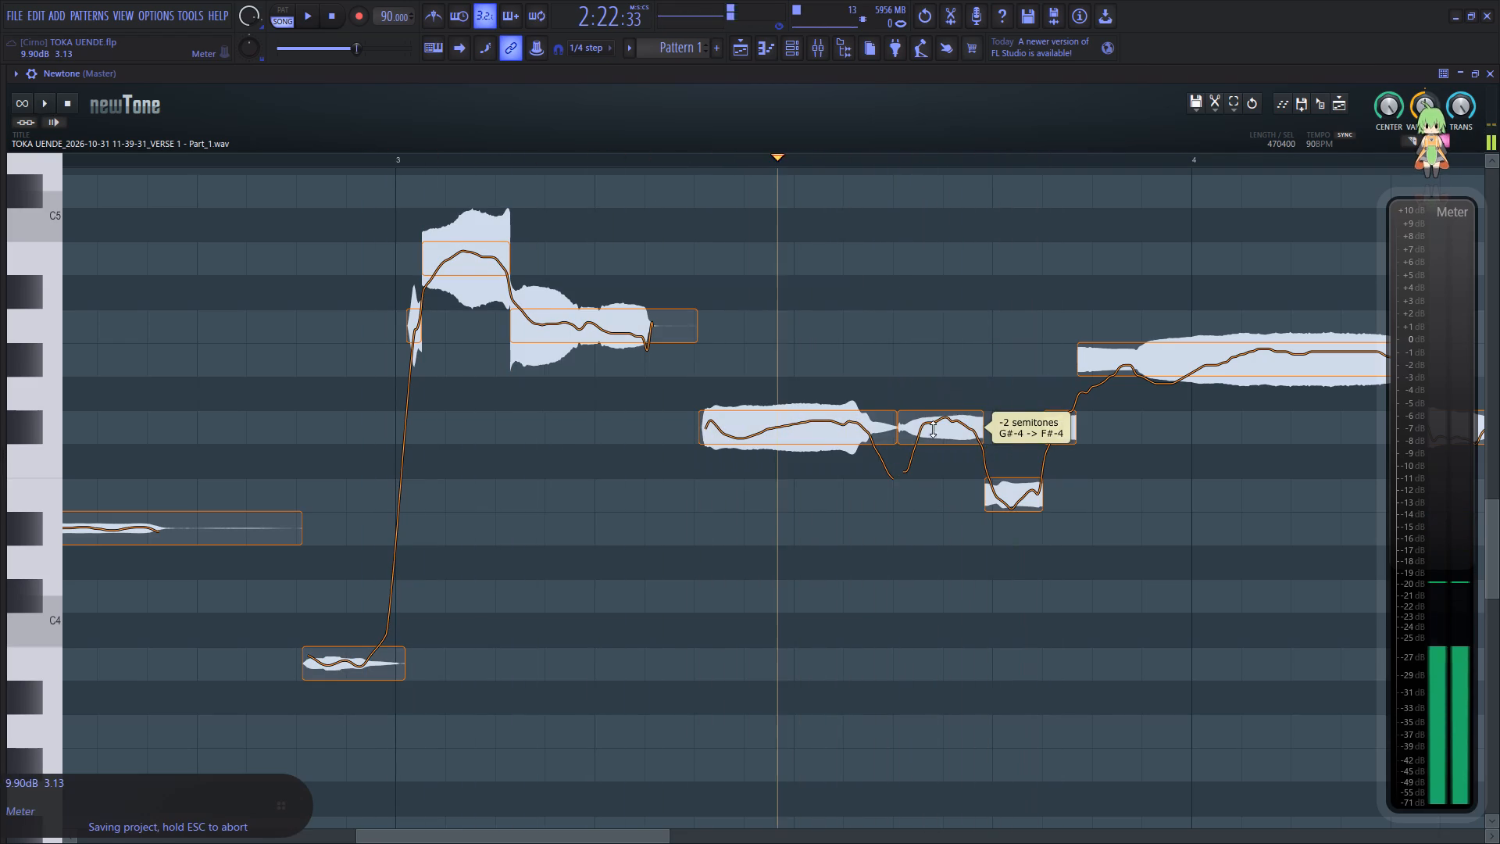
key(space)
click(945, 436)
key(space)
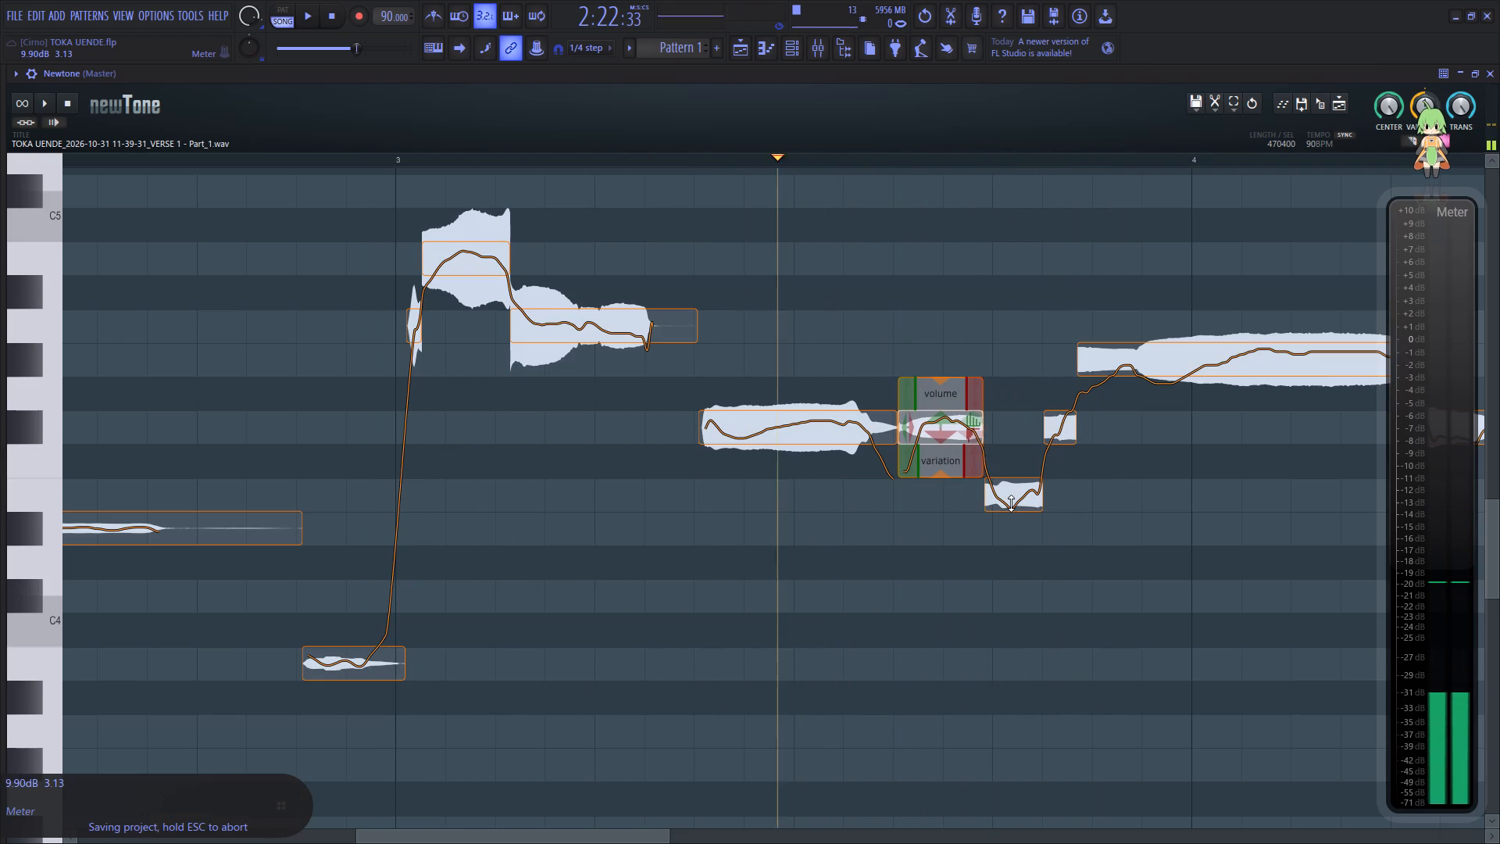
Reduce pitch variation on the short E-4 note before bar 4 to about 20% and on the preceding short F#-4 to under 58%.
key(space)
click(1013, 503)
drag(1015, 545, 1022, 437)
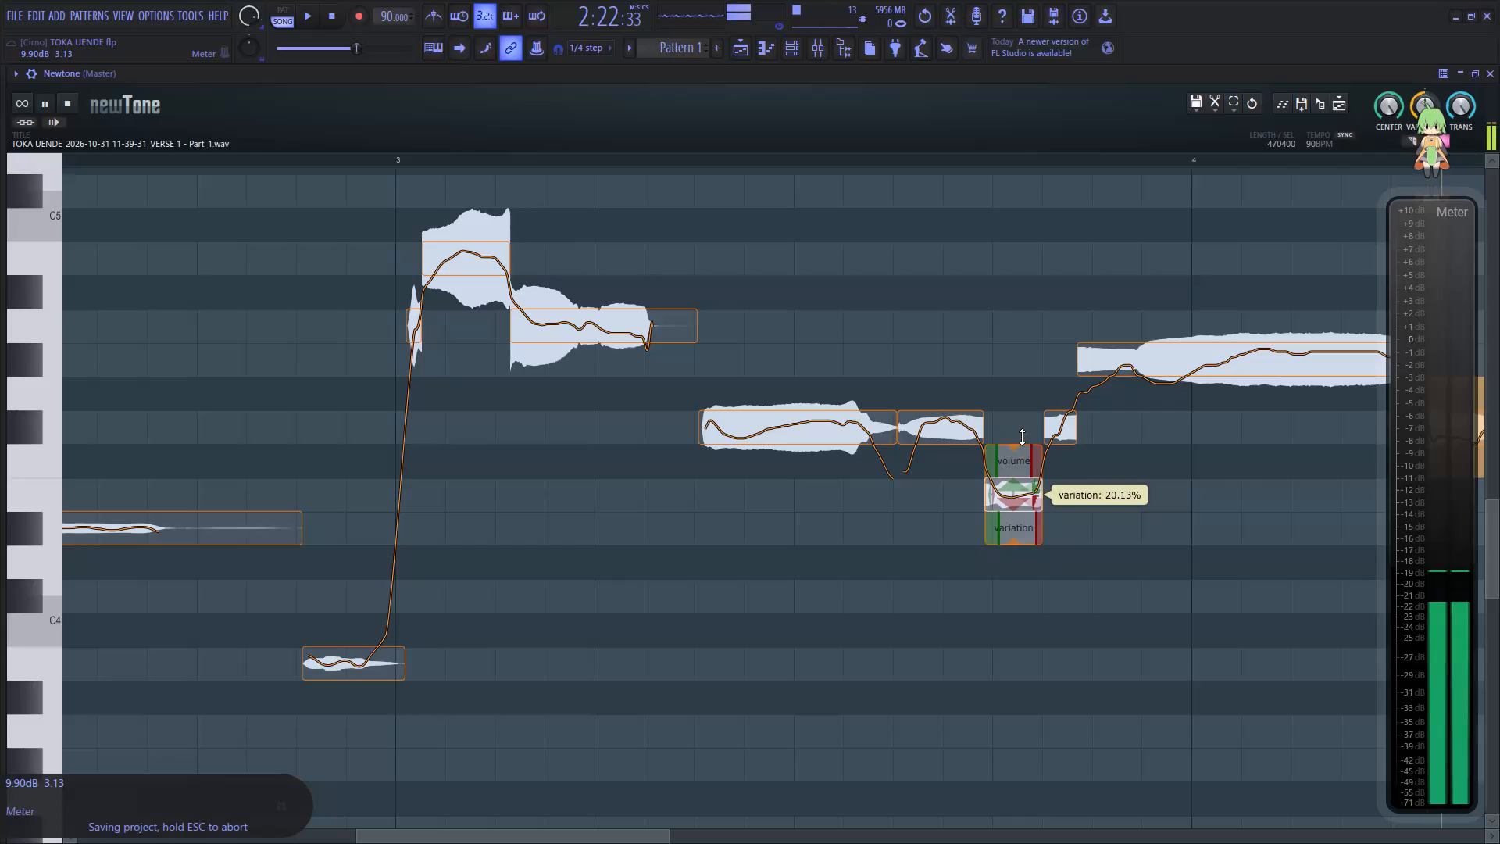
drag(1022, 437, 1022, 436)
key(space)
drag(937, 477, 954, 414)
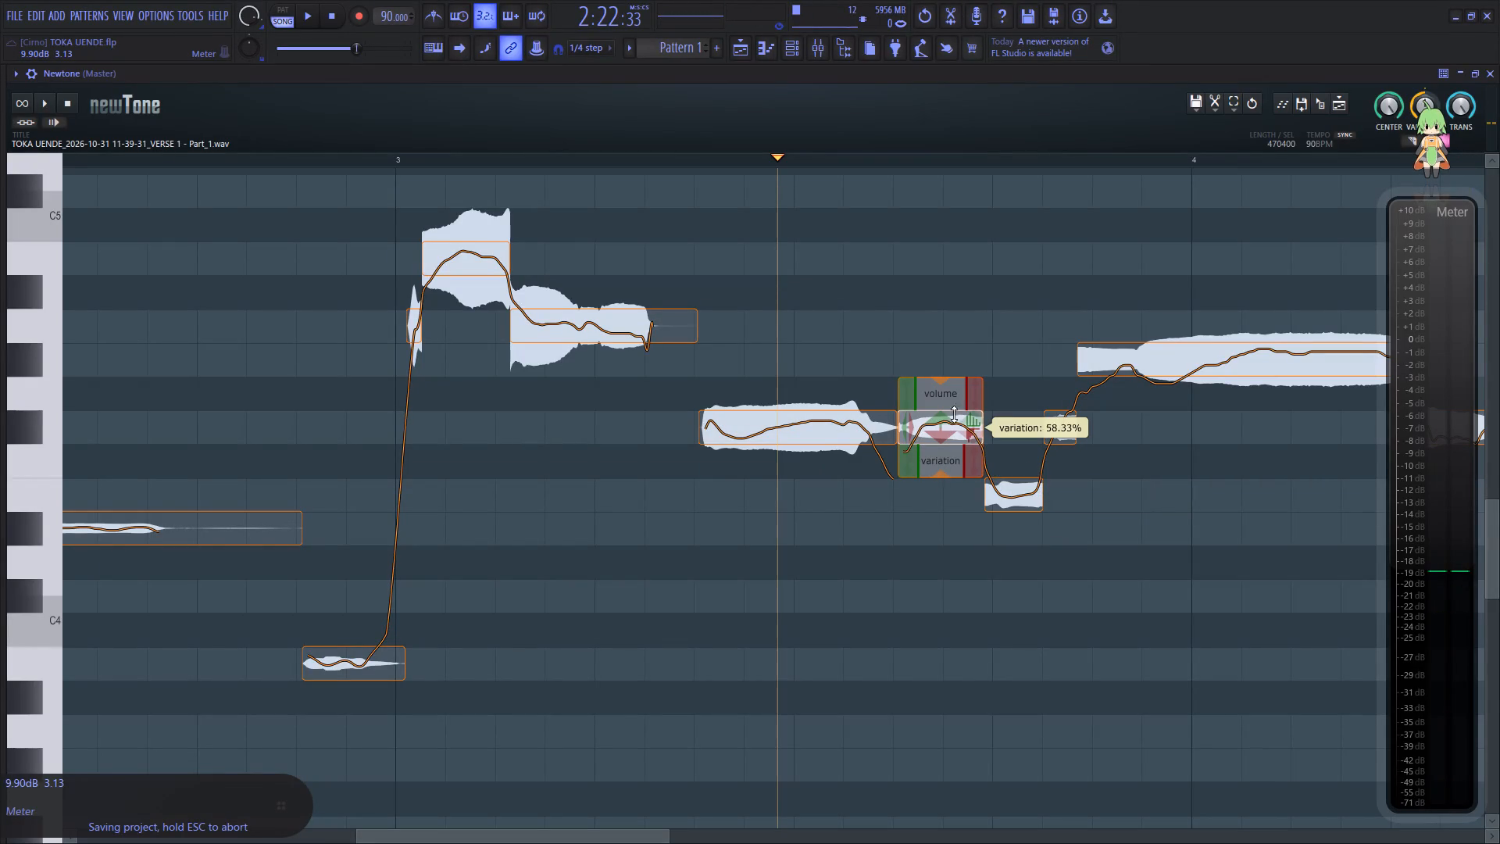
drag(954, 414, 961, 386)
Replay the phrase, further flatten the long F#-4 note's pitch variation, and place the playhead at bar 3.
click(473, 431)
key(space)
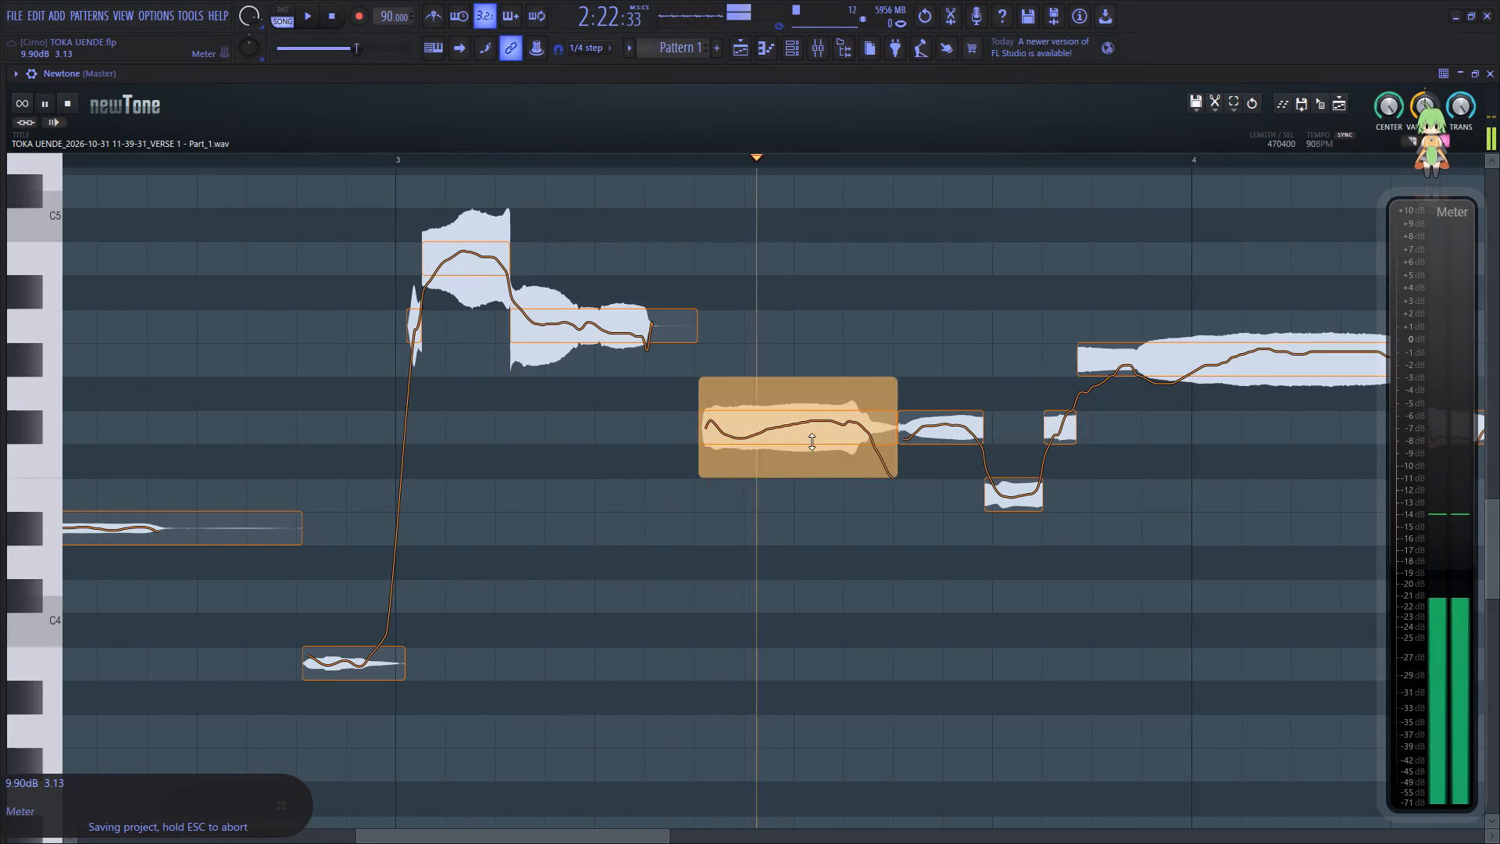
key(space)
click(805, 431)
drag(796, 477, 805, 421)
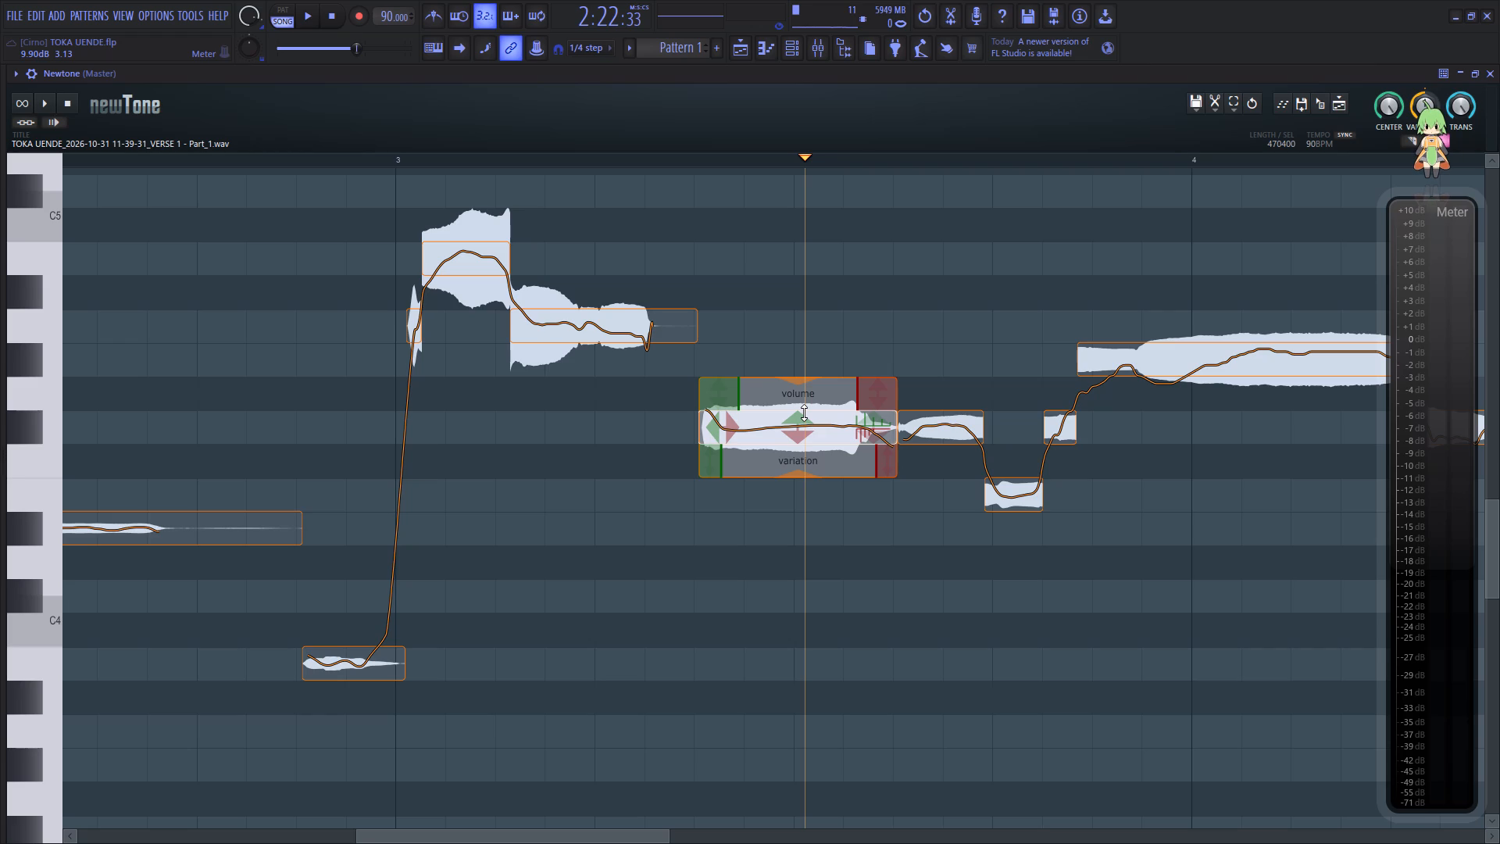
click(397, 158)
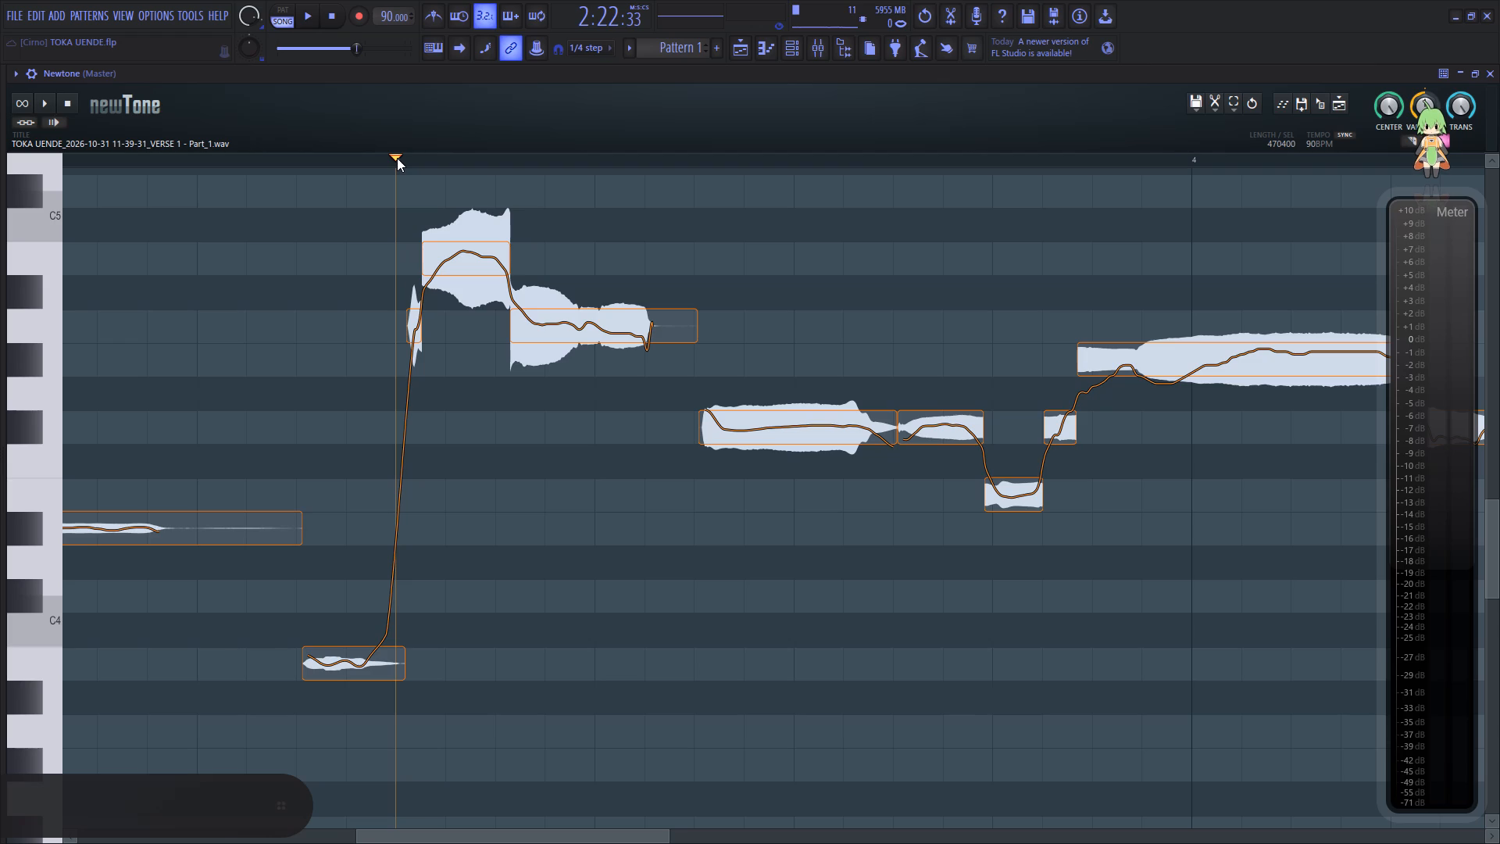
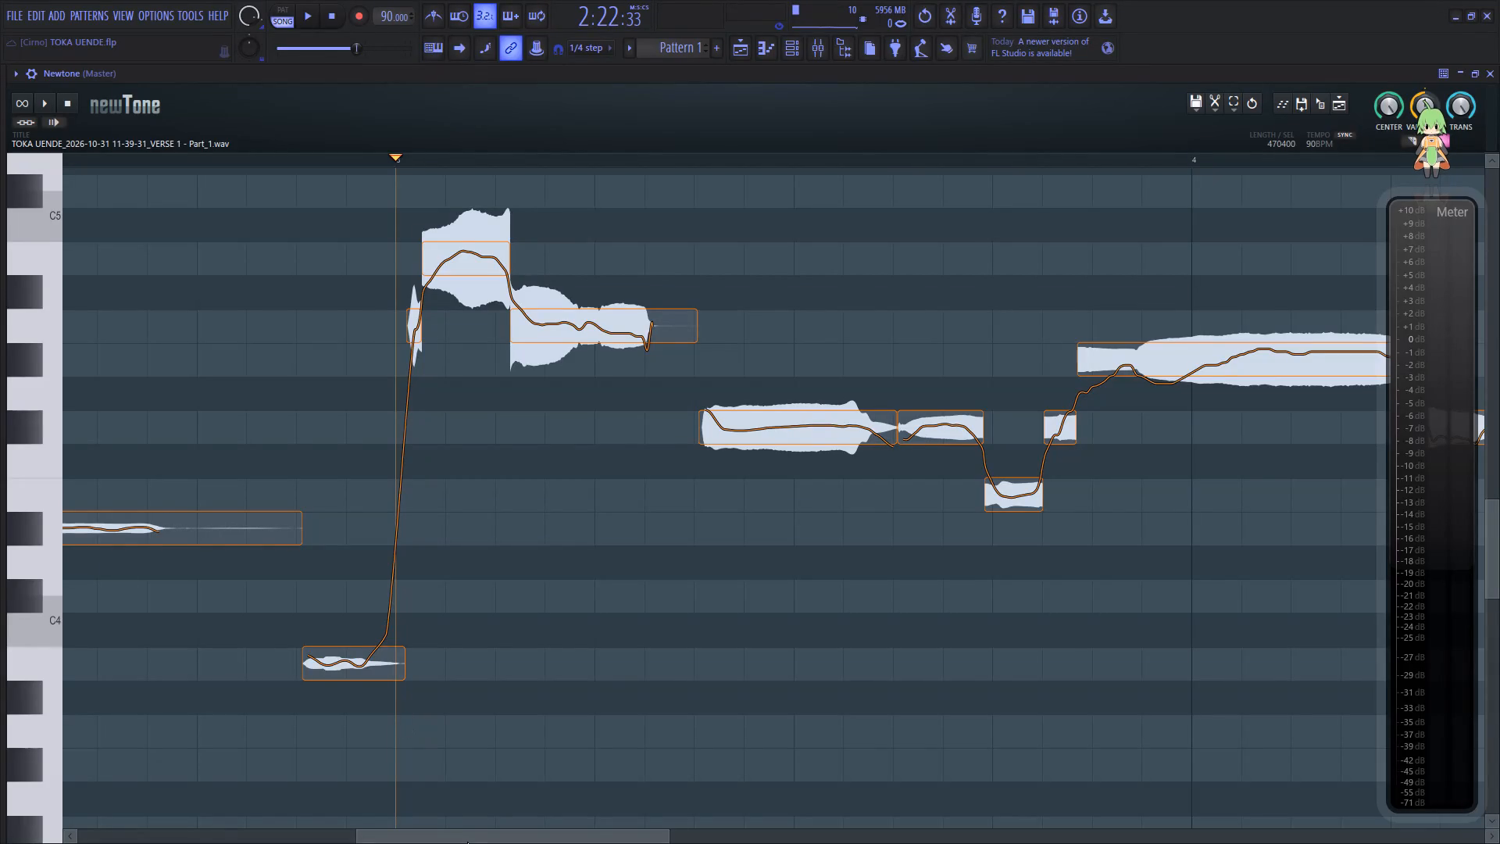
Examine the Verse 1 vocal's pitch notes from bar 1 to around bar 3, repositioning the playback marker at different notes.
drag(467, 842, 410, 834)
click(234, 631)
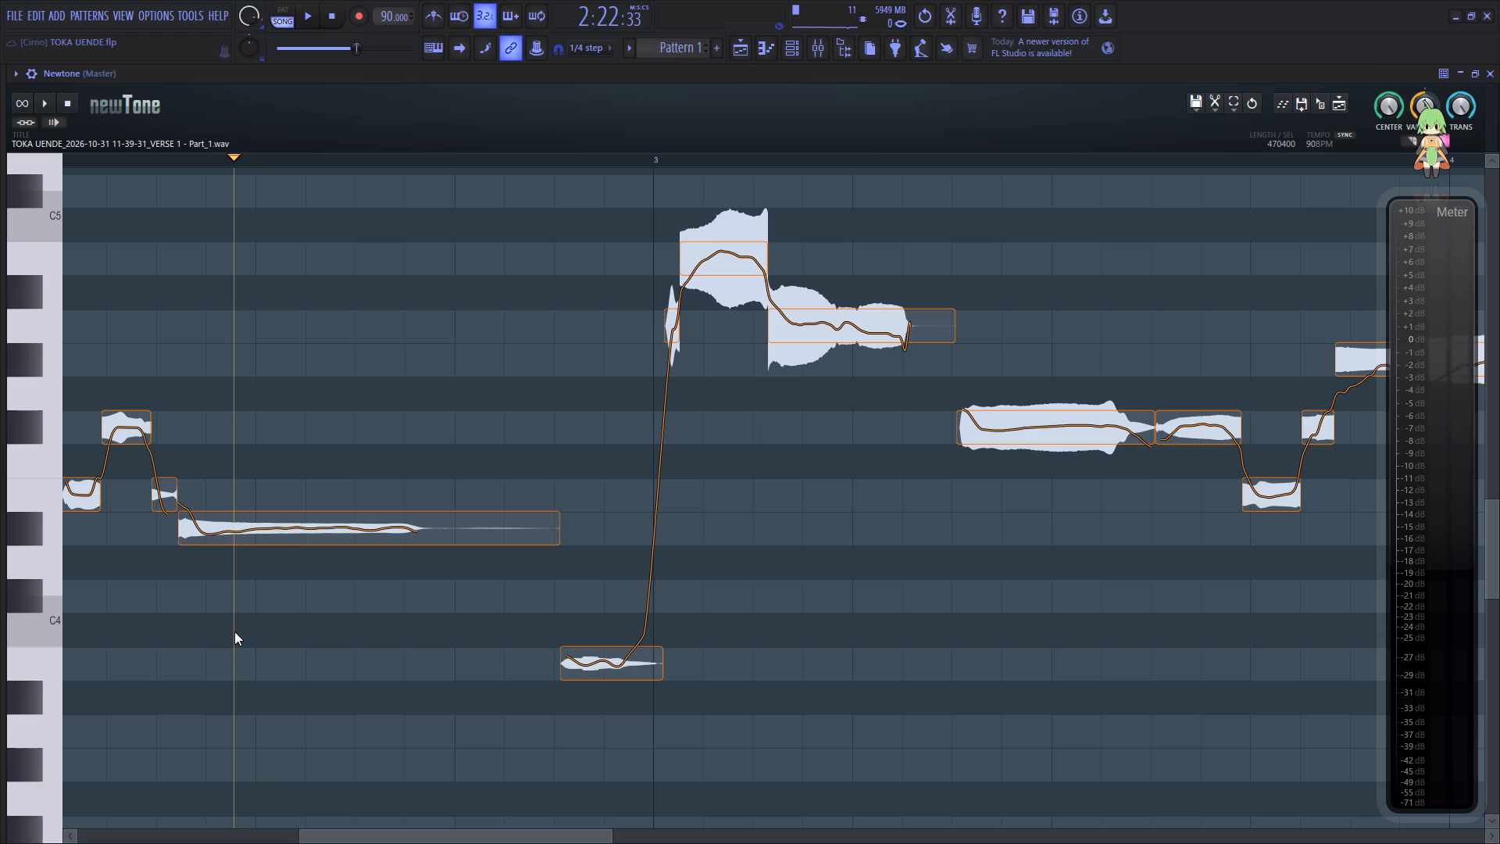
click(151, 625)
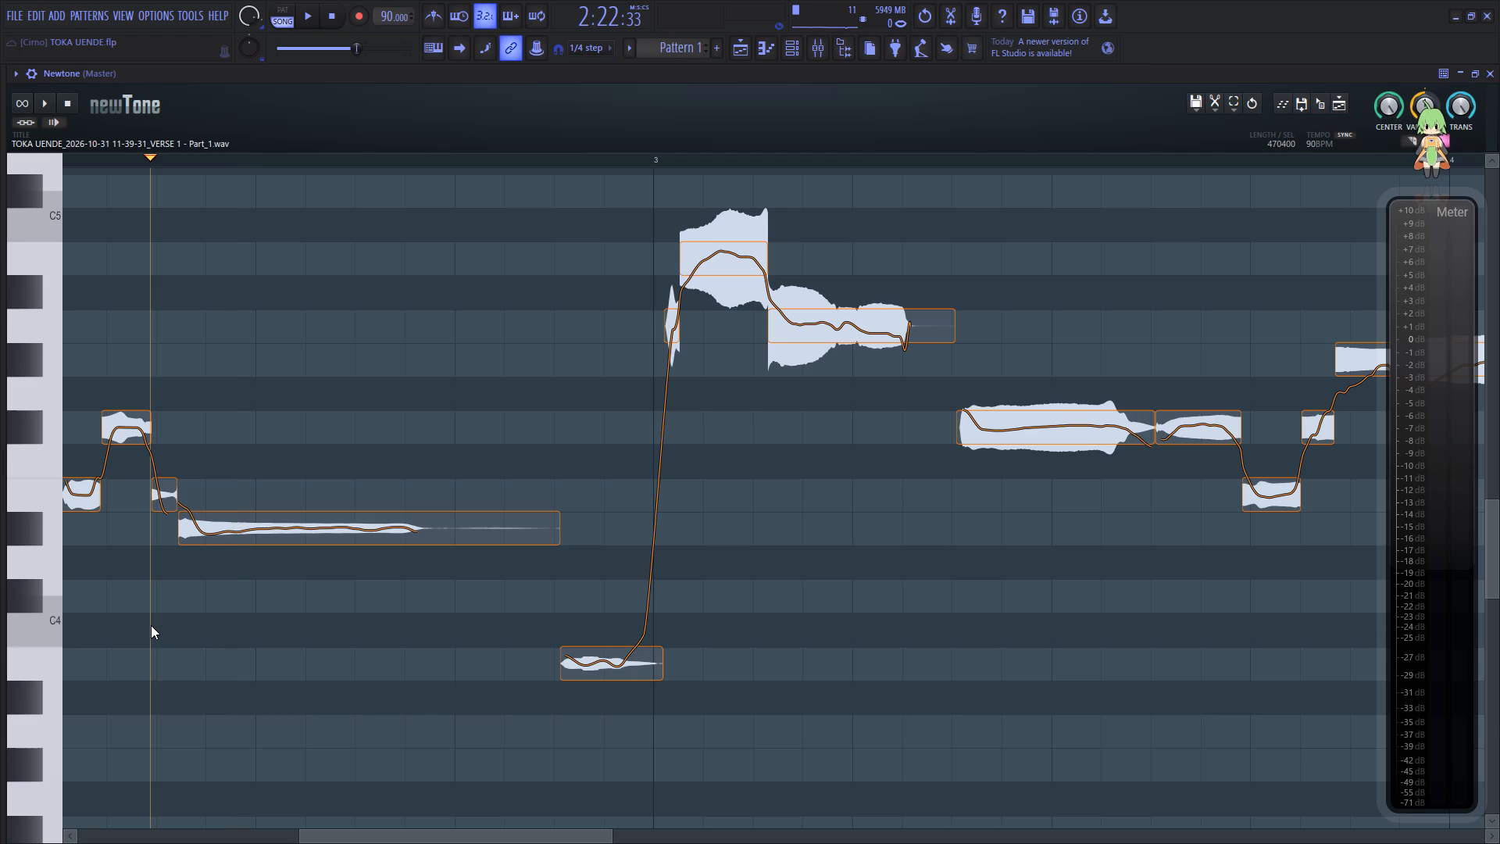
click(135, 621)
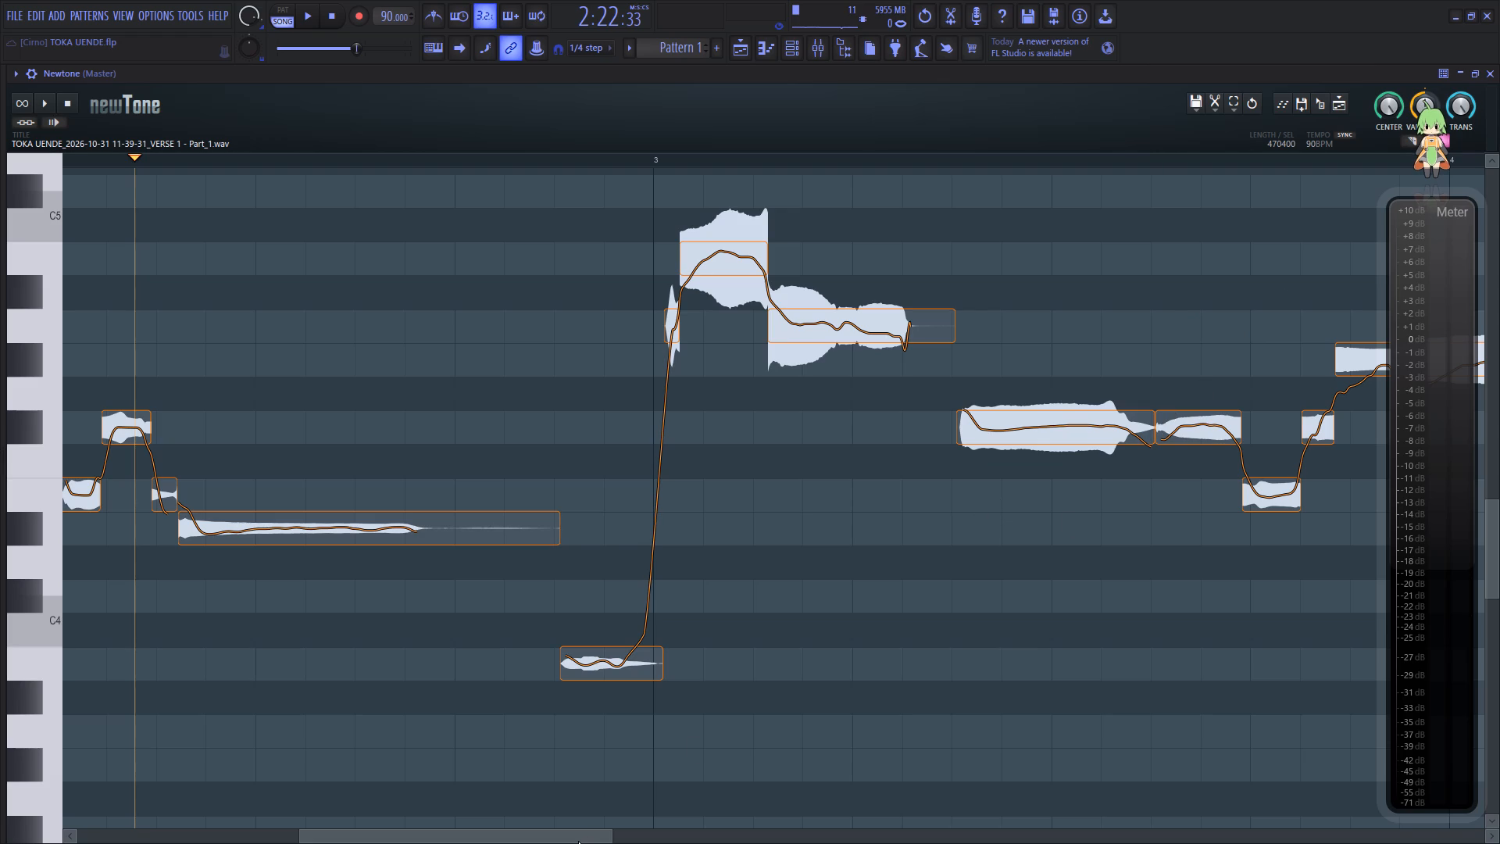
drag(578, 841, 334, 836)
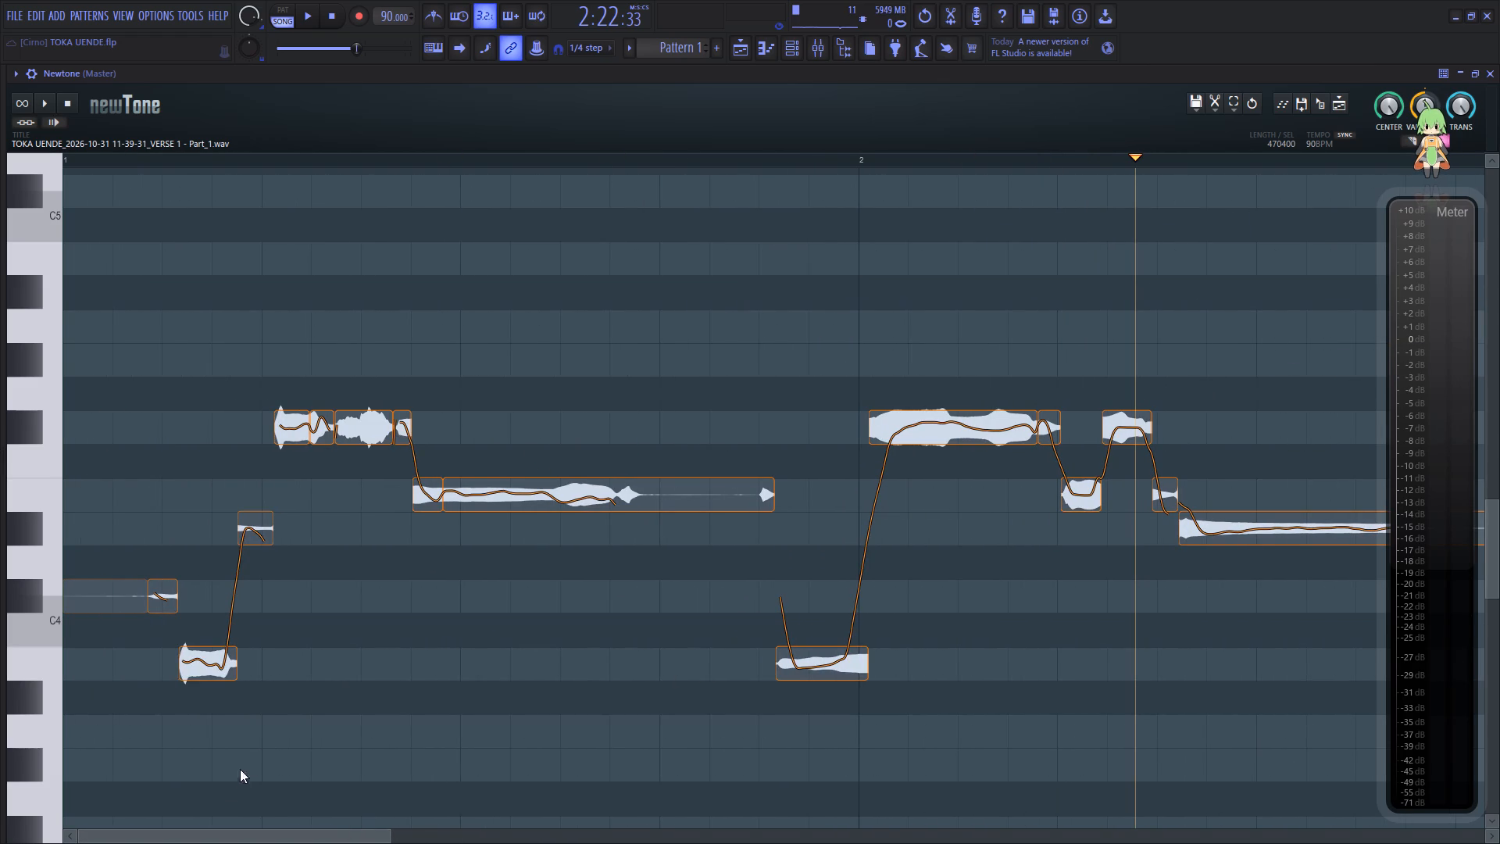
click(158, 677)
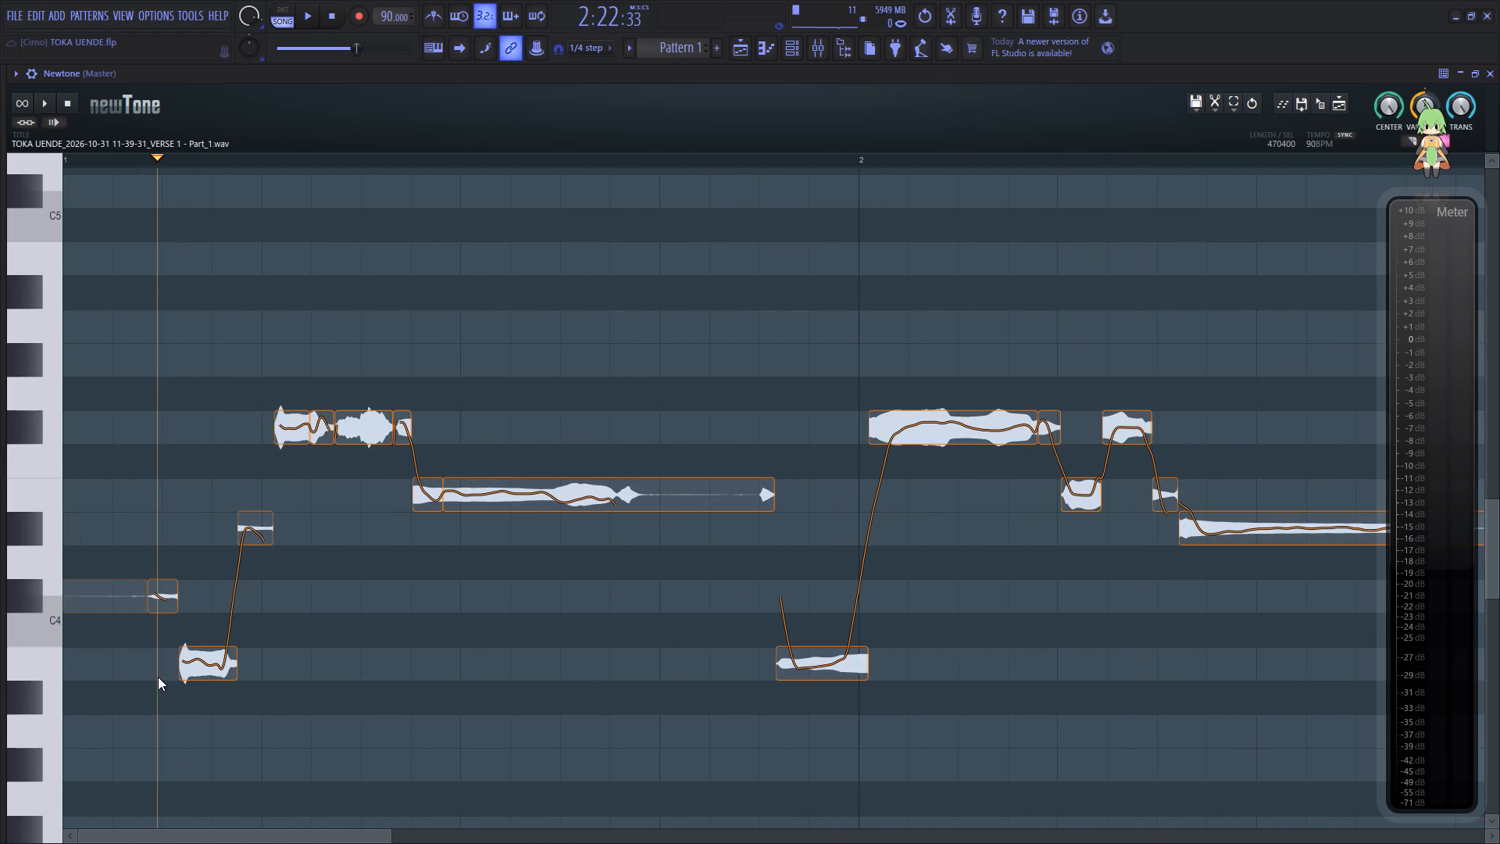
drag(244, 827, 337, 835)
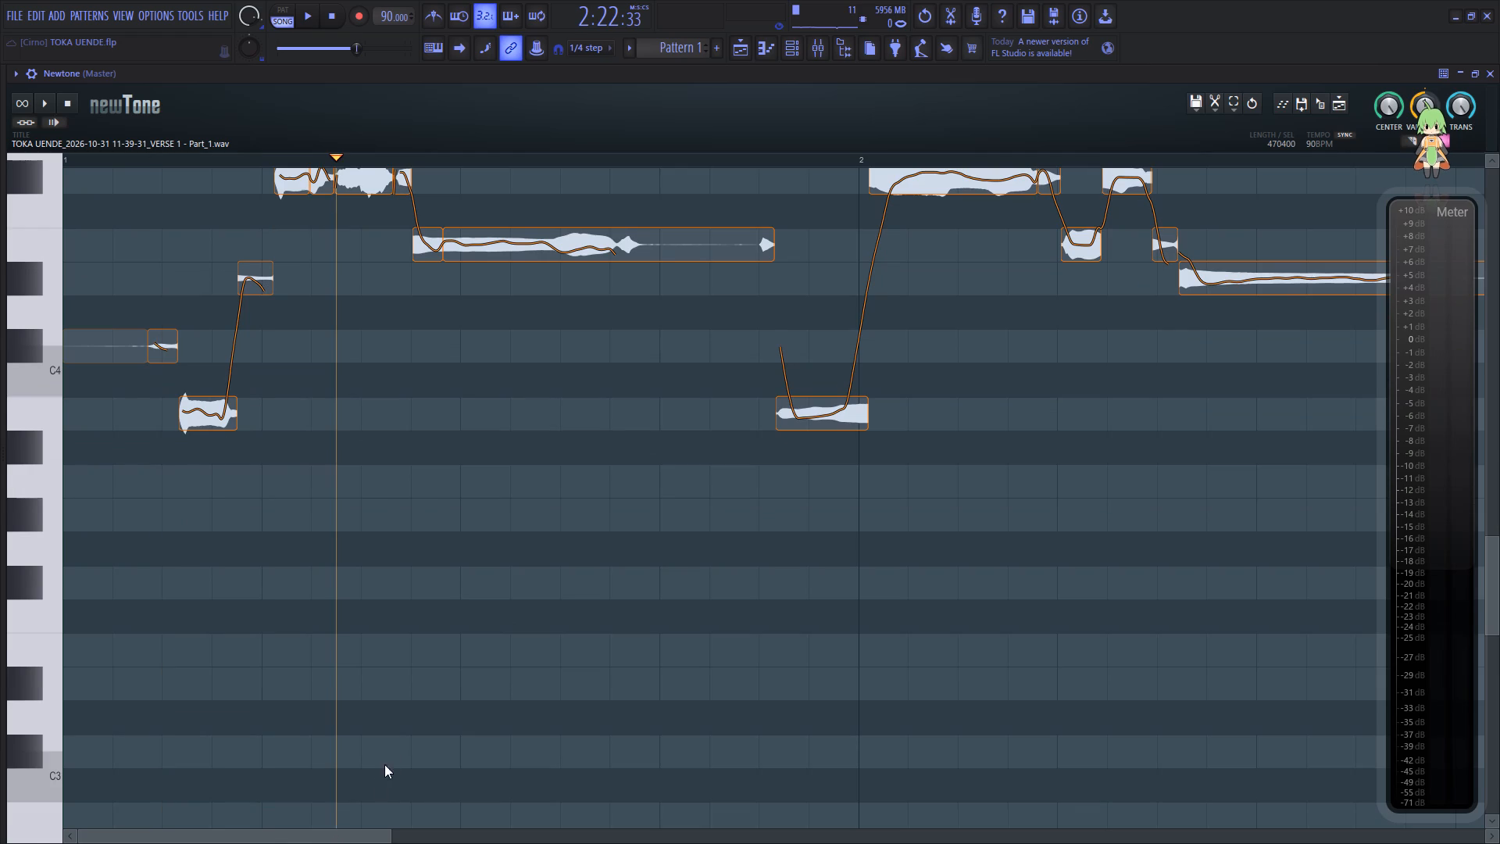
scroll(387, 756, up, 4)
drag(335, 838, 437, 843)
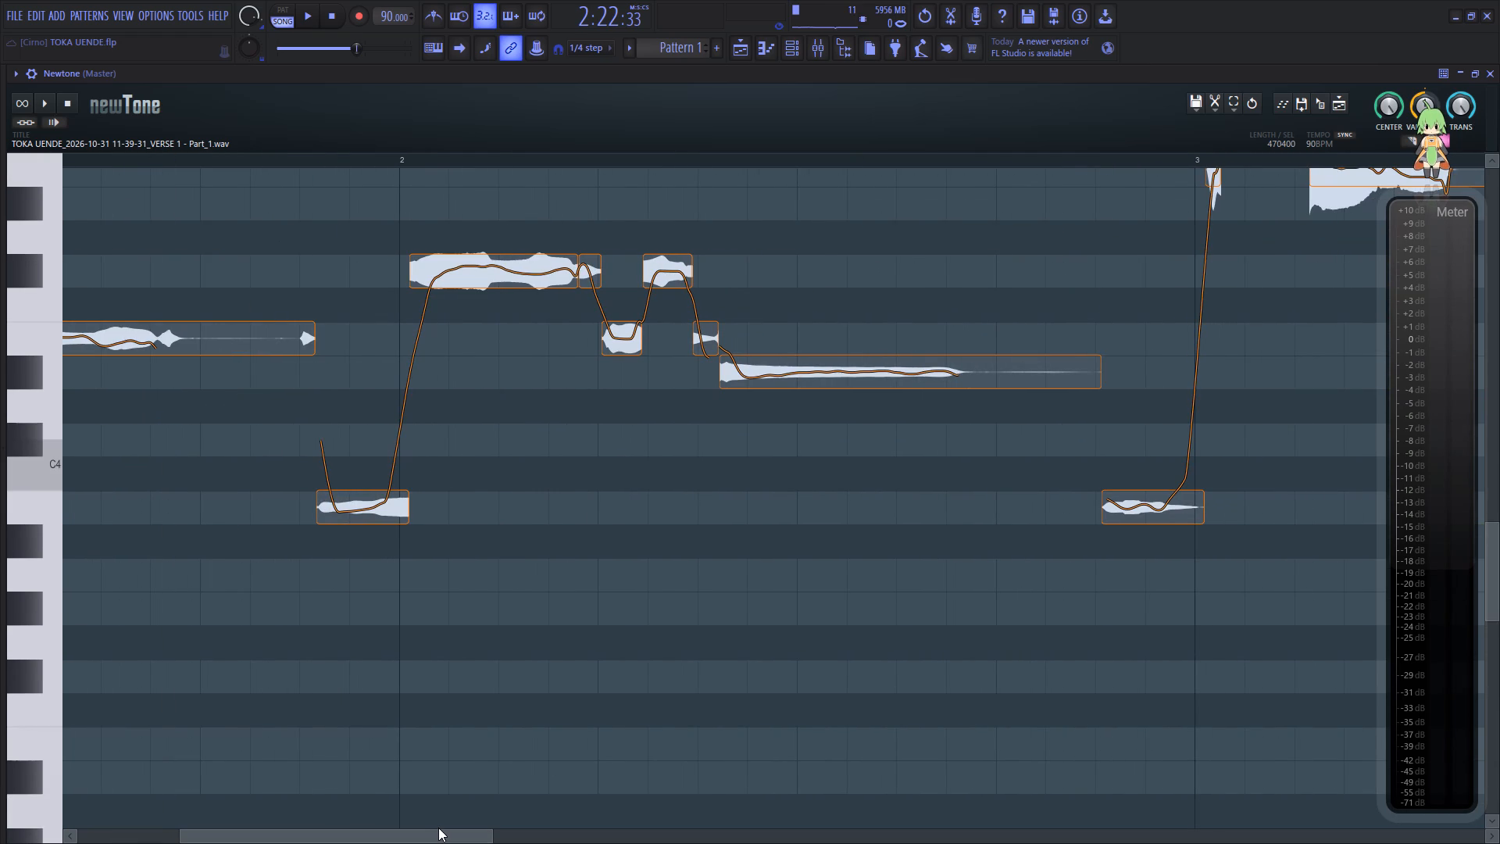
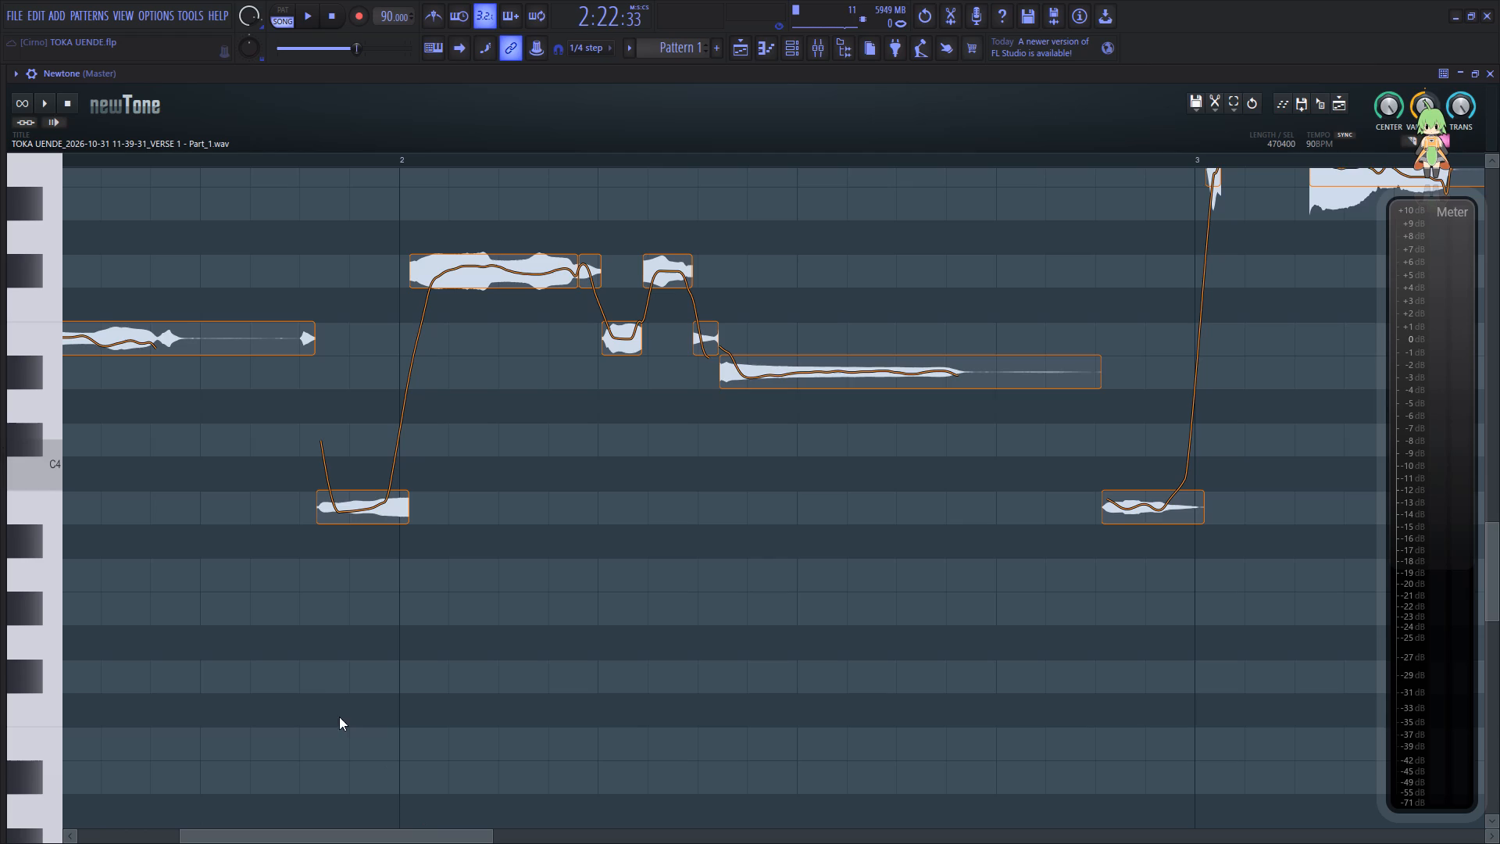
Play back the Verse 1 vocal from bar 1 to about bar 5, following its pitch notes to judge the tuning.
drag(374, 831, 315, 842)
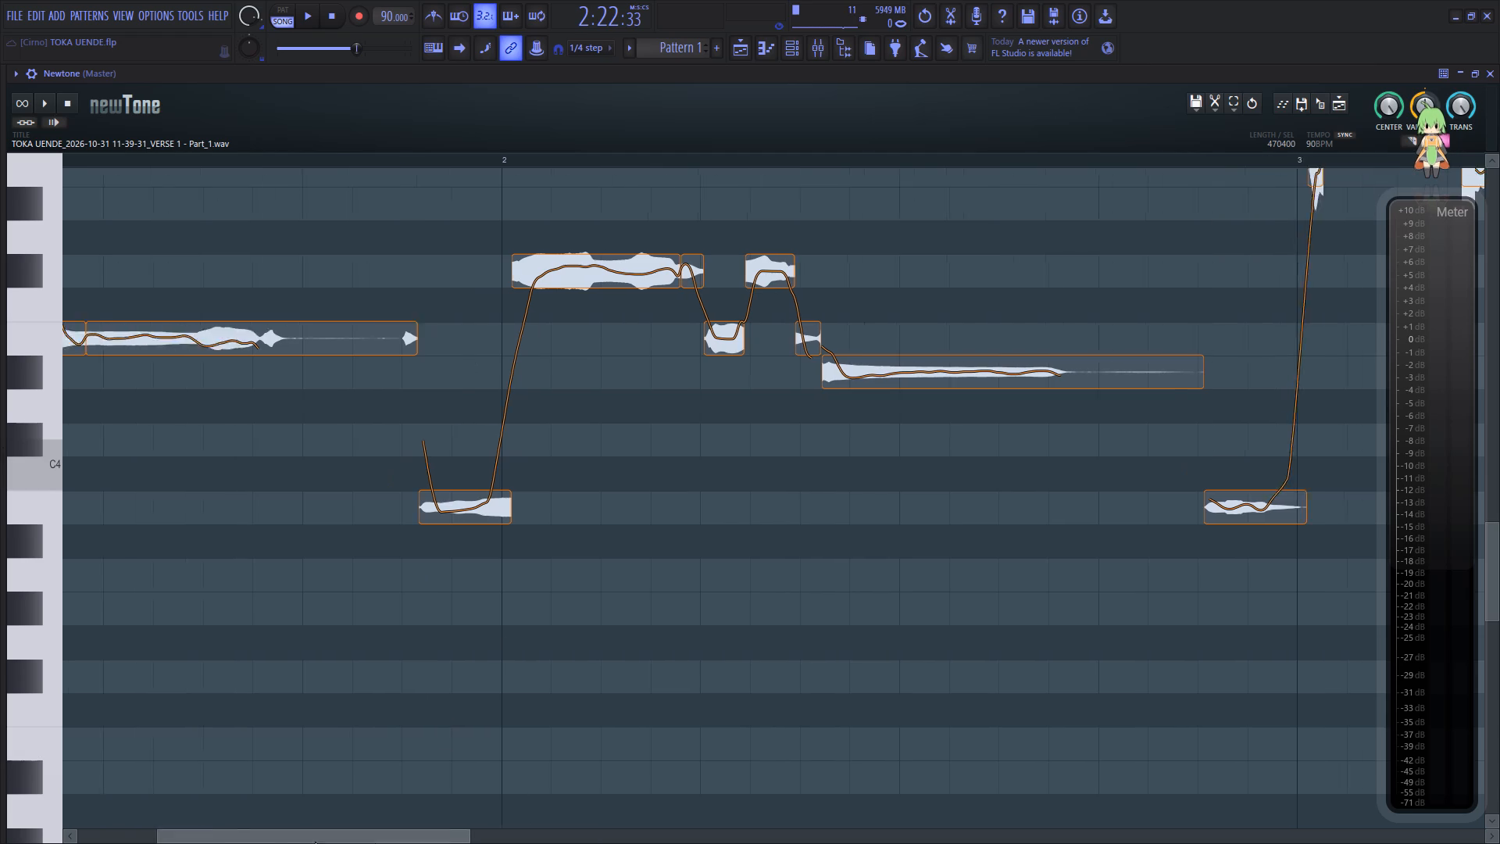
drag(315, 842, 226, 834)
key(space)
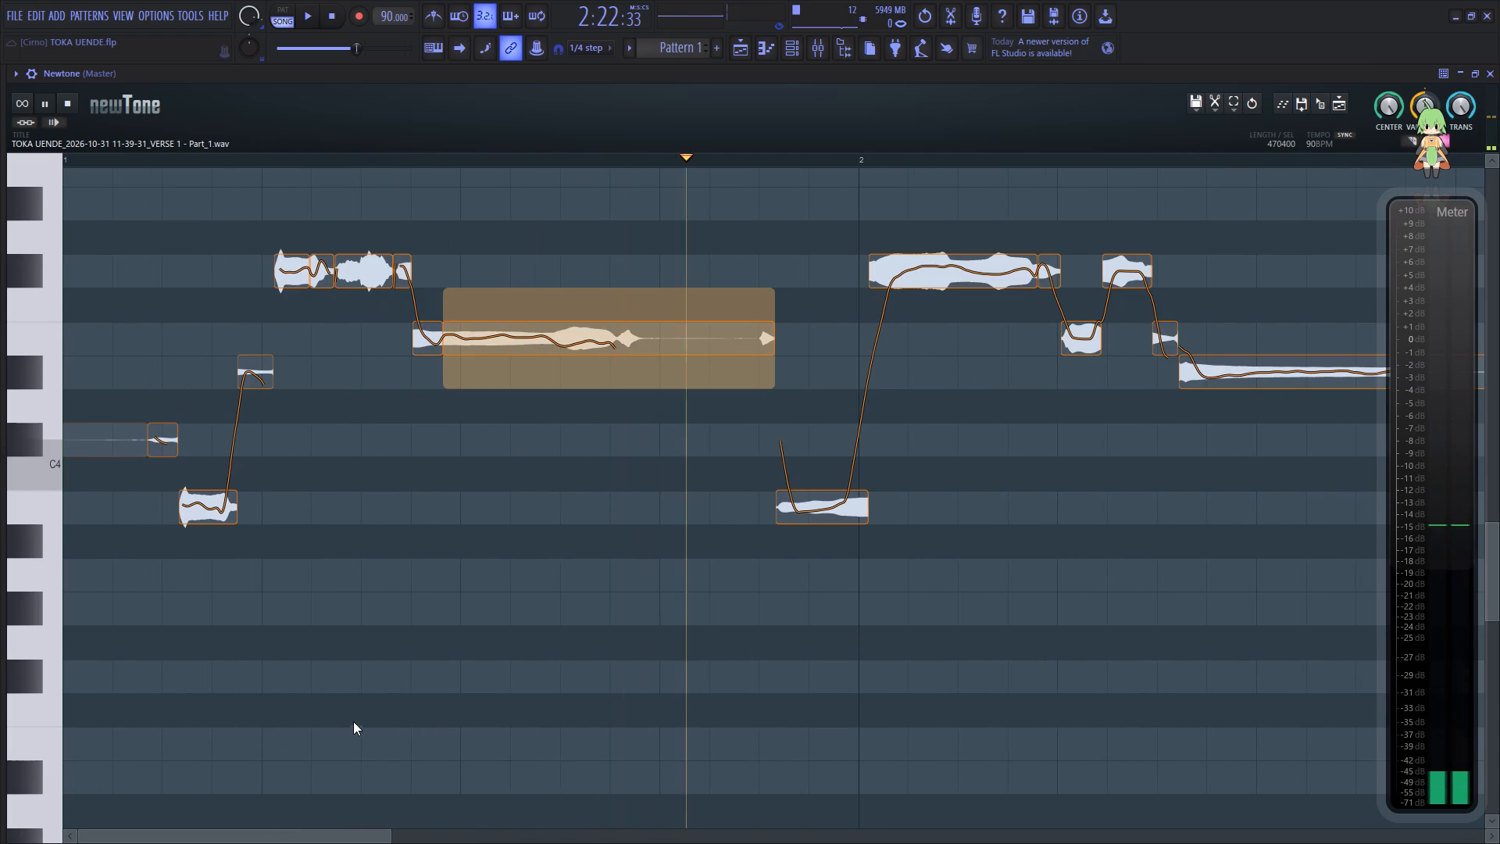
drag(374, 836, 593, 806)
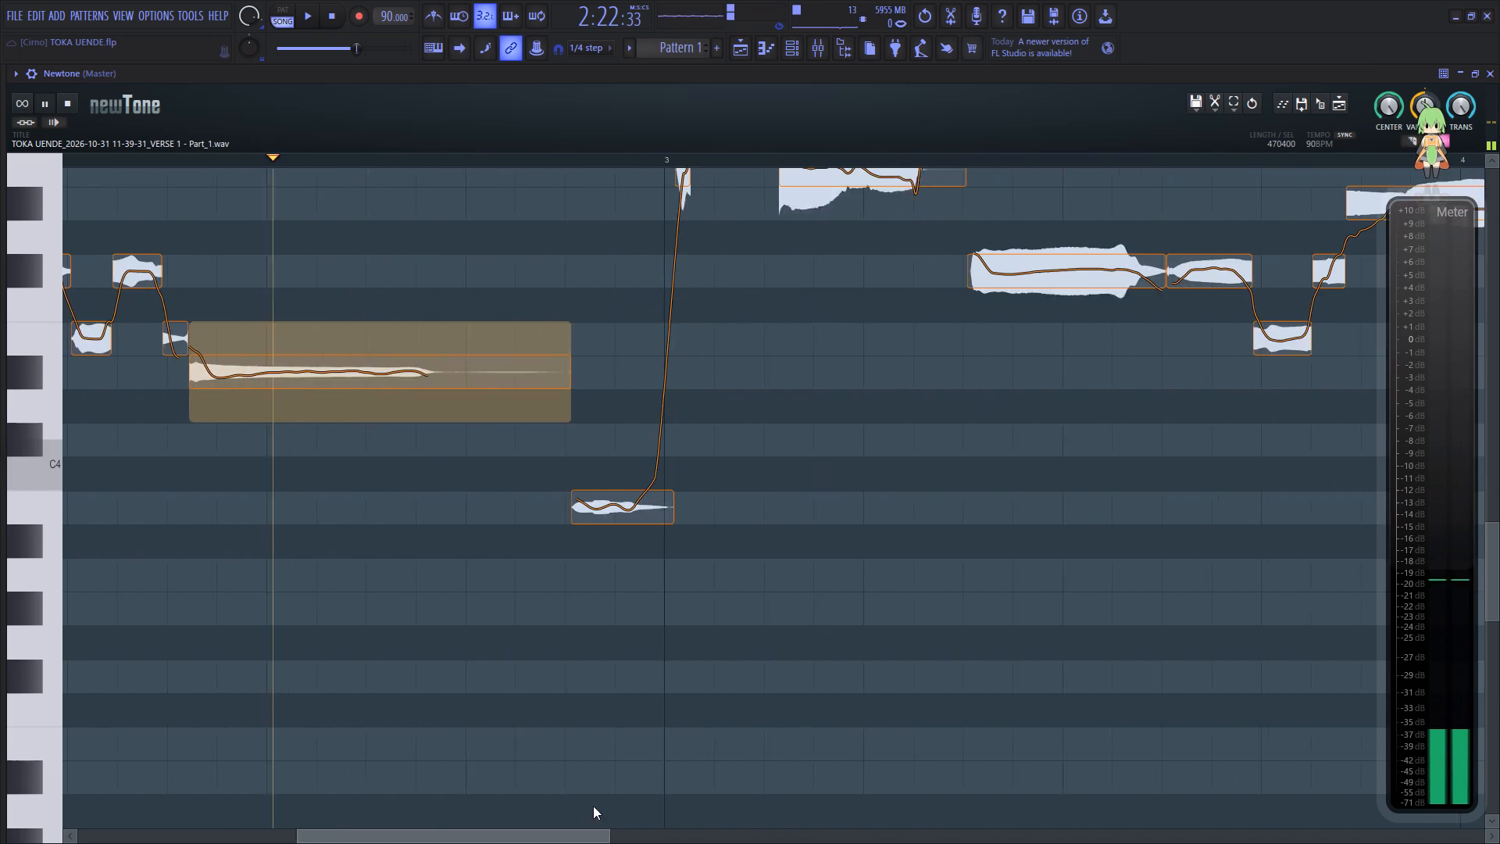
drag(593, 806, 672, 794)
scroll(606, 773, up, 7)
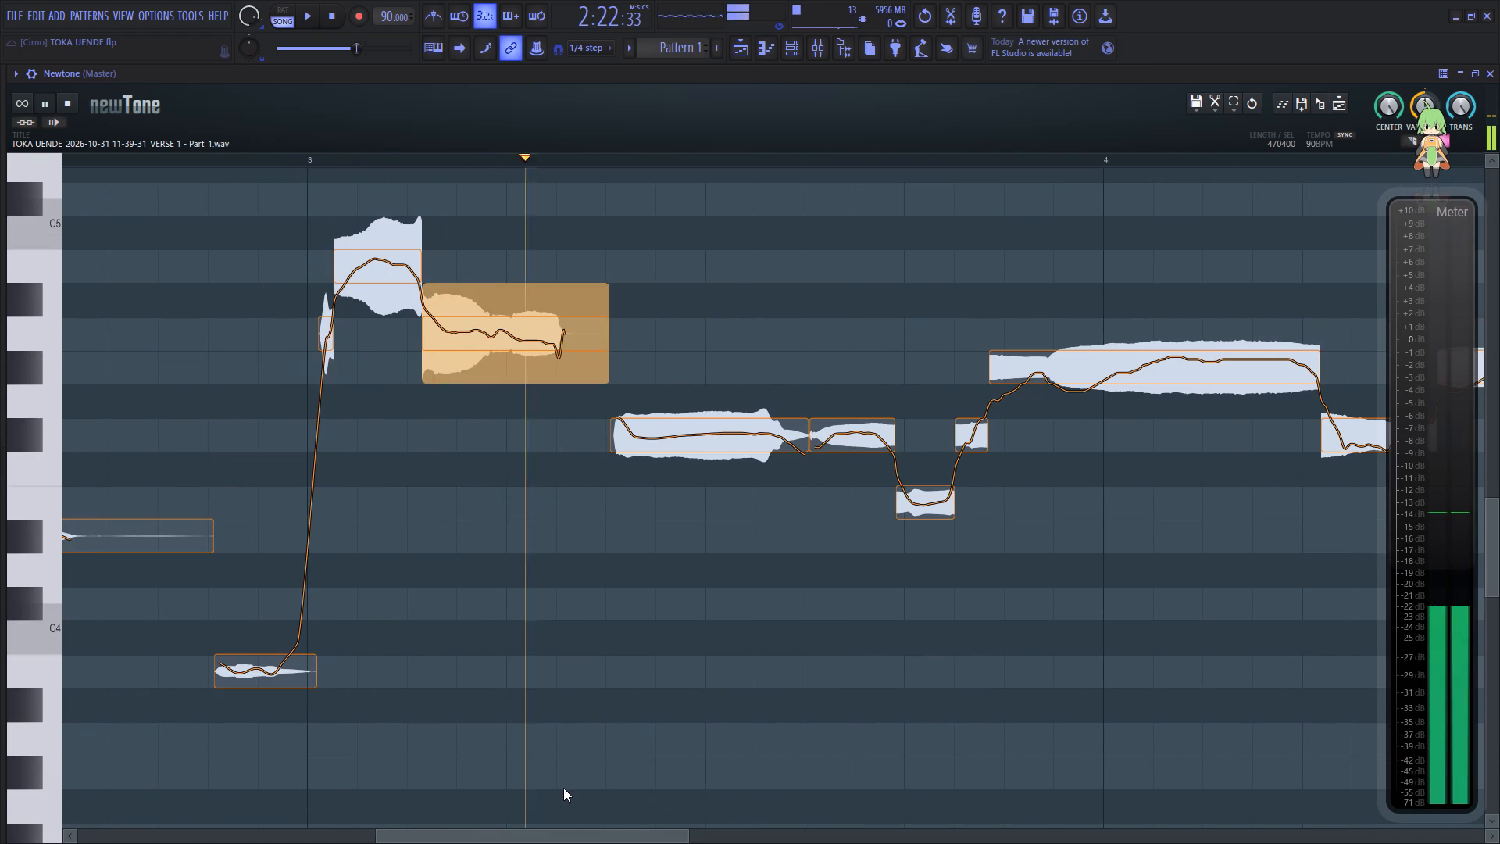
drag(562, 838, 680, 828)
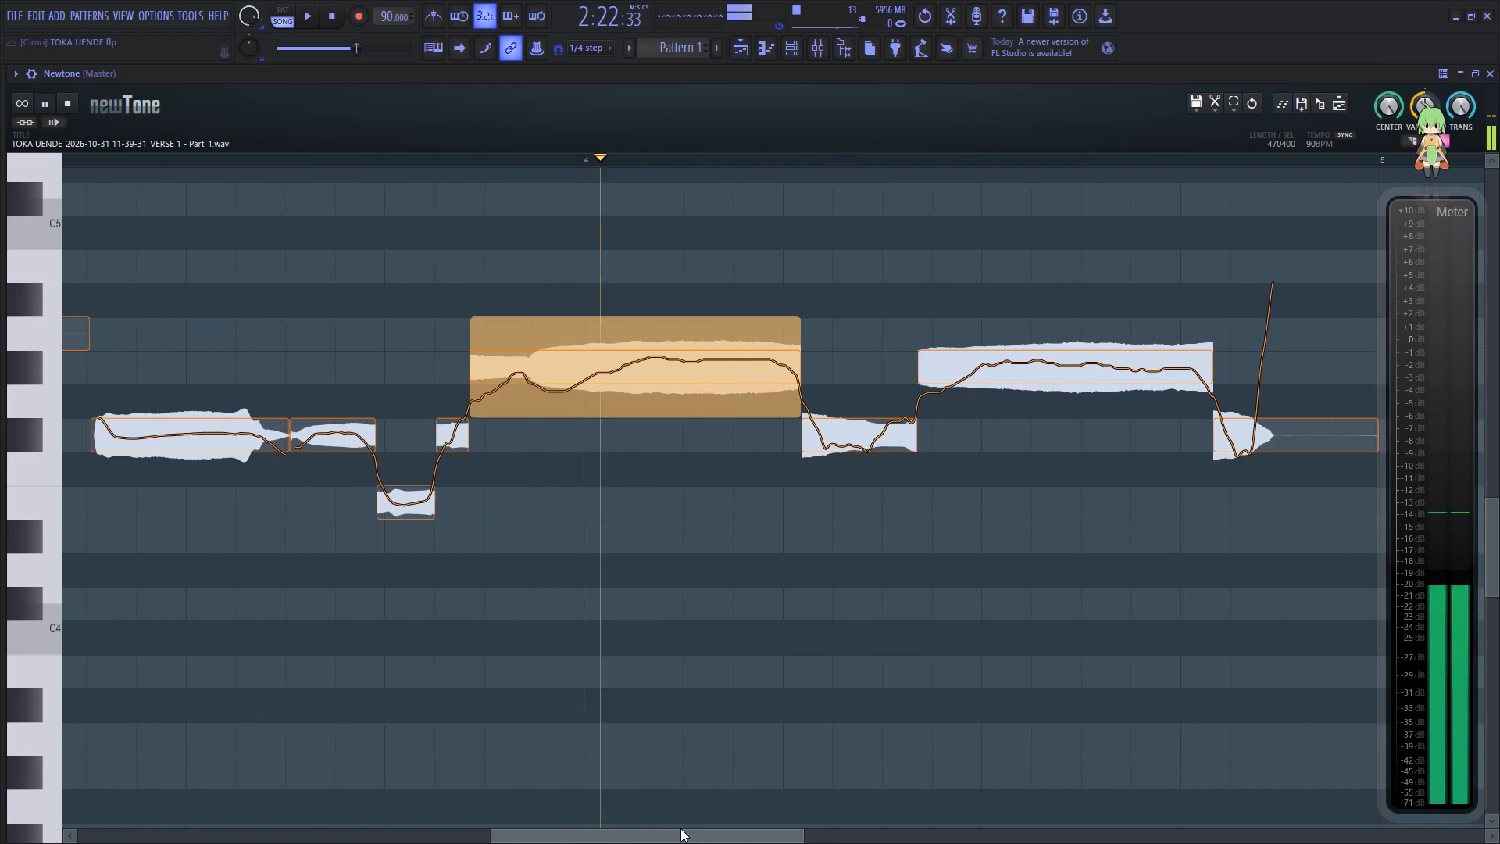
drag(680, 828, 70, 794)
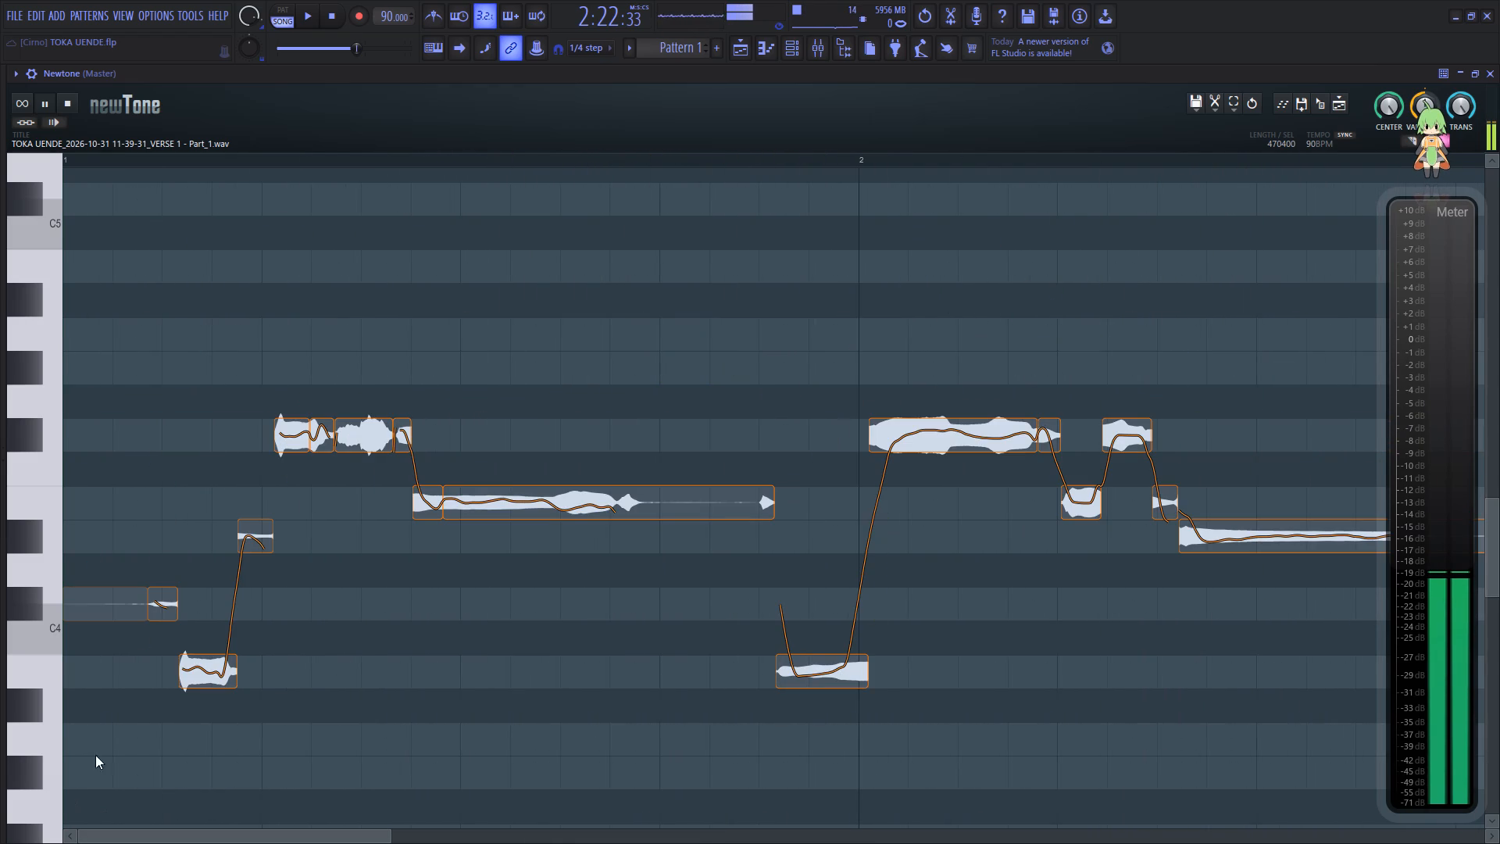
click(127, 698)
drag(267, 842, 320, 833)
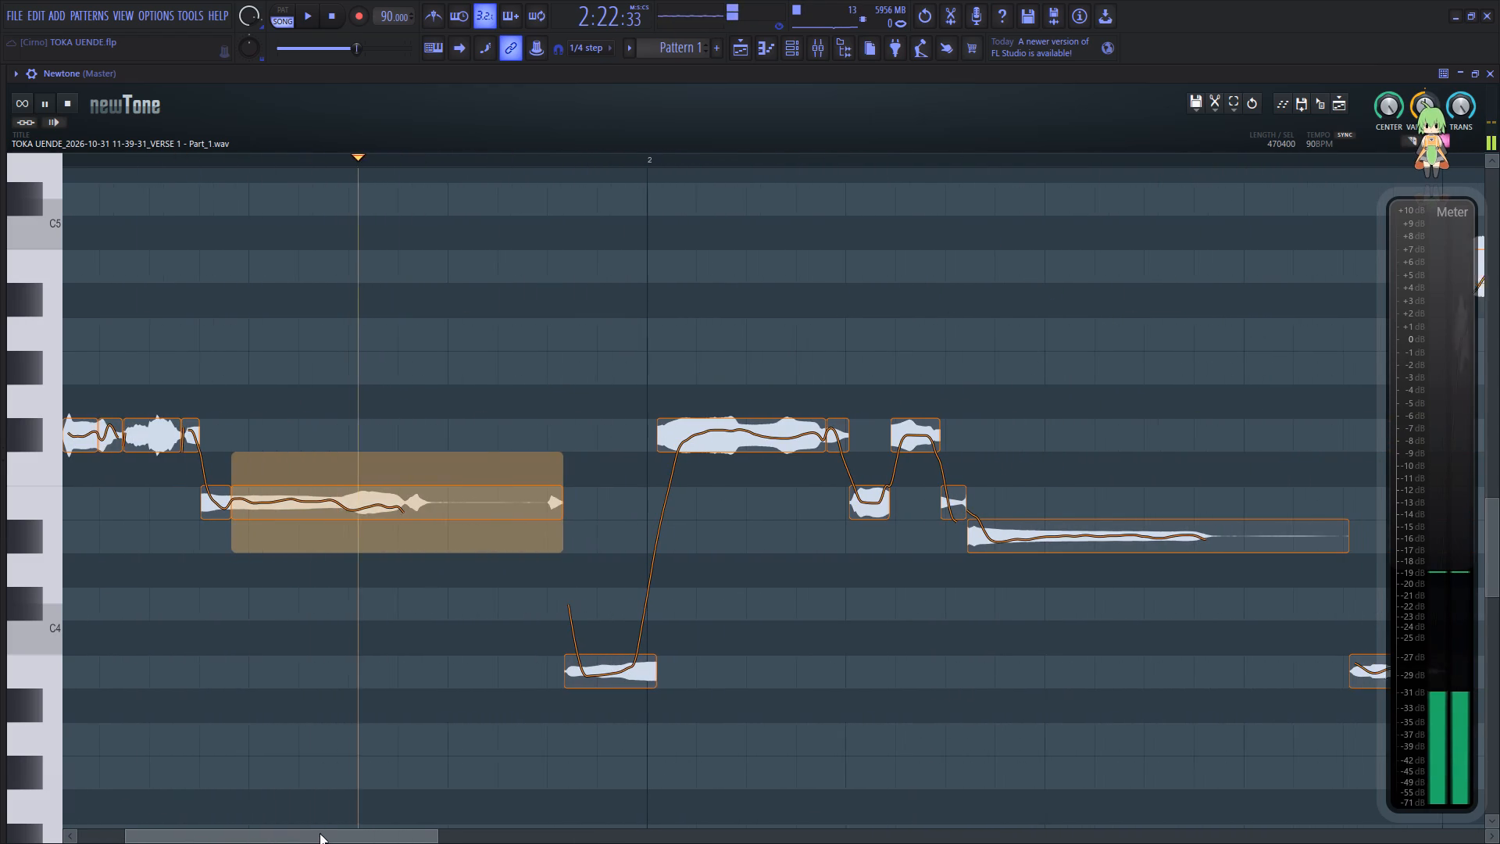
drag(320, 833, 324, 831)
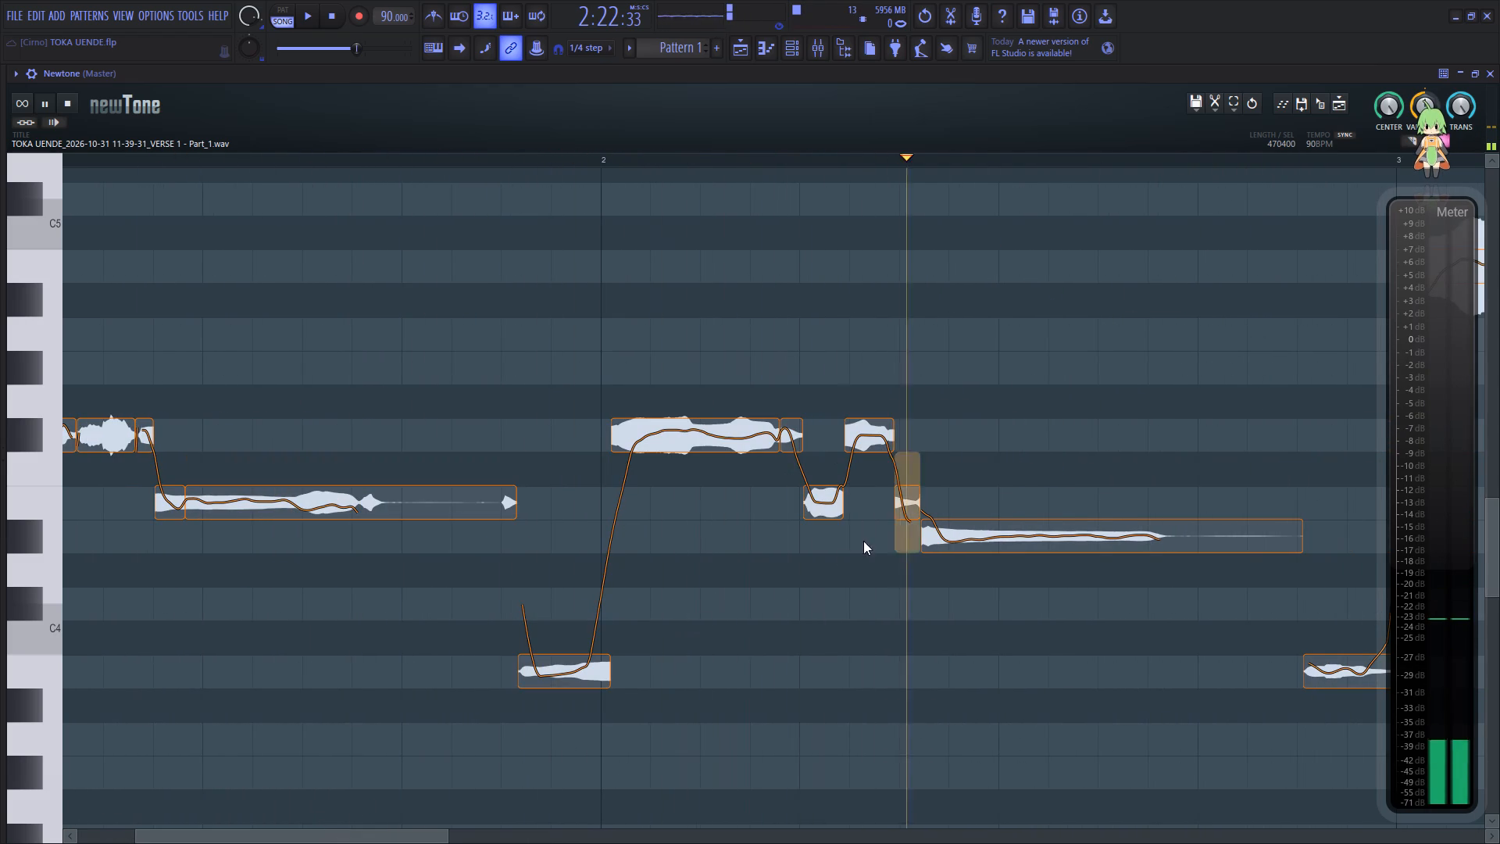
drag(410, 840, 593, 841)
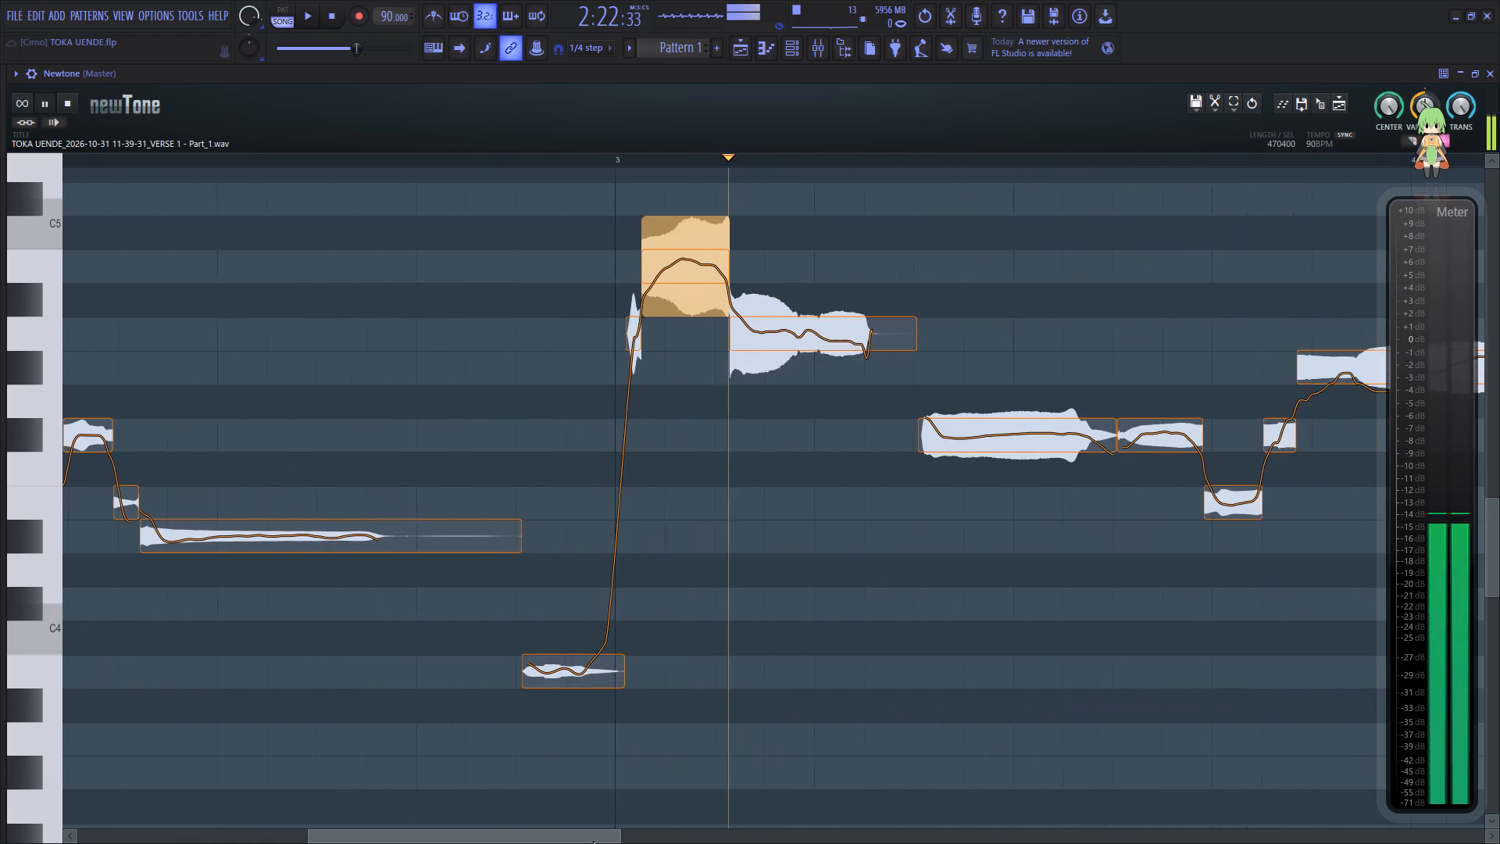
drag(593, 841, 641, 841)
Replay the phrase from just before bar 3, and slice the A4 note after the high note at its midpoint.
key(space)
click(287, 419)
key(space)
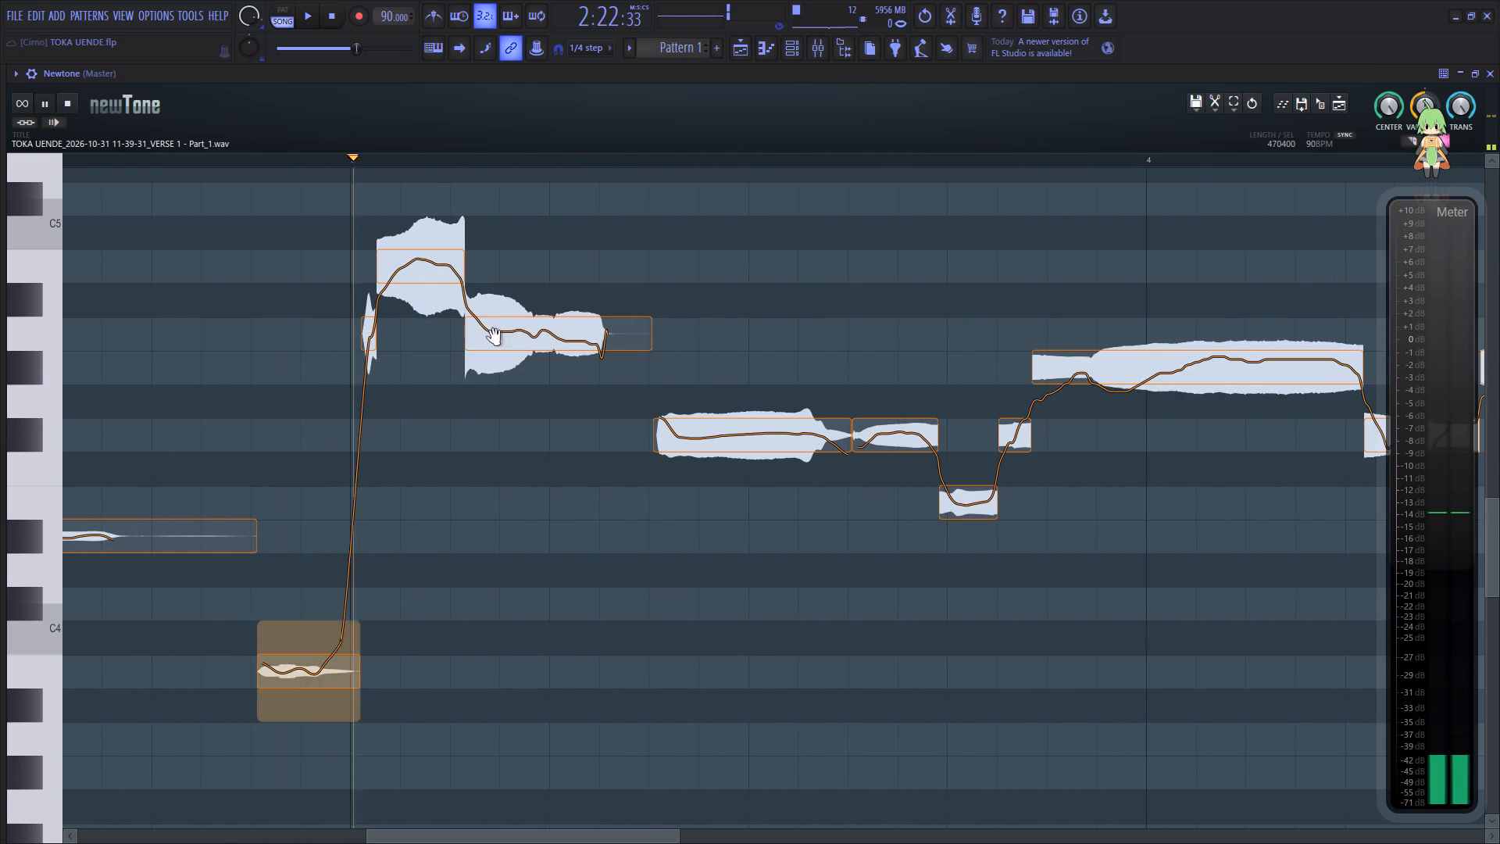
key(space)
key(space)
key(space)
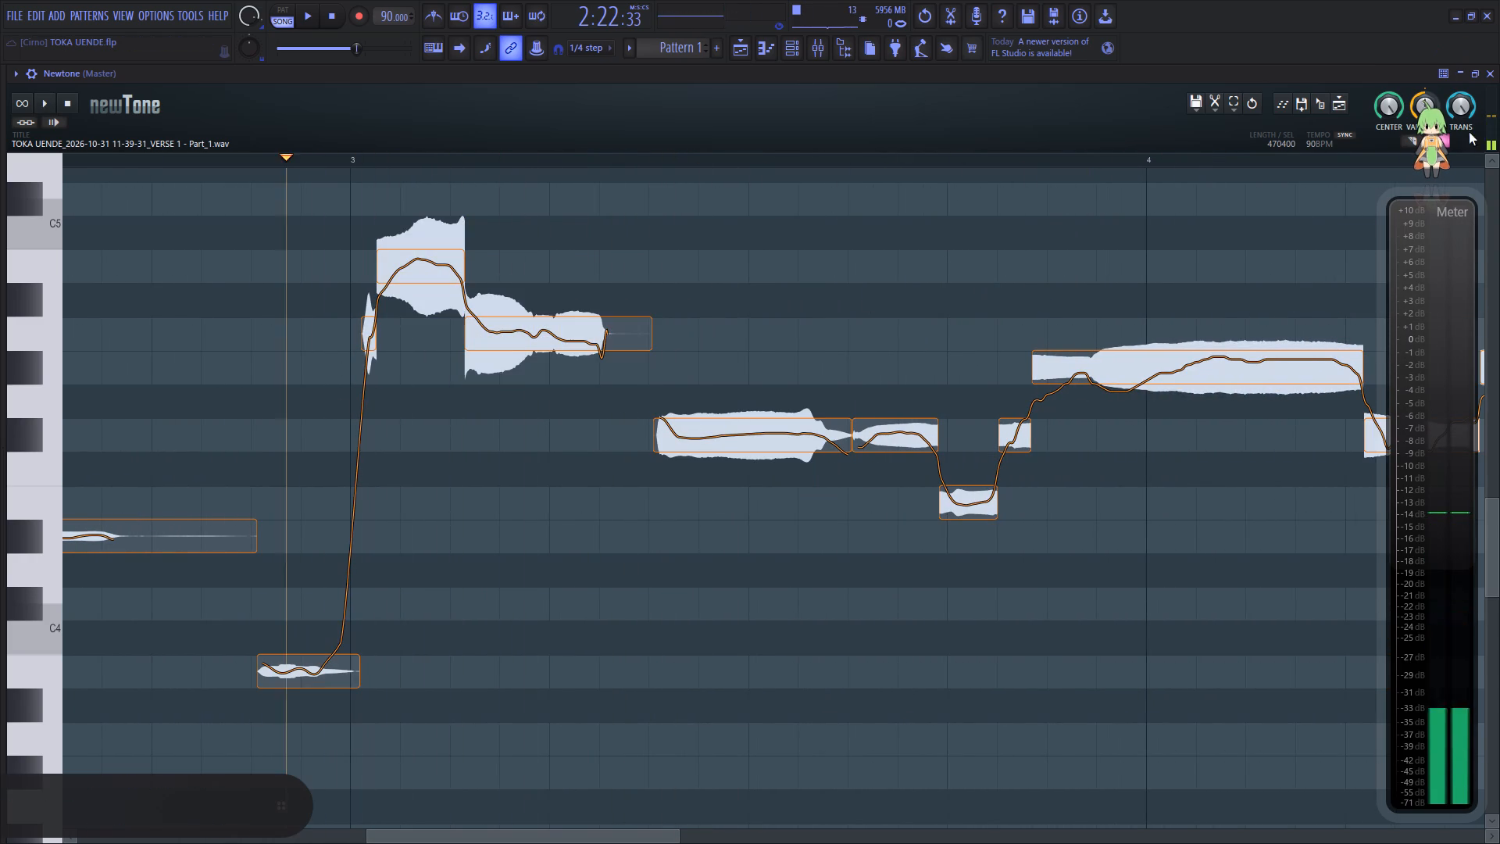
key(space)
key(space)
click(1408, 140)
key(space)
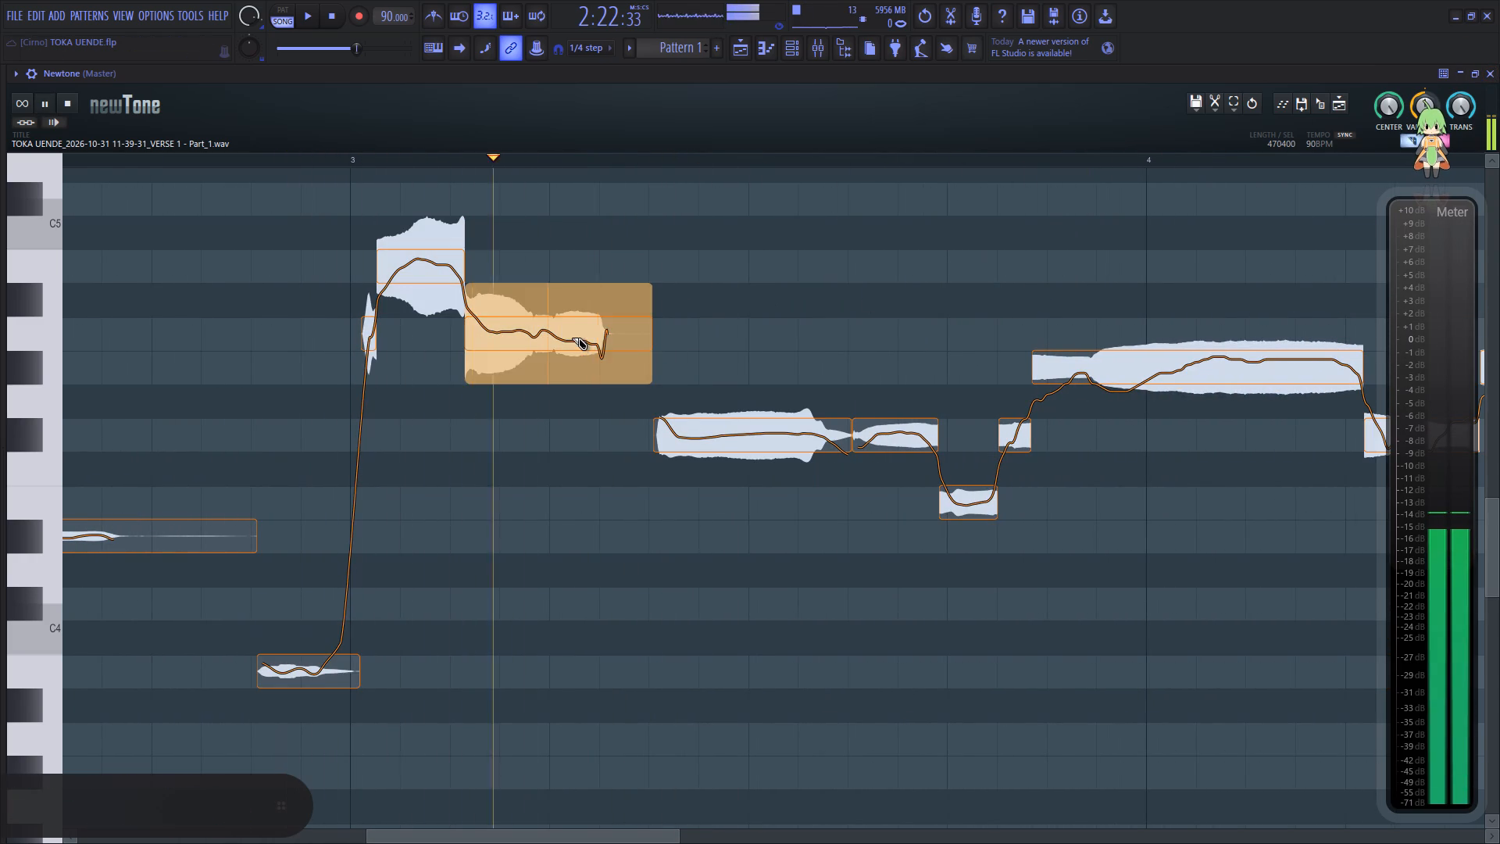
click(560, 334)
key(space)
key(space)
key(space)
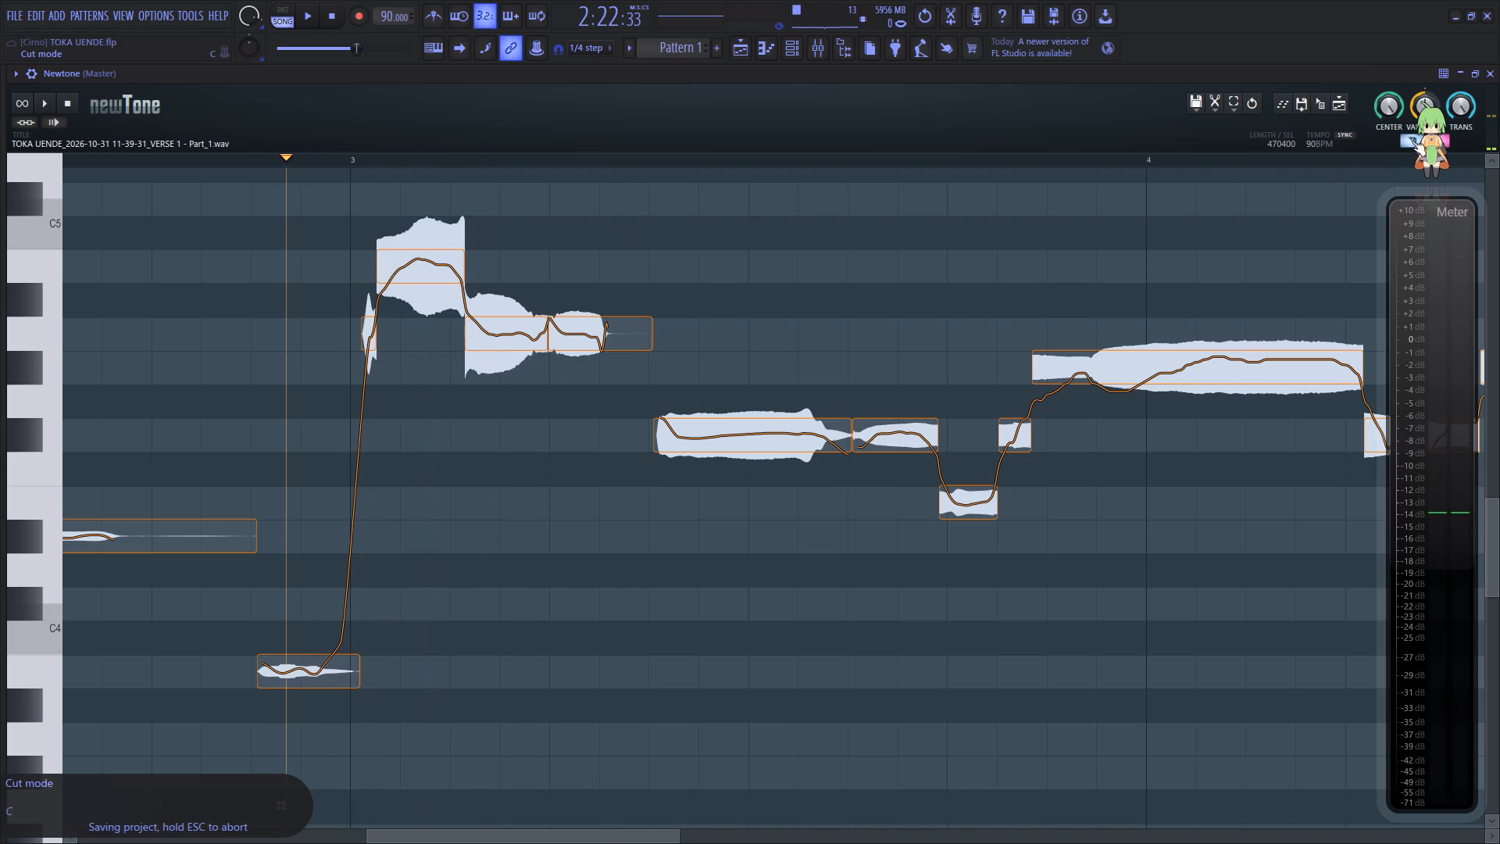
click(1412, 141)
Lower the second part of the sliced note by one semitone, from A4 to G#4, and listen back.
key(space)
drag(593, 343, 590, 378)
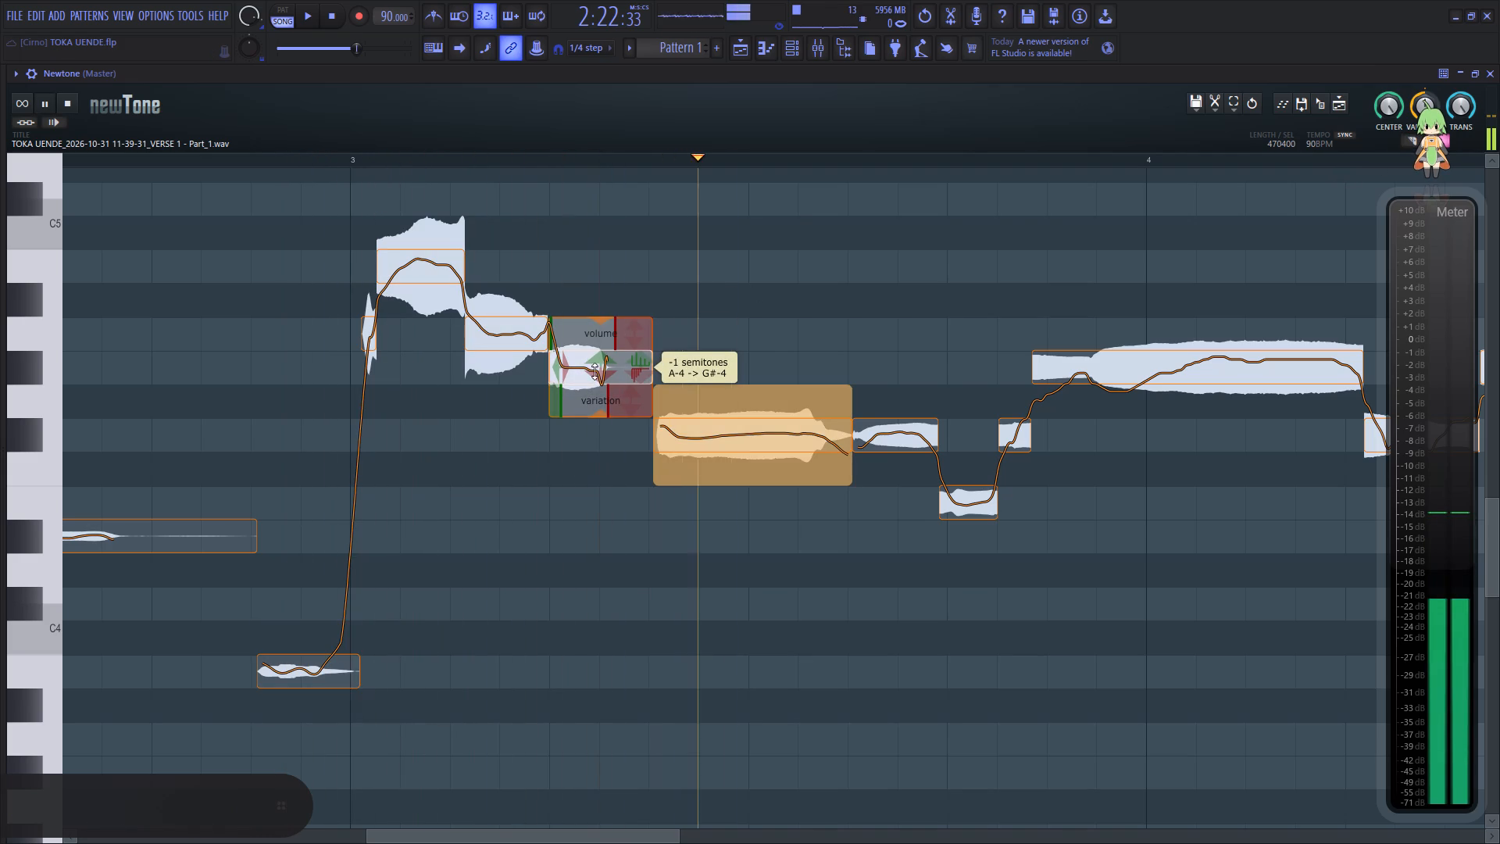
key(space)
key(space)
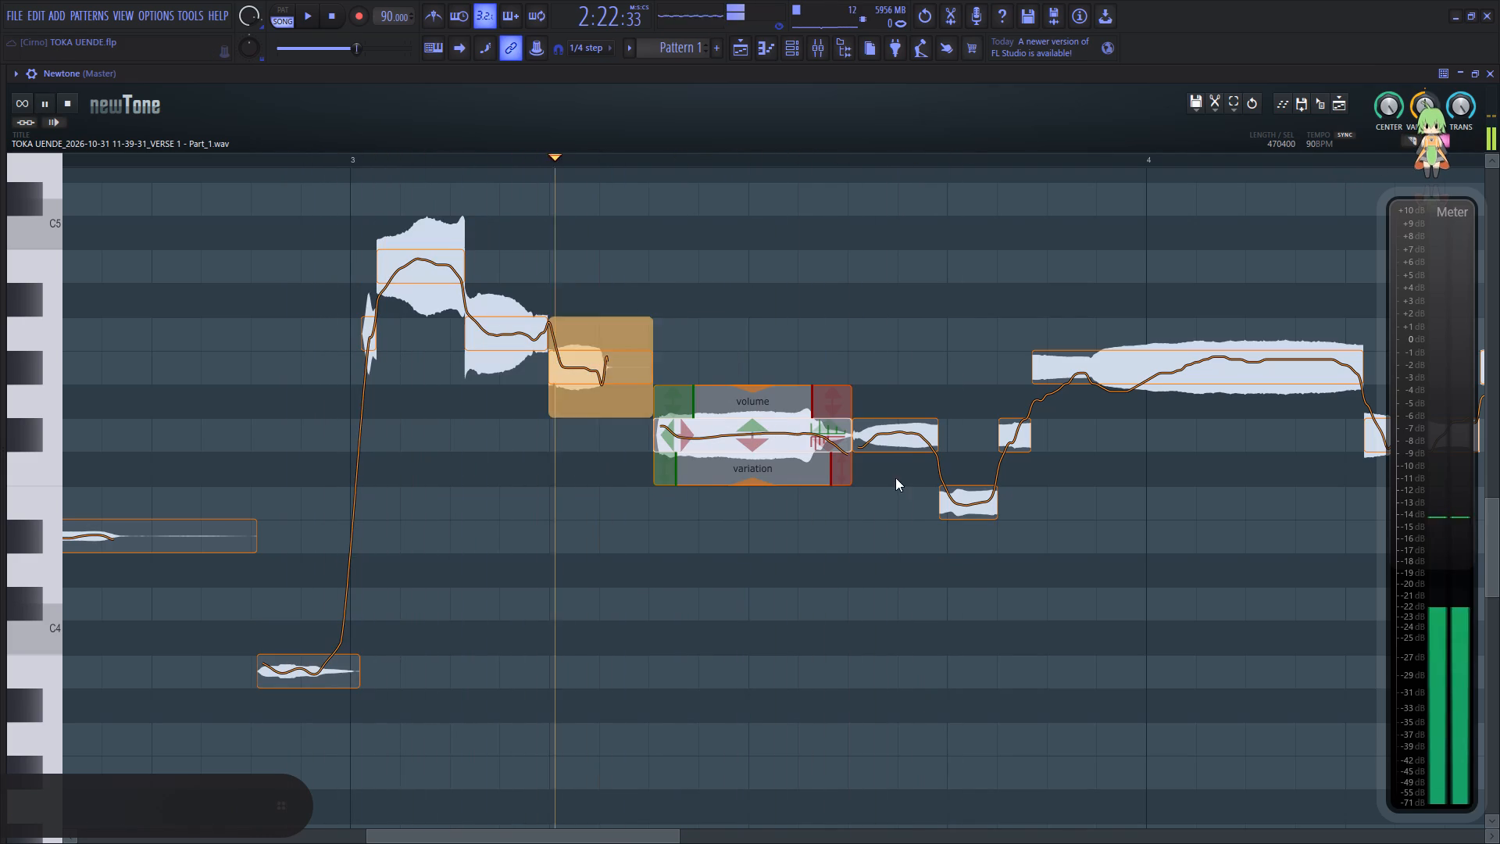
Reduce the pitch variation of the long G#4 note spanning bar 4 to 47.91%, checking it by playback.
drag(570, 836, 616, 833)
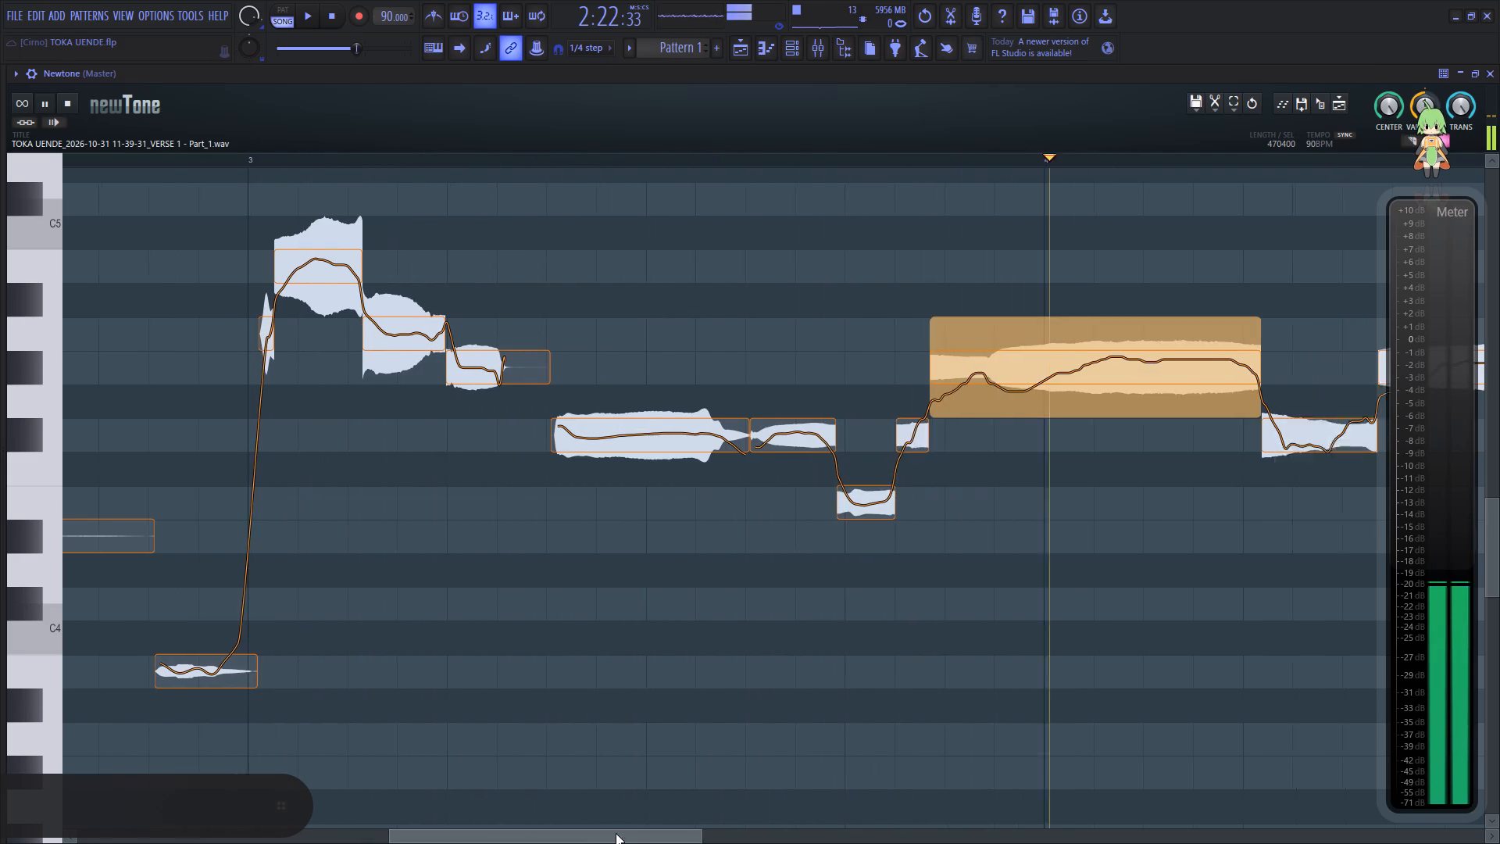
drag(616, 833, 634, 833)
click(359, 539)
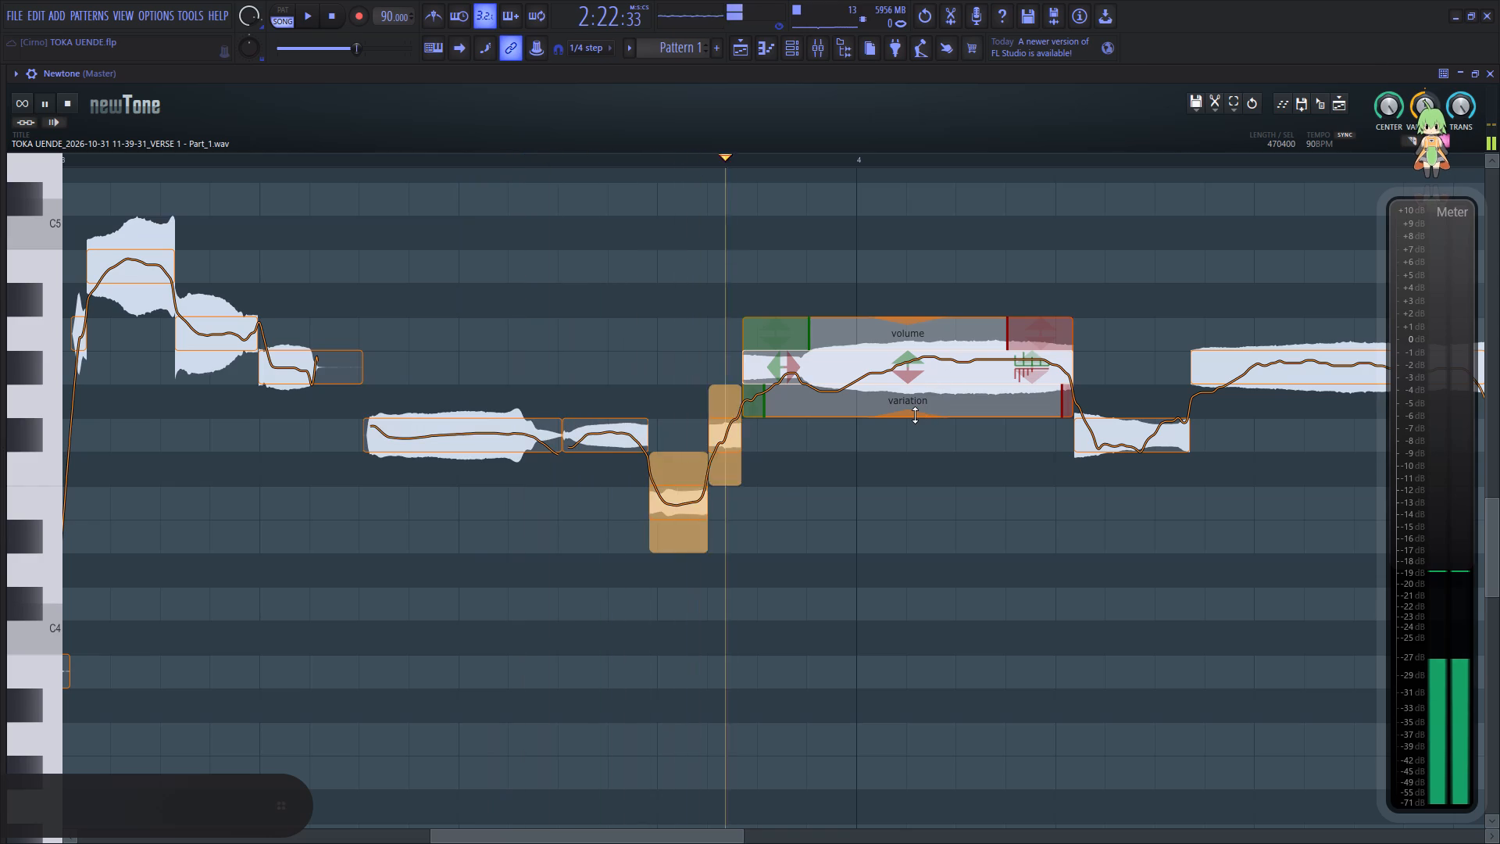
drag(915, 415, 940, 345)
key(space)
key(space)
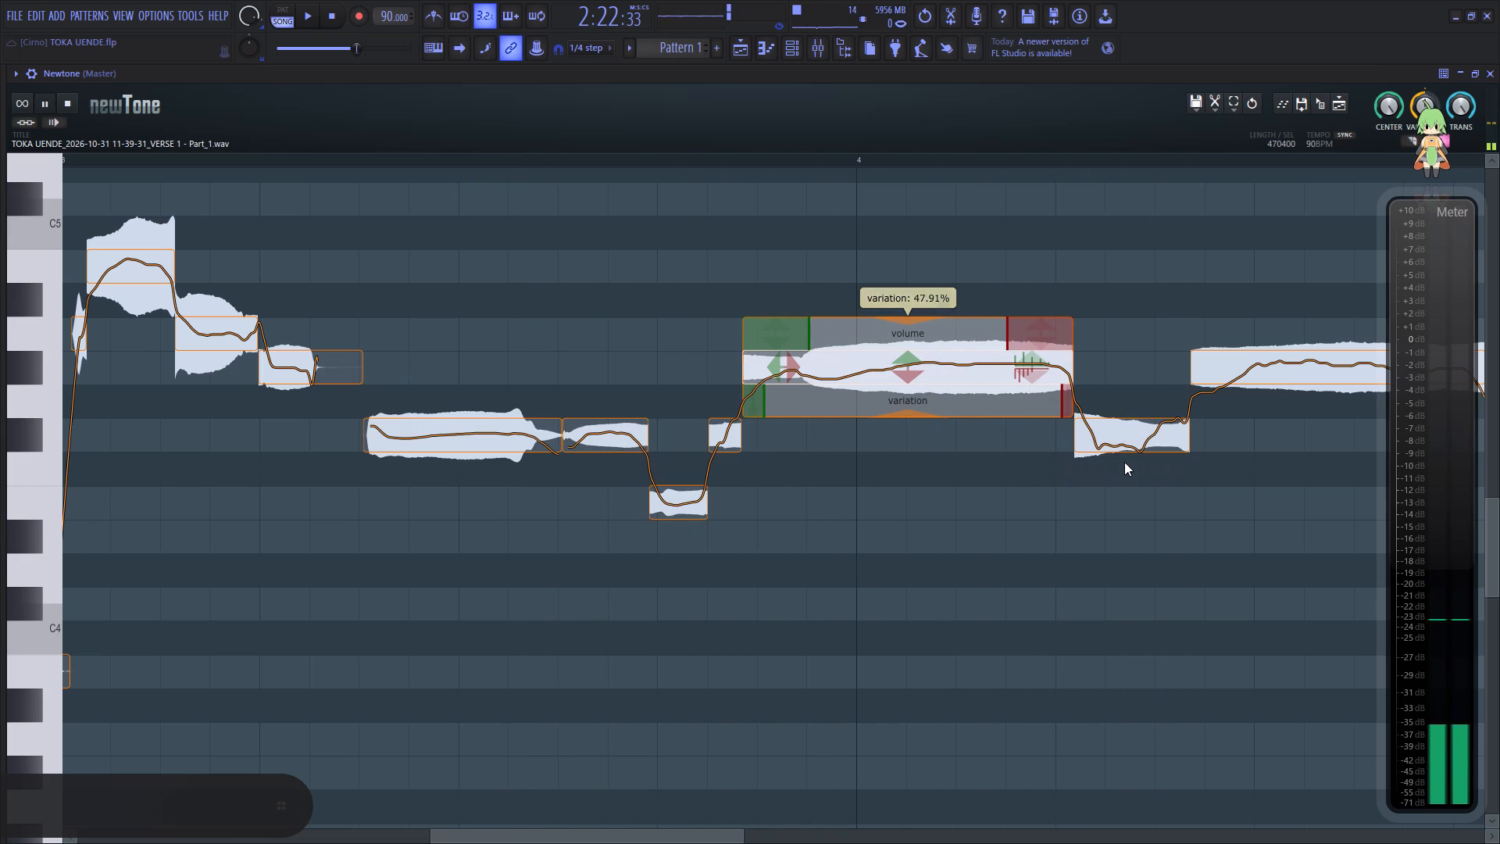
key(space)
Reduce the pitch variation of the shorter F#4 note following the long bar 4 note and replay the phrase.
click(1122, 432)
drag(1131, 483, 1145, 420)
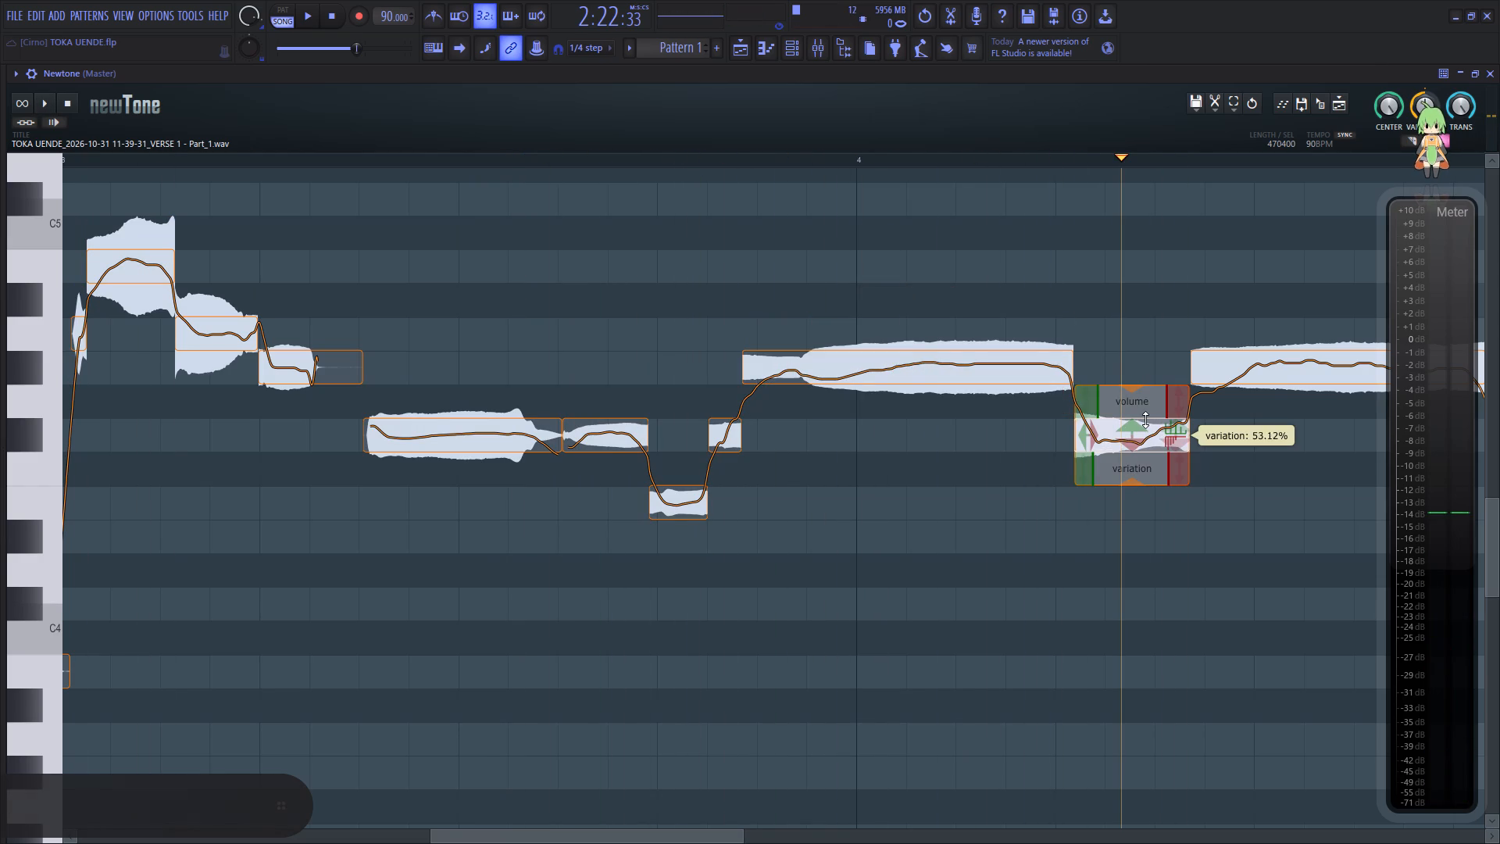
drag(1145, 420, 1152, 385)
click(451, 593)
key(space)
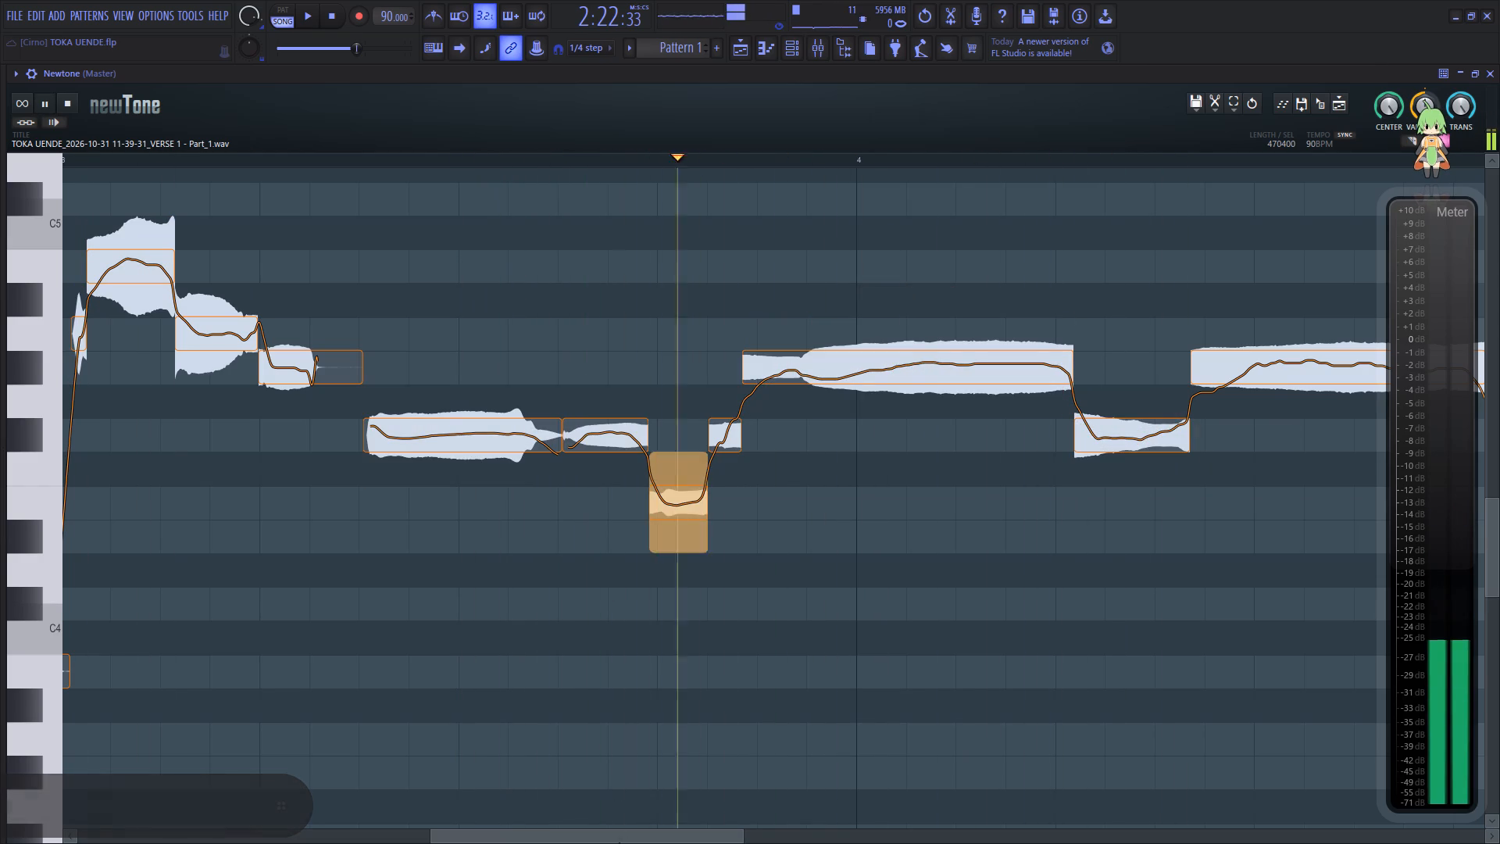
Reduce the pitch variation of the last long G#4 note before bar 5 to 49.07%.
drag(609, 839, 737, 826)
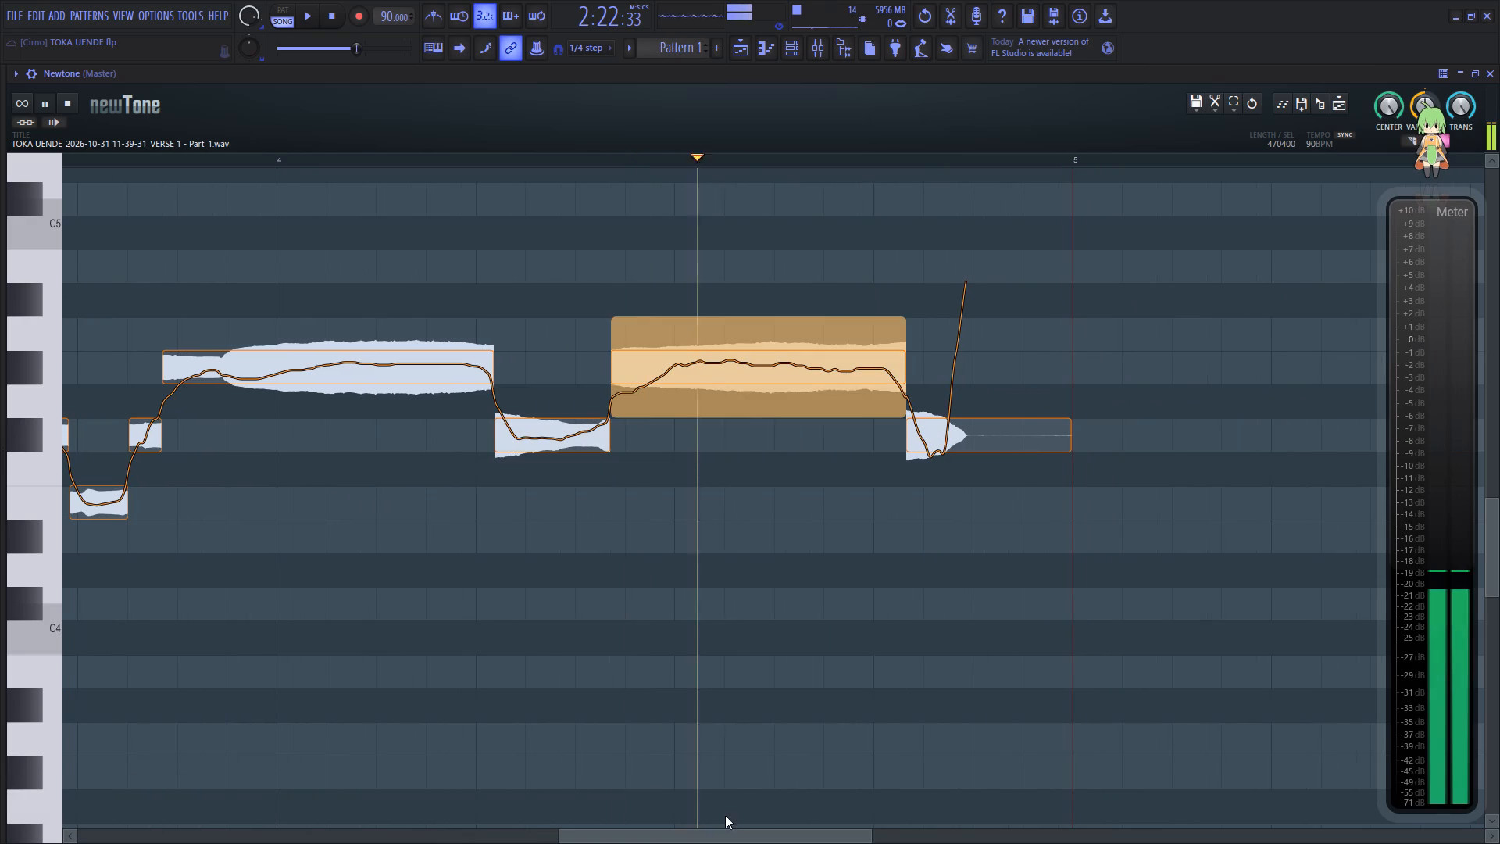
key(space)
click(788, 379)
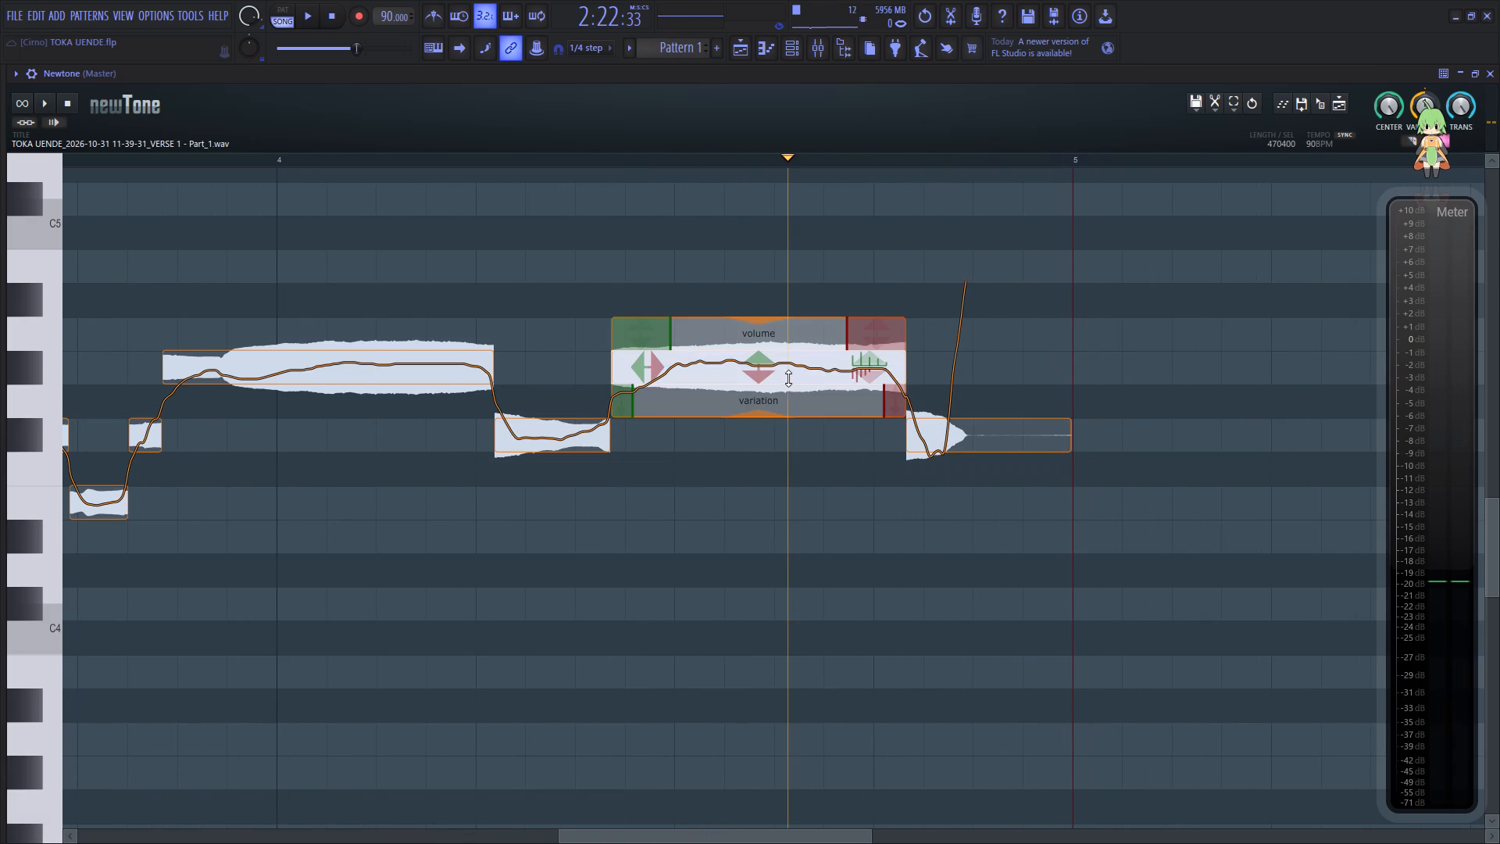
drag(754, 413, 774, 338)
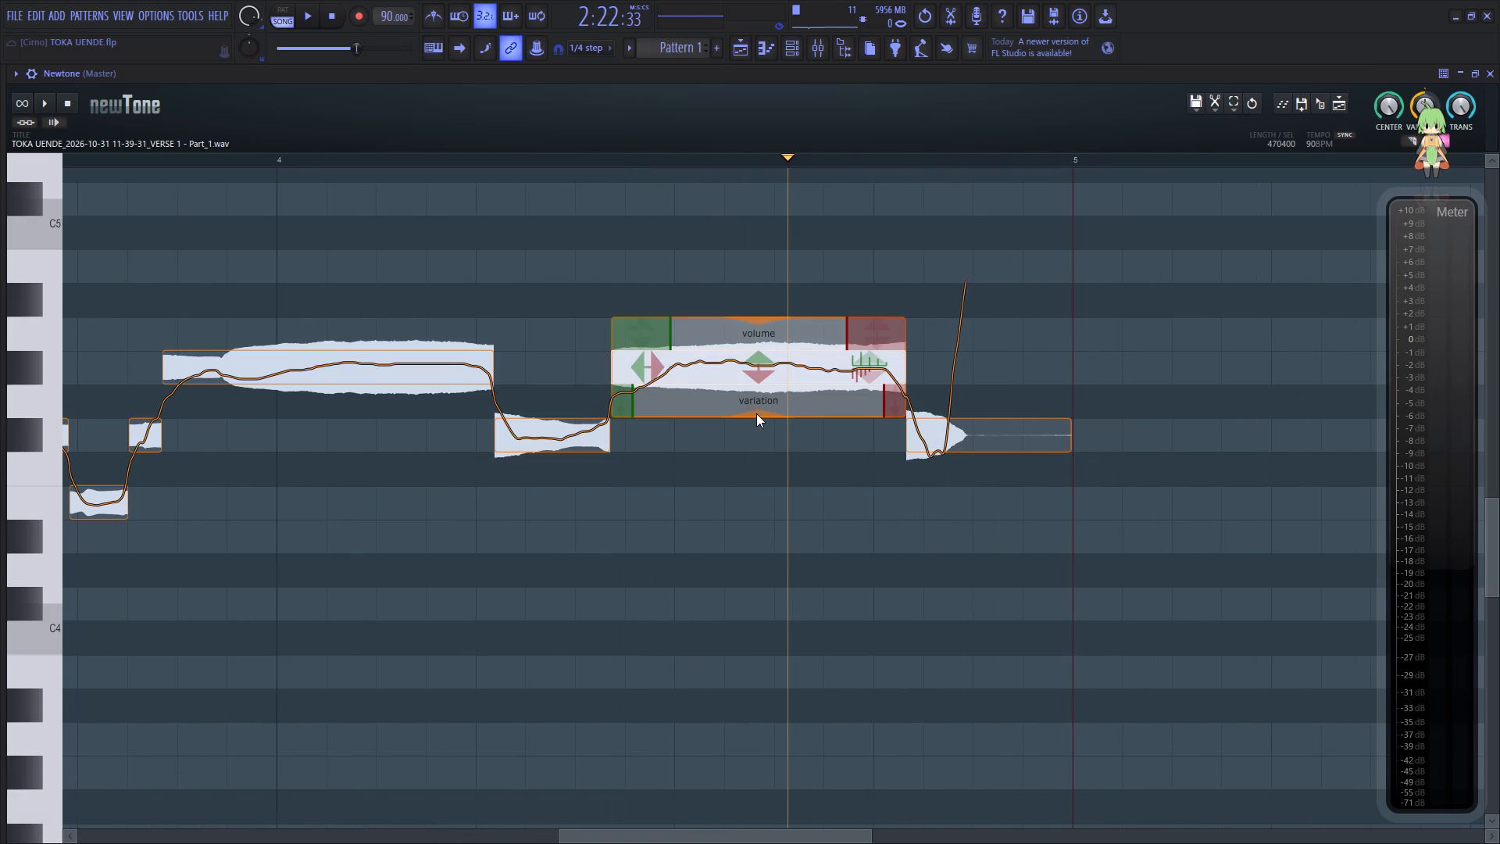
drag(756, 414, 787, 345)
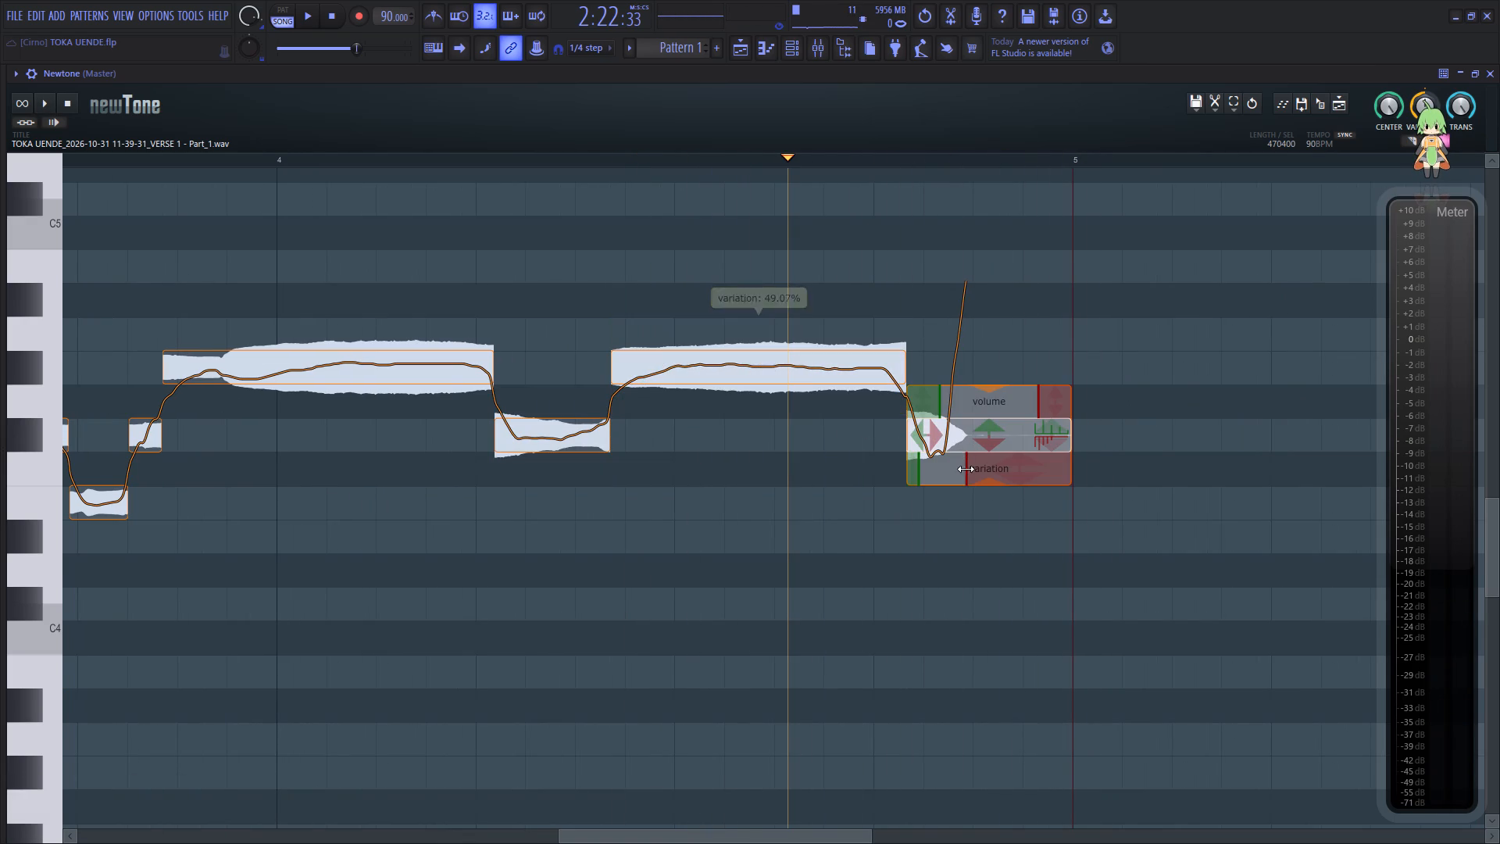
Reduce the pitch variation of the final F#4 note ending at bar 5 to 29.39%.
drag(962, 485, 977, 389)
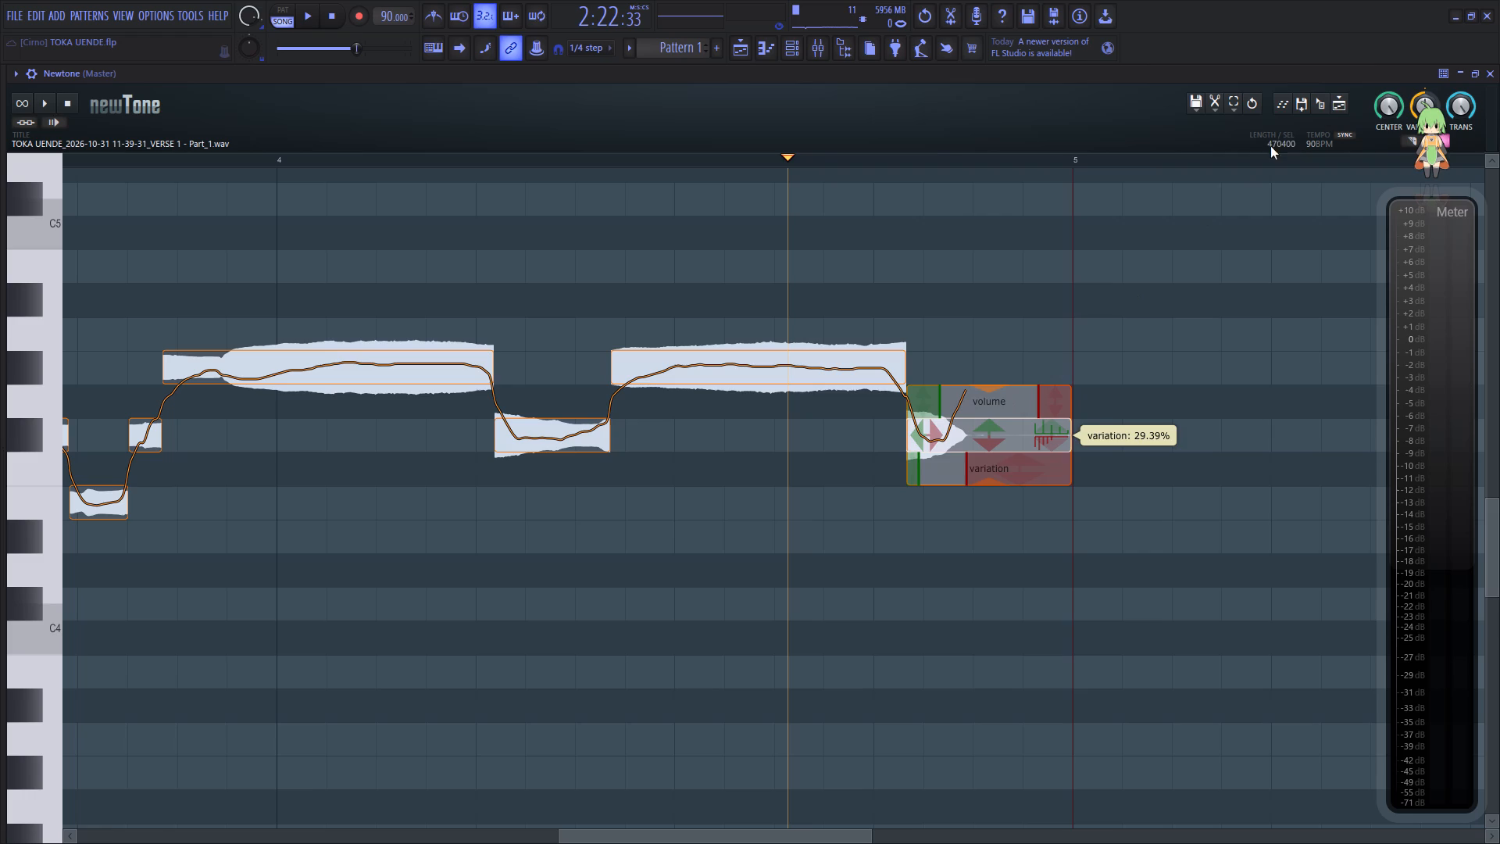
Place the corrected vocal in the playlist on the Verse 1 Adlib track, aligned under the original 11-39-31 Part_1 clip.
drag(1316, 105, 689, 540)
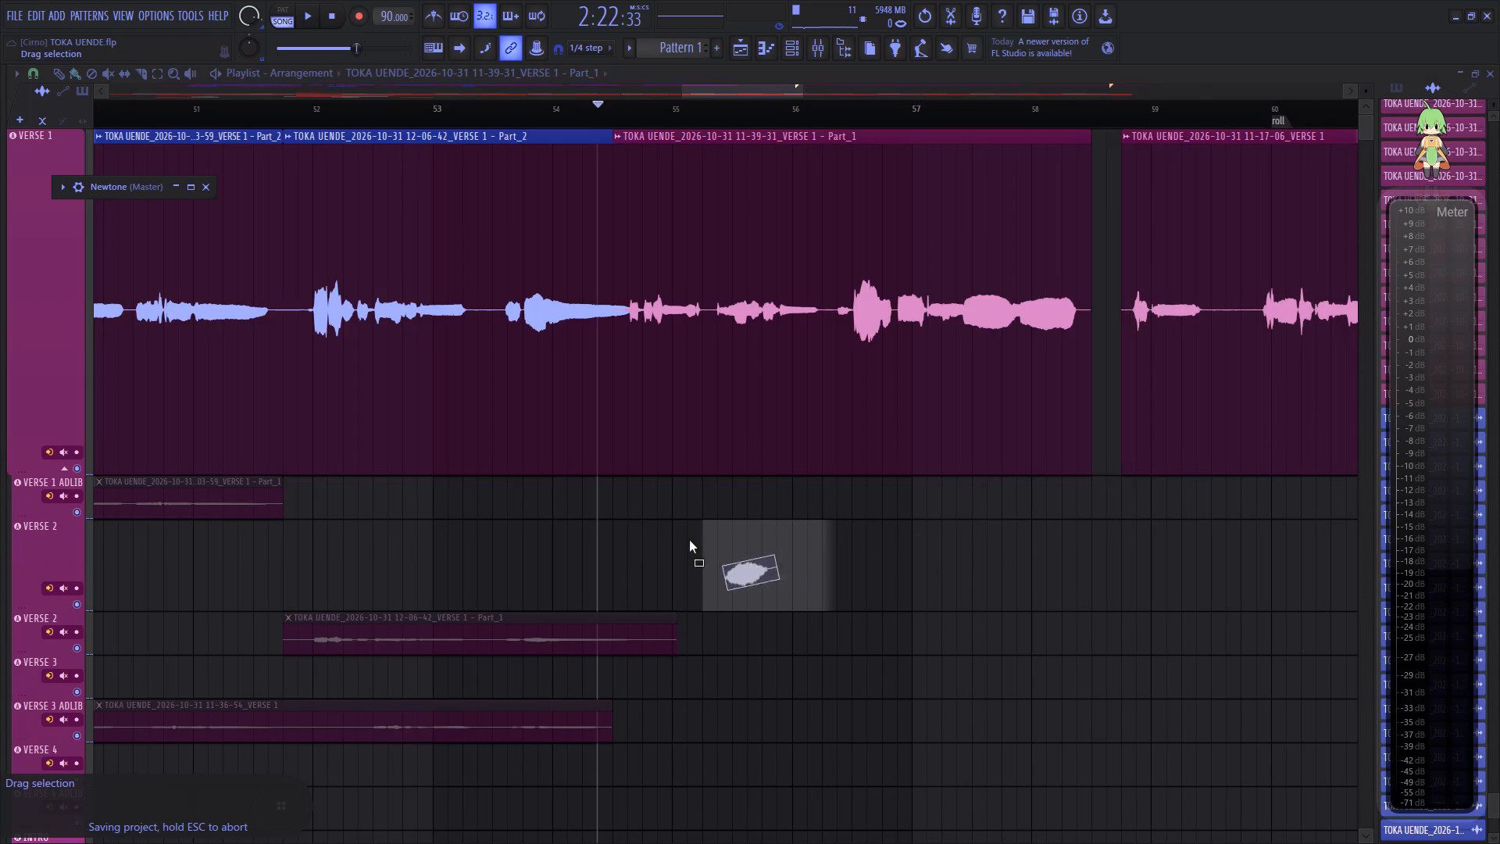
drag(689, 540, 614, 510)
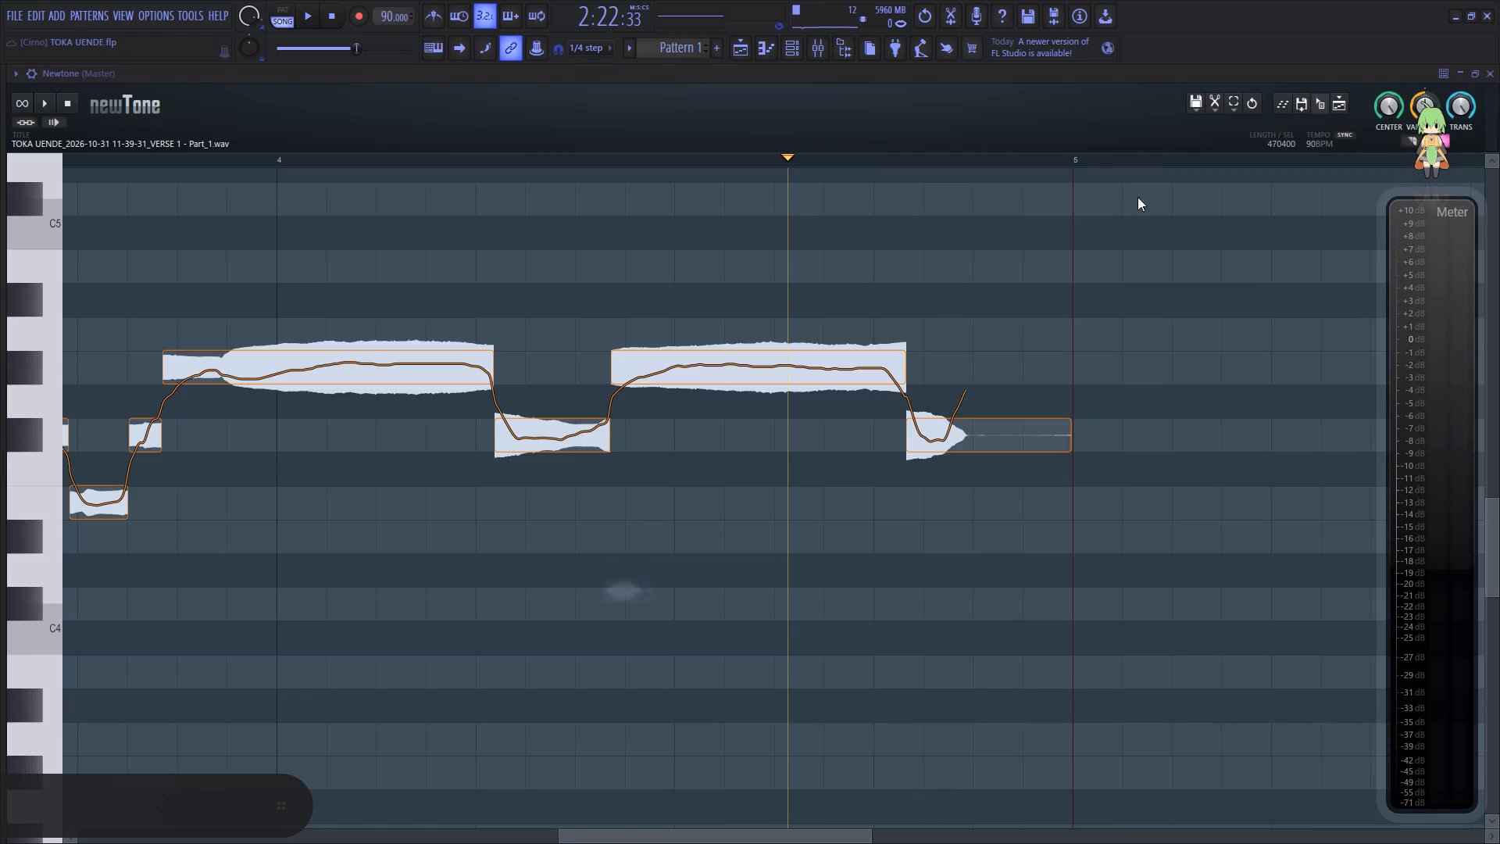
click(1489, 18)
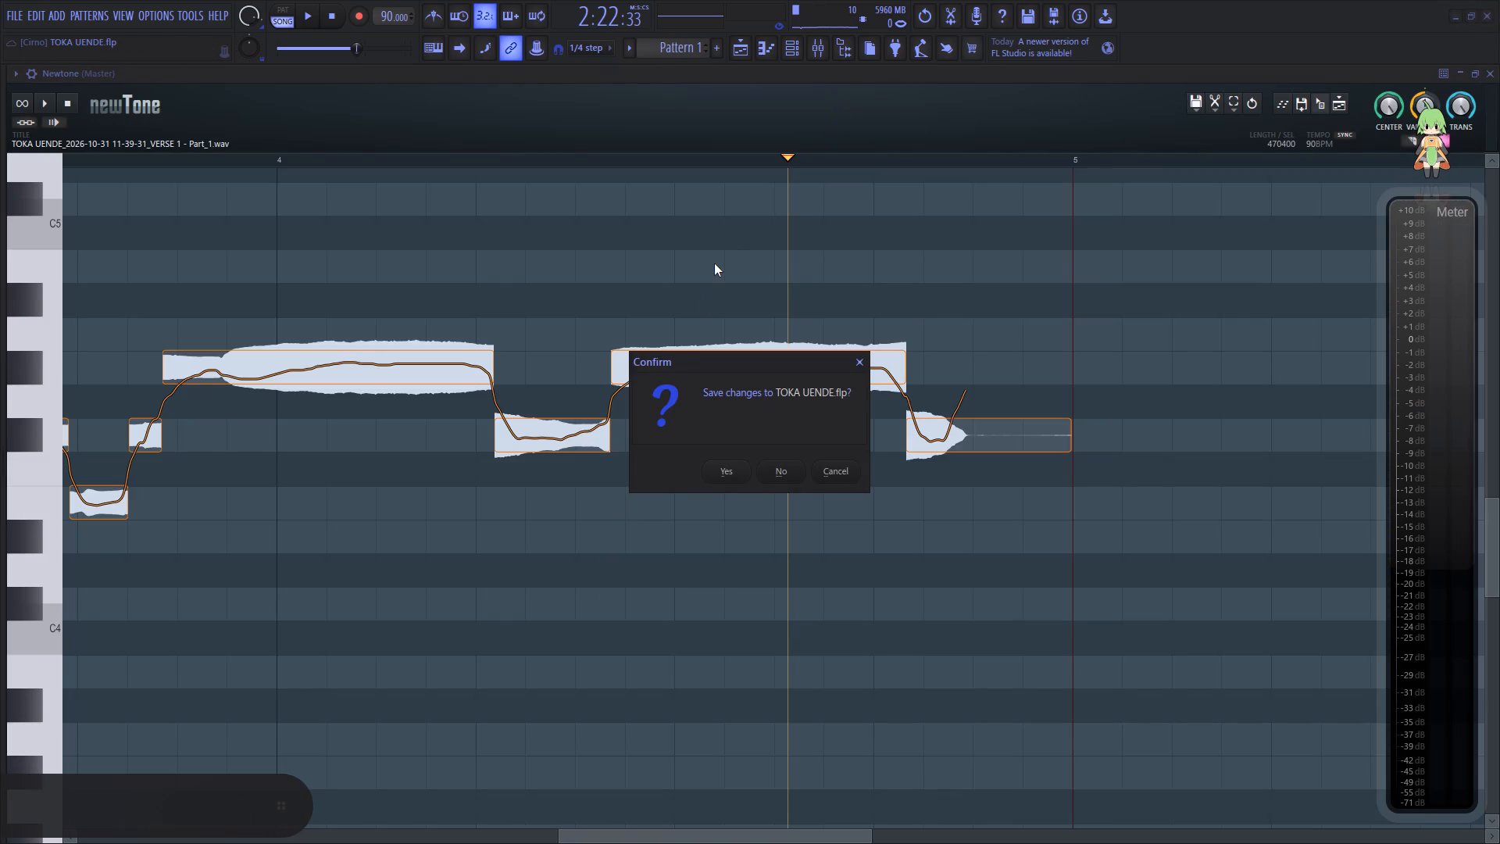
click(827, 477)
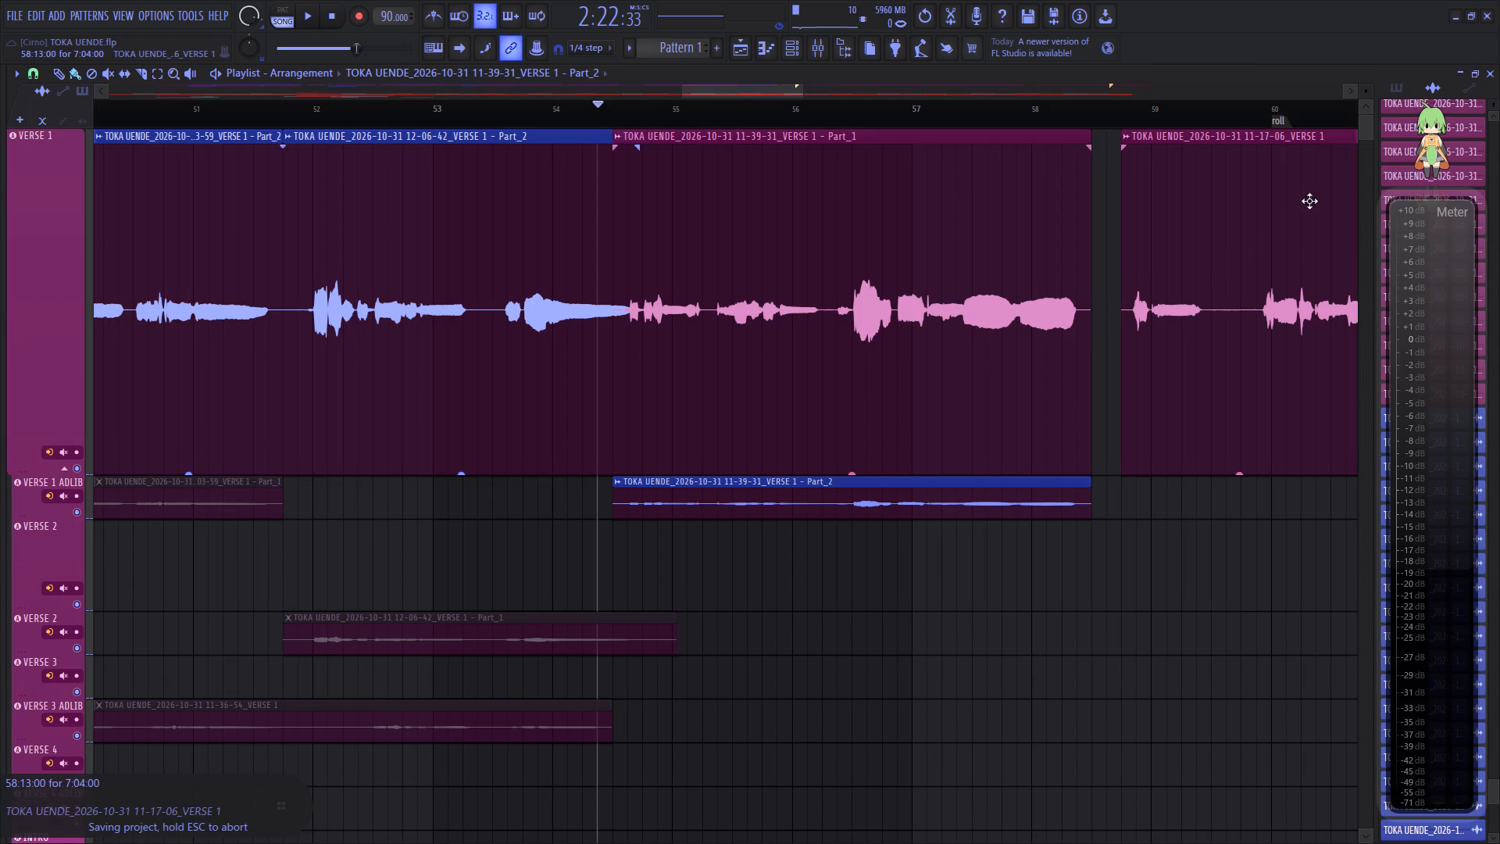
Start song playback and mute the original 11-39-31 Part_1 clip on the Verse 1 track.
key(space)
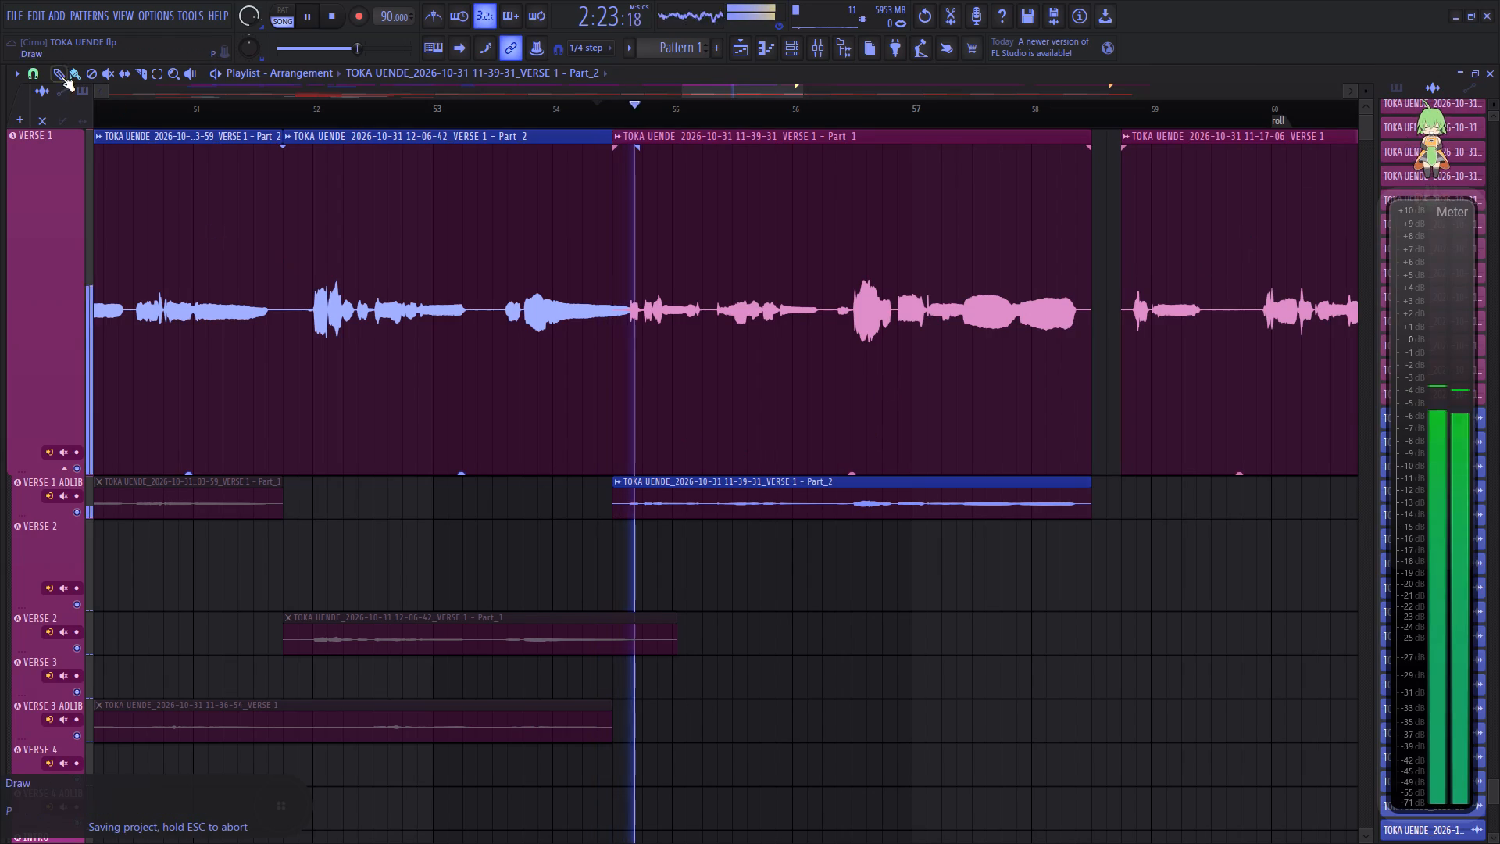
click(112, 71)
click(806, 284)
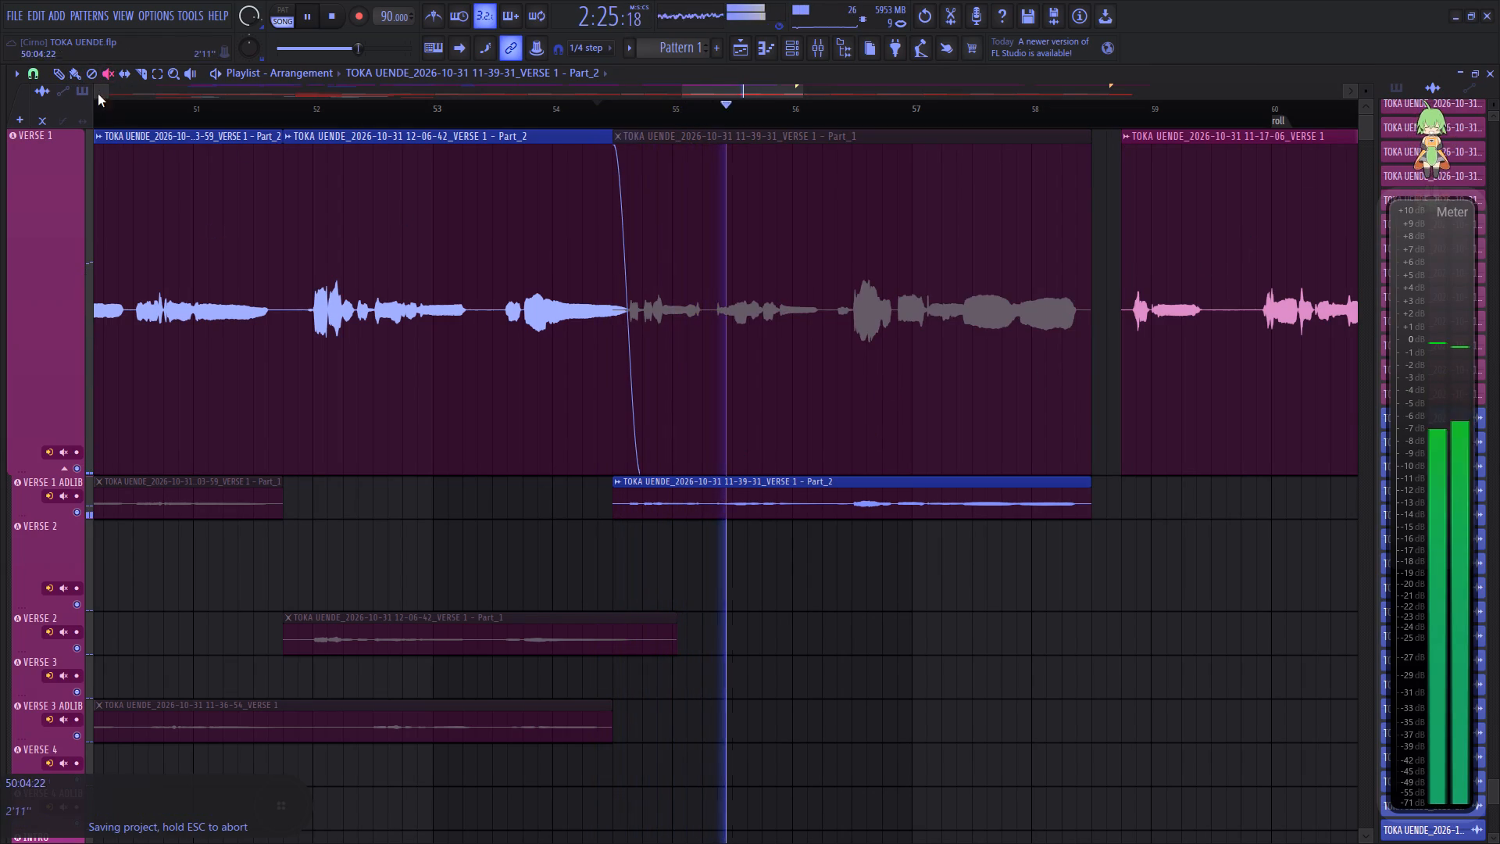
Replace the muted original with the corrected 11-39-31 Part_2 clip on the Verse 1 track, moving the original to the Verse 2 track.
click(71, 75)
drag(755, 298, 753, 583)
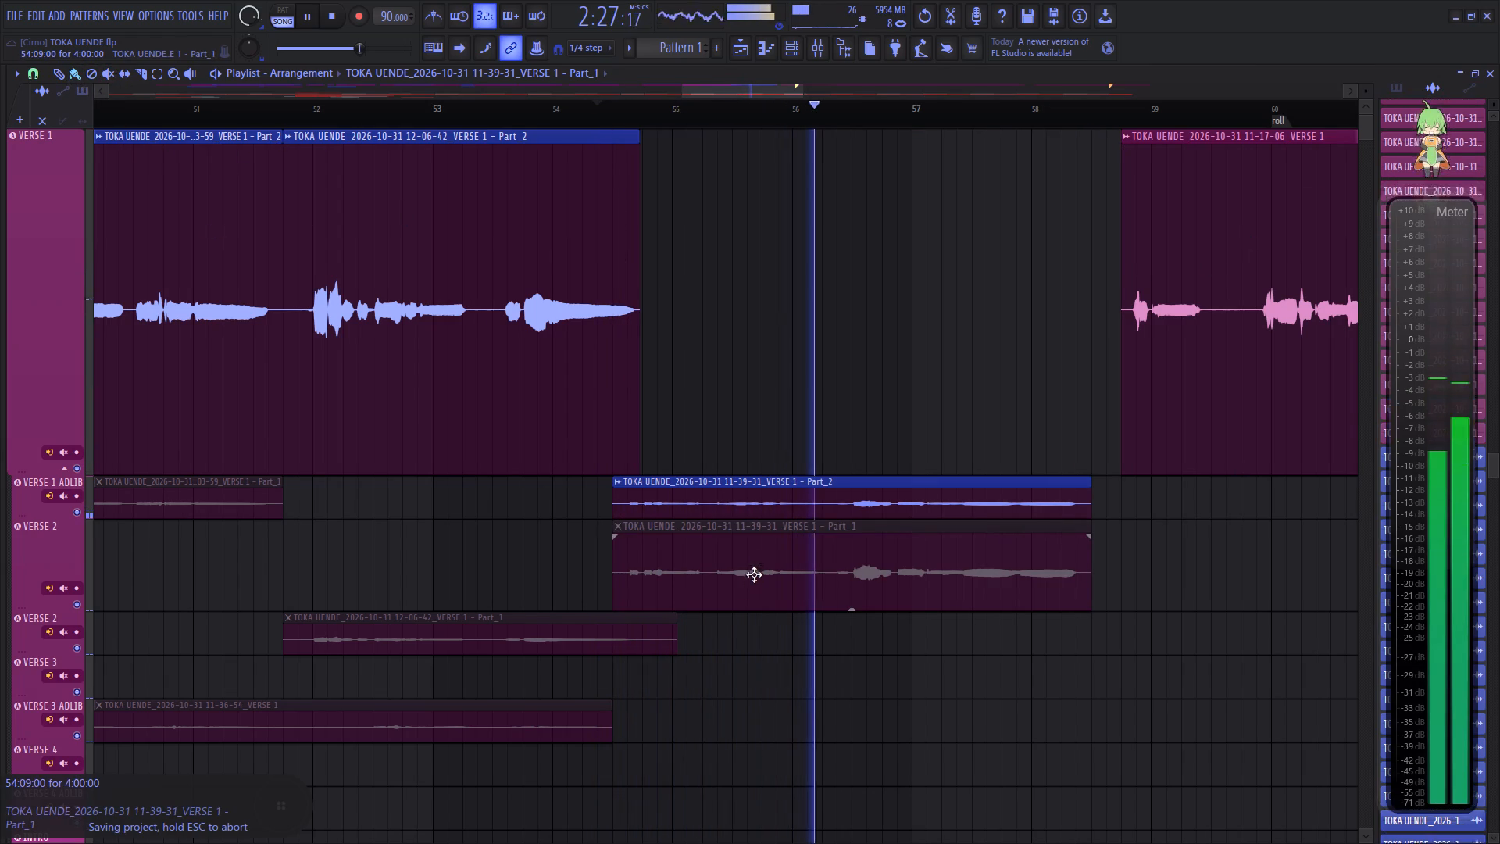
drag(740, 508, 740, 329)
Adjust the fade at the start of the corrected 11-39-31 Part_2 clip where it overlaps the preceding 12-06-42 clip.
drag(642, 155, 596, 167)
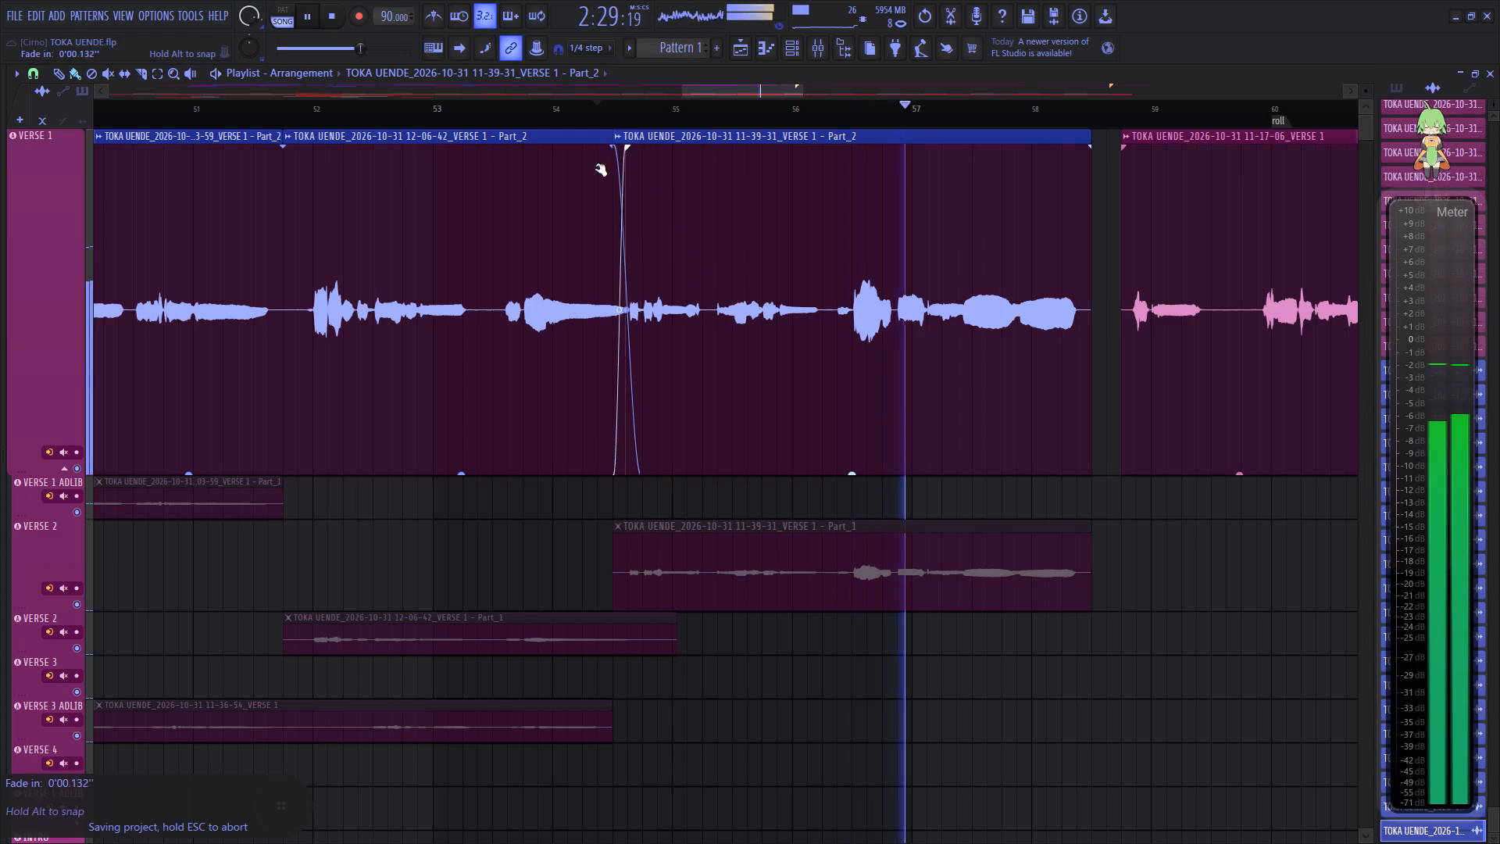
drag(596, 167, 506, 191)
drag(609, 145, 730, 164)
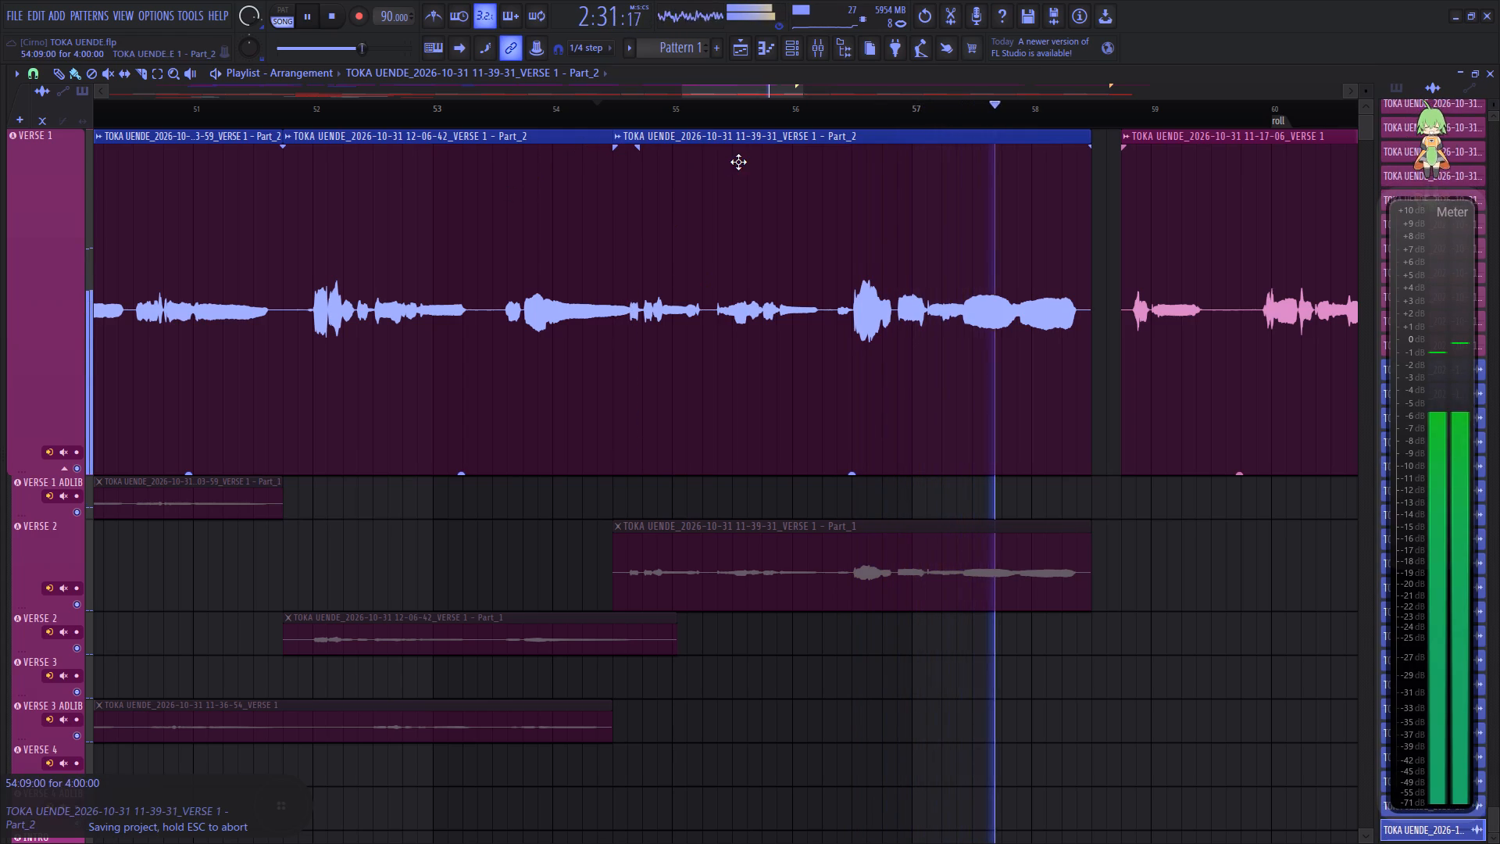
drag(765, 92, 771, 92)
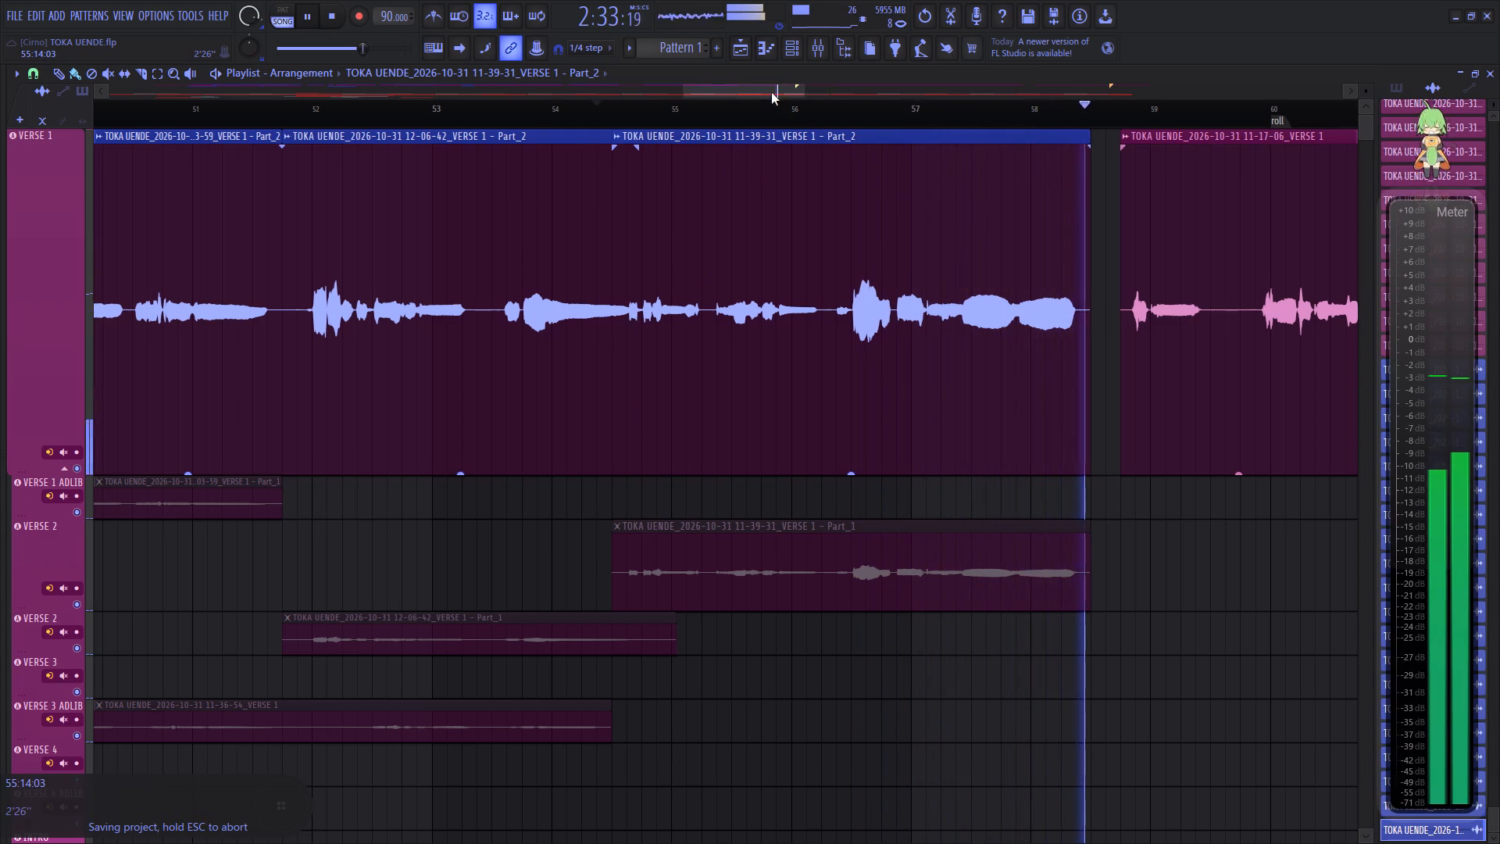
Listen to the Verse 1 vocal passage after the corrected 11-39-31 Part_2 clip, and to the earlier passage around bar 29.
drag(771, 92, 823, 93)
scroll(820, 114, down, 1)
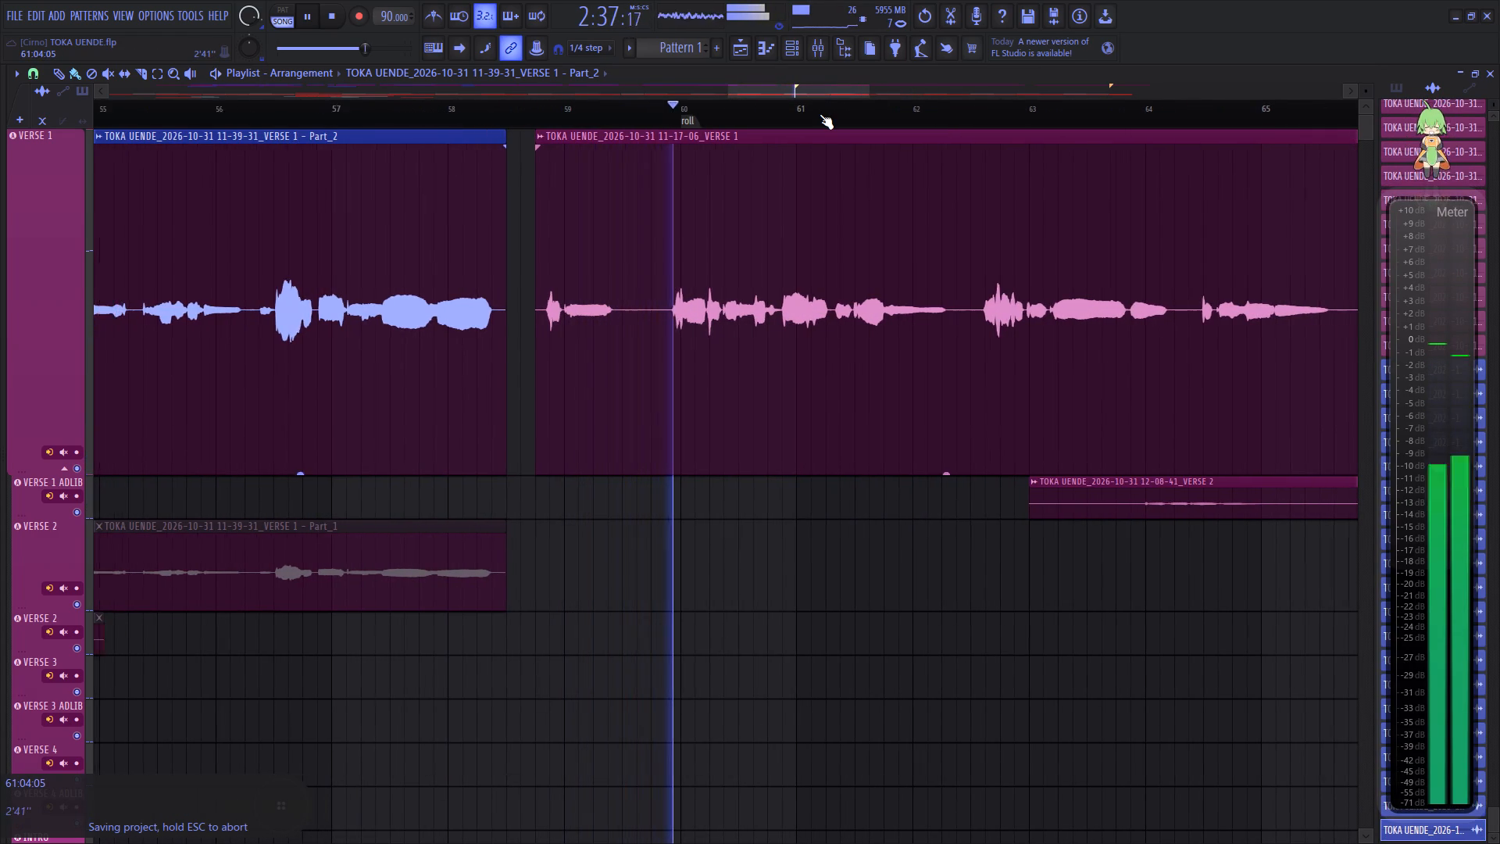
scroll(820, 114, down, 7)
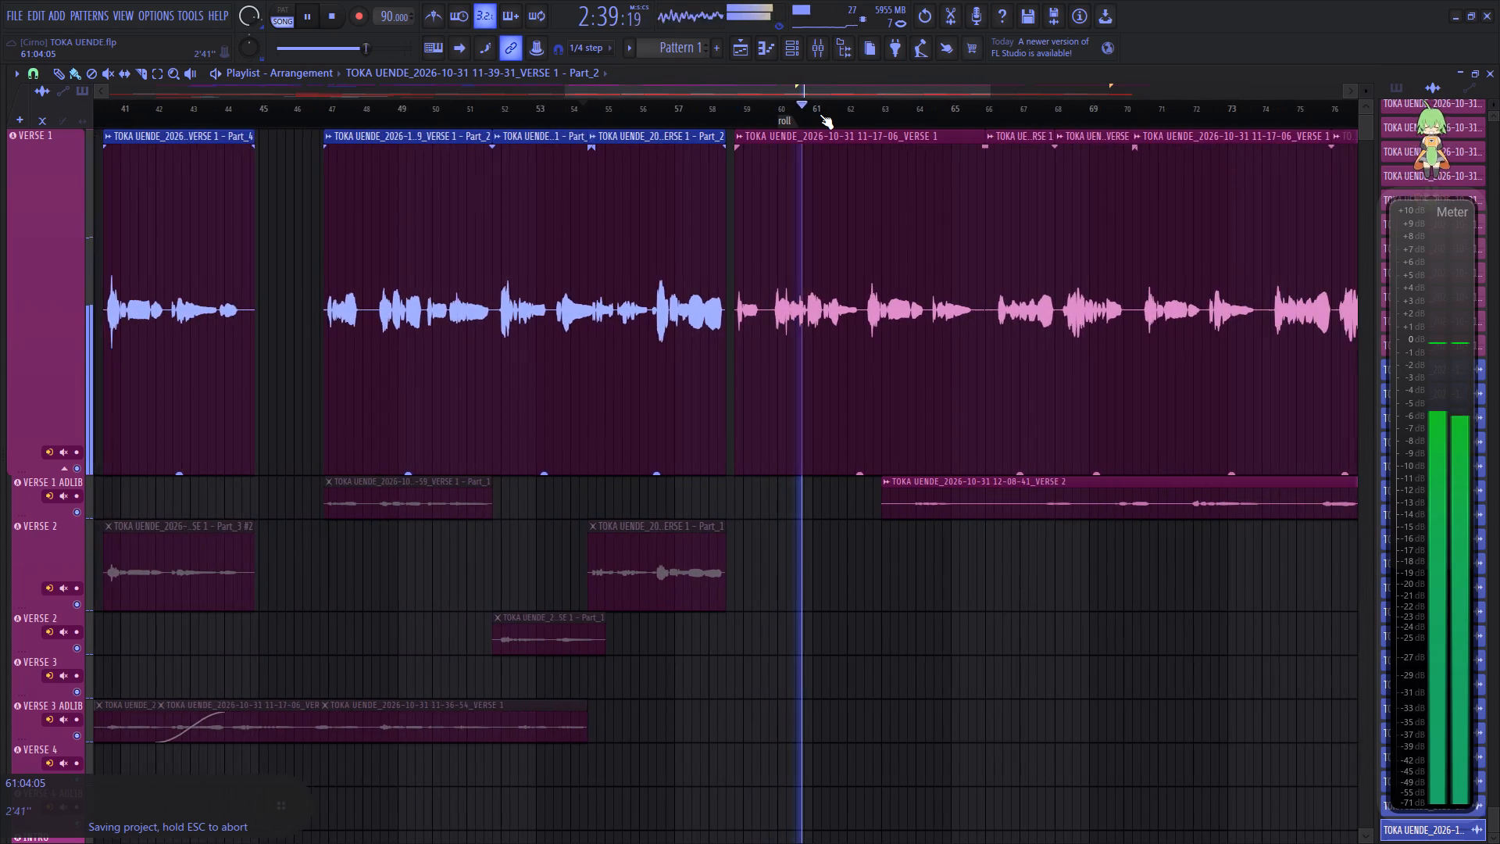
scroll(820, 114, down, 2)
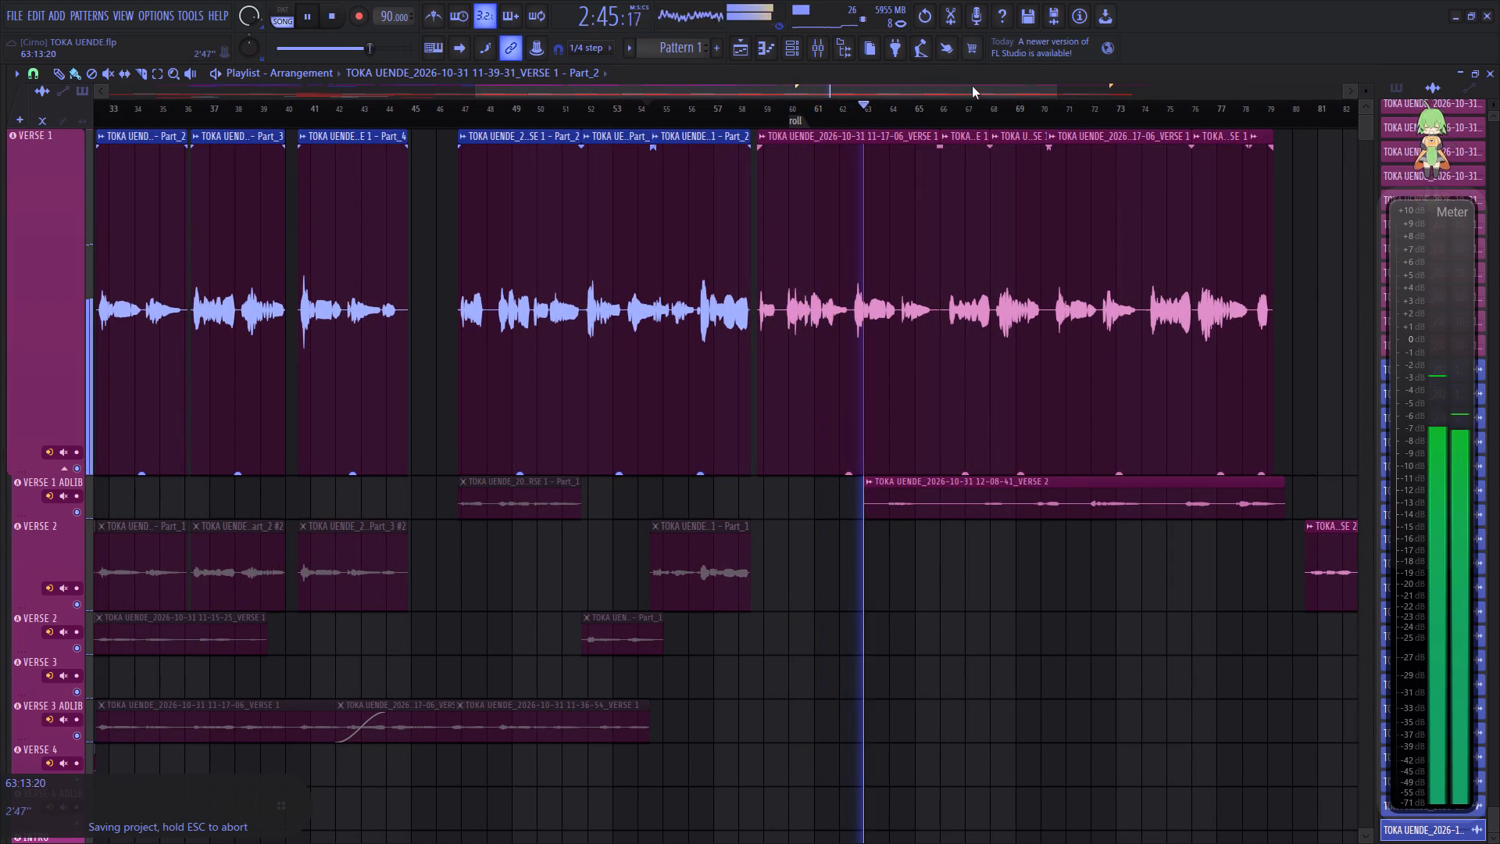
drag(972, 86, 852, 105)
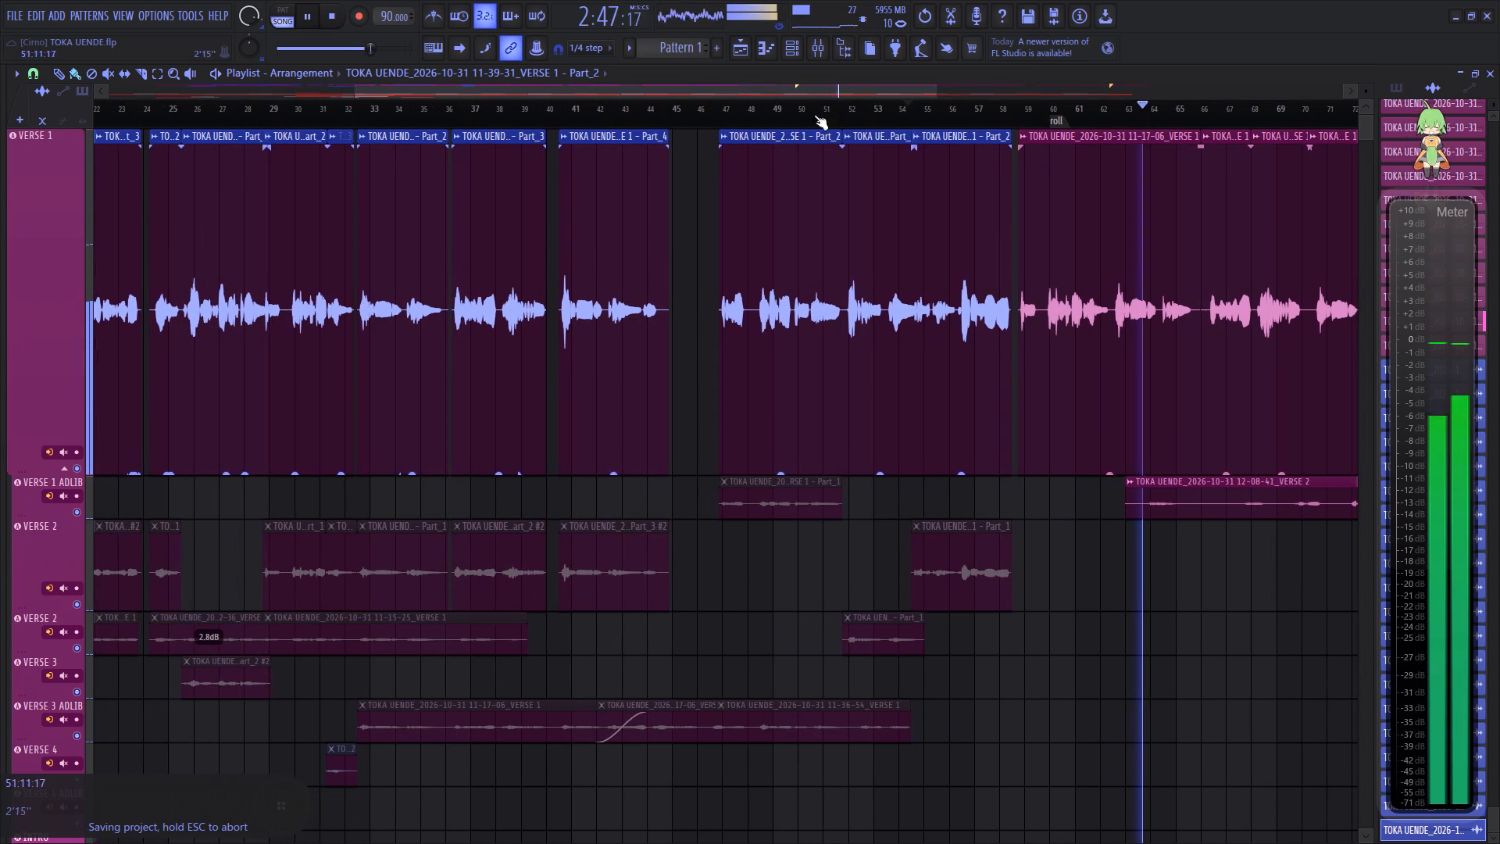
click(294, 116)
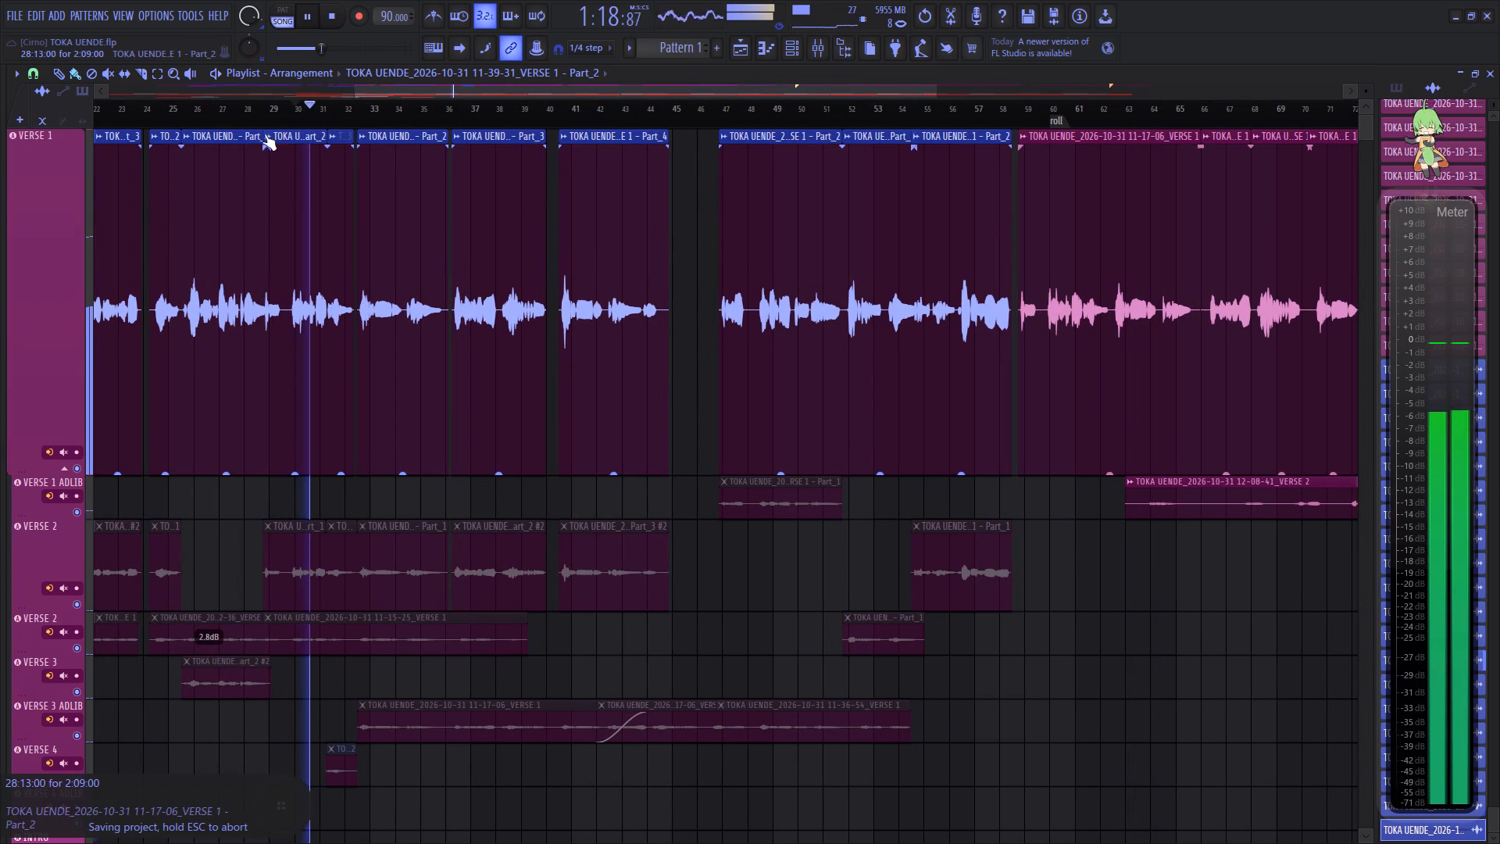
click(257, 123)
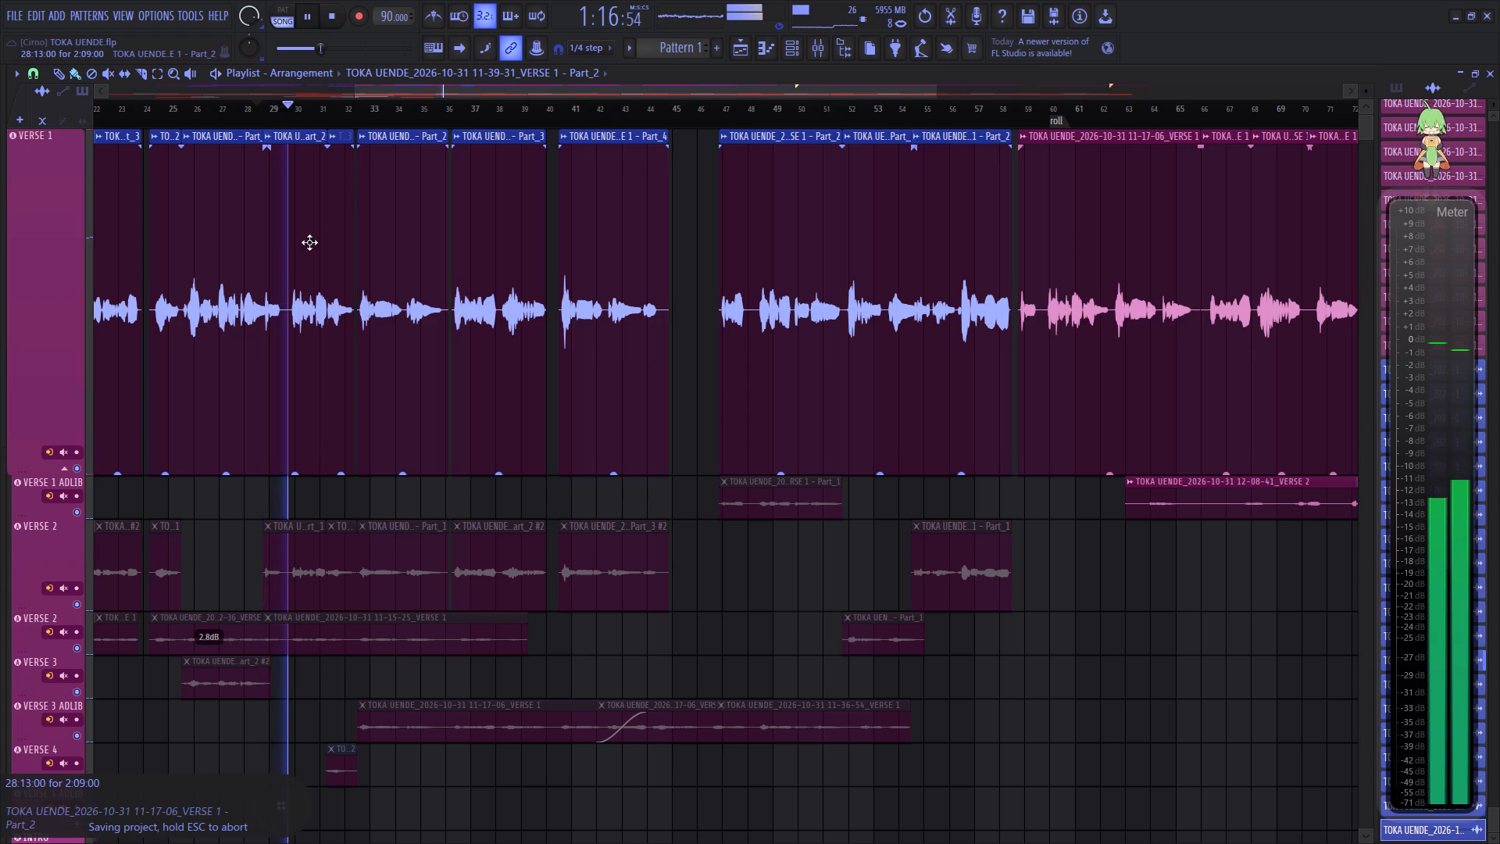
click(294, 217)
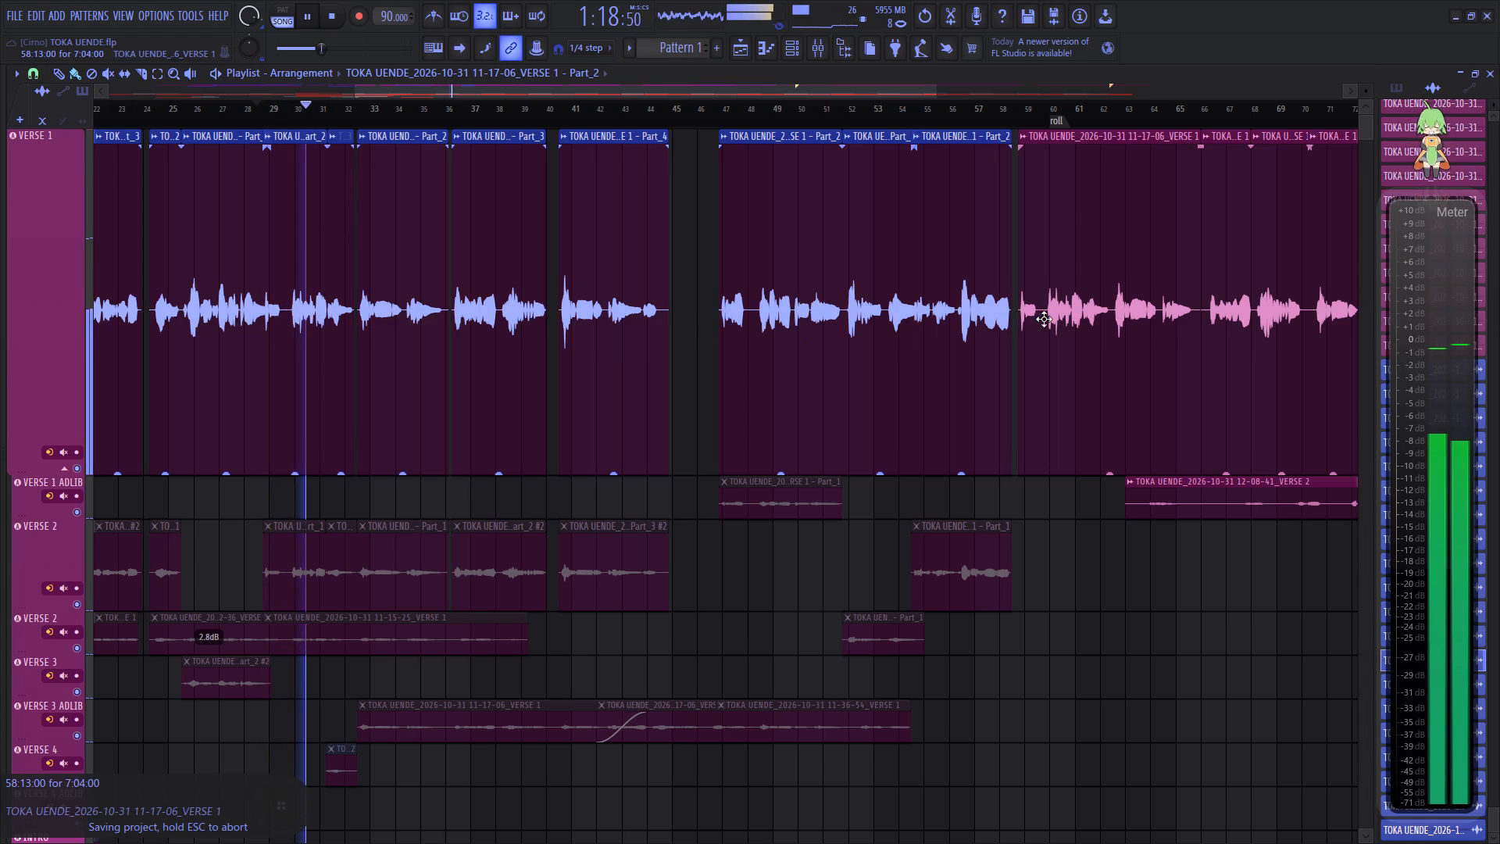
Listen to the uncorrected 11-17-06 vocal on the Verse 1 track from several points between bars 60 and 65.
scroll(1157, 118, up, 4)
scroll(1021, 116, down, 4)
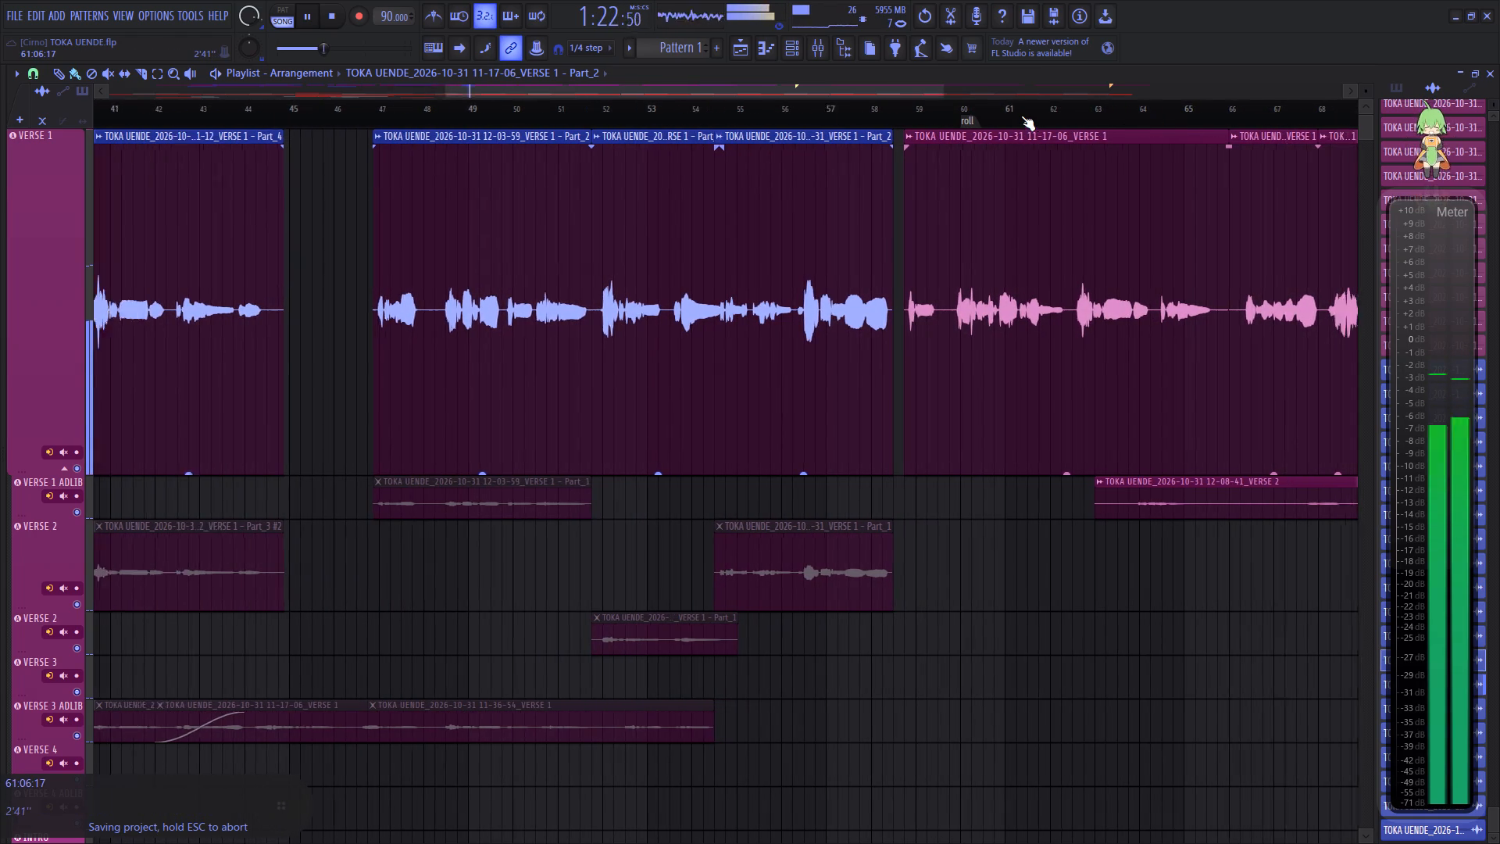
scroll(1021, 116, down, 1)
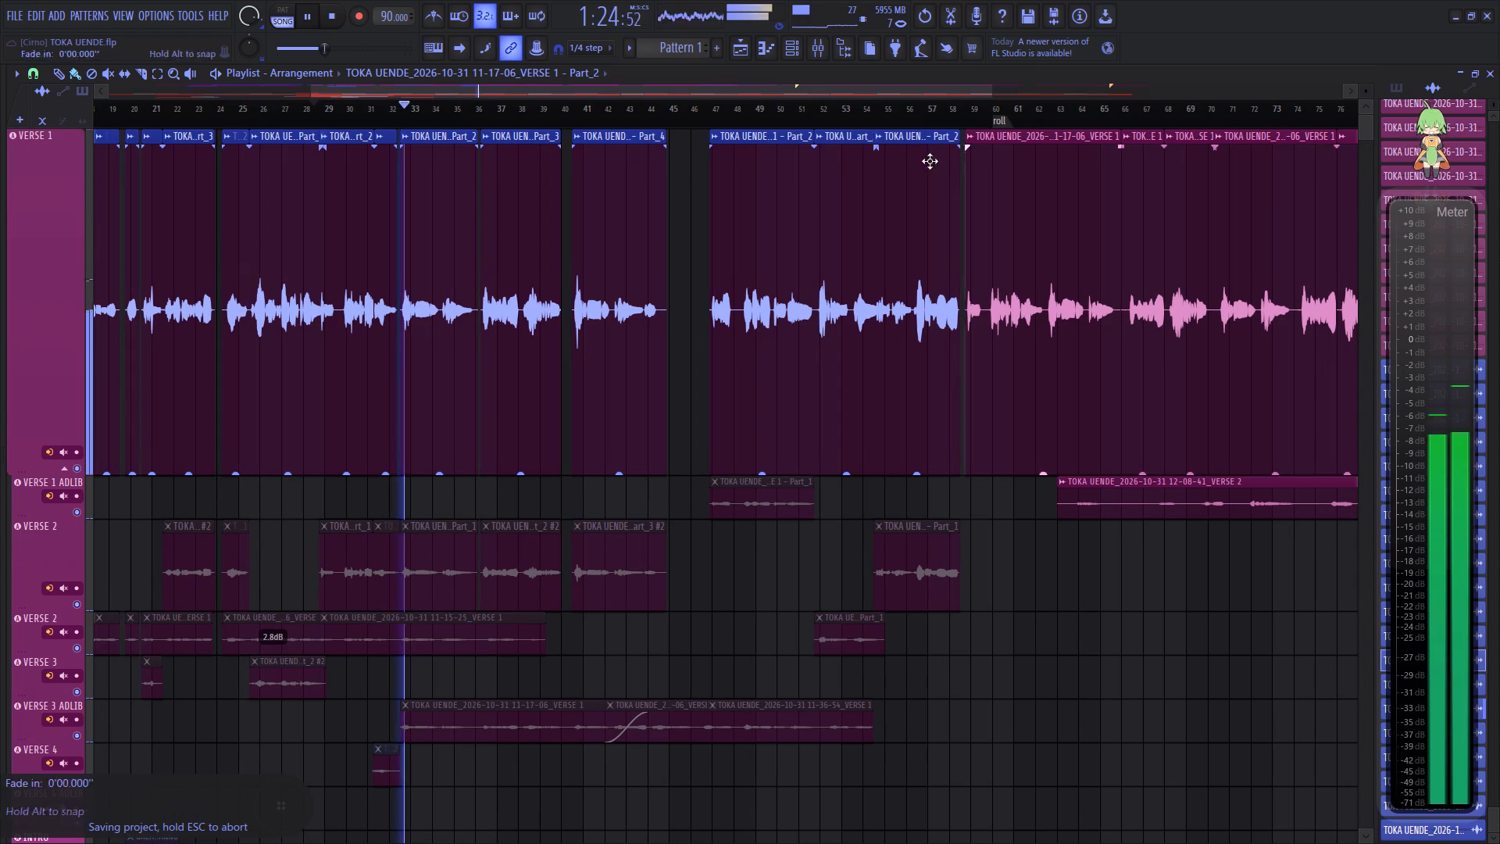
scroll(856, 116, down, 1)
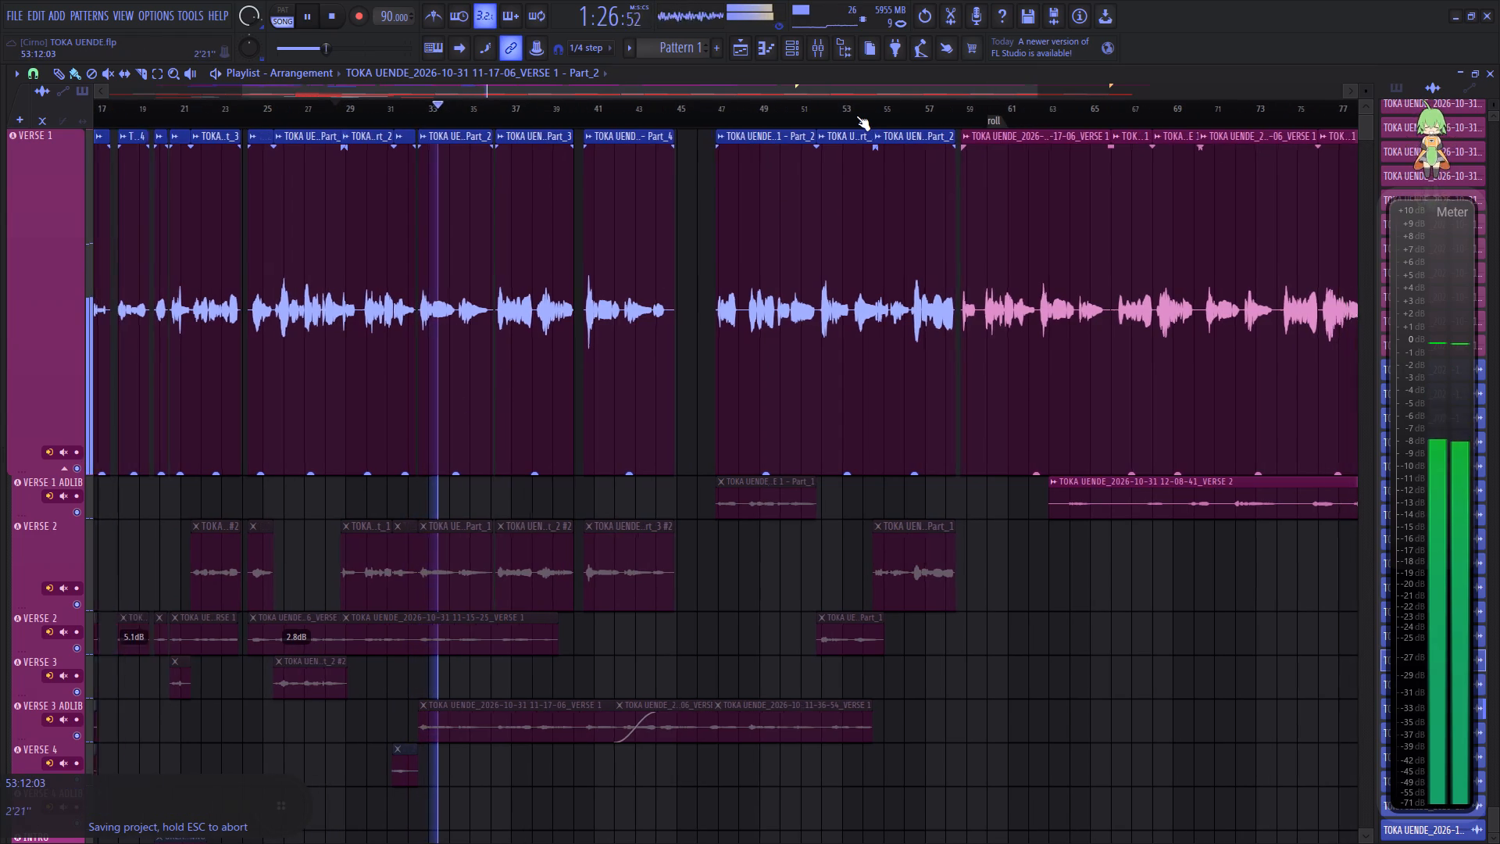
scroll(856, 116, down, 1)
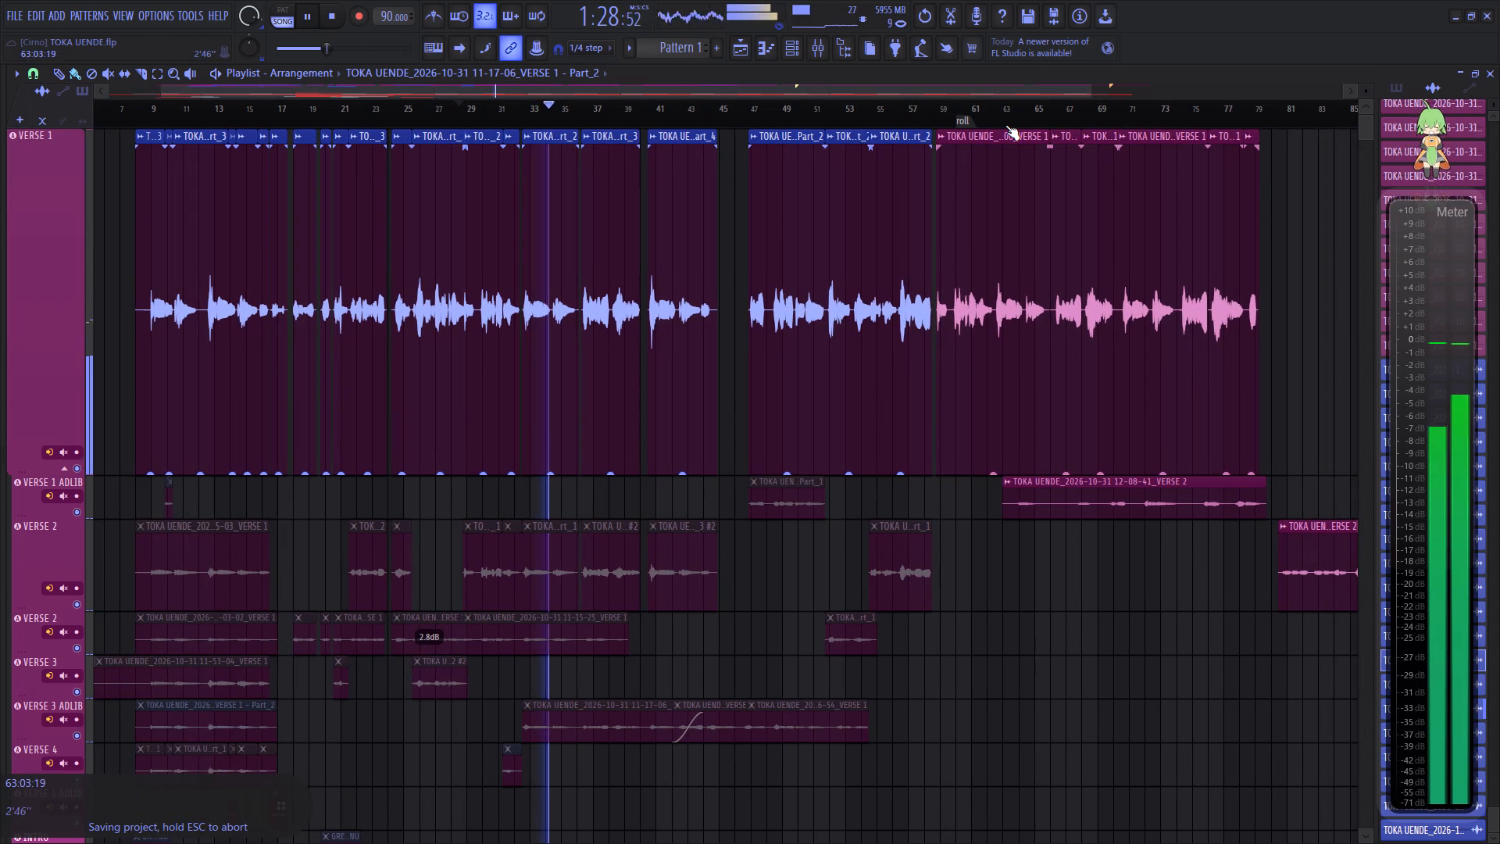
click(1005, 125)
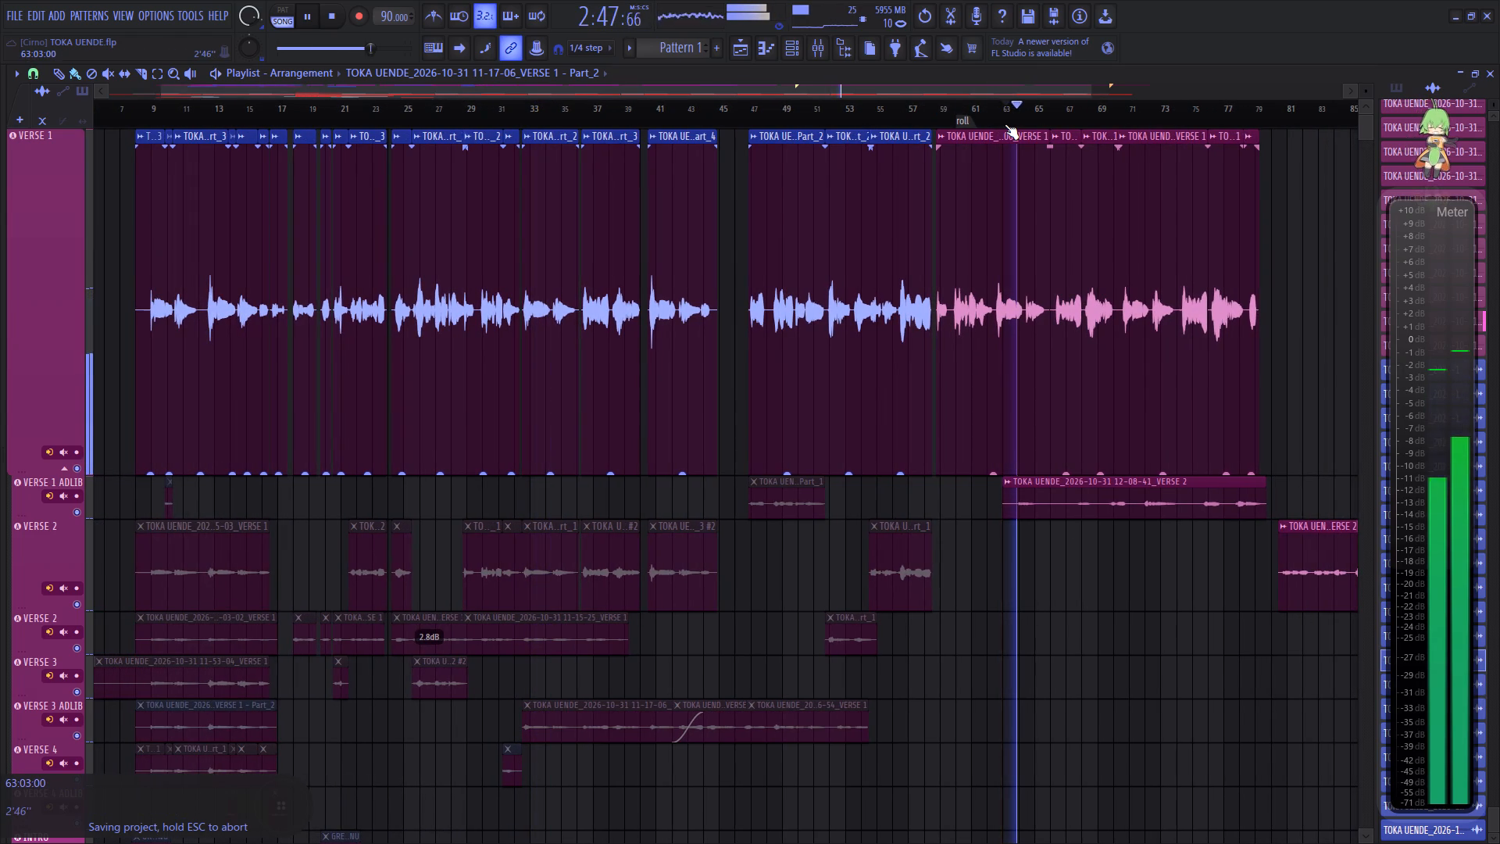
click(970, 121)
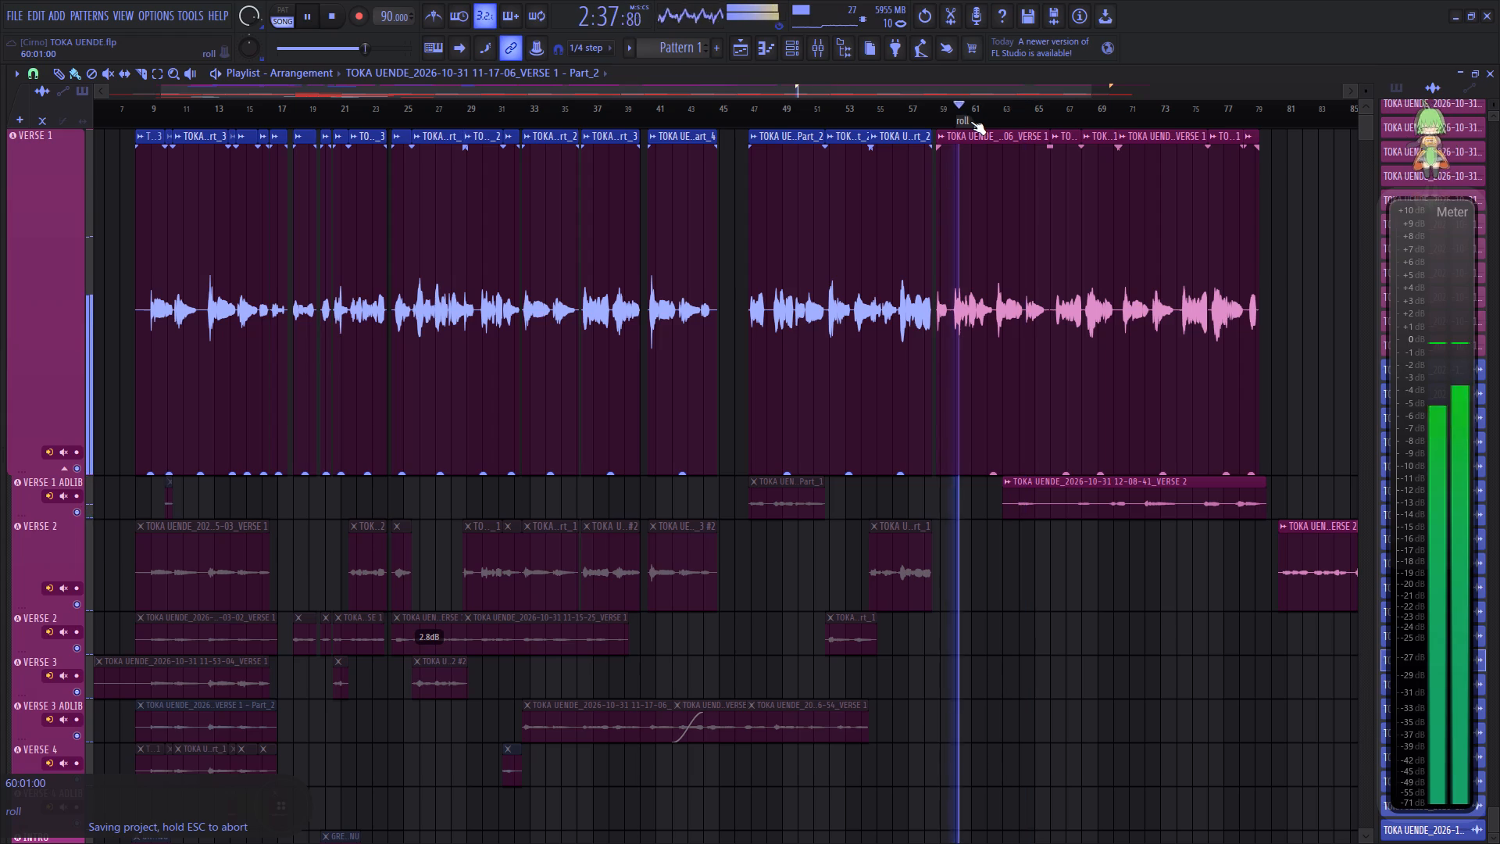
click(1004, 118)
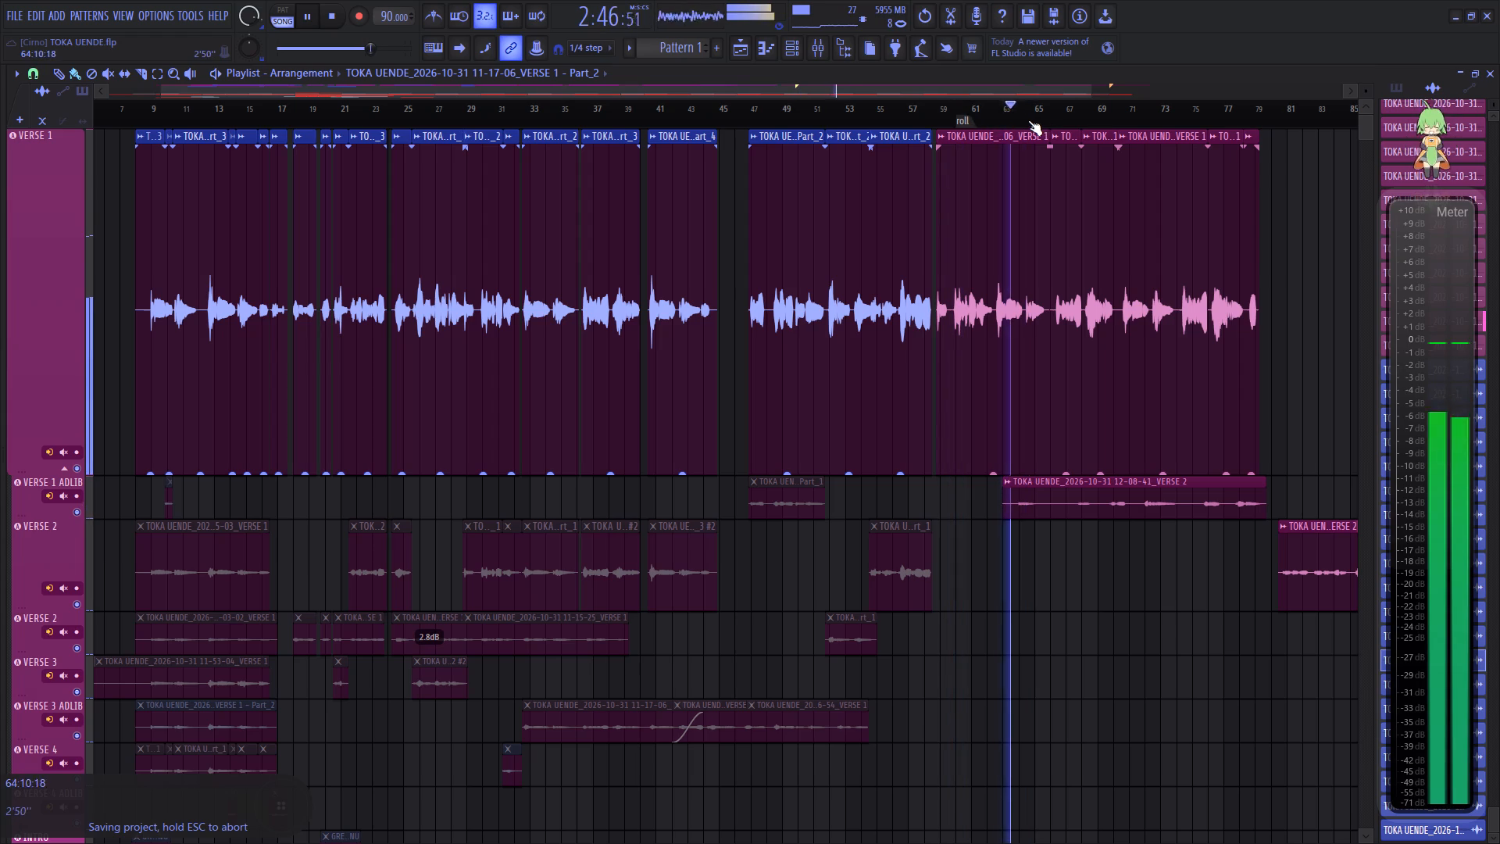
click(1028, 120)
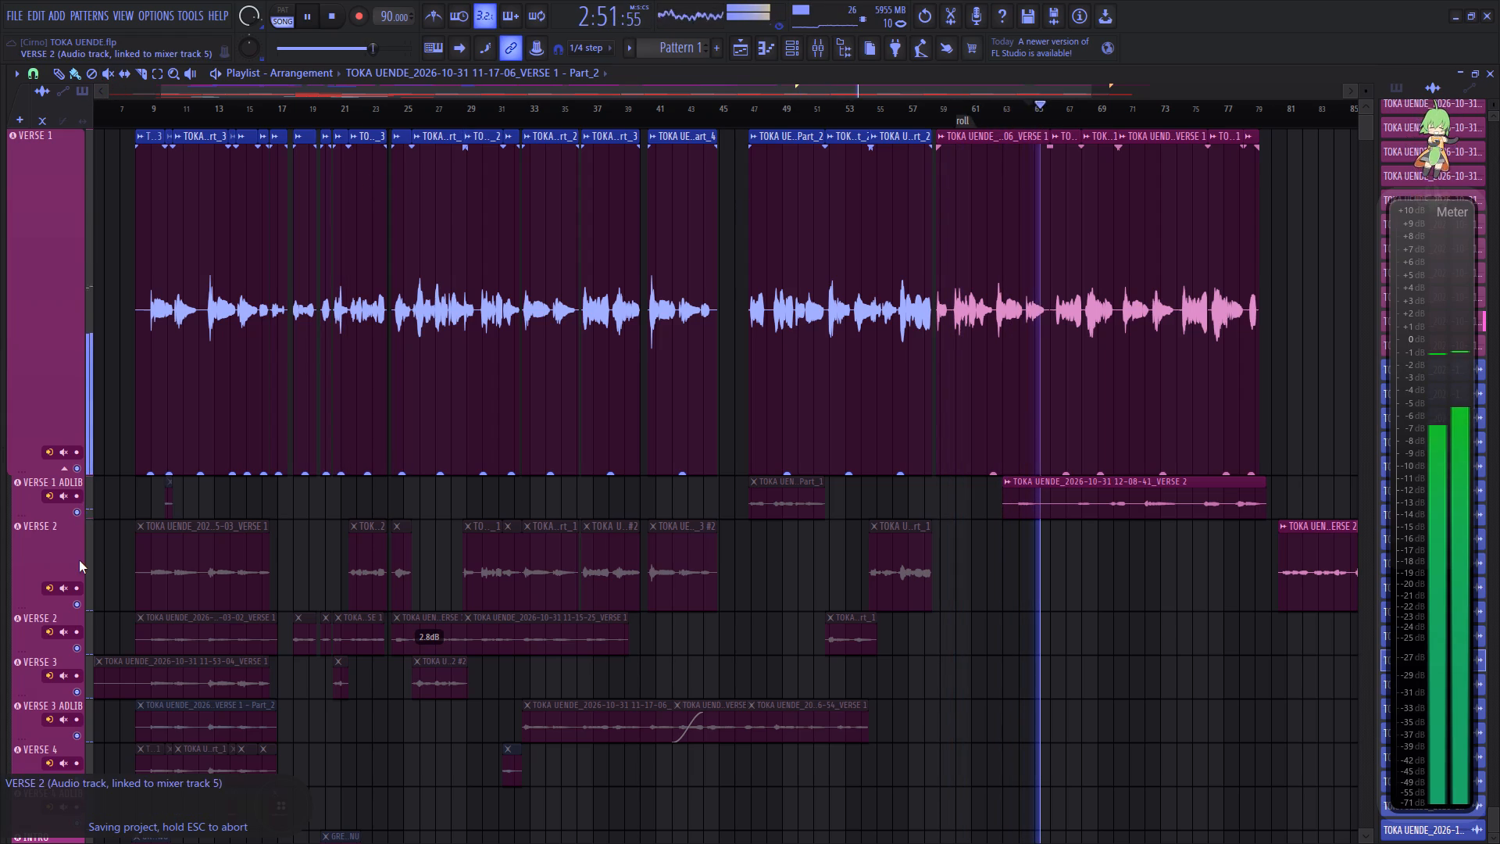
Mute the Verse 1 Adlib track.
click(72, 514)
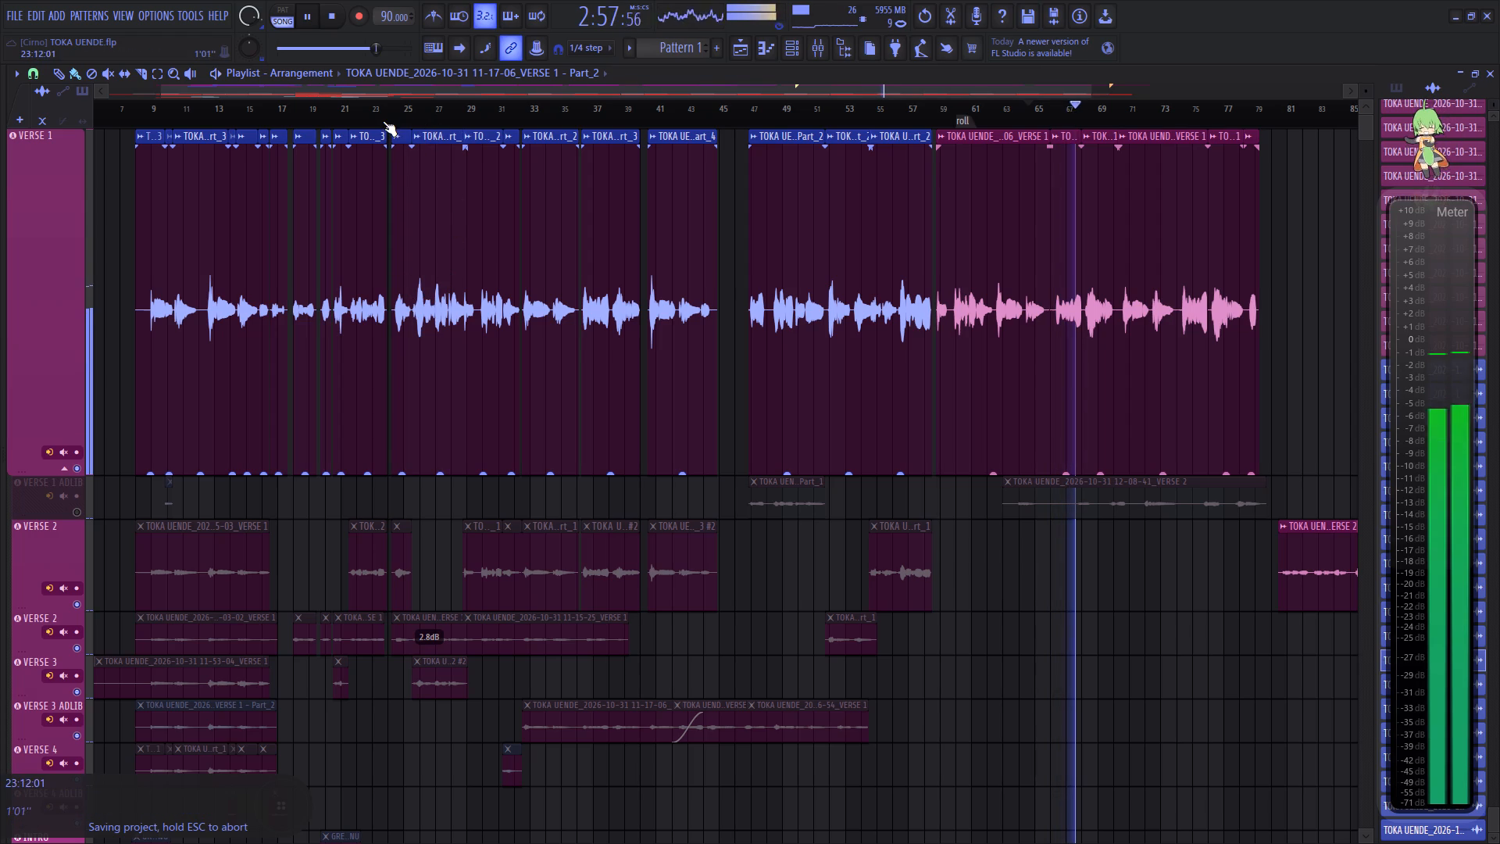
Listen through the corrected Verse 1 clips between about bars 20 and 33 from several start points.
click(347, 119)
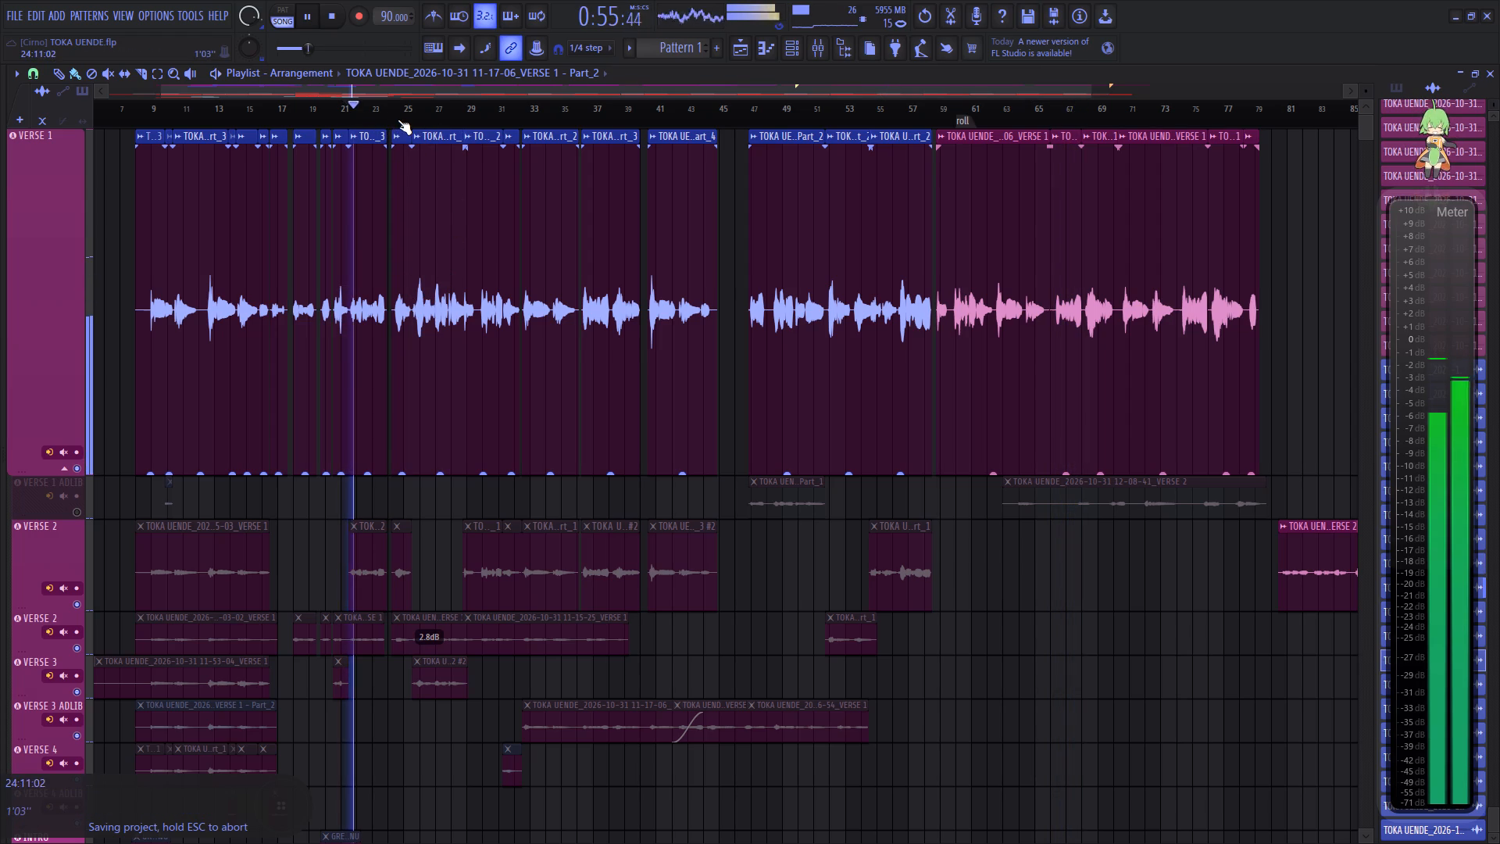
click(395, 121)
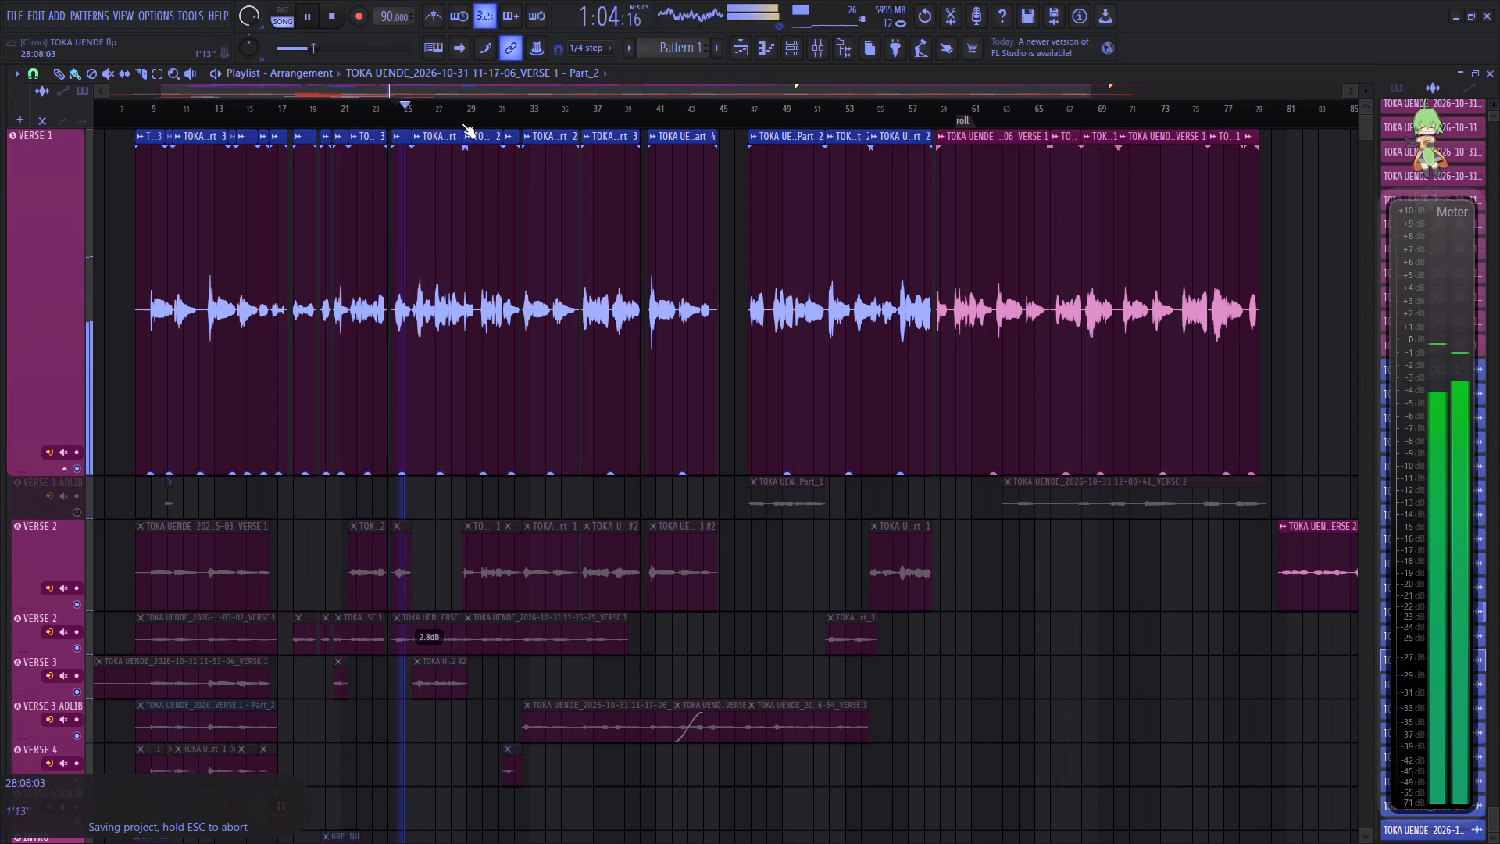
click(334, 120)
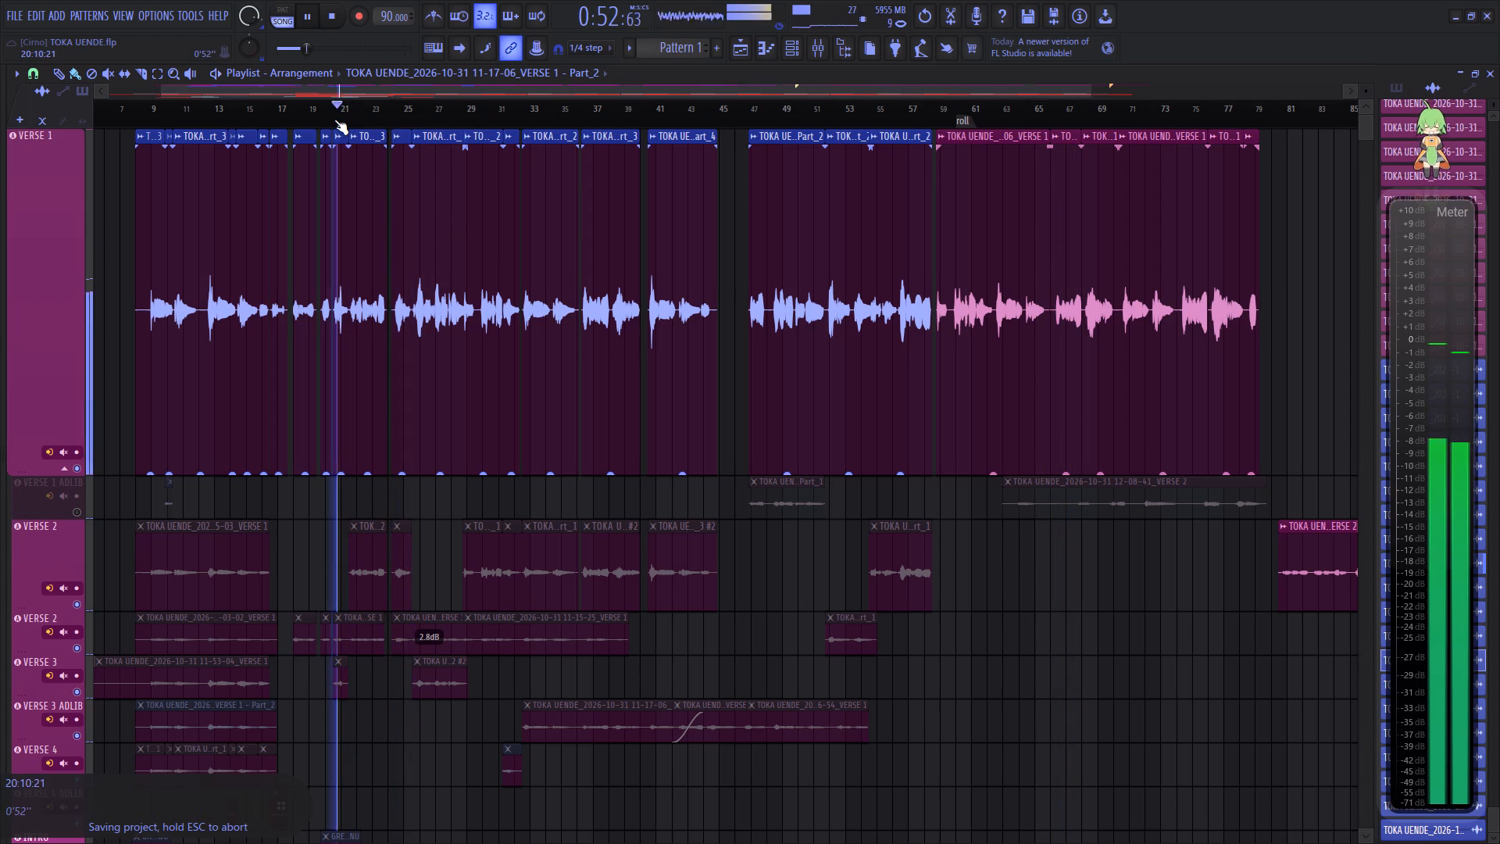
click(398, 134)
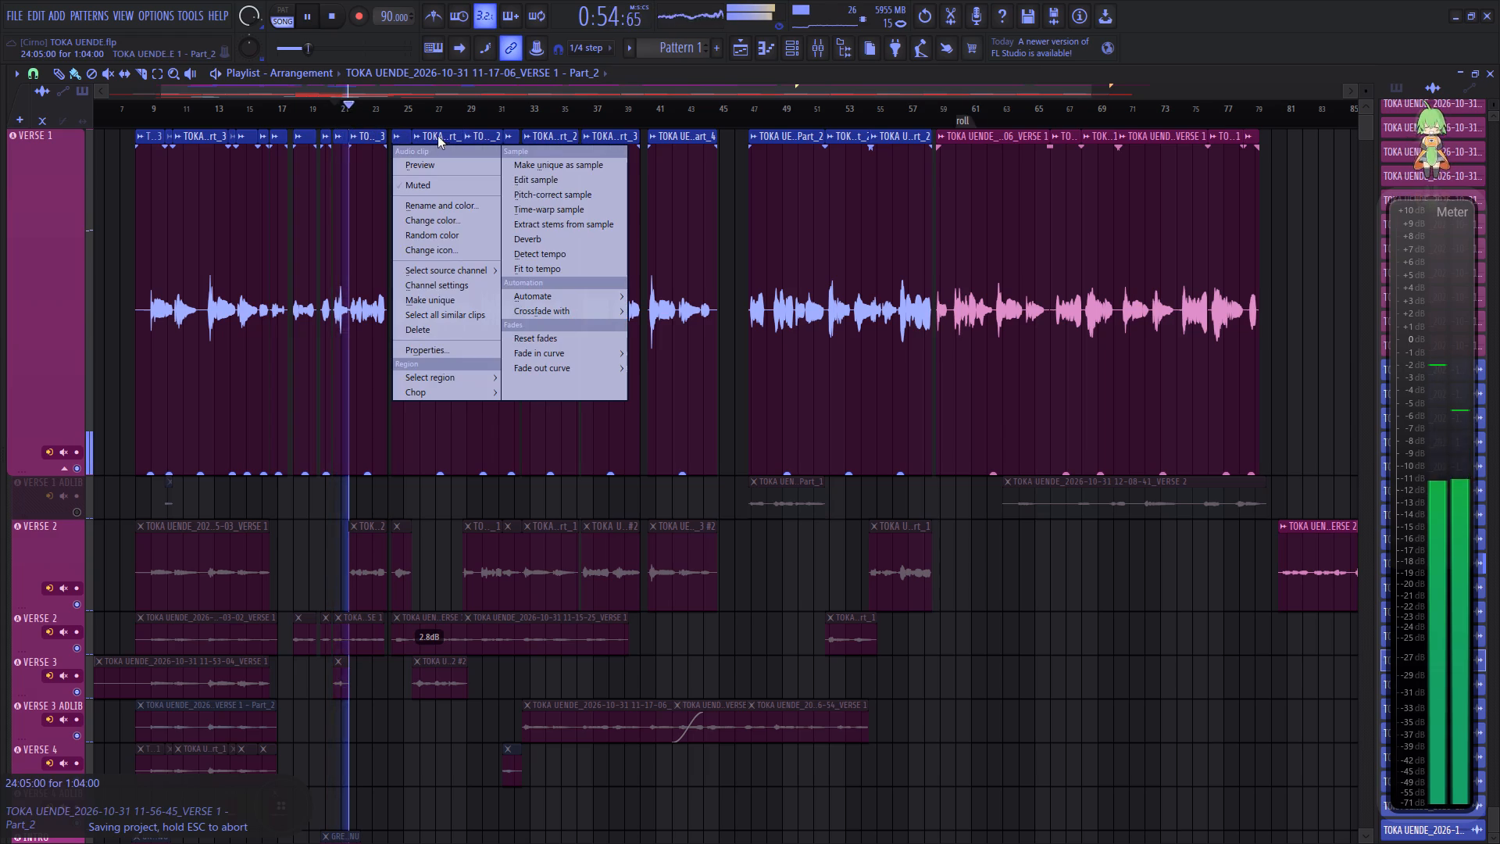
click(443, 91)
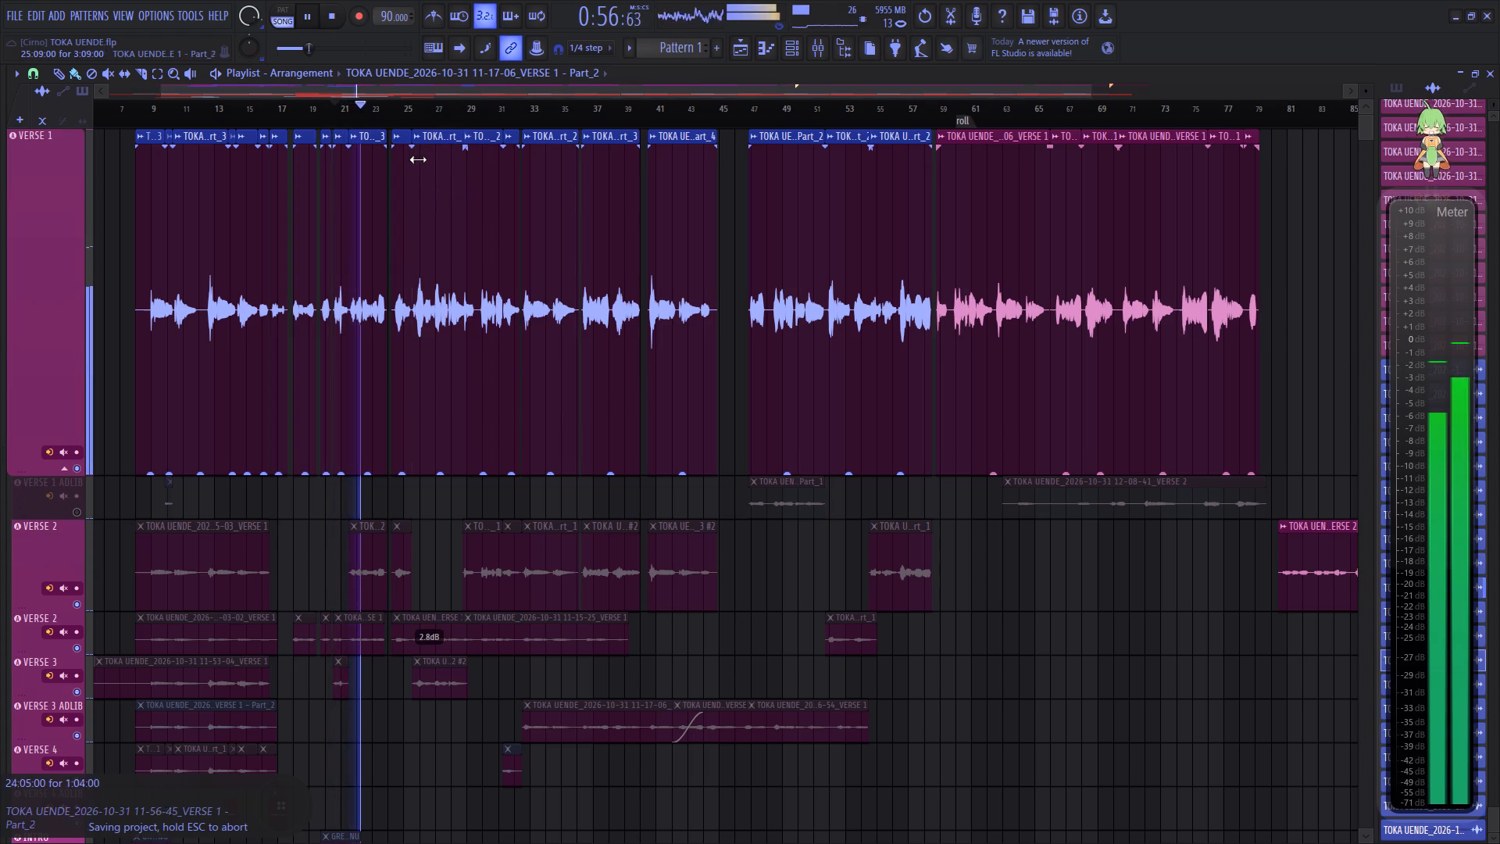
click(417, 126)
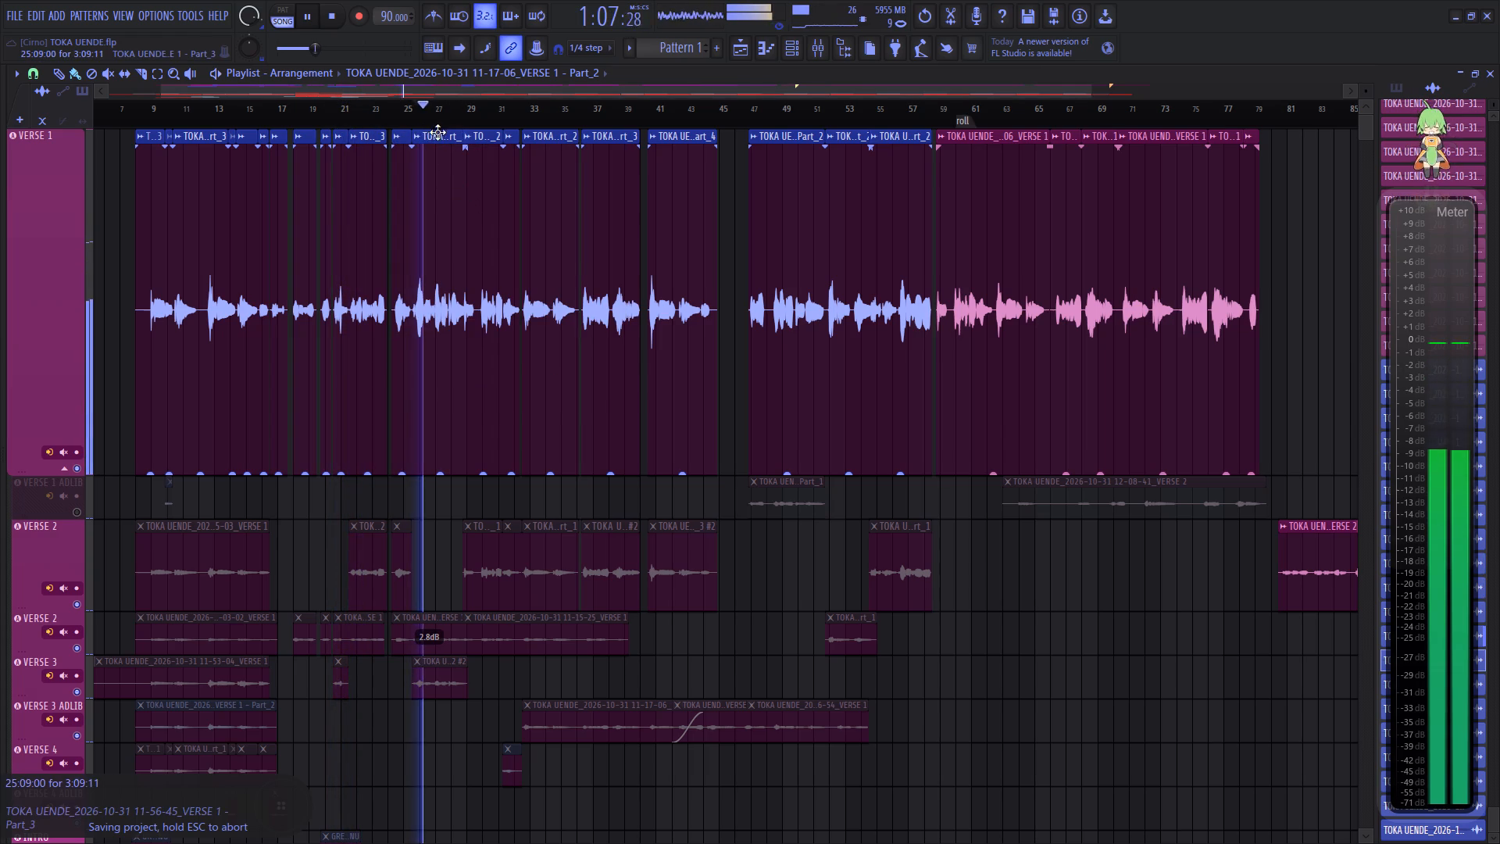
click(453, 130)
click(468, 123)
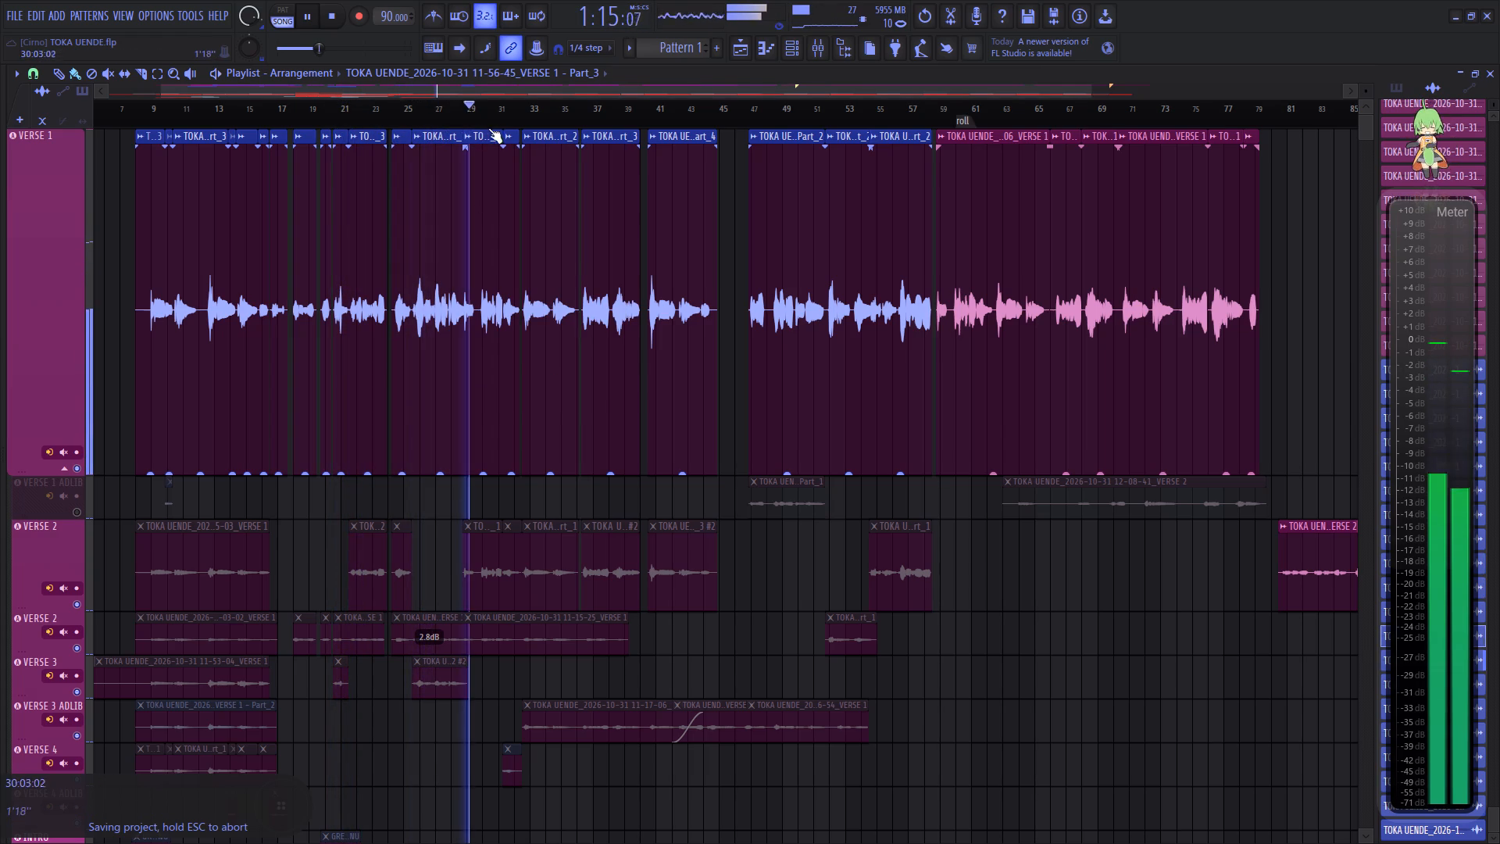
click(529, 121)
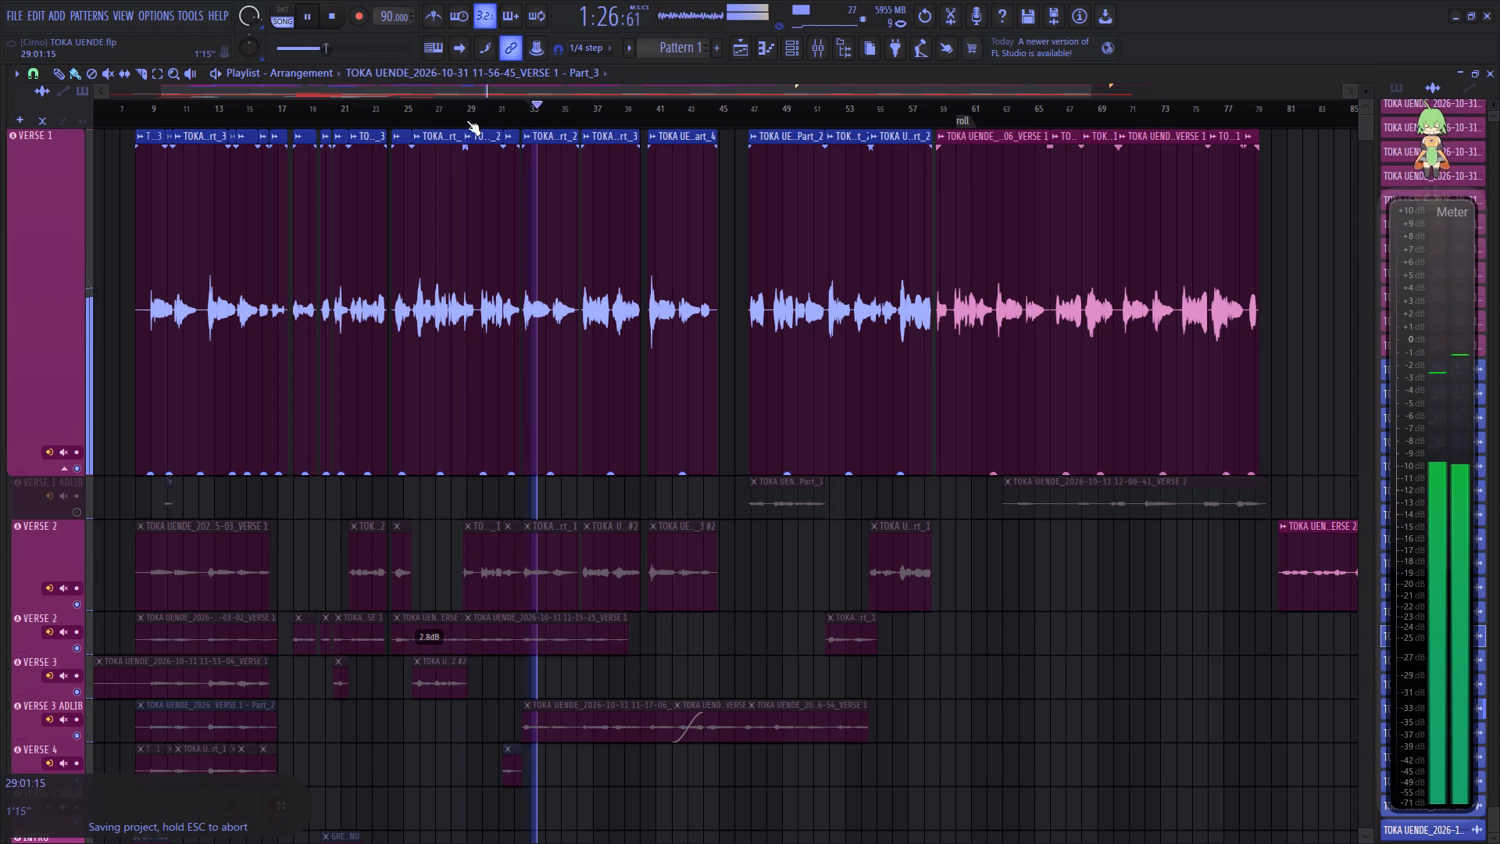
click(465, 120)
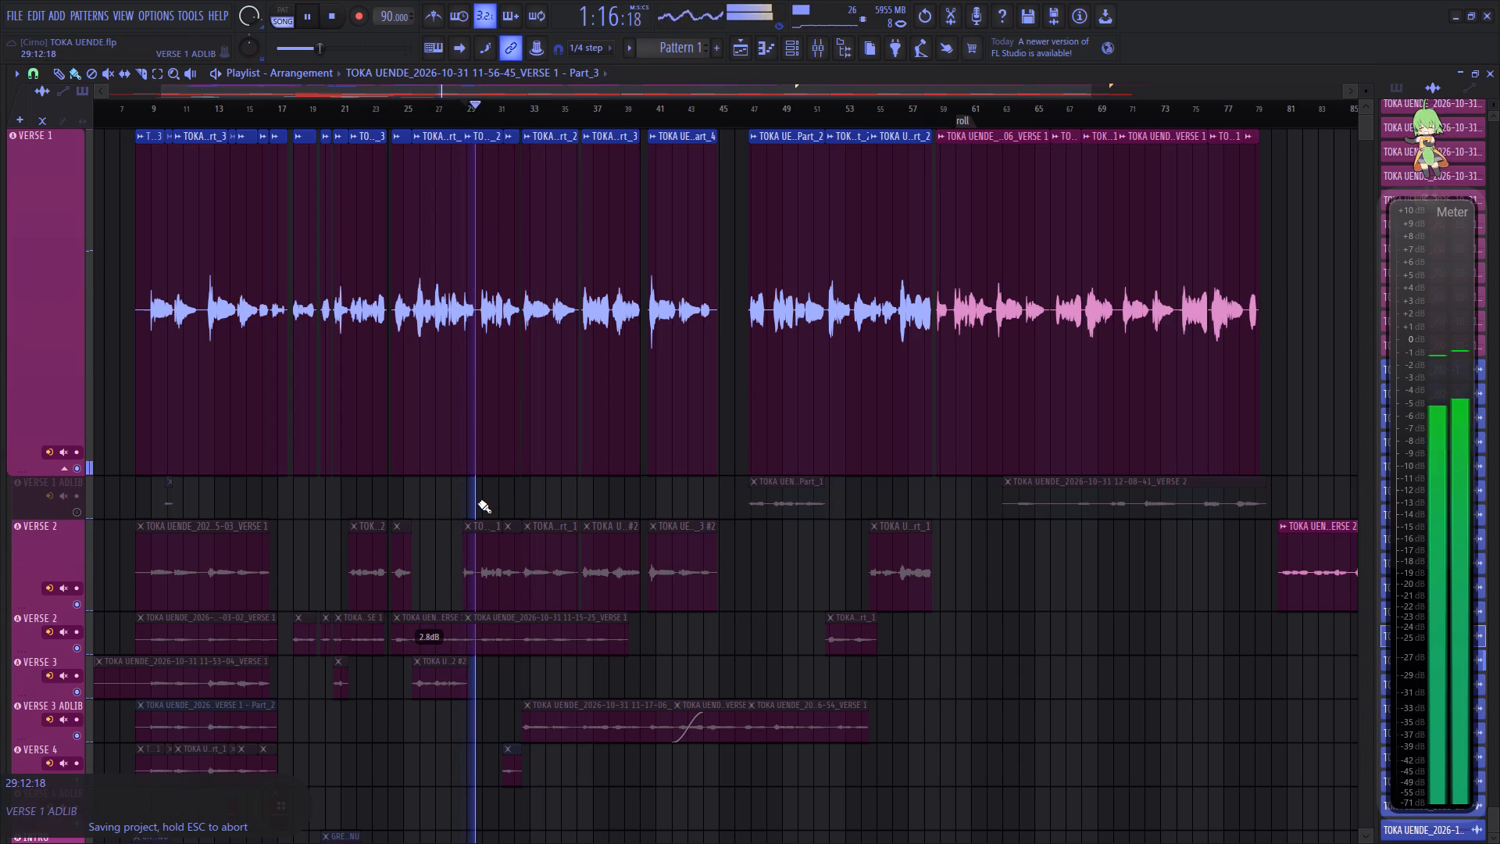
Copy the two adjacent corrected vocal clips at bars 29 to 31 on the Verse 1 track and stop playback.
ctrl+drag(478, 502, 508, 380)
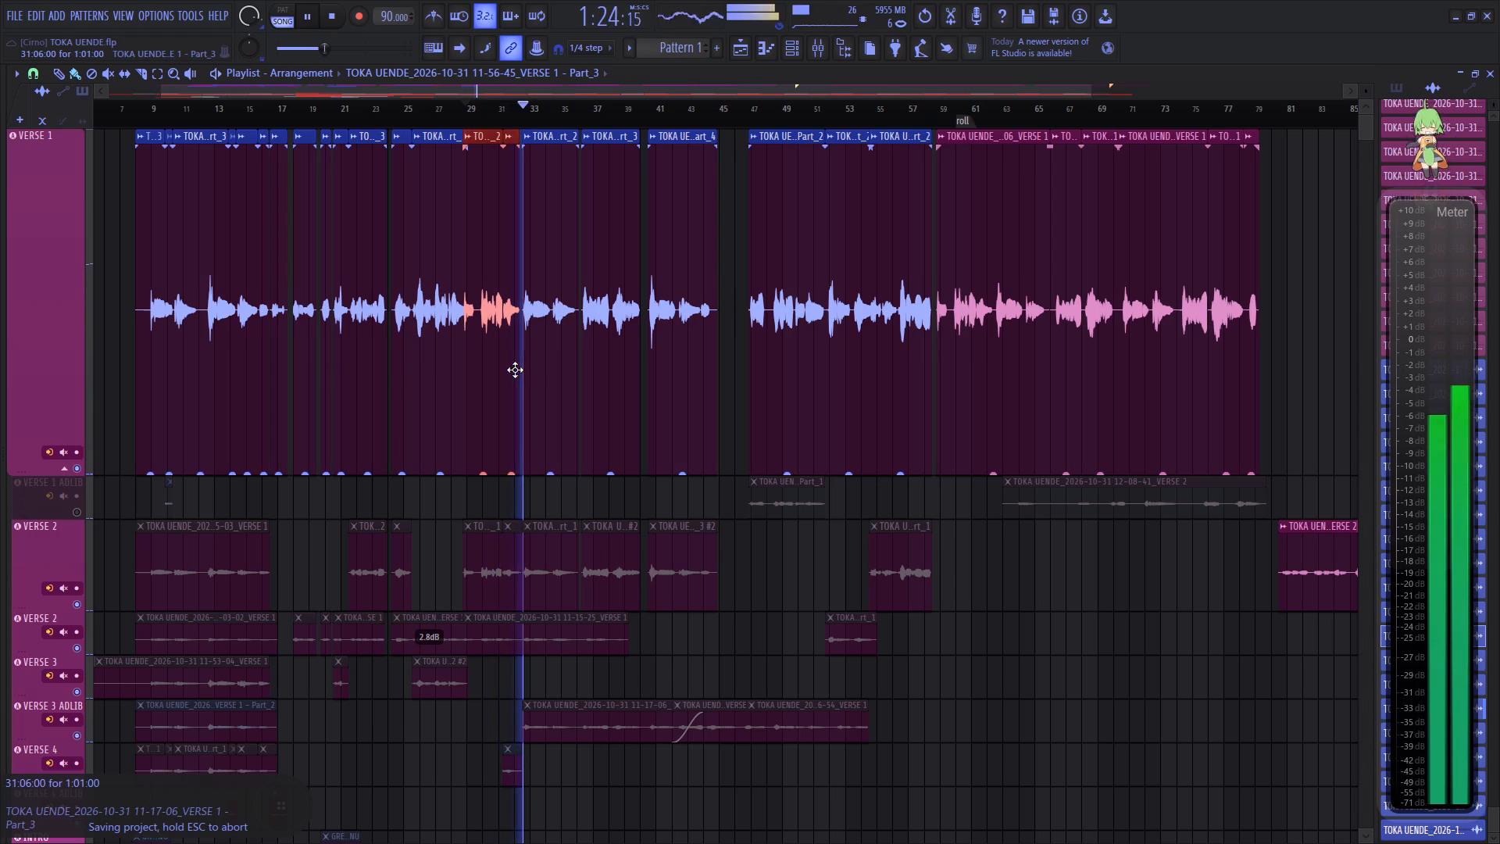
key(ctrl+c)
key(space)
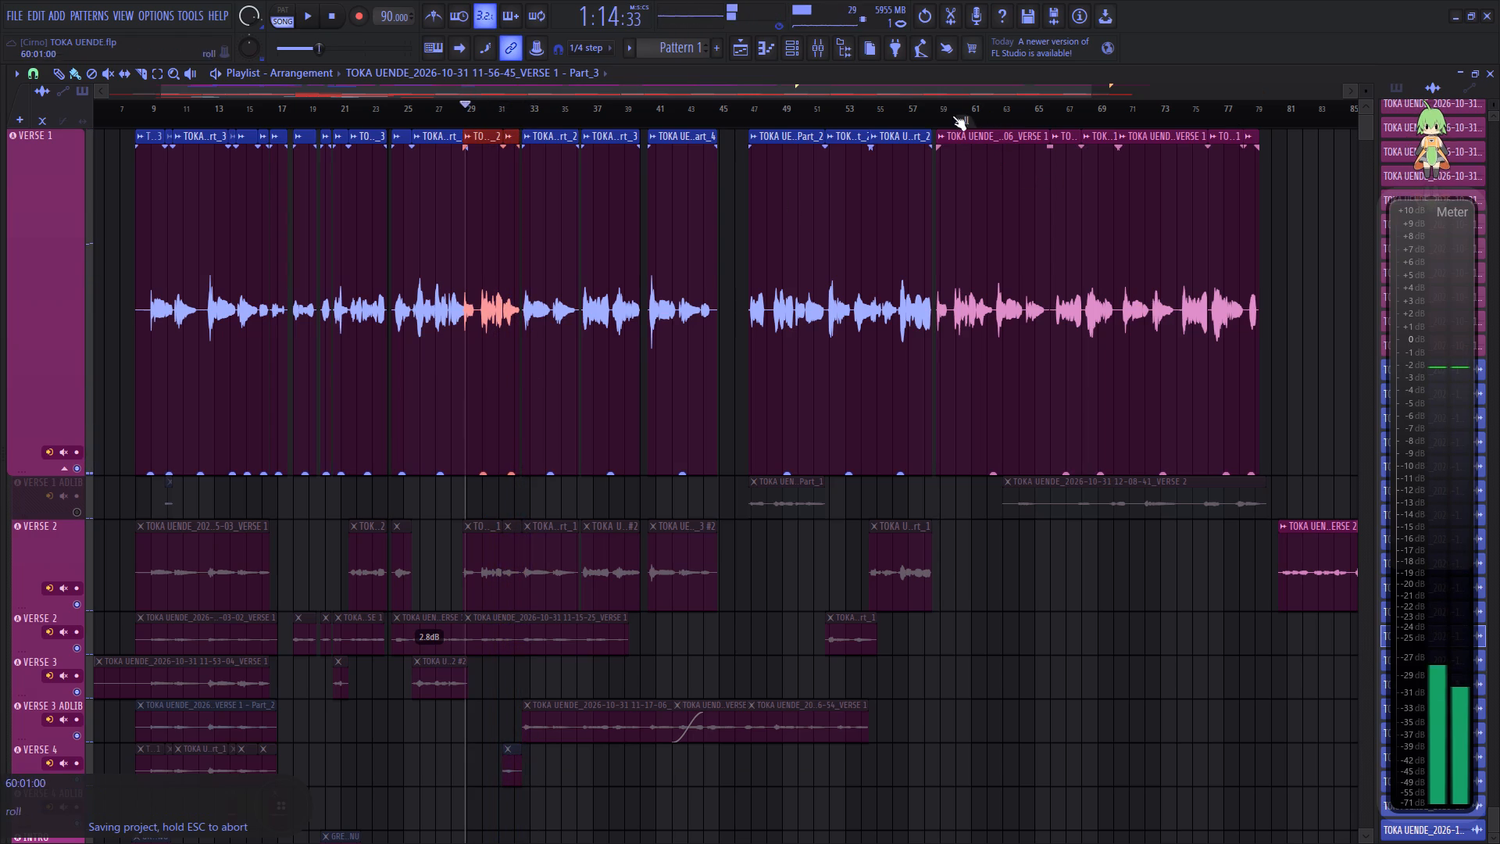
Play the 11-17-06 vocal after the corrected 11-39-31 clip and slice it about halfway through bar 62, in the pause between phrases.
click(937, 112)
key(space)
scroll(980, 106, up, 9)
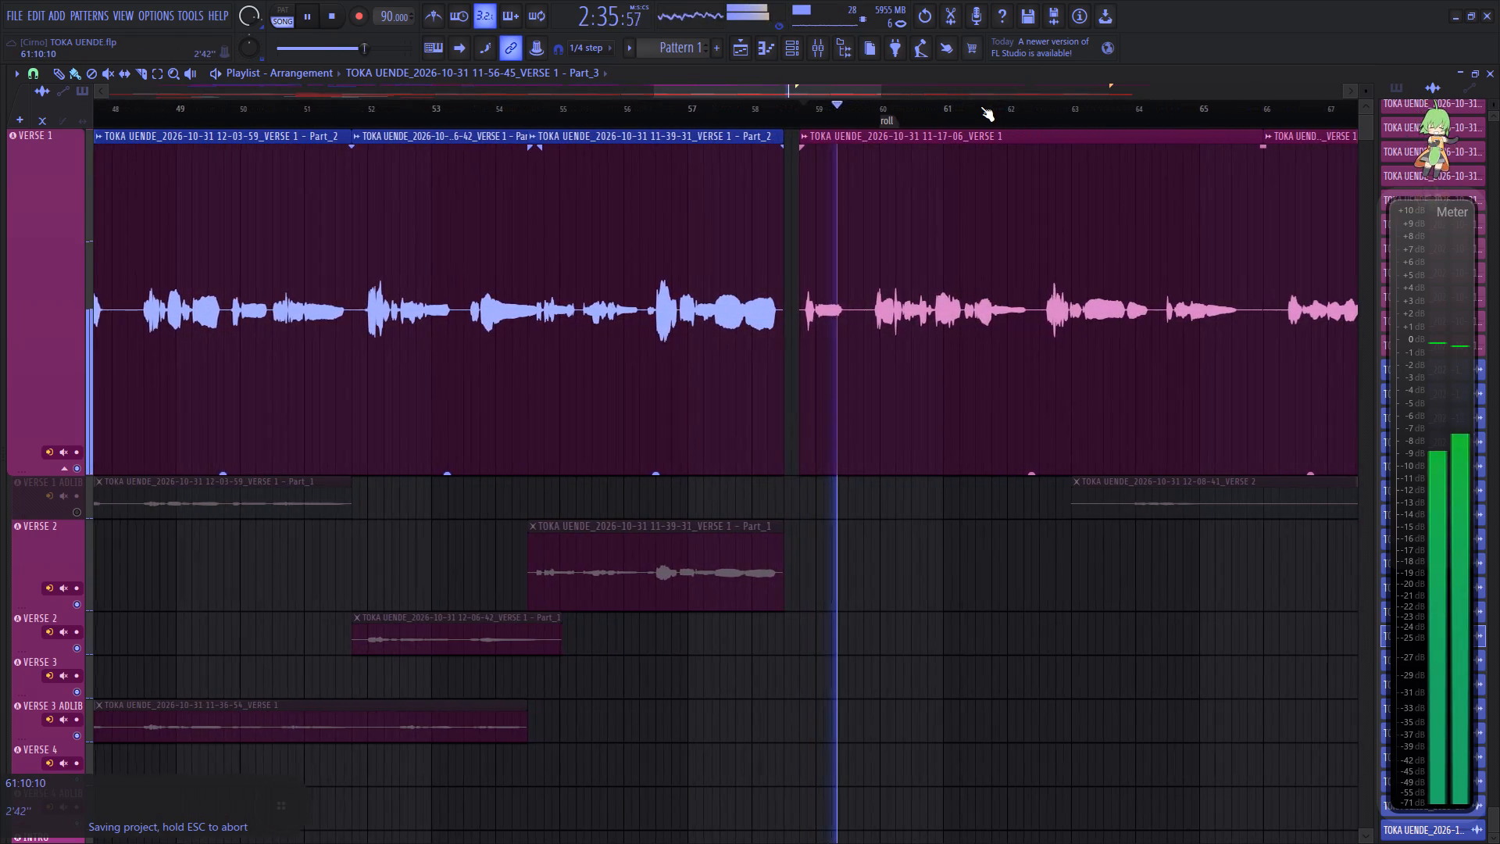
click(984, 119)
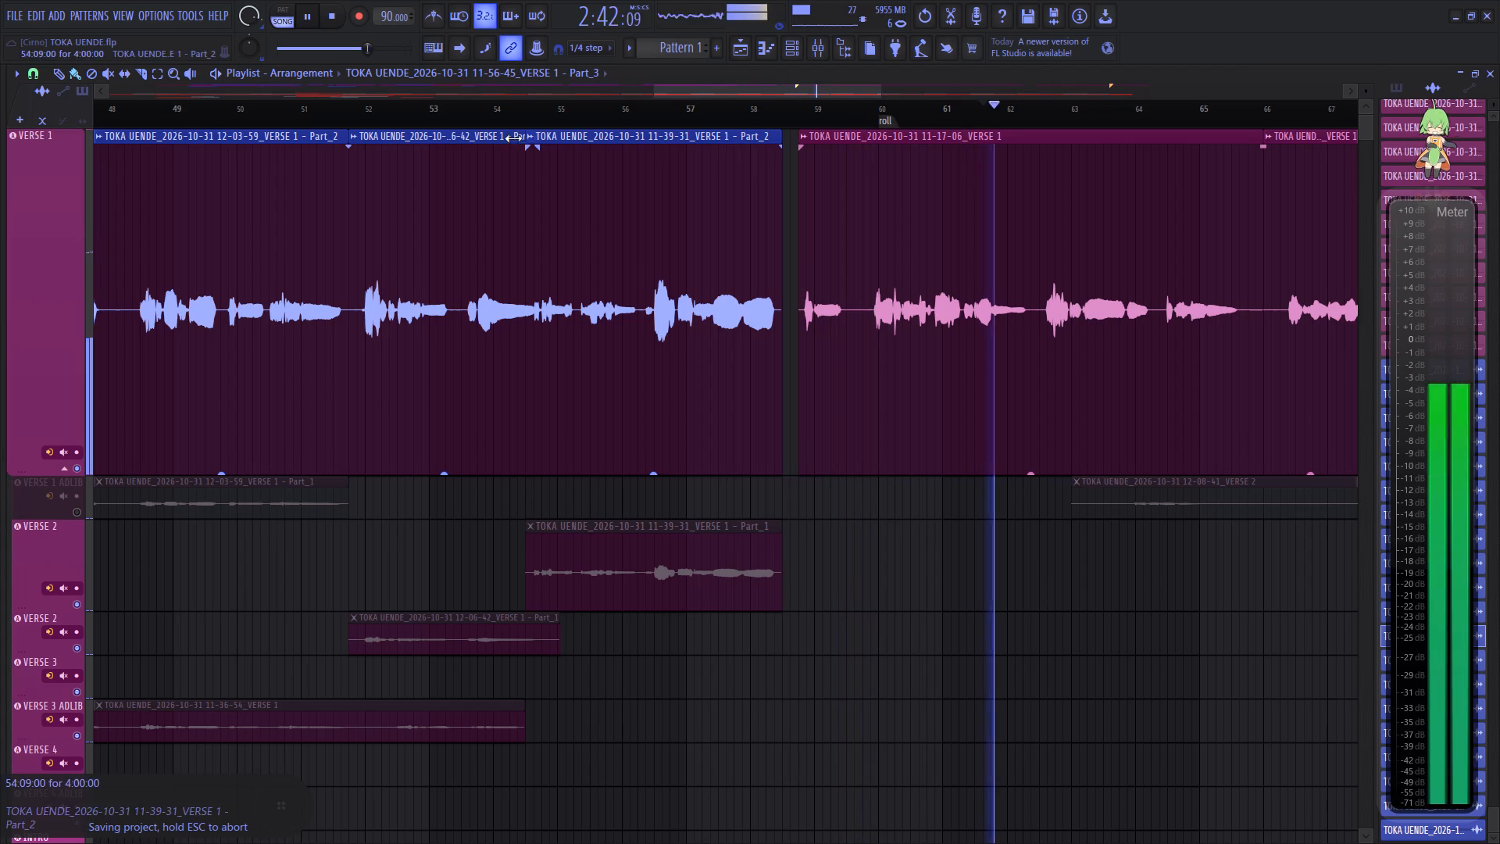
key(space)
click(141, 73)
key(space)
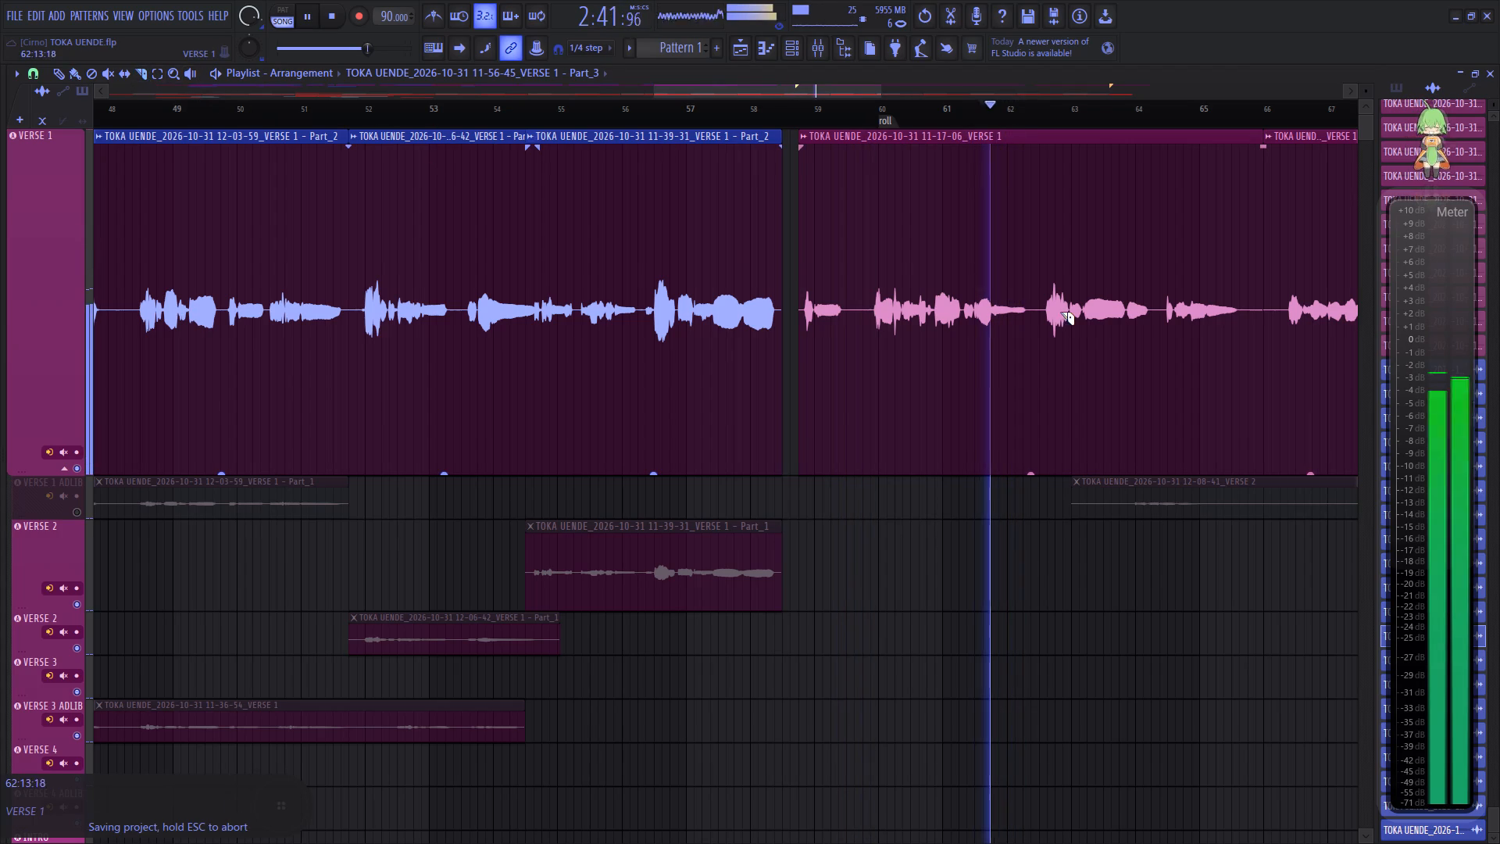
key(space)
click(1040, 294)
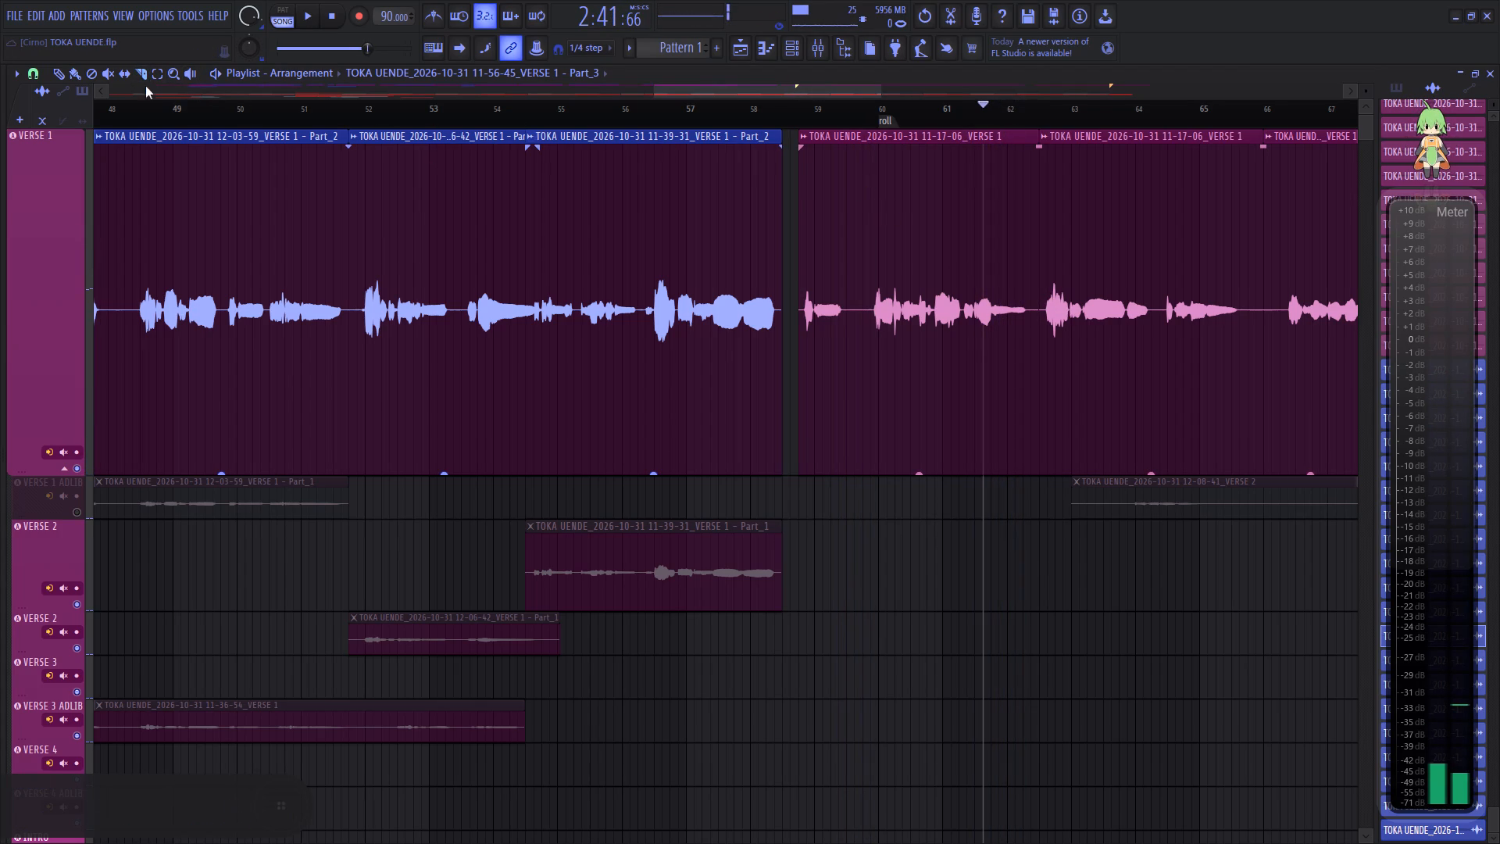
Make the first part of the sliced 11-17-06 clip, starting at bar 58, unique as a sample.
click(72, 74)
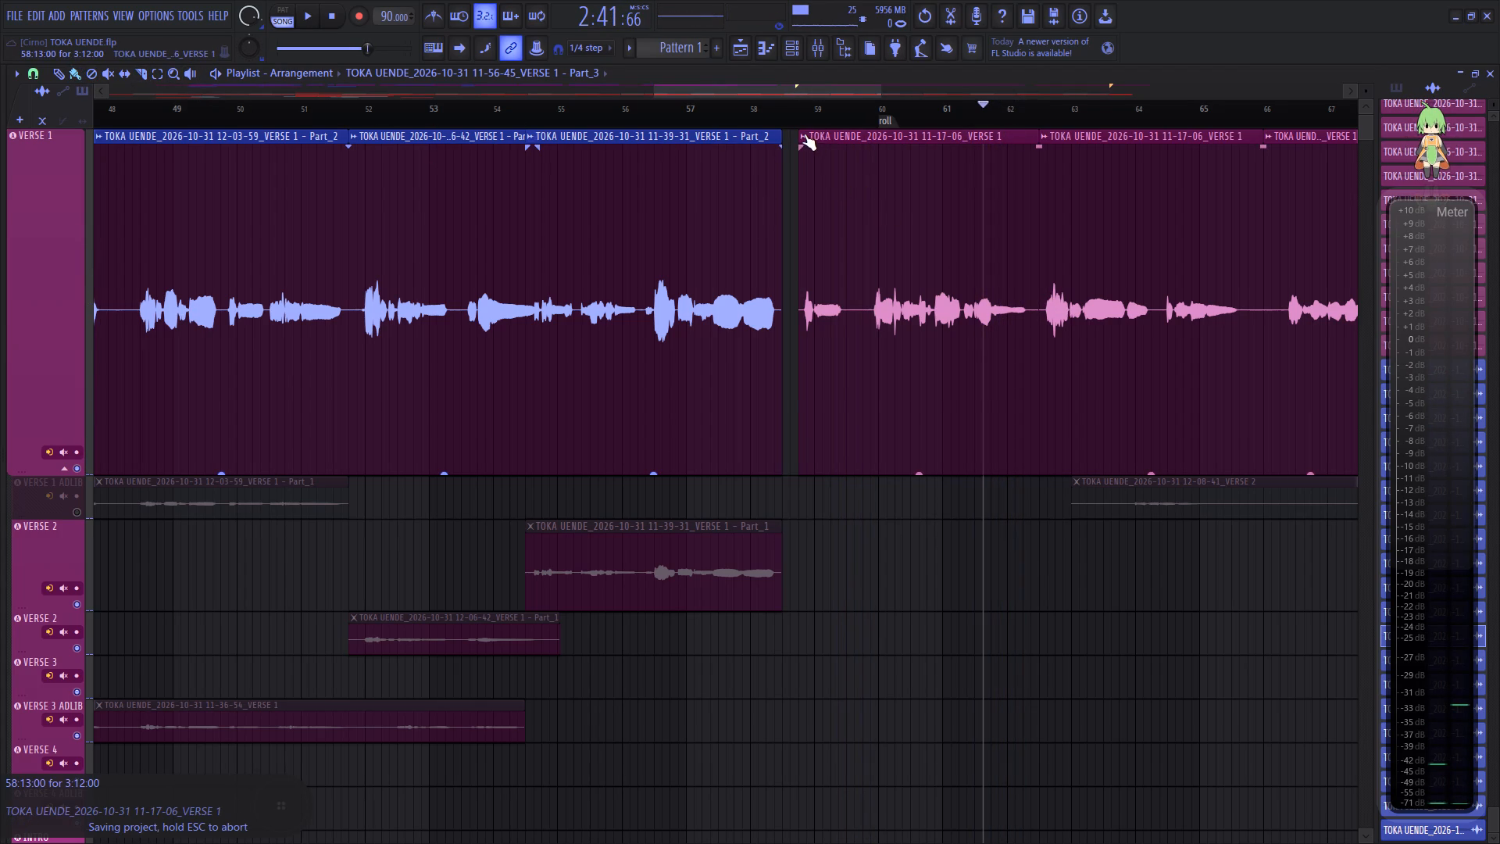
click(804, 134)
click(980, 160)
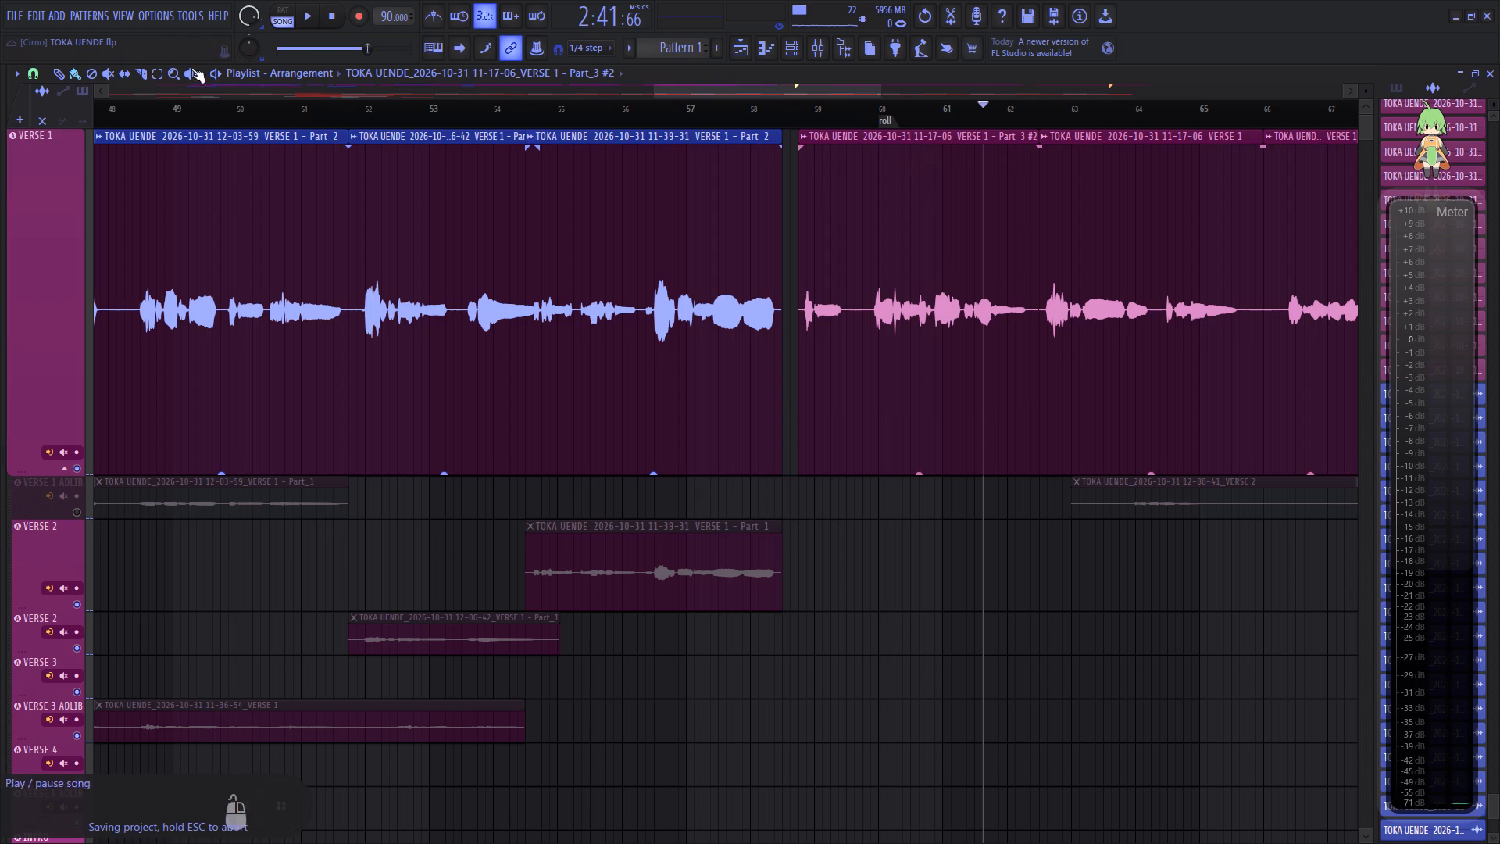
Mute the new unique clip that runs from bar 58 to bar 62 on the Verse 1 track.
click(113, 74)
click(895, 322)
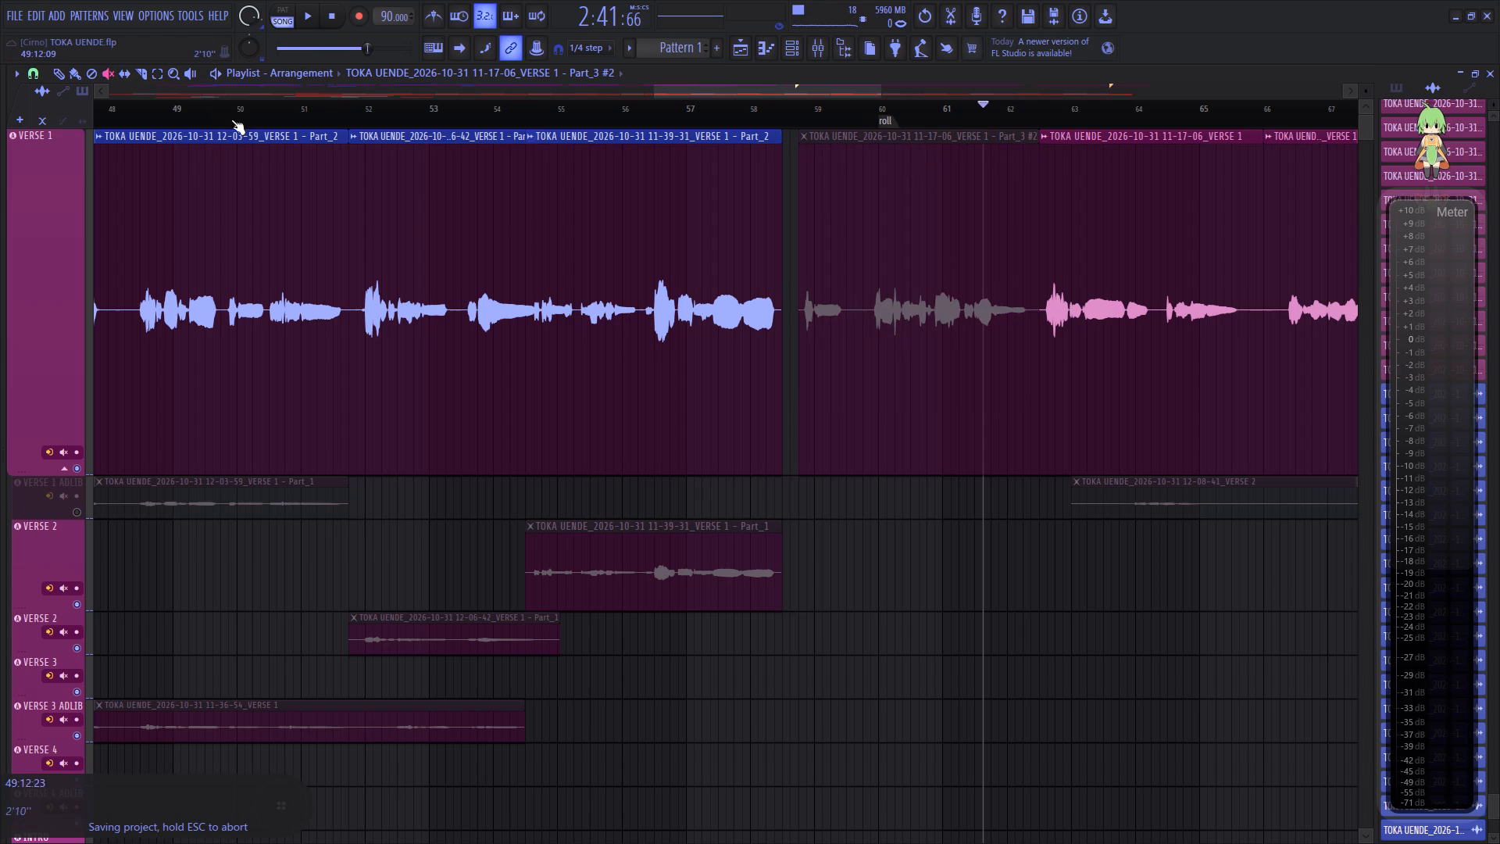
click(104, 80)
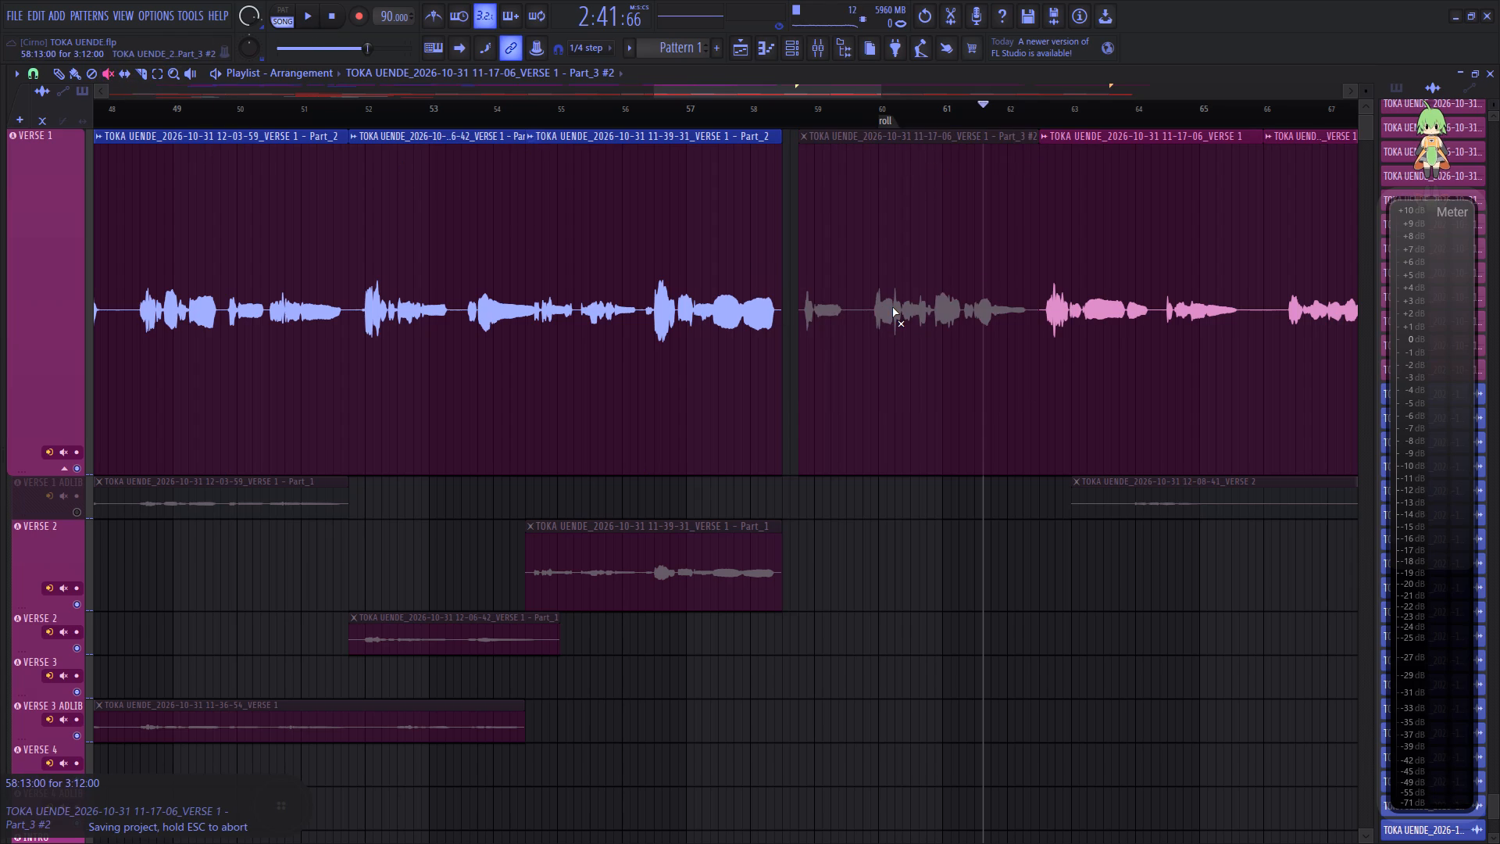
Move the muted 11-17-06 clip starting at bar 58 from the Verse 1 track to the Verse 2 track at the same time position.
key(b)
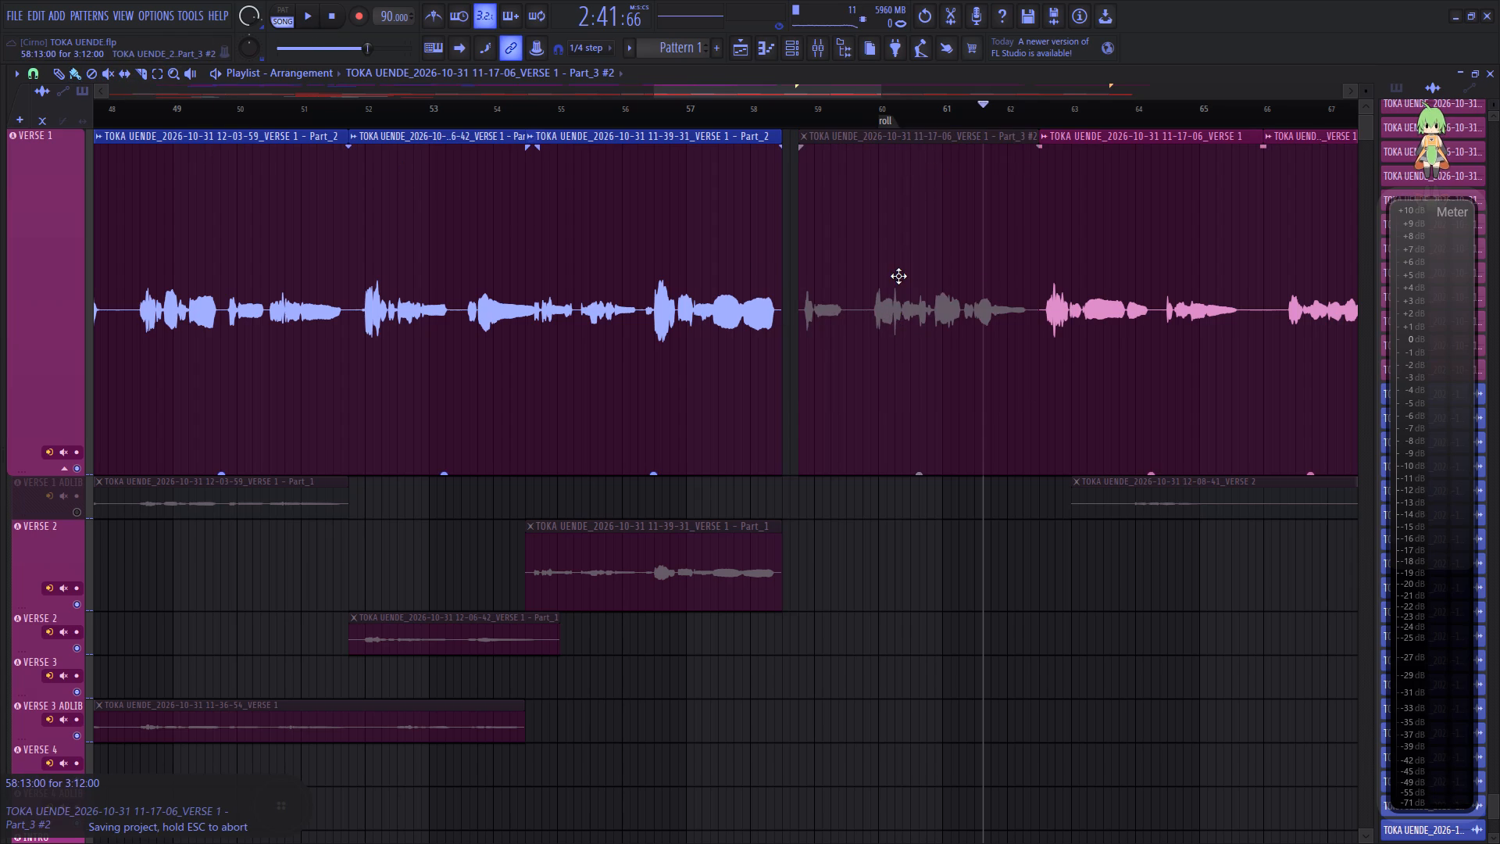
drag(898, 276, 898, 580)
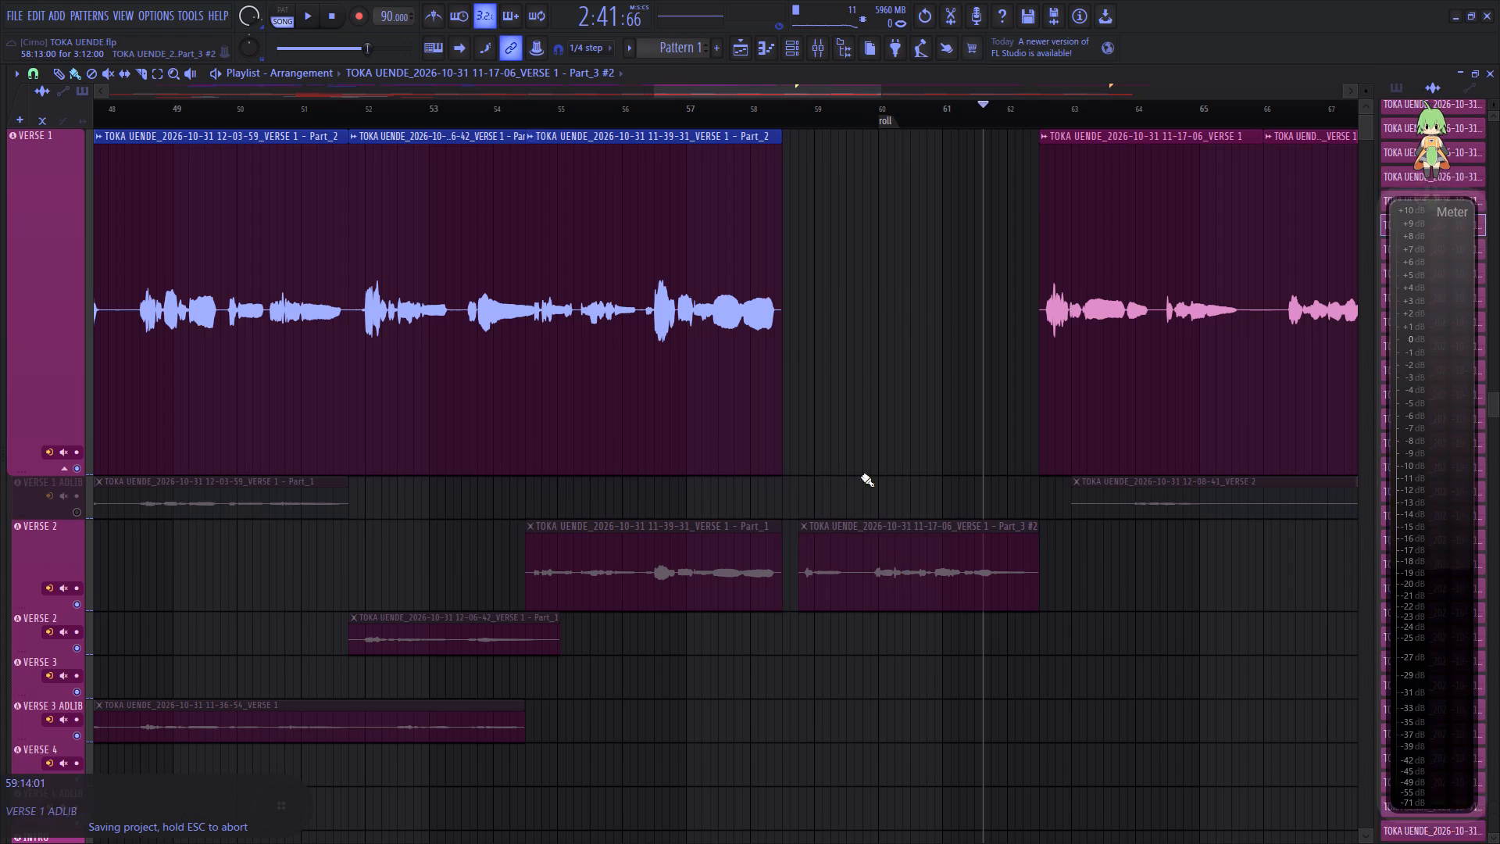
Paste the two copied corrected clips into the Verse 1 gap at bar 58 and play them through into the following vocal.
click(799, 119)
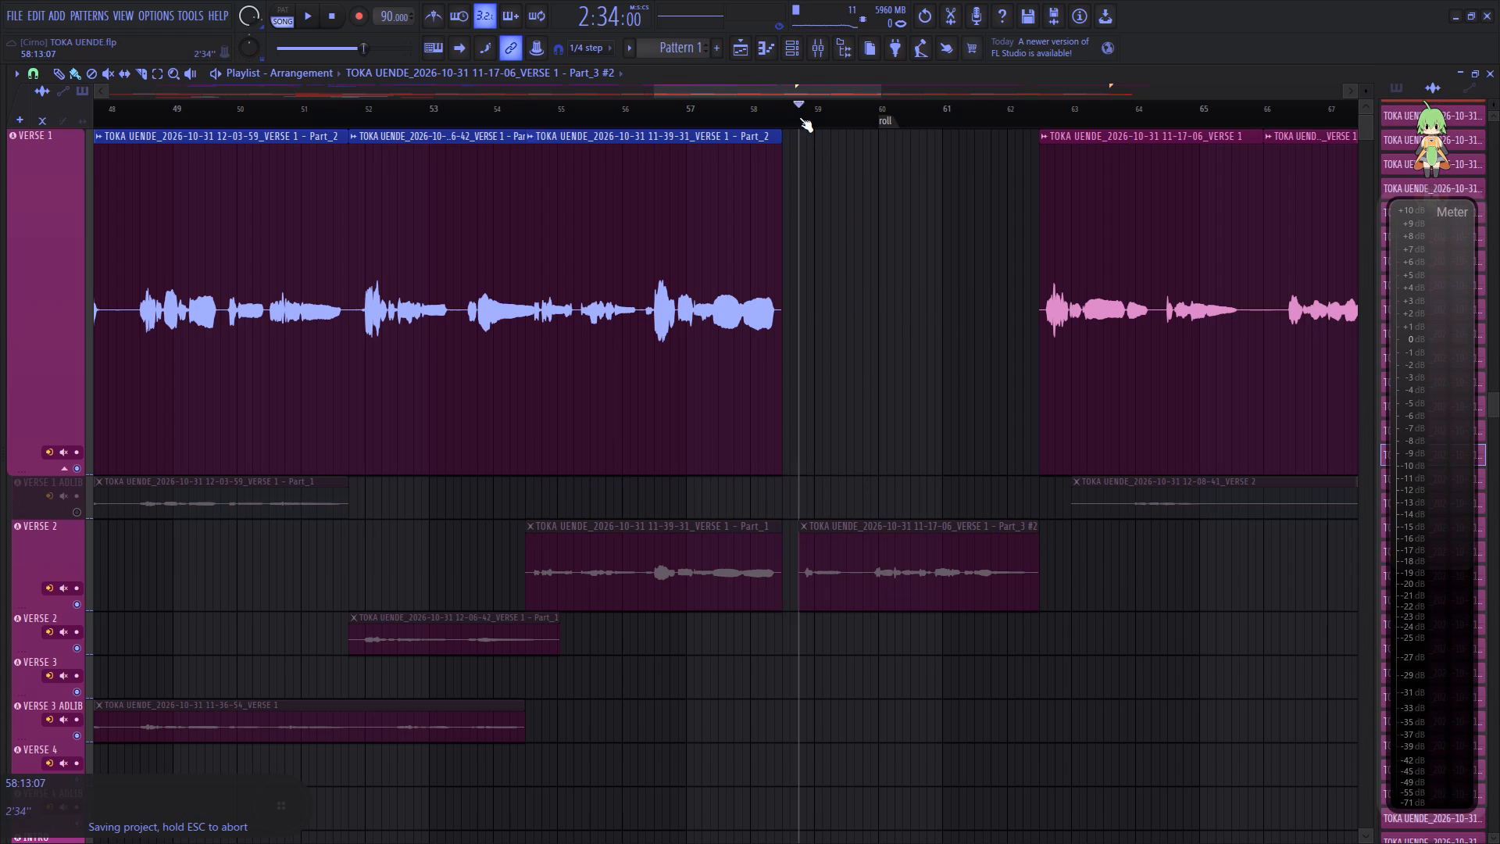
key(ctrl+v)
key(space)
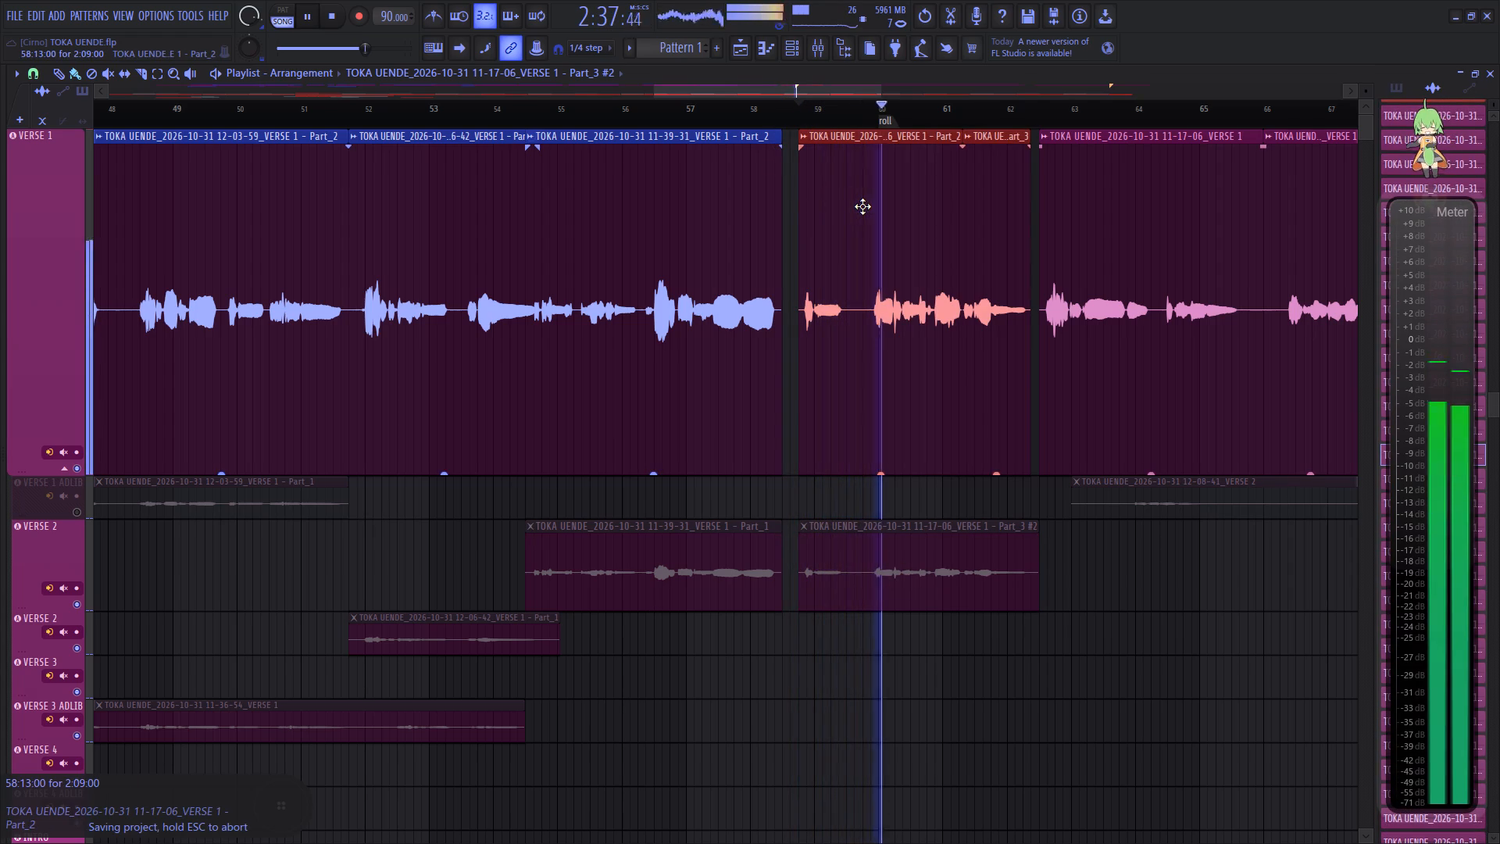
scroll(908, 113, down, 2)
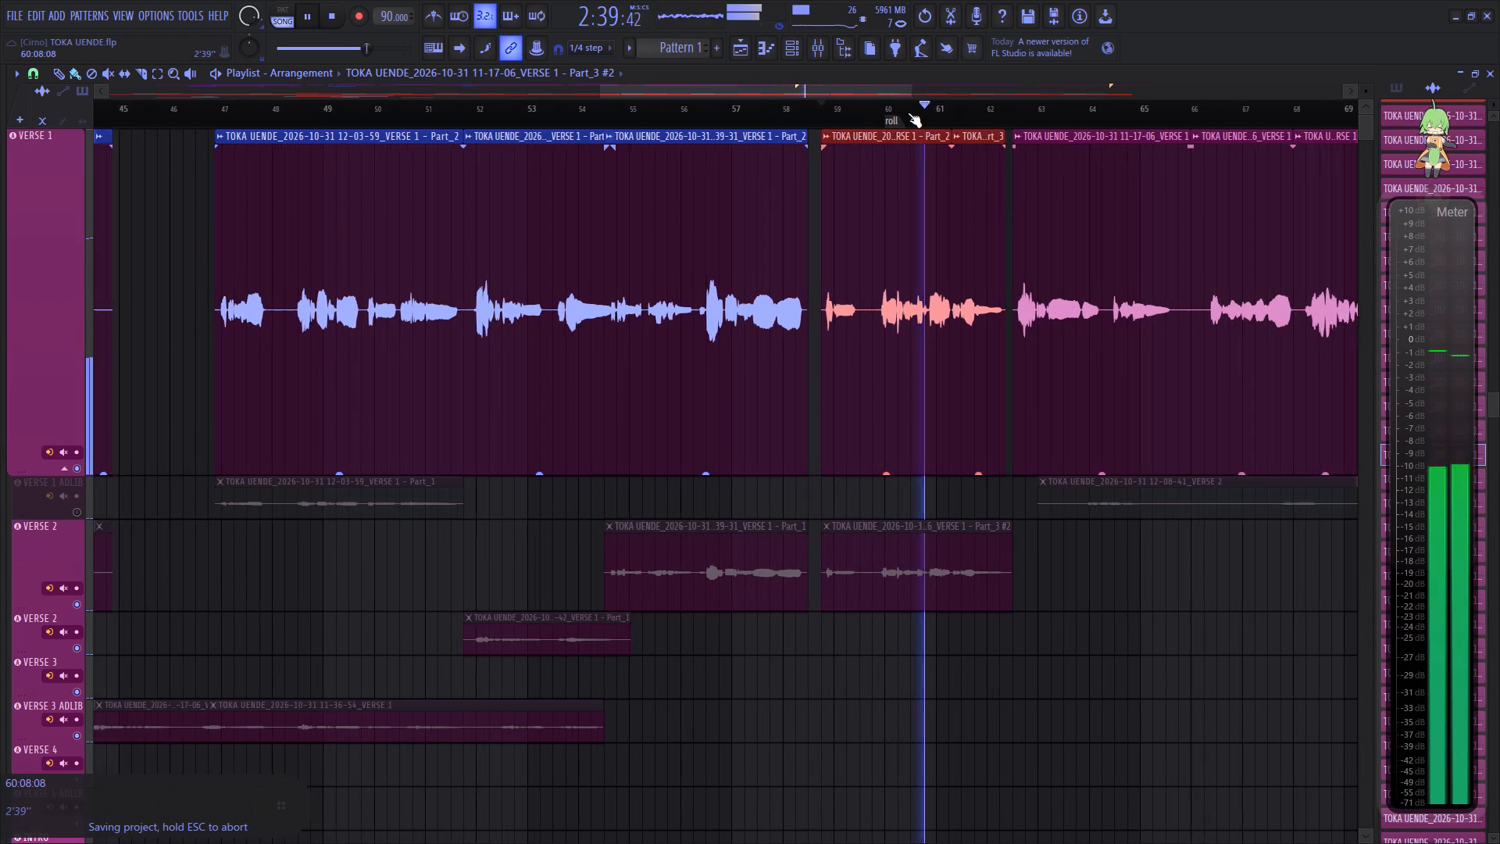
scroll(908, 113, down, 4)
drag(794, 90, 808, 90)
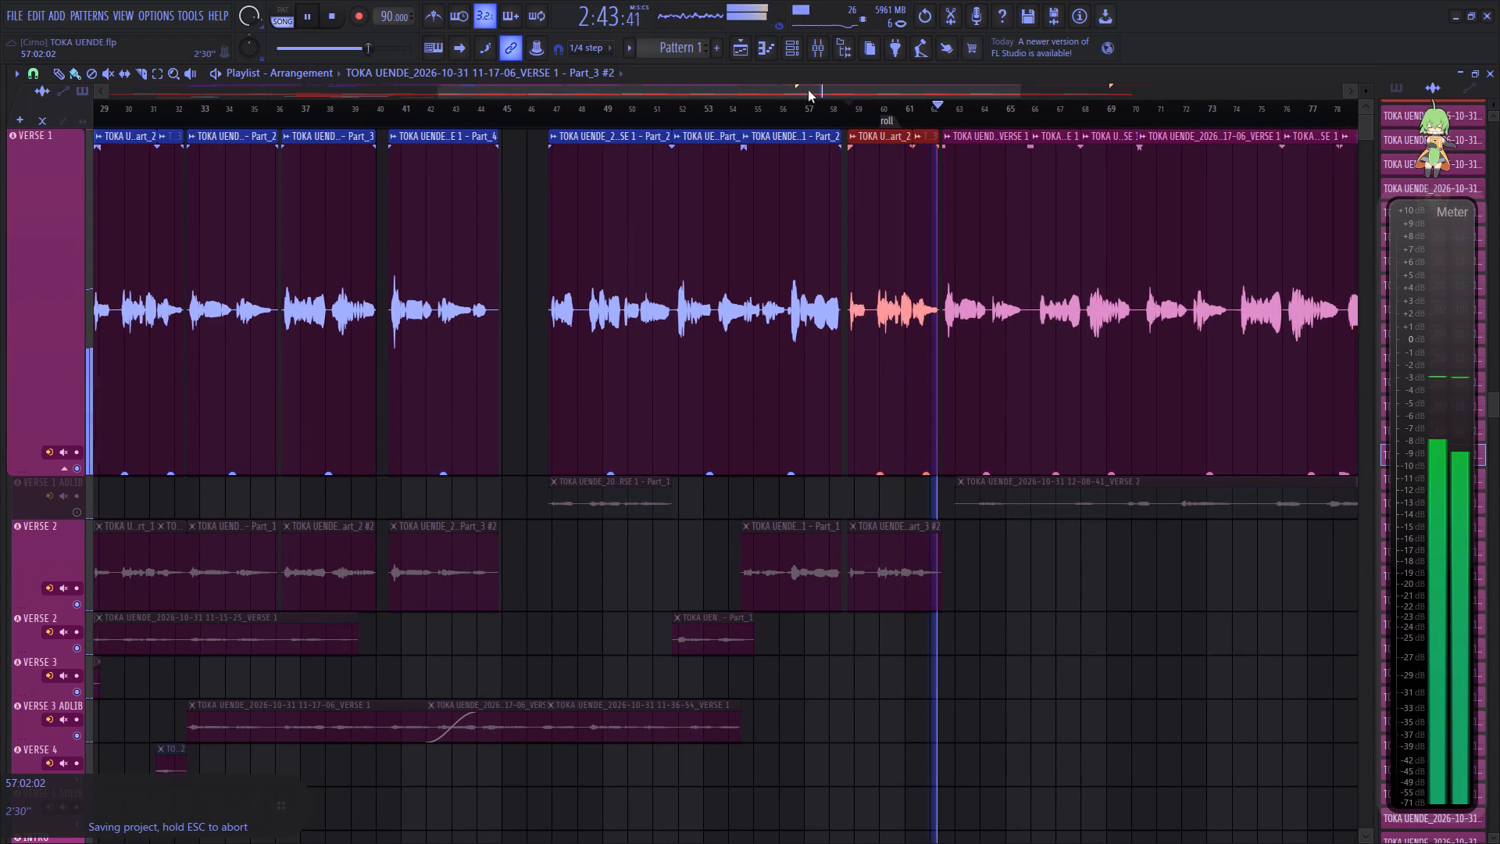
drag(808, 90, 886, 80)
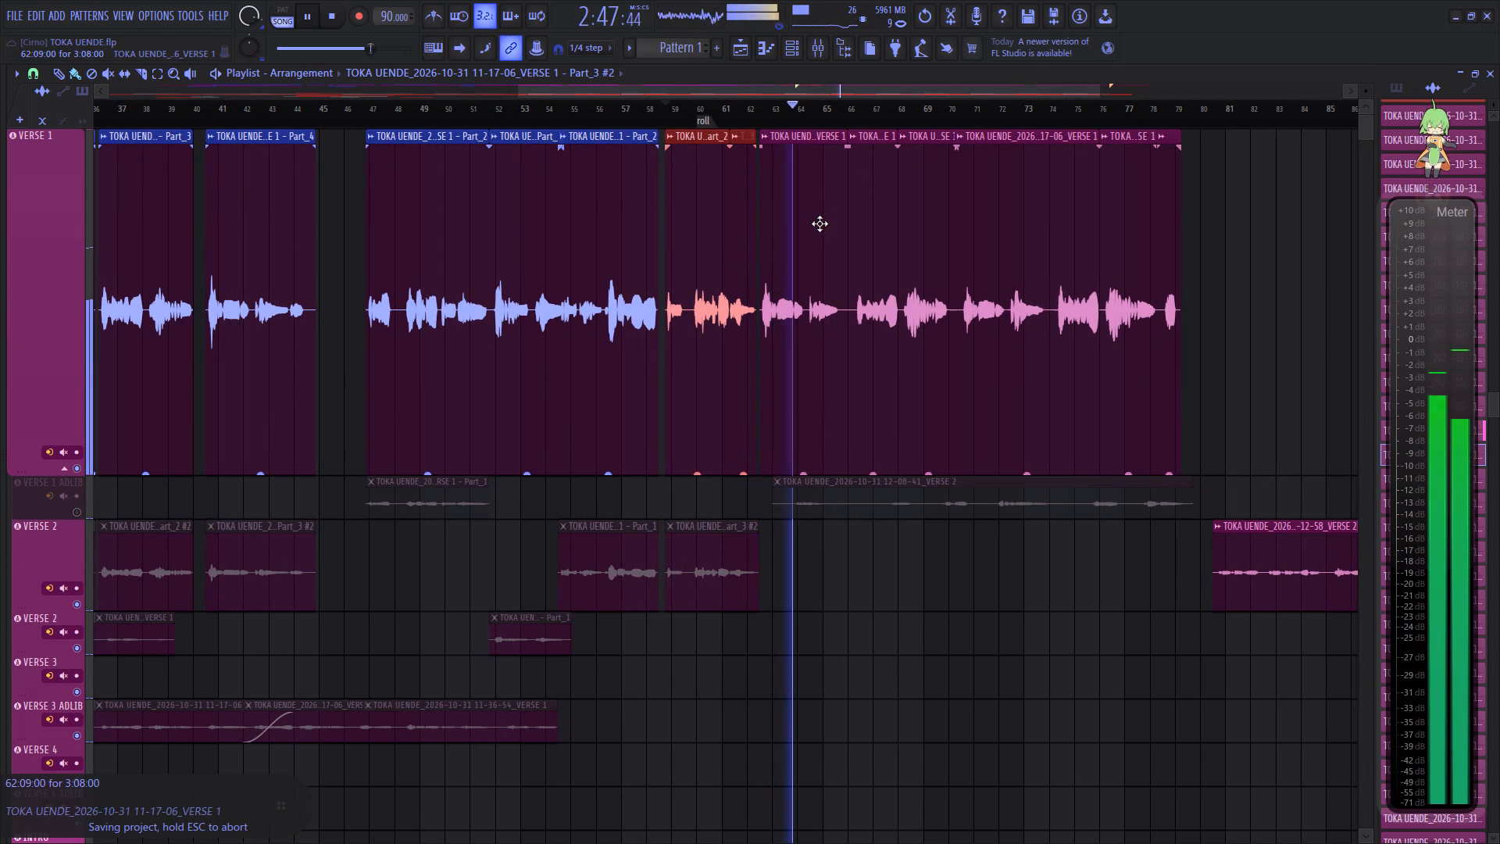
Mute the 11-17-06 clip between bars 62 and 66 on the Verse 1 track.
key(t)
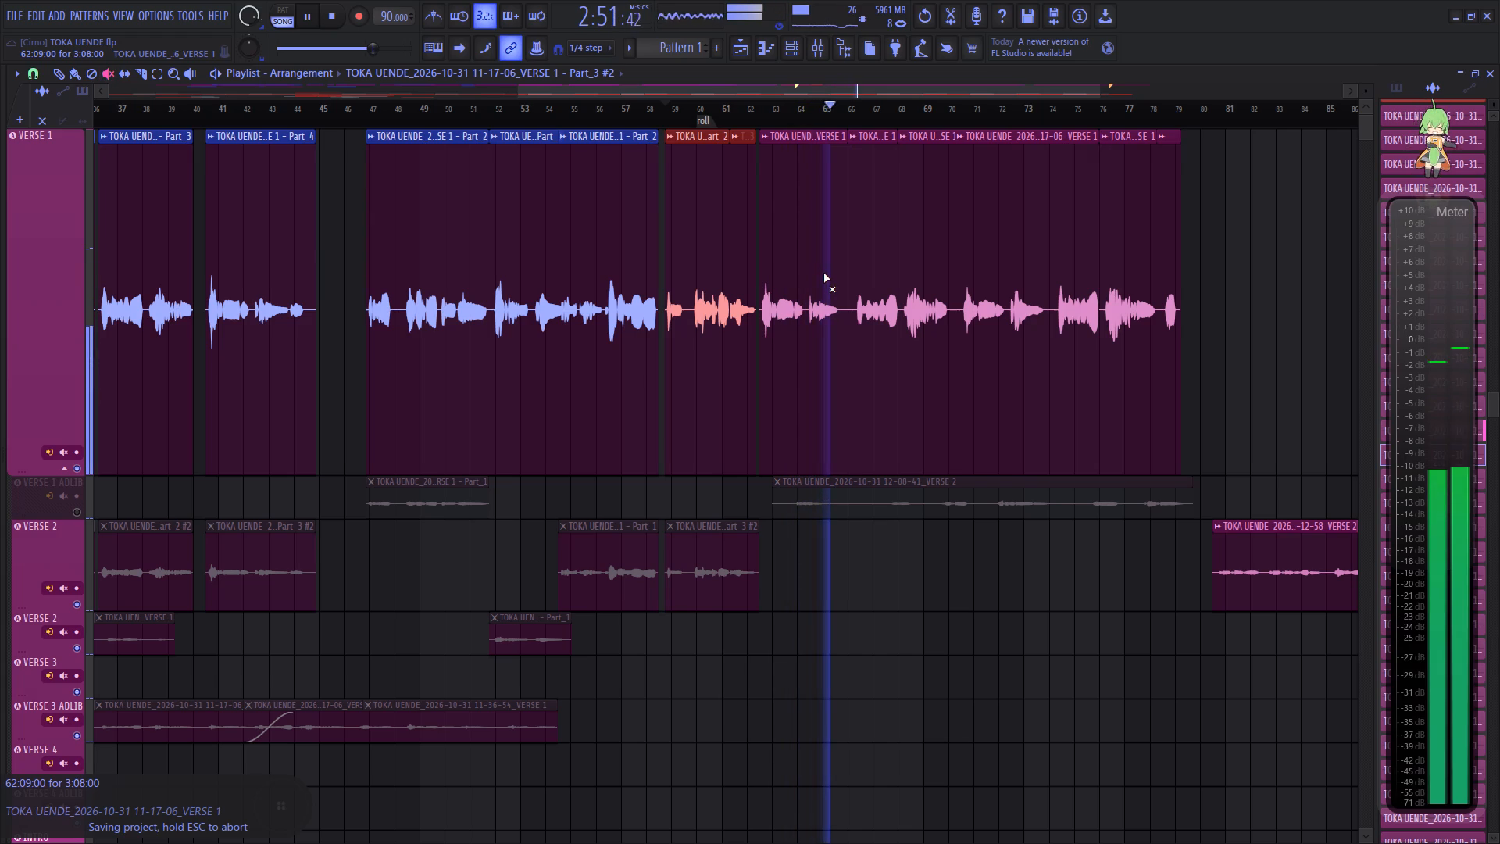
key(t)
click(823, 273)
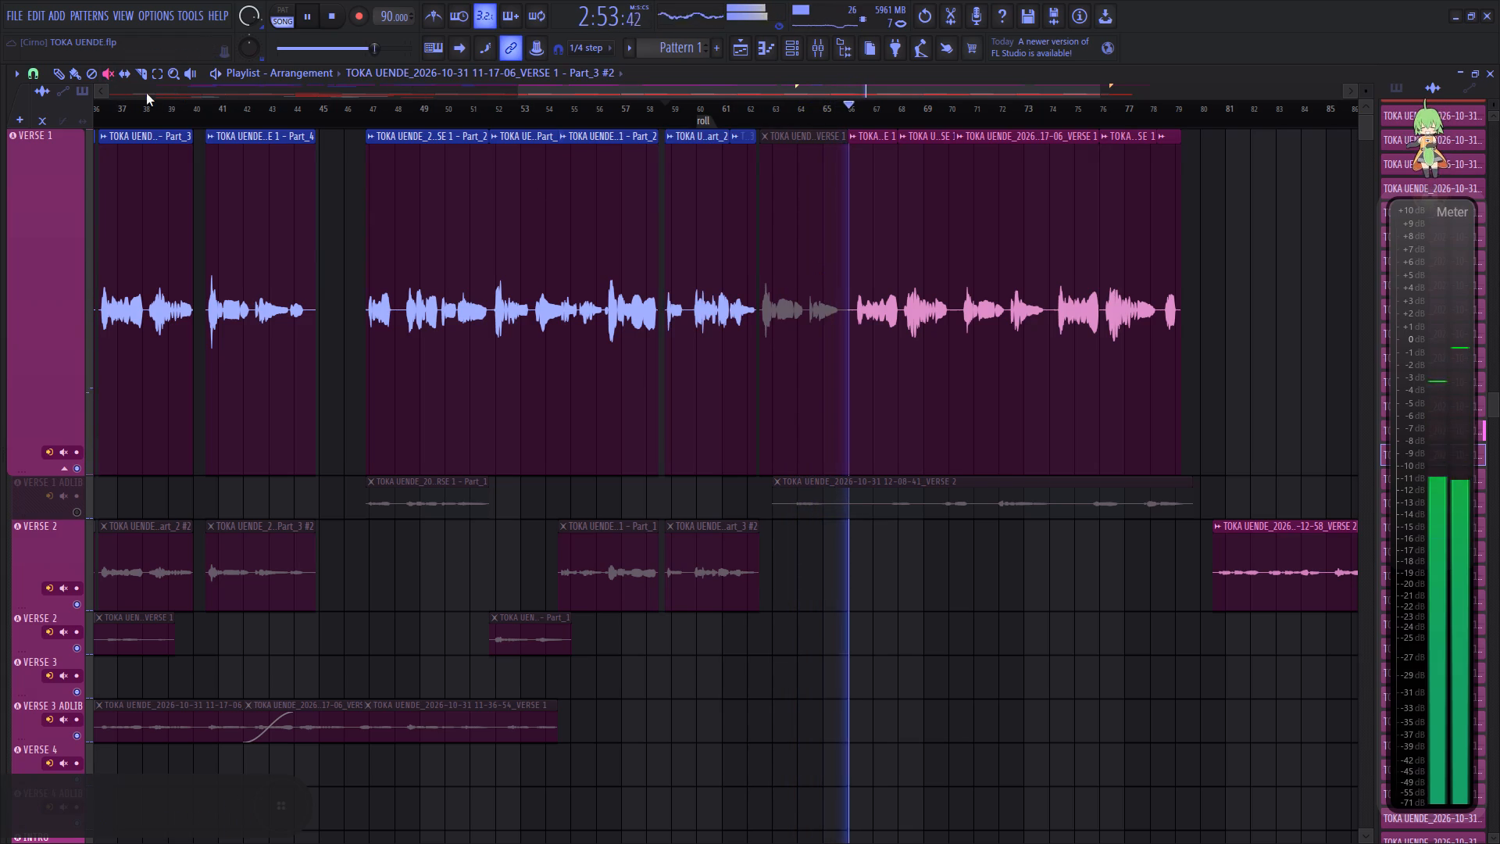
Stop playback and make the muted 11-17-06 clip at bars 62 to 66 unique as a sample.
click(77, 71)
key(space)
click(767, 138)
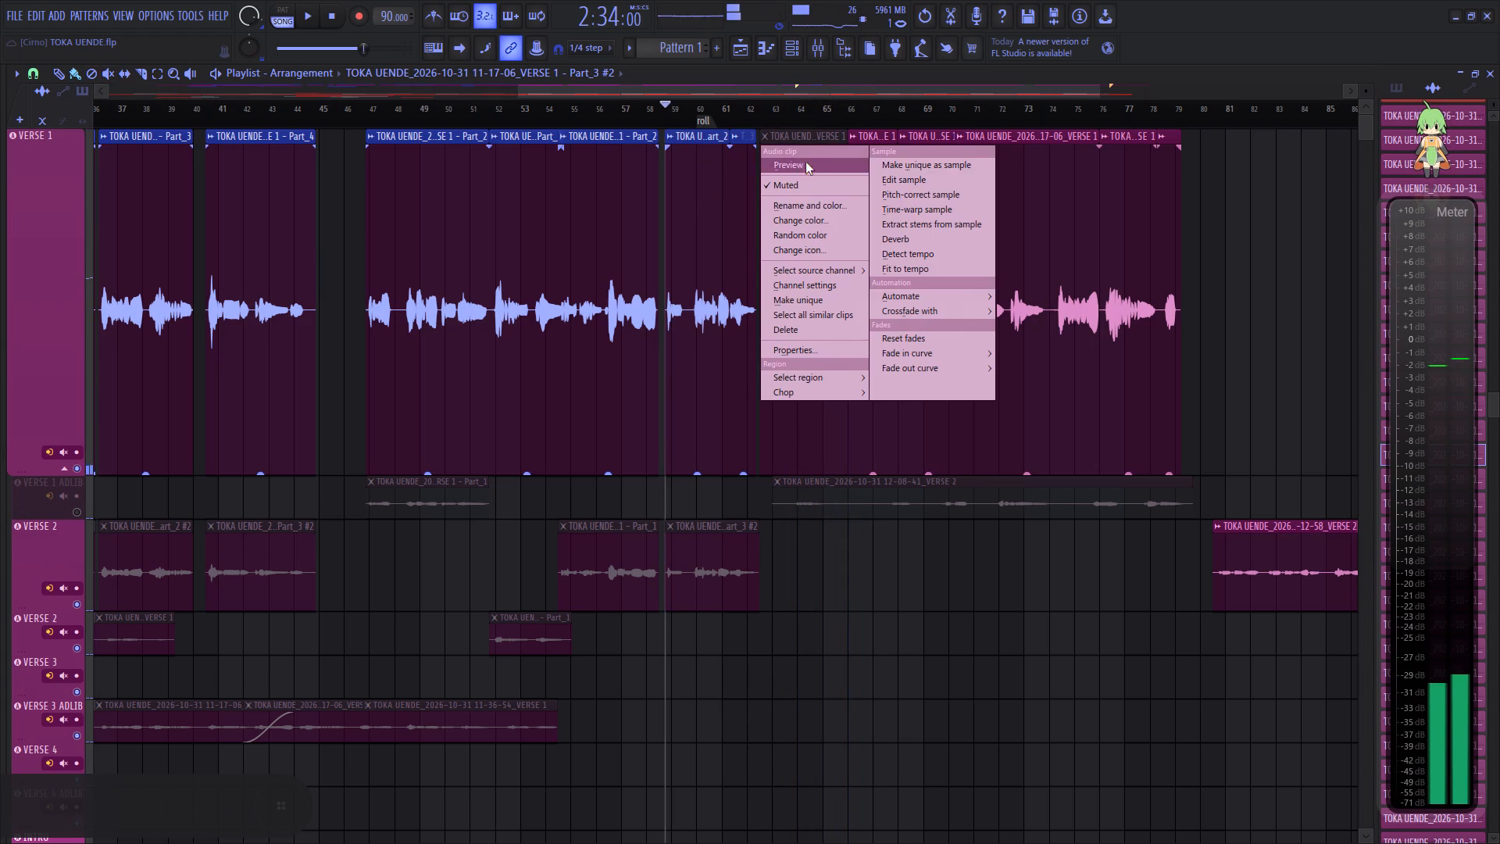
click(897, 161)
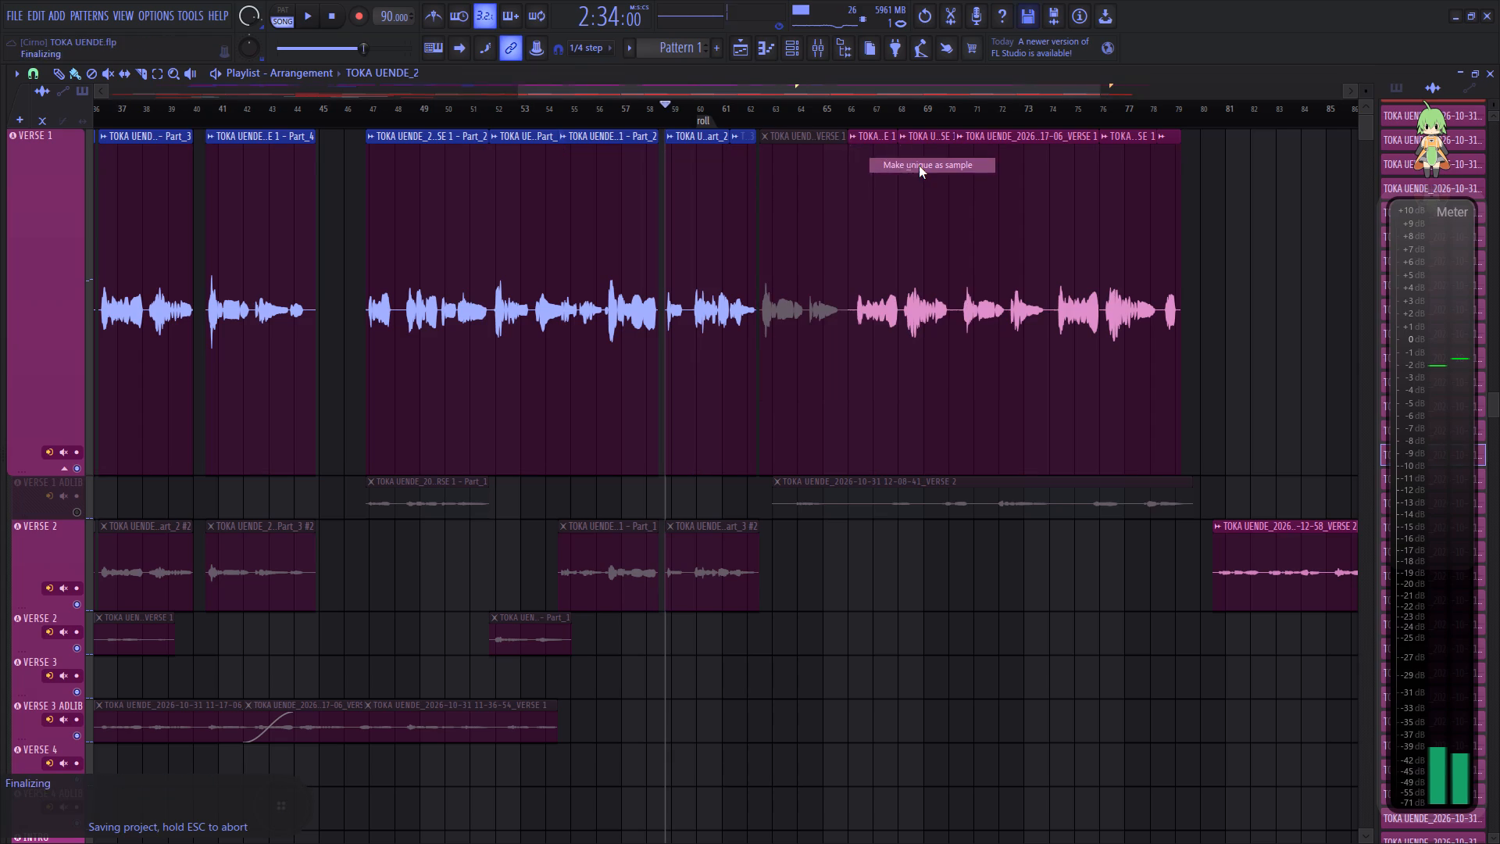
Move the muted unique clip at bars 62 to 66 to the Verse 2 track, directly after the other muted 11-17-06 clip.
click(790, 231)
key(Down)
key(Down)
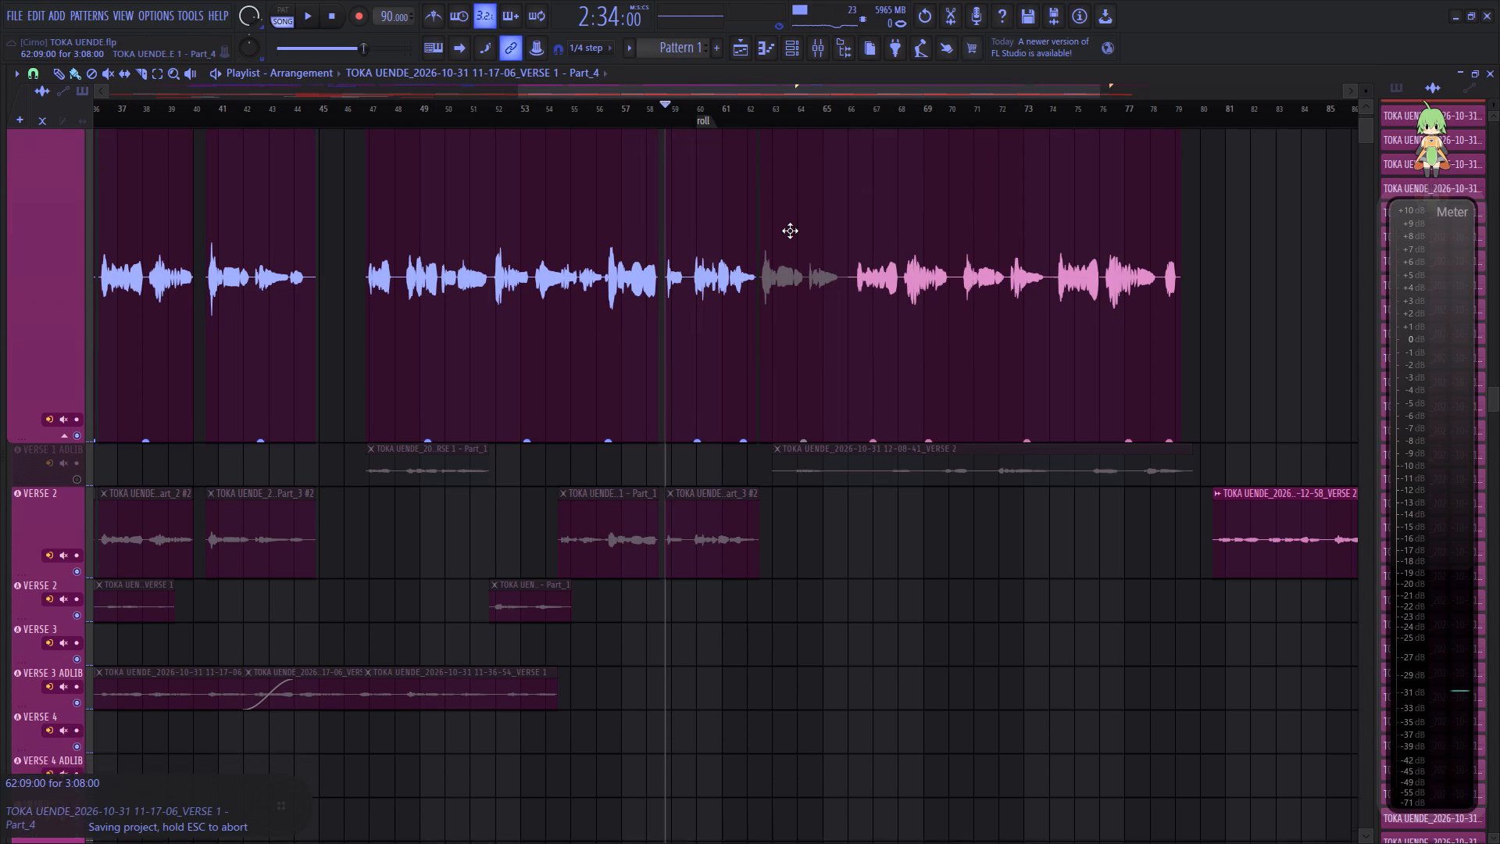
key(Down)
key(Down)
key(Down)
key(Down)
key(Down)
key(Down)
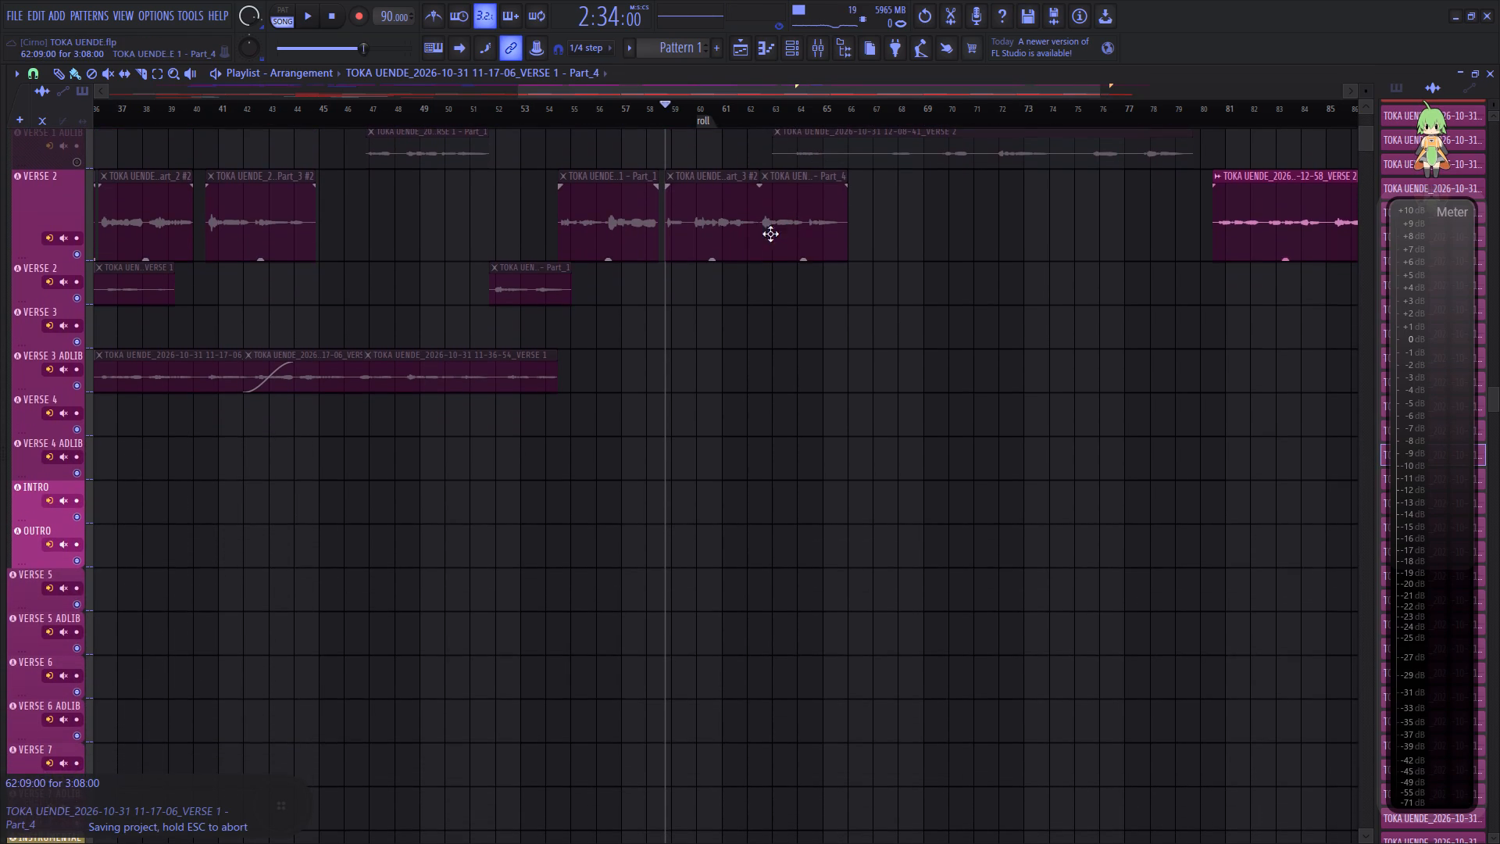
Play the corrected vocals around bars 30 to 32 and copy the corrected 12-01-12 Part_2 clip at bars 32 to 36.
drag(584, 91, 475, 113)
scroll(375, 251, up, 5)
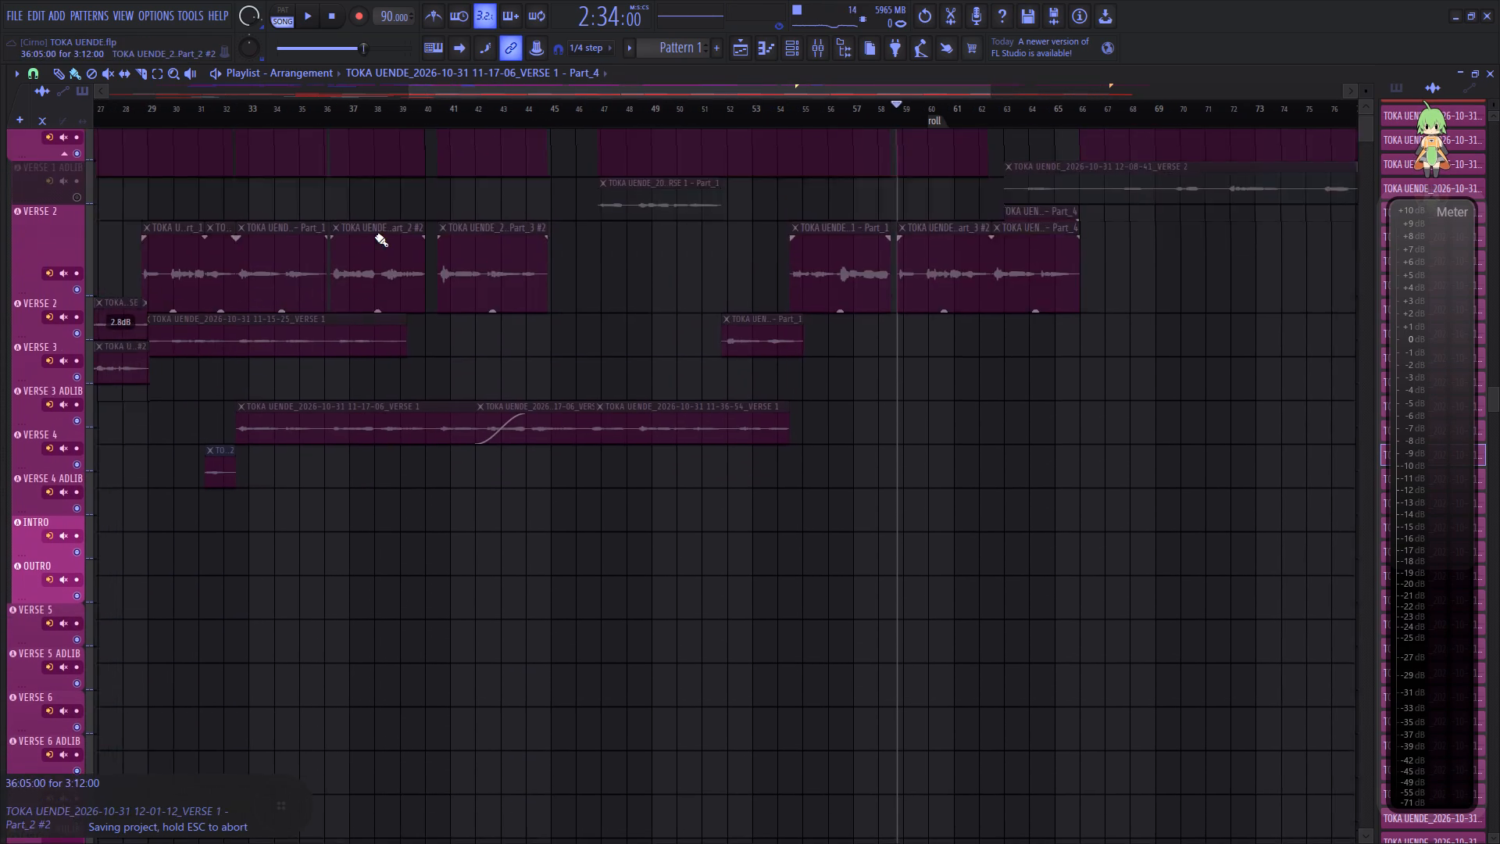
scroll(375, 236, up, 10)
click(241, 111)
key(space)
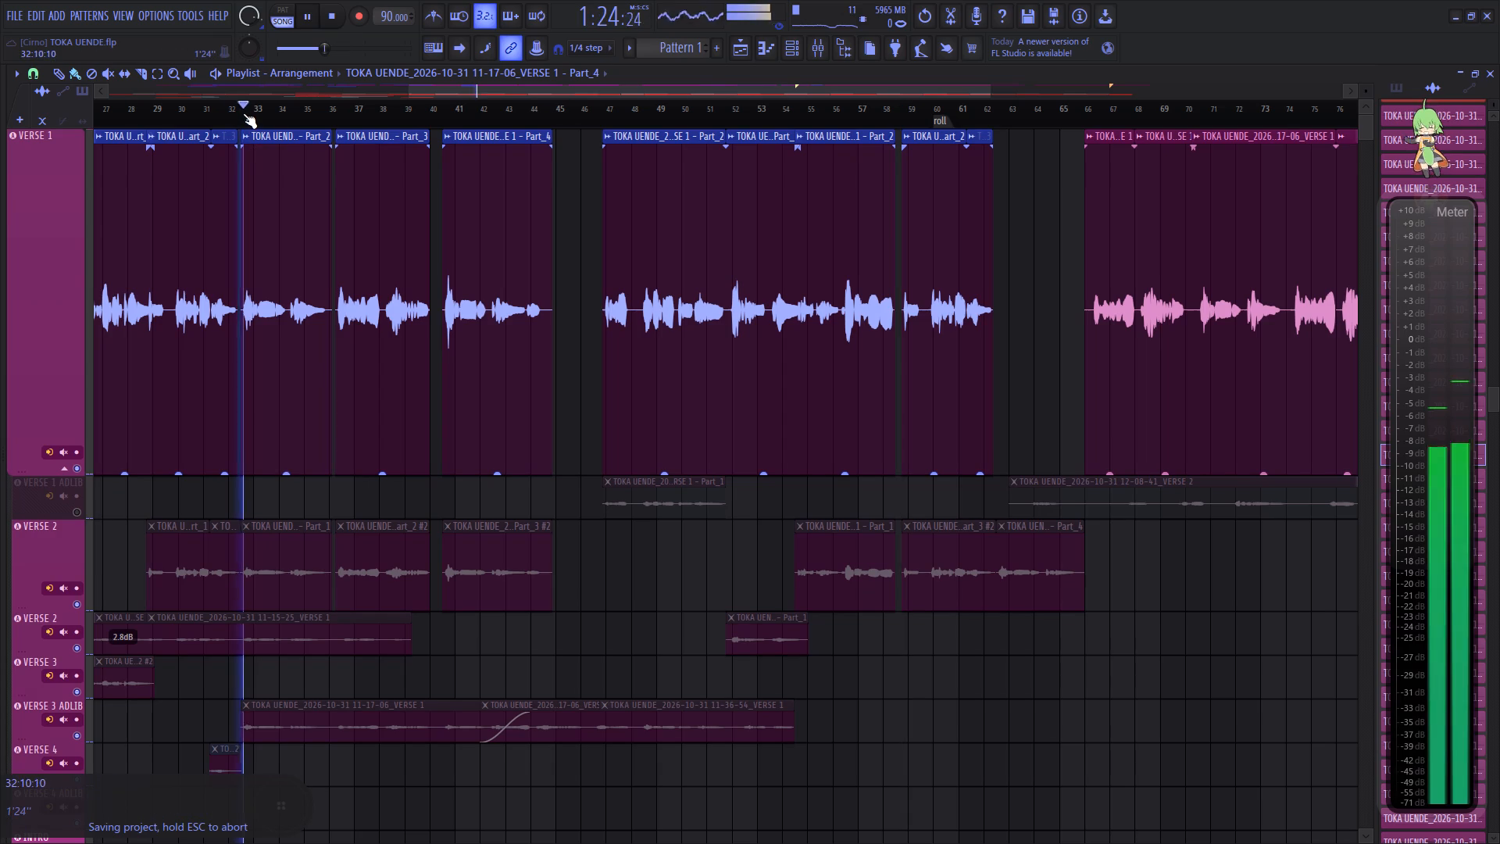
click(189, 121)
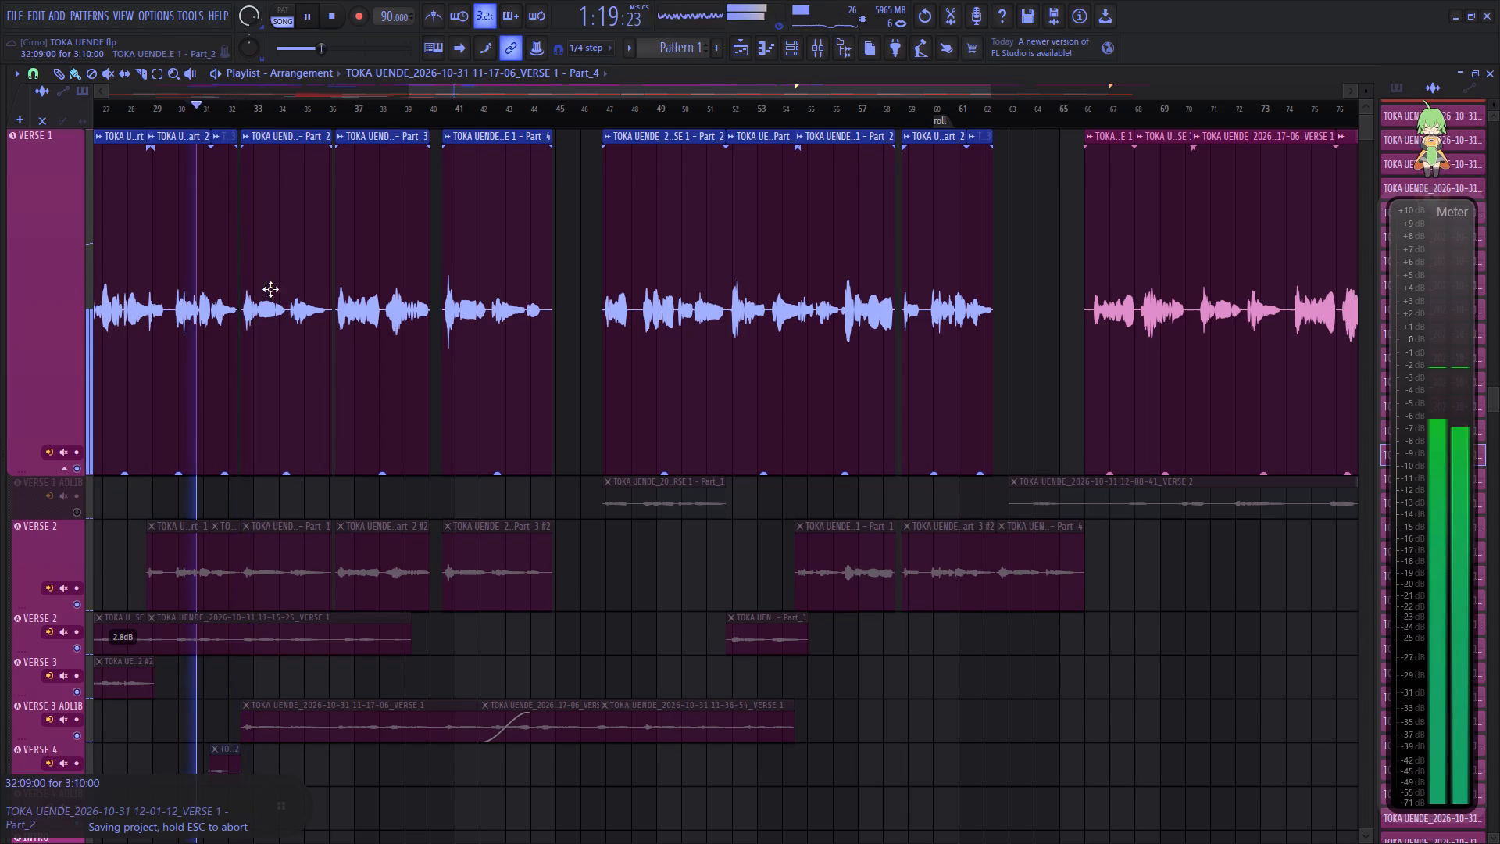
ctrl+drag(285, 495, 302, 390)
key(ctrl+c)
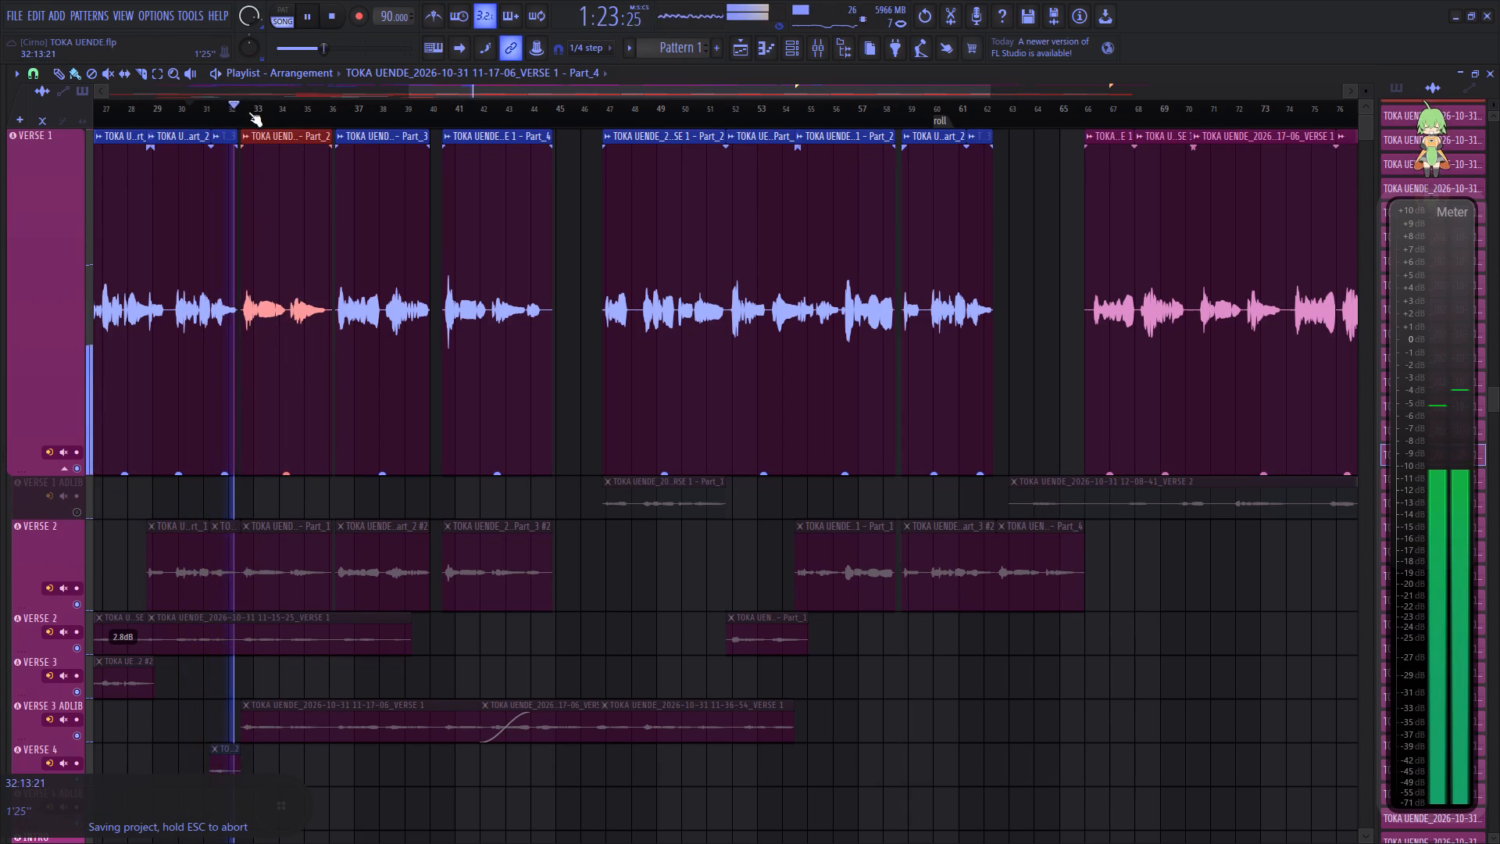
Paste the copied 12-01-12 clip into the Verse 1 gap halfway through bar 62, aligned with the muted original, and play it.
scroll(248, 107, up, 7)
scroll(248, 107, down, 3)
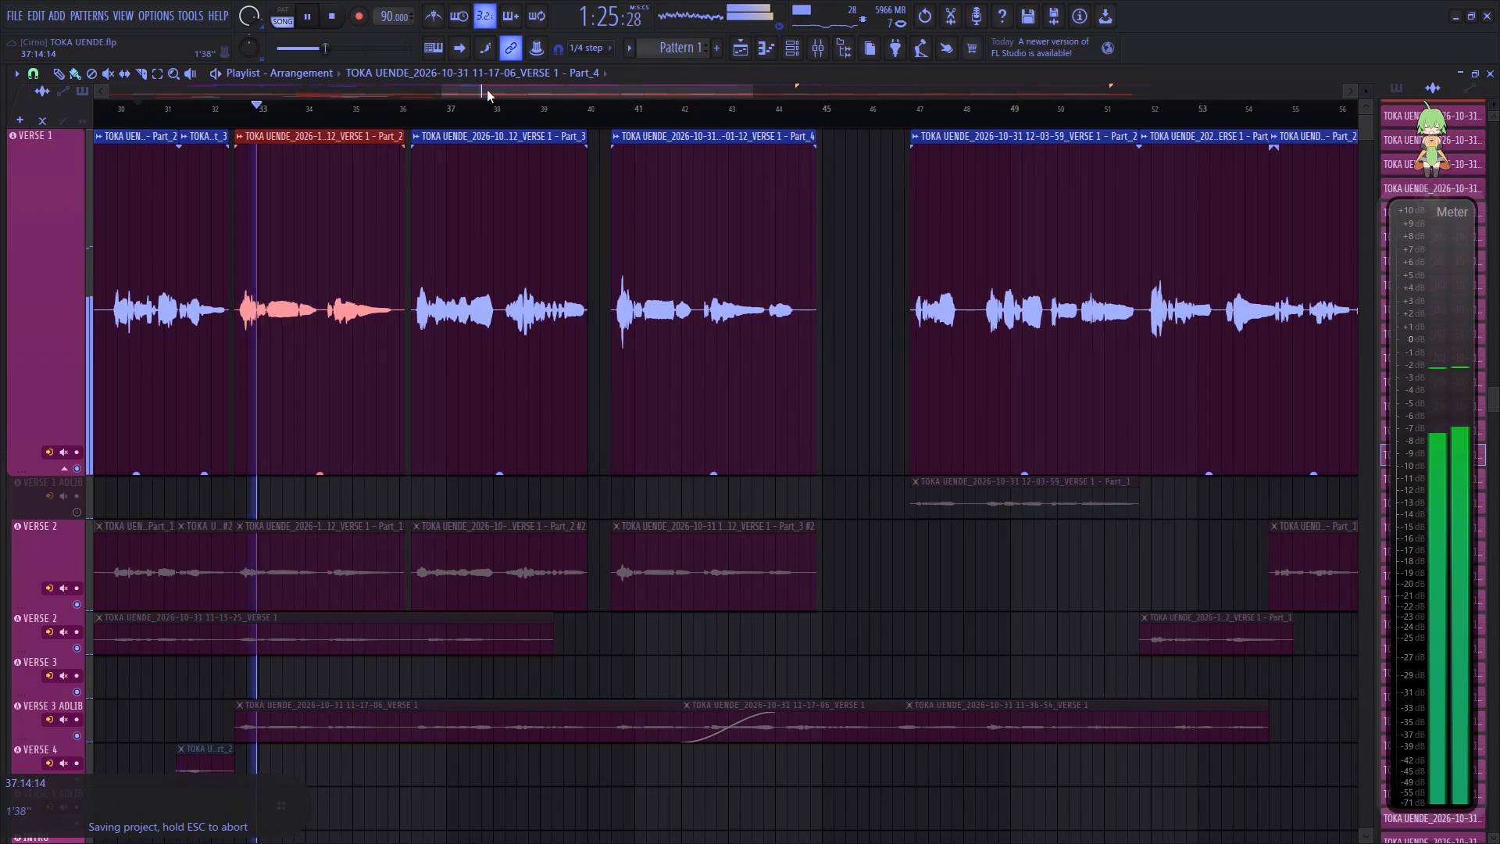
drag(487, 90, 730, 73)
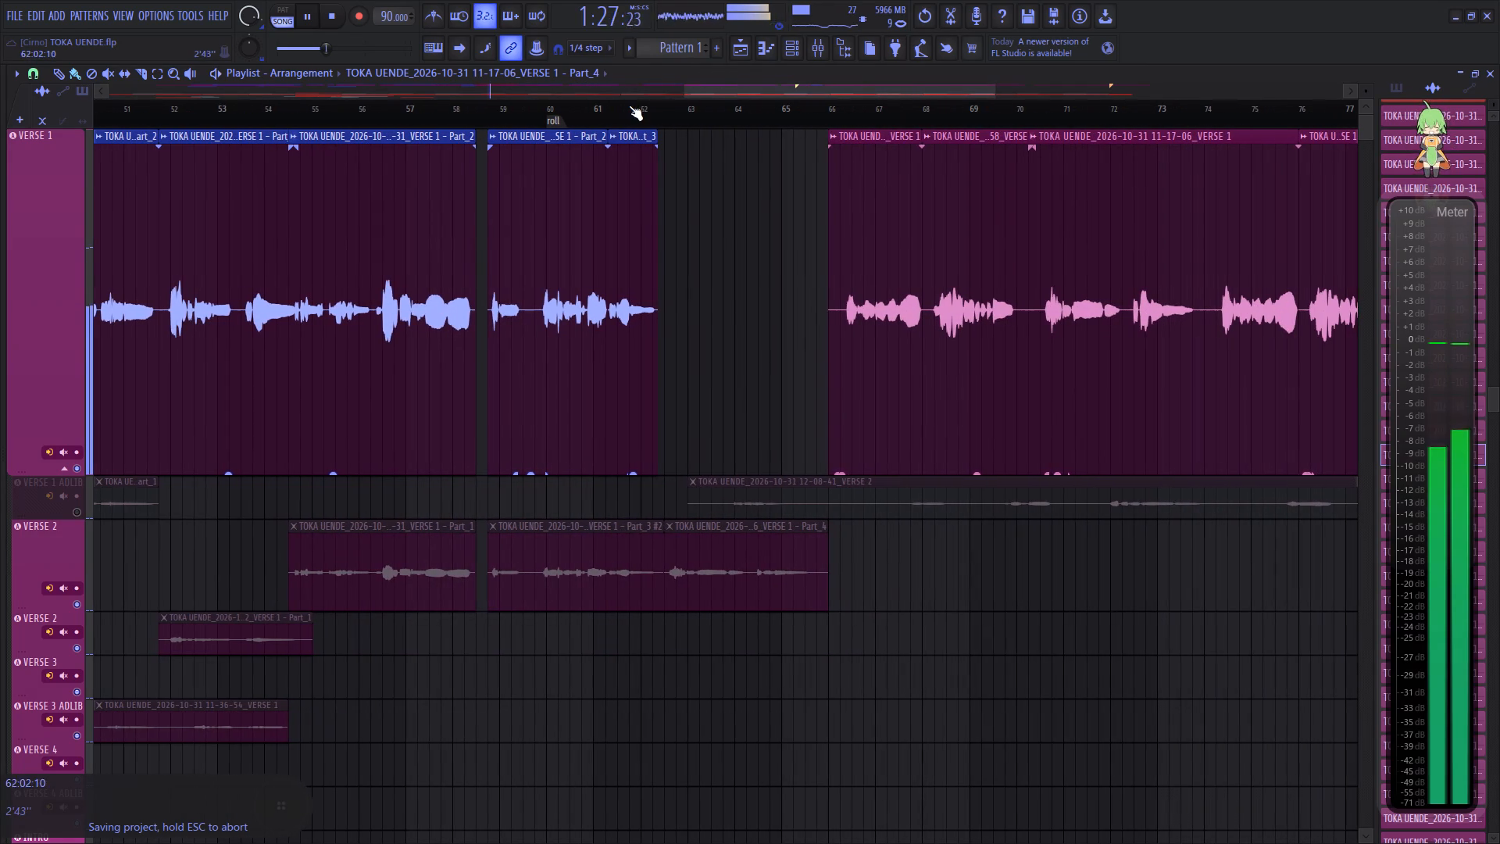
click(623, 111)
scroll(673, 109, up, 4)
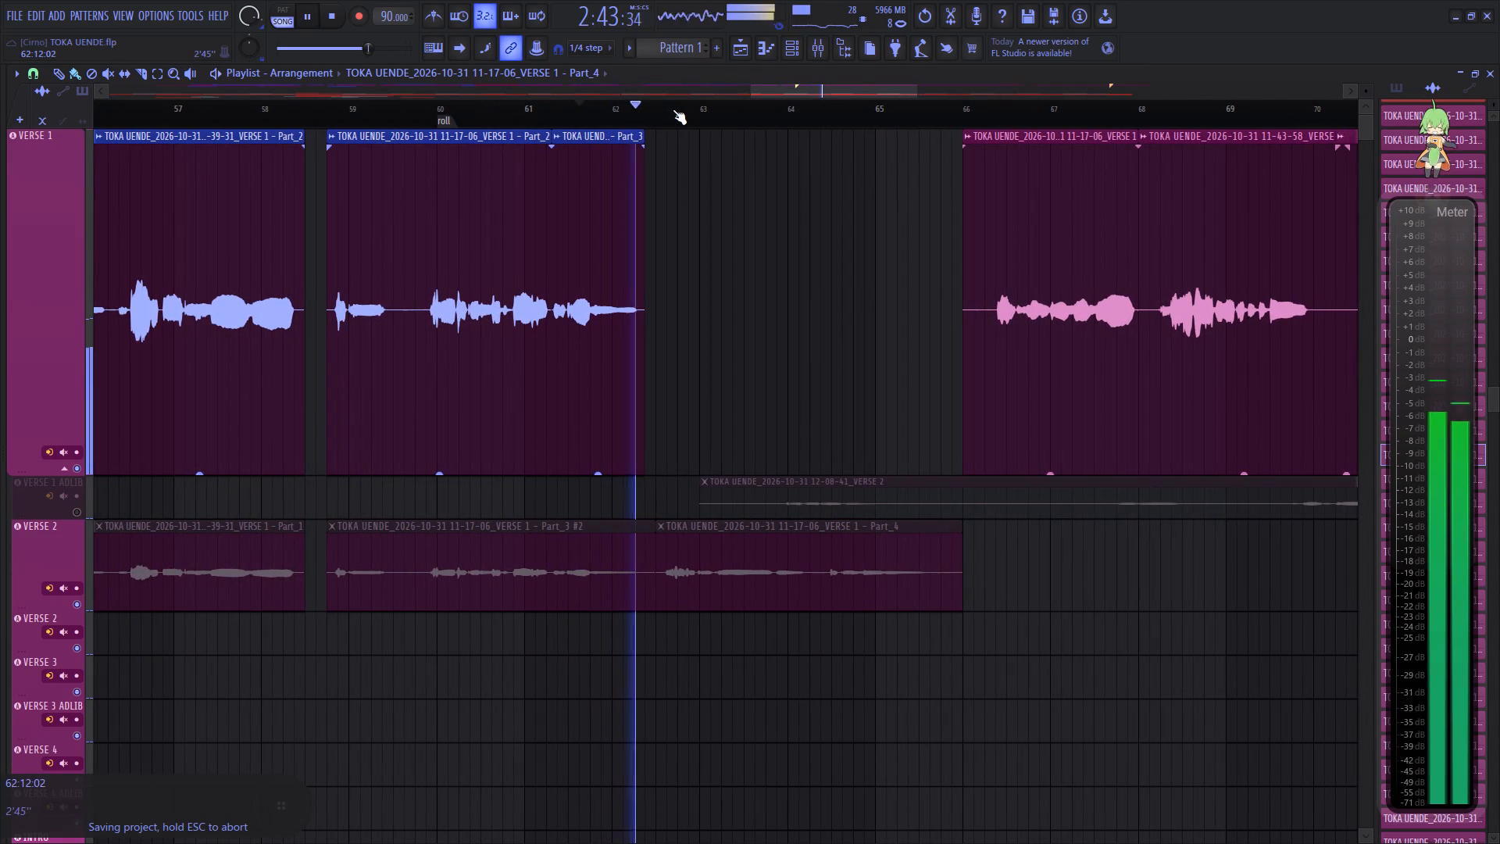
key(space)
click(655, 123)
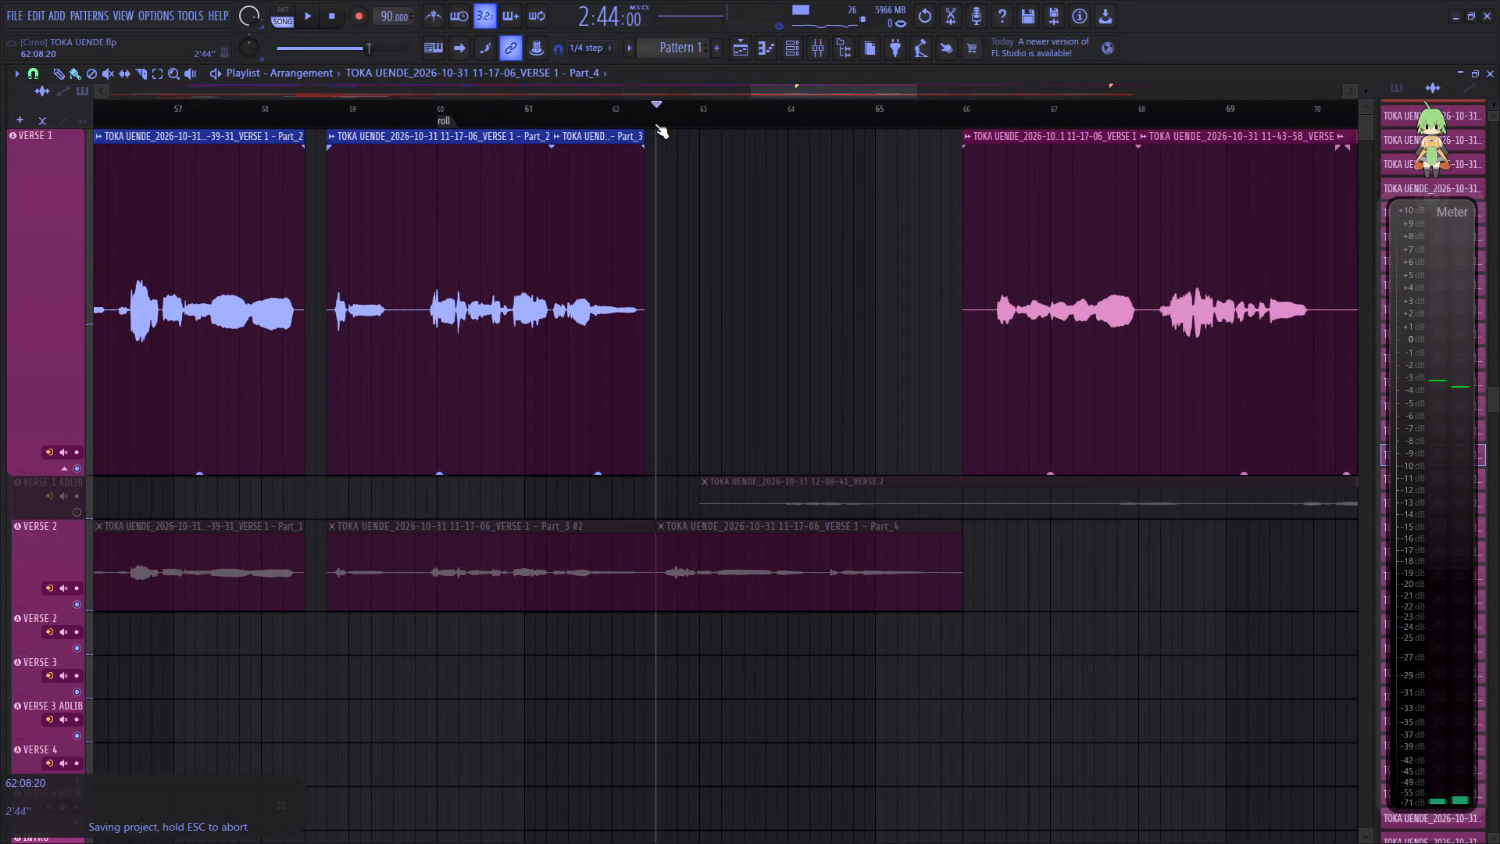
key(ctrl+v)
key(space)
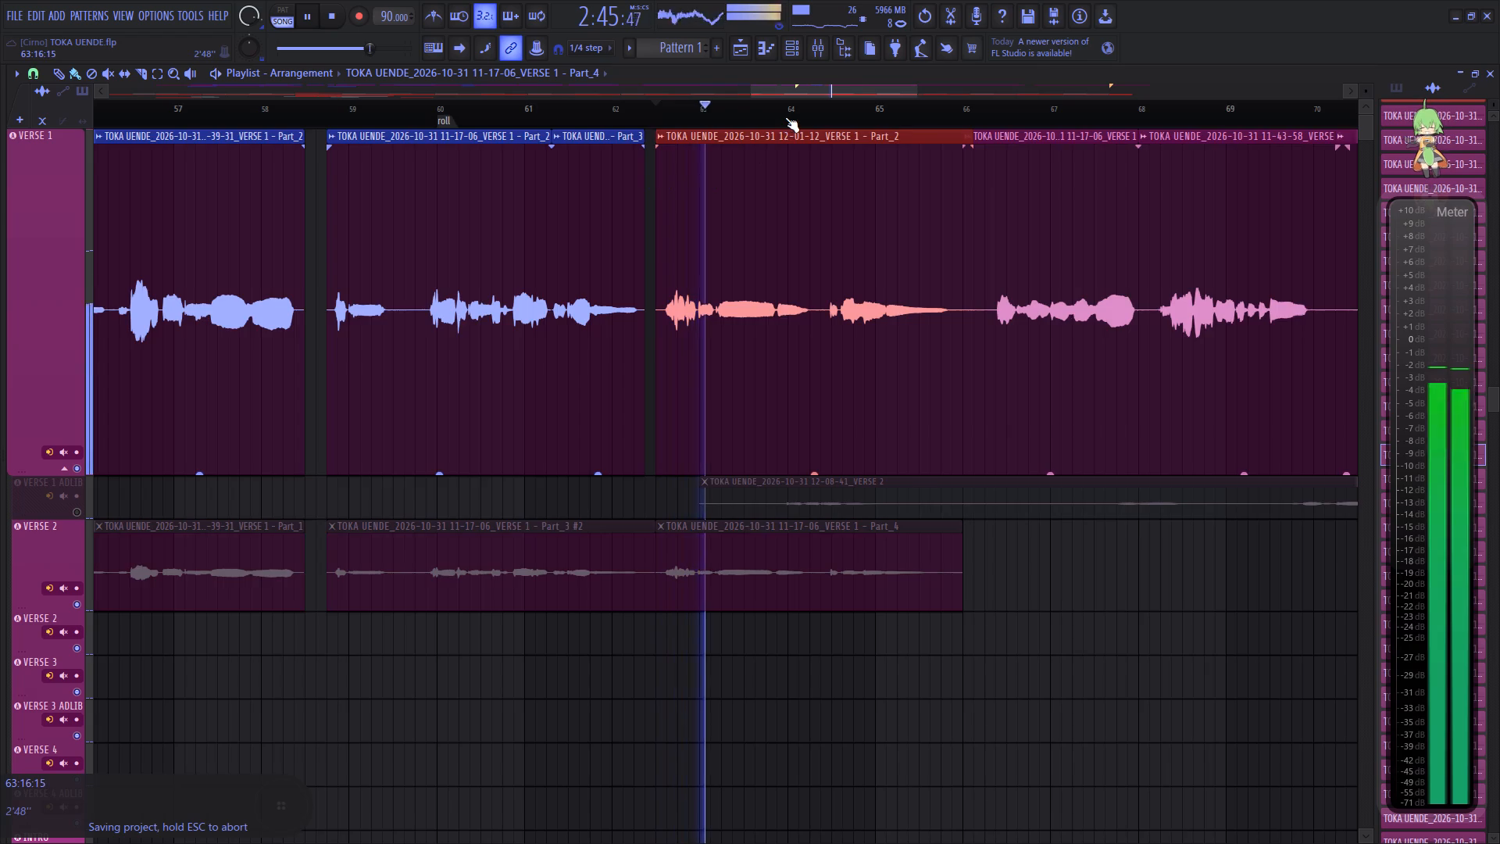
Listen to the pasted clip and the uncorrected vocals after bar 66, looking over the remaining Verse 1 clips.
scroll(785, 117, down, 10)
drag(808, 91, 823, 84)
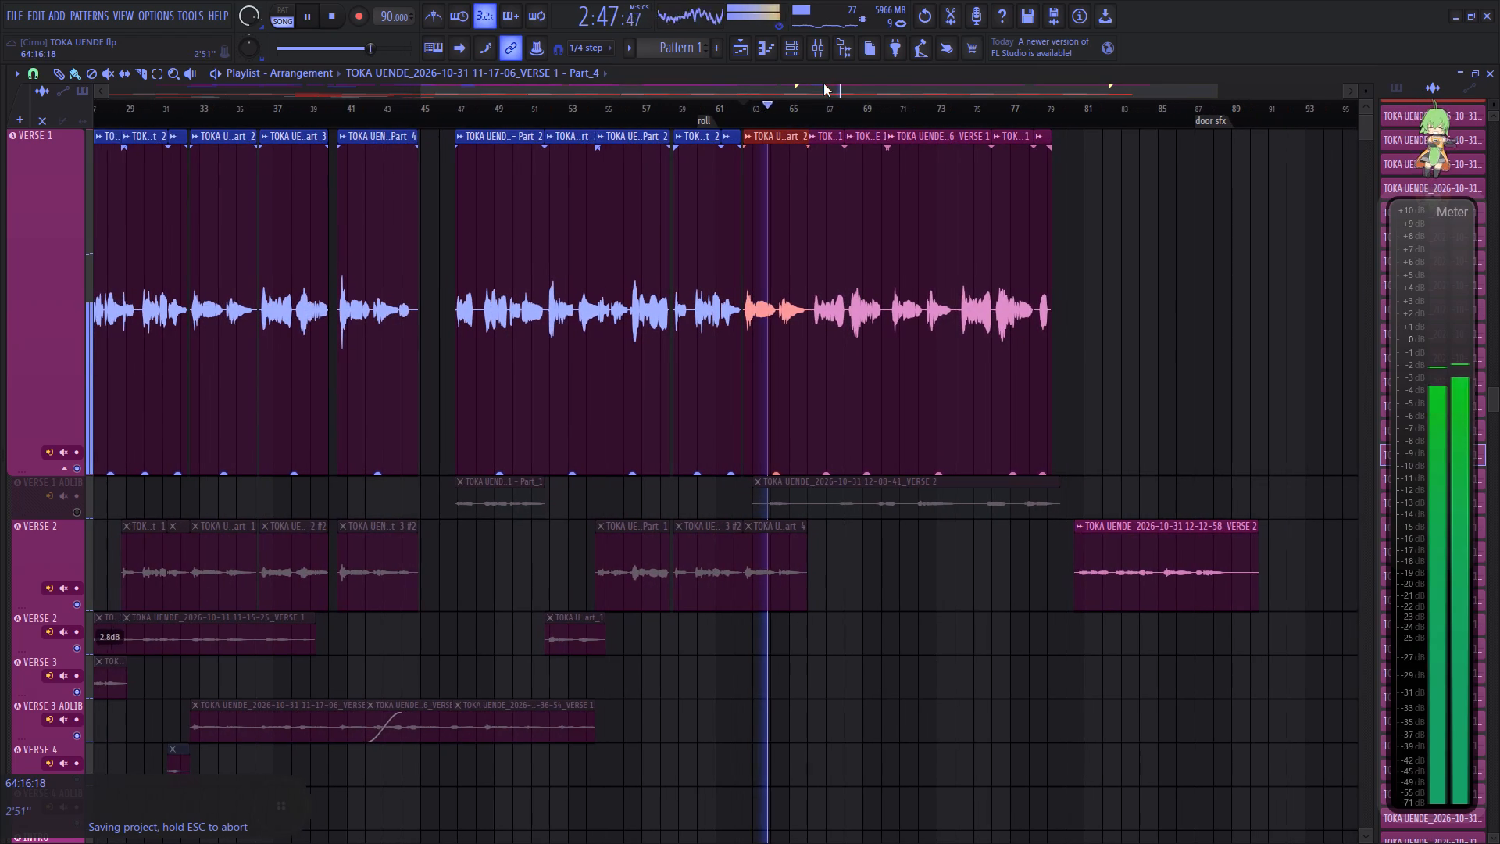
drag(823, 84, 852, 85)
drag(837, 91, 855, 86)
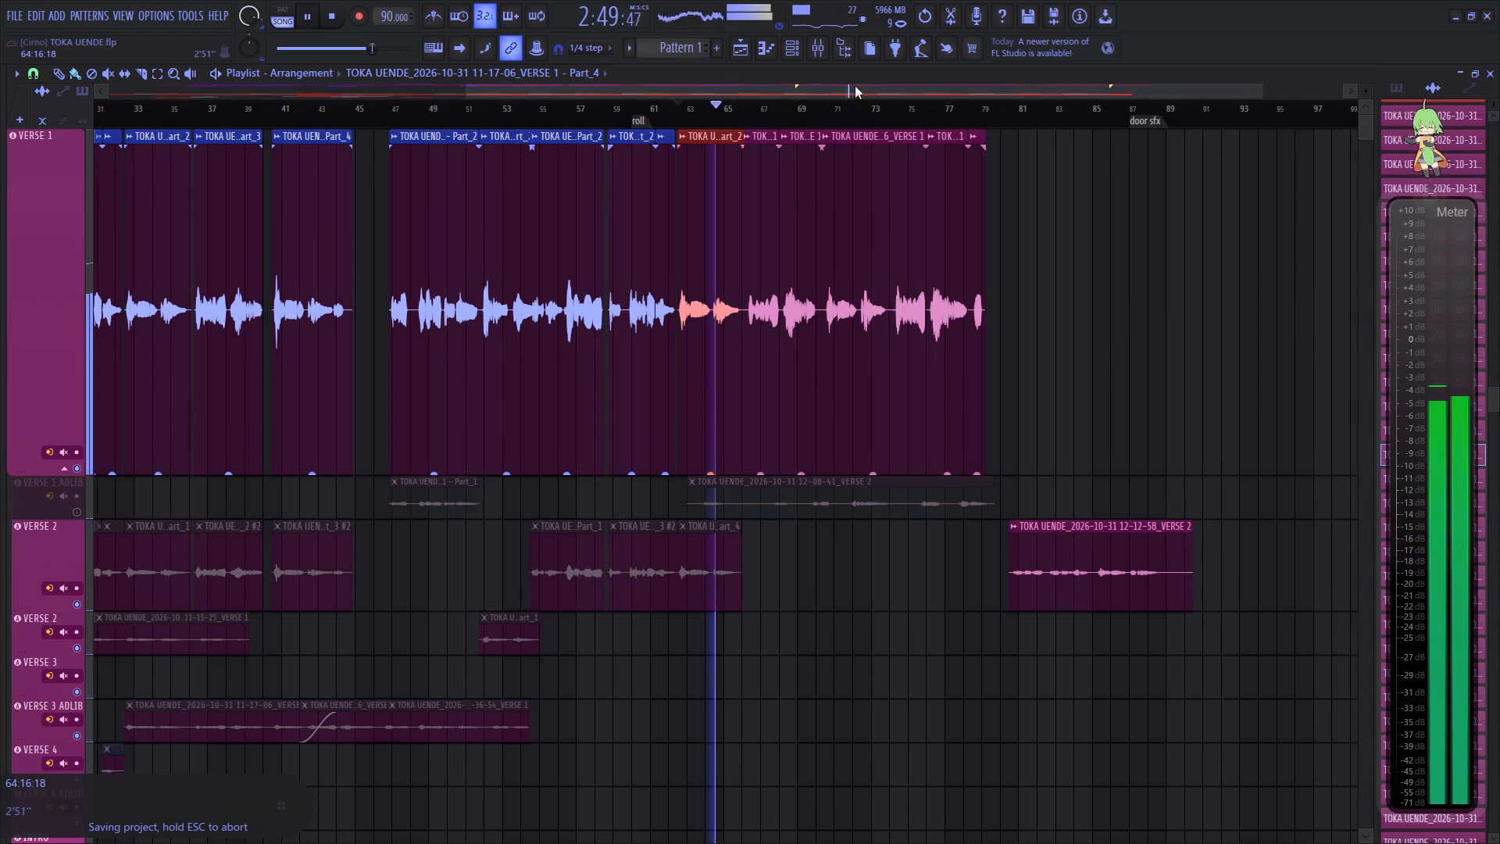
drag(855, 86, 865, 84)
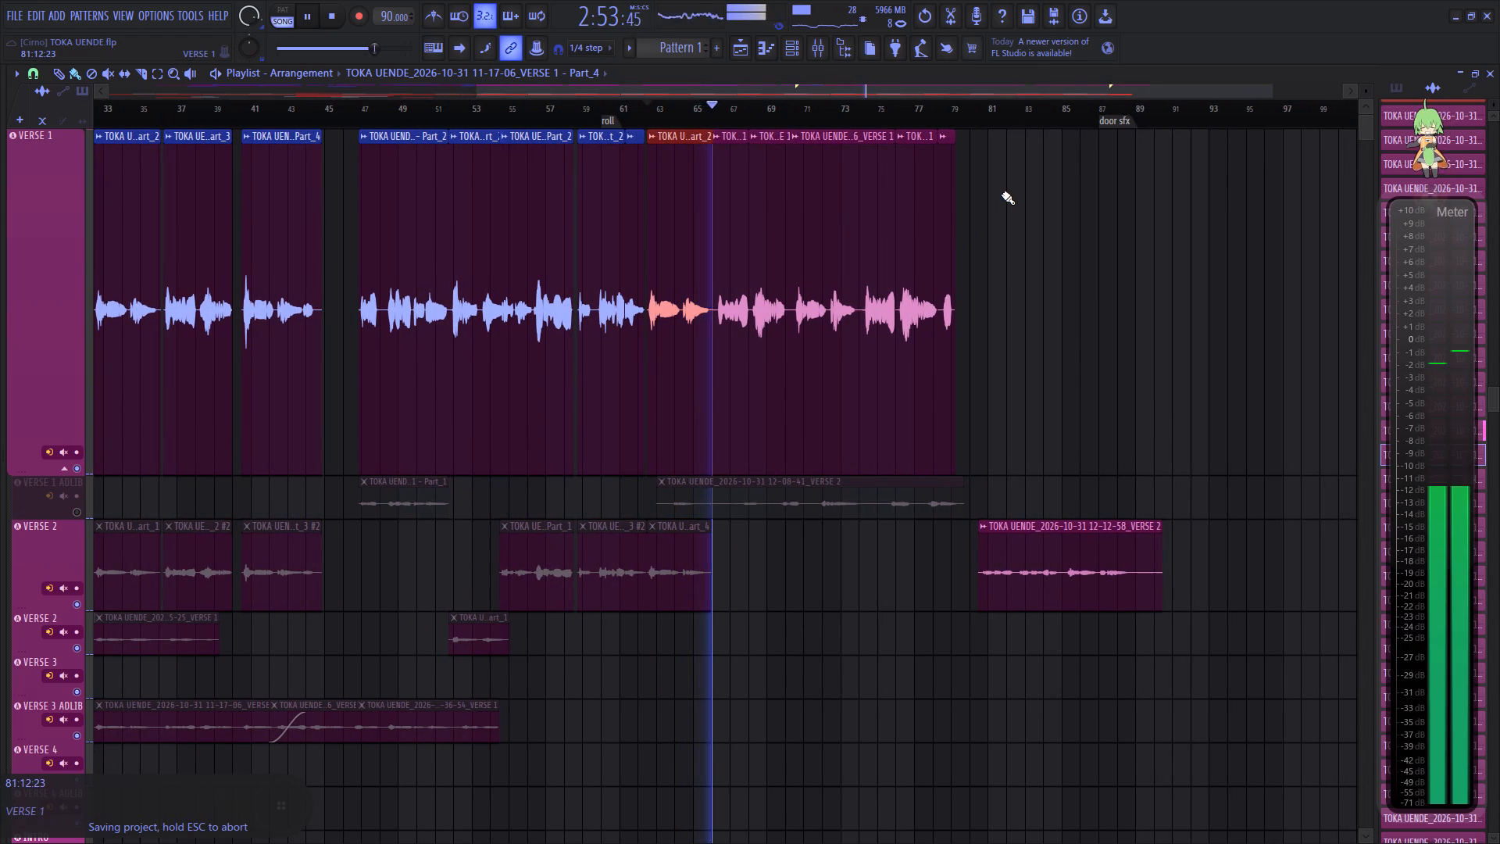
drag(1006, 84, 972, 89)
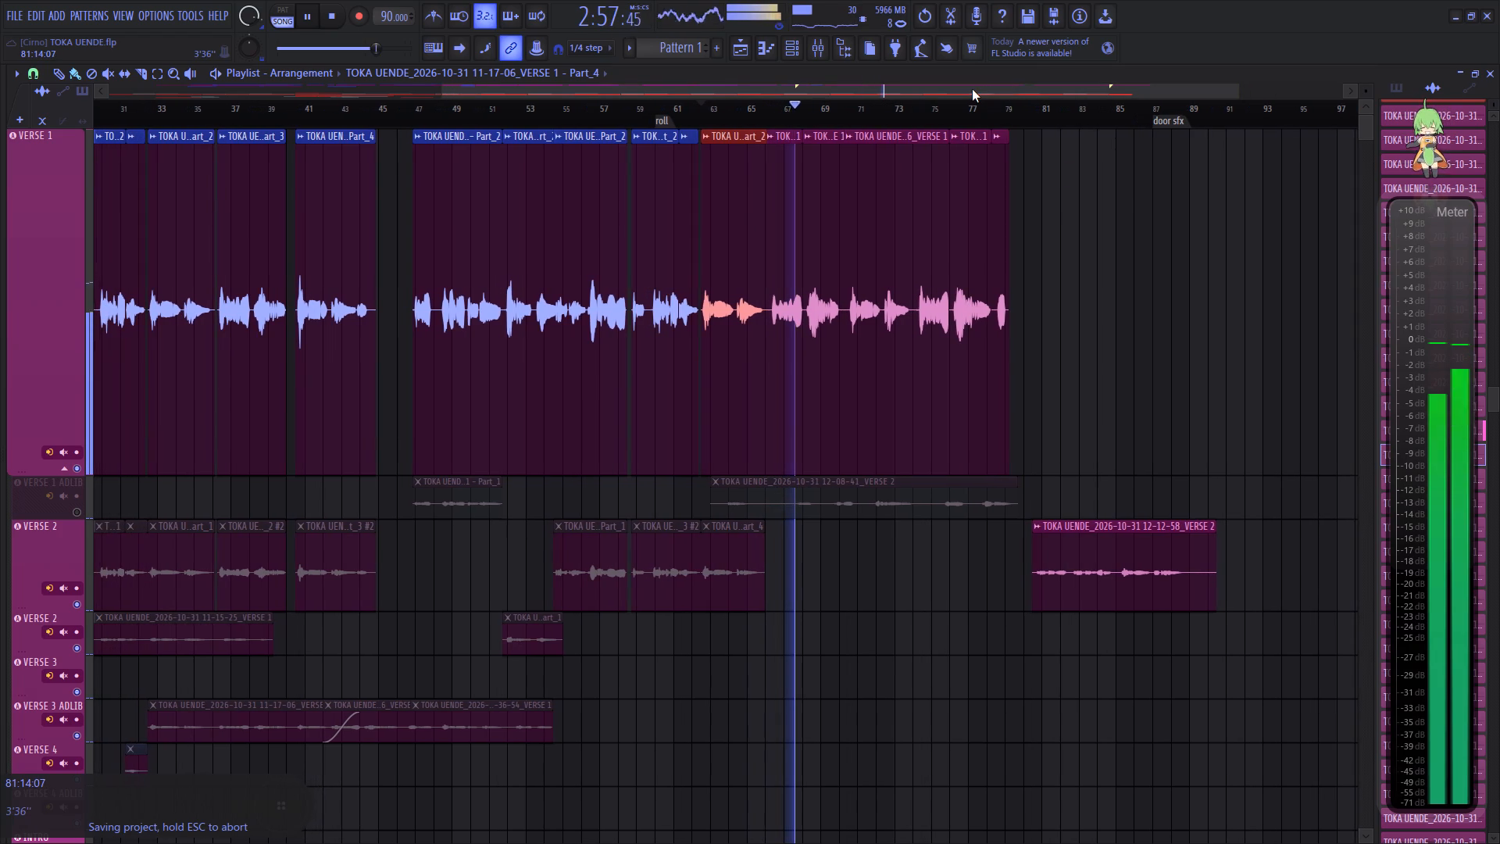
drag(972, 89, 967, 89)
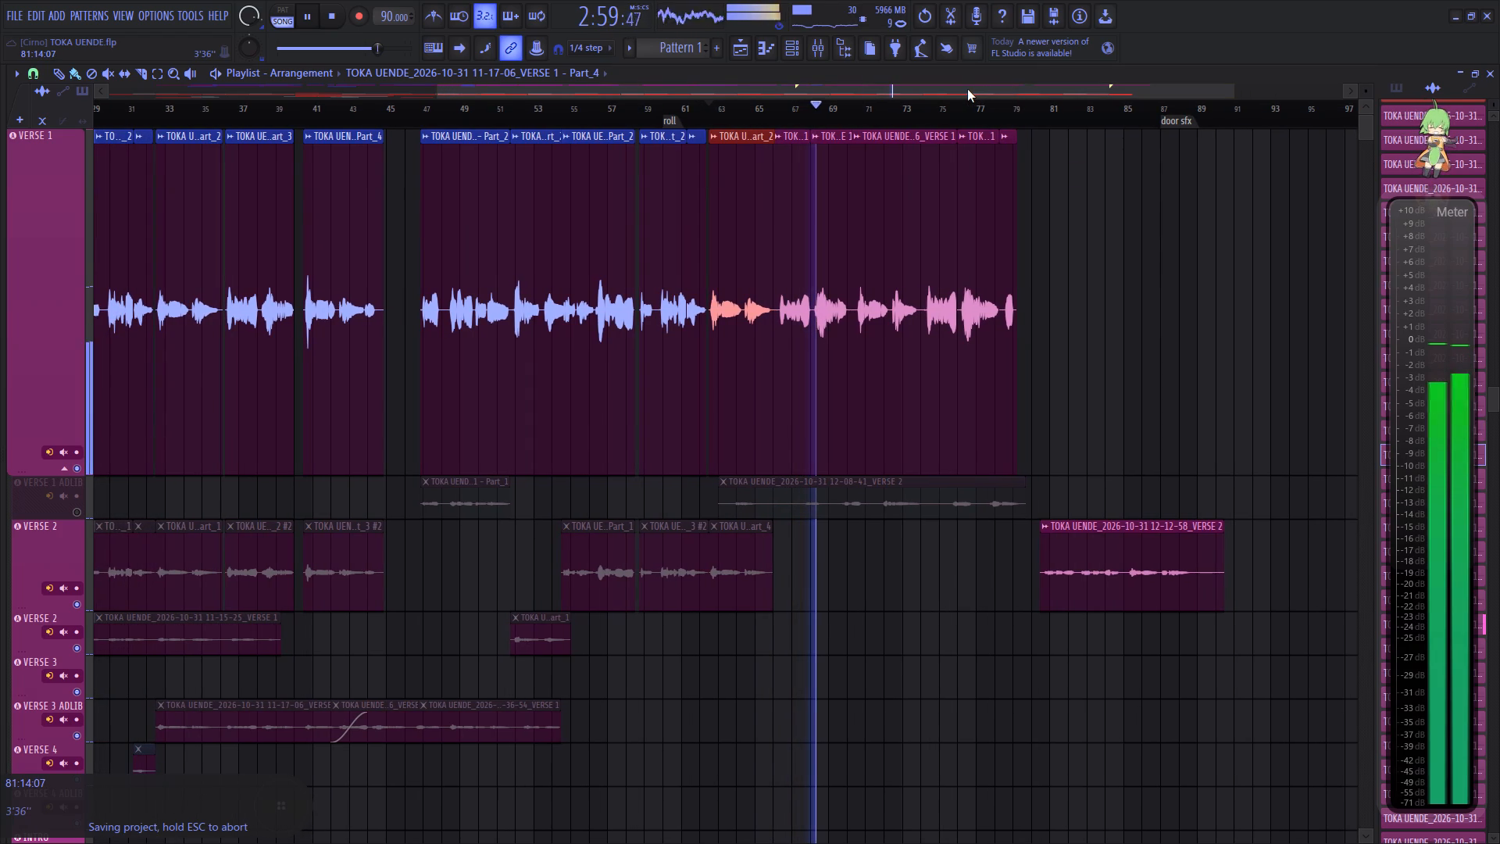
drag(967, 89, 859, 88)
key(space)
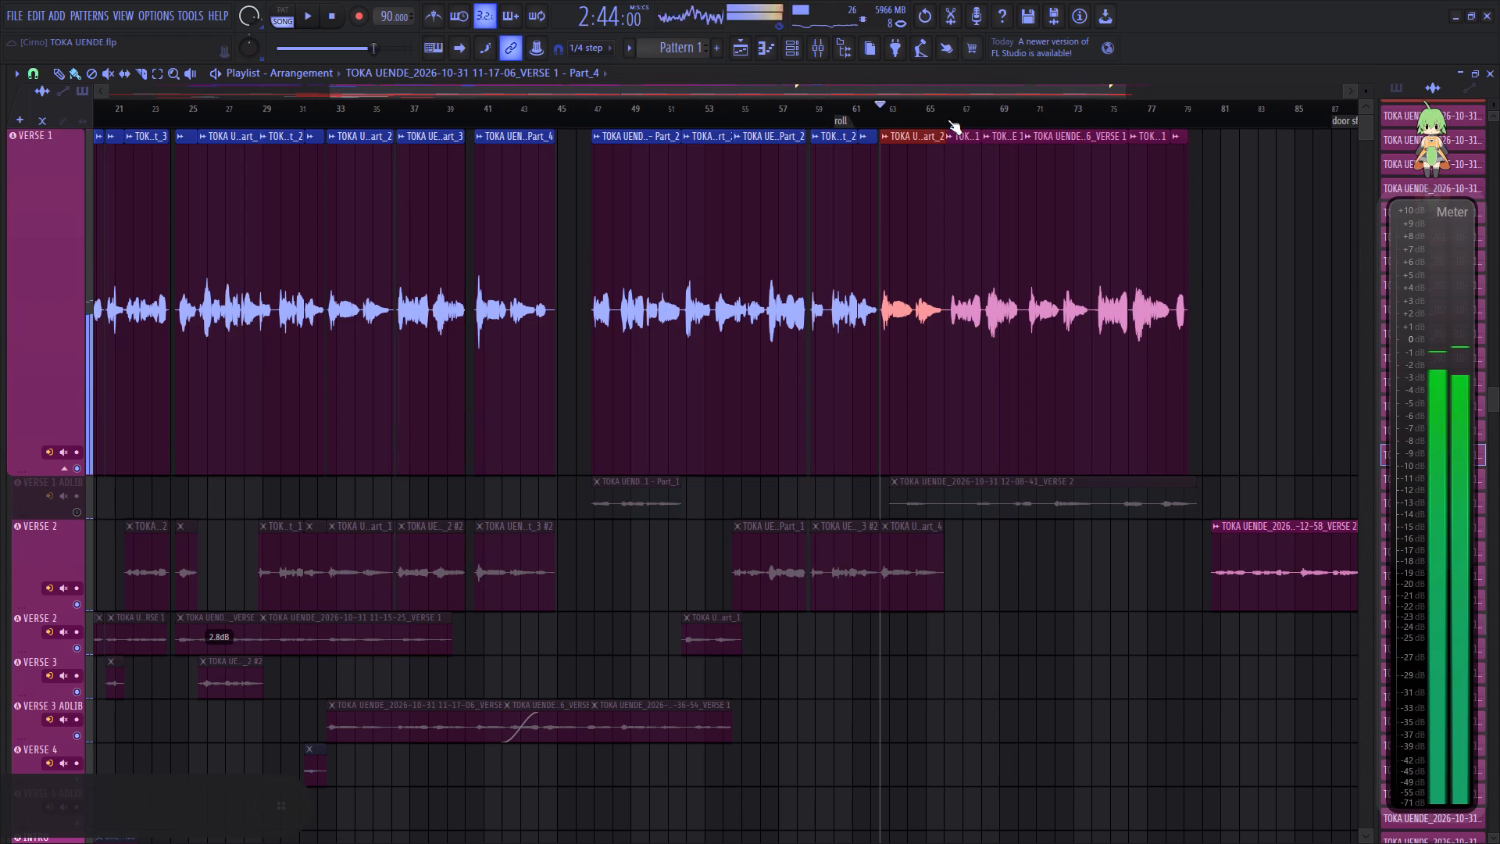
Play the corrected 12-01-12 vocals from bars 32 and 36, and slice the Part_3 clip early in bar 38, in the pause between phrases.
click(323, 123)
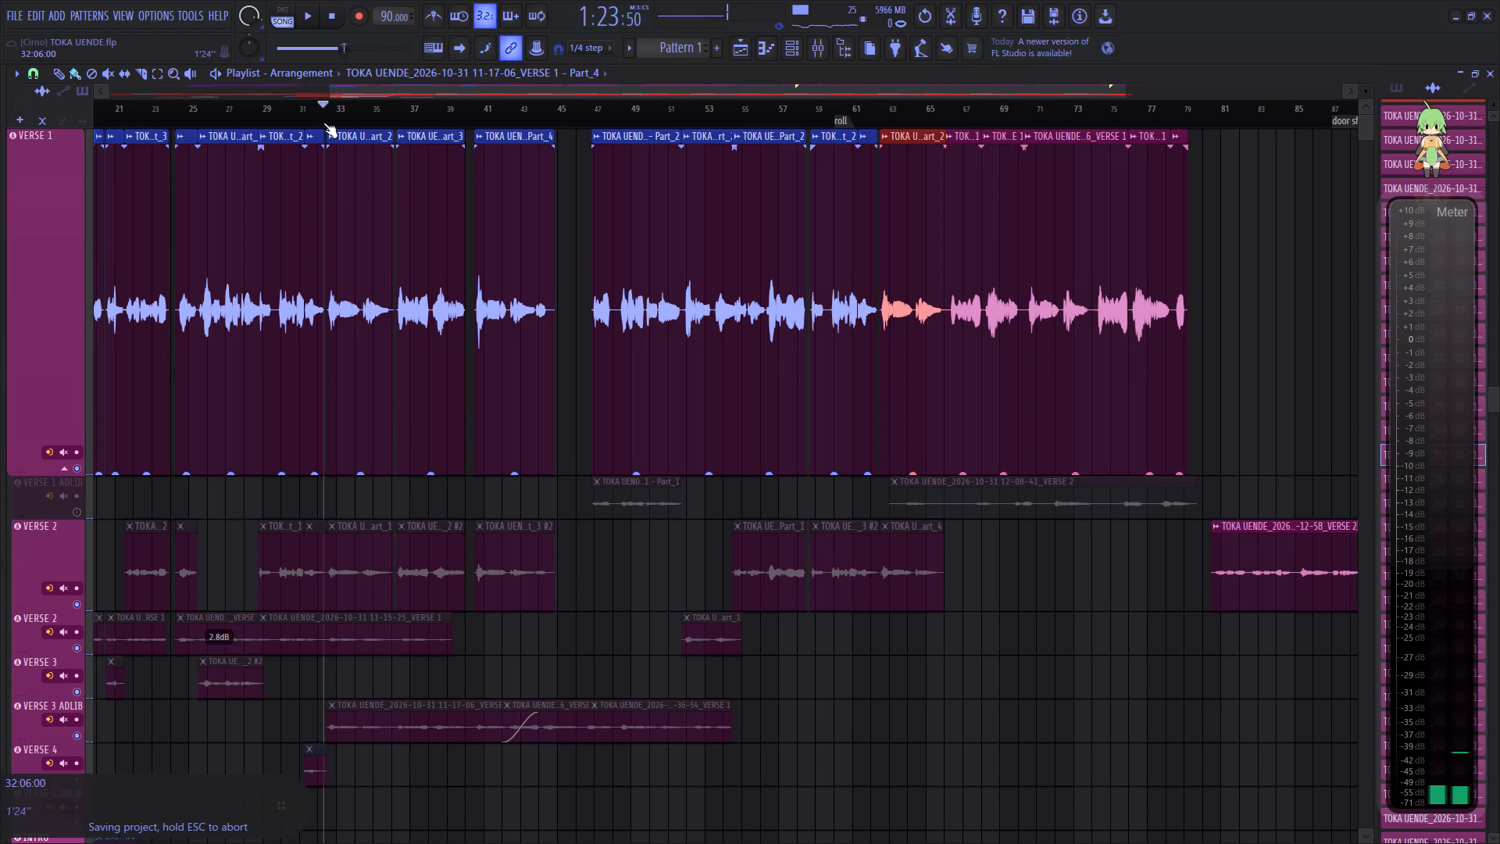
key(space)
scroll(334, 122, up, 2)
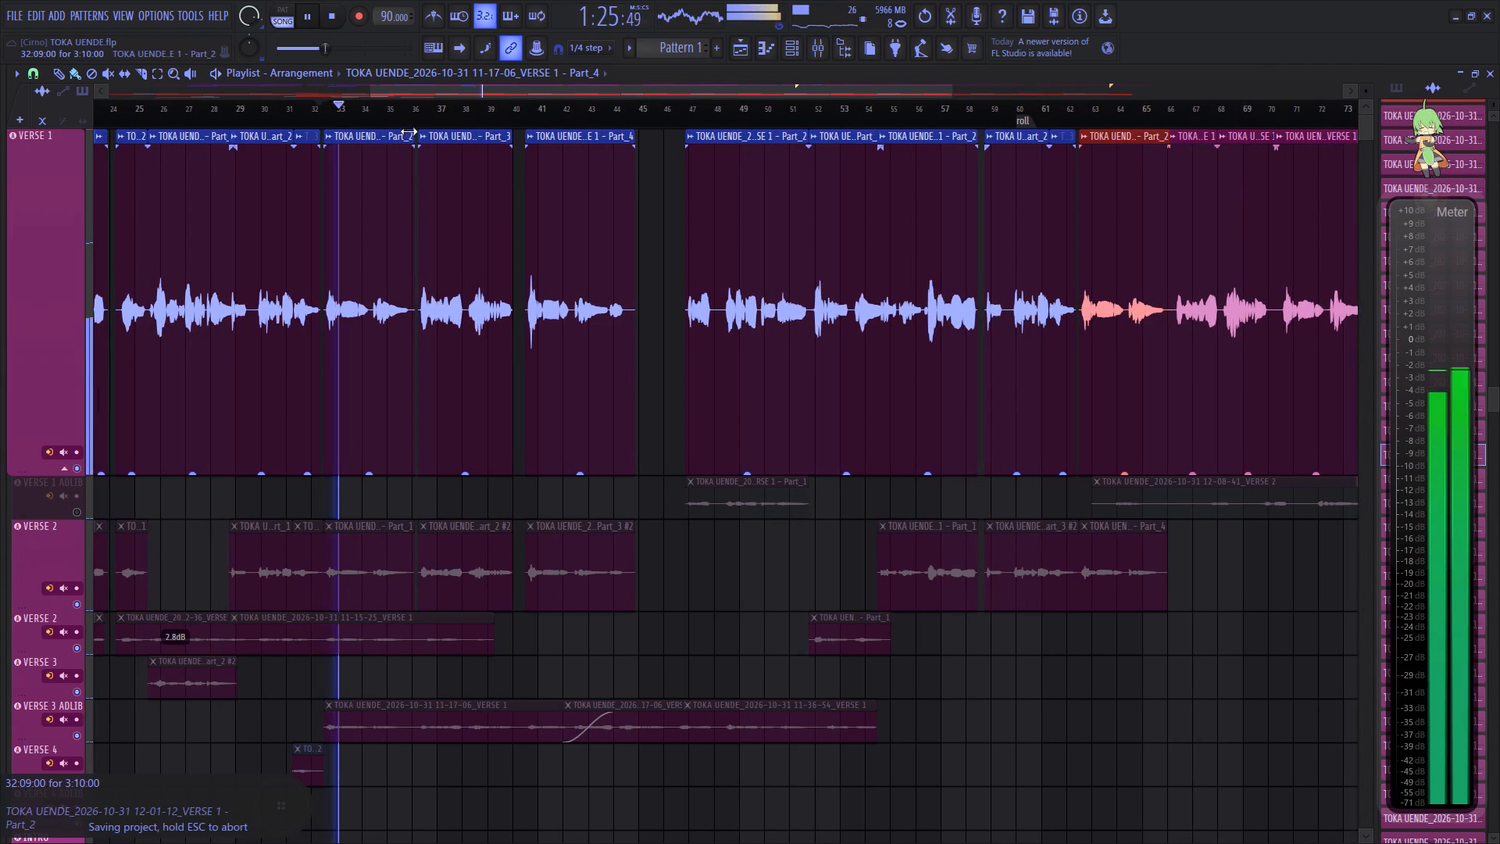
click(414, 123)
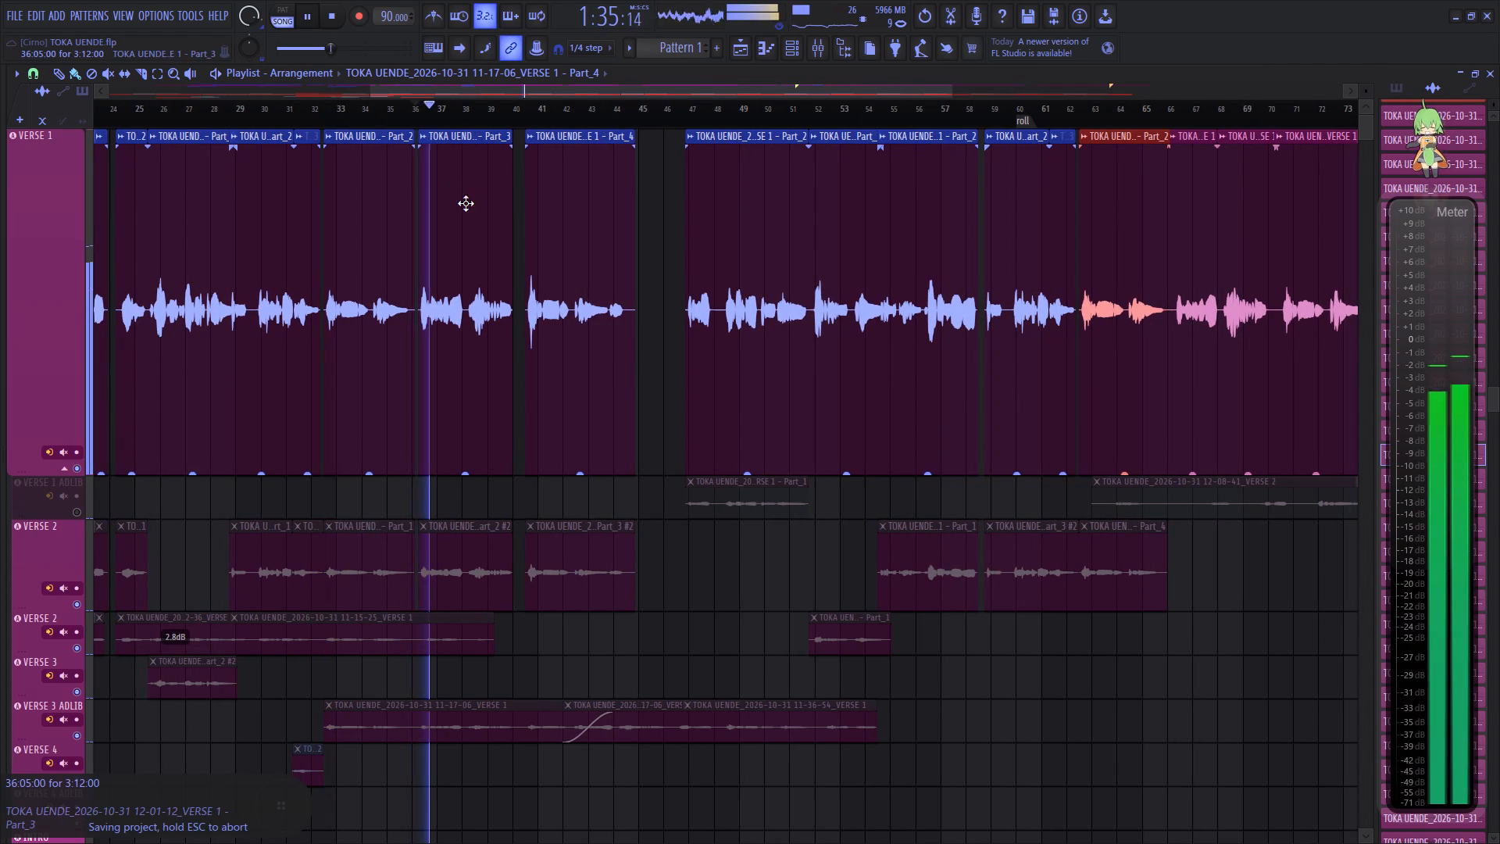
click(138, 75)
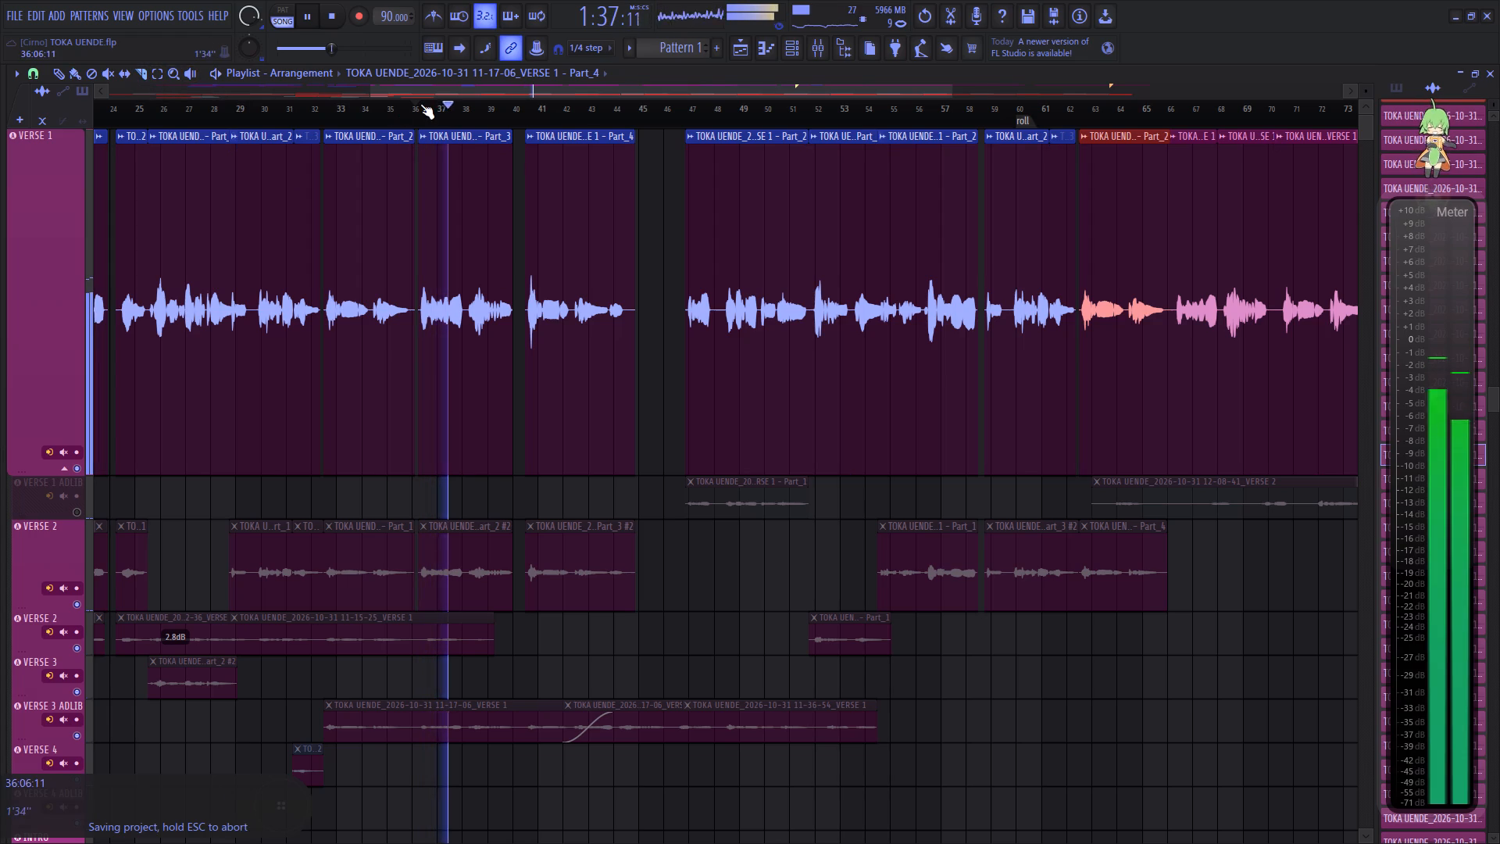
scroll(443, 113, up, 11)
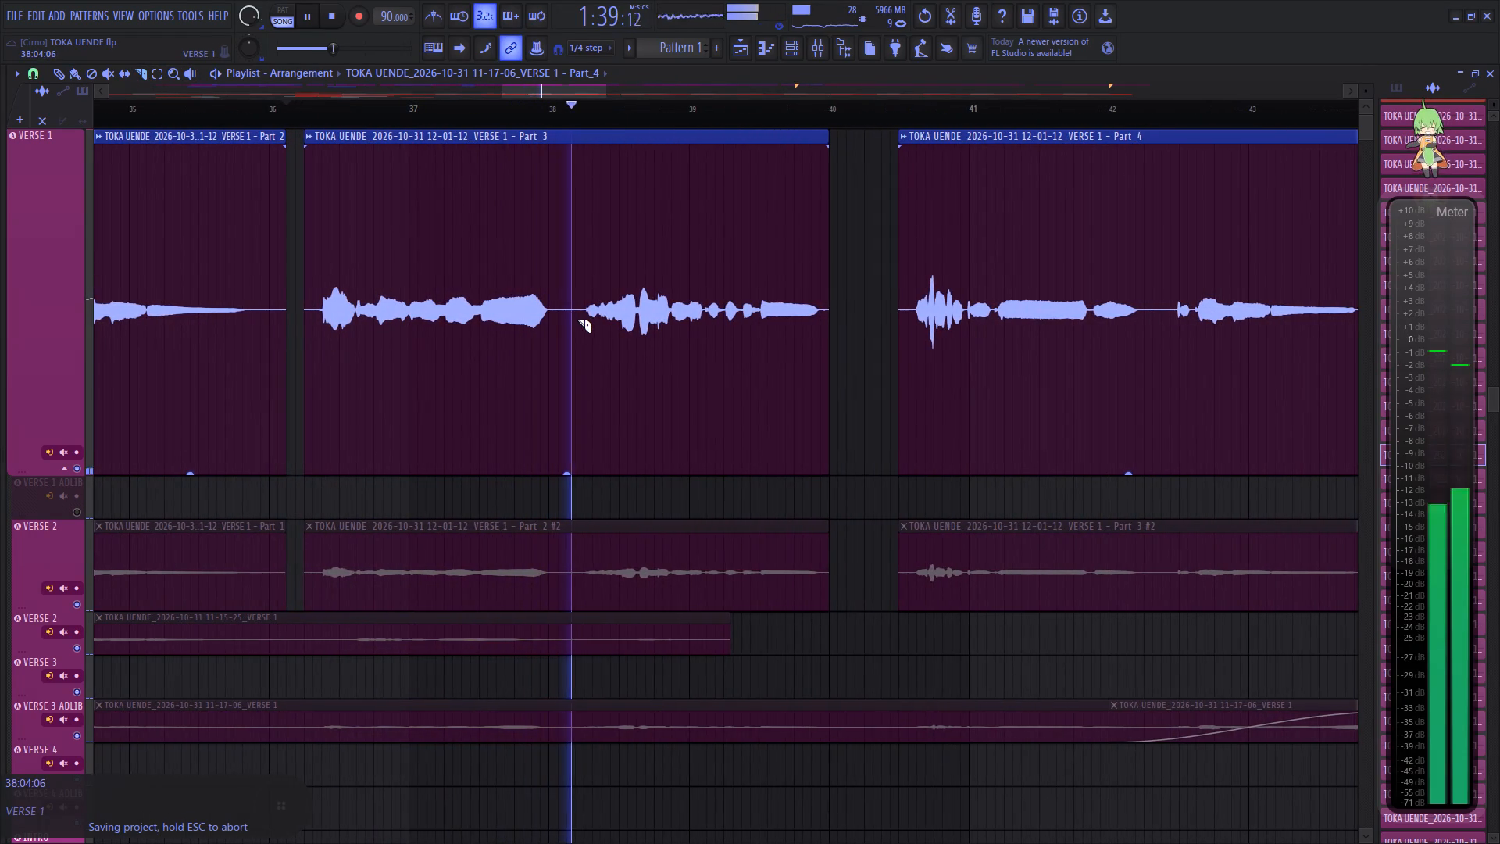
click(577, 320)
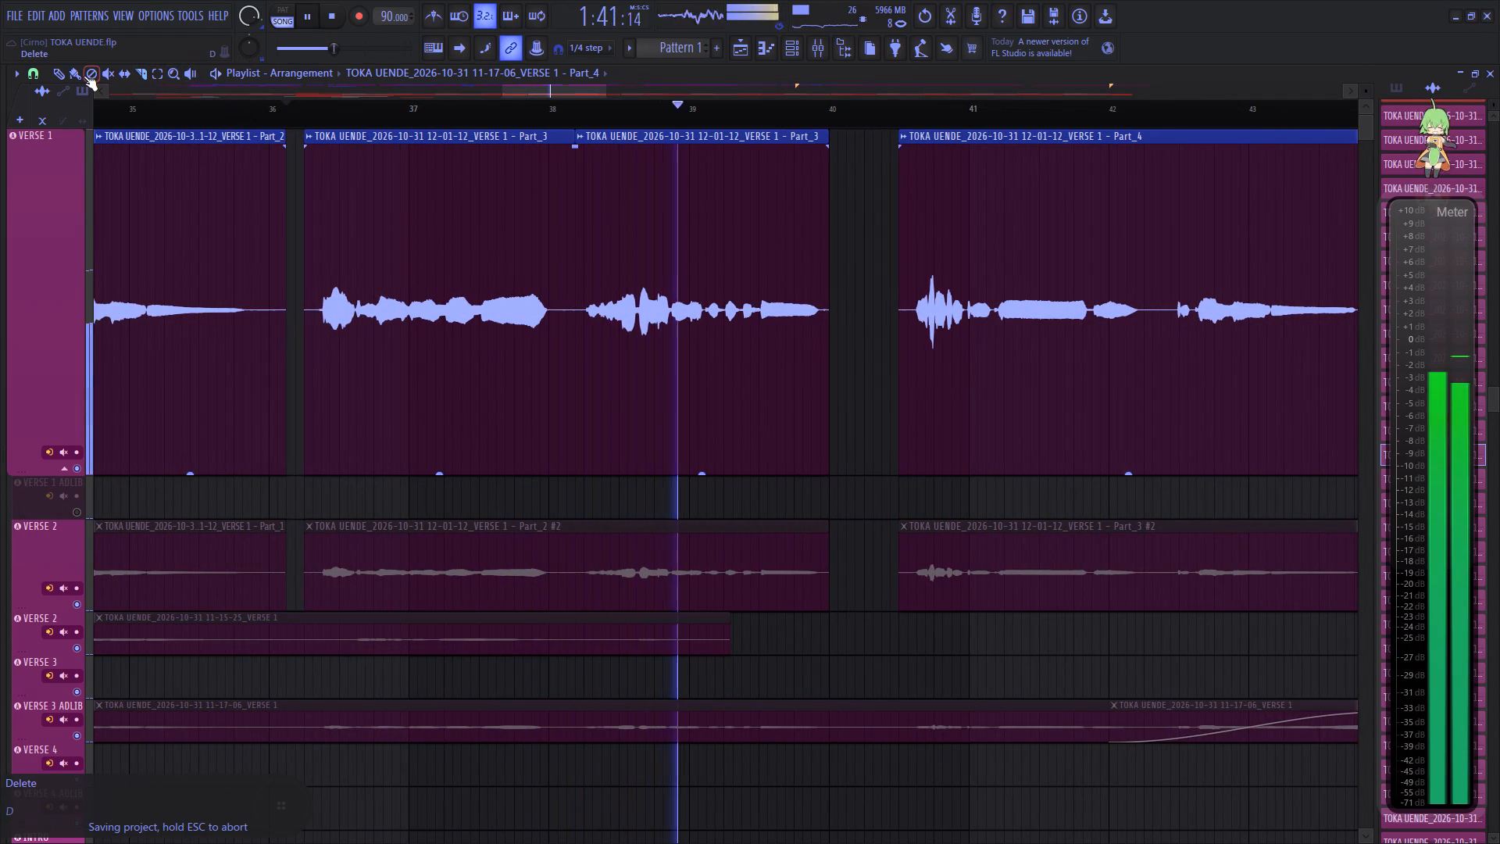
Copy the first slice of the corrected 12-01-12 Part_3 clip, at bars 36 to 38 on the Verse 1 track.
click(76, 75)
ctrl+drag(380, 494, 380, 344)
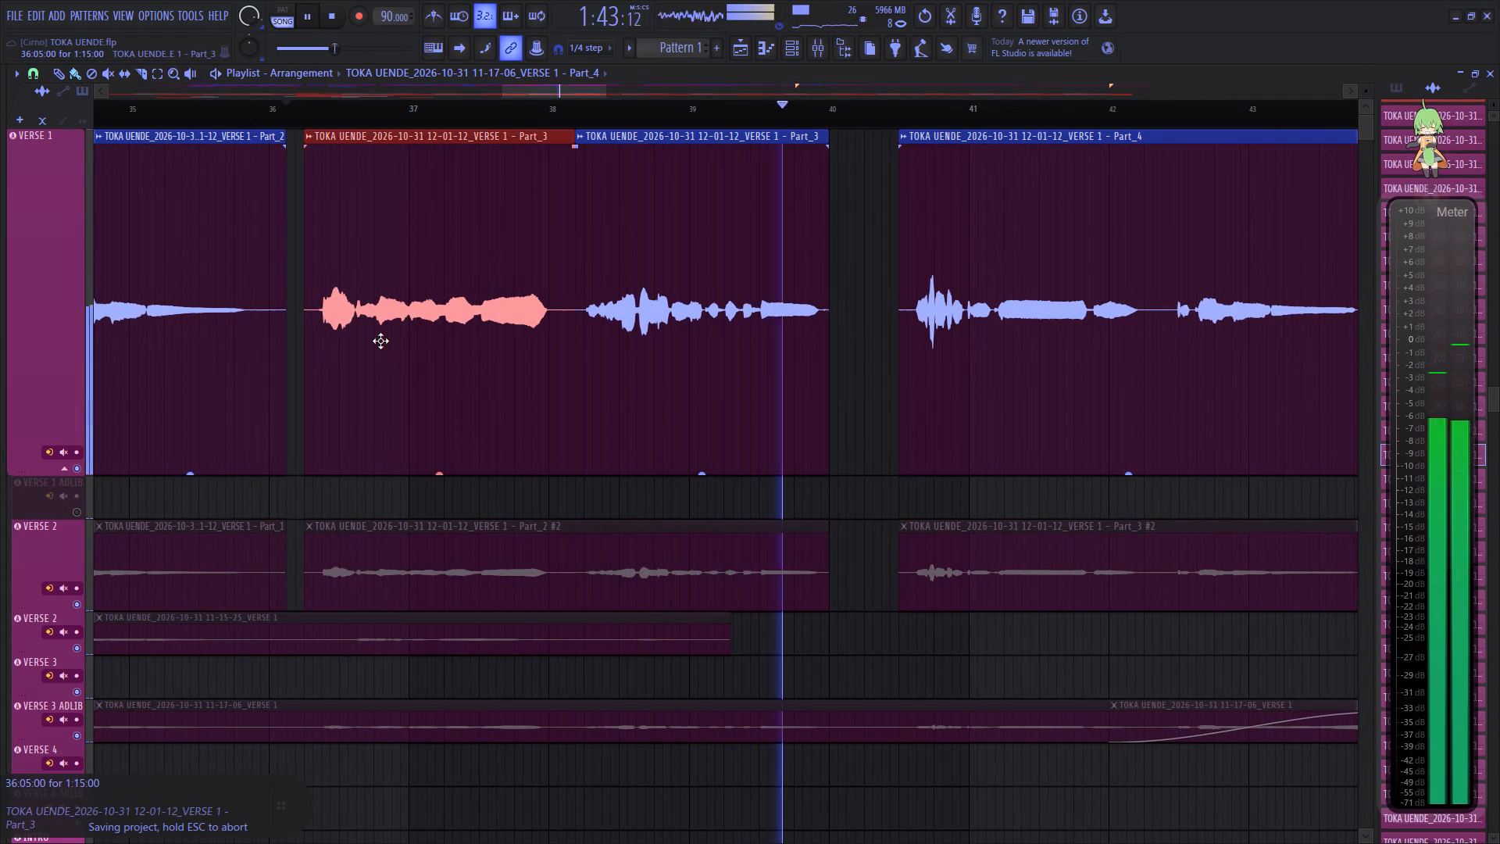
key(ctrl+c)
key(space)
key(space)
Find the uncorrected 11-17-06 clip at bar 66 of Verse 1 and move it straight down to the Verse 2 track.
scroll(548, 116, down, 4)
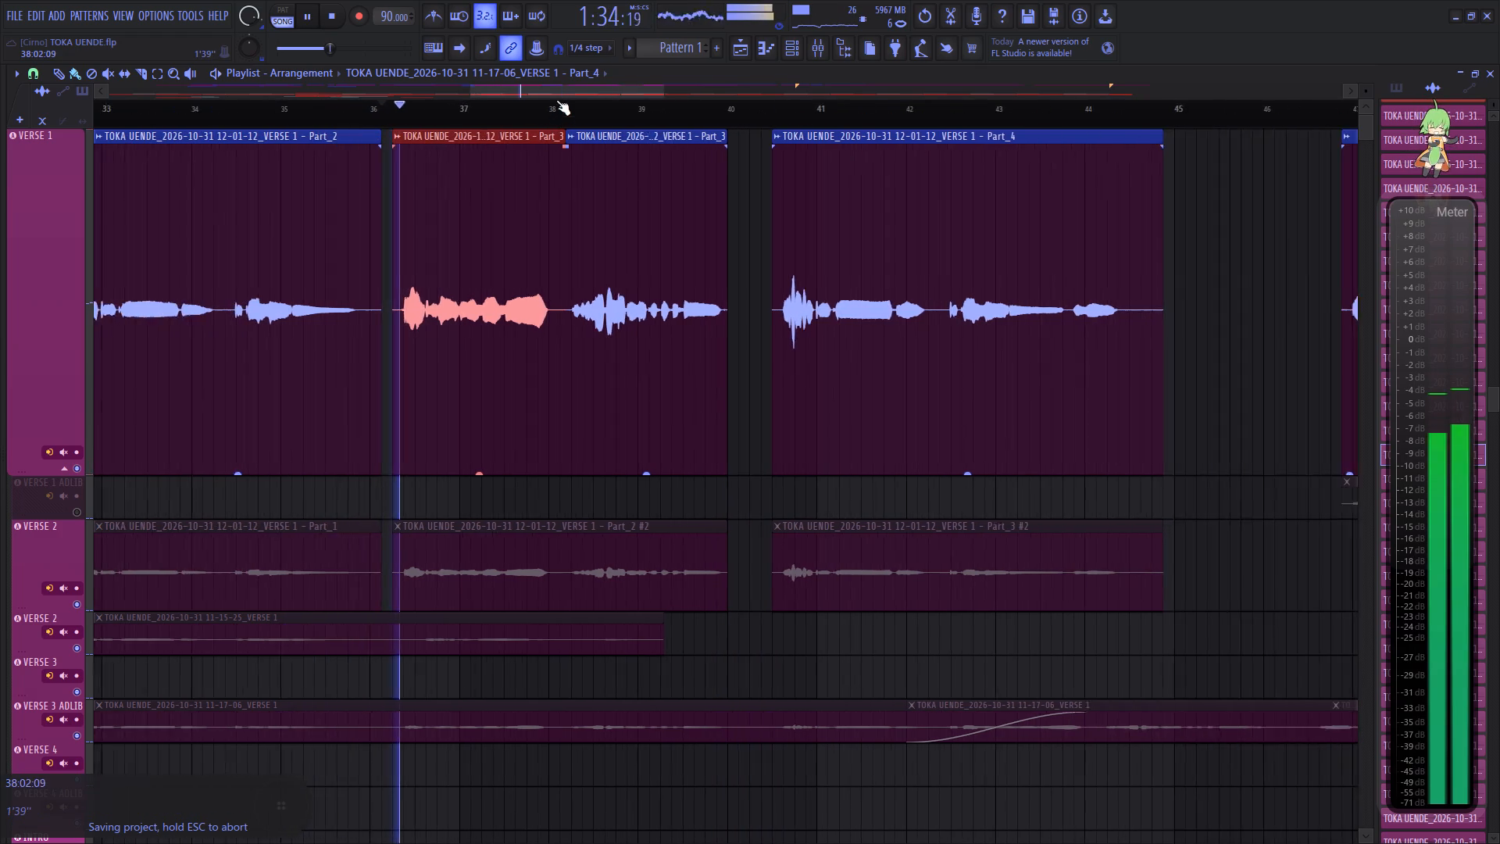
drag(552, 91, 778, 79)
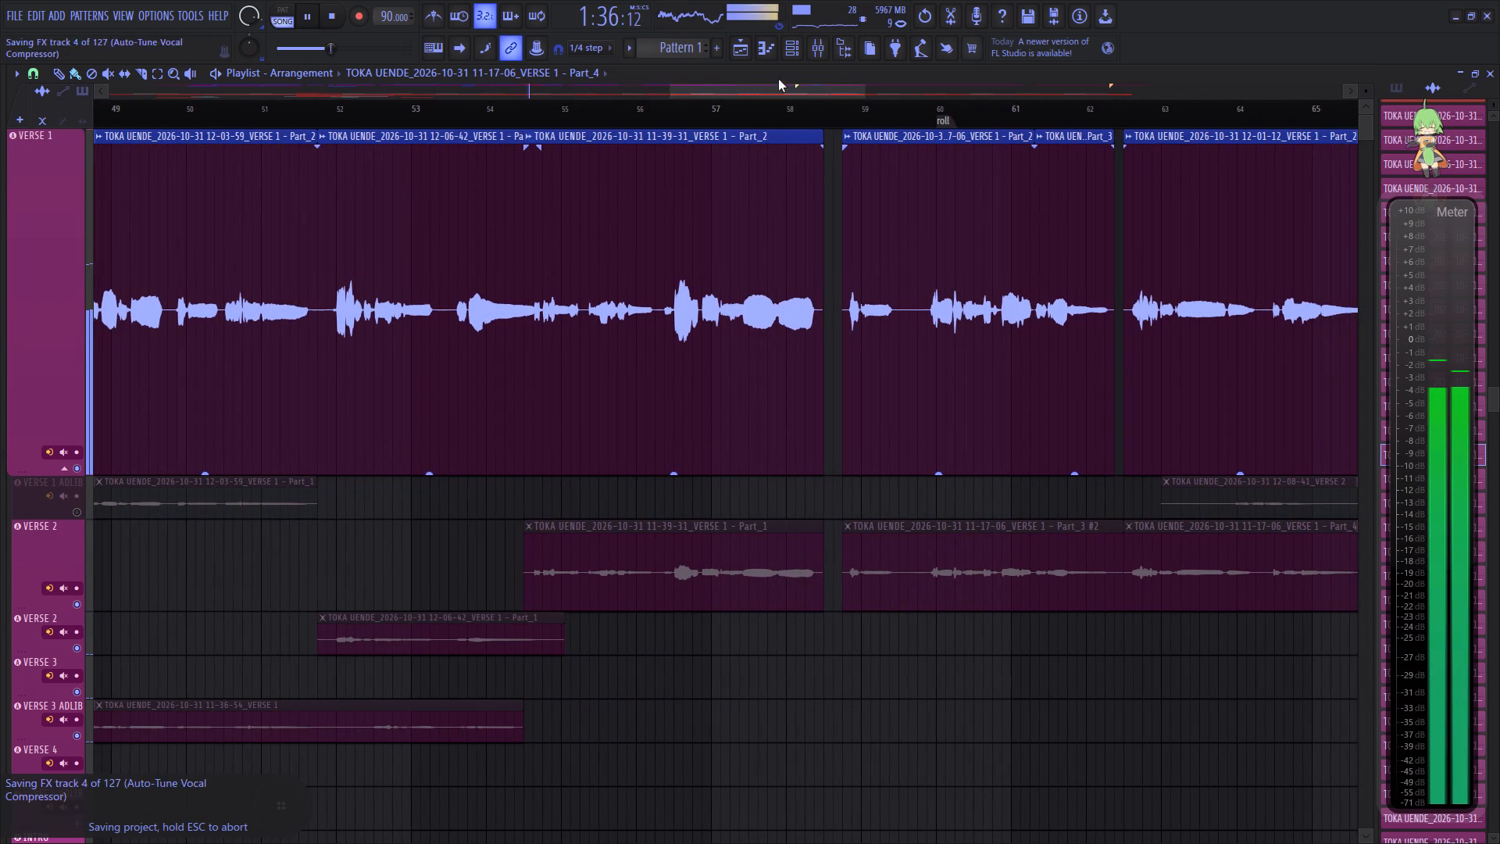
drag(778, 79, 881, 95)
click(522, 115)
scroll(543, 116, up, 4)
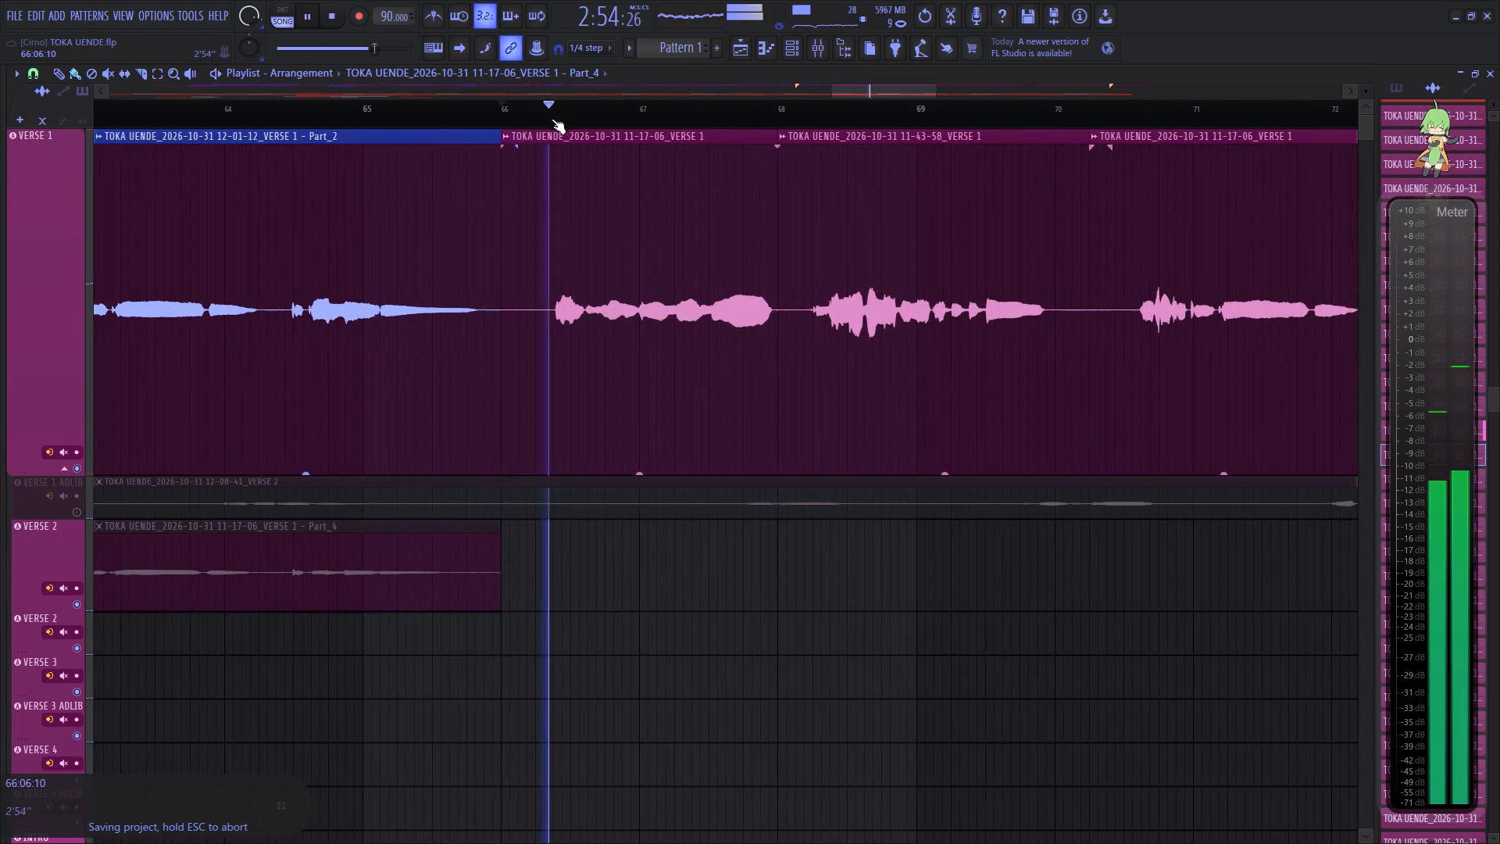
key(space)
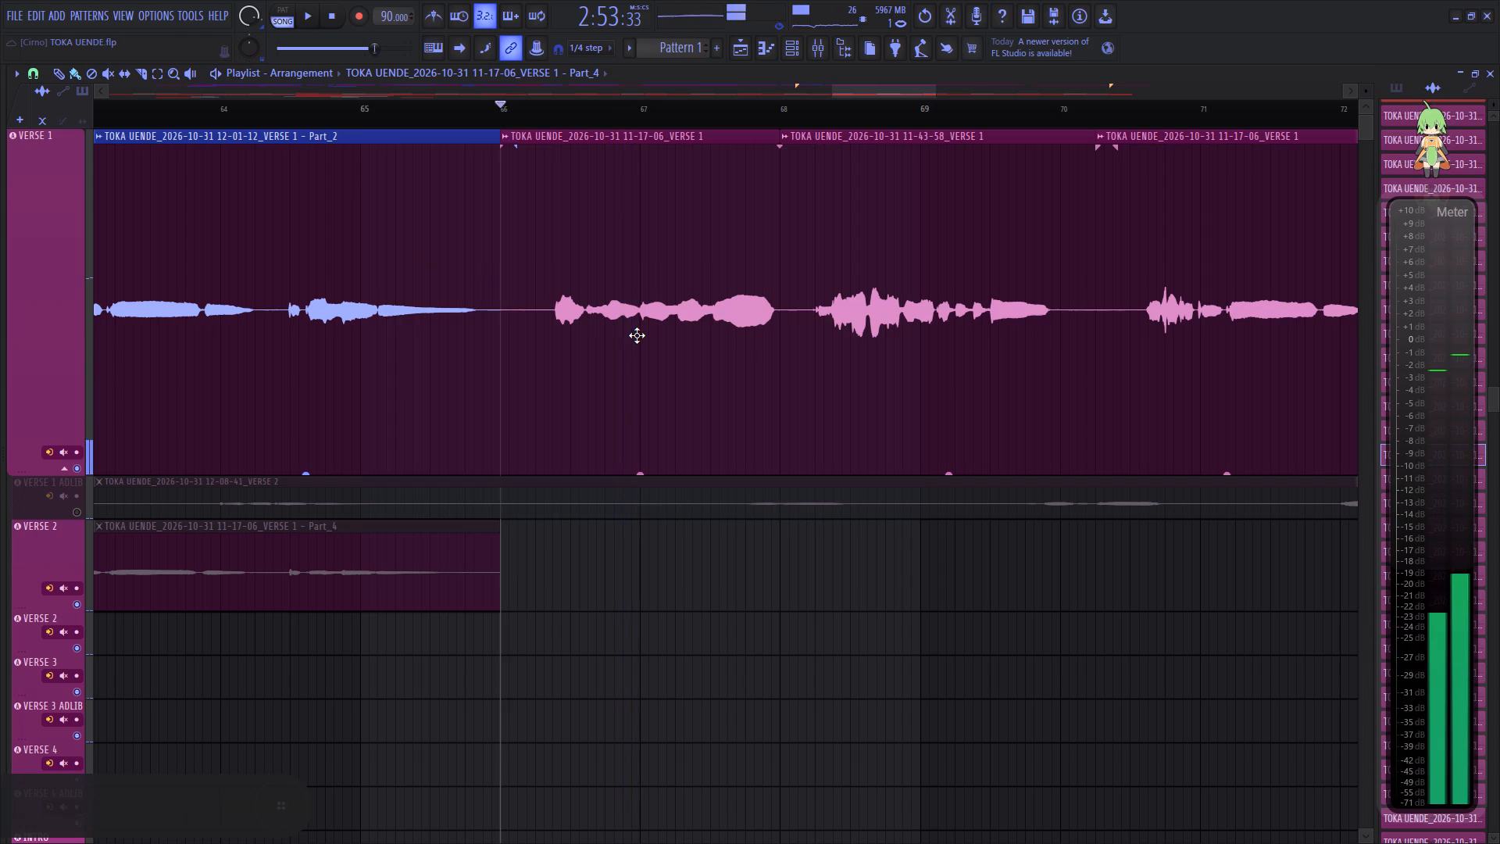
click(637, 335)
key(Down)
key(Down)
key(Down)
key(Down)
key(Down)
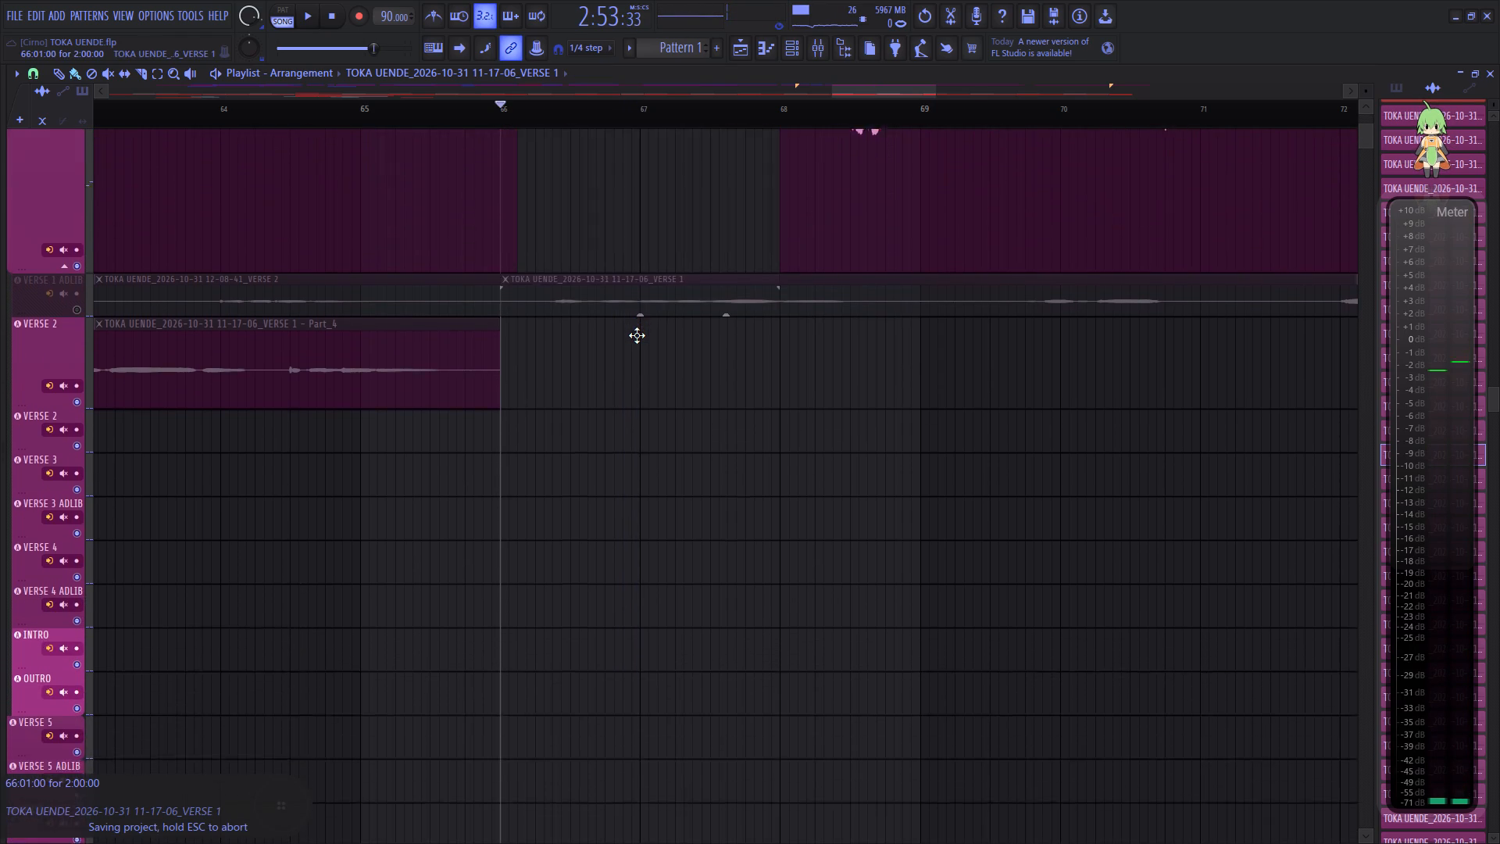
key(Down)
click(936, 490)
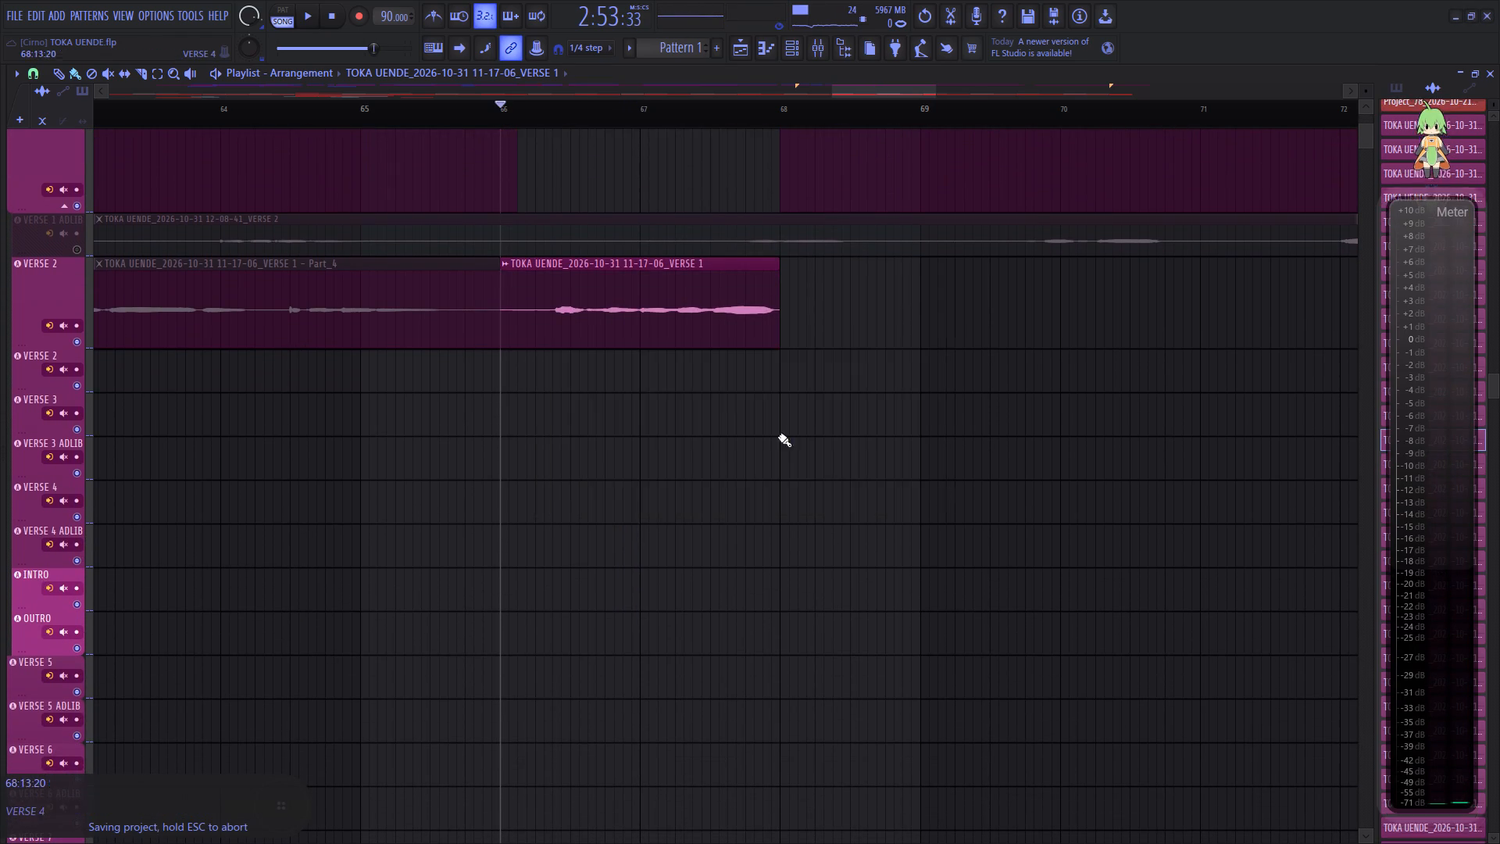
Paste the copied Part_3 slice into the Verse 1 gap at bar 66, starting at 66:05:00 to match the original's waveform, and play it.
scroll(704, 401, up, 5)
click(544, 120)
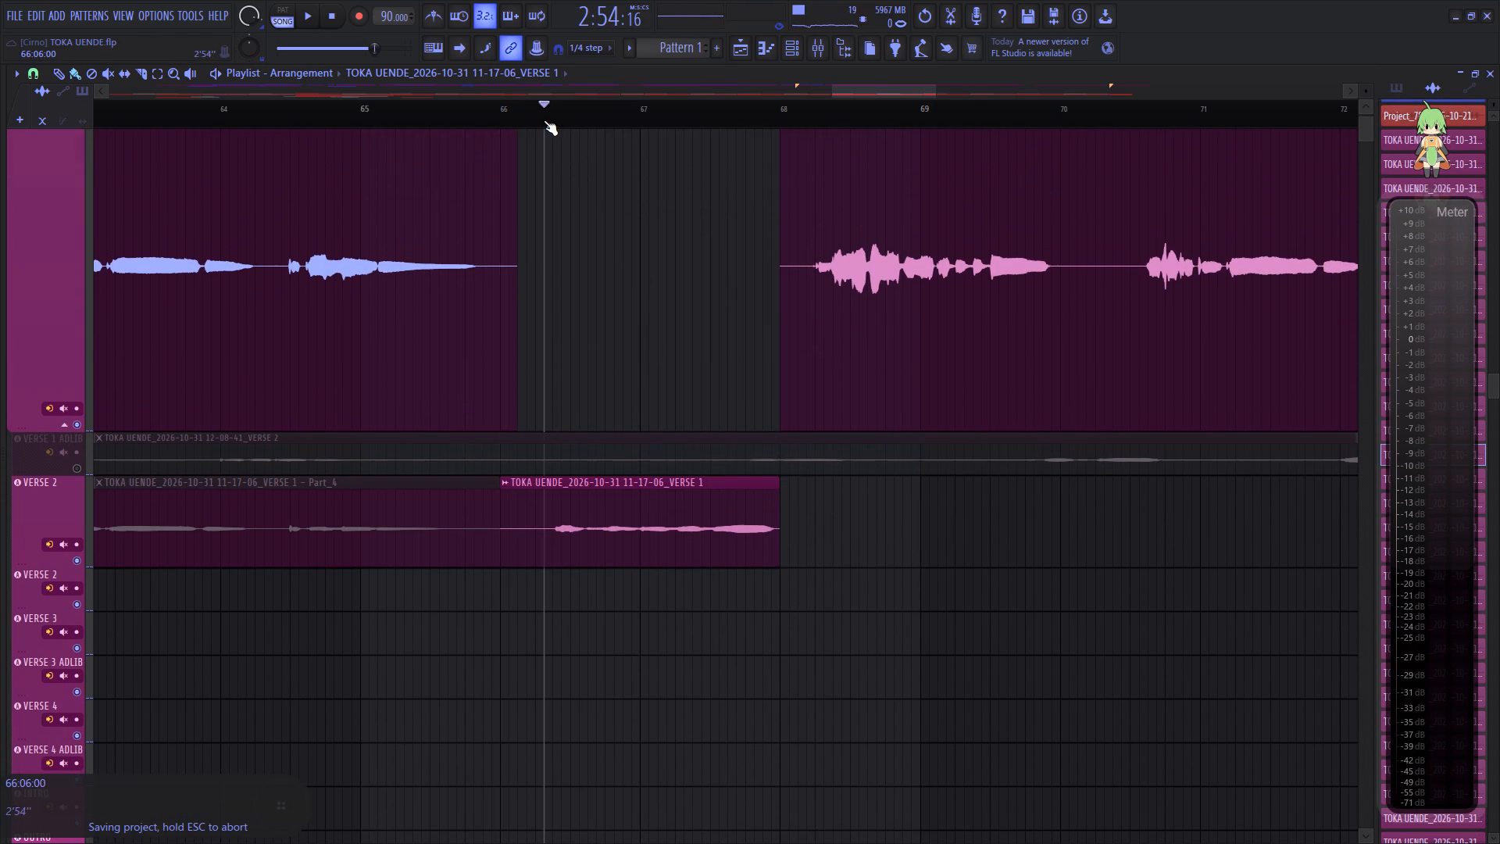
key(ctrl+v)
key(space)
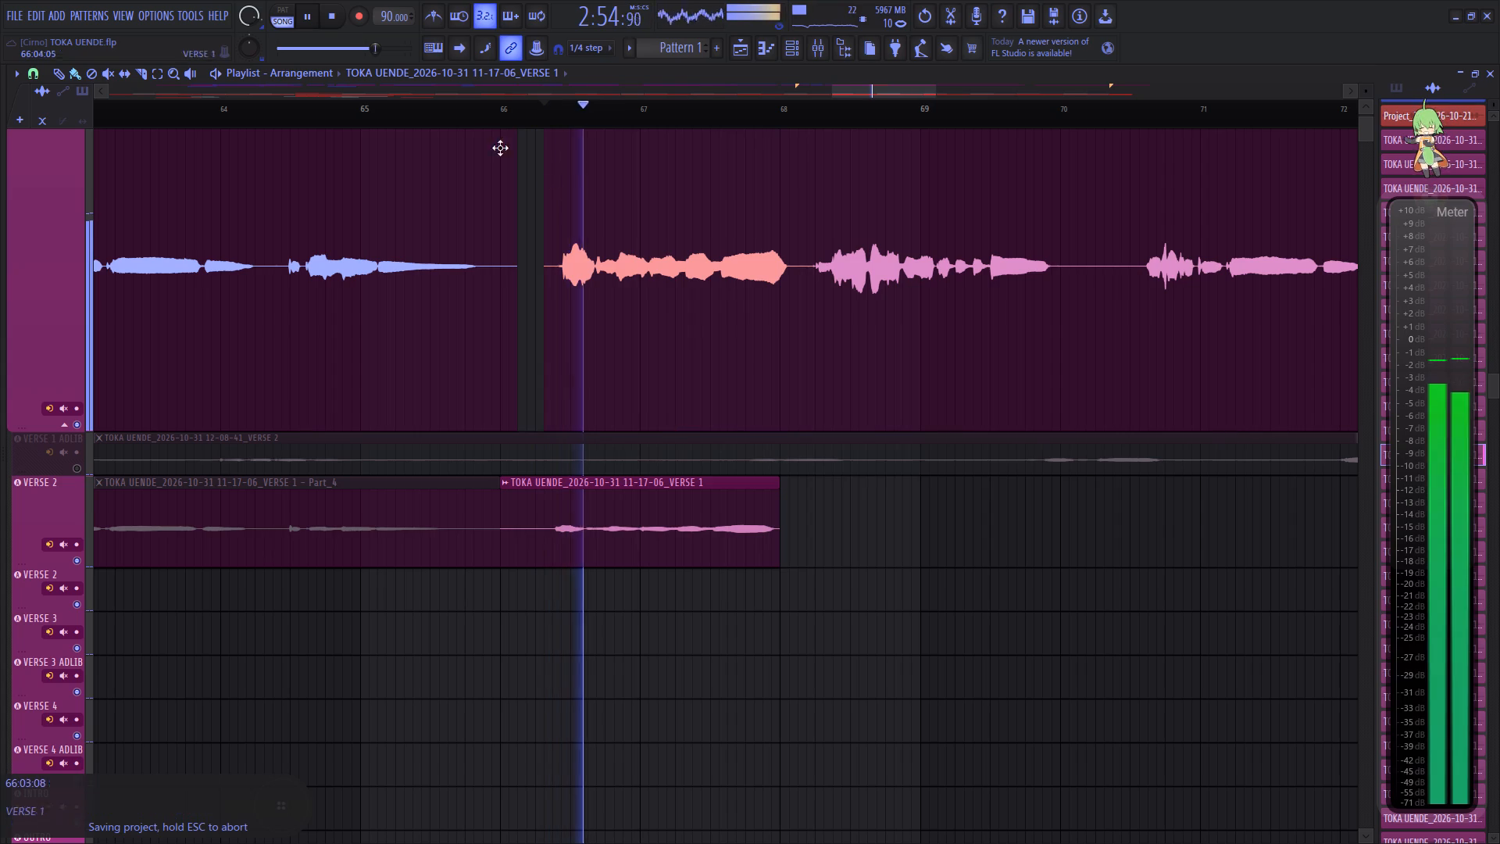
click(459, 106)
drag(612, 260, 601, 260)
scroll(673, 295, up, 6)
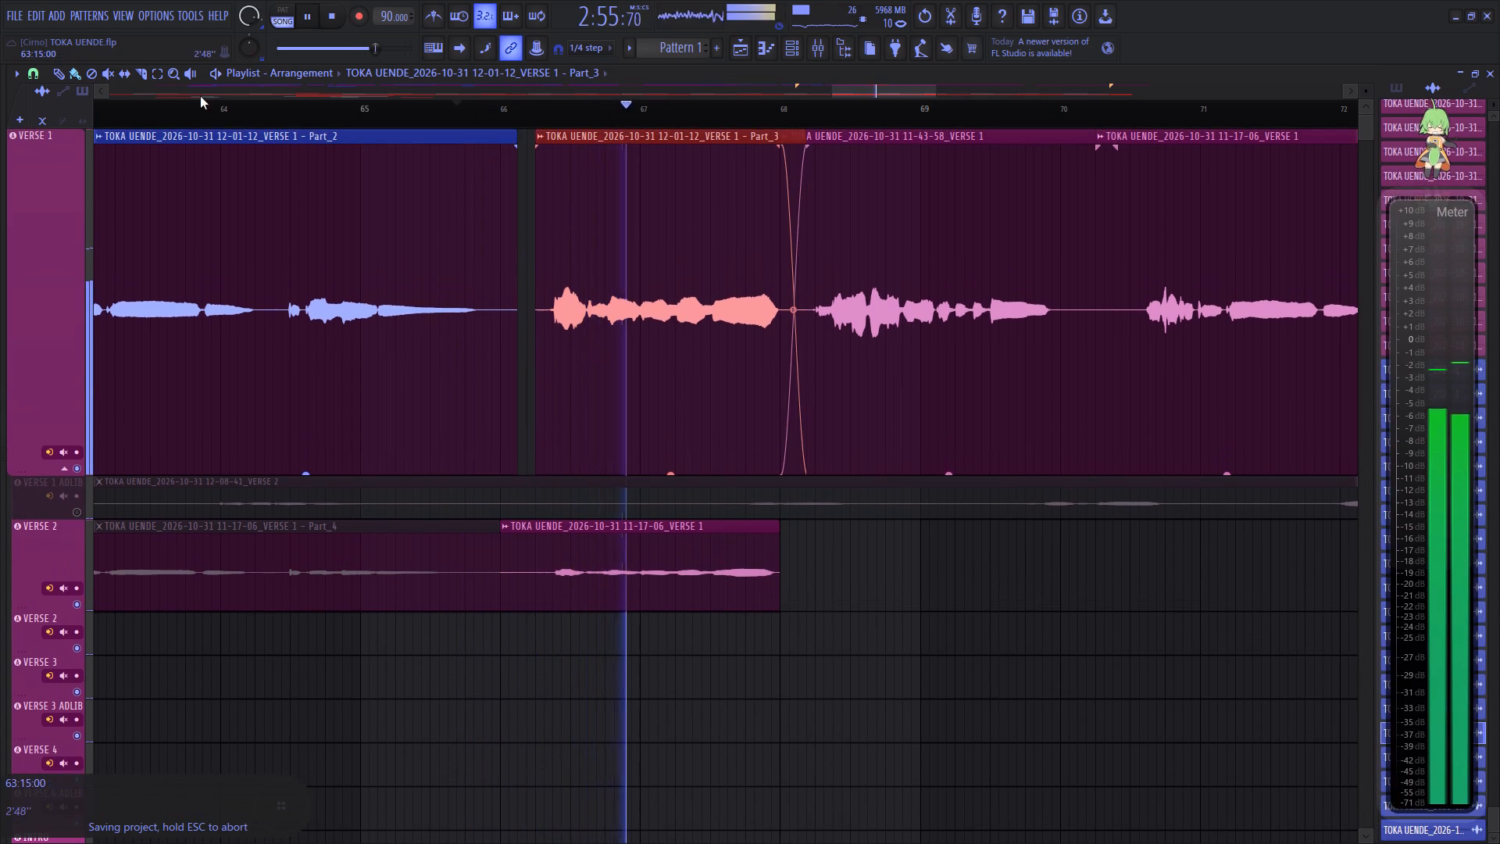
Mute the original 11-17-06 clip at bars 66 to 68 on the Verse 2 track.
click(109, 73)
click(609, 554)
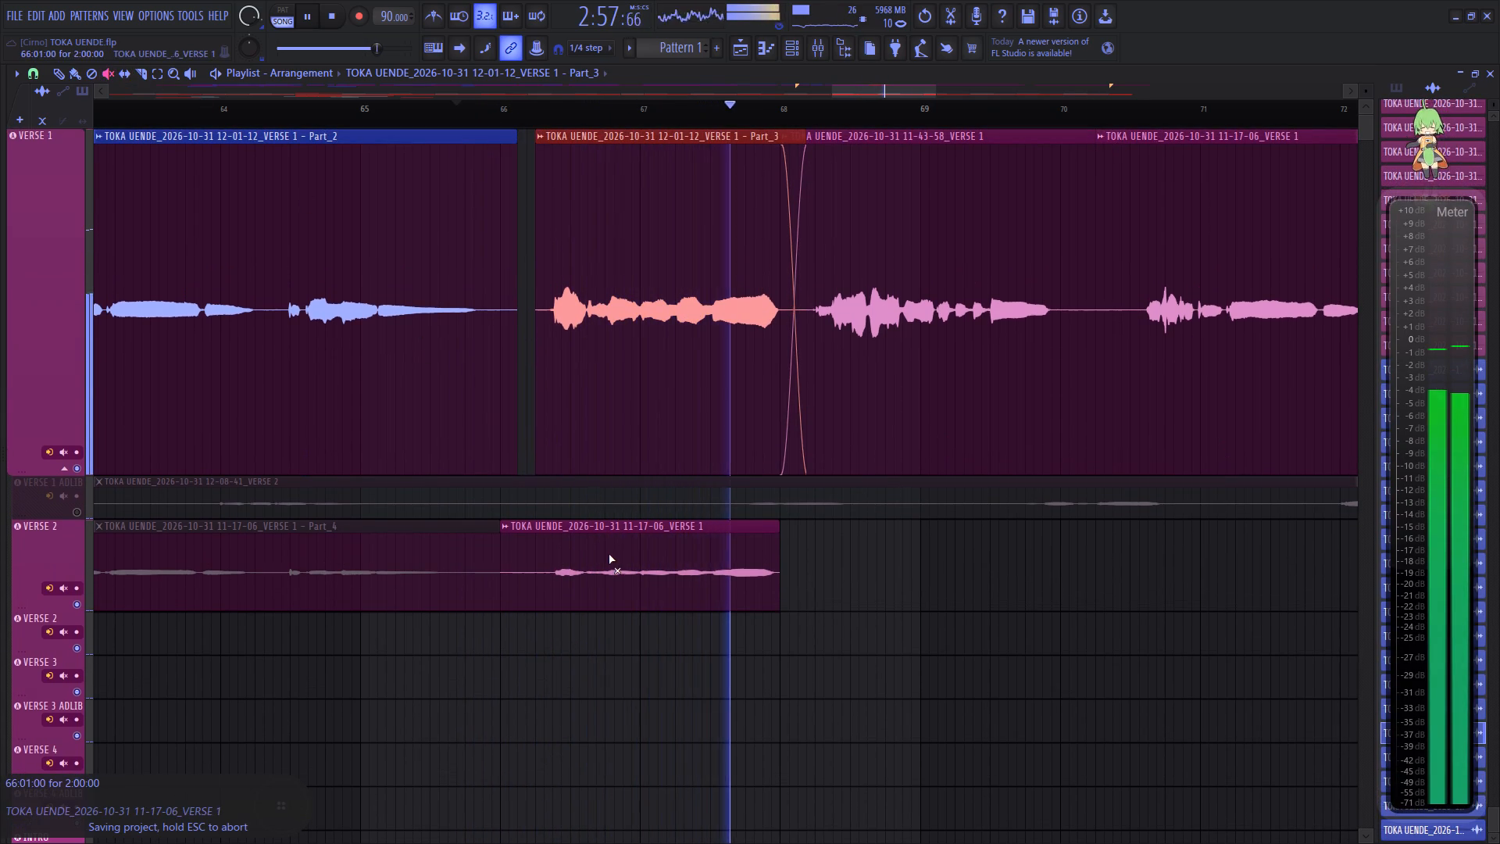
click(71, 73)
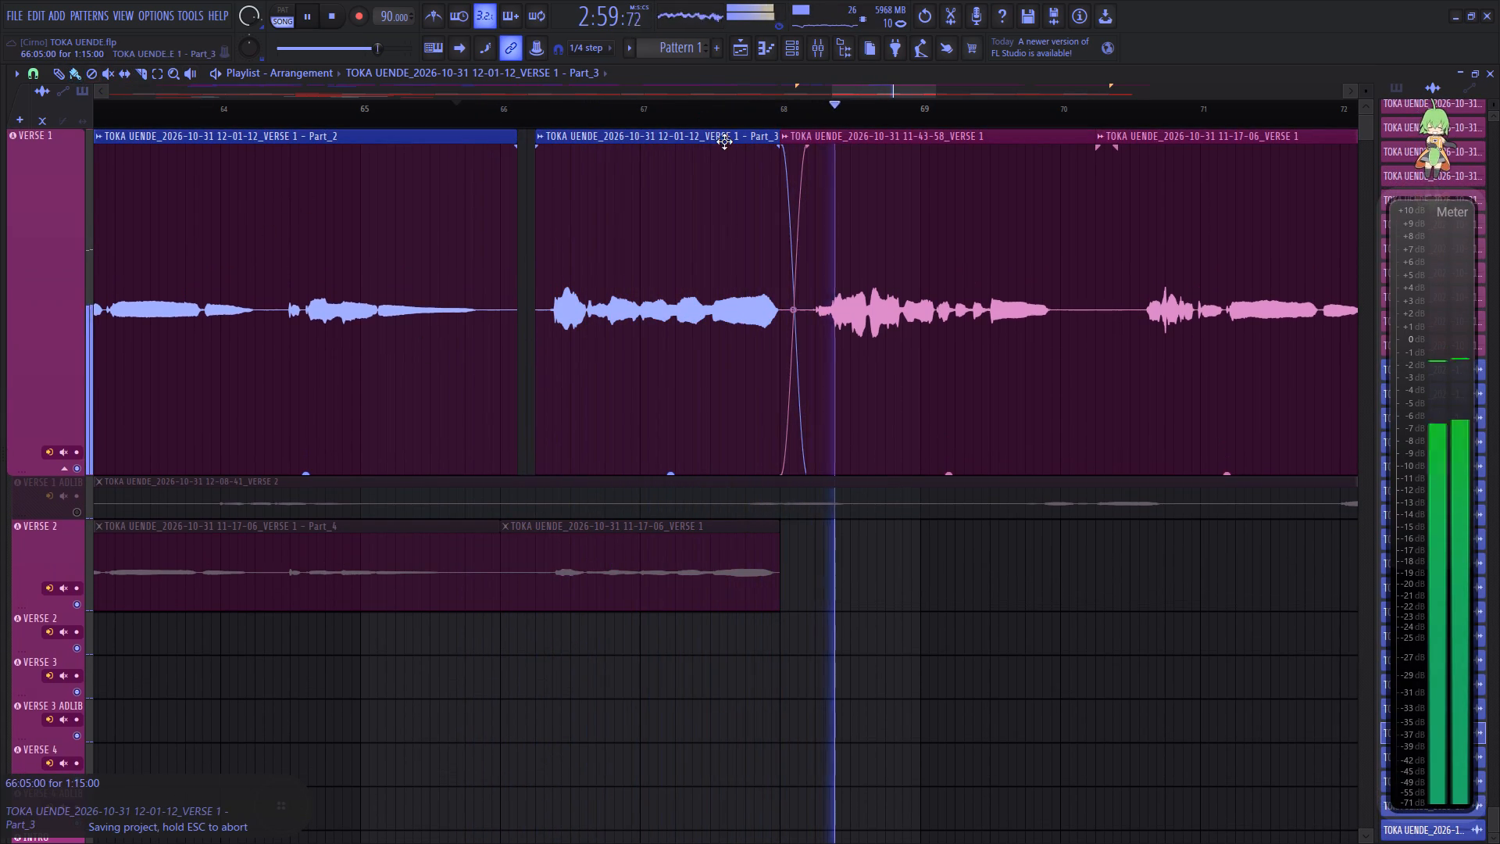
Separate the overlapping clips at bar 68: trim the pasted Part_3 slice to 1:13:00 long and start the 11-43-58 clip at 68:04:00.
drag(809, 152, 666, 213)
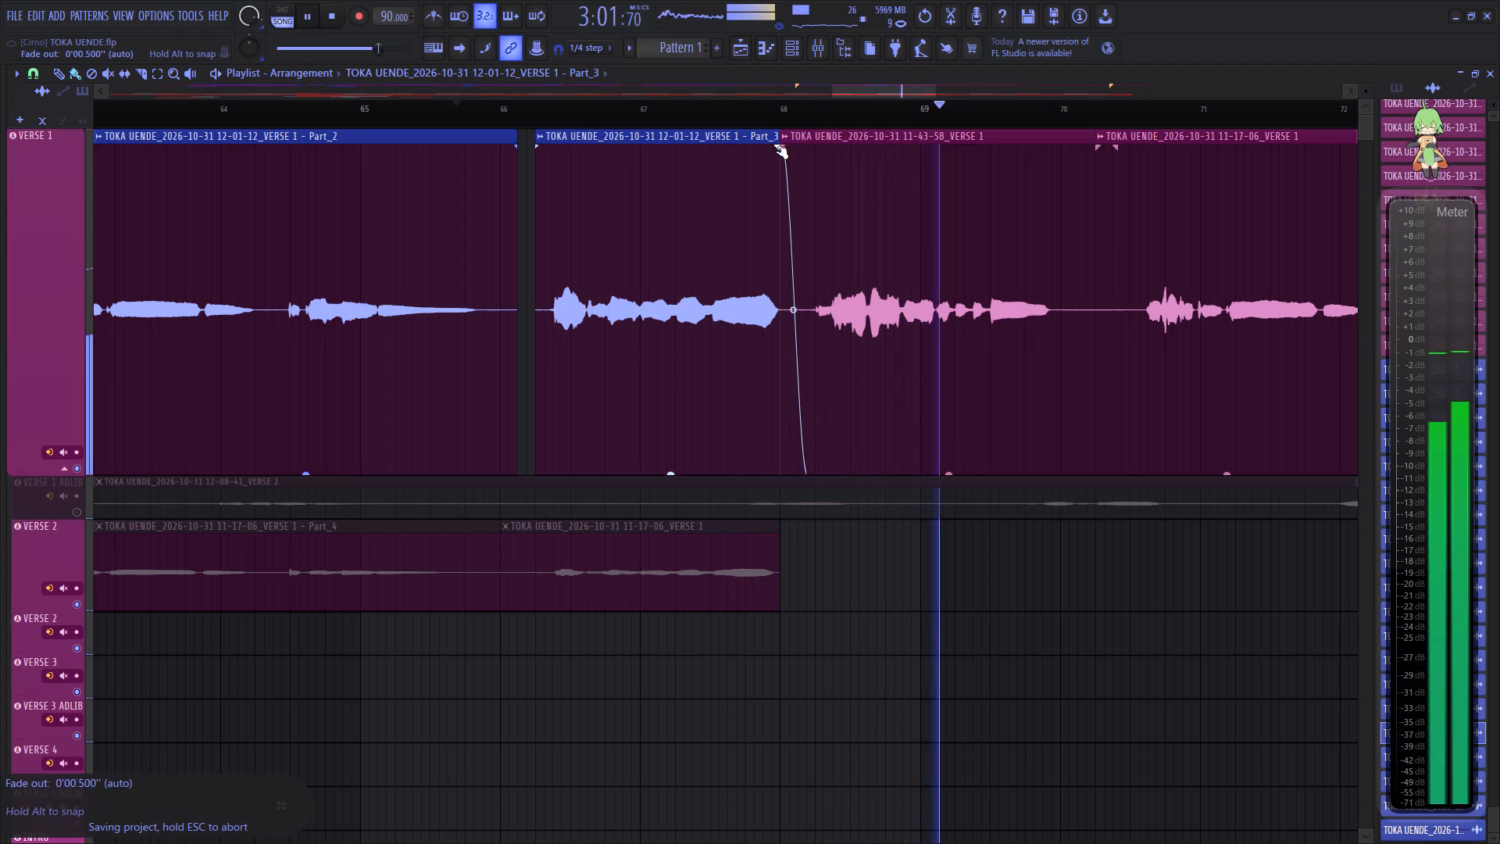
drag(777, 150, 851, 167)
drag(859, 90, 880, 91)
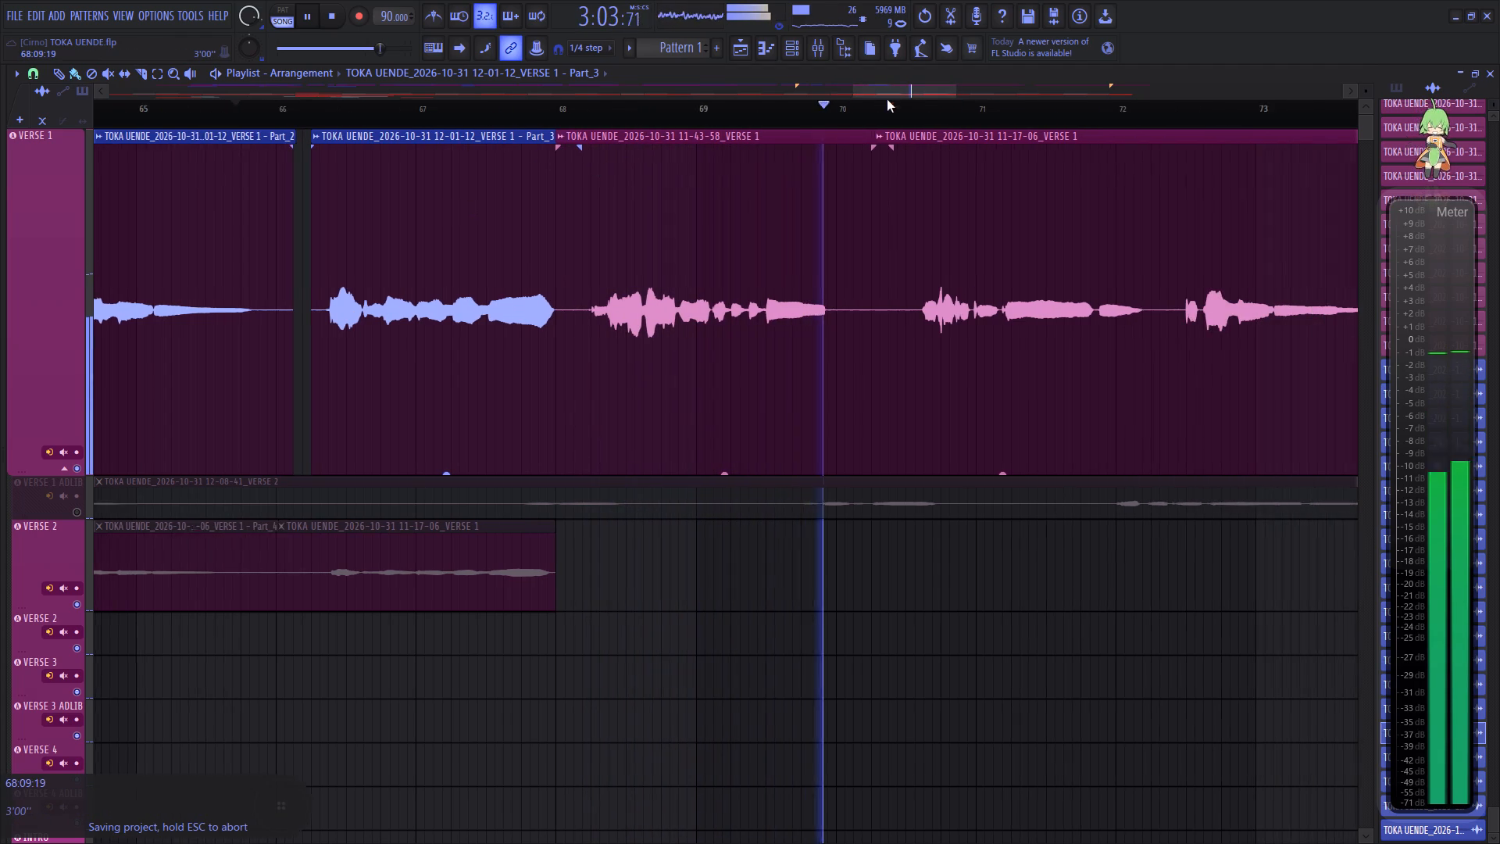
key(space)
drag(534, 190, 562, 192)
drag(551, 188, 531, 190)
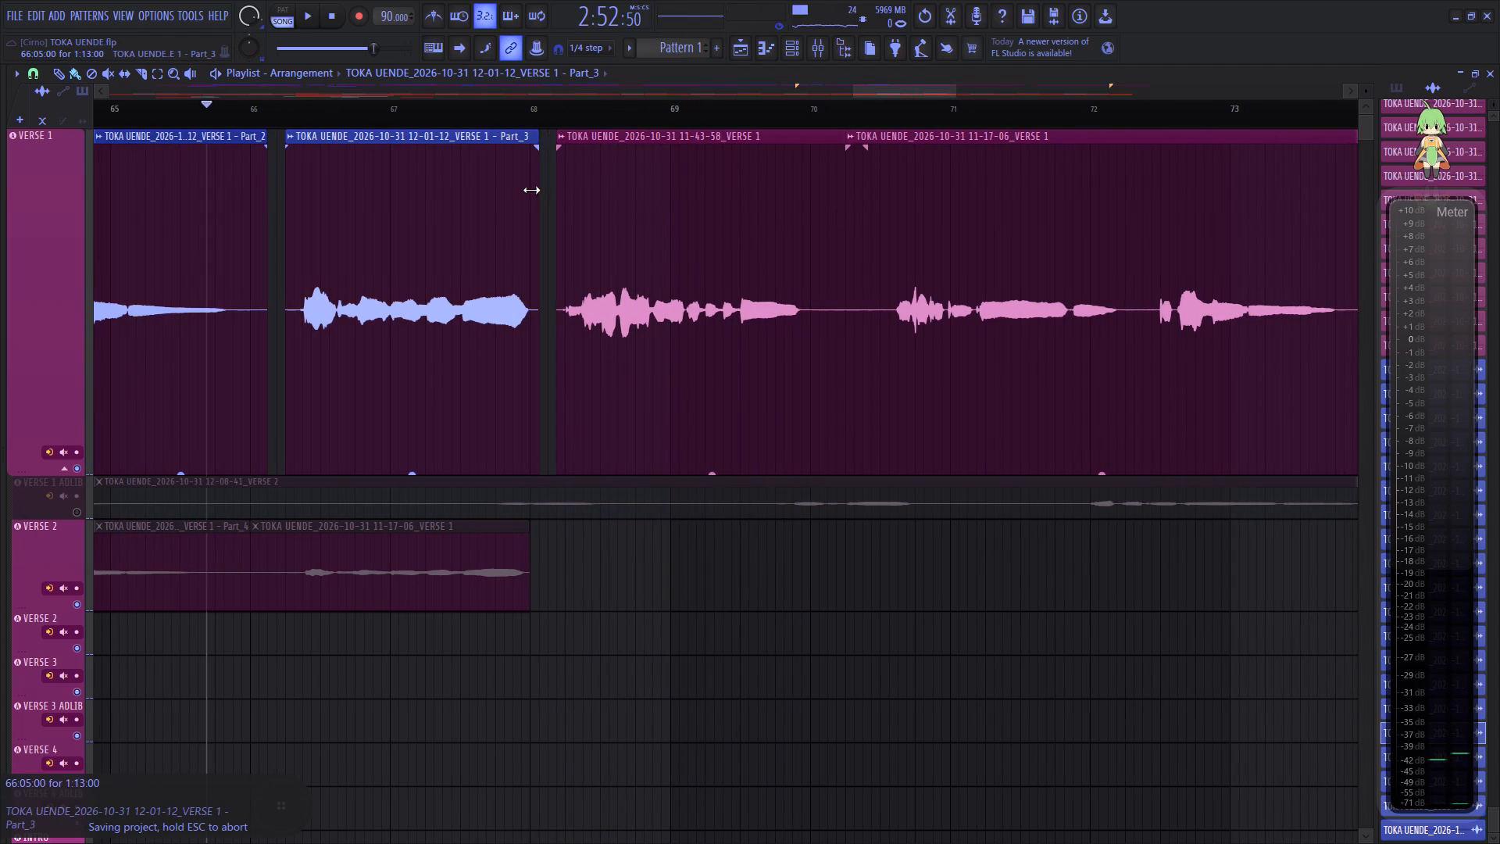
drag(531, 190, 530, 191)
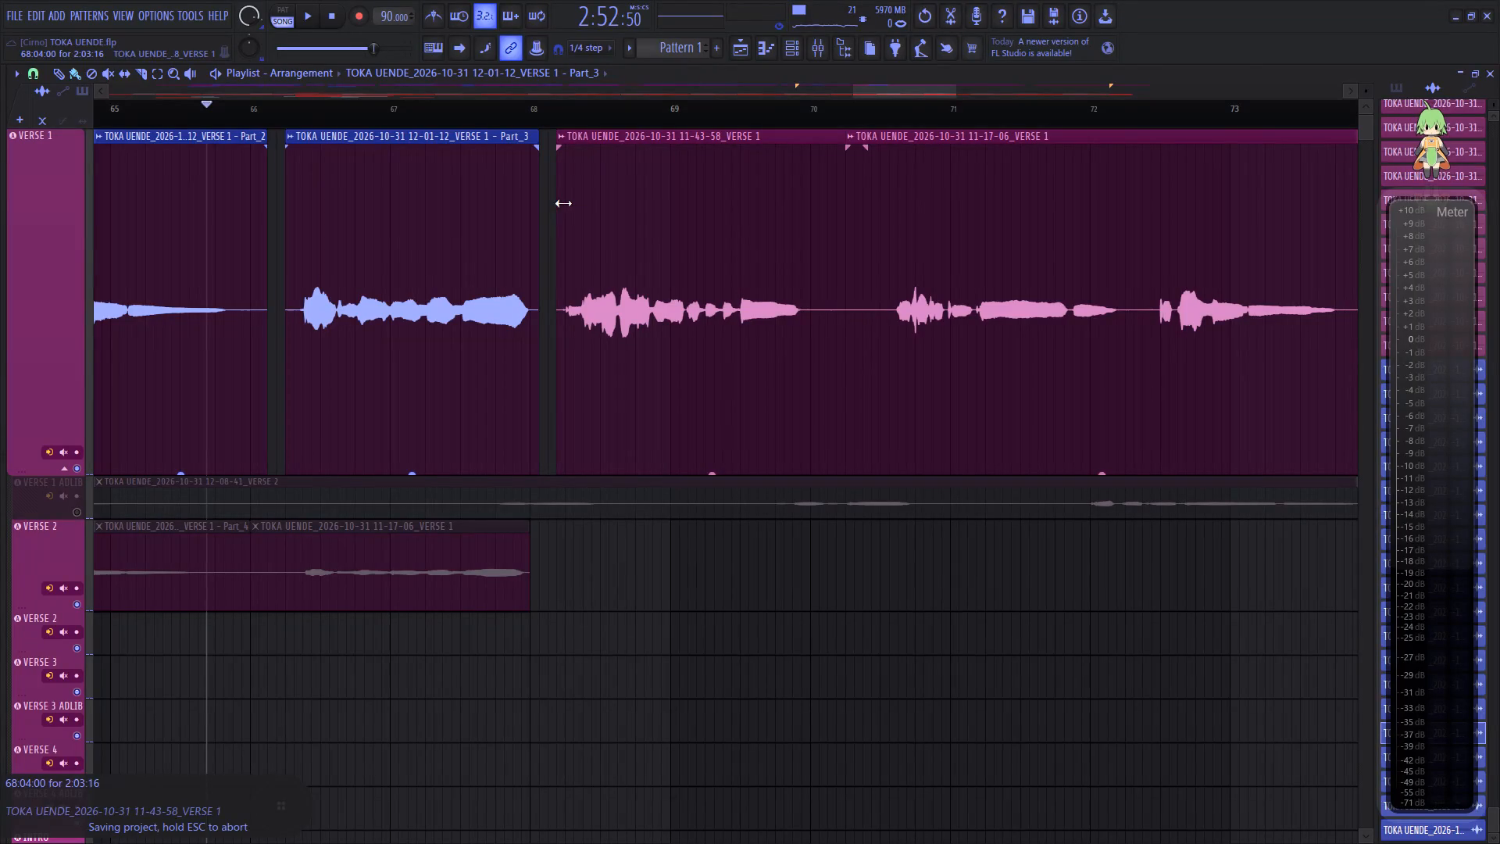
Make the 11-43-58 Verse 1 clip at bar 68 unique as a sample.
click(559, 134)
click(720, 170)
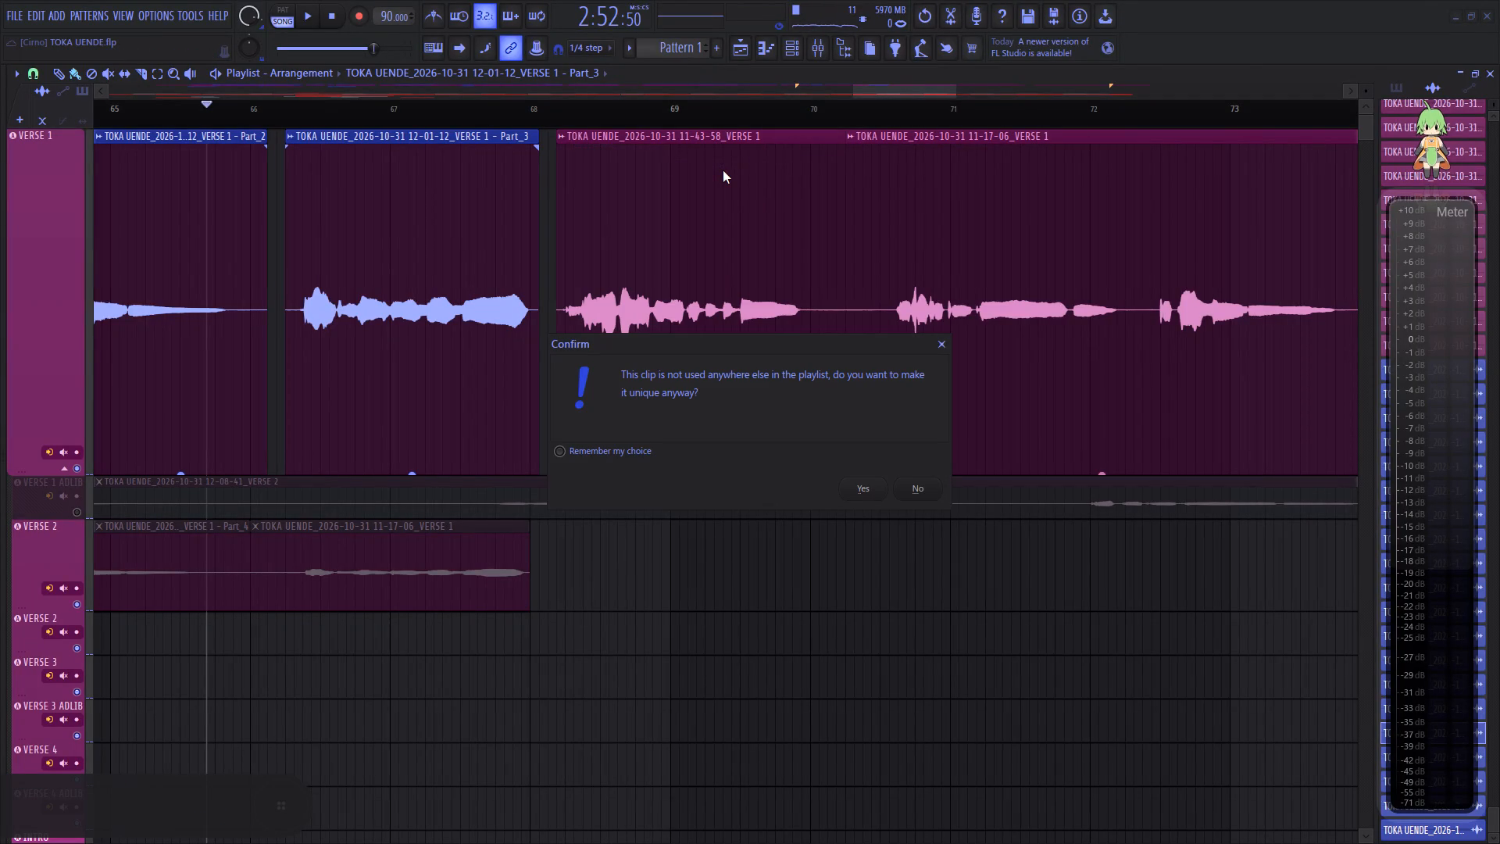
click(873, 495)
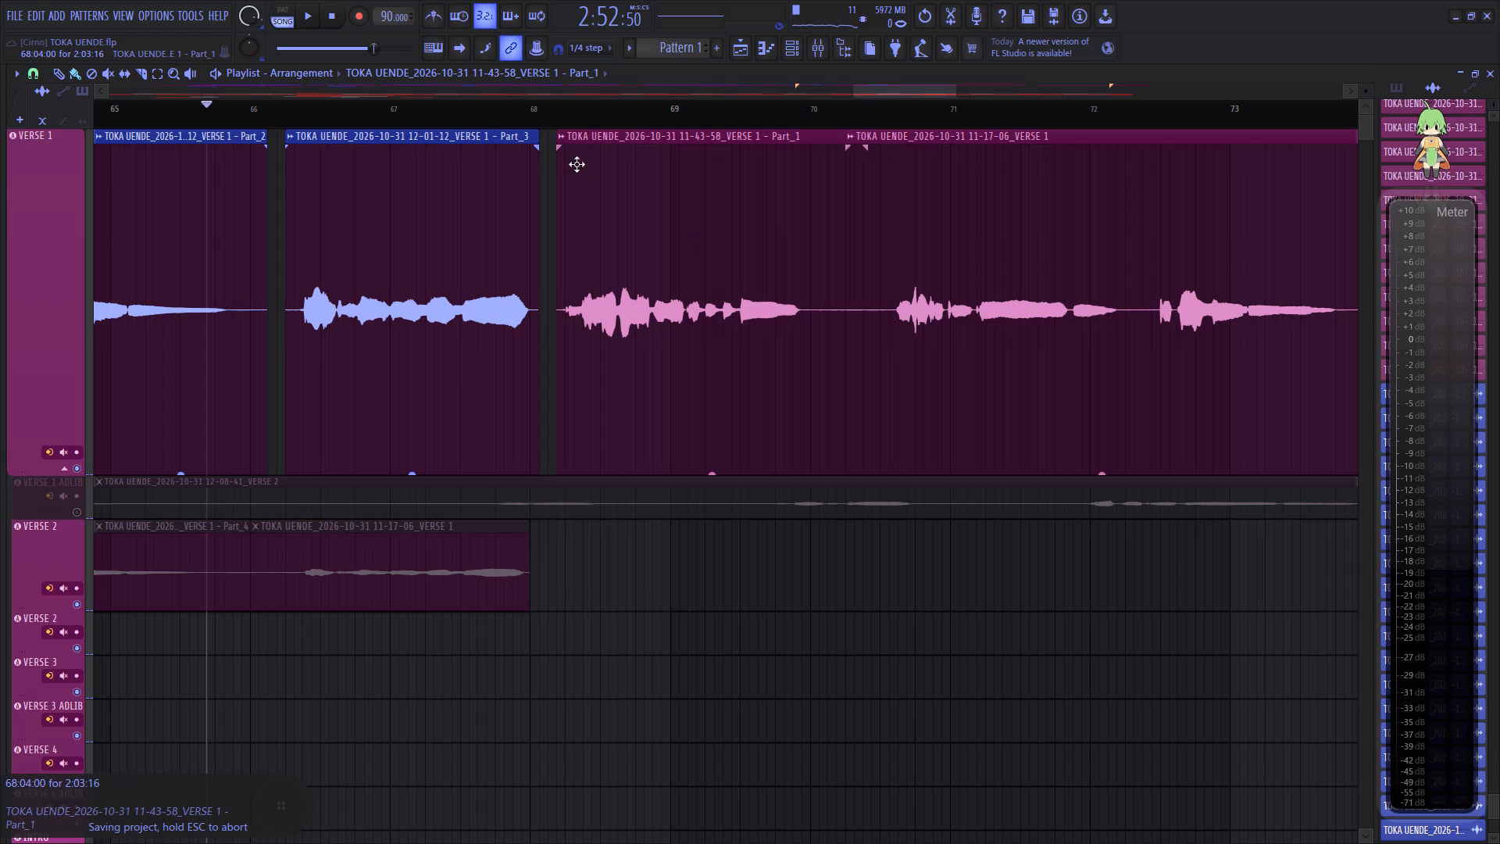
Open the new 11-43-58 Part_1 sample for pitch correction and snap its notes to the scale.
click(564, 134)
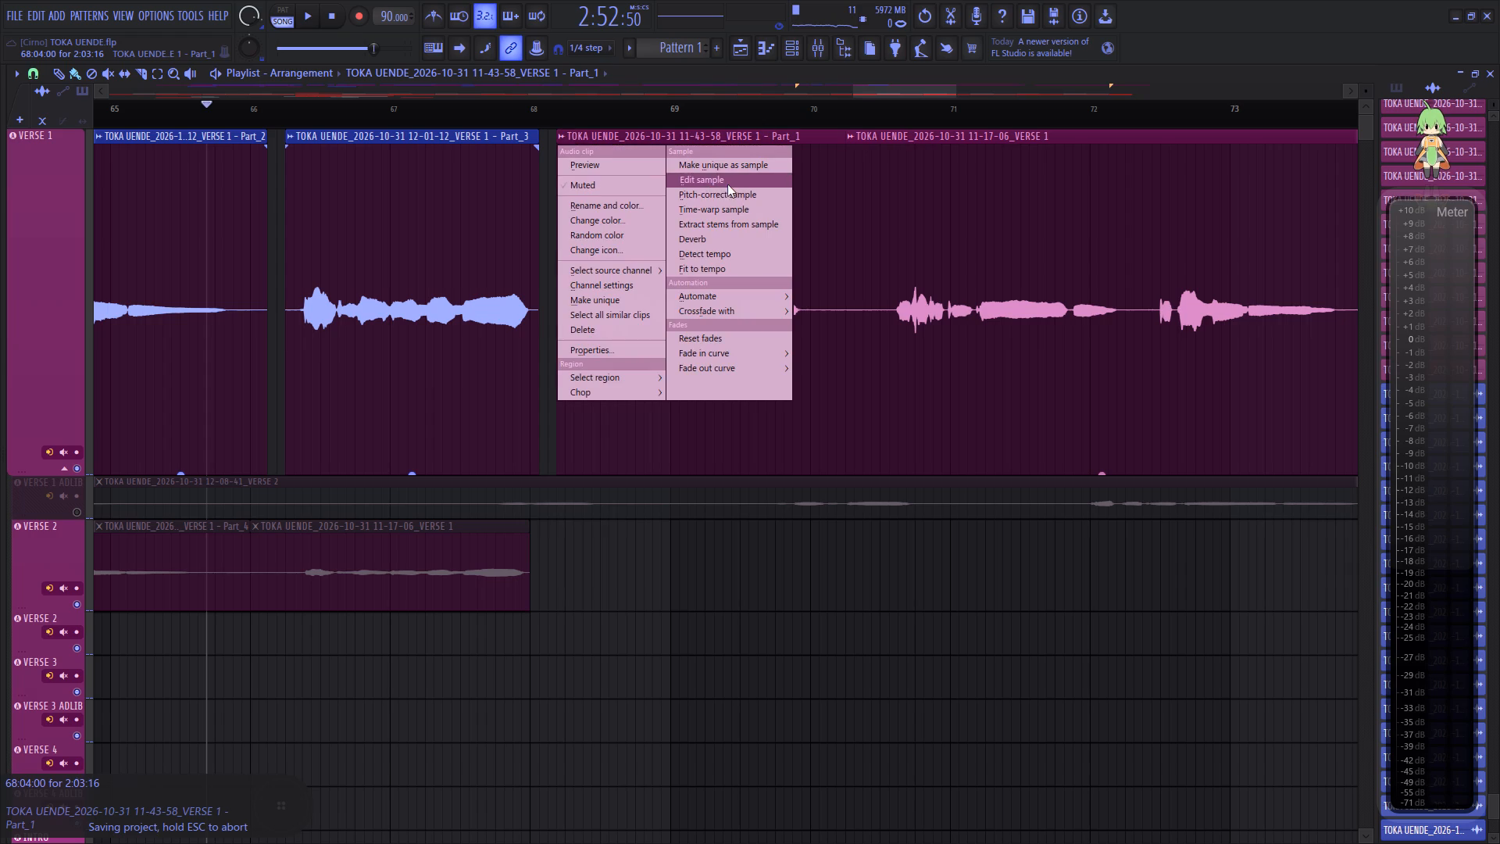
click(723, 193)
click(1213, 109)
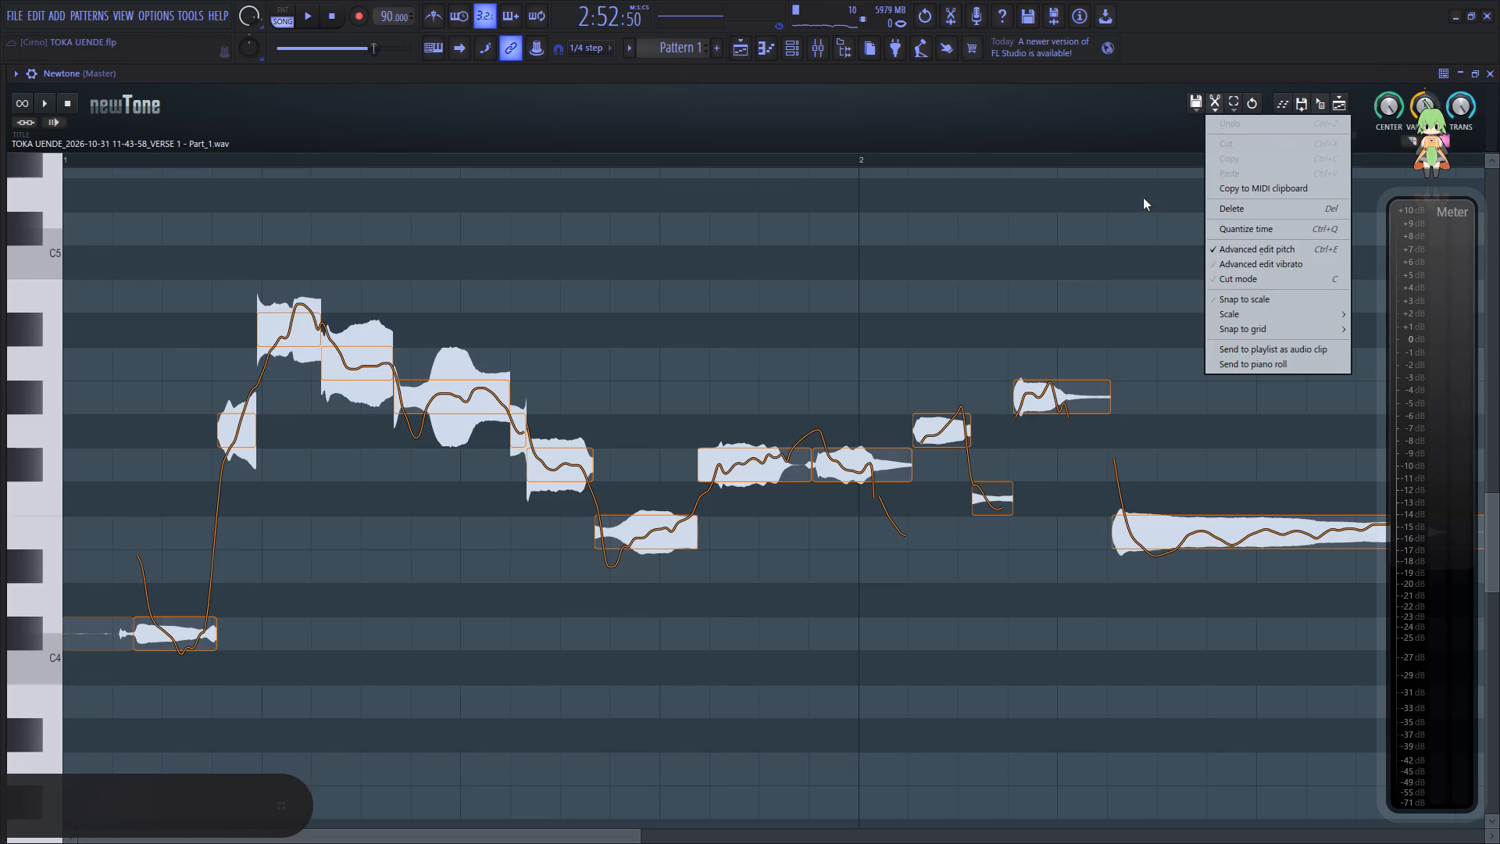
click(1249, 299)
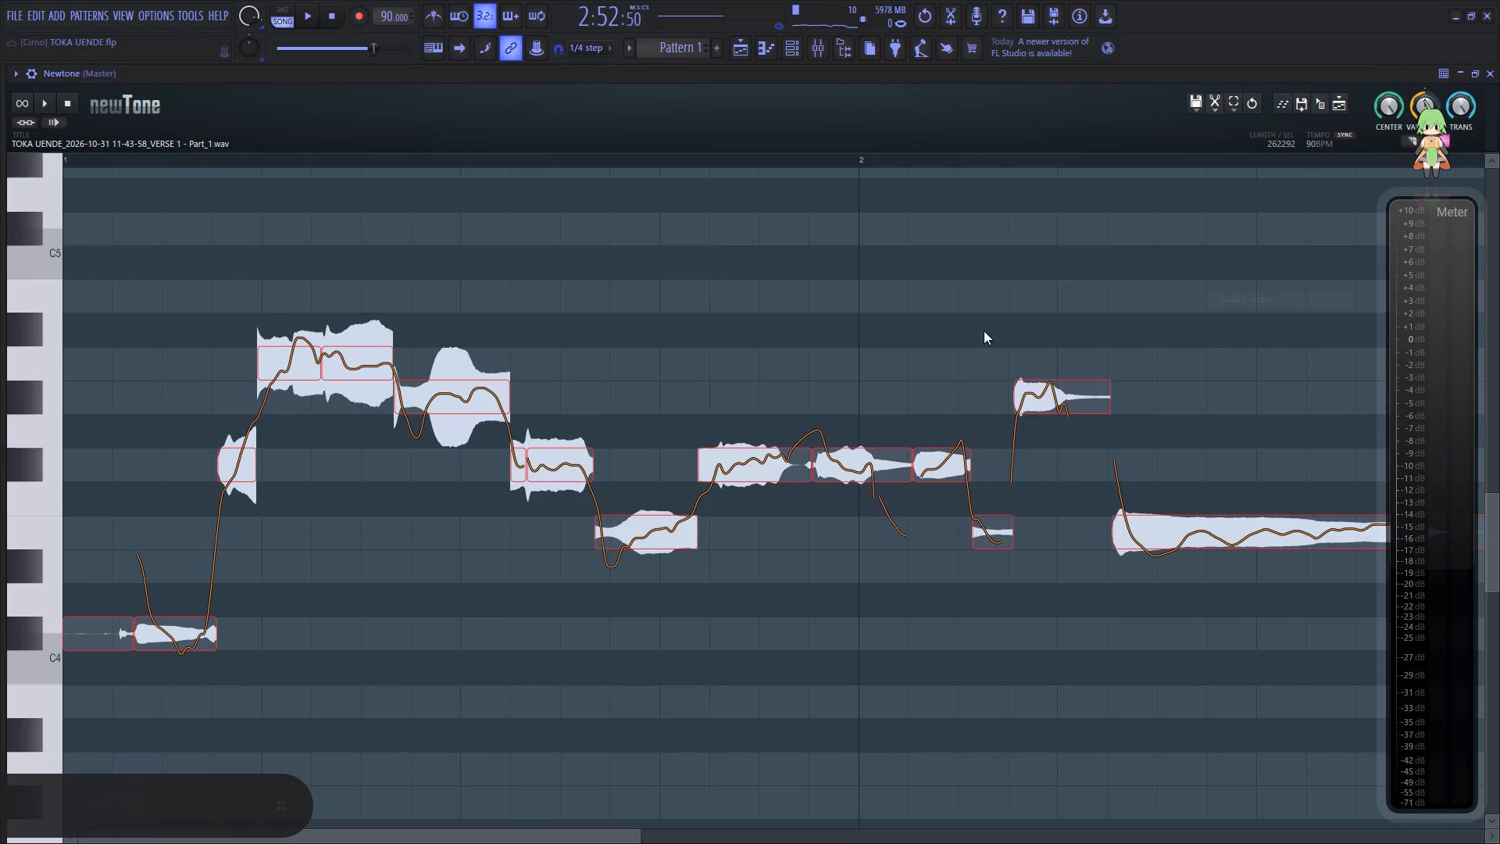
Play the opening of the phrase and raise the first sung note two semitones, from C#4 to D#4.
click(102, 485)
key(space)
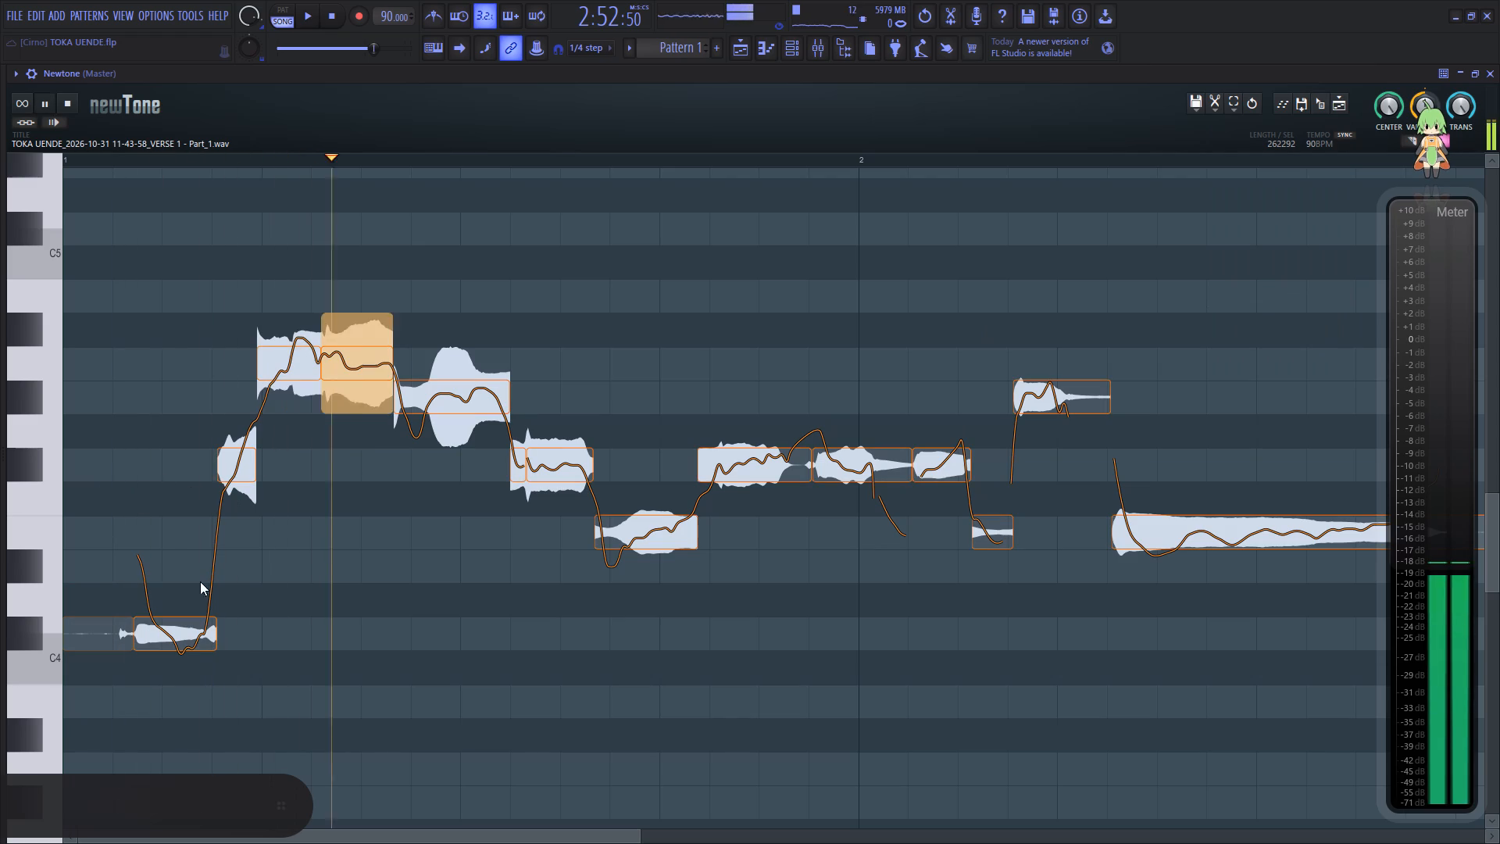
key(space)
key(space)
drag(177, 633, 163, 575)
key(space)
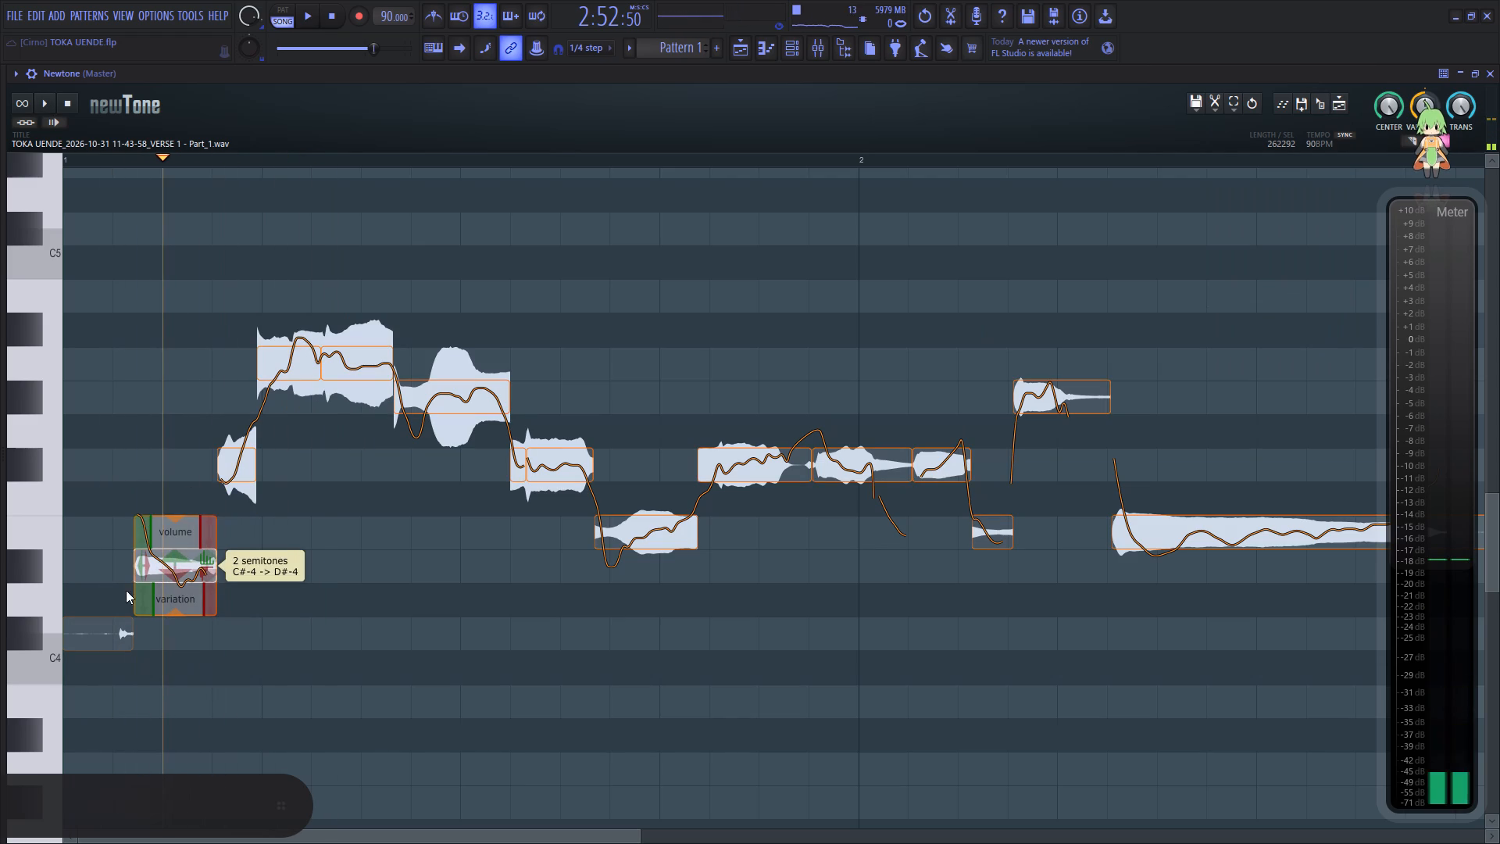
click(96, 590)
key(space)
key(space)
key(space)
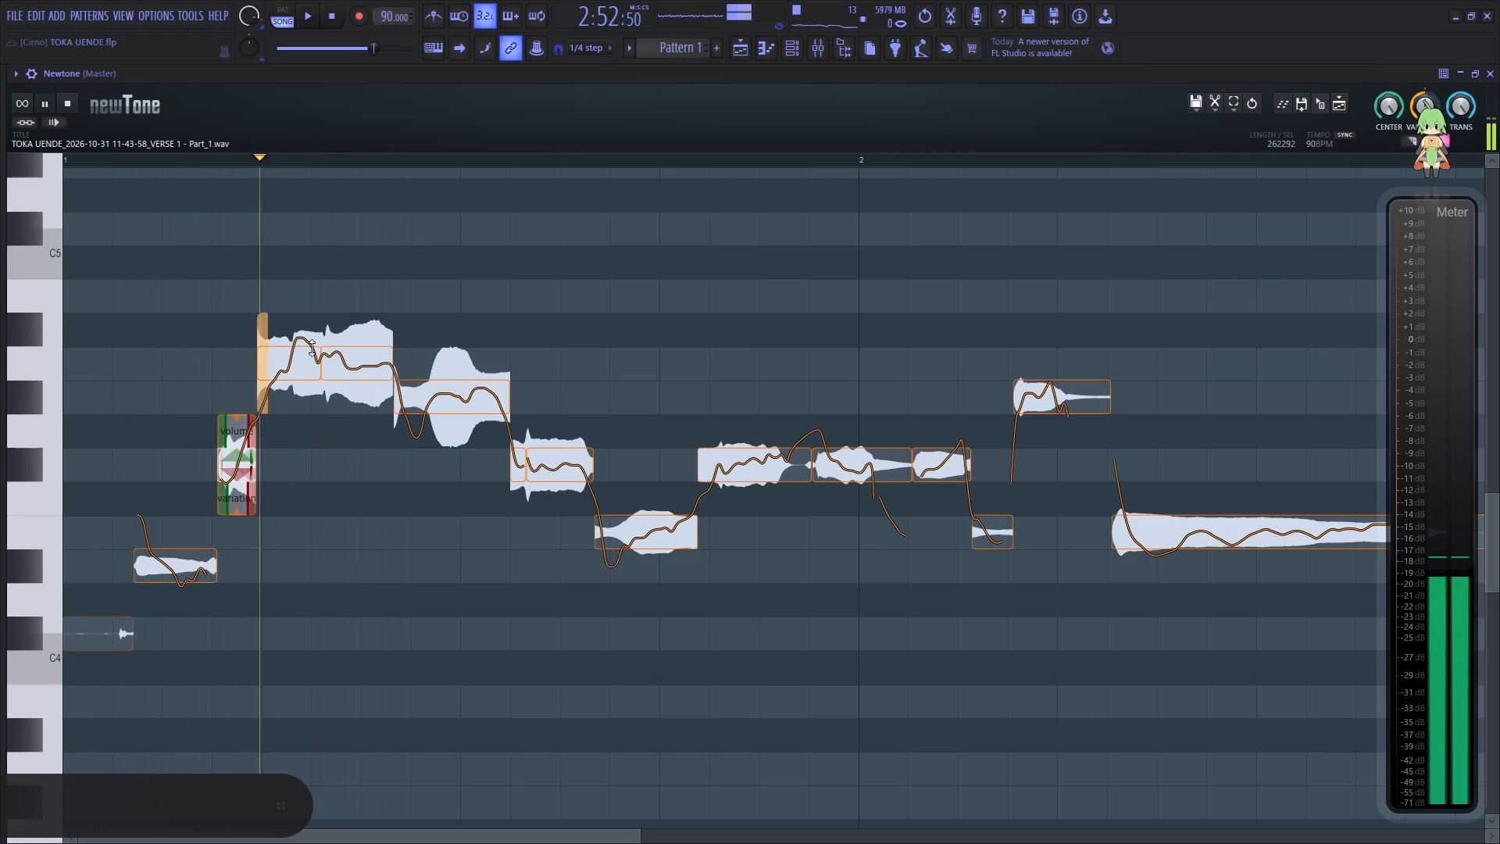
key(space)
key(space)
Reduce the pitch variation of the third sung note, A4, to 43.86% and replay the opening.
click(301, 372)
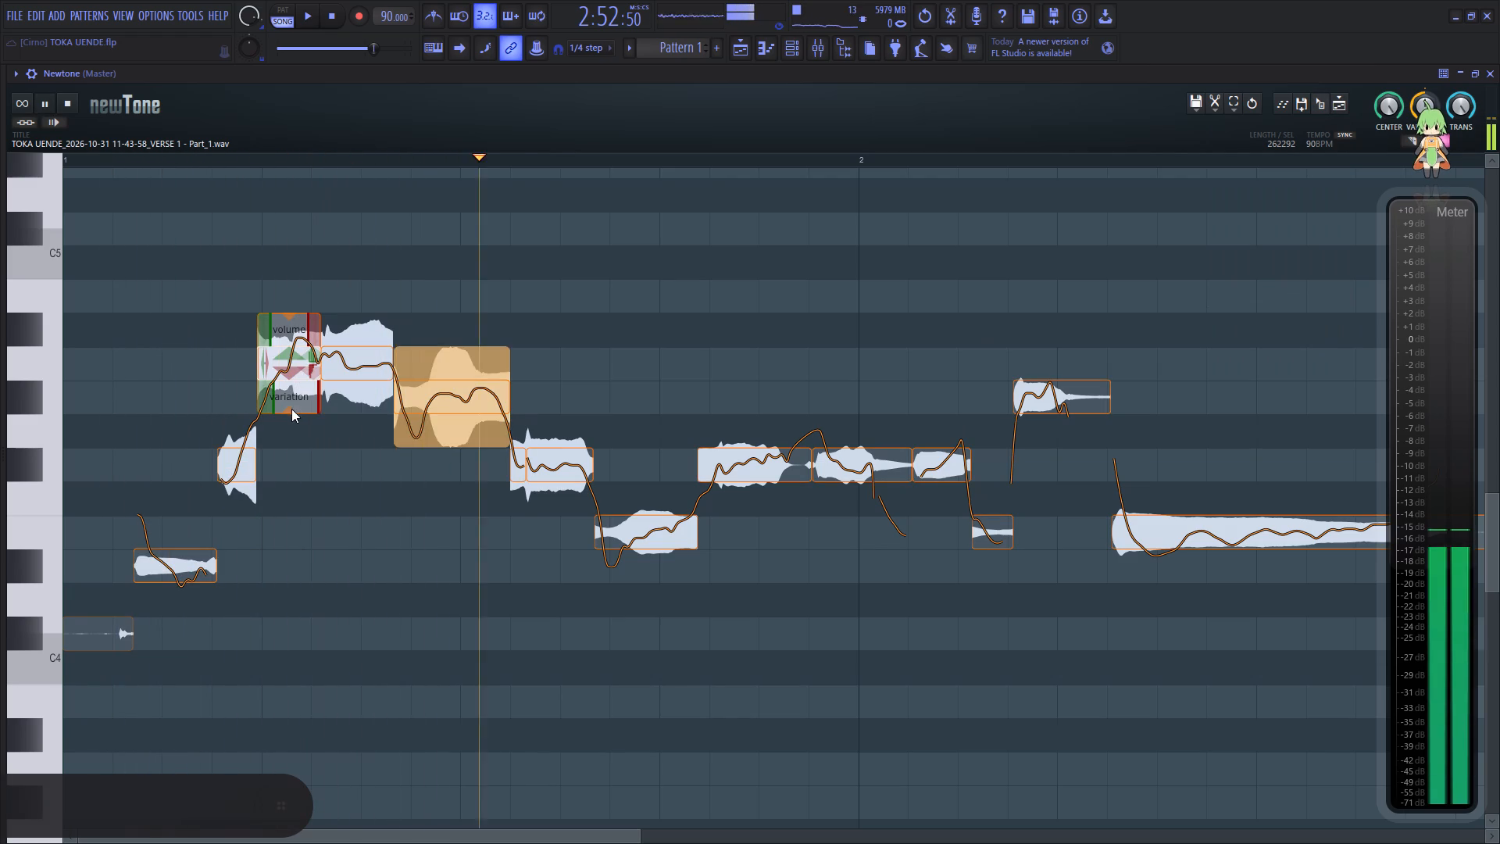
drag(289, 412, 305, 336)
click(134, 439)
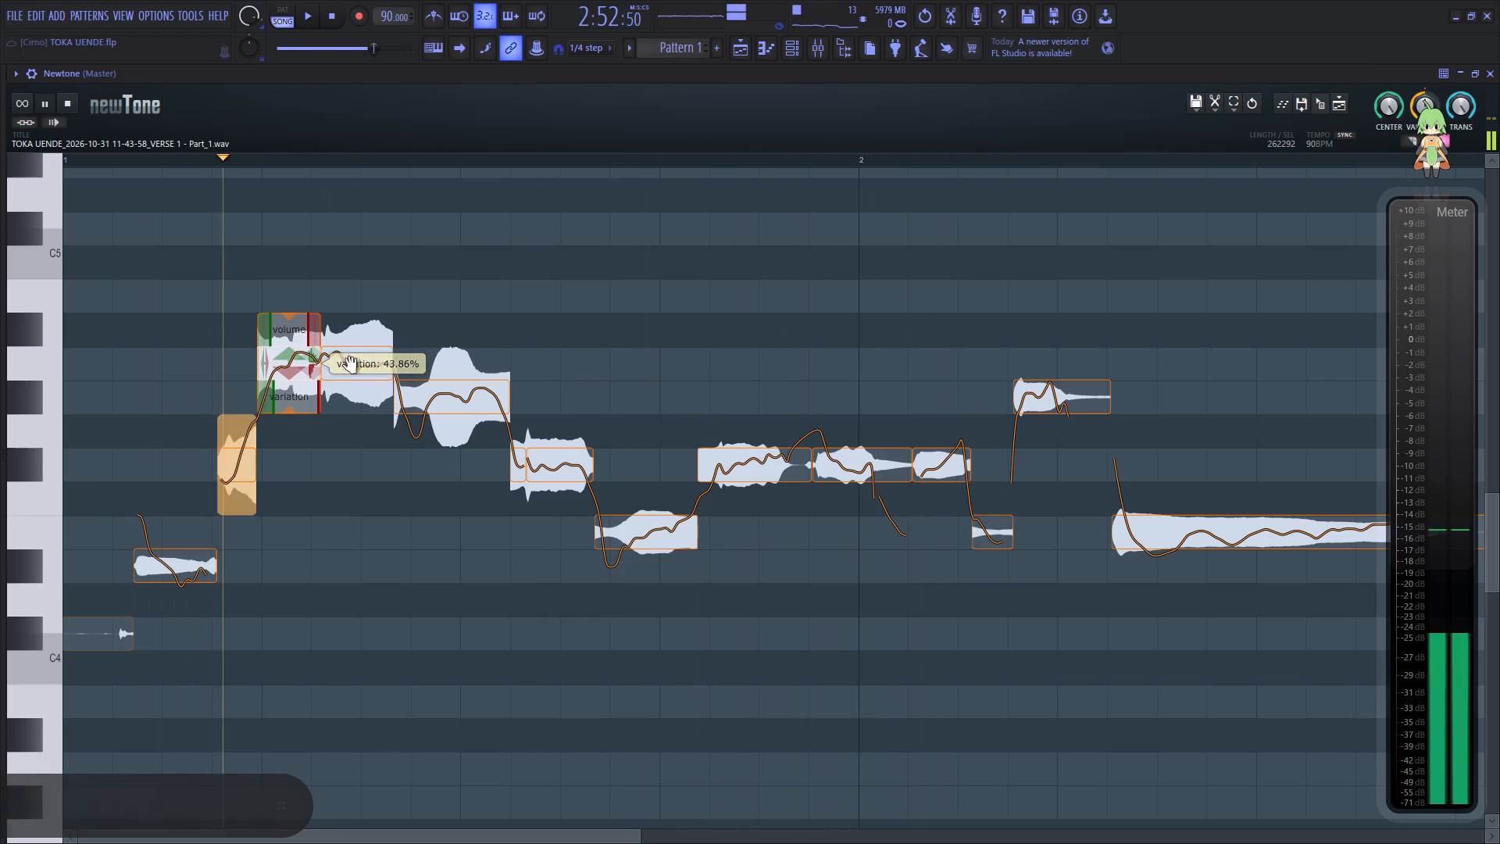
key(space)
key(space)
key(space)
key(space)
key(space)
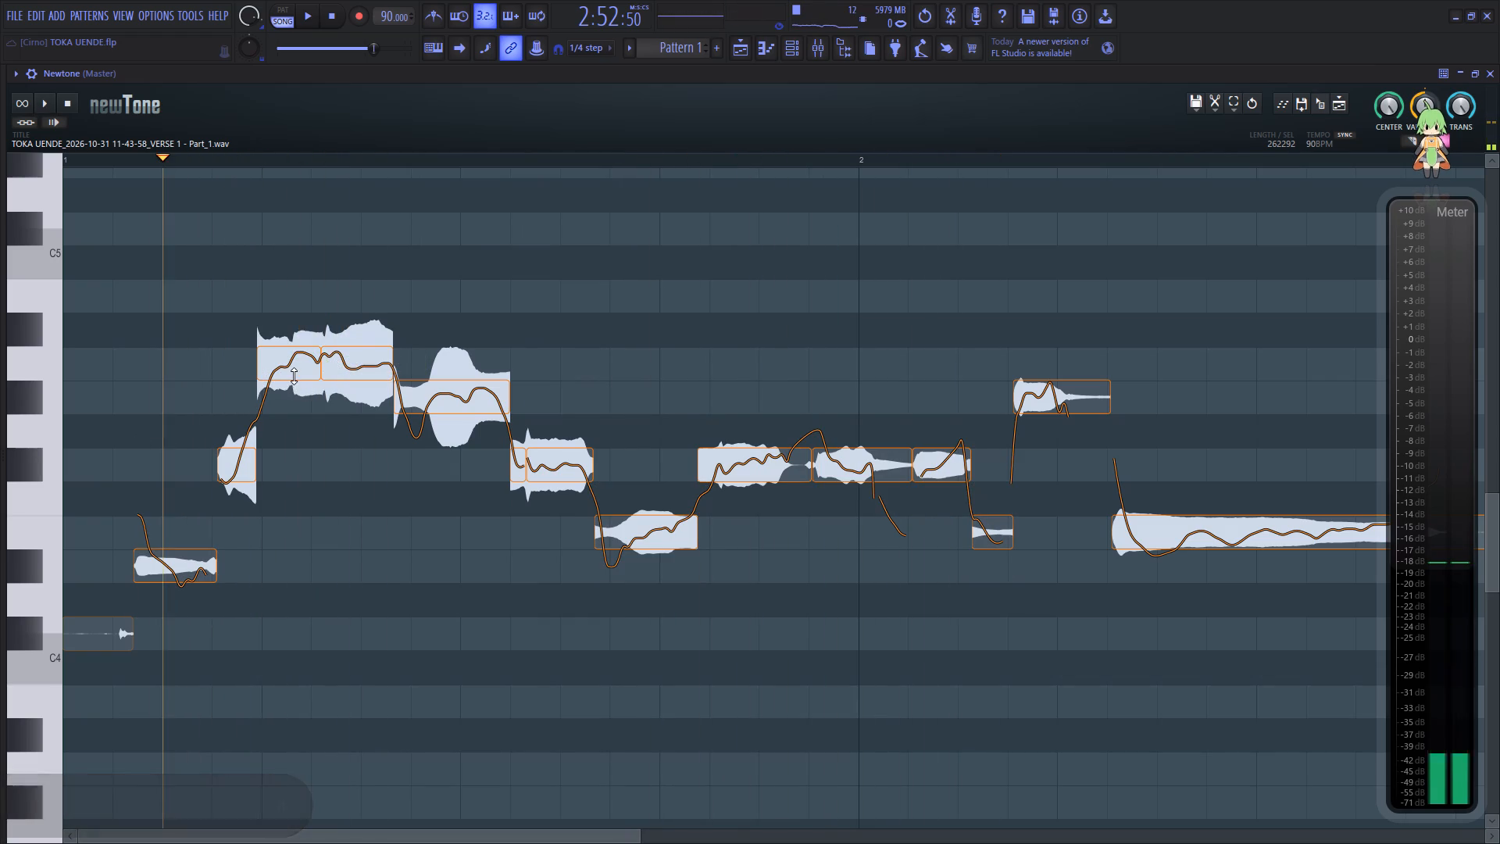
Raise the third sung note two semitones and the second from F#4 to G#4, playing the opening after each change.
drag(294, 376, 291, 319)
click(166, 384)
key(space)
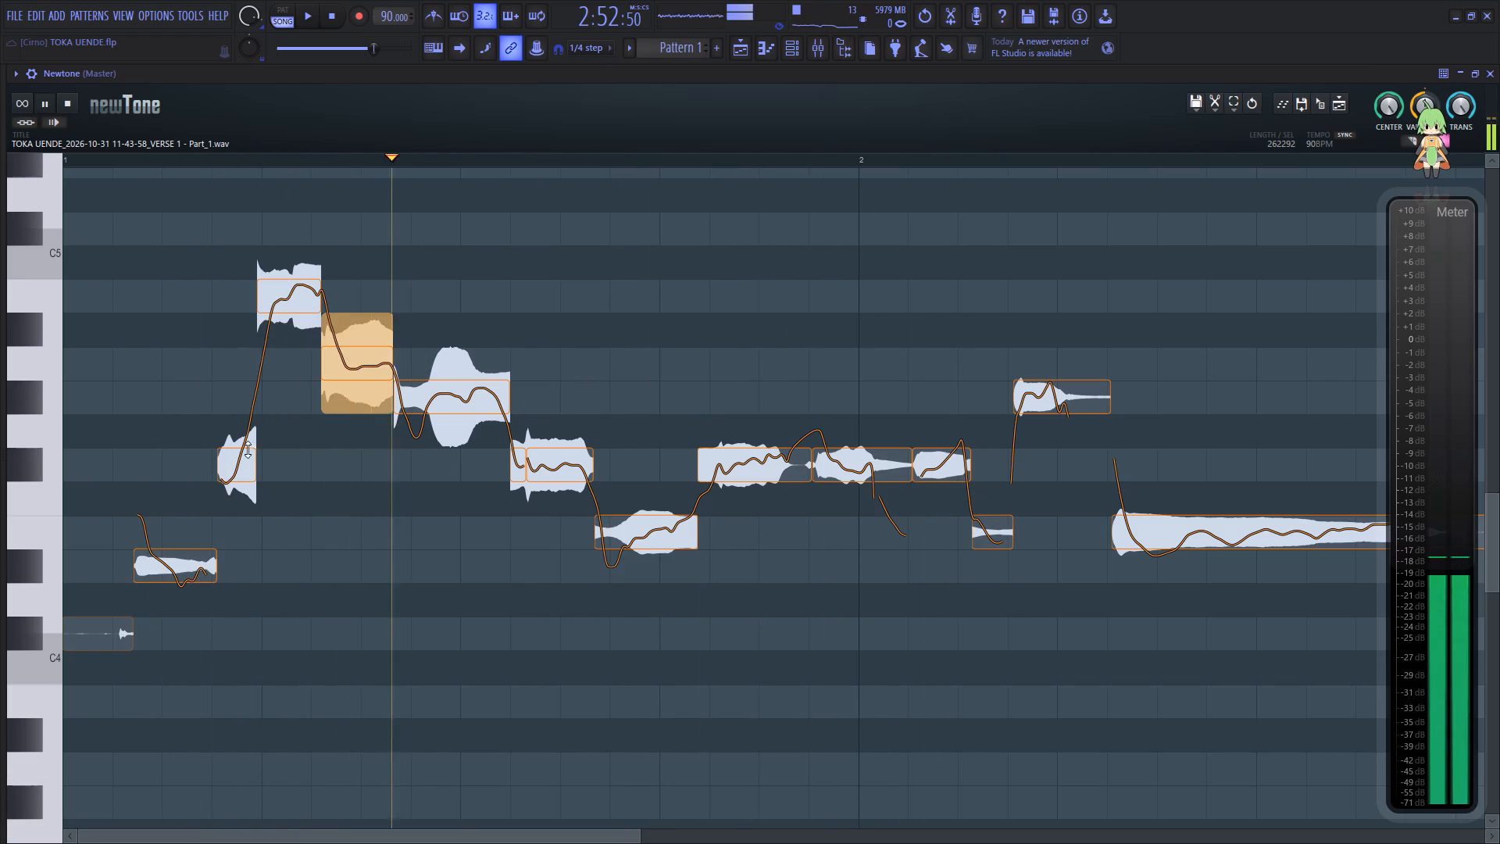
key(space)
key(space)
drag(240, 461, 240, 399)
key(space)
key(space)
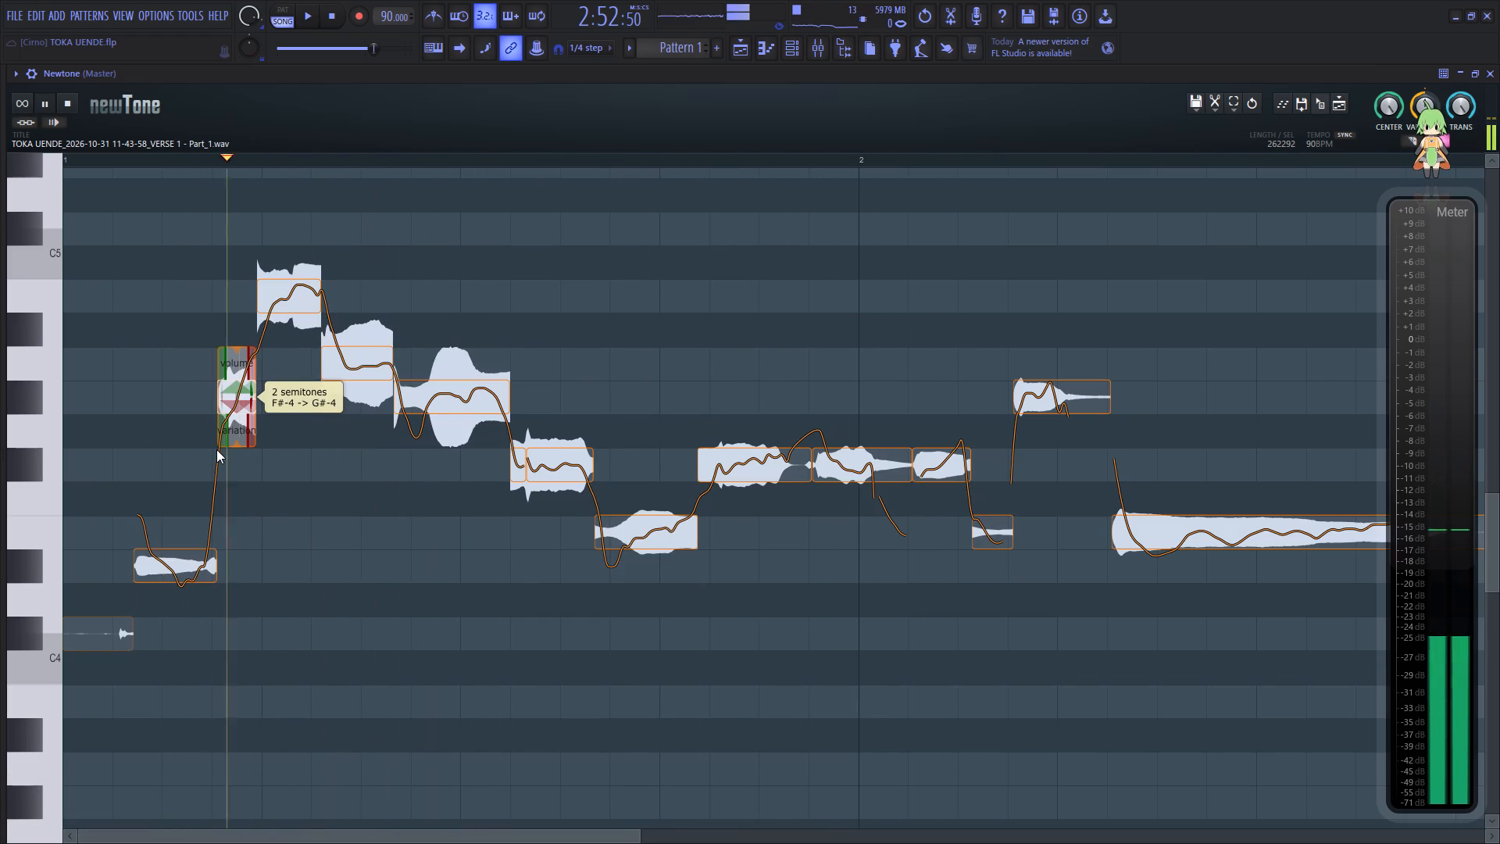
key(space)
key(space)
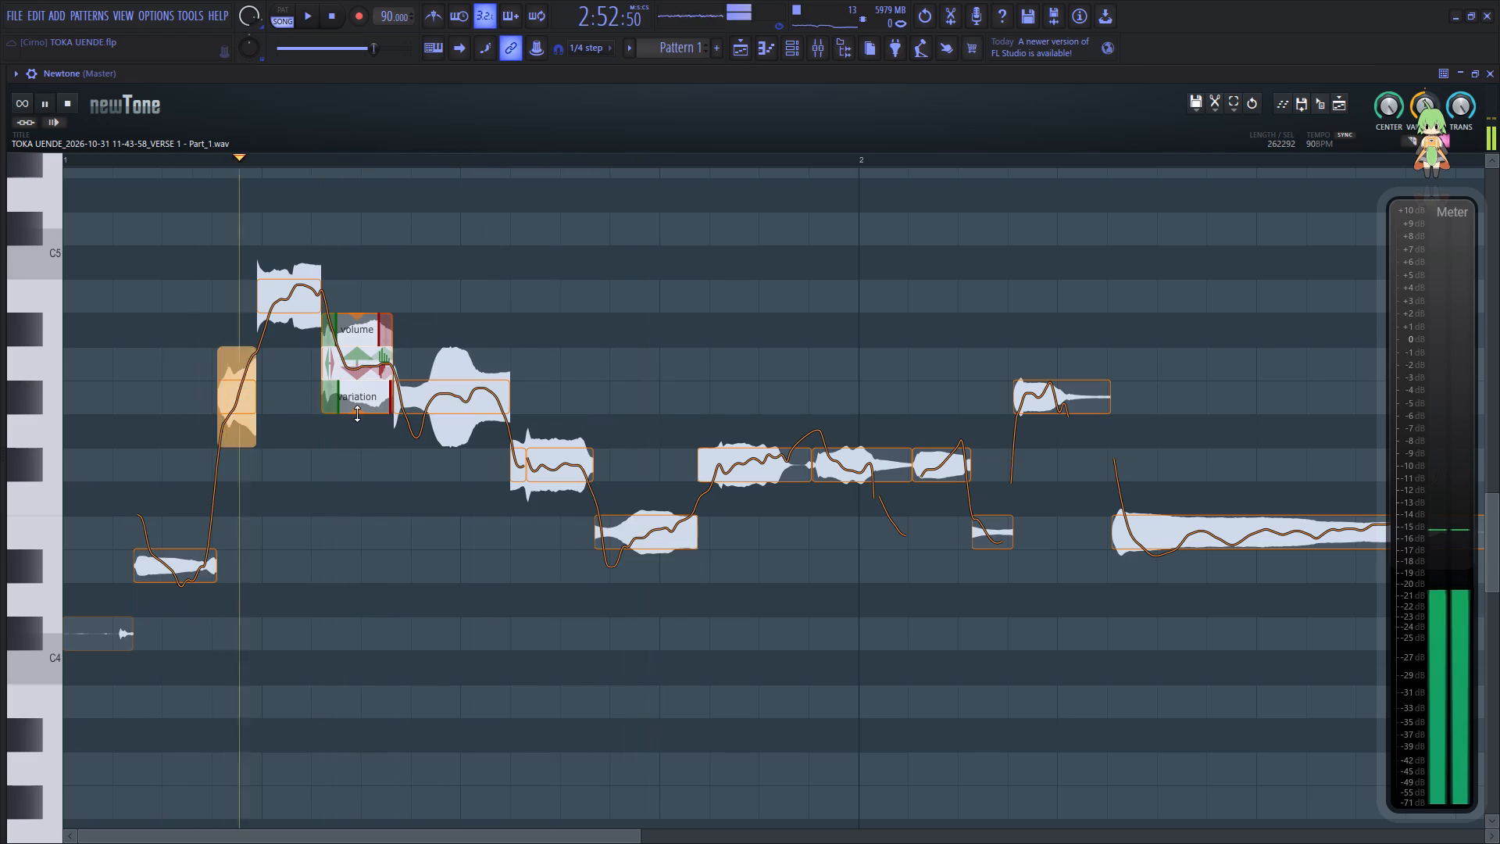
Reduce pitch variation on the descending notes: A4 to 52.54%, G#4 to 35.18%, plus the longer F#4, and play them.
drag(357, 413, 366, 349)
key(space)
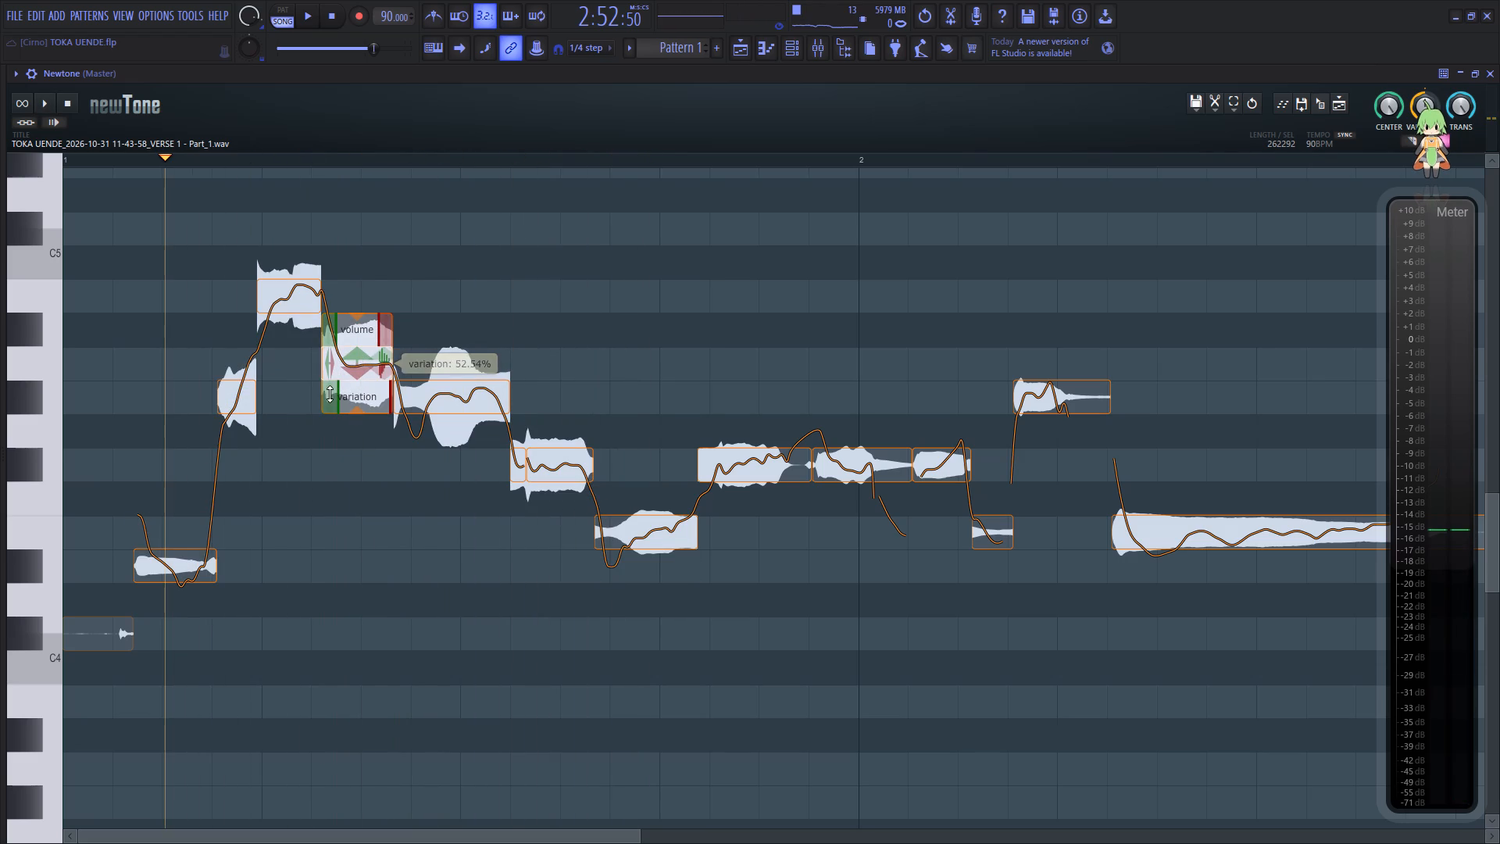
drag(330, 394, 330, 411)
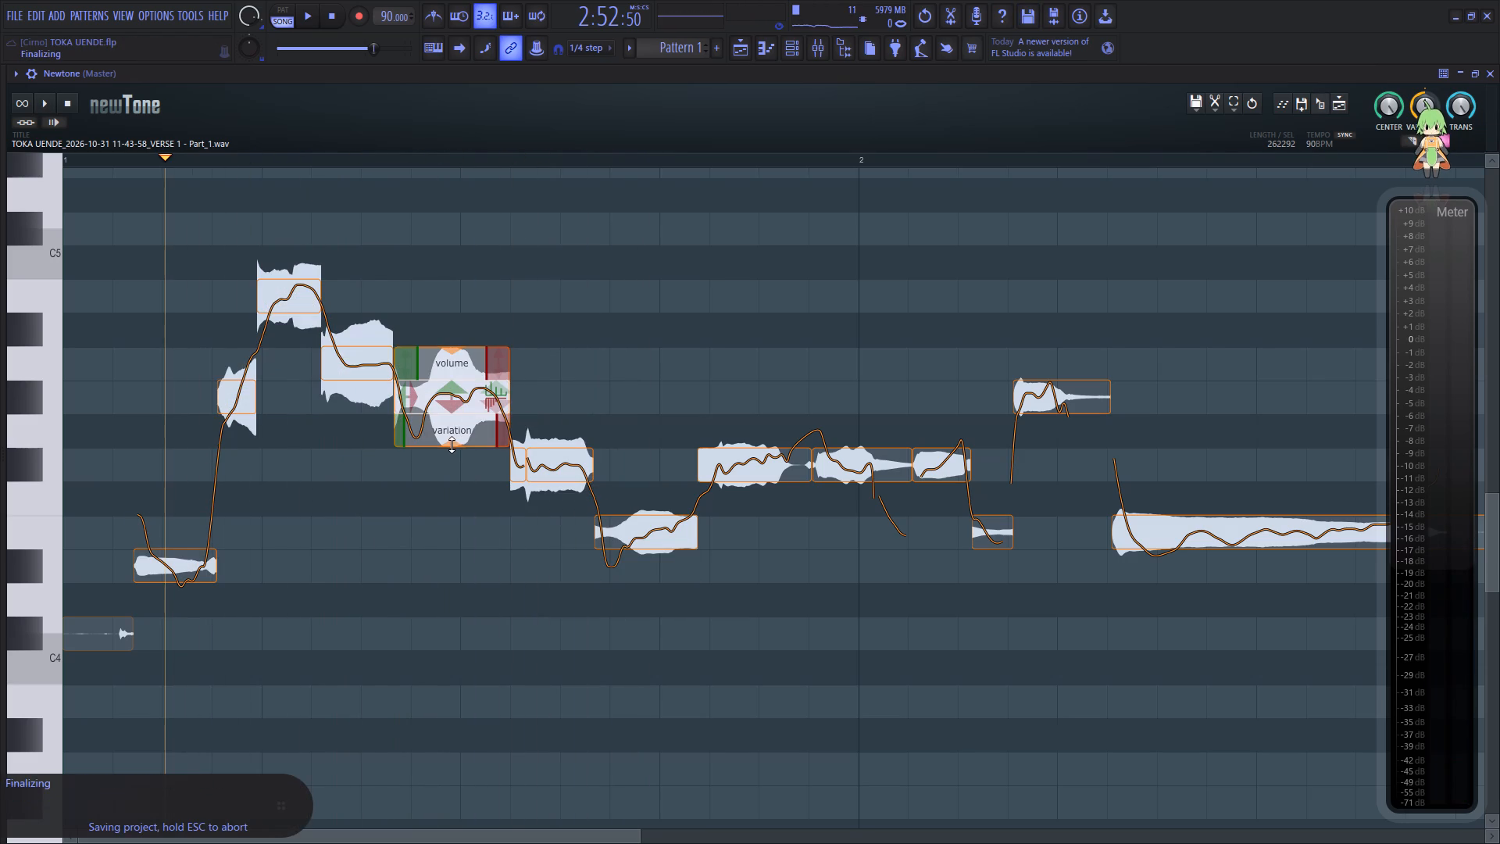
drag(452, 445, 485, 357)
key(space)
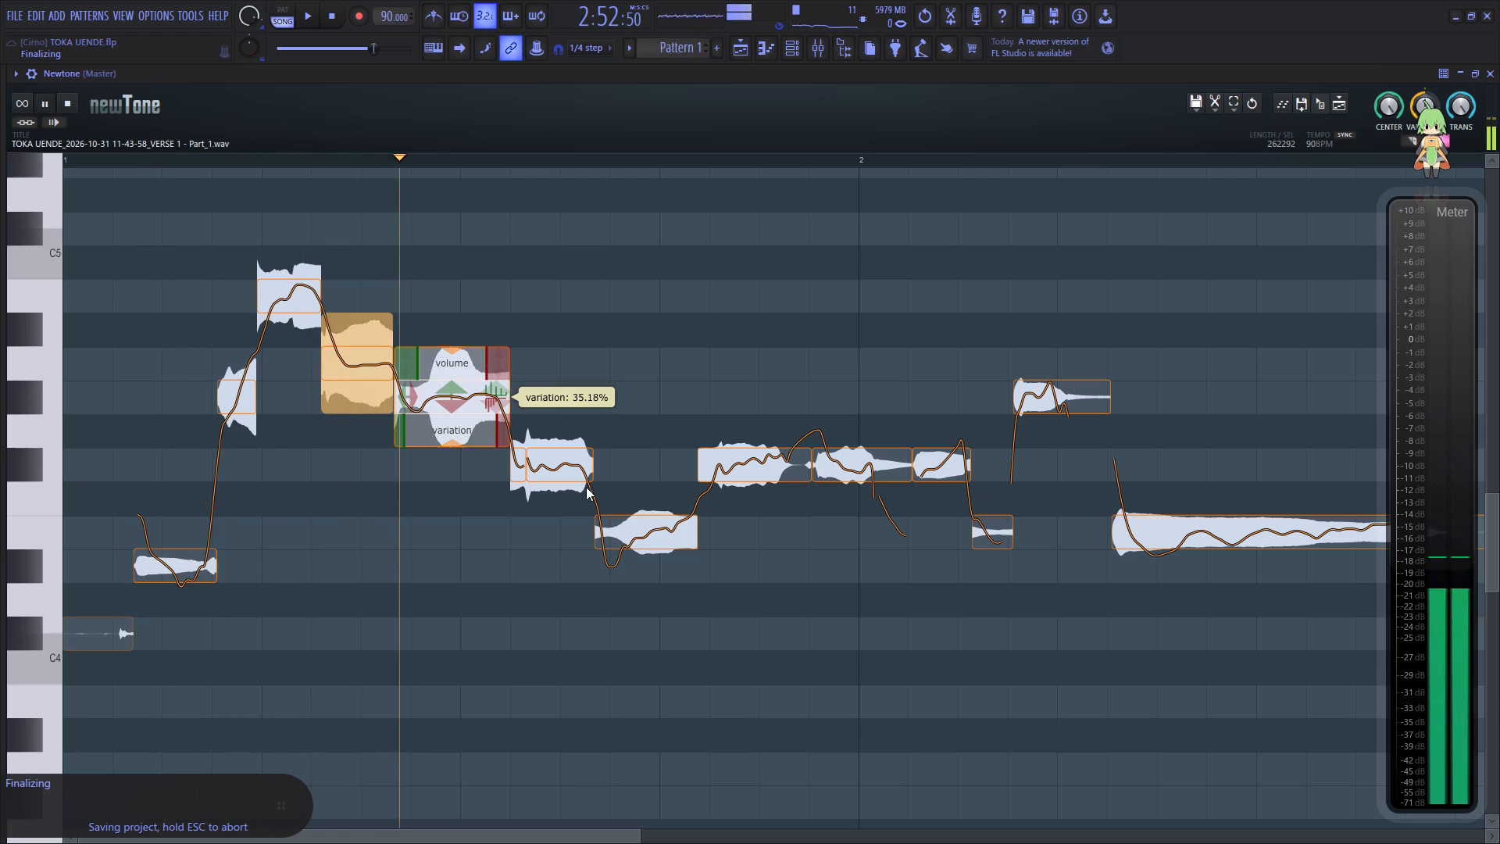
key(space)
key(space)
click(555, 476)
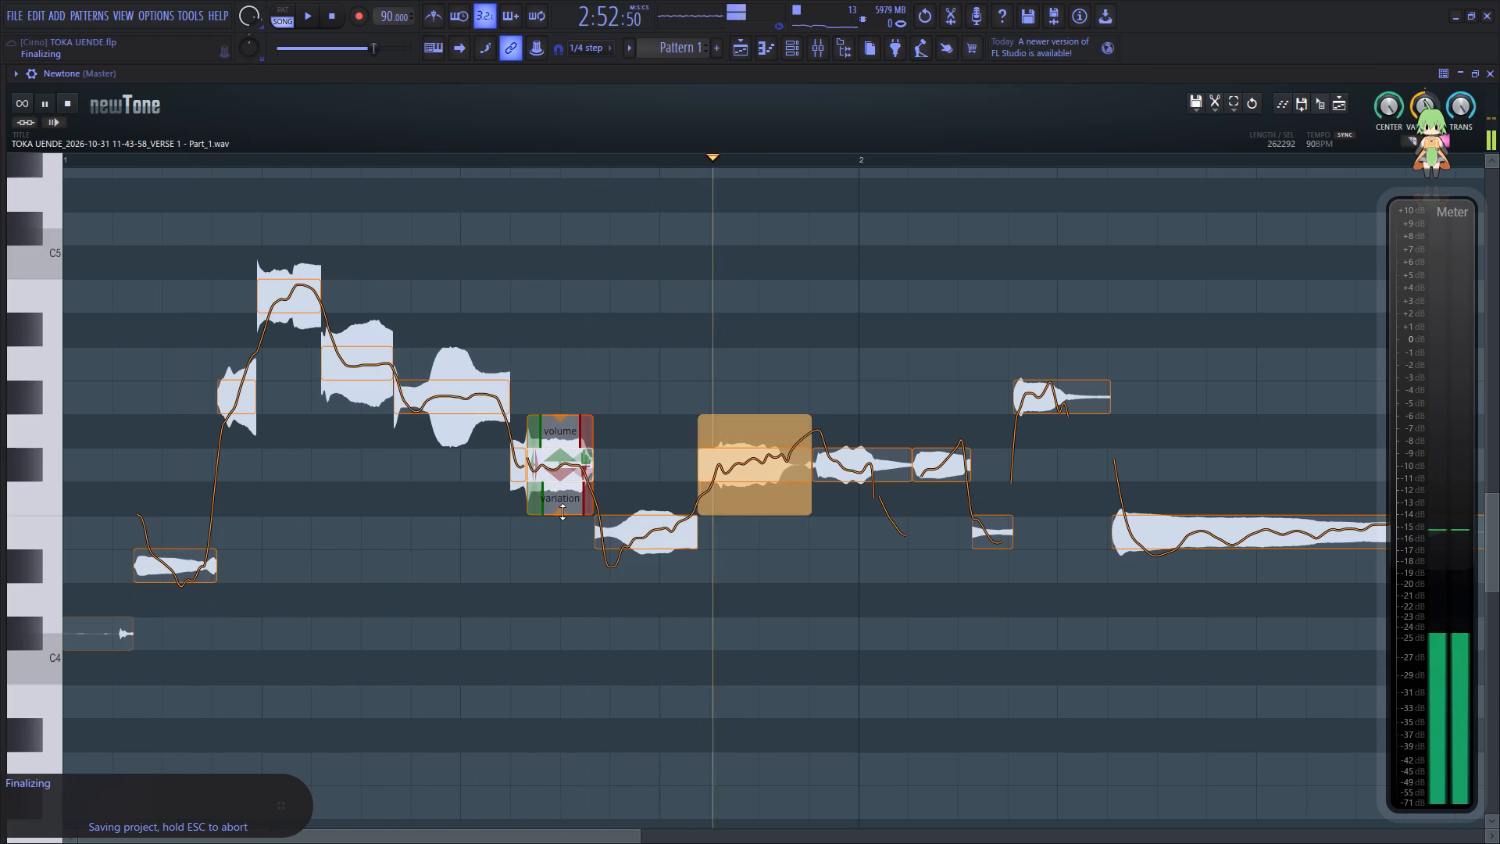
drag(562, 512, 577, 443)
click(284, 510)
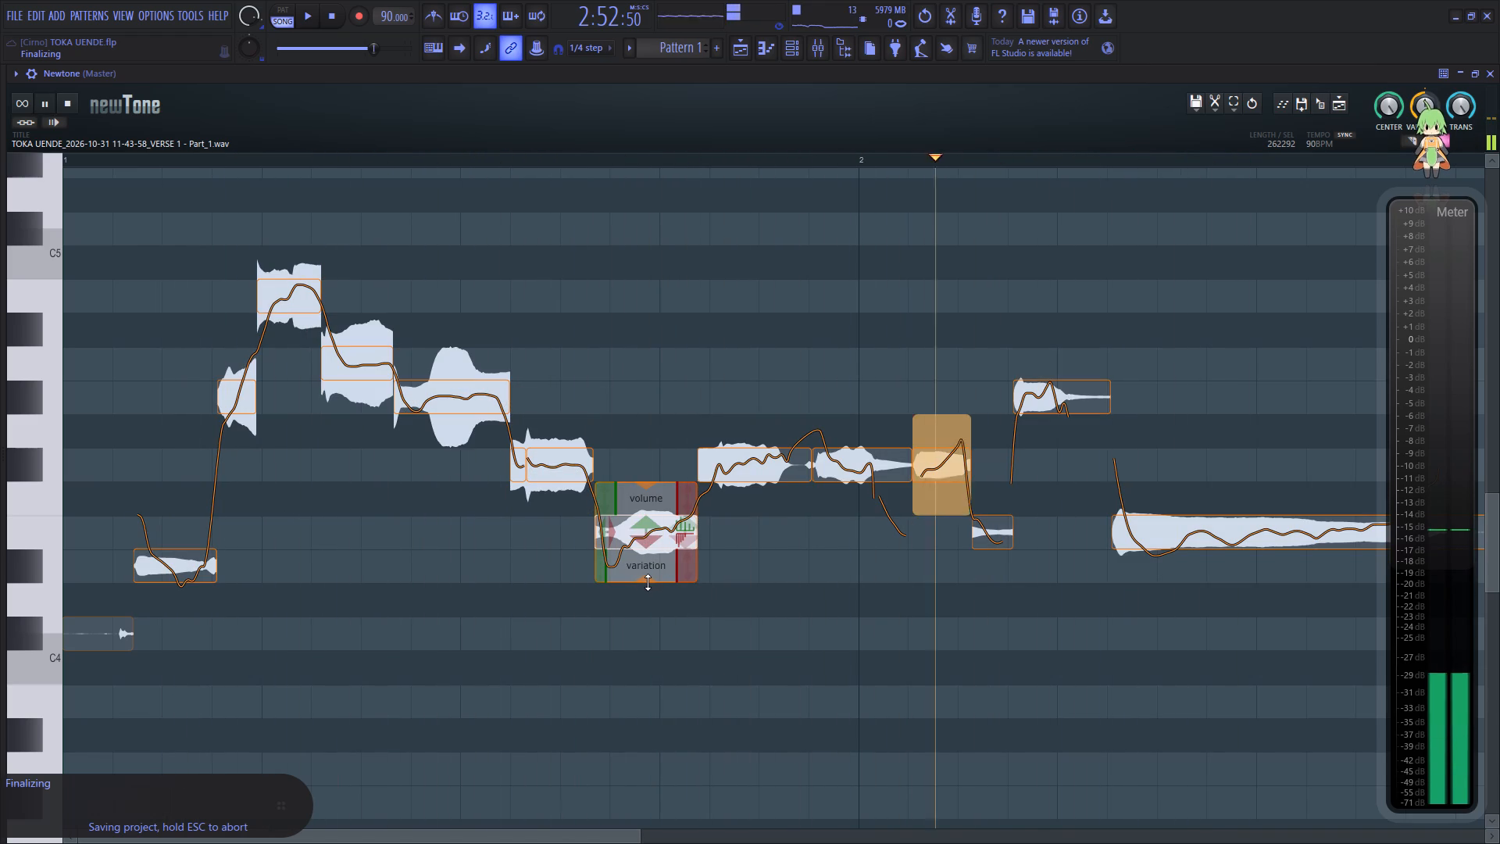
Reduce pitch variation on the first E4 note to 10.87% and the F#4 note after it to 39.23%, replaying the phrase.
drag(648, 582, 690, 462)
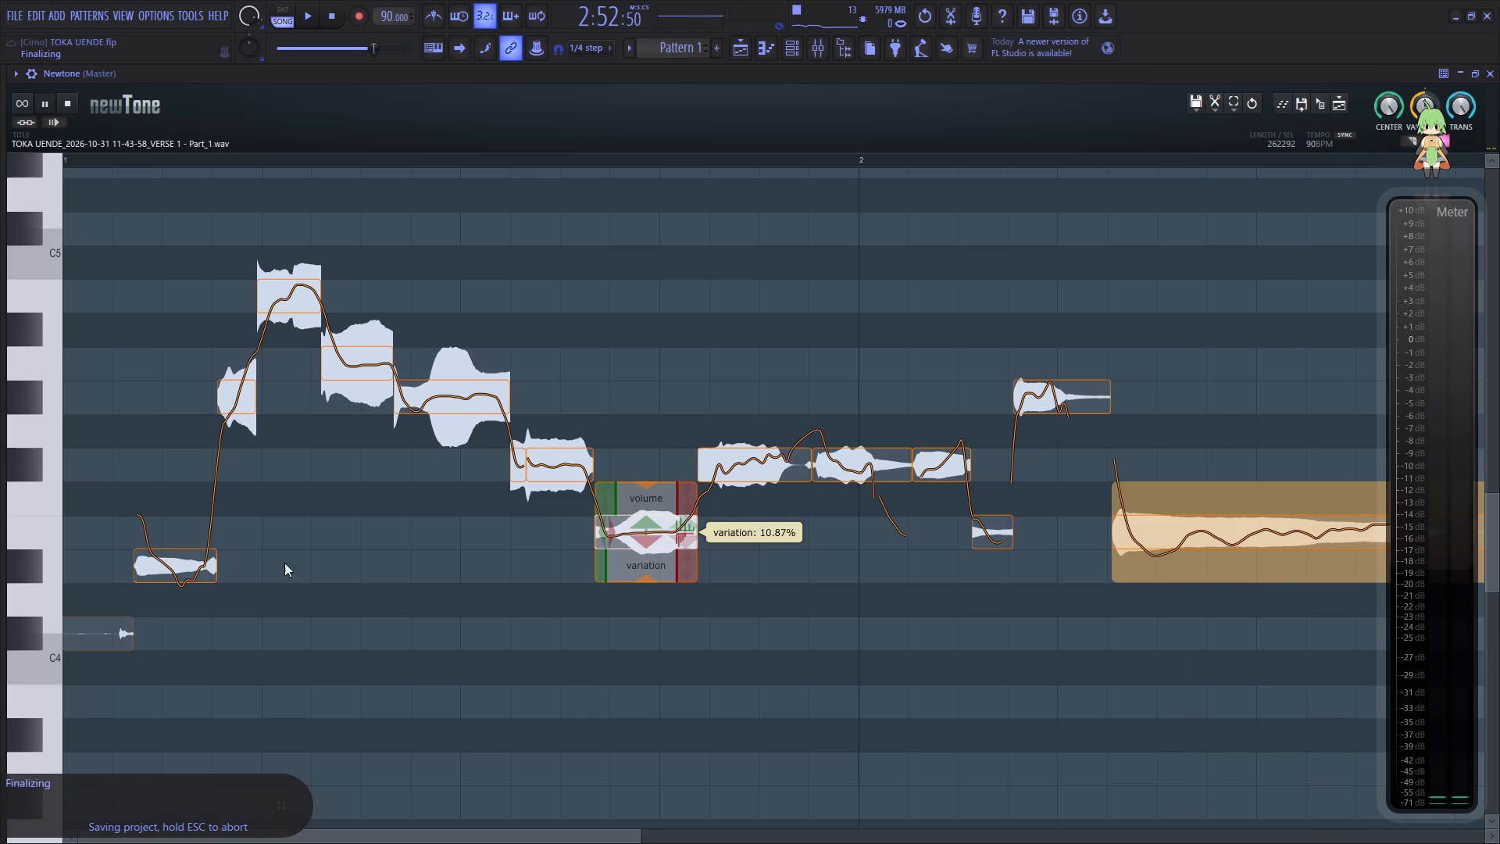
click(170, 618)
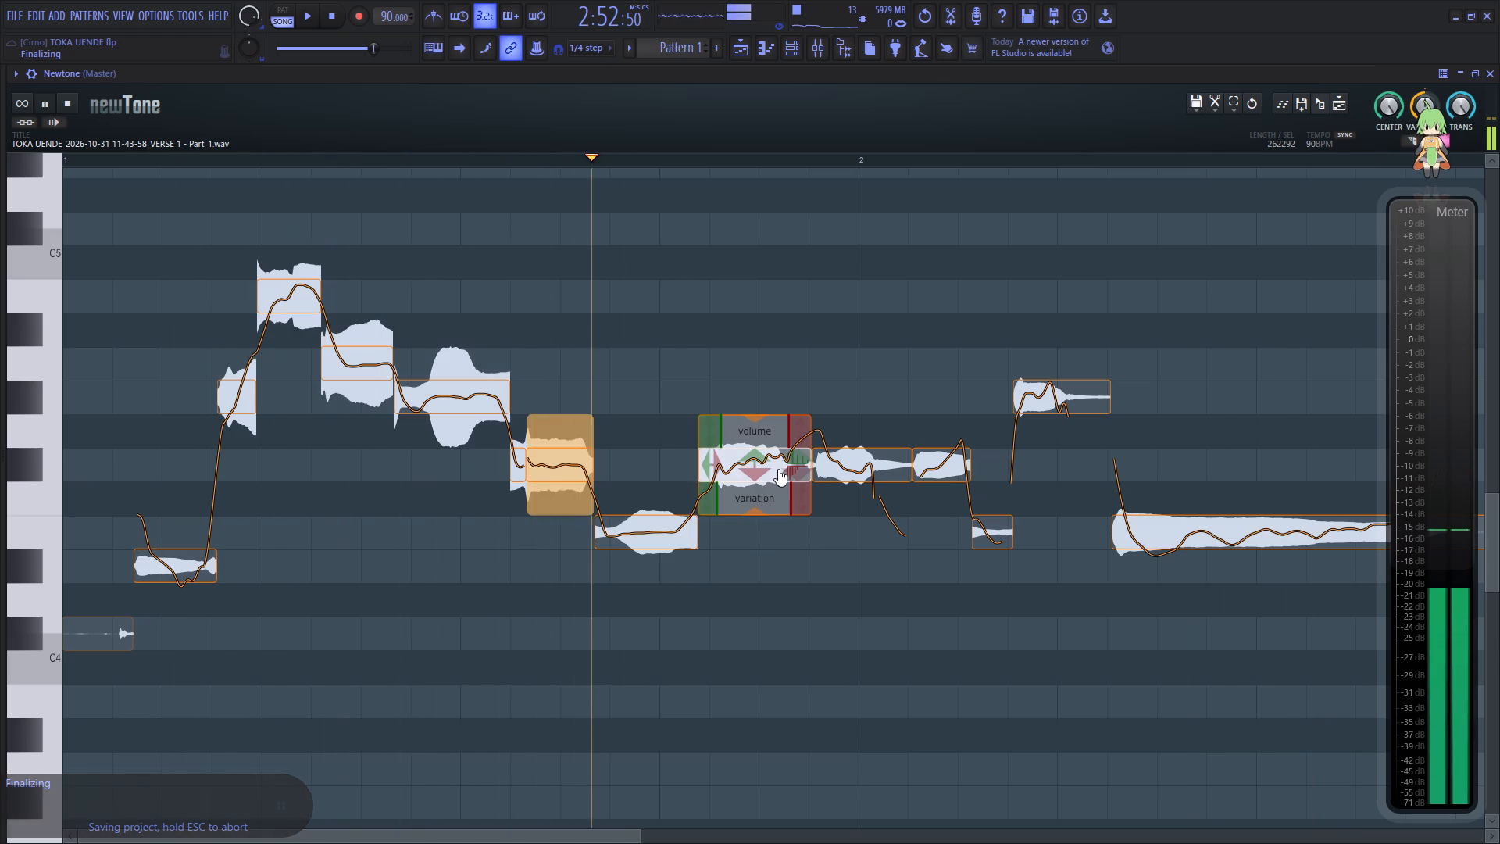
drag(756, 515, 788, 433)
key(space)
key(space)
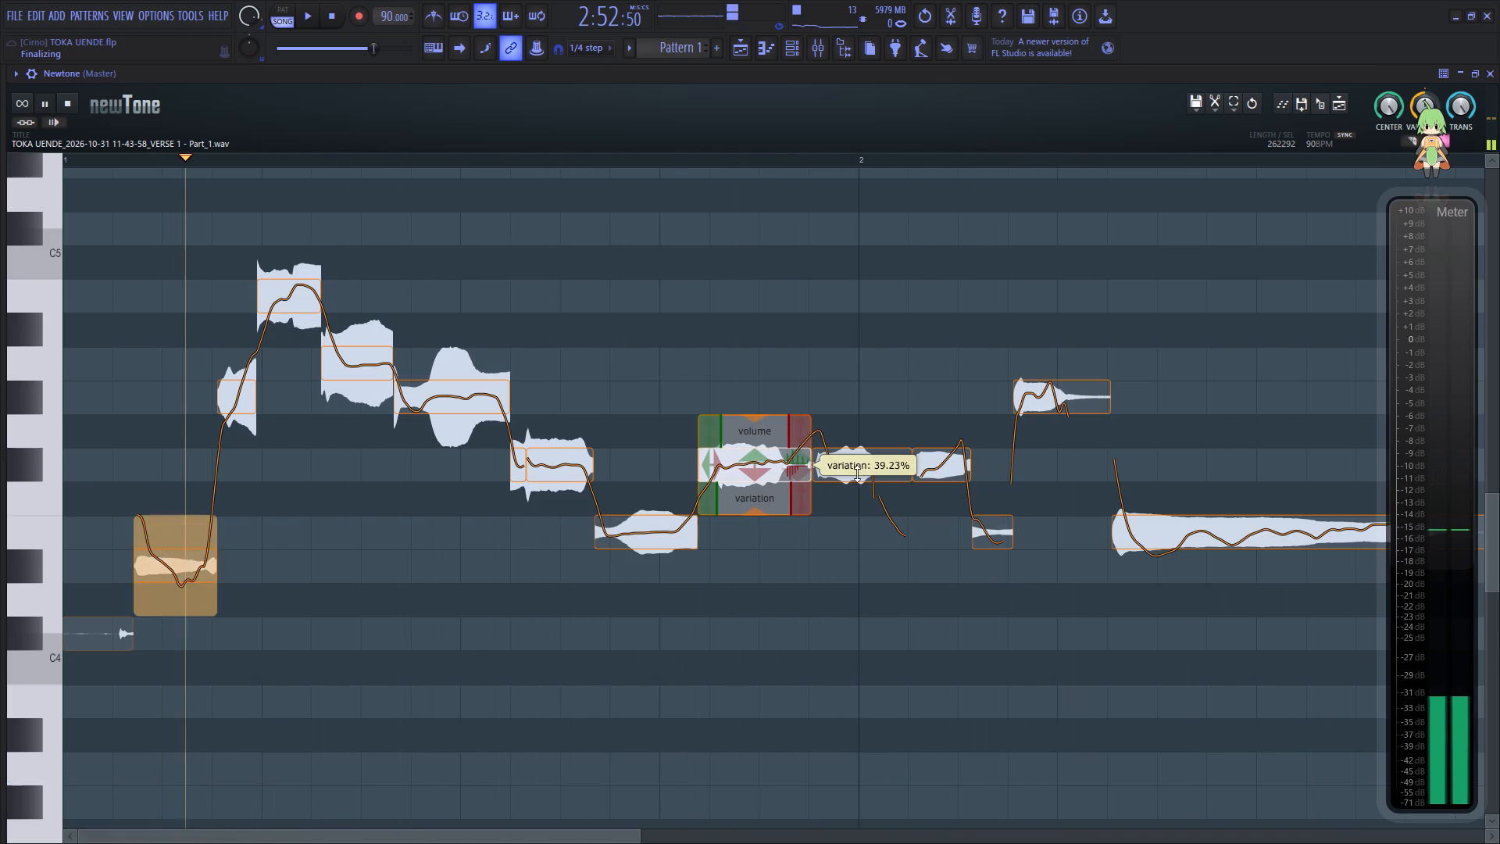
Reduce the middle F#4 note's pitch variation to 23.60%, flatten the short F#4 following it, and replay the phrase after each change.
drag(862, 514, 878, 439)
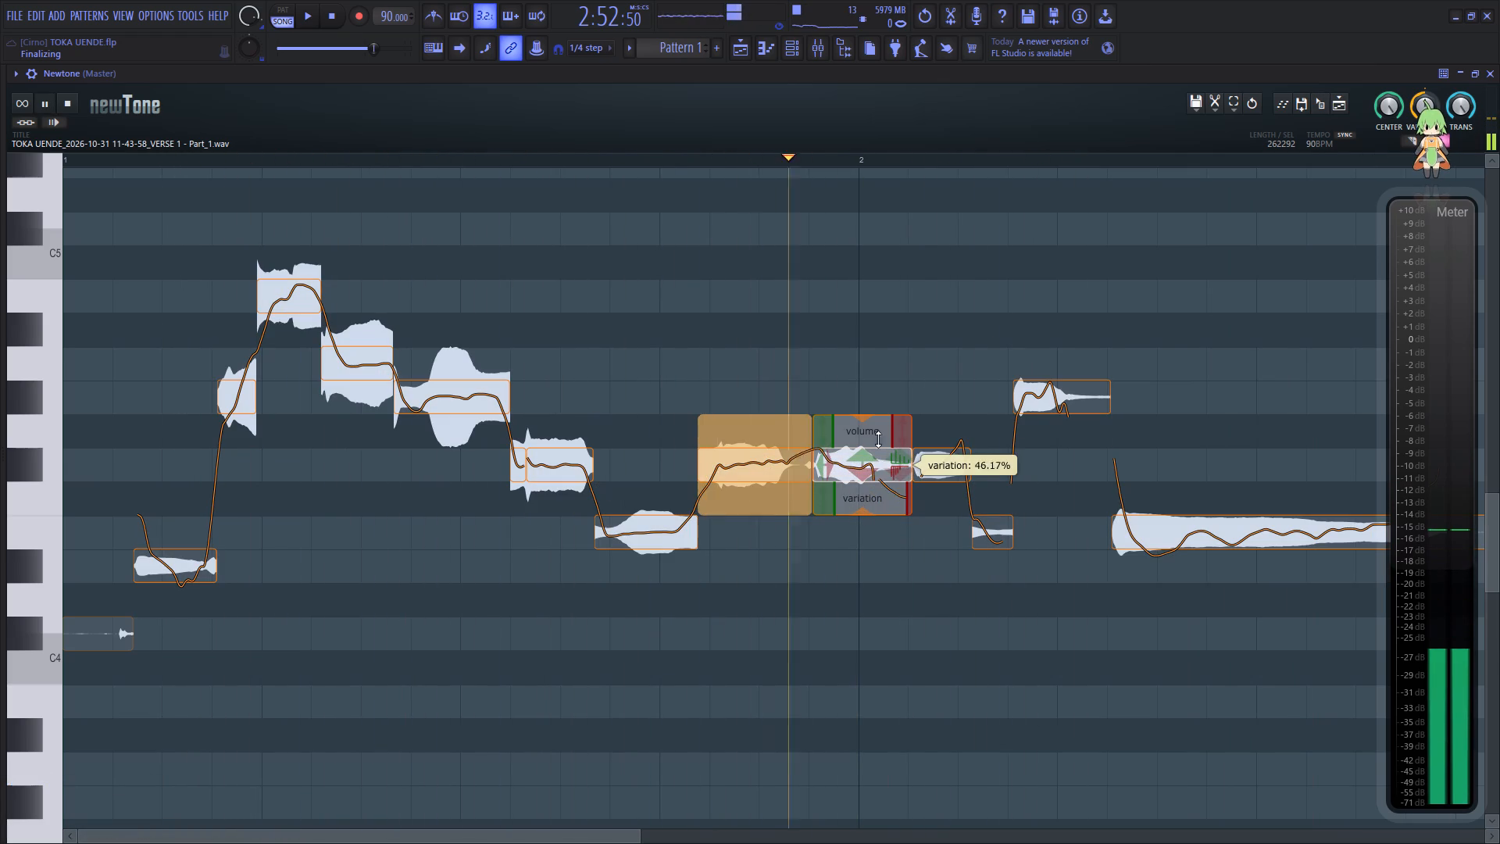
drag(878, 439, 890, 411)
key(space)
key(space)
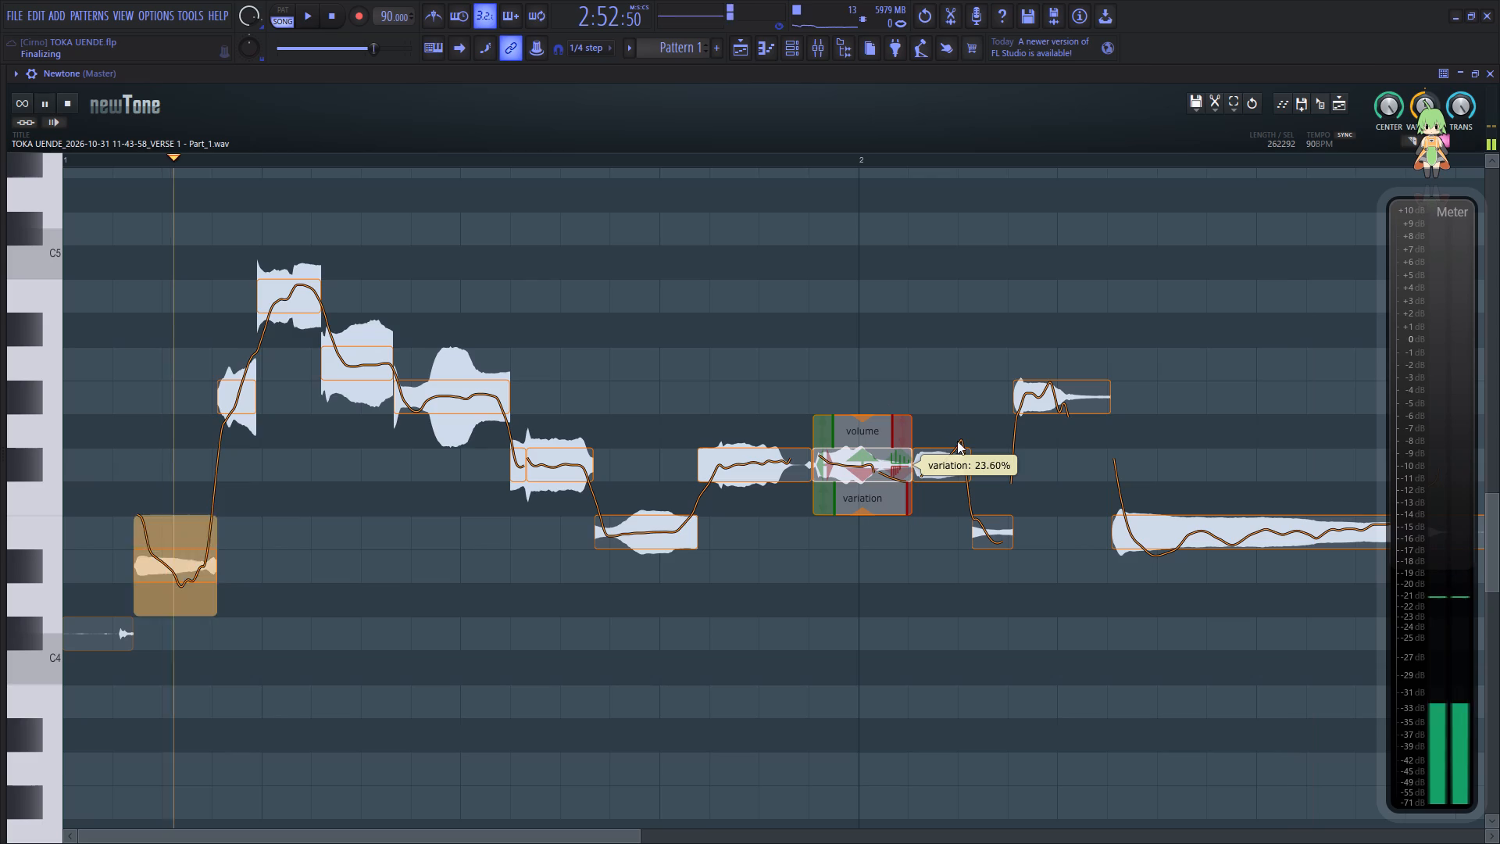
drag(944, 513, 948, 486)
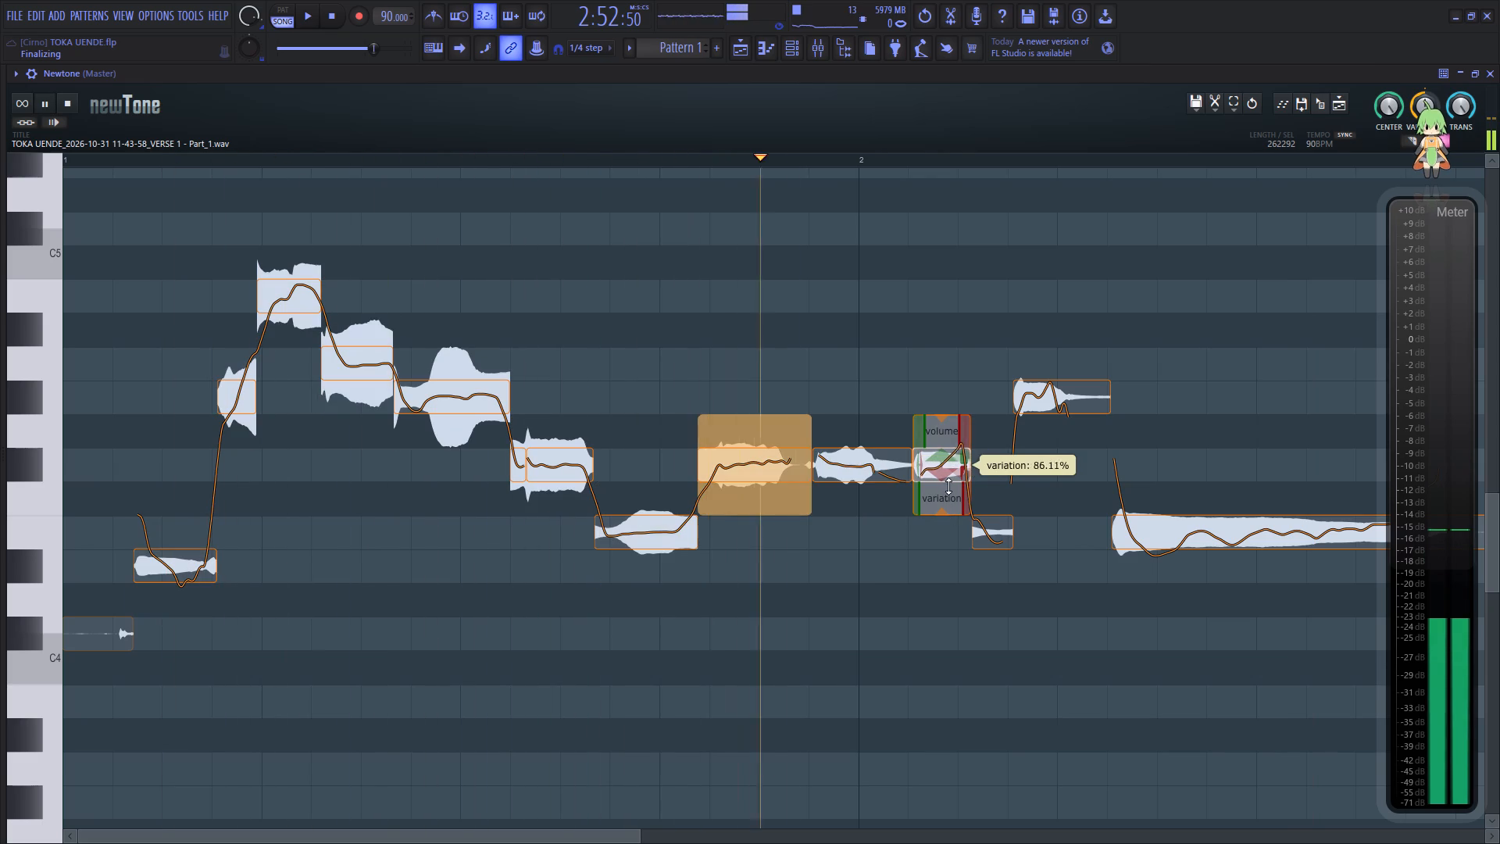
drag(948, 486, 968, 434)
key(space)
key(space)
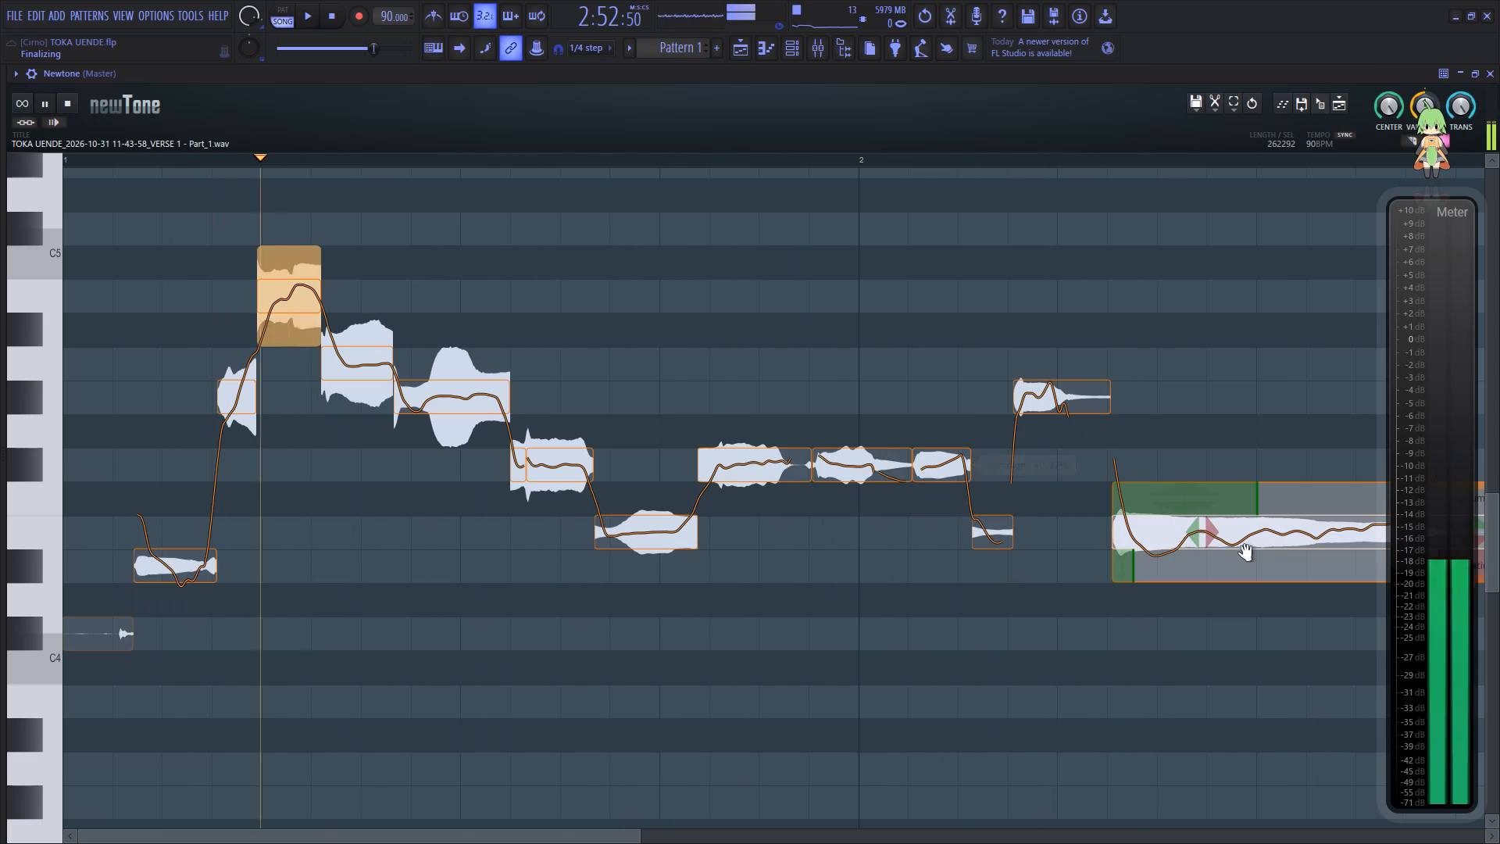
Reduce the pitch variation of the long final E4 note to 24.76% and play the corrected phrase.
drag(517, 835, 578, 838)
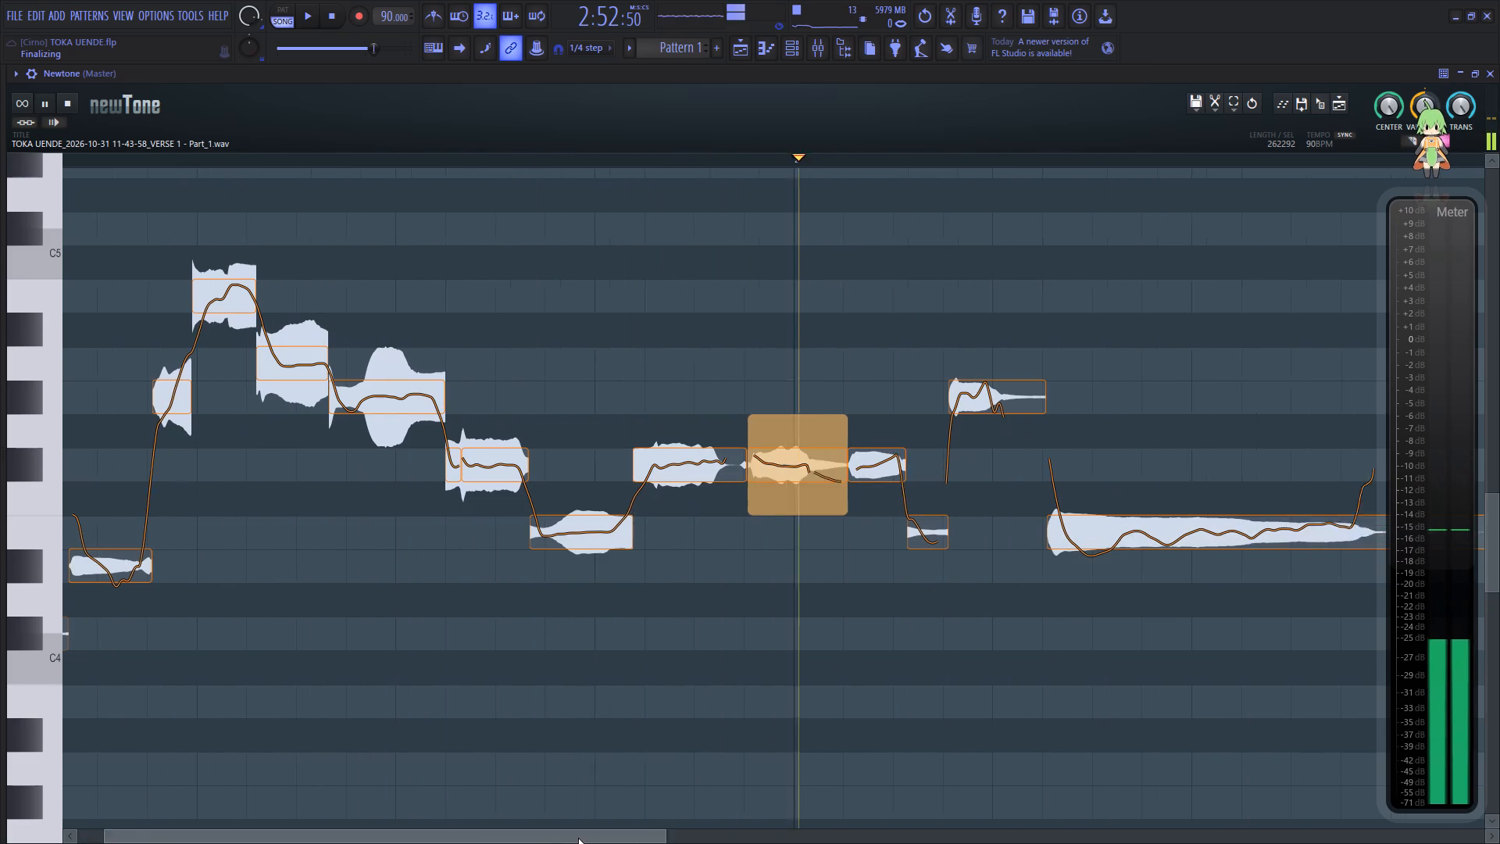
drag(578, 838, 607, 838)
key(space)
click(1151, 527)
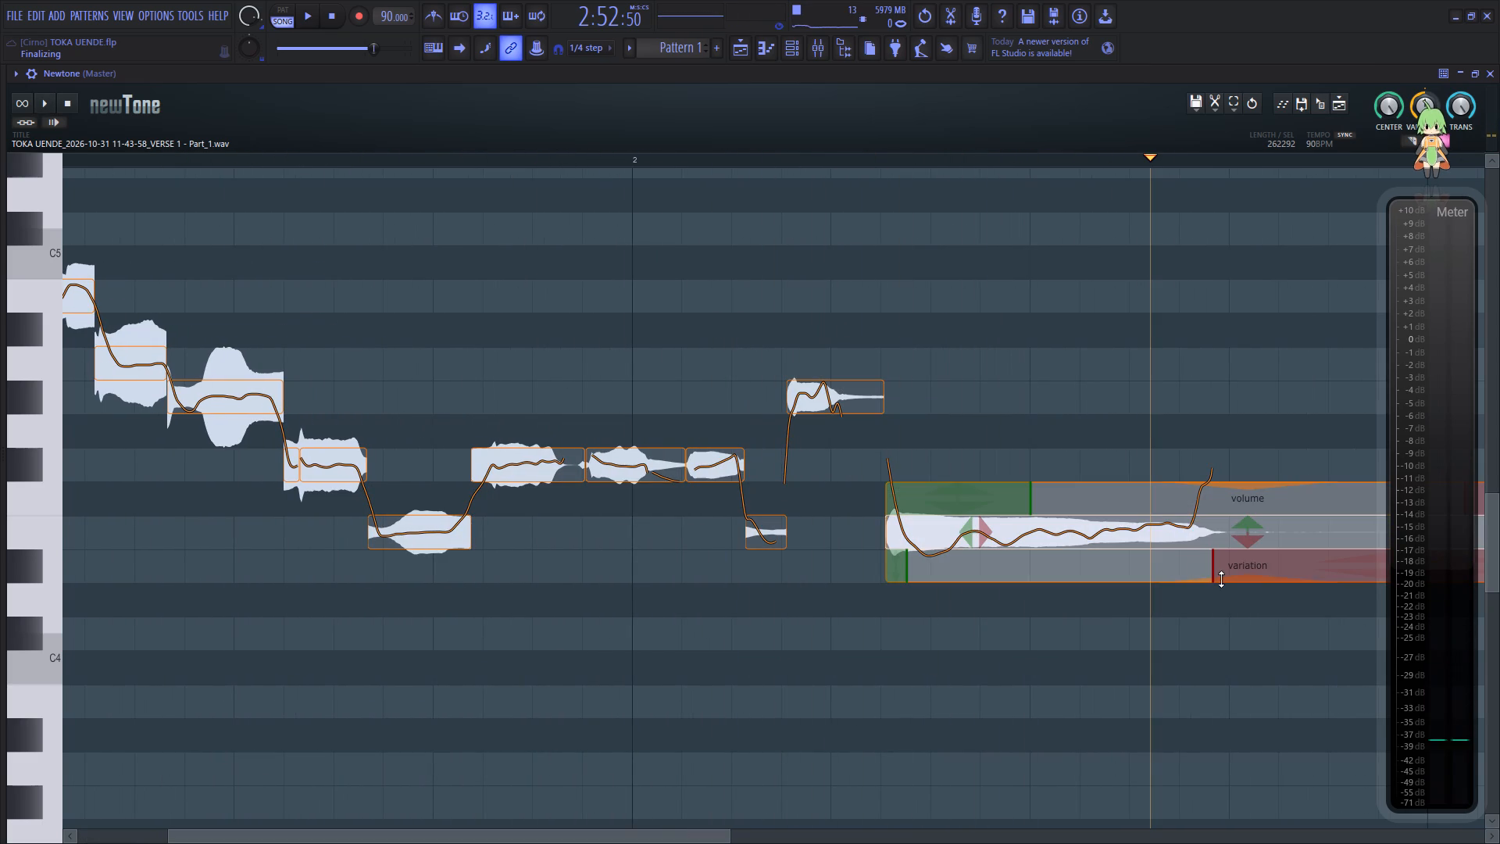
drag(1204, 582, 1206, 481)
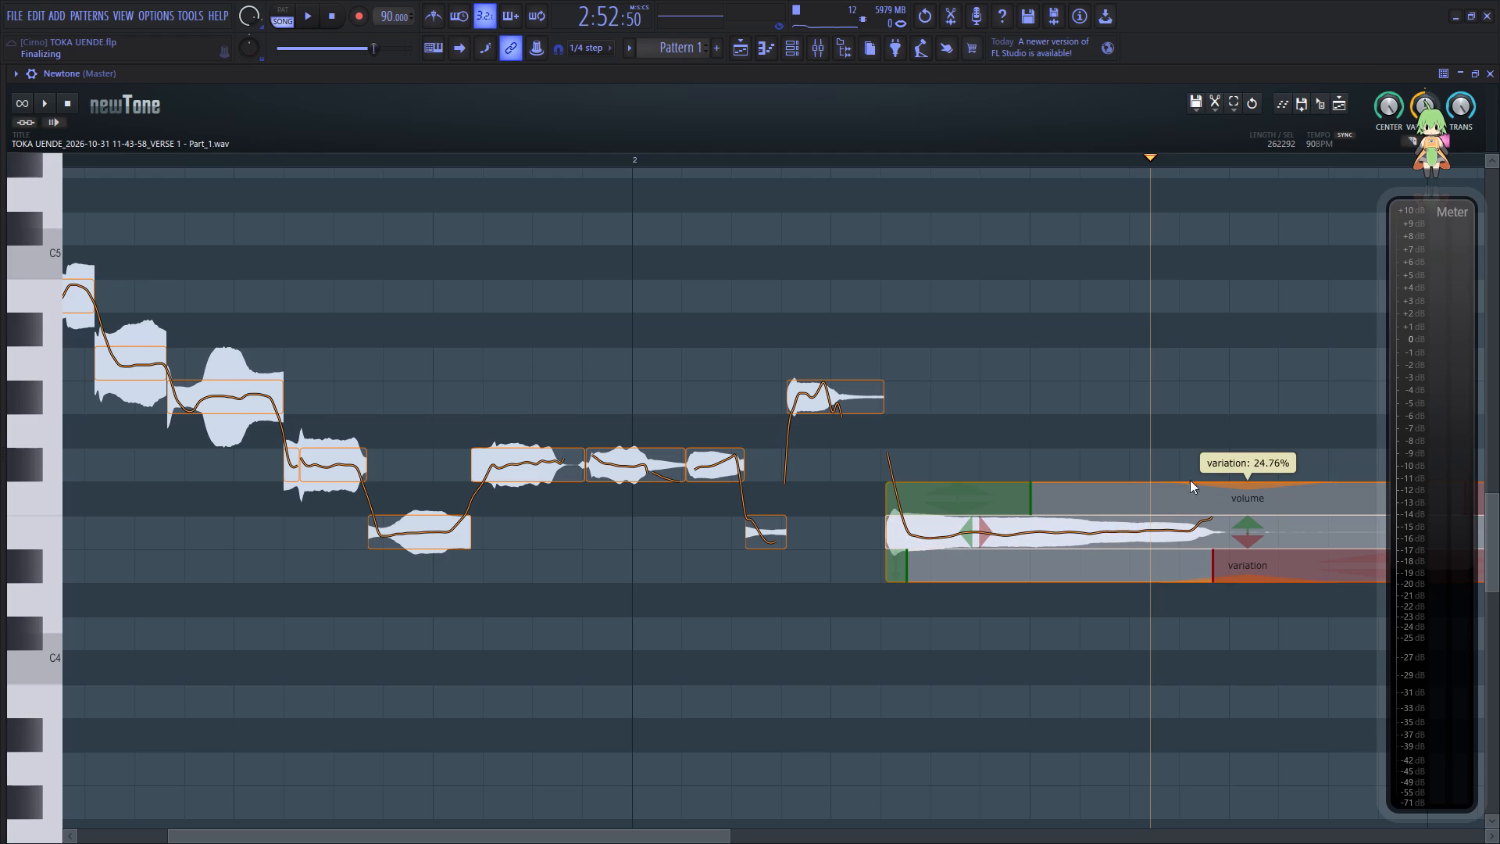
click(408, 596)
key(space)
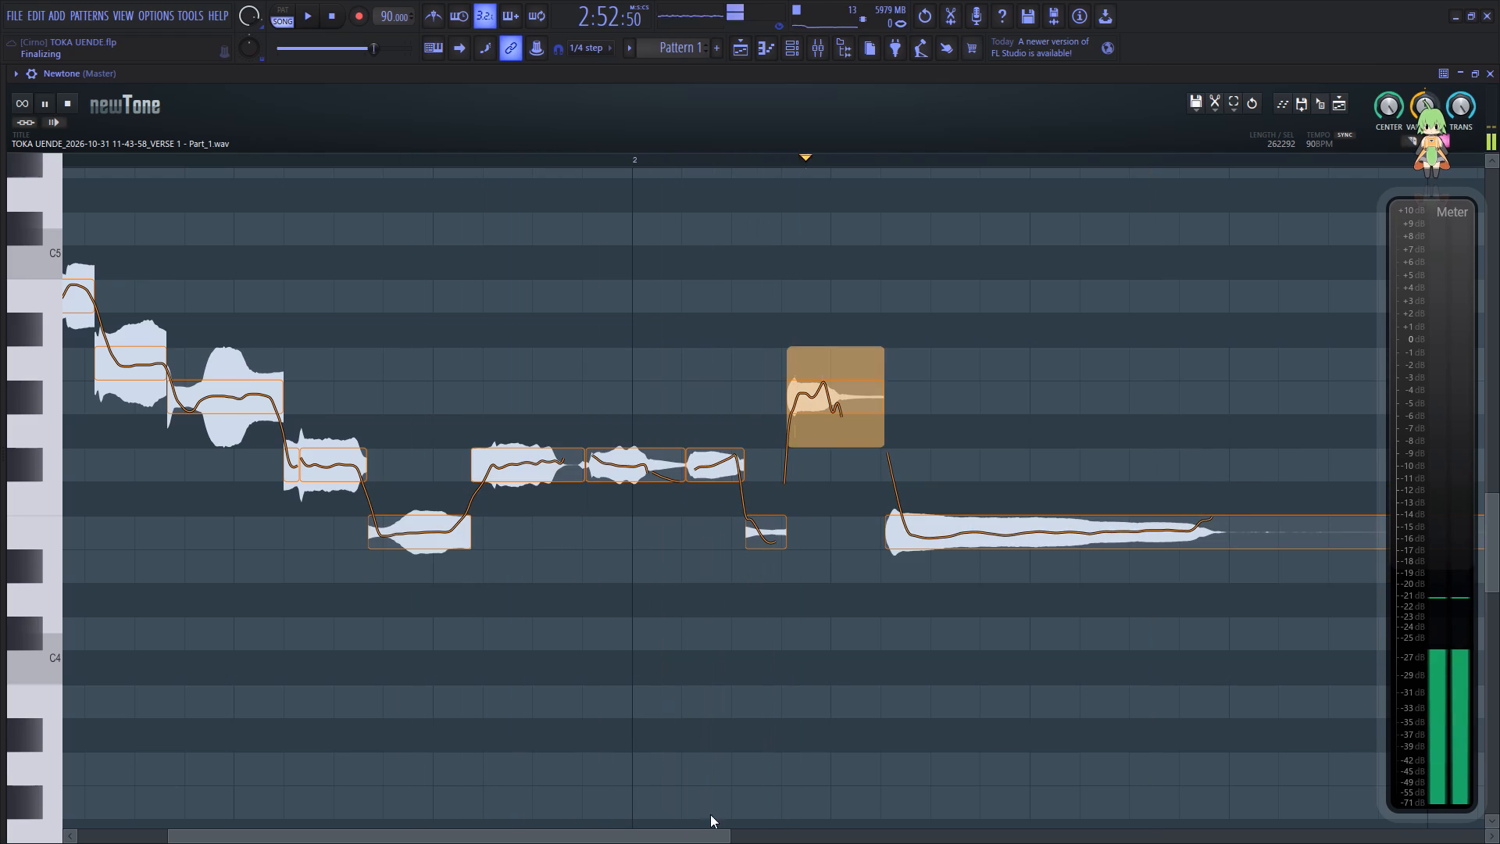
drag(671, 838, 254, 753)
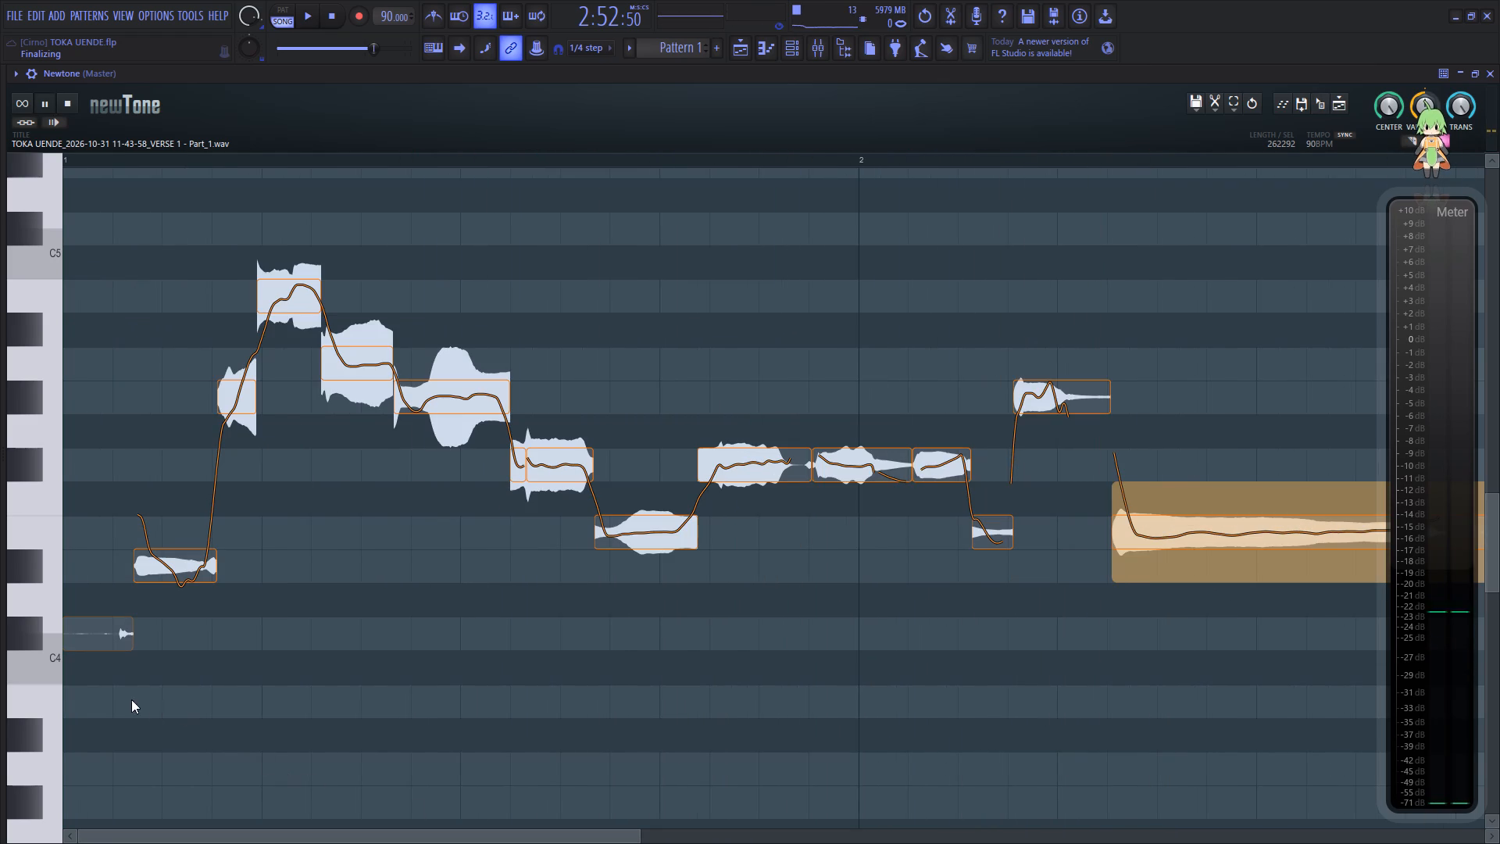
click(98, 683)
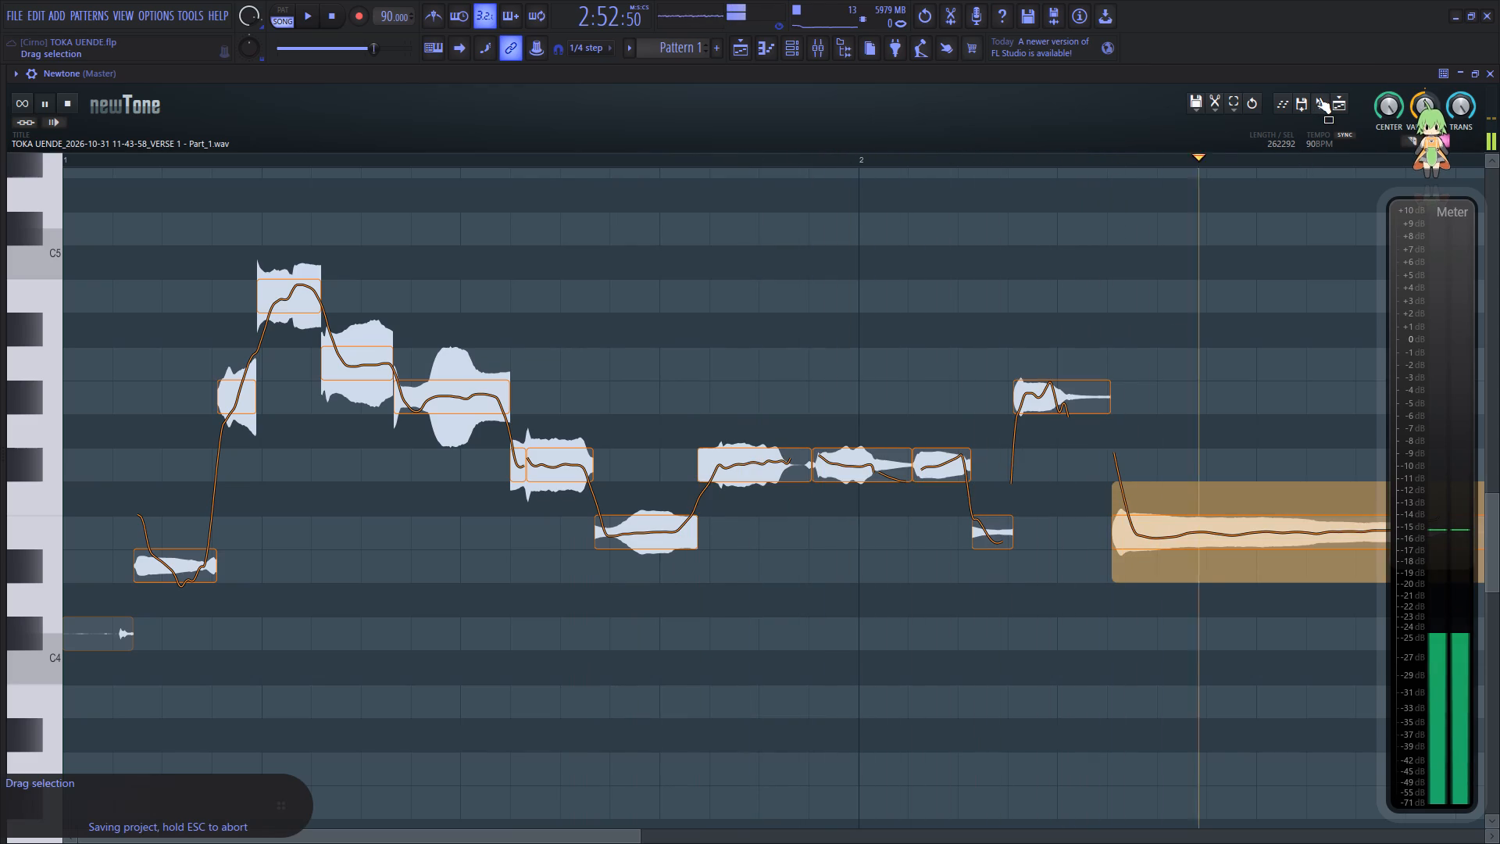
key(space)
Send the corrected vocal to the playlist's Verse 2 track, aligned with the start of the original phrase, and close NewTone.
drag(1318, 101, 616, 560)
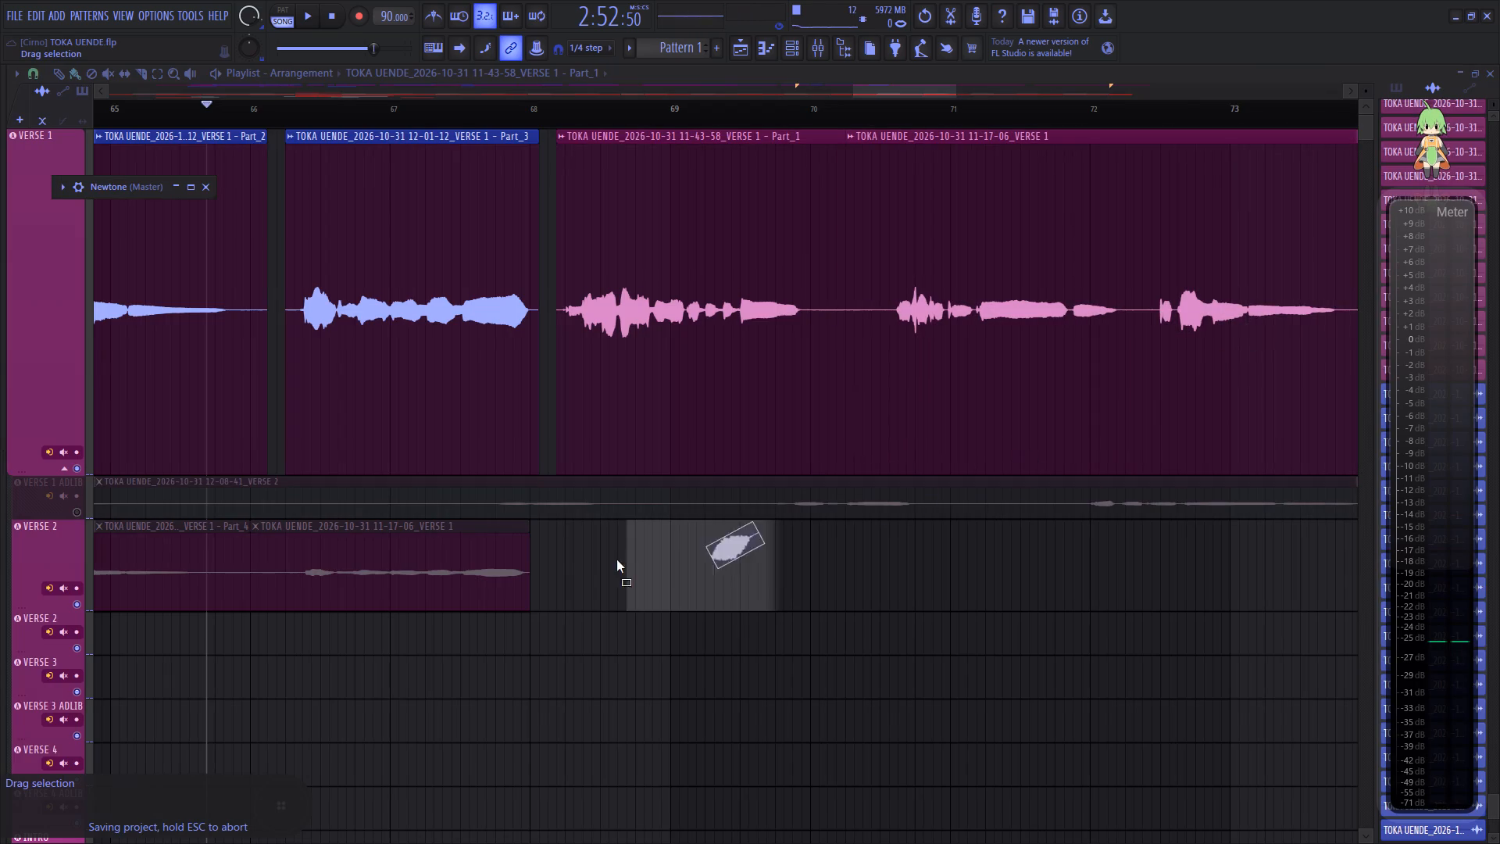
drag(616, 560, 555, 581)
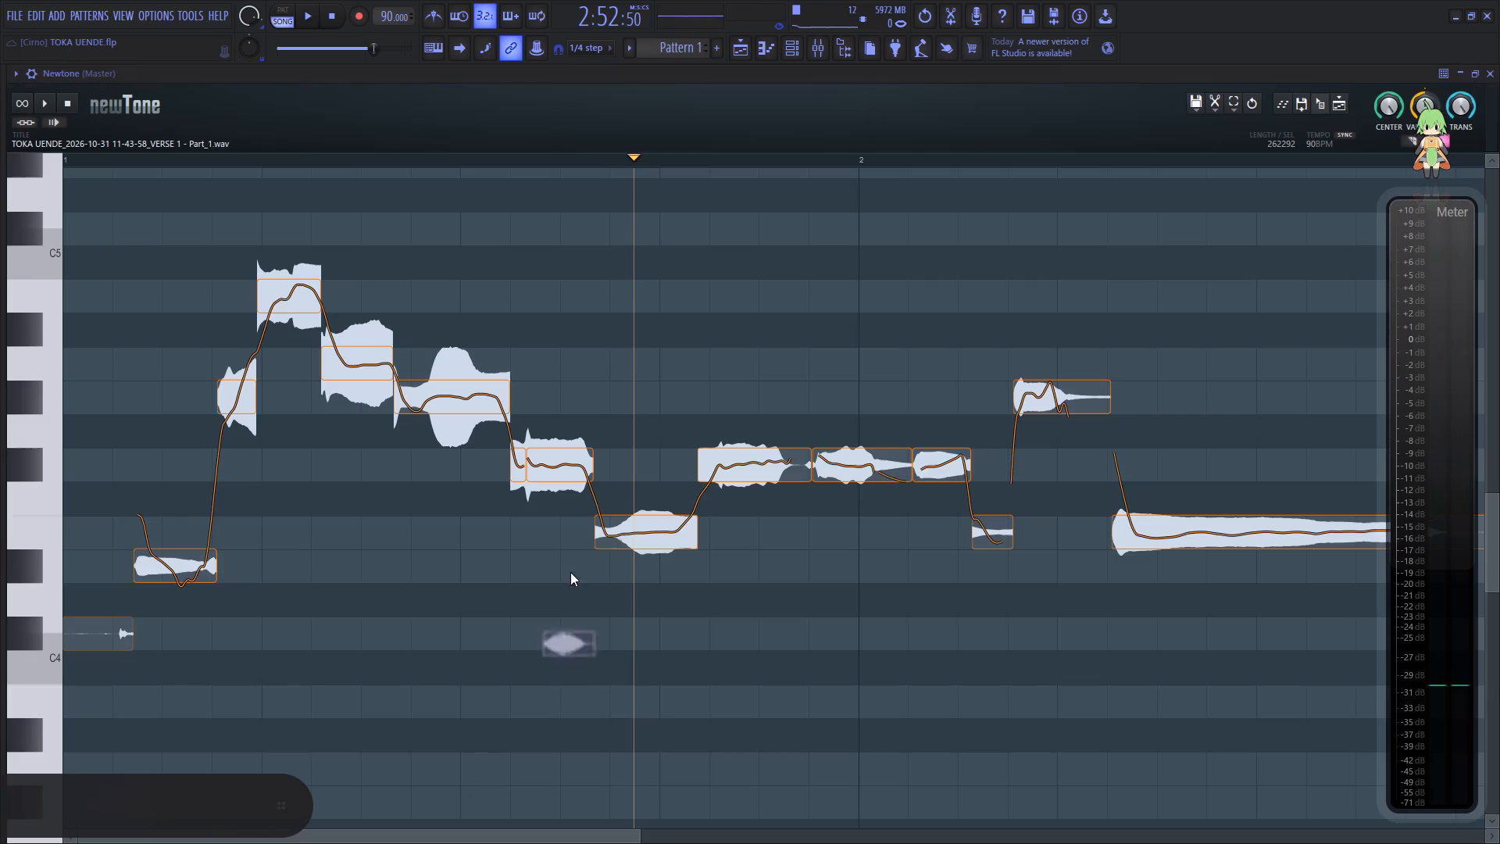
click(1491, 70)
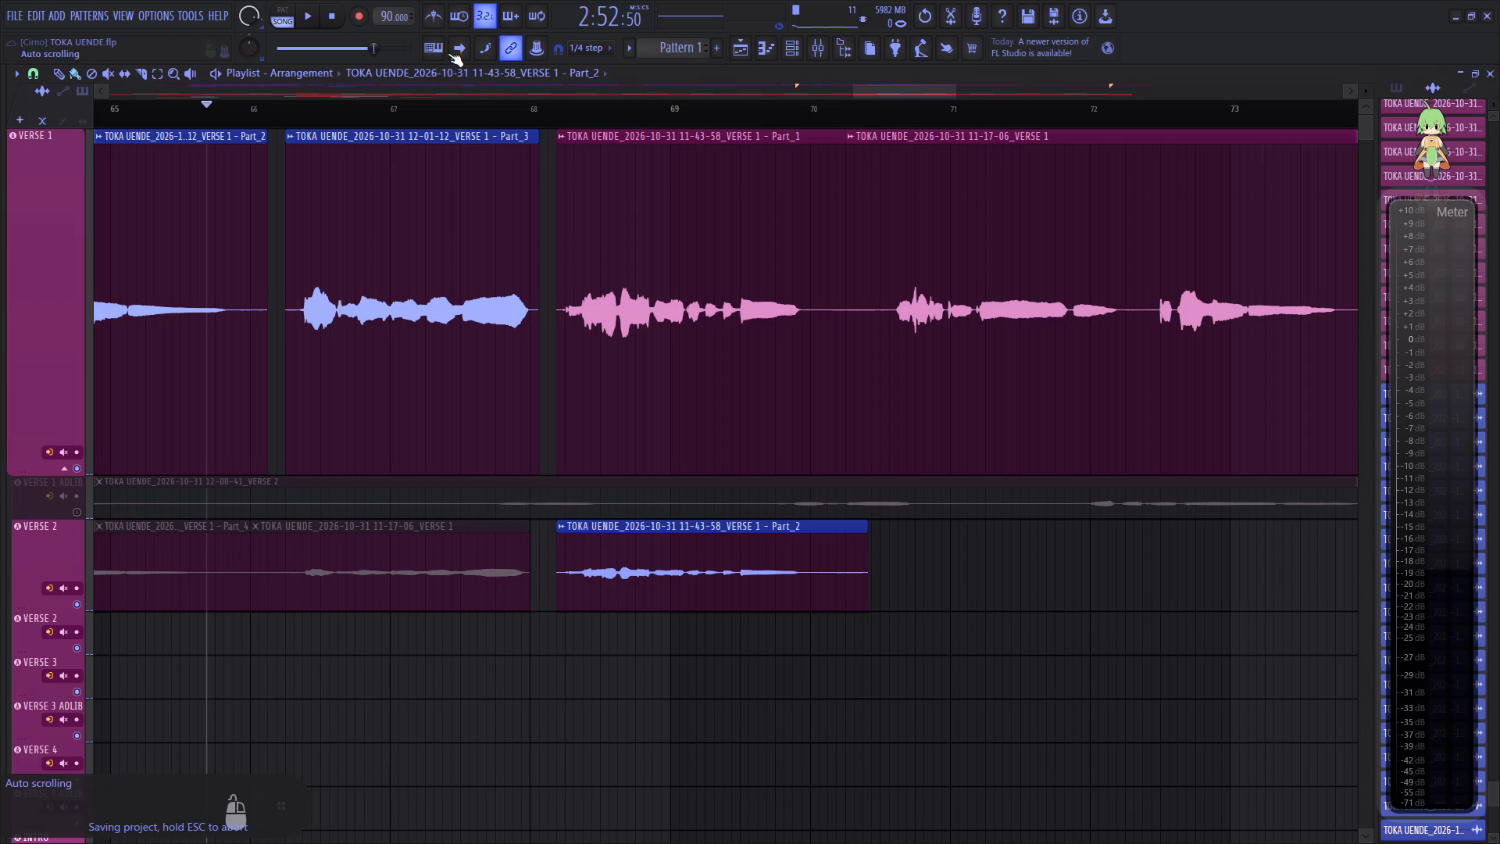
Cut the ends off the original and corrected 11-43-58 clips so both end at bar 70.
click(140, 79)
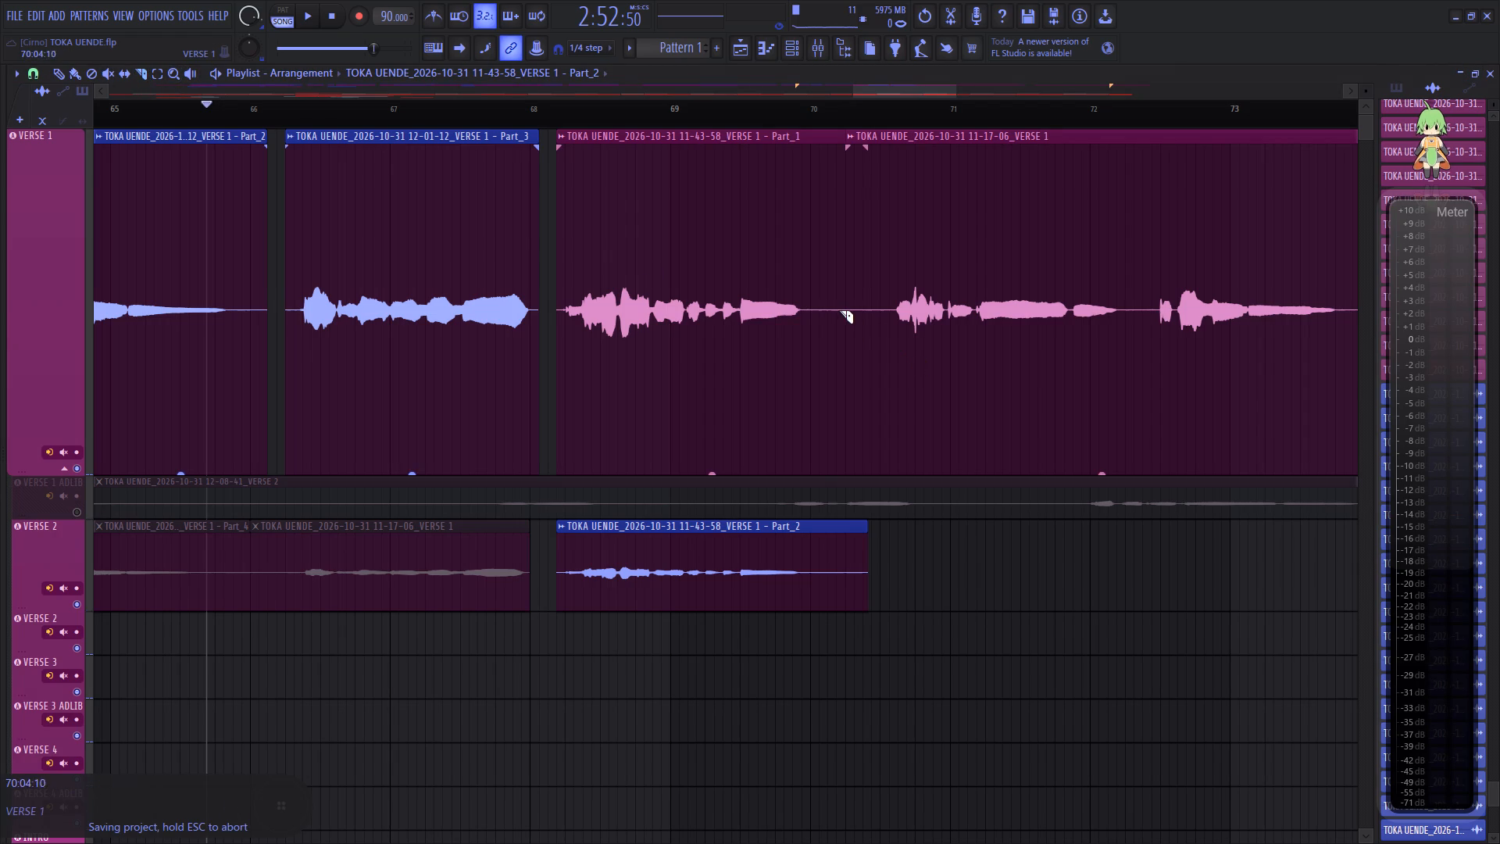
right_click(818, 314)
right_click(811, 315)
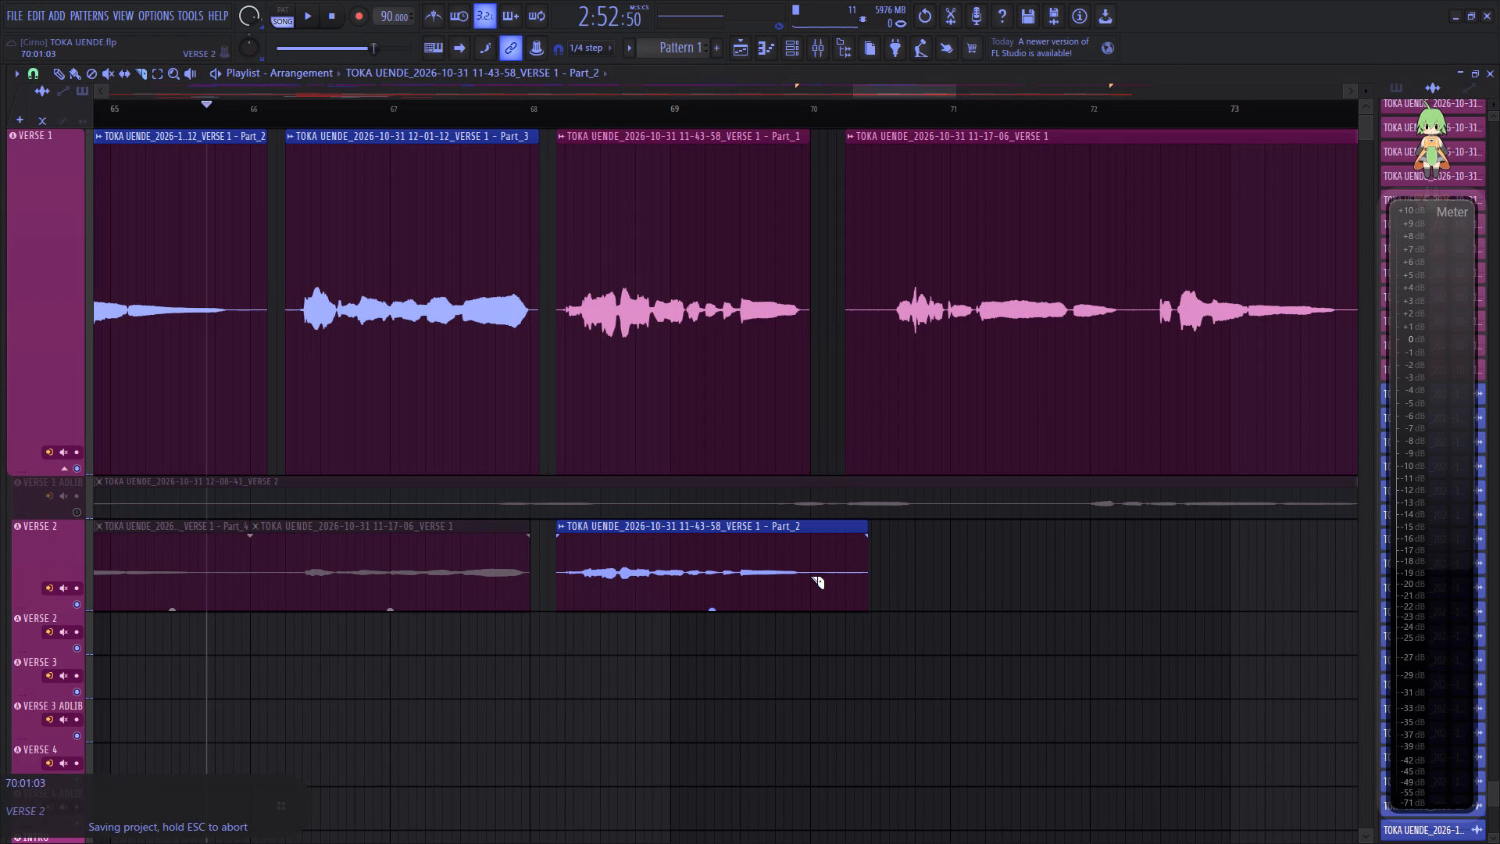
right_click(810, 576)
During playback, mute the original 11-43-58 clip, move it to the second Verse 2 track, and put the corrected clip on Verse 1.
key(space)
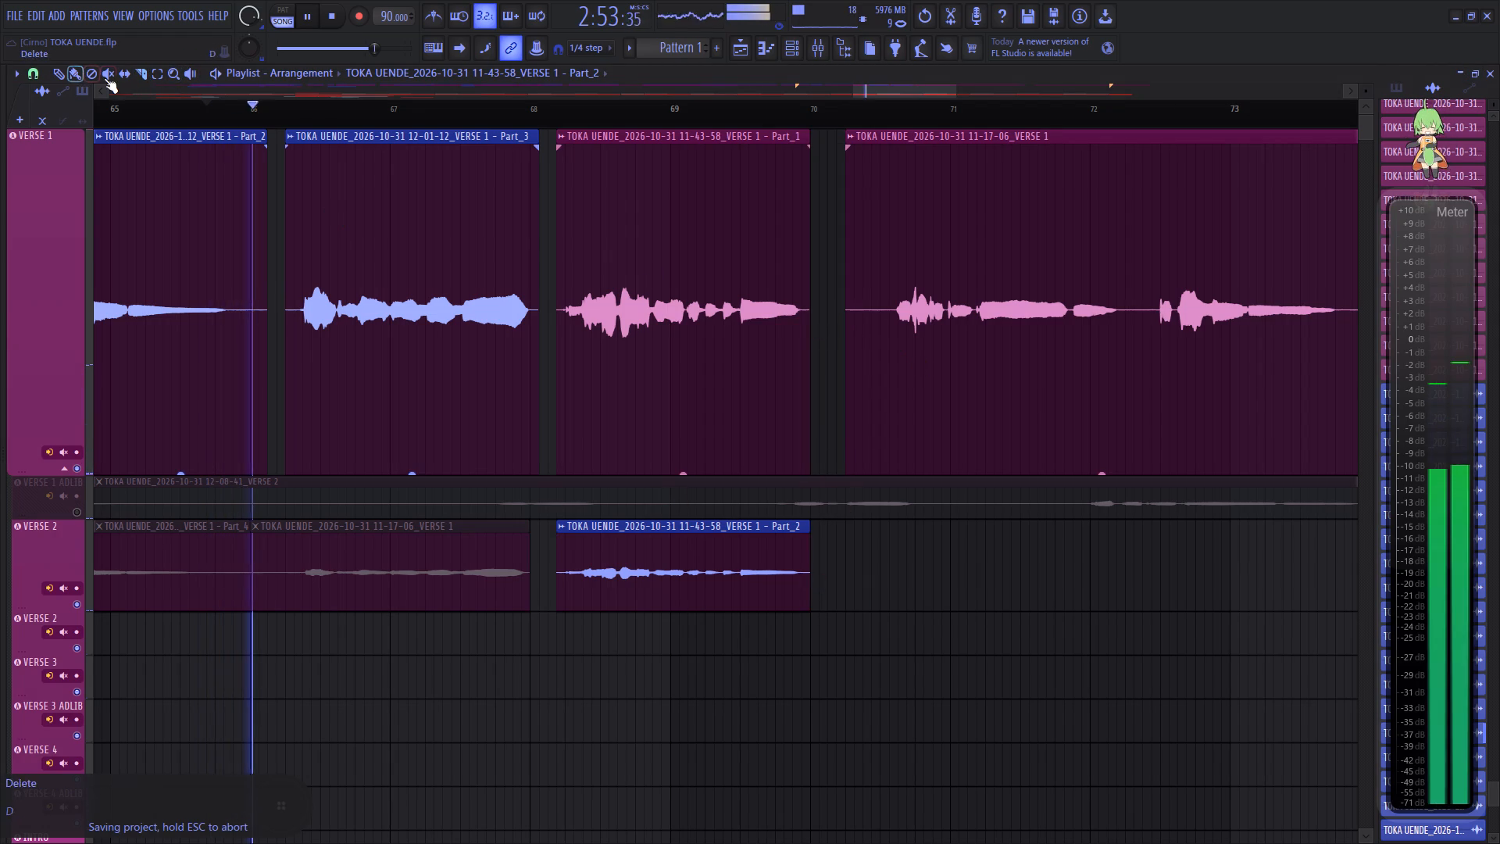
click(106, 78)
click(602, 271)
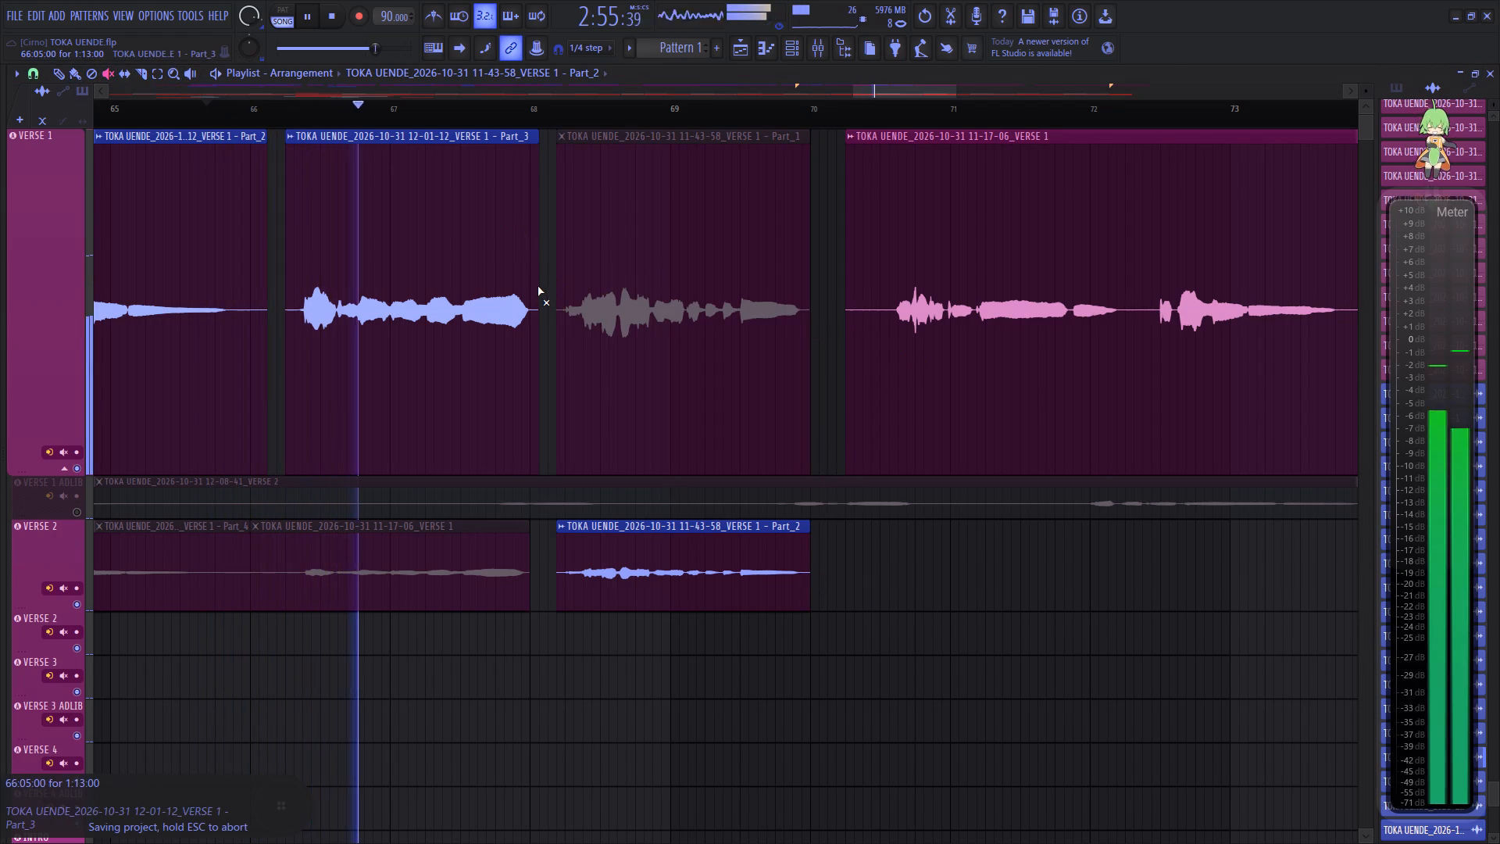
key(b)
drag(620, 259, 612, 584)
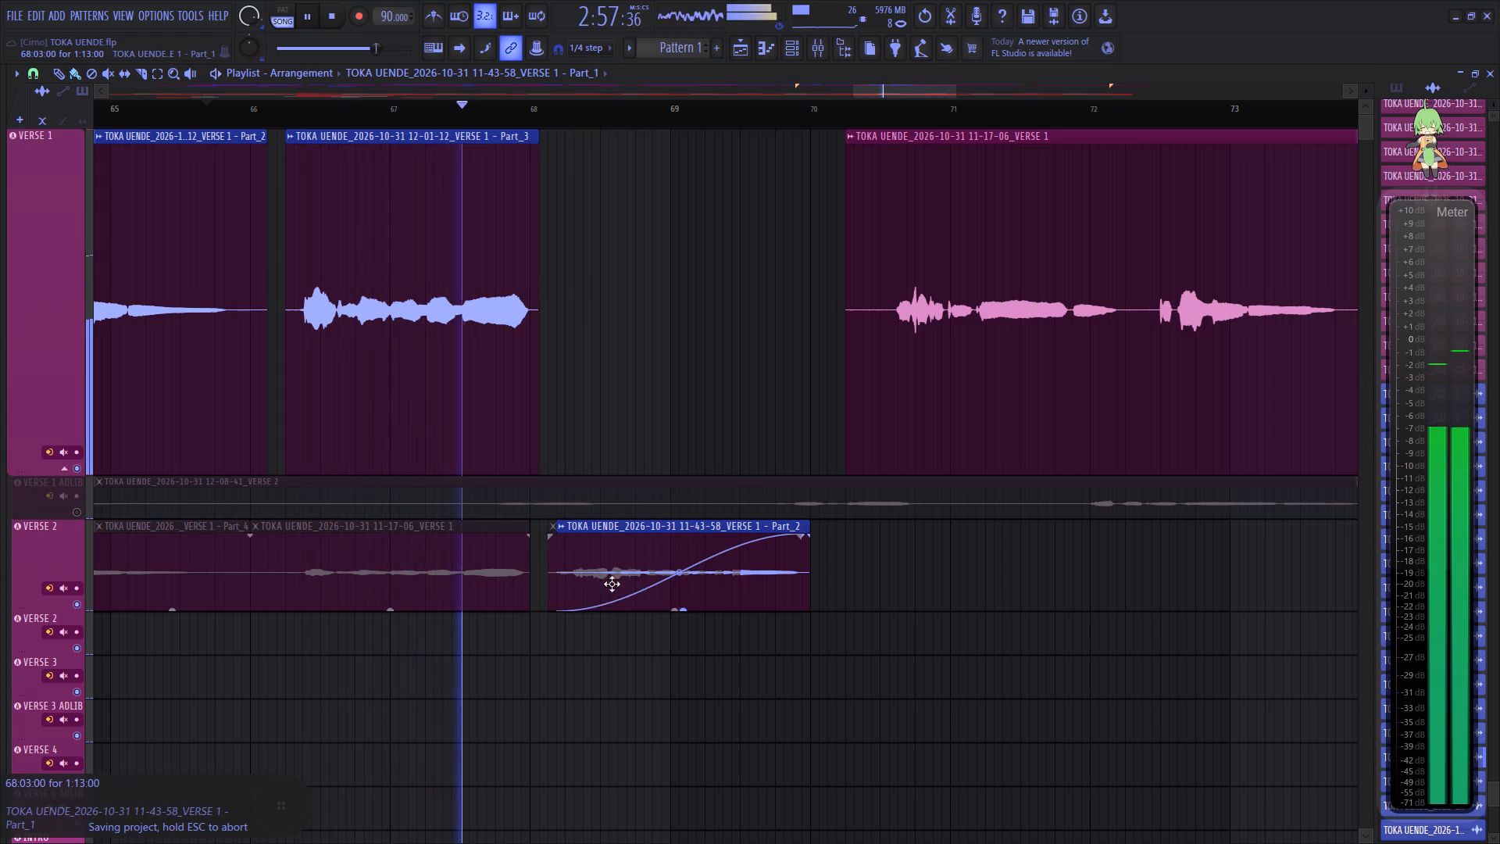
drag(612, 584, 620, 638)
drag(628, 582, 628, 349)
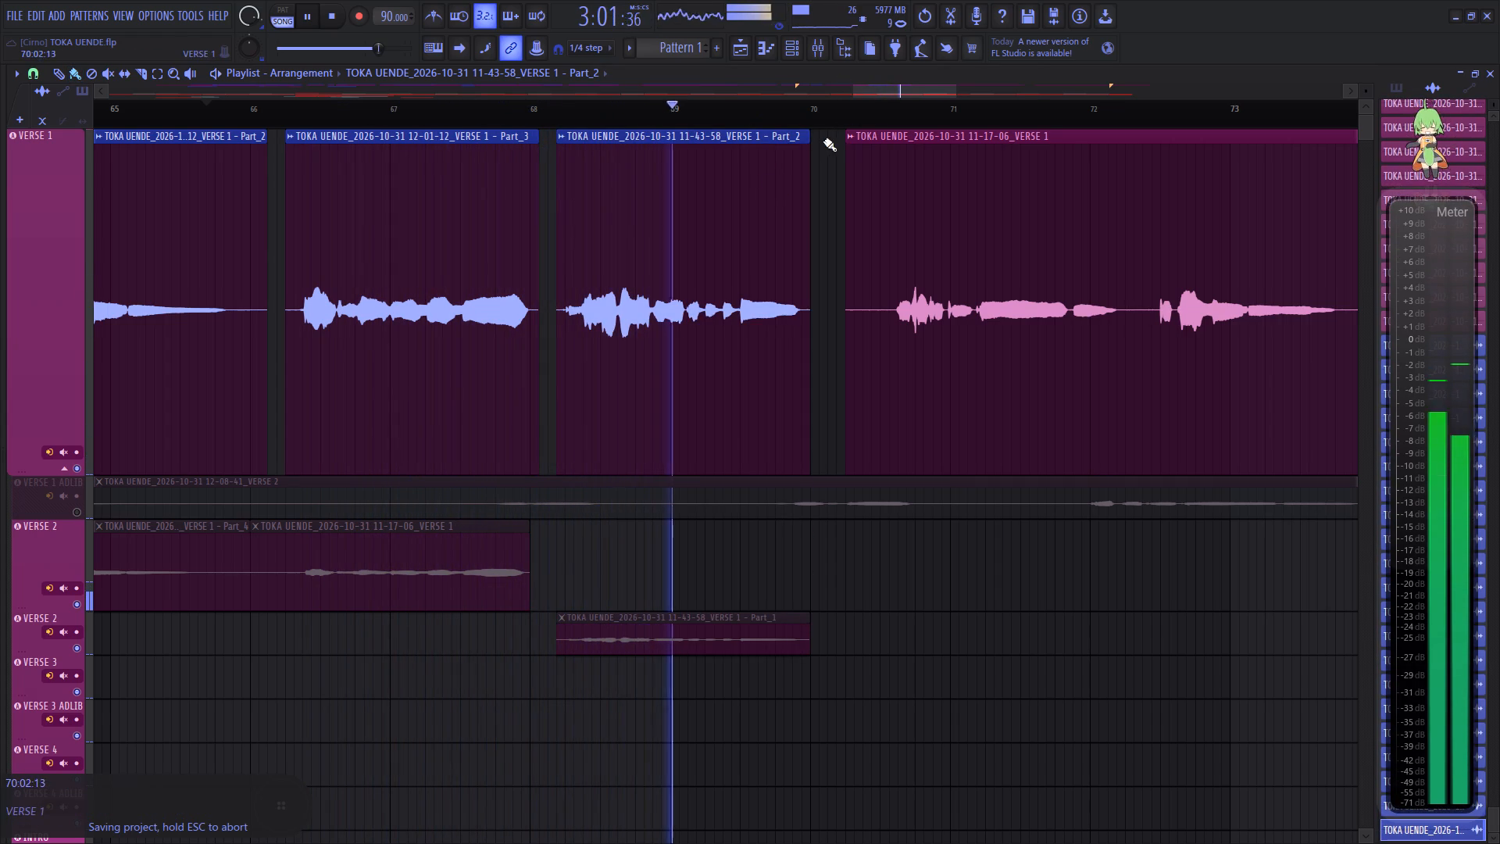
click(596, 115)
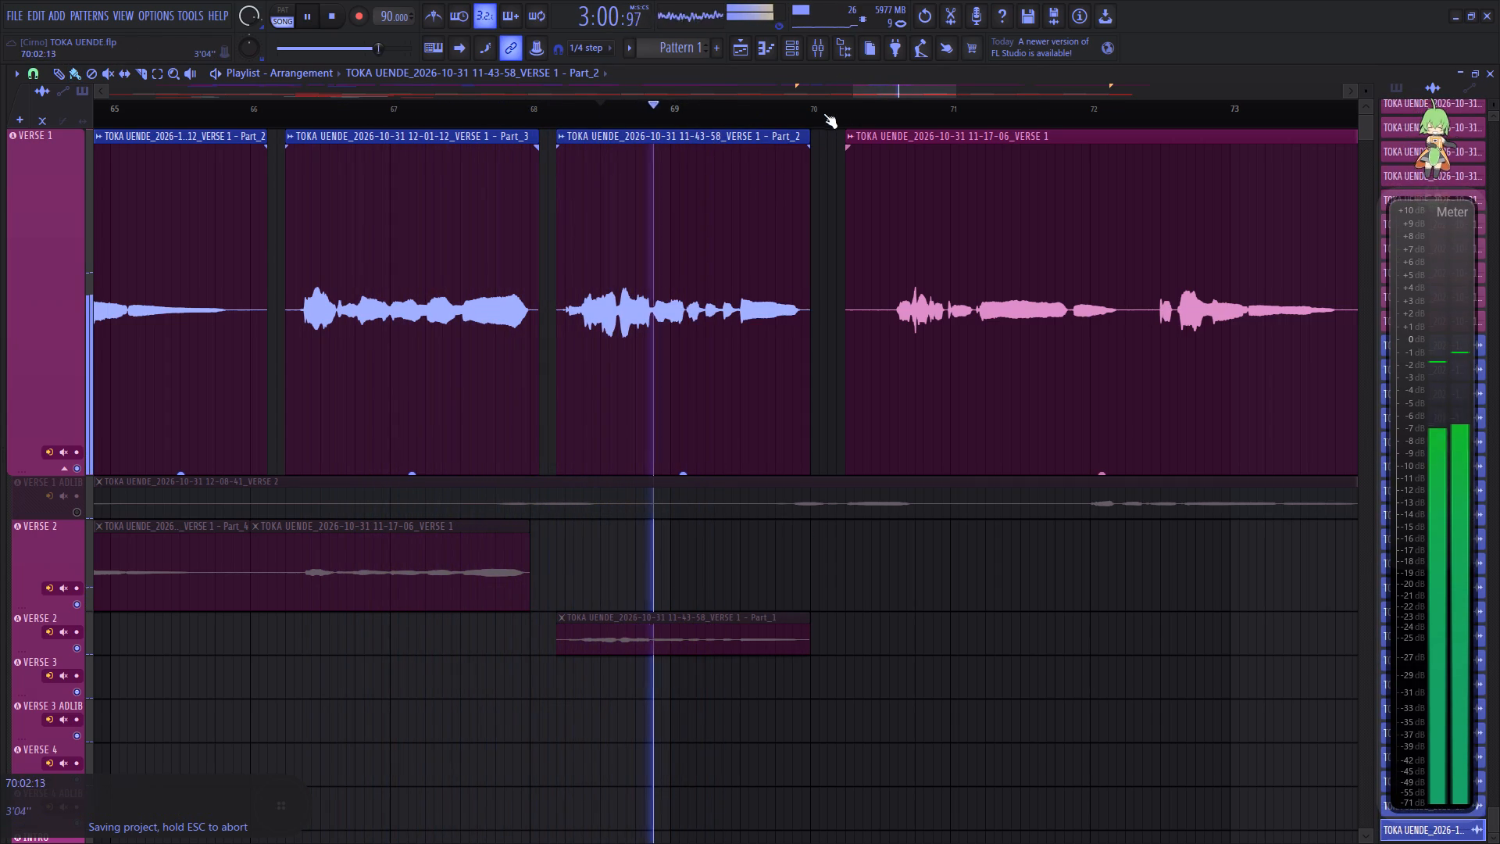
Trim the start of the next Verse 1 clip, 11-17-06, to 70:09.
drag(888, 91, 900, 92)
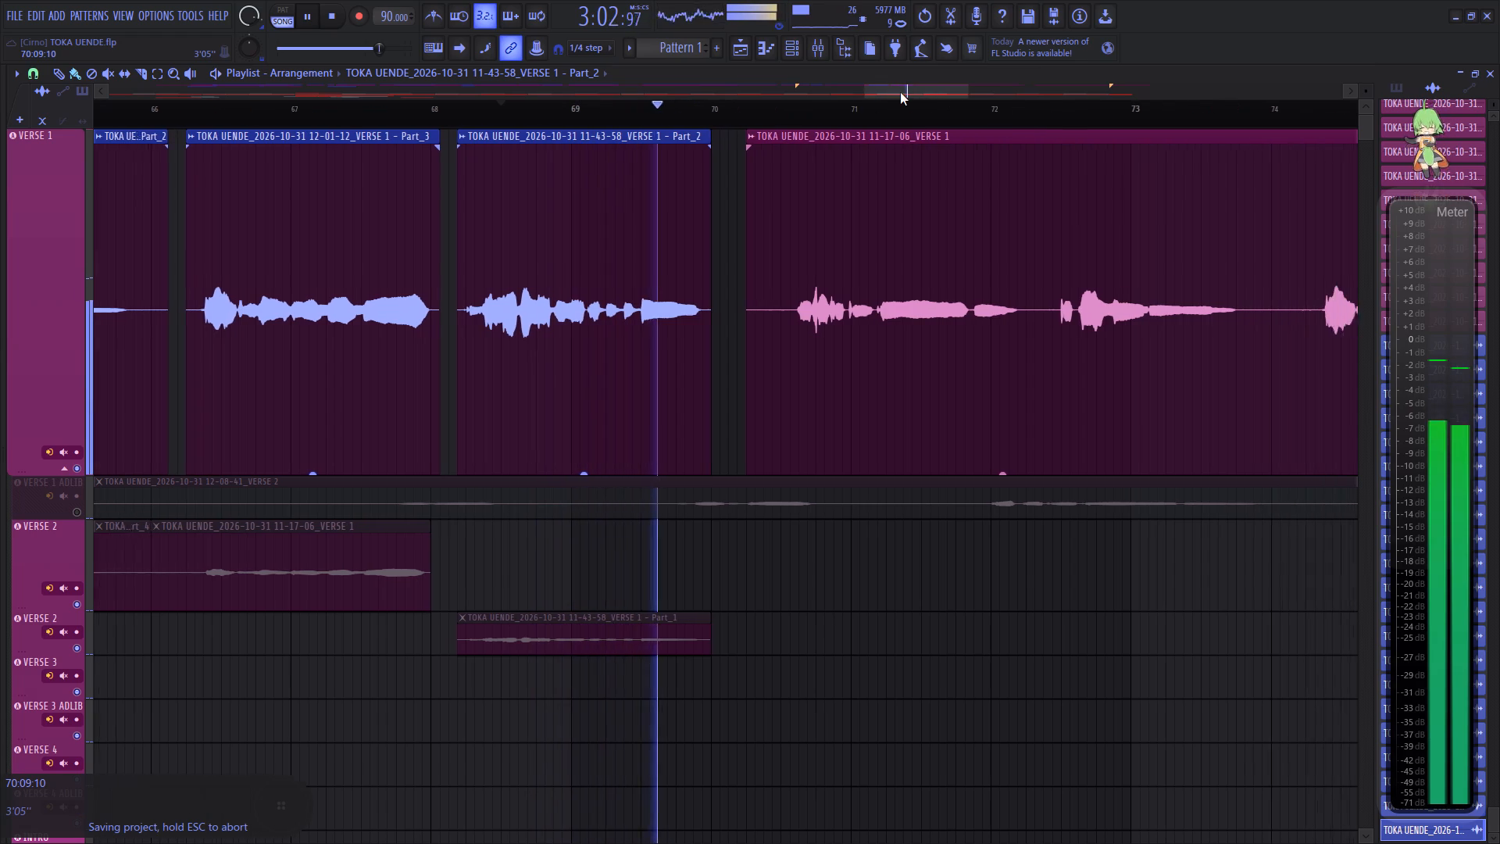
drag(900, 92, 906, 93)
drag(635, 357, 672, 356)
Split the 11-17-06 clip around bar 74 and remove the silent section between its two sung parts.
scroll(871, 116, down, 3)
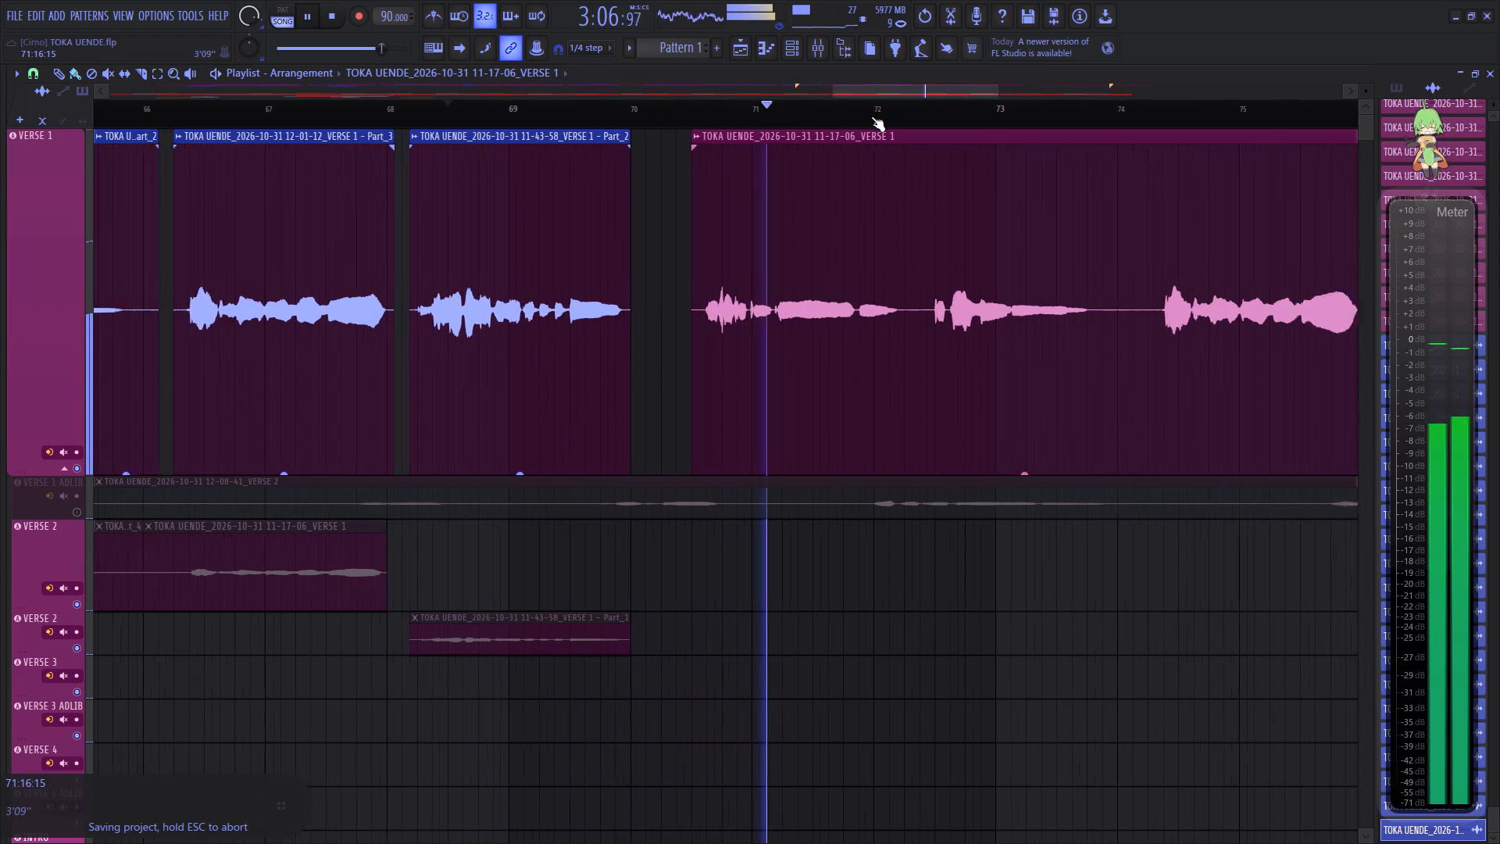
scroll(871, 116, down, 4)
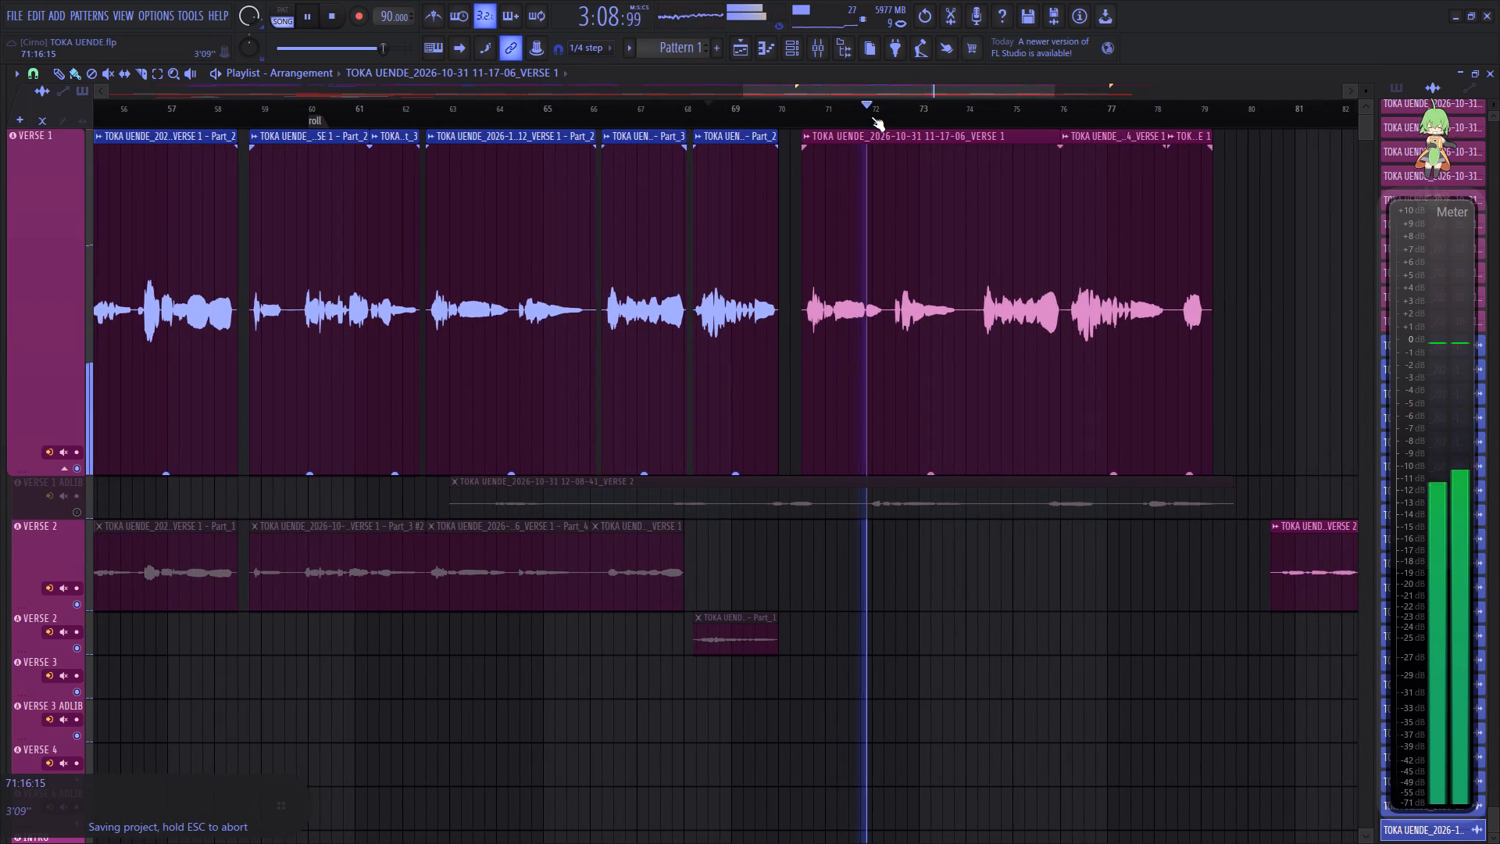
scroll(871, 116, down, 4)
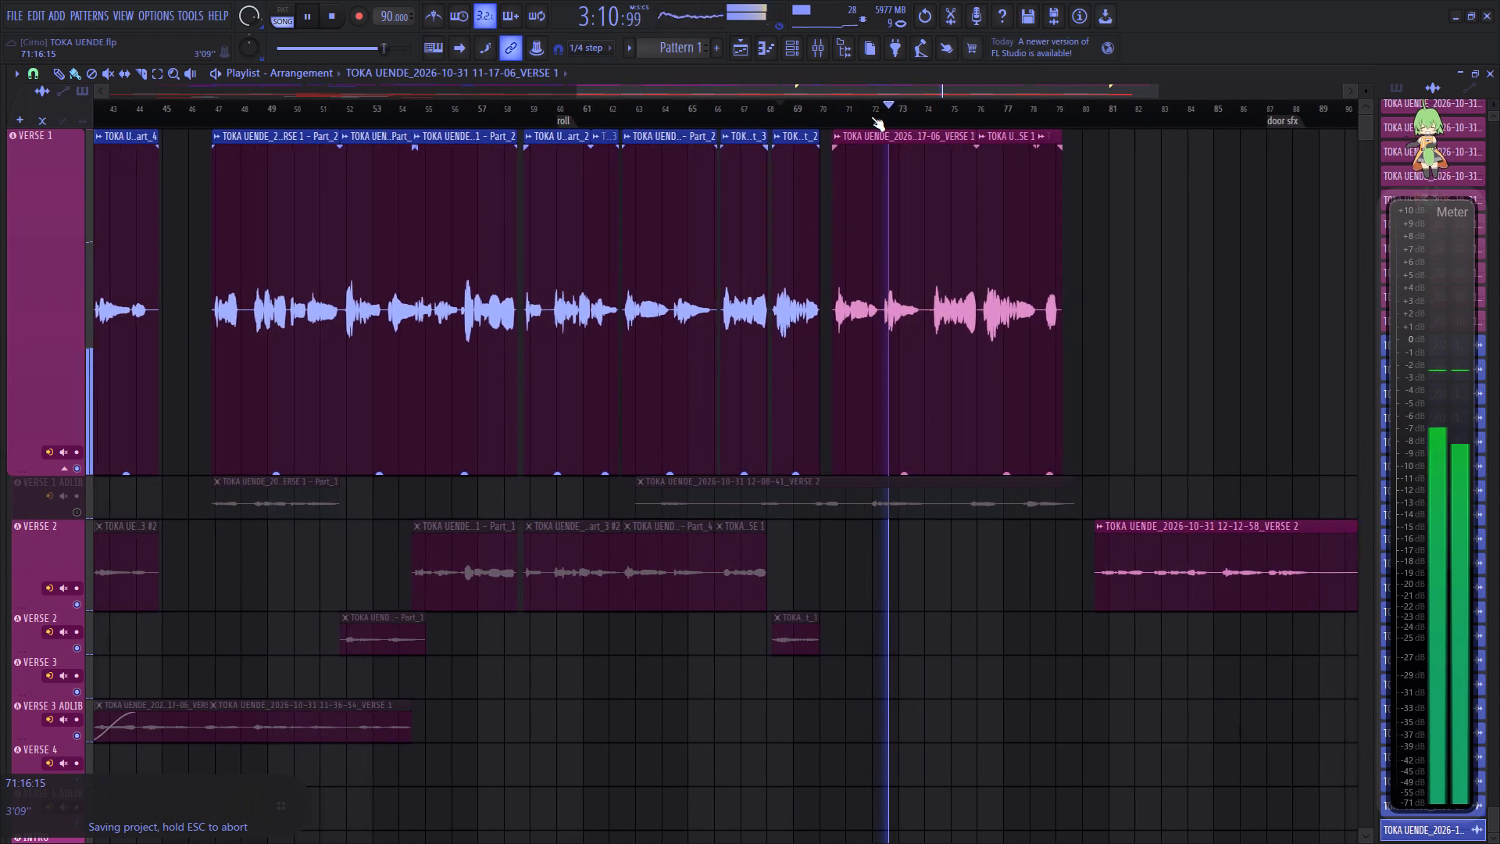
scroll(942, 117, up, 7)
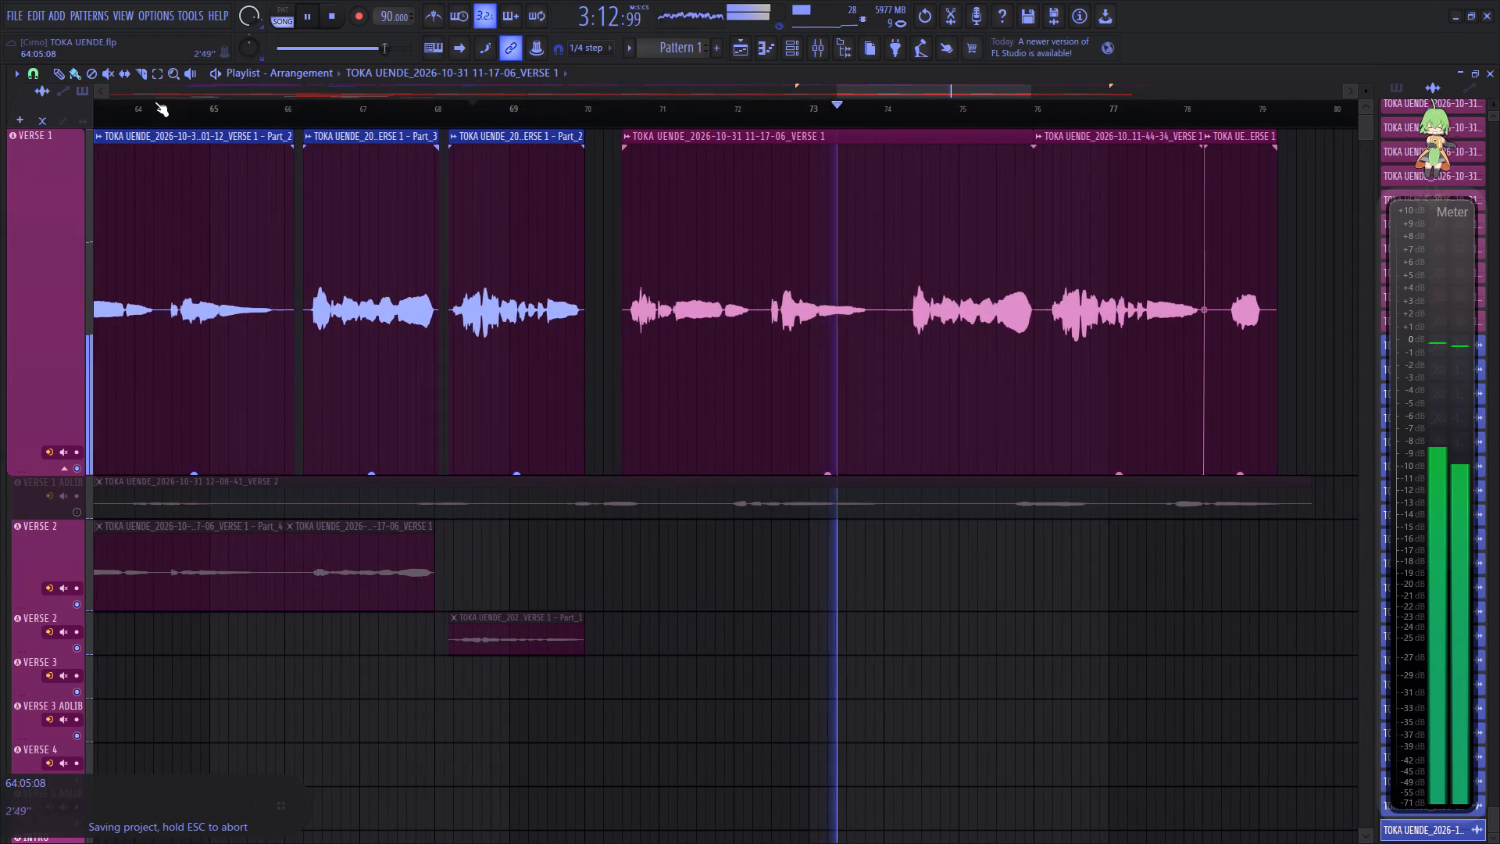
drag(135, 73, 144, 77)
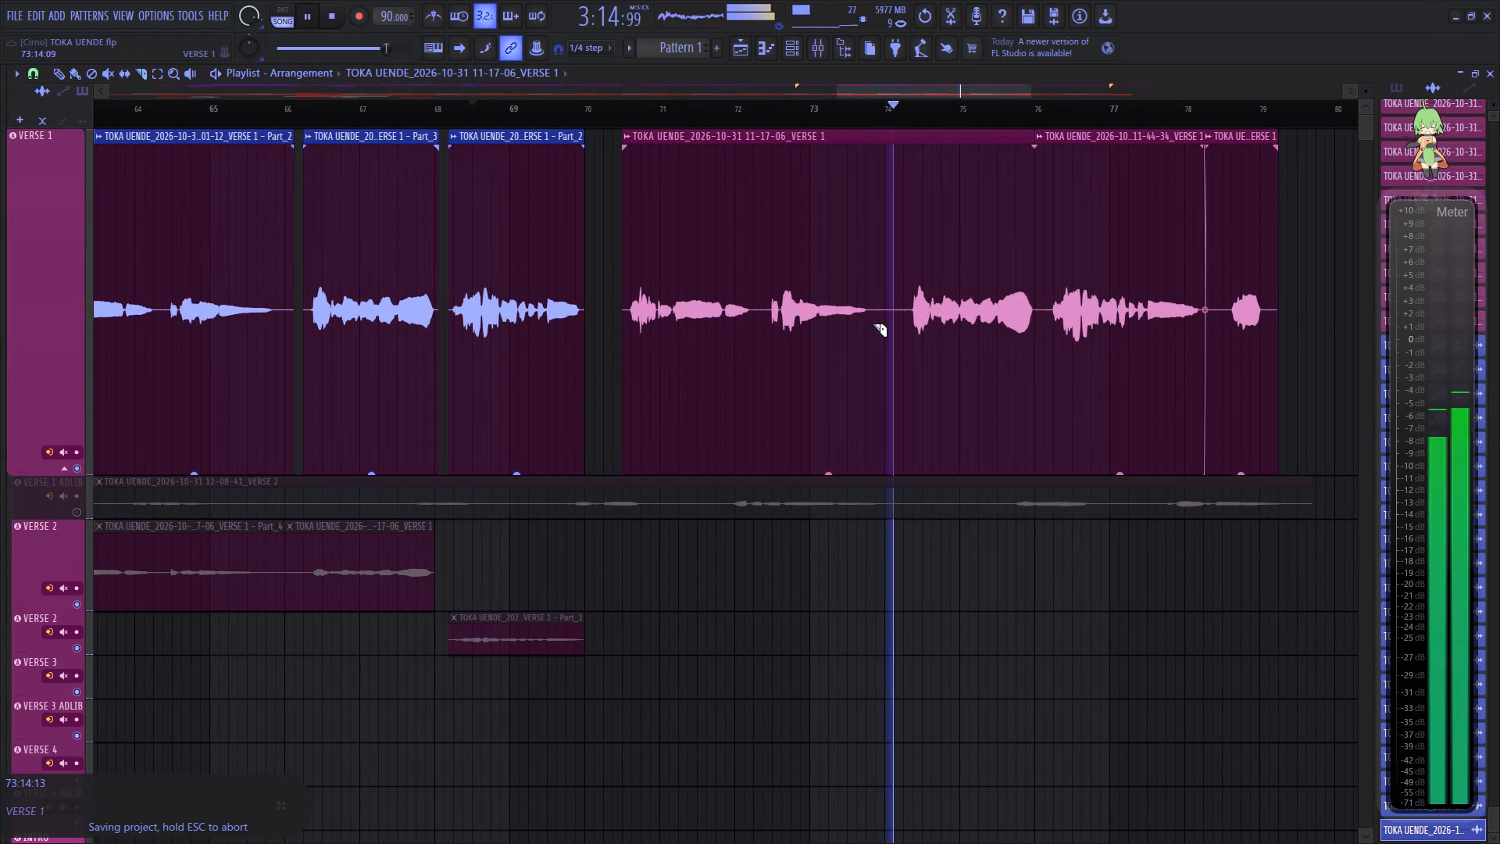
click(873, 324)
right_click(901, 326)
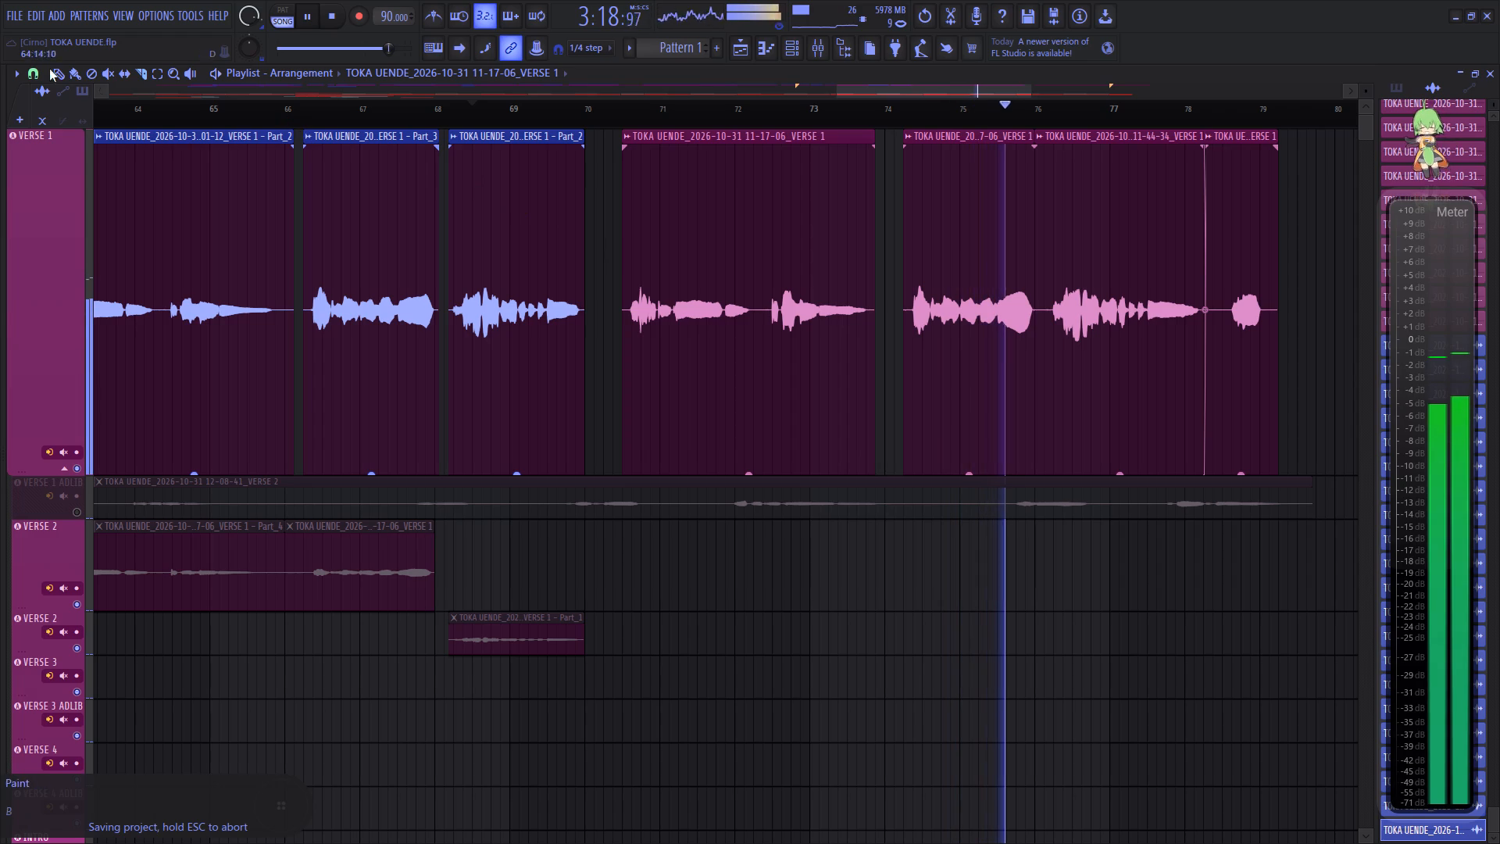
click(76, 74)
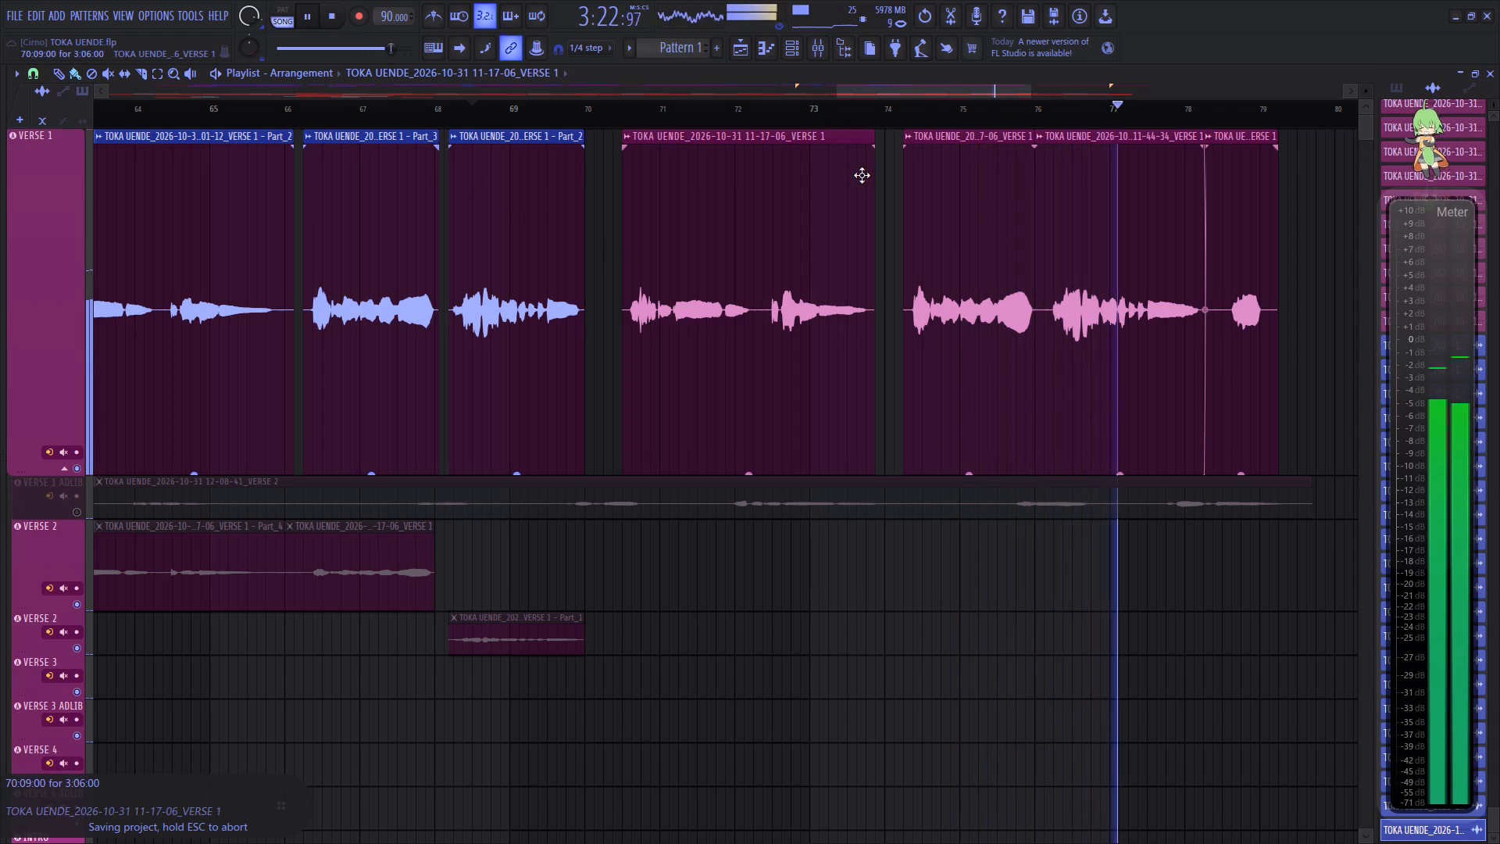
Stop playback at 70:09 and make the 11-17-06 clip starting there unique as a sample.
click(622, 124)
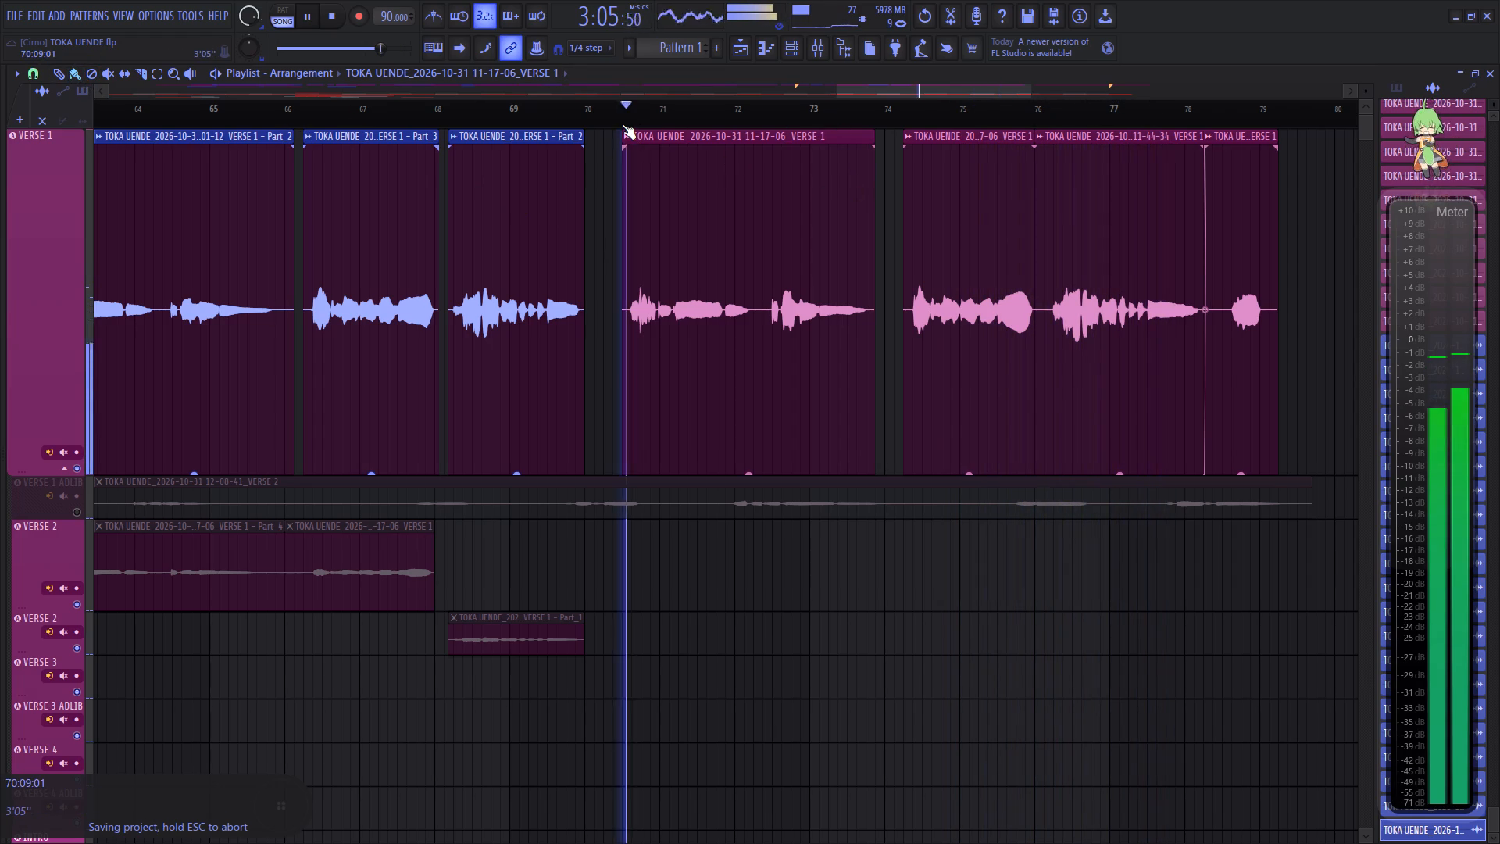
key(space)
click(627, 133)
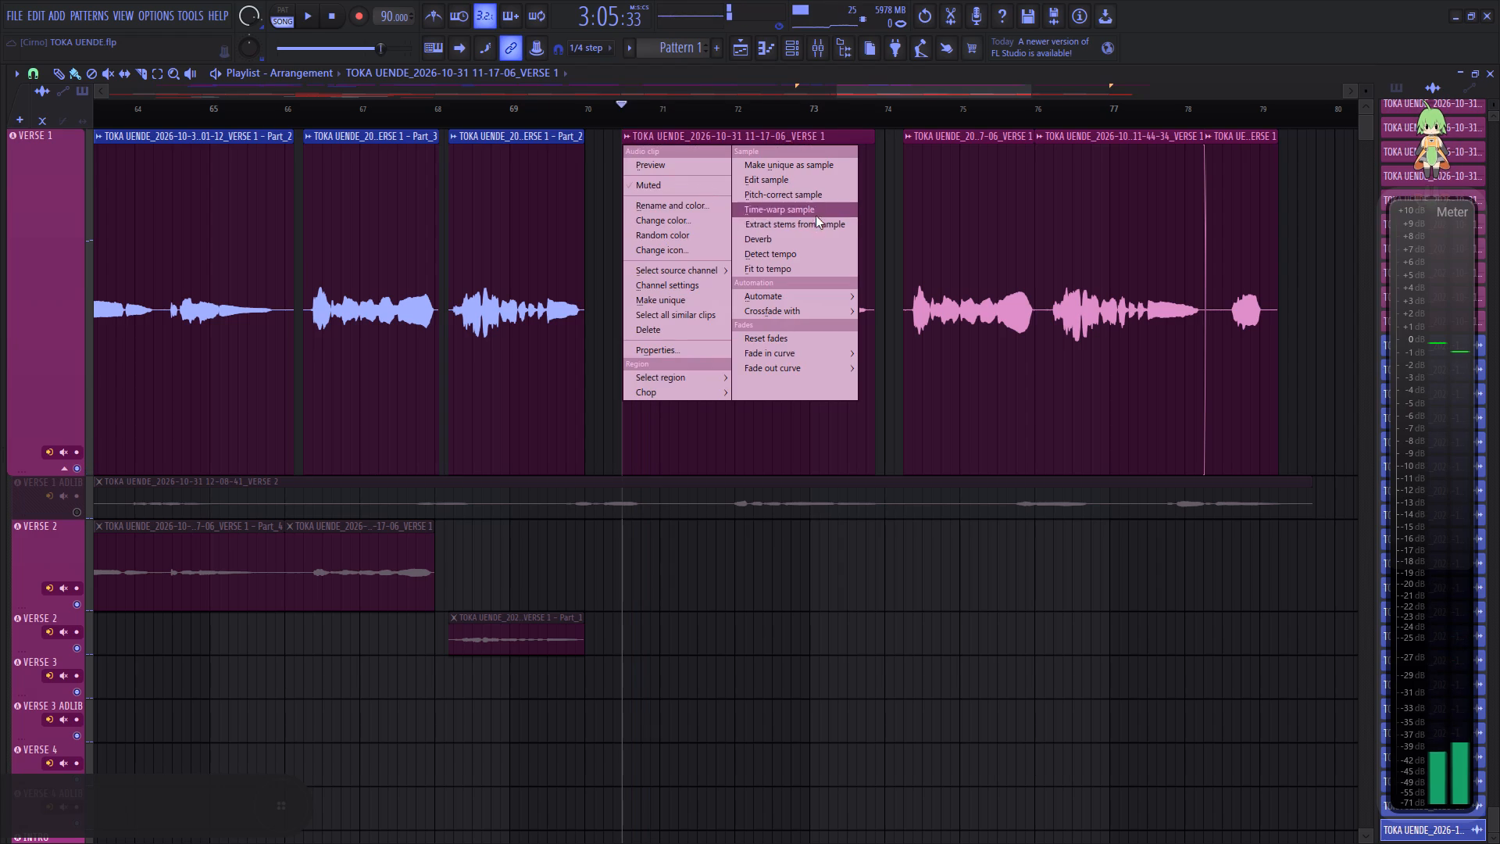
click(795, 169)
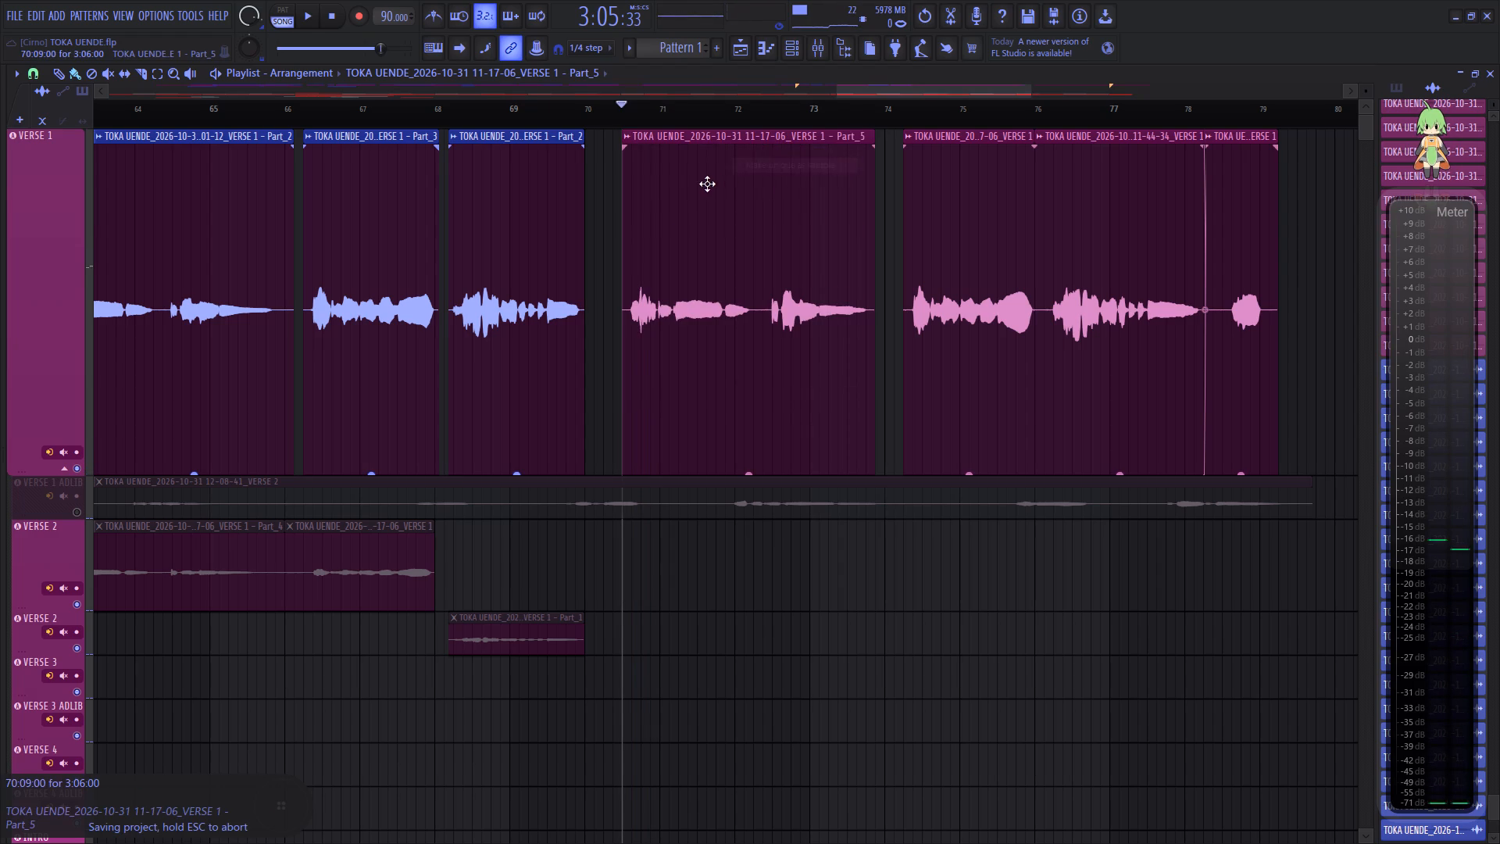
Open the 11-17-06 Part_5 clip at bar 70 for pitch correction in NewTone and snap its notes to the scale.
click(625, 138)
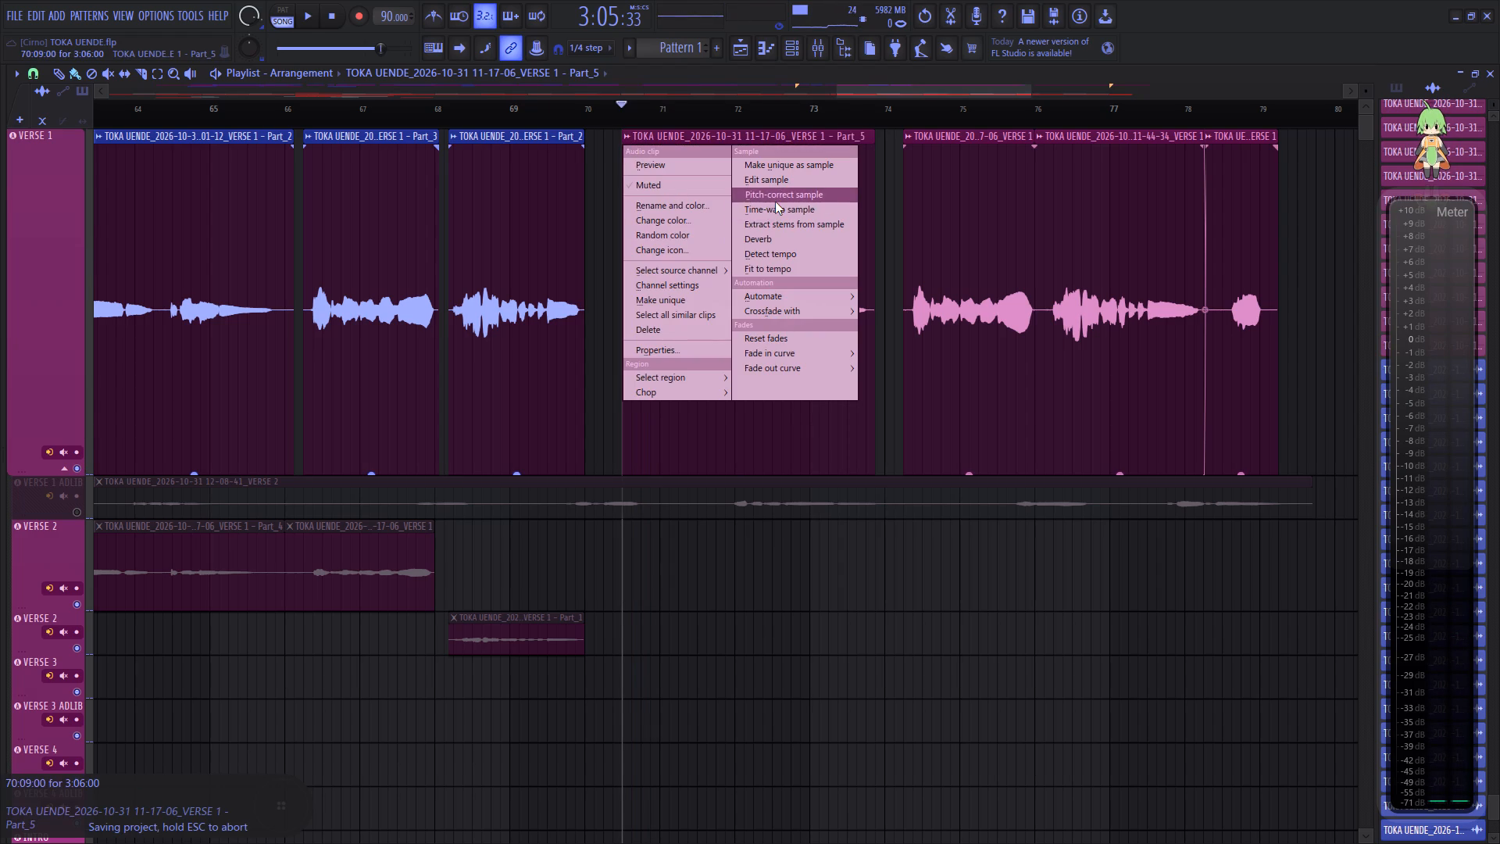
click(775, 202)
click(1210, 108)
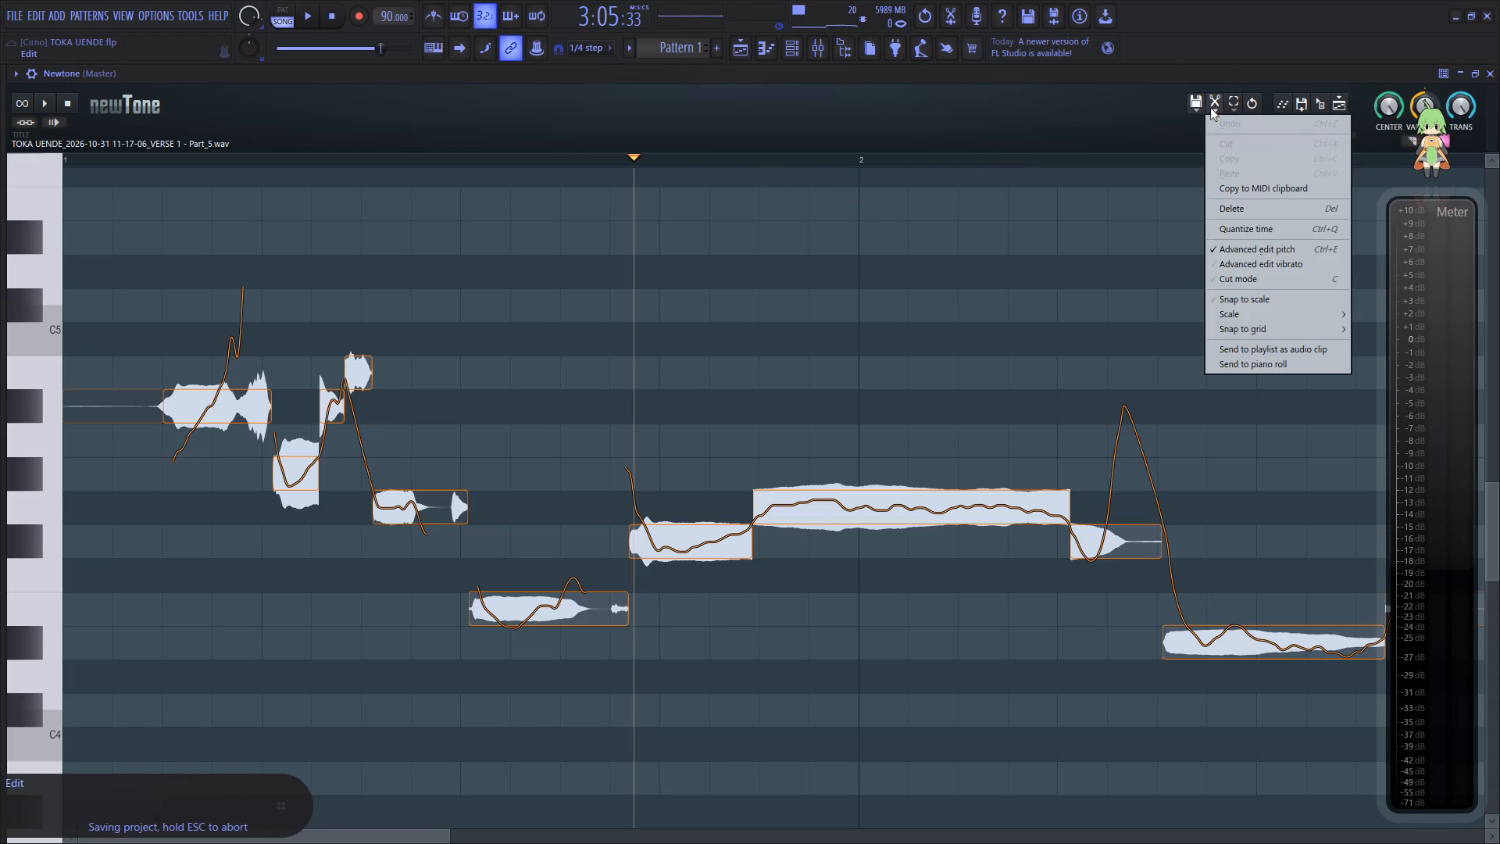
click(1234, 298)
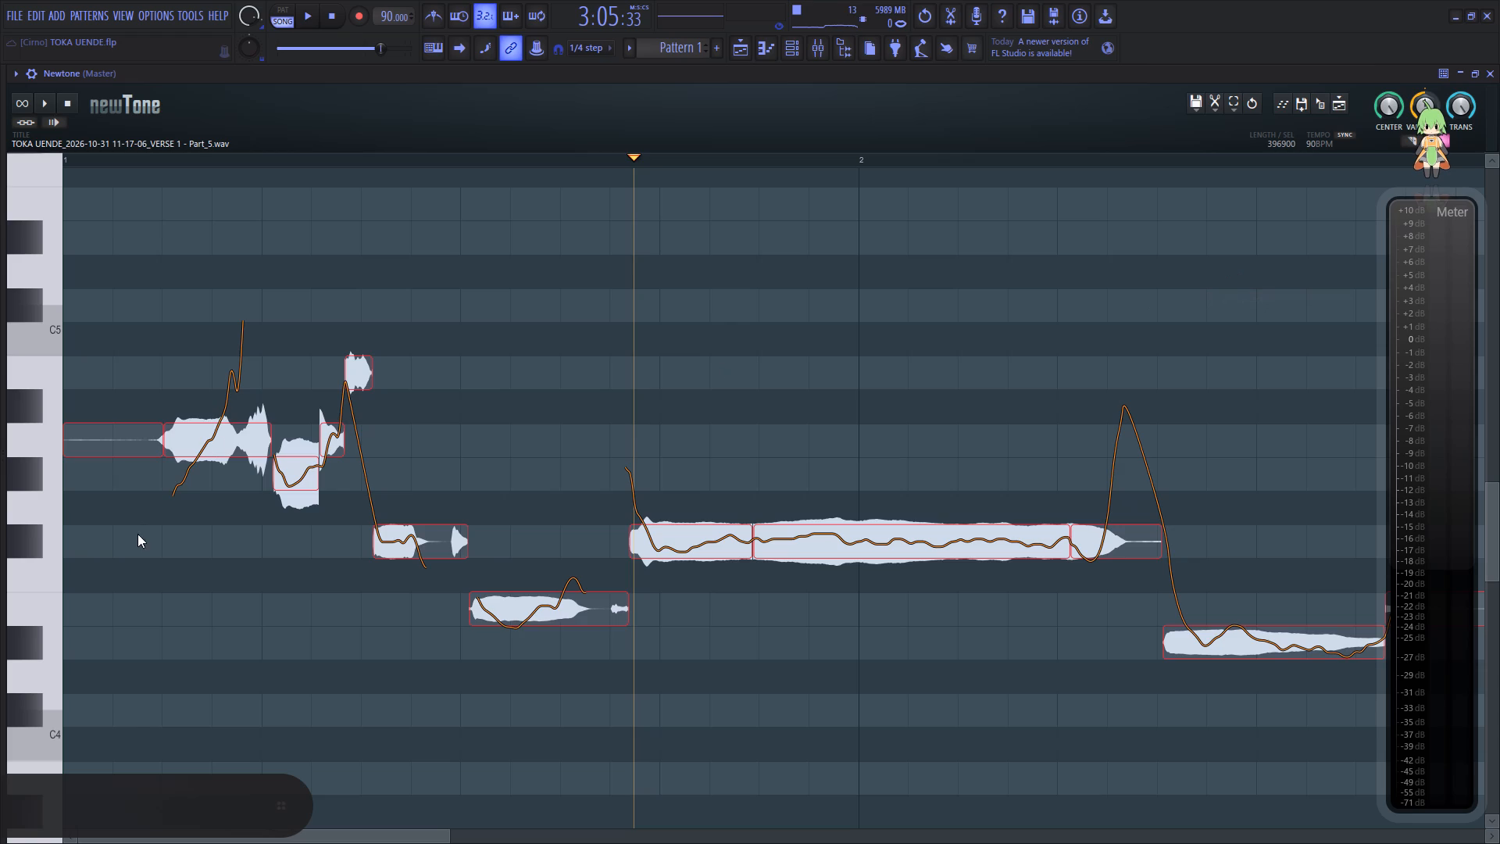
Audition the opening phrase and move the short note following the first sung A4 note to A4.
drag(137, 534, 137, 526)
key(space)
key(space)
key(space)
key(space)
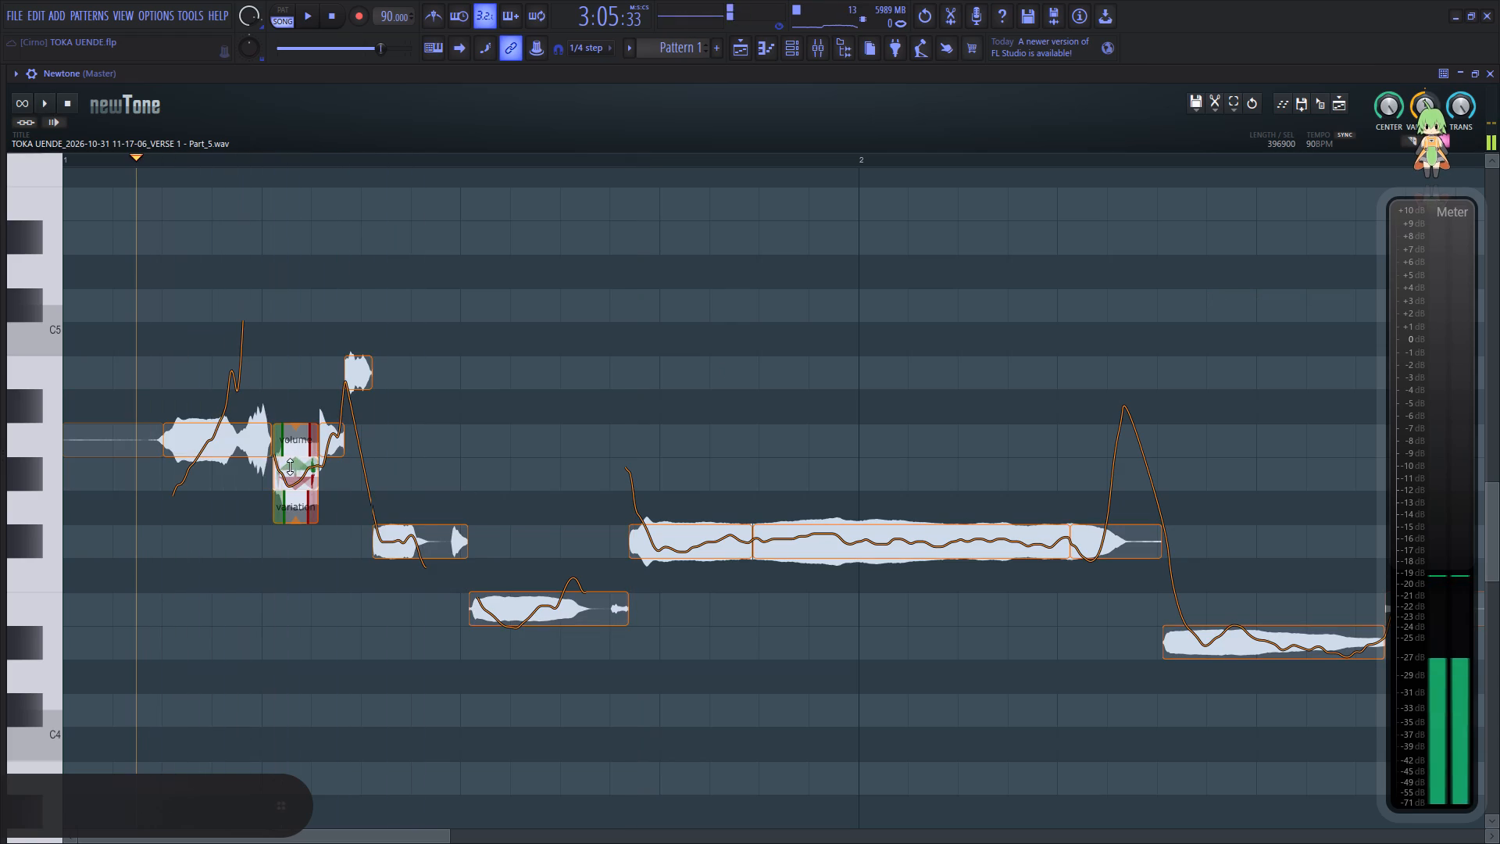
key(space)
key(space)
key(space)
drag(295, 478, 295, 418)
key(space)
key(space)
key(space)
key(space)
drag(298, 443, 298, 502)
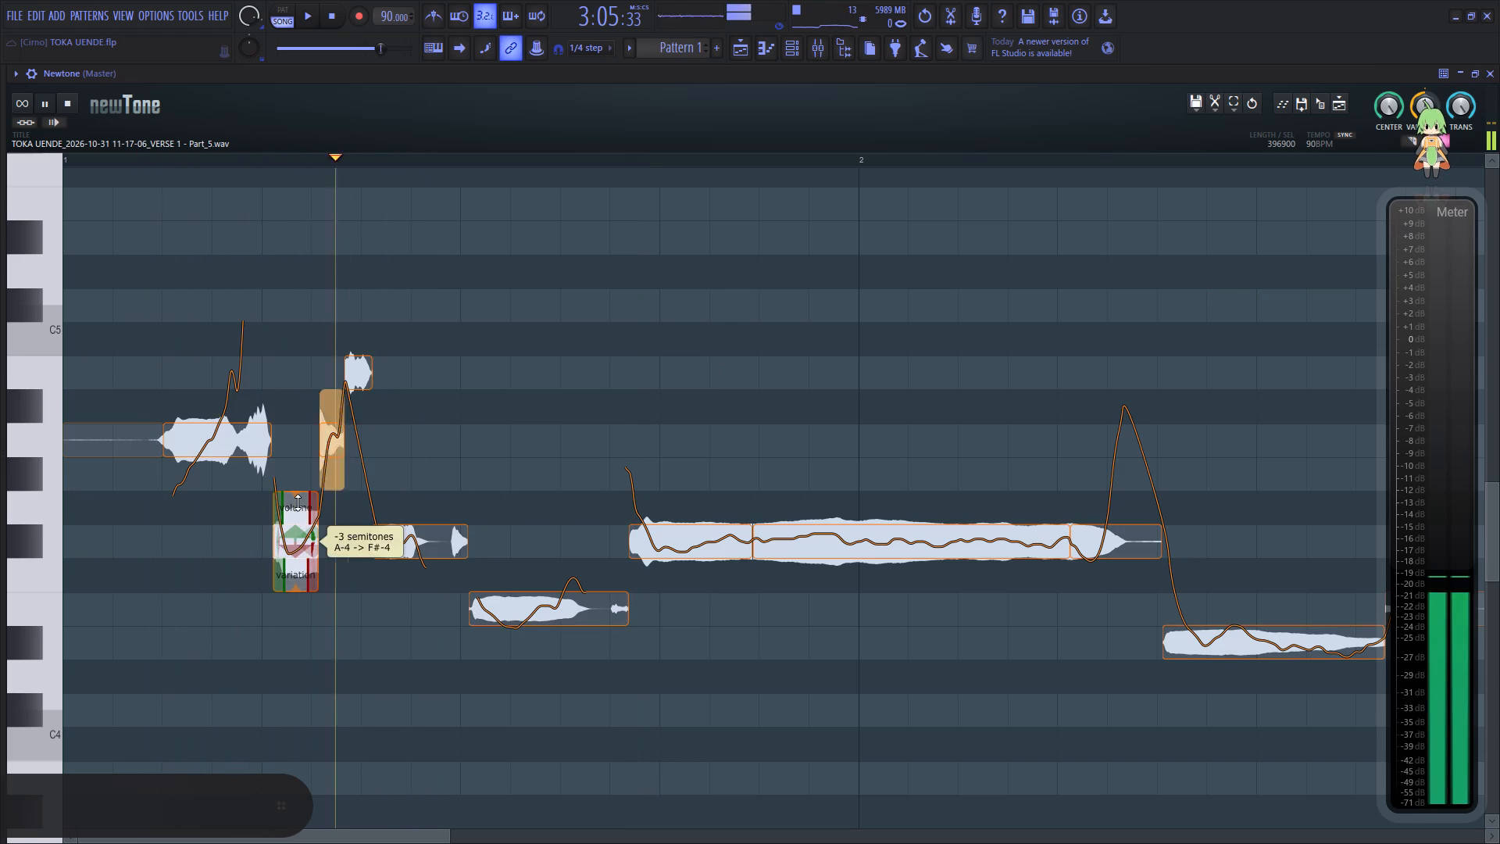
drag(298, 502, 296, 430)
key(space)
key(space)
key(space)
key(space)
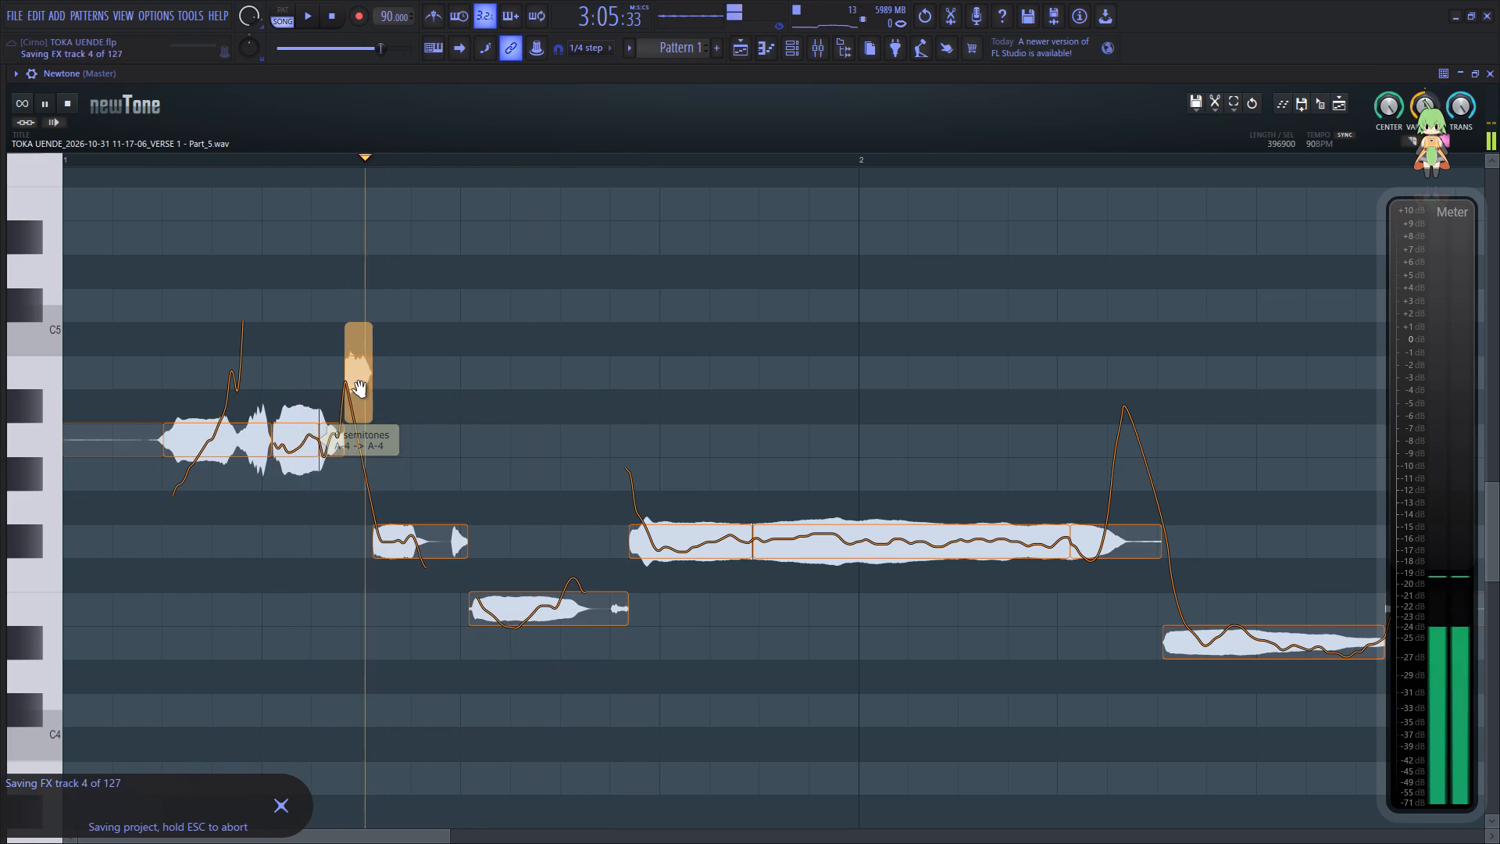
Replay the opening phrase and raise the short F#4 note before the low E4 note to G#4.
key(space)
click(147, 529)
key(space)
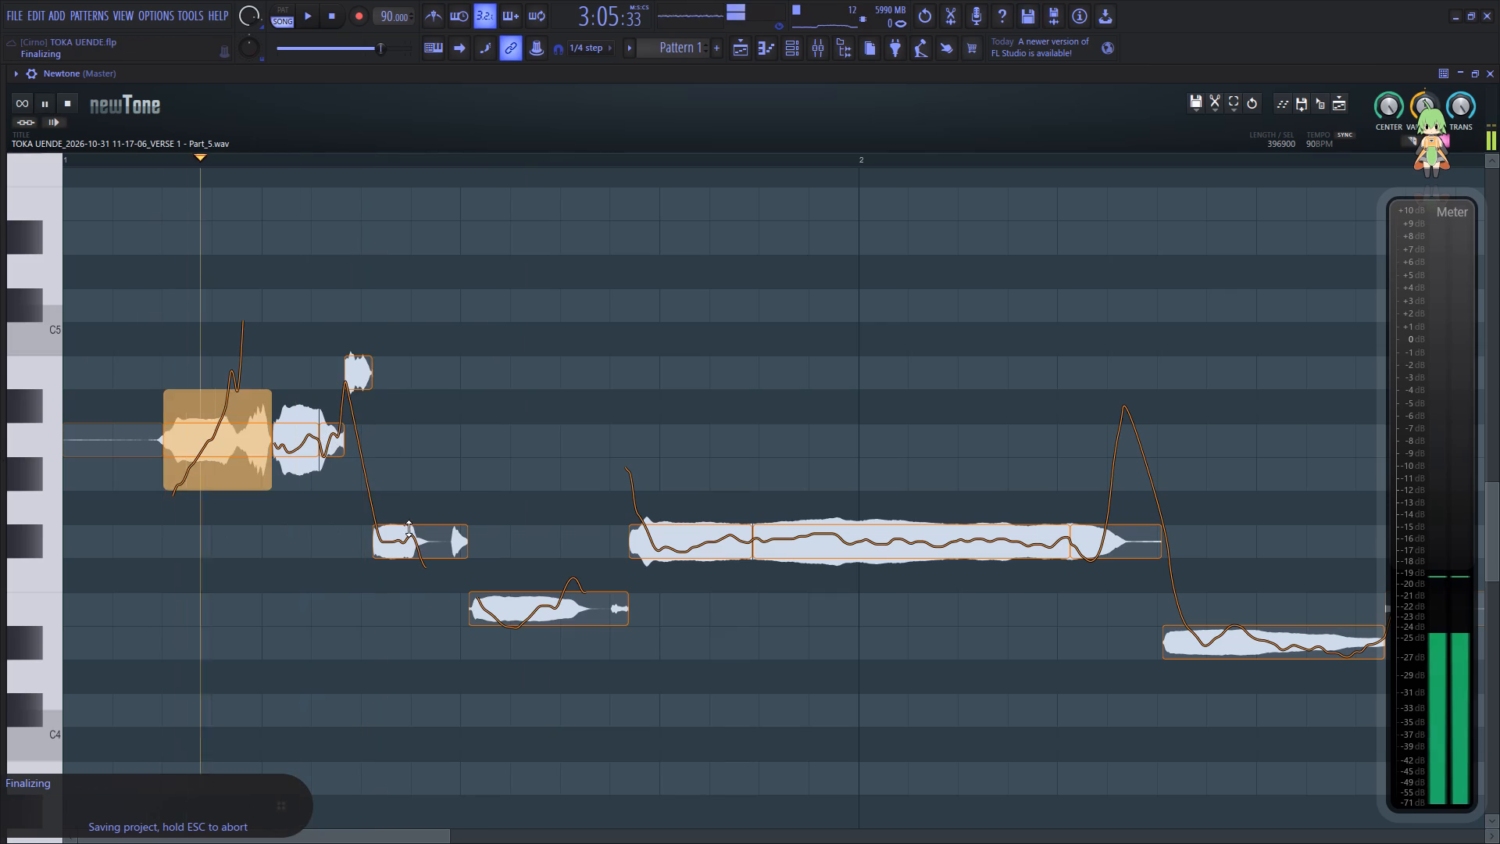
key(space)
key(space)
drag(407, 553, 407, 489)
key(space)
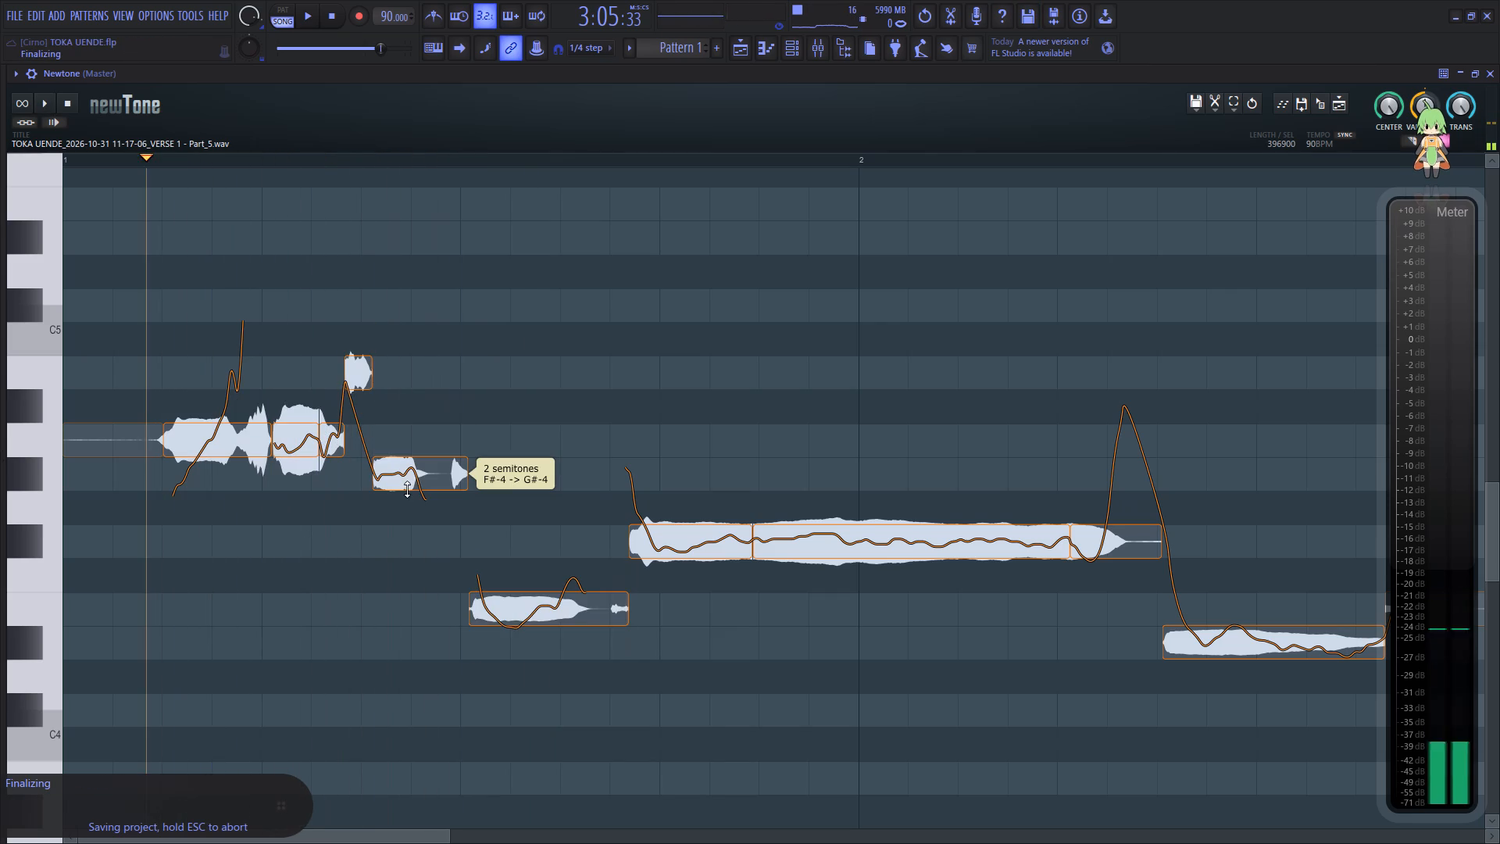
key(space)
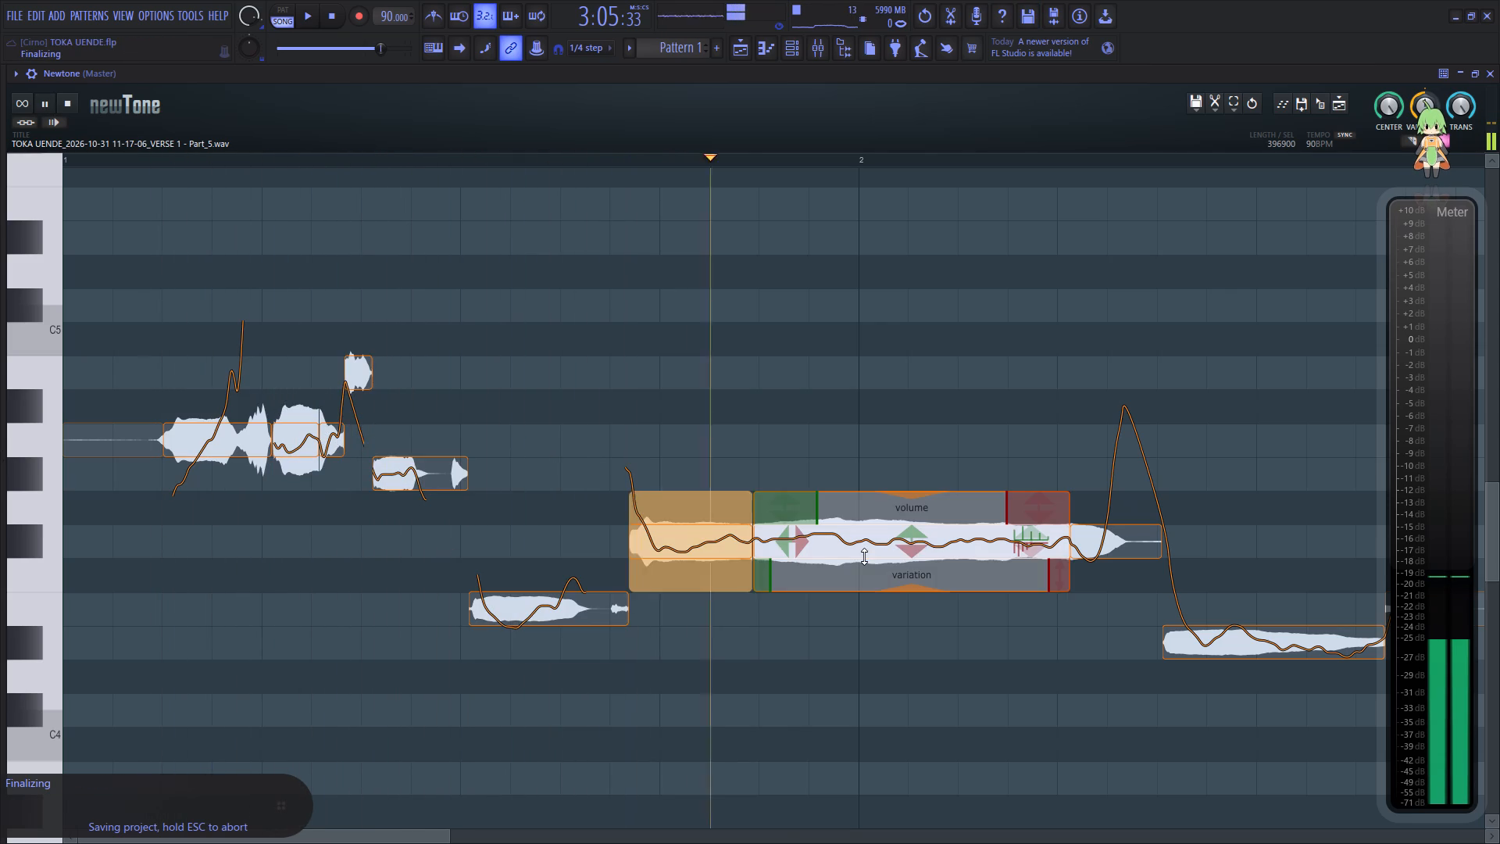
Raise both halves of the long sustained note around bar 2 to G#4.
key(space)
key(space)
drag(920, 552, 925, 488)
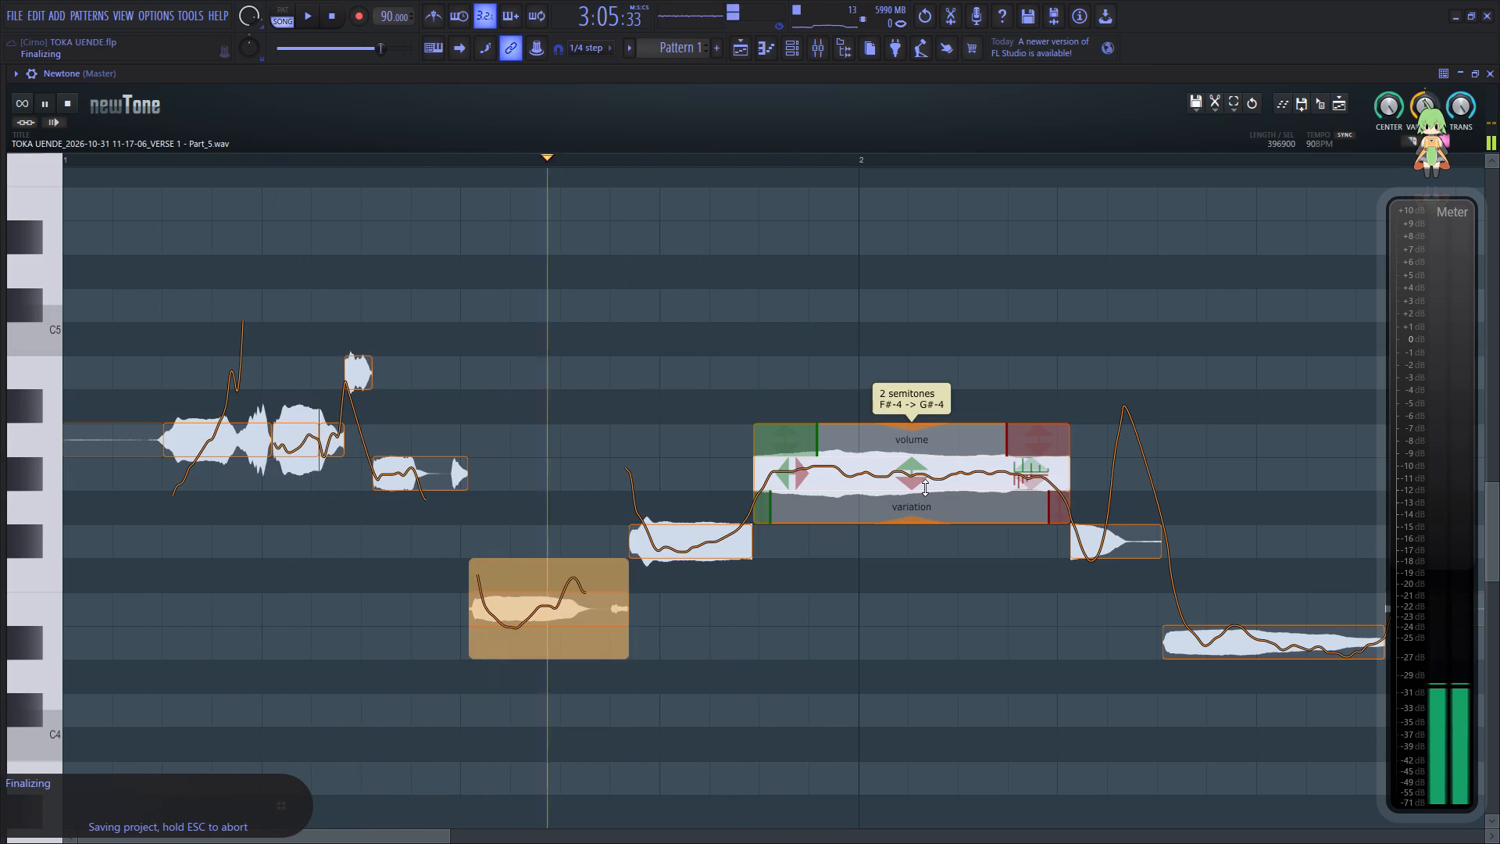
drag(925, 488, 925, 486)
key(space)
key(space)
drag(704, 553, 706, 501)
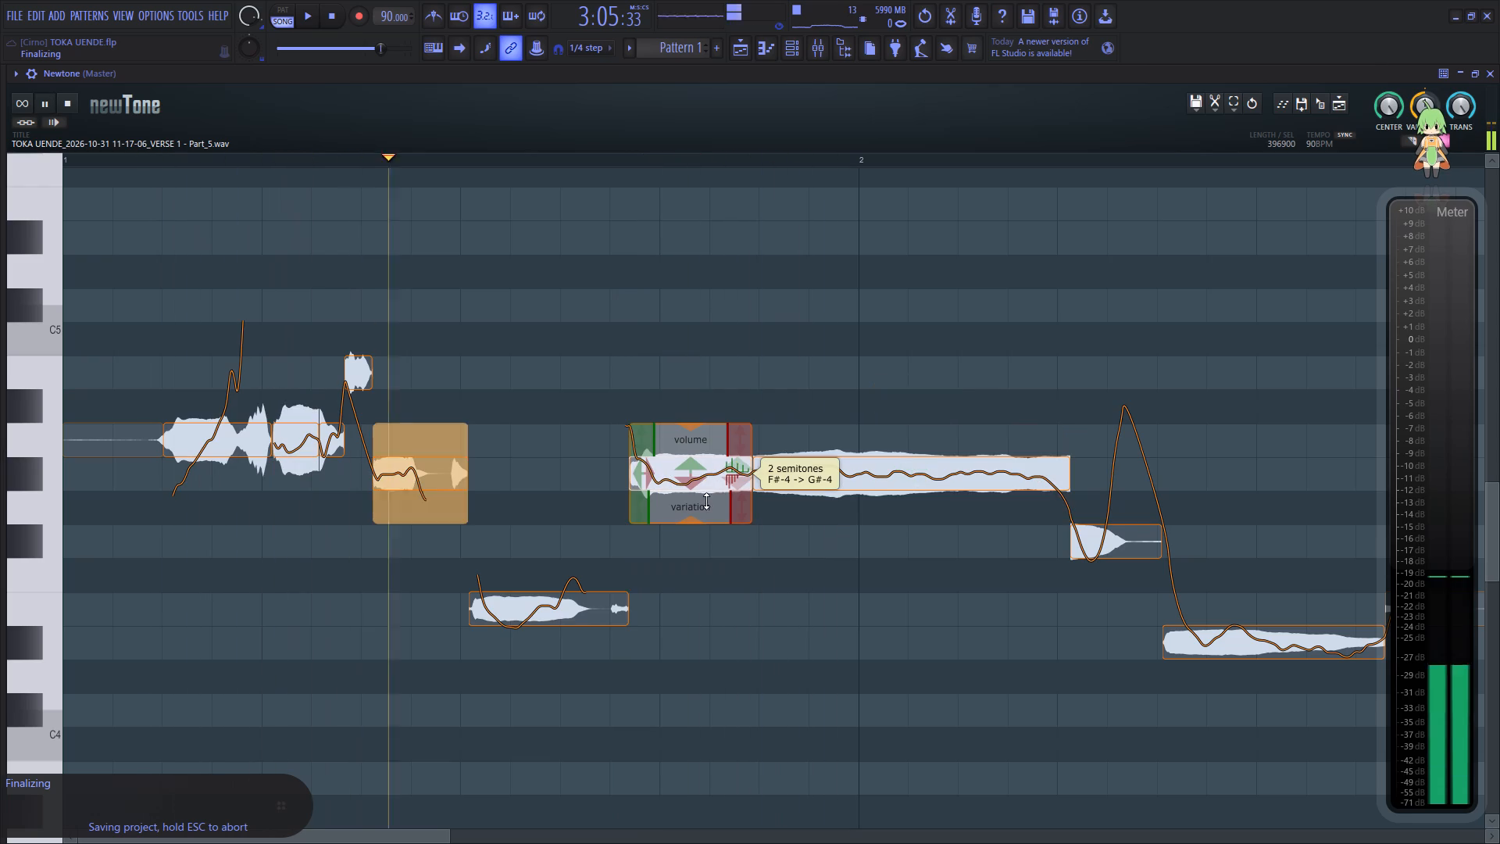
drag(706, 501, 709, 487)
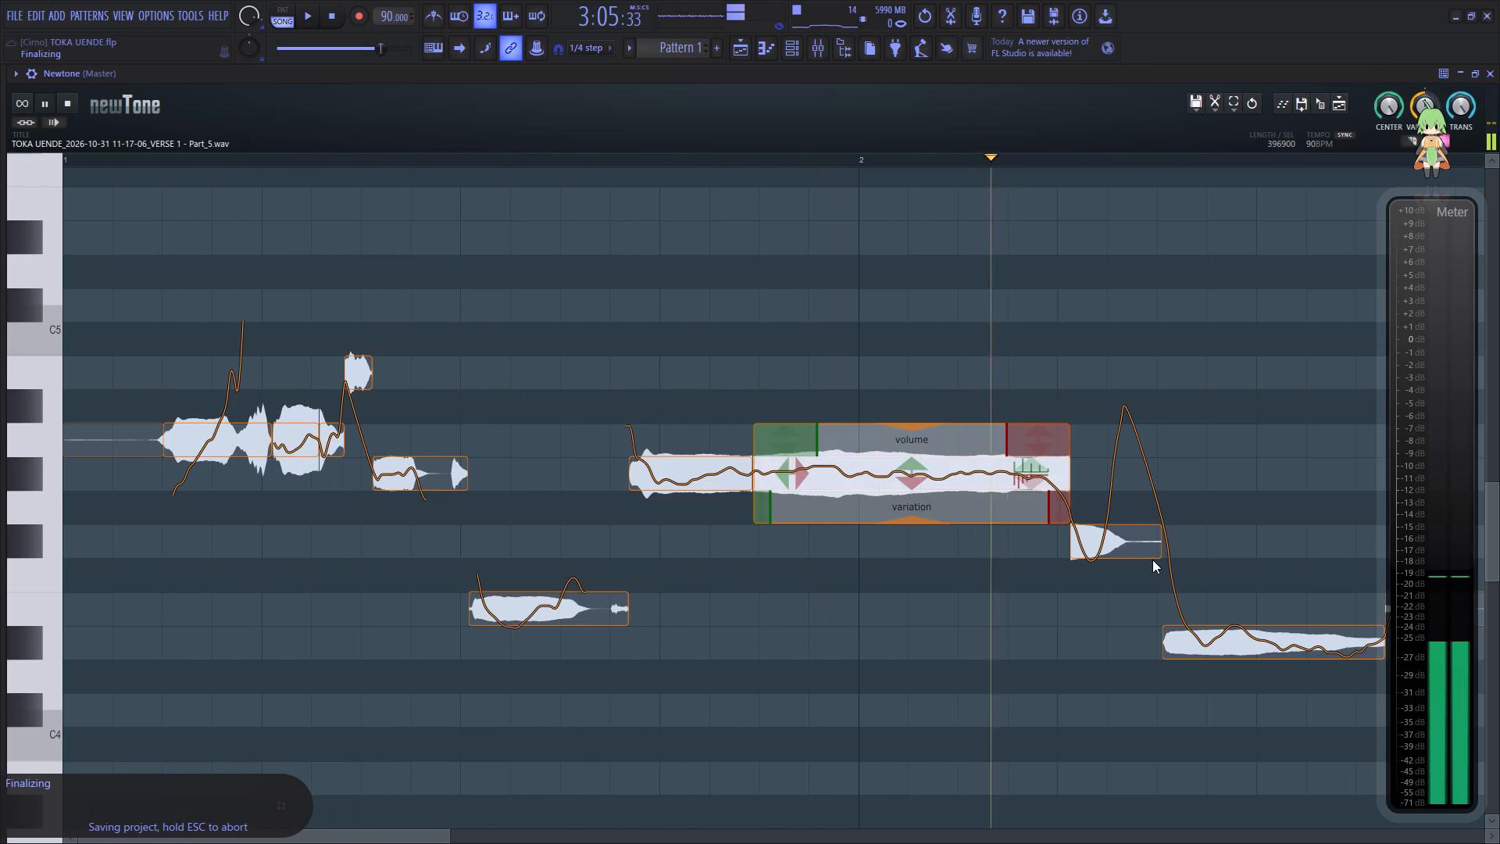
Raise the D#4 note that ends the first phrase, before the silent gap, to F#4 while auditioning it.
key(space)
key(space)
drag(333, 840, 345, 839)
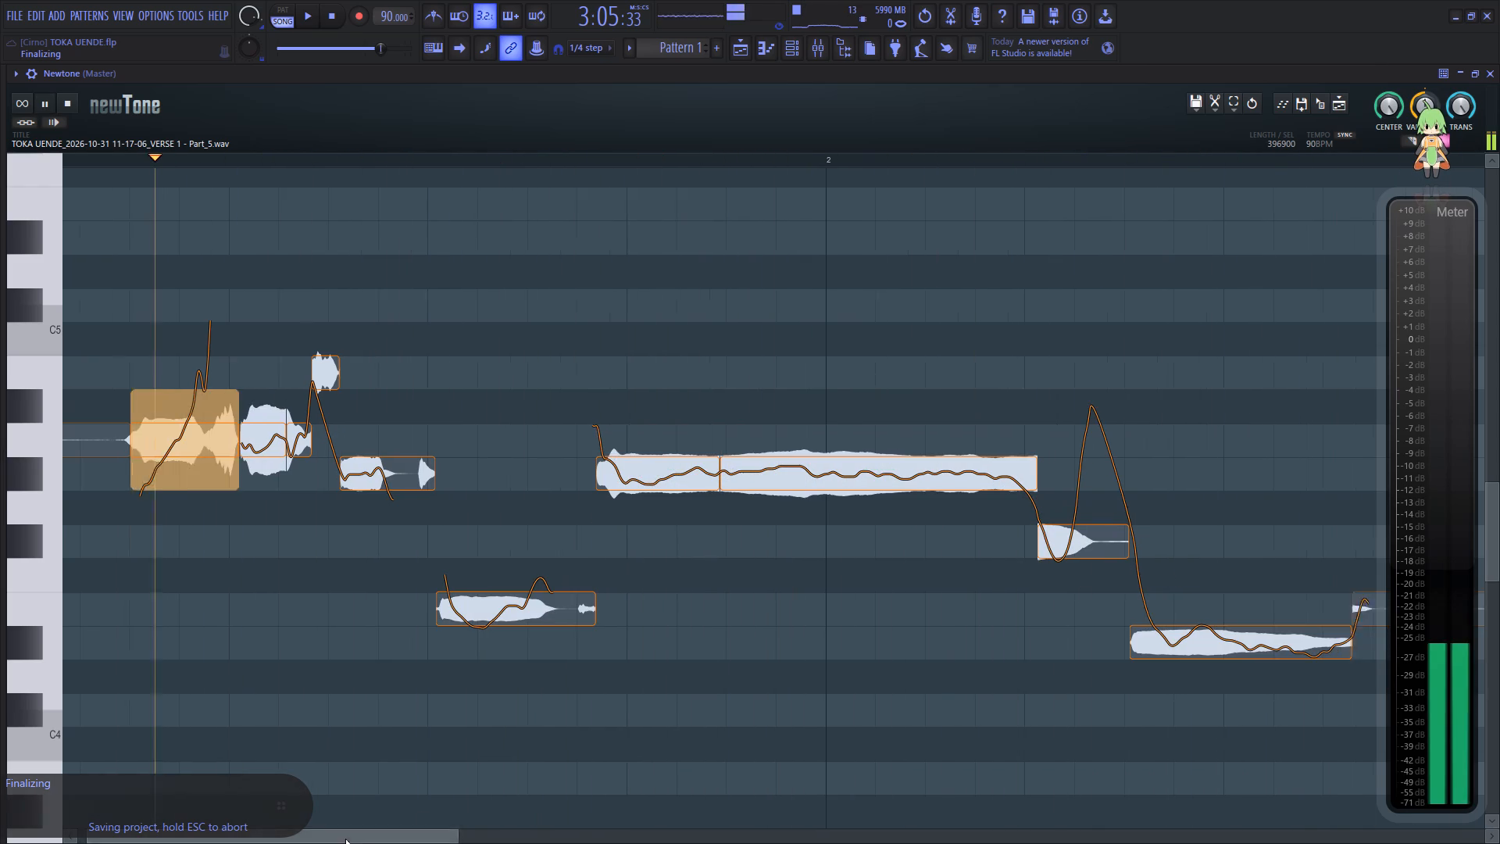
drag(345, 839, 420, 842)
click(453, 702)
key(space)
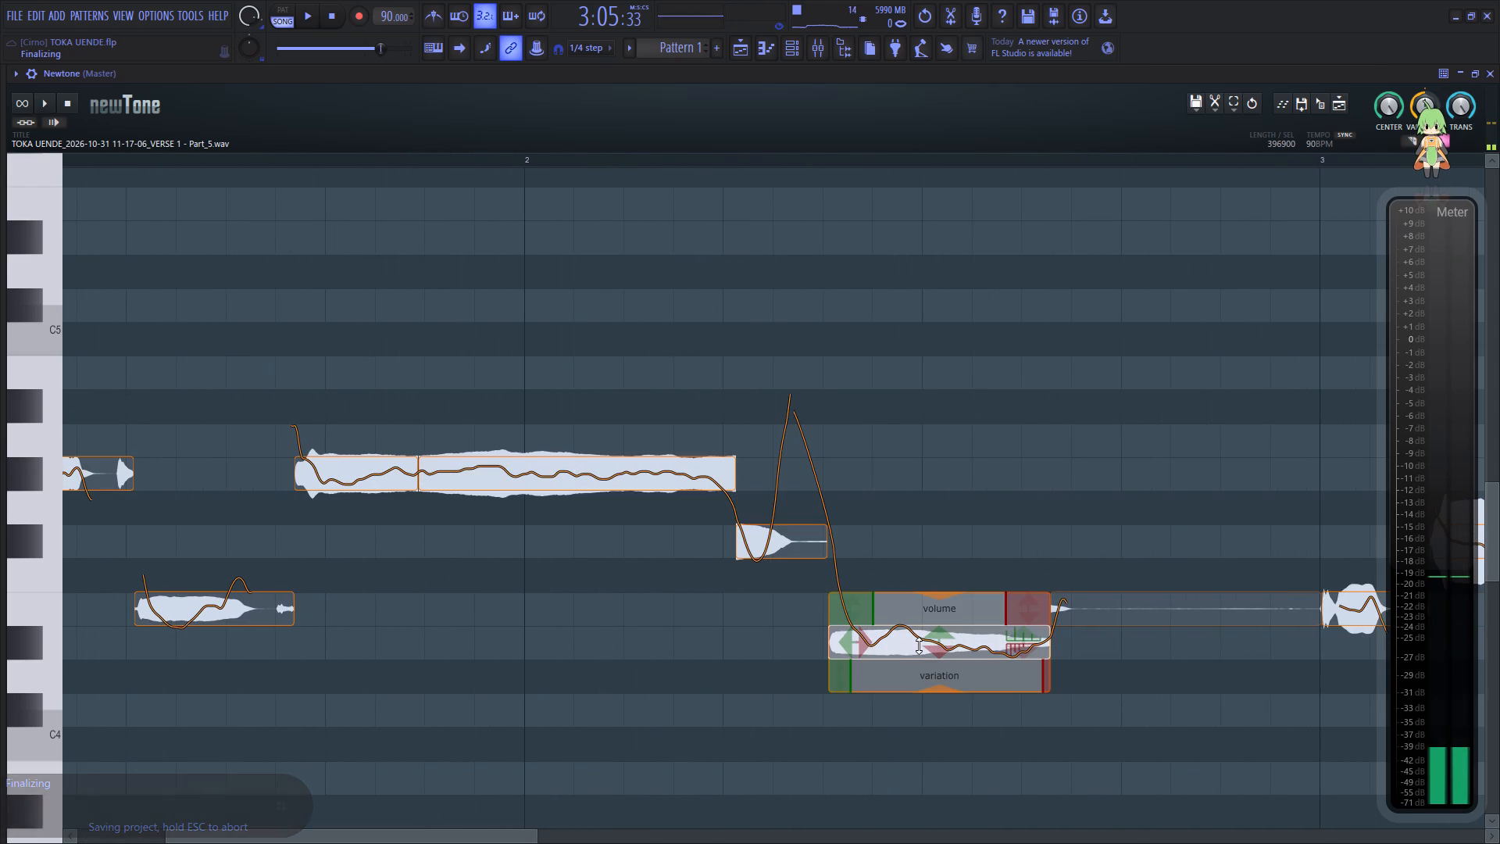
key(space)
drag(919, 646, 917, 582)
click(553, 648)
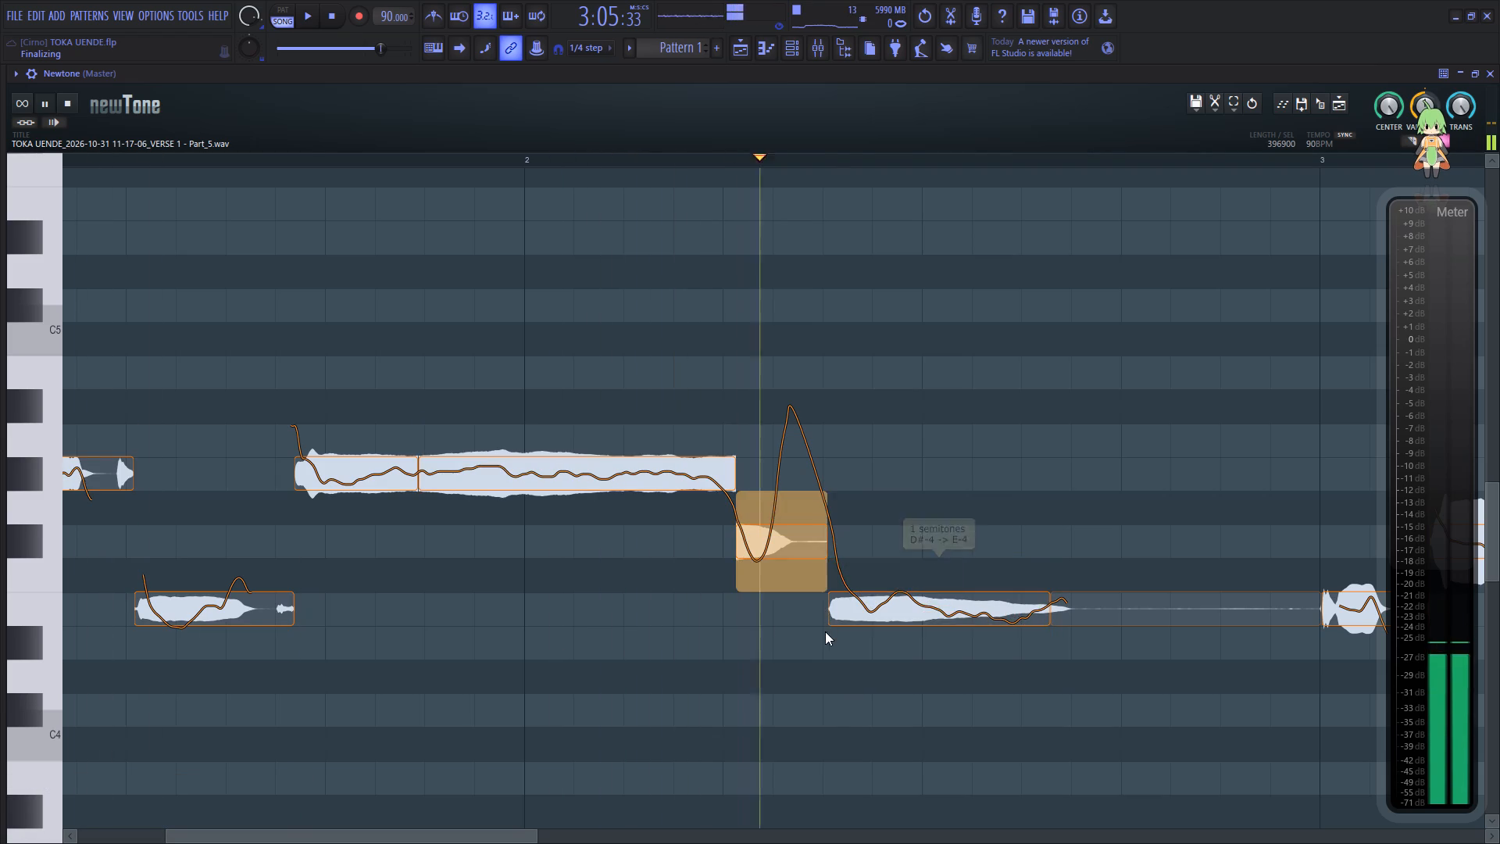
key(space)
key(space)
drag(928, 613, 932, 553)
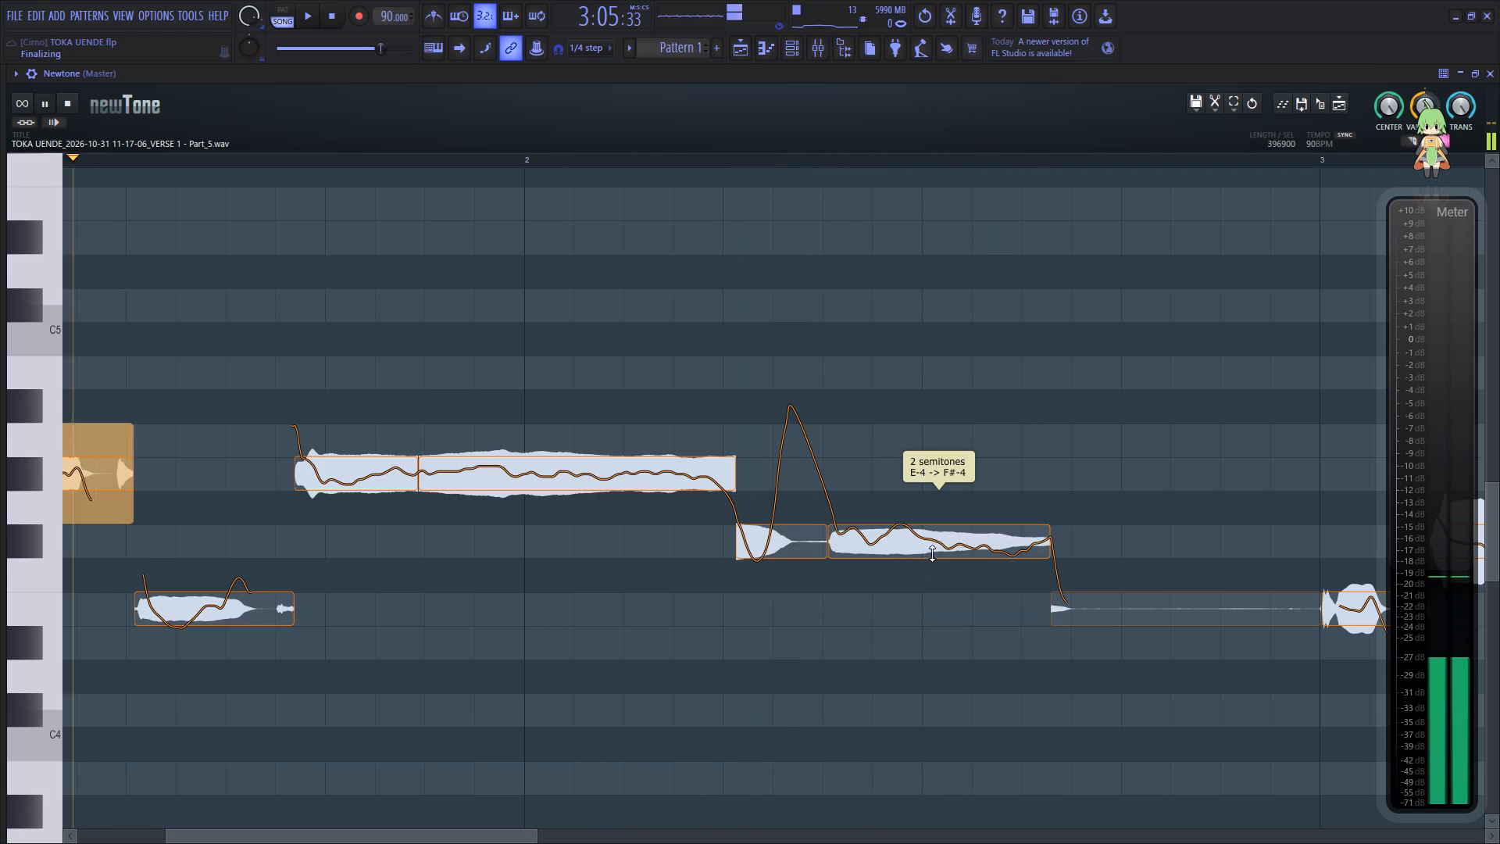
drag(932, 553, 934, 549)
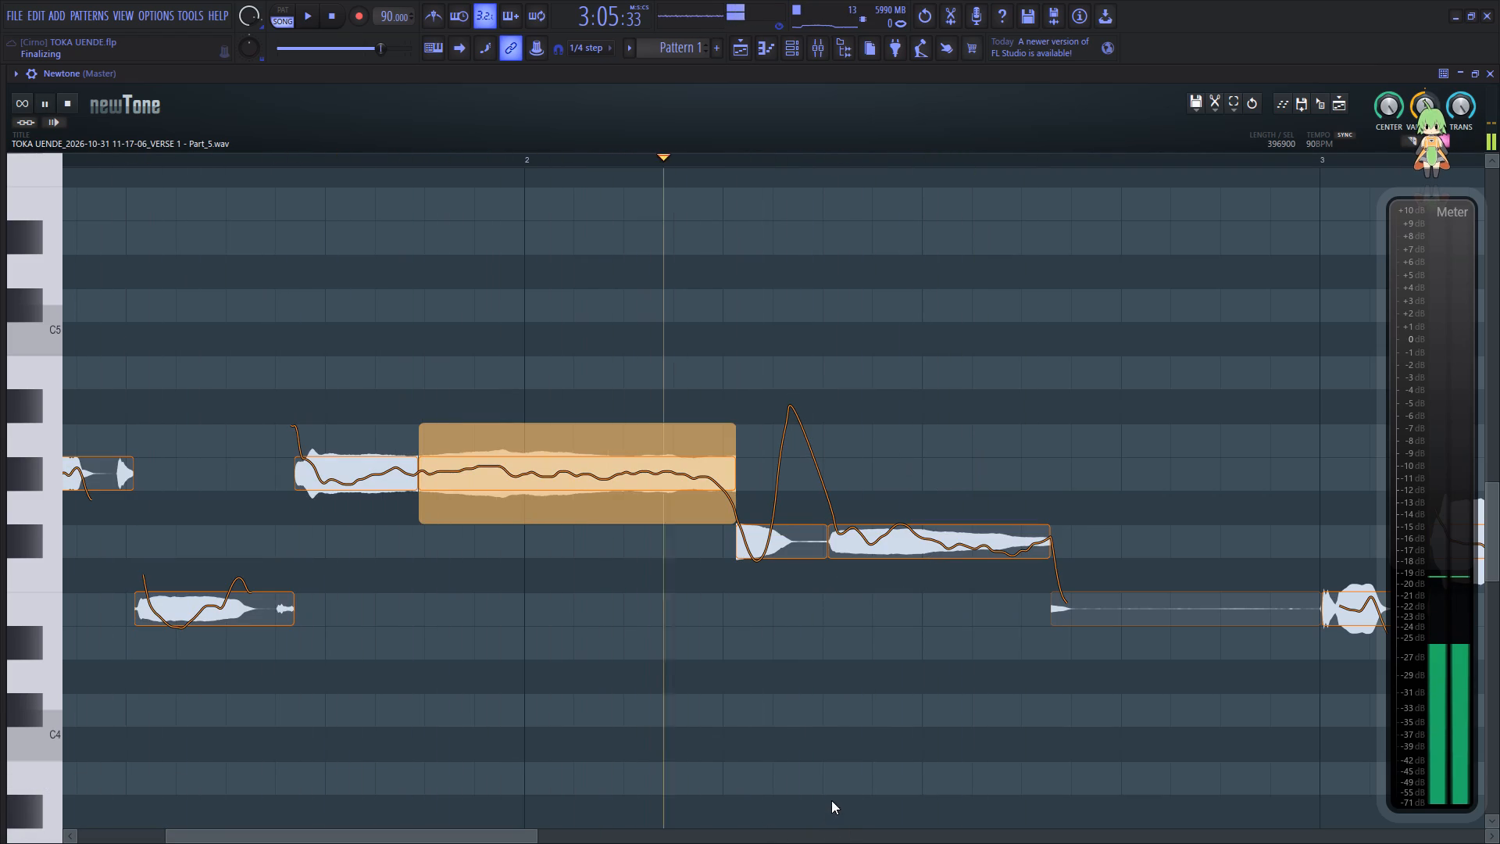
Reduce pitch variation on the short G#4 note to 59.49%, on the low E4 note, and on the next G#4 note to 62.38%.
drag(455, 841, 594, 833)
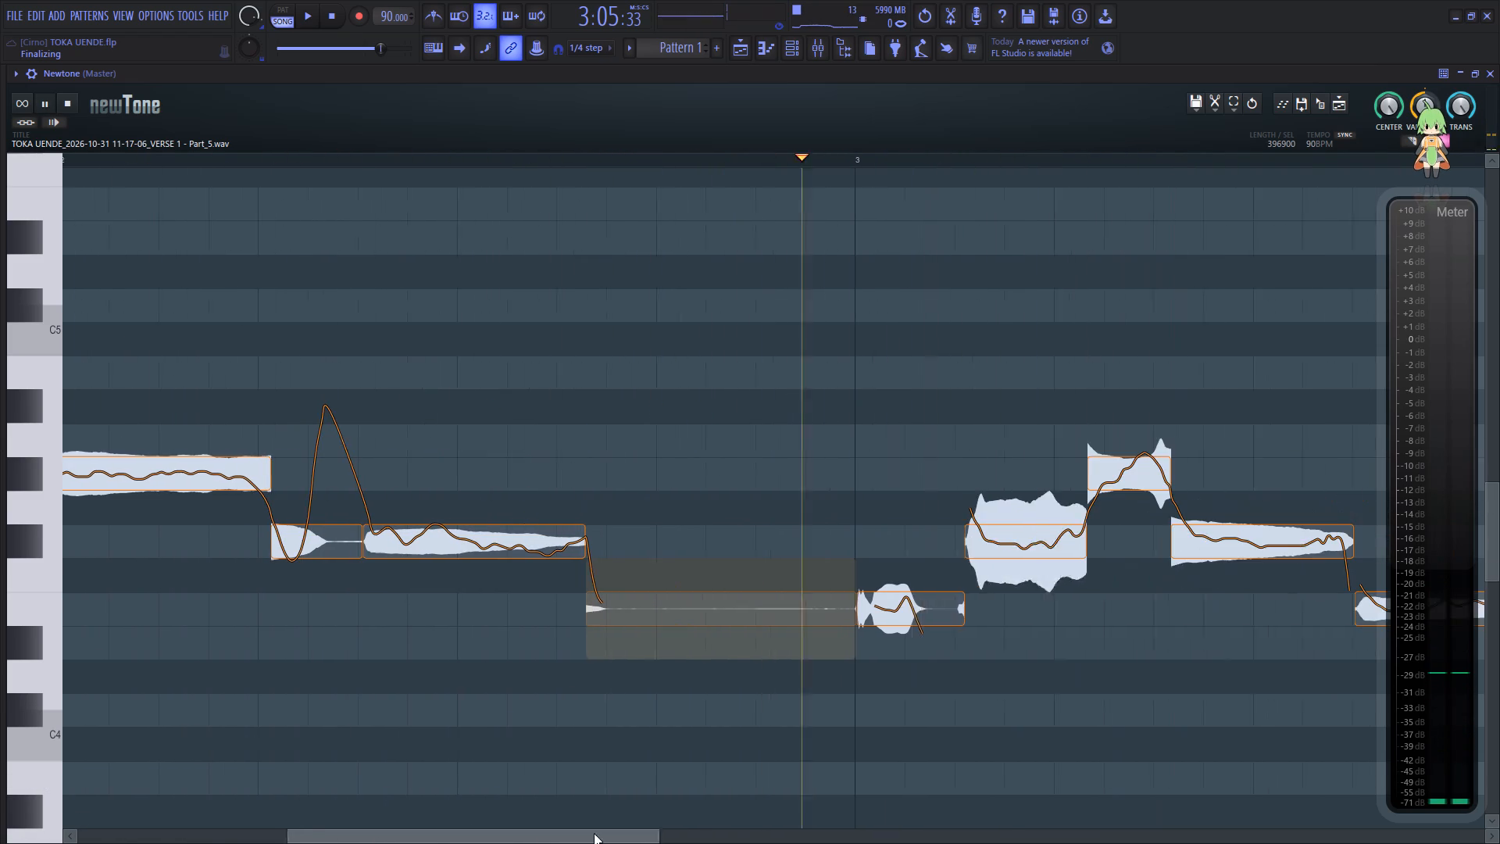
drag(594, 833, 630, 825)
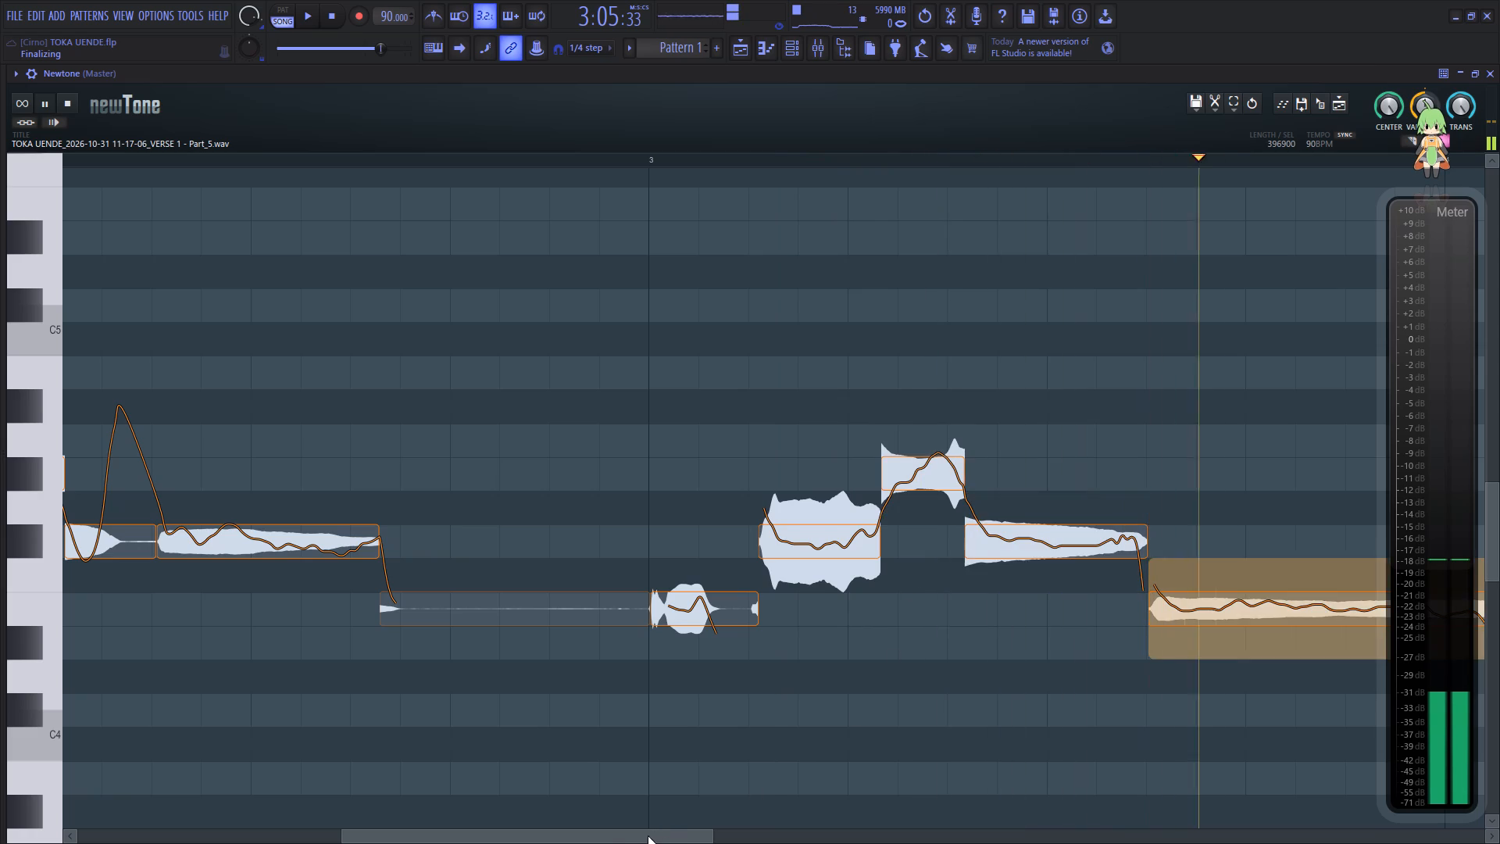
drag(648, 835, 233, 777)
key(space)
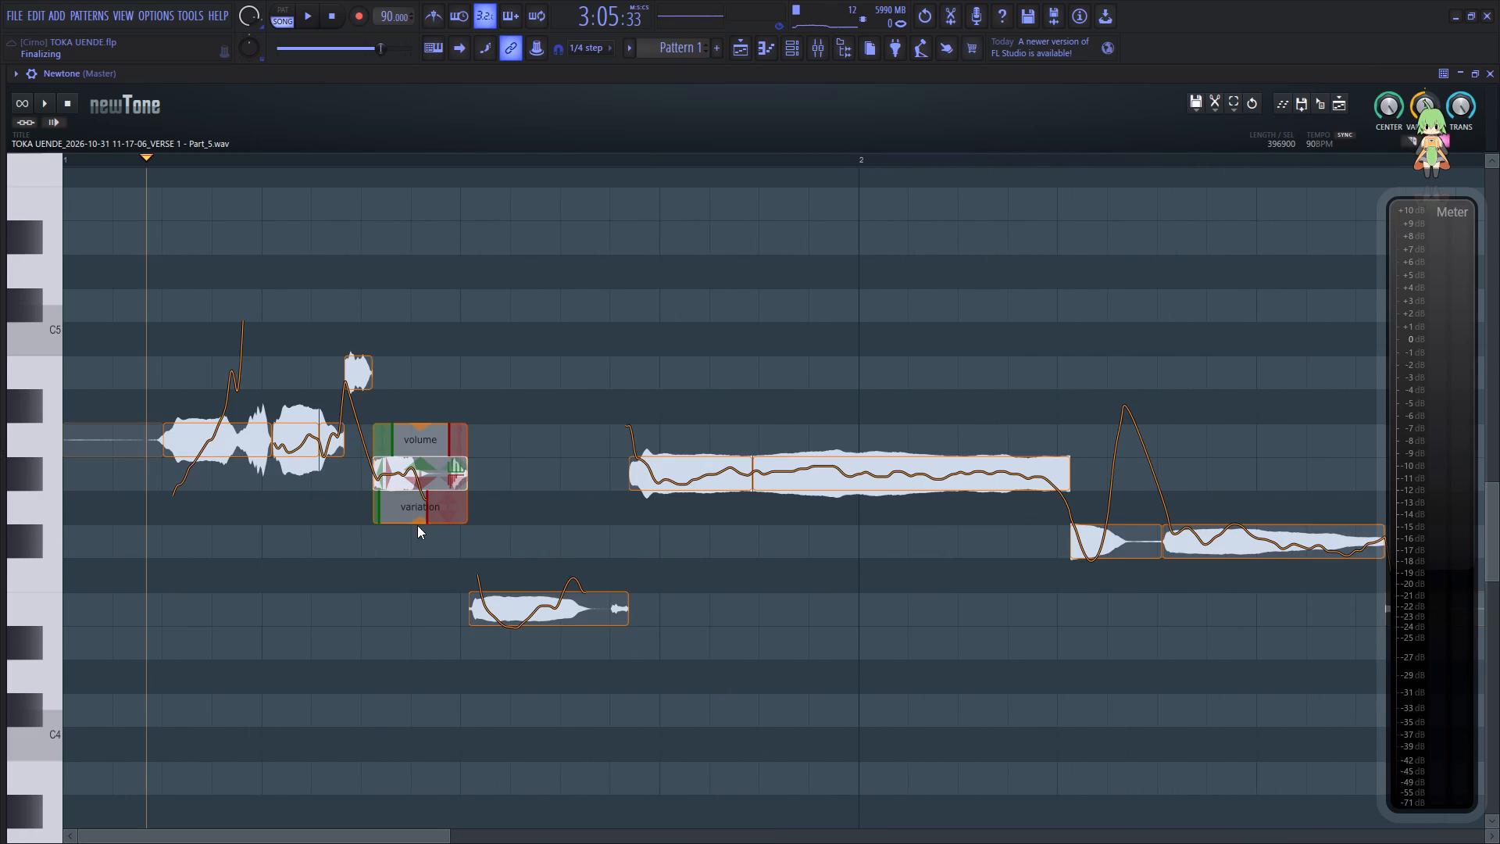
drag(418, 521, 444, 467)
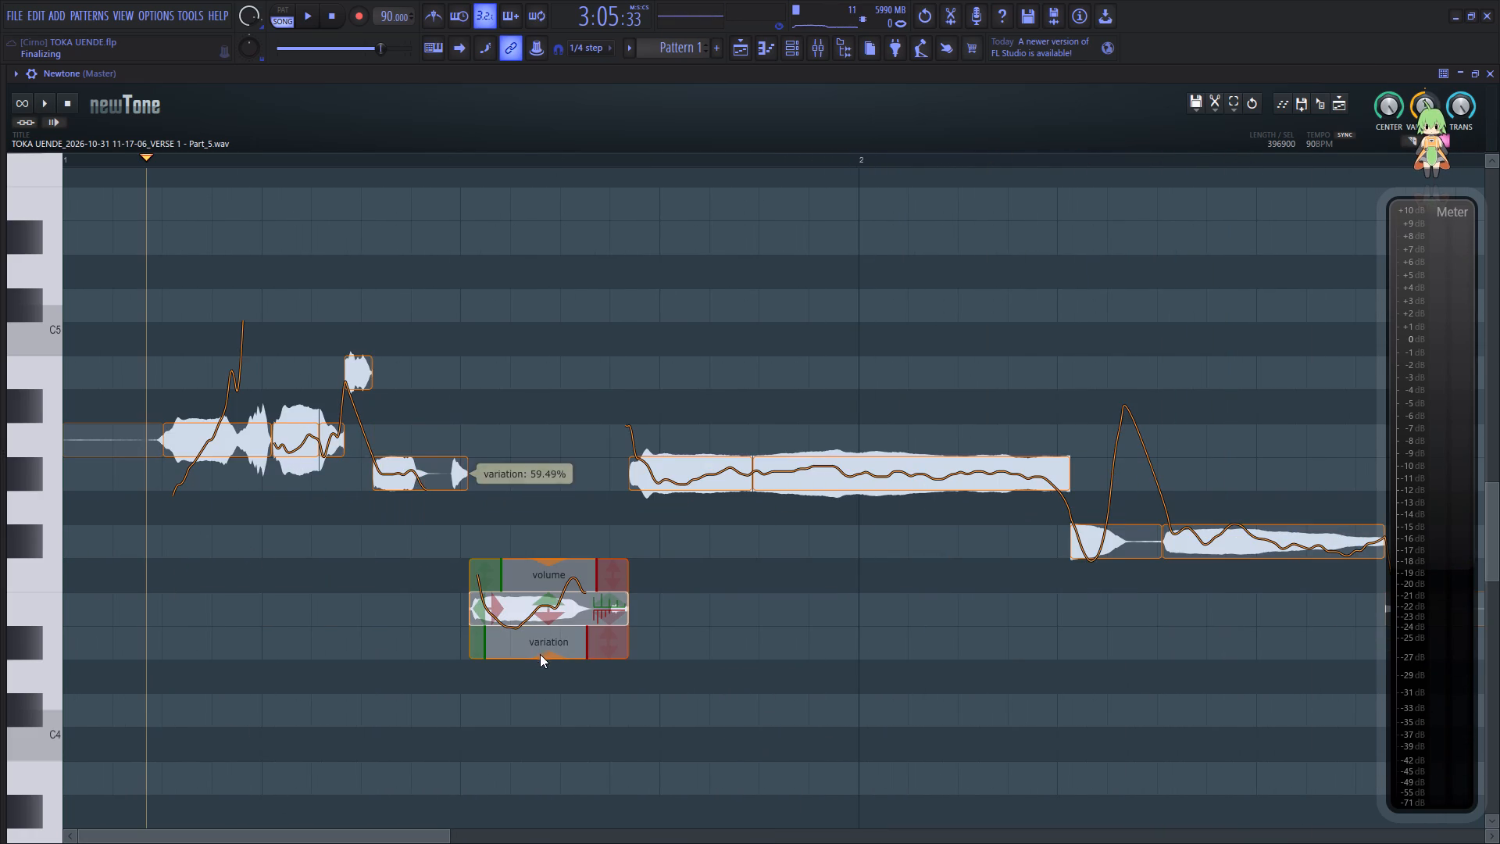
drag(545, 658, 577, 593)
key(space)
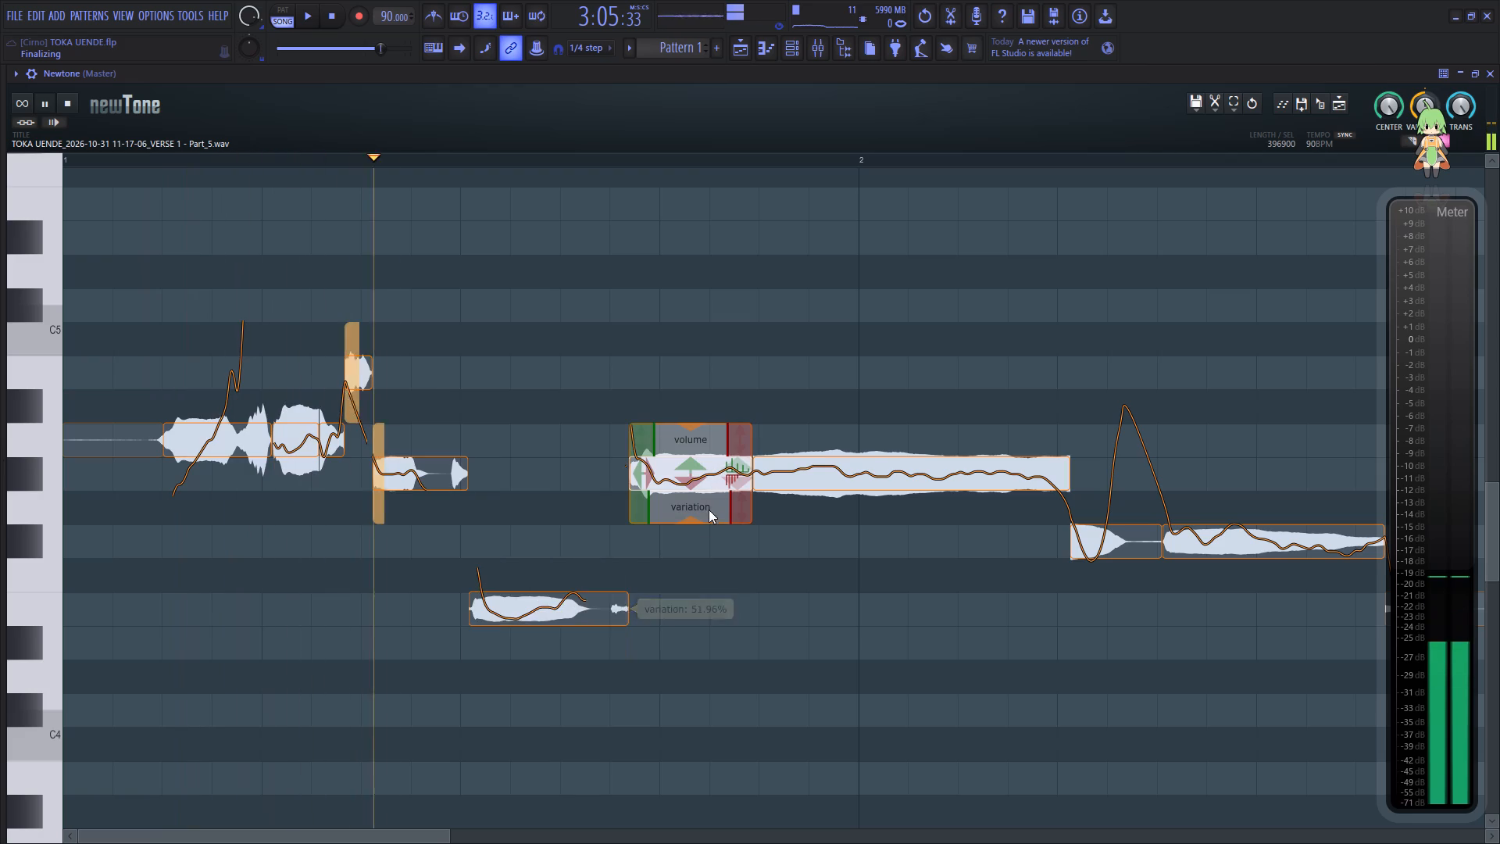
drag(687, 522, 722, 471)
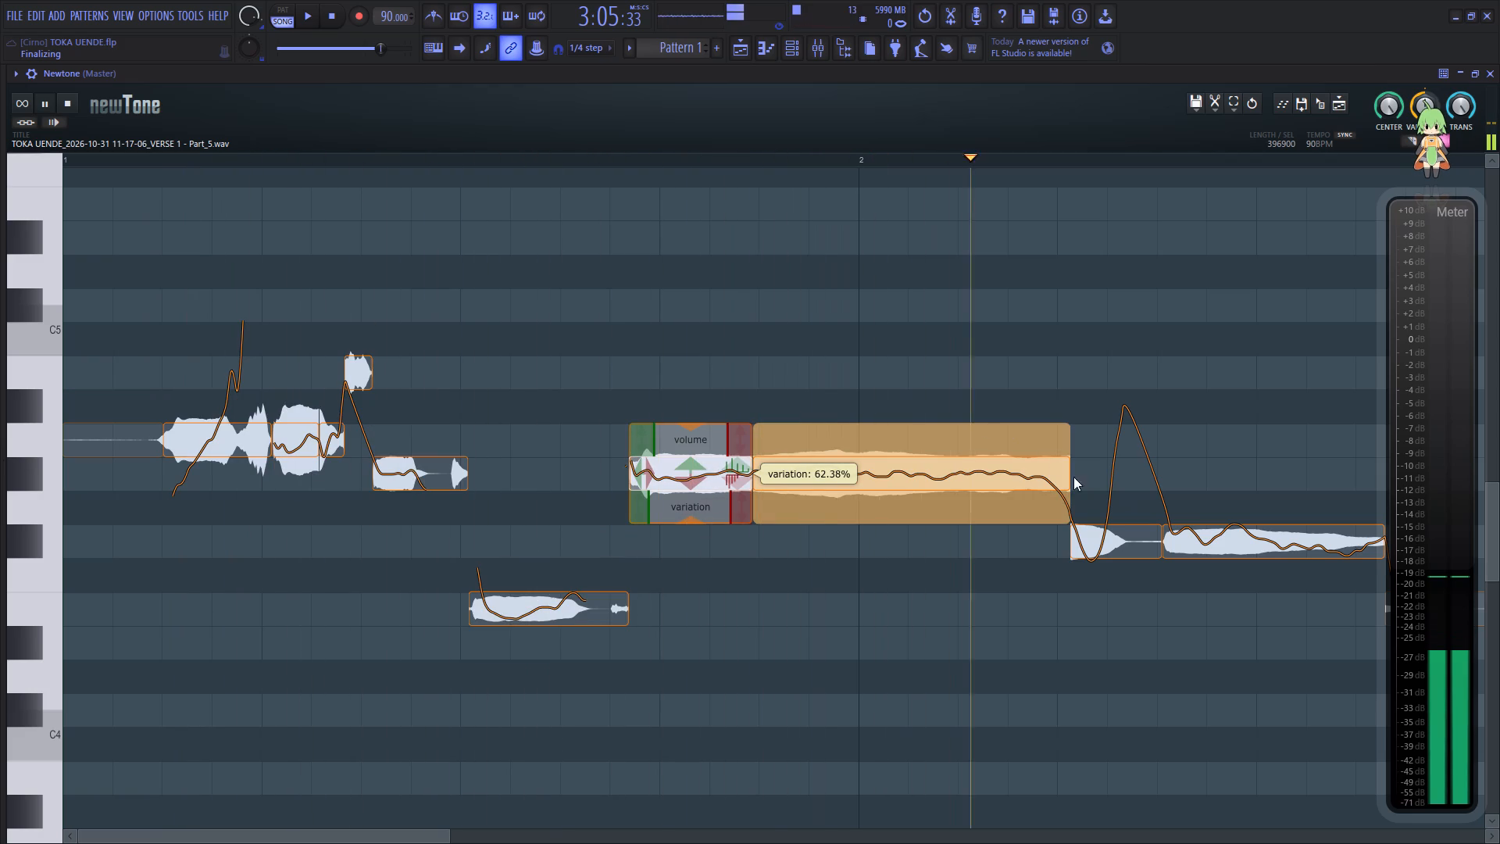
Set the short F#4 note after the long G#4 note to 14.34% variation and reduce the variation of the F#4 note following it.
key(space)
key(space)
drag(1114, 591, 1123, 527)
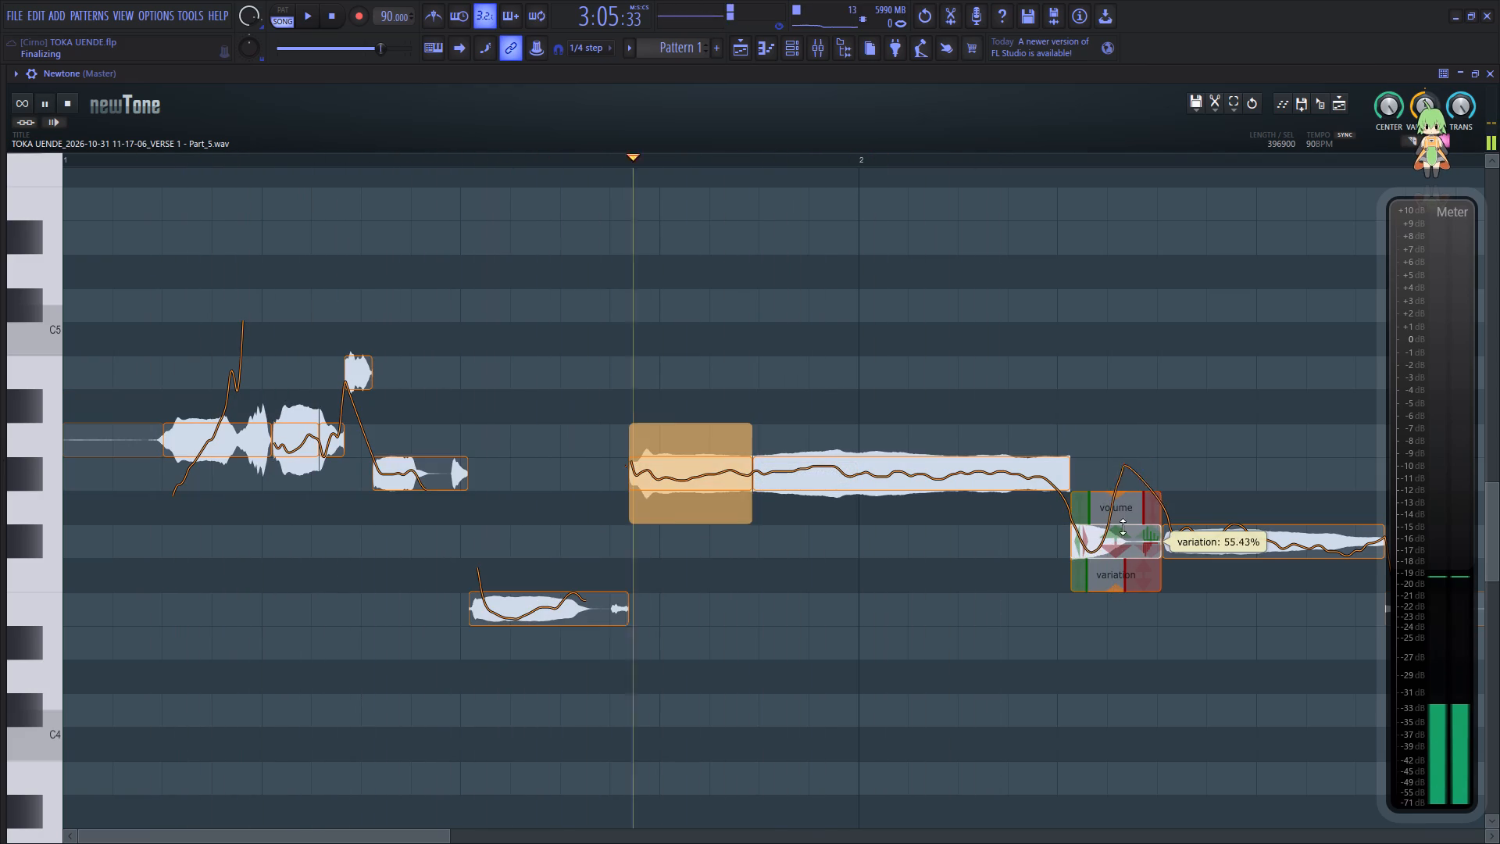
drag(1123, 527, 1138, 475)
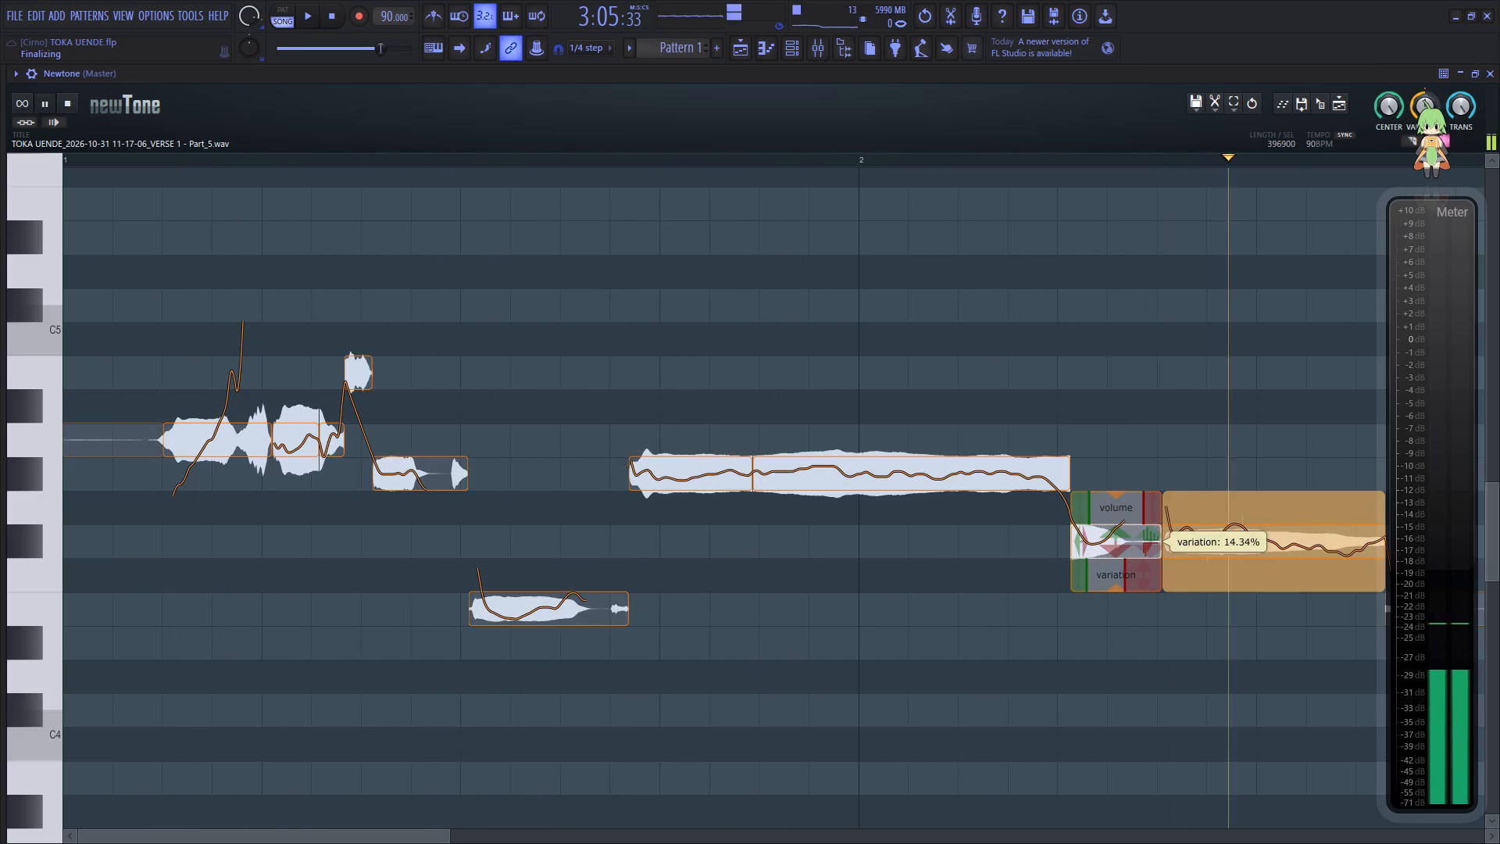
key(space)
key(space)
drag(297, 834, 425, 839)
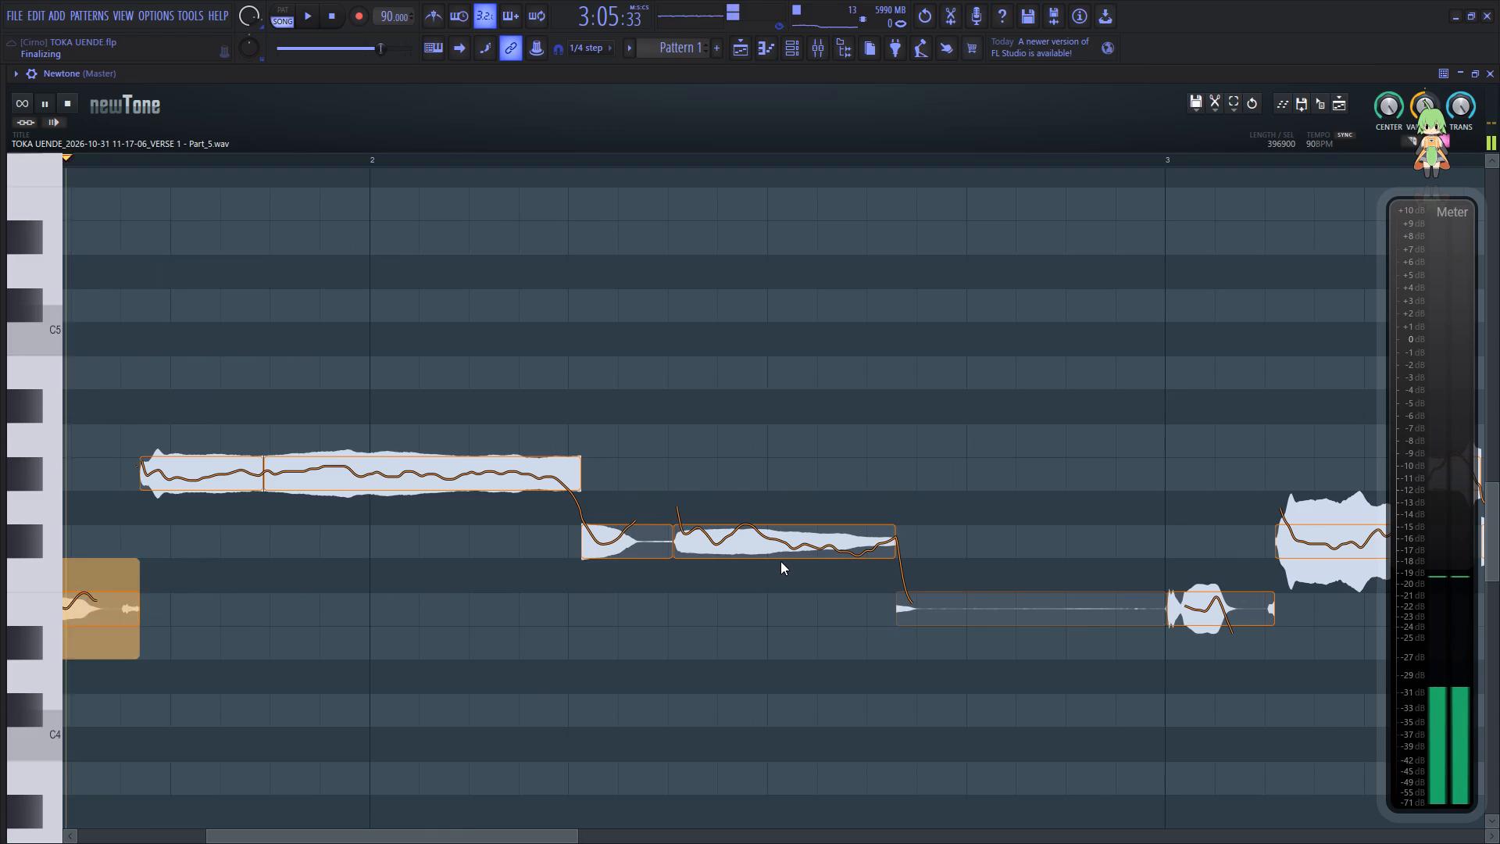
drag(783, 590, 783, 583)
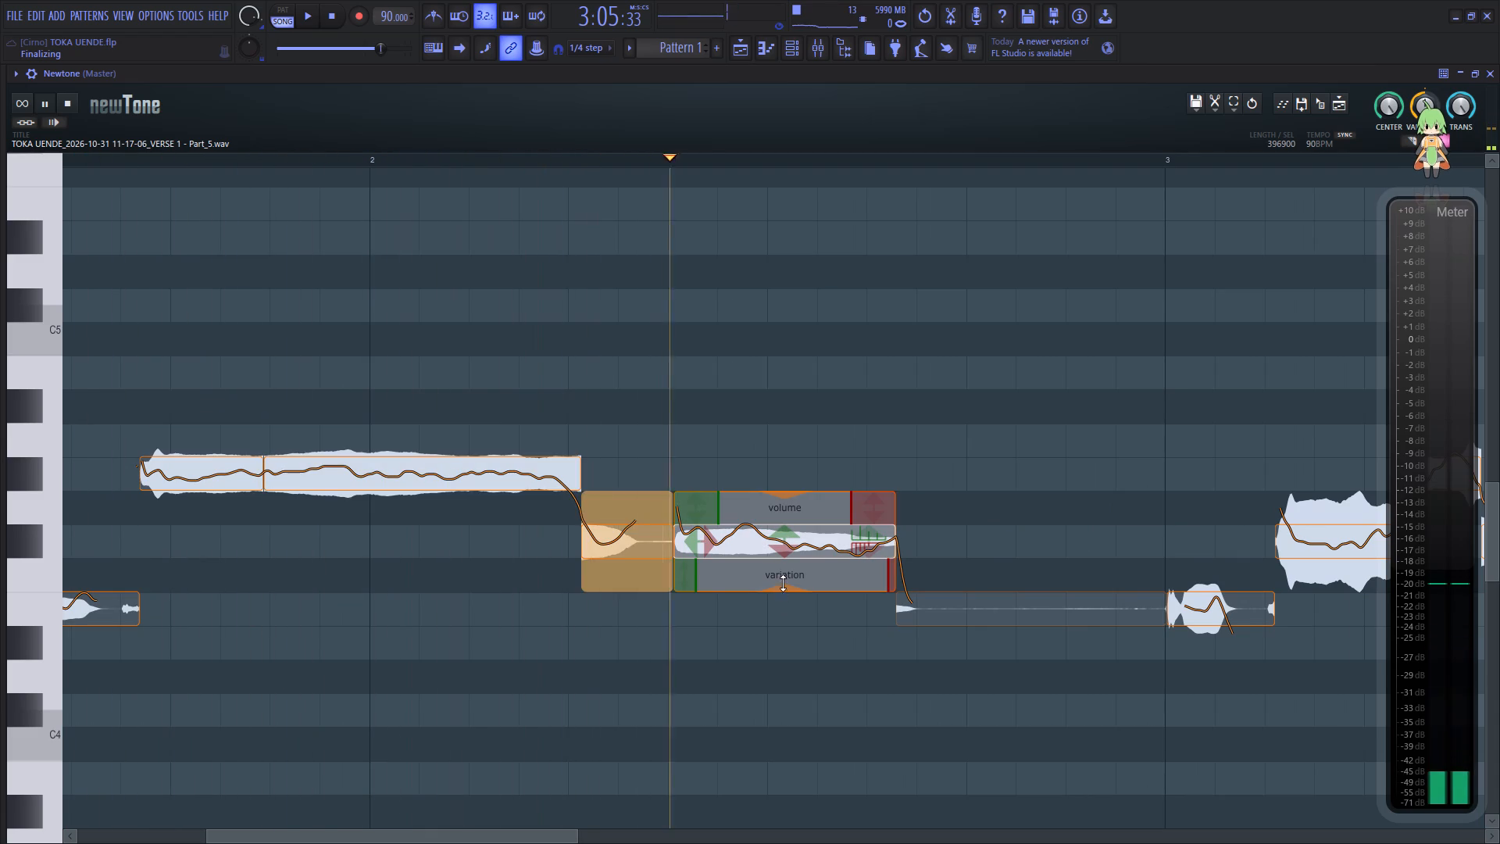
drag(783, 583, 803, 534)
click(682, 597)
Reduce the pitch variation of the loud F#4 note shortly after bar 3 to about 50%.
drag(474, 833, 606, 820)
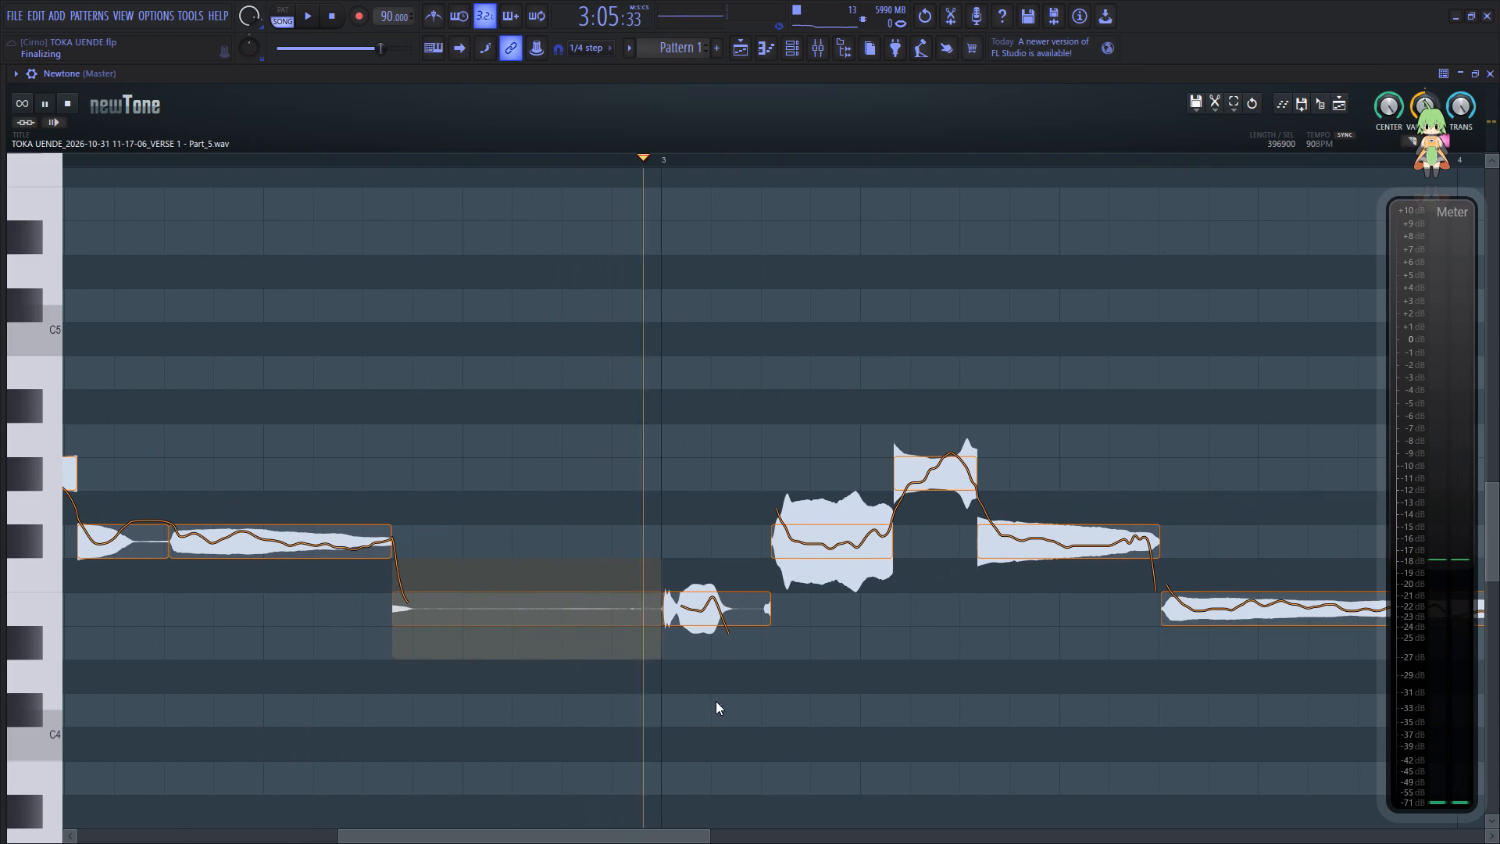
key(space)
key(space)
click(845, 563)
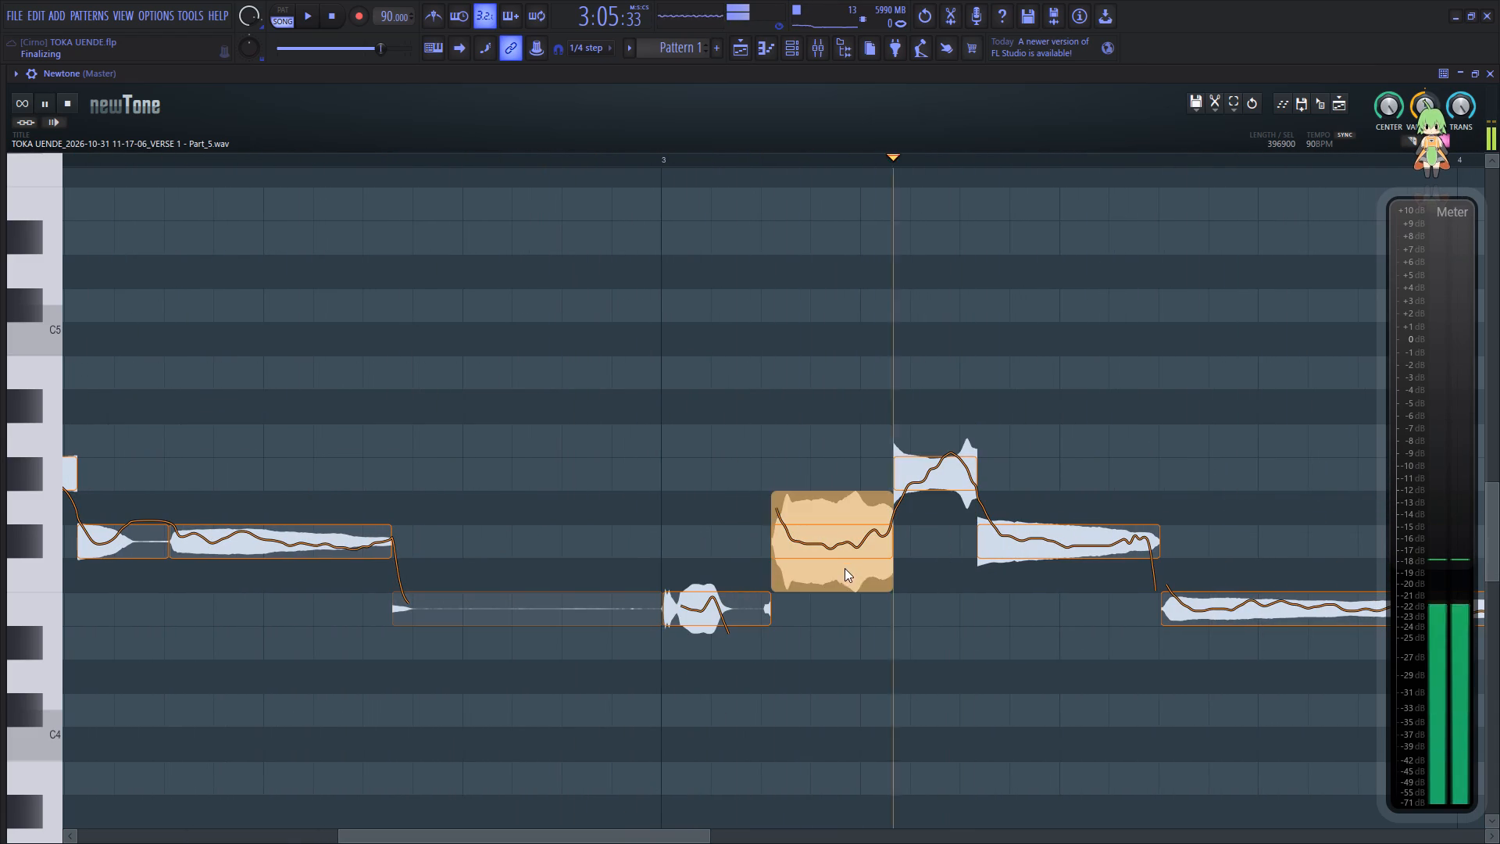
click(822, 535)
drag(834, 590, 838, 524)
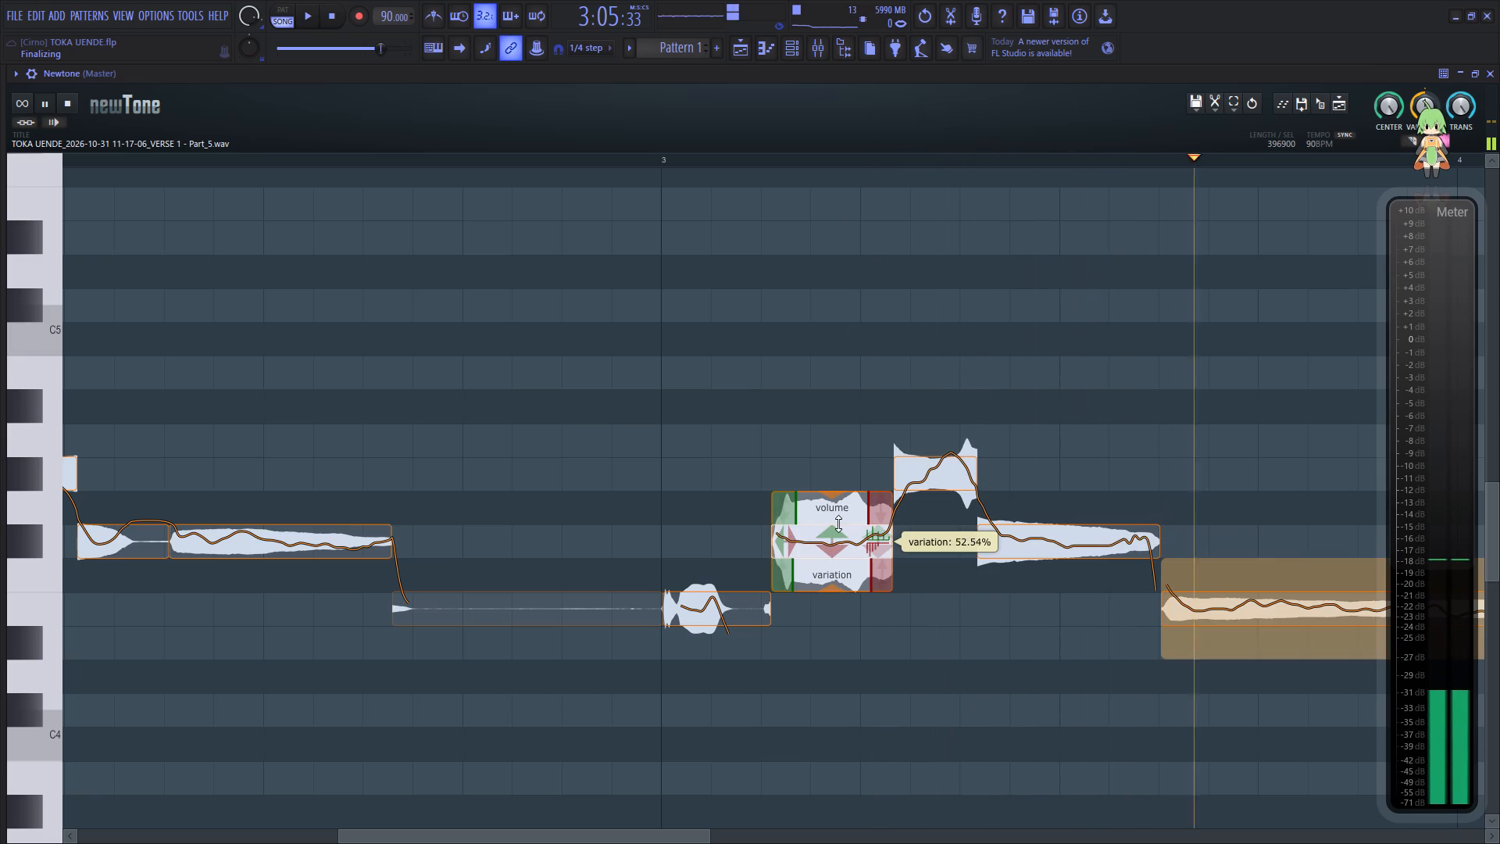
drag(838, 524, 841, 513)
click(670, 549)
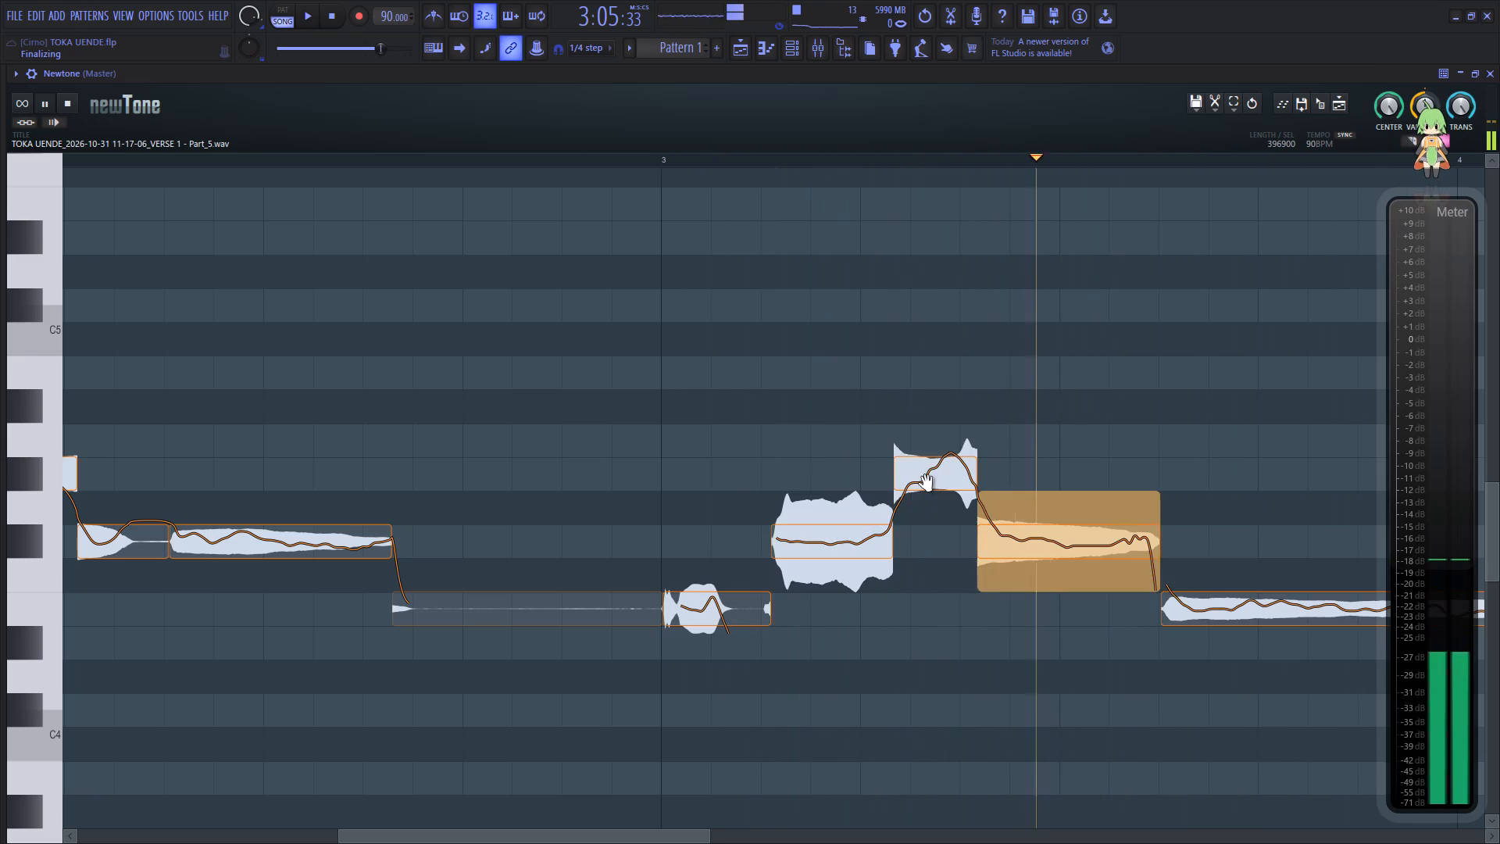
Reduce variation on the last three notes, setting the G#4 note to 40.39% and the following F#4 note to 42.70%.
key(space)
key(space)
drag(937, 522, 964, 442)
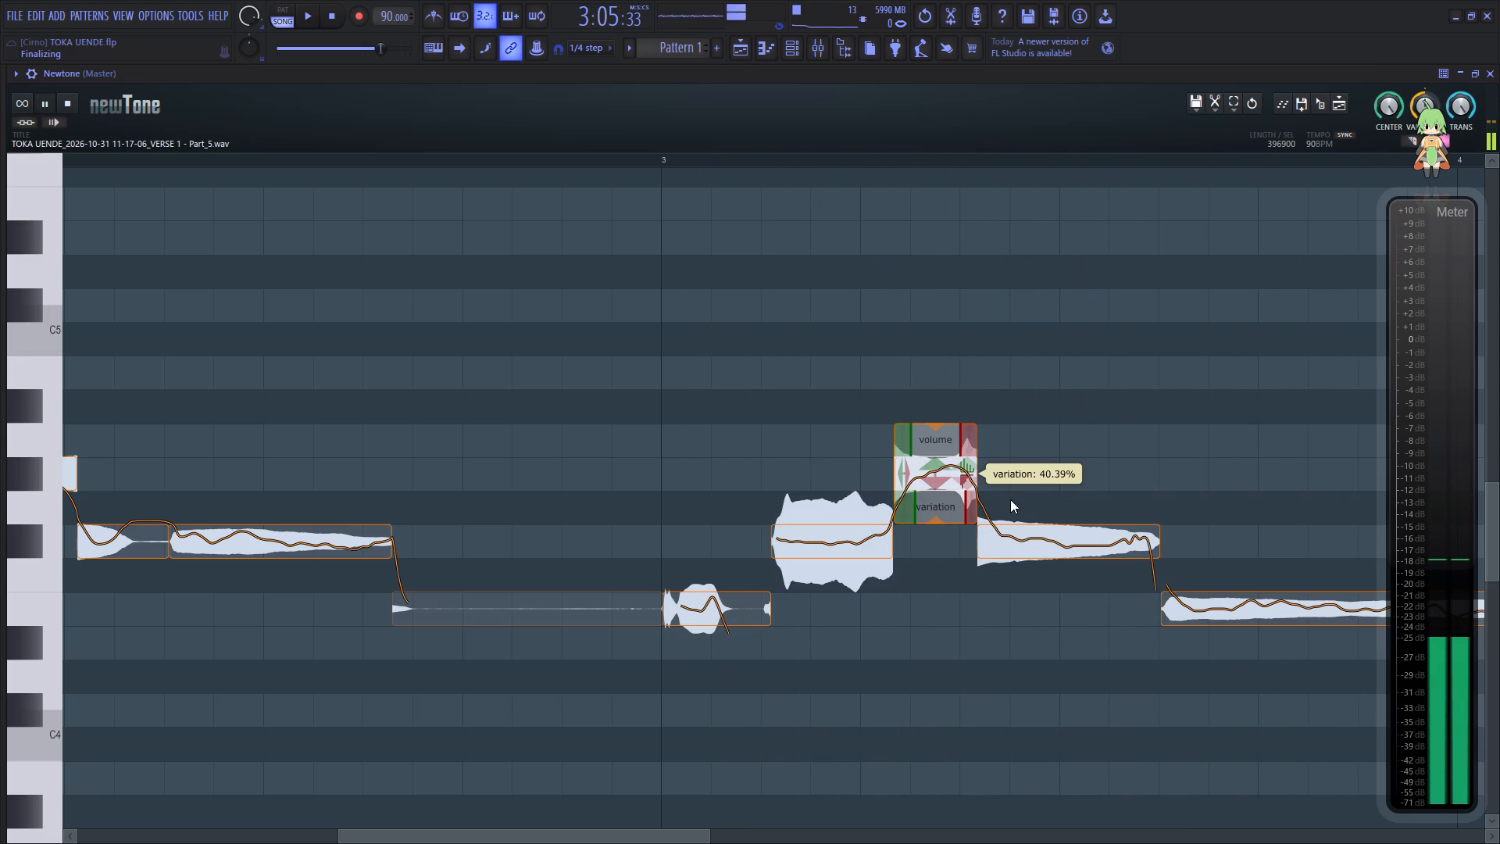
drag(1072, 589, 1087, 512)
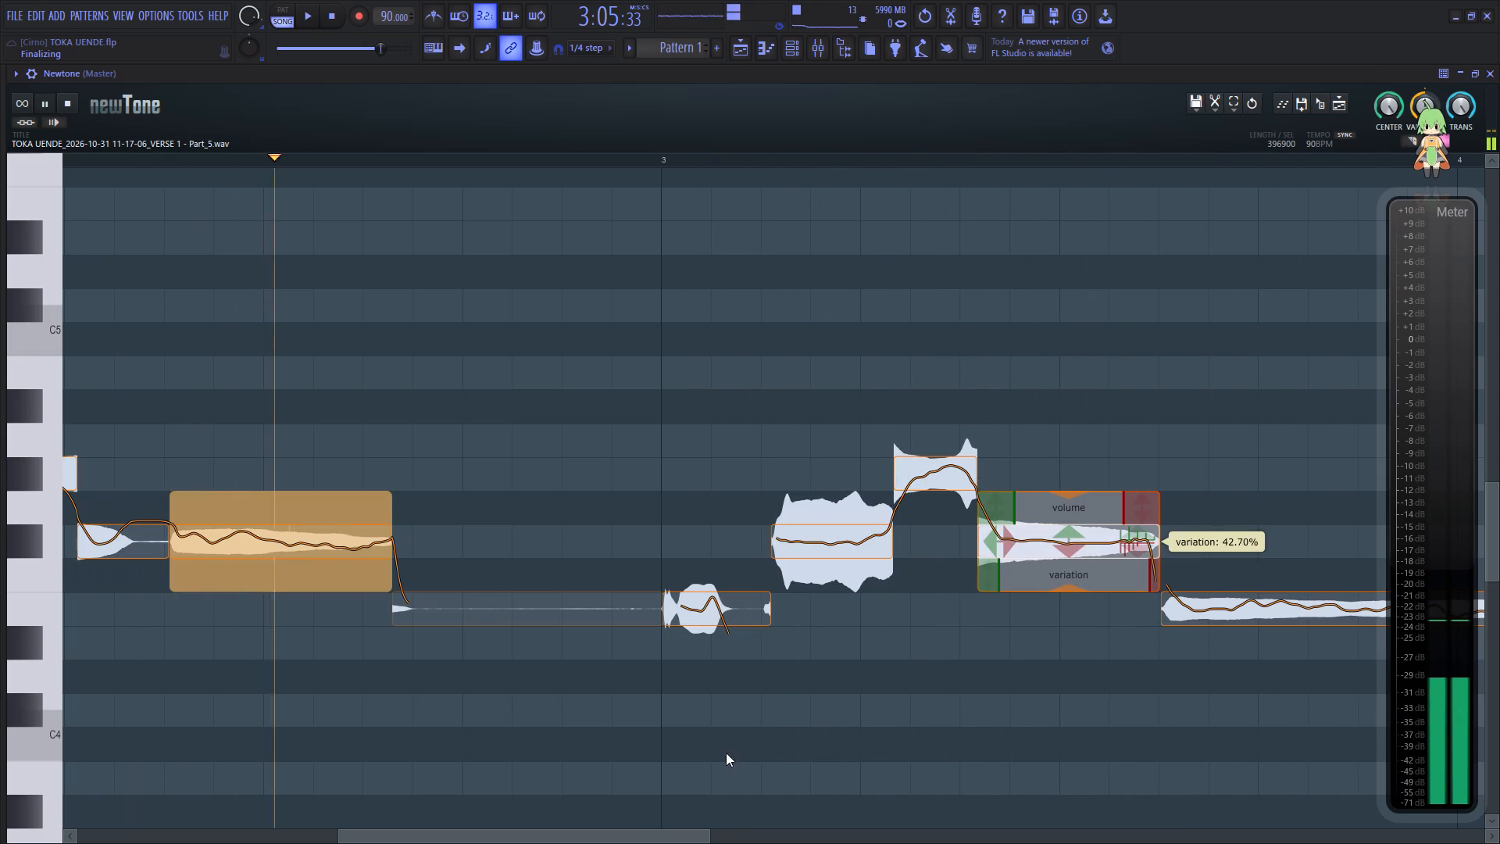
drag(648, 833, 780, 828)
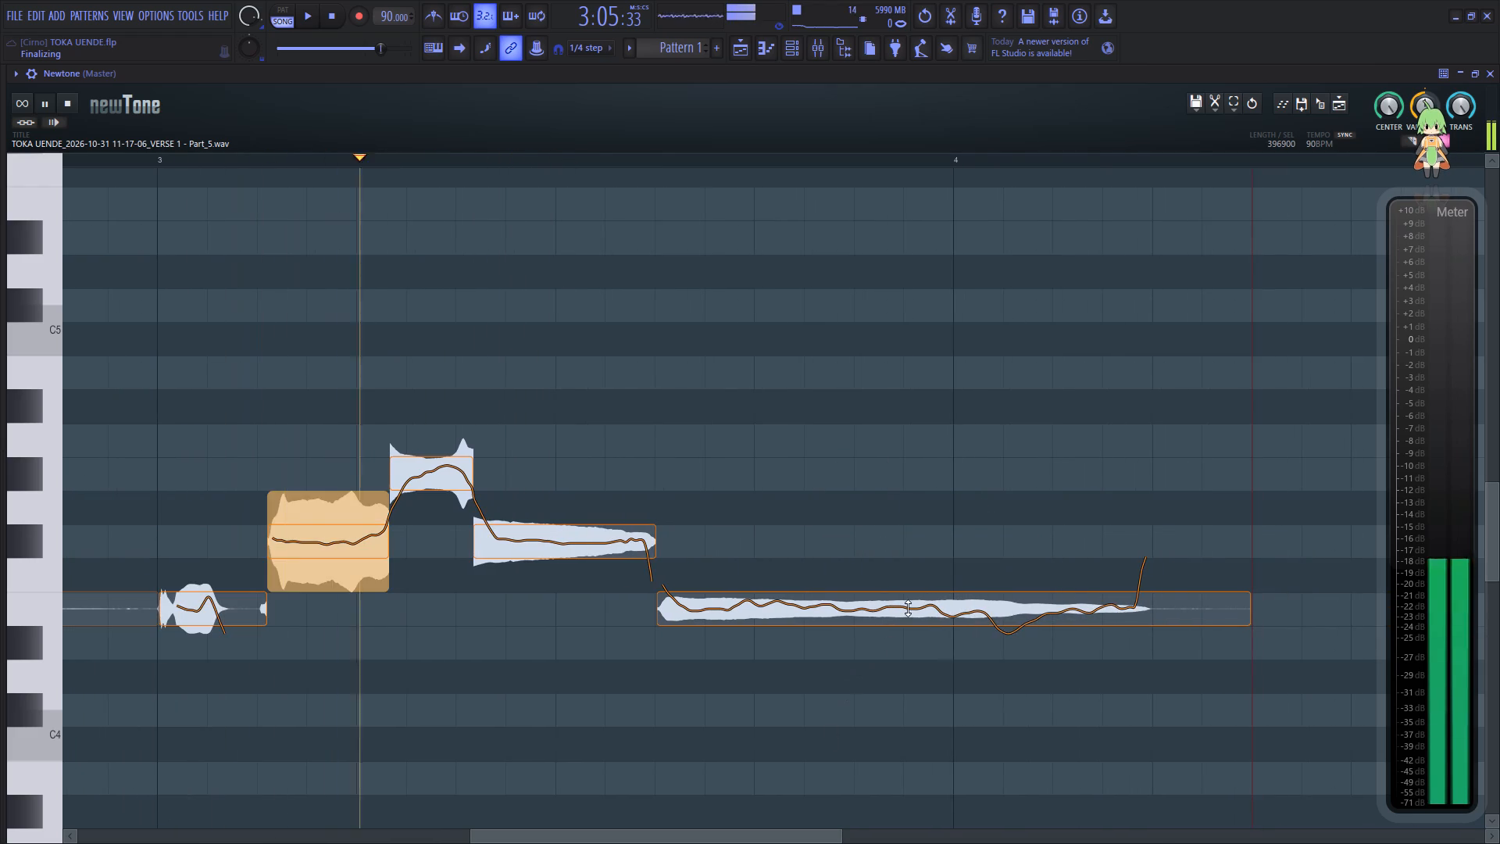
drag(931, 656, 952, 575)
Place the pitch-corrected Part_5 audio from NewTone on the first Verse 2 track at 70:09, directly below the original clip.
key(space)
drag(1318, 104, 803, 502)
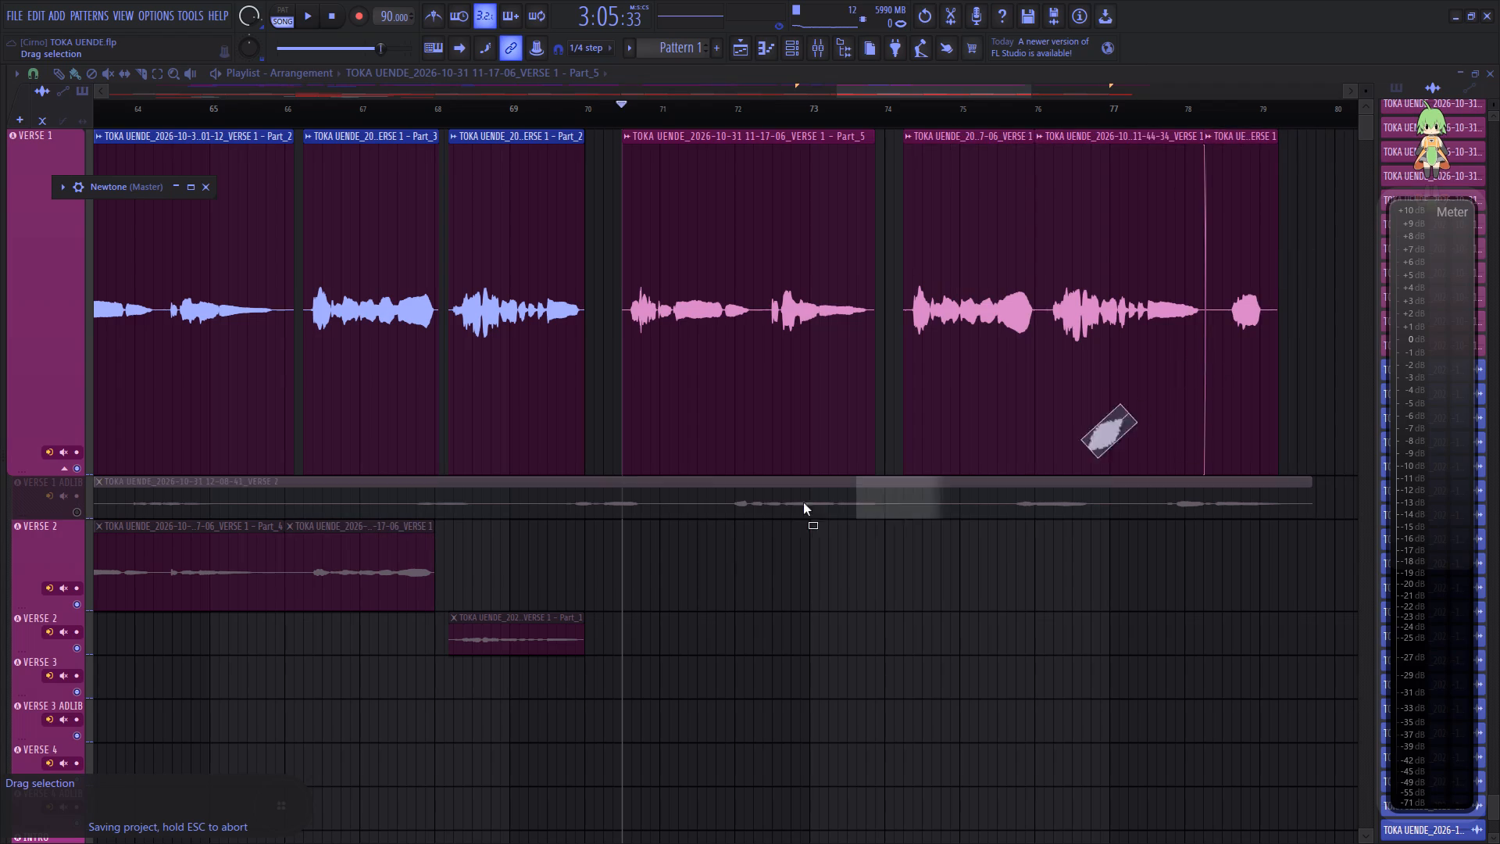
drag(803, 502, 622, 563)
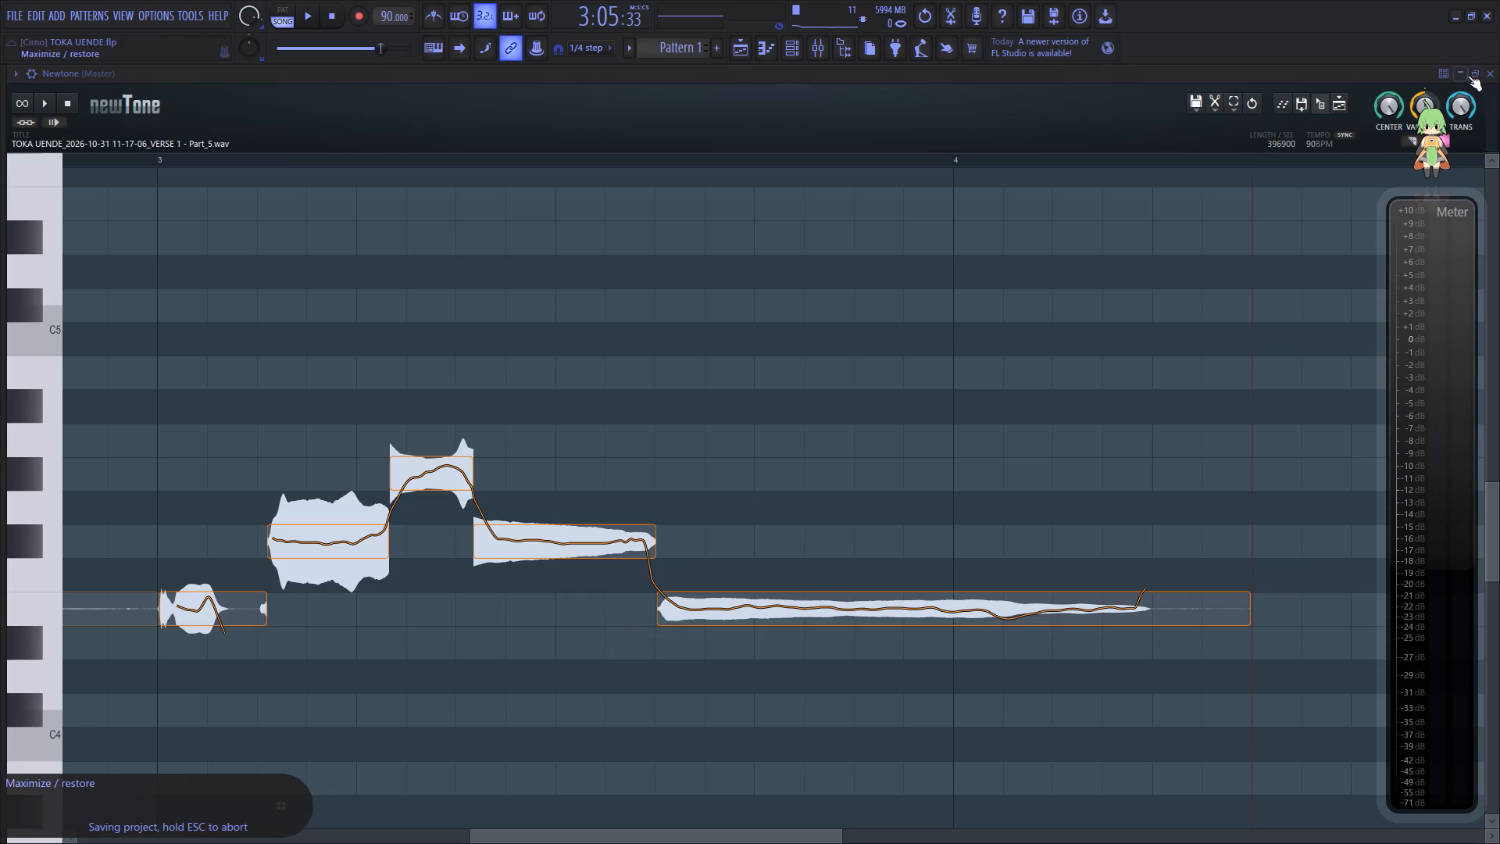
click(1486, 74)
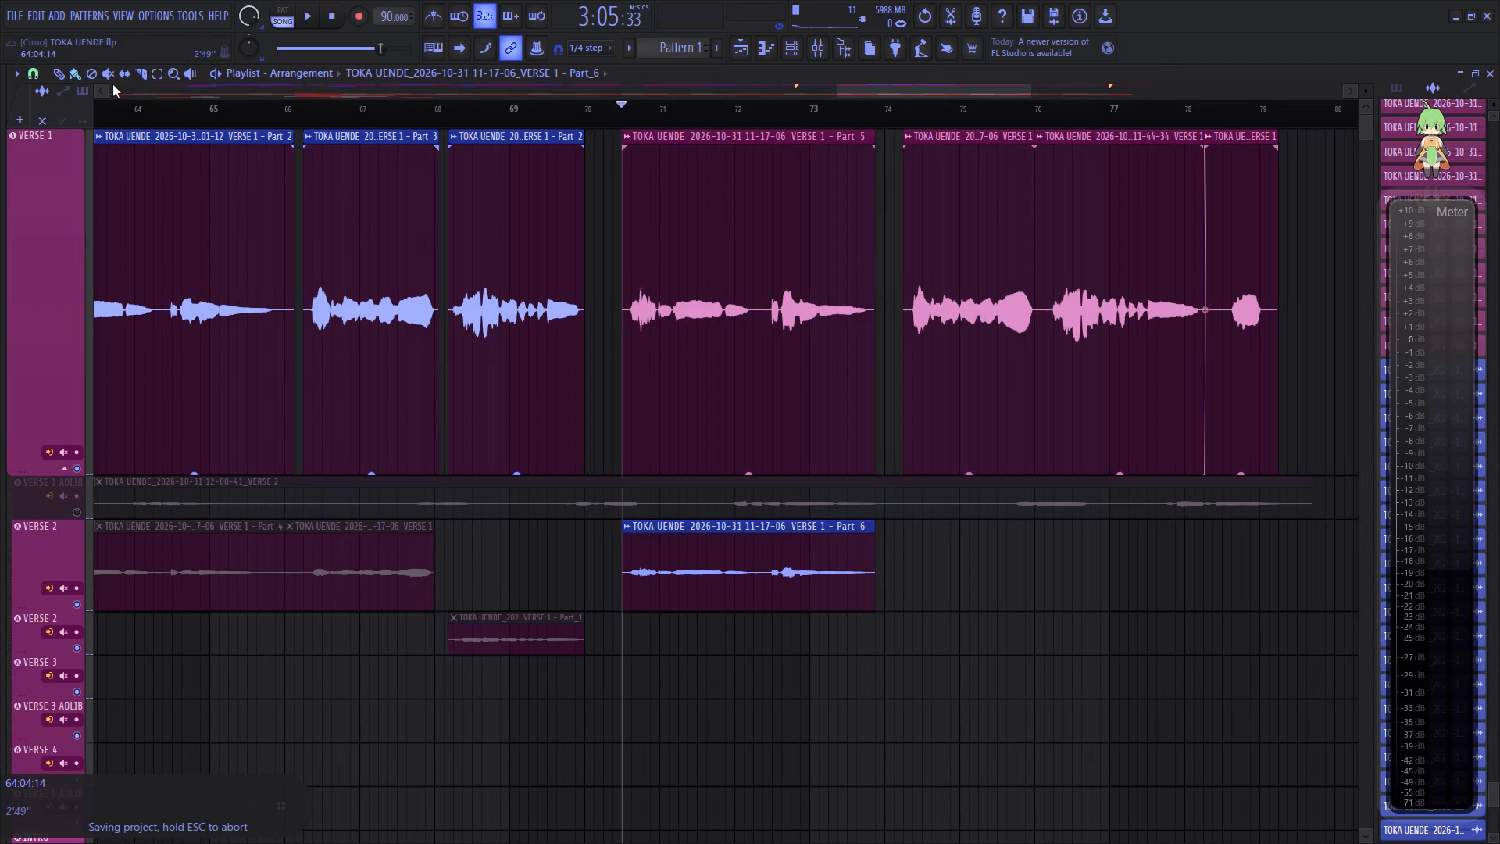
Mute the original Part_5 clip on Verse 1 and move it to the second Verse 2 track at the same time position.
click(112, 84)
click(109, 77)
click(716, 238)
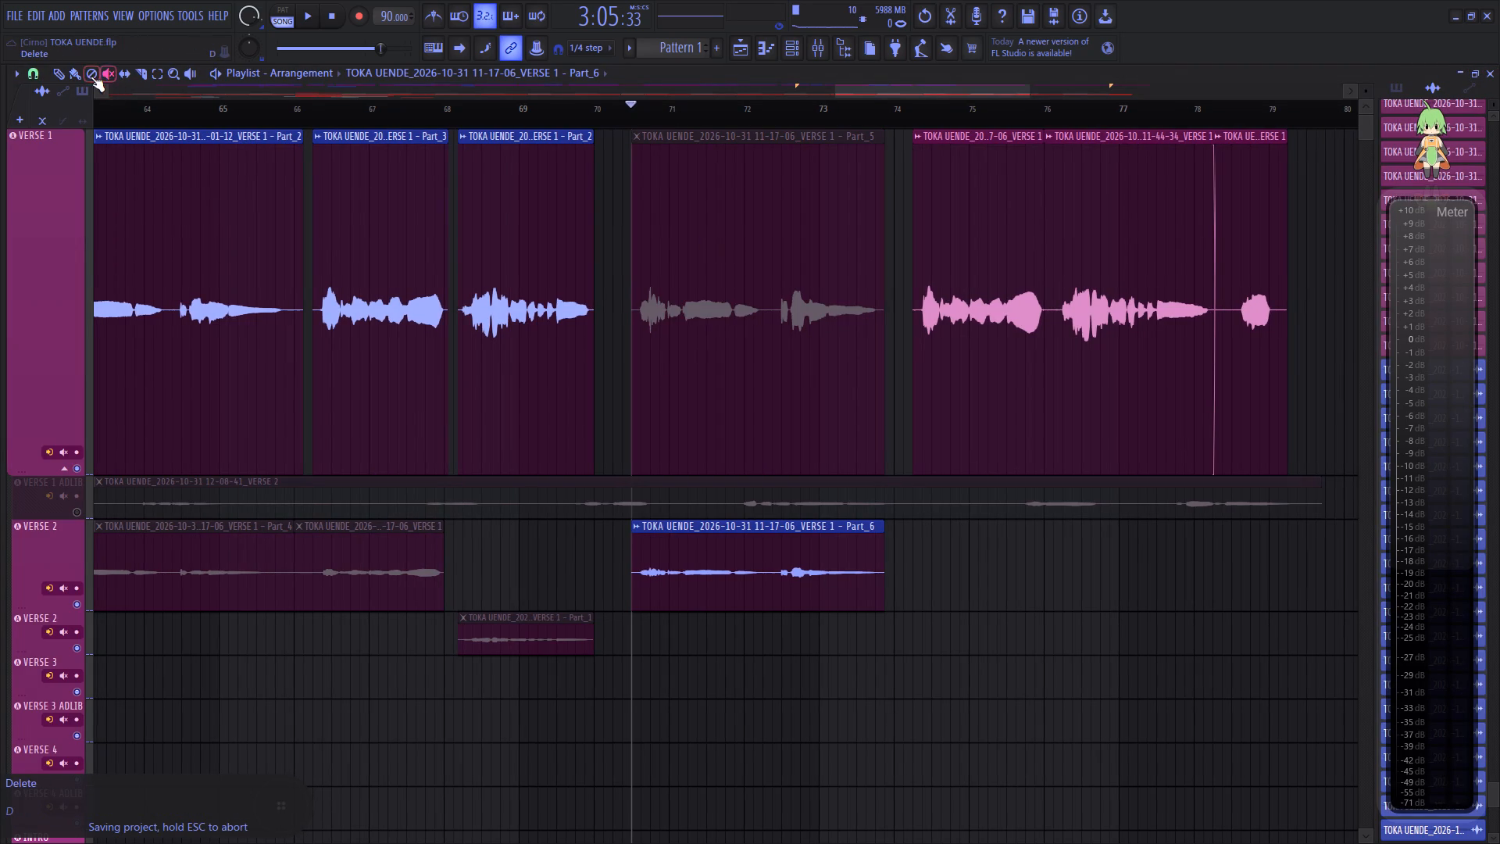
click(73, 74)
drag(709, 399, 712, 687)
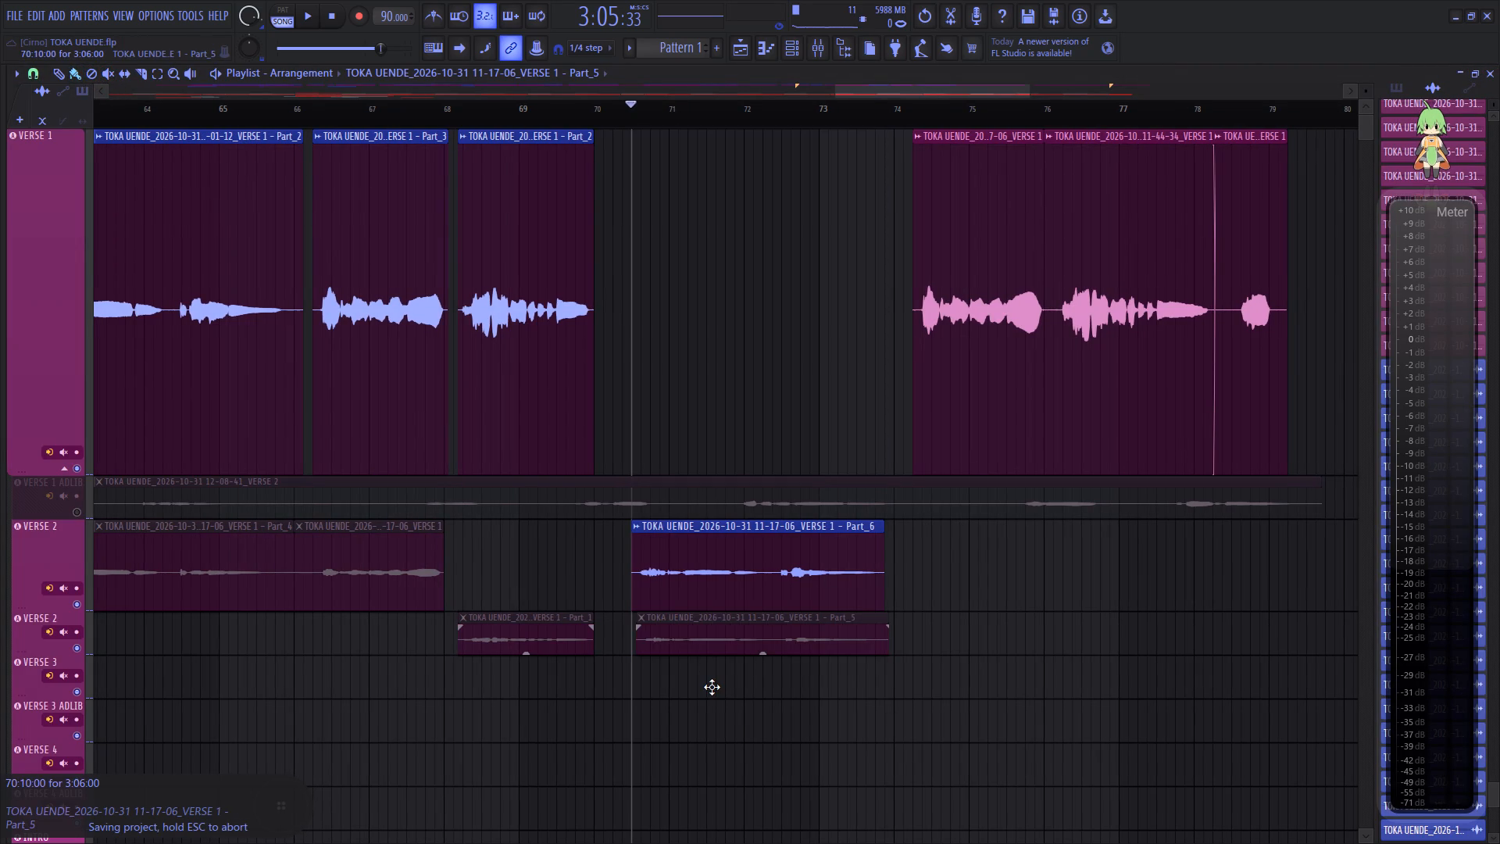
drag(712, 687, 711, 686)
Move the corrected clip up to the Verse 1 track at 70:09 and listen to it alongside the neighbouring phrases.
drag(695, 592, 703, 381)
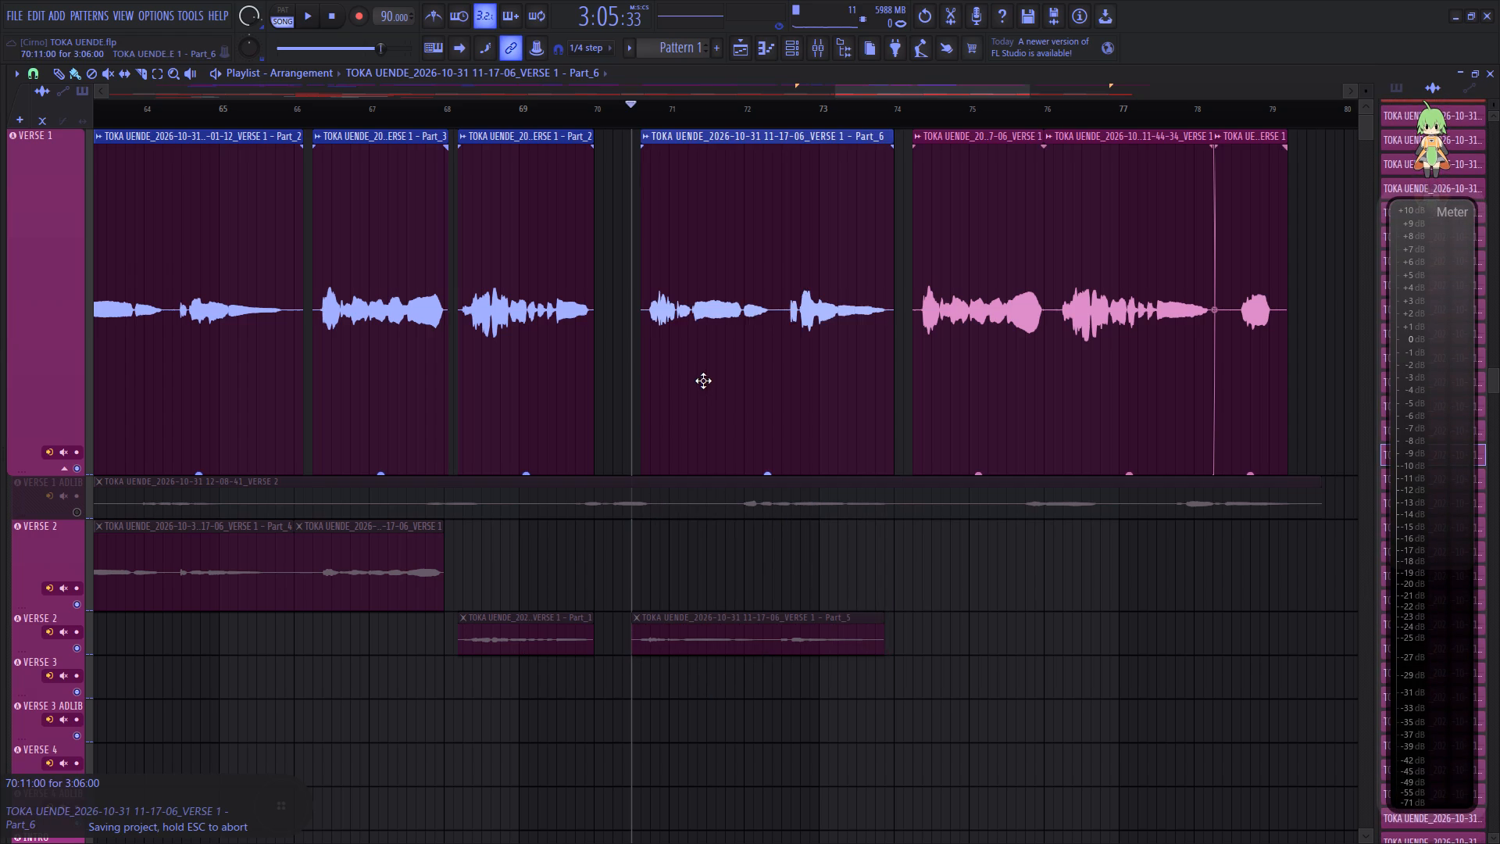
drag(703, 381, 696, 377)
key(space)
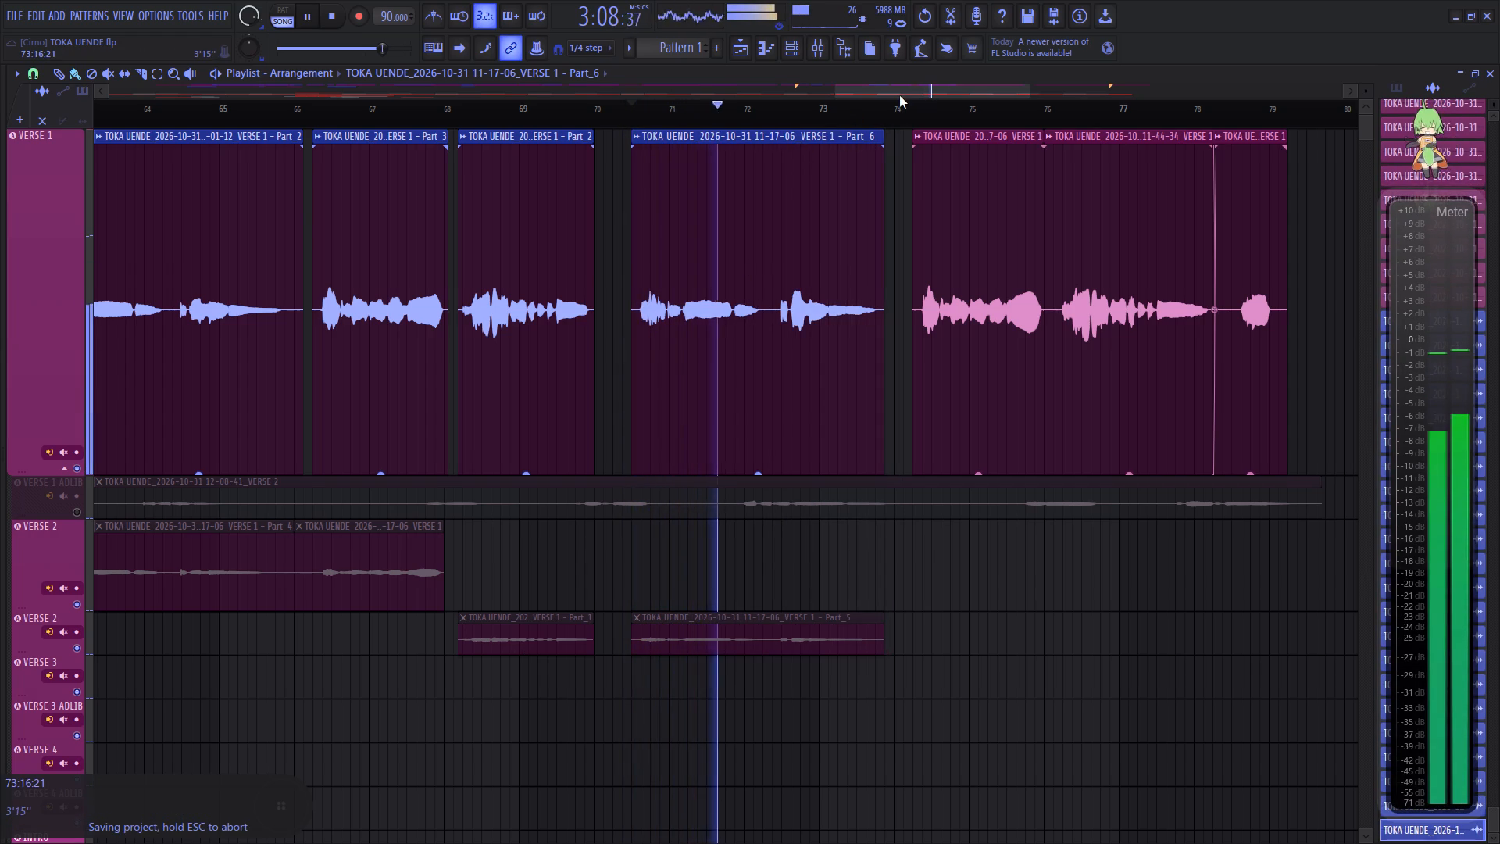
drag(898, 88, 945, 88)
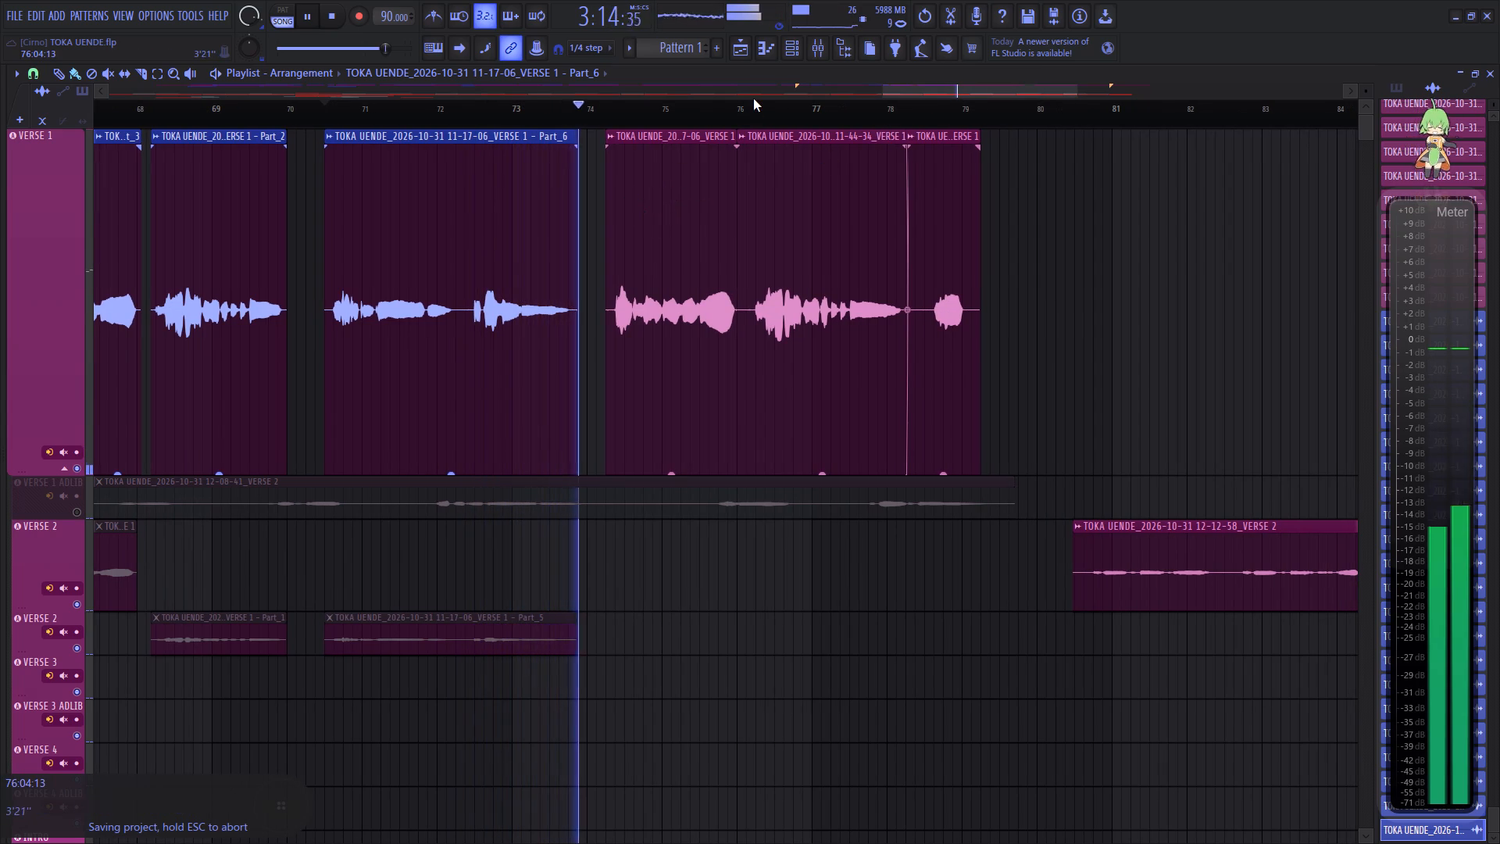
scroll(758, 112, down, 4)
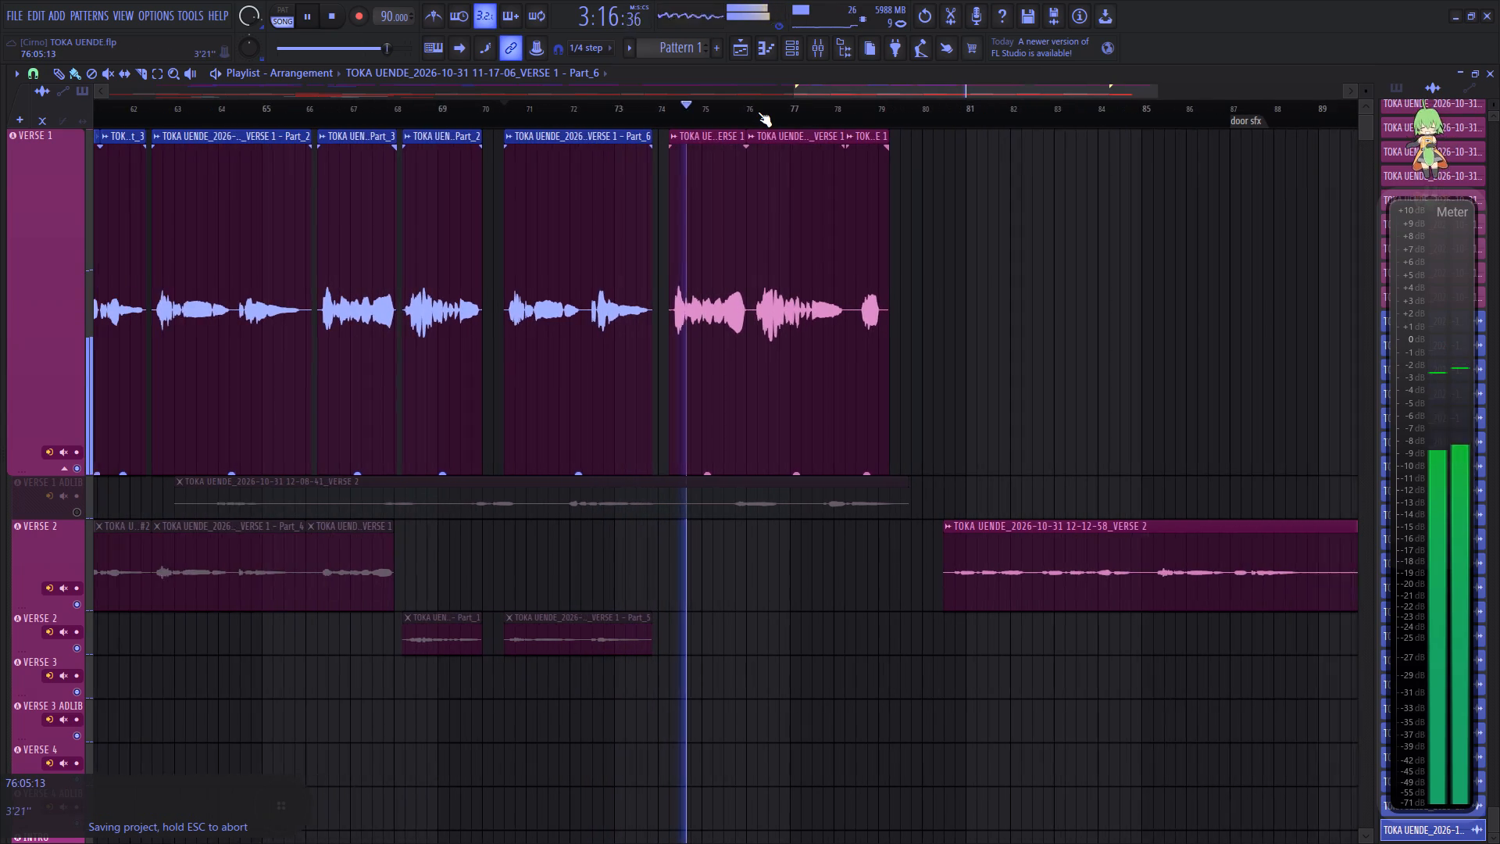
click(355, 120)
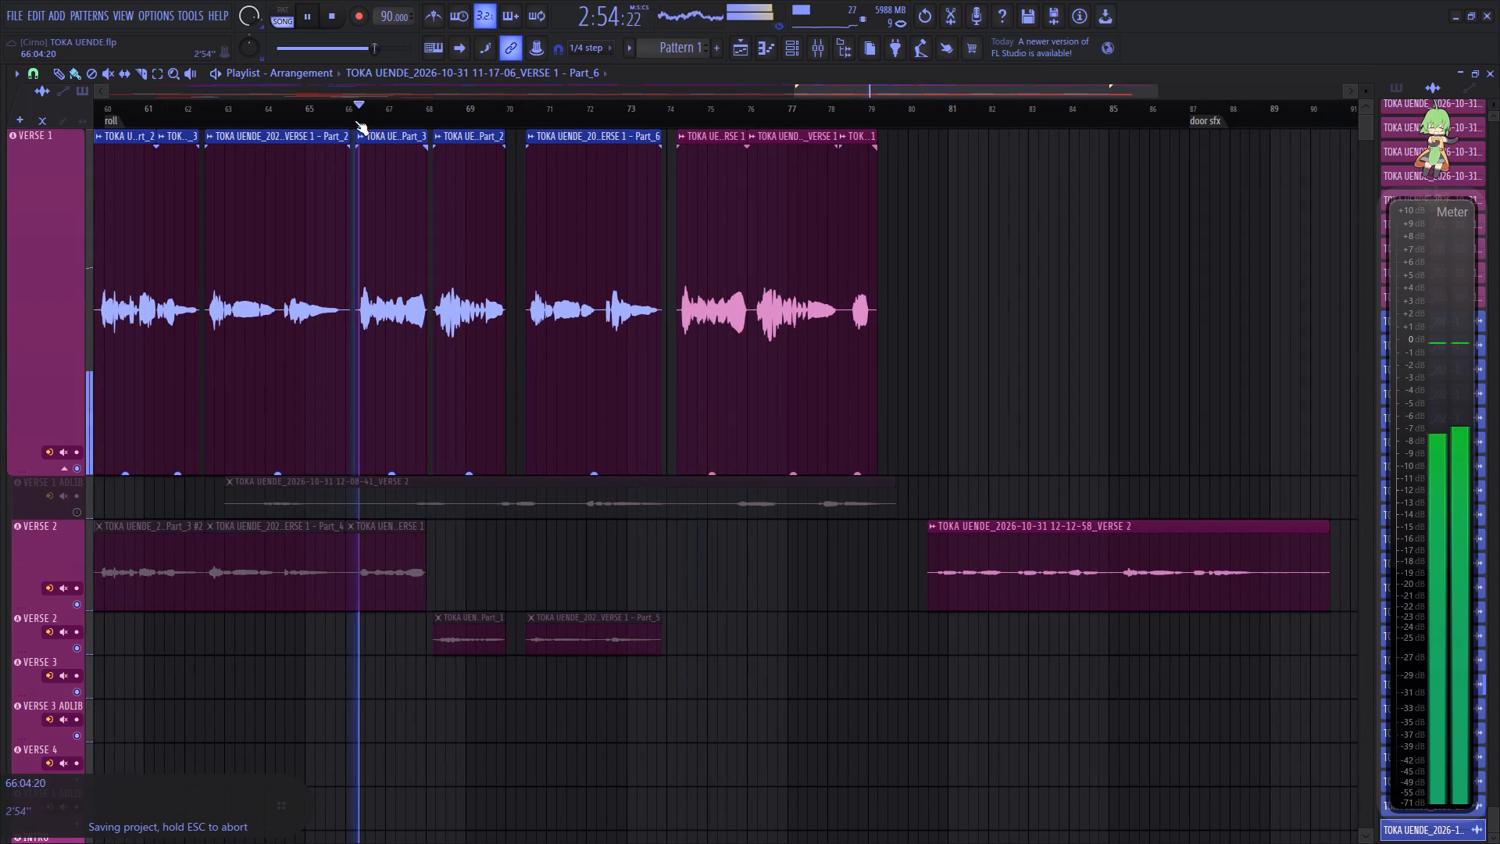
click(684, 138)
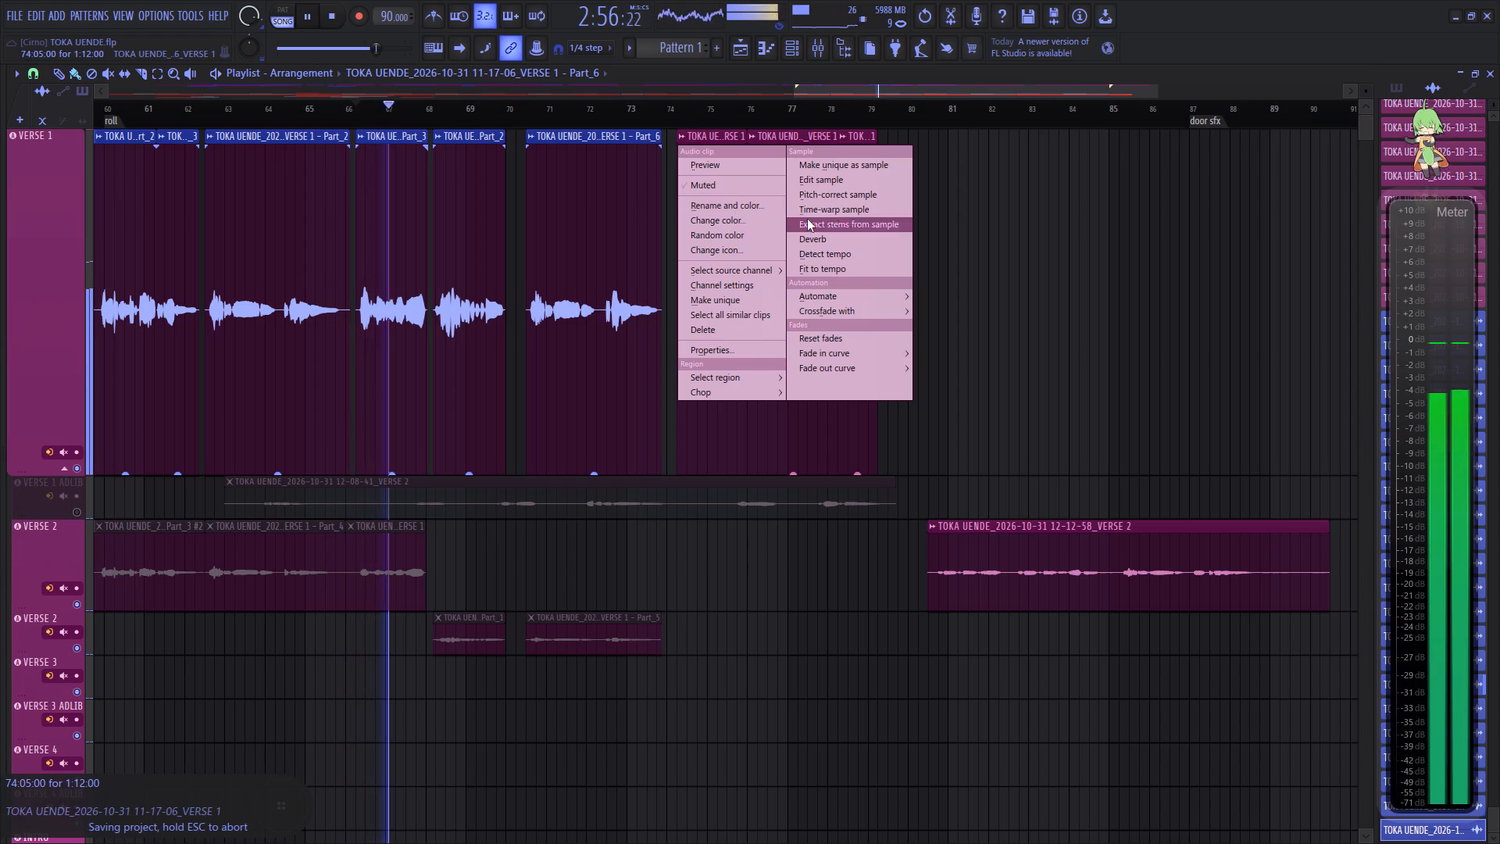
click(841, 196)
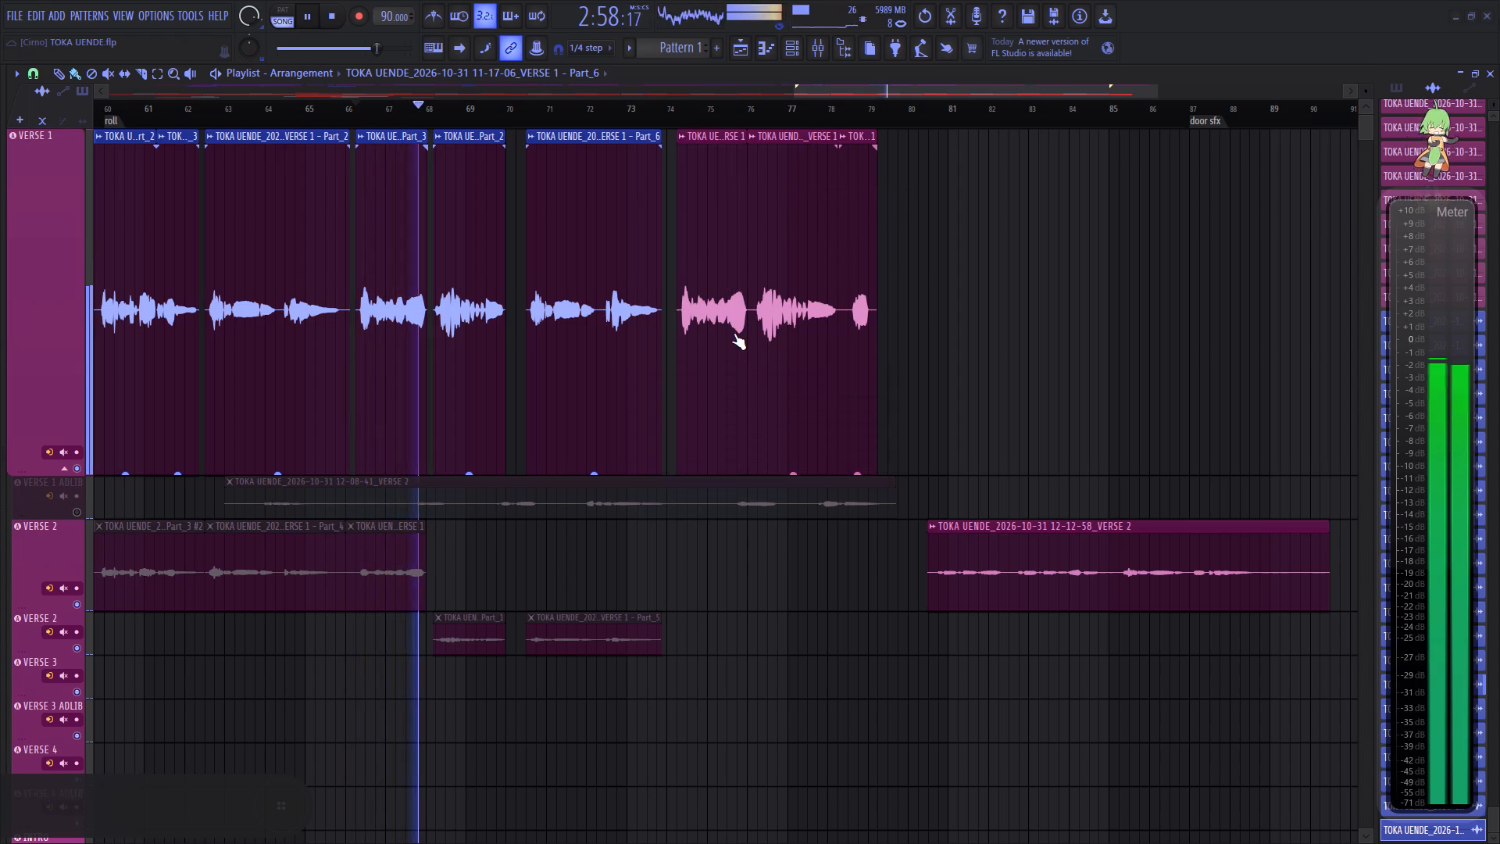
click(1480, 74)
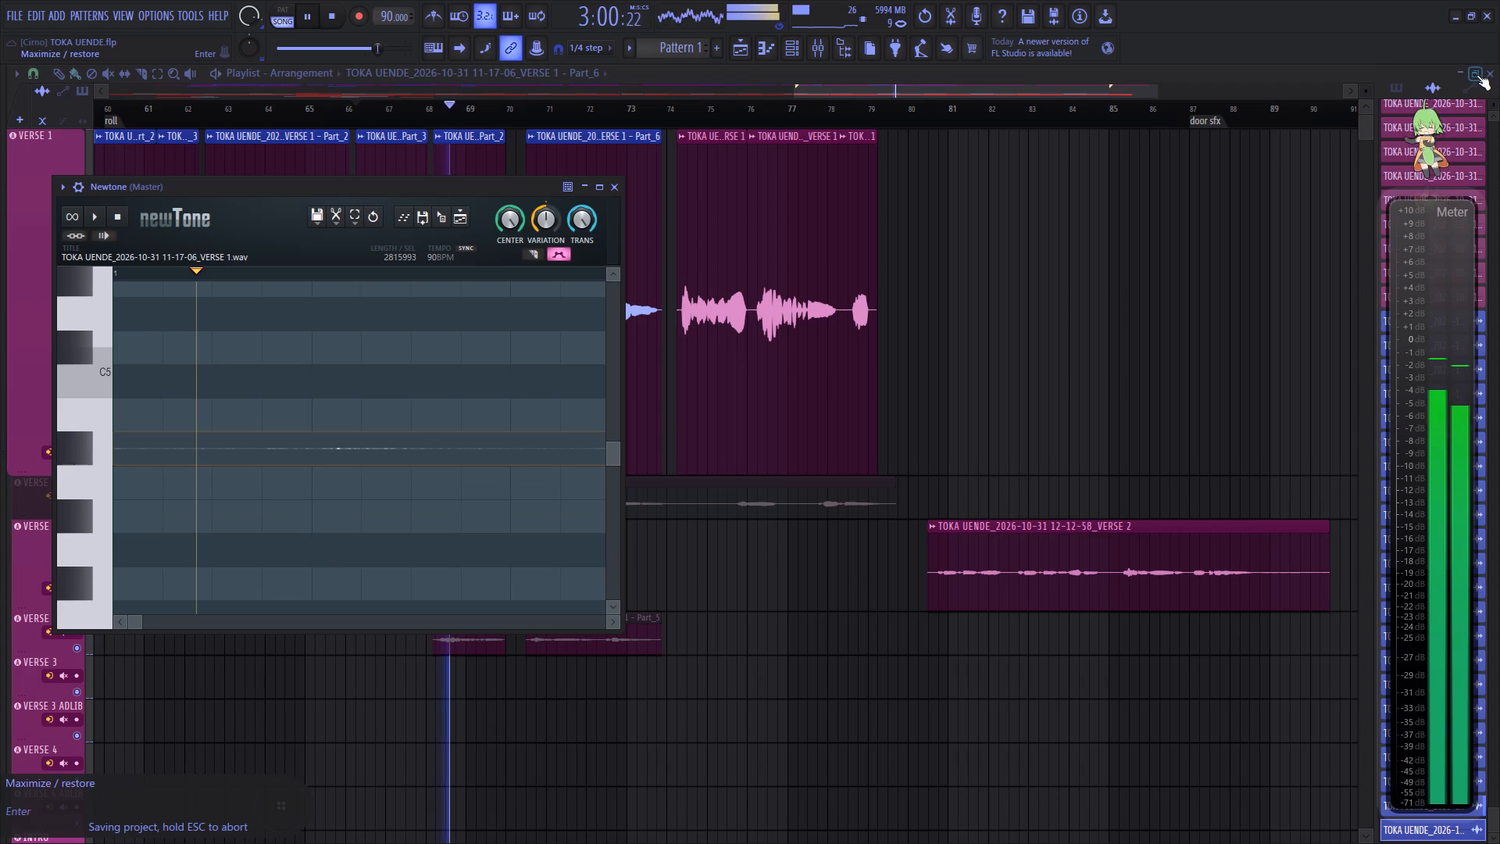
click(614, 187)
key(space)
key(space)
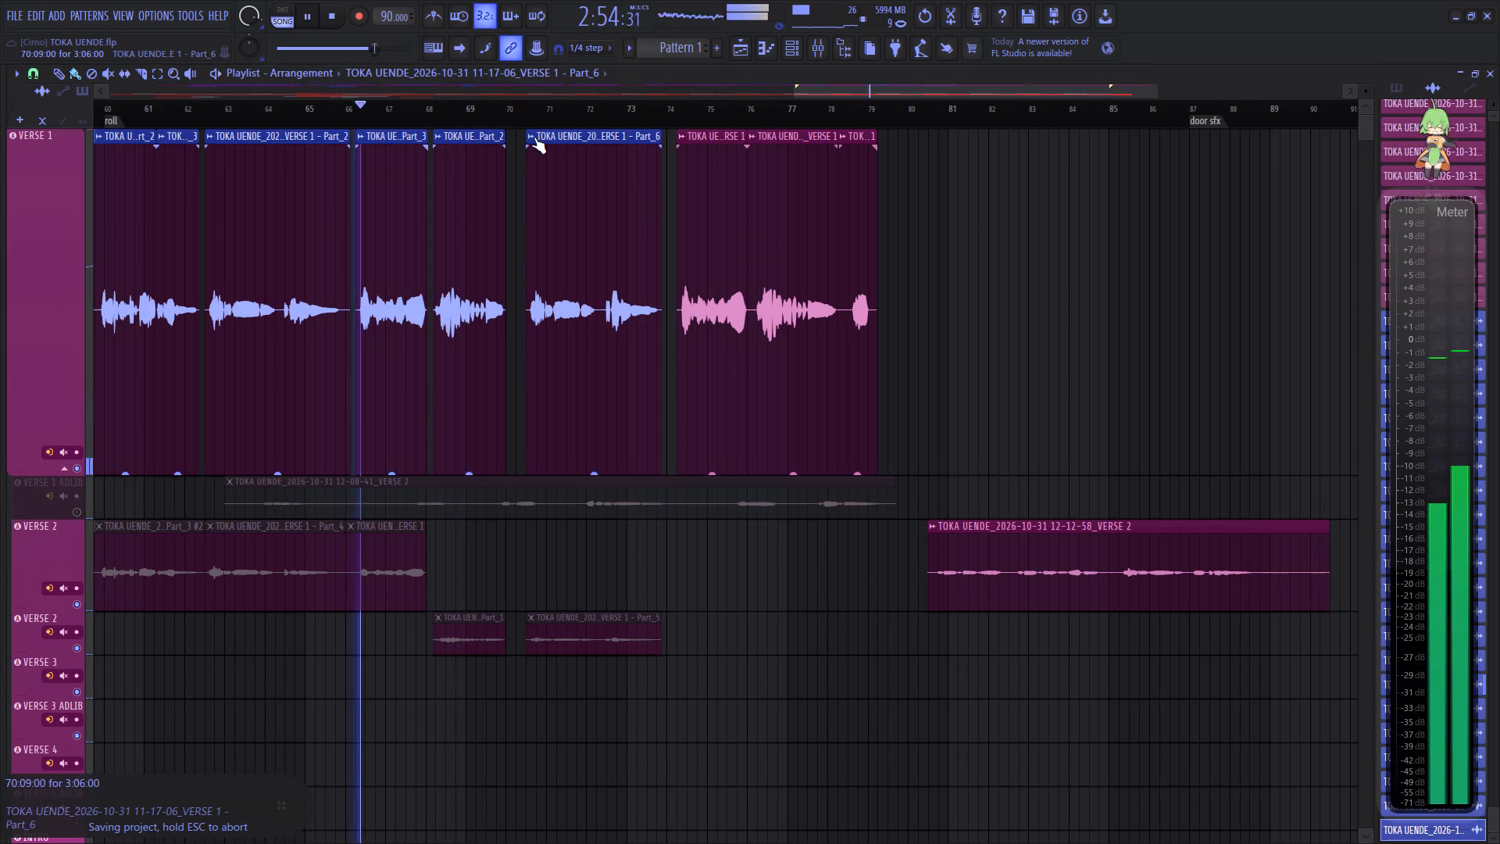
Make the two Verse 1 clips starting at bars 74 and 76 unique as samples.
click(681, 134)
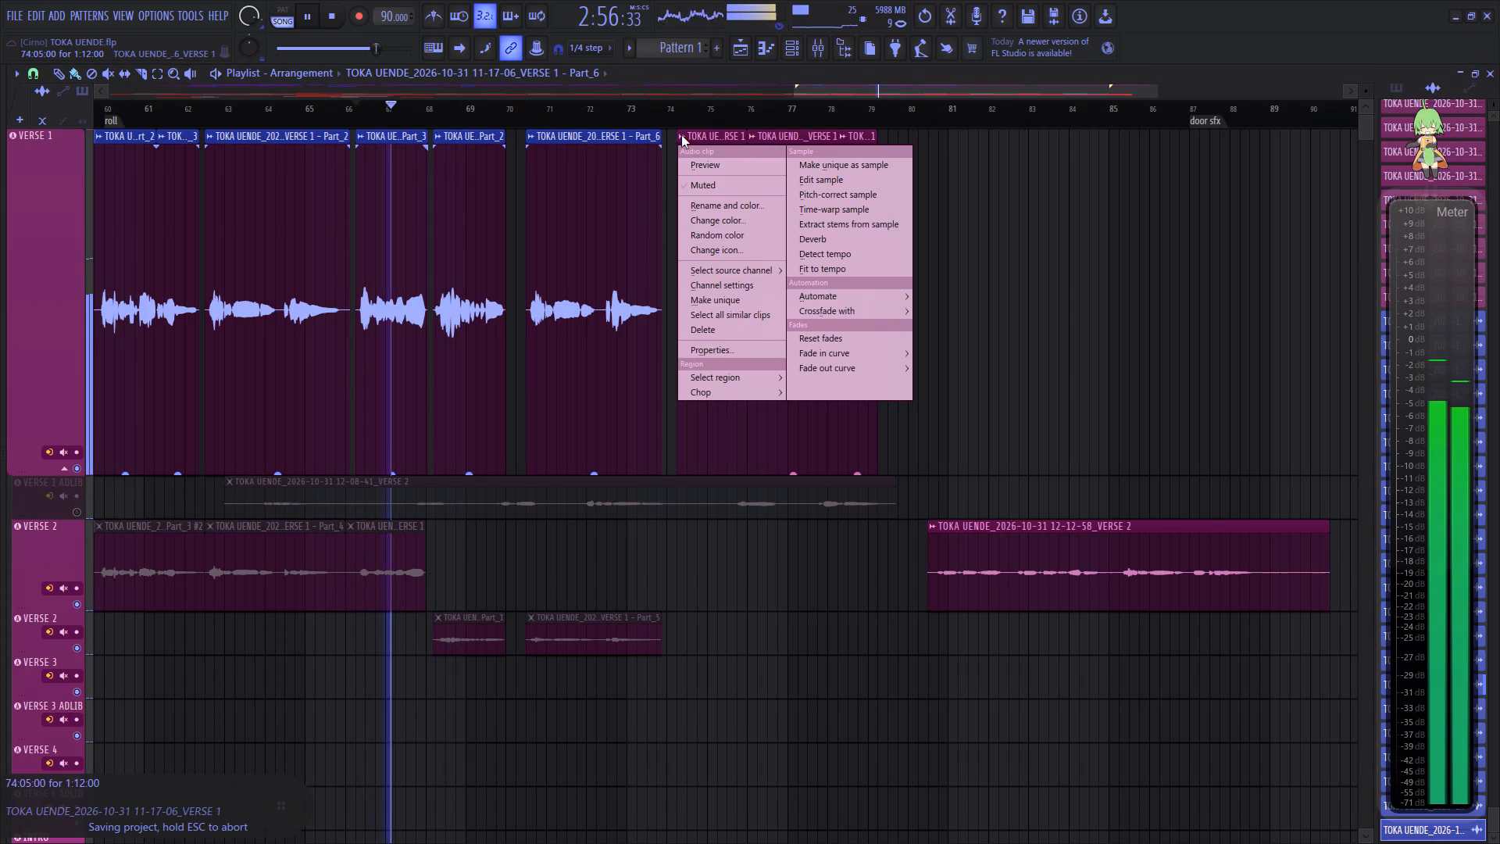
click(845, 166)
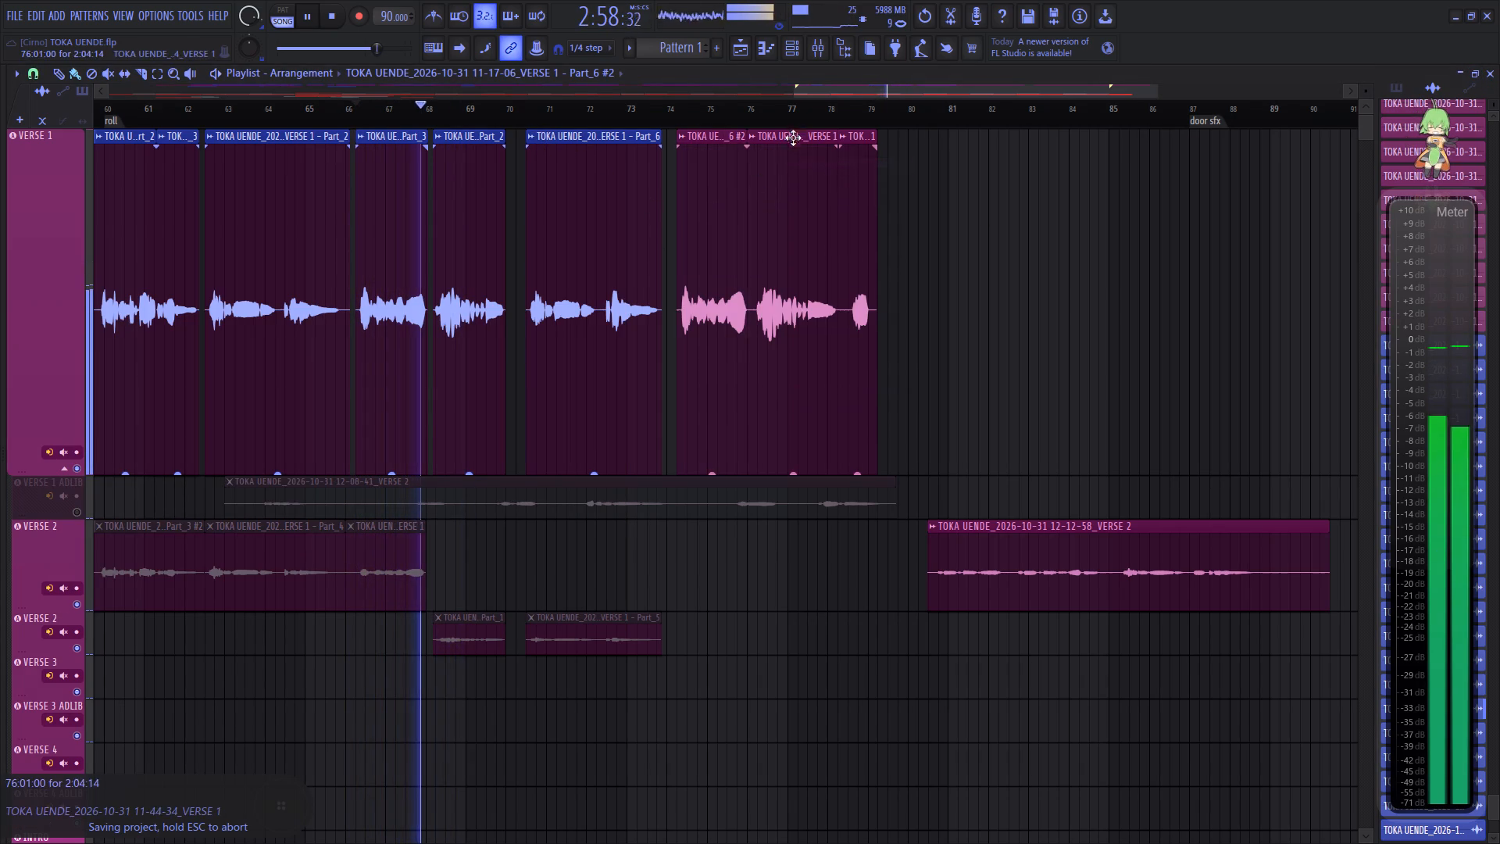
click(751, 139)
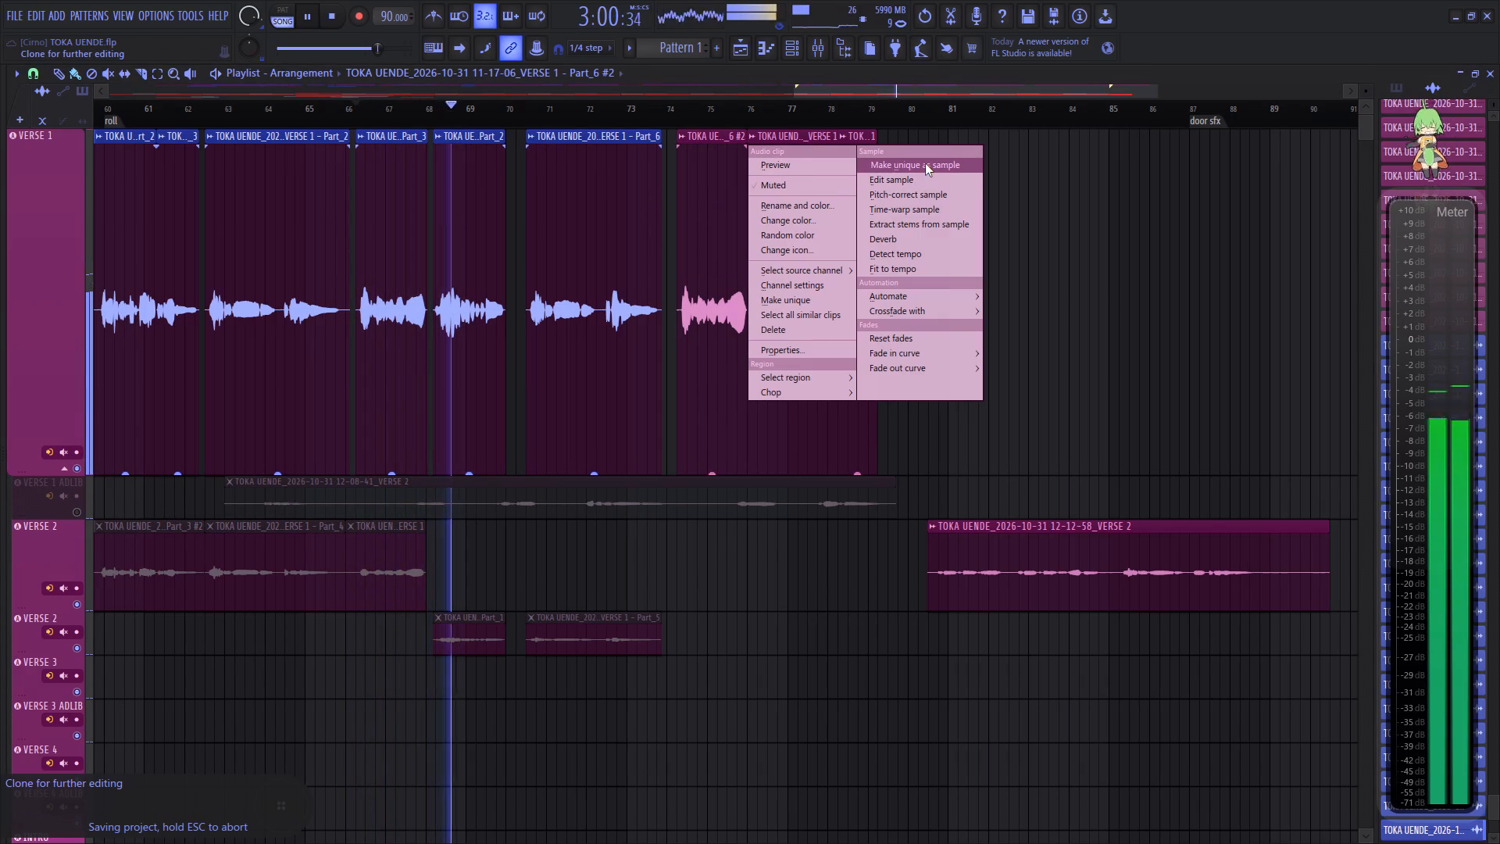
click(925, 163)
click(859, 495)
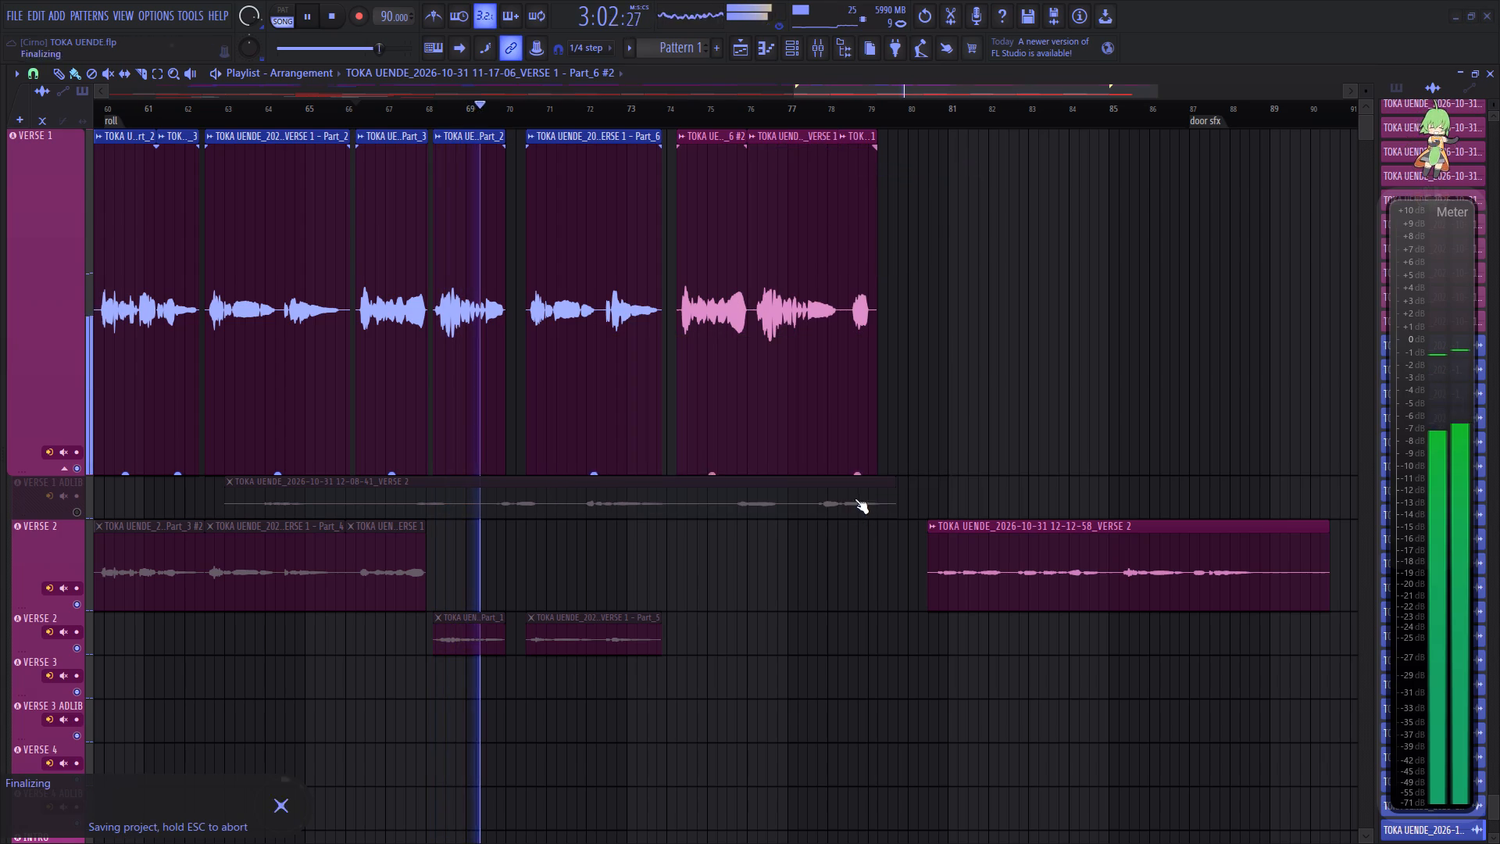
key(space)
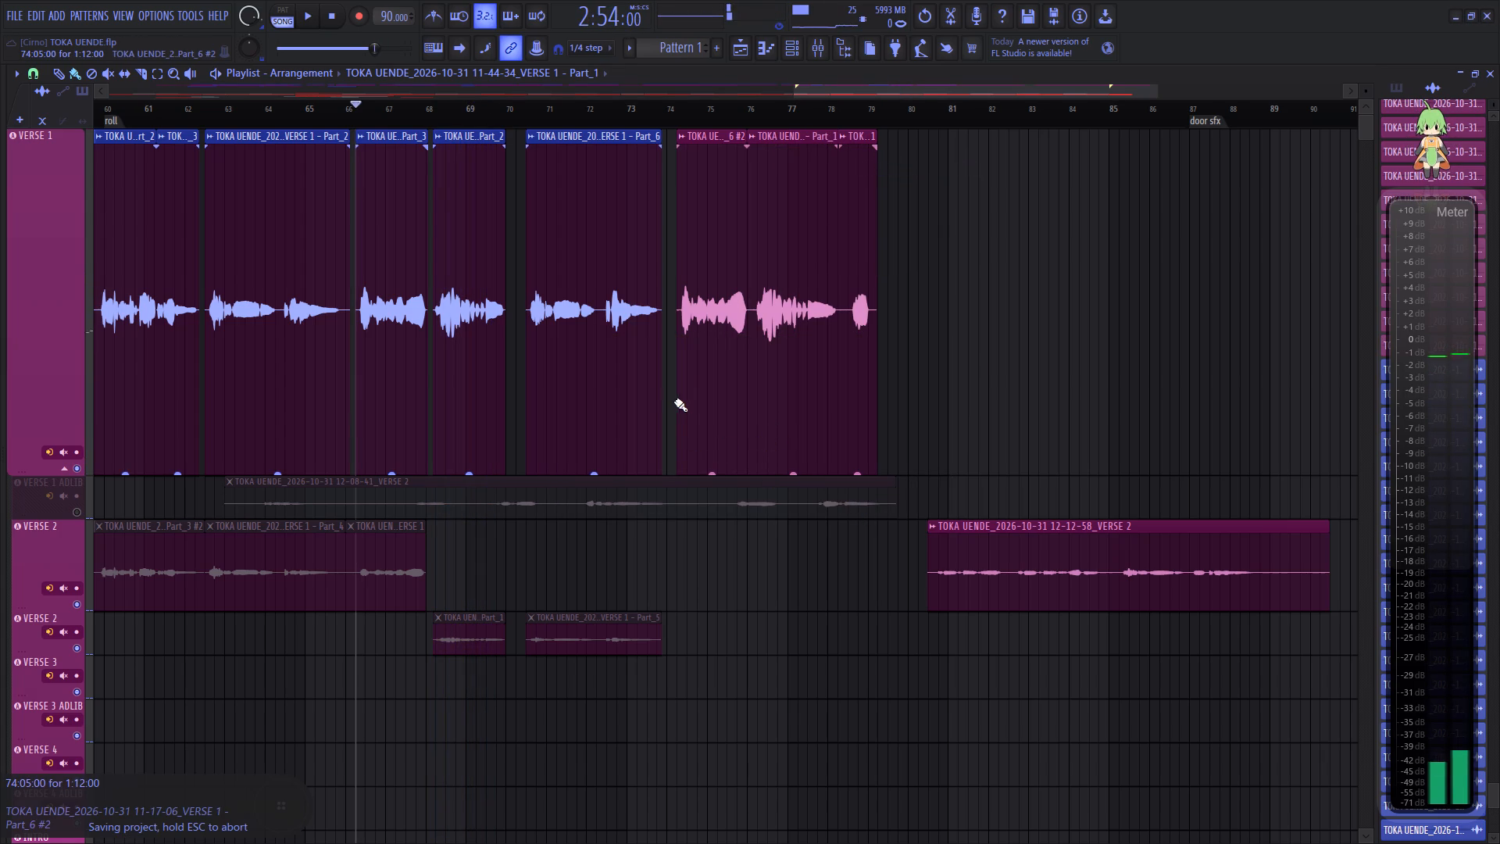
Select the two new unique clips from bar 74 to 78 and move them from Verse 1 to the first Verse 2 track.
ctrl+drag(670, 401, 787, 379)
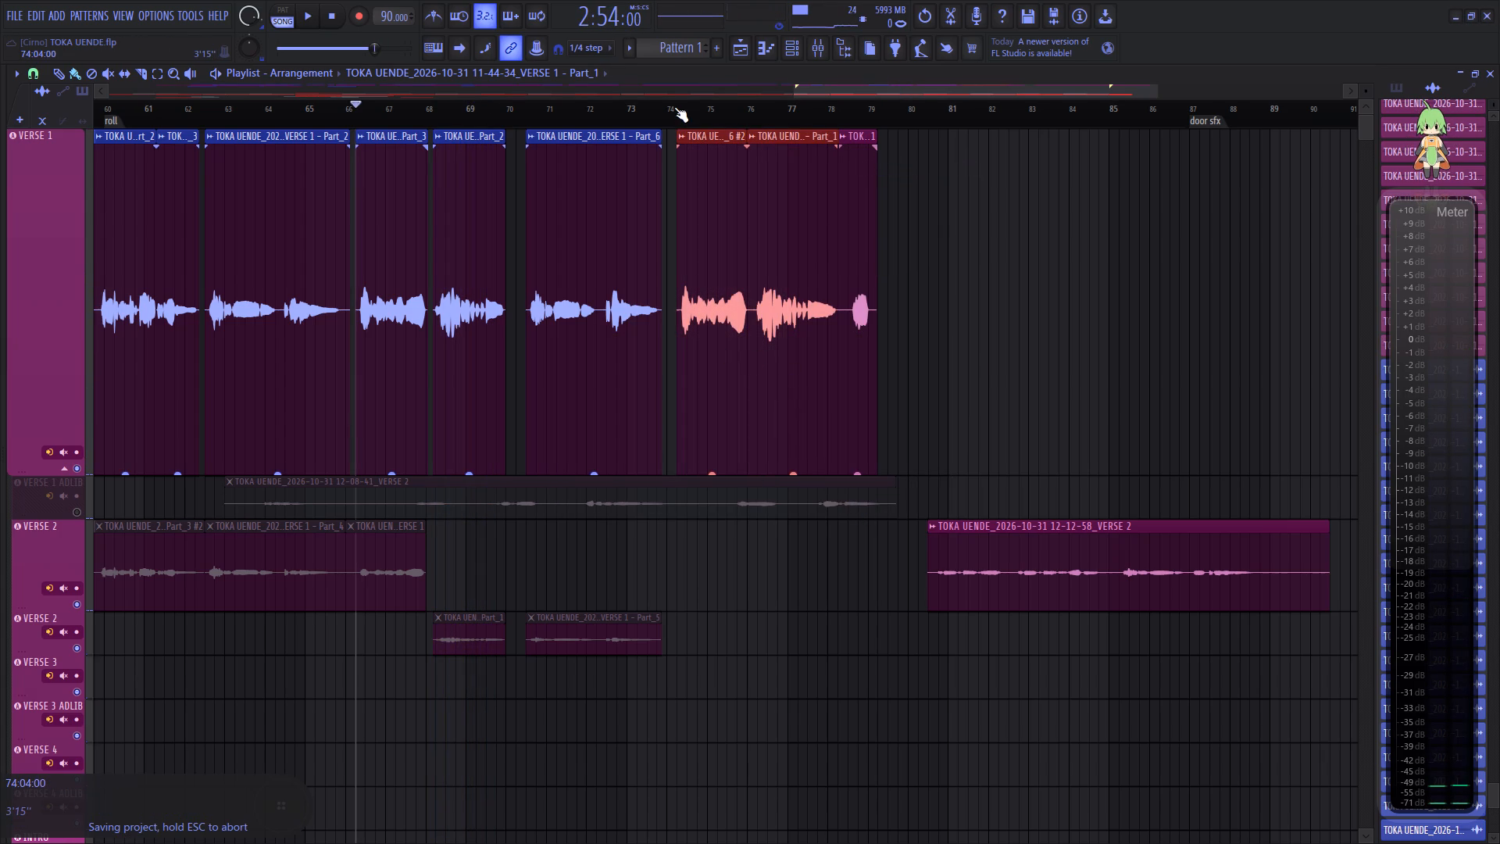
click(674, 108)
scroll(681, 118, up, 5)
click(675, 118)
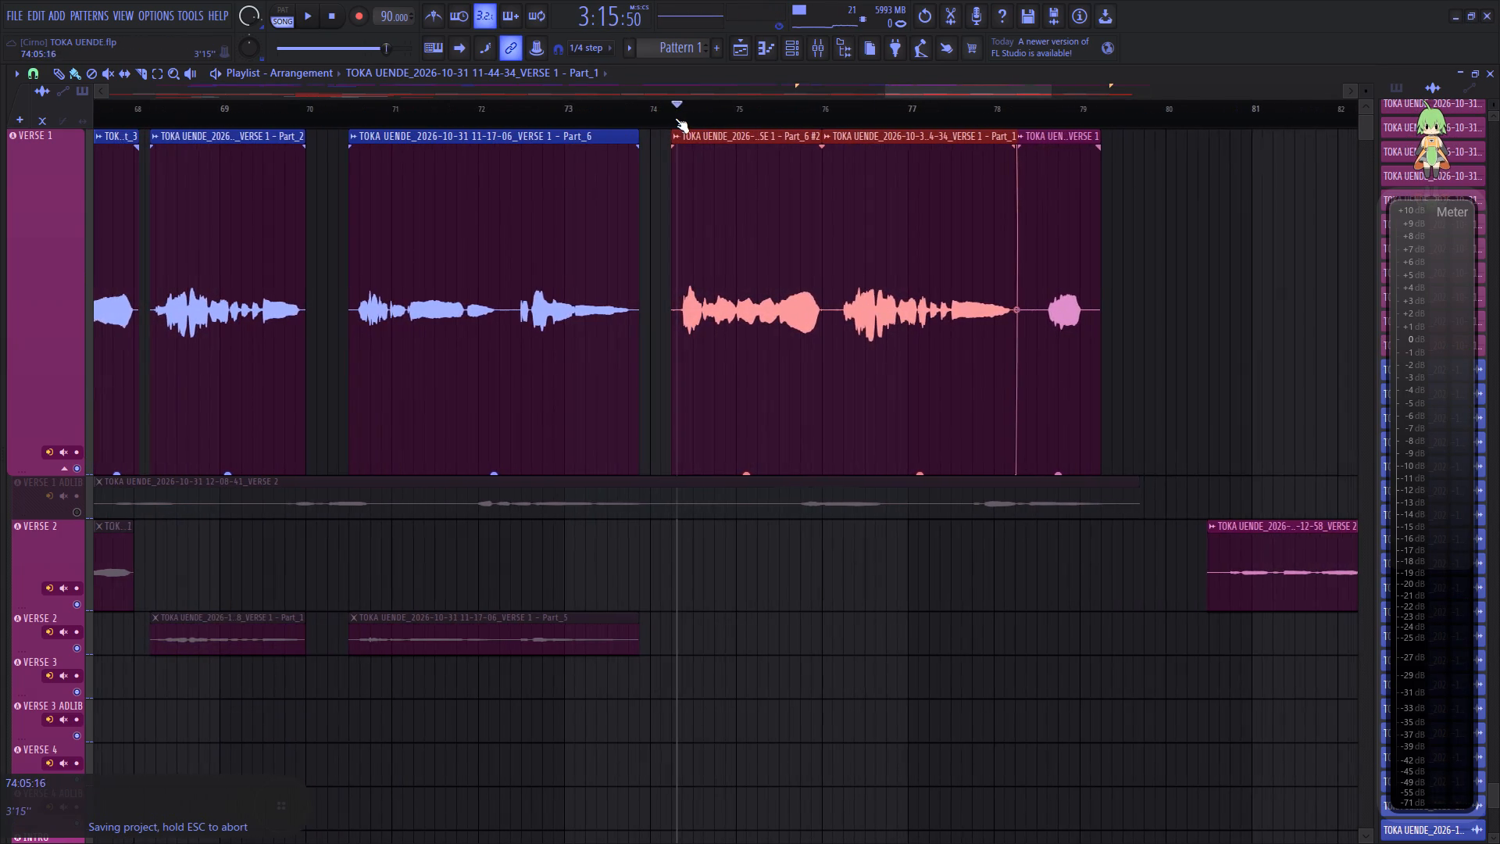
click(670, 114)
click(709, 253)
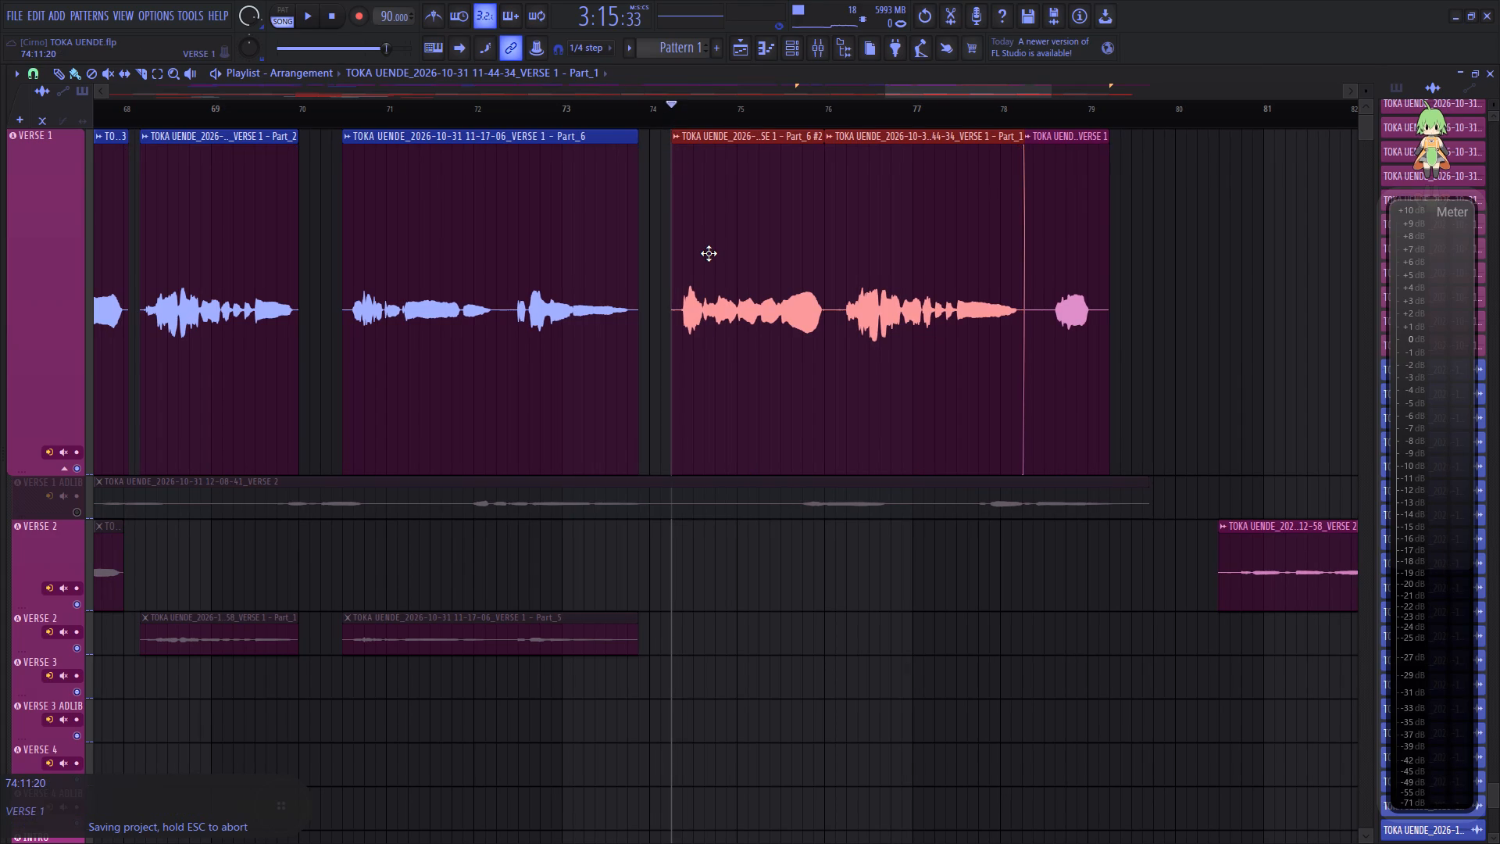
key(Down)
key(Down)
key(Down)
key(Down)
key(Down)
key(Down)
key(Down)
key(Down)
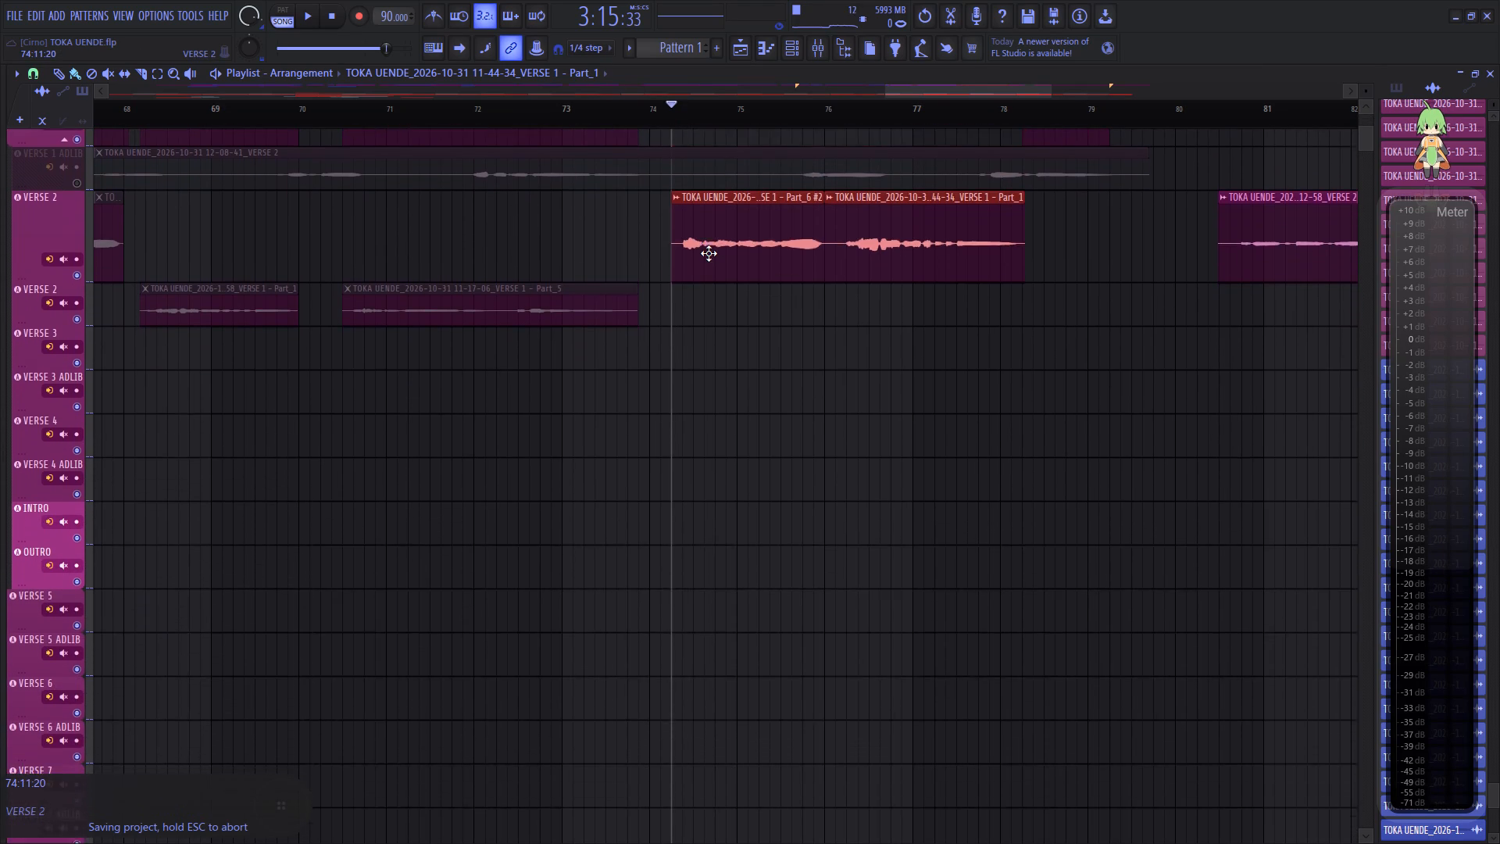
scroll(679, 316, up, 11)
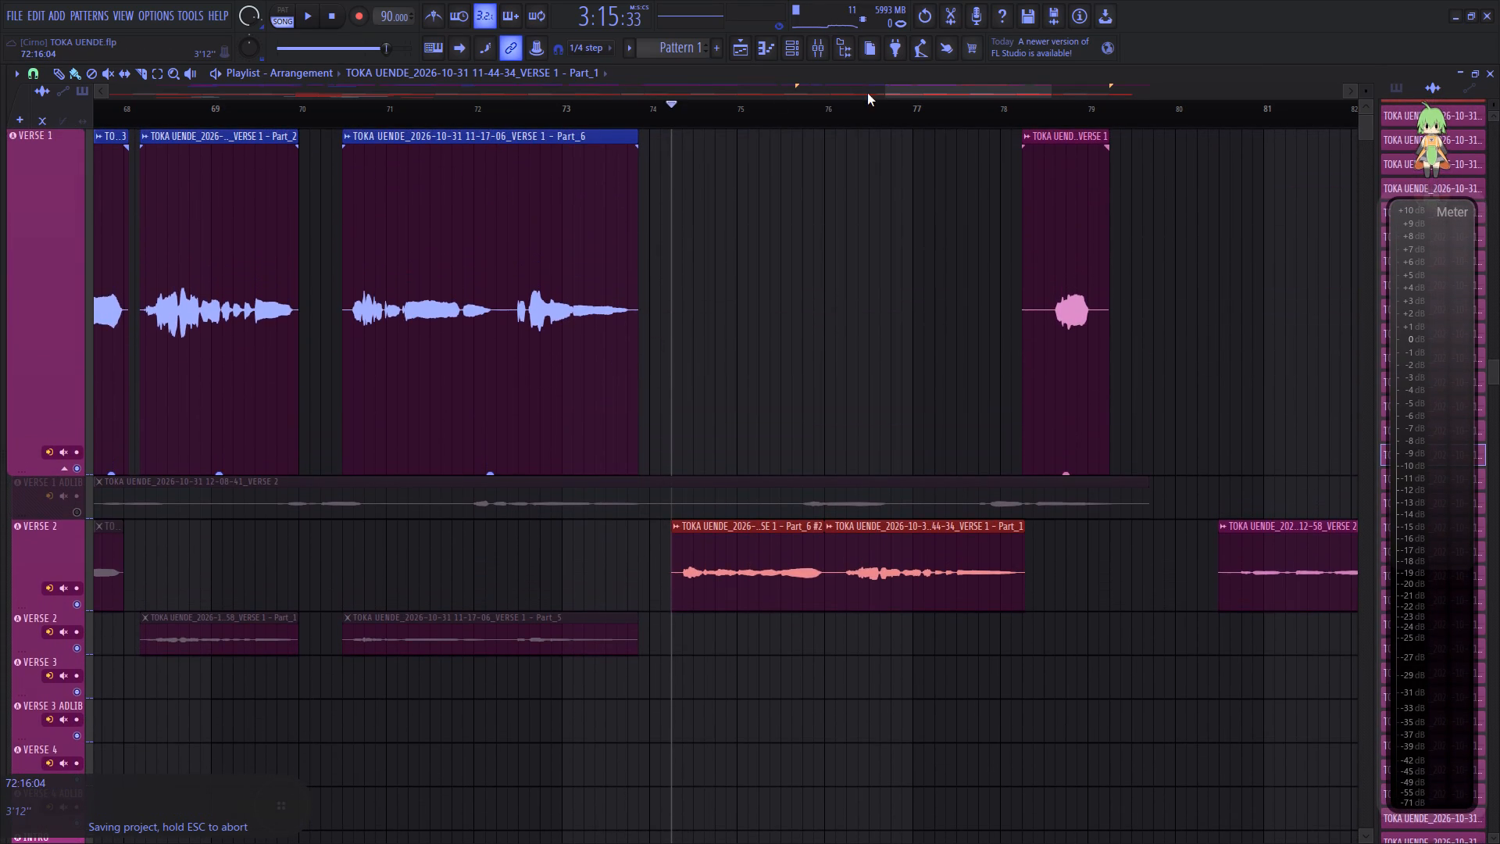
Copy the corrected Part_3 and Part_2 clips from bars 66 to 69 and paste them on Verse 1 at 74:05.
drag(911, 87, 862, 102)
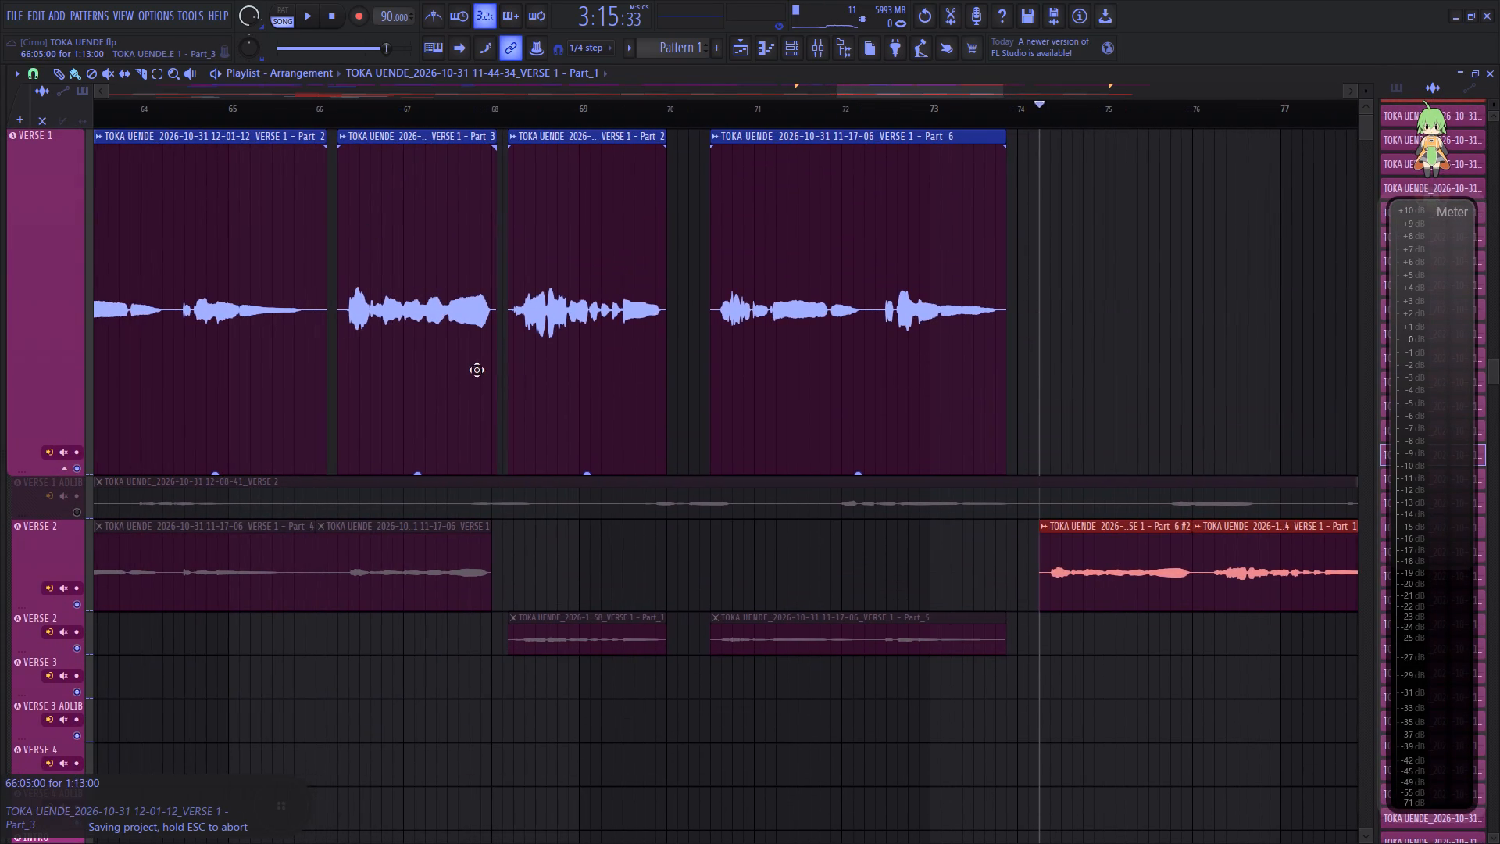
ctrl+drag(683, 321, 457, 343)
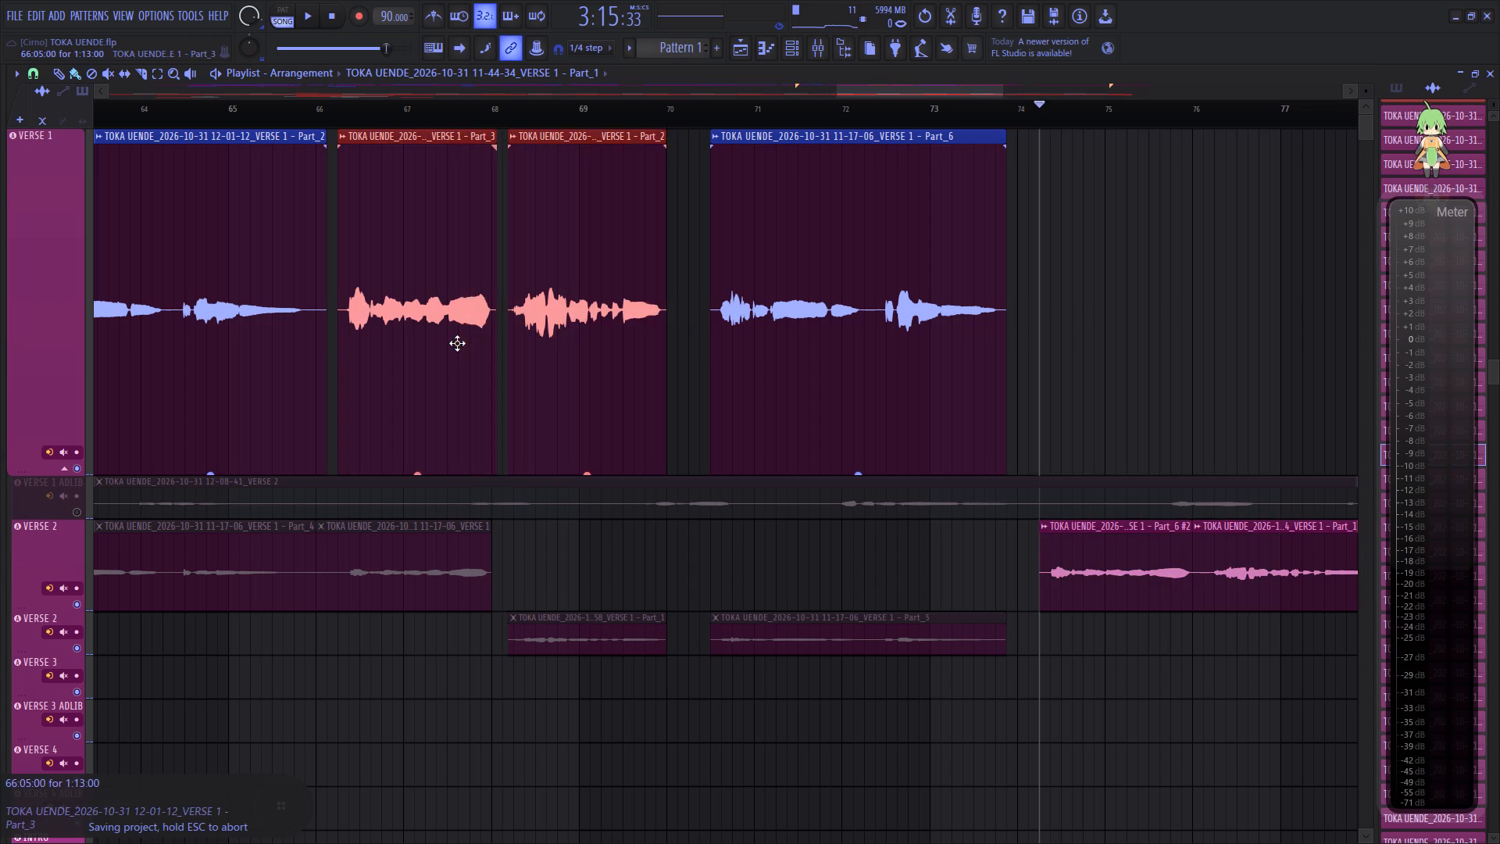
key(ctrl+c)
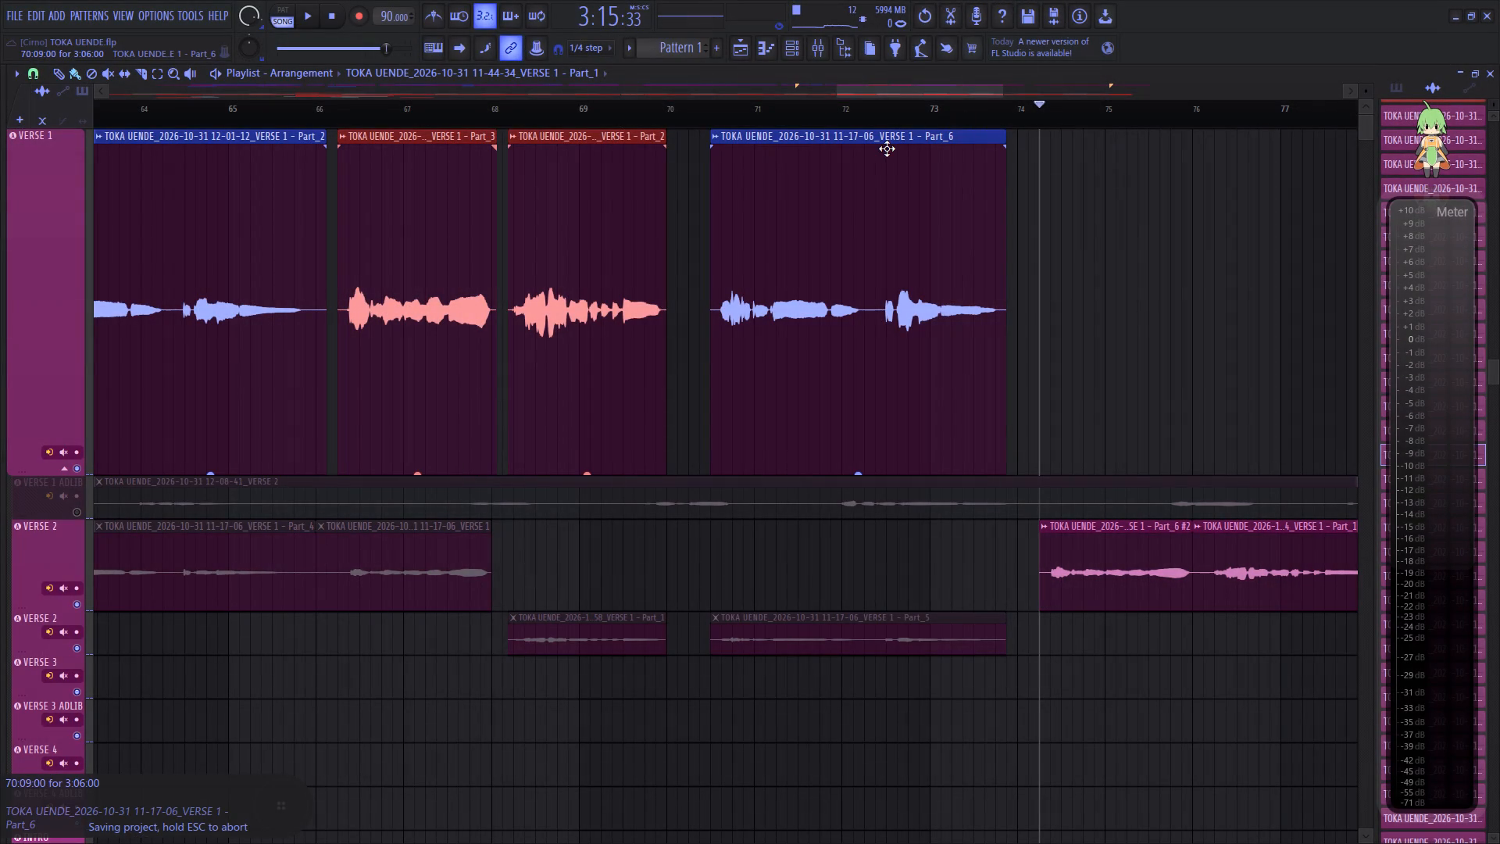
key(ctrl+c)
key(space)
drag(876, 91, 887, 95)
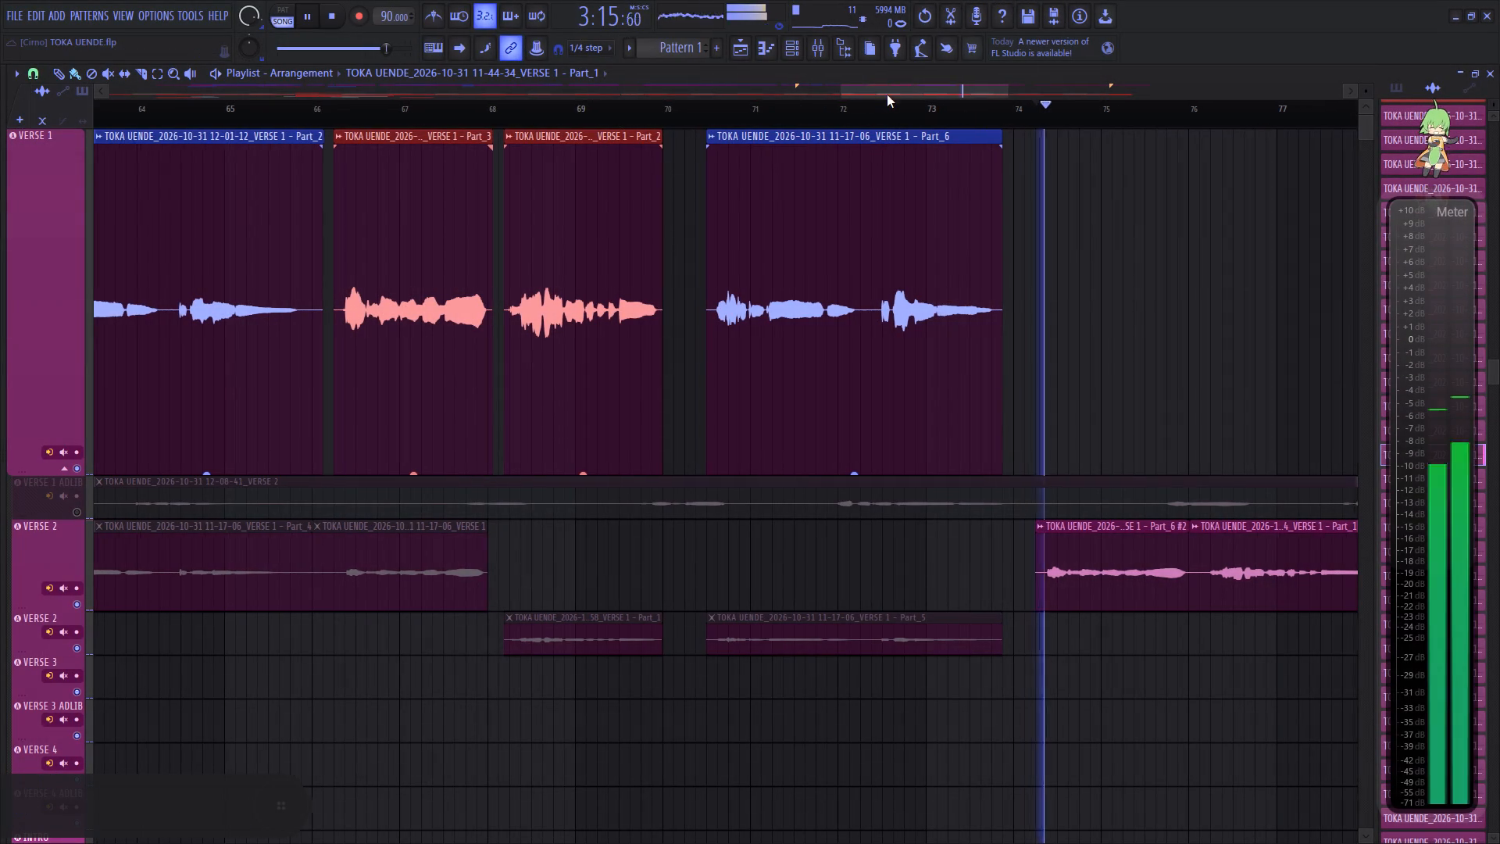
drag(887, 95, 945, 96)
key(space)
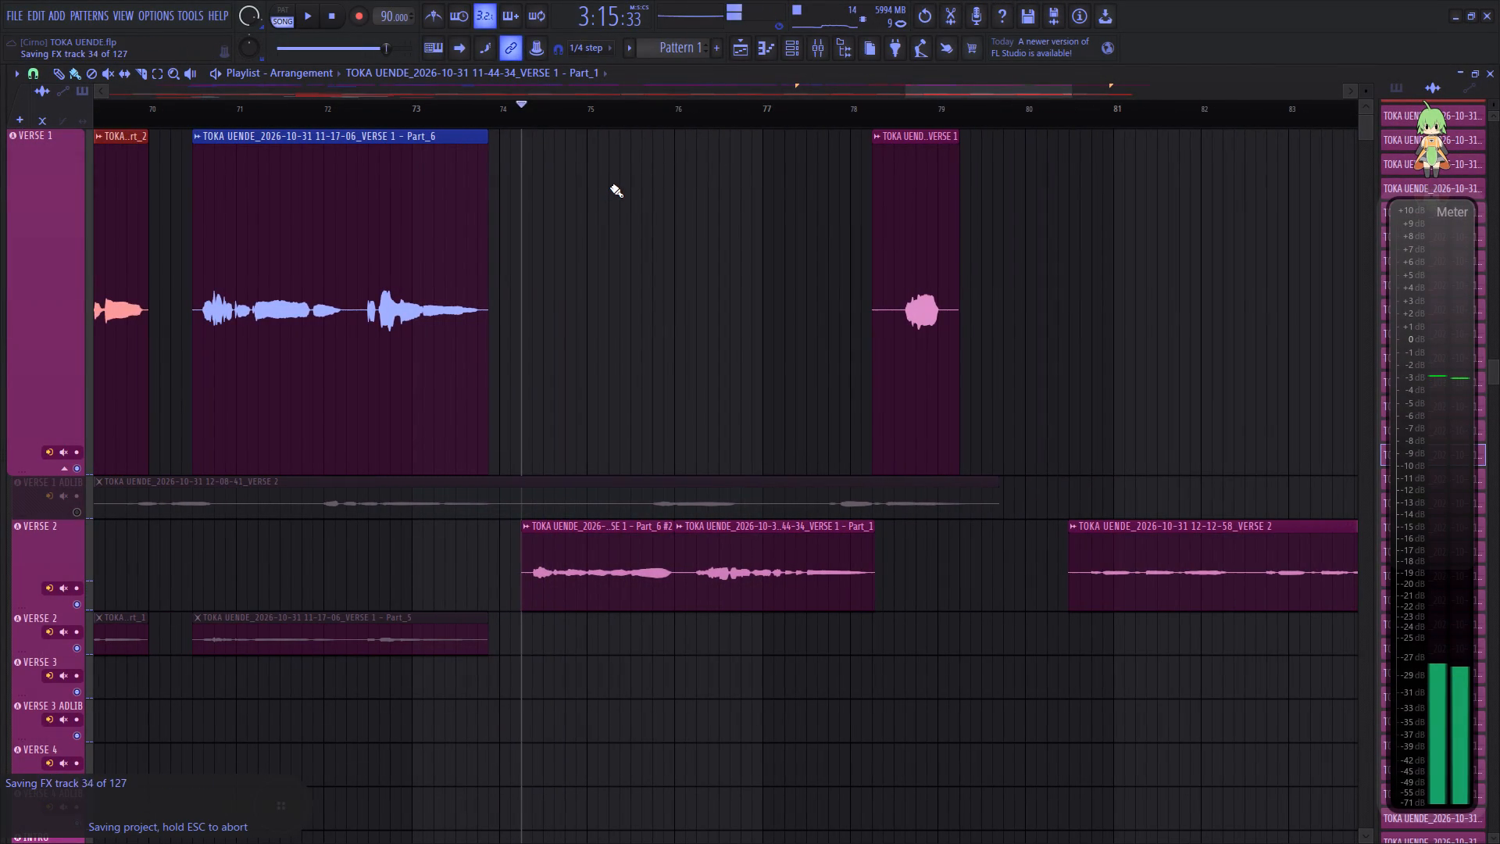
key(ctrl+v)
key(space)
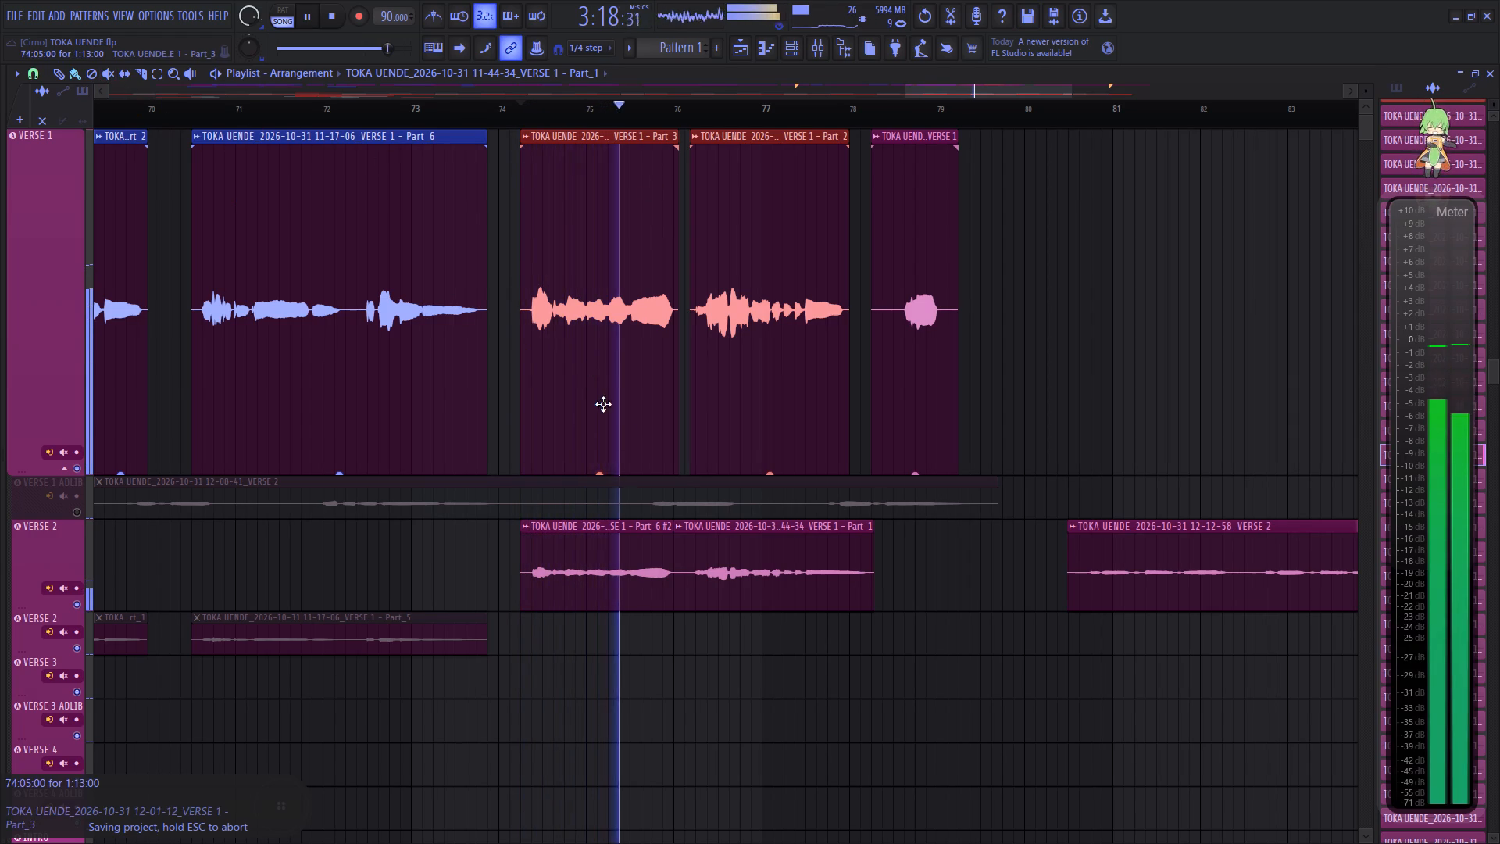
Mute the two original clips on the first Verse 2 track between bars 74 and 78.
key(t)
click(684, 558)
click(623, 535)
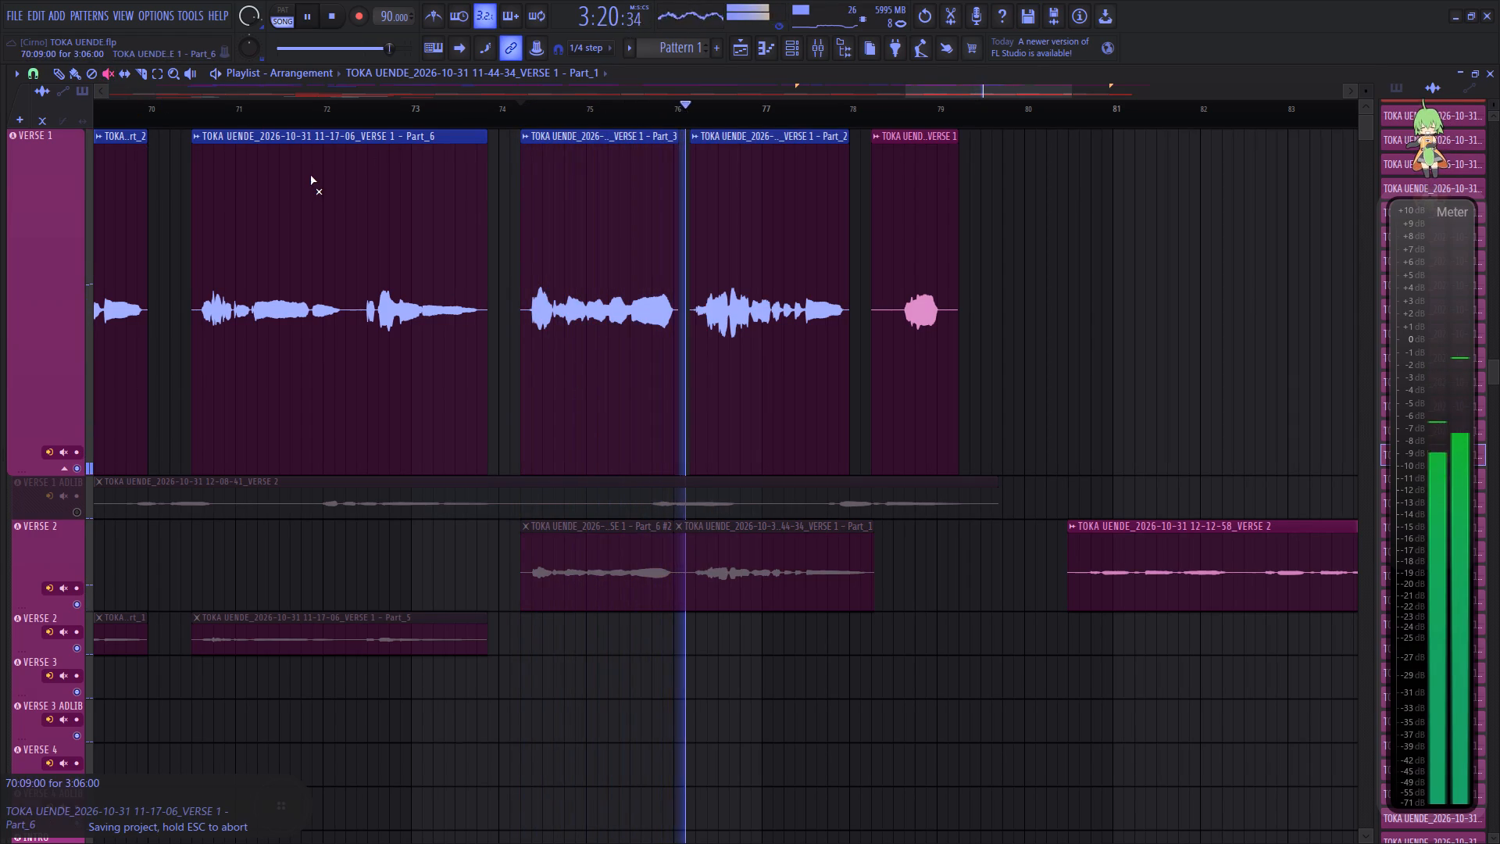
key(b)
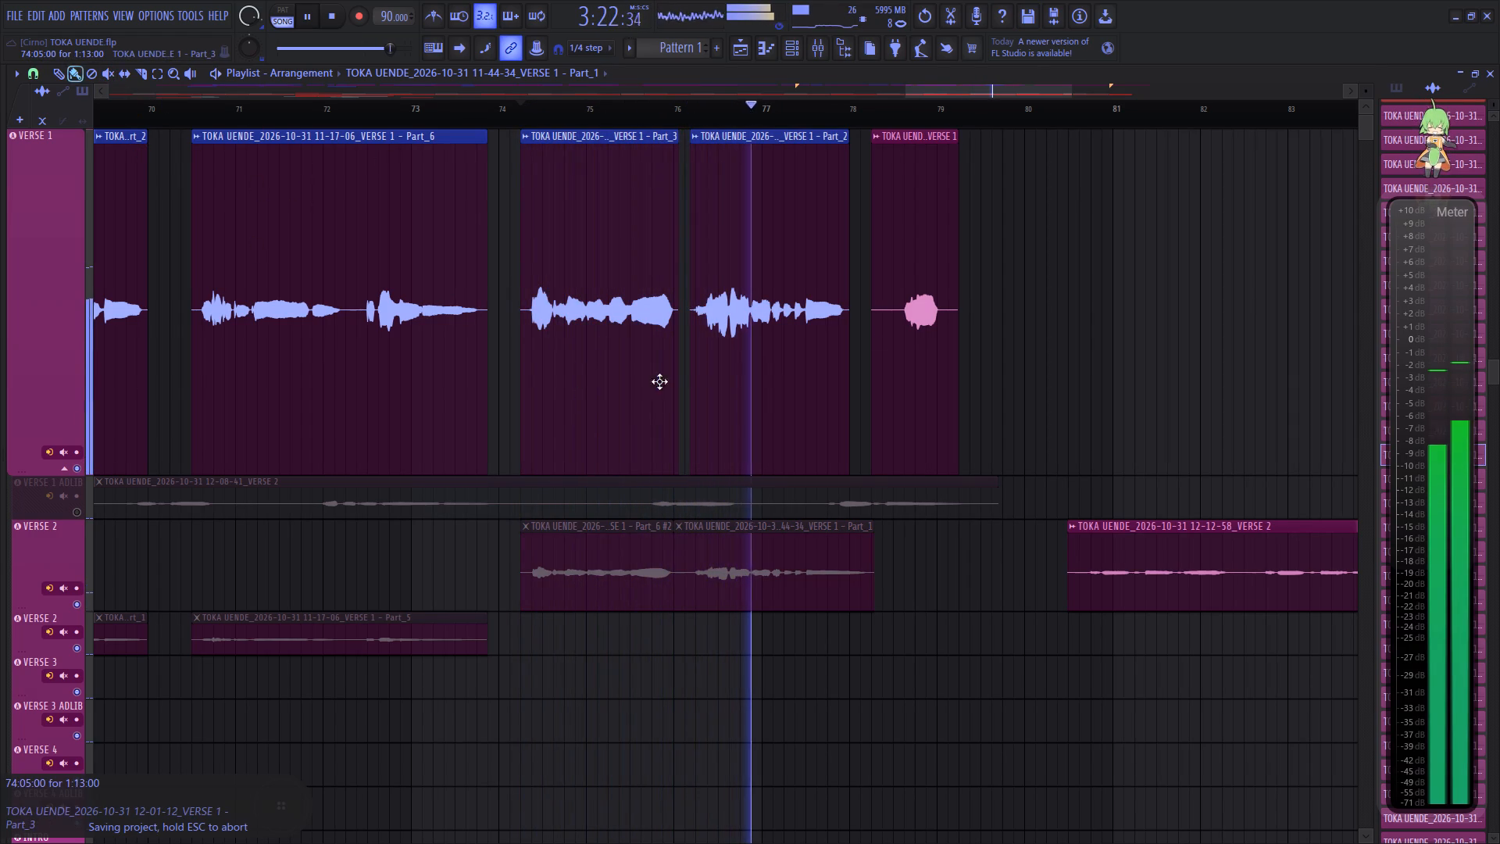
Save the project.
key(ctrl+s)
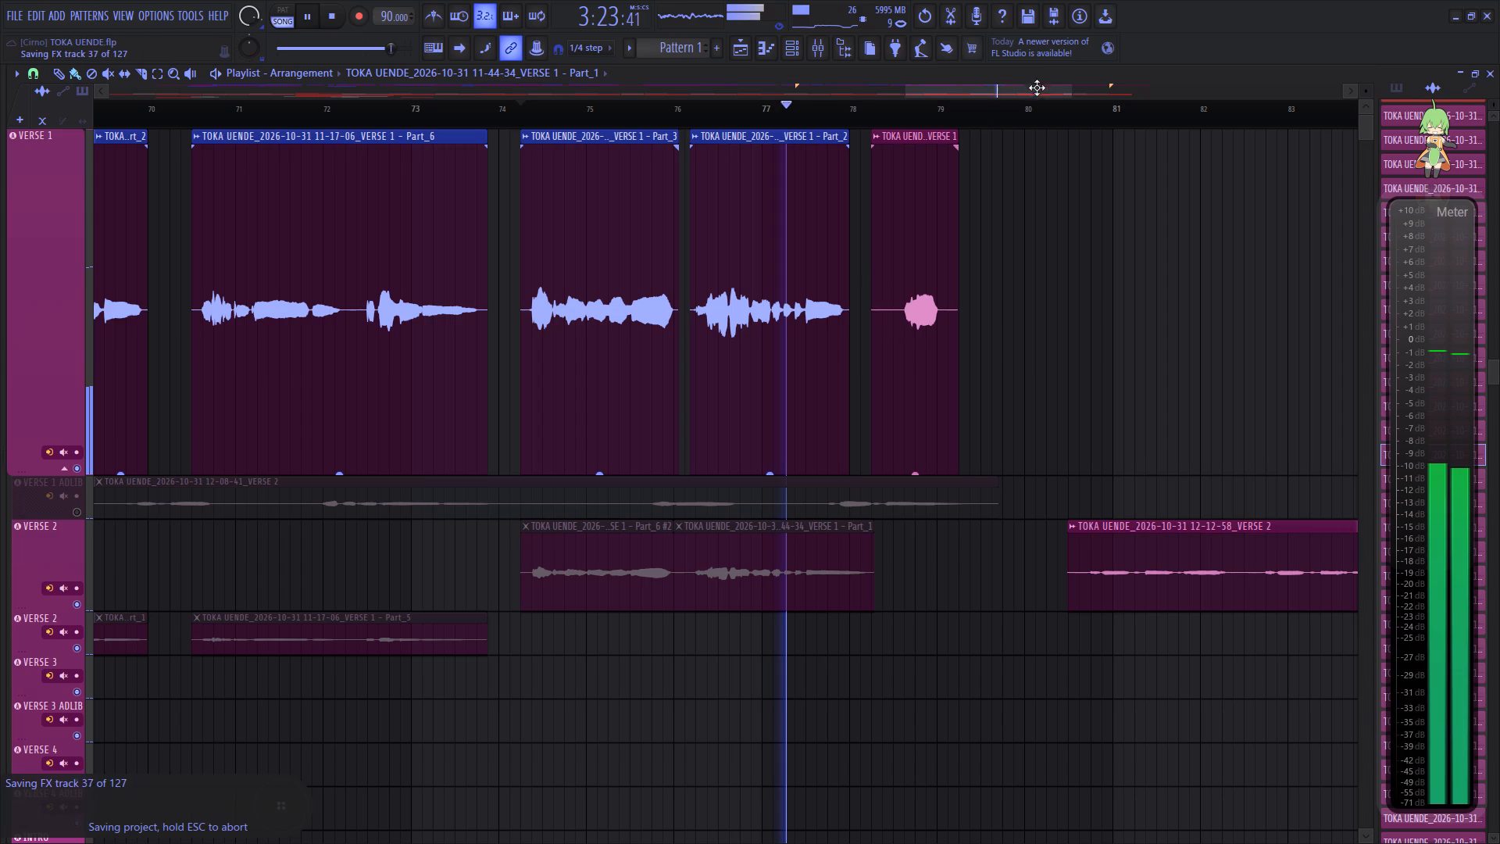
Trim the start of the last Verse 1 clip after bar 78 to 78:09.
drag(1005, 92, 1059, 100)
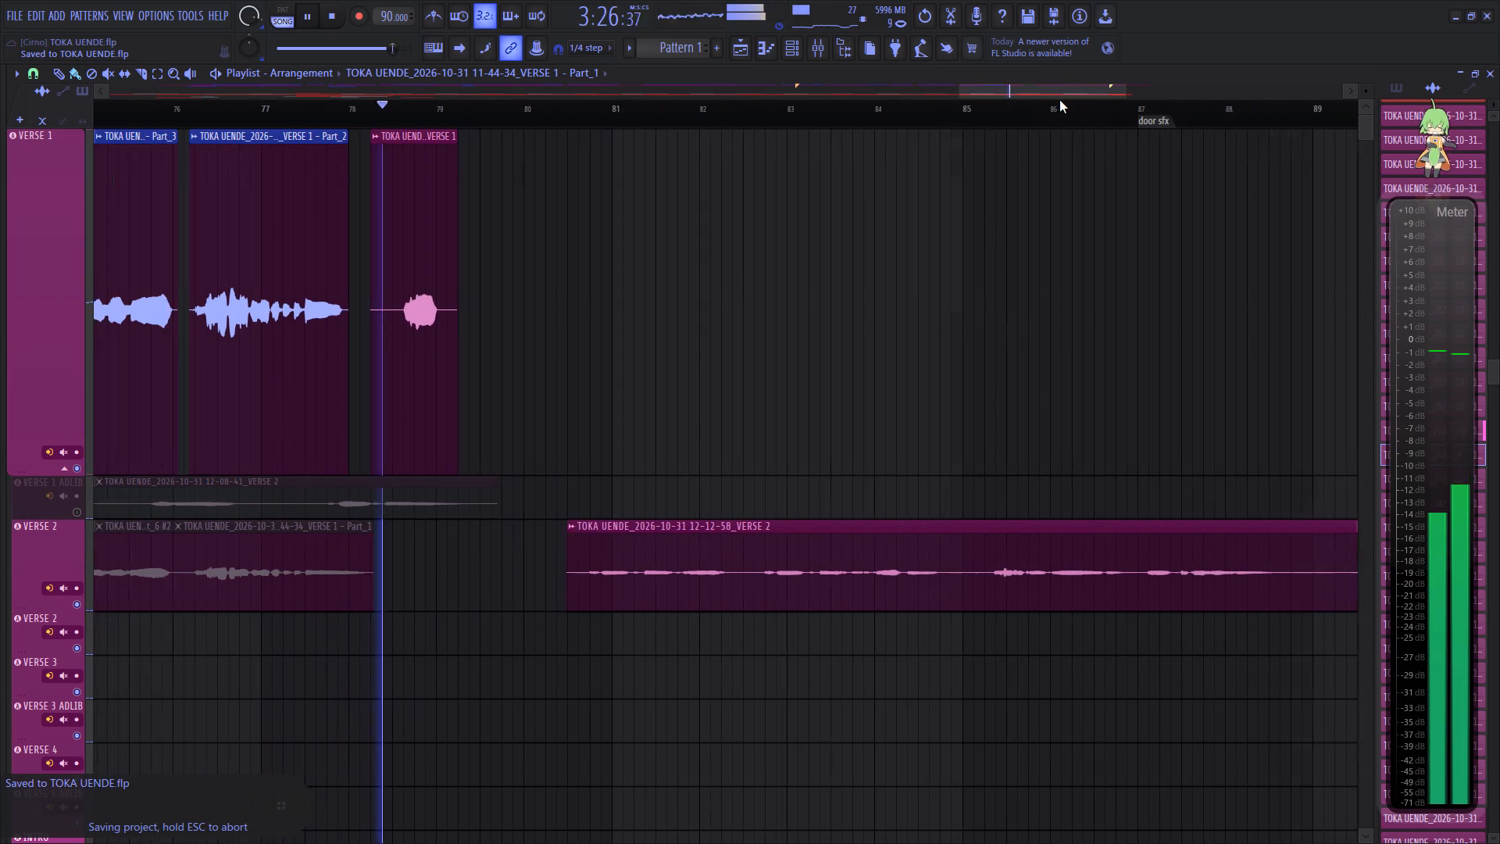
drag(1059, 100, 1035, 98)
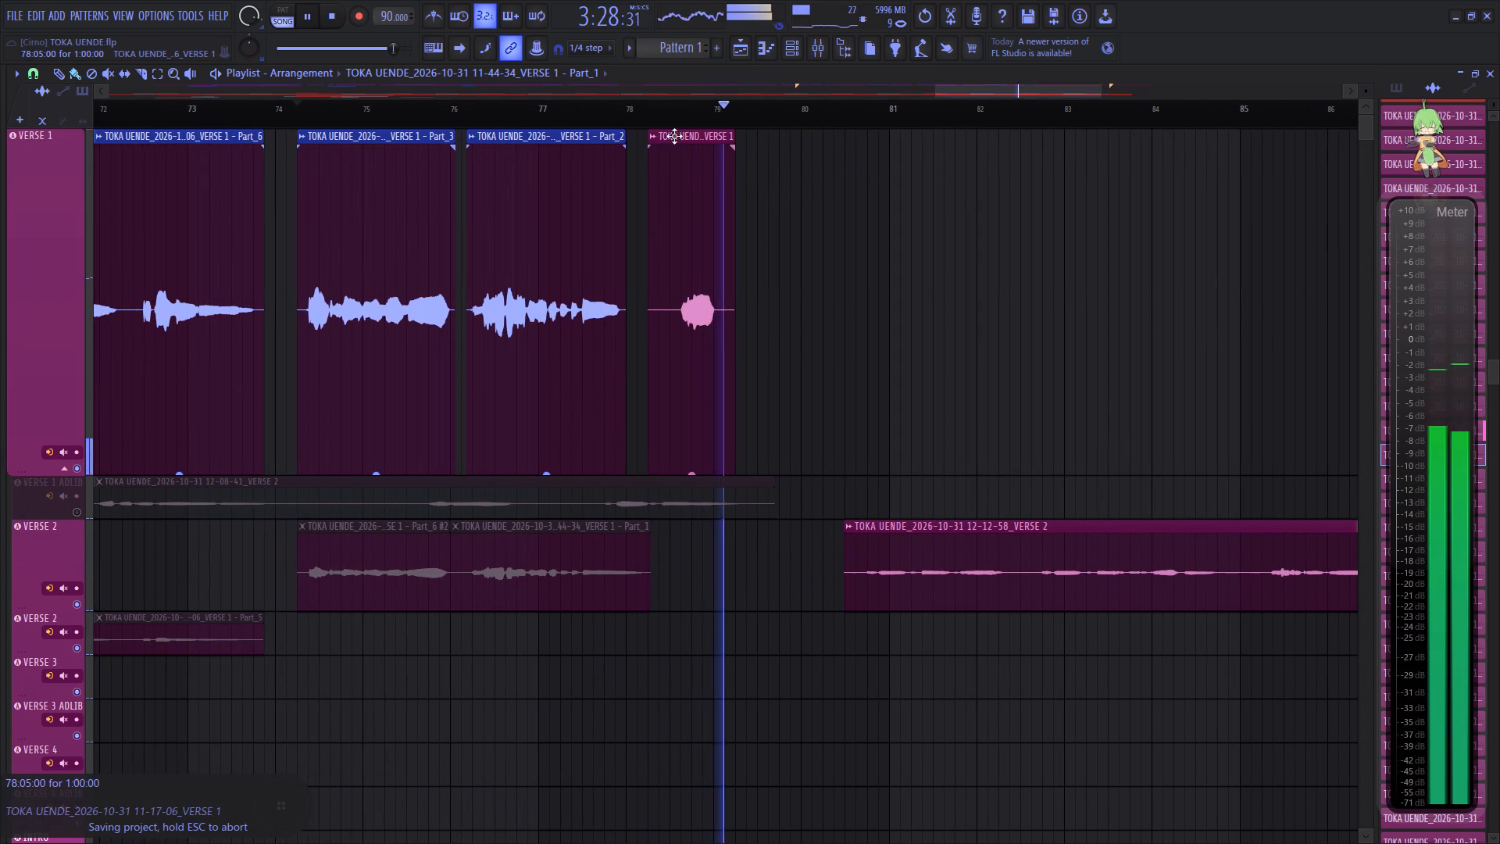
key(space)
drag(651, 234, 674, 248)
Make the trimmed clip at 78:09 a unique sample and open it for pitch correction in an enlarged NewTone window.
click(677, 138)
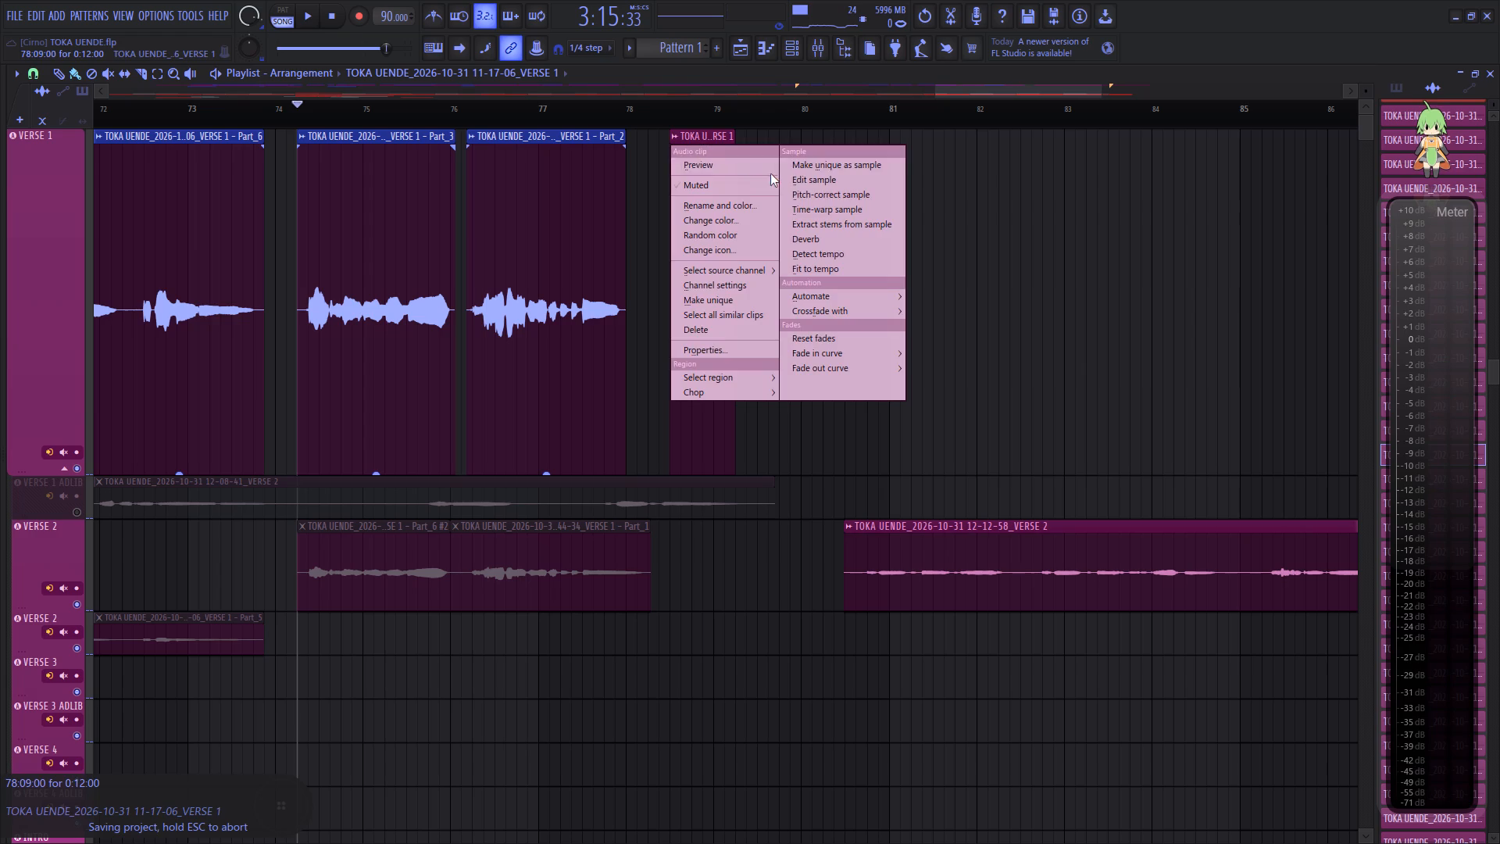
click(818, 169)
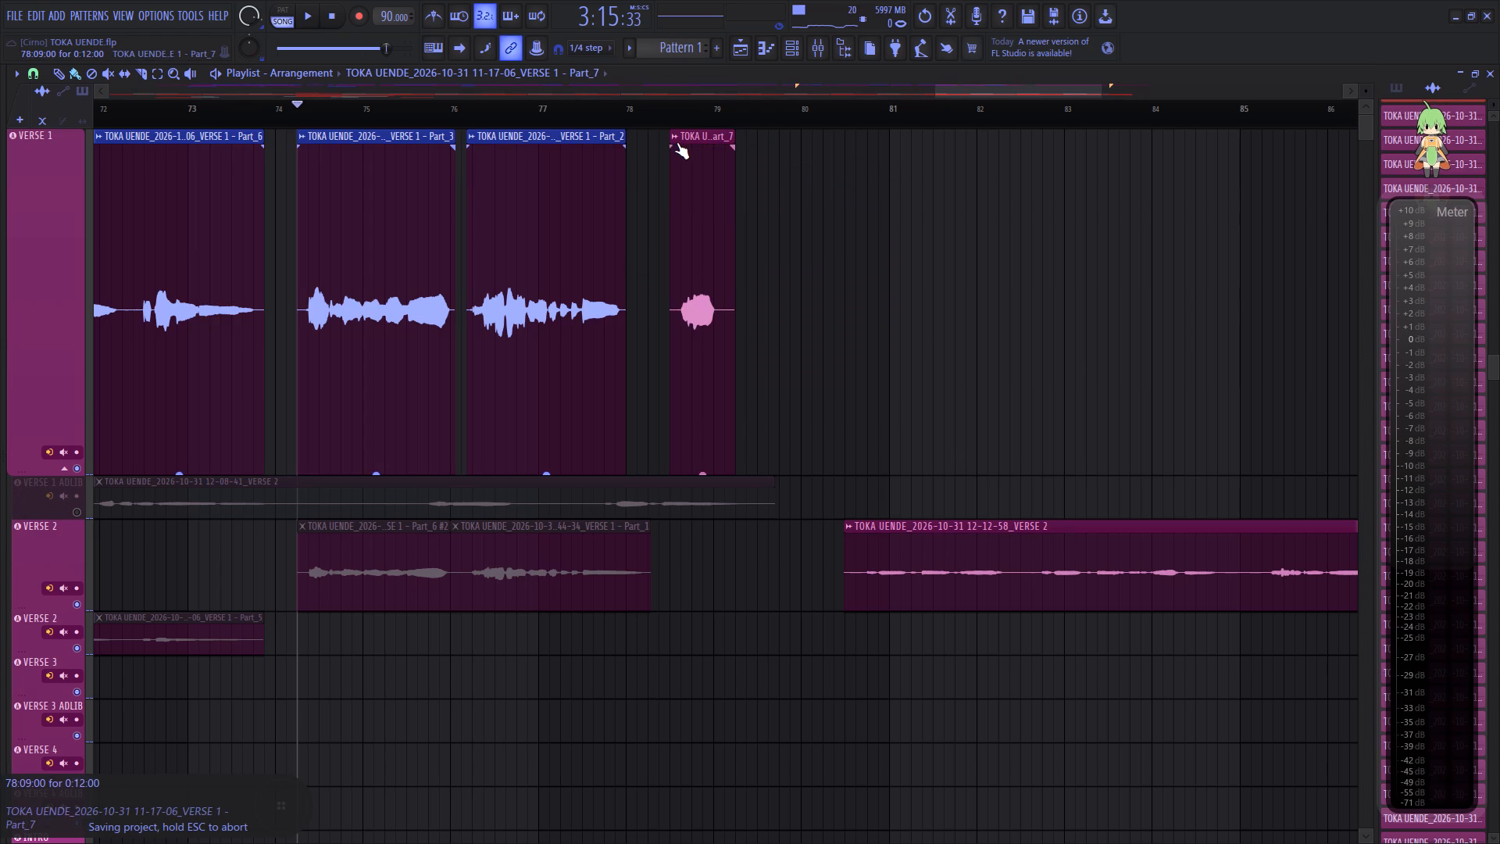
click(671, 138)
click(844, 189)
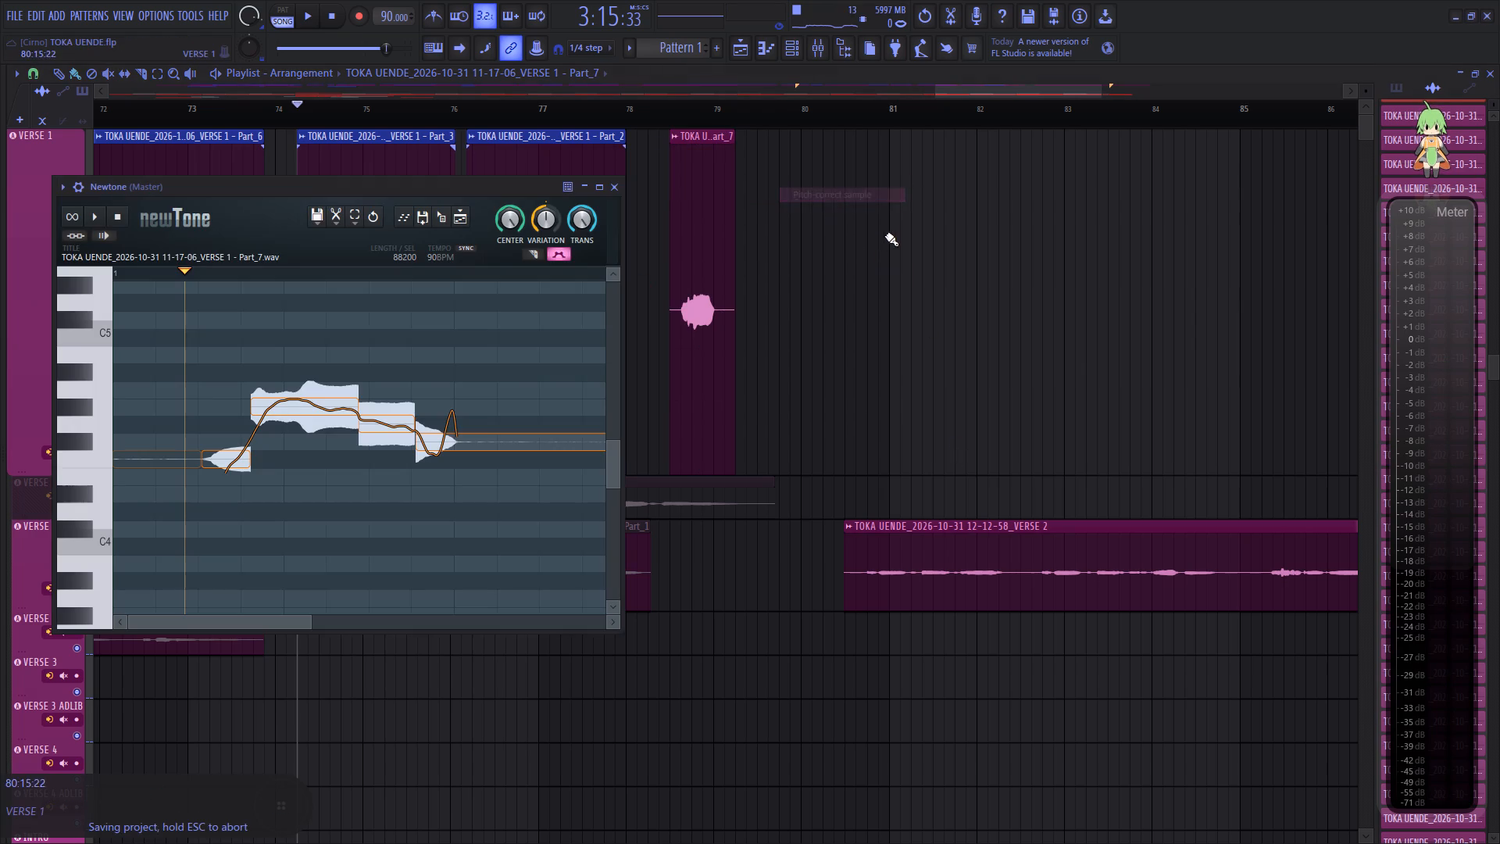
click(599, 188)
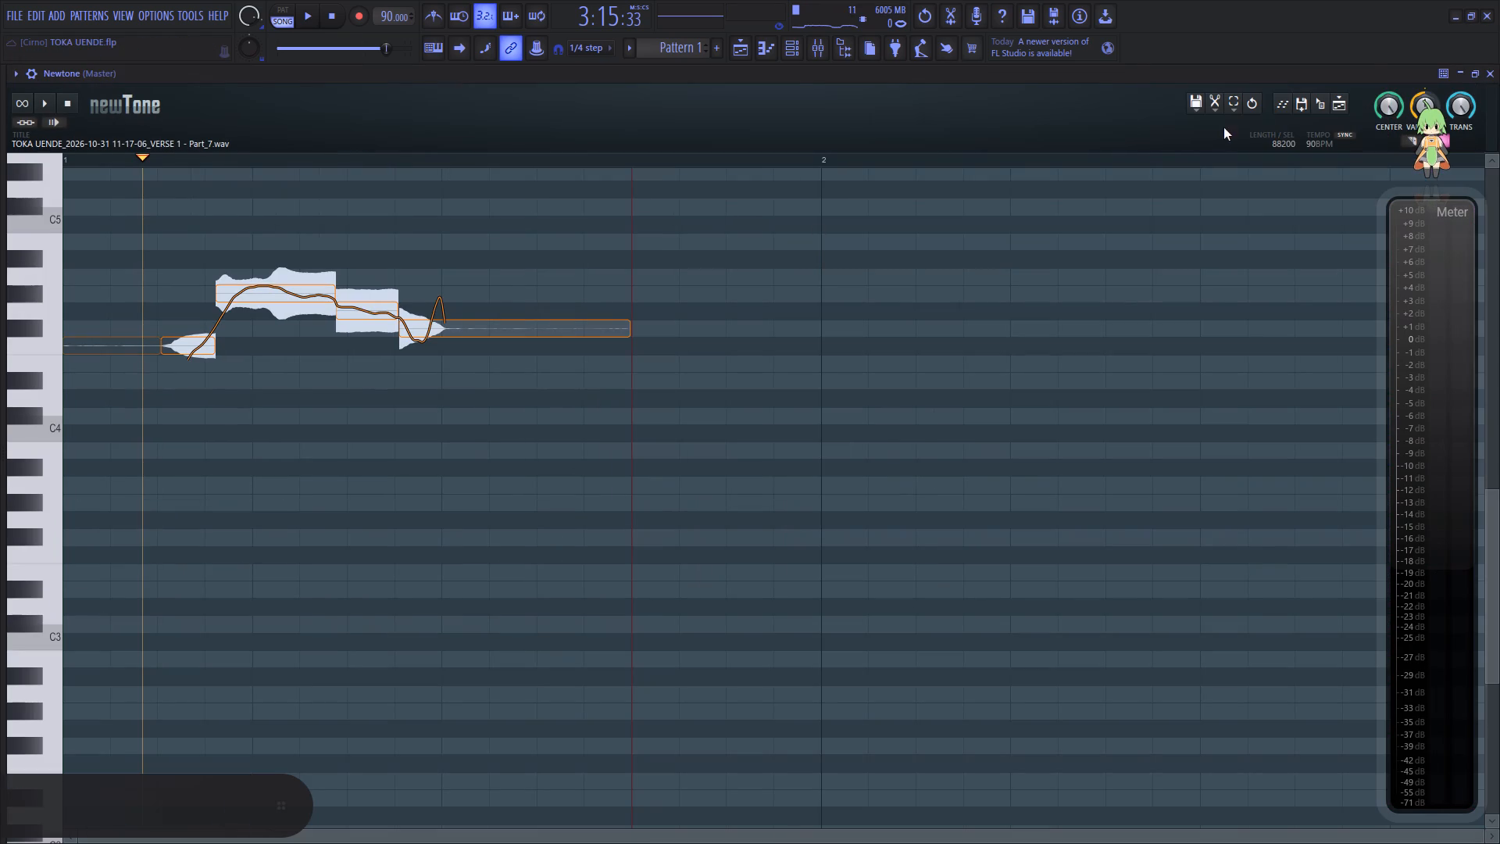
Snap the clip's notes to the scale and audition the phrase.
click(1218, 111)
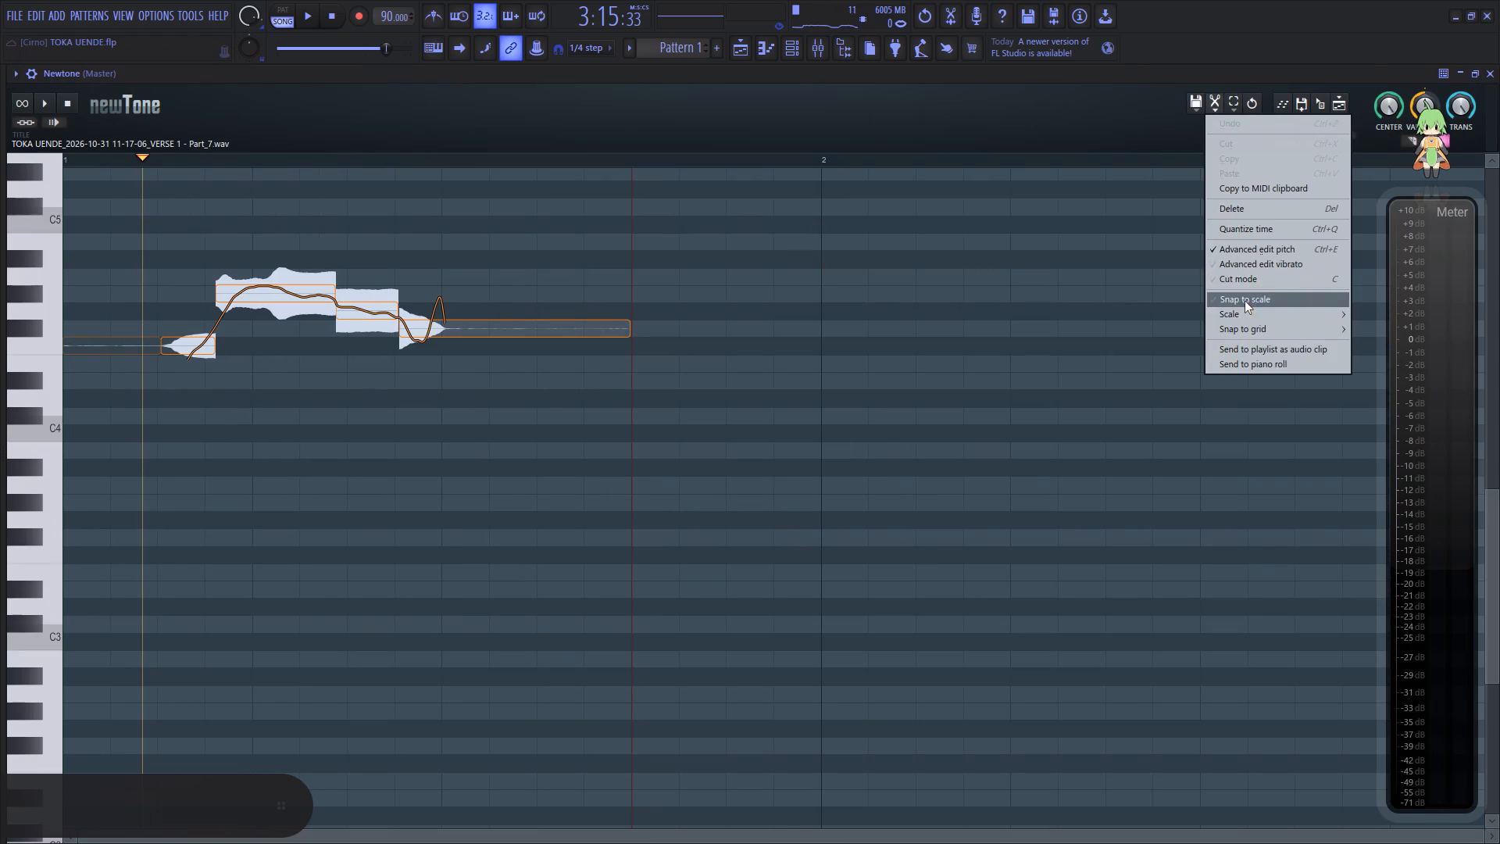
click(1245, 301)
key(space)
key(space)
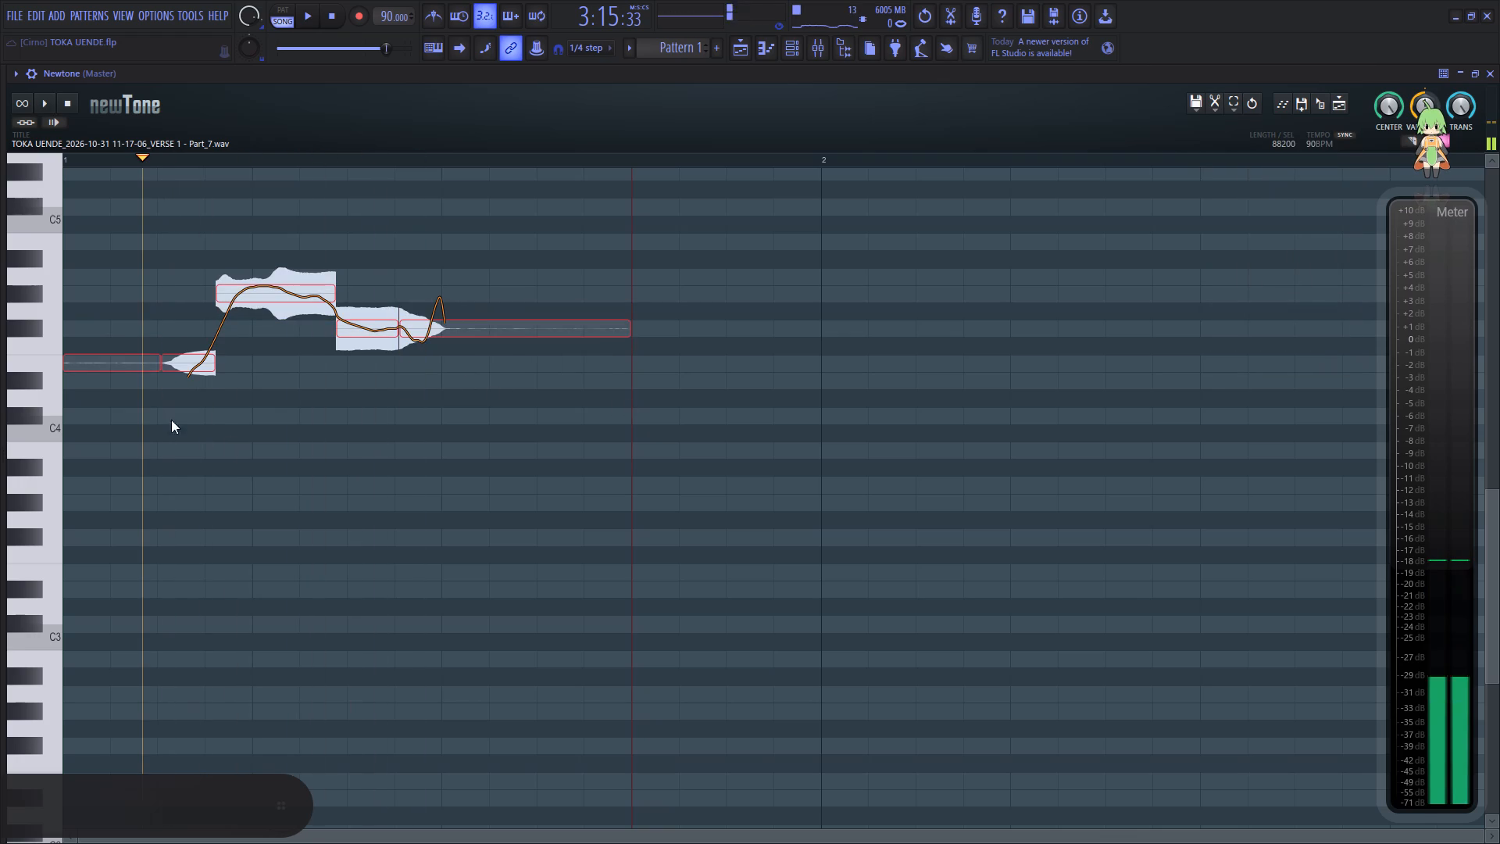
click(148, 412)
key(space)
key(space)
key(space)
key(space)
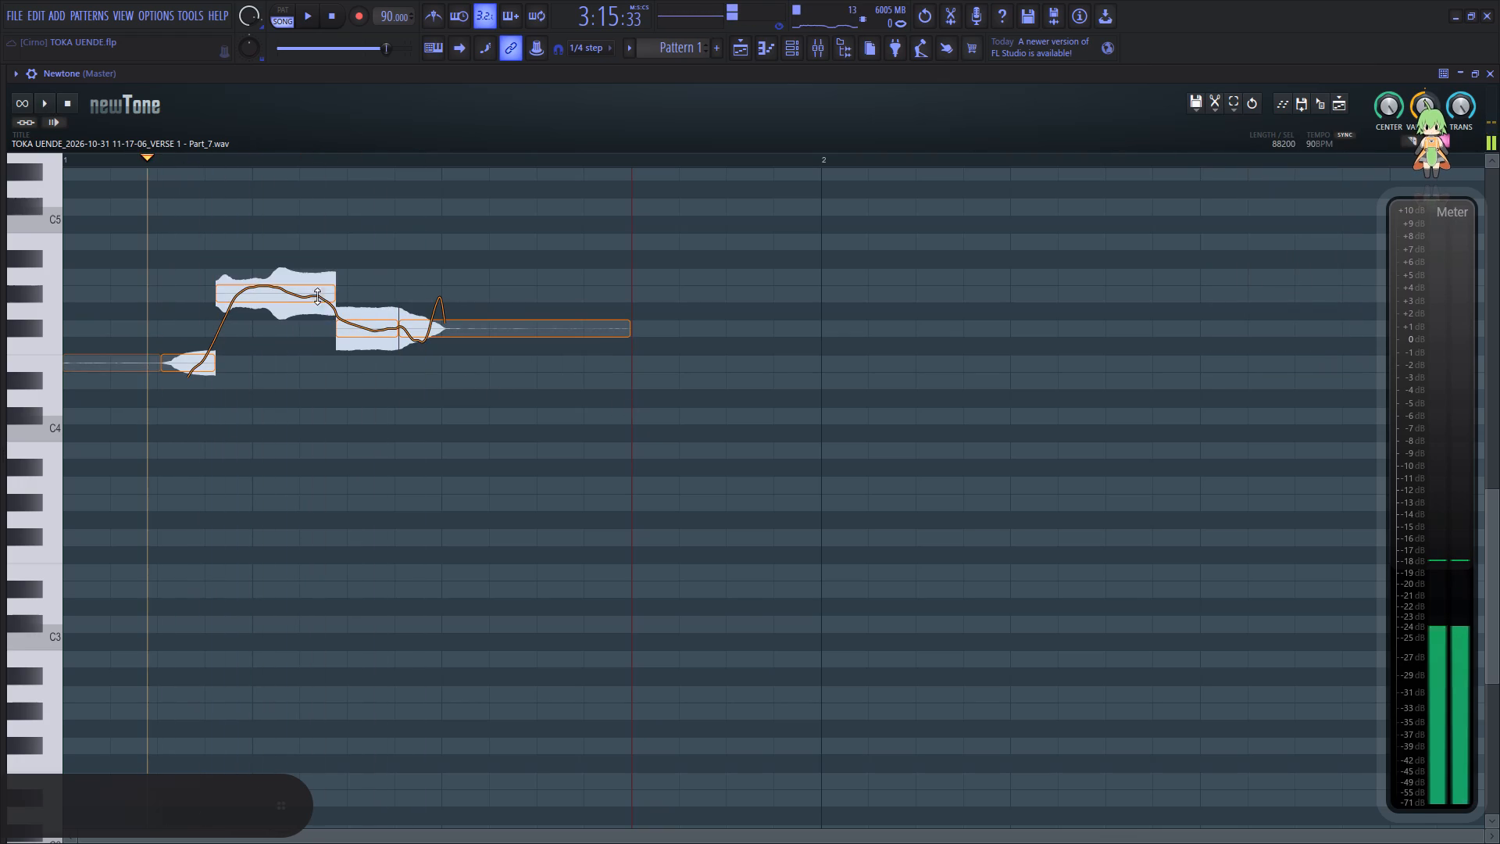
key(space)
key(space)
key(space)
Raise the short F#4 note following the long G#4 note to G#4 and audition the phrase.
drag(377, 330, 377, 284)
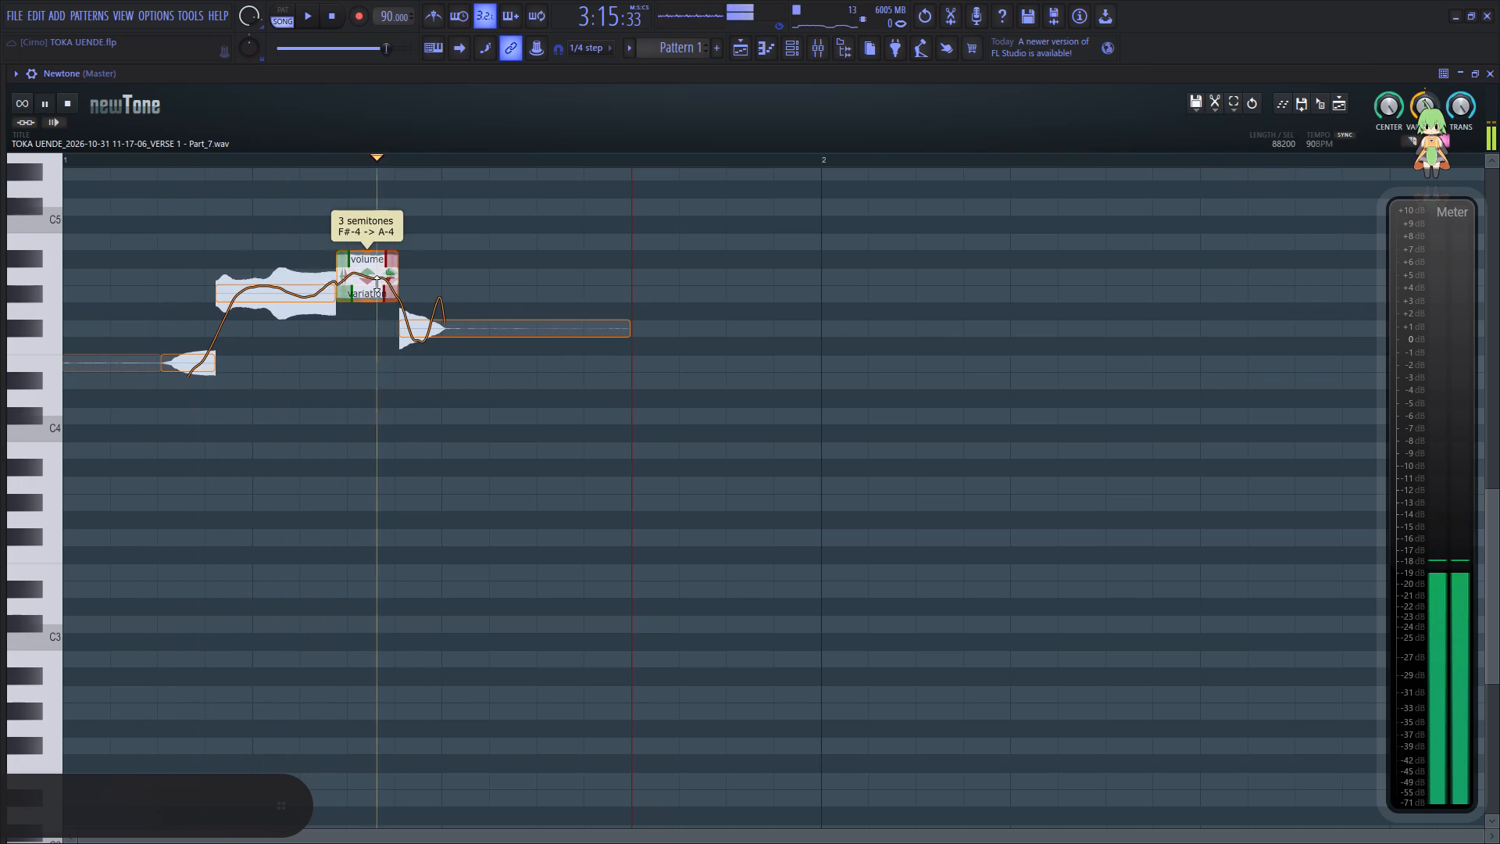
drag(377, 284, 374, 297)
key(space)
key(space)
key(space)
key(space)
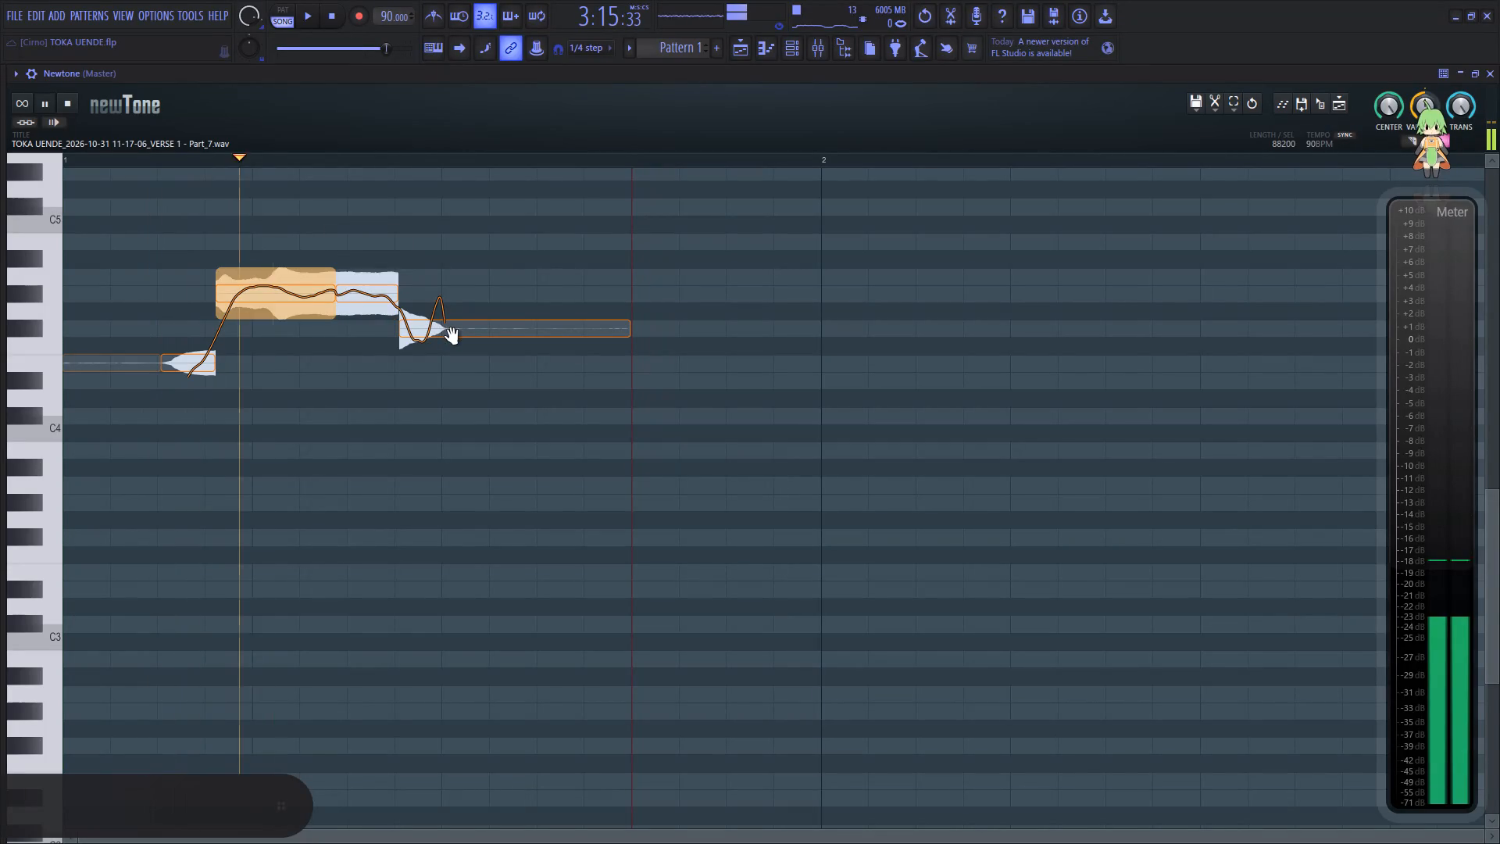
key(space)
key(space)
key(space)
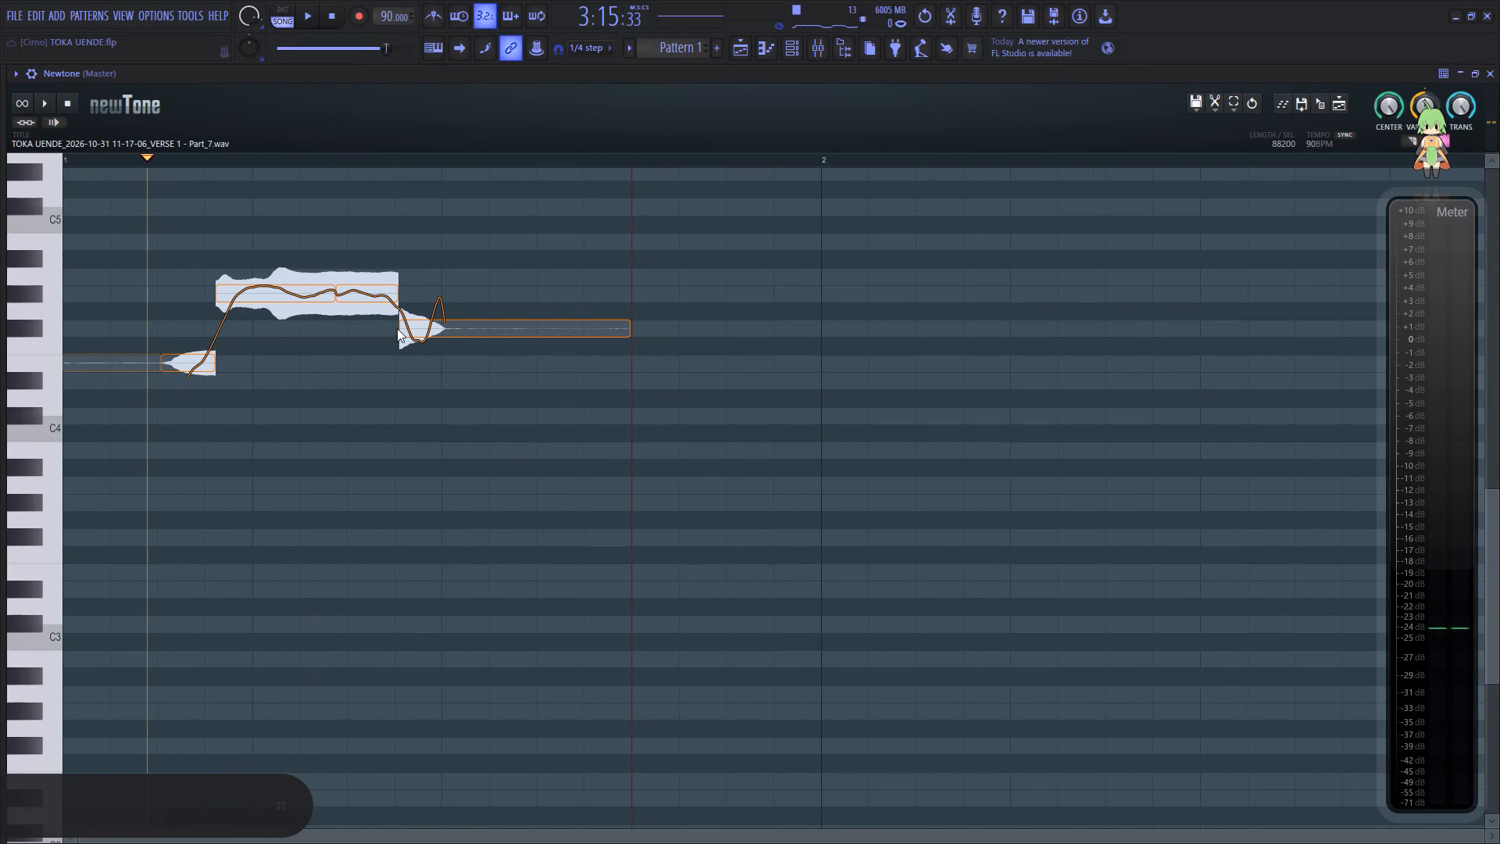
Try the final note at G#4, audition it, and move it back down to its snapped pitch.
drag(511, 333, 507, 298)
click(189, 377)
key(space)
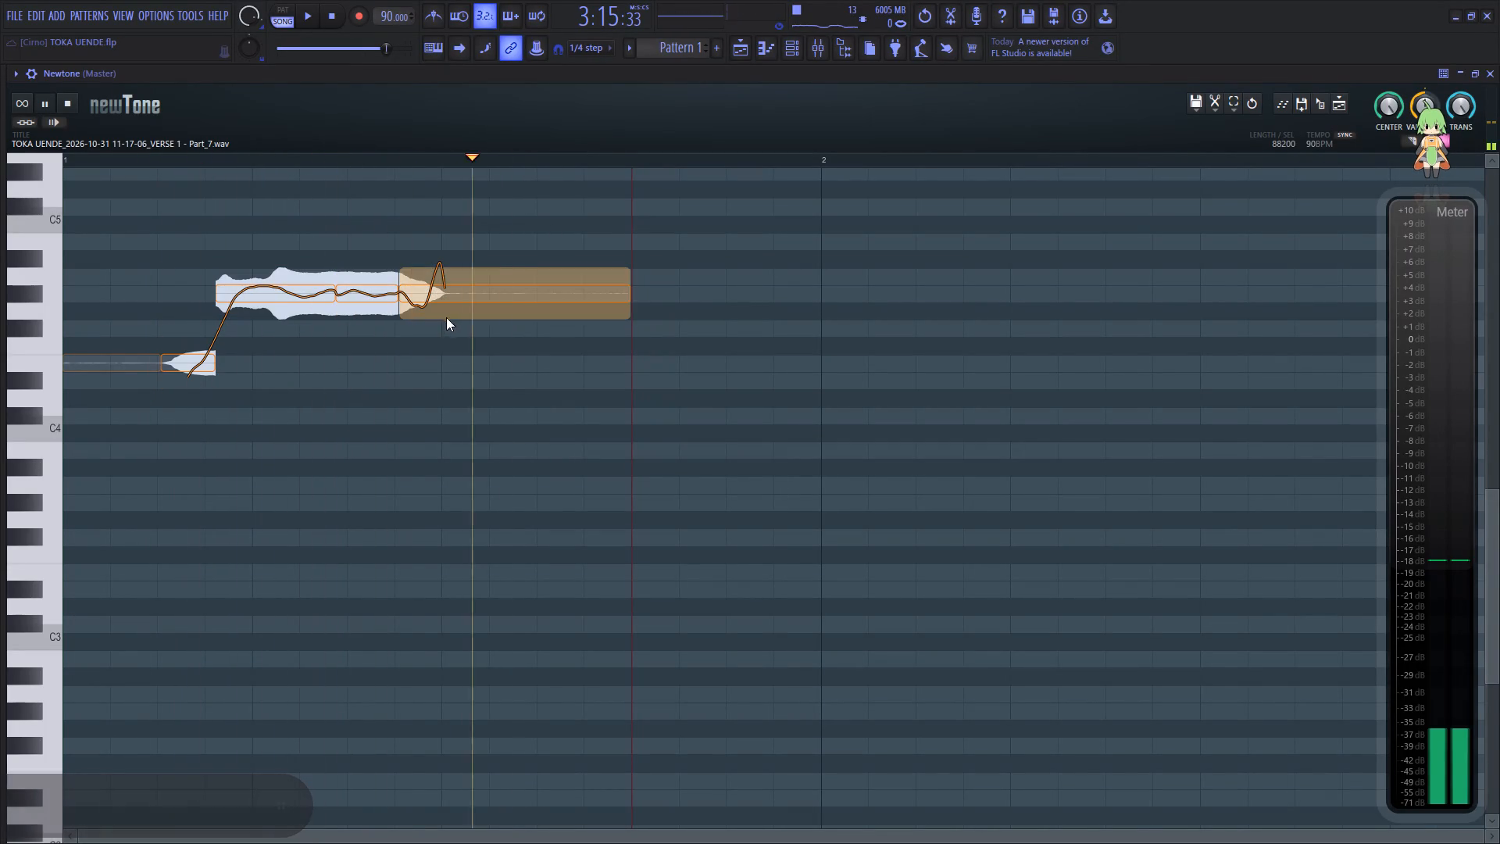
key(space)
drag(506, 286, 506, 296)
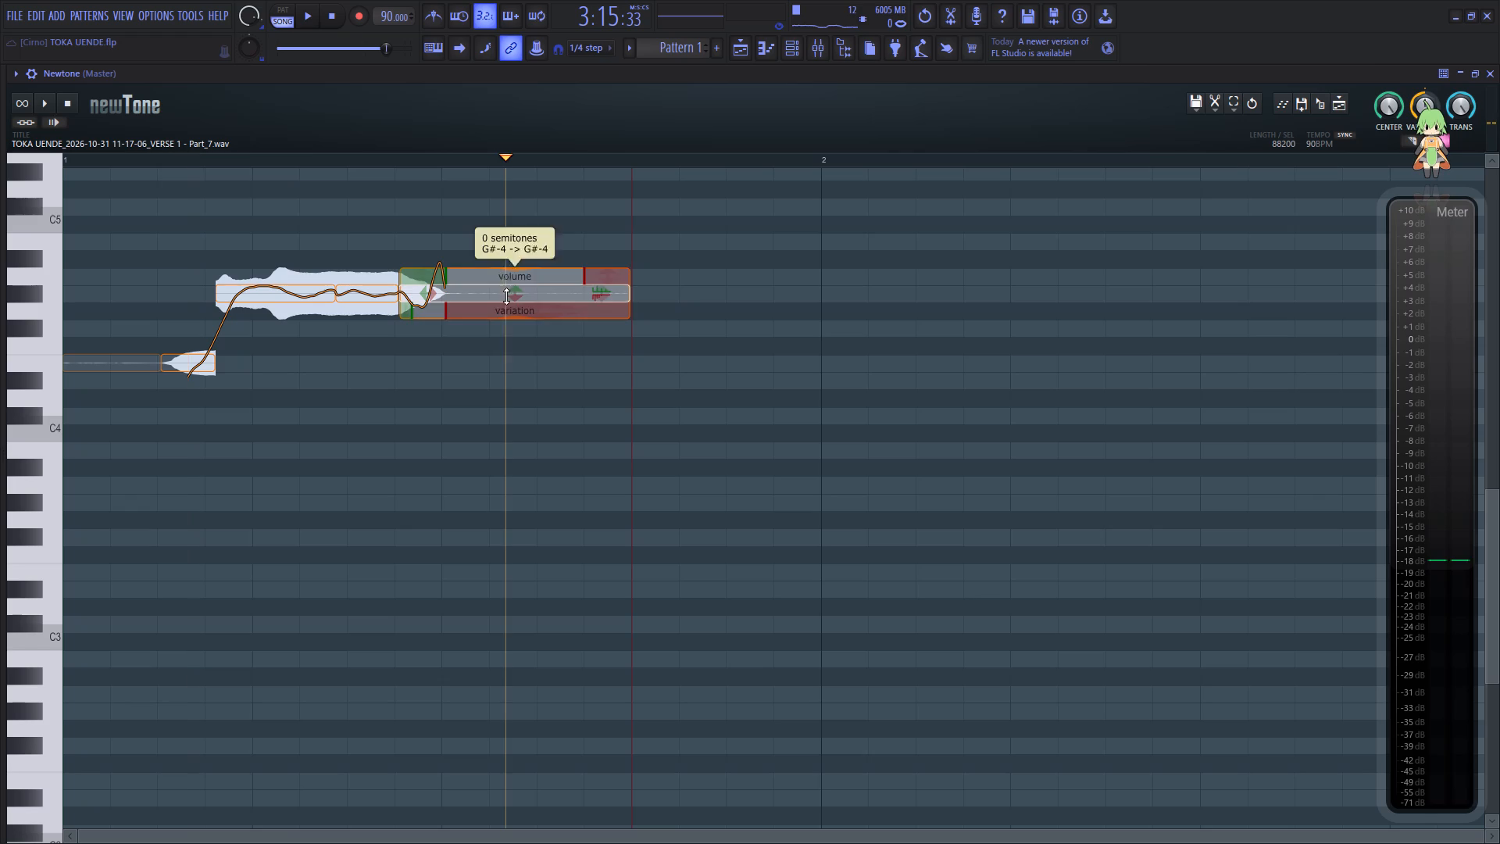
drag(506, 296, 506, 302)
Reduce the pitch variation of the two G#4 notes, setting the second to 56.18% with a 26.97% ramp in.
drag(280, 317, 302, 272)
click(368, 299)
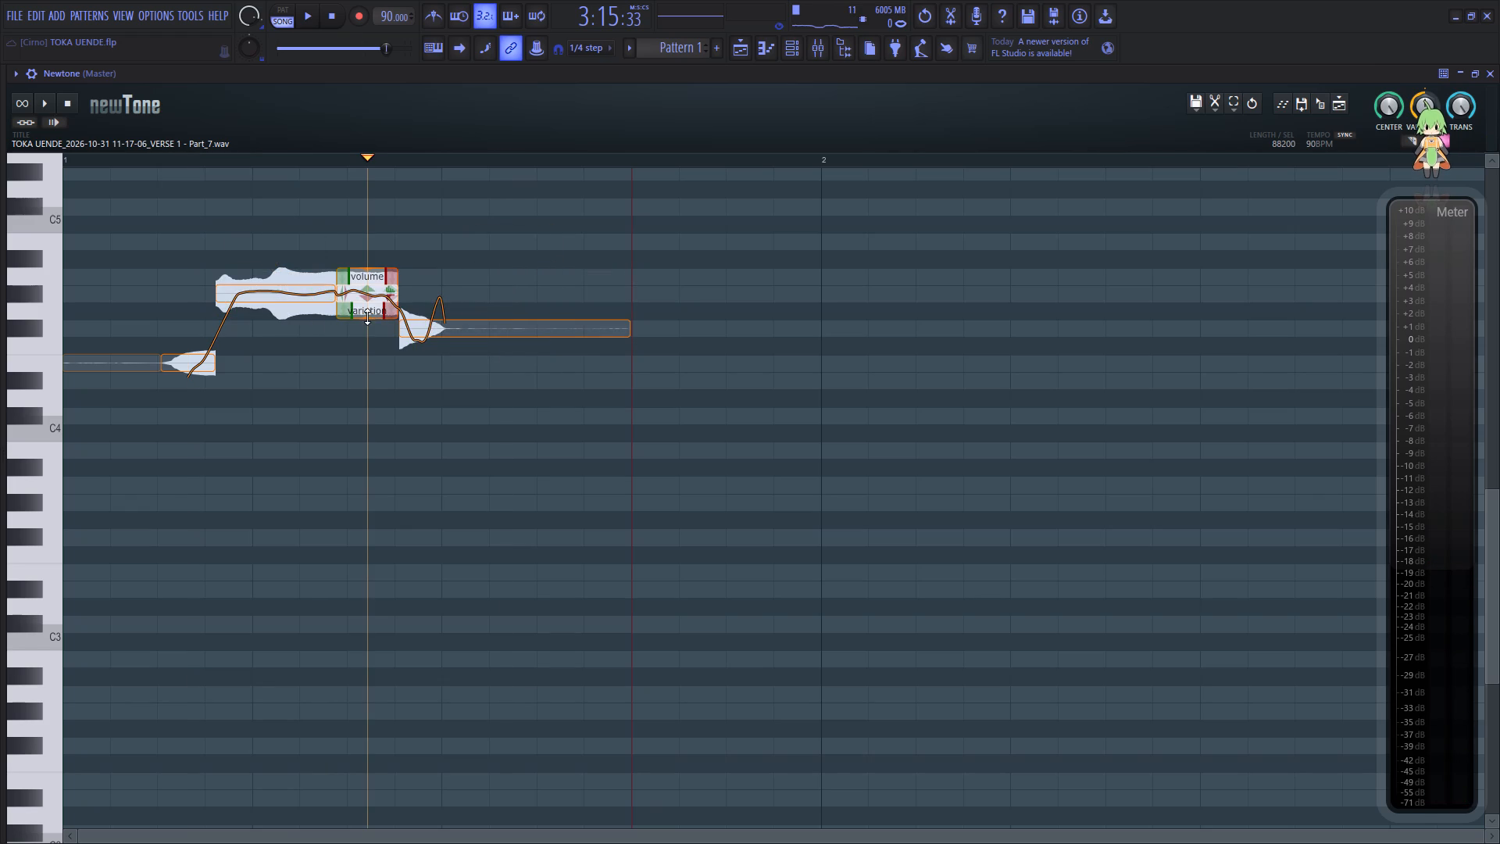
drag(367, 317, 373, 287)
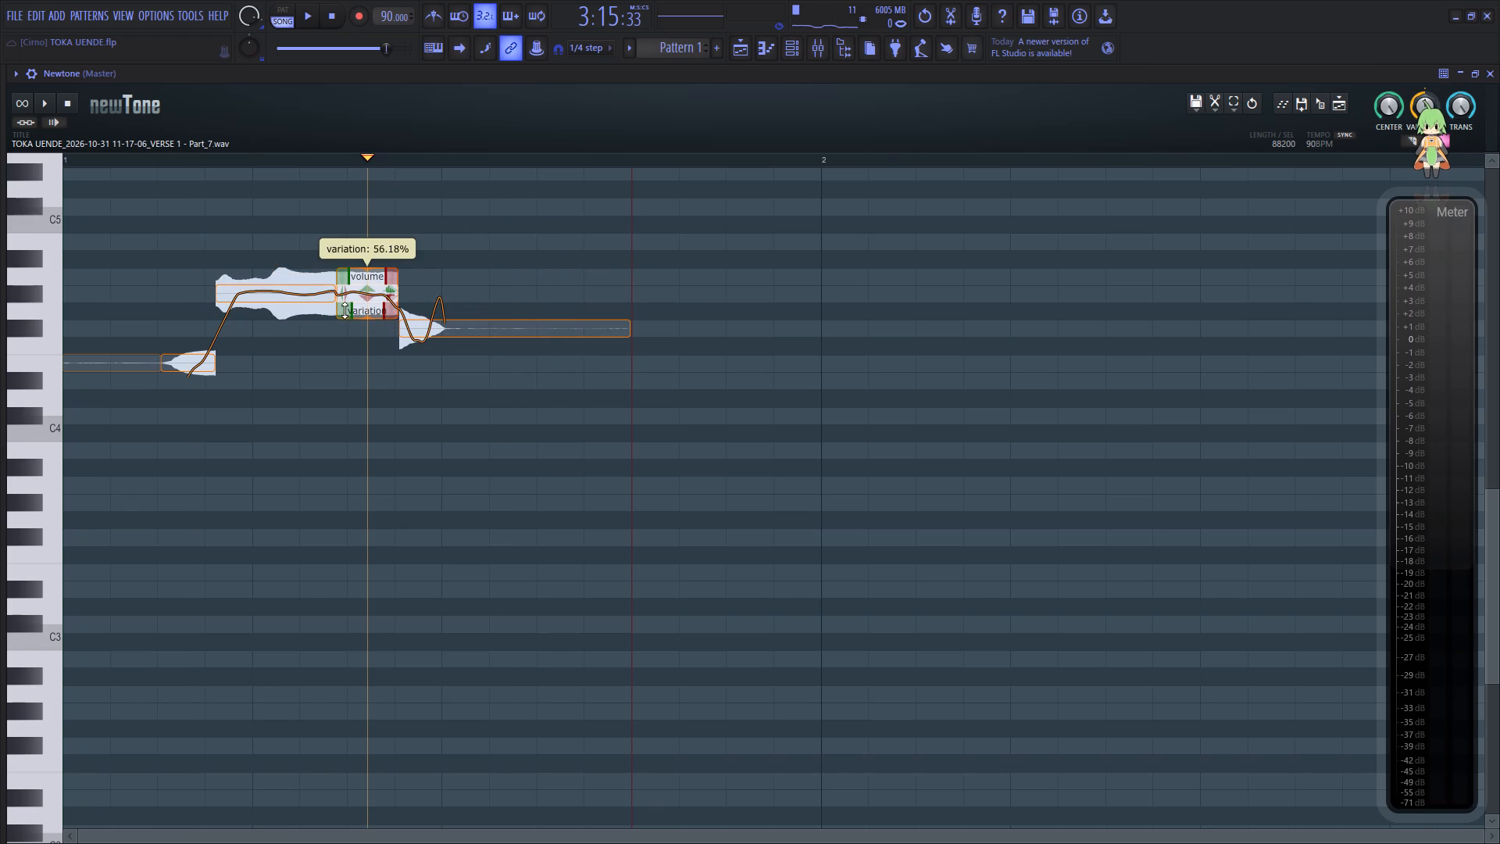
click(345, 310)
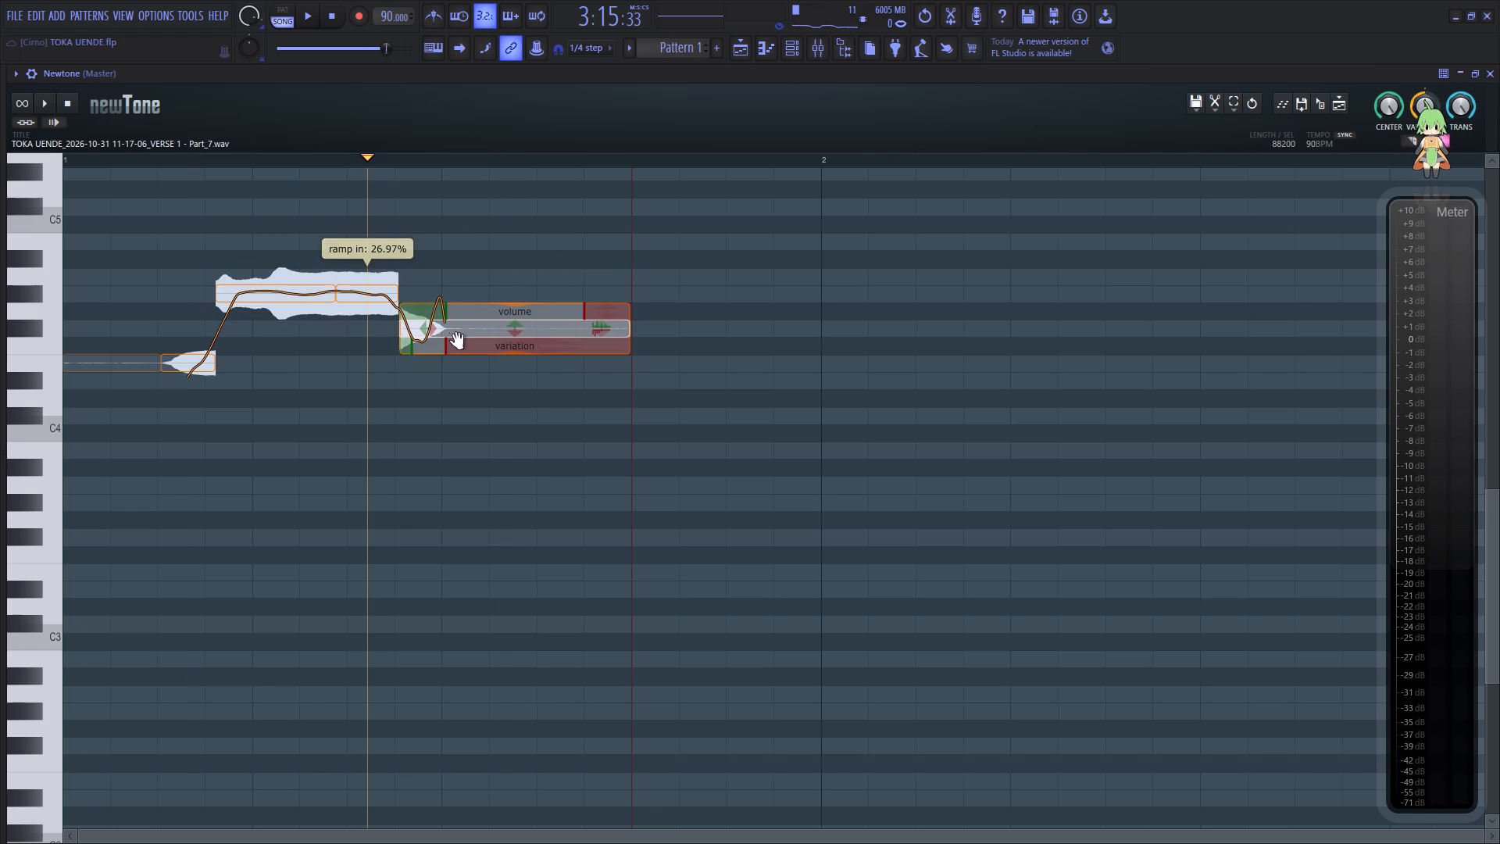
Reduce the final note's pitch variation to about 39% and audition the phrase.
drag(437, 352, 450, 310)
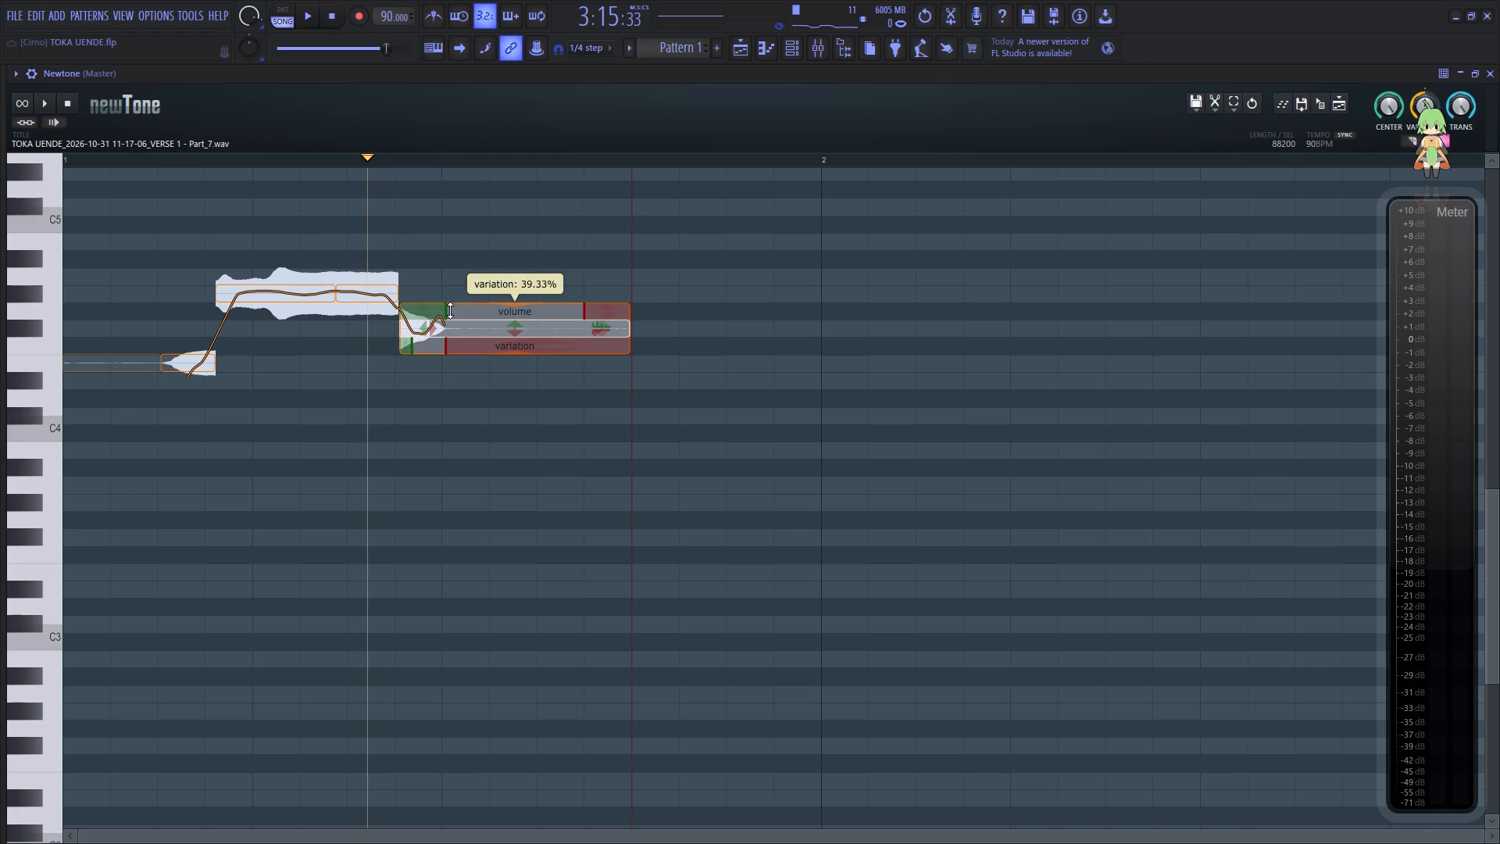
drag(450, 310, 450, 309)
click(179, 387)
key(space)
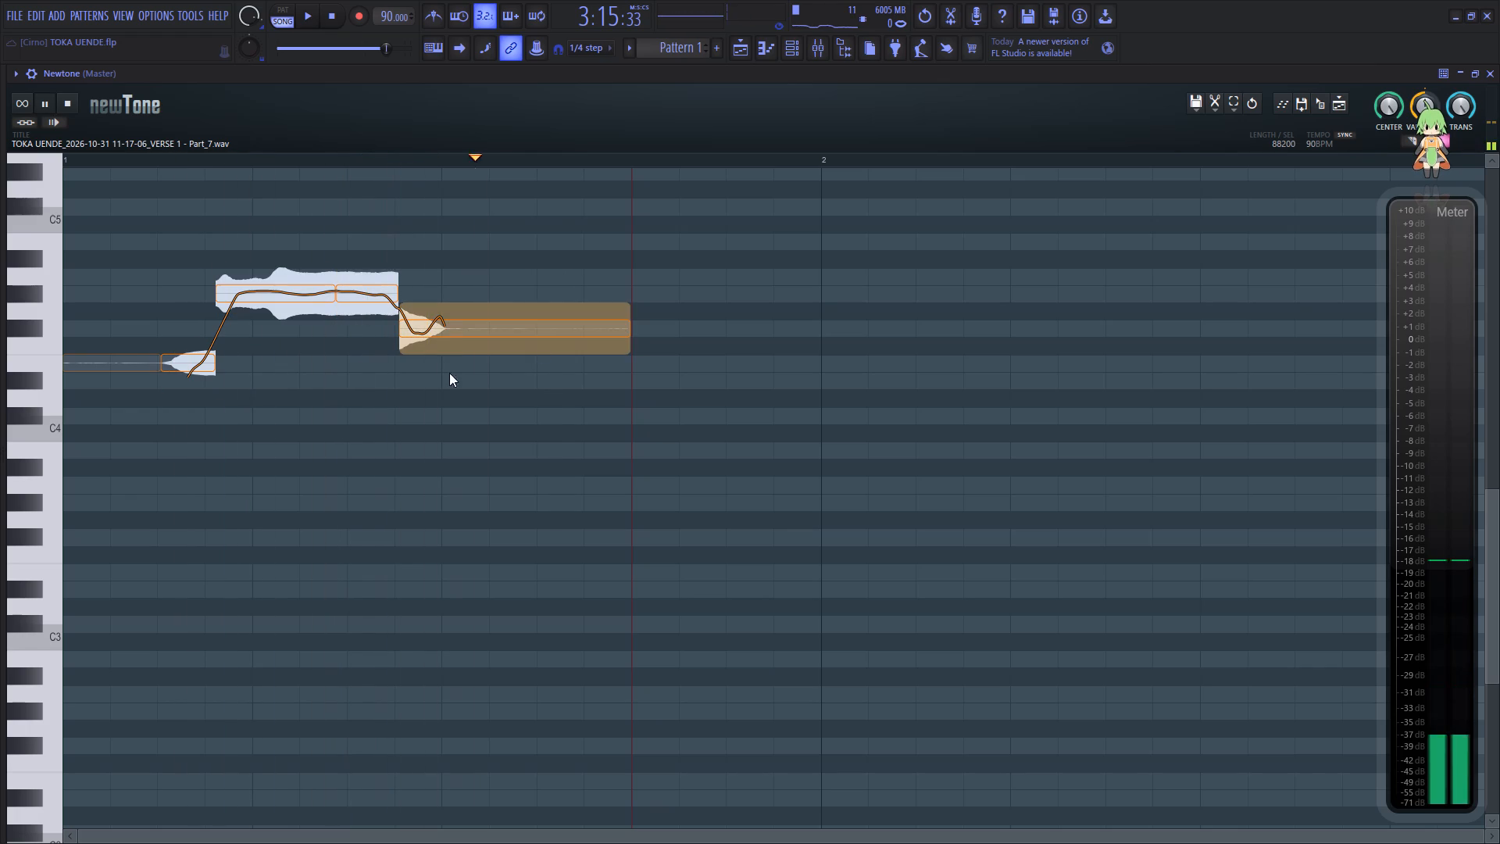
key(space)
Send the corrected audio from NewTone to the first Verse 2 track at 78:09 and close NewTone.
drag(1320, 105, 680, 518)
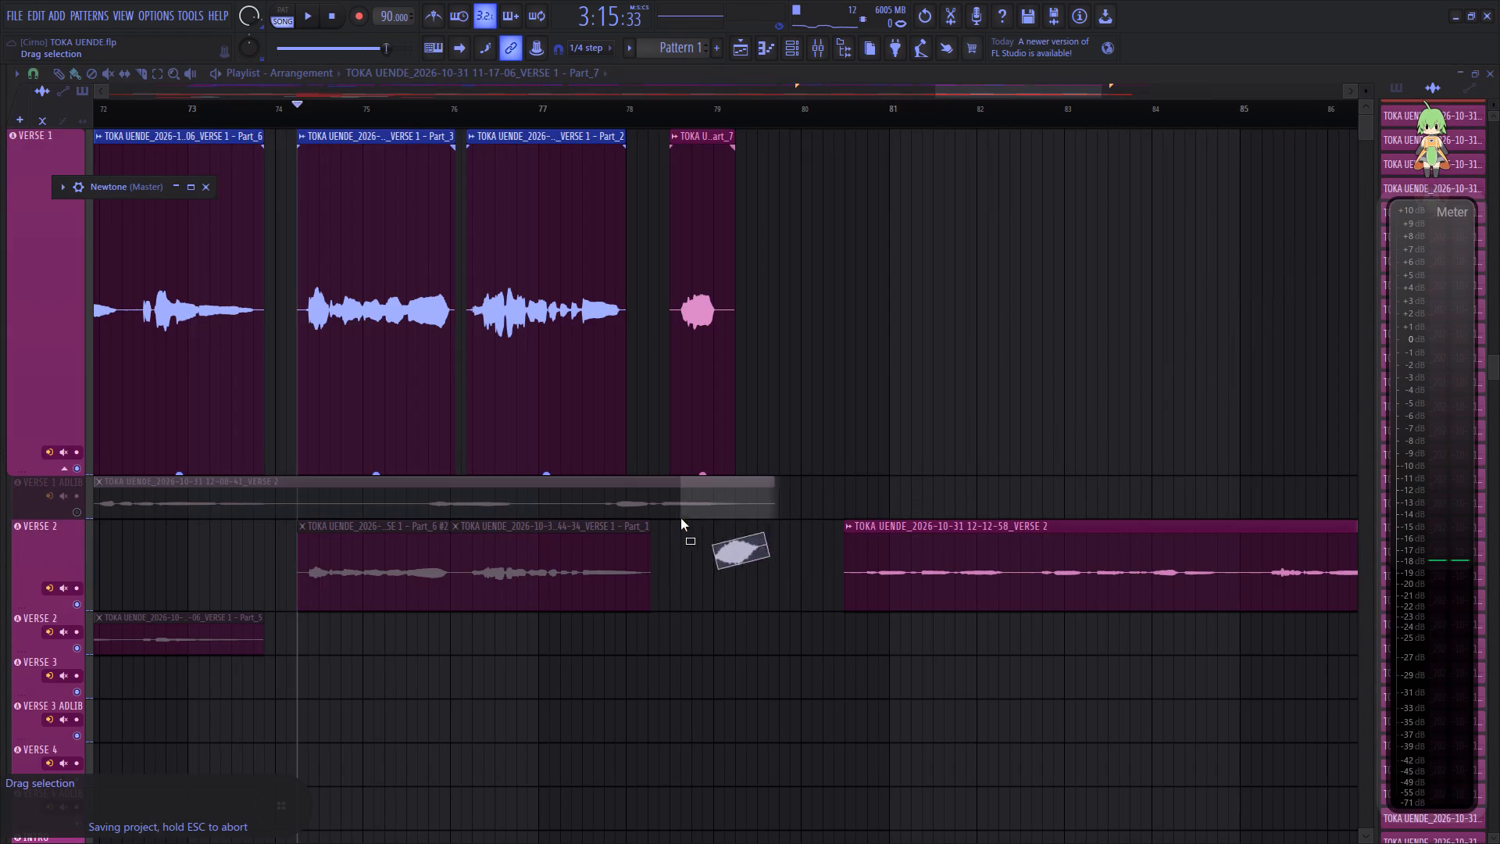
drag(680, 518, 670, 555)
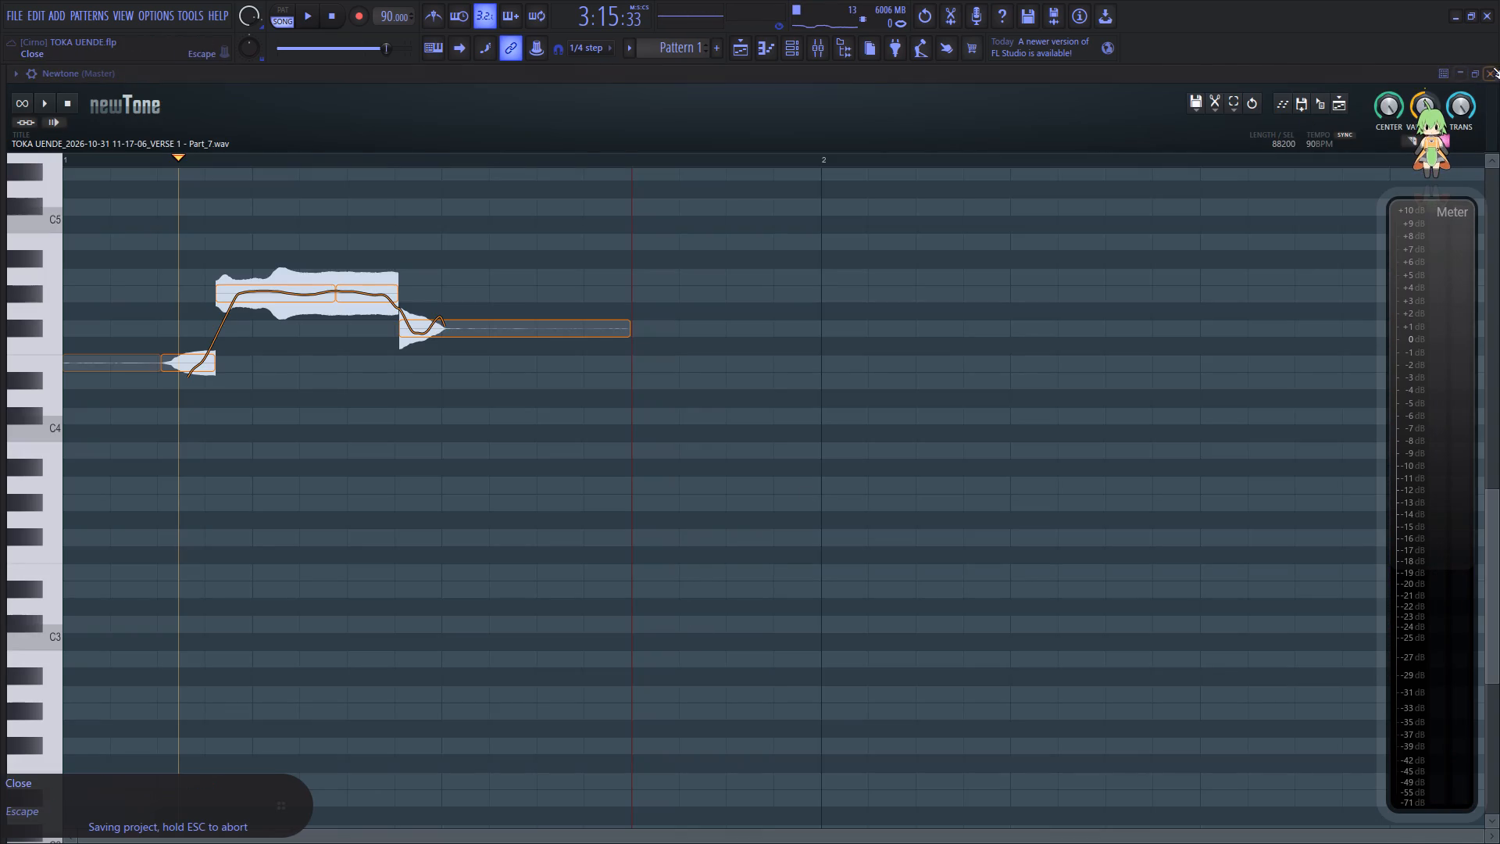
click(1494, 67)
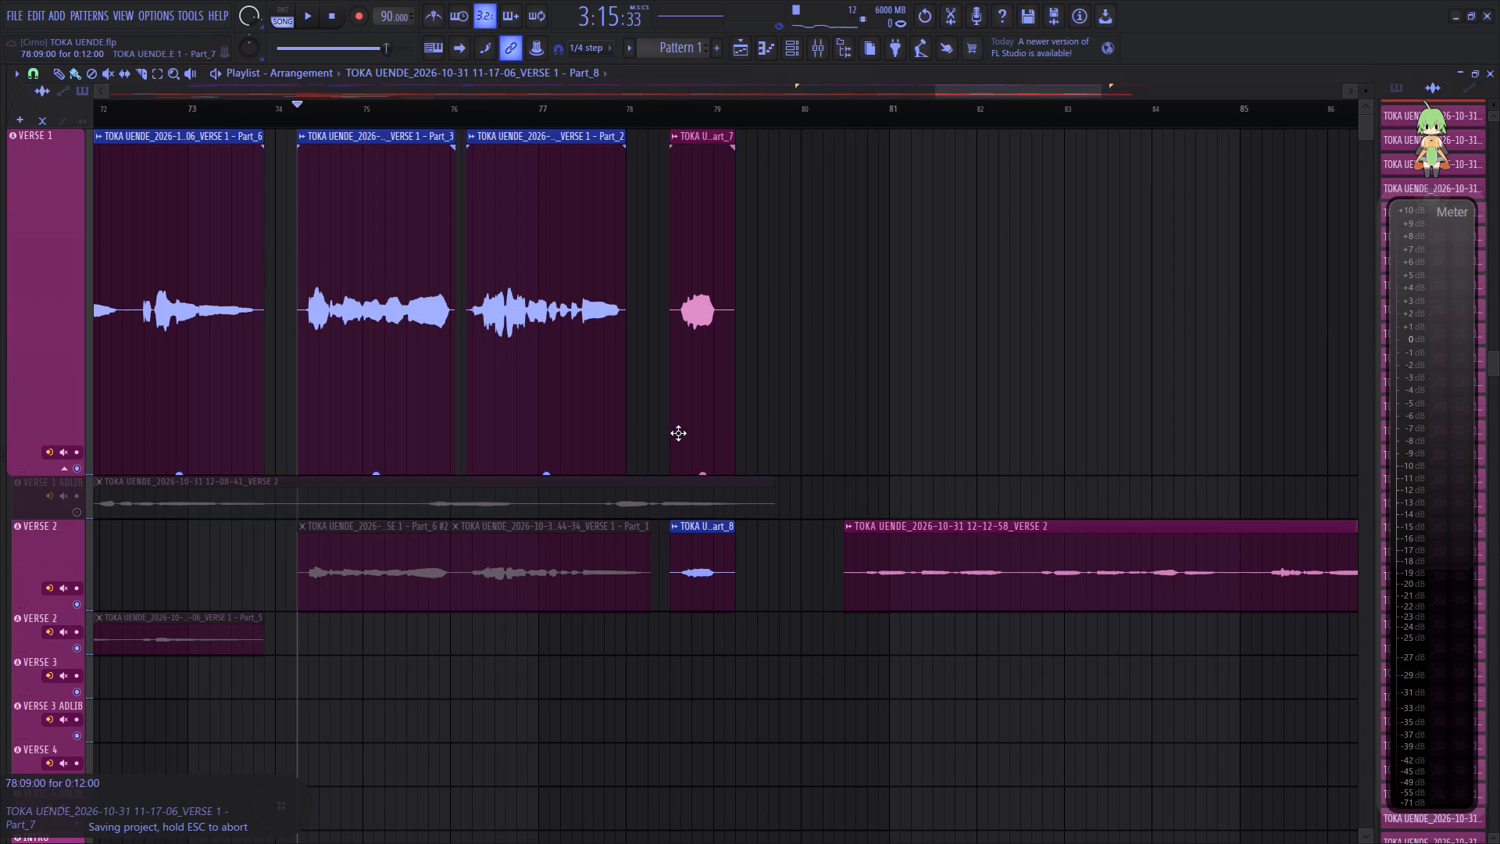
Mute the original Part_7 clip on Verse 1 at 78:09.
key(t)
click(722, 365)
key(t)
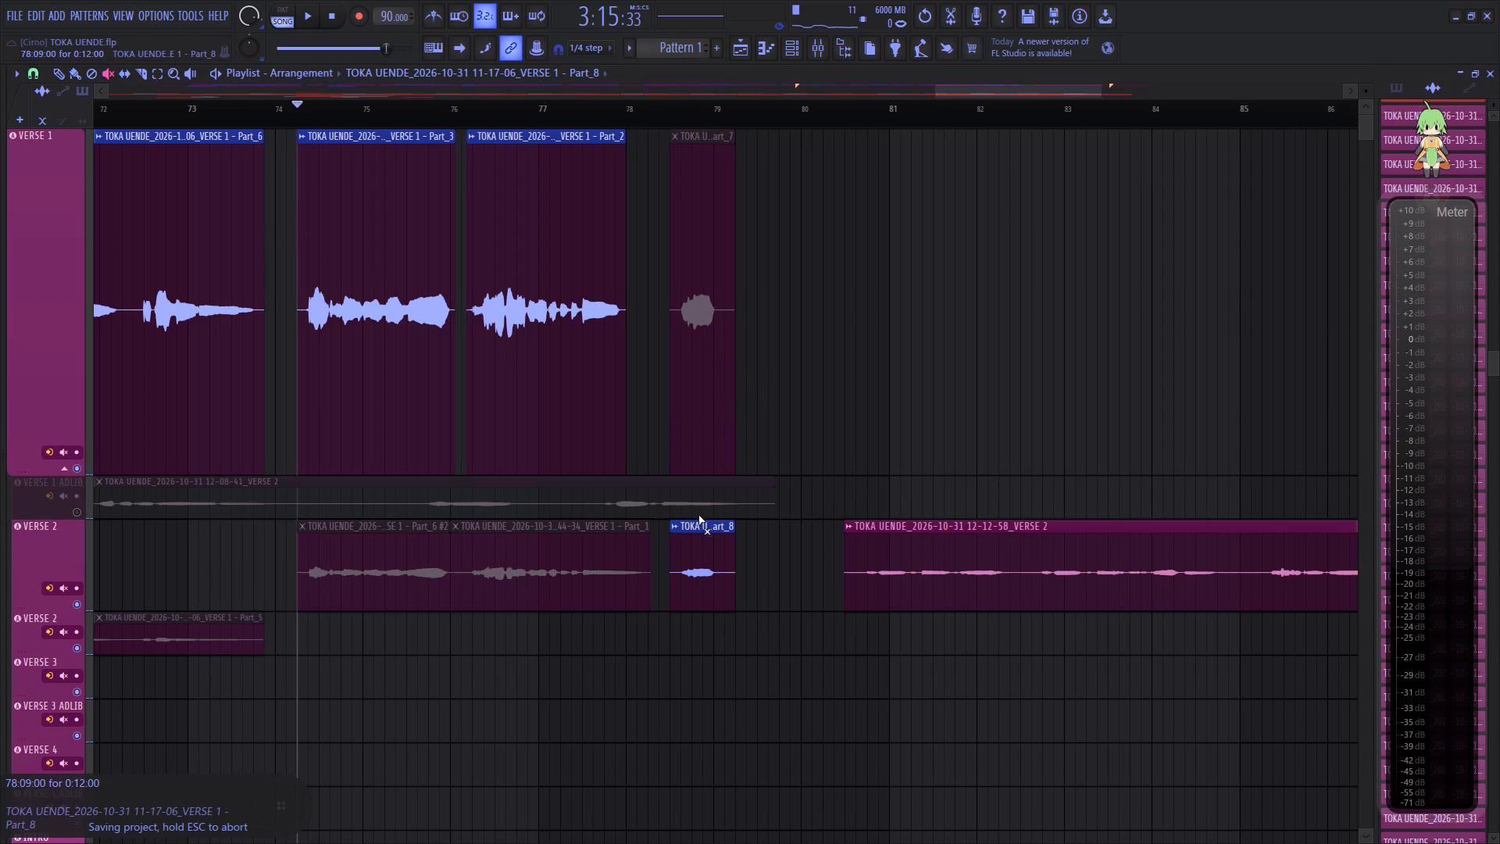
Swap the clips at 78:09, placing corrected Part_8 on Verse 1 and muted Part_7 on the first Verse 2 track.
key(b)
drag(697, 395, 697, 588)
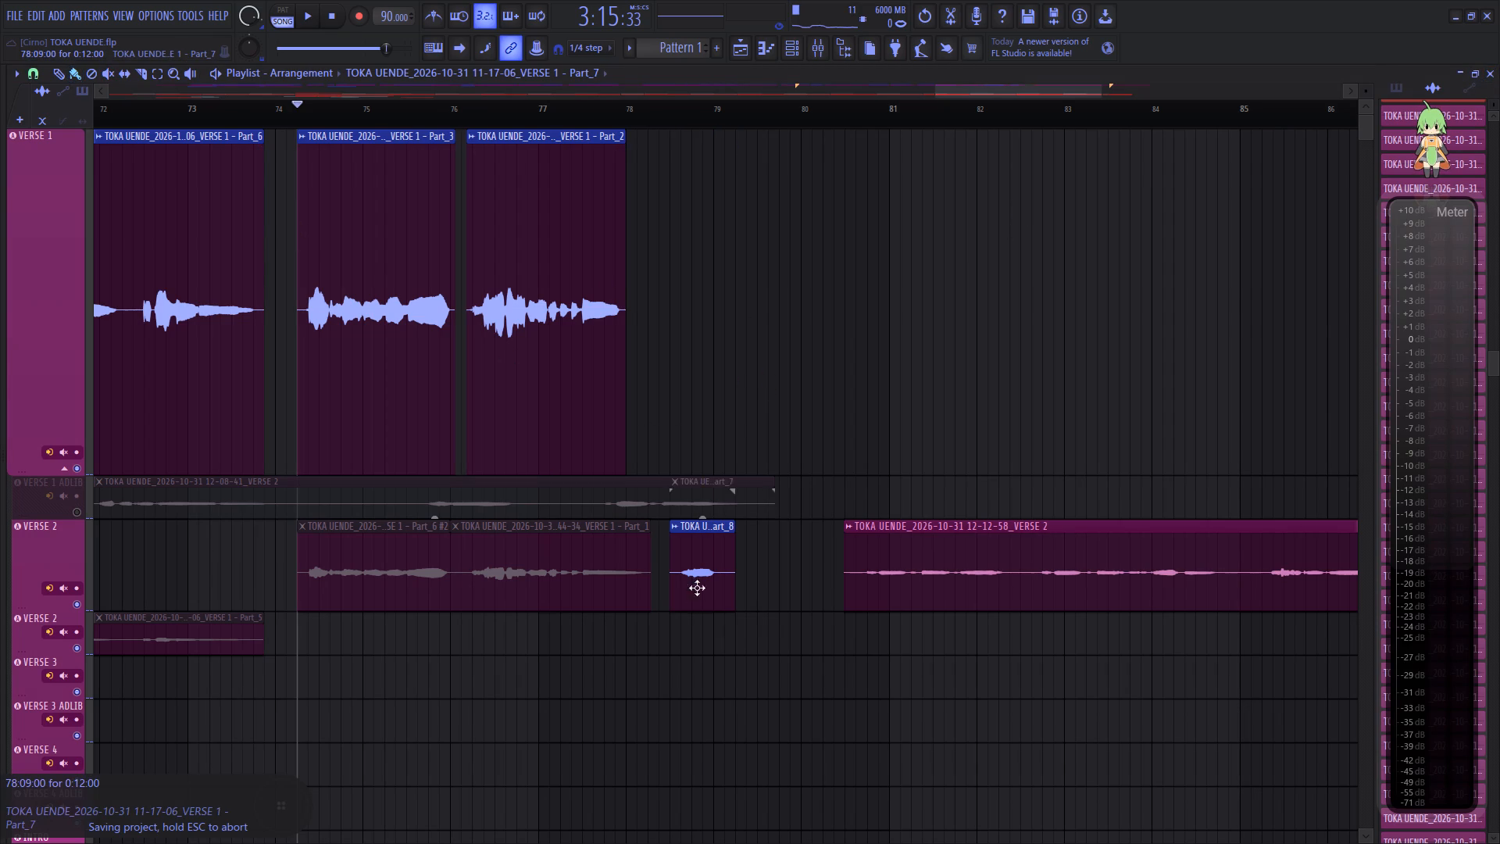
drag(697, 588, 692, 648)
drag(691, 574, 687, 378)
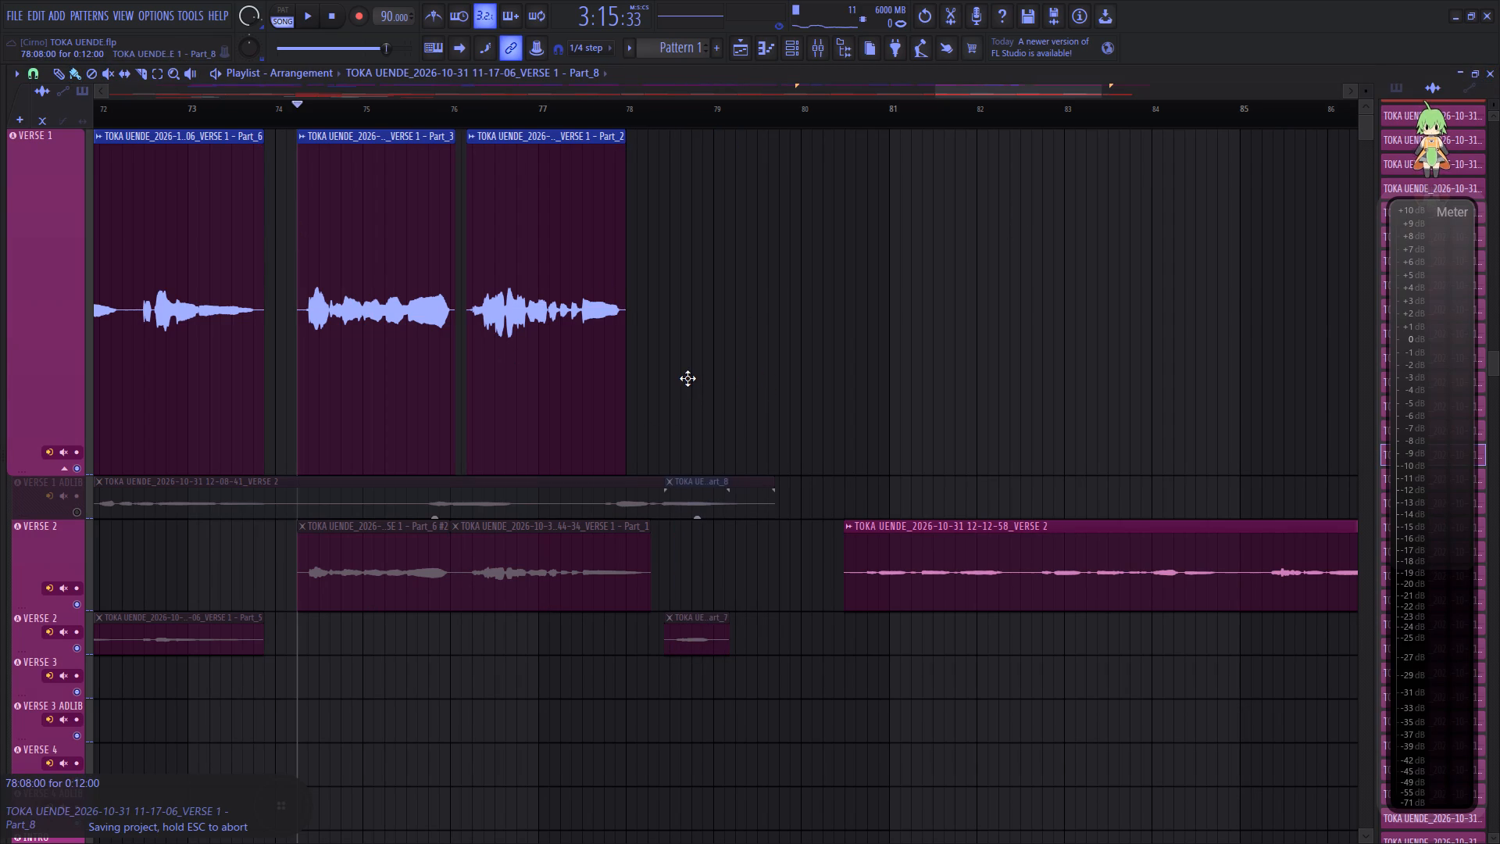
drag(687, 378, 691, 312)
key(space)
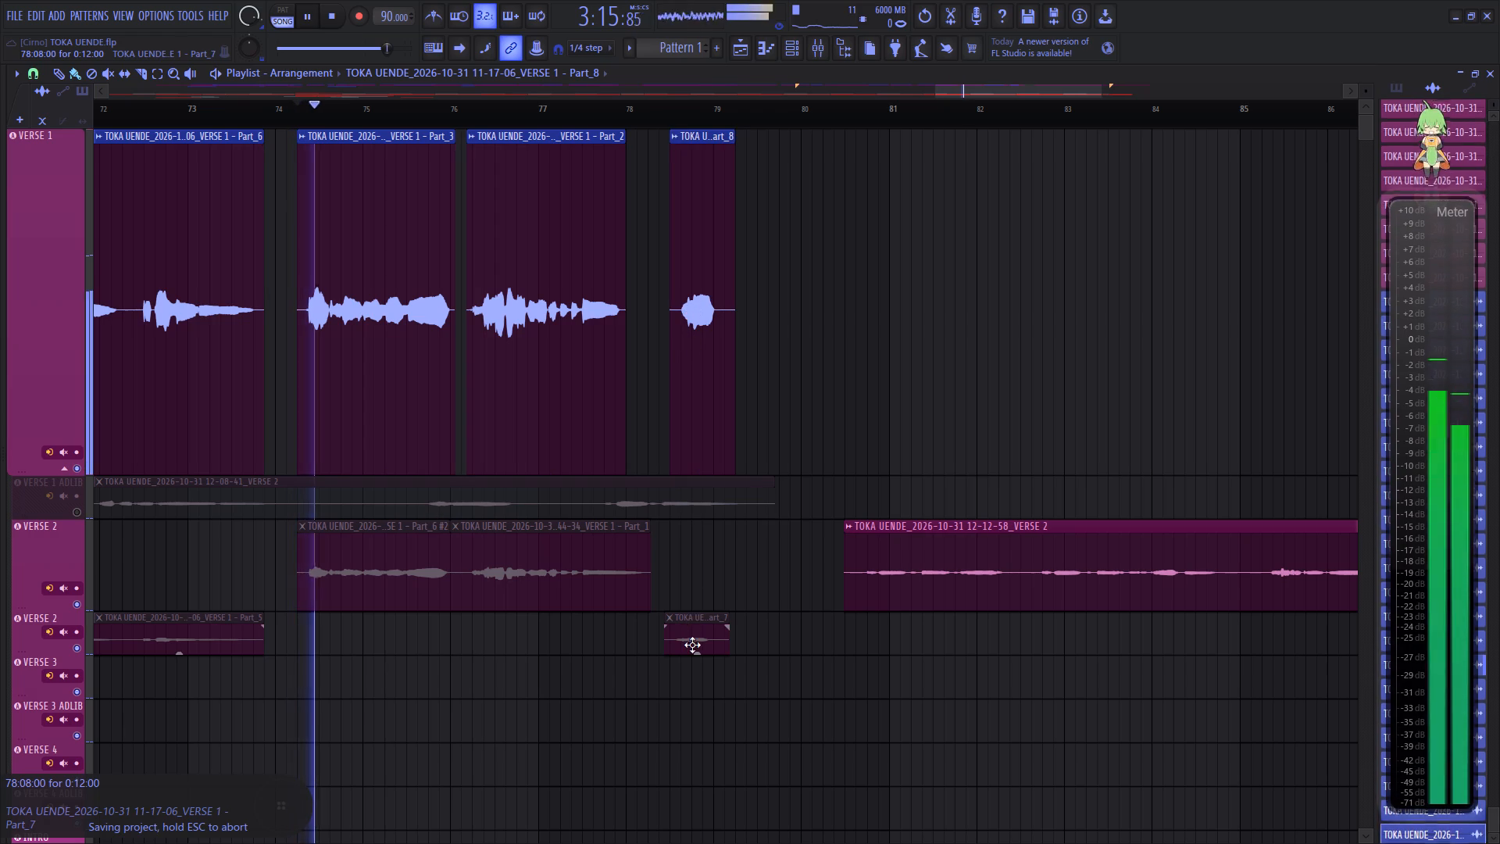
drag(691, 642, 698, 547)
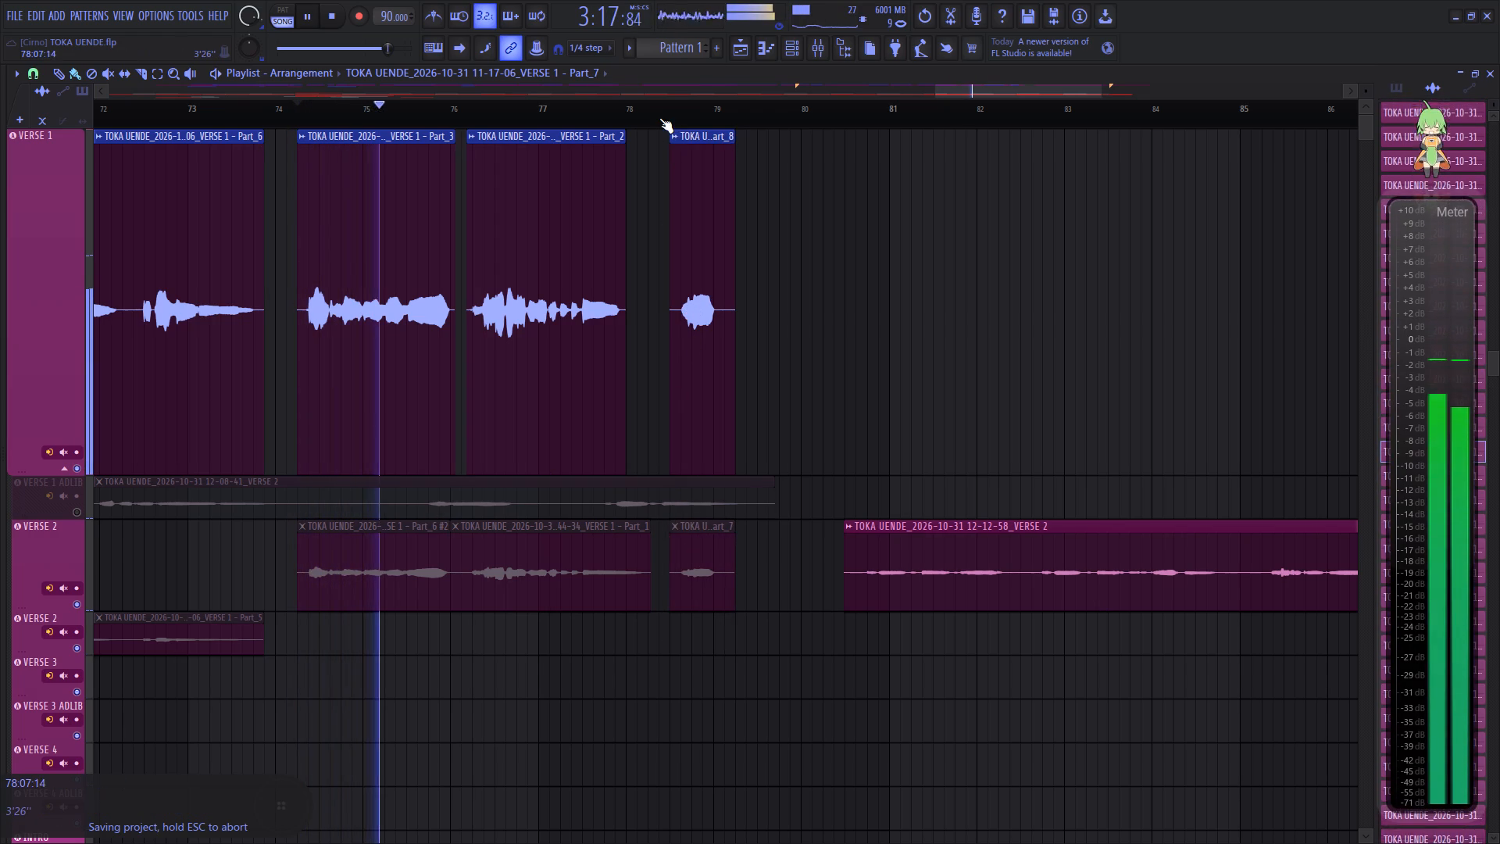
Play back the corrected Verse 1 clip from just before 78:09.
click(659, 118)
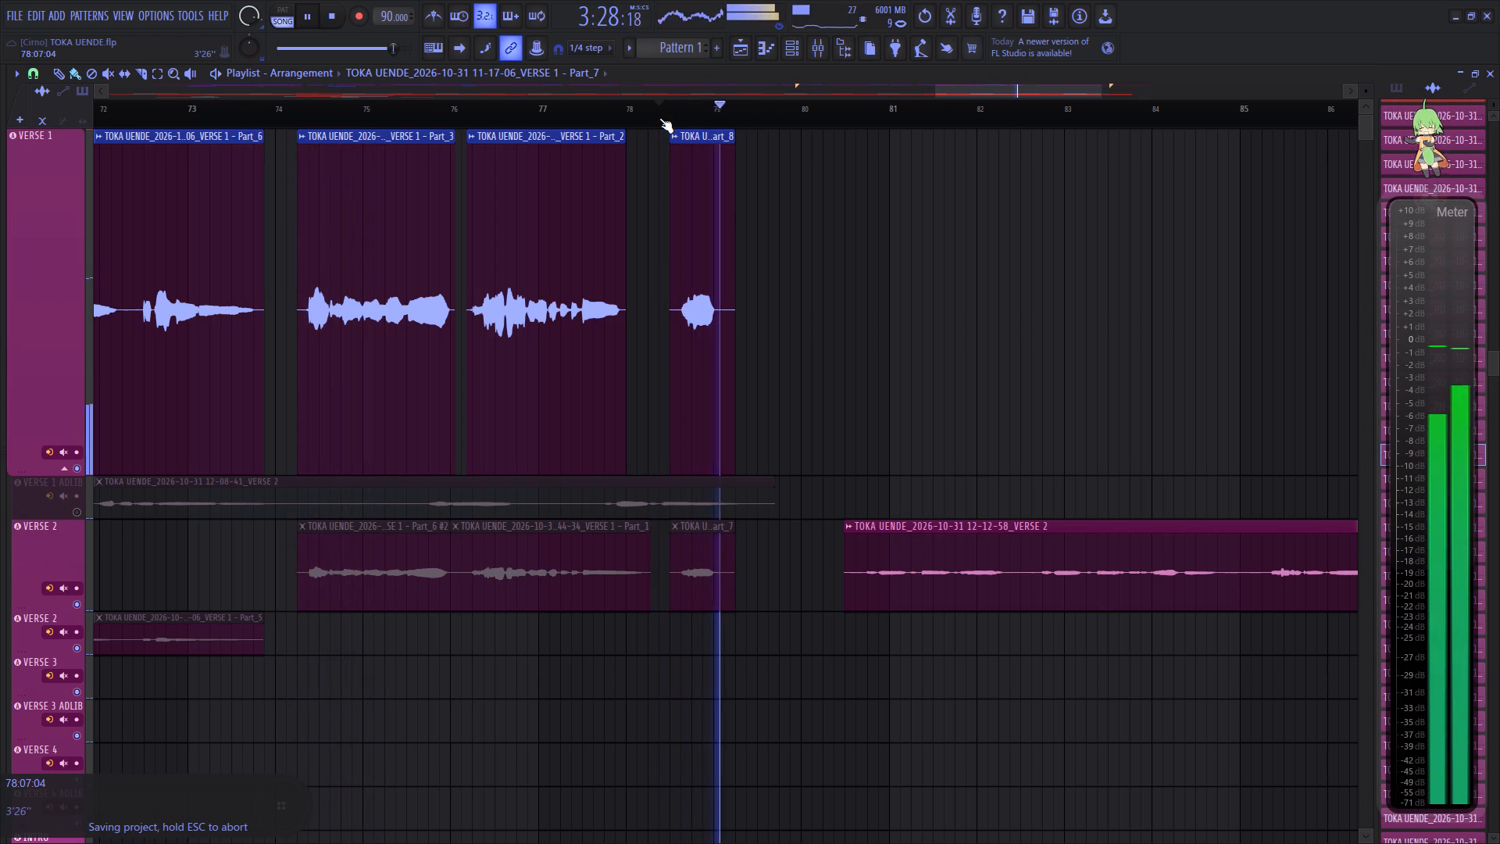
scroll(675, 110, down, 7)
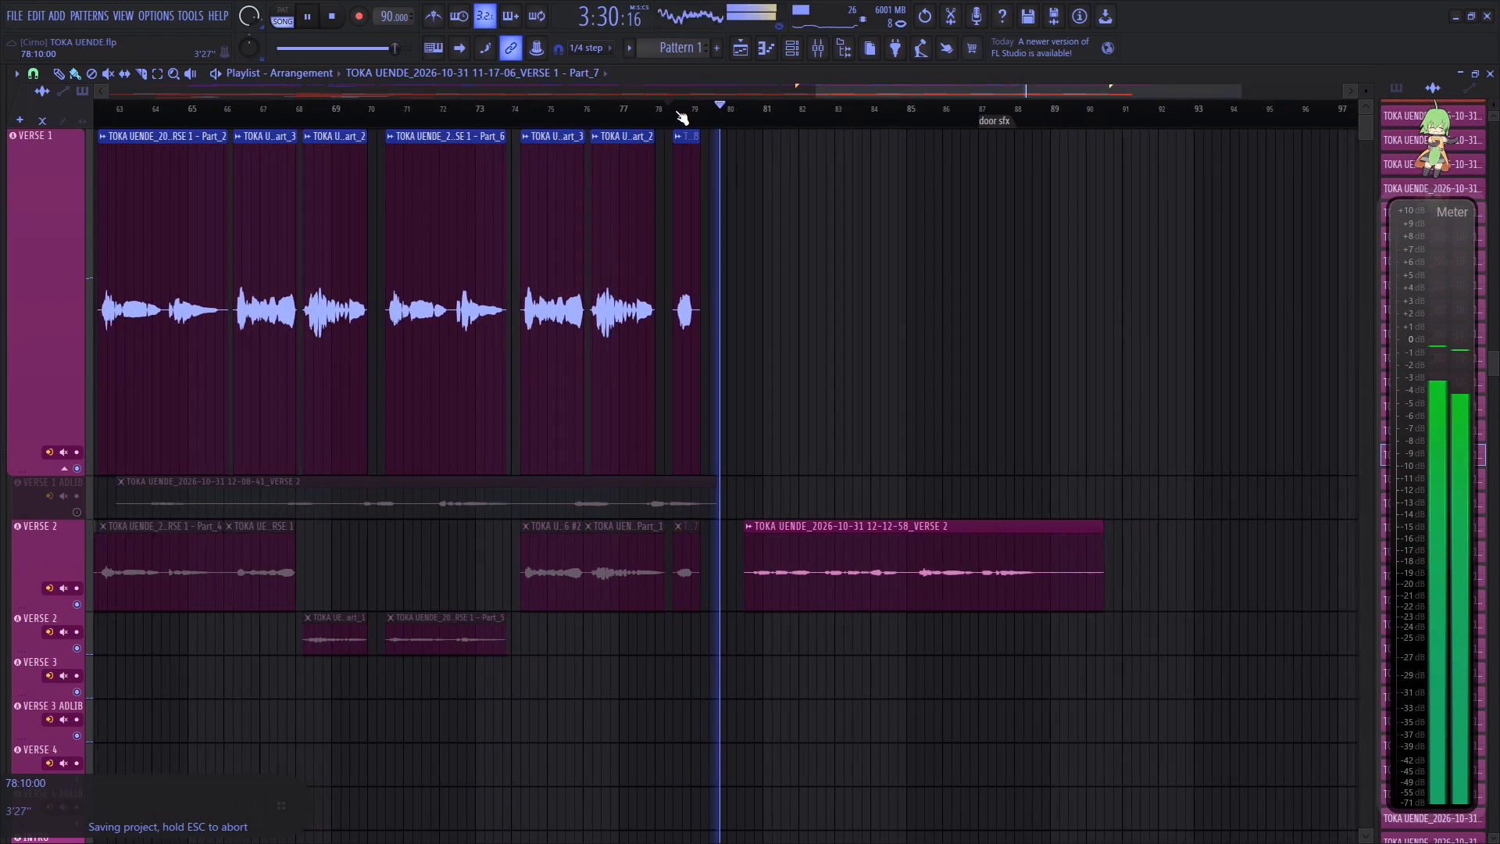
scroll(675, 110, down, 4)
key(space)
key(space)
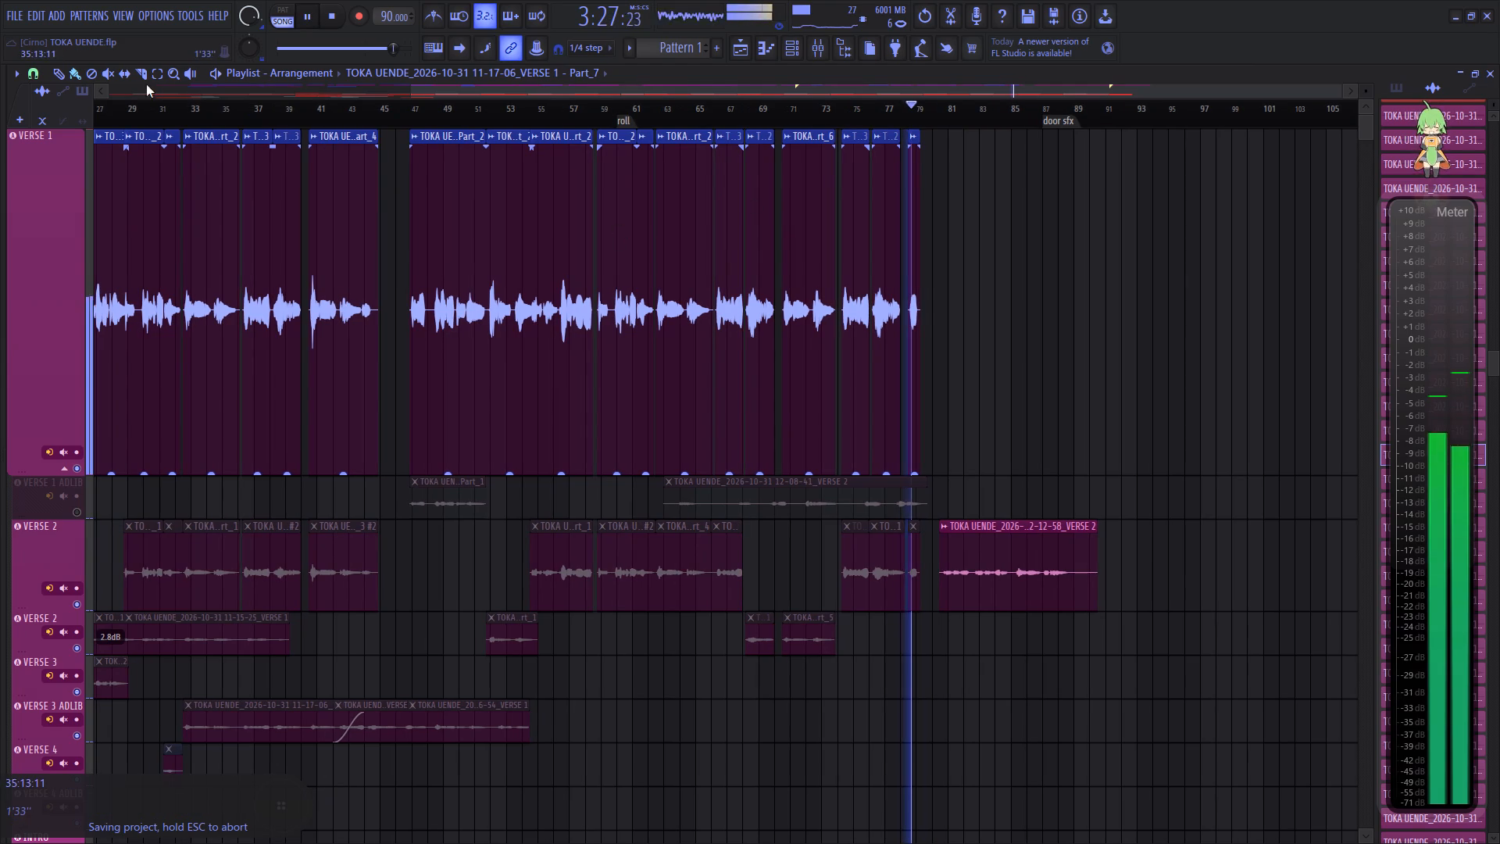
Unmute the Verse 1 Adlib track and its 12-08-41_VERSE 2 clip starting at bar 63, and audition them with Verse 1.
click(109, 77)
click(702, 499)
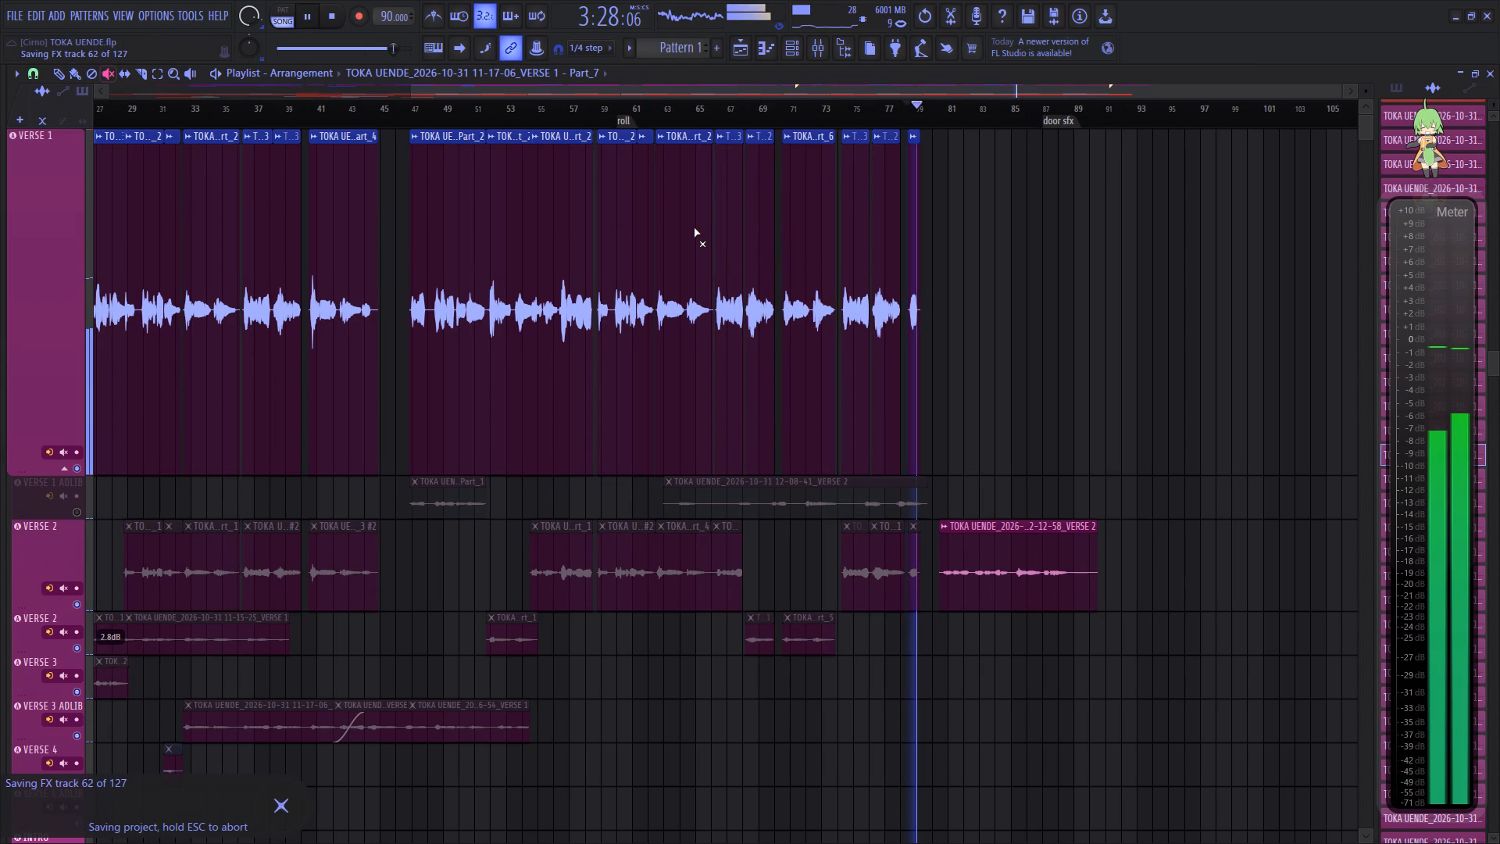
click(672, 123)
scroll(687, 109, up, 12)
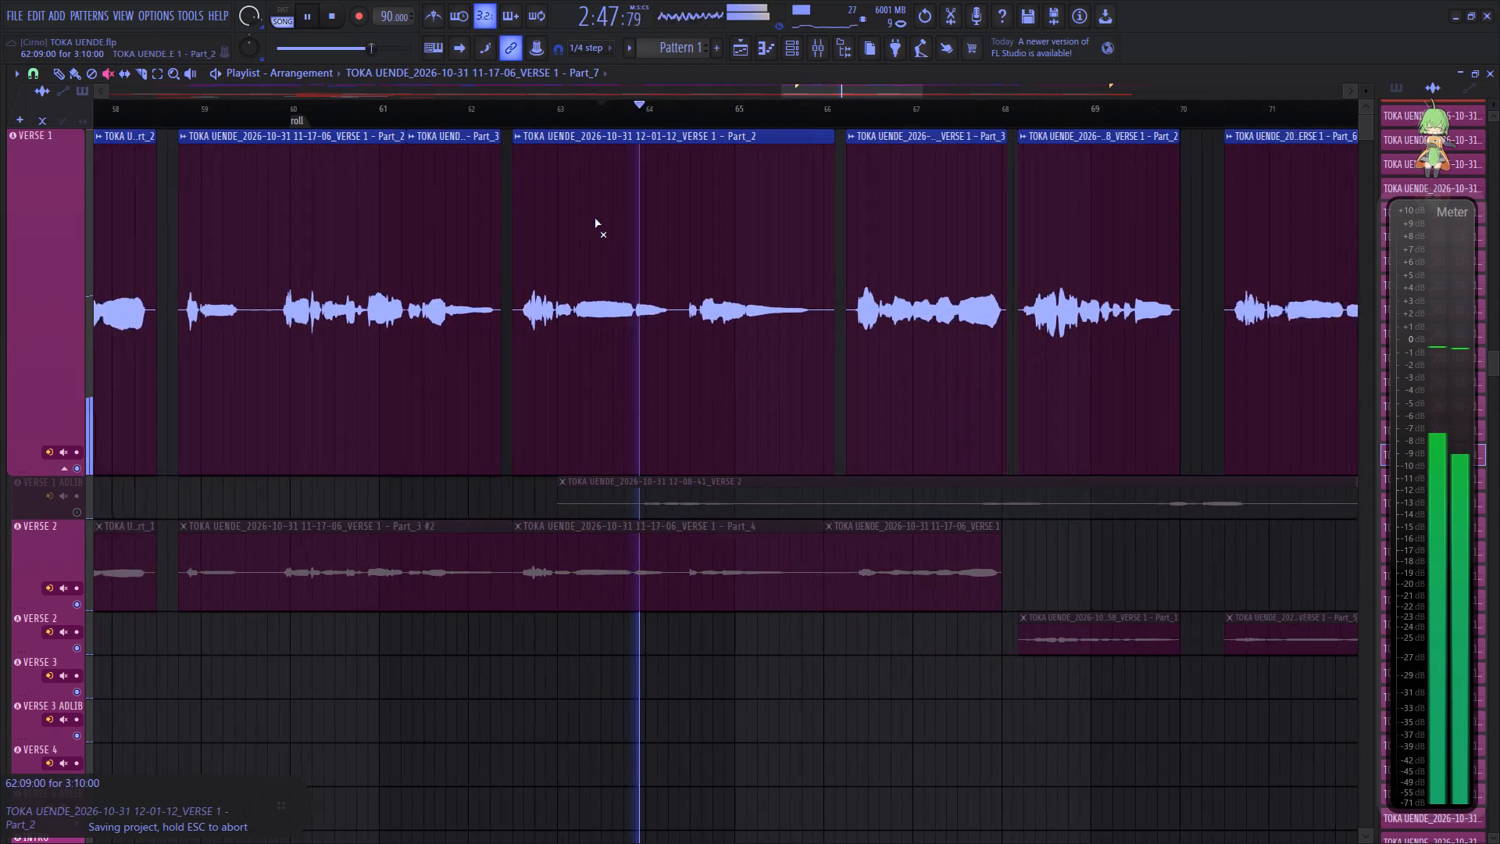
click(76, 517)
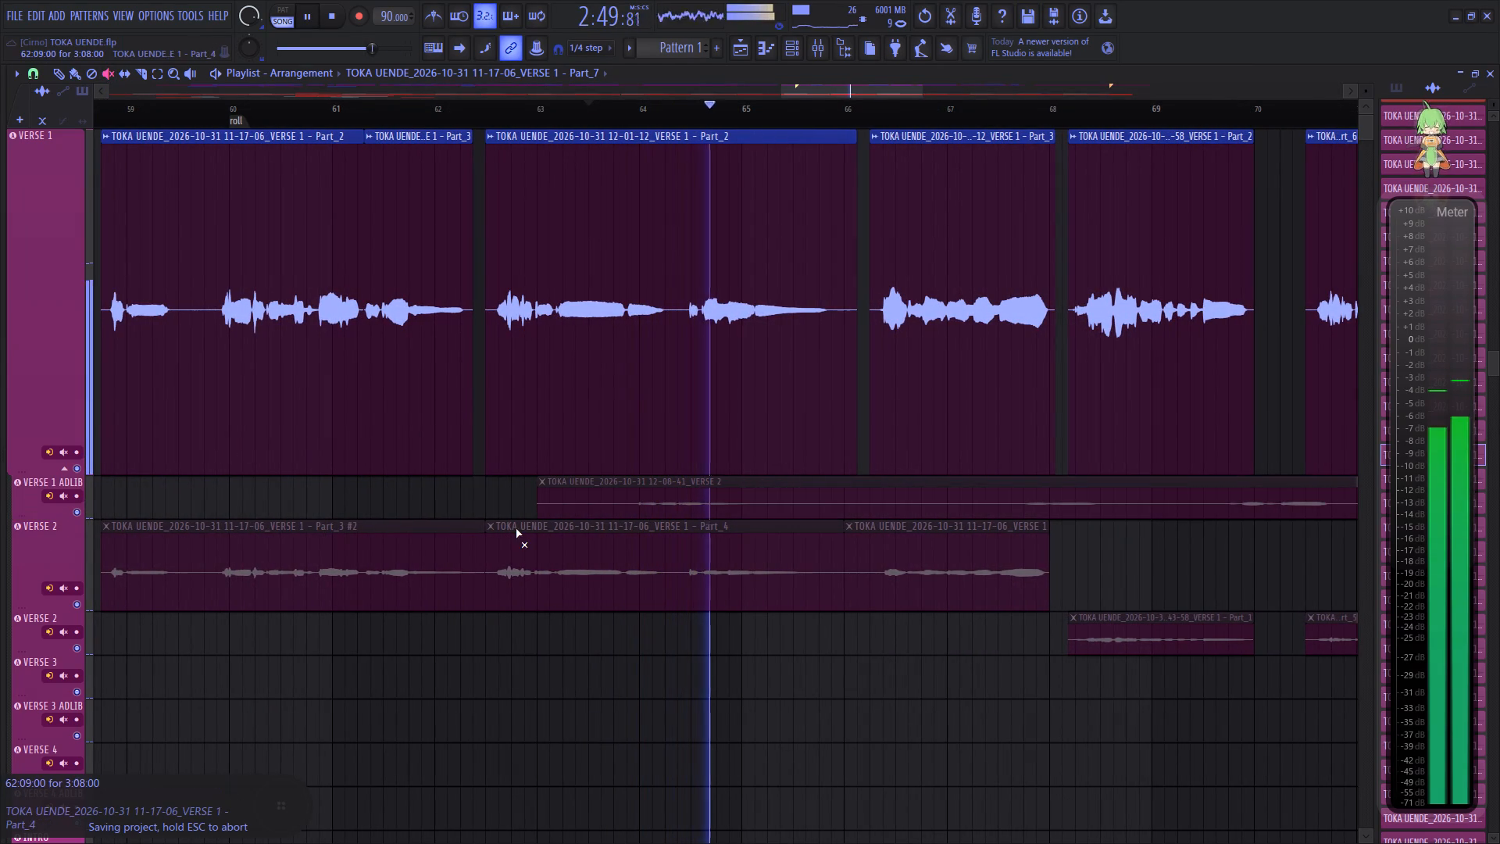
key(t)
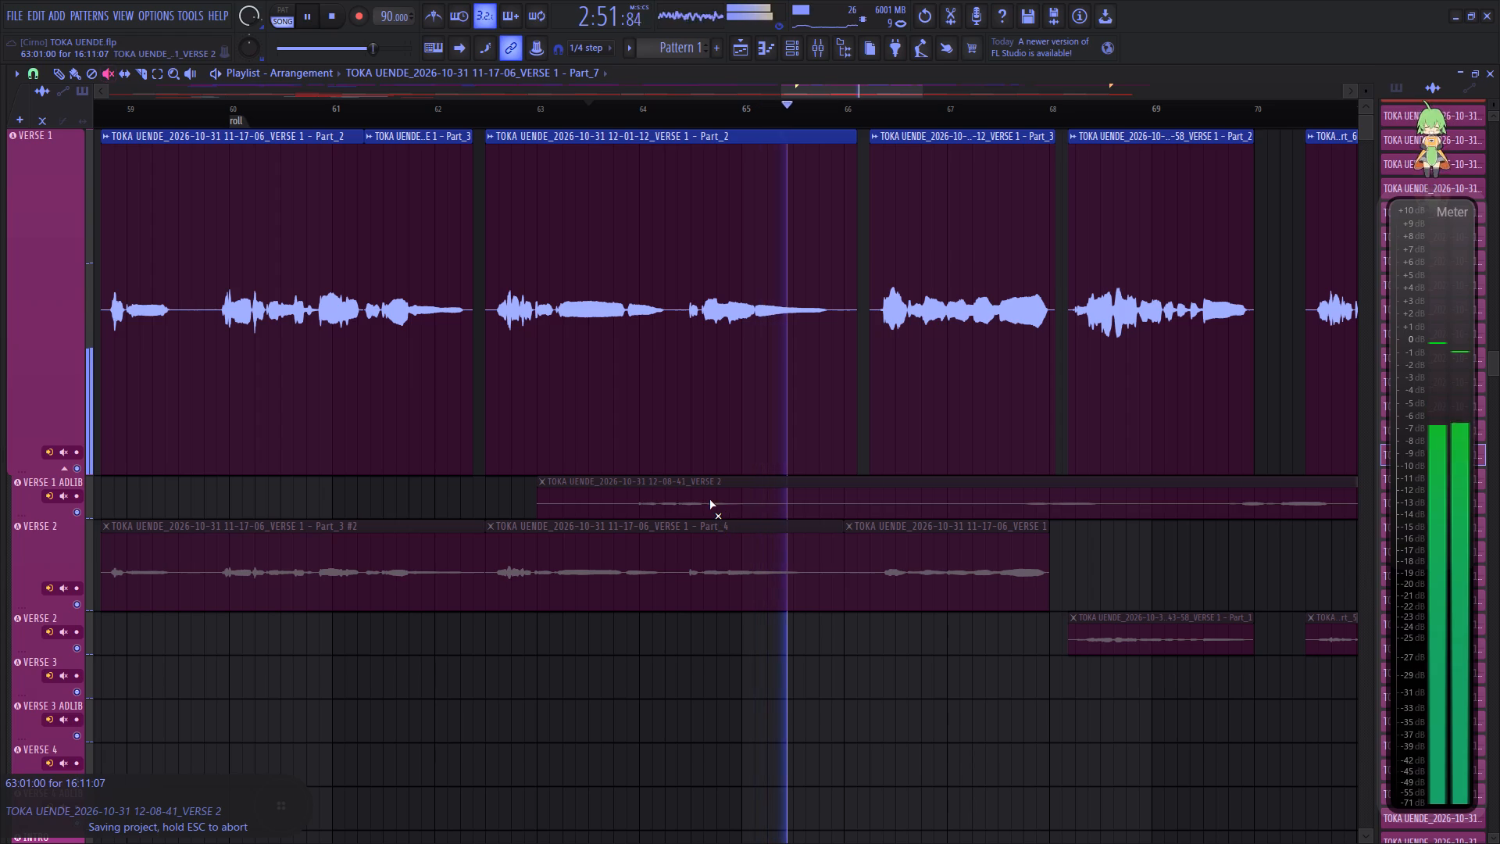
click(709, 499)
key(b)
key(space)
key(space)
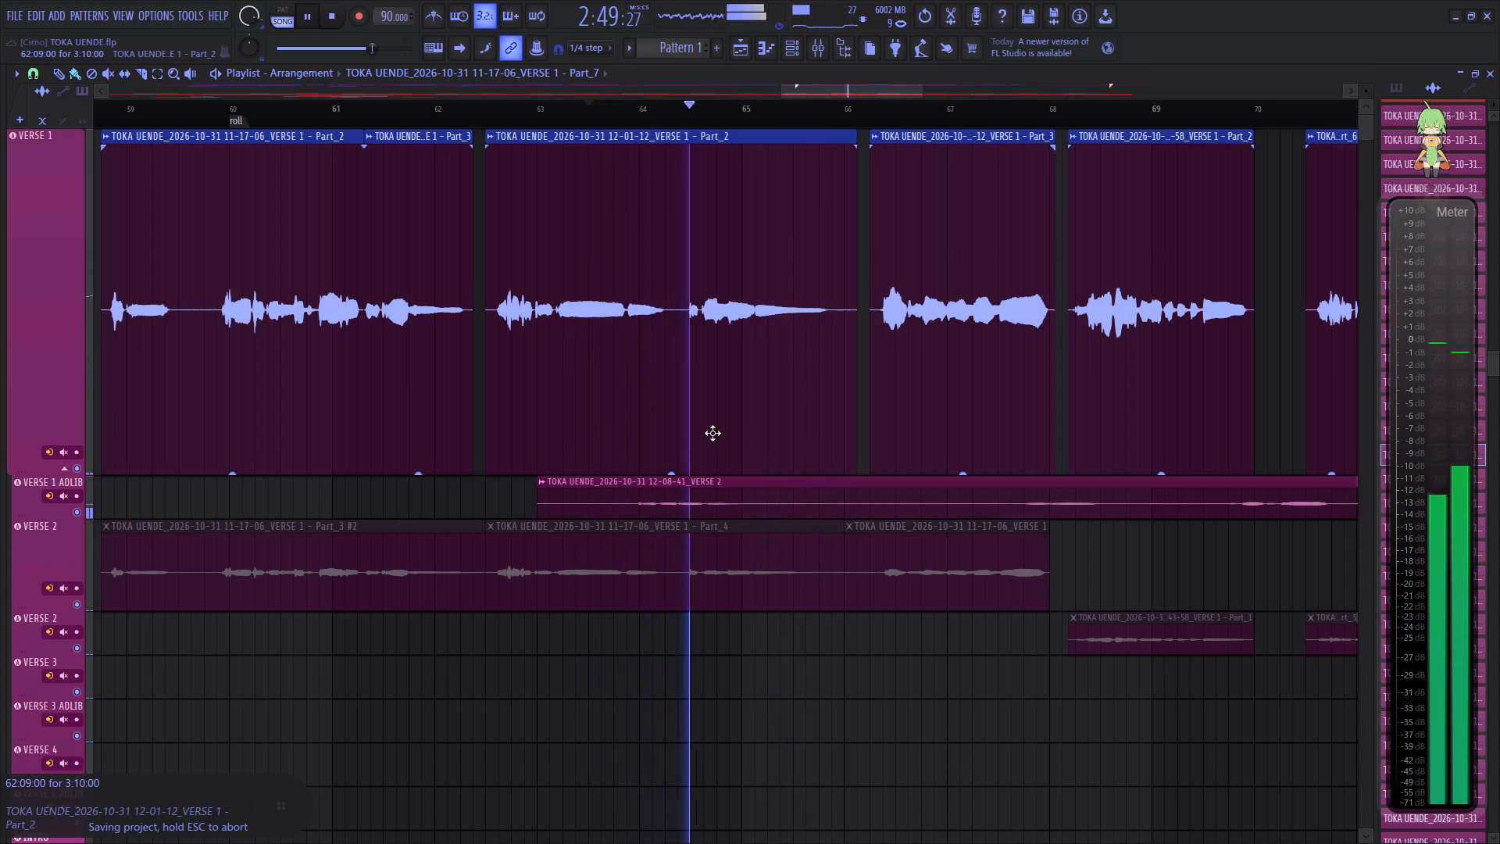
Slice and trim the Verse 1 Adlib clip, leaving a phrase from 63:15 to 65:05 and the remainder starting at 67:11.
key(space)
key(space)
click(144, 75)
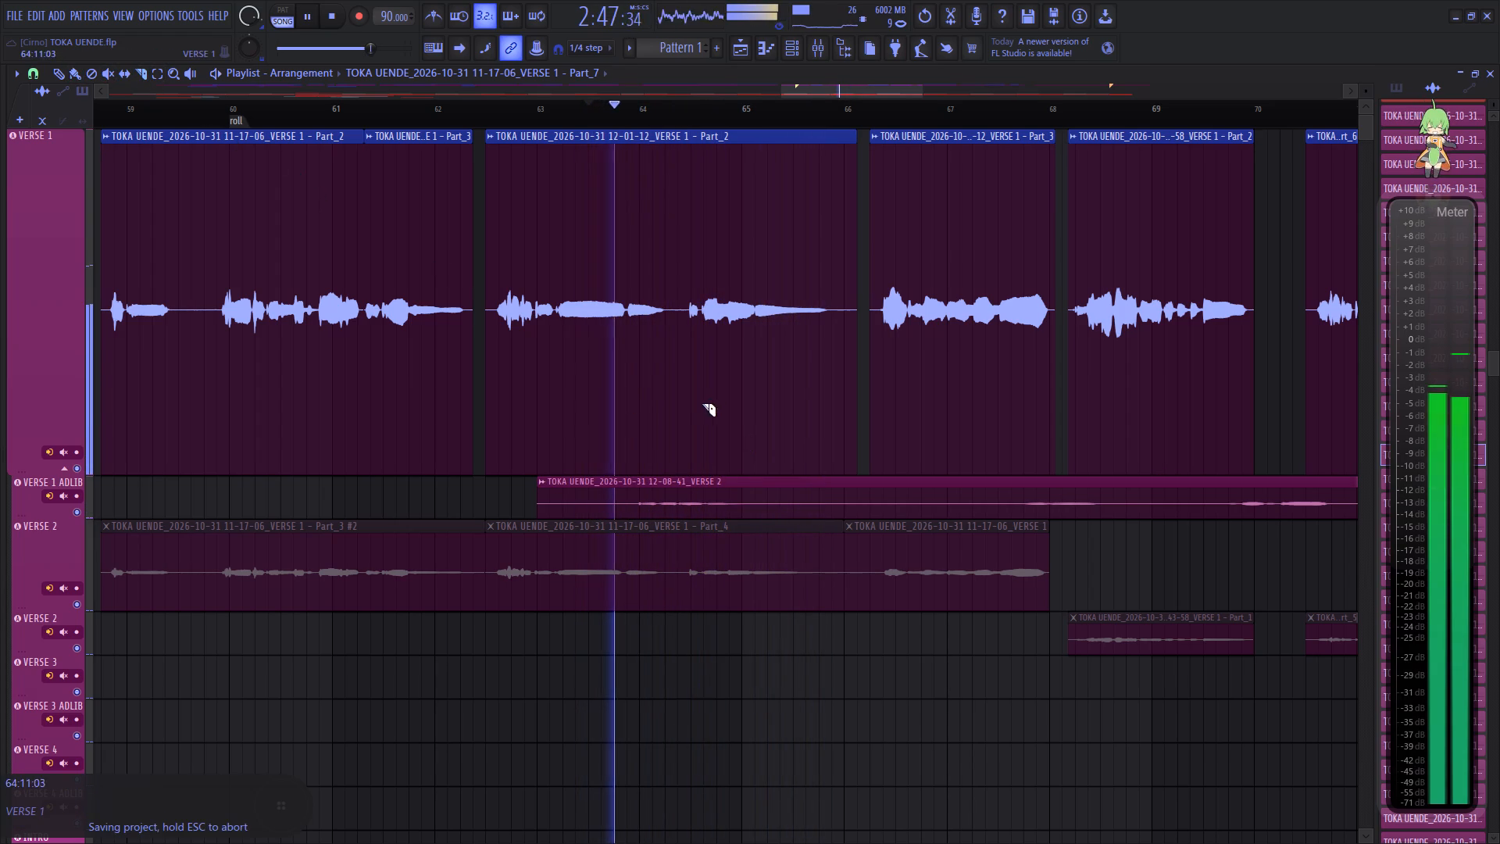
click(766, 502)
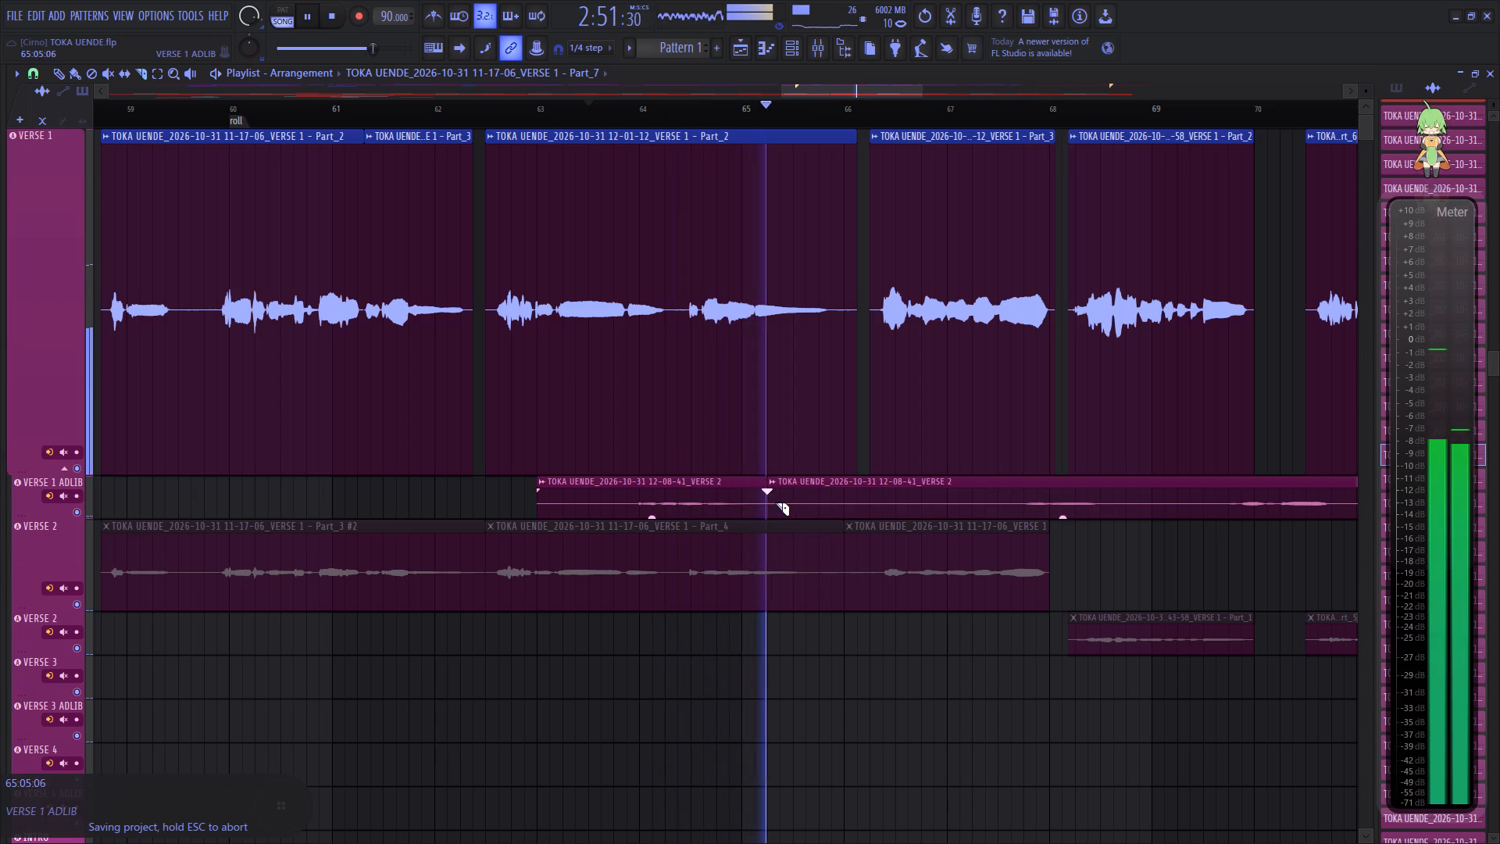
right_click(826, 504)
right_click(859, 495)
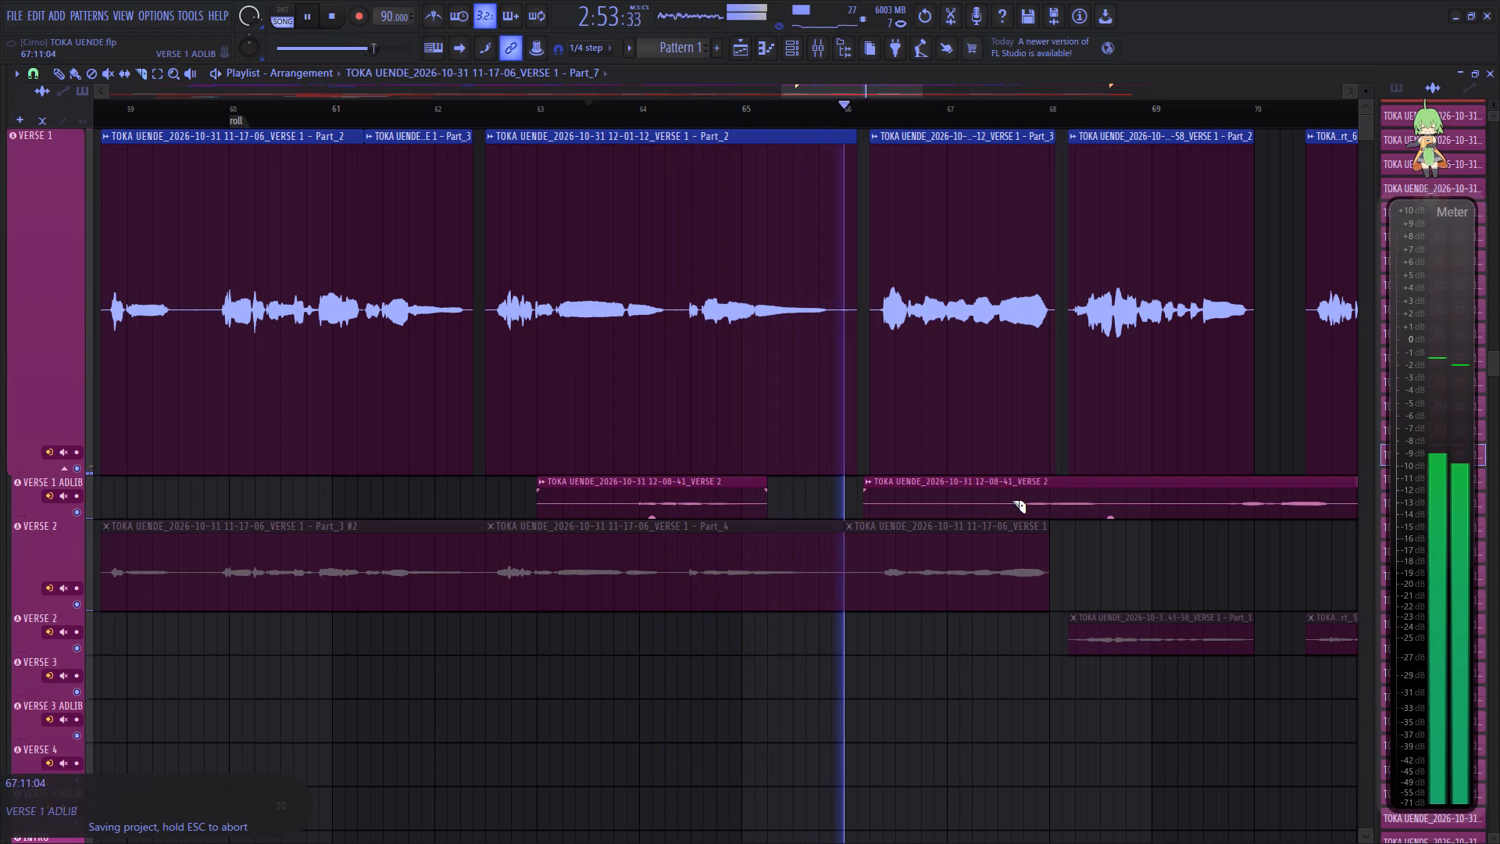
right_click(1009, 502)
key(space)
key(space)
right_click(628, 507)
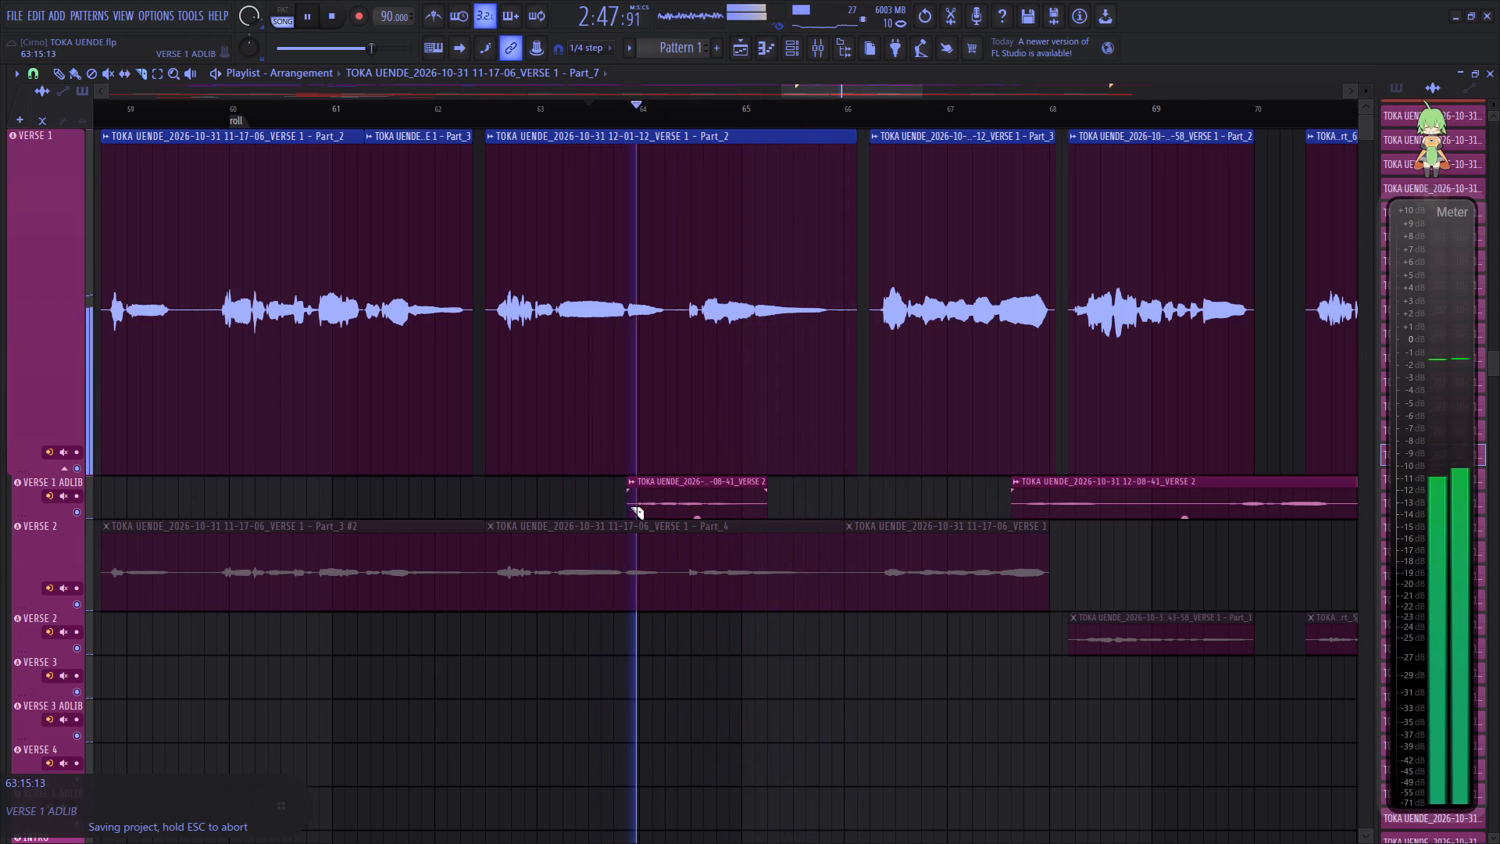
key(space)
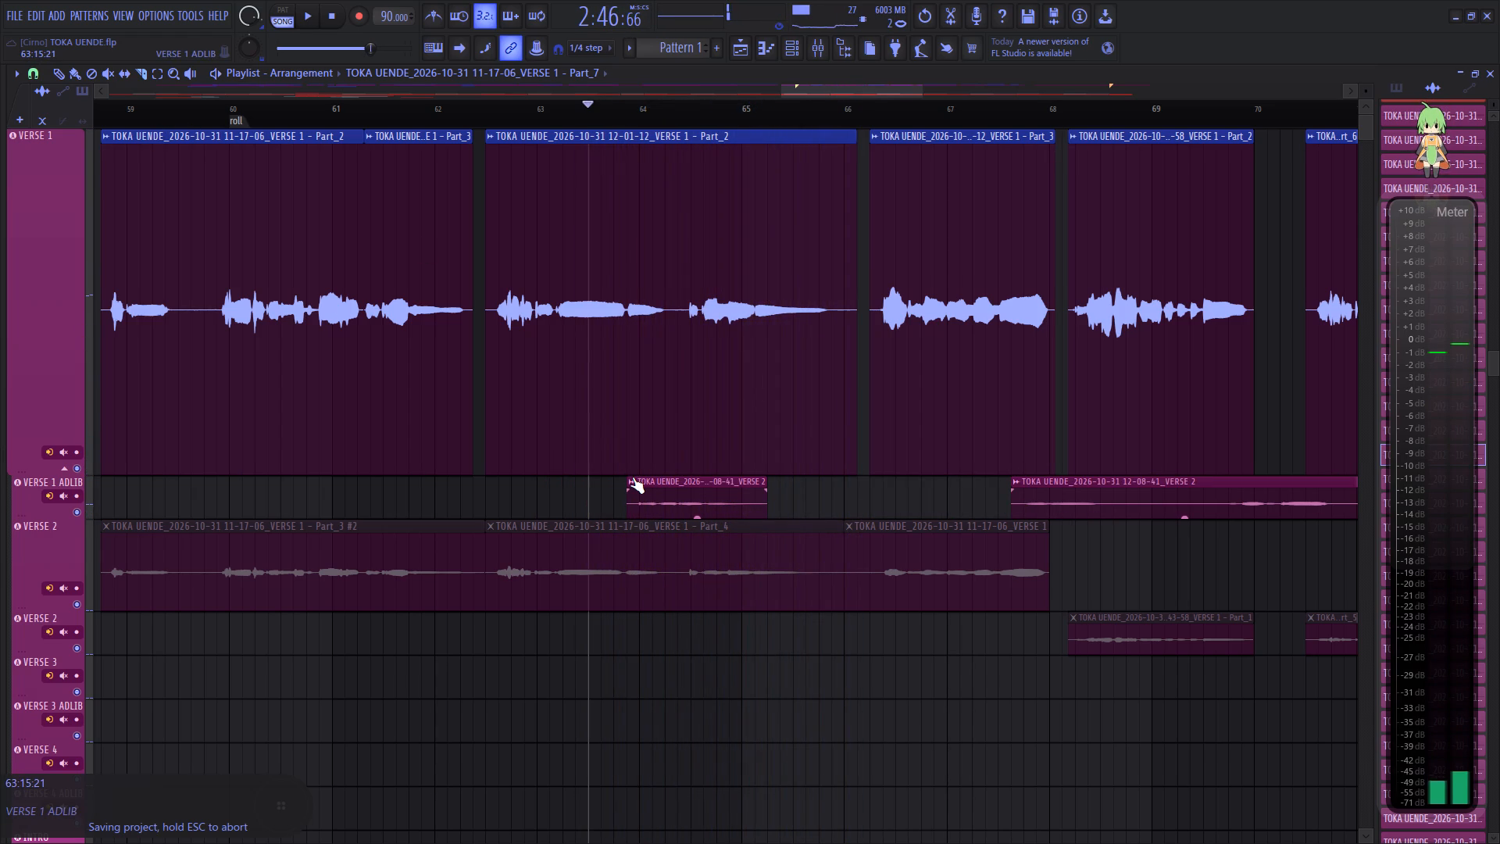
Make the adlib phrase at 63:15 unique as its own sample and open it for pitch correction in NewTone.
key(b)
click(633, 482)
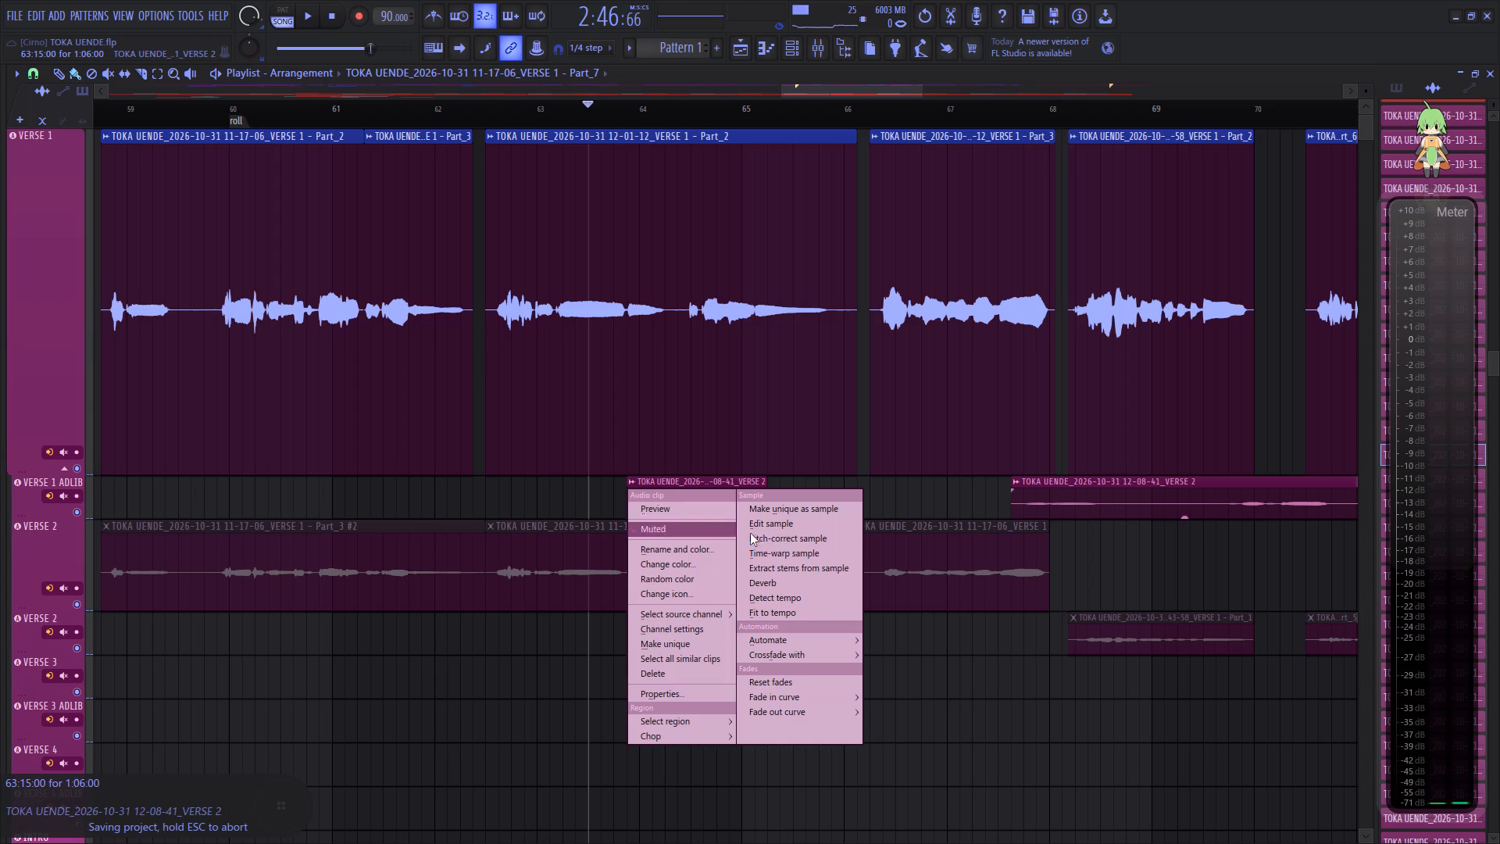
click(783, 513)
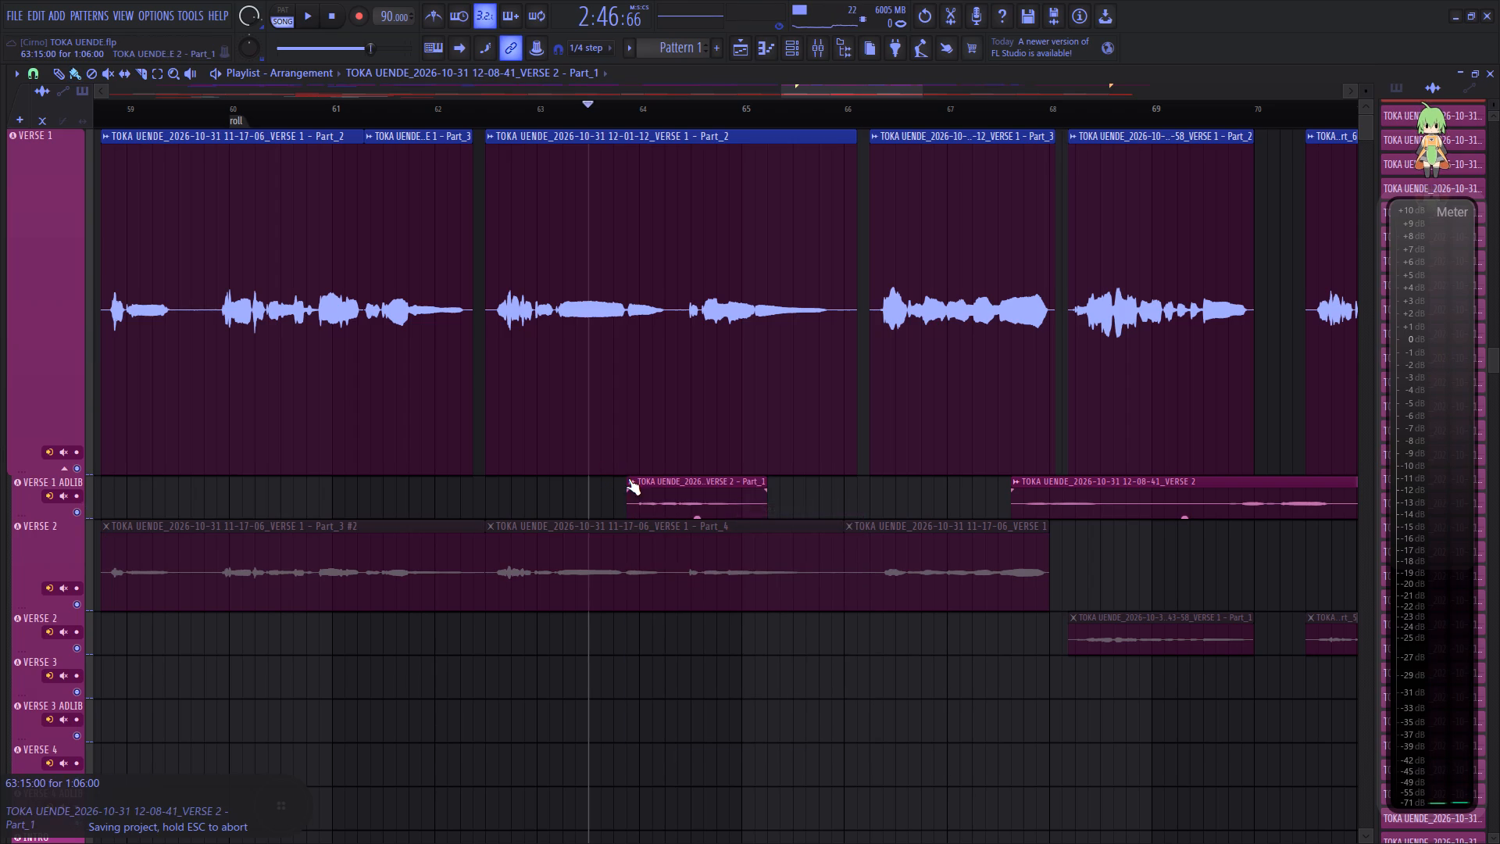
click(628, 478)
click(785, 536)
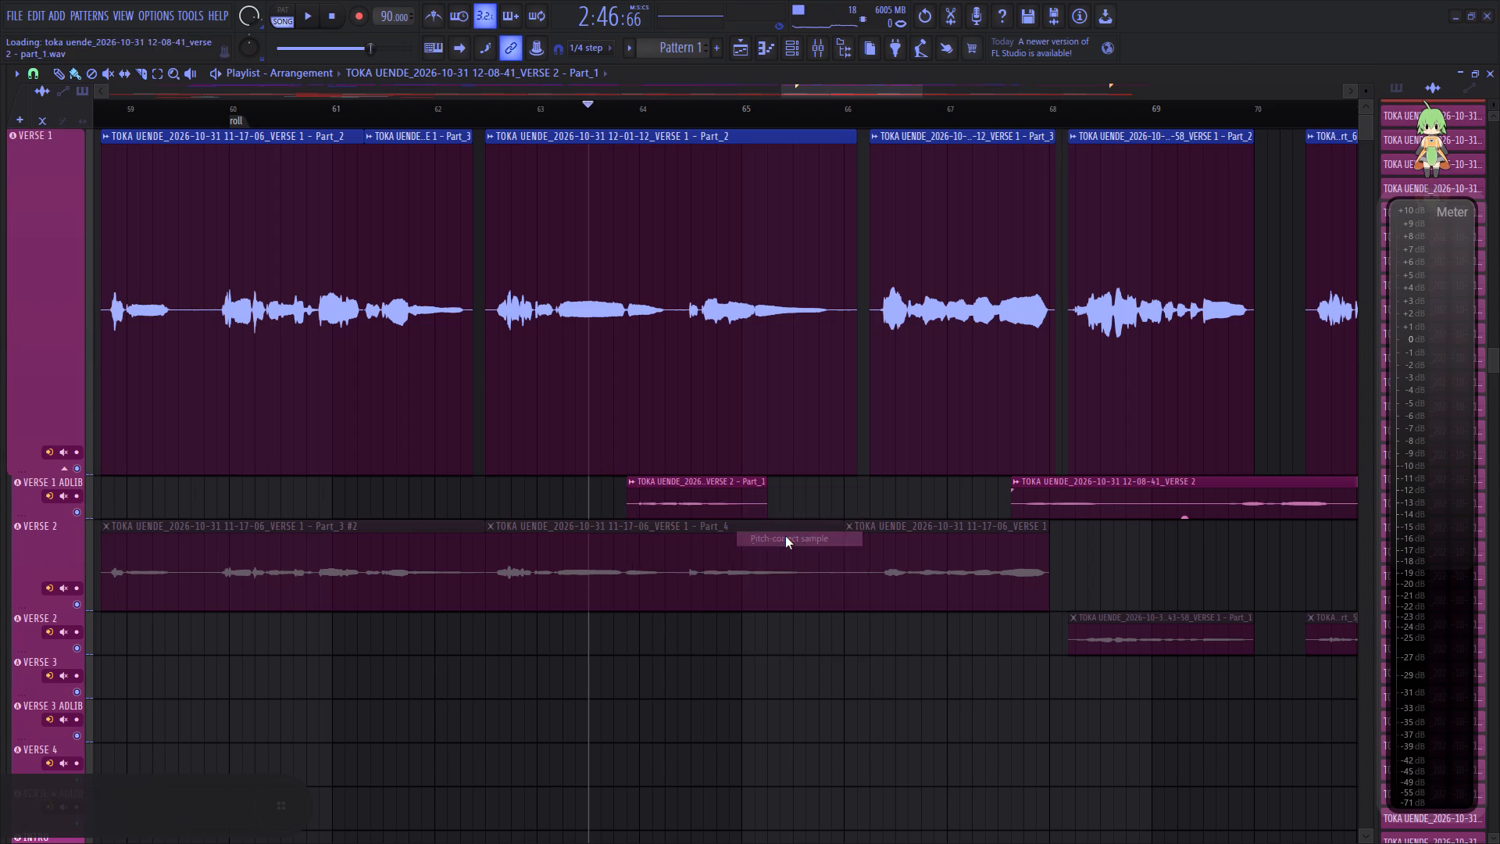
Snap the adlib notes to the scale in NewTone and audition the result.
click(1220, 113)
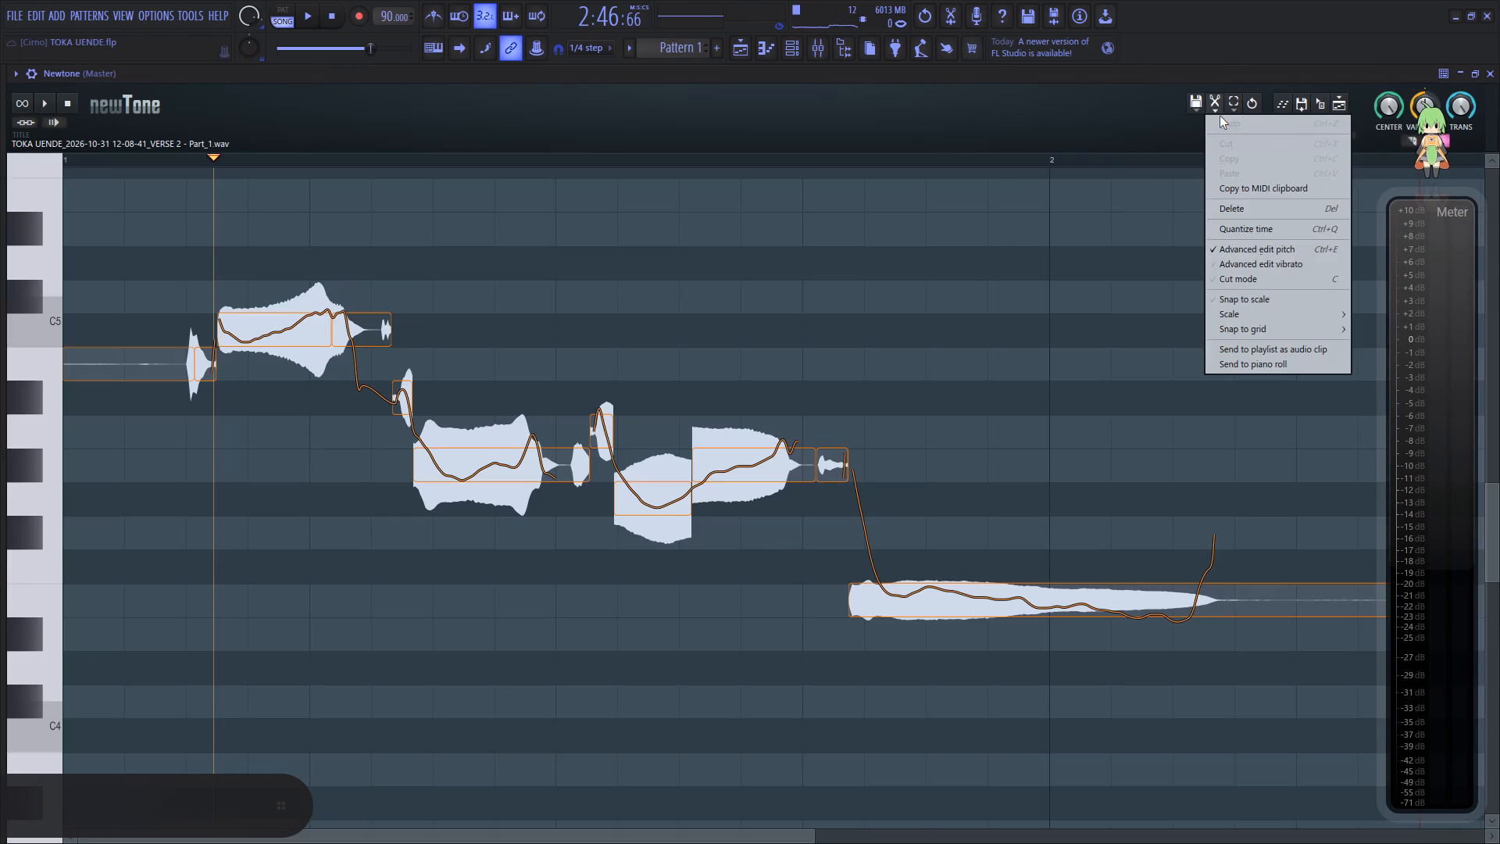
click(1252, 300)
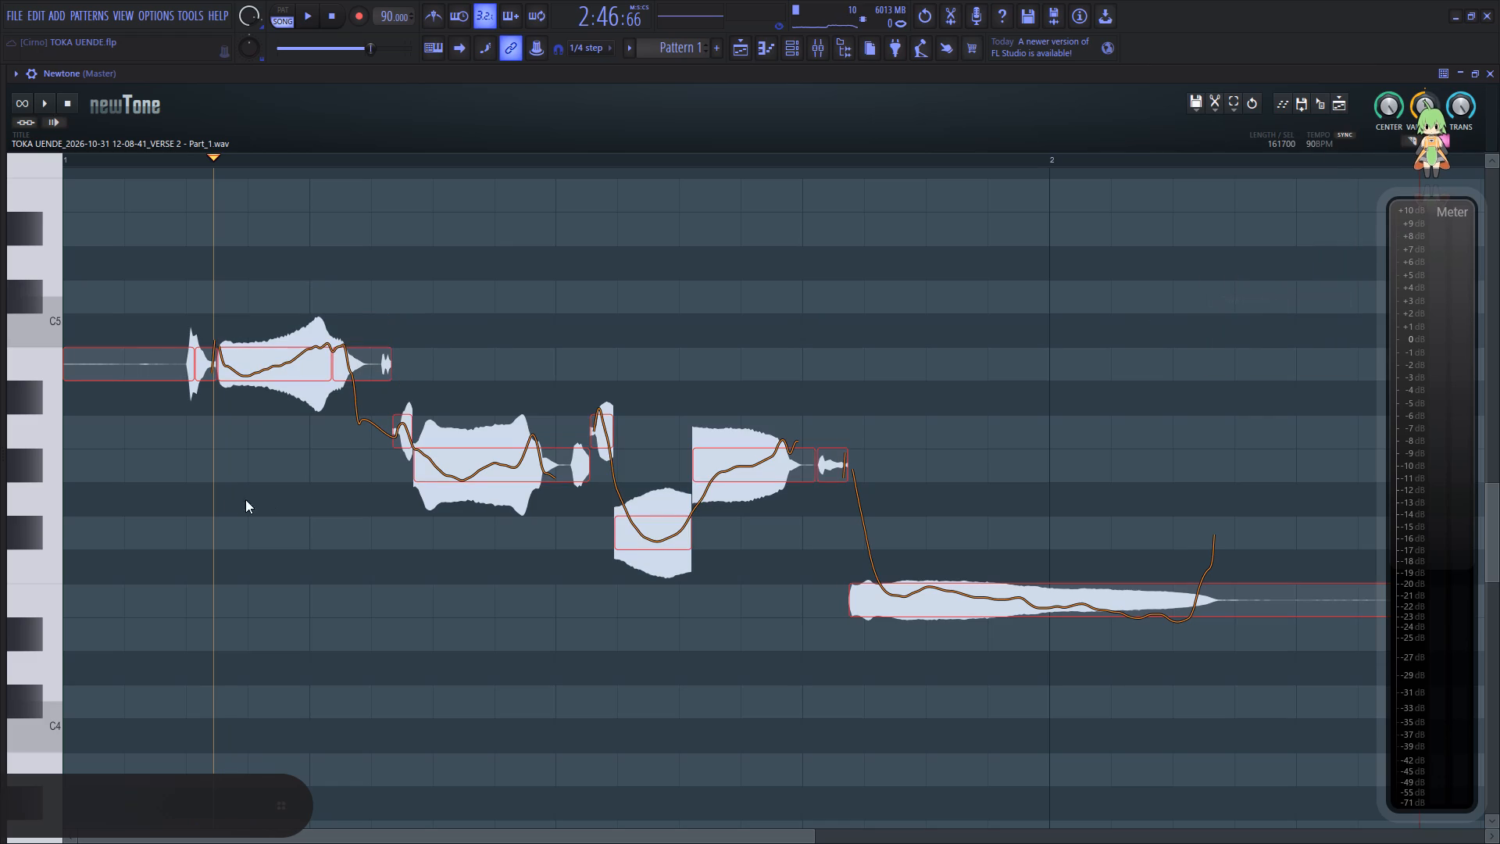
click(127, 497)
key(space)
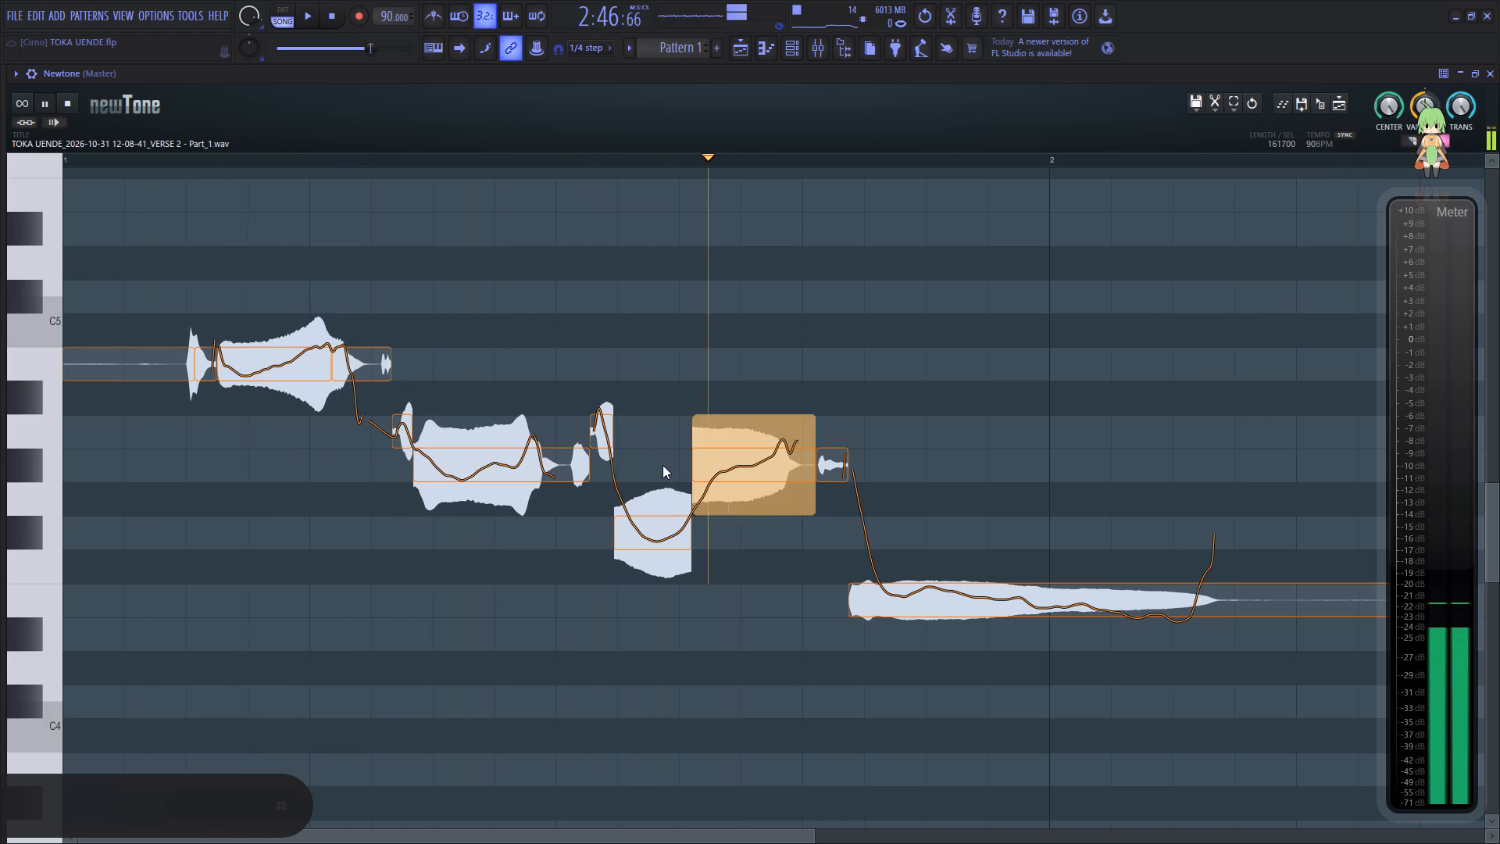
key(space)
key(space)
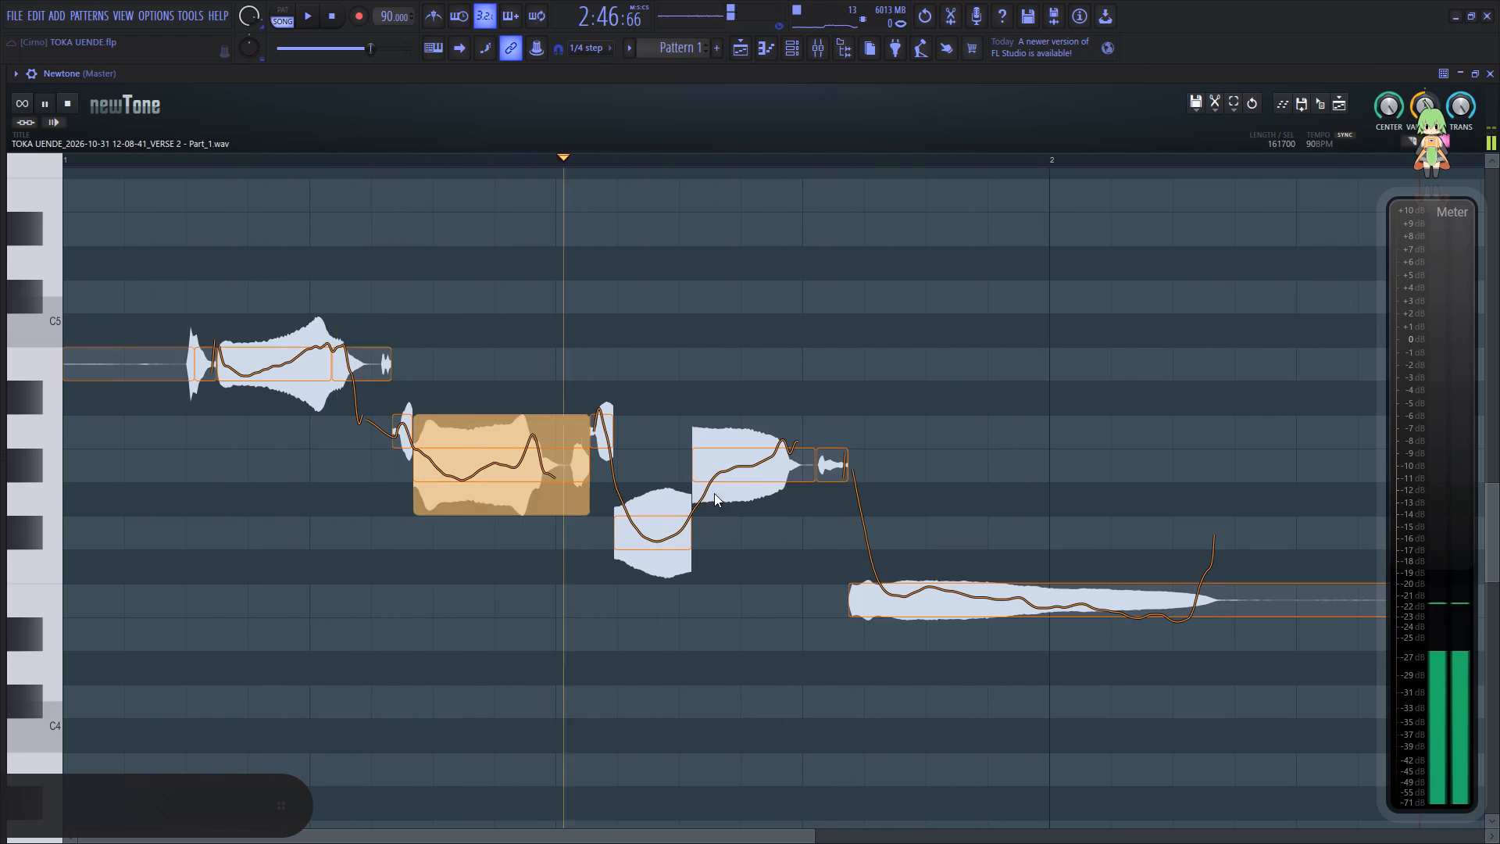
key(space)
key(space)
key(space)
key(space)
Reduce pitch variation on the long G#4 note, the opening B4 note to about 37%, and the B4 tail, auditioning between edits.
drag(499, 515, 502, 480)
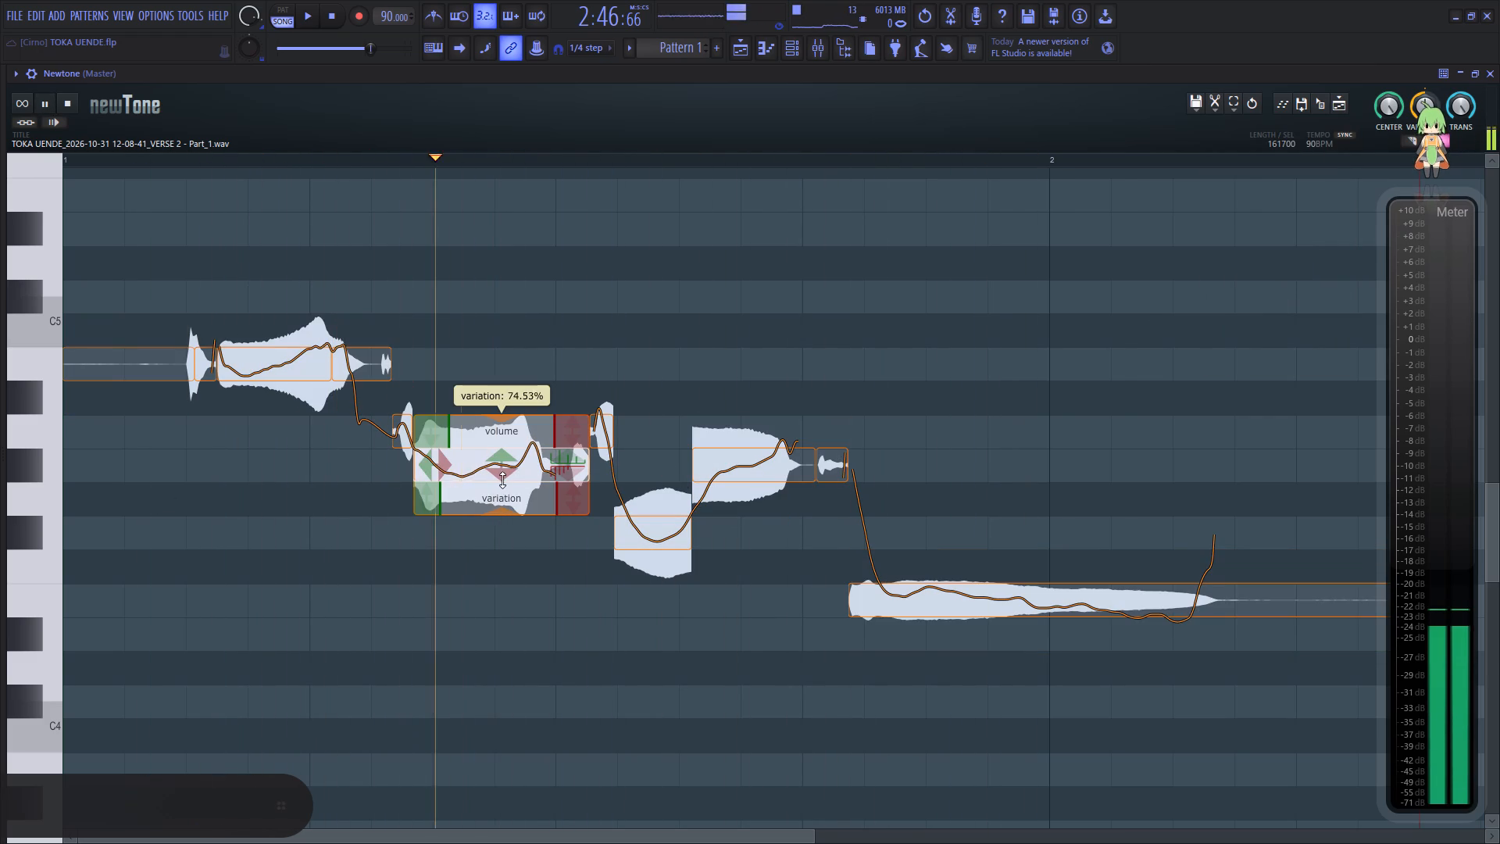
drag(502, 480, 510, 452)
key(space)
click(67, 454)
key(space)
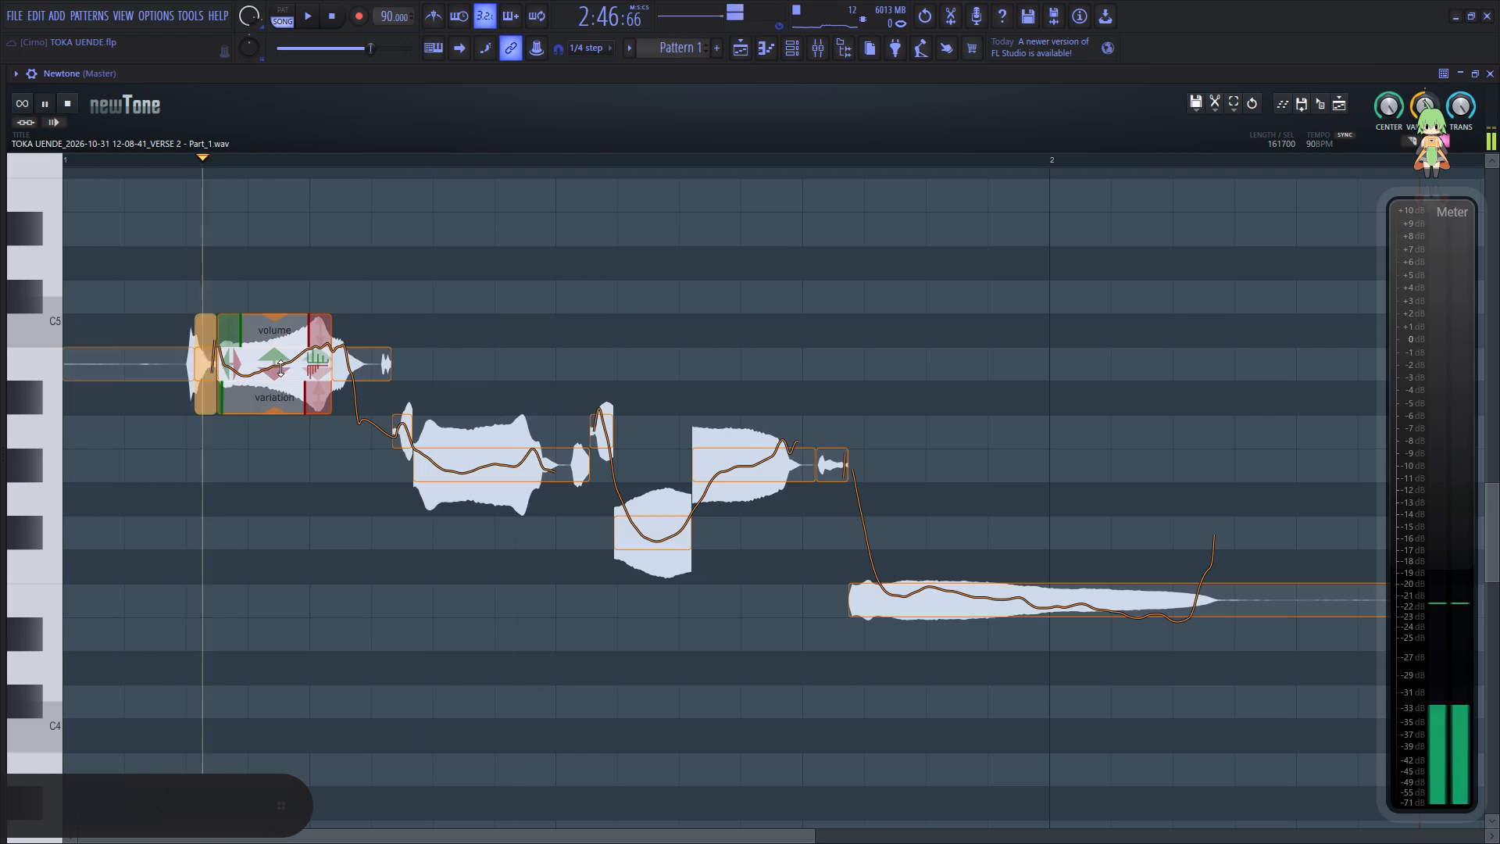
drag(274, 413, 310, 328)
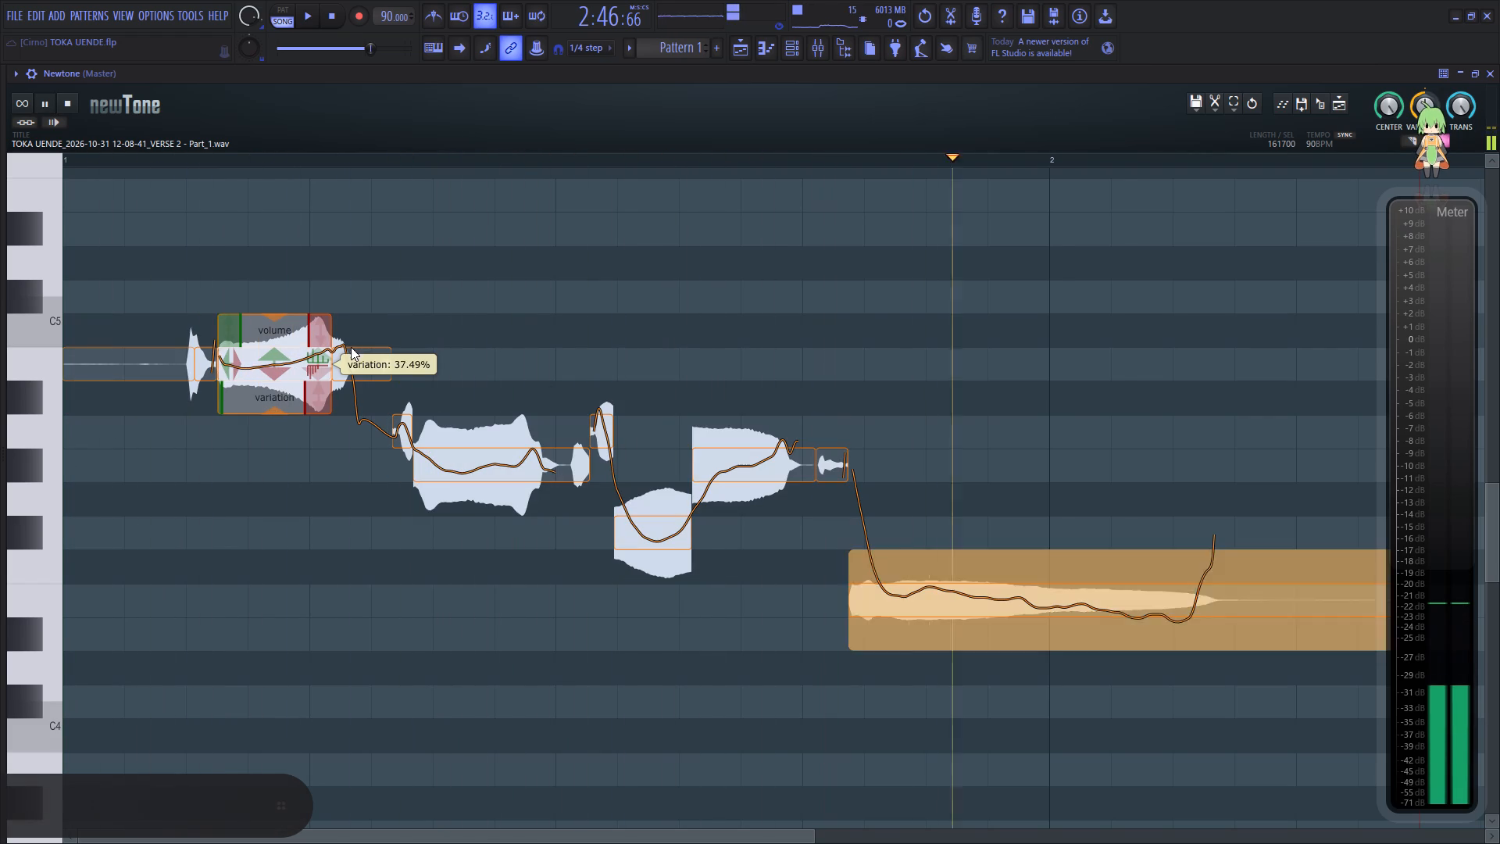
key(space)
key(space)
drag(352, 412, 362, 373)
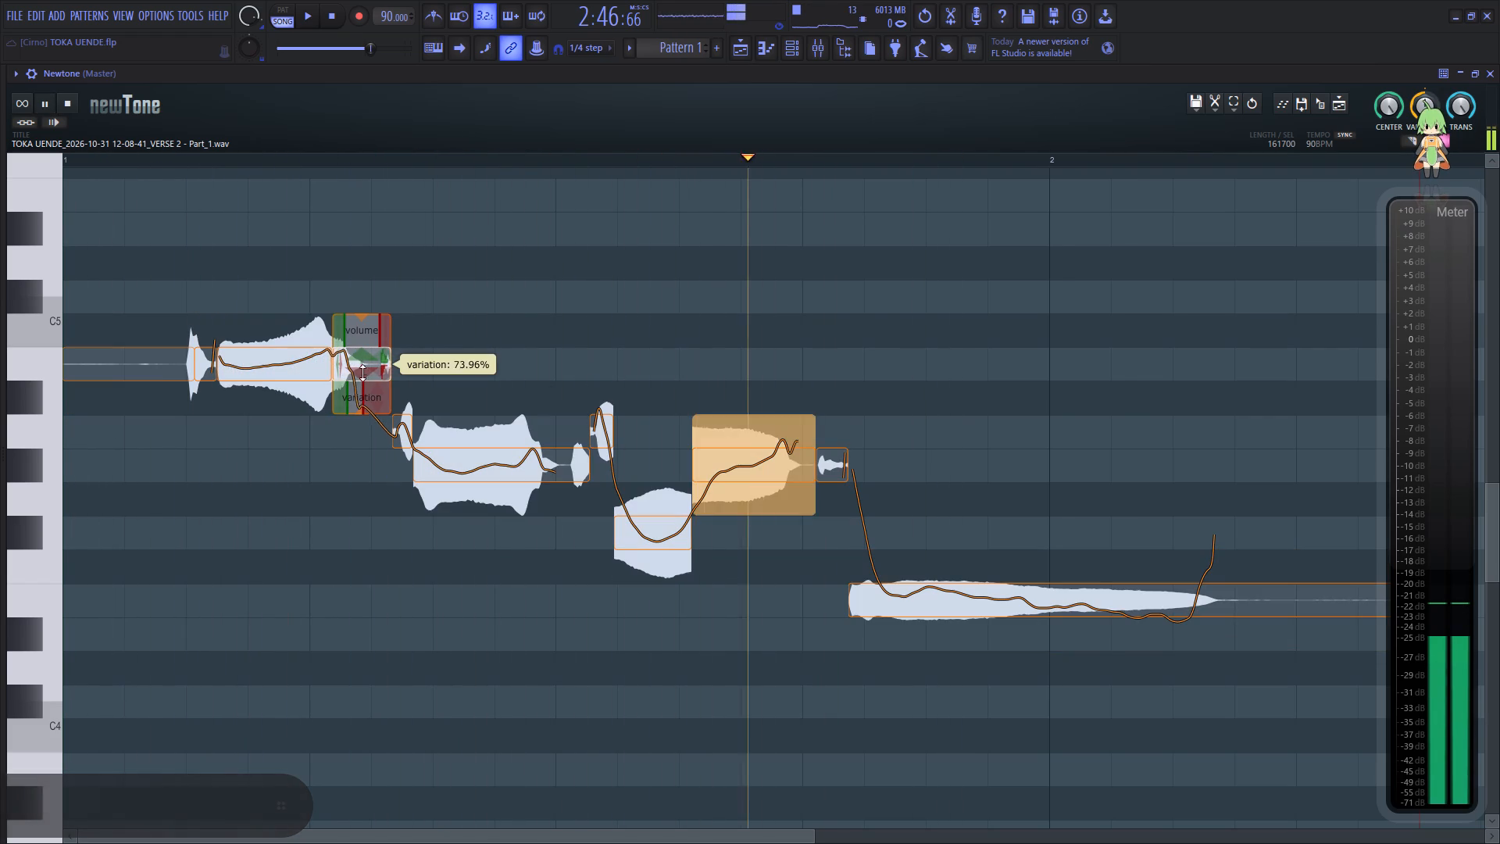
drag(362, 373, 364, 368)
key(space)
key(space)
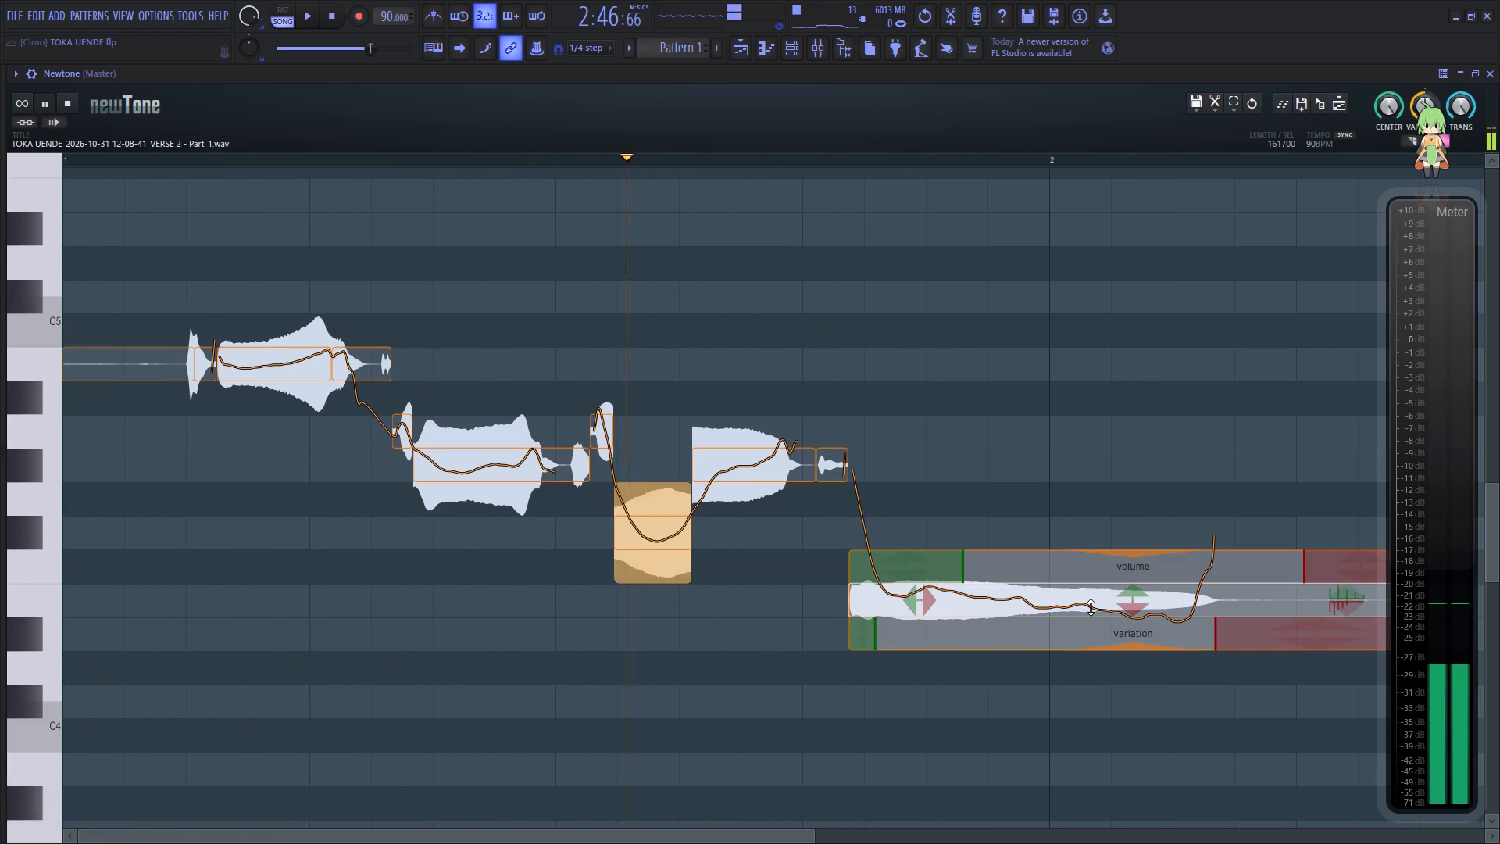
Raise the final sustained note two semitones to F#4, reduce its pitch variation, and audition the phrase.
drag(1091, 607, 1098, 536)
key(space)
key(space)
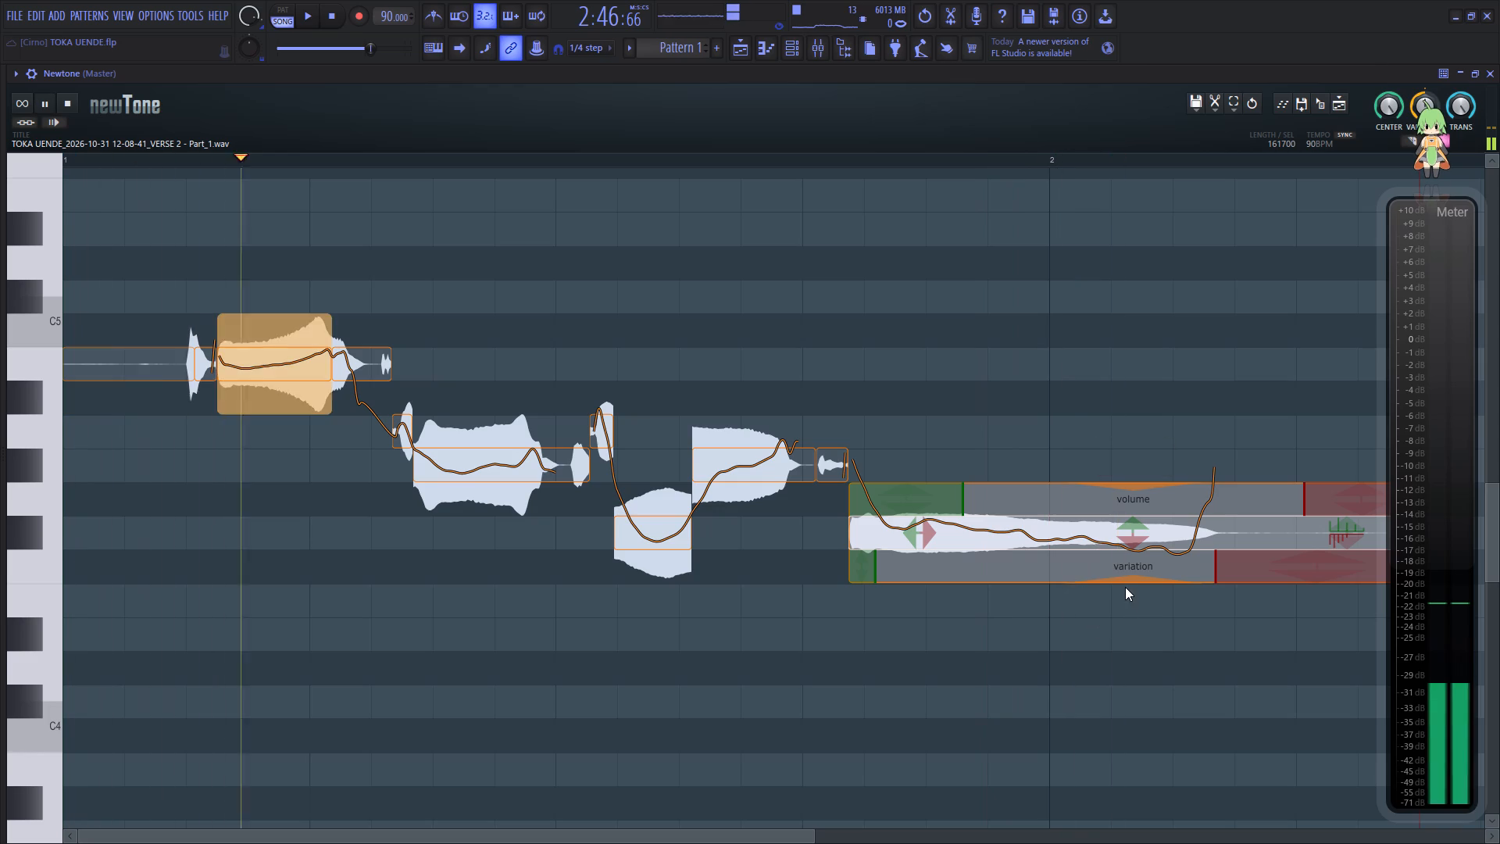
drag(1127, 581, 1137, 509)
key(space)
key(space)
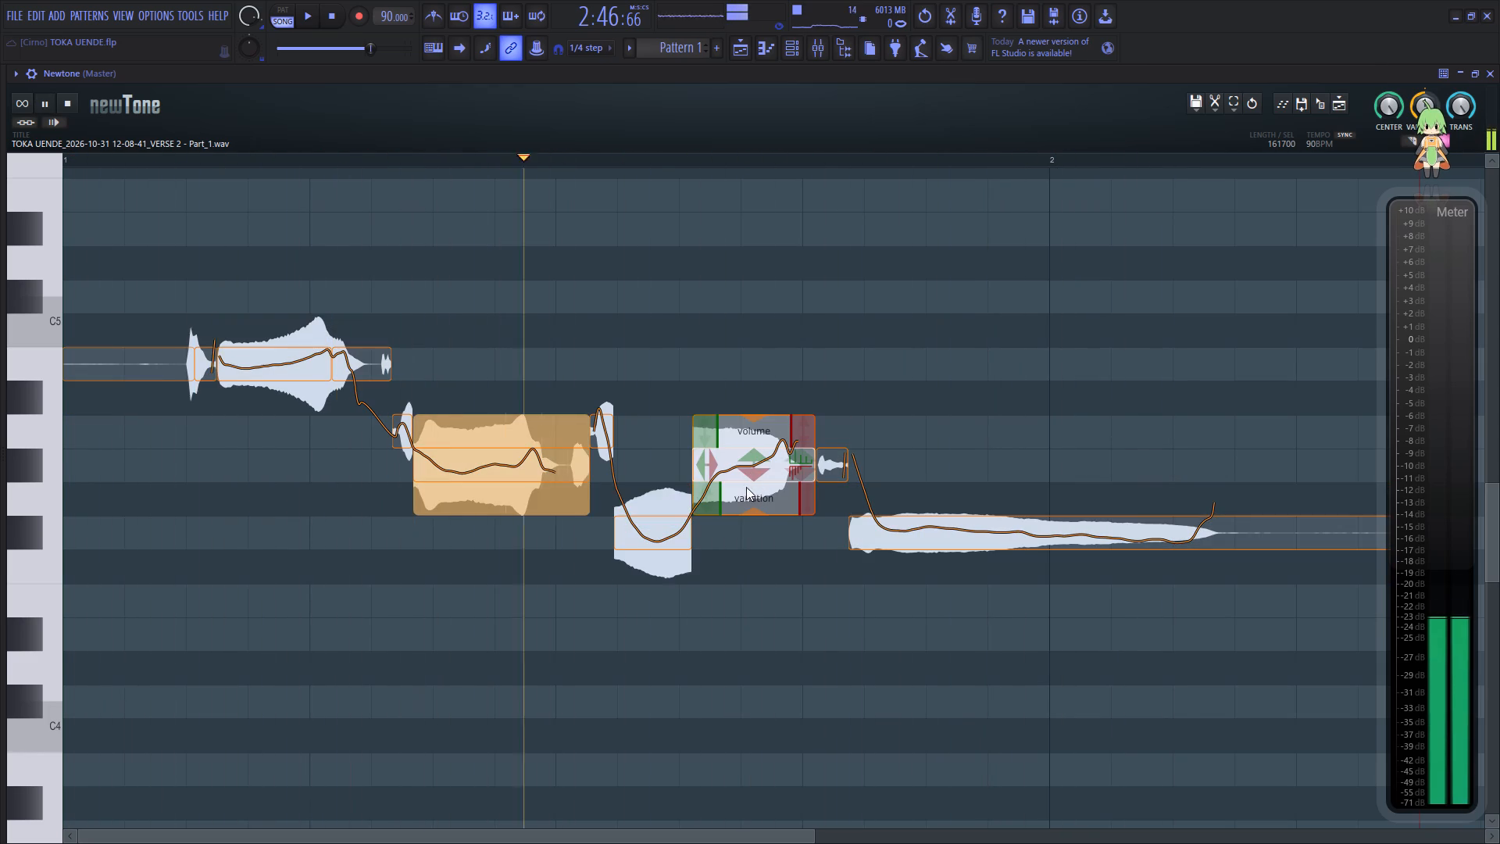
Reduce the pitch variation of the G#4 note just before the end to about 44% and audition the phrase.
click(751, 510)
drag(753, 515, 772, 439)
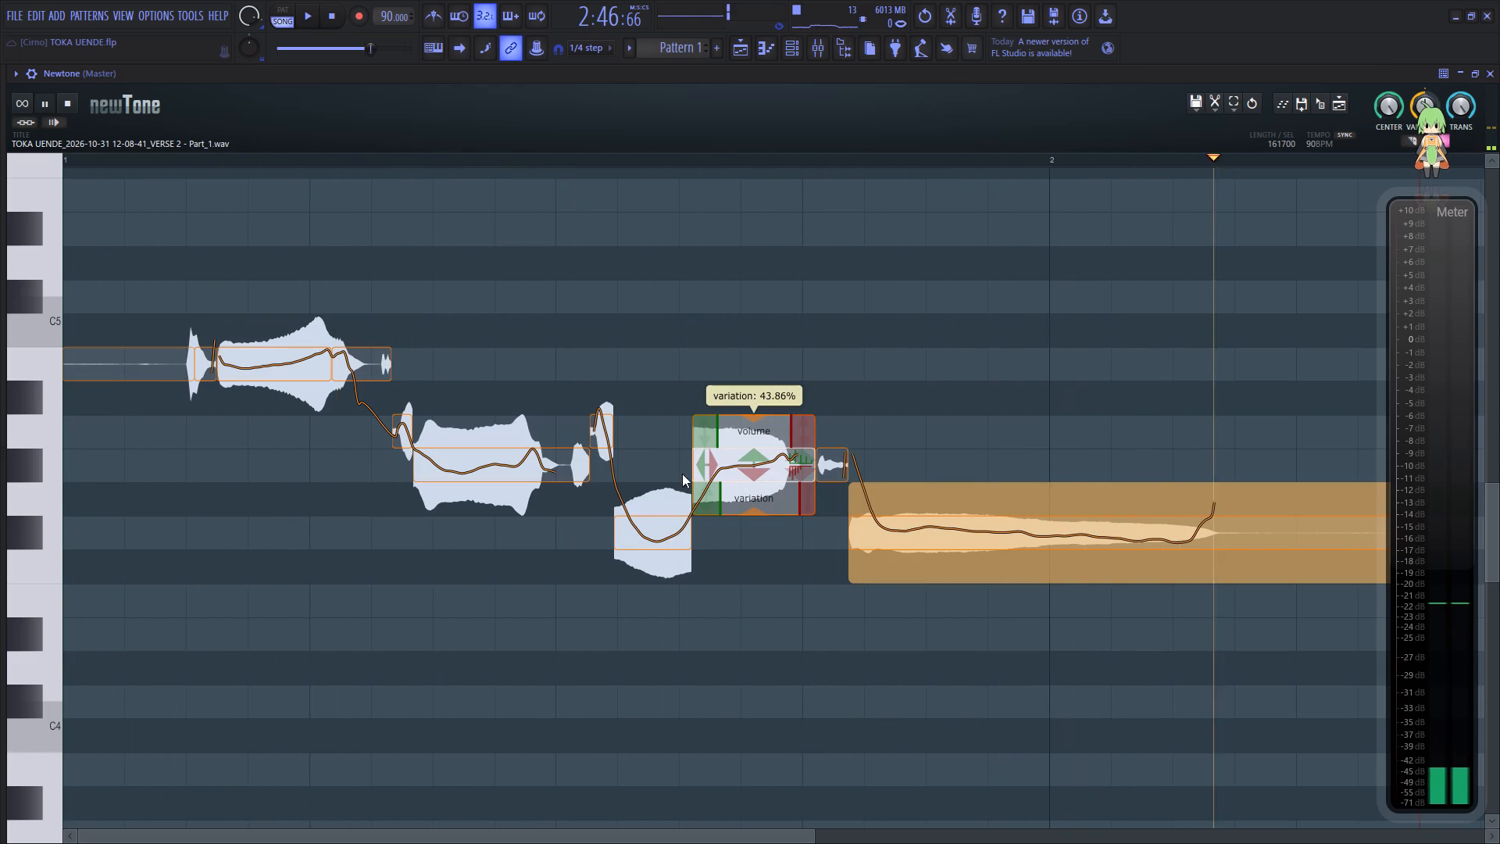
key(space)
key(space)
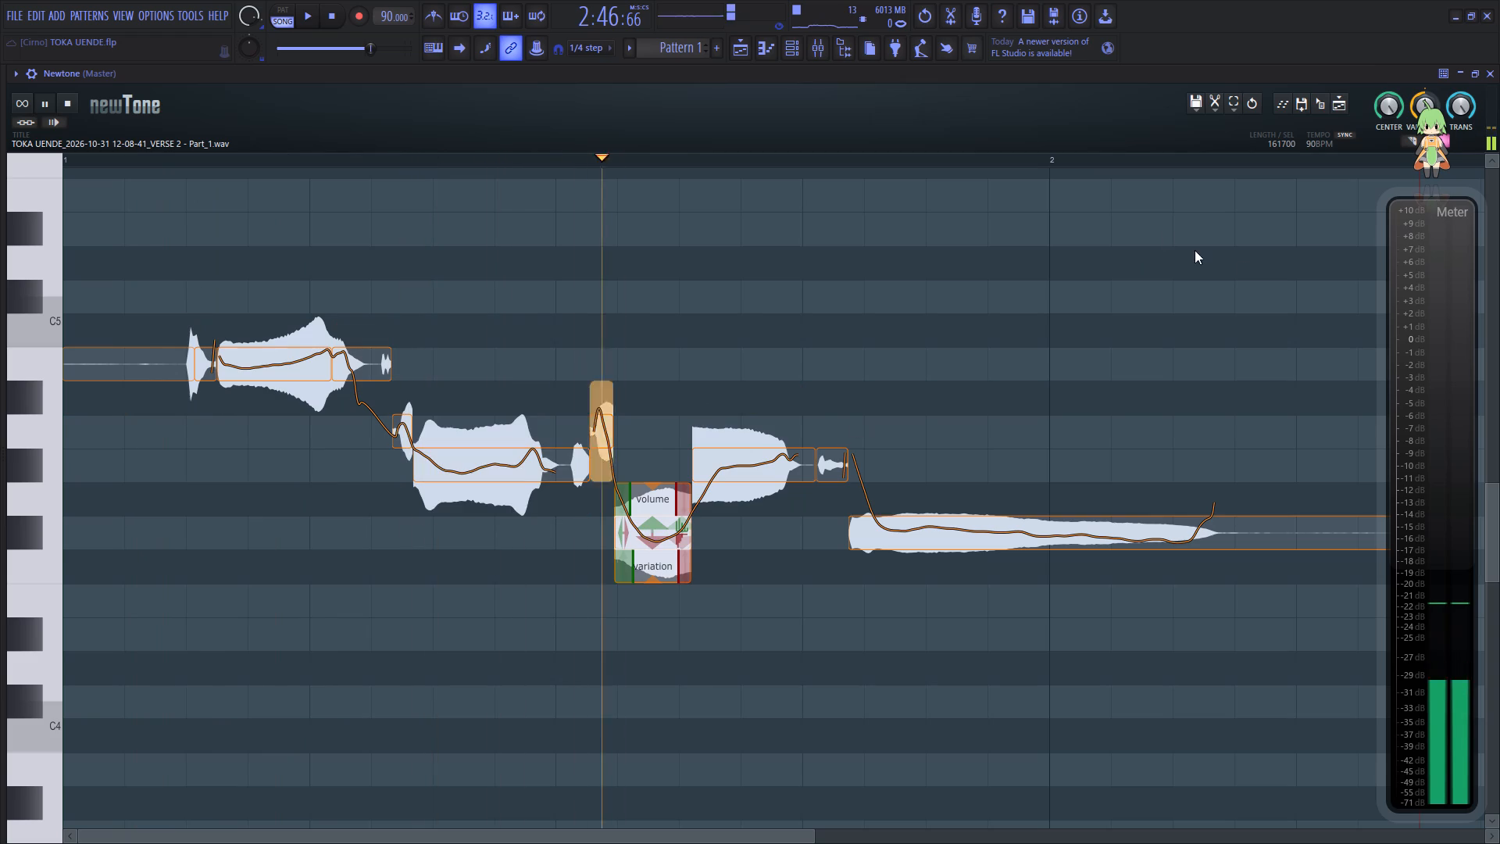
key(space)
Send the corrected adlib audio from NewTone to the second Verse 2 track at 63:15 and close the editor.
drag(1320, 105, 1217, 307)
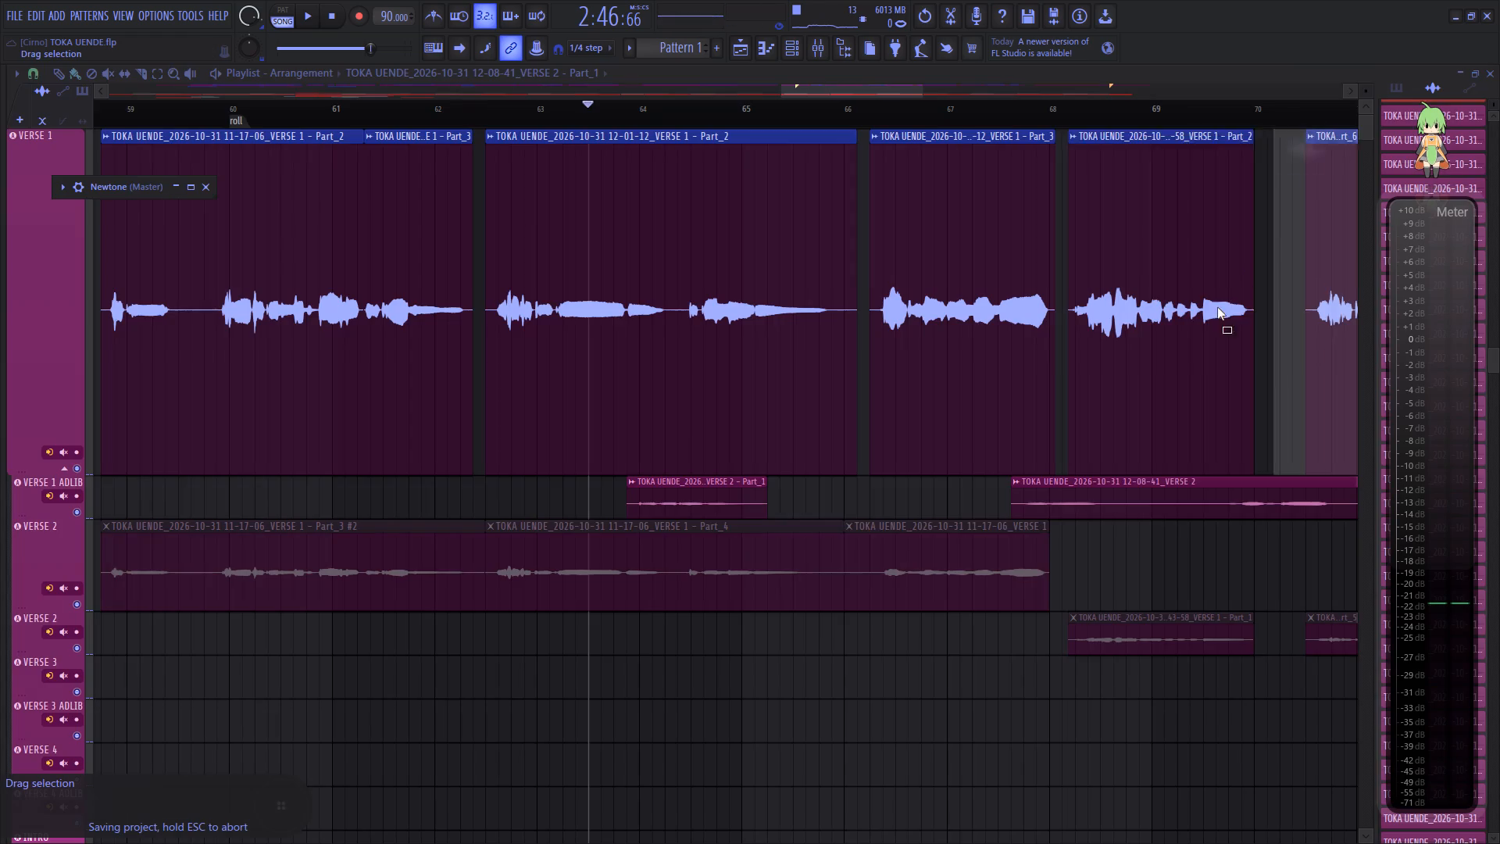
drag(1217, 307, 627, 649)
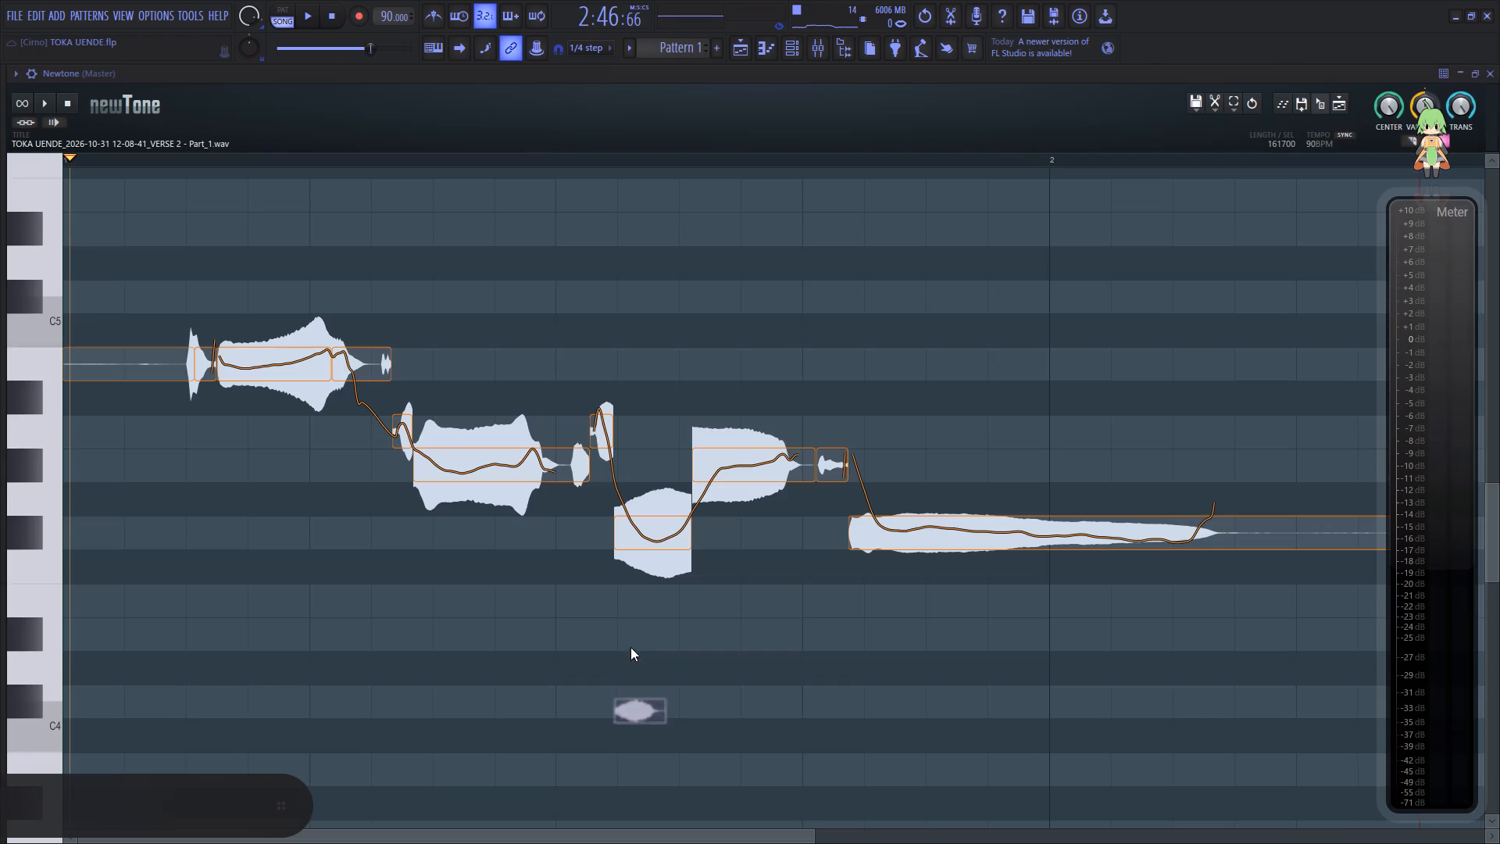
click(1488, 76)
Move the original adlib Part_1 to the Verse 3 track, mute it, and place corrected Part_2 on Verse 1 Adlib at 63:15.
key(b)
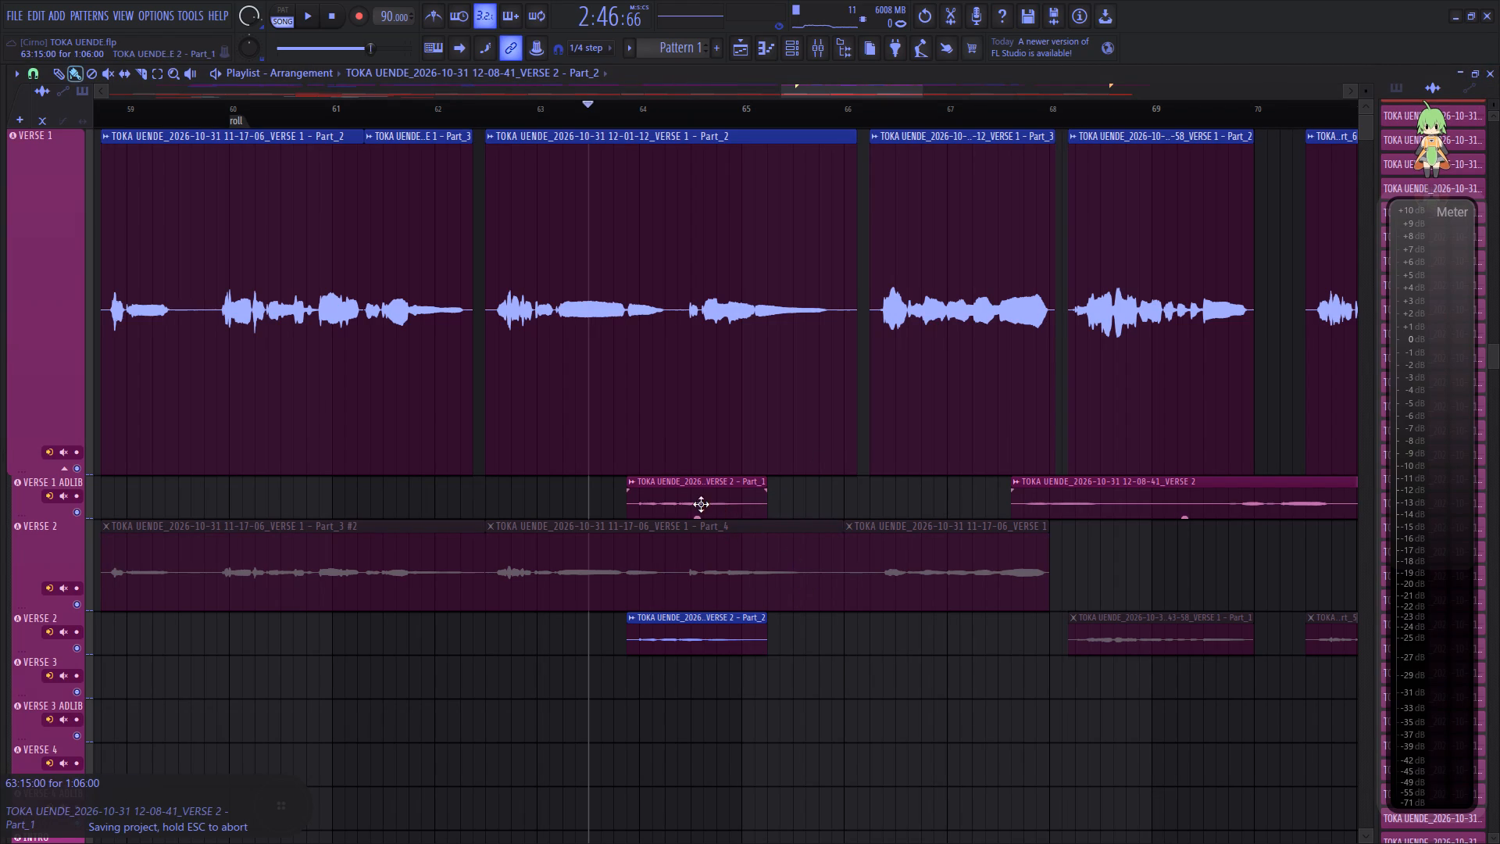
drag(686, 500, 686, 695)
key(t)
click(691, 692)
key(b)
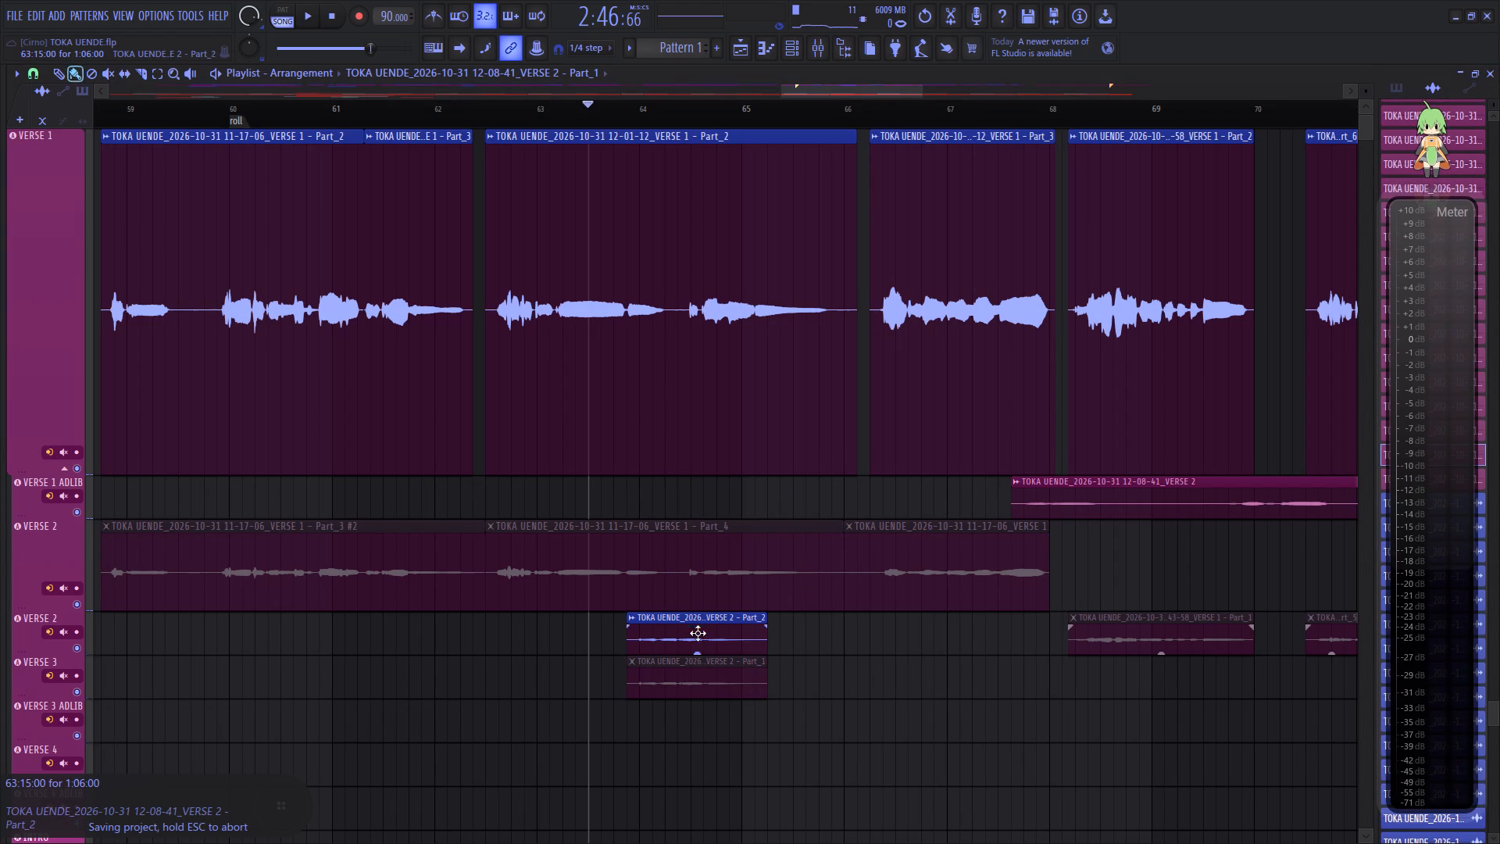
drag(692, 641, 692, 499)
Play back the corrected adlib with Verse 1, then audition the remaining adlib section from bar 65 onward.
key(space)
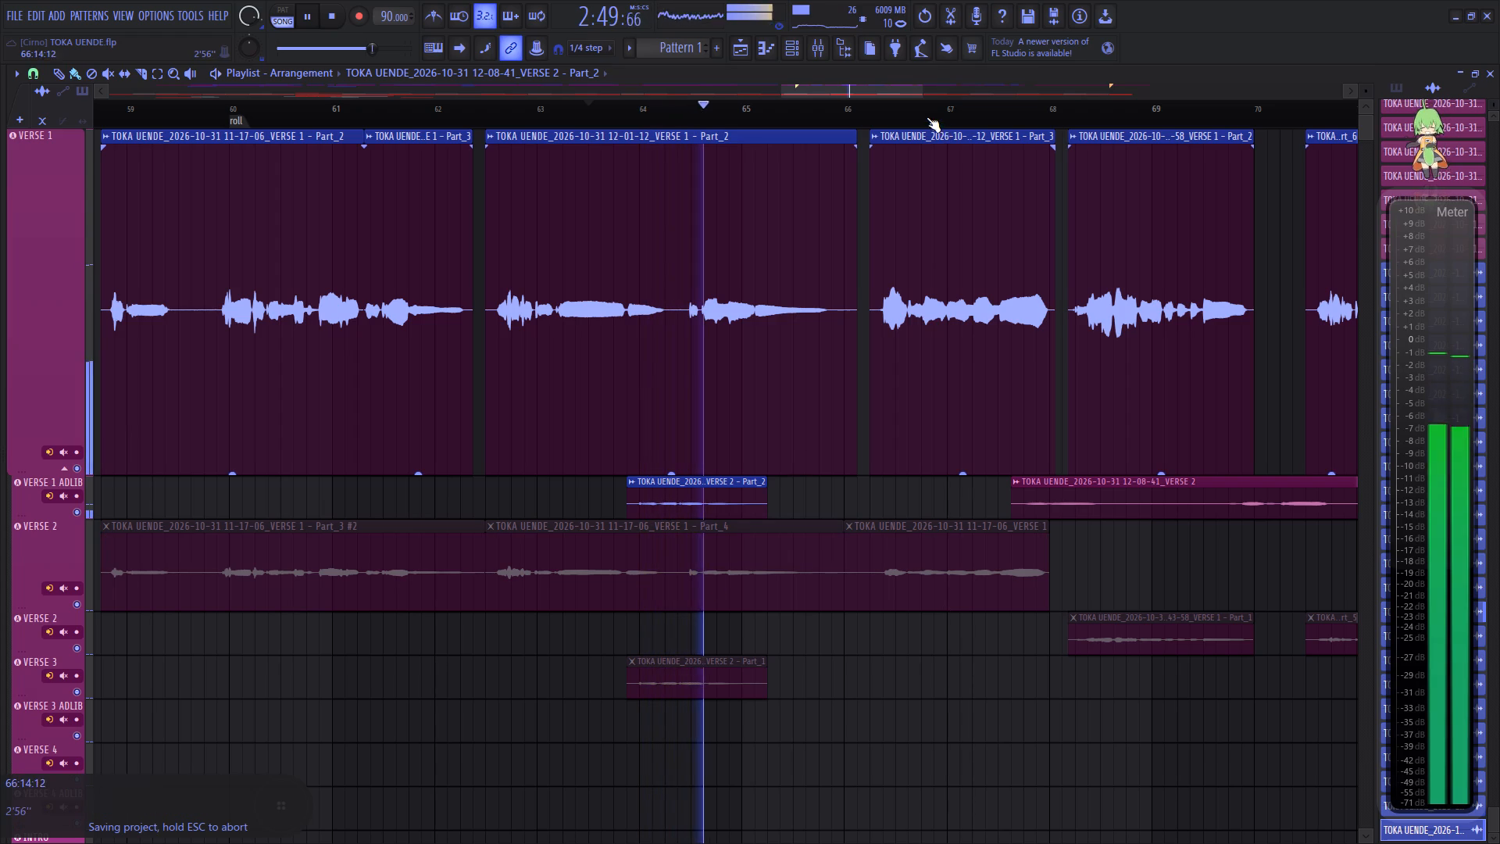
drag(876, 92, 918, 93)
click(601, 117)
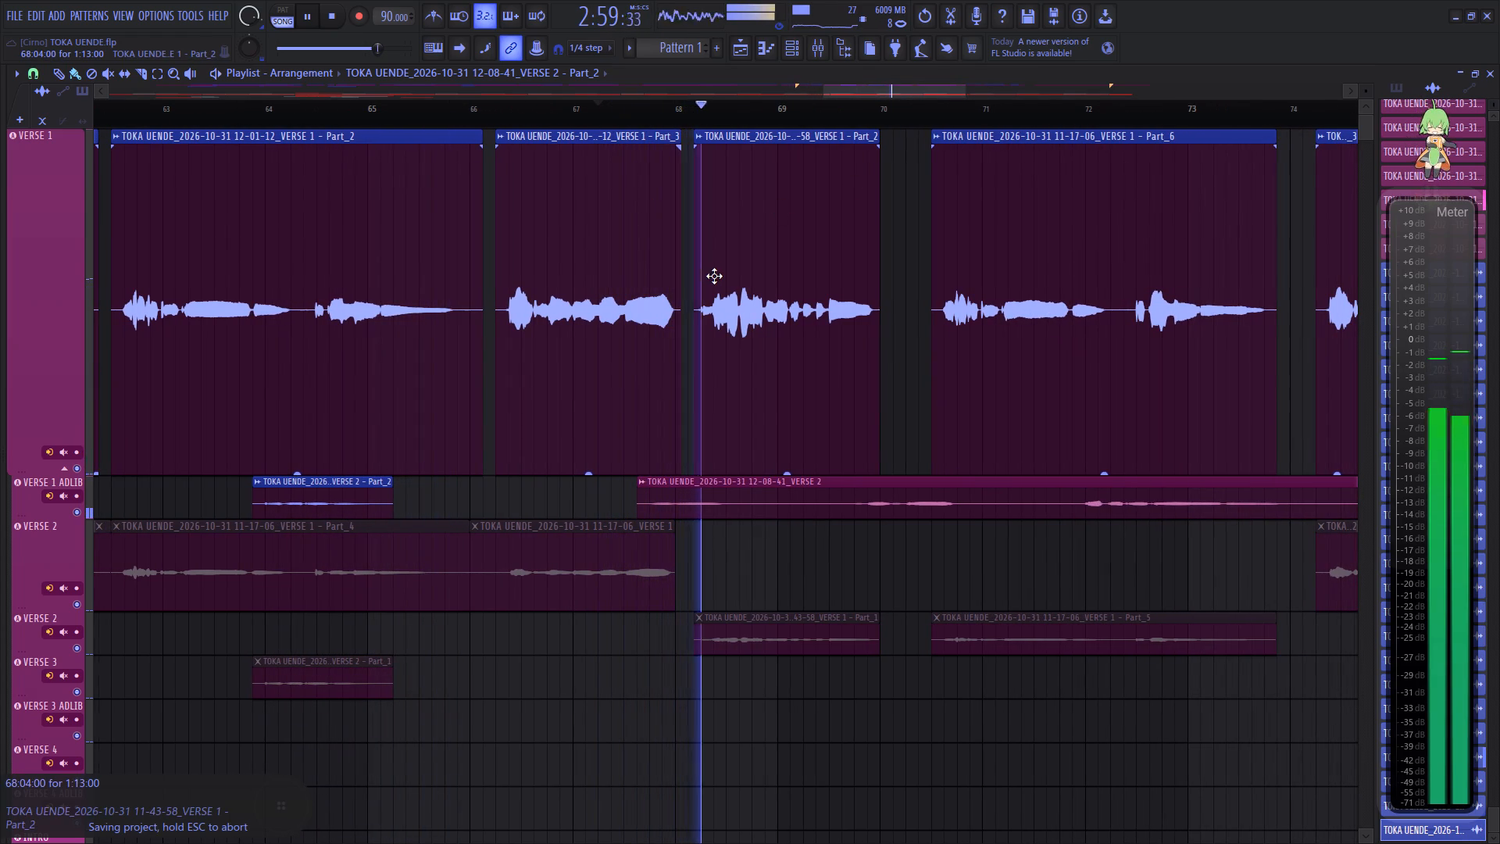
click(415, 117)
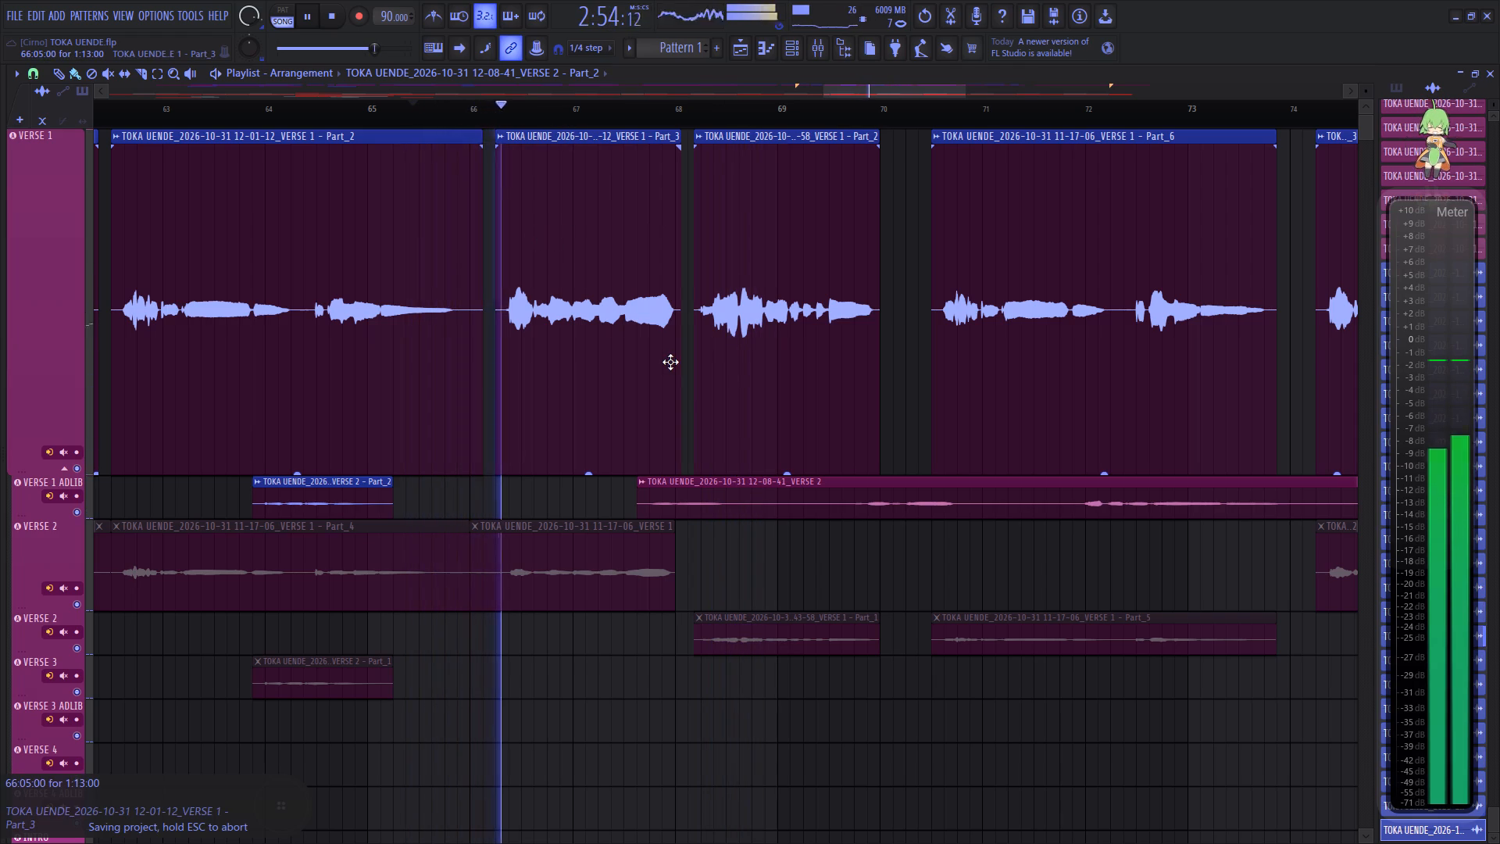
Slice the remaining adlib into a phrase from 67:11 to 68:11, trim the gap up to mid-bar 69, and audition it.
key(t)
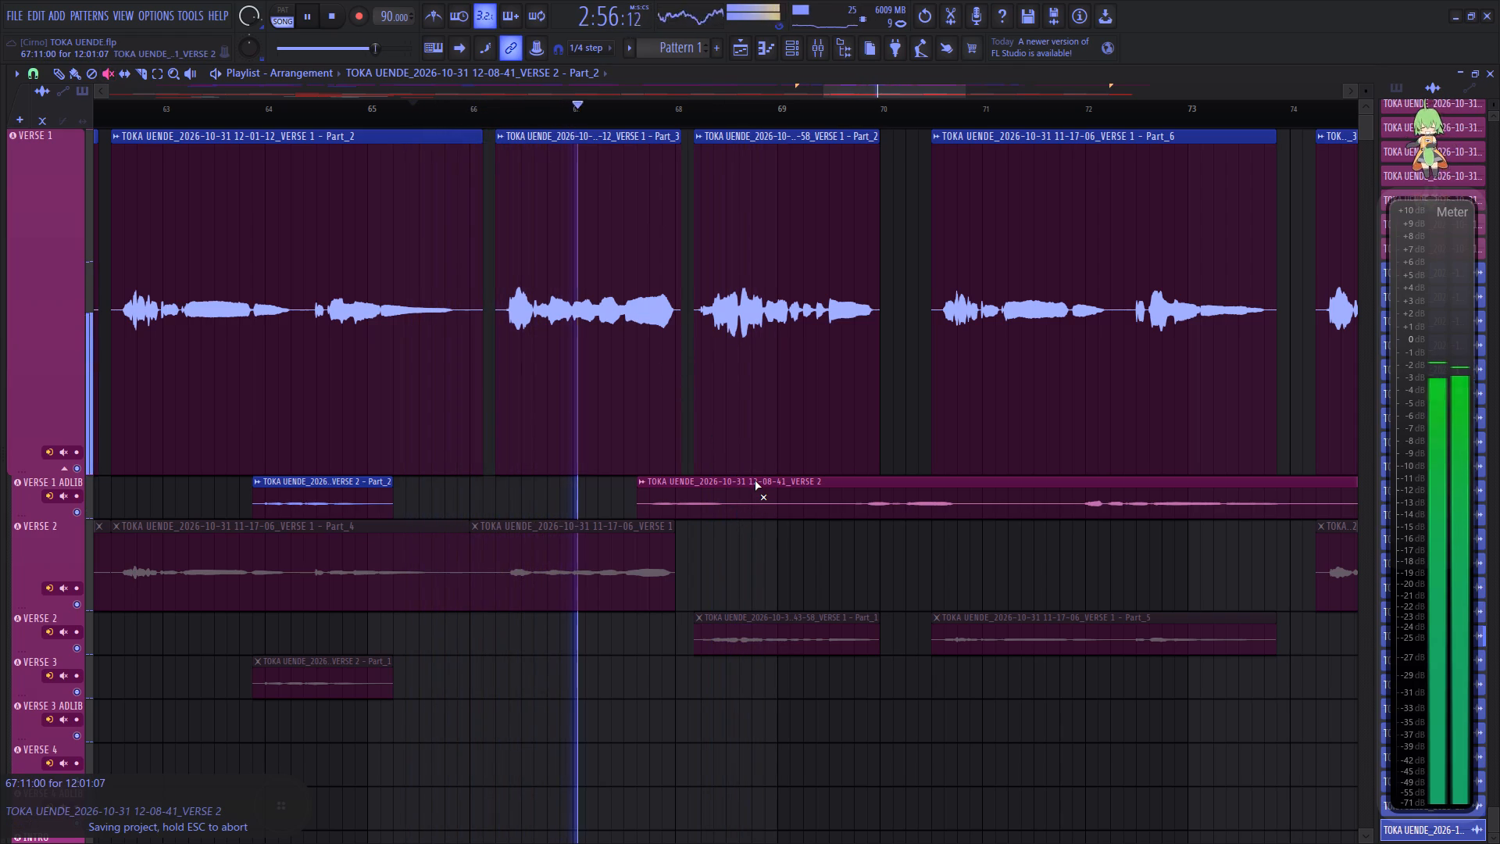
key(t)
key(c)
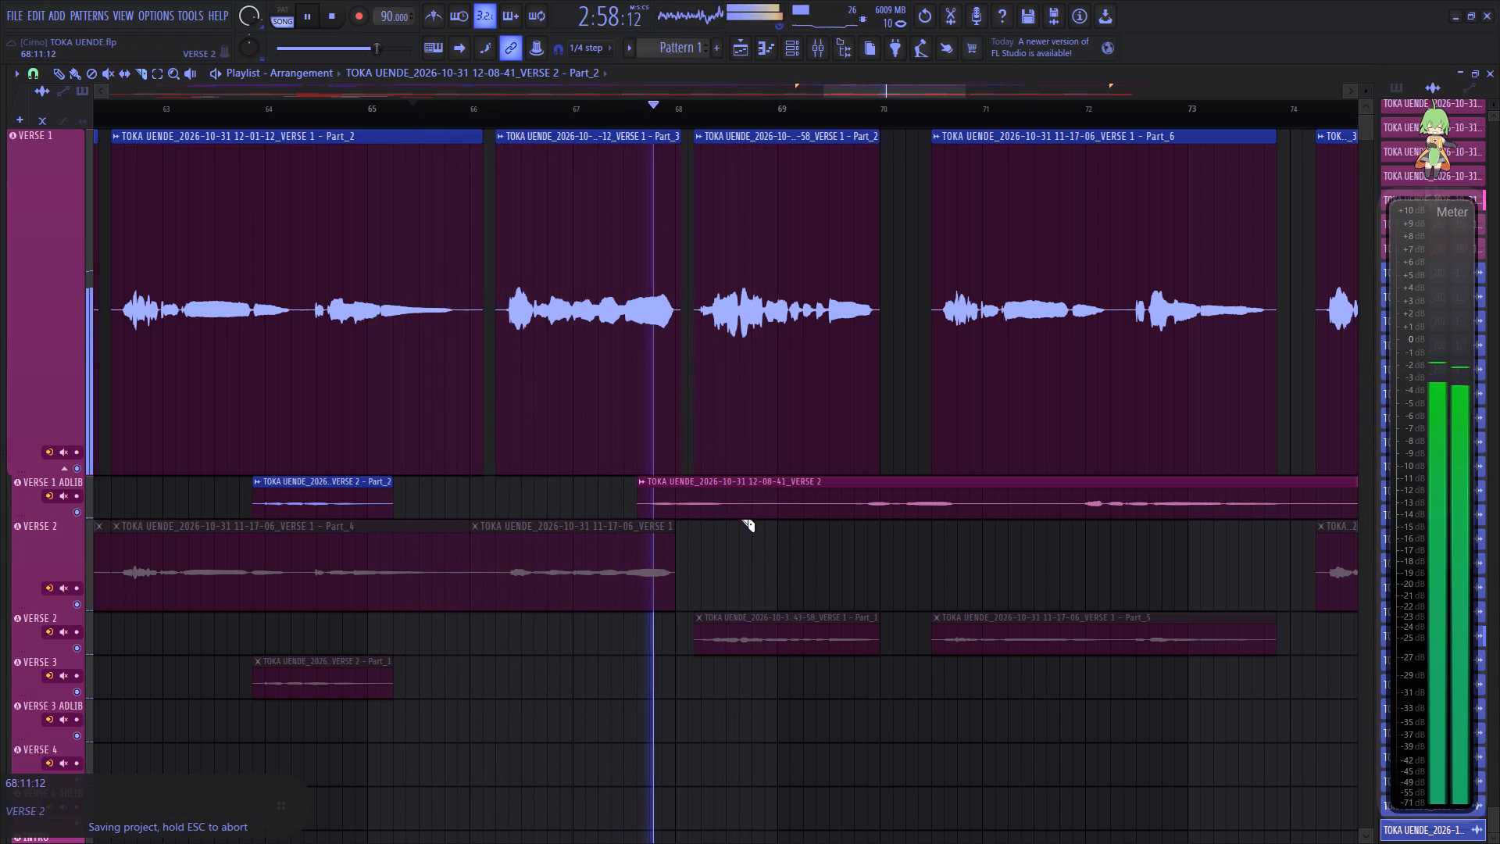
click(737, 505)
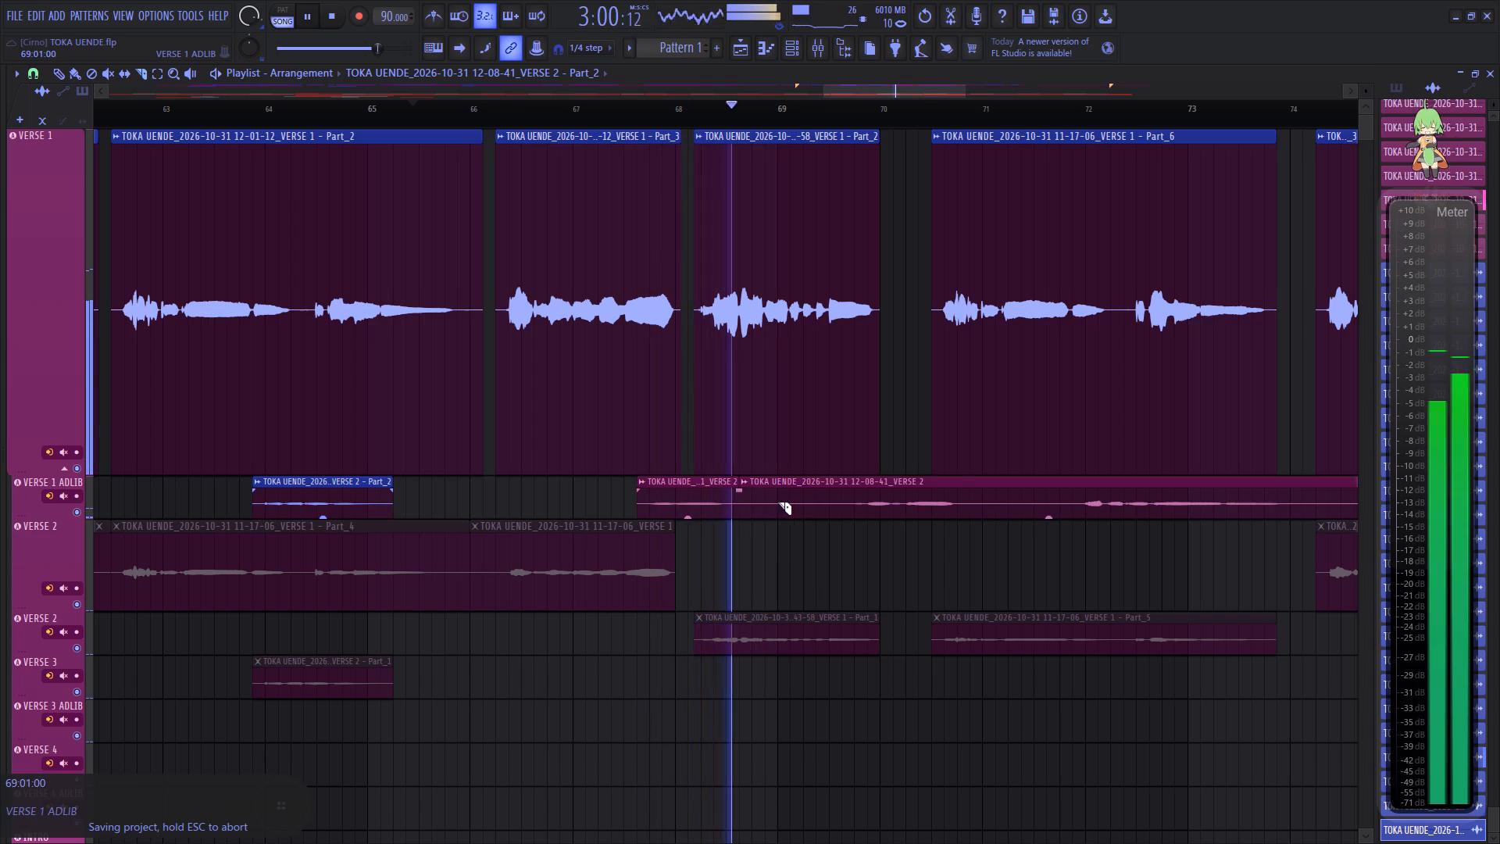
right_click(777, 502)
right_click(820, 502)
right_click(845, 506)
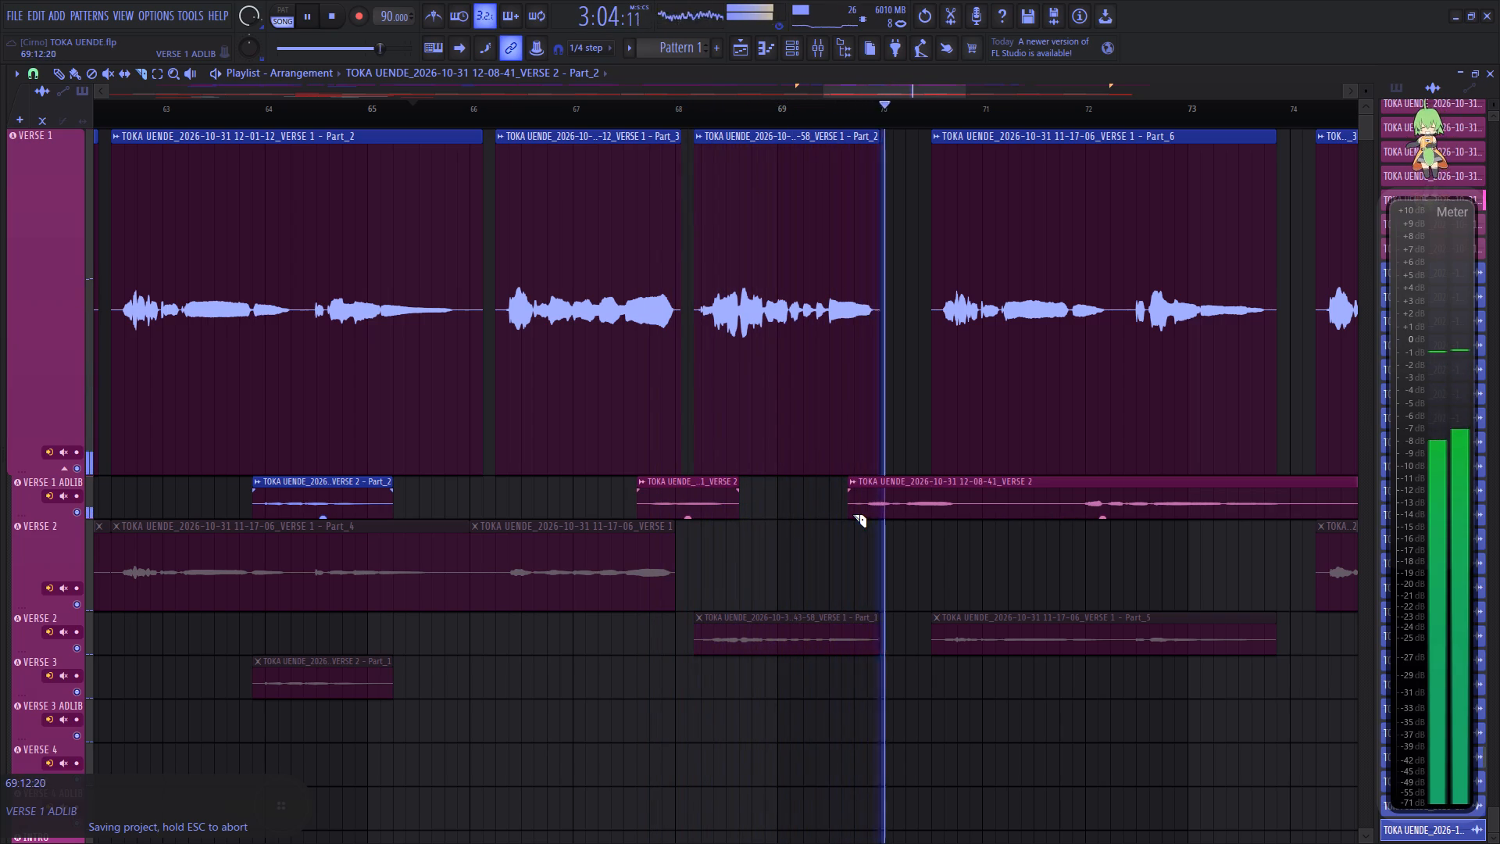
key(ctrl+z)
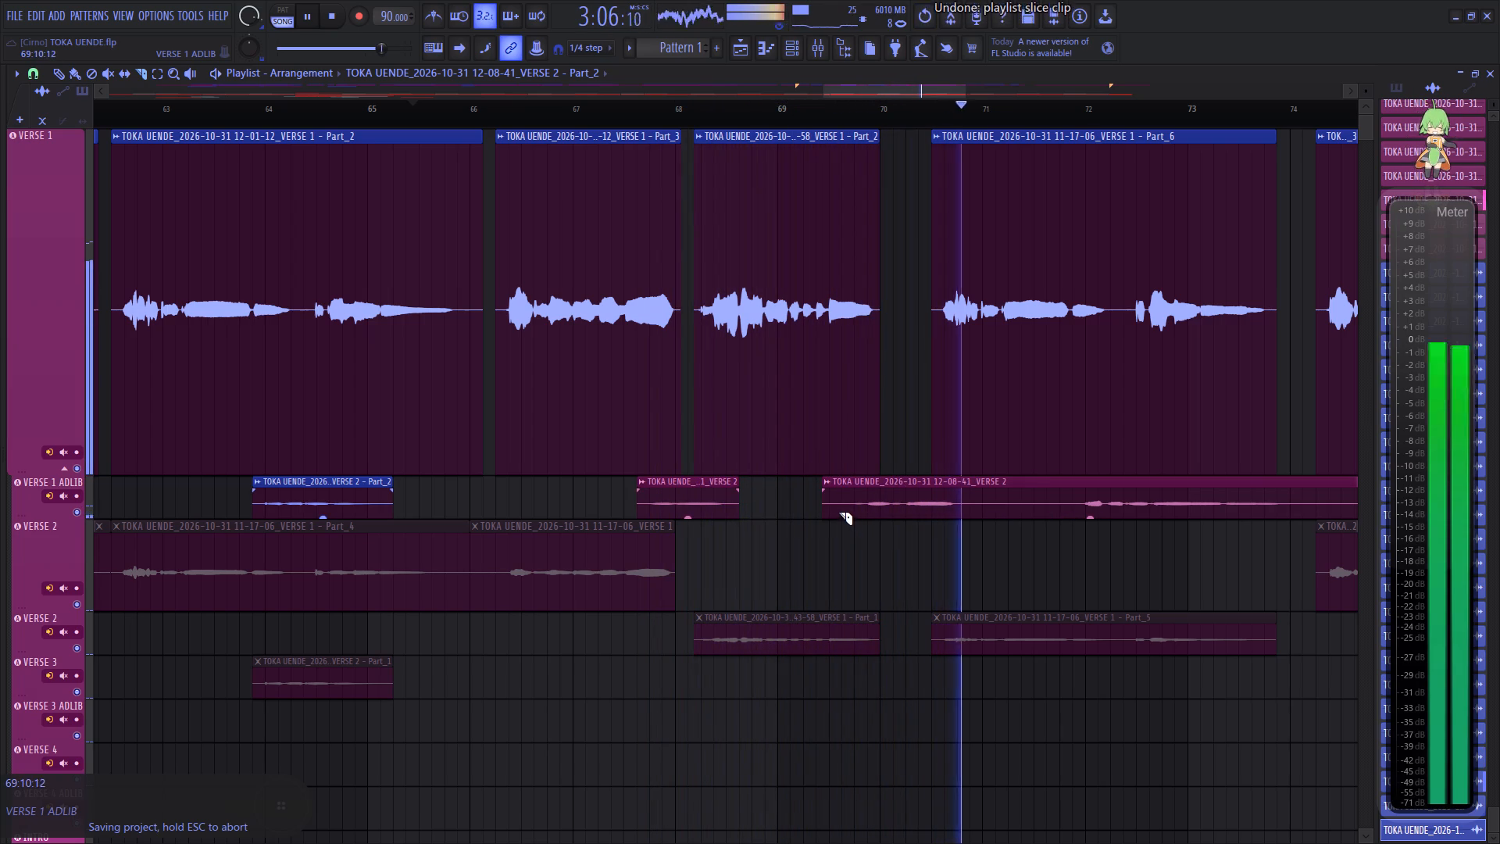
right_click(842, 510)
key(space)
key(space)
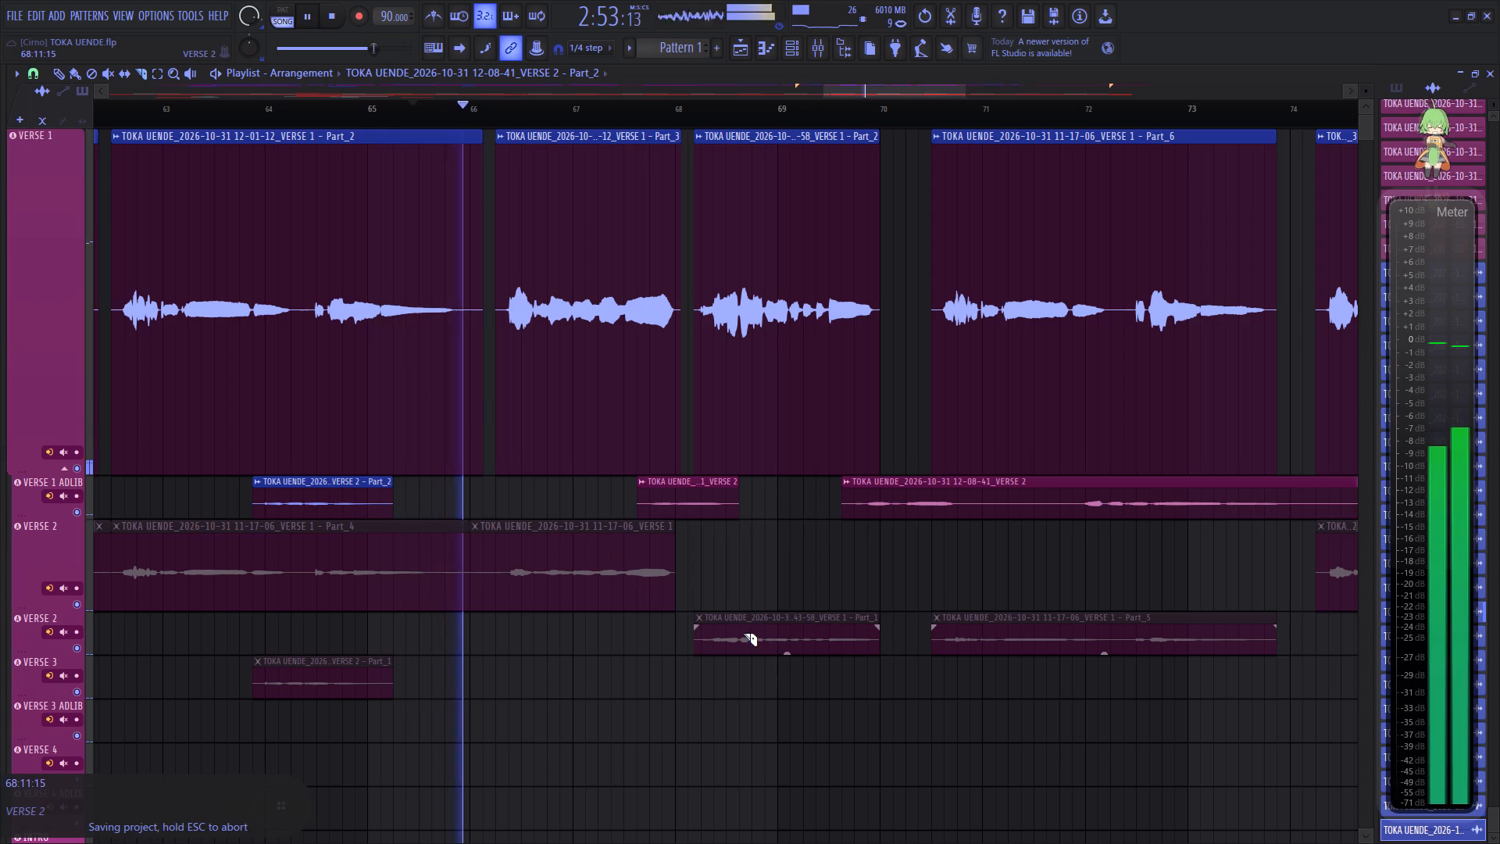
key(b)
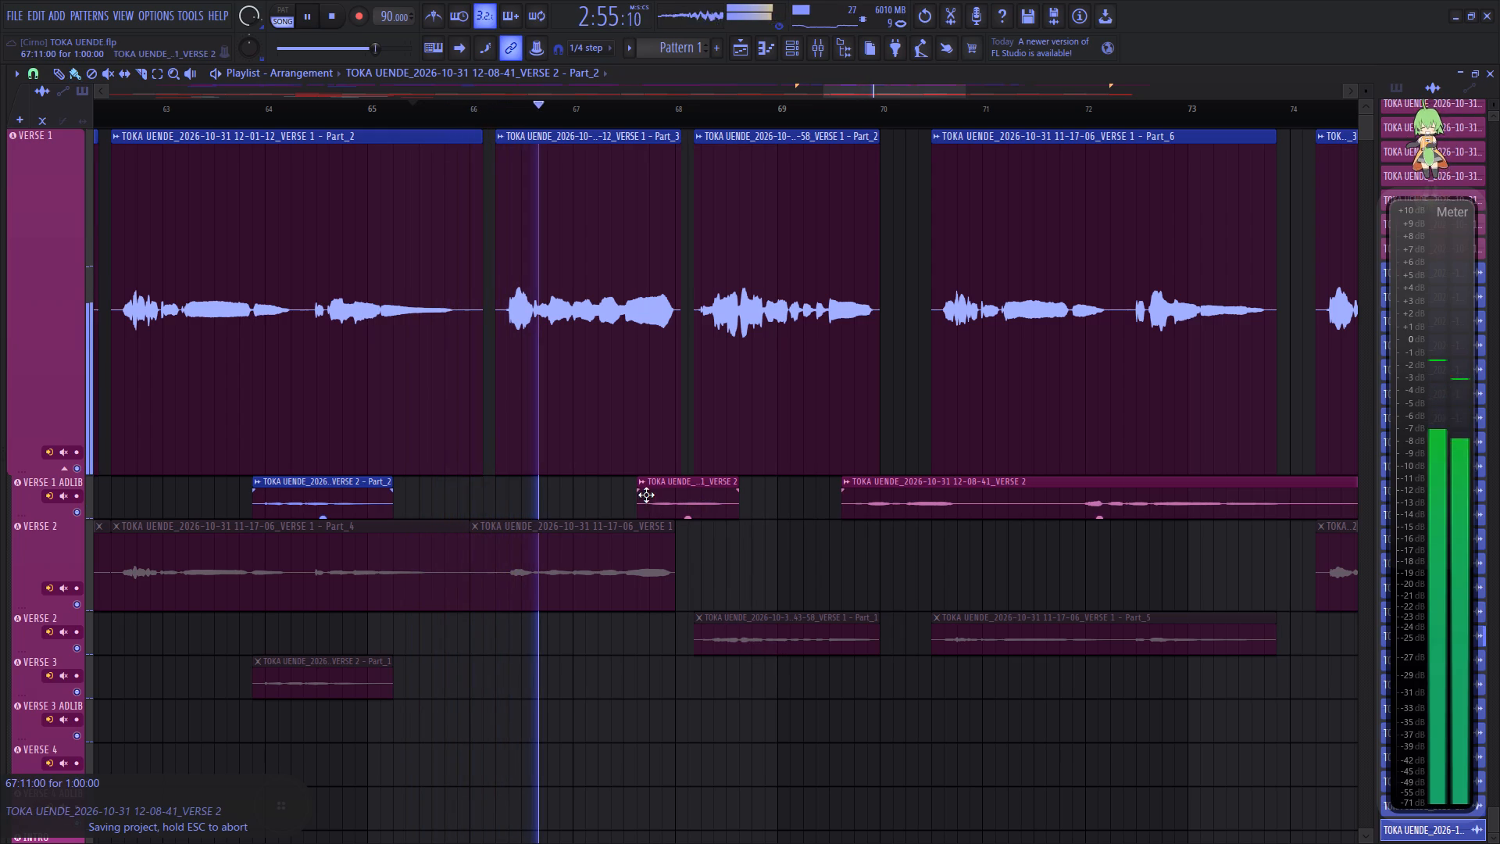
Make the adlib phrase at 67:11 a unique sample and open it in NewTone for pitch correction.
click(645, 481)
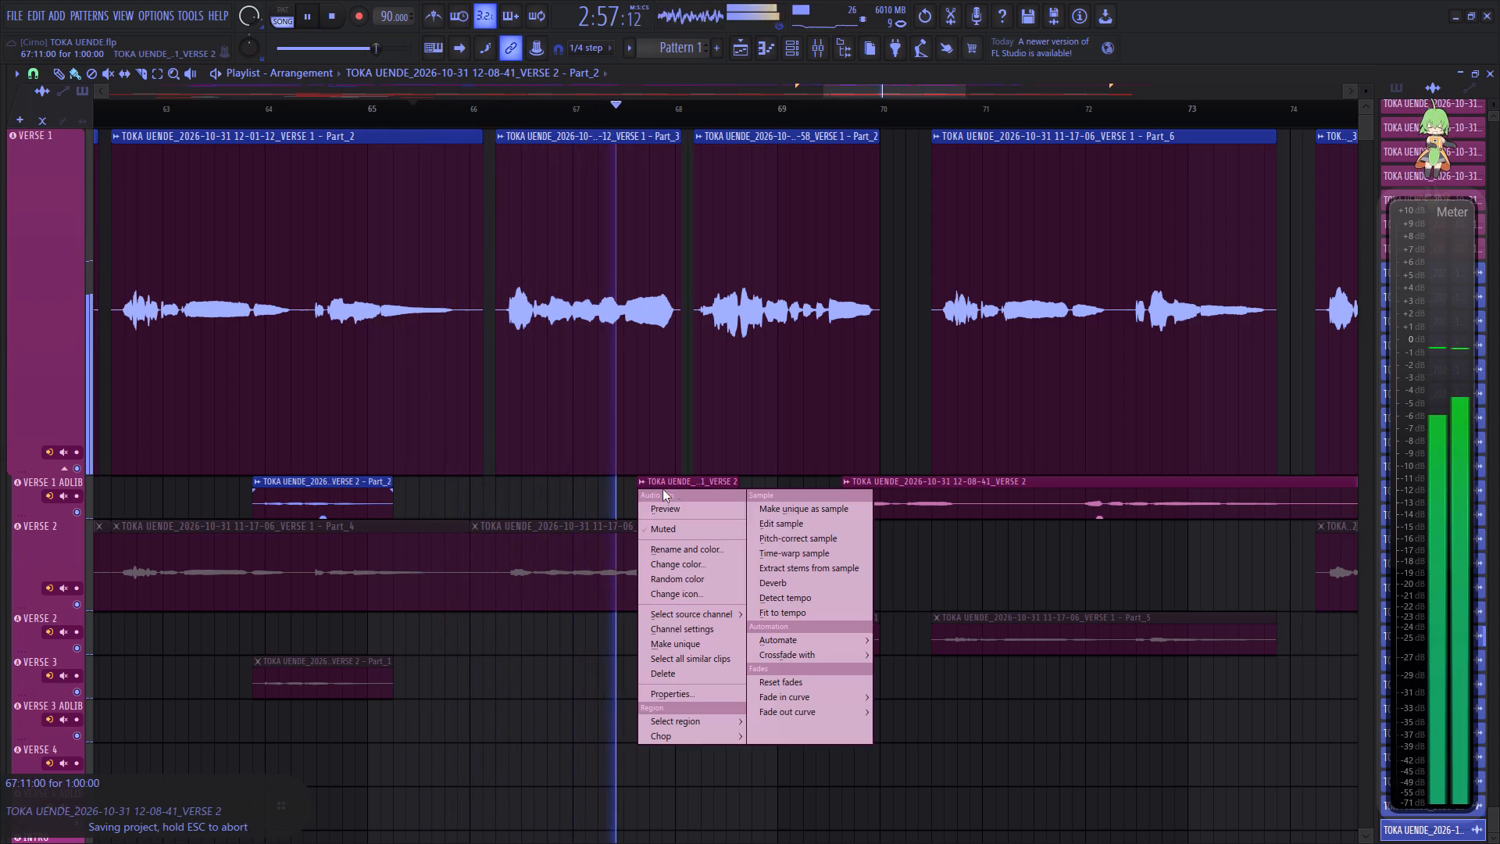
click(773, 513)
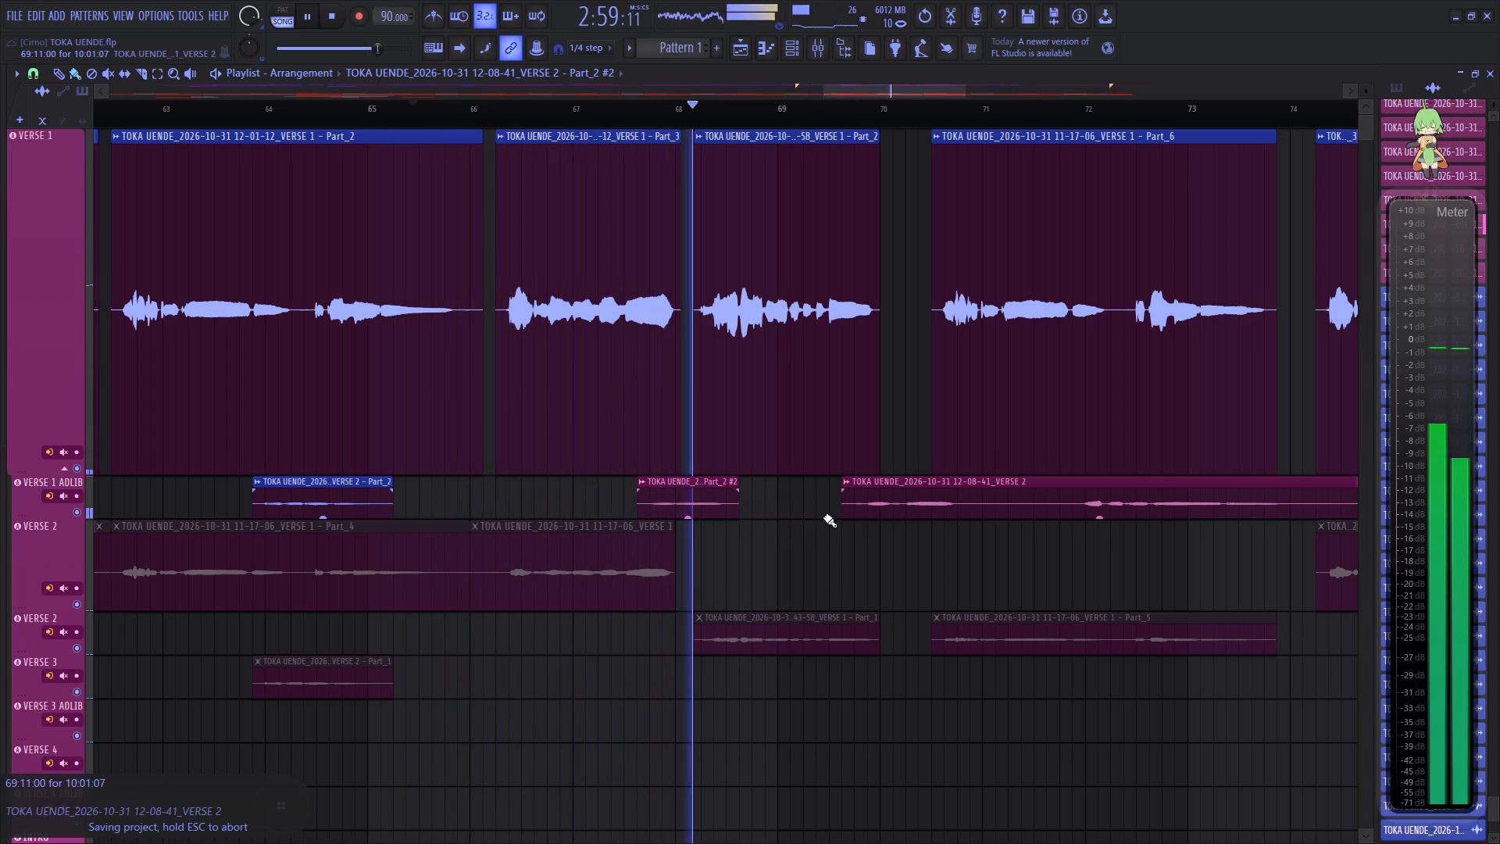
key(space)
click(641, 482)
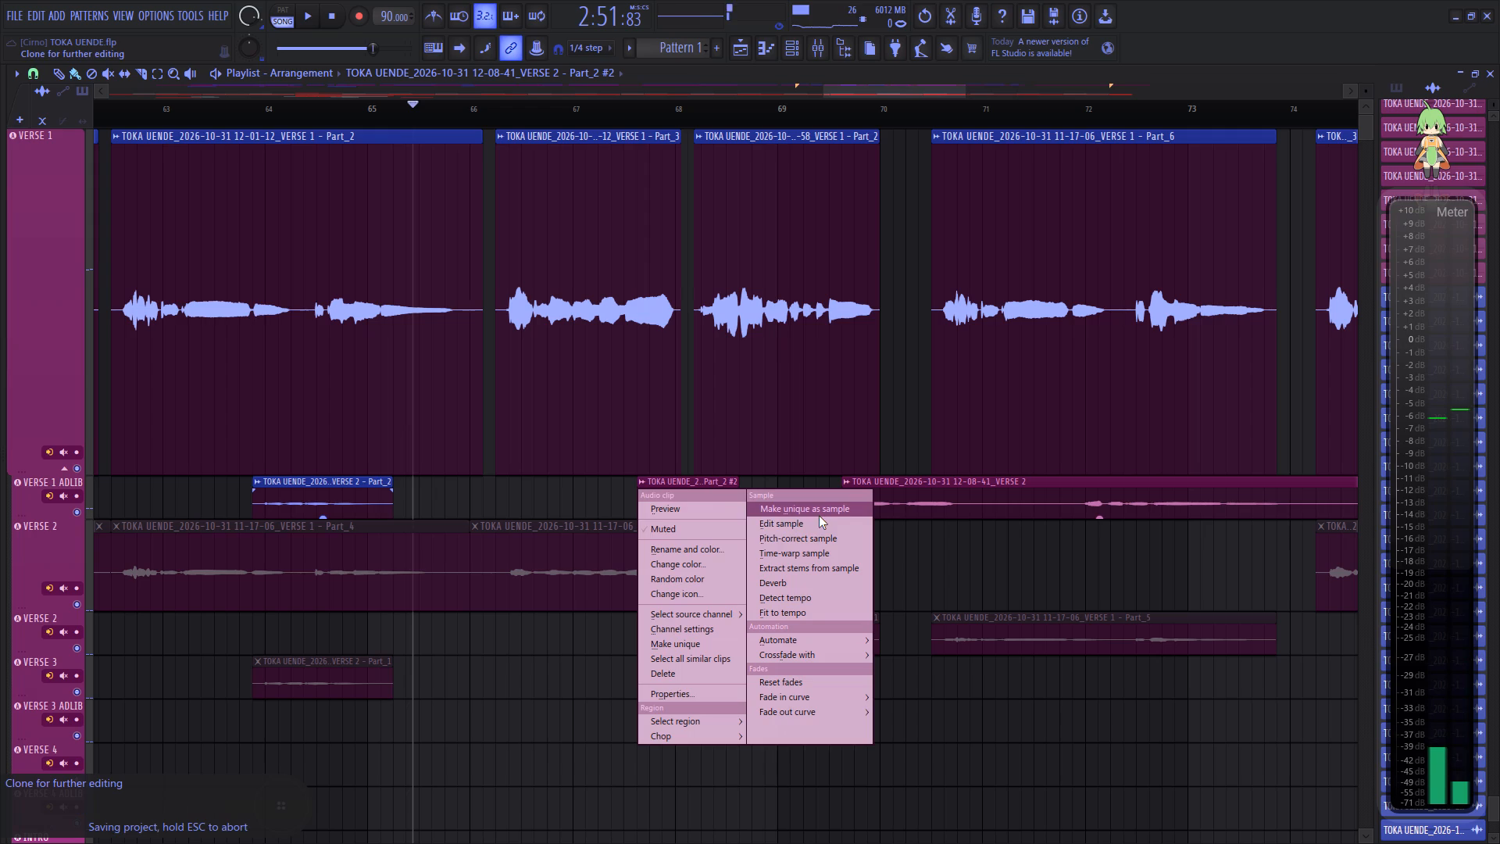
click(812, 538)
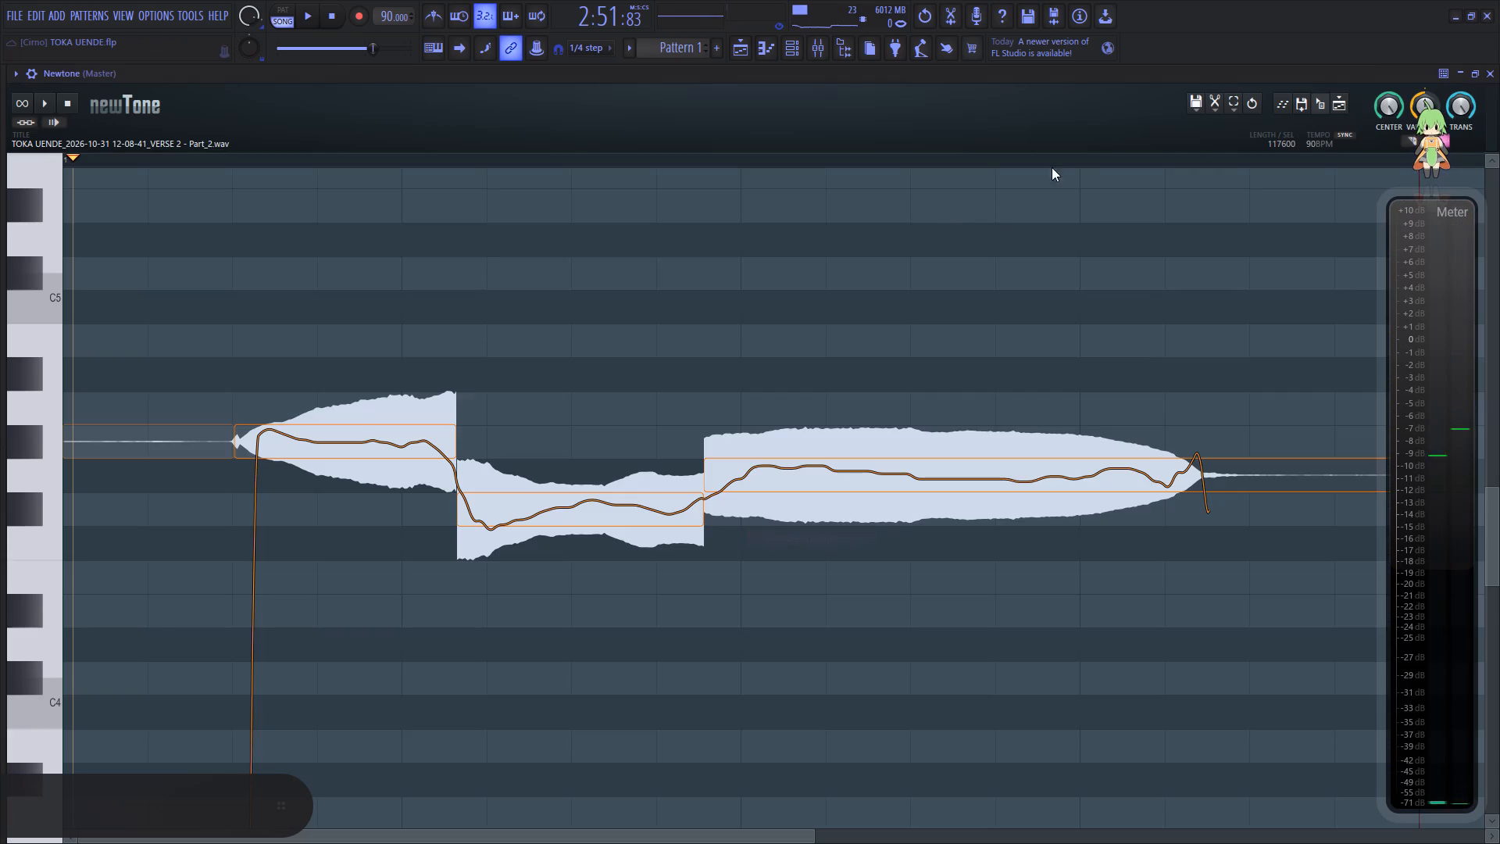
Snap the adlib phrase's notes to scale and play back the result.
click(1215, 109)
click(1234, 297)
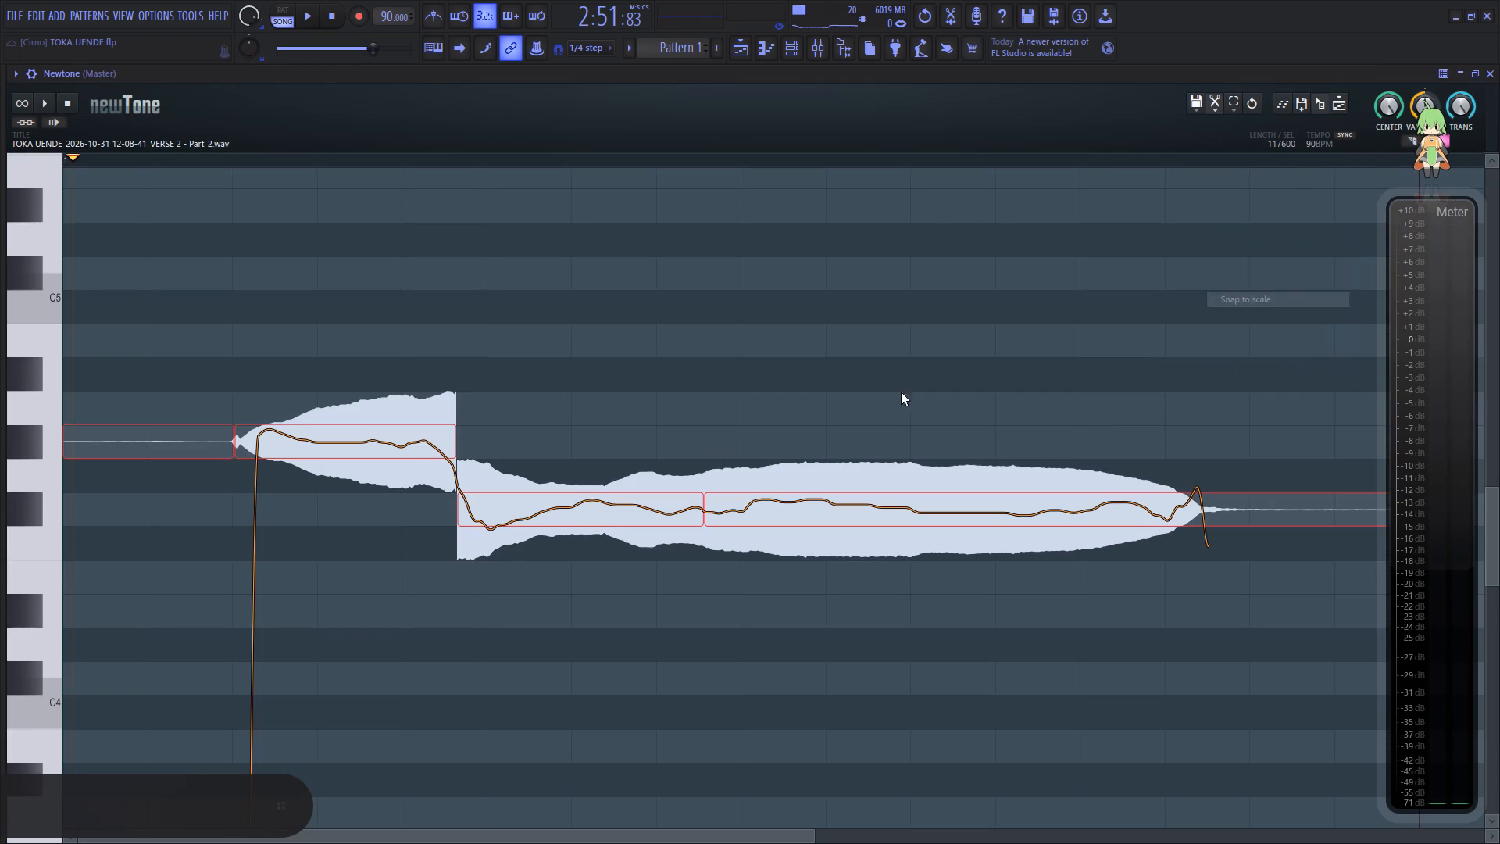
key(space)
key(space)
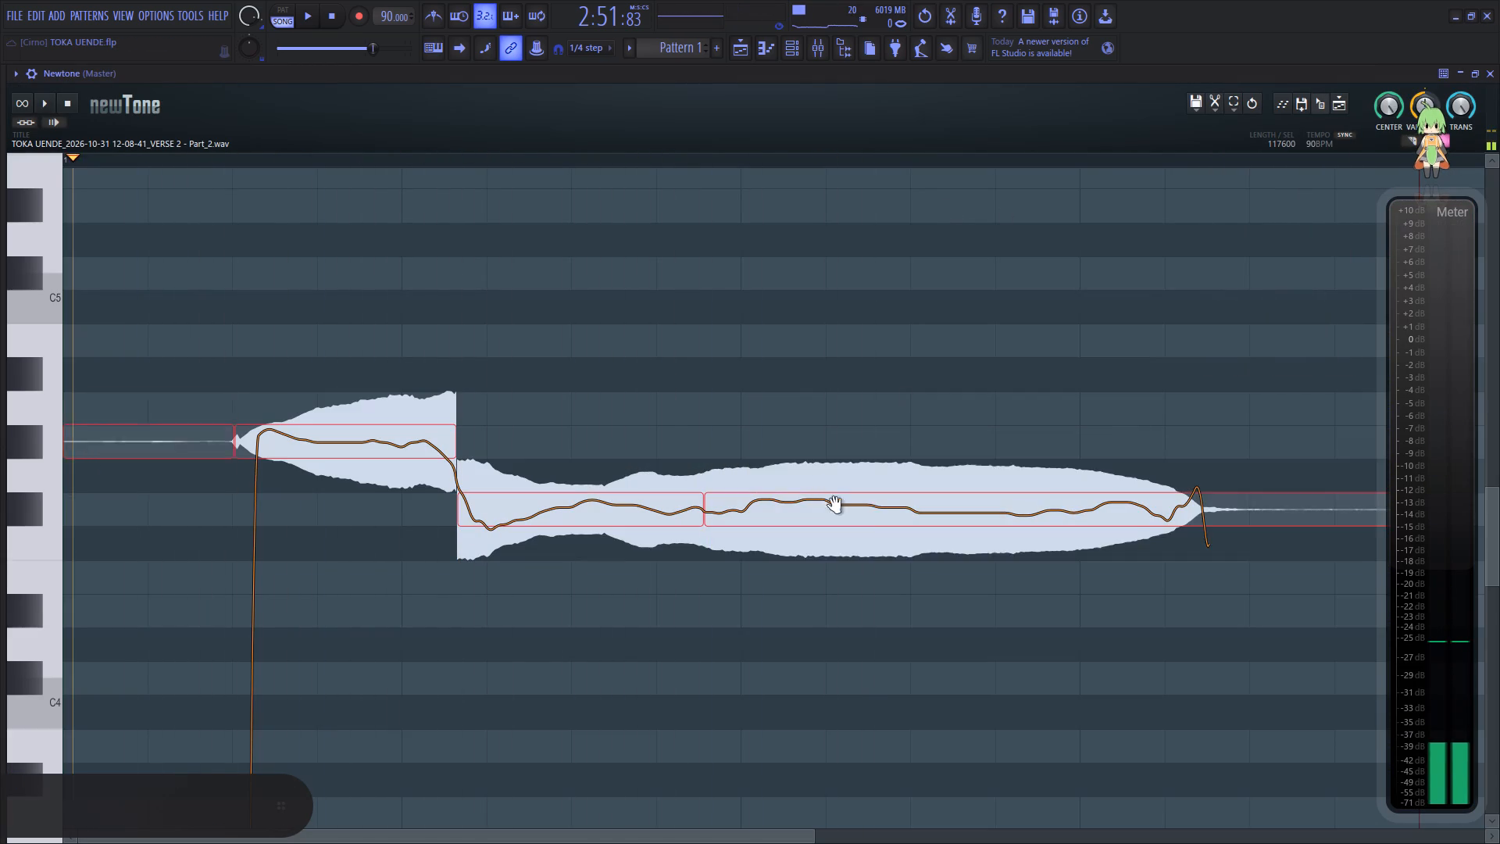
key(space)
key(space)
key(space)
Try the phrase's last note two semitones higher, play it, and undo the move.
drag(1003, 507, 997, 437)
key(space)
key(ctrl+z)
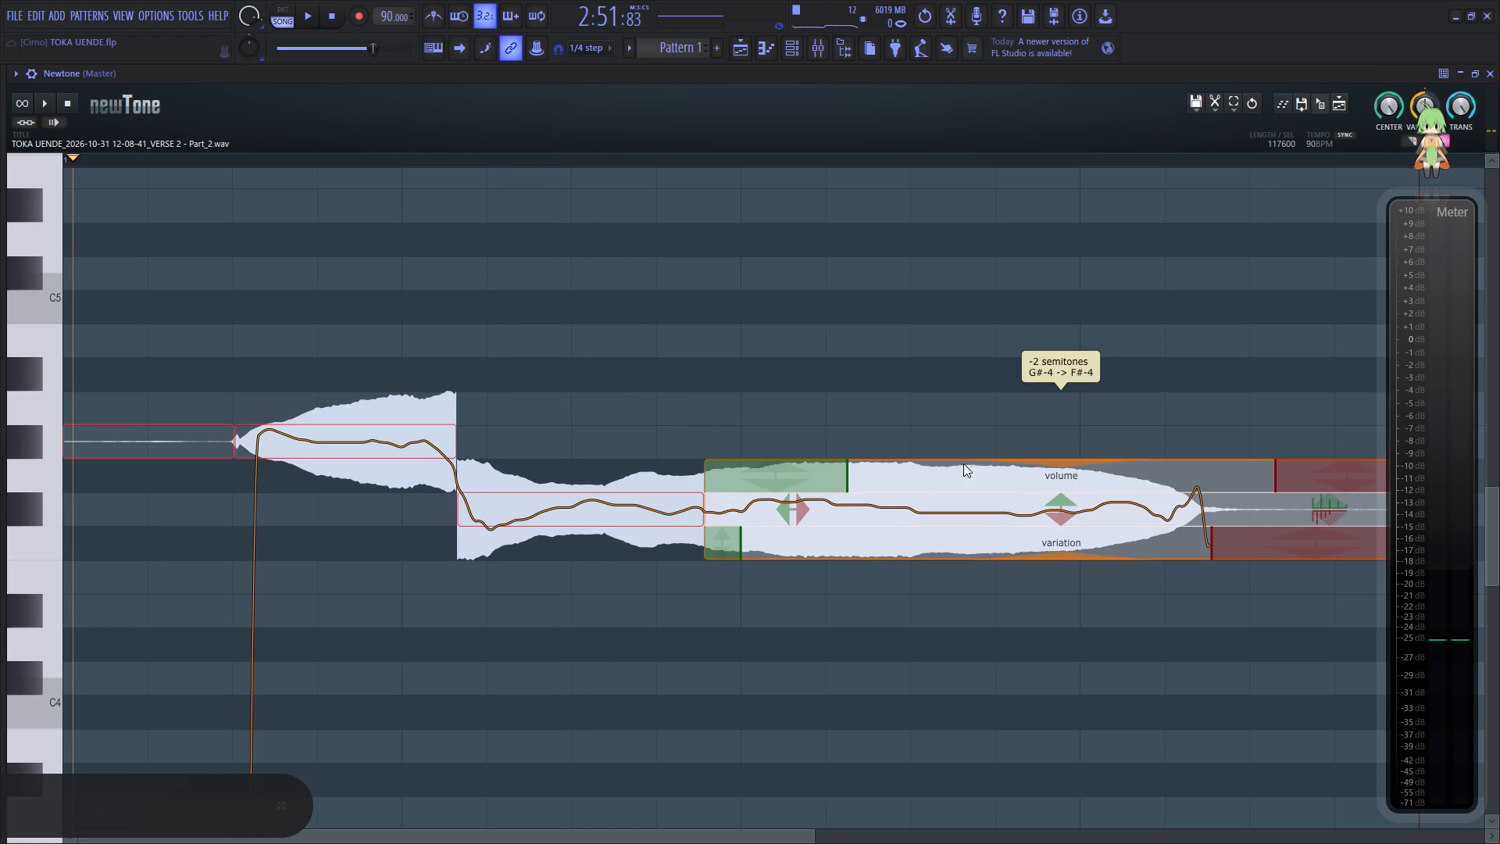
Raise the phrase's last note two semitones to G#4 and play the phrase back repeatedly.
click(753, 632)
drag(969, 512, 965, 488)
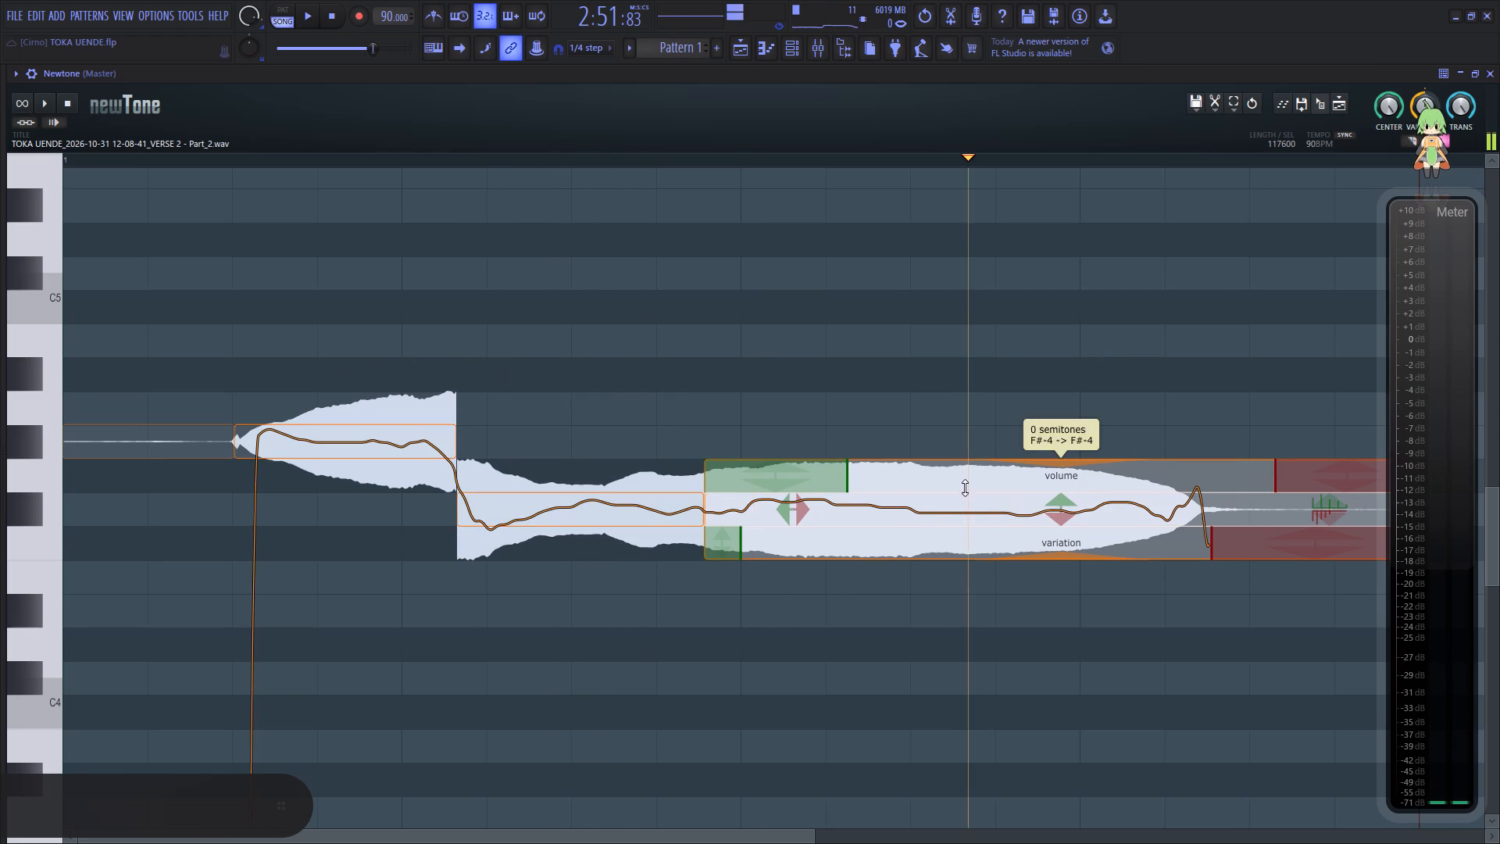
drag(965, 488, 960, 443)
click(145, 583)
key(space)
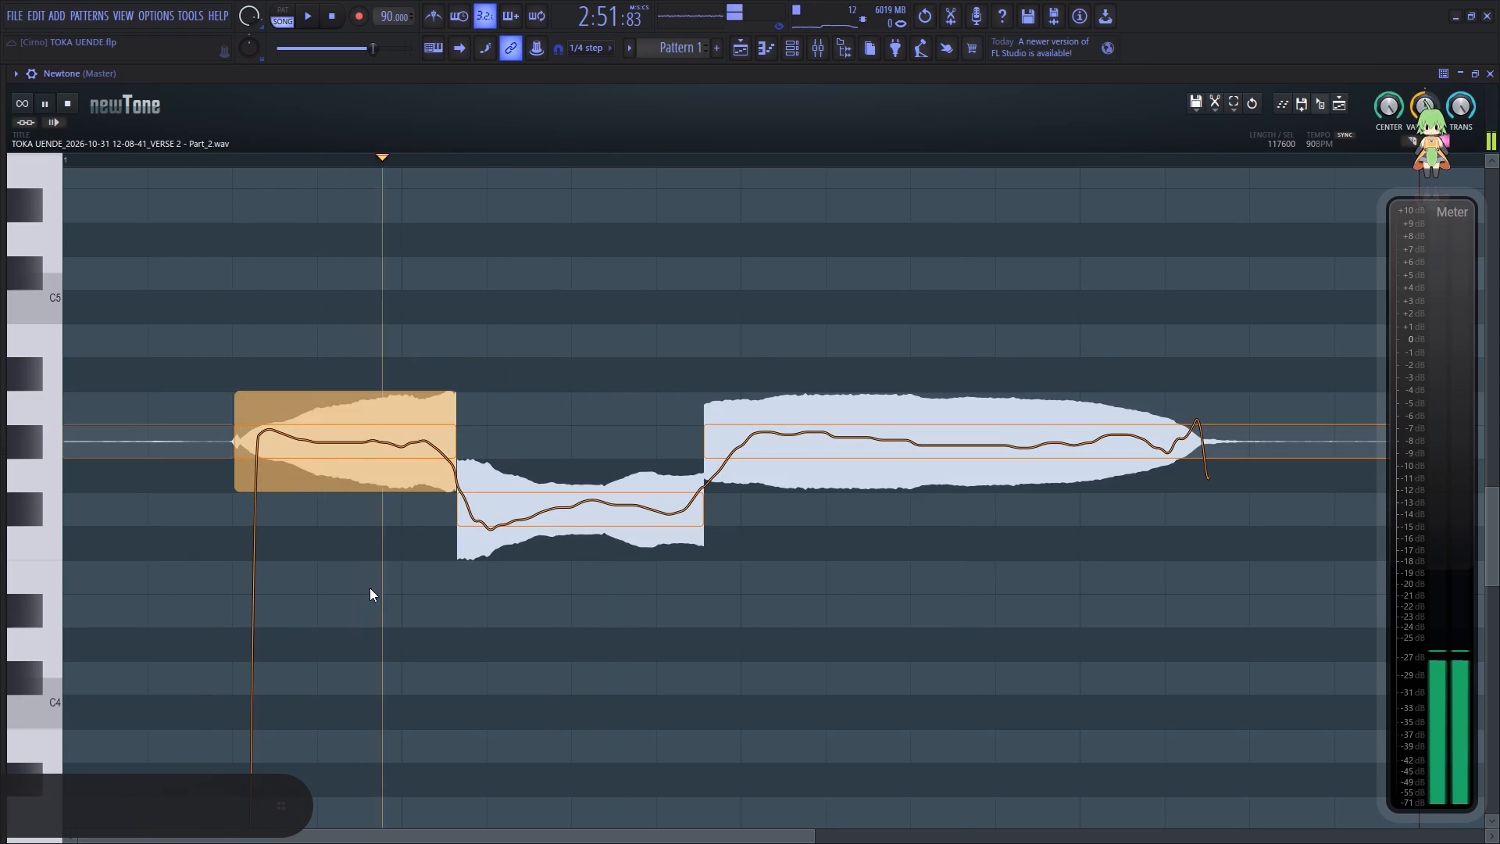
key(space)
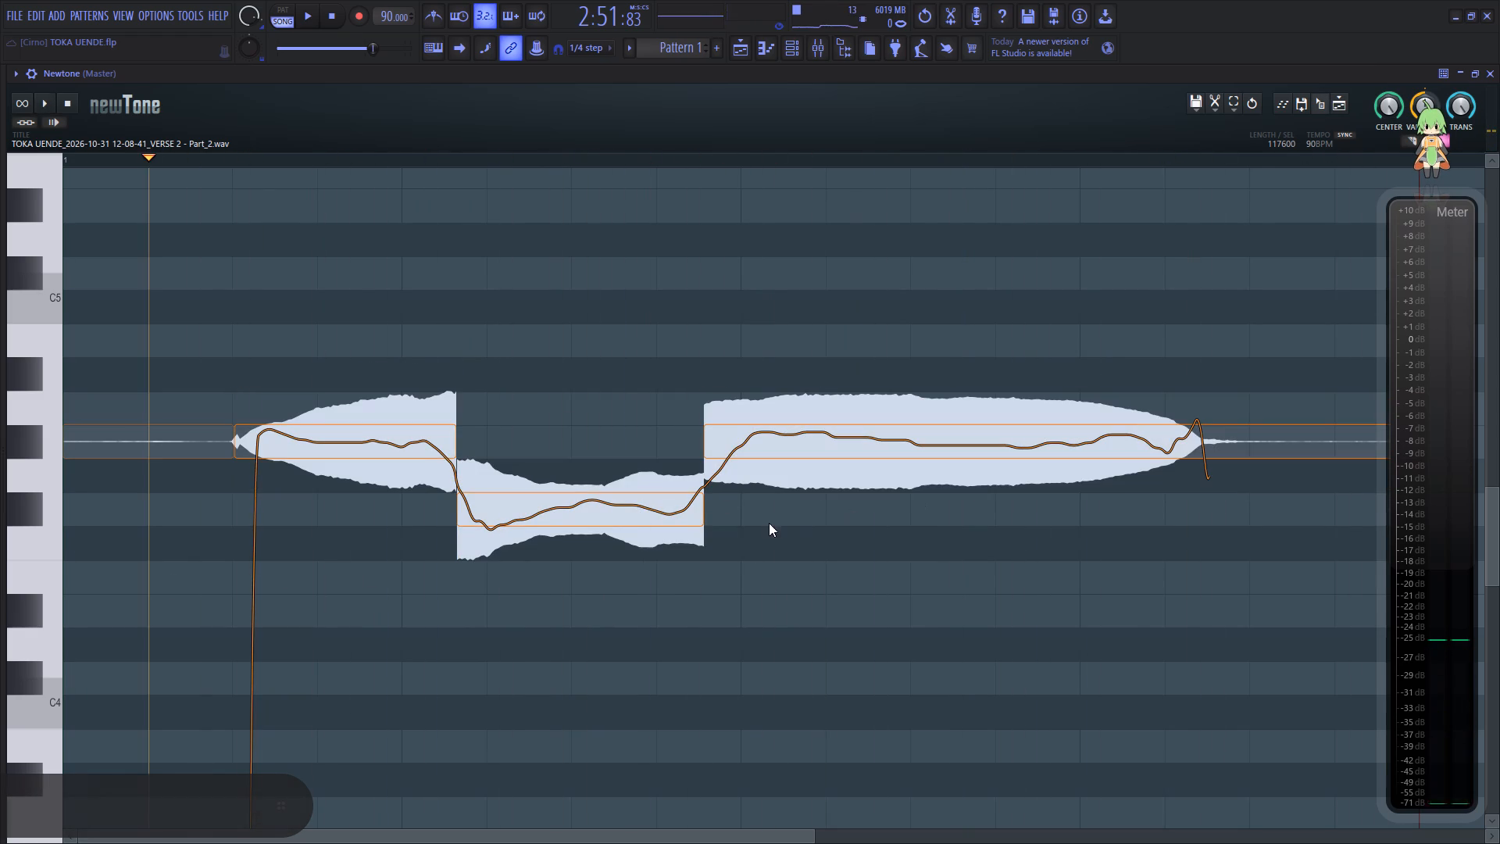
key(space)
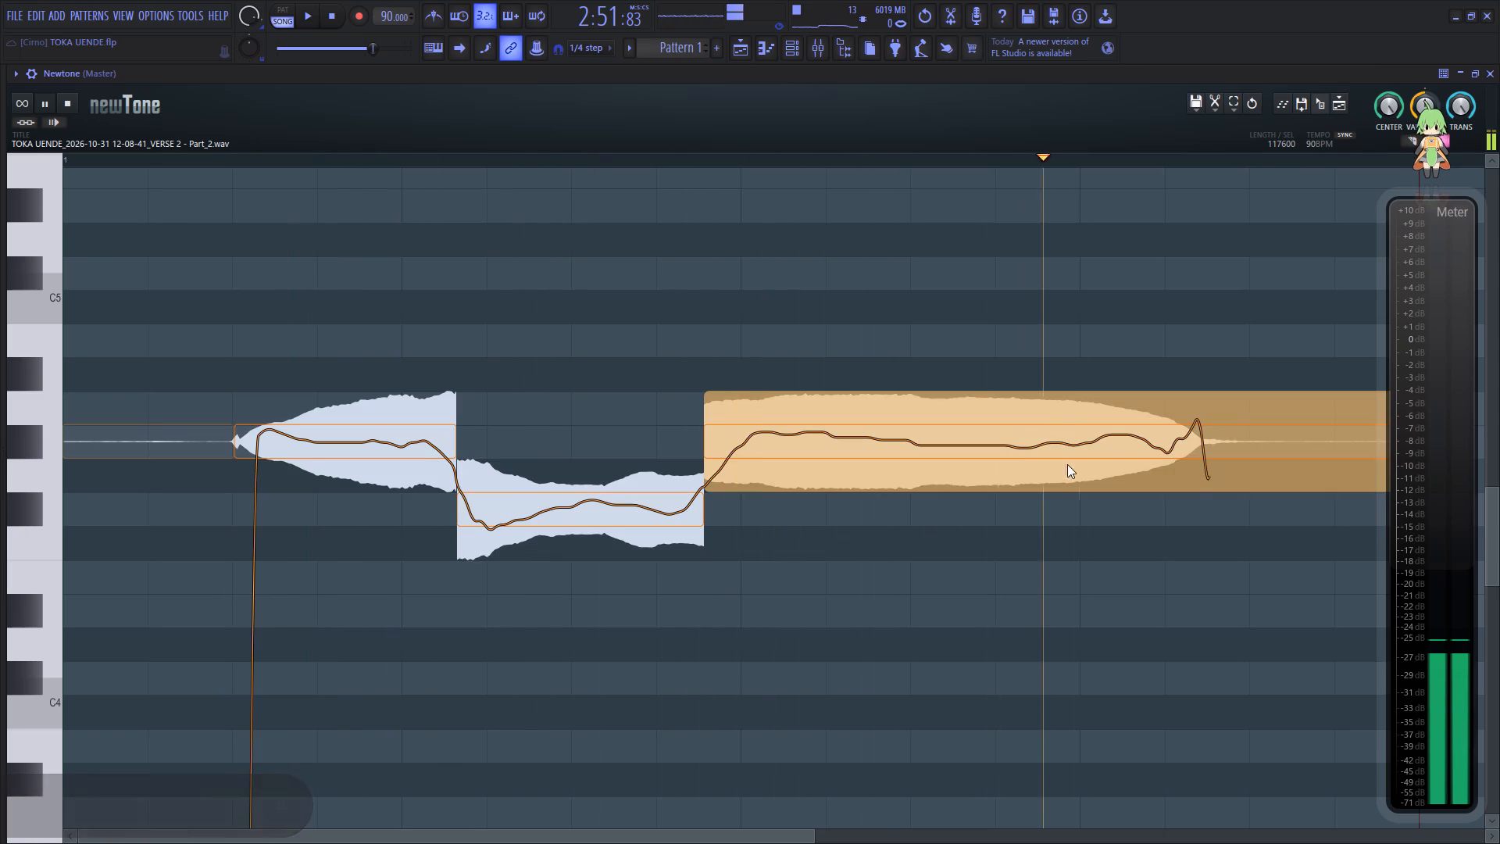
key(space)
key(space)
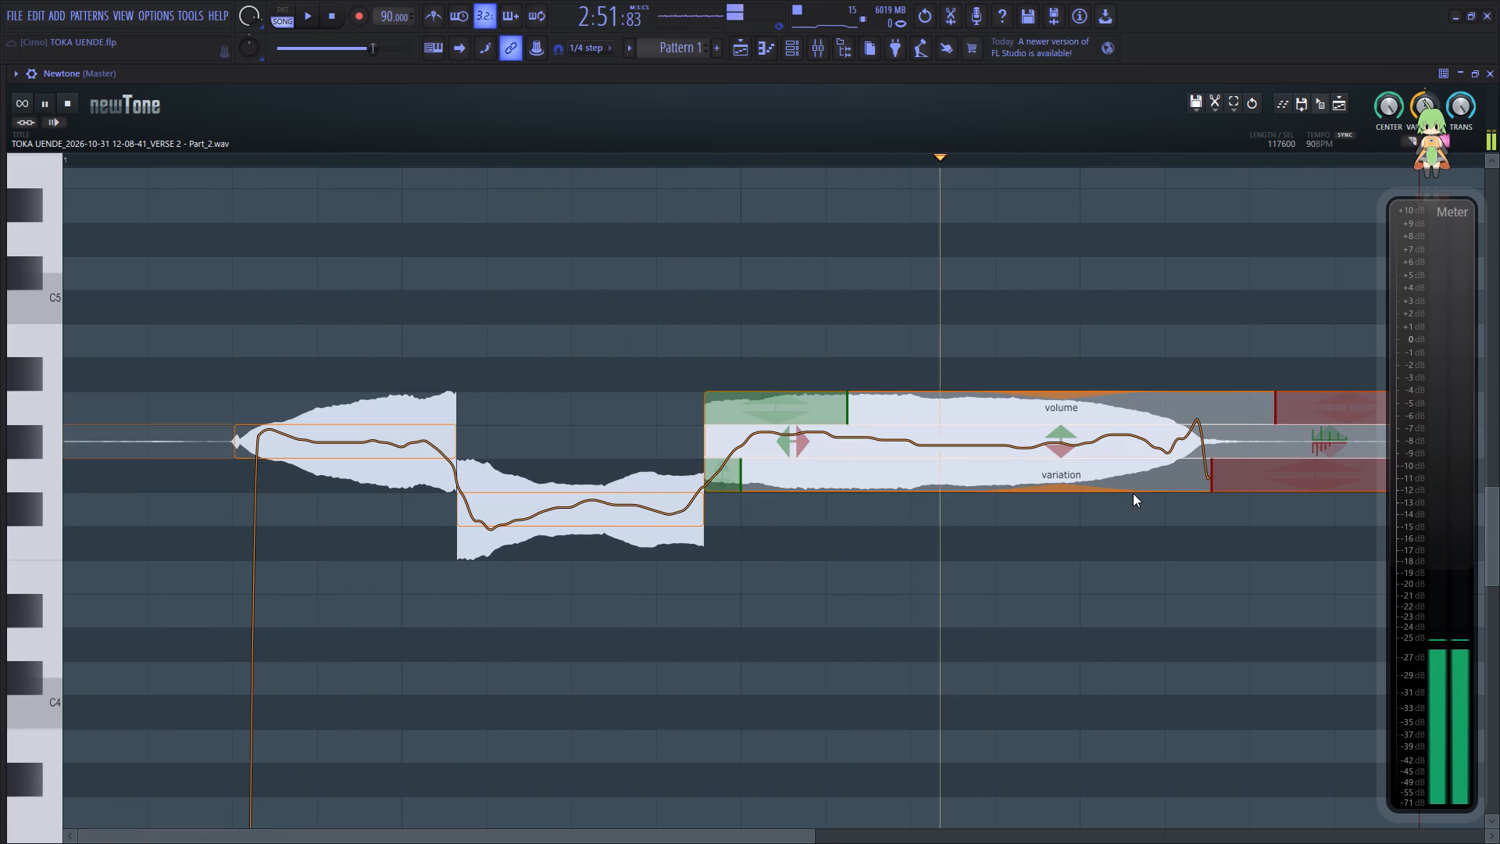
key(space)
key(space)
Reduce pitch variation to about 25% on the last note, 51% on the middle note, and 54% on the first note.
drag(1087, 490, 1105, 388)
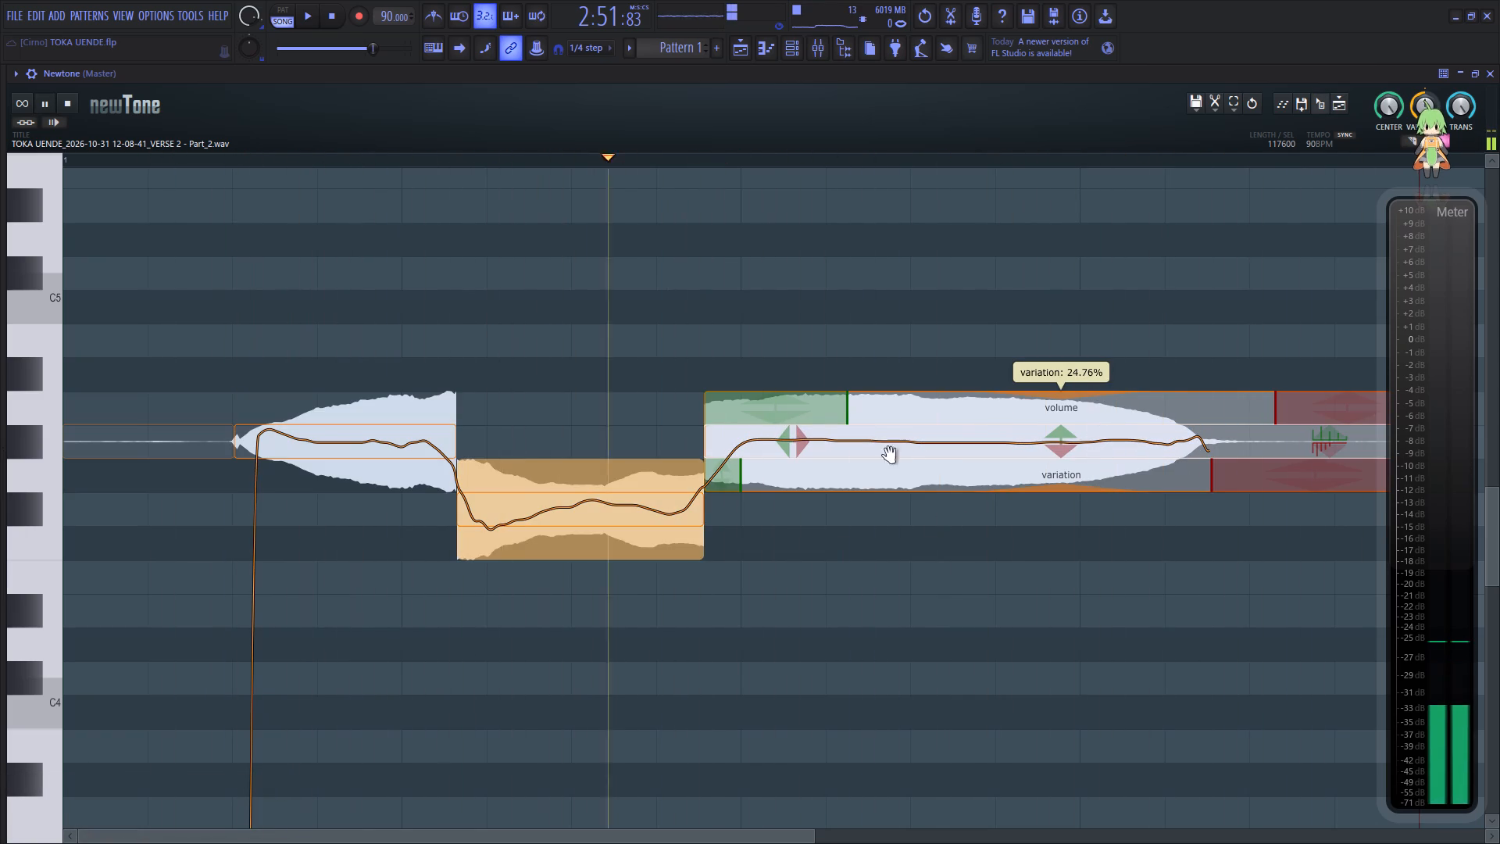
key(space)
key(space)
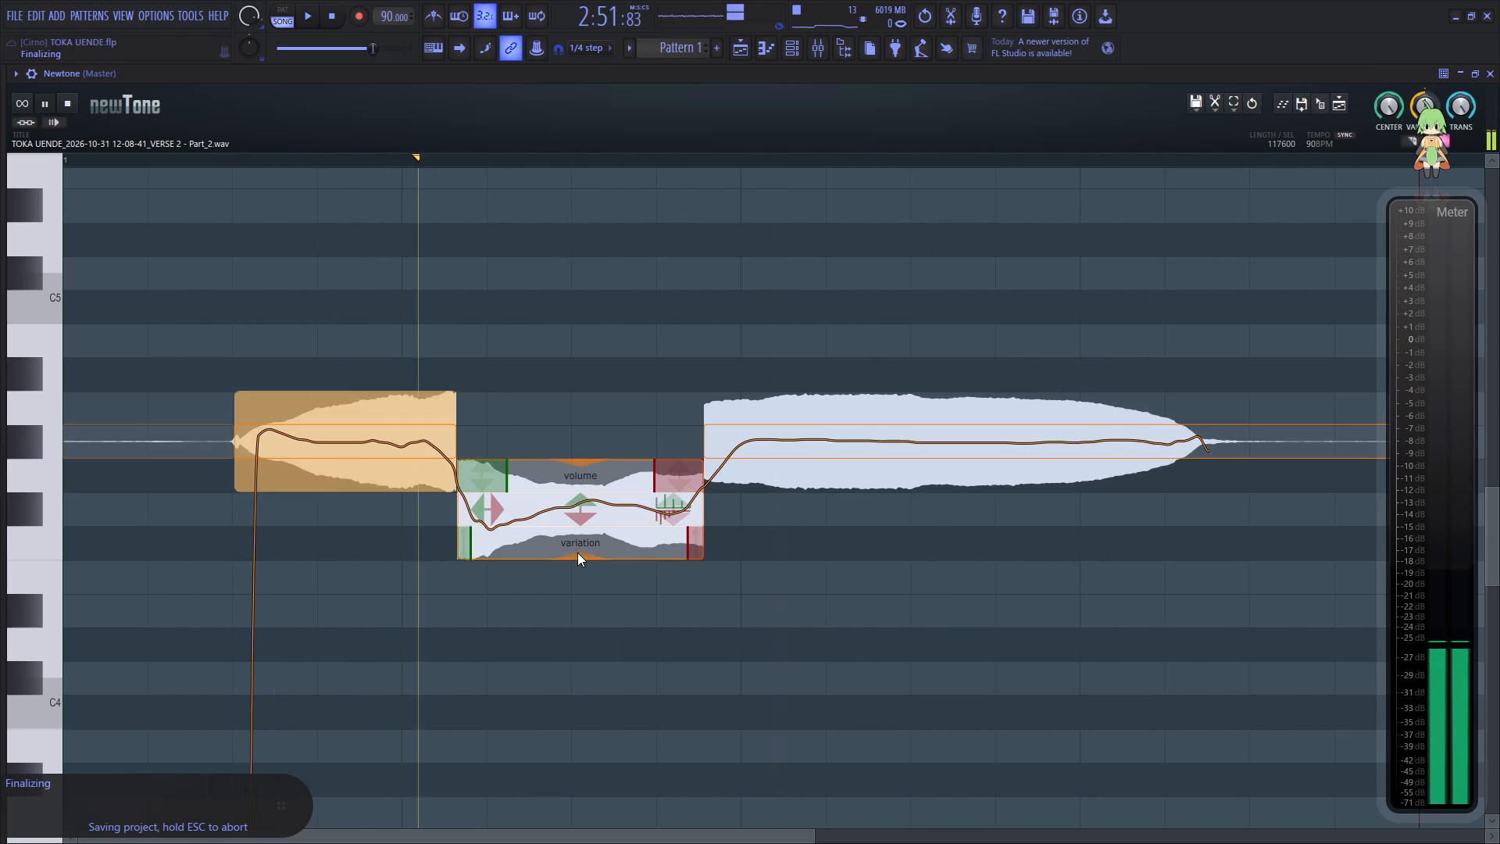
drag(577, 558, 587, 492)
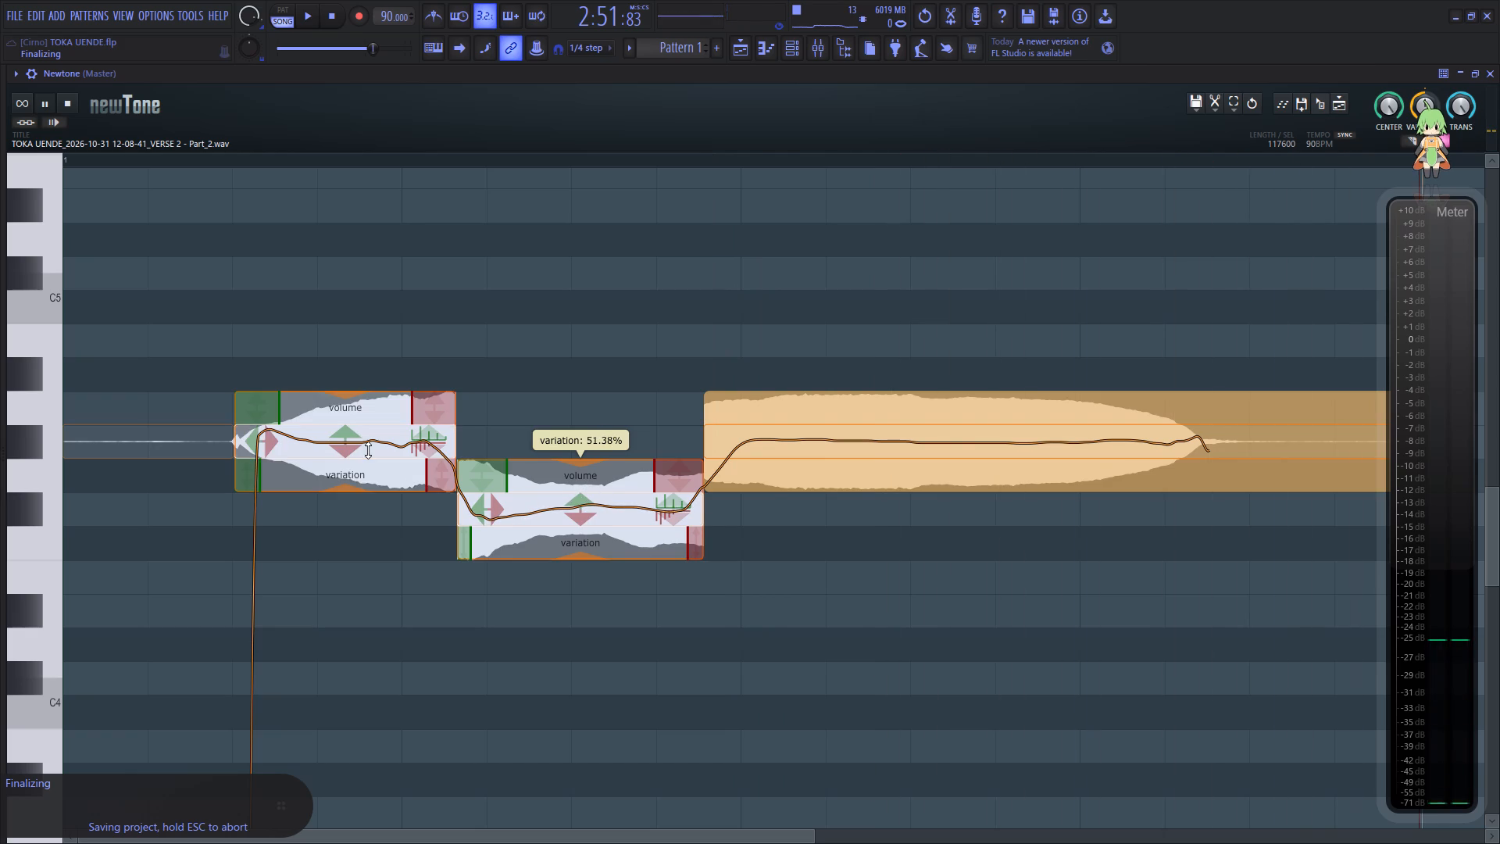
drag(350, 492, 366, 430)
key(space)
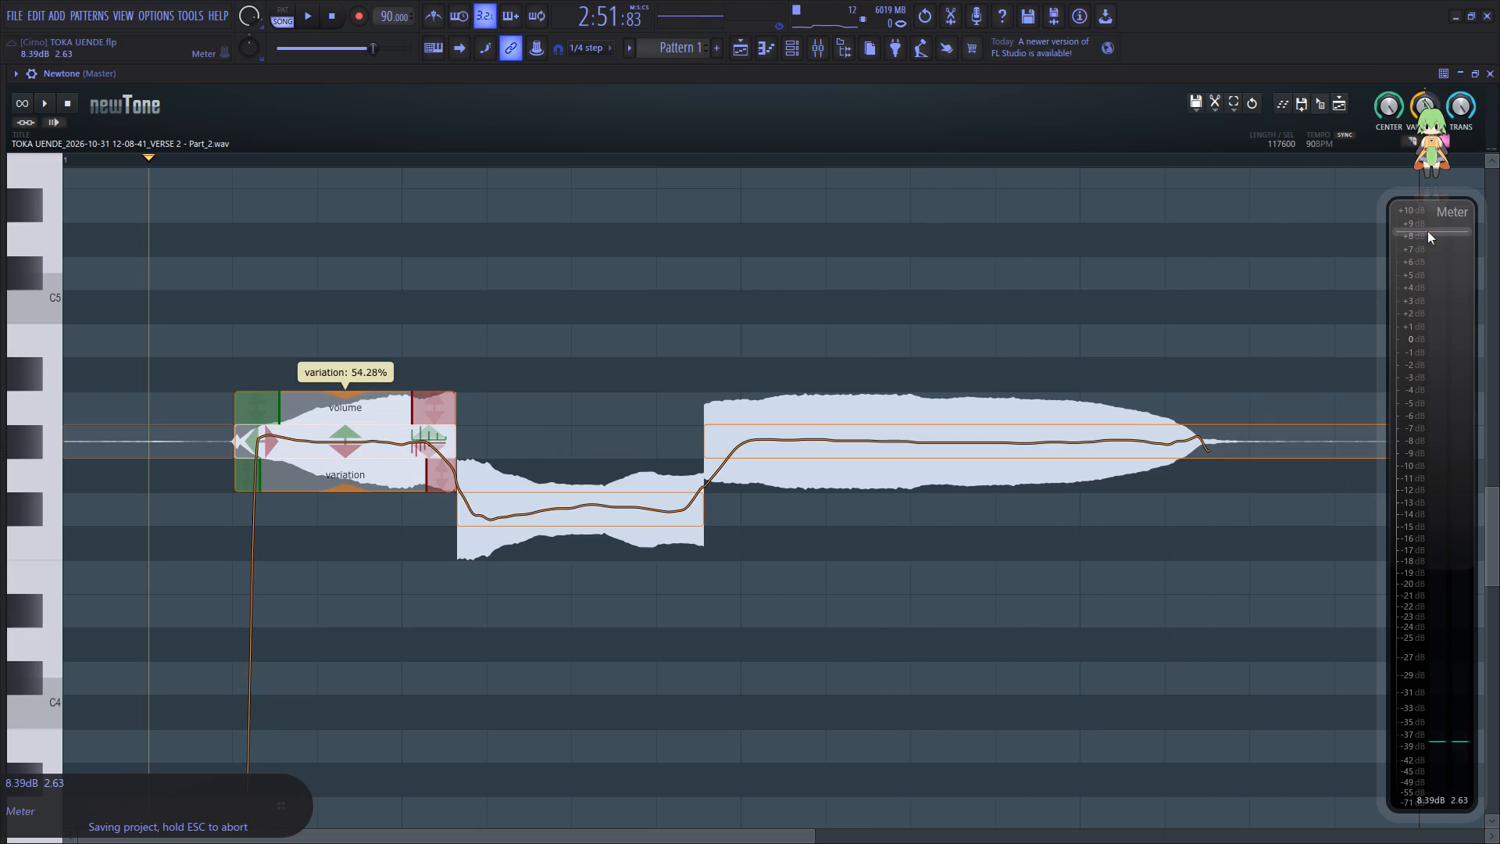
Send the corrected adlib audio from NewTone to the Verse 3 track at 67:11 and close the editor.
drag(1320, 105, 683, 645)
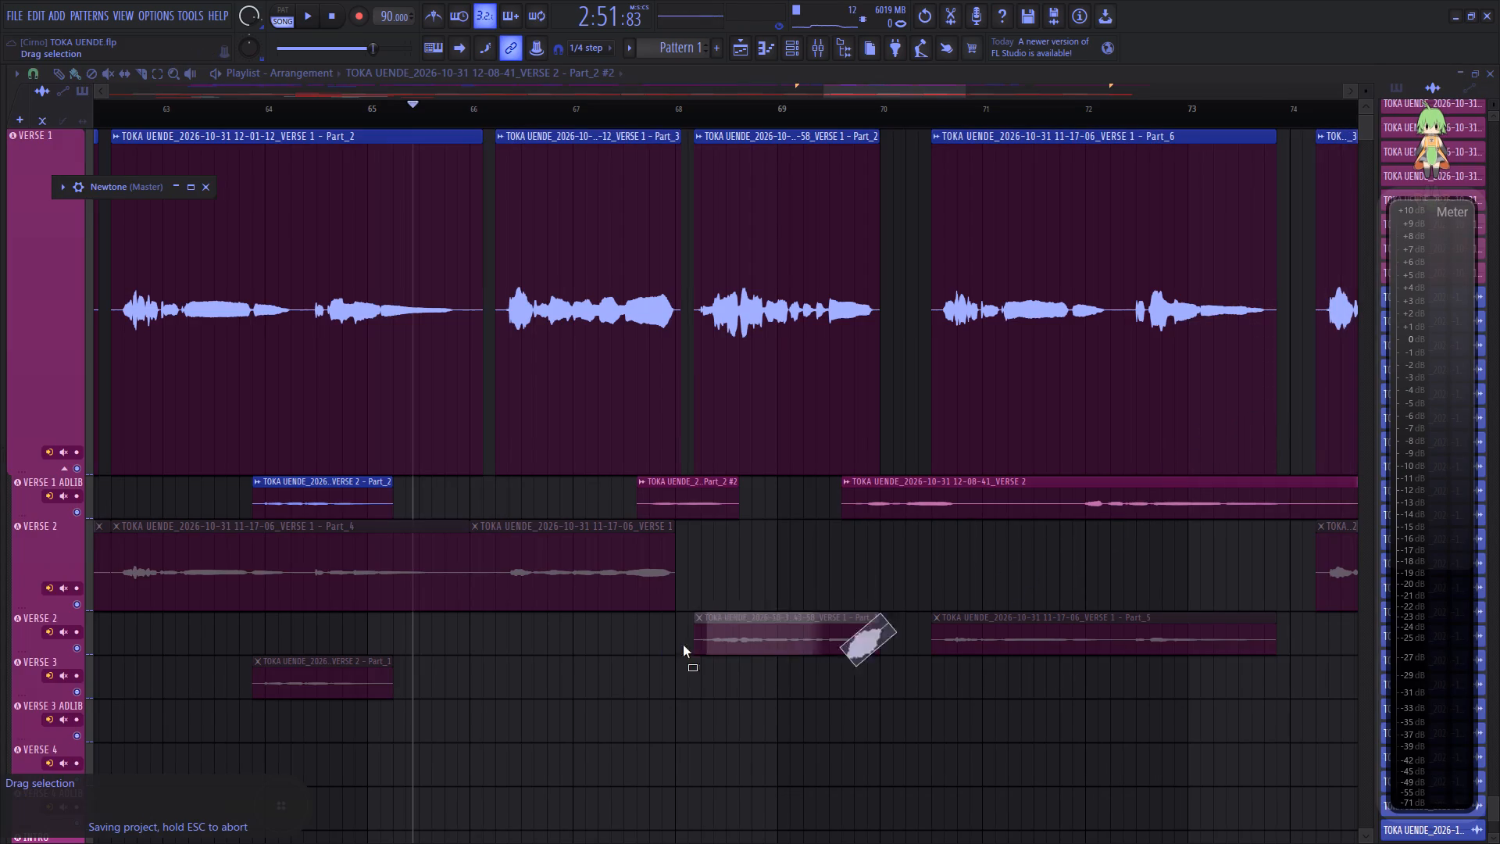
drag(683, 645, 637, 681)
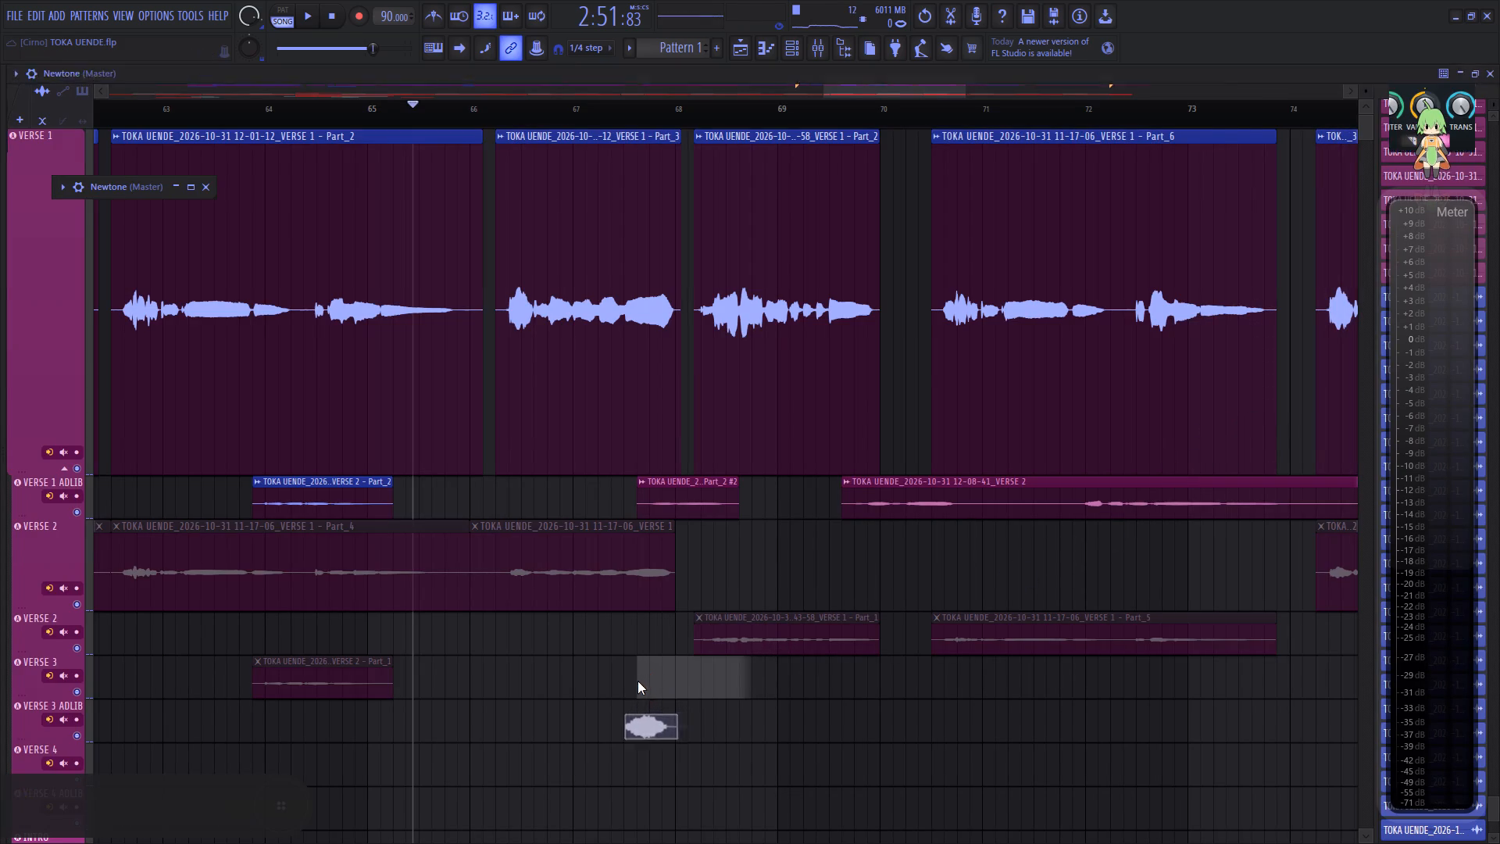
click(1492, 69)
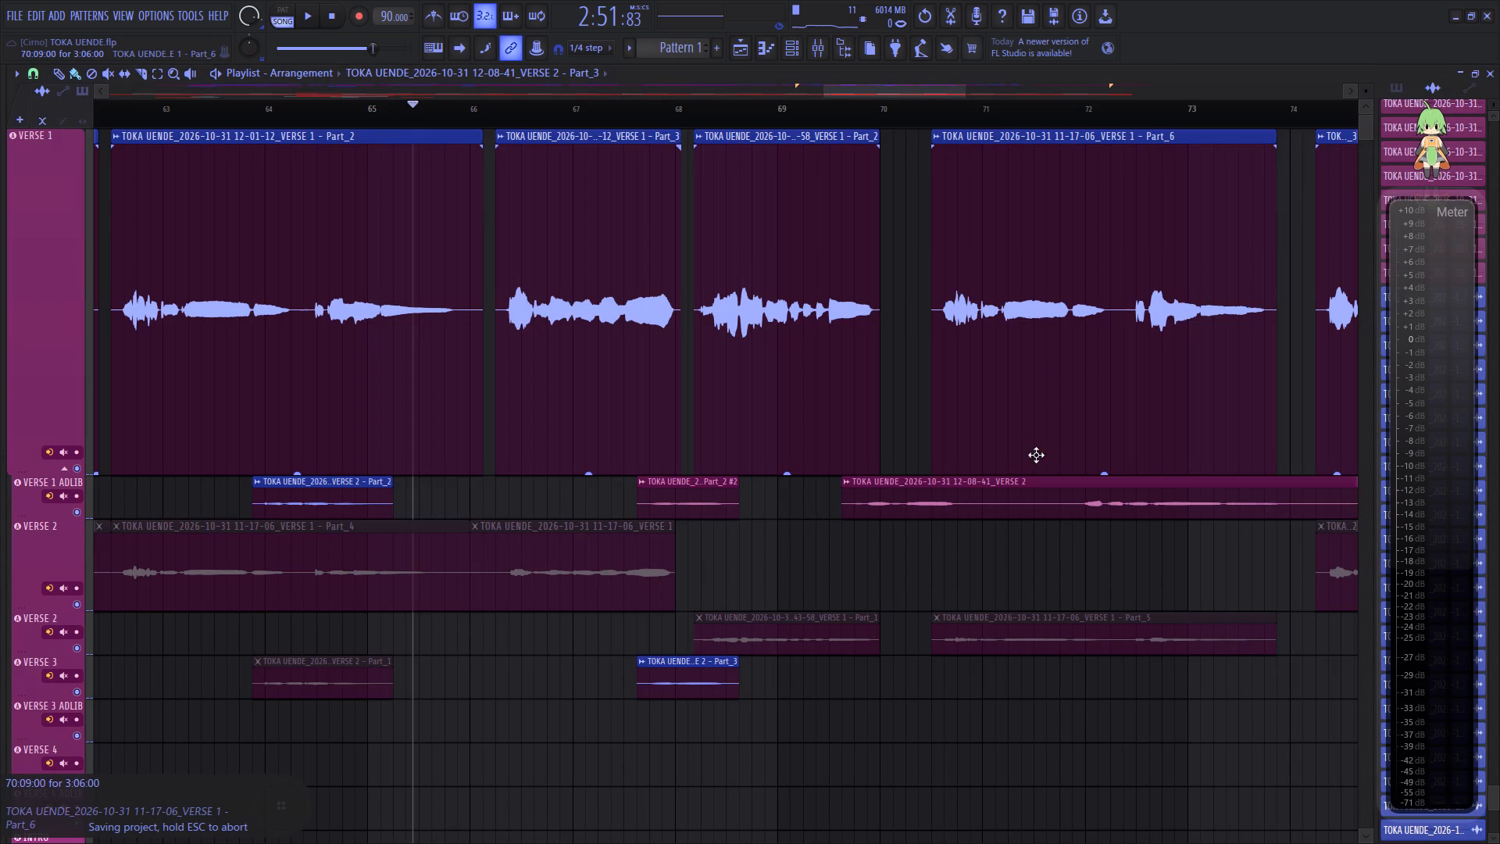
Move the original adlib Part_2 #2 down to Verse 3 Adlib and place corrected Part_3 on Verse 1 Adlib at 67:11.
drag(680, 494, 680, 501)
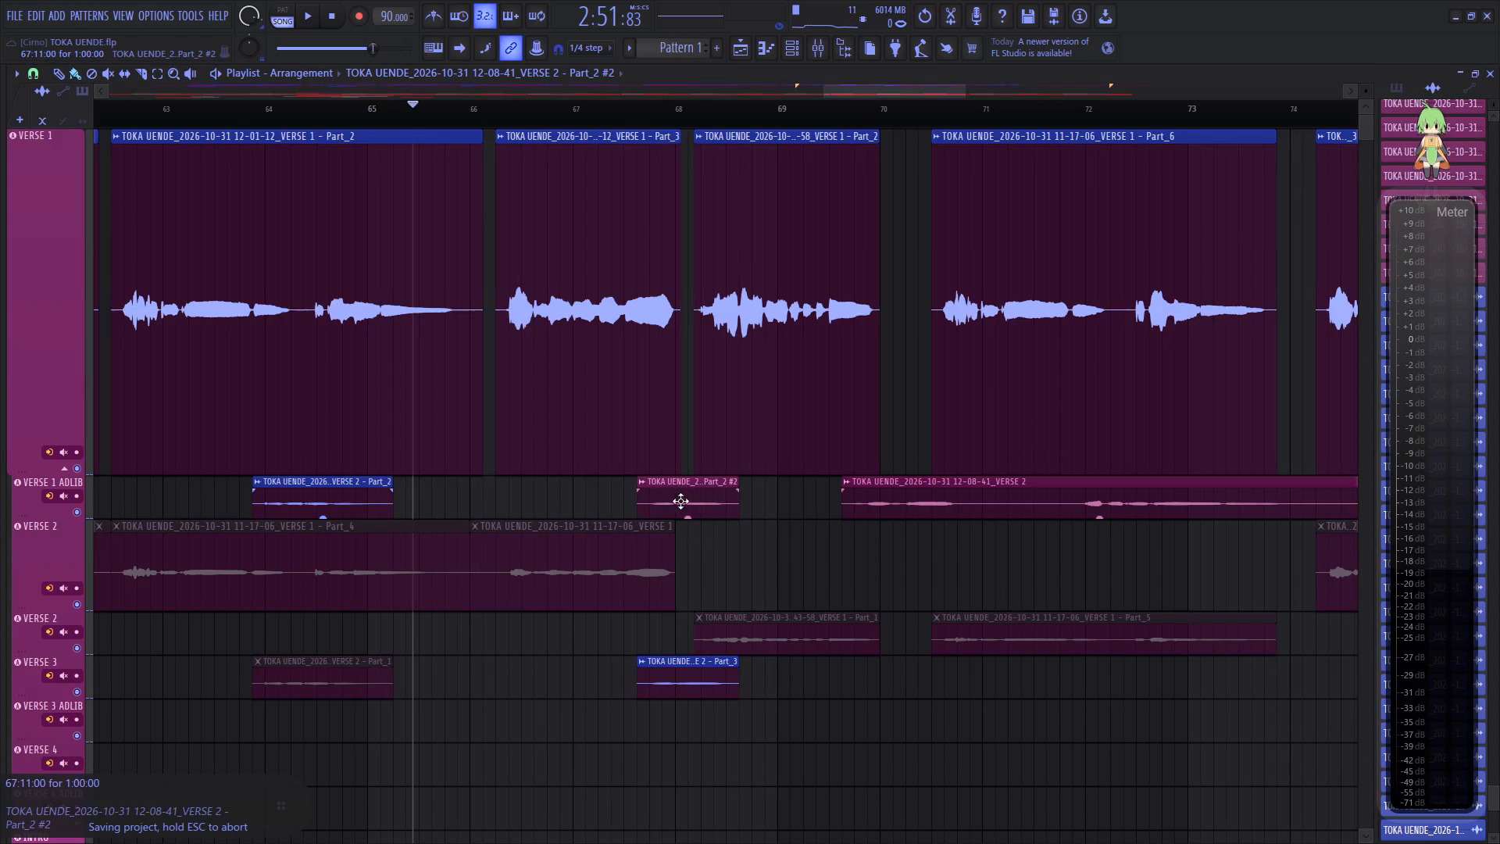
drag(680, 501, 681, 725)
drag(677, 686, 682, 660)
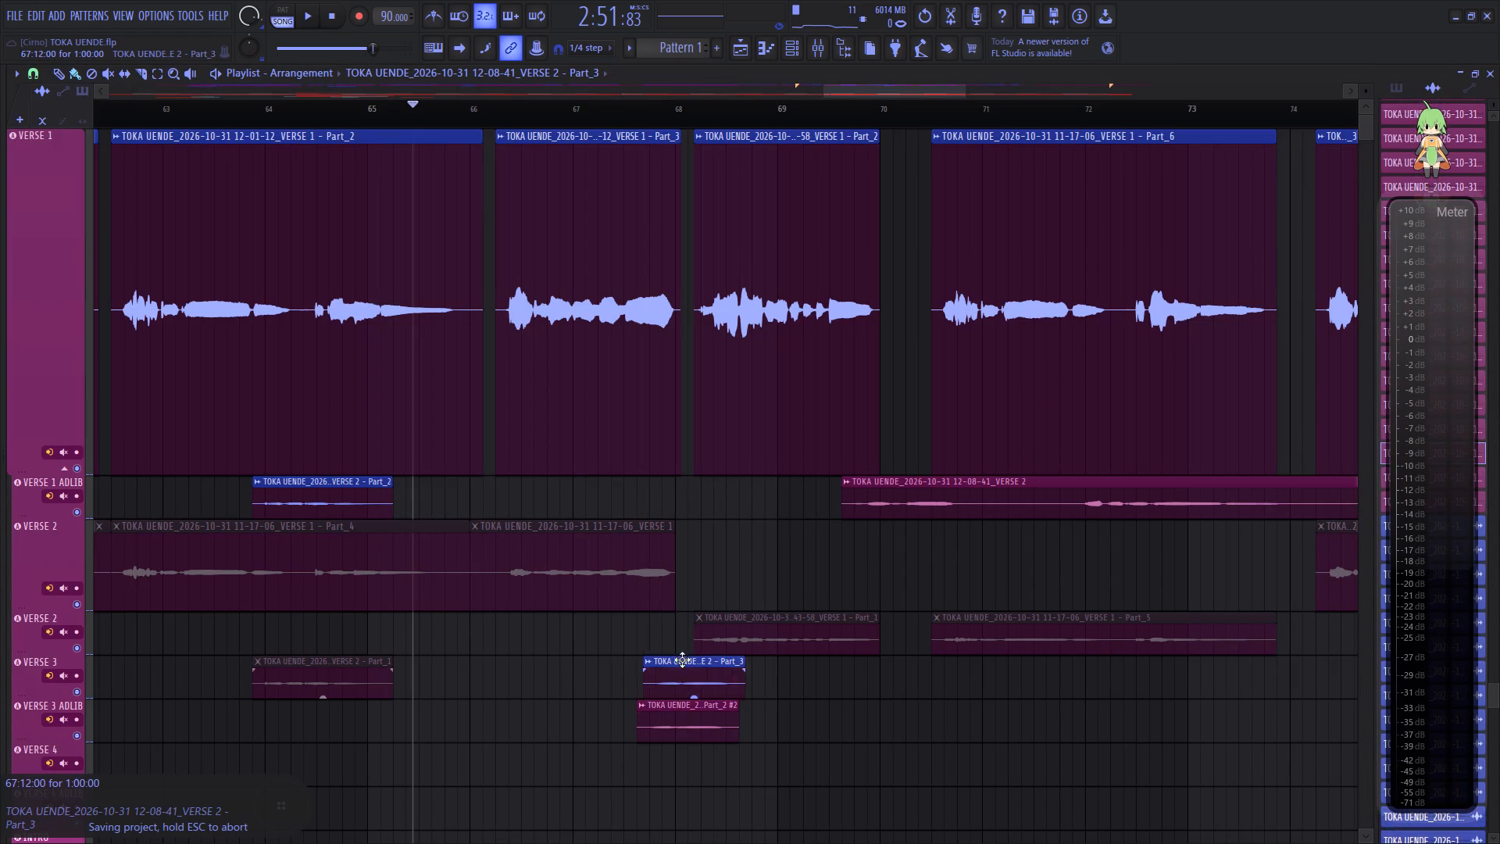
drag(682, 660, 679, 487)
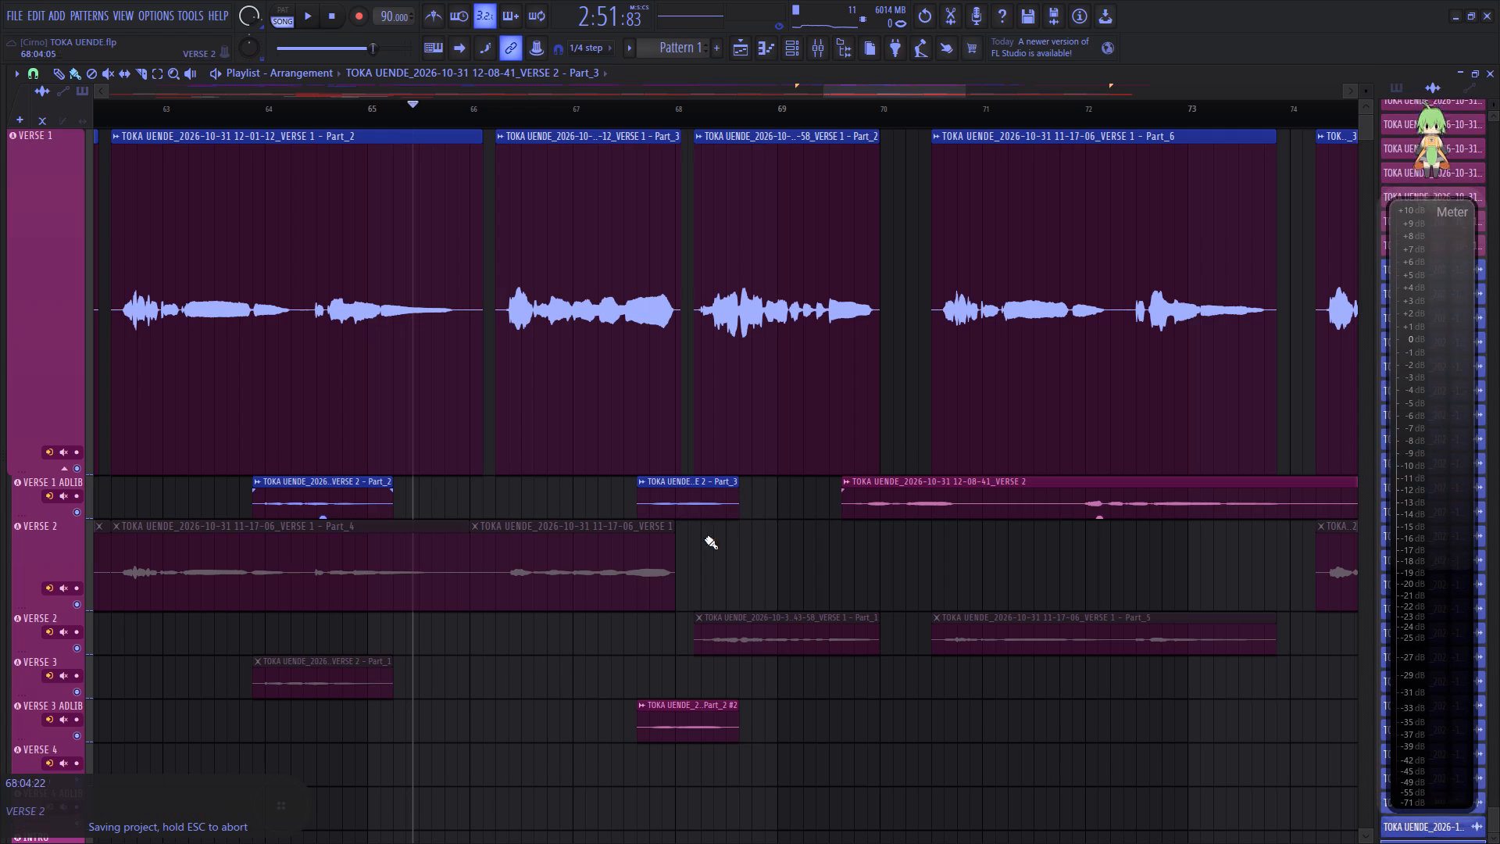
Mute the original adlib Part_2 #2 and move it to Verse 3 at 67:11, keeping the muted Verse 2 clip on its track.
key(t)
click(696, 730)
key(b)
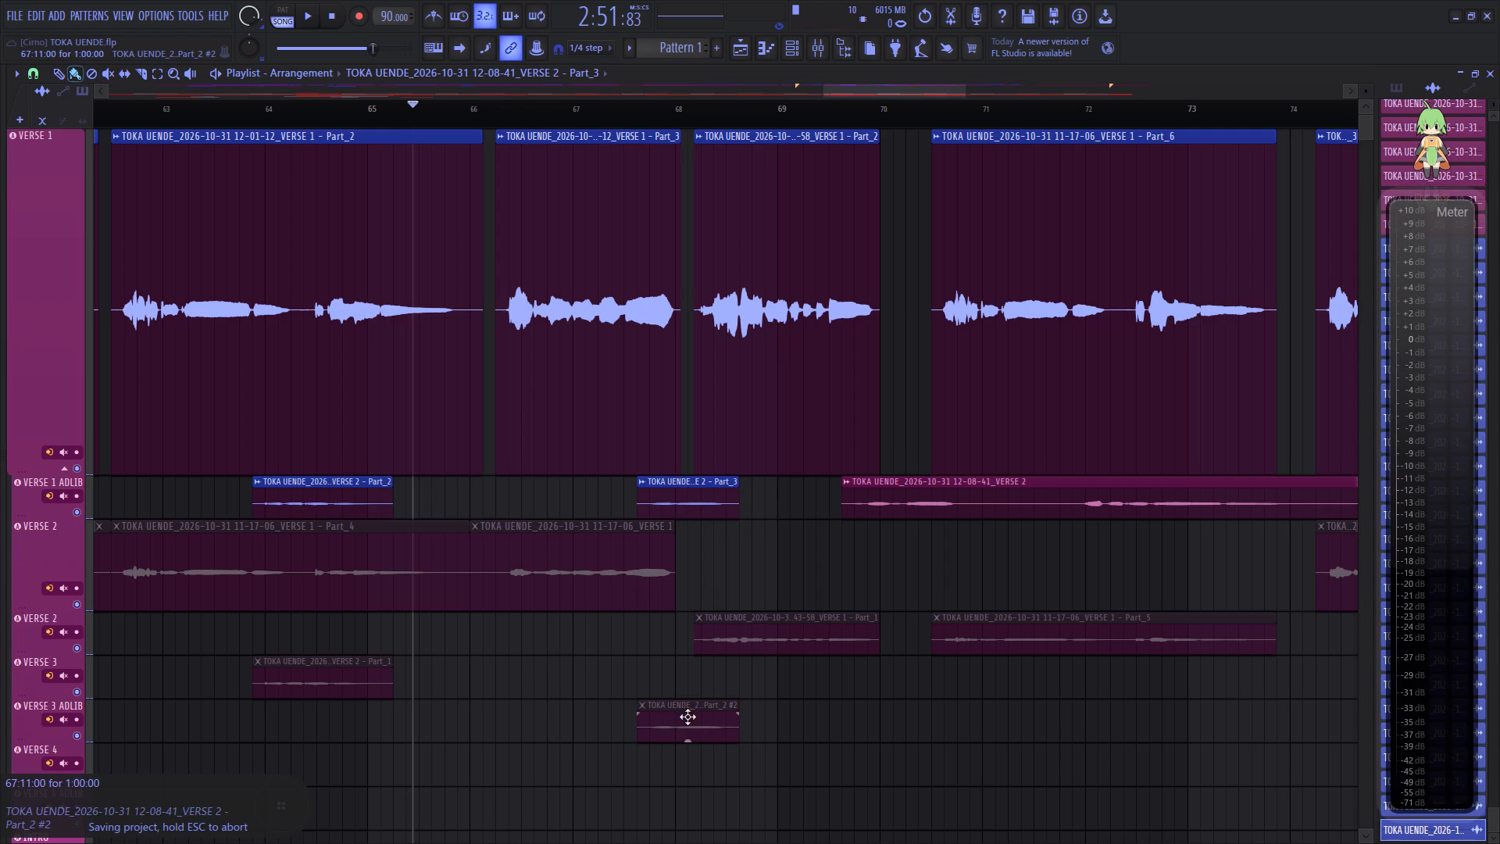
drag(746, 637, 747, 687)
drag(685, 732, 686, 650)
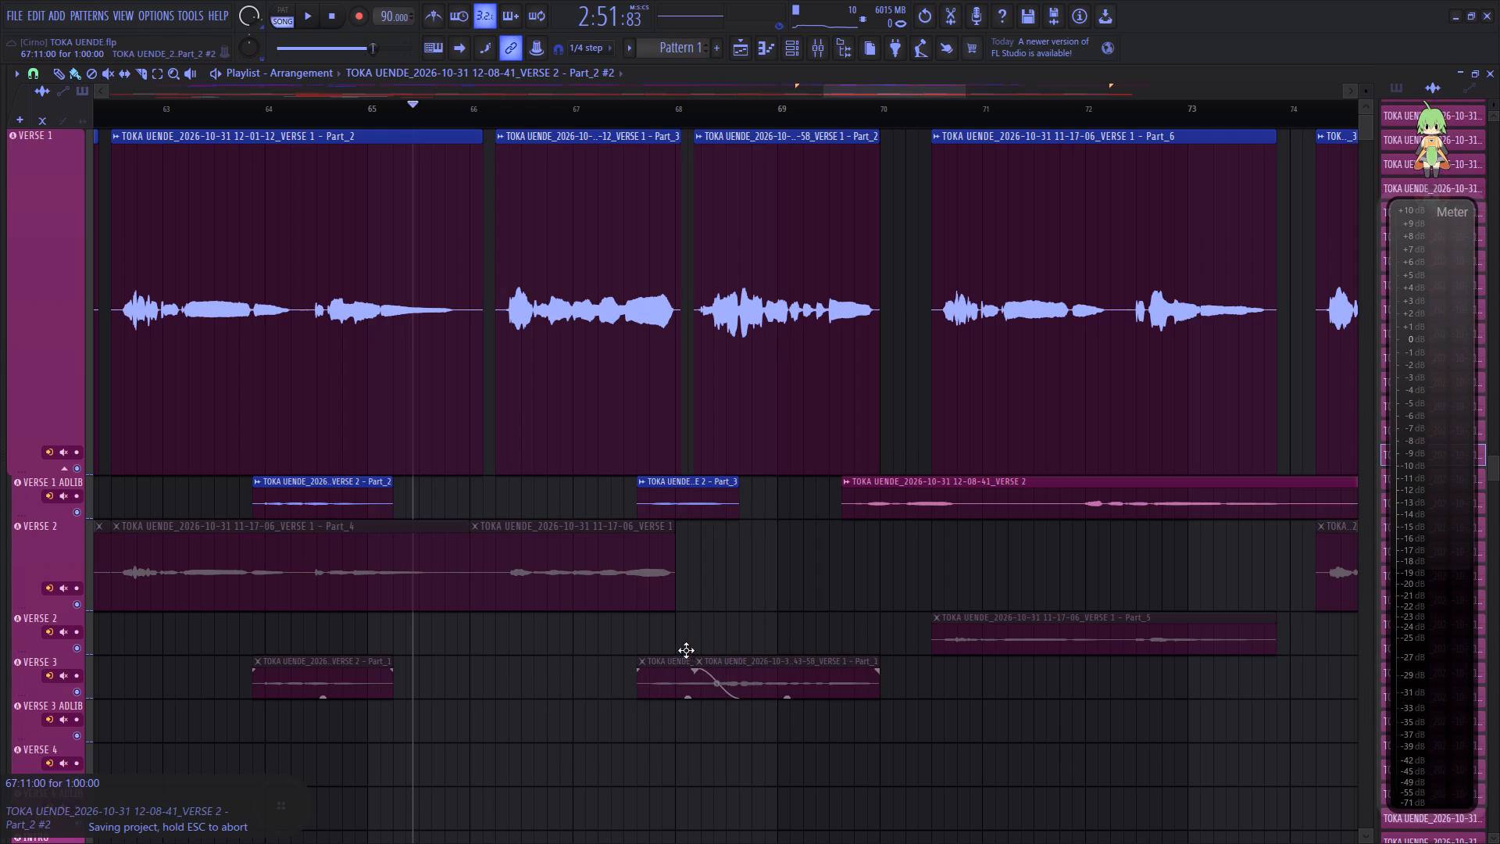
drag(686, 650, 687, 652)
drag(795, 676, 794, 614)
Play back the adlibs, then slice off a phrase from 69:11 to 70:15 and trim the gap up to shortly before bar 72.
key(space)
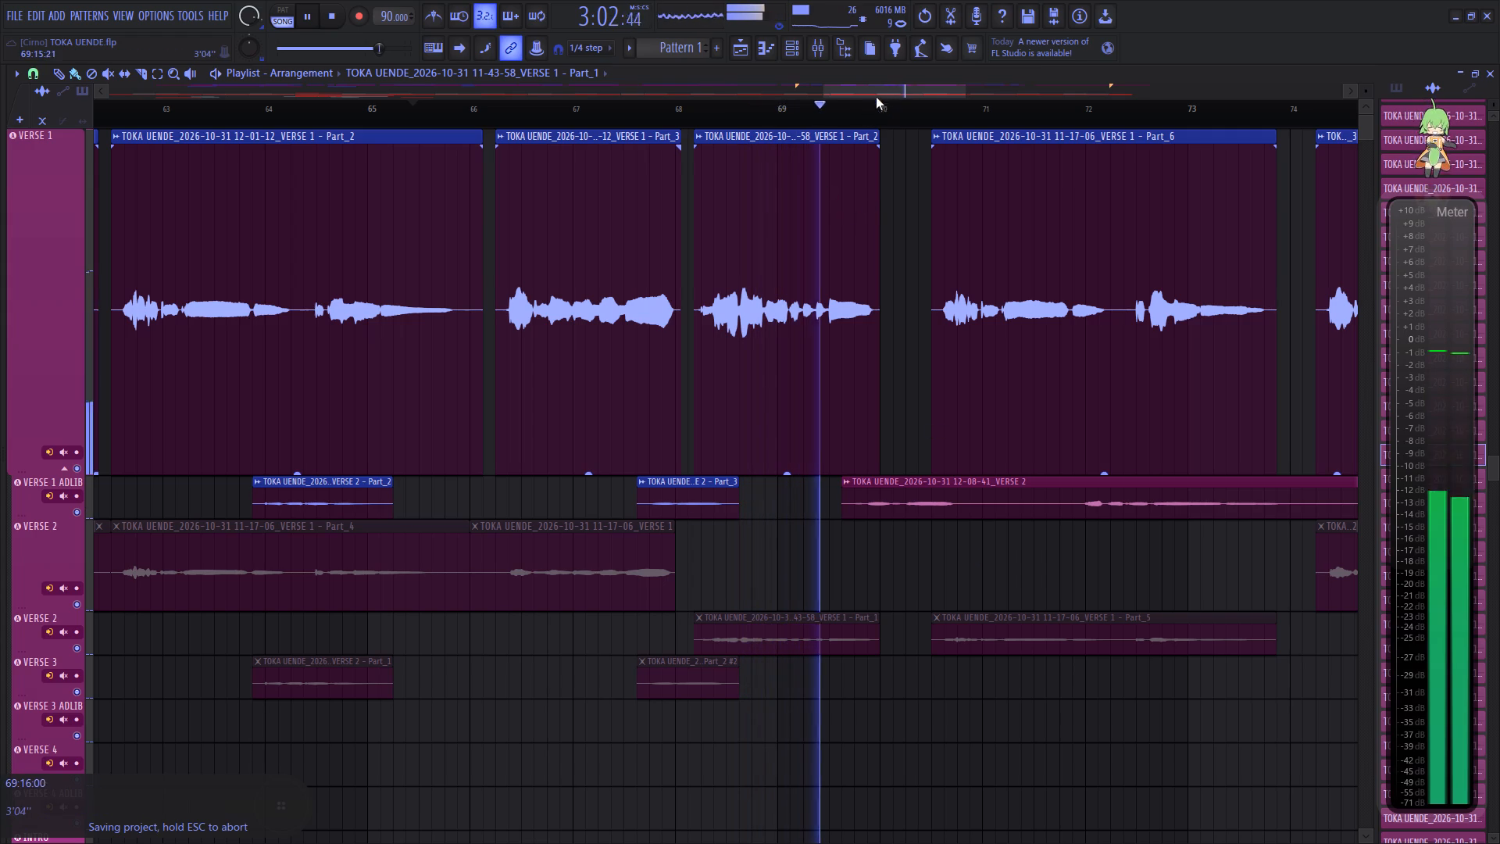
drag(880, 88, 902, 86)
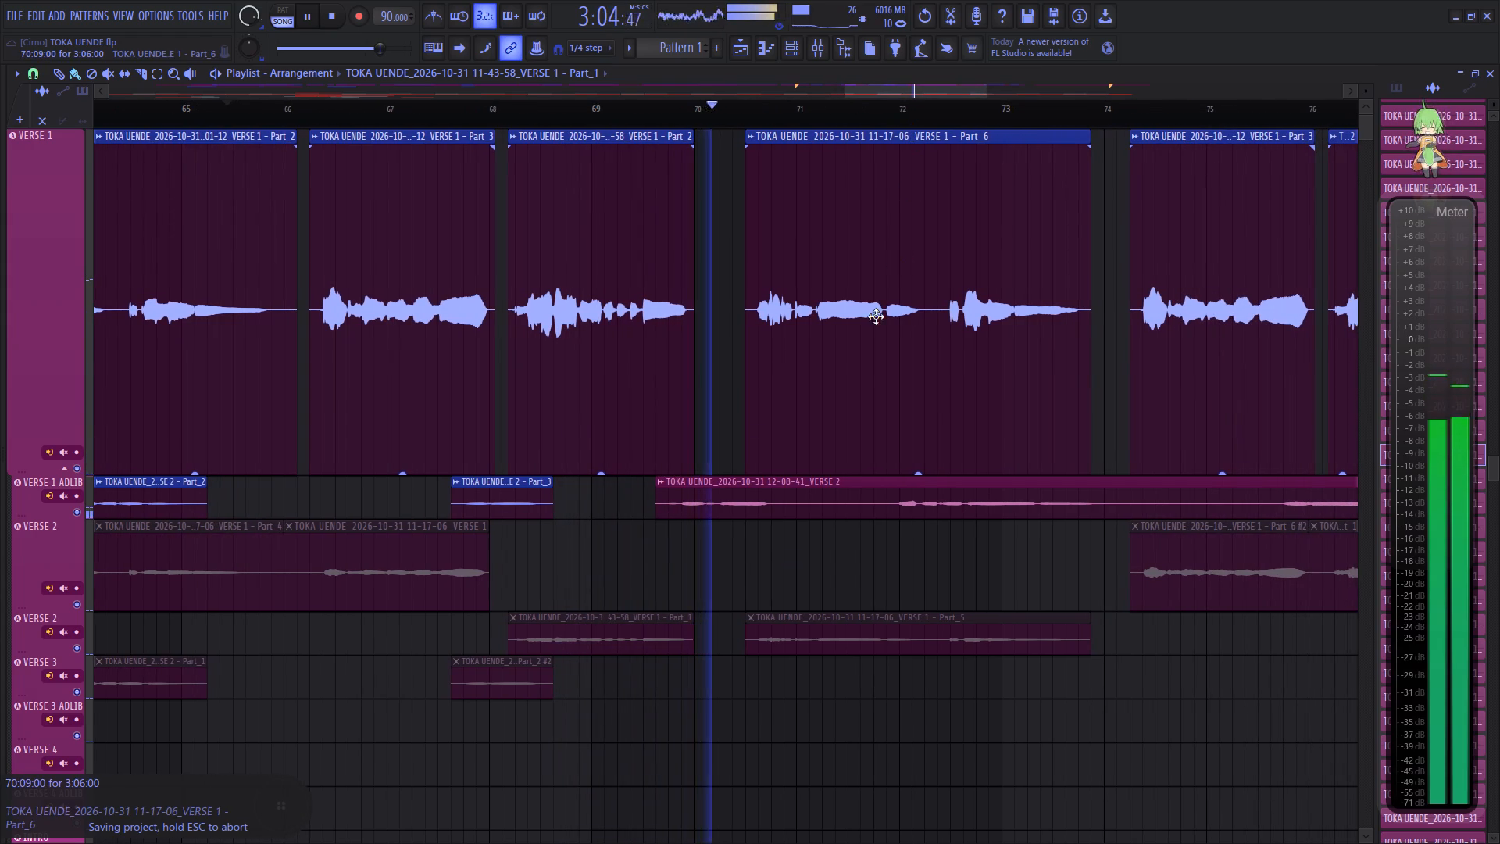
key(c)
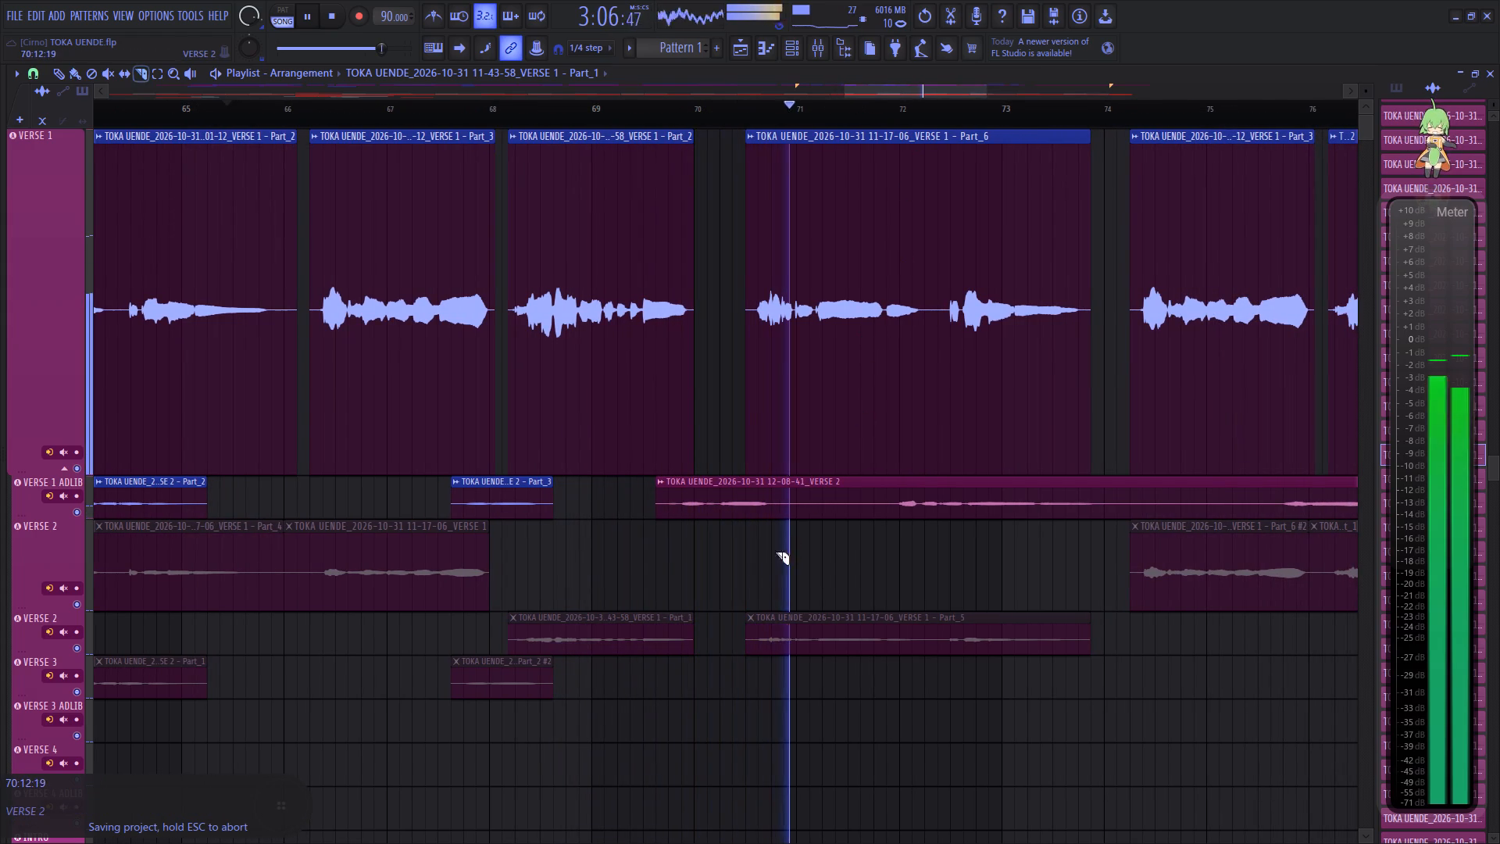
key(space)
click(784, 510)
right_click(846, 509)
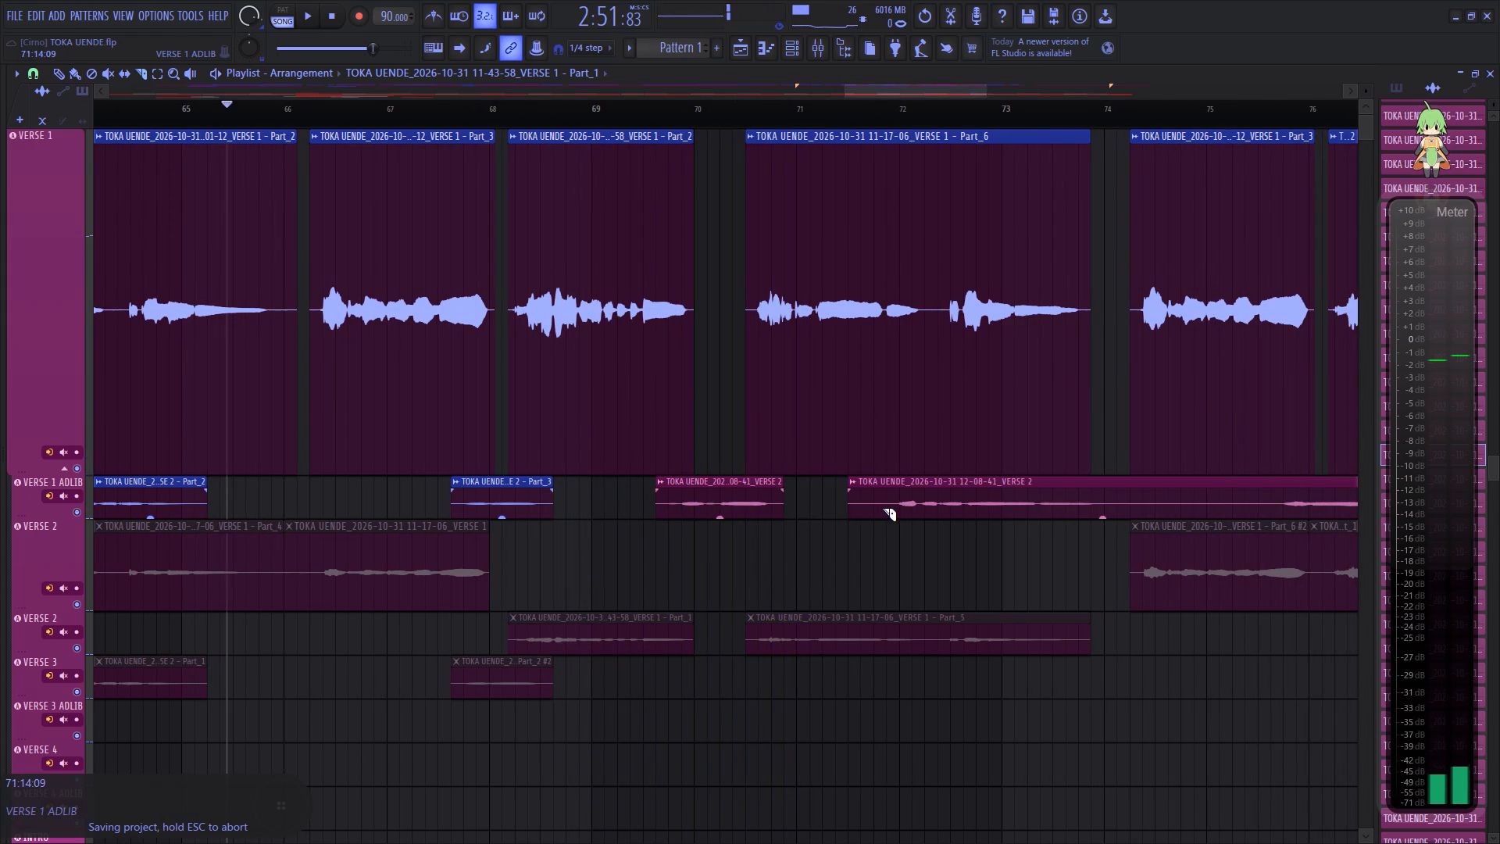
right_click(886, 505)
key(b)
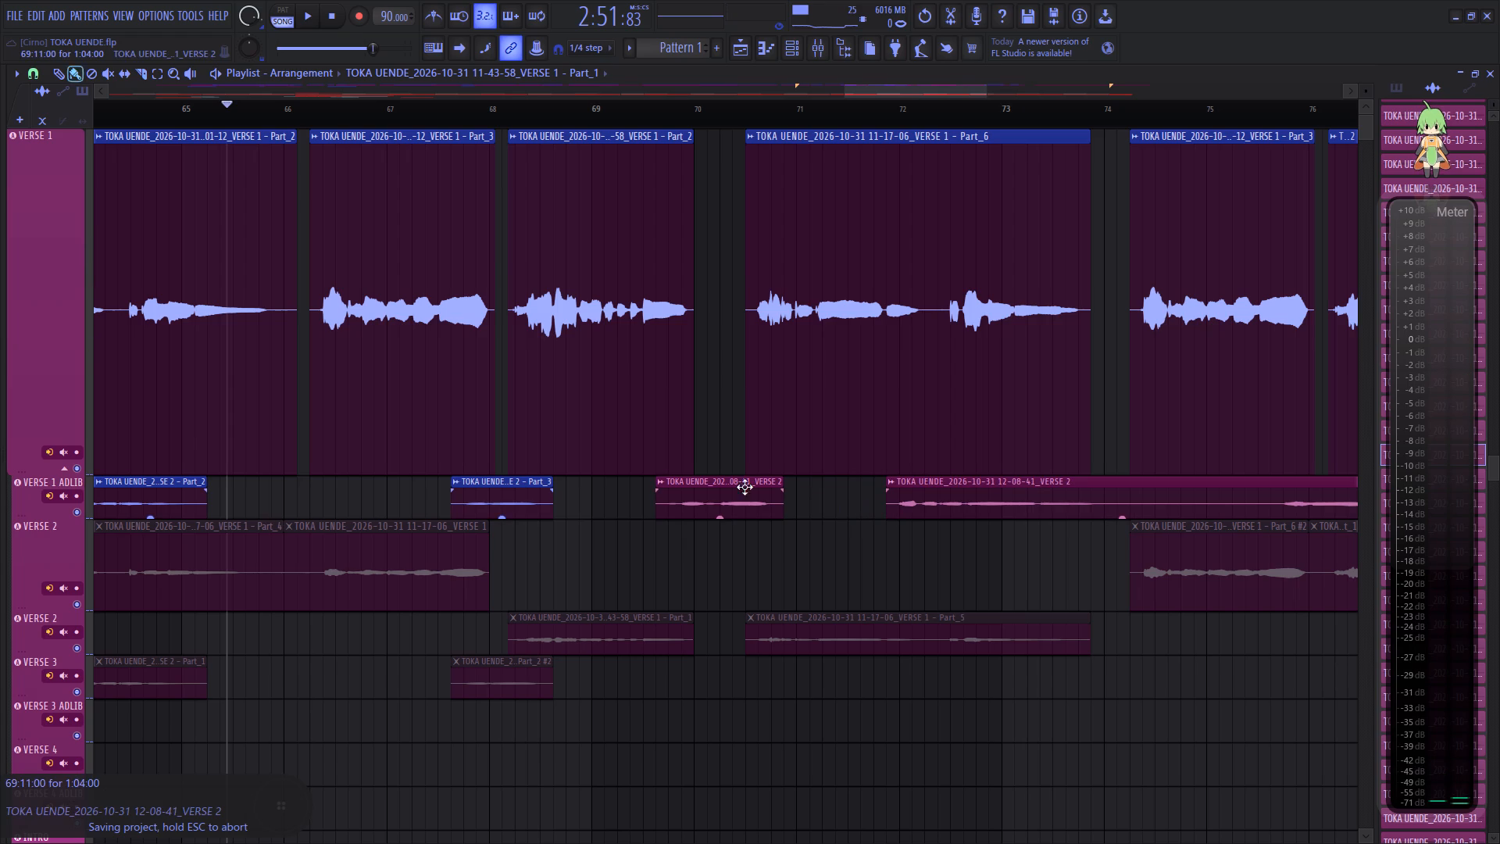
Make the adlib phrase at 69:11 a unique sample and open it in NewTone for pitch correction.
click(659, 481)
click(802, 514)
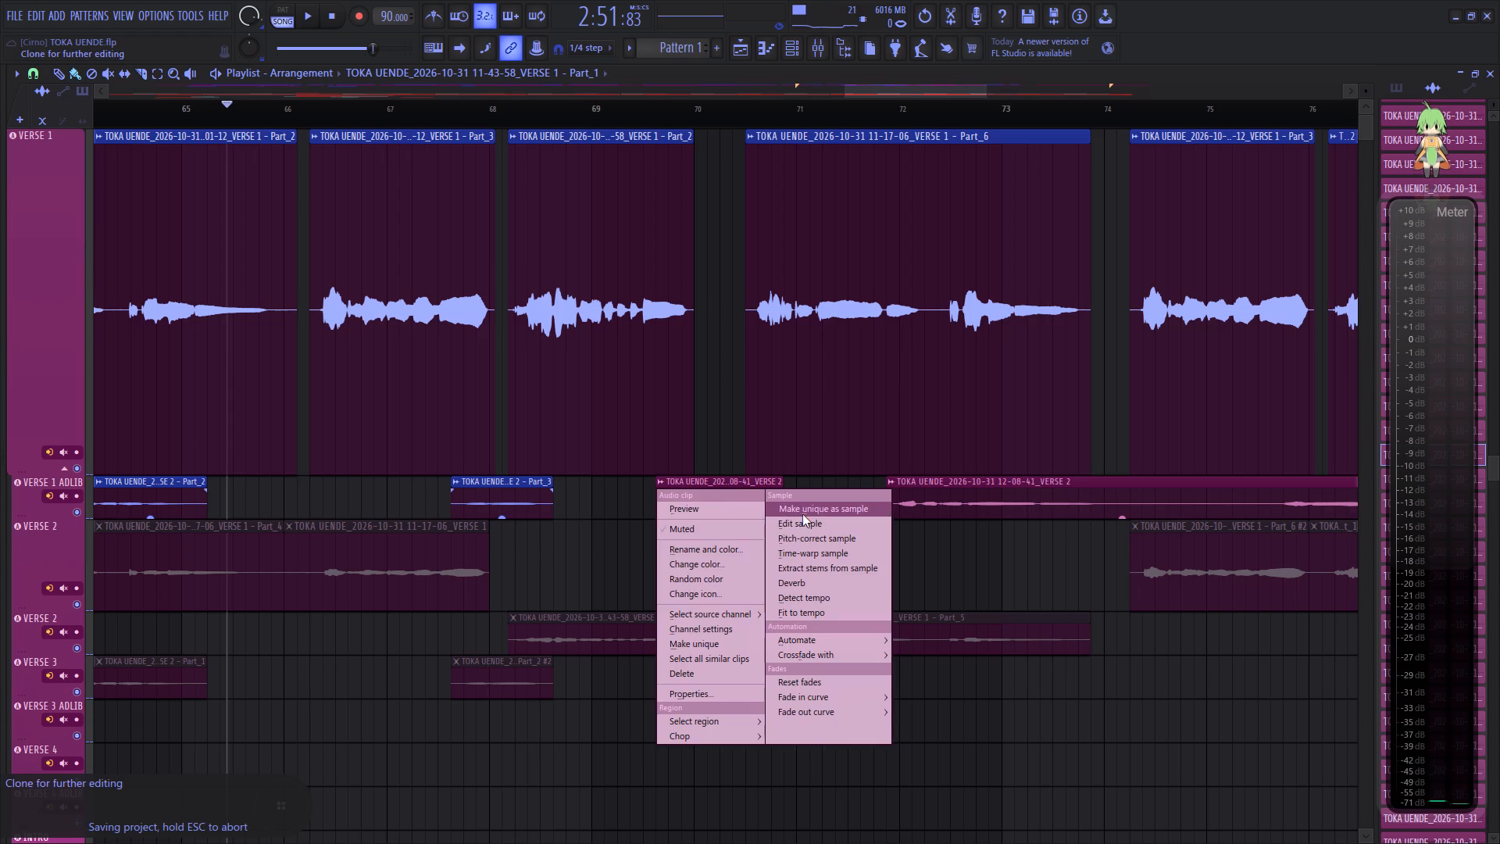
click(661, 483)
click(818, 537)
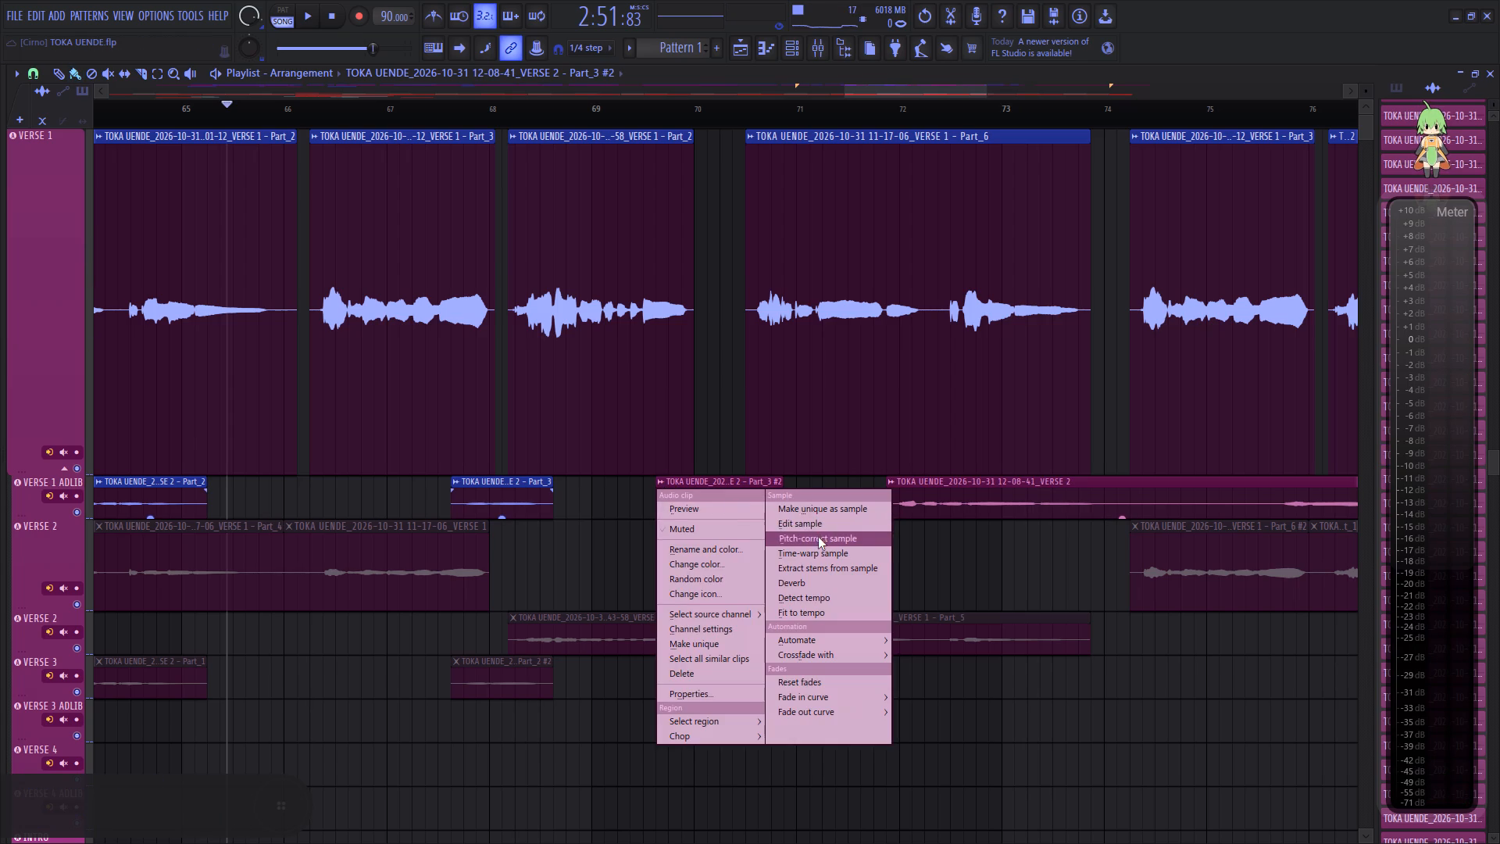
Snap the notes of the adlib phrase to the scale and play the result back.
click(1209, 109)
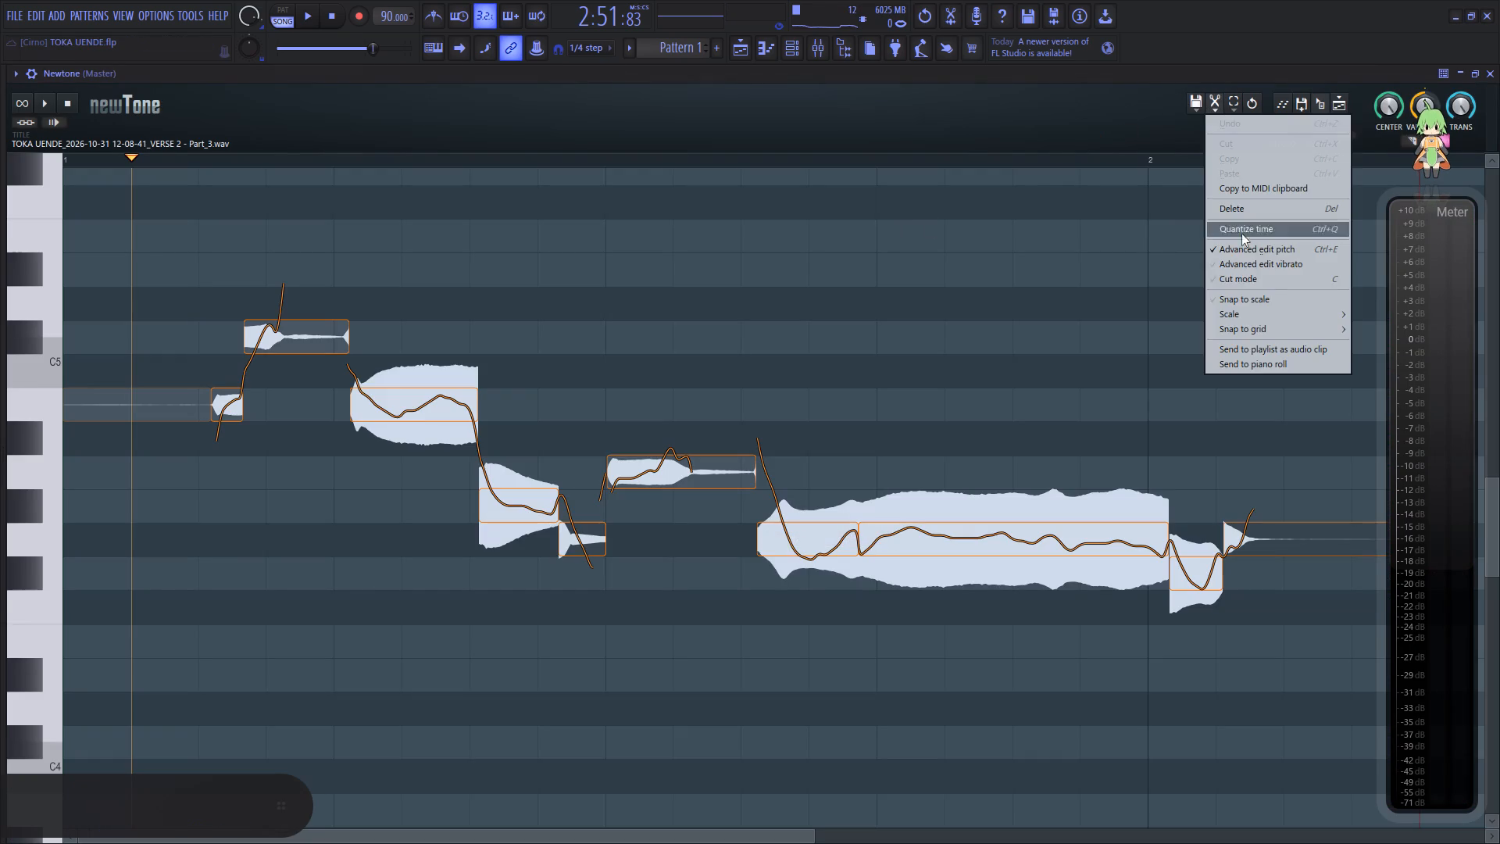
click(1224, 298)
key(space)
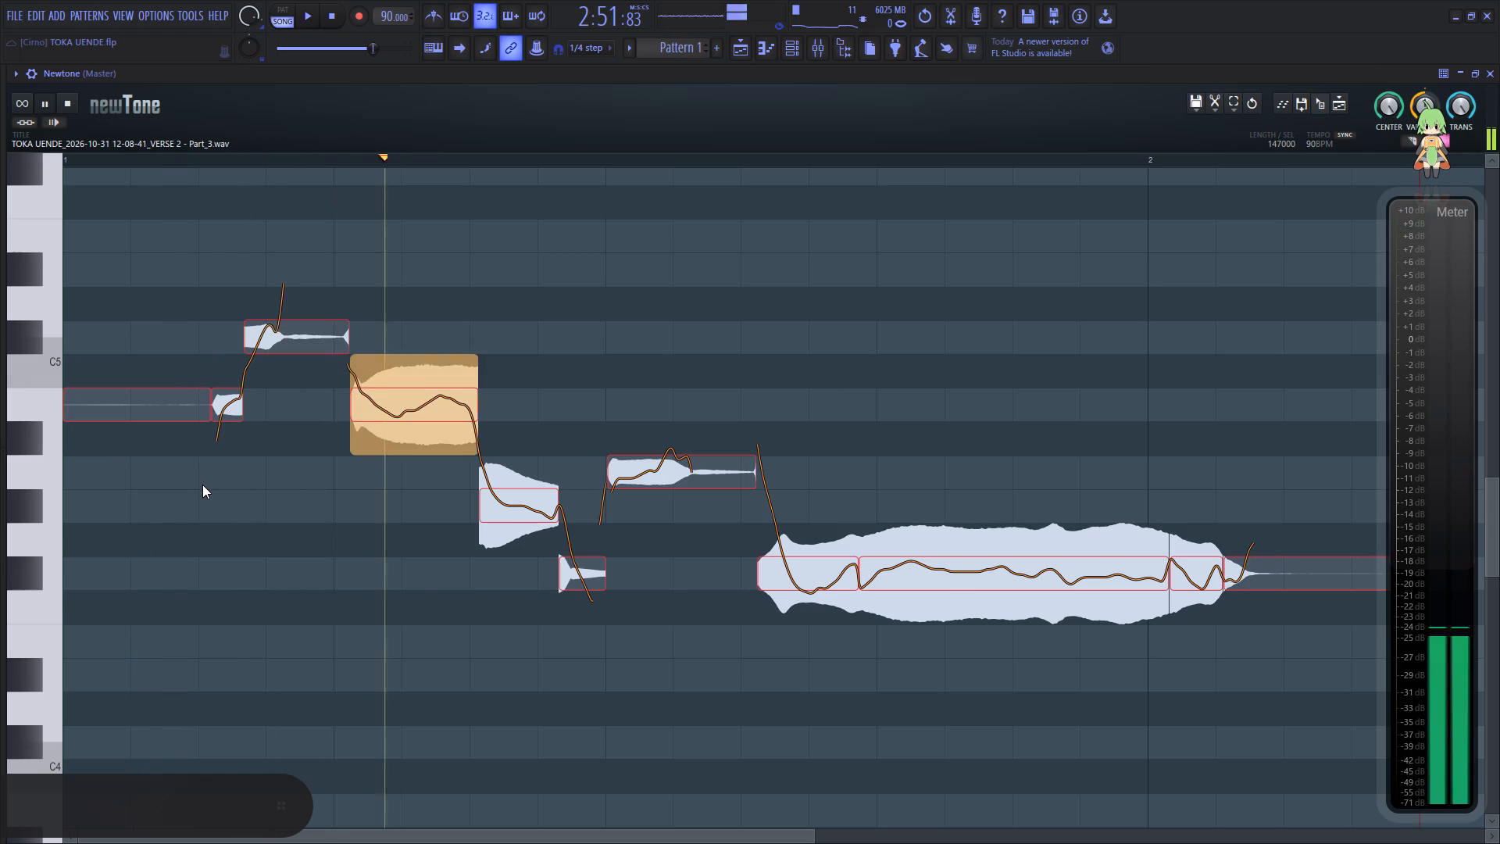
key(space)
key(space)
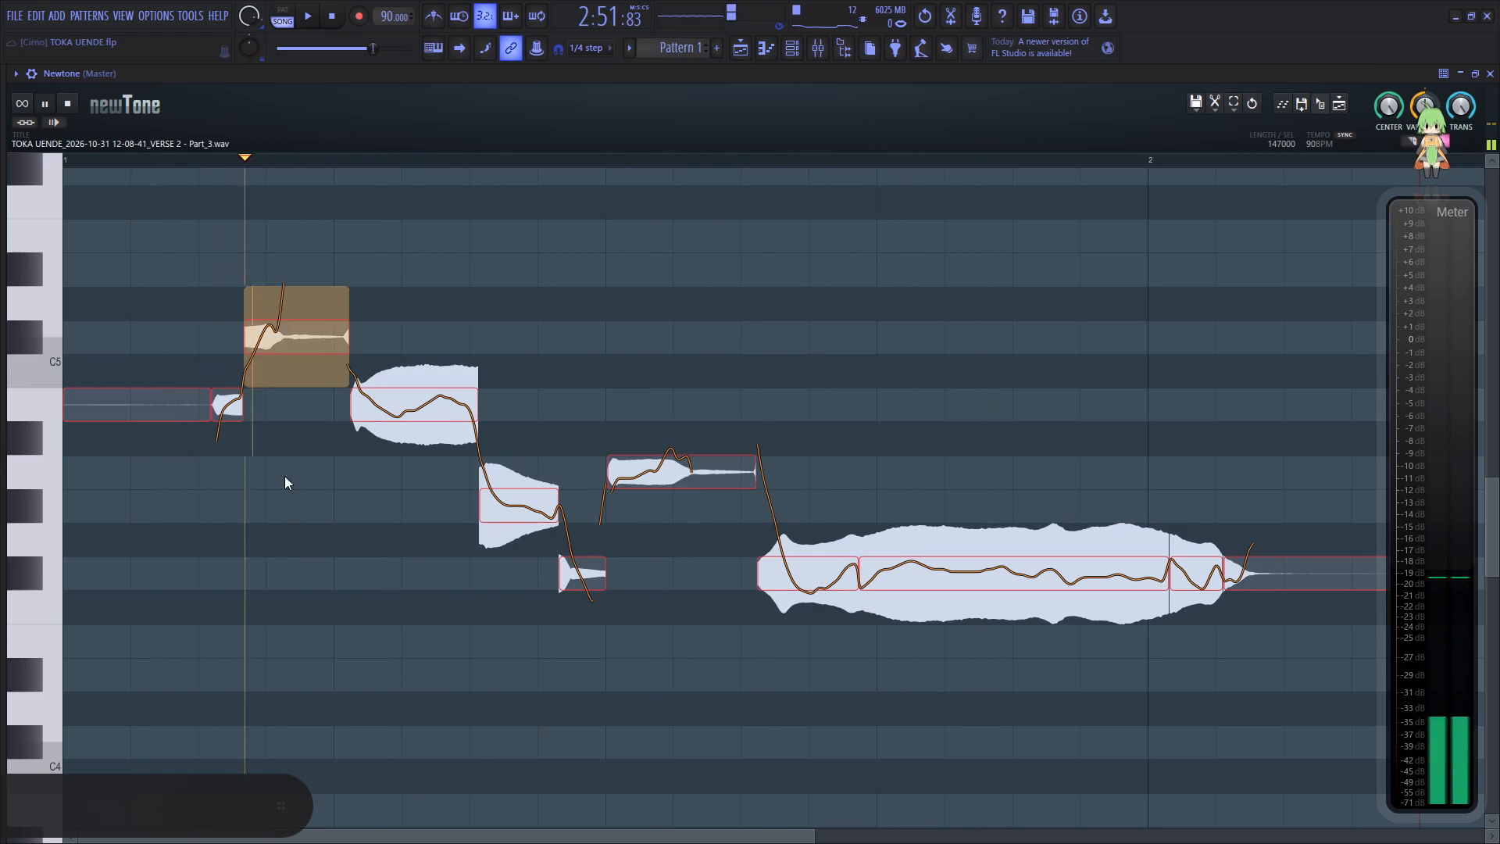
key(space)
click(191, 476)
key(space)
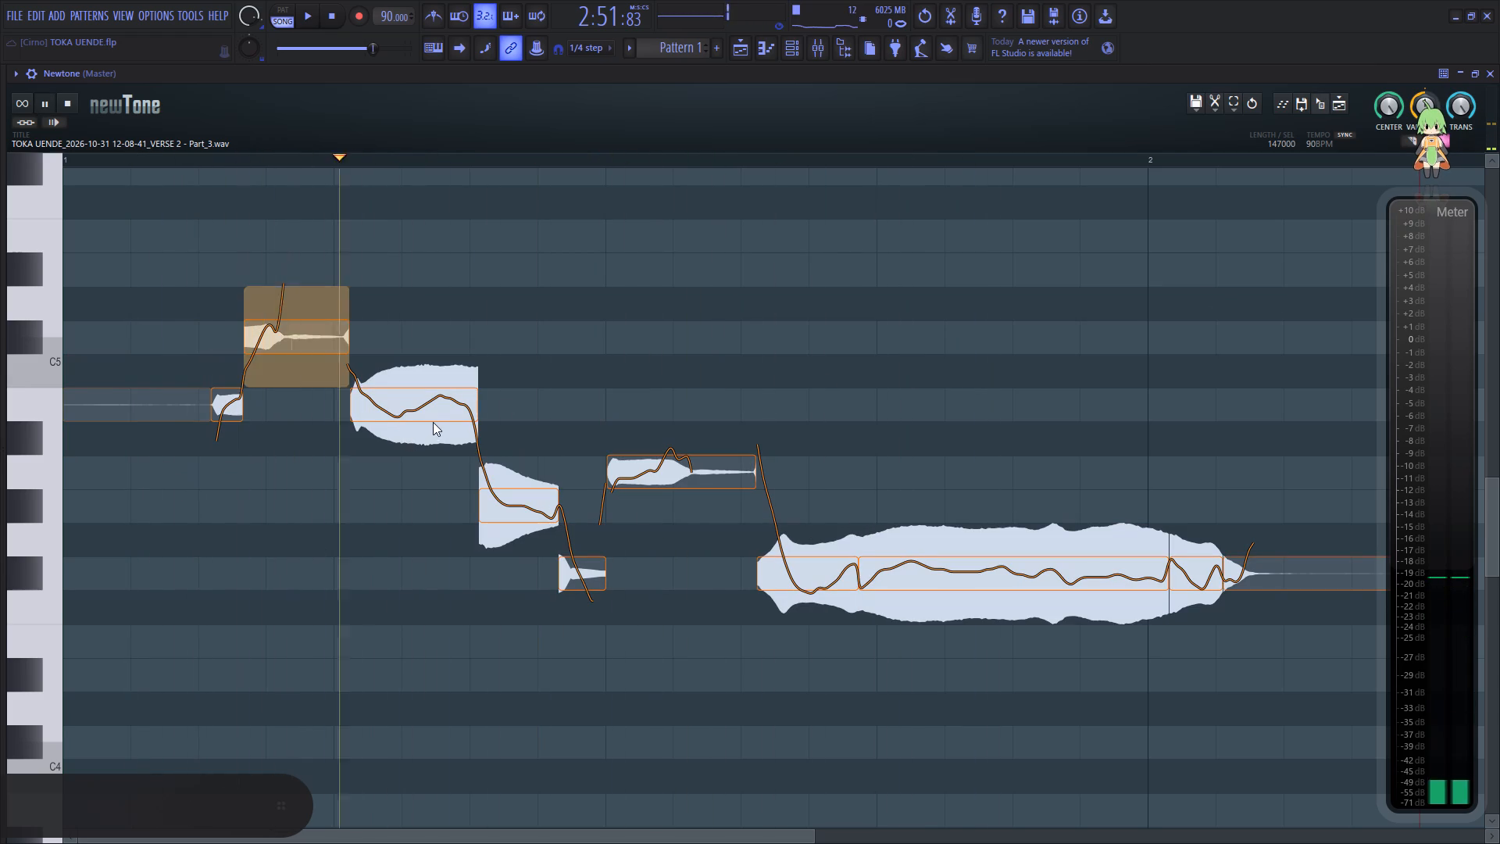
key(space)
Reduce the pitch variation of the B-4 note to 57.75% and flatten the G#-4 note that follows it.
click(430, 411)
click(416, 403)
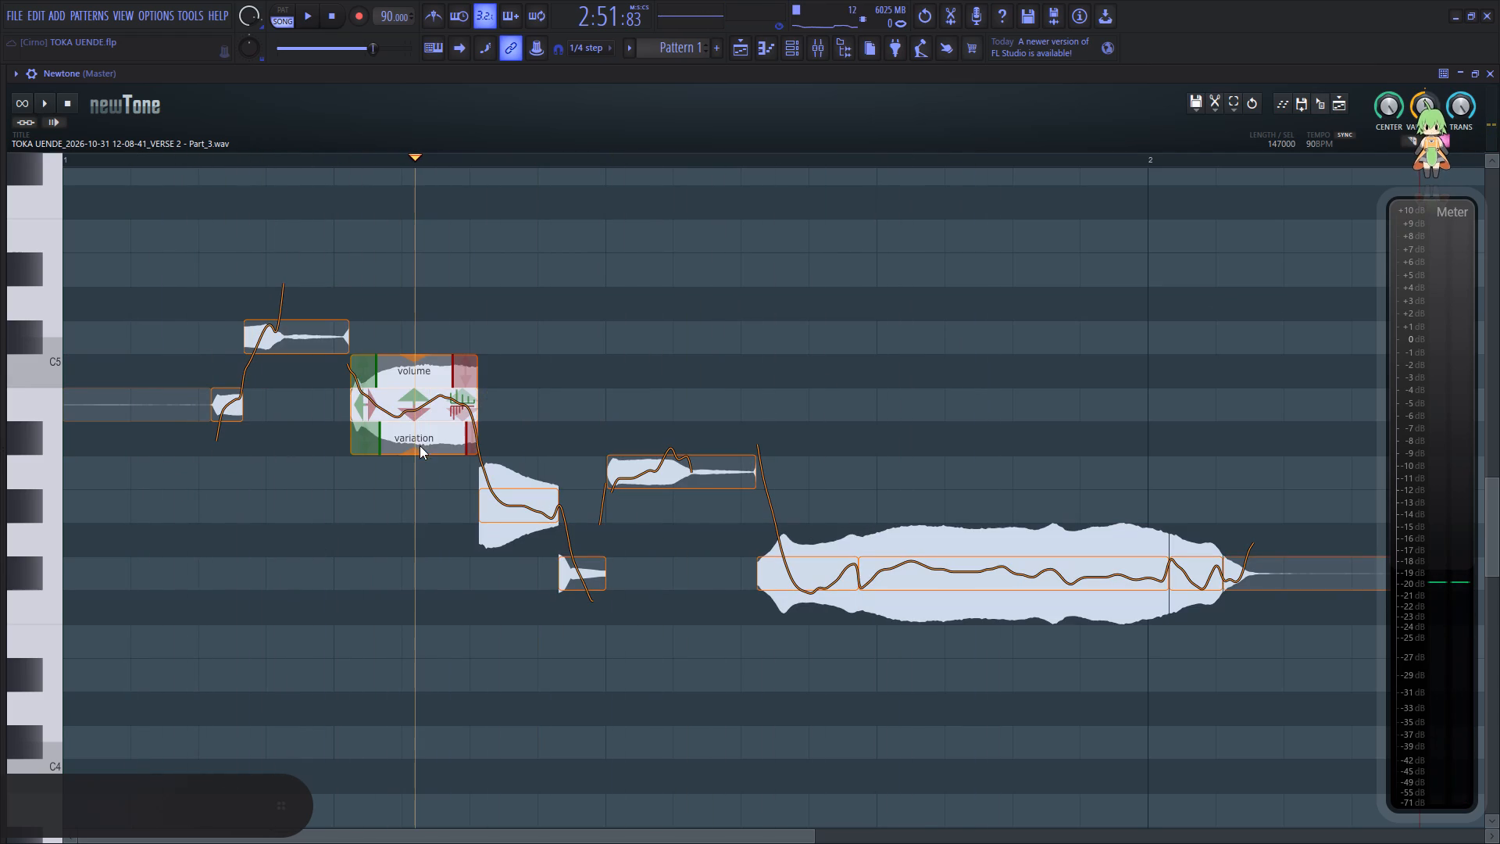
drag(415, 454, 420, 397)
click(167, 457)
key(space)
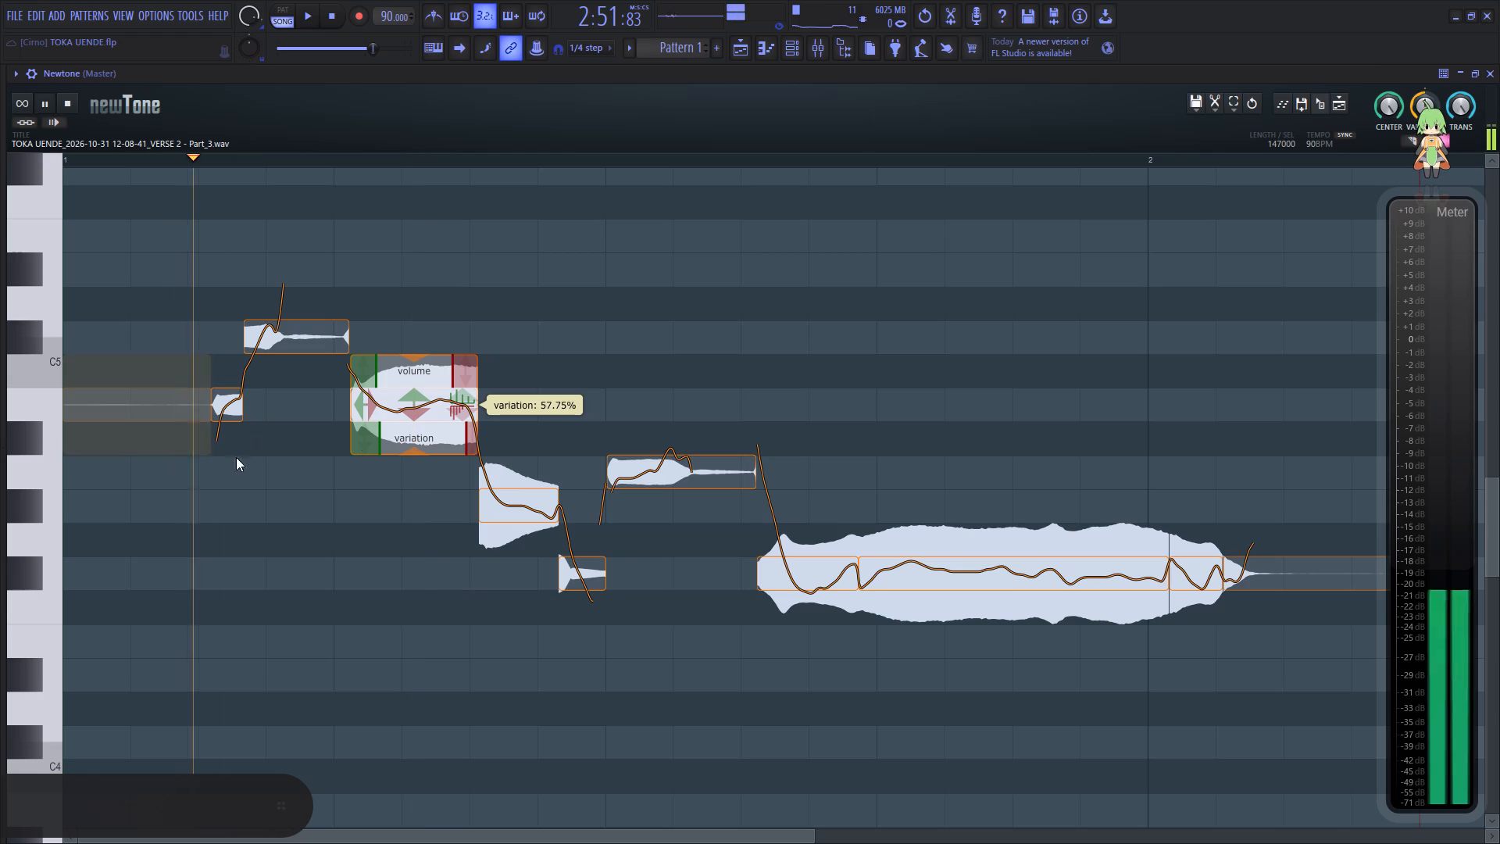
key(space)
key(space)
click(515, 520)
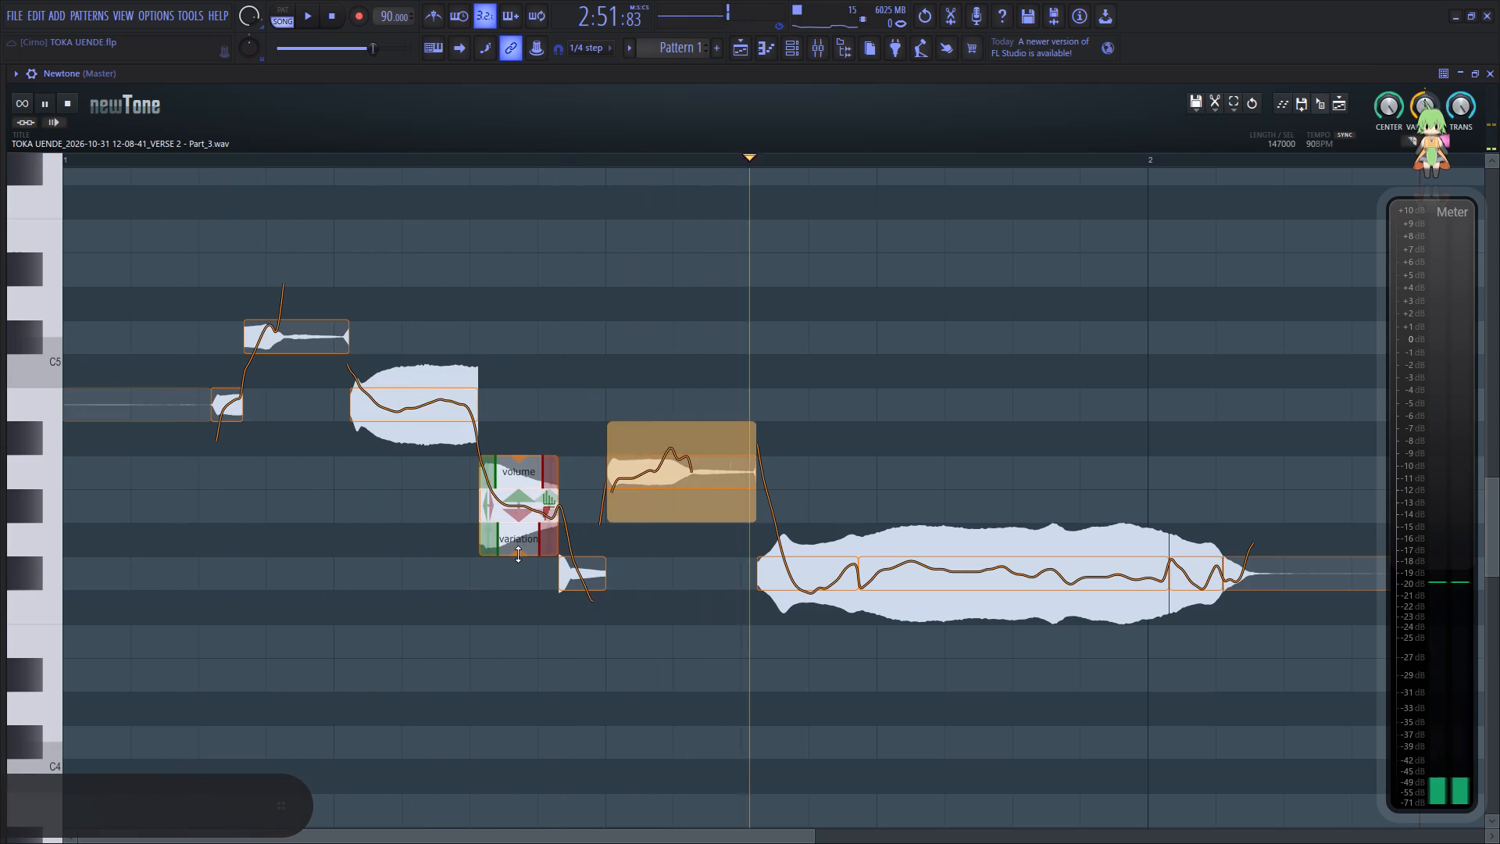
drag(518, 554, 526, 511)
Raise the two joined long F#-4 notes before bar 2 by 2 semitones to G#-4, checking by playback.
key(space)
key(space)
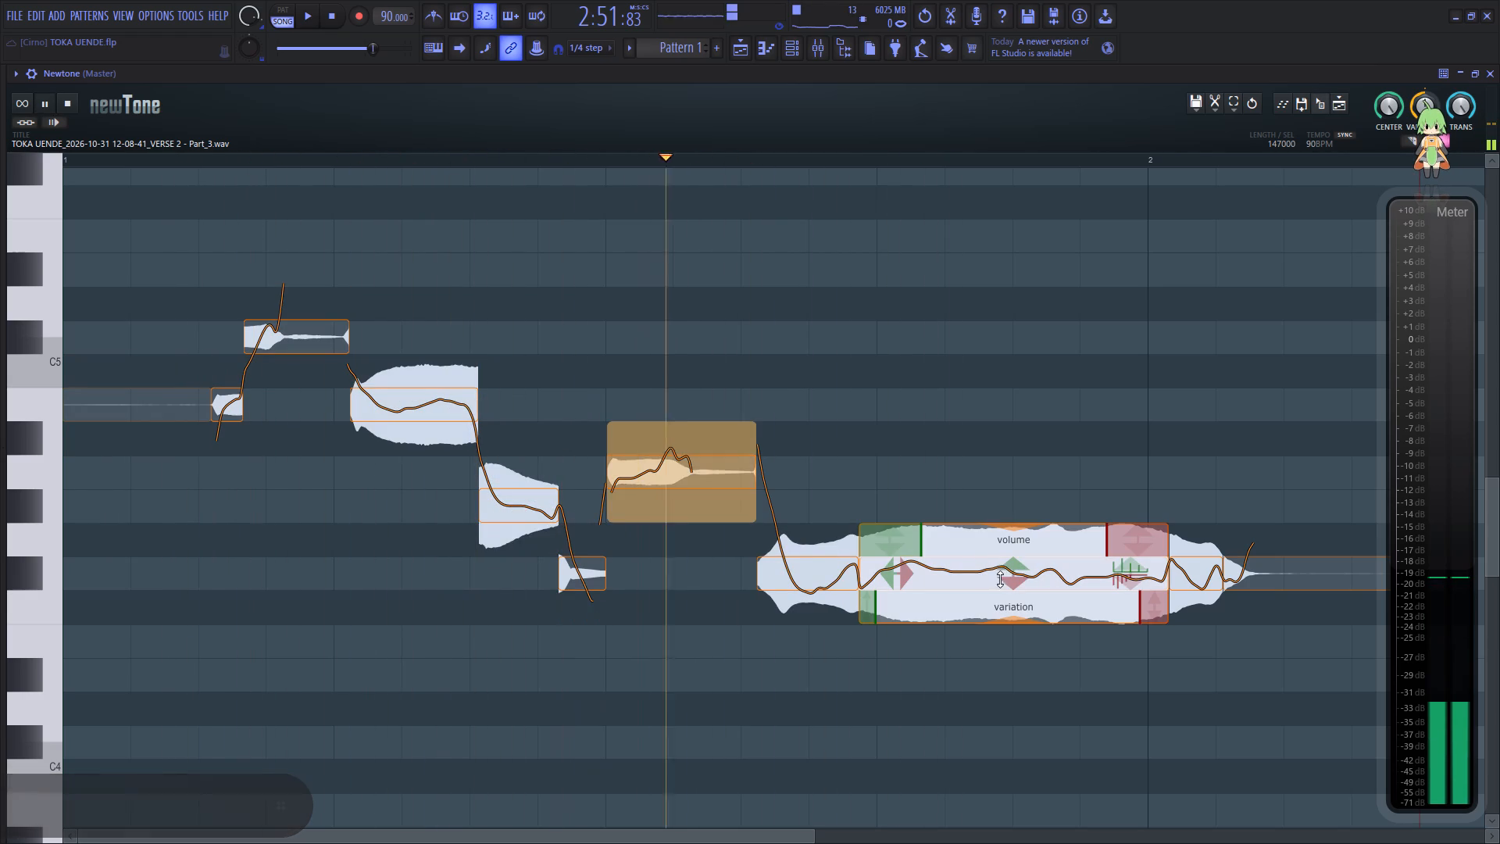
key(space)
key(space)
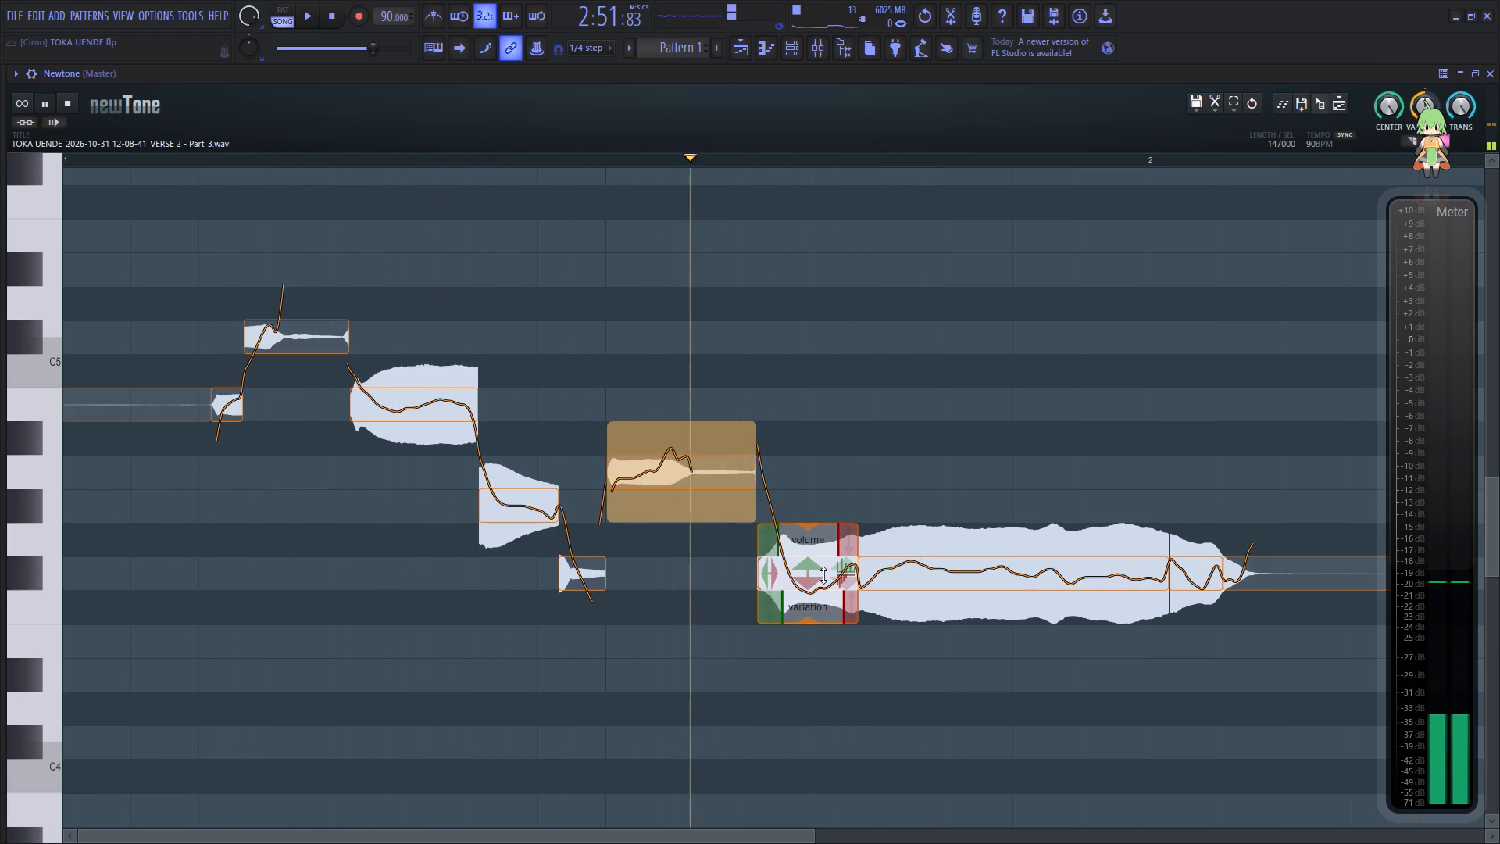
key(space)
key(space)
drag(823, 575, 826, 514)
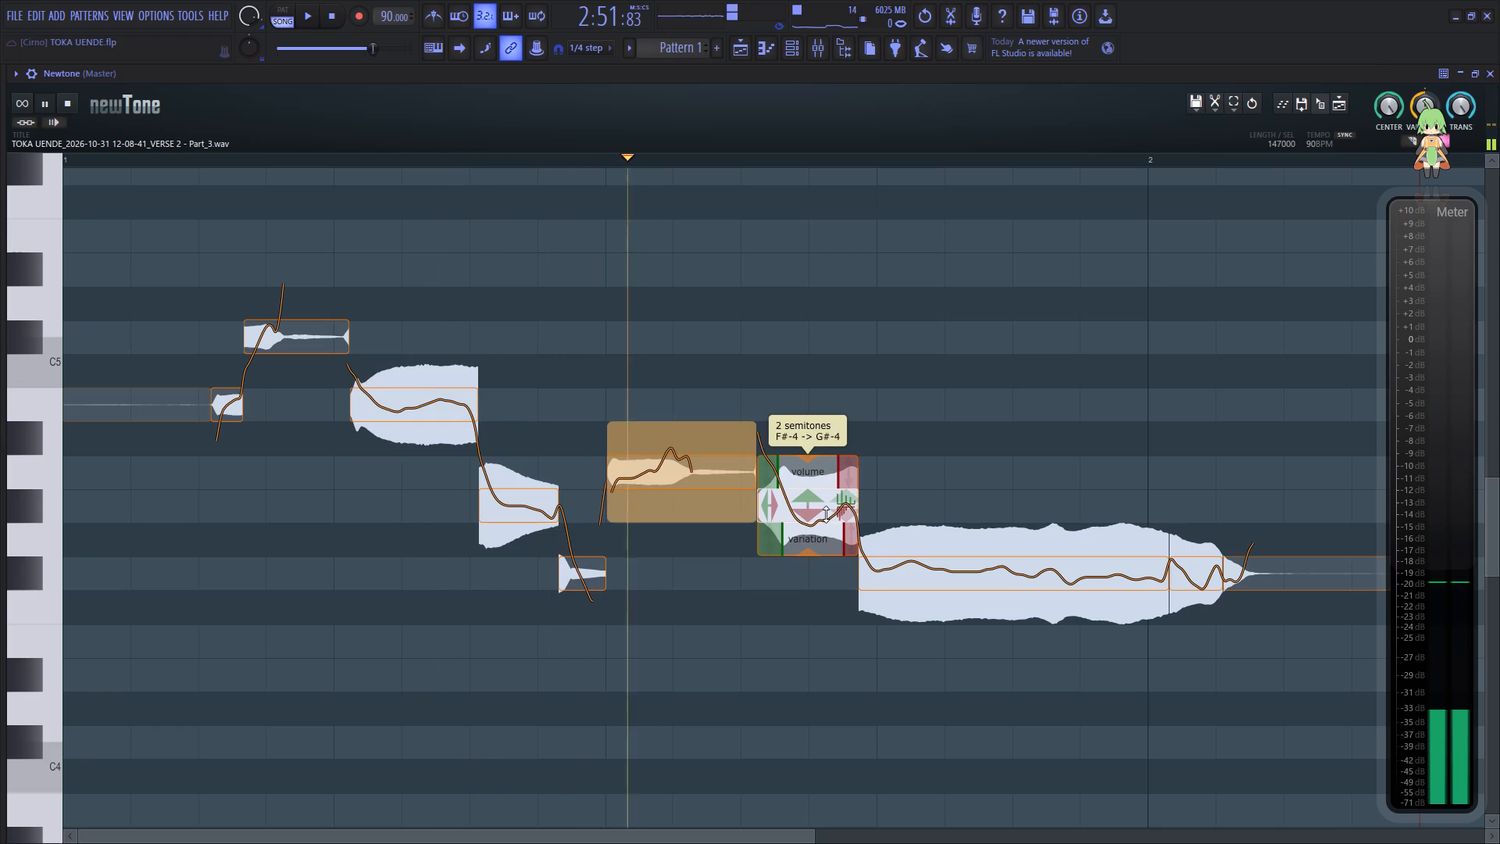
drag(826, 514, 826, 513)
key(space)
key(space)
drag(1064, 581, 1064, 533)
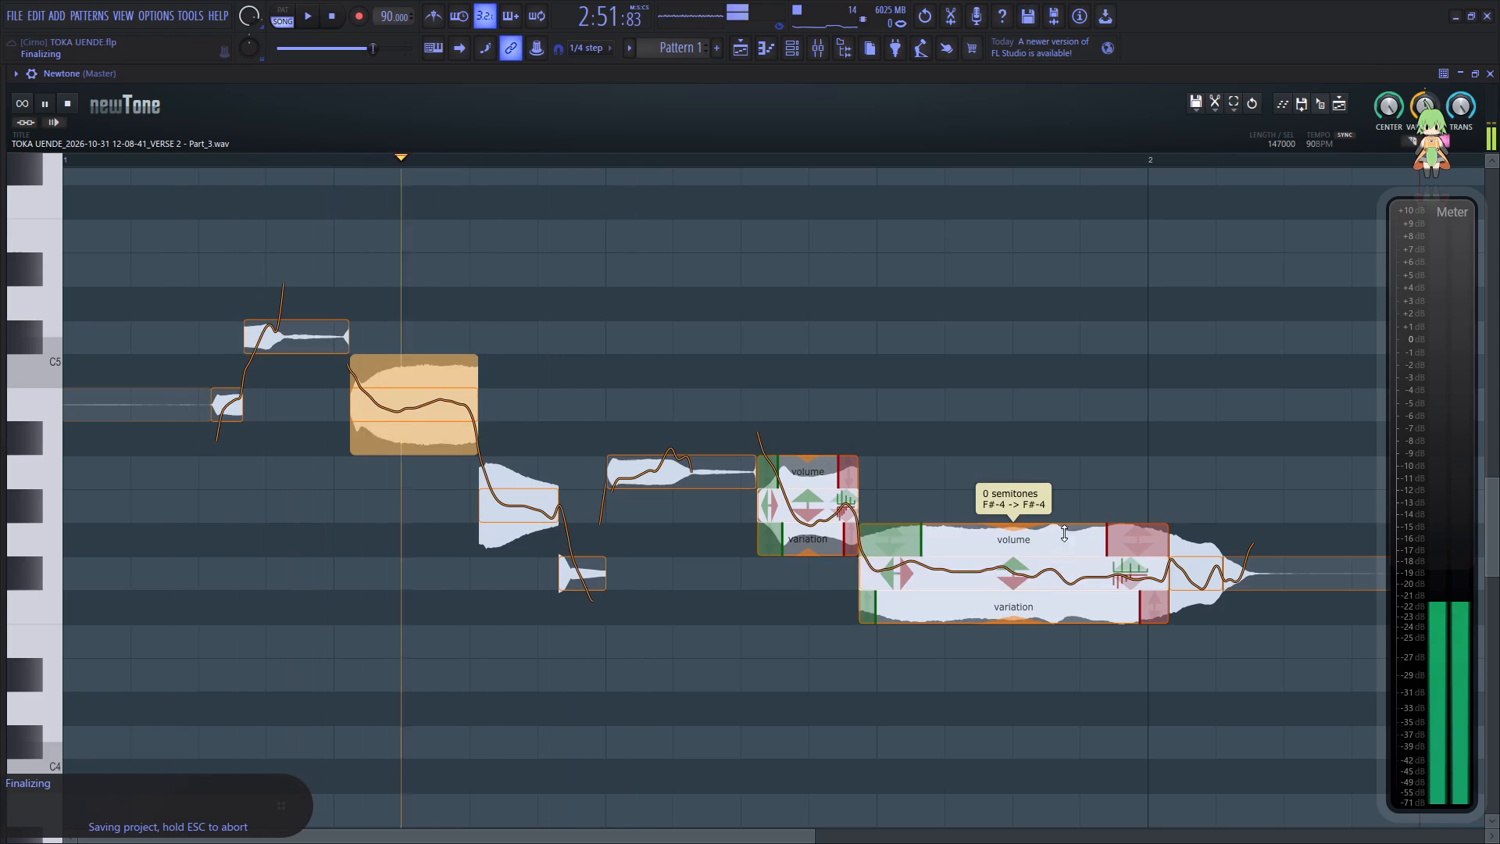
drag(1064, 533, 1064, 505)
key(space)
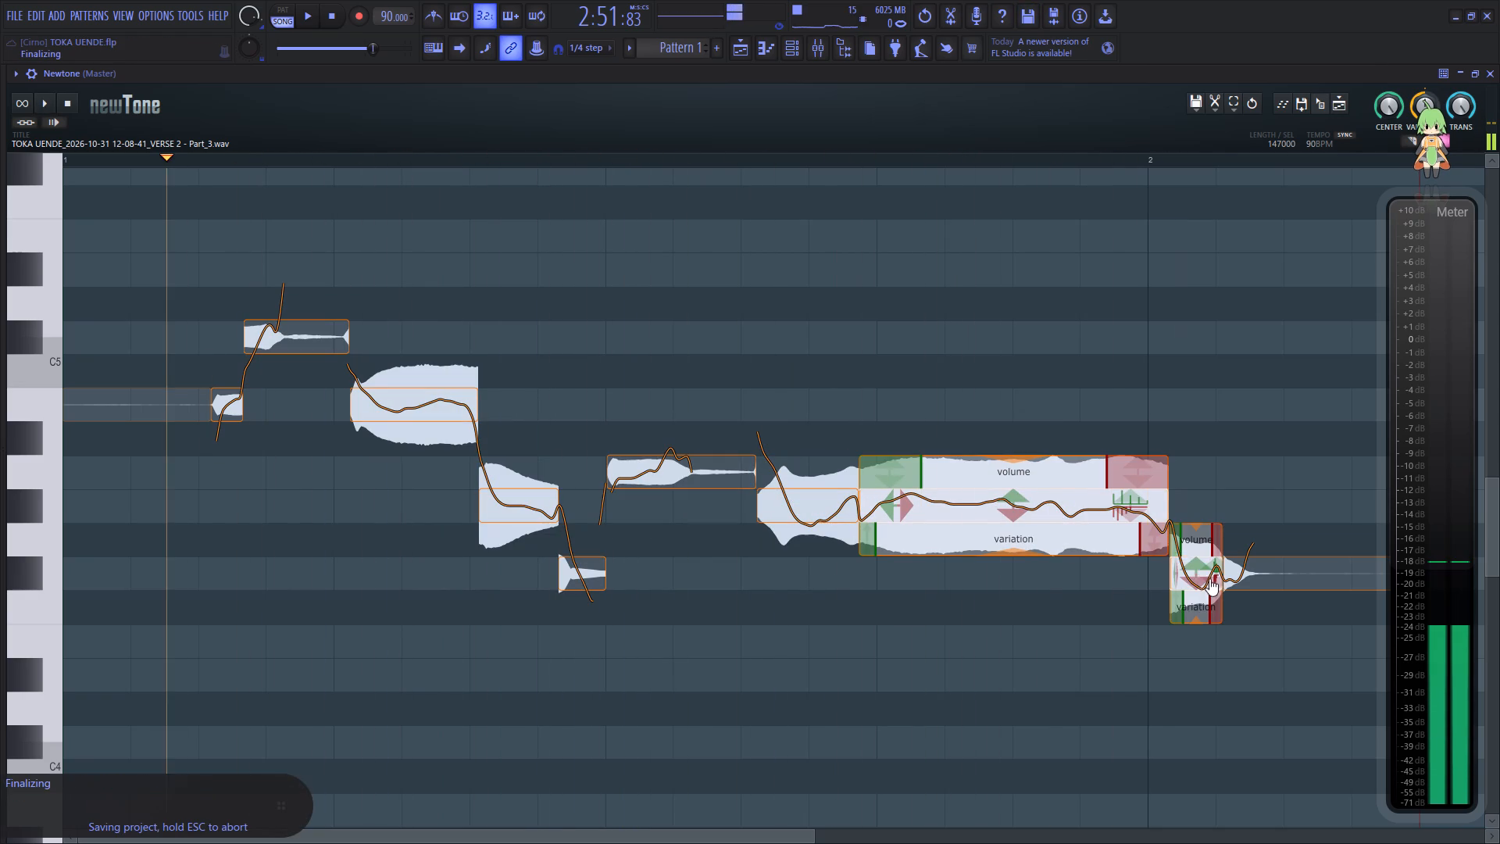
key(space)
Slice the long held G#-4 note in two shortly before bar 2.
click(1409, 142)
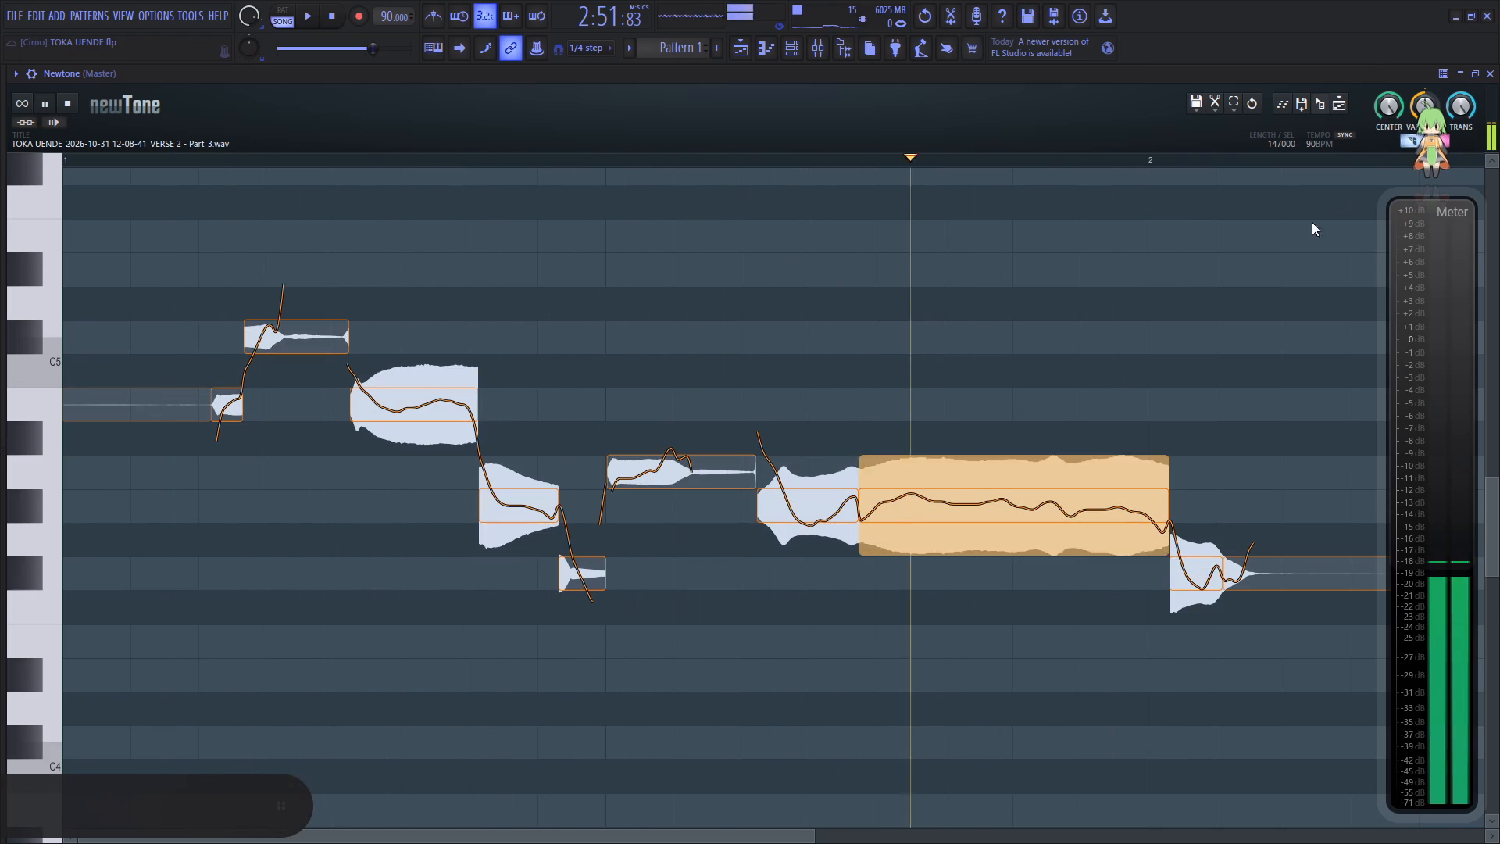
key(space)
key(space)
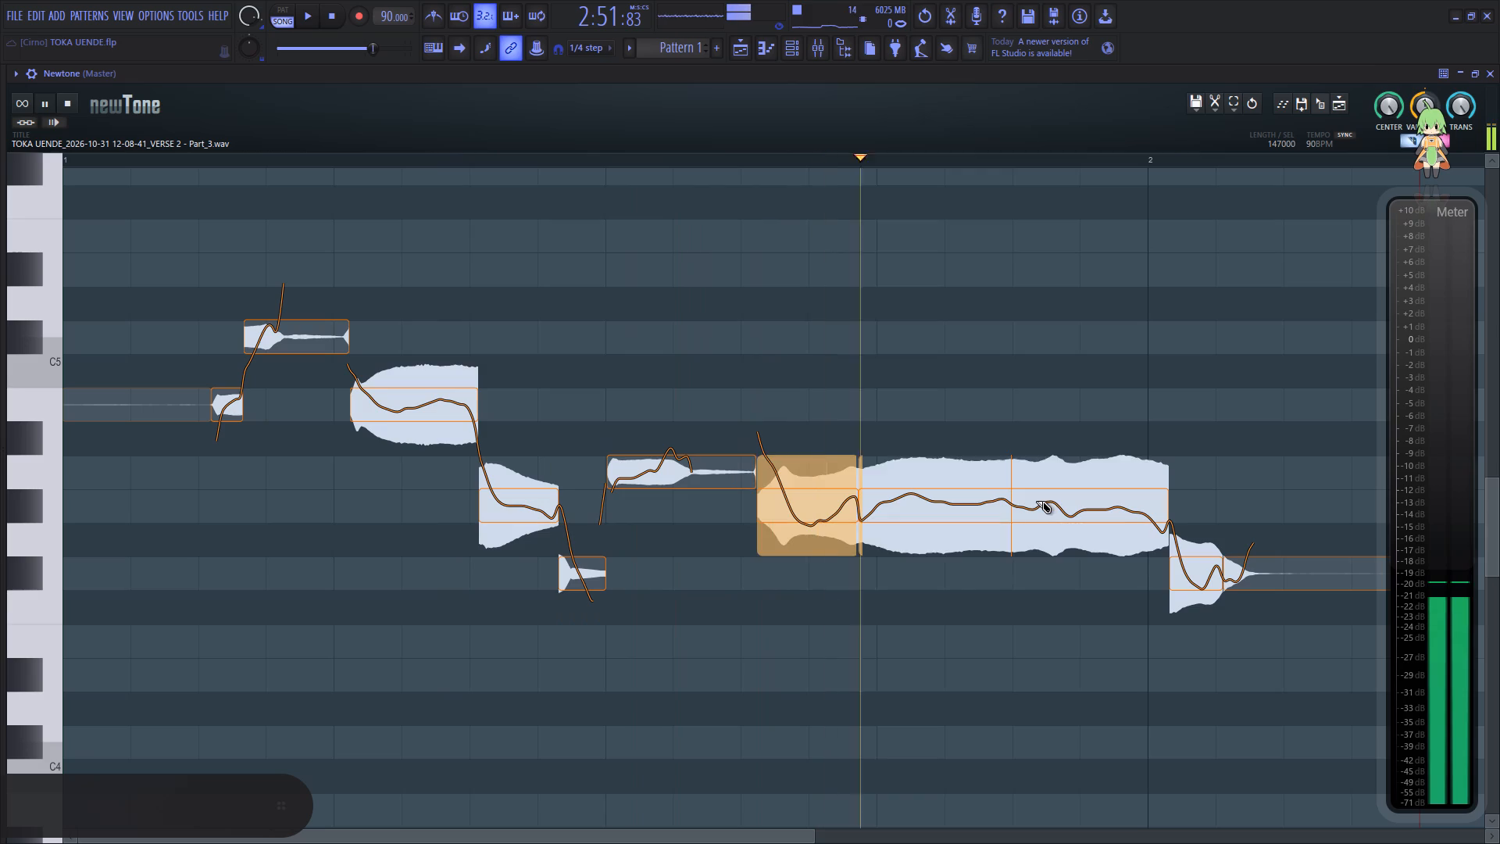
key(space)
key(space)
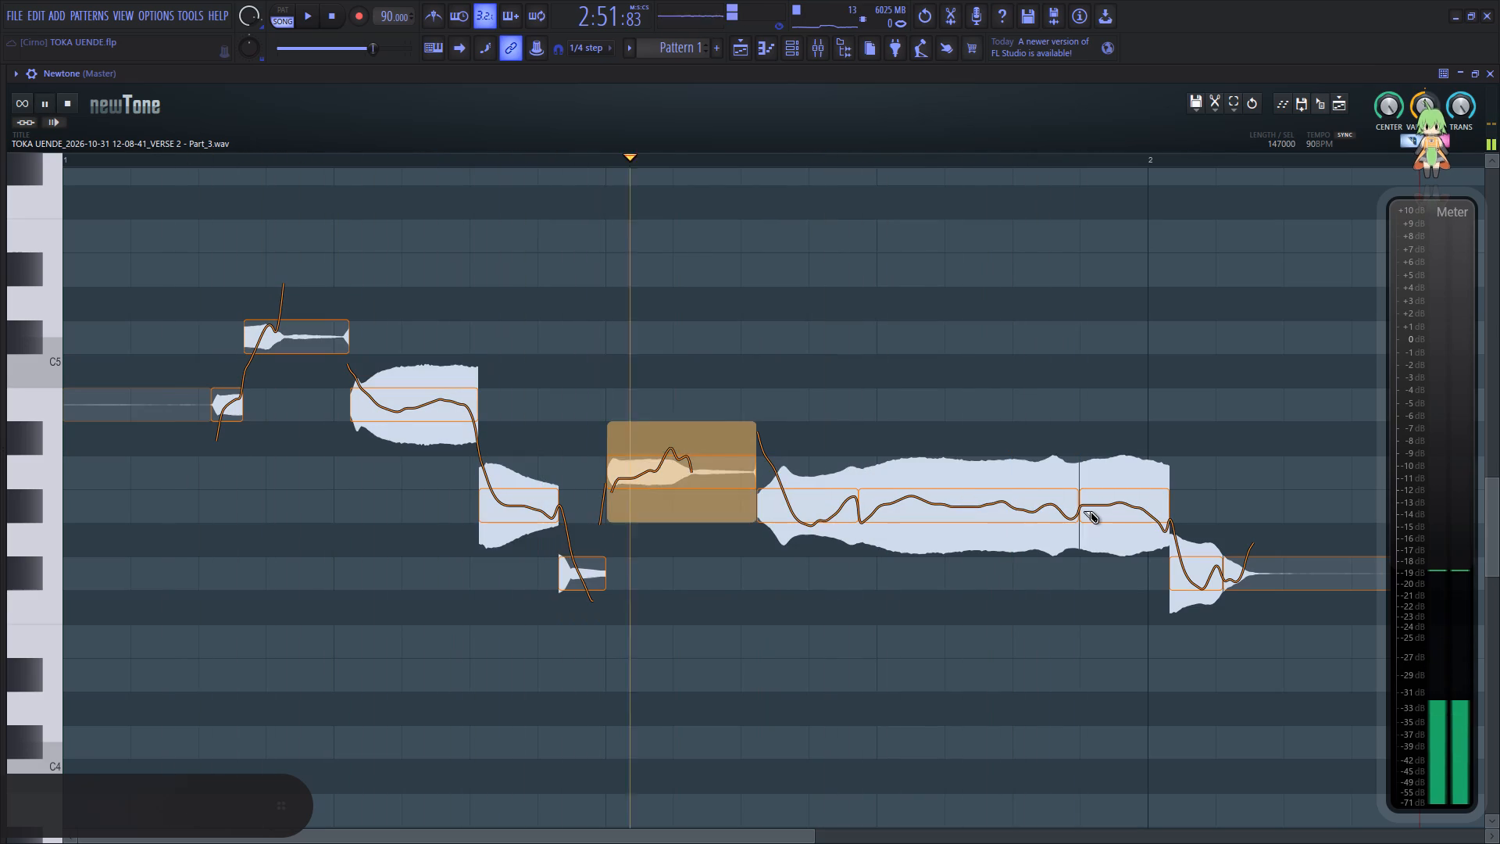
click(1083, 510)
key(space)
key(space)
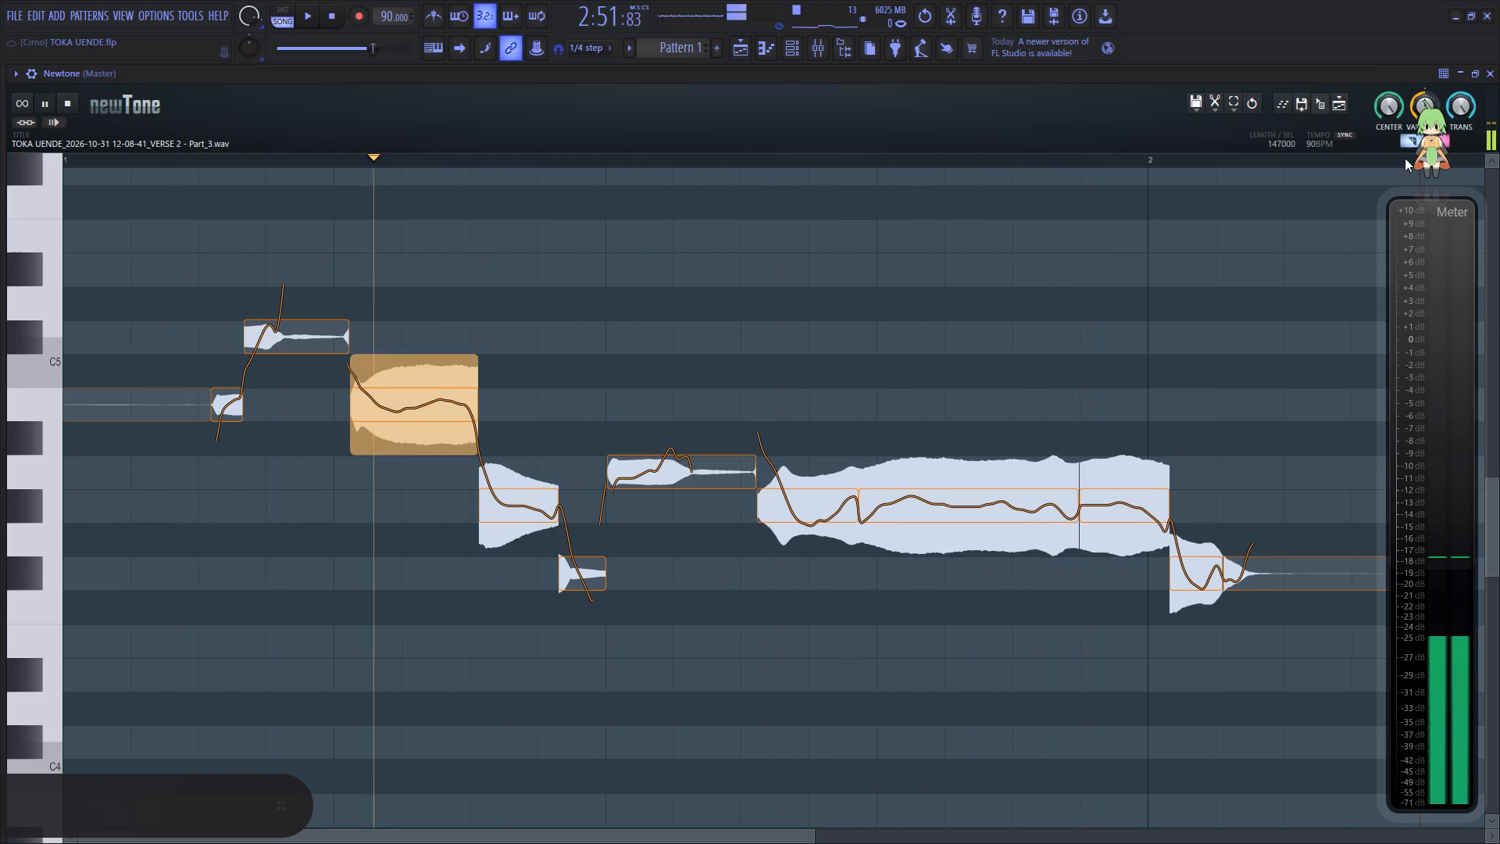
click(1411, 139)
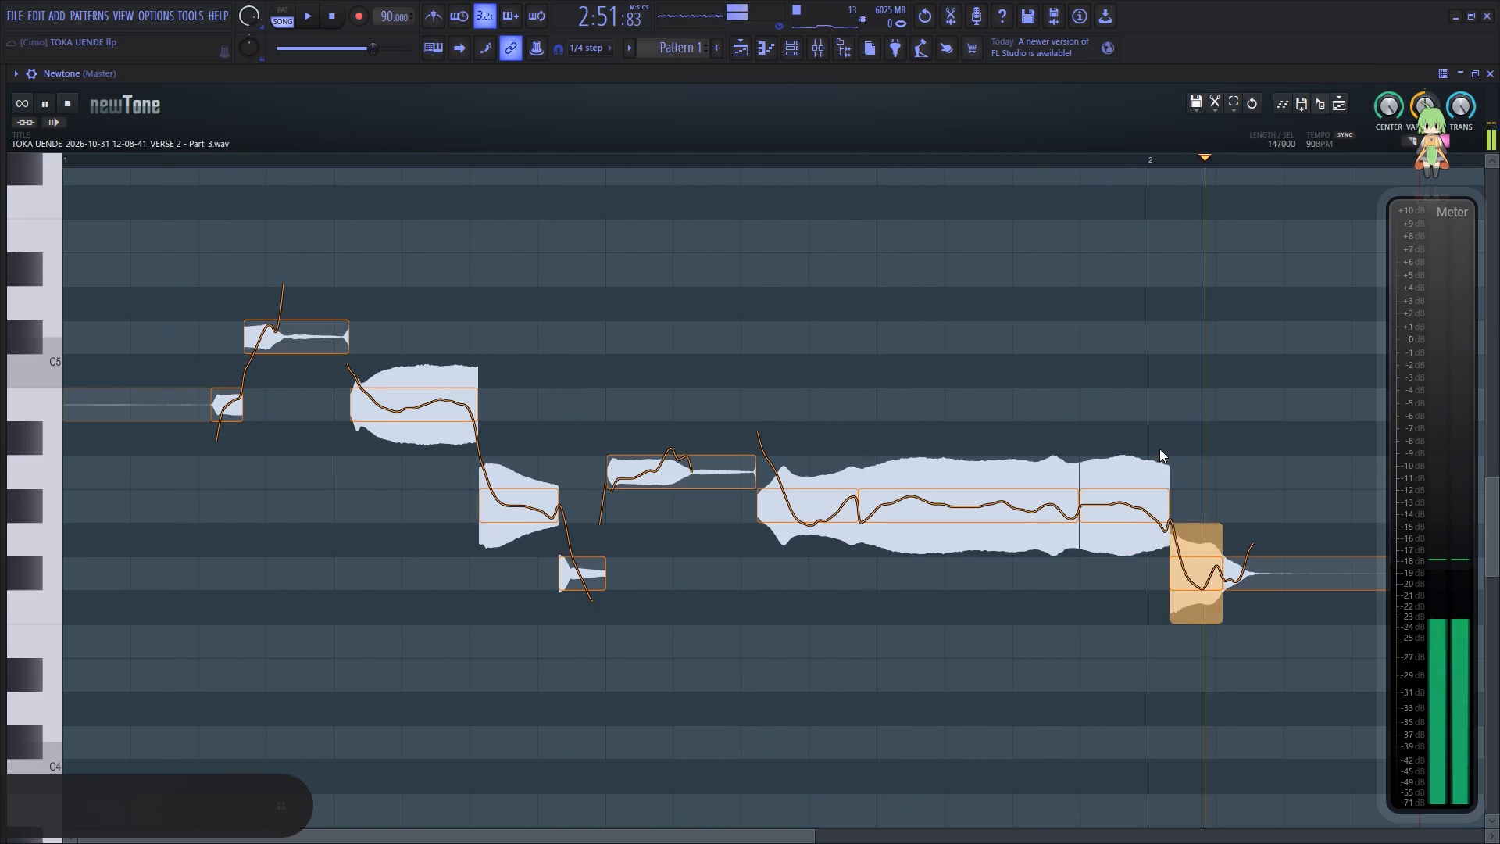
Raise the short F#-4 note just after bar 2 and the tail note behind it to G#-4.
key(space)
key(space)
drag(1203, 567, 1204, 487)
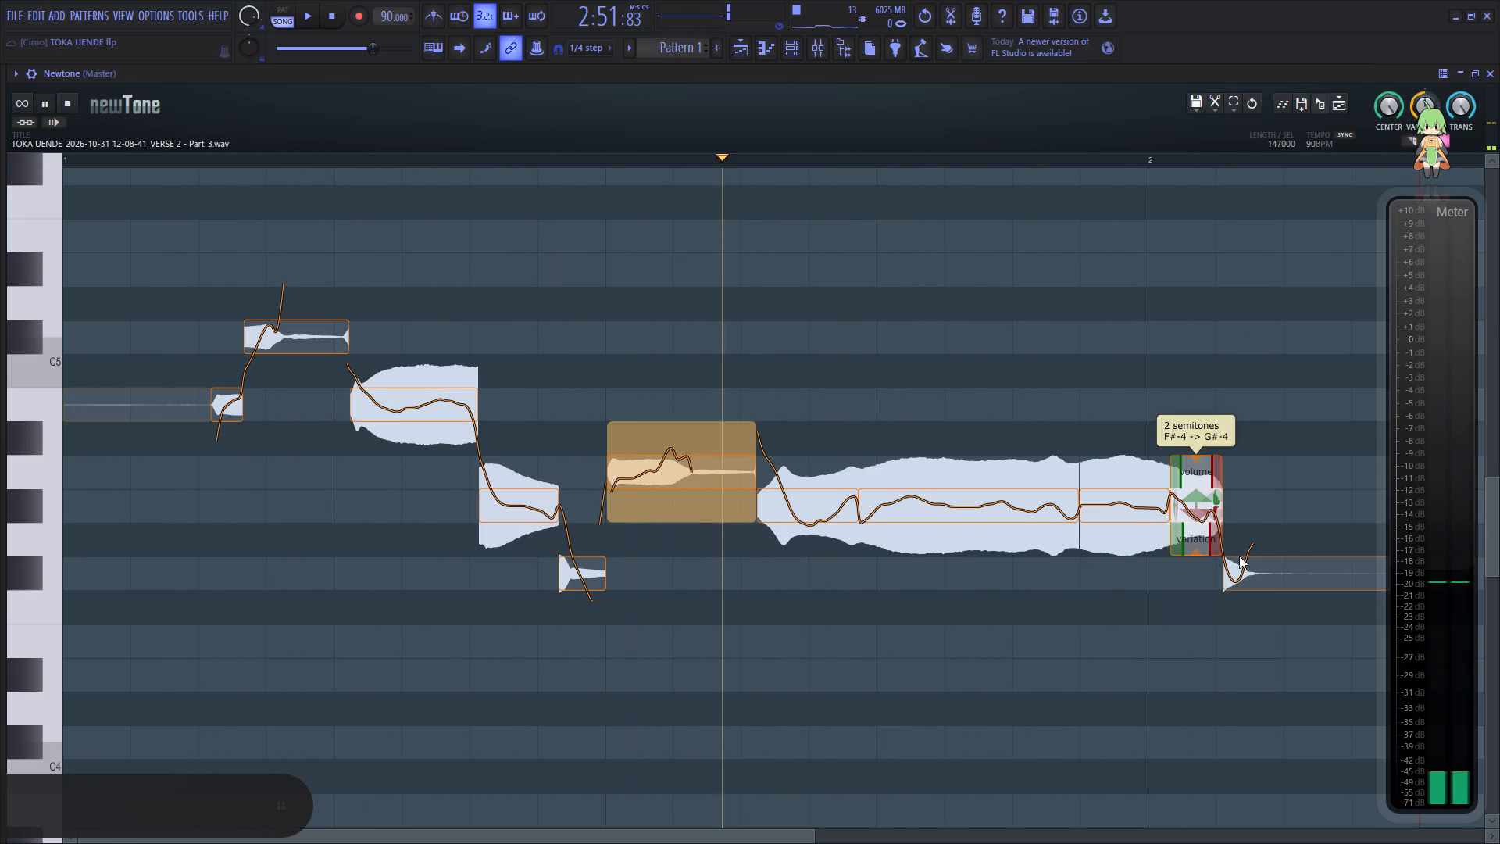
drag(1317, 570, 1288, 491)
key(space)
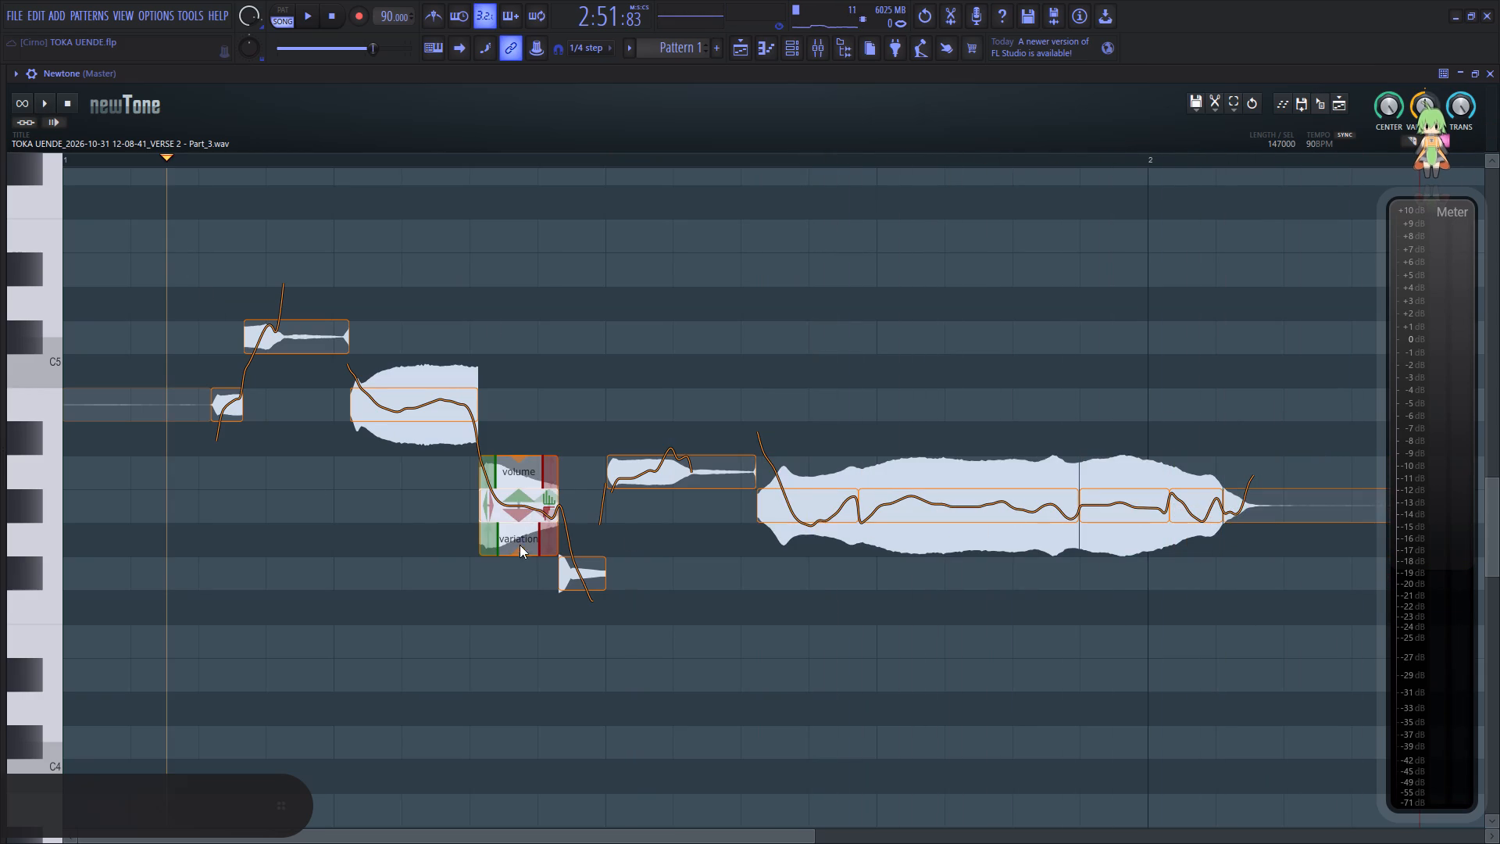
Set the pitch variation of the first G#-4 note to 24.76% and flatten the A-4 note after it.
drag(518, 553, 541, 495)
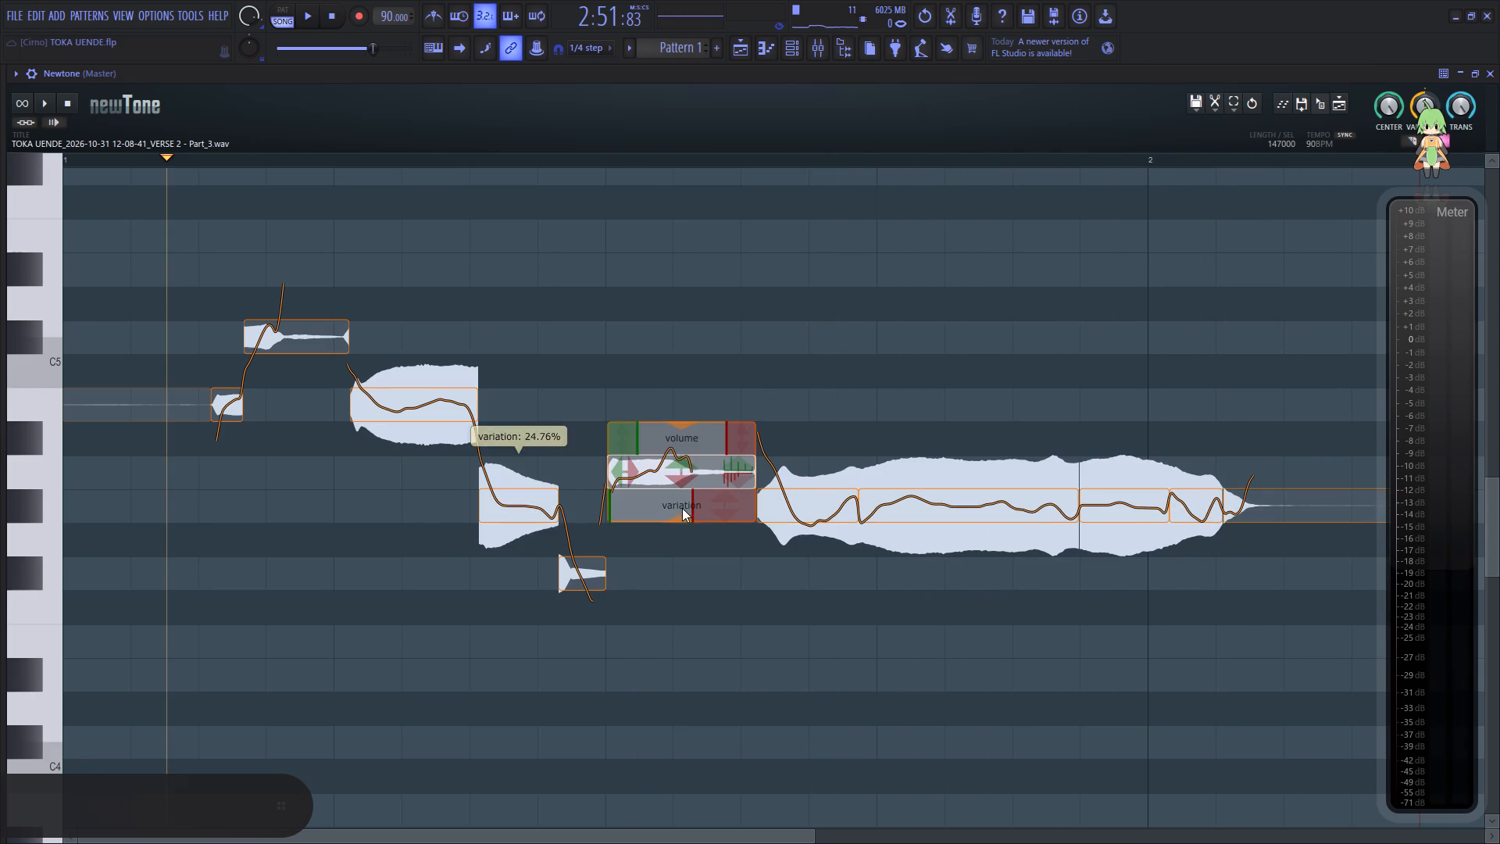
drag(680, 520, 693, 455)
key(space)
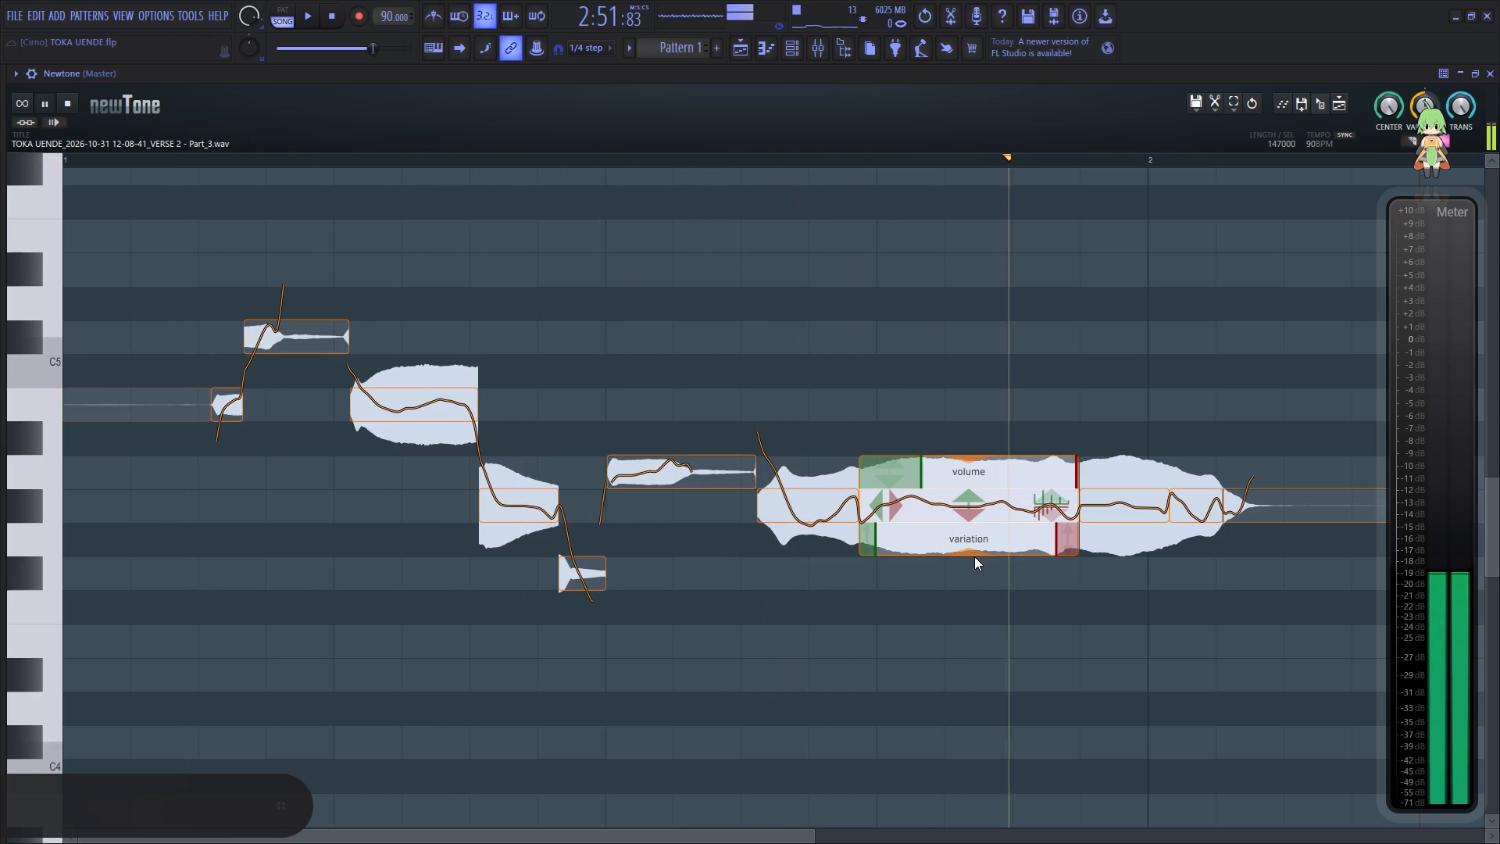
Set the pitch variation of the long held G#-4 note to 39.23% and of the note leading into it to 43.86%.
drag(974, 553, 982, 470)
key(space)
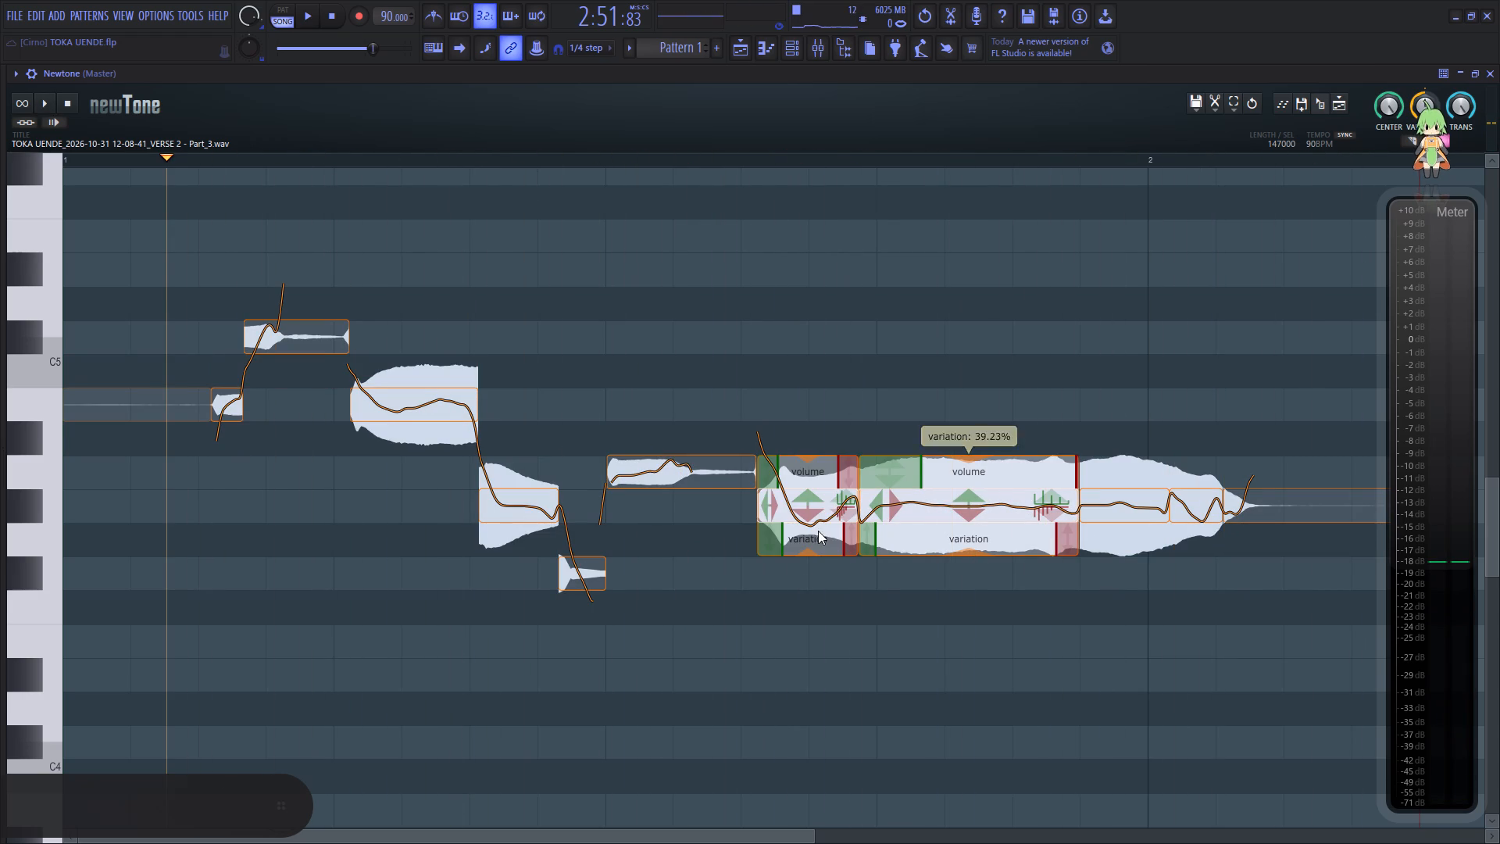
drag(810, 553, 829, 477)
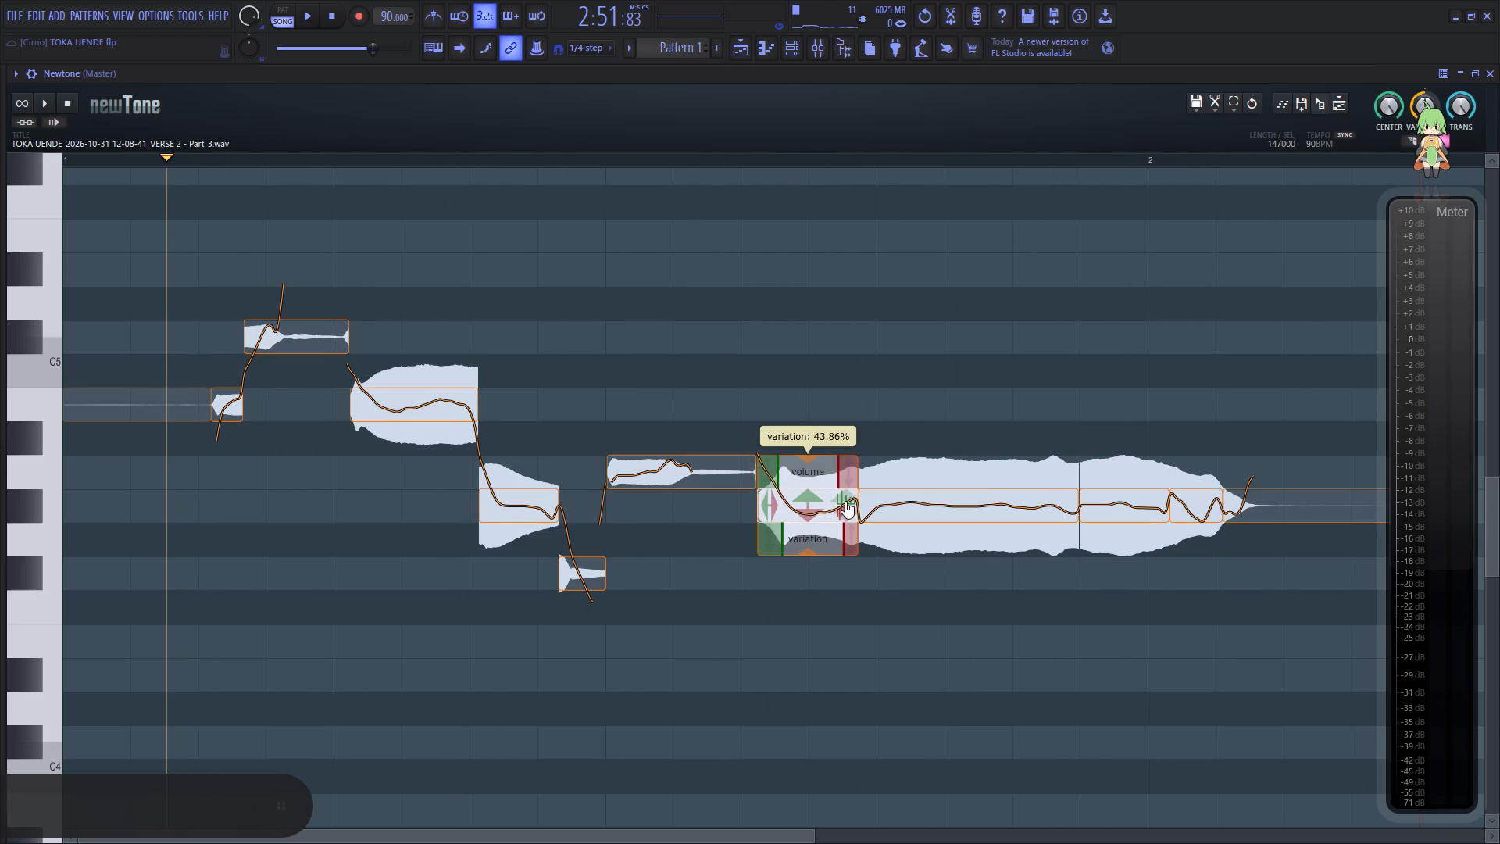
Set the long held G#-4 note's pitch ramp in to 81.03% and its ramp out to 43.99%.
click(912, 499)
drag(865, 538, 867, 517)
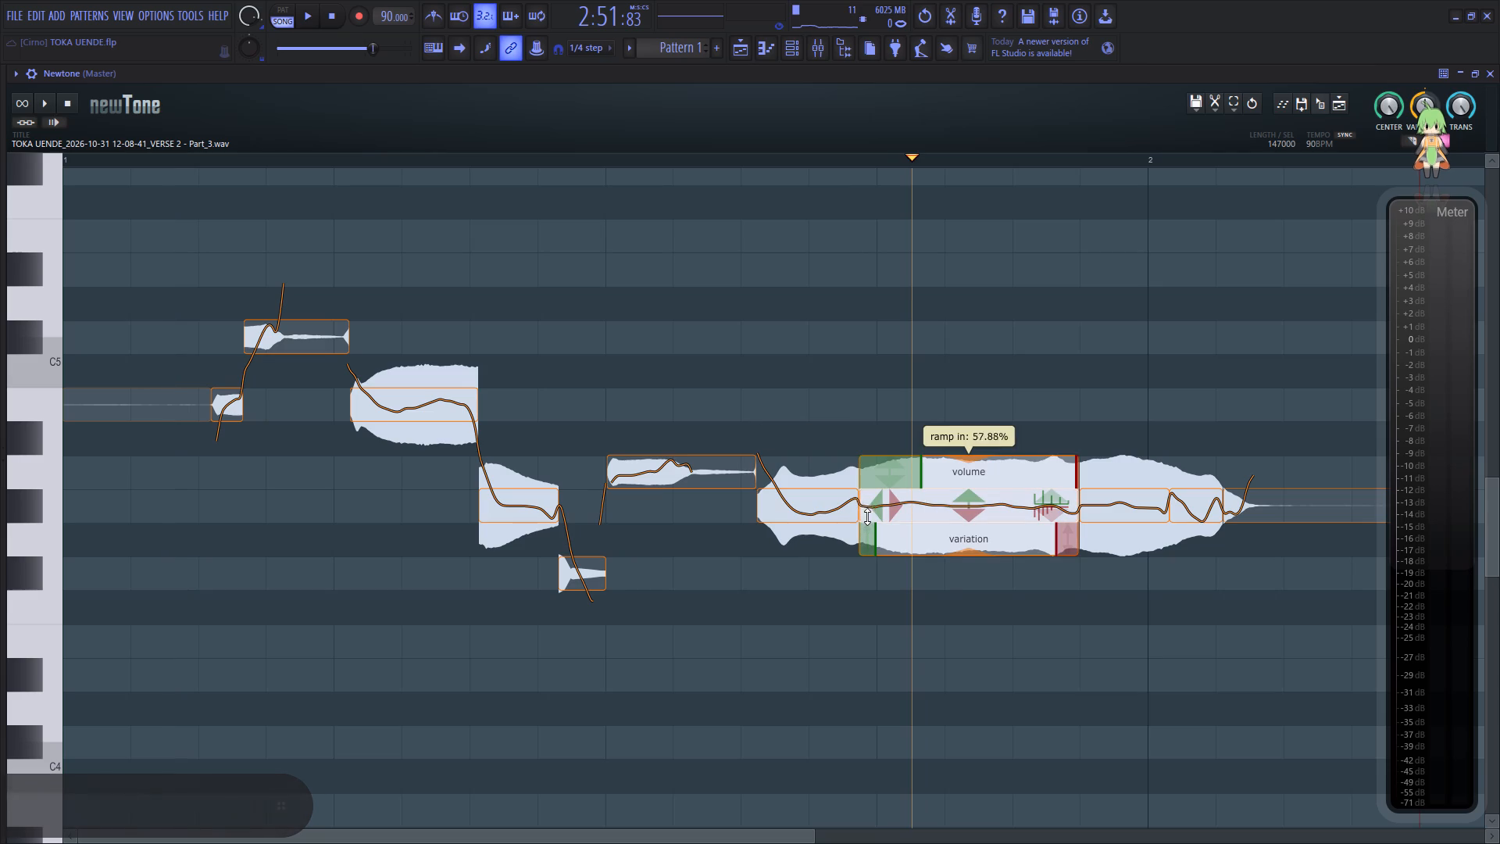
drag(867, 517, 868, 511)
key(space)
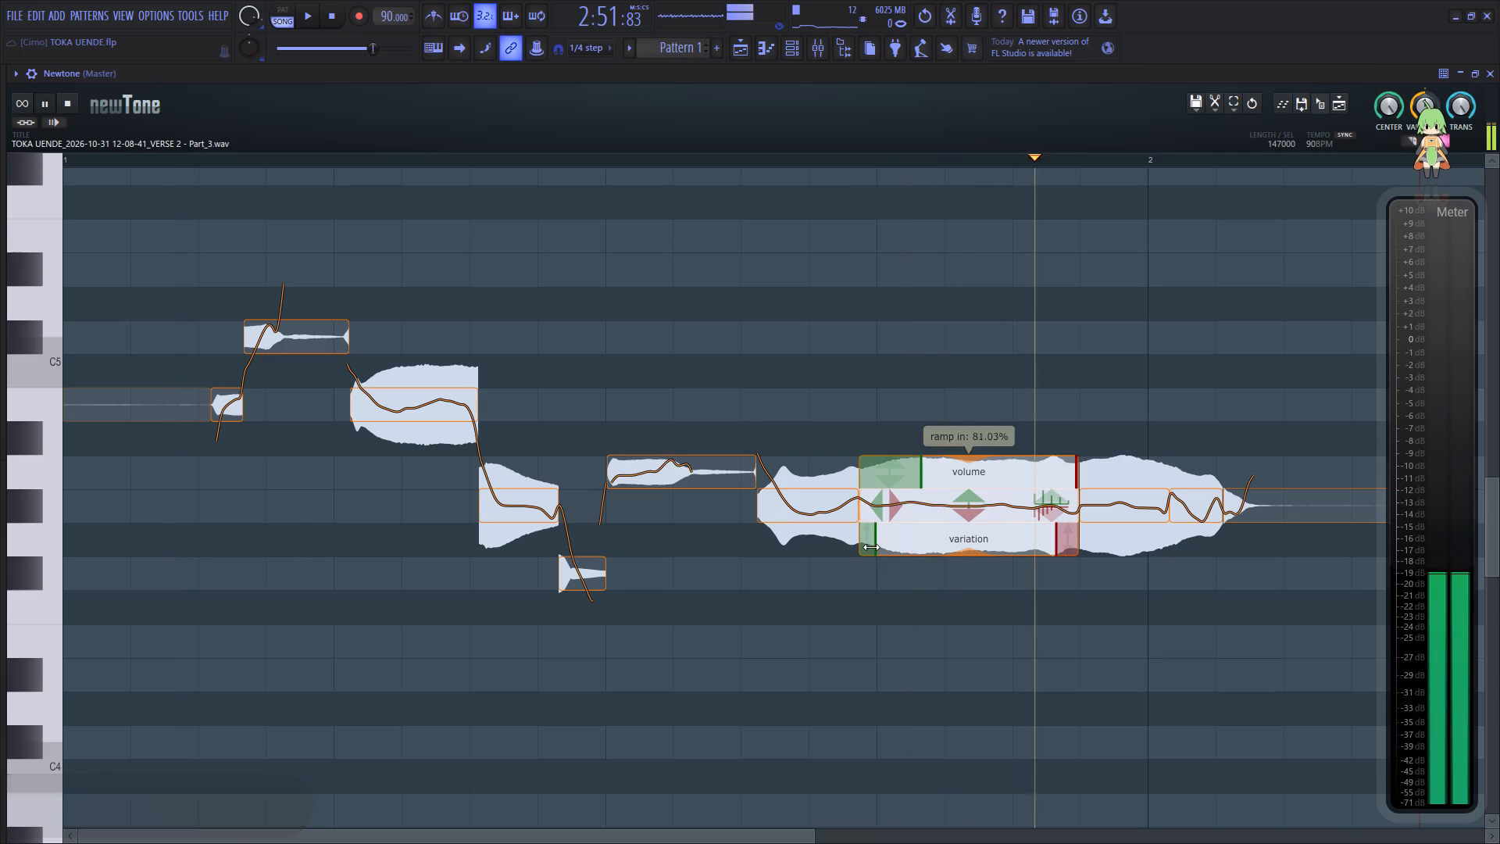
click(748, 572)
key(space)
key(space)
drag(1064, 543, 1064, 534)
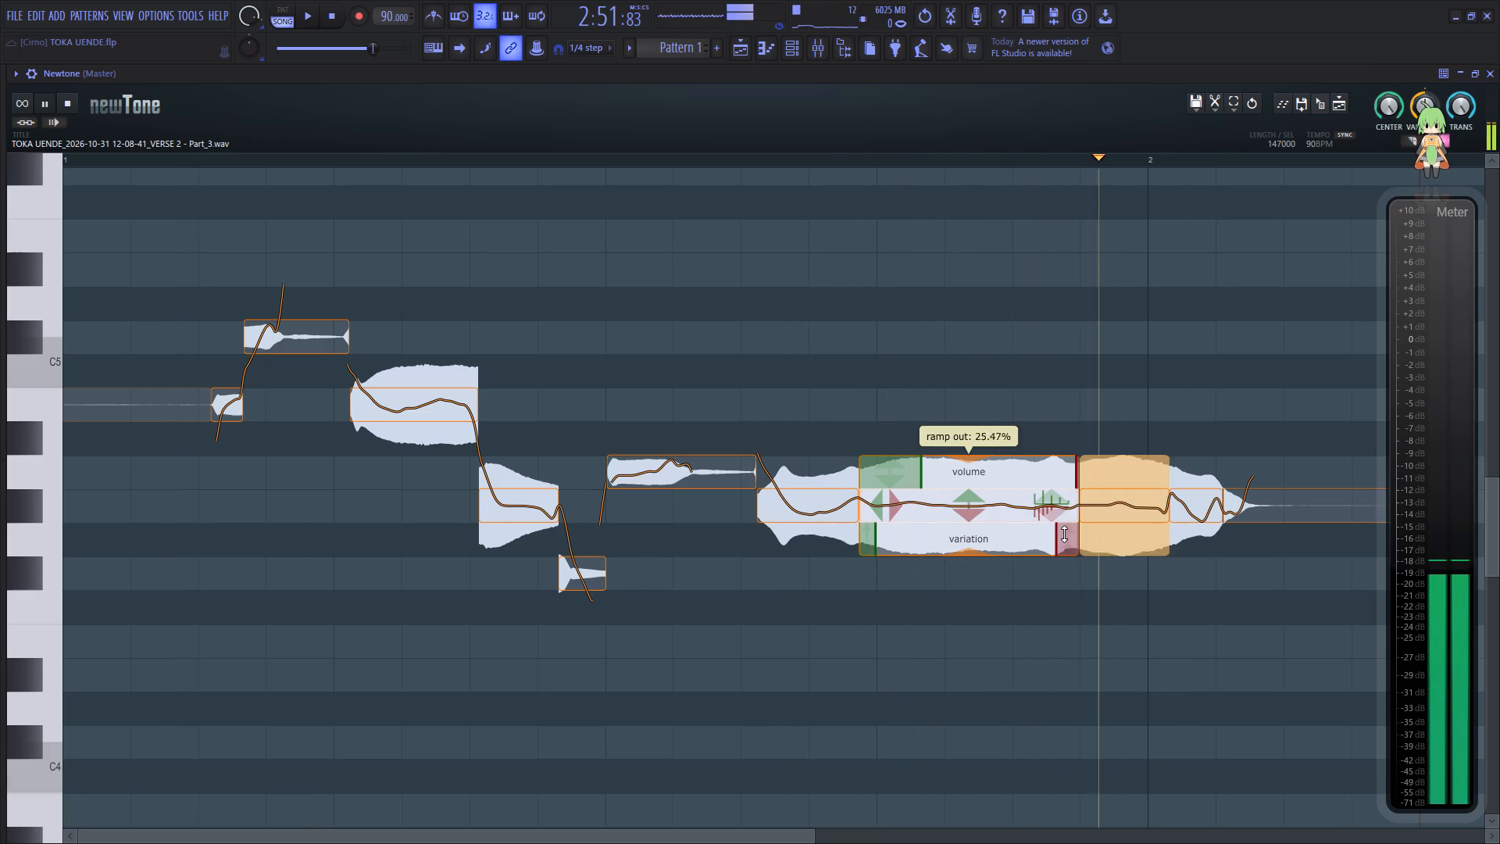
drag(1064, 534, 1066, 528)
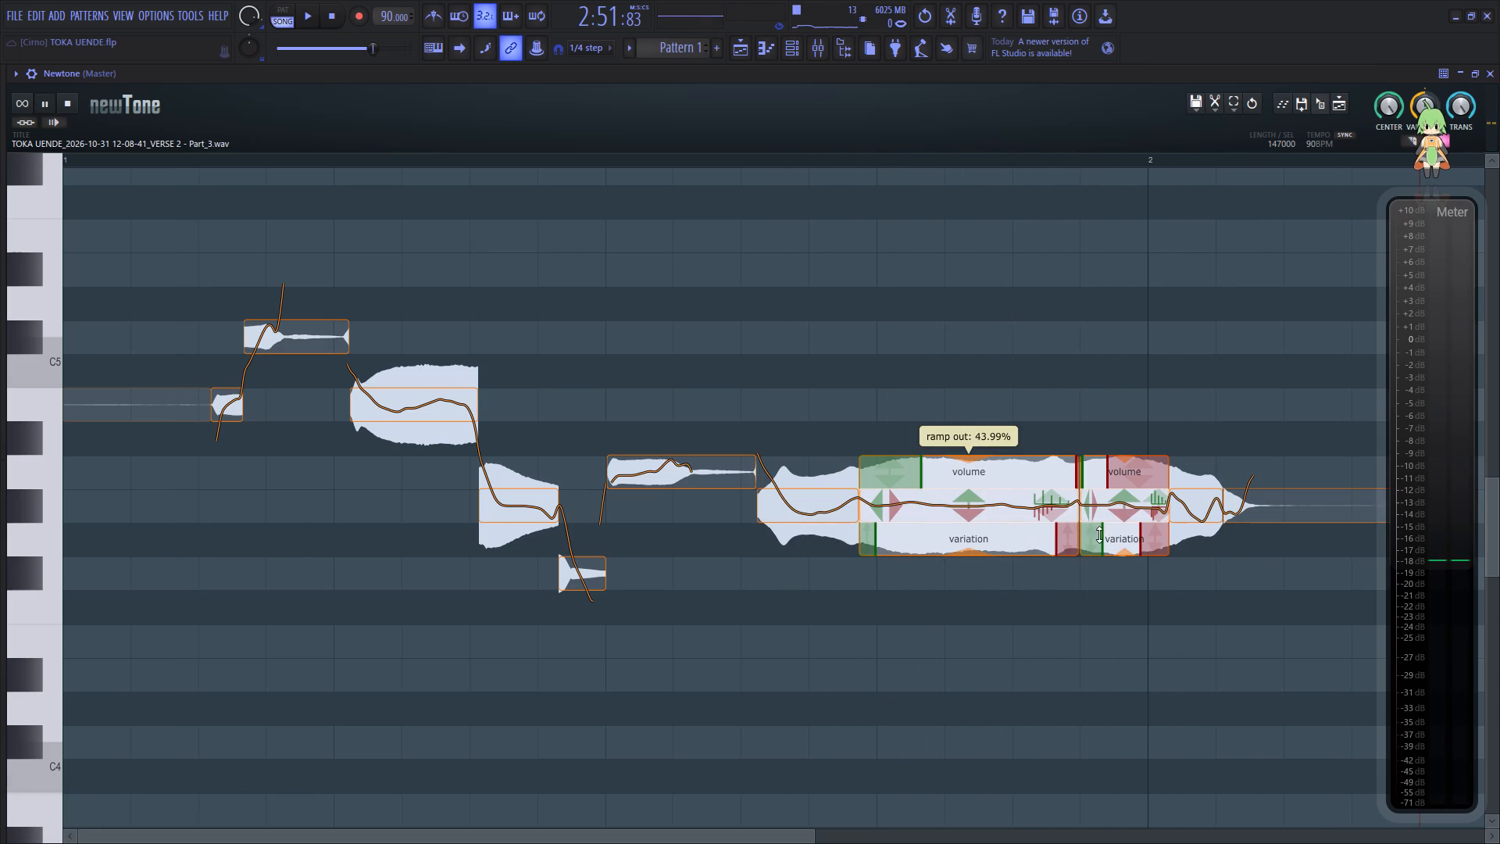
Set ramp in to 4.63% on the slice crossing bar 2, then flatten the following short note and lower its ramp in.
click(1096, 544)
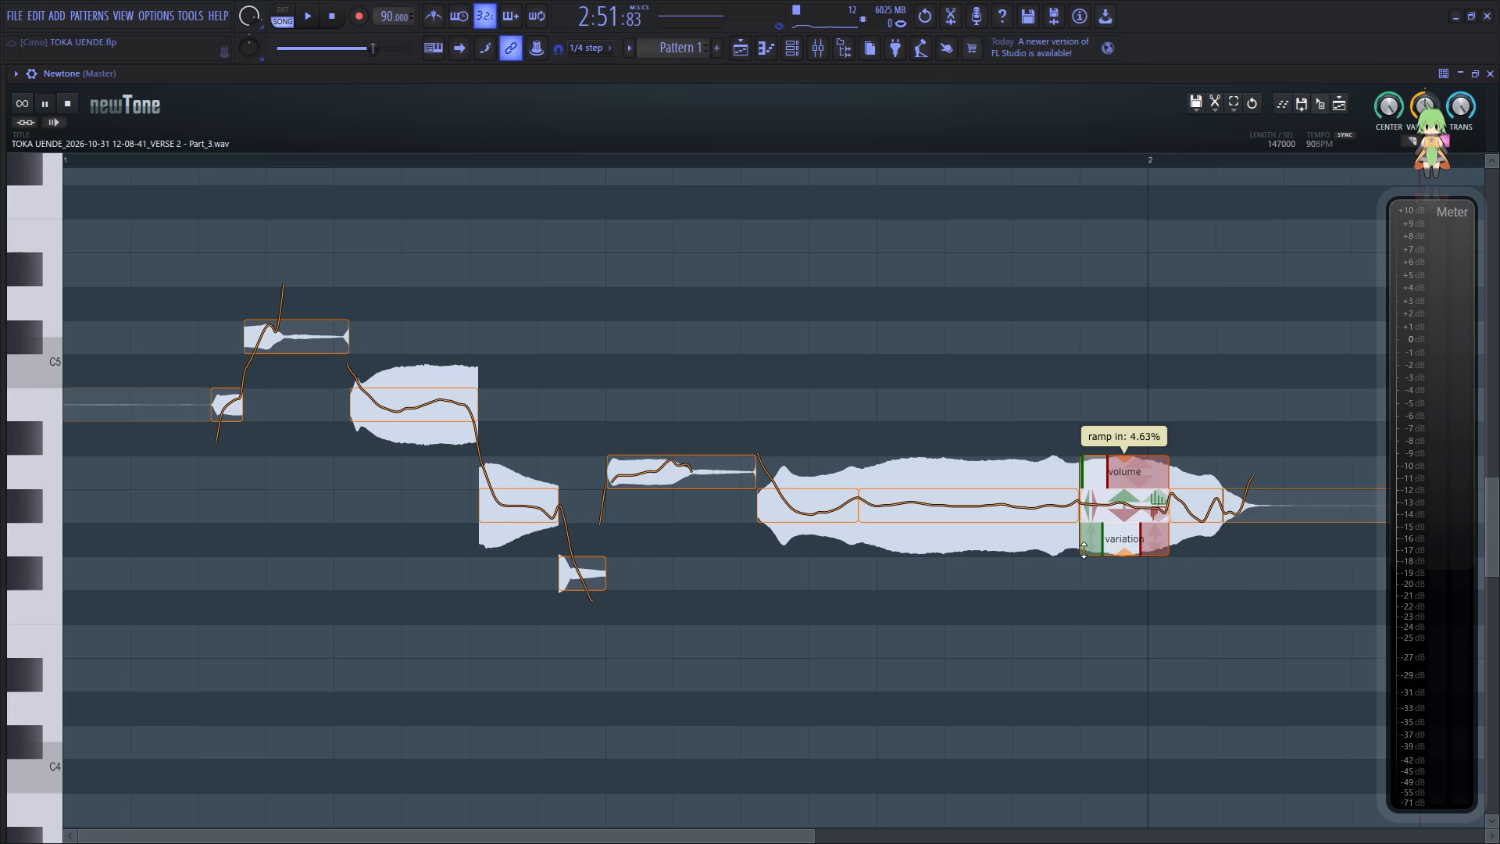
drag(1193, 553, 1210, 479)
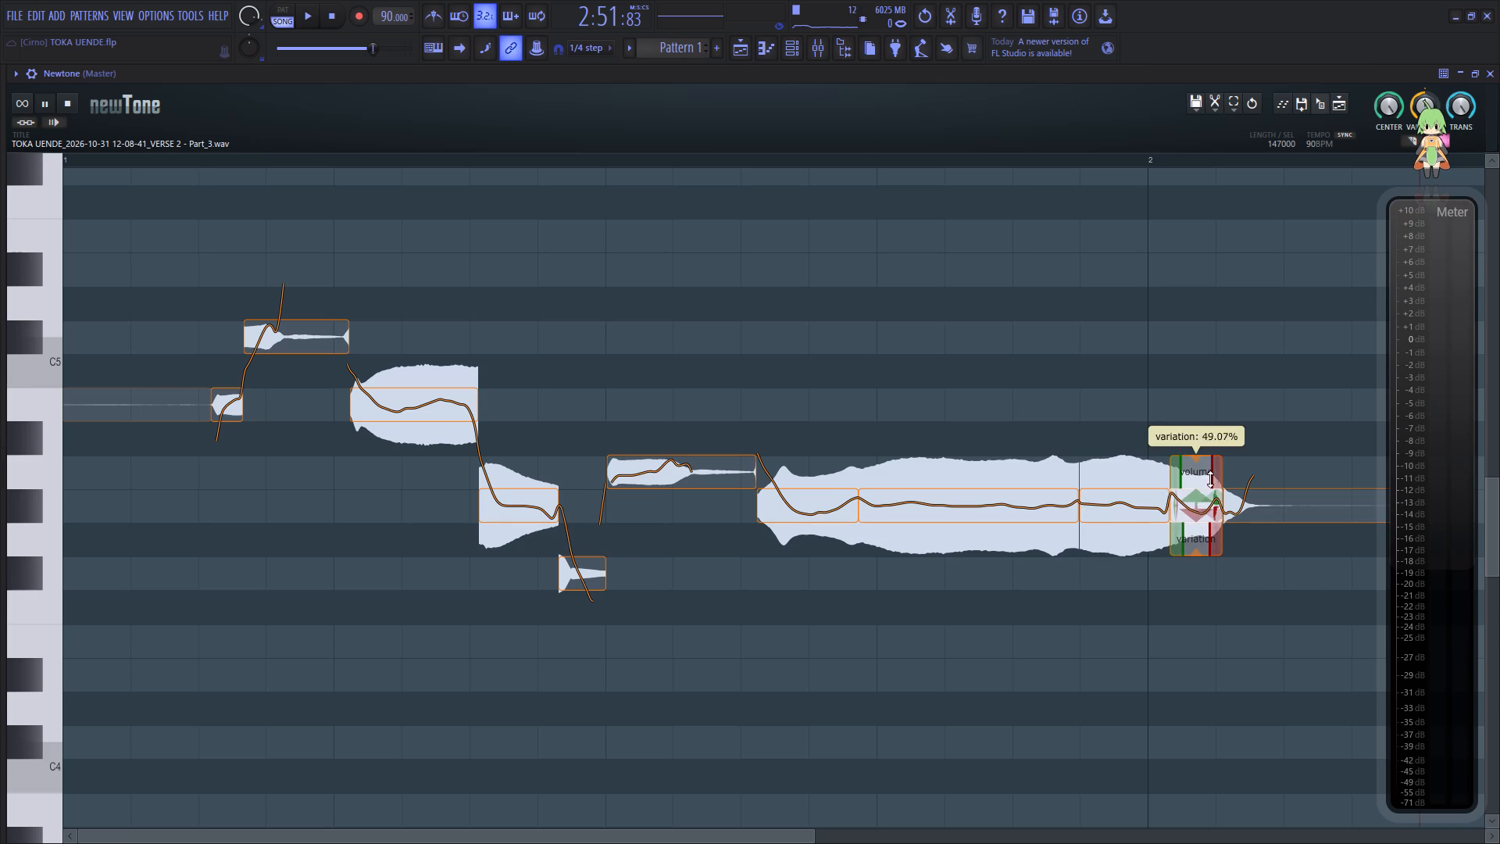
drag(1210, 479, 1214, 465)
drag(1179, 534, 1177, 546)
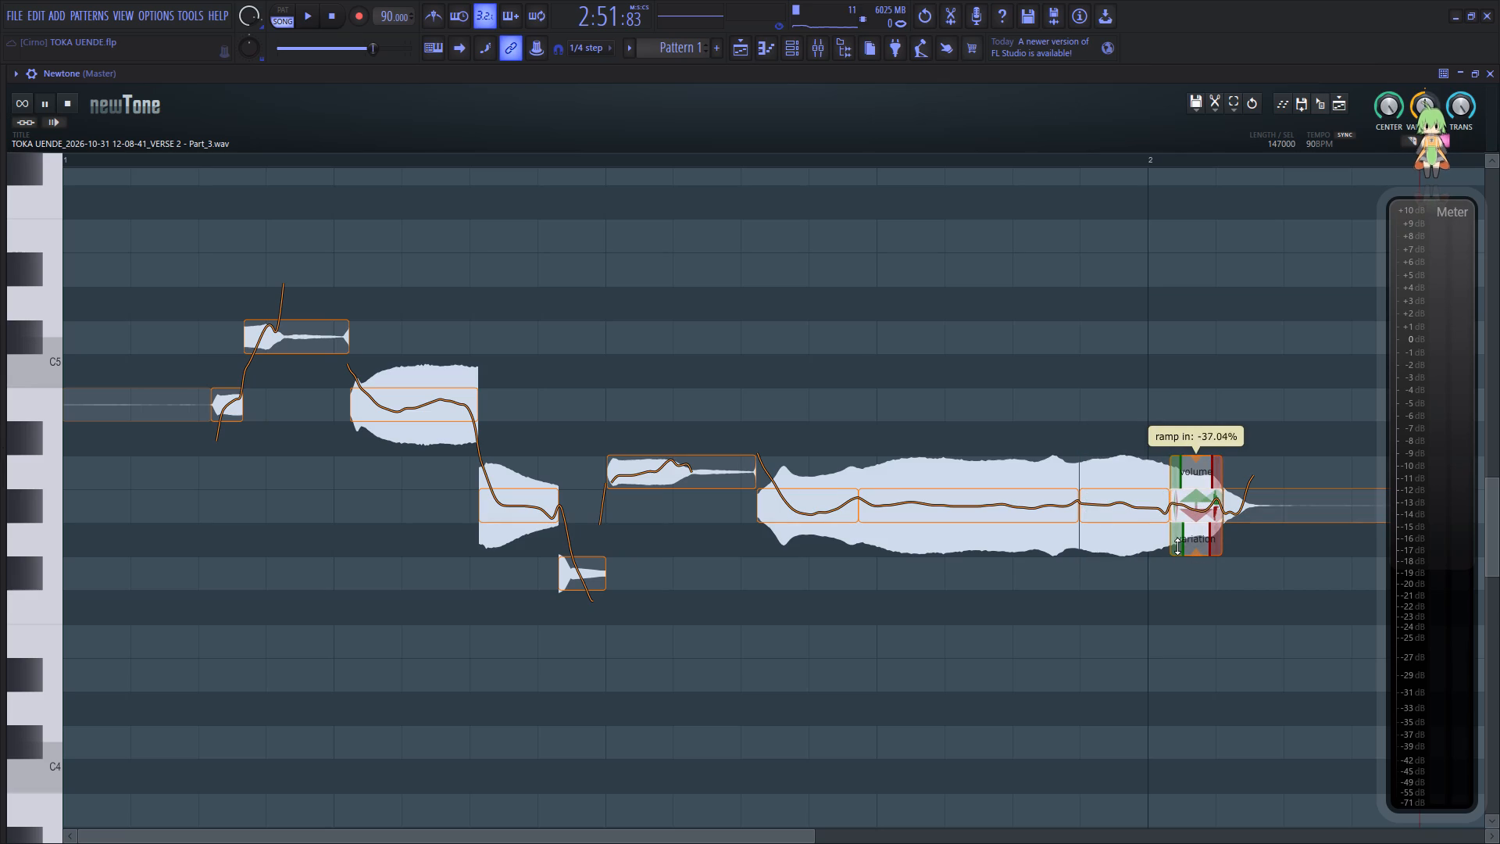
drag(1177, 546, 1177, 549)
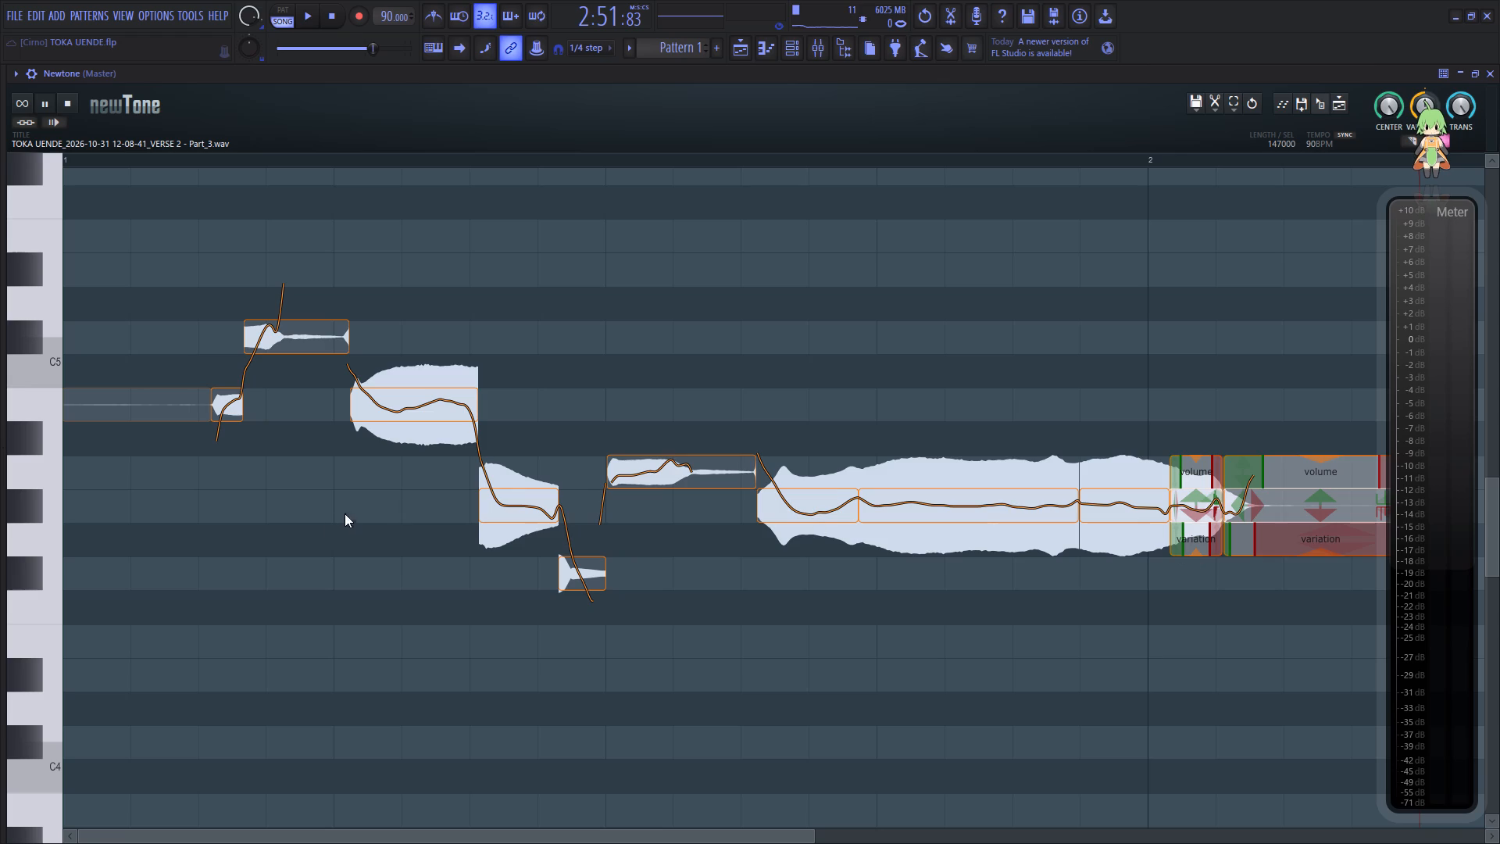
Play back the corrected phrase, place it on the Verse 2 track at 69:11 below the original adlib, and close NewTone.
click(180, 547)
key(space)
click(210, 563)
key(space)
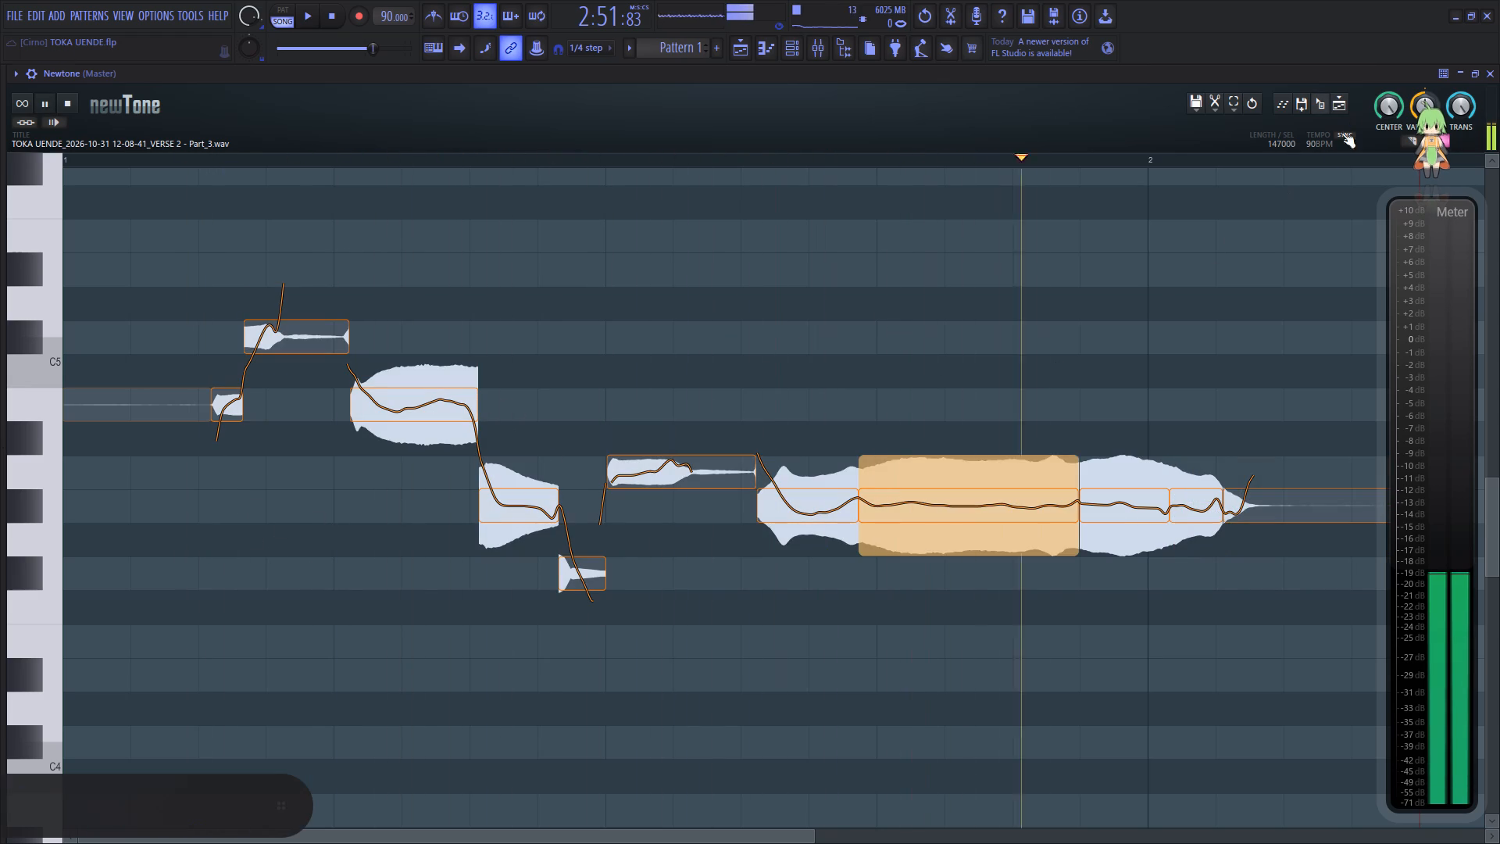
key(space)
drag(1320, 103, 721, 574)
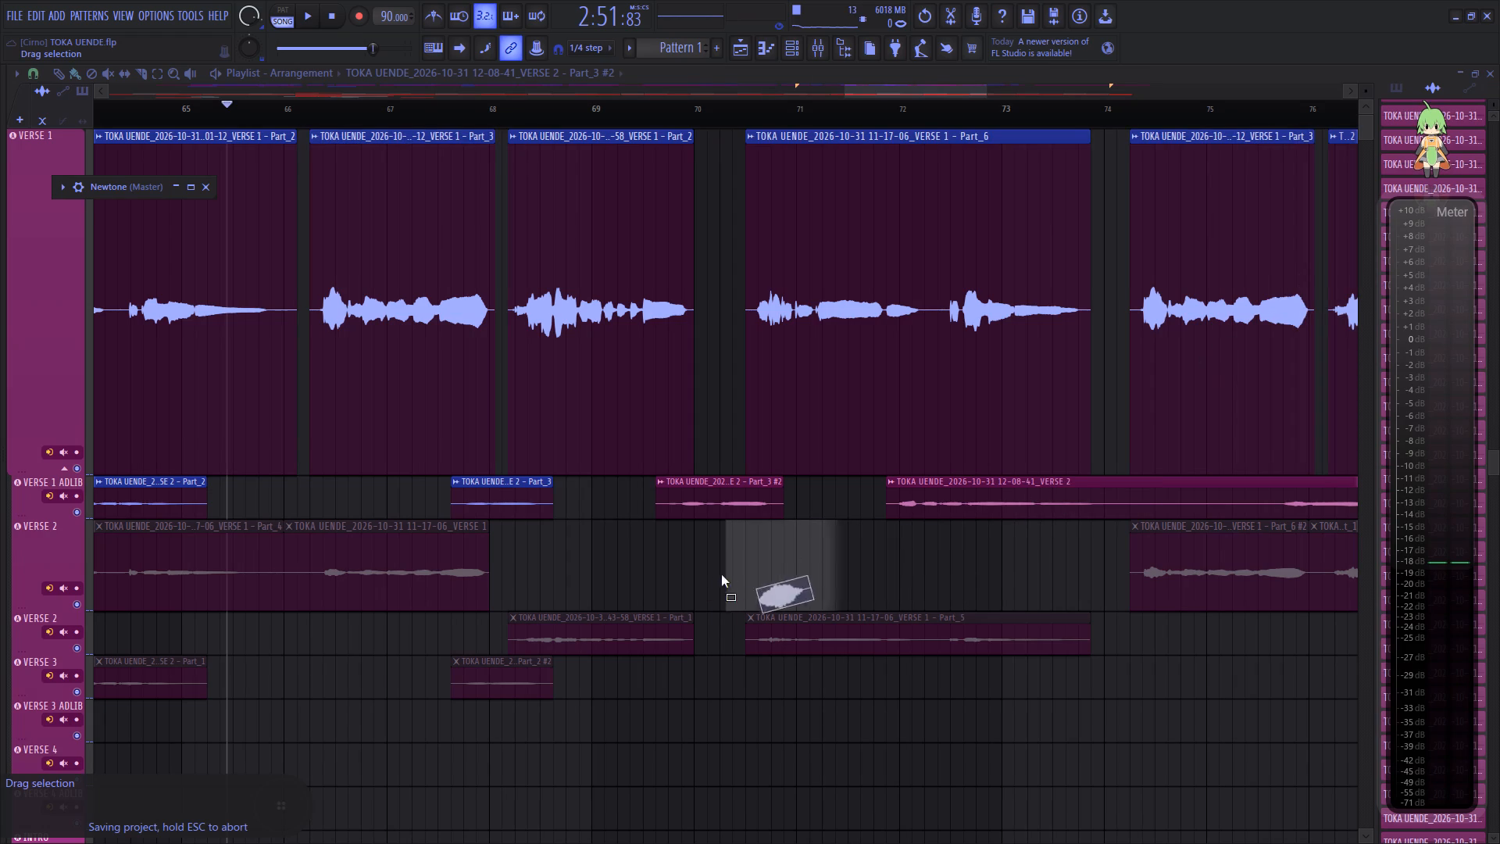
drag(721, 574, 658, 569)
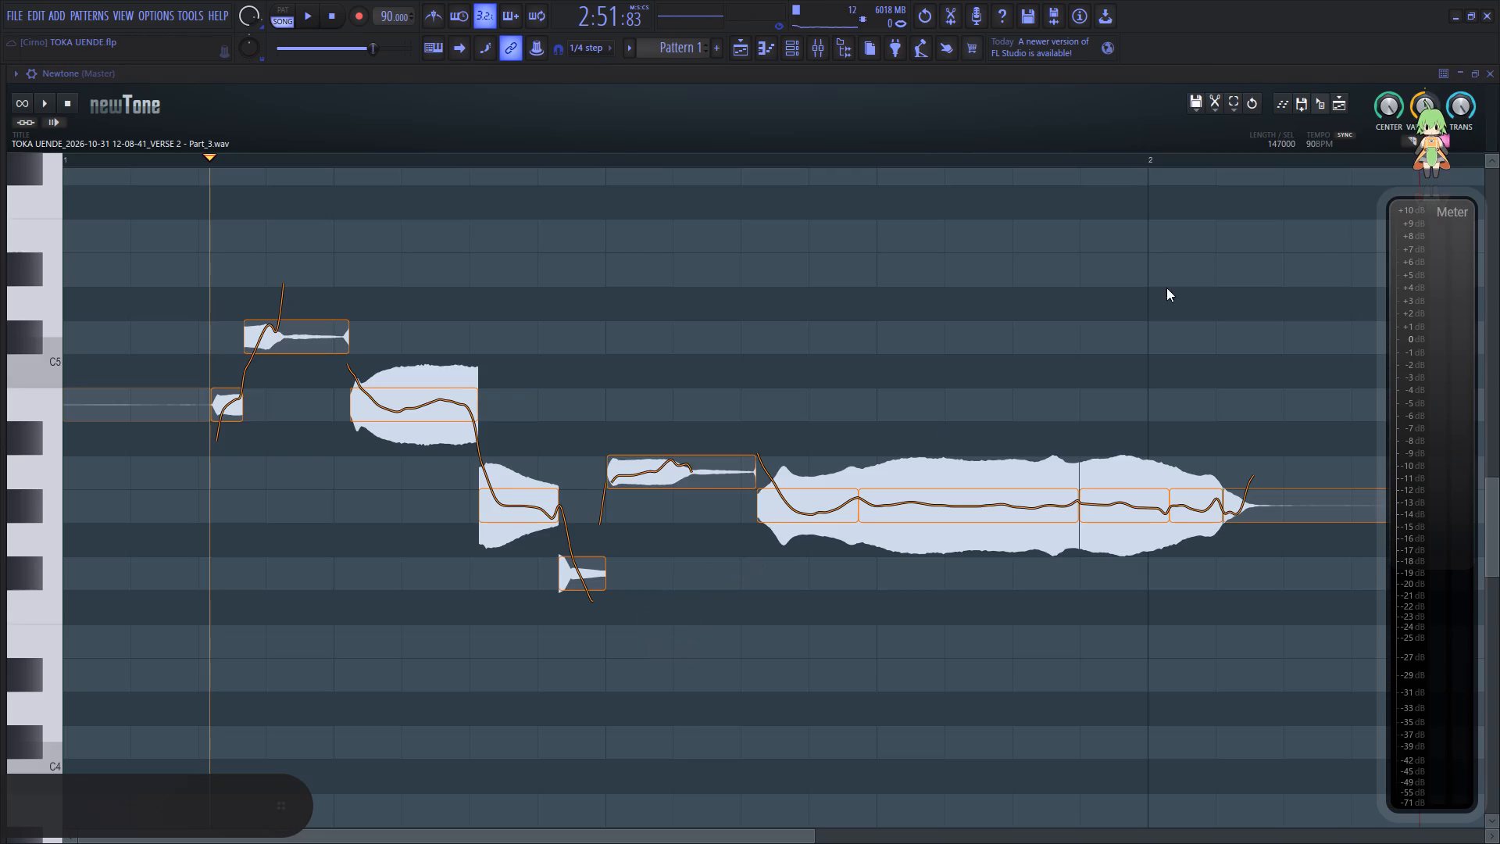
click(1494, 75)
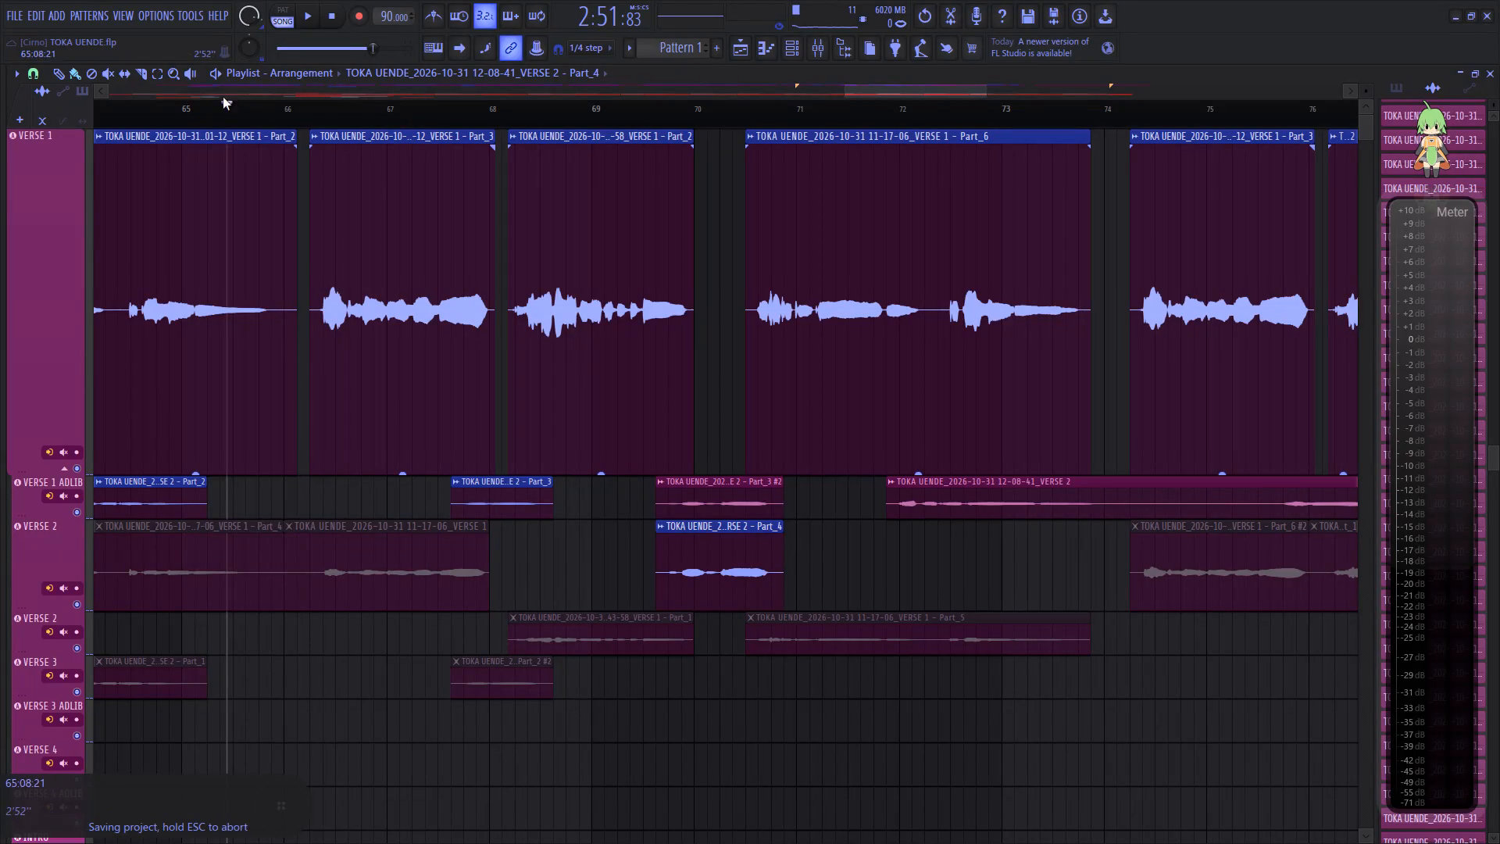
Mute the original adlib clip at 69:11, move it to the Verse 3 track, and move its corrected copy onto Verse 1 Adlib.
click(103, 74)
click(692, 502)
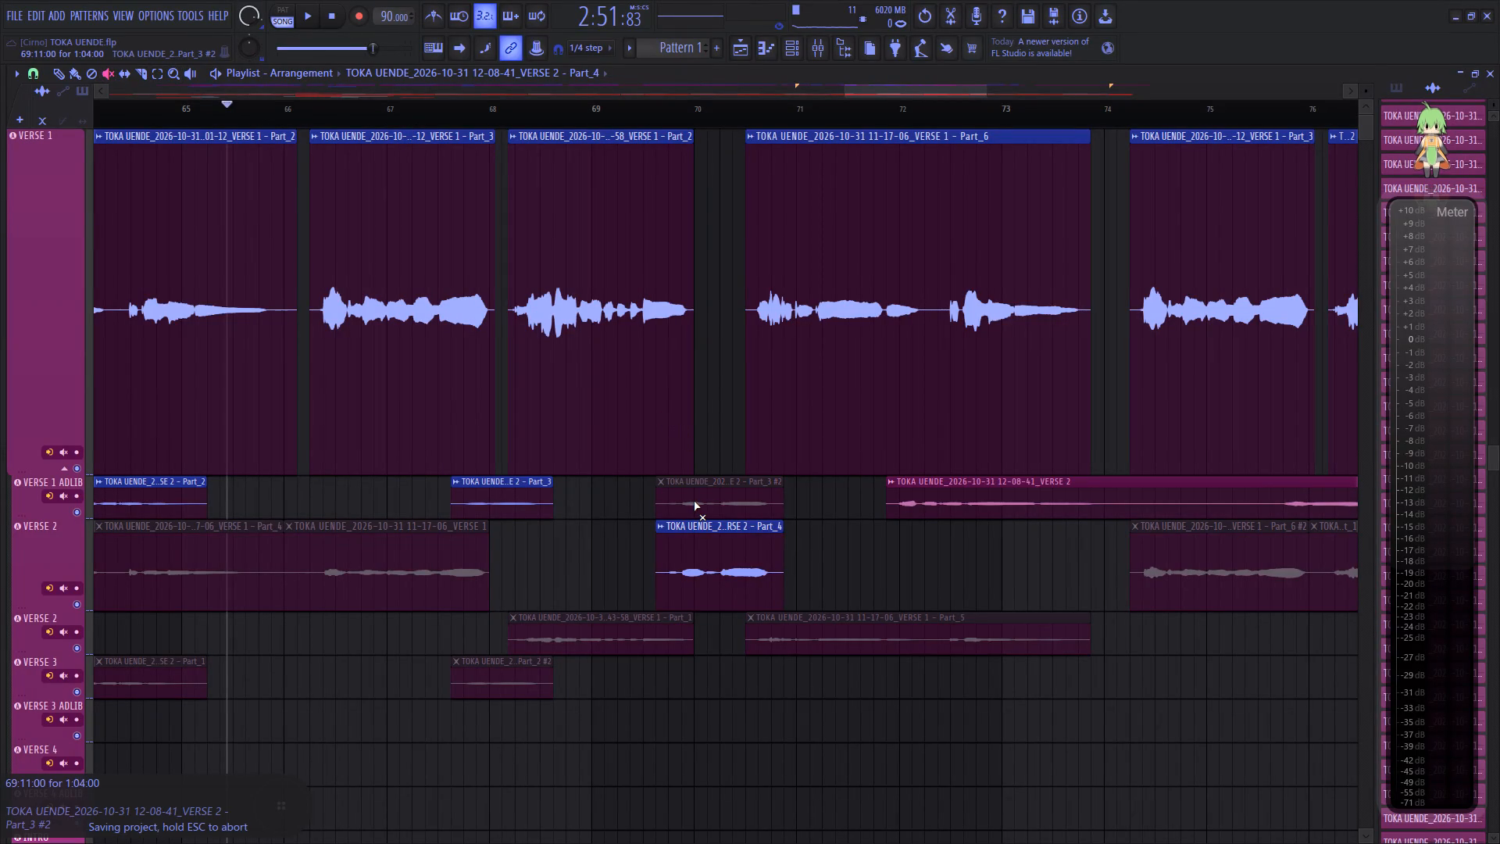
text(tb)
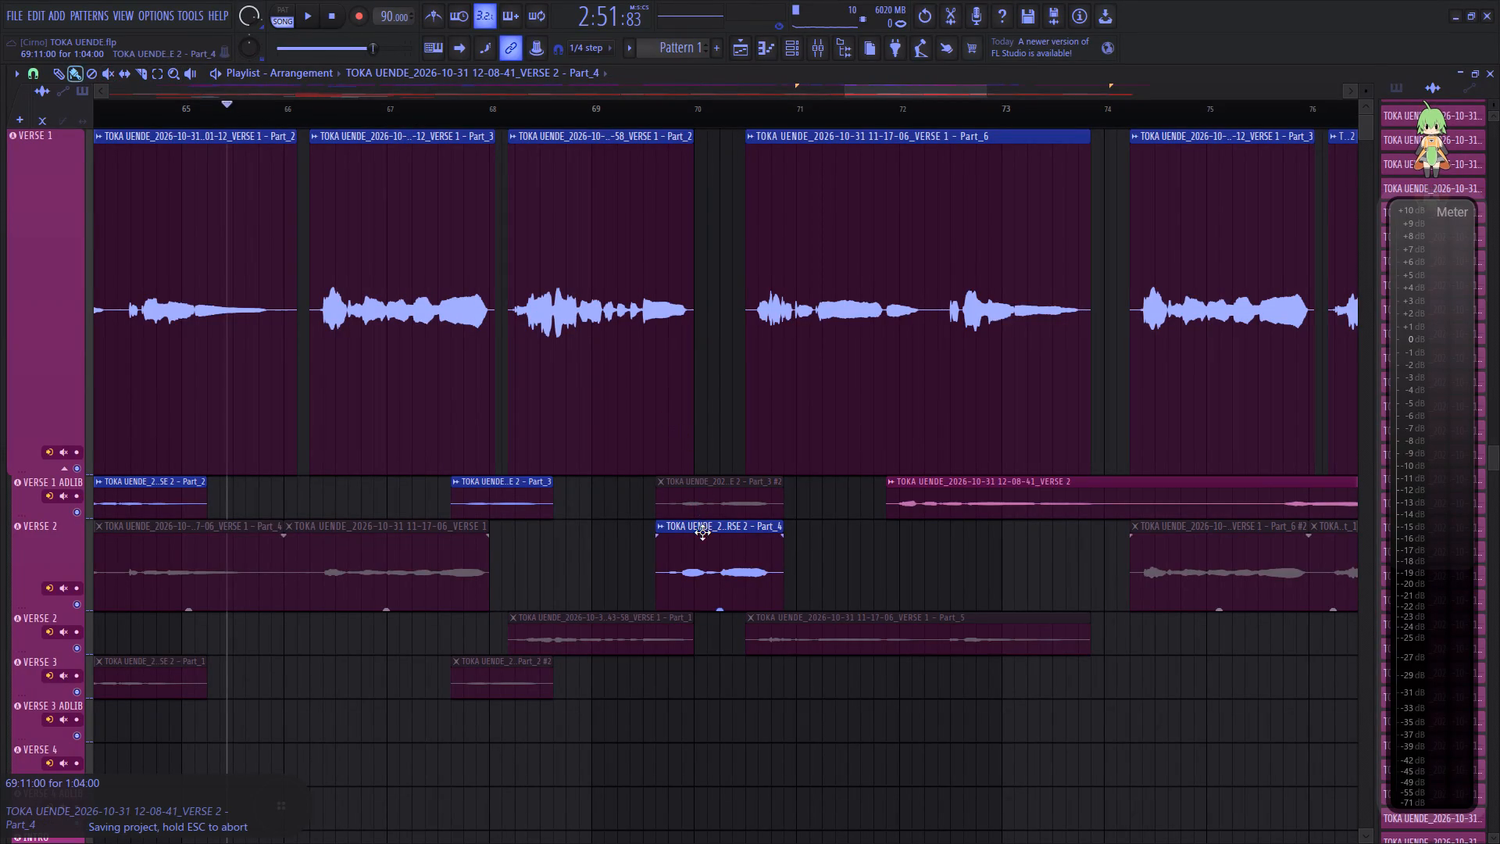
drag(707, 504, 708, 675)
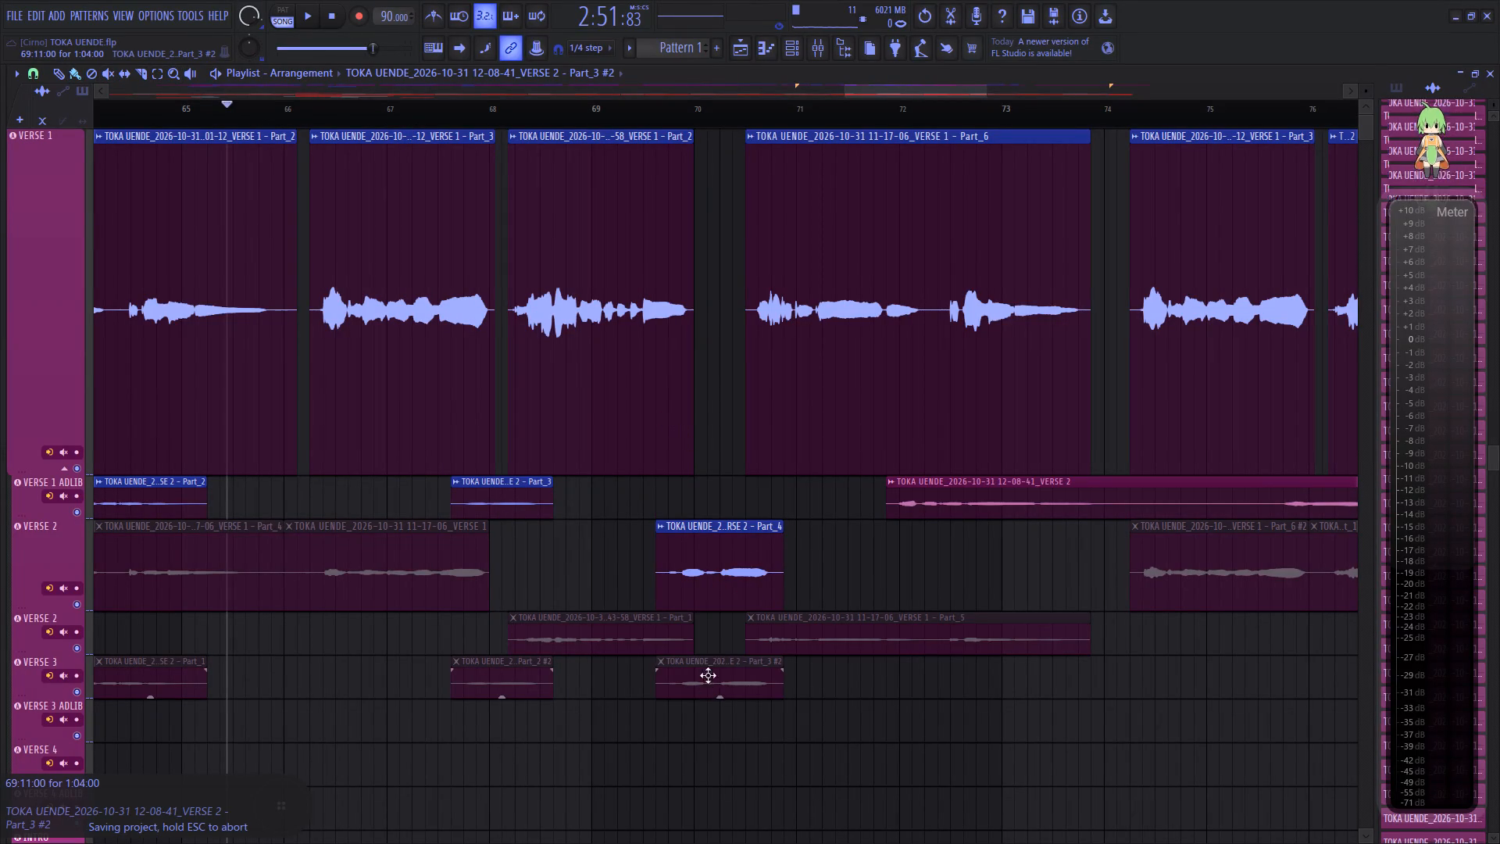
drag(708, 675, 708, 681)
drag(702, 580, 702, 494)
Slice the remaining Verse 1 Adlib recording at about 74:01 and cut away the gap up to about 75:11.
key(space)
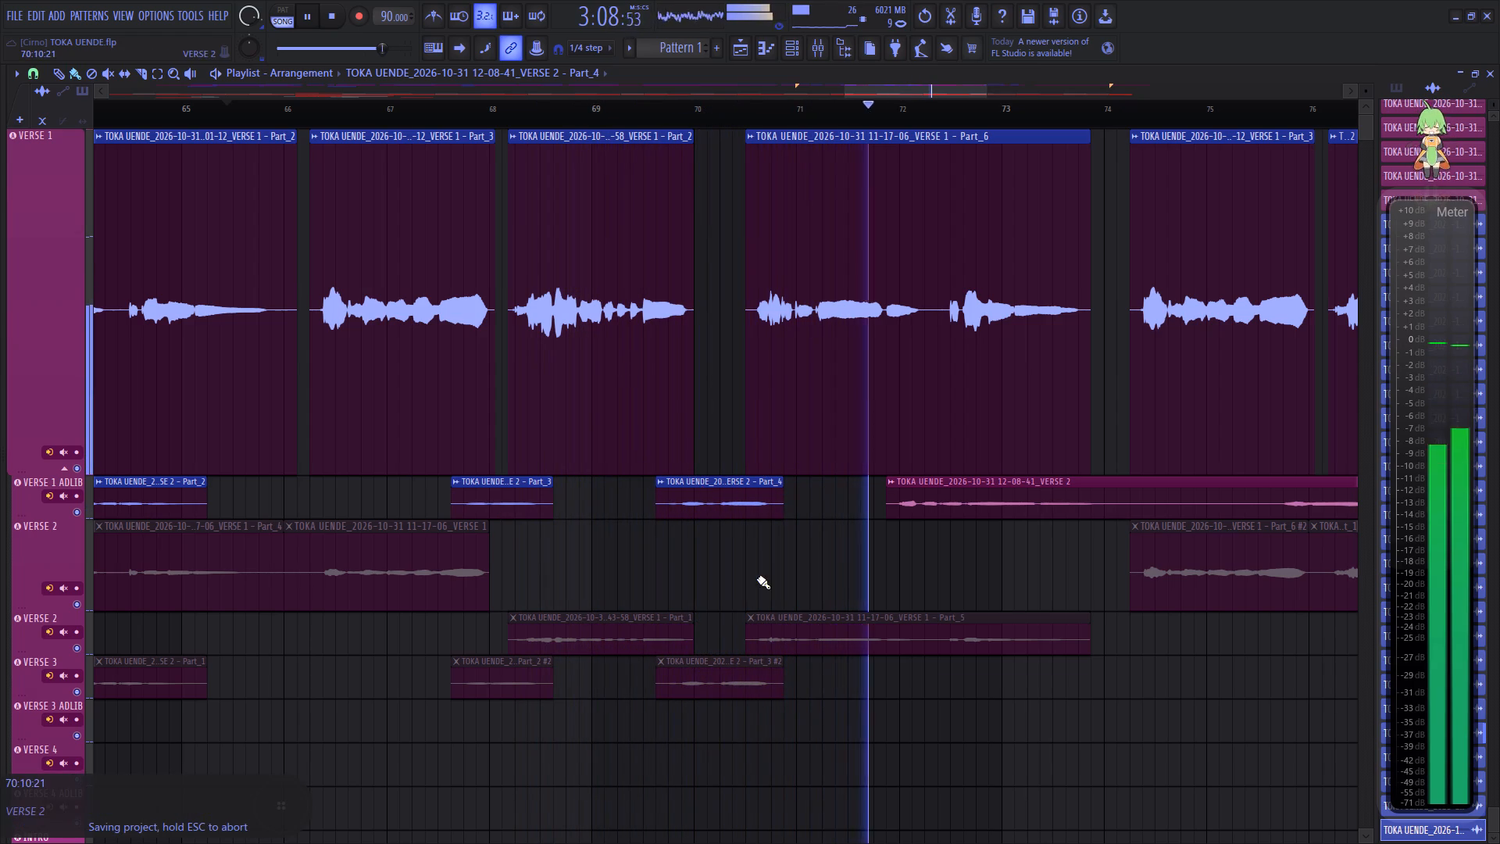
drag(934, 91, 980, 81)
click(148, 76)
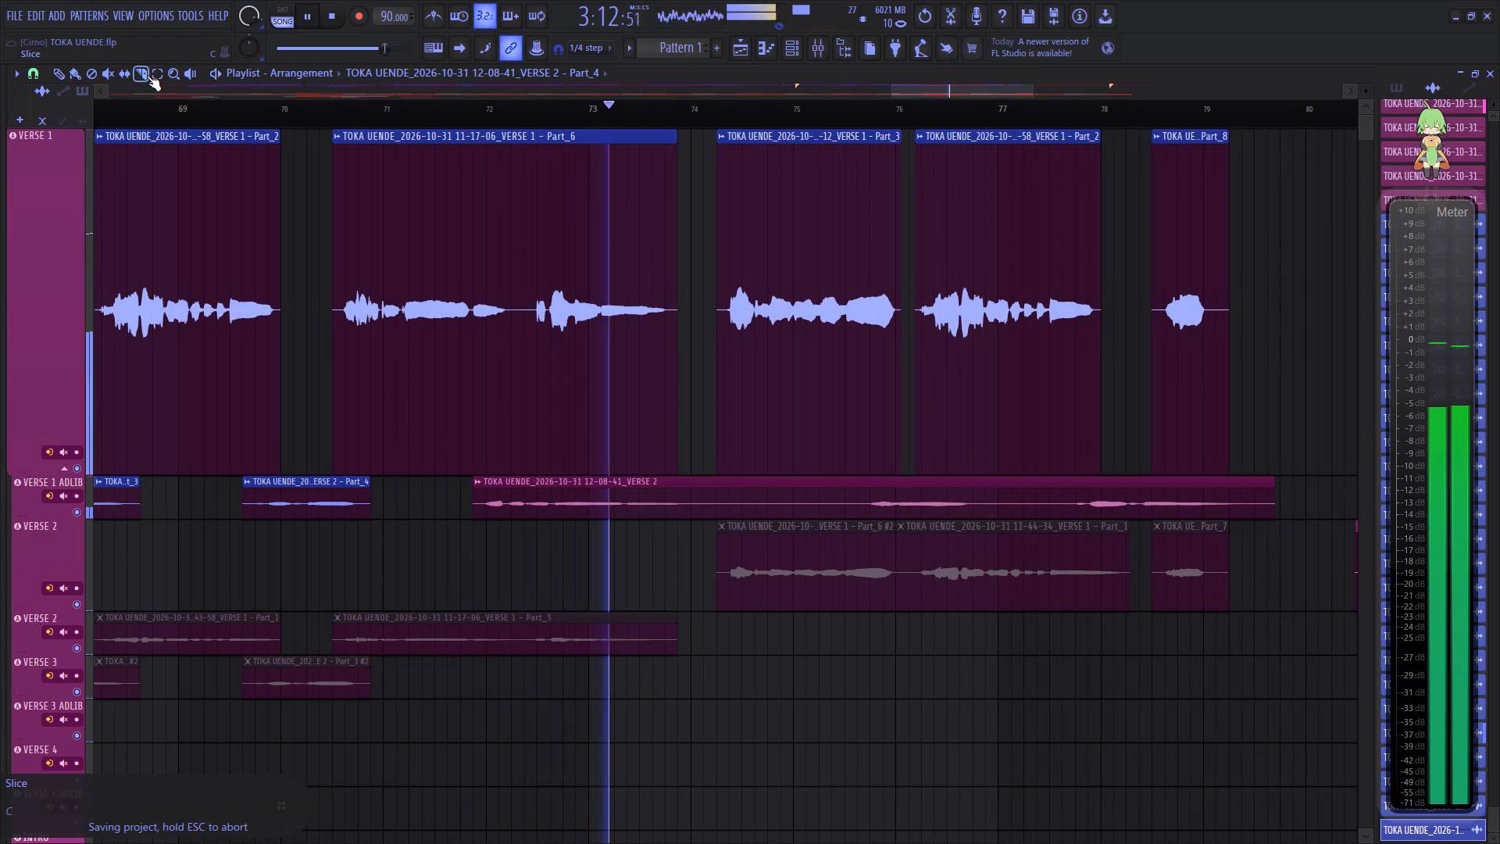
key(space)
key(space)
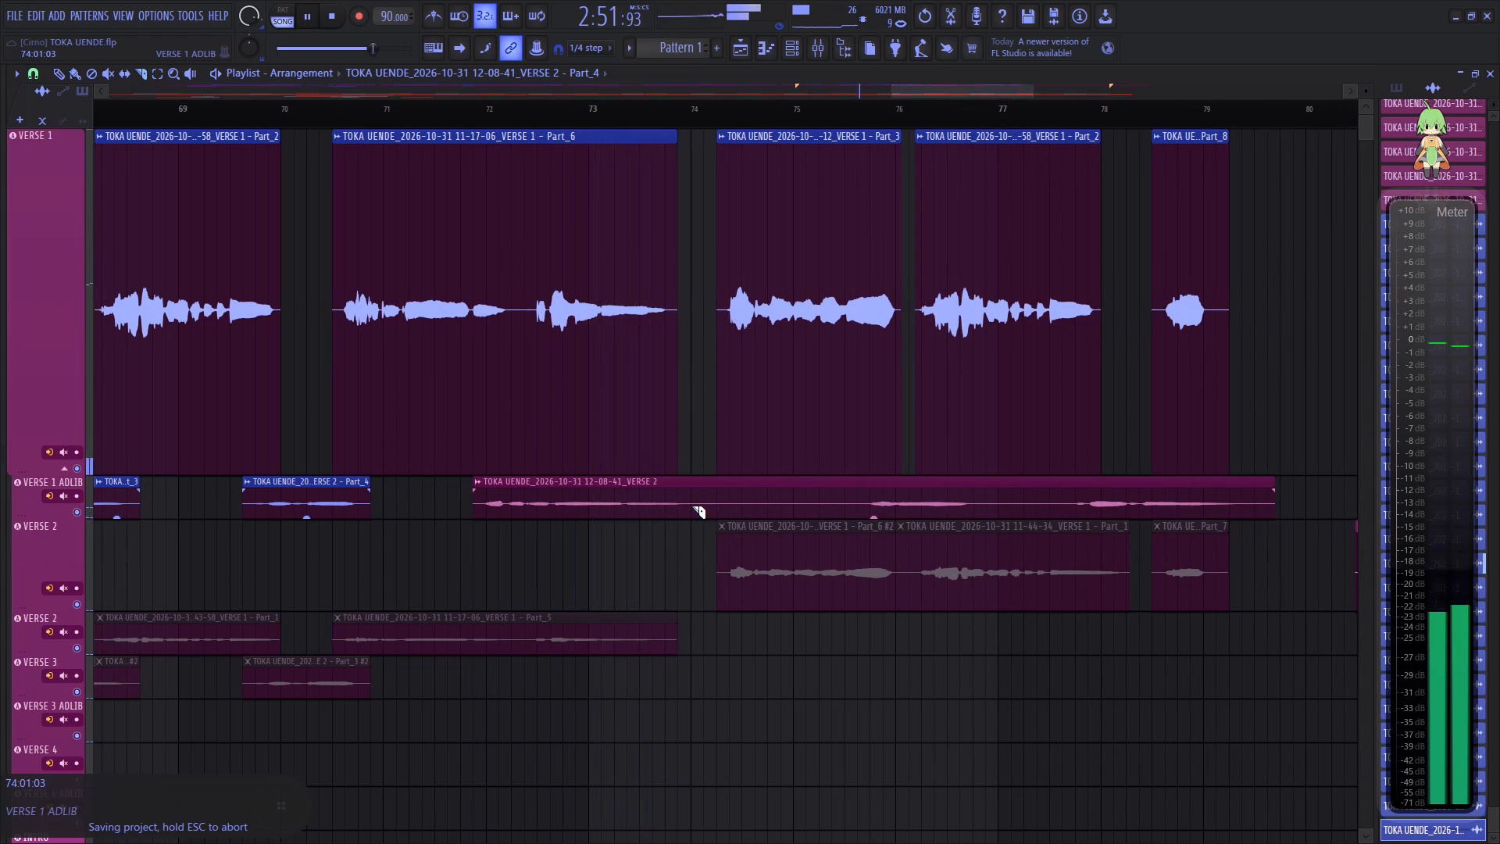
click(691, 506)
right_click(783, 498)
right_click(827, 500)
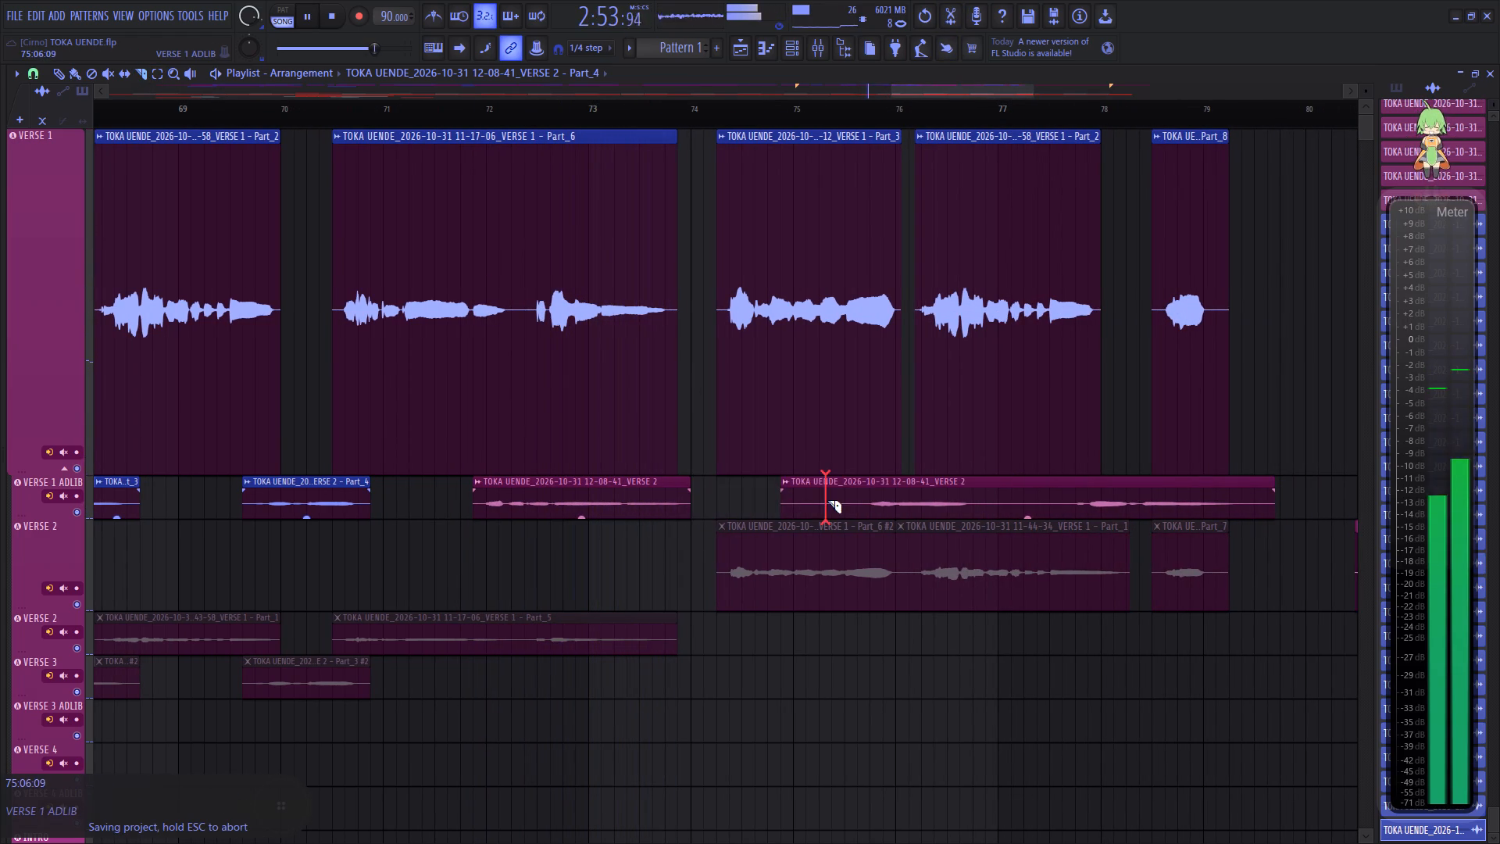
right_click(848, 506)
right_click(859, 505)
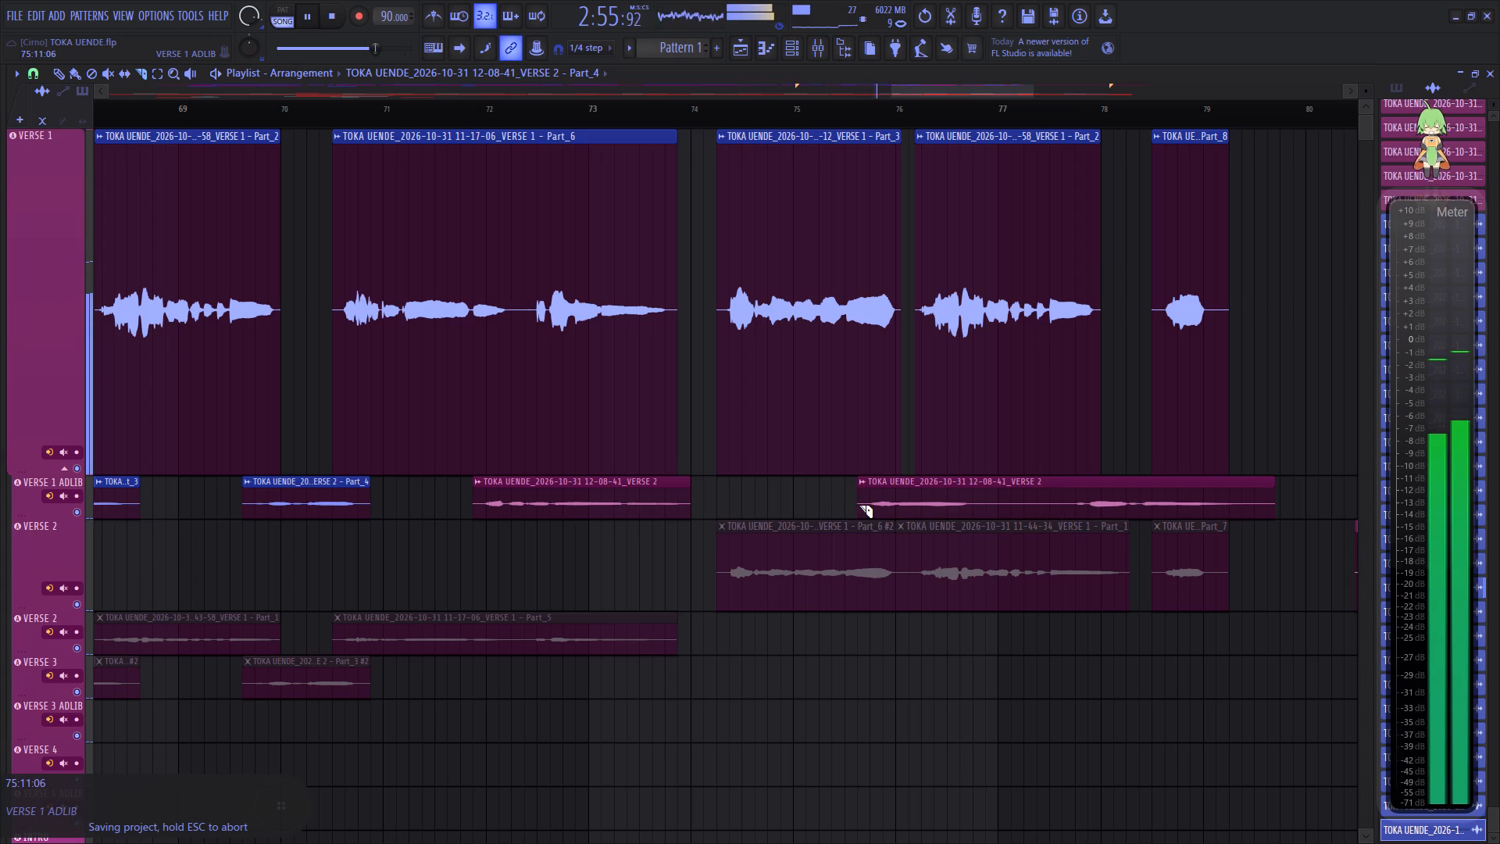
Listen to the phrase starting at 71:15 against the Verse 1 vocal, with the Verse 1 Adlib track both muted and unmuted.
key(space)
click(459, 115)
key(space)
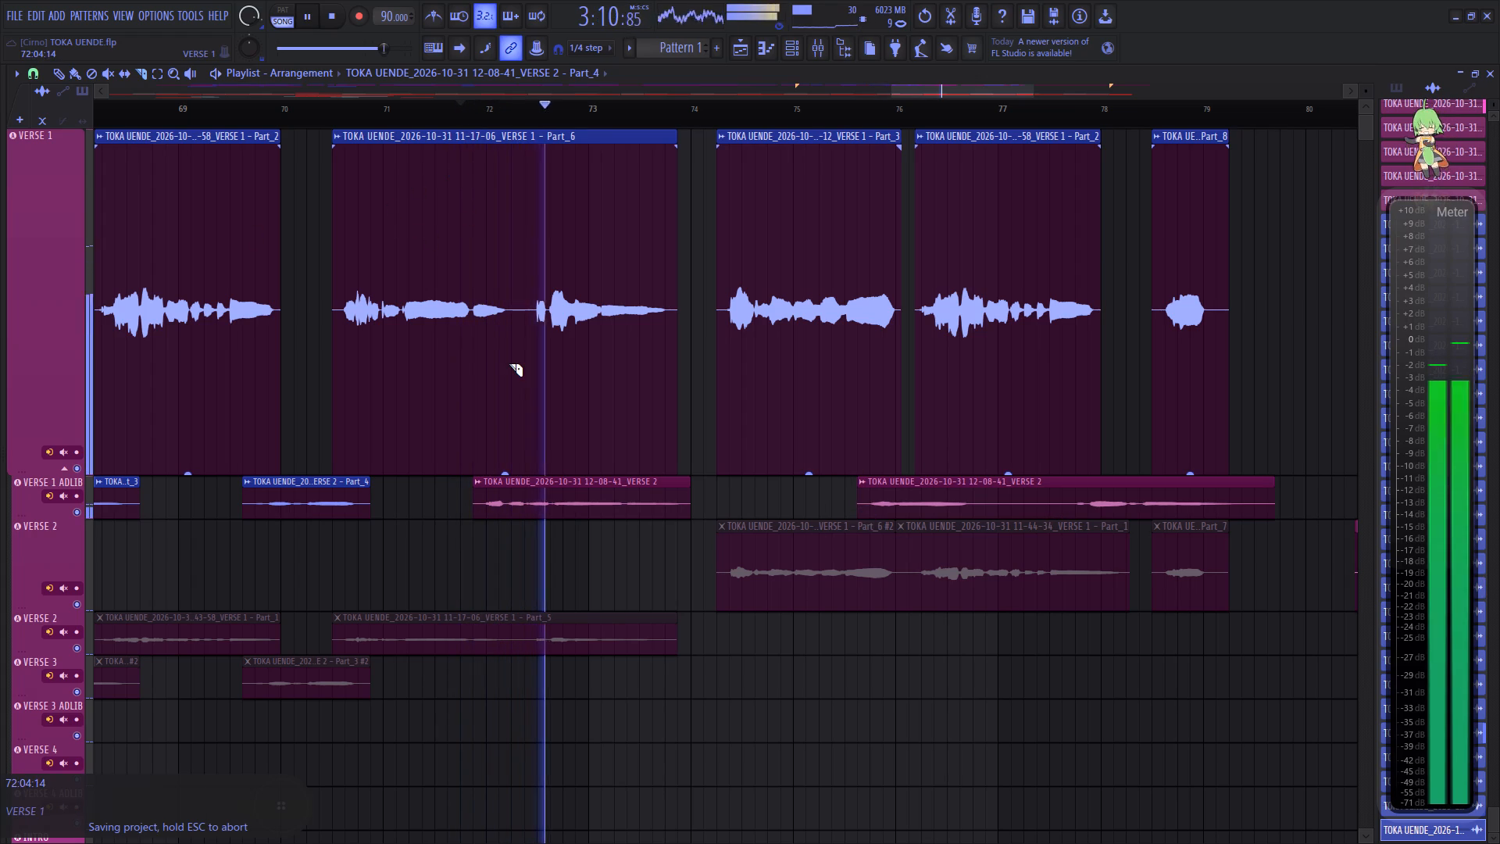
key(b)
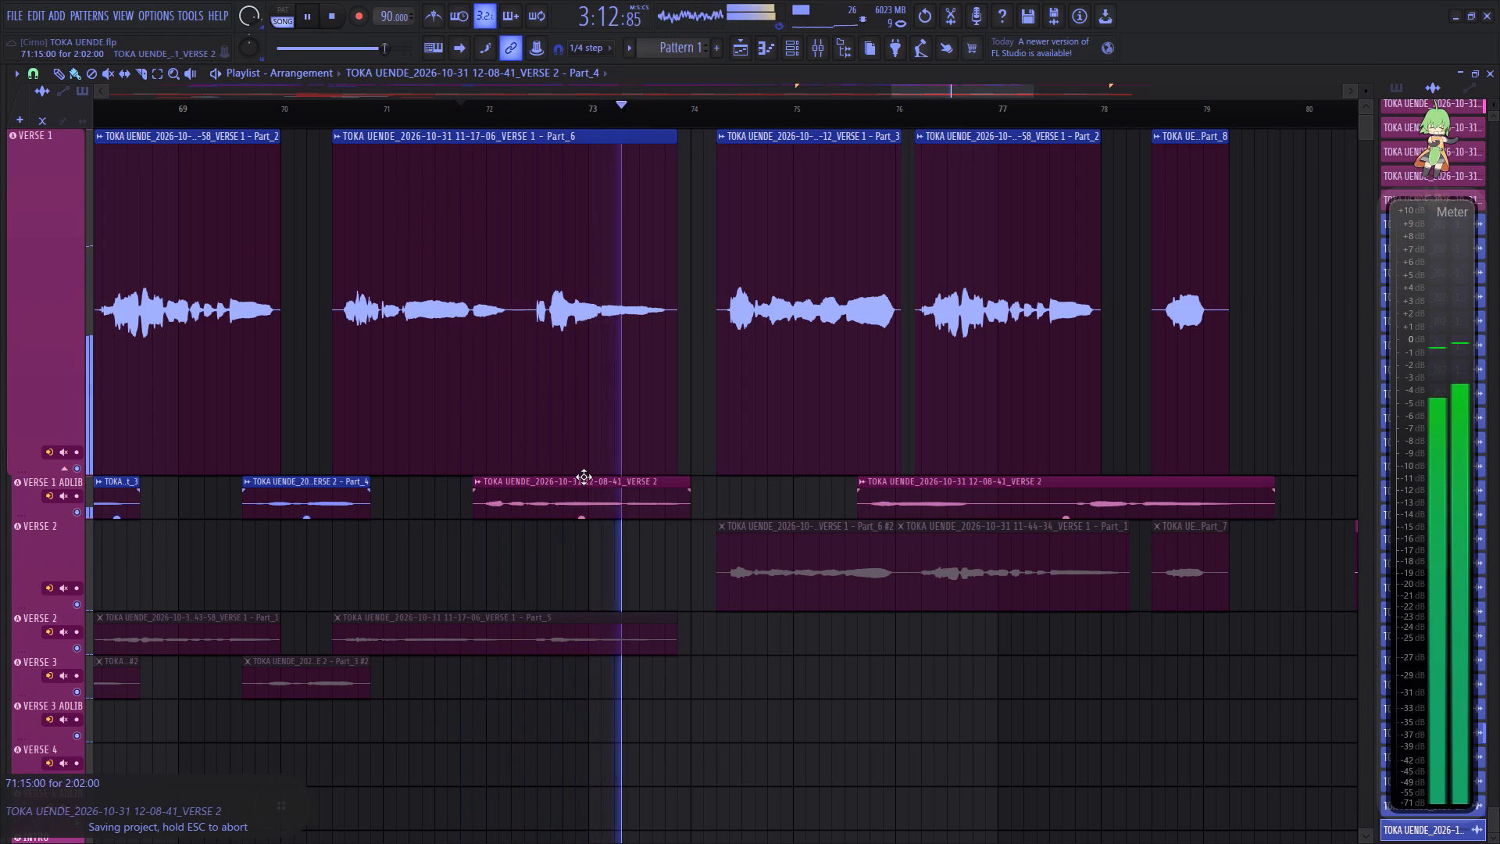
key(space)
key(space)
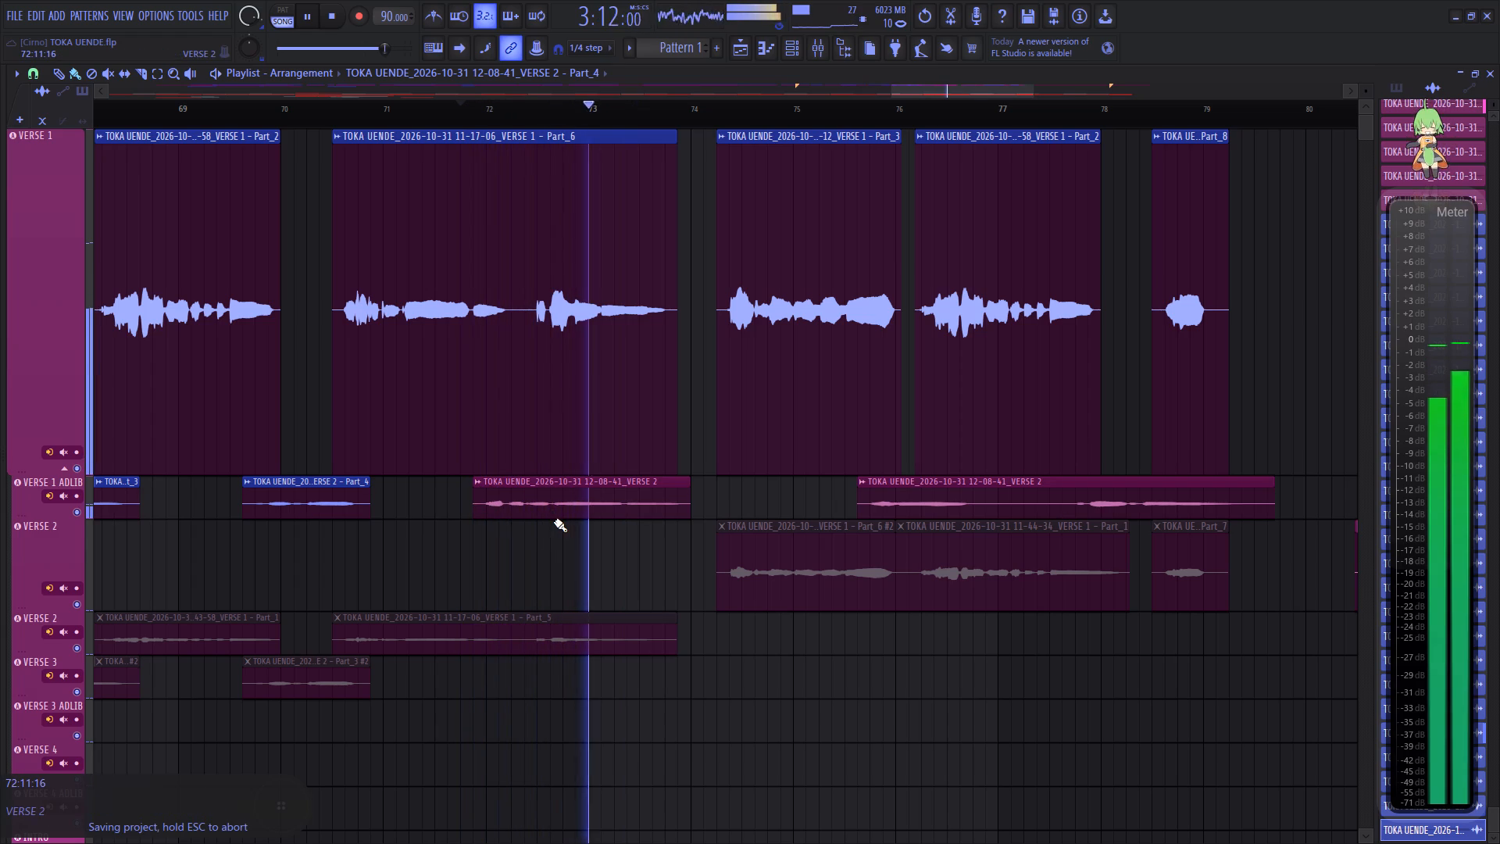
key(space)
key(space)
click(75, 506)
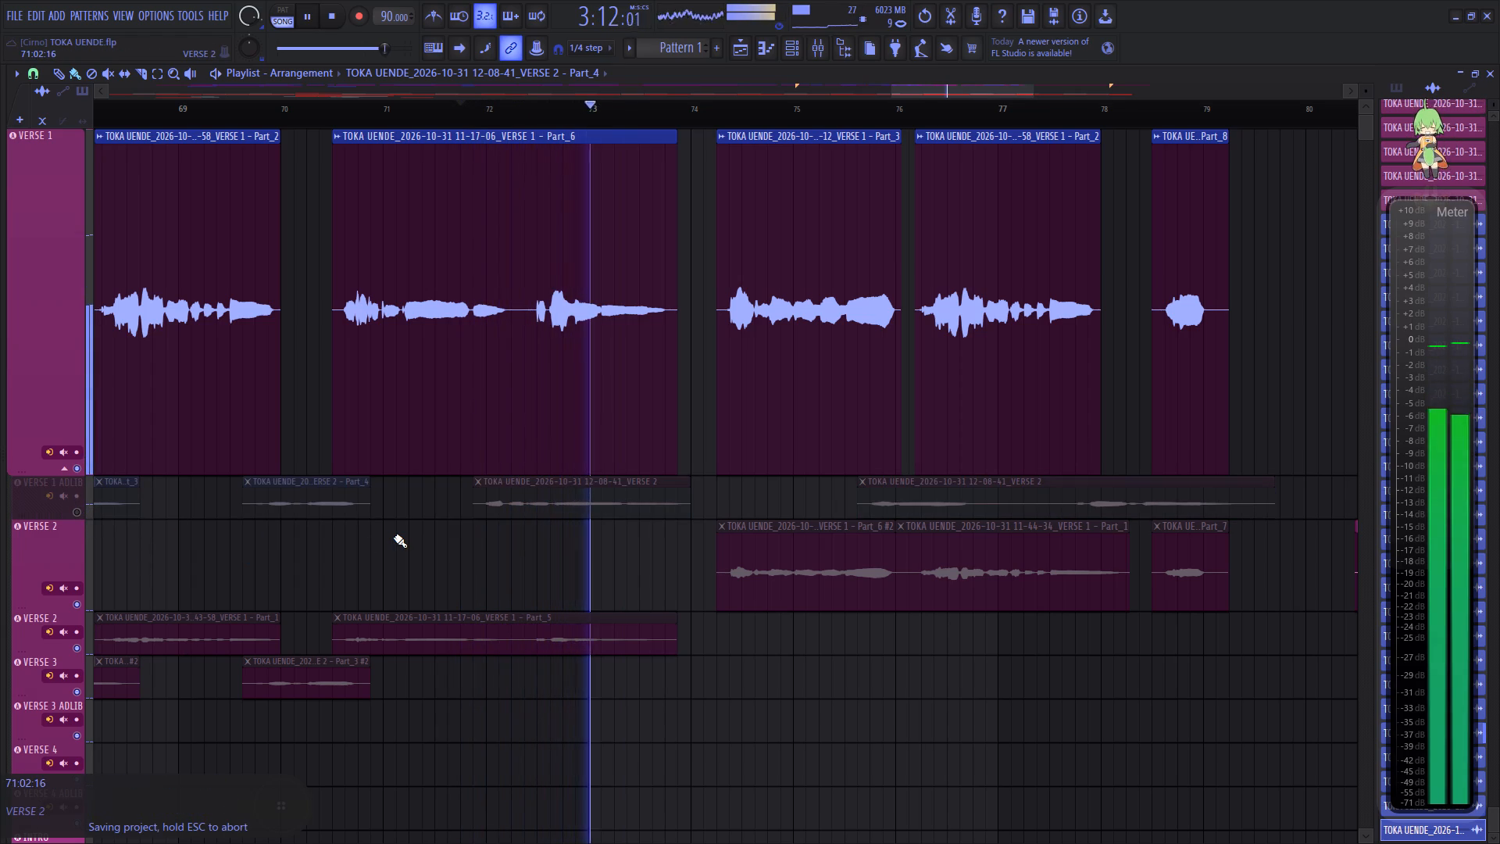
key(space)
key(space)
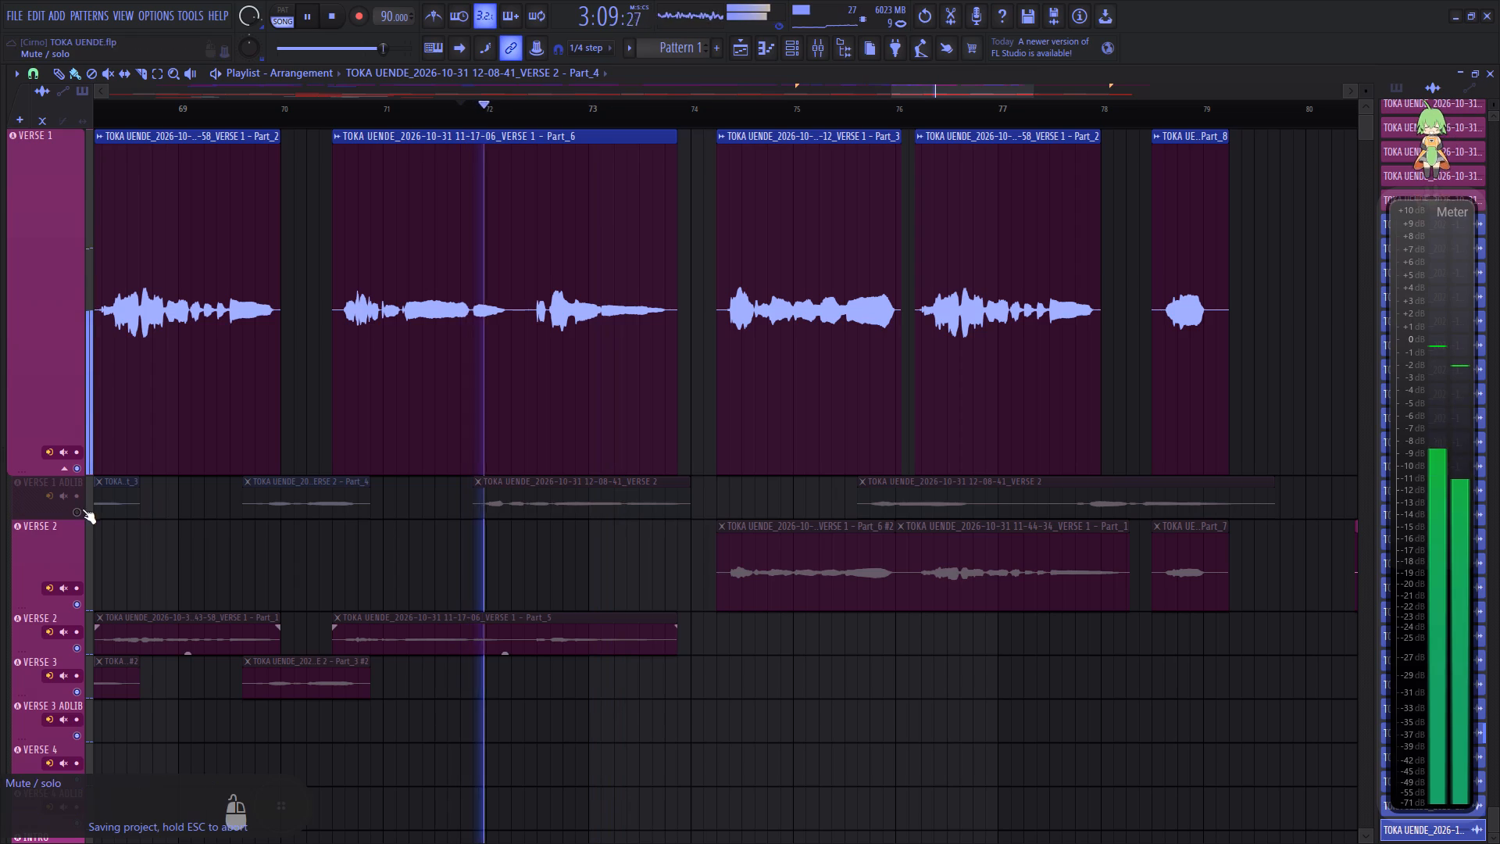
click(75, 513)
key(space)
Make the Verse 1 Adlib clip at 71:15 unique as its own sample and open it for pitch correction.
click(483, 481)
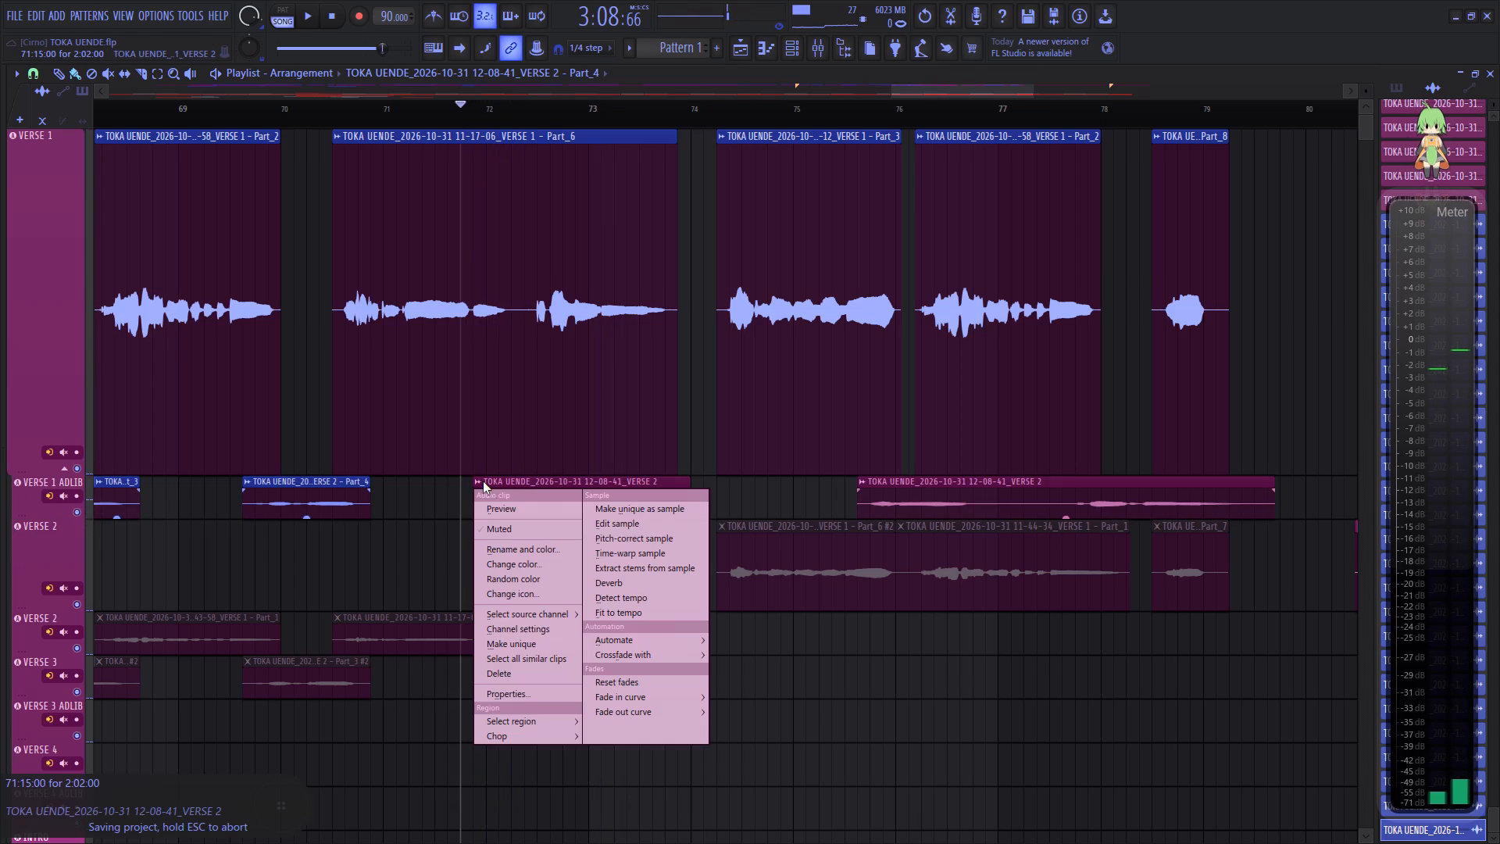
click(648, 513)
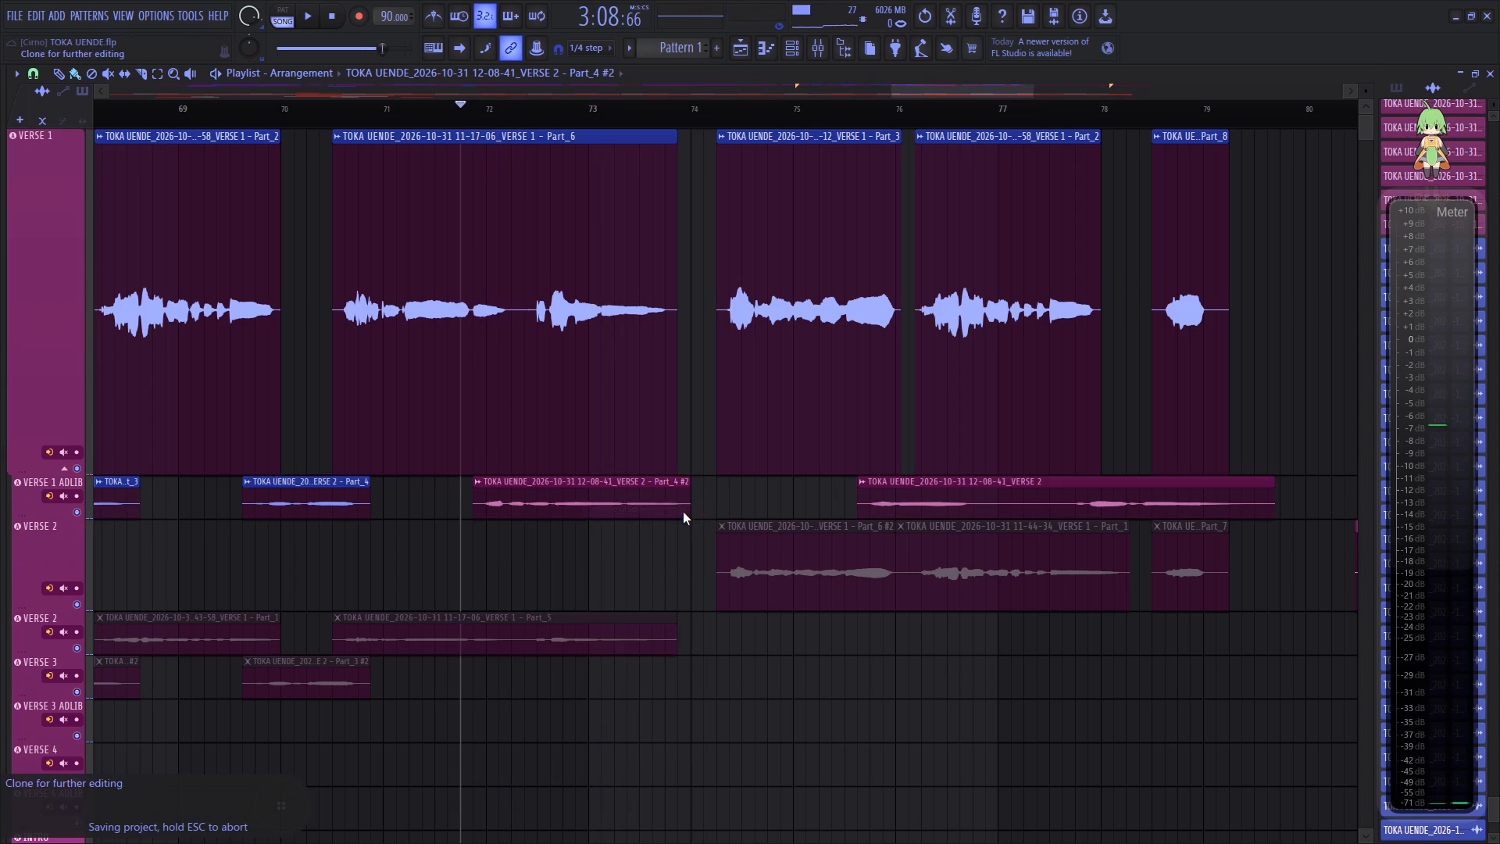
click(481, 480)
click(649, 531)
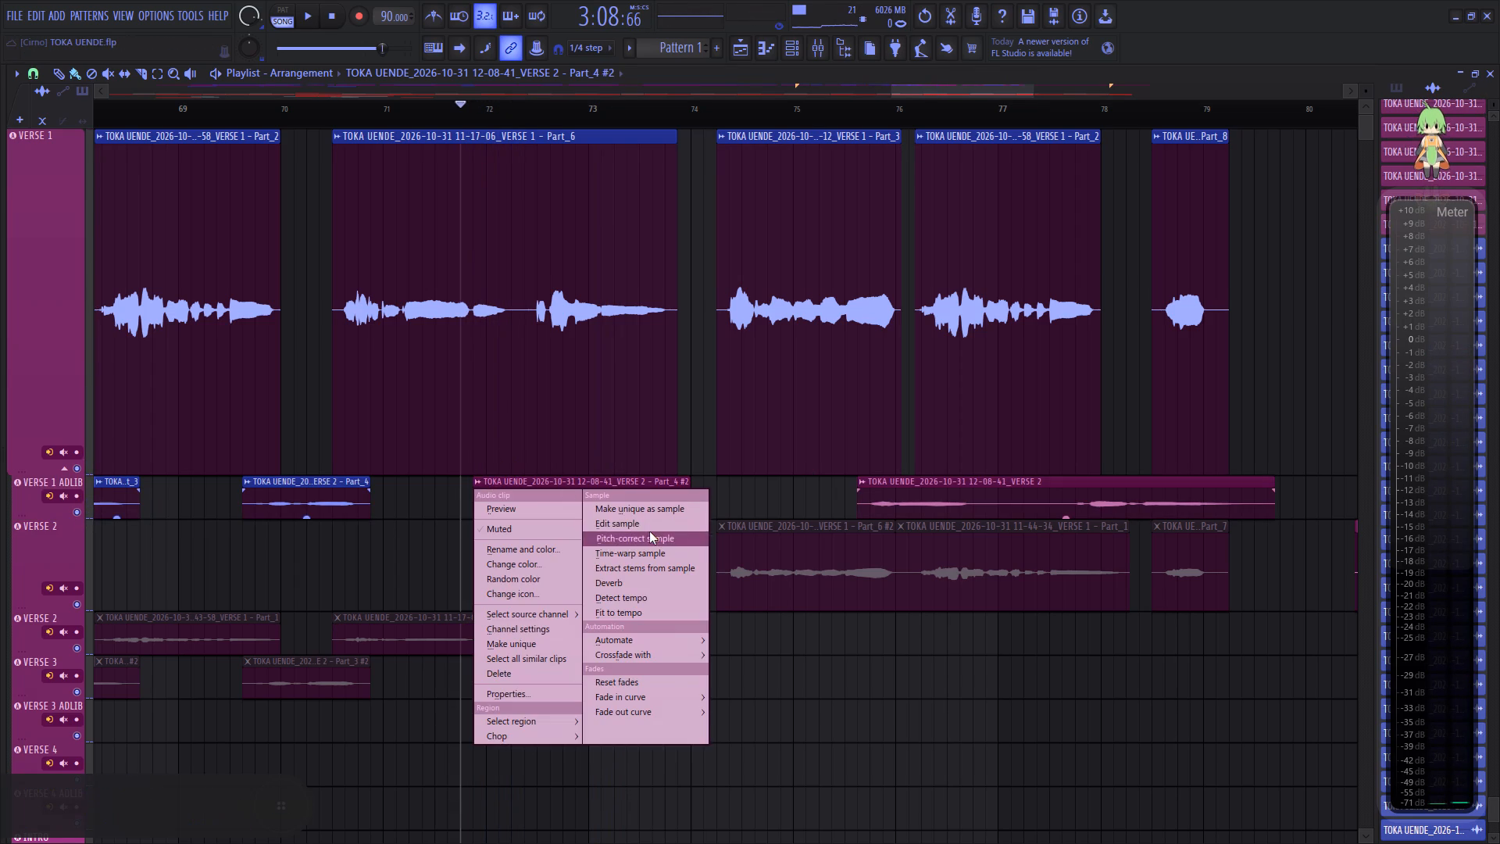
Snap all detected notes of the phrase to the scale.
click(1213, 111)
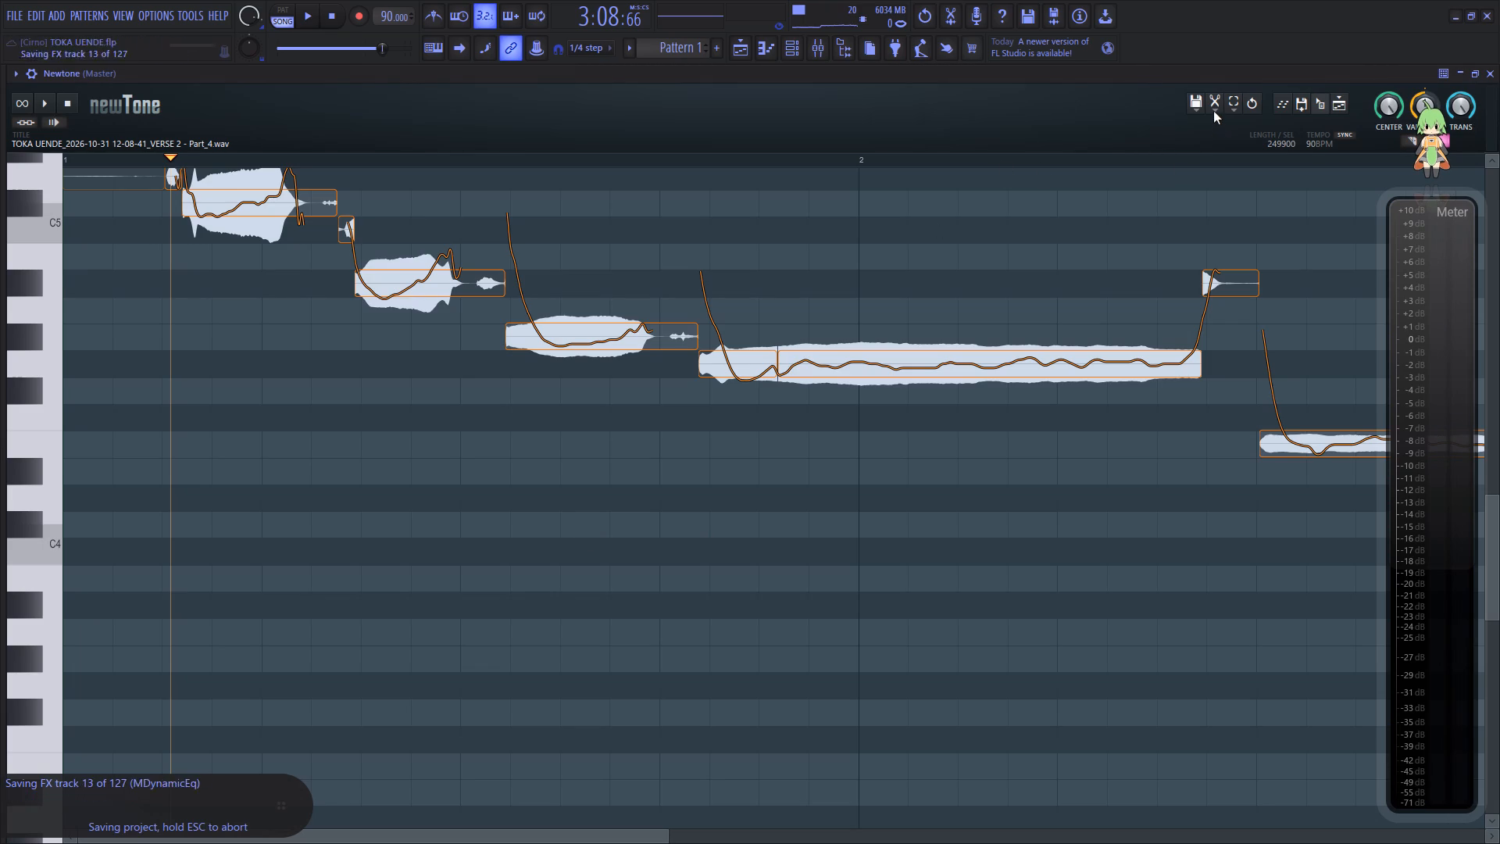
click(1240, 296)
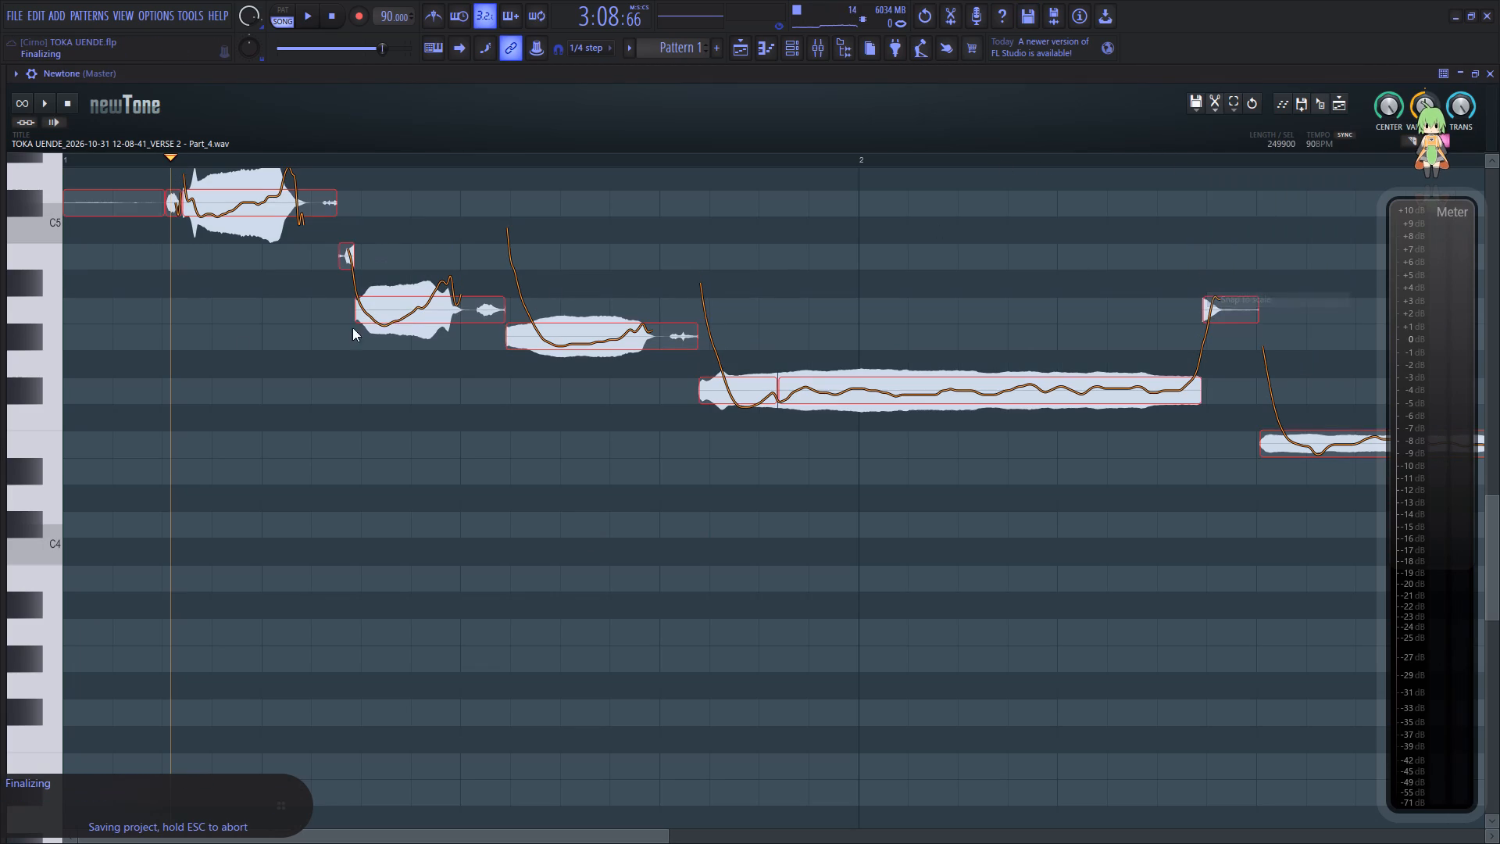
Play the phrase and raise the A-4 note two semitones to B-4 and the following G#-4 note to A-4.
click(97, 334)
key(space)
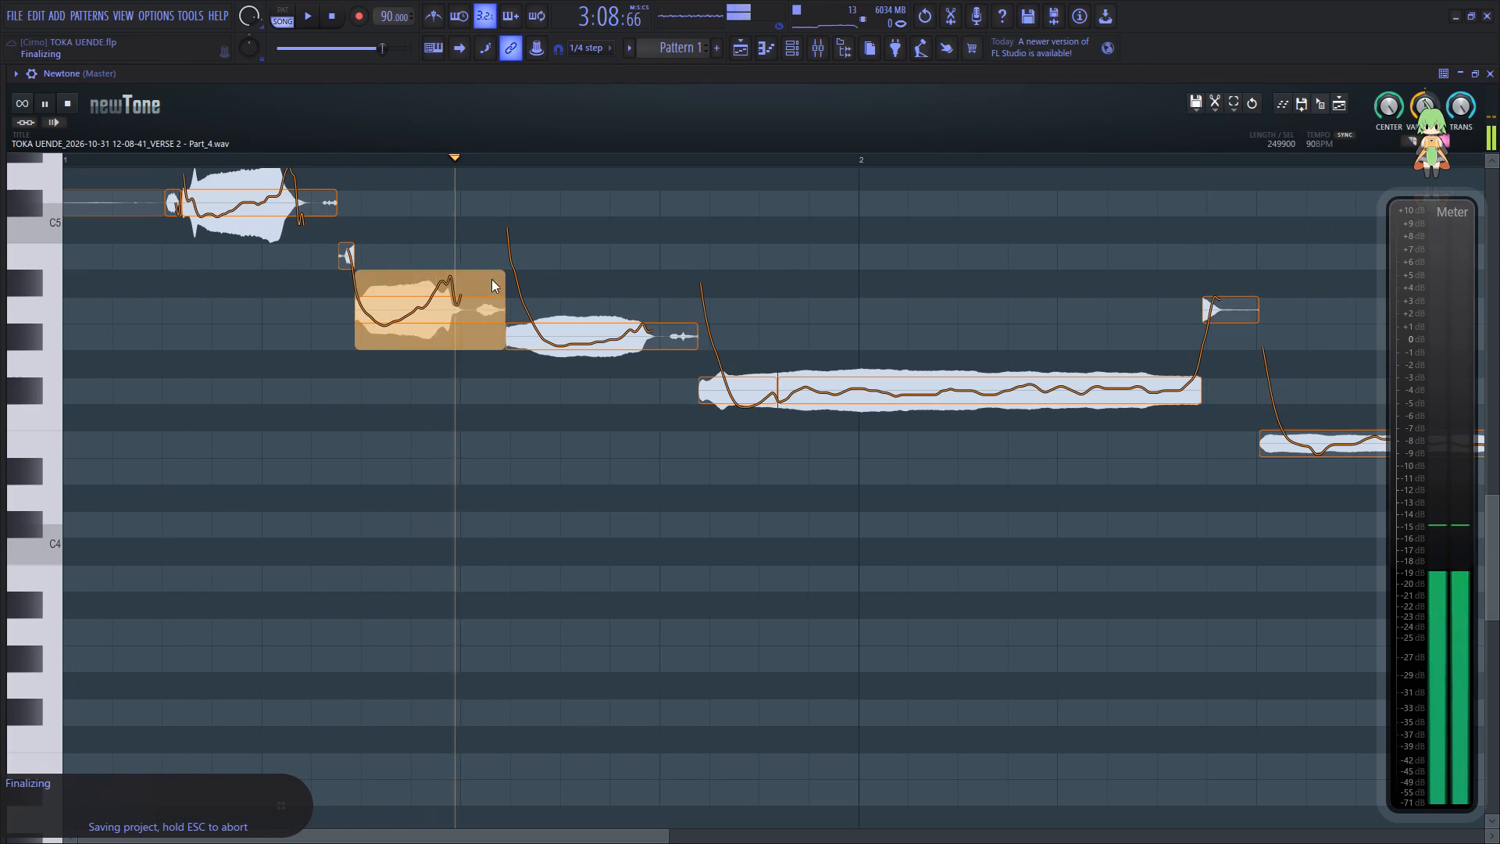
key(space)
key(space)
drag(416, 307, 415, 261)
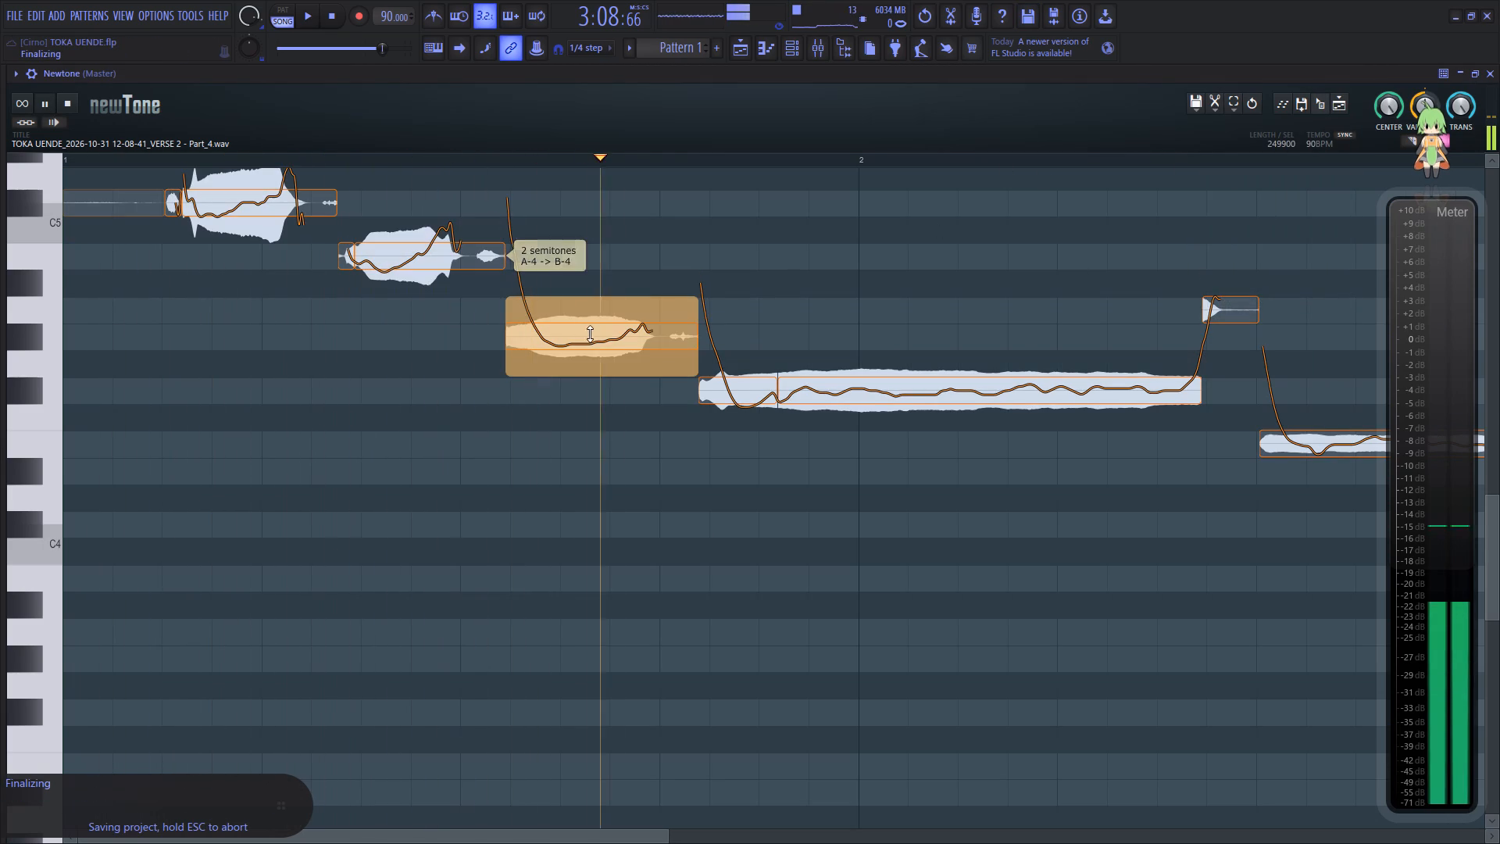
key(space)
key(space)
drag(595, 331, 595, 288)
key(space)
key(space)
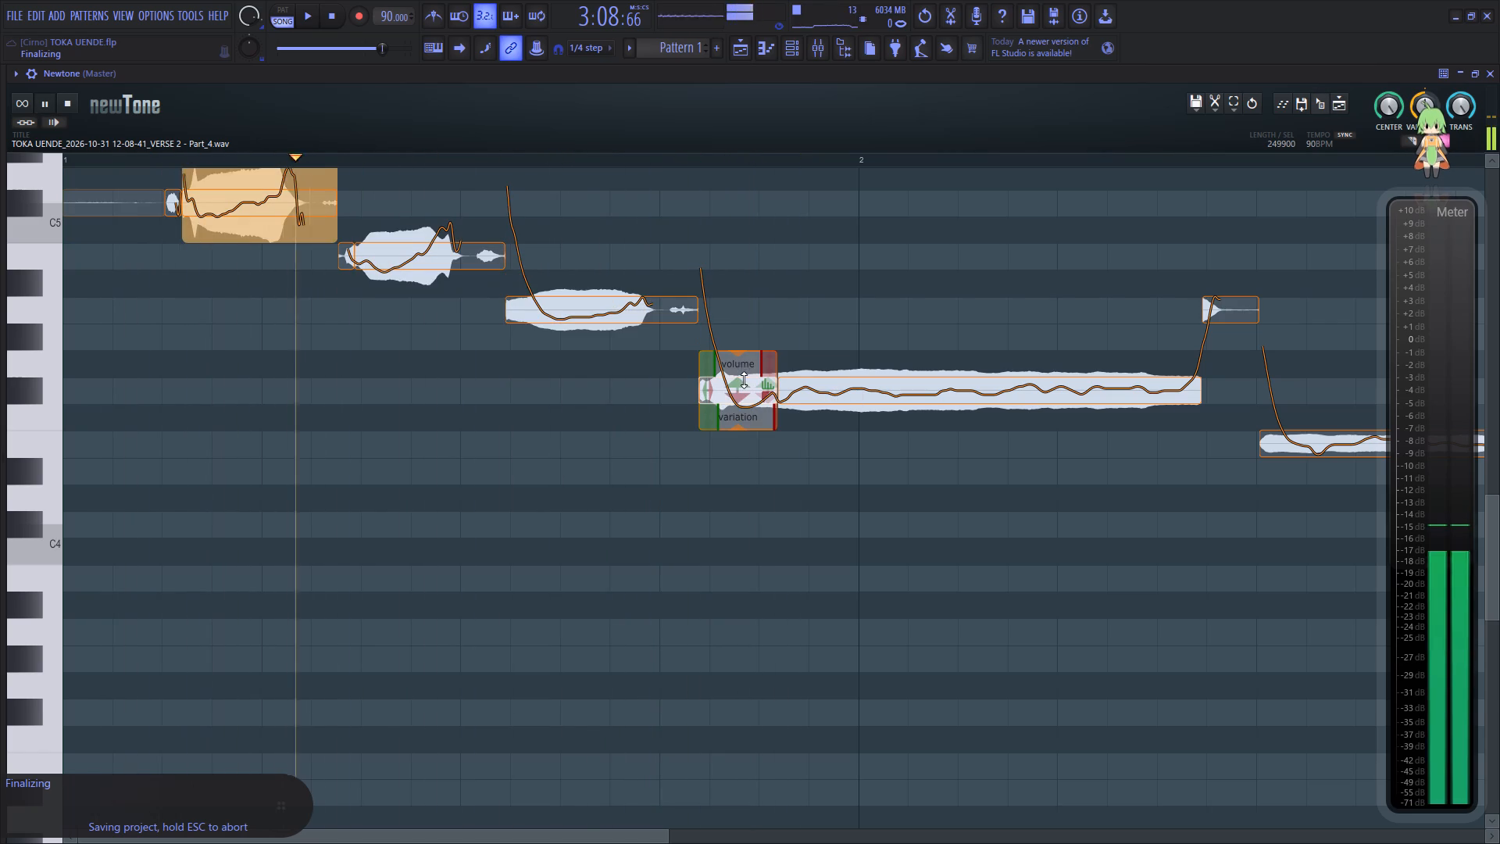
Raise both slices of the long held F#-4 note two semitones to G#-4 and replay the phrase.
drag(734, 393, 734, 346)
key(space)
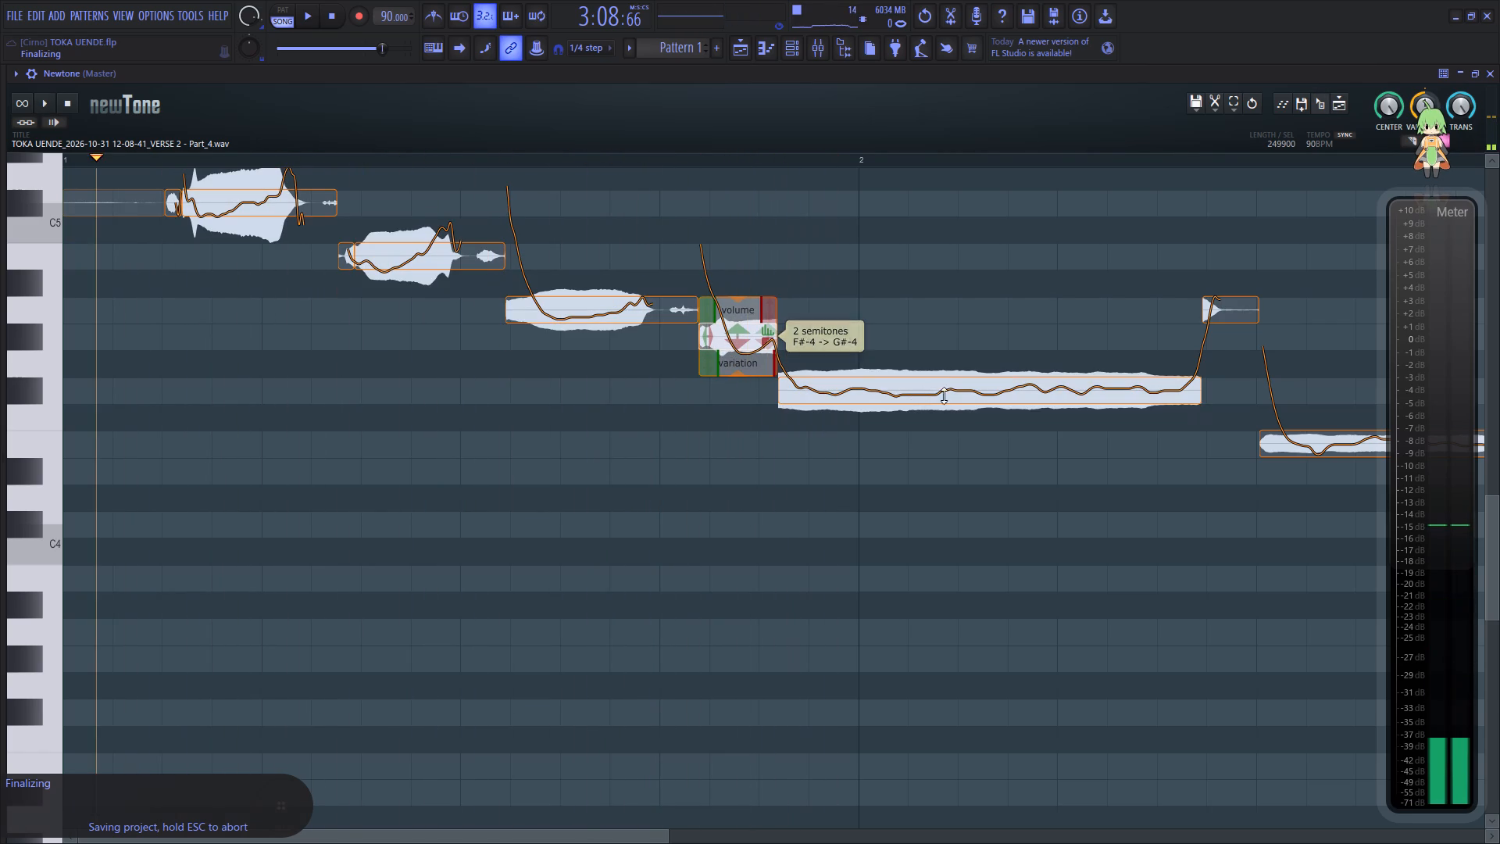
key(space)
drag(952, 393, 944, 343)
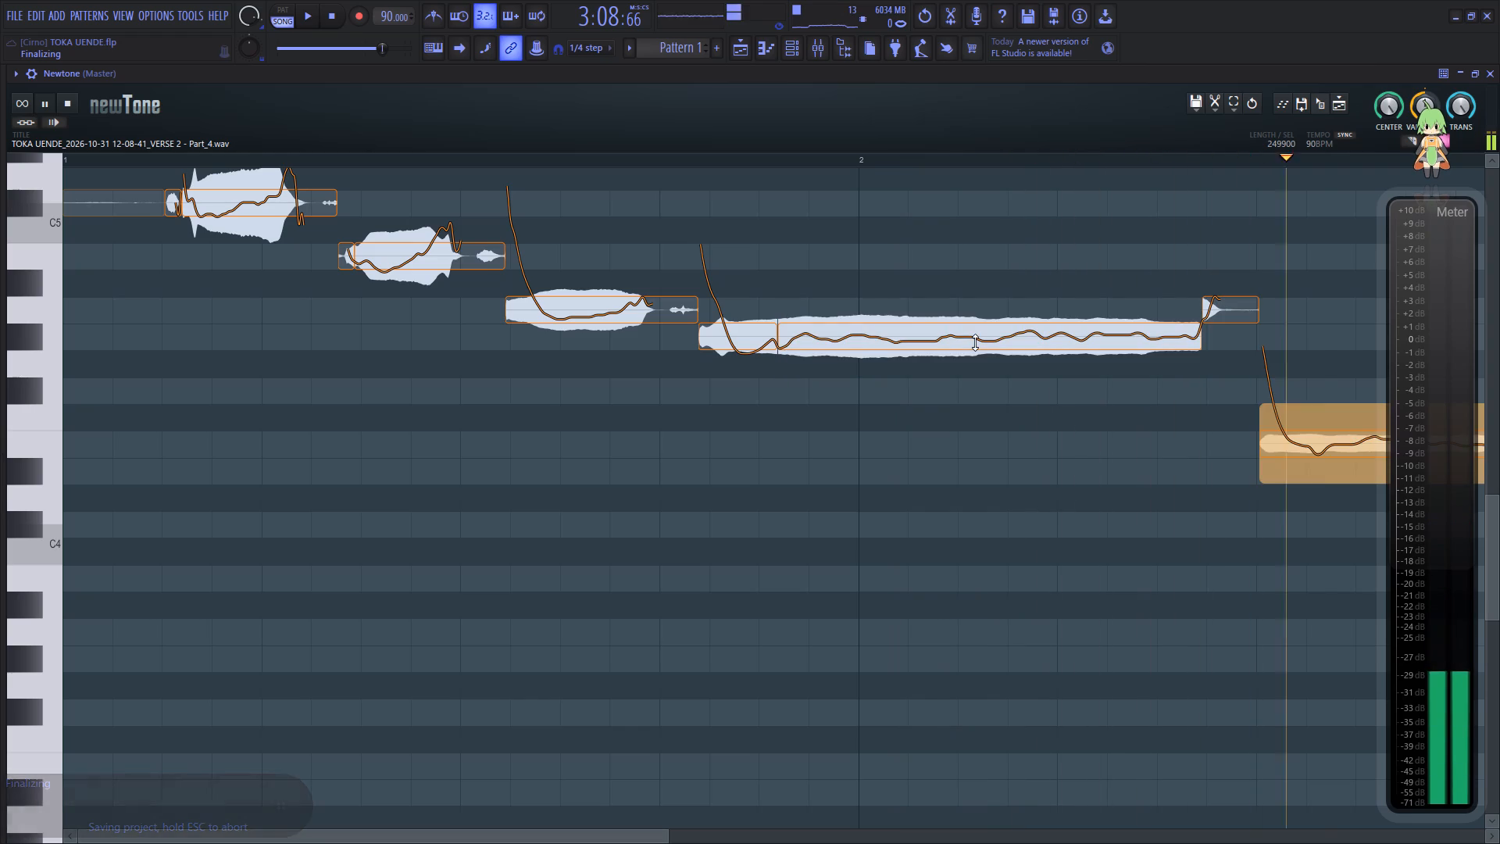
key(space)
key(space)
Raise the long E-4 note between bars 2 and 3 to F#-4 and play it back.
drag(595, 843, 646, 840)
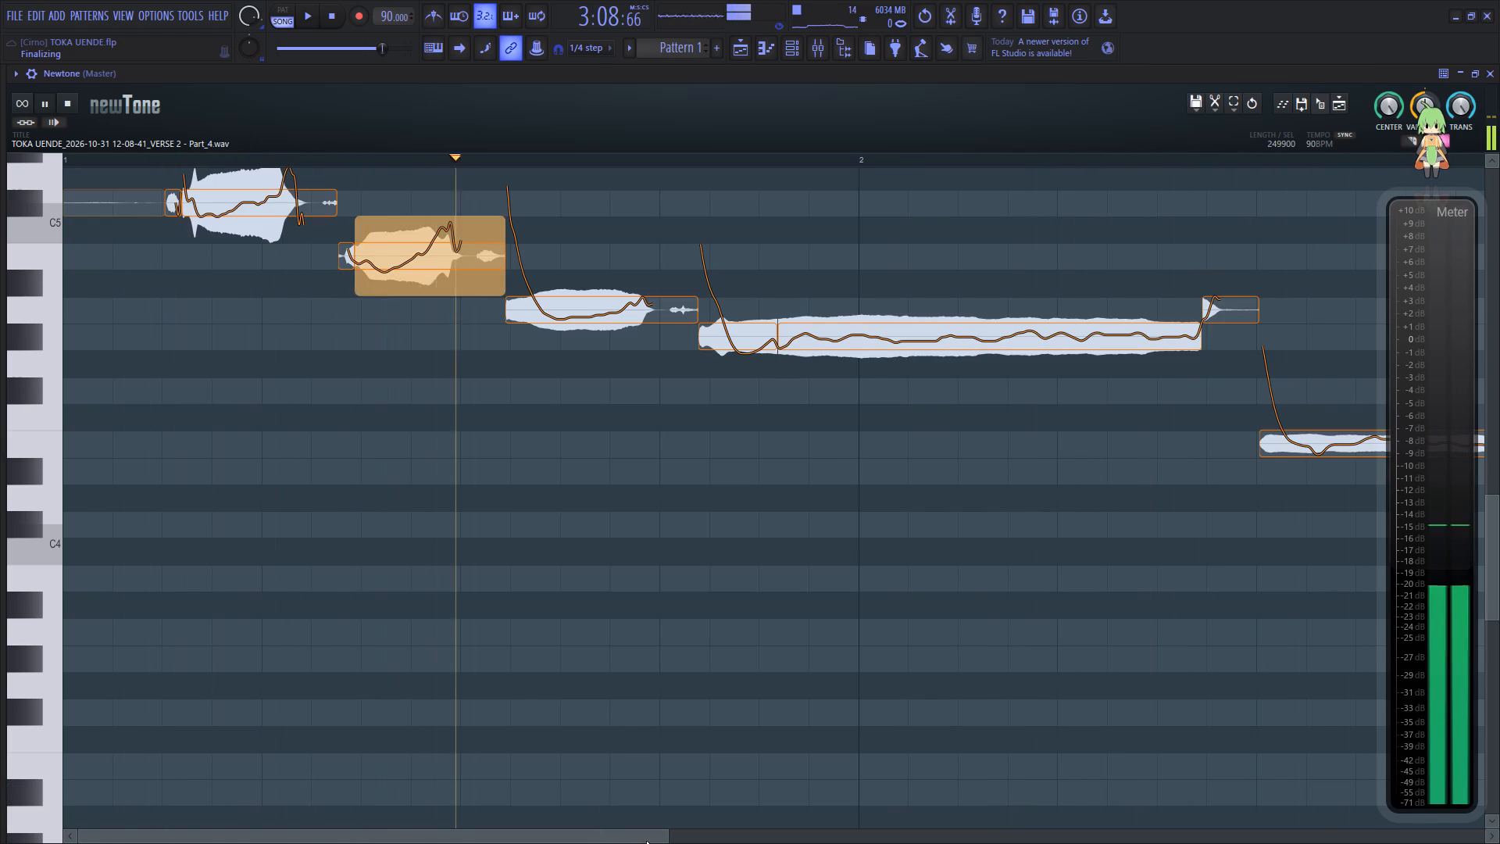
drag(646, 840, 662, 840)
drag(638, 843, 720, 834)
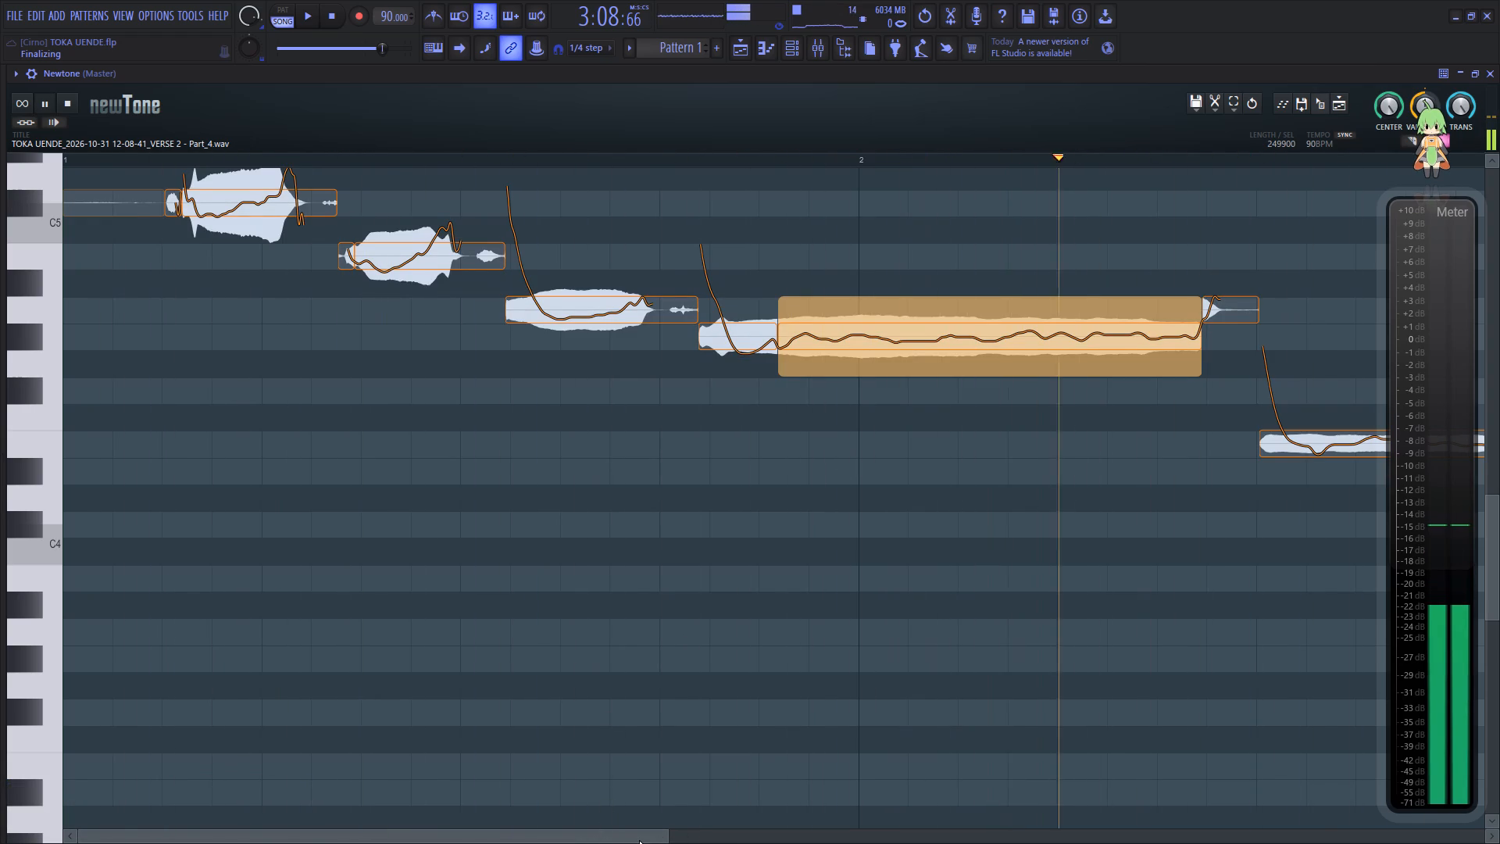
drag(639, 840, 794, 825)
key(space)
drag(1054, 440, 1048, 420)
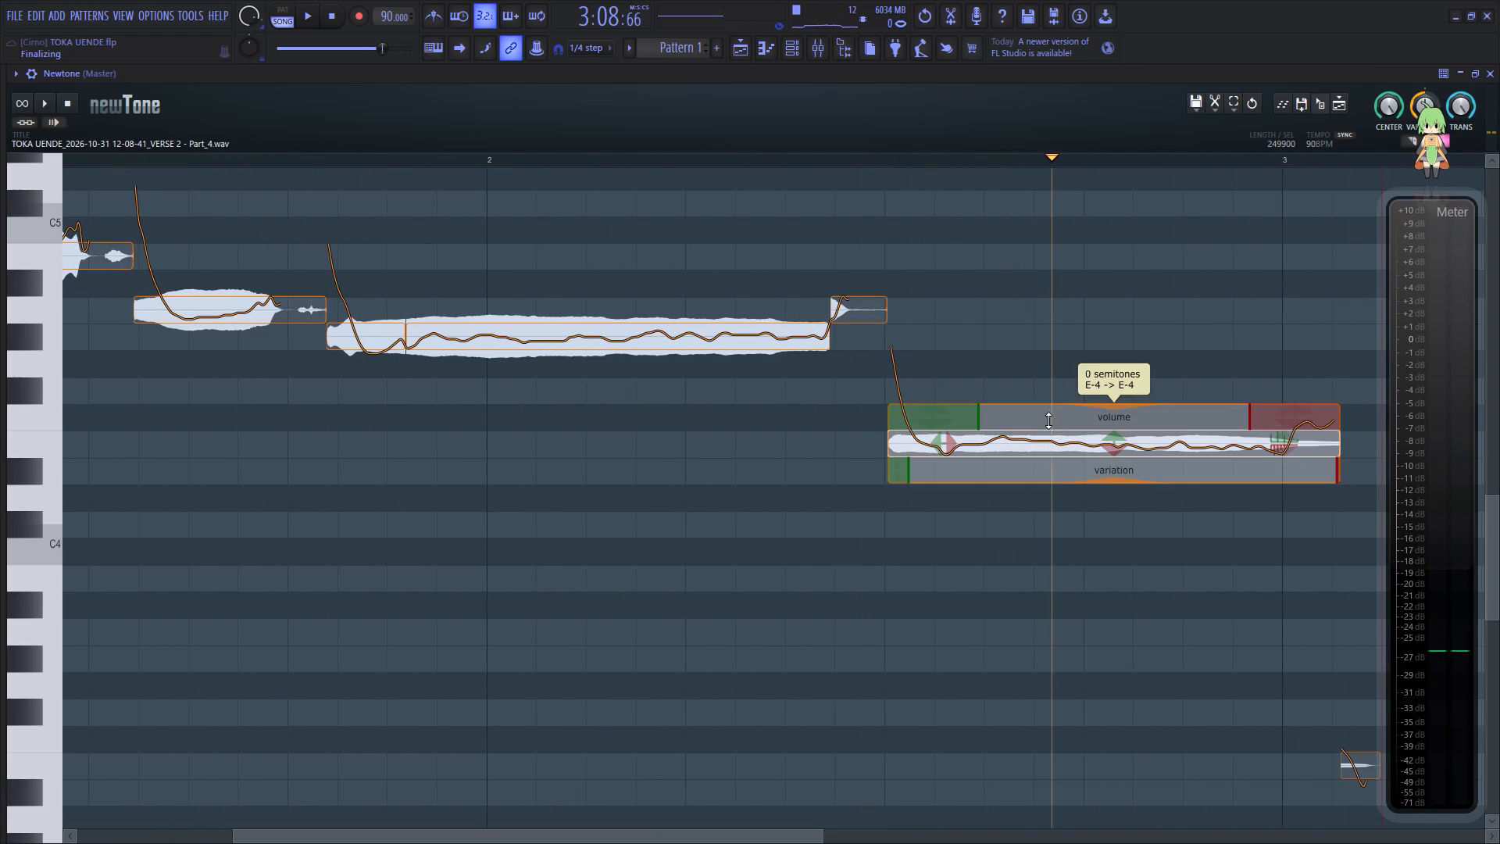
drag(1048, 420, 1048, 374)
key(space)
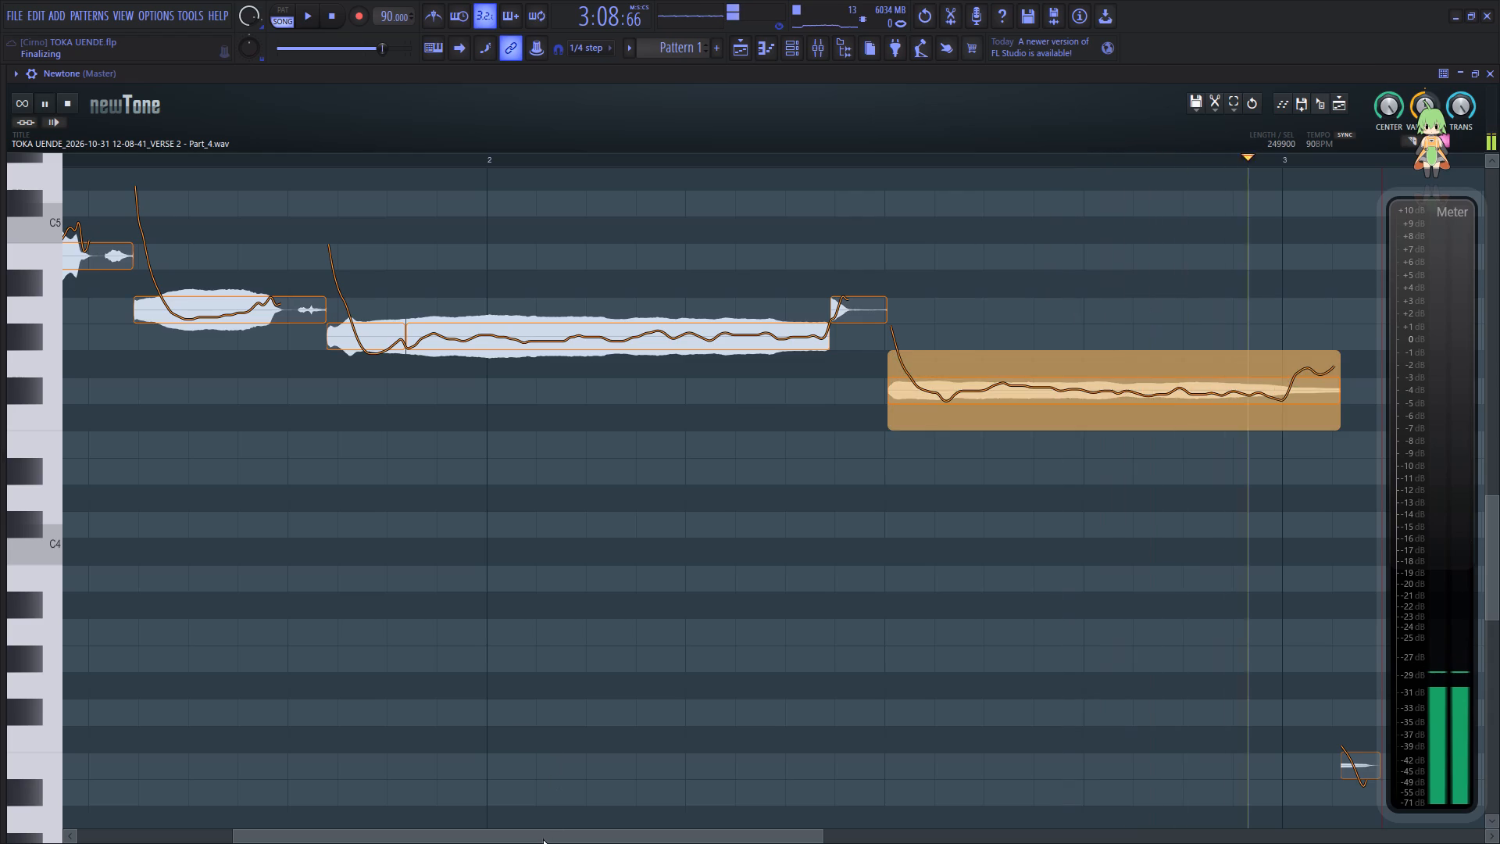
Set the pitch variation of the large C#-5 note near the start of the phrase to 32.94%.
drag(541, 842, 298, 801)
click(158, 397)
key(space)
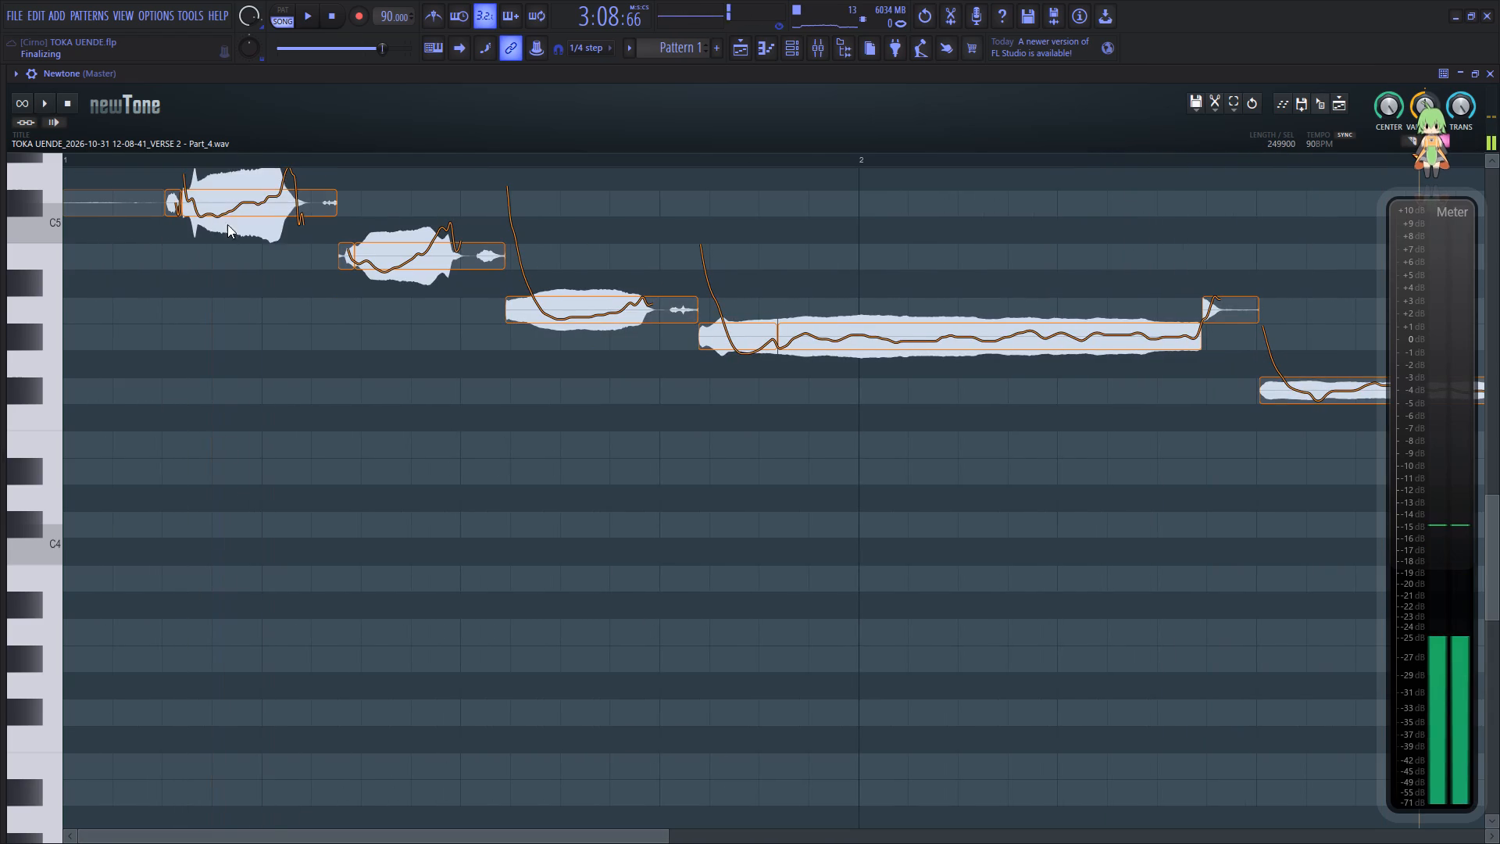
click(230, 206)
click(255, 238)
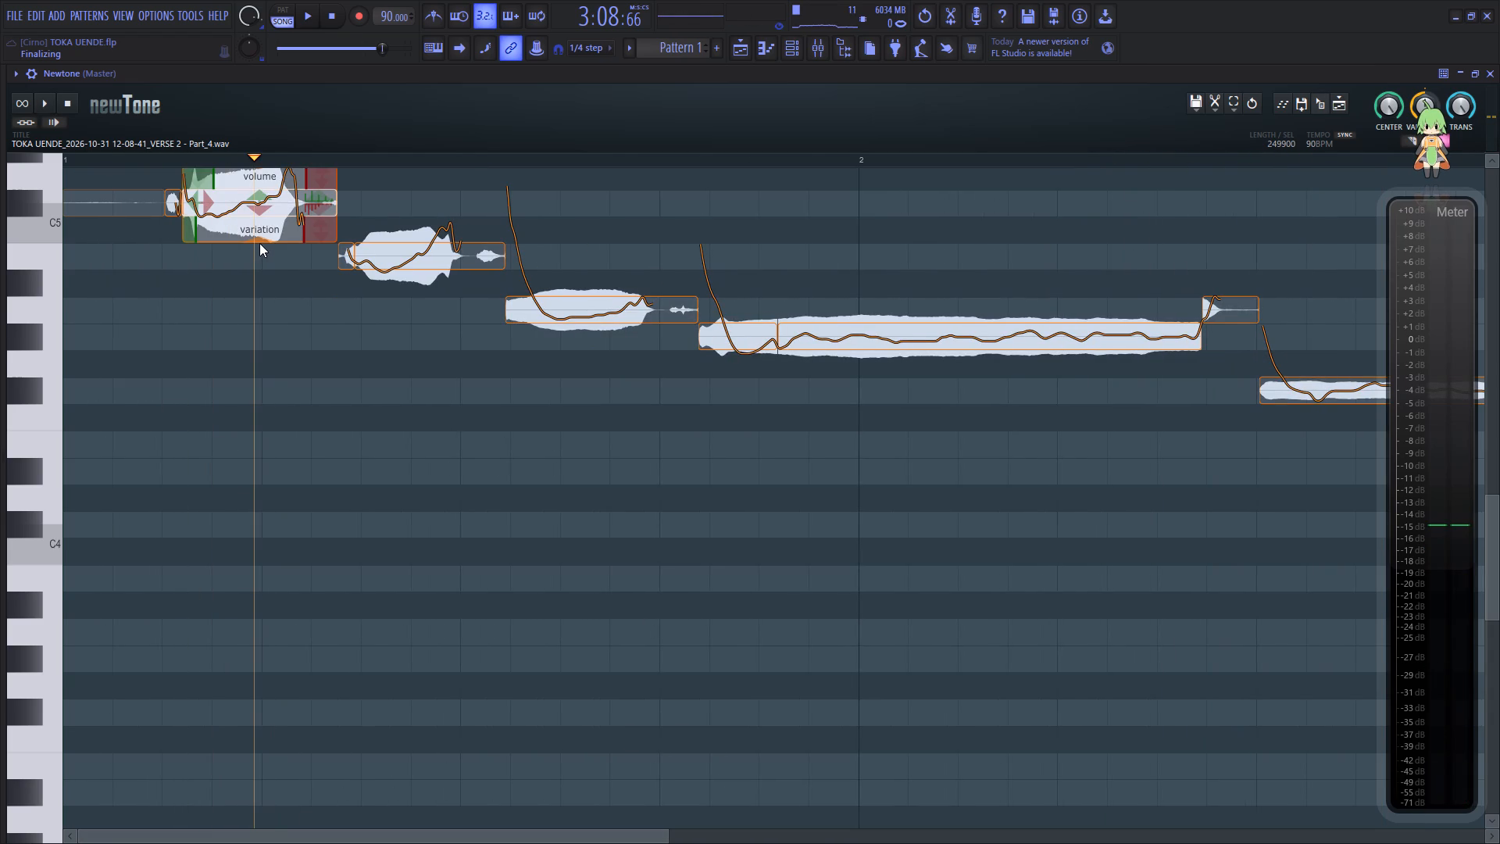
click(259, 243)
drag(258, 240, 262, 149)
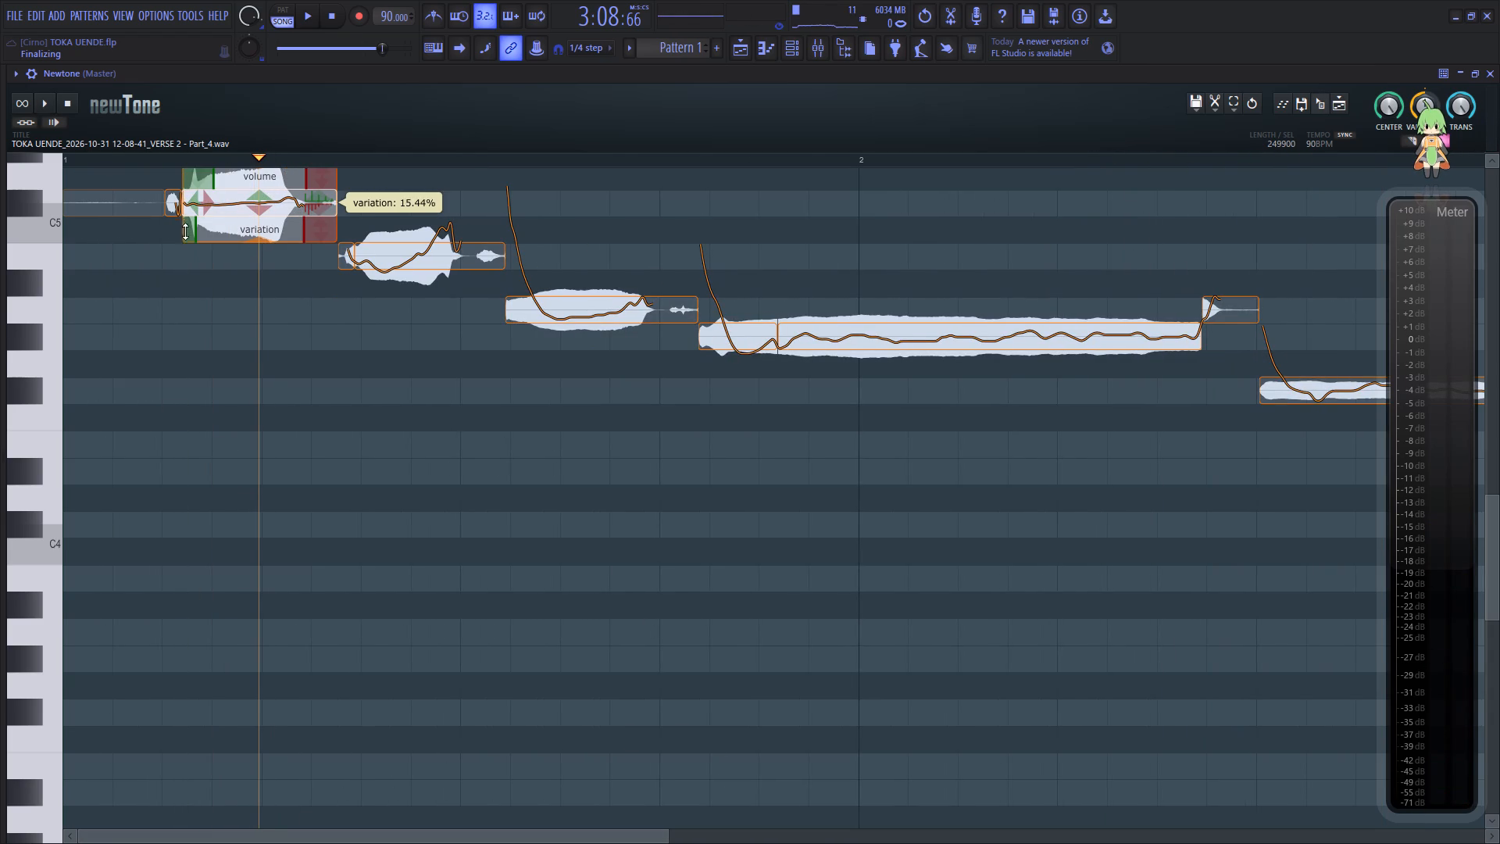
drag(254, 239, 250, 258)
Play back the phrase while reducing the pitch variation of the B-4 note and the following A-4 note to flatten their curves.
click(127, 295)
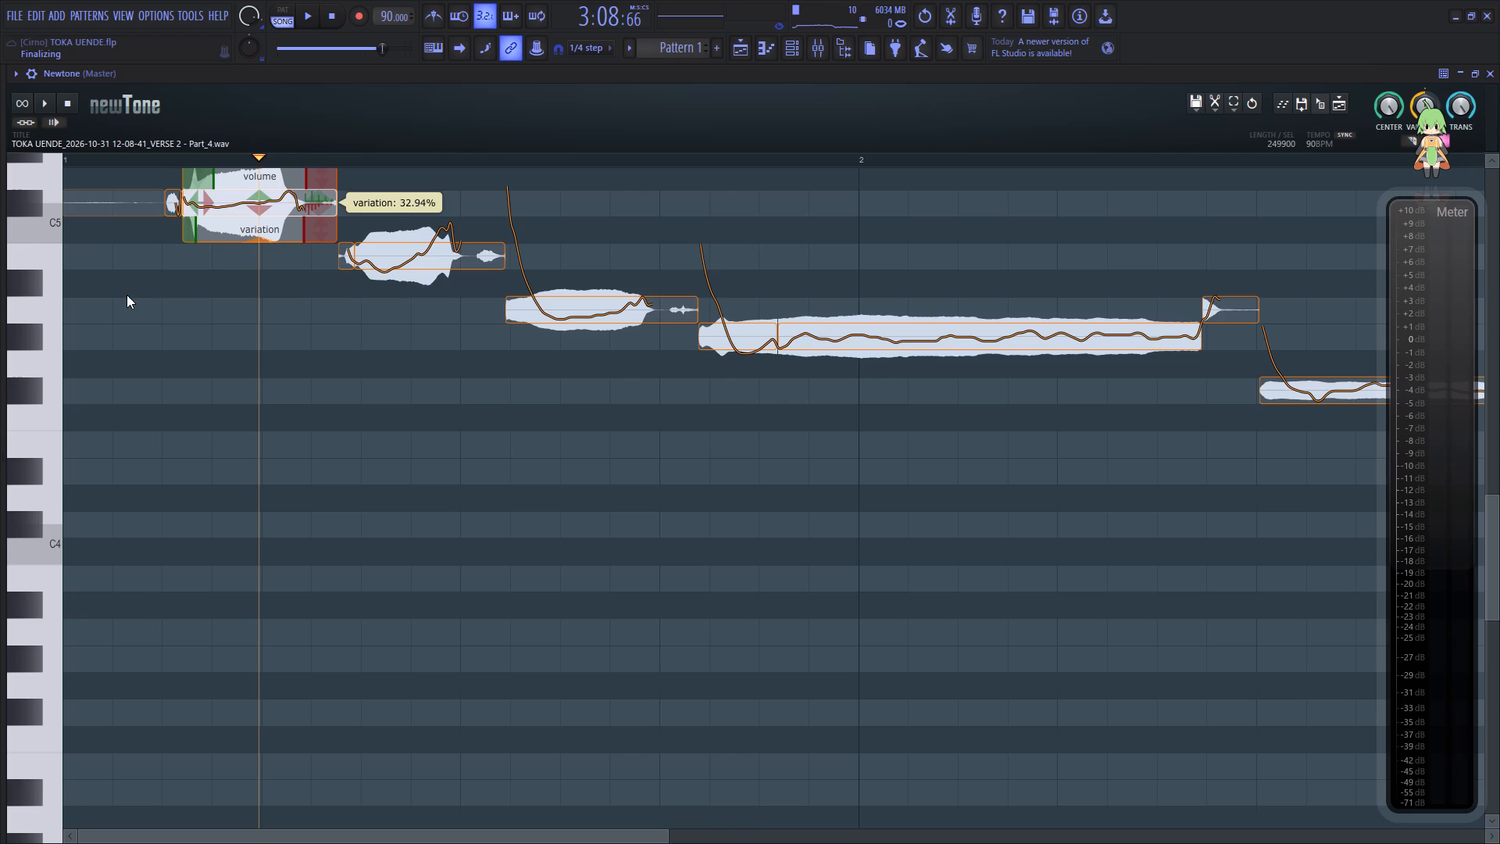
key(space)
key(space)
drag(431, 292, 459, 209)
key(space)
drag(602, 349, 613, 296)
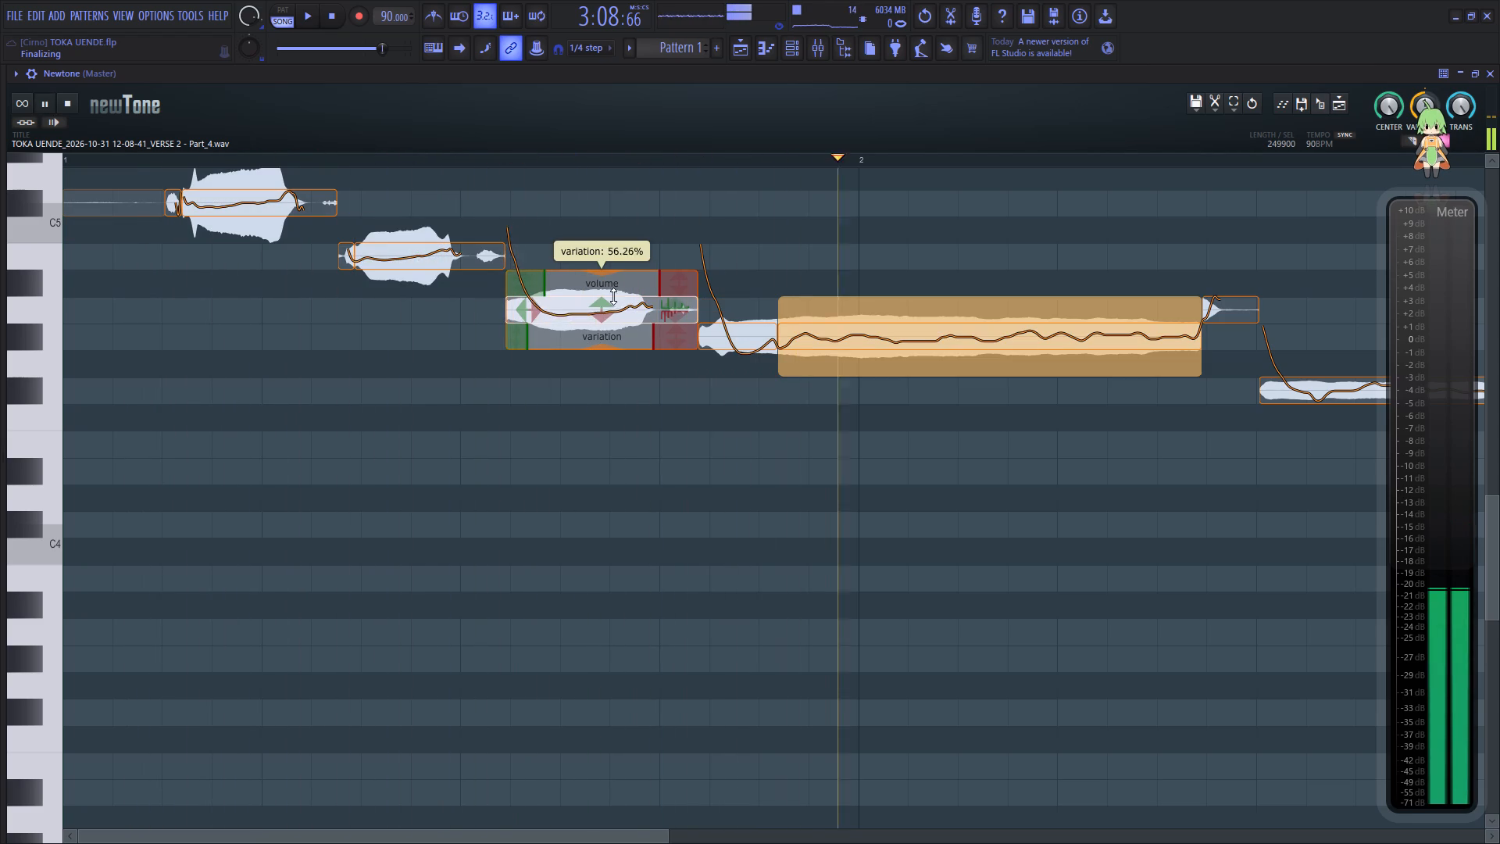
drag(613, 296, 627, 274)
Set the pitch variation of the long held G#-4 note crossing bar 2 to 40.96%.
key(space)
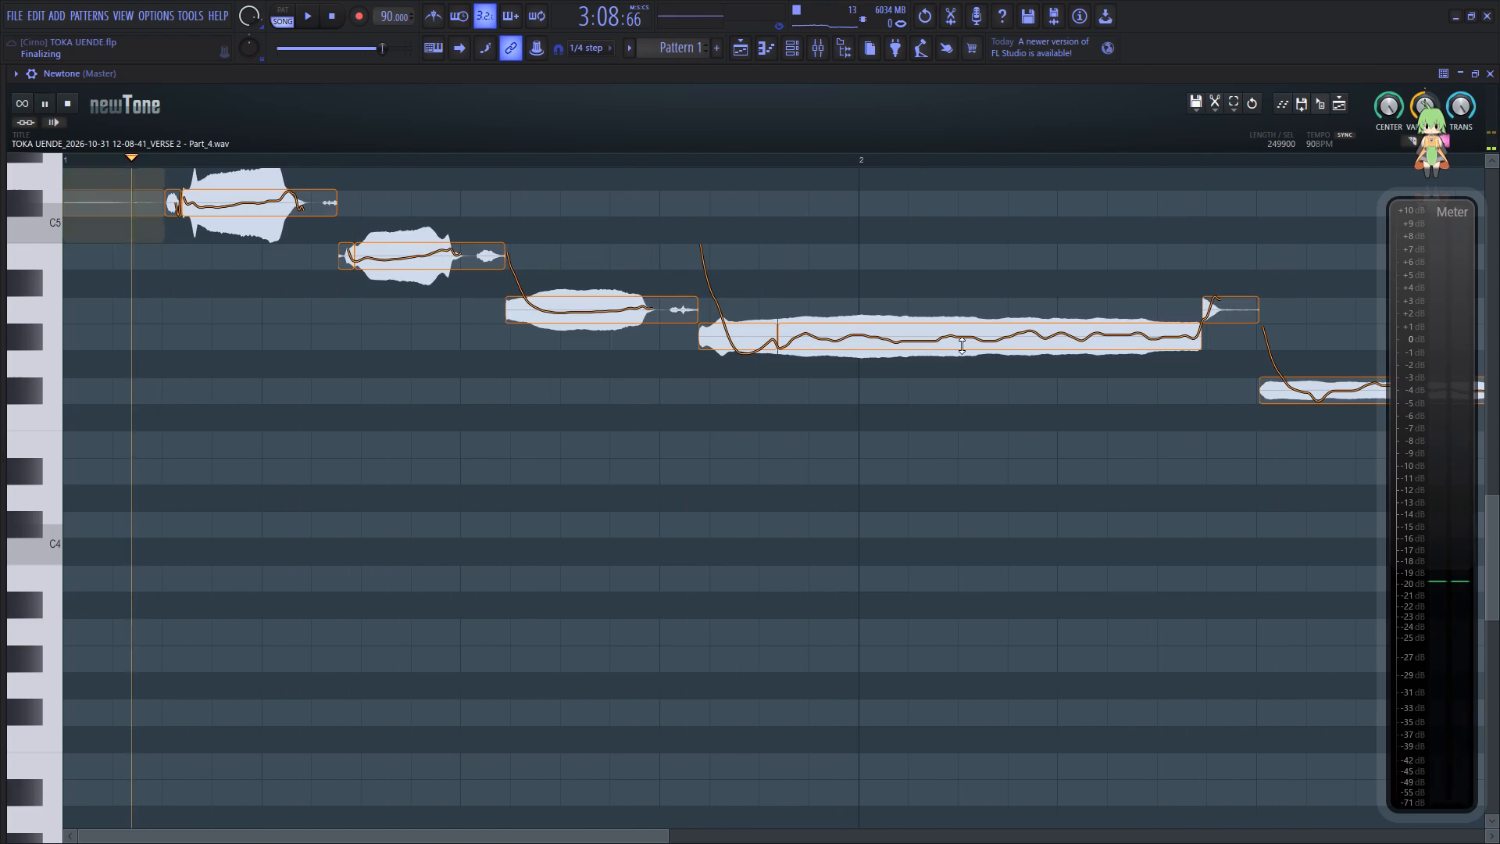
key(space)
click(962, 345)
key(space)
click(968, 344)
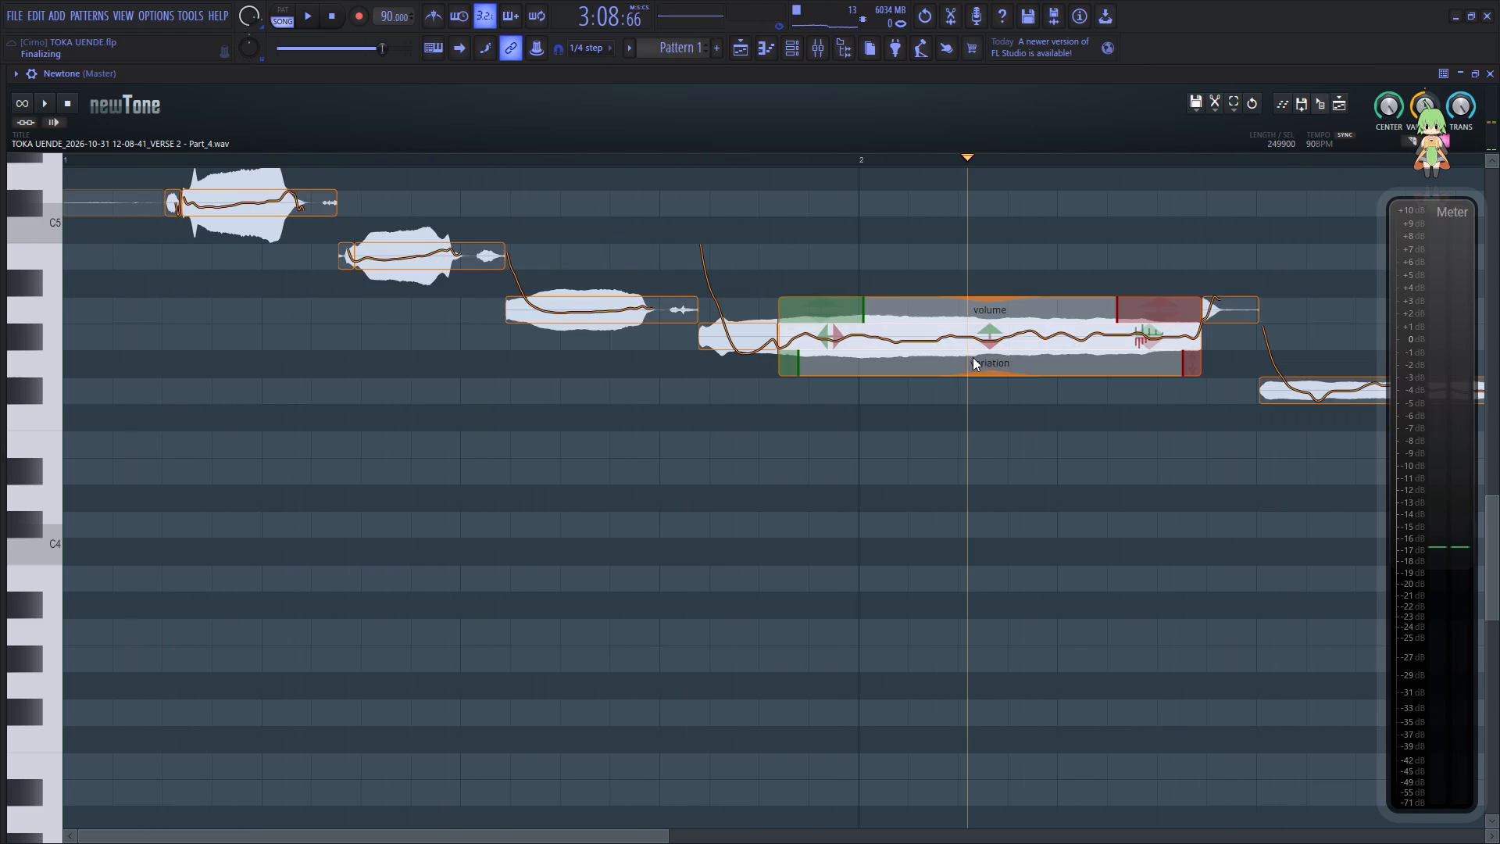
drag(982, 374, 978, 311)
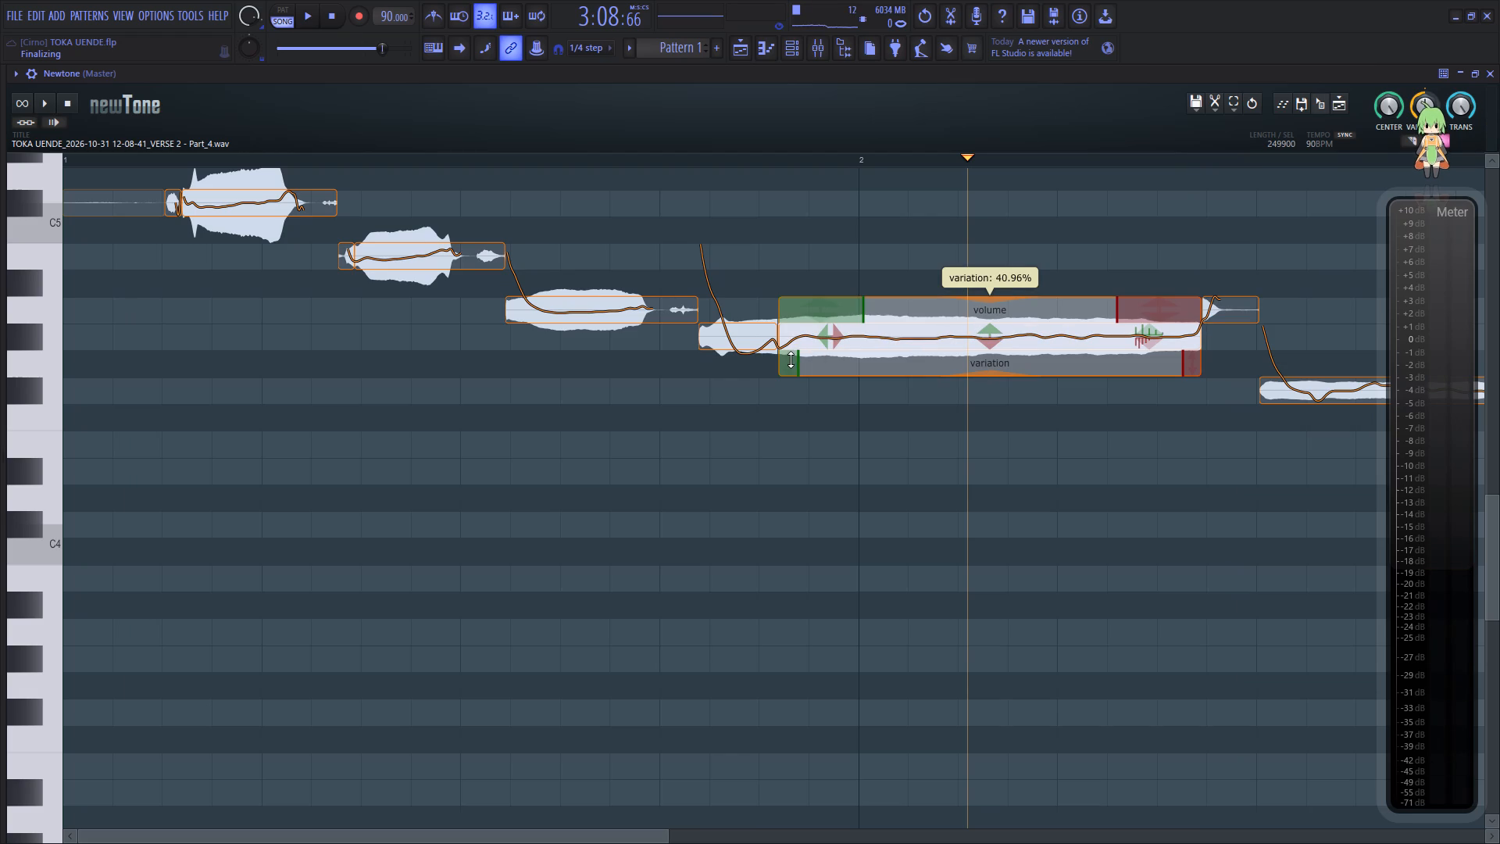
Set the variation ramp-in of the long G#-4 note to 37.90% and the pitch variation of the short note before it to 50.43%.
drag(791, 359, 789, 349)
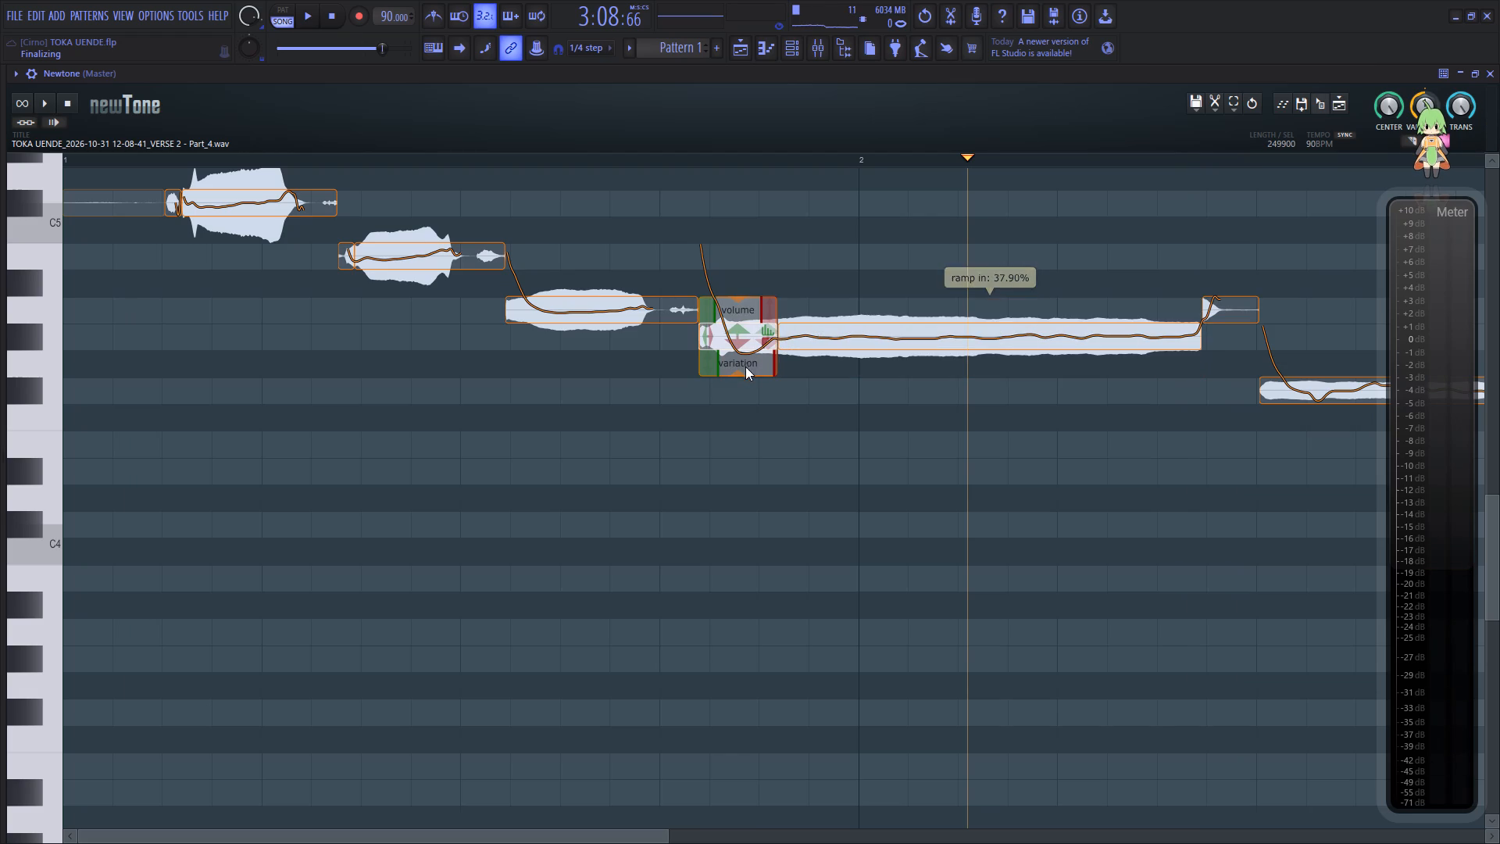
drag(740, 374, 740, 321)
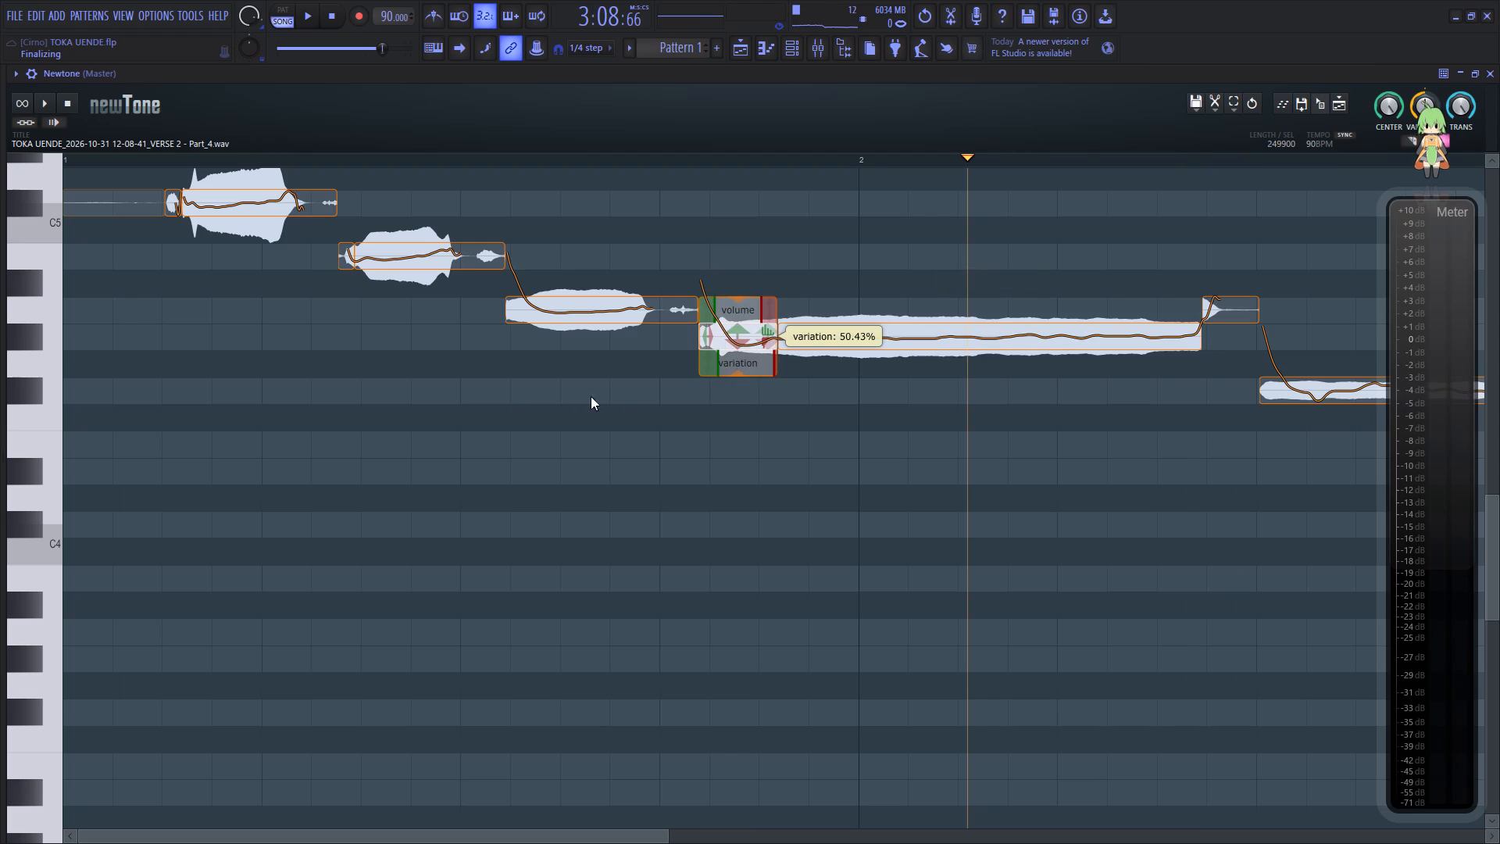
click(502, 392)
key(space)
Set the pitch variation of the long F#-4 note running into bar 3 to 46.06%.
drag(604, 828, 820, 842)
key(space)
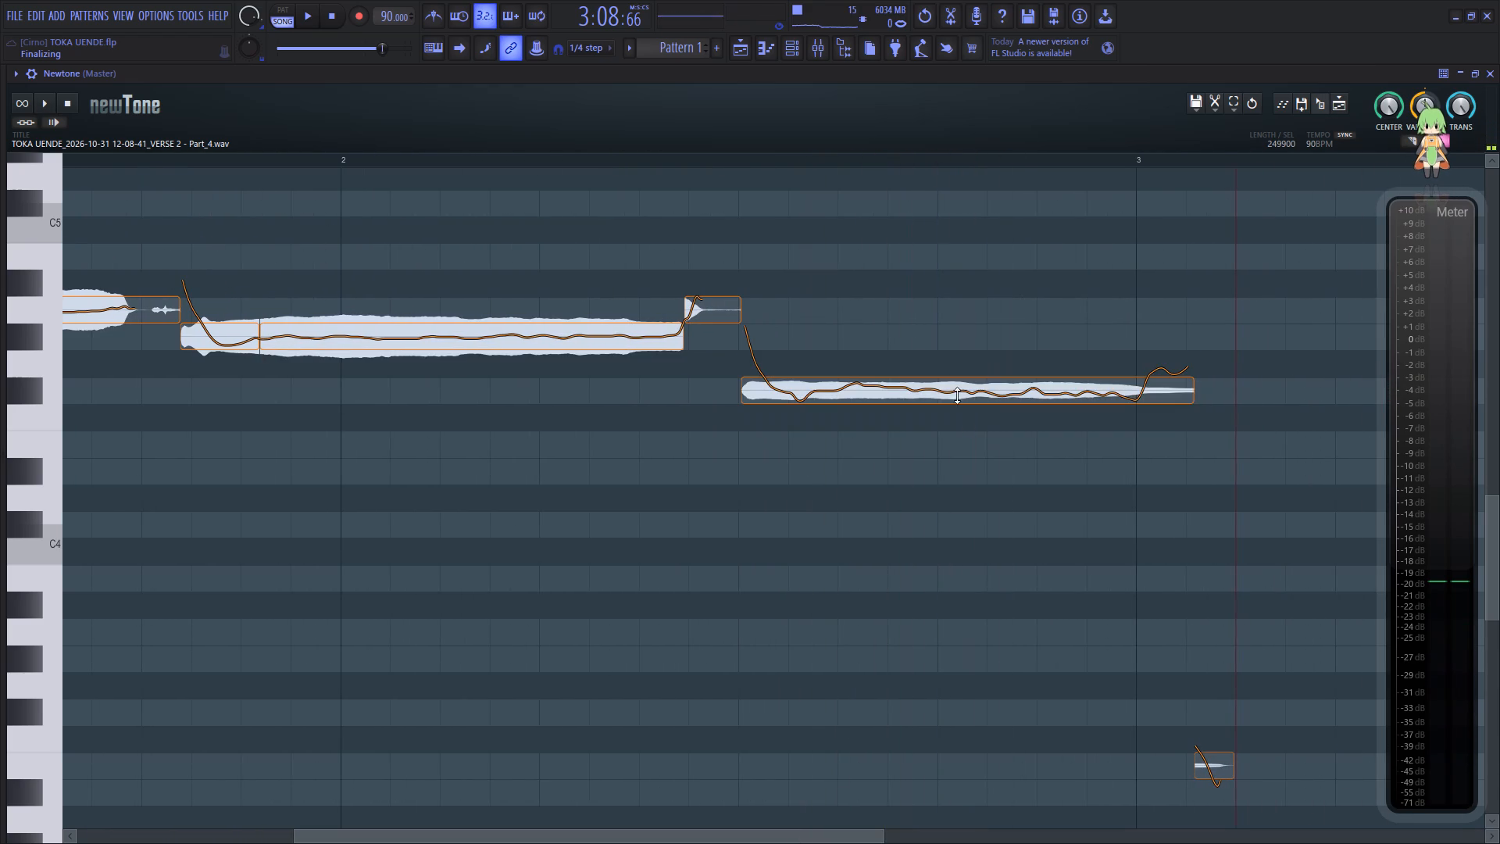
click(949, 381)
drag(961, 428, 977, 370)
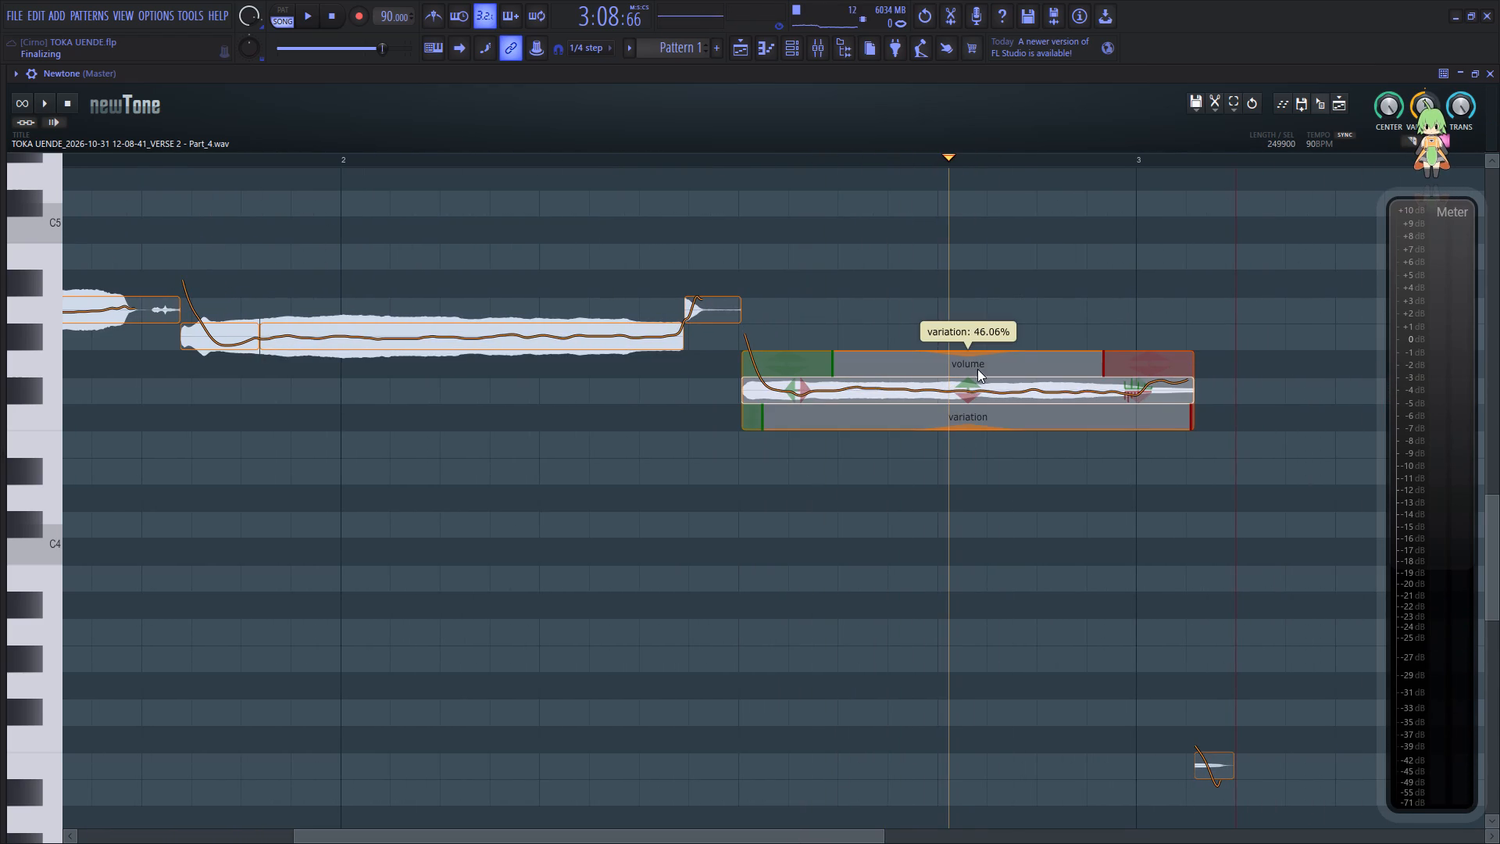
Place the corrected Part_4 audio on the upper Verse 2 track, aligned with its original at 71:15, and close NewTone.
drag(1323, 105, 843, 542)
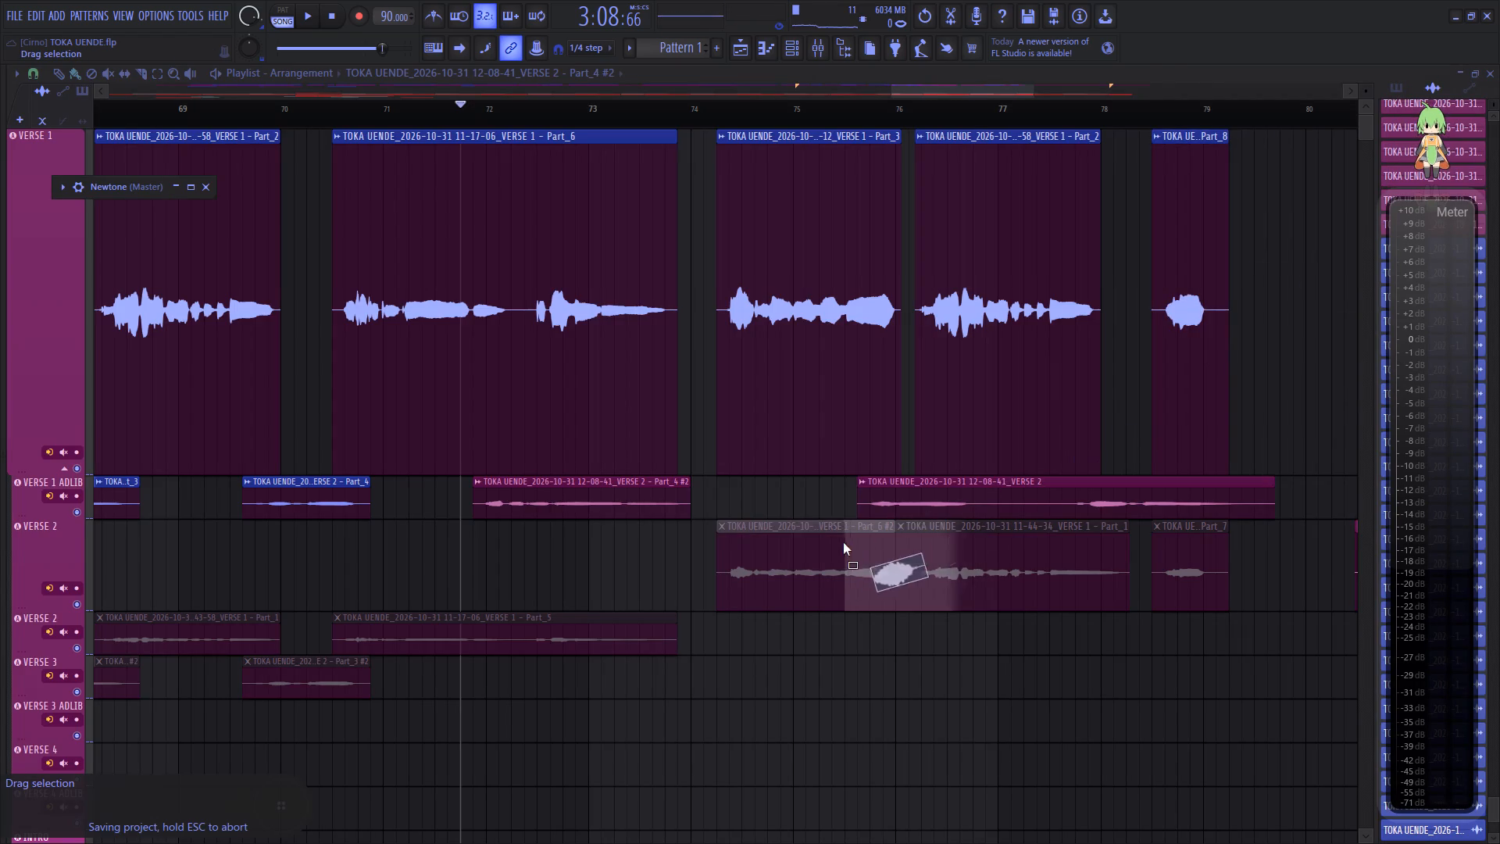
drag(843, 542, 466, 589)
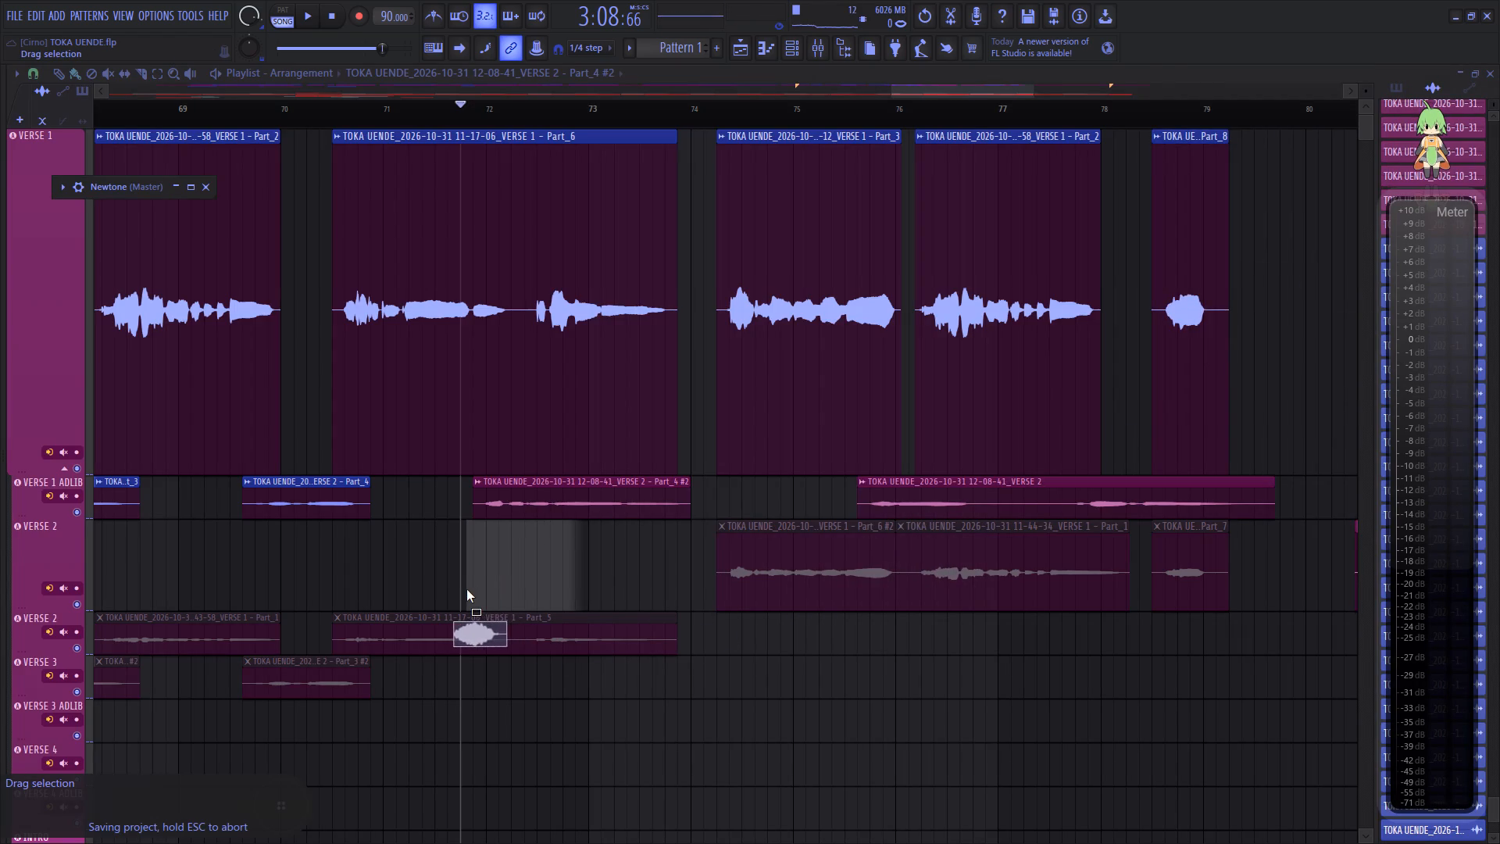
drag(466, 589, 473, 588)
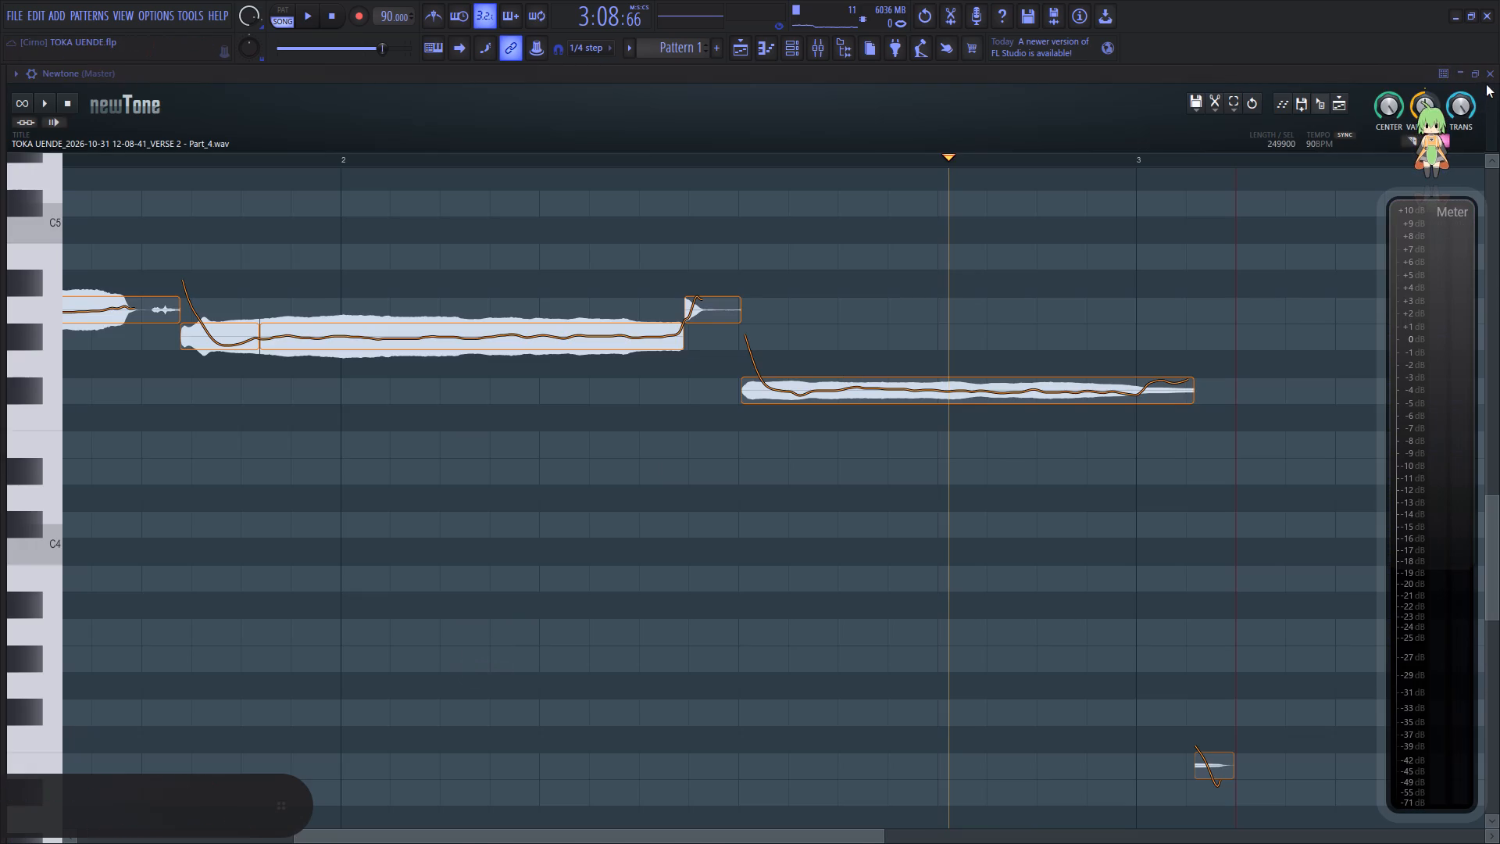
click(1487, 78)
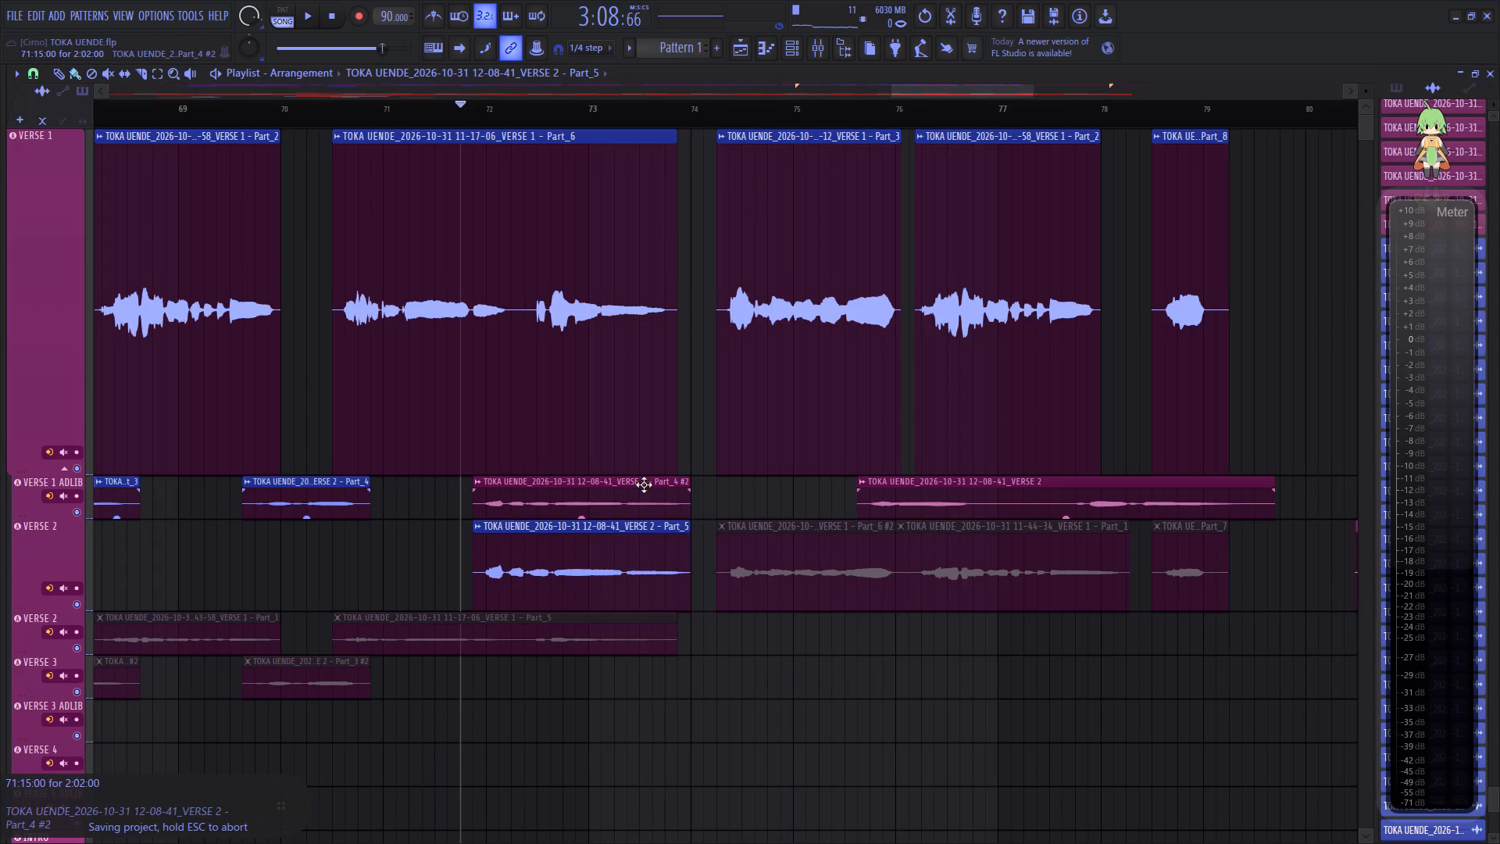
Mute the original Part_4 #2 clip and move it to Verse 3, putting the corrected clip on Verse 1 Adlib in its place.
key(t)
click(599, 502)
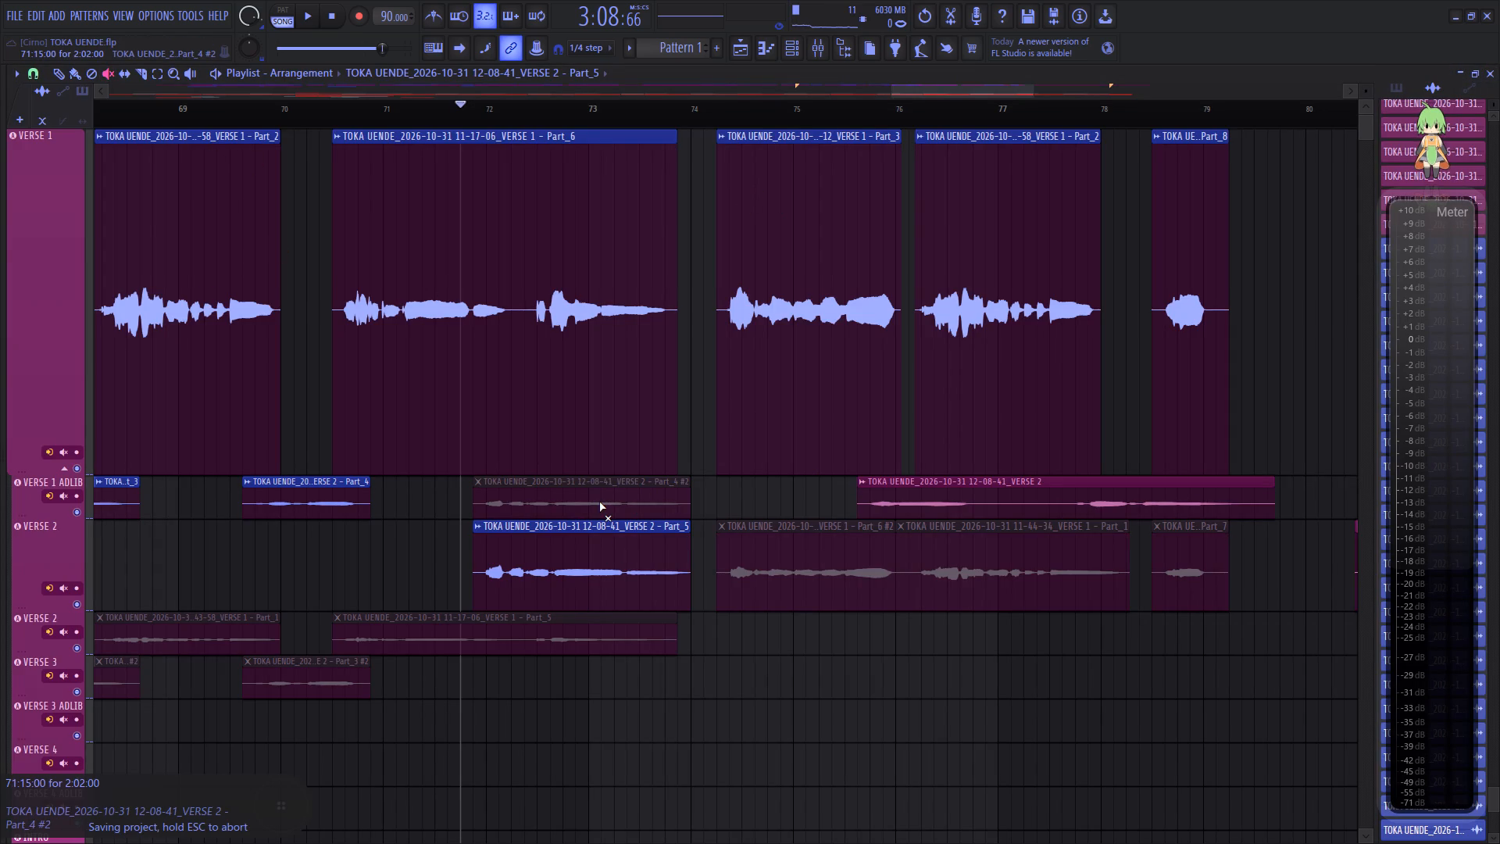
key(b)
drag(575, 503, 572, 691)
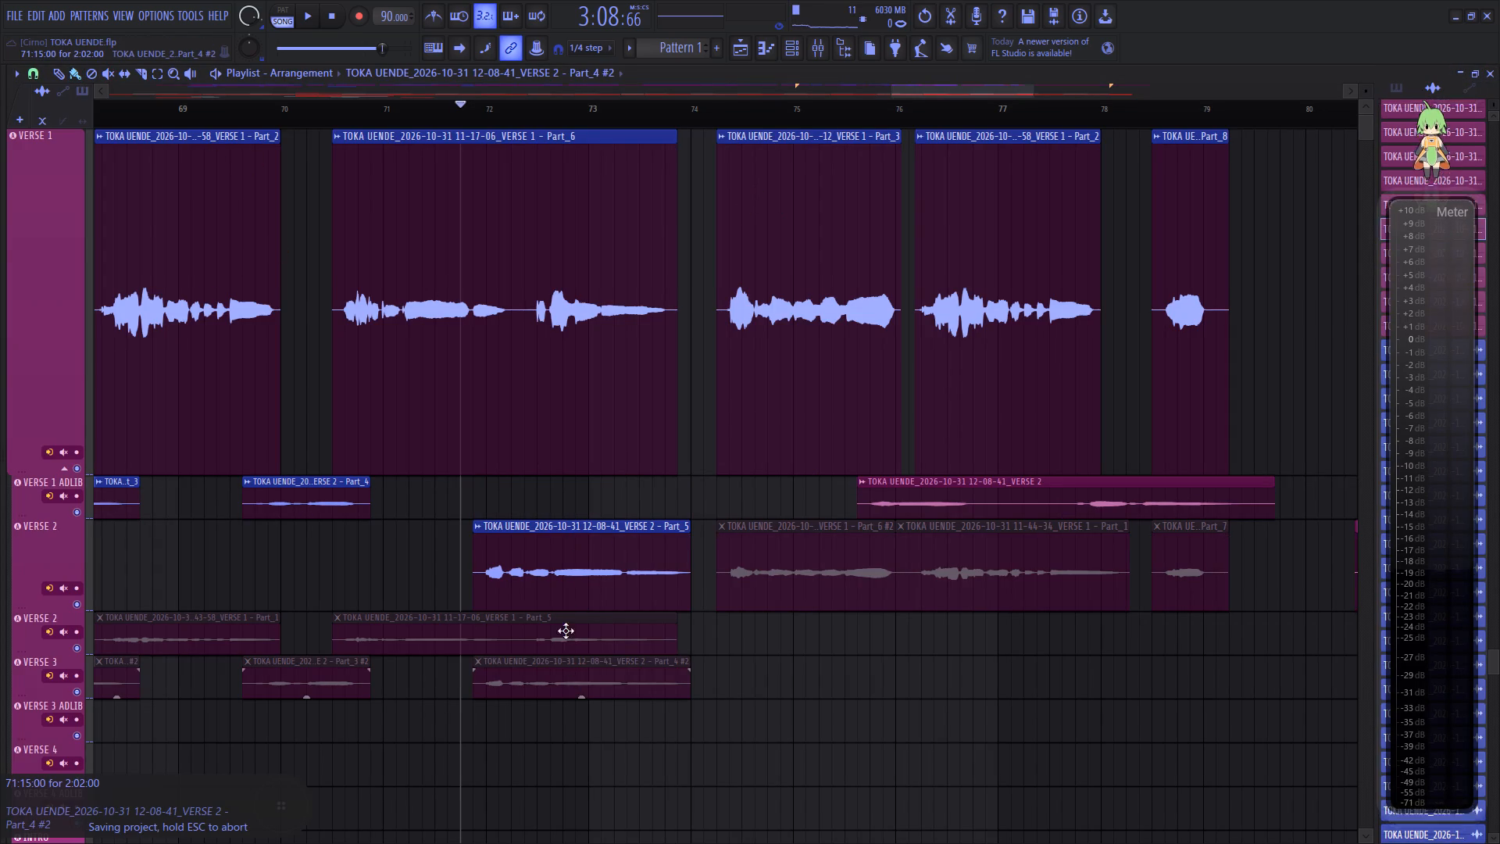
drag(563, 593, 563, 499)
During playback, slice the remaining Verse 1 Adlib clip at about 76:15 and 77:11, removing the section between the cuts.
key(space)
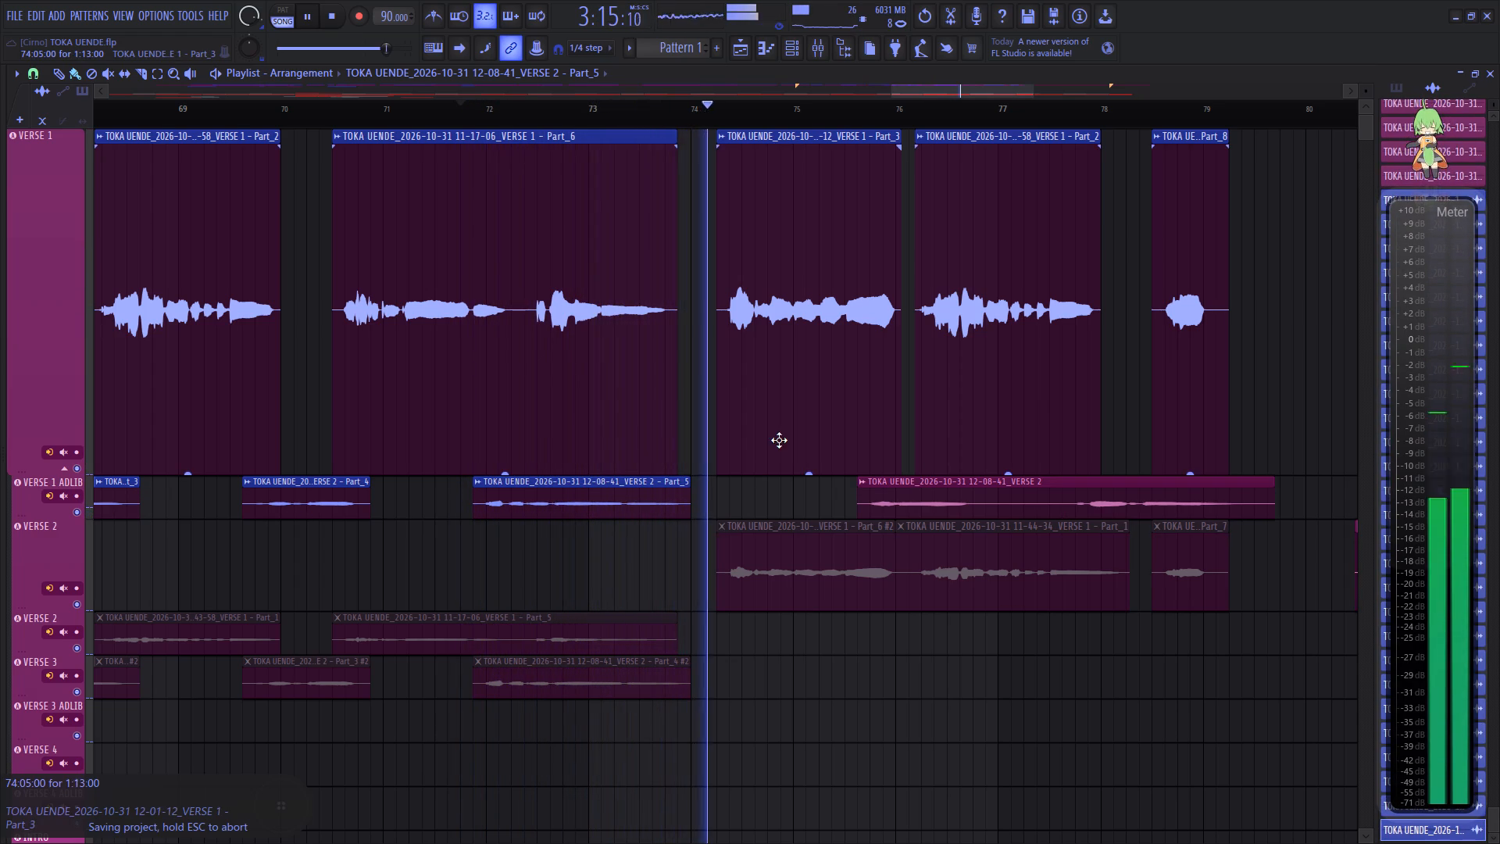
drag(948, 86, 950, 88)
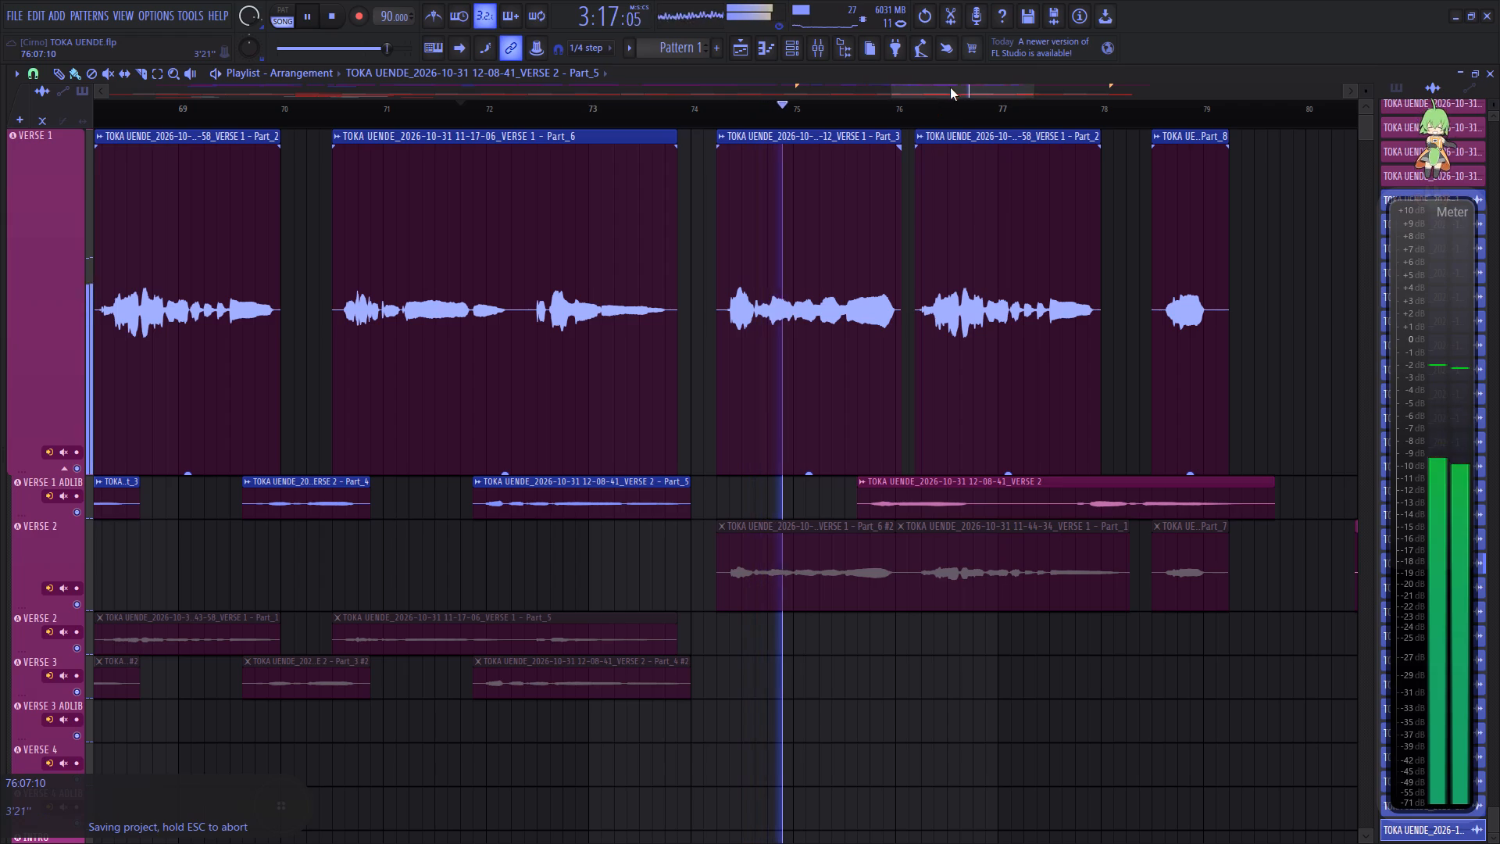
drag(950, 88, 968, 90)
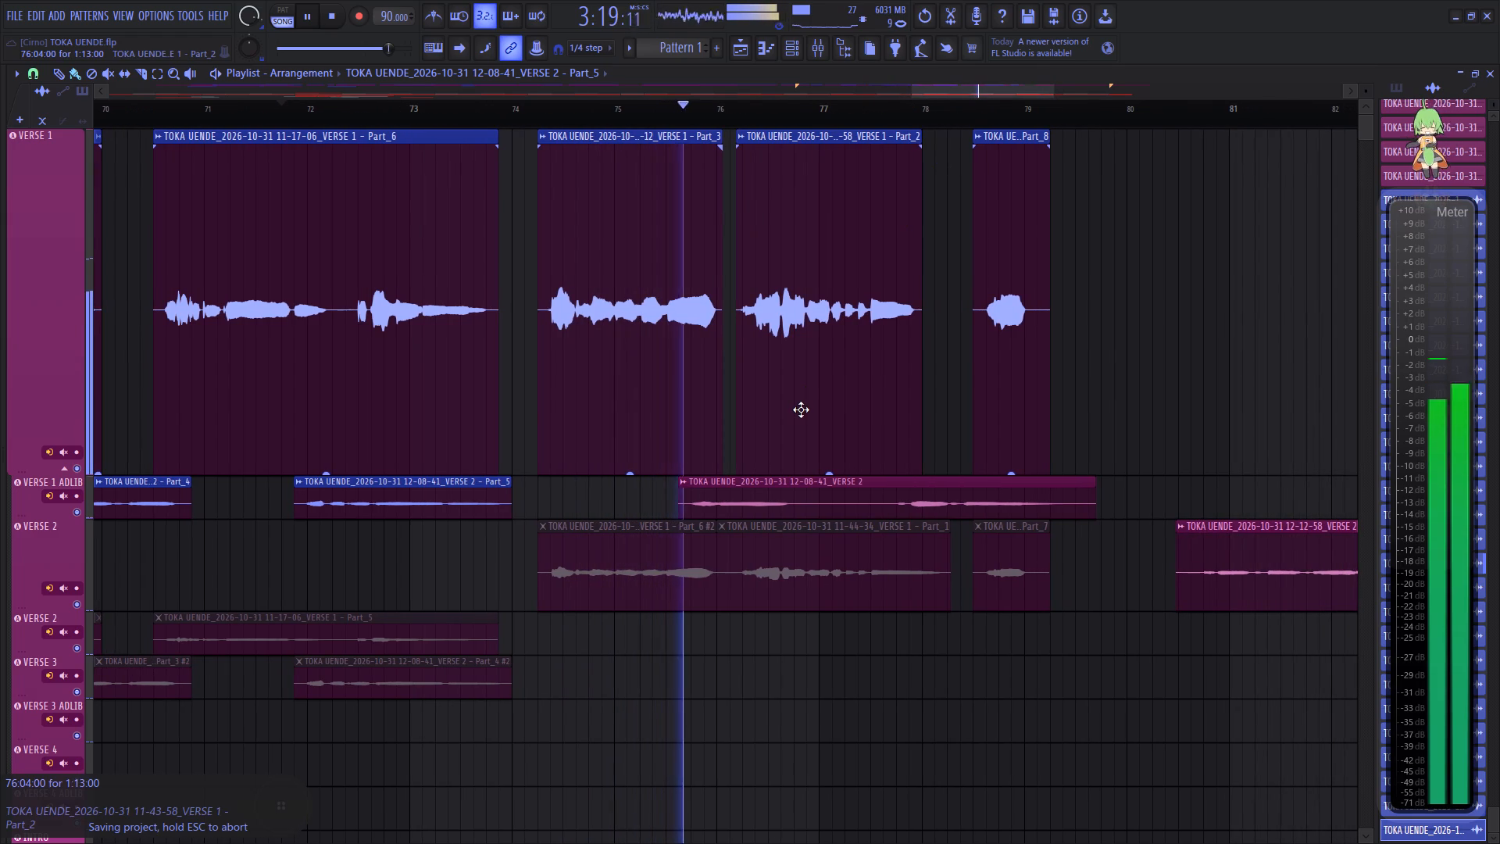
key(c)
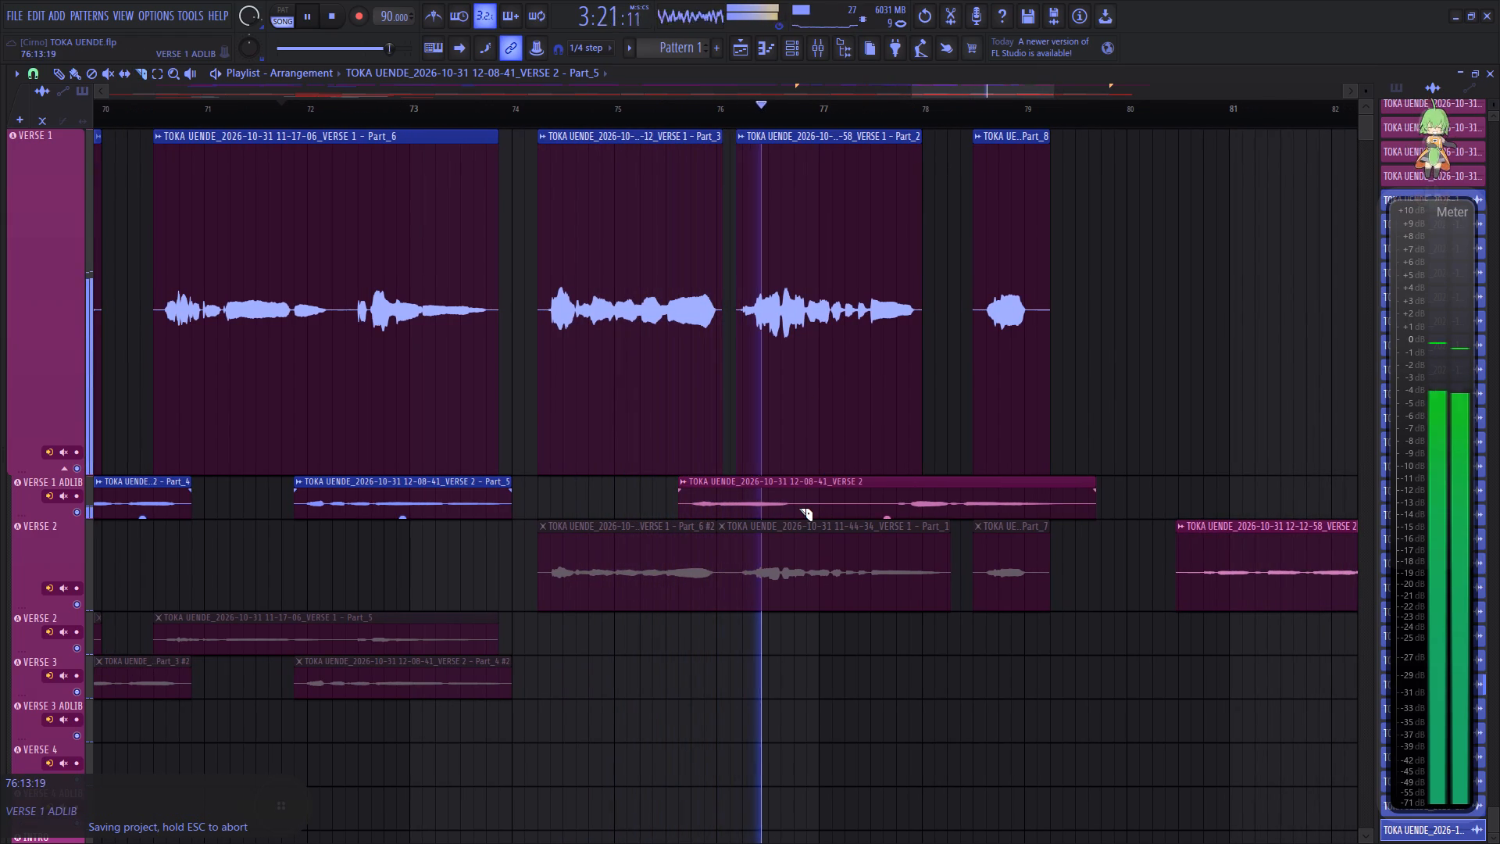
click(805, 504)
right_click(884, 494)
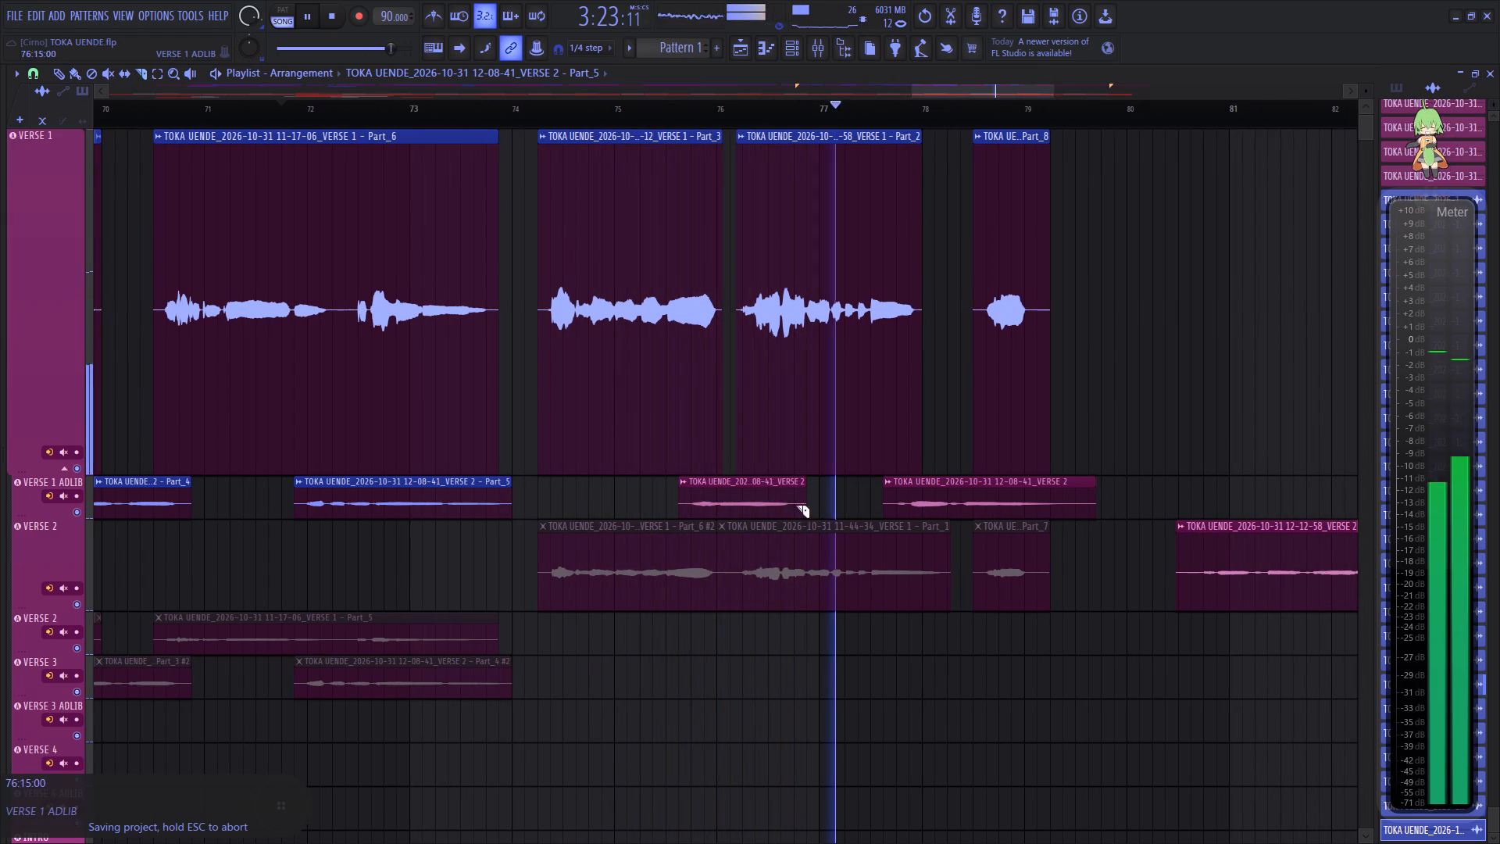
key(space)
Make the adlib phrase starting at 75:11 unique as a sample and open it for pitch correction.
key(b)
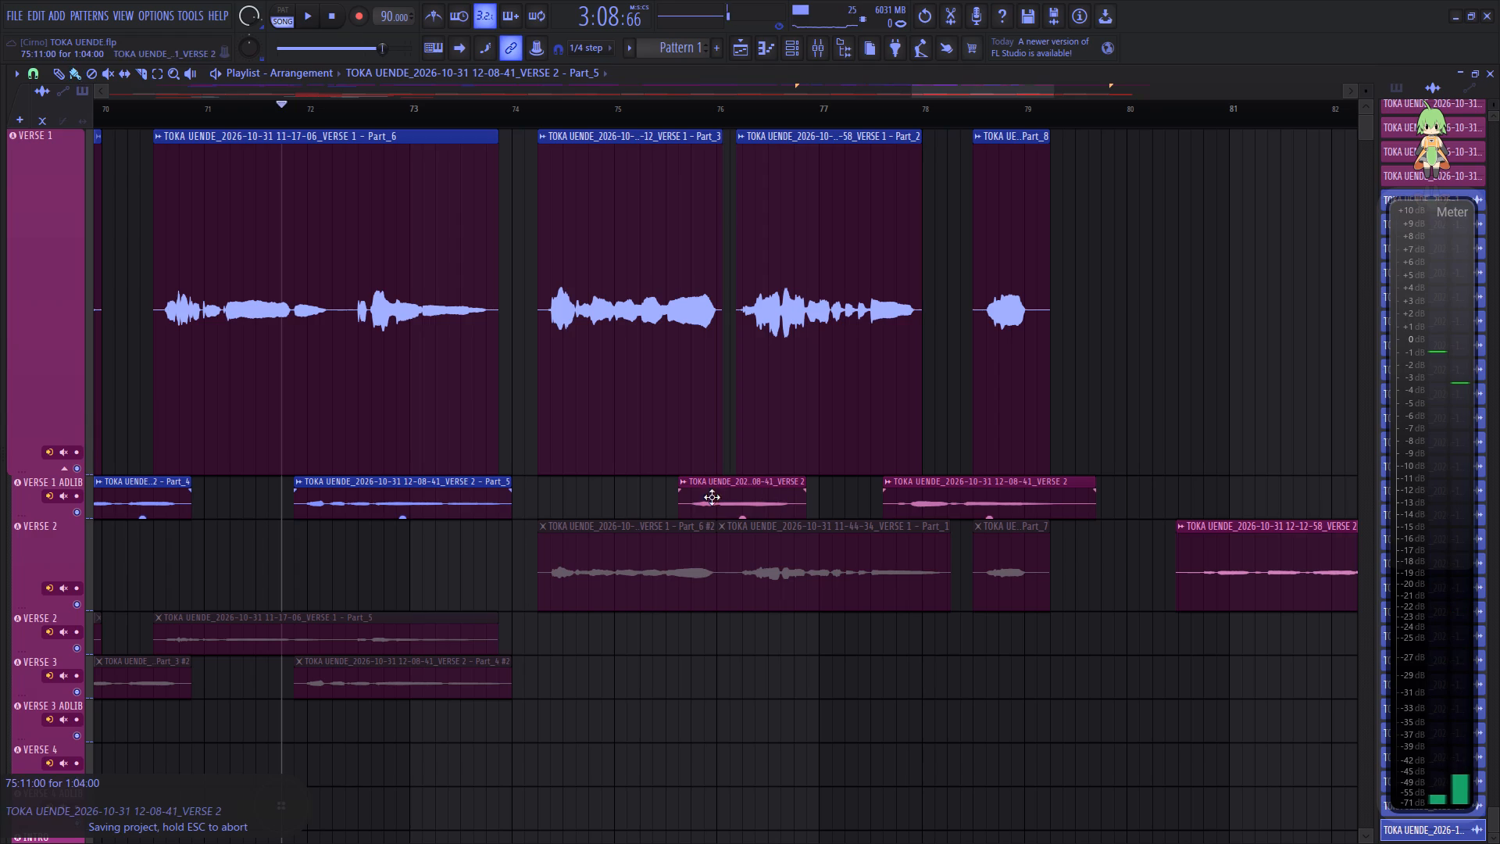
click(687, 483)
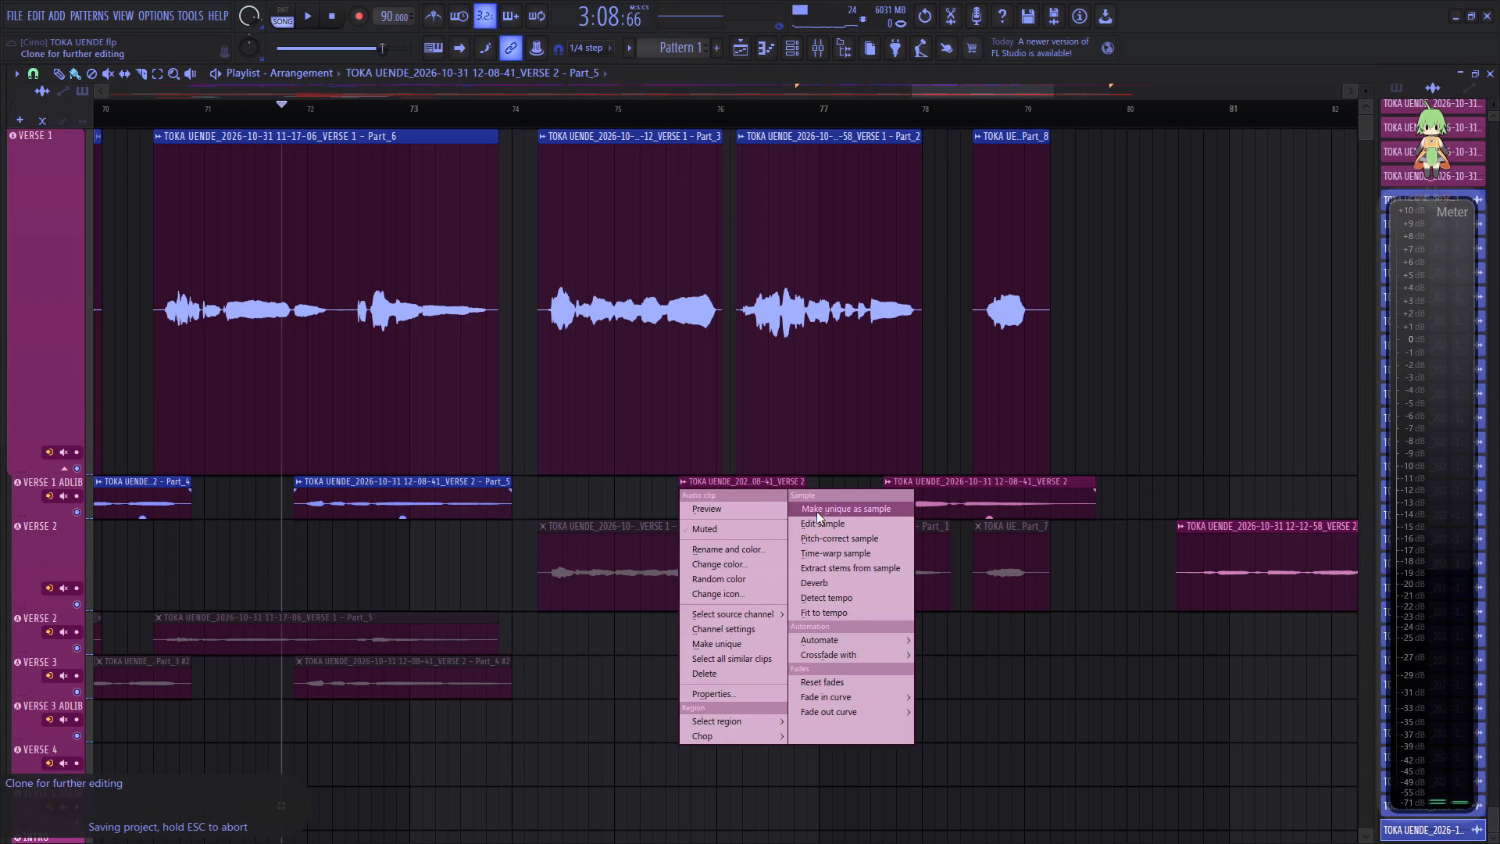
click(816, 512)
click(687, 485)
click(803, 535)
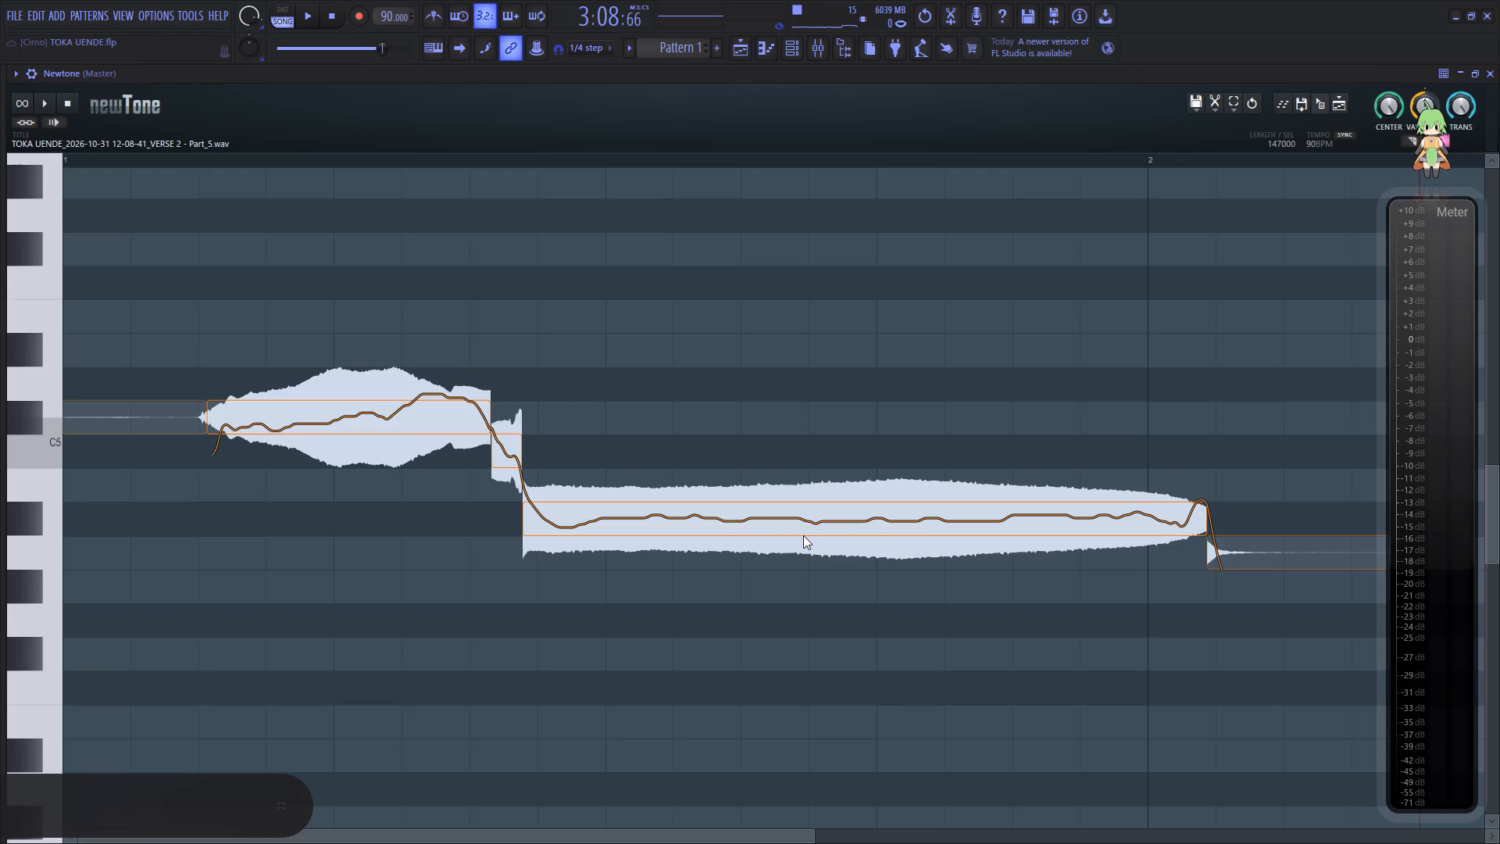
Turn on Snap to scale for the notes of the opened phrase.
click(1216, 108)
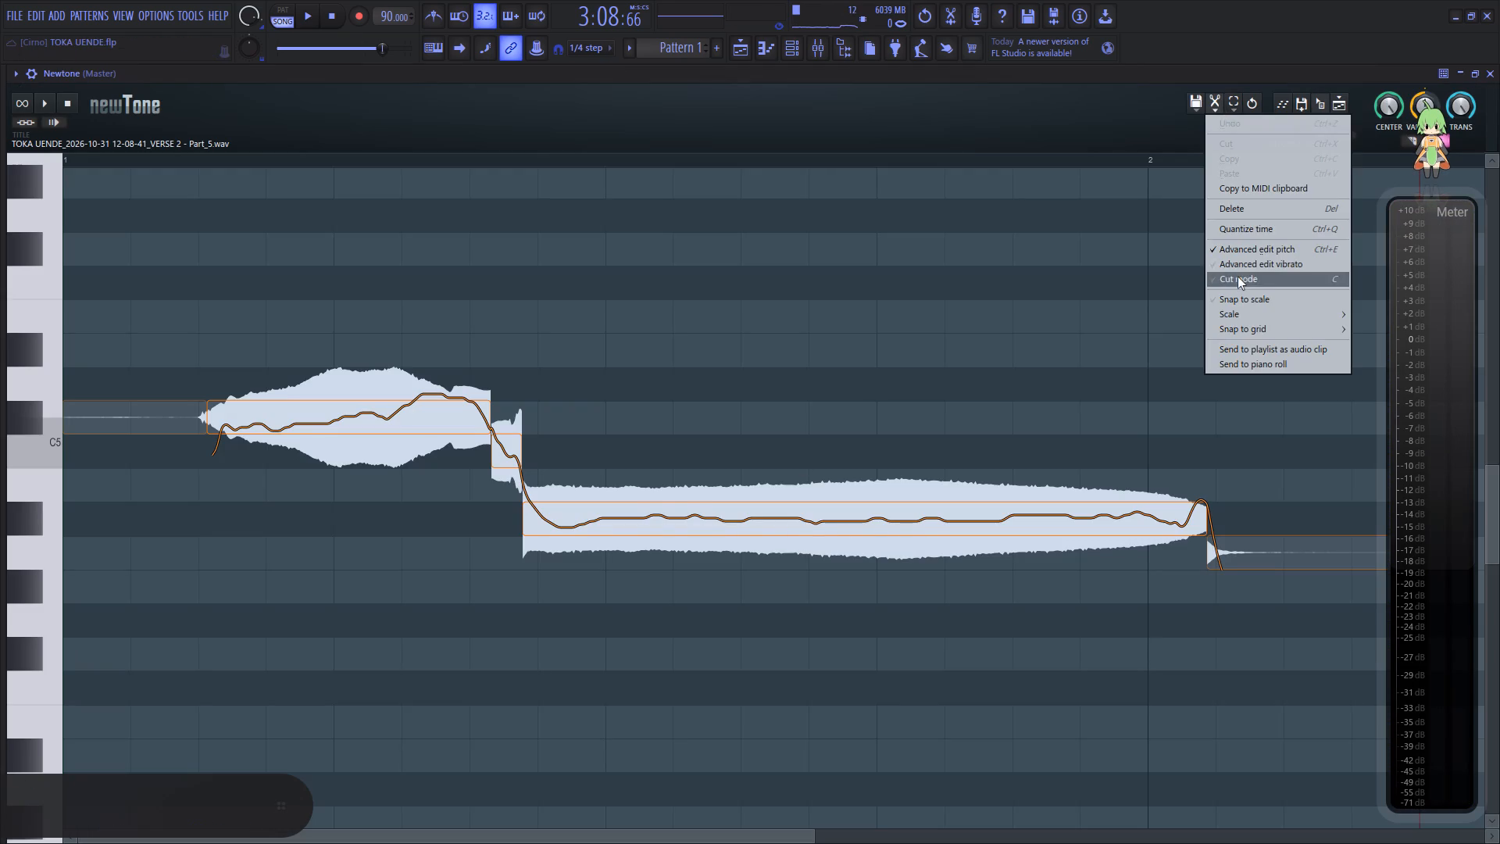
click(1244, 294)
Play the phrase from its start and raise the long A-4 note two semitones to B-4, checking it by ear.
click(129, 545)
key(space)
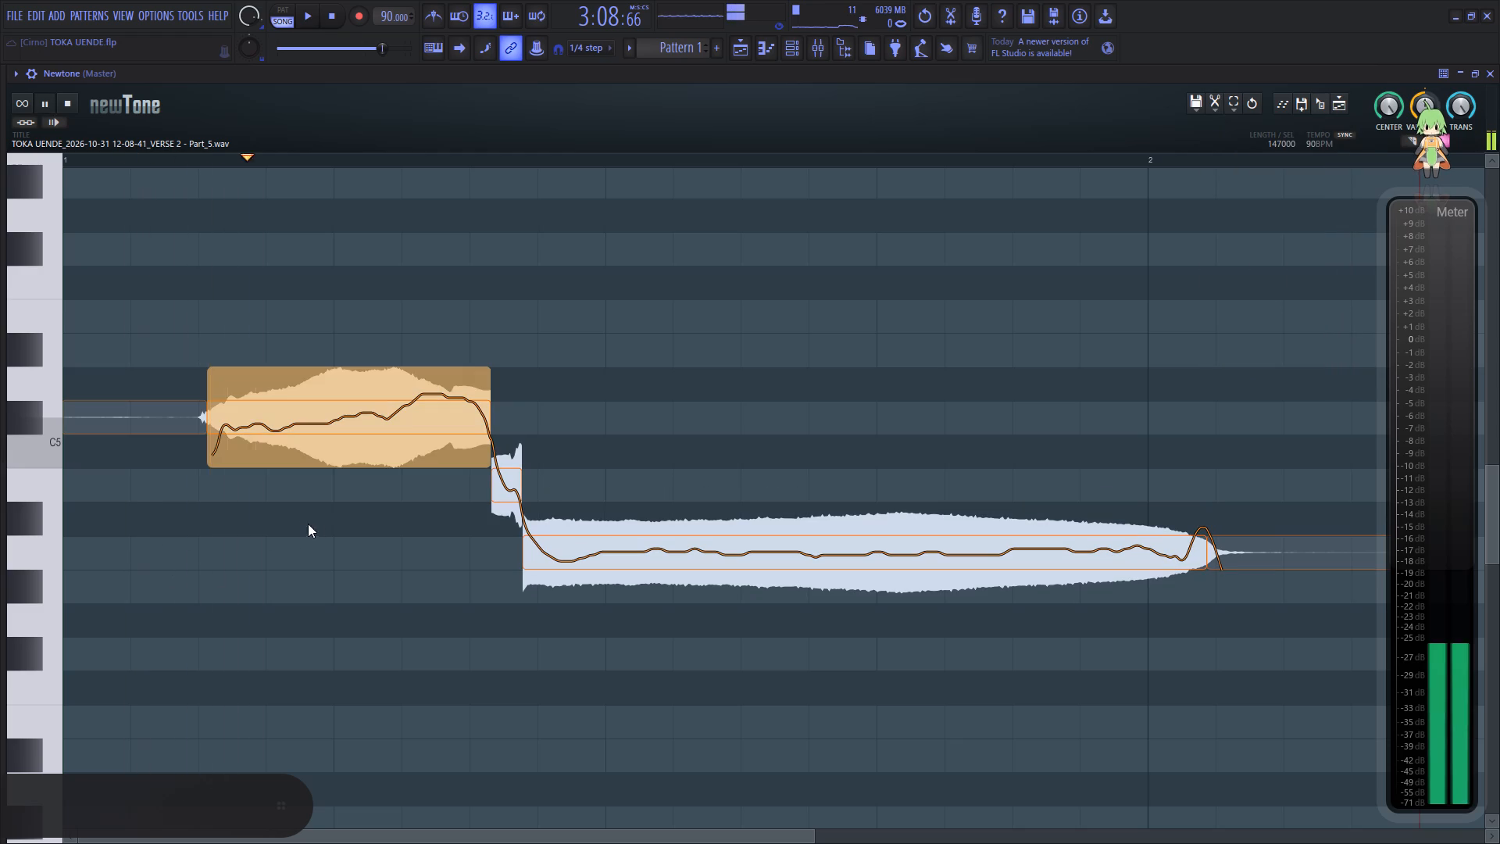
key(space)
key(space)
drag(820, 550, 822, 486)
key(space)
key(space)
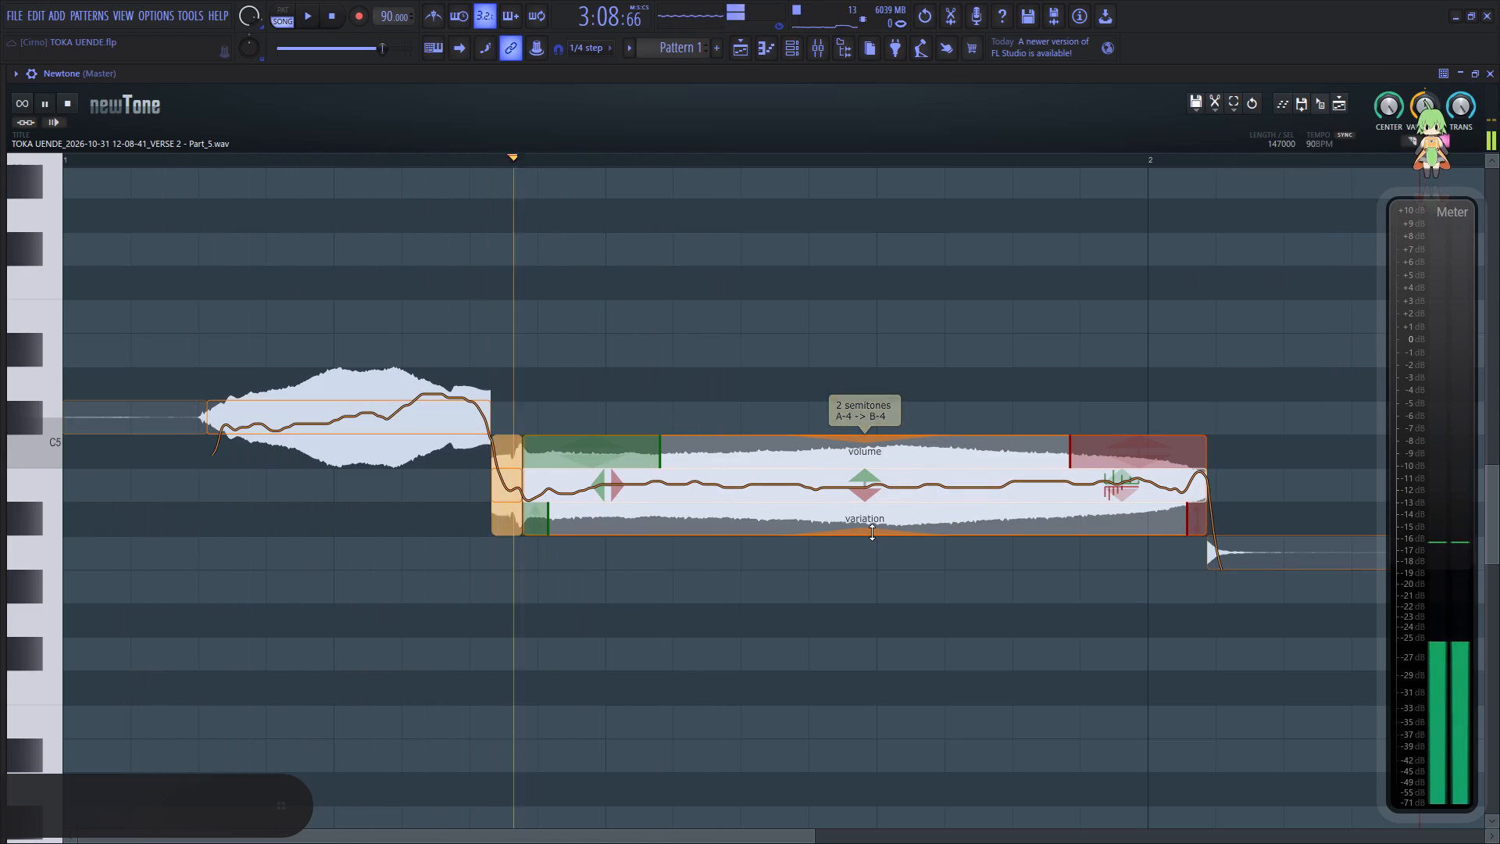
Set the pitch variation of the long B-4 note to 50.23% and of the opening C#-5 note to 23.02%, playing back between edits.
key(space)
drag(870, 535, 884, 467)
key(space)
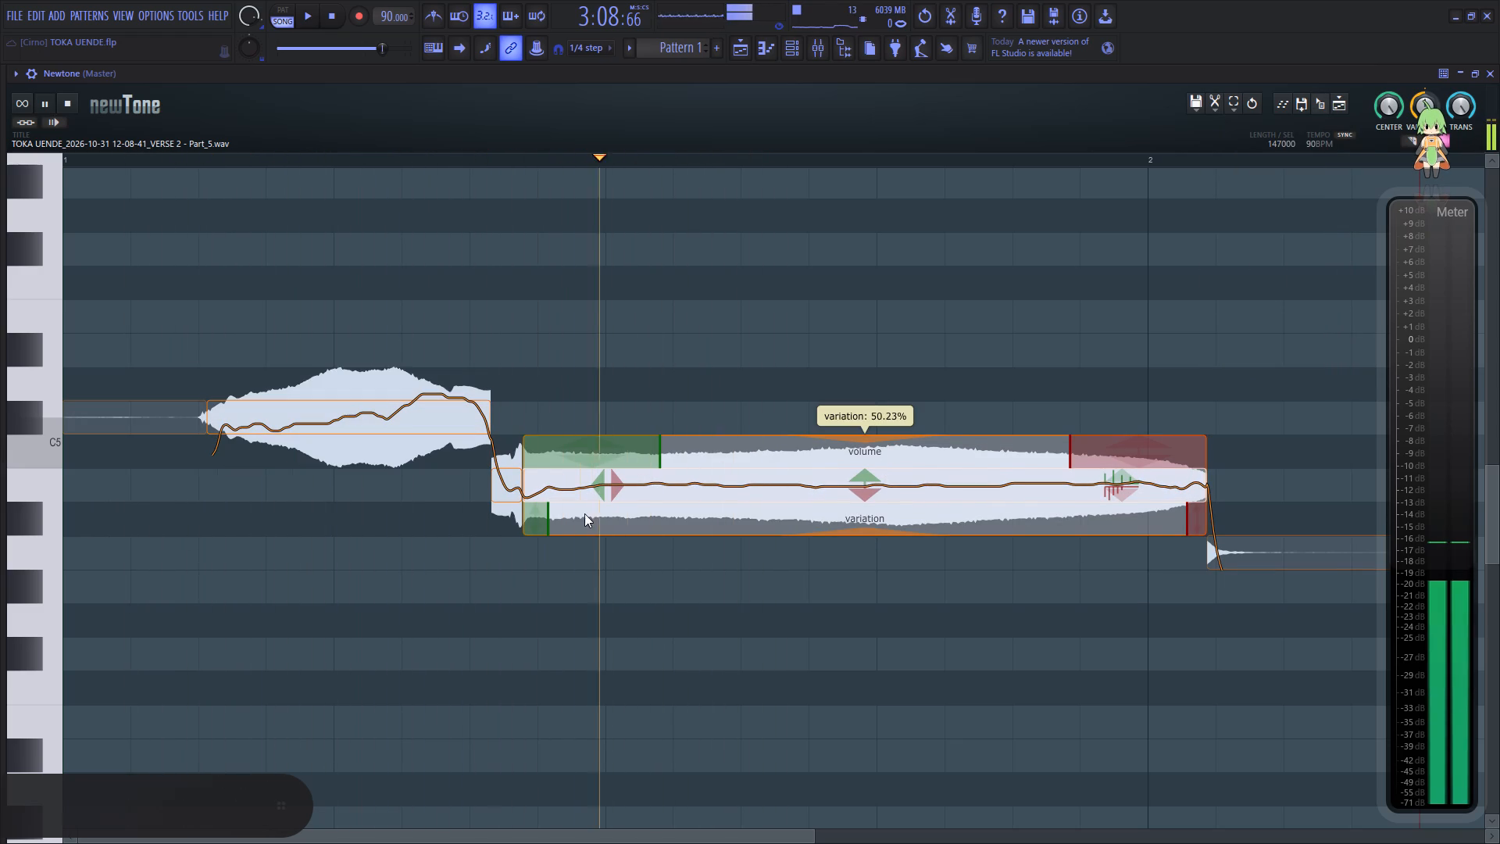
key(space)
key(space)
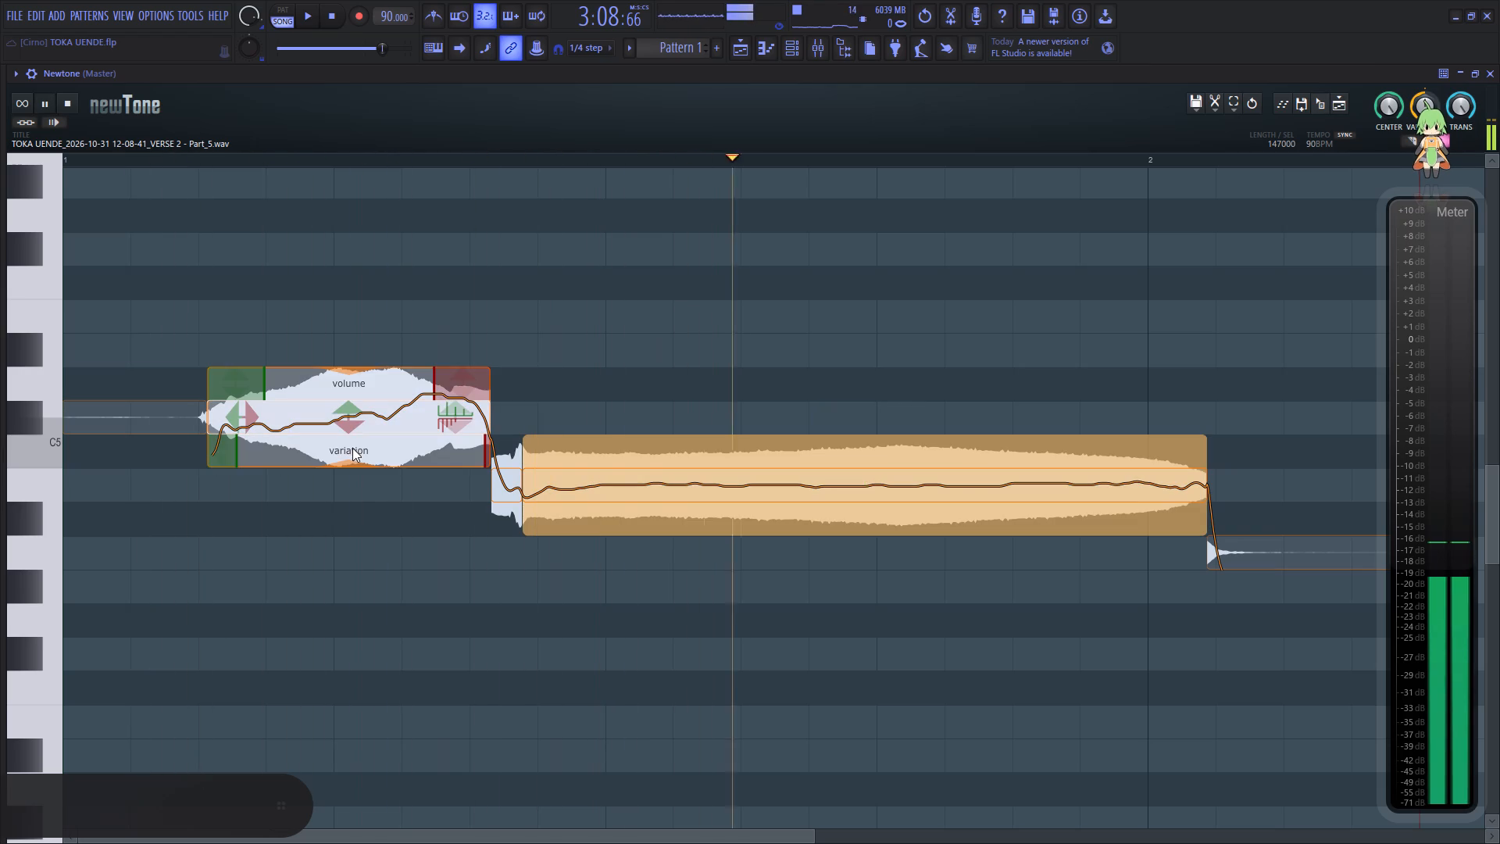
drag(350, 467, 401, 362)
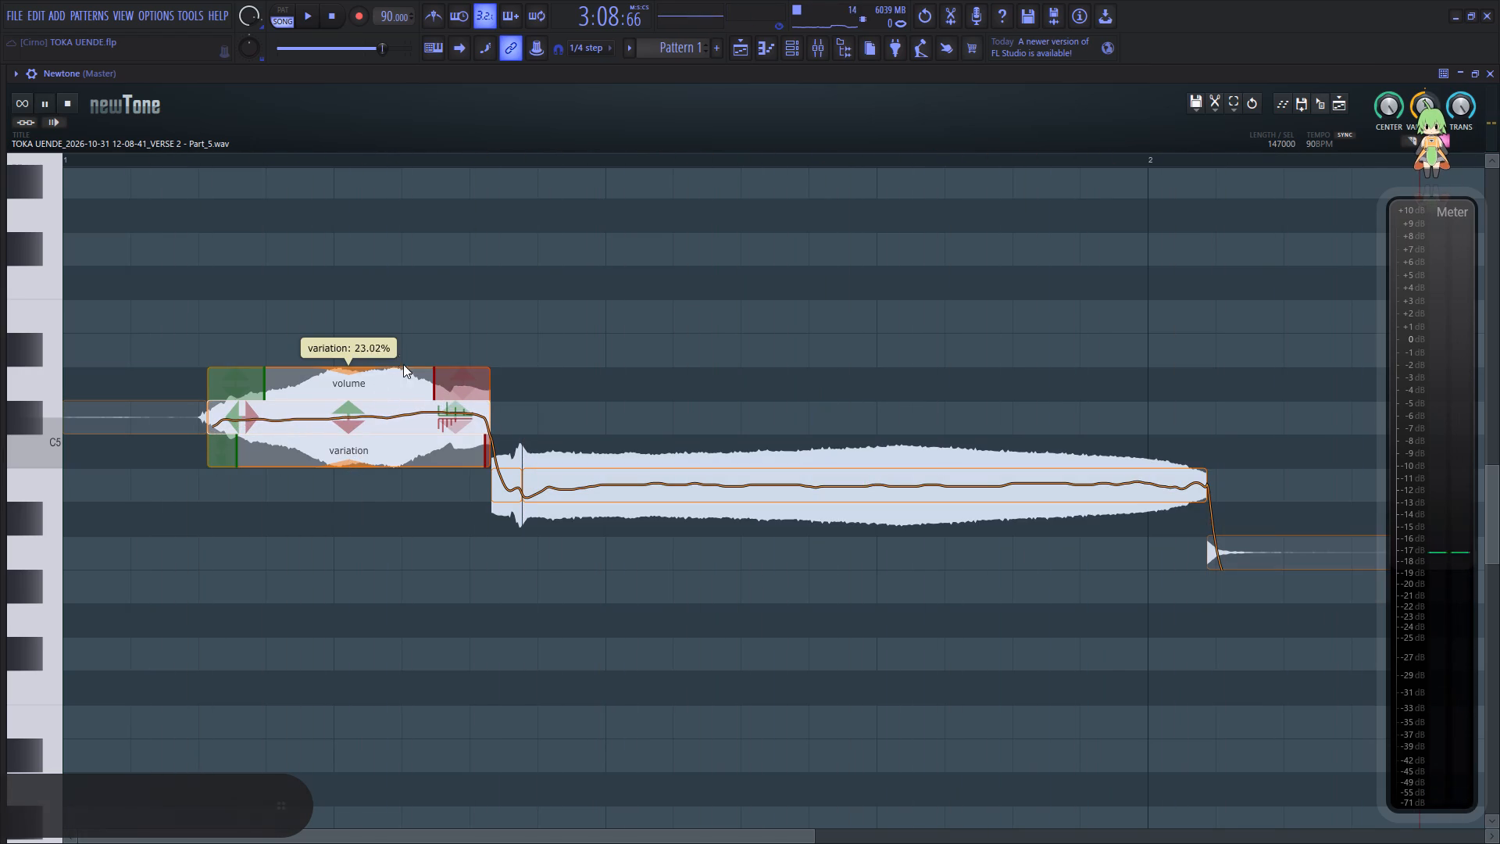
key(space)
Place the corrected Part_5 audio on the lower Verse 2 track, aligned with its original at 75:11, and close NewTone.
drag(1322, 106, 762, 671)
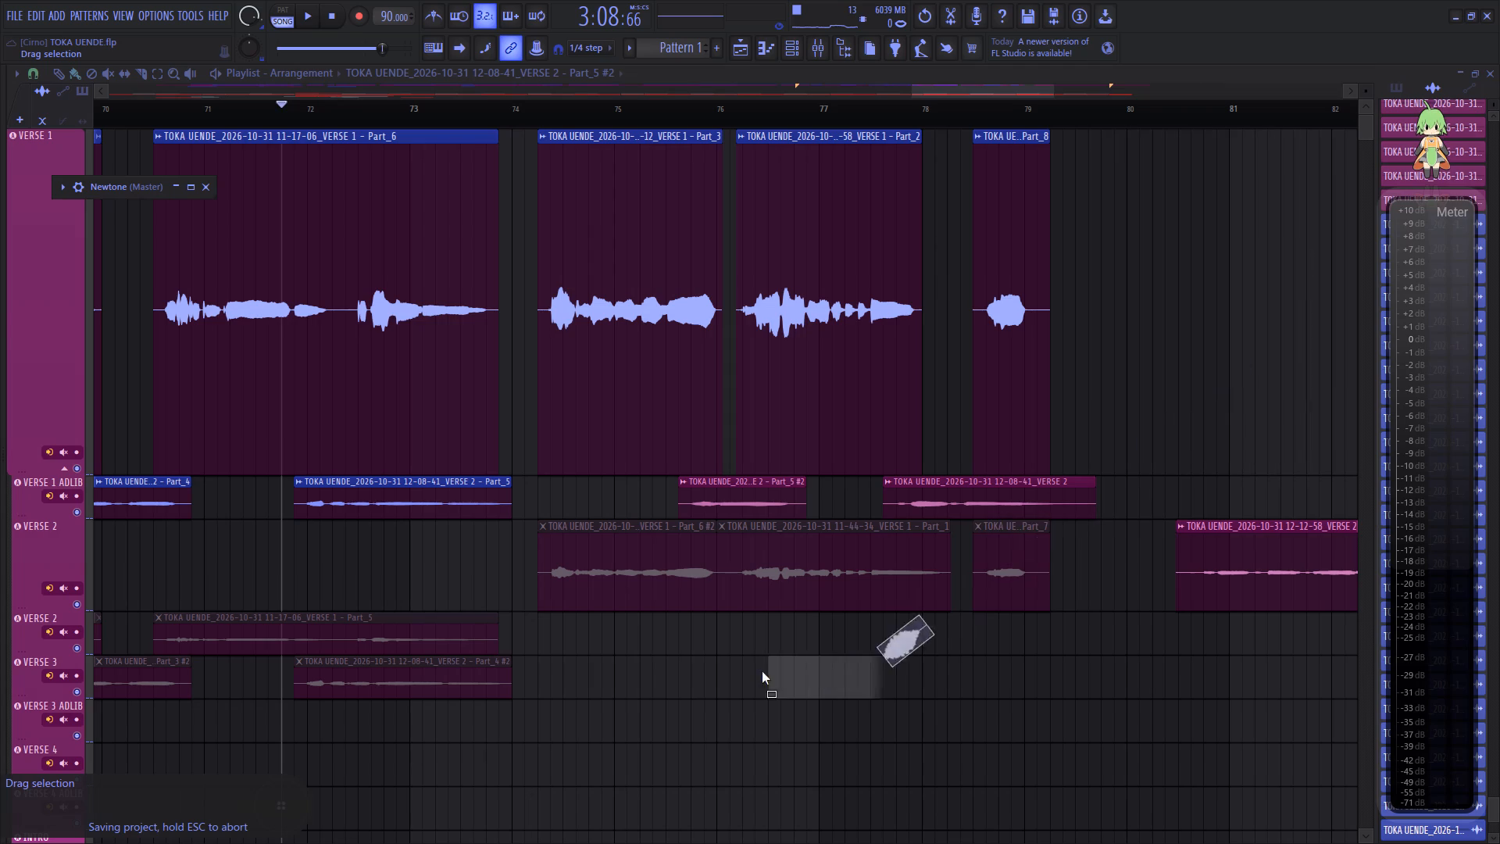
drag(762, 671, 678, 645)
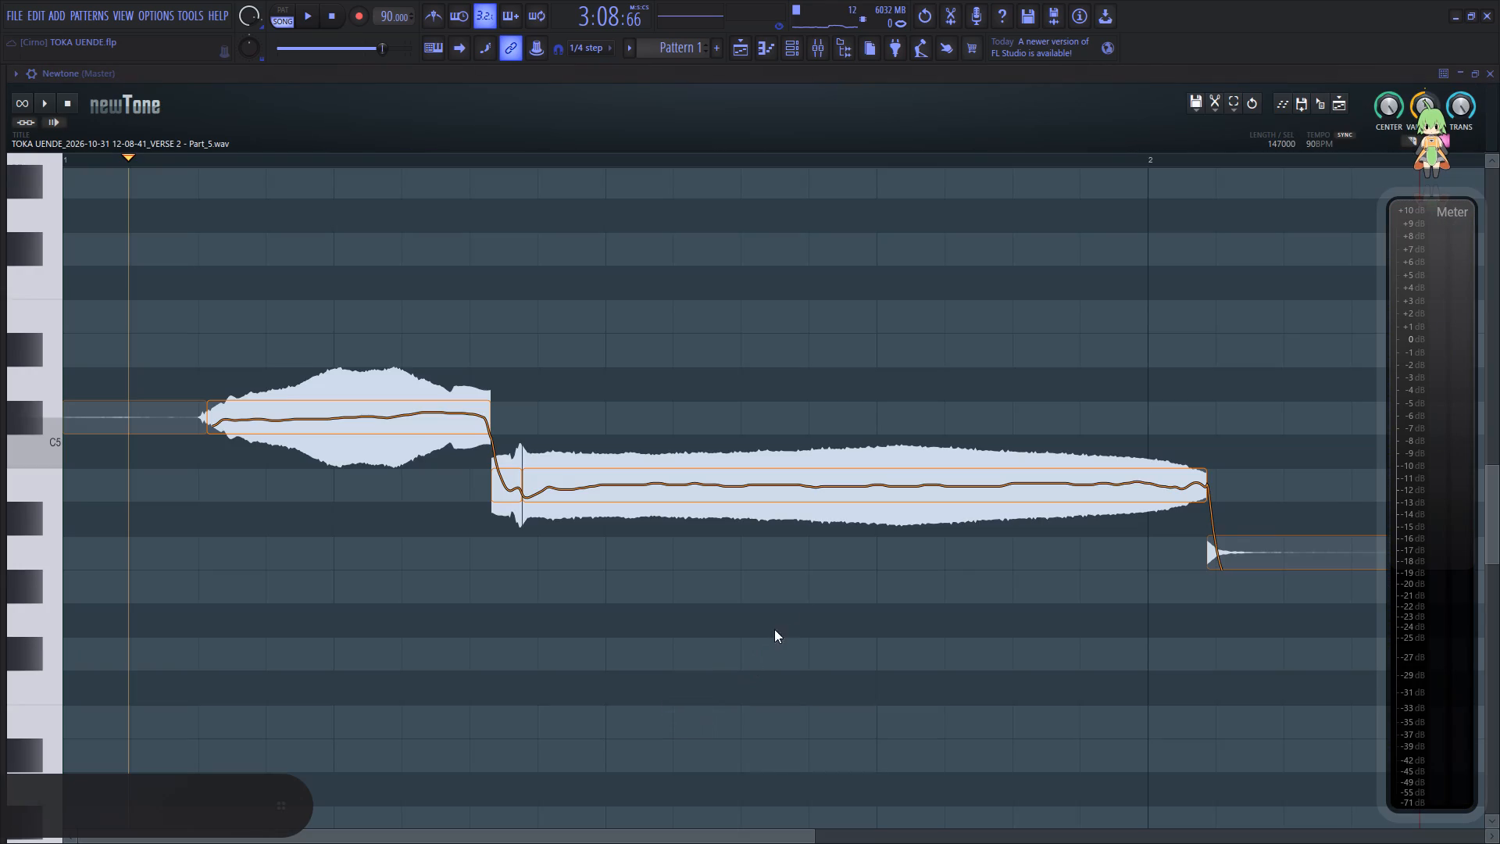
click(1495, 70)
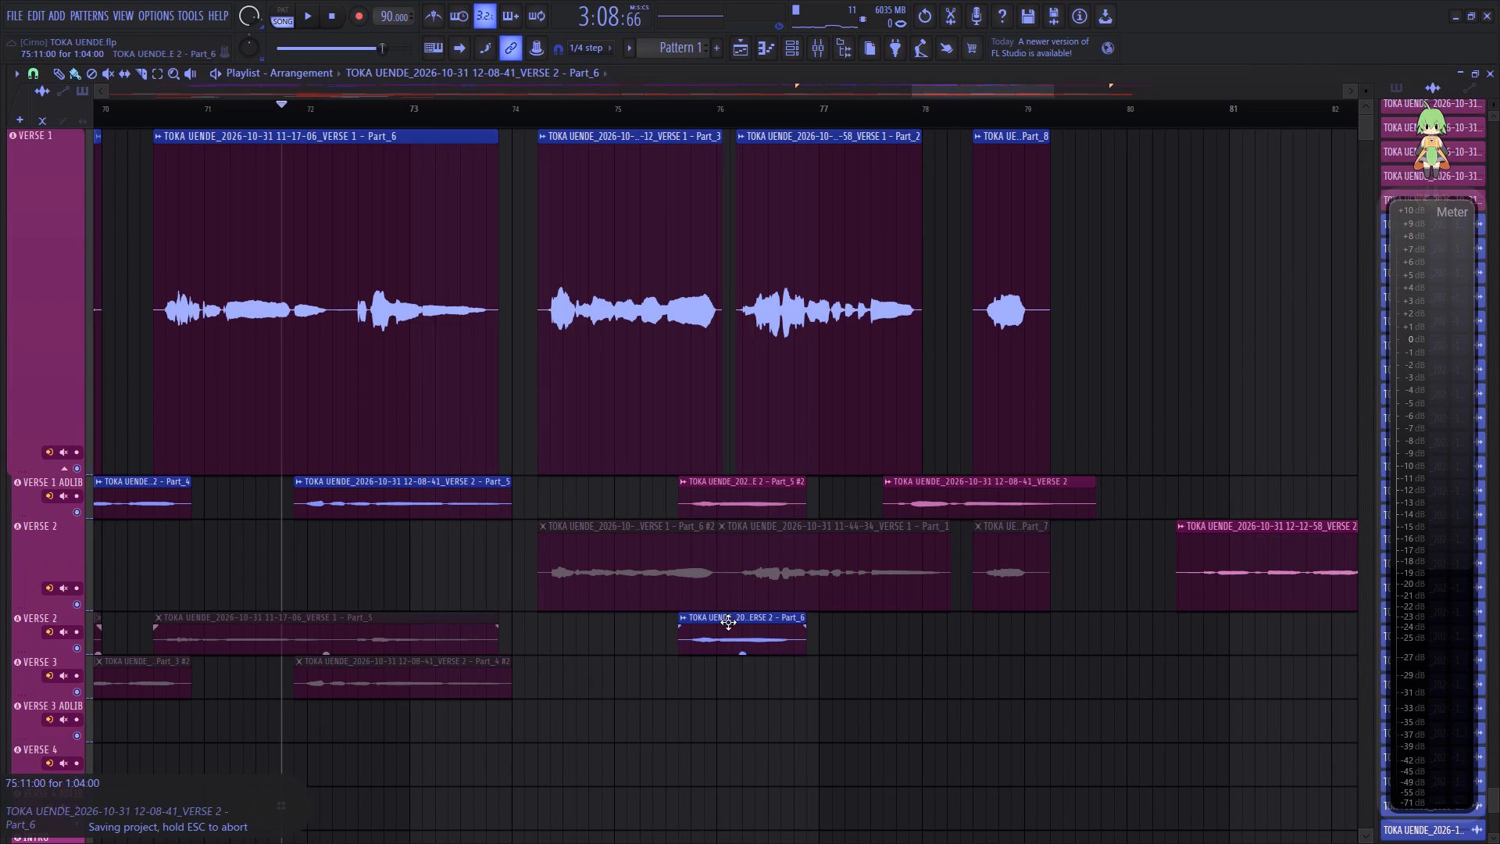
Mute the original Part_5 #2 clip and move it to Verse 3, putting the corrected clip on Verse 1 Adlib in its place.
key(t)
click(727, 502)
key(b)
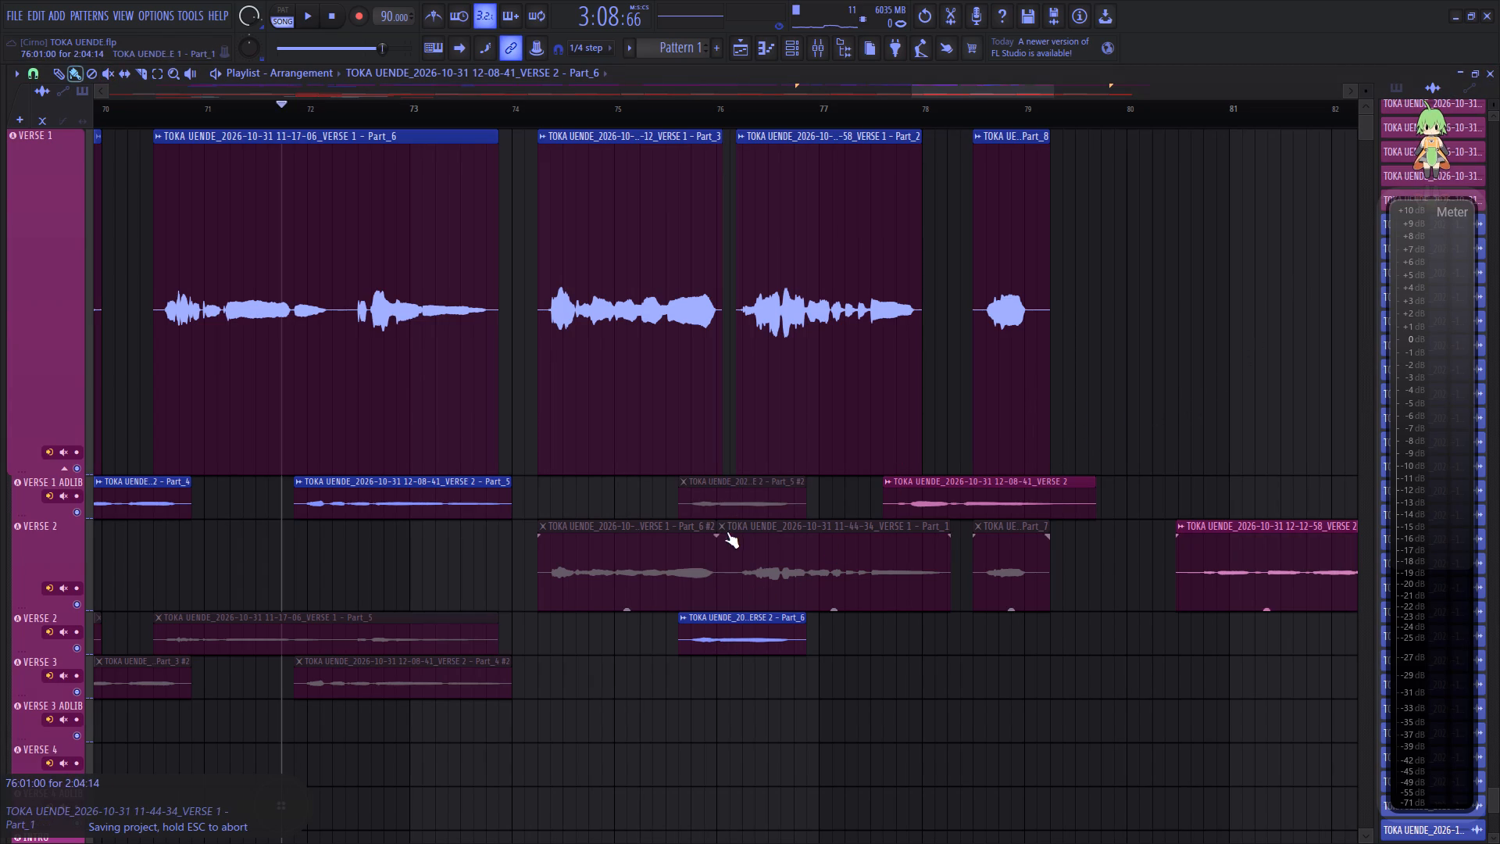
drag(726, 506, 726, 703)
drag(729, 646, 729, 492)
Play the arrangement to check the replaced adlib phrase and save the project.
key(space)
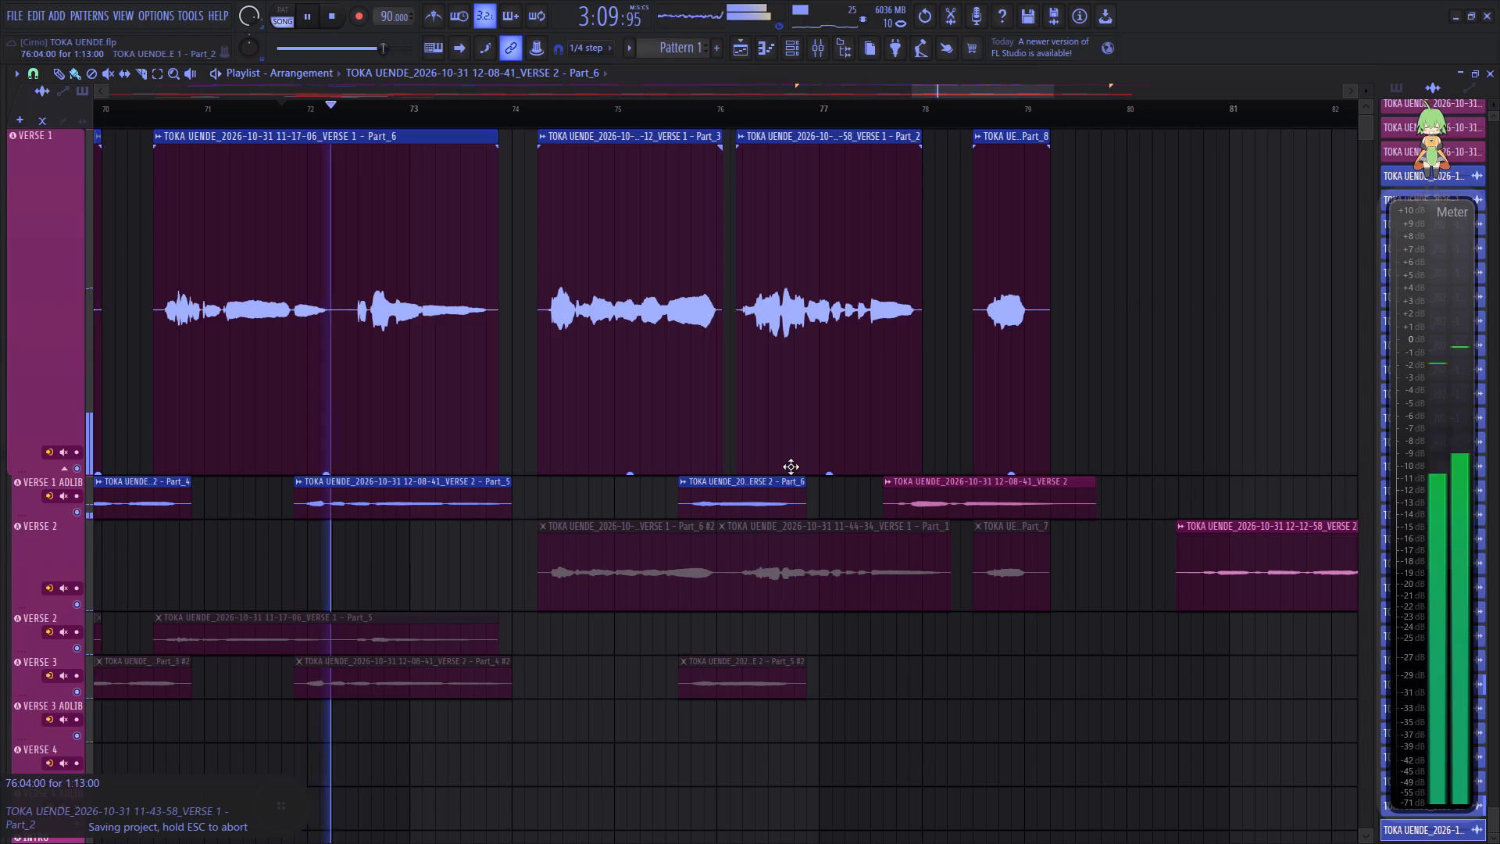
key(ctrl+s)
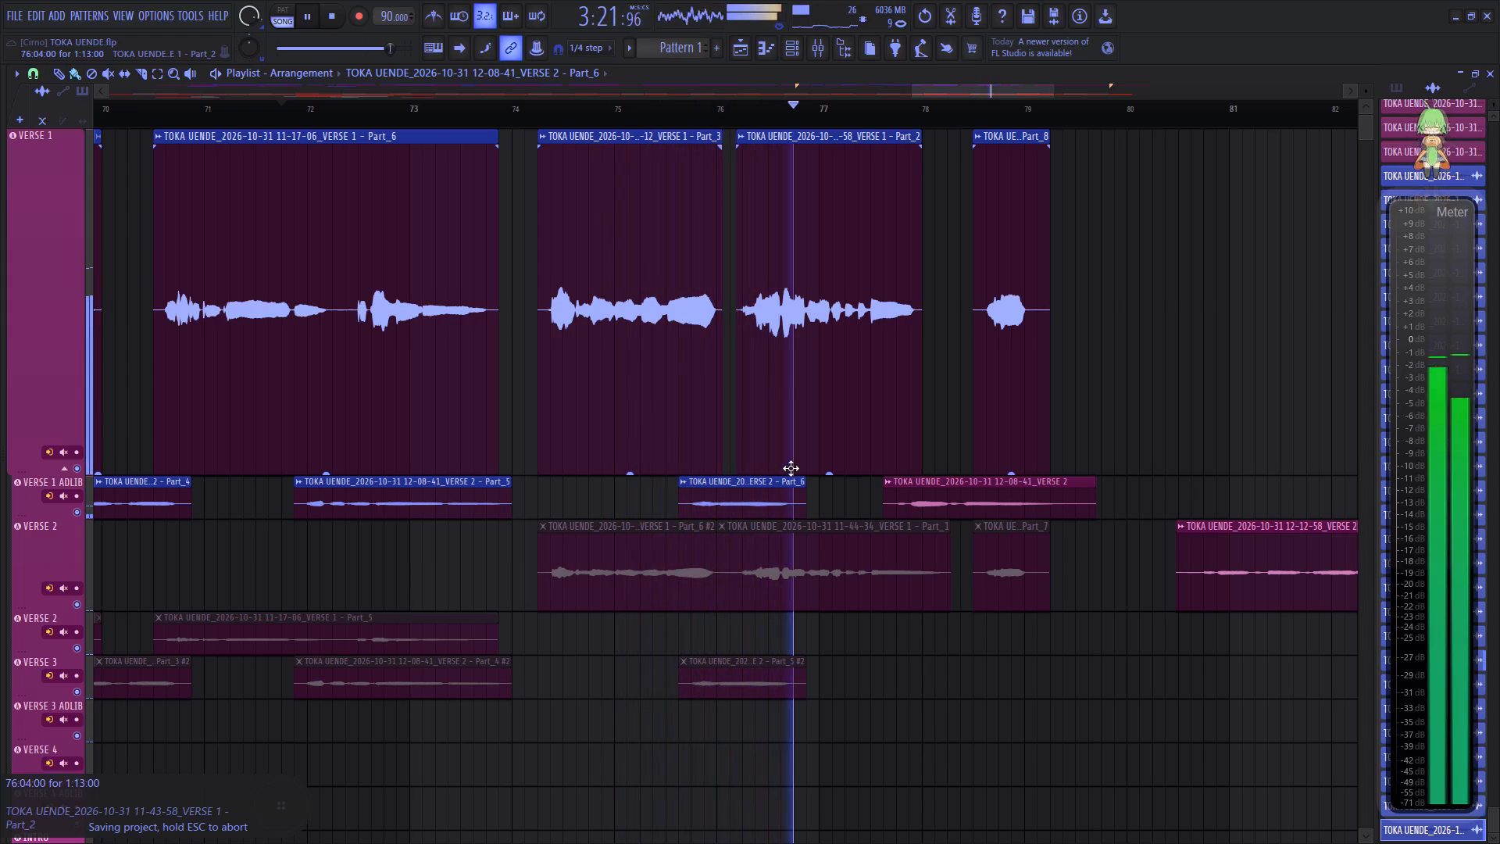
Make the last Verse 1 Adlib phrase, starting at 77:11, unique as a sample and open it for pitch correction.
click(888, 481)
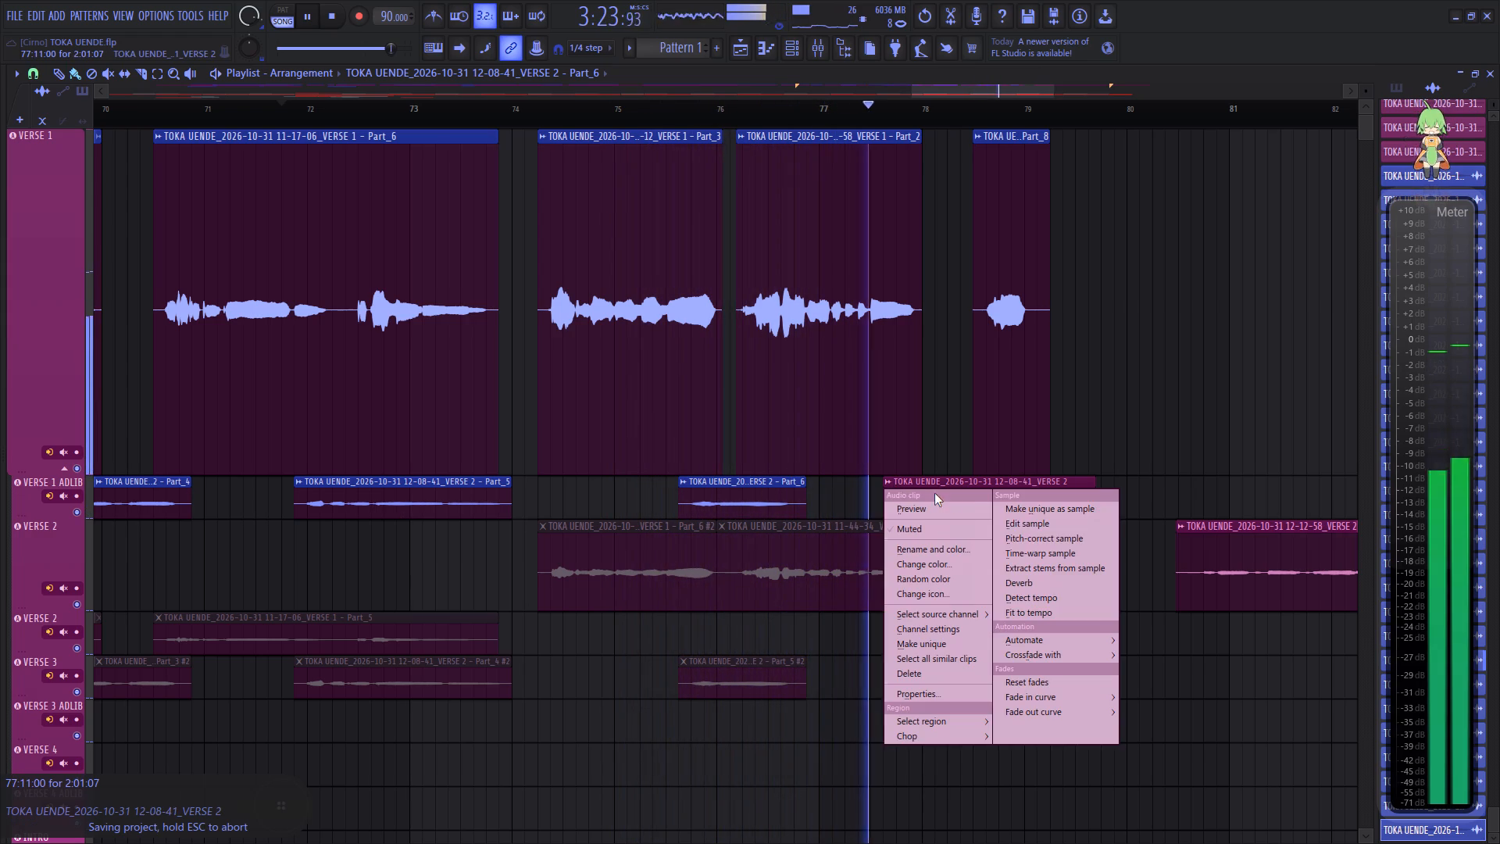
click(1043, 513)
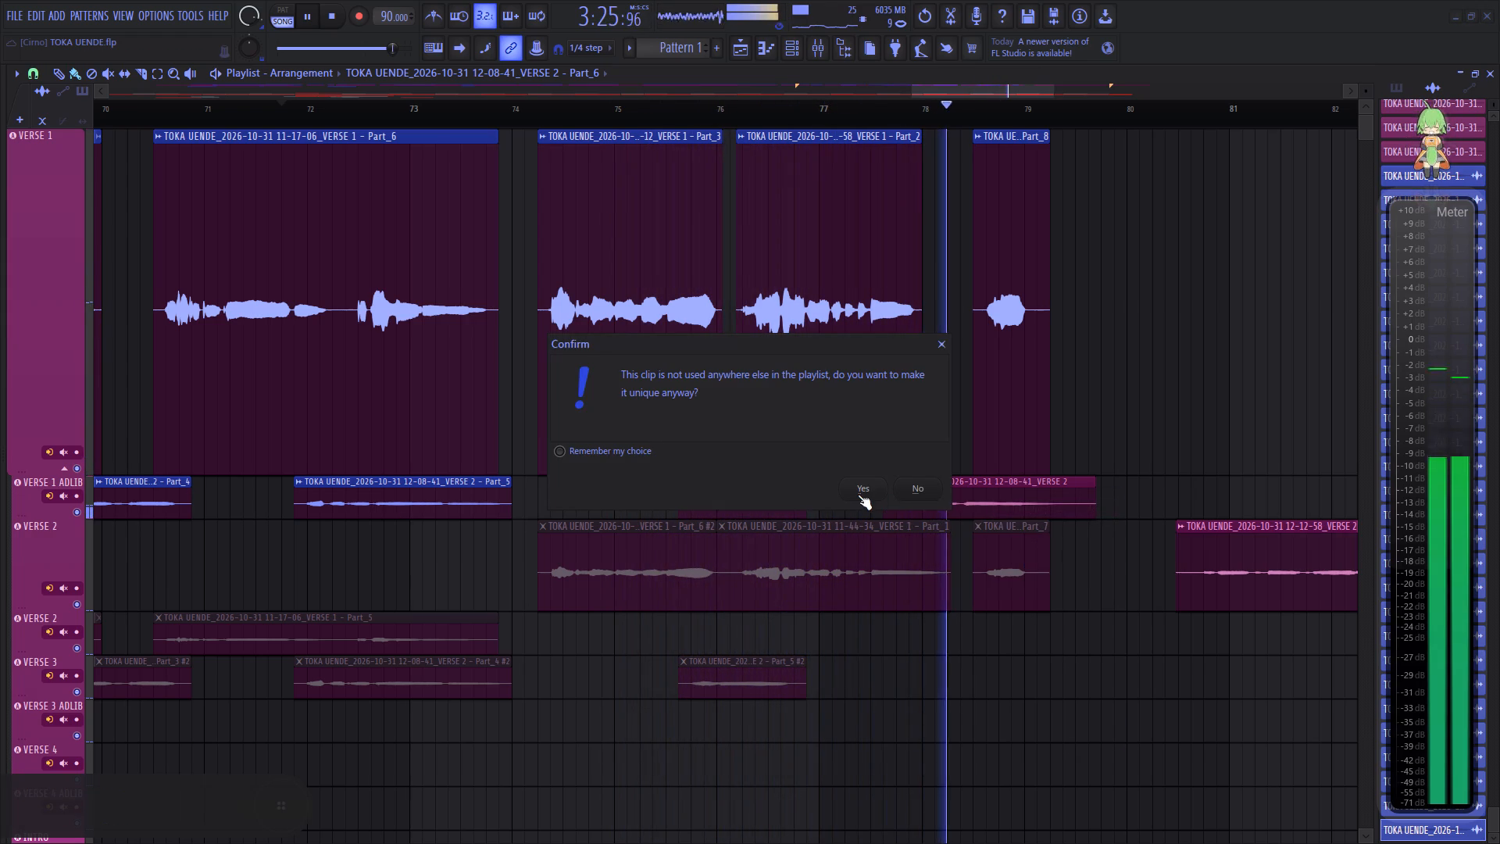
click(862, 492)
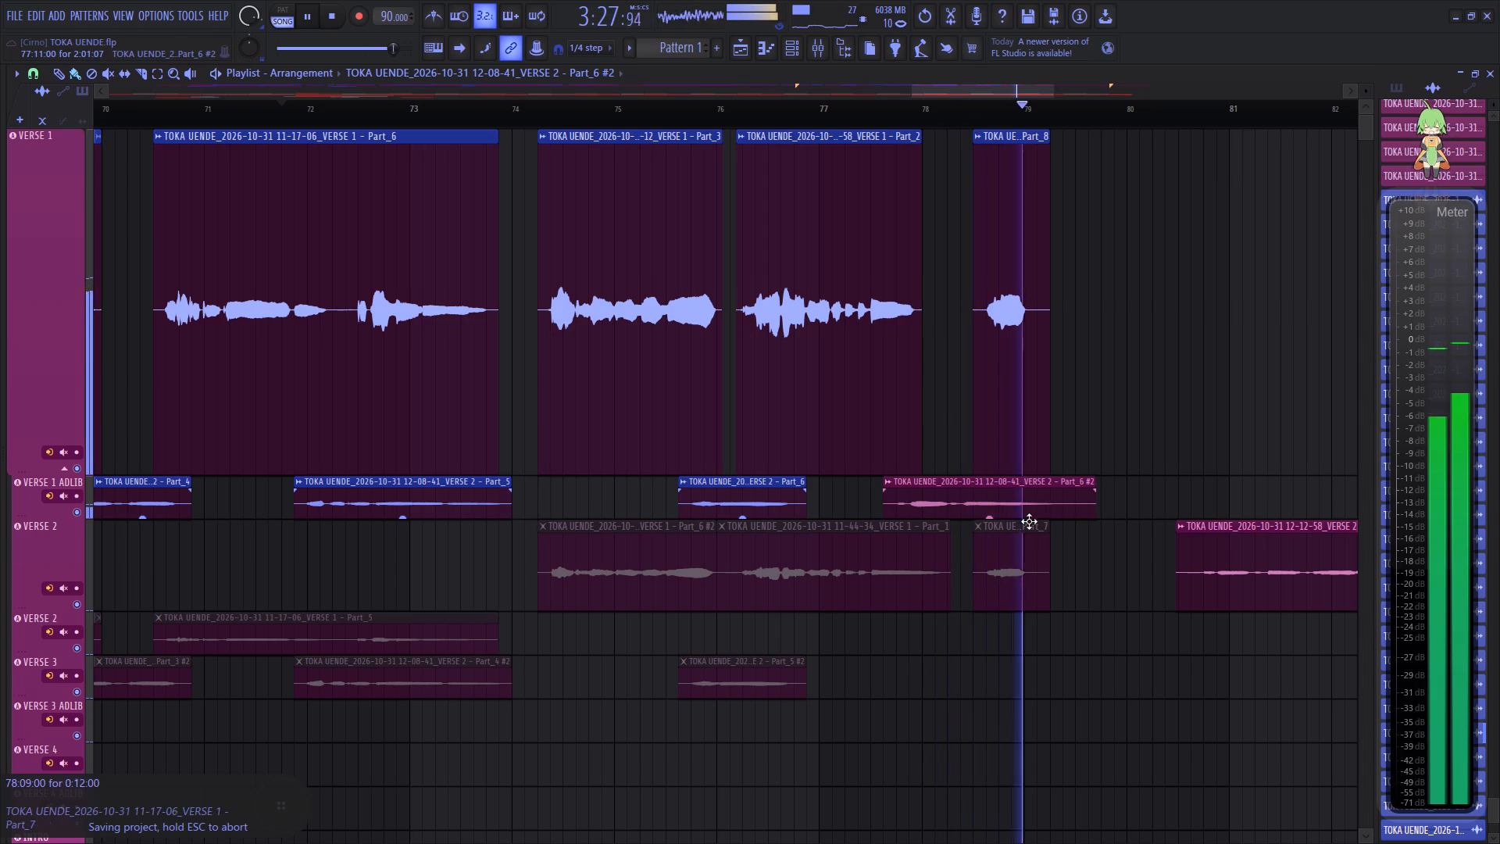
key(space)
click(891, 482)
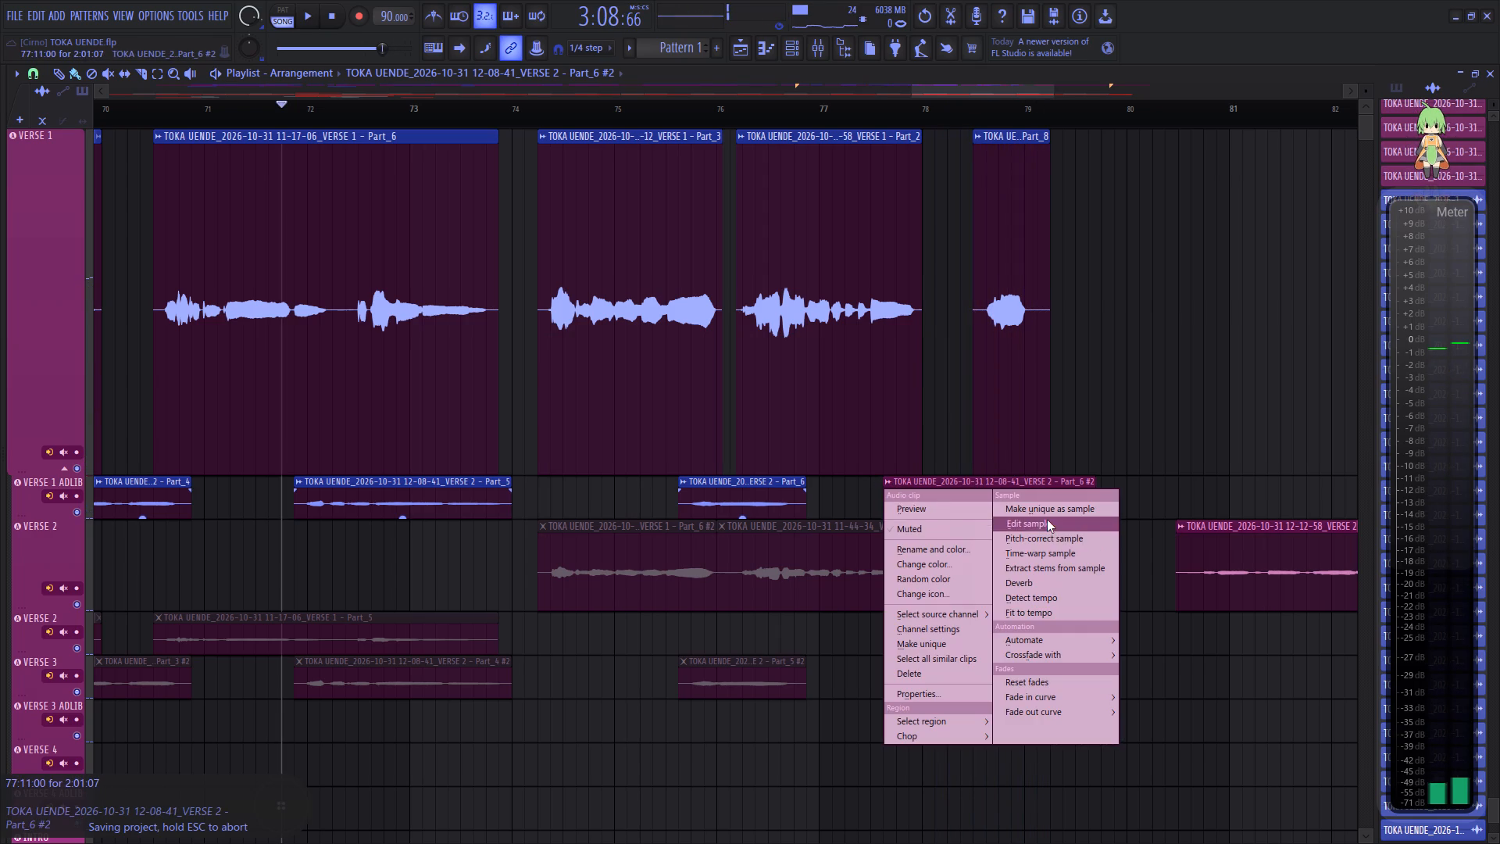
click(1054, 538)
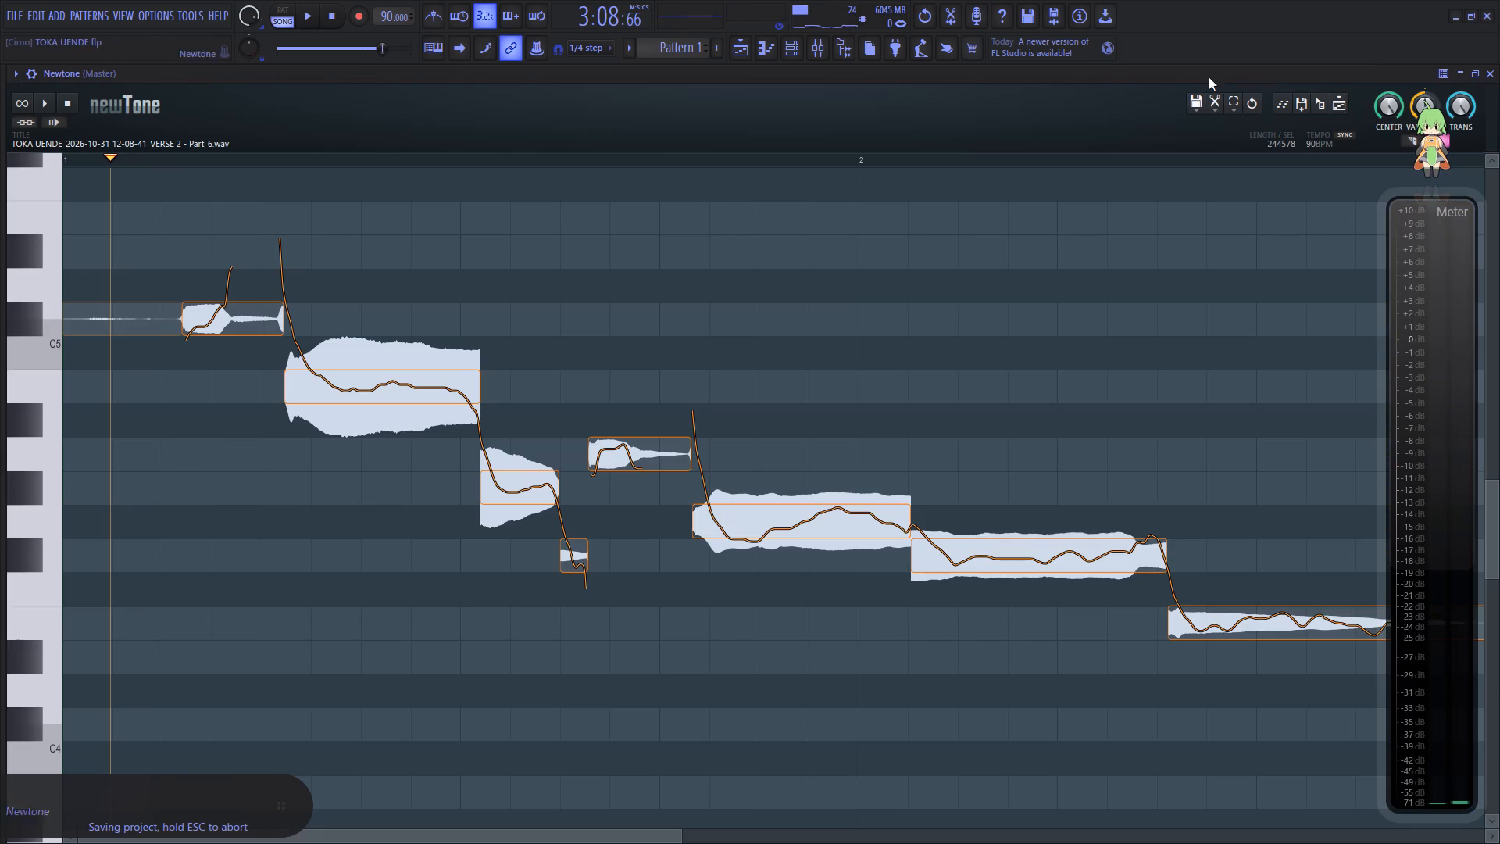
Snap the Part_6 notes to scale and play the phrase from its start.
click(1219, 111)
click(1240, 299)
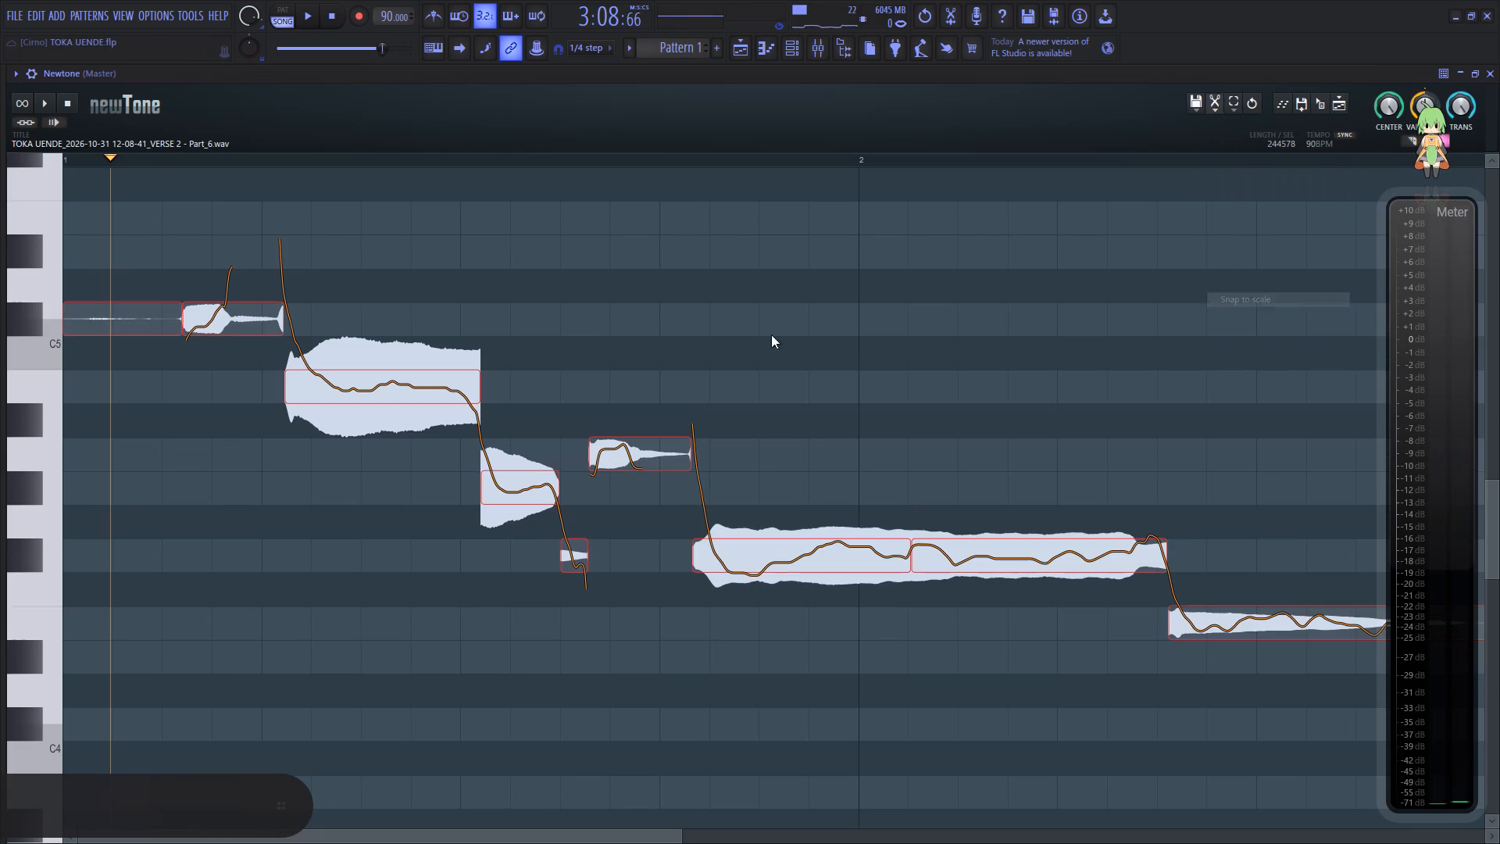
click(122, 495)
key(space)
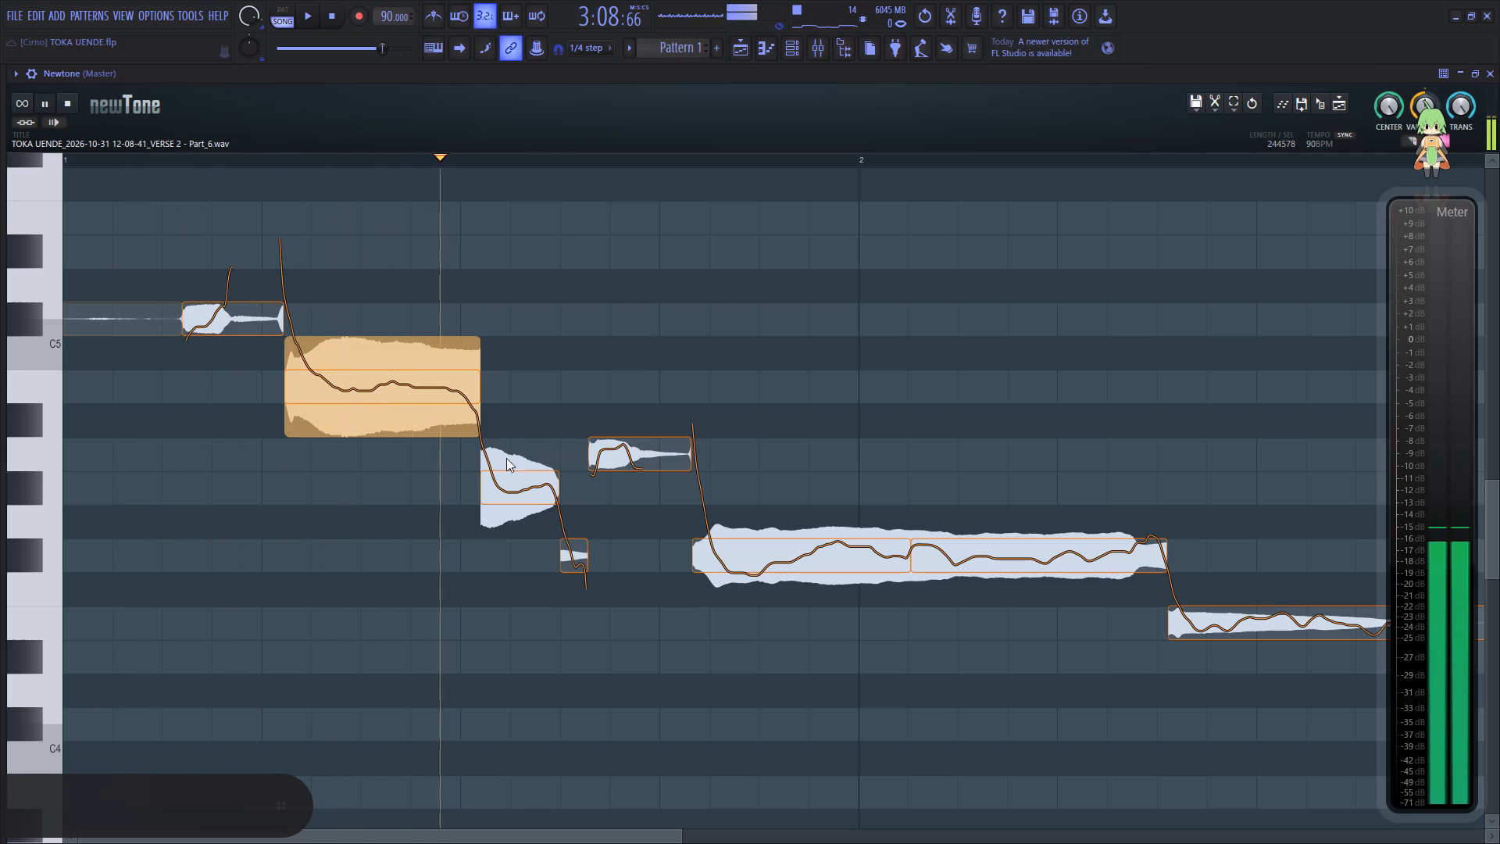
key(space)
Raise the long F#4 note just before bar 2 by two semitones and play back the phrase.
key(space)
drag(820, 559, 819, 530)
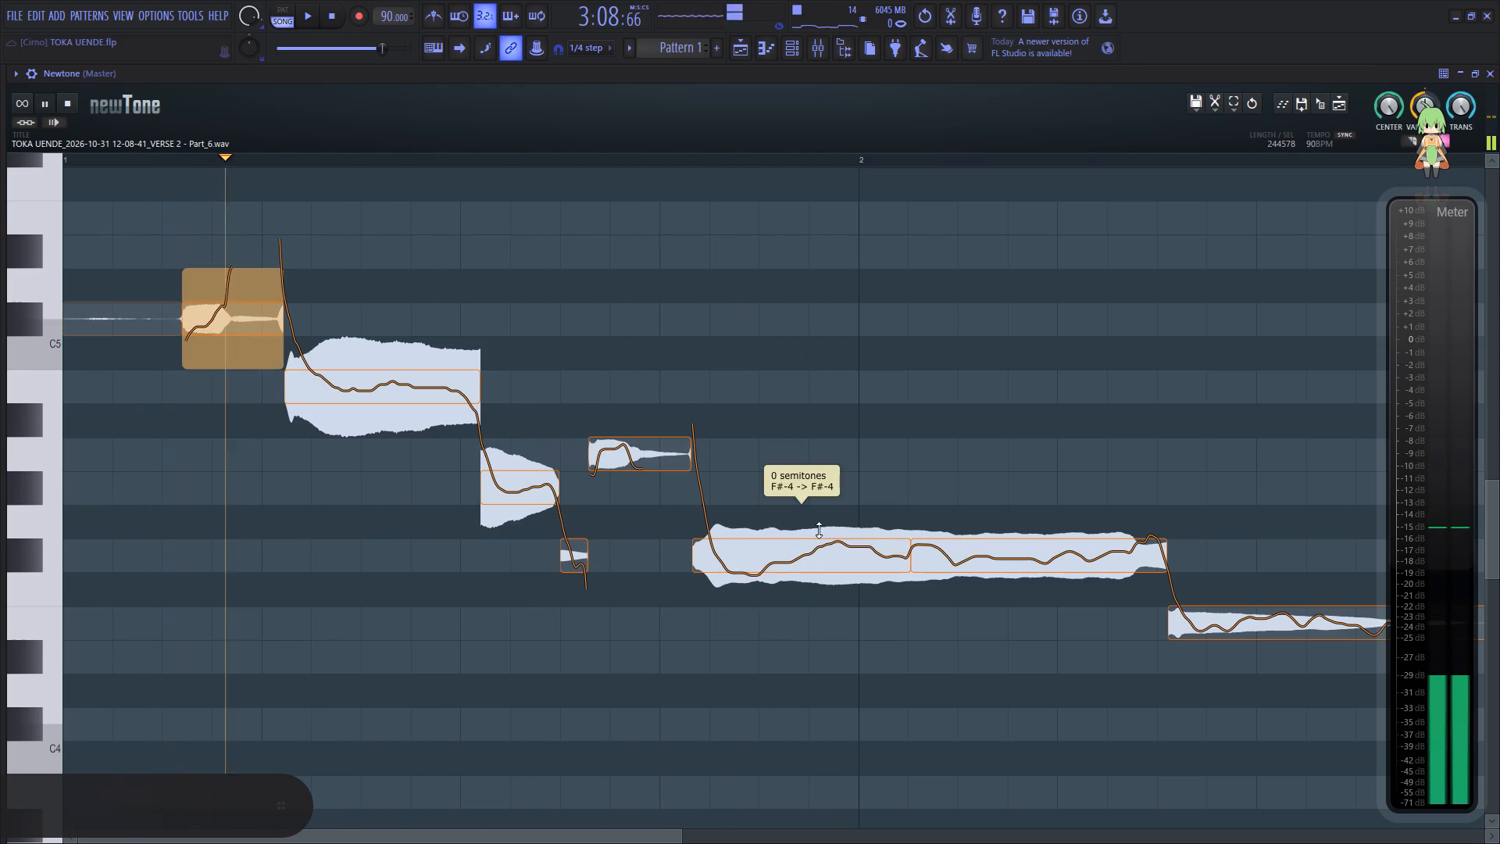
drag(819, 530, 819, 491)
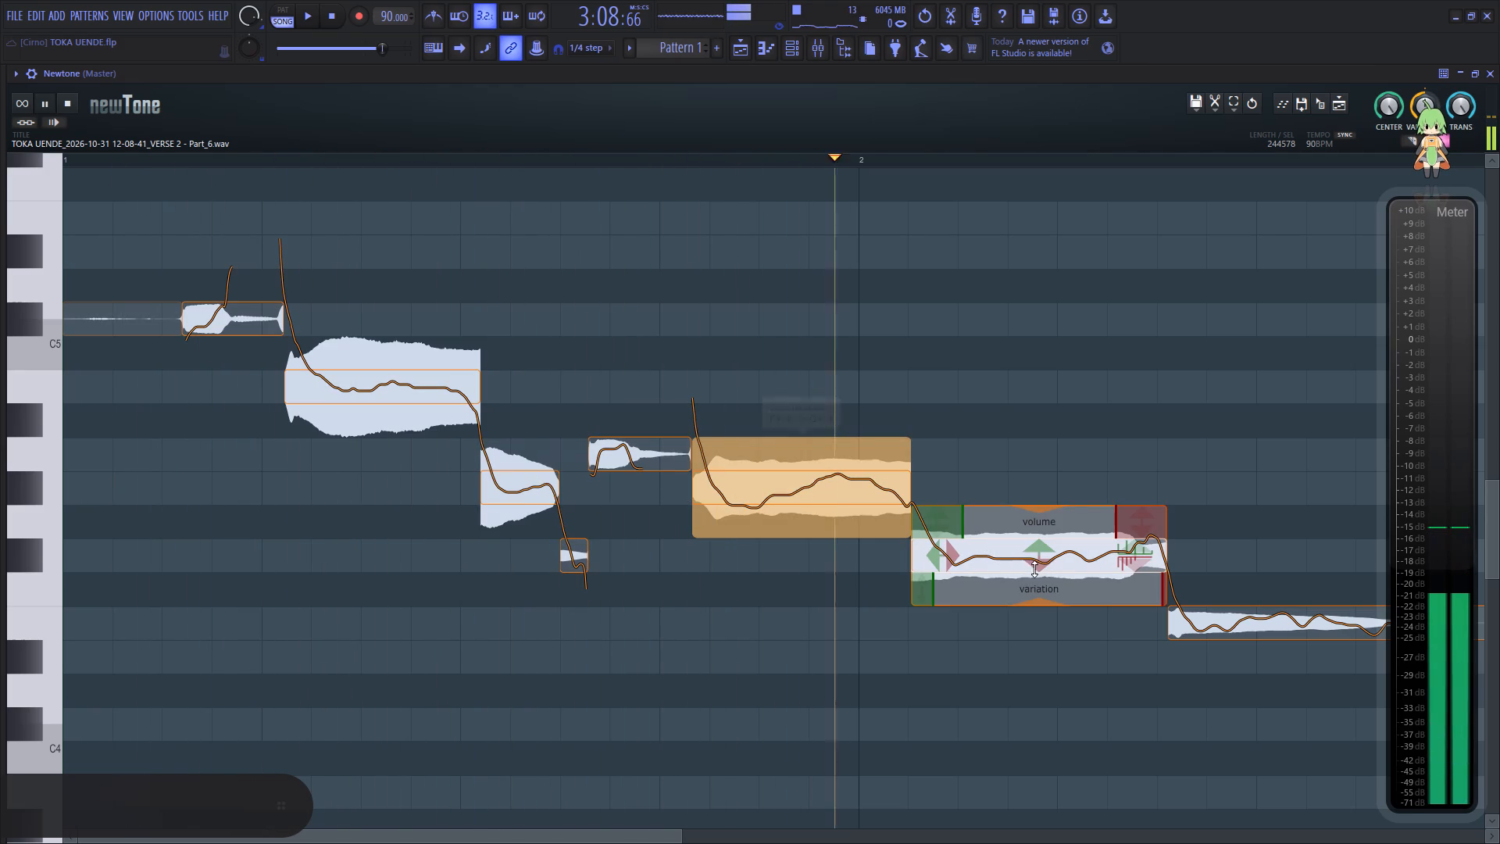
key(space)
key(space)
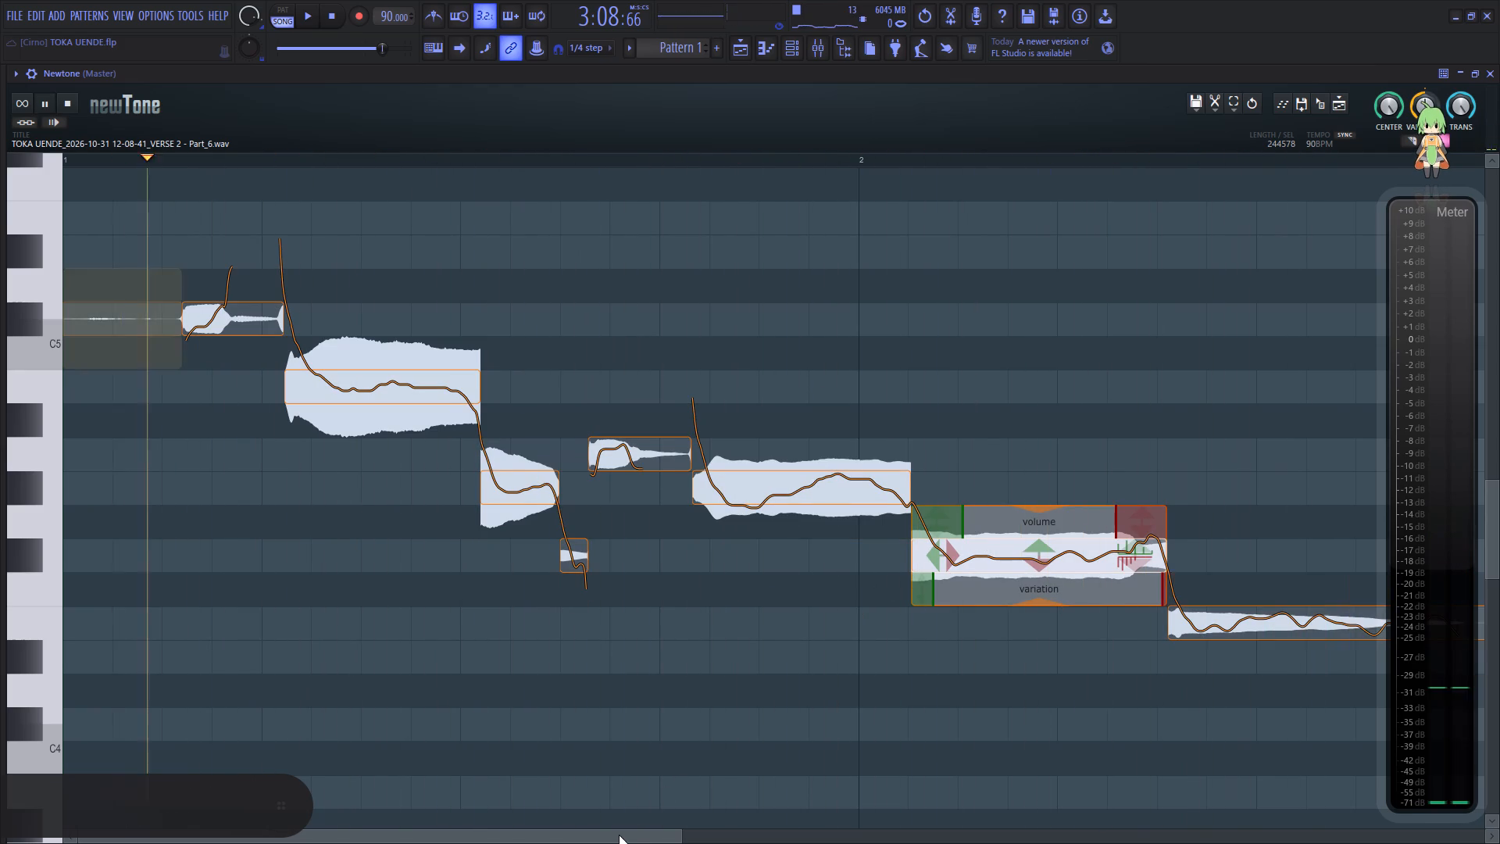
drag(623, 834, 672, 830)
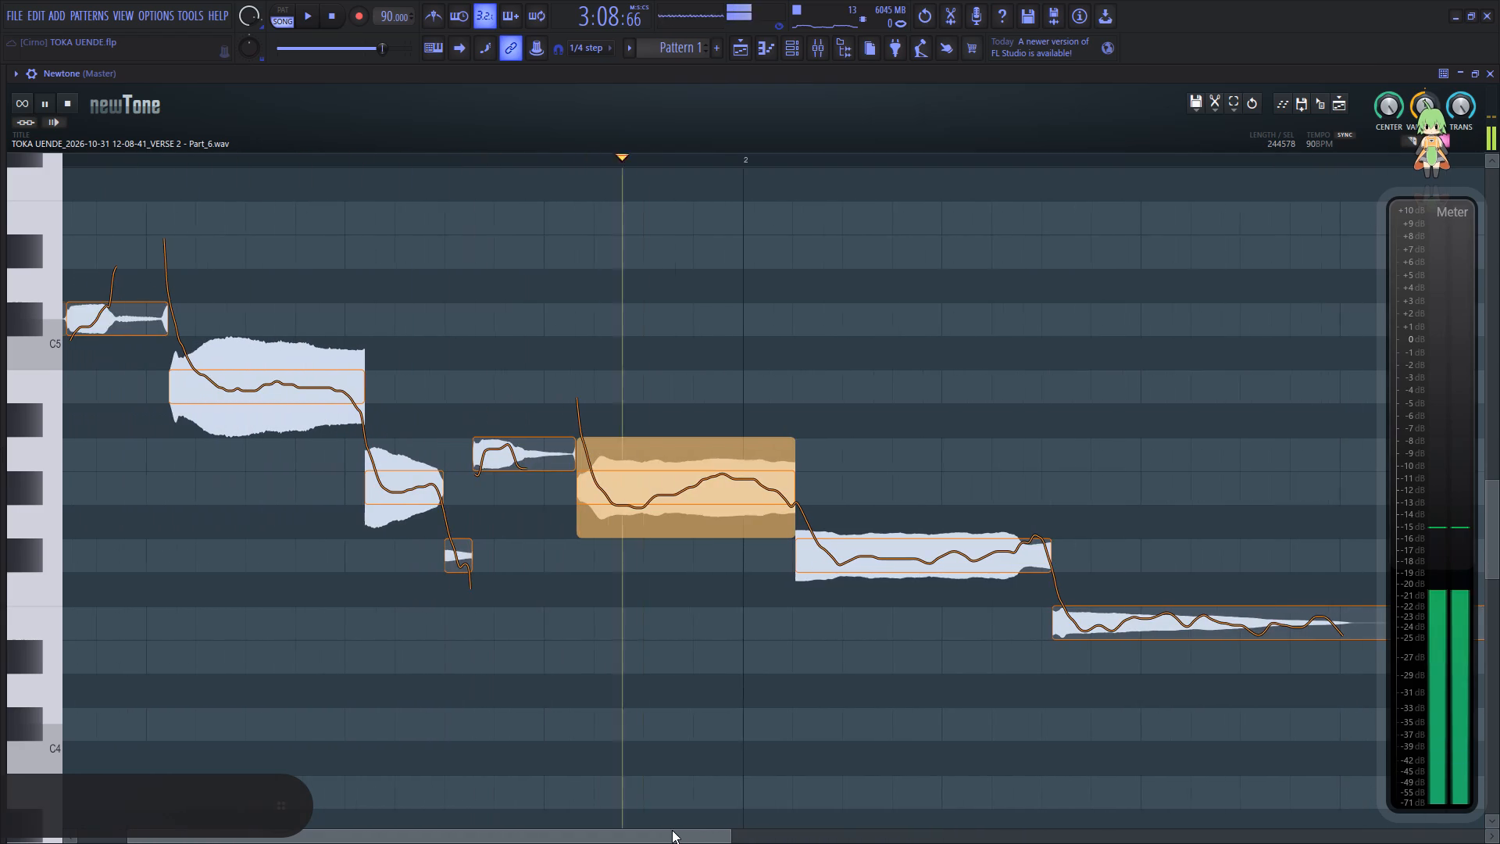
drag(672, 830, 571, 797)
key(space)
key(space)
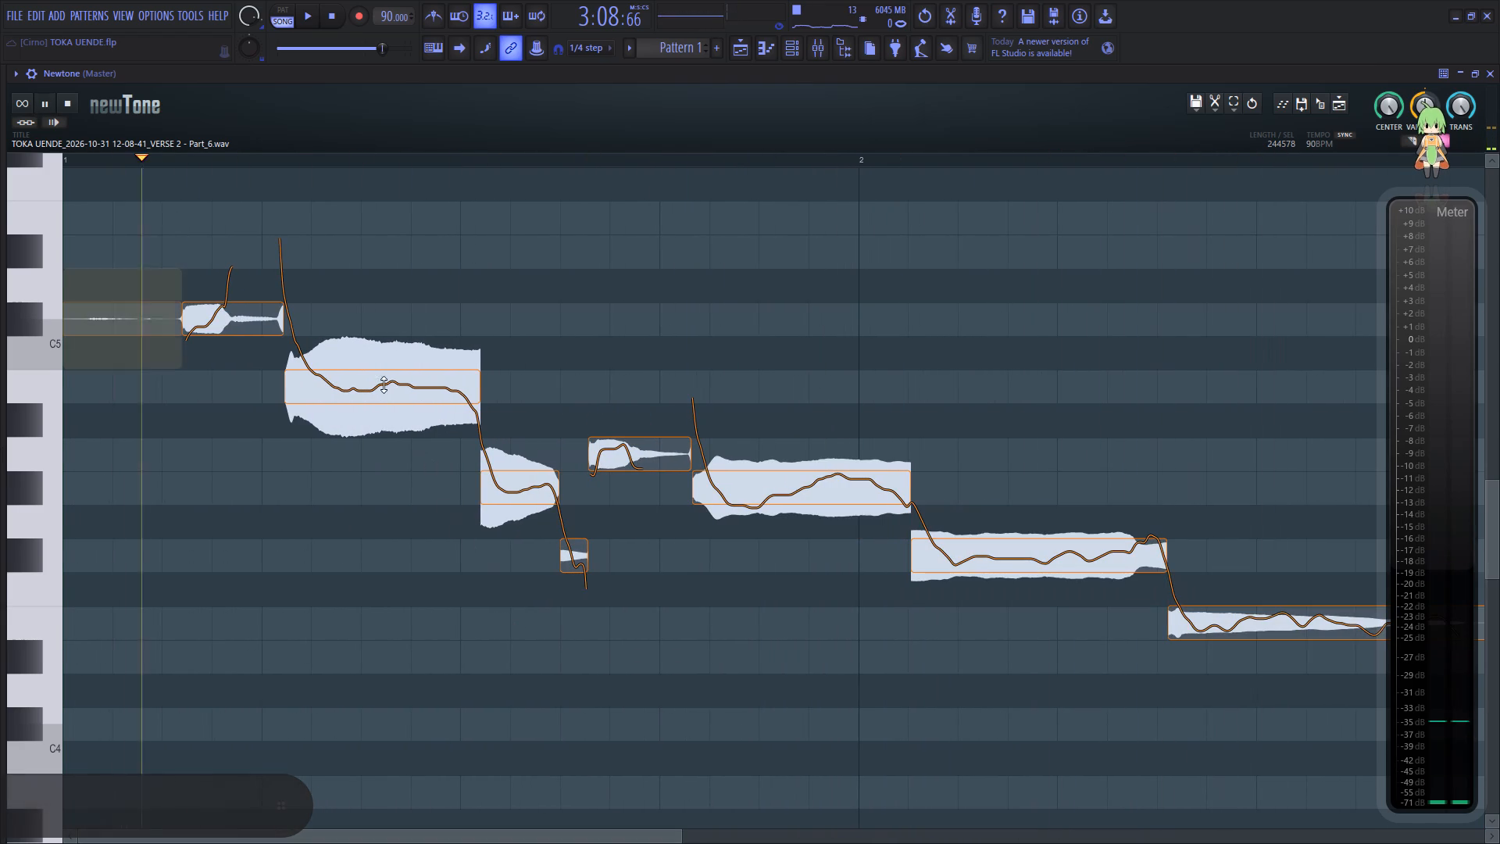
Set the pitch variation of the first long note to about 43% and of the note following it to about 60%.
key(space)
drag(385, 434, 406, 356)
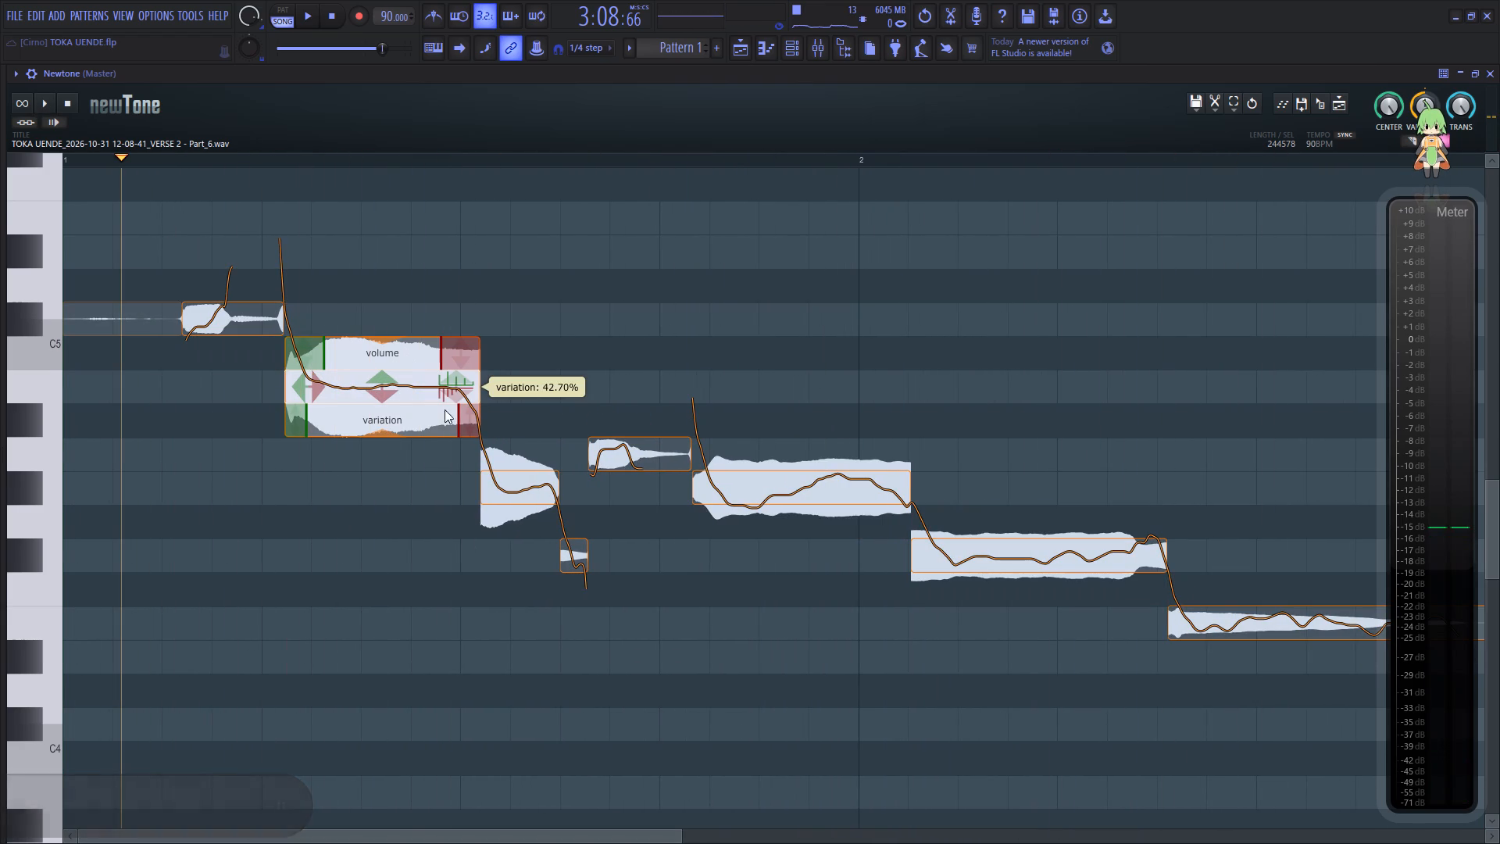
key(space)
drag(517, 537, 532, 483)
key(space)
key(space)
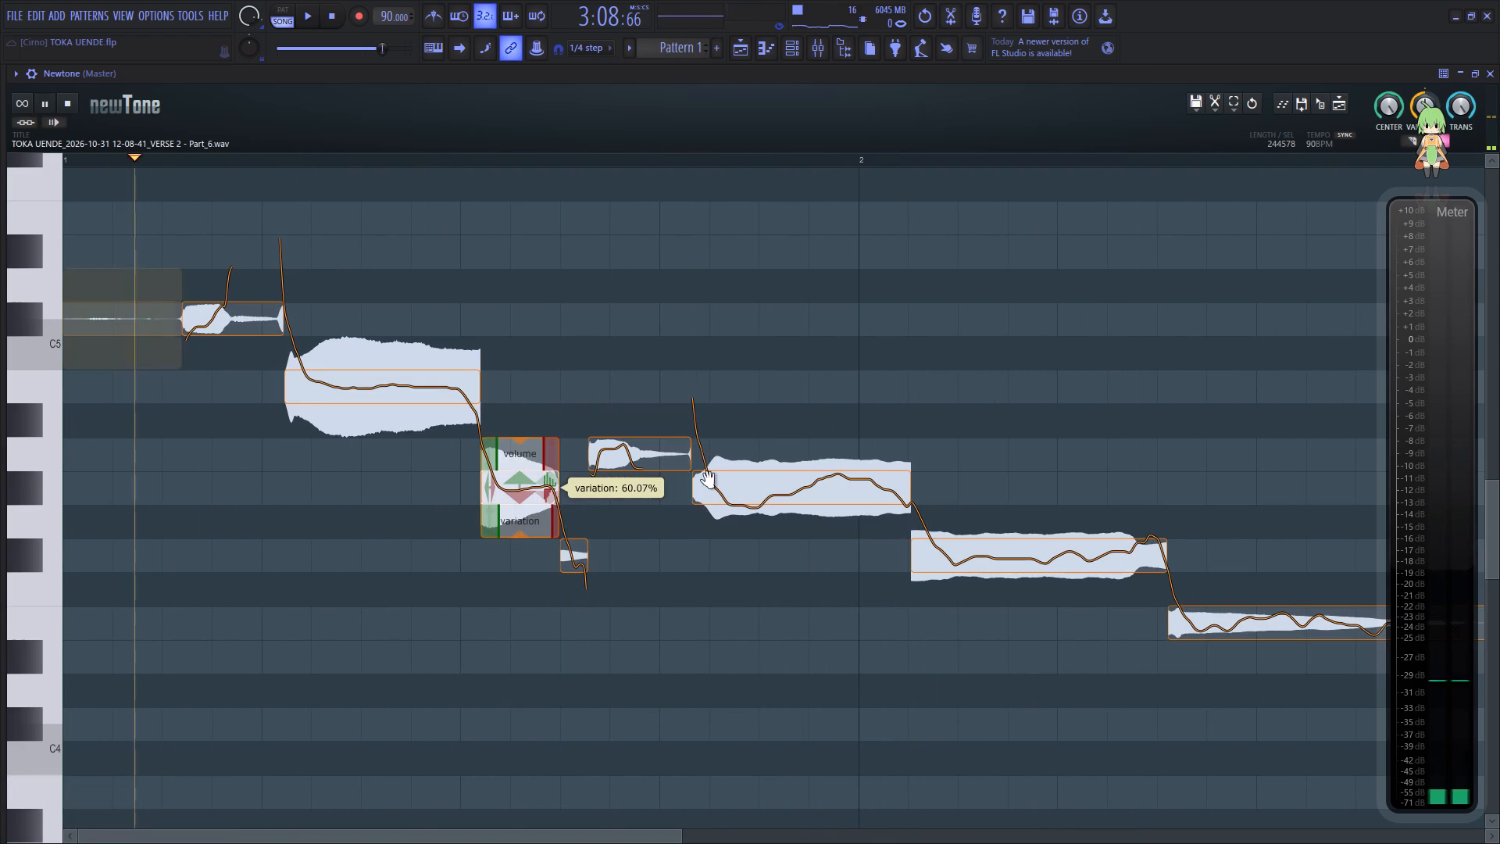
key(space)
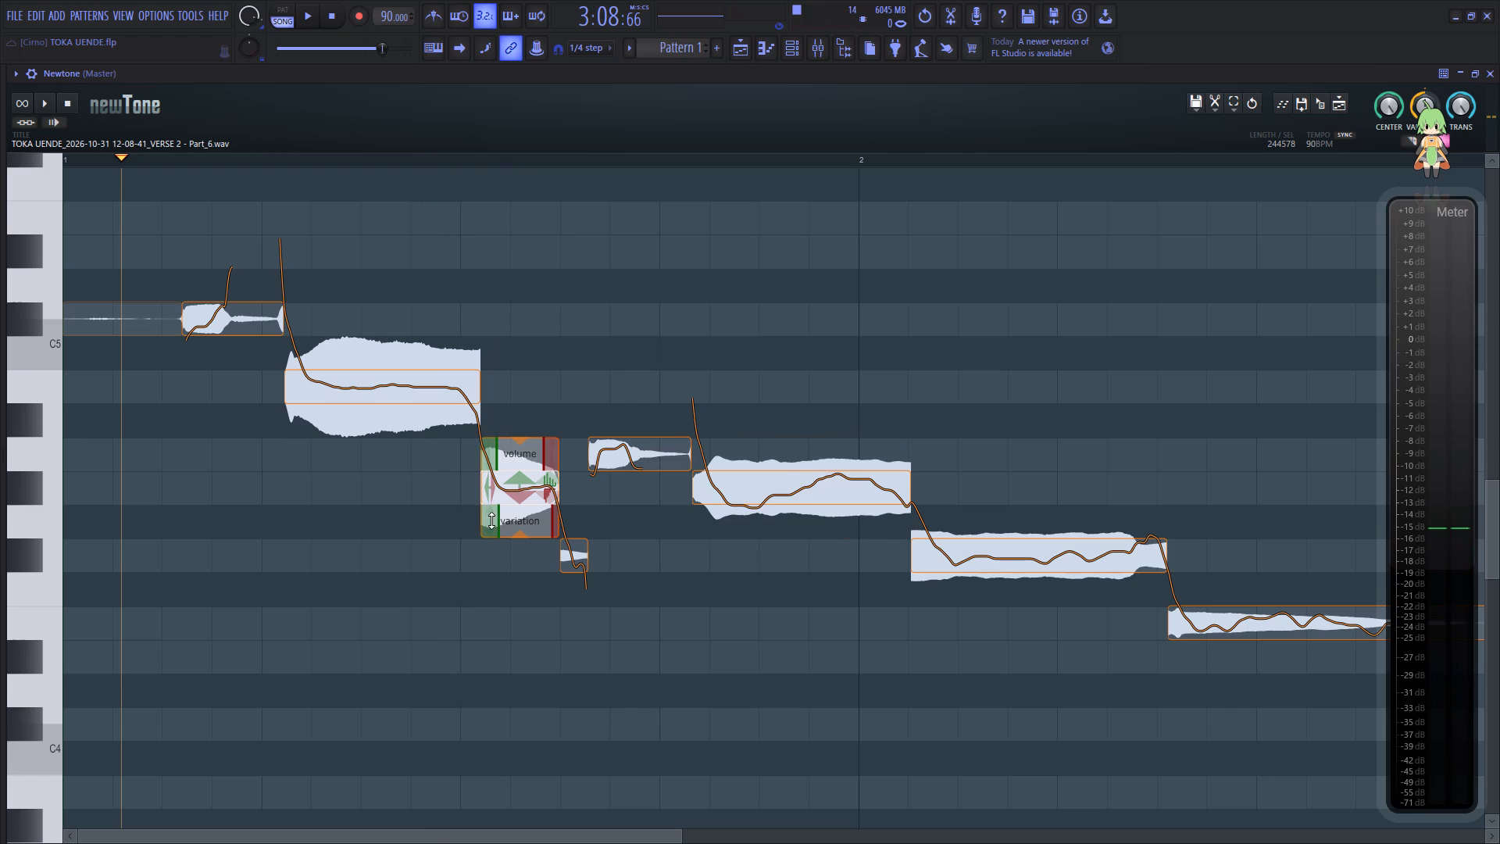
Set the shorter note's ramp in to about 93% and adjust the ramp out of the long note before it.
drag(491, 520, 491, 489)
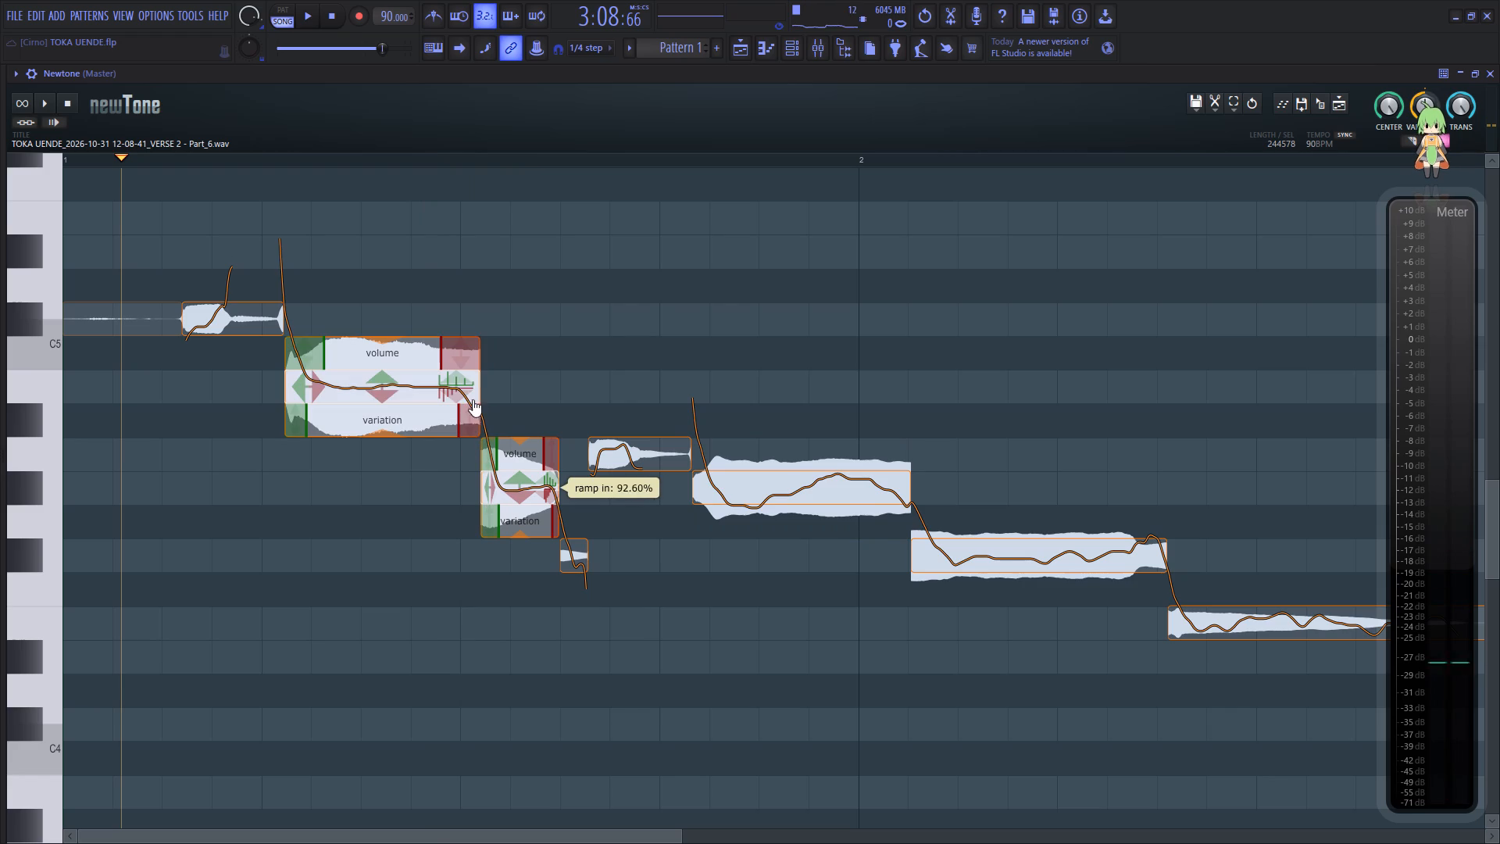
drag(470, 428, 472, 409)
key(space)
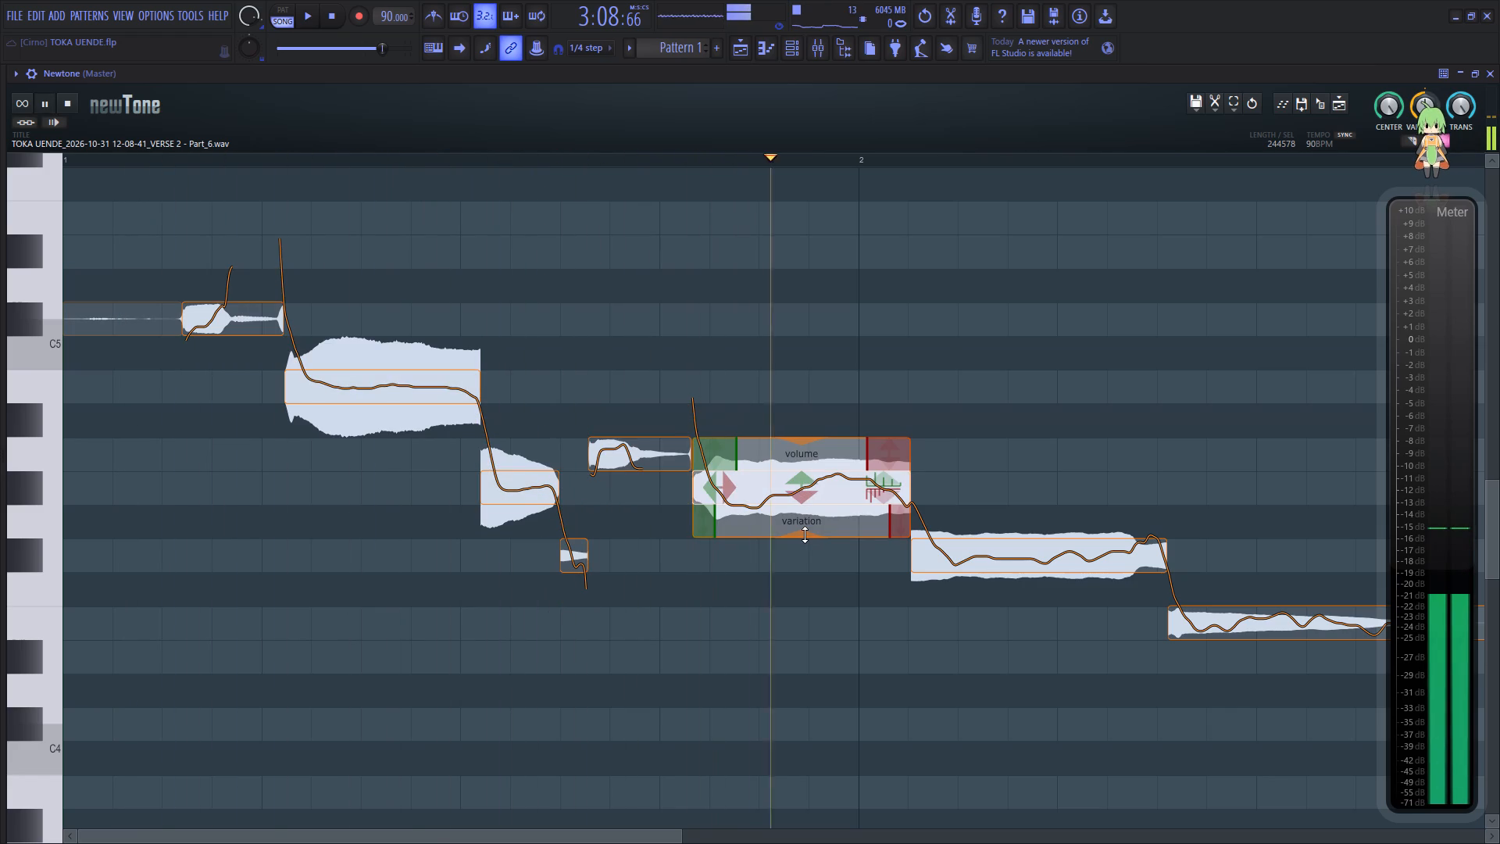
Set the raised note's variation to about 42%, and the next note's variation to about 59% with ramp in about -44%.
drag(805, 537, 823, 459)
key(space)
key(space)
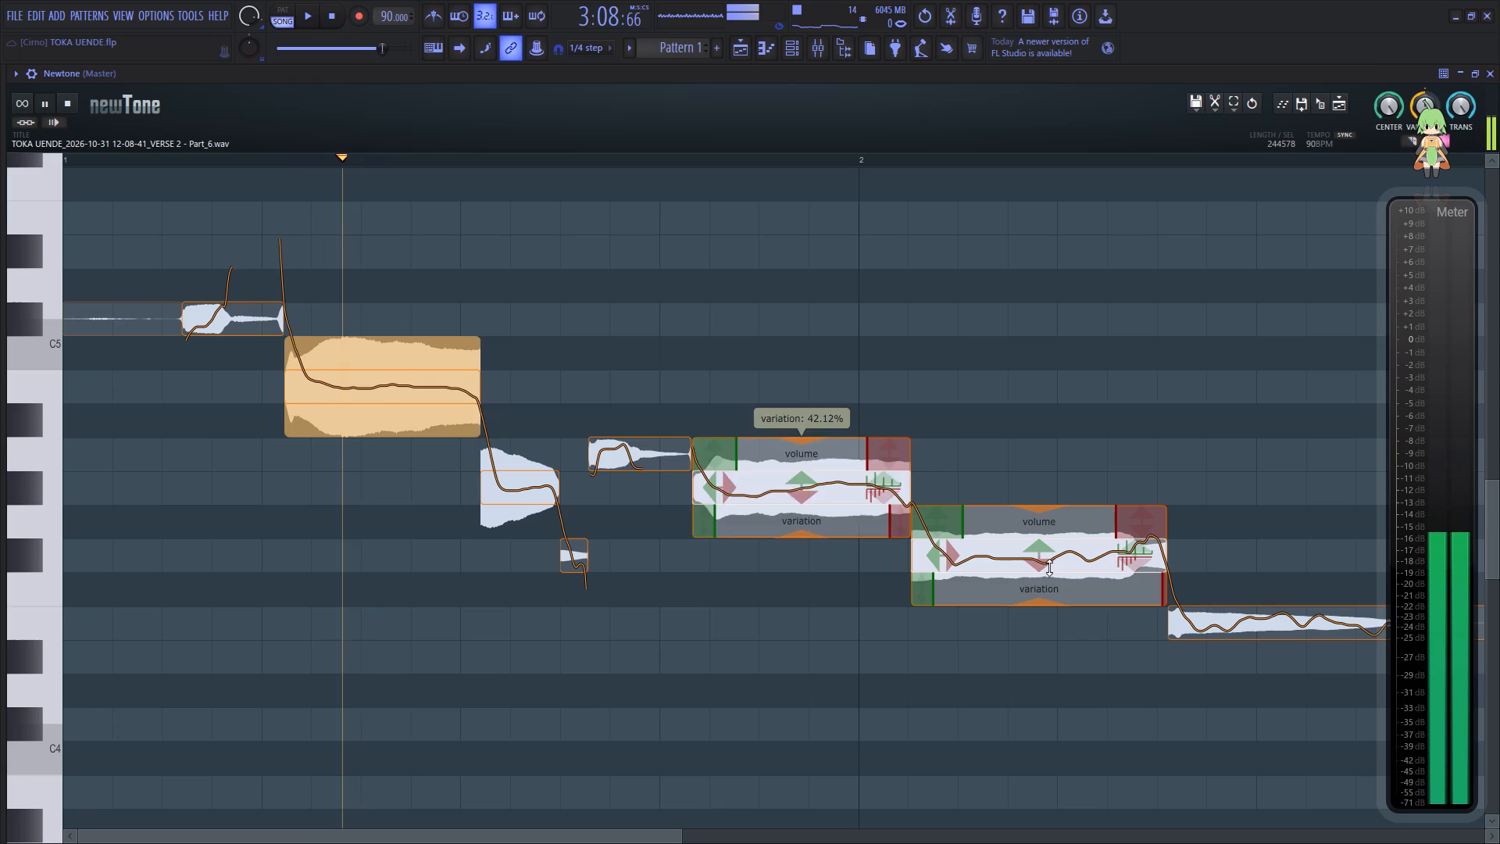
drag(1041, 606, 1048, 550)
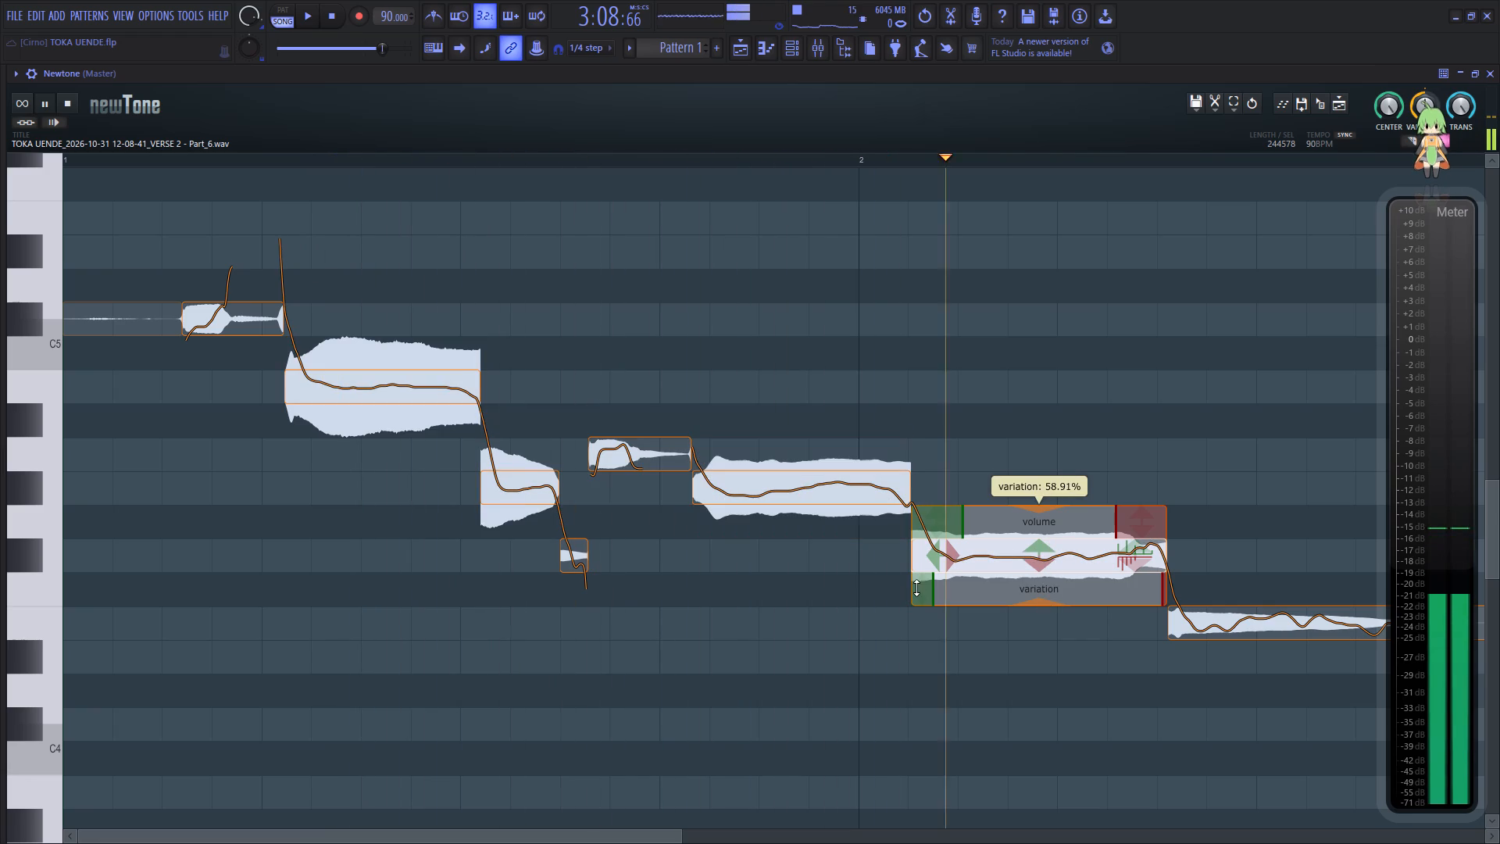
drag(922, 586, 922, 601)
key(space)
key(space)
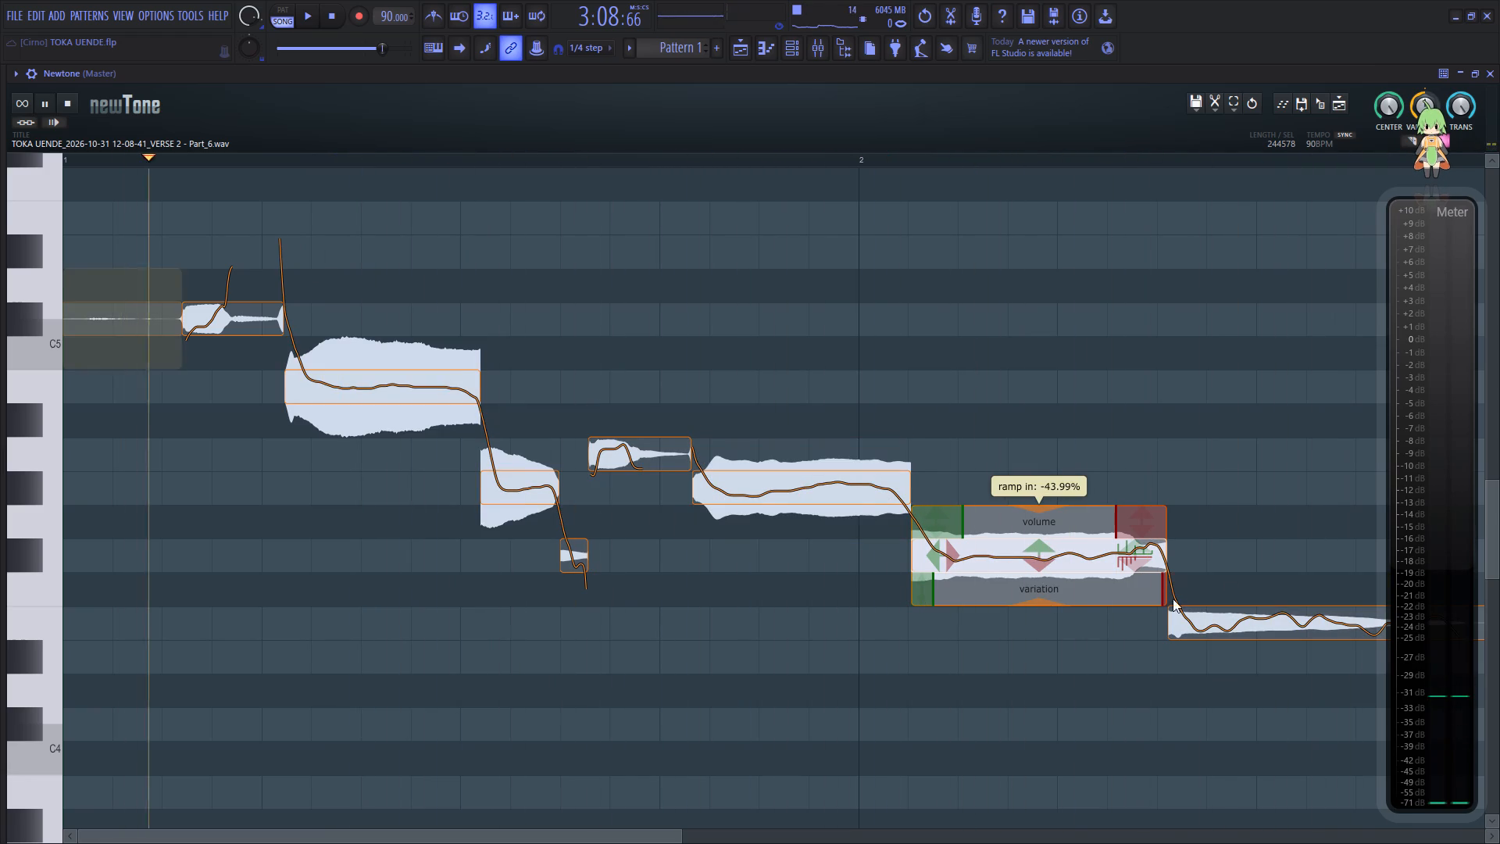
Reduce the pitch variation of the last, lowest note in the phrase.
drag(539, 838, 694, 827)
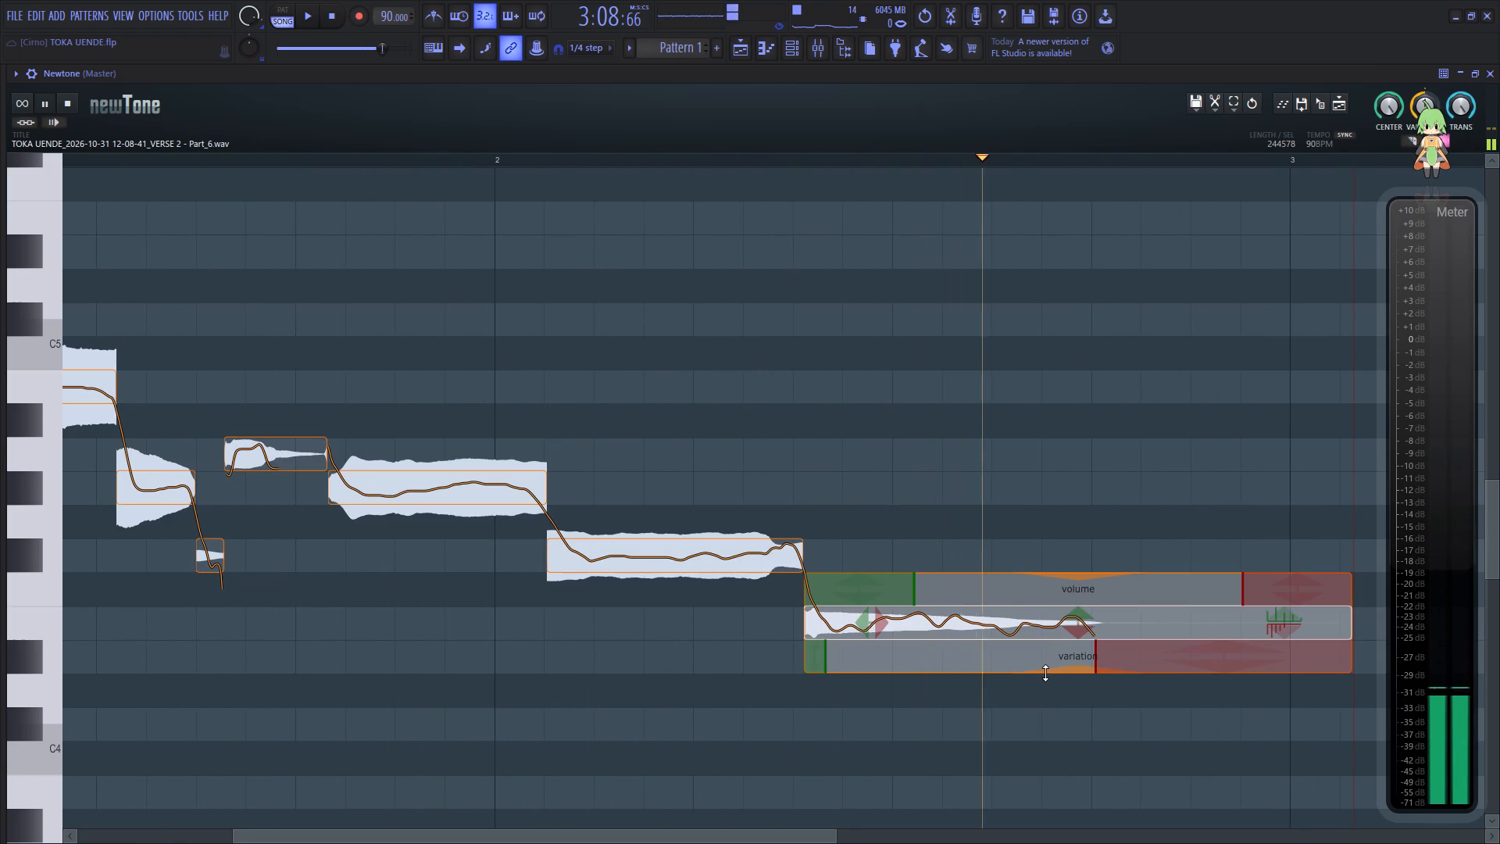
drag(1045, 673, 1052, 623)
key(space)
Place the corrected Part_6 audio on the lower Verse 2 track, aligned with its original at 77:11, and close NewTone.
drag(1323, 100, 1153, 460)
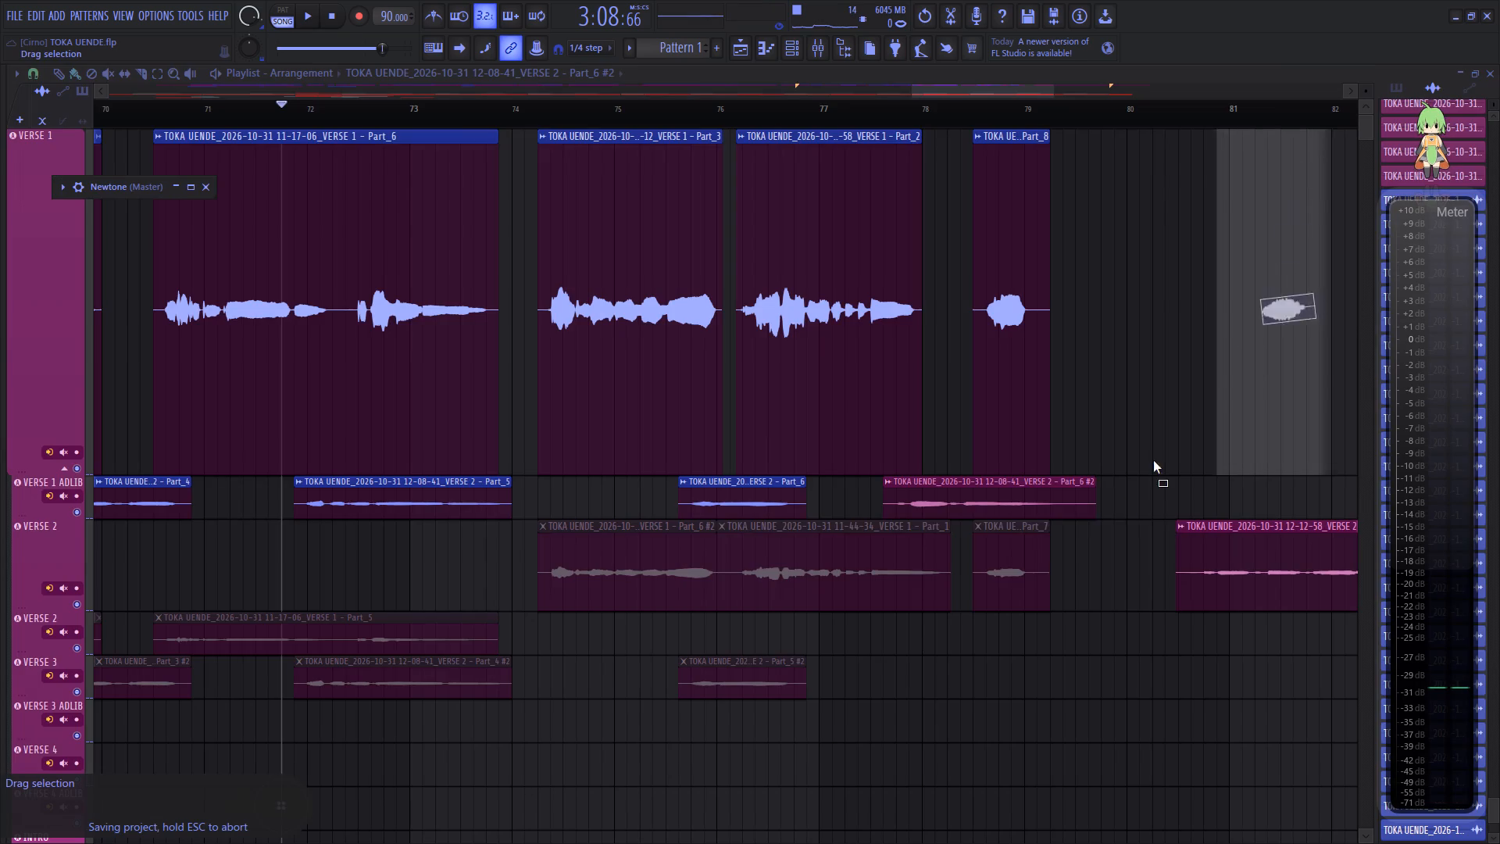
drag(1153, 460, 881, 652)
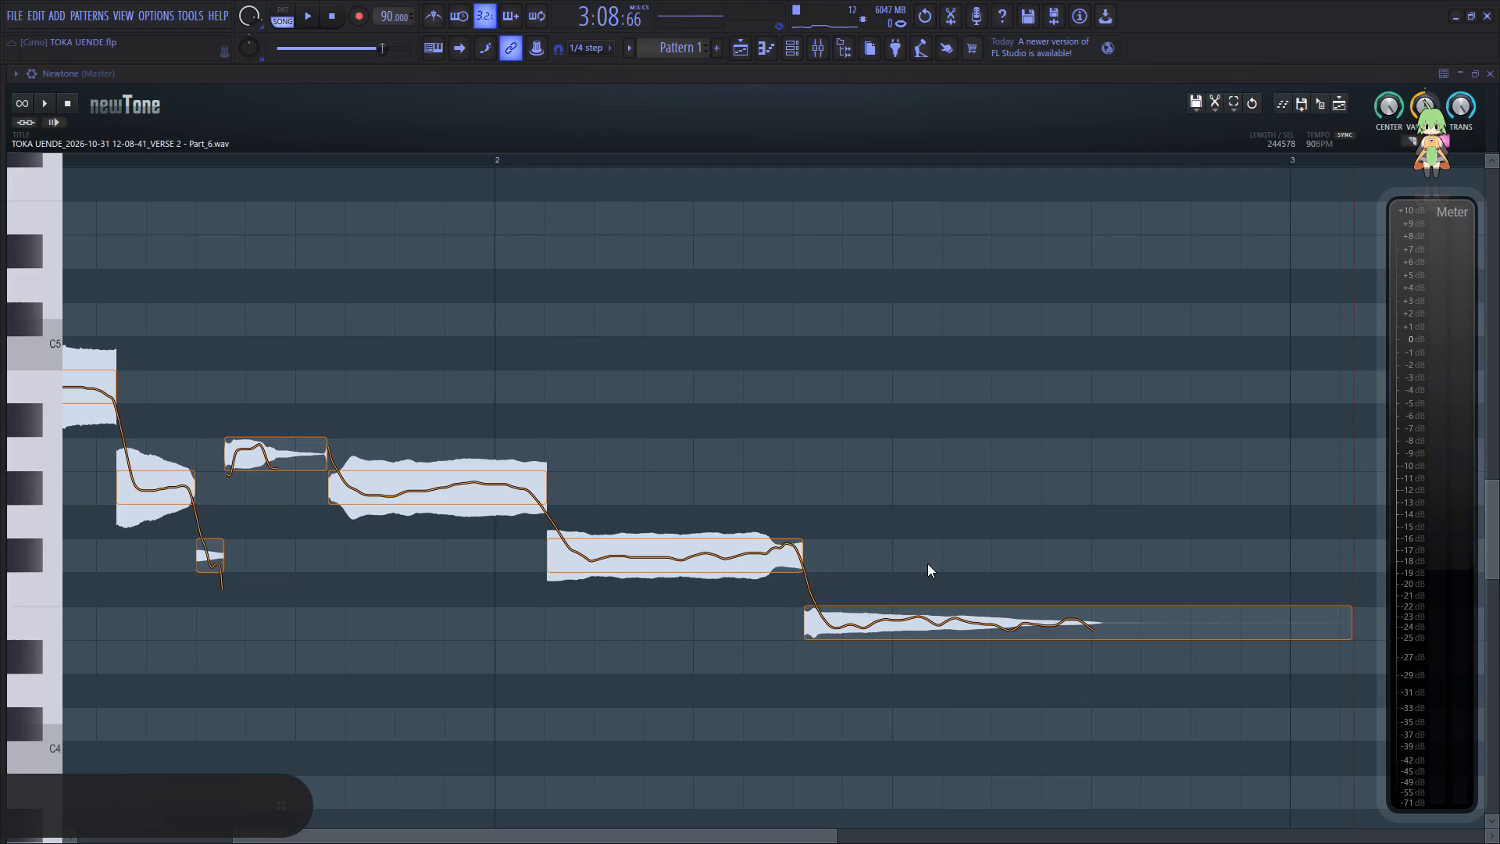
click(1491, 79)
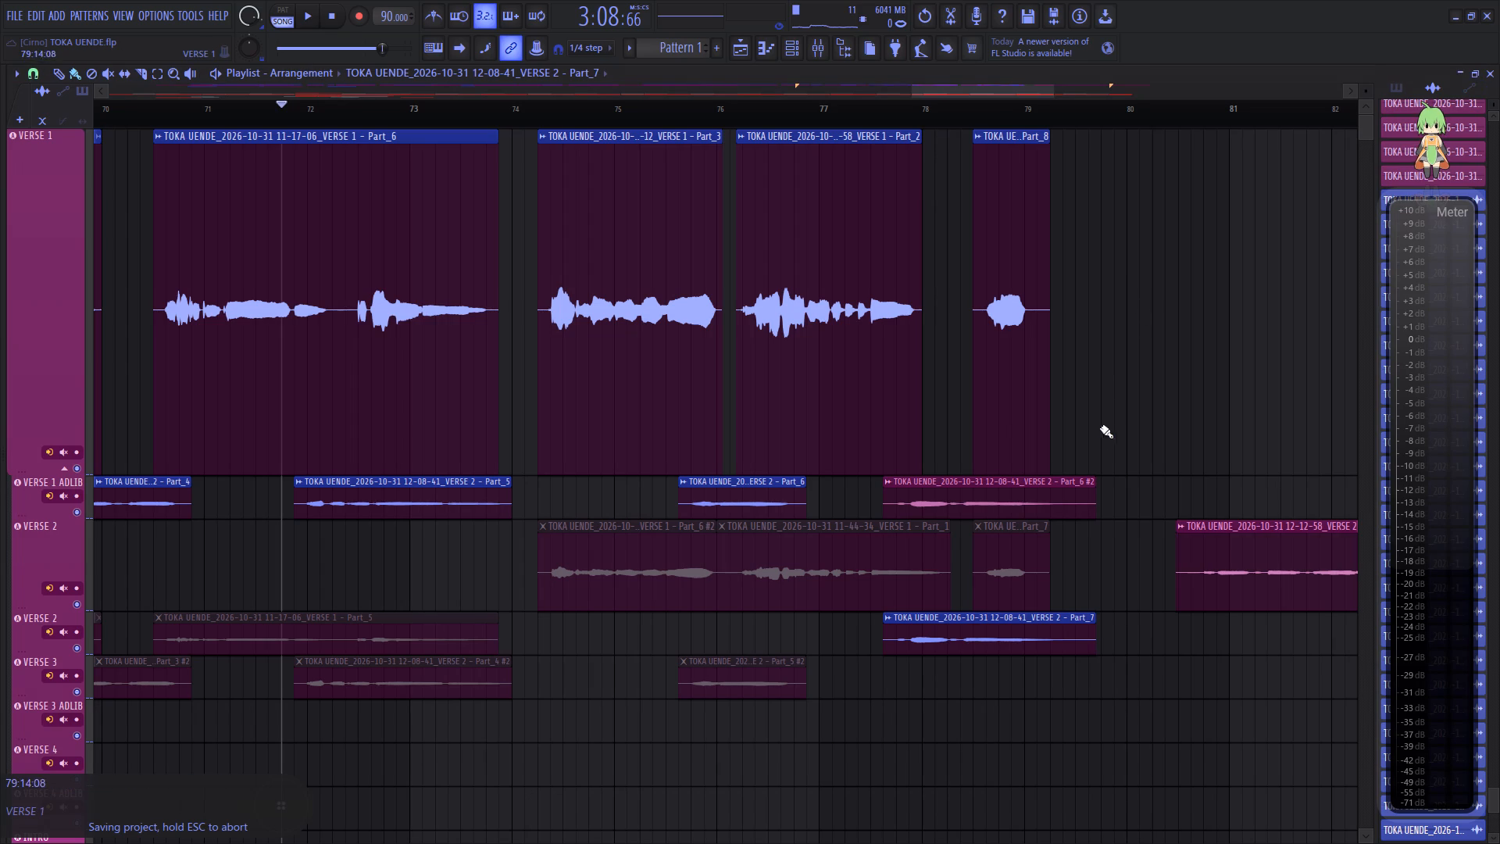
Mute the original Part_6 #2 clip and move it to Verse 3, putting the corrected clip on Verse 1 Adlib in its place.
key(t)
click(1002, 509)
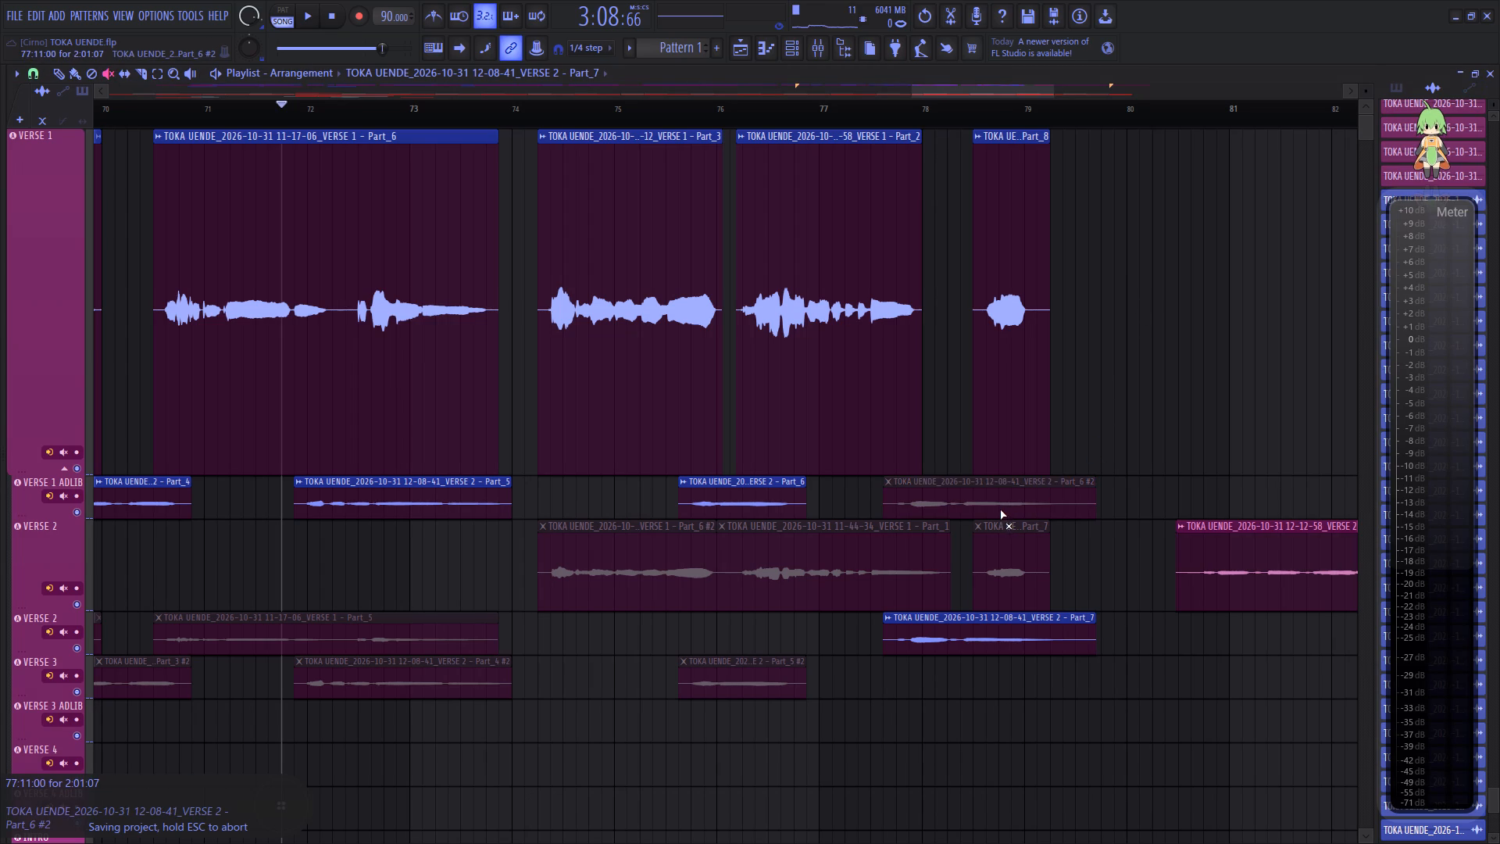
key(b)
drag(957, 509, 957, 710)
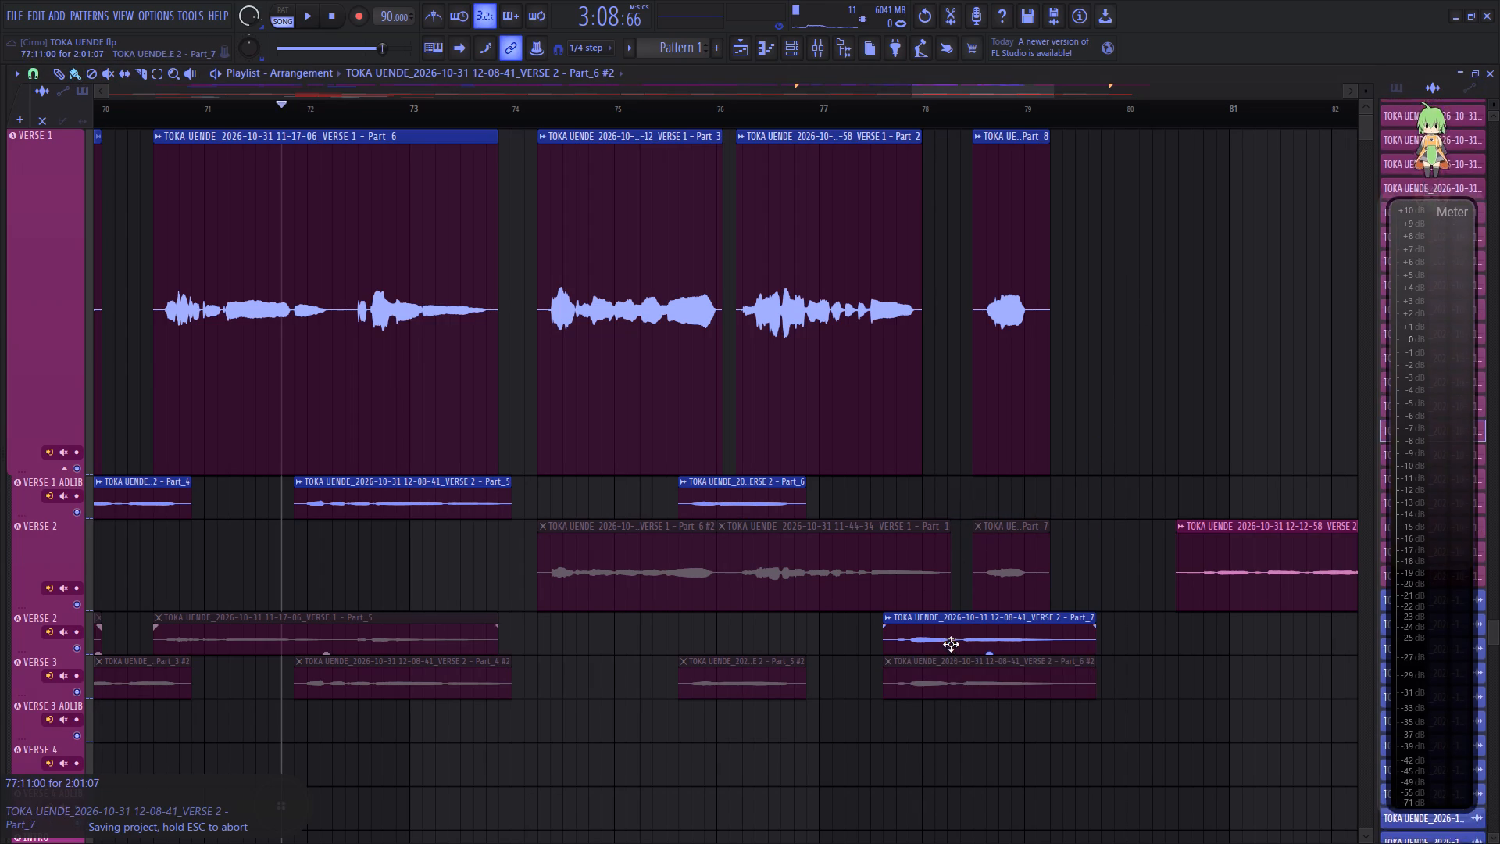
drag(951, 644, 951, 492)
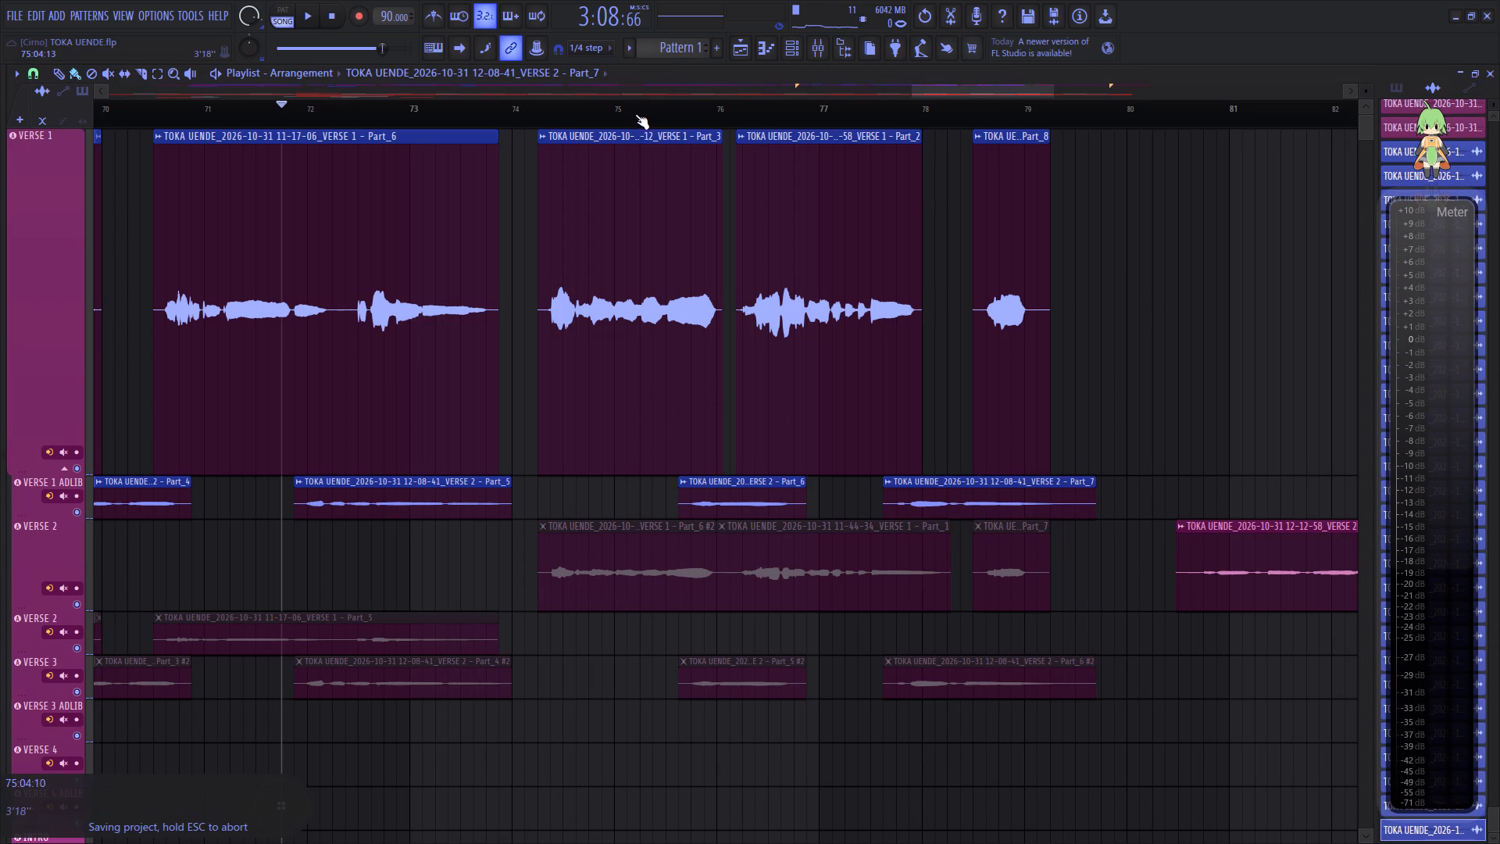
Play the arrangement from bar 75 to check the replaced adlib phrases and save the project.
click(634, 109)
key(space)
key(ctrl+s)
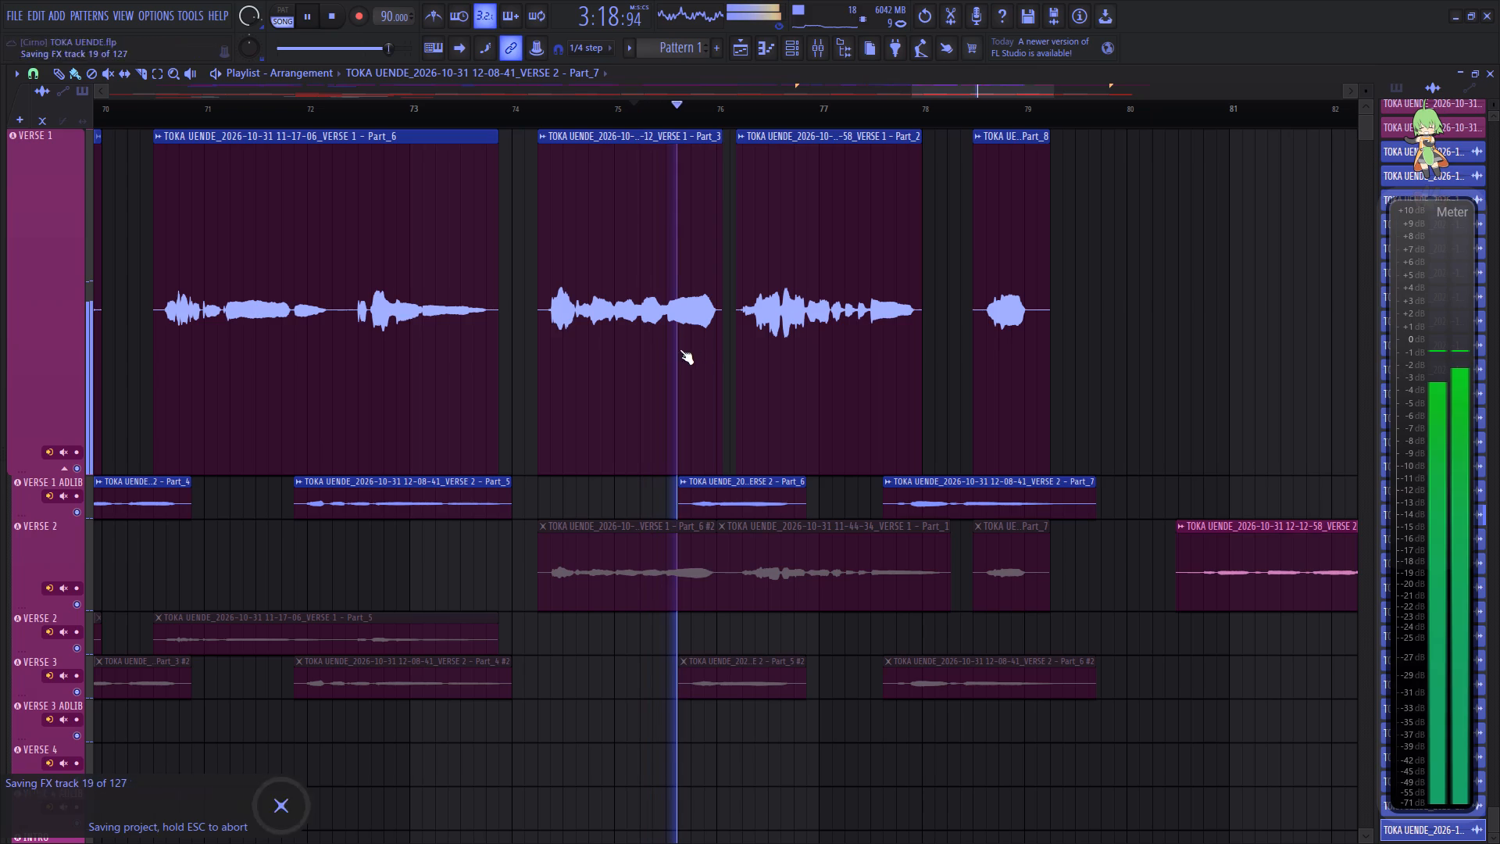
Trim the start of the 12-12-58 Verse 2 take to 80:11 and slice off its first phrase, removing the short gap after 82:09.
drag(945, 91, 978, 91)
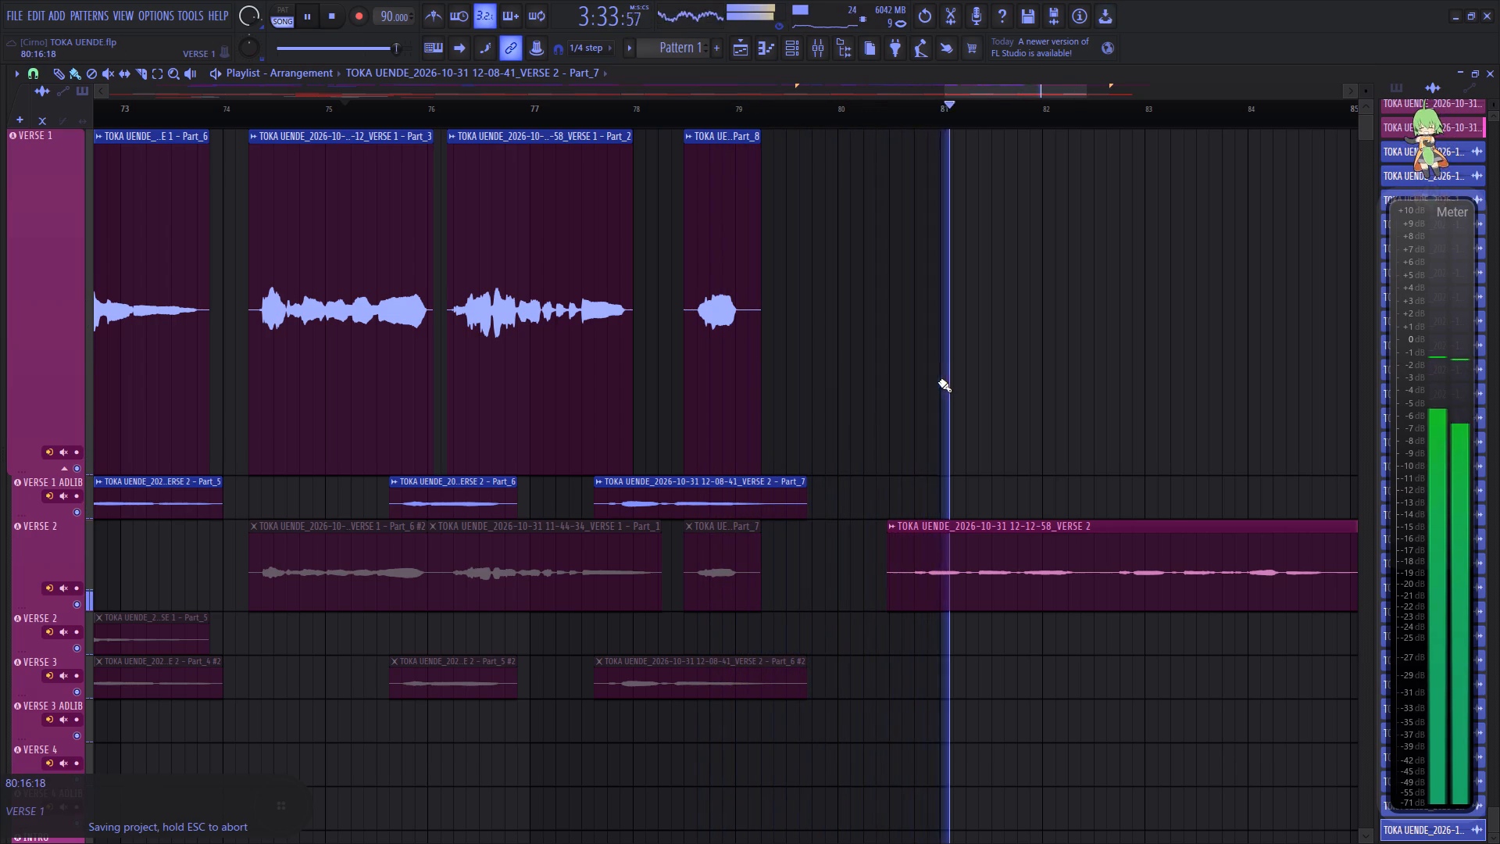
key(c)
right_click(901, 586)
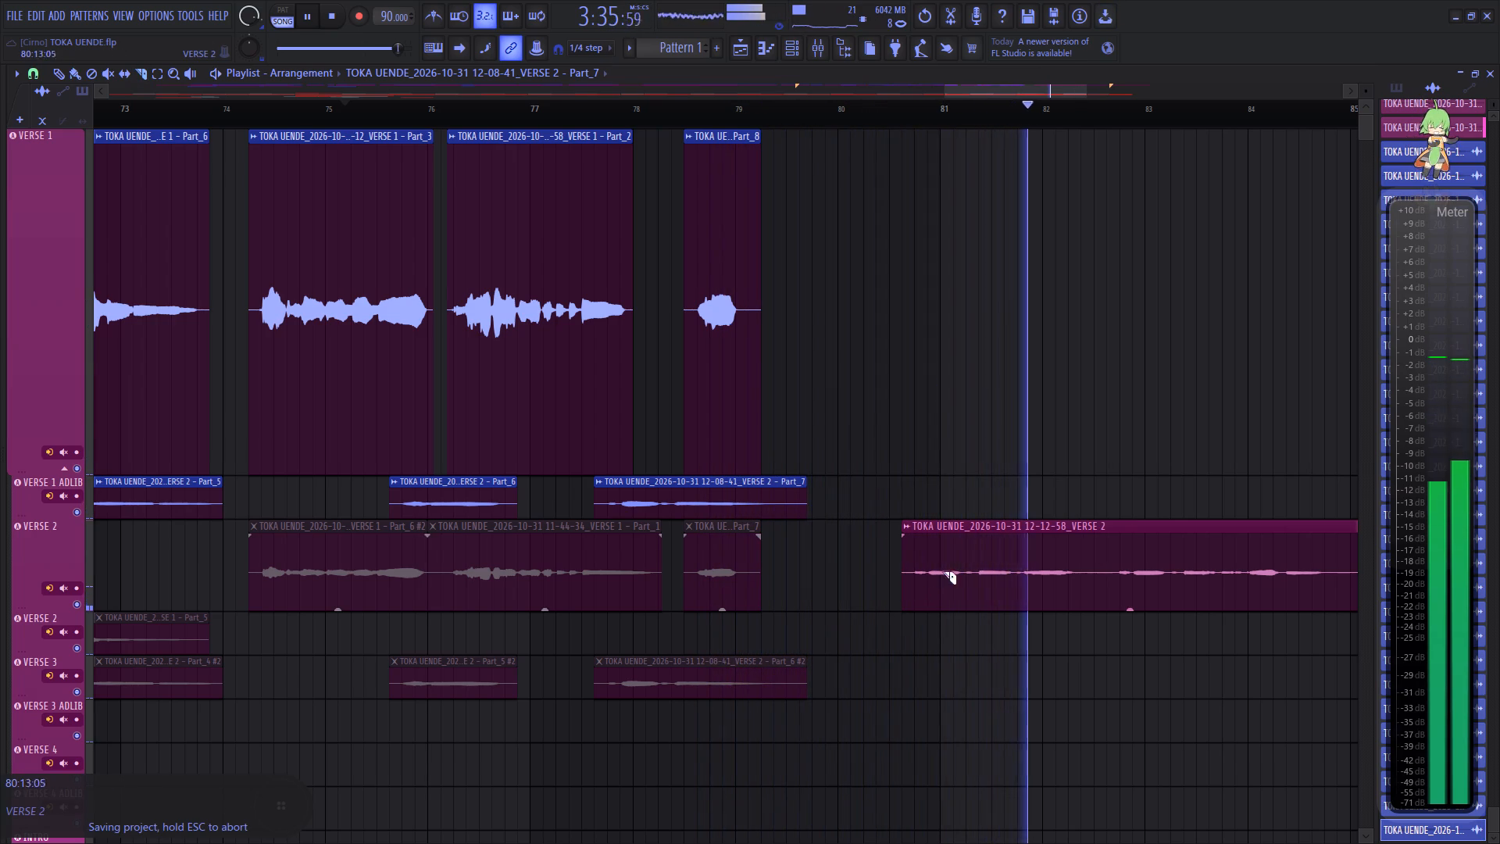
drag(993, 88, 1014, 93)
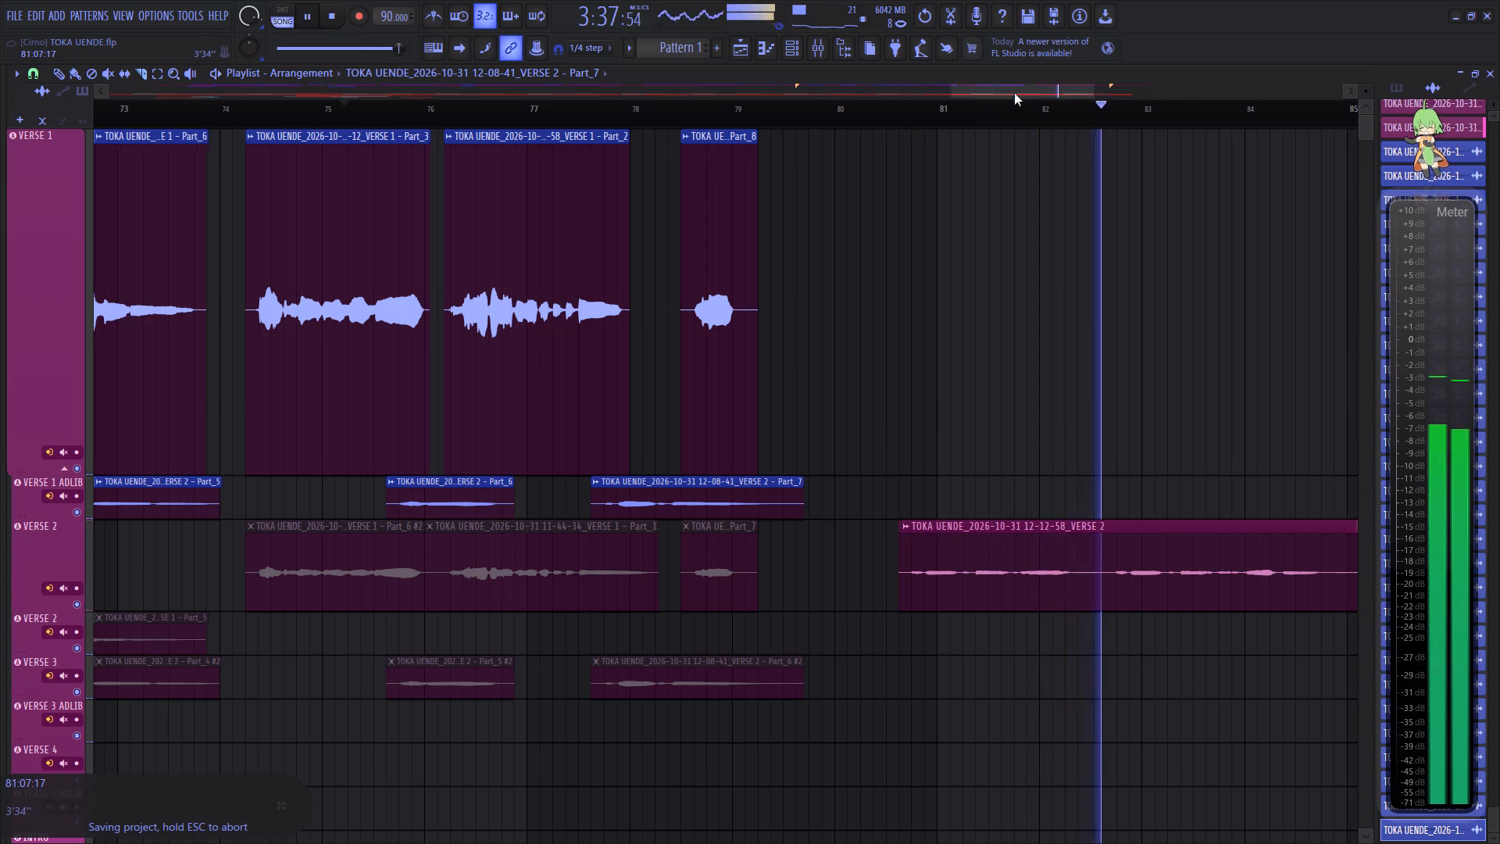
drag(1014, 93, 1043, 88)
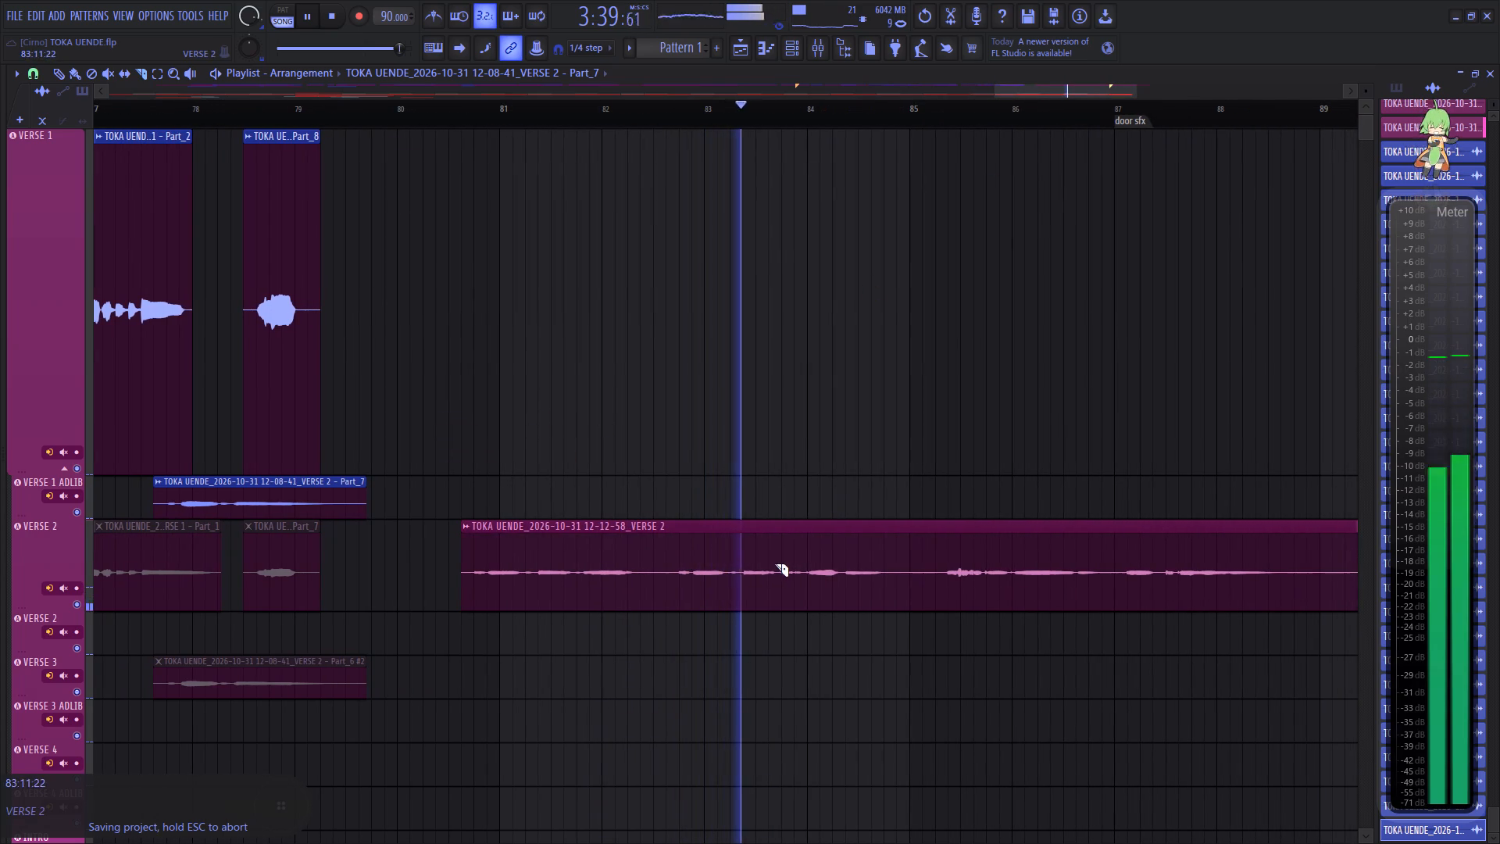
click(653, 595)
right_click(664, 589)
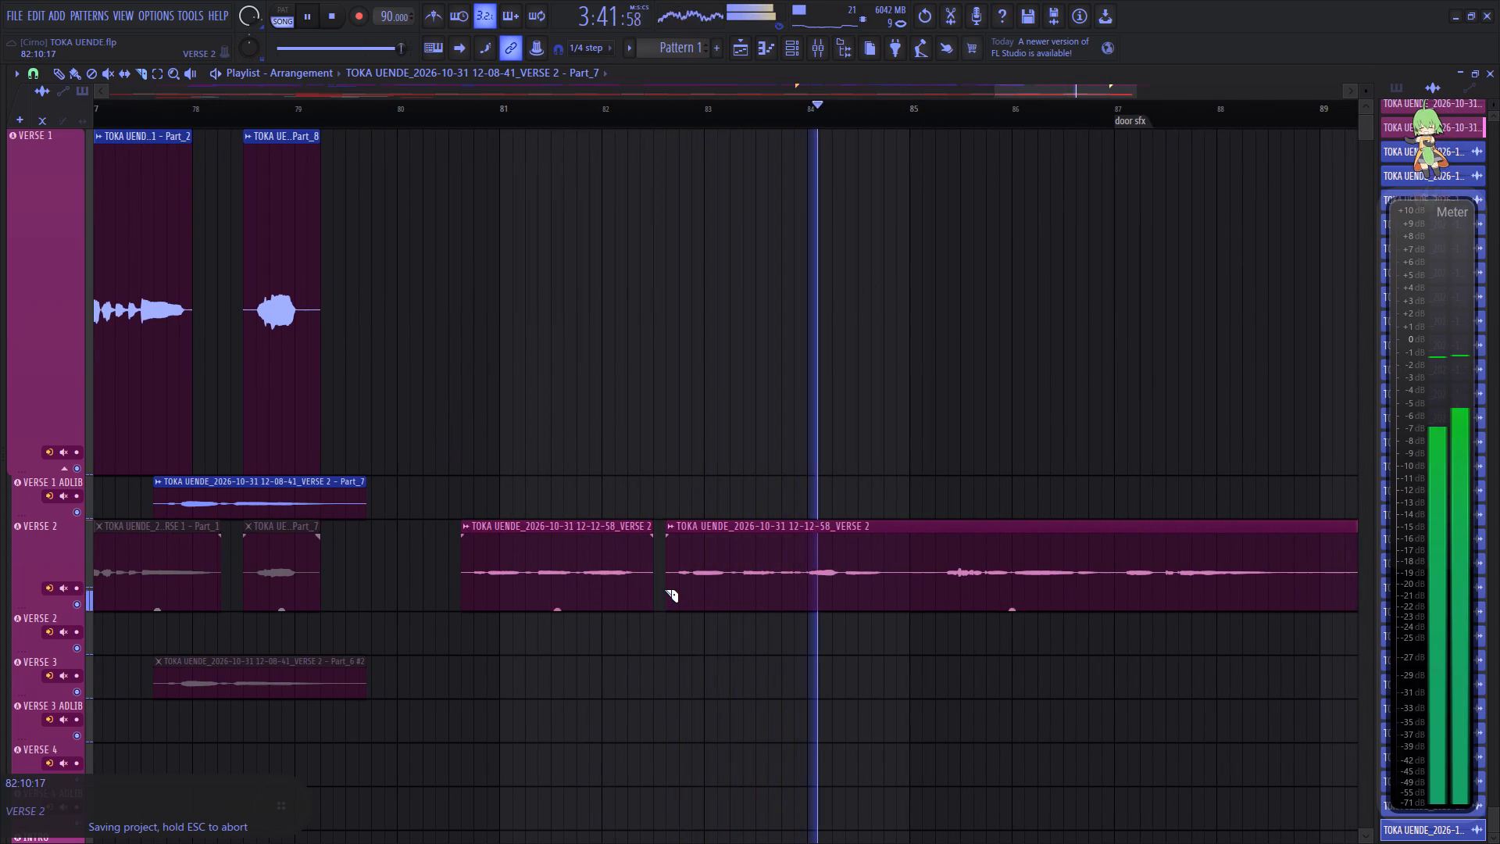
key(space)
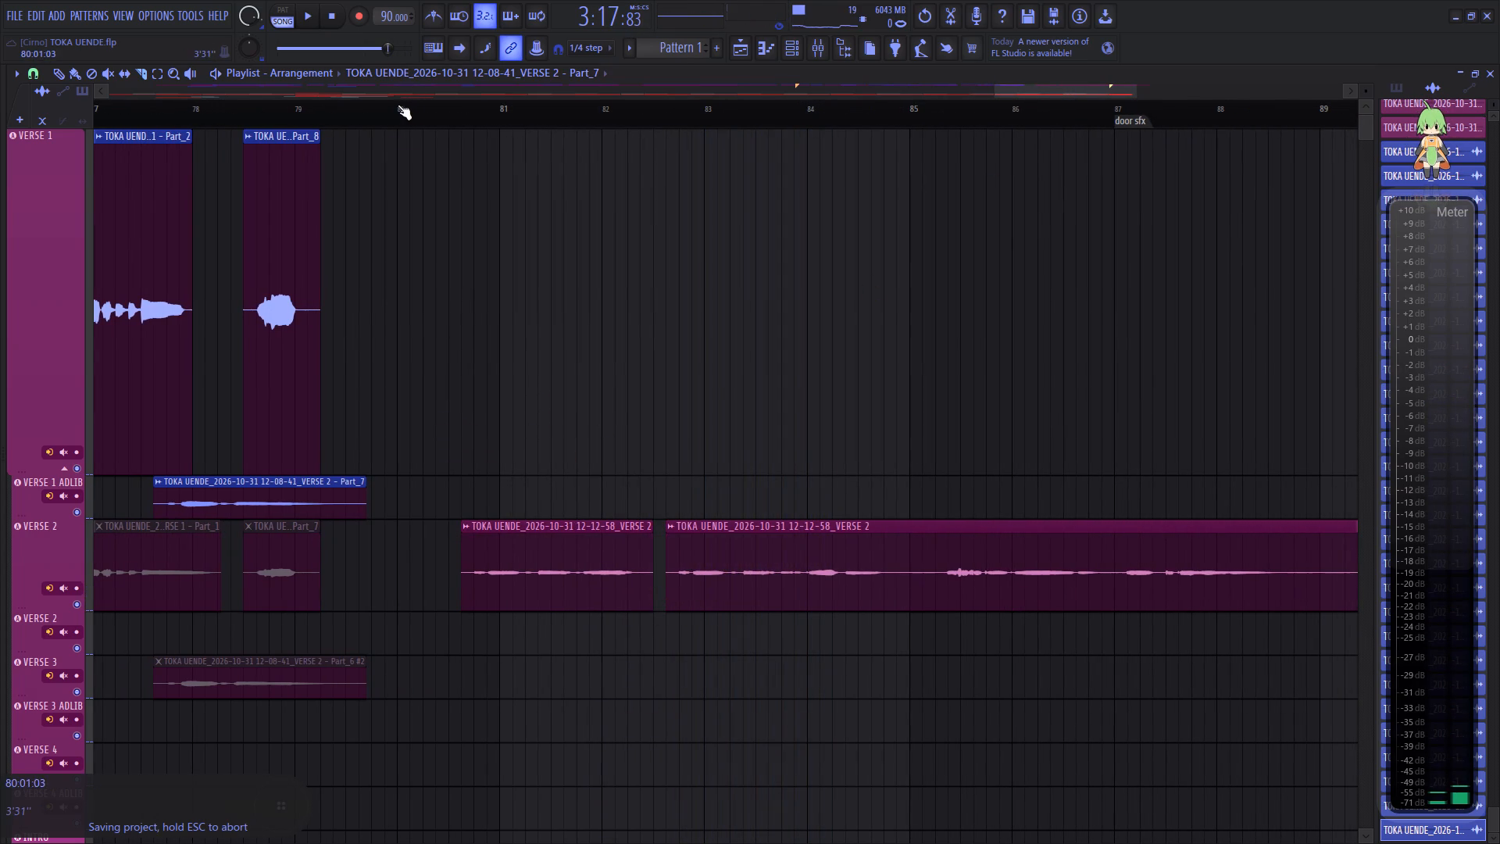
Make the first Verse 2 phrase, starting at 80:11, unique as a sample and open it for pitch correction.
click(398, 105)
key(space)
click(466, 524)
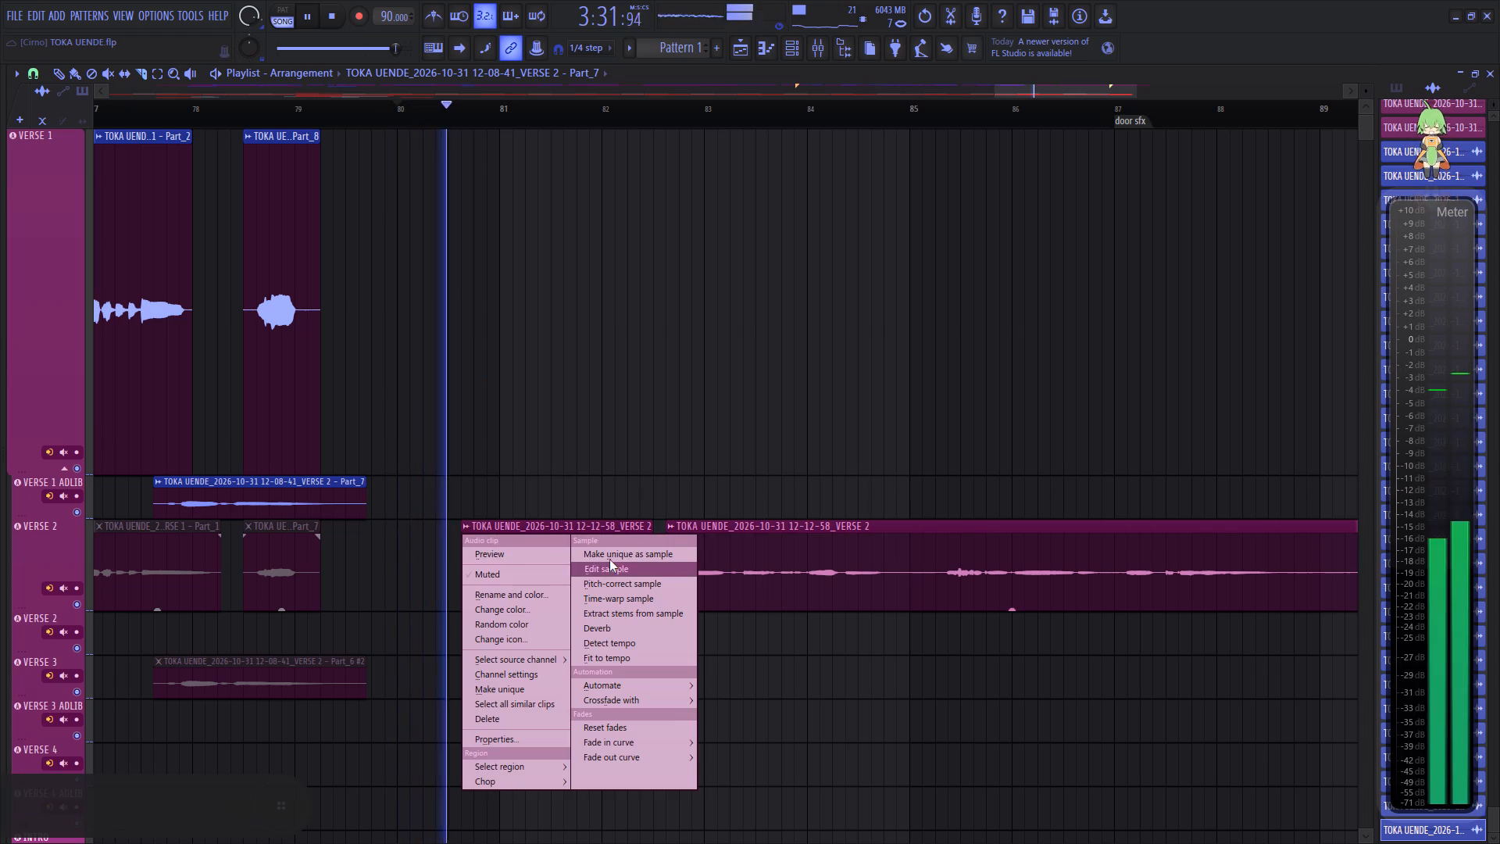
click(609, 556)
key(space)
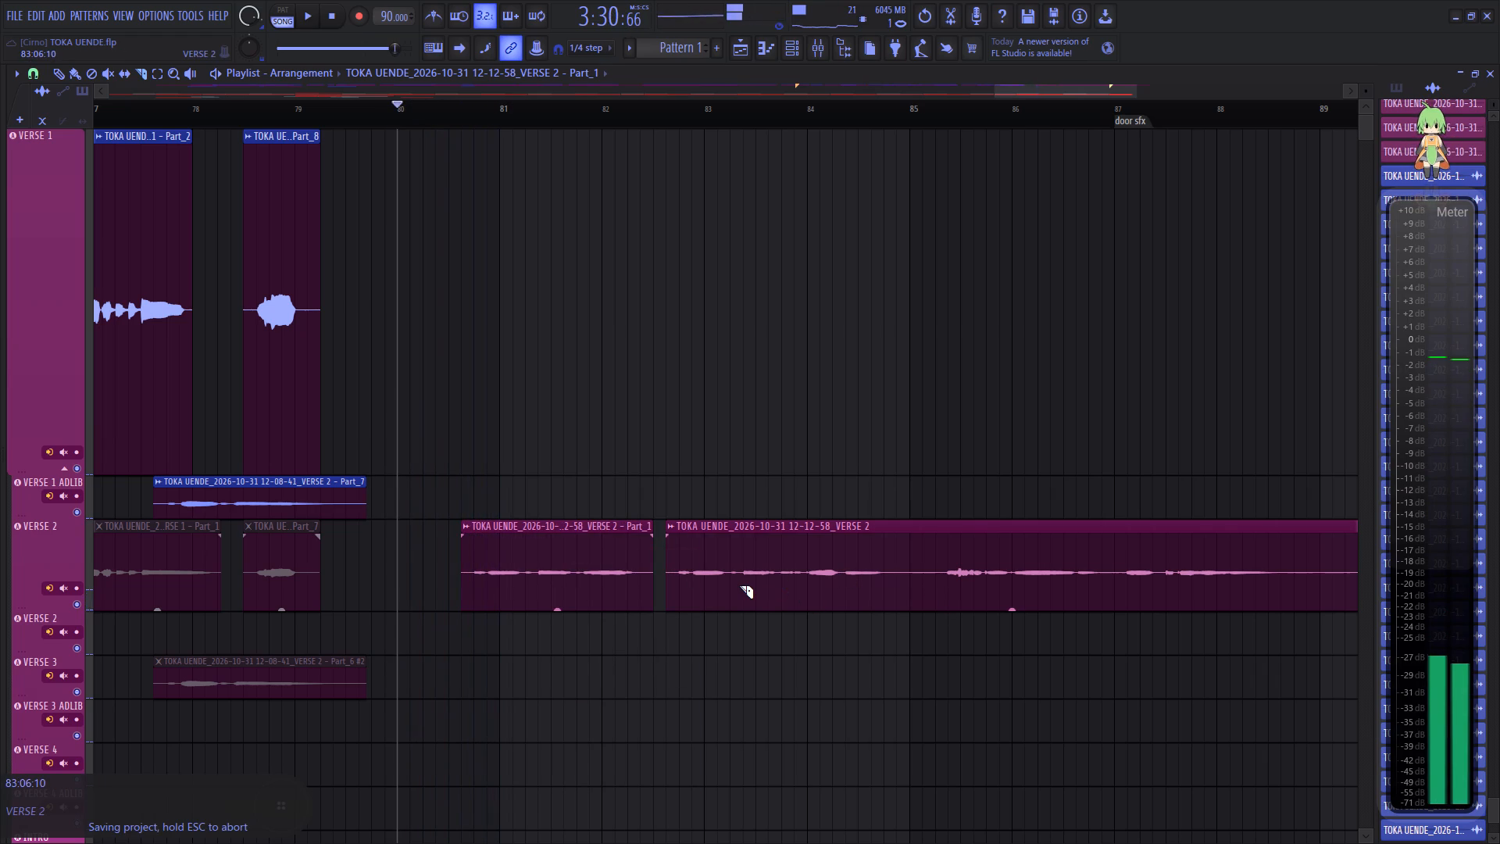
key(b)
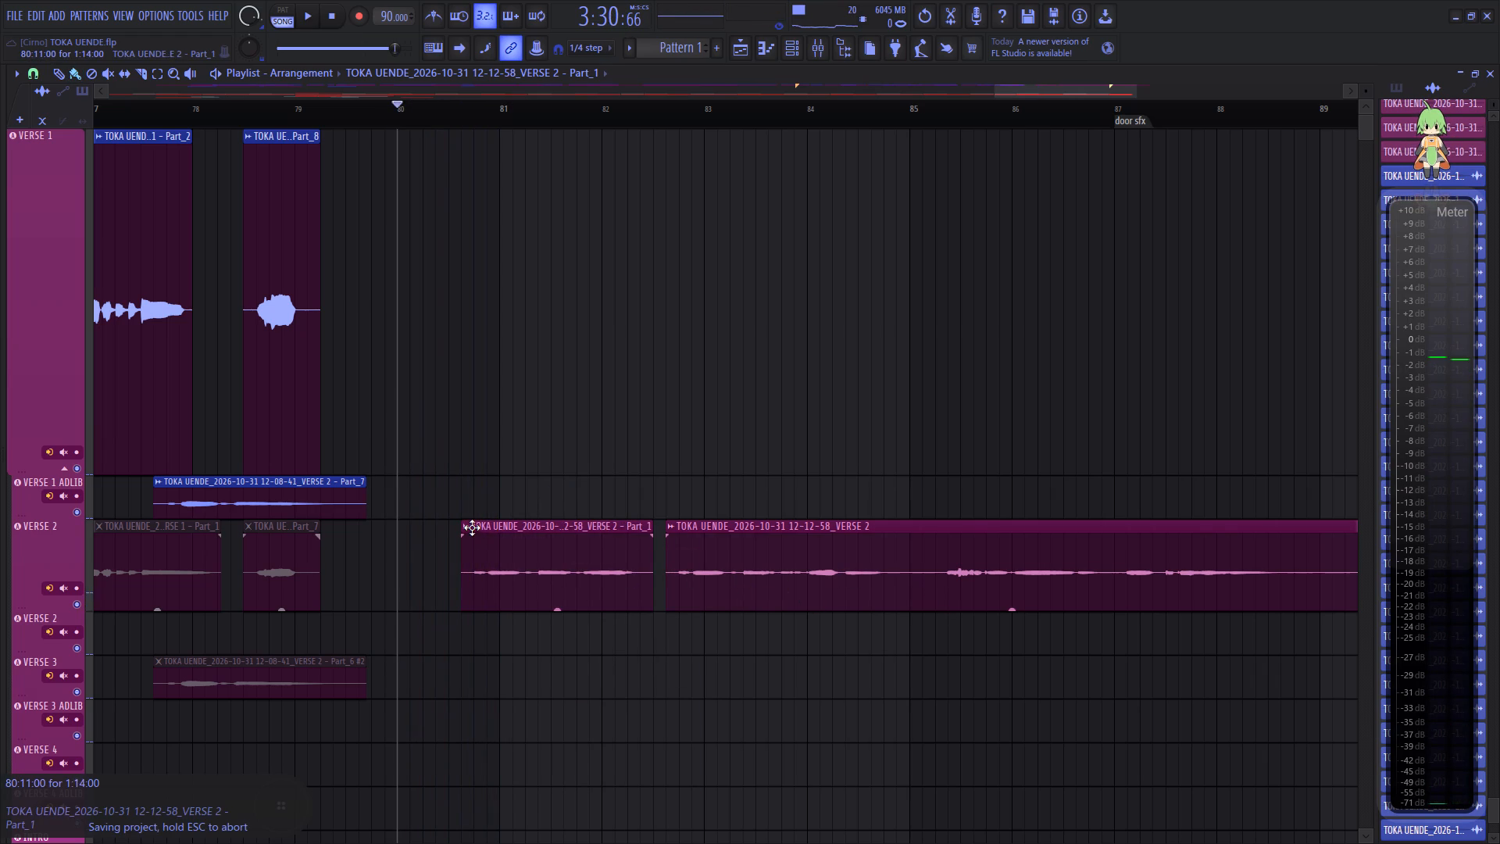
click(467, 528)
click(641, 579)
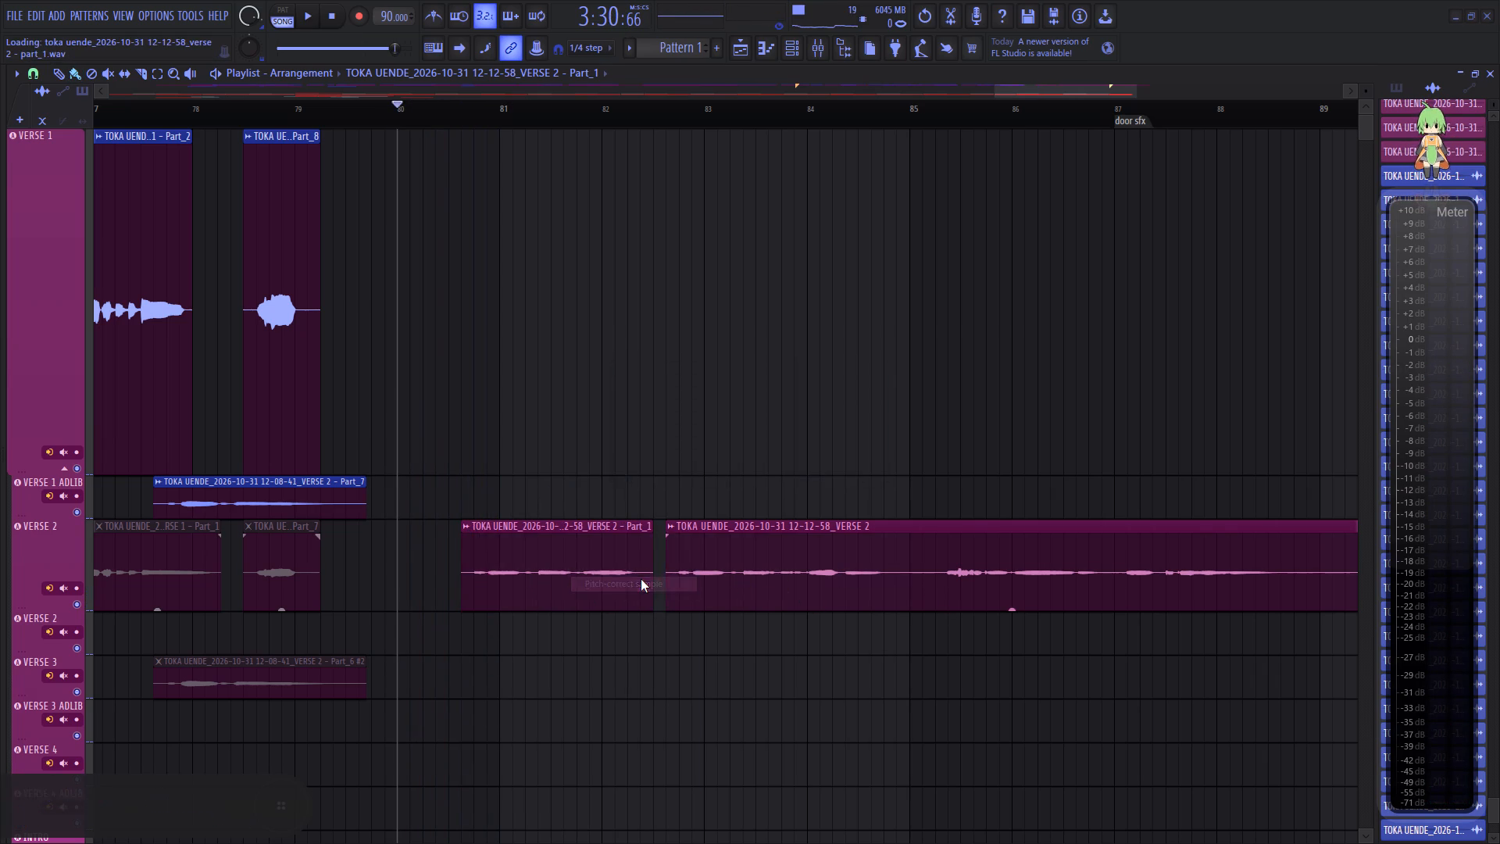
Snap the Verse 2 Part_1 notes to scale and play the phrase.
click(1216, 111)
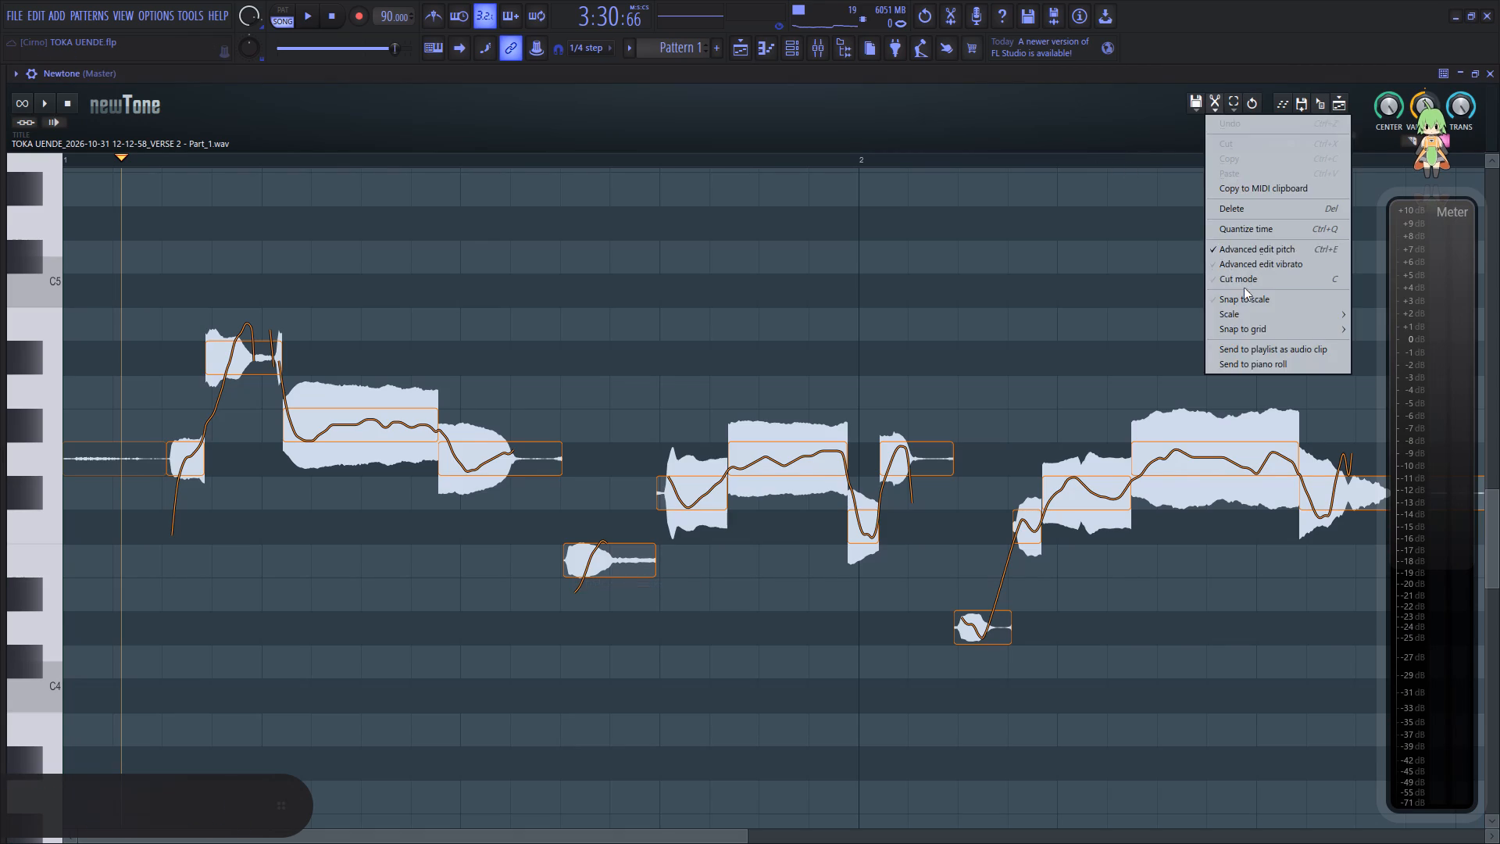
click(1243, 295)
key(space)
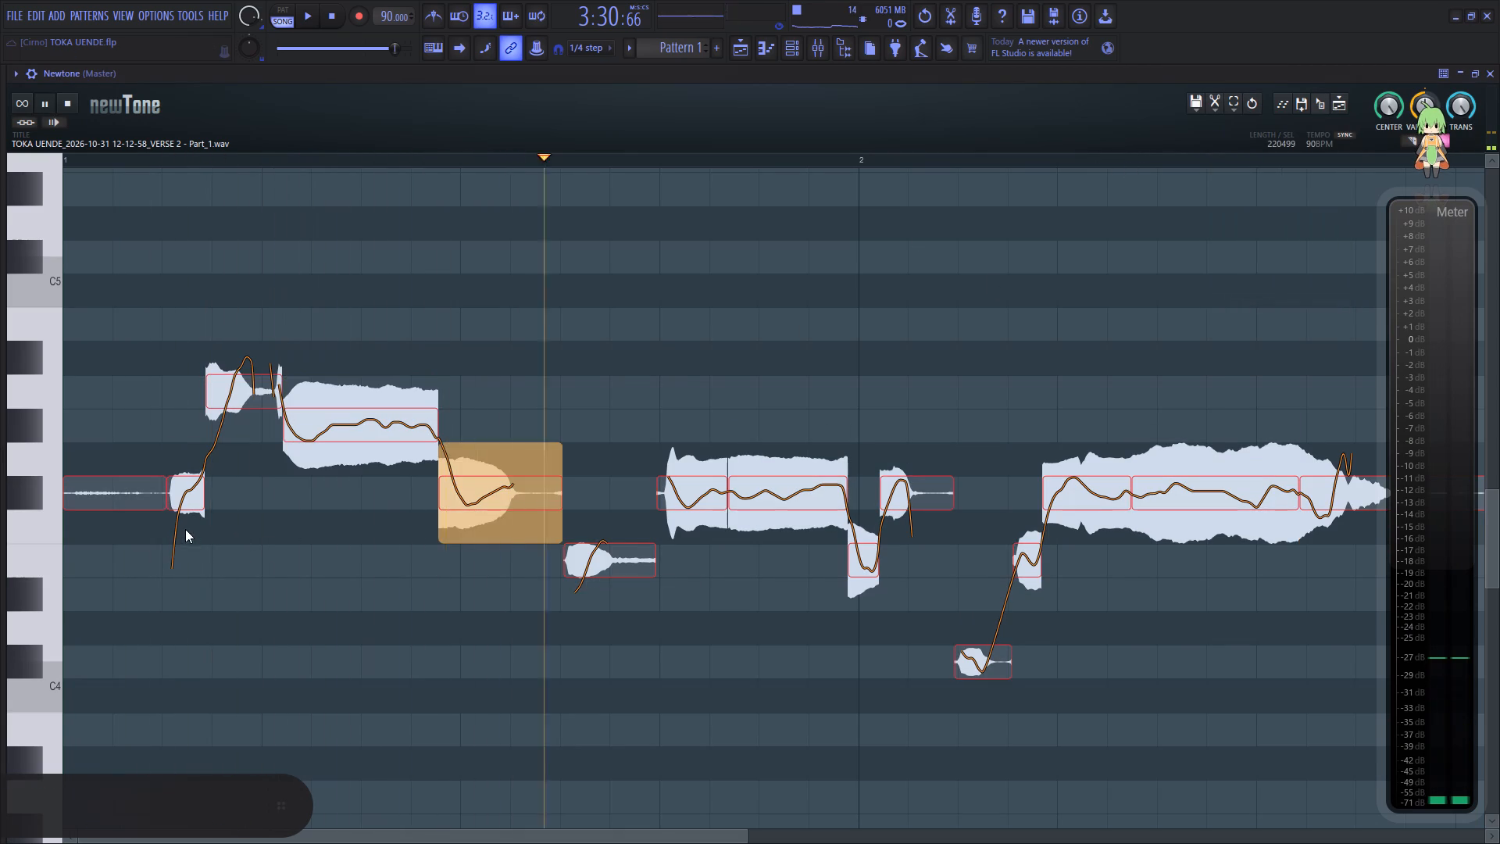
Reduce the pitch variation of the long G#4 note to about 58% and the preceding A4 note to about 68%, and replay.
key(space)
click(154, 573)
key(space)
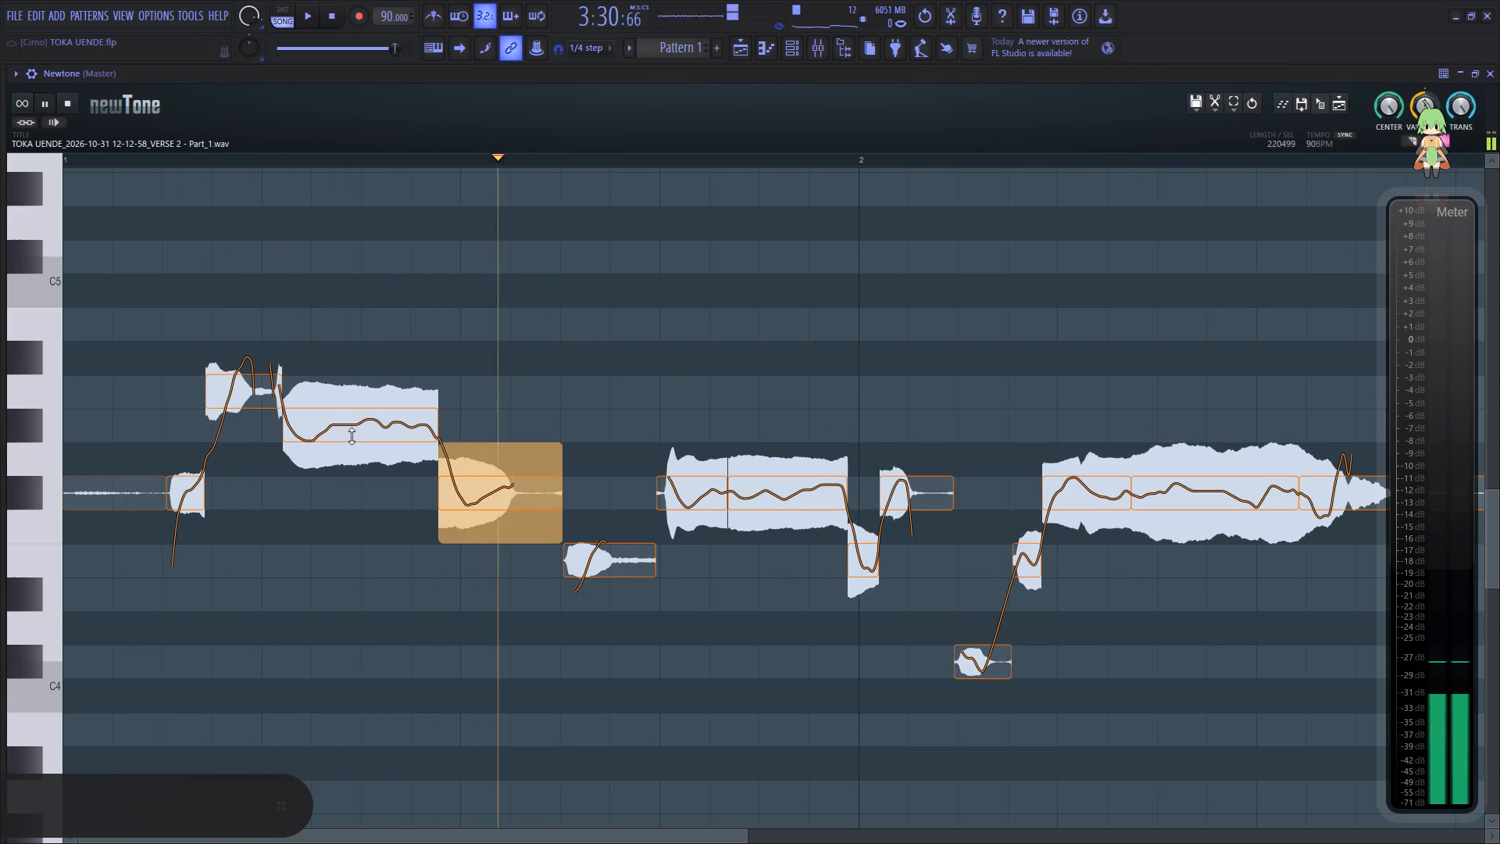
click(358, 436)
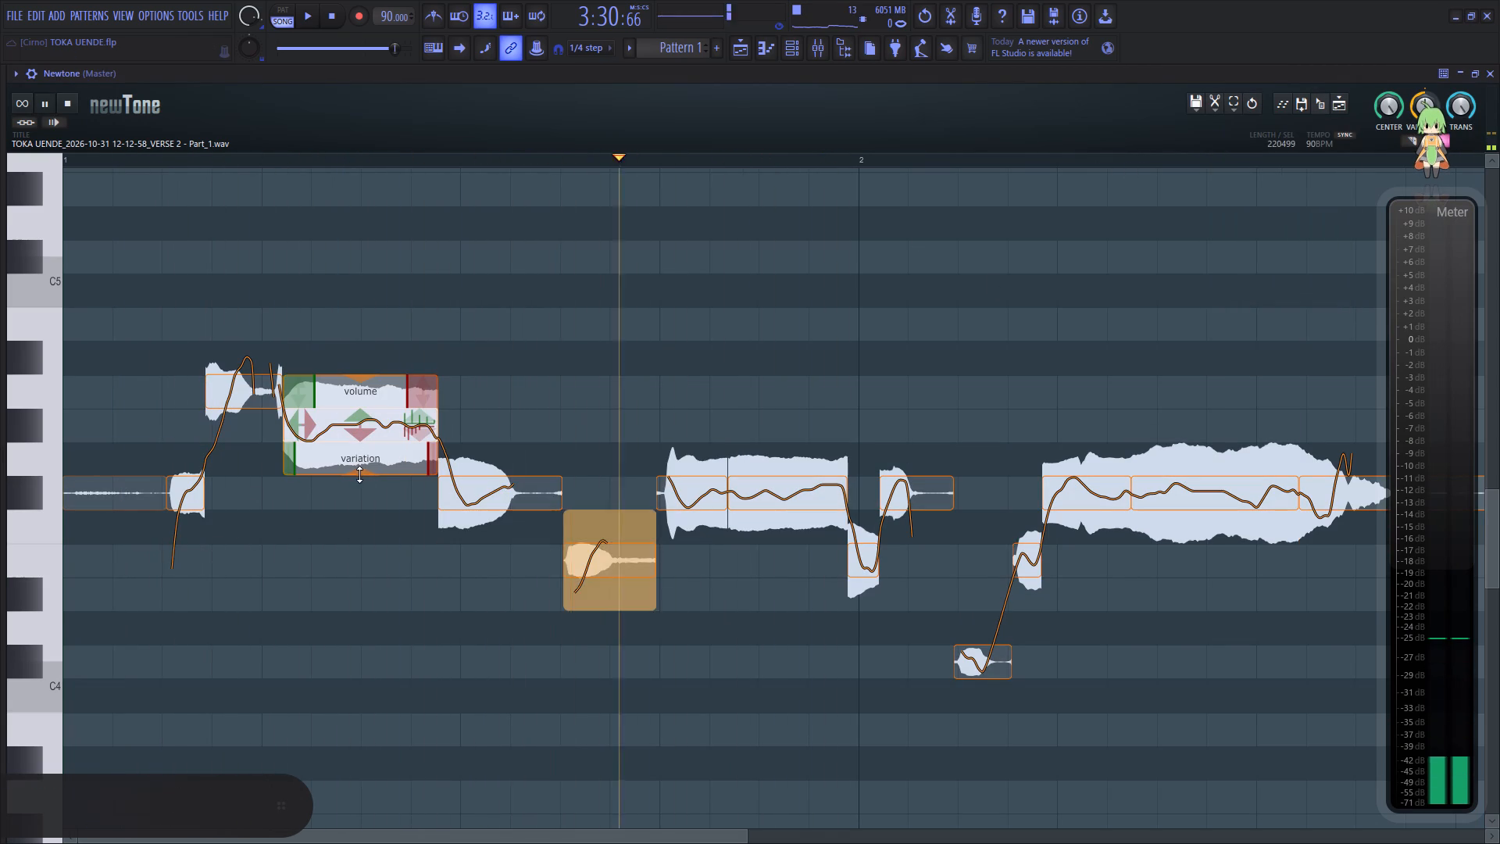
drag(359, 474, 380, 418)
key(space)
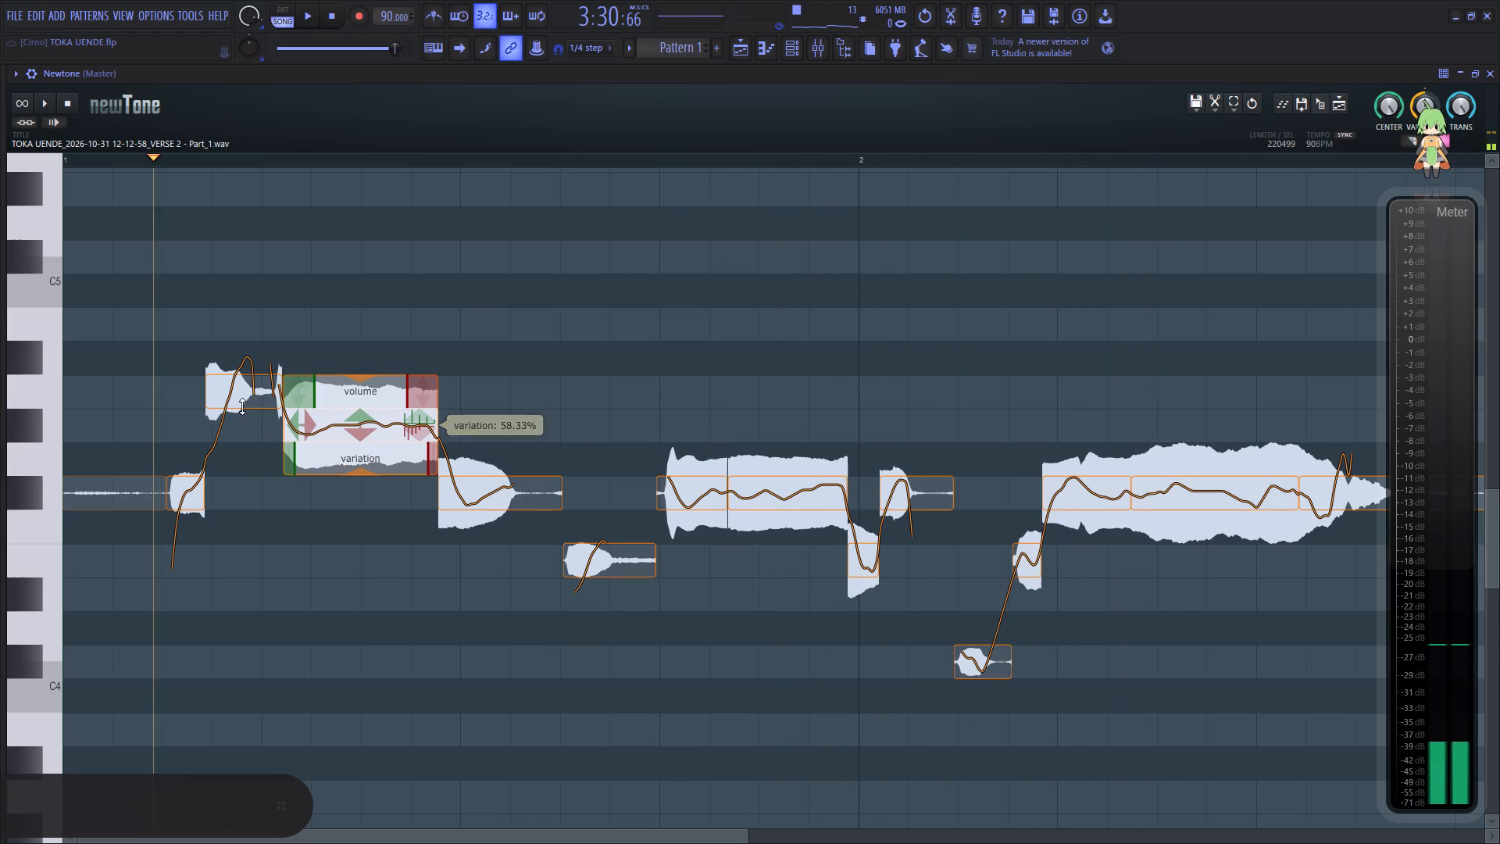
key(space)
drag(242, 438, 266, 395)
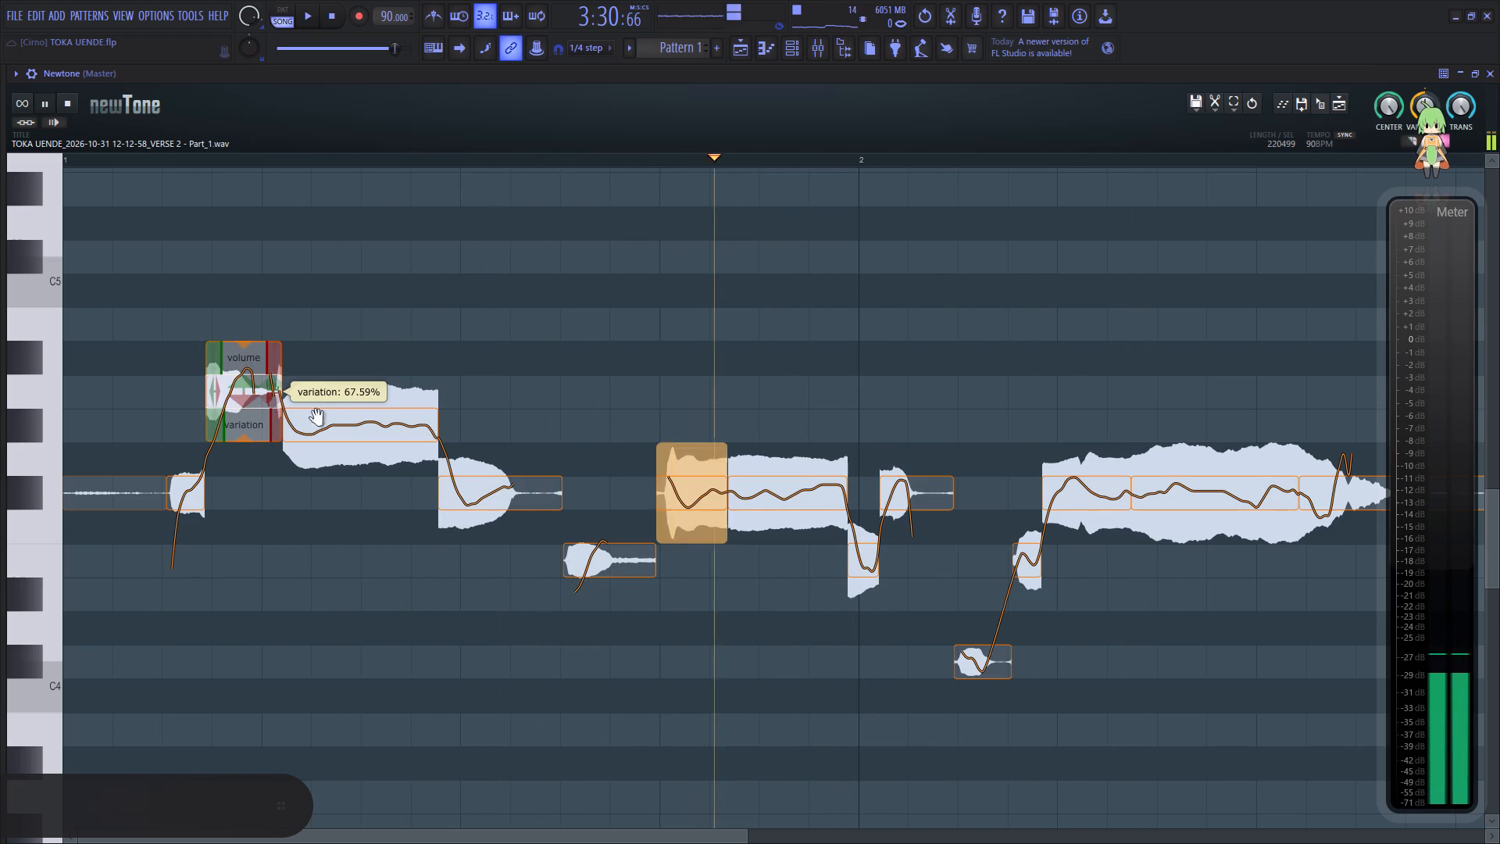
key(space)
key(space)
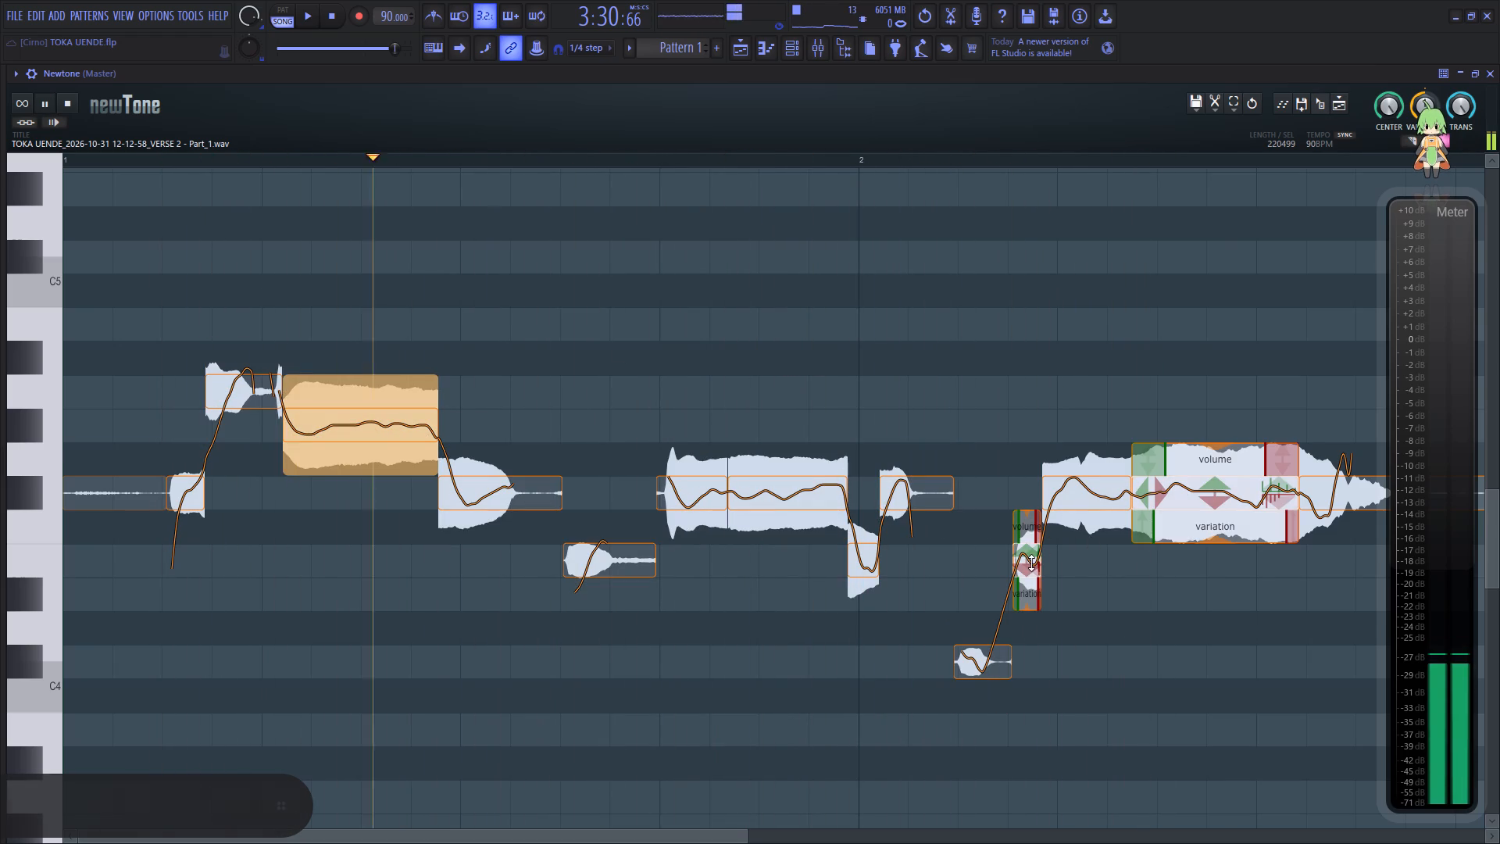
Raise the short E4 note leading into the final sustained F#4 notes to F#4 and replay the phrase.
drag(1030, 563, 1030, 503)
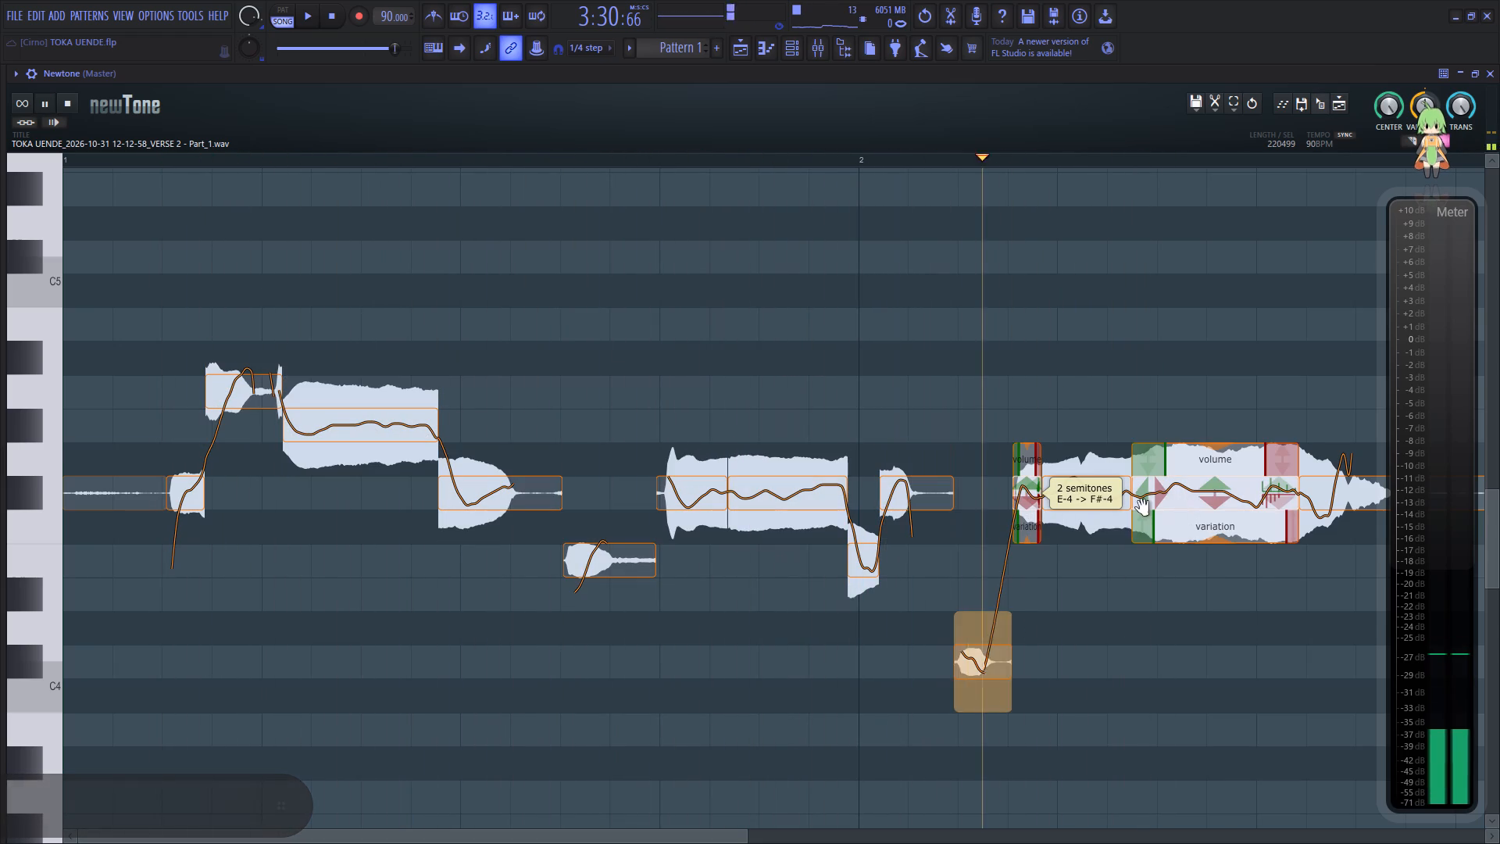
key(space)
key(space)
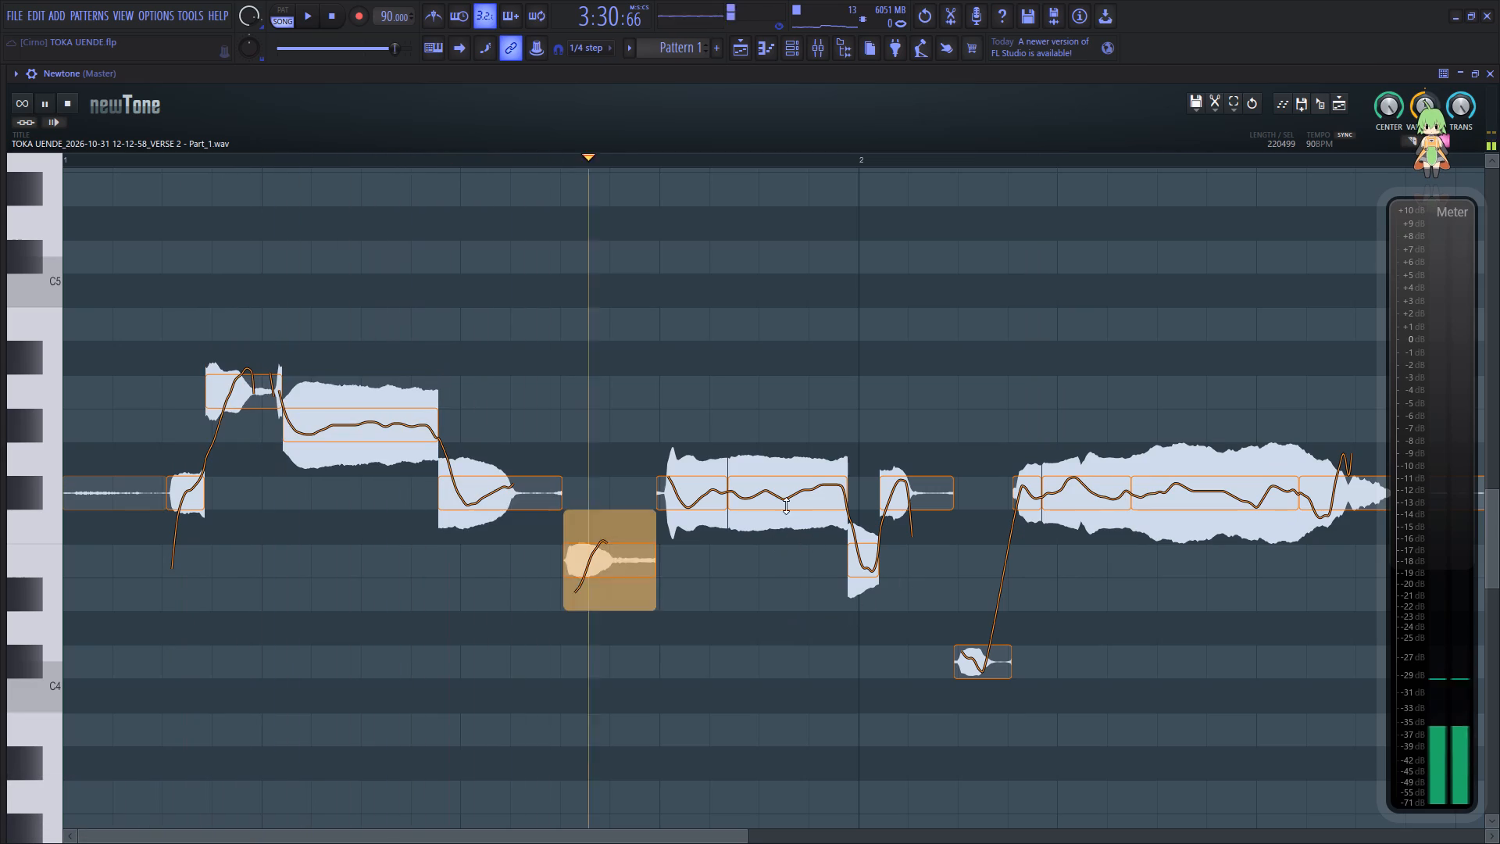
key(space)
Reduce pitch variation on the sustained F#4 before bar 2 to about 53%, the E4 to about 41%, and the following short F#4.
drag(786, 542, 801, 479)
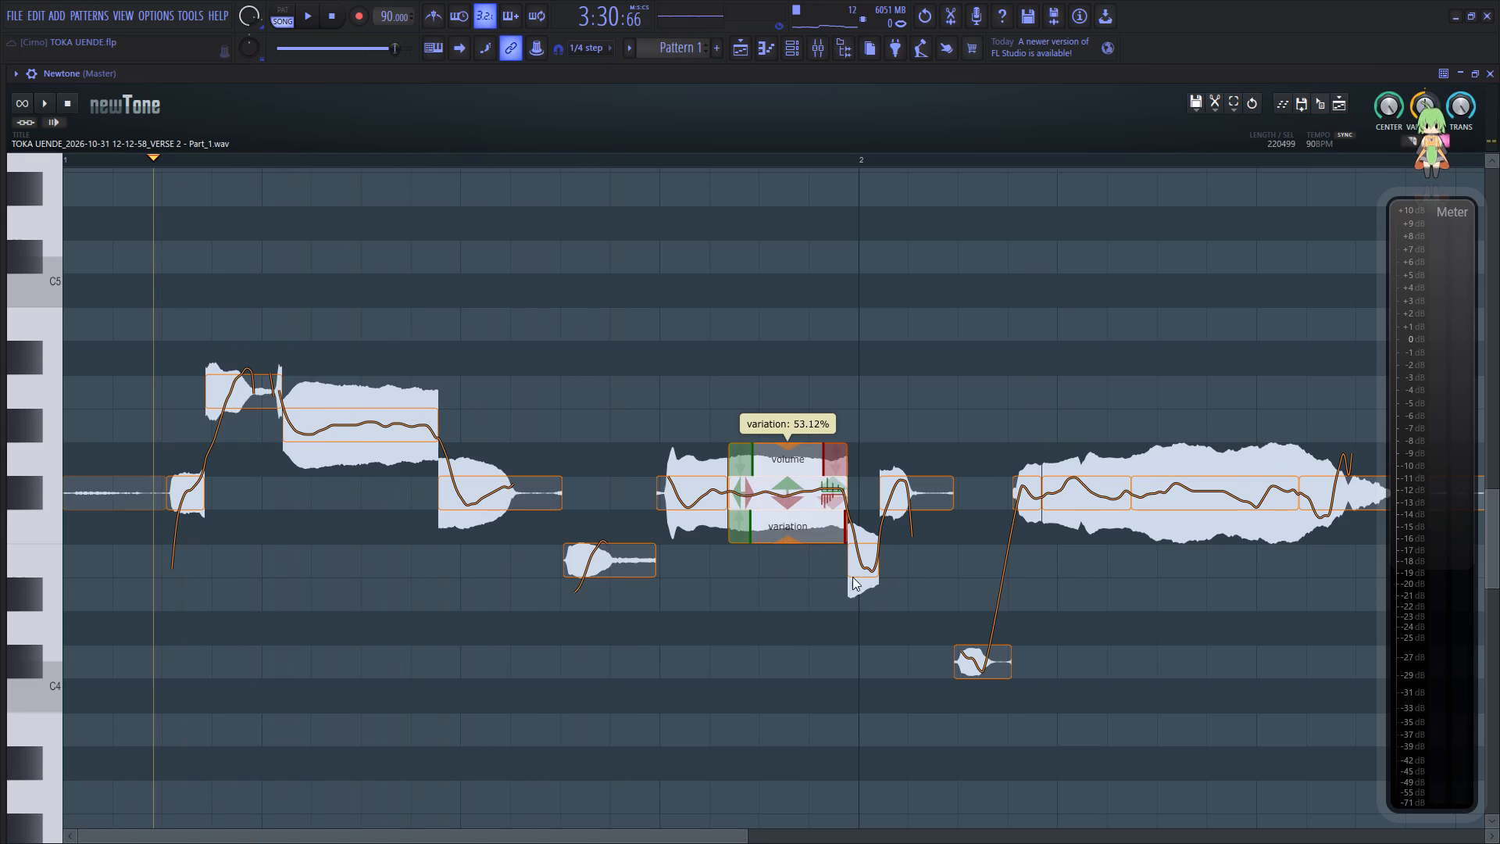
drag(862, 609, 881, 529)
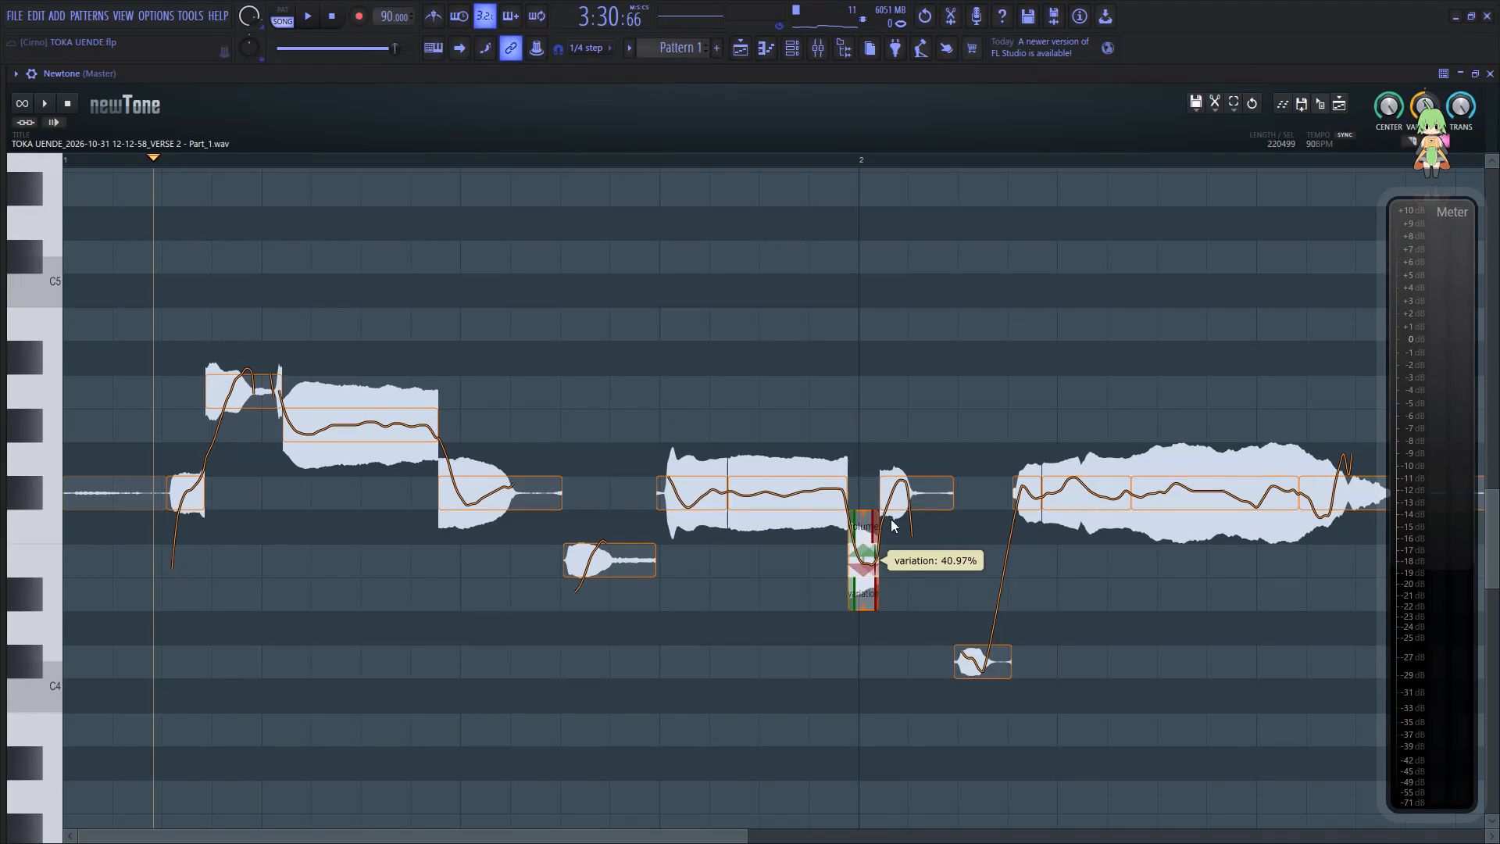
drag(909, 540, 909, 538)
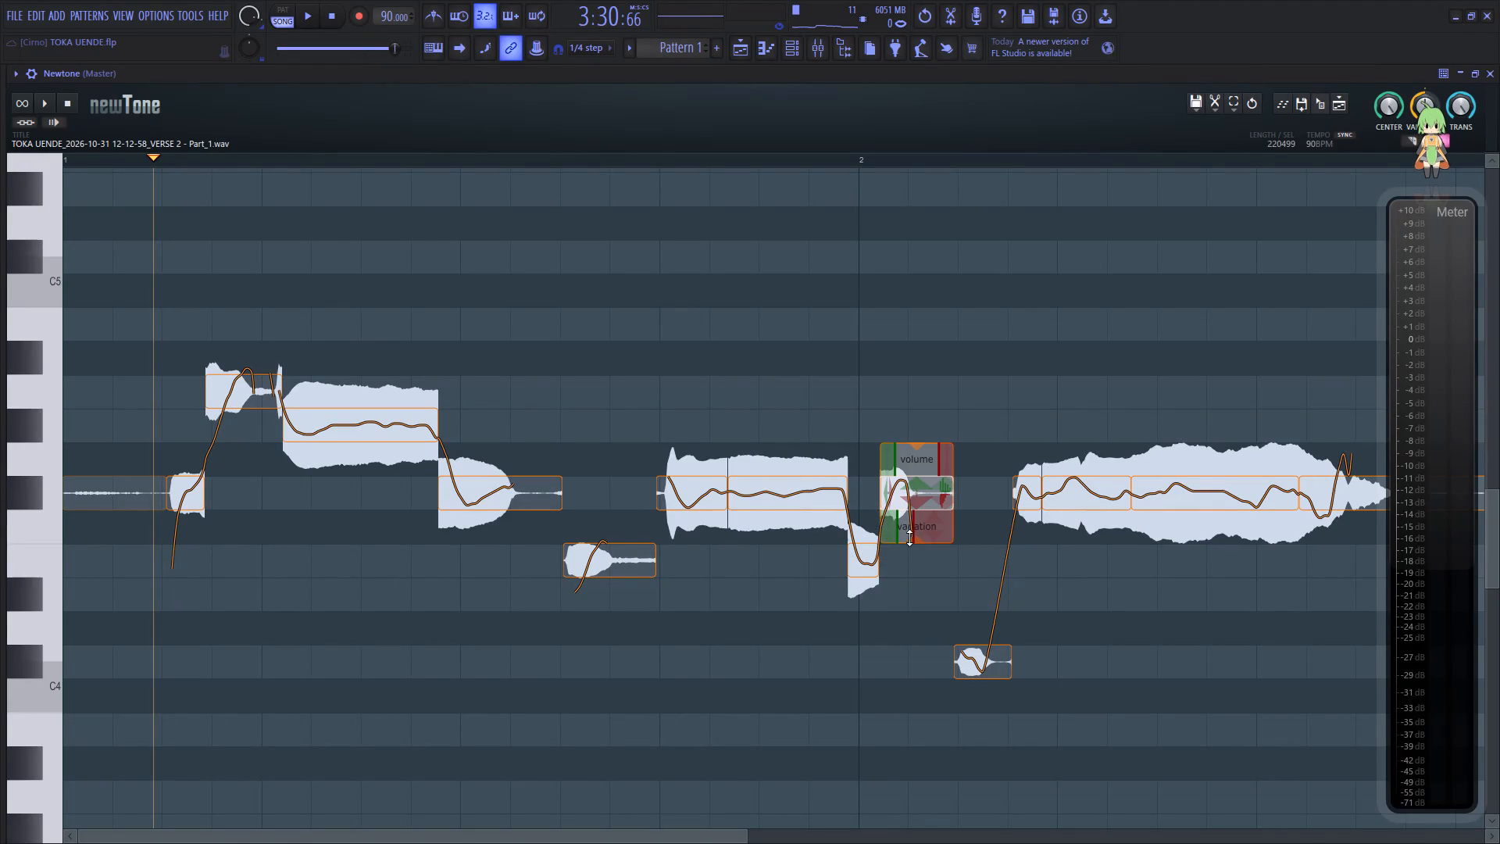
drag(909, 538, 913, 499)
key(space)
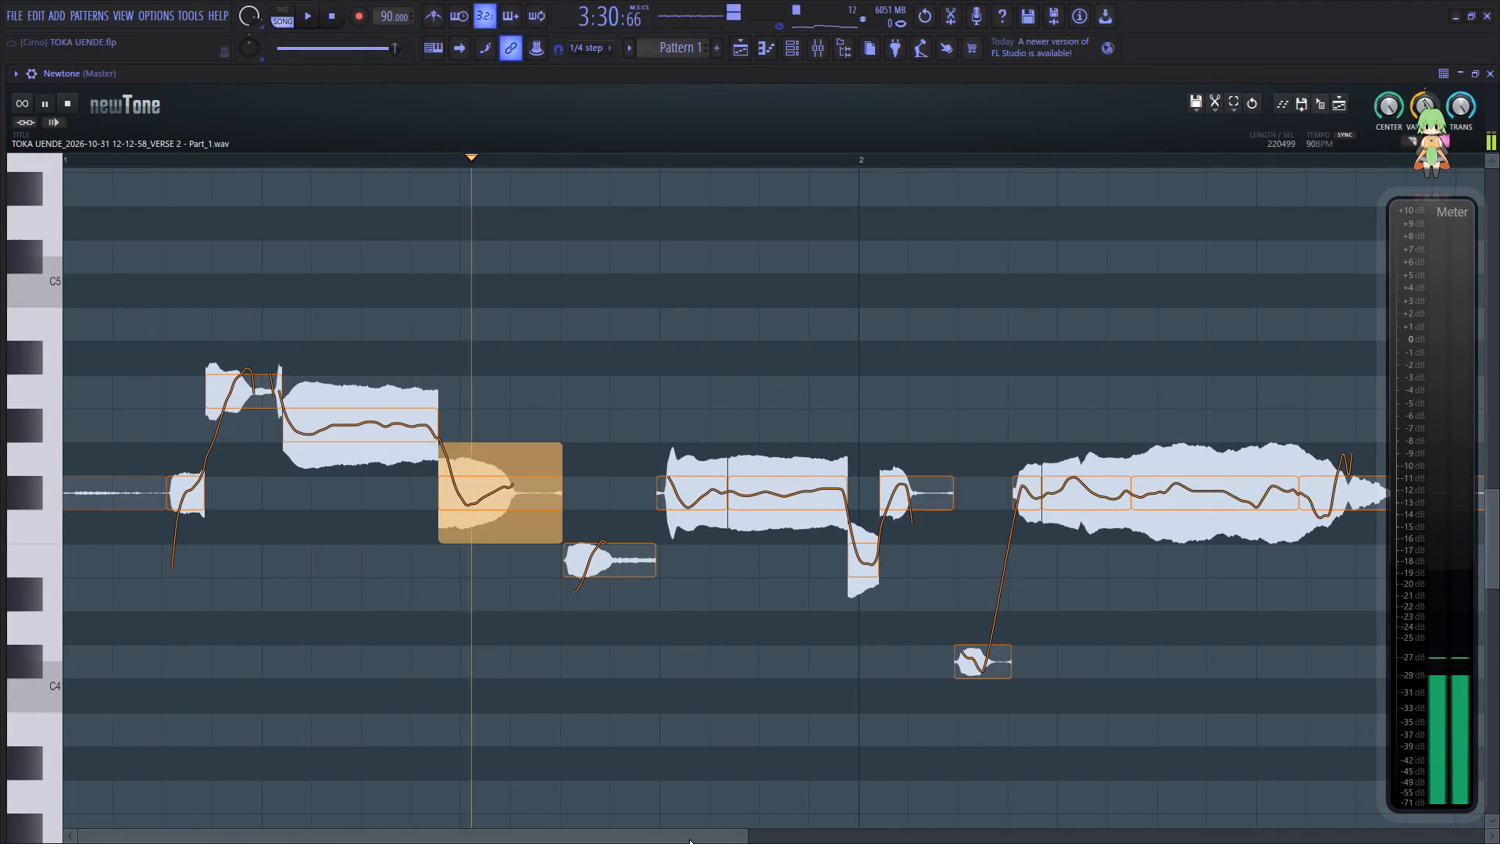
Raise the short C#4 note to D#4 and the longest F#4 note near the phrase end to G#4, and replay.
drag(689, 839, 801, 804)
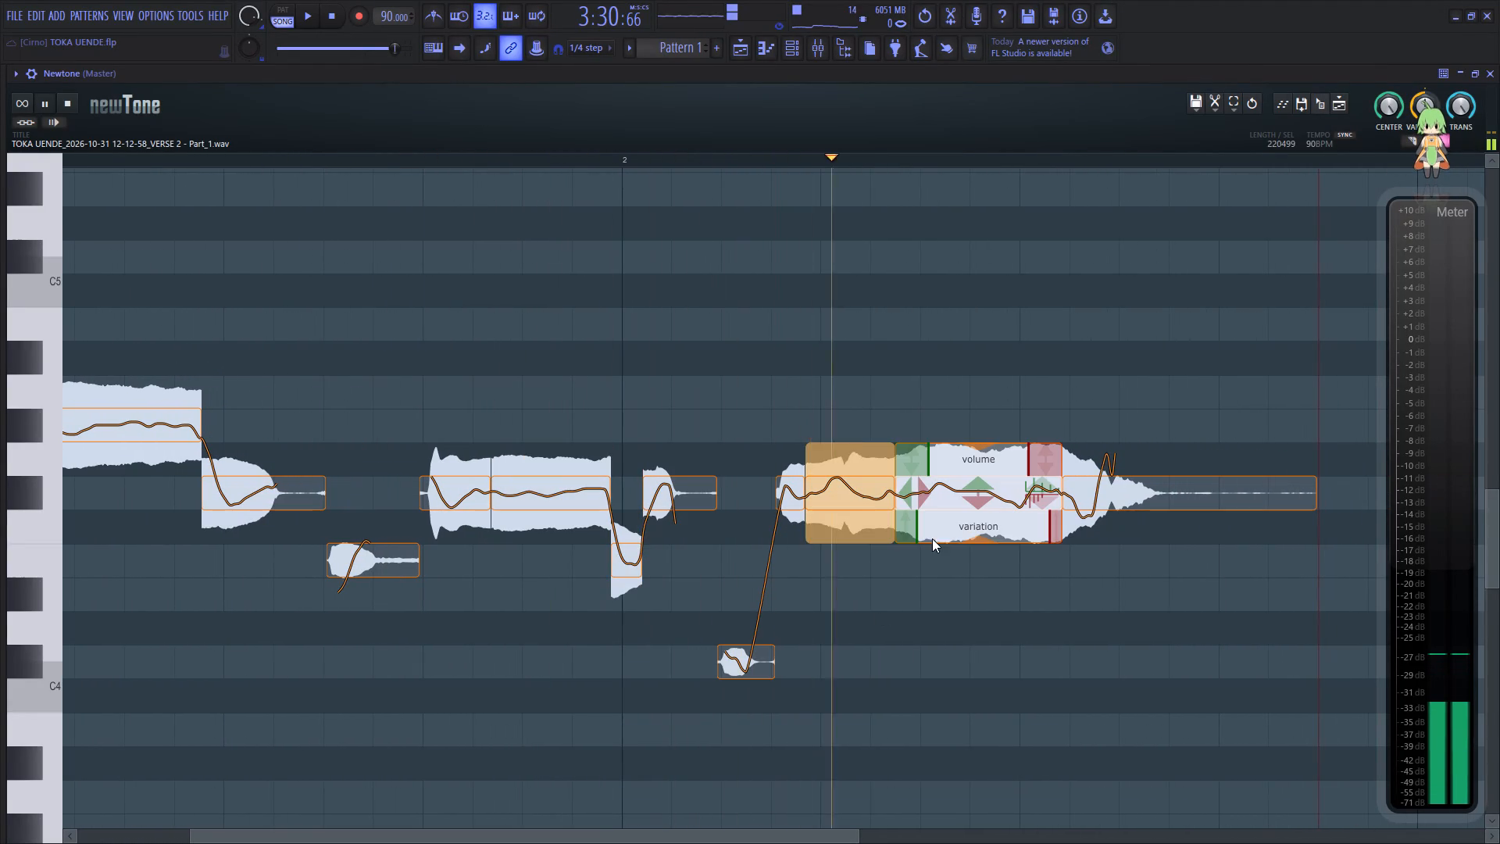
key(space)
key(space)
drag(747, 667, 751, 606)
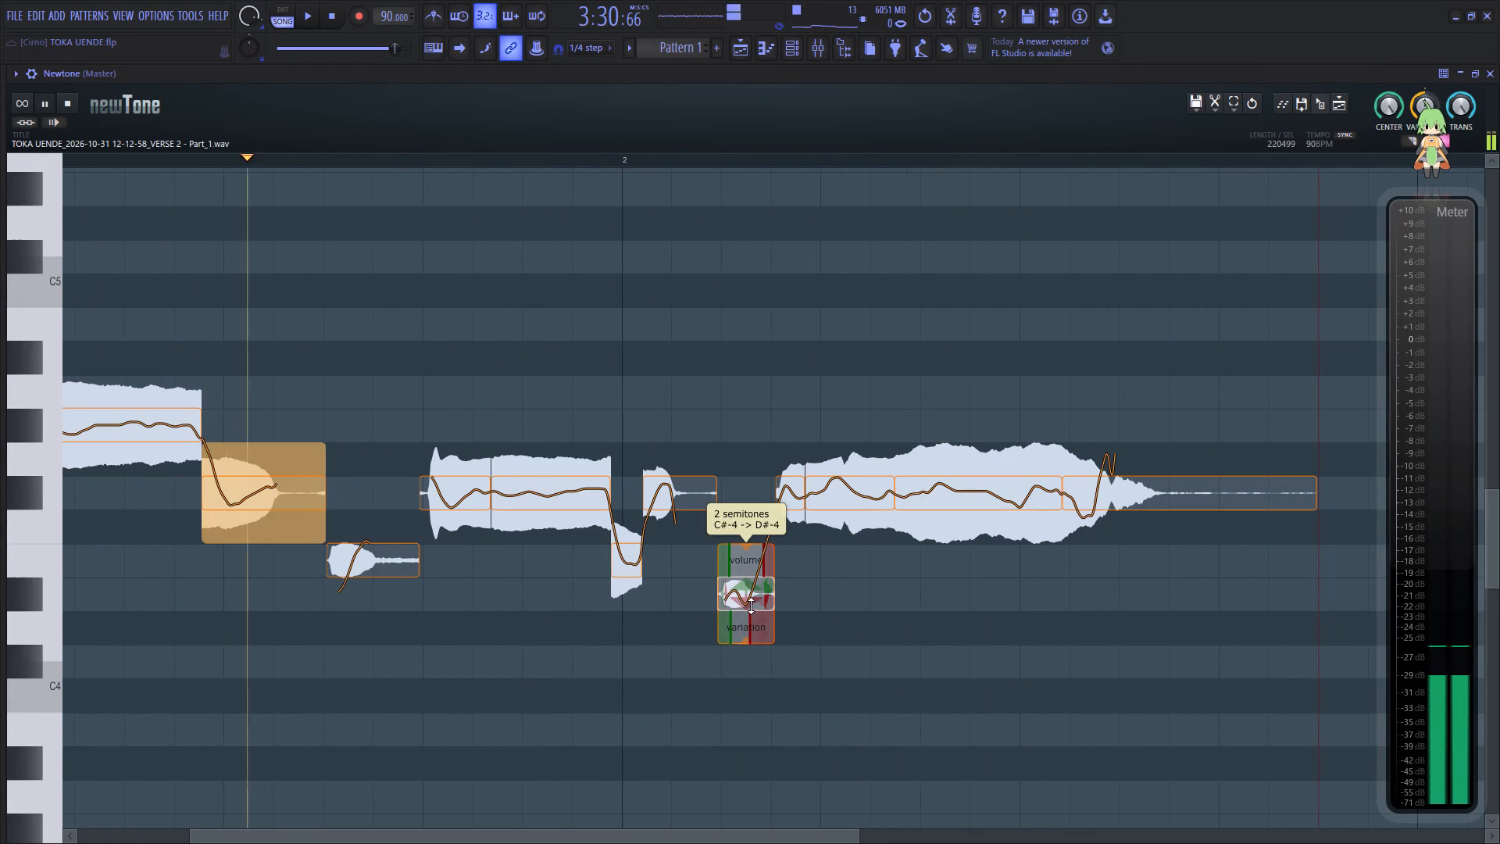
drag(961, 499, 963, 435)
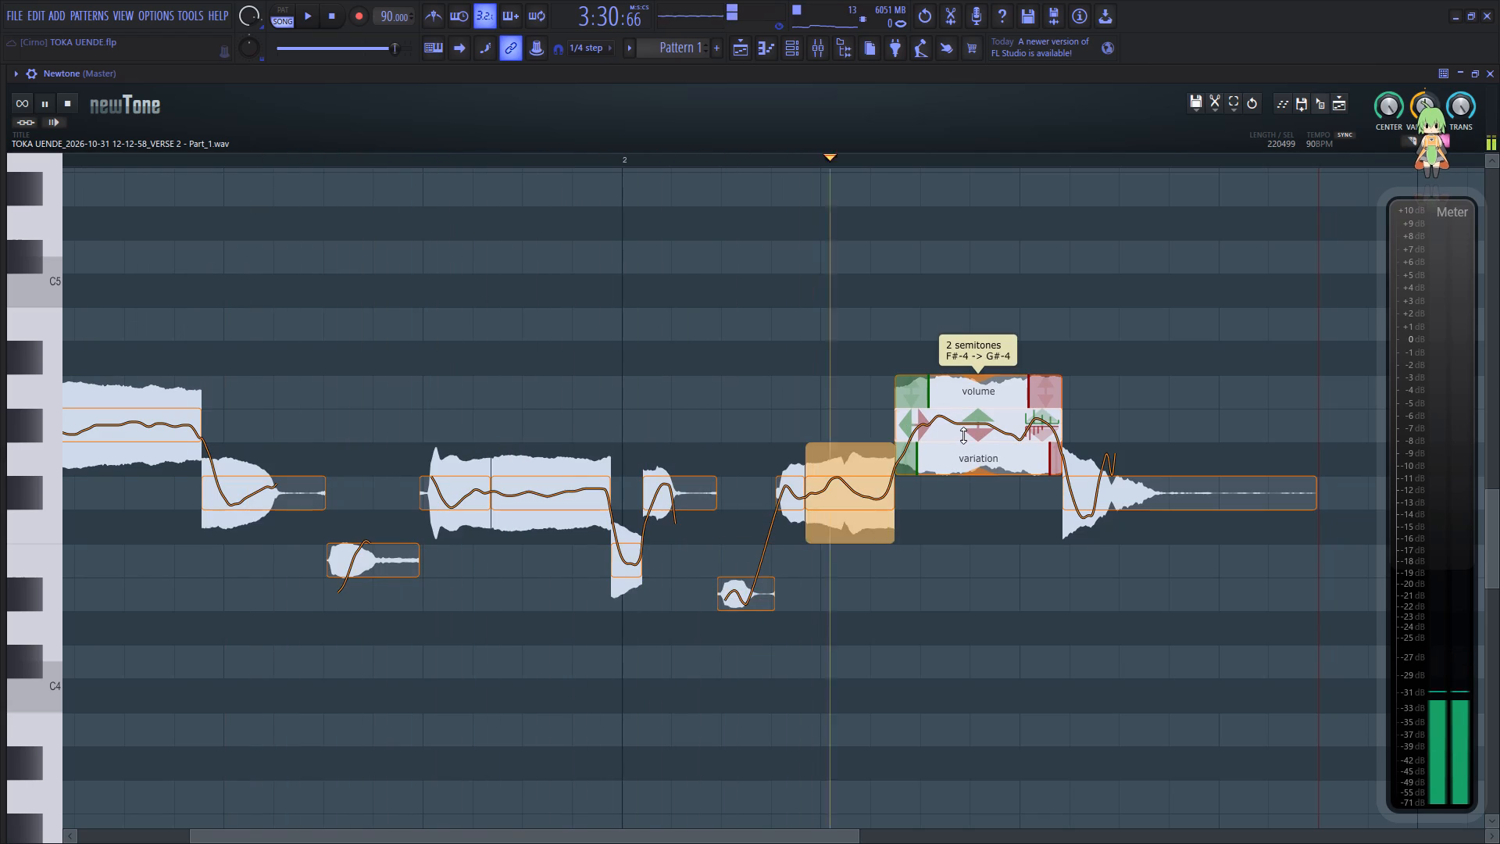
key(space)
key(space)
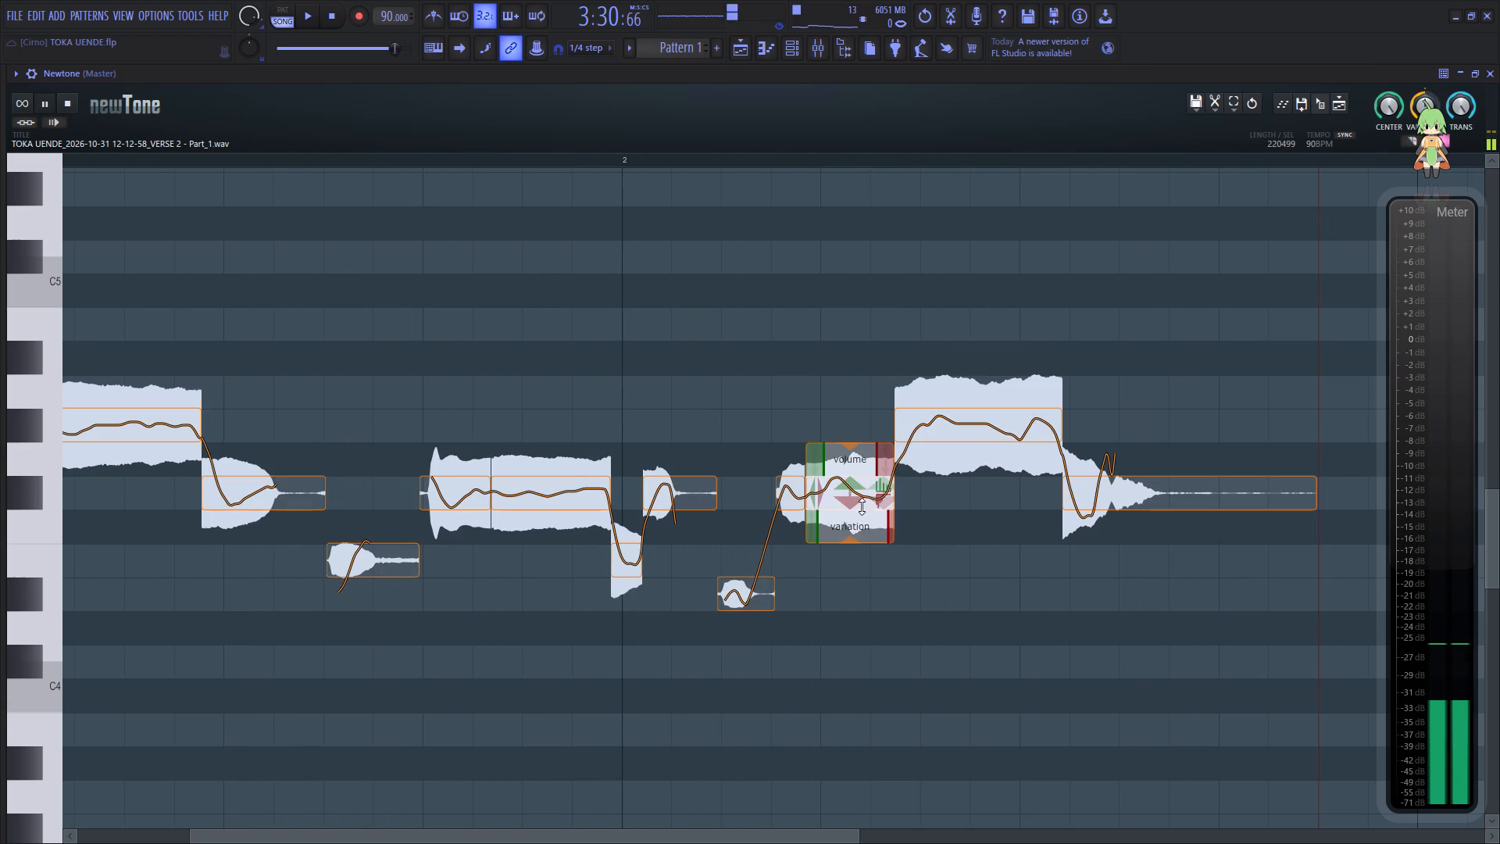
Reduce the pitch variation of the F#4 before the raised G#4 to about 51%, and flatten the G#4 note as well.
drag(848, 541, 873, 475)
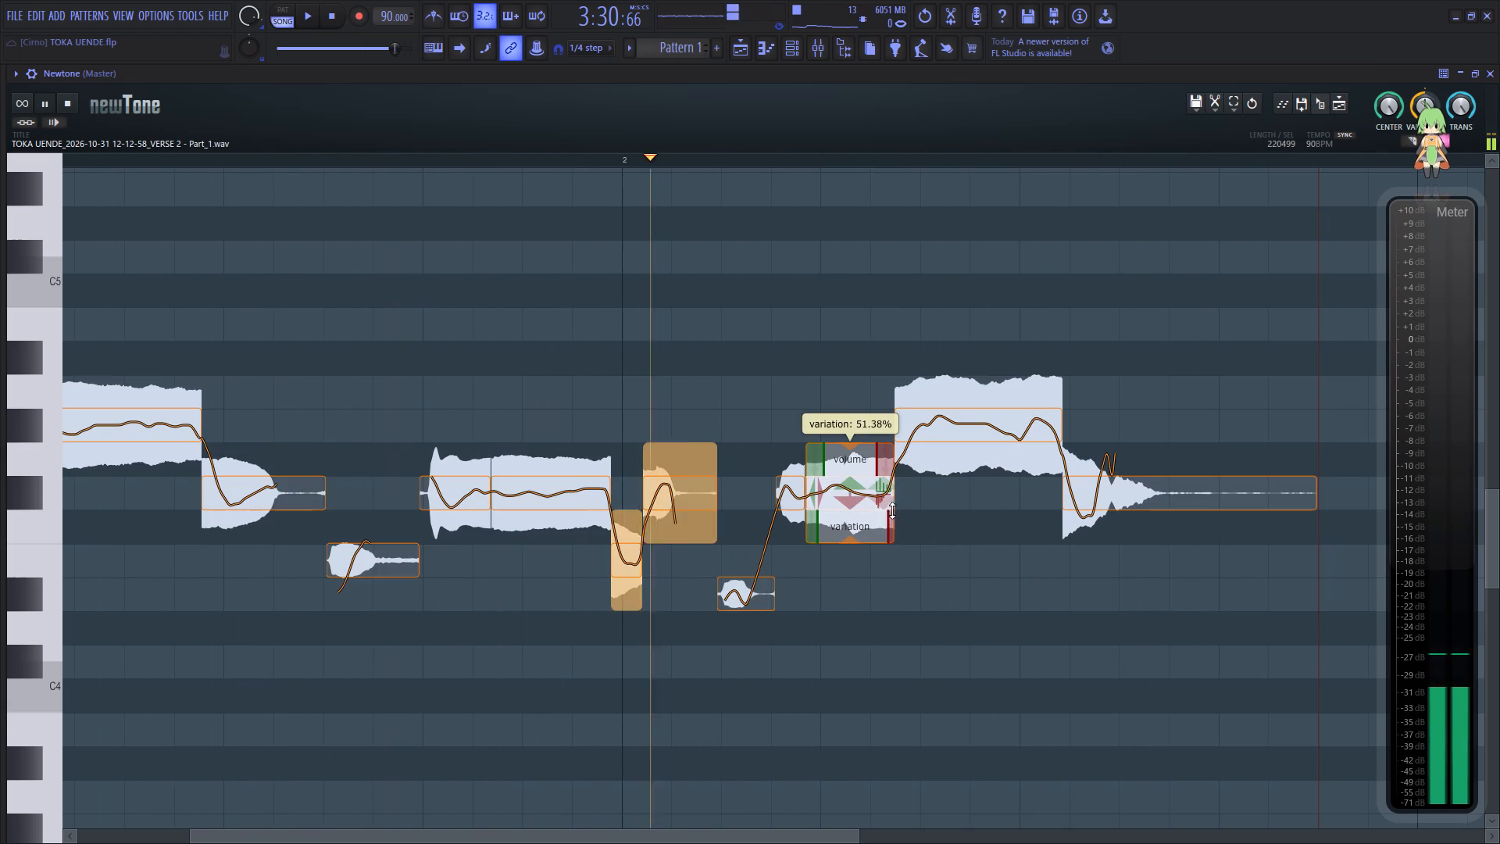
key(space)
key(space)
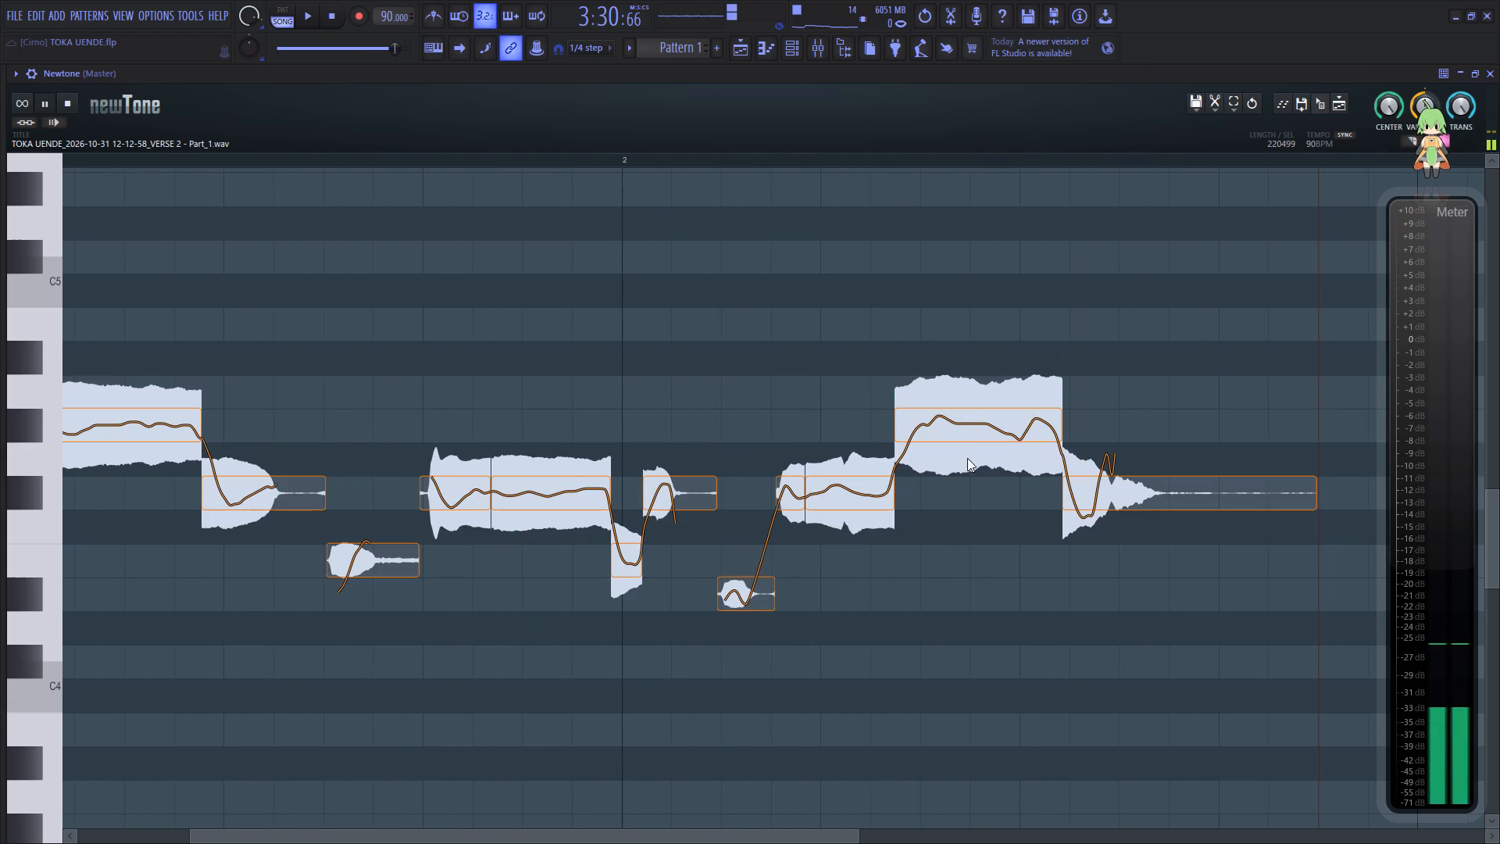
click(980, 431)
drag(985, 474, 989, 438)
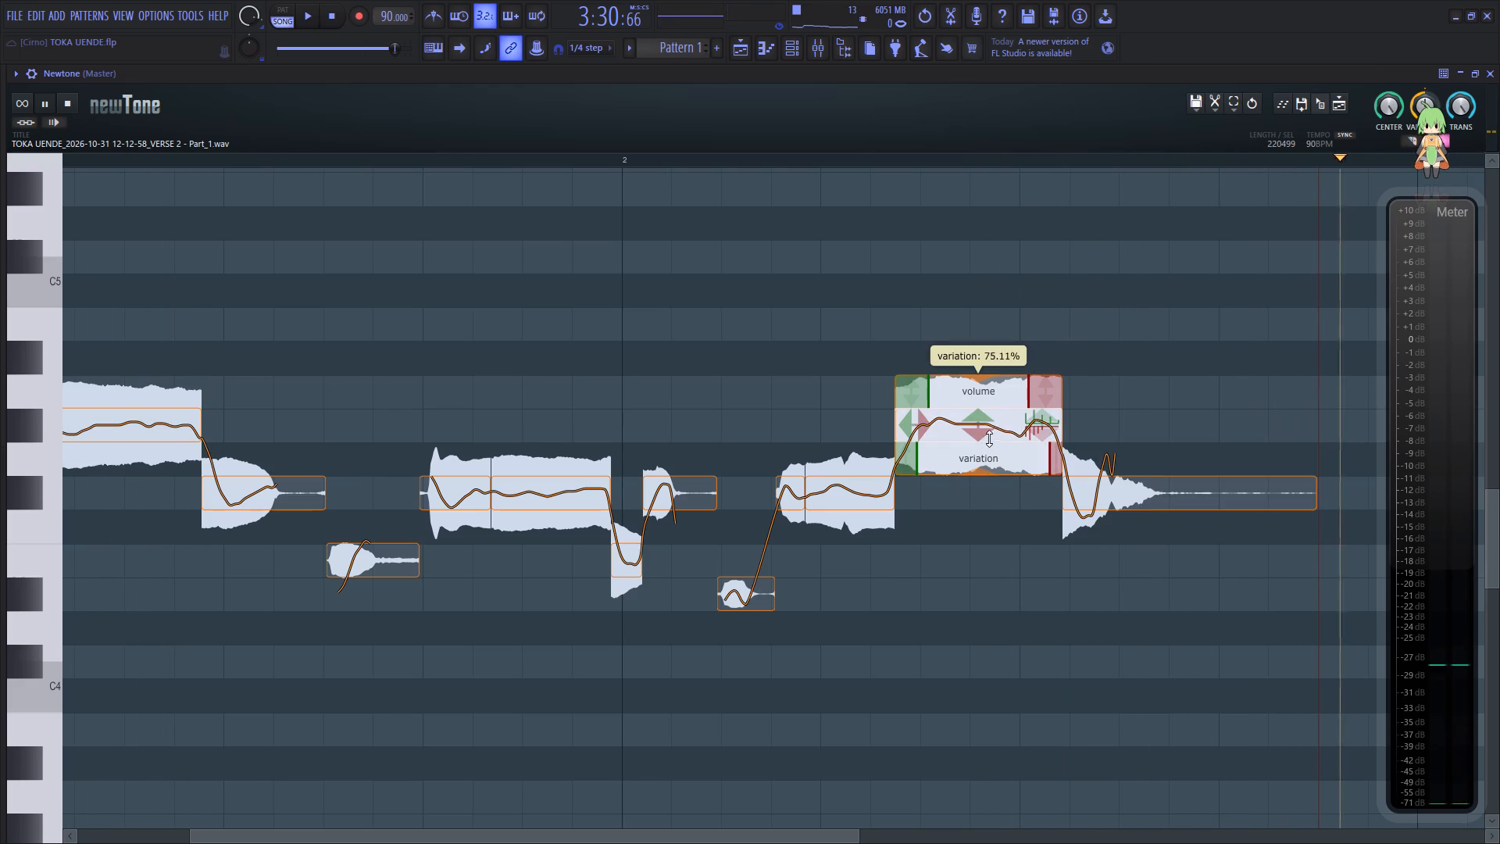
drag(989, 438, 993, 426)
Flatten the pitch variation of the closing F#4 note and replay the phrase to check the corrections.
click(746, 542)
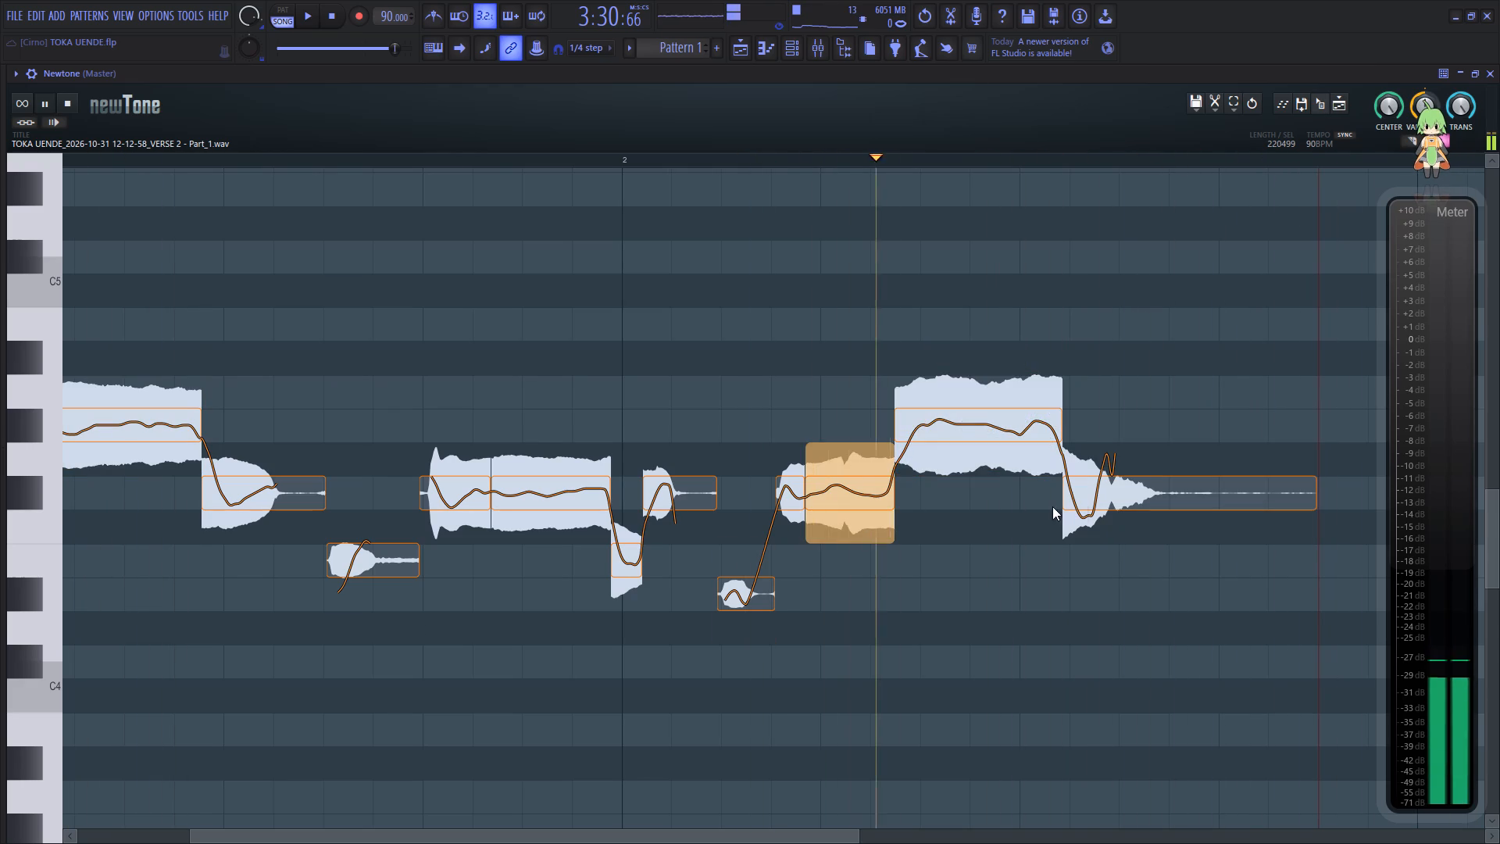
drag(1159, 540, 1180, 444)
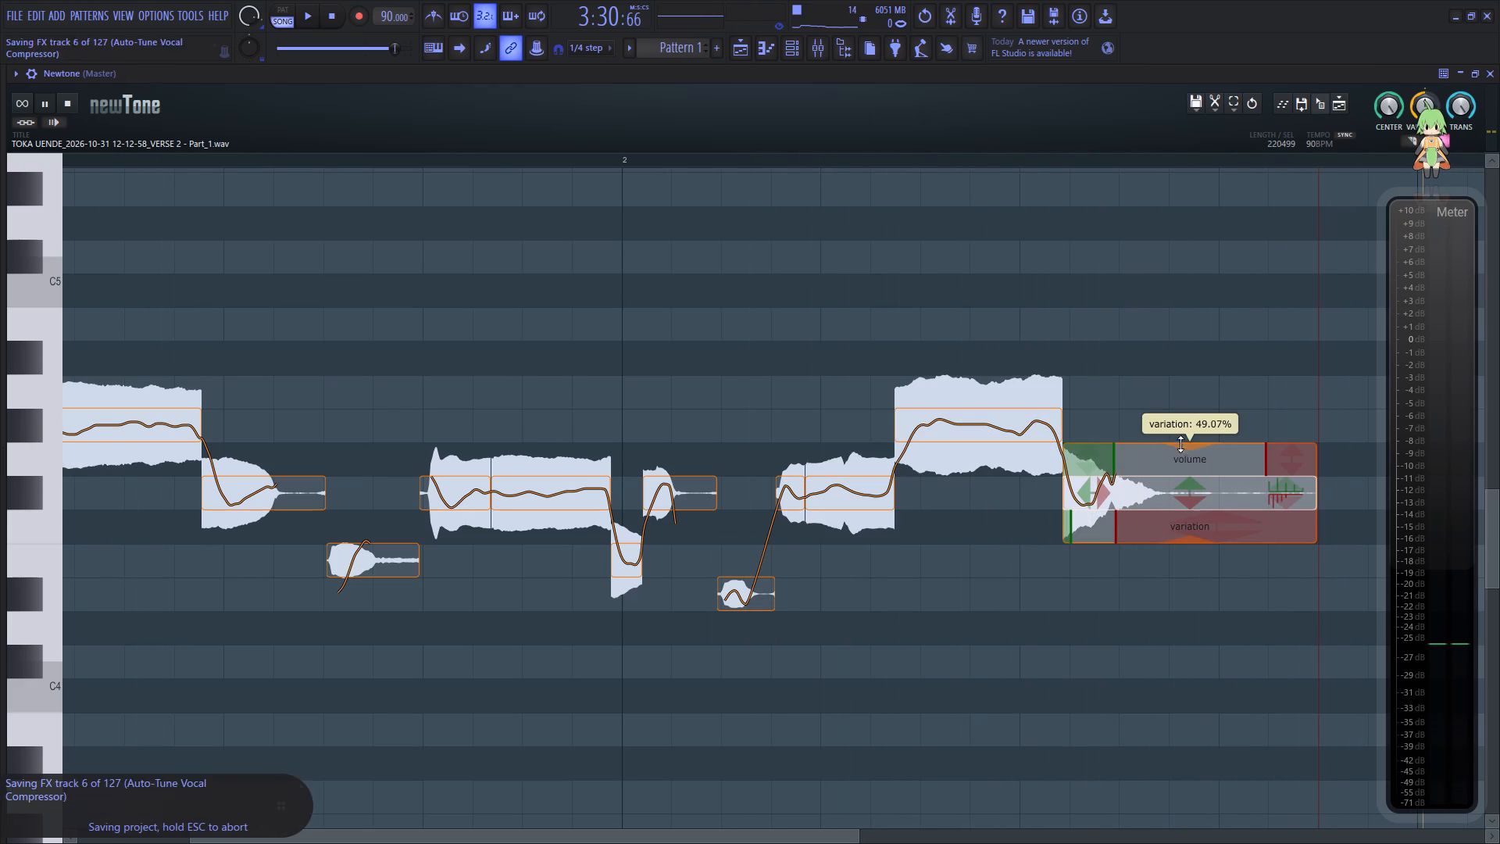
drag(1180, 444, 1191, 419)
key(space)
key(space)
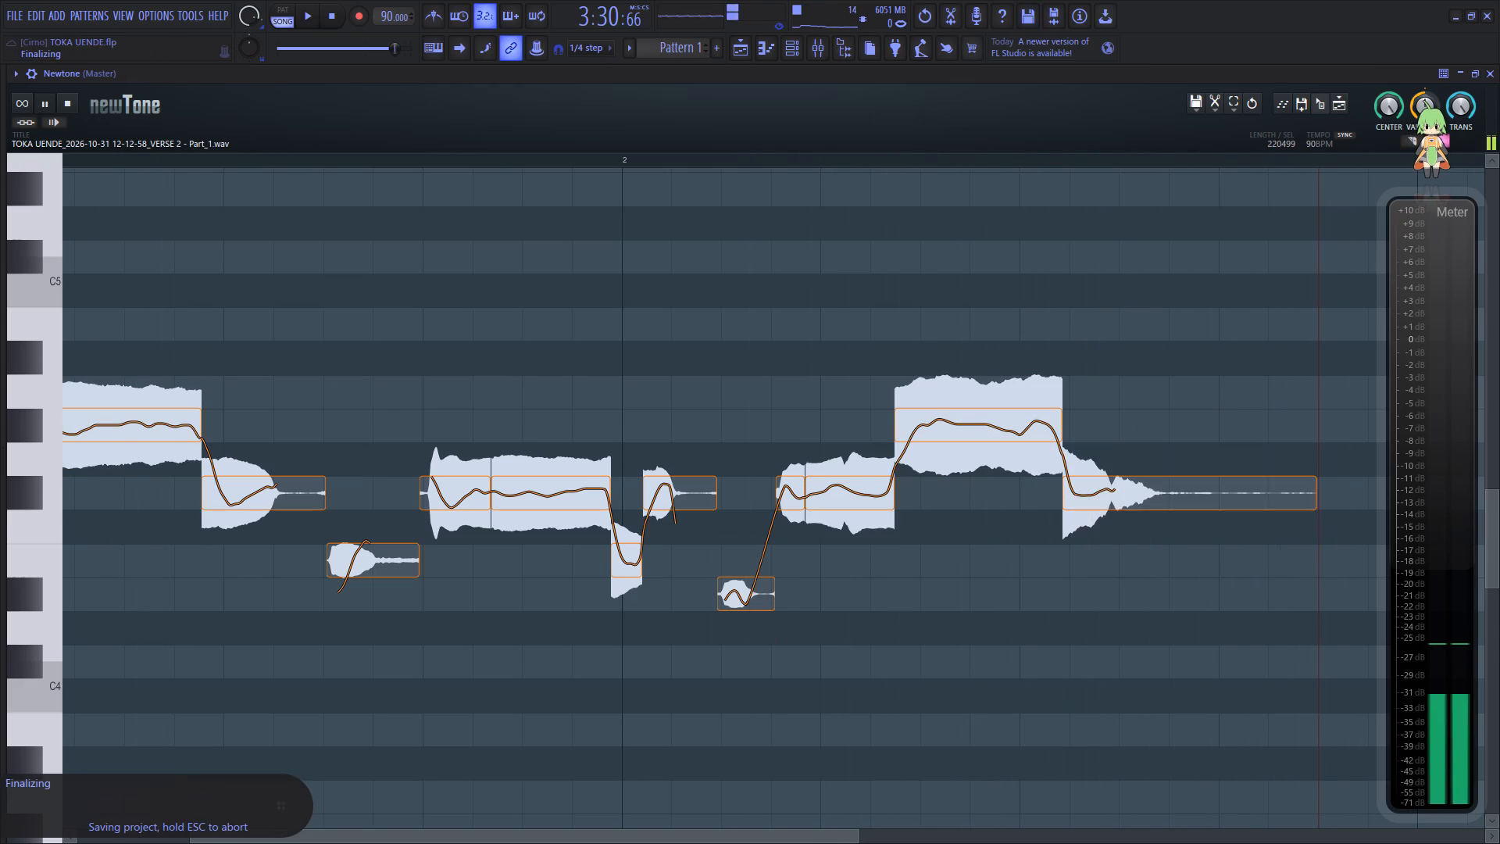
drag(808, 842, 541, 811)
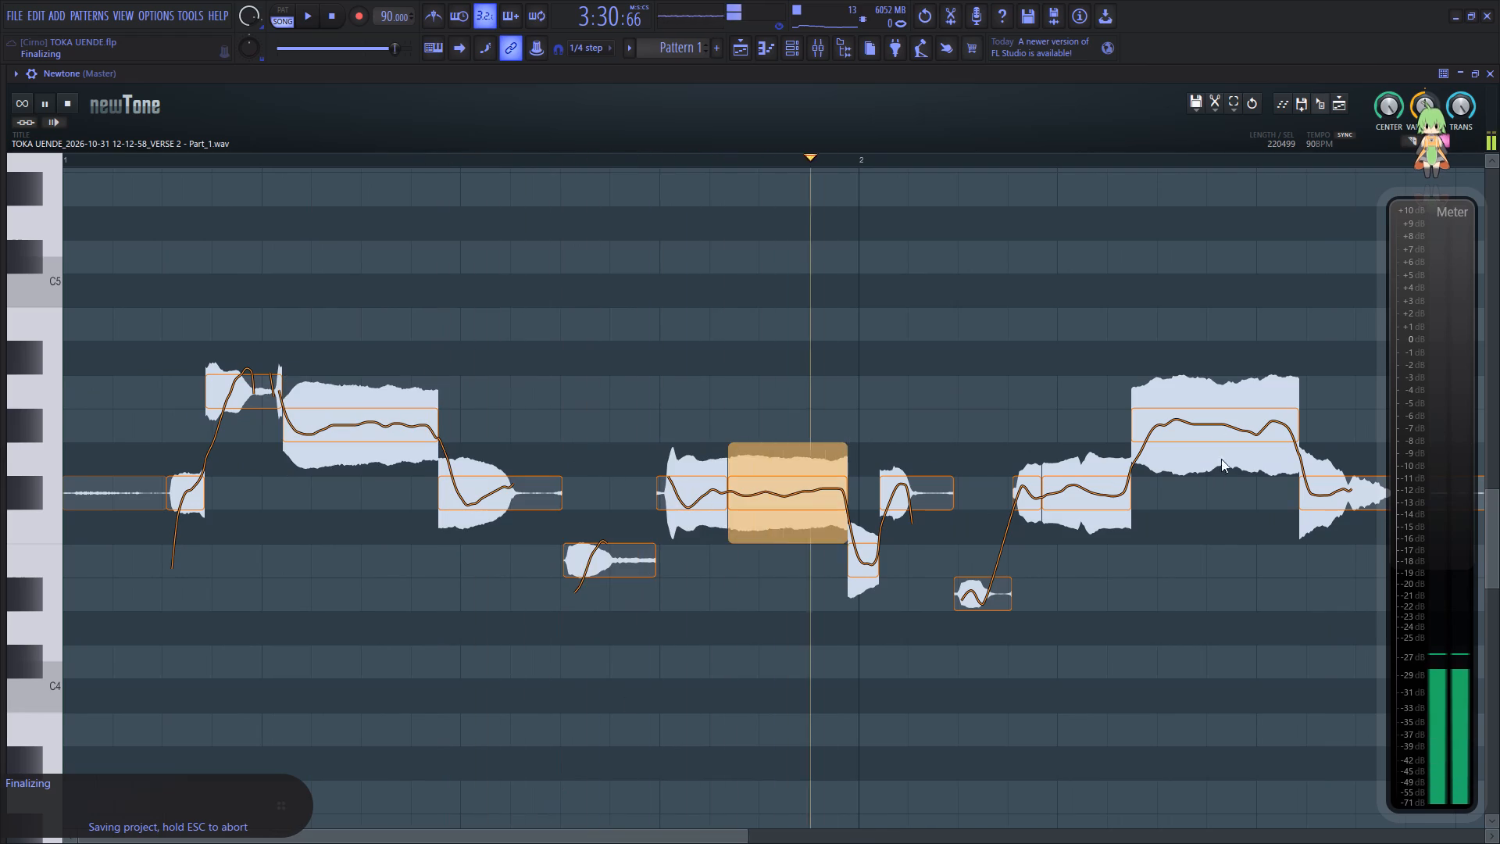
click(706, 580)
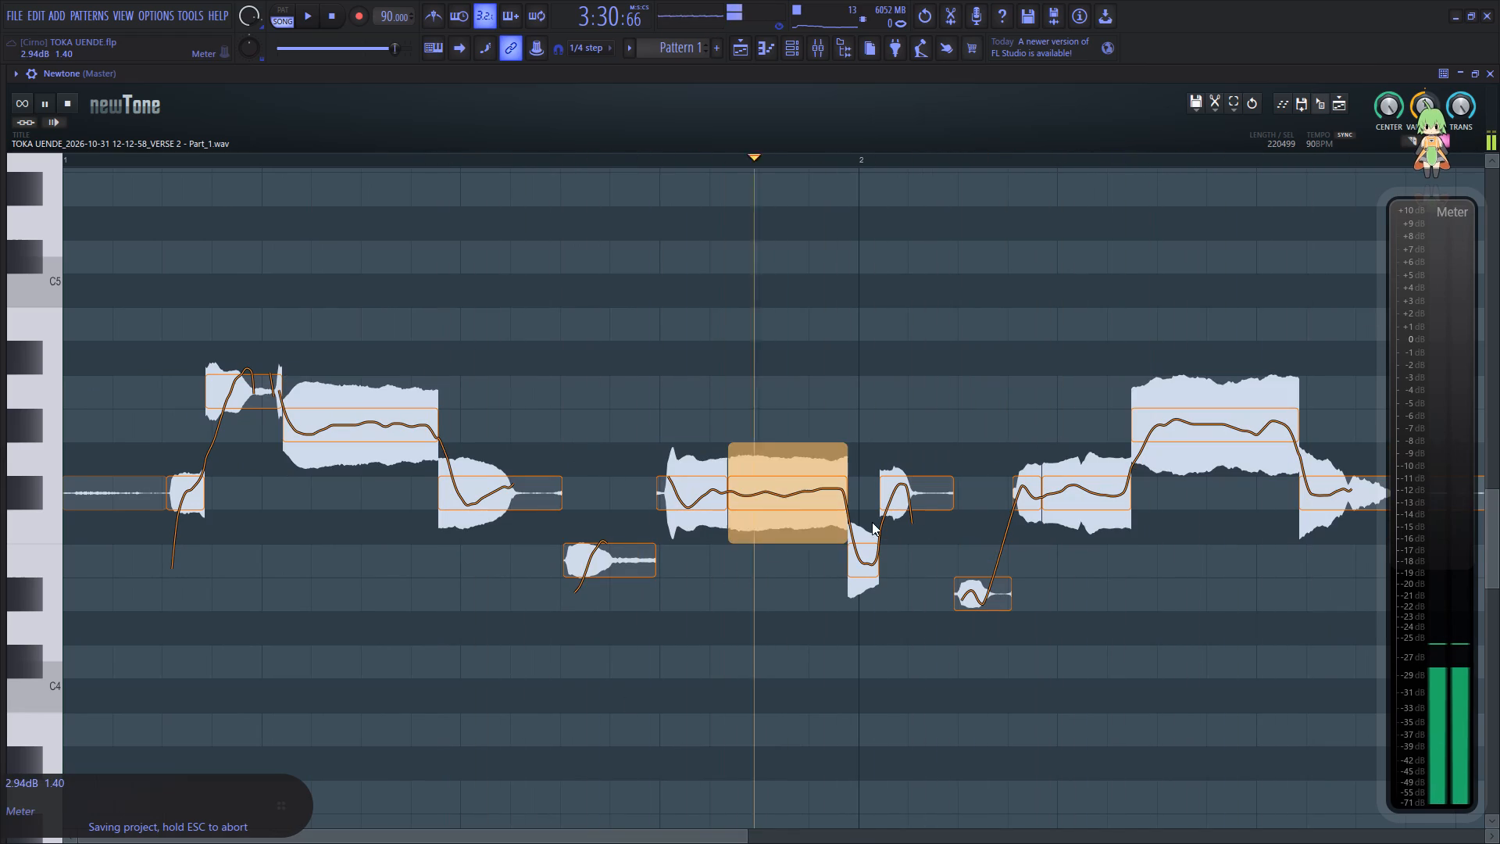
key(space)
key(space)
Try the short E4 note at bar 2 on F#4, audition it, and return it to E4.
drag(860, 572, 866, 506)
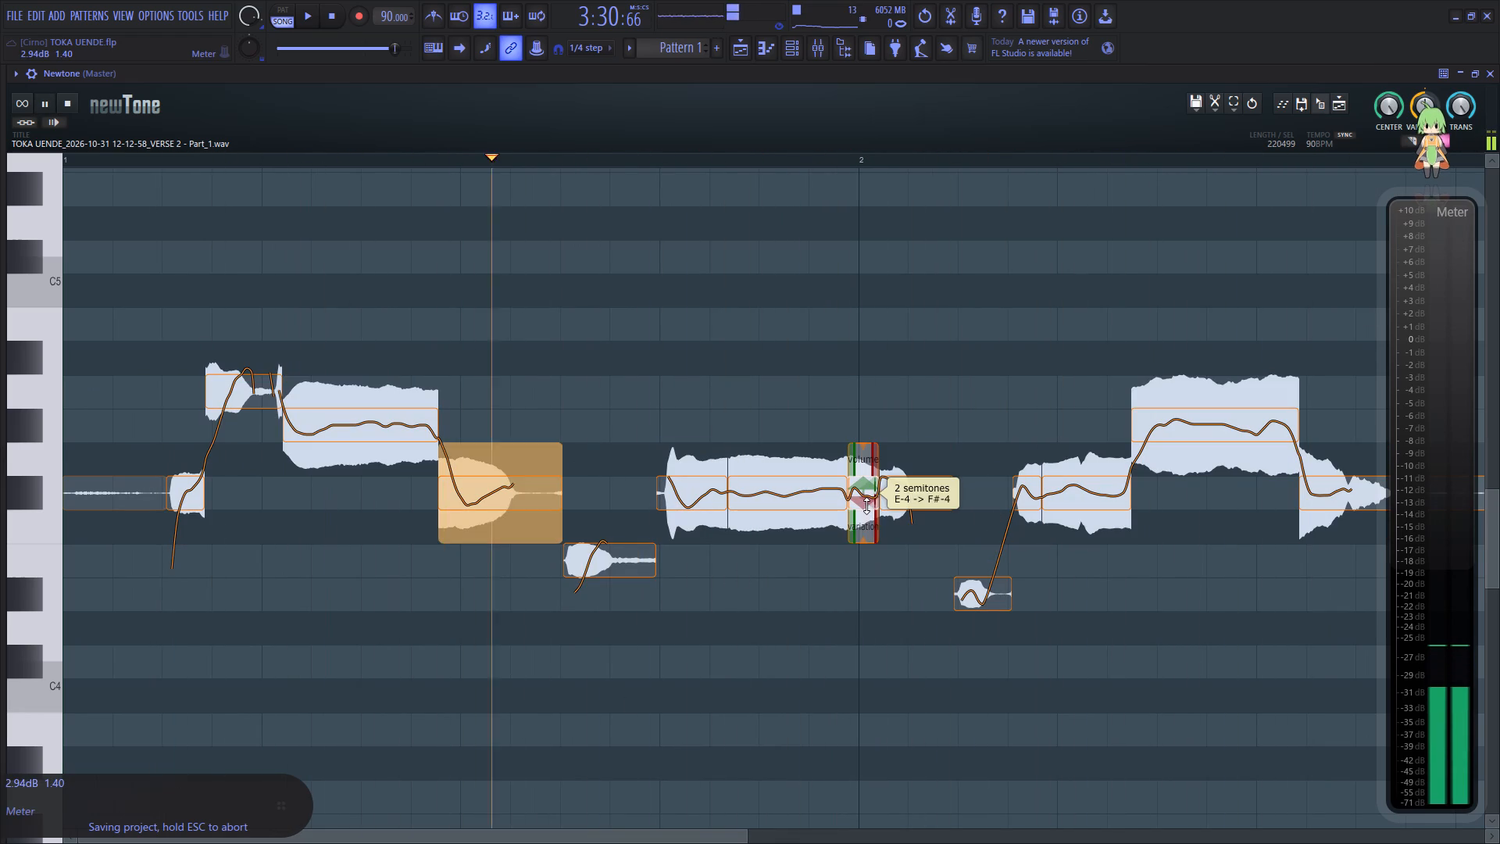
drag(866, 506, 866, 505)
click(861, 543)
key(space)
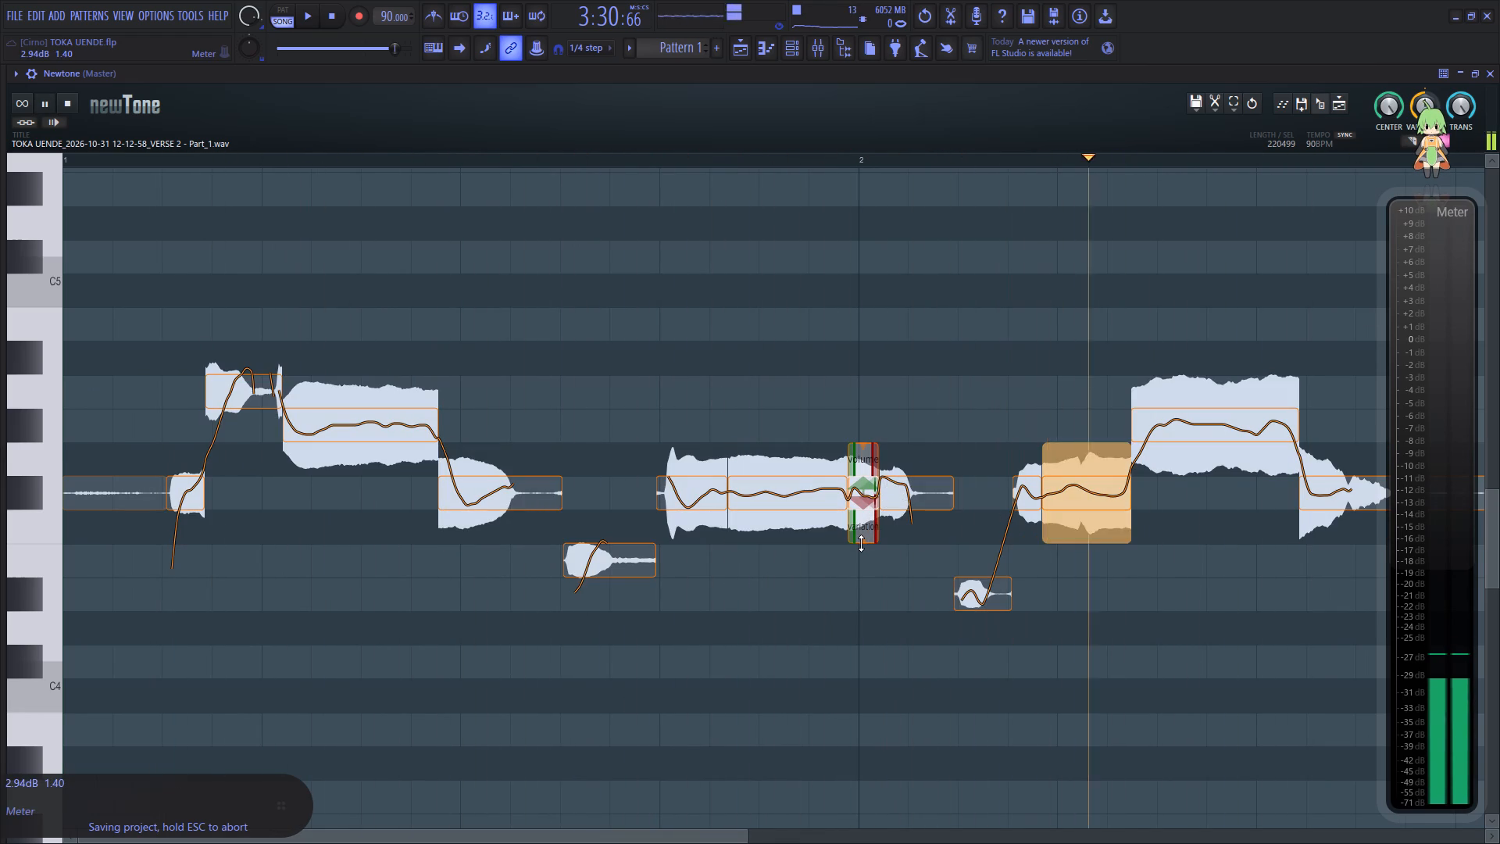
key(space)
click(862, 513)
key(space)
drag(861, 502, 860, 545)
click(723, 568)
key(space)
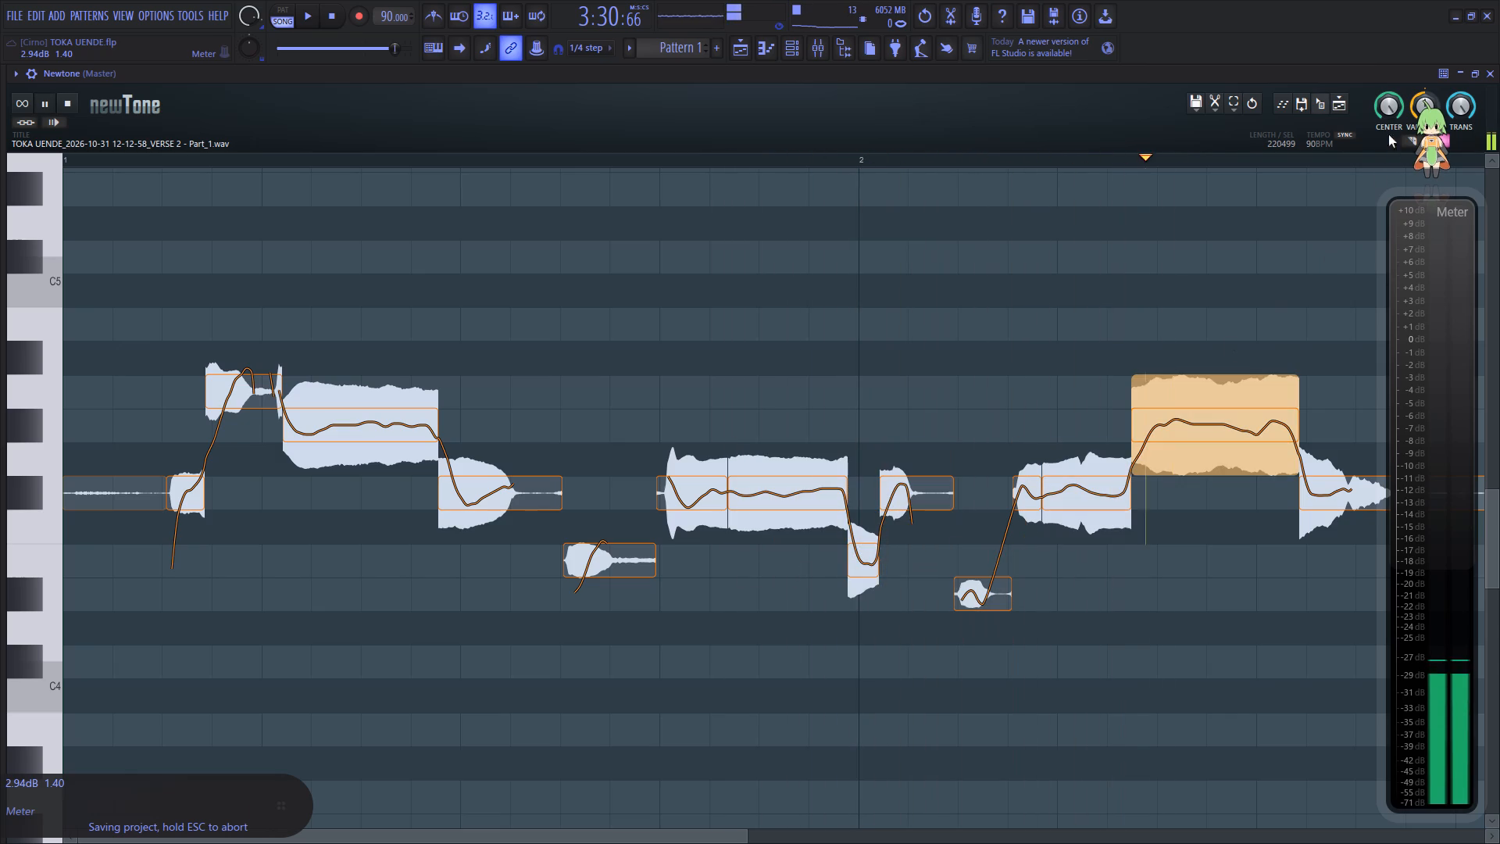
Place the corrected phrase in the playlist at 80:11 on the track below the original, and close NewTone.
key(space)
drag(1323, 103, 536, 659)
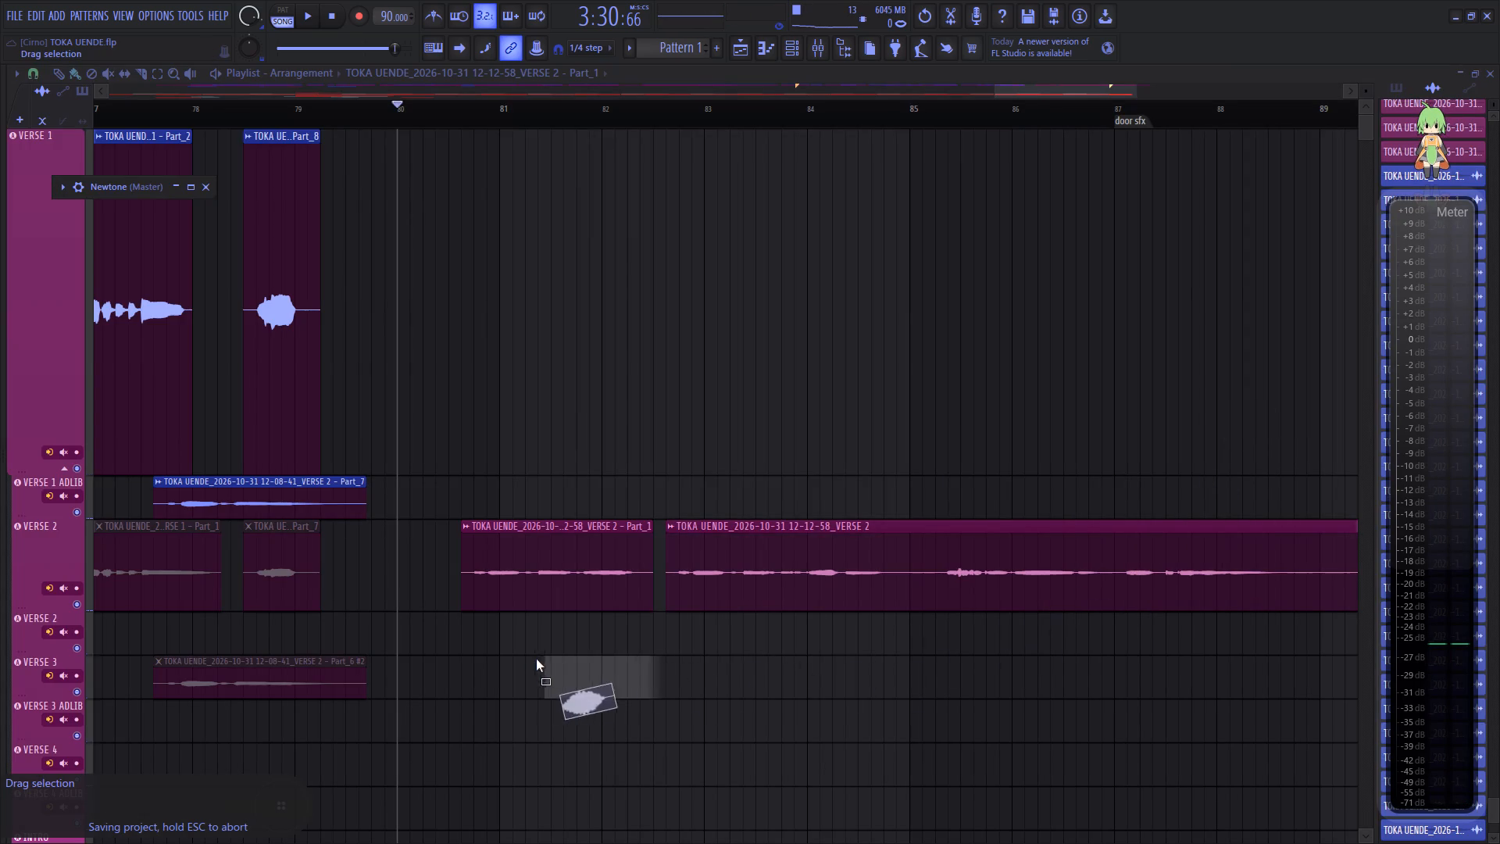
drag(536, 659, 461, 645)
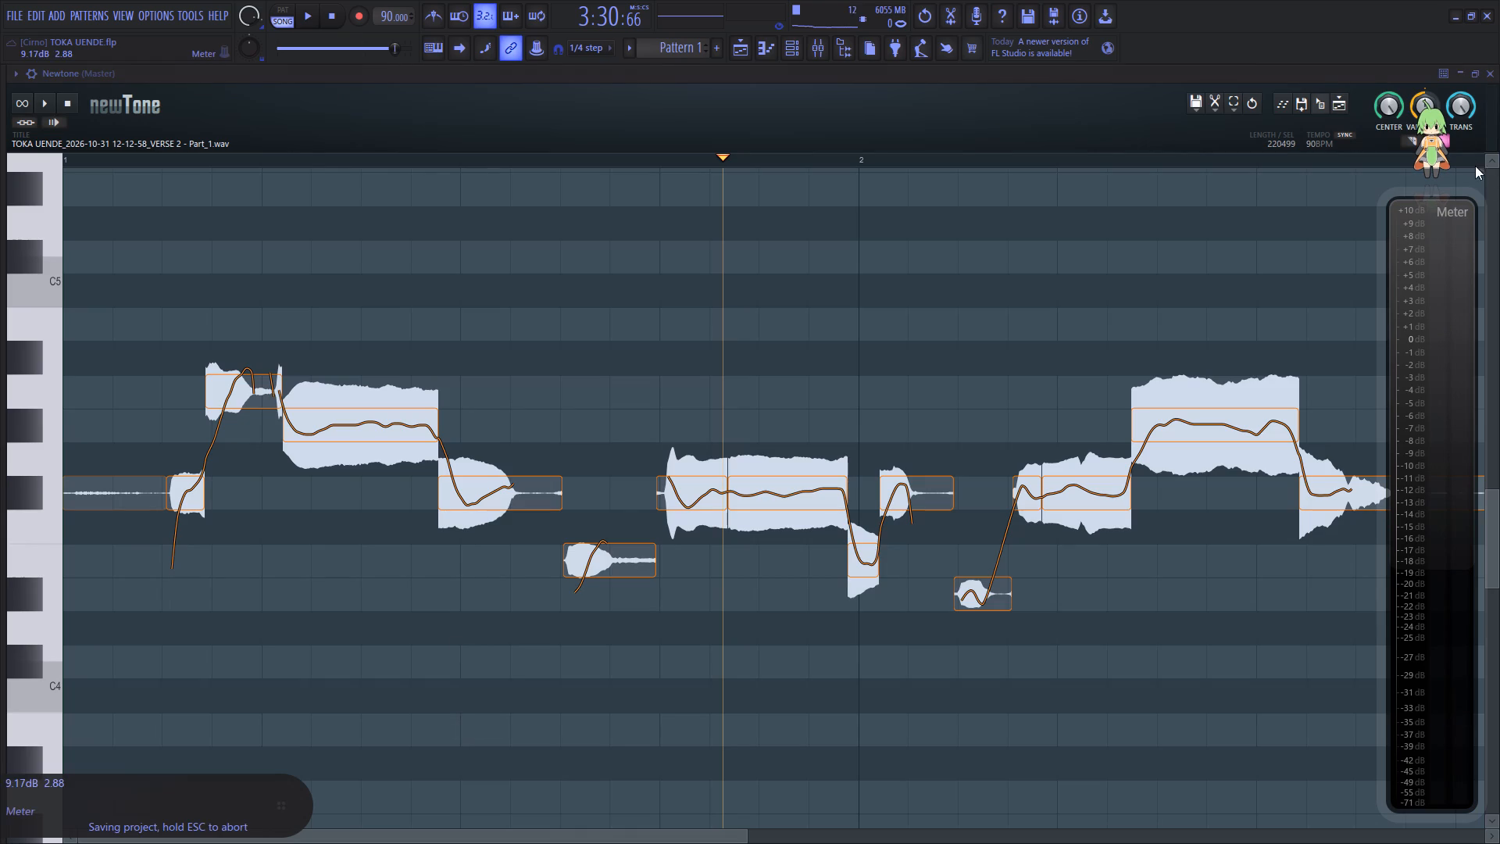
click(1489, 77)
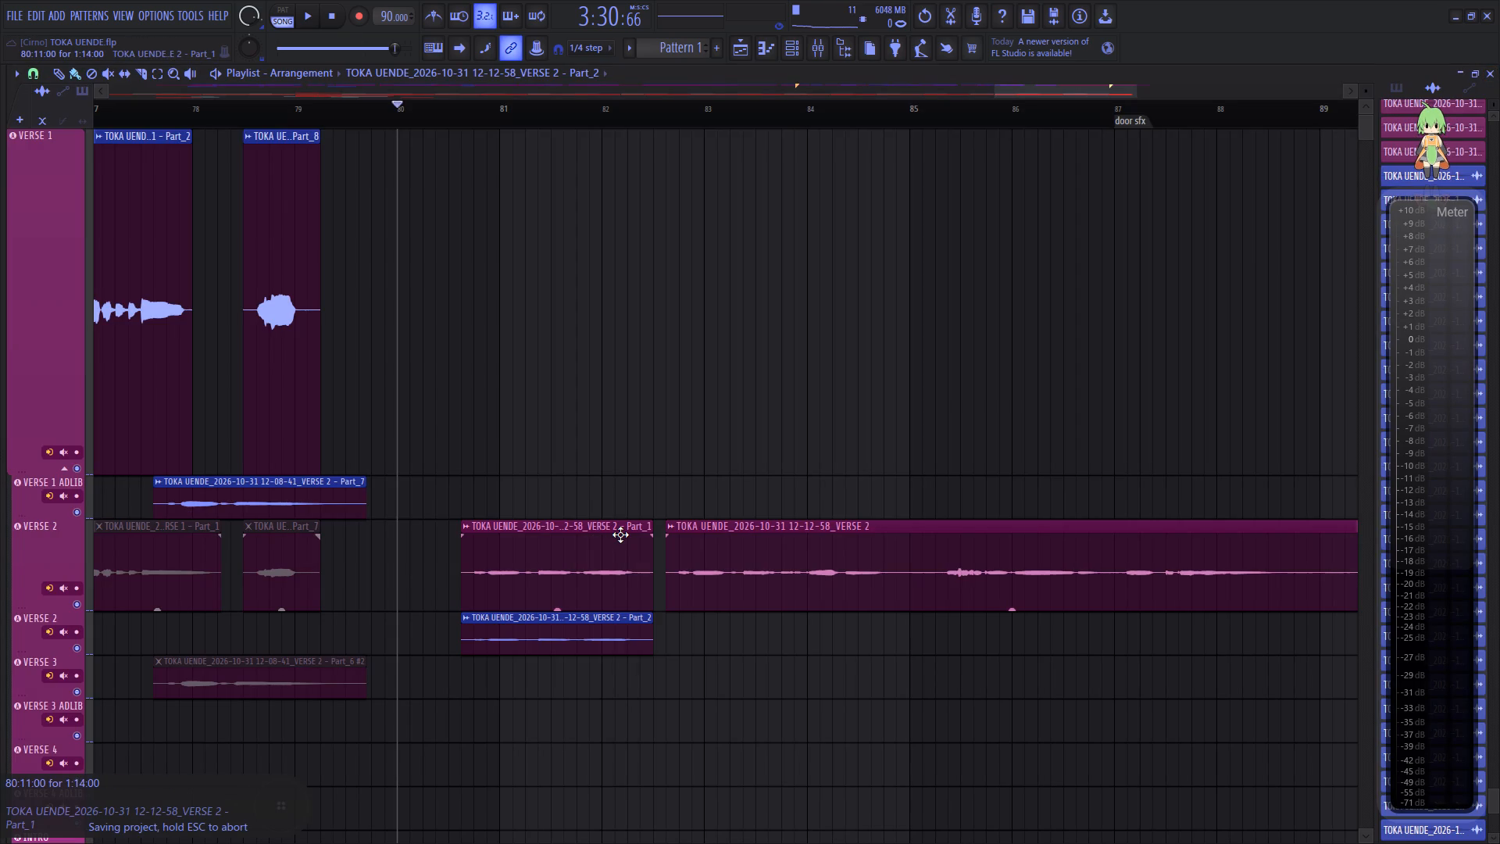
Mute the original Part_1 clip and move it to the VERSE 3 track, putting the corrected clip in its place.
key(t)
click(528, 599)
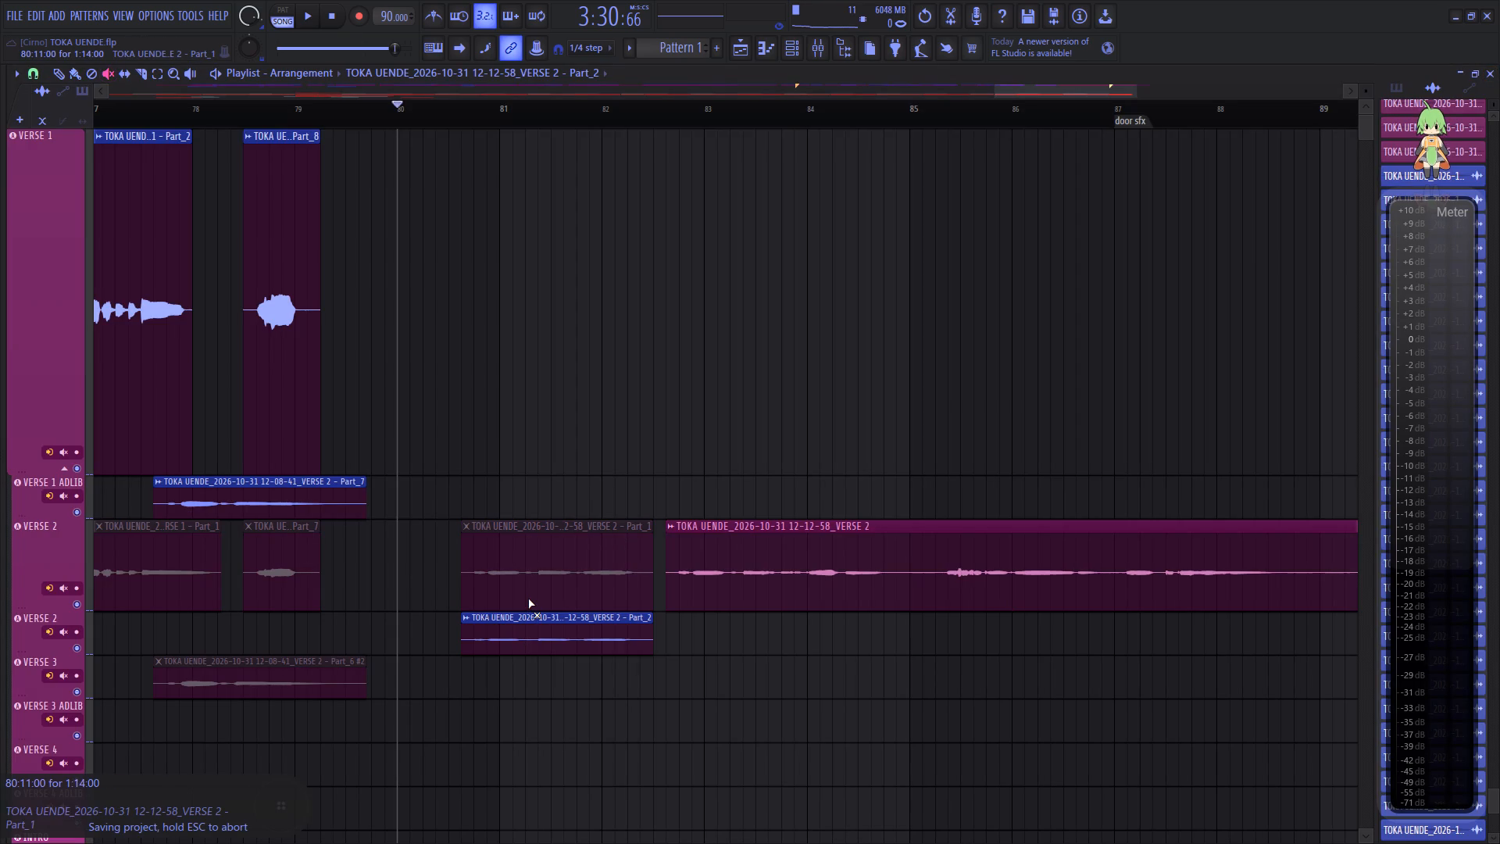
key(b)
drag(521, 572, 521, 703)
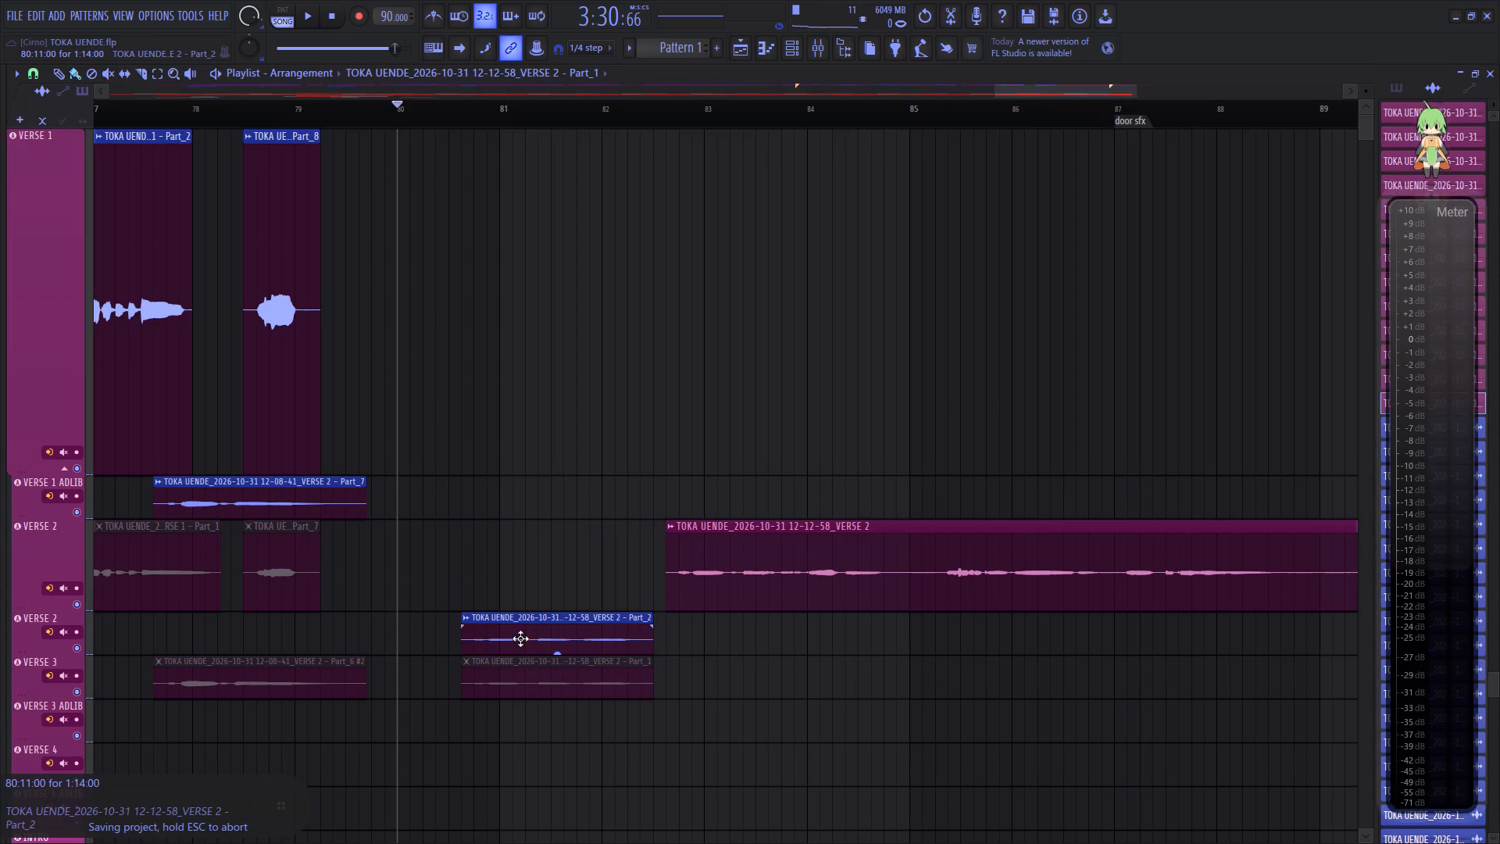
drag(520, 638, 520, 544)
Play through the next phrase and slice it off the Verse 2 take just before bar 85, removing the gap after it.
key(space)
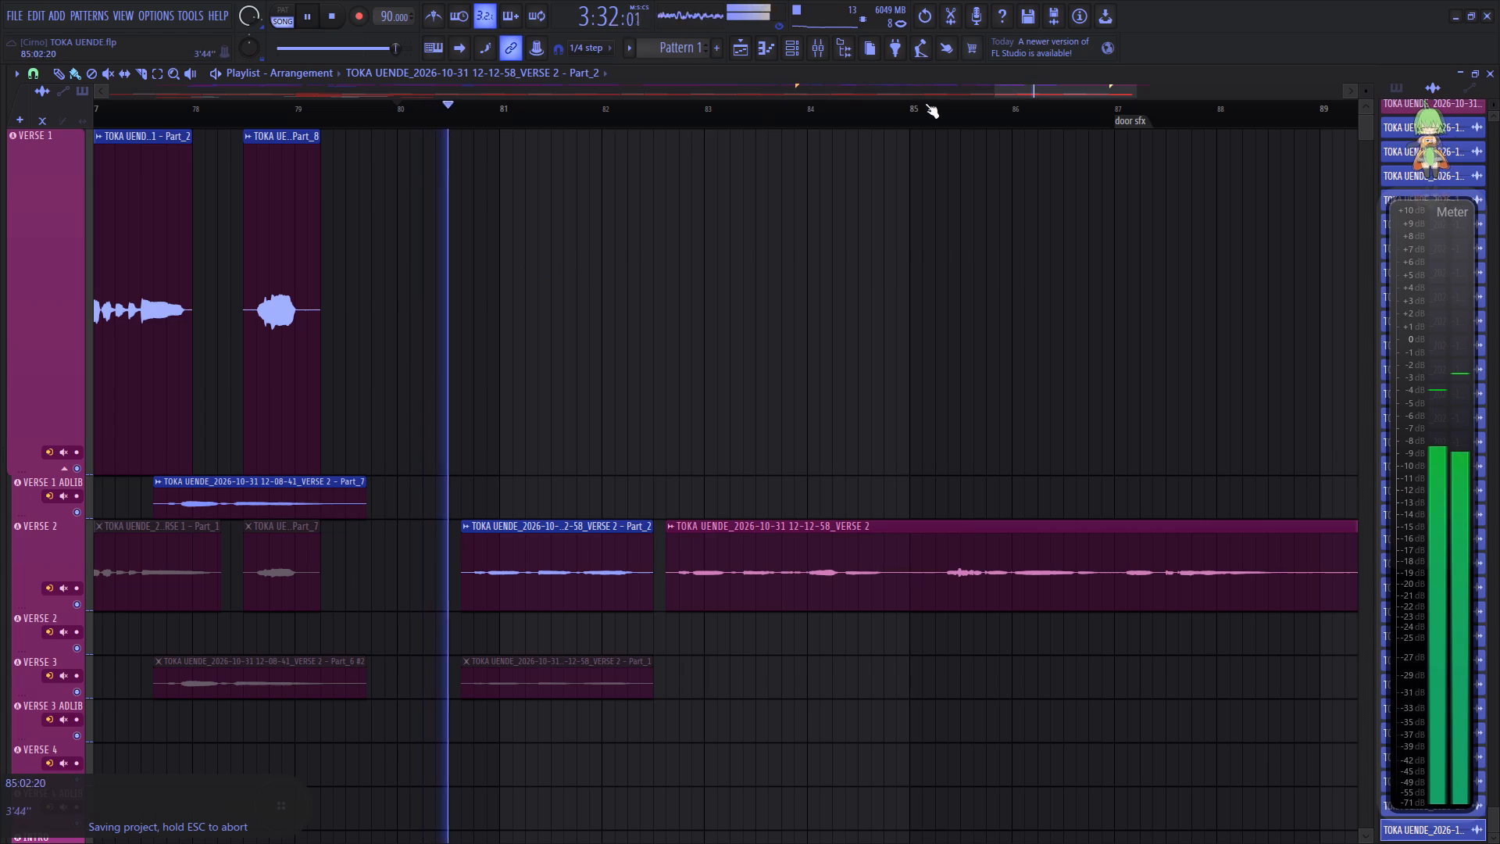
click(1025, 91)
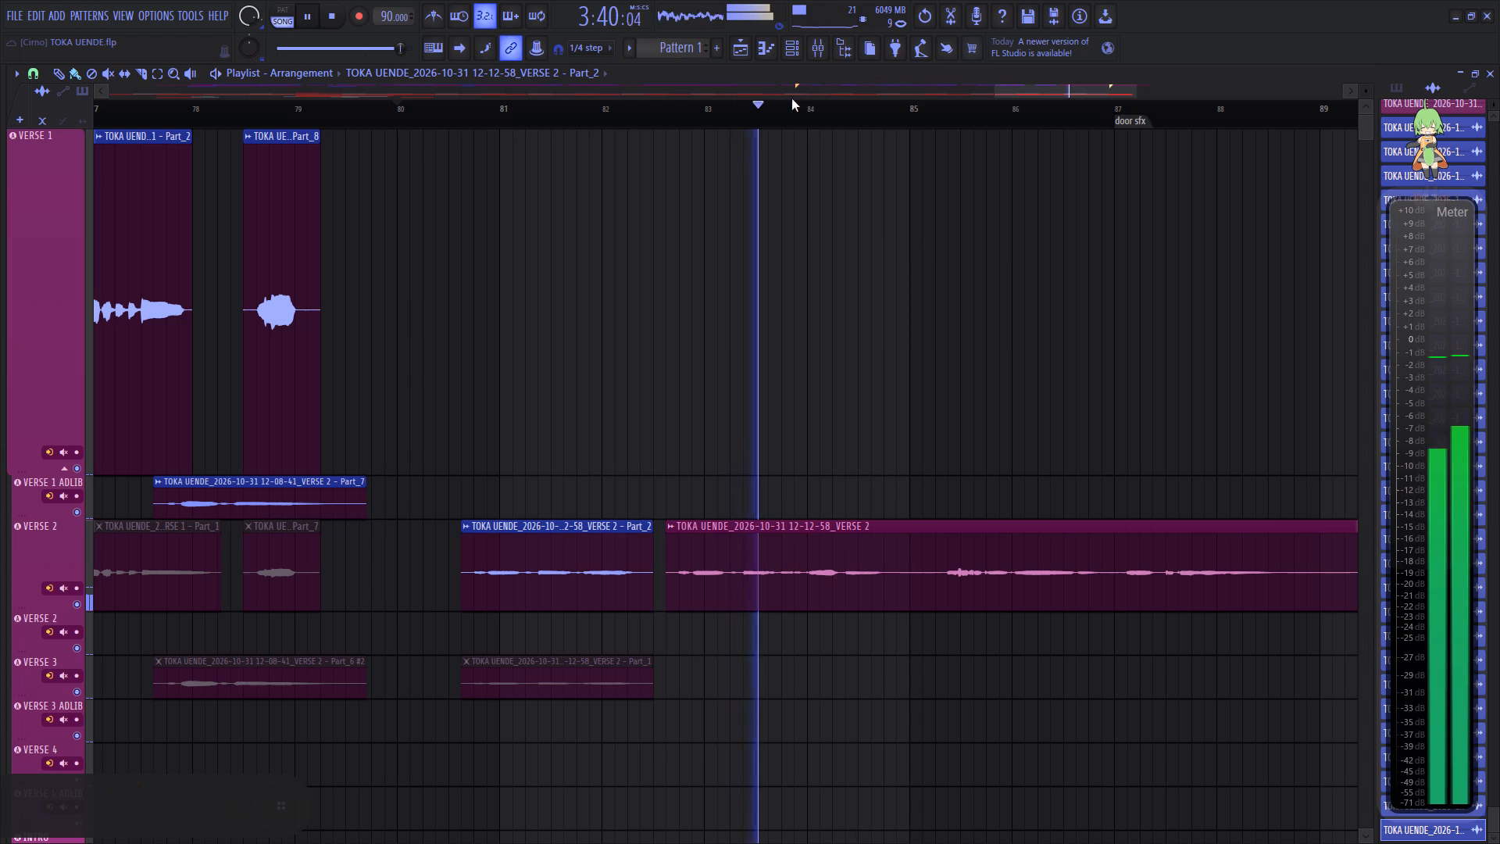
key(c)
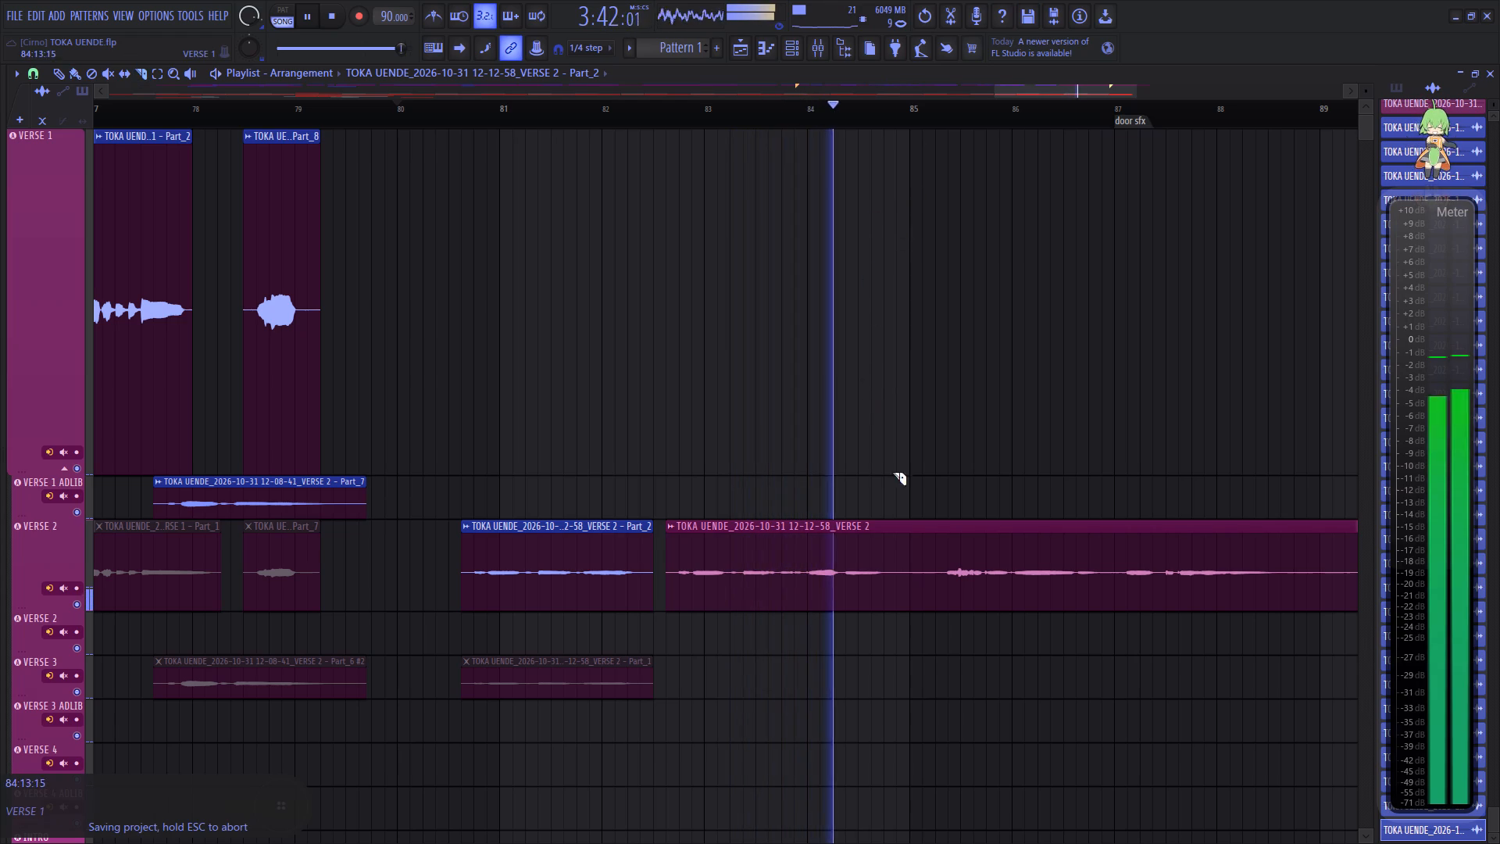
click(892, 585)
right_click(937, 576)
key(space)
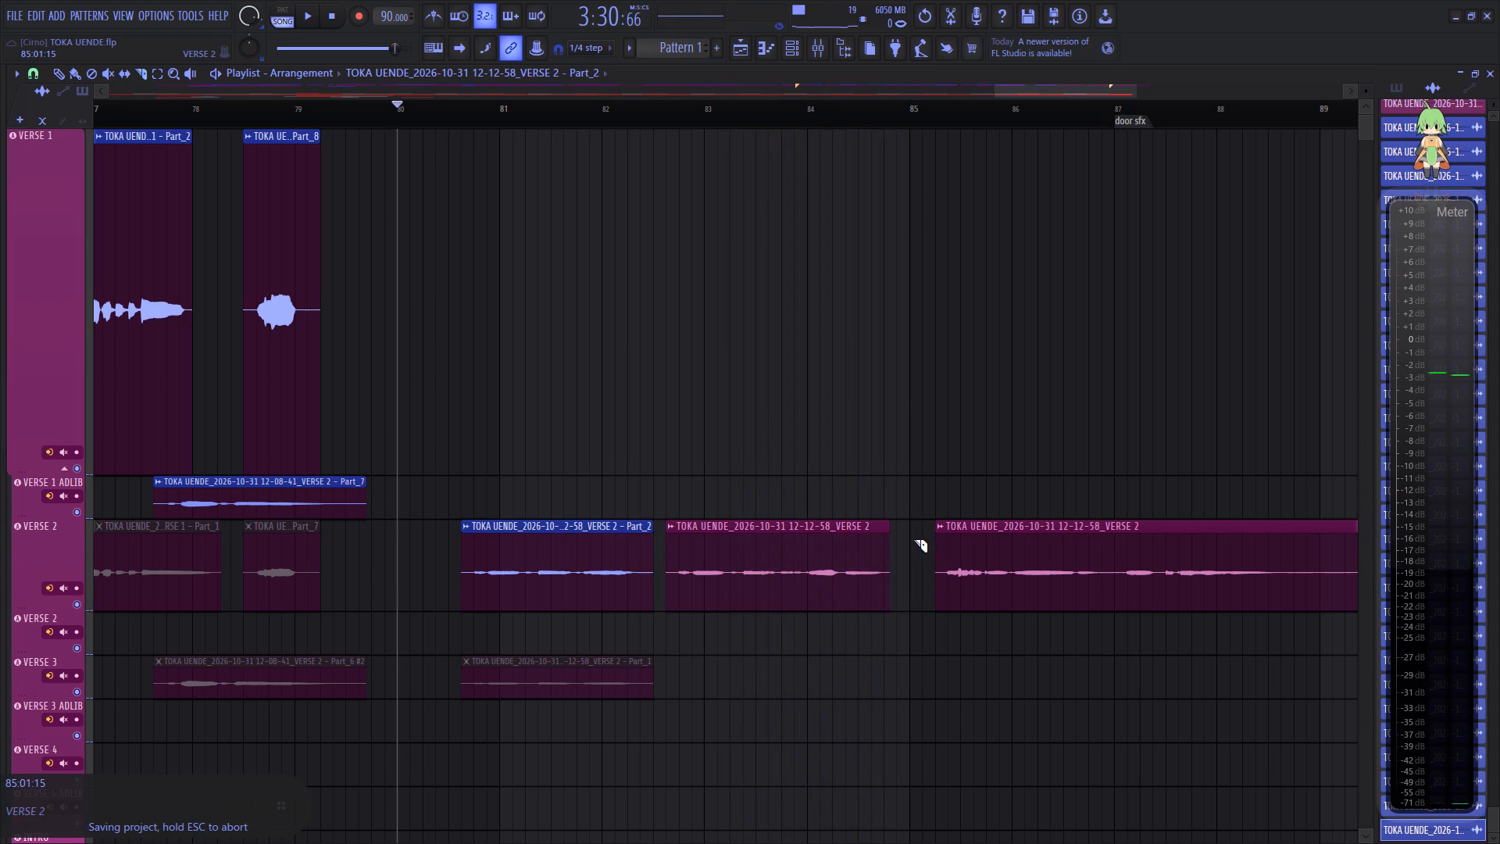
Make the Verse 2 phrase clip at 82:11 unique and open it in NewTone for pitch correction.
key(b)
click(669, 526)
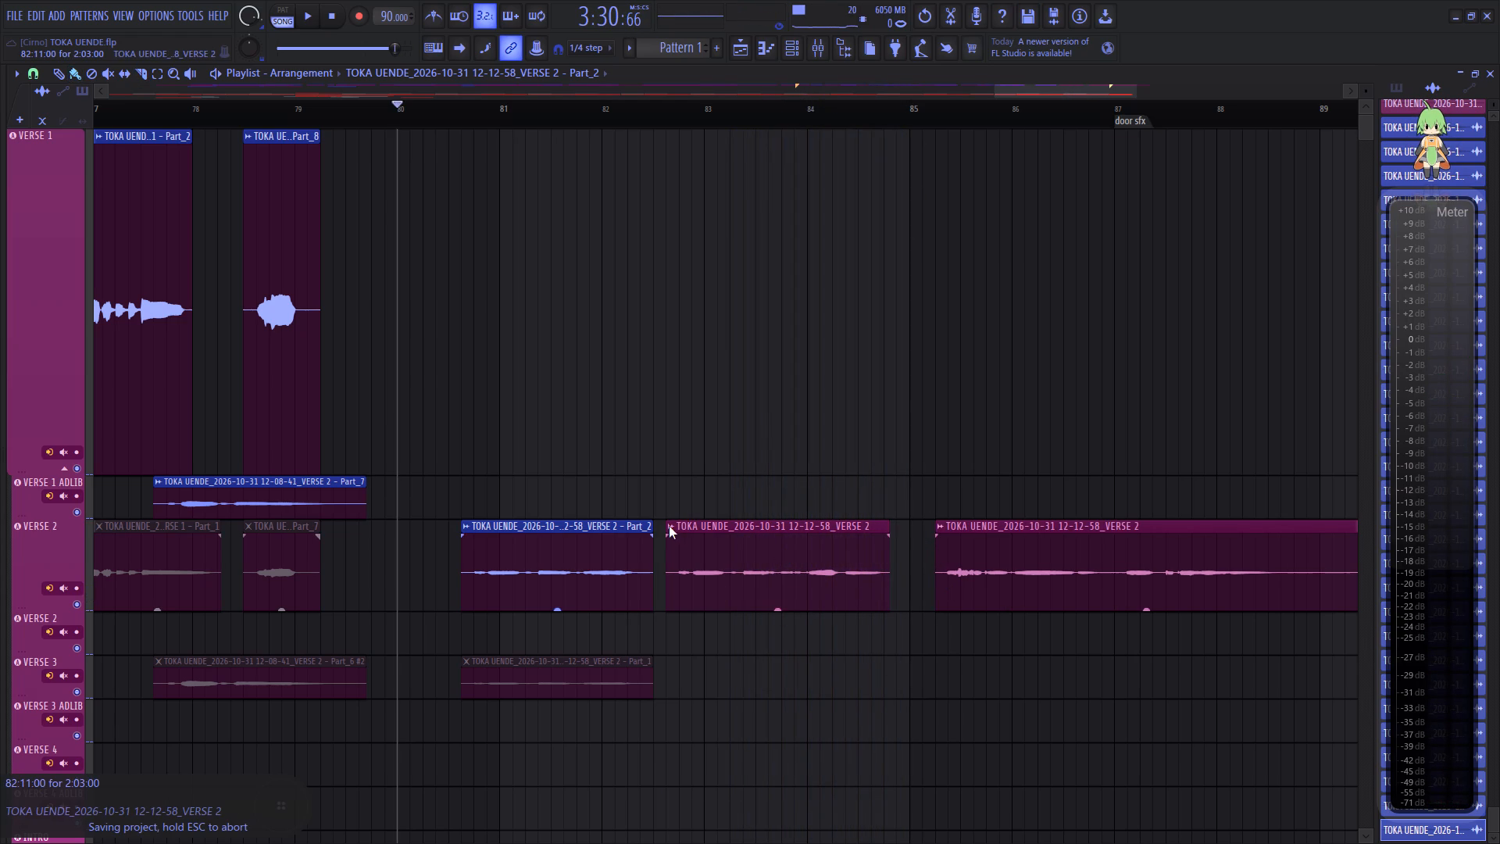
click(841, 555)
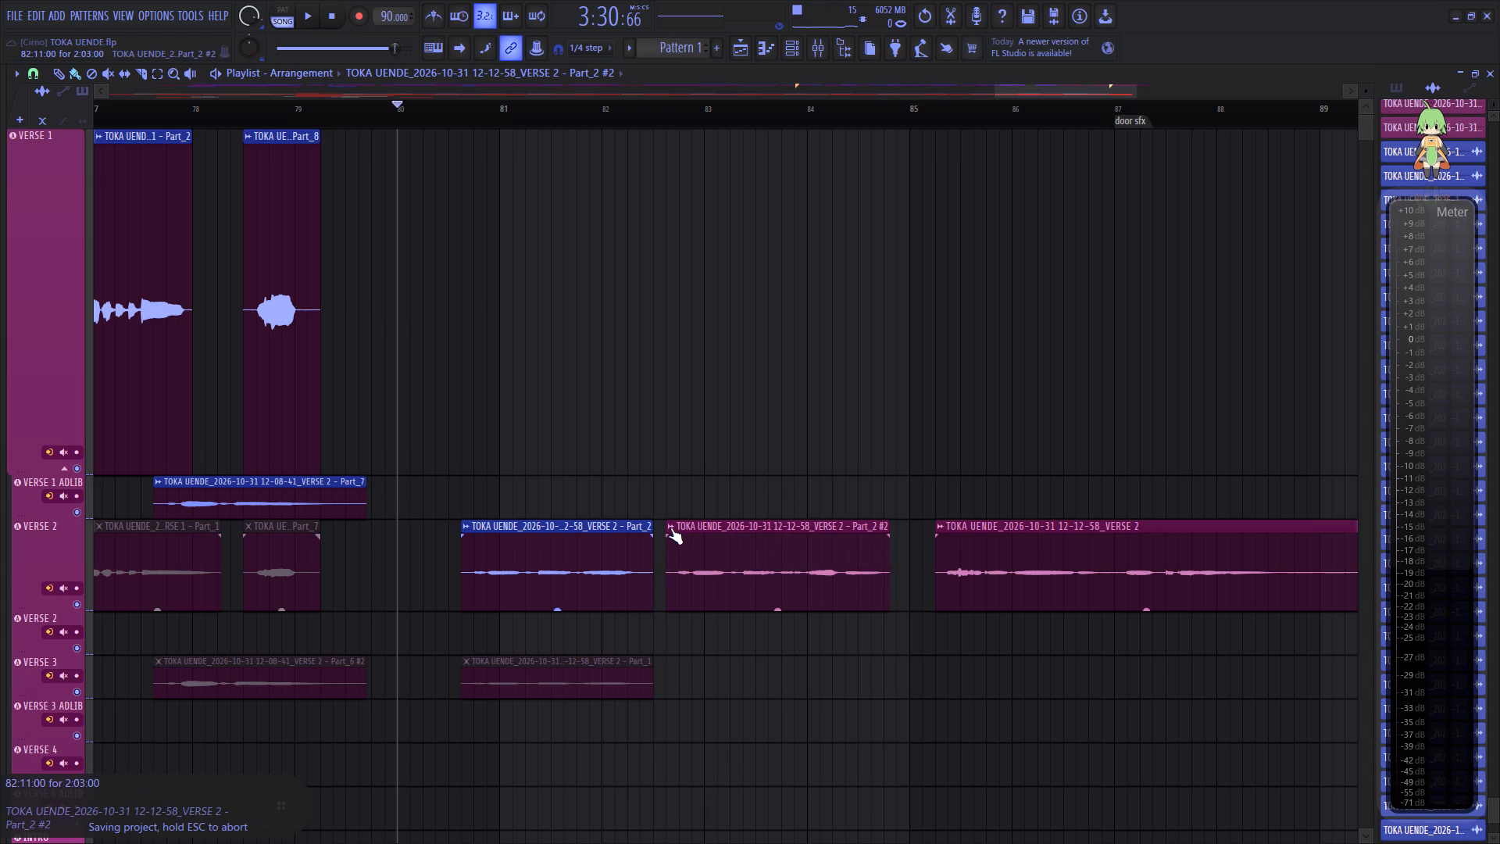
click(672, 527)
click(827, 586)
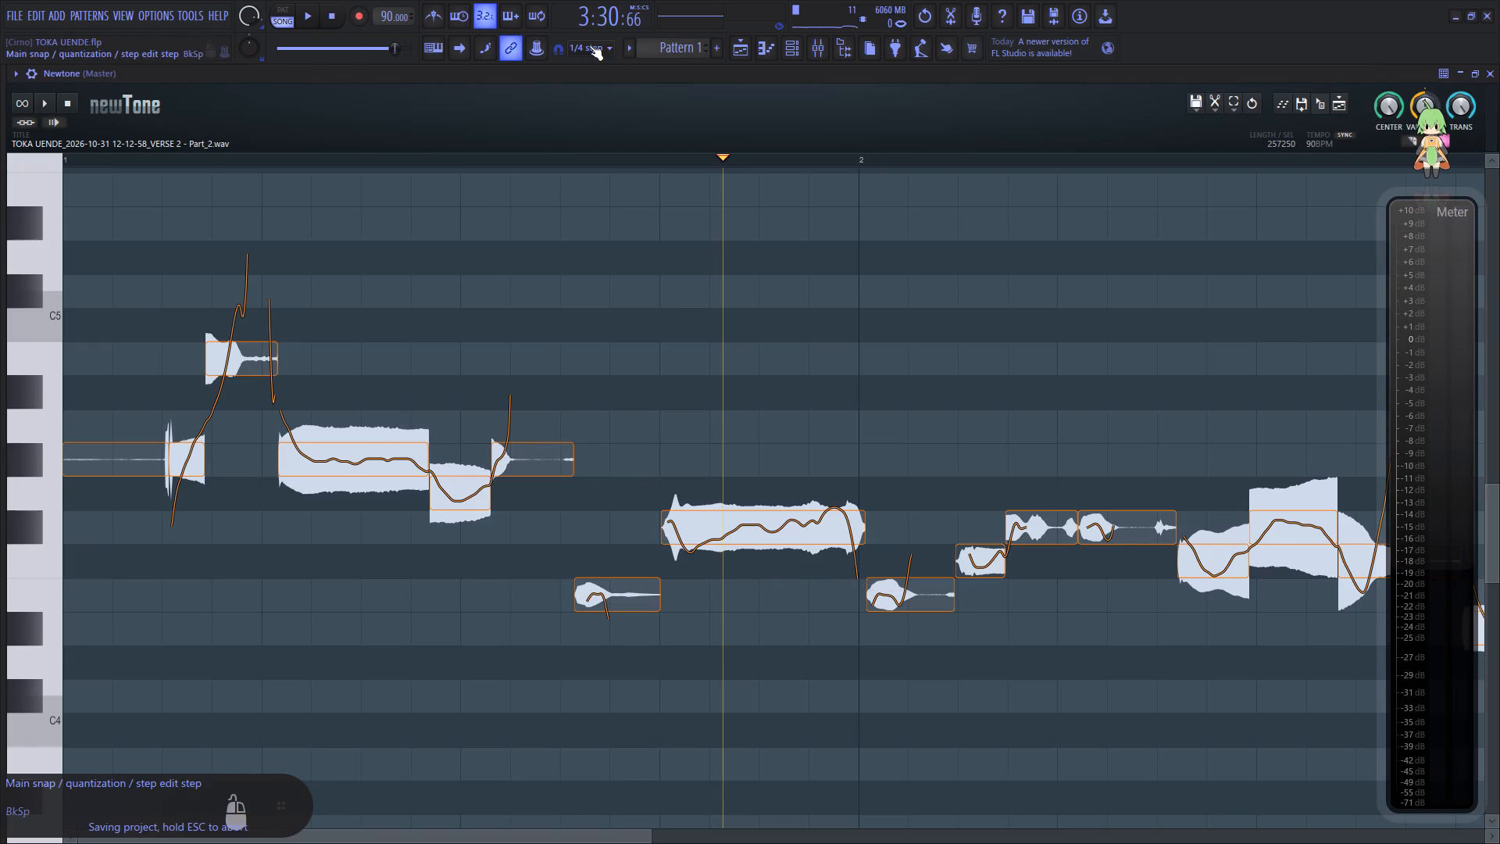
Reduce the pitch variation of the long G#4 note early in bar 1 to about 65% and audition it.
click(100, 556)
key(space)
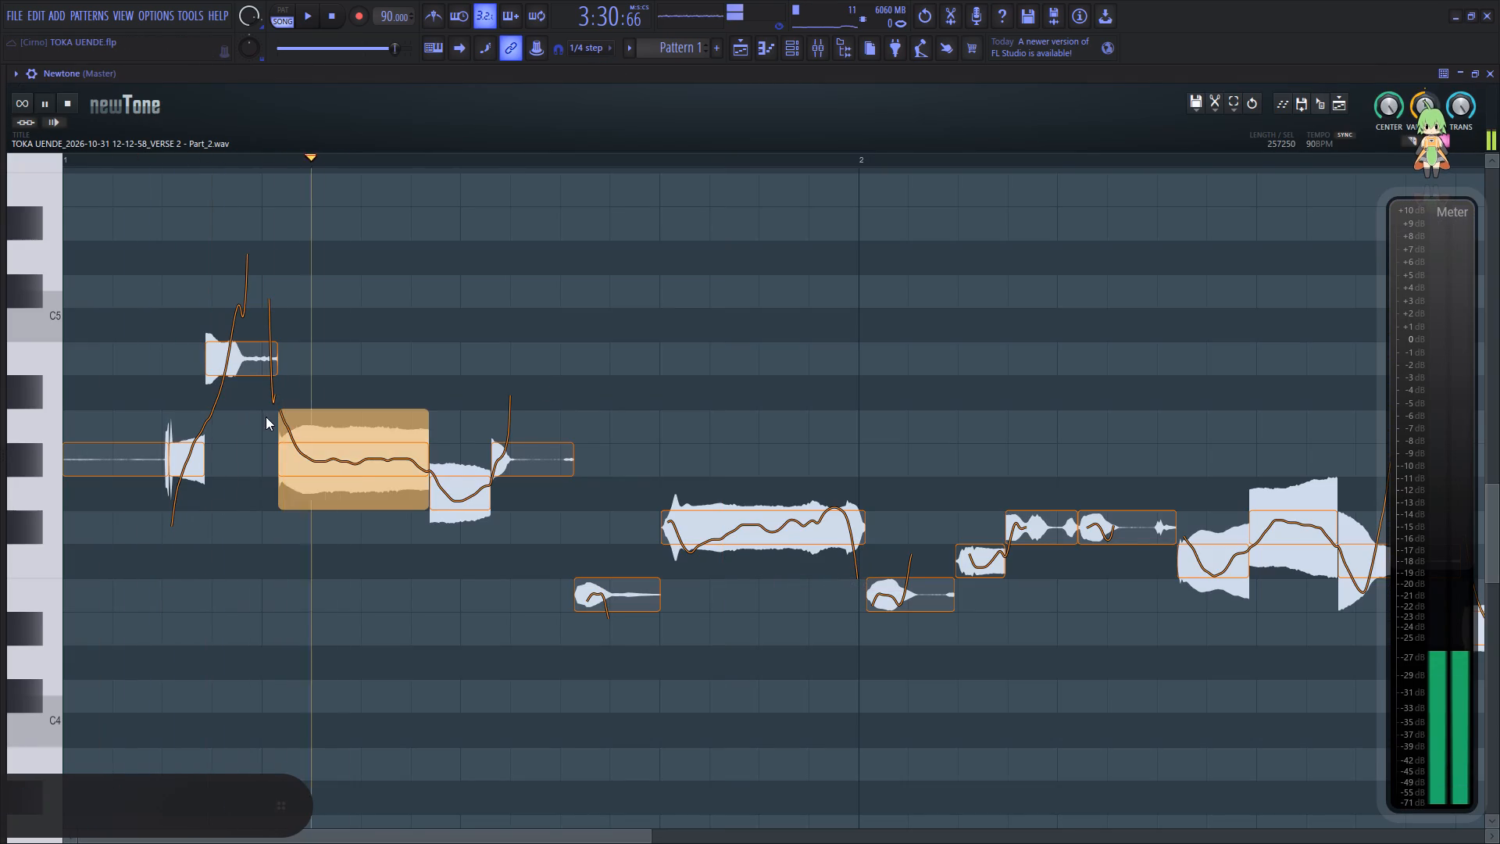
key(space)
click(359, 467)
drag(358, 507, 361, 458)
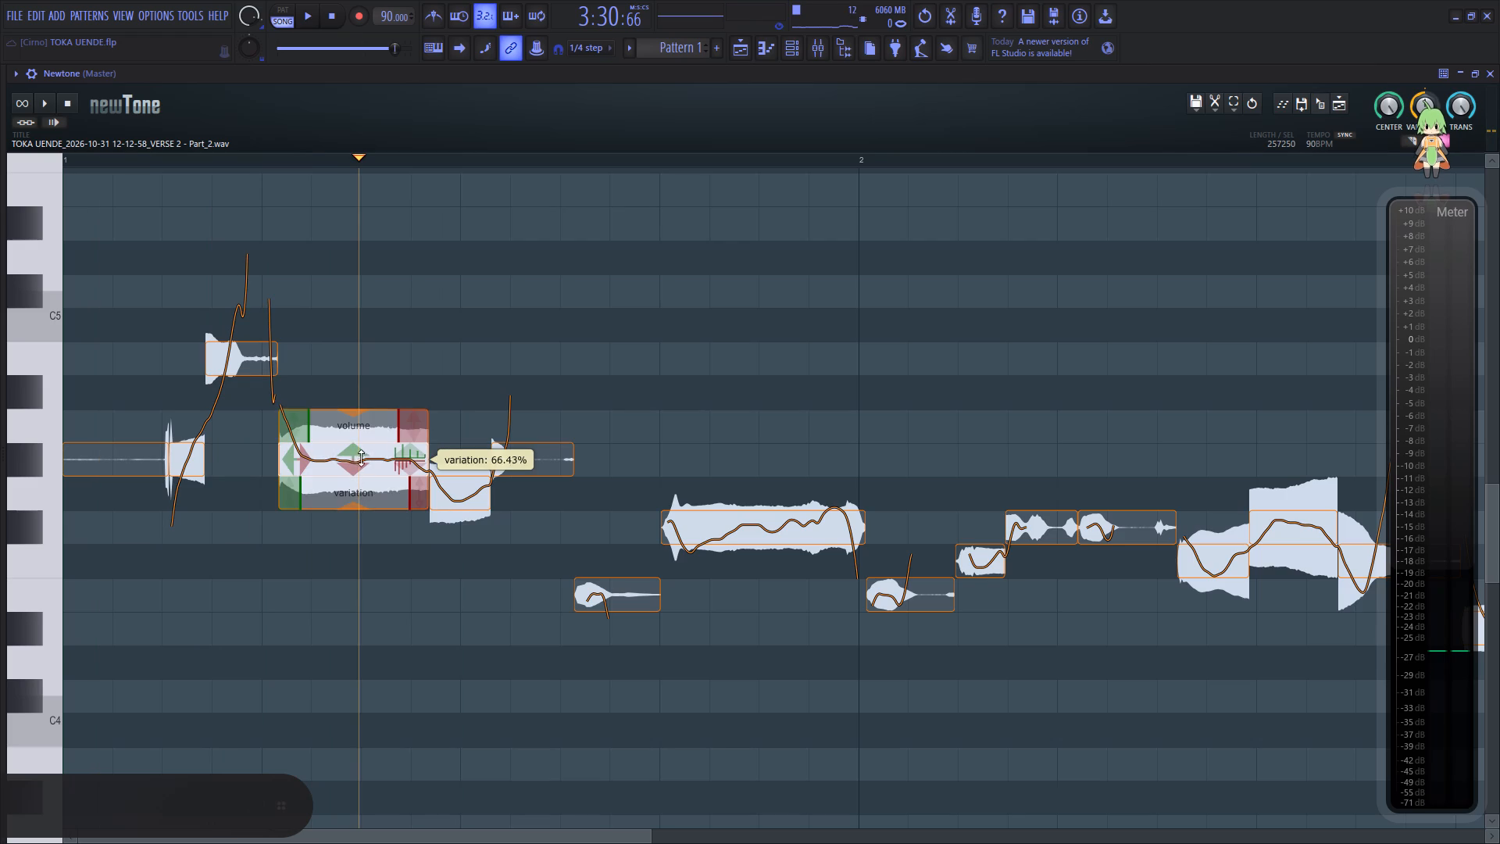
drag(361, 458, 362, 454)
click(114, 542)
key(space)
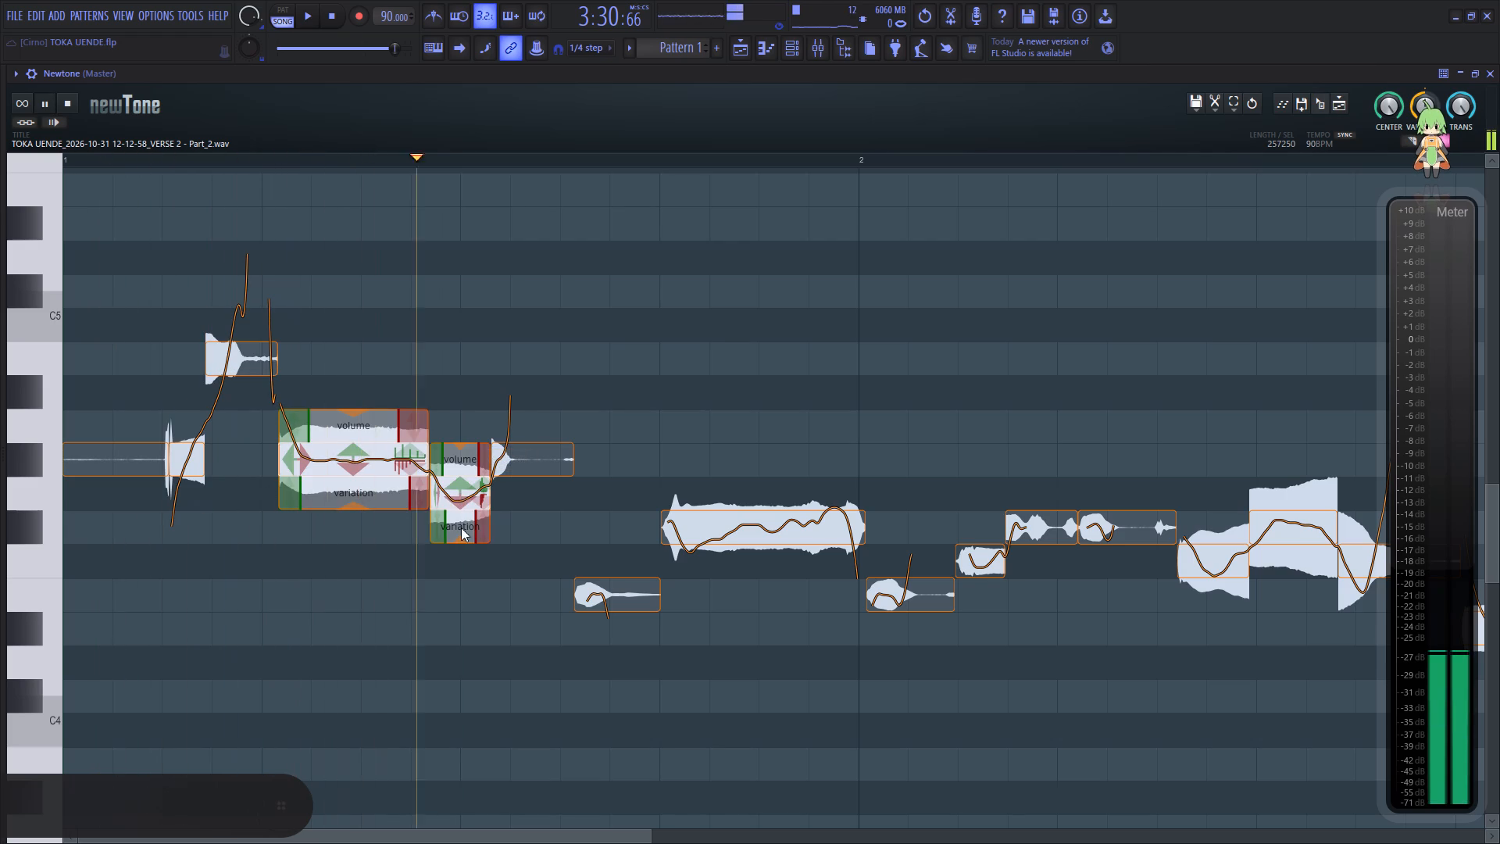
Reduce the pitch variation of the G4 note following the long G#4 to about 57% and audition it.
drag(457, 543, 472, 485)
key(space)
key(space)
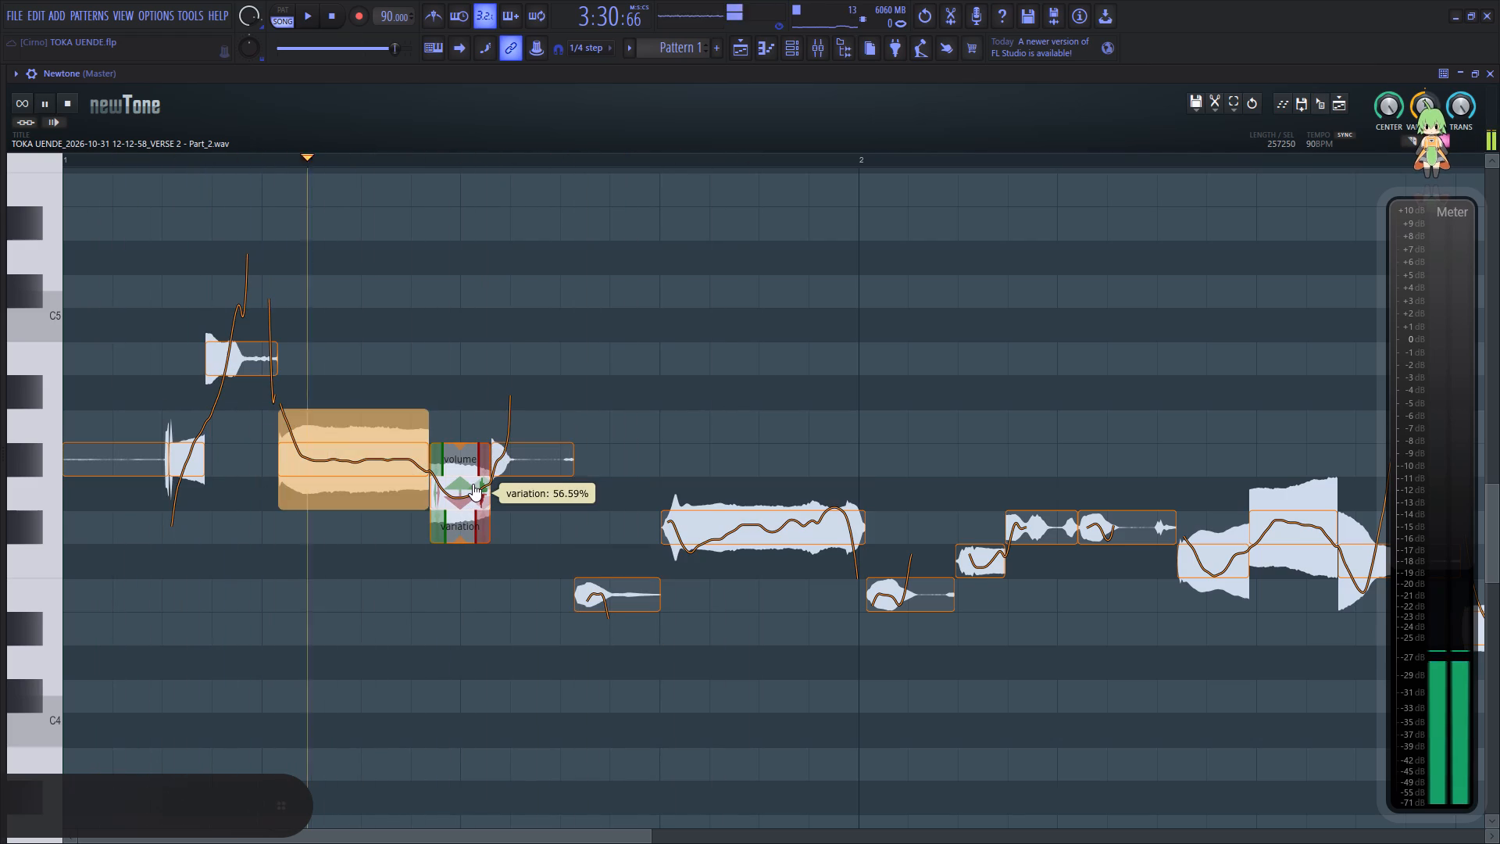
key(space)
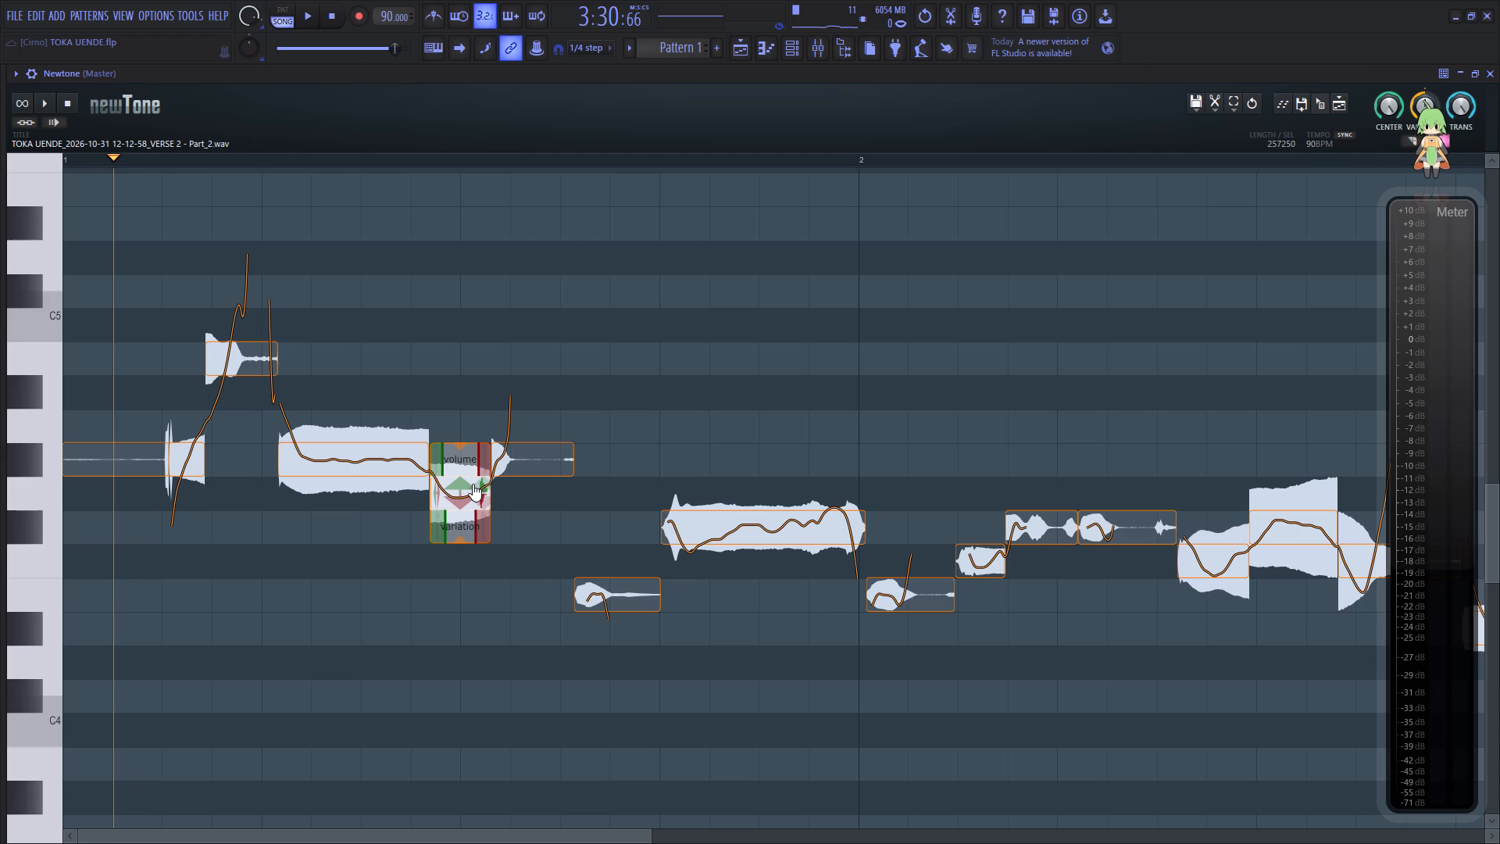
key(space)
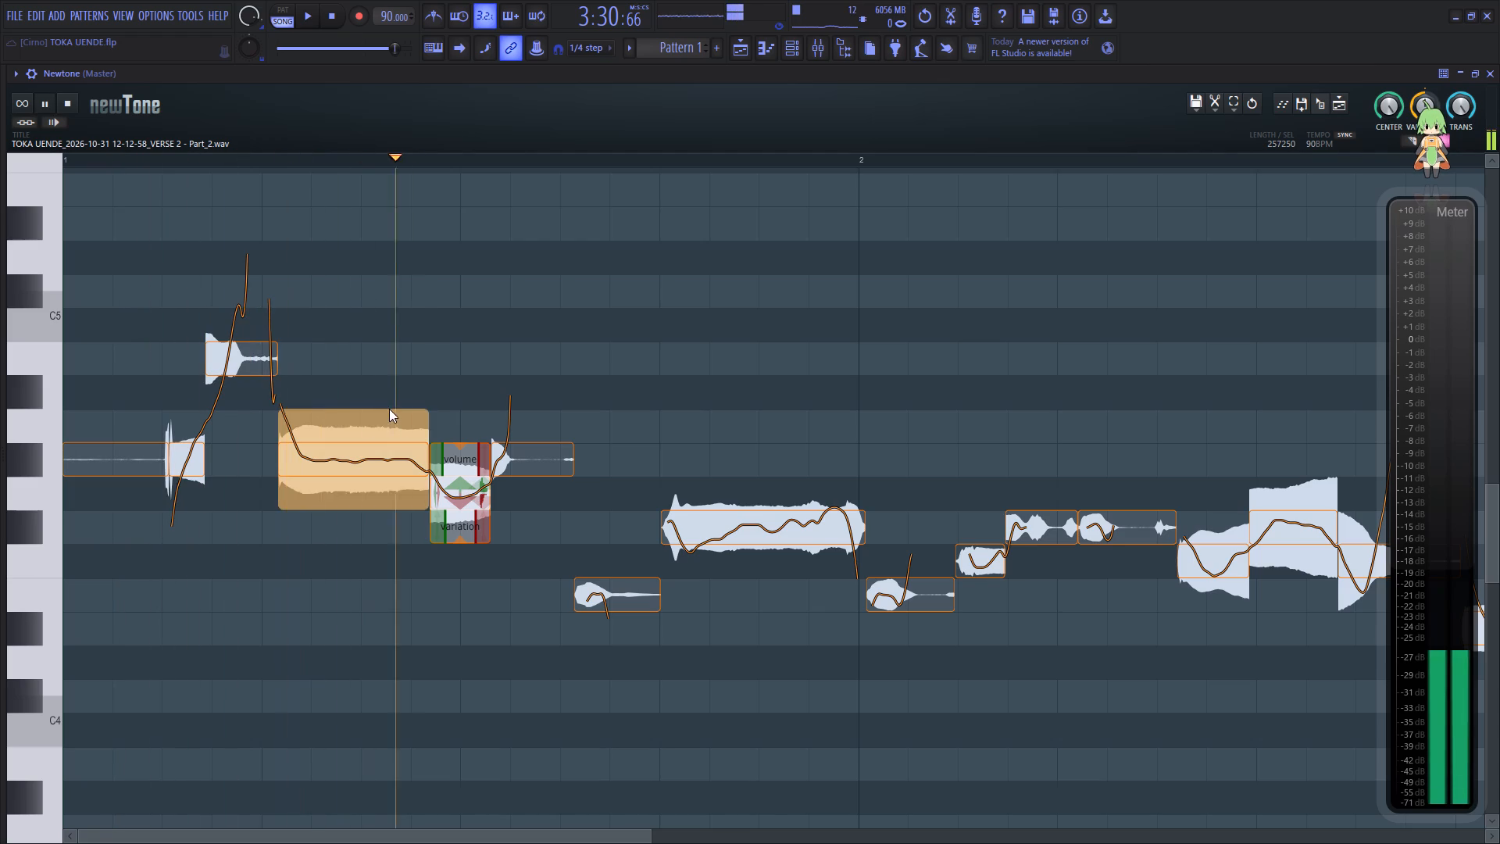
key(space)
key(space)
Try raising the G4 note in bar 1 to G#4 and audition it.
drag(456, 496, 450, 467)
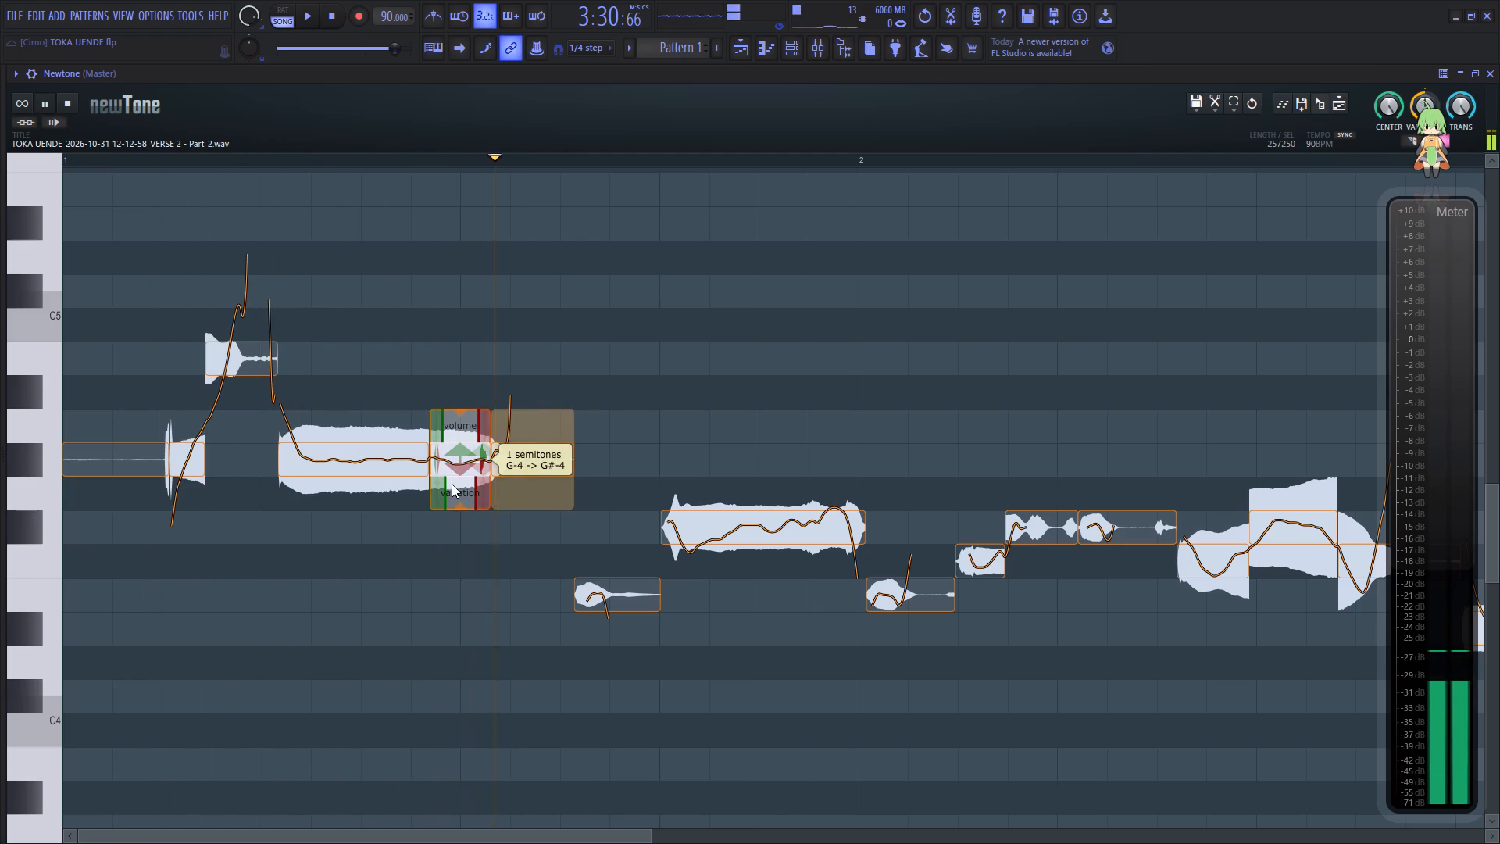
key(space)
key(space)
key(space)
Lower the raised note after the long G#4 in bar 1 to F#4 and audition it.
drag(458, 470, 458, 497)
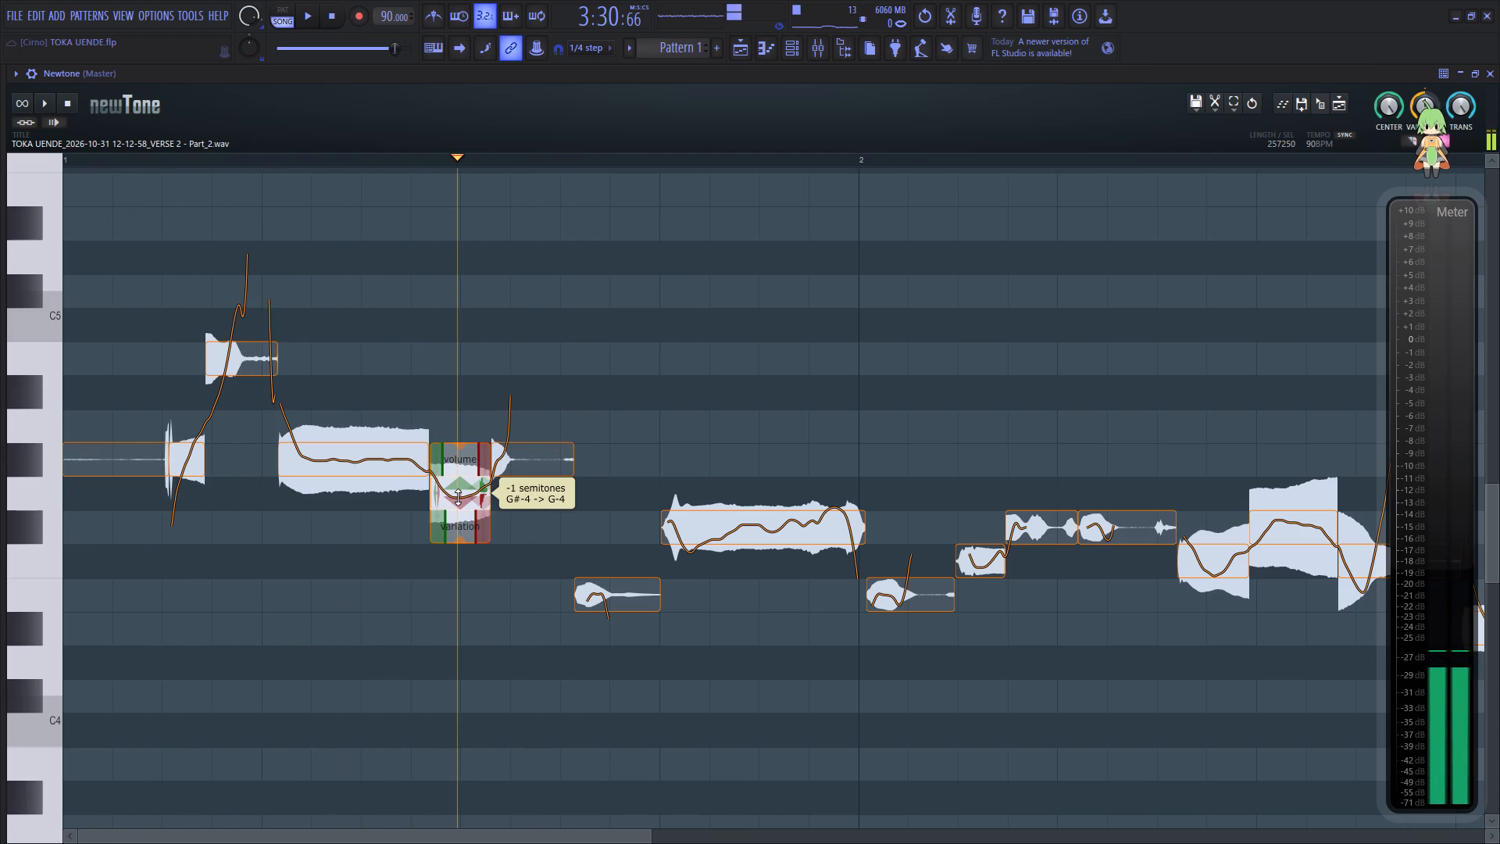
drag(458, 497, 455, 527)
click(234, 553)
key(space)
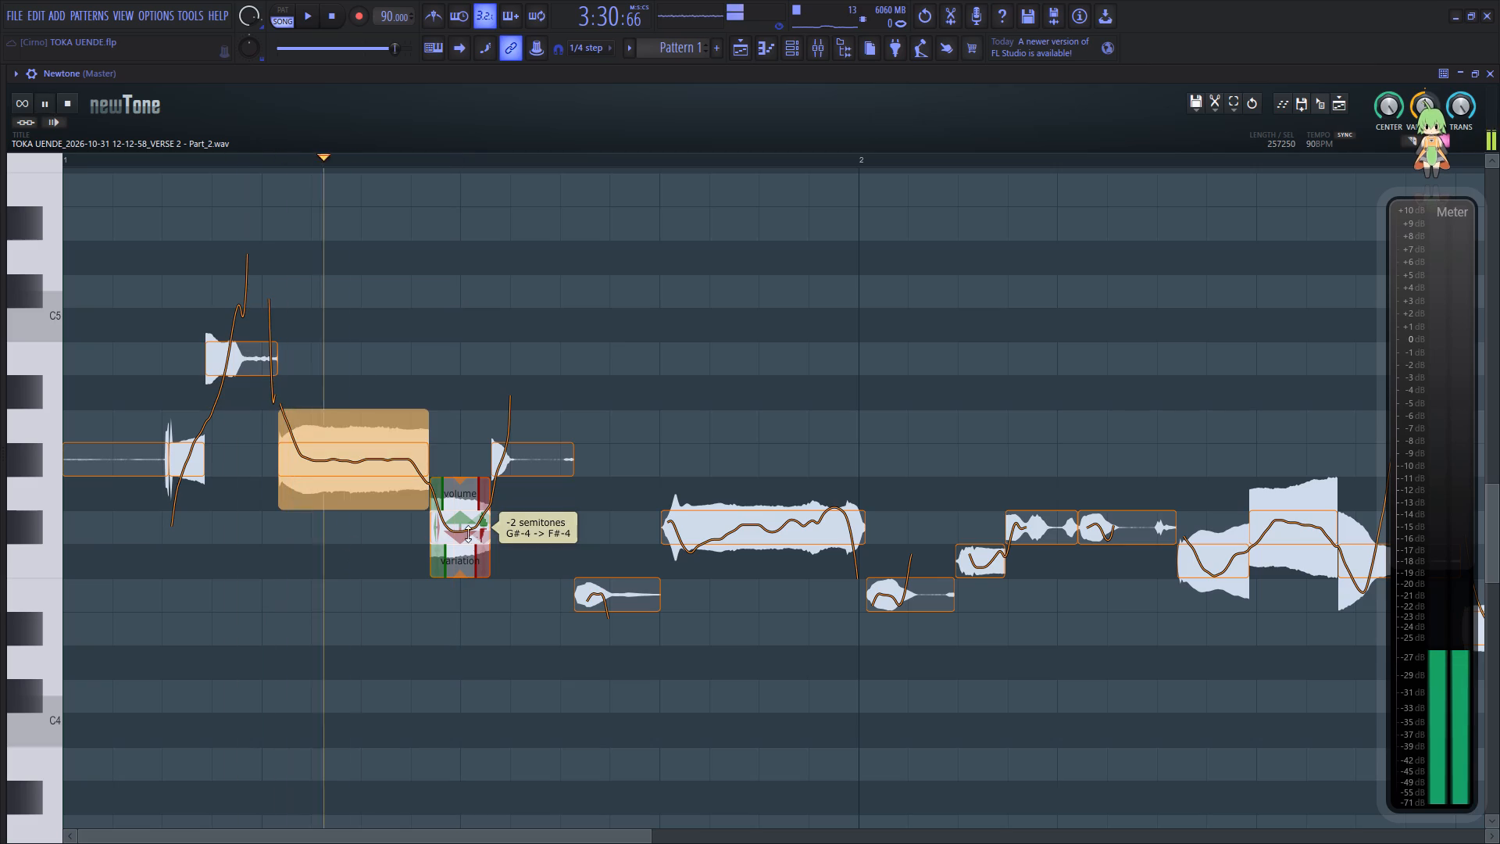
key(space)
click(458, 574)
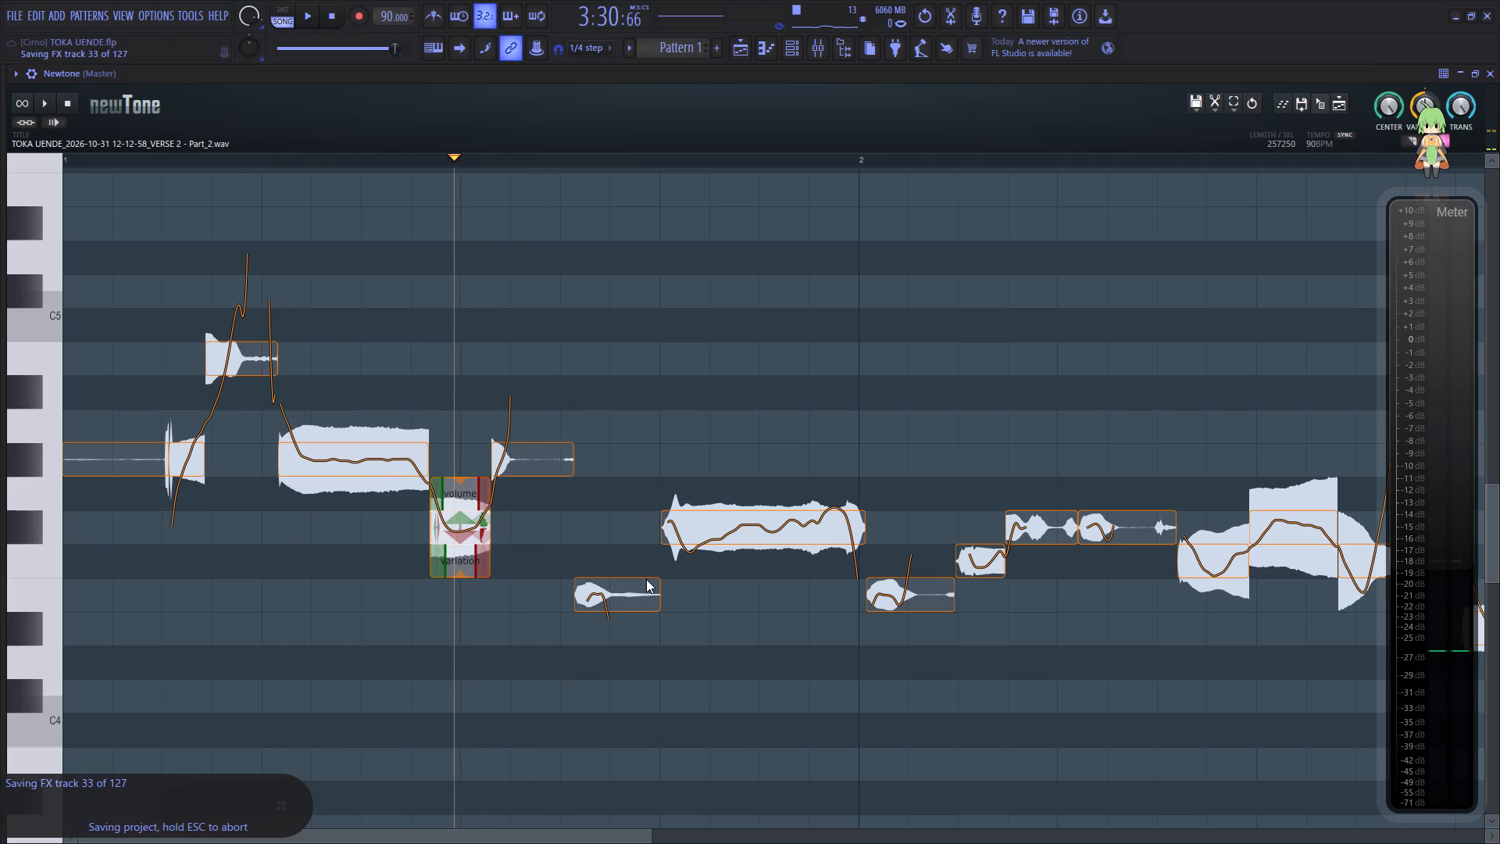
Reduce the pitch variation of the long F#4 note just before bar 2 to about 53% and audition it.
key(space)
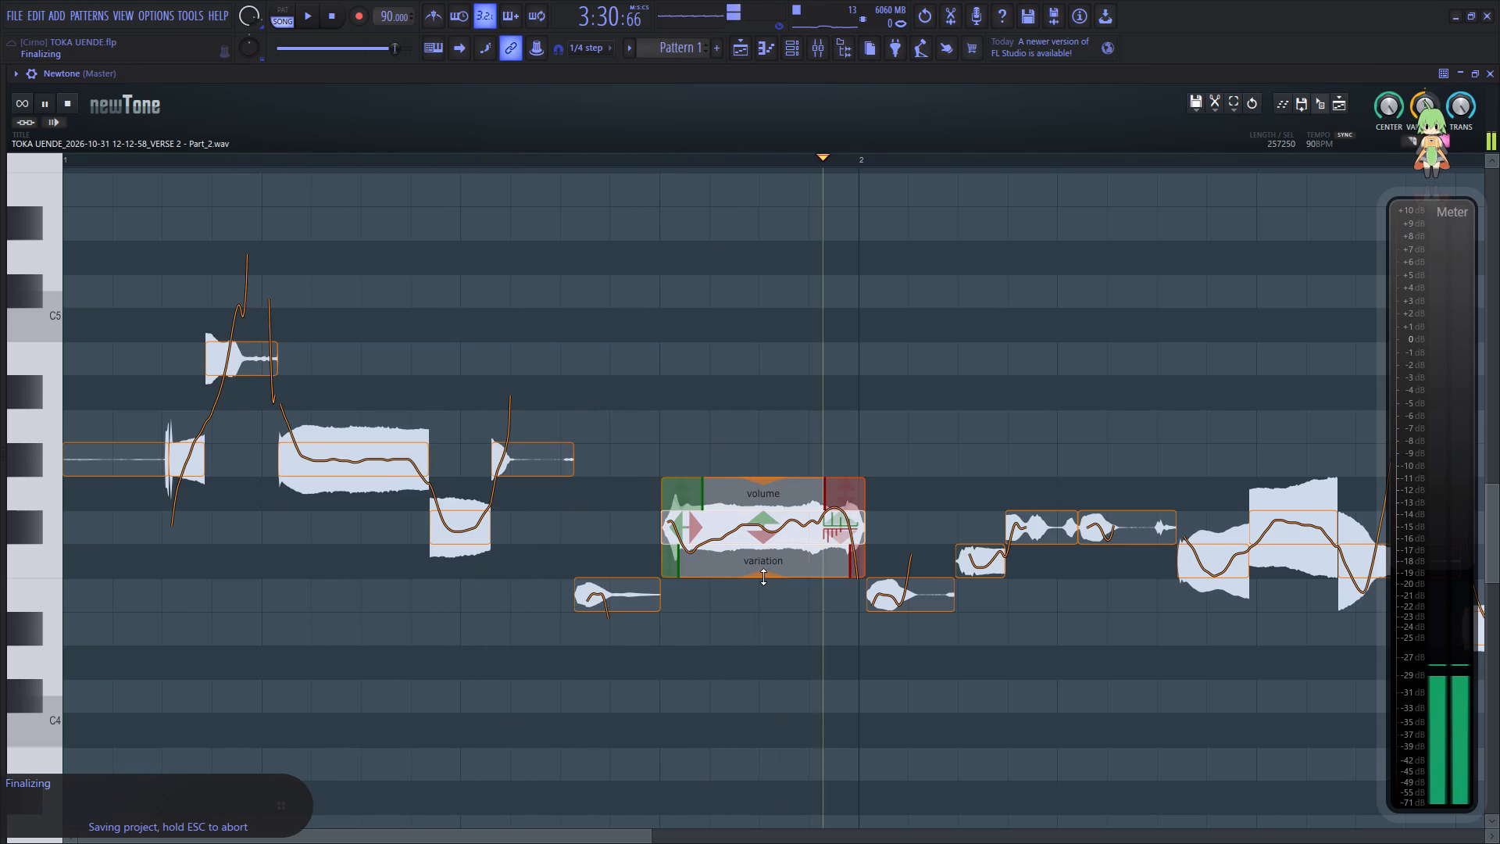
drag(763, 575, 777, 512)
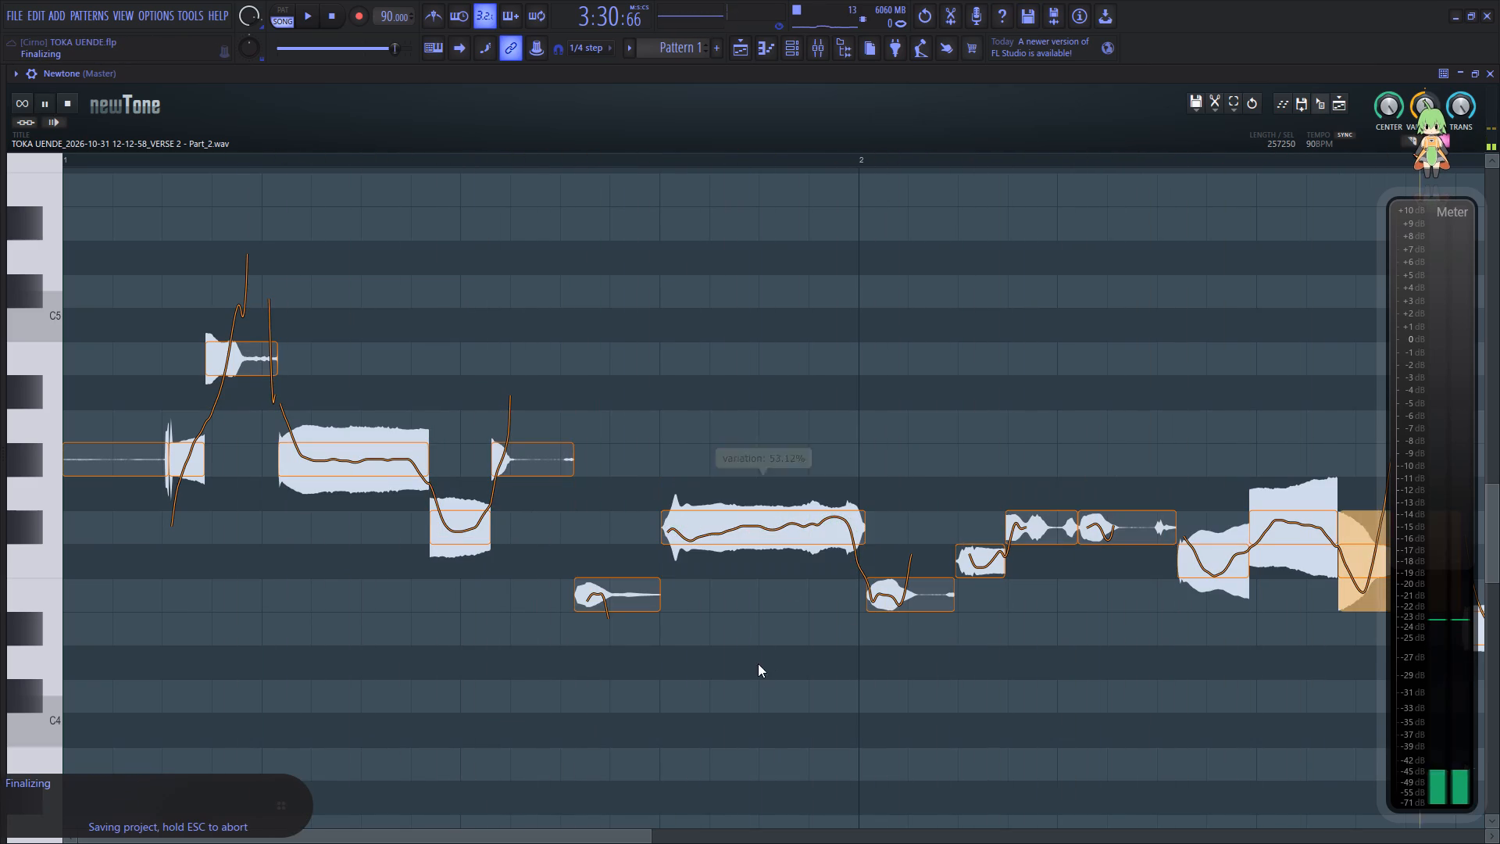
key(space)
key(space)
key(space)
key(space)
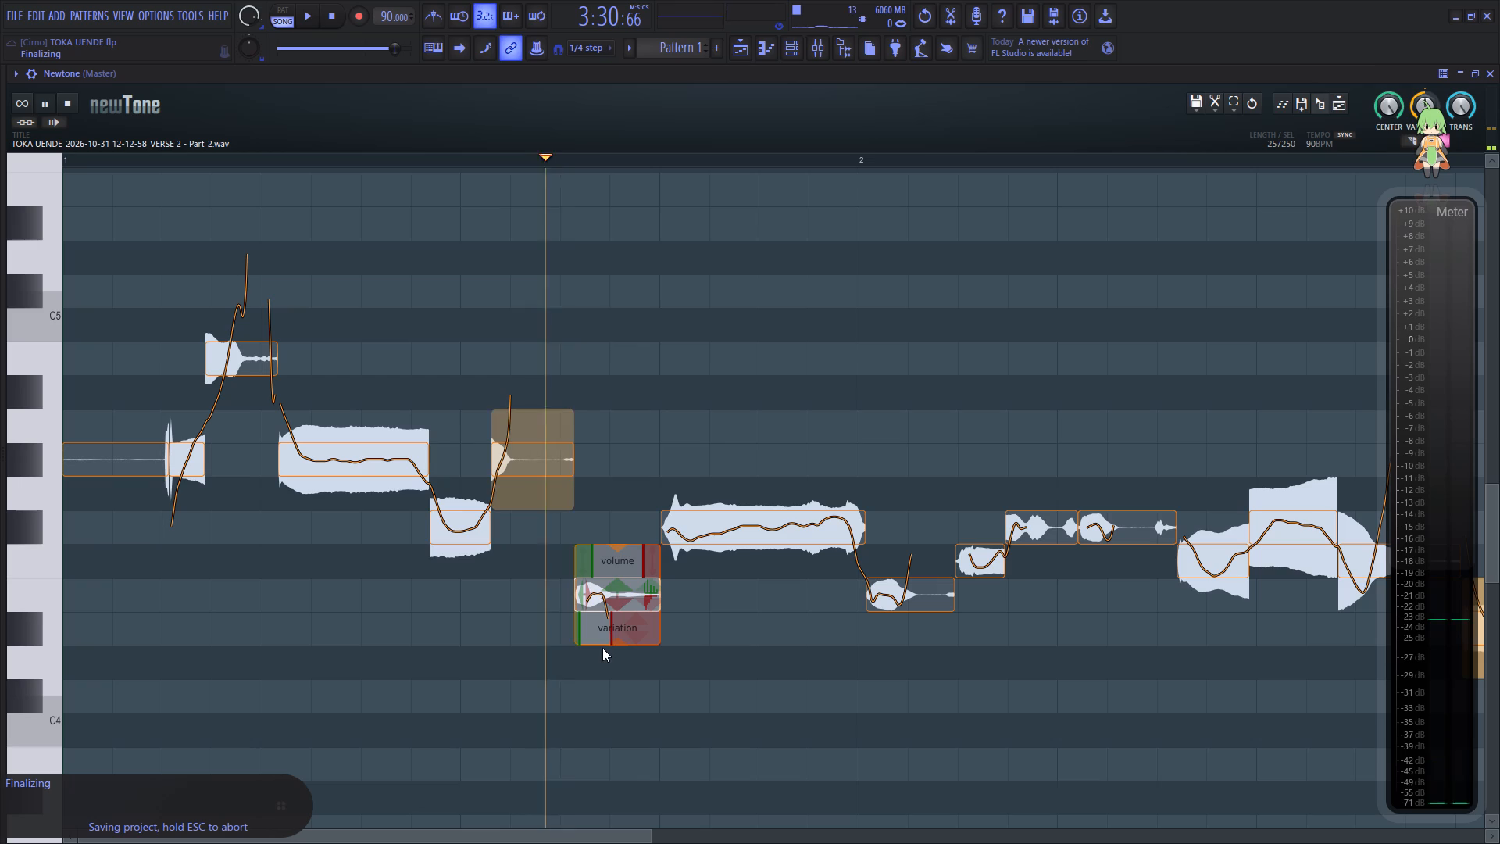
Reduce the pitch variation of the short E4 note in bar 1 to about 74% and audition the opening.
key(space)
drag(605, 644, 605, 609)
click(148, 560)
key(space)
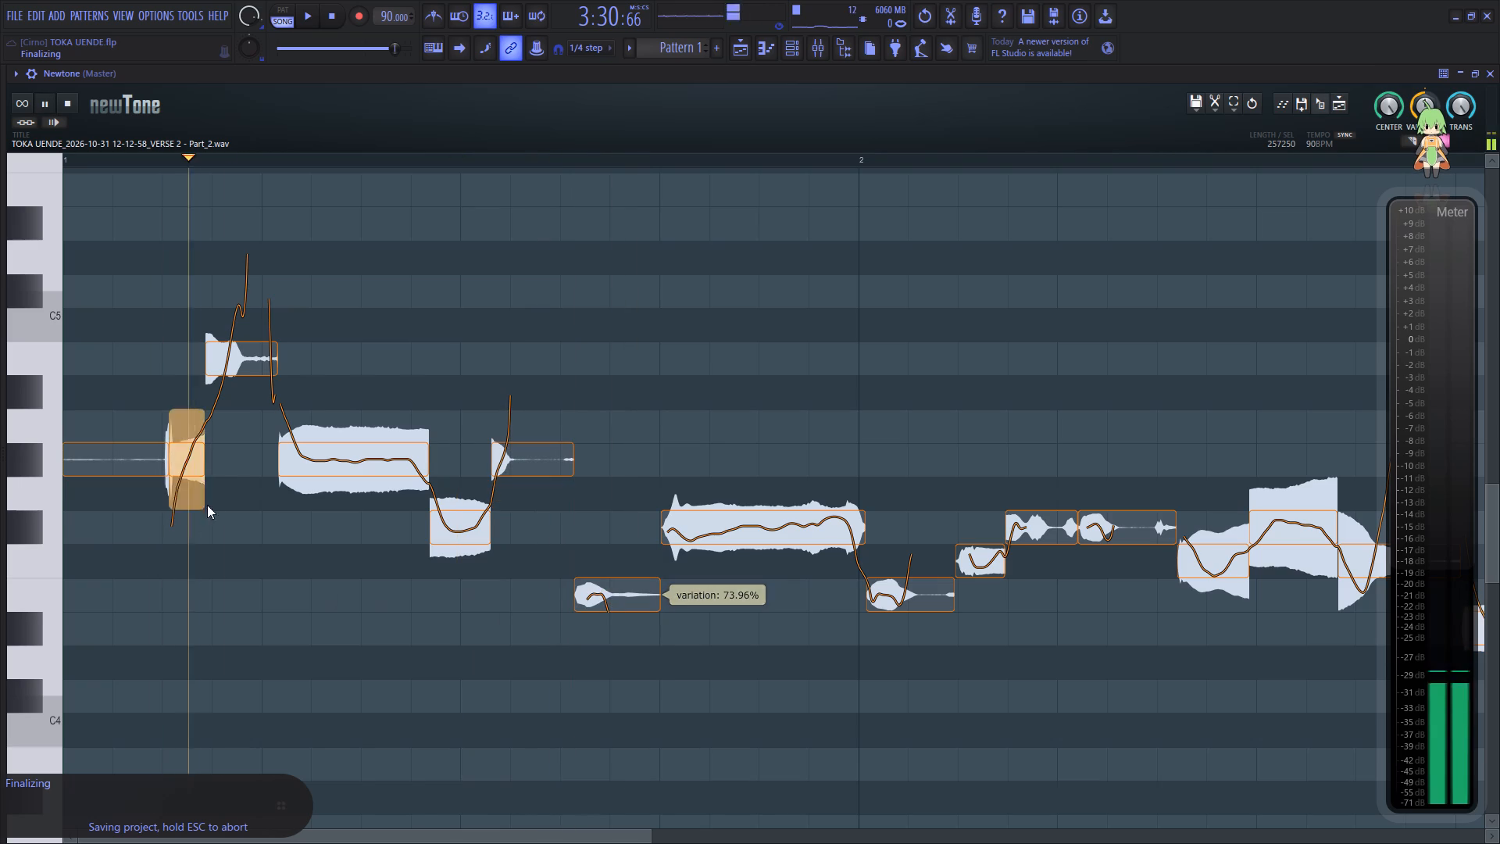
key(space)
Reduce the pitch variation of the short B4 note near the phrase's start and audition it.
click(228, 366)
drag(236, 406, 241, 376)
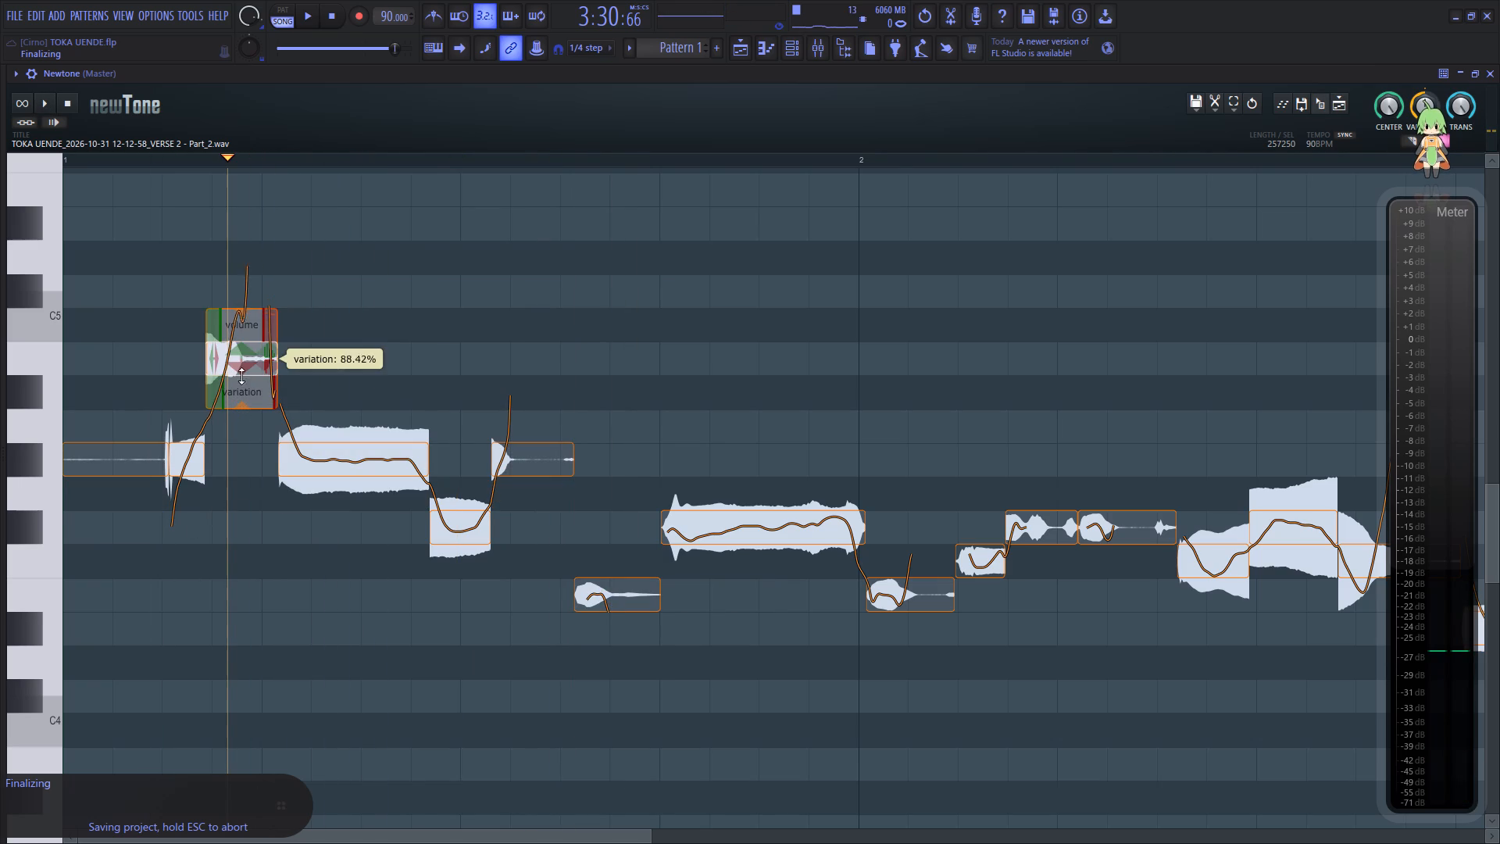
drag(241, 376, 252, 335)
click(131, 499)
key(space)
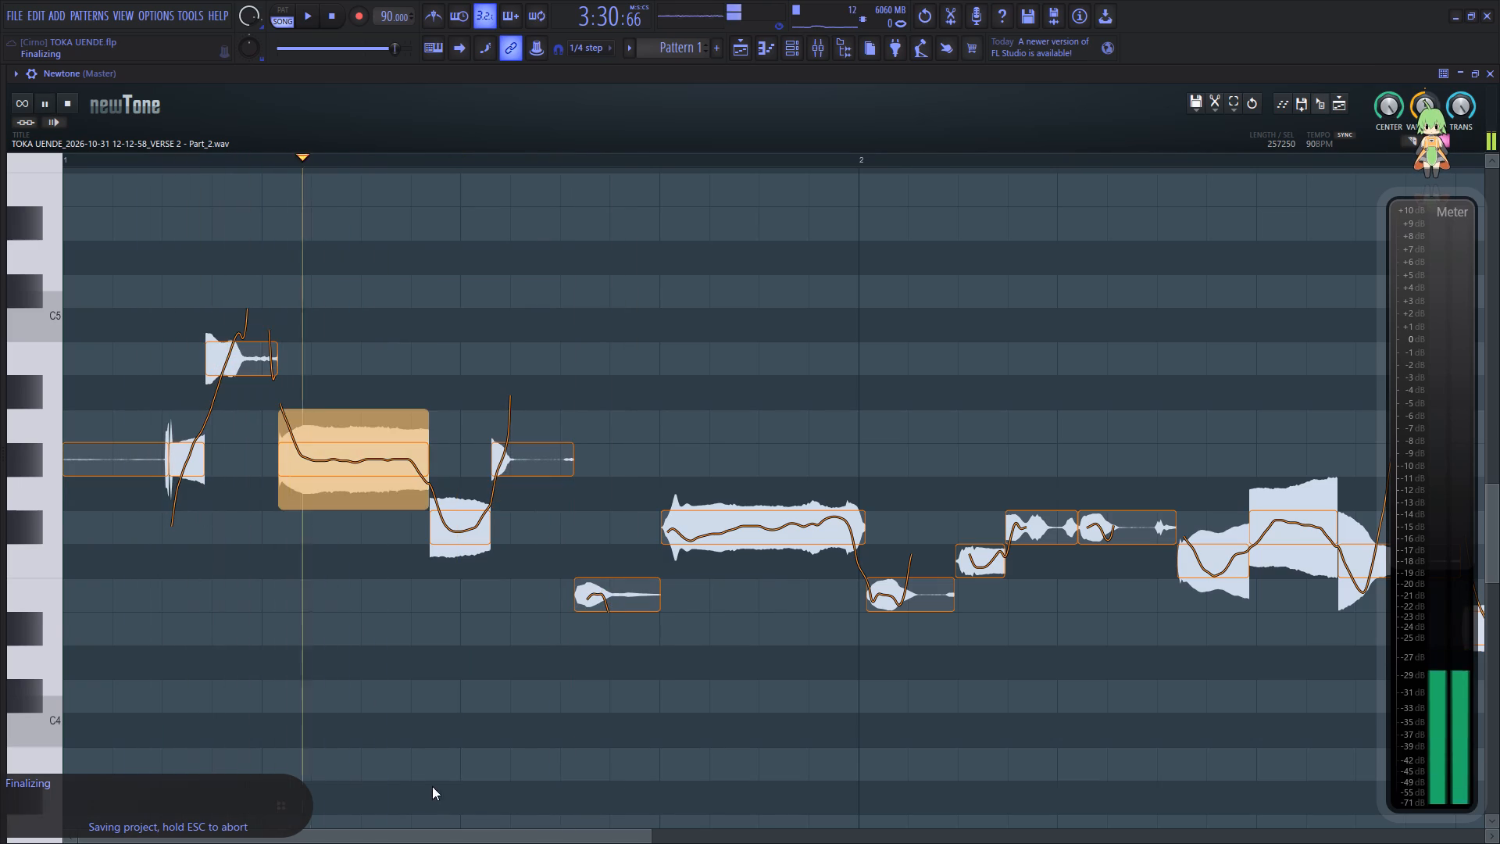
Listen through the rest of the phrase, raise the long D#4 note crossing into bar 3 to E4, and audition it.
drag(484, 838, 632, 826)
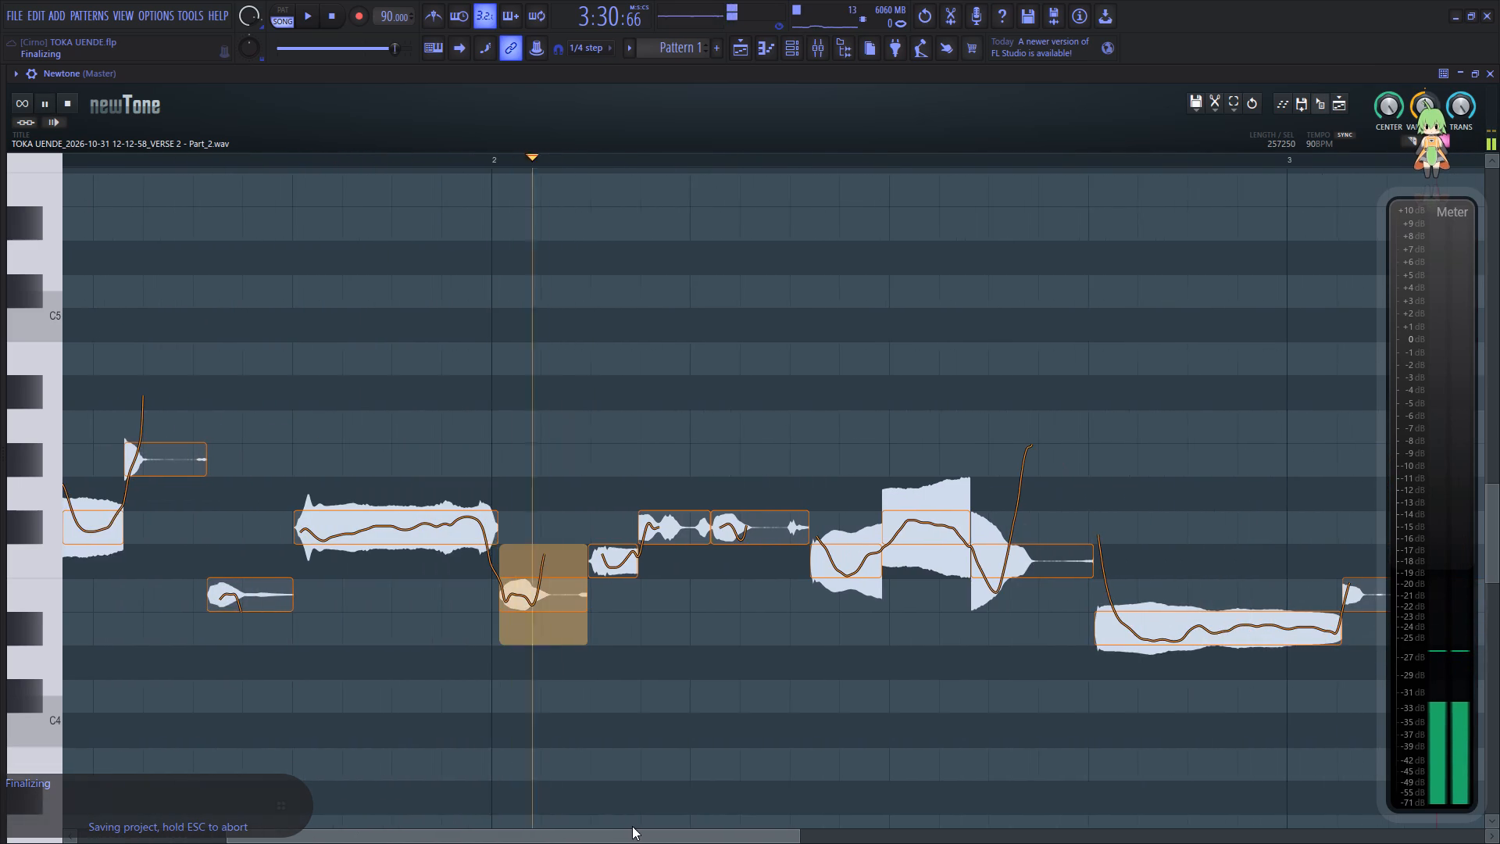
drag(632, 826, 660, 815)
key(space)
key(space)
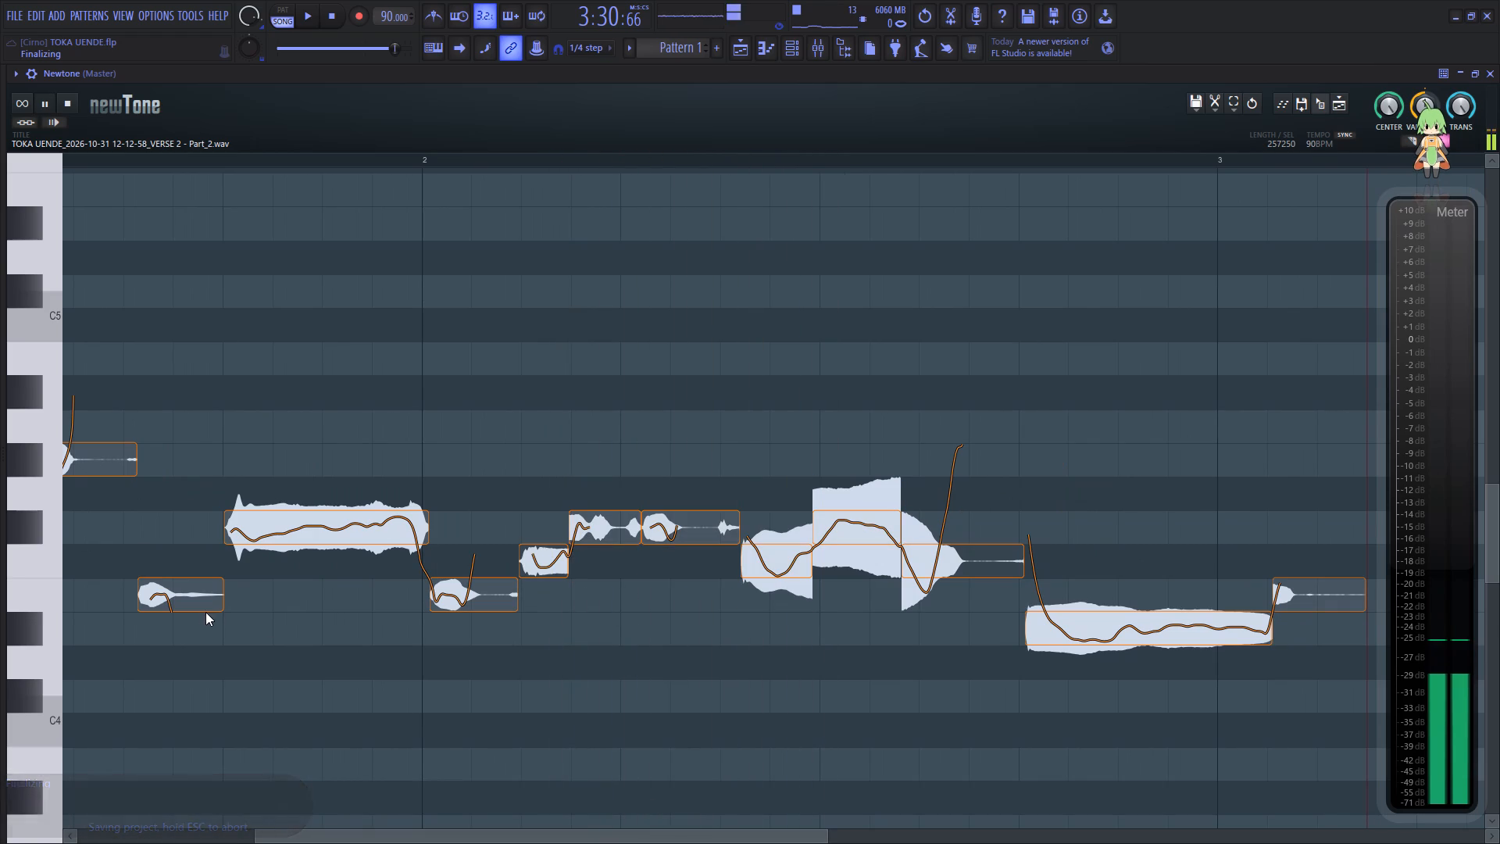
click(202, 612)
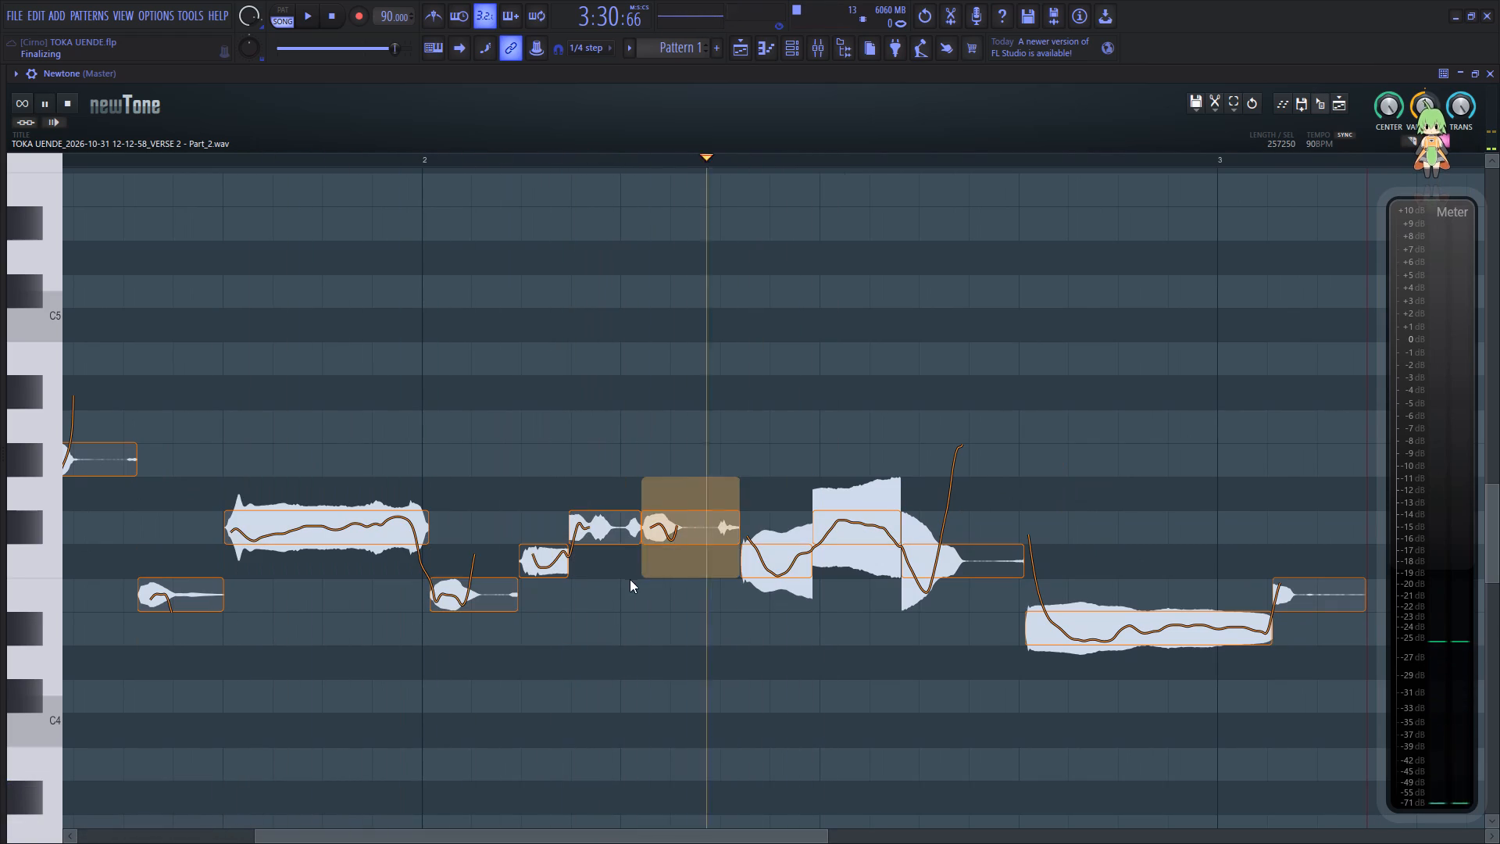
key(space)
key(space)
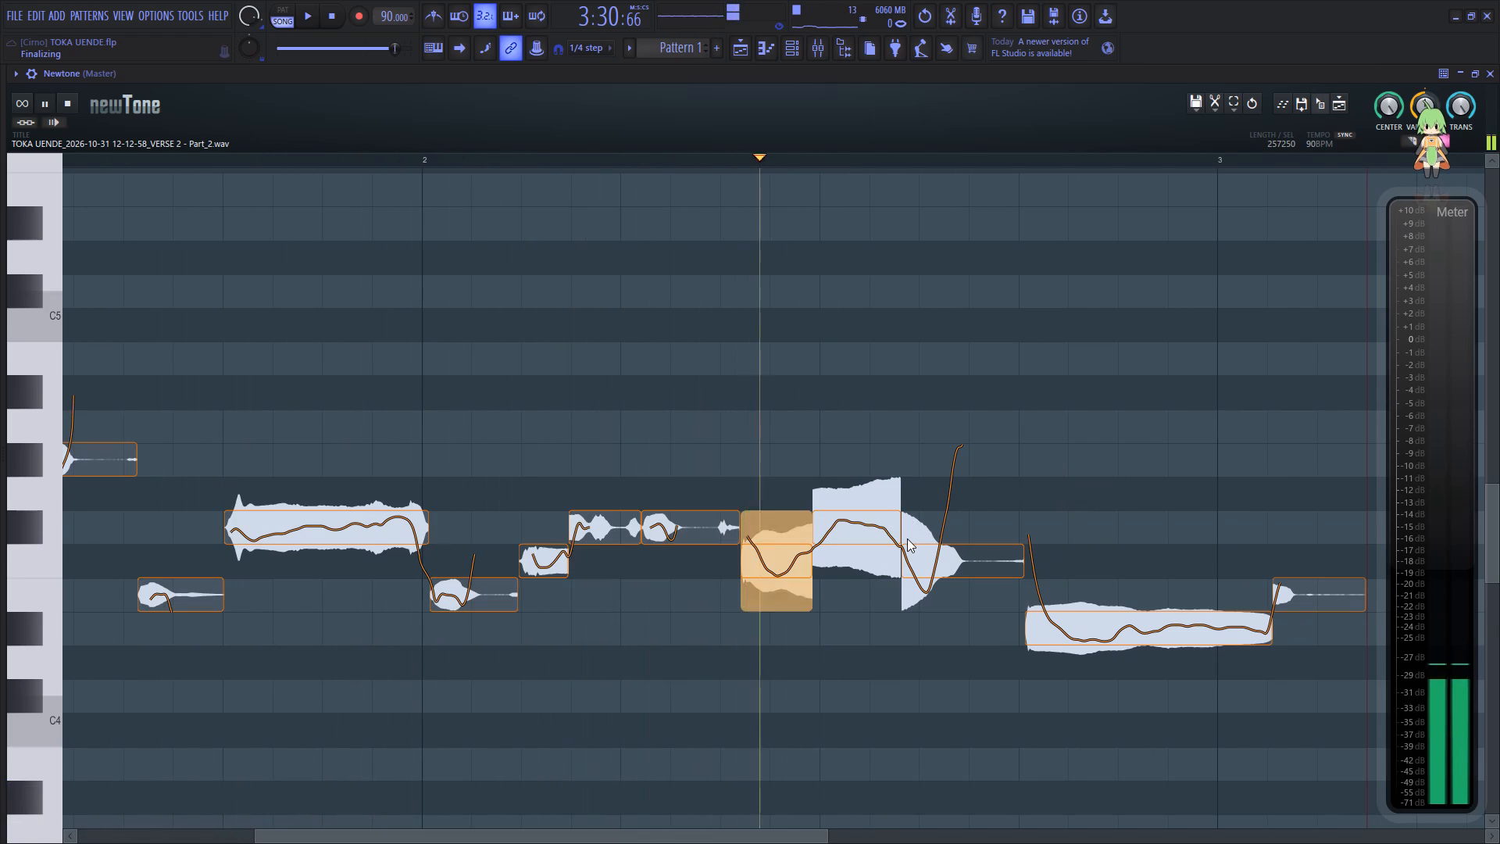
key(space)
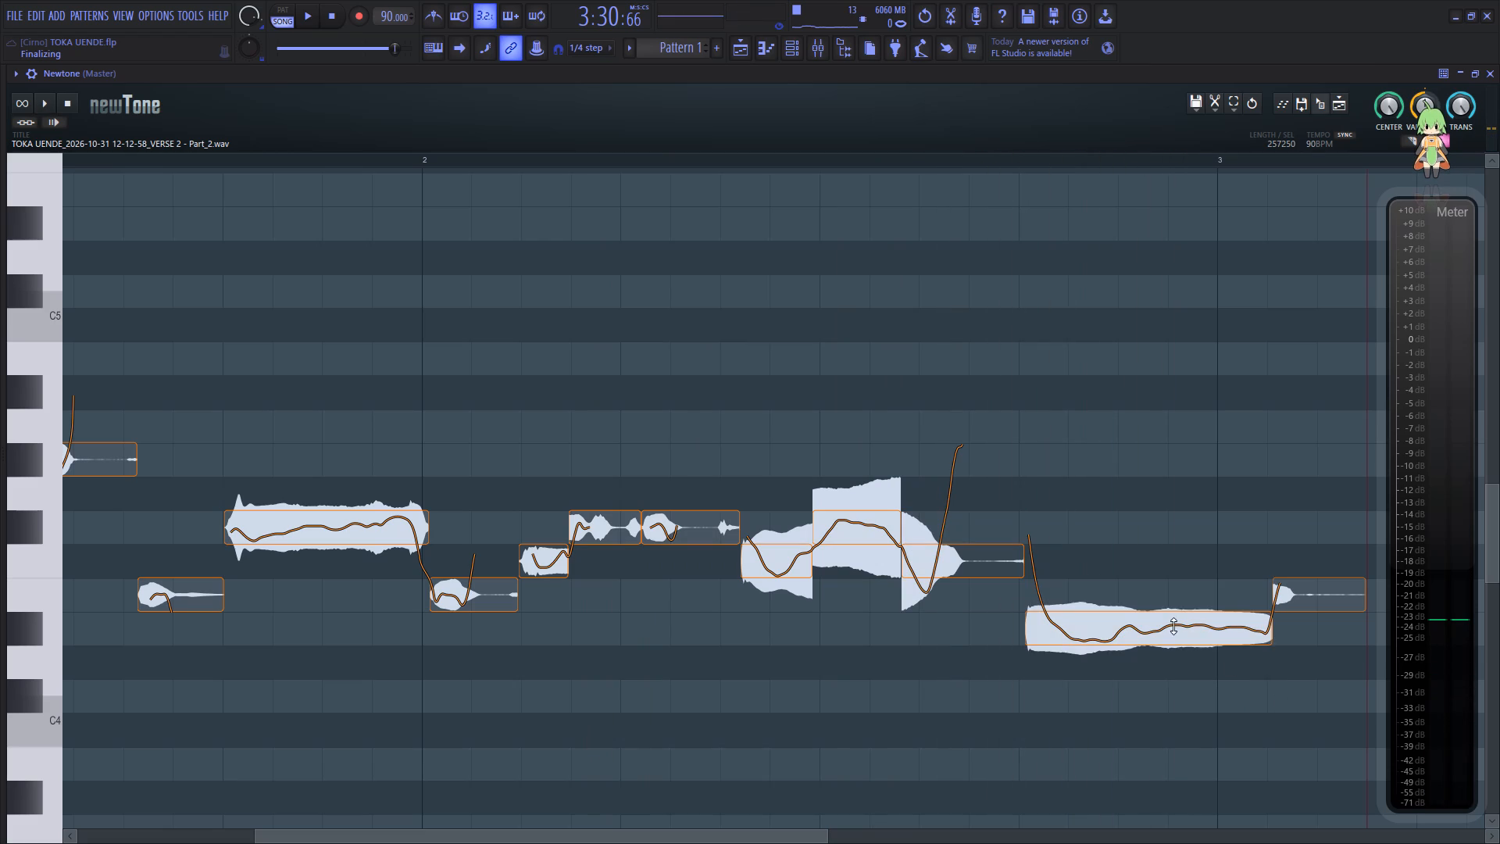
drag(1173, 625, 1170, 587)
click(445, 638)
key(space)
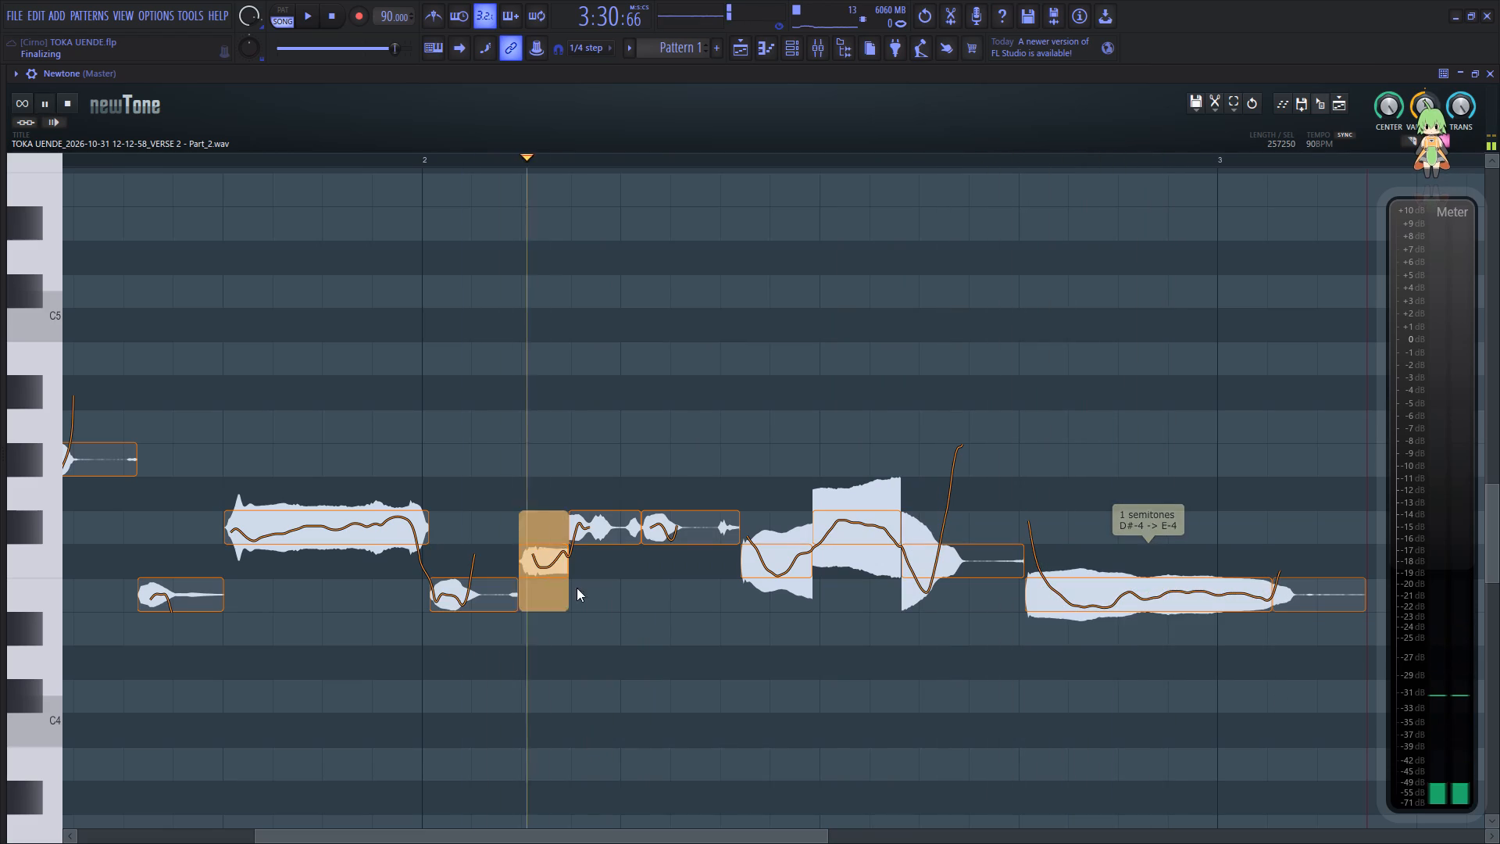
Reduce the pitch variation of the fading F4 note late in bar 2 to about 24%.
key(space)
click(948, 566)
drag(955, 609, 955, 602)
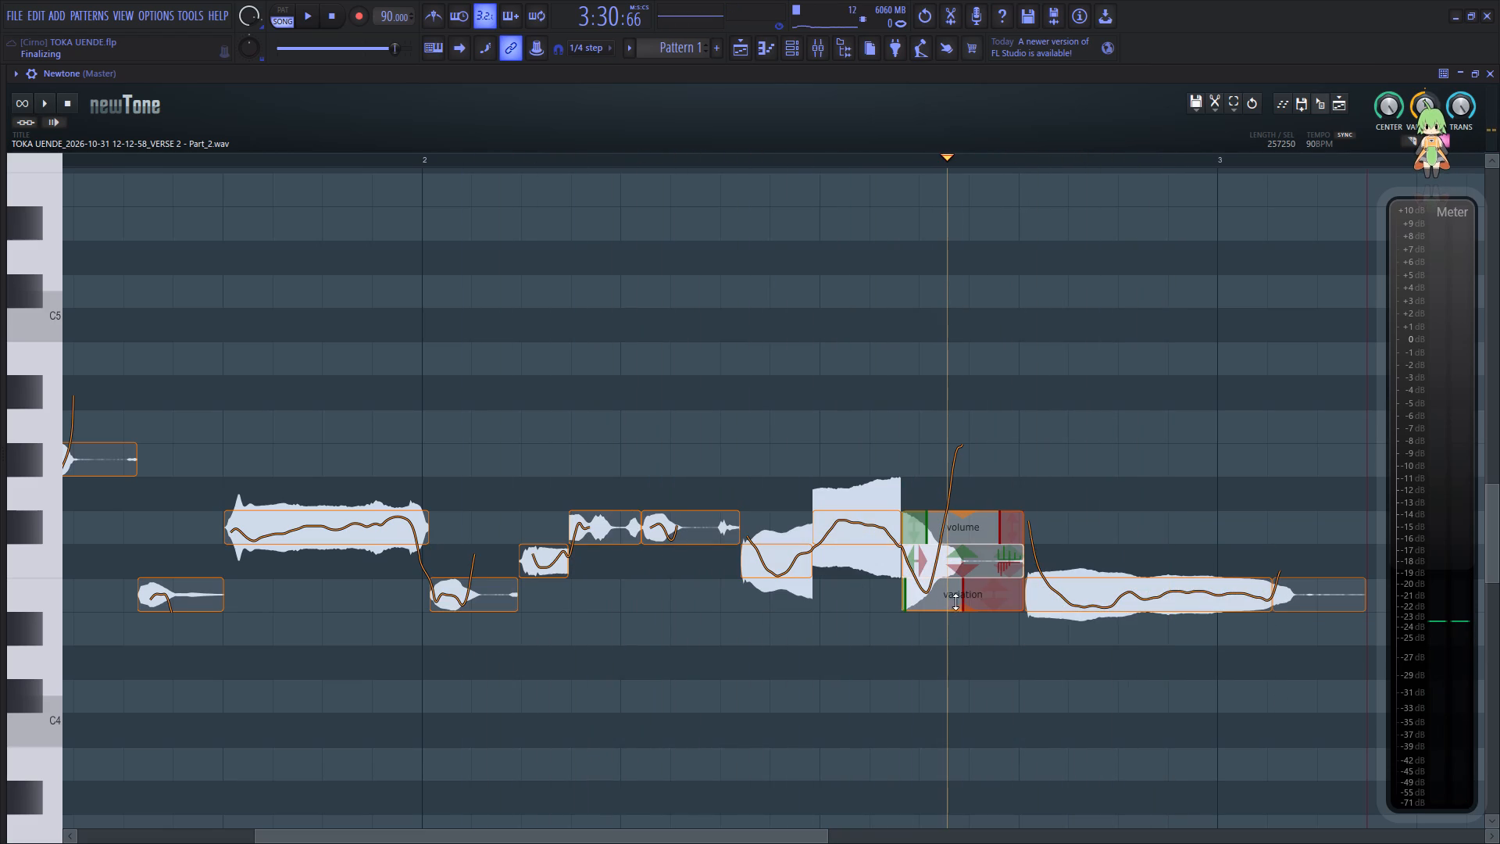
drag(955, 602, 970, 506)
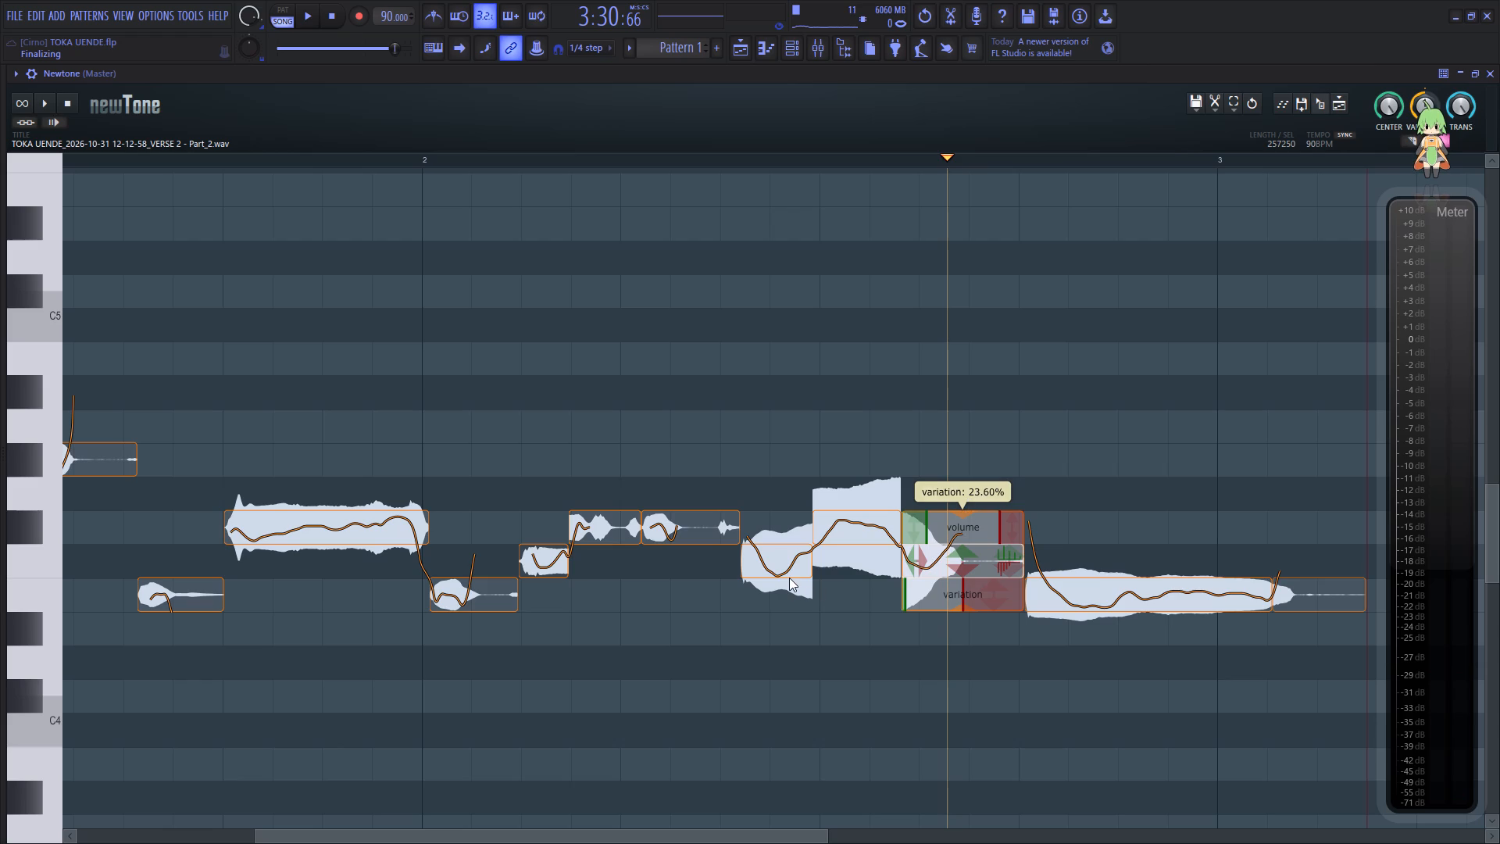
Reduce the pitch variation of the F4 note in mid bar 2 to roughly half and audition it.
click(781, 567)
drag(777, 610, 784, 535)
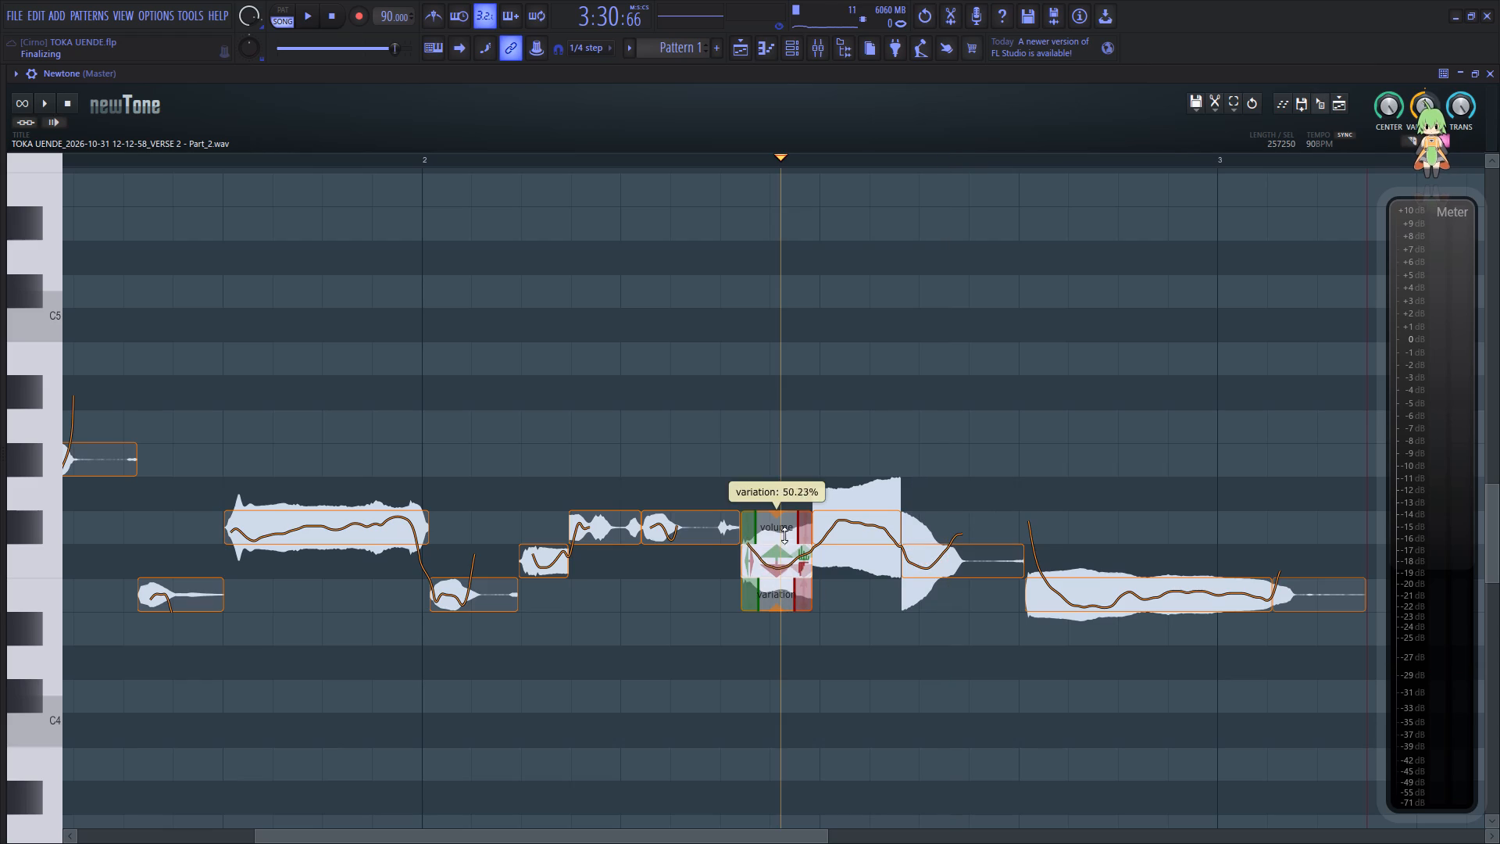
drag(784, 535, 786, 529)
click(582, 617)
key(space)
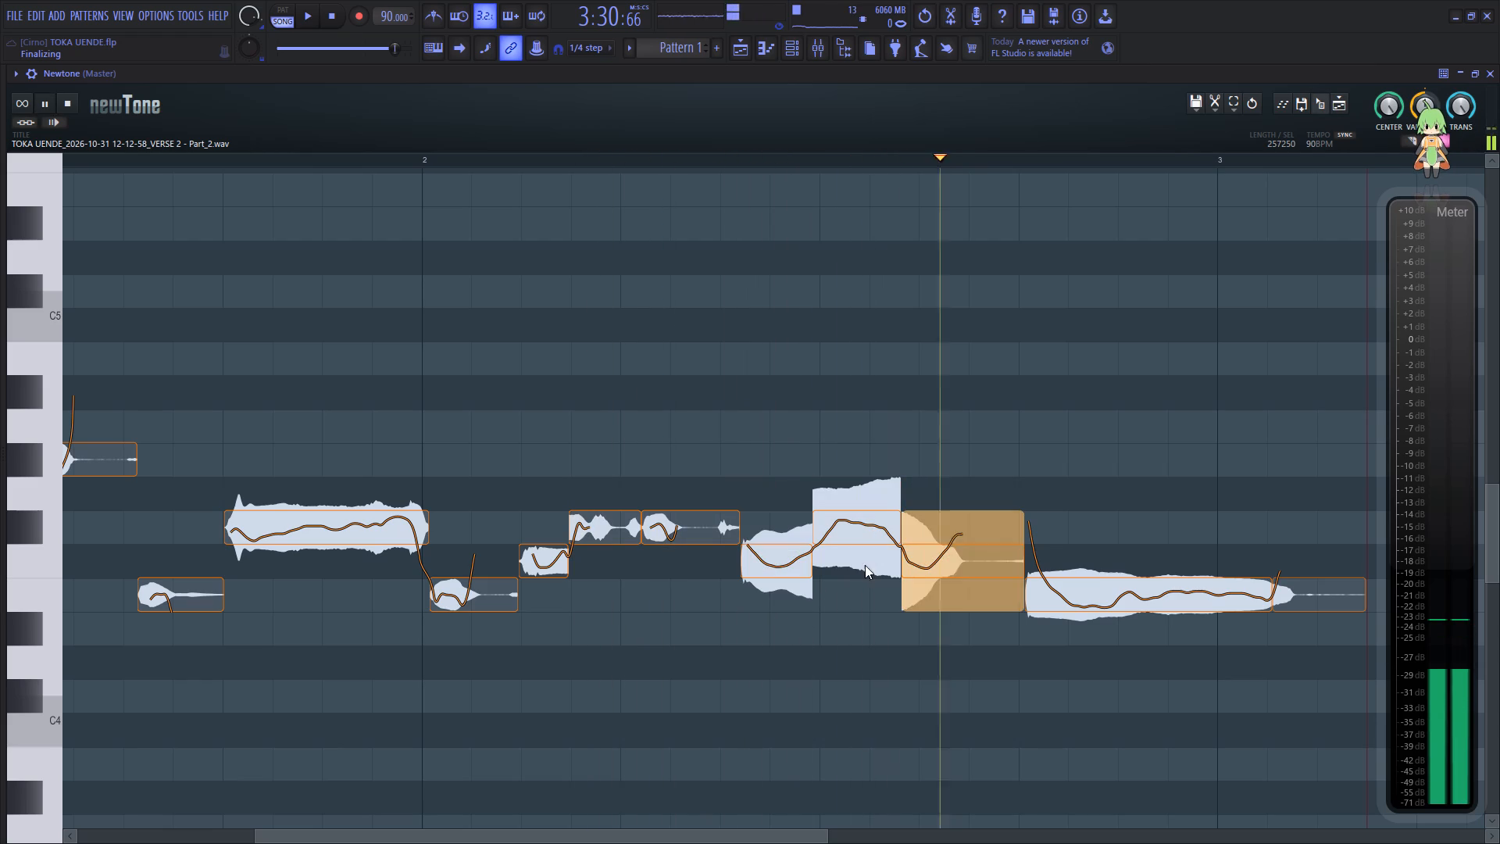
Reduce the pitch variation of the loud F#4 note between the two F4 notes to about 51% and audition it.
key(space)
click(859, 549)
click(862, 533)
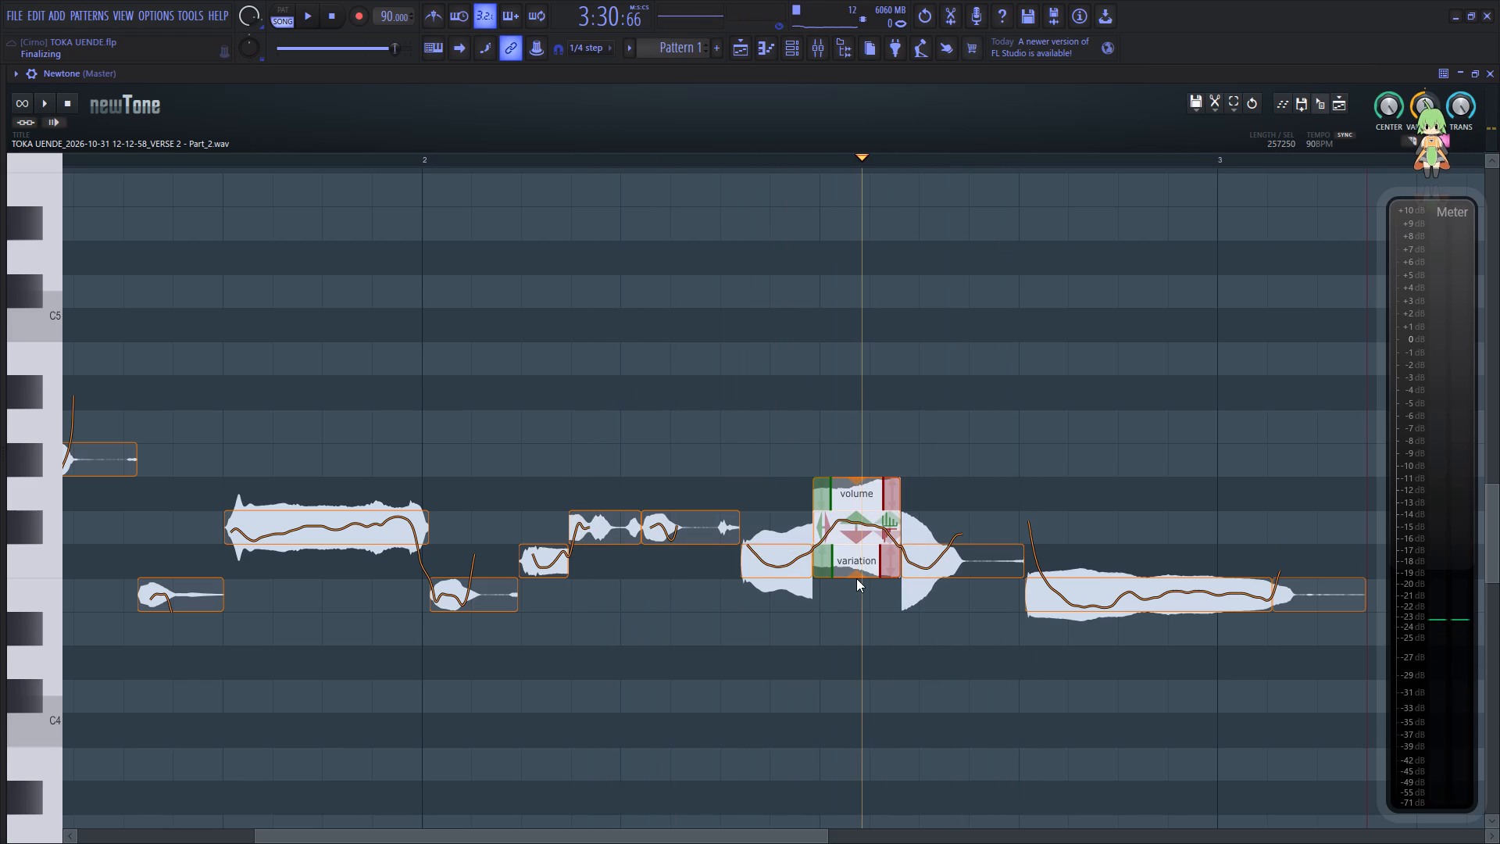
drag(855, 577, 874, 511)
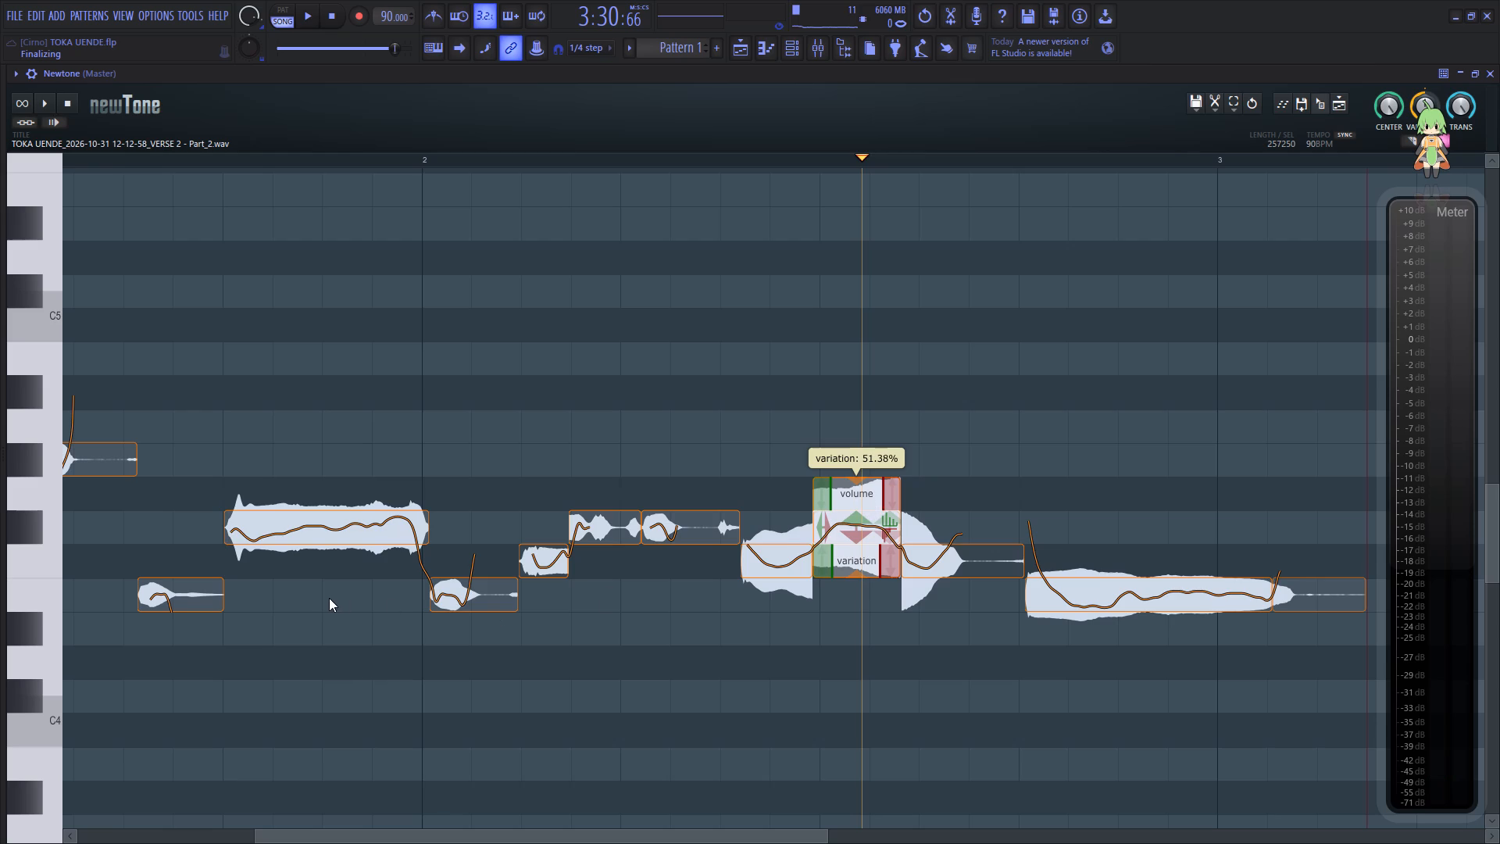
click(329, 598)
key(space)
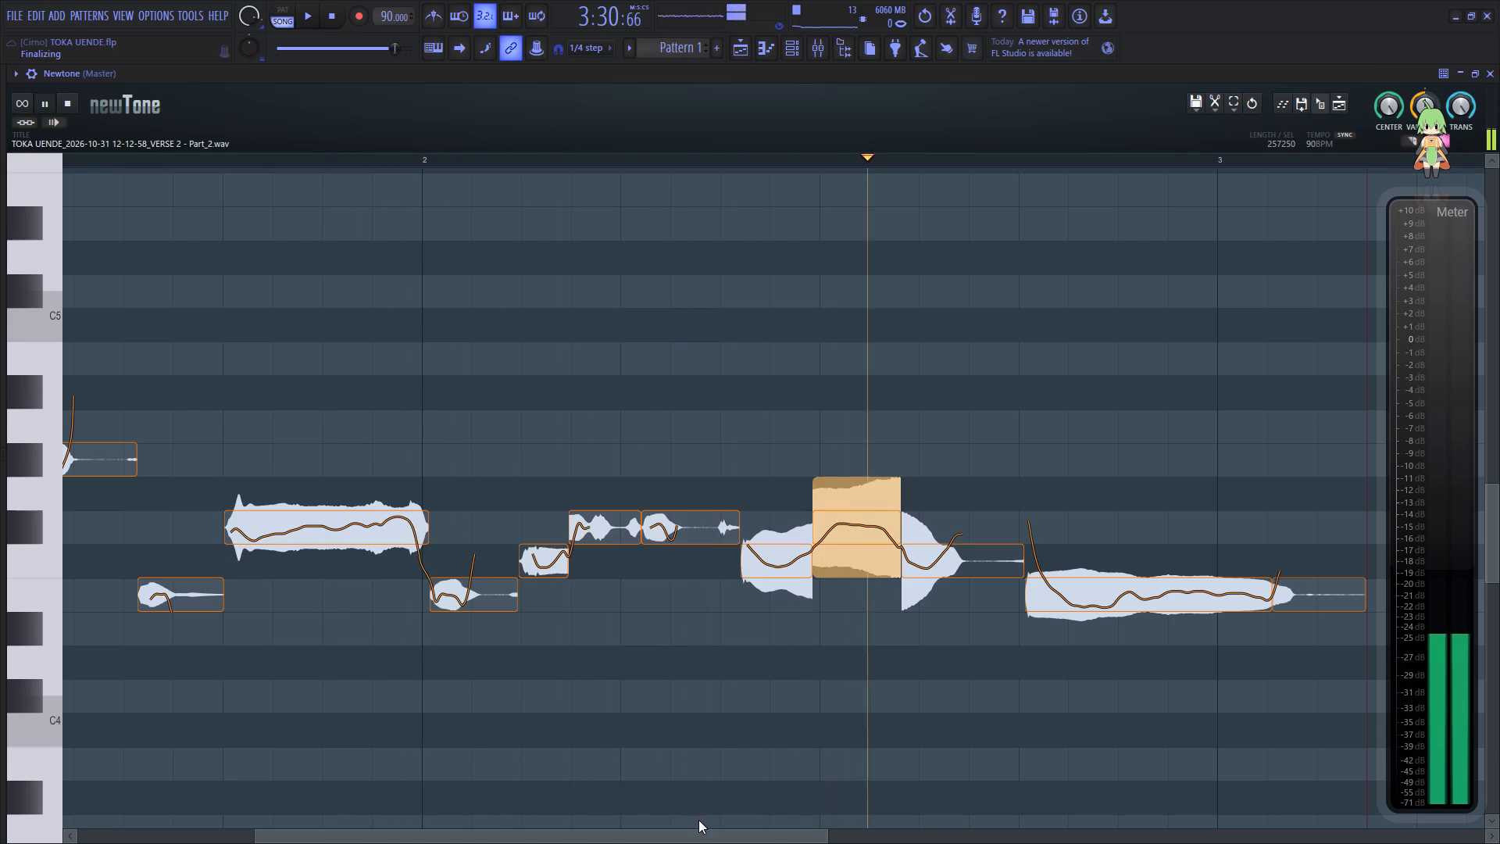
Reduce the pitch variation of the long E4 note crossing into bar 3 while auditioning the phrase's ending.
drag(710, 834, 786, 835)
key(space)
key(space)
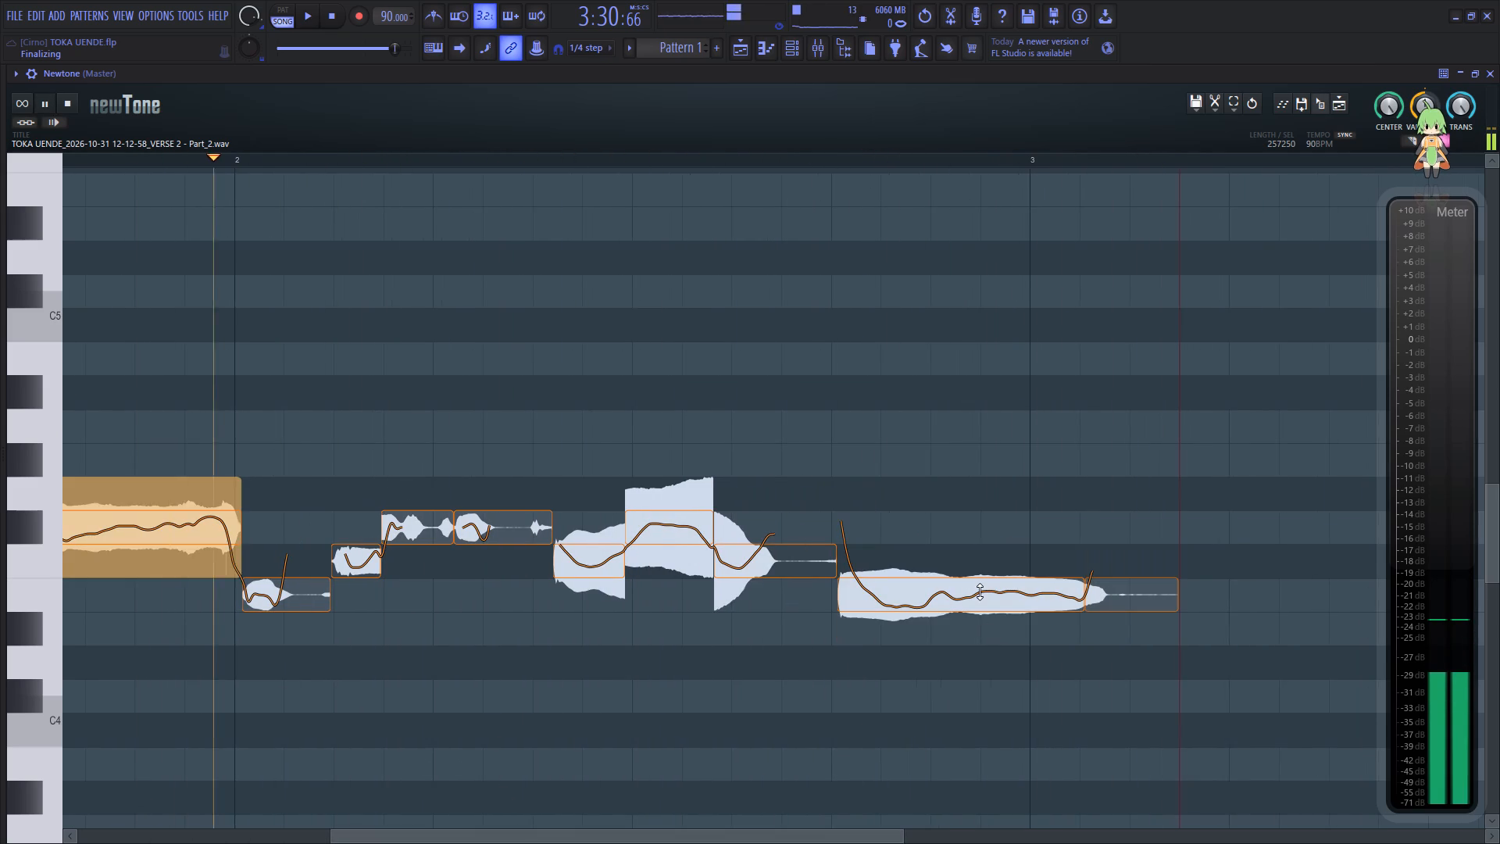
drag(963, 645, 966, 627)
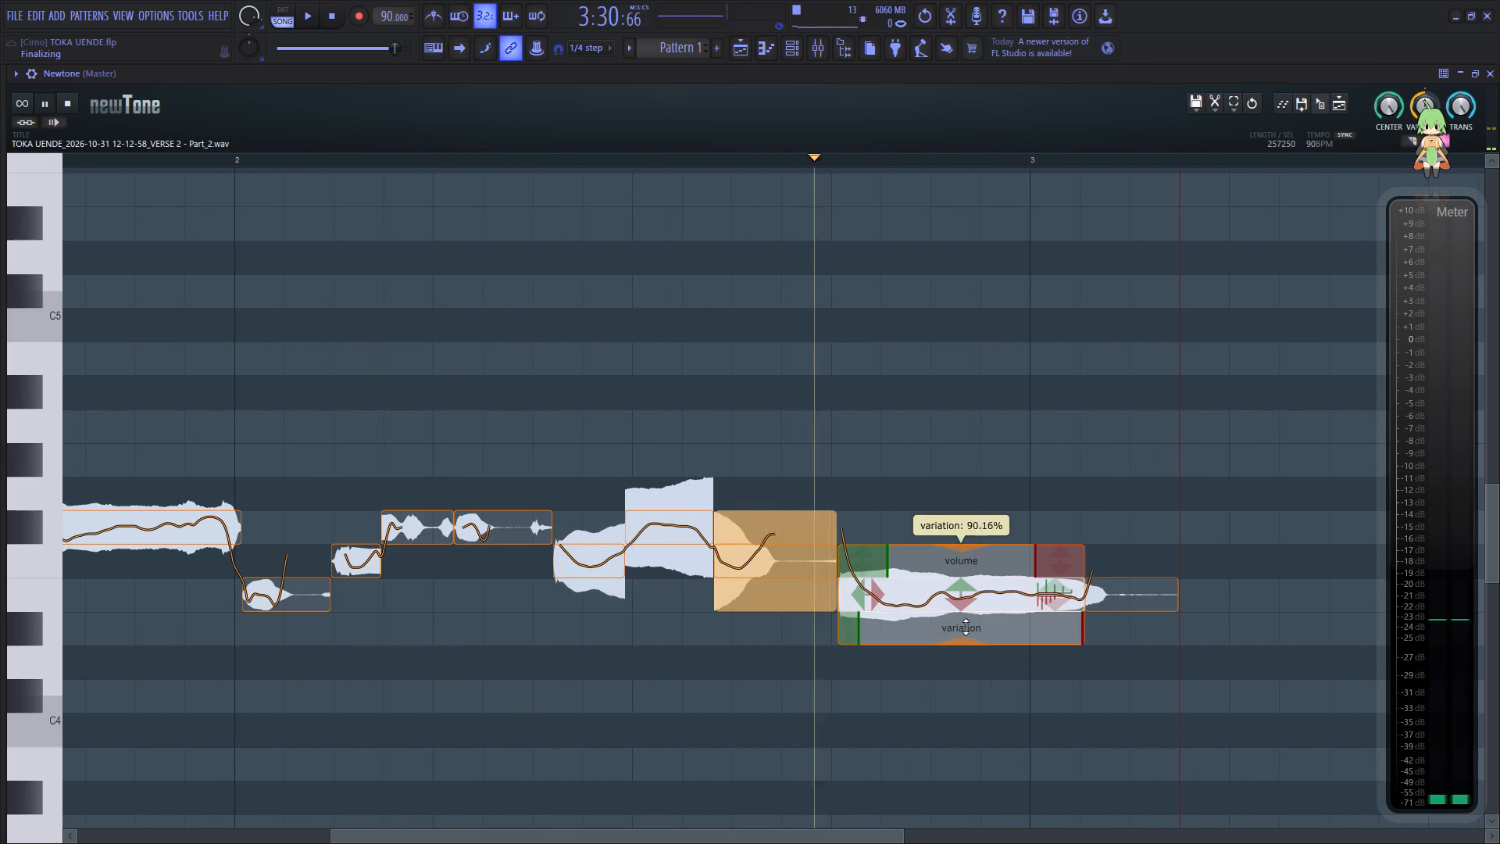
drag(966, 627, 977, 597)
key(space)
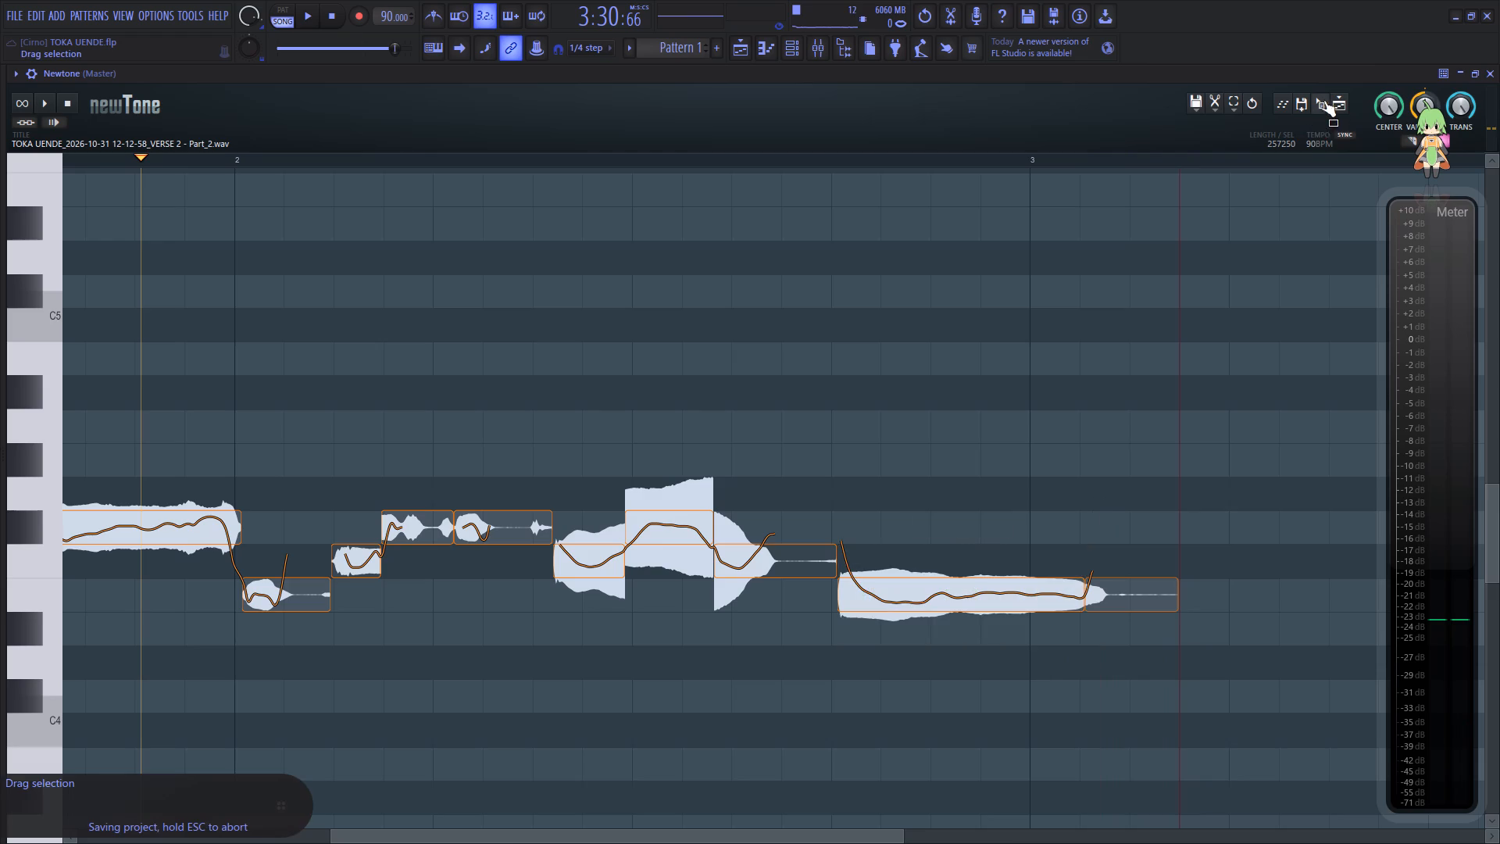
Send the pitch-corrected phrase to the lower VERSE 2 track, aligned beneath its original at bar 82, and close NewTone.
drag(1322, 98, 666, 635)
click(1489, 75)
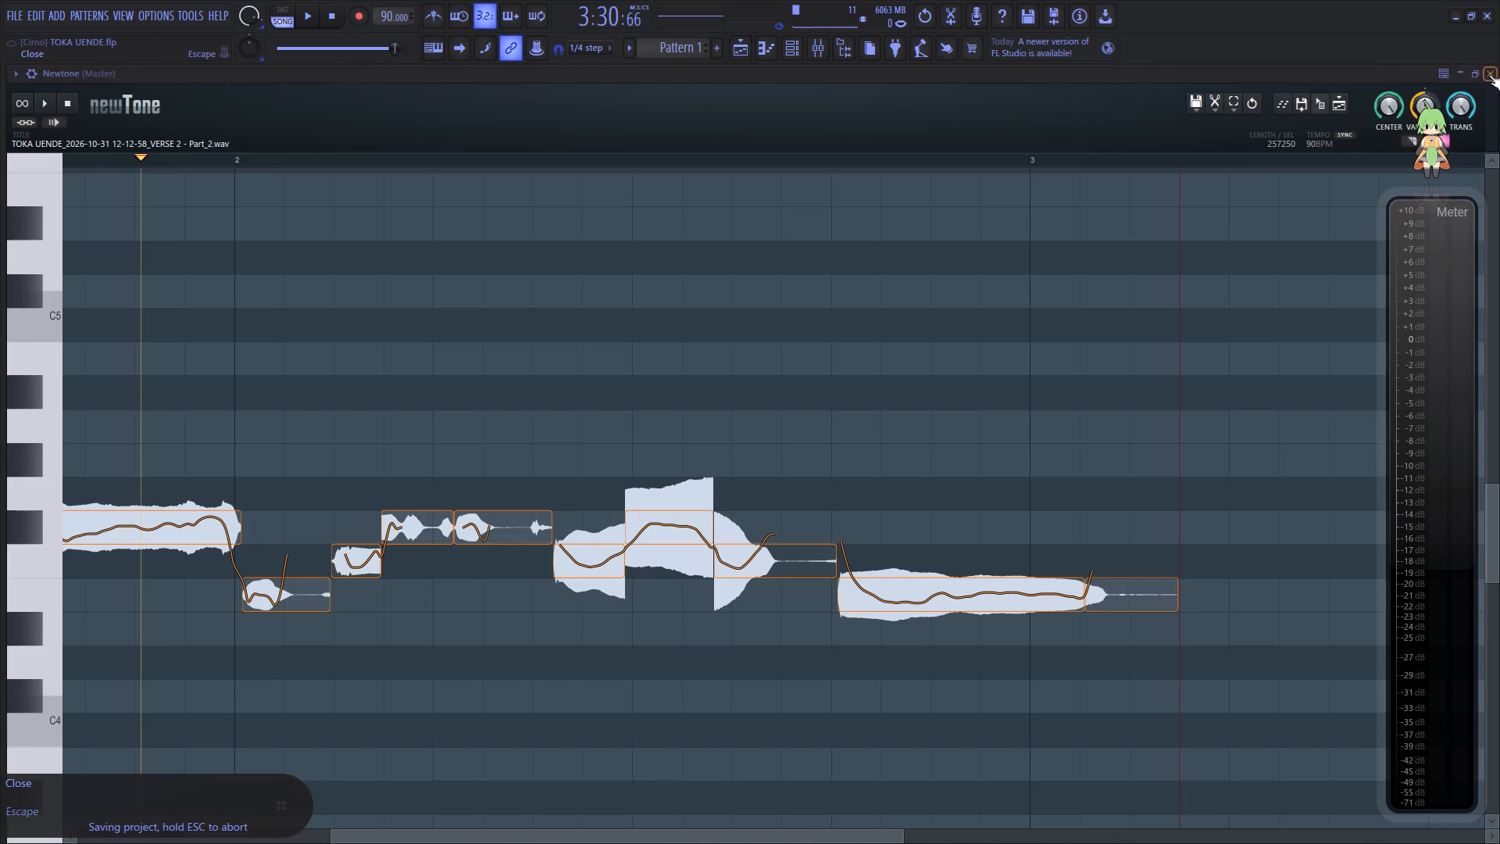
Mute the original Part_2 #2 clip and swap tracks, moving it down to VERSE 3 and the corrected clip up to the main VERSE 2 track.
key(t)
click(772, 552)
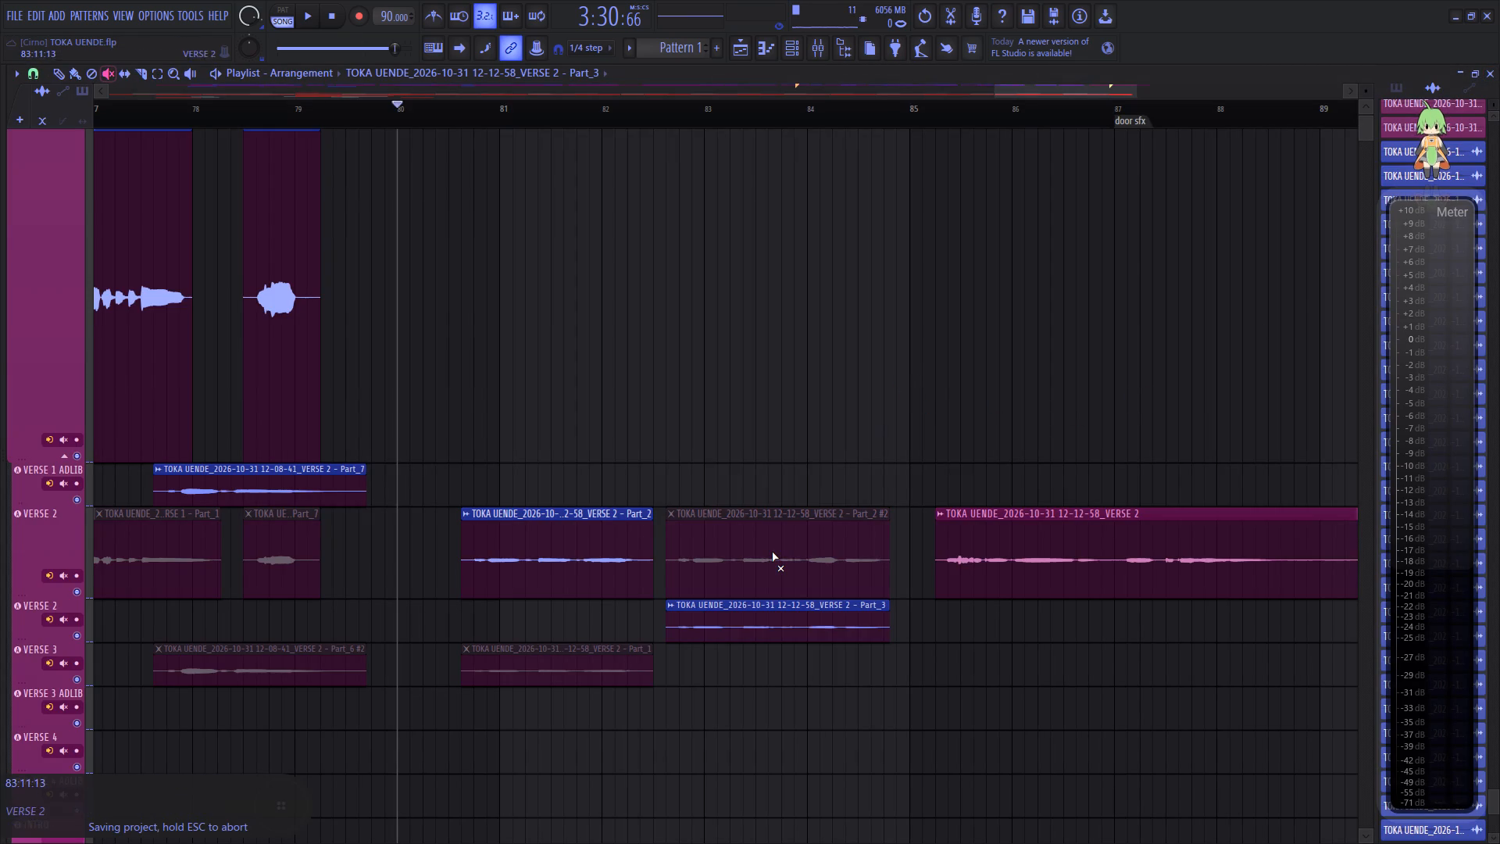
key(b)
drag(766, 535, 765, 667)
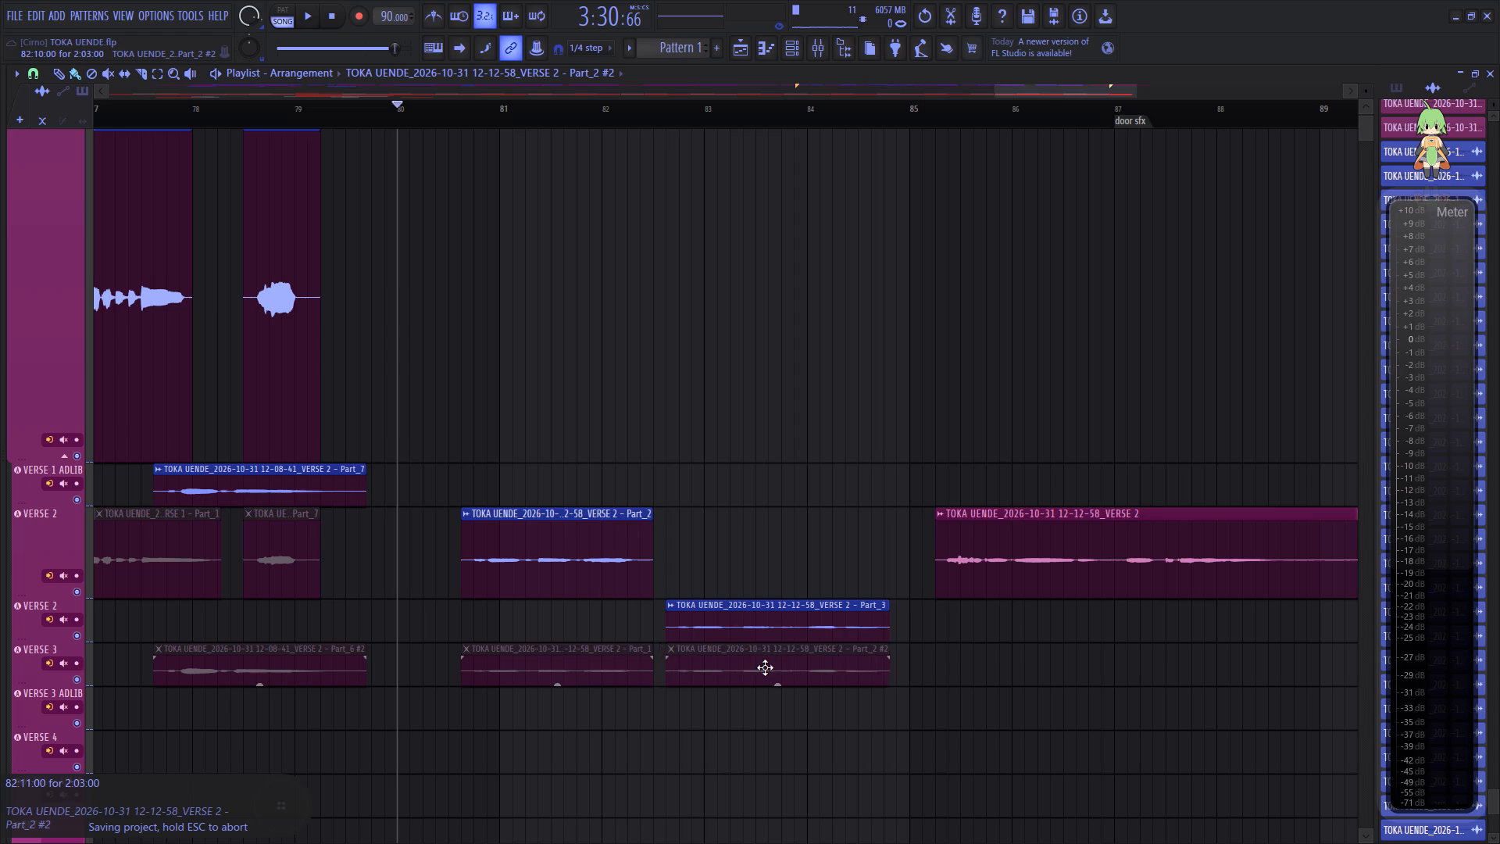
drag(765, 667, 766, 668)
key(space)
drag(762, 634, 761, 564)
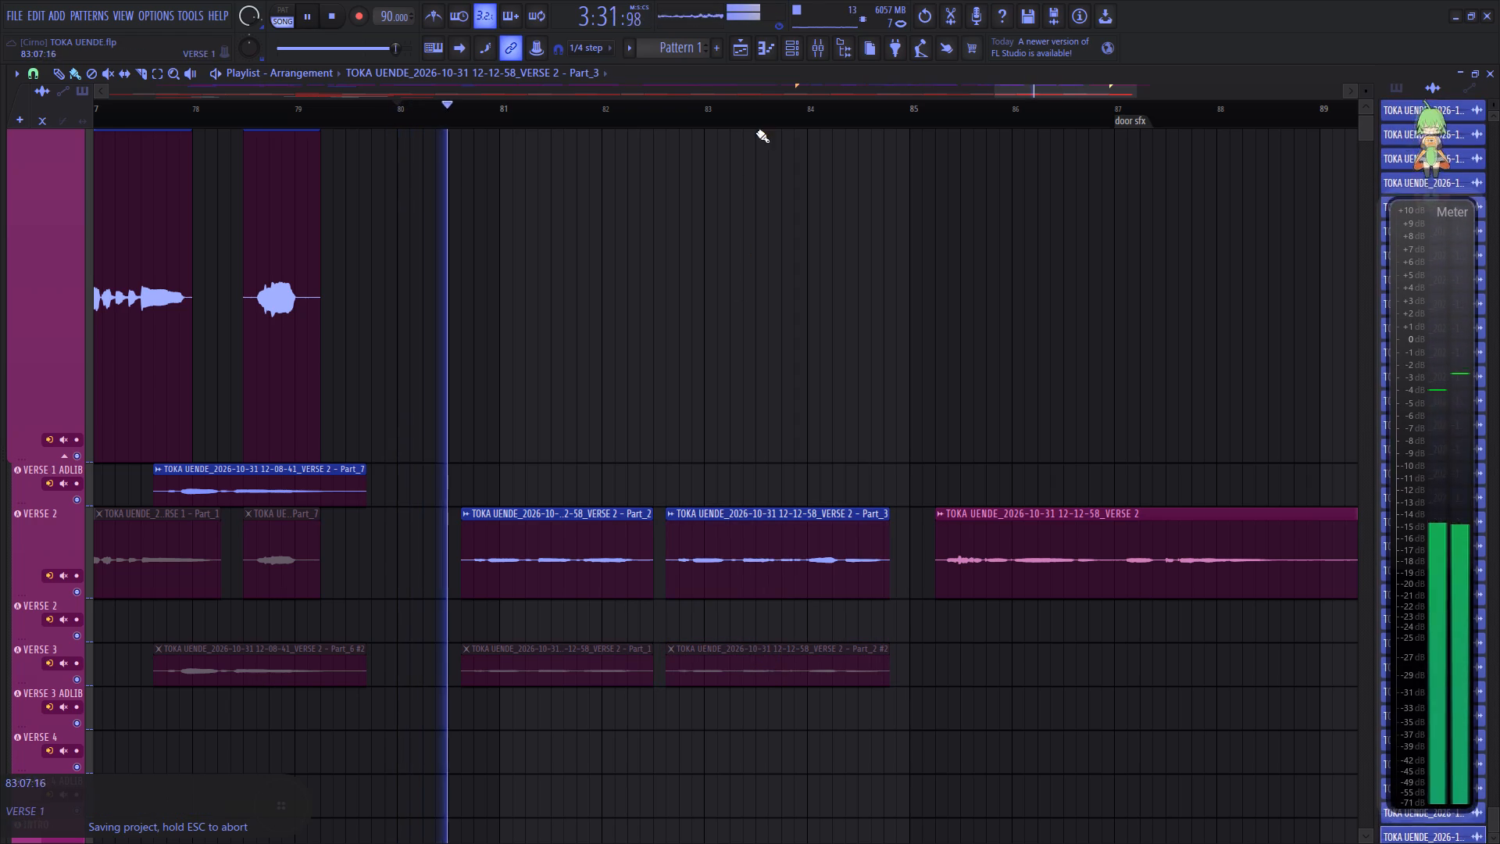
Audition the uncorrected VERSE 2 take, split it into two phrases around bar 87, and delete the short silent piece between them.
click(762, 107)
drag(1060, 89, 1087, 93)
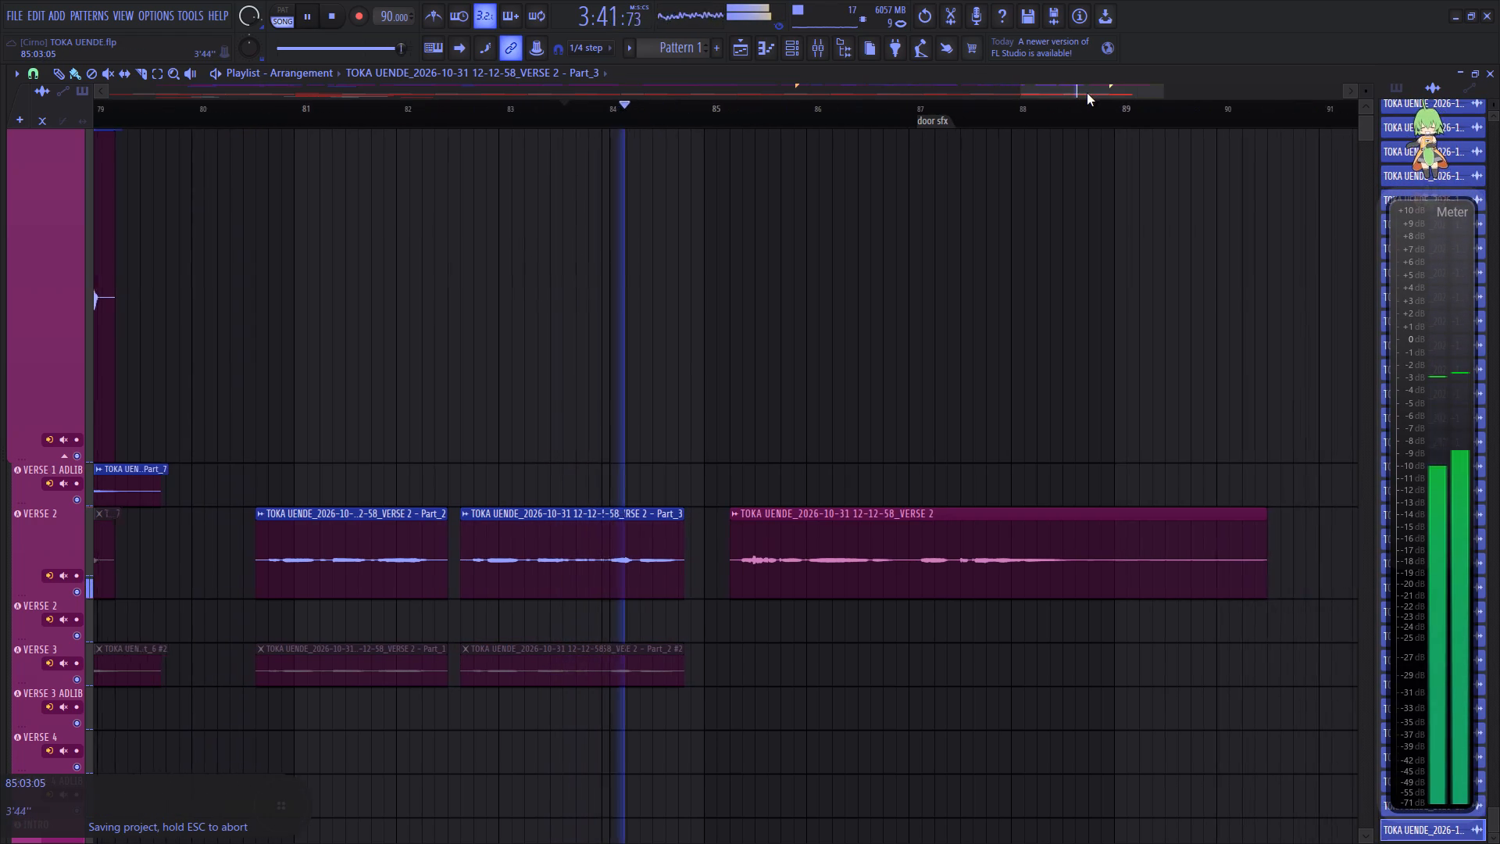
drag(1087, 93, 1091, 90)
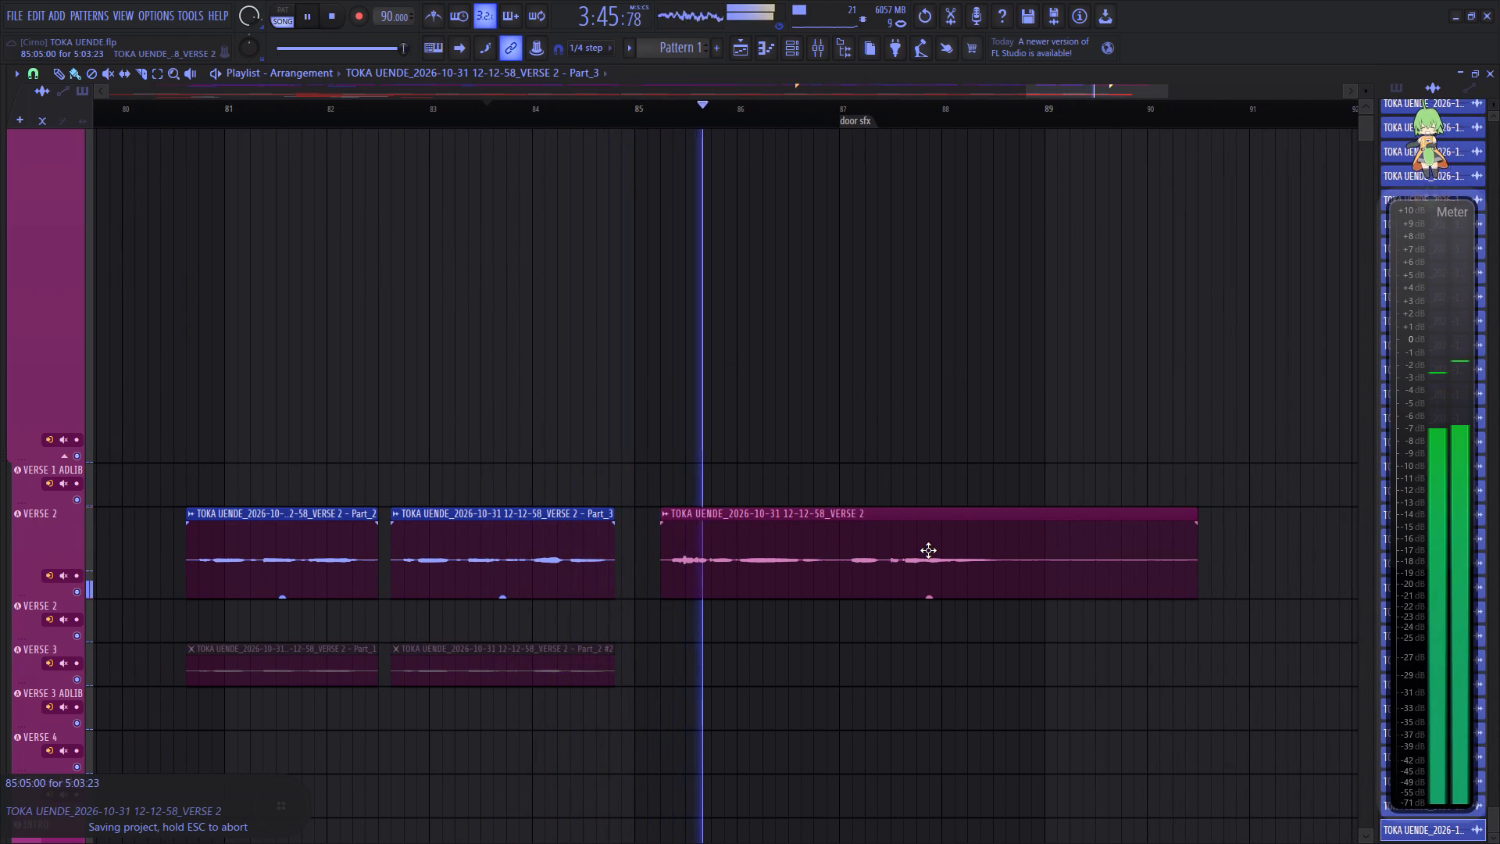
key(c)
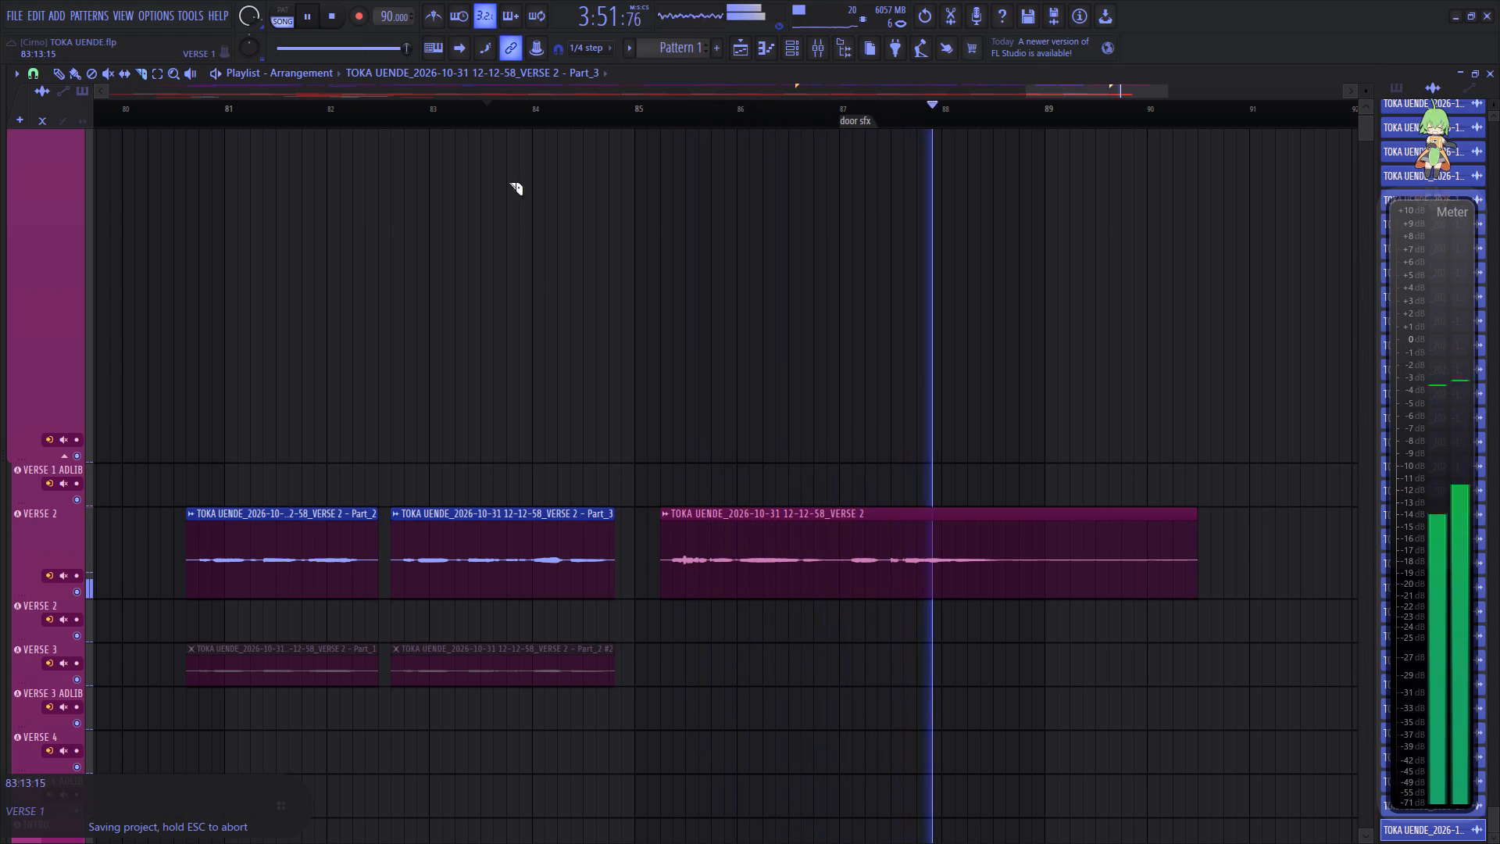
click(488, 104)
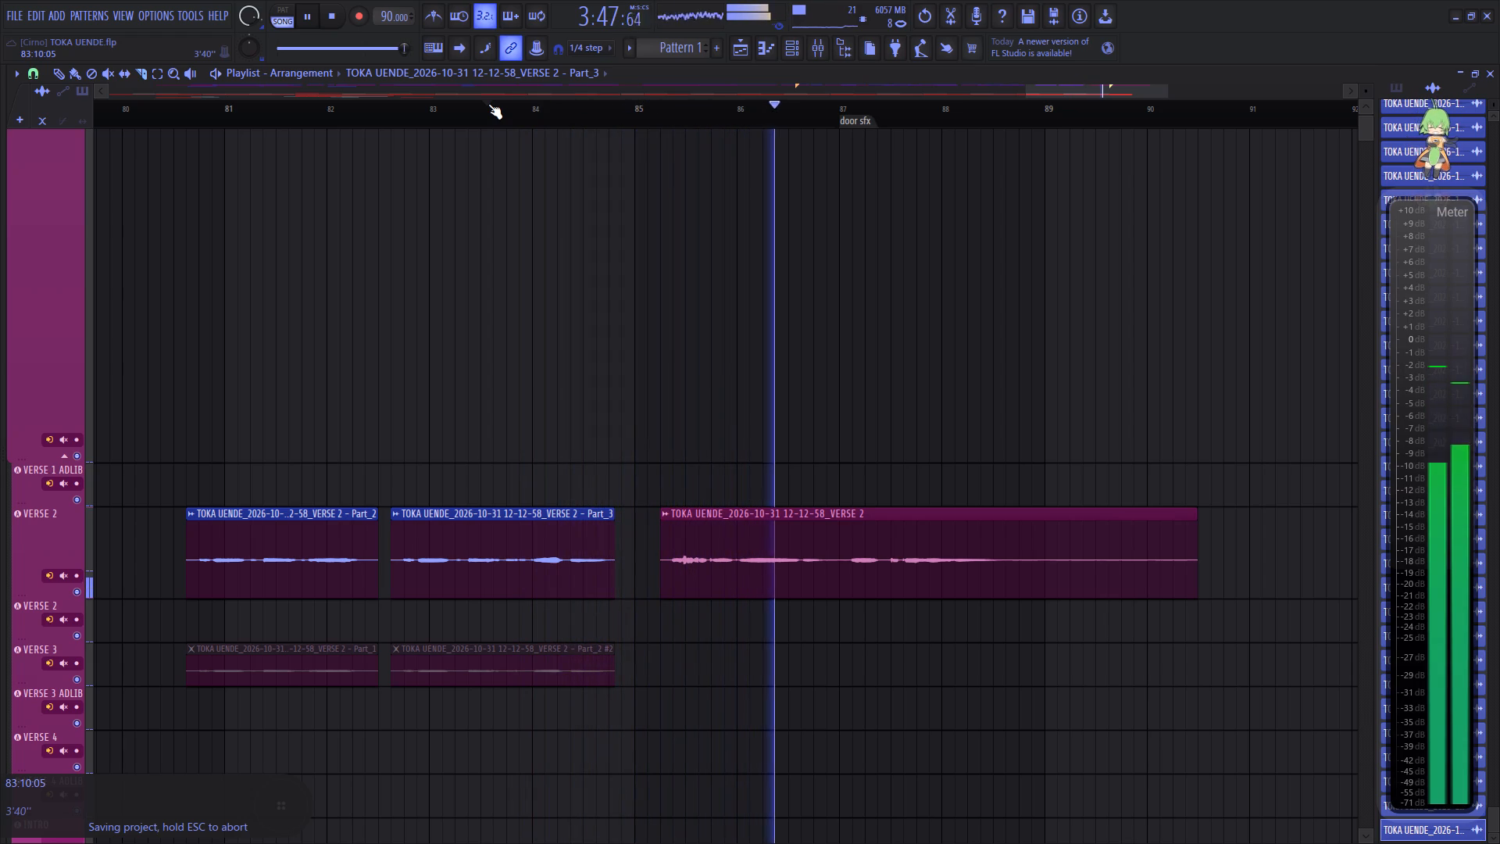
key(space)
key(space)
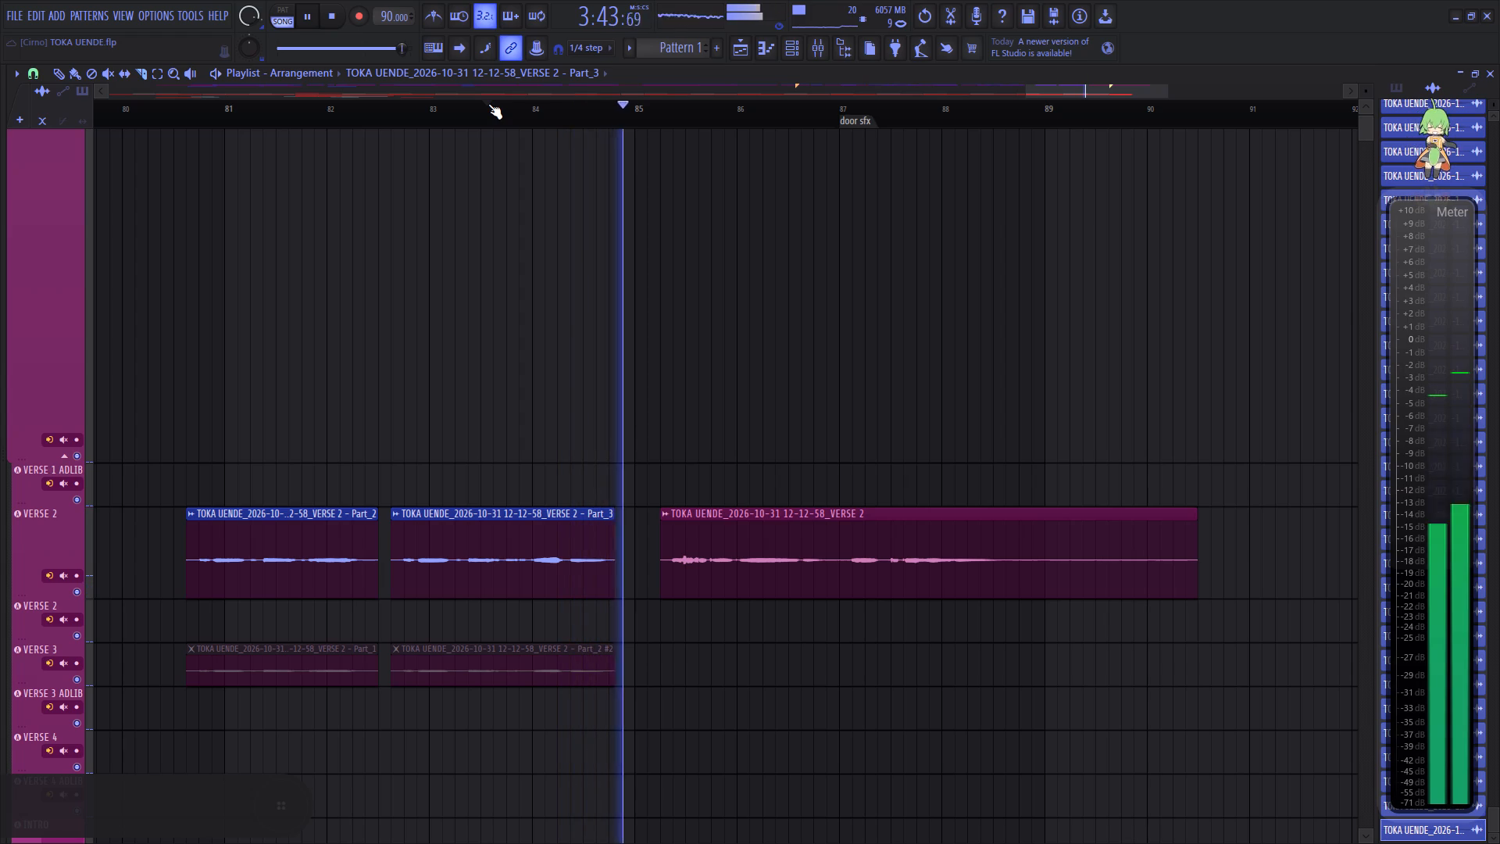
key(space)
key(space)
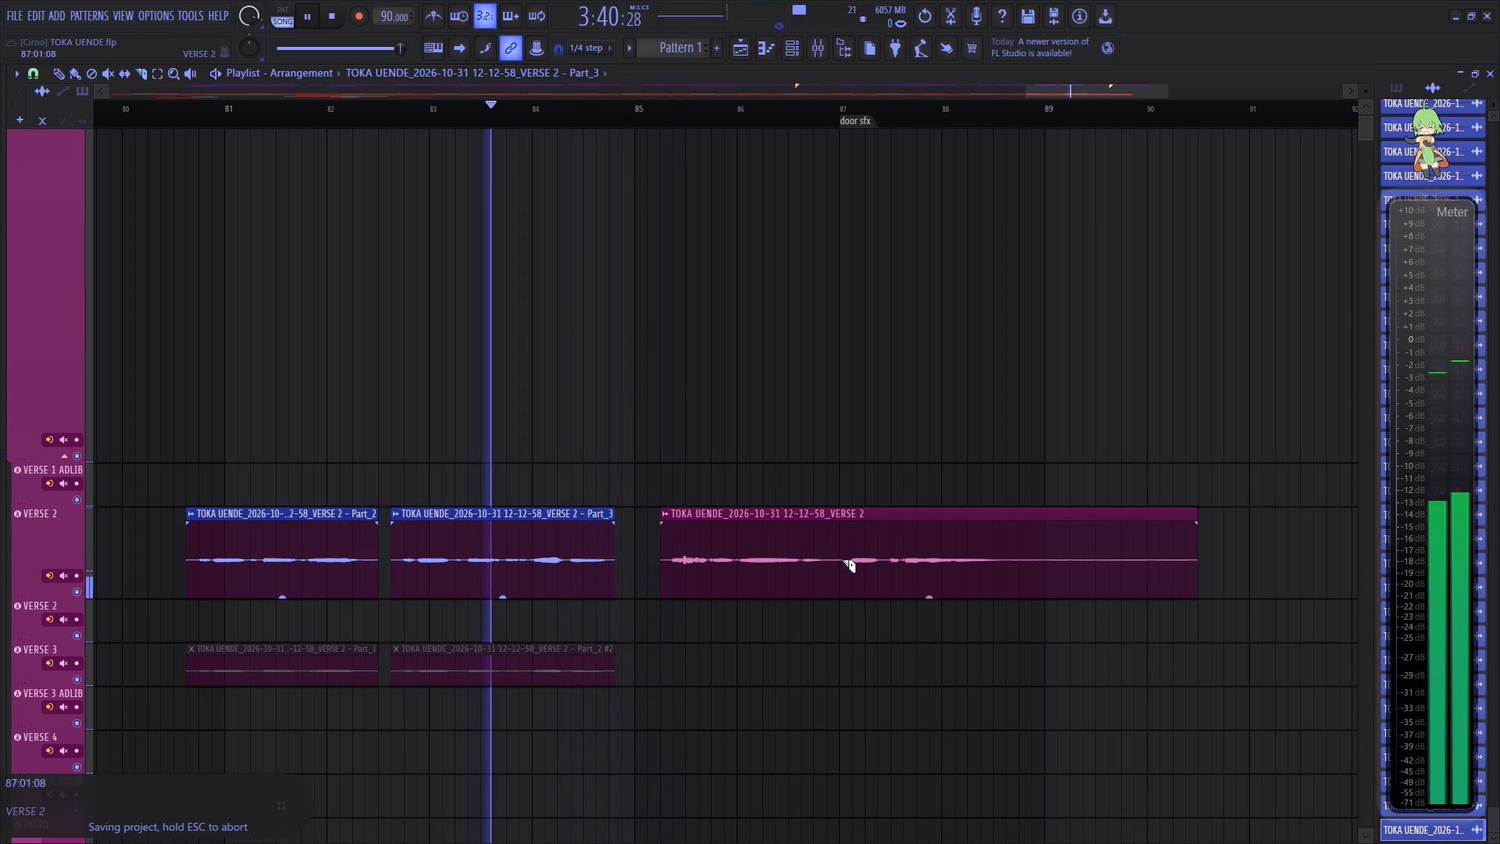
click(841, 560)
right_click(829, 561)
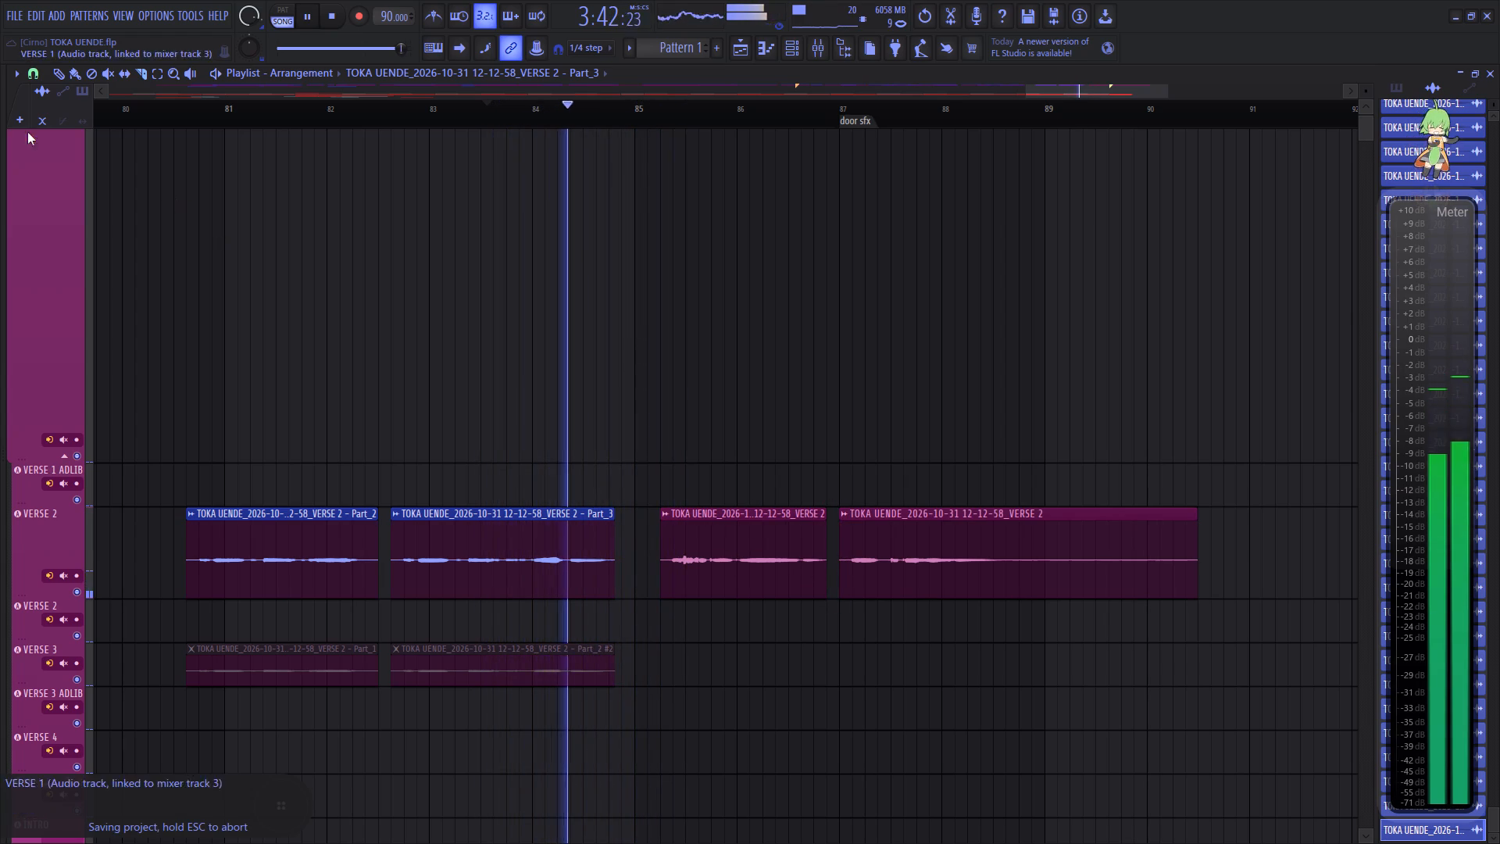
click(79, 76)
Move the first uncorrected VERSE 2 phrase earlier to 84:09, overlapping the end of the corrected clip, and adjust its fade-in.
key(space)
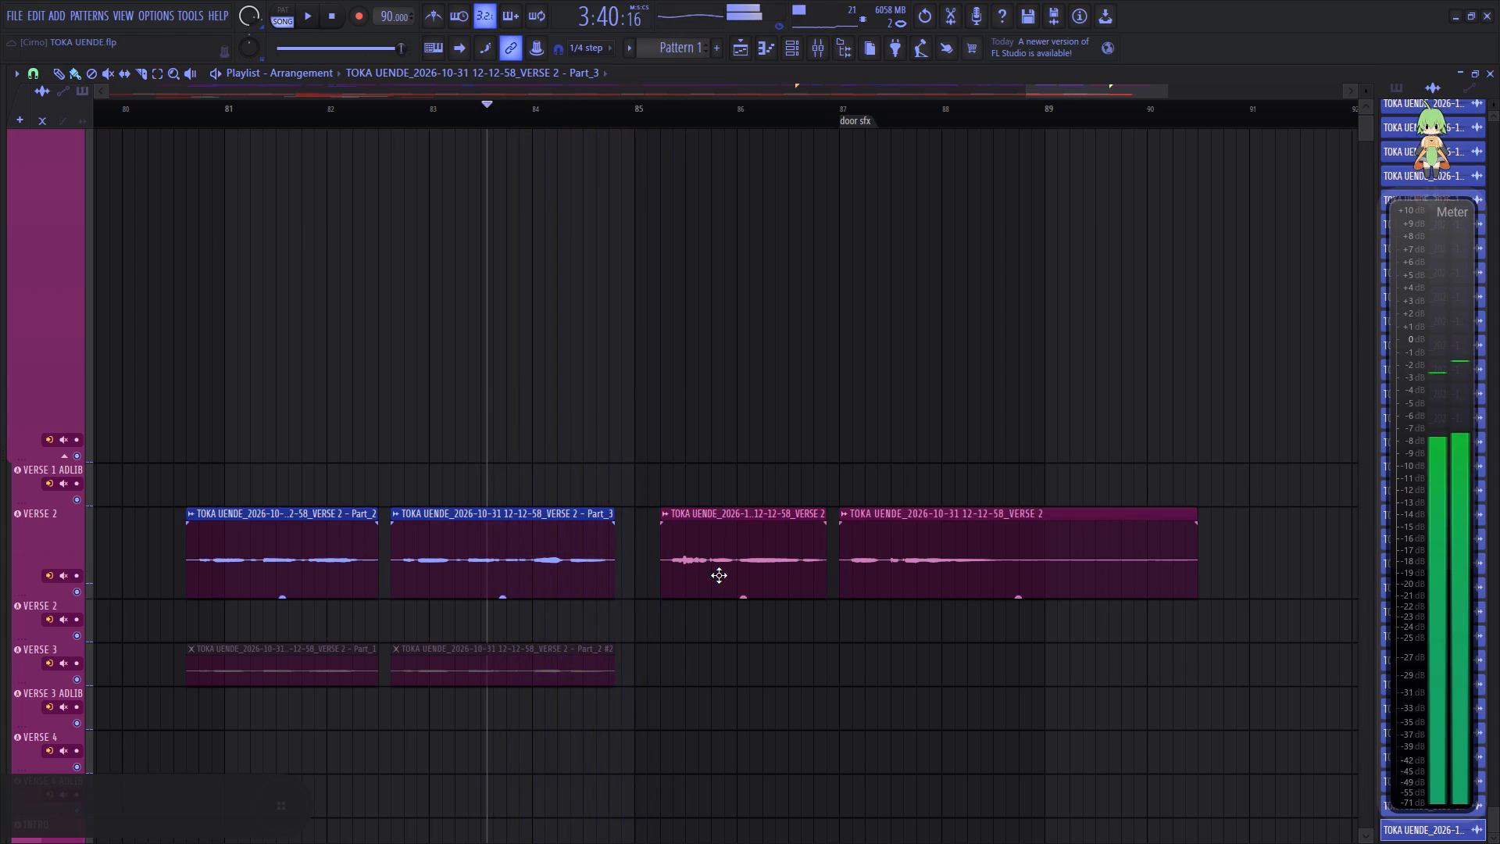
key(space)
drag(717, 575, 665, 582)
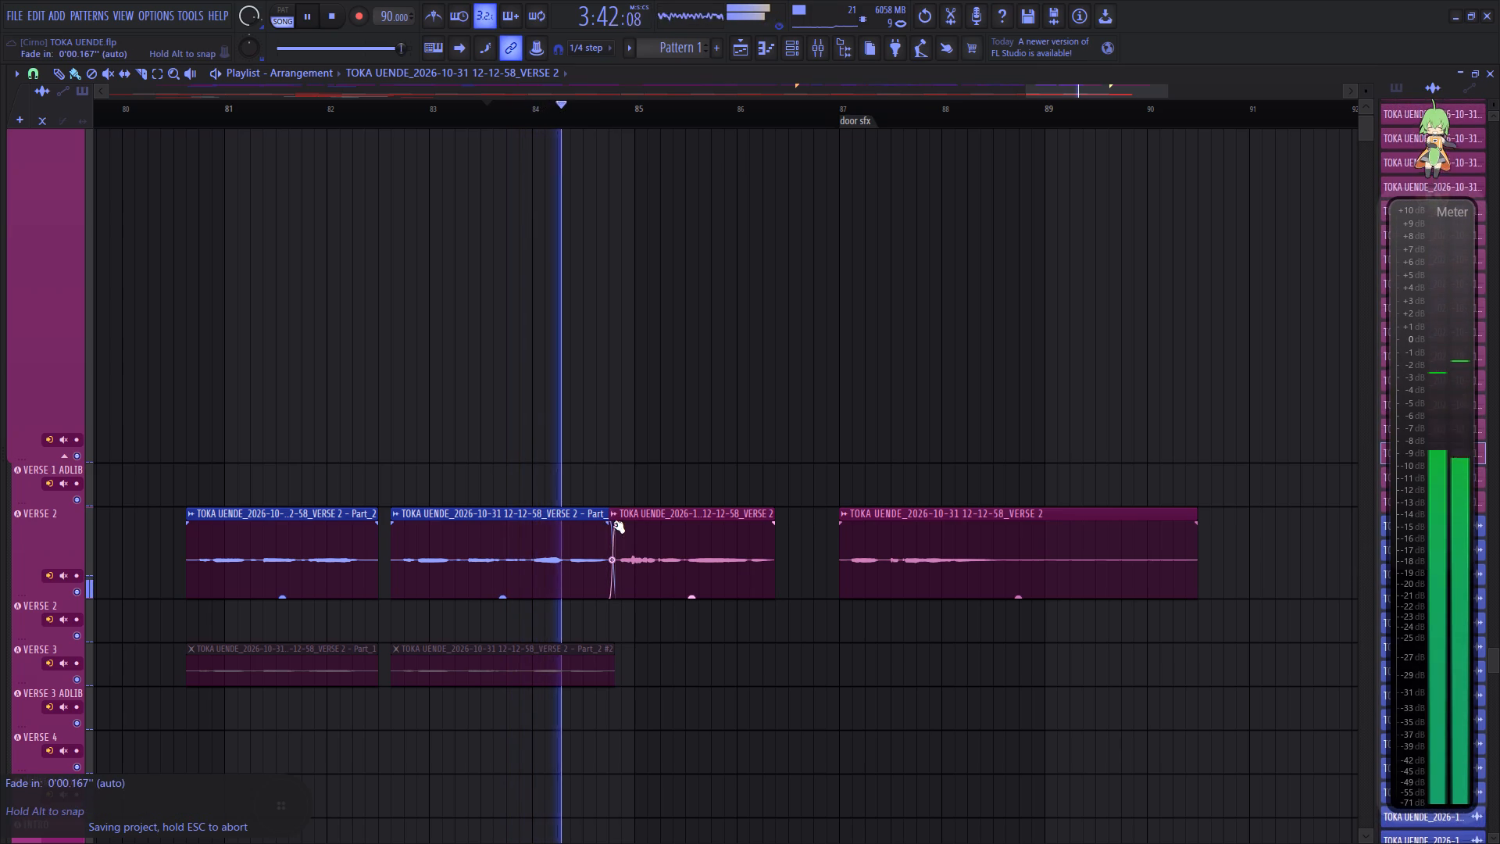
drag(614, 524, 586, 536)
drag(606, 528, 631, 531)
key(space)
key(space)
key(space)
drag(667, 534, 650, 542)
key(space)
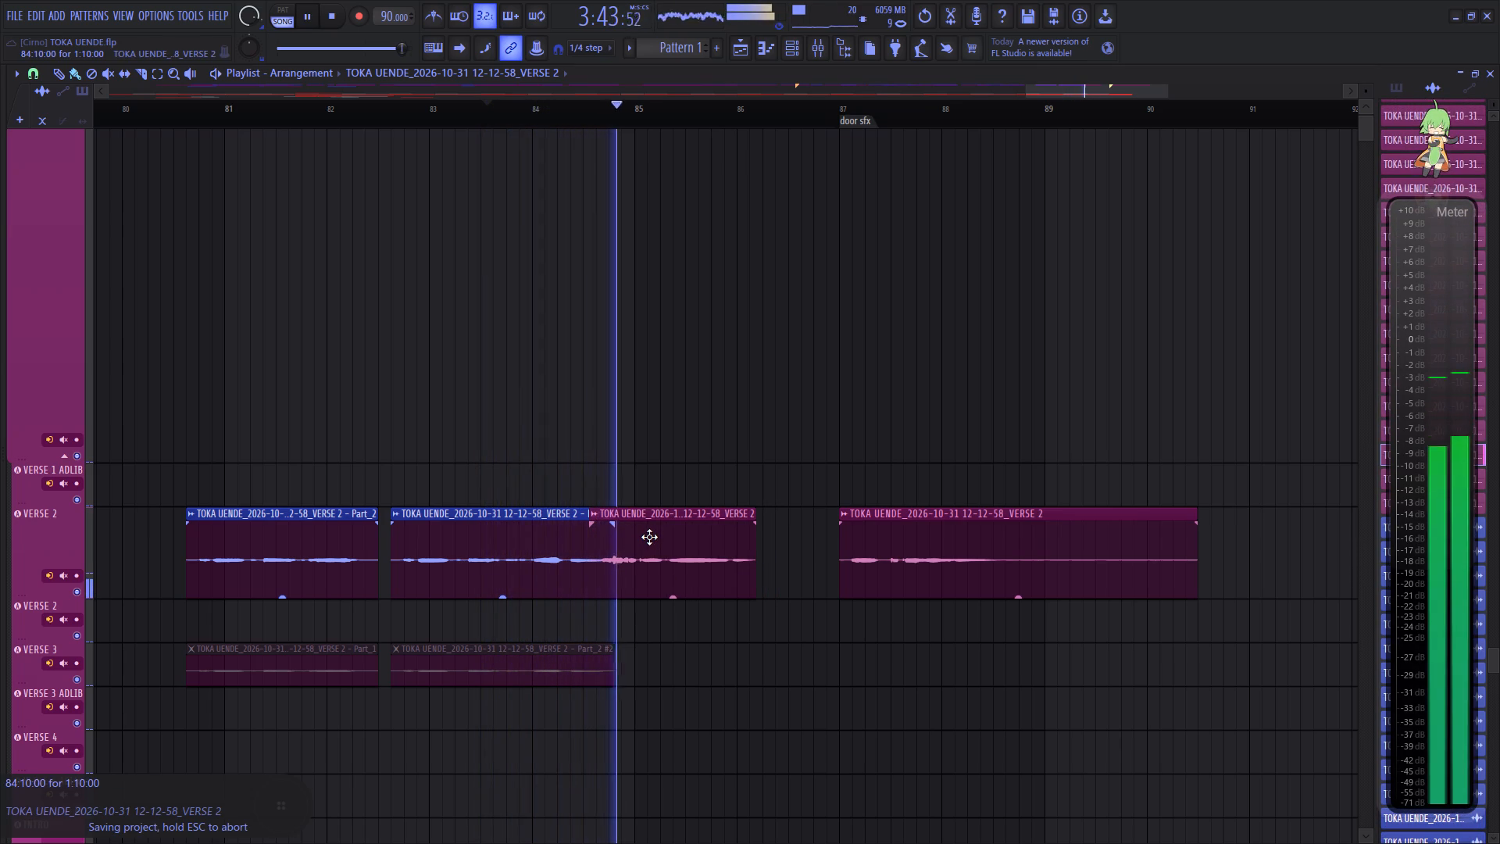
click(687, 565)
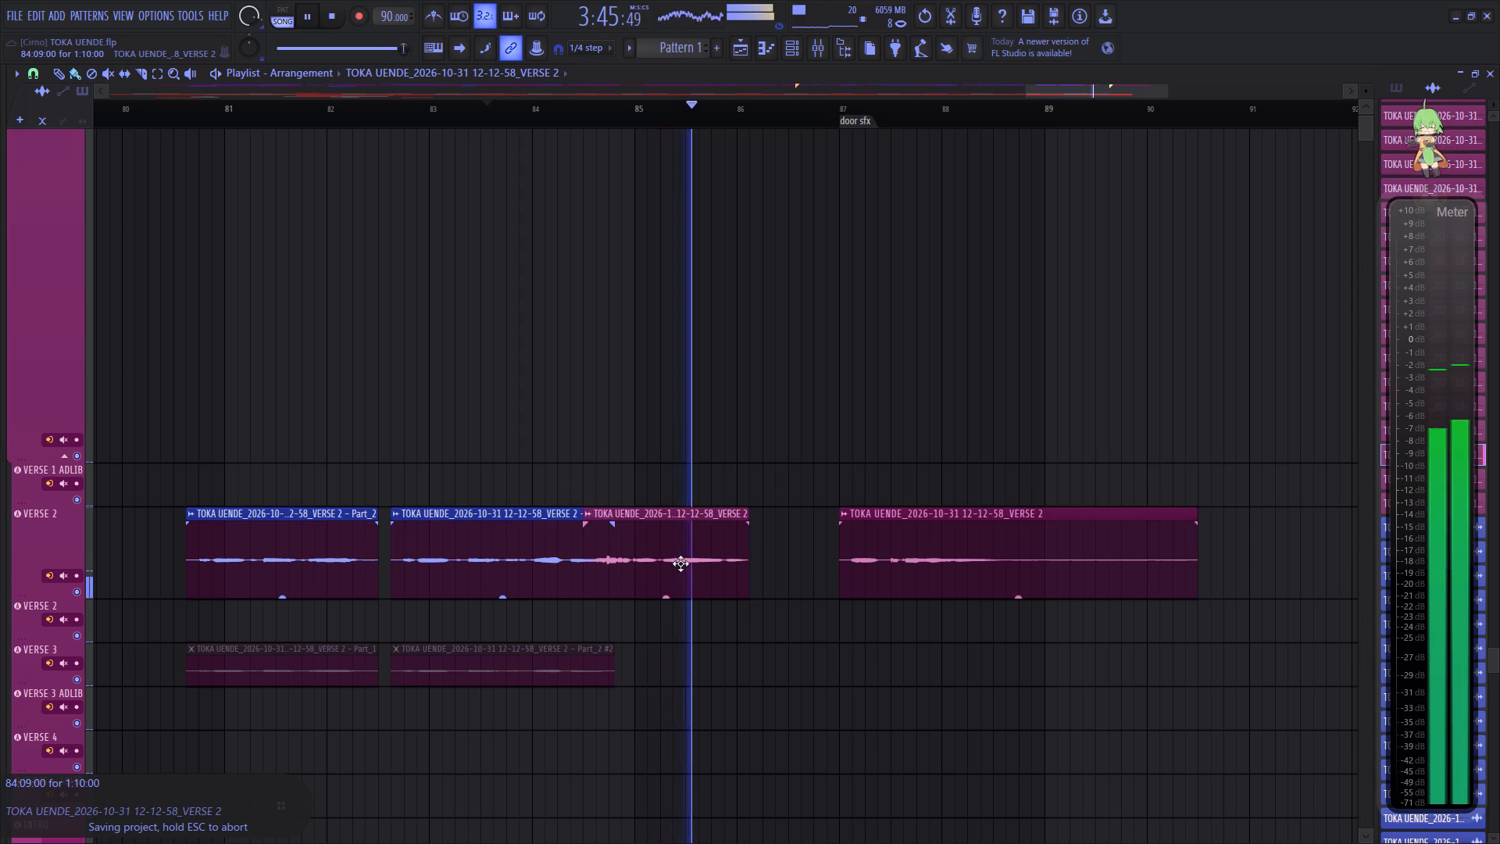
key(space)
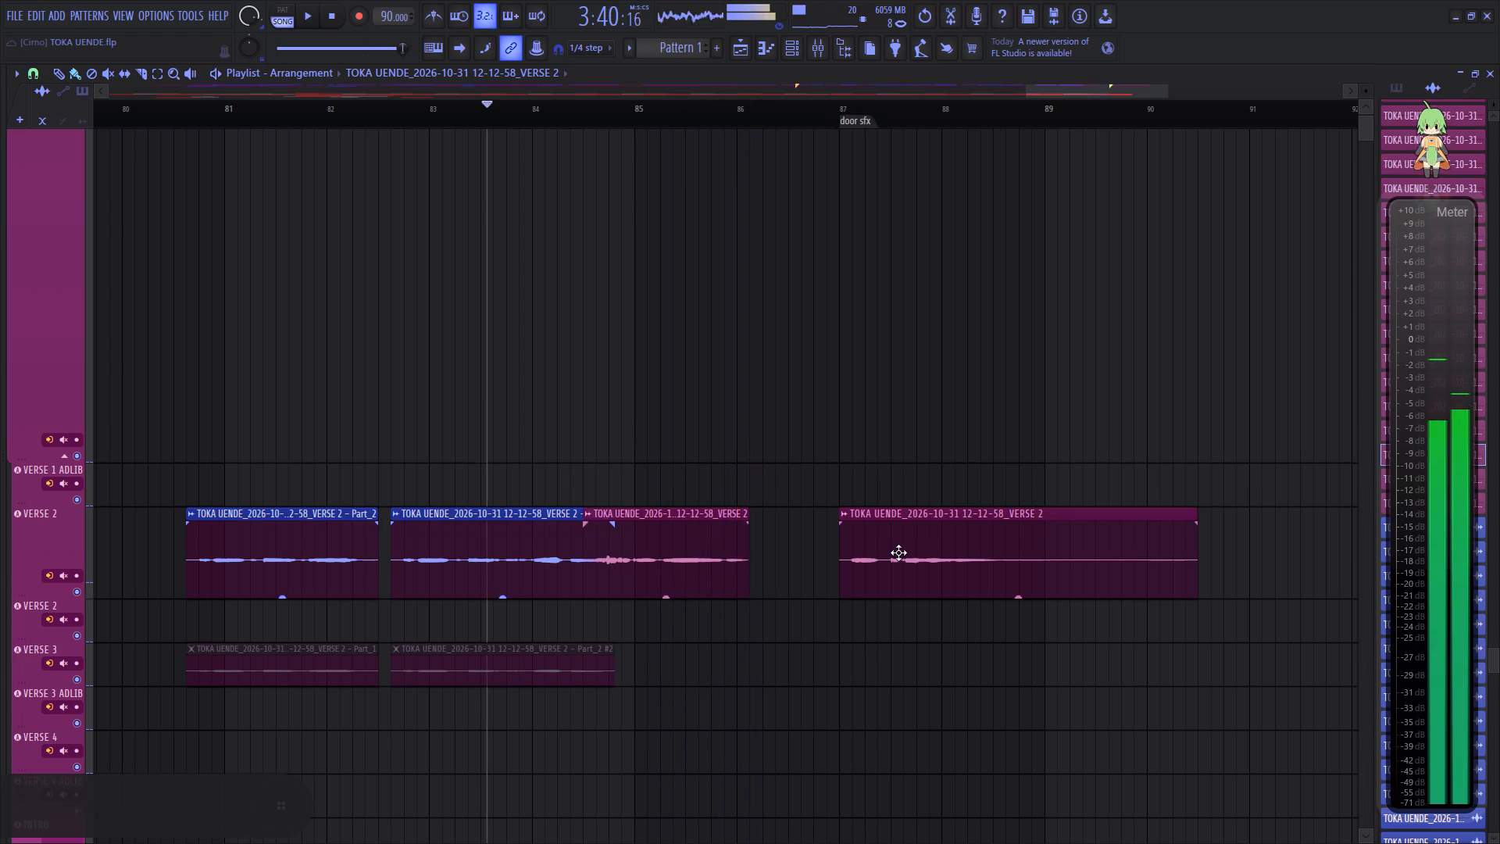
Move the last VERSE 2 phrase earlier so it starts right after the preceding phrase, and audition the joined passage.
key(space)
drag(898, 553, 810, 567)
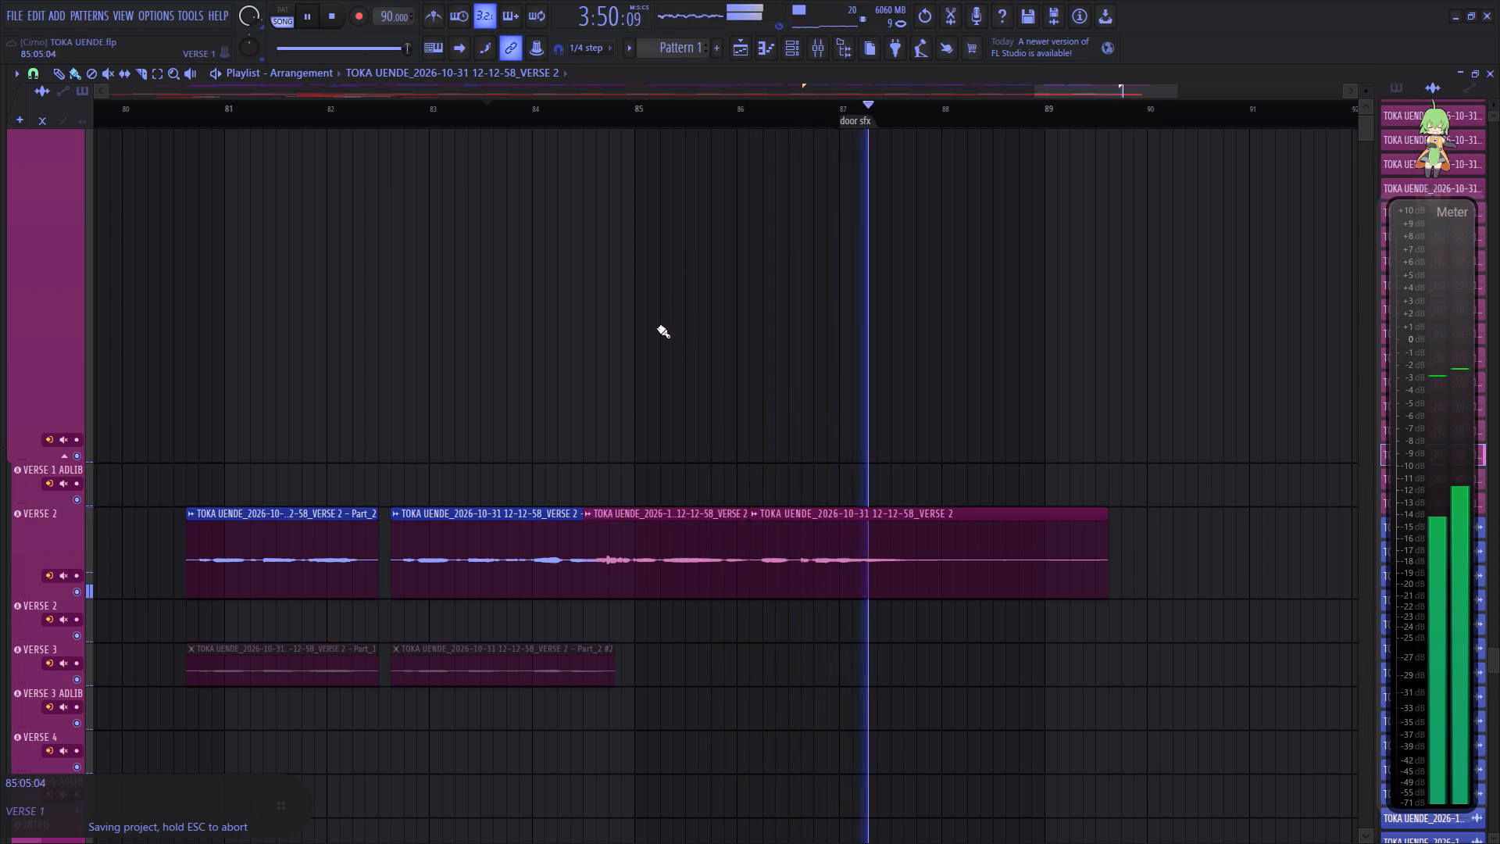
key(space)
Find the matching VERSE 1 phrase at about bar 70 and place a copy of its Part_6 clip on the VERSE 1 track near bar 84.
click(573, 115)
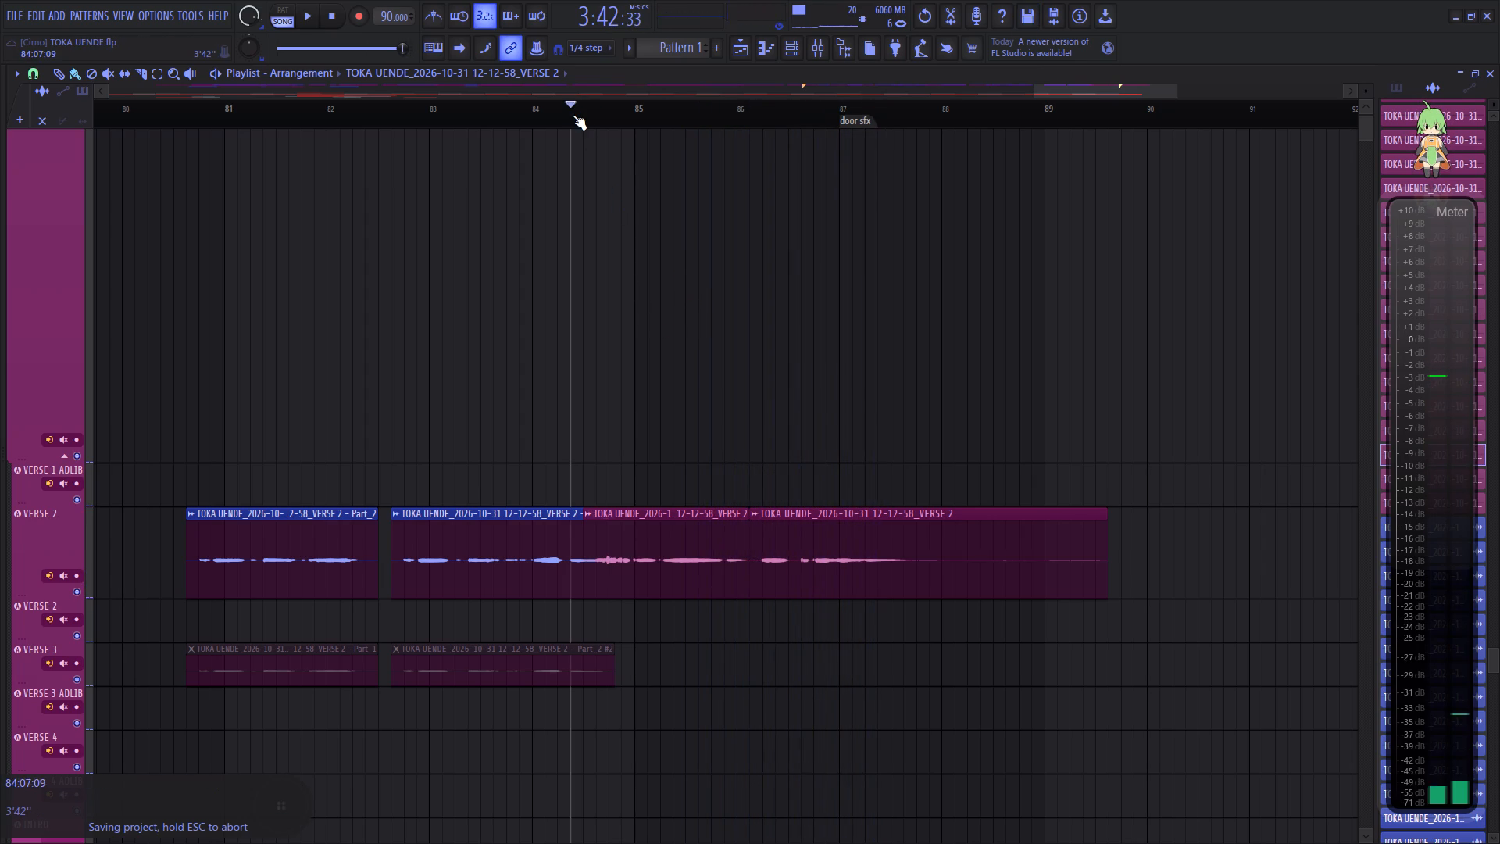
scroll(573, 115, down, 9)
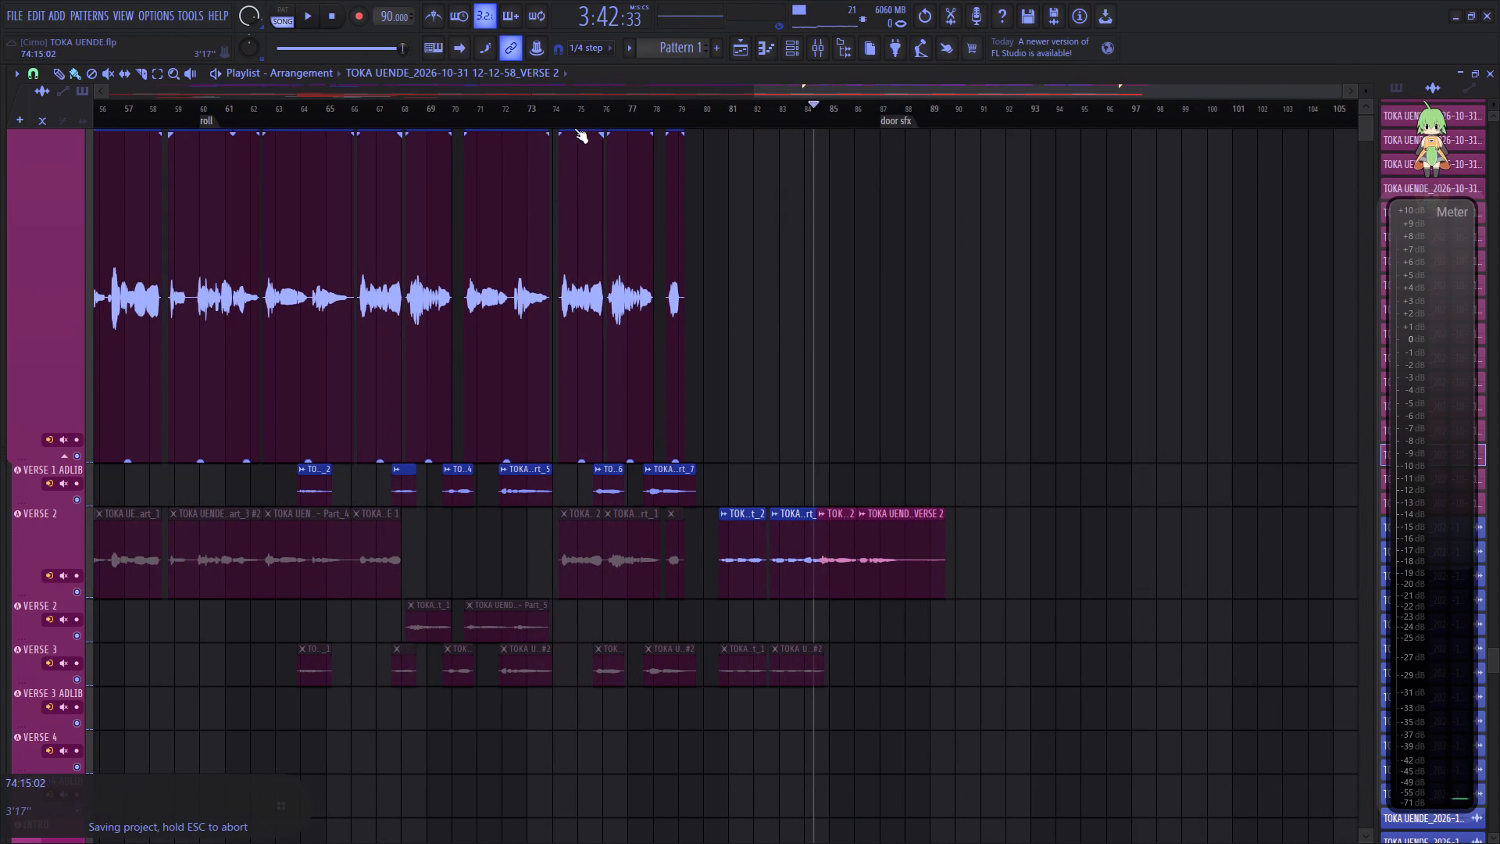
click(559, 125)
key(space)
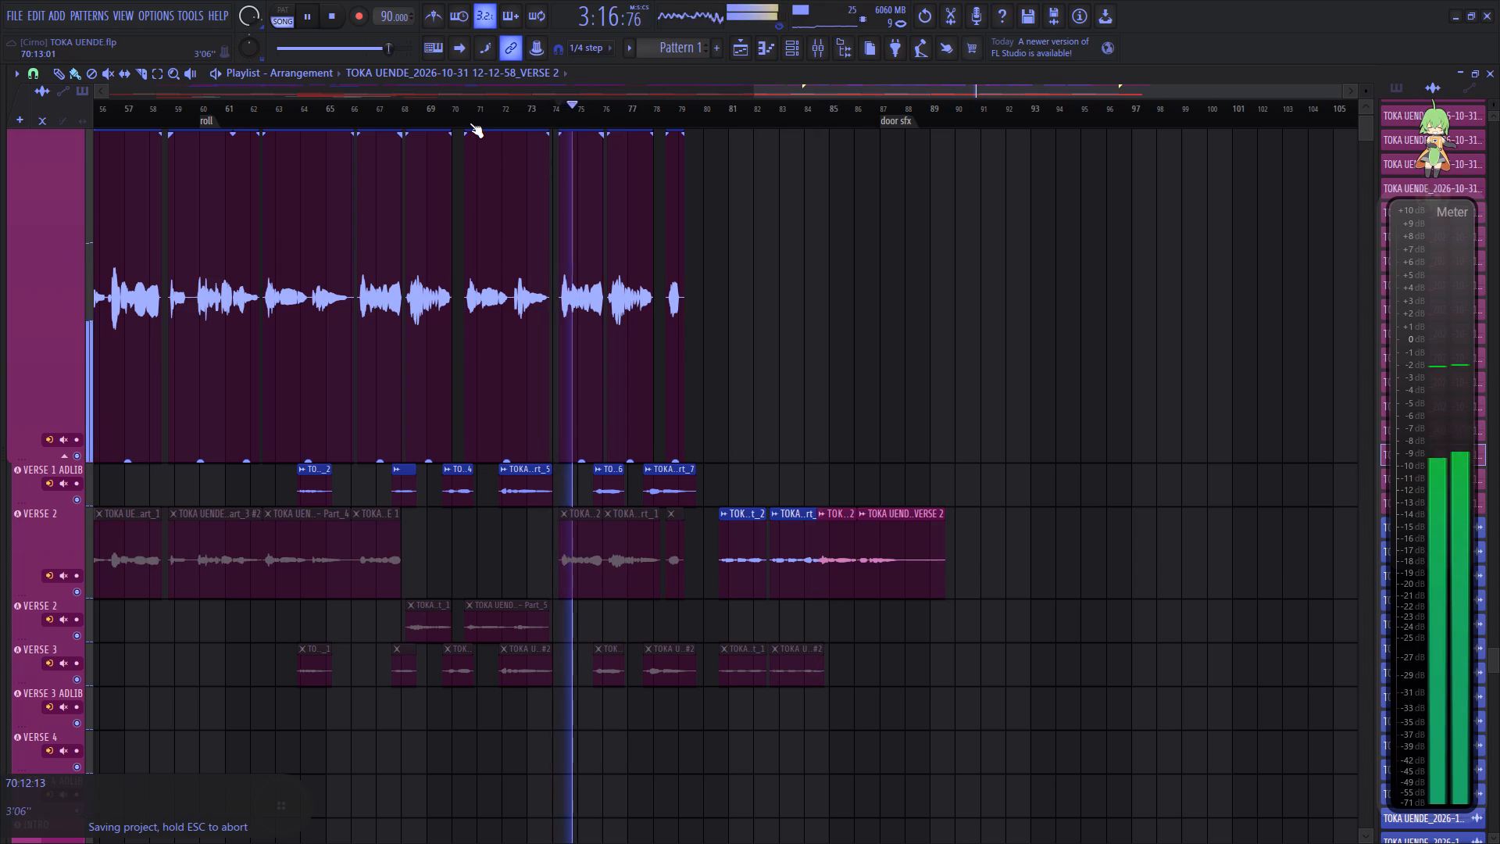
click(470, 123)
key(space)
key(space)
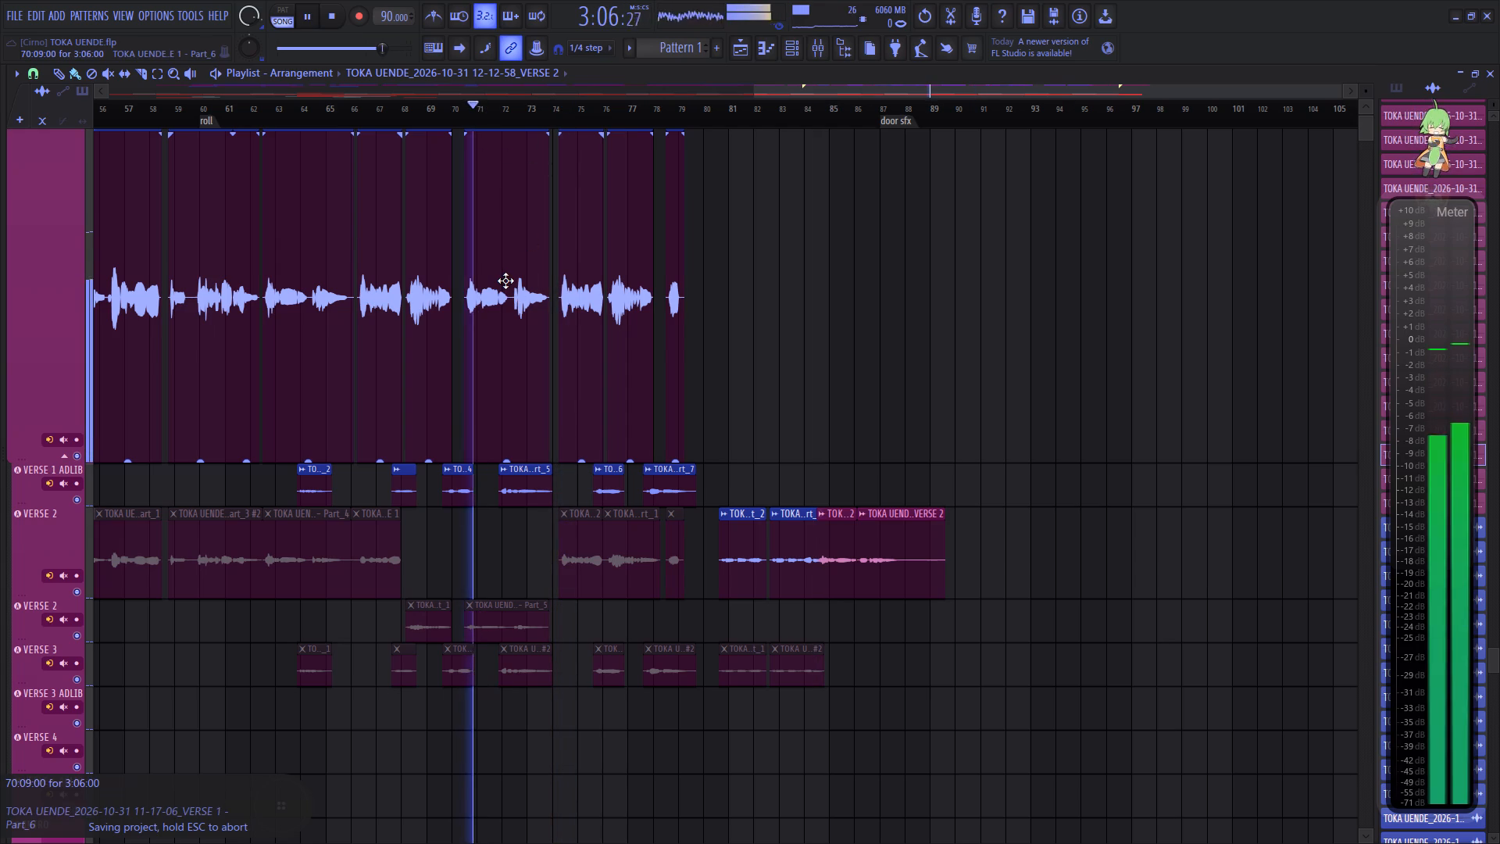
key(space)
click(505, 281)
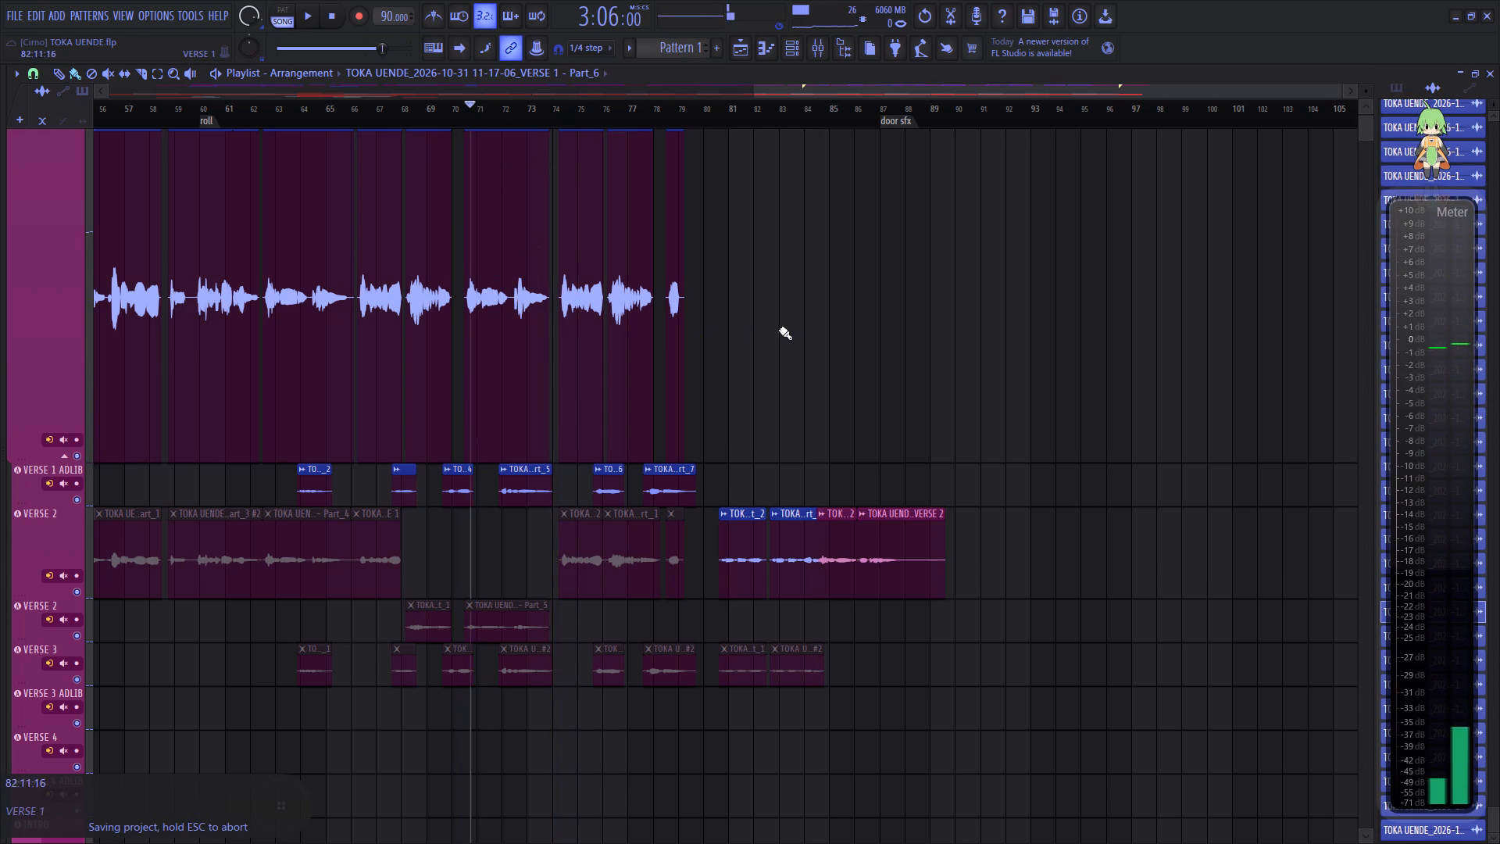
click(820, 327)
Nudge the copied VERSE 1 Part_6 clip to start at 84:09, auditioning it against the uncorrected VERSE 2 phrases.
scroll(841, 112, up, 10)
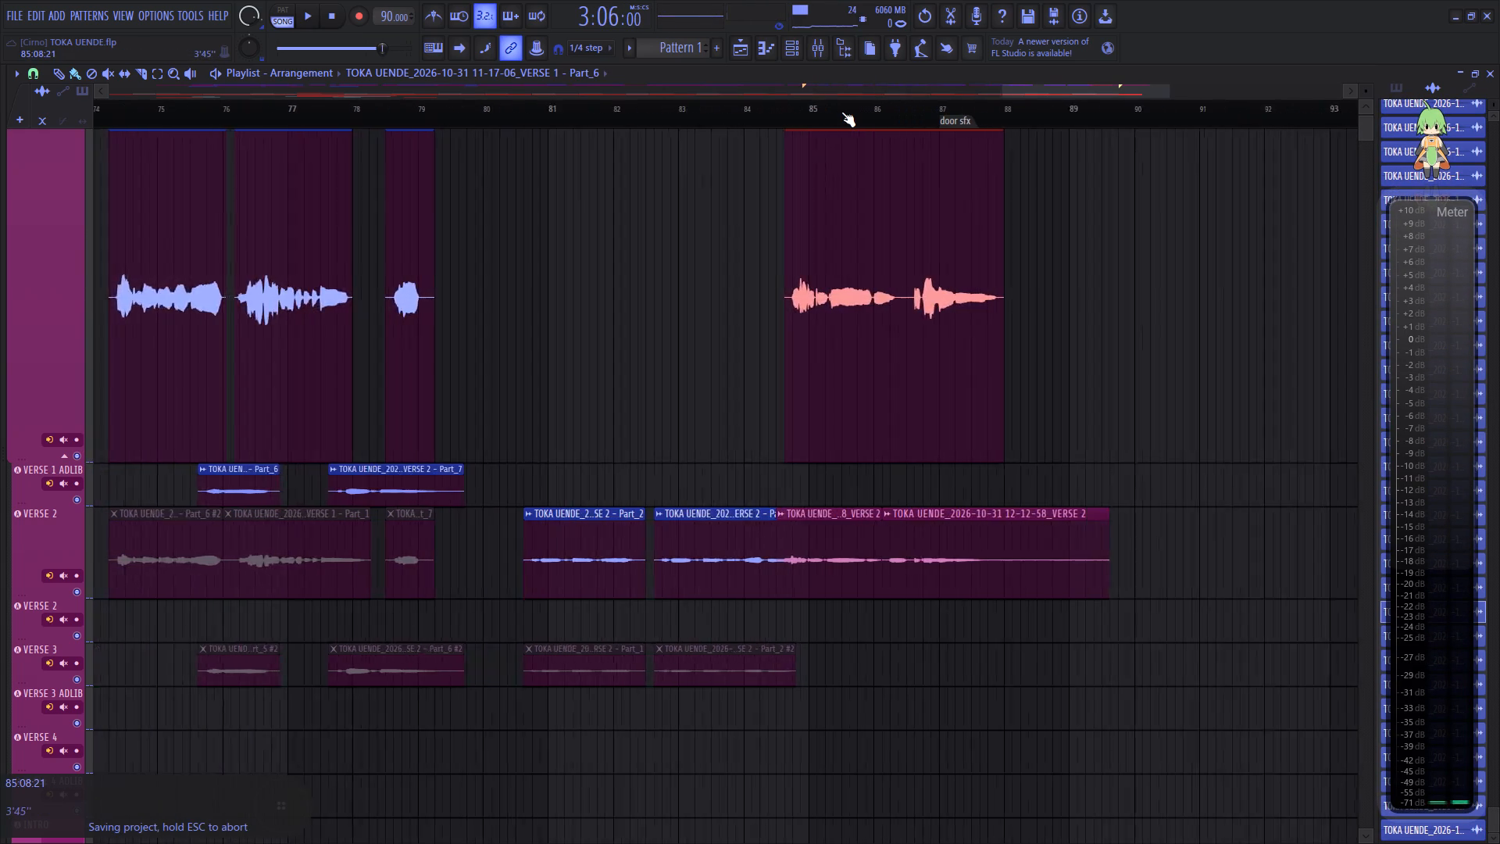
scroll(841, 112, up, 2)
click(673, 121)
key(space)
key(space)
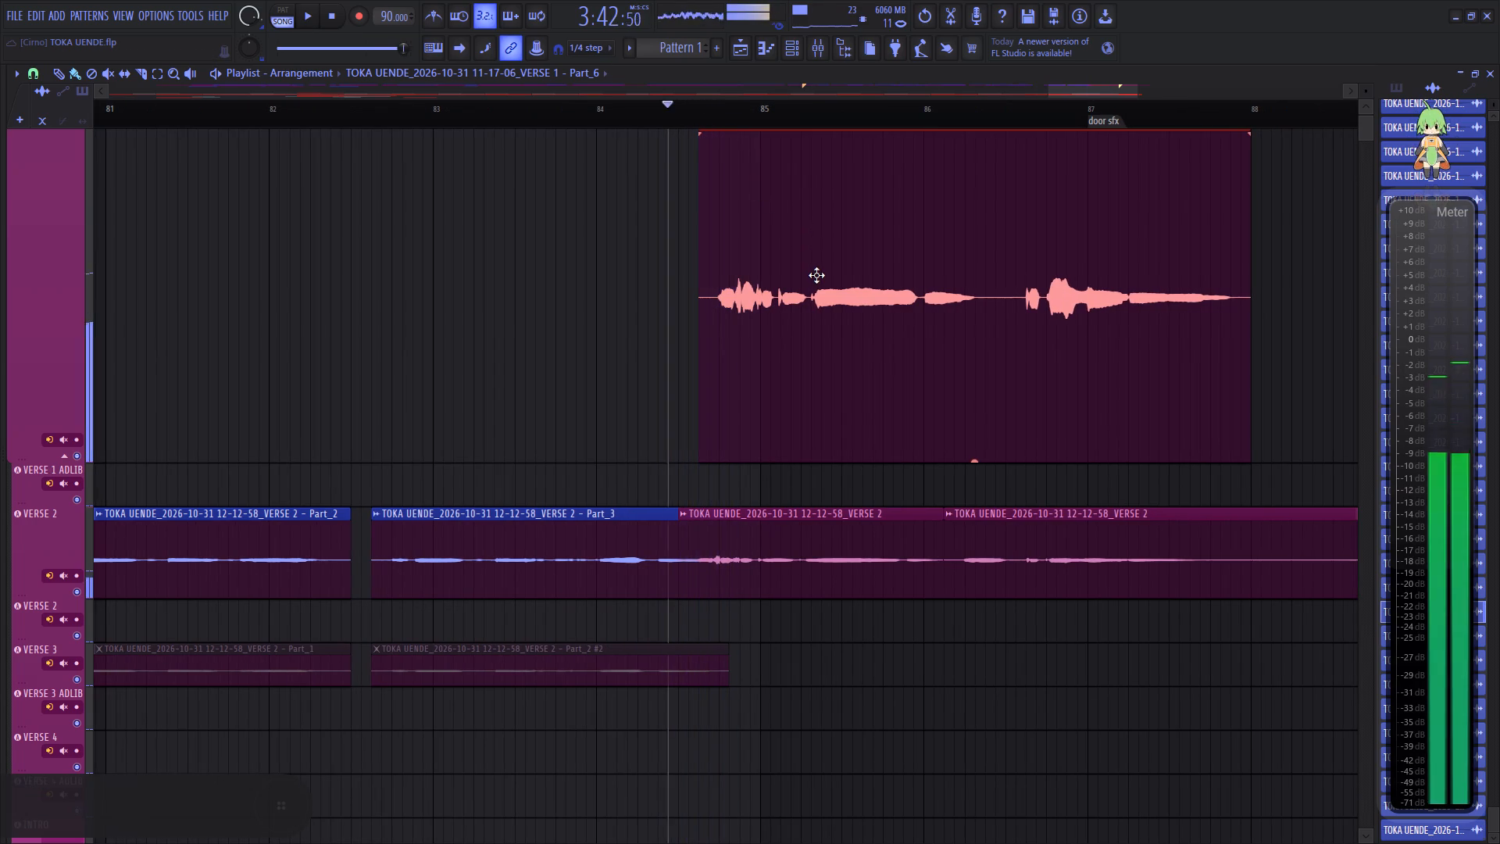
key(space)
drag(815, 275, 805, 277)
drag(805, 277, 798, 277)
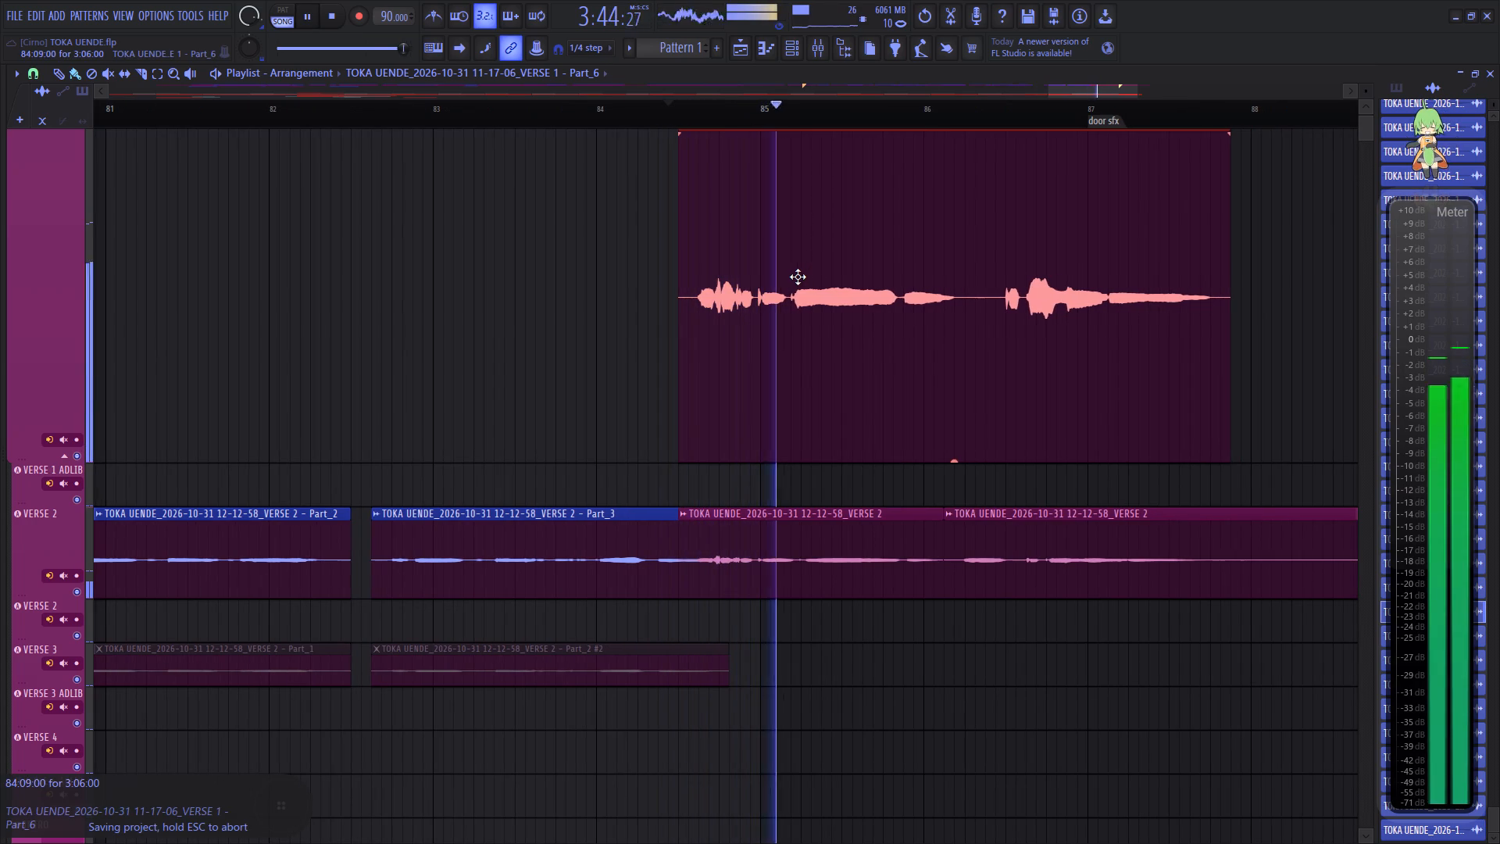
drag(798, 277, 797, 277)
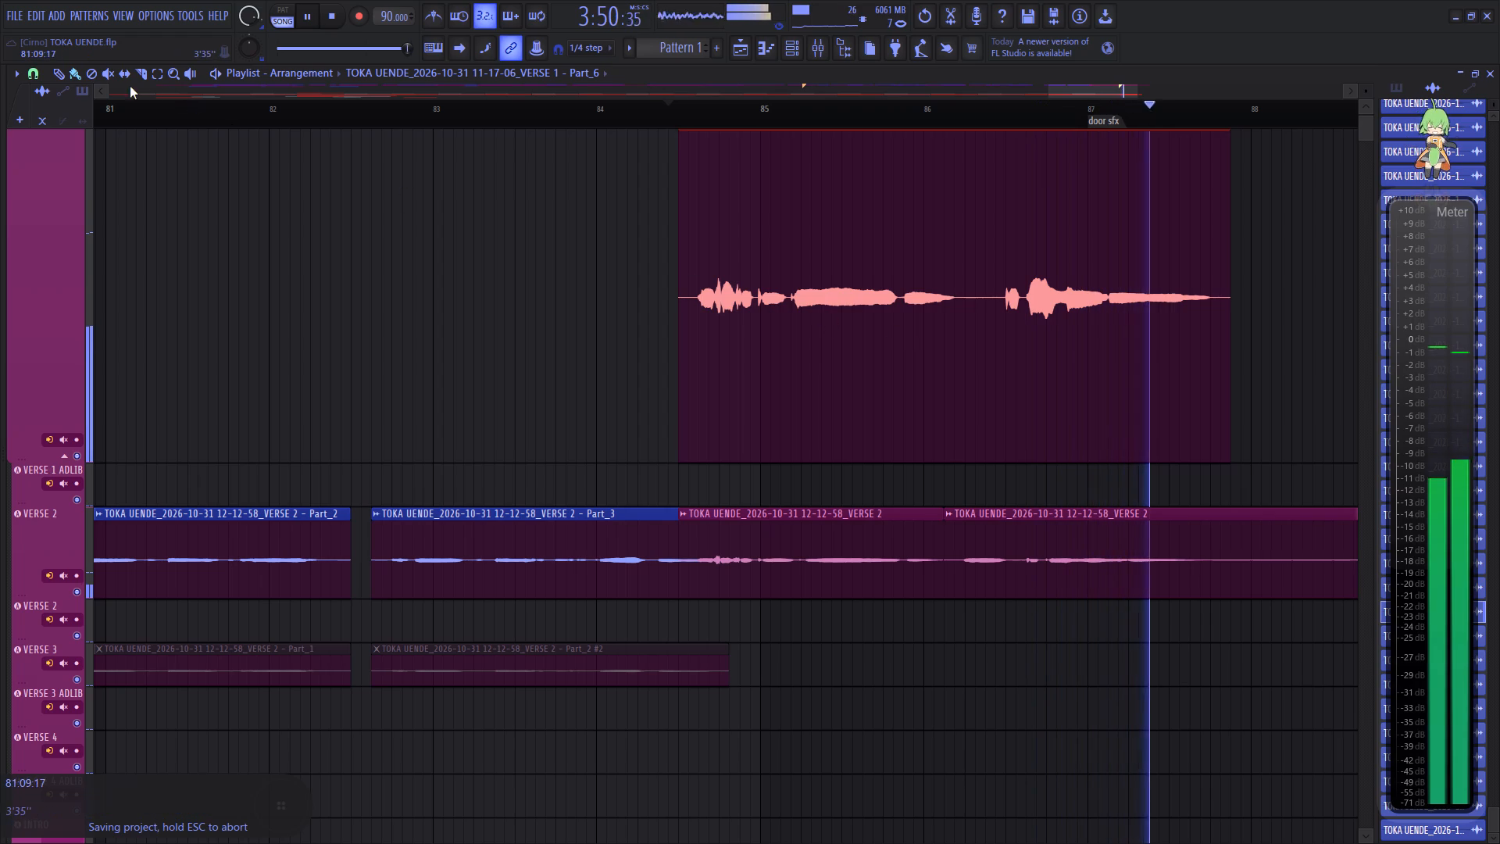
key(space)
key(space)
Mute the two uncorrected VERSE 2 phrases and move them together down to the lower VERSE 2 track.
click(109, 77)
click(874, 542)
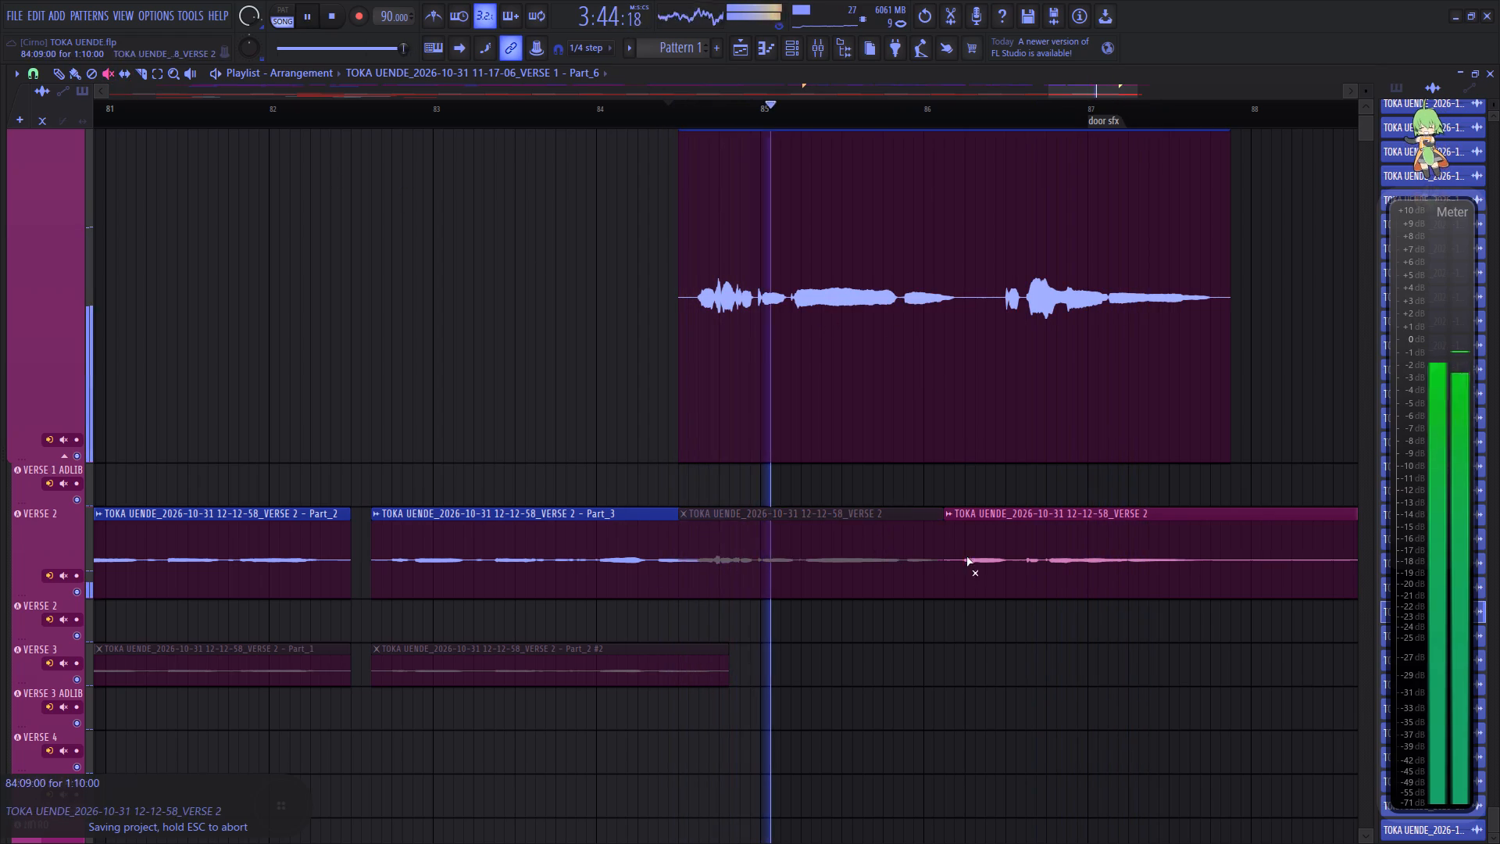
click(1054, 553)
drag(70, 73, 75, 80)
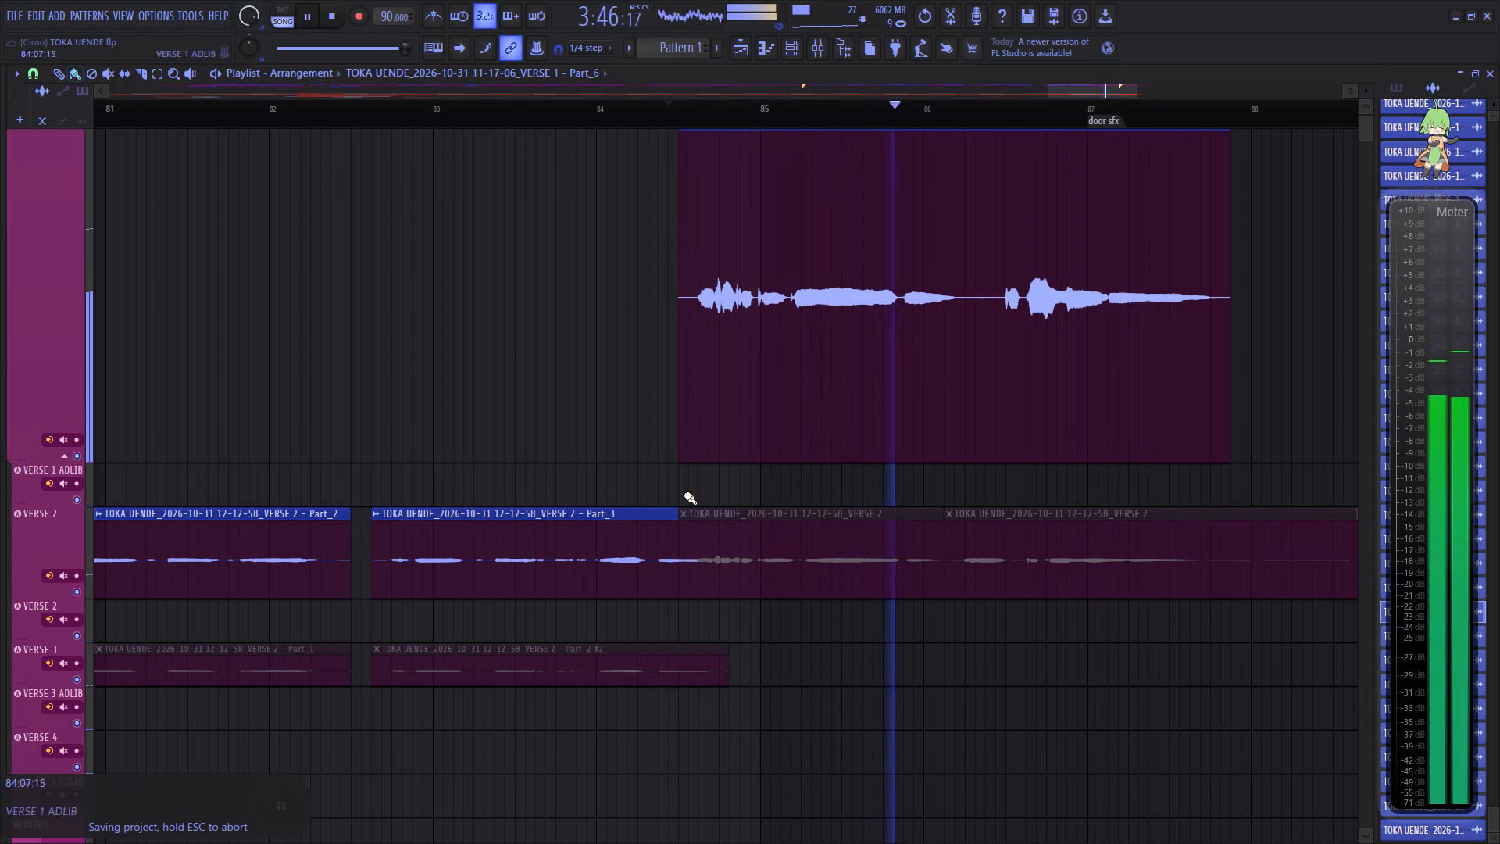
ctrl+drag(747, 604, 1046, 567)
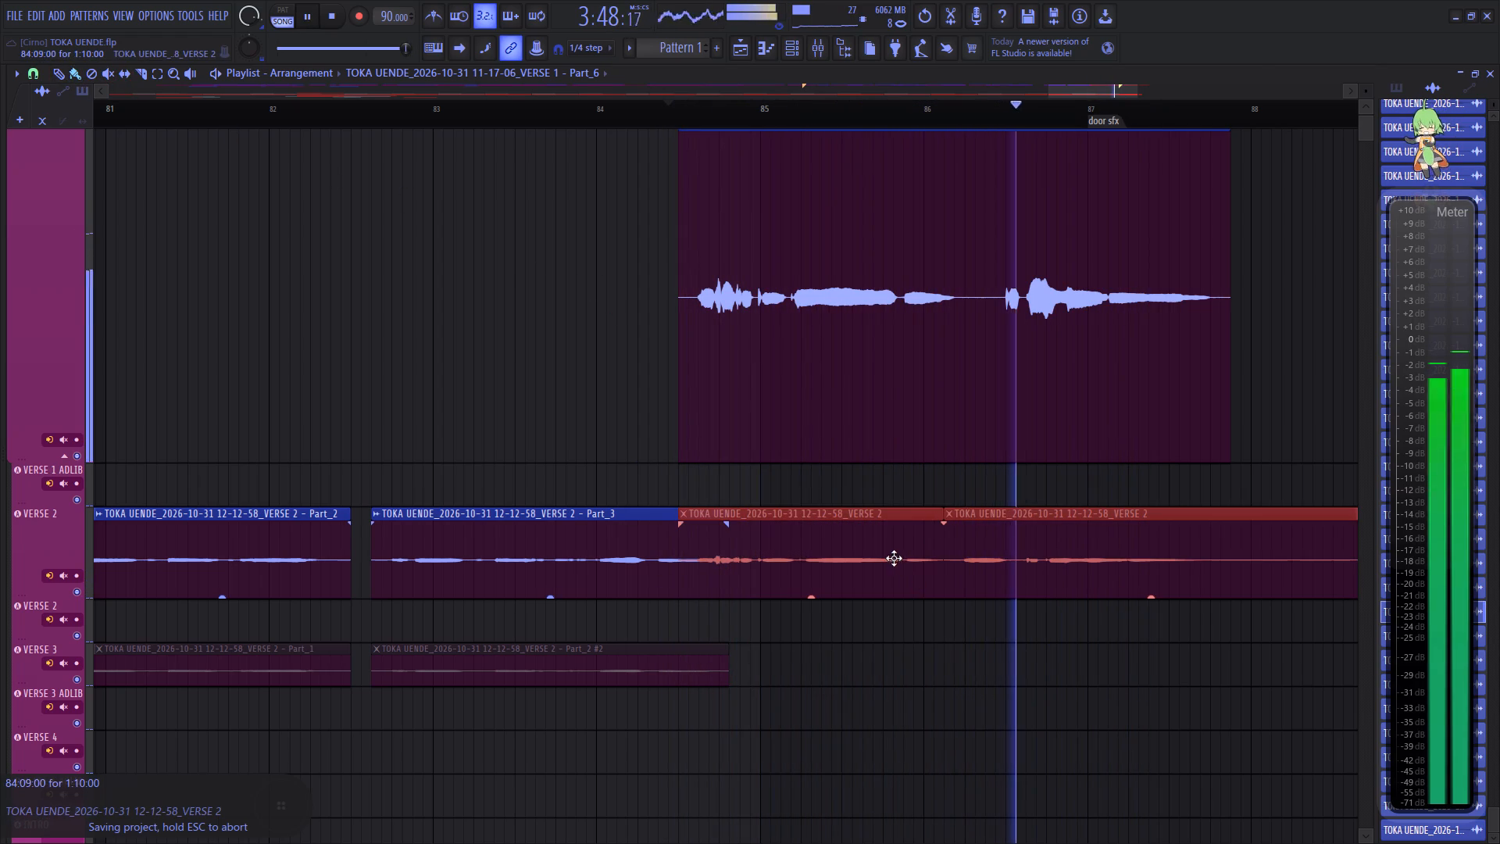
drag(893, 557, 893, 656)
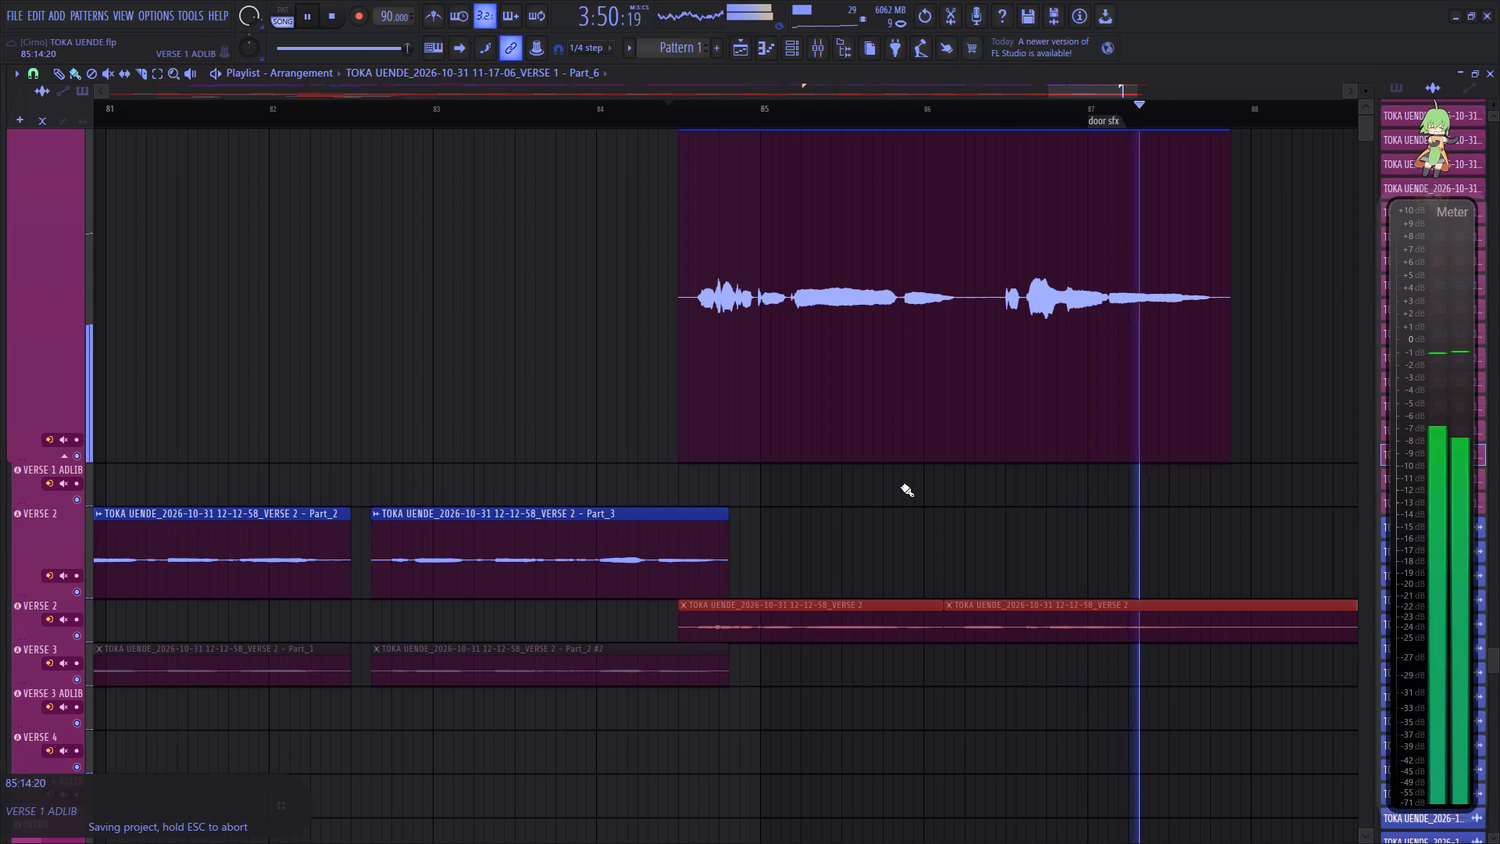
key(space)
Make the copied Part_6 clip unique as a sample and move it to the main VERSE 2 track at 84:09.
scroll(759, 282, up, 6)
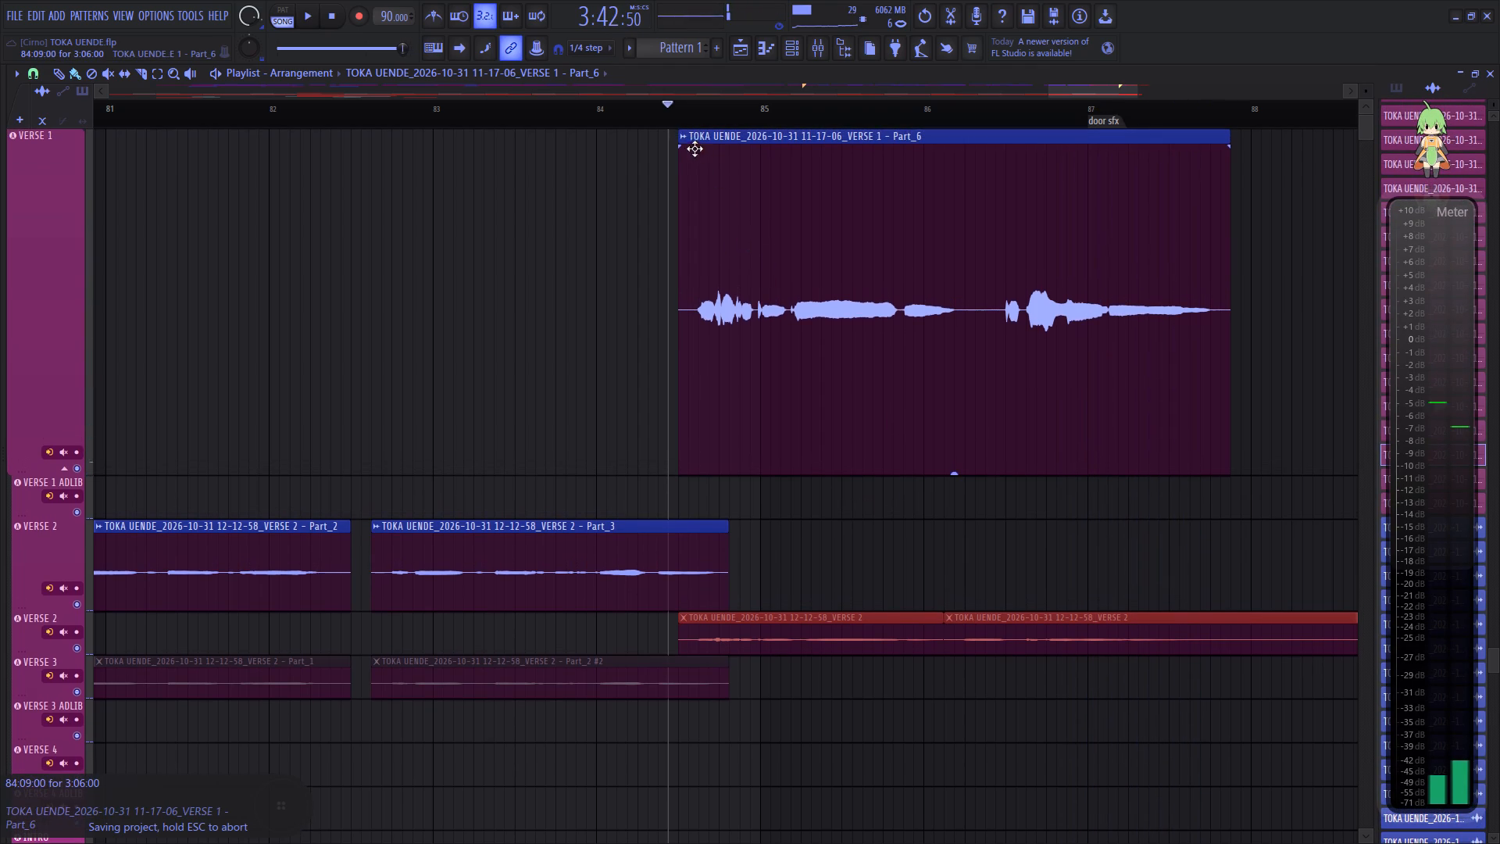
click(684, 137)
click(839, 159)
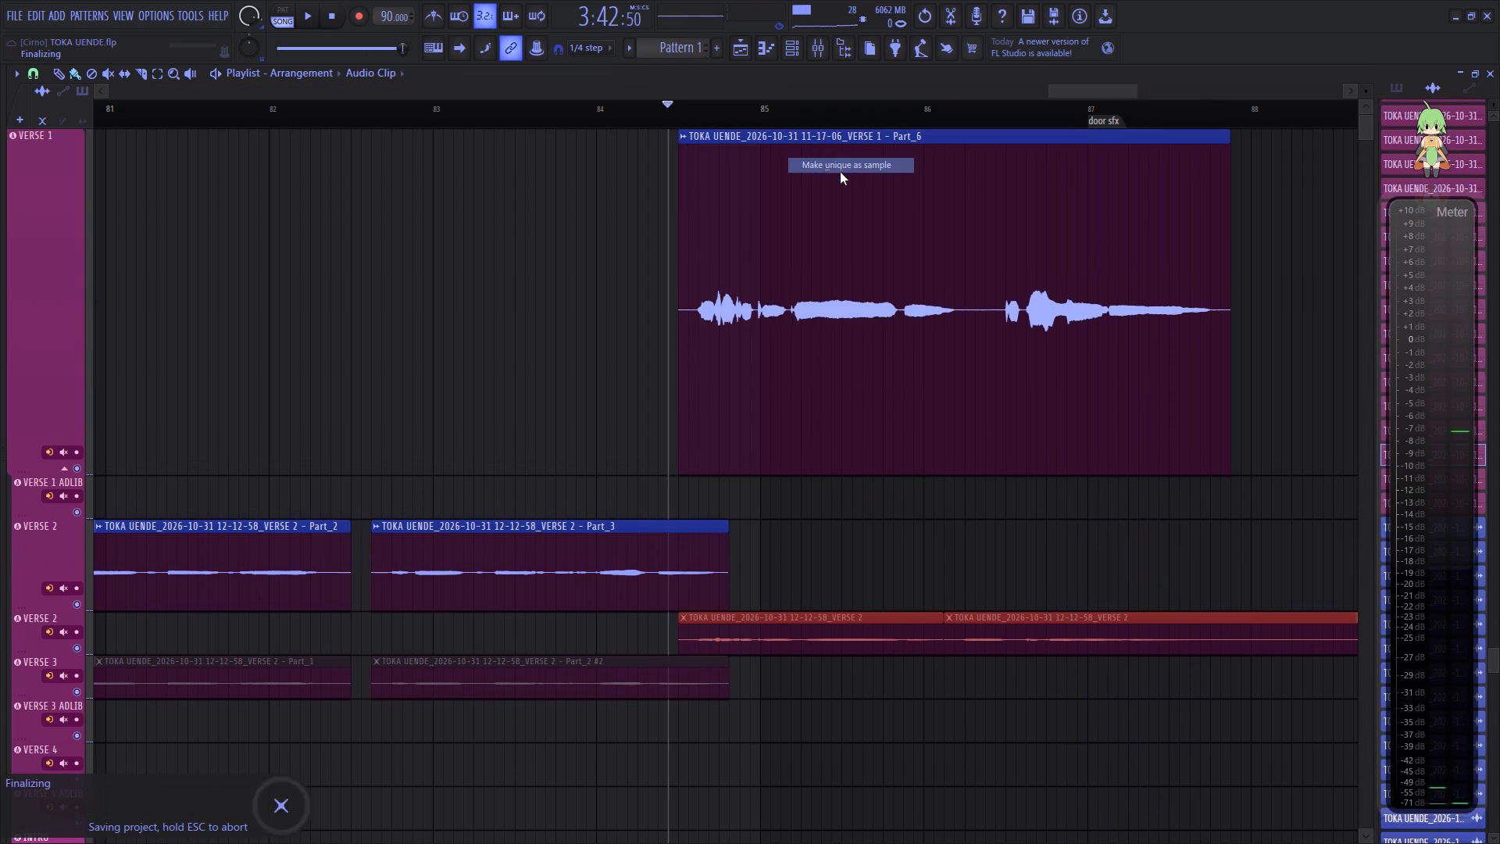
drag(804, 270, 793, 442)
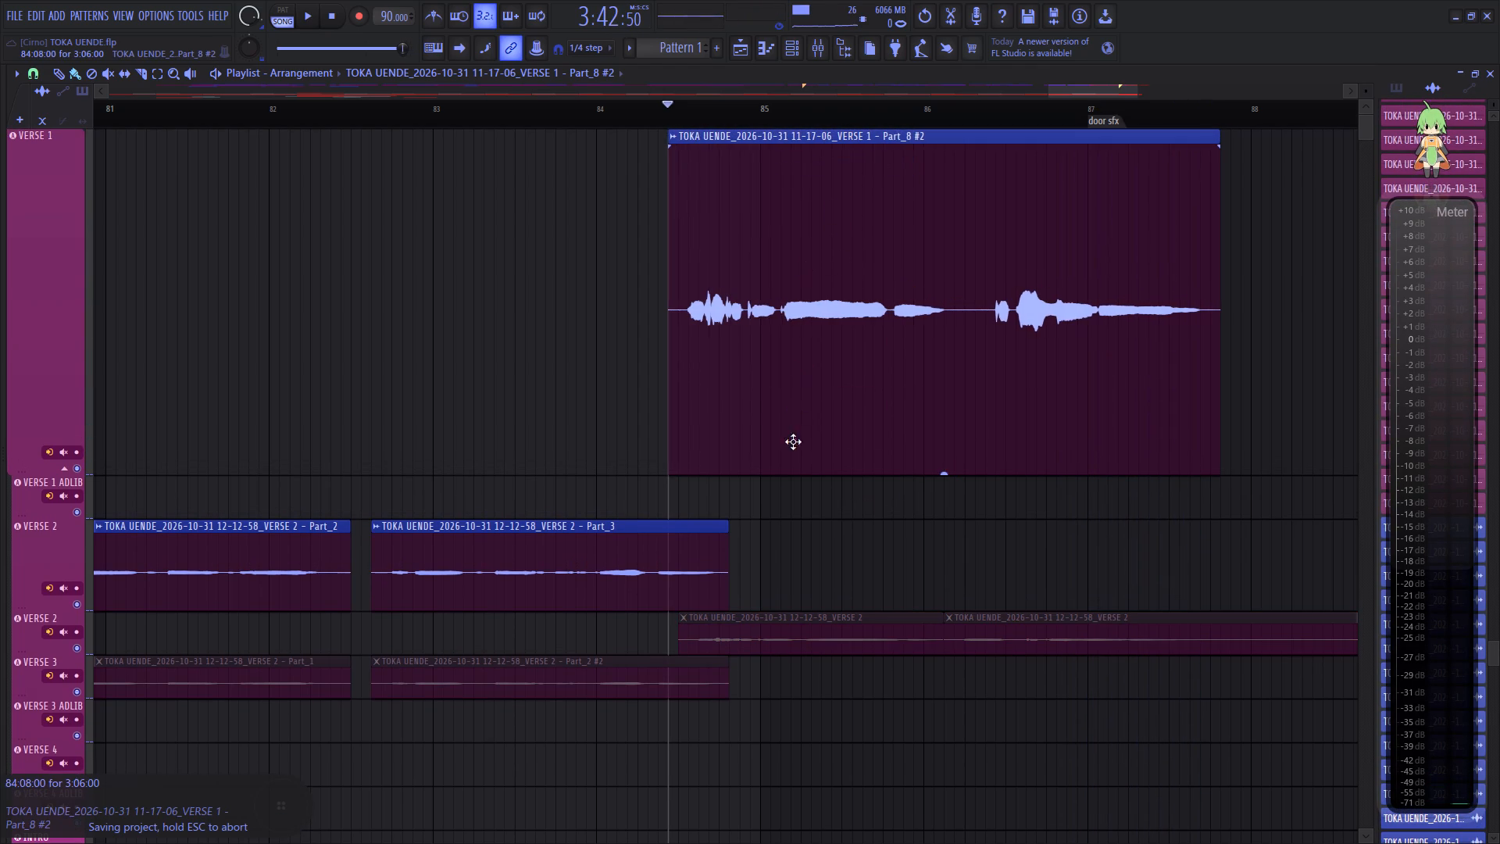
drag(793, 442, 803, 583)
Remove the copied clip's fade-in where it overlaps the corrected phrase while auditioning, and save the project.
key(space)
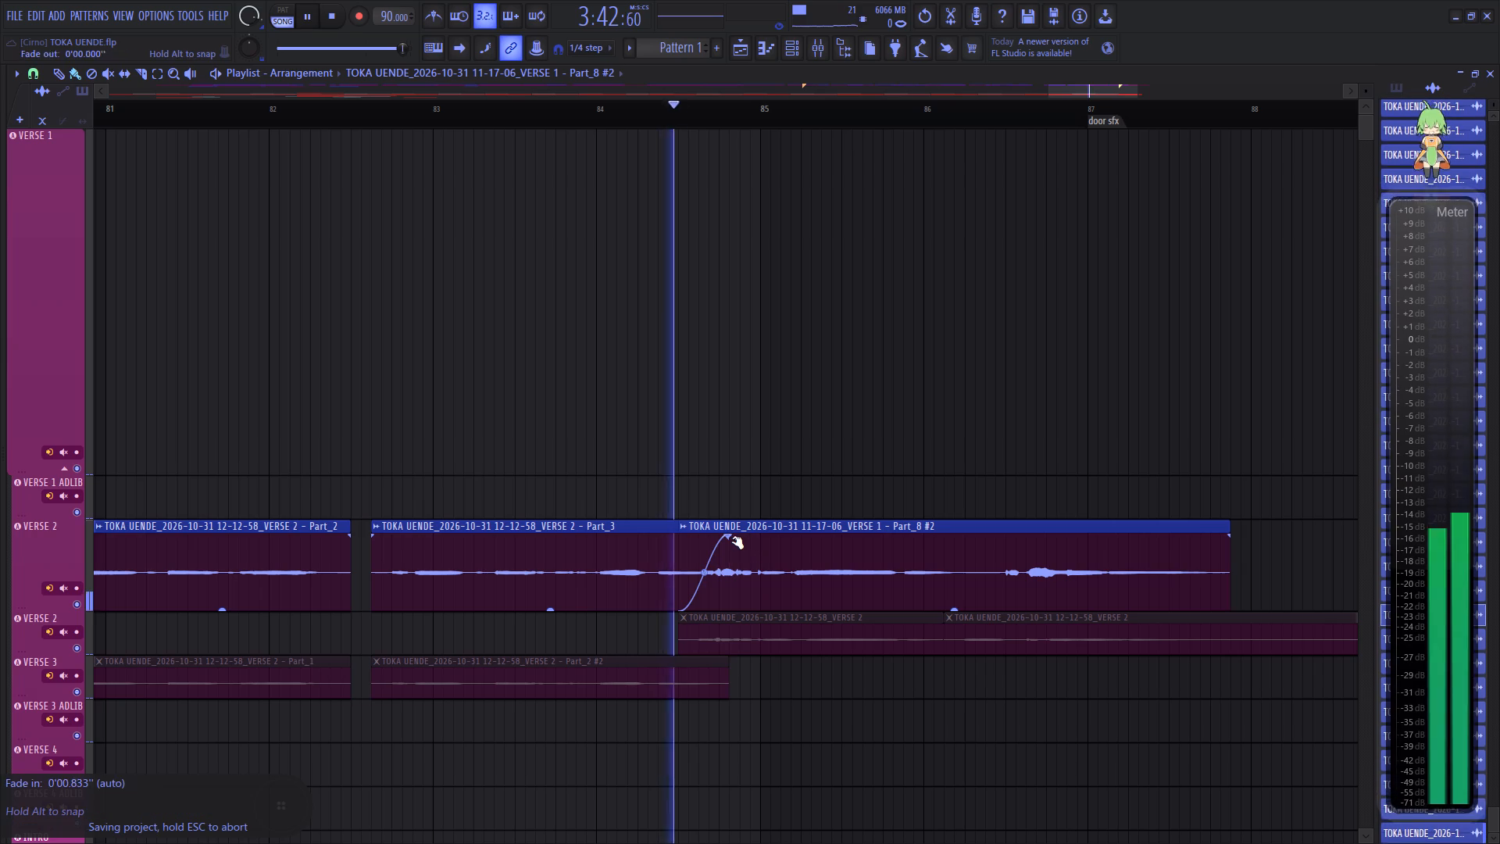
drag(732, 540, 634, 542)
key(ctrl+s)
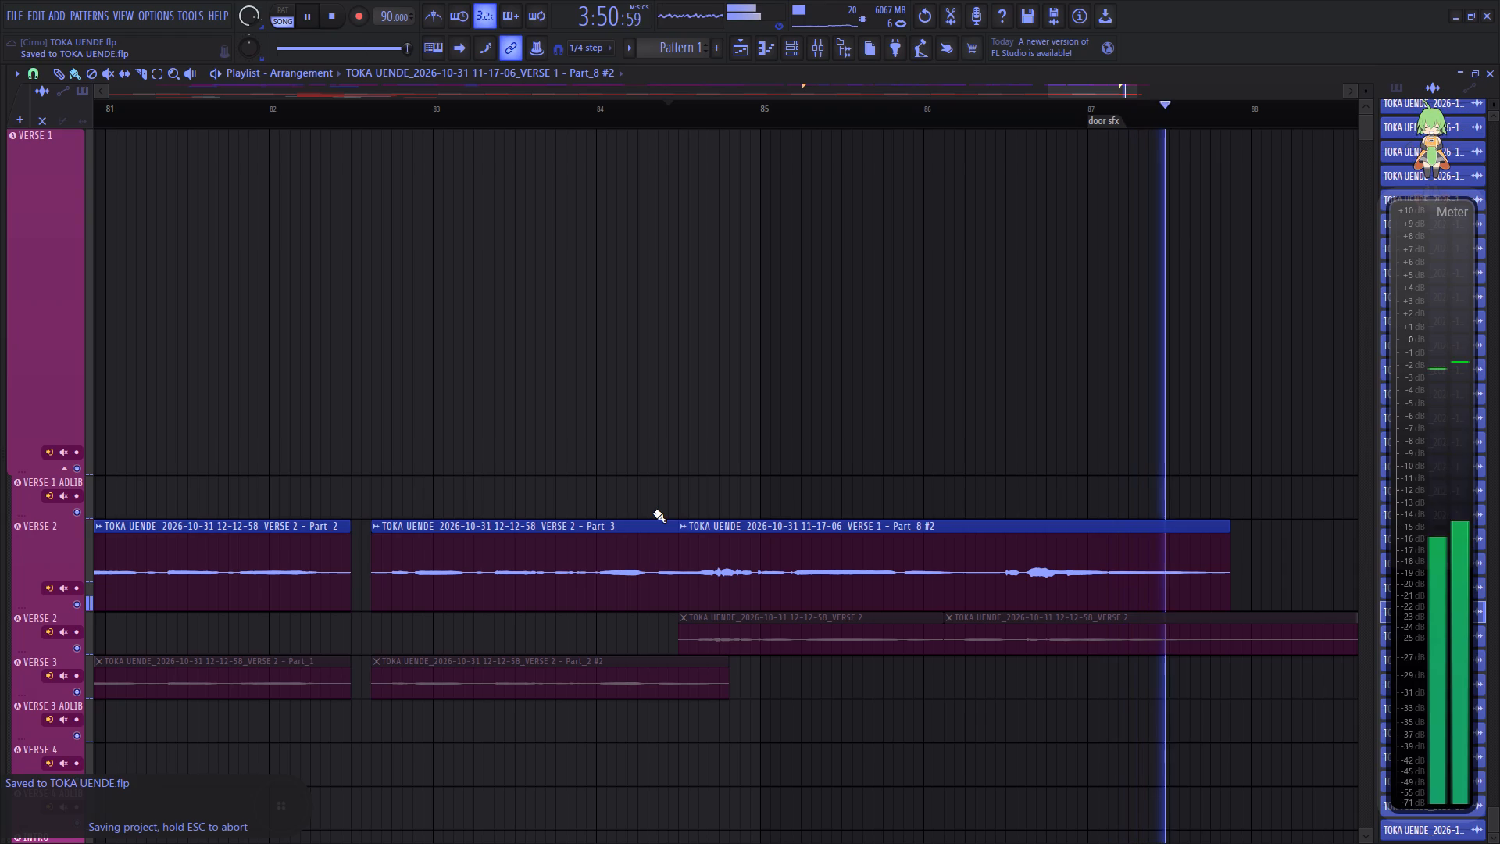
Save the project.
key(ctrl+s)
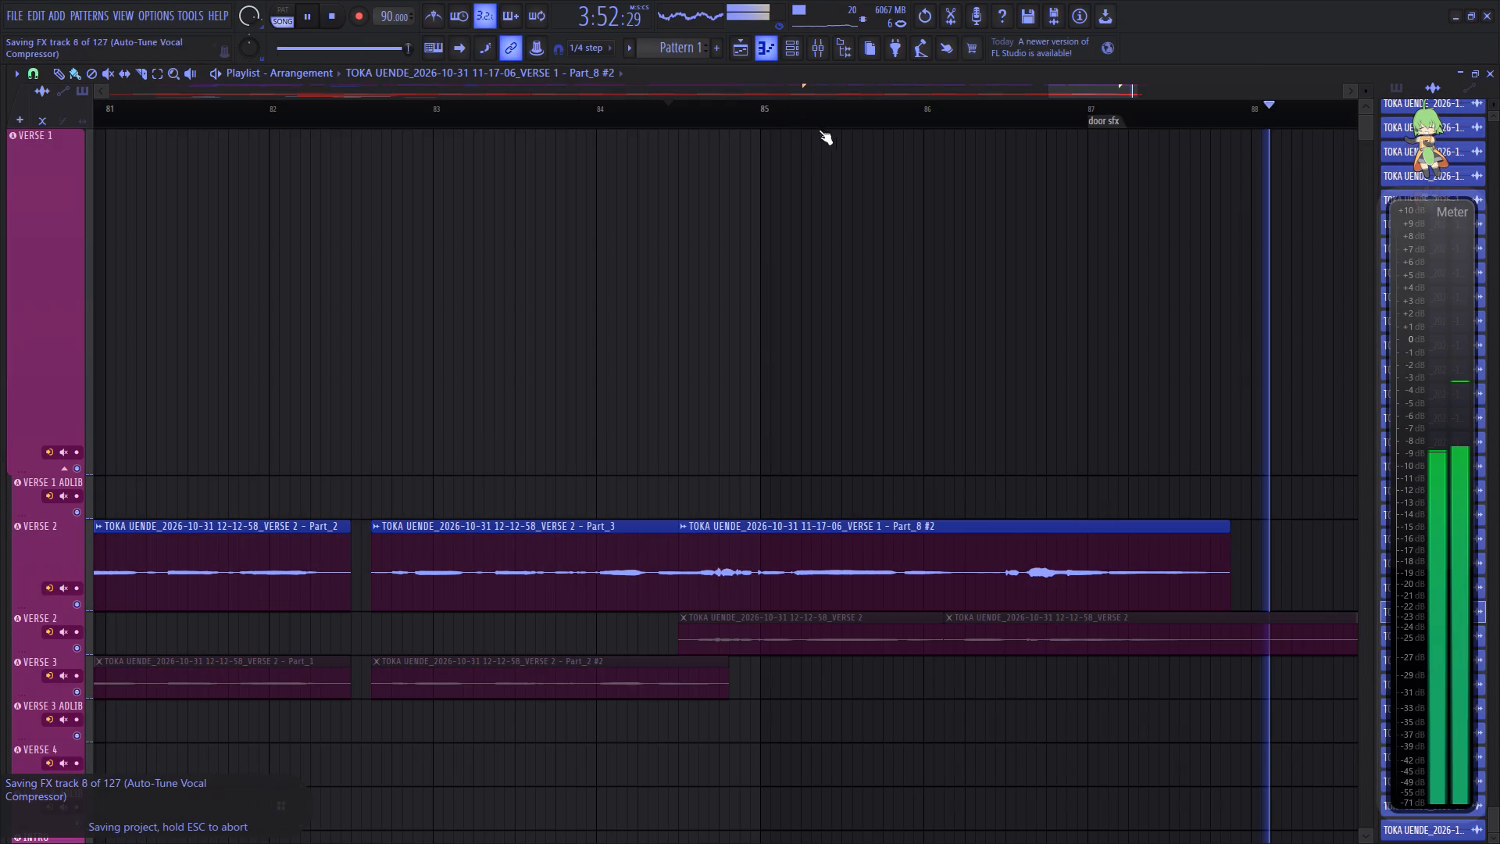
Audition the instrumental ending around bar 87, listening to the full mix and briefly to the ep track in solo.
click(1074, 111)
drag(1093, 91, 1141, 88)
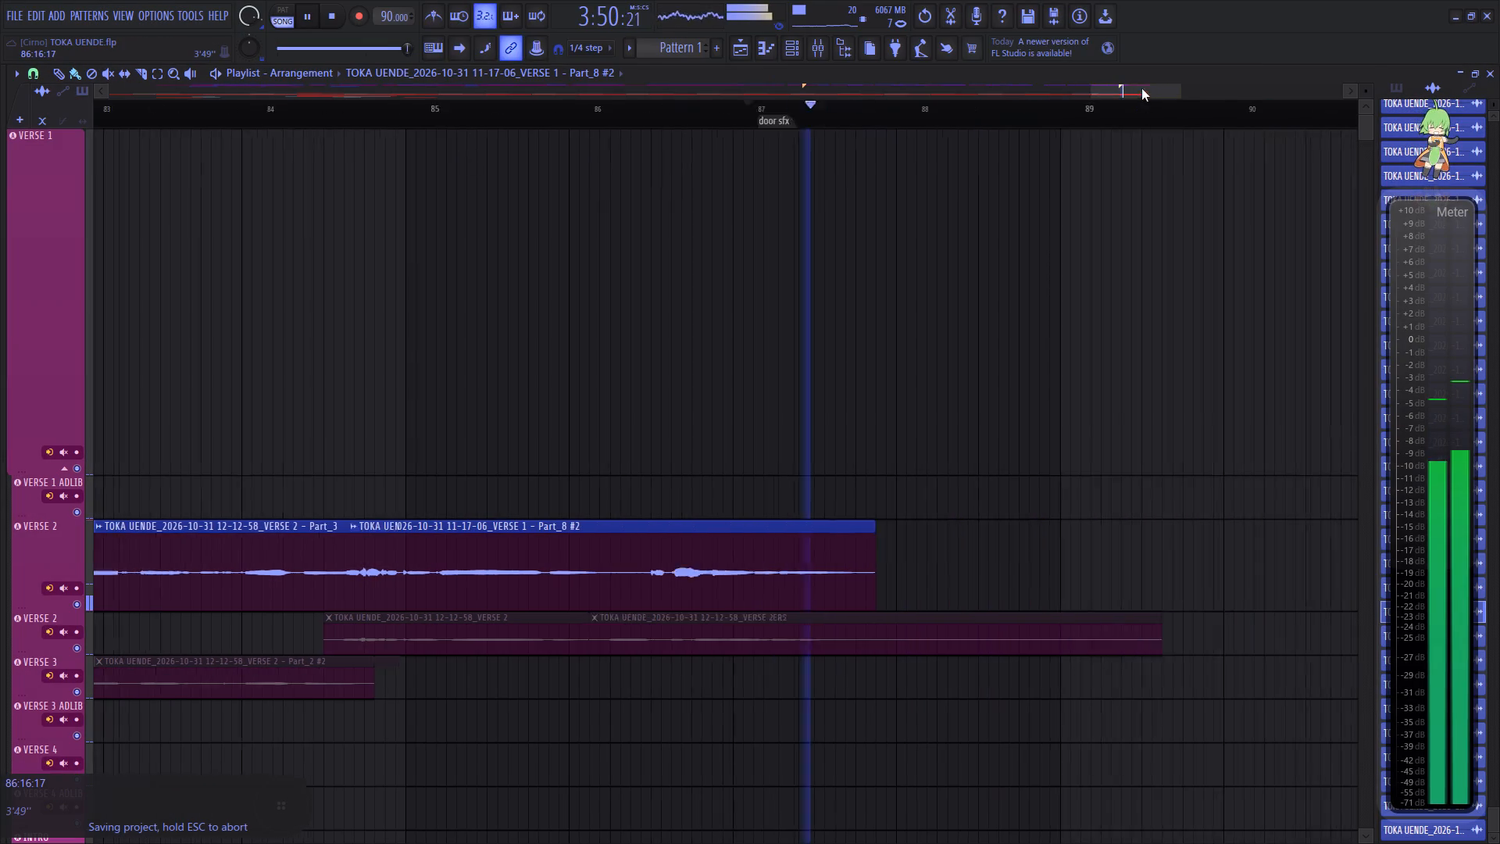
drag(1141, 88, 1144, 88)
key(space)
scroll(527, 460, down, 20)
scroll(527, 460, down, 6)
key(space)
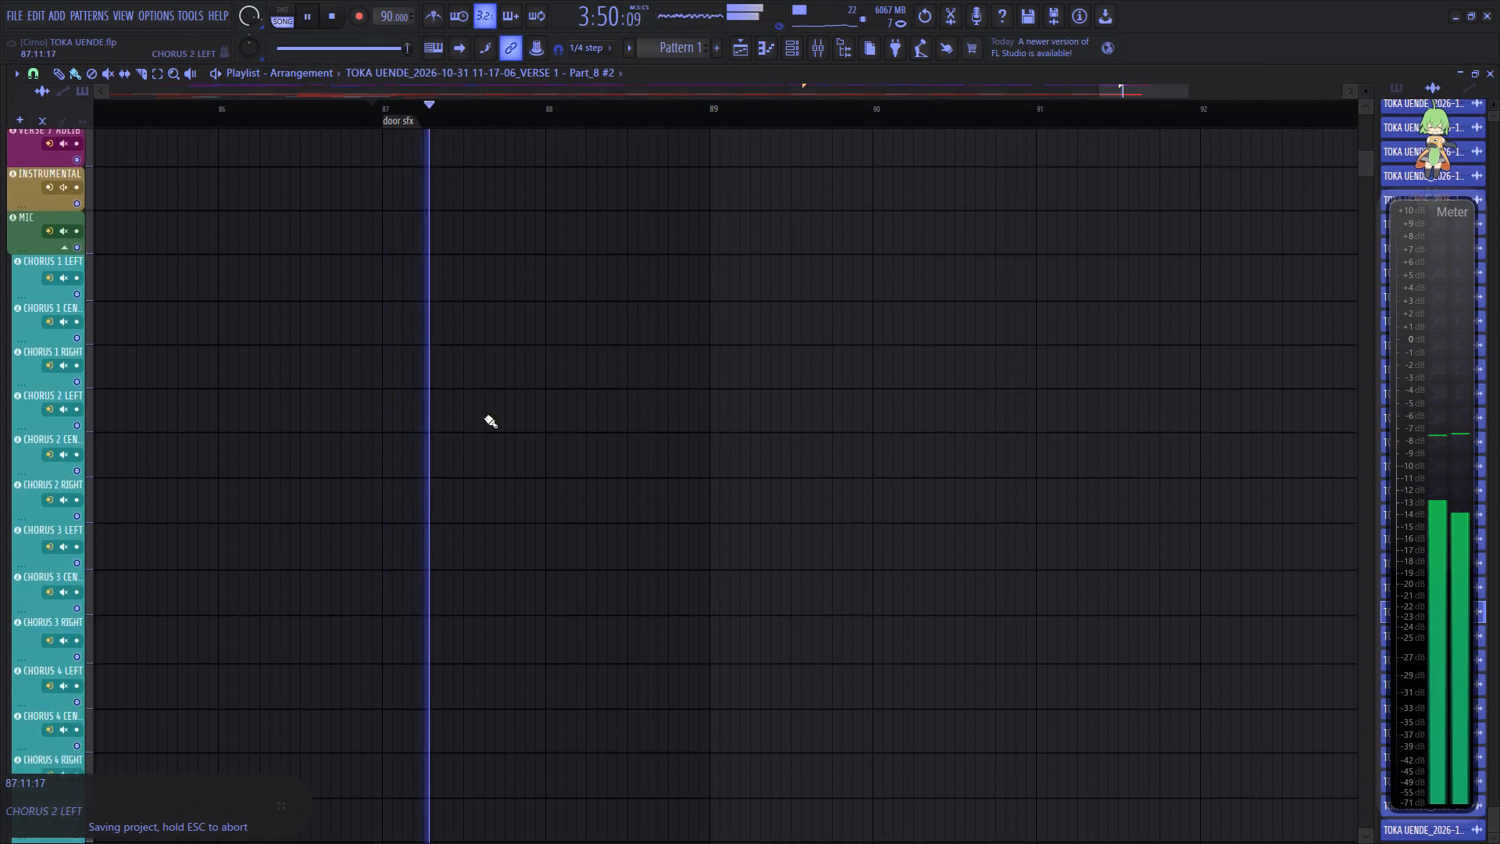
scroll(465, 404, down, 20)
scroll(465, 404, down, 3)
click(309, 113)
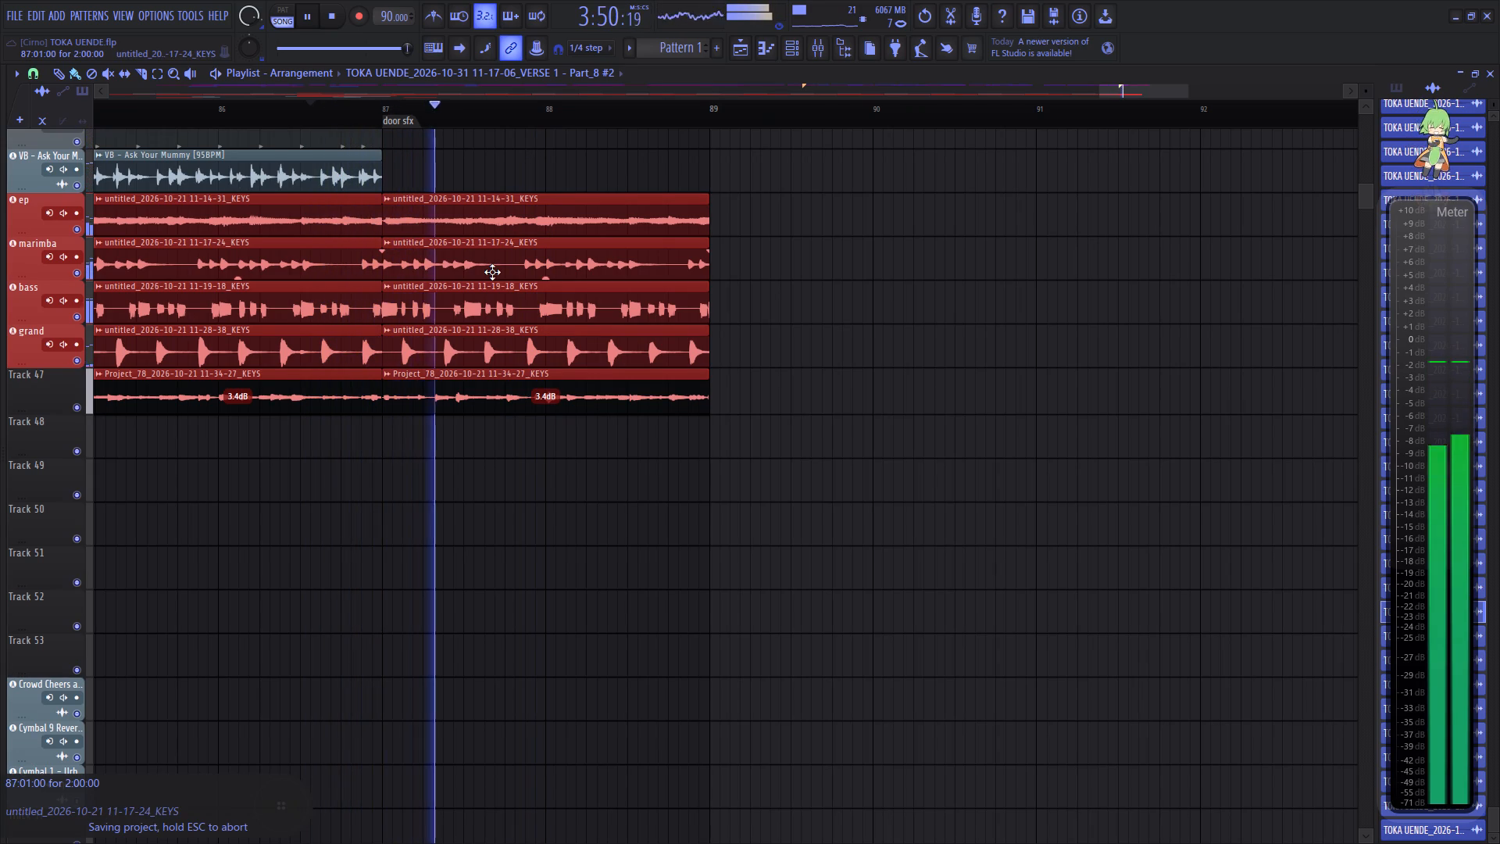
key(space)
key(space)
key(space)
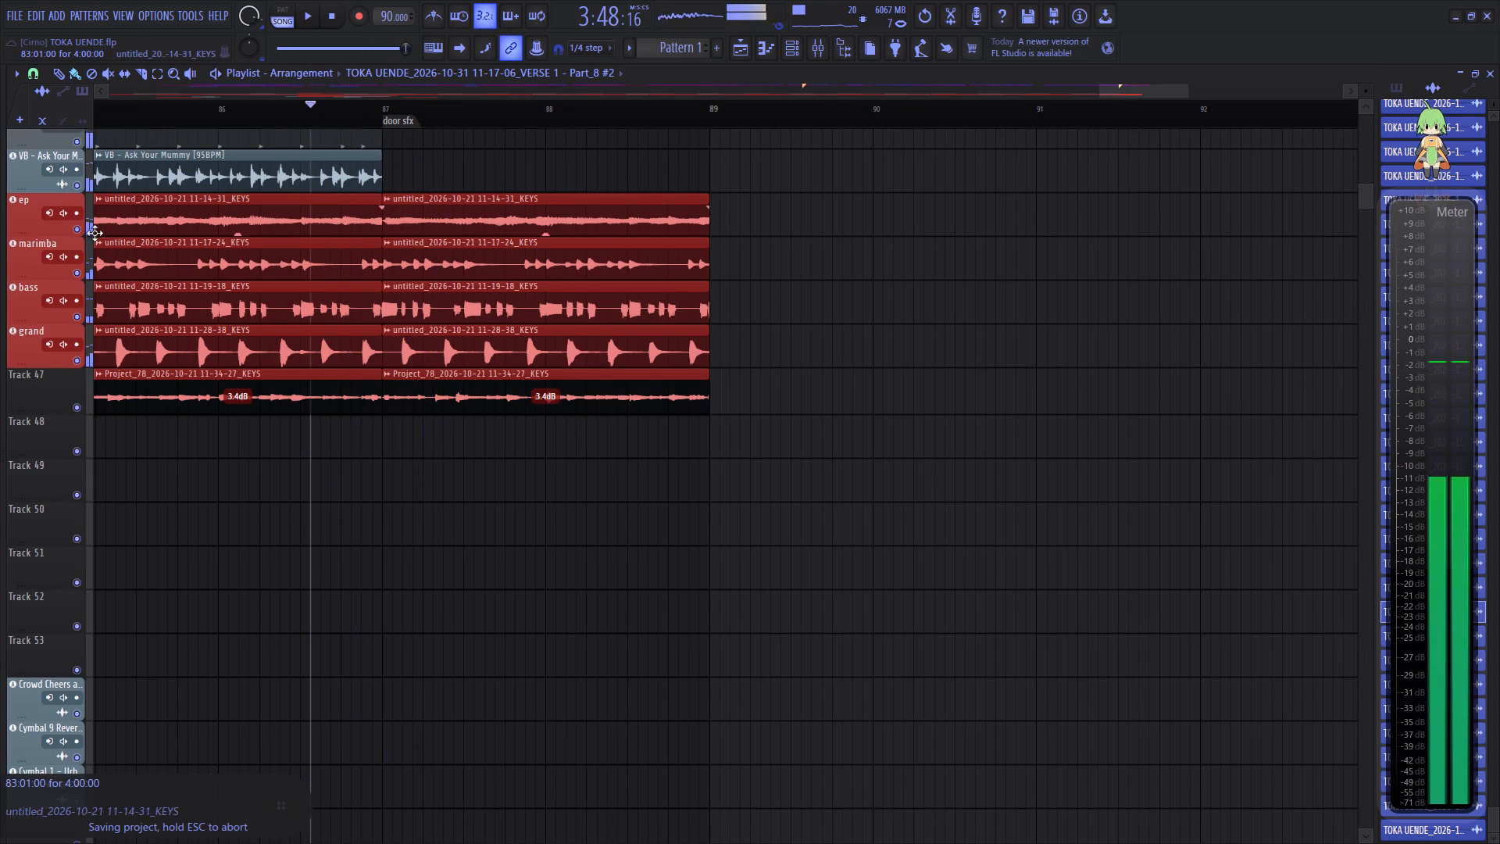
key(space)
right_click(79, 231)
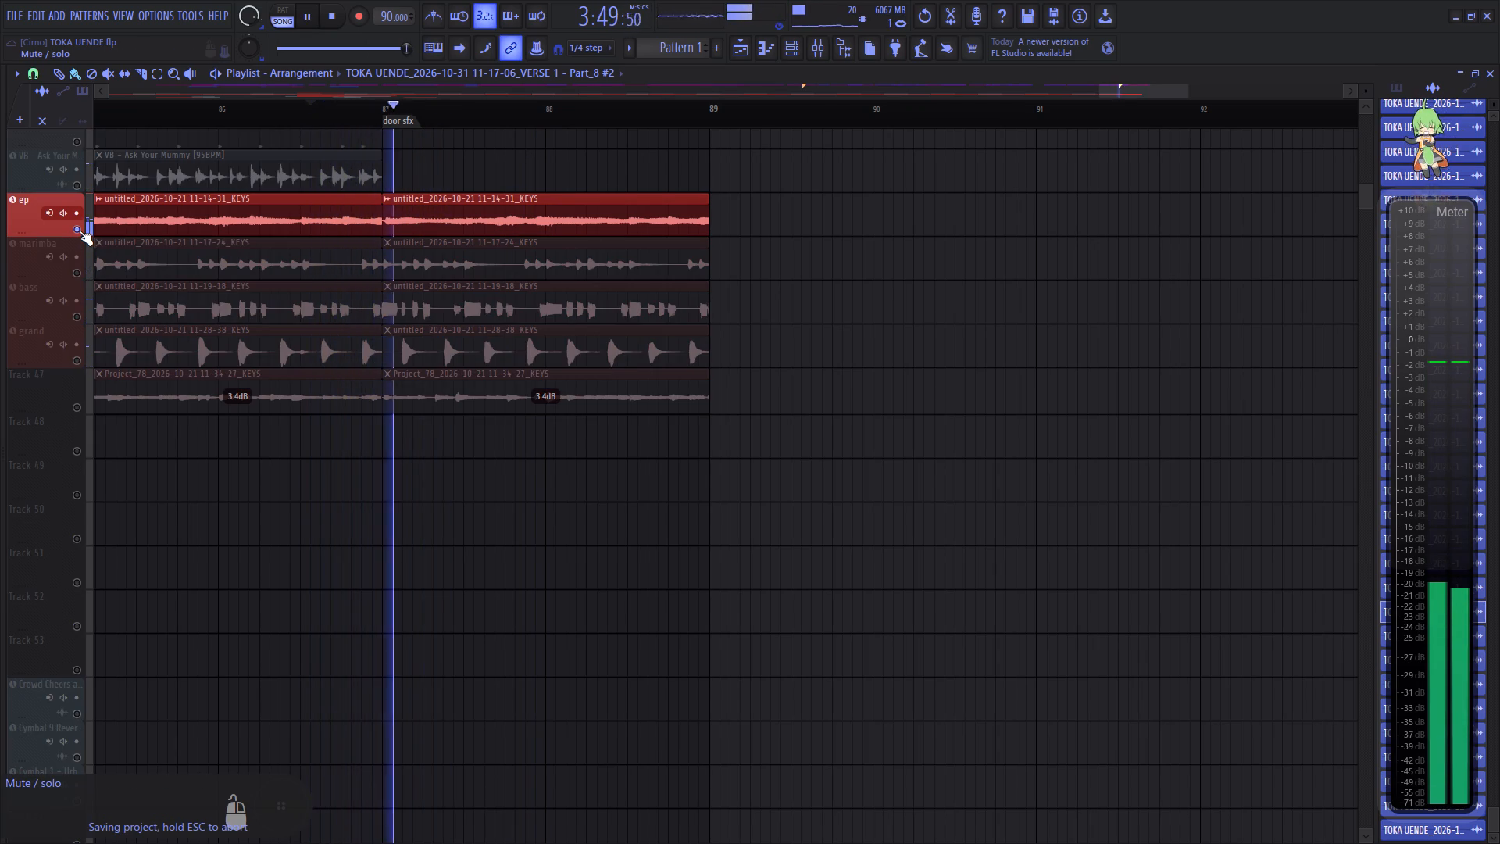
right_click(79, 231)
key(space)
key(space)
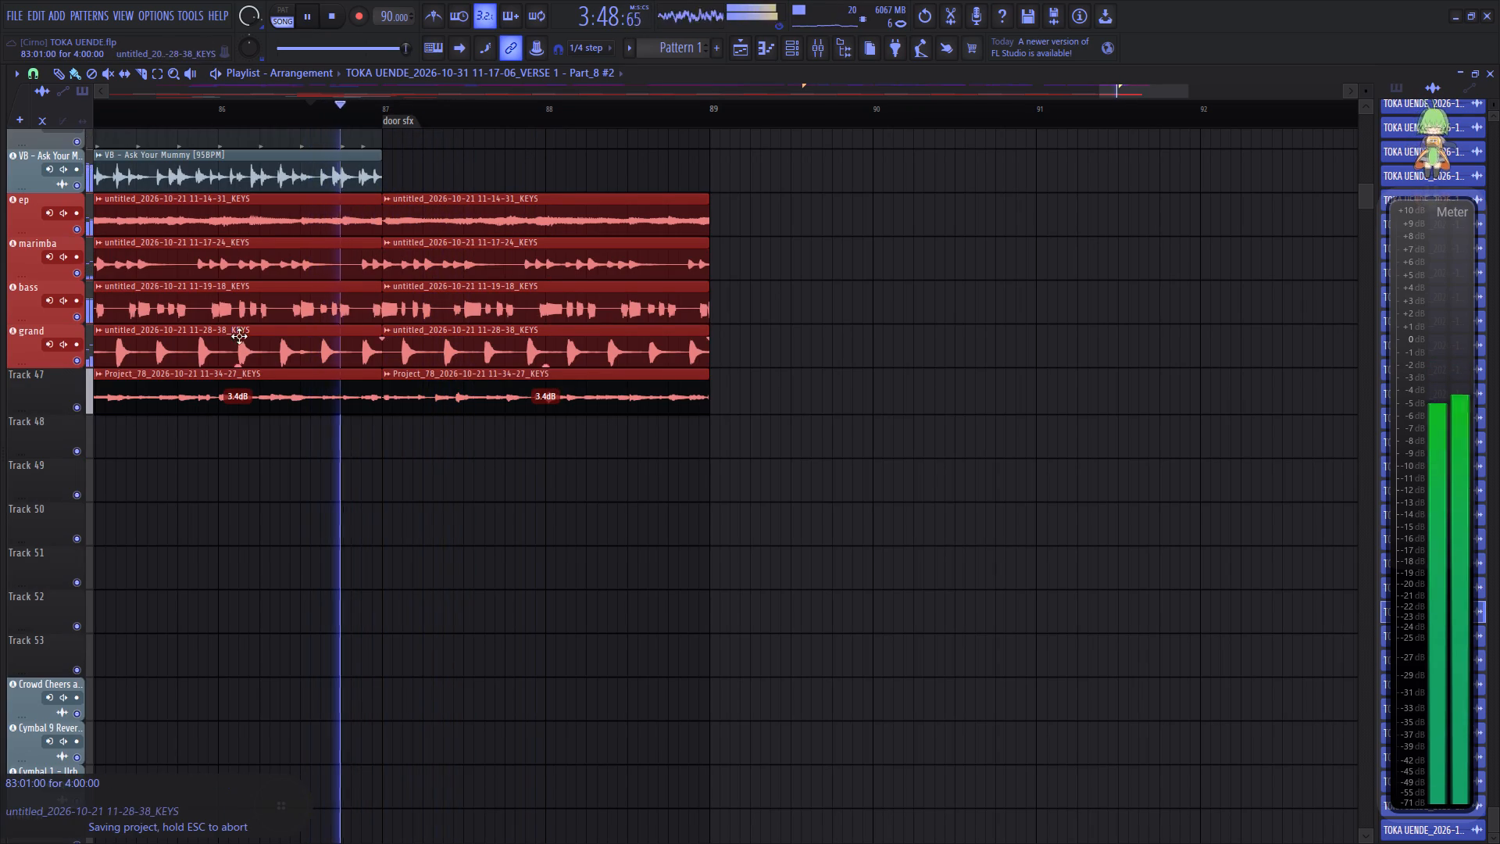
key(space)
key(space)
Delete the bass and Track 47 clips starting at bar 87, replaying the transition into the ending.
right_click(602, 319)
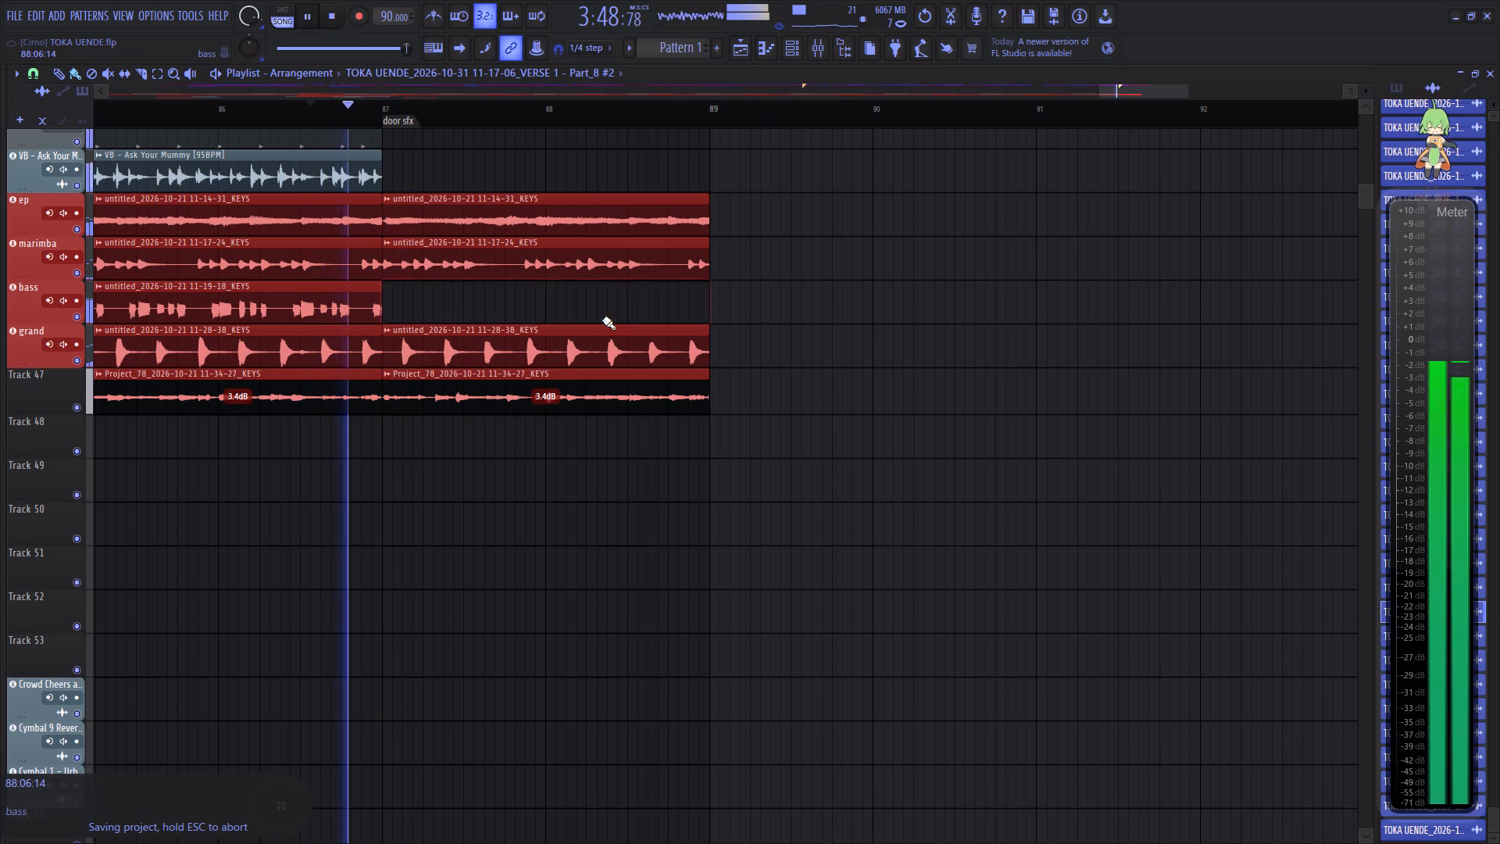
key(space)
key(space)
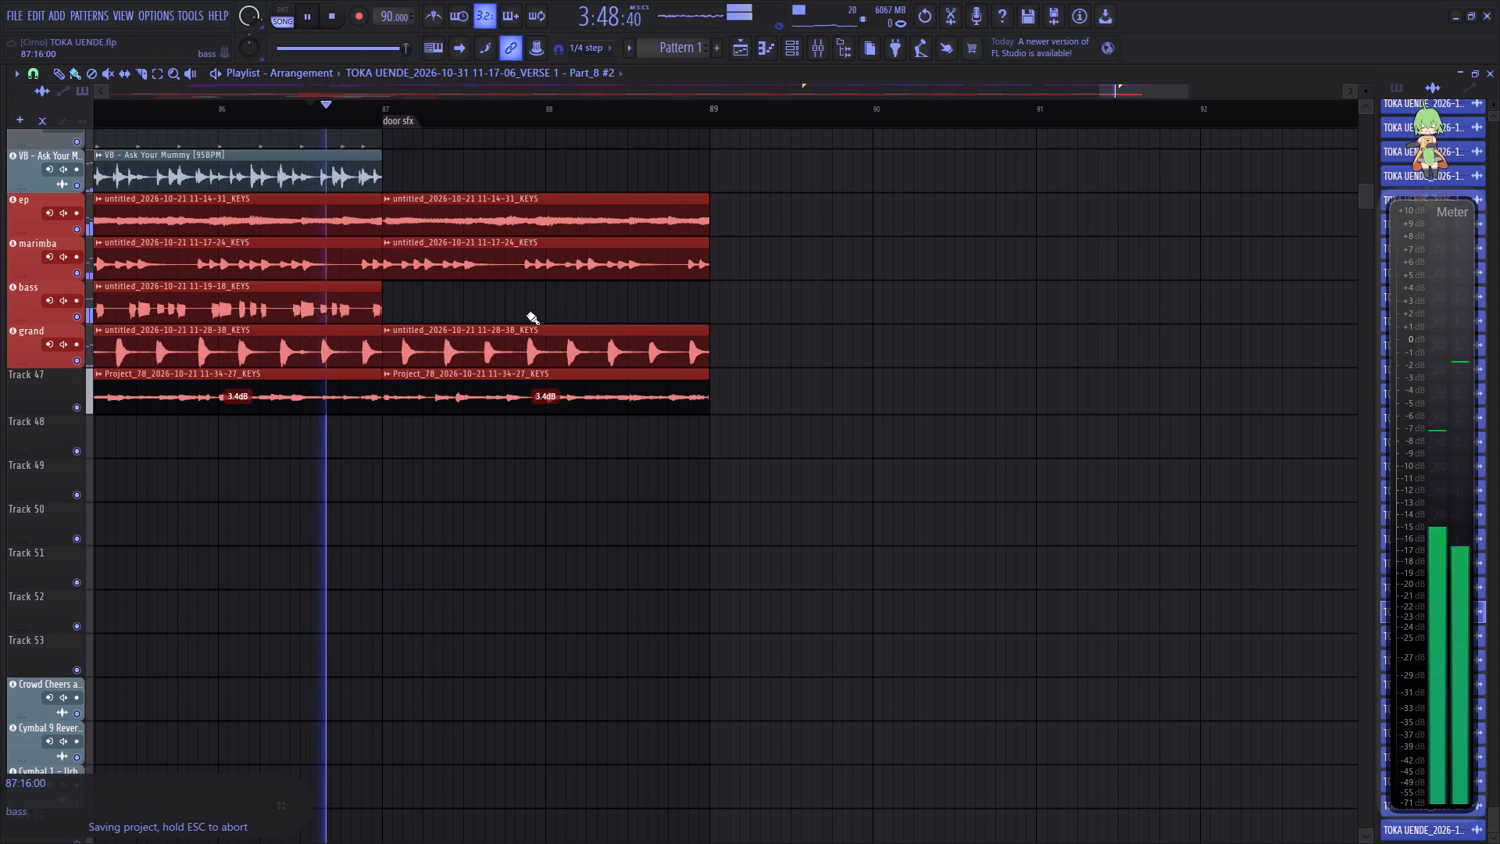
right_click(467, 387)
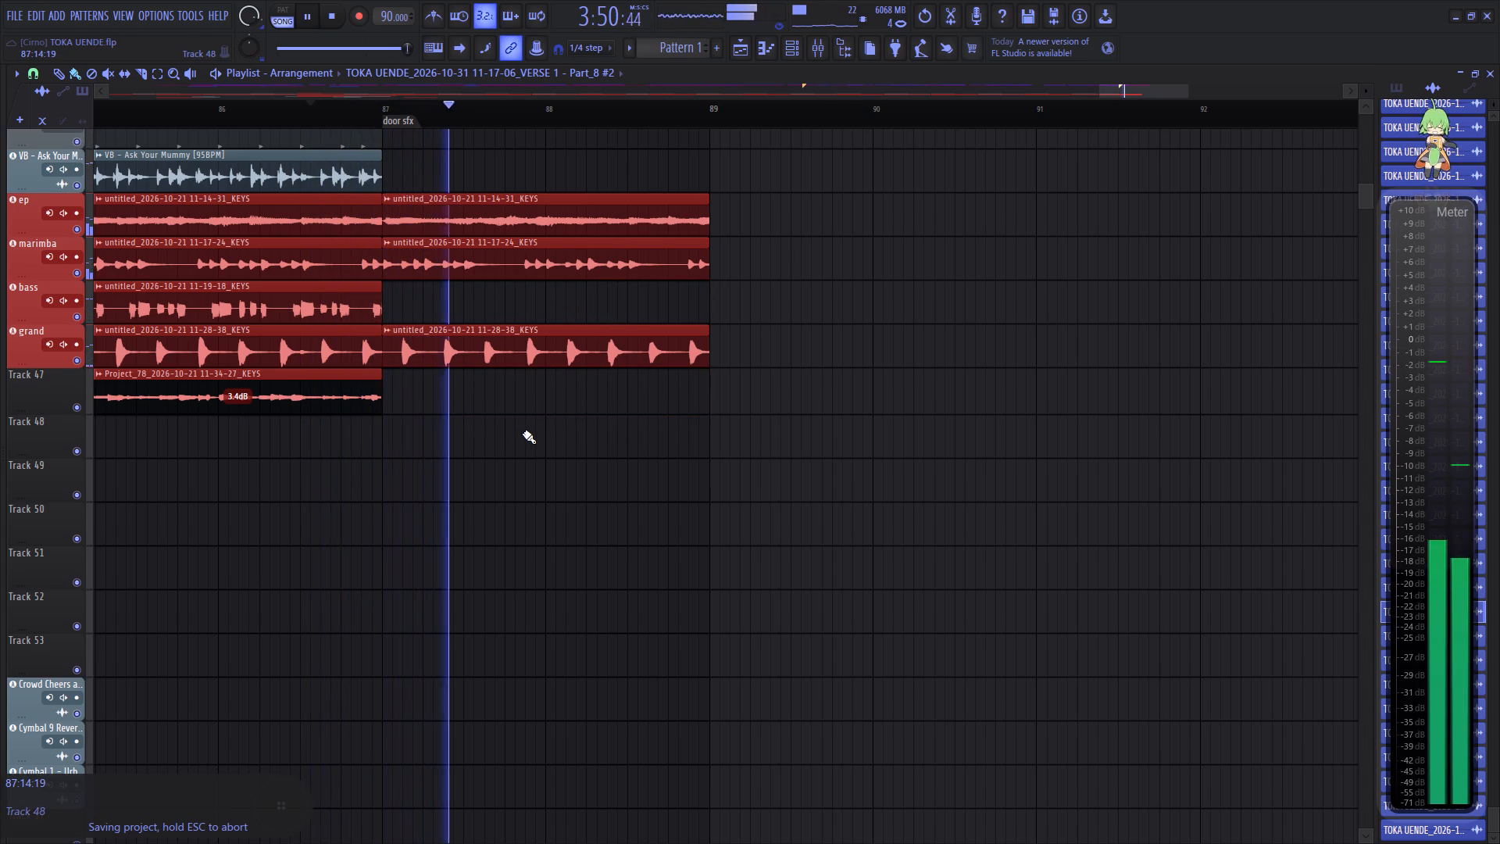
key(space)
key(space)
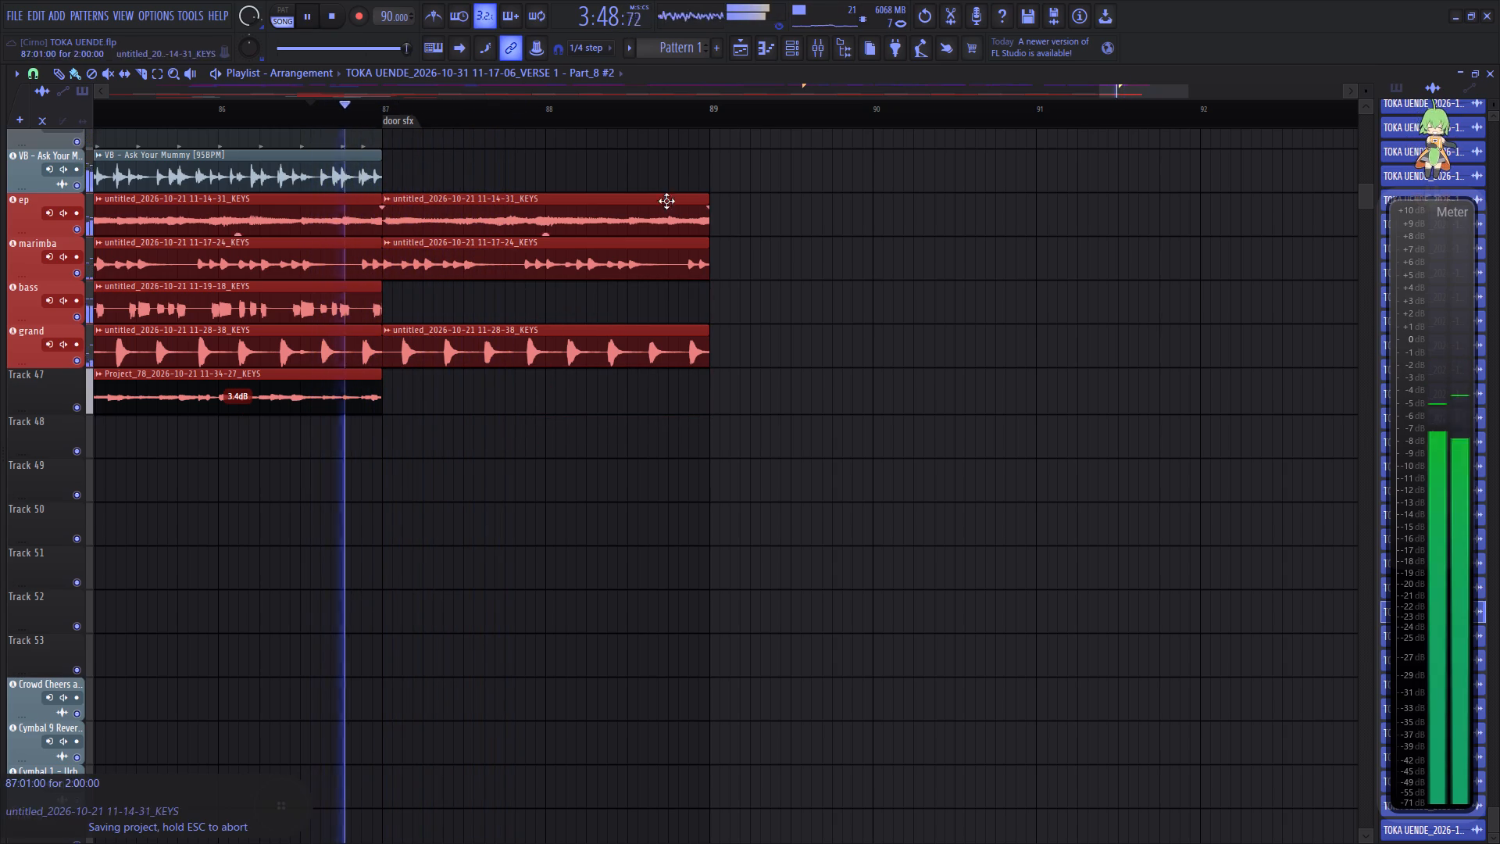
Mute the grand and marimba clips starting at bar 87, leaving only the ep clip playing.
click(142, 79)
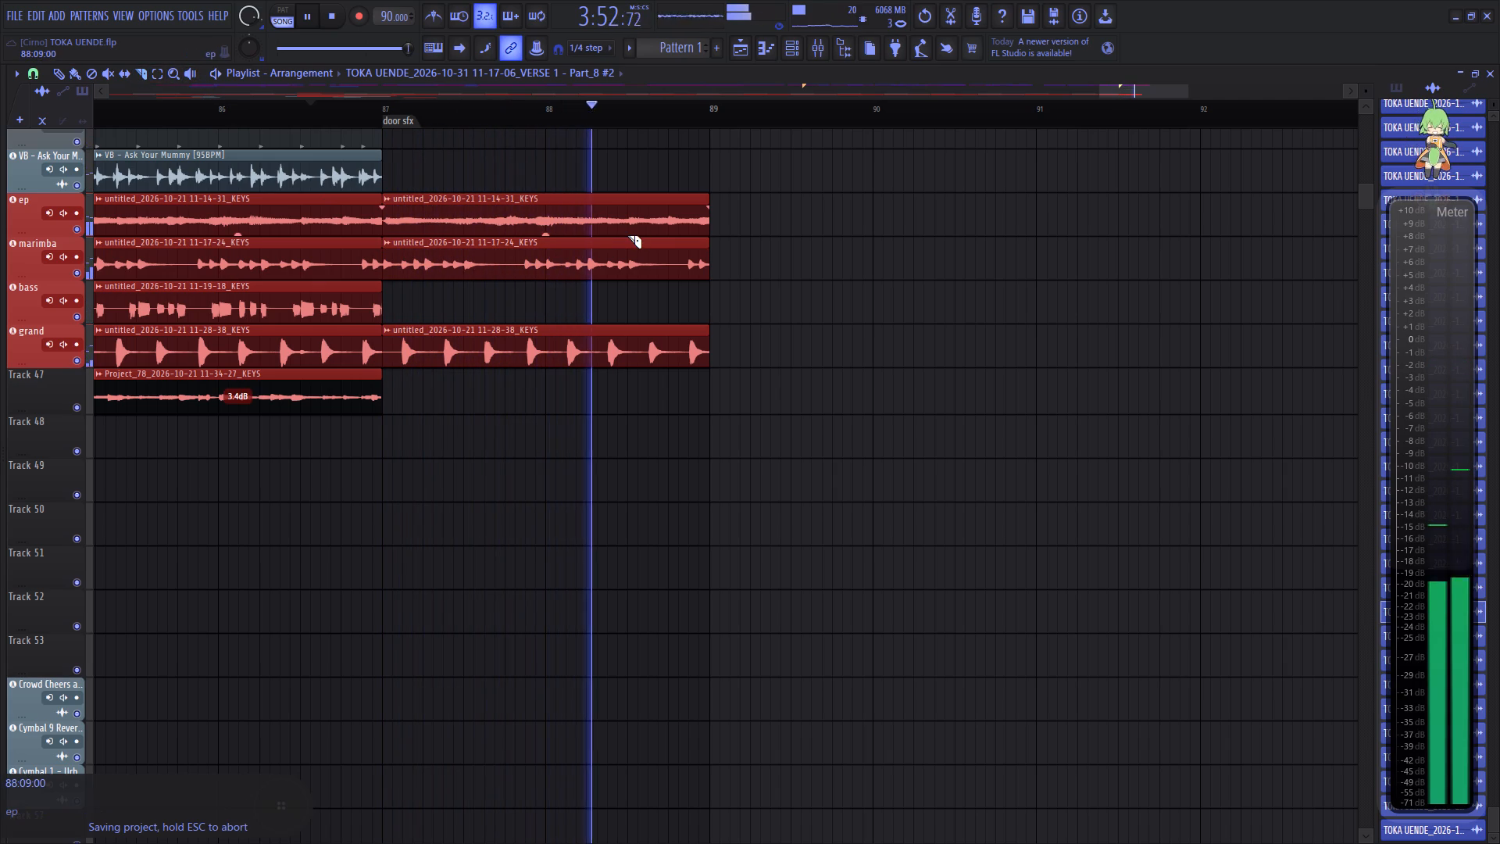
key(space)
key(space)
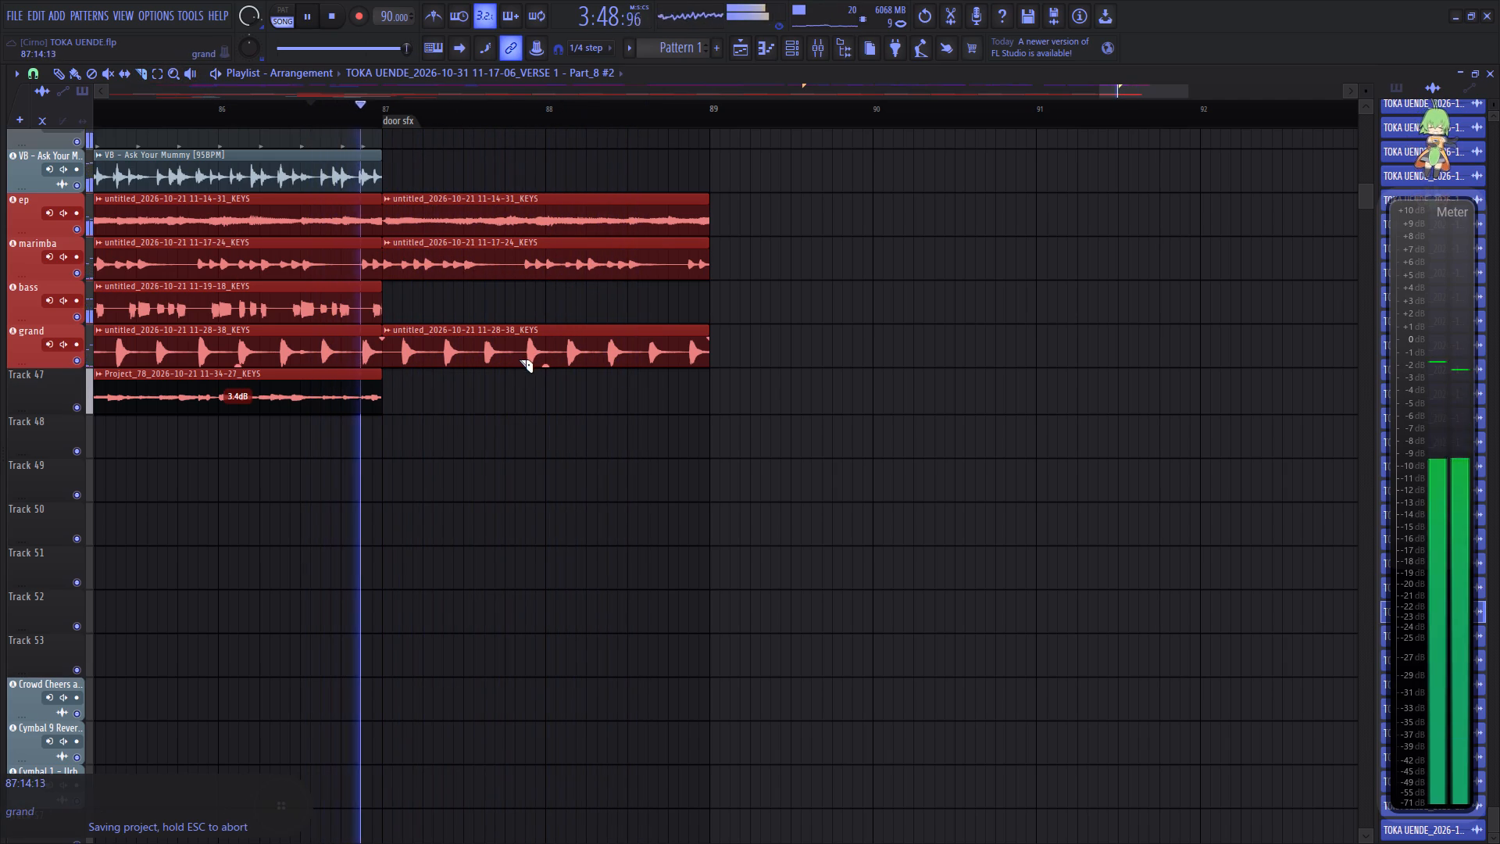
key(space)
key(space)
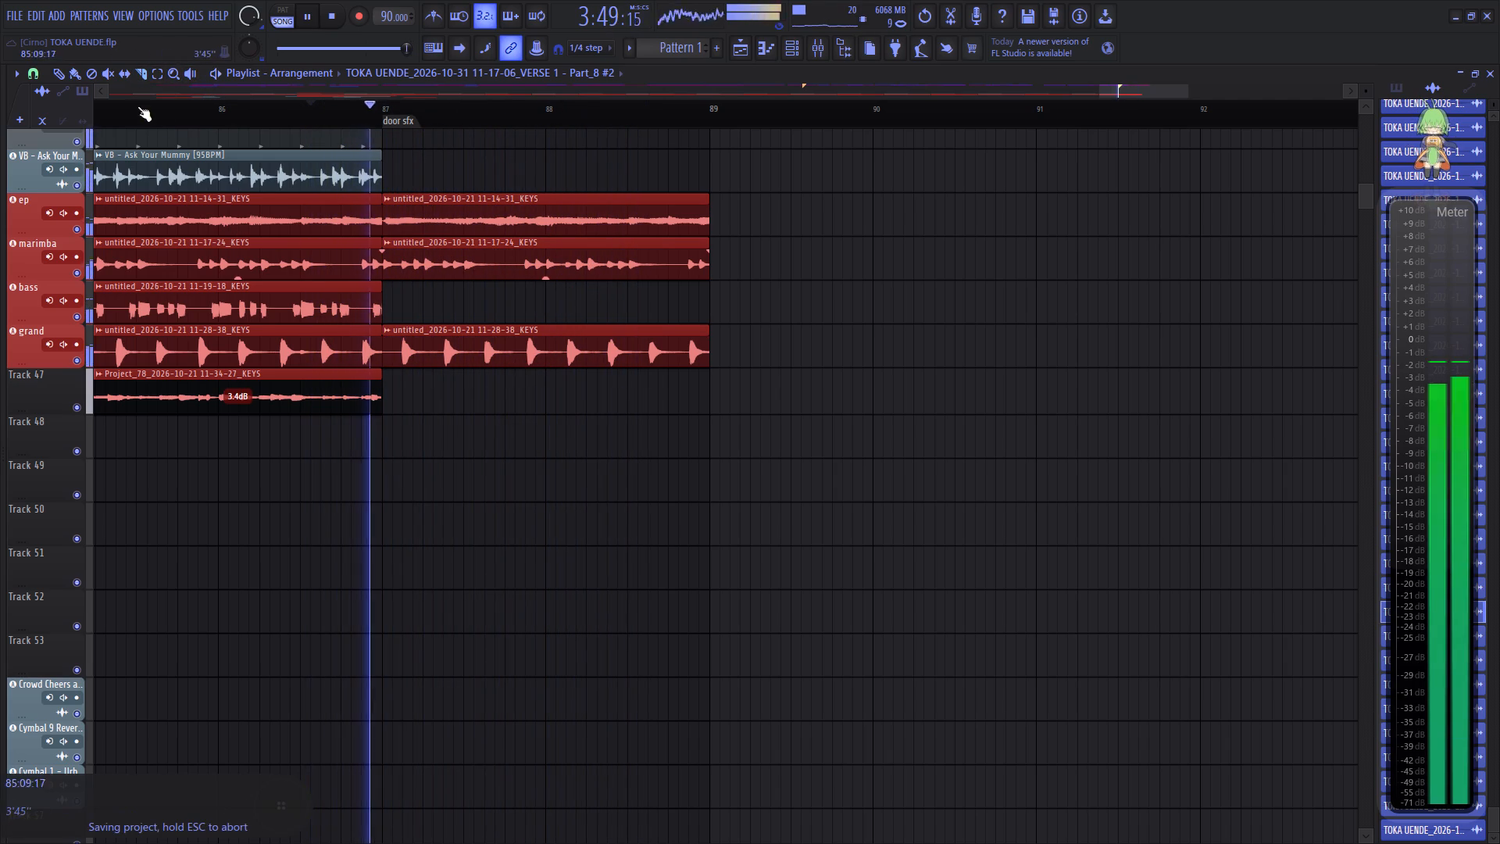
key(space)
key(space)
drag(108, 76, 114, 84)
click(481, 338)
click(479, 268)
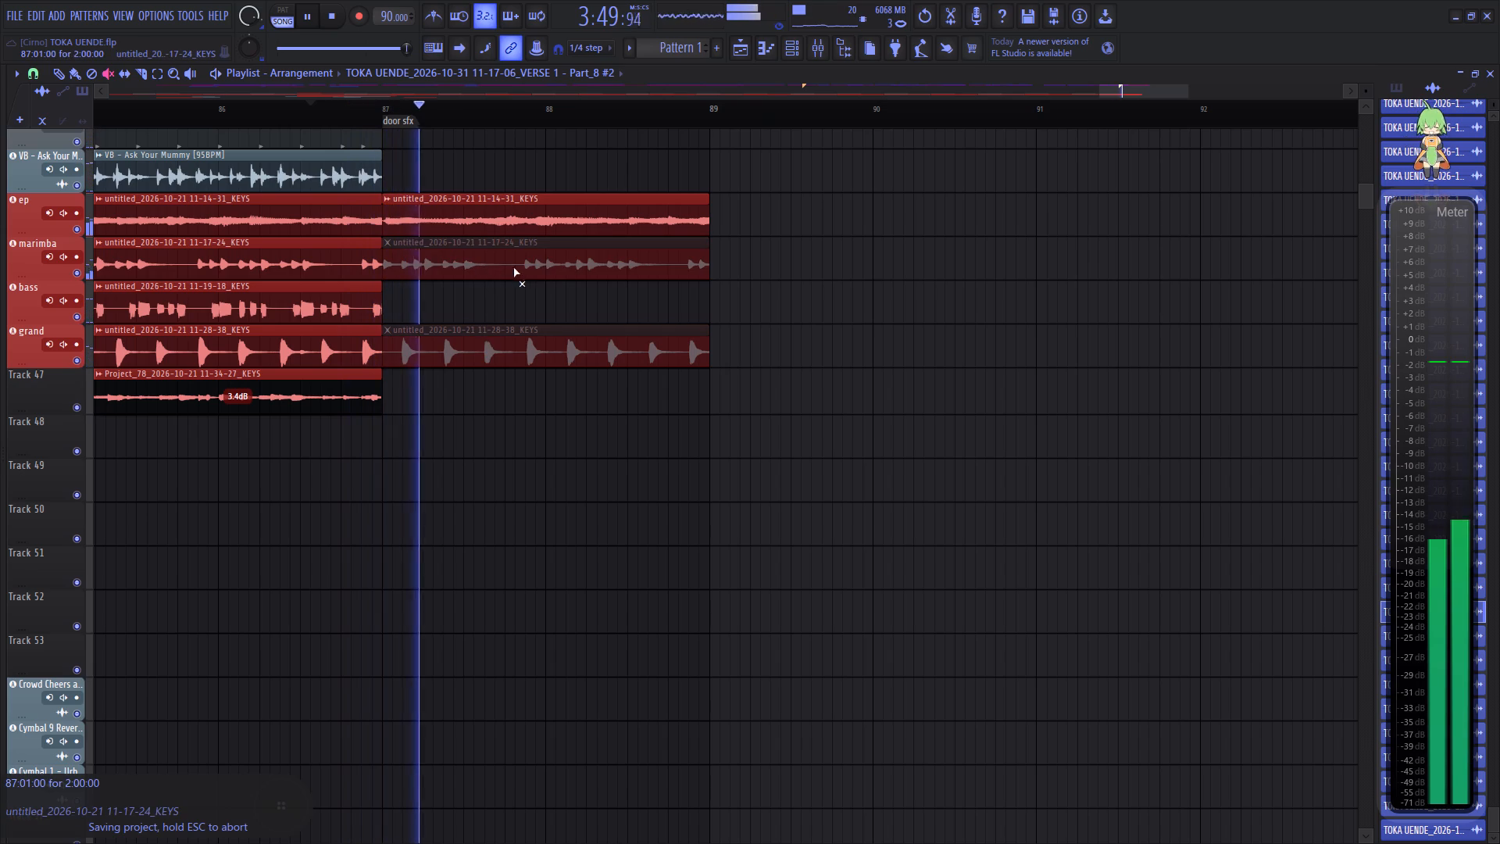
Audition the thinned-out ending from bar 86 through the door sfx marker.
key(space)
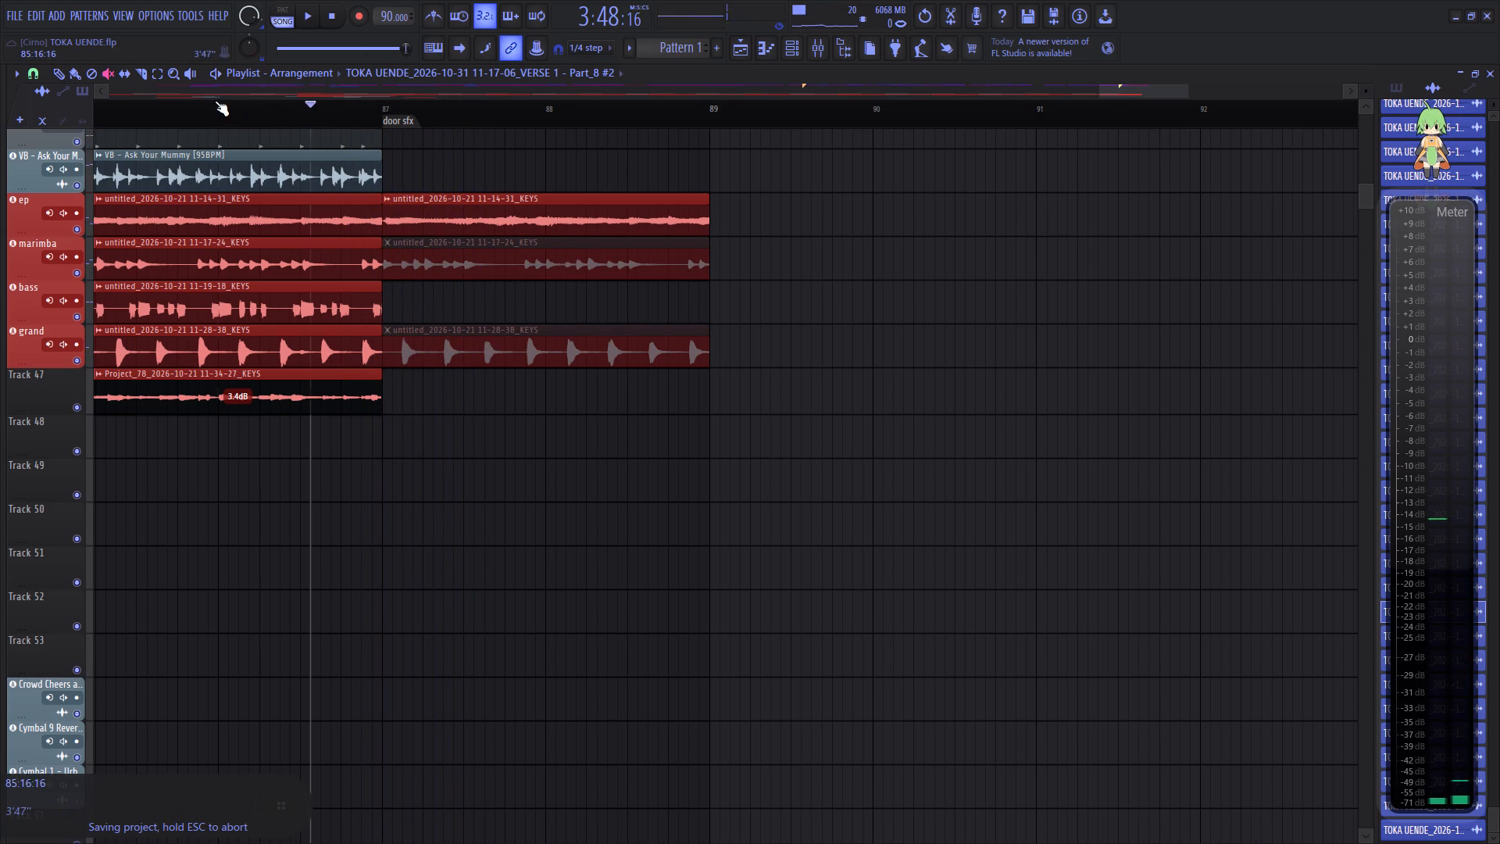
click(215, 101)
key(space)
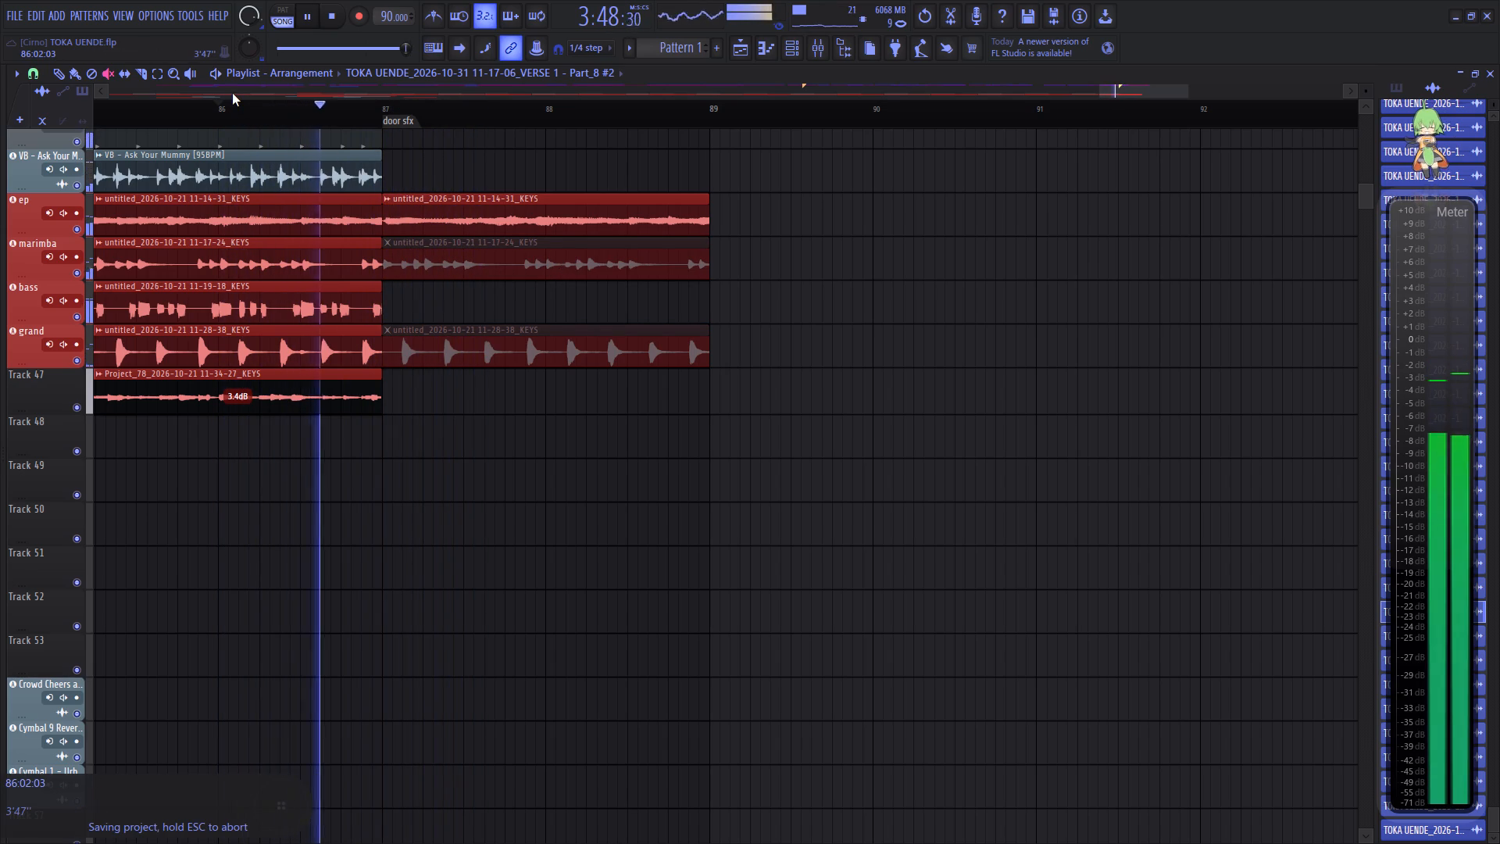
scroll(354, 231, up, 7)
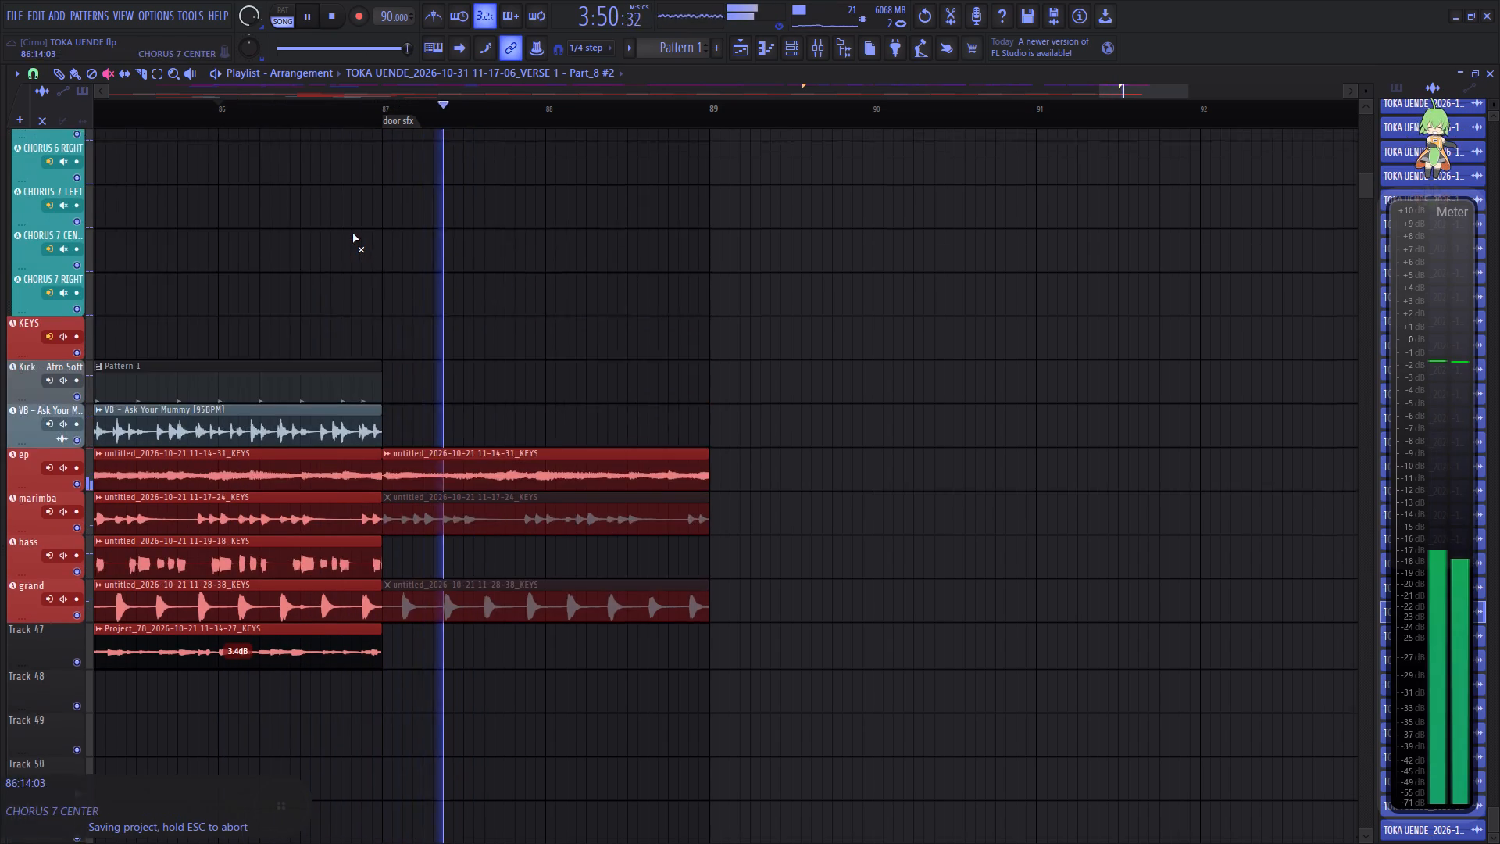
key(space)
key(space)
click(77, 76)
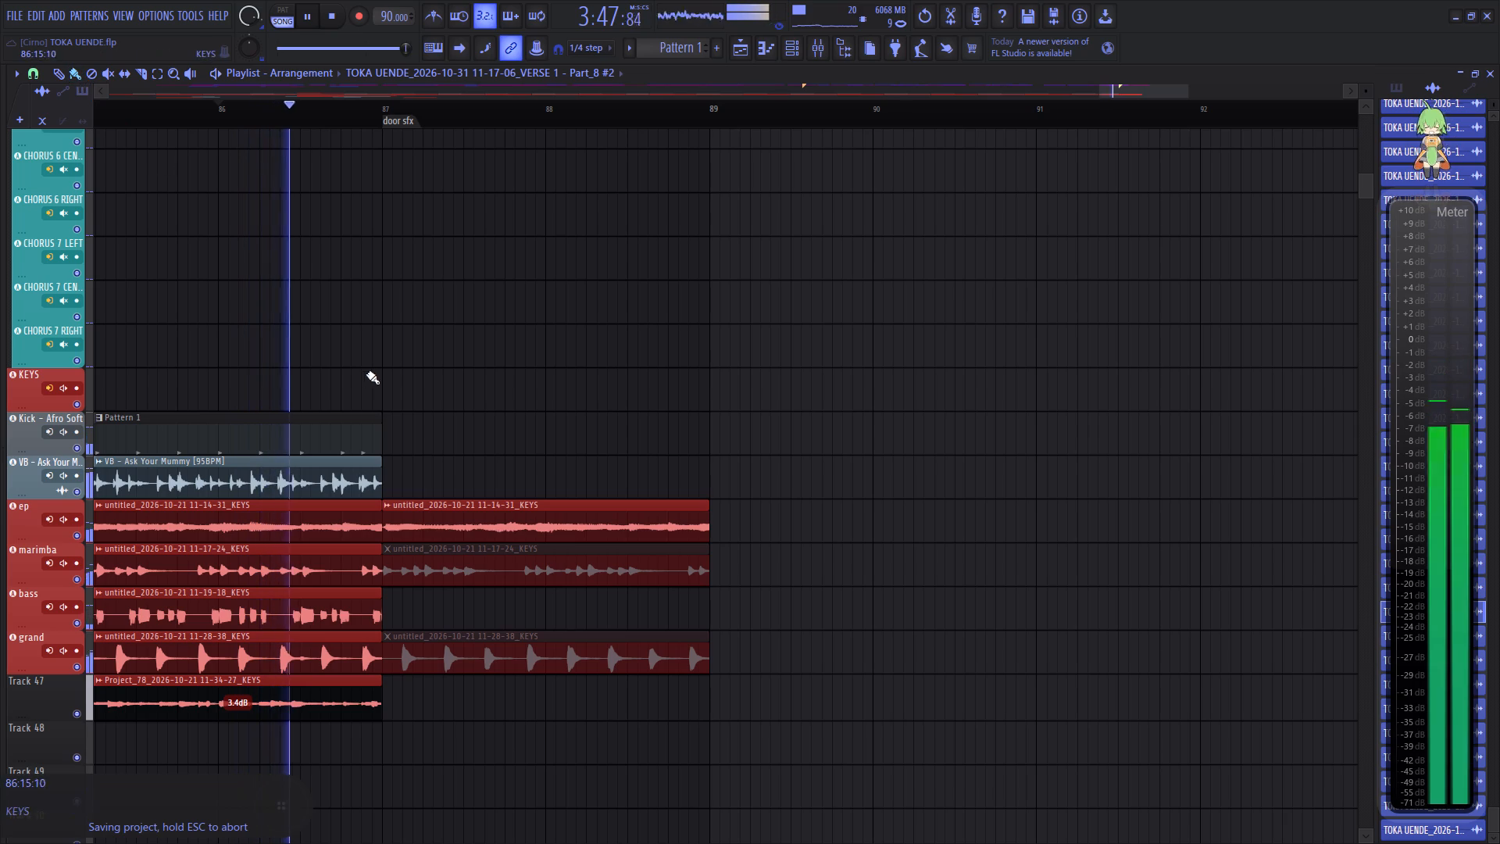
ctrl+drag(400, 443, 382, 443)
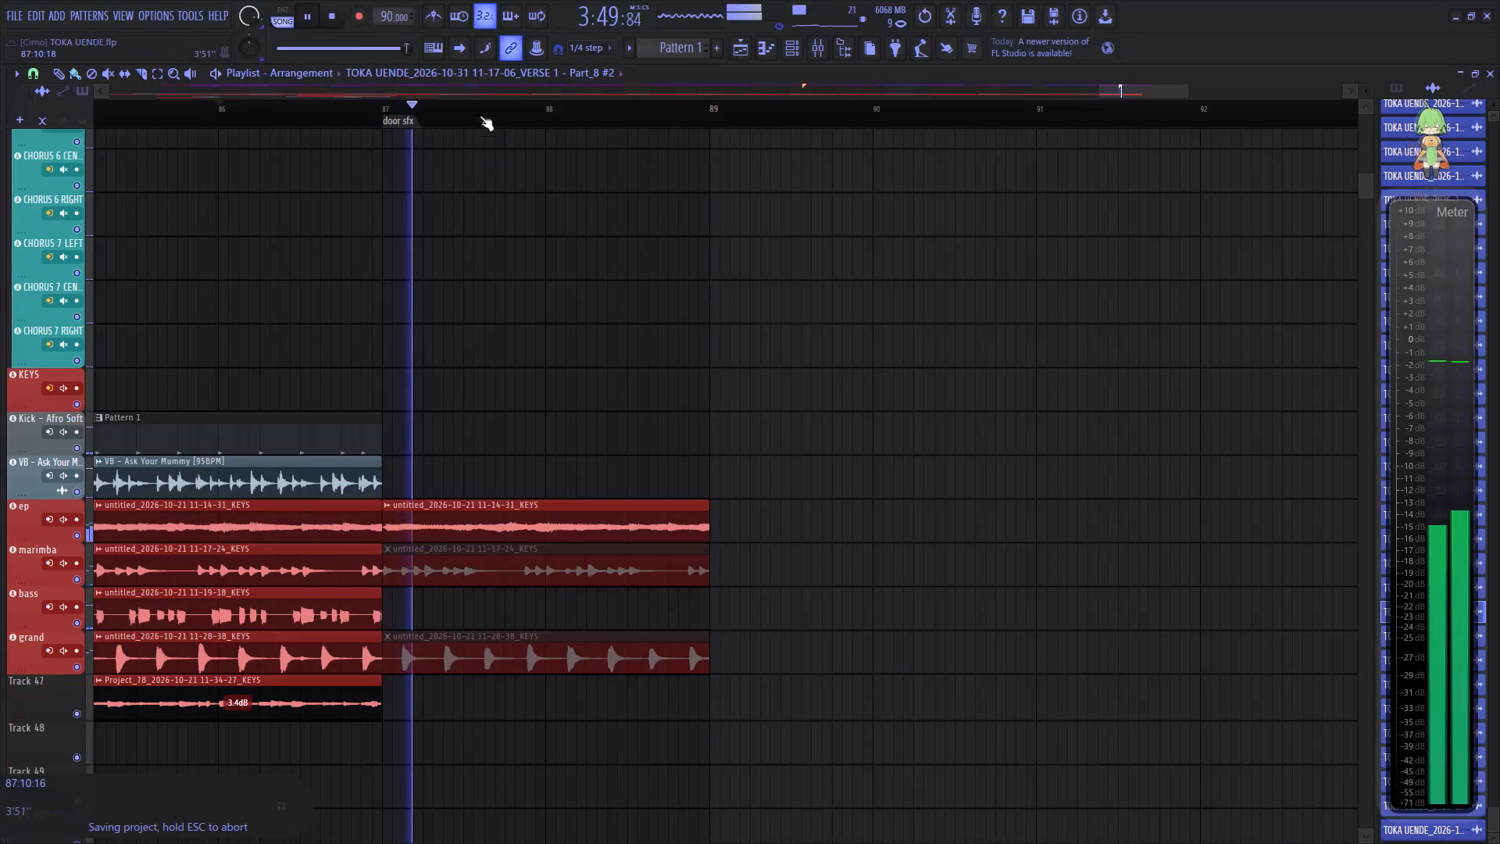
key(space)
Trim the start of the first VERSE 1 clip to 8:15, cutting the silence before the vocal.
scroll(471, 109, down, 20)
scroll(539, 300, up, 3)
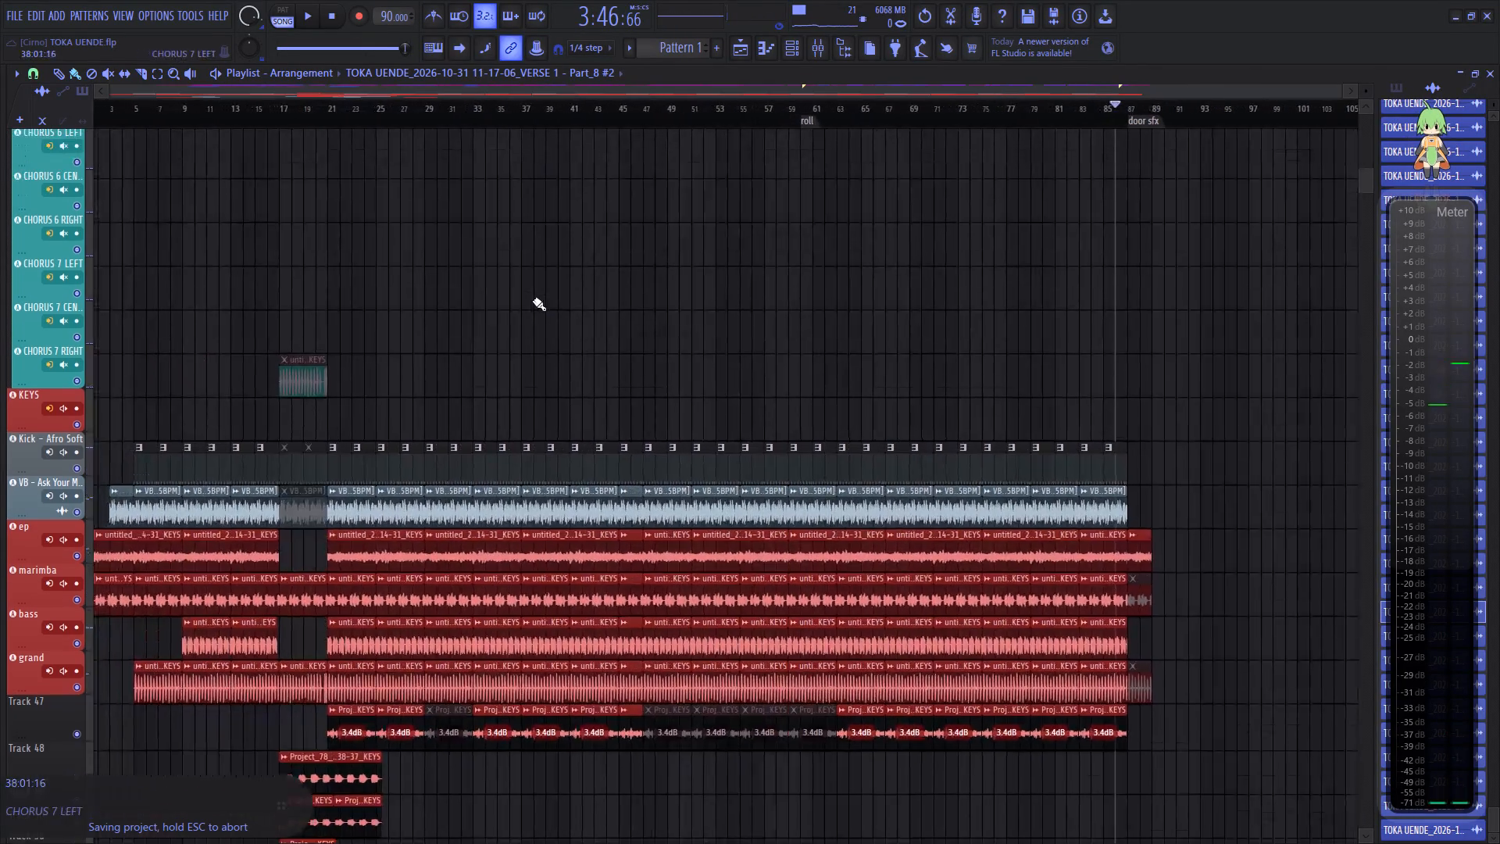
scroll(533, 300, up, 20)
scroll(533, 300, up, 20)
scroll(533, 300, up, 7)
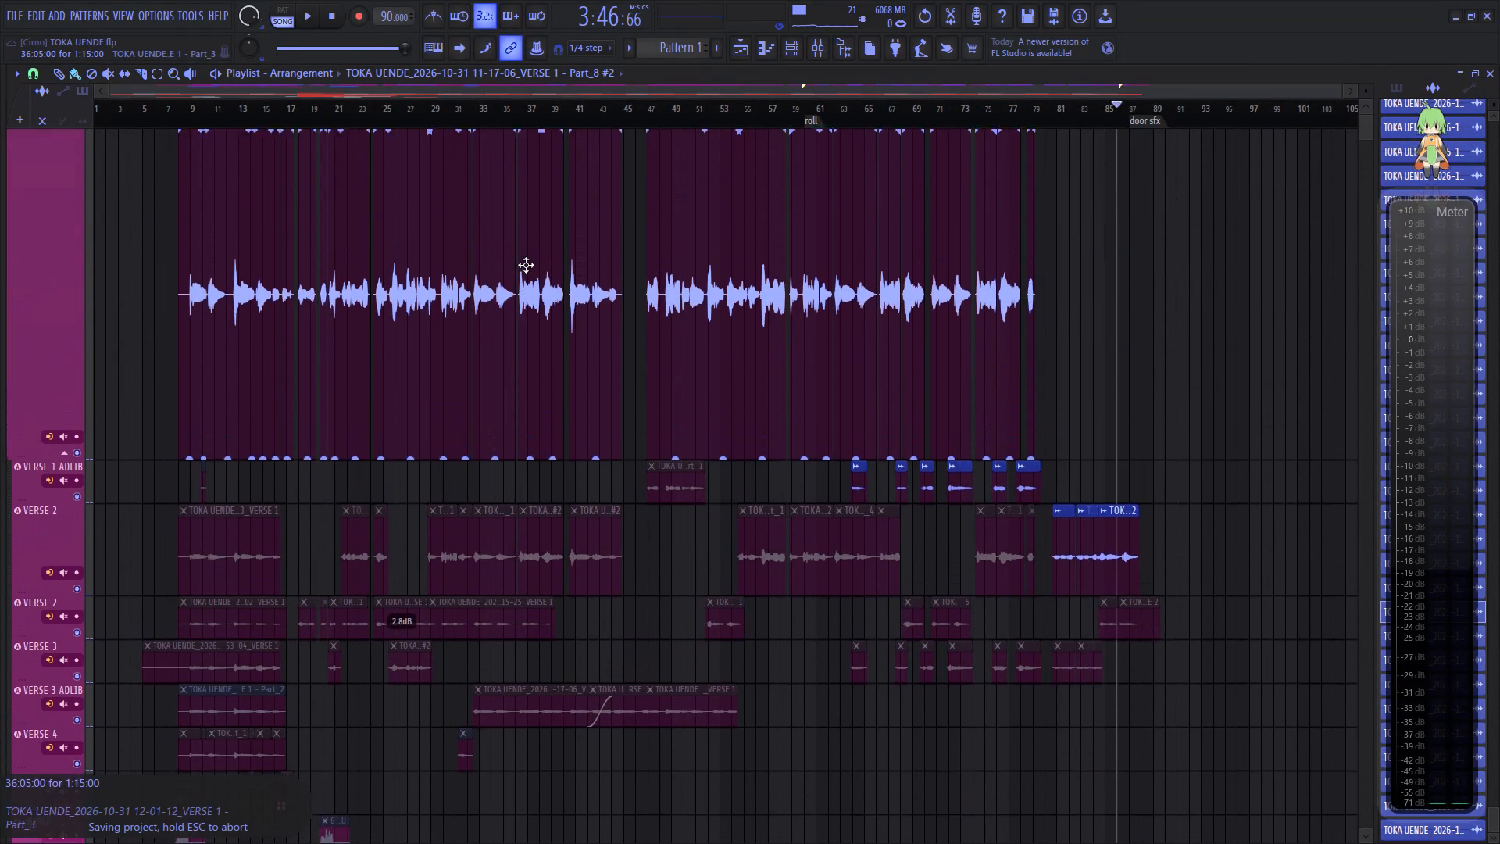
scroll(526, 265, up, 2)
click(163, 112)
key(space)
scroll(179, 116, up, 12)
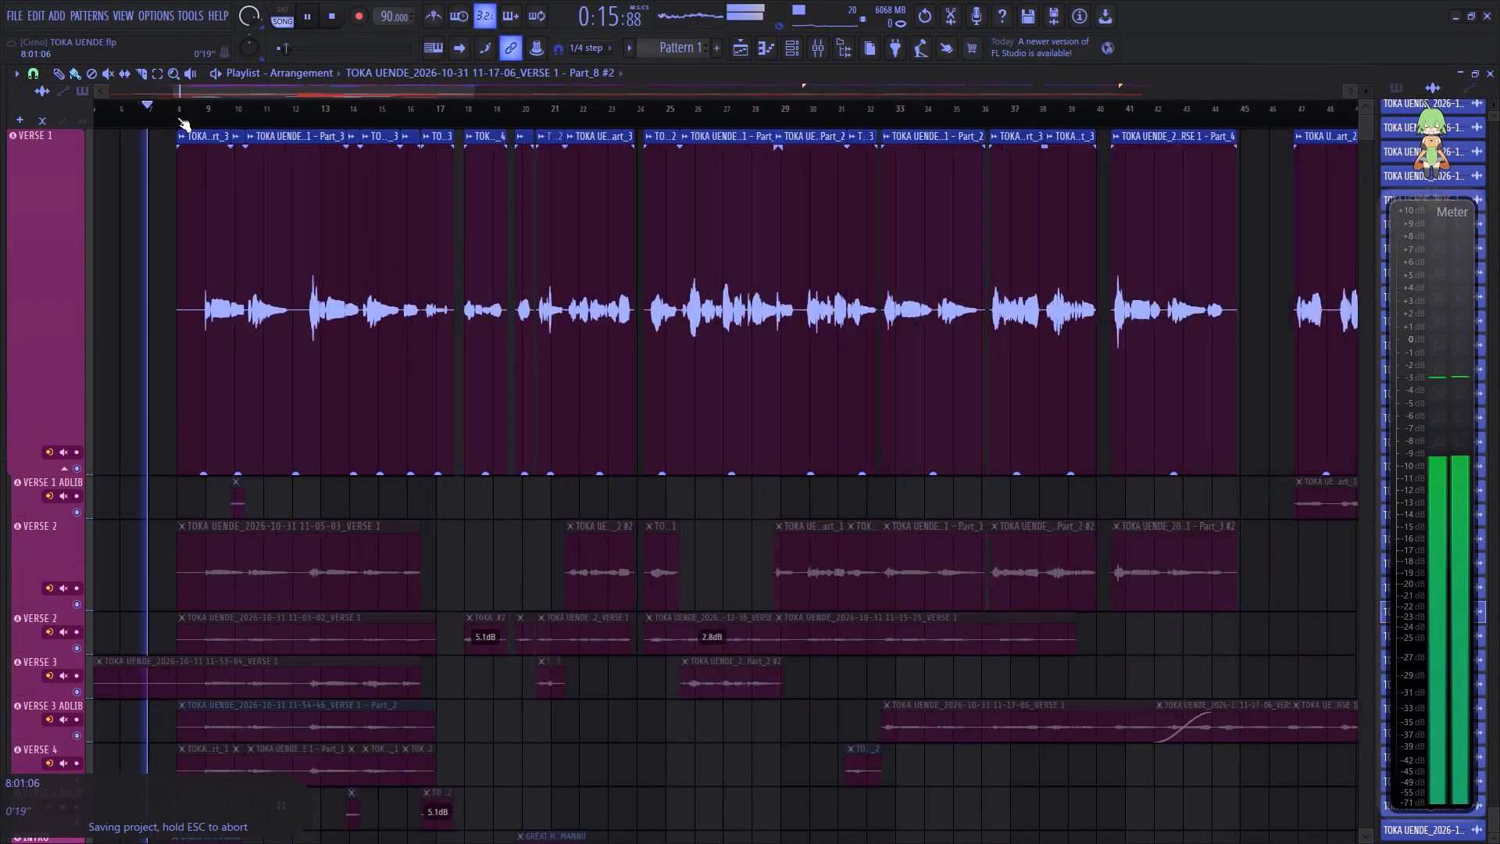
scroll(177, 117, up, 3)
click(205, 120)
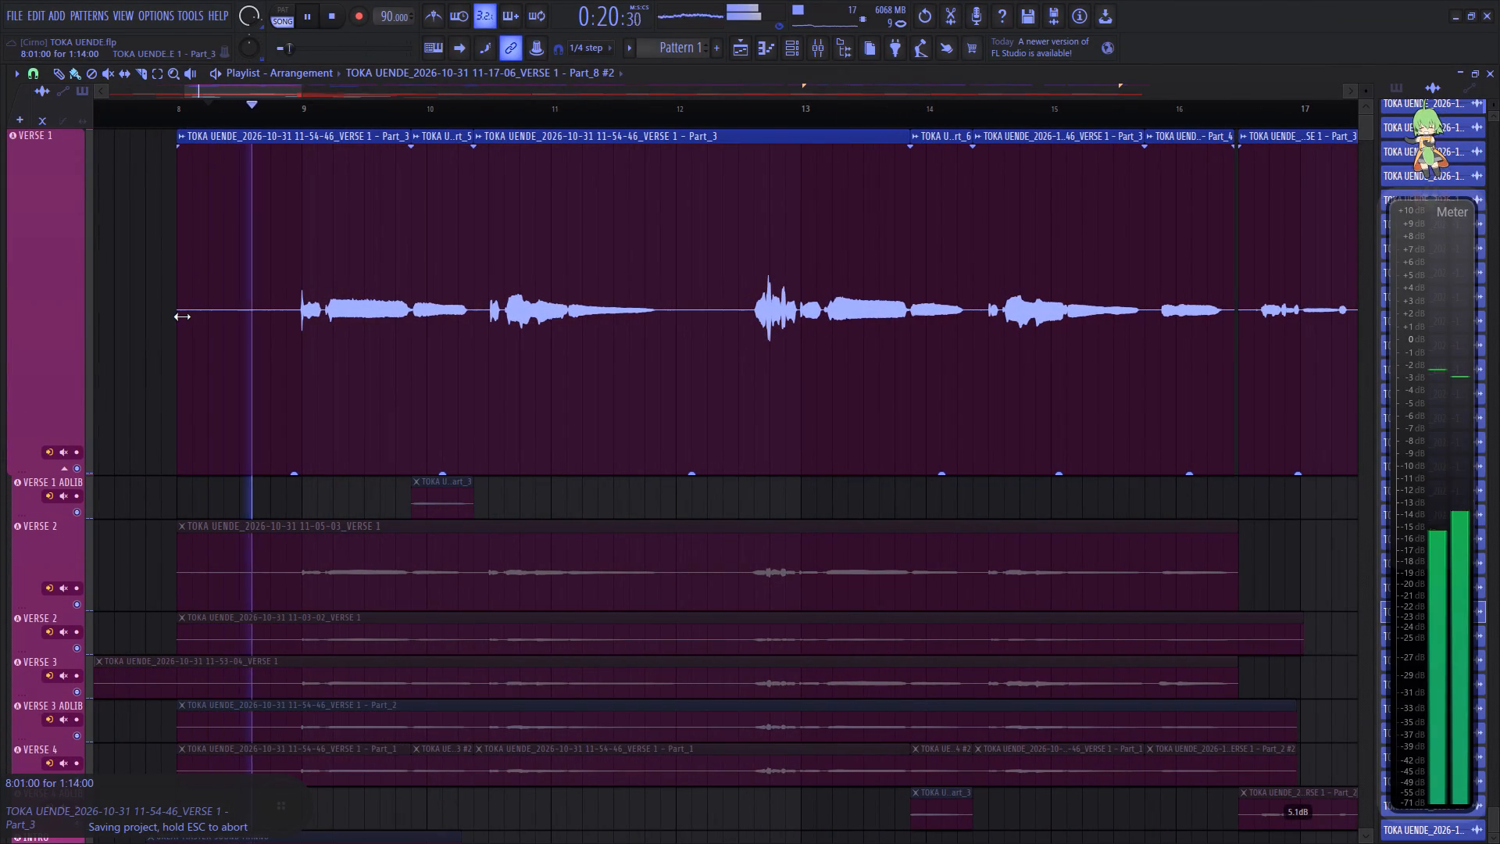
drag(180, 316, 291, 338)
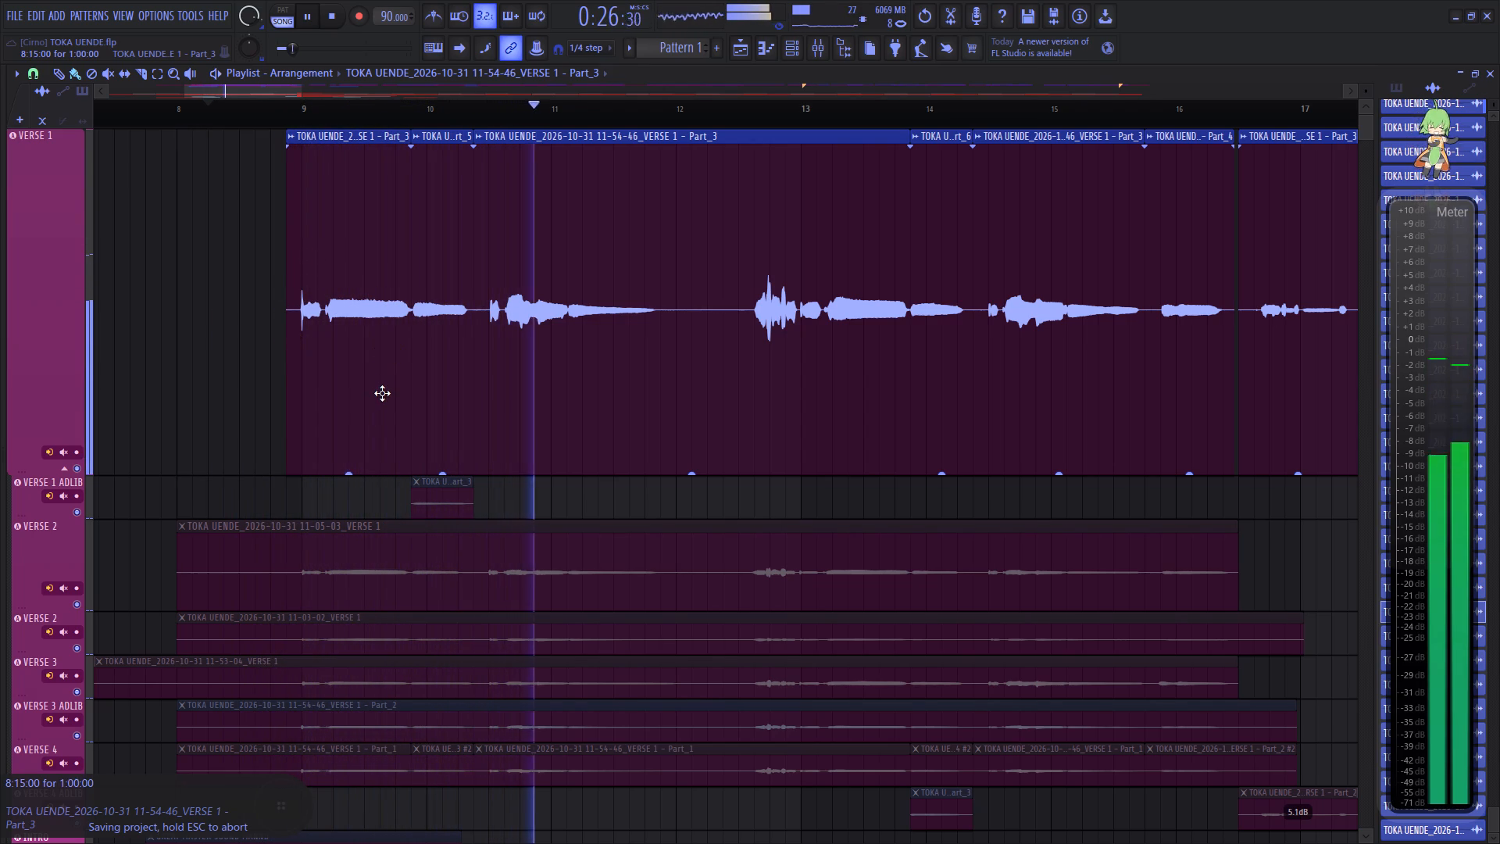
Audition the first verse entry and trim the start of the muted VERSE 3 ADLIB Part_2 clip to 8:15.
scroll(380, 426, down, 2)
key(space)
key(space)
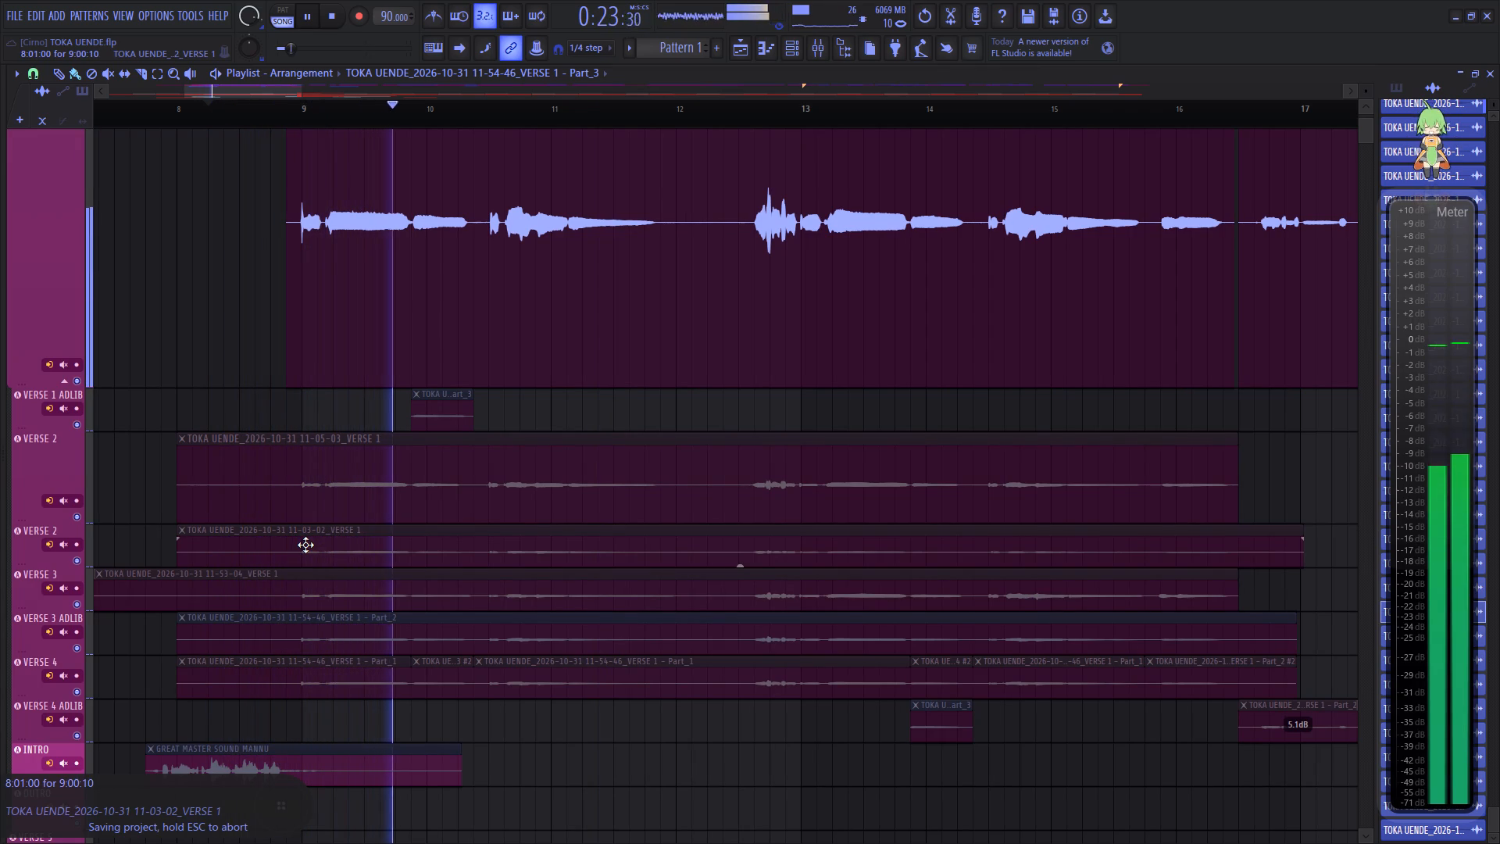
key(space)
key(space)
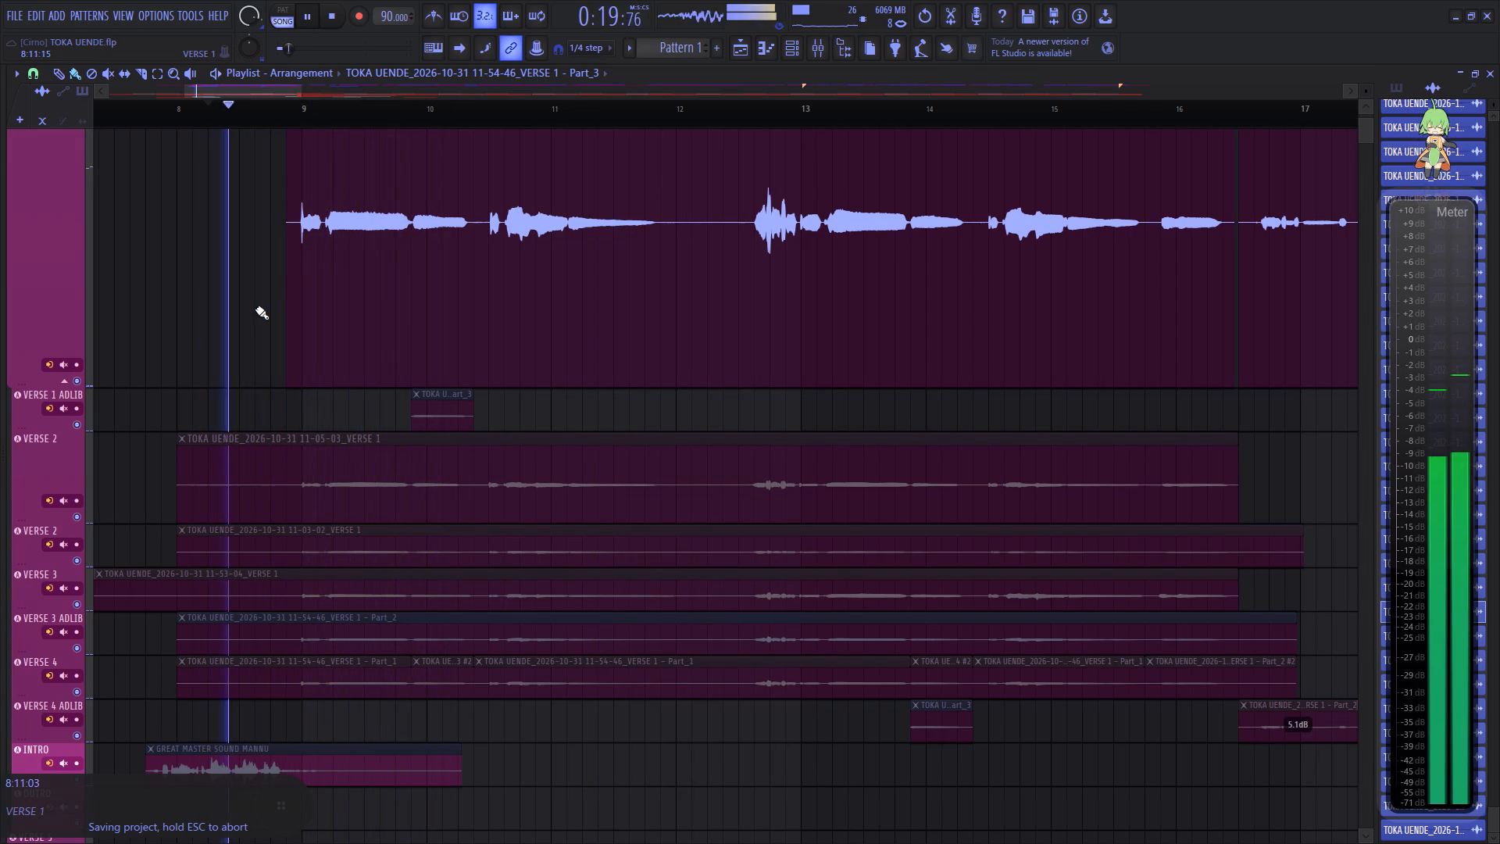
key(space)
key(space)
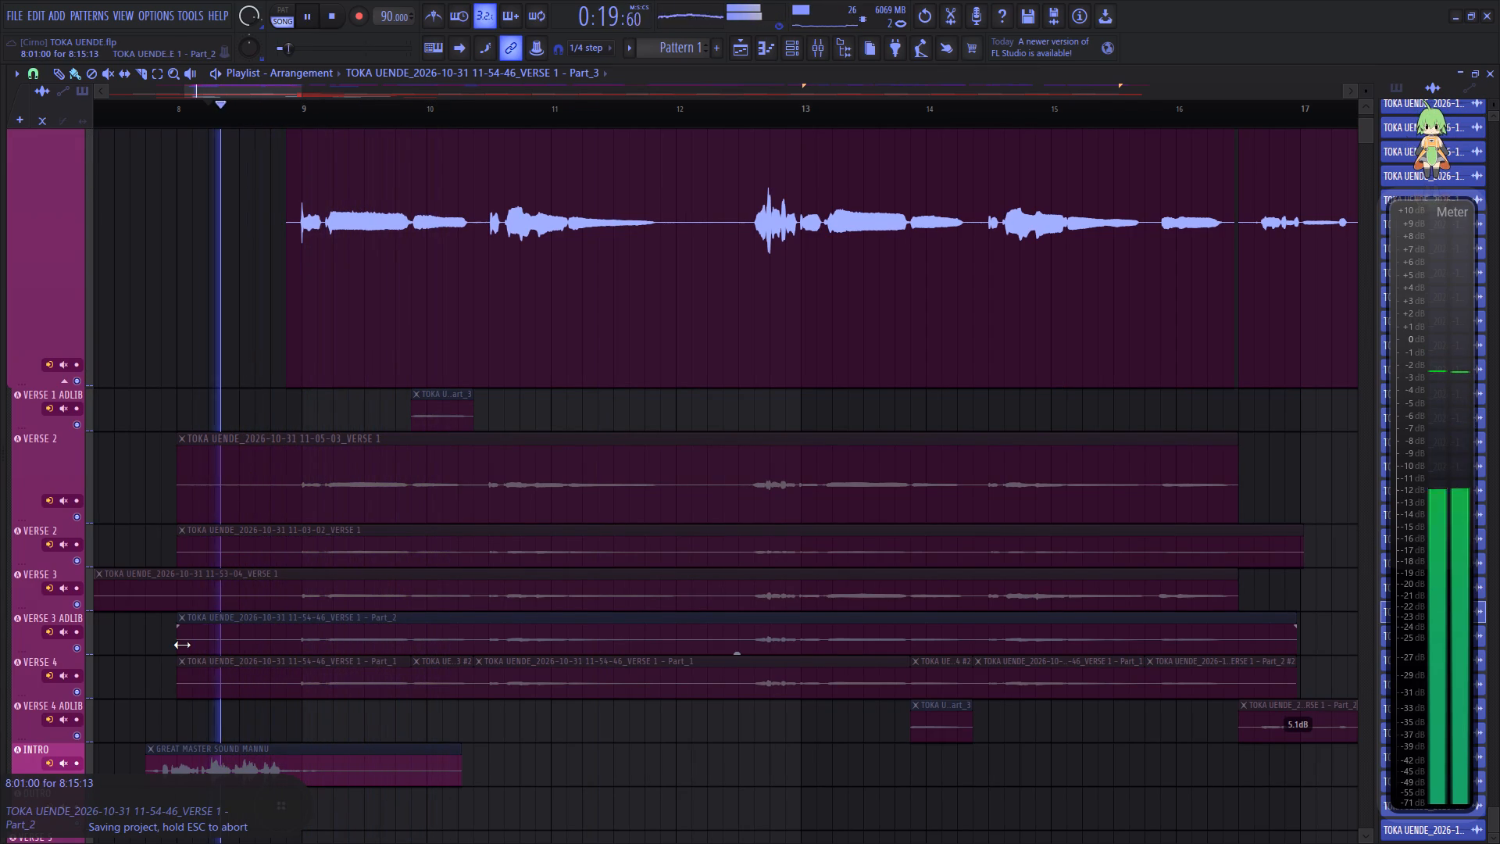
drag(181, 645, 287, 648)
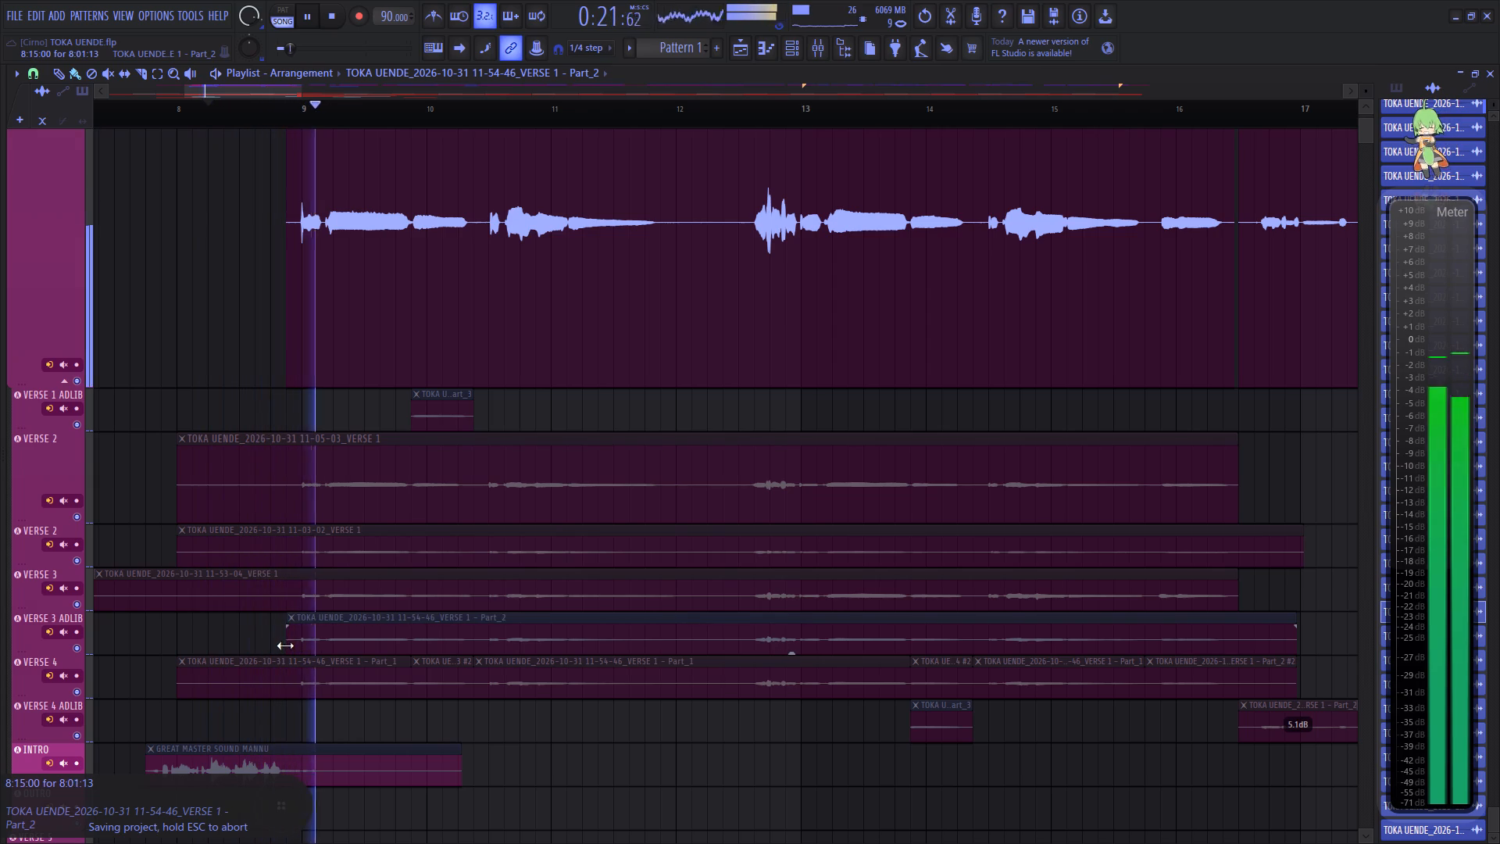
Stop playback and open the muted VERSE 3 ADLIB Part_2 clip for pitch correction in NewTone.
scroll(445, 541, up, 9)
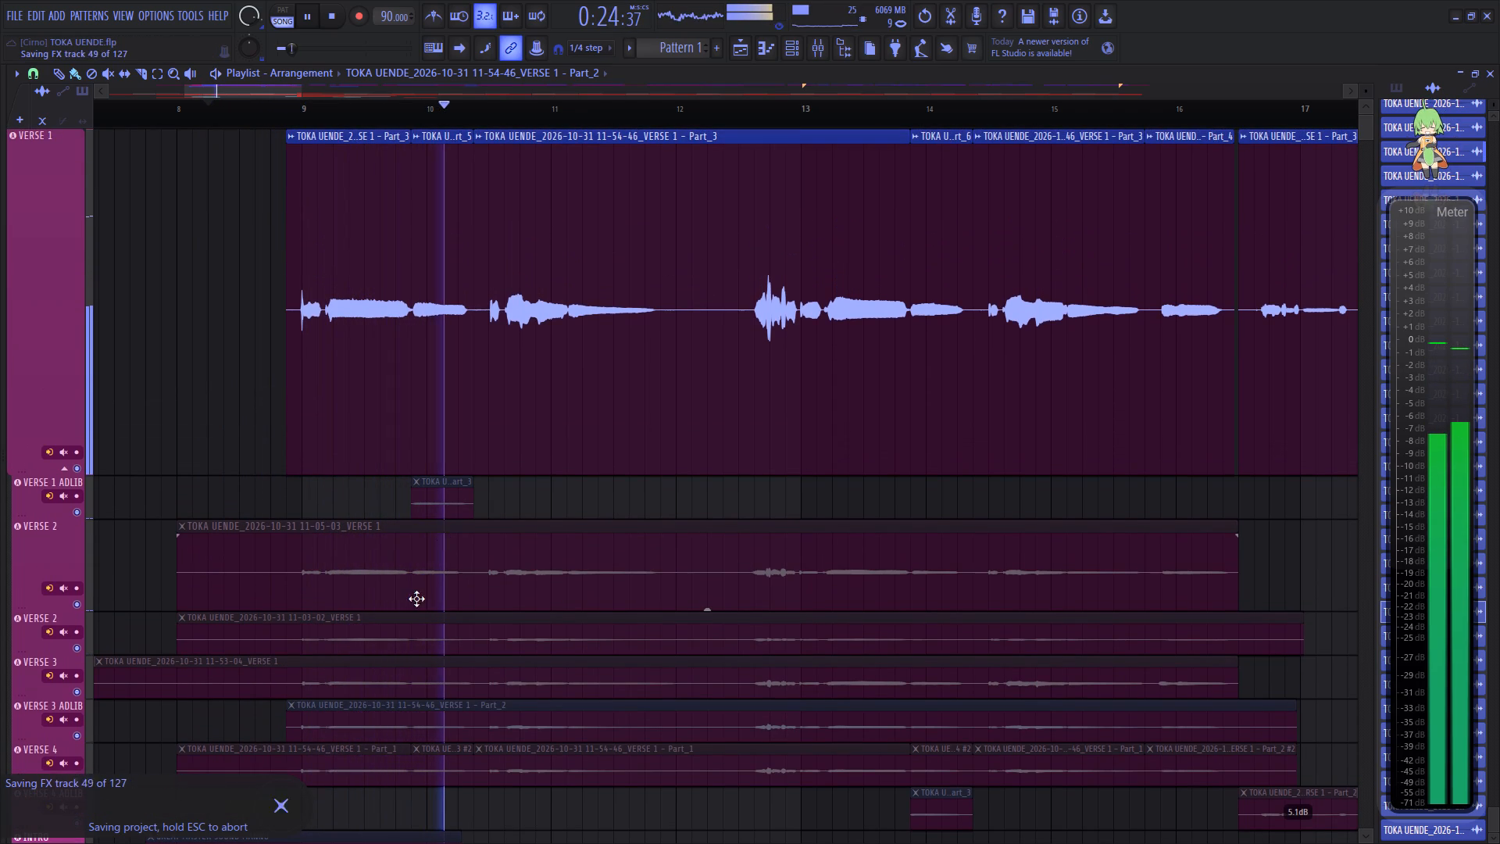
key(space)
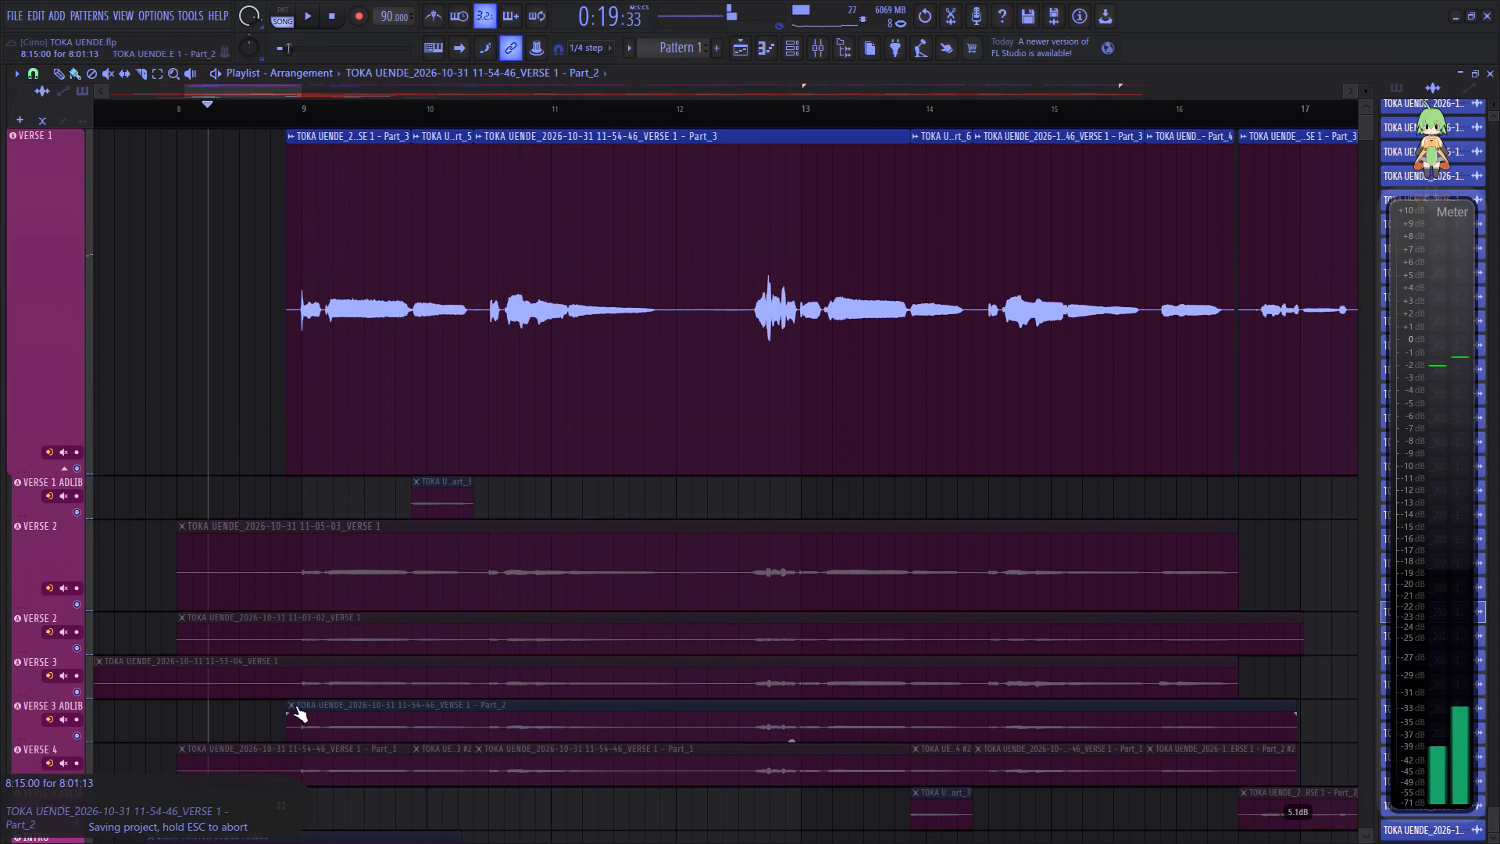
click(295, 706)
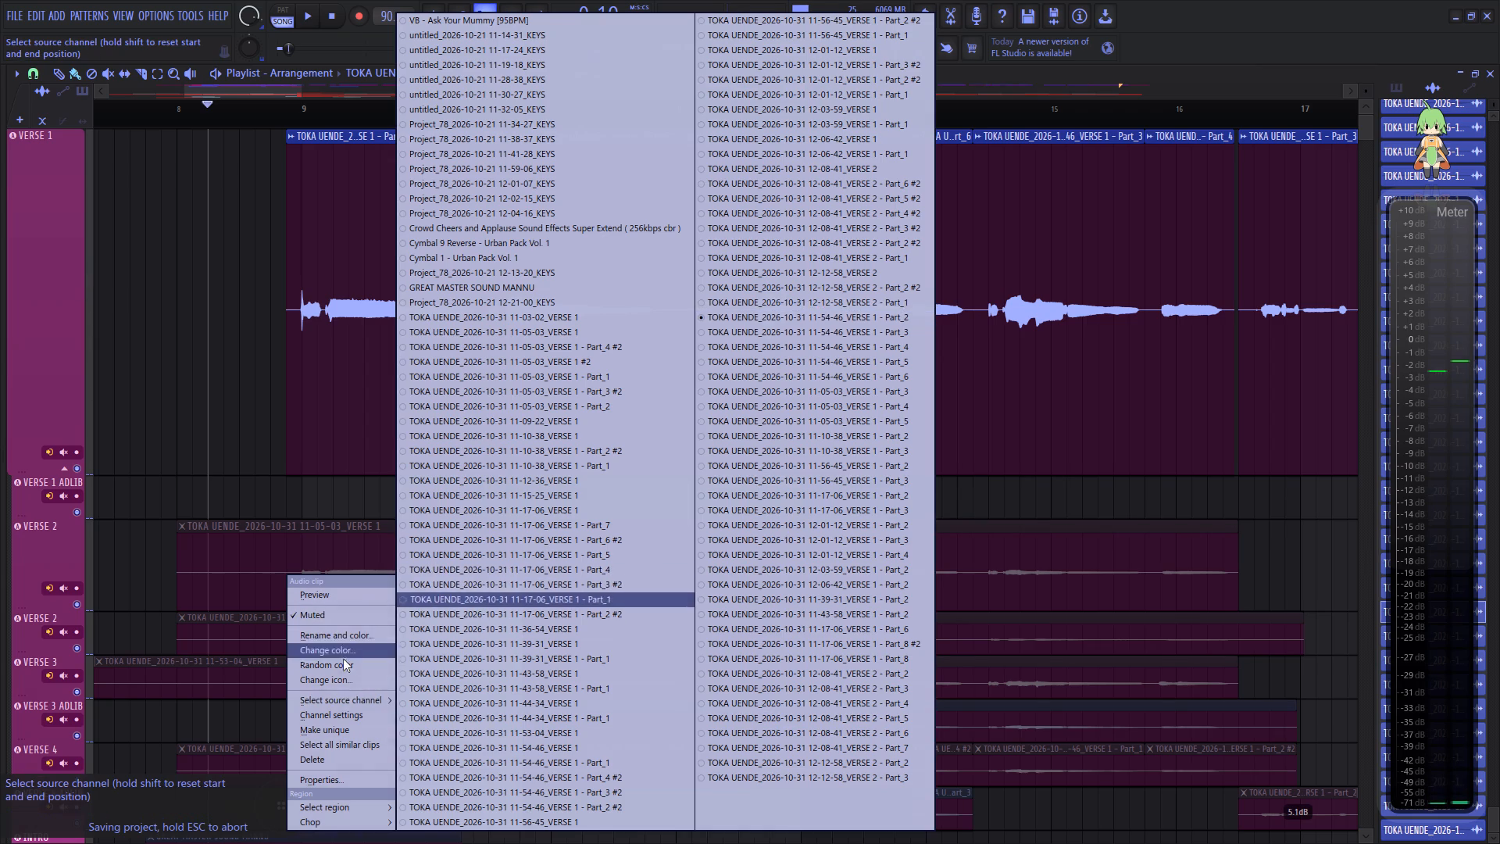
click(241, 732)
click(287, 706)
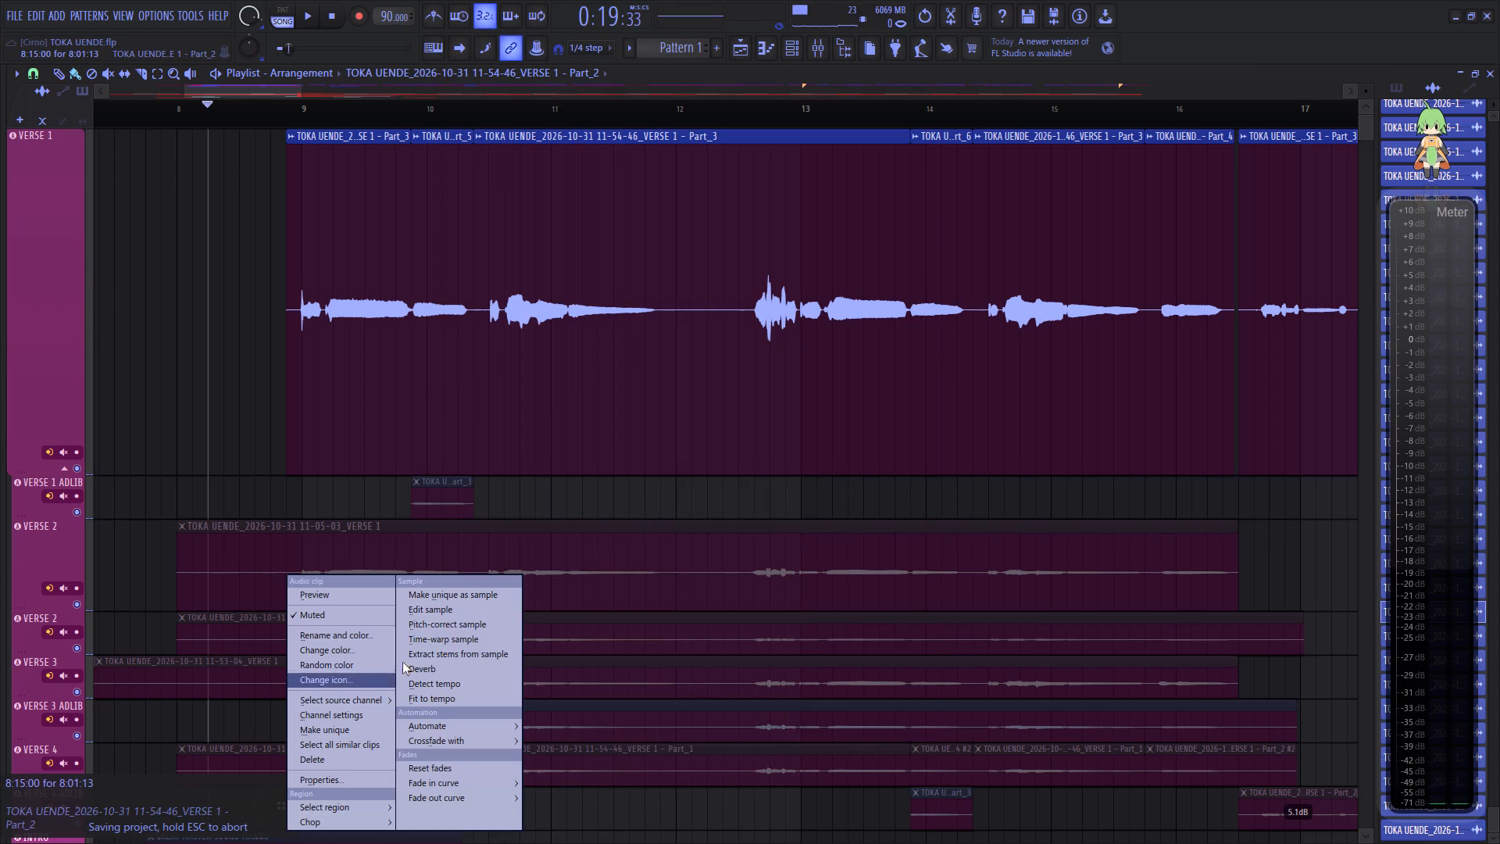
click(474, 620)
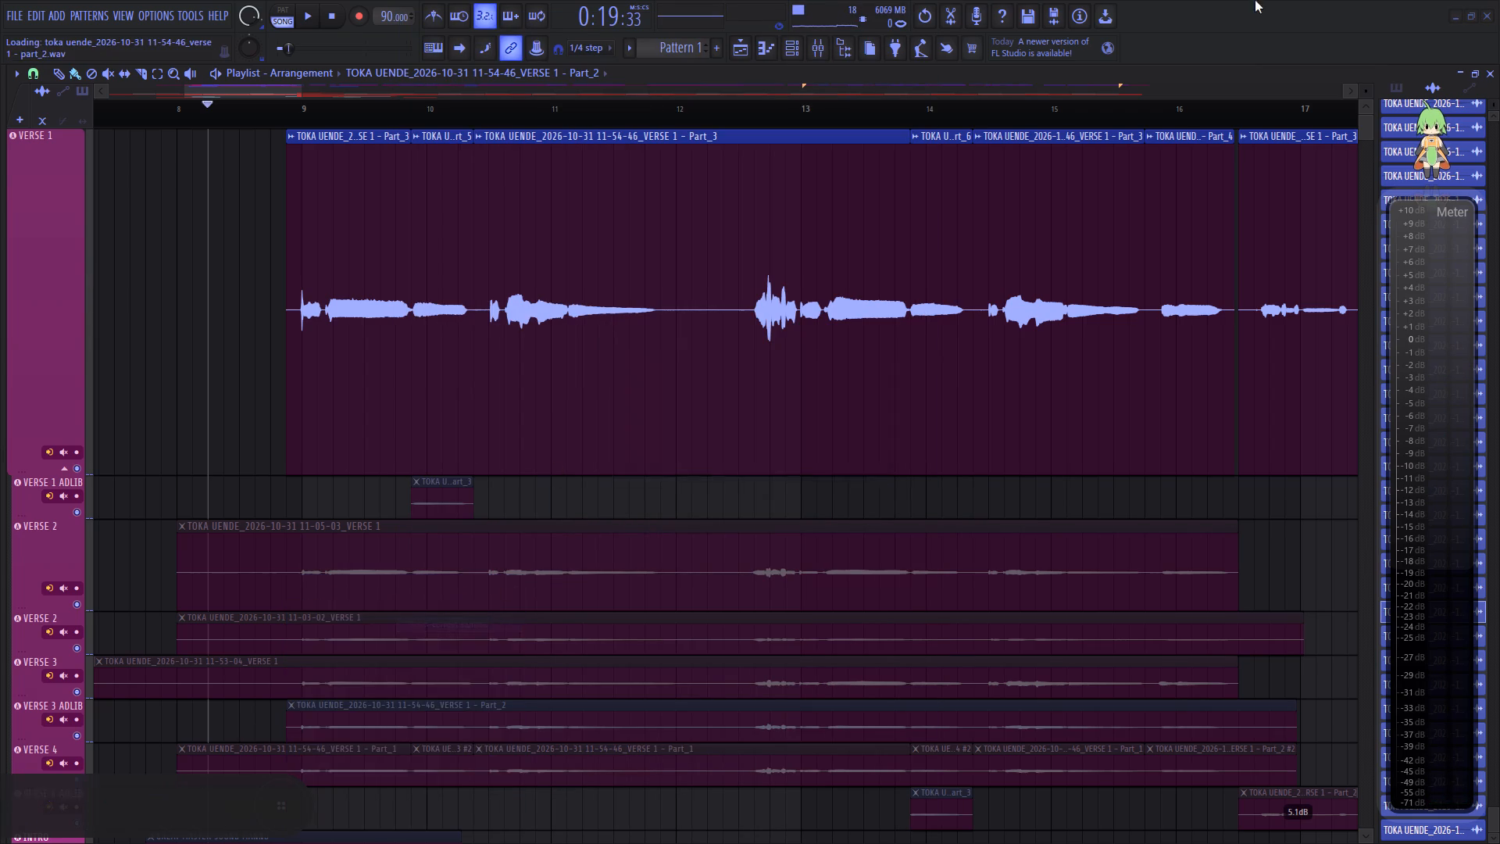
Turn on Snap to scale for the NewTone pitch edits.
click(1214, 111)
click(1232, 297)
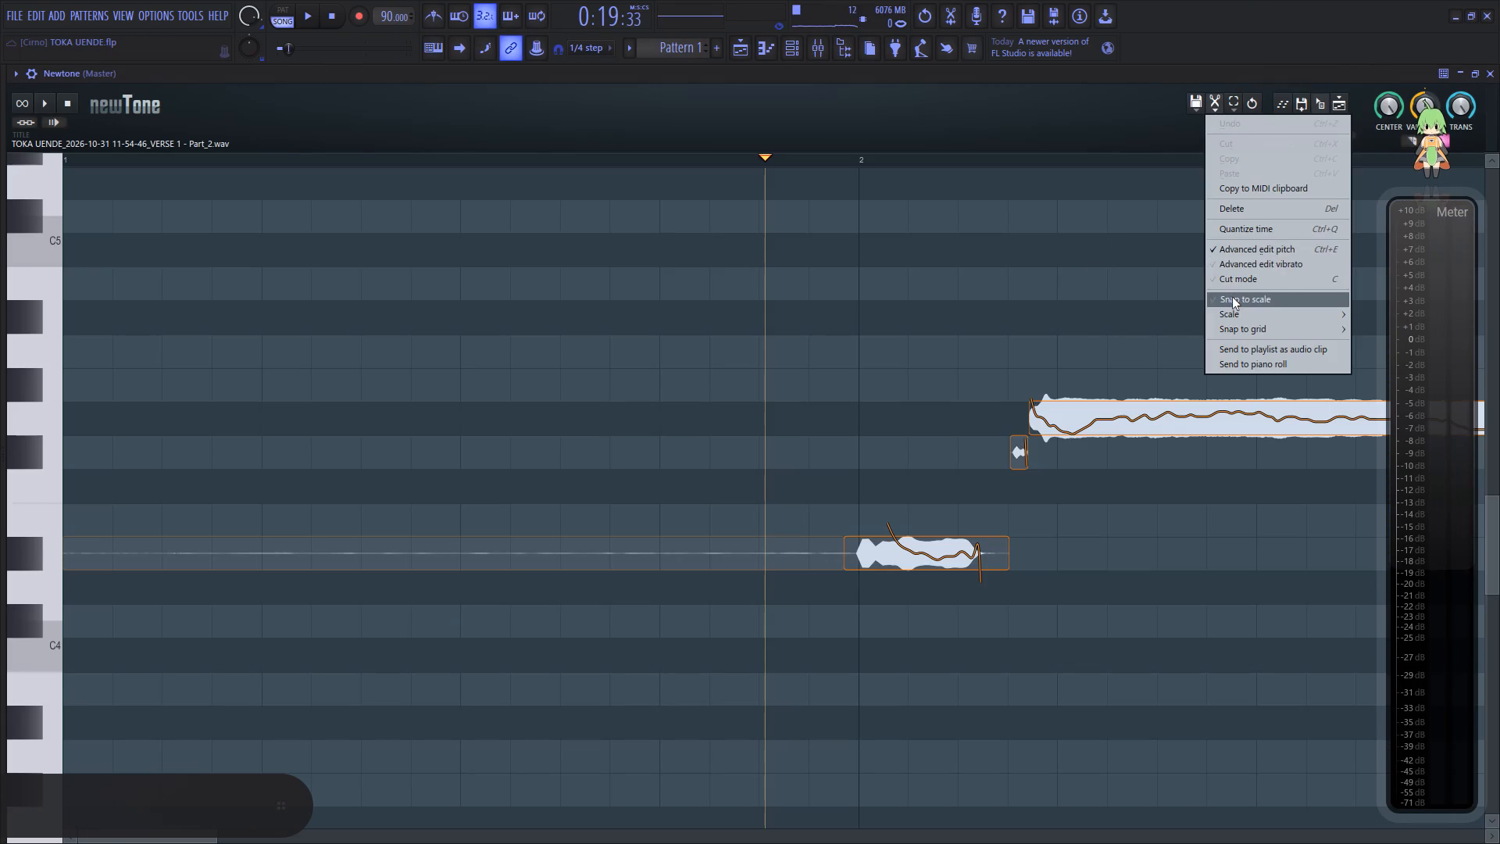
Raise the first short sung note at bar 2 to E4 and audition it.
click(765, 495)
key(space)
key(space)
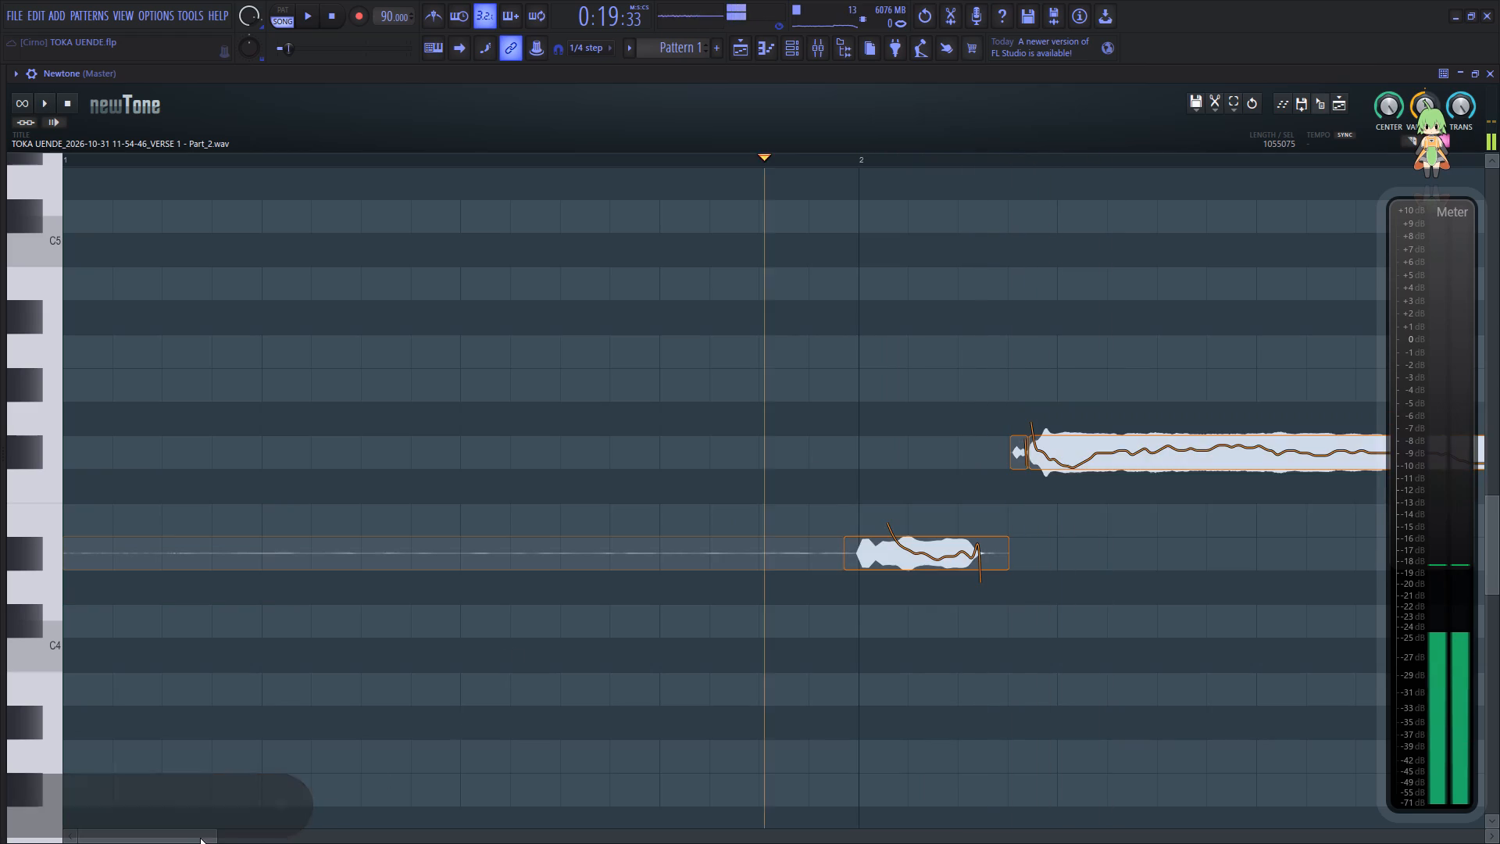
key(space)
drag(199, 835, 243, 831)
key(space)
key(space)
key(space)
drag(483, 562, 483, 534)
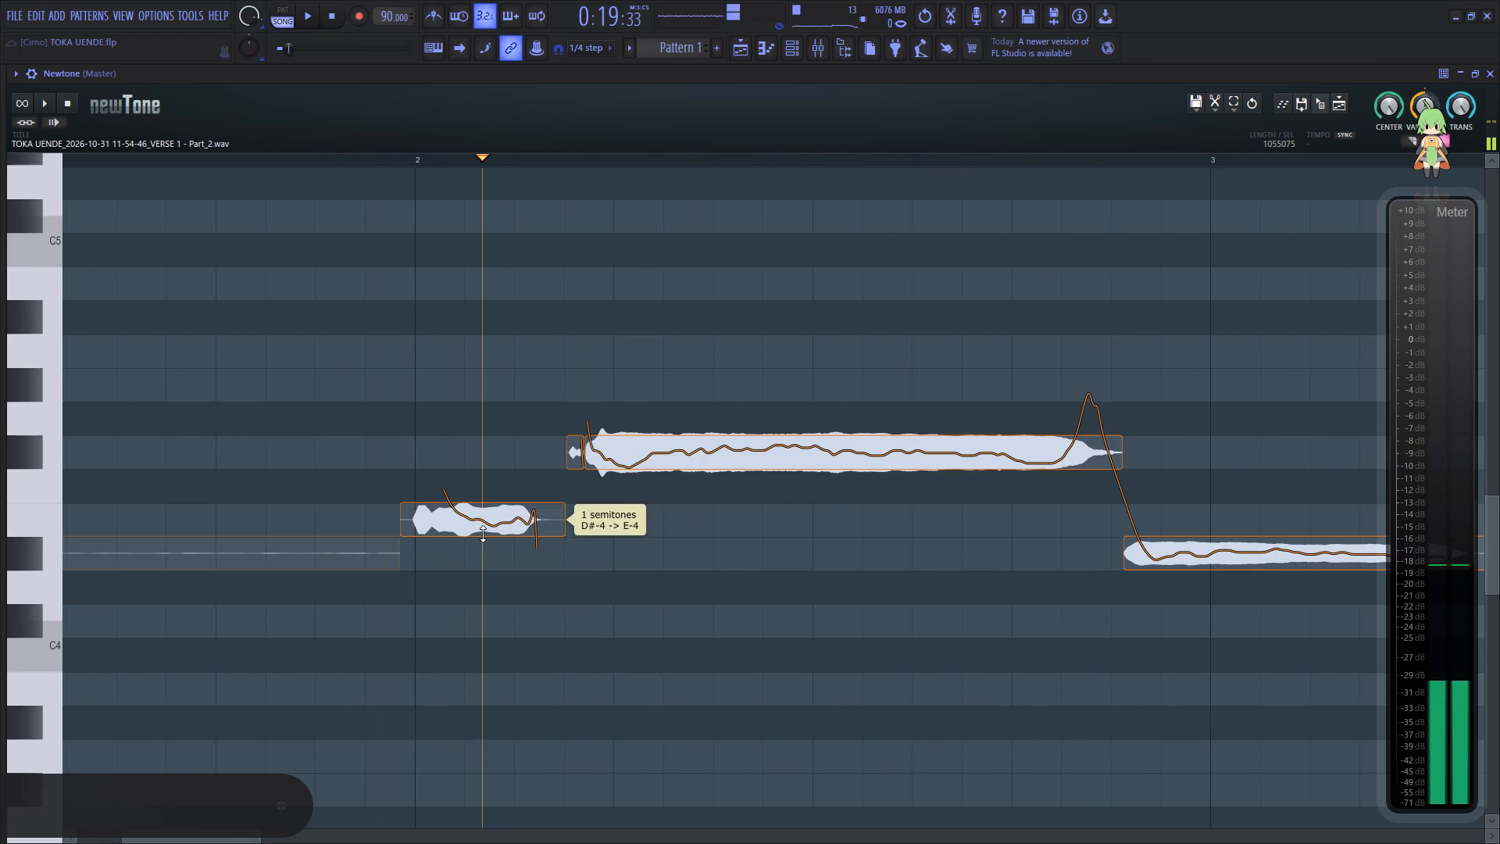
drag(483, 534, 483, 523)
key(space)
key(space)
key(space)
key(space)
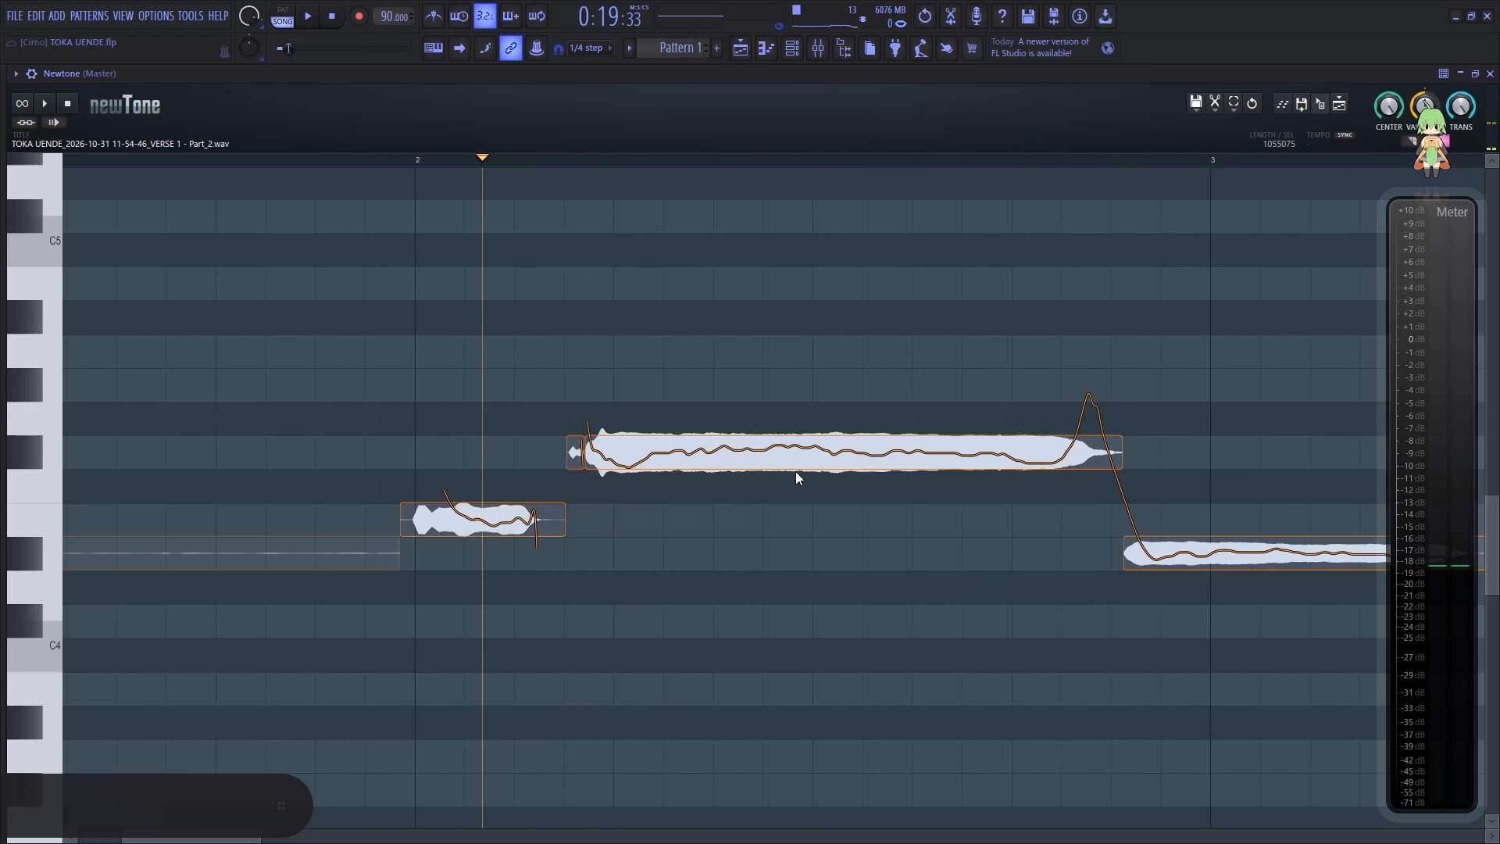
Raise the long note in bar 2 to G#4 and audition it.
key(space)
key(space)
drag(798, 461, 800, 401)
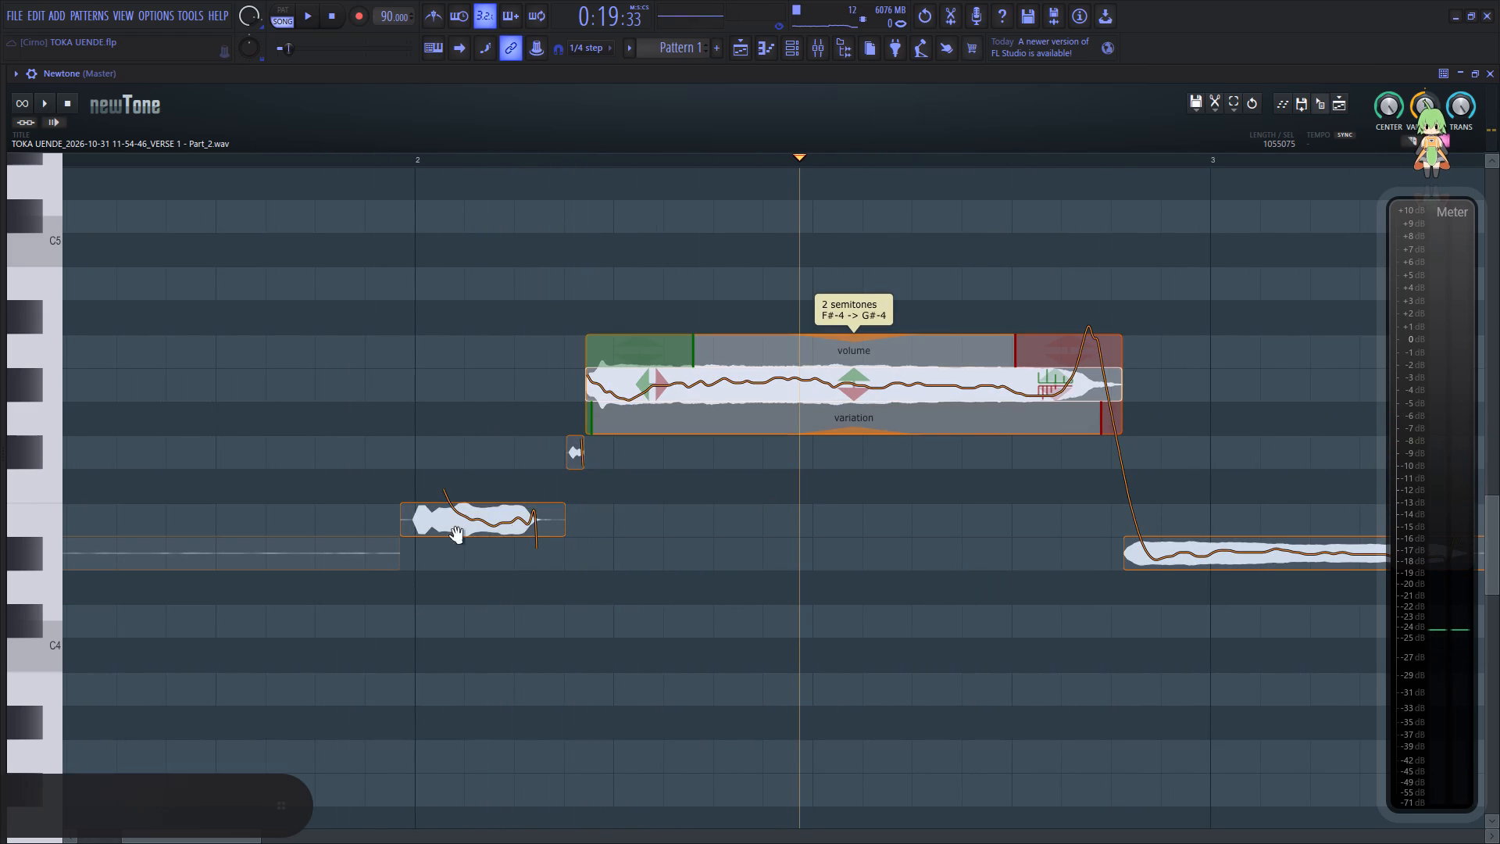
click(372, 516)
key(space)
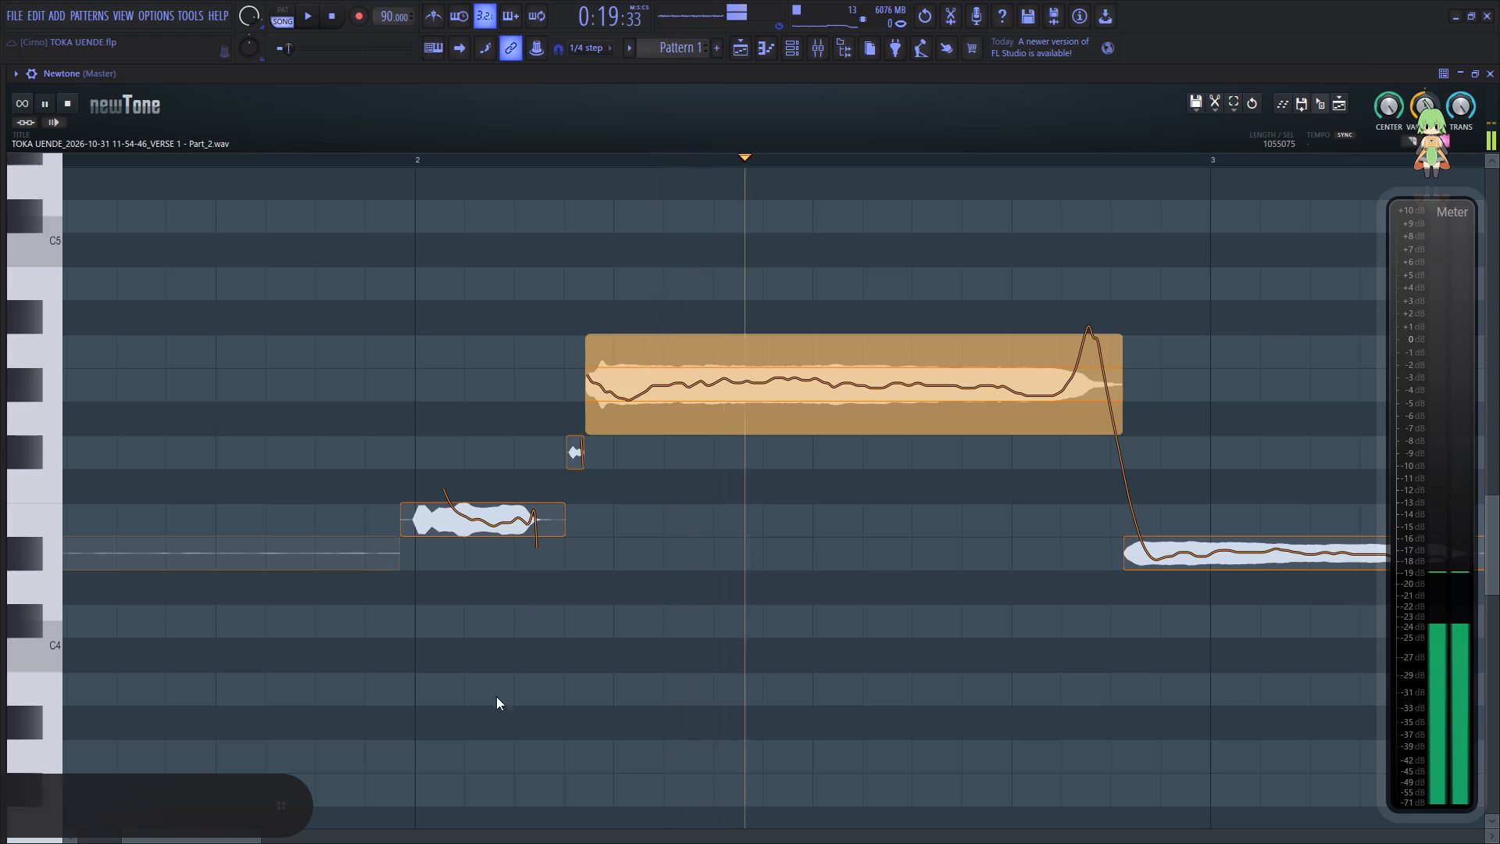
Raise the sustained note across the start of bar 3 to F#4, auditioning it against the preceding note.
drag(246, 836, 312, 839)
key(space)
key(space)
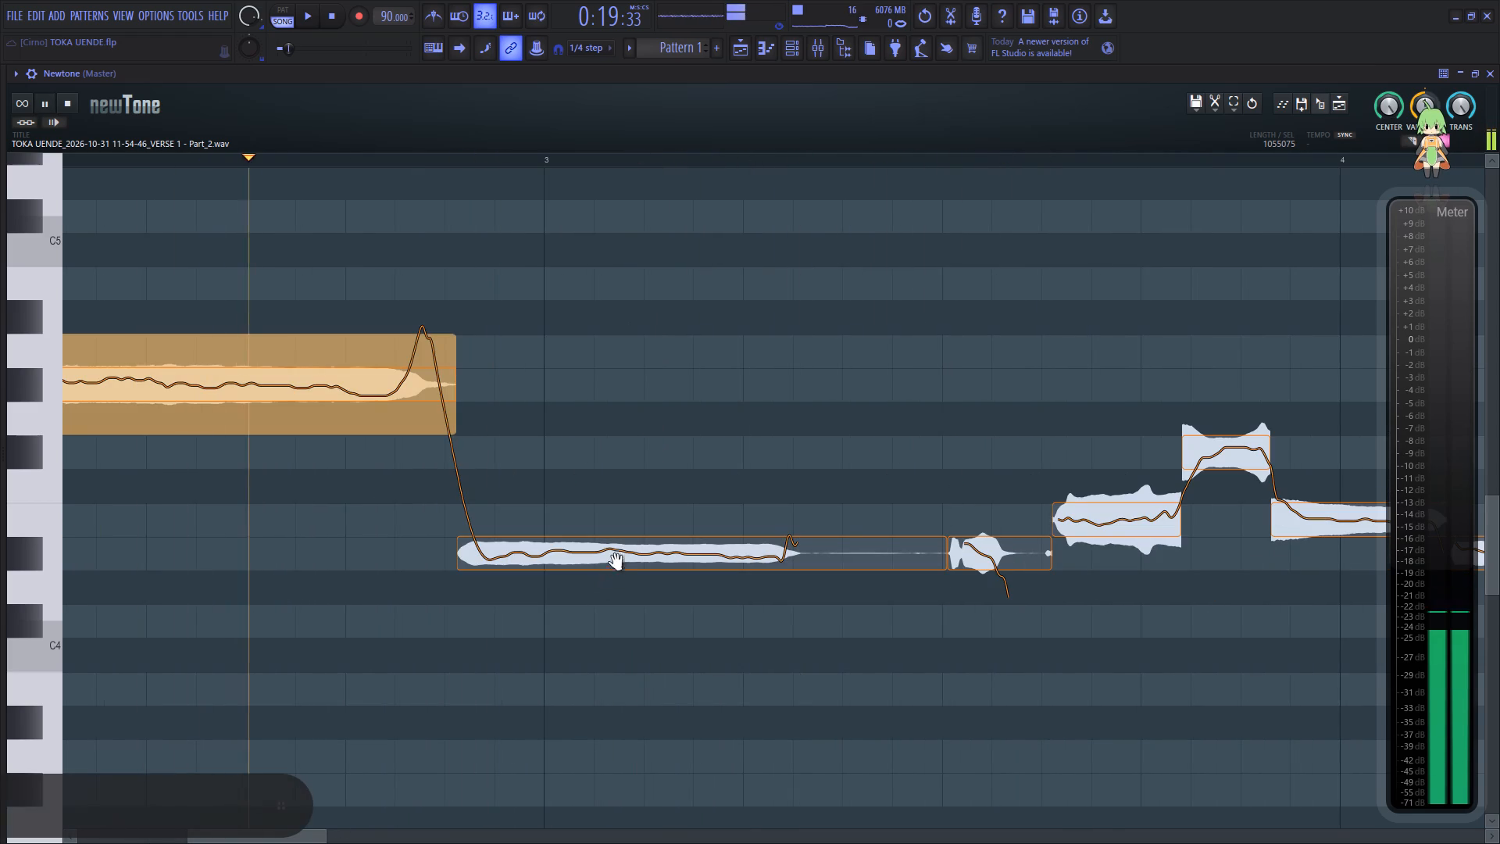
key(space)
key(space)
drag(645, 553, 646, 514)
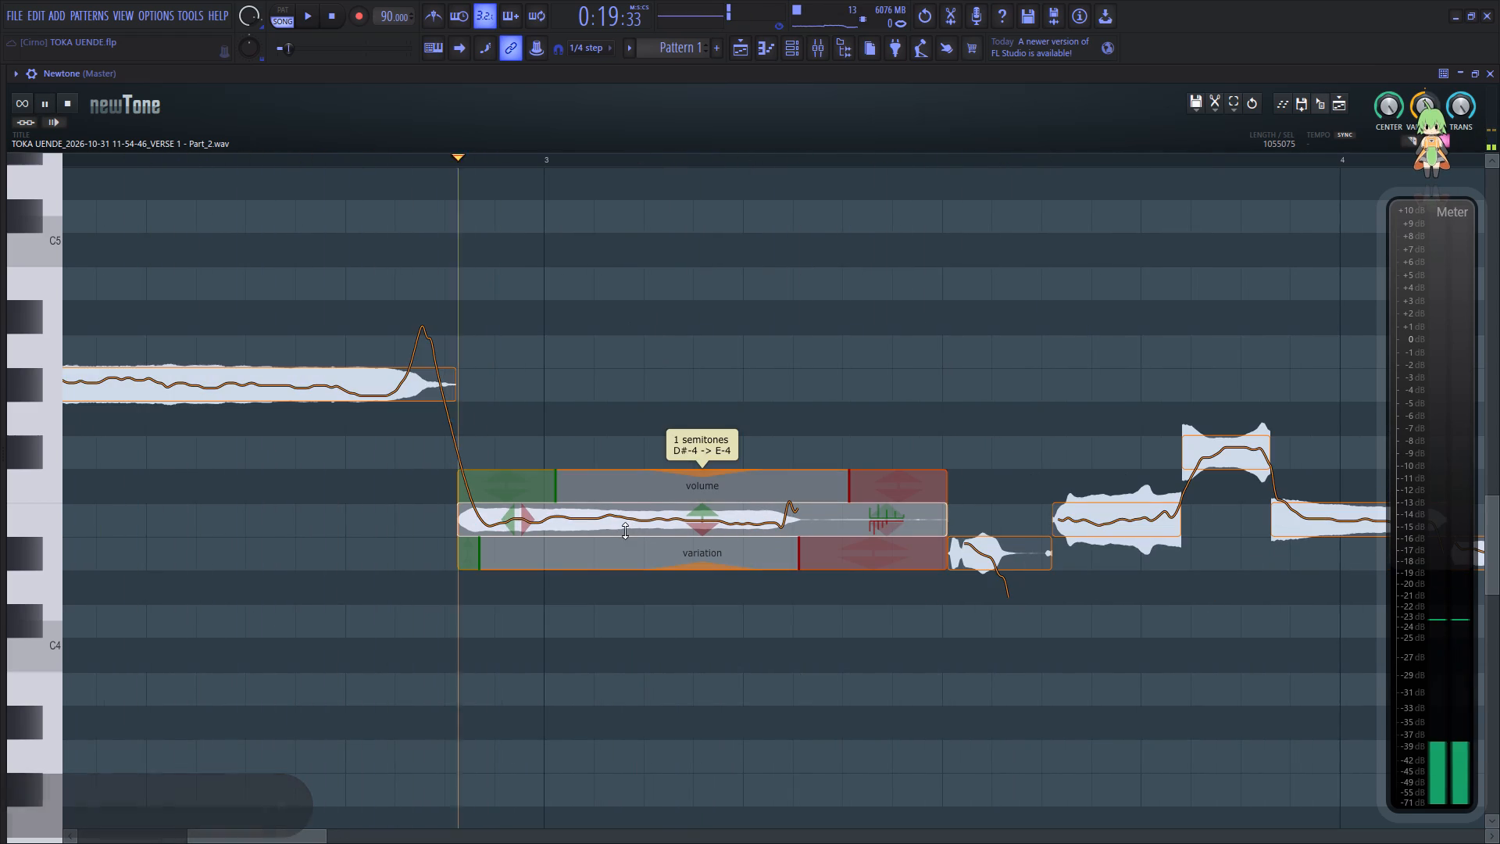
key(space)
key(space)
drag(694, 524, 699, 473)
key(space)
key(space)
click(577, 627)
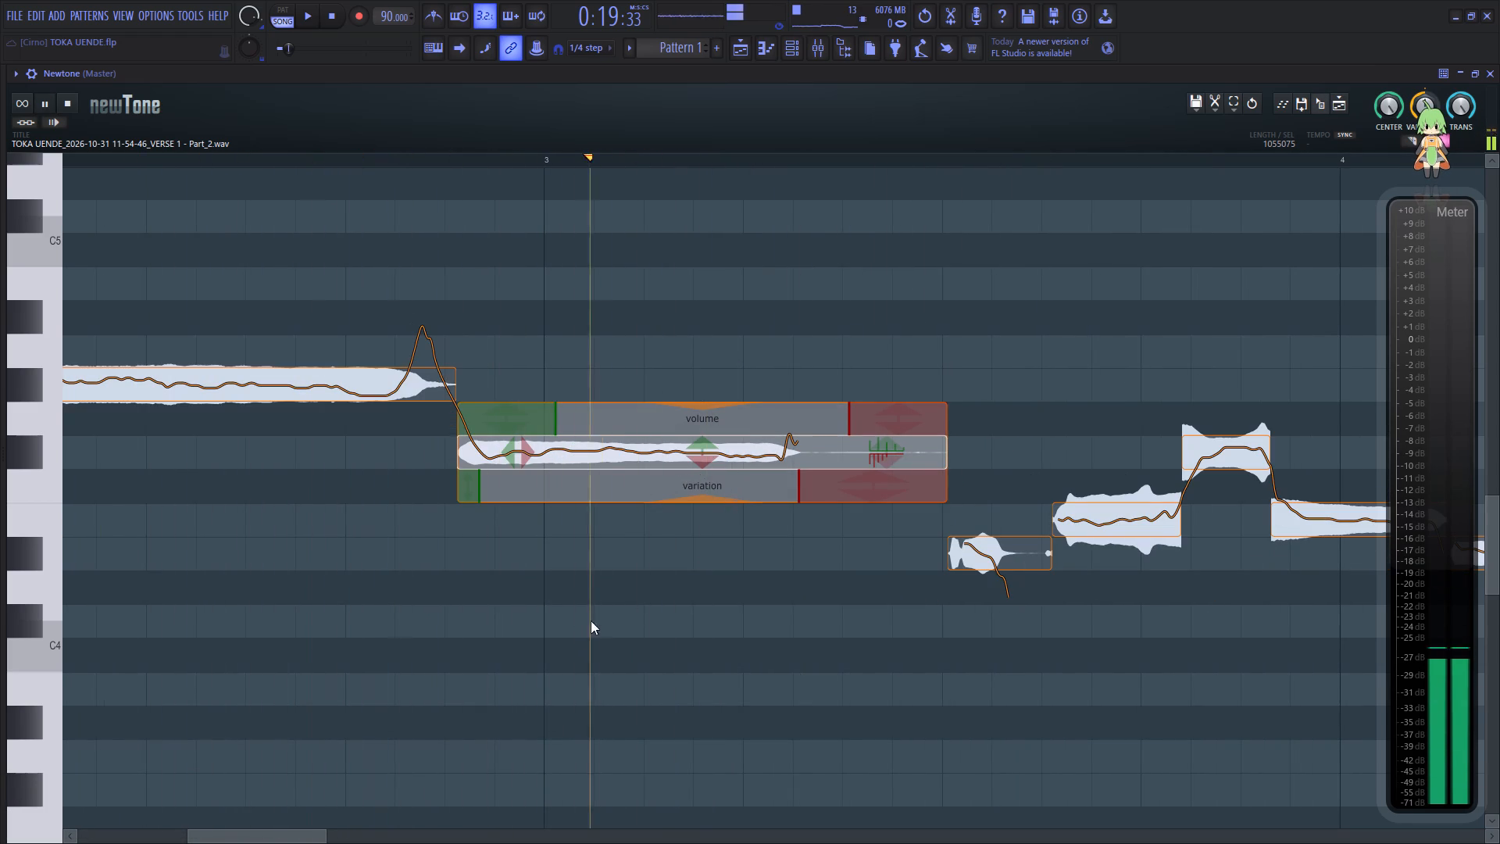
Raise the short note late in bar 3, after the sustained one, to F#4 and audition it.
drag(283, 835, 335, 831)
key(space)
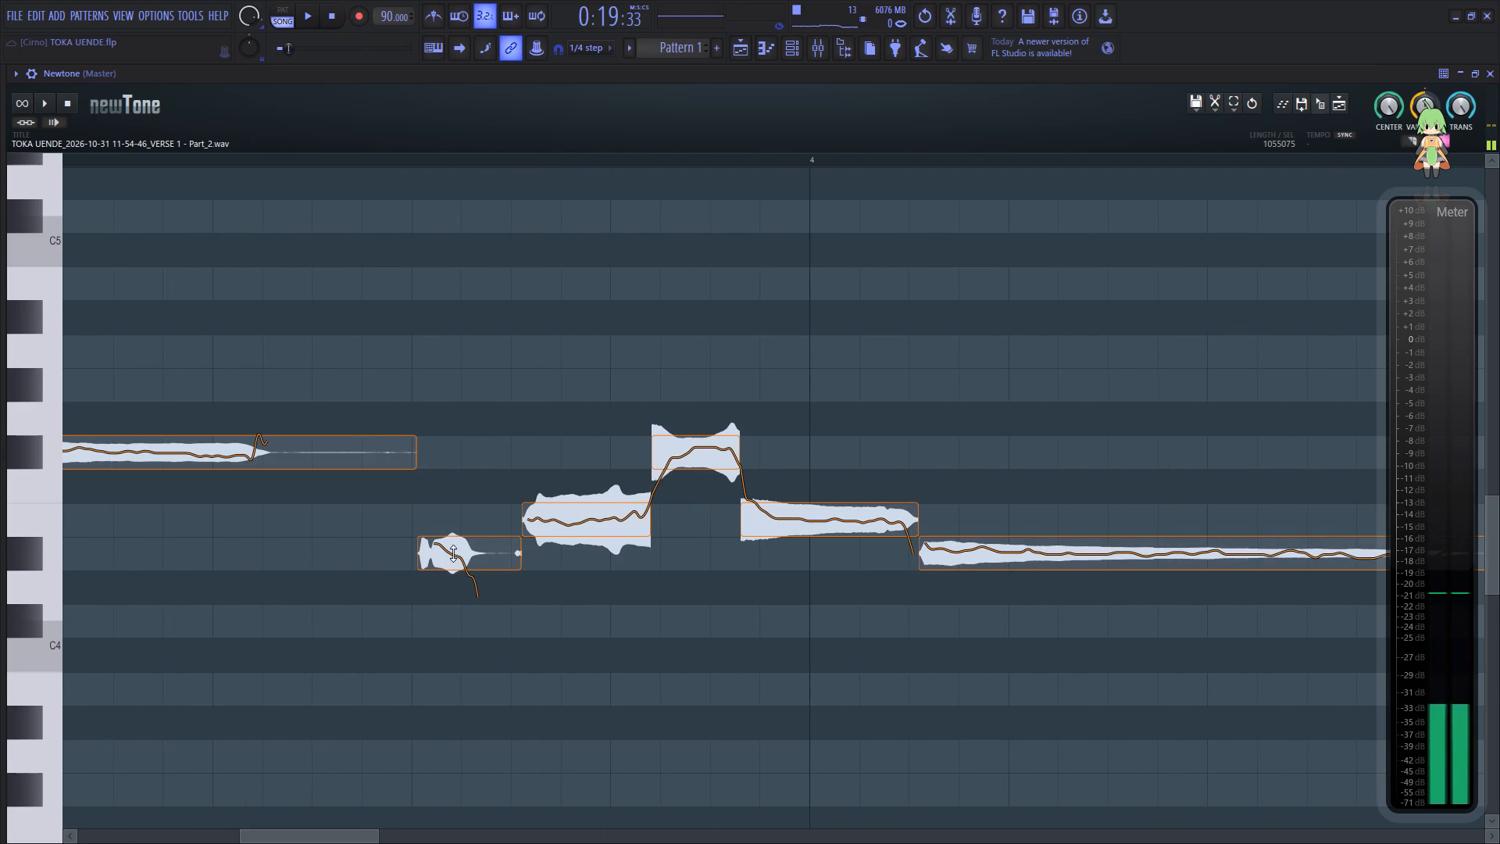
drag(453, 553, 455, 470)
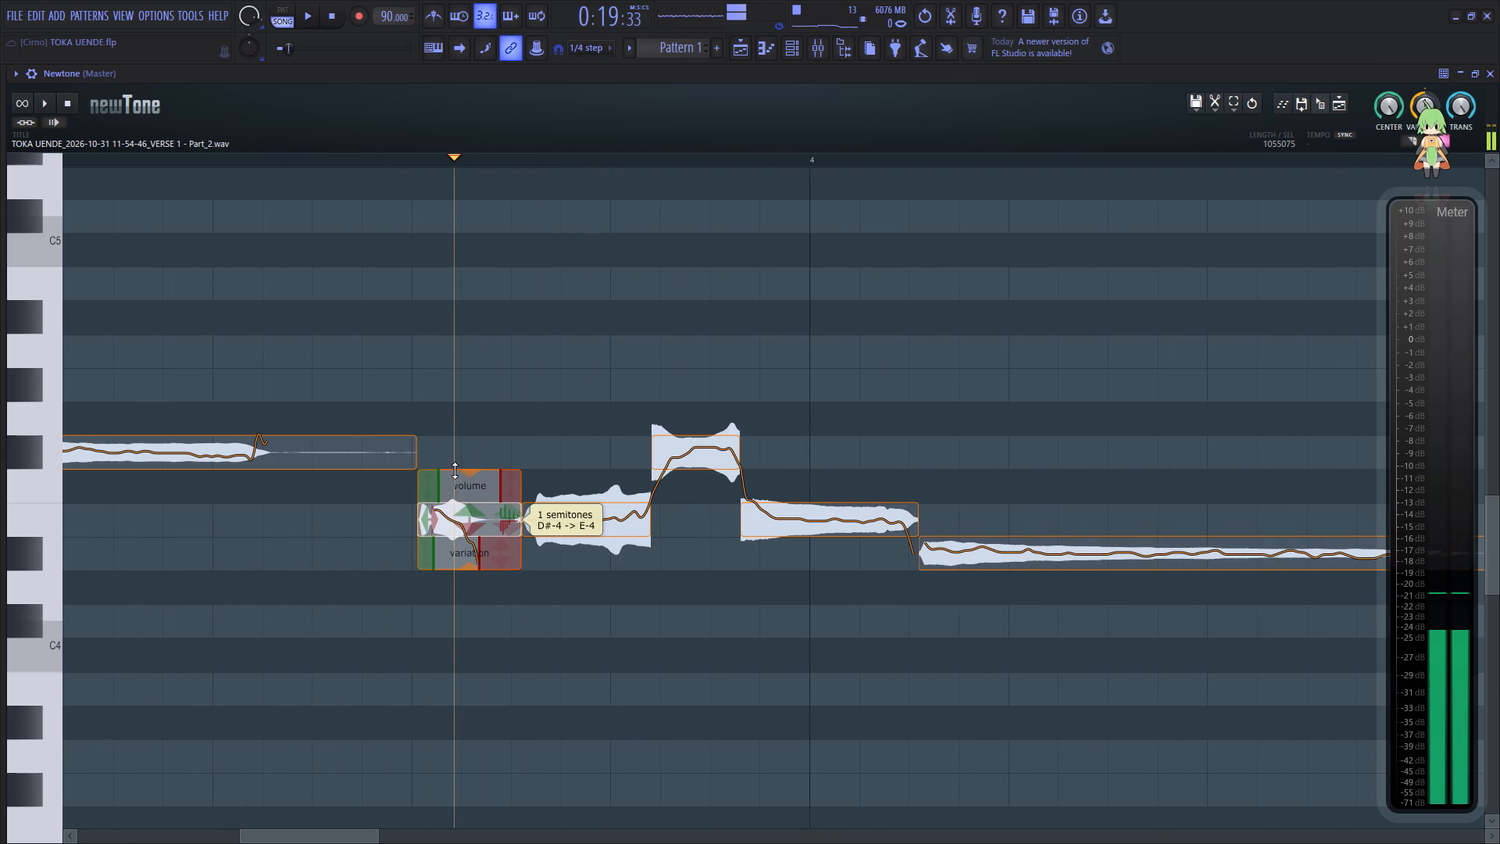
drag(455, 470, 455, 463)
click(356, 542)
key(space)
key(space)
key(space)
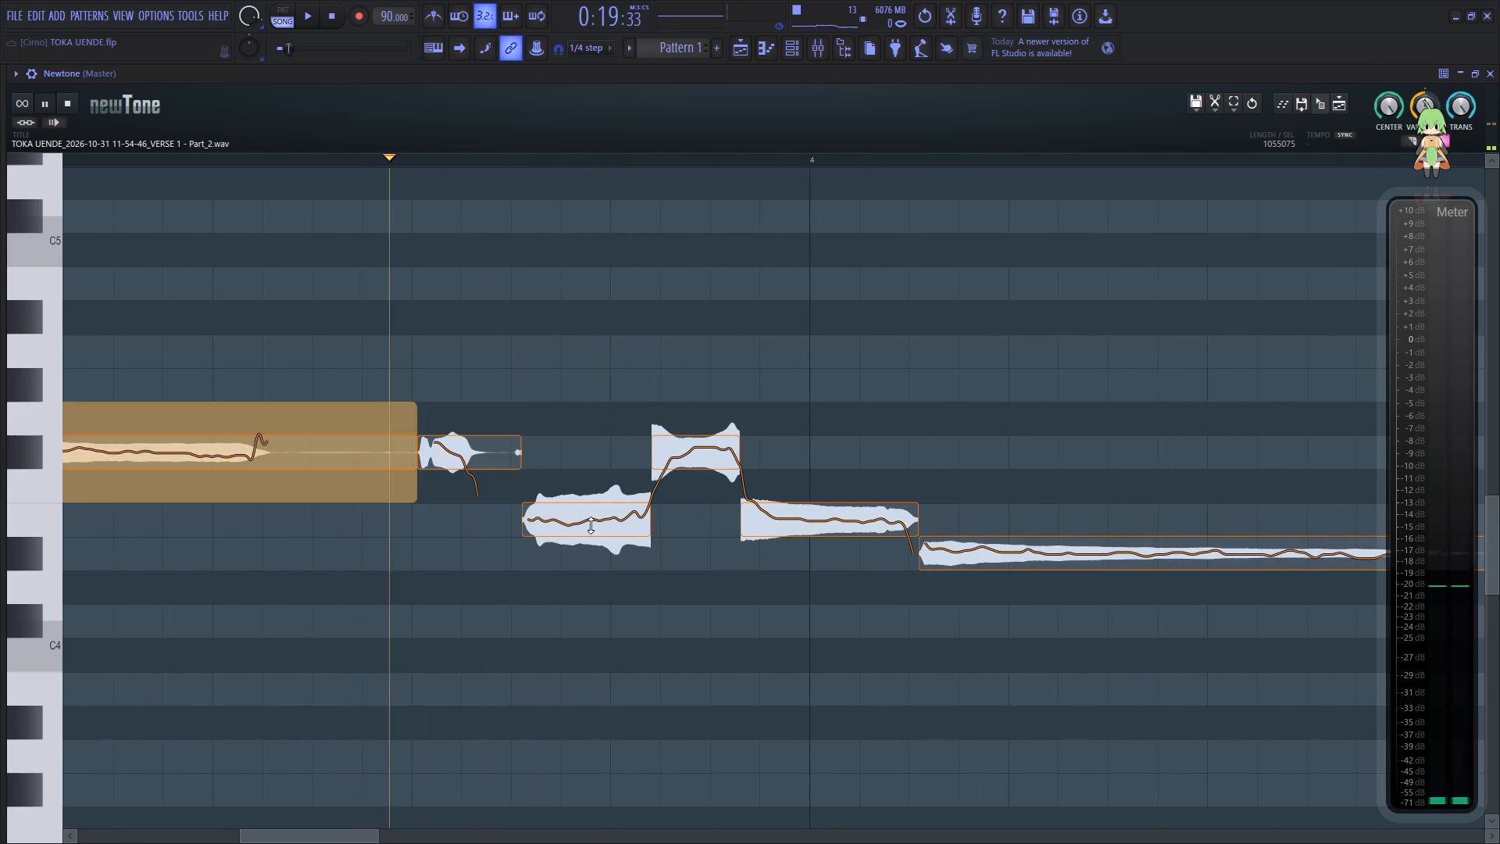
Raise the three joined notes leading into bar 4 to F#4, G#4 and F#4, auditioning the phrase.
drag(591, 522, 591, 467)
key(space)
key(space)
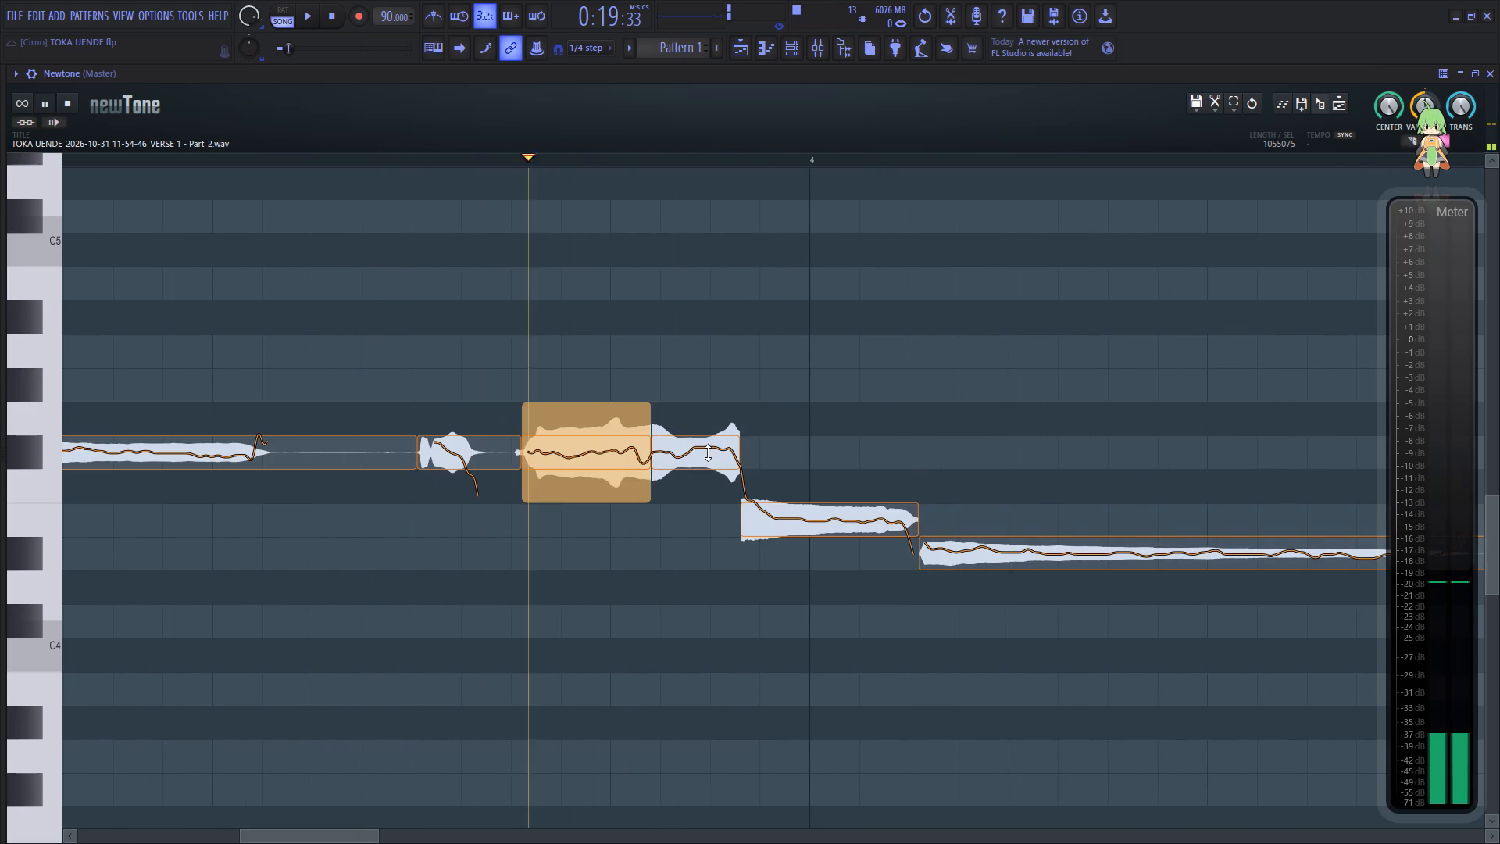
drag(708, 452, 694, 385)
key(space)
key(space)
drag(816, 524, 816, 479)
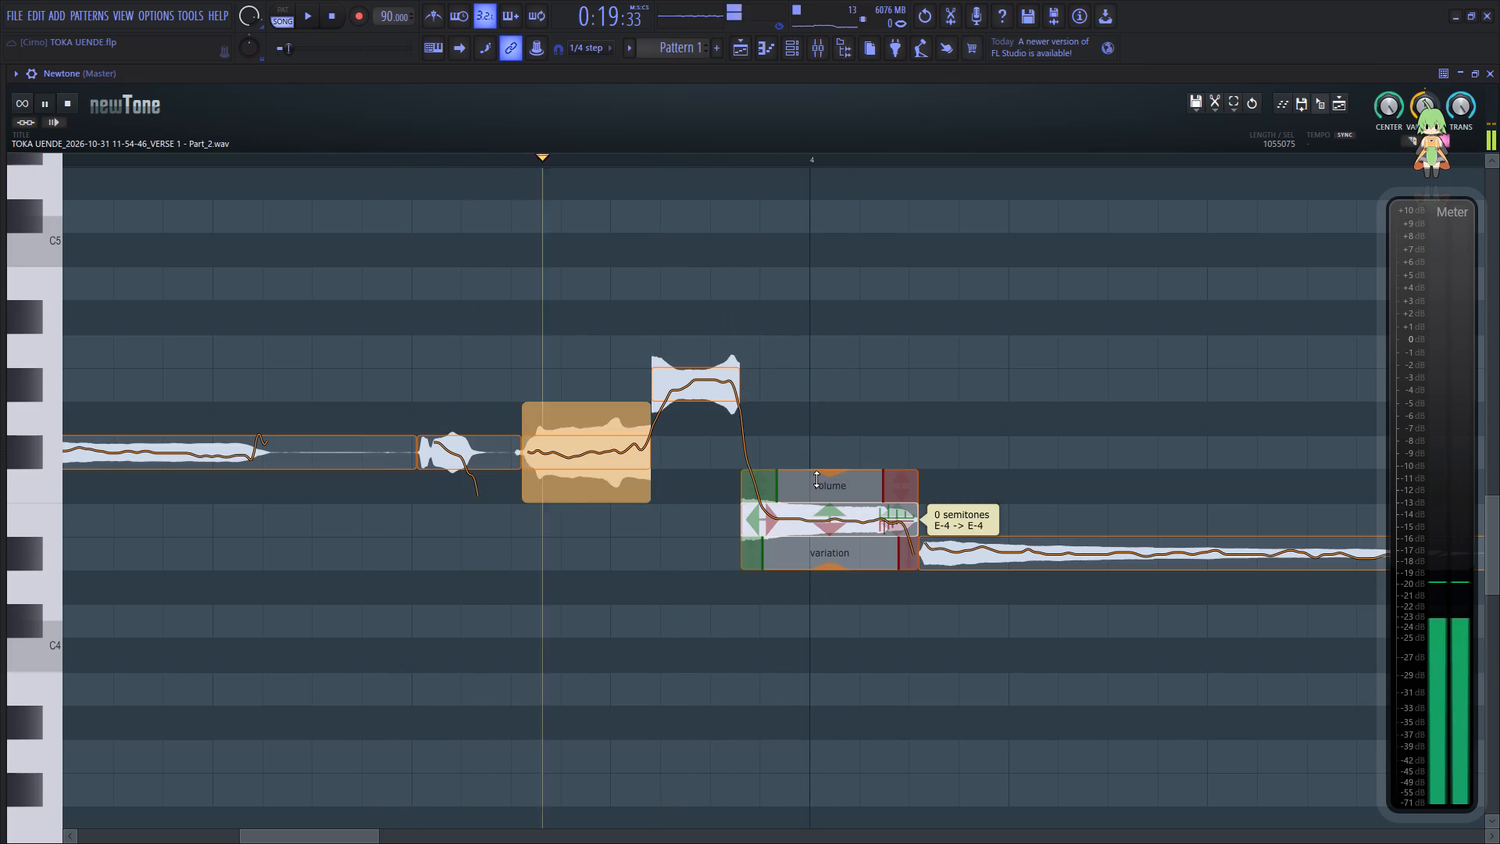
drag(816, 479, 817, 459)
key(space)
key(space)
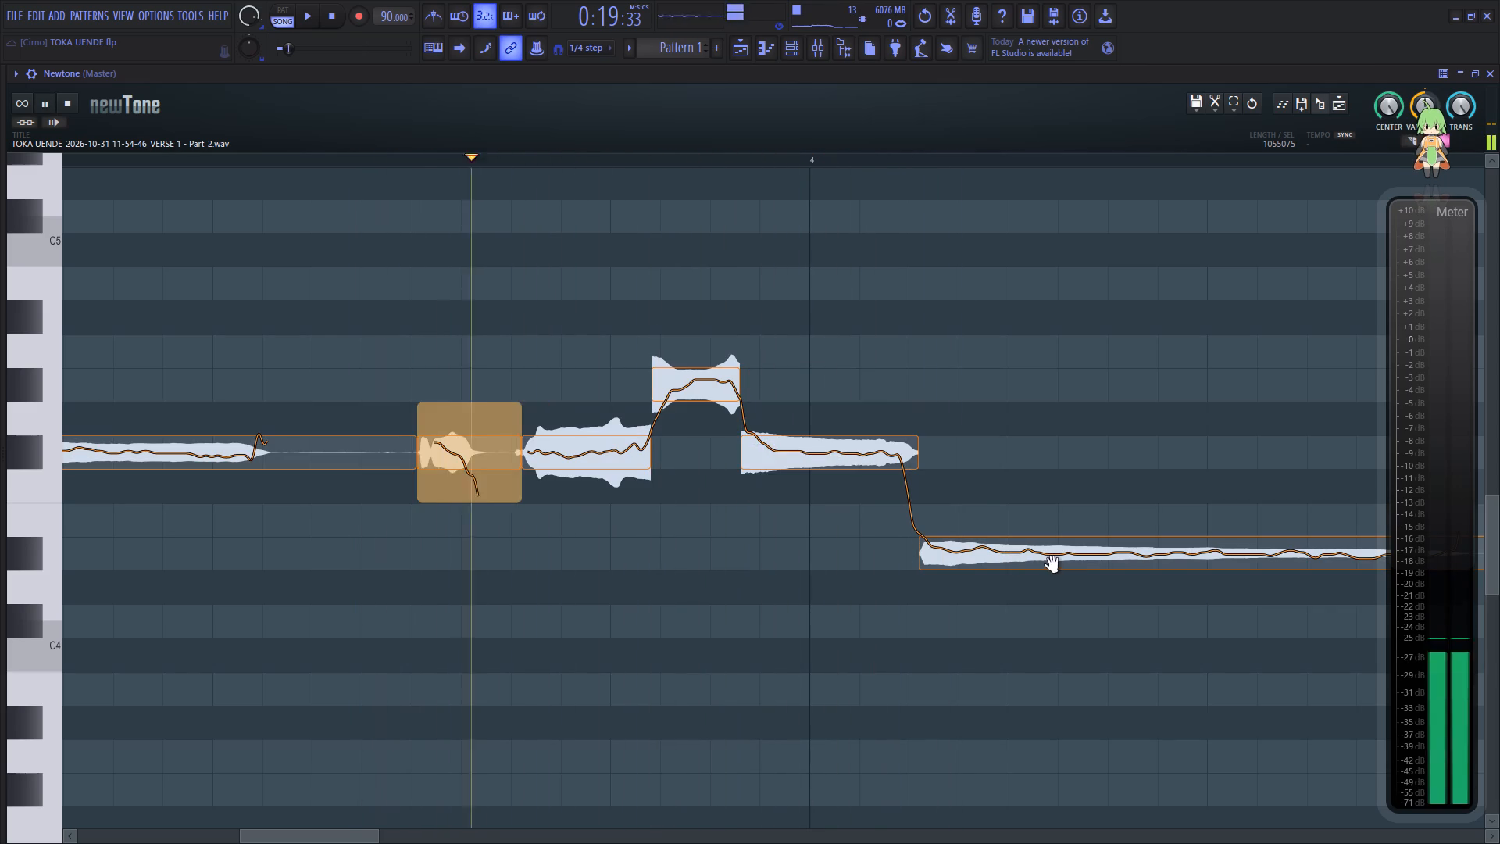
key(space)
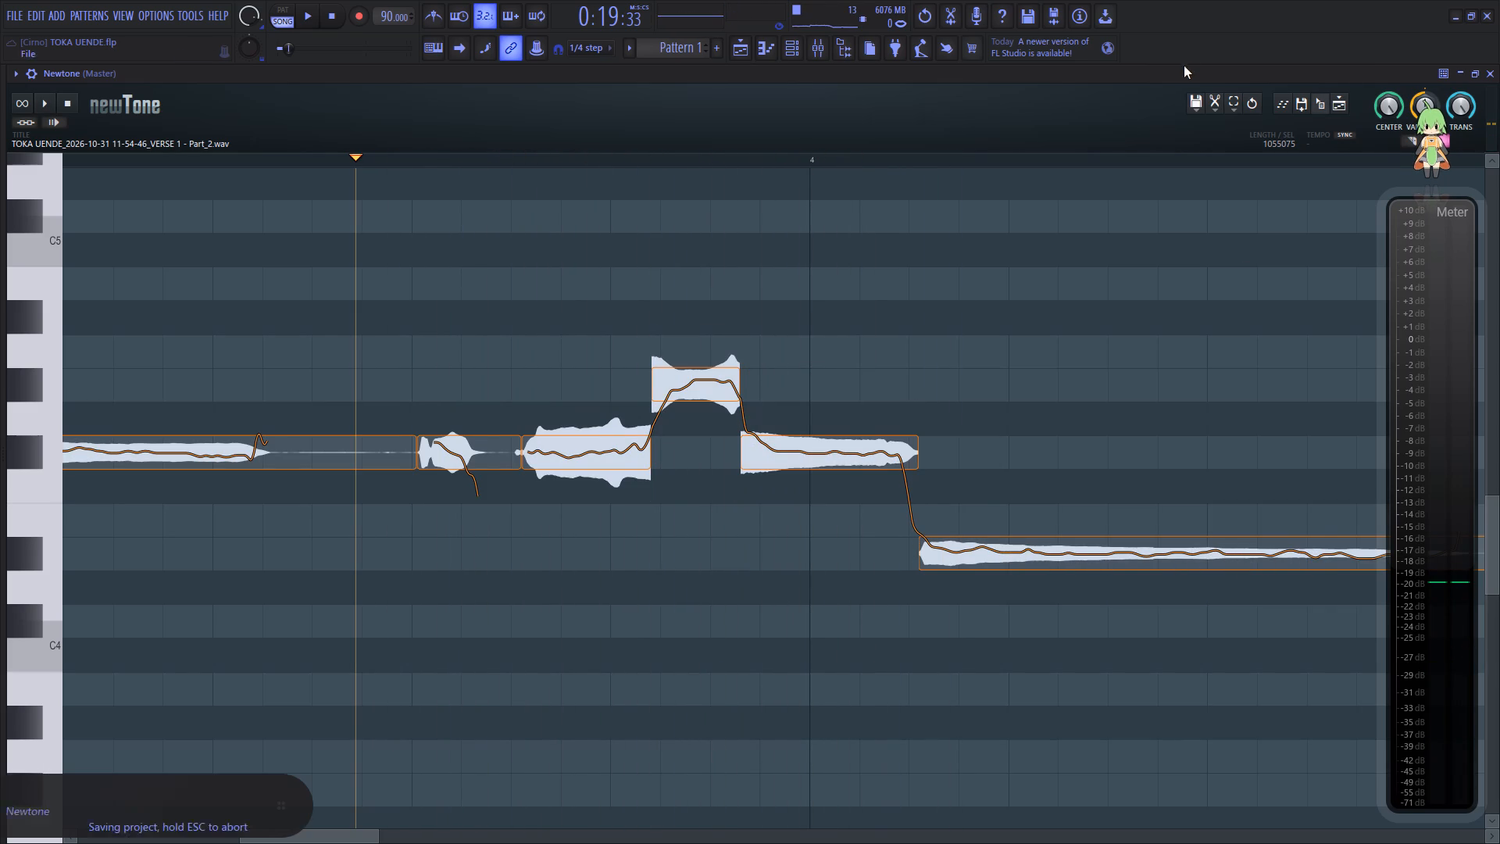
click(1214, 112)
click(1214, 112)
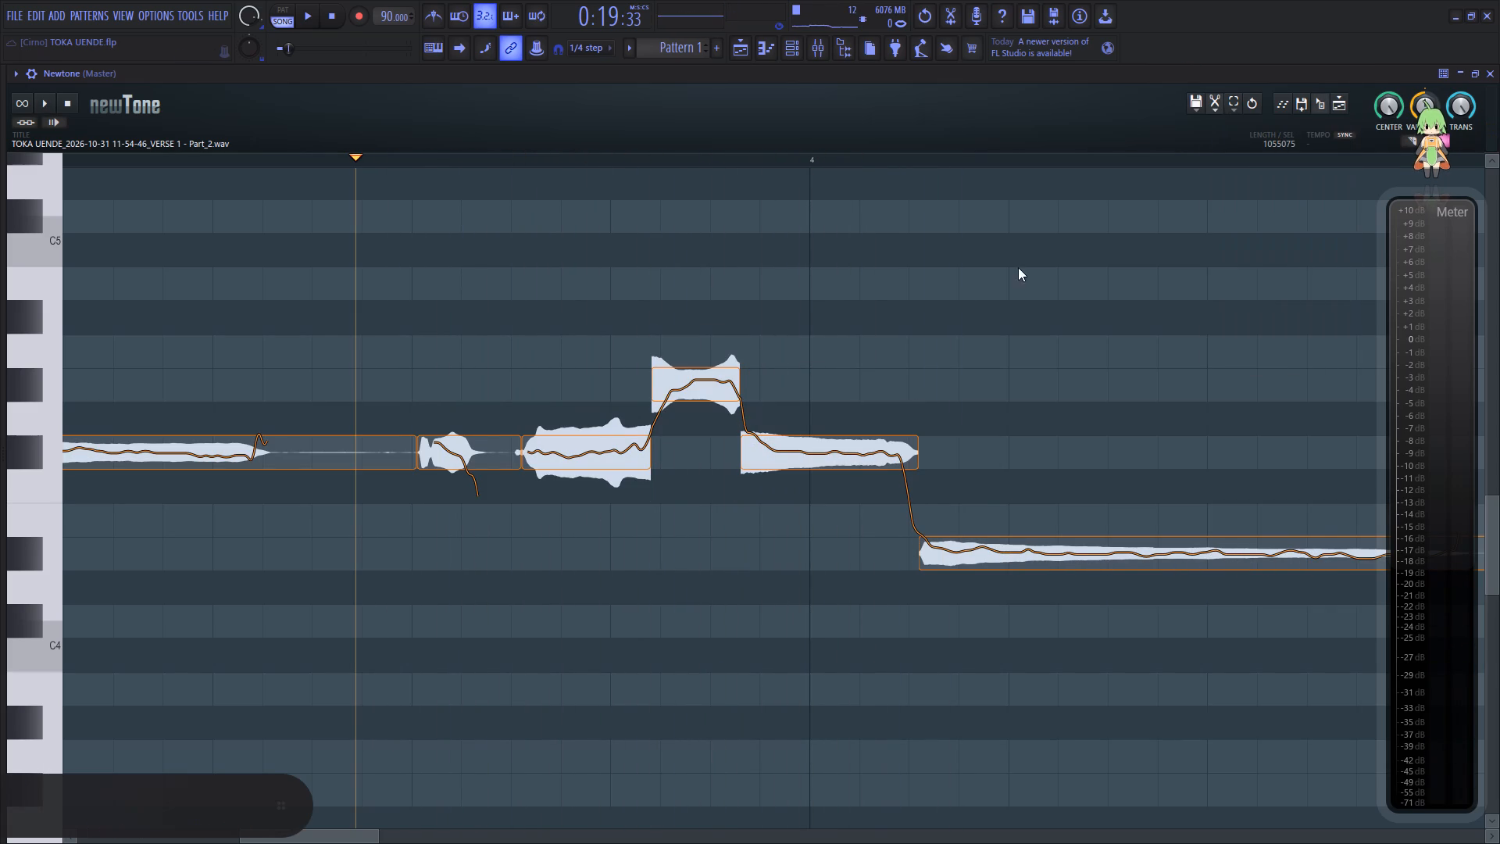
Raise the long closing note in bar 4 to E4.
key(space)
drag(324, 839, 391, 838)
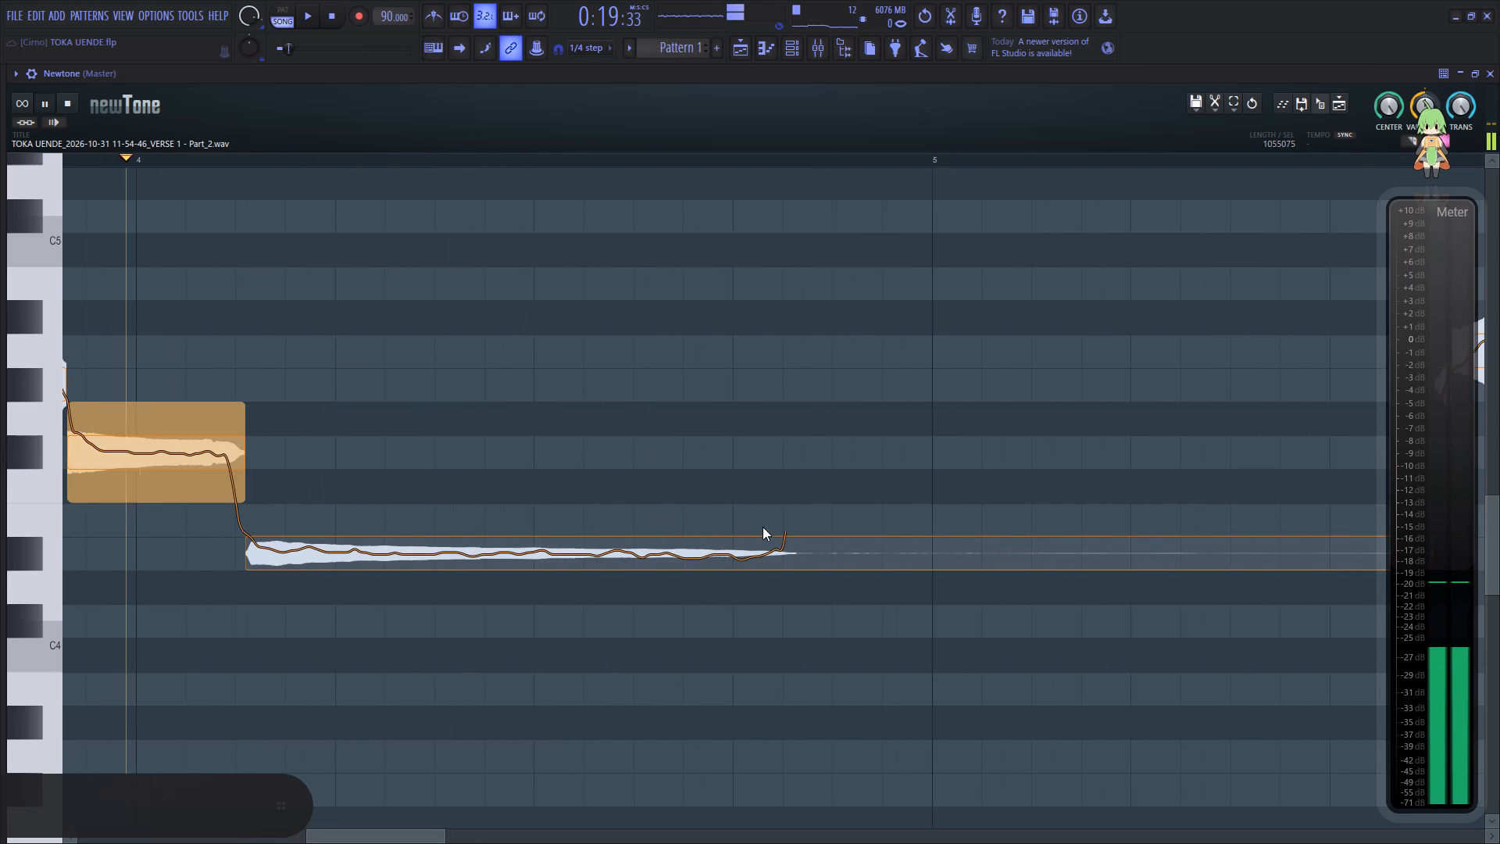
drag(787, 551, 777, 479)
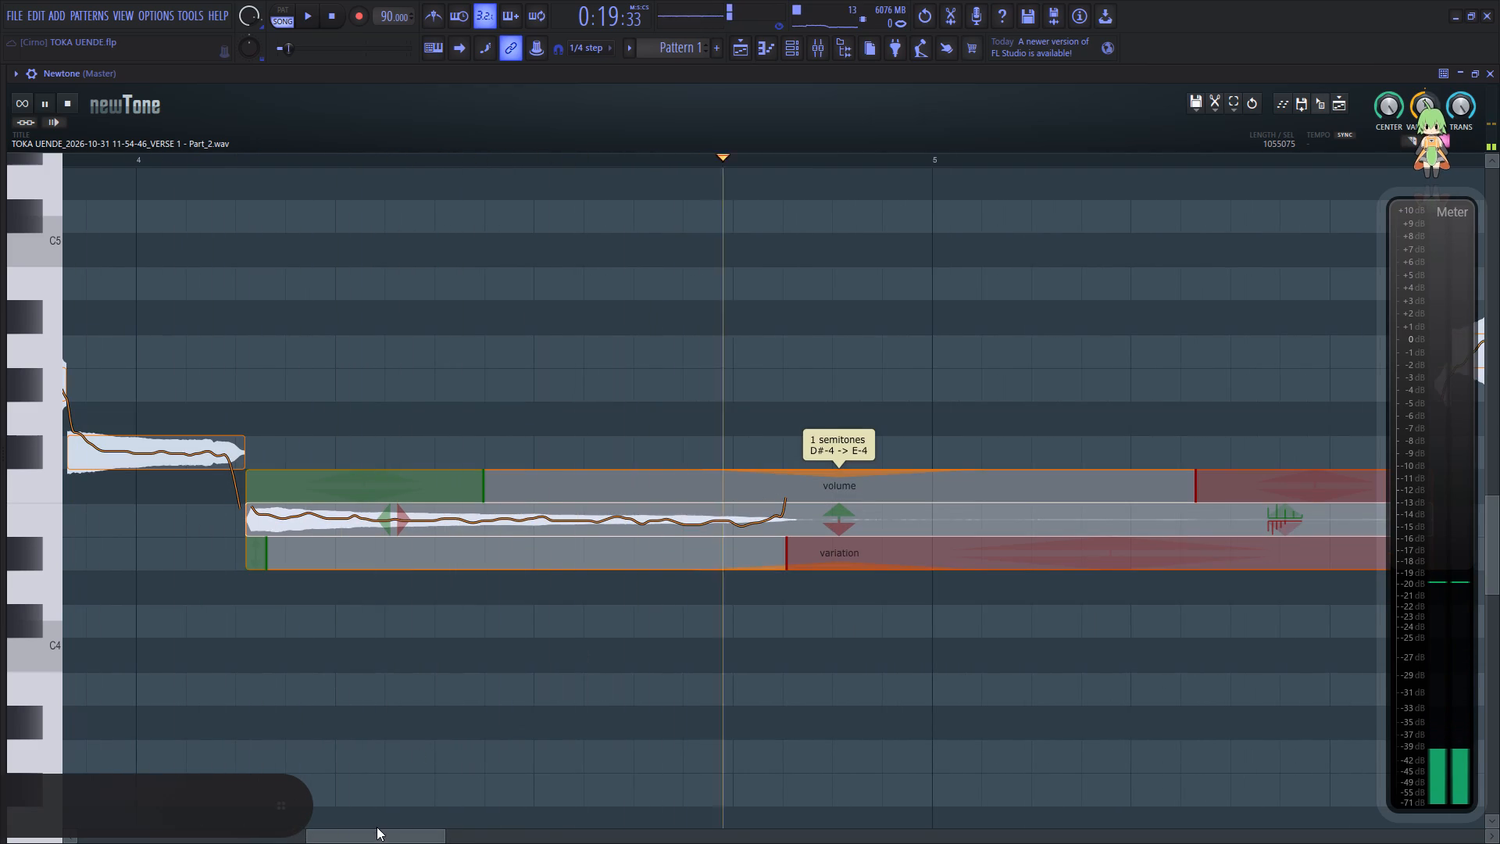
Raise the three main notes of the phrase before bar 6 to B4, A4 and G#4, auditioning each change.
drag(375, 835, 470, 843)
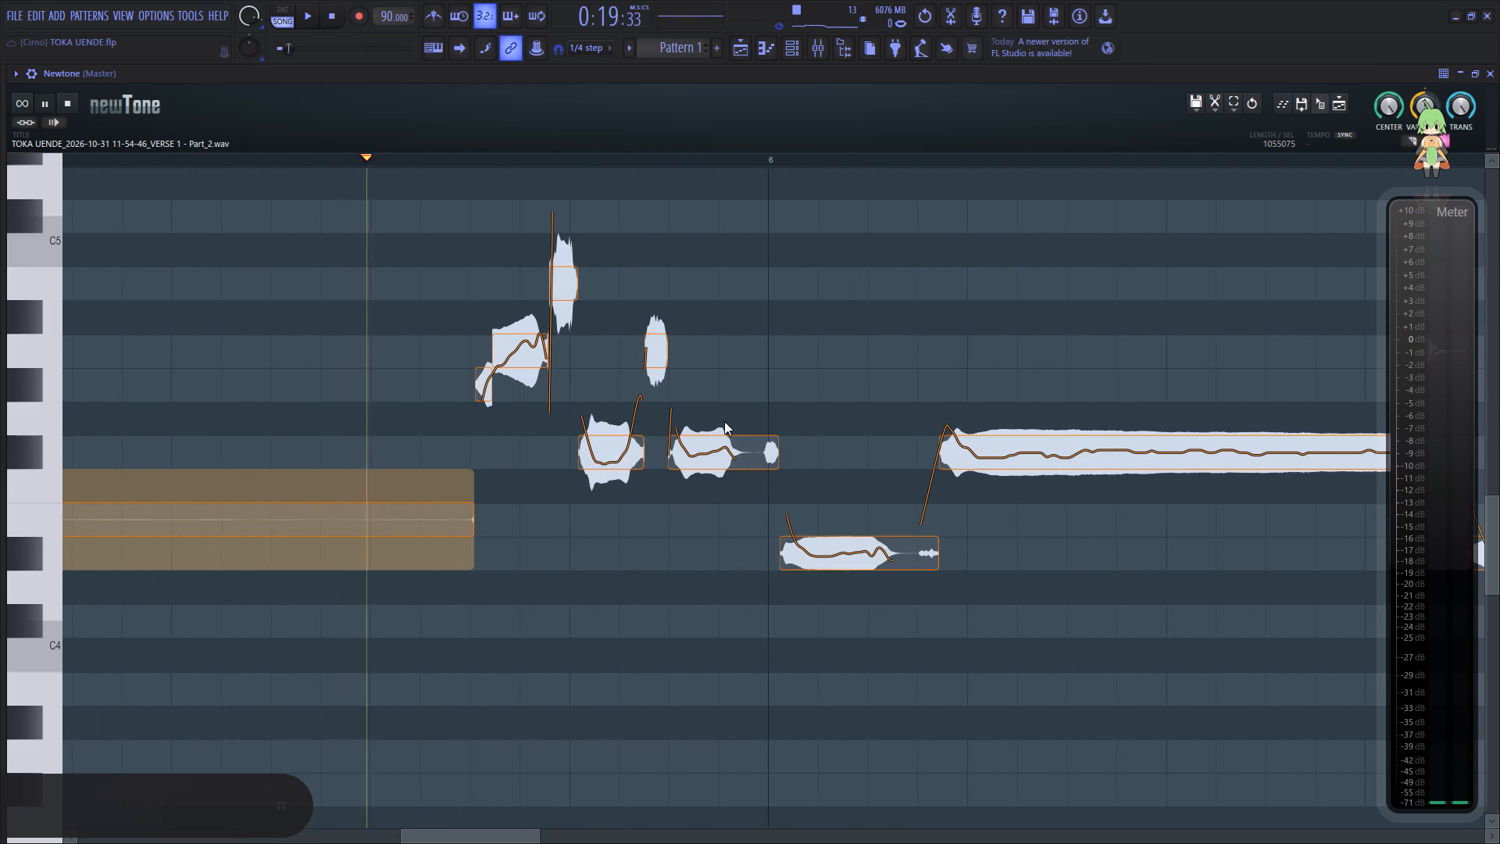
key(space)
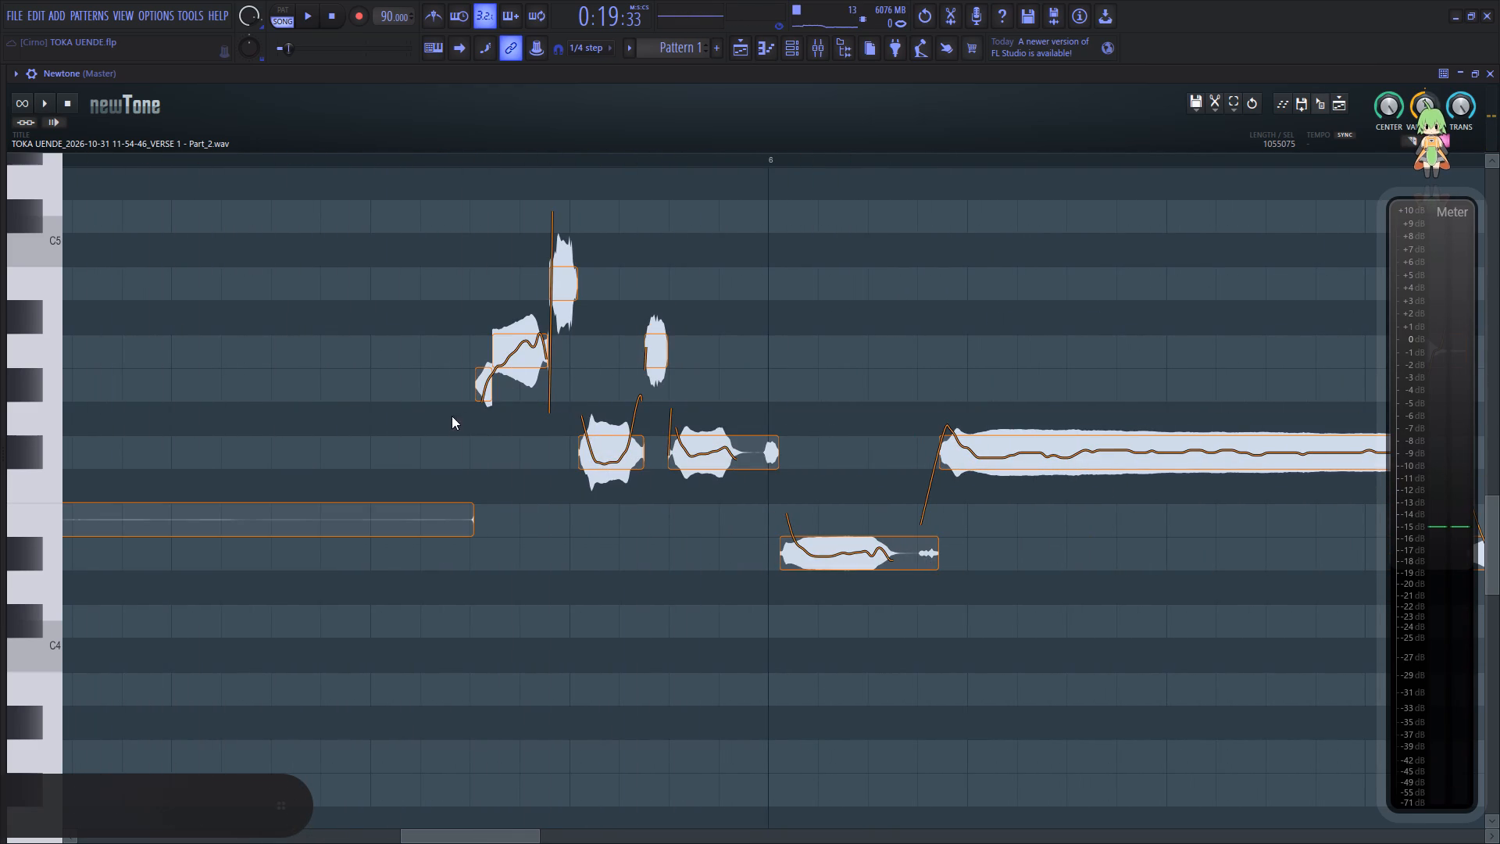
drag(519, 354, 519, 291)
click(431, 345)
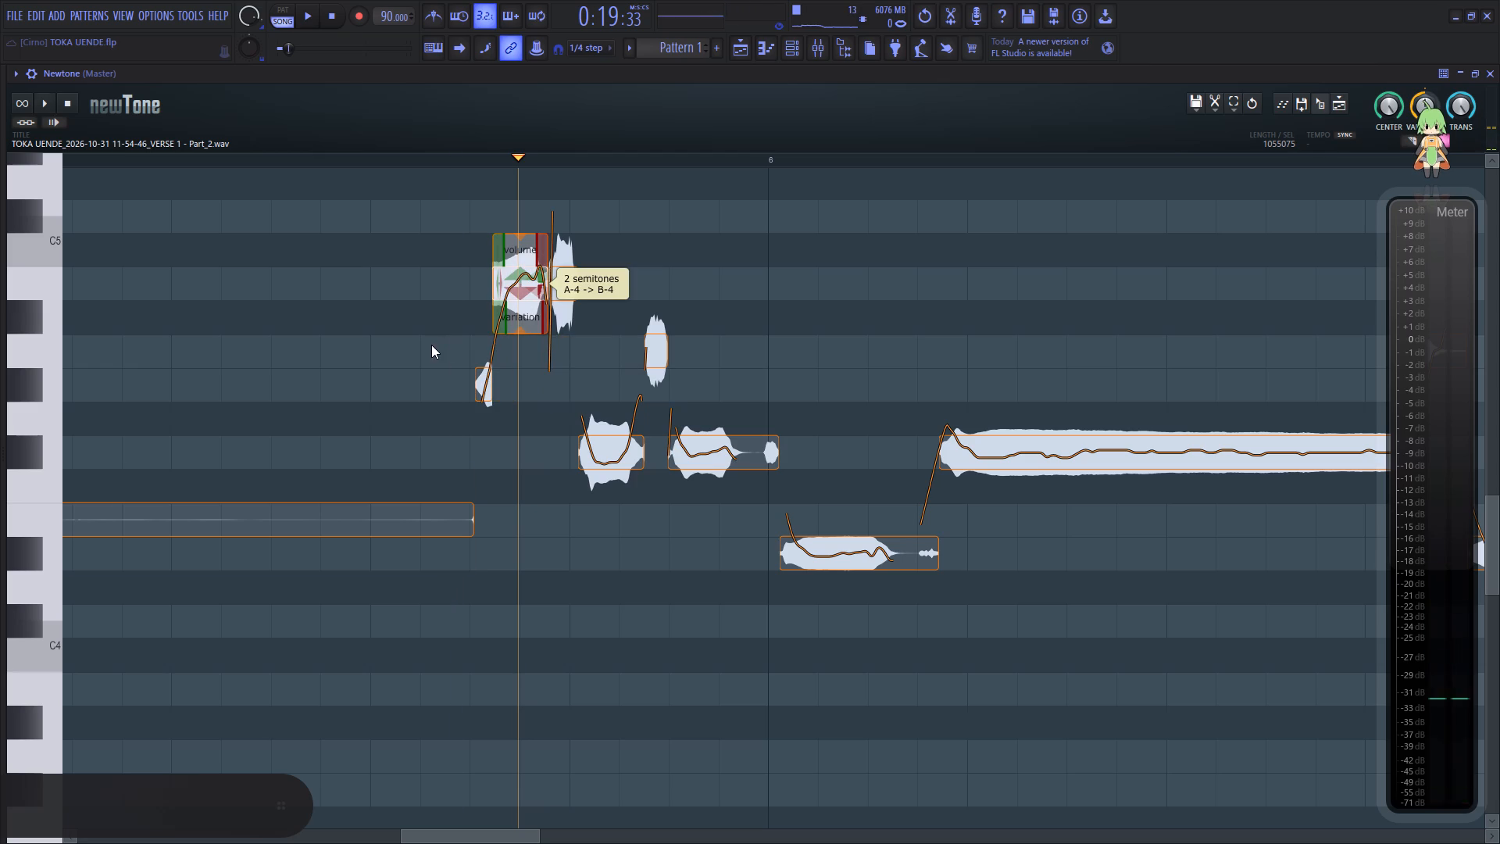
key(space)
key(space)
key(space)
drag(608, 453, 608, 365)
key(space)
key(space)
key(space)
key(space)
drag(713, 458, 712, 399)
key(space)
key(space)
Raise the short note at the start of bar 6 to E4 and the long note after it to G#4.
drag(860, 563, 859, 494)
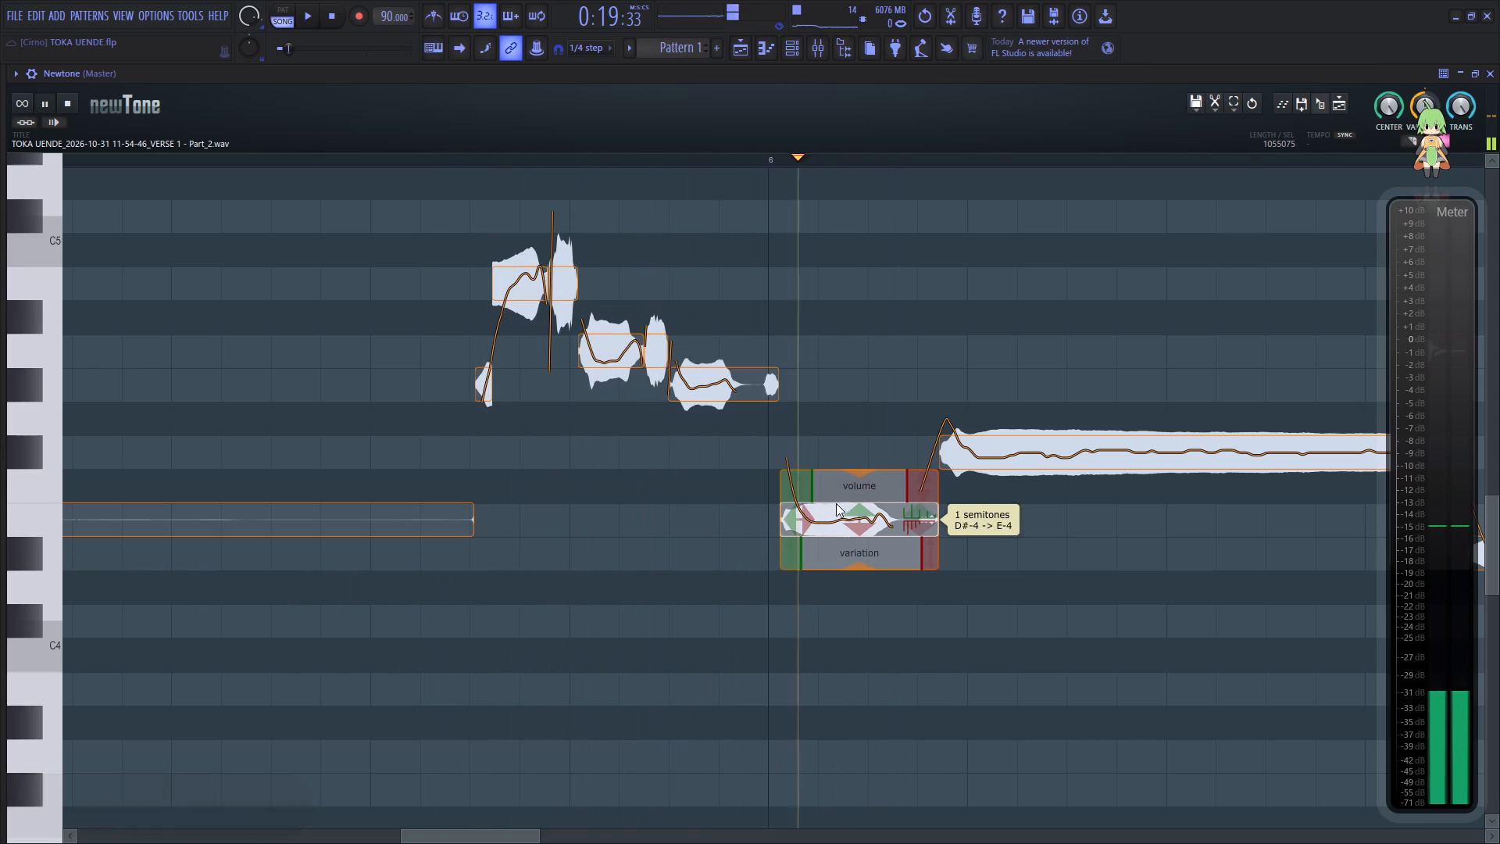
key(space)
key(space)
drag(1182, 453, 1169, 395)
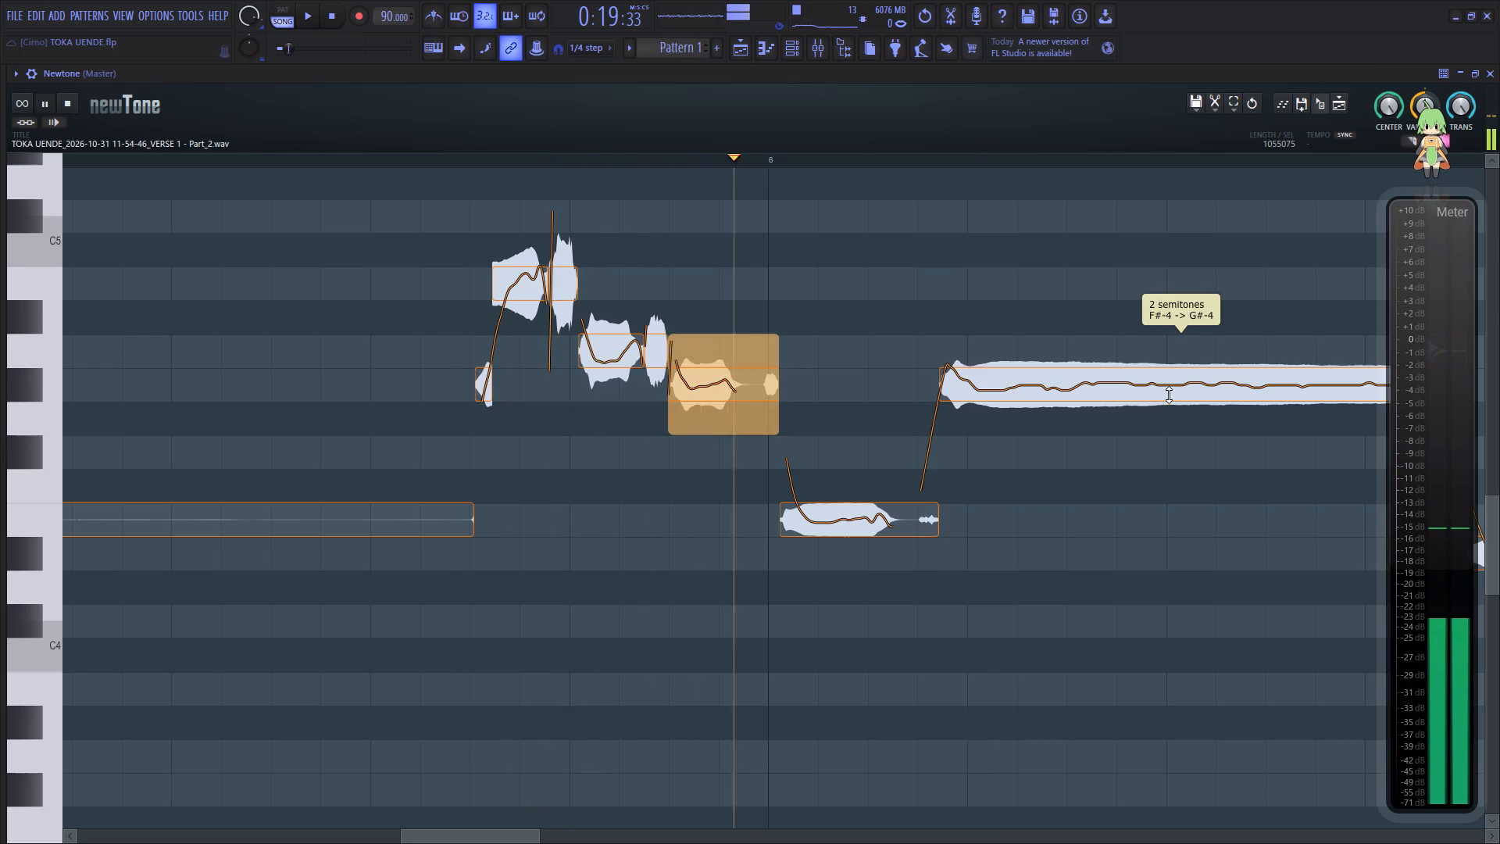
drag(1169, 395, 1169, 394)
Raise the sustained note across the start of bar 7 to F#4.
drag(495, 843, 523, 835)
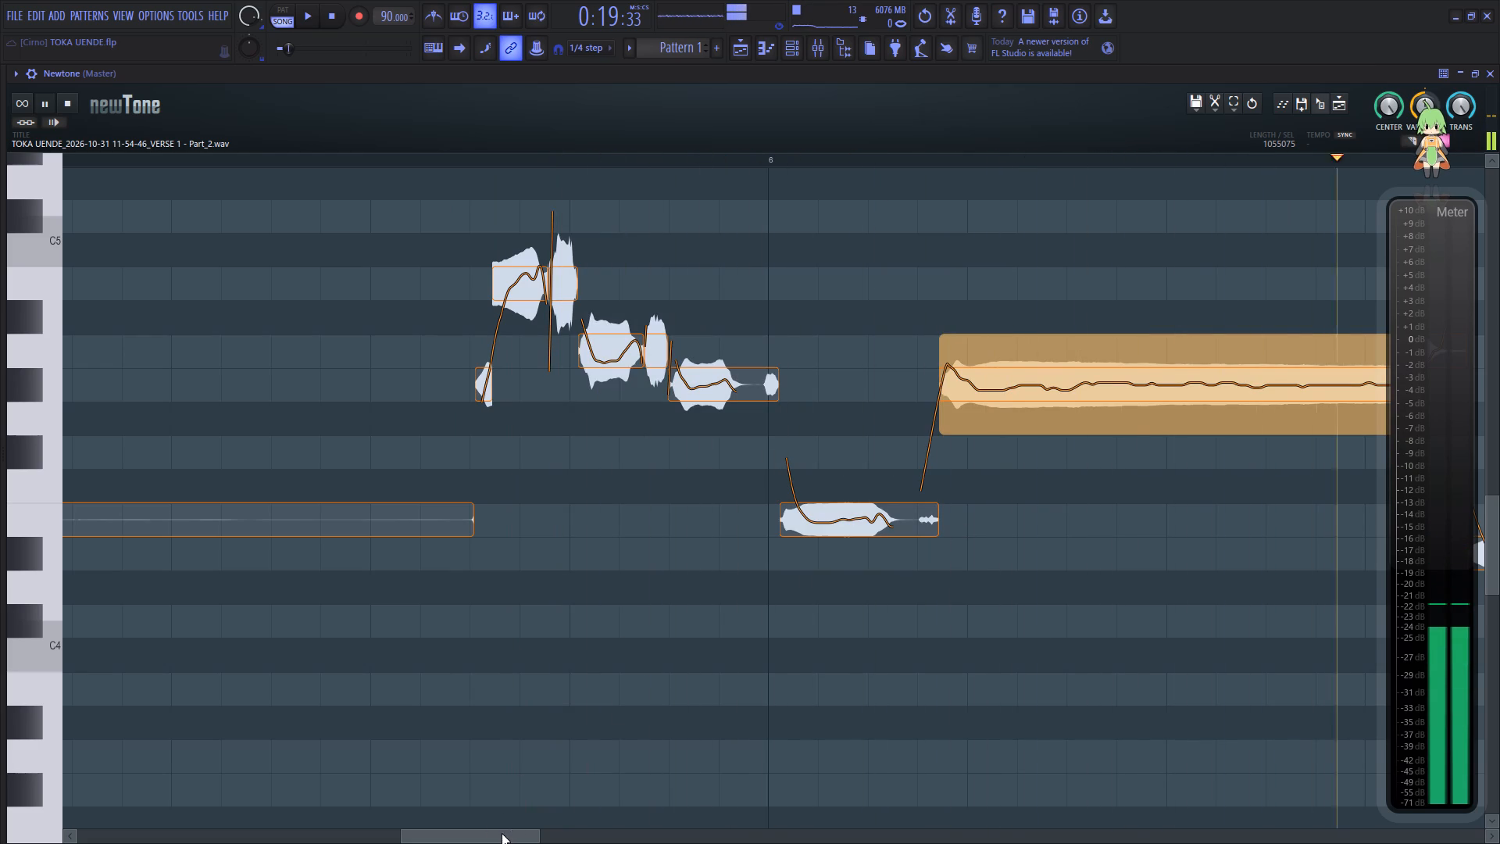
drag(502, 834, 609, 836)
key(space)
key(space)
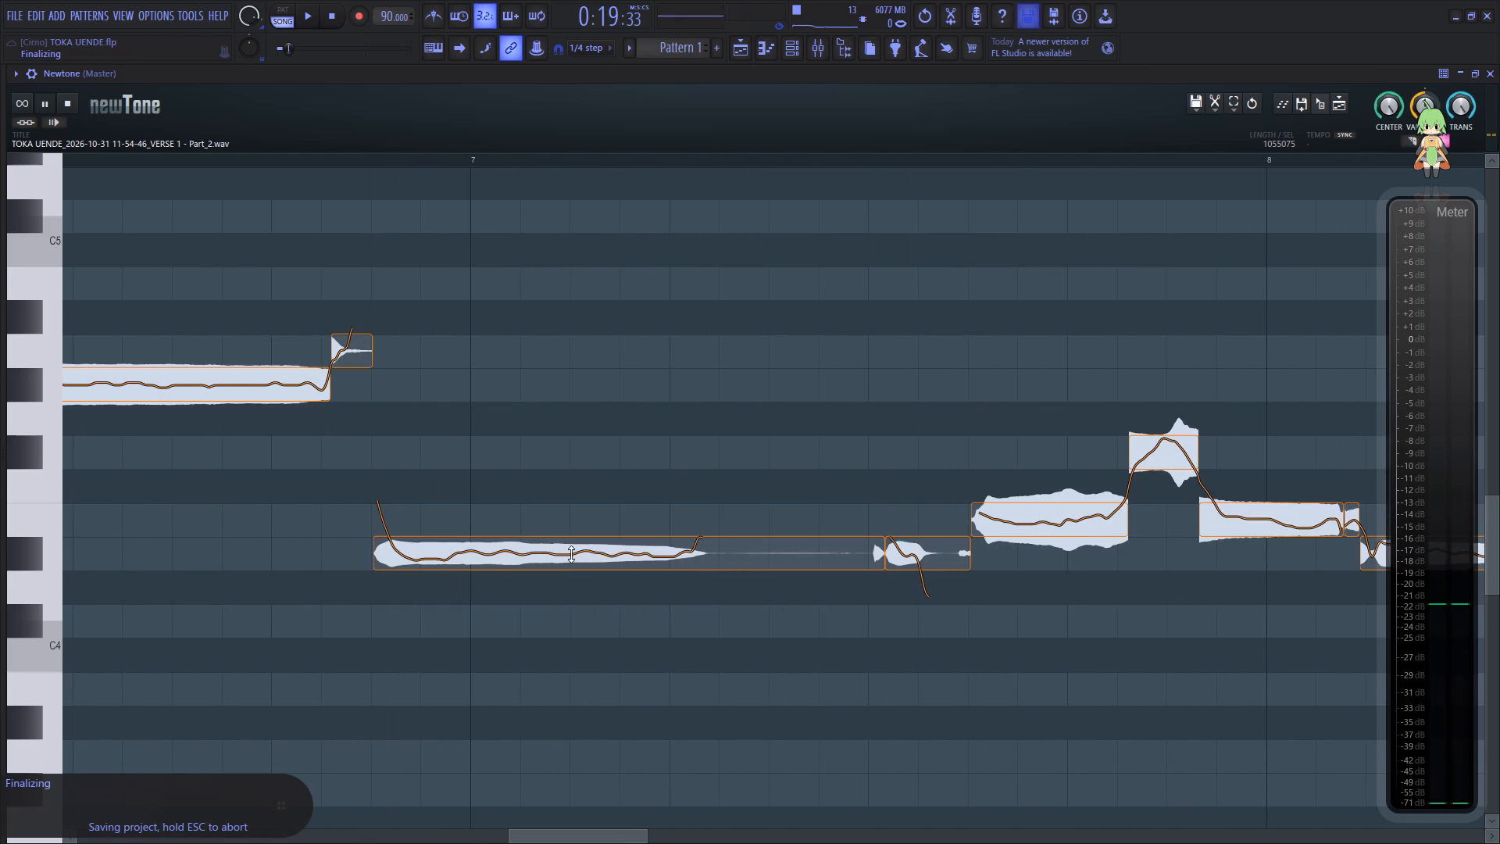
drag(570, 551, 569, 456)
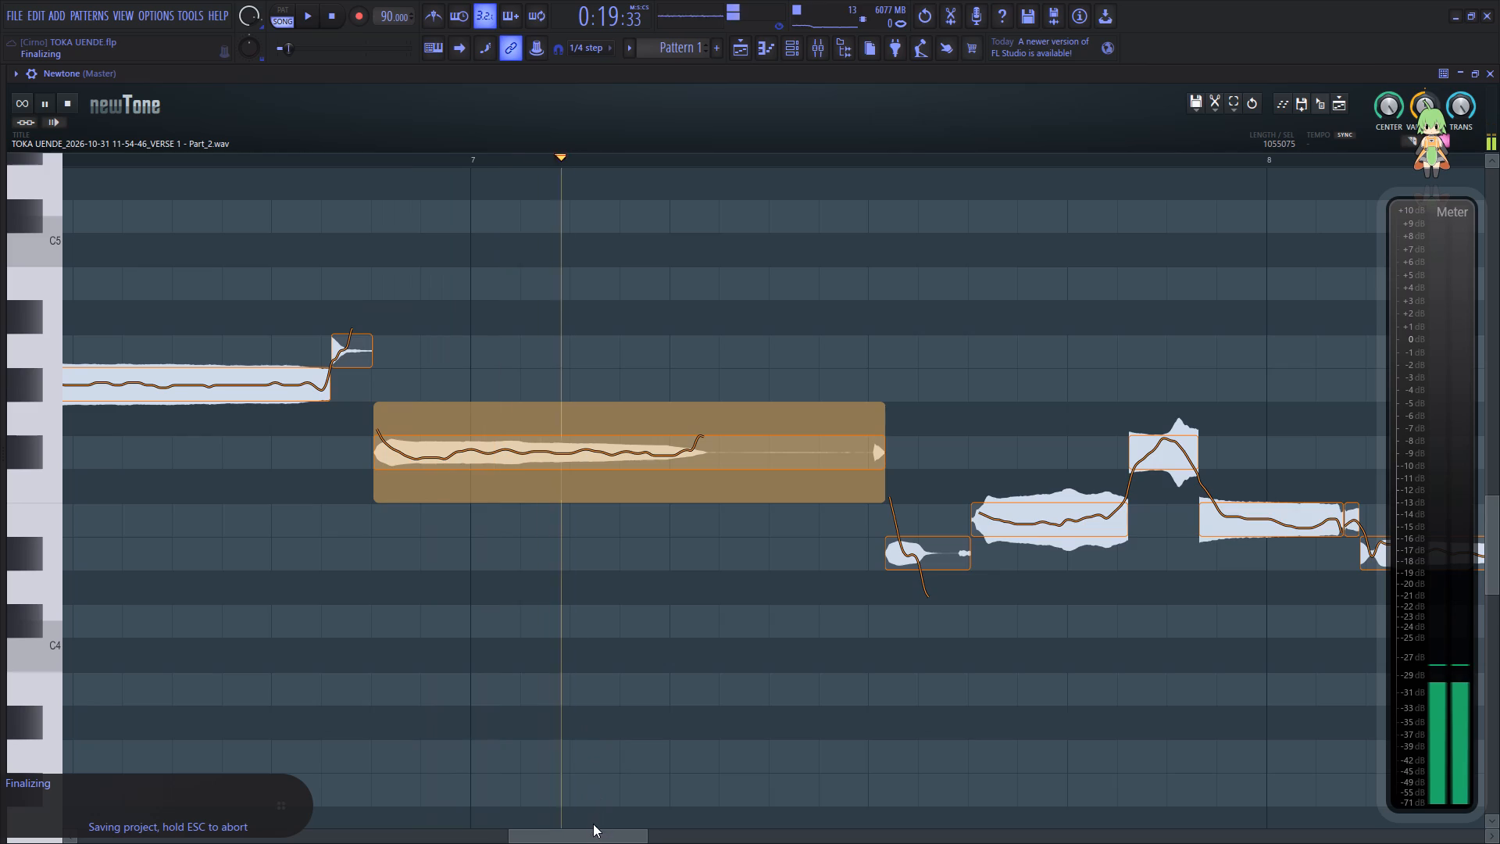
Raise the short note late in bar 7 to E4 and the wider note following it to F#4.
drag(586, 834, 618, 829)
key(space)
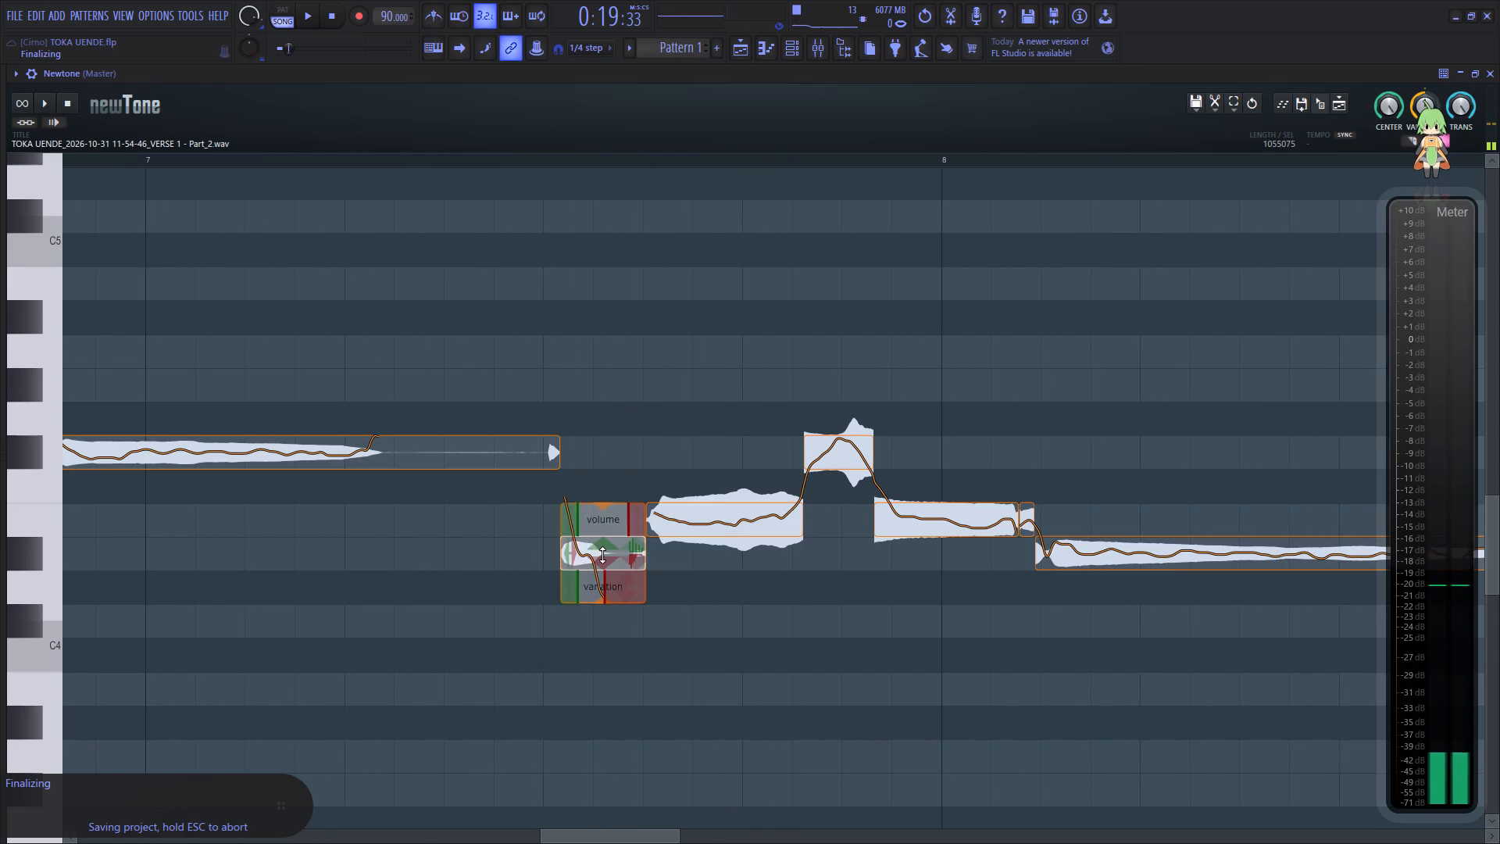
key(space)
drag(602, 555, 602, 512)
click(507, 546)
key(space)
key(space)
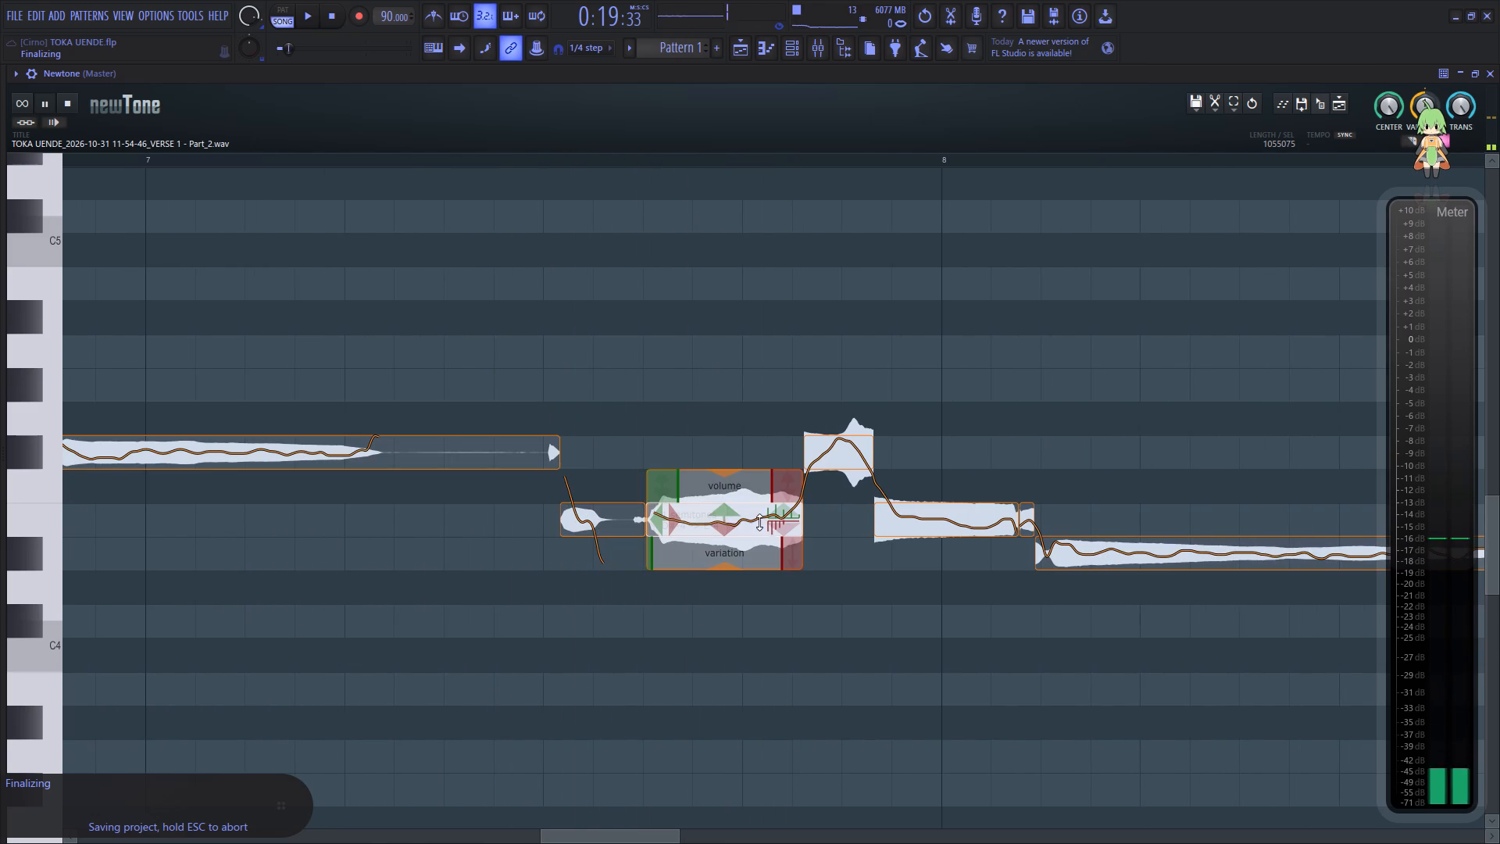
drag(759, 522, 759, 454)
drag(728, 517, 730, 465)
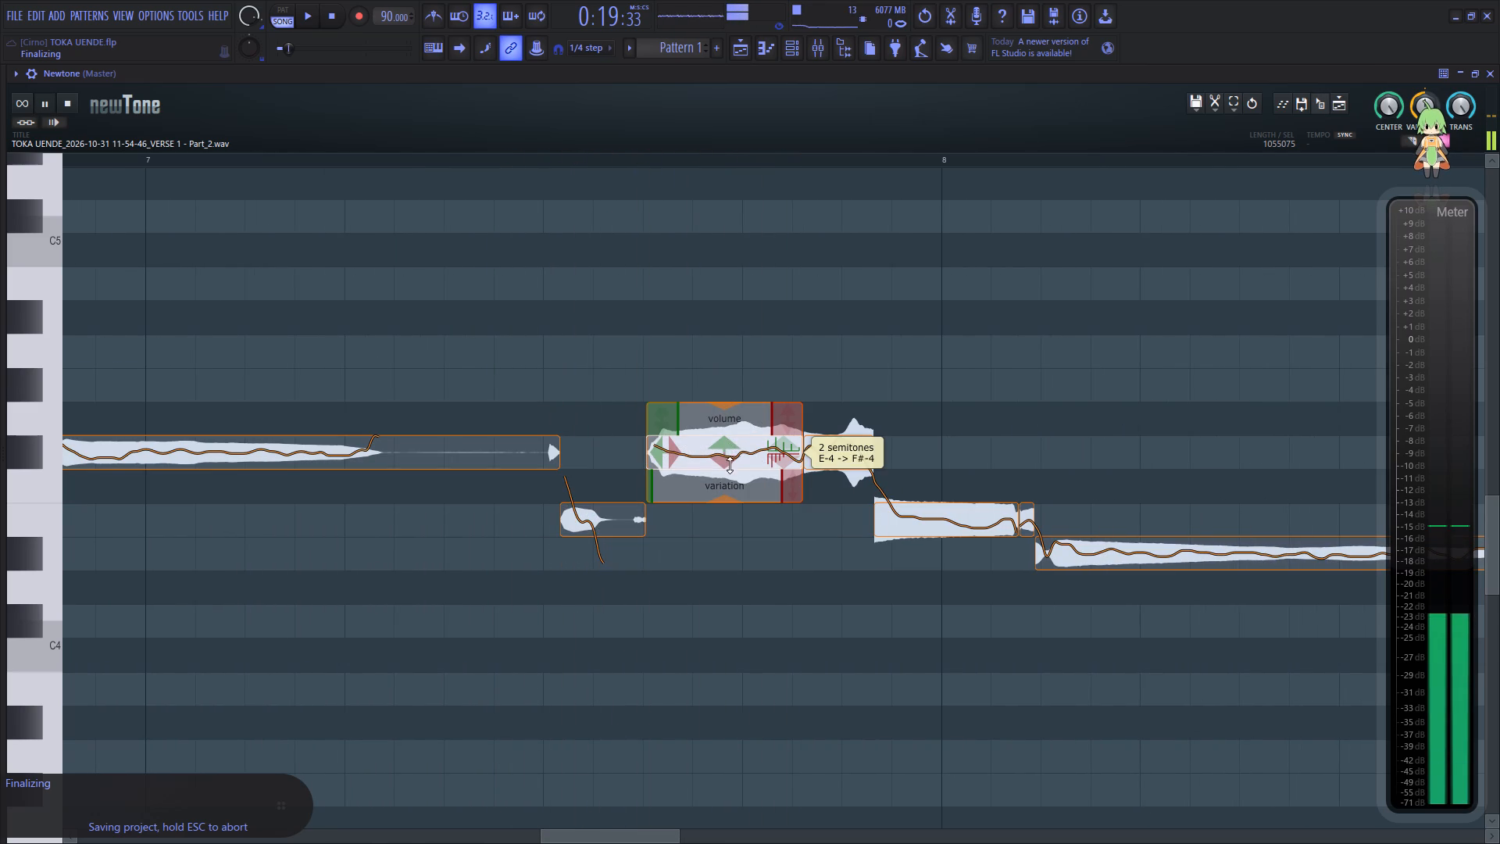
Place the wider note late in bar 7 on F#4 and raise the short note after it to G#4, auditioning the phrase.
drag(730, 465, 730, 454)
click(523, 543)
key(space)
key(space)
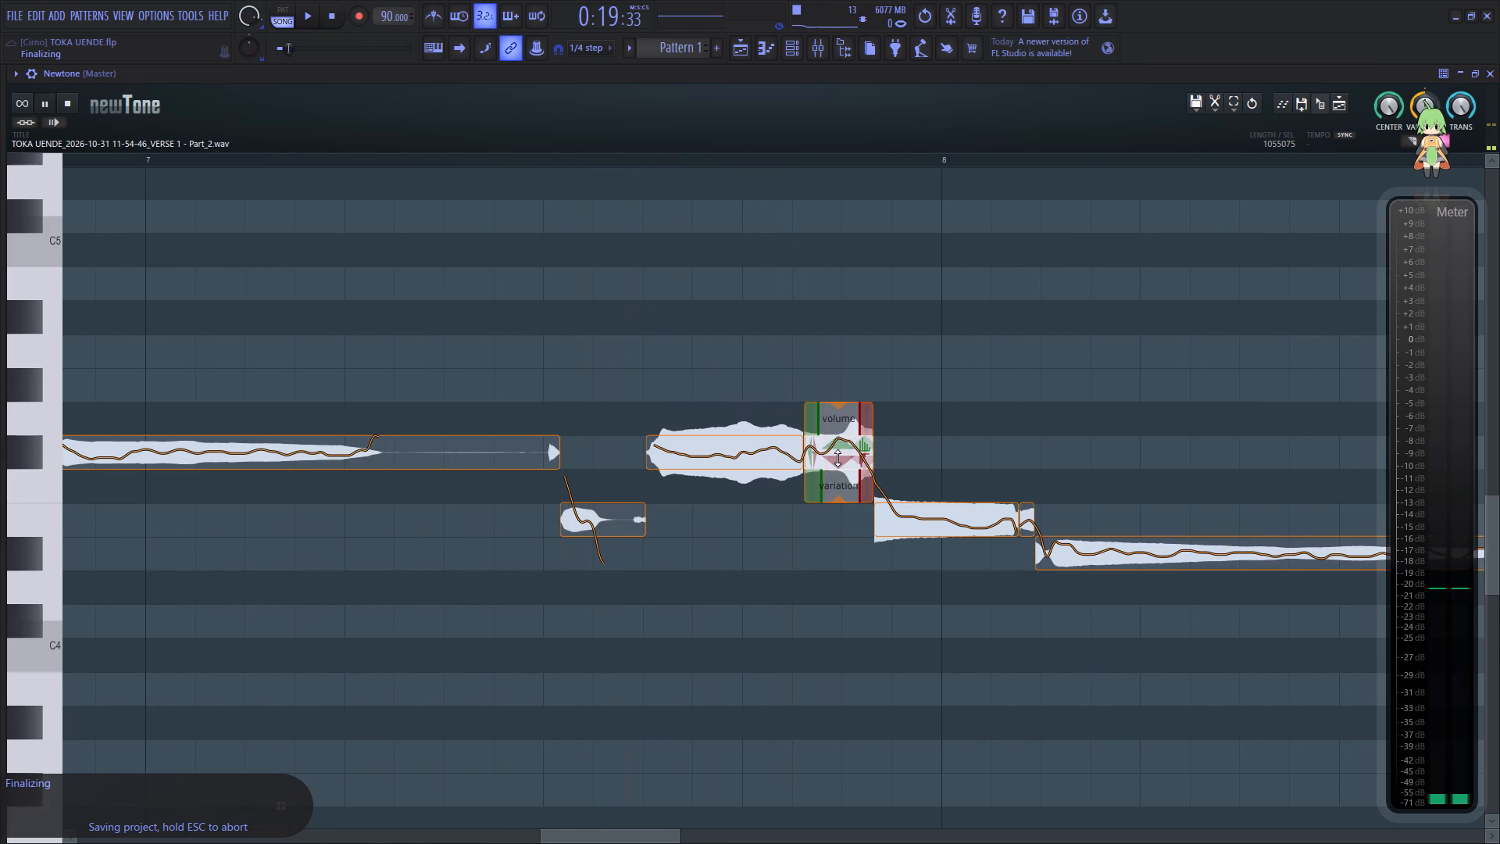
drag(837, 458, 836, 392)
click(508, 571)
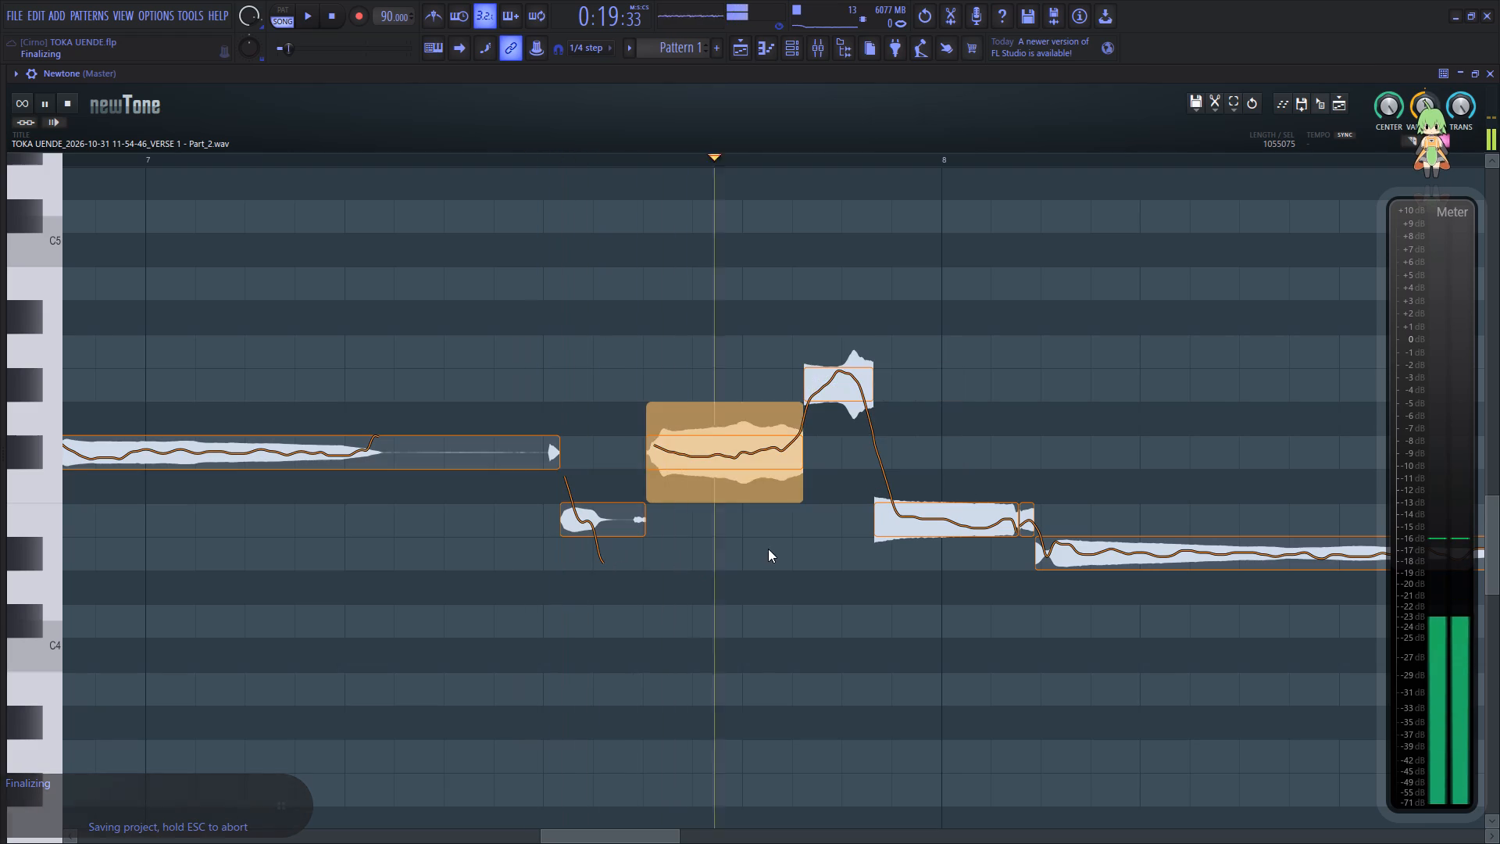
key(space)
key(space)
Raise the note across the start of bar 8 to F#4 and audition it with the notes before it.
drag(949, 524, 945, 479)
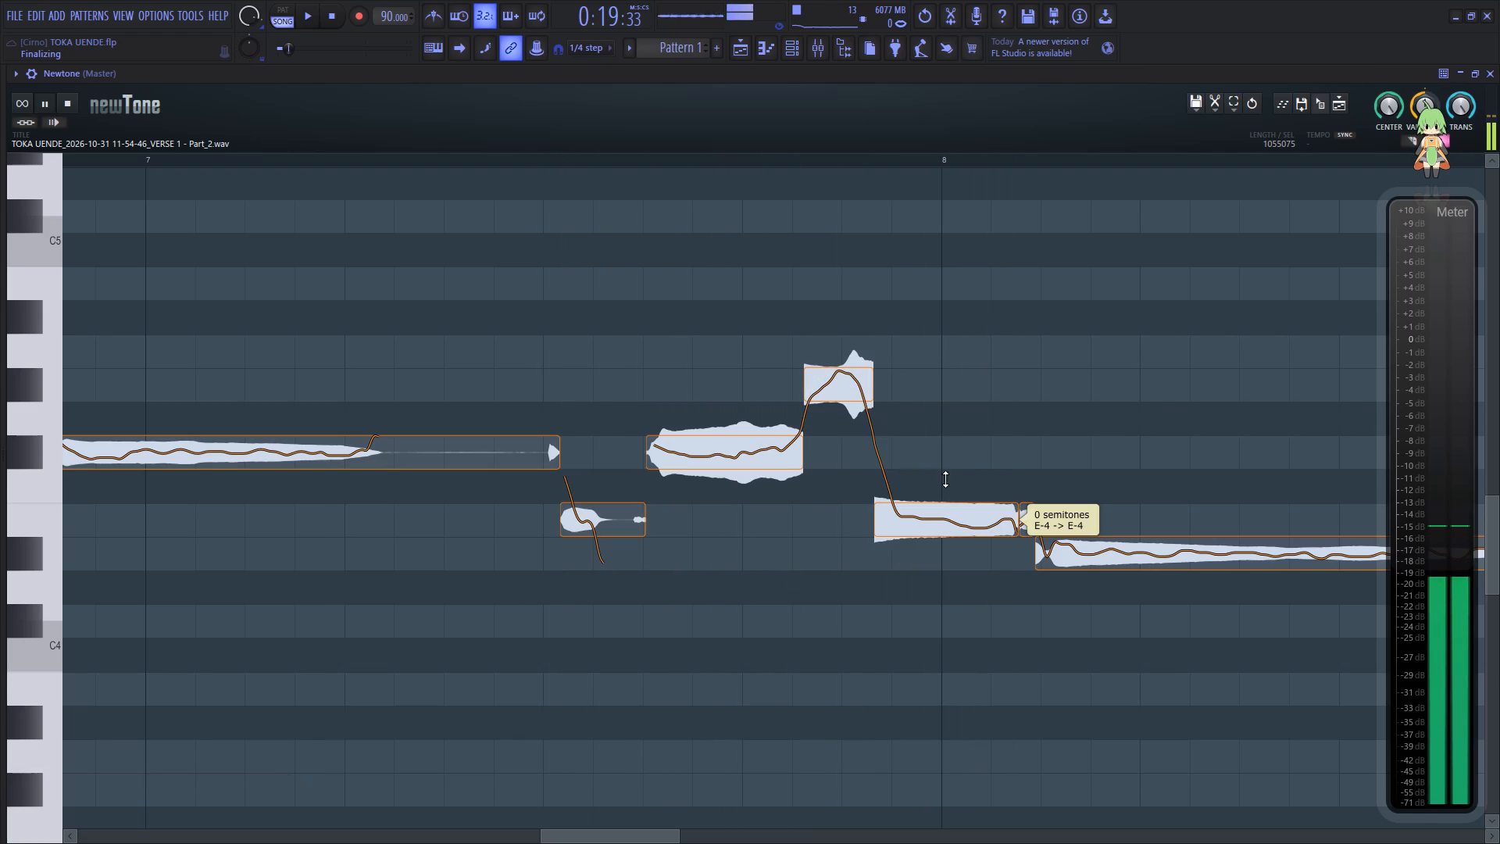
drag(945, 479, 945, 457)
click(492, 578)
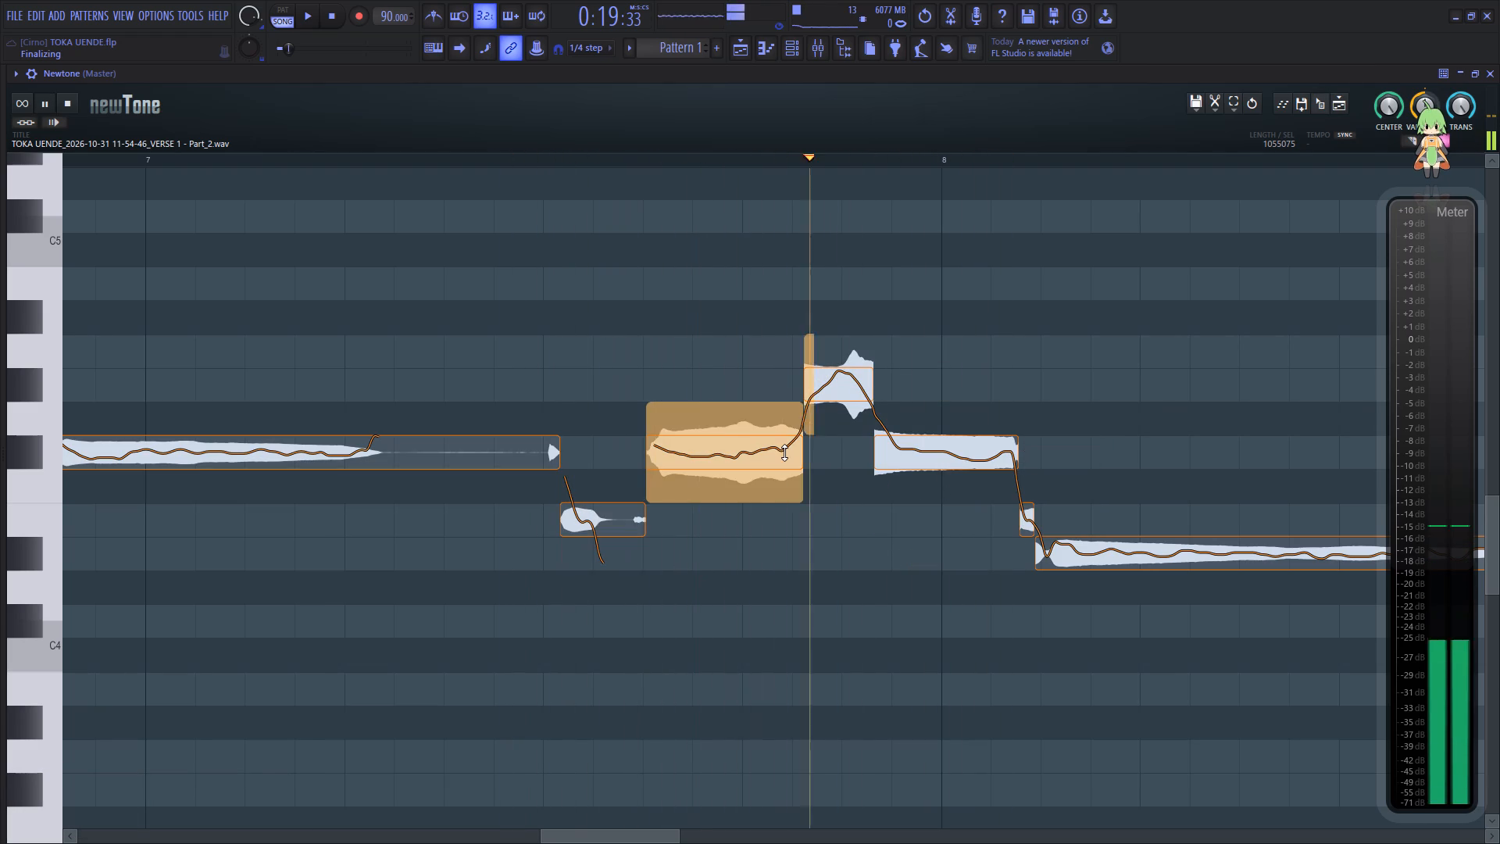
key(space)
Adjust the ramp-out of the wider F#4 note late in bar 7 and its fade-out gain to about 86%, auditioning the transition.
click(784, 452)
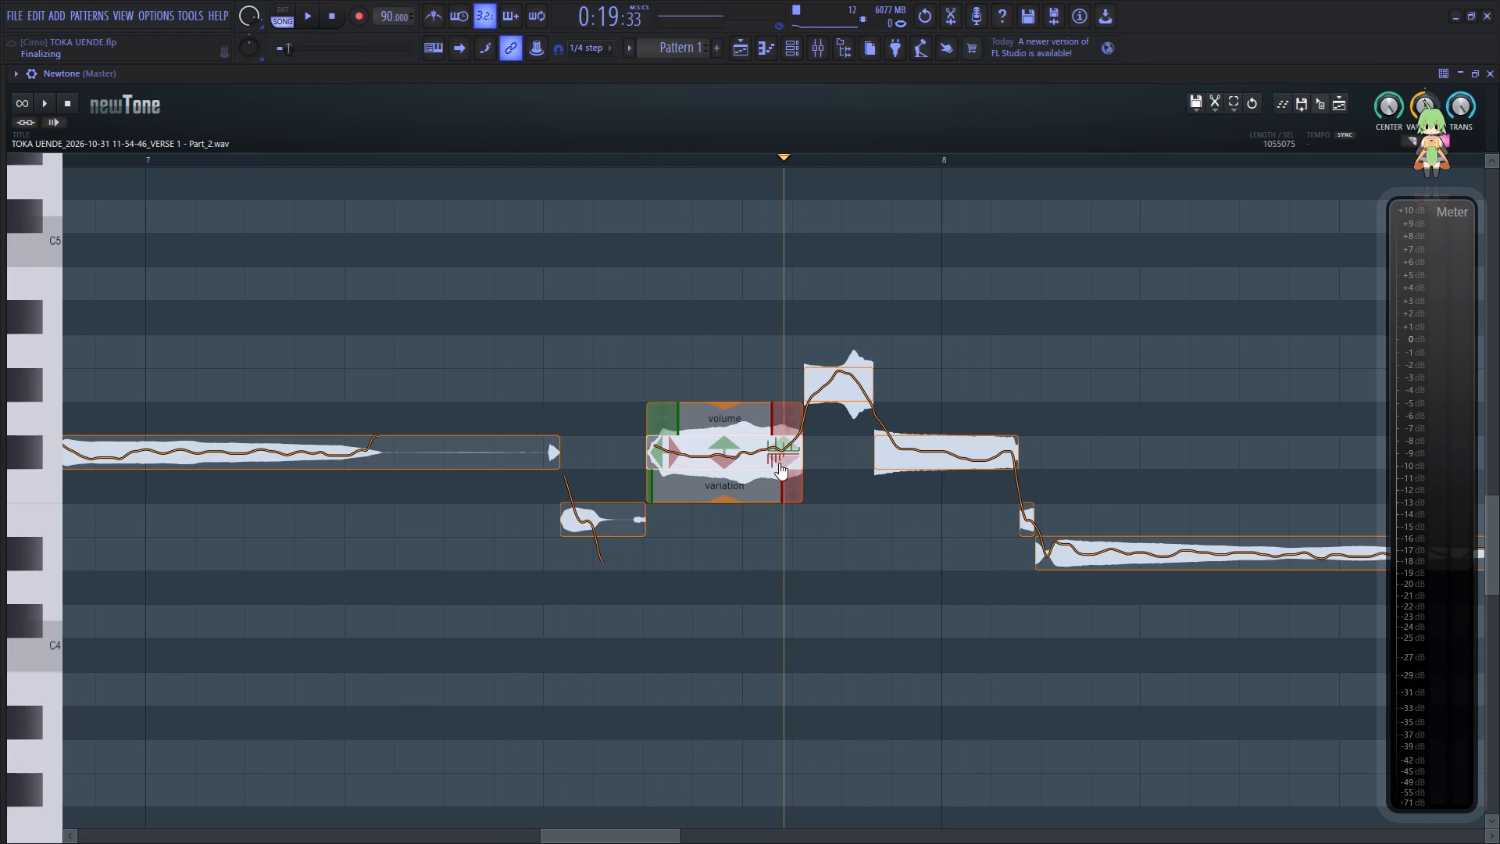
drag(795, 488, 795, 481)
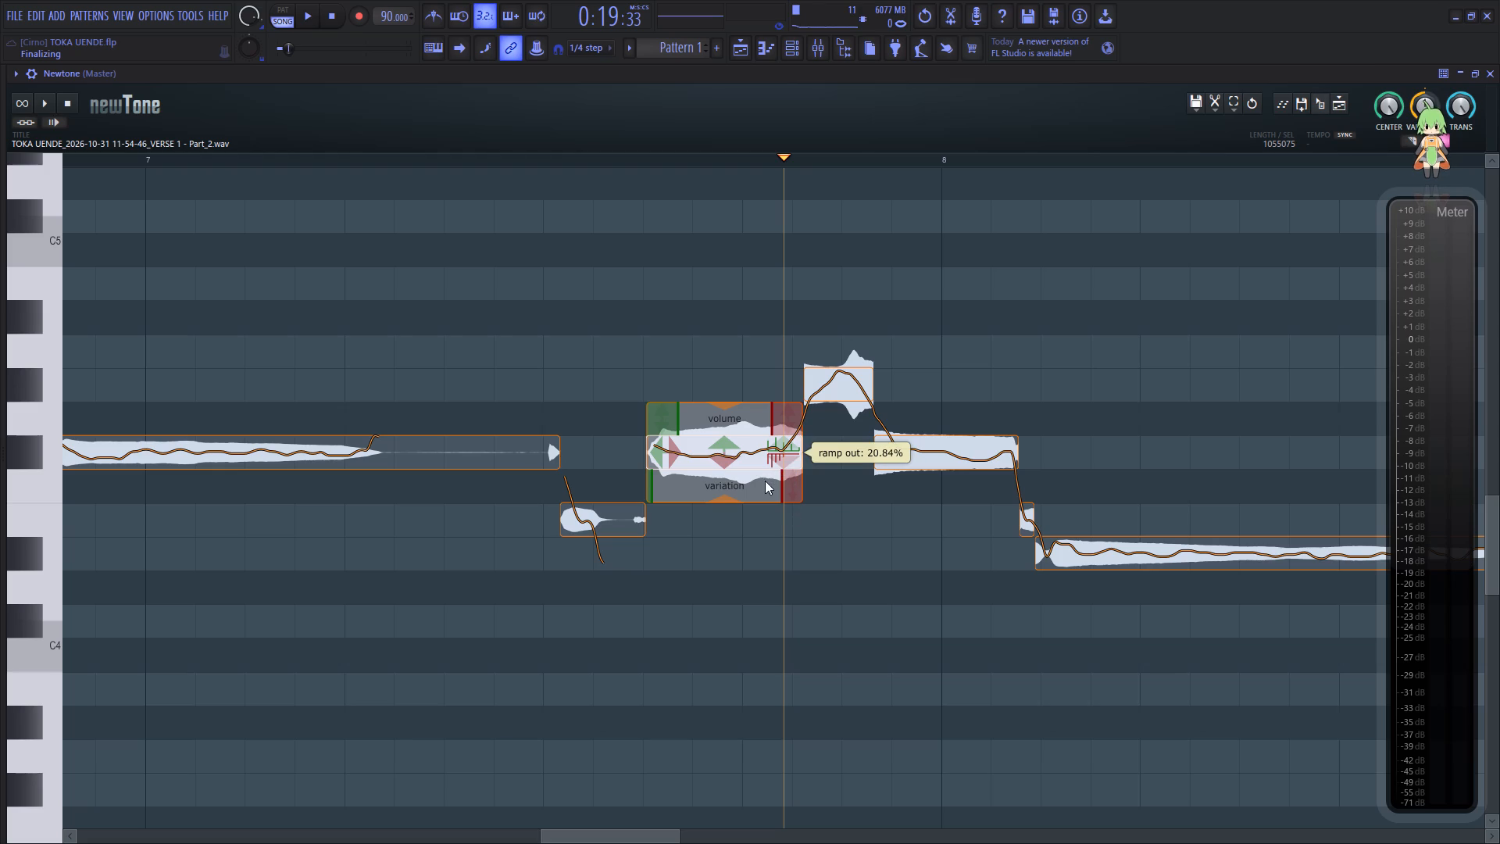
click(777, 416)
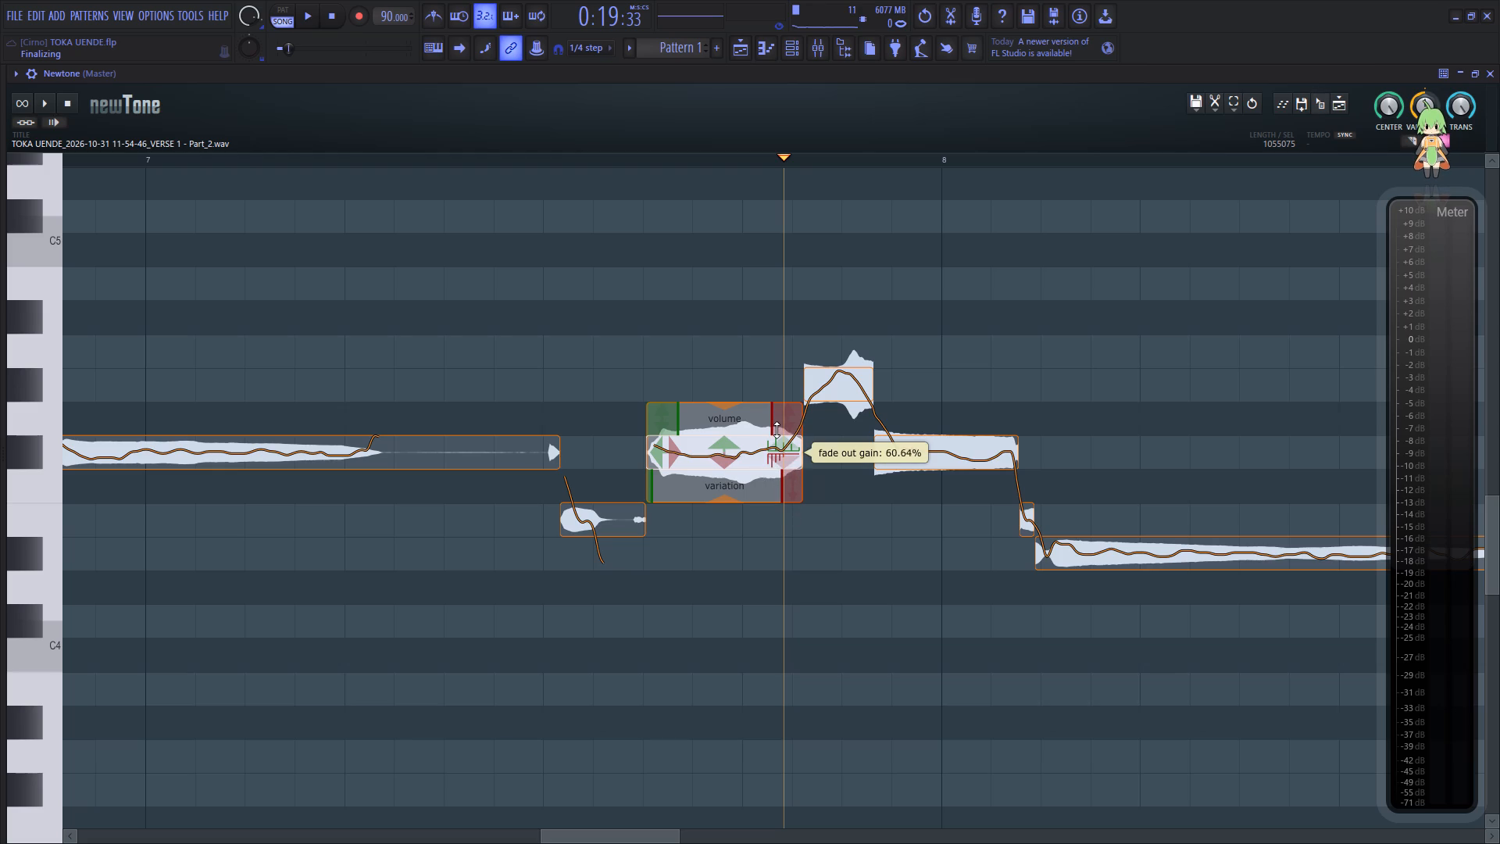
key(space)
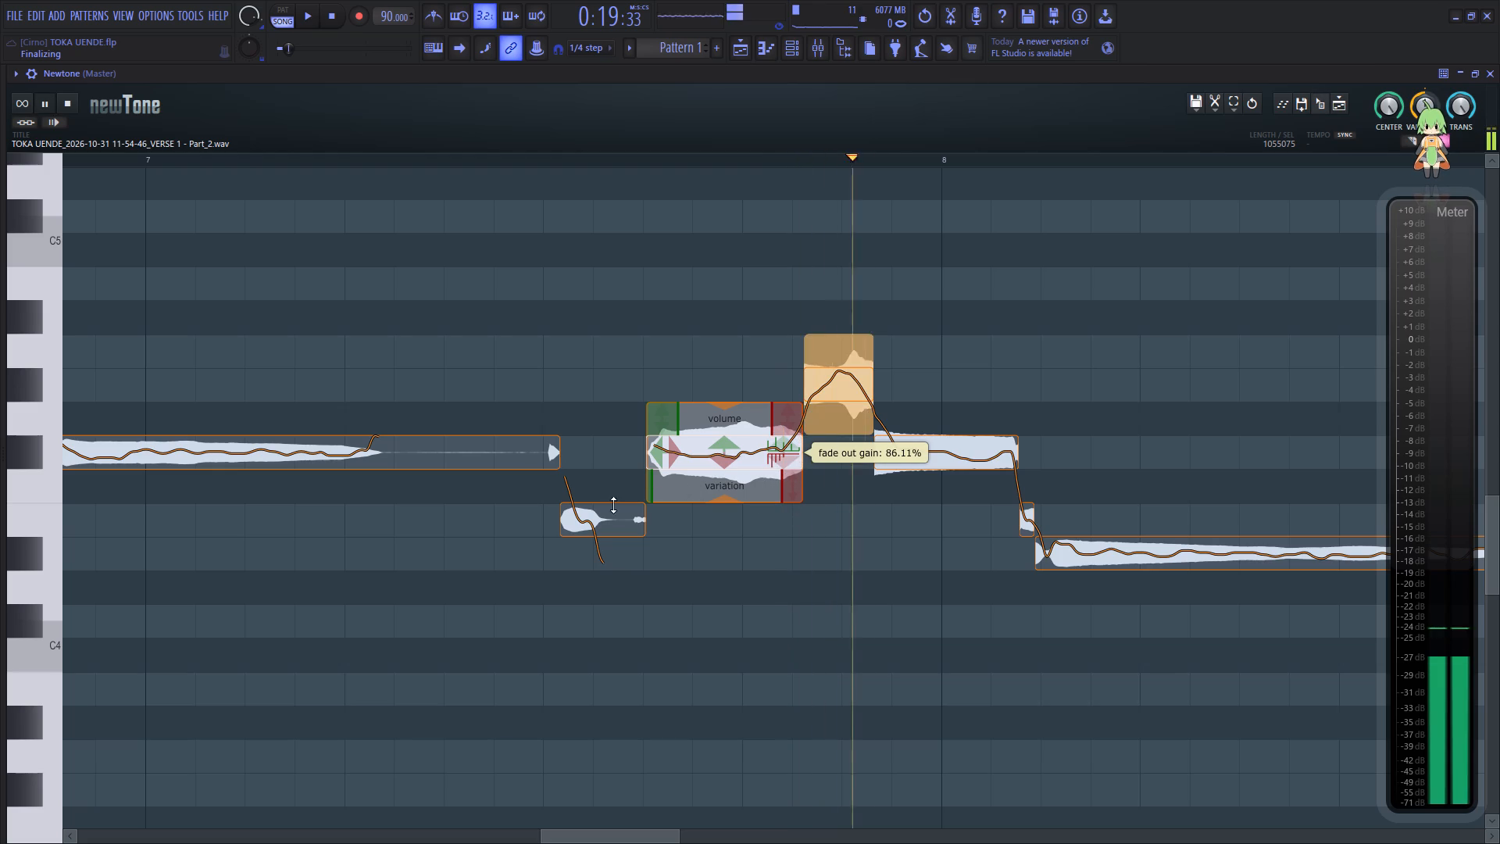
click(570, 585)
Raise the long note held through bar 8 to E4.
drag(641, 832, 648, 831)
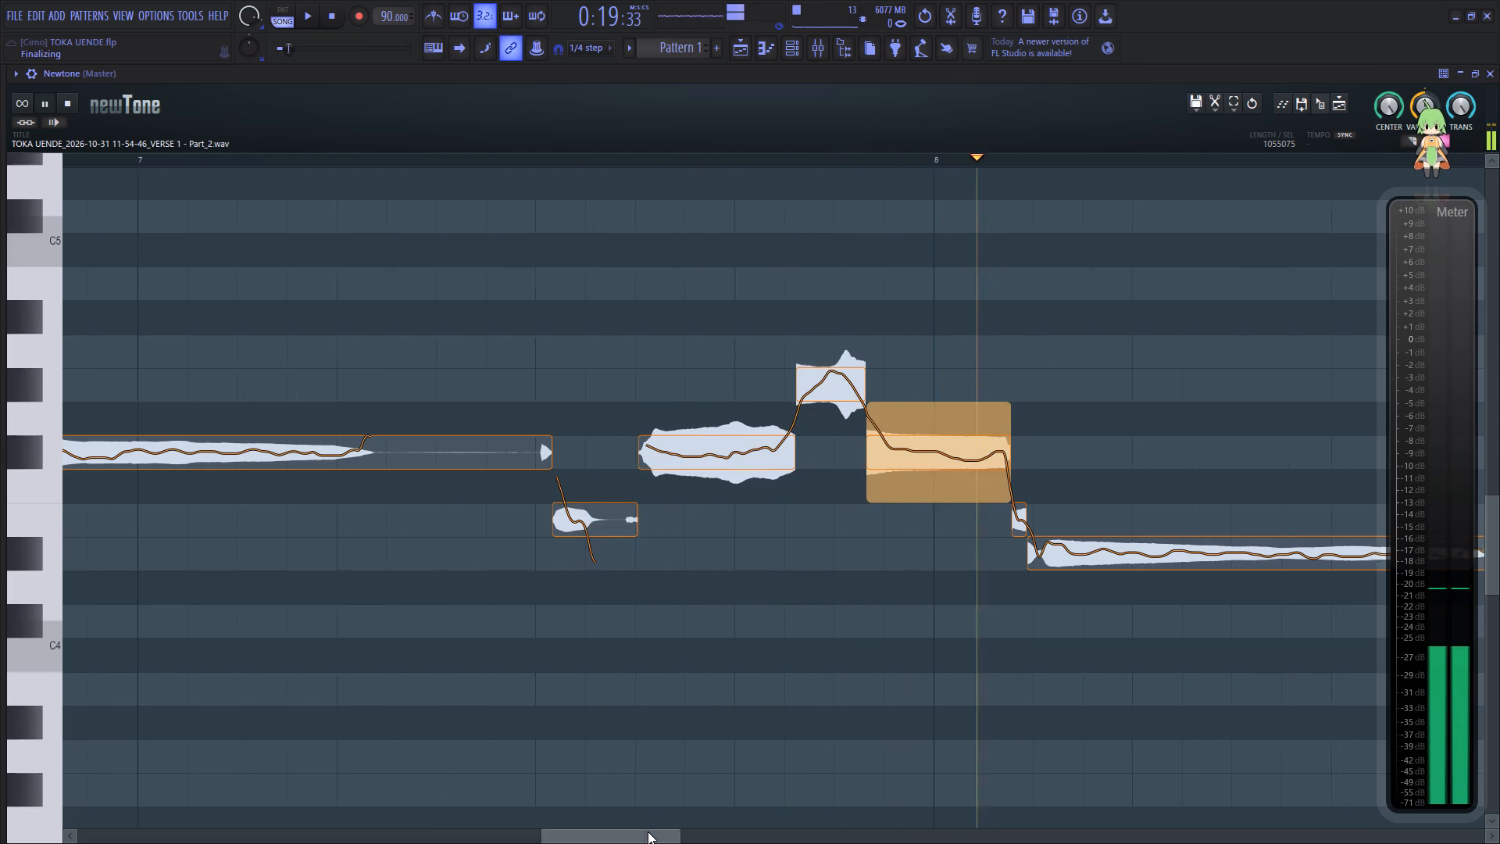
drag(648, 831, 705, 828)
key(space)
key(space)
drag(630, 556, 630, 513)
Raise the short note just before bar 9 to F#4 and the one across the bar line to E4, auditioning them.
drag(680, 836, 709, 830)
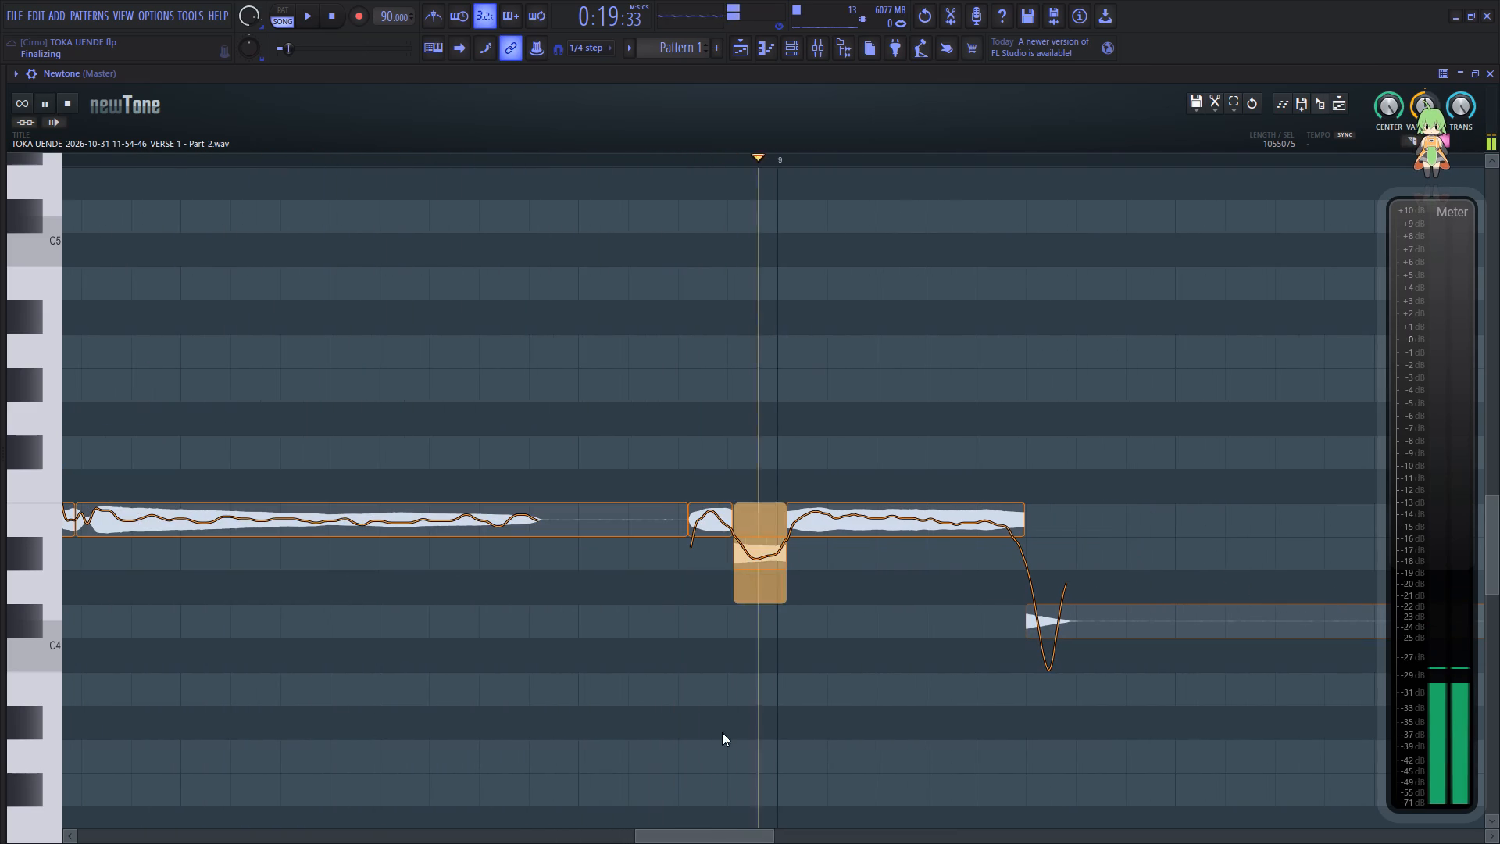
click(603, 577)
key(space)
key(space)
drag(709, 529, 709, 479)
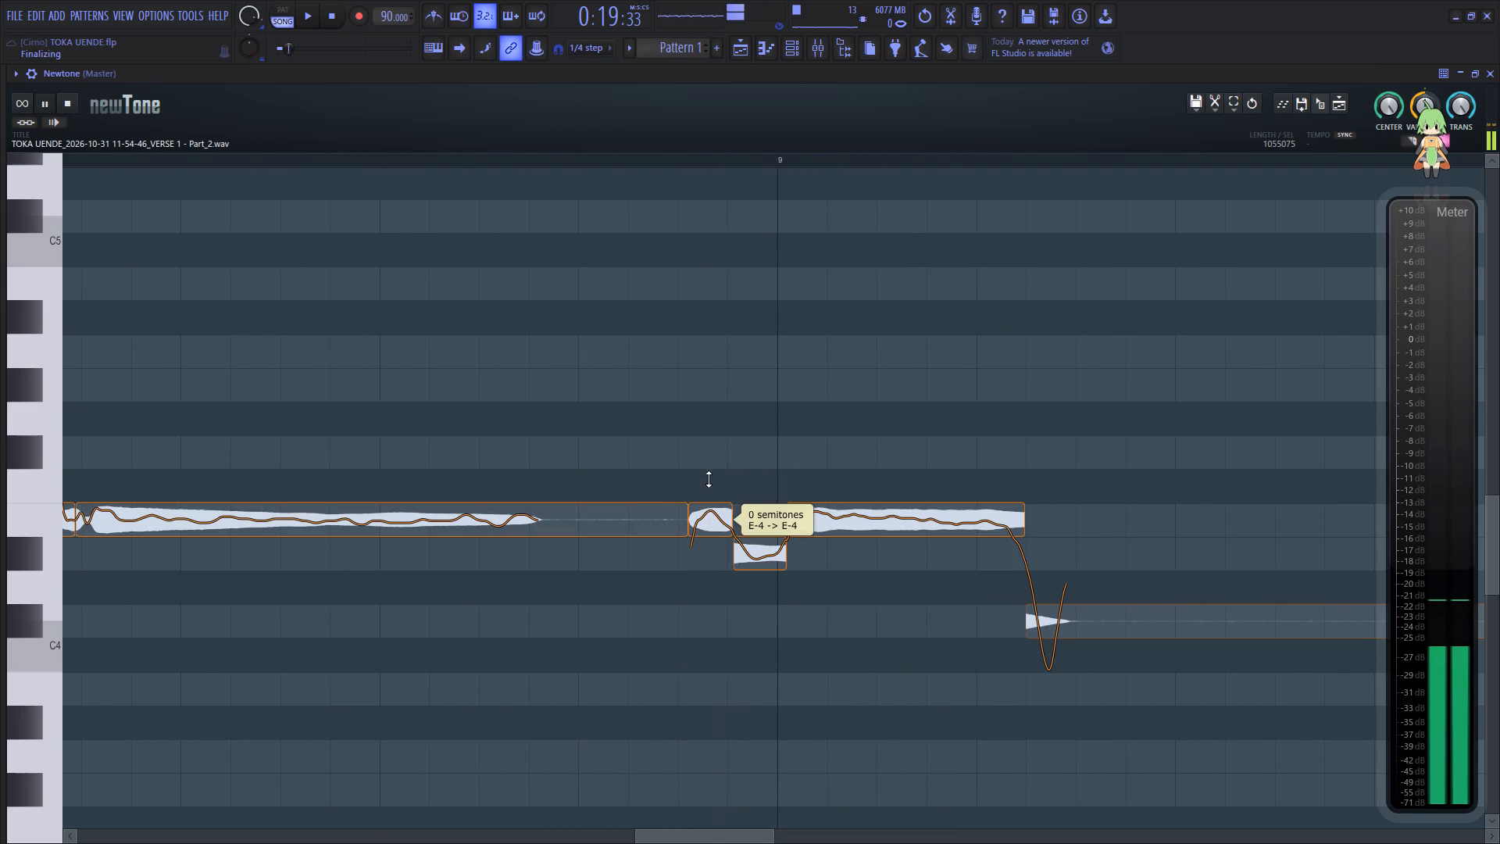
drag(709, 479, 709, 465)
drag(758, 560, 758, 506)
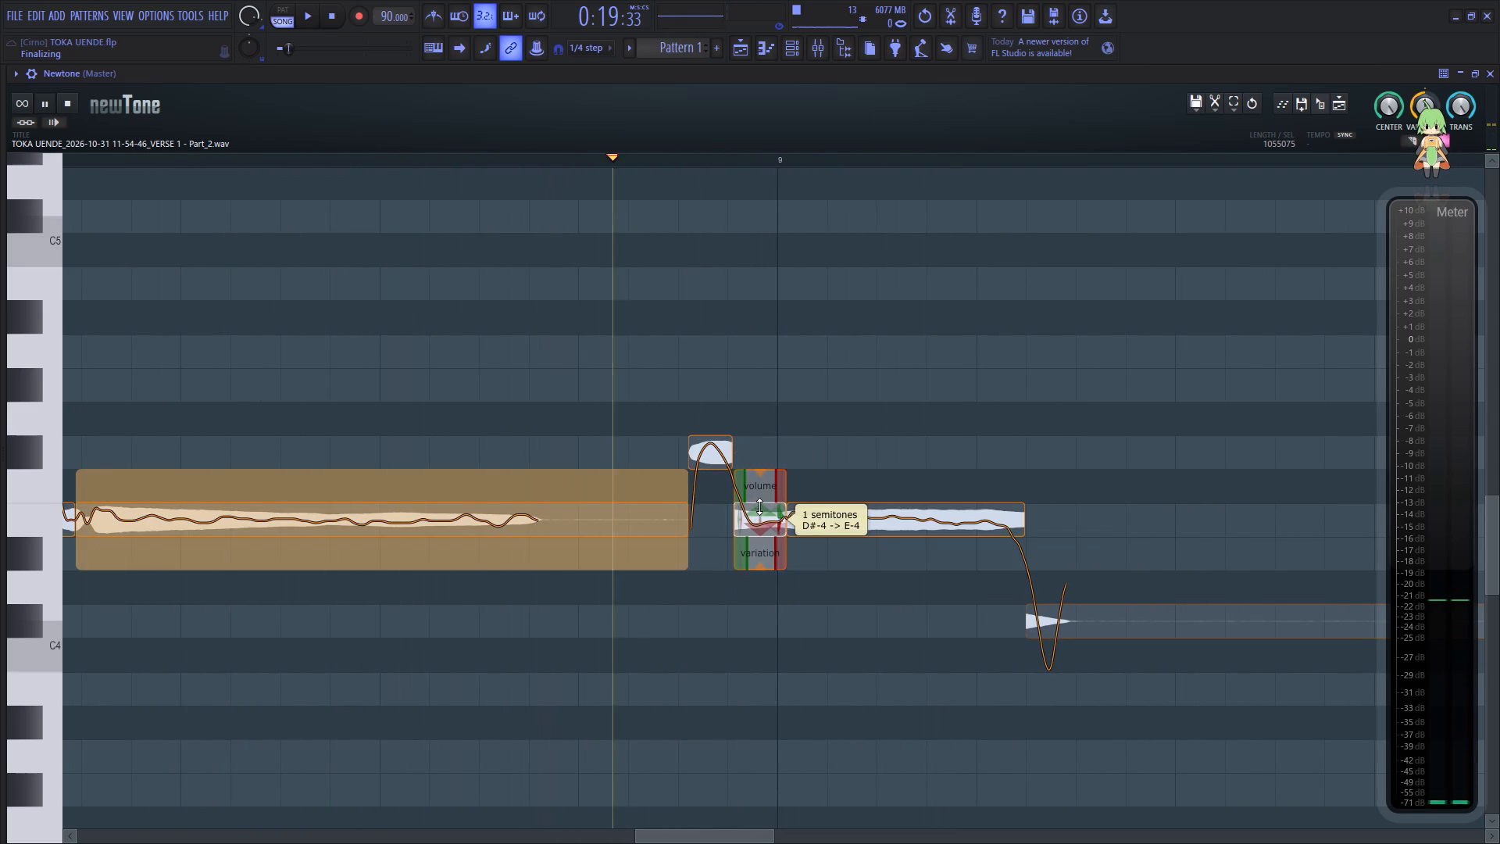
key(space)
key(space)
Raise the sustained note early in bar 9 to F#4 and the final trailing note to E4, auditioning the ending.
drag(891, 519, 891, 465)
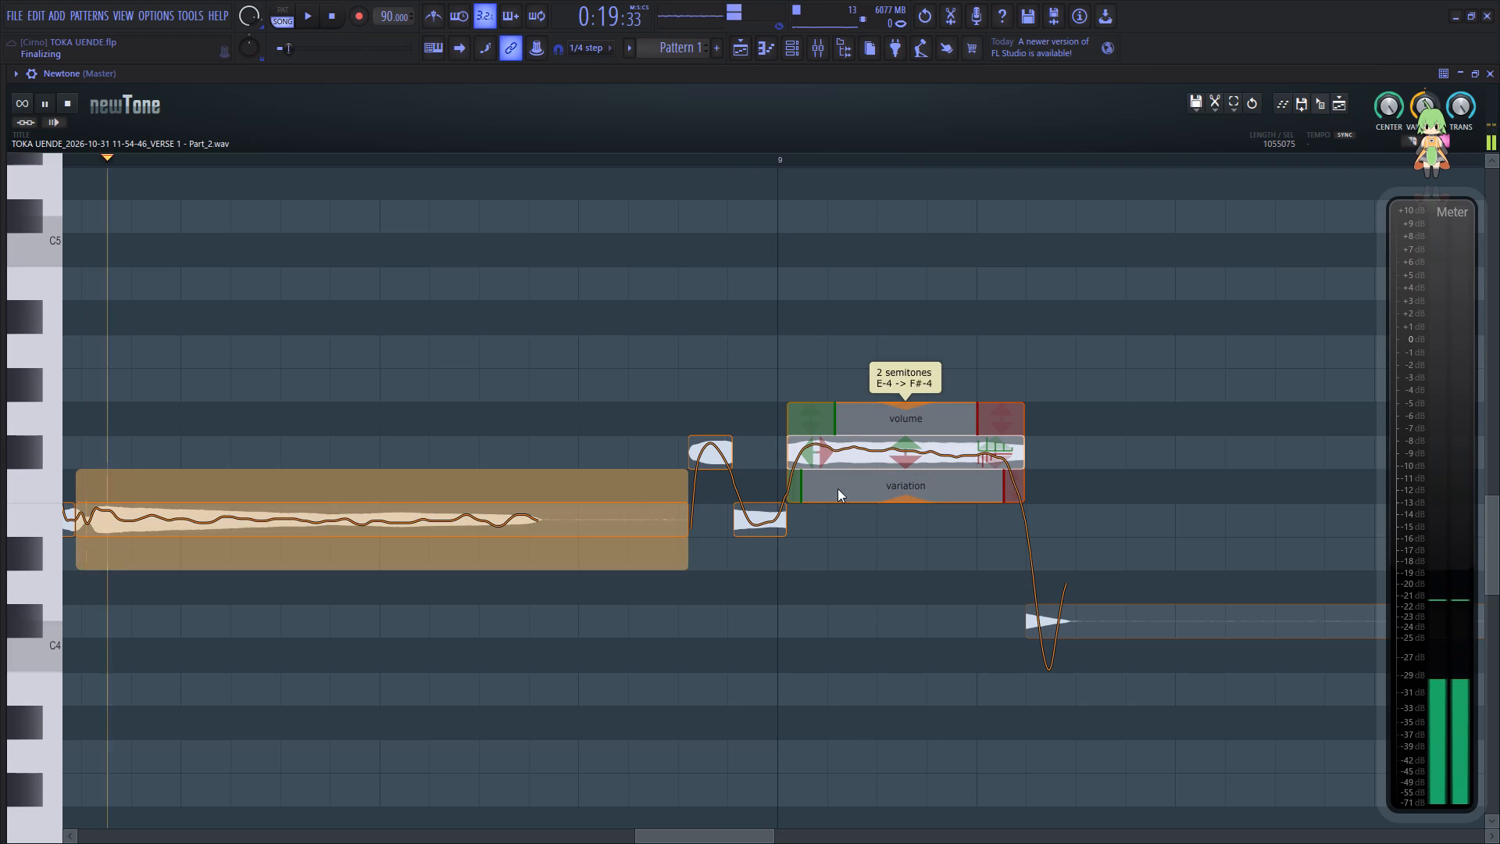
click(667, 531)
key(space)
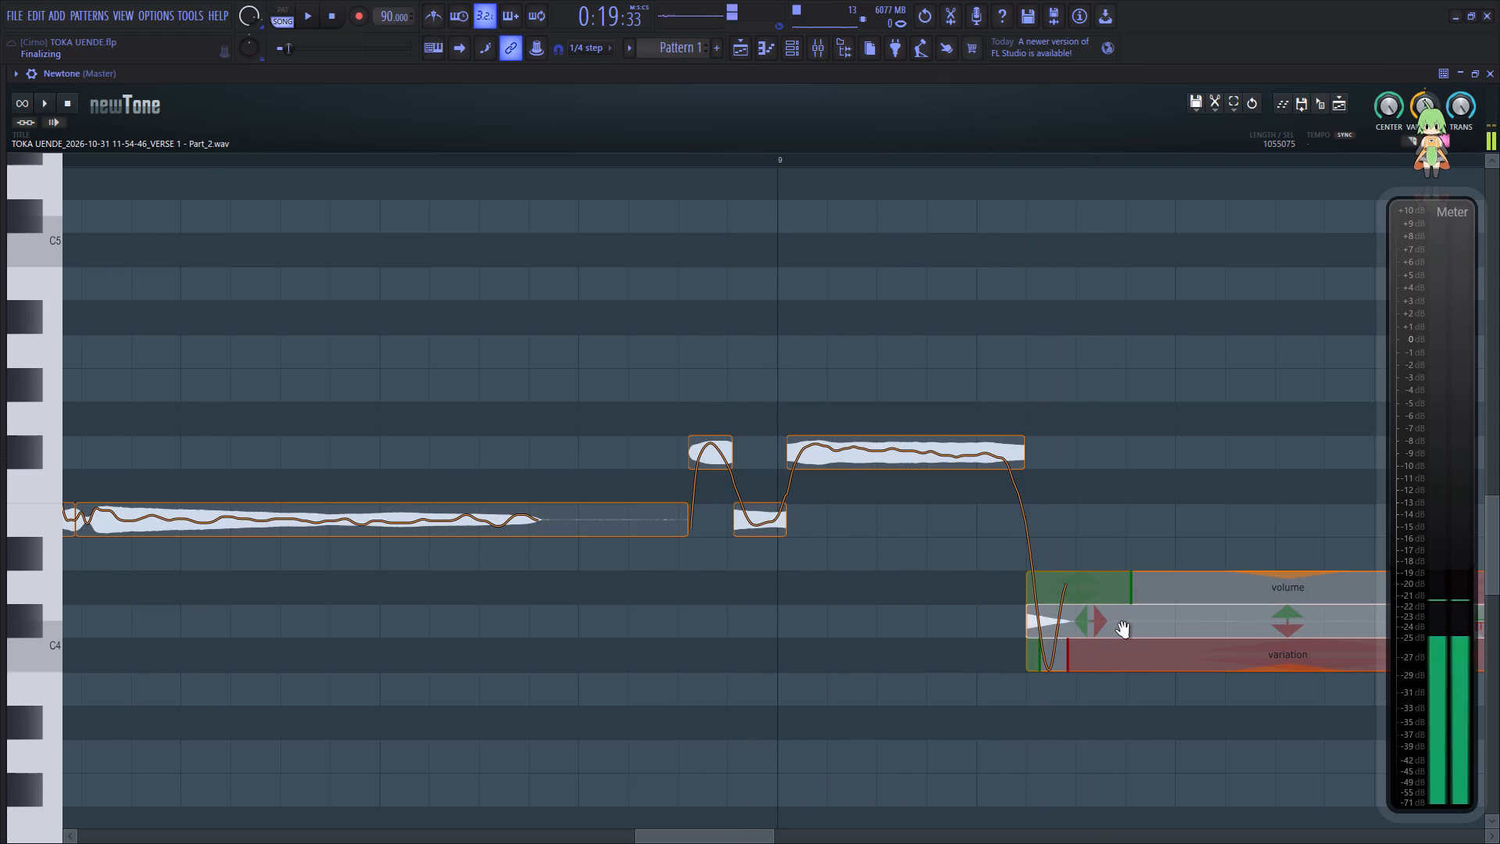
key(space)
drag(1233, 620, 1195, 513)
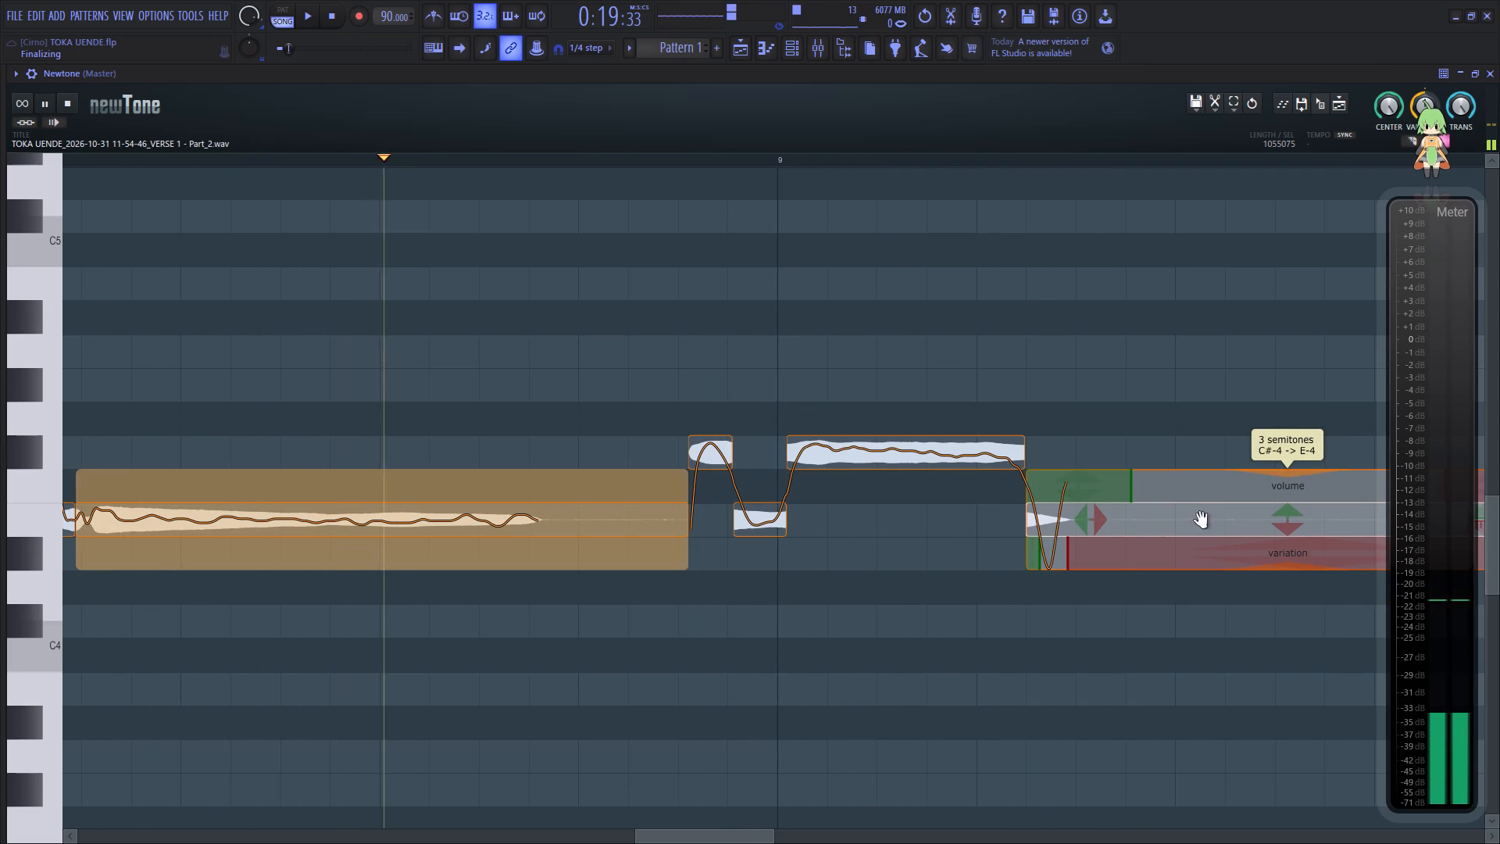
drag(1195, 513, 1198, 513)
drag(709, 839, 792, 828)
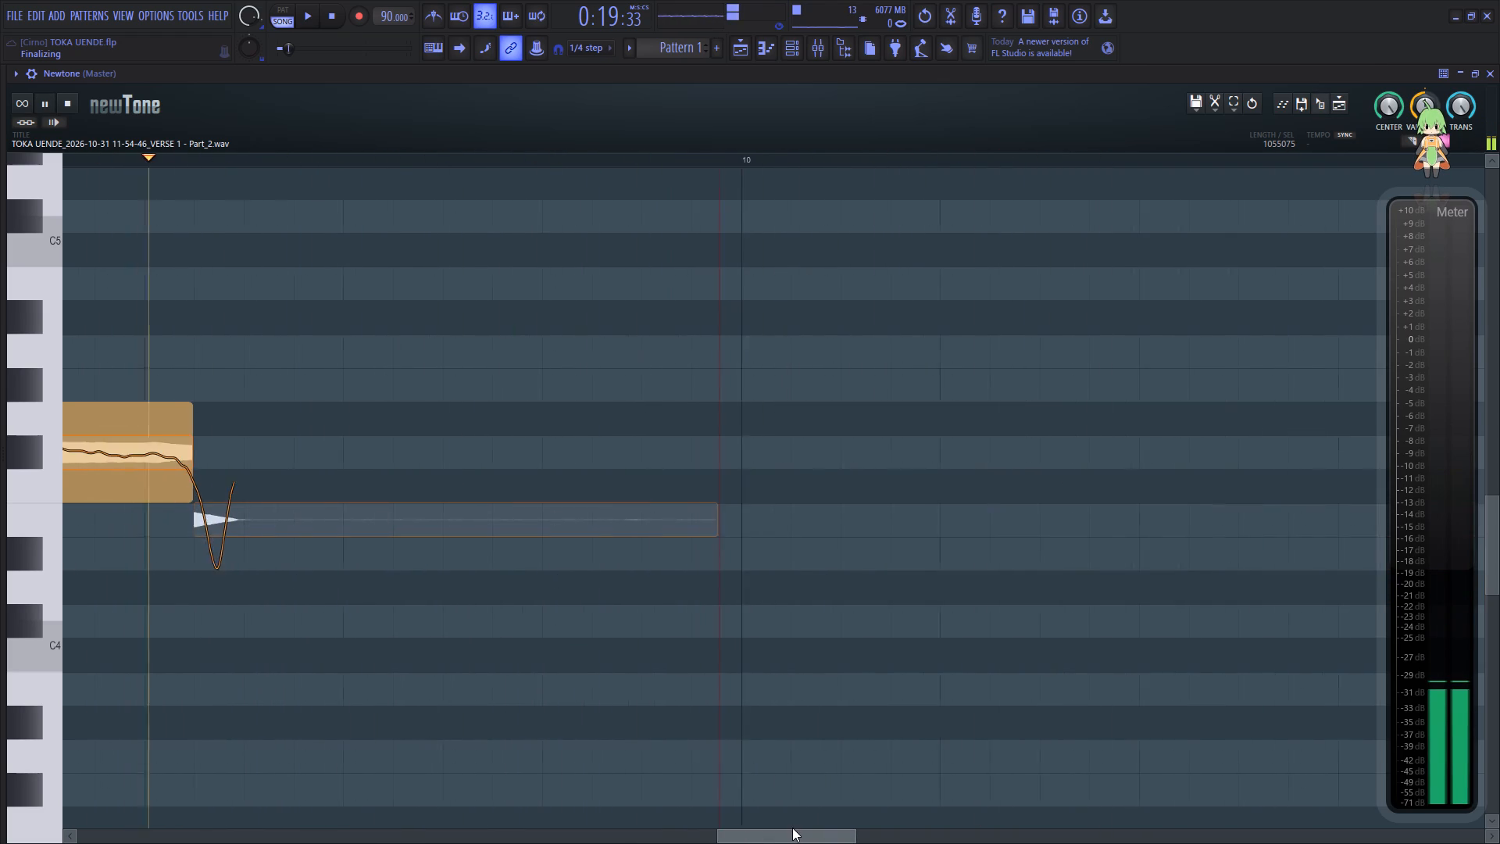
Return to the start of the clip and reduce the pitch variation of the E4 note at bar 2, auditioning it.
drag(792, 828, 20, 759)
key(space)
click(725, 620)
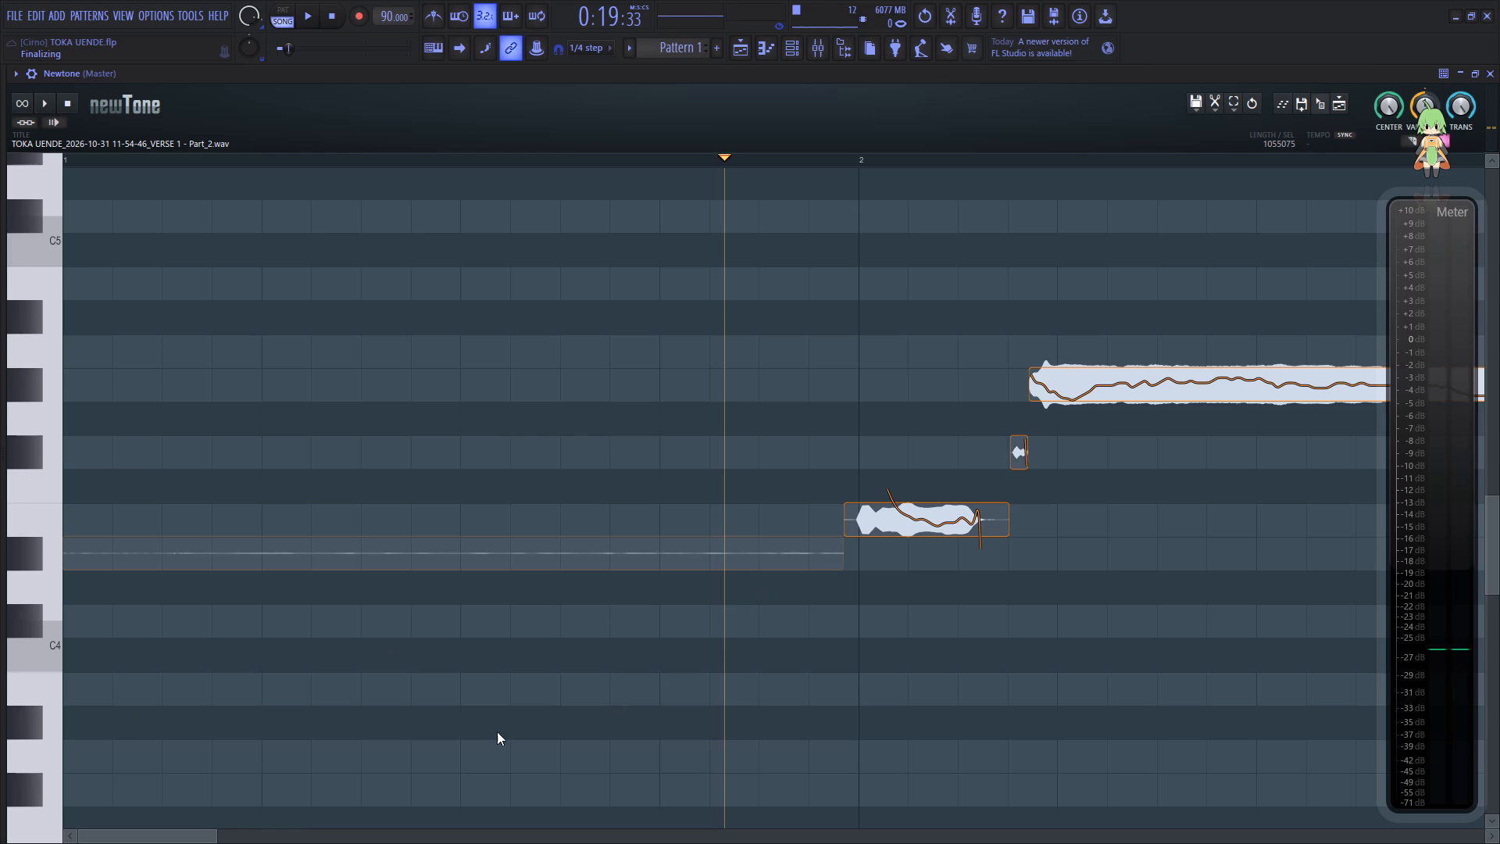
click(187, 829)
drag(182, 836, 255, 828)
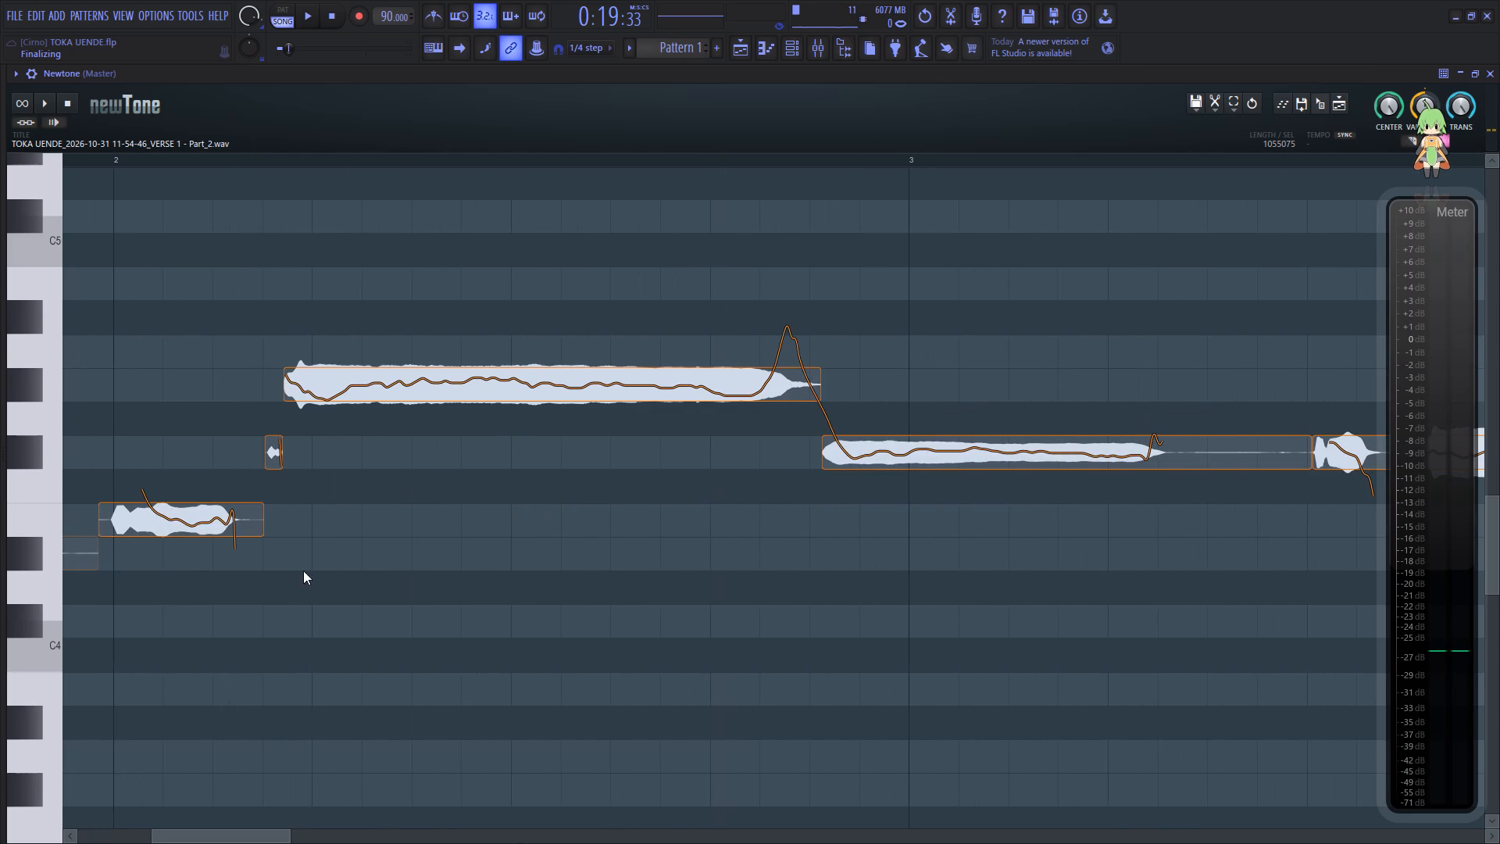
click(195, 517)
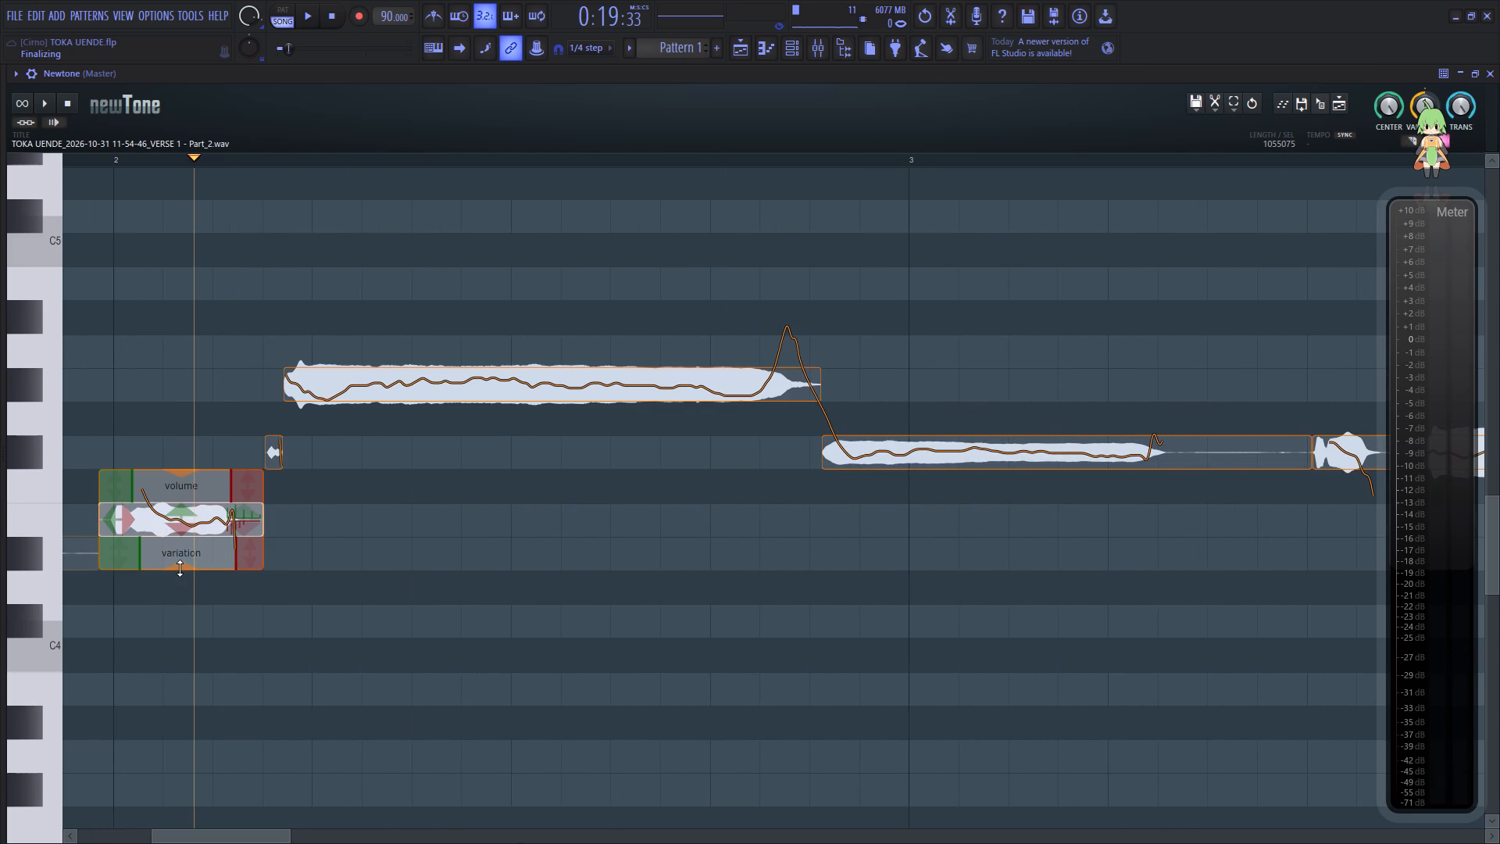
drag(180, 568, 181, 485)
click(80, 432)
key(space)
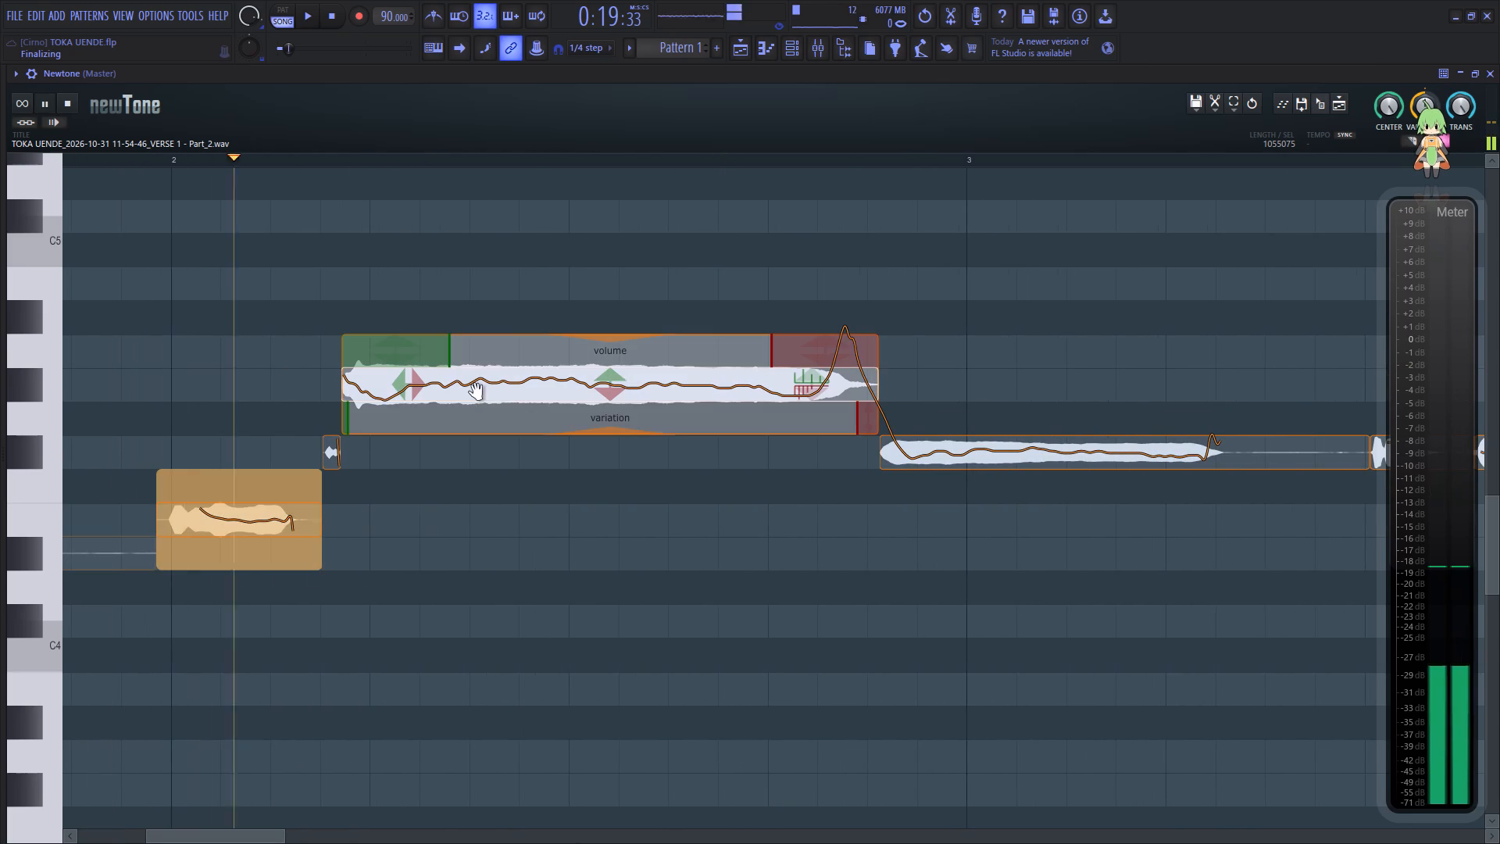
Reduce the pitch variation of the long G#4 note in bar 2 to about 35% and that of the F#4 note across bar 3.
drag(616, 433, 639, 345)
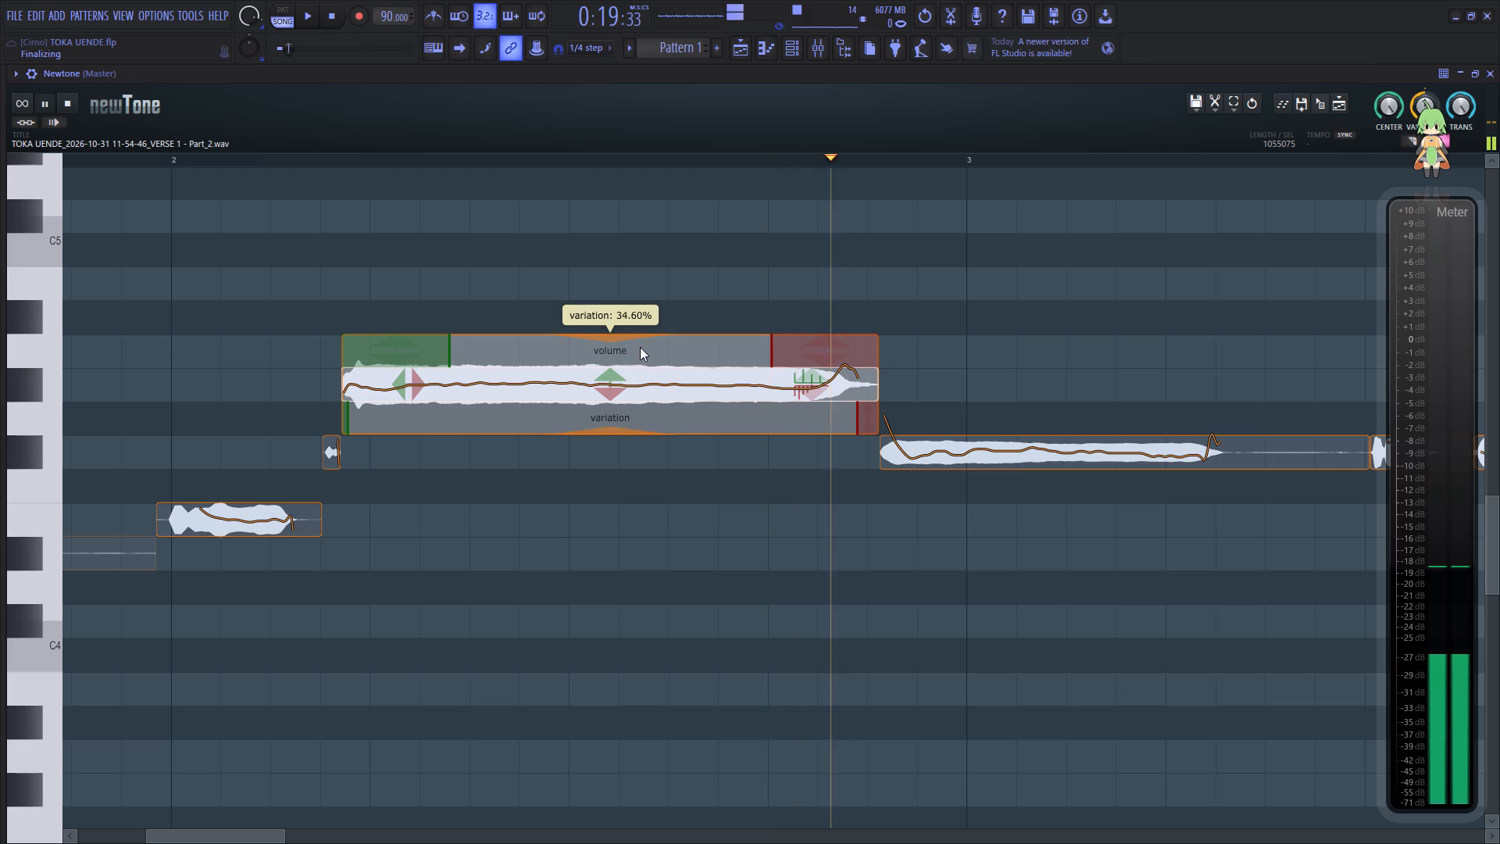
key(space)
key(space)
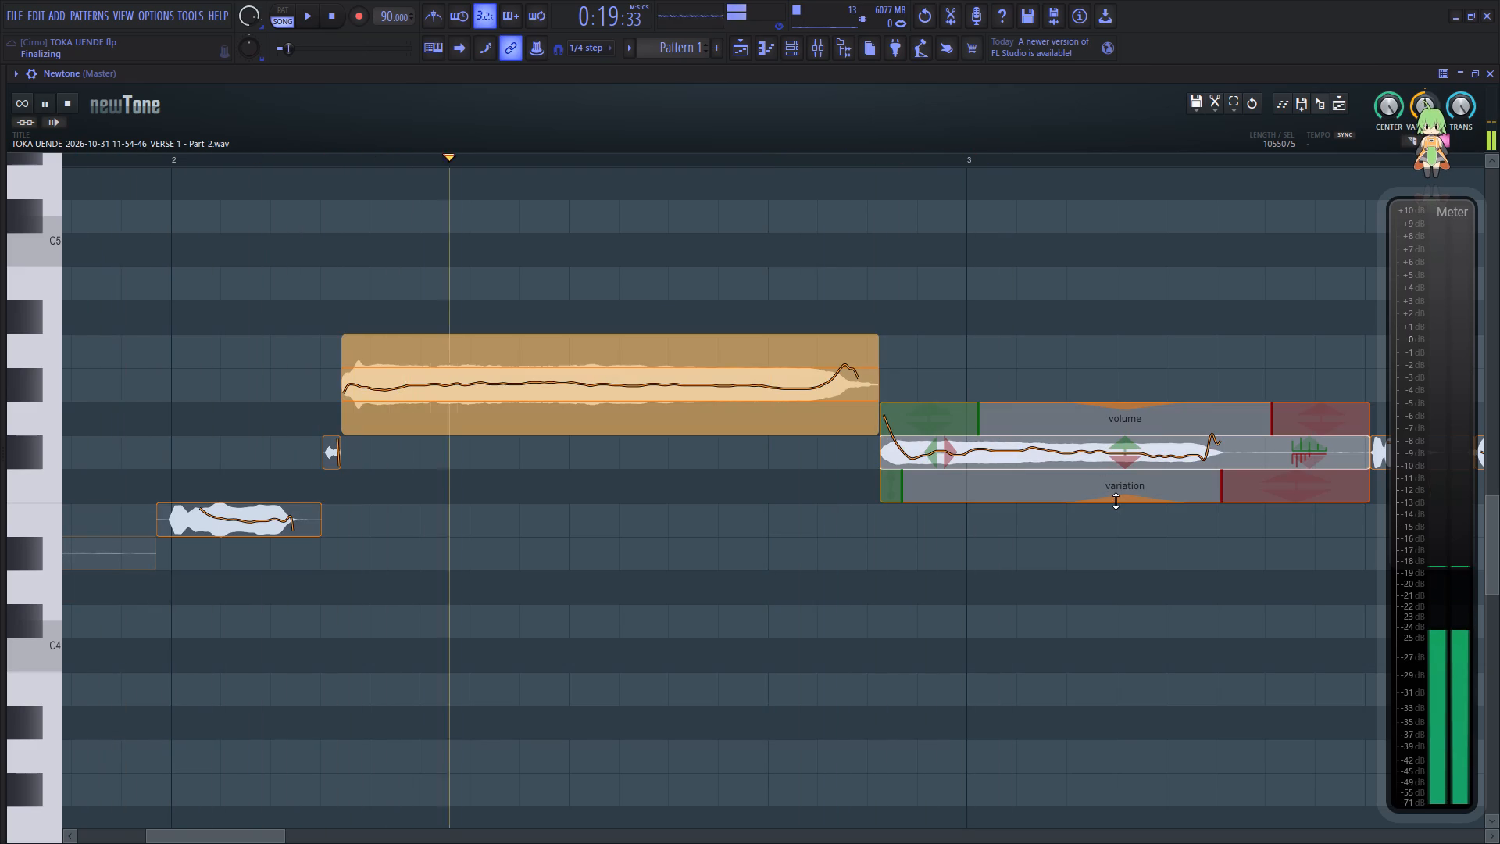
drag(1116, 501, 1113, 420)
Lower the short F#4 note late in bar 3 to E4 and reduce its pitch variation, auditioning the result.
drag(237, 837, 331, 839)
key(space)
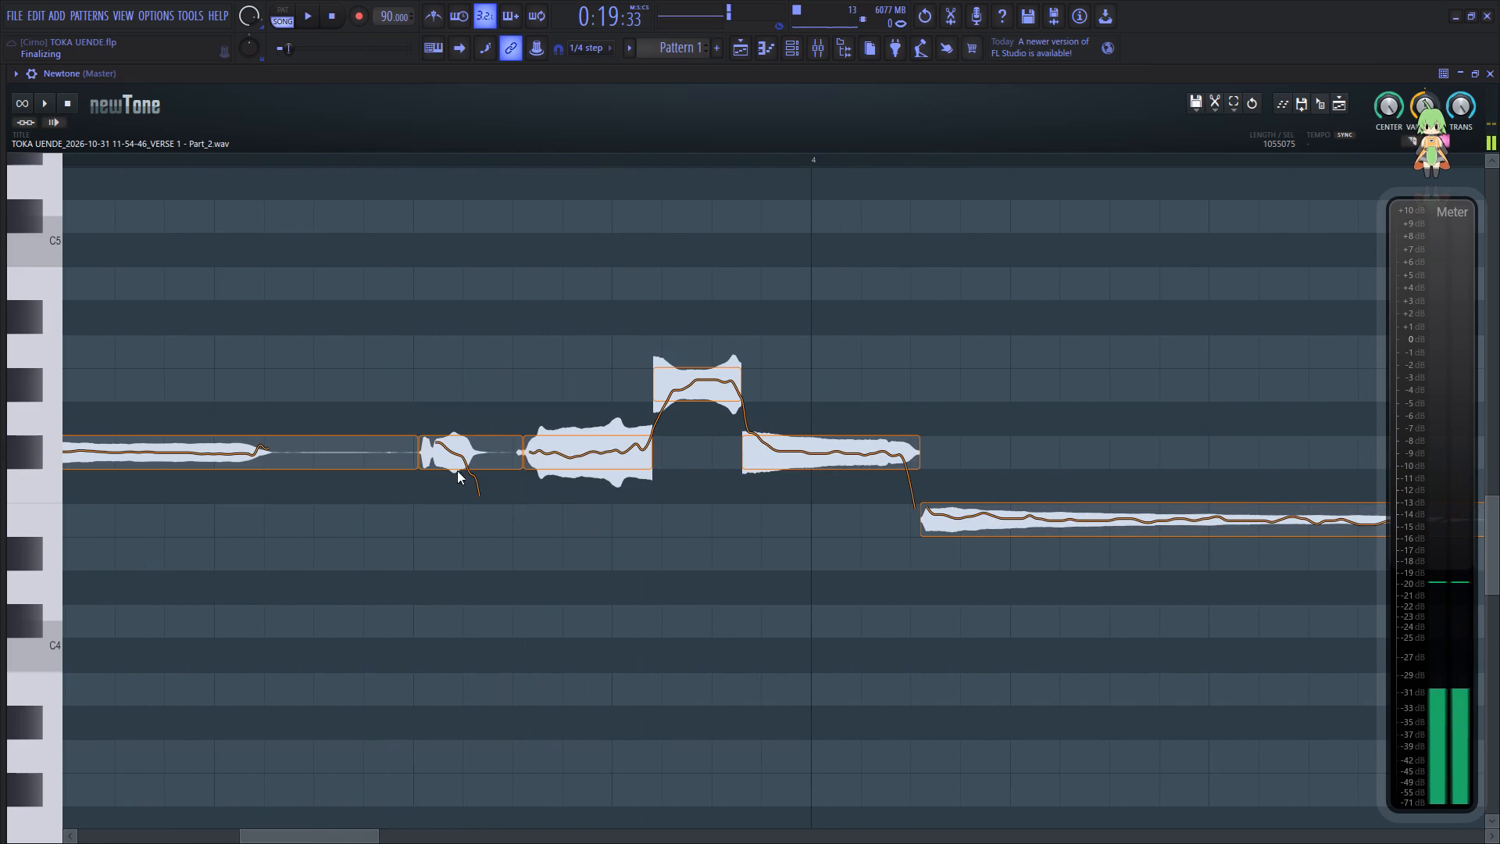
drag(455, 456, 457, 488)
click(169, 553)
key(space)
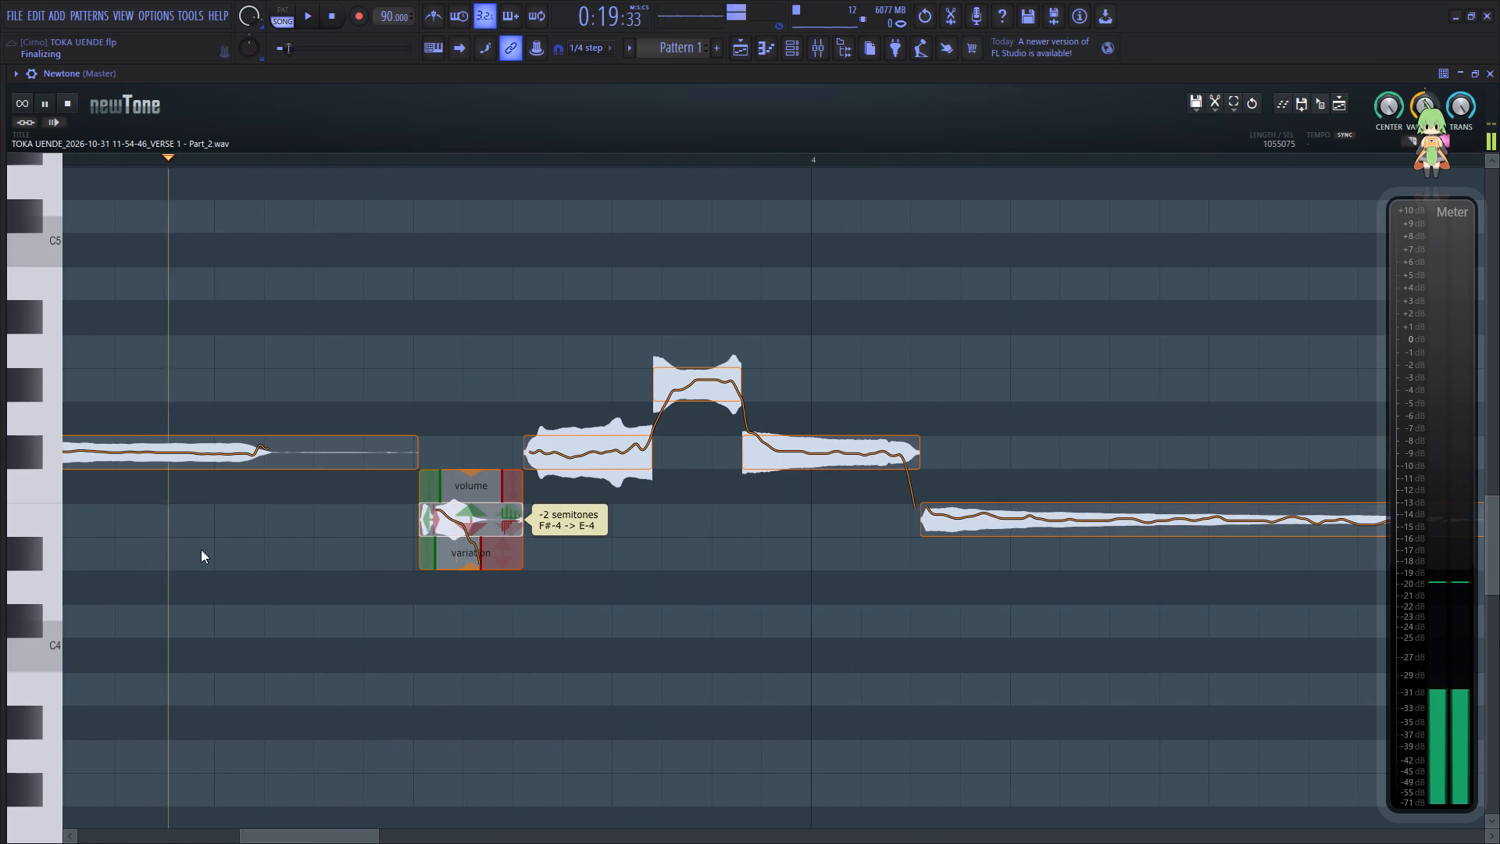
drag(473, 567, 495, 489)
key(space)
key(space)
Reduce the pitch variation of the three notes leading into and across bar 4 to about 44%, 76% and 61%, auditioning each change.
drag(591, 499, 591, 486)
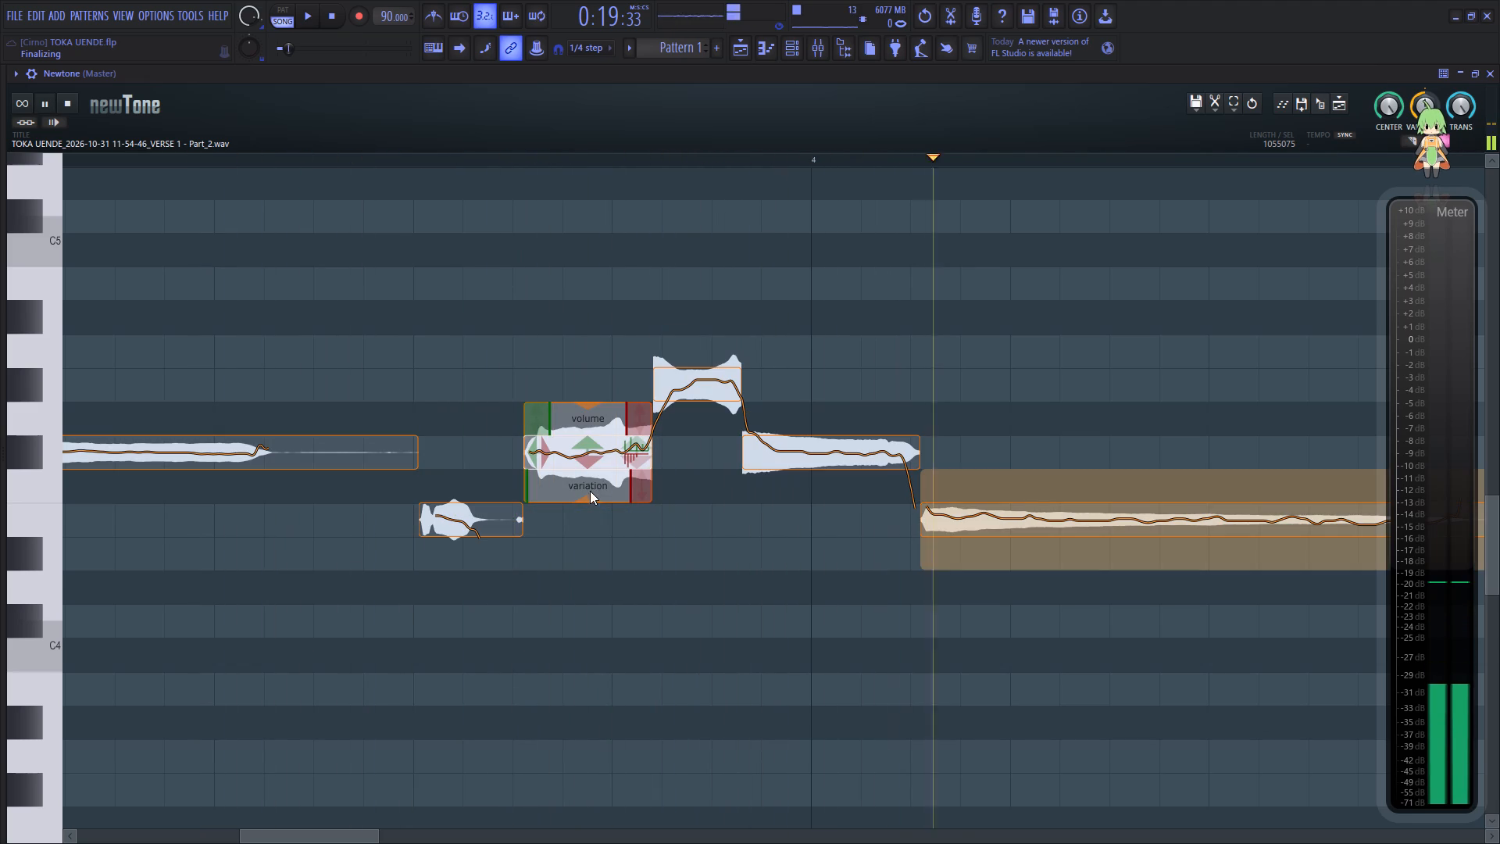
drag(588, 500, 598, 425)
key(space)
key(space)
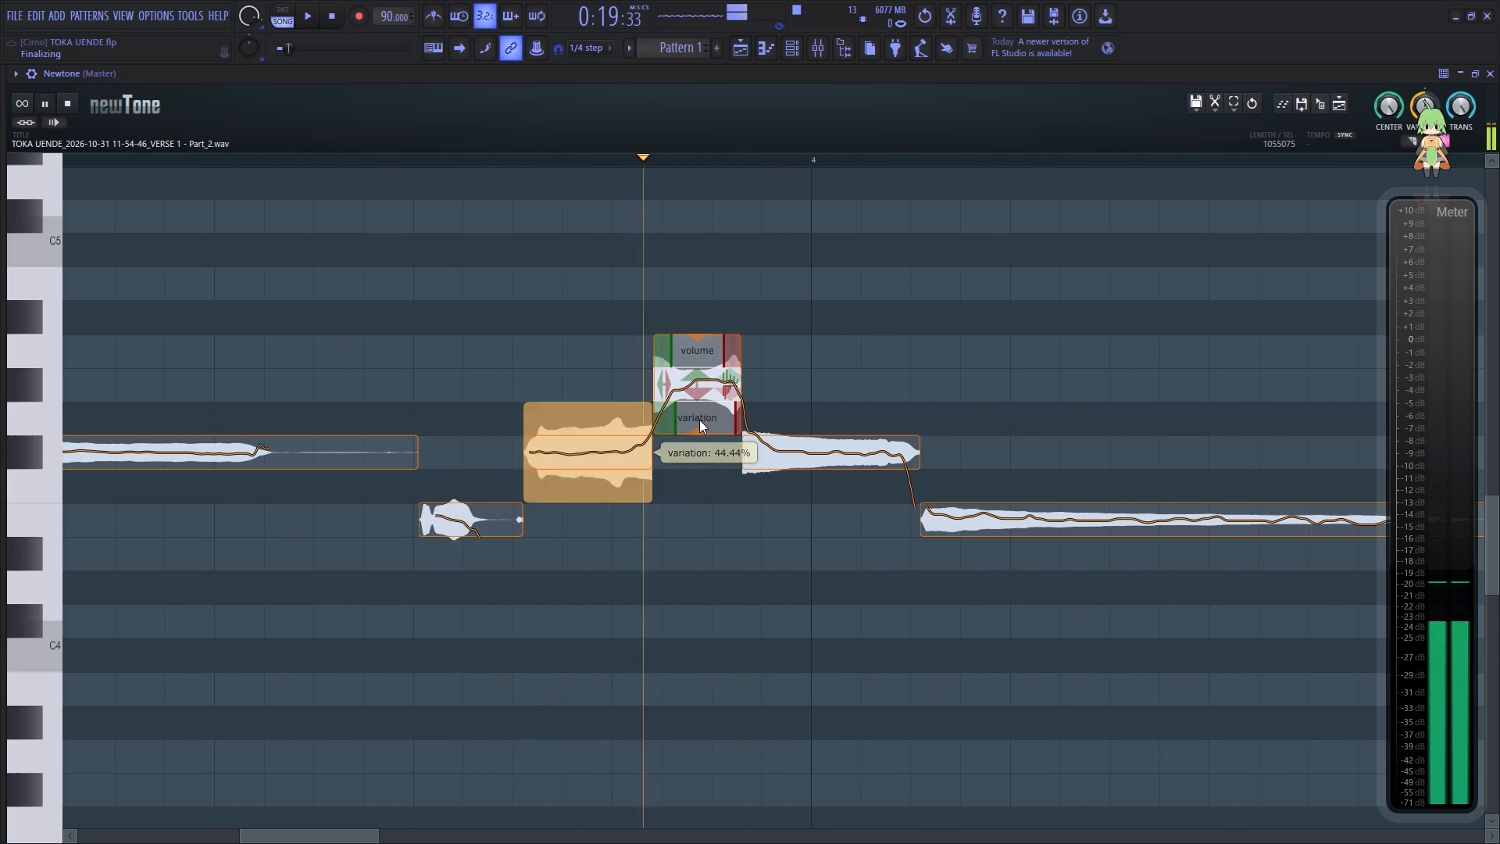
drag(698, 435, 703, 402)
key(space)
key(space)
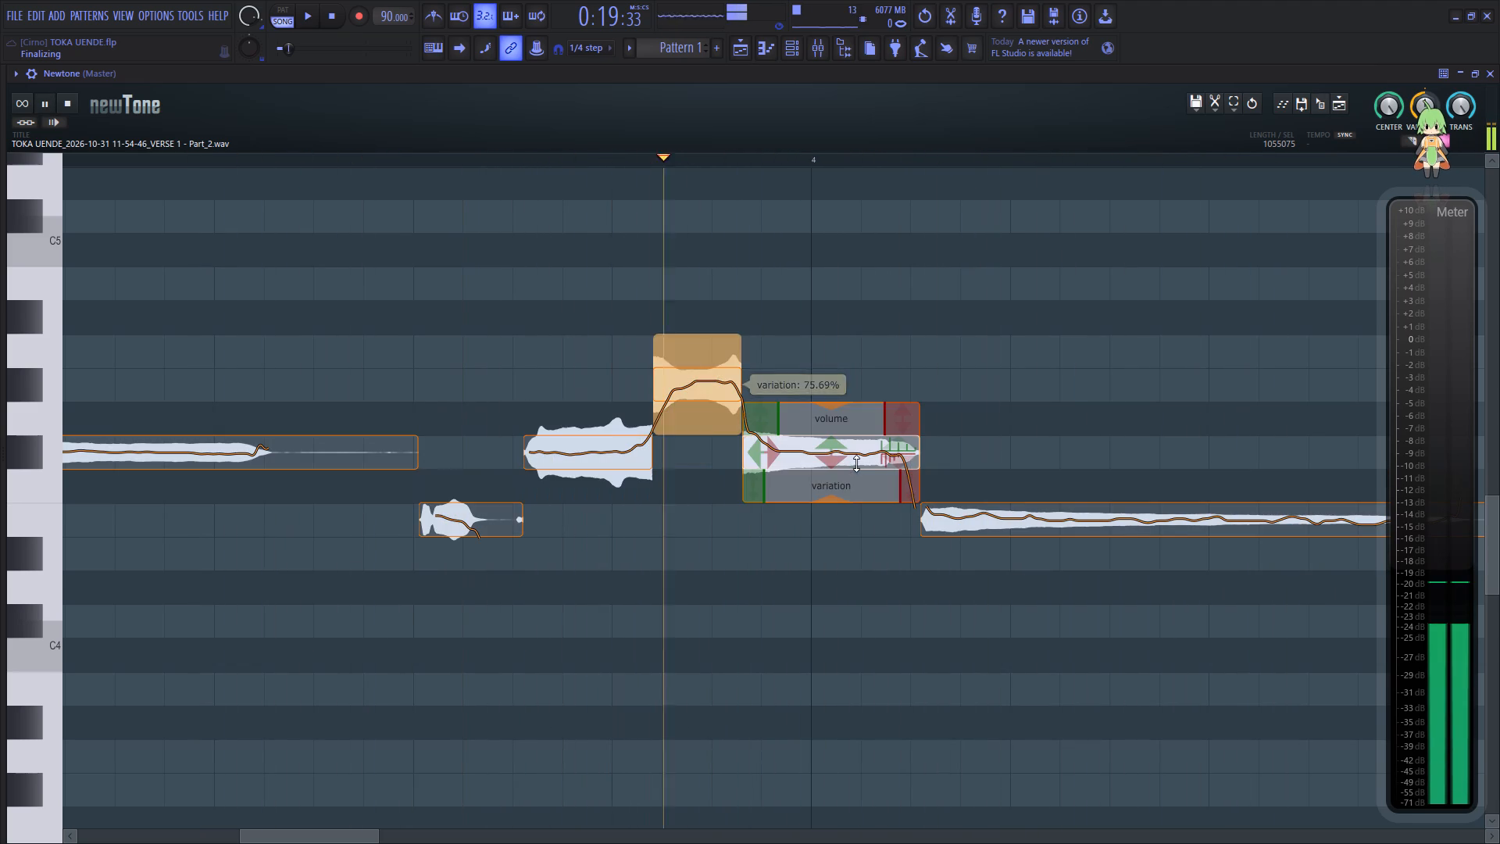
drag(834, 499, 836, 446)
key(space)
key(space)
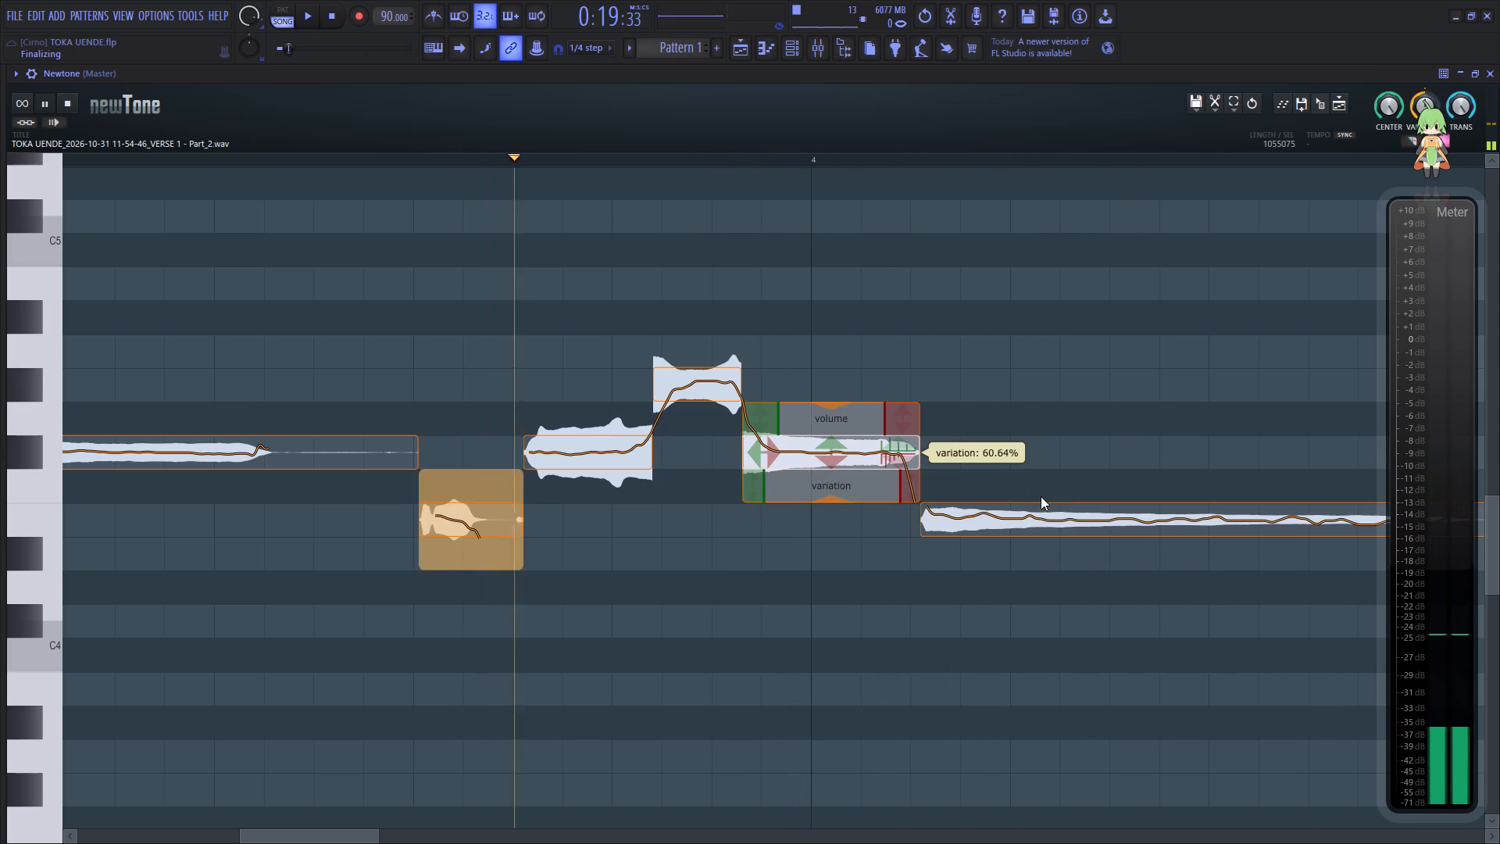
Reduce the pitch variation of the long E4 note in bar 4.
drag(1107, 569, 1107, 549)
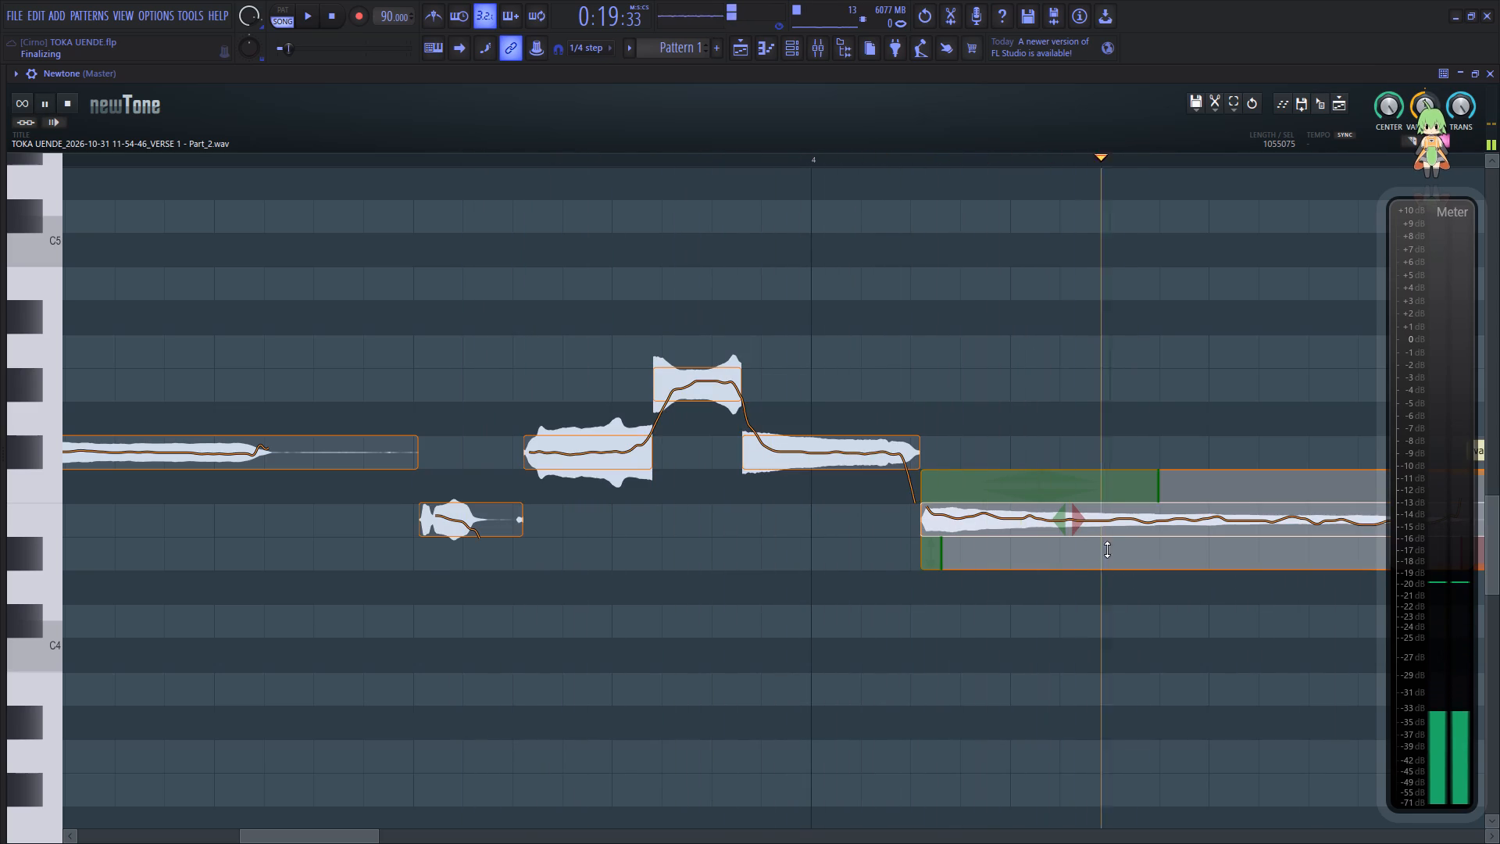
drag(1107, 549, 1111, 498)
Reduce the pitch variation of the first B4 note, the wide A4 note and the G#4 note in the phrase before bar 6, auditioning them.
drag(336, 842, 442, 843)
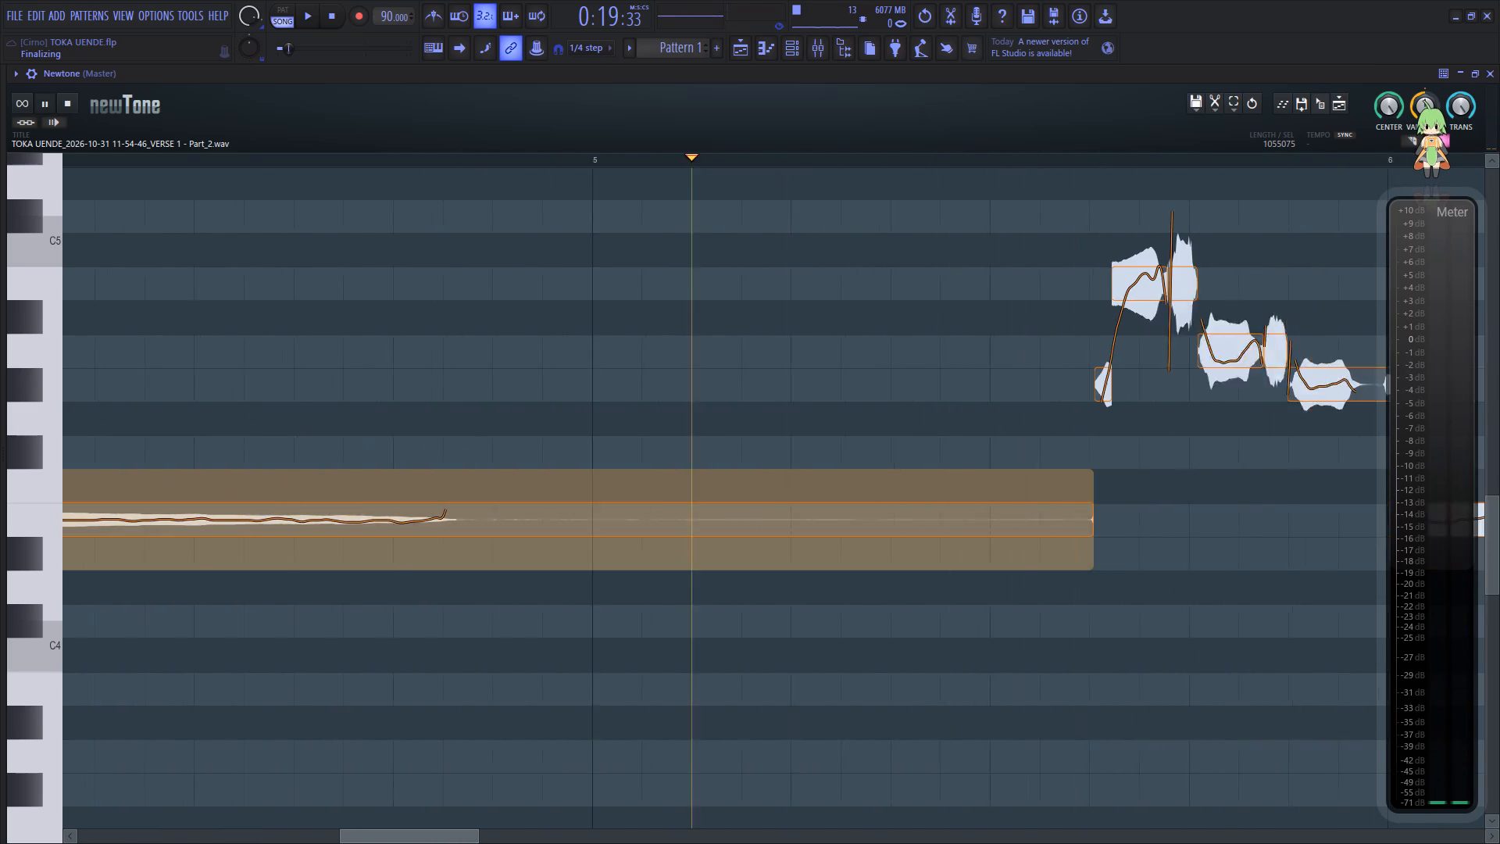
drag(442, 843, 496, 842)
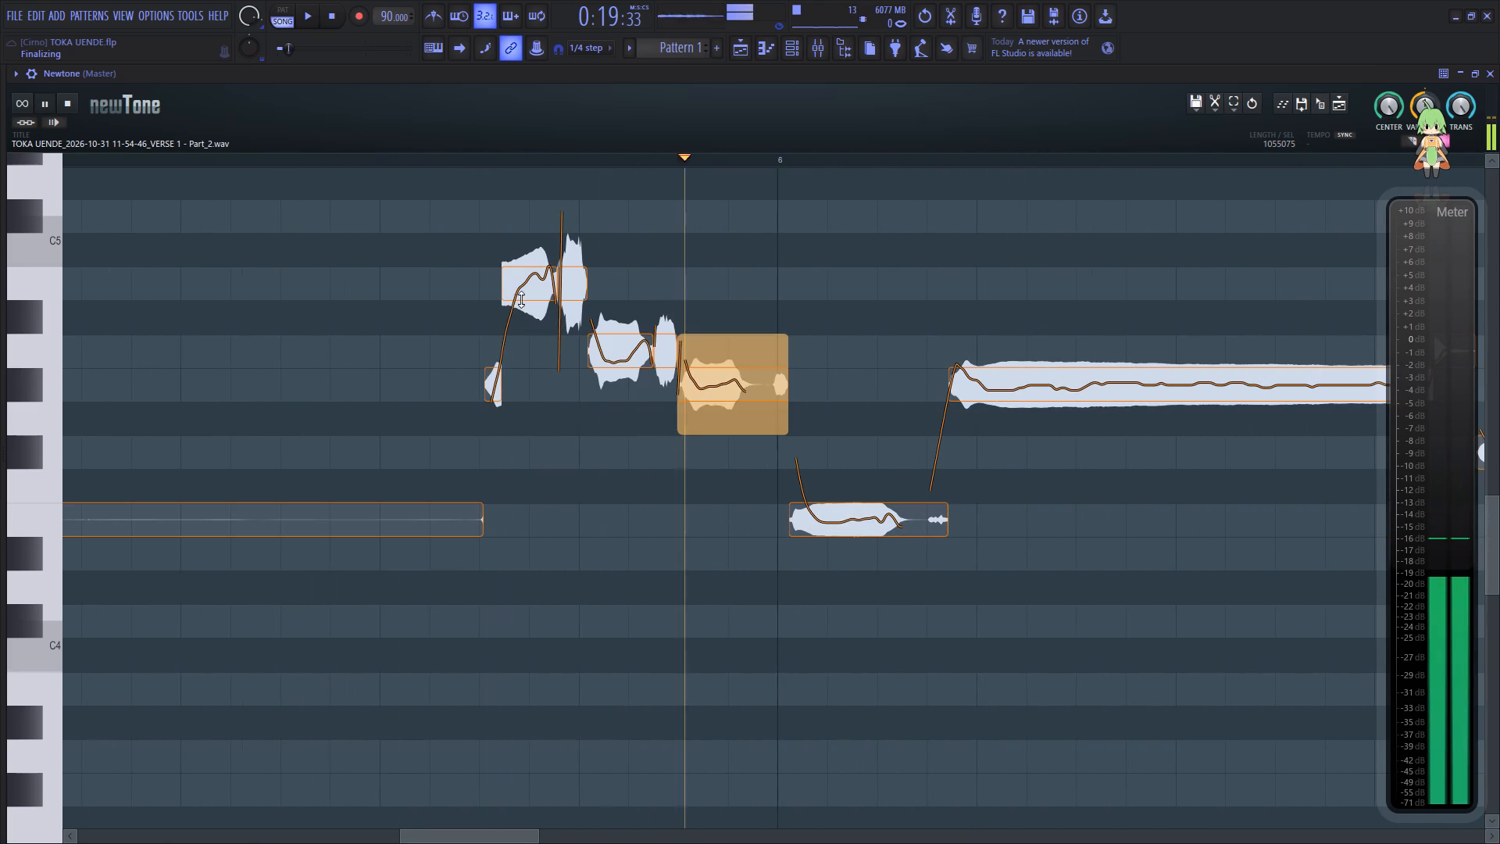
key(space)
key(space)
drag(531, 331, 537, 309)
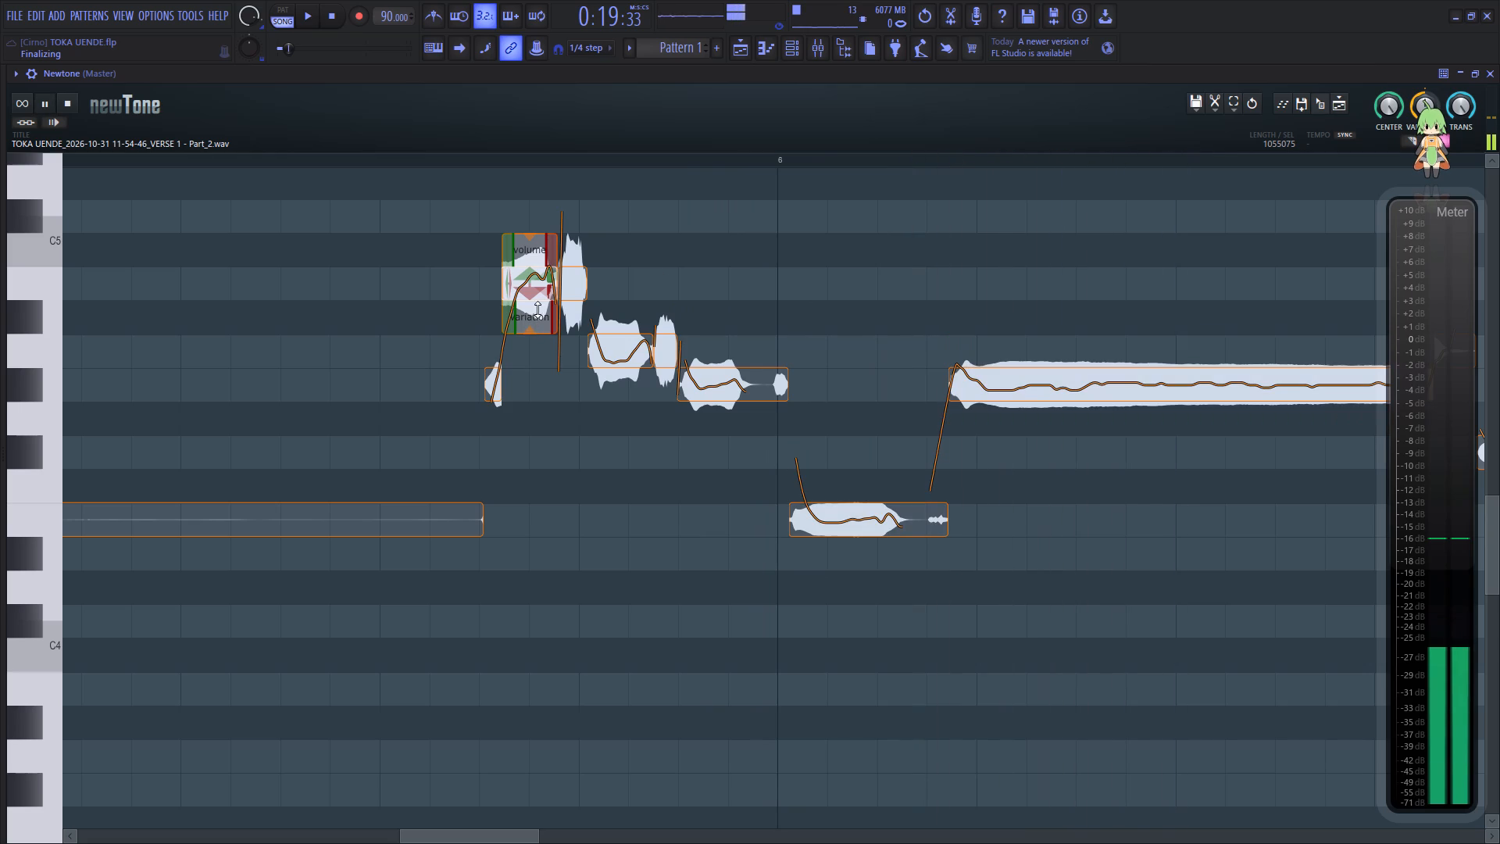
drag(537, 309, 548, 270)
click(409, 349)
key(space)
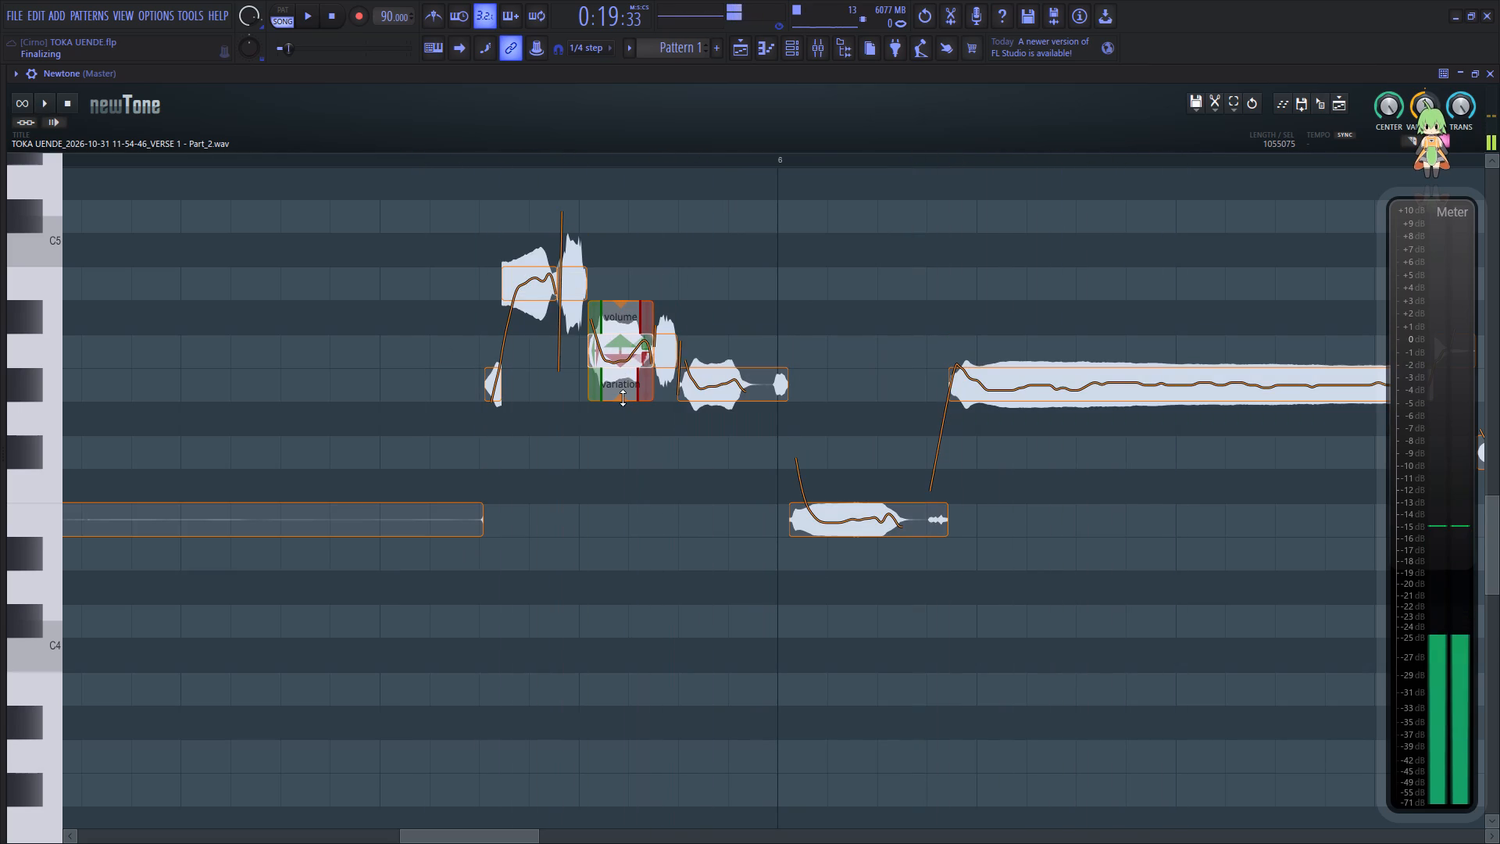
key(space)
drag(623, 398, 635, 325)
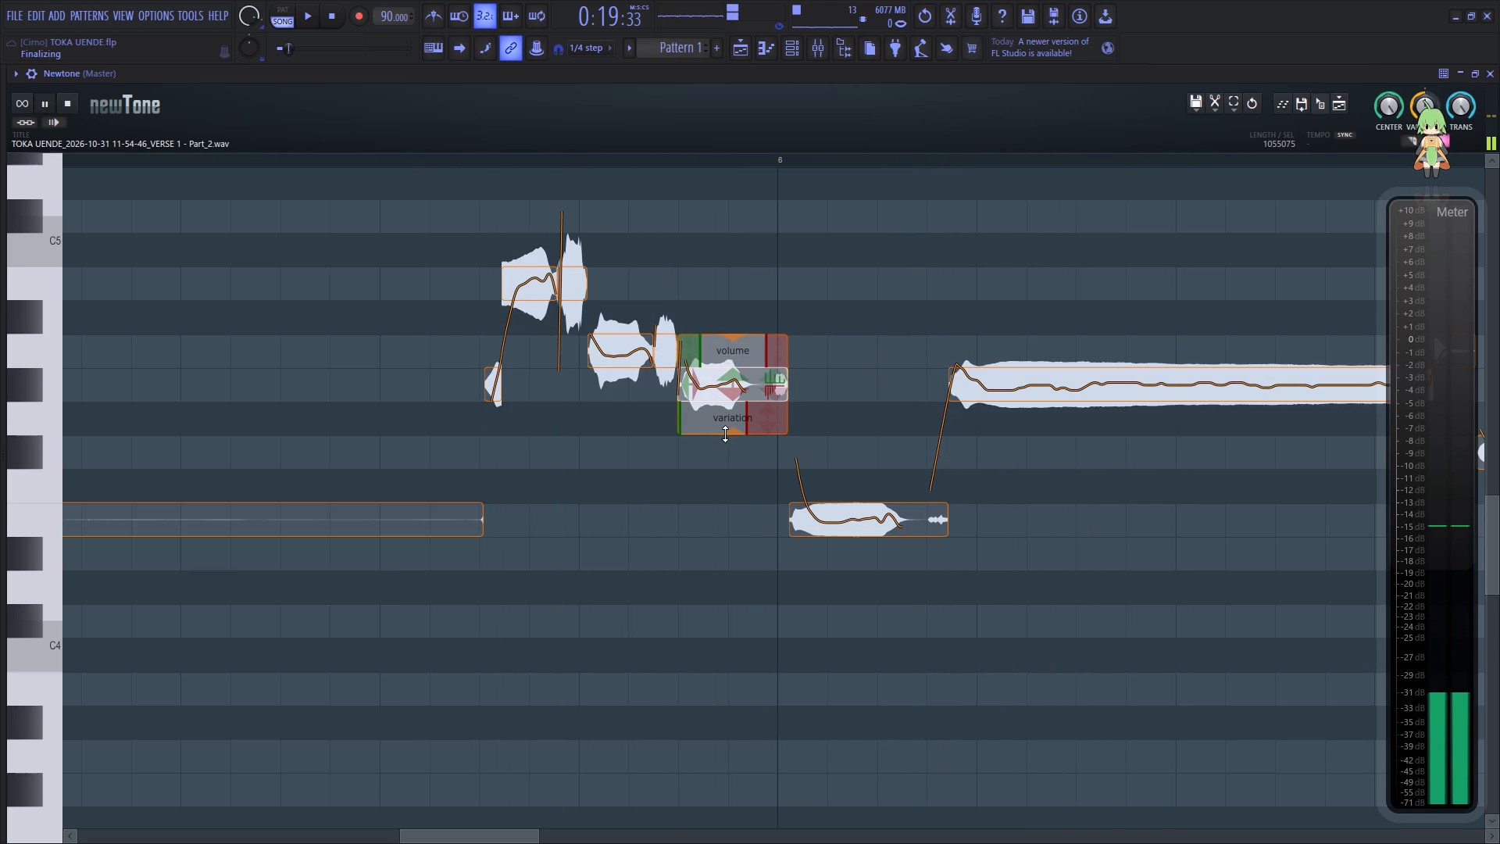
drag(725, 434, 725, 359)
click(416, 377)
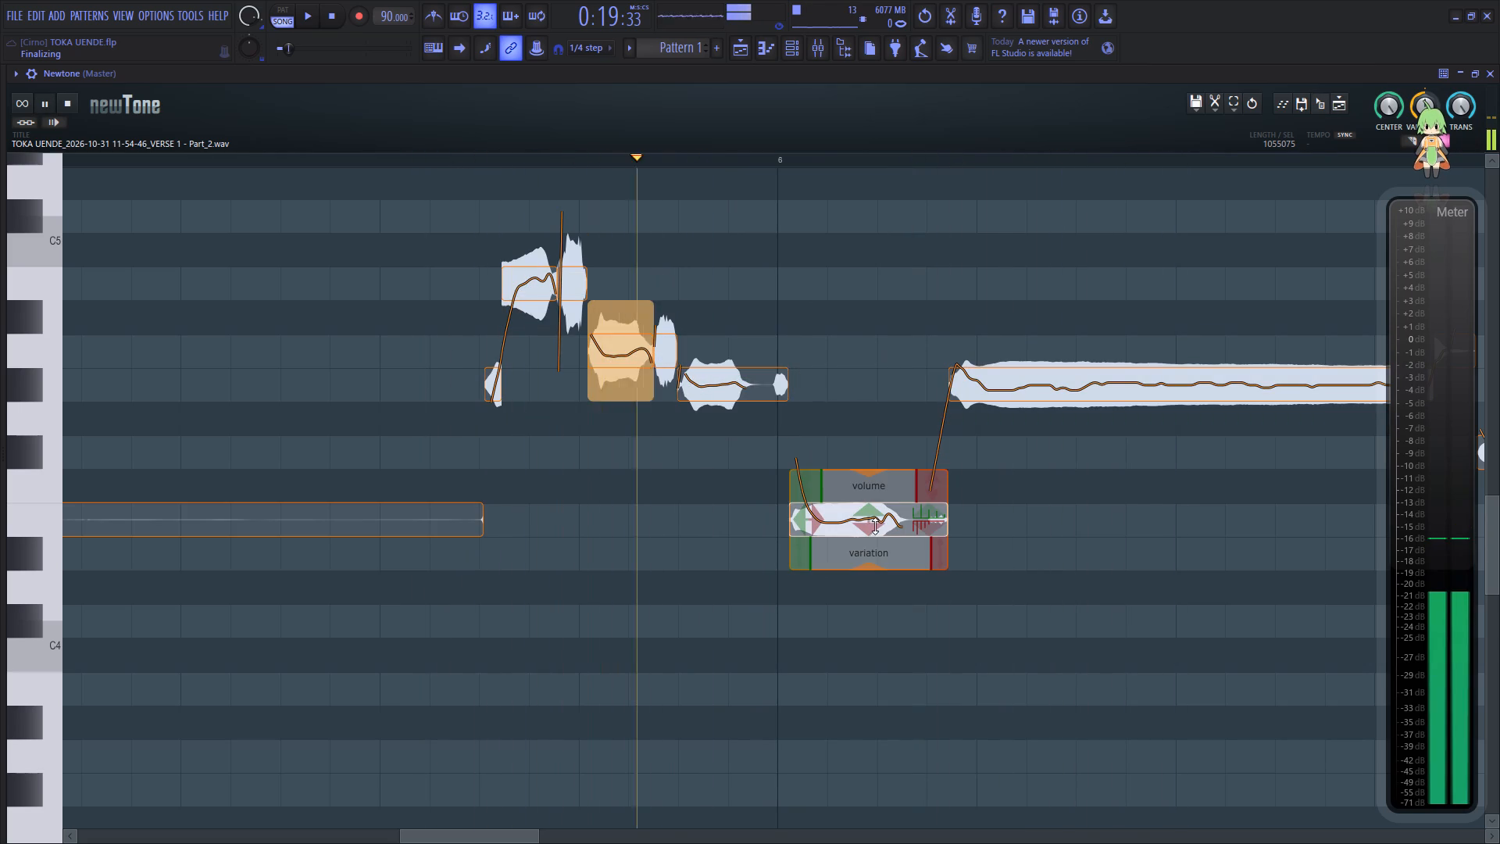
Reduce the pitch variation of the E4 note at the start of bar 6 to about 47% and audition it.
drag(869, 567, 885, 495)
key(space)
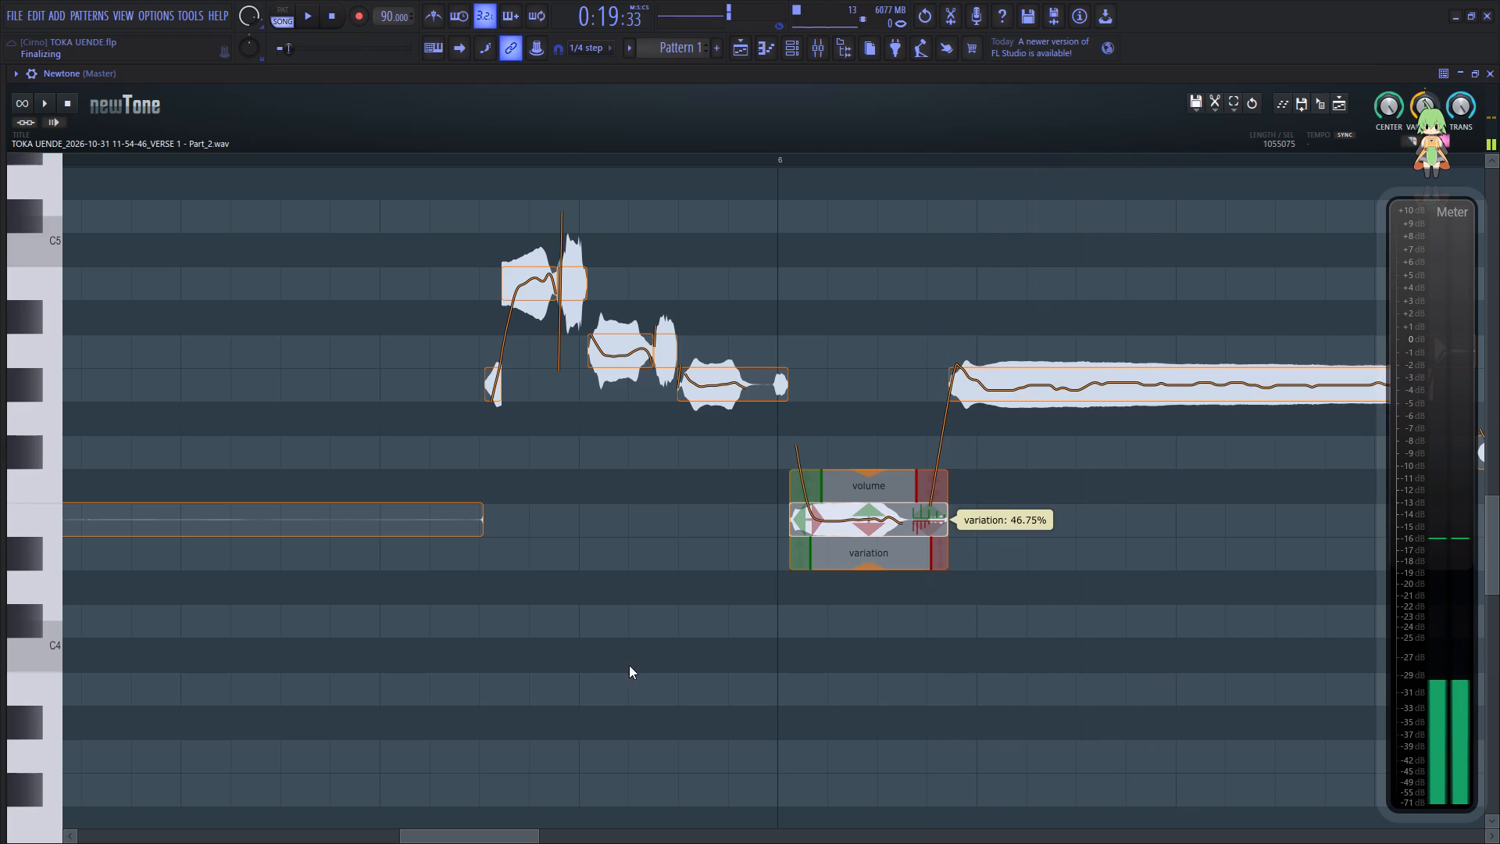
key(space)
drag(502, 839, 557, 837)
click(270, 661)
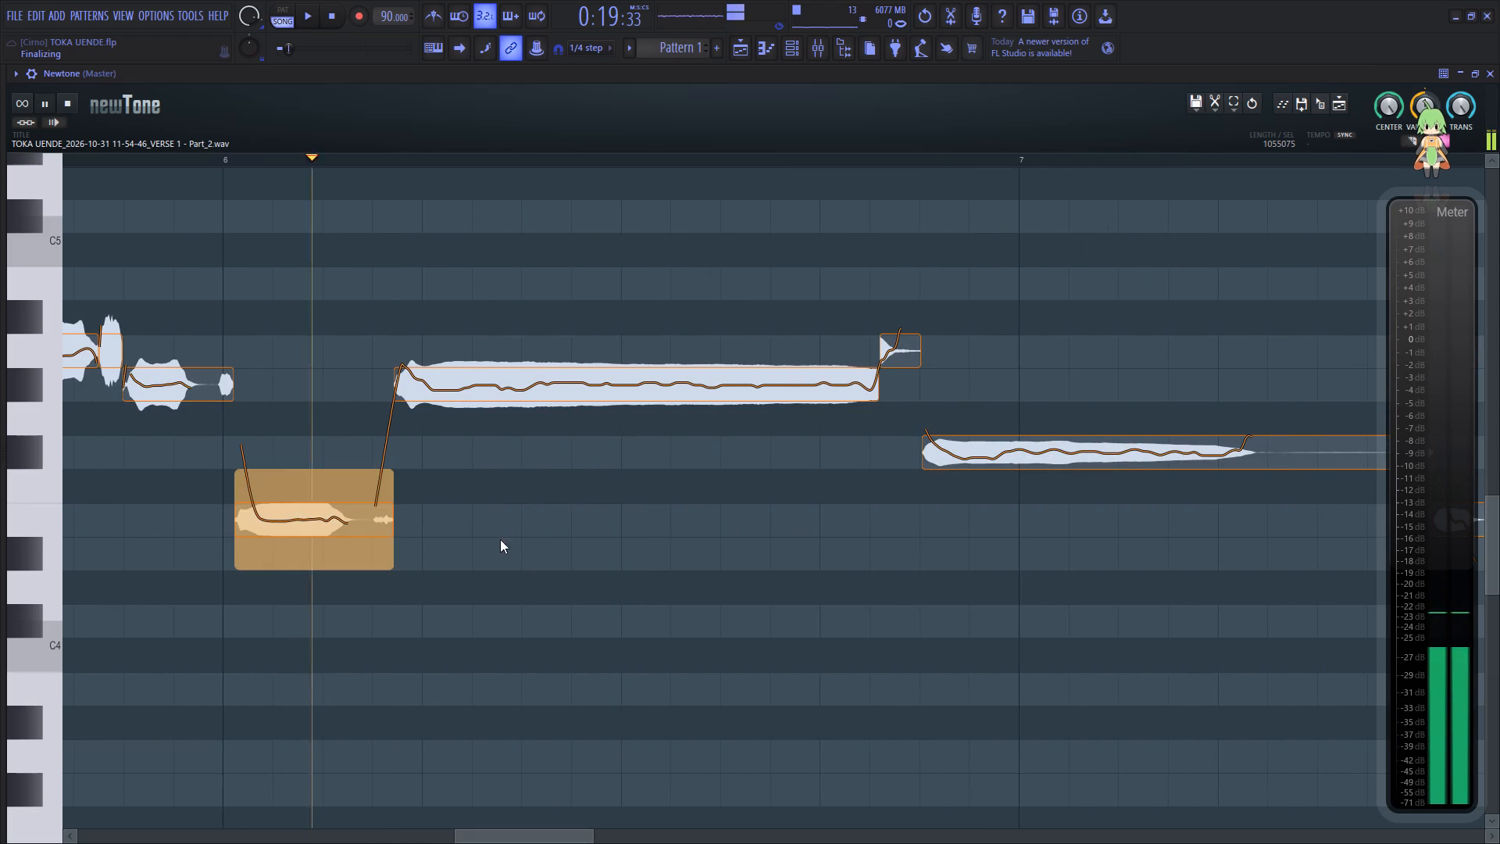
key(space)
key(space)
key(space)
Smooth the opening pitch glide of the long G#4 note in bar 6, reduce its variation to about 59%, and audition it.
click(413, 387)
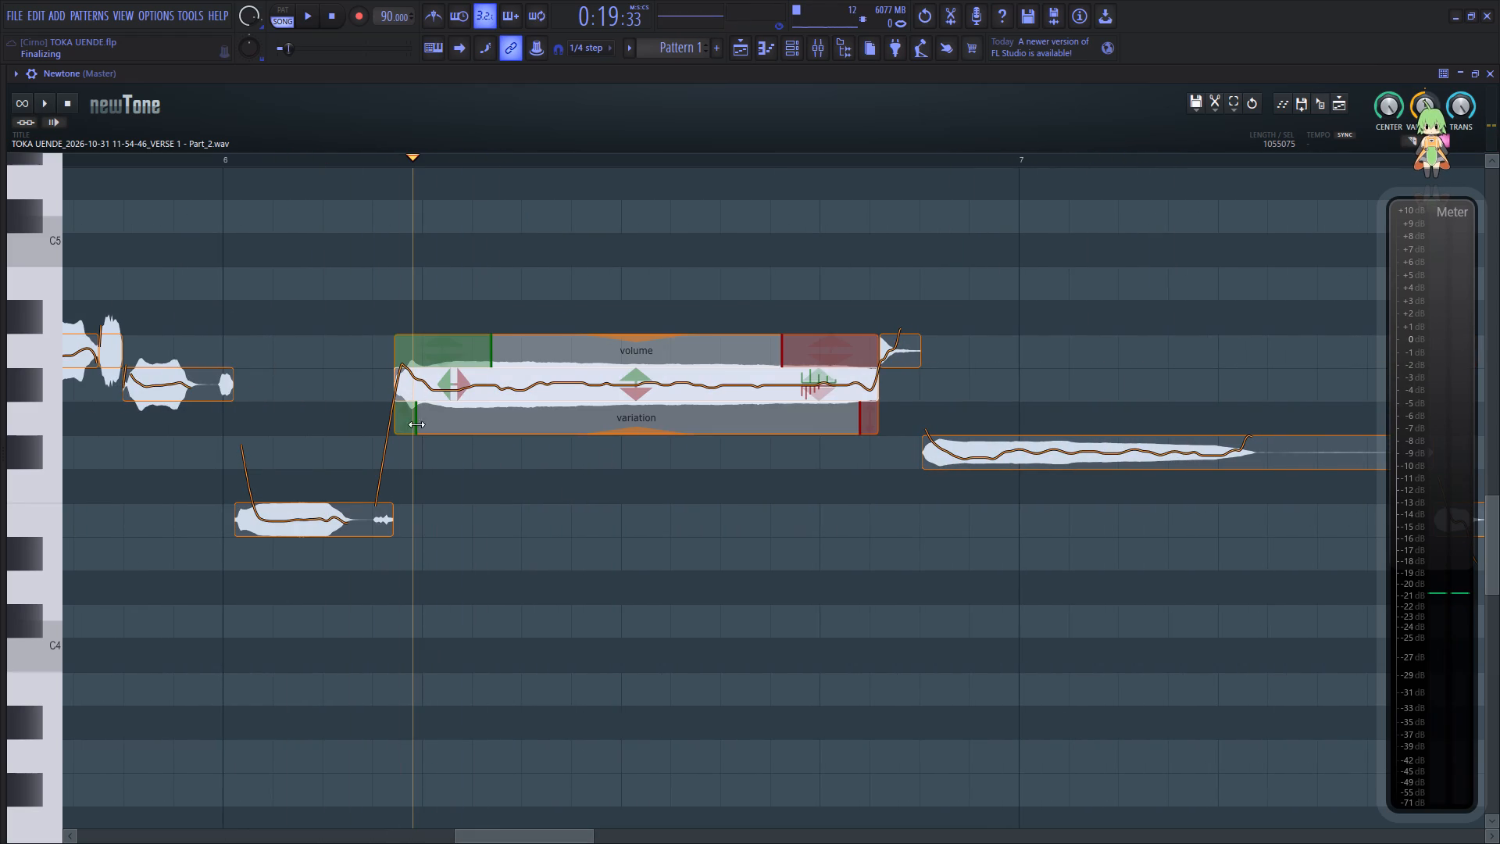
drag(402, 423, 392, 471)
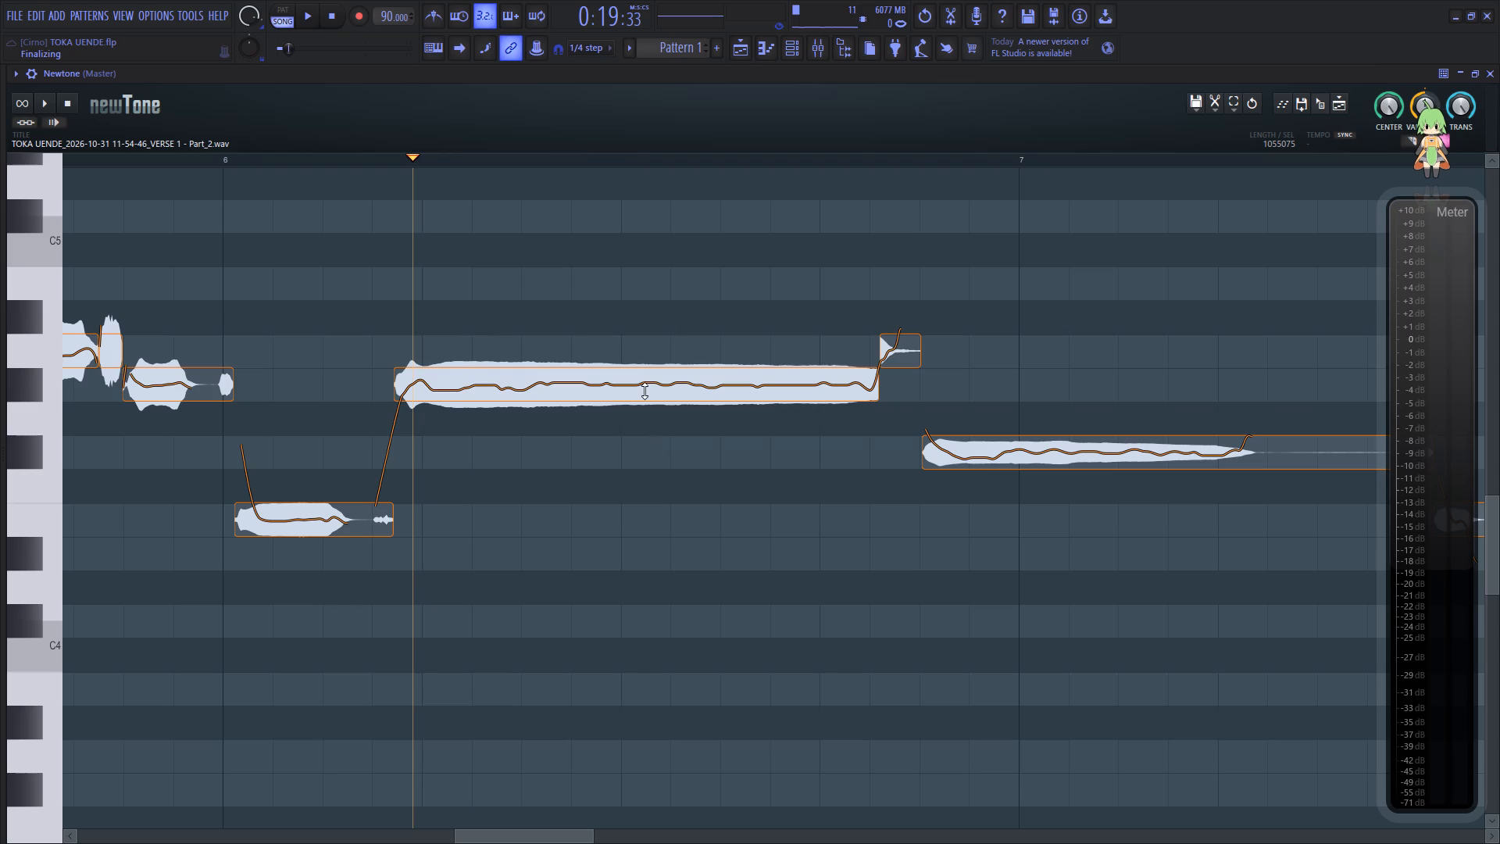
click(645, 391)
drag(647, 433, 659, 377)
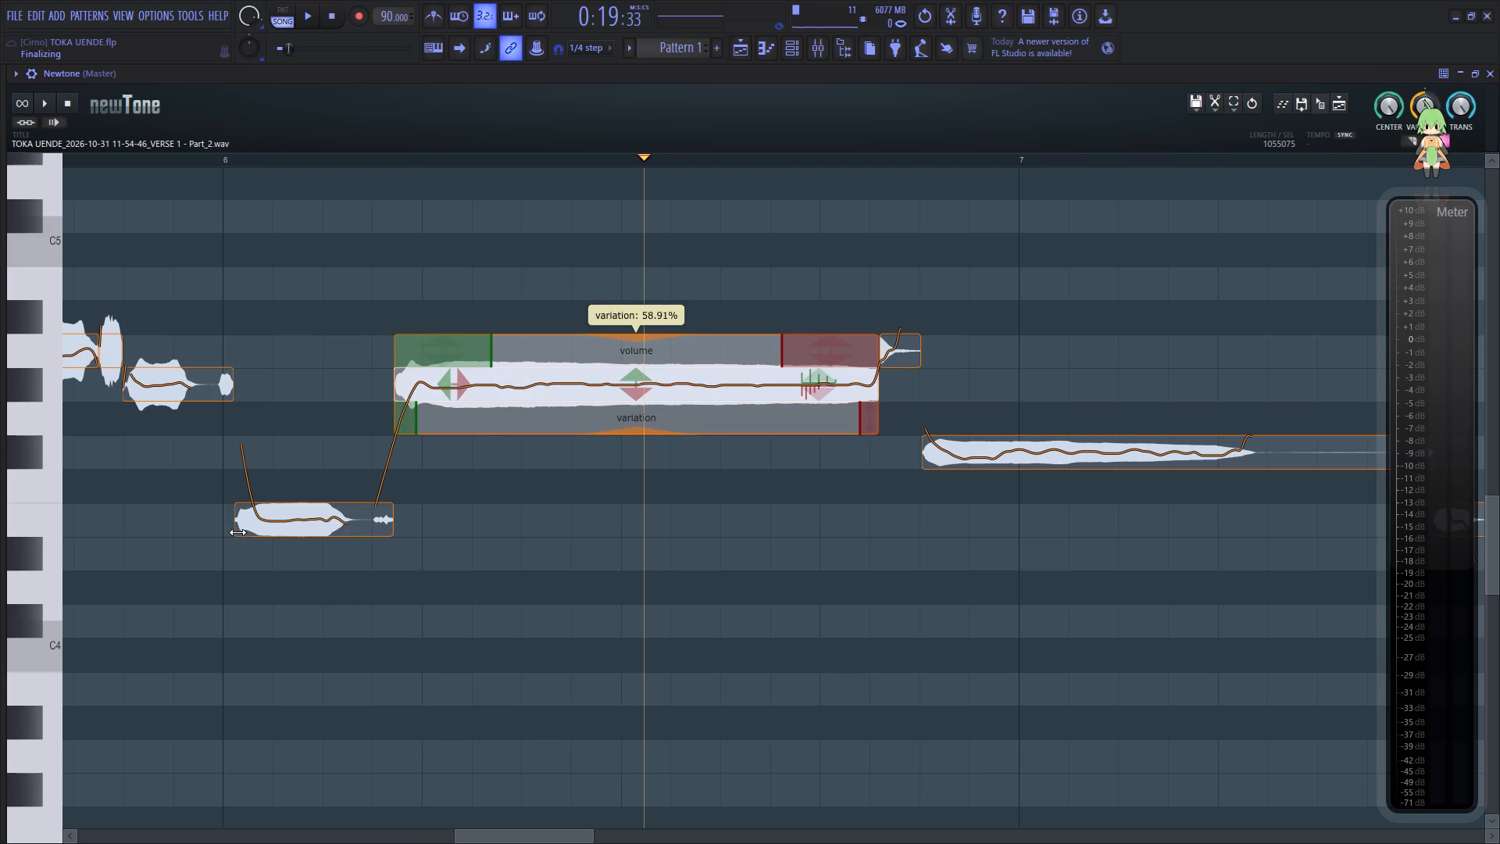
click(236, 534)
key(space)
key(space)
click(238, 592)
key(space)
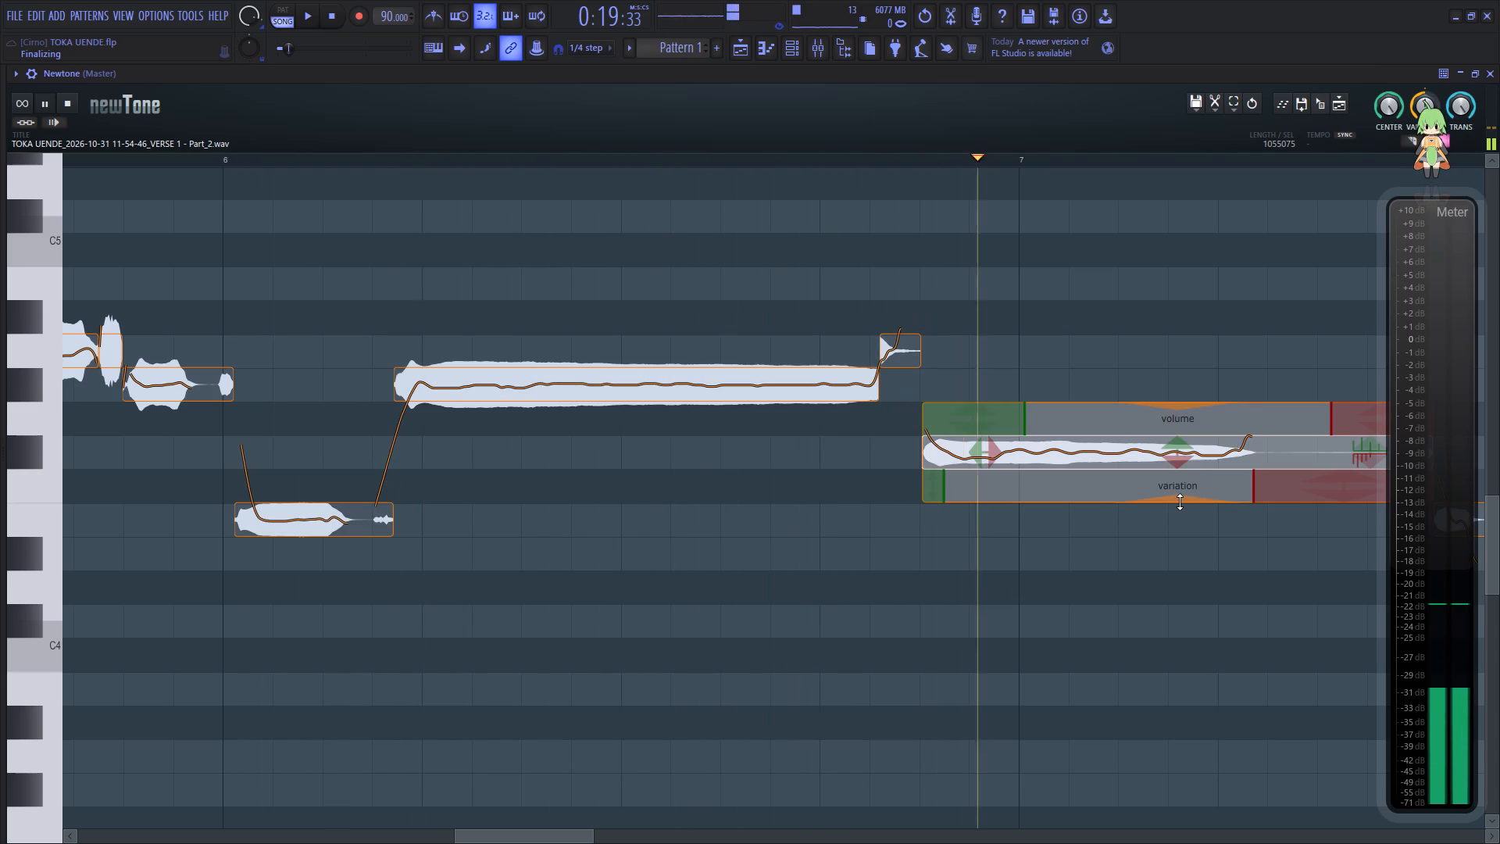
Reduce the pitch variation of the long F#4 note across bar 7 to about 62% and play on into the following phrase.
drag(1180, 501, 1181, 450)
drag(536, 839, 542, 841)
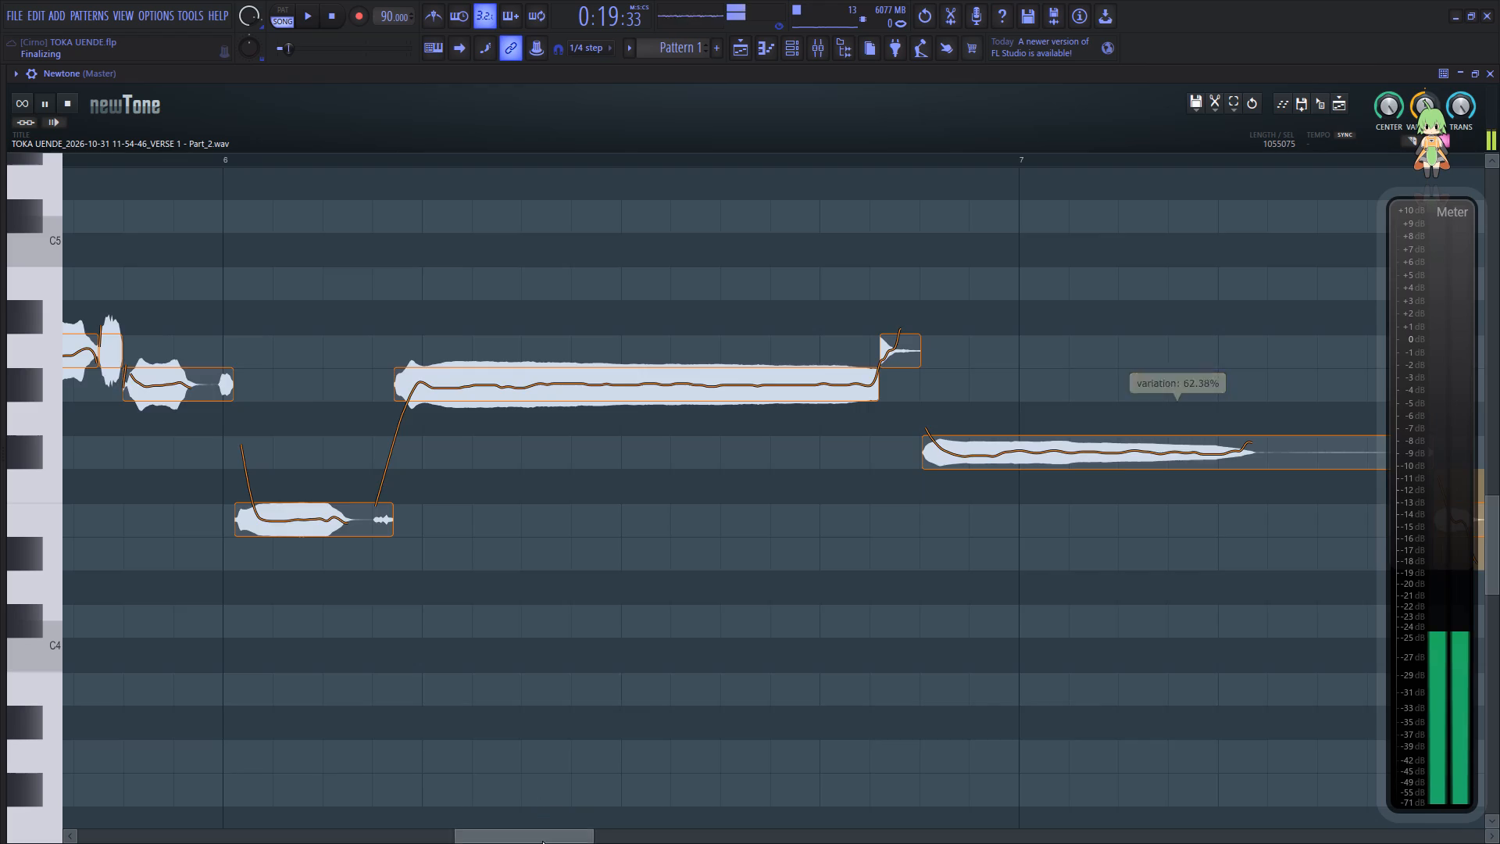
drag(542, 841, 616, 843)
click(501, 644)
key(space)
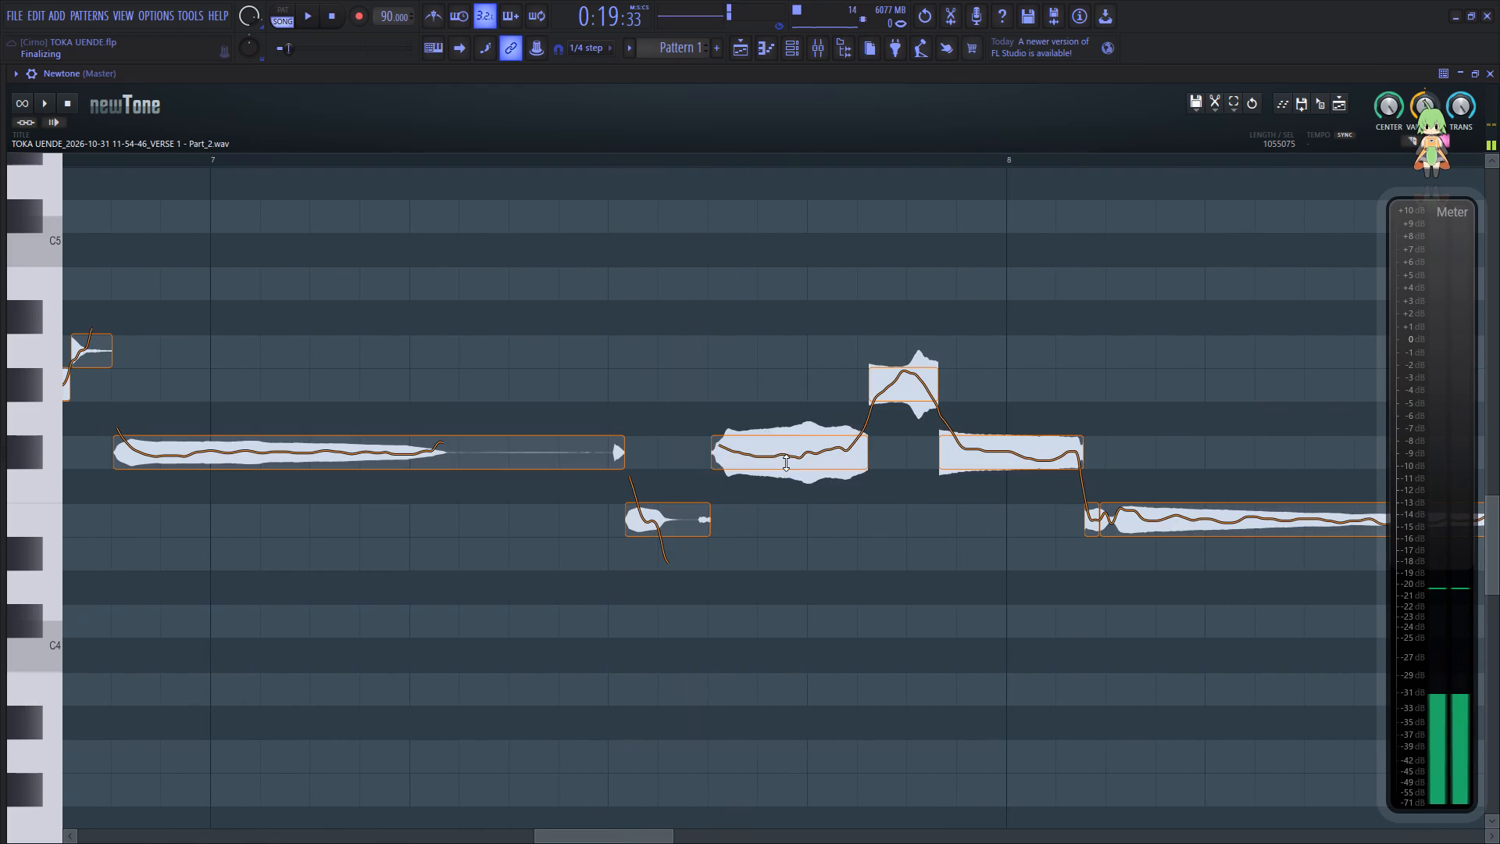
Reduce the pitch variation of the F#4 note in the phrase before bar 8 to about 53% and audition the phrase.
click(786, 463)
drag(791, 502, 805, 439)
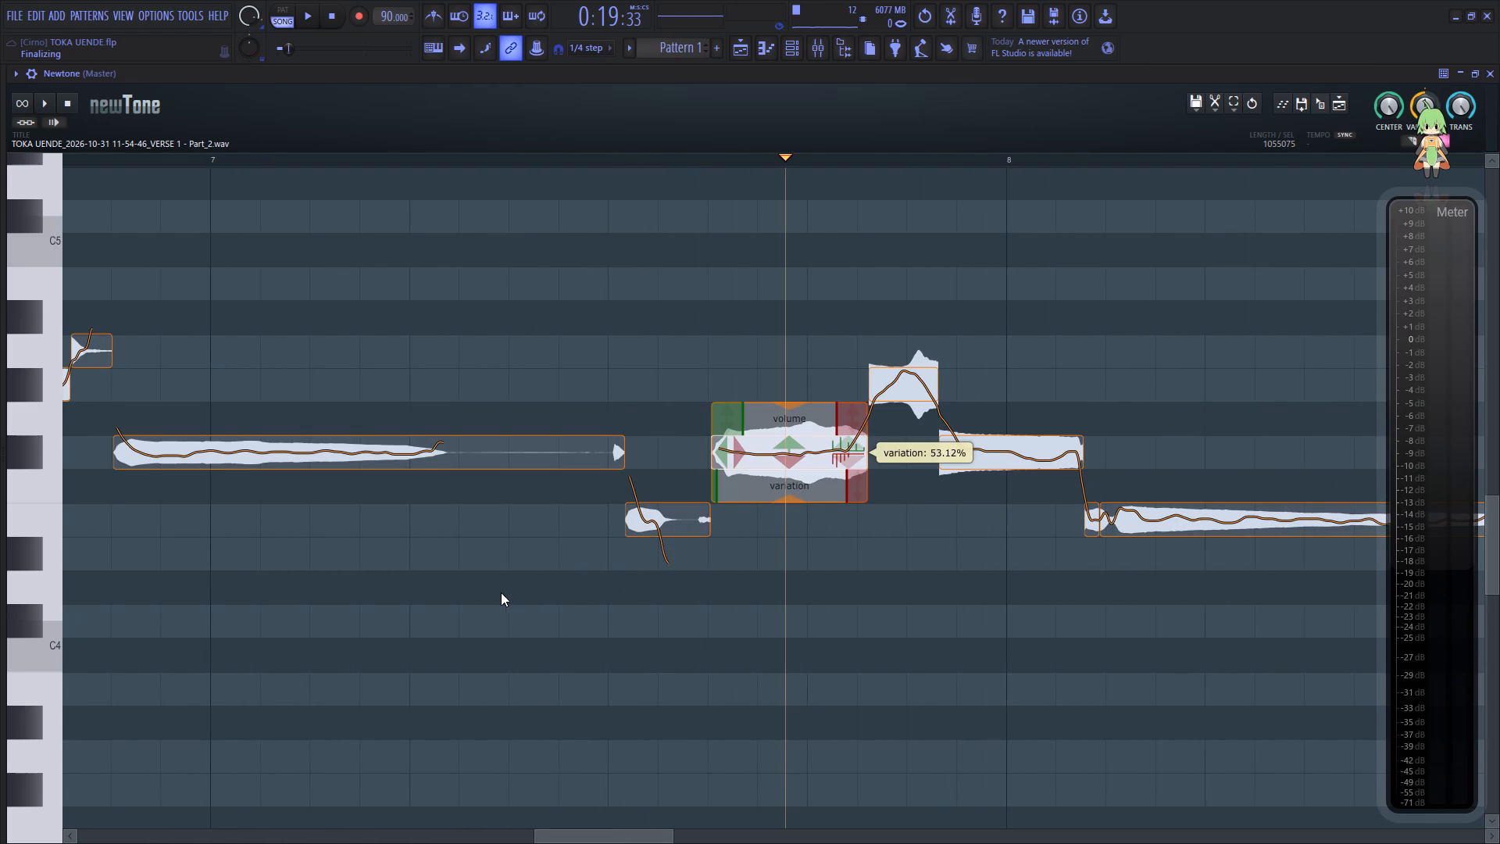
click(501, 592)
key(space)
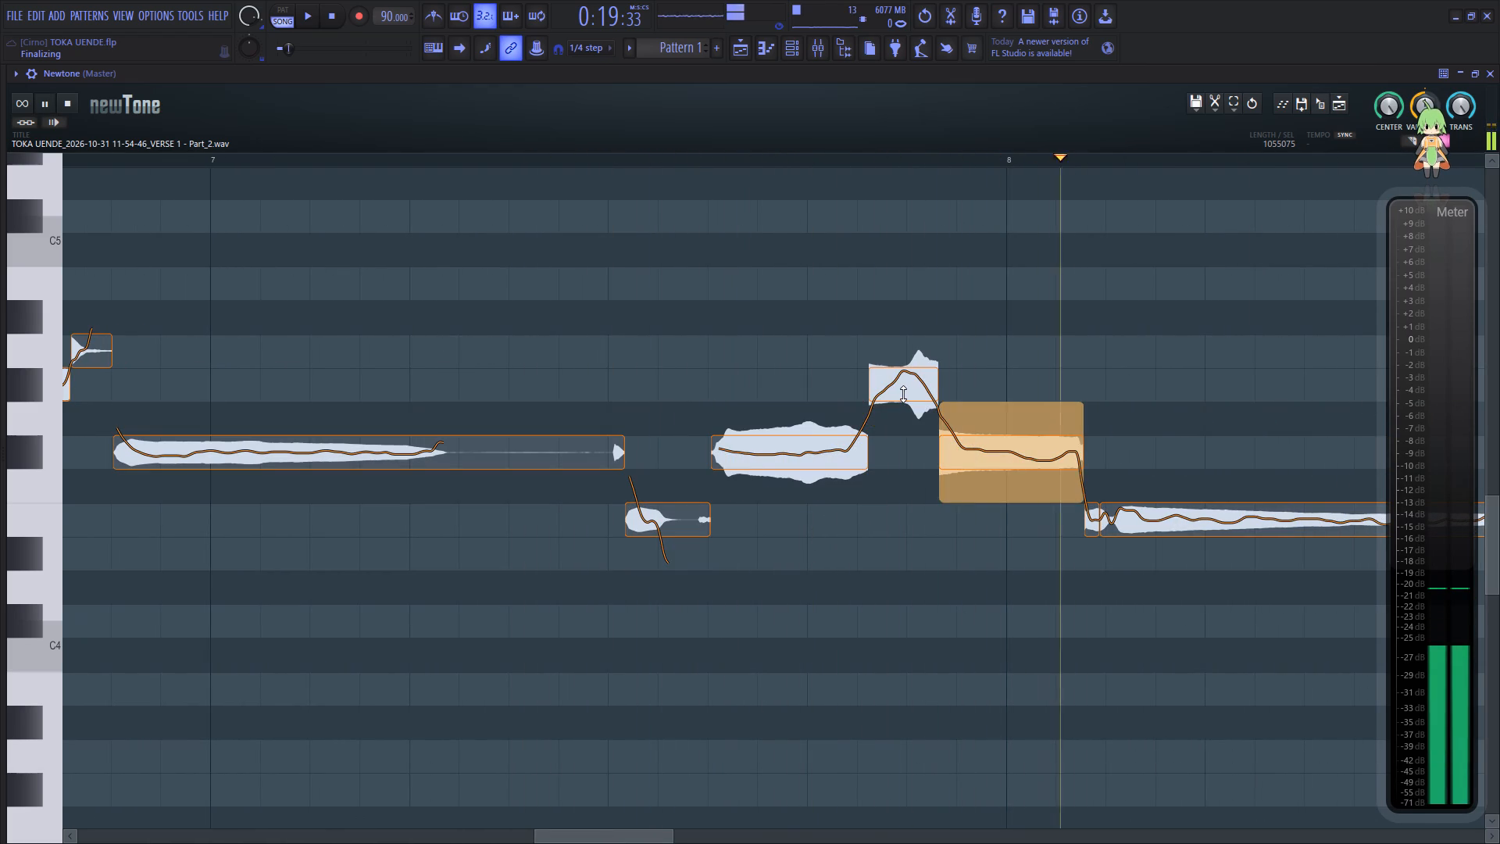
key(space)
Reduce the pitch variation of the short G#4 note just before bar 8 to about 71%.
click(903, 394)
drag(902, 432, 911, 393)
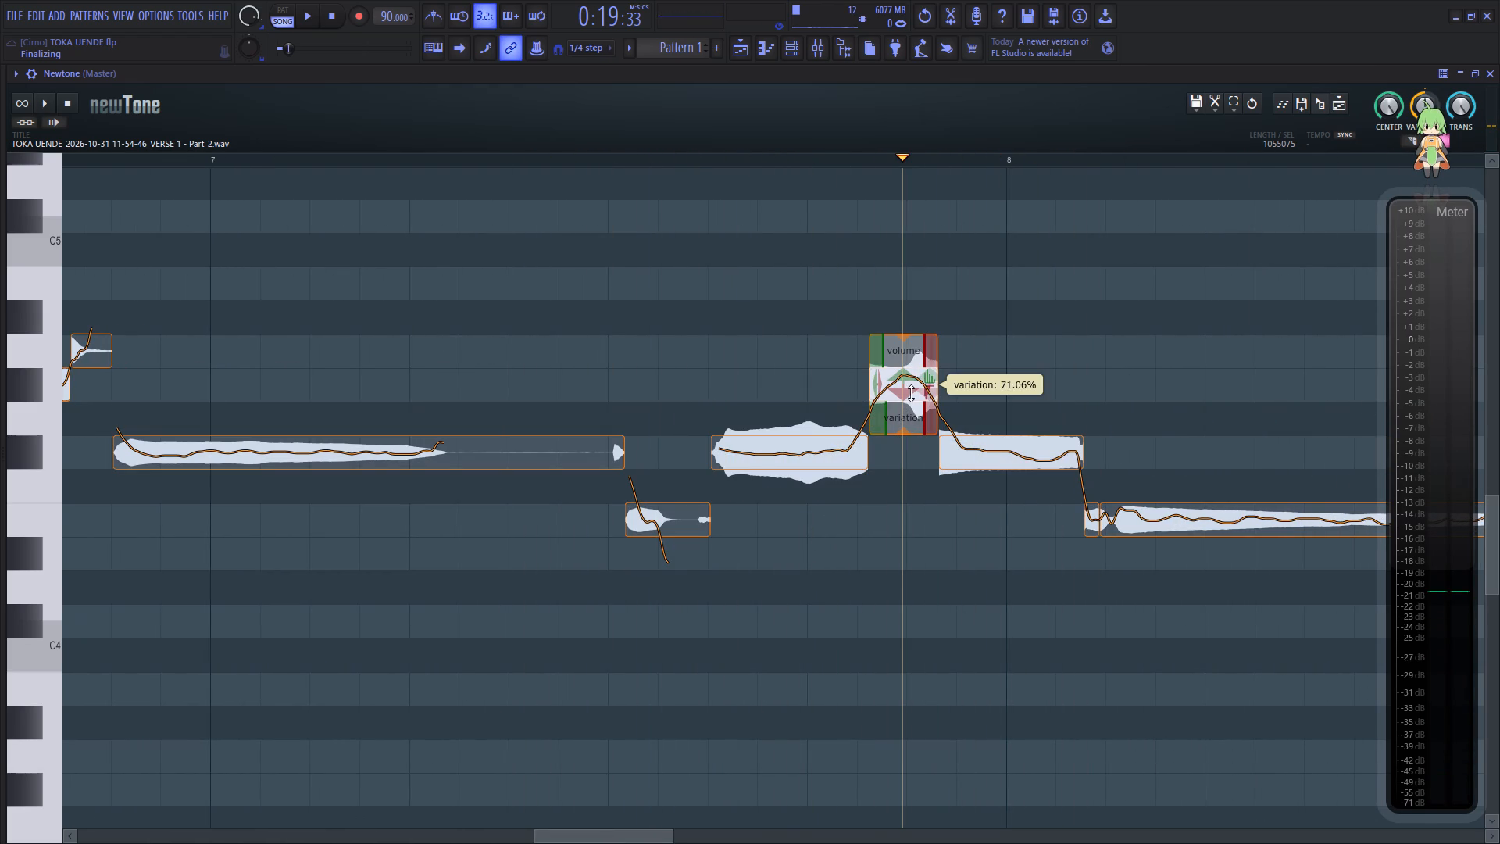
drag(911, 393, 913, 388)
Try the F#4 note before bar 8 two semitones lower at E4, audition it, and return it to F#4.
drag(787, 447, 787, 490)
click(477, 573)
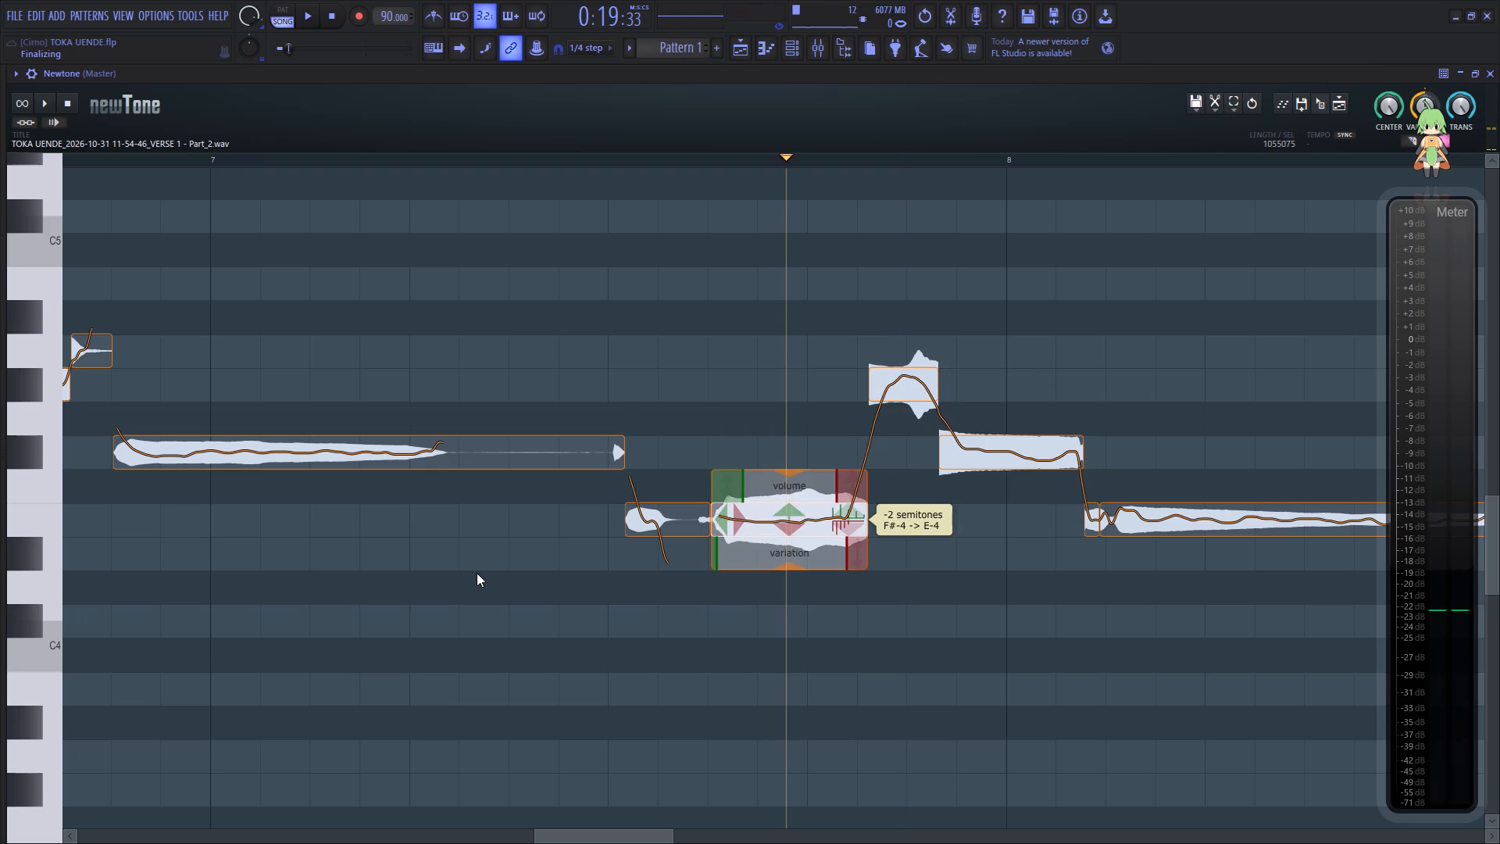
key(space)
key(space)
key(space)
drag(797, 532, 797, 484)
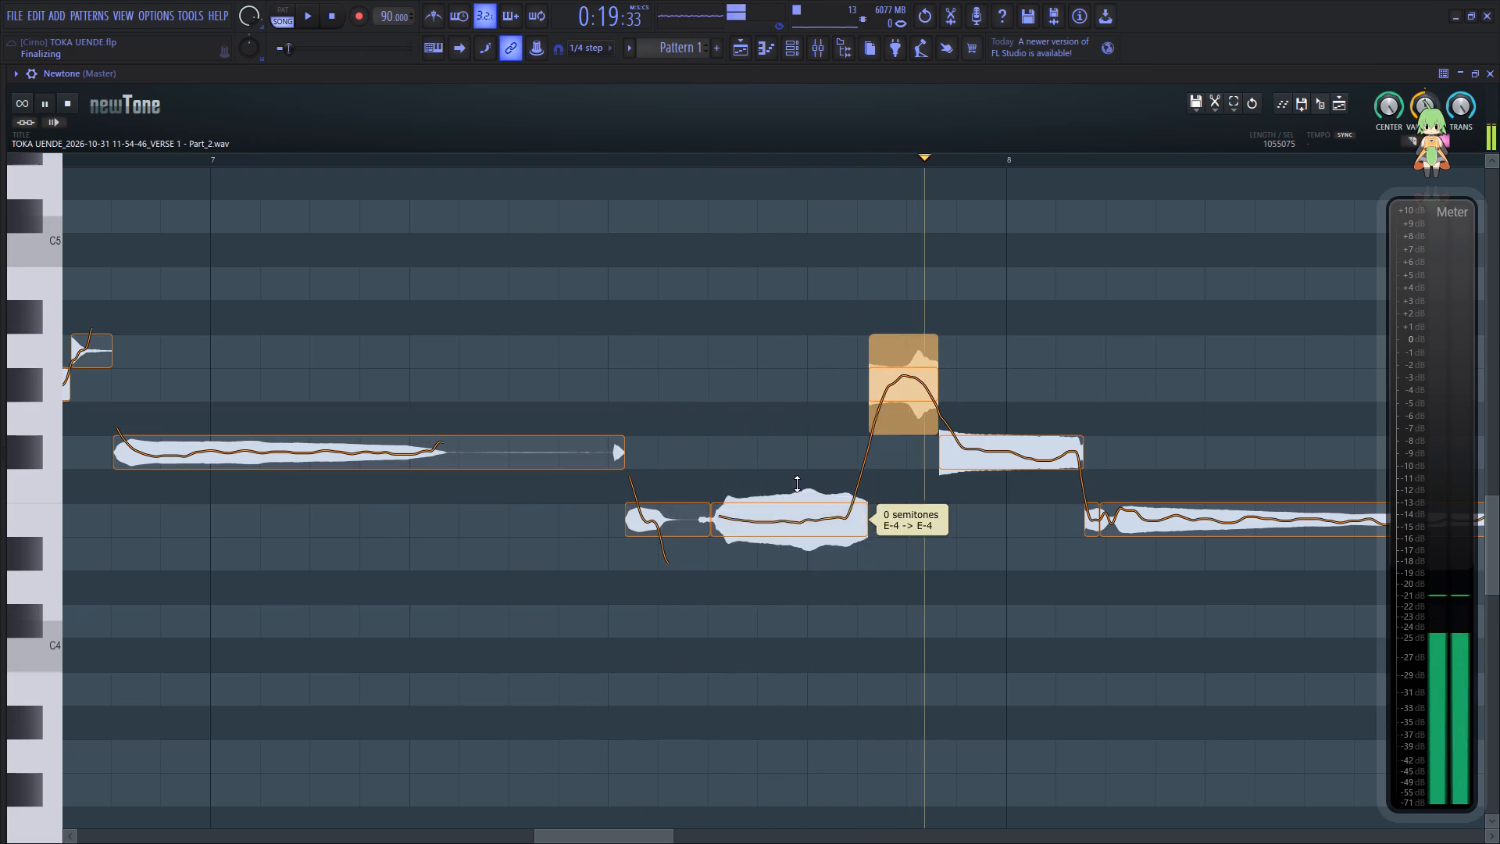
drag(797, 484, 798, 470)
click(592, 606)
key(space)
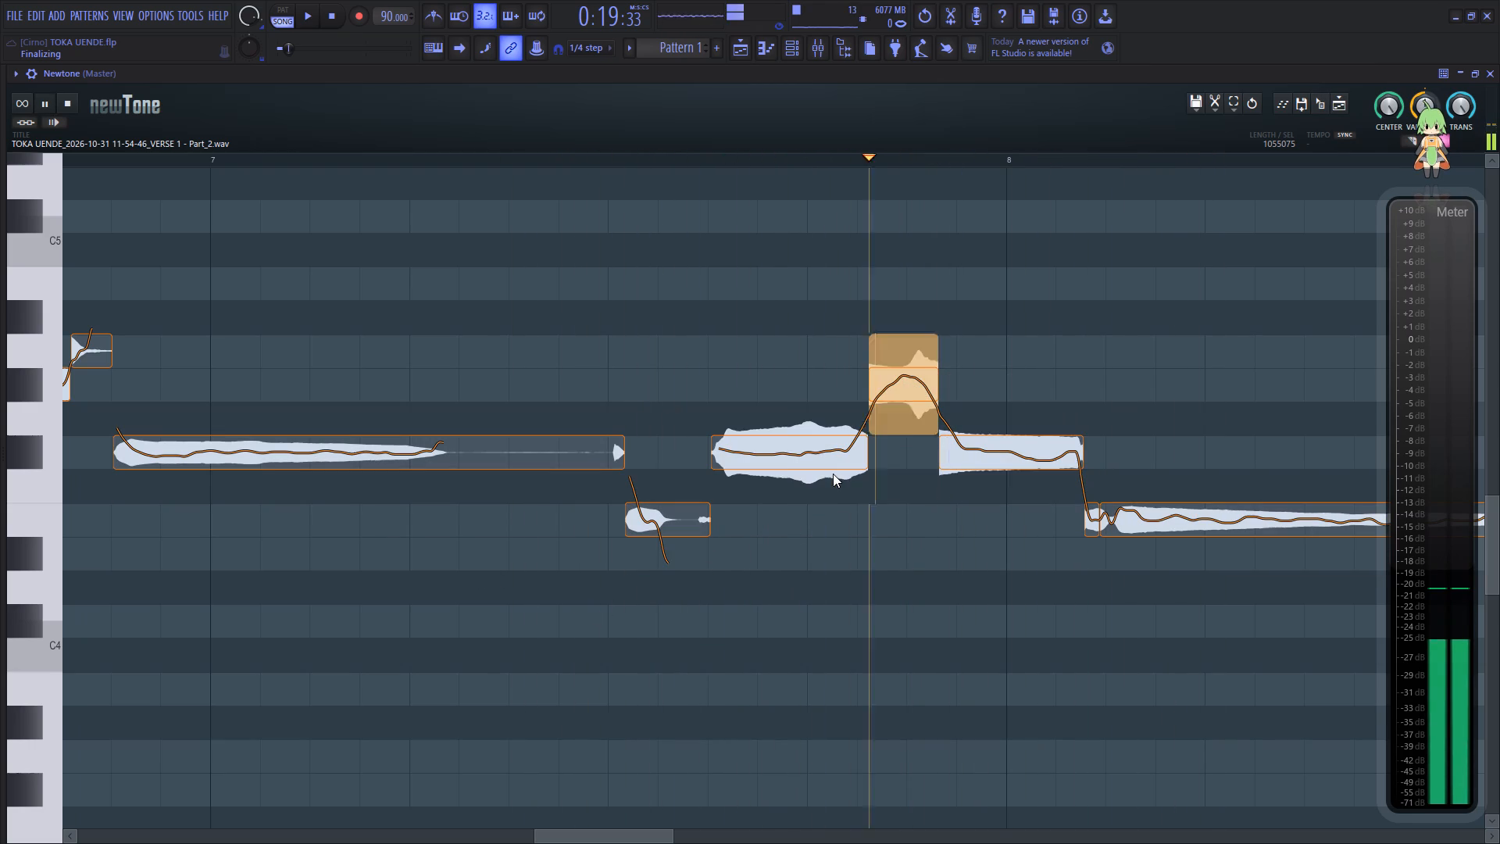
Fine-tune the F#4 note before bar 8 through its variation, volume and fade-in gain controls, and audition the phrase.
click(809, 474)
click(813, 458)
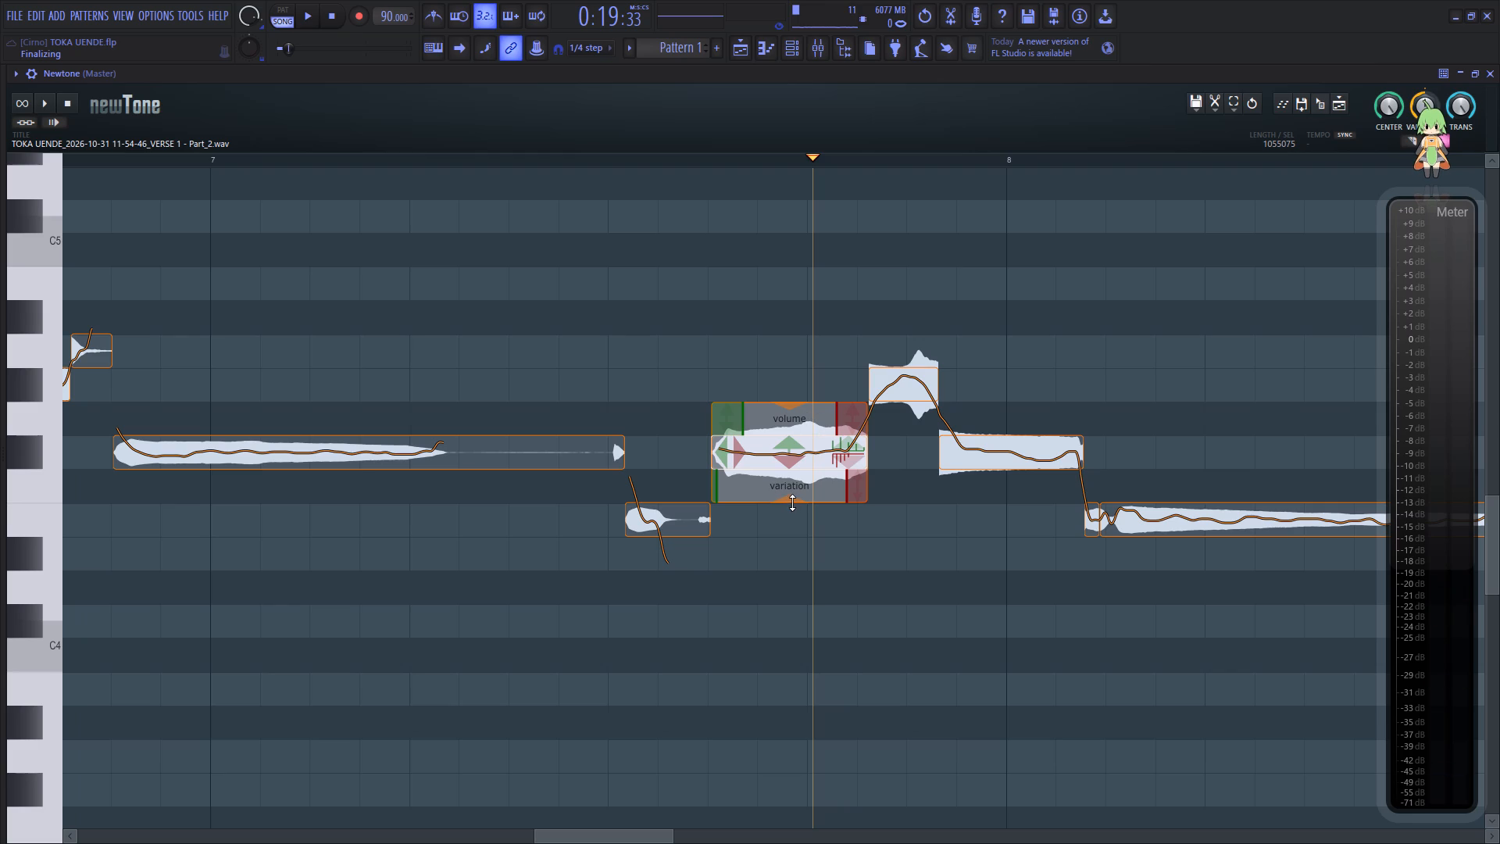
drag(792, 502, 795, 489)
click(843, 442)
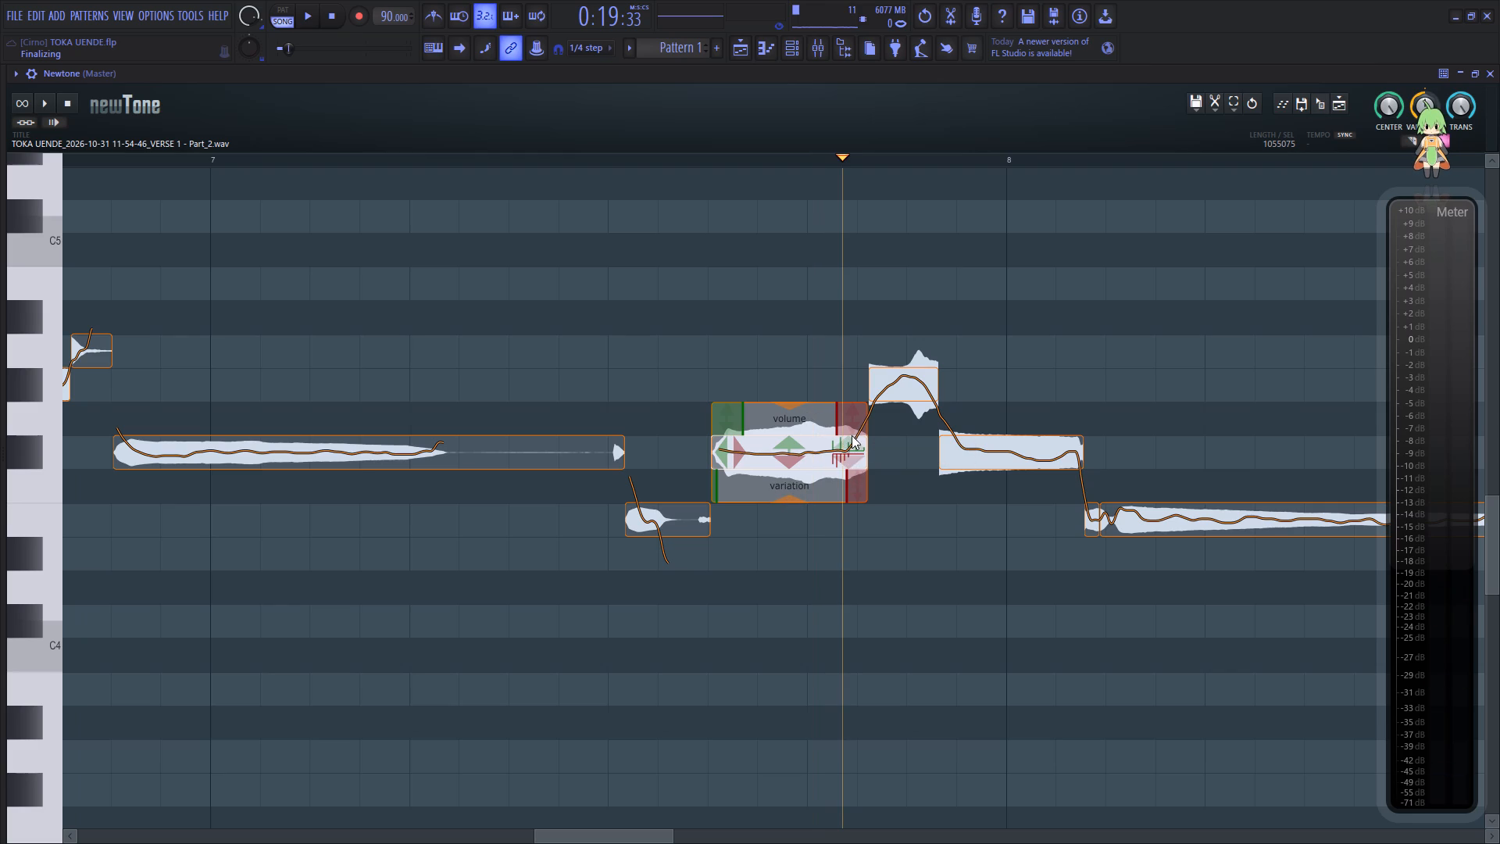
click(823, 402)
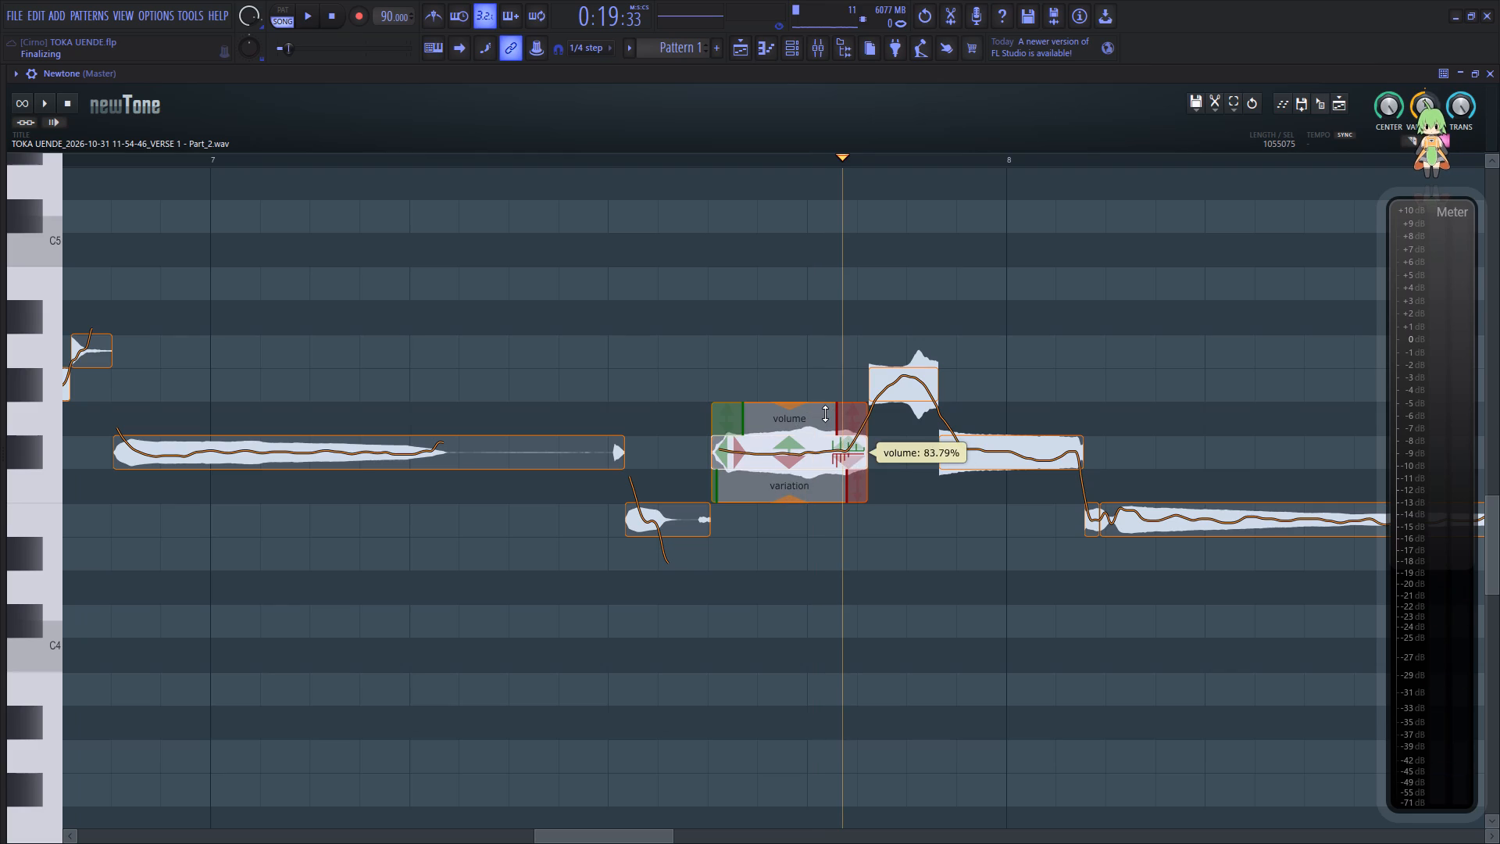
click(721, 409)
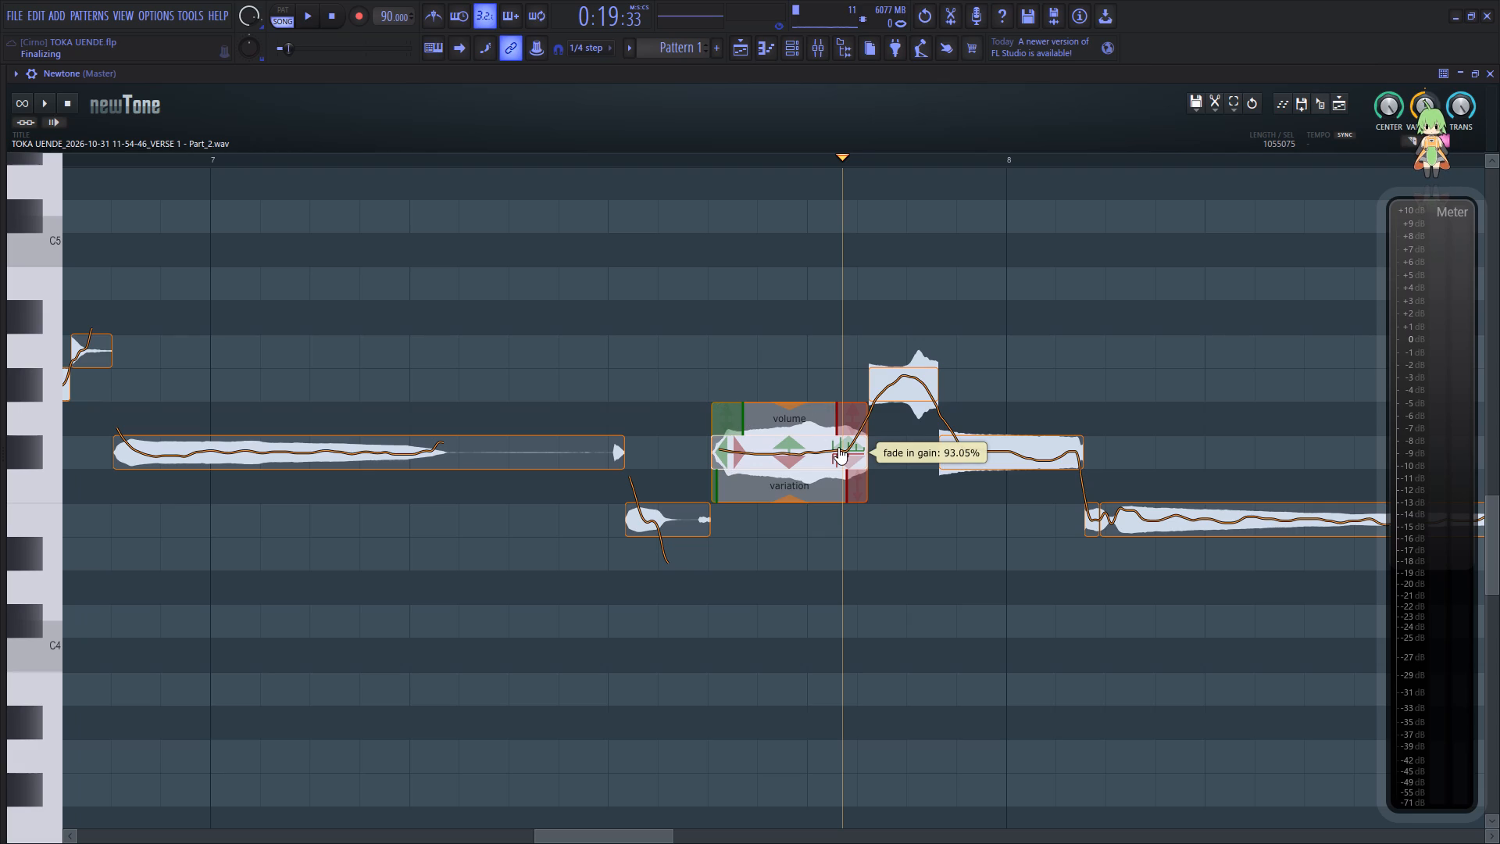
click(809, 450)
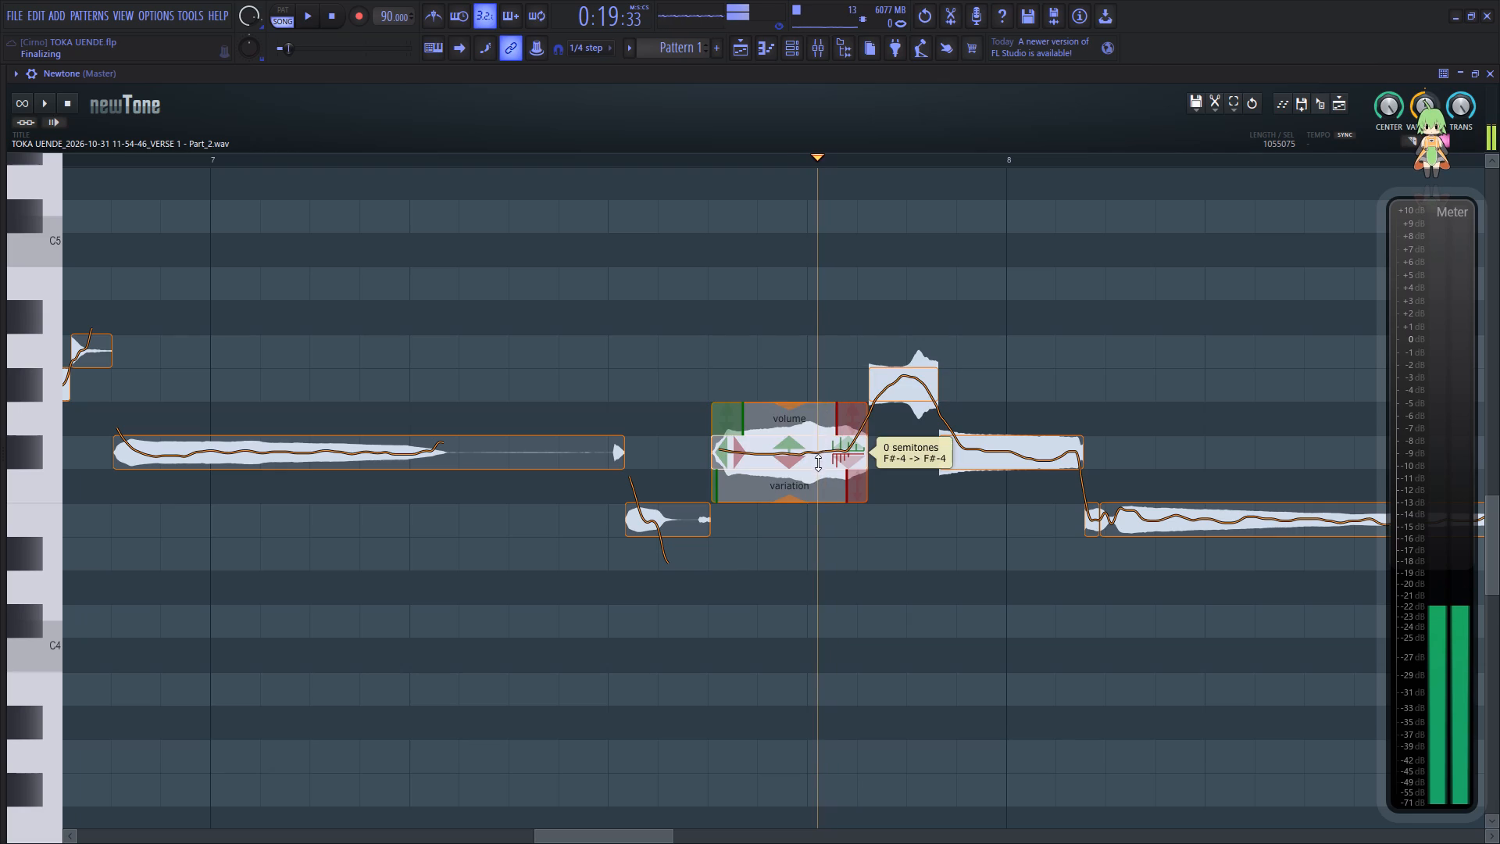
click(455, 605)
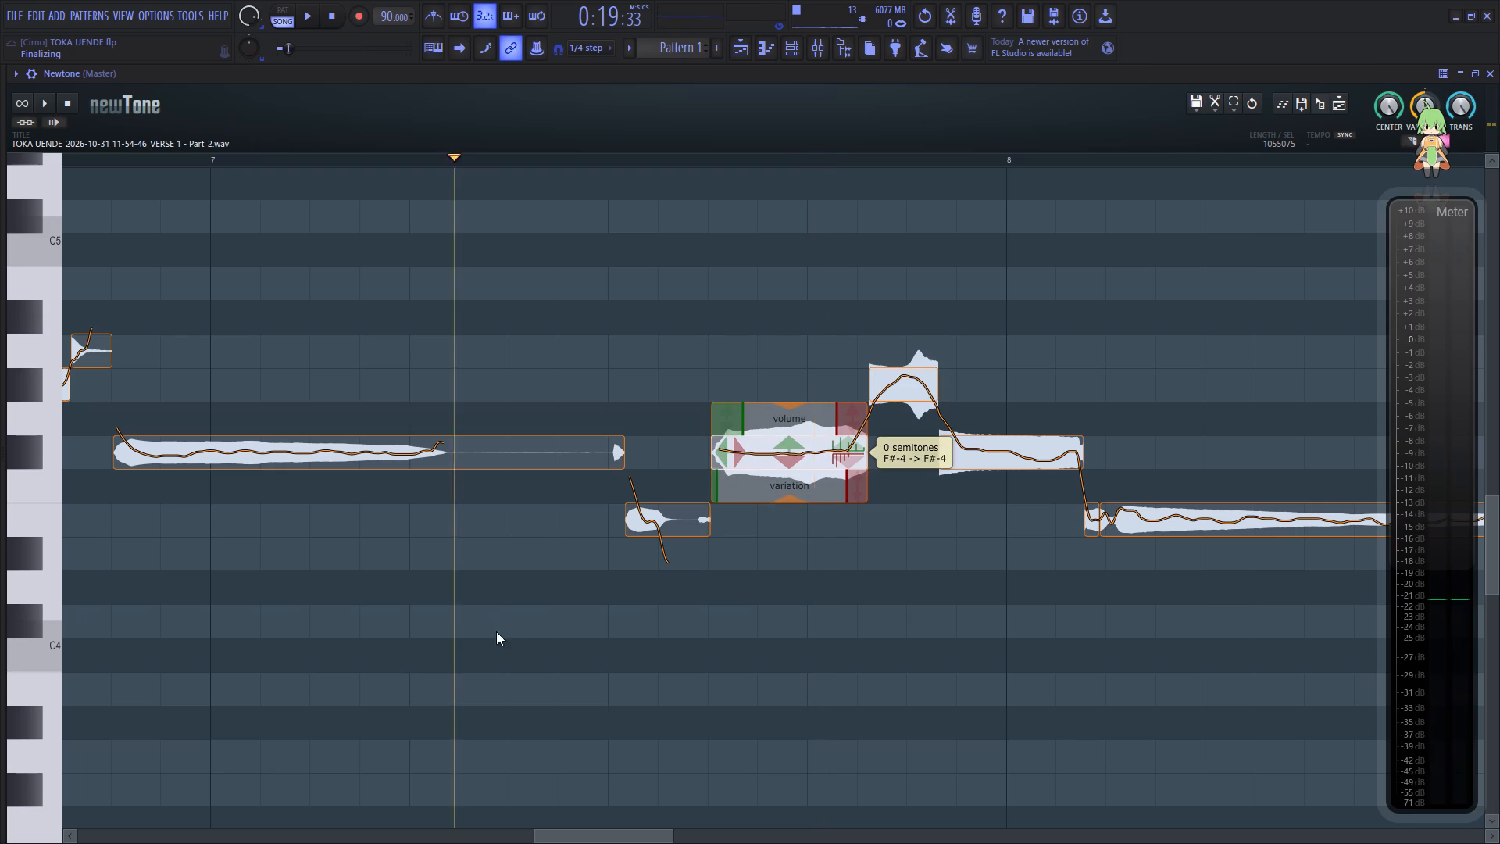
key(space)
Reduce the pitch variation of the short G#4 note just before bar 8 to about 26%.
drag(626, 838, 647, 837)
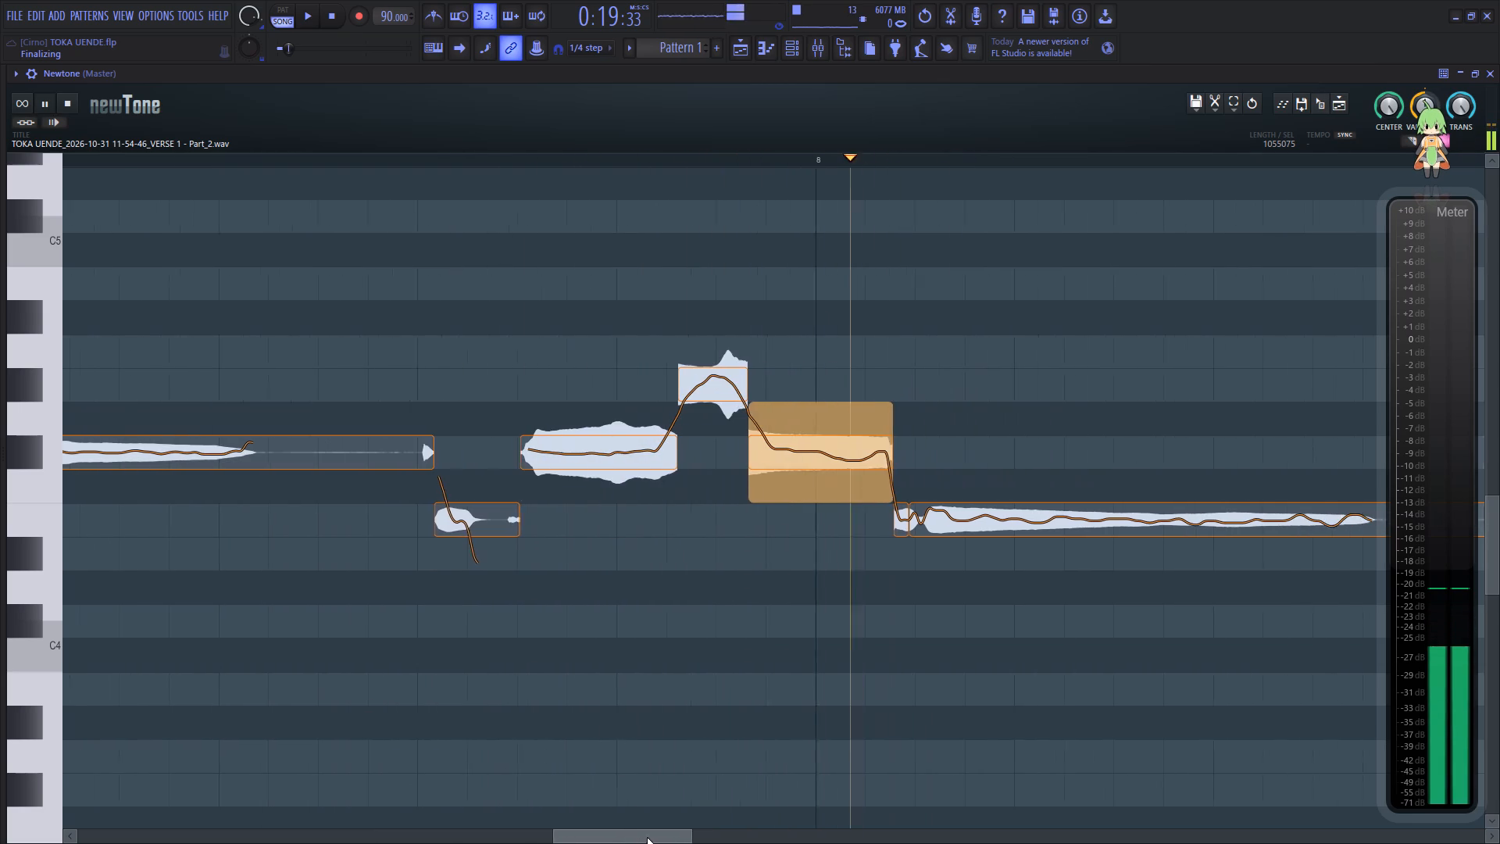
drag(647, 837, 662, 837)
key(space)
key(space)
click(543, 394)
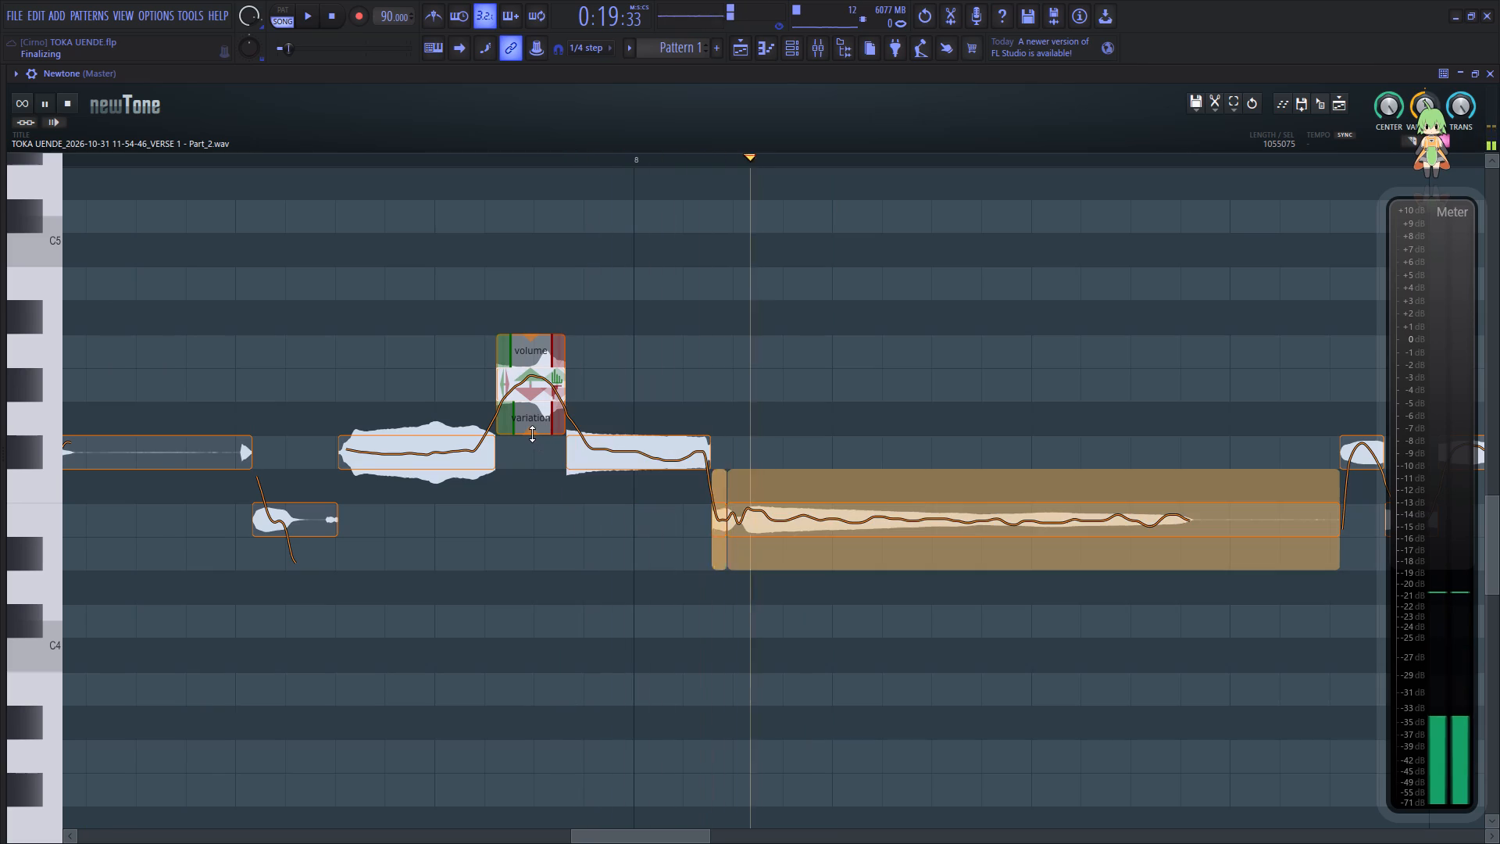
drag(532, 434, 552, 378)
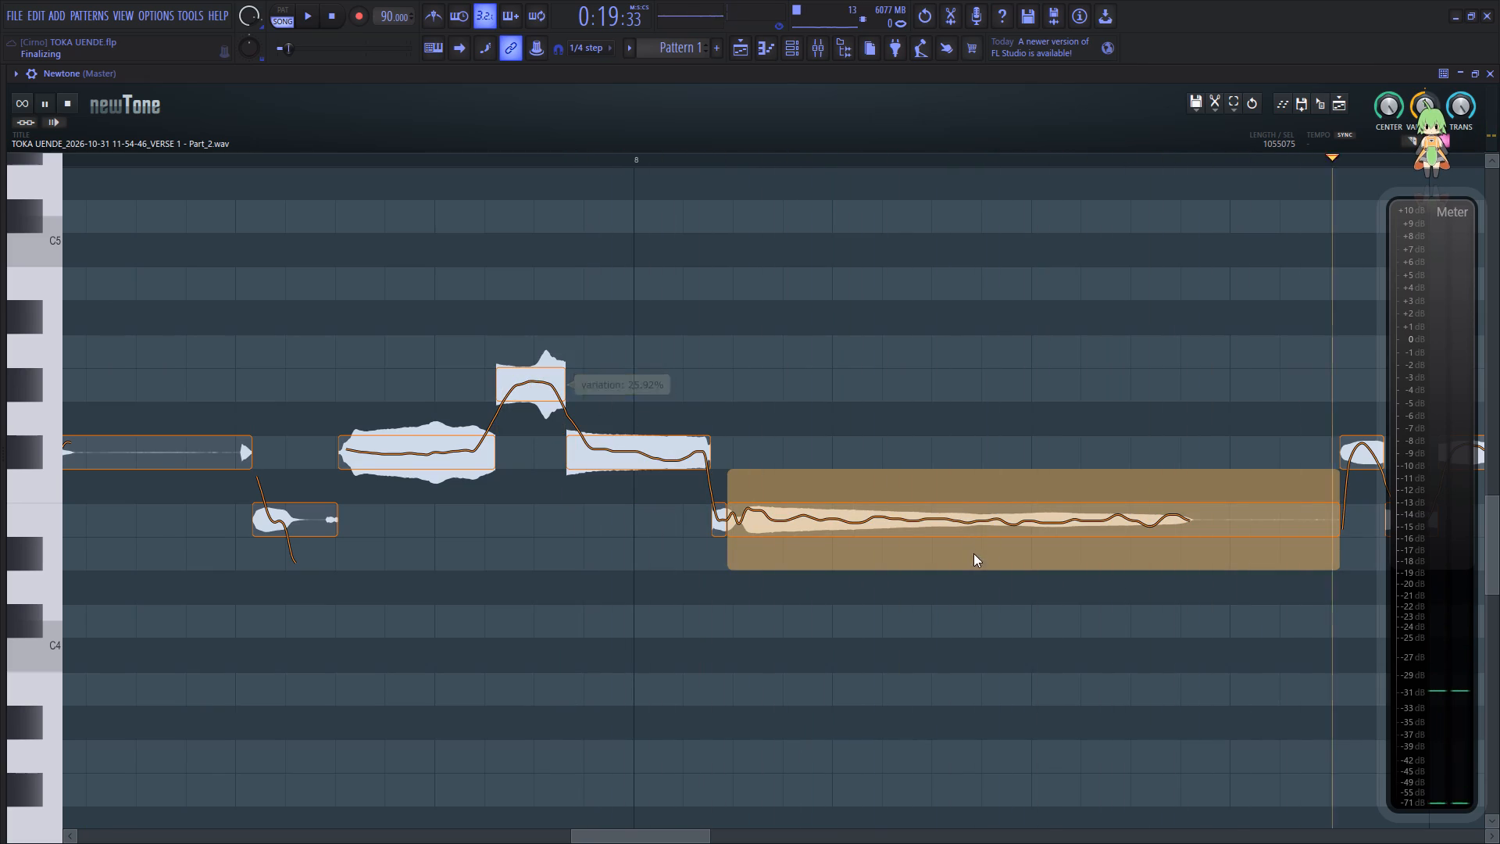
Reduce the pitch variation of the long E4 note in bar 8 to about 54%.
click(973, 528)
drag(999, 570, 998, 507)
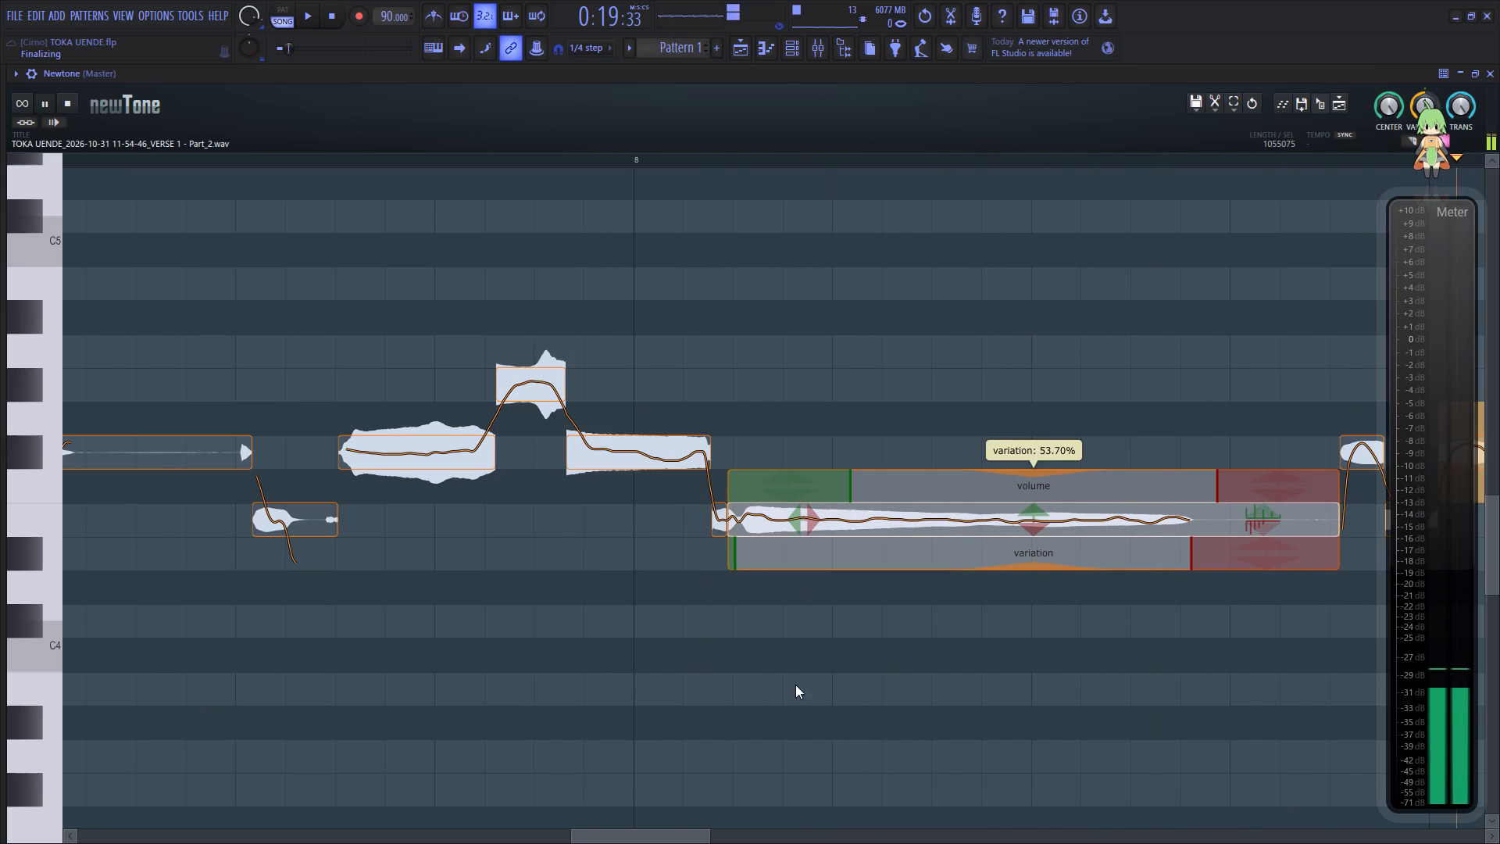
key(space)
key(space)
Slightly reduce the pitch variation of the short F#4 note just before bar 9.
drag(659, 833, 730, 836)
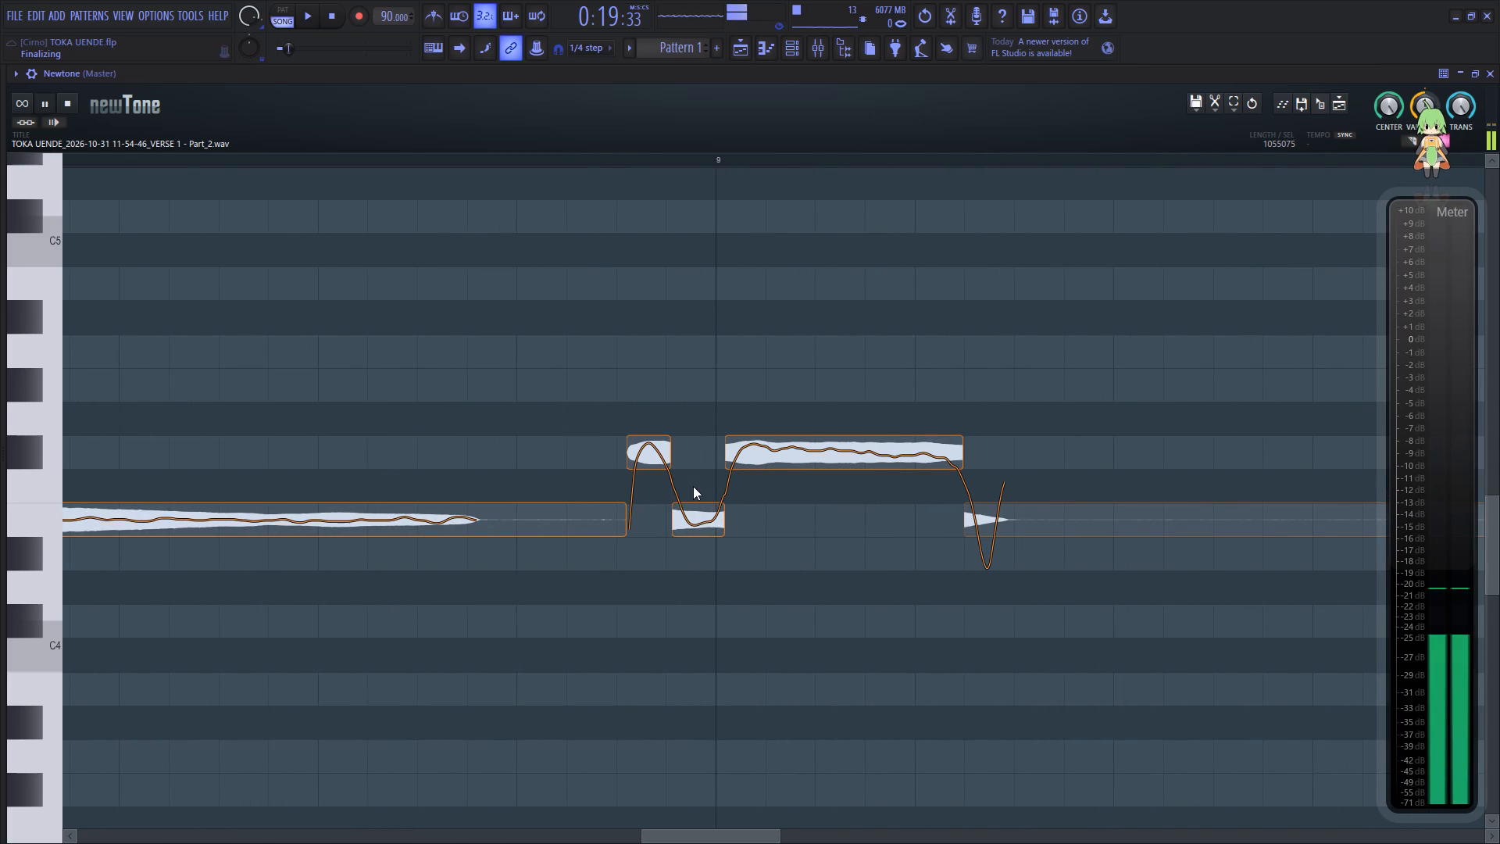
drag(649, 500, 662, 460)
key(space)
Place the pitch-edited vocal on the playlist's OUTRO track just before bar 9 and close NewTone.
drag(1321, 106, 446, 702)
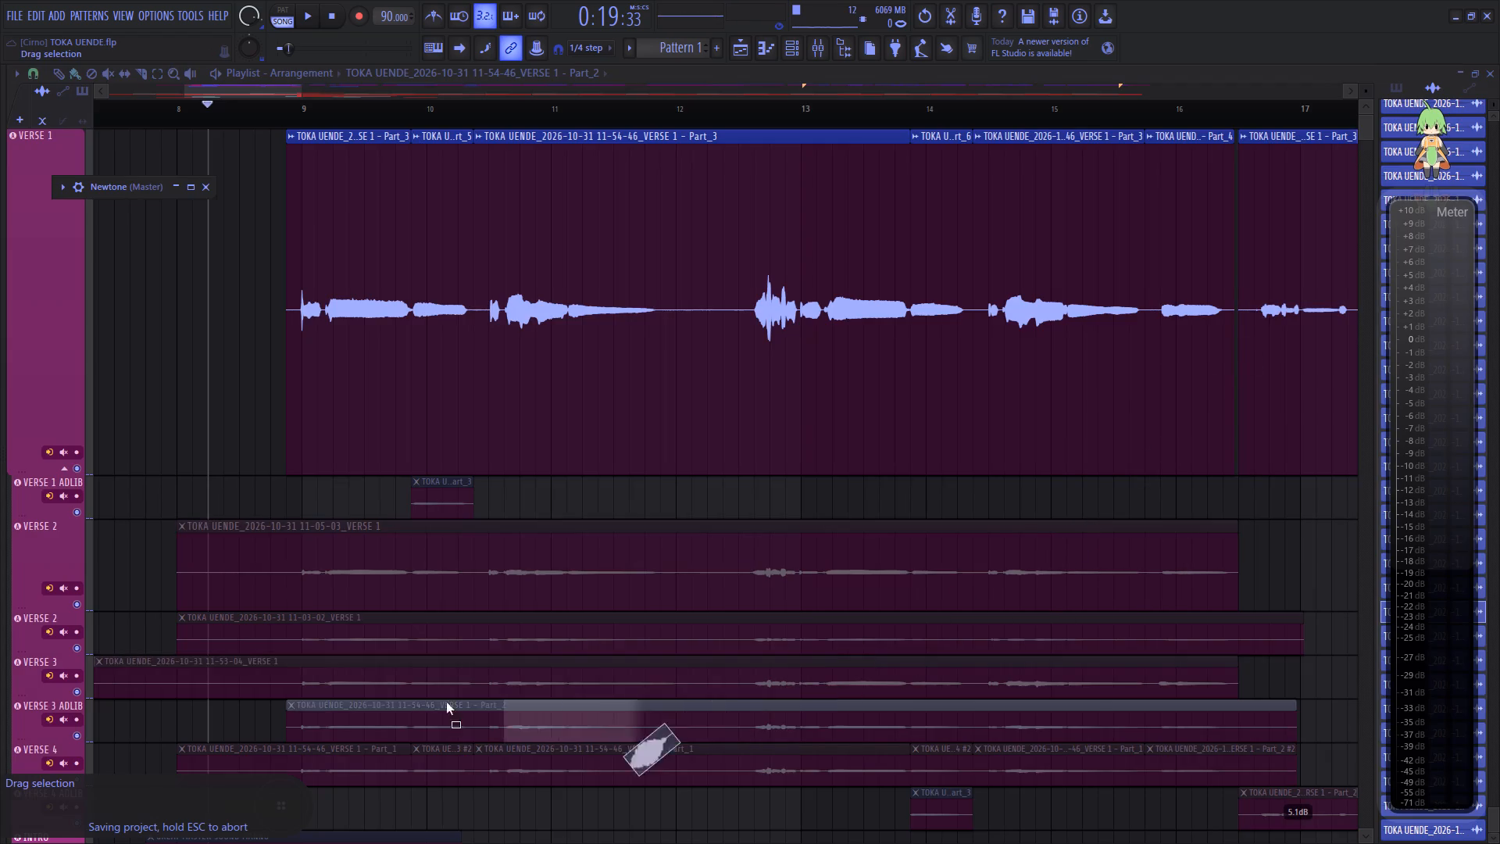
drag(446, 702, 295, 838)
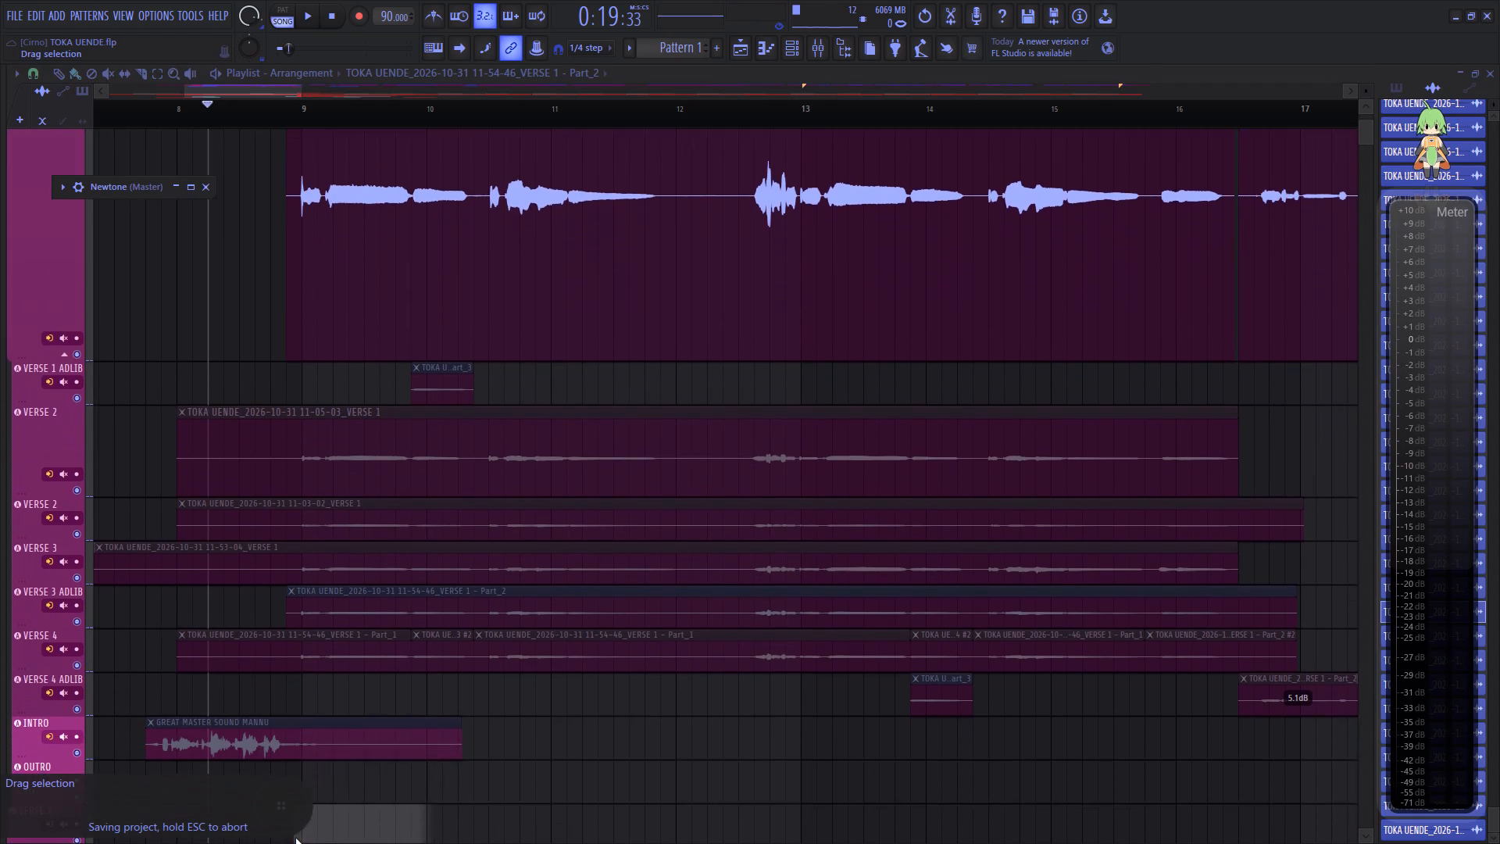
drag(295, 838, 295, 735)
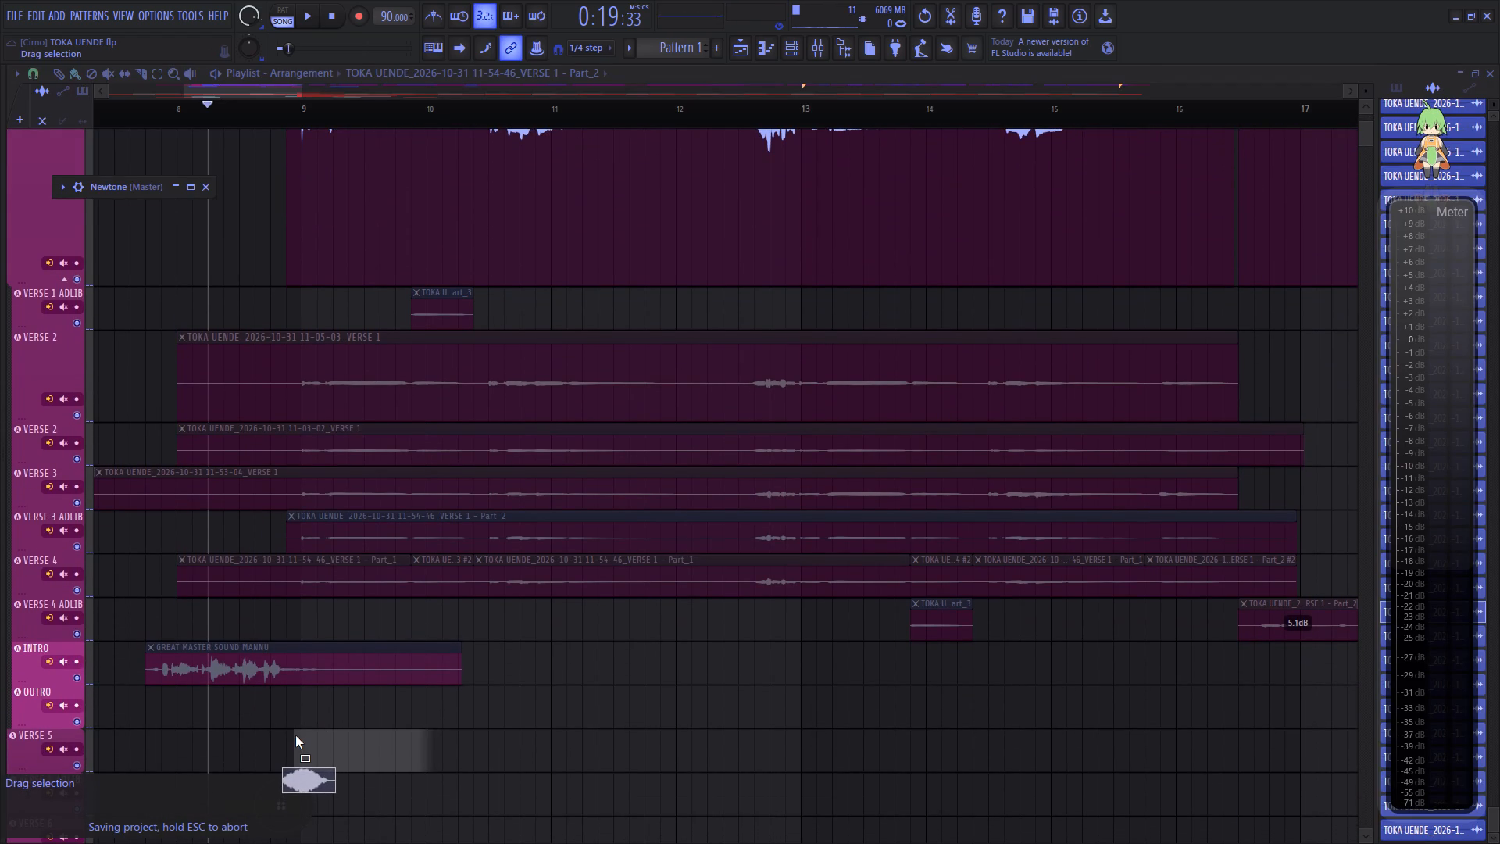
drag(295, 735, 289, 721)
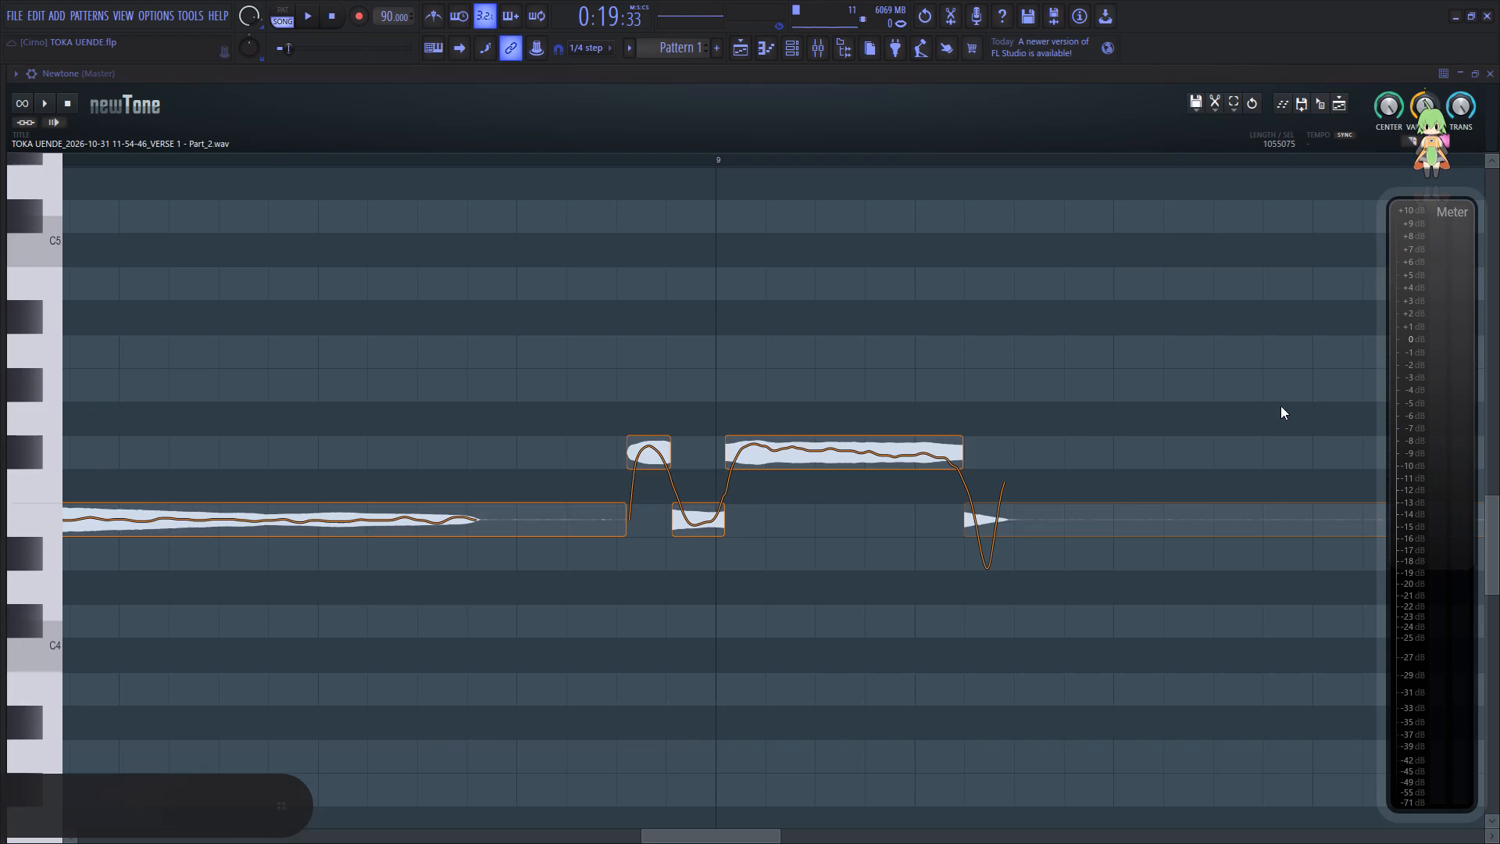
click(1487, 78)
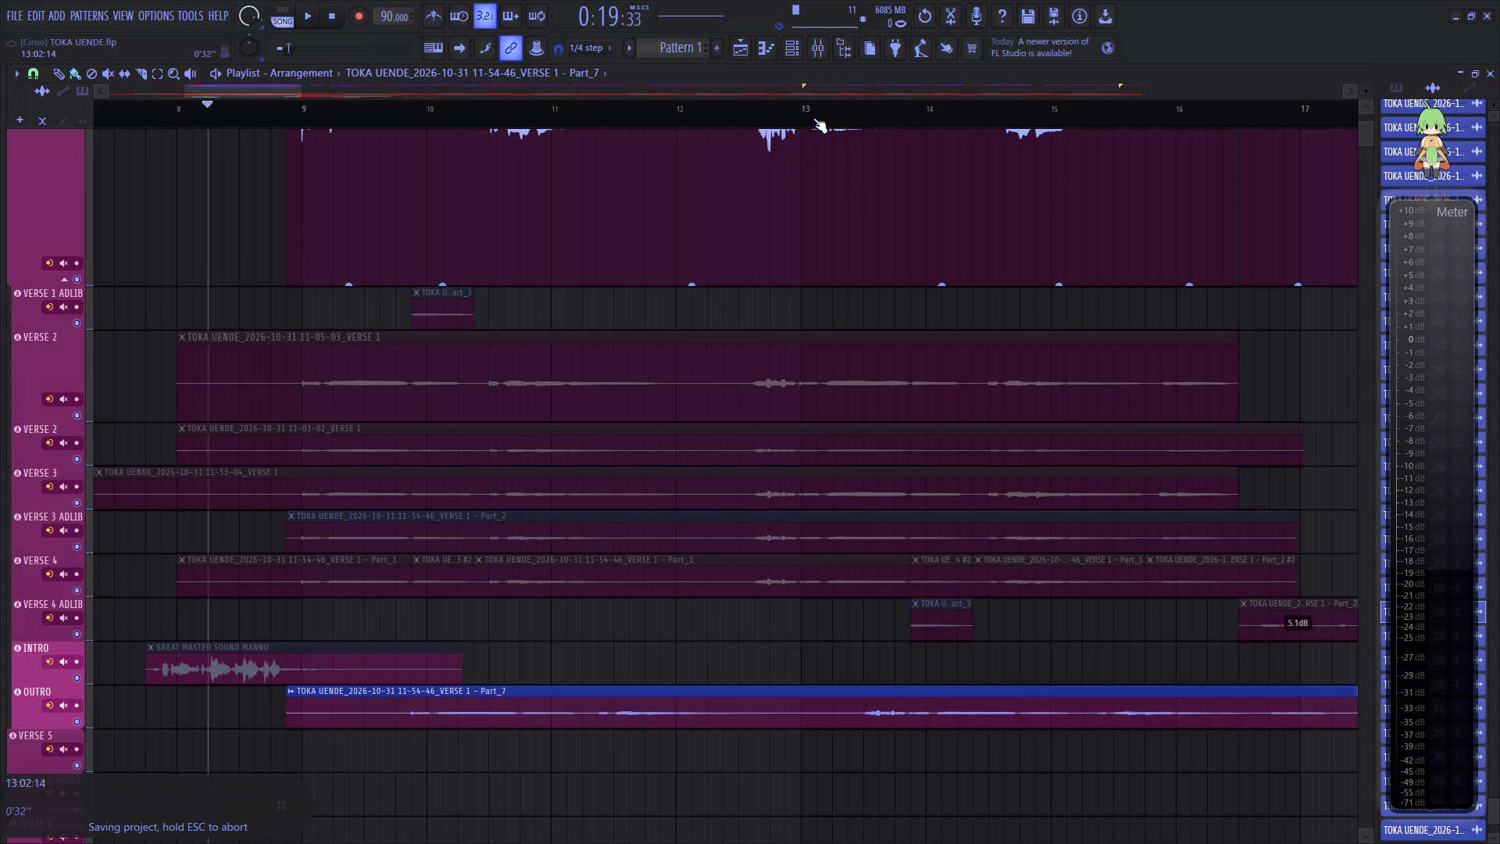
Move the short Part_3 clip near bar 10 from the VERSE 1 ADLIB track down to VERSE 4 ADLIB, keeping its timing.
scroll(815, 104, down, 2)
scroll(815, 104, up, 1)
scroll(815, 104, down, 2)
click(577, 322)
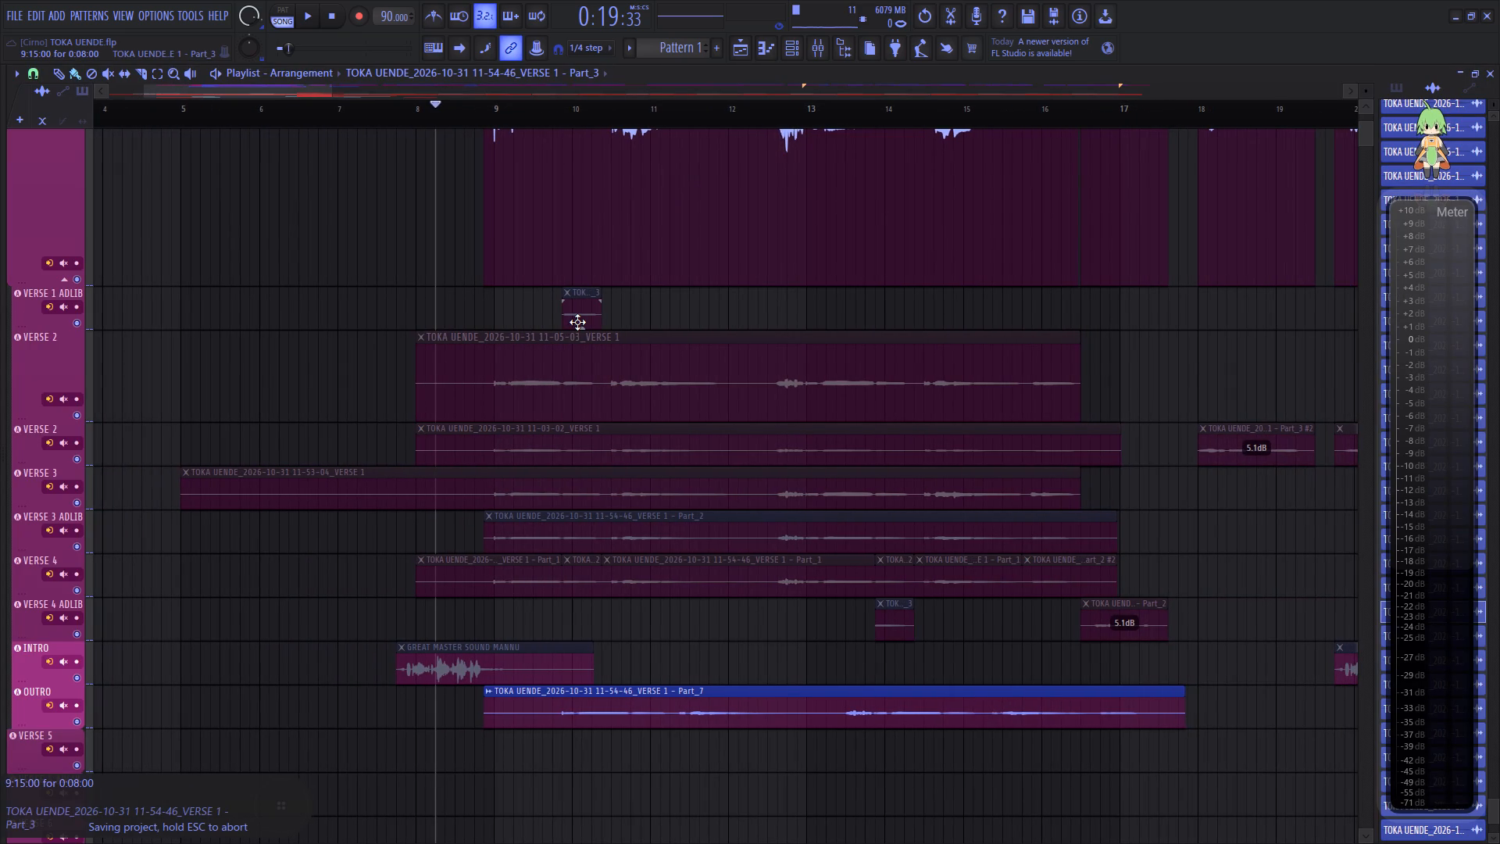
key(Down)
key(Down)
key(Down)
key(Down)
key(Down)
key(Down)
key(Down)
key(Down)
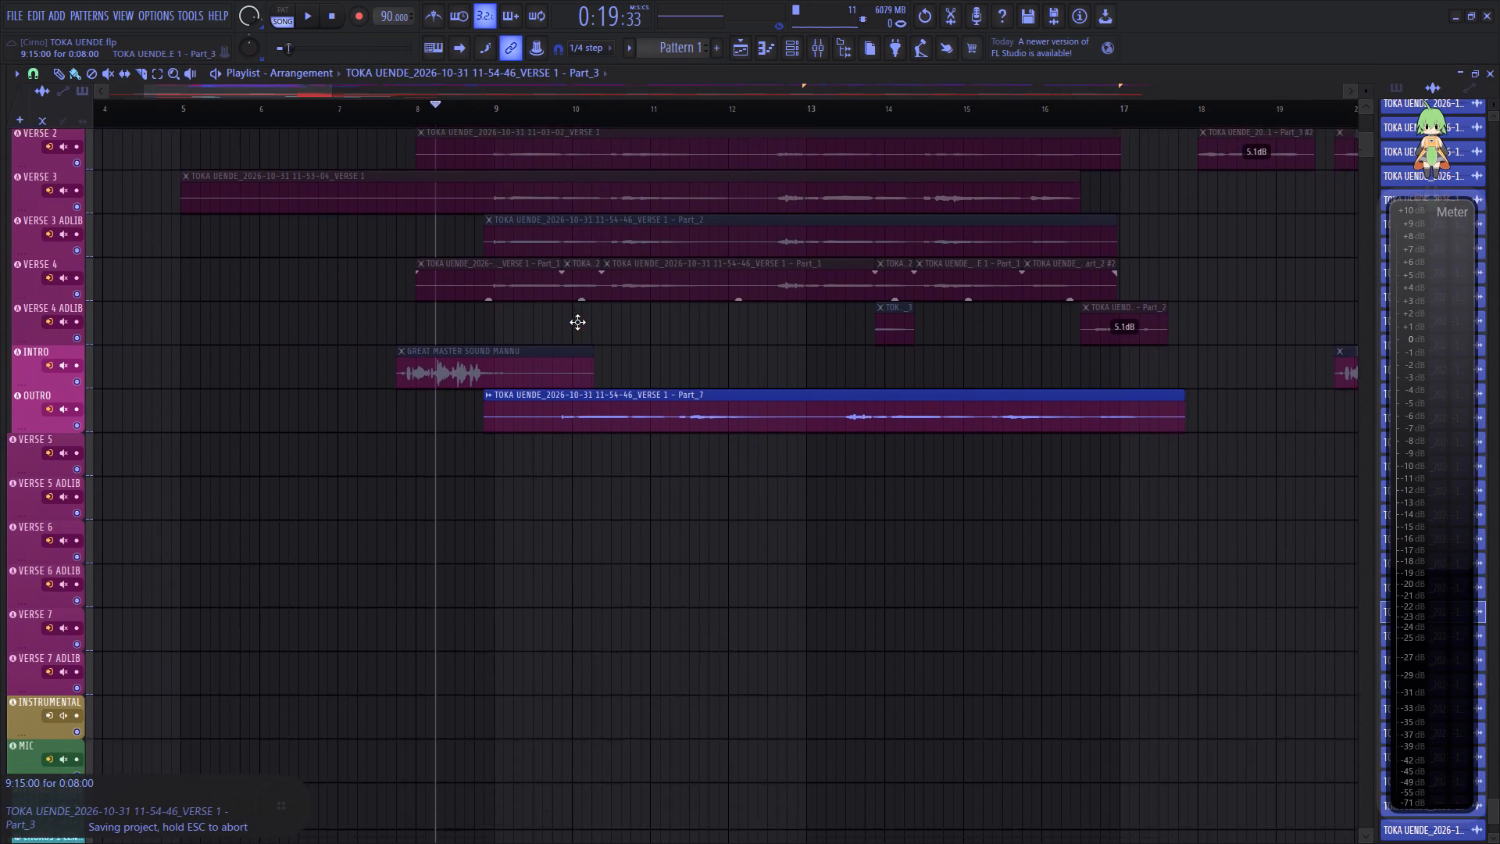
Shift the new vocal clip on the OUTRO track earlier so it starts at 8:08:00.
scroll(570, 355, up, 2)
click(937, 497)
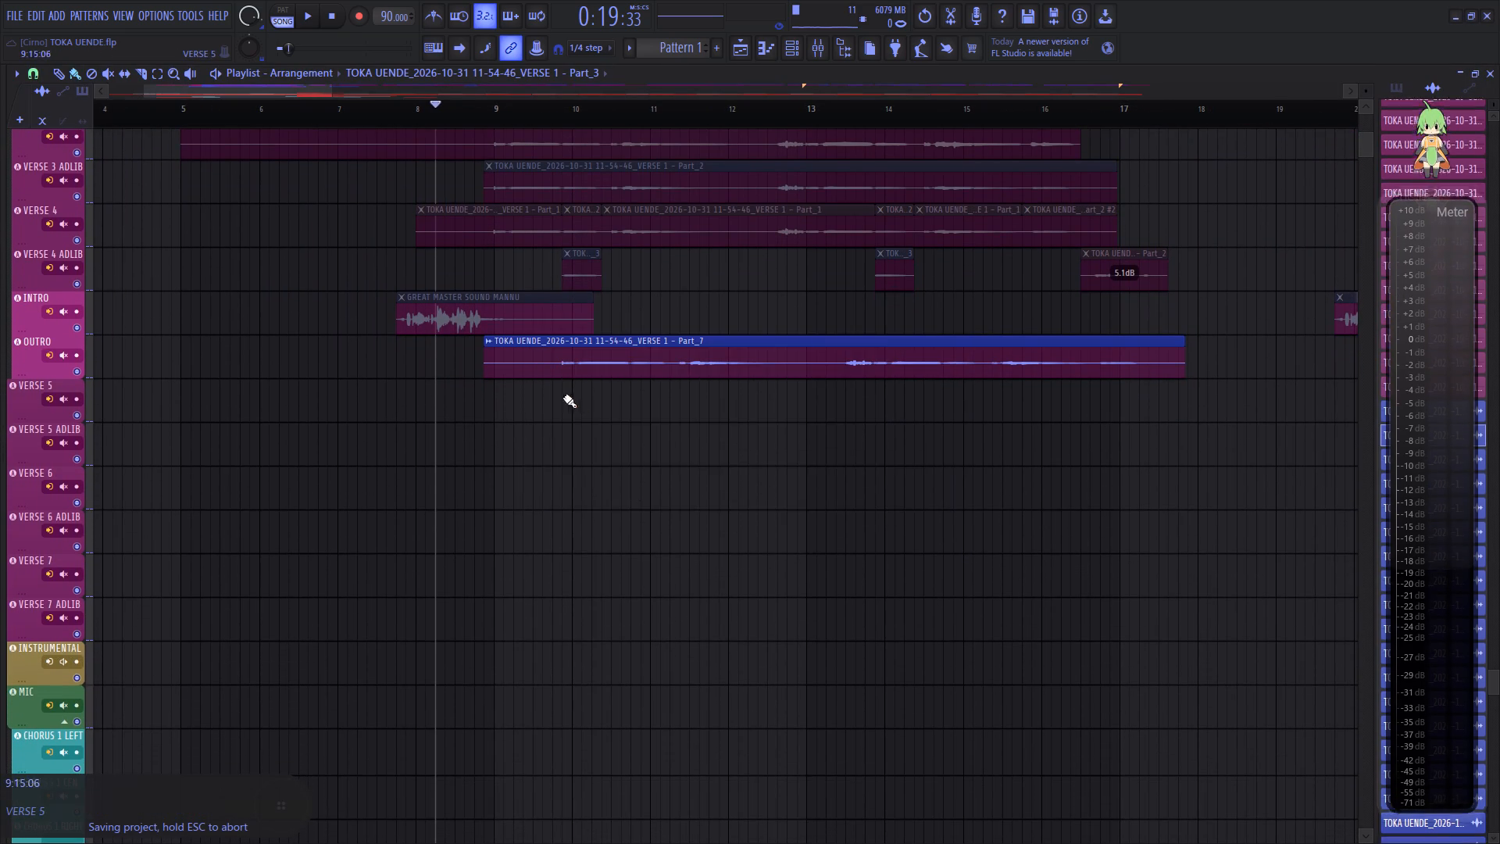
scroll(541, 389, up, 5)
drag(608, 592, 570, 595)
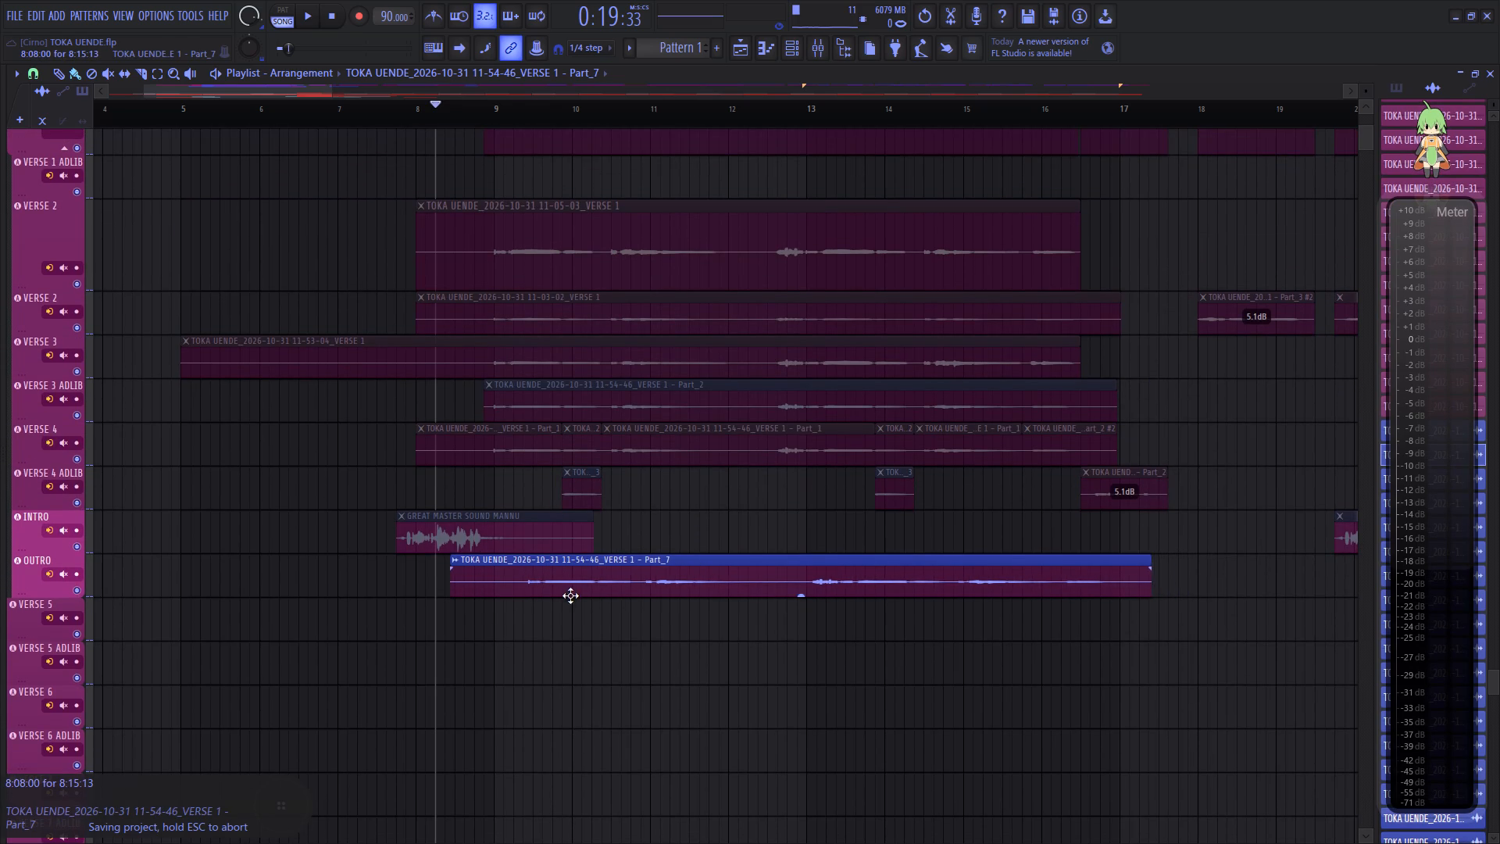
Shift the Part_7 clip on the OUTRO track earlier so it starts at 8:01:00, in line with the verse takes above.
drag(570, 595, 534, 595)
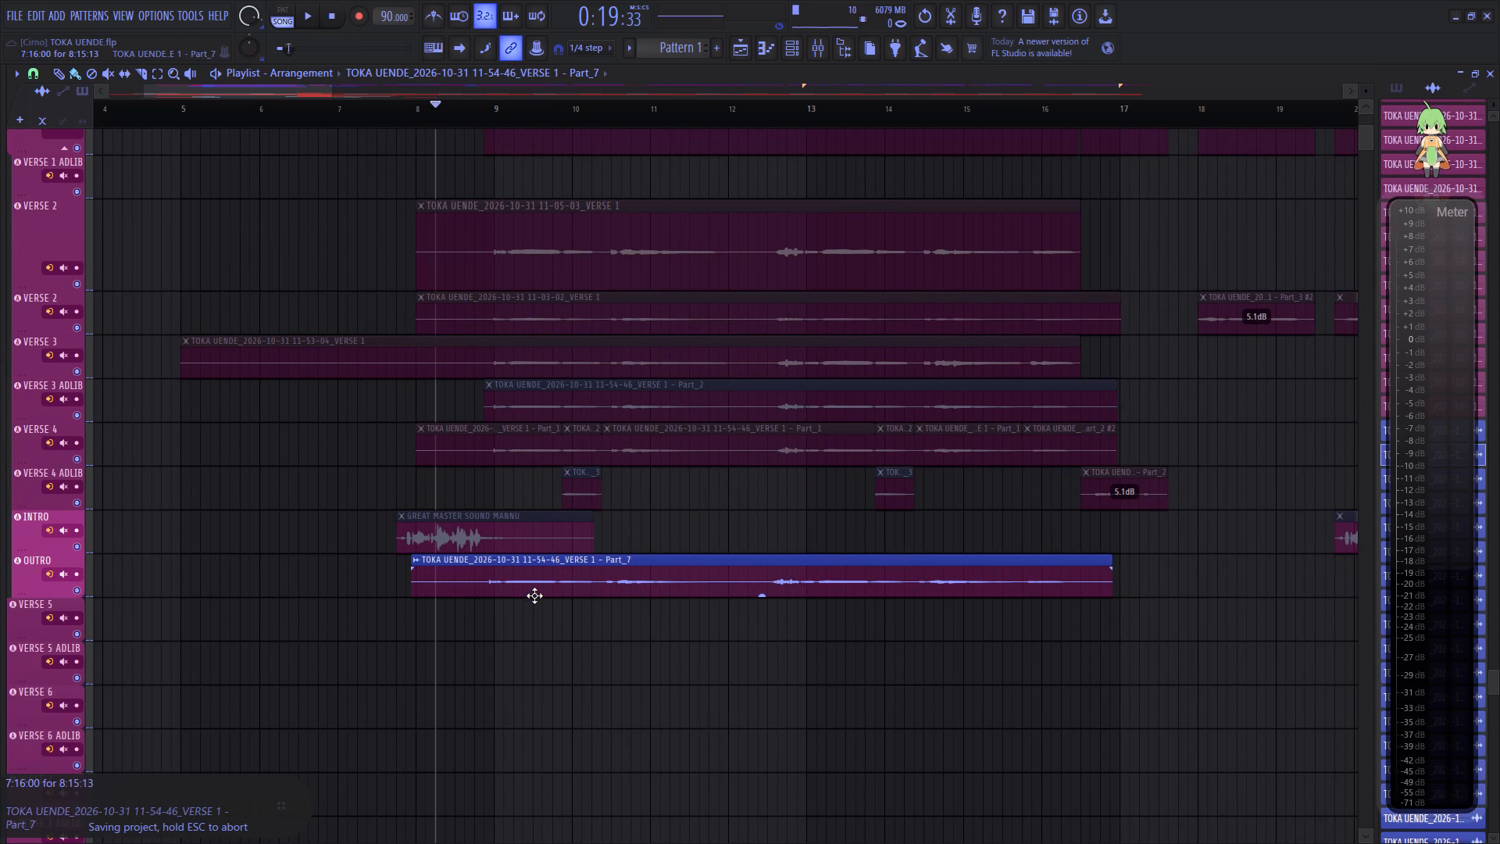
drag(534, 595, 537, 594)
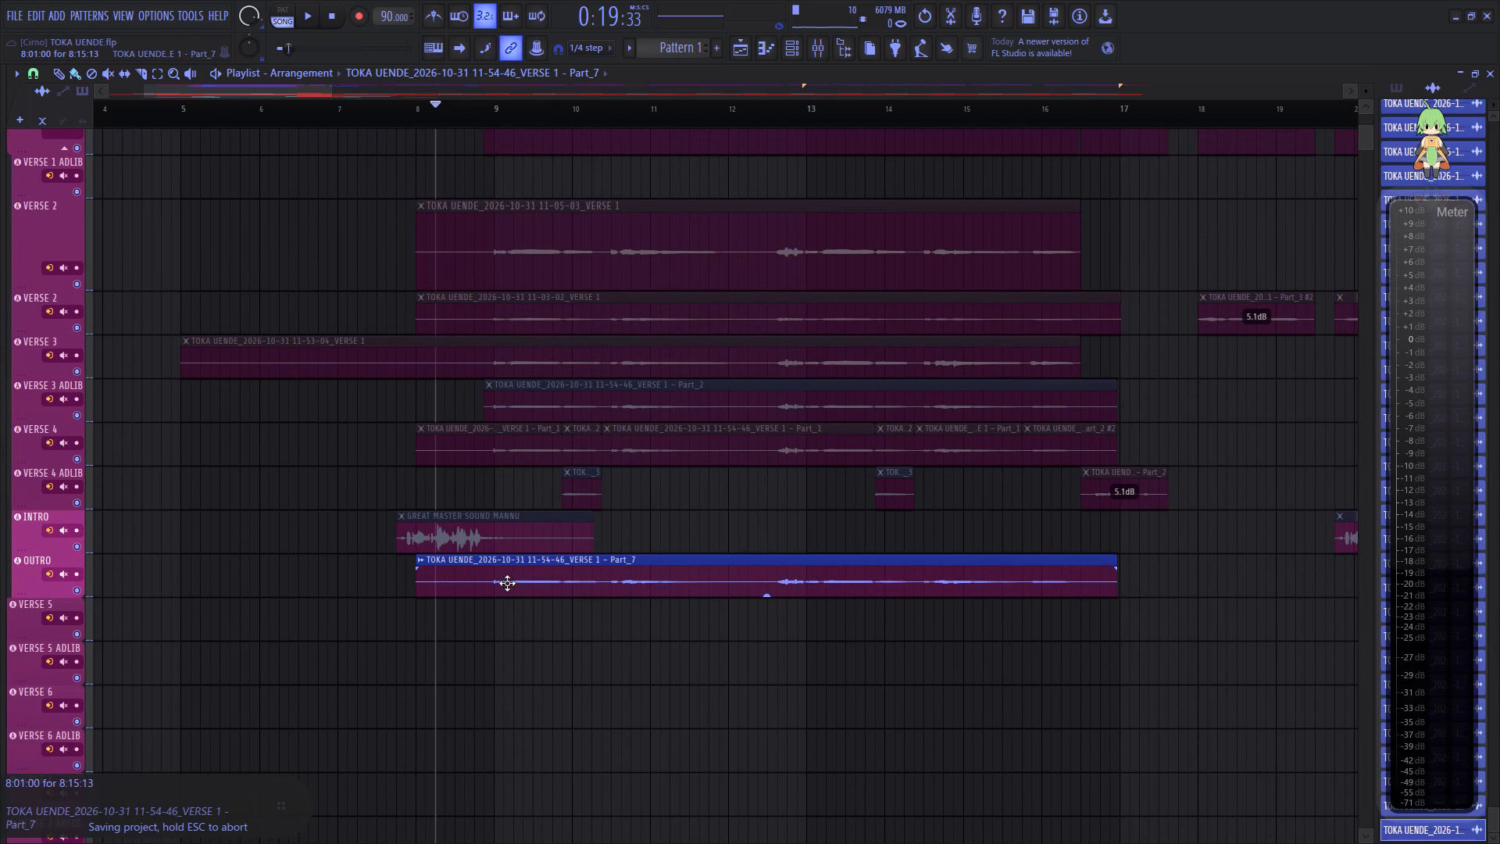
Trim the beginning of the Part_7 clip so it starts at 8:15:00.
drag(420, 585, 484, 594)
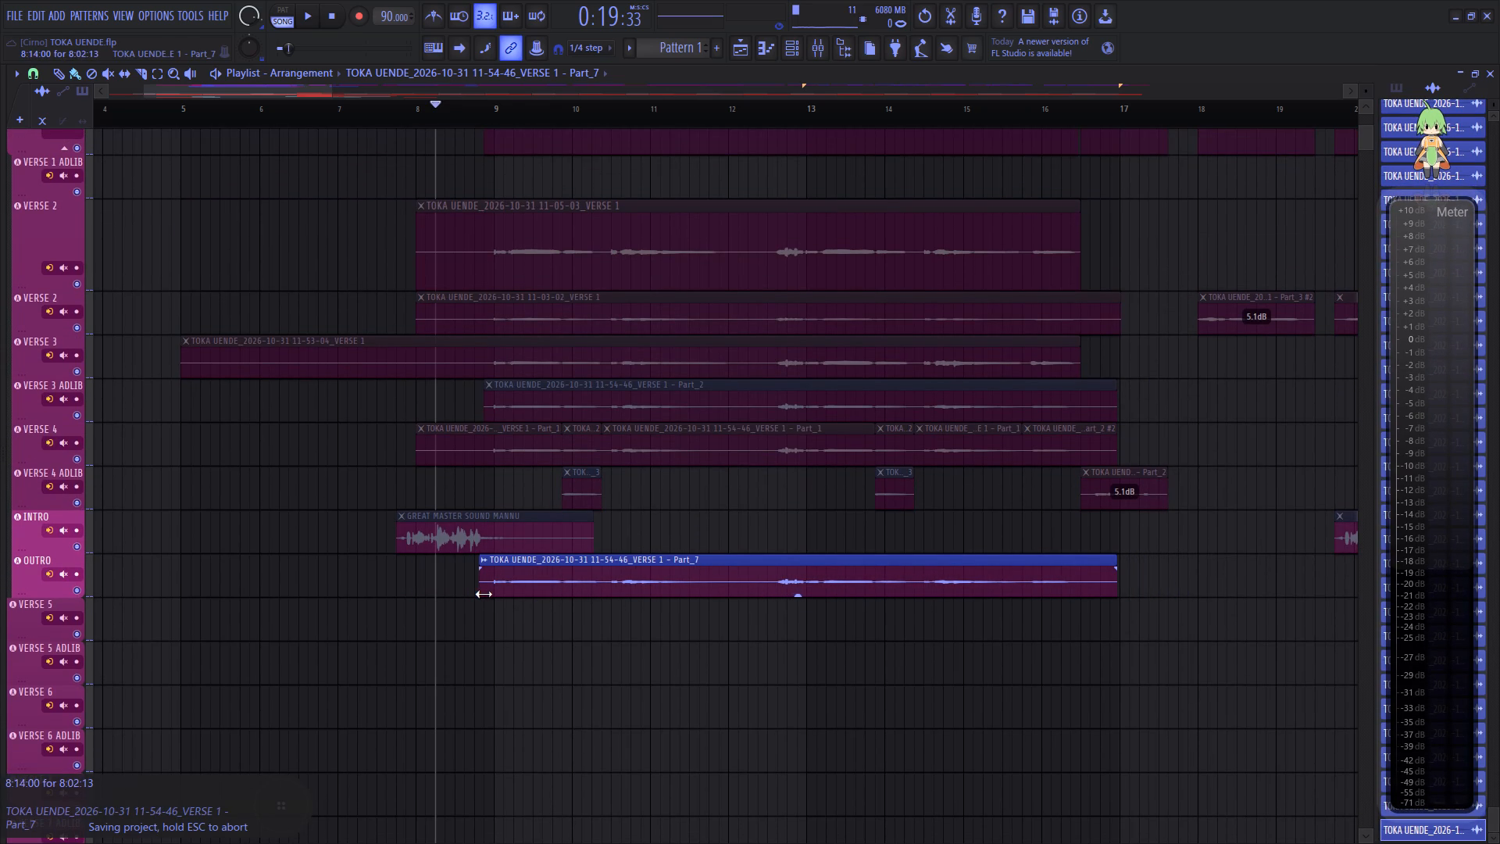
drag(484, 594, 487, 594)
Move the trimmed Part_7 clip from OUTRO up to the VERSE 1 ADLIB track, starting at 8:15:00.
drag(527, 585, 537, 51)
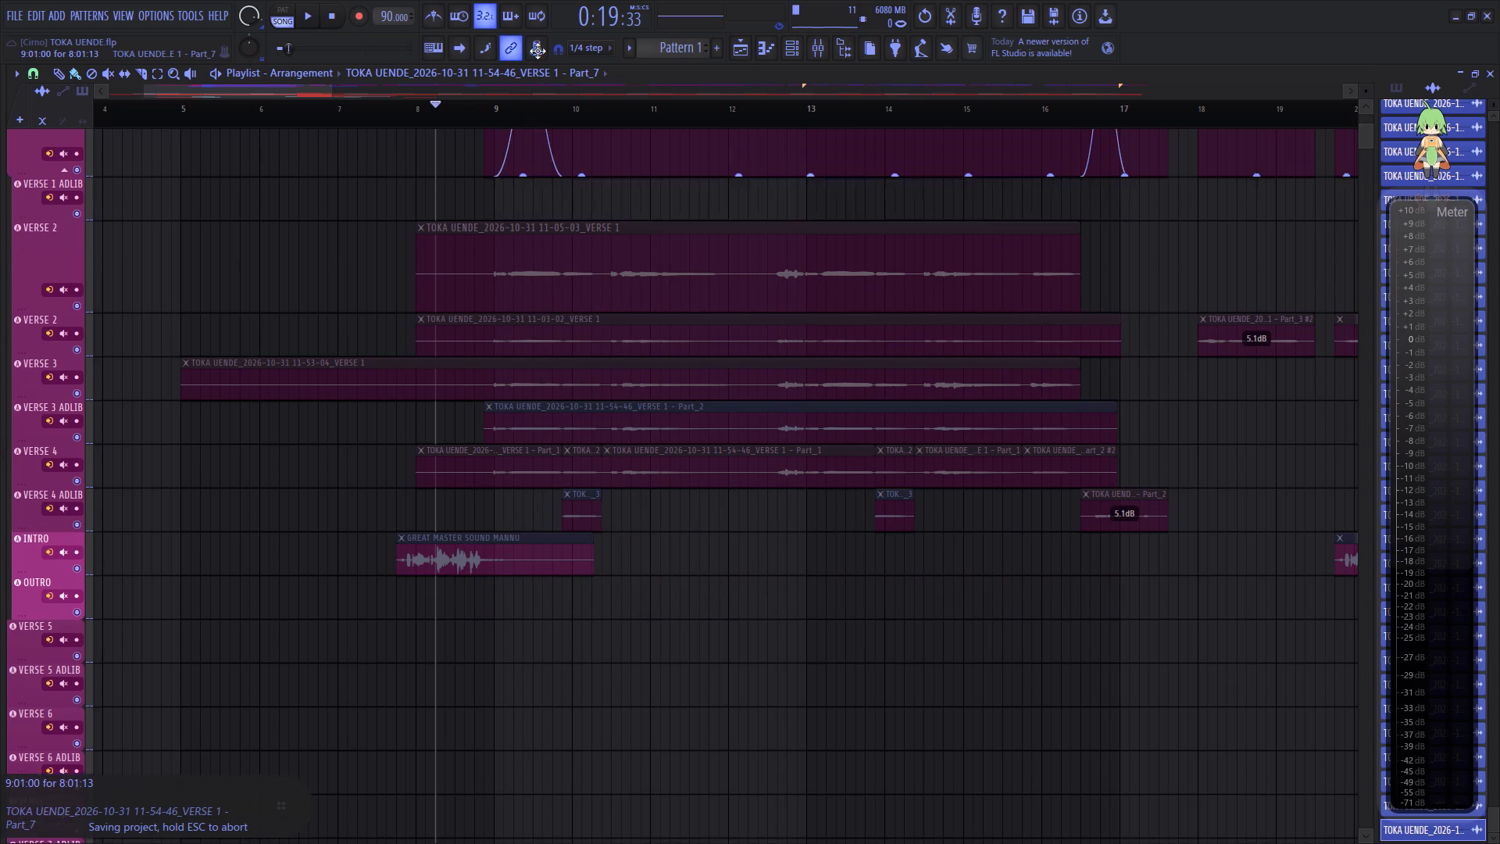
drag(537, 51, 526, 454)
scroll(584, 470, up, 4)
Play from just before bar 9 and mute the first three clips on the VERSE 1 track.
key(space)
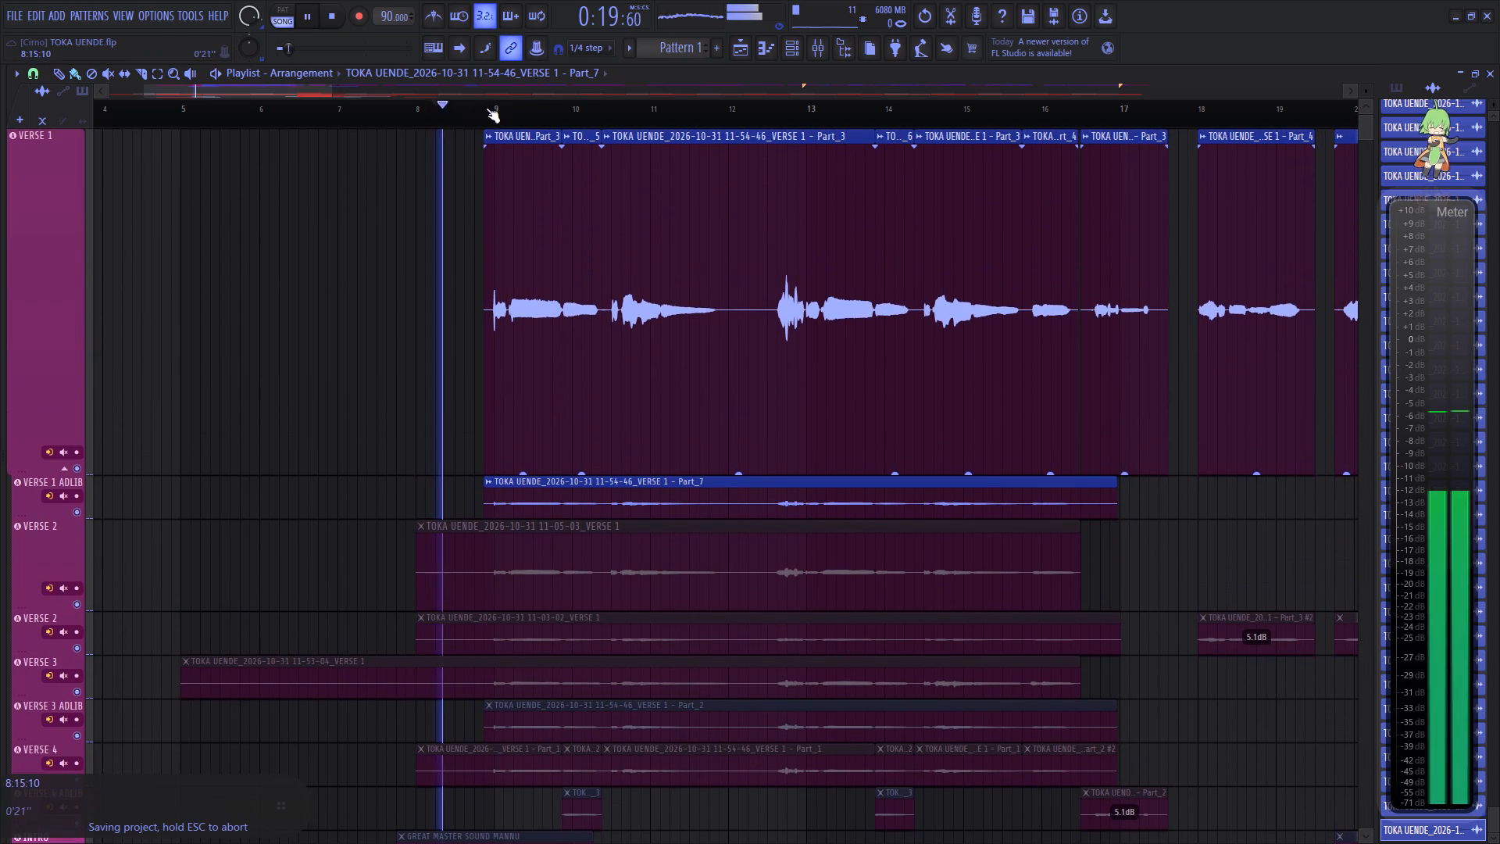
click(486, 108)
click(113, 75)
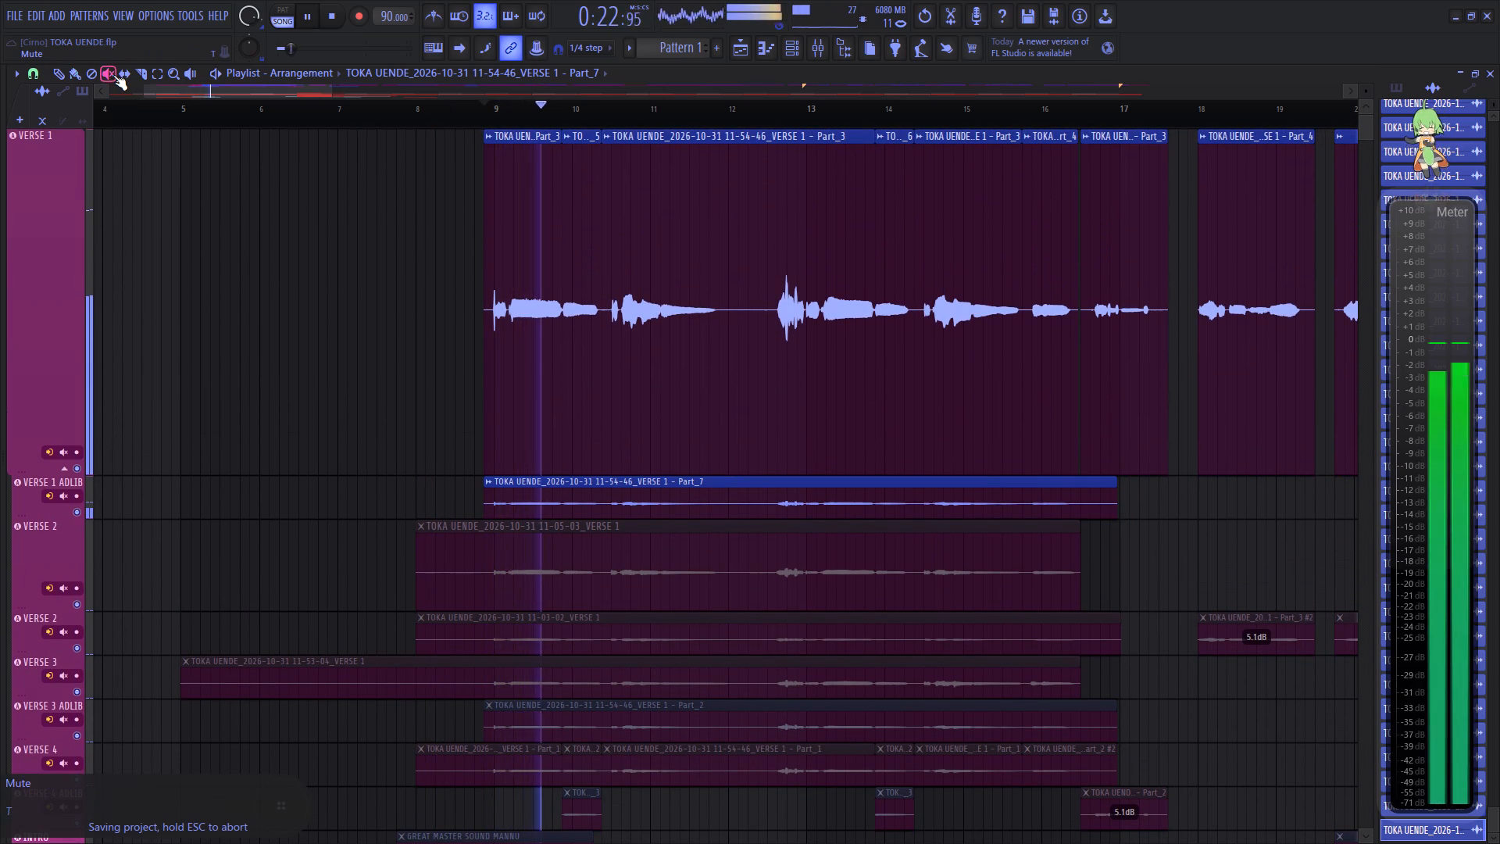
click(578, 306)
click(511, 321)
click(657, 335)
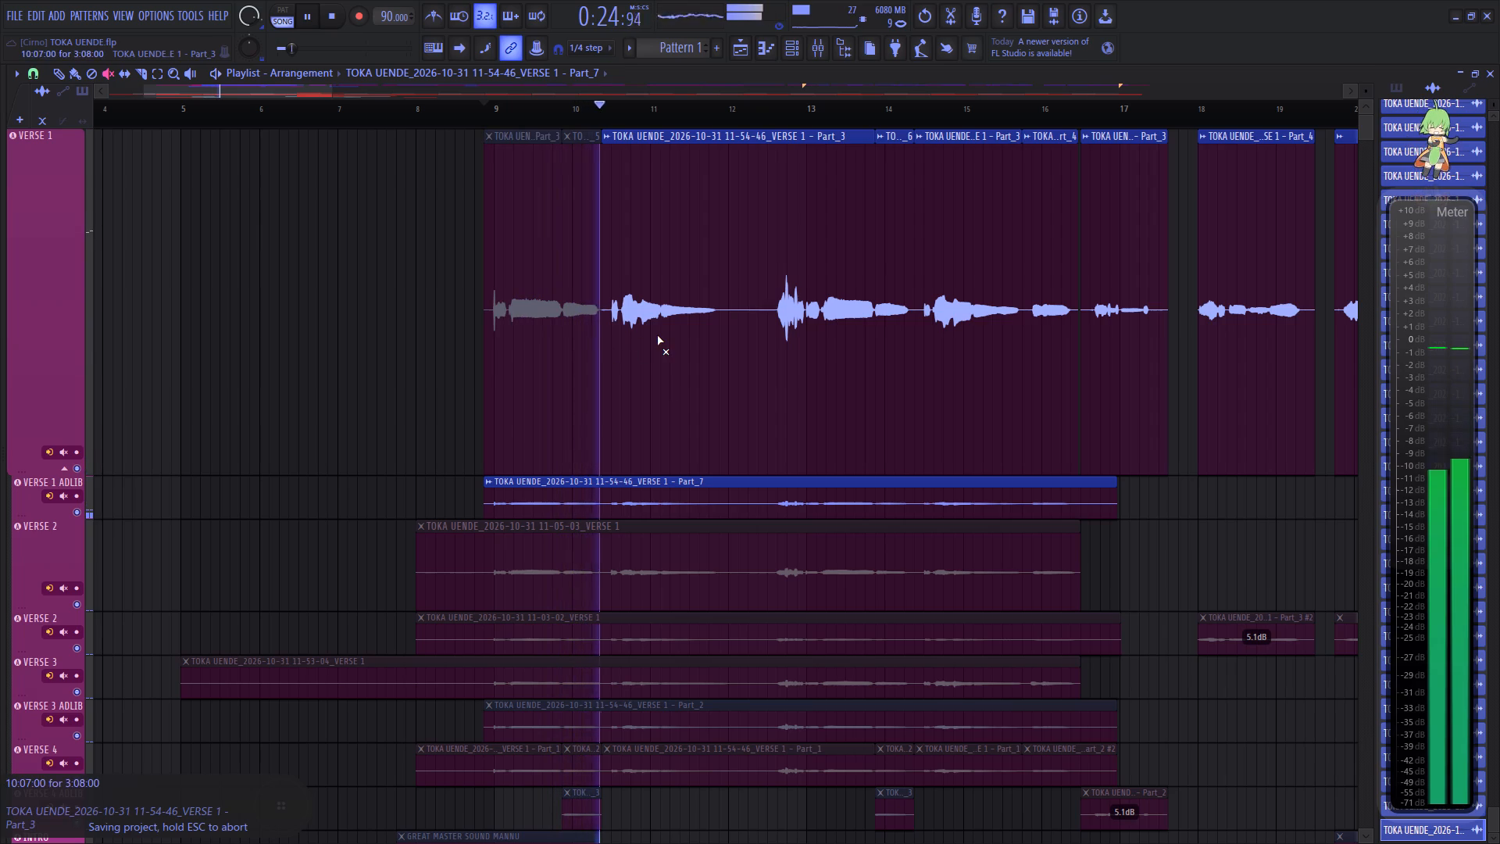
Replay the passages from bar 9 and from just before bar 14, and mute the short Part_6 clip on VERSE 1.
click(491, 105)
scroll(685, 347, up, 17)
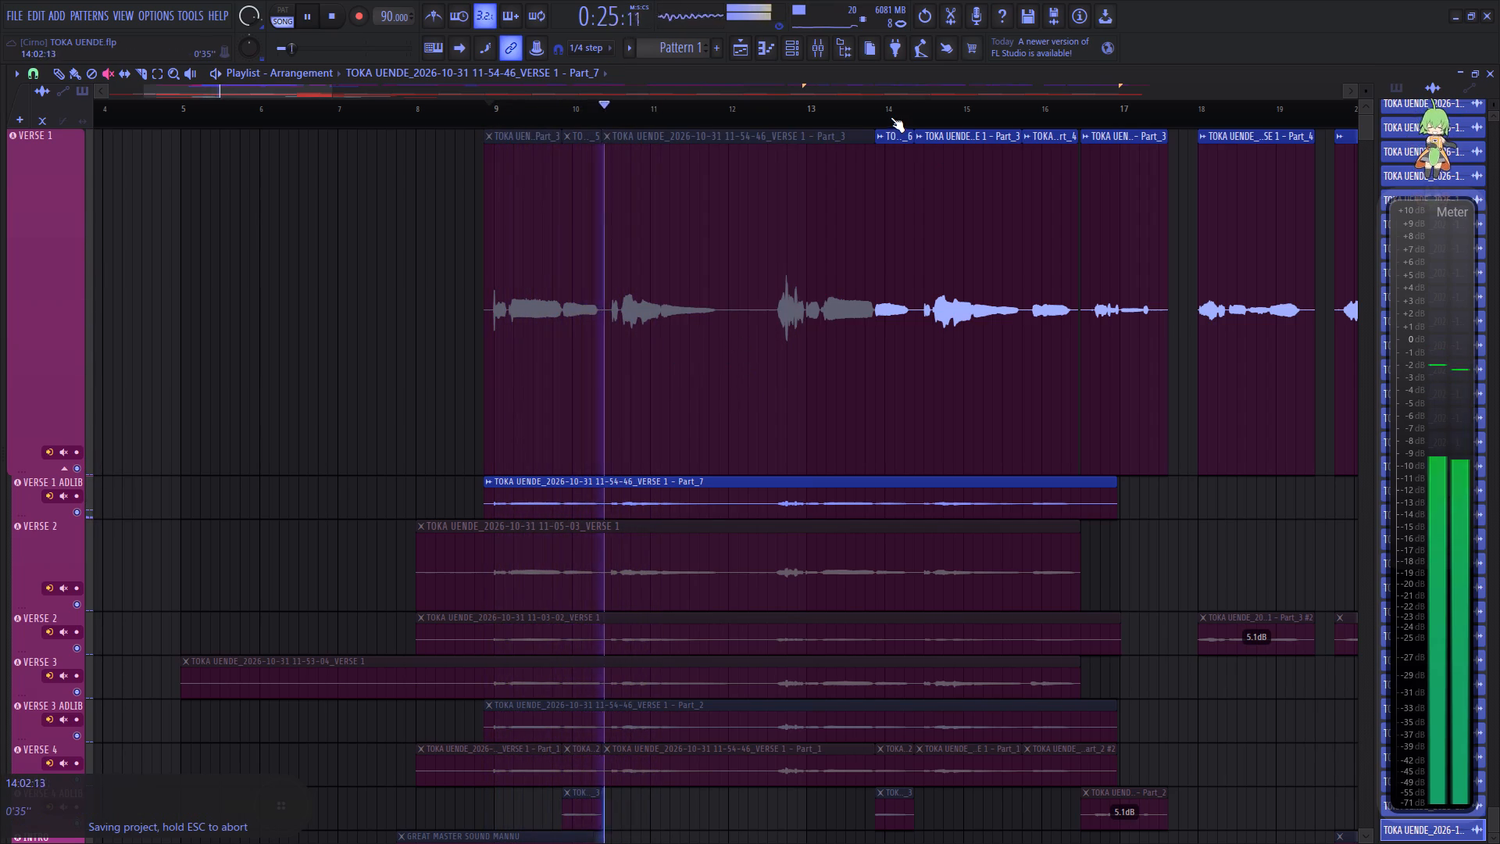
click(888, 117)
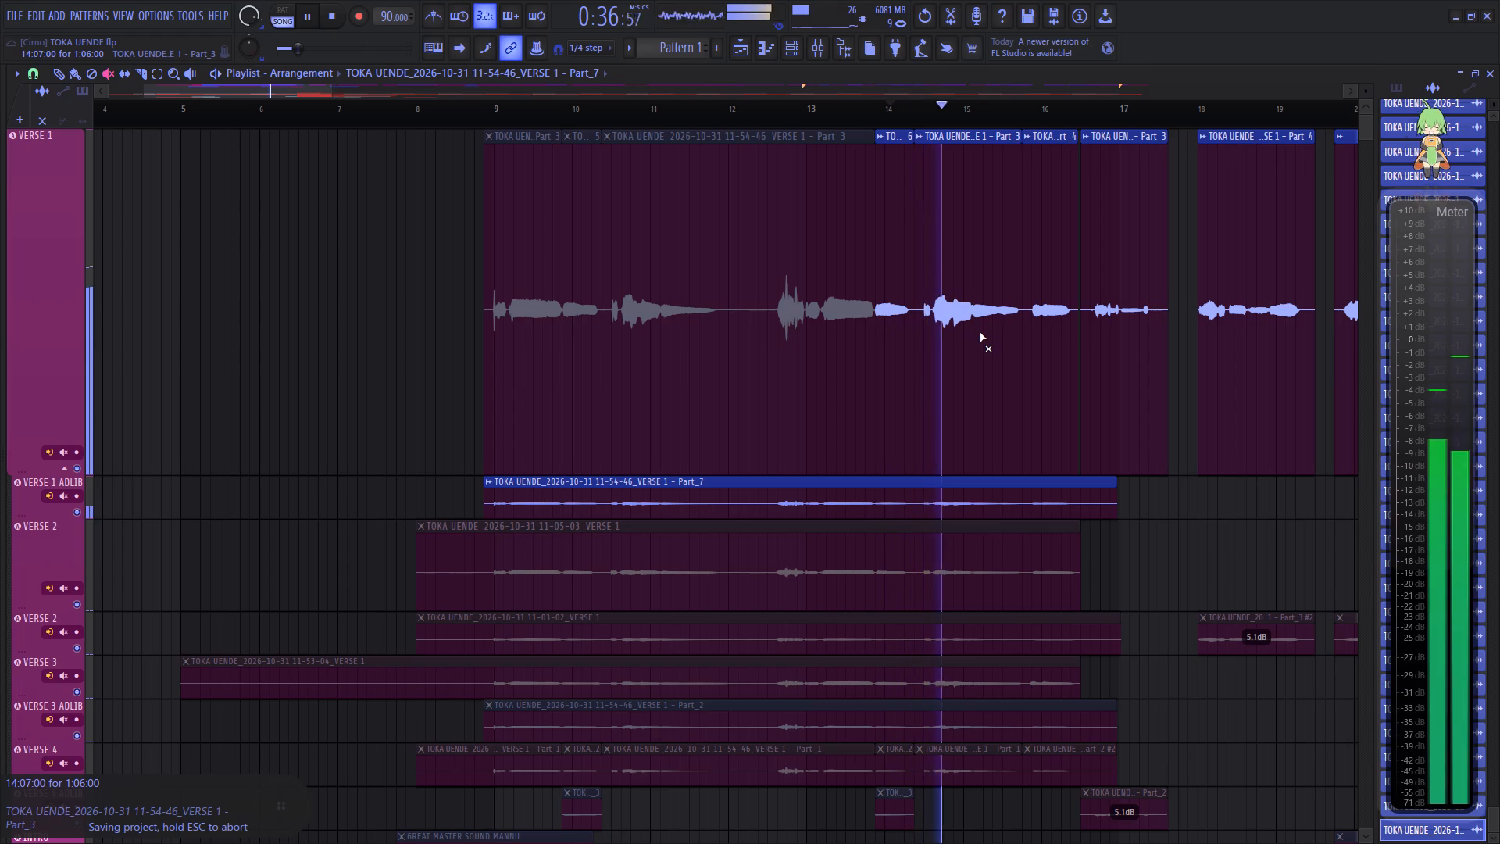
click(879, 112)
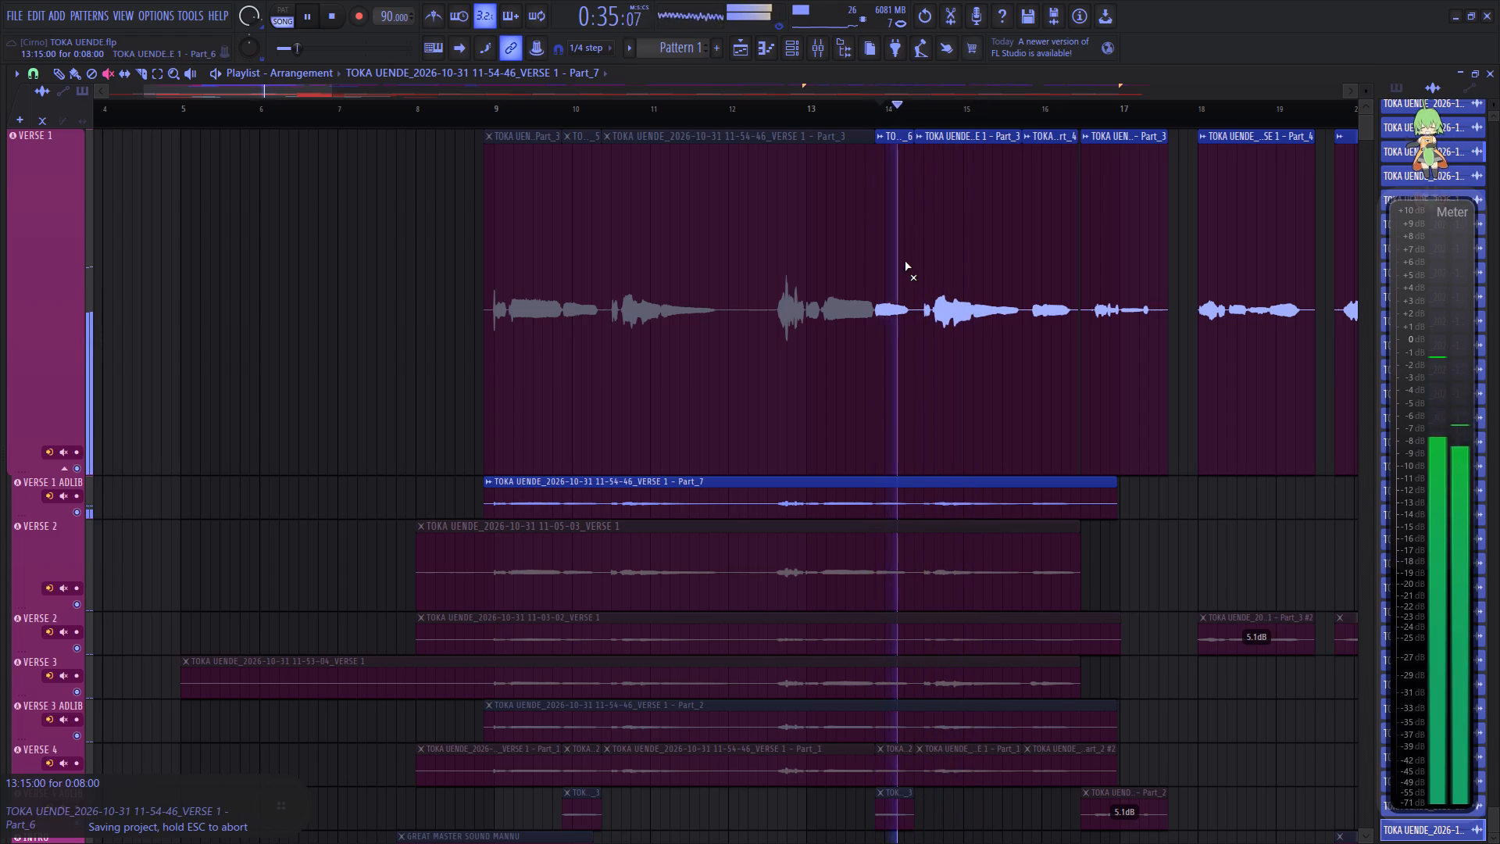
click(905, 261)
Listen with the Part_7 clip on VERSE 1 ADLIB muted, stop playback and unmute the clip.
click(945, 507)
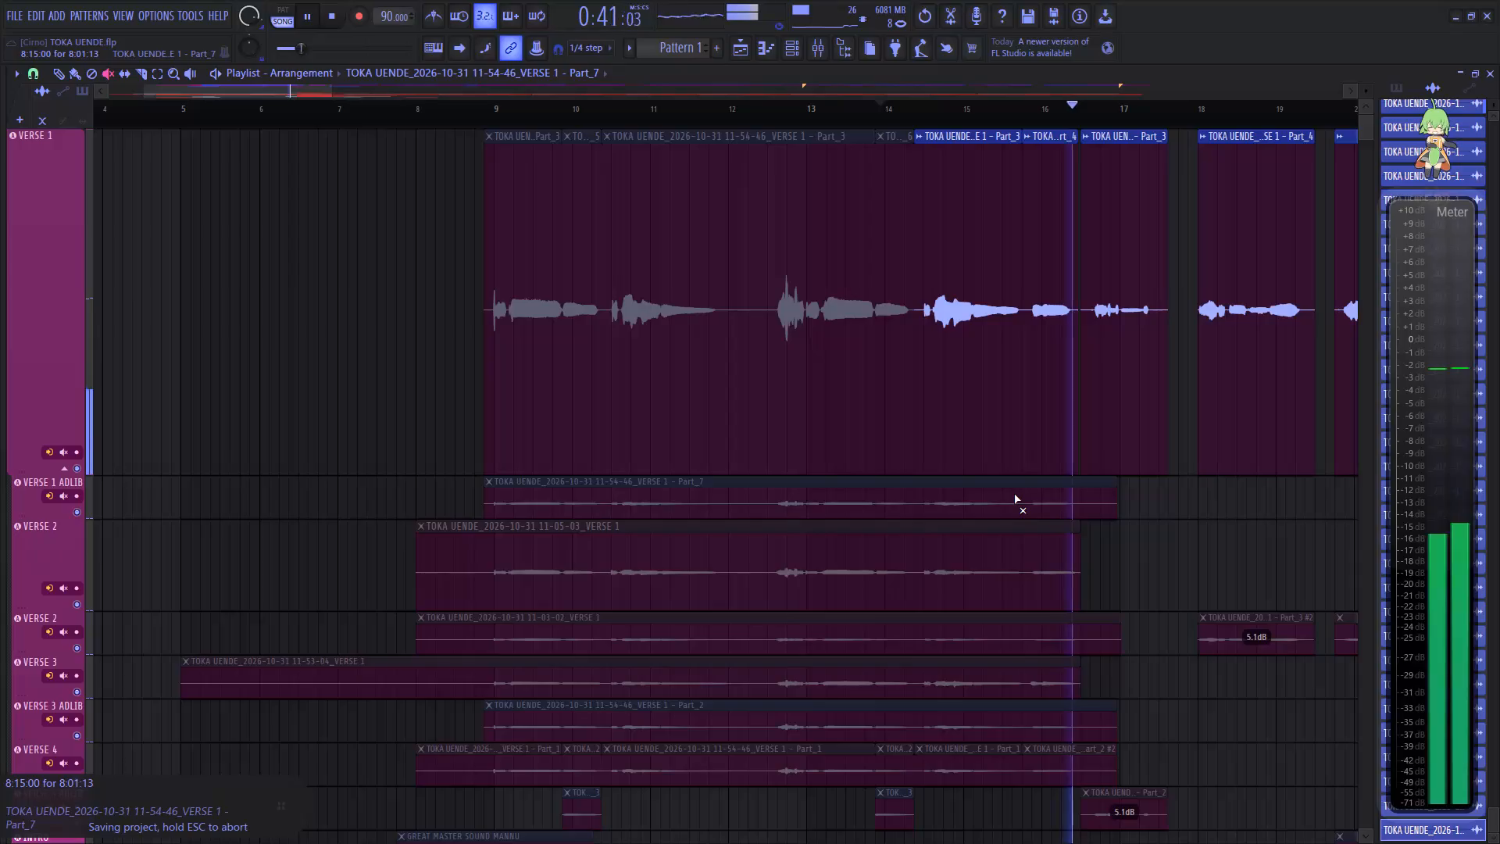
key(space)
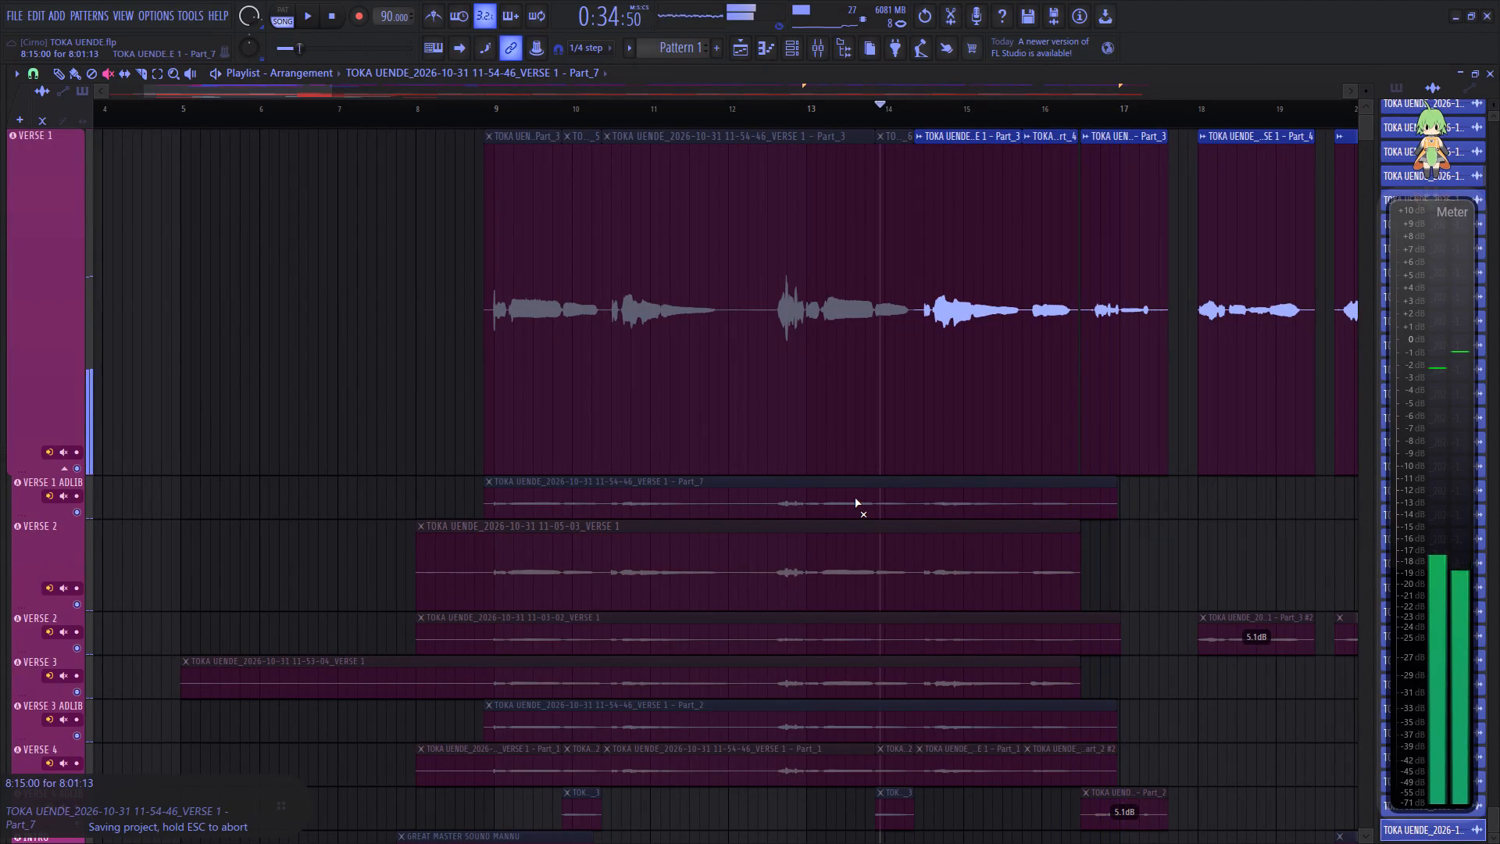
click(855, 498)
Slice the Part_7 clip at 14:07:00 and delete the piece after the cut.
drag(134, 74, 141, 81)
click(914, 504)
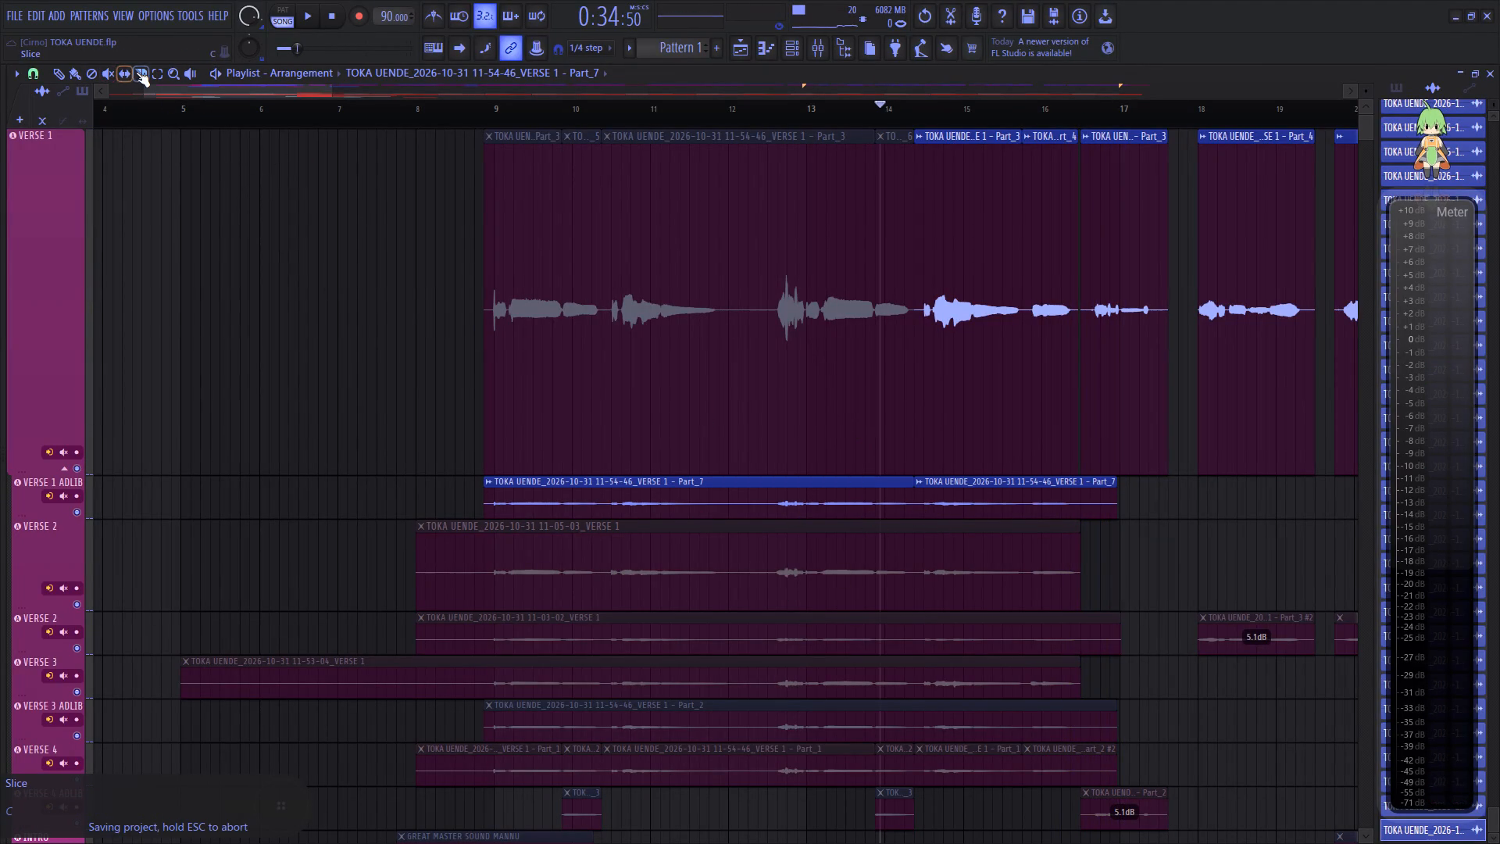
click(77, 75)
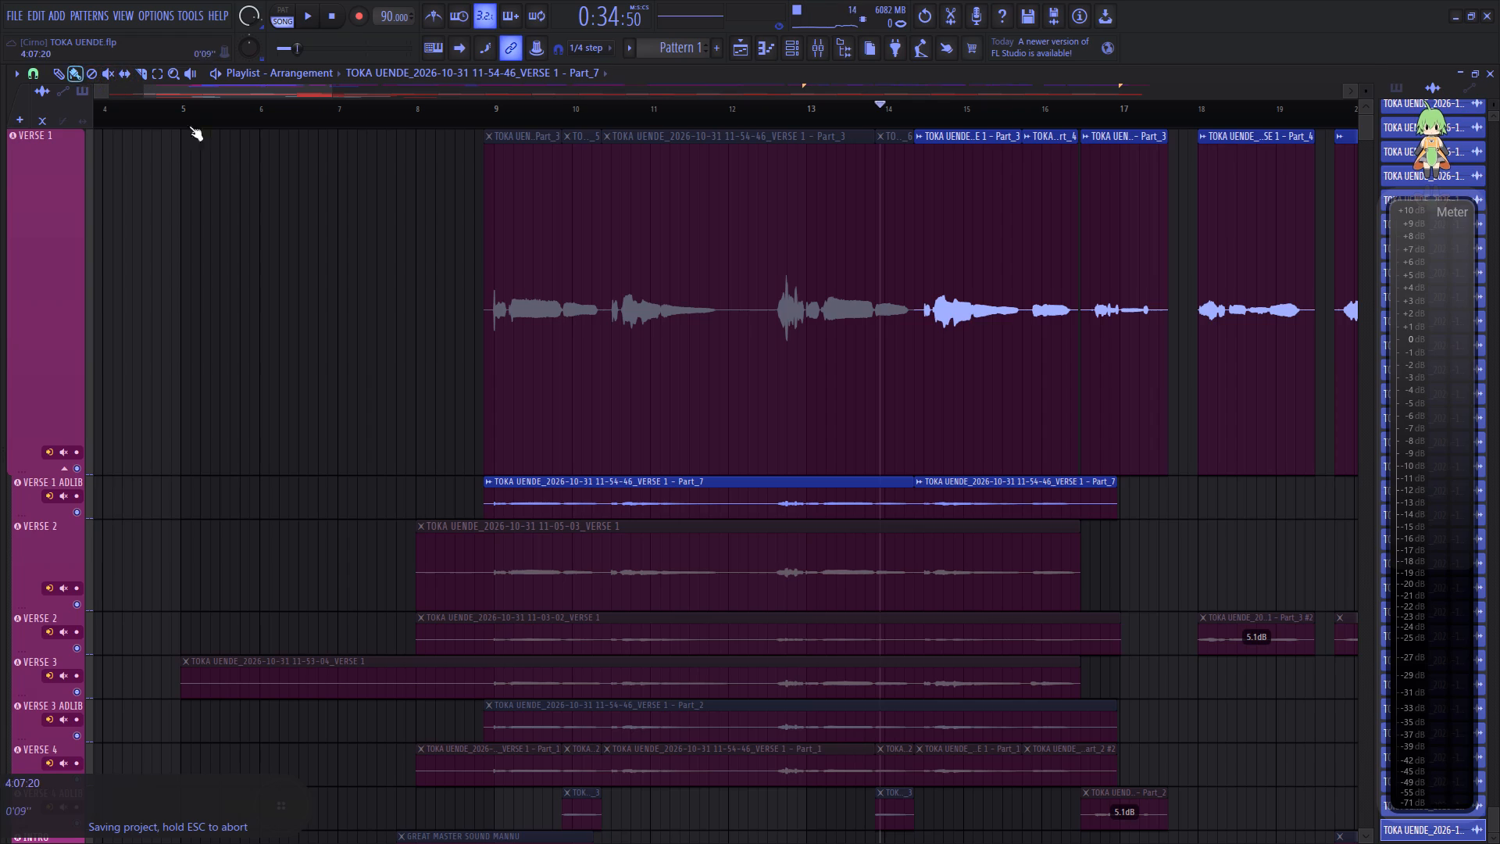
right_click(970, 499)
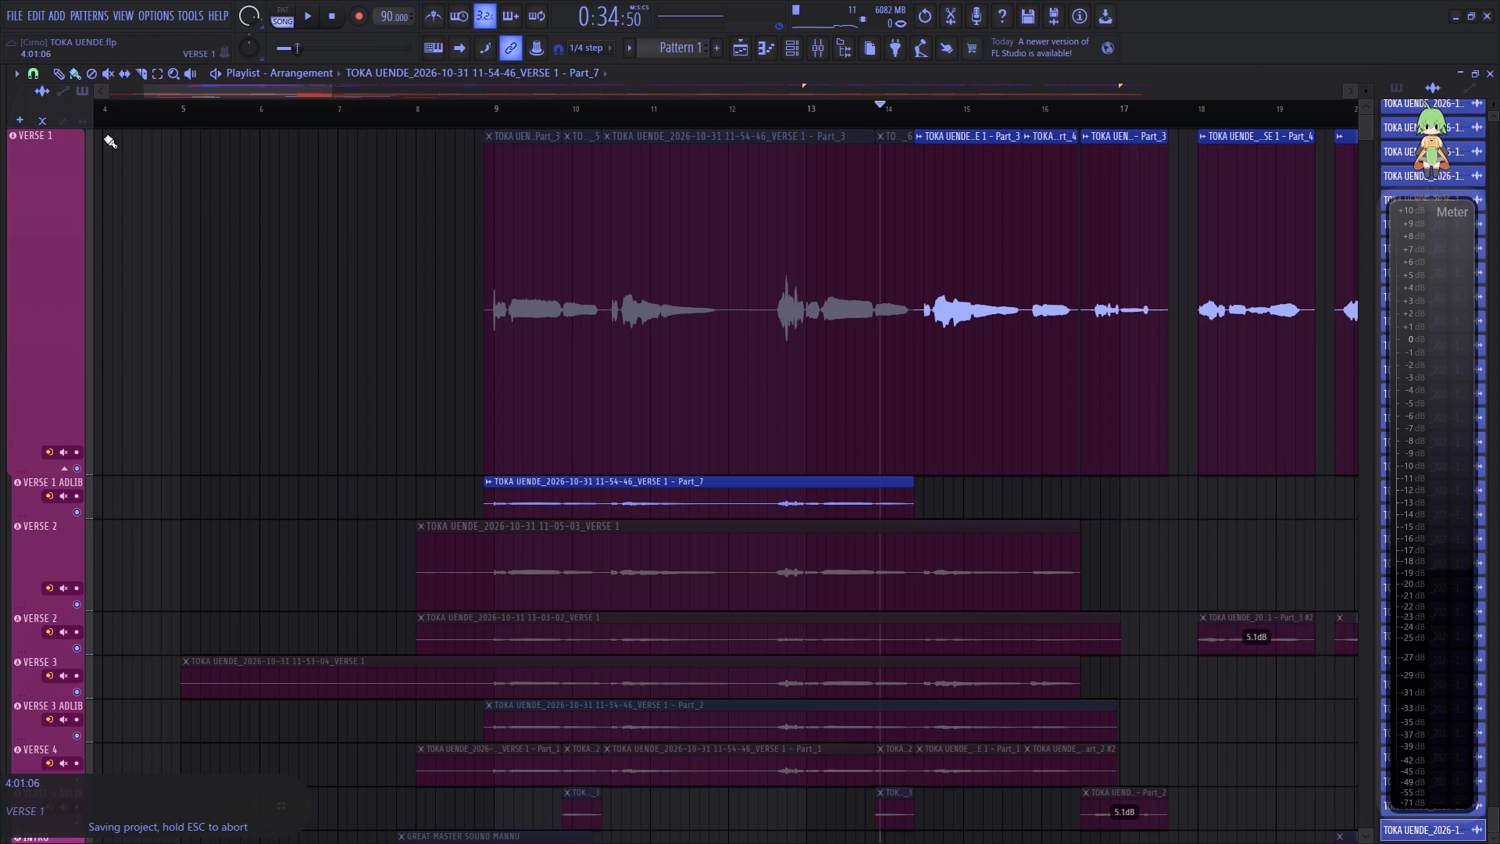
Move the four muted VERSE 1 clips between bars 9 and 14 down to the VERSE 5 ADLIB track, keeping their timing.
ctrl+drag(418, 327, 908, 294)
click(572, 350)
key(Down)
key(Down)
key(Down)
key(Down)
key(Down)
key(Down)
key(Down)
key(Down)
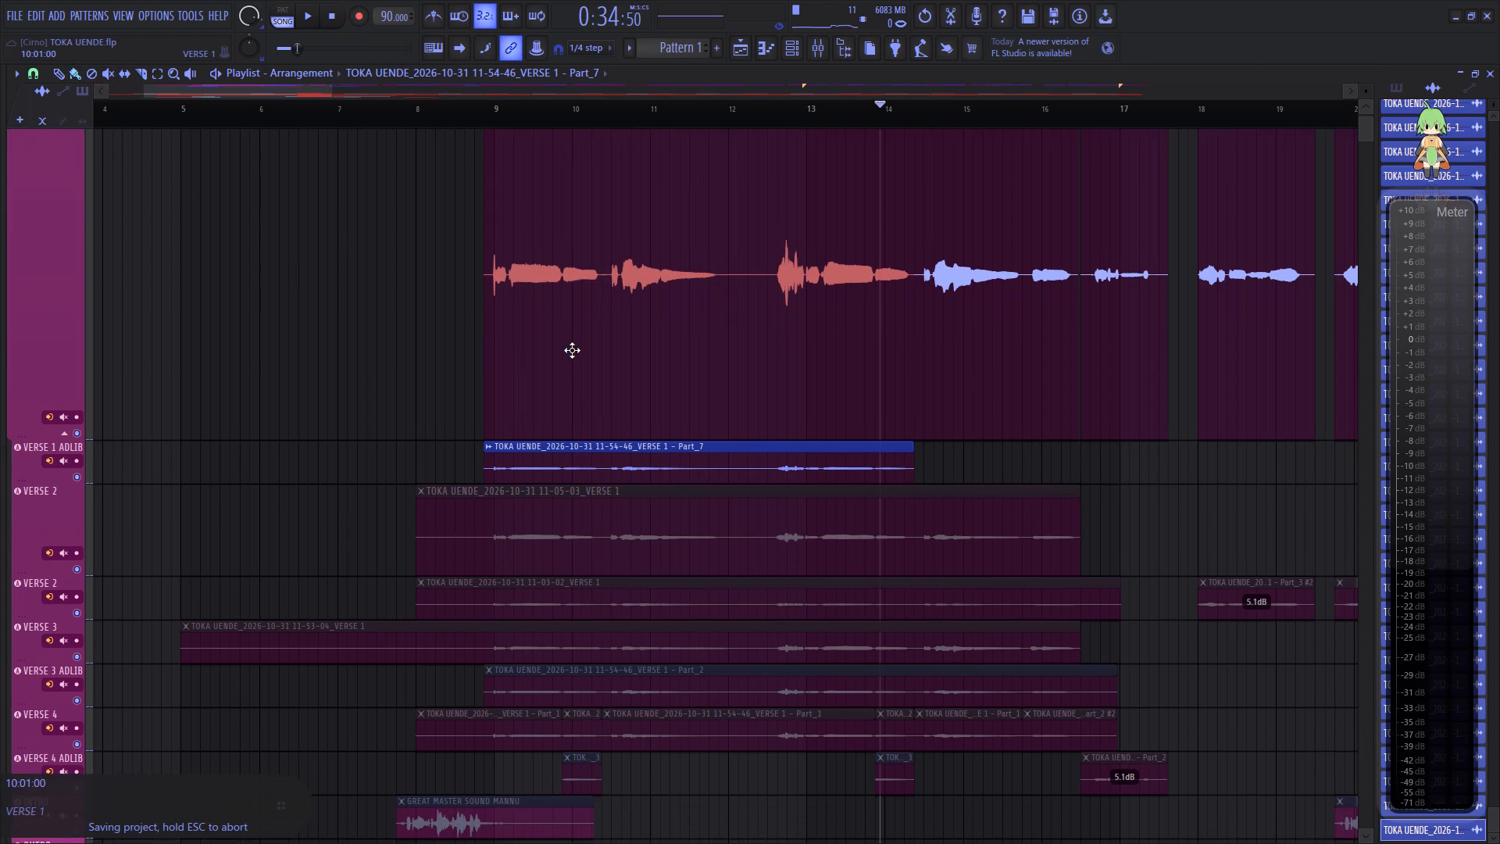
key(Down)
key(Down)
key(Down)
key(Down)
key(Down)
key(Down)
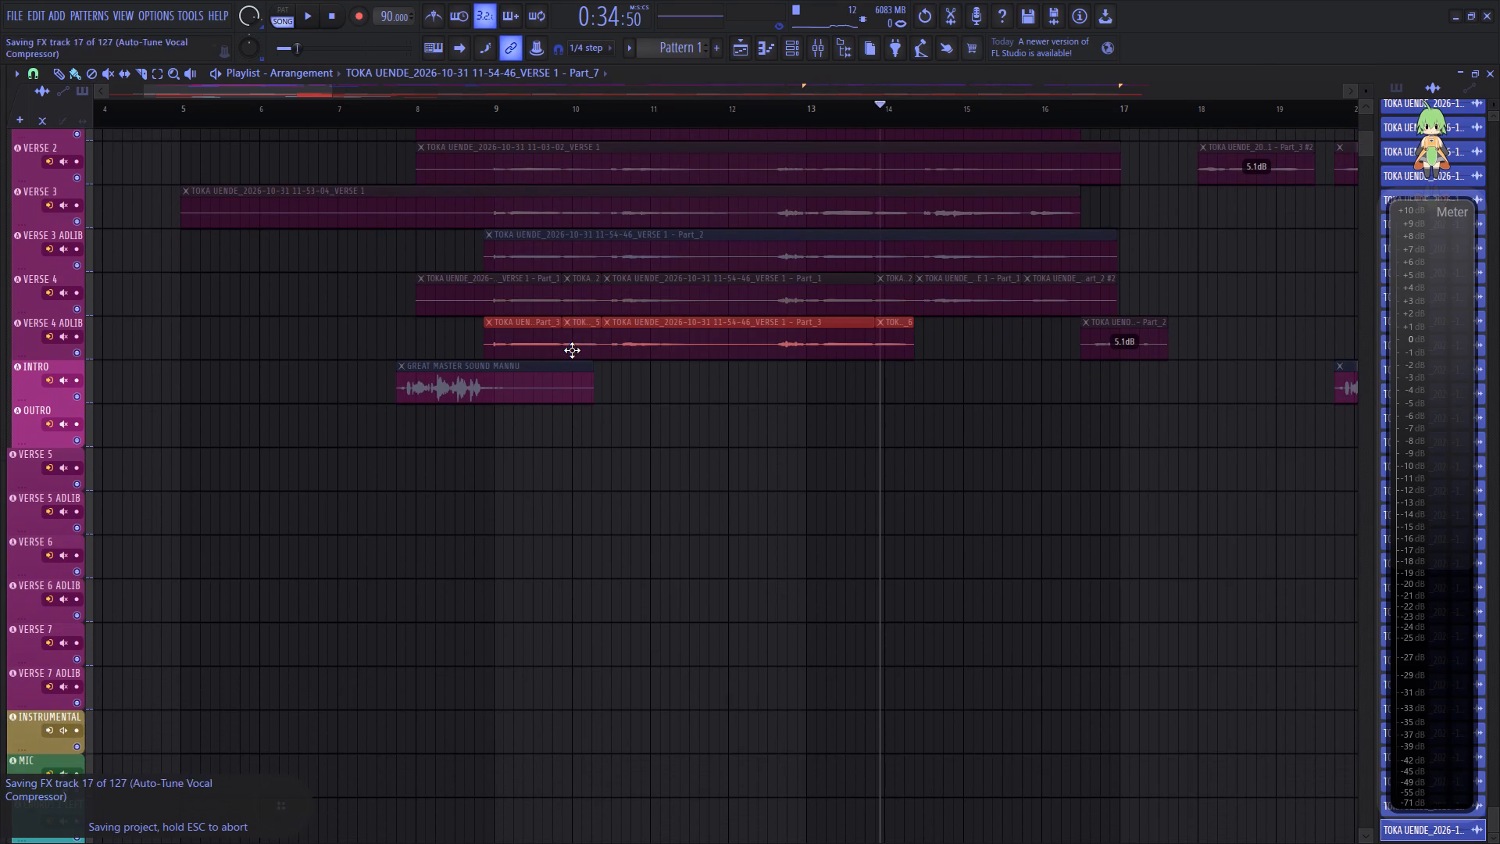
key(Down)
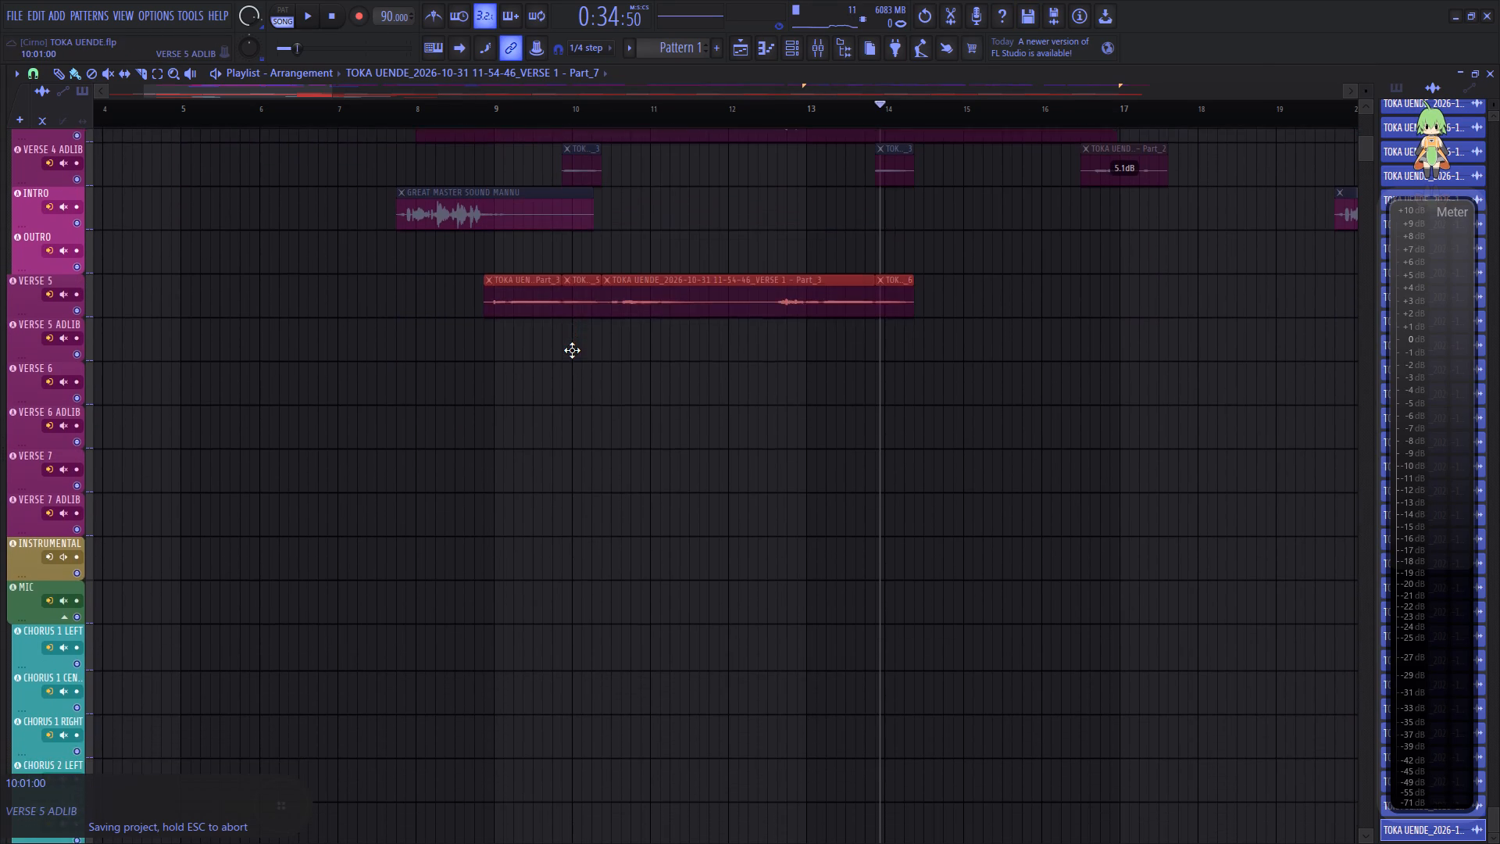
click(937, 495)
Move the Part_7 clip from VERSE 1 ADLIB up into the emptied space on the VERSE 1 track.
scroll(715, 445, up, 3)
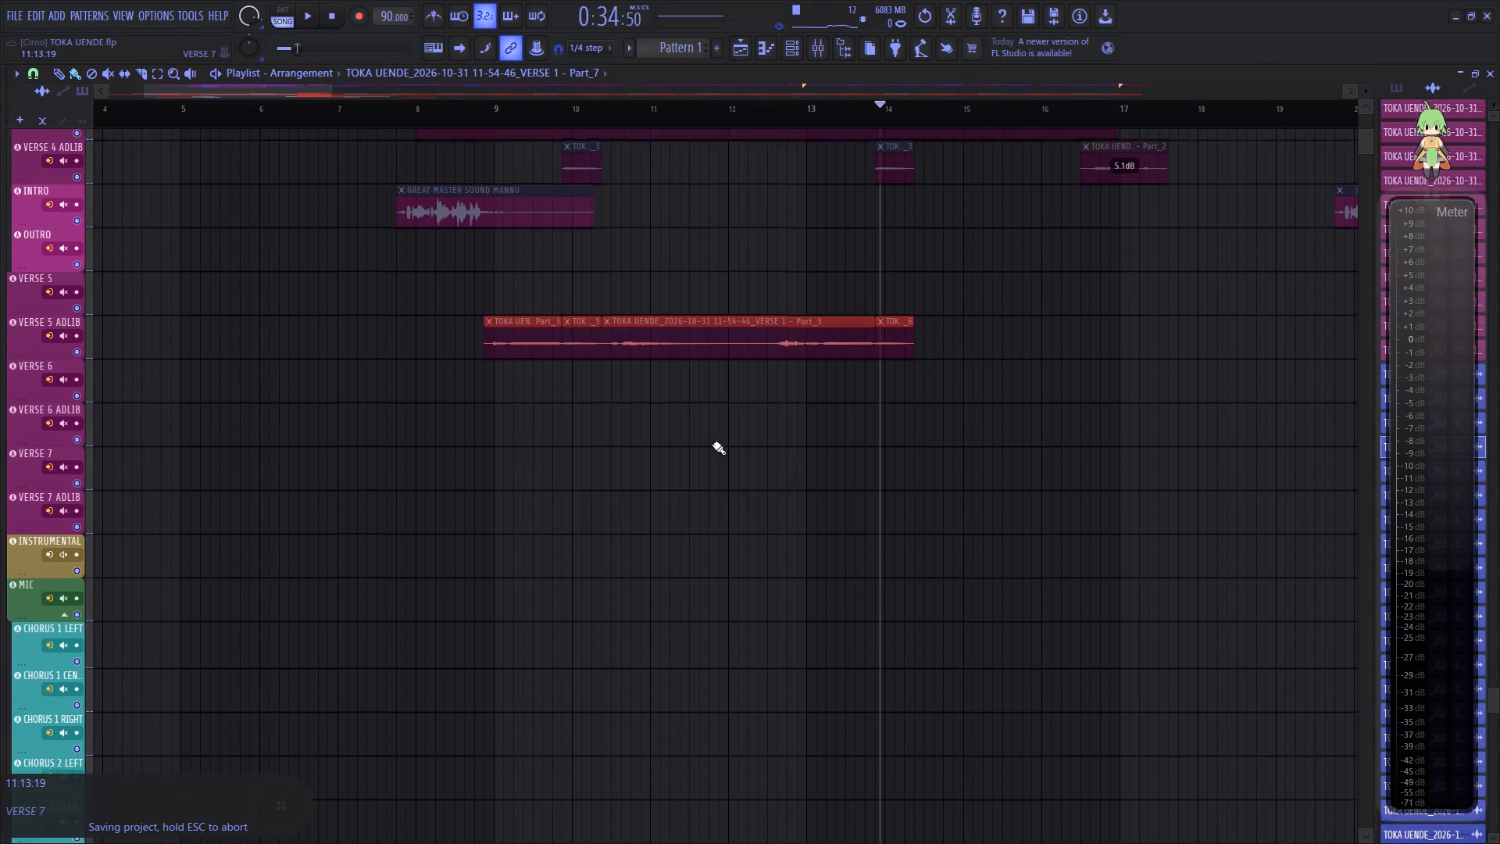
scroll(712, 444, up, 19)
drag(585, 509, 583, 331)
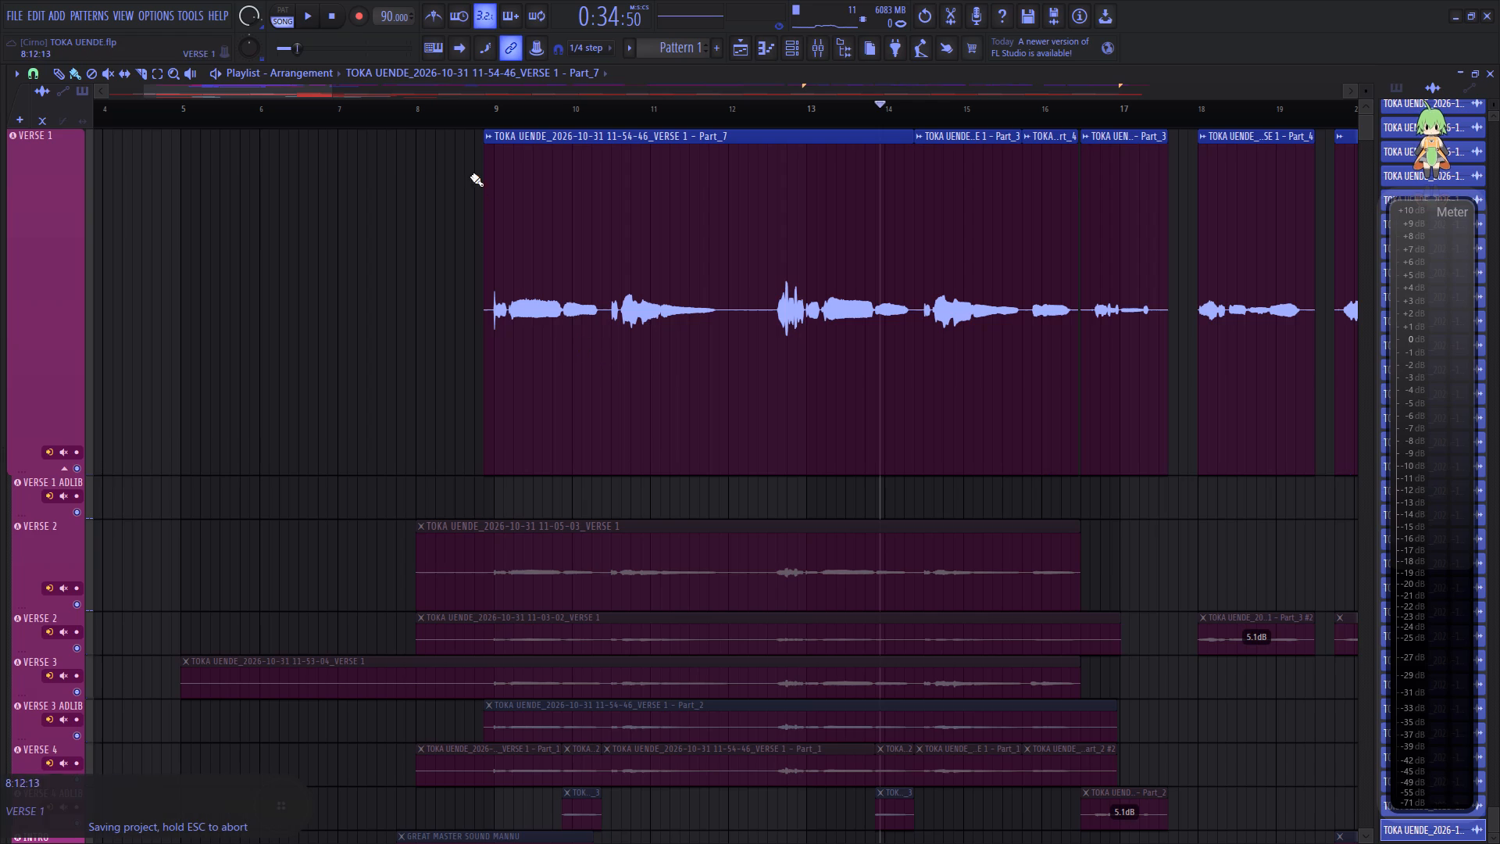
Shrink the VERSE 1 track to about the height of its neighbours and make the taller VERSE 2 track shorter.
click(462, 104)
scroll(462, 104, up, 4)
scroll(462, 104, down, 9)
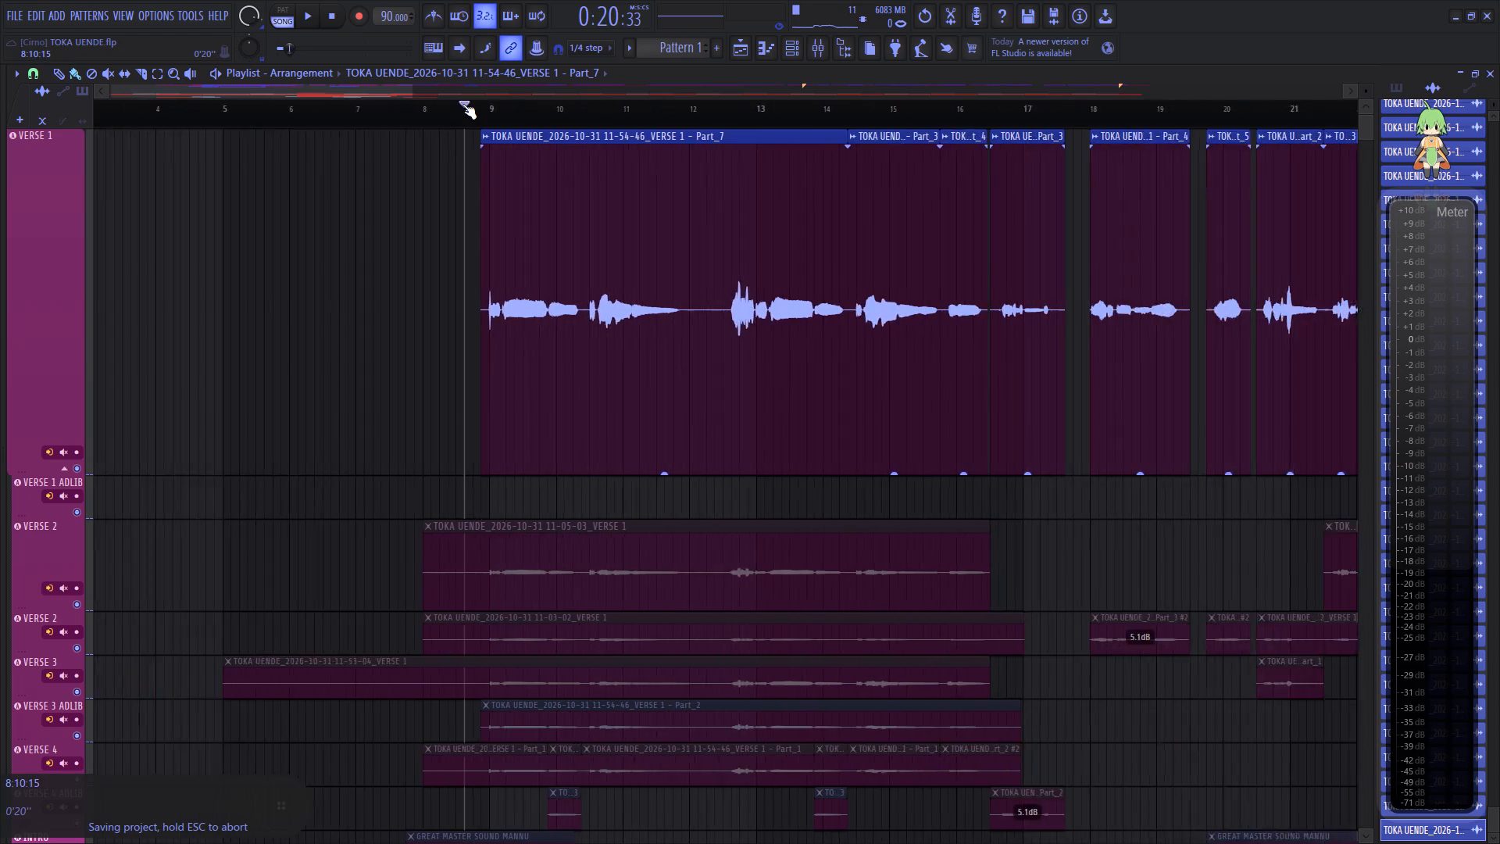
scroll(462, 104, down, 3)
drag(48, 474, 52, 238)
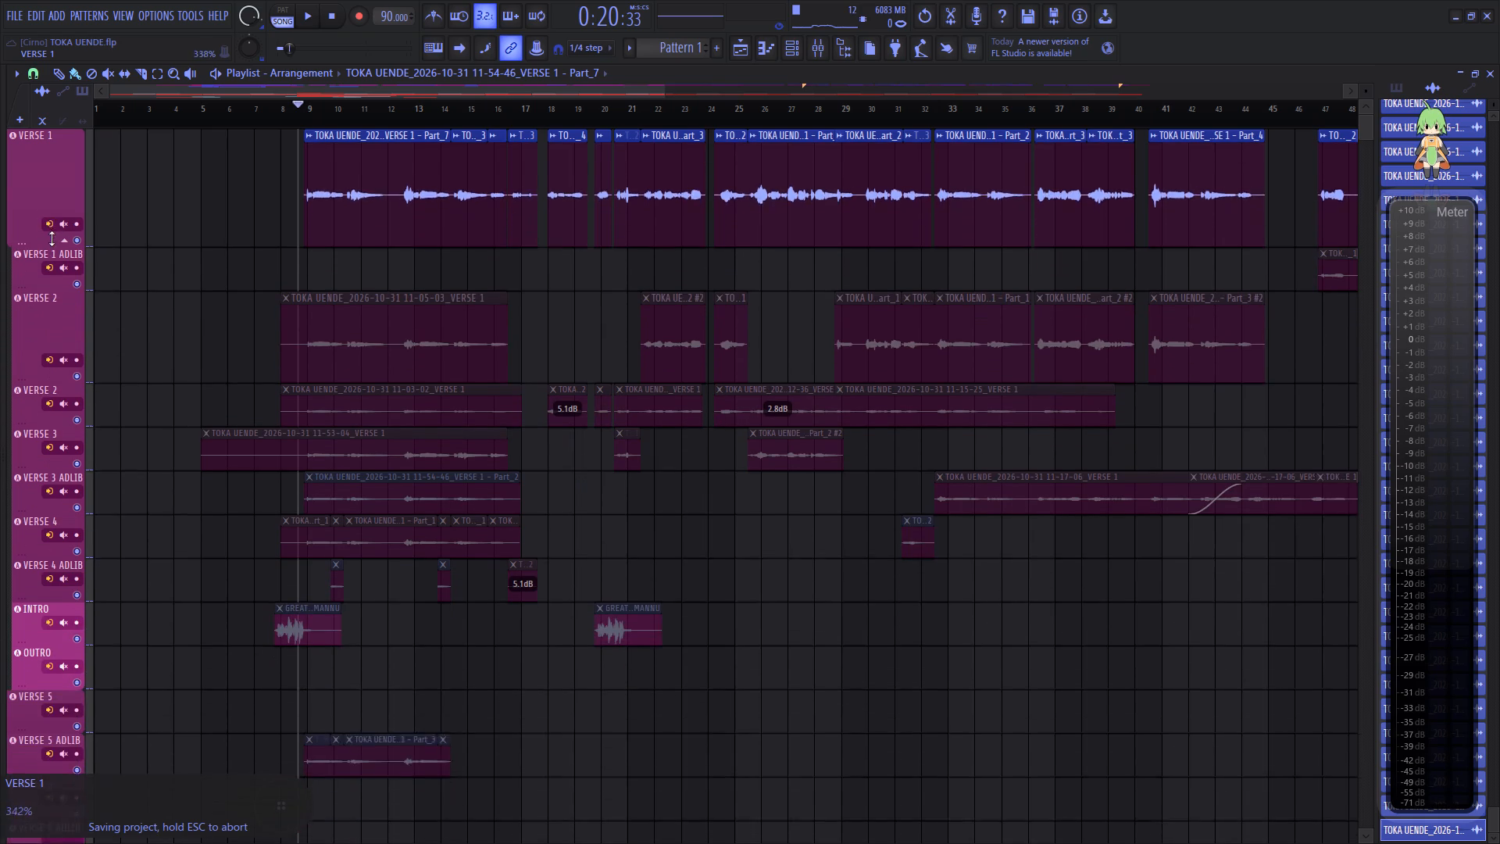
drag(52, 238, 62, 177)
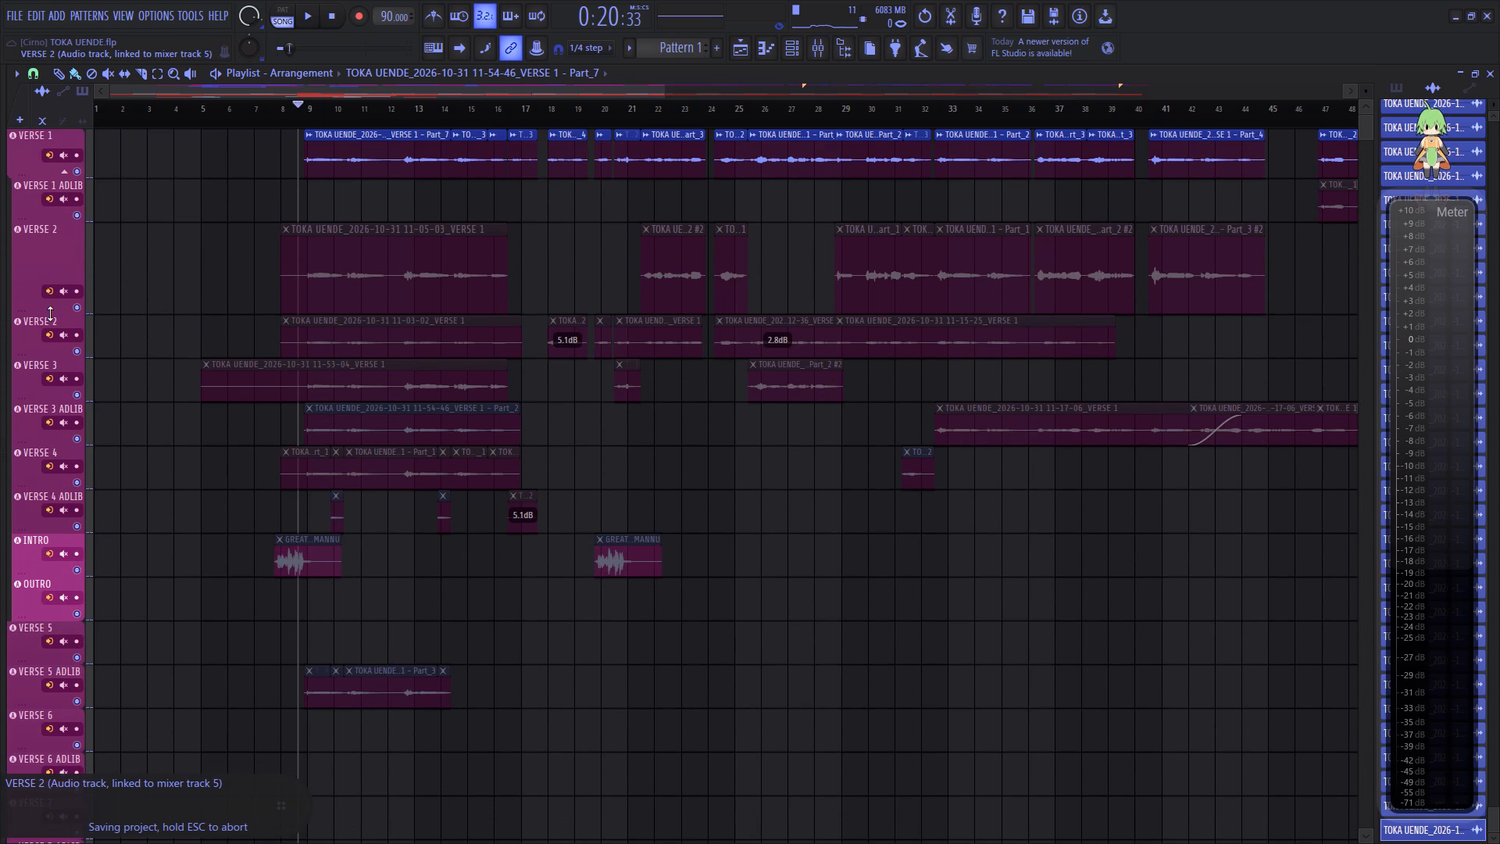
drag(50, 313, 51, 281)
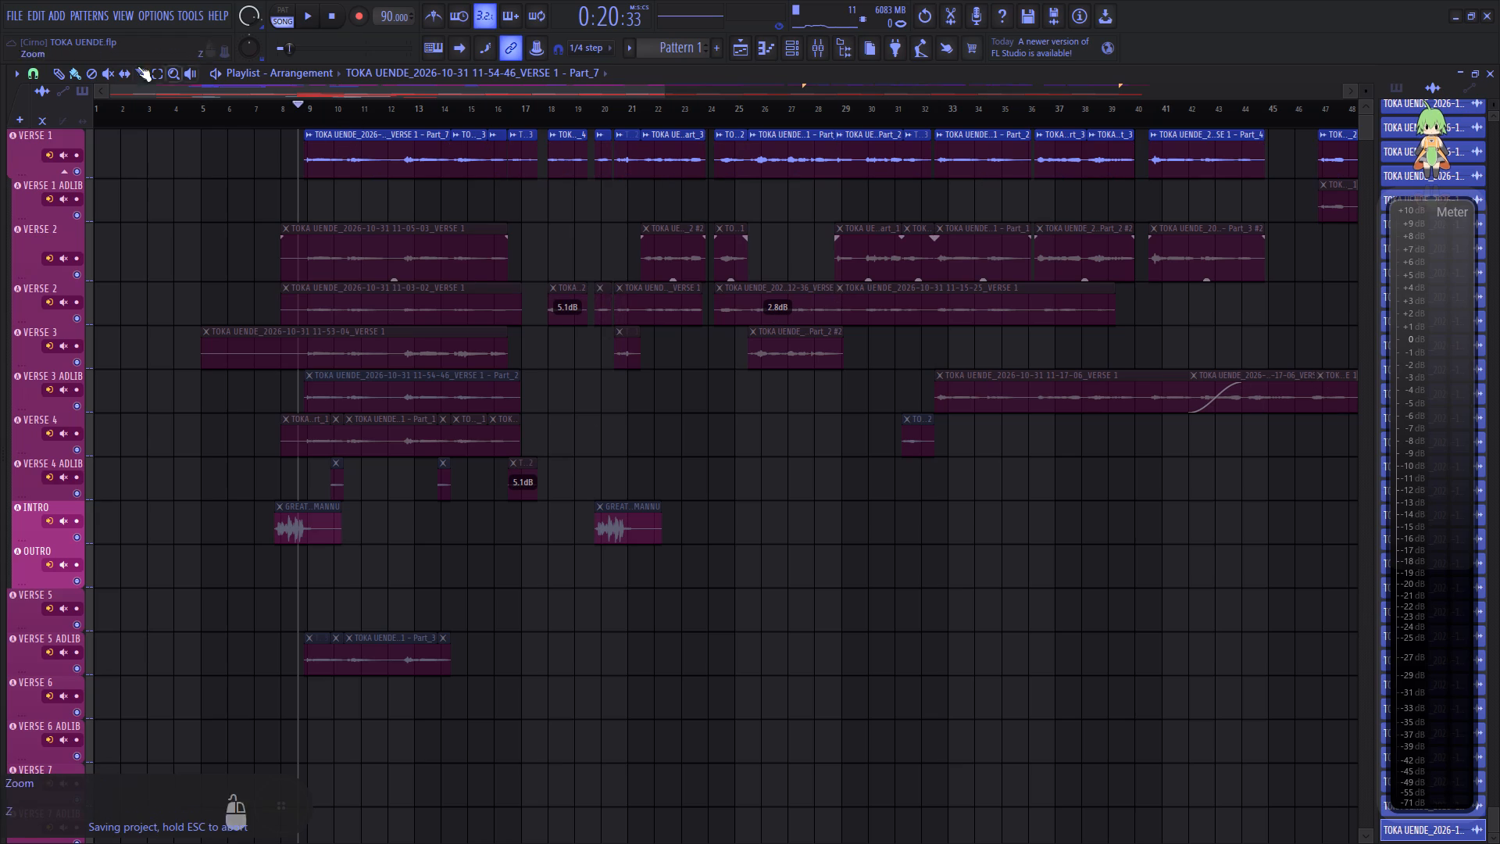
Save the project.
click(16, 11)
click(37, 85)
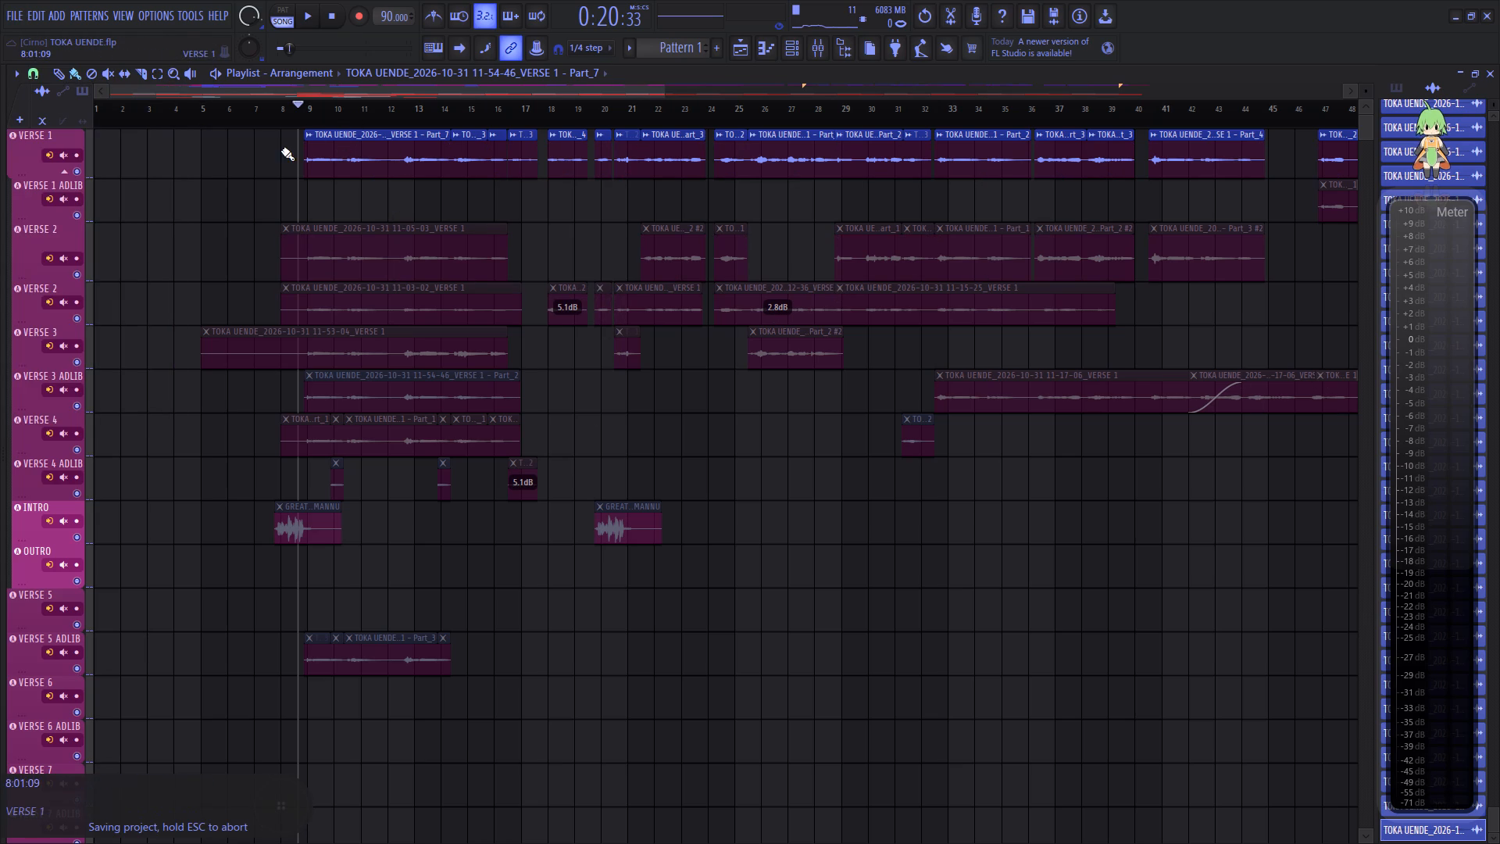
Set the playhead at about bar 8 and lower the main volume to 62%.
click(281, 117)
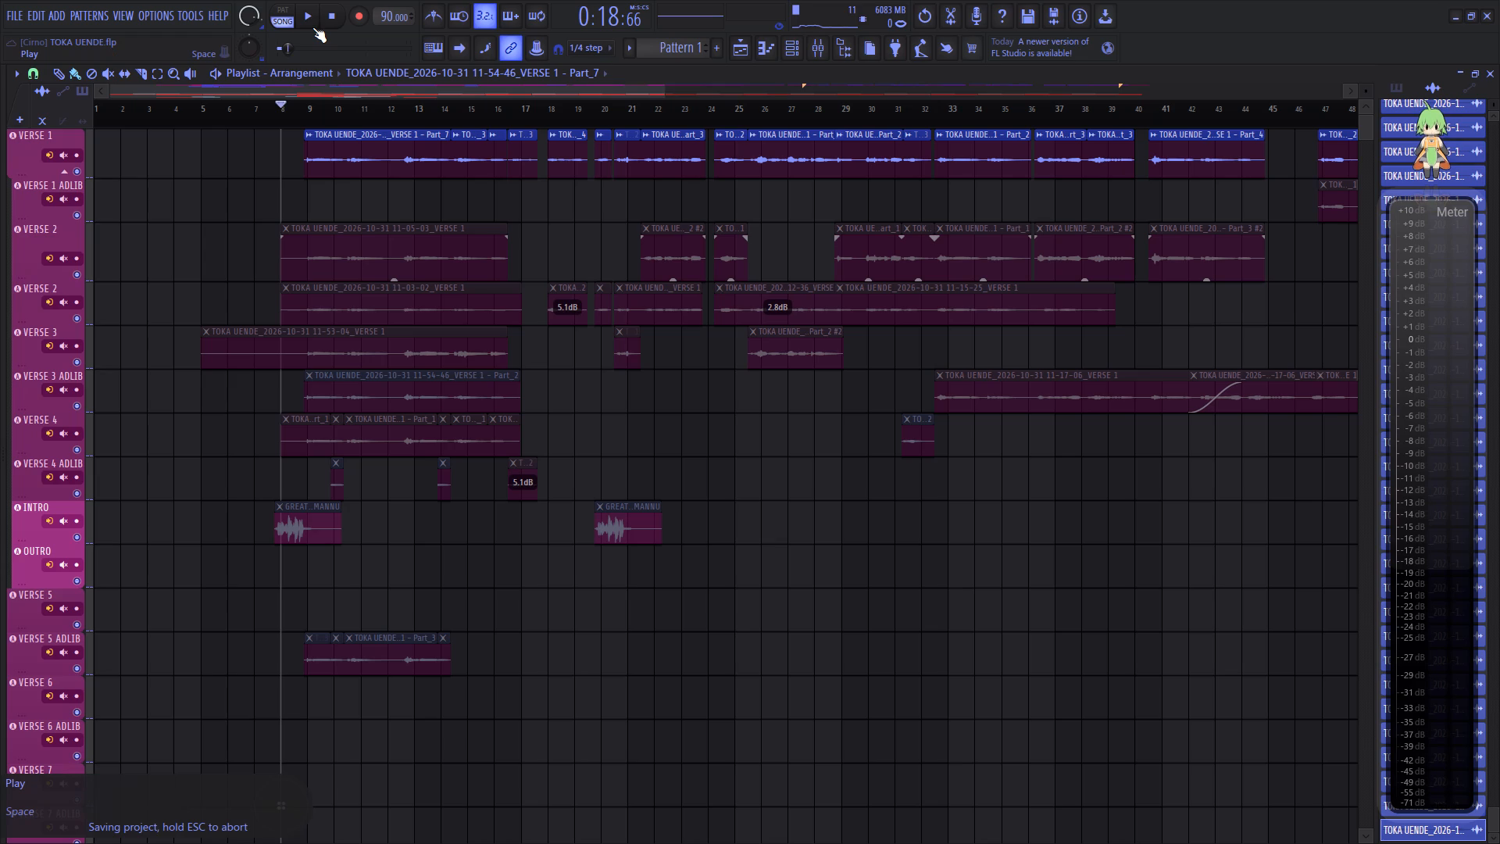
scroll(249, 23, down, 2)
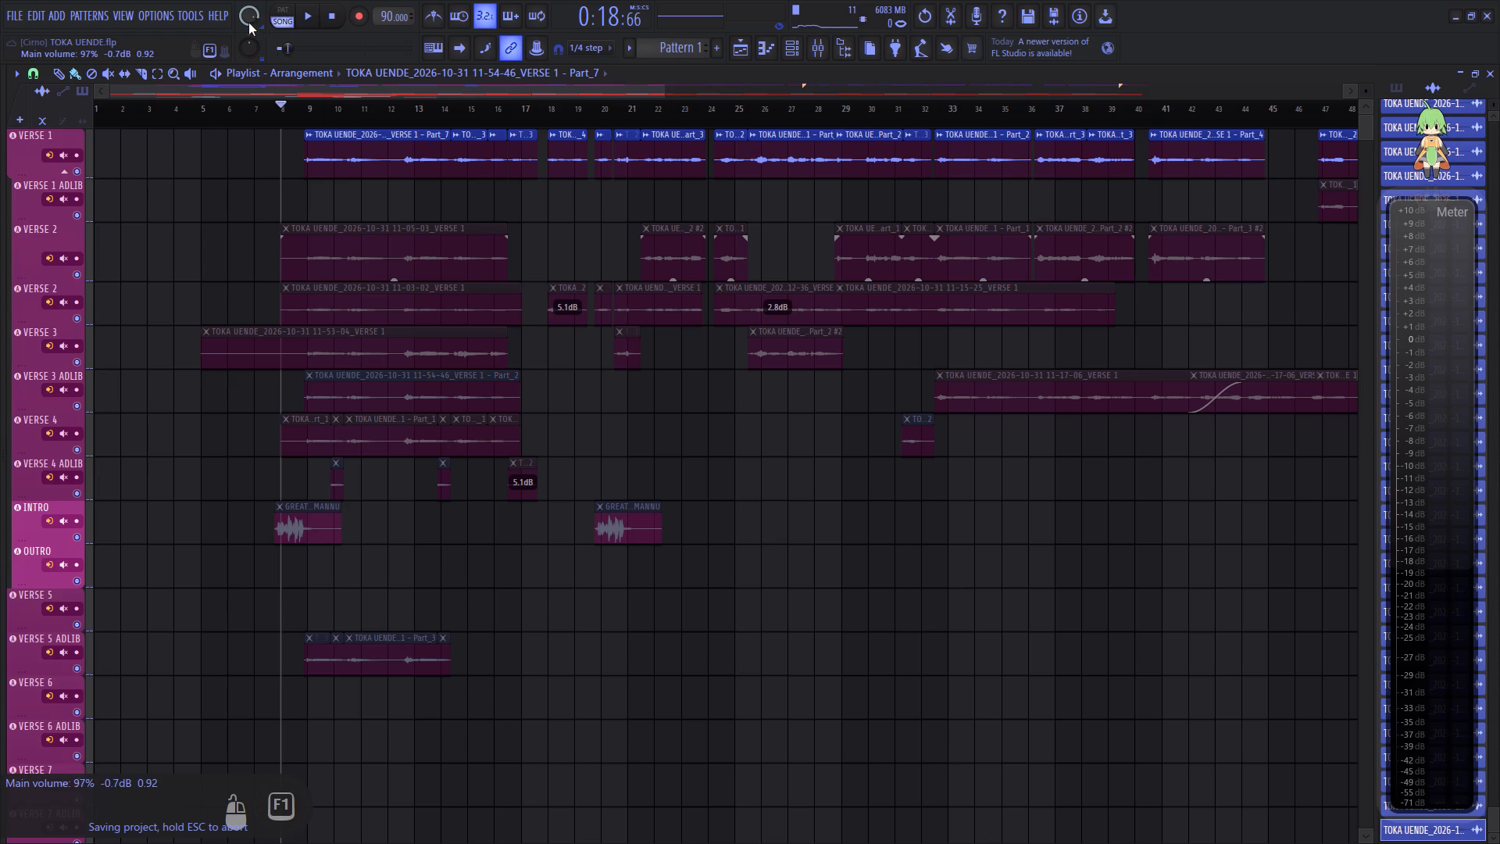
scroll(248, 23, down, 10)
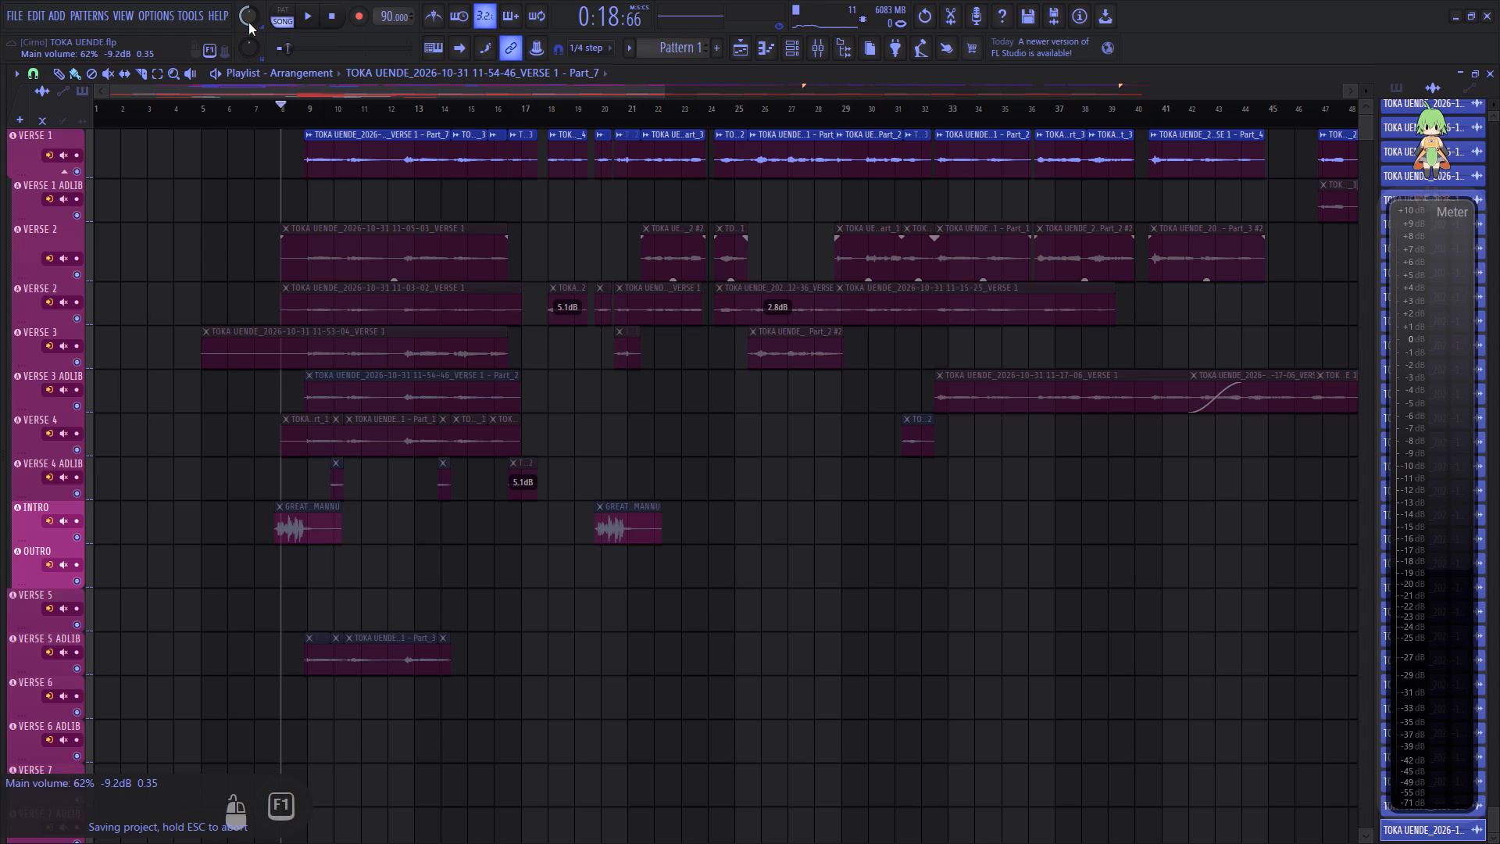
Play the verse from bar 8 to past bar 15, resetting the main volume to its default while listening.
click(309, 17)
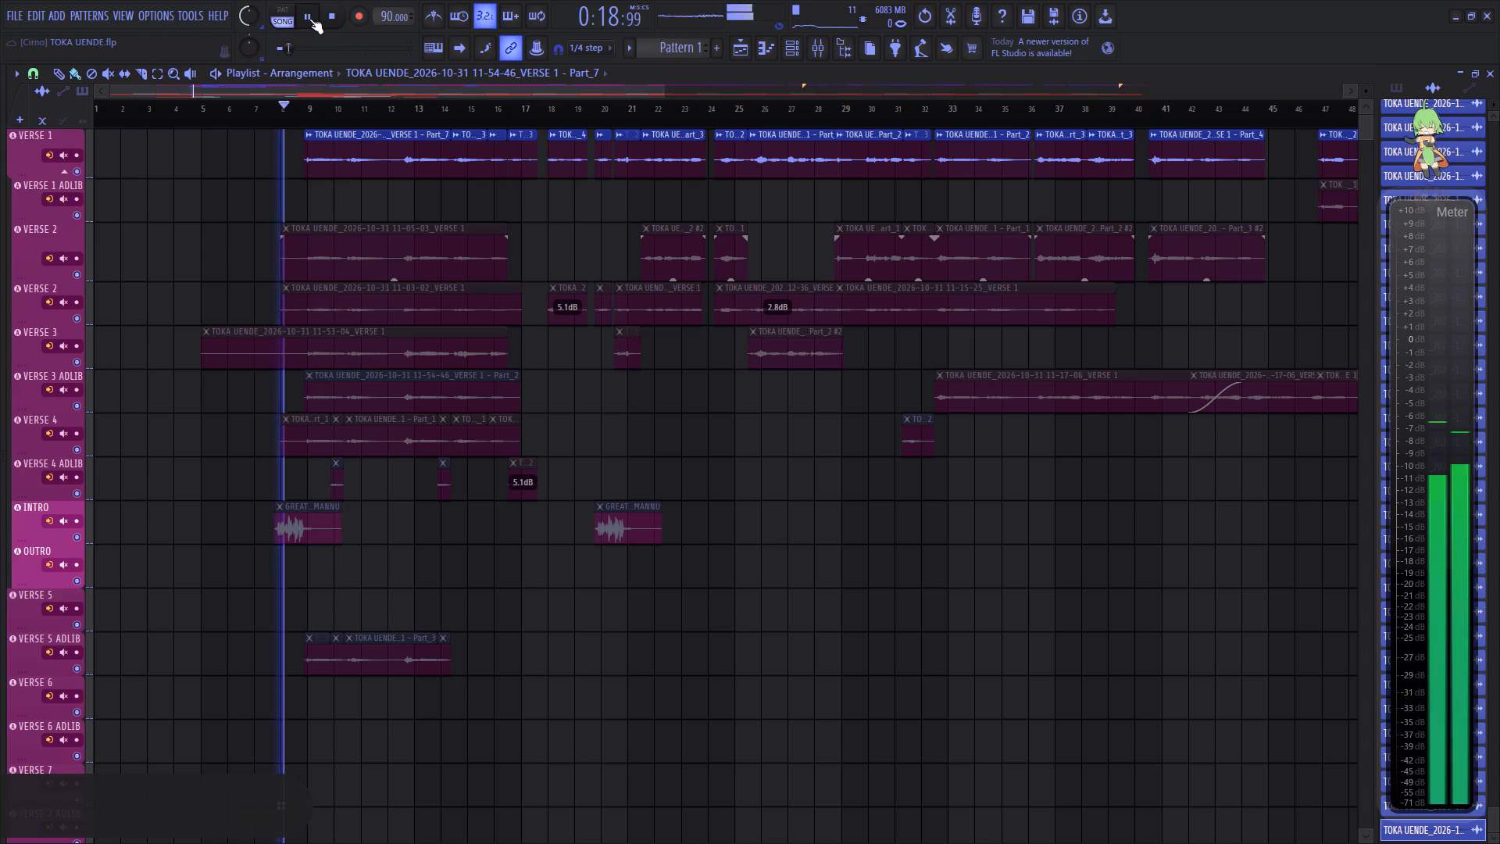
right_click(243, 12)
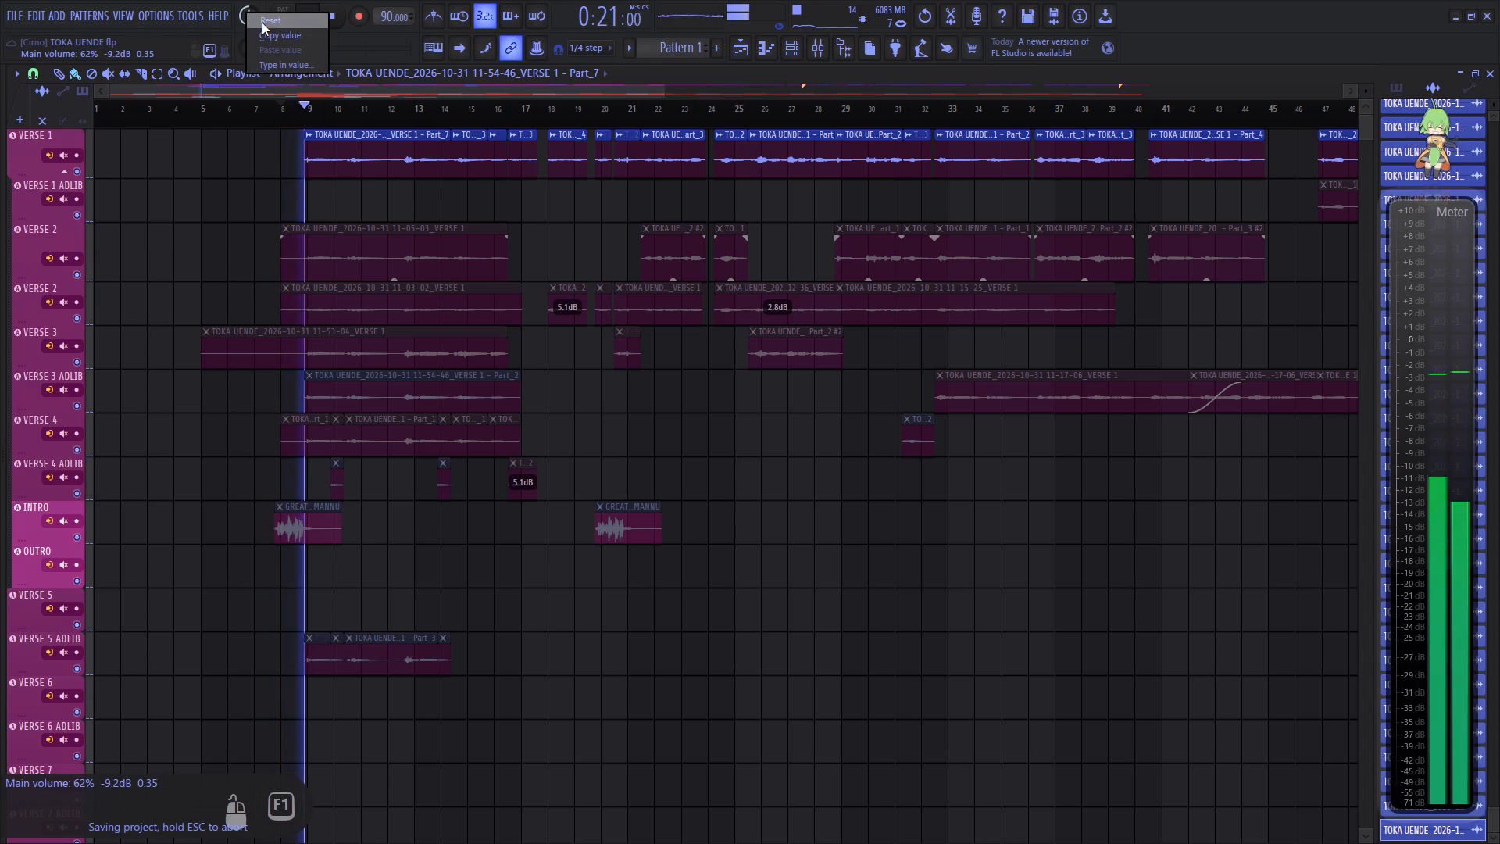
click(262, 23)
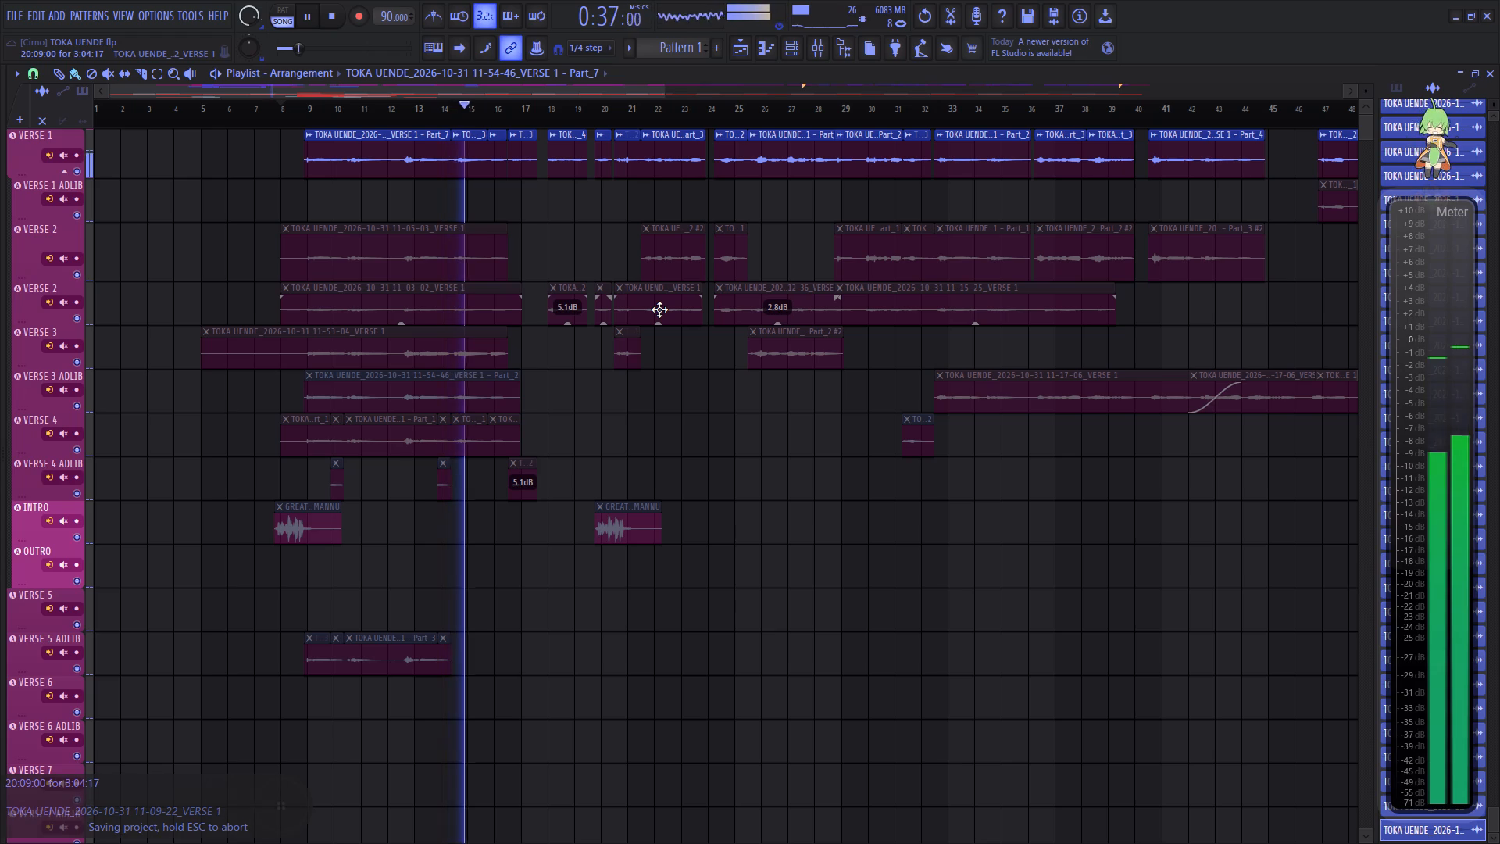
click(308, 13)
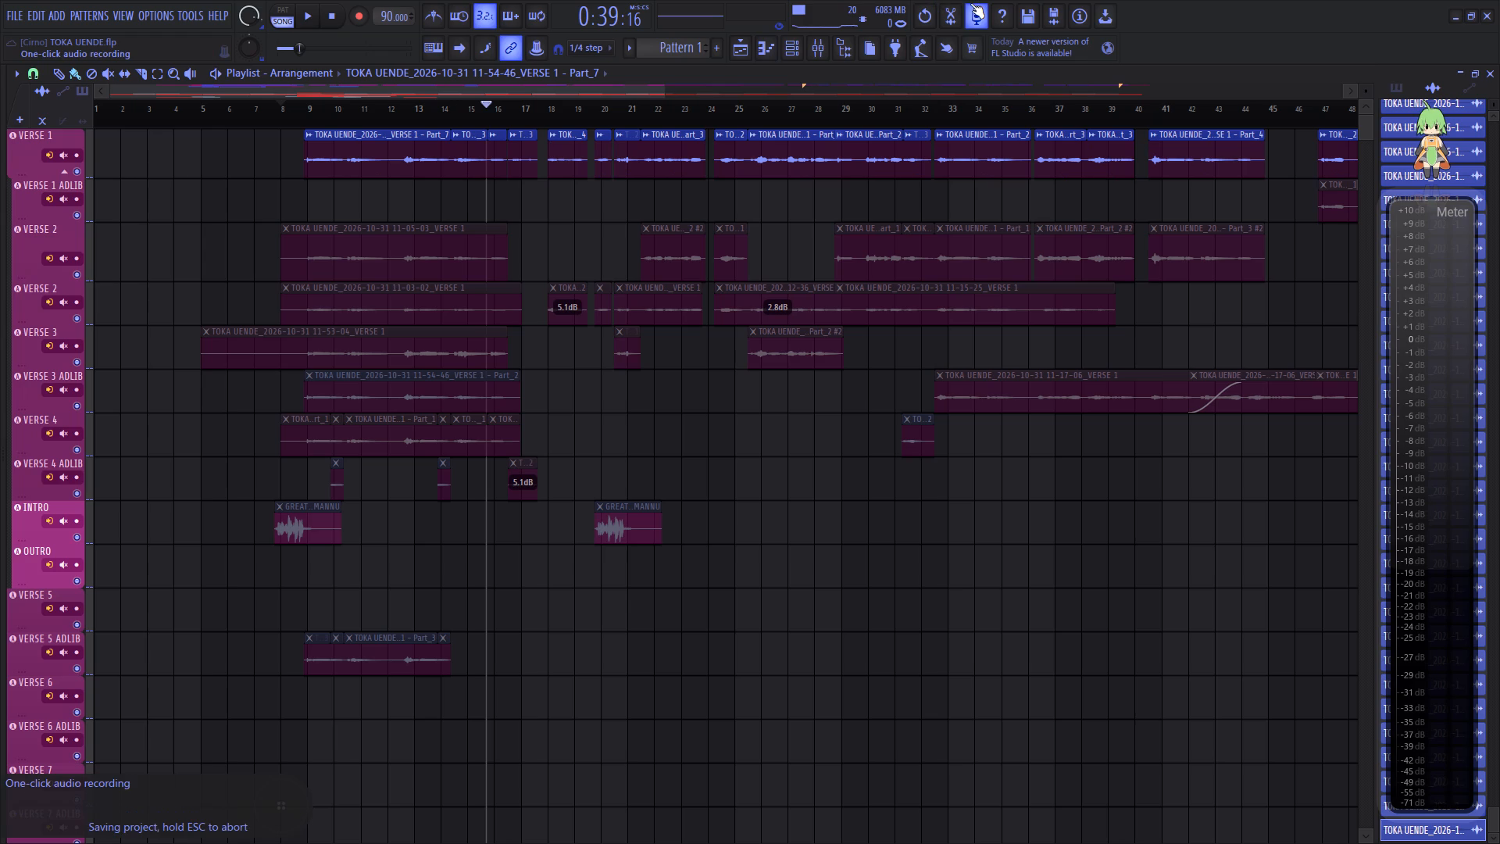
Save the project with the replaced verse vocal.
key(ctrl+s)
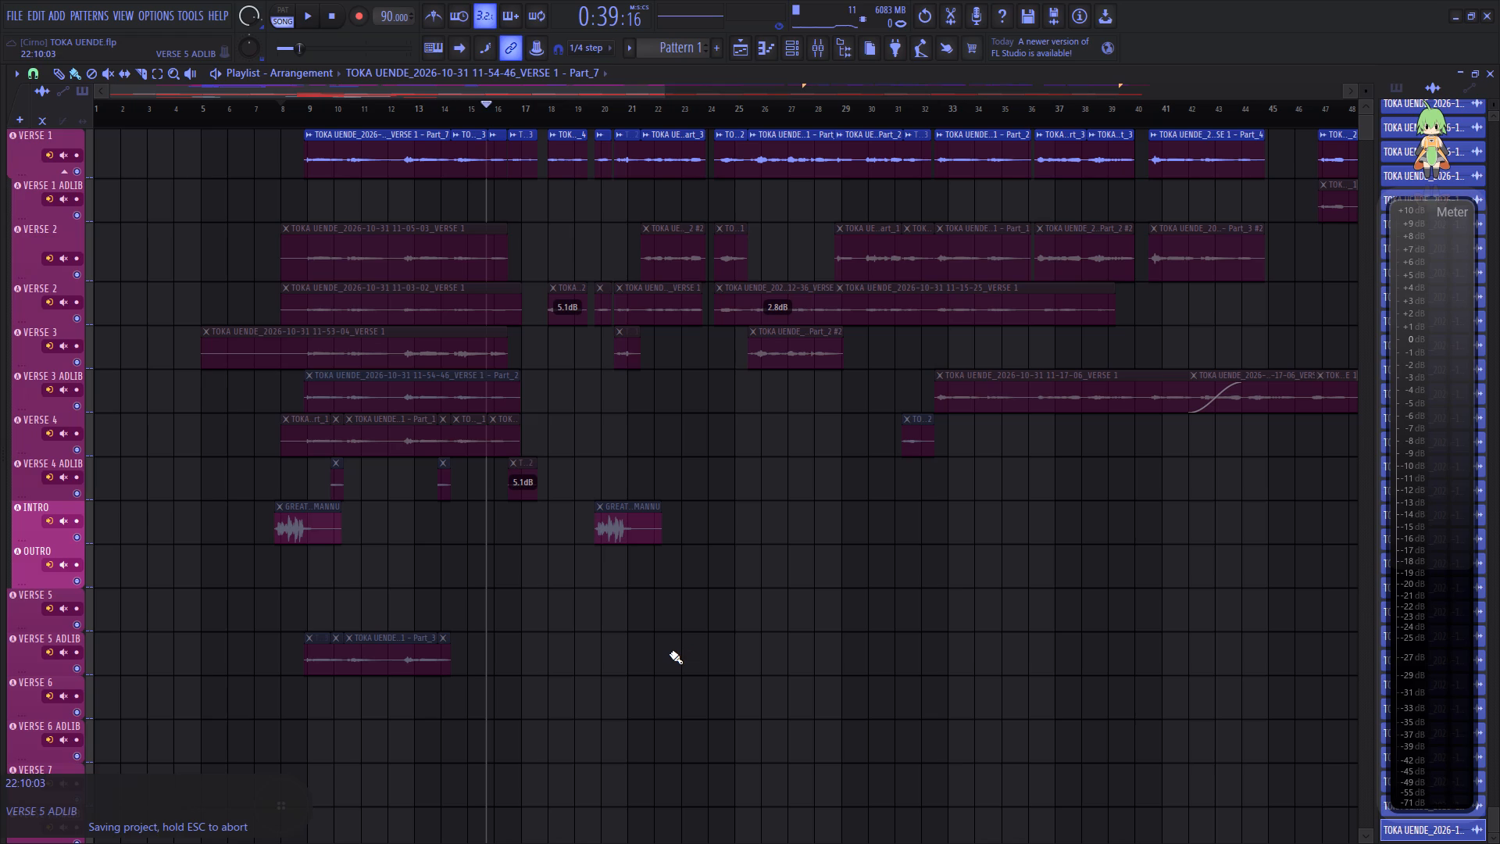
key(ctrl+s)
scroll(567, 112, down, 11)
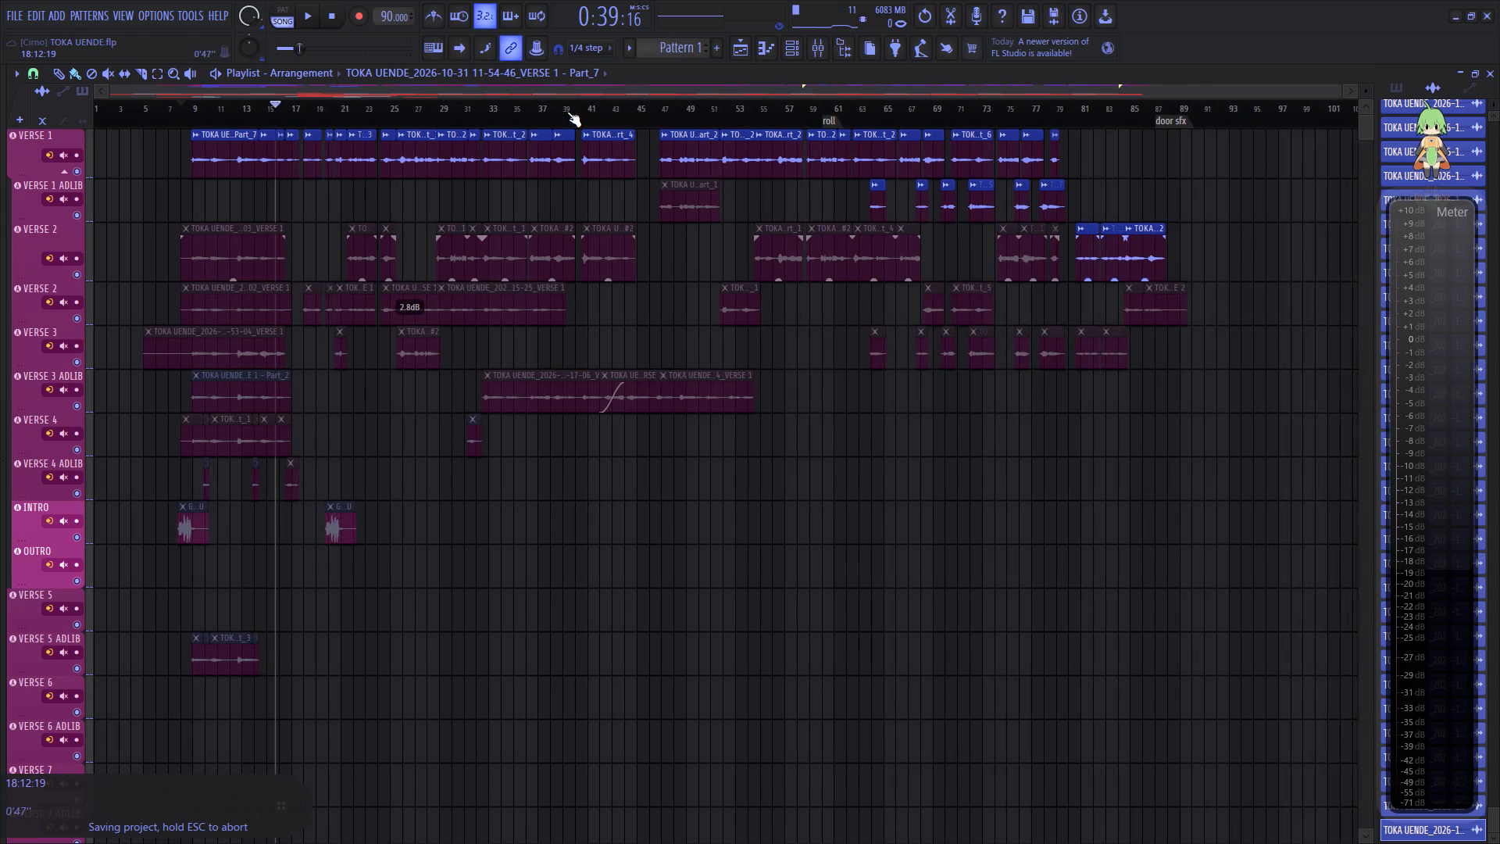
Save the project.
scroll(567, 112, down, 3)
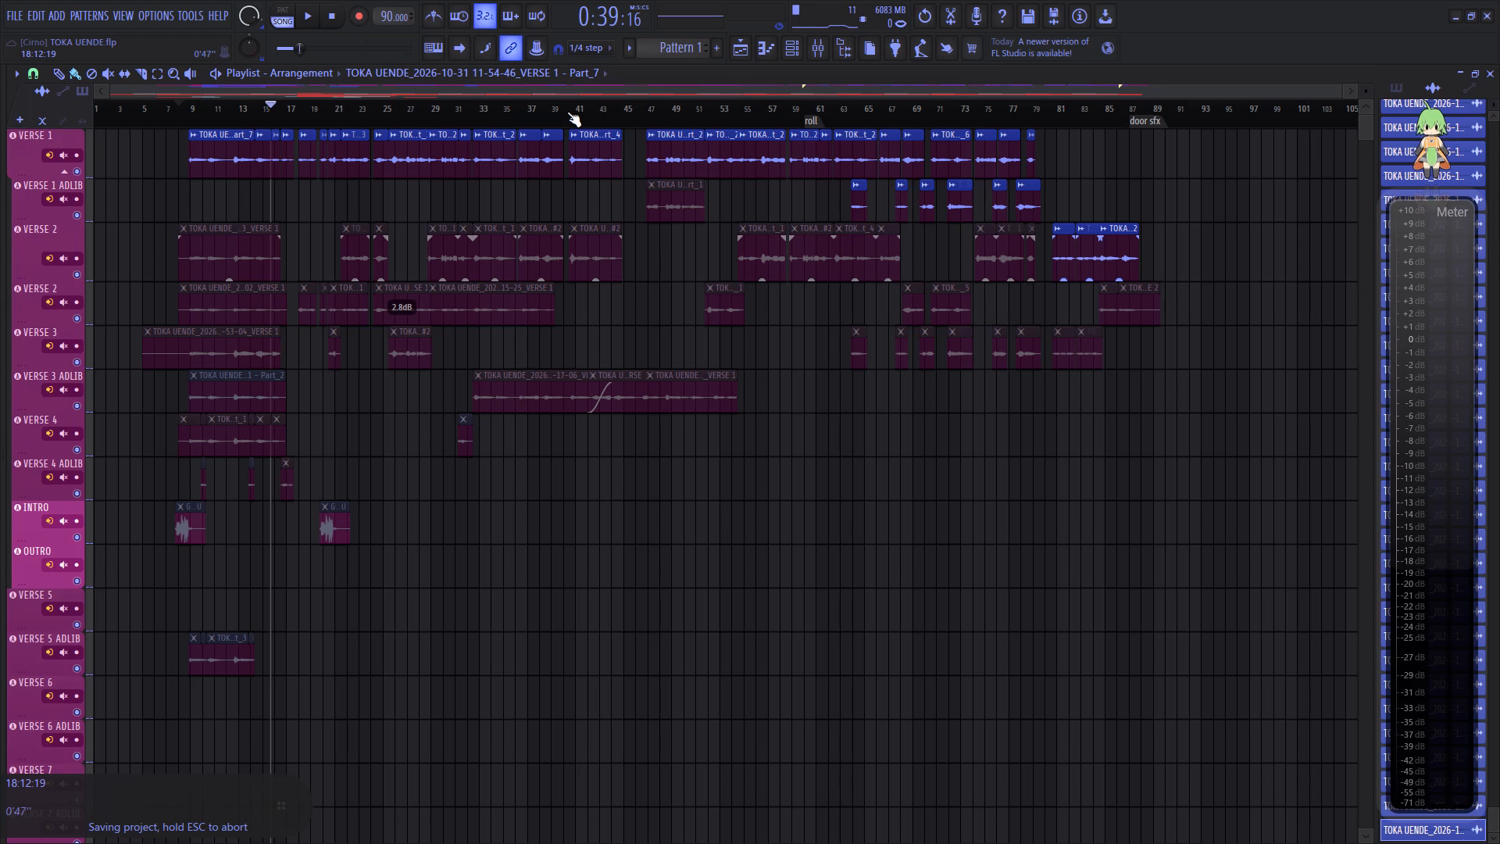
key(ctrl+s)
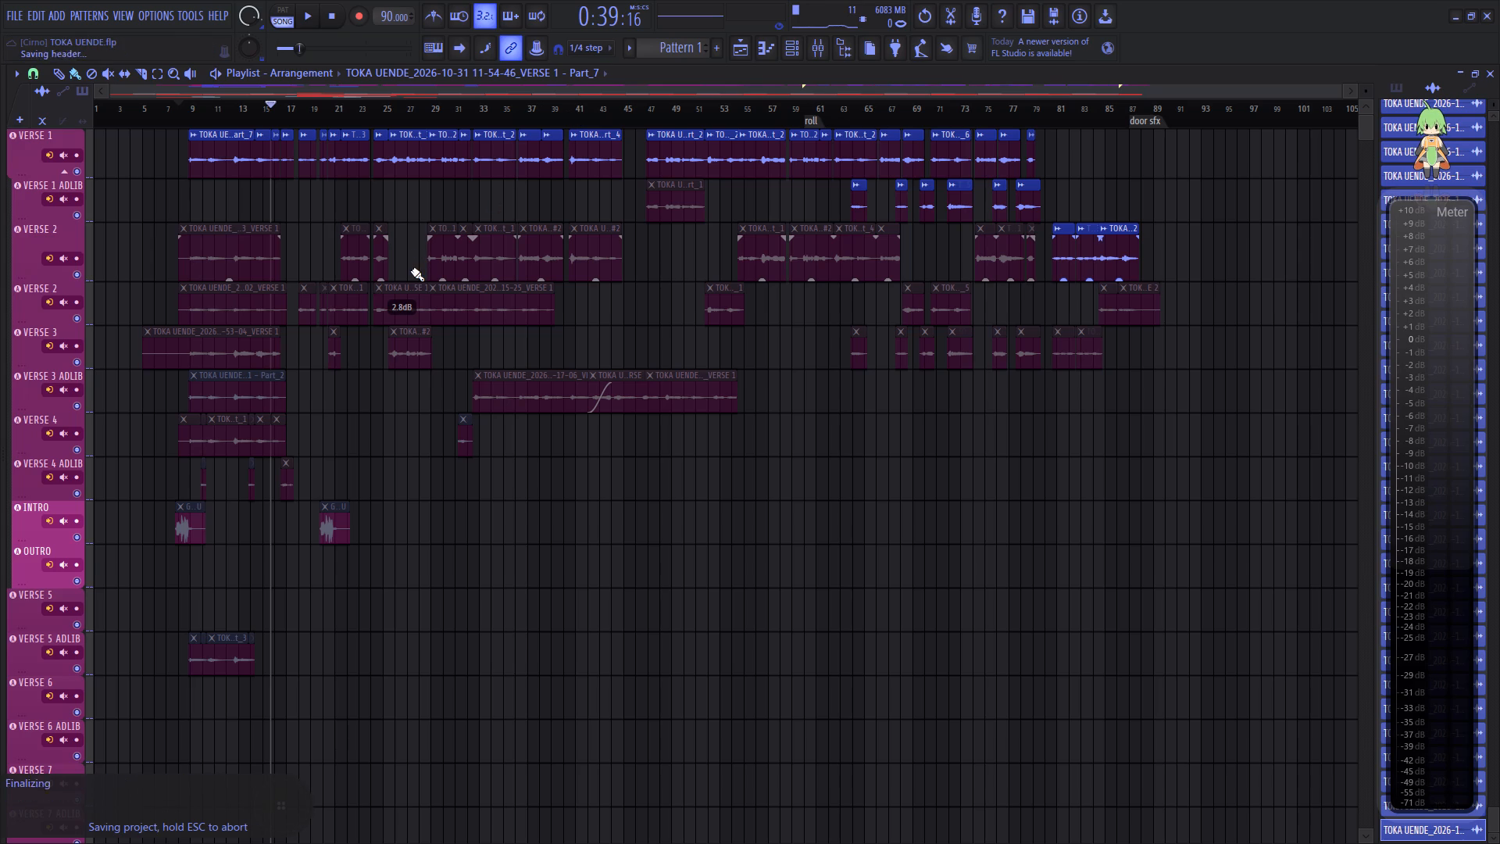
Select the playback range from about bar 9 to bar 26 across the verse in the Playlist.
scroll(410, 271, up, 8)
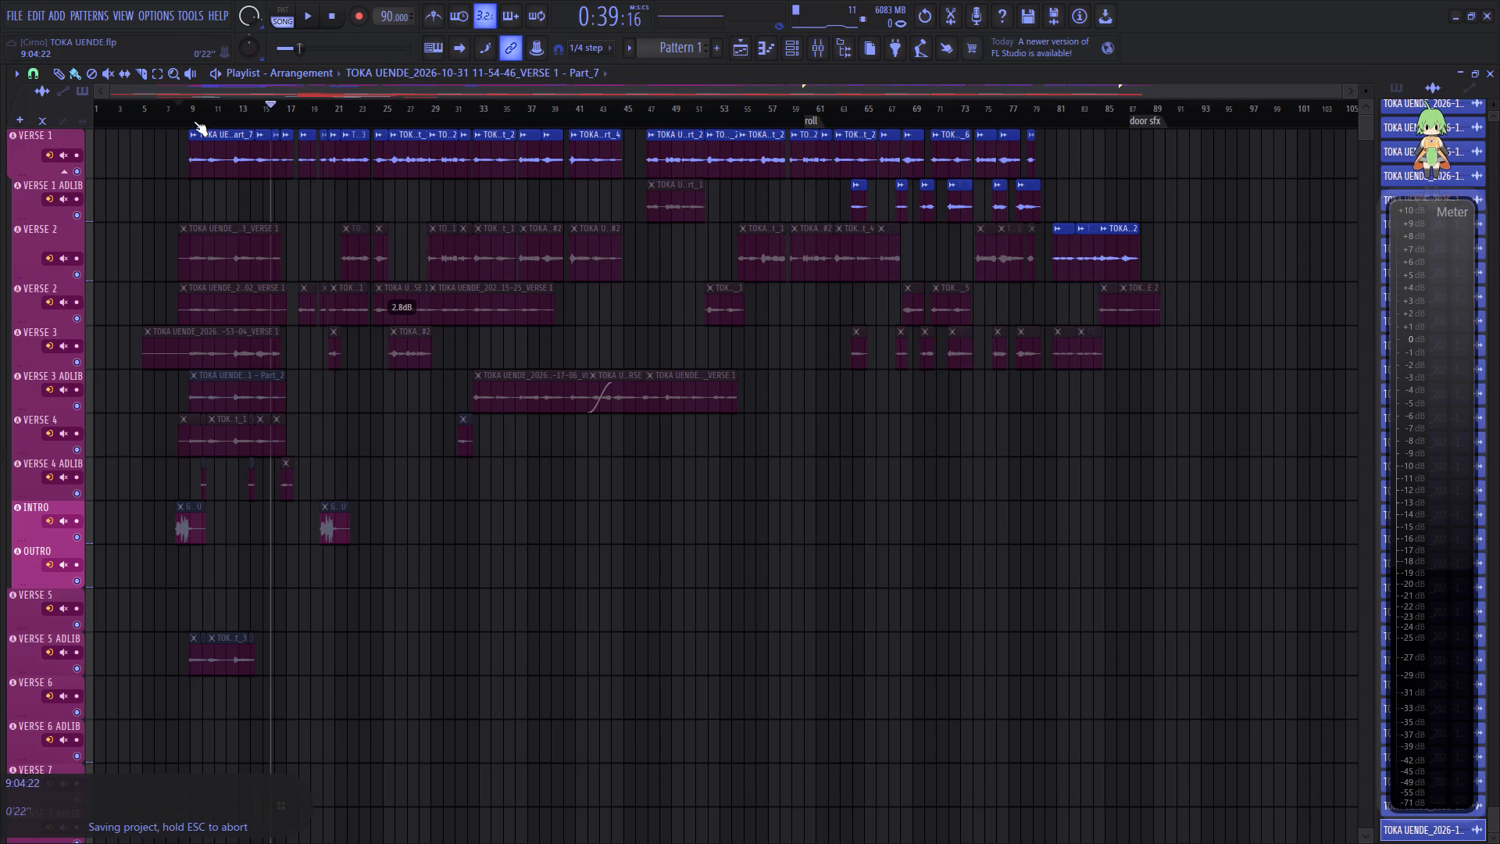
ctrl+drag(196, 116, 405, 134)
Solo the VERSE 1 mixer track together with the tracks it is routed to.
click(846, 47)
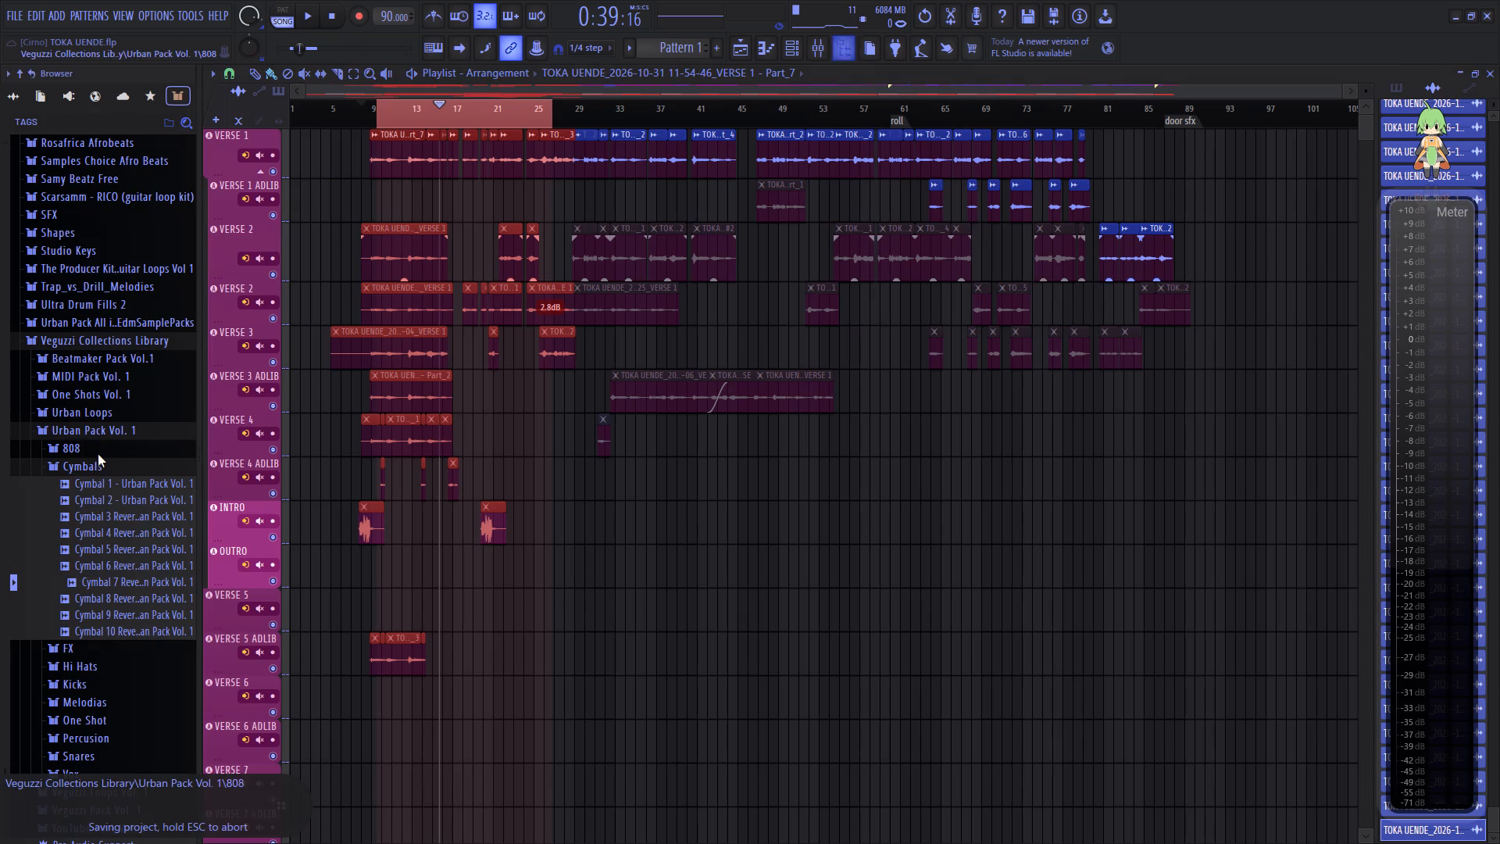
click(823, 52)
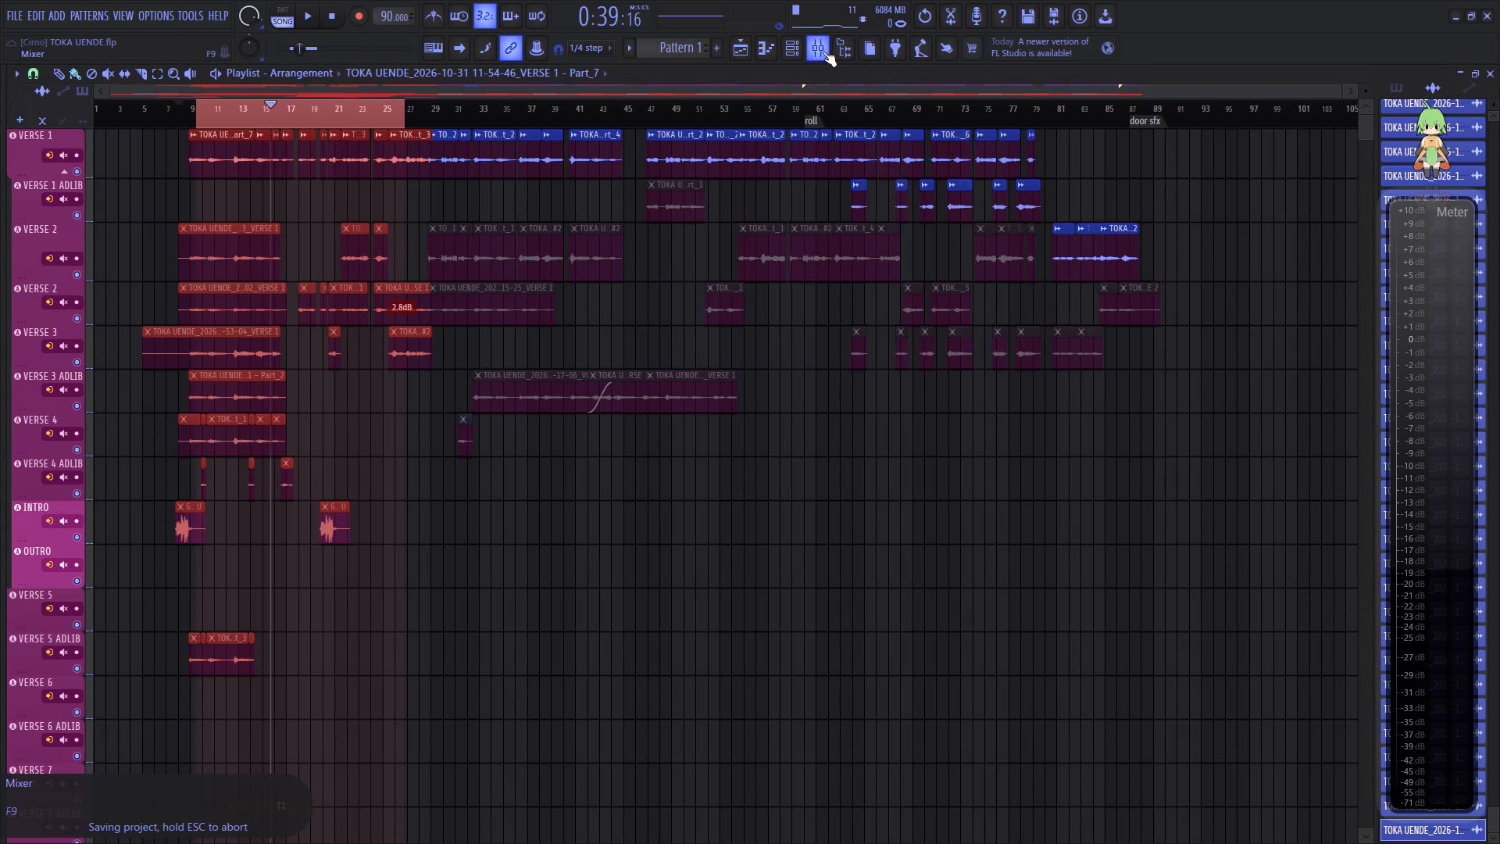
click(622, 302)
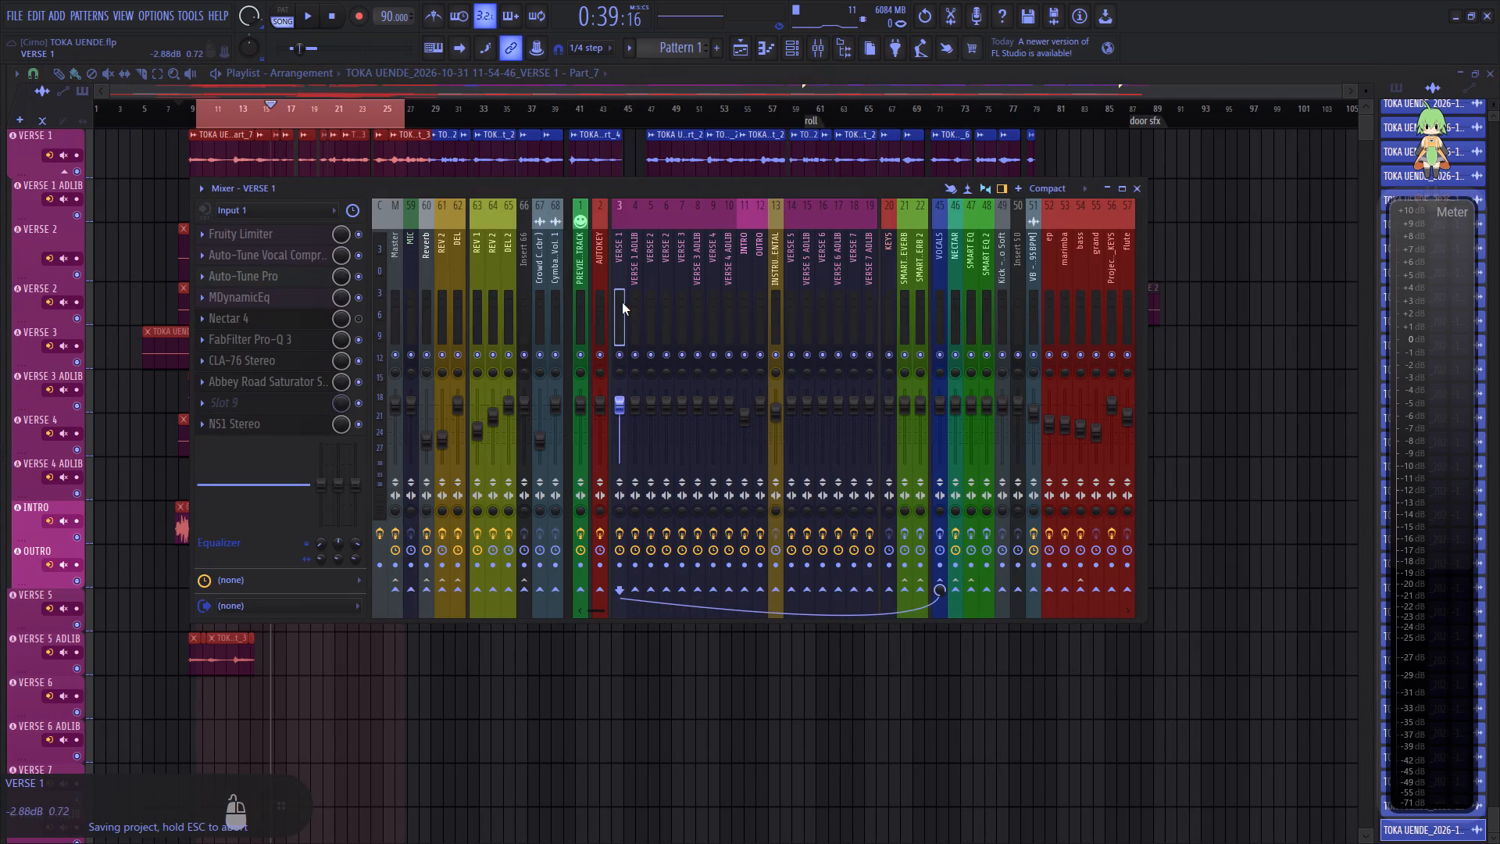
key(alt+s)
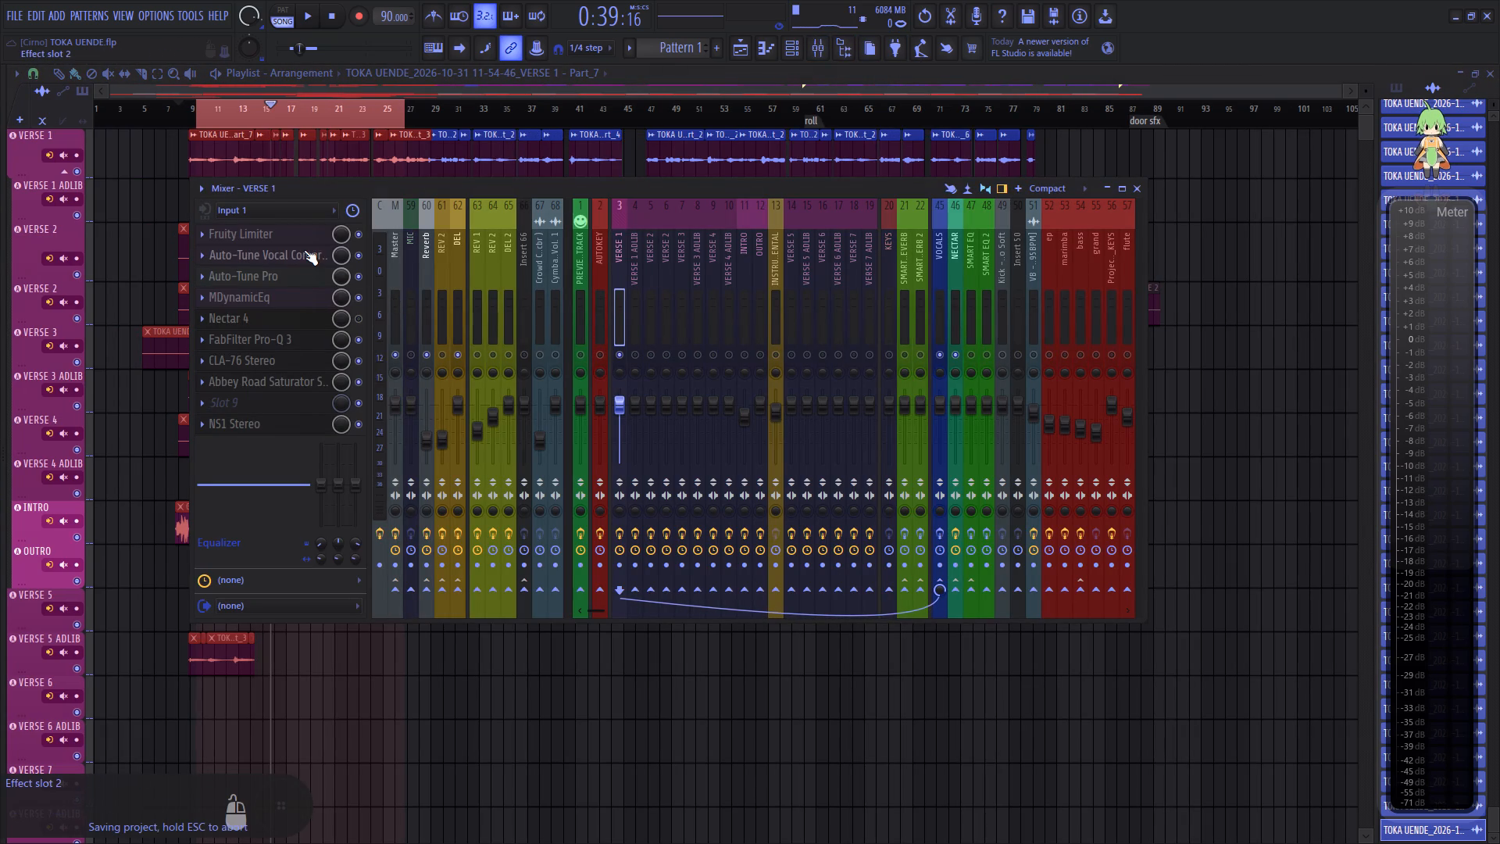
Load the mixer track state TEMP1.fst onto the VERSE 1 mixer track.
click(942, 305)
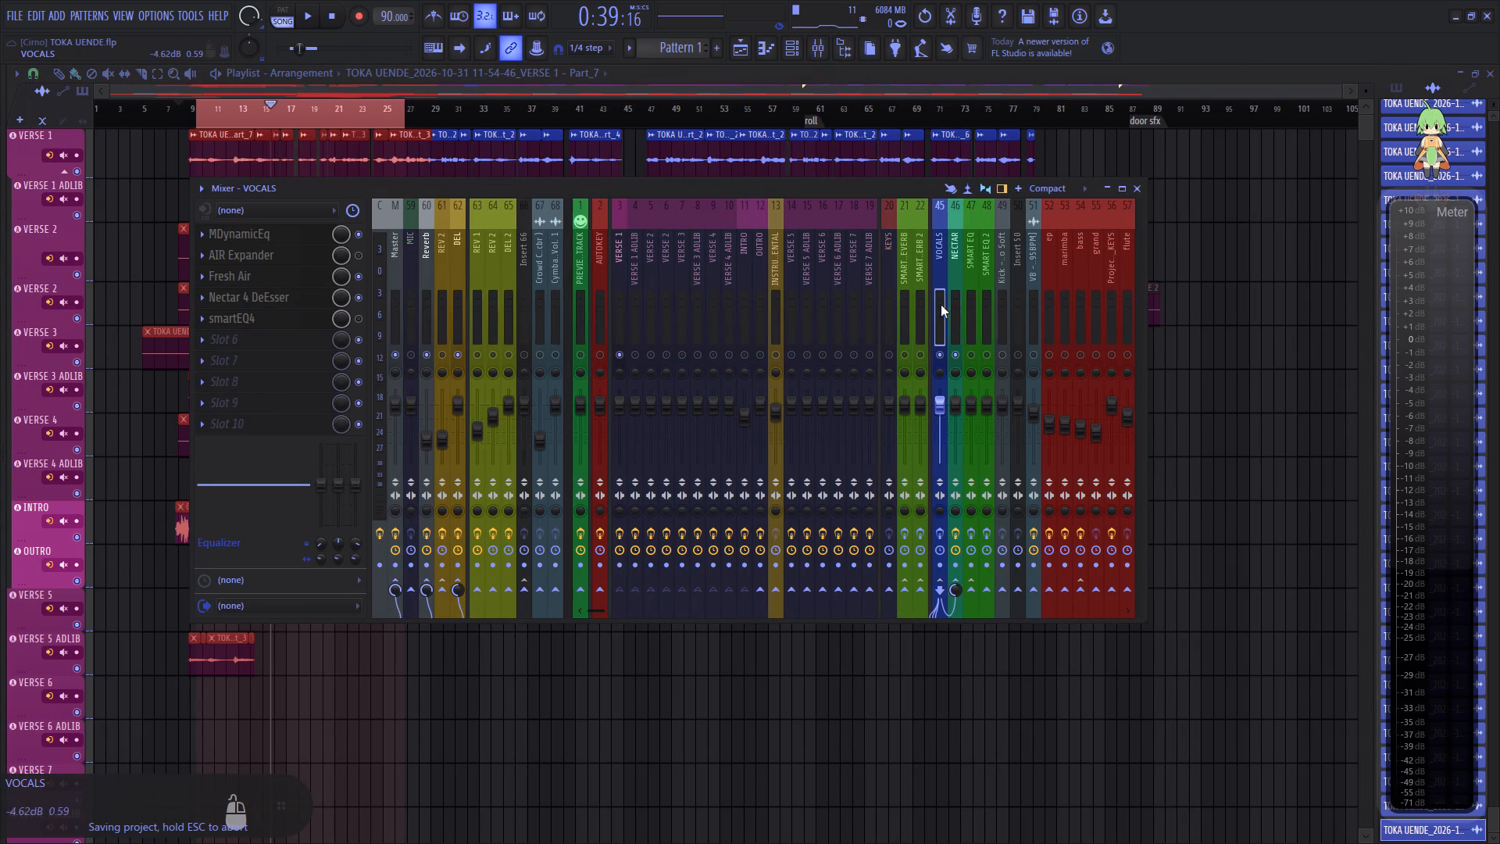
click(614, 319)
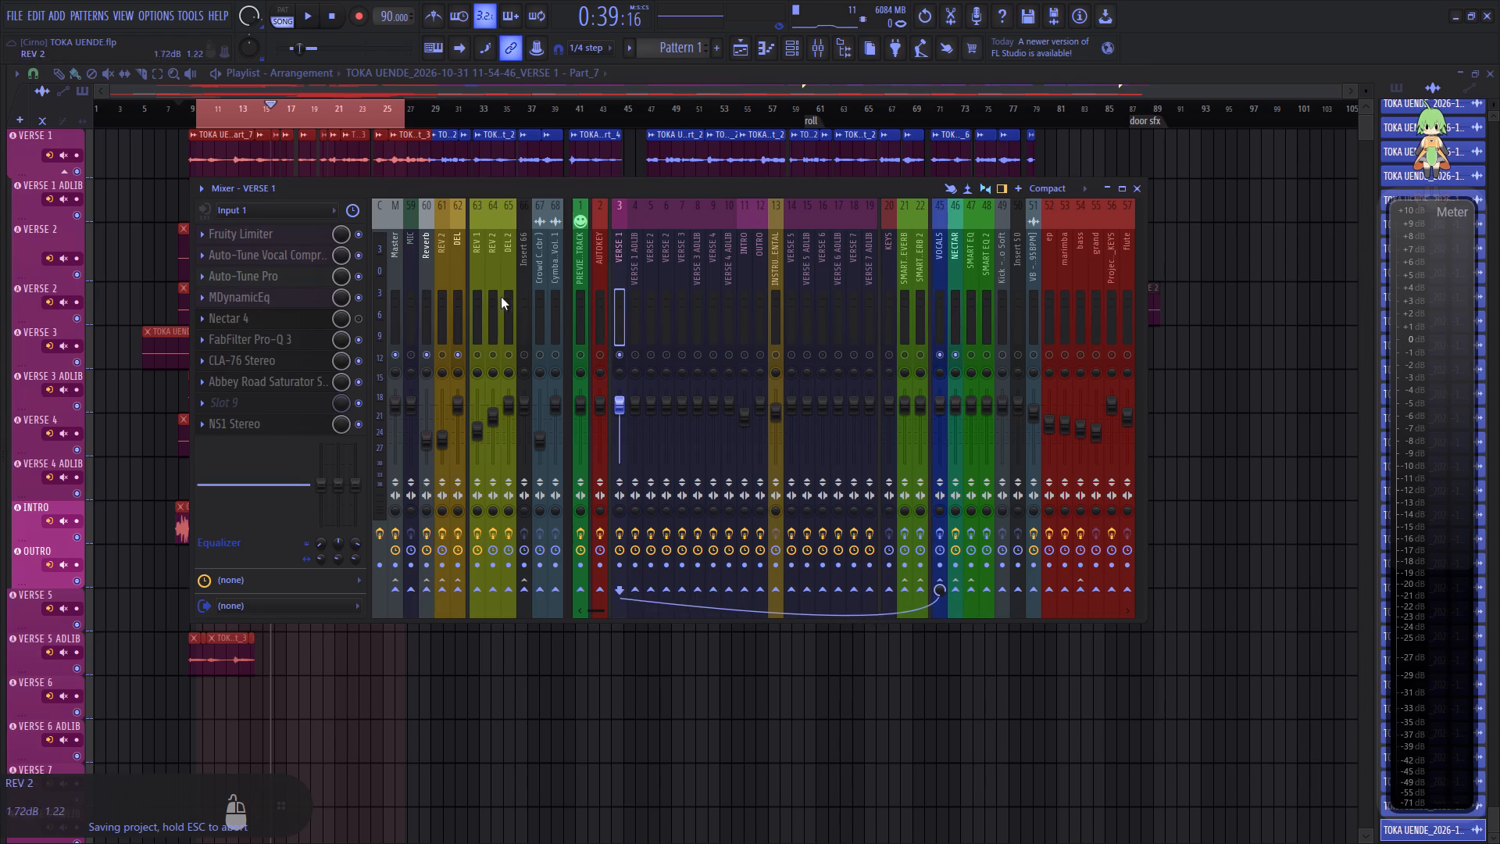
click(201, 184)
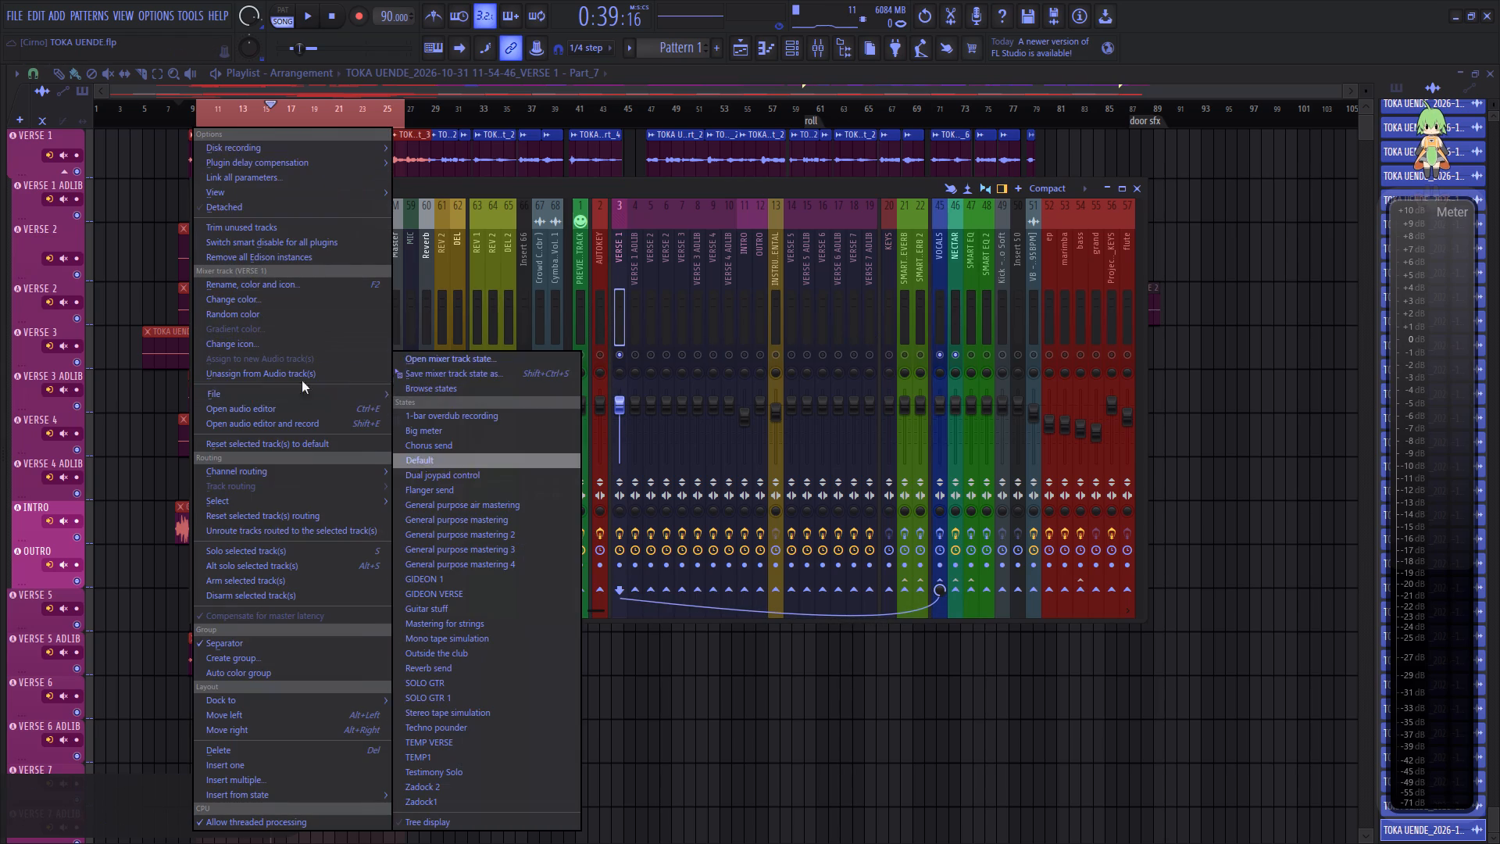
click(422, 361)
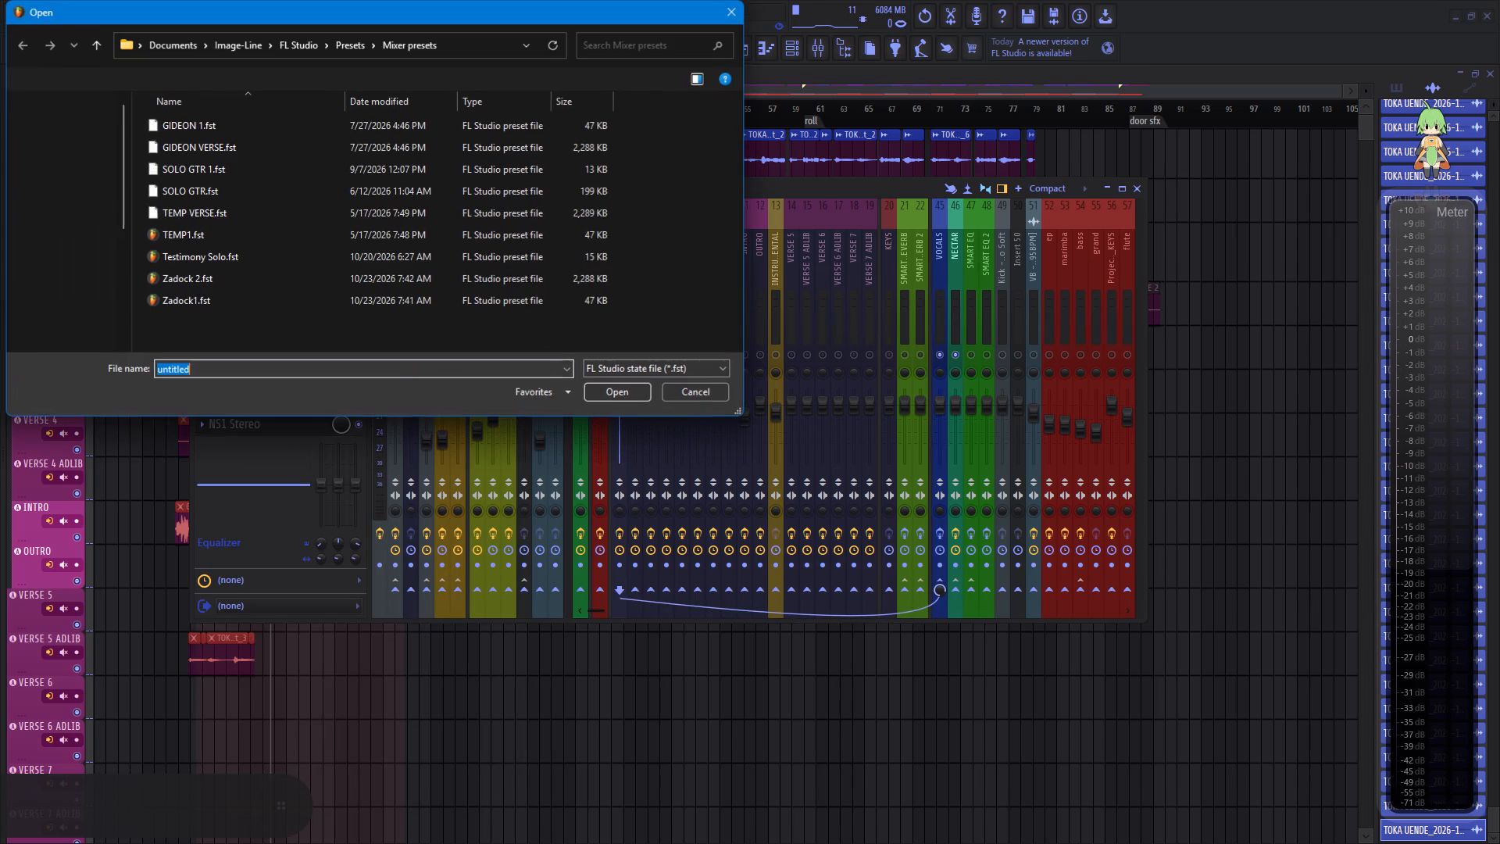
double_click(223, 238)
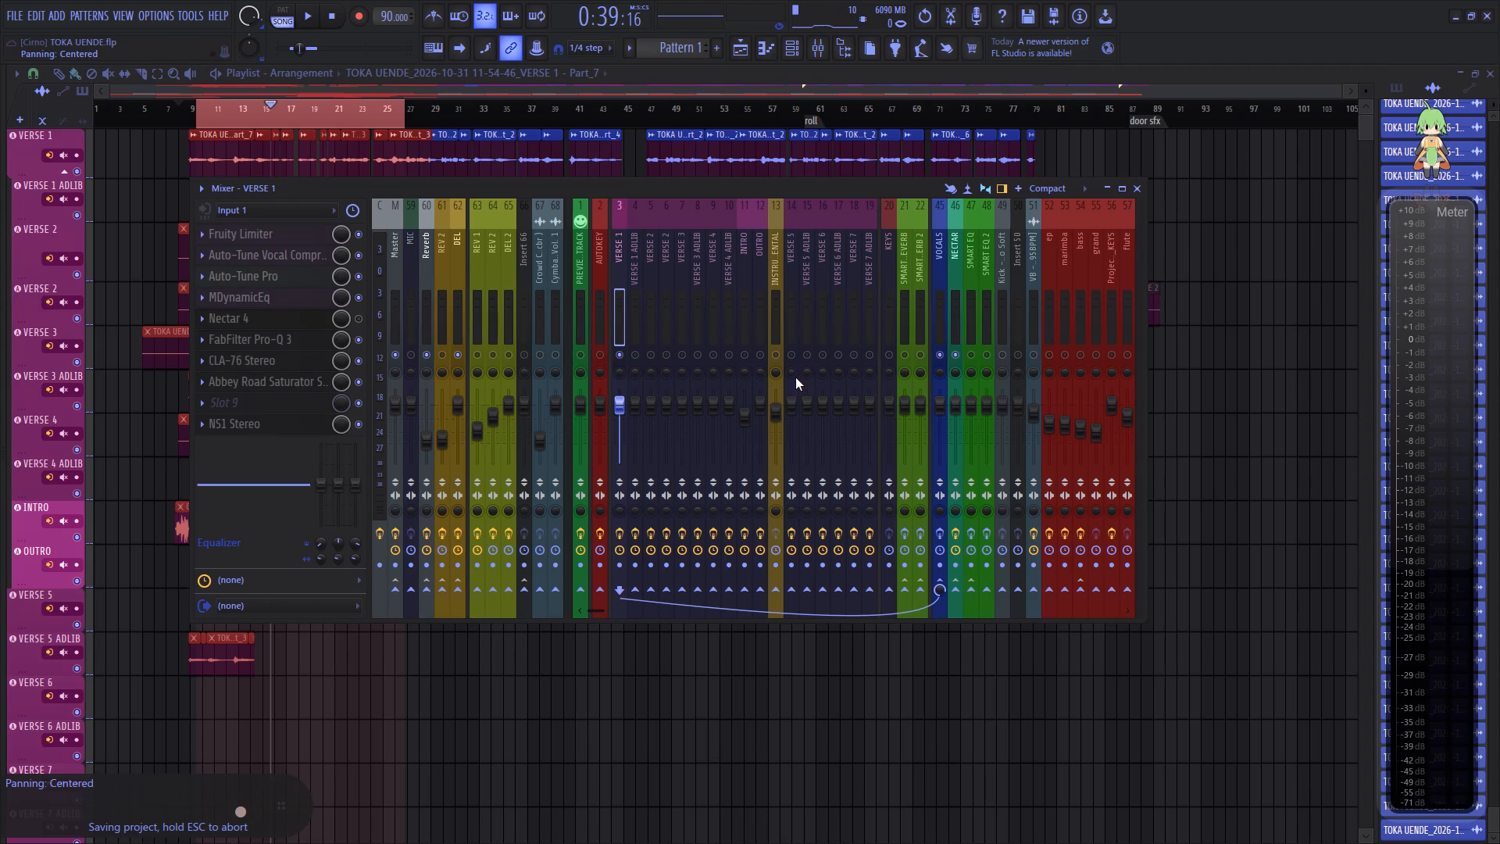
Load the mixer track state TEMP VERSE.fst onto the VOCALS mixer track.
click(935, 306)
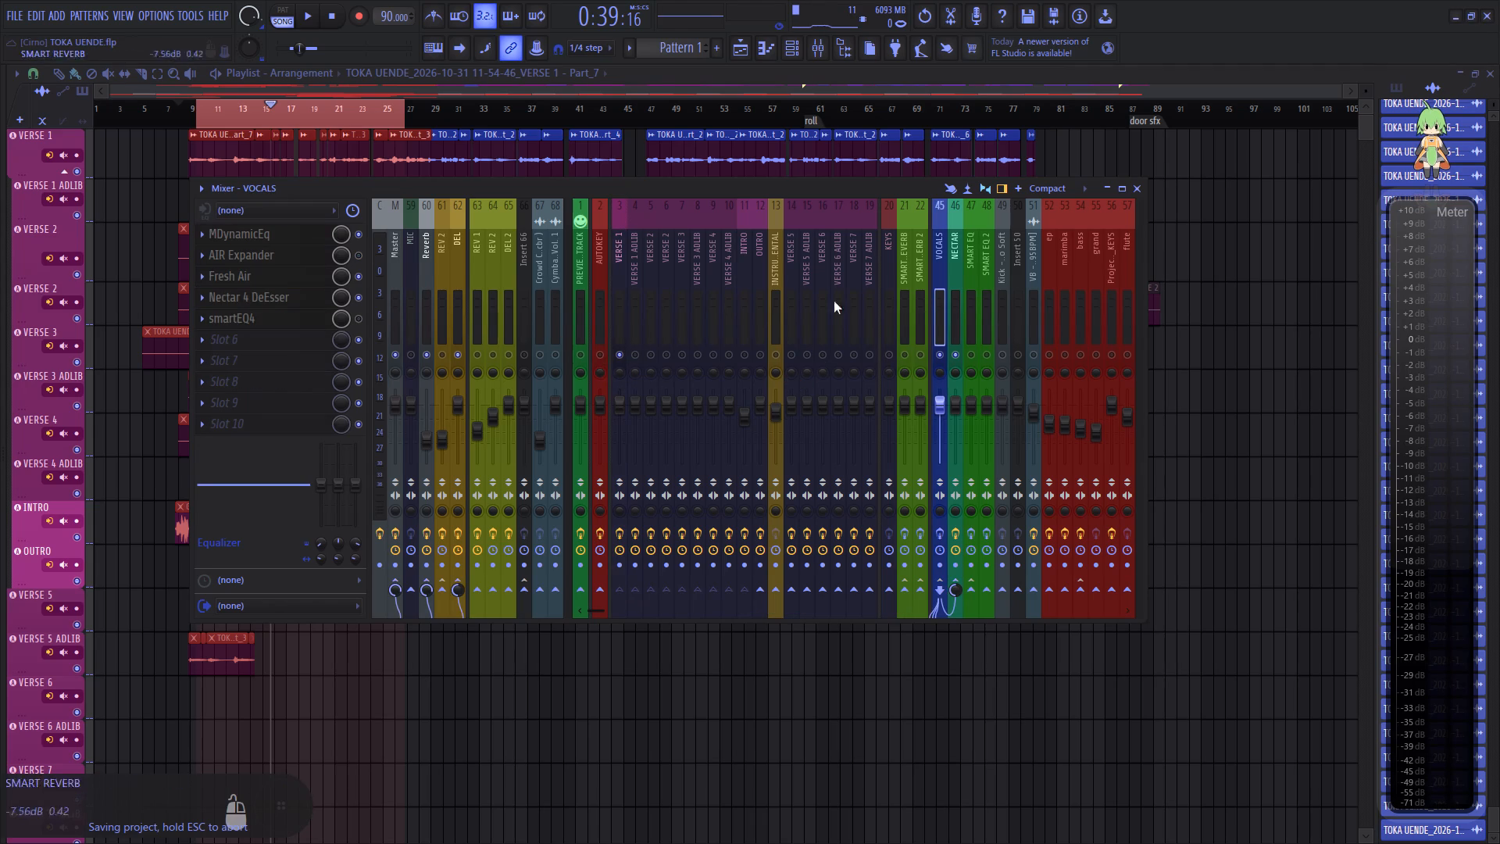
click(201, 185)
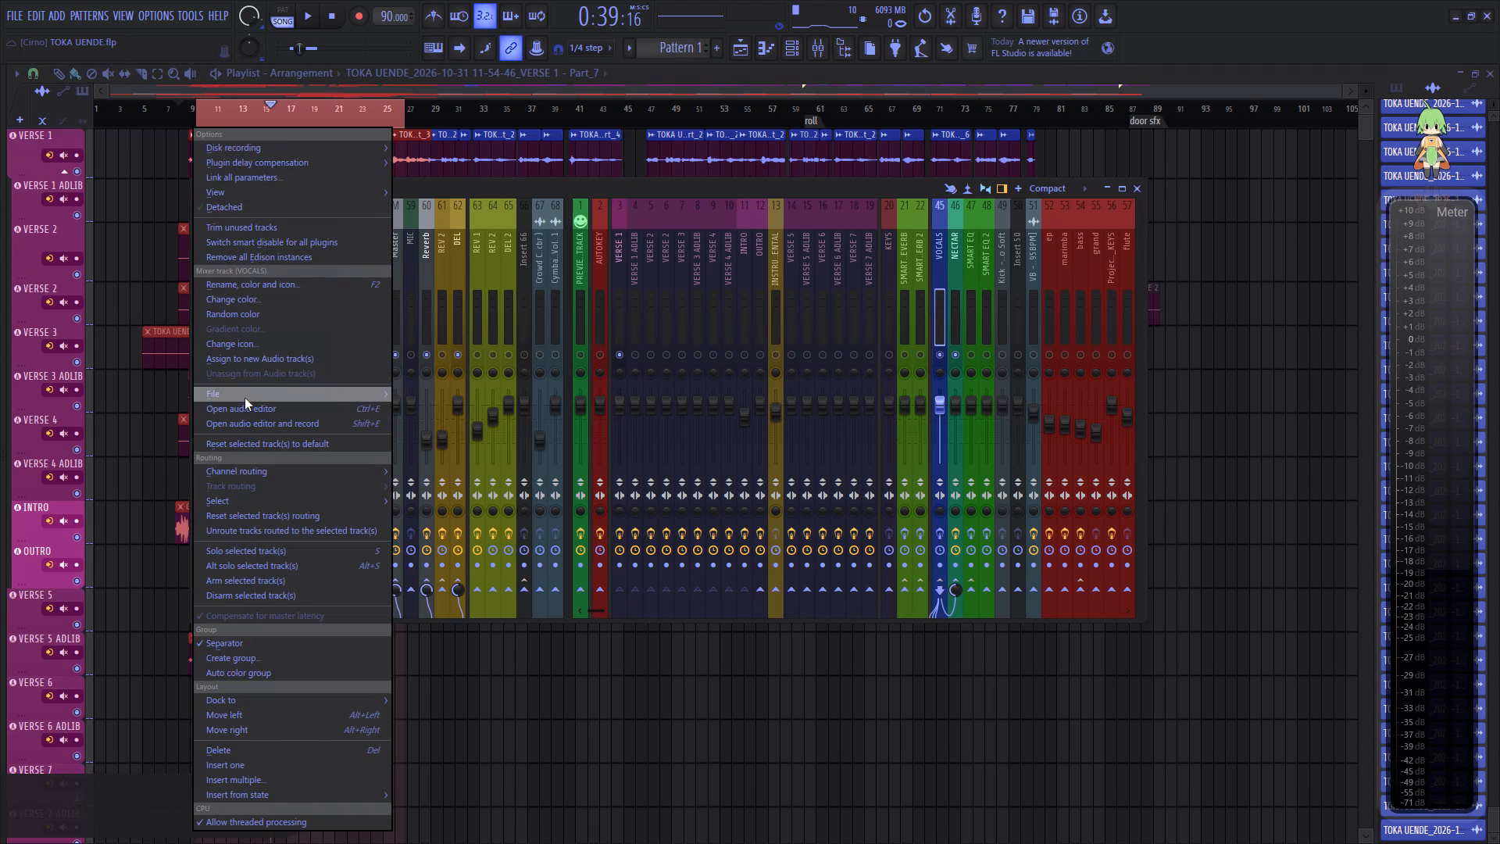
click(245, 398)
click(427, 366)
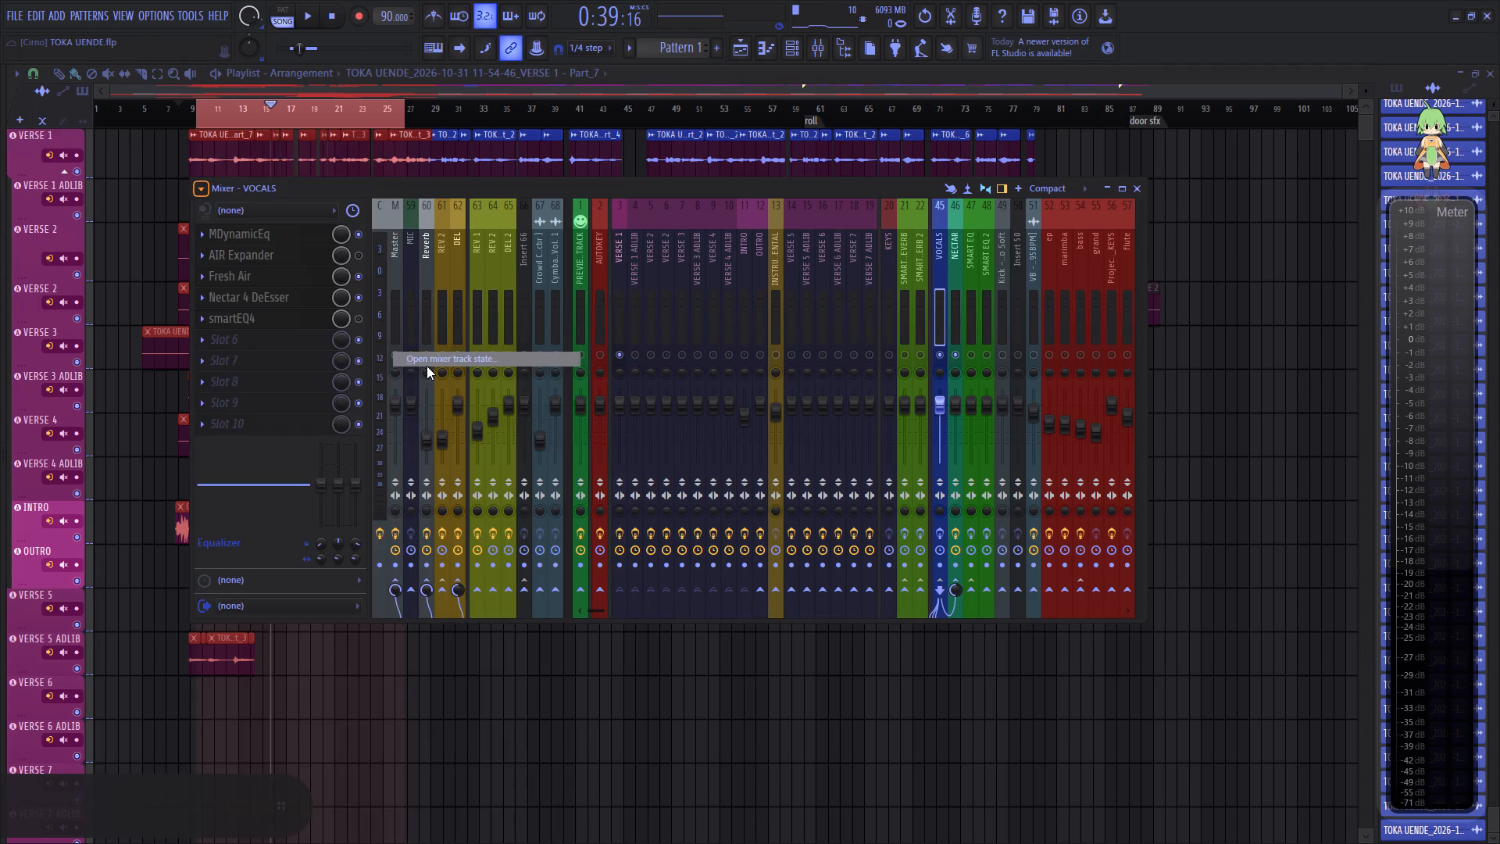
double_click(220, 215)
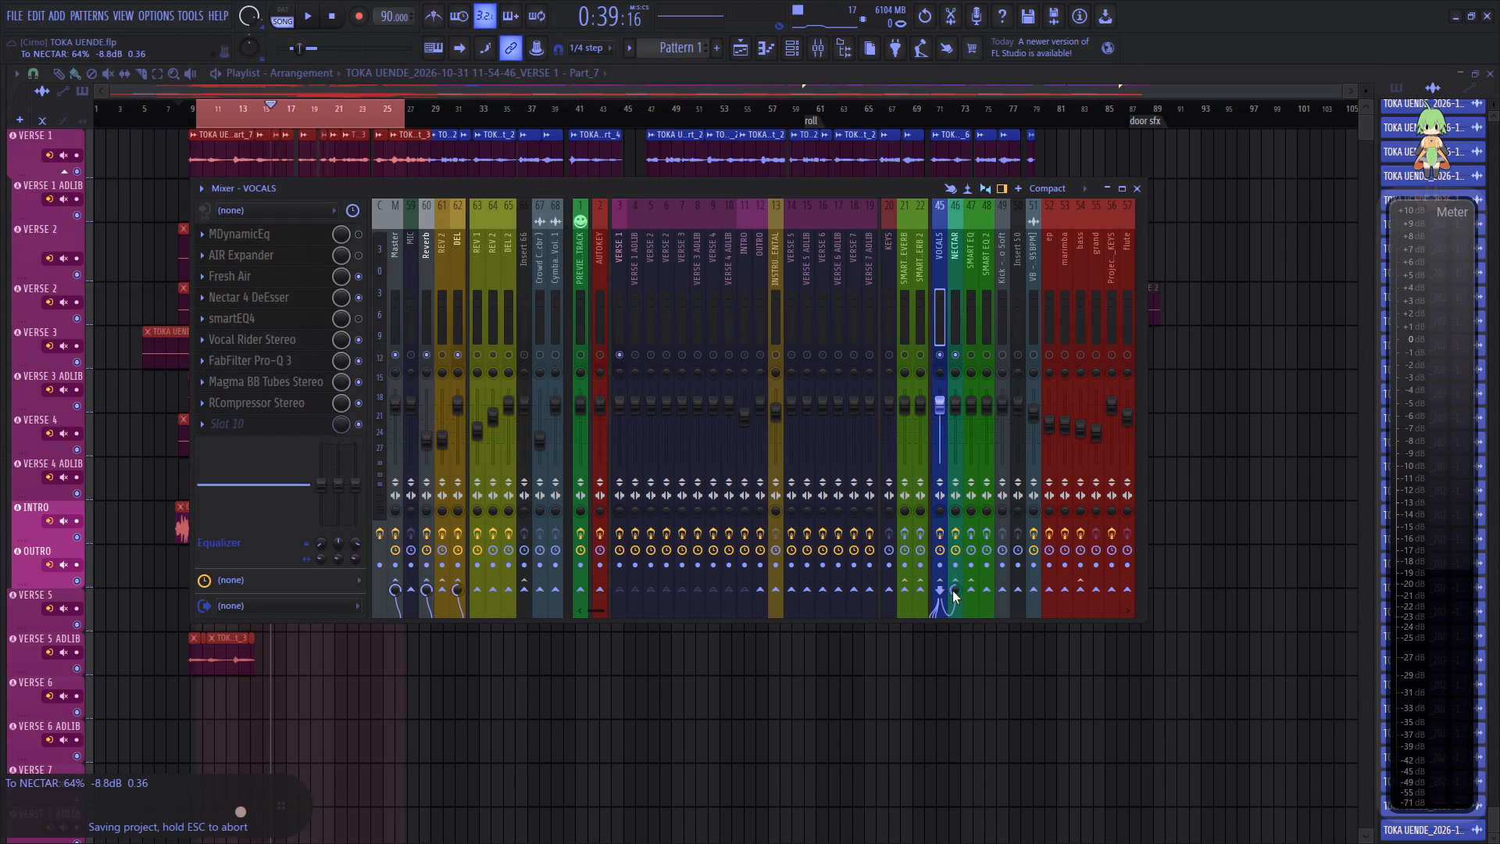
Raise the VOCALS track's send level to the NECTAR track.
scroll(953, 590, up, 1)
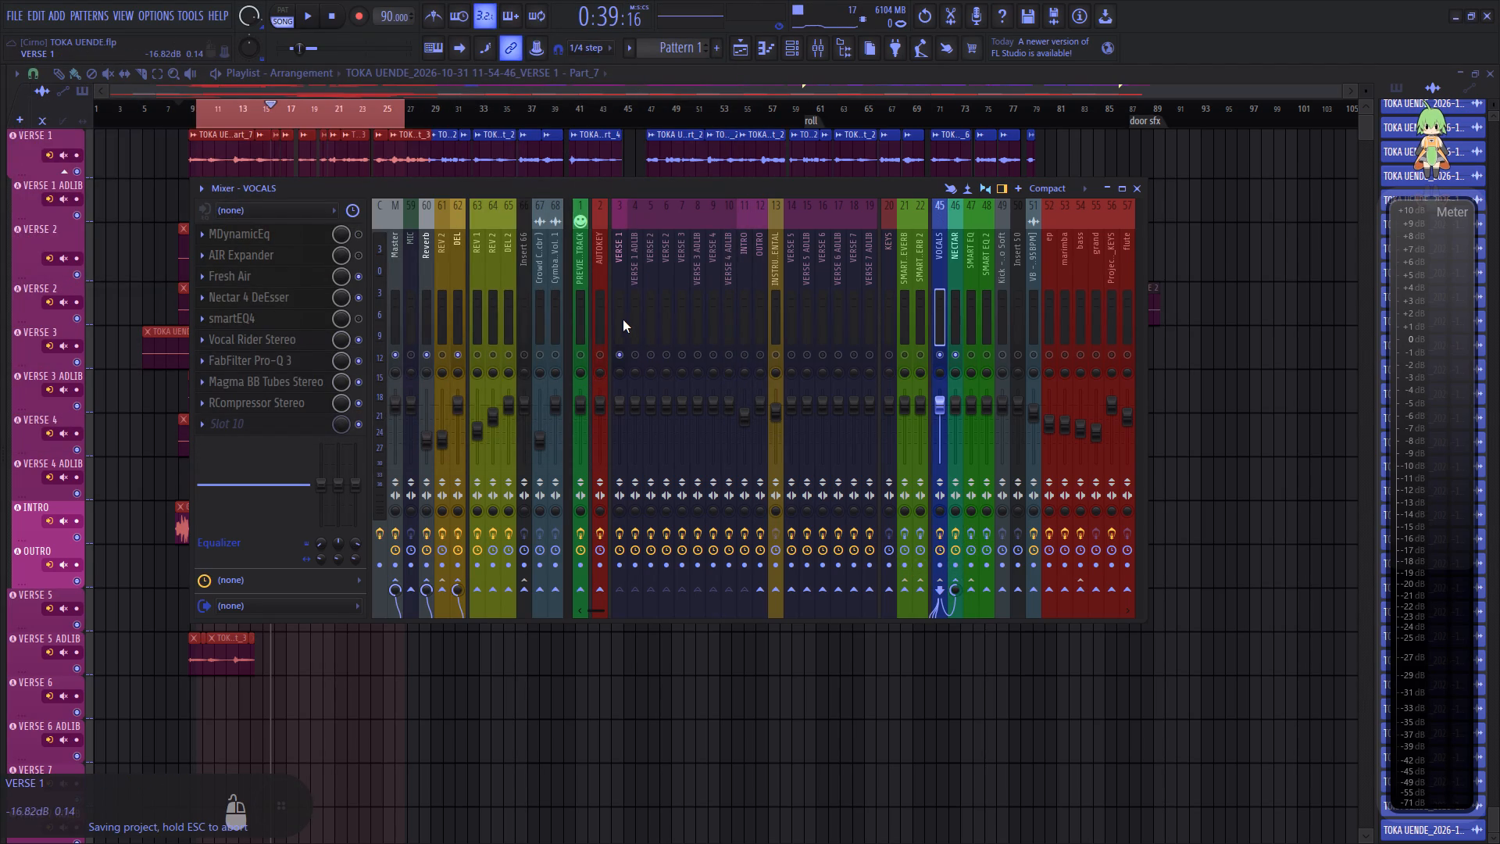
During playback, set VERSE 1's Auto-Tune Vocal Compressor to a -32 dB threshold, 0 dB Comp I gain and 3.9 dB output.
click(623, 320)
key(space)
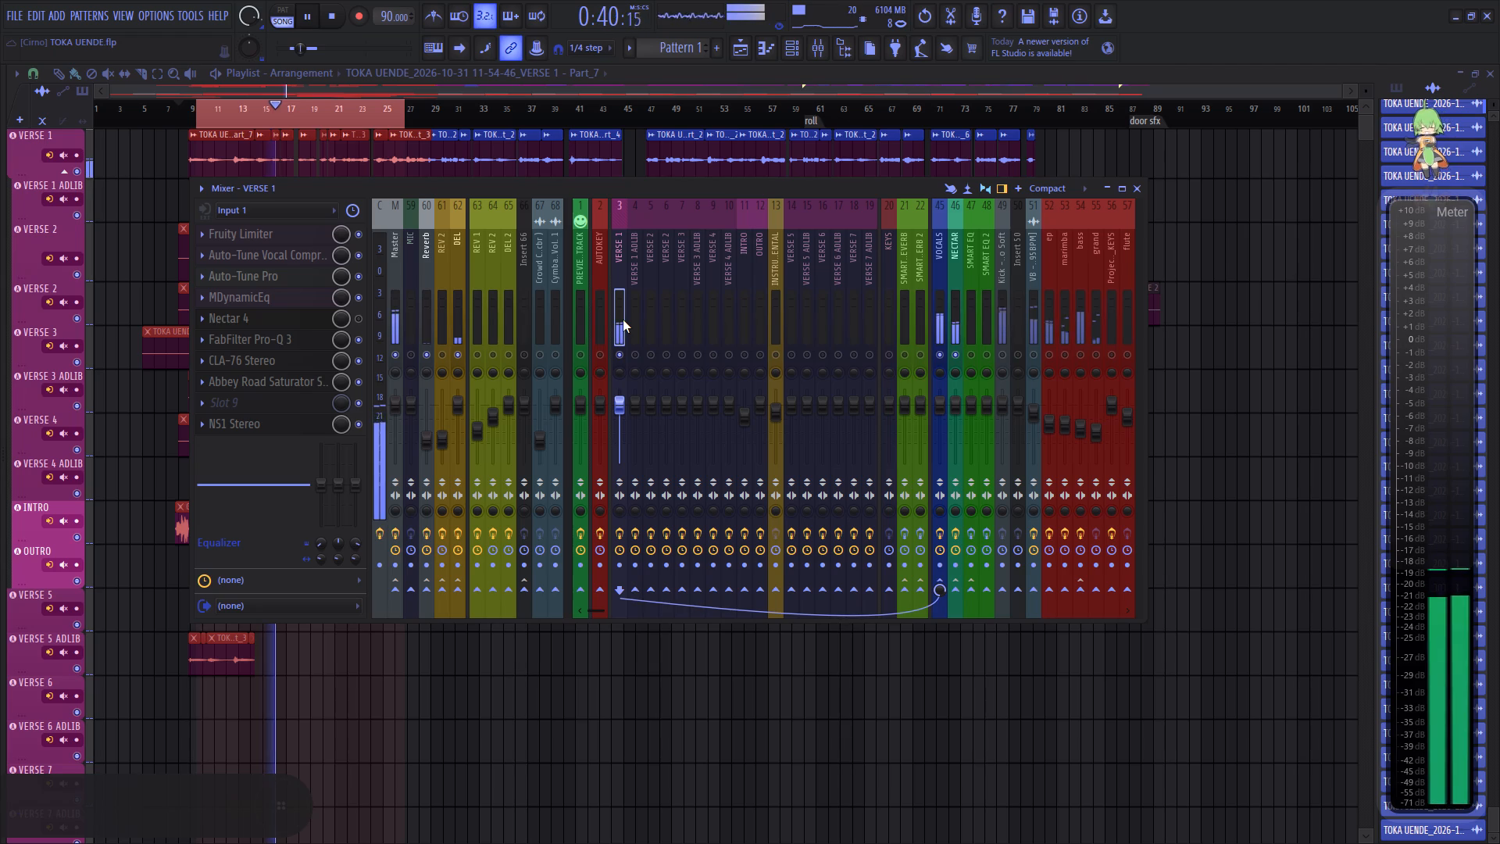
key(space)
click(266, 259)
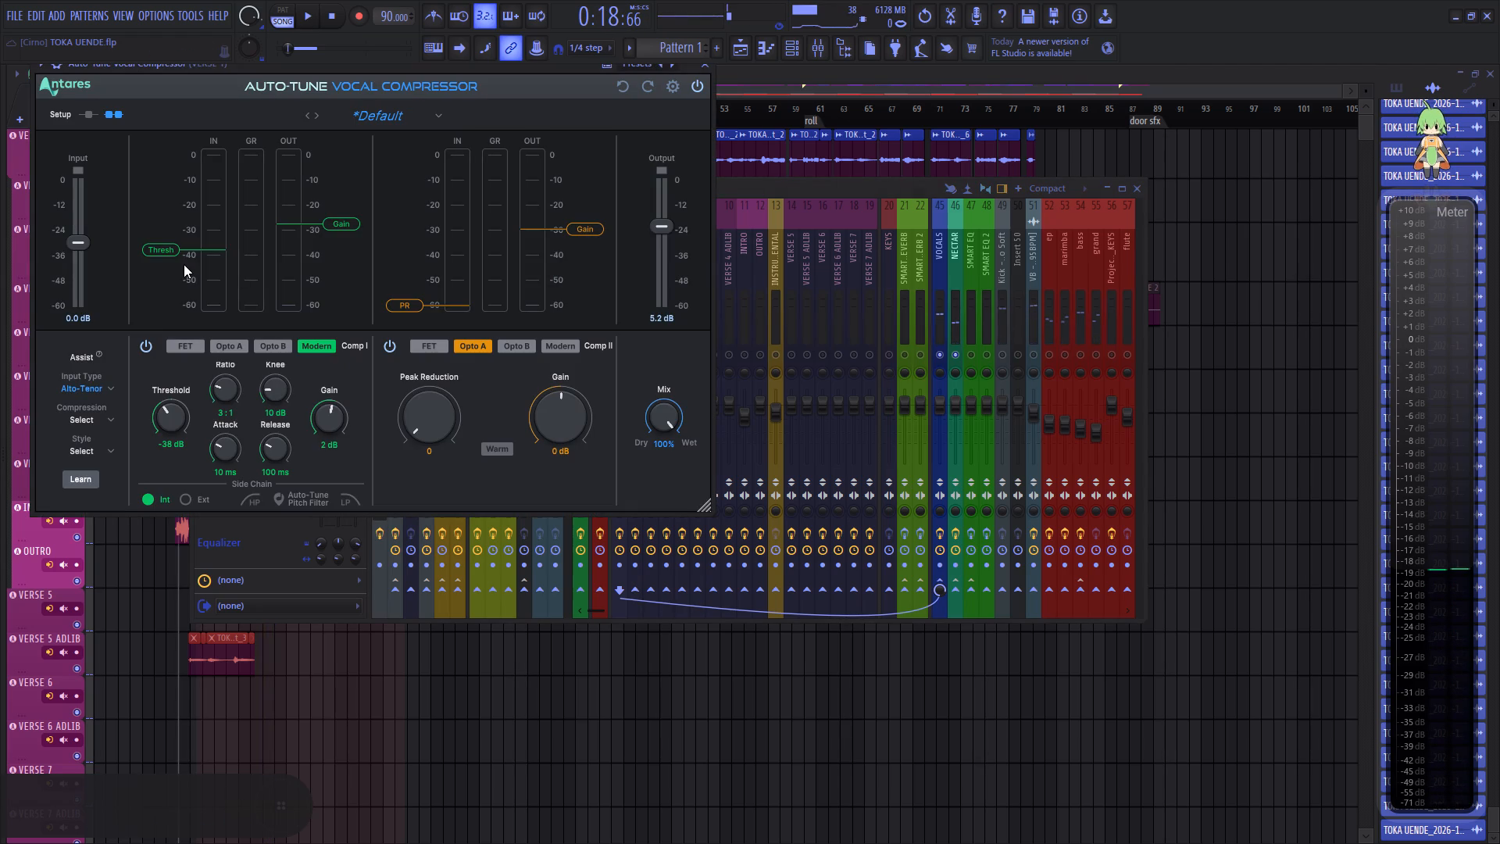
key(space)
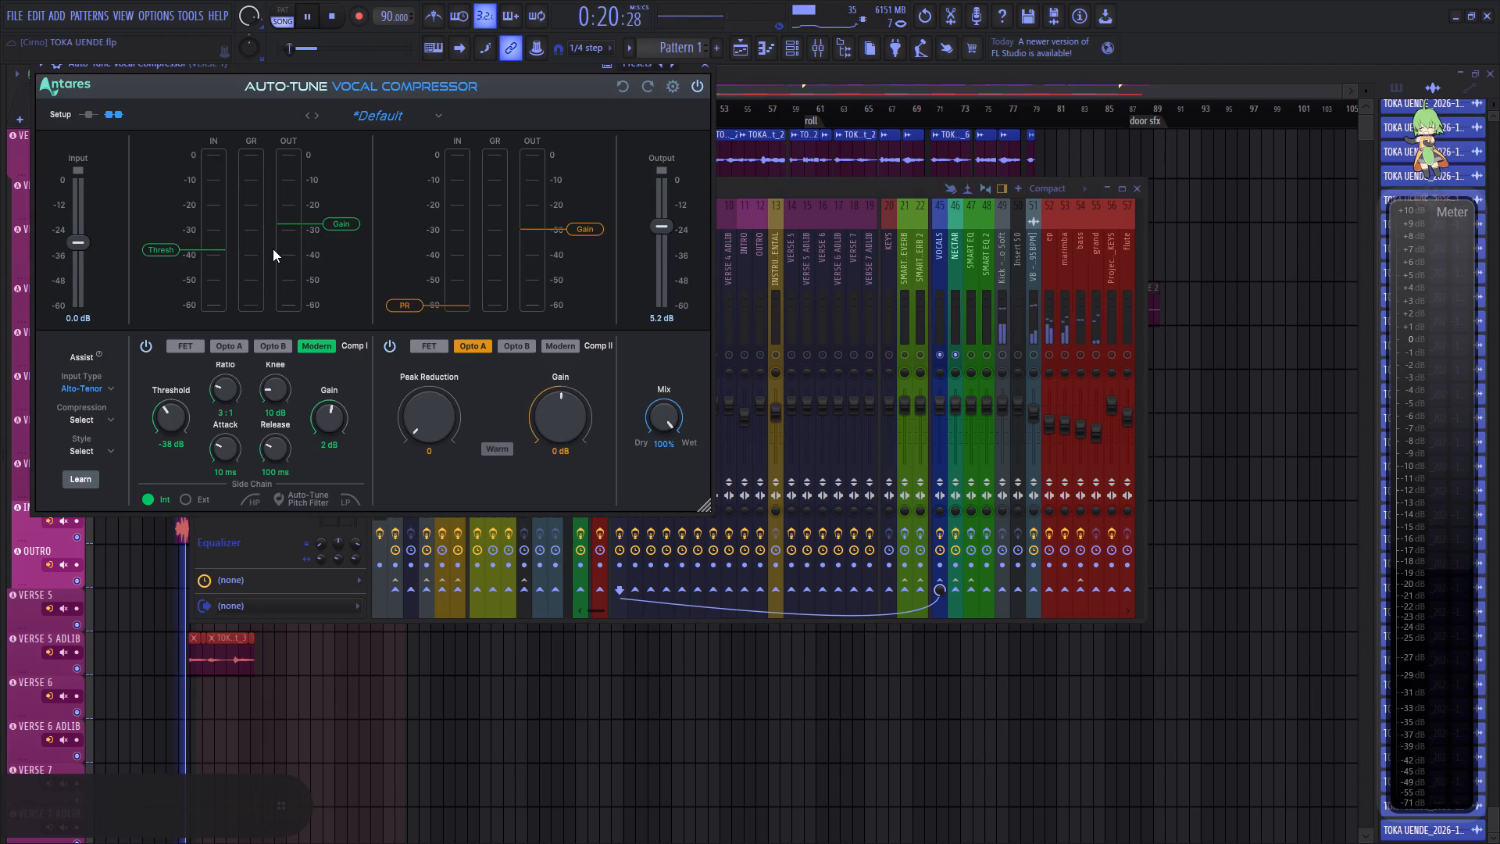
scroll(205, 256, up, 2)
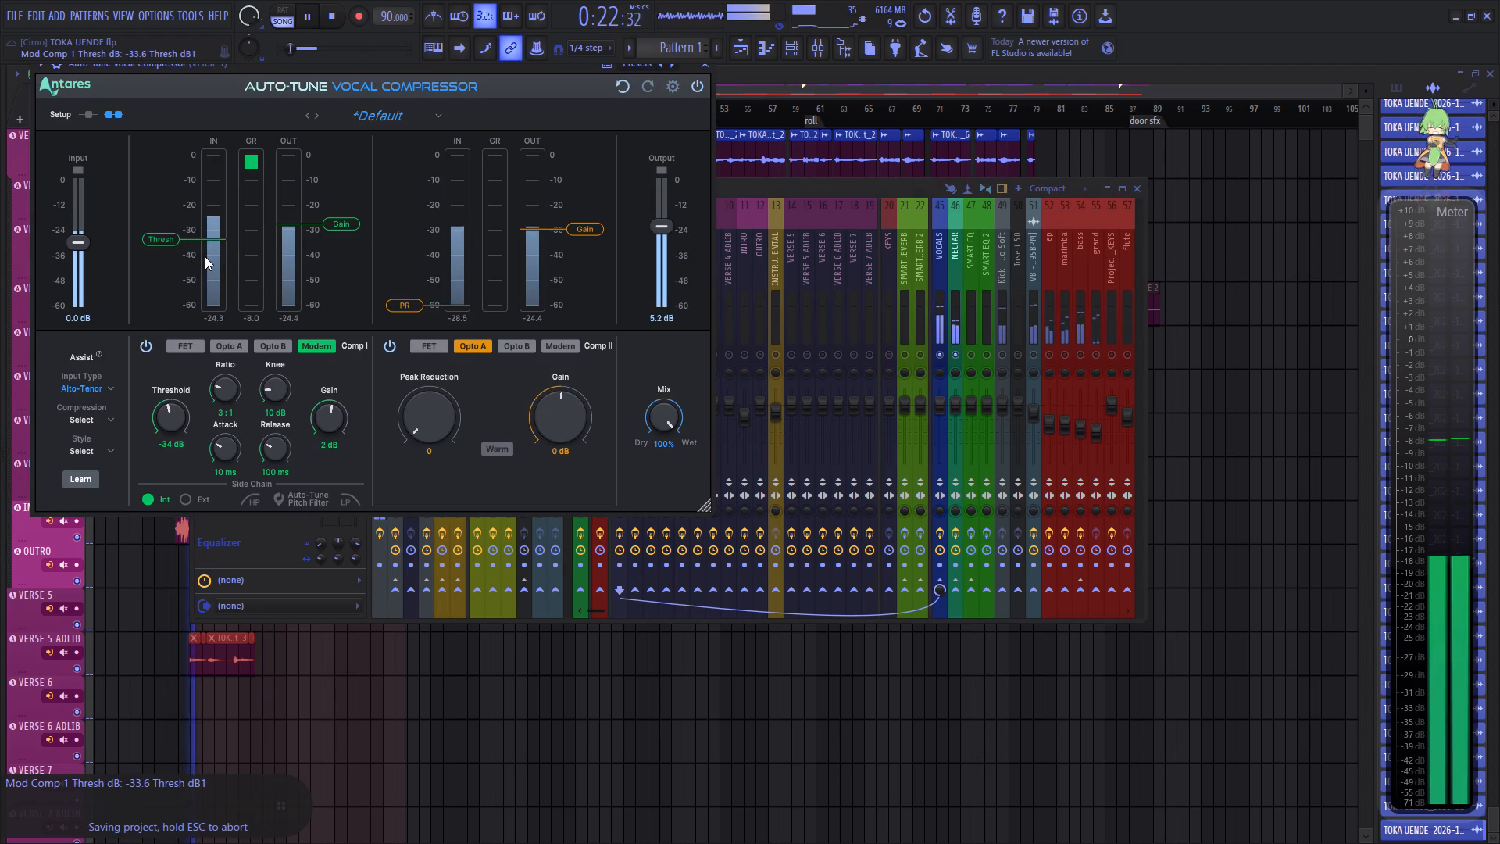
scroll(205, 256, up, 1)
scroll(326, 220, down, 1)
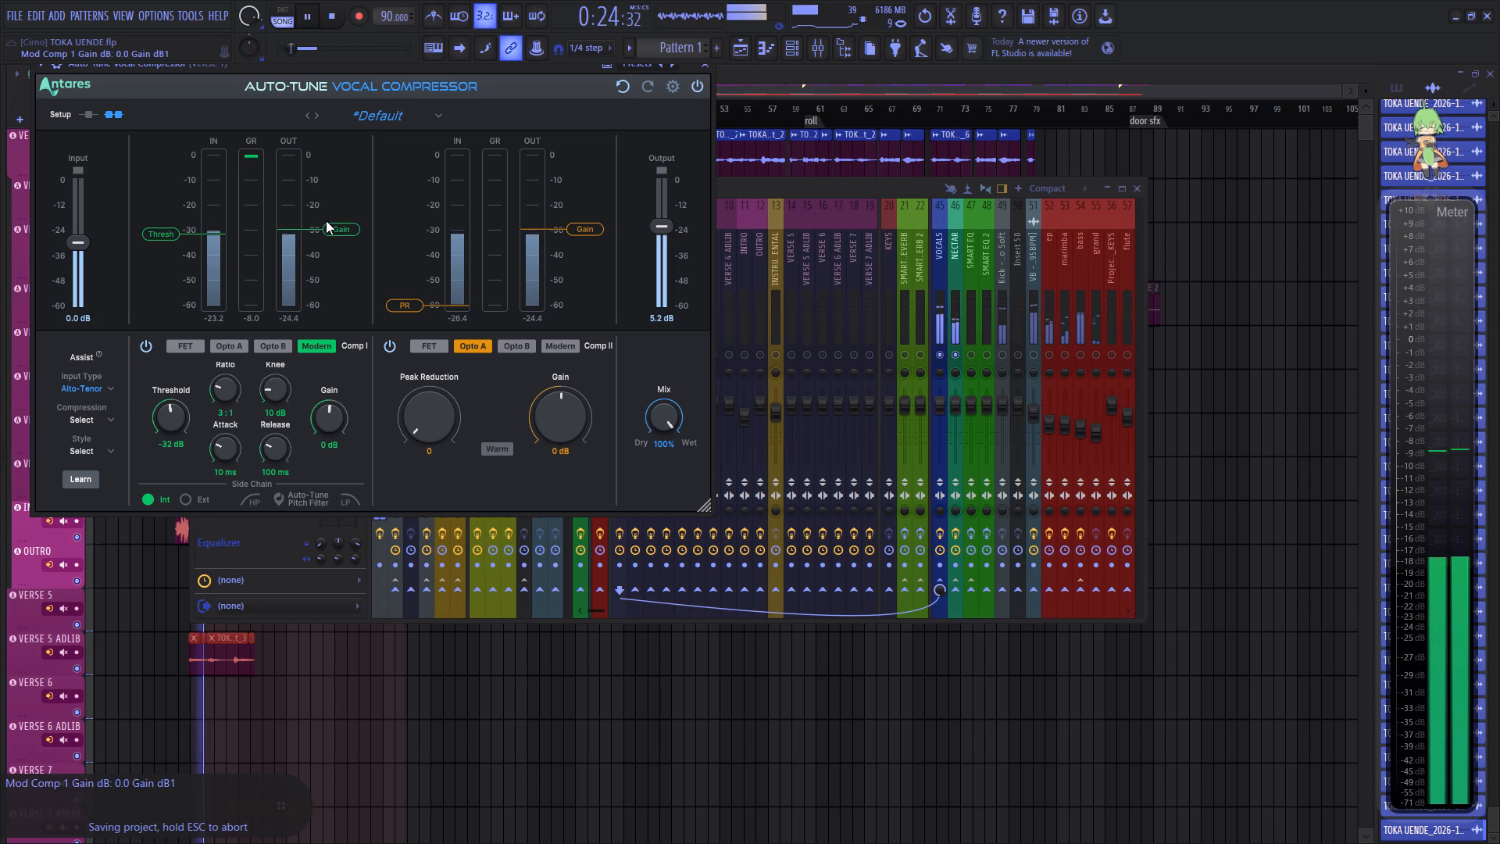
scroll(655, 231, down, 1)
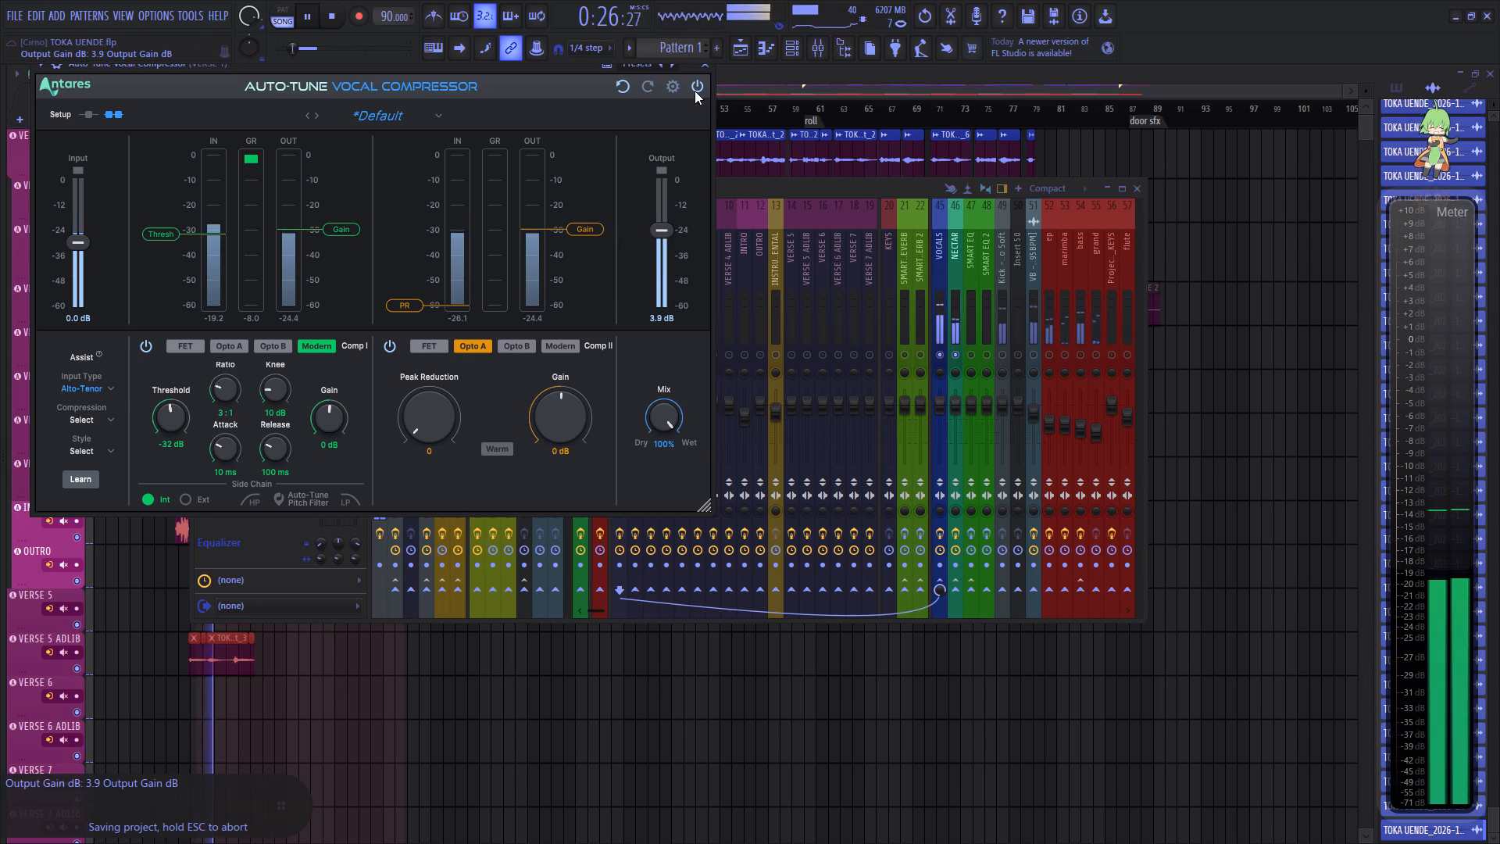
click(704, 67)
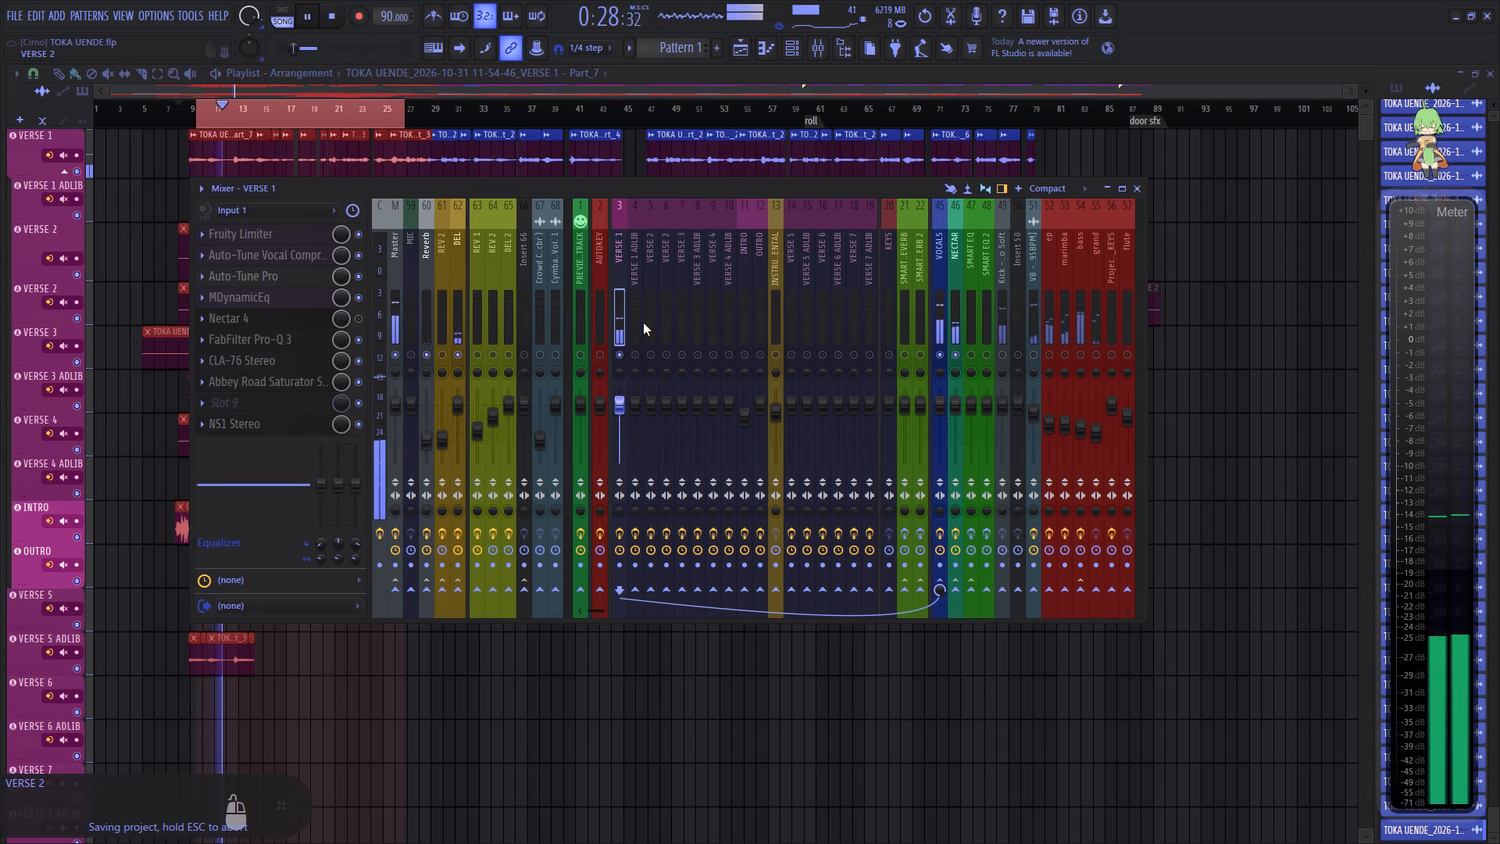
Check VERSE 2's Auto-Tune Pro key, and set VERSE 1's Auto-Tune Pro to key E with a retune speed of 24 ms.
click(643, 322)
click(277, 276)
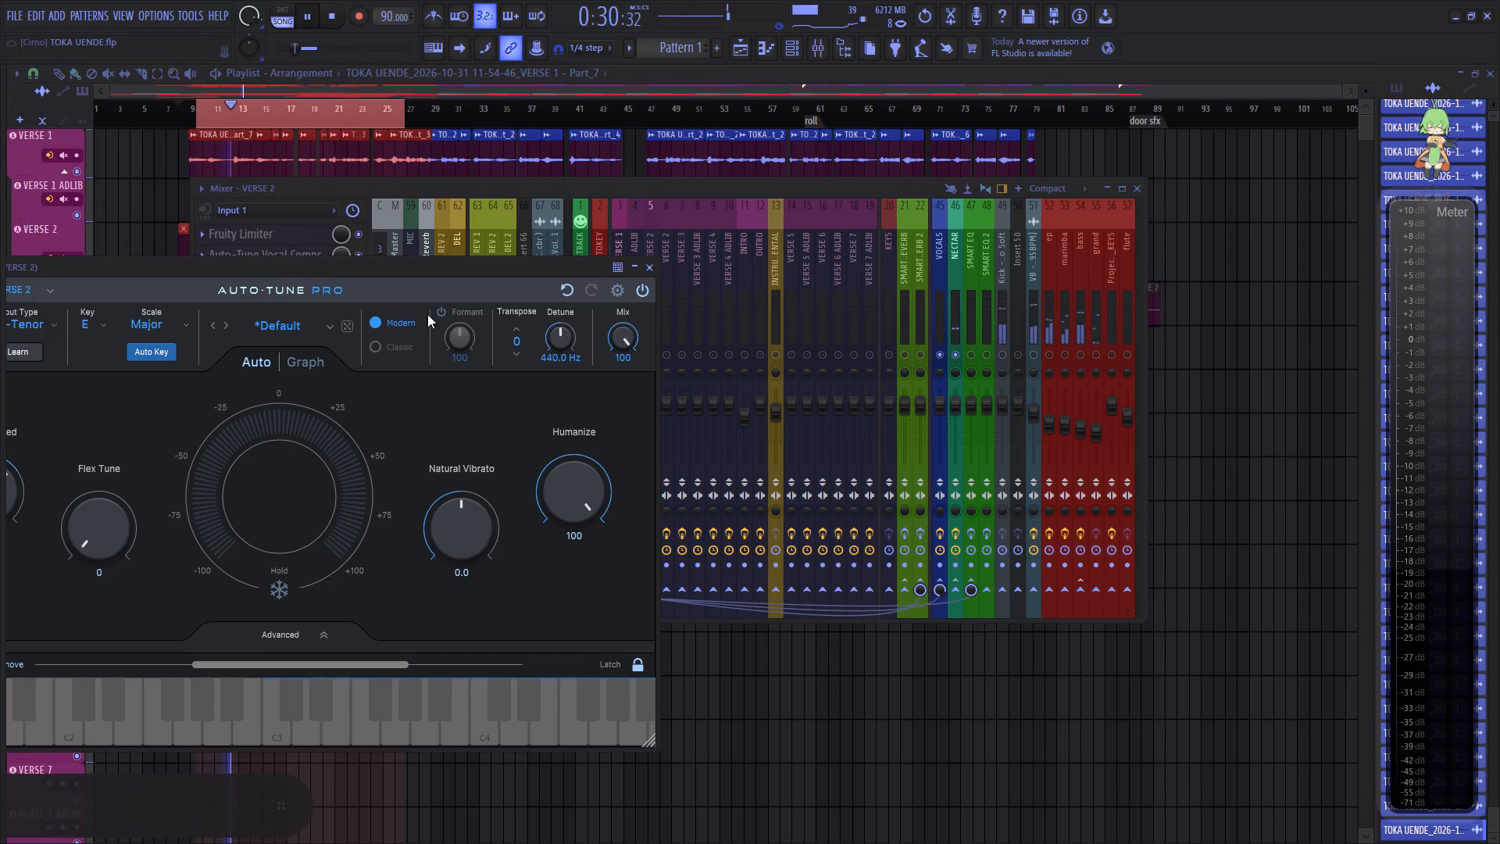
click(650, 274)
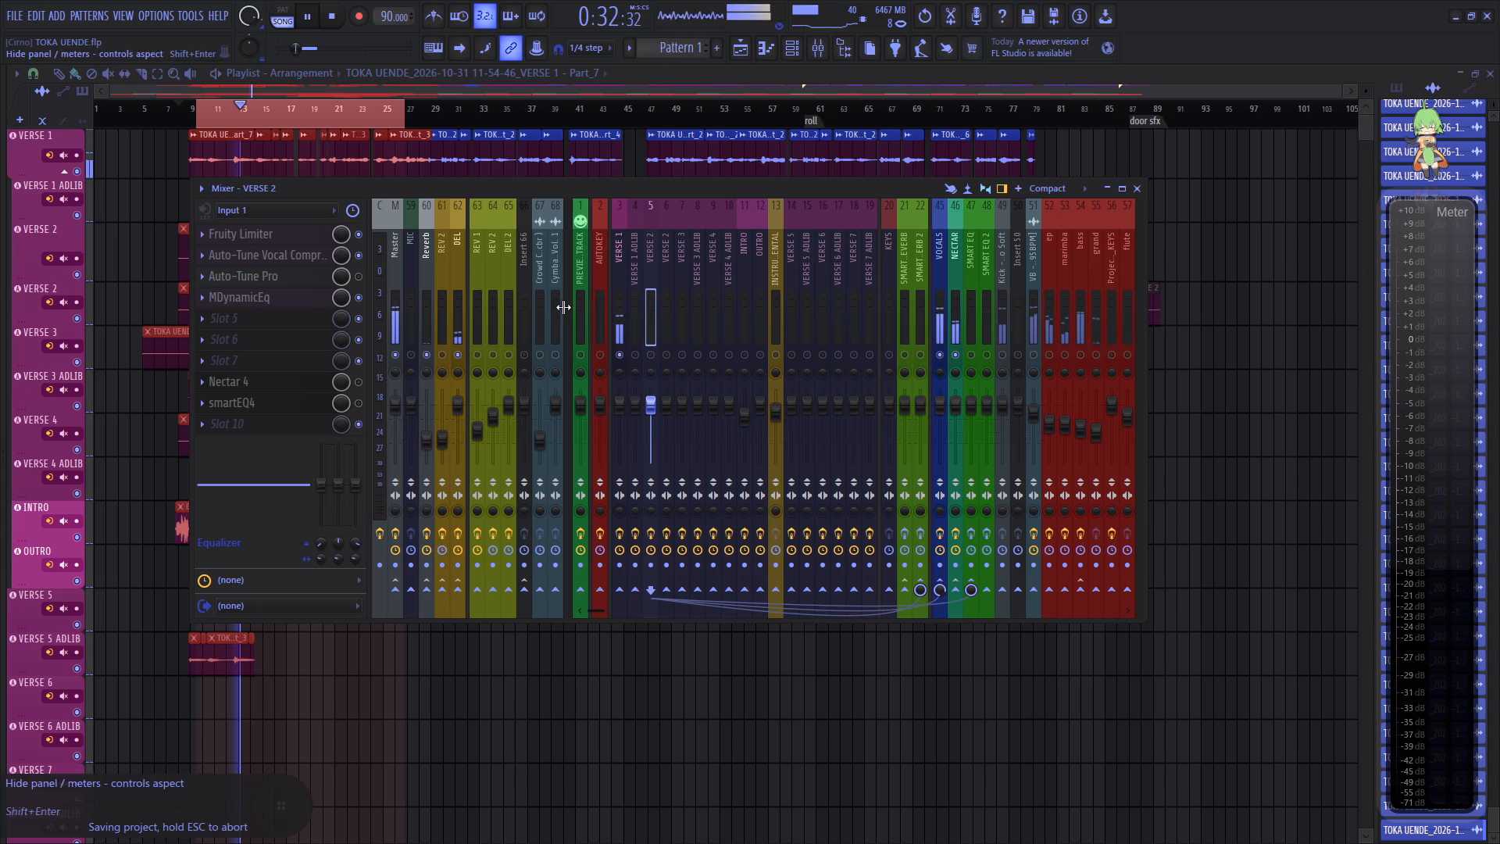
click(616, 318)
click(269, 277)
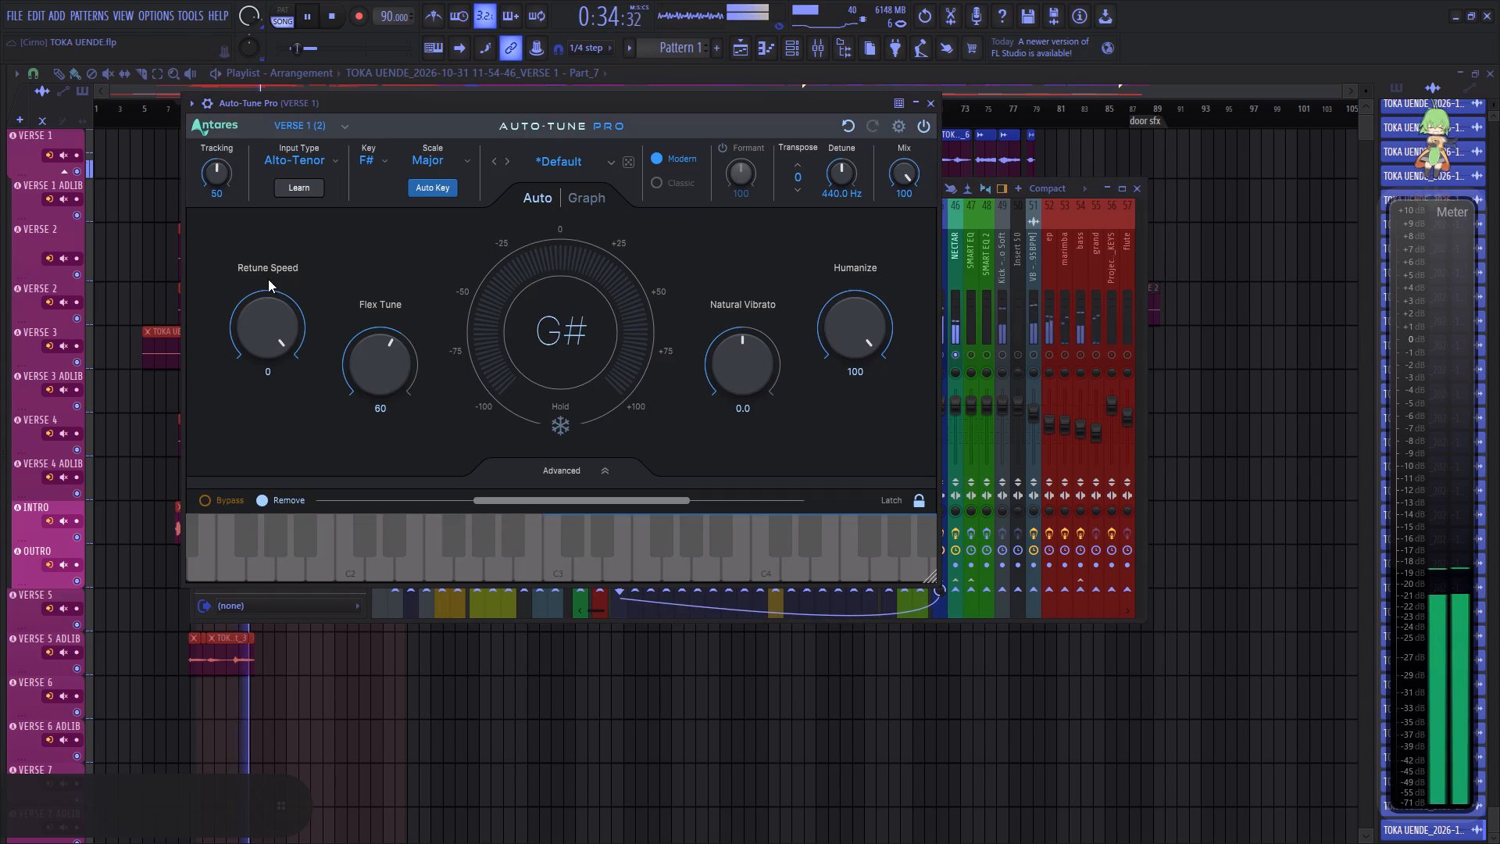
click(373, 161)
click(382, 286)
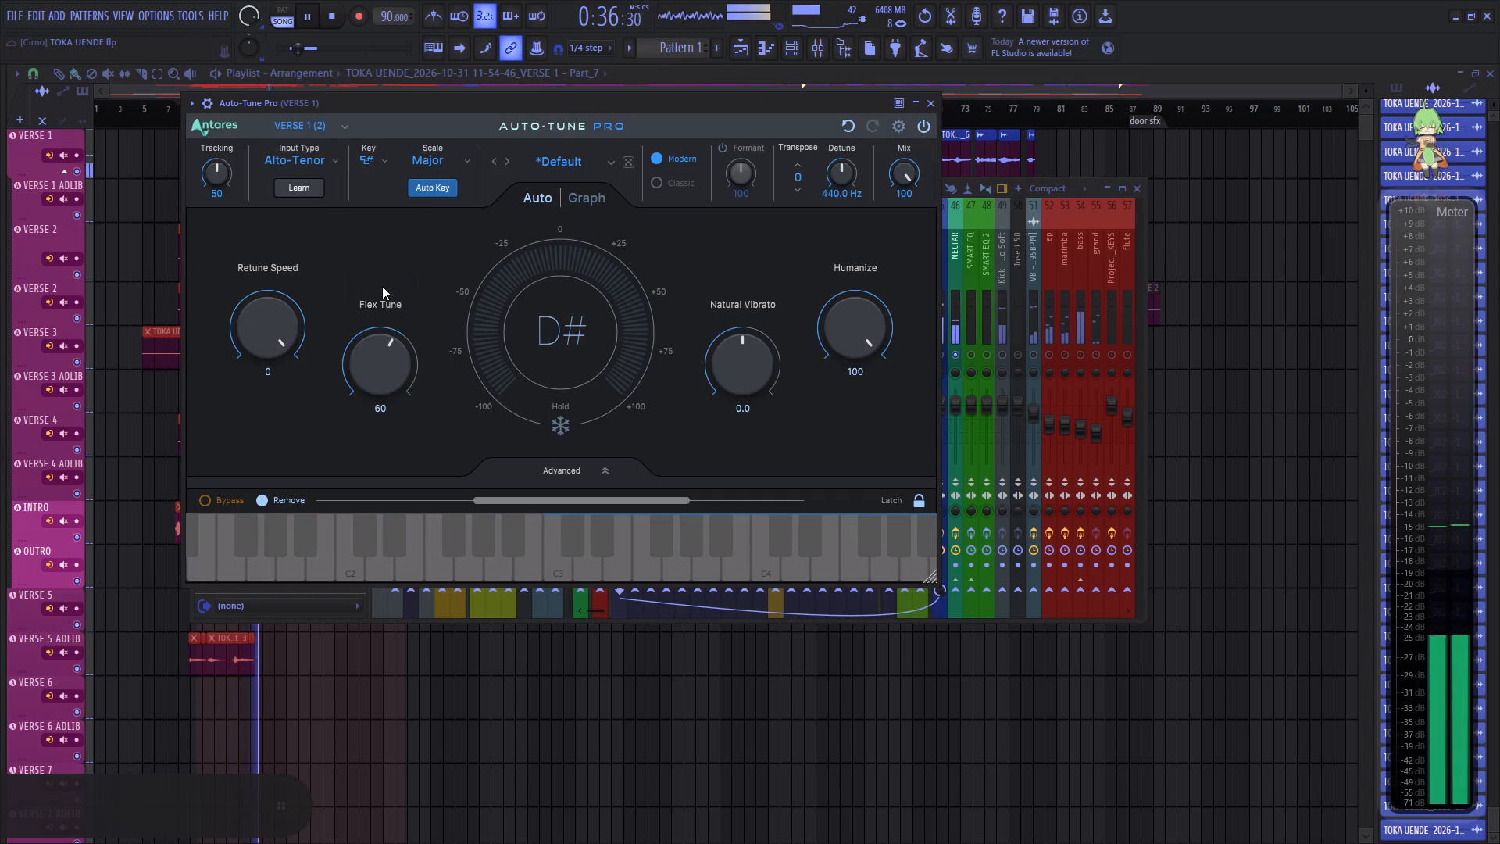
scroll(287, 336, down, 10)
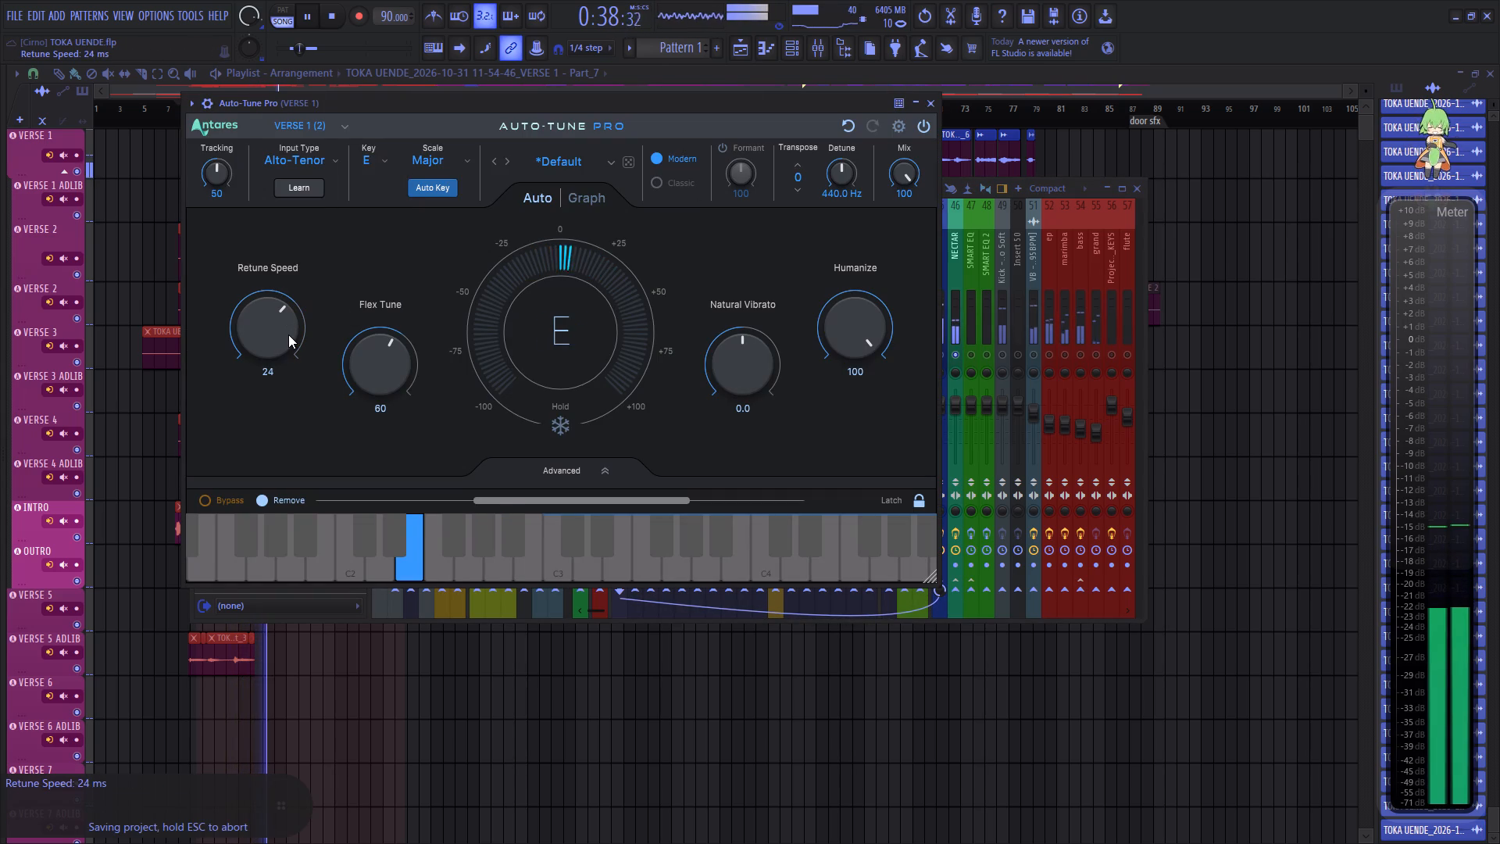
click(934, 106)
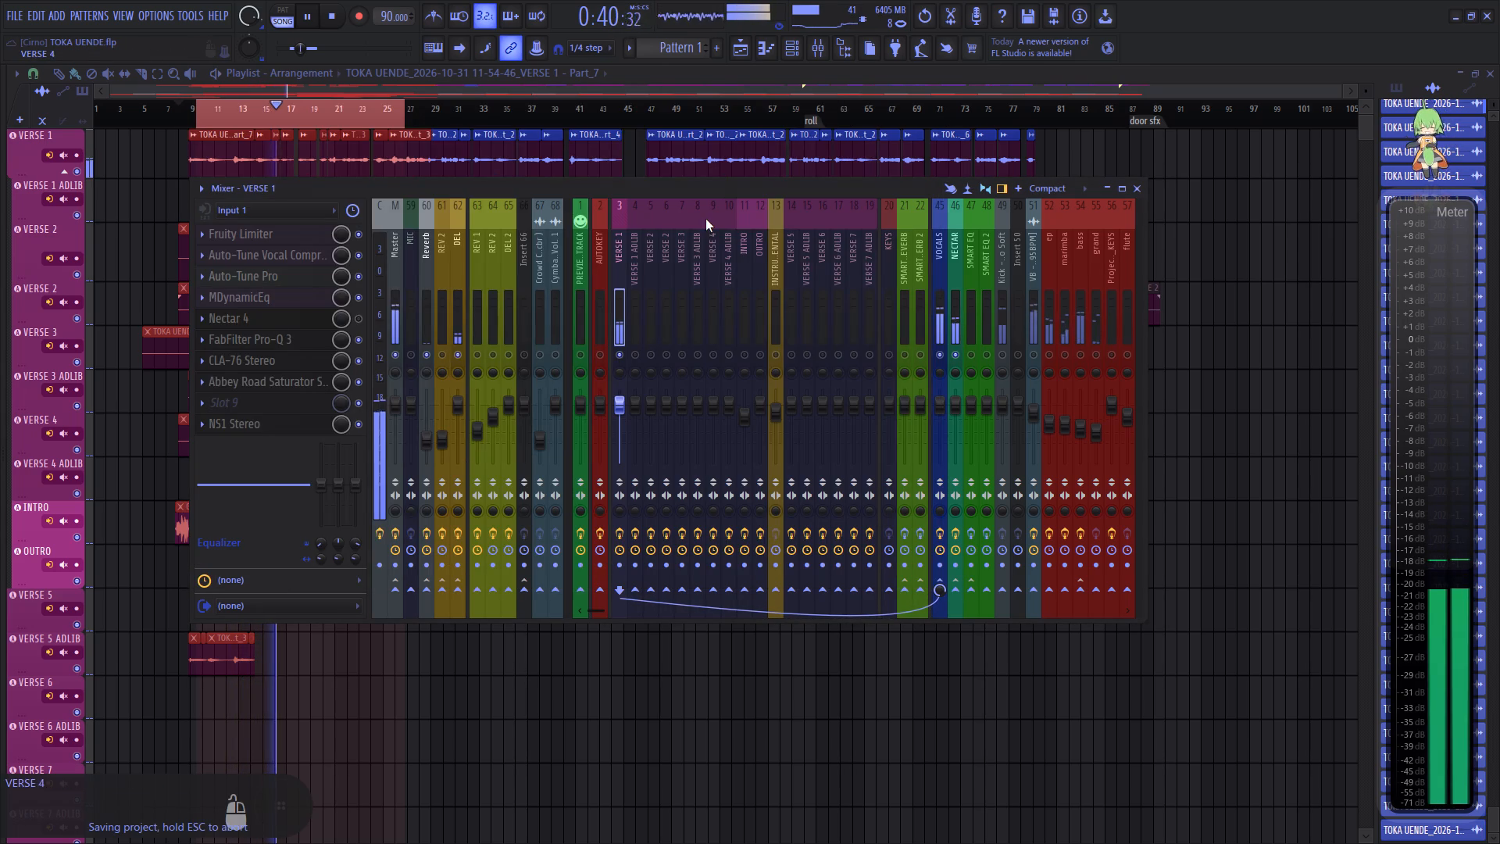
In VERSE 1's FabFilter Pro-Q 3, raise the low-cut band to about 171 Hz while soloing it.
click(293, 345)
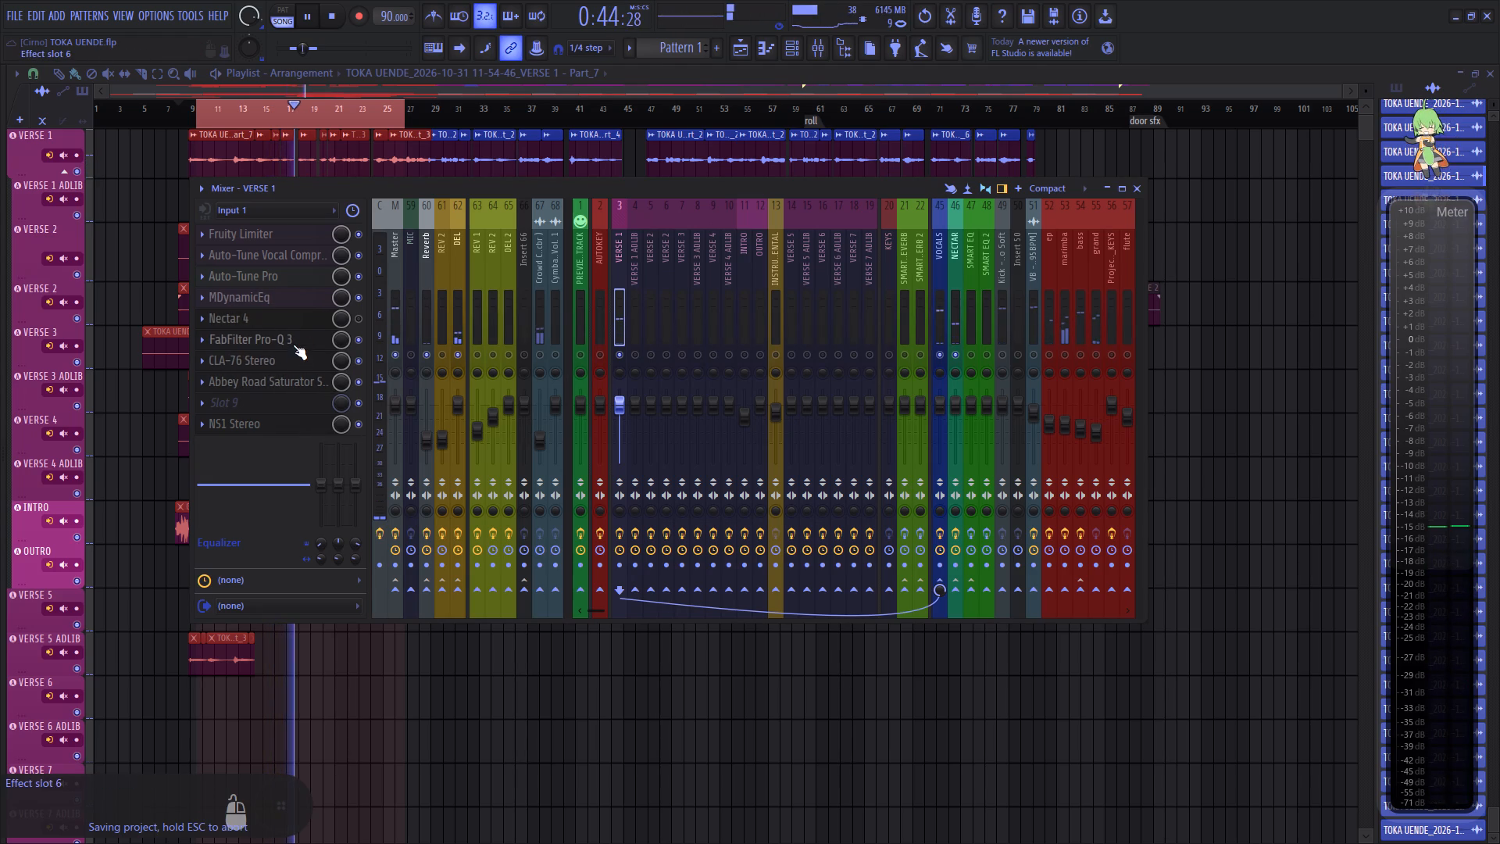
drag(467, 321, 479, 327)
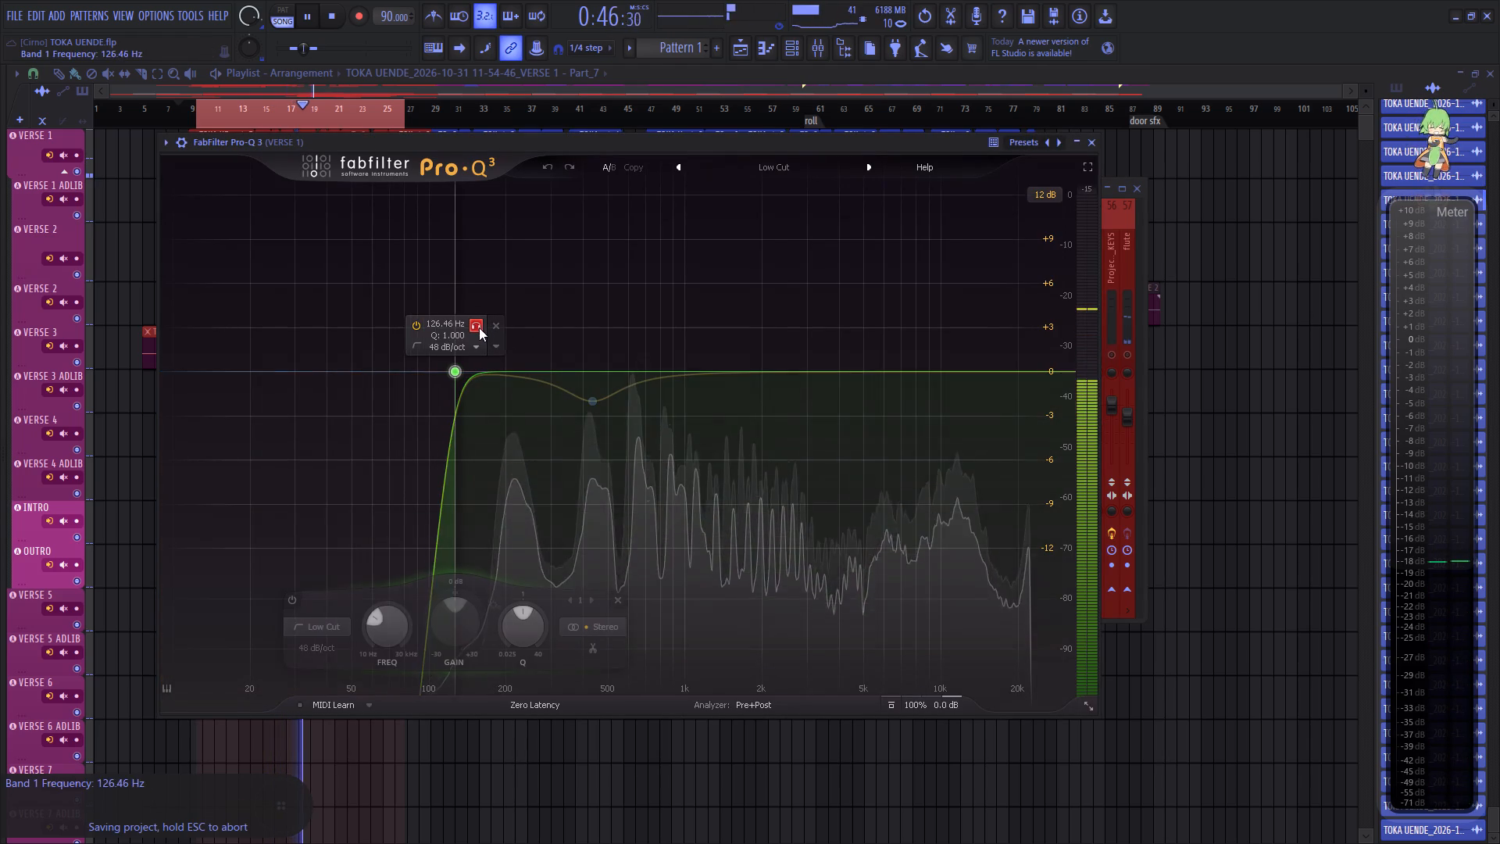
drag(479, 327, 512, 342)
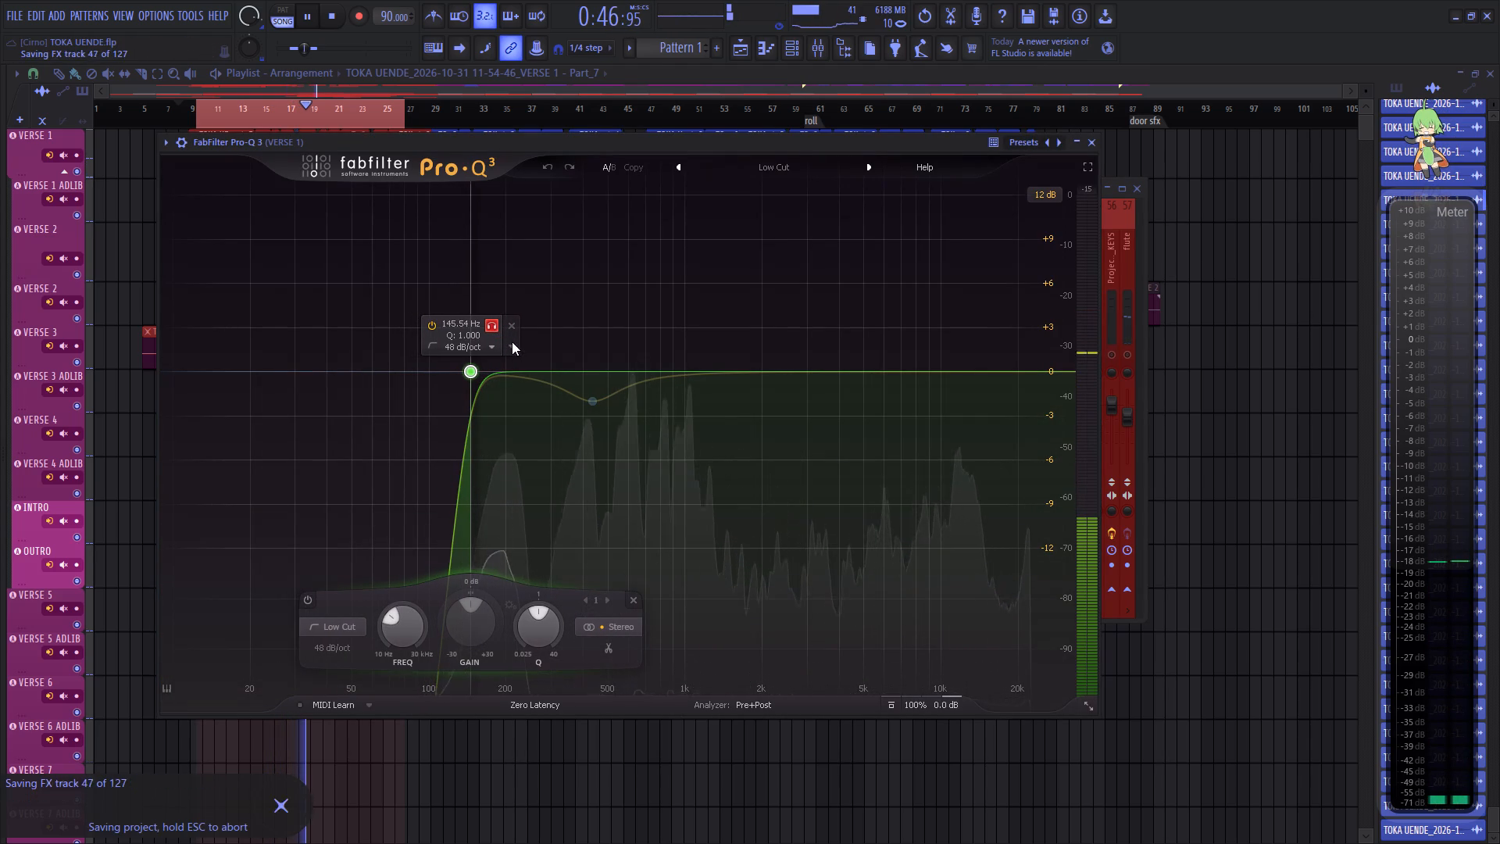
drag(512, 342, 511, 342)
click(507, 327)
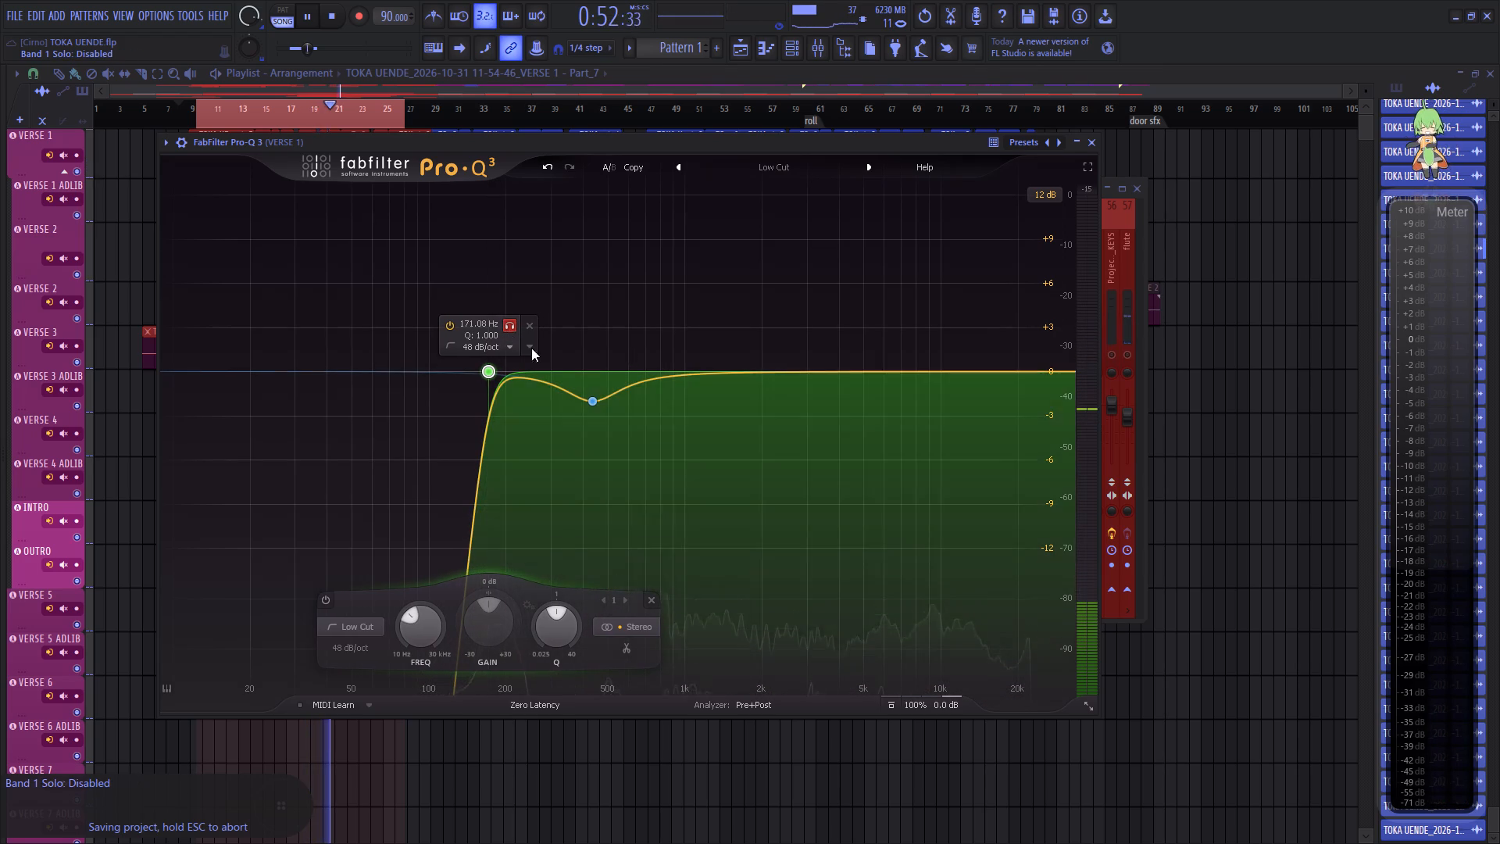
In VERSE 1's FabFilter Pro-Q 3, move the -2 dB bell band to about 669 Hz while soloing it.
drag(615, 430, 641, 430)
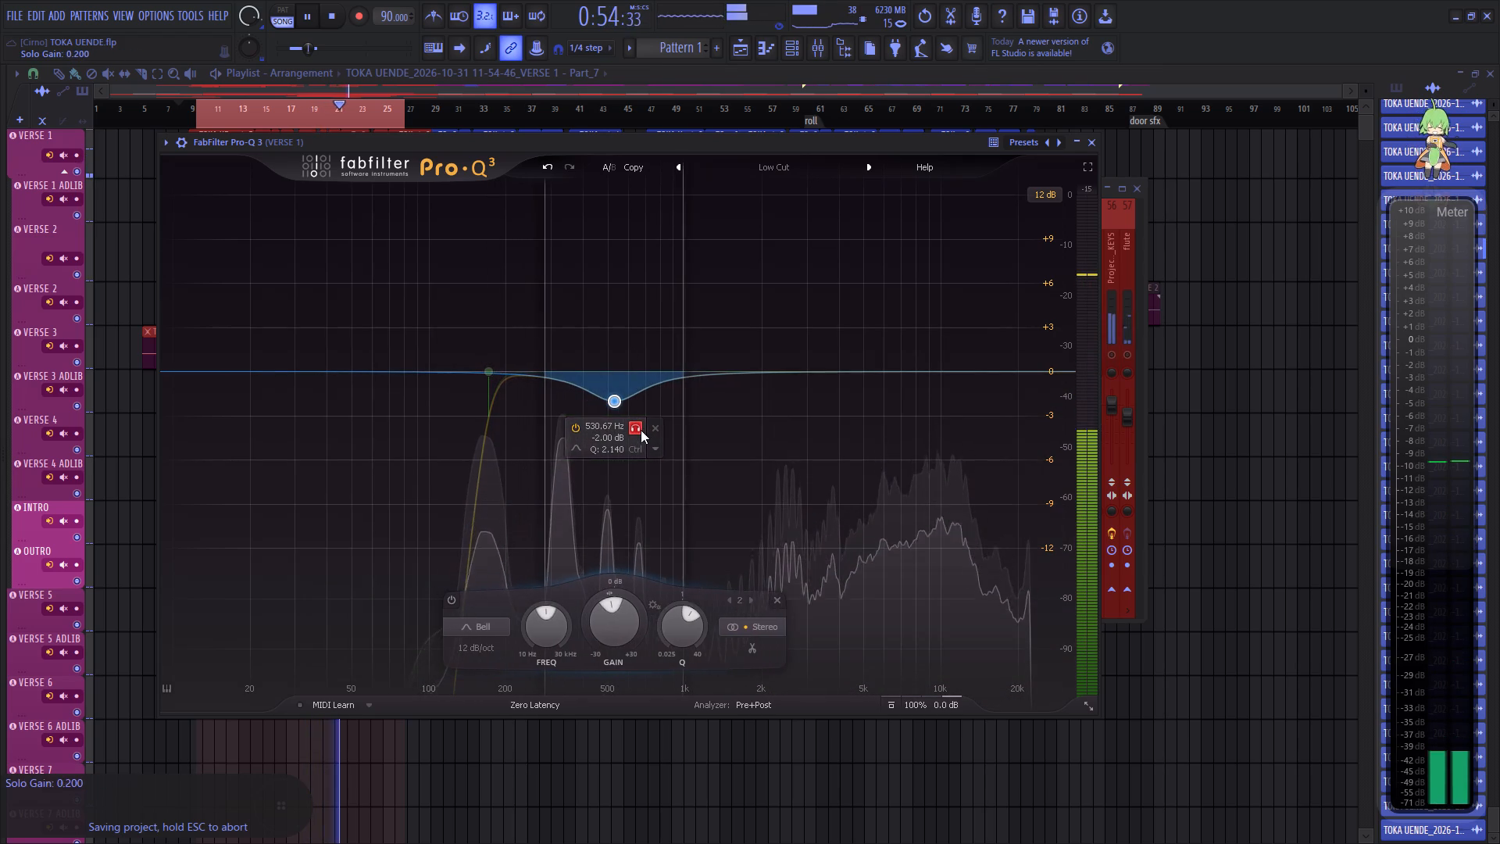
drag(641, 430, 673, 441)
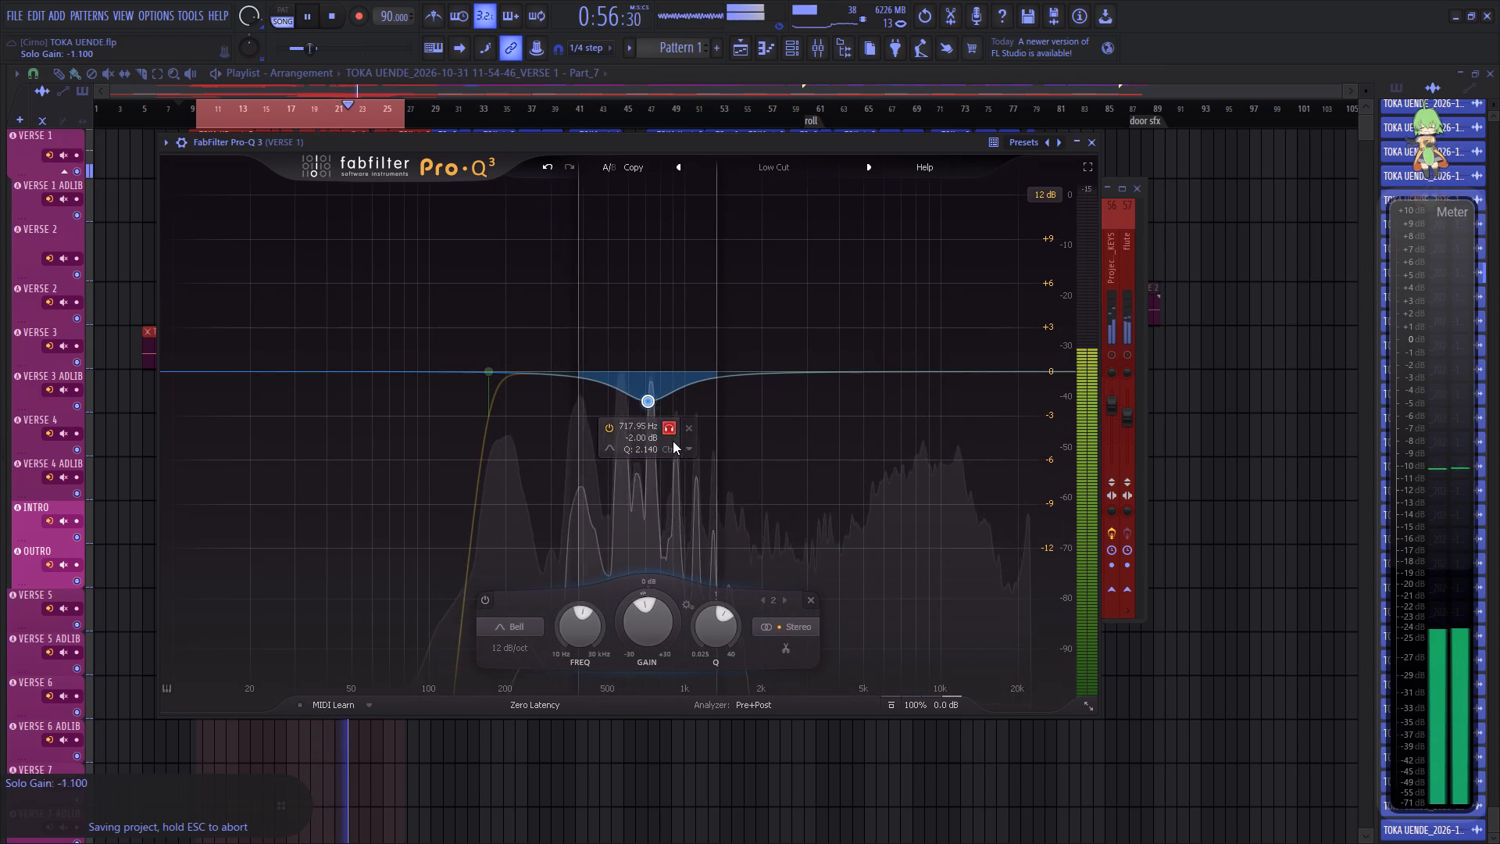
drag(673, 441, 666, 441)
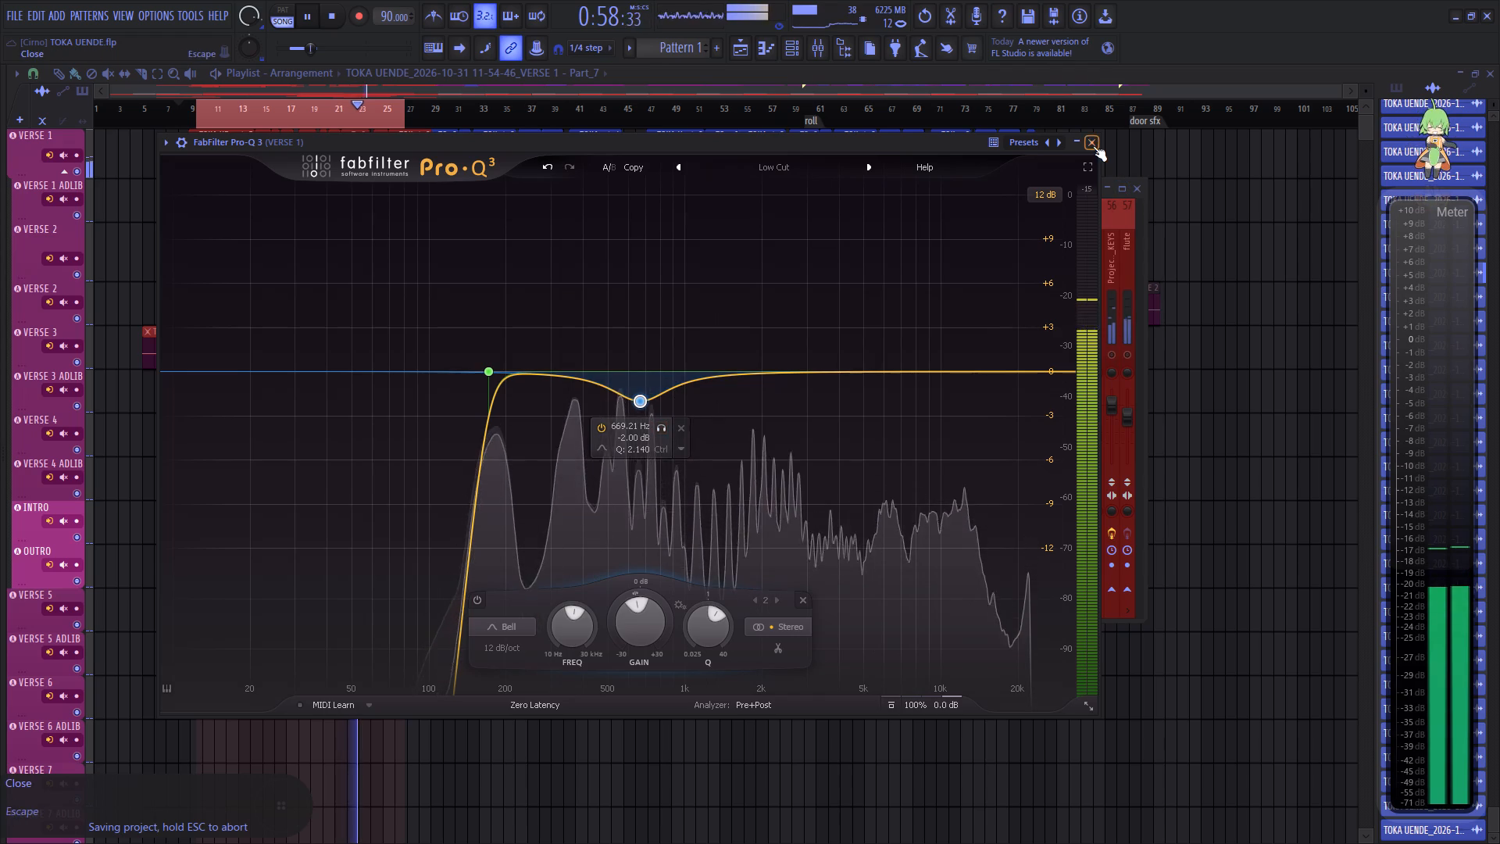
click(1093, 146)
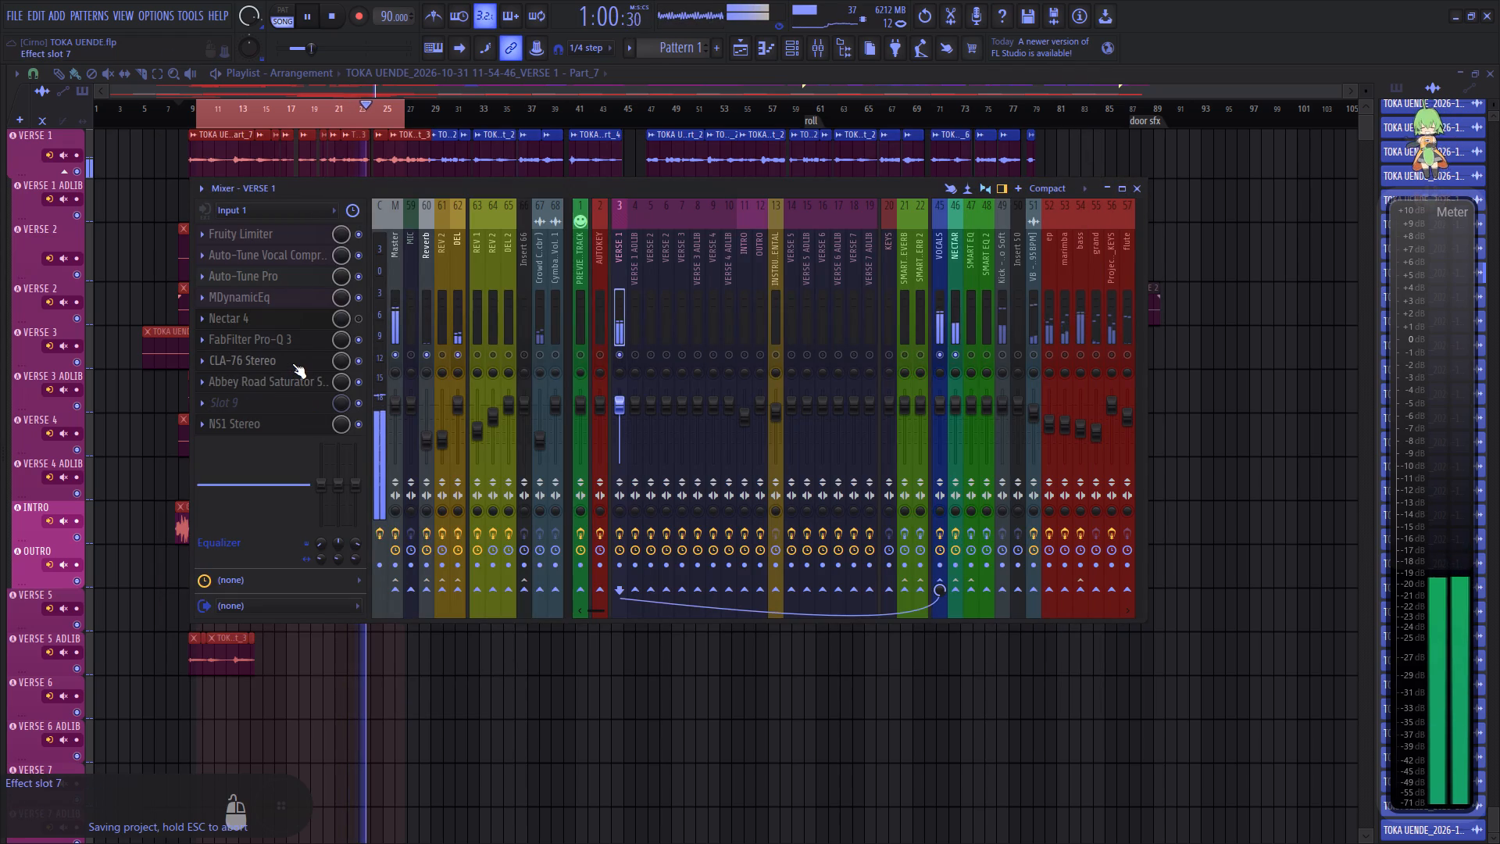
Lower the input of VERSE 1's CLA-76 Stereo compressor to -29.4 dB.
click(293, 363)
scroll(261, 417, down, 5)
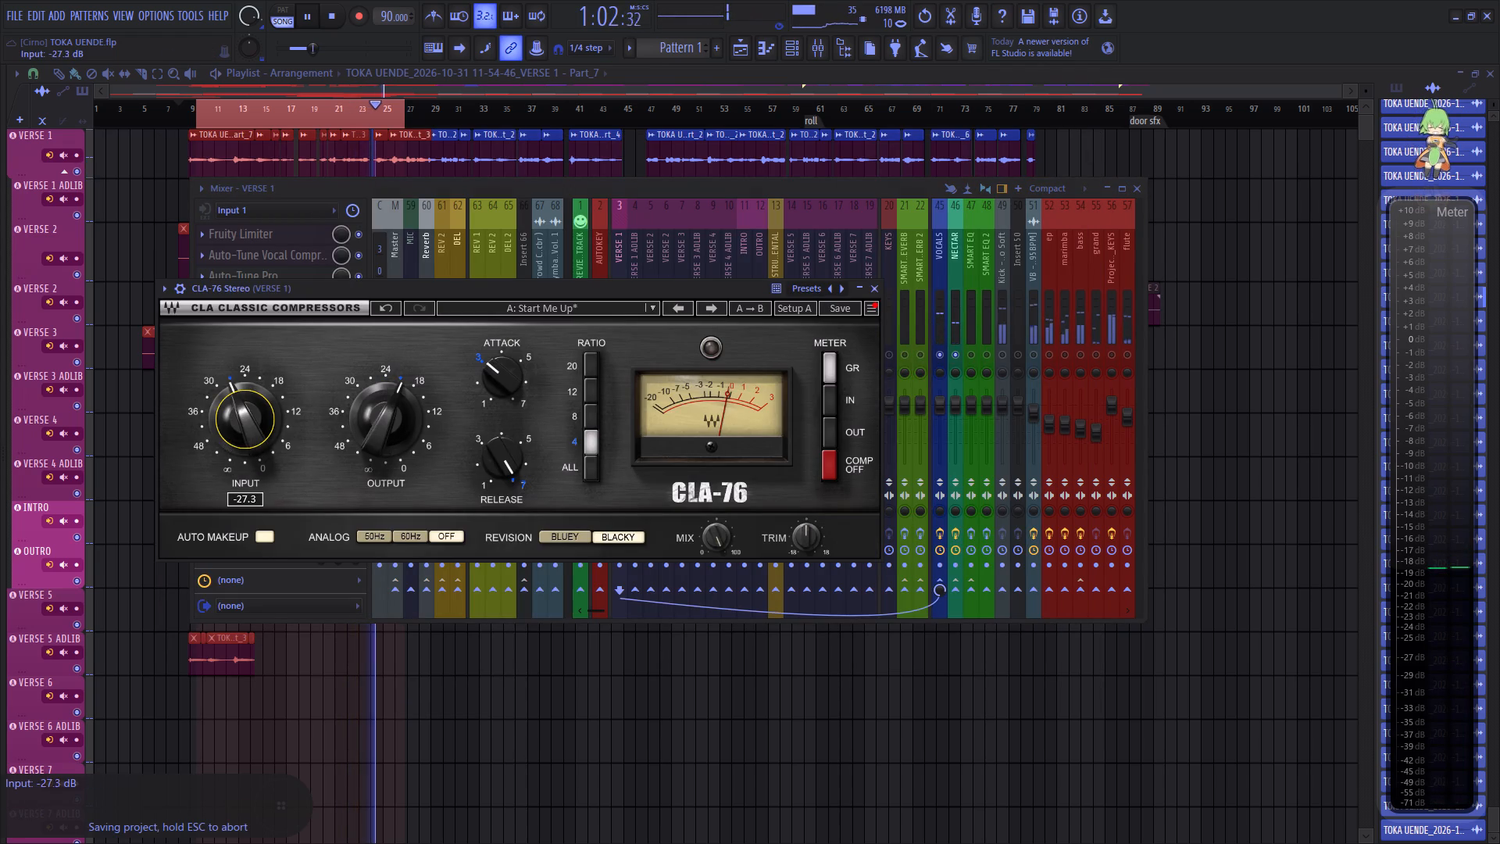
scroll(261, 417, down, 5)
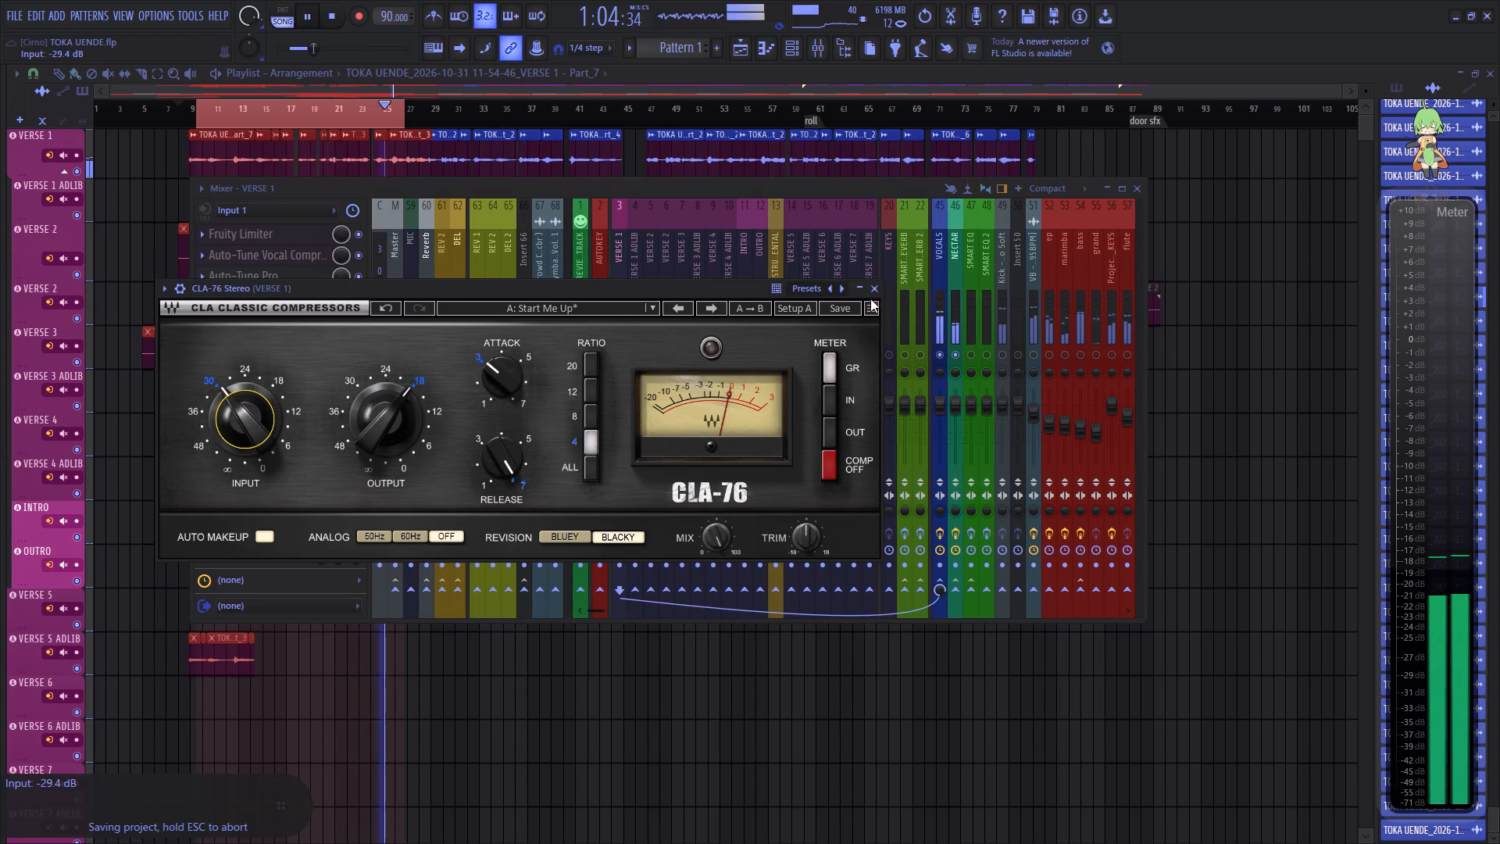
click(875, 291)
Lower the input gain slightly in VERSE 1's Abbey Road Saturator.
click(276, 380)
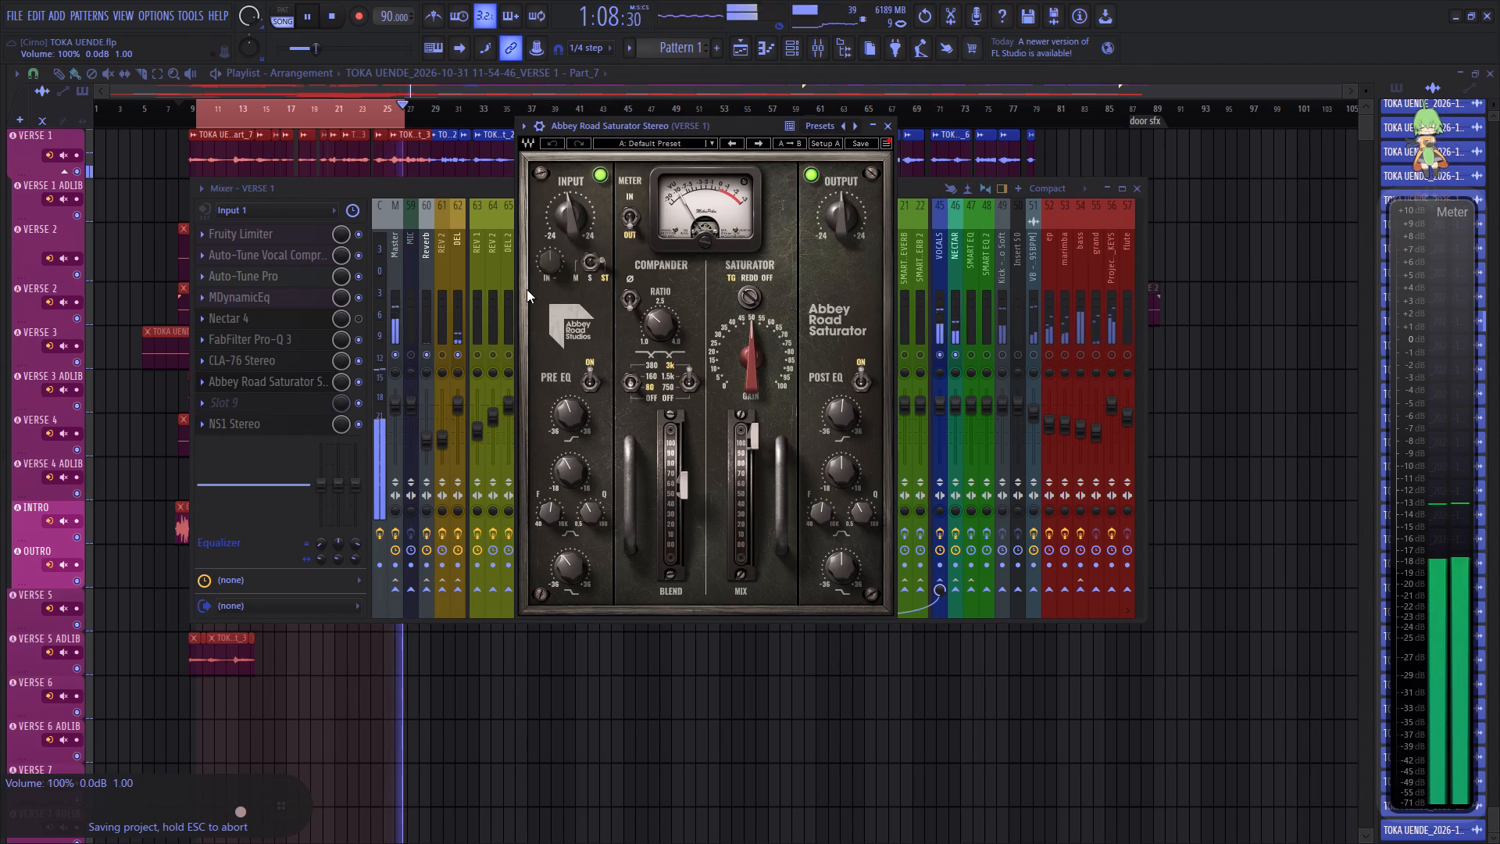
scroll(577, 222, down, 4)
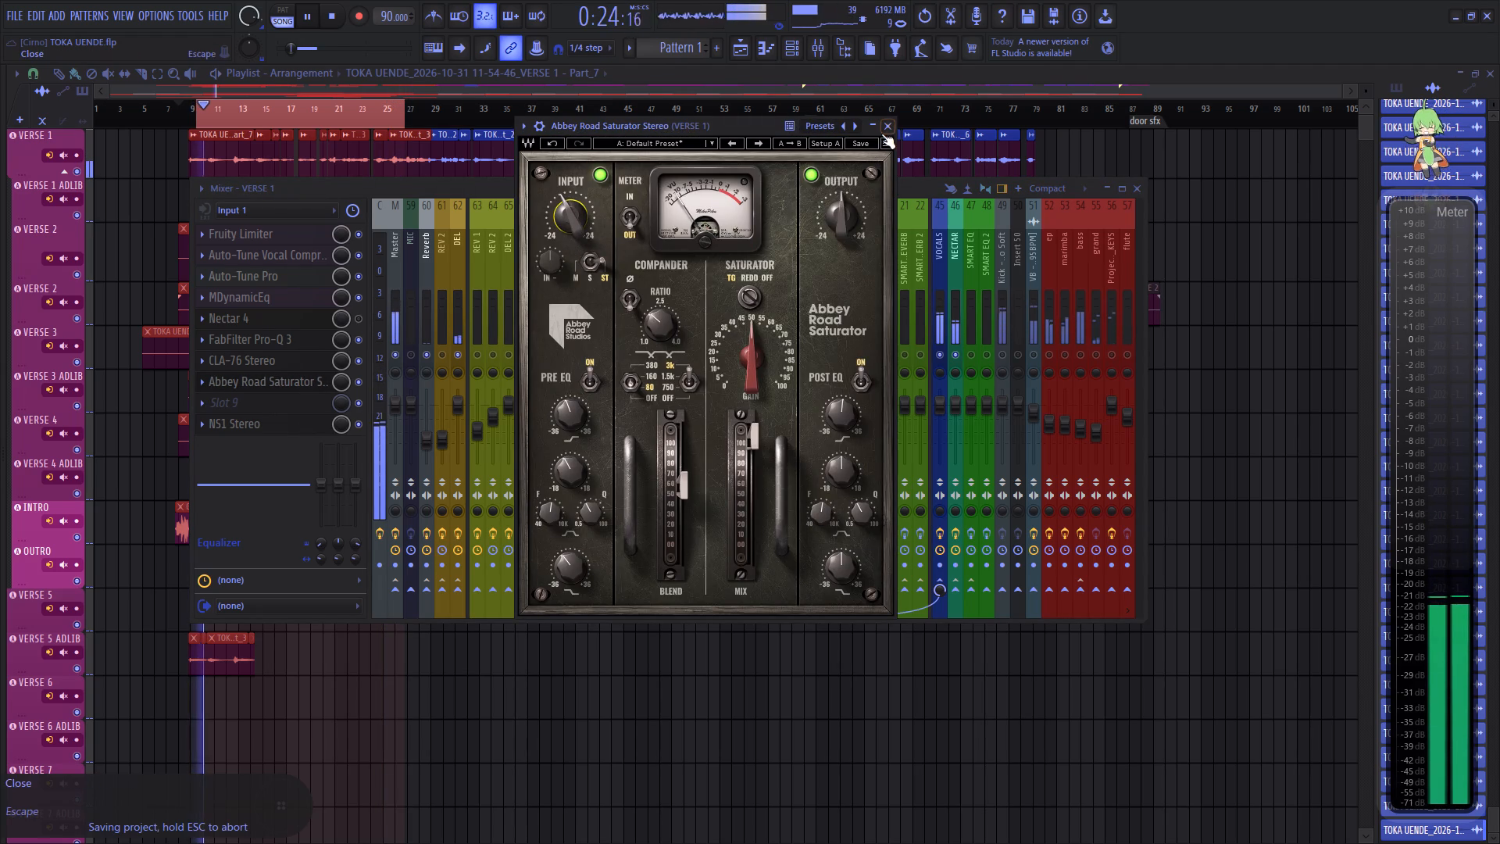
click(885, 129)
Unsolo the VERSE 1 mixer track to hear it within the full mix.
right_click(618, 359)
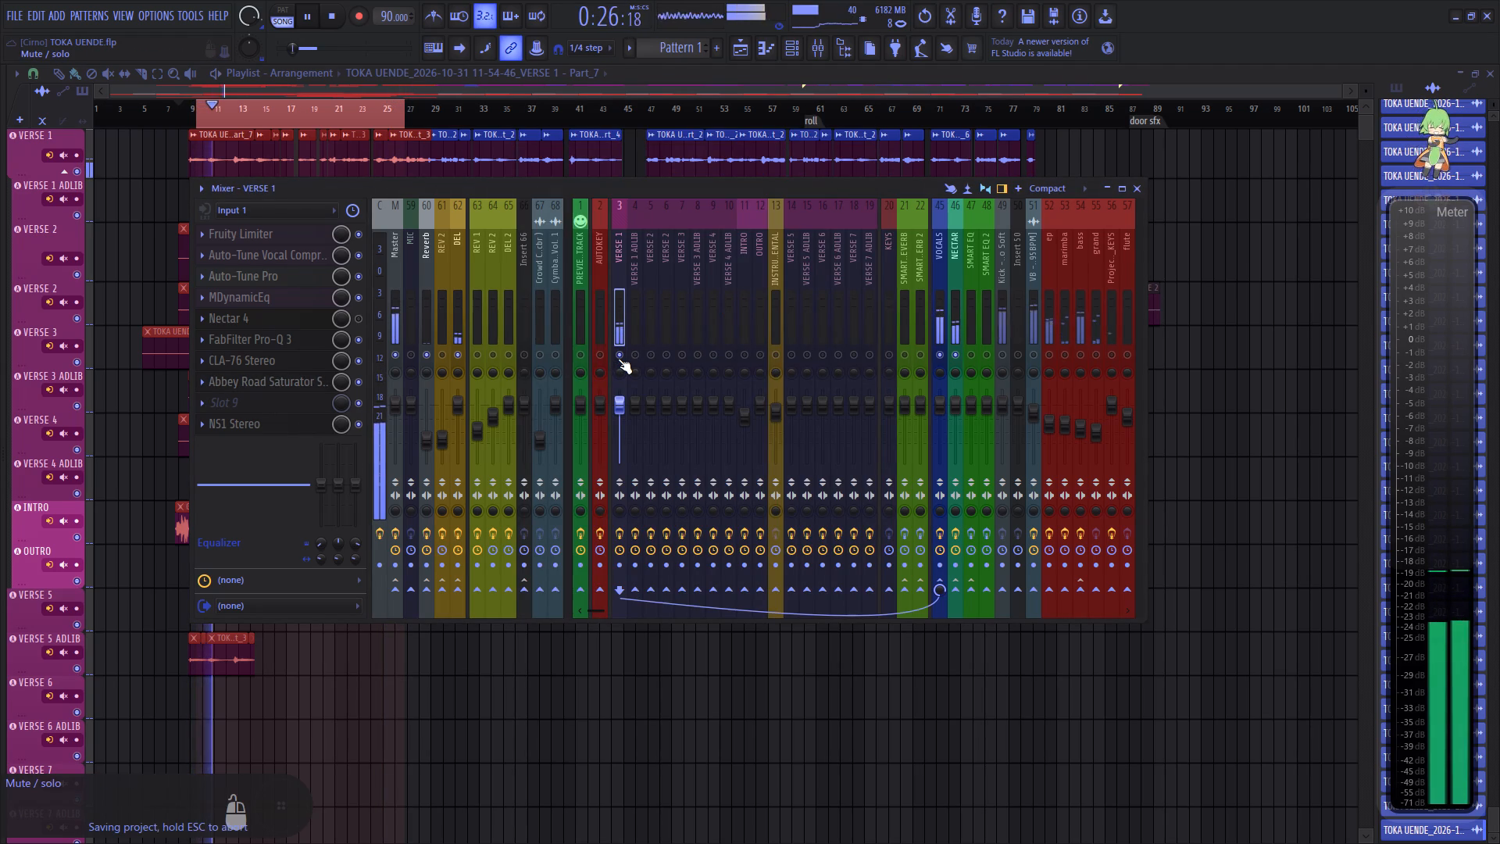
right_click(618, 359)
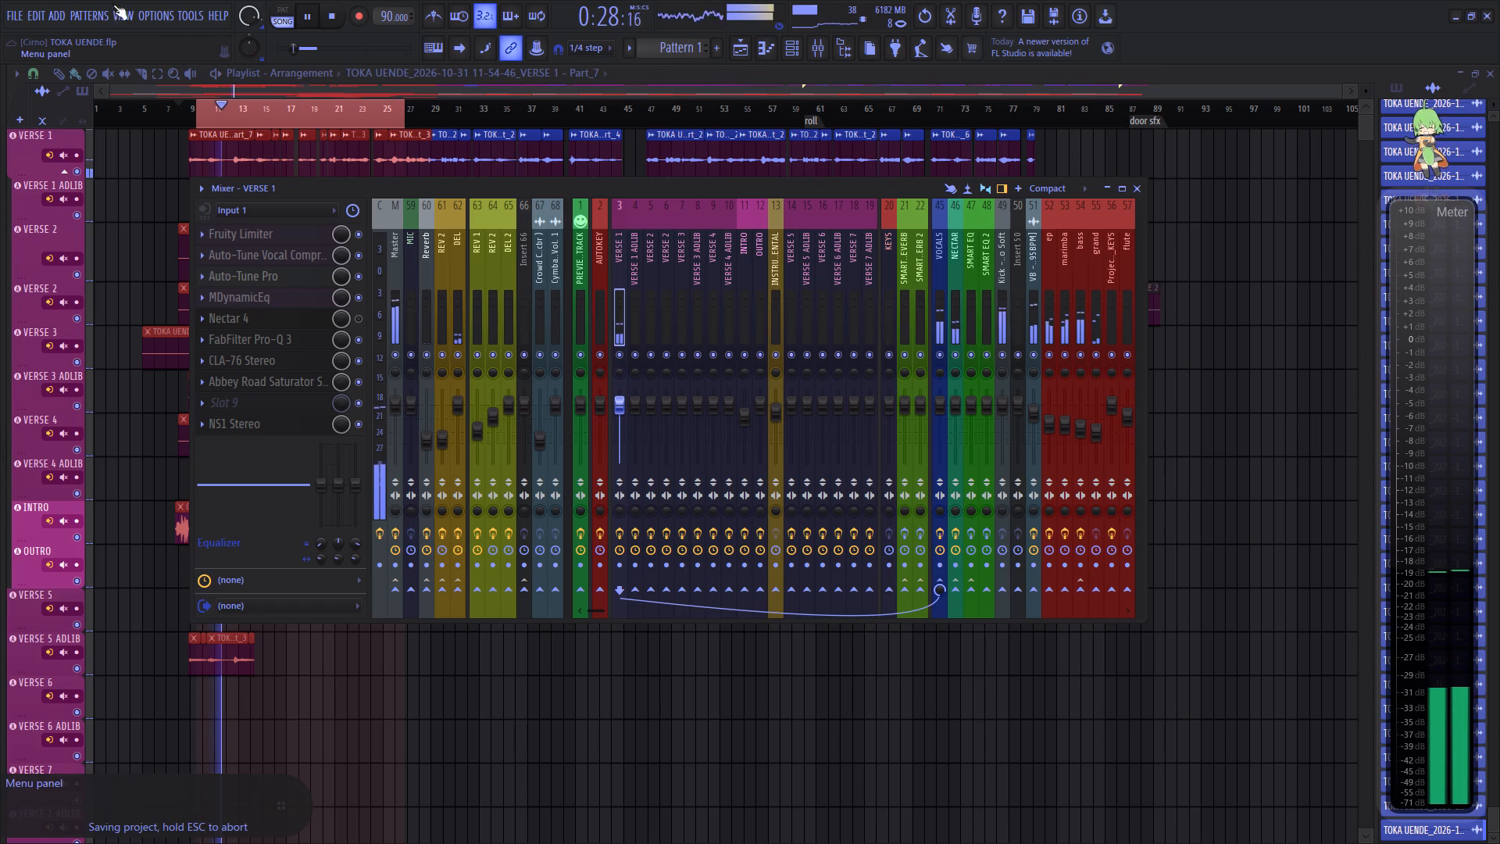
Lower the main volume to 81% (-4.4 dB) and save the project.
click(19, 18)
click(34, 84)
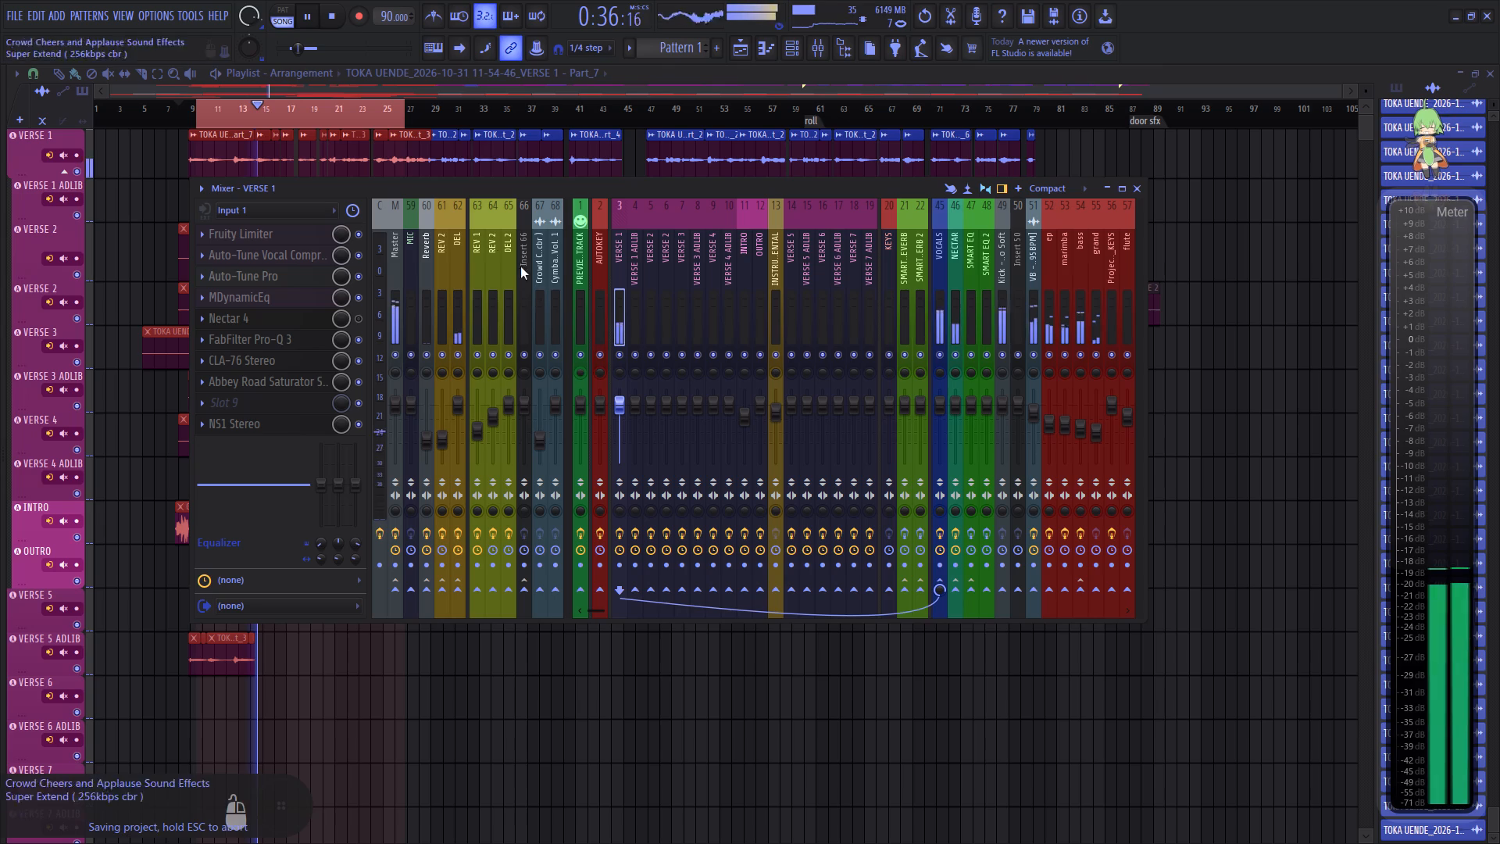
scroll(252, 13, down, 6)
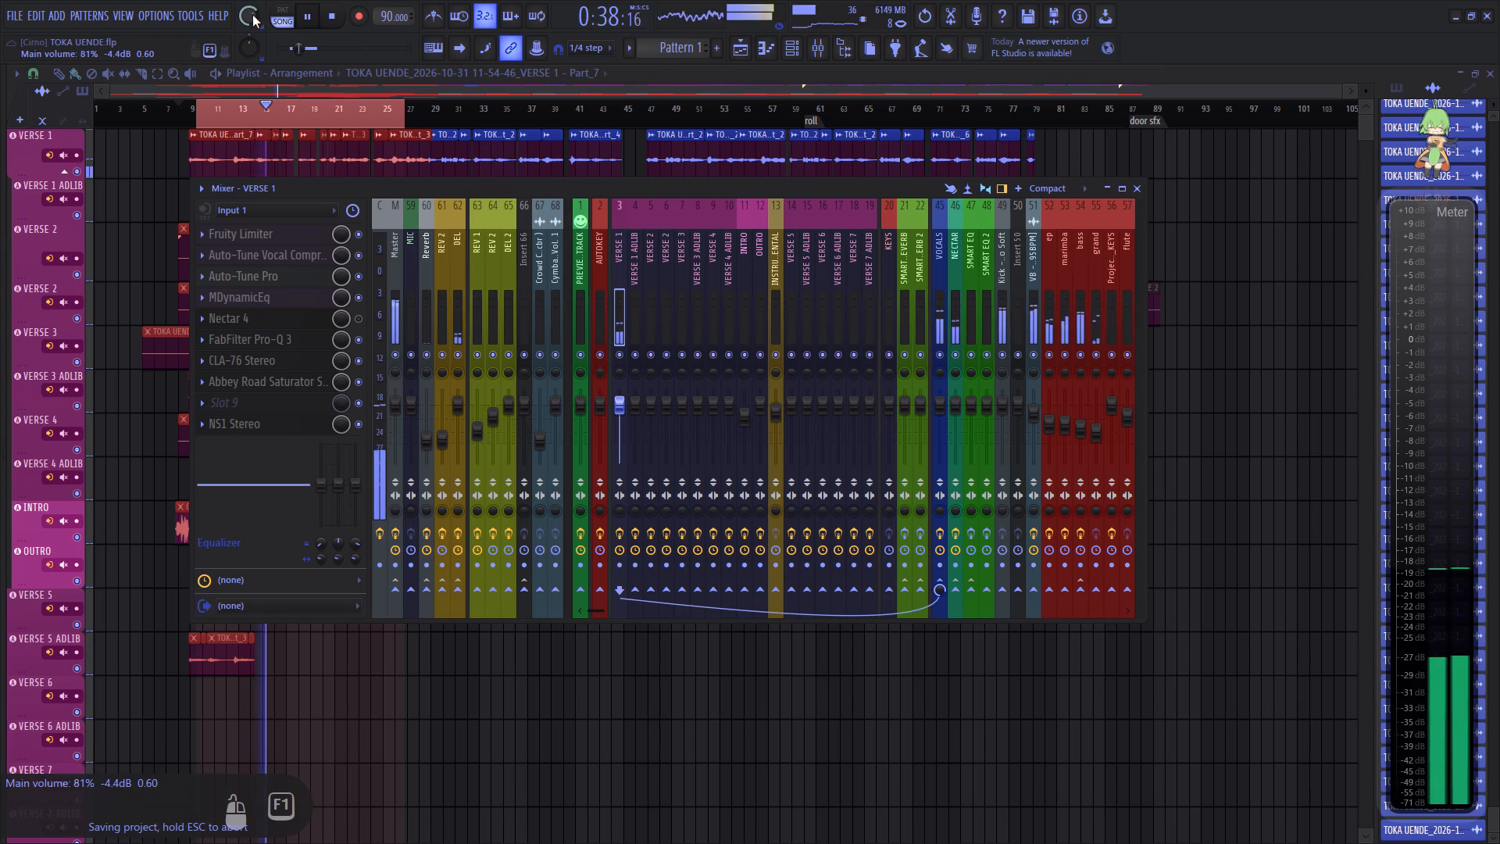
key(ctrl+s)
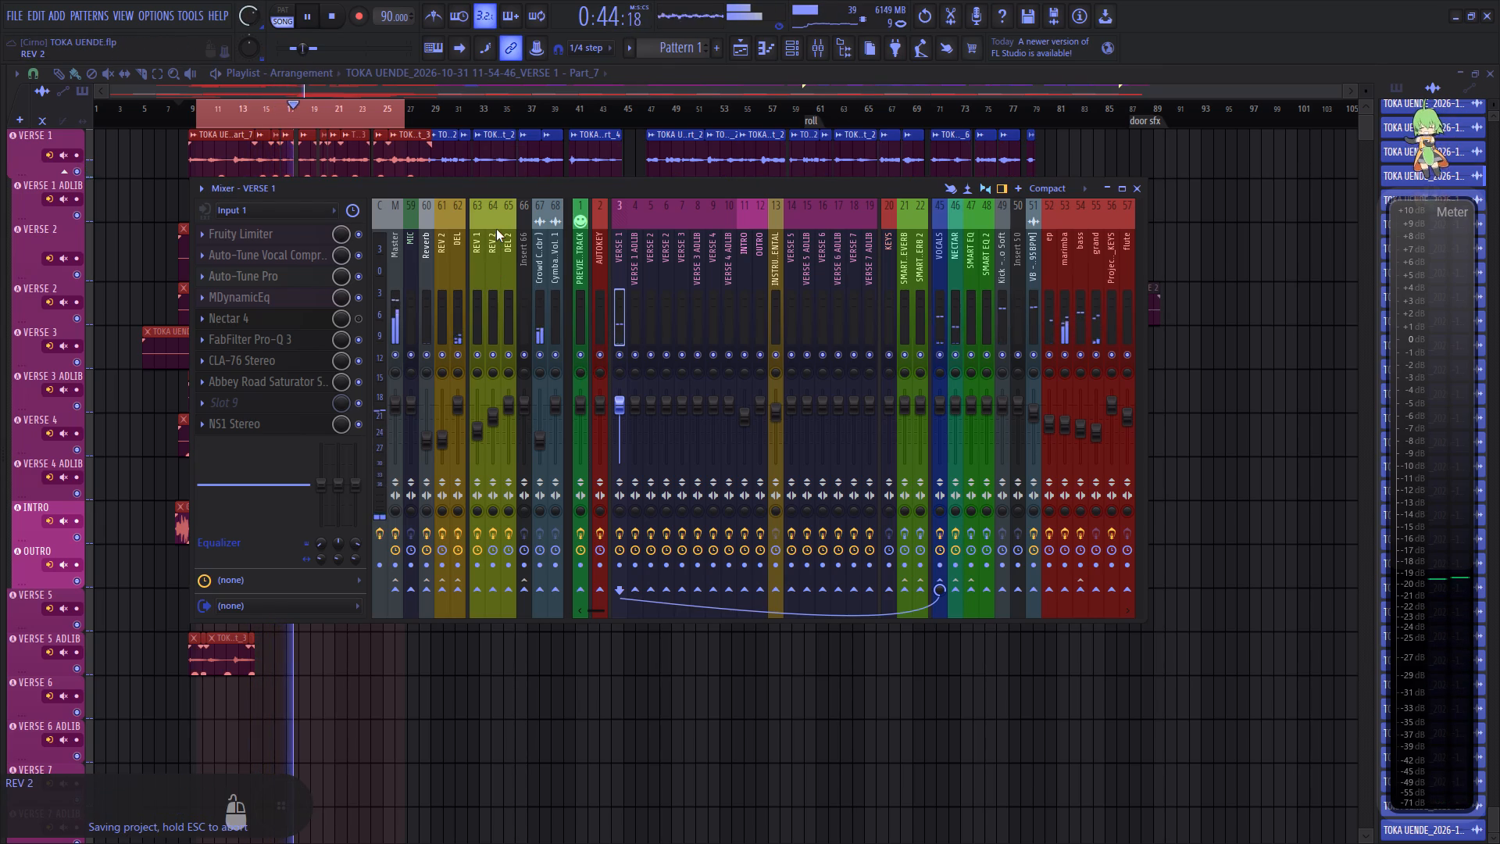
Restart playback, solo VERSE 1 and set its Abbey Road Saturator input gain to -0.5 dB.
key(space)
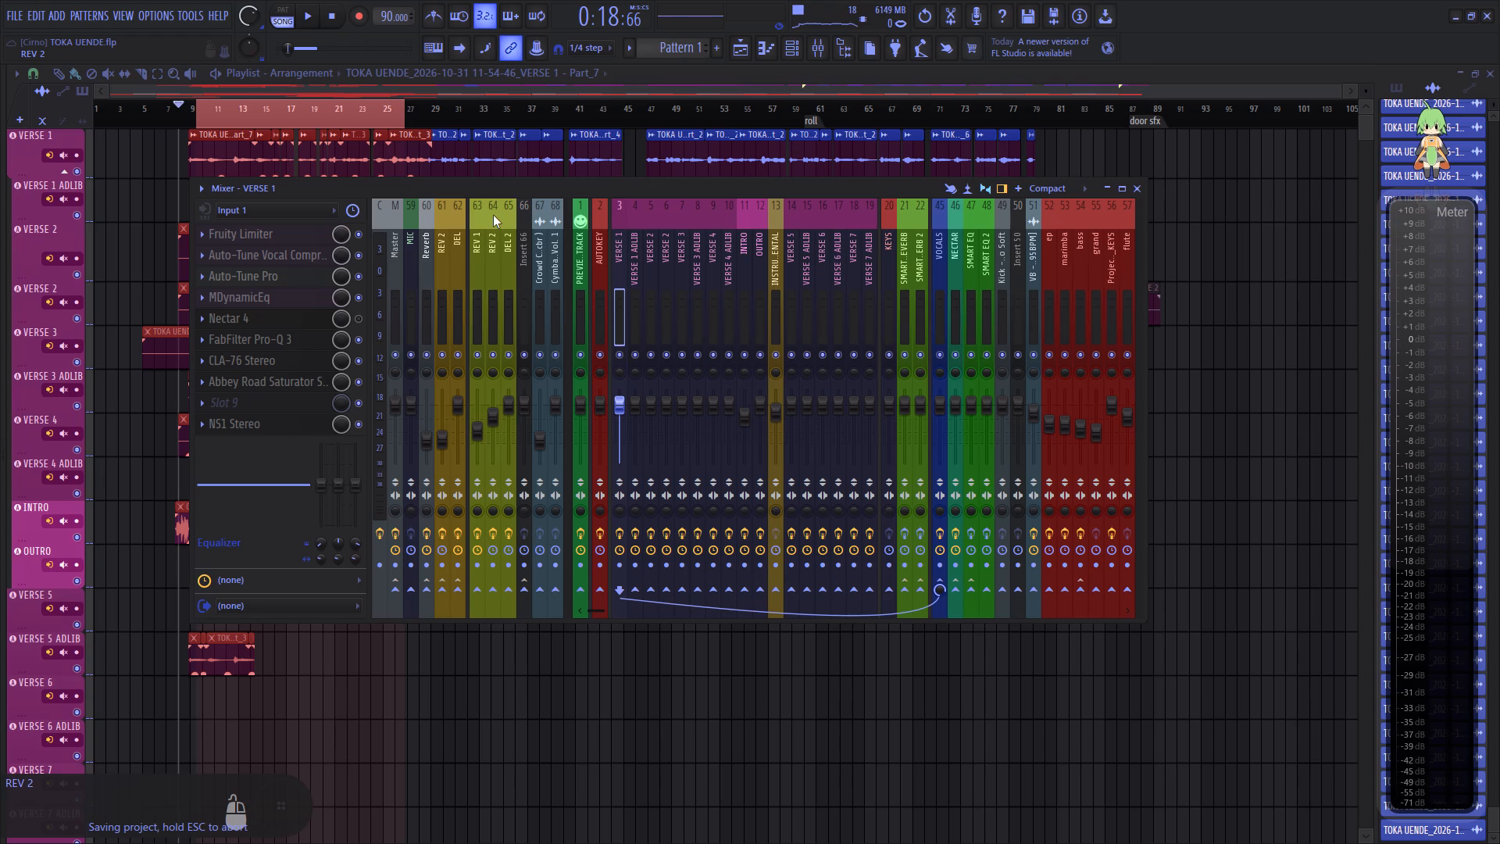
key(space)
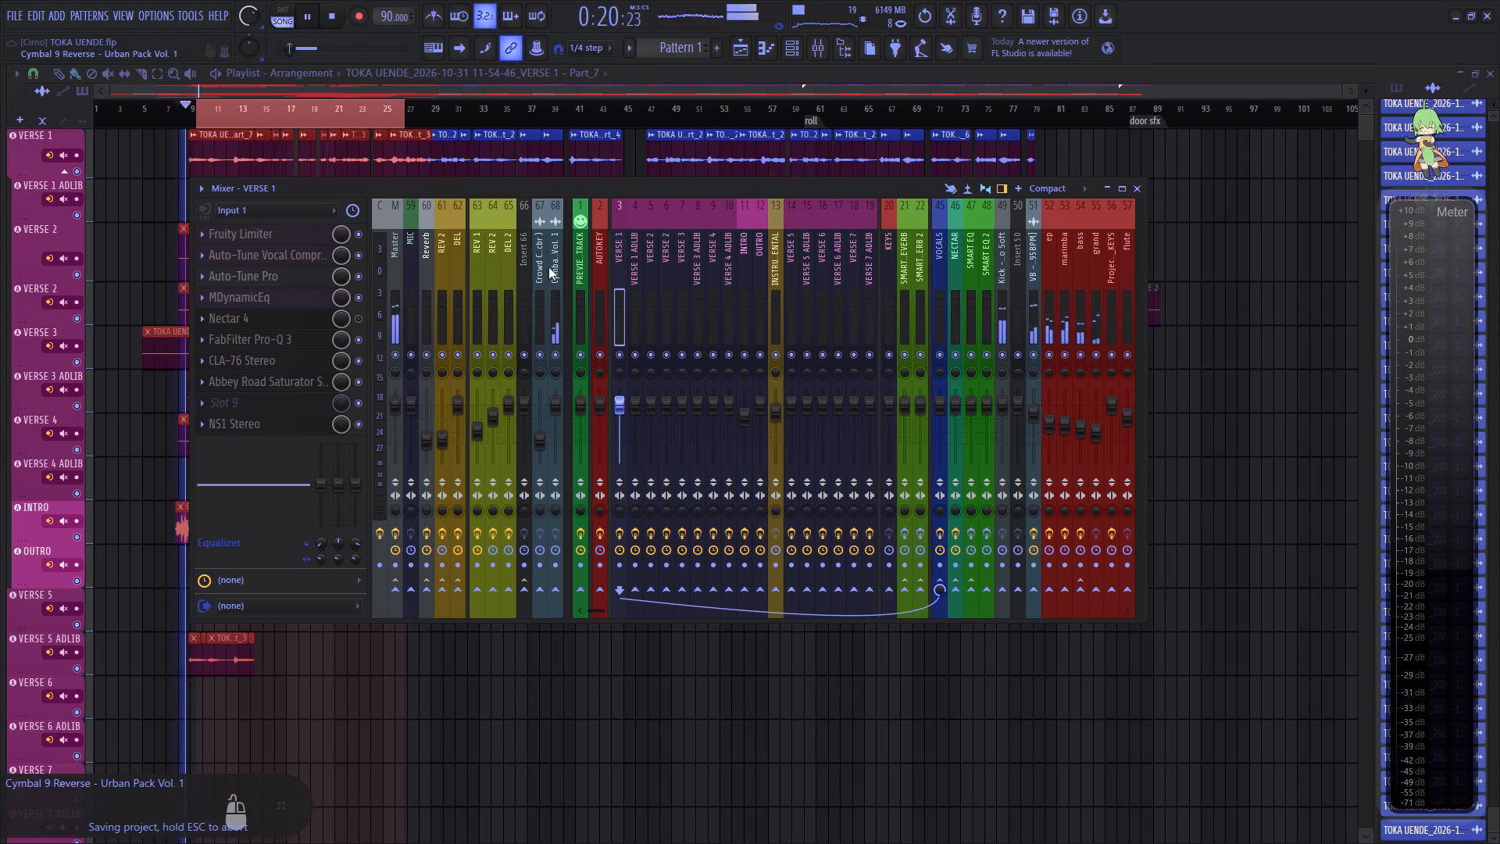
click(617, 327)
key(alt+s)
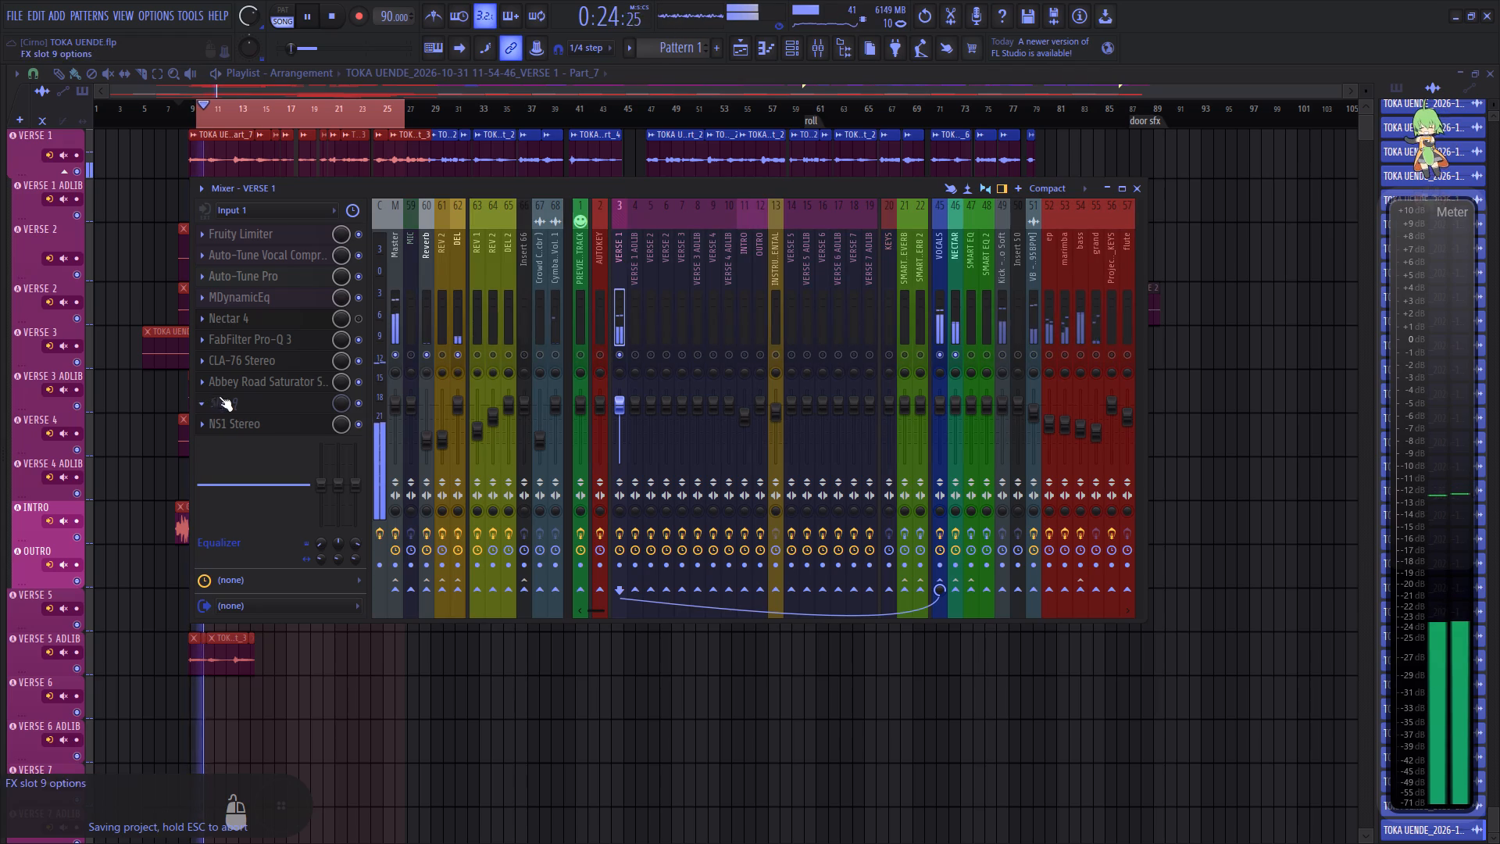
click(259, 381)
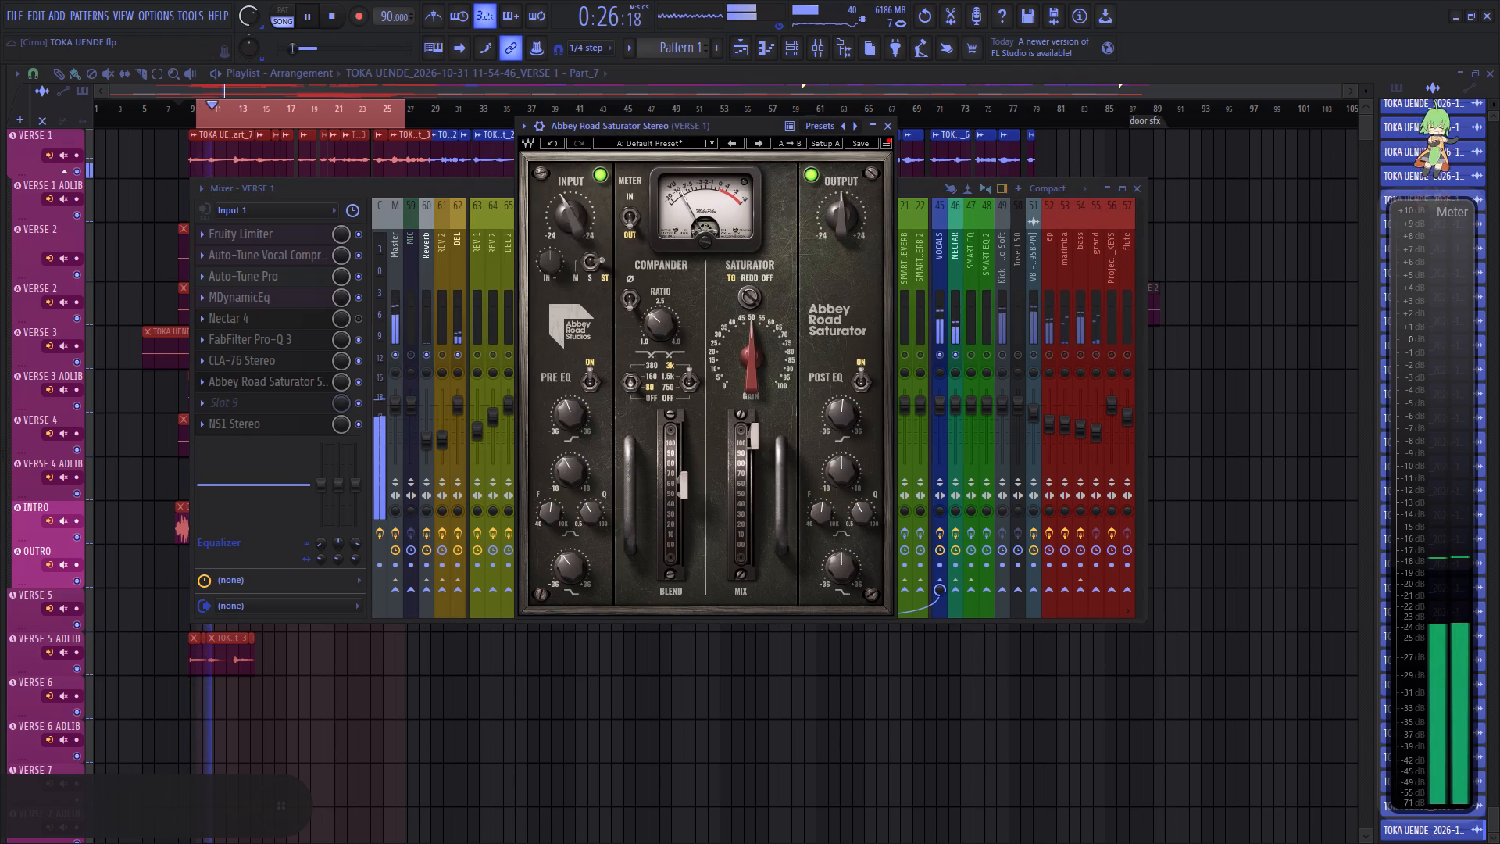
scroll(571, 207, up, 7)
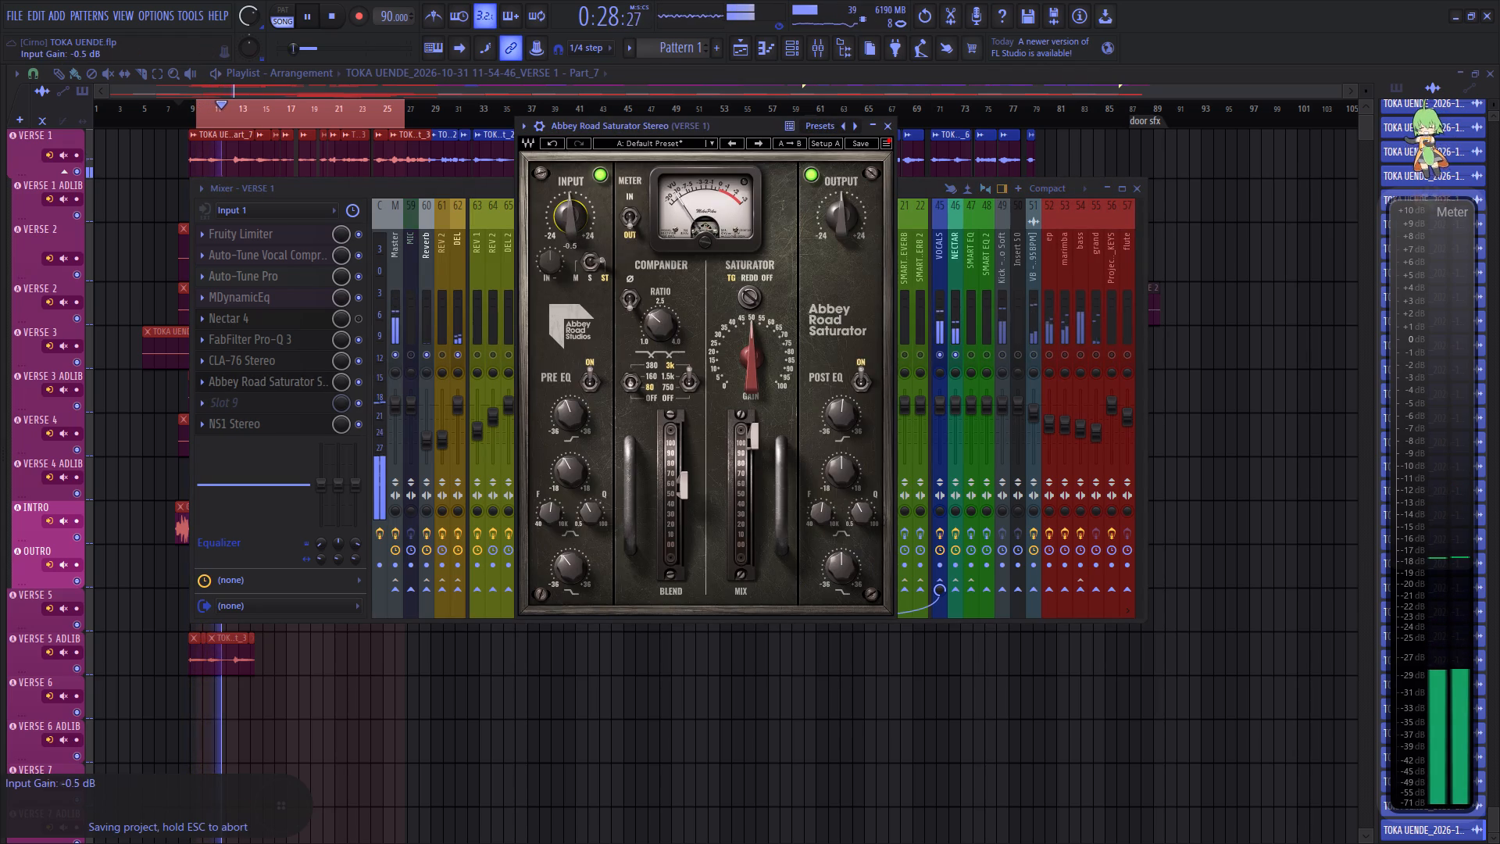
click(880, 122)
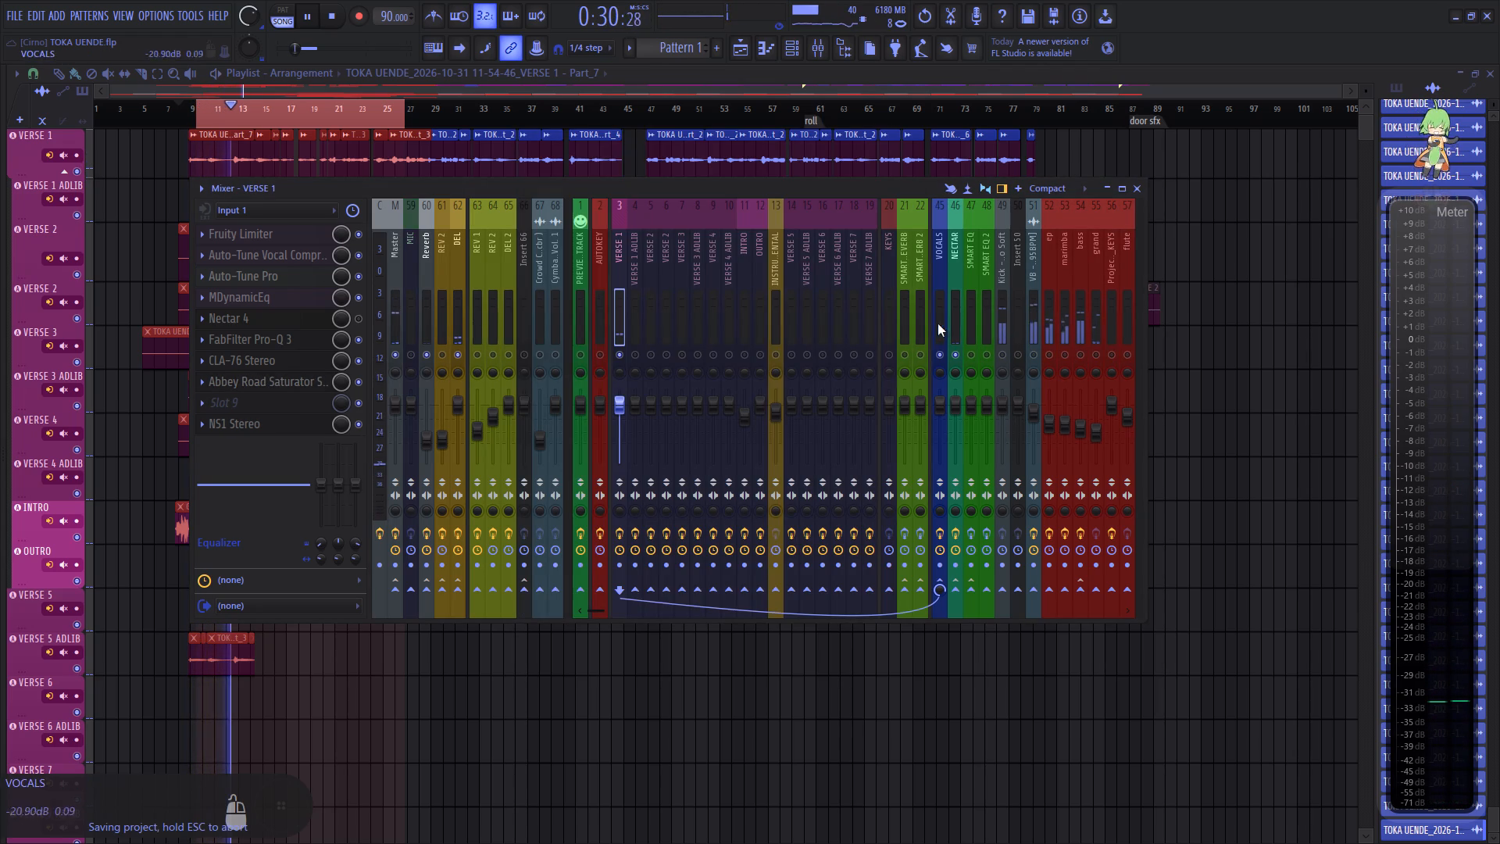
Set the VOCALS track's Nectar 4 DeEsser threshold to -8 dB, using Listen mode to audition the sibilance.
click(934, 320)
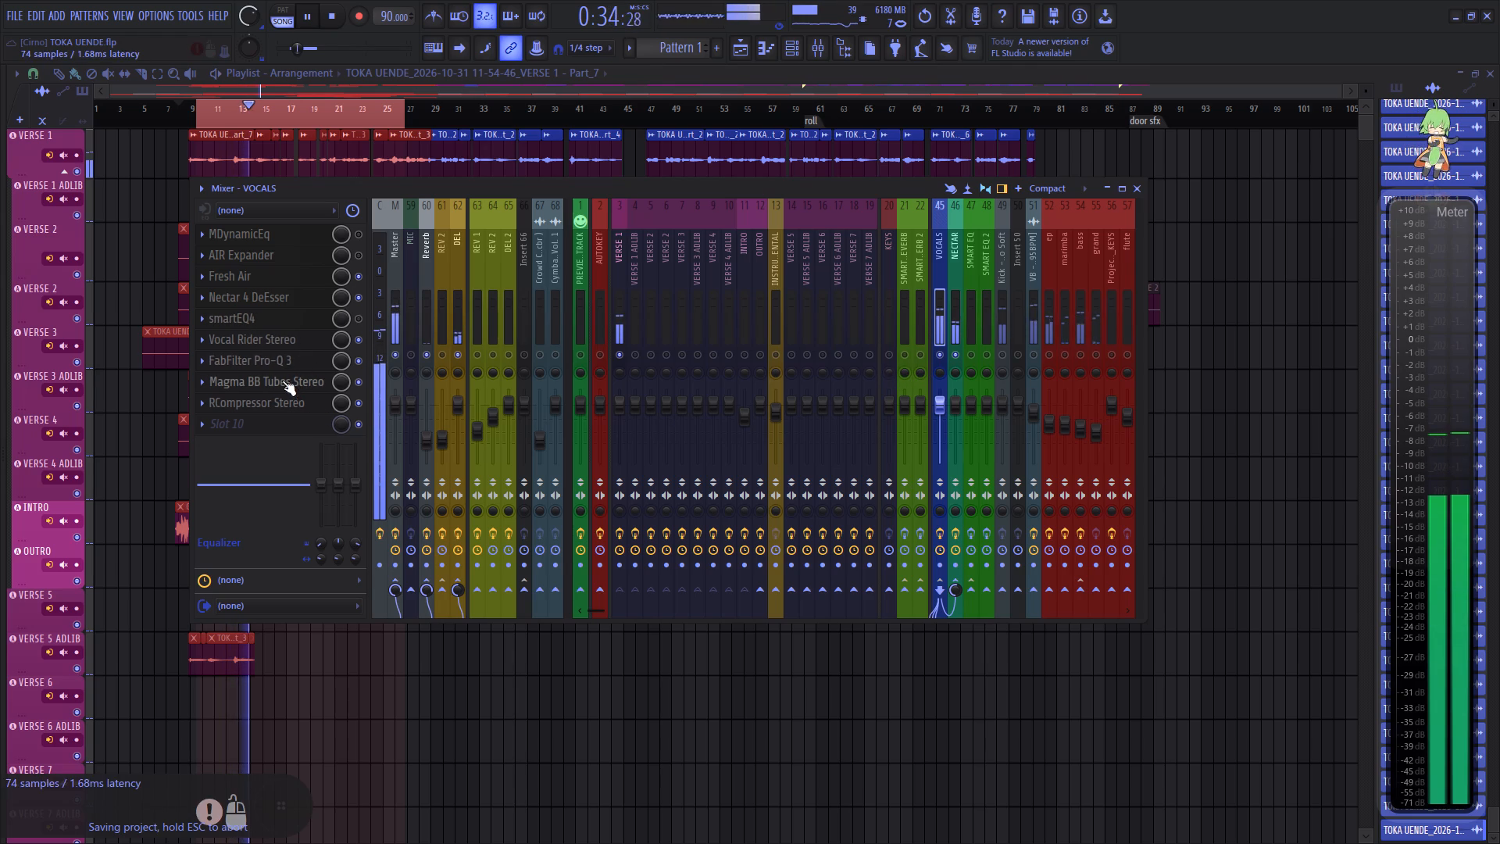
click(280, 303)
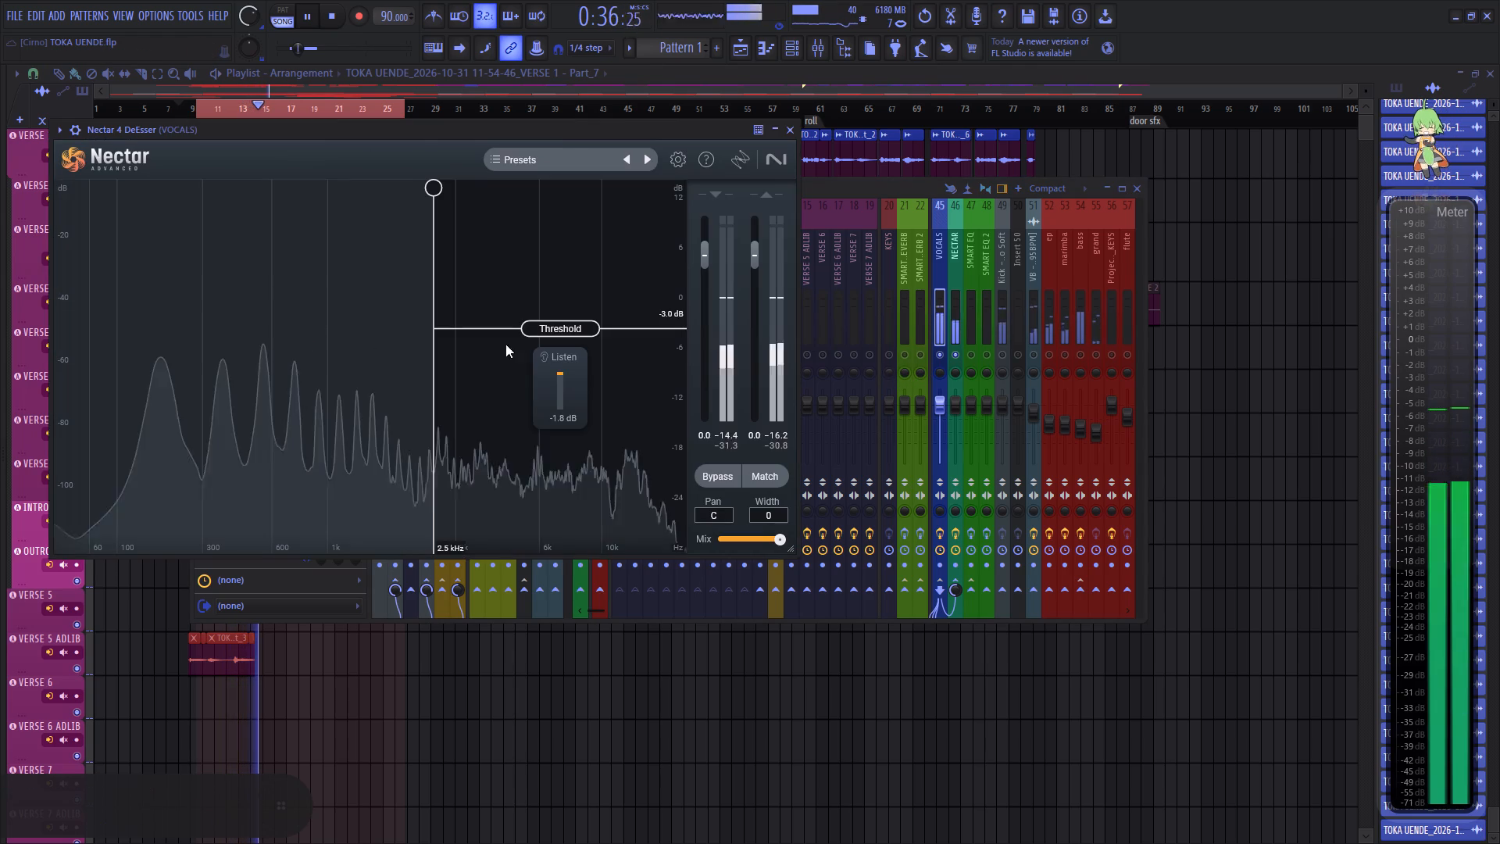
click(565, 362)
scroll(562, 371, down, 4)
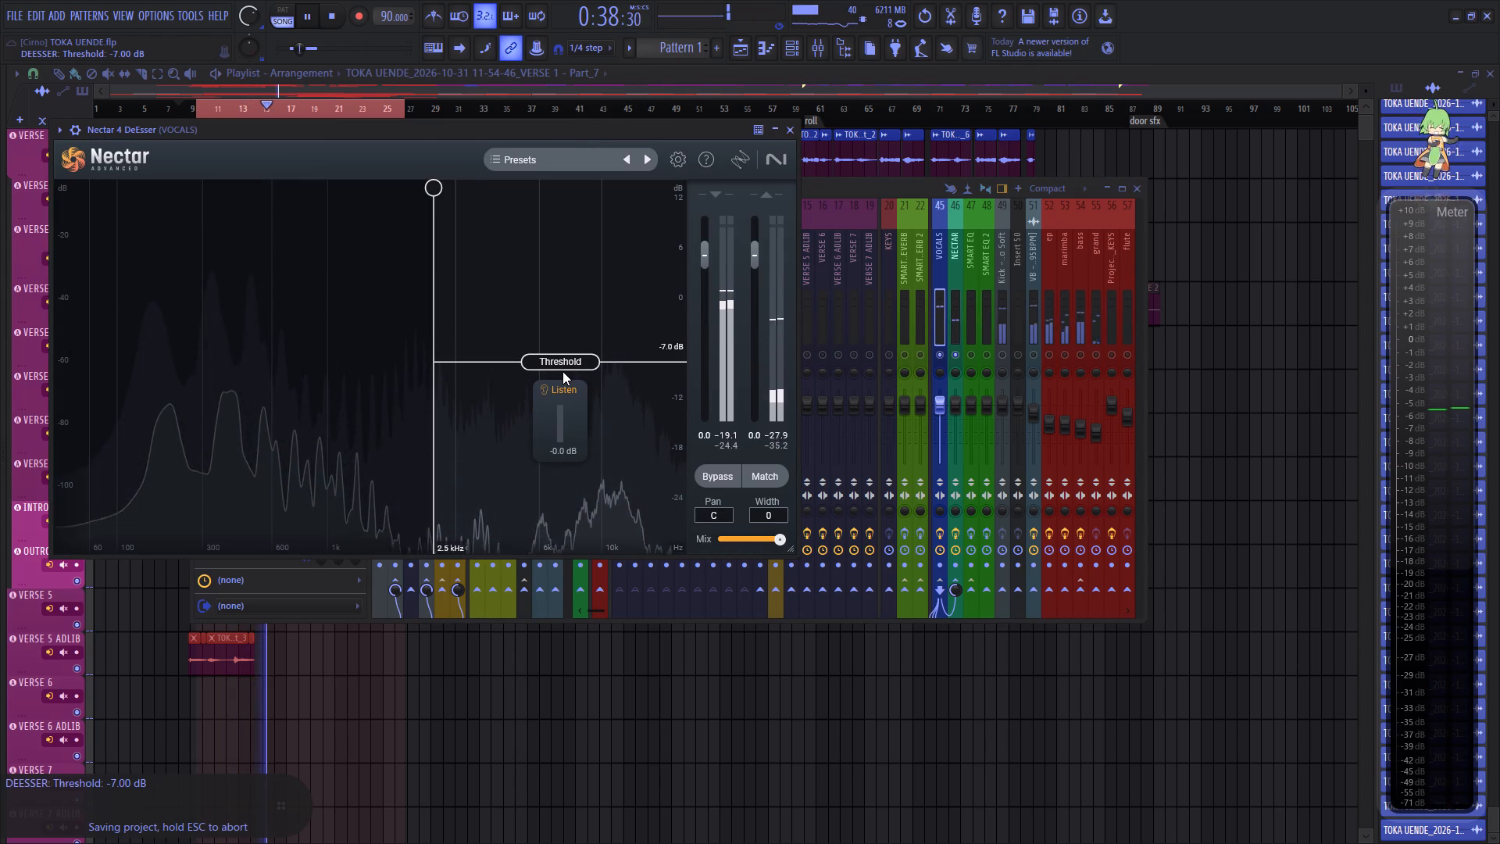
scroll(562, 371, up, 1)
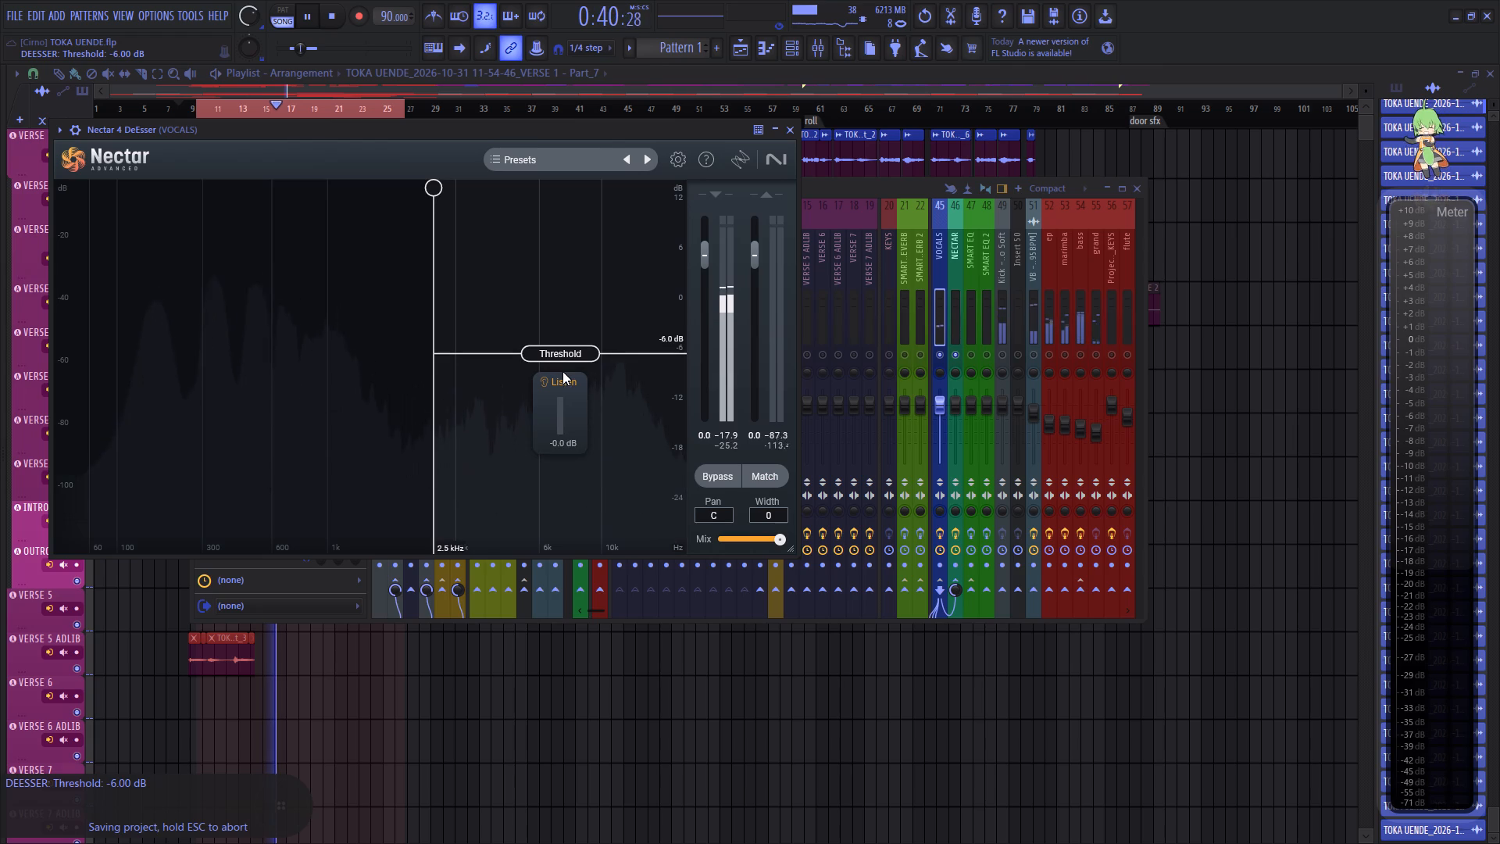
scroll(562, 371, down, 2)
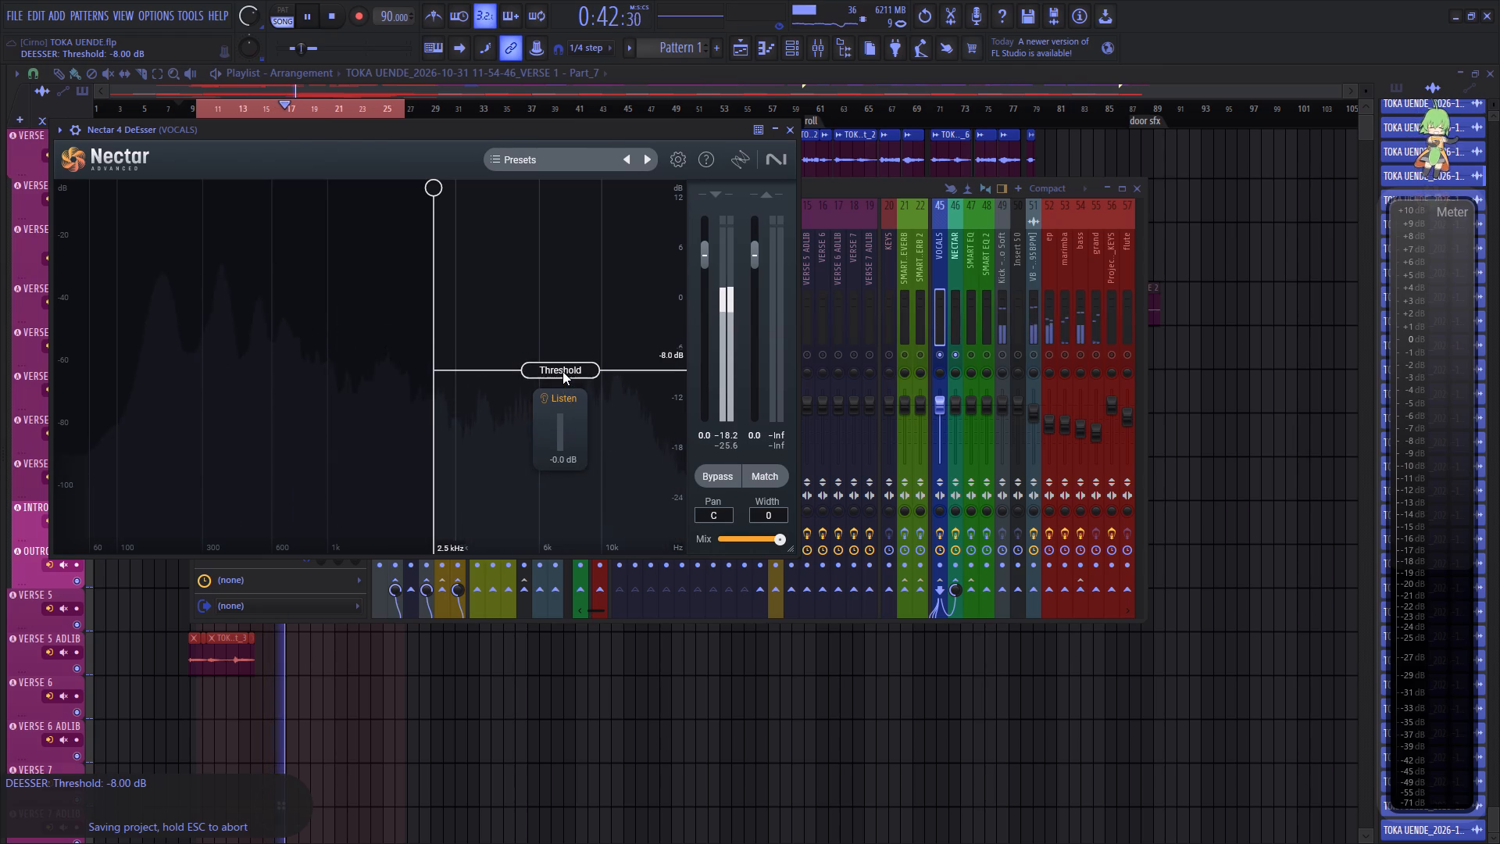
scroll(562, 371, up, 1)
scroll(562, 371, down, 1)
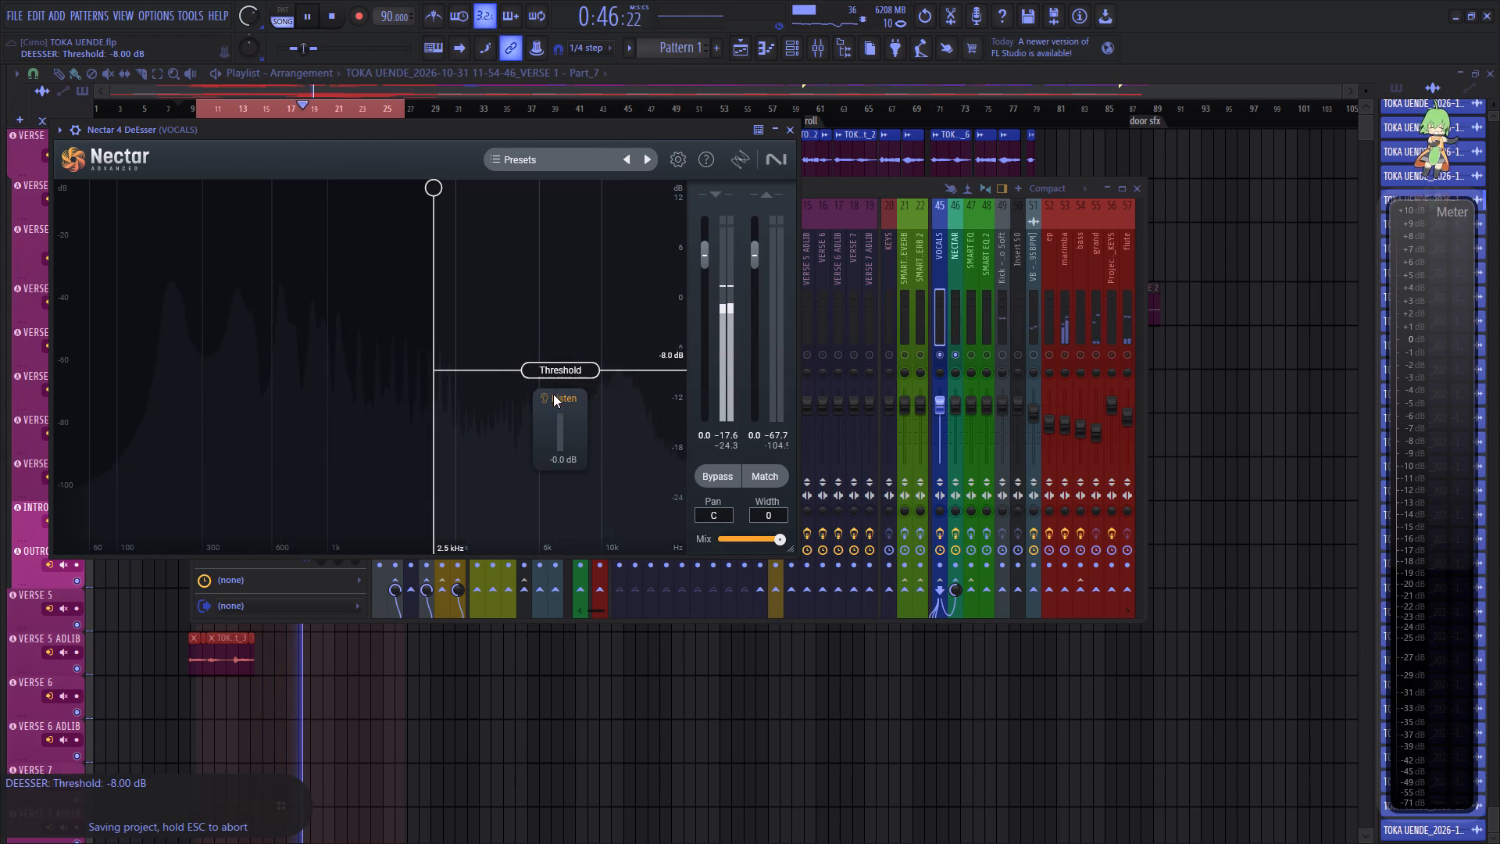
click(559, 397)
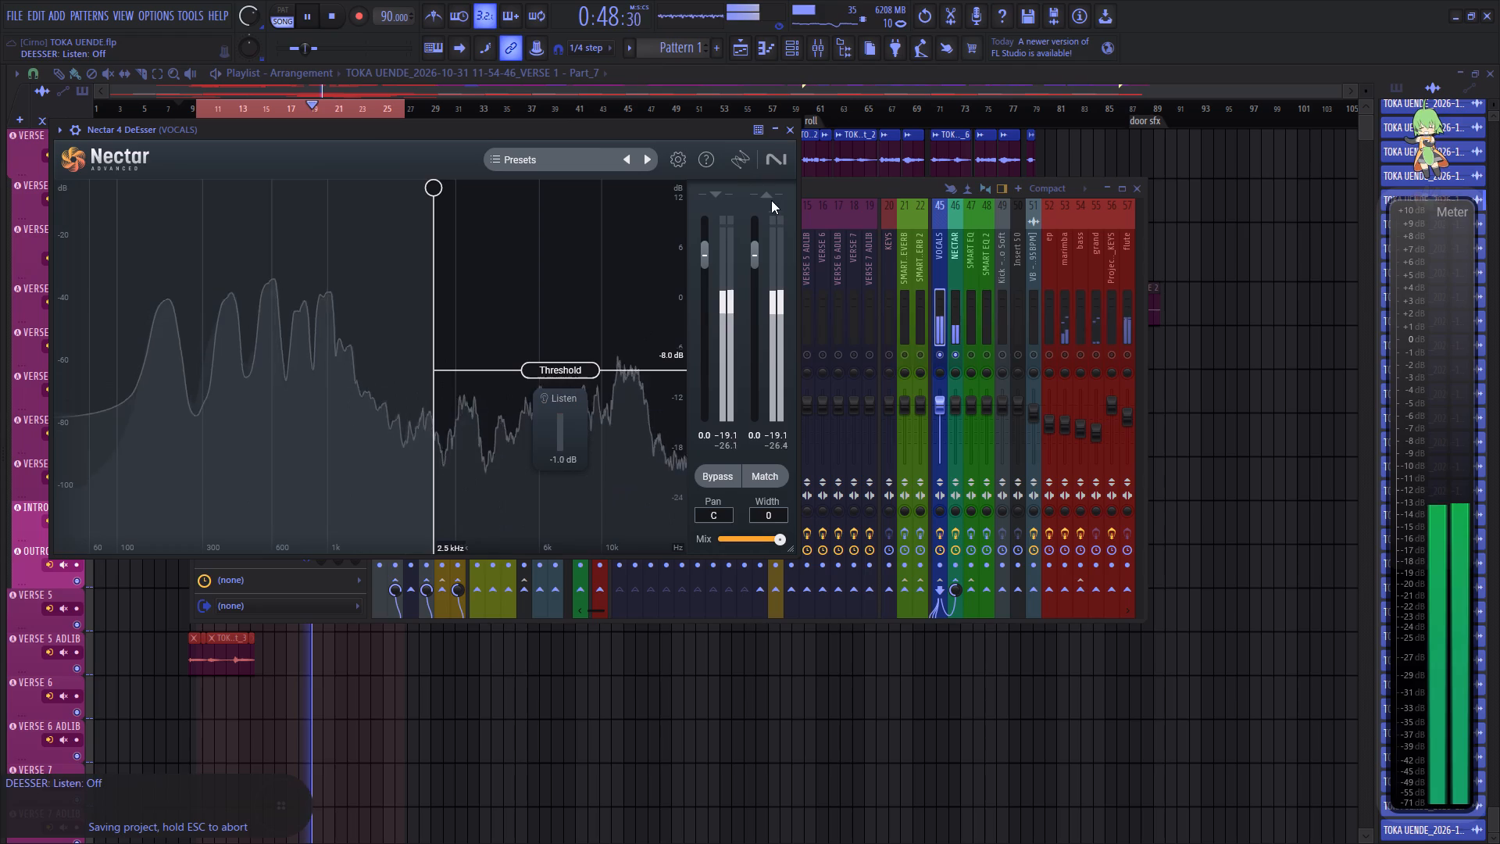
click(791, 131)
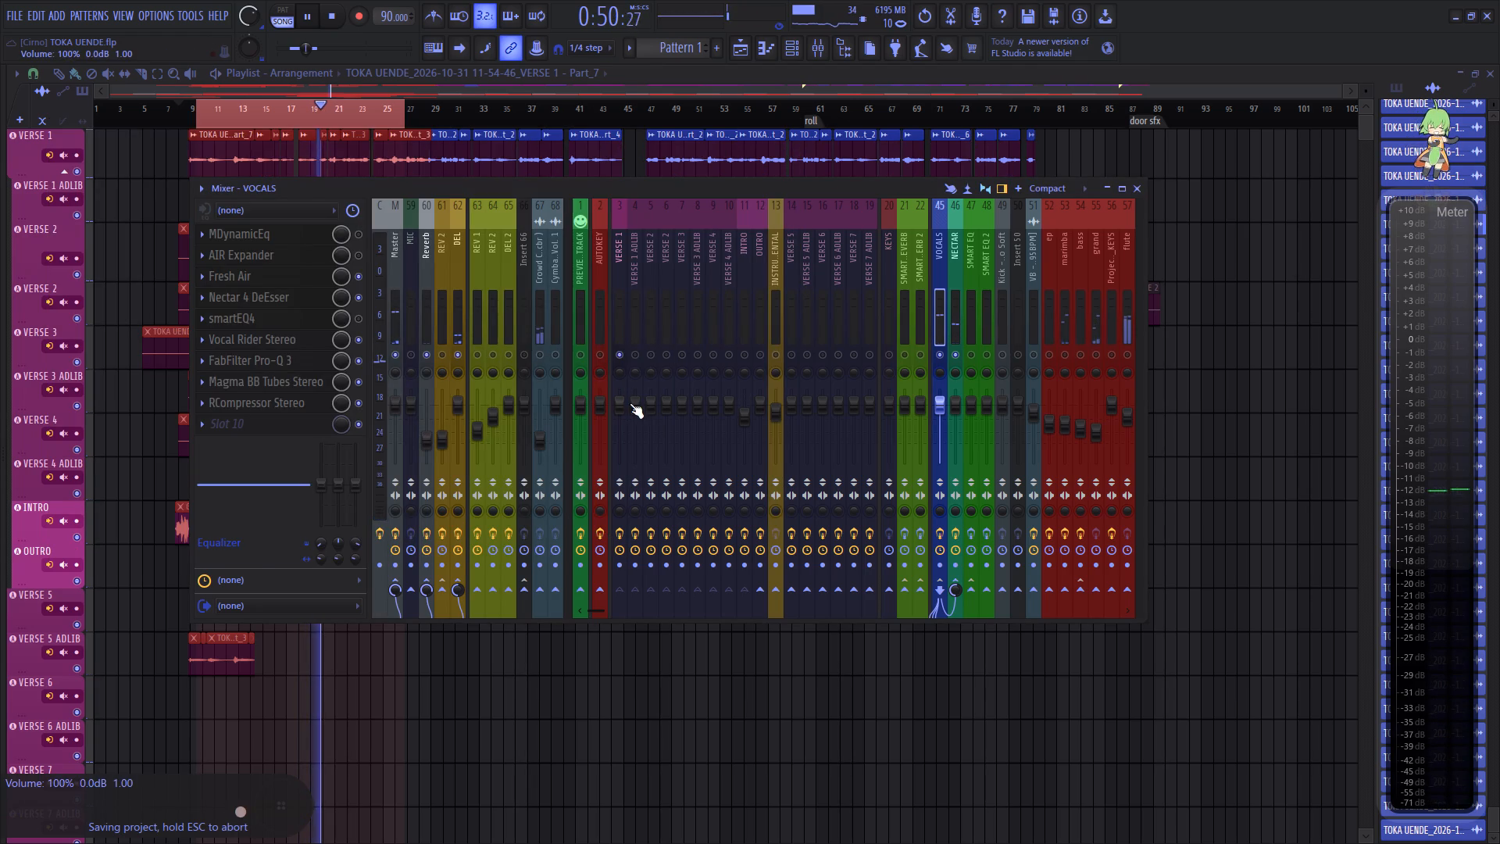
Reset the Reverb track's volume fader and disable its Fruity Limiter.
right_click(426, 443)
click(475, 452)
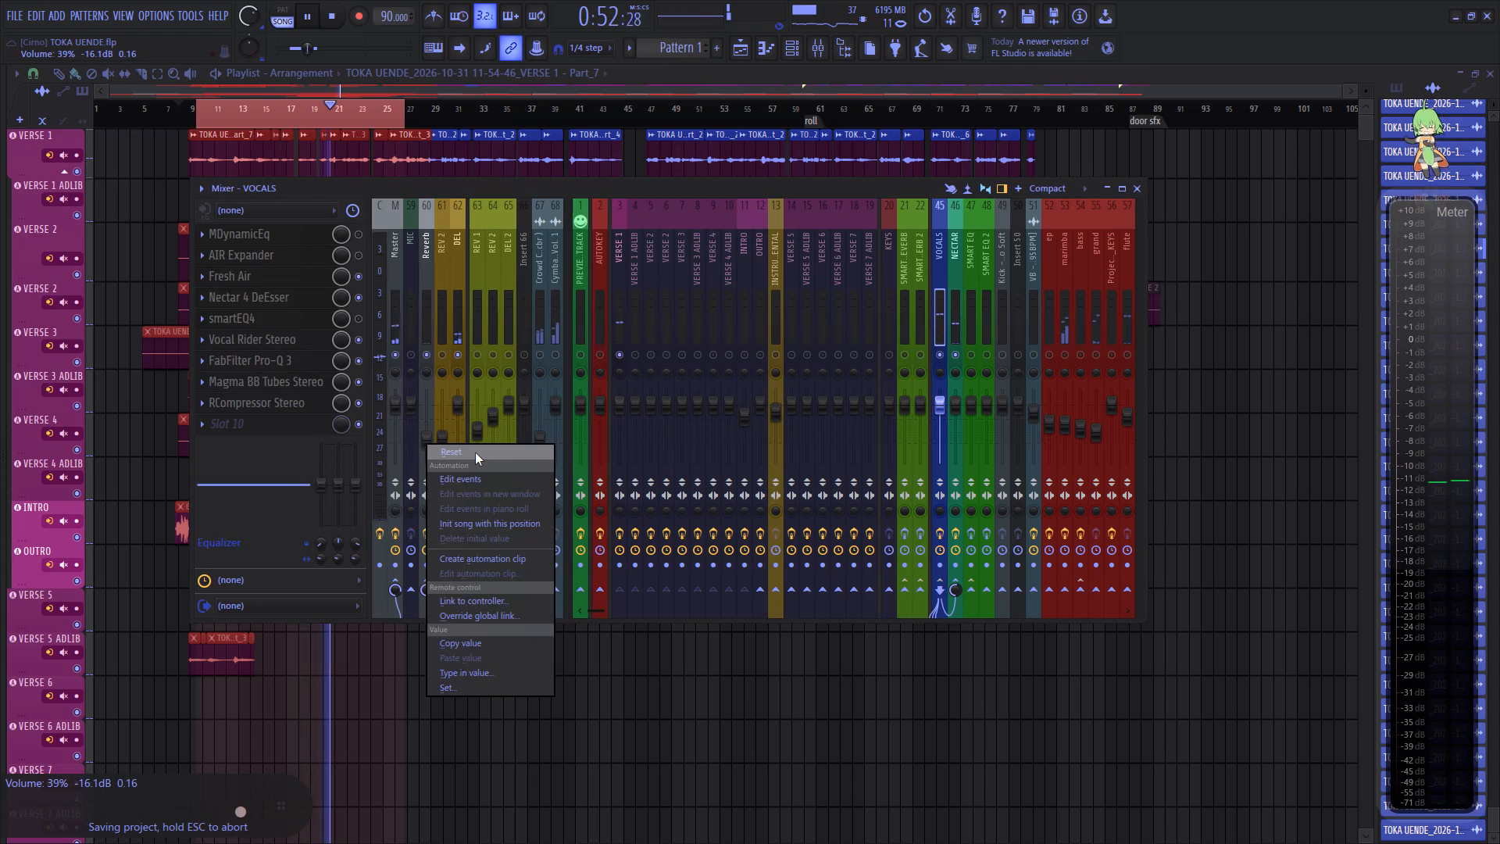
click(426, 324)
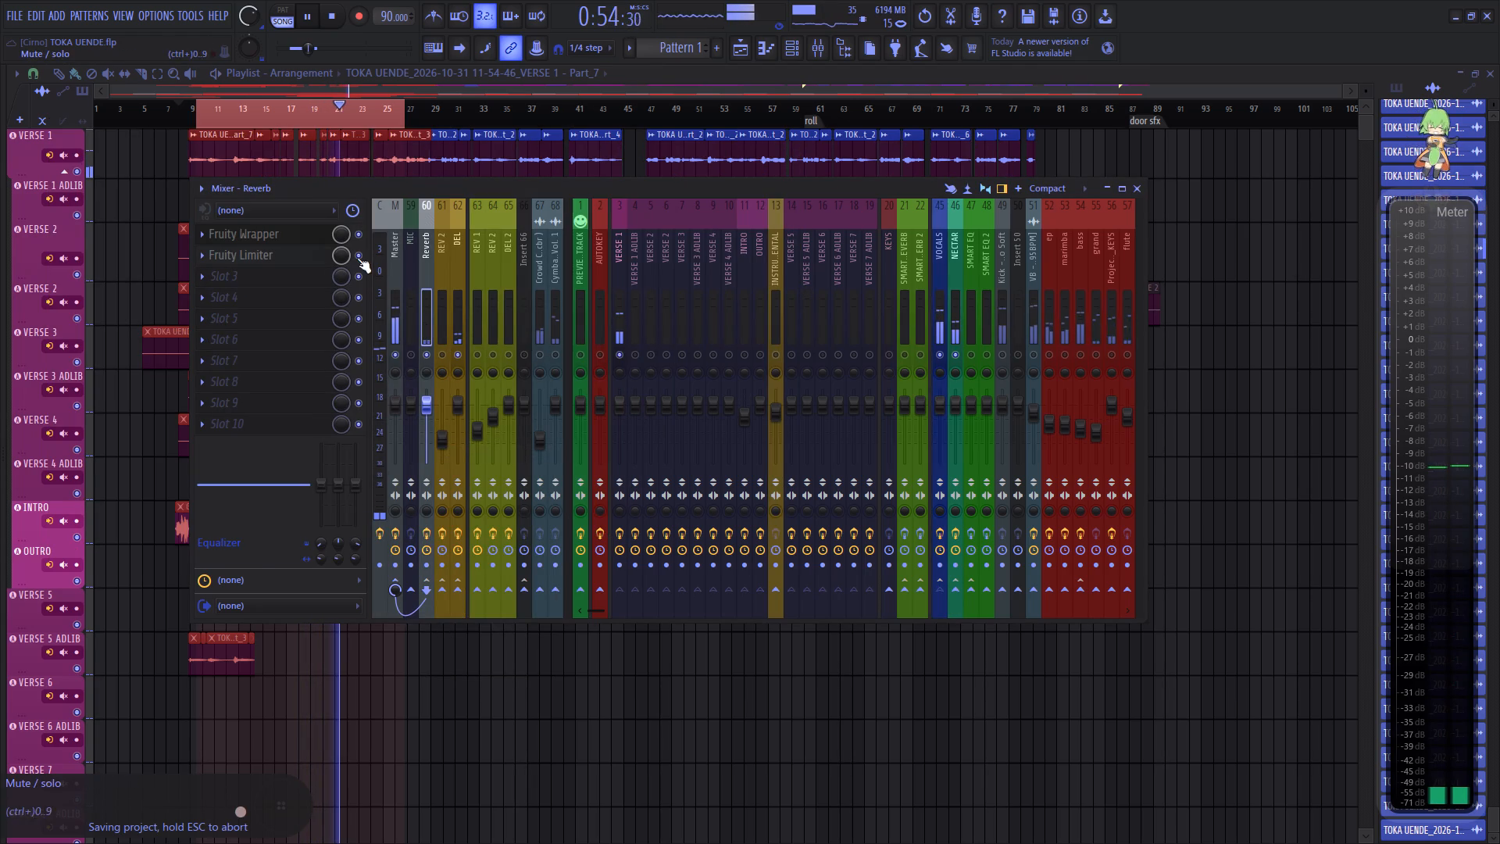
click(357, 258)
Replace the Fruity Wrapper on the Reverb track with the Waves RVerb Stereo plugin.
click(205, 230)
click(242, 249)
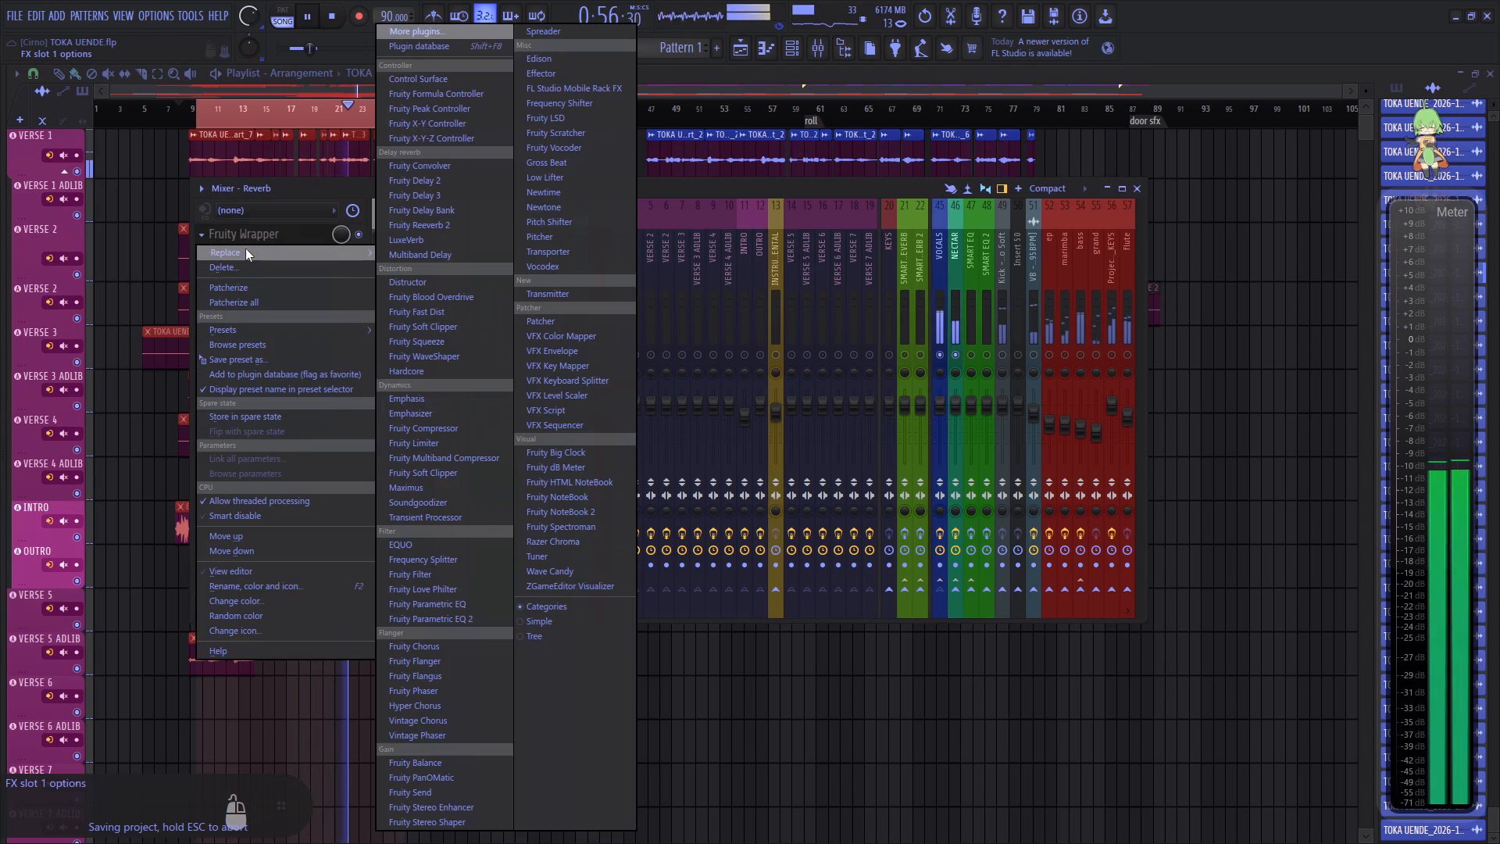
click(440, 34)
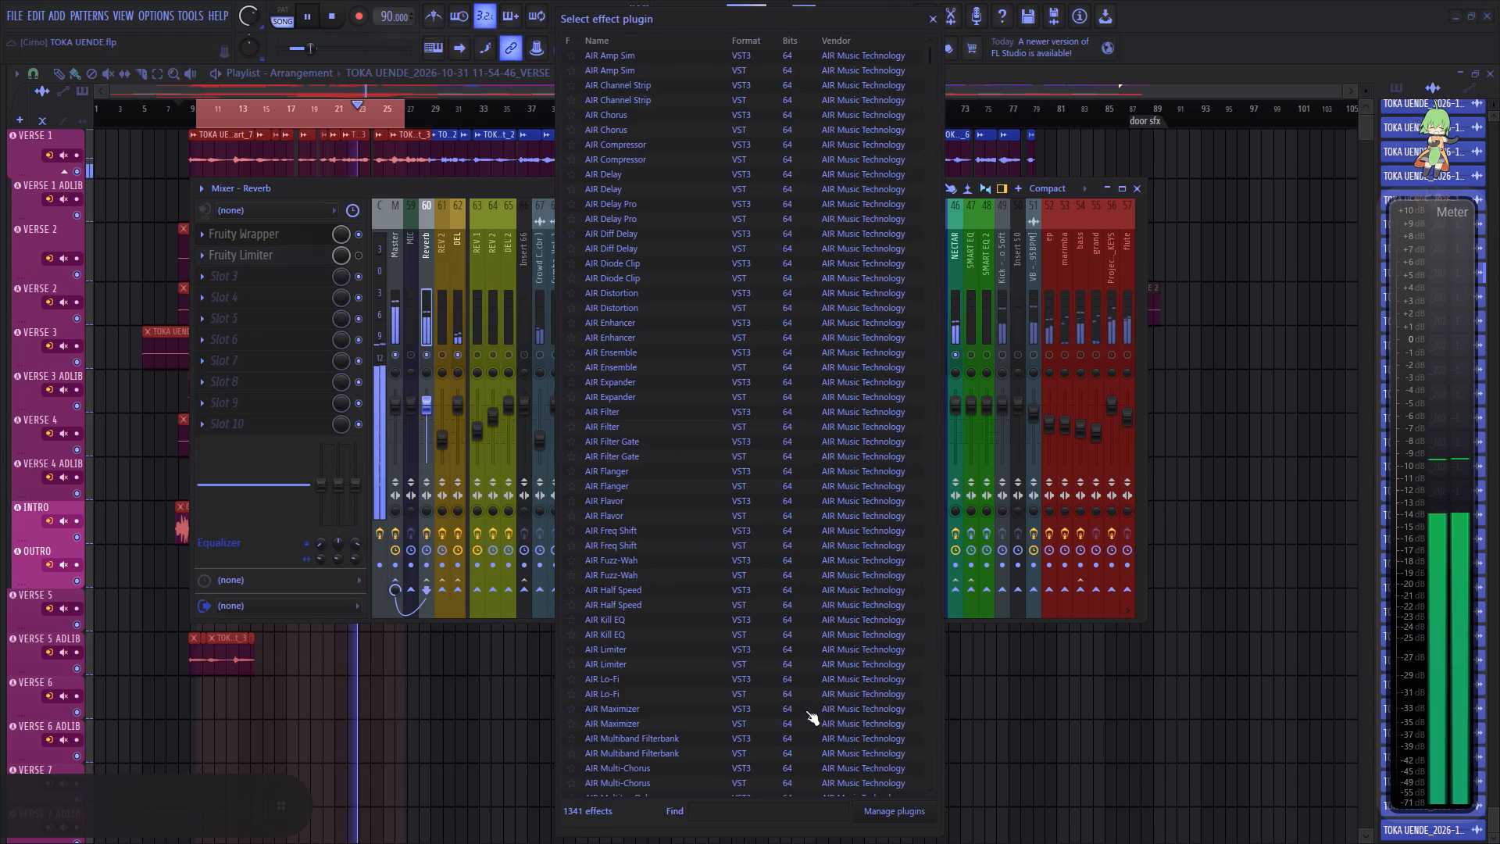
click(792, 810)
key(r)
key(v)
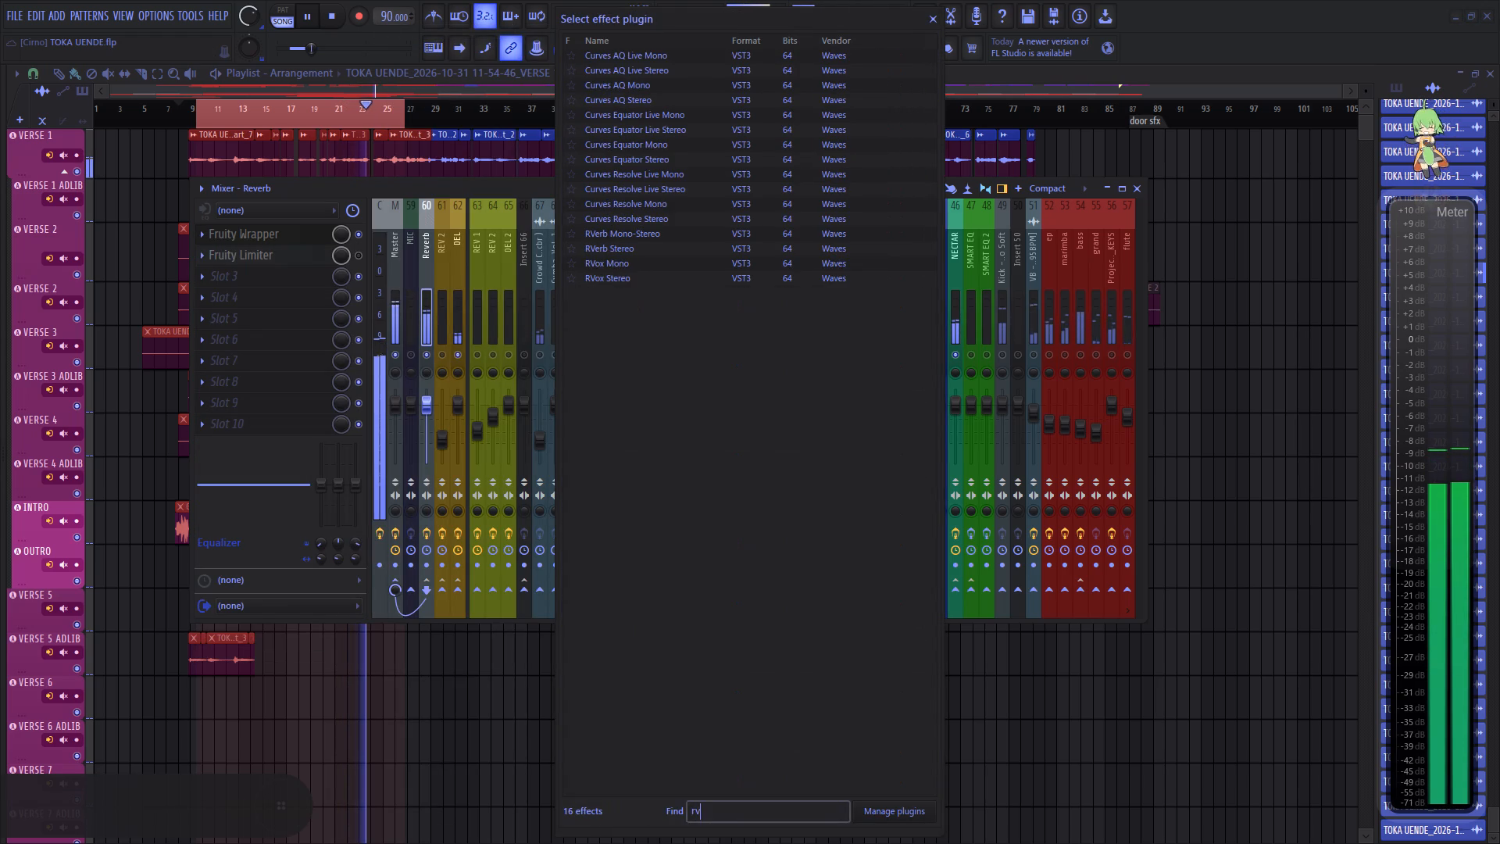
key(e)
key(r)
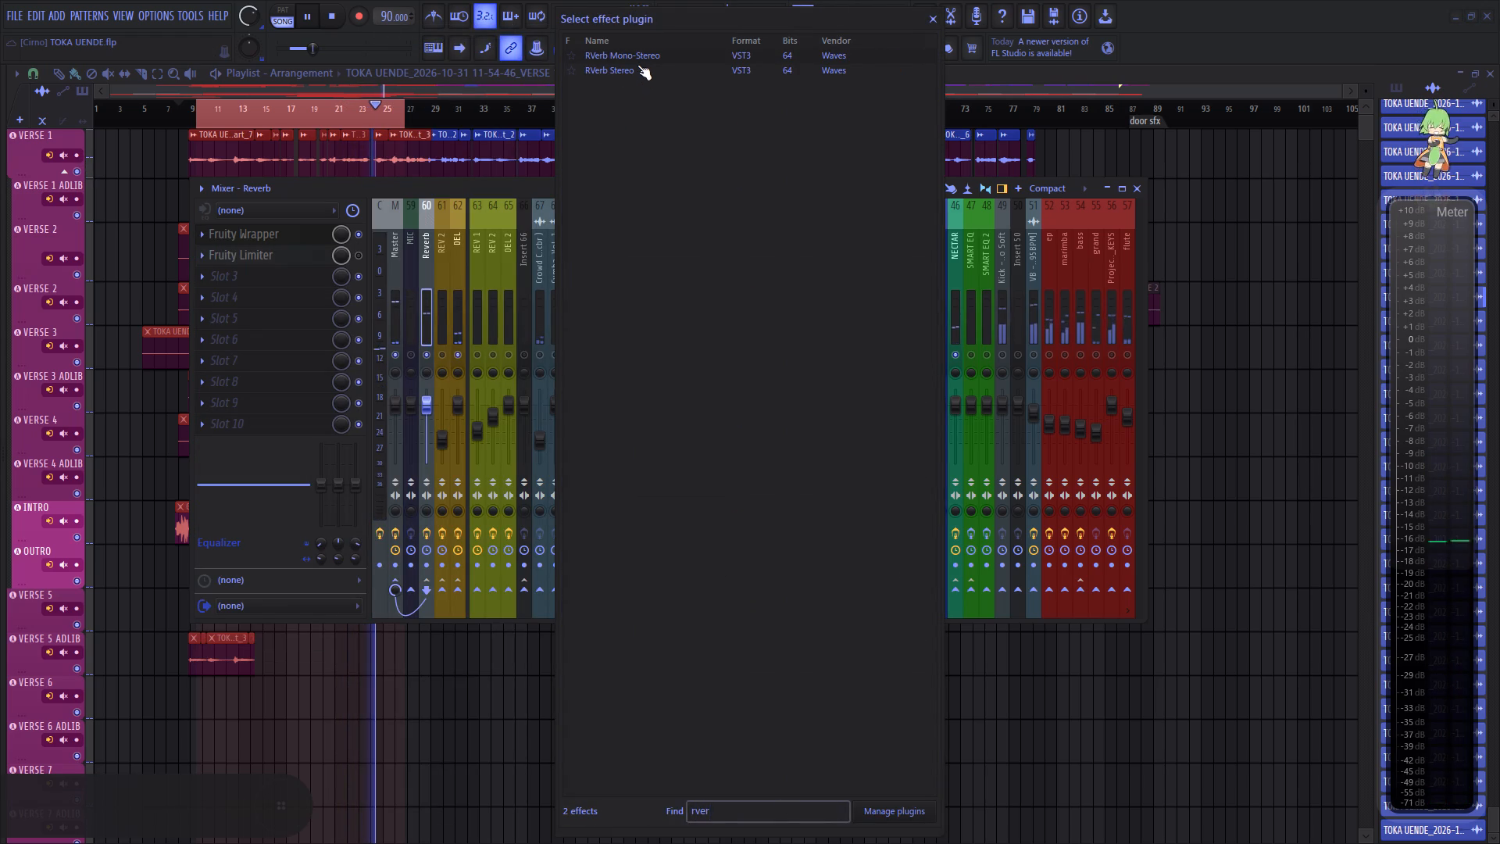
double_click(637, 73)
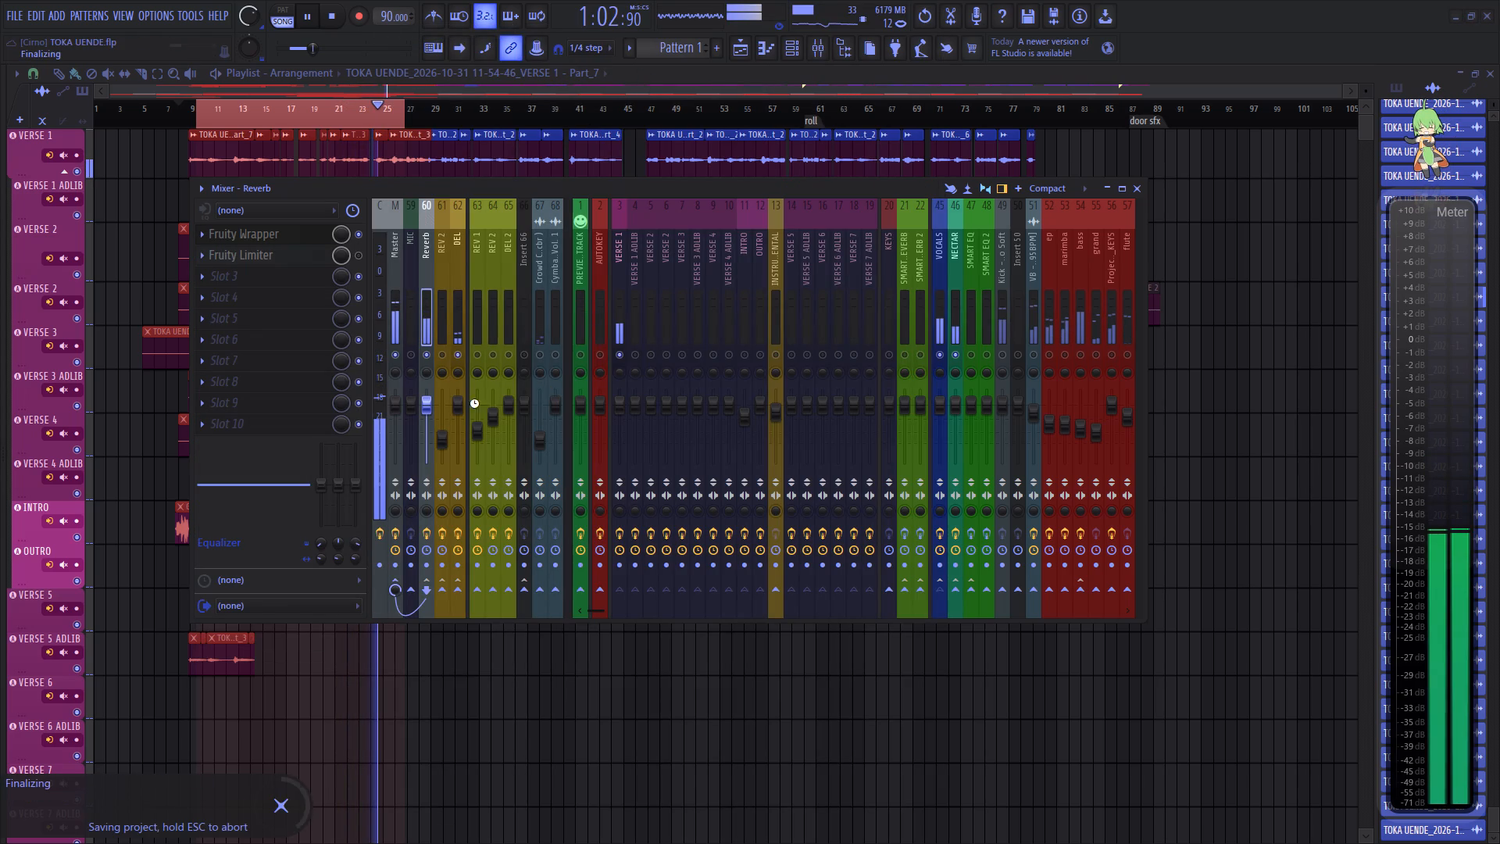
Raise the RVerb pre-delay on the Reverb track to 32.1 ms.
scroll(251, 508, up, 3)
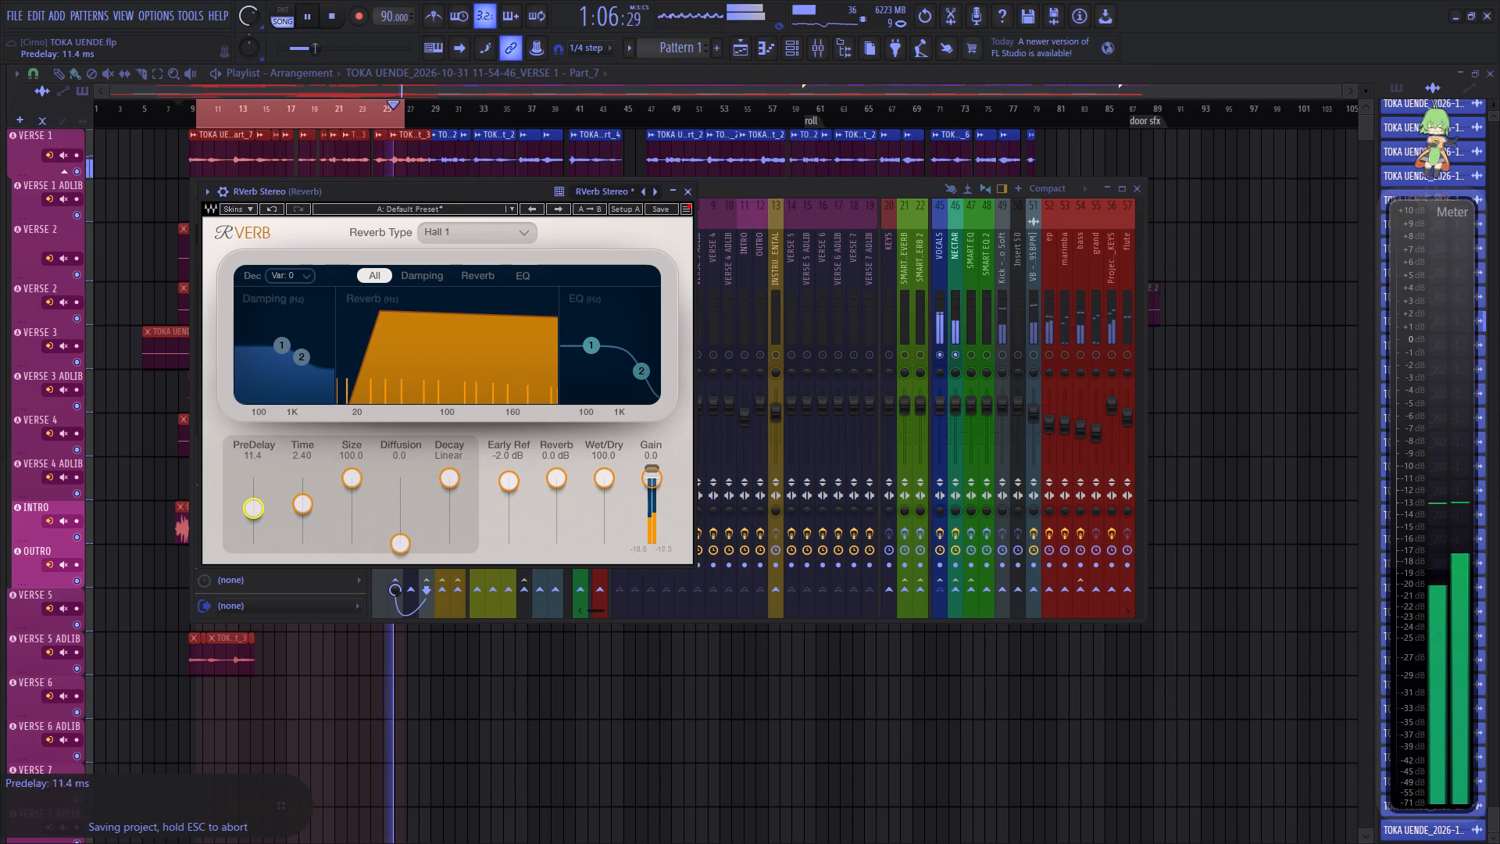
scroll(251, 508, up, 7)
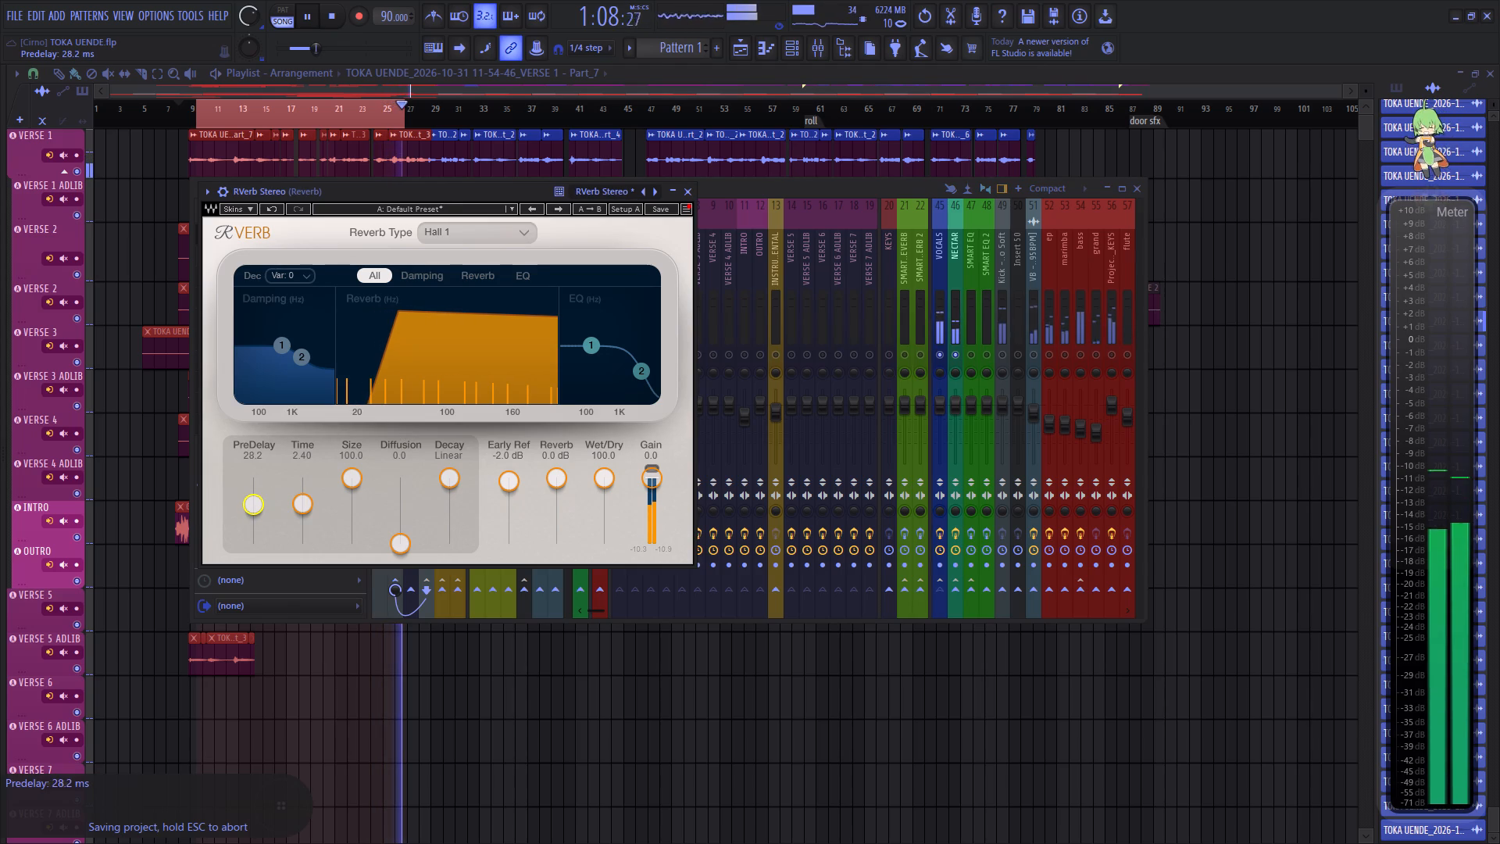
scroll(255, 502, up, 2)
In RVerb's EQ, cut the low band's gain to -23.2 dB and raise its frequency.
click(522, 277)
click(342, 344)
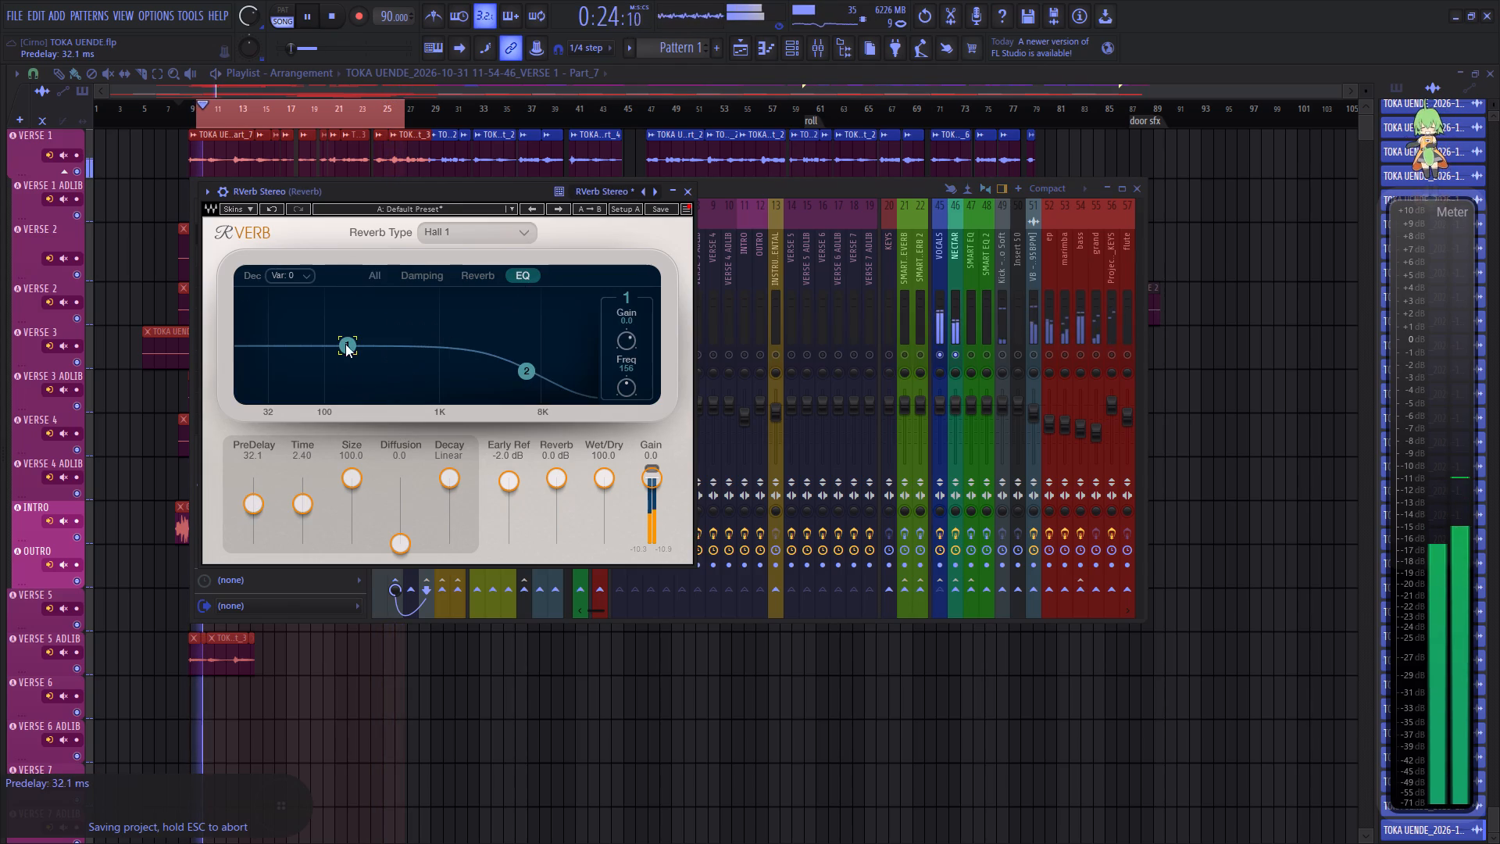
drag(624, 342, 653, 809)
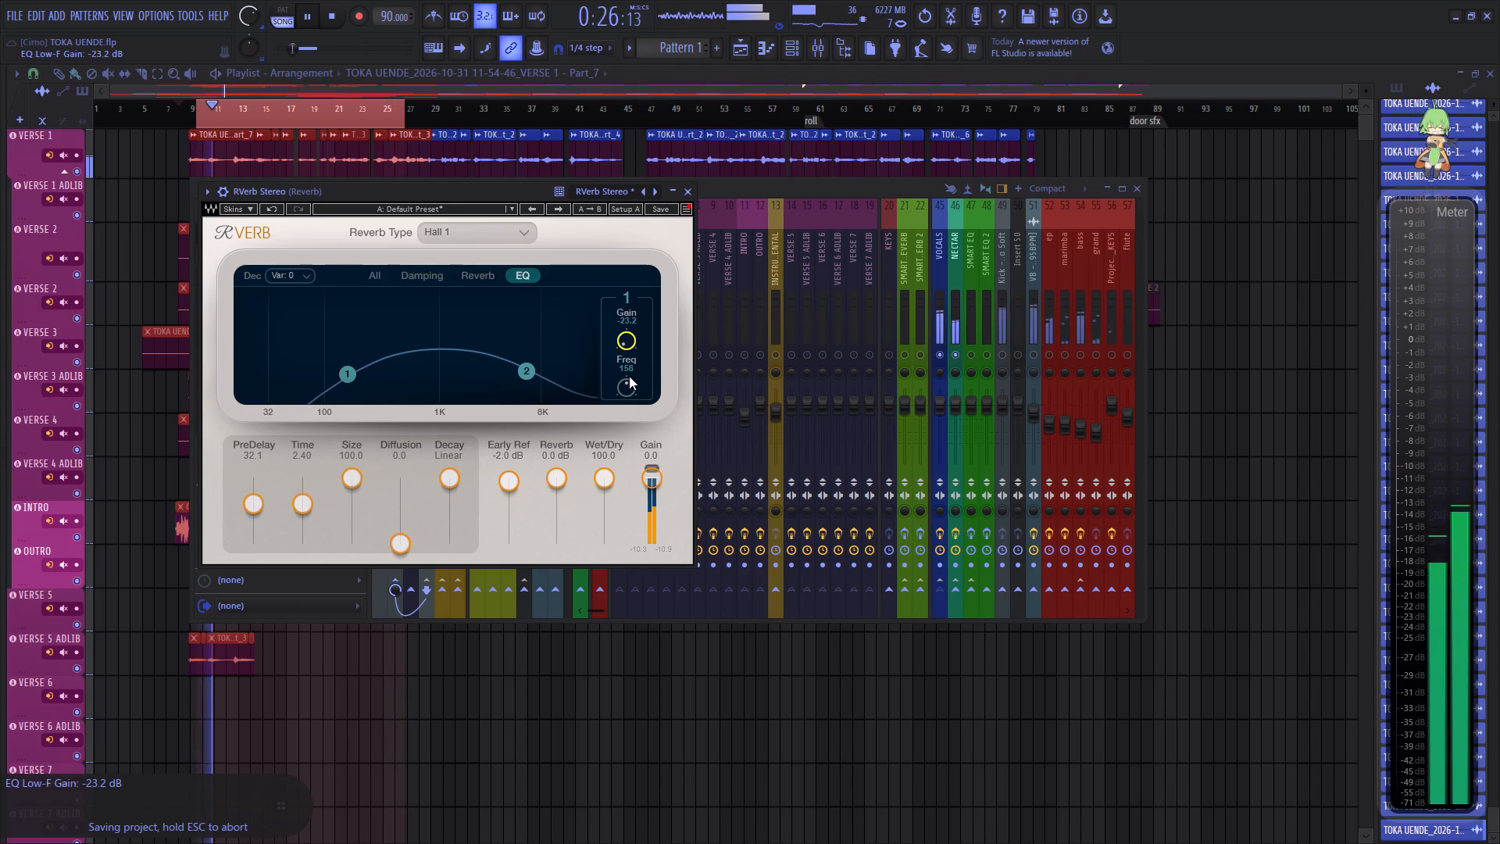
scroll(627, 385, up, 7)
Set the gain of RVerb's high EQ band to 0.1 dB and close the plugin.
click(529, 378)
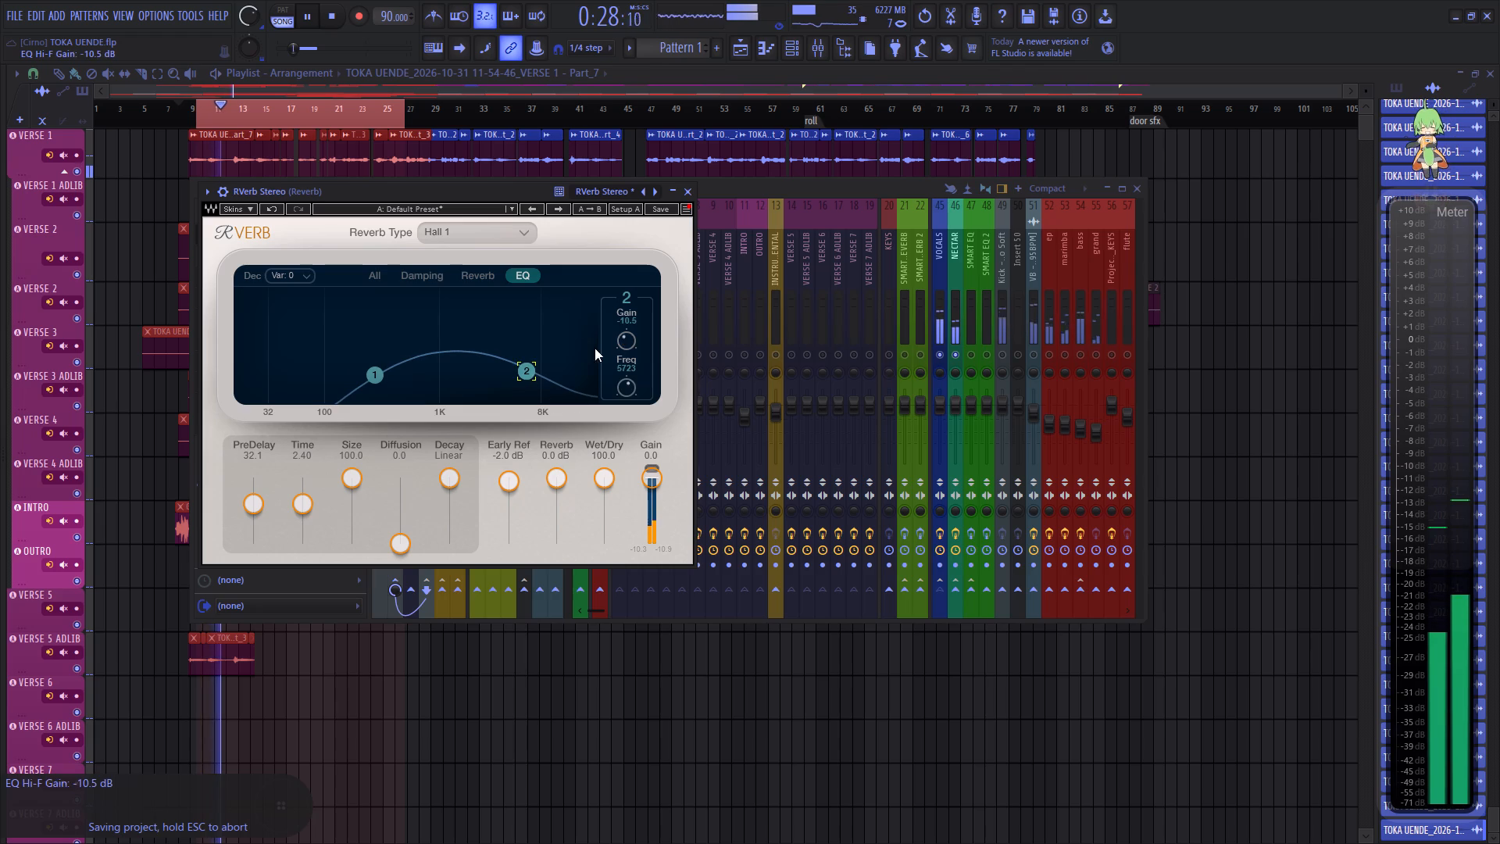
scroll(621, 336, up, 12)
scroll(621, 336, down, 2)
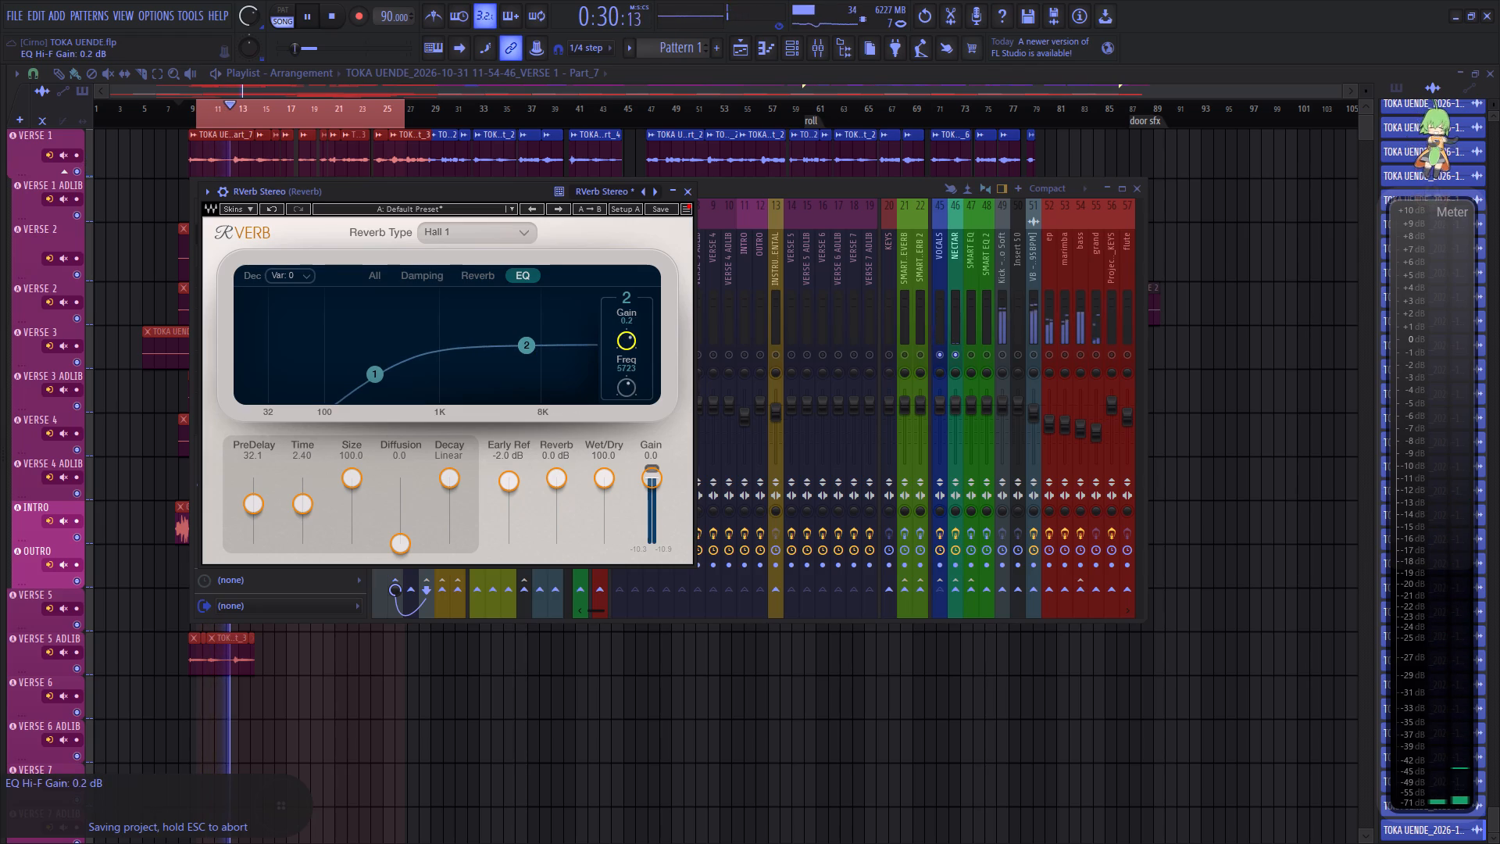
scroll(624, 340, down, 1)
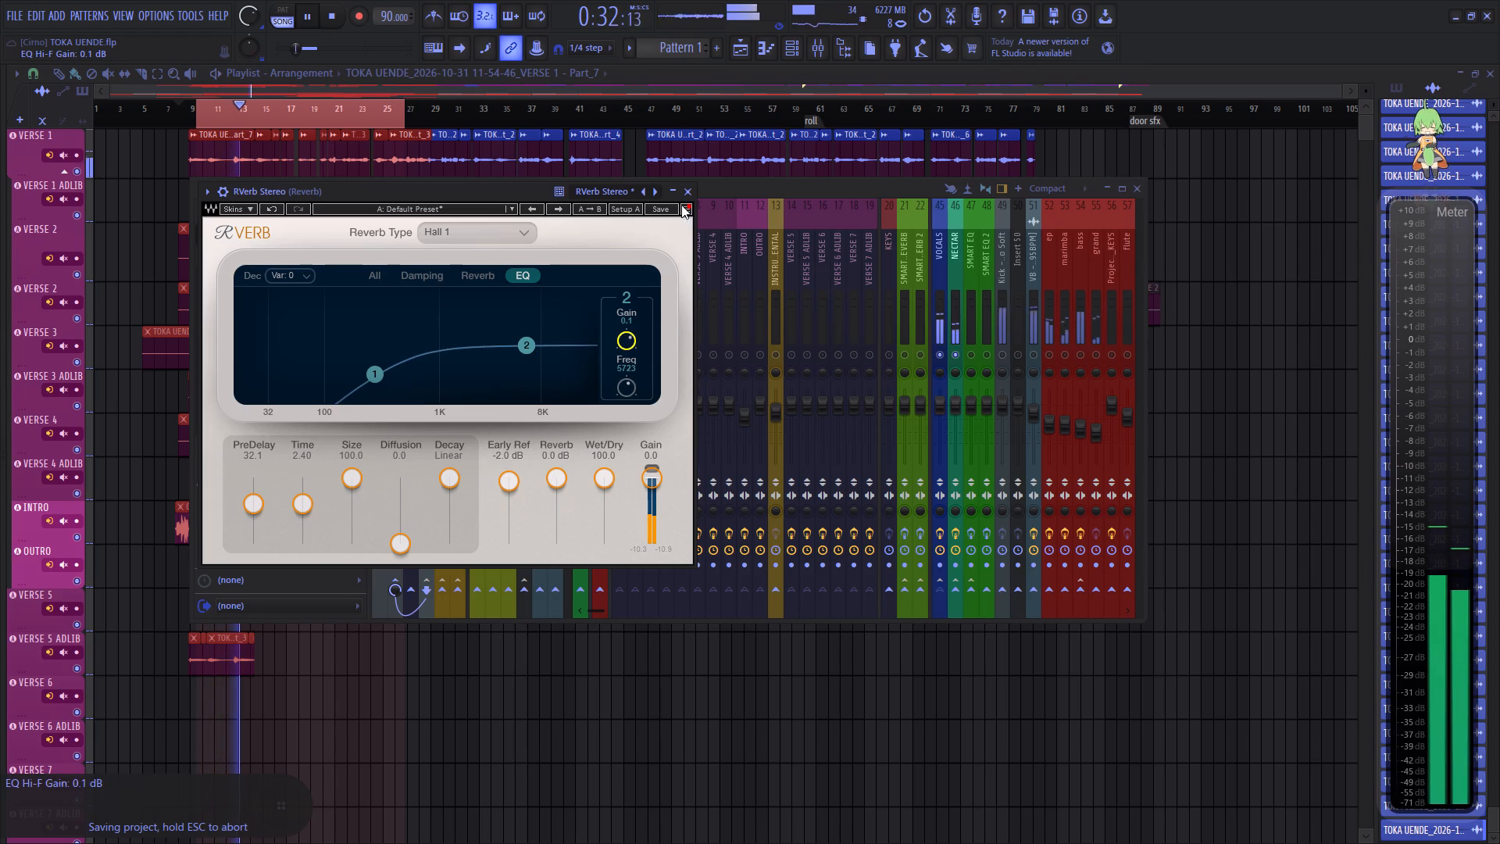
click(687, 187)
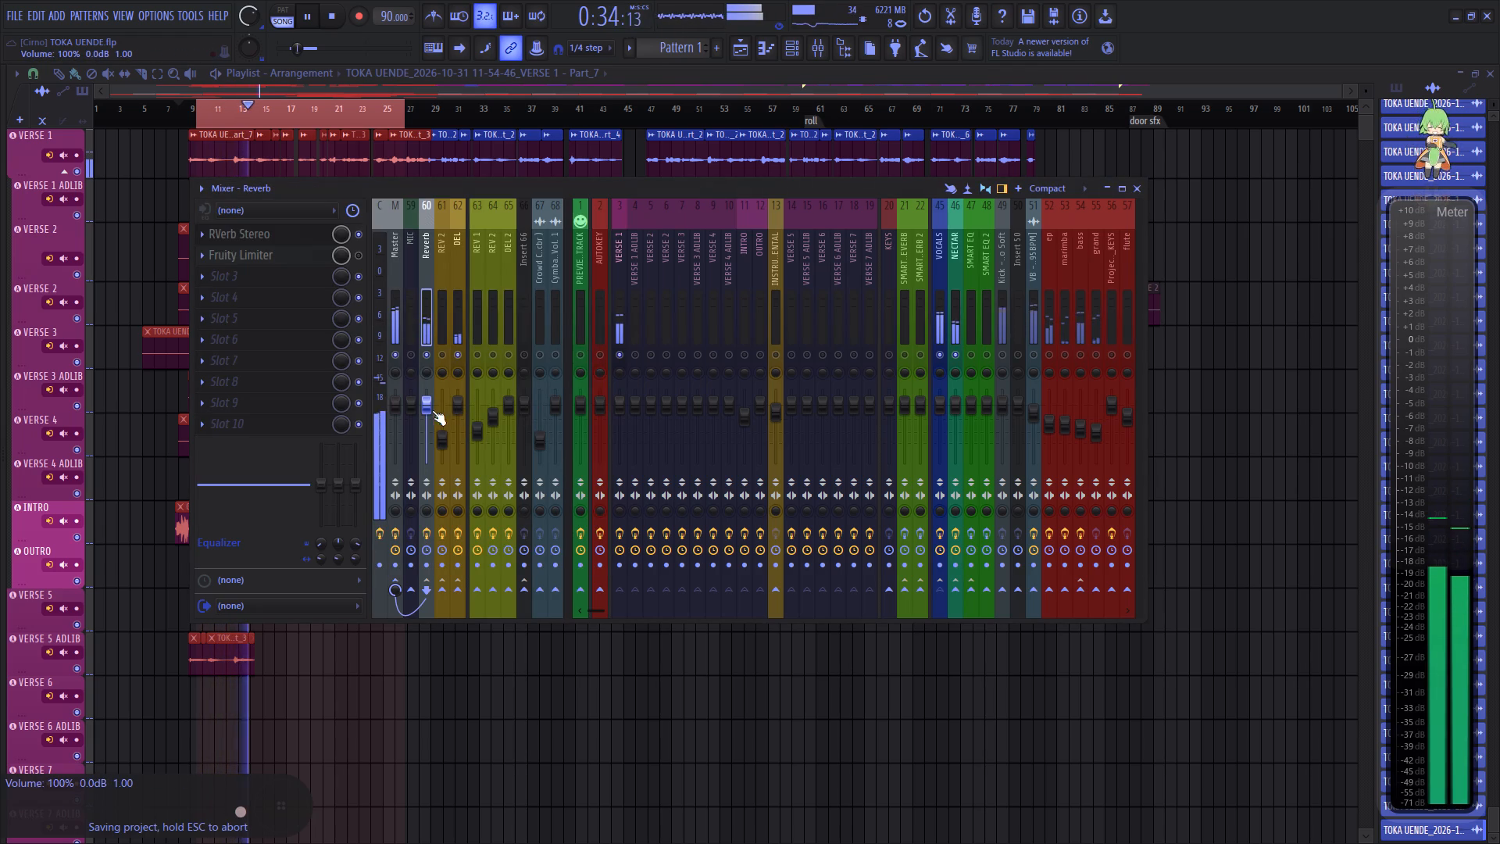
Set the Reverb track's volume to exactly -12 dB.
right_click(429, 409)
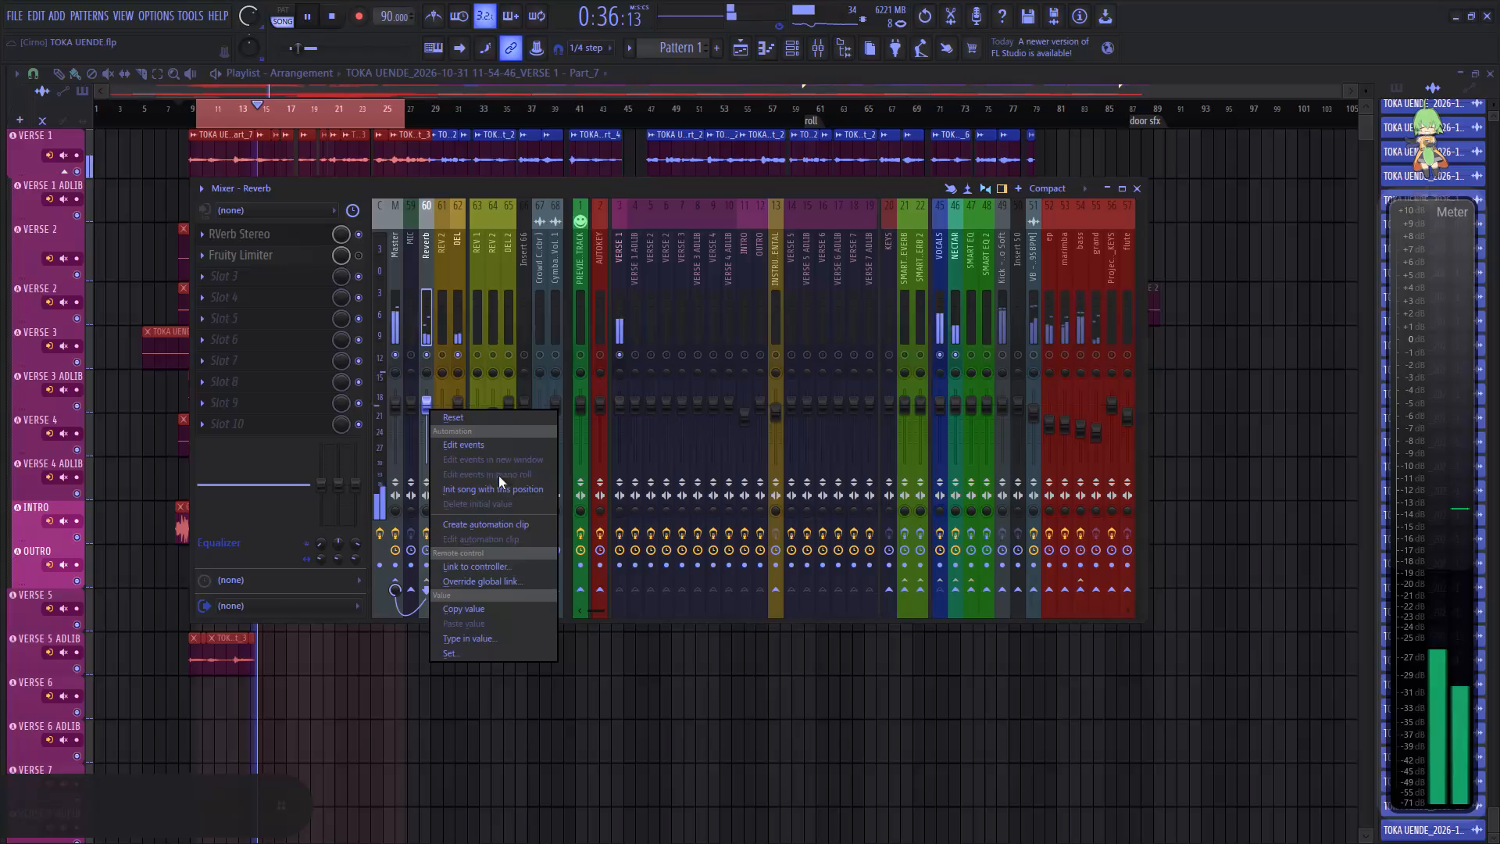
click(495, 635)
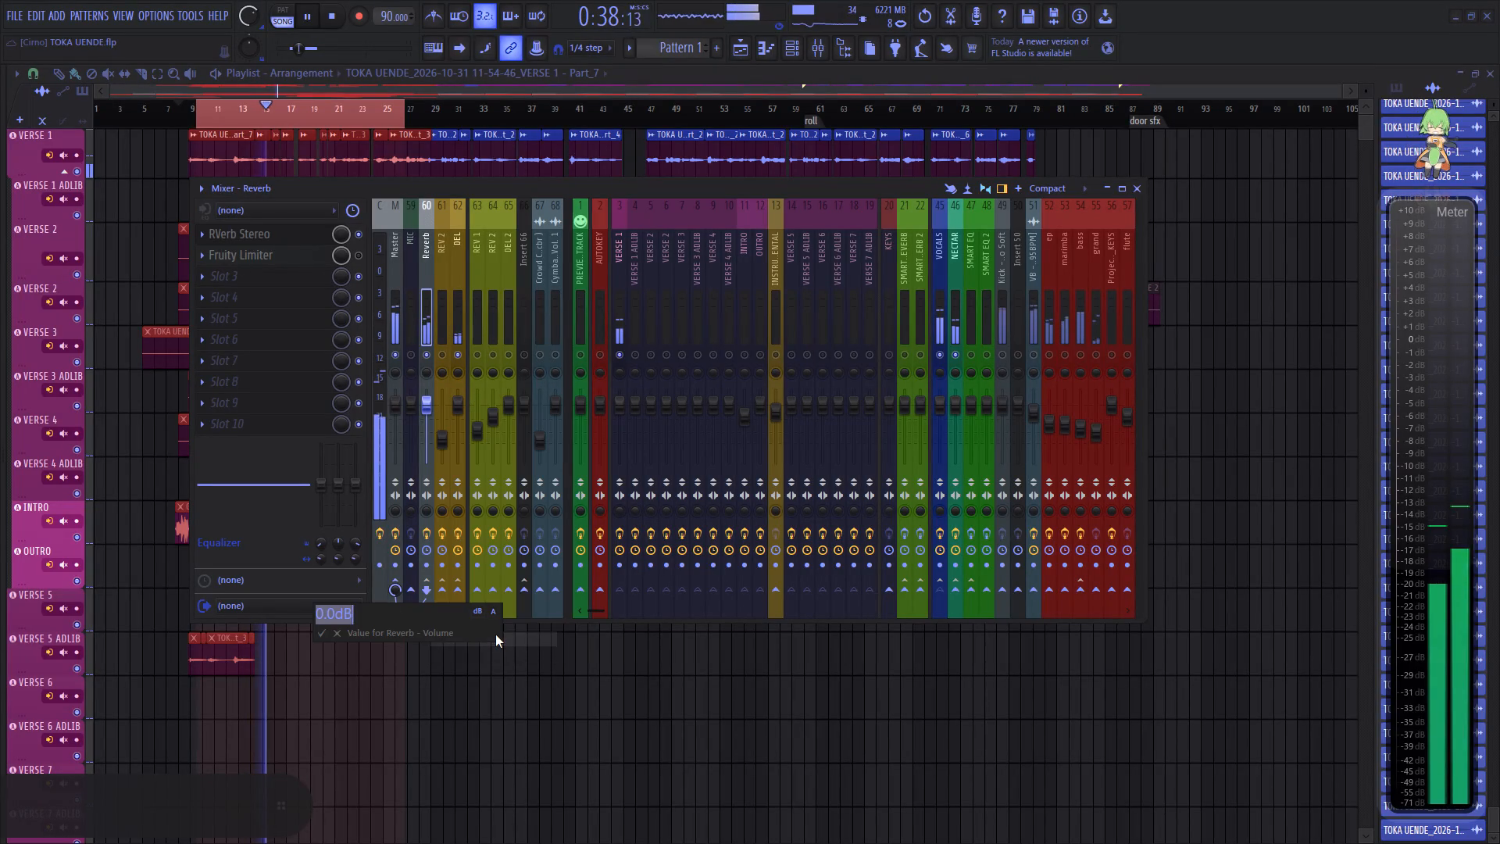
text(-12)
key(Return)
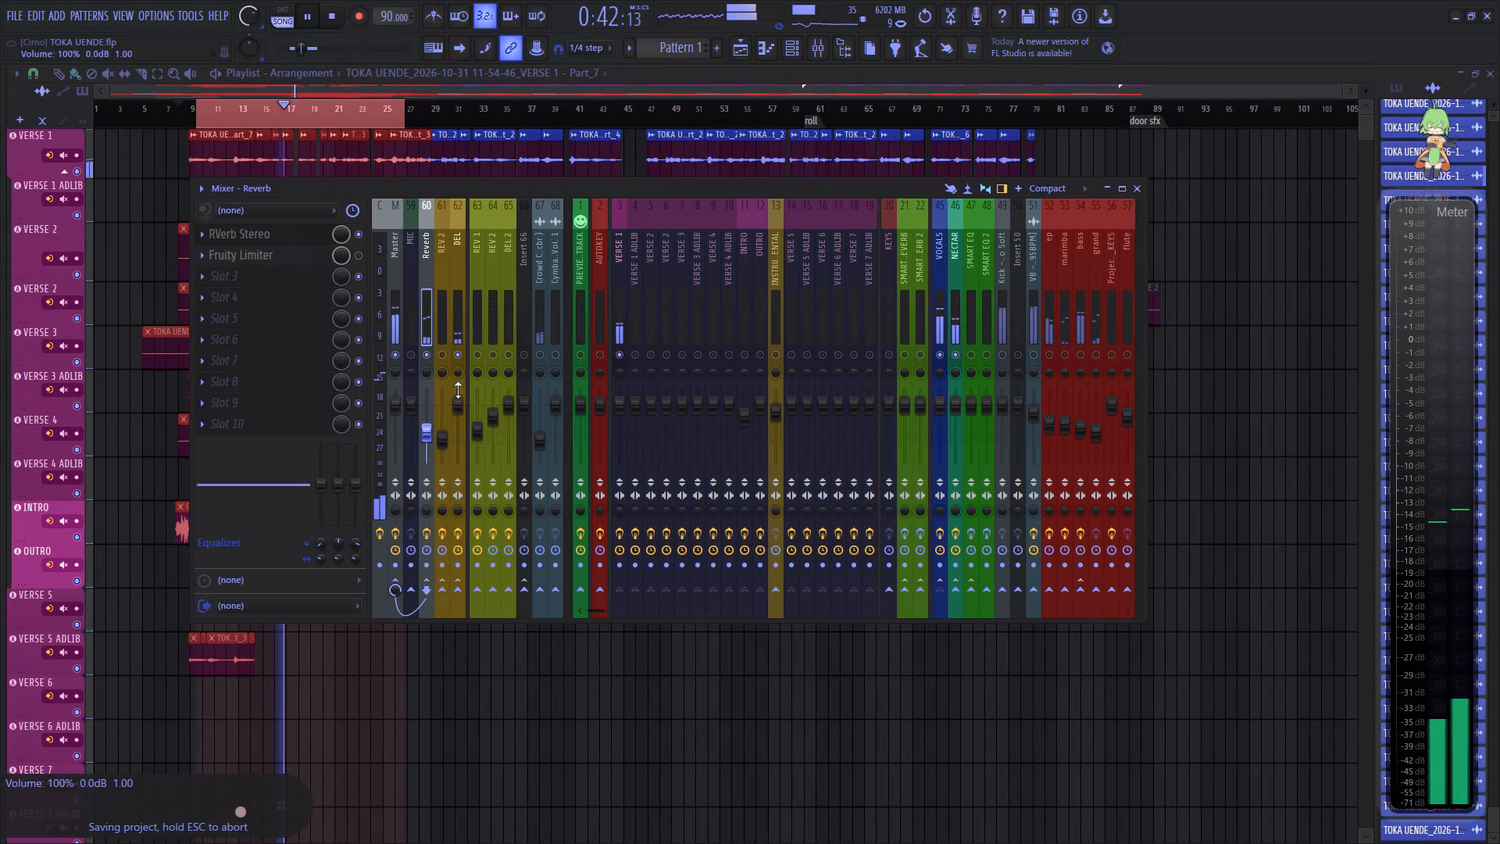
Inspect the Fruity Delay 3 settings on the DEL track, including the feedback cutoff.
click(456, 325)
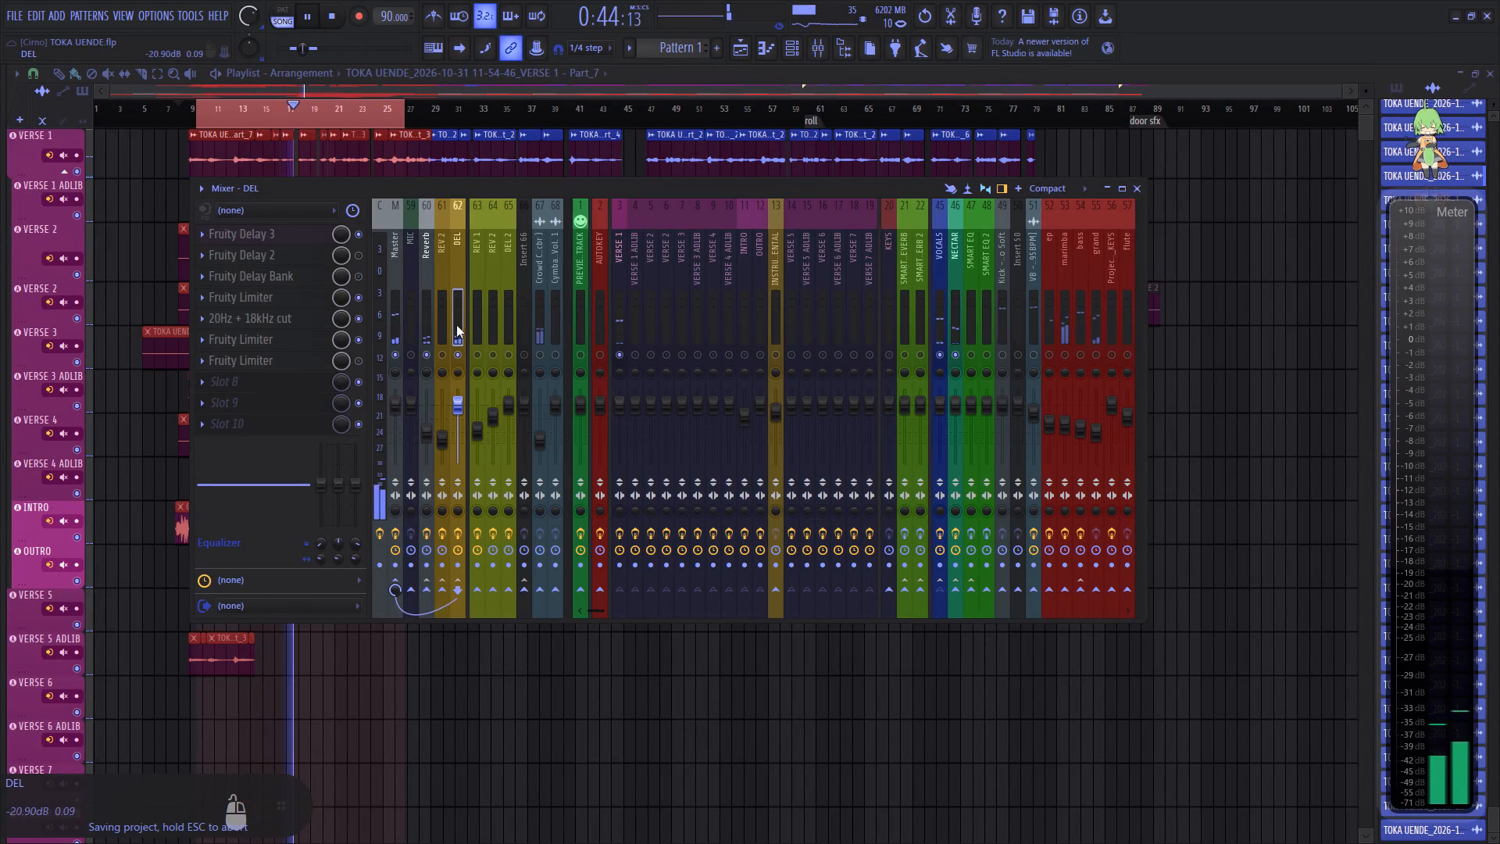
click(289, 240)
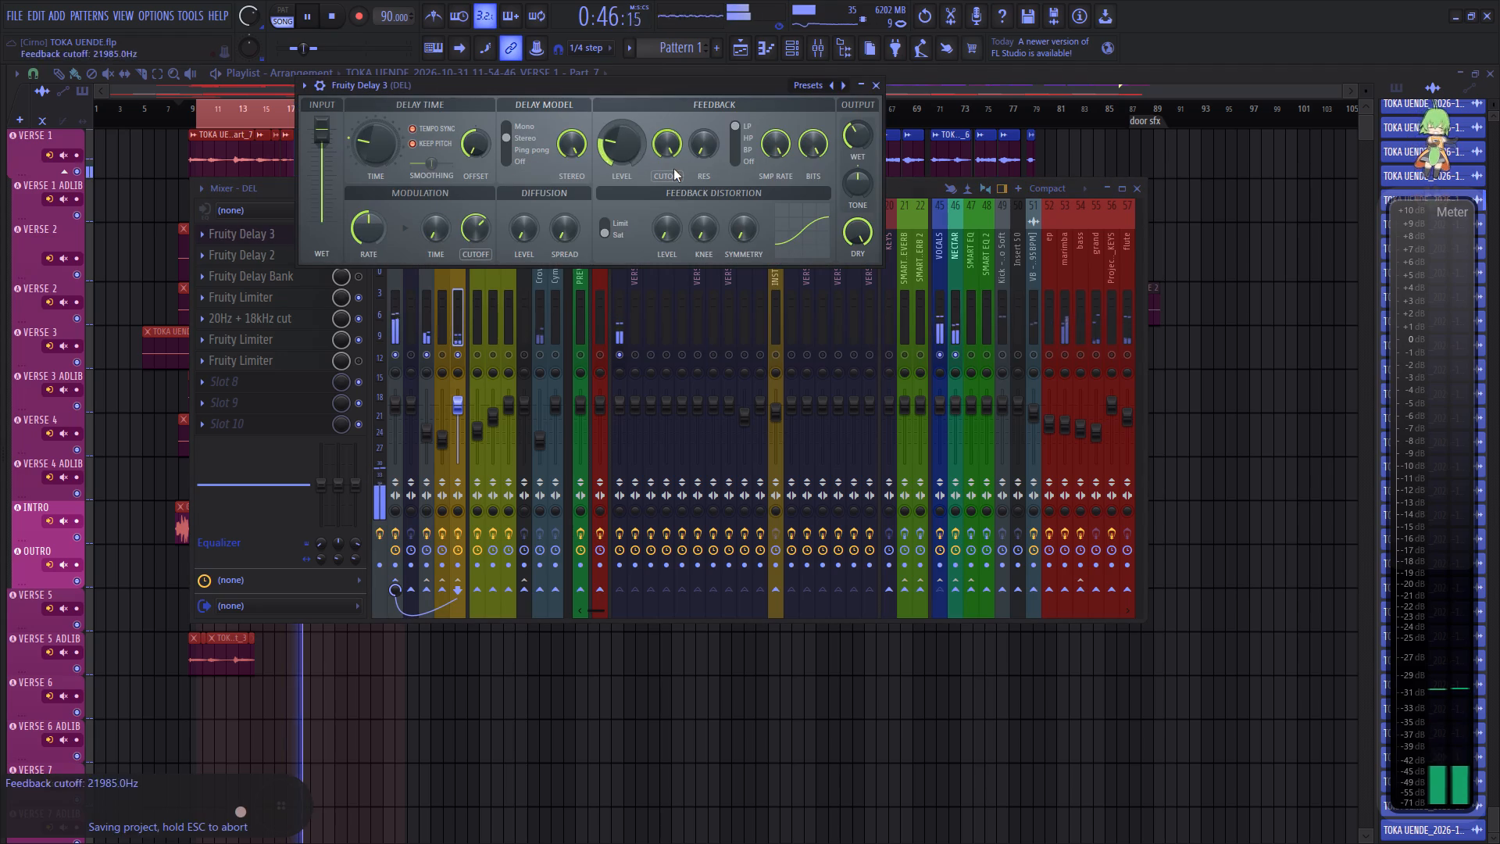
click(871, 86)
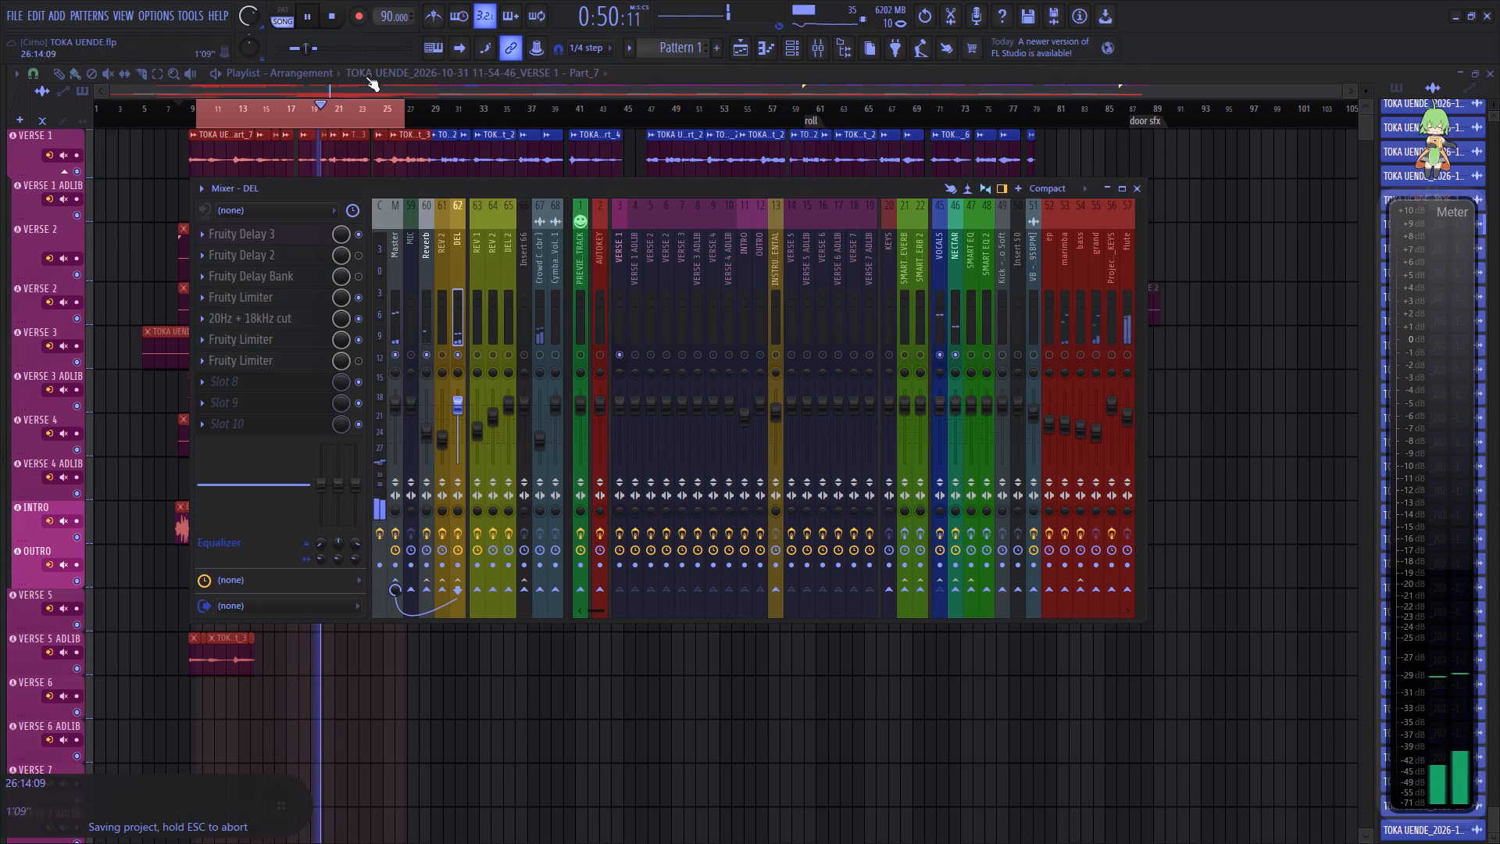
Lower the main volume to -10.9 dB.
scroll(253, 15, down, 8)
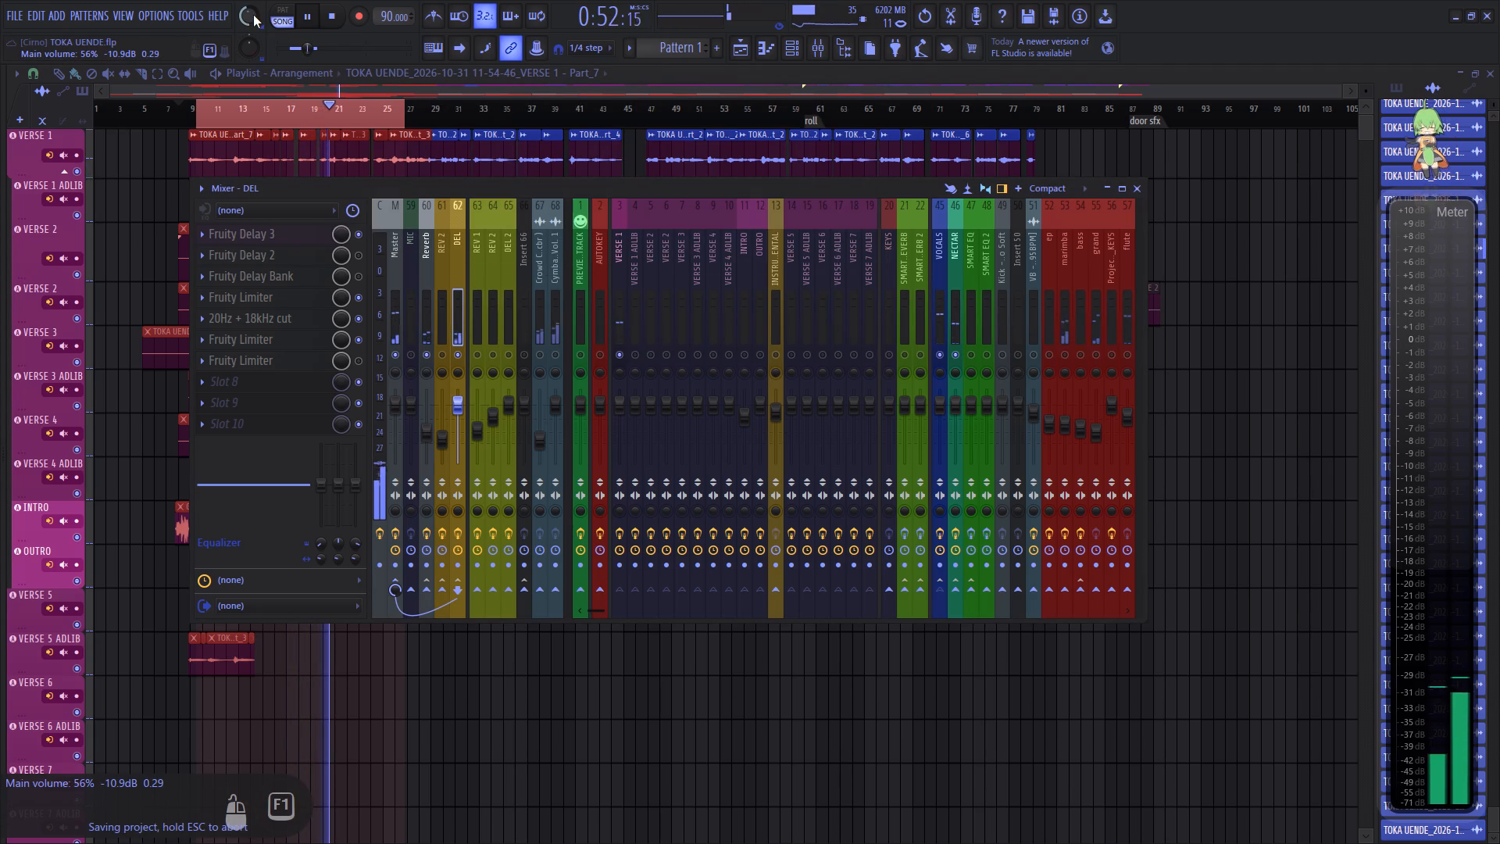
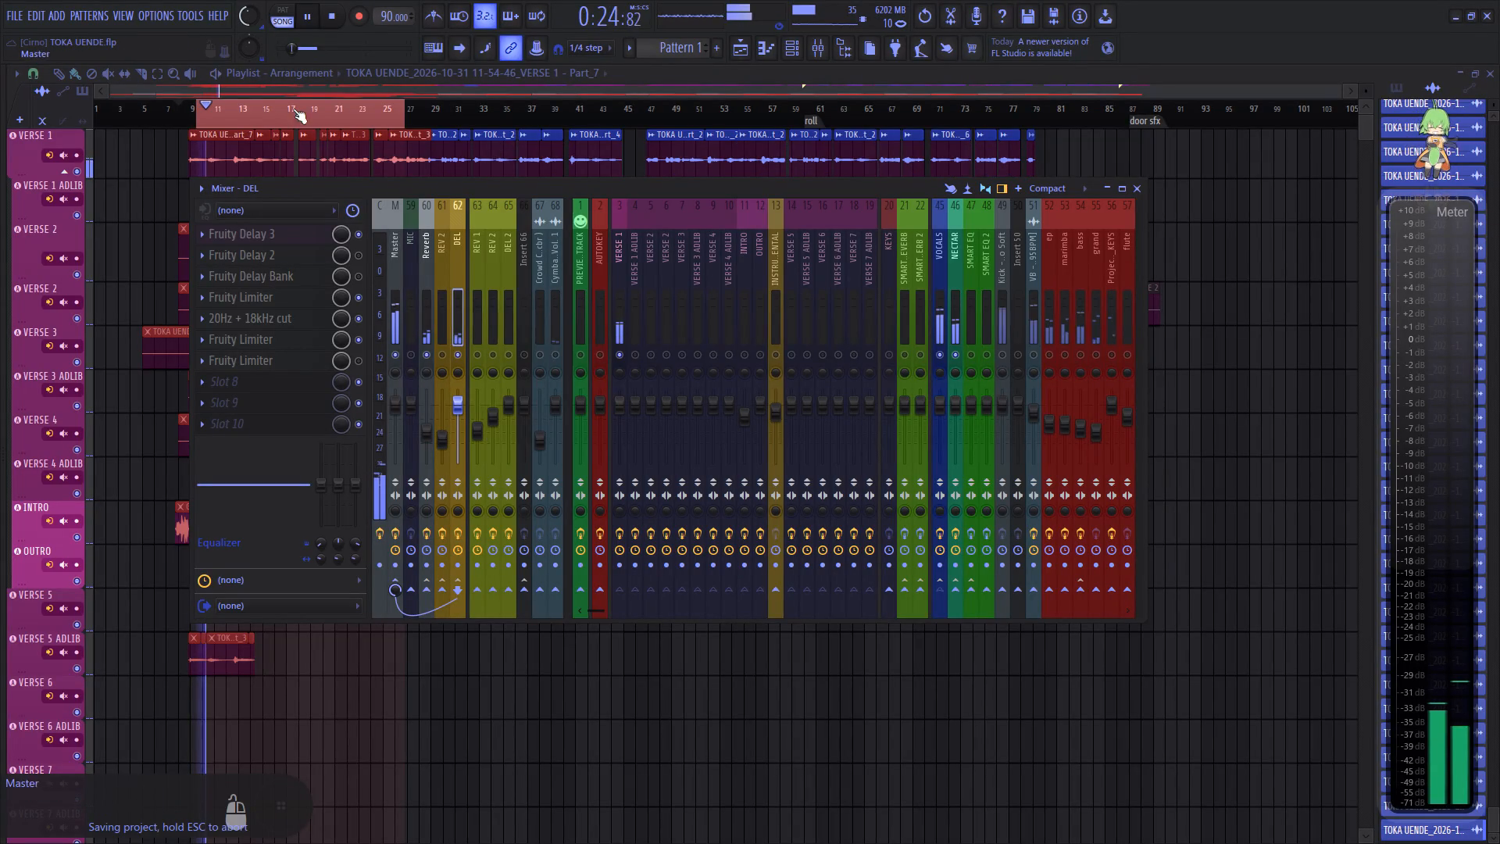
Save the TOKA UENDE project under its existing file name.
click(18, 13)
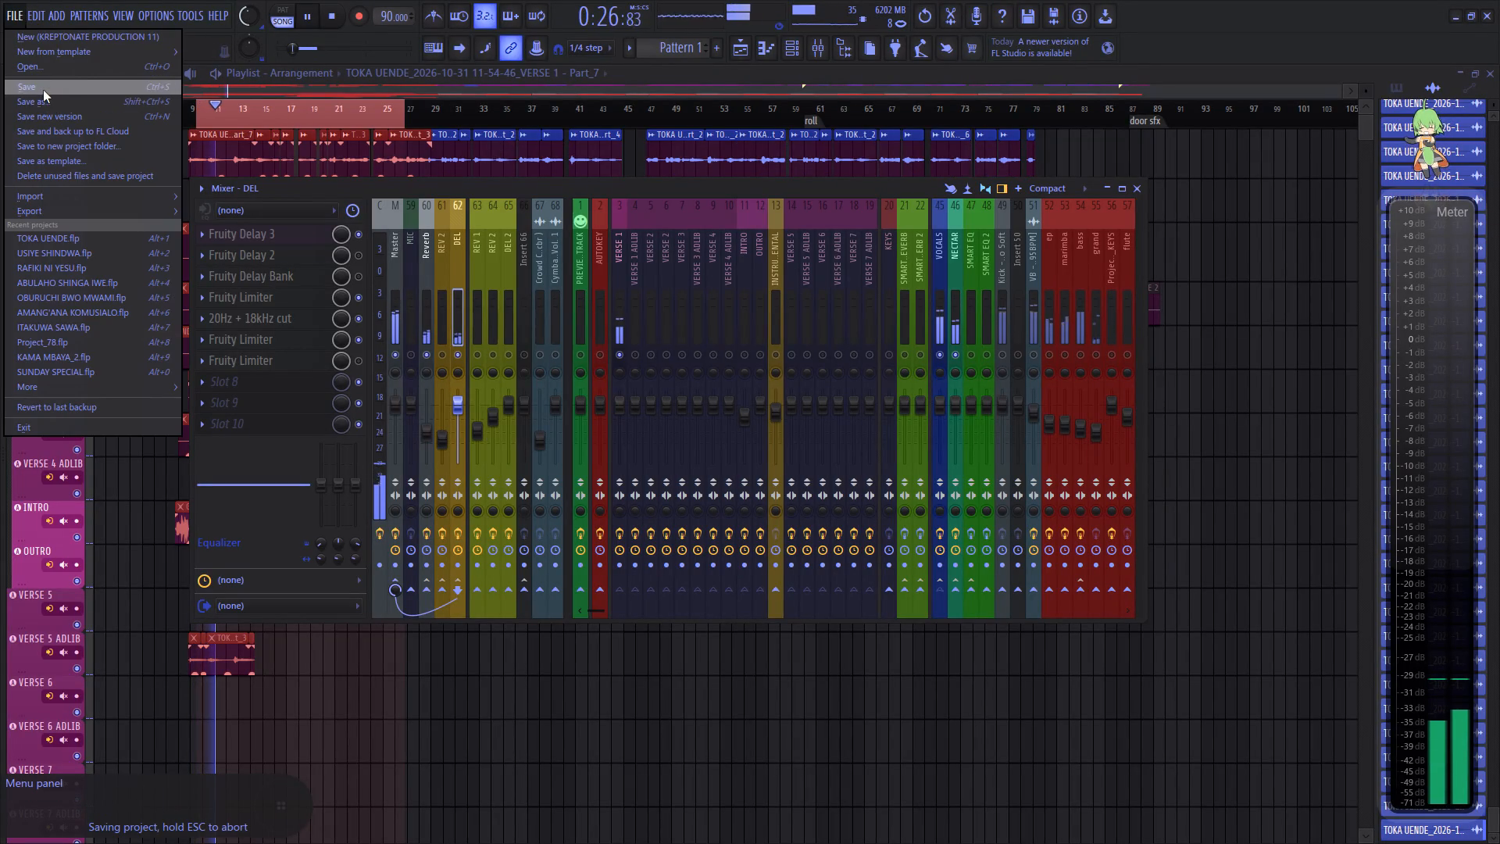
click(43, 90)
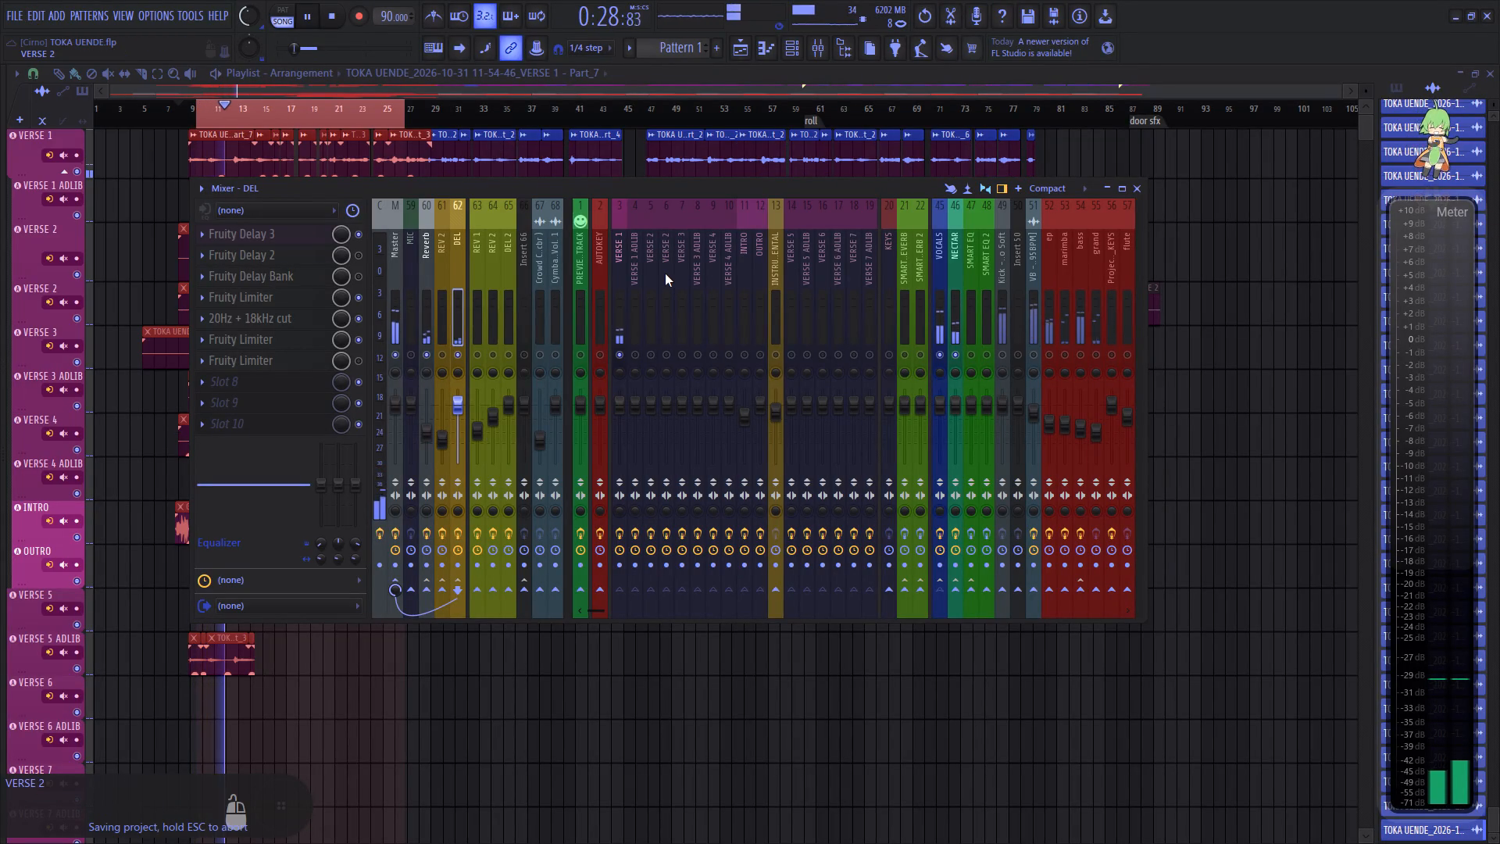
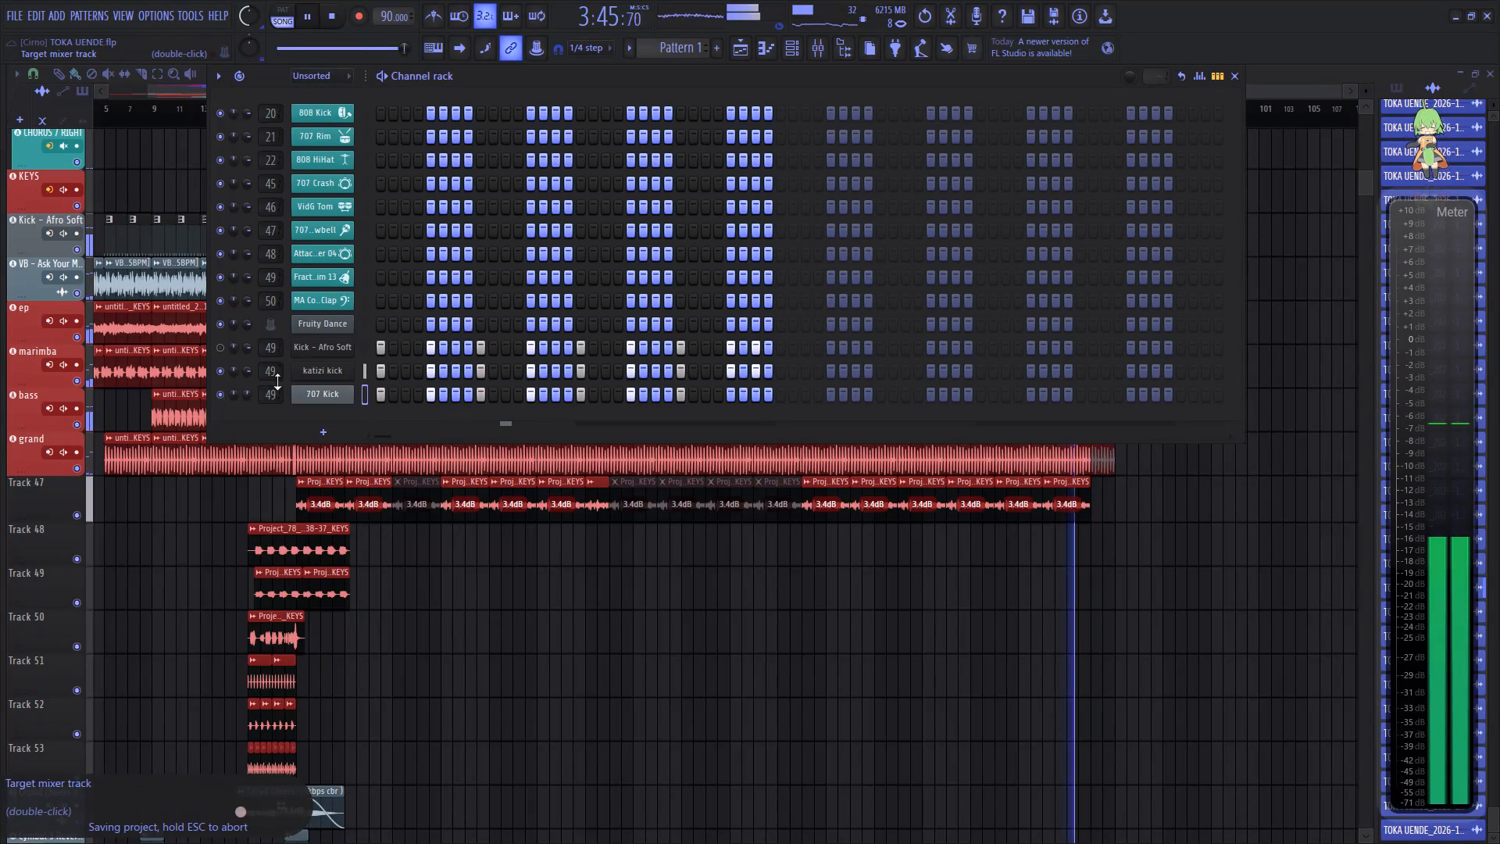
Unmute the Kick - Afro Soft channel and lower the katizi kick channel's volume, leaving katizi kick active.
click(219, 373)
click(217, 352)
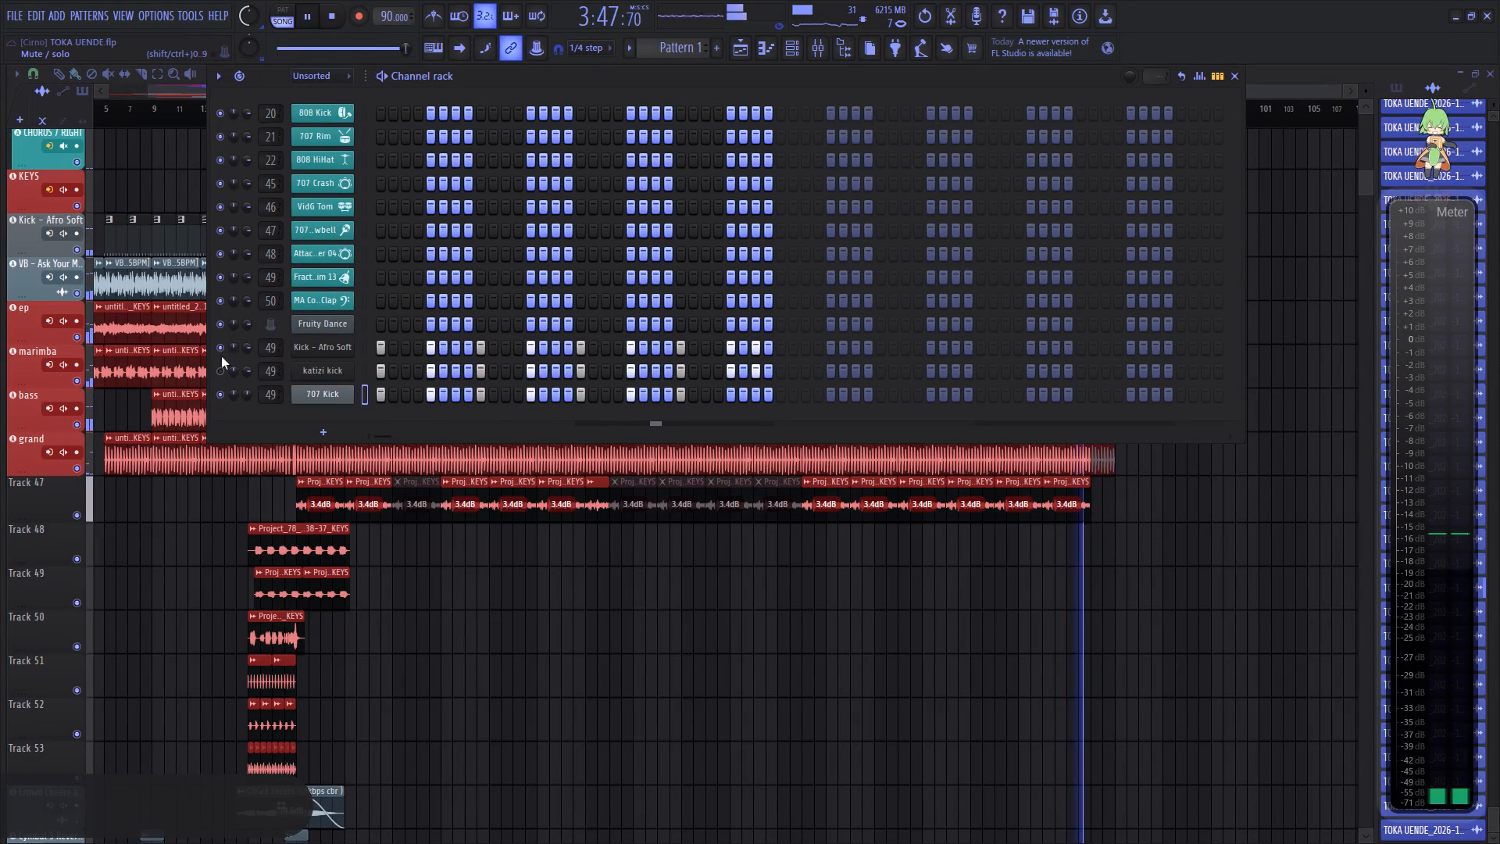
scroll(248, 396, down, 2)
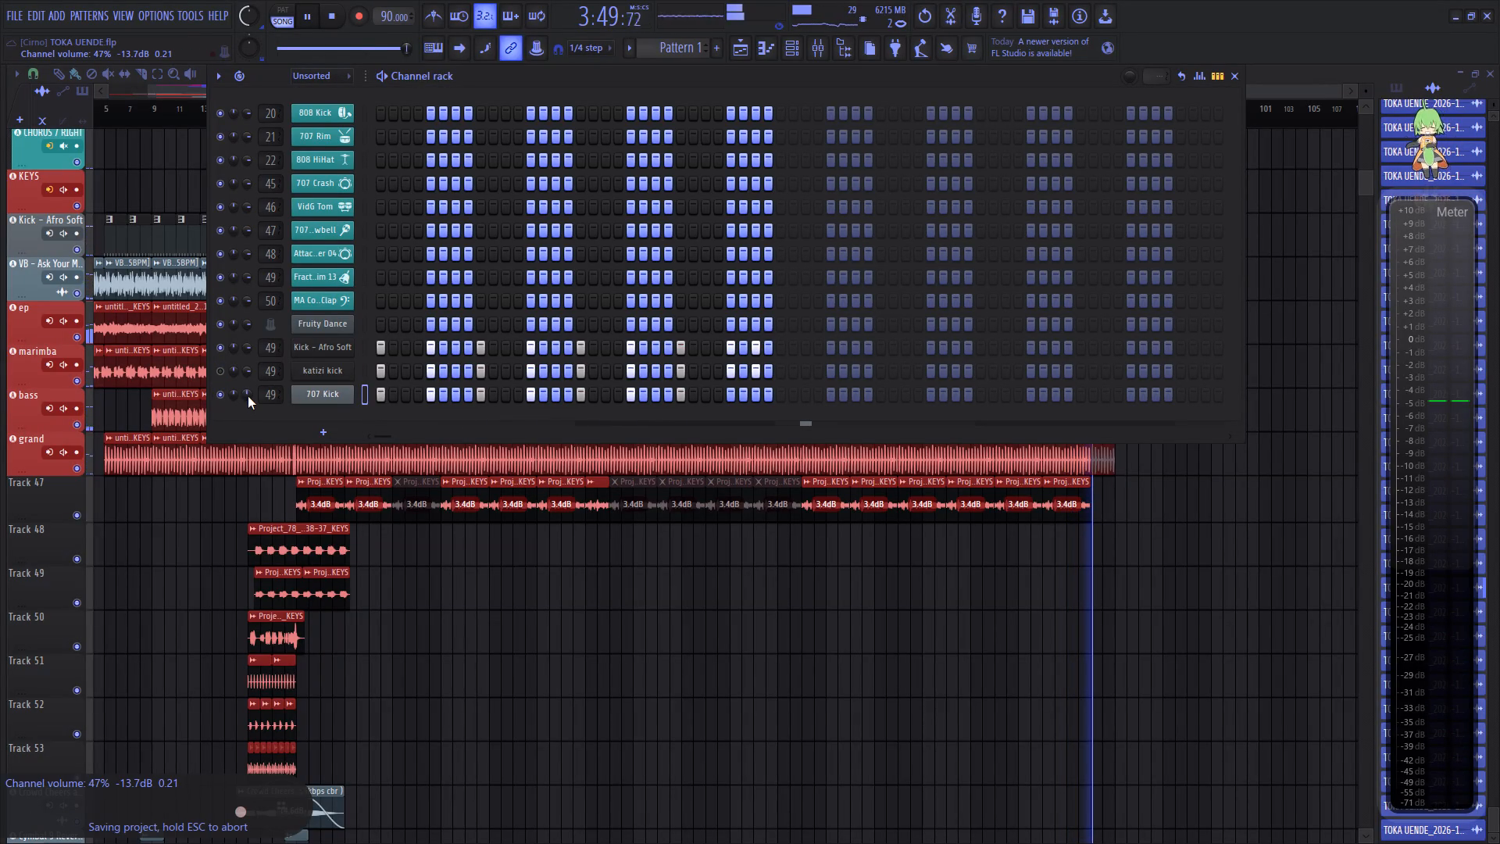
scroll(248, 396, up, 1)
click(217, 374)
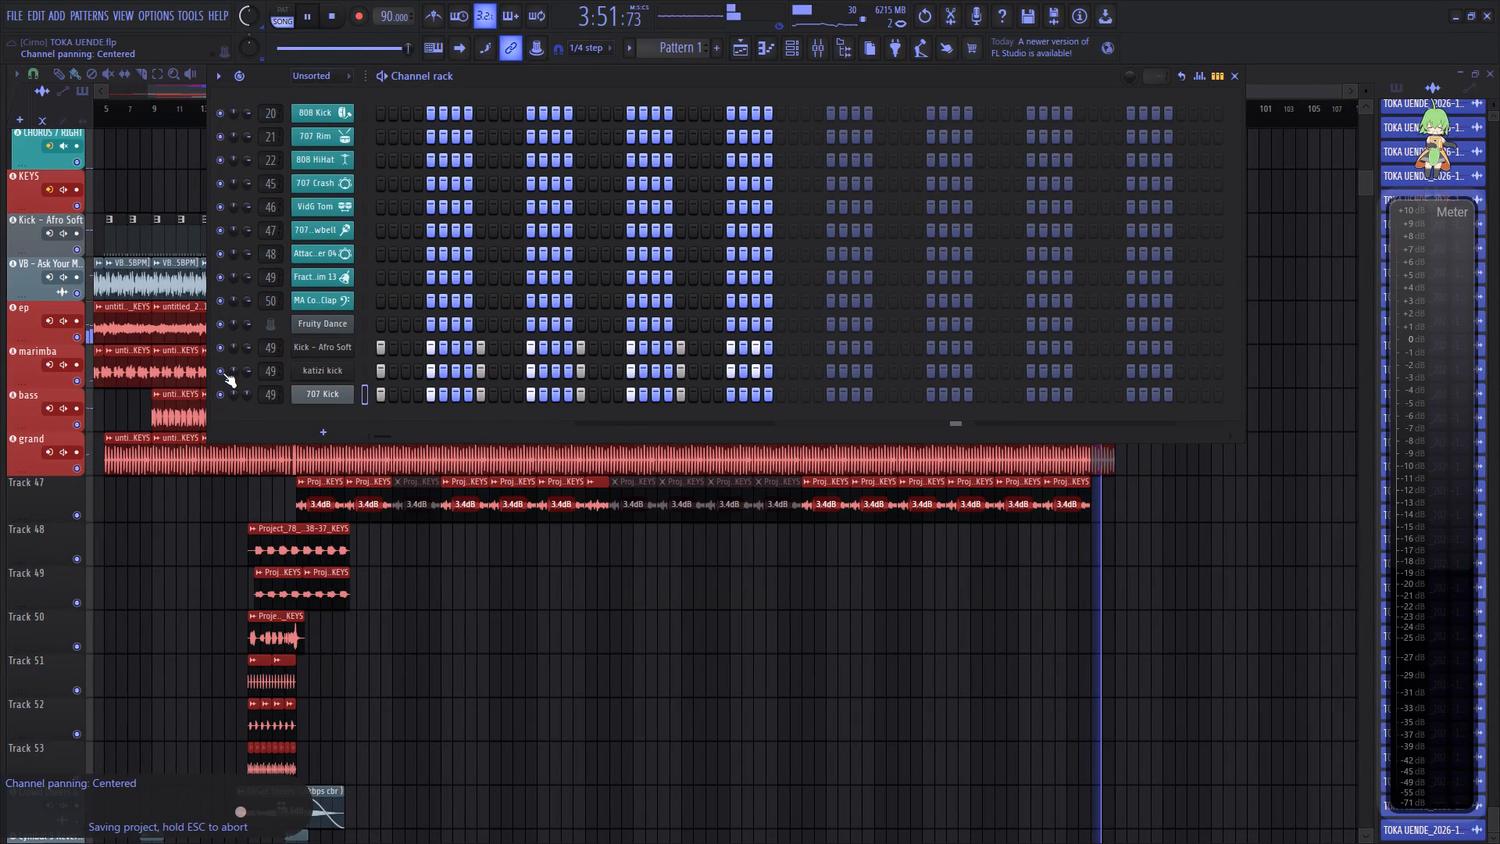
scroll(248, 374, down, 11)
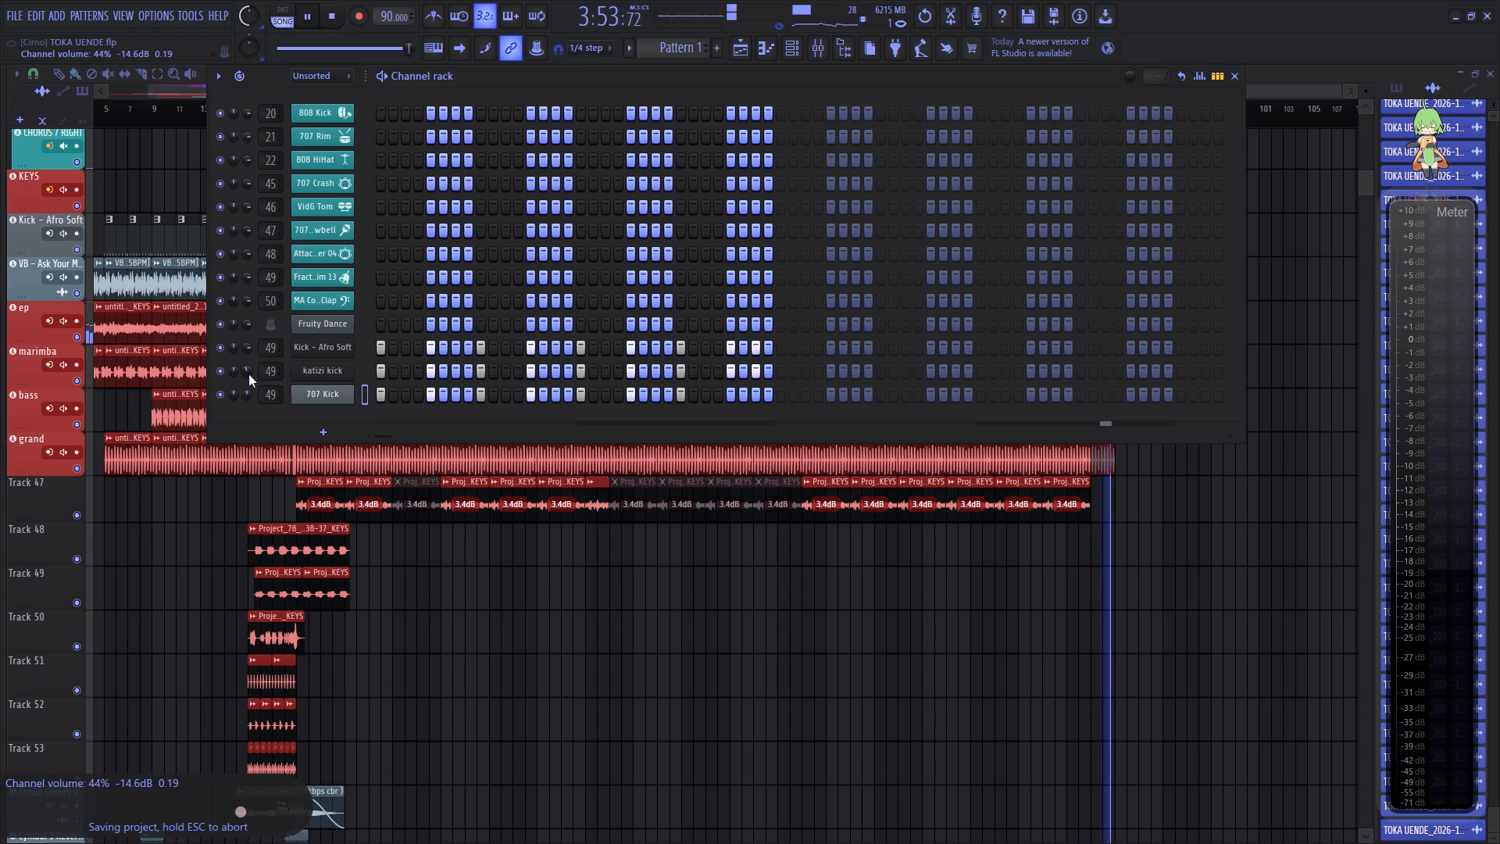
scroll(248, 374, down, 5)
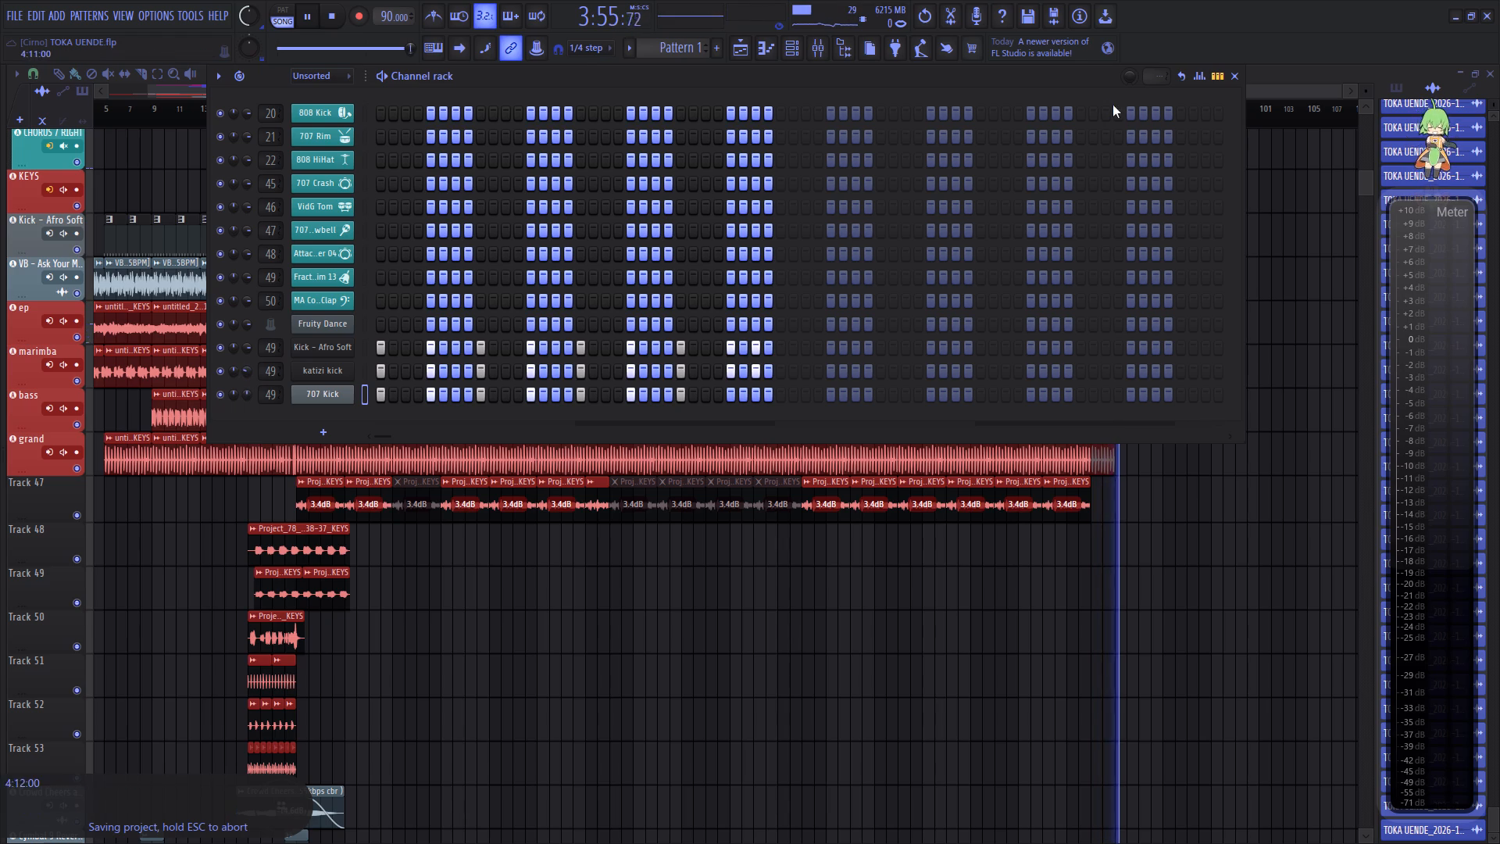
click(1236, 74)
Restart playback from the song's beginning, raise the main volume, and trim it slightly while the intro plays.
drag(1059, 90, 446, 91)
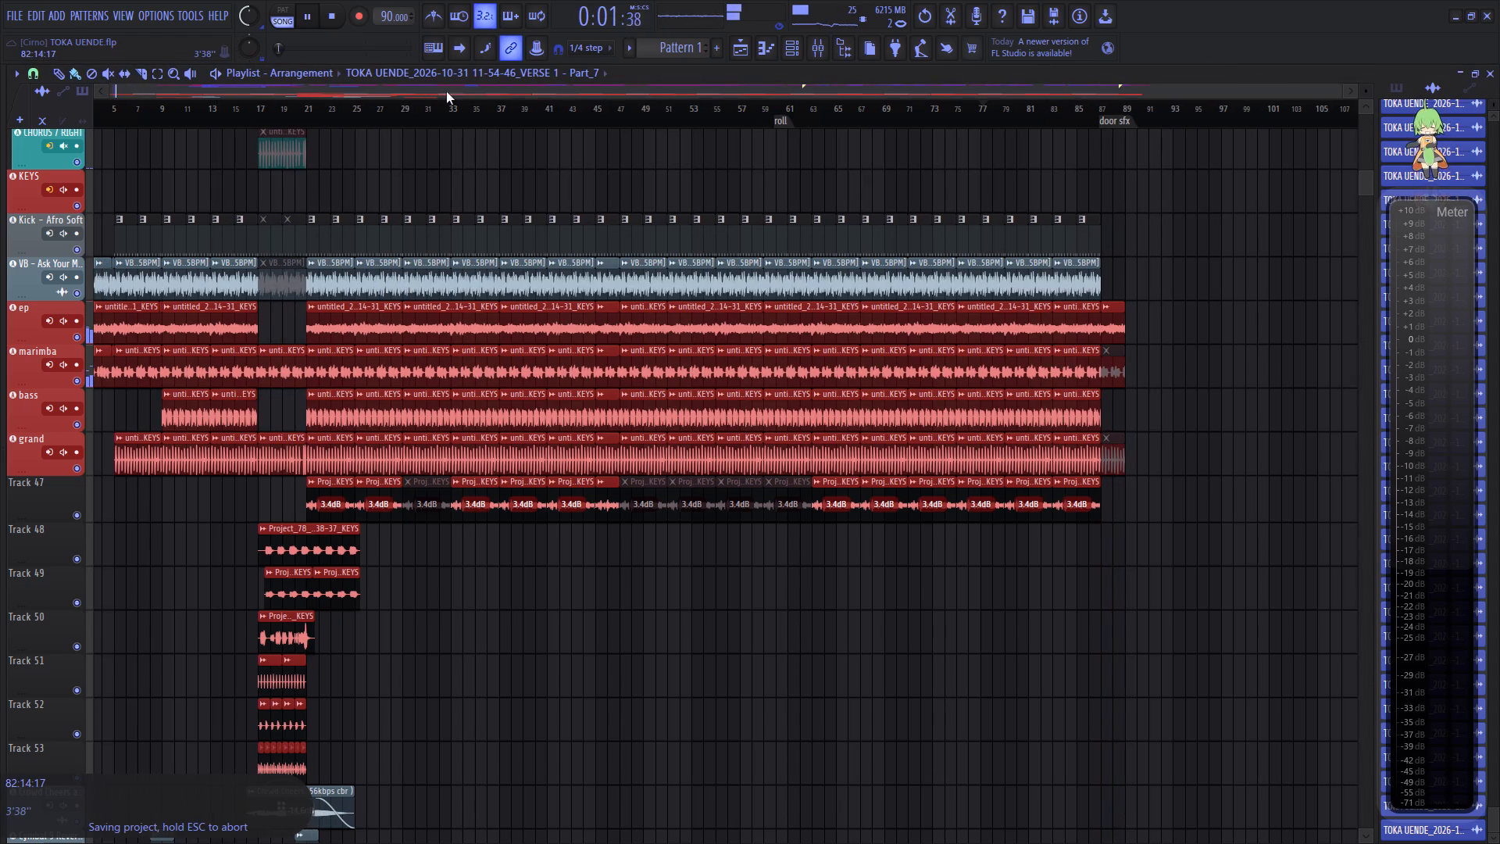
drag(446, 91, 65, 77)
scroll(248, 20, up, 4)
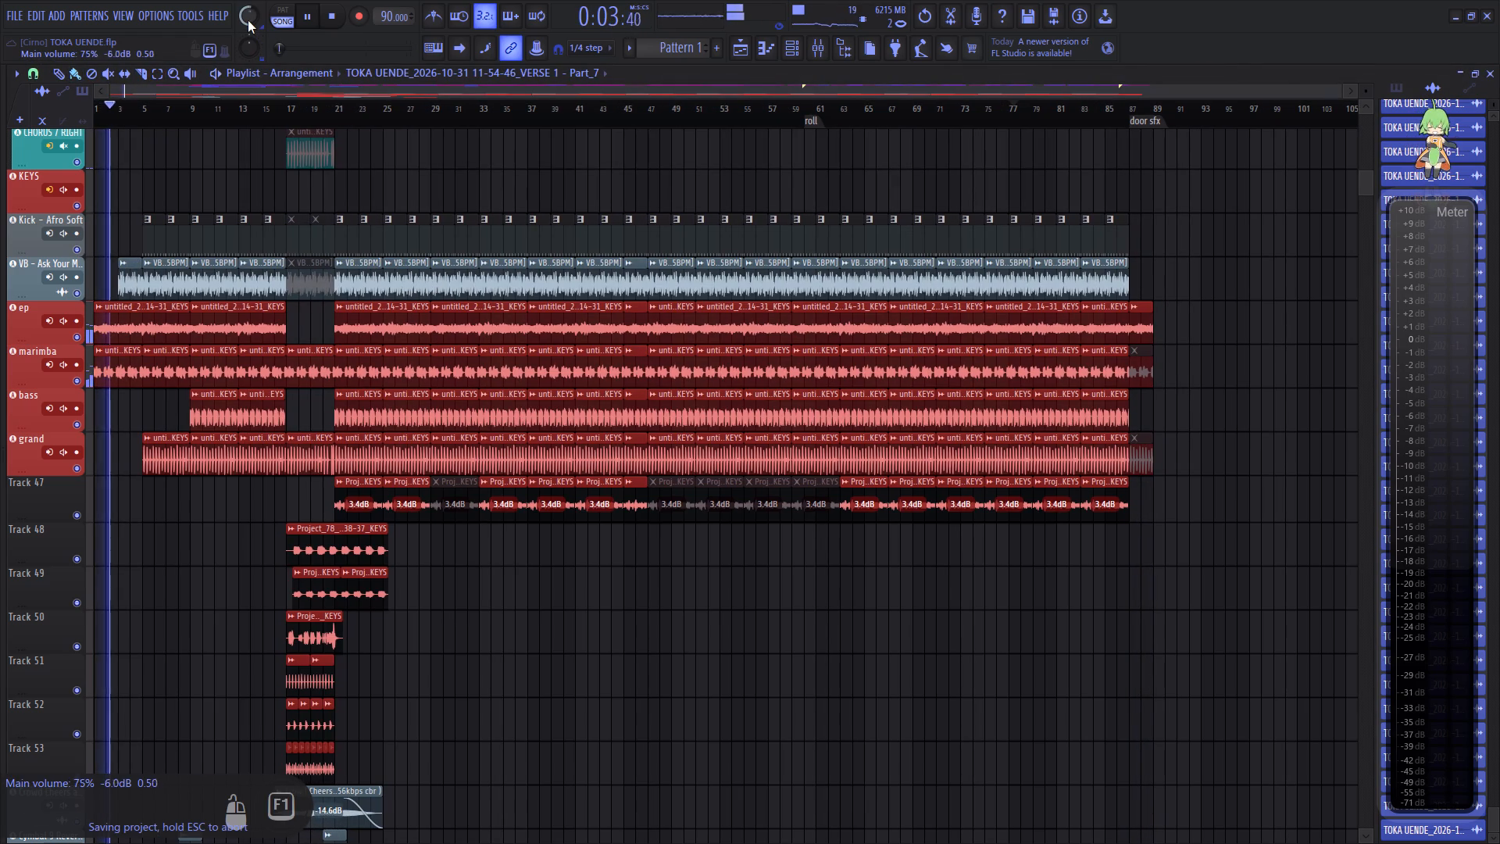
scroll(248, 20, up, 6)
right_click(248, 20)
click(260, 25)
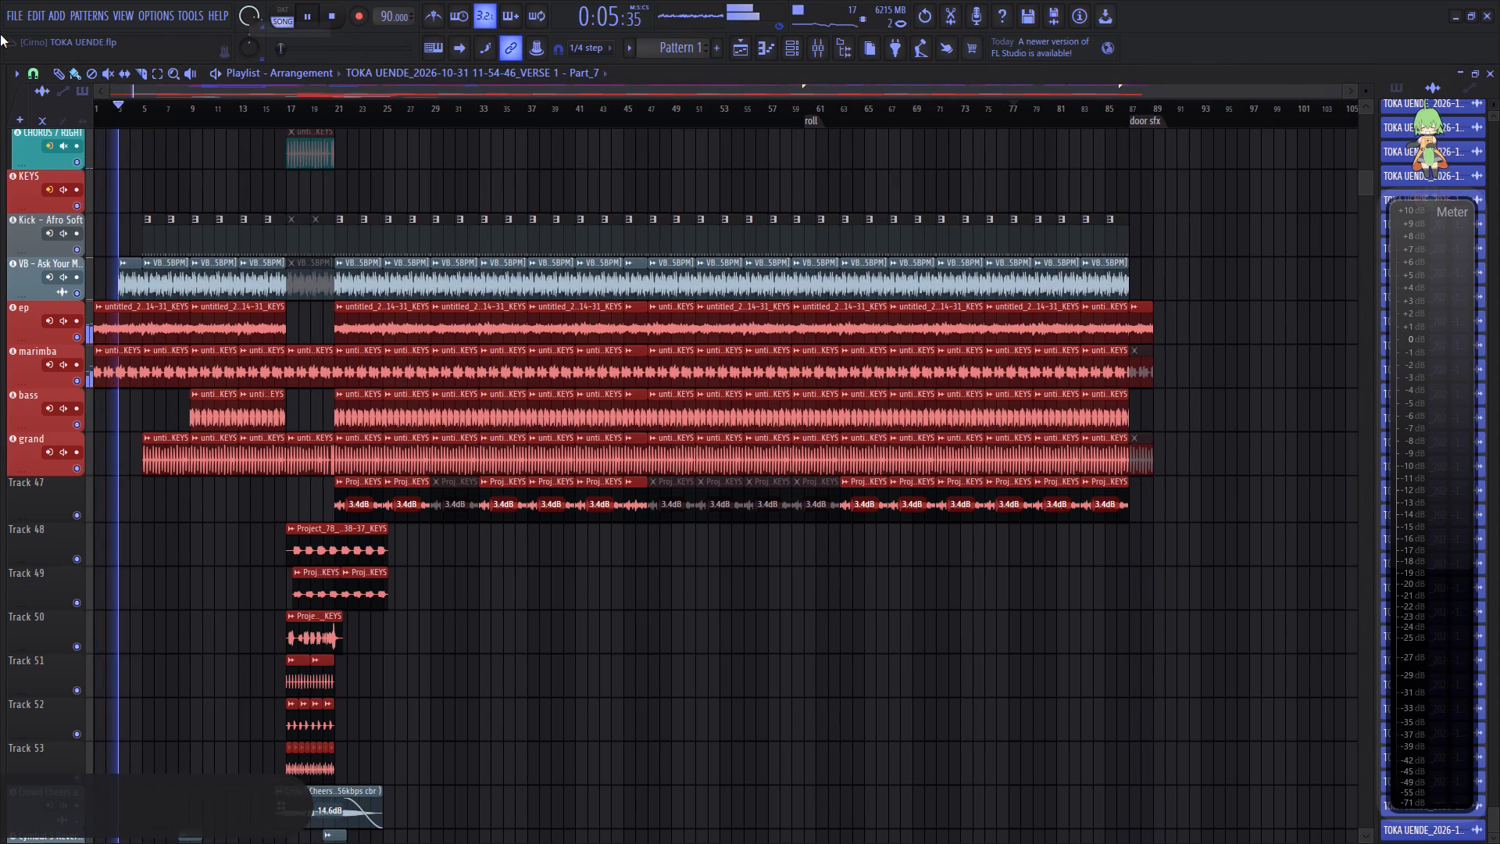
click(9, 18)
click(30, 80)
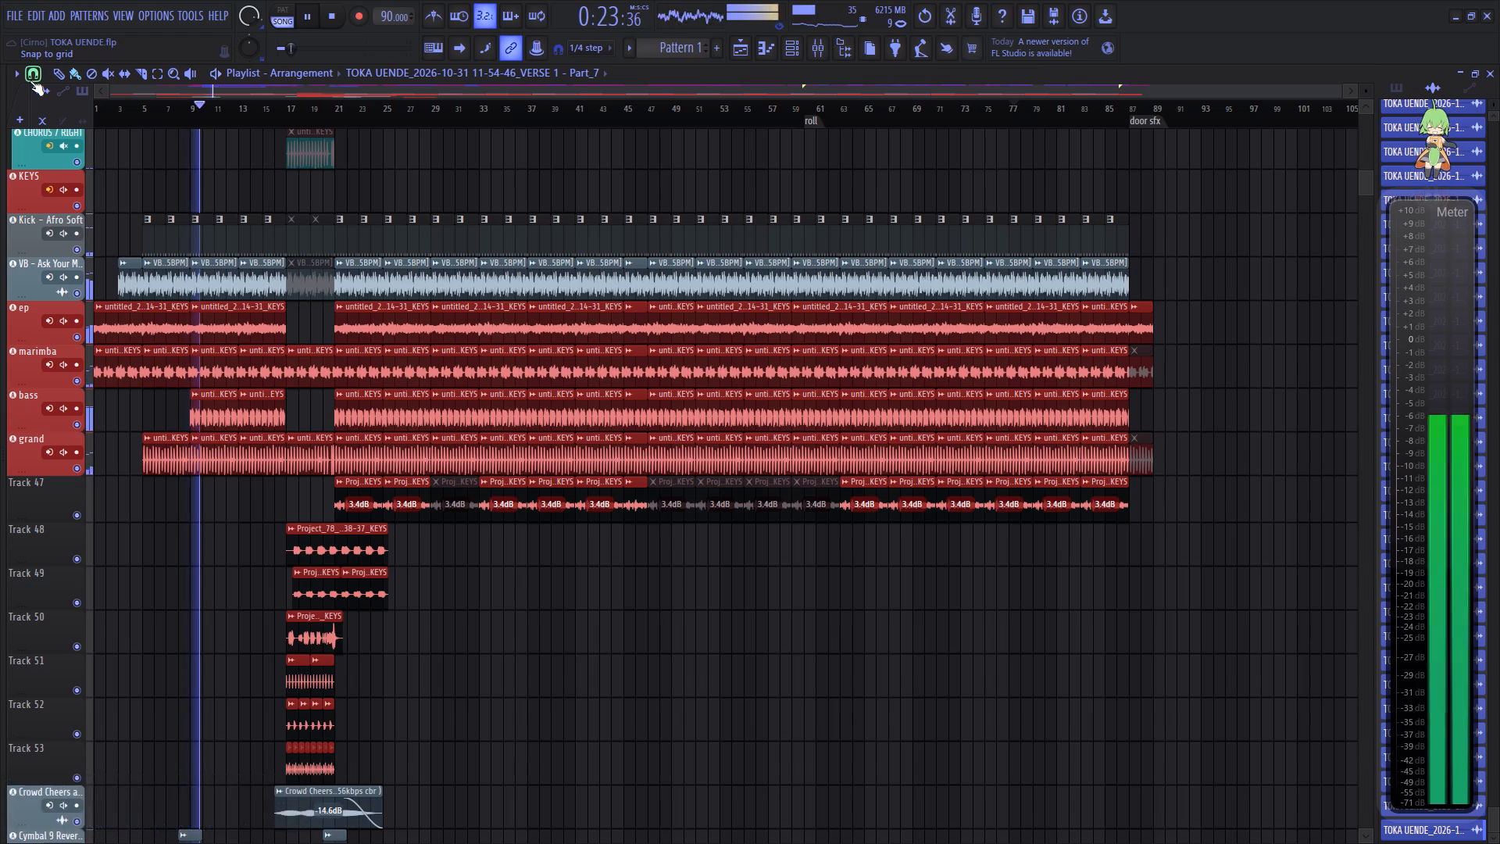
scroll(248, 14, down, 9)
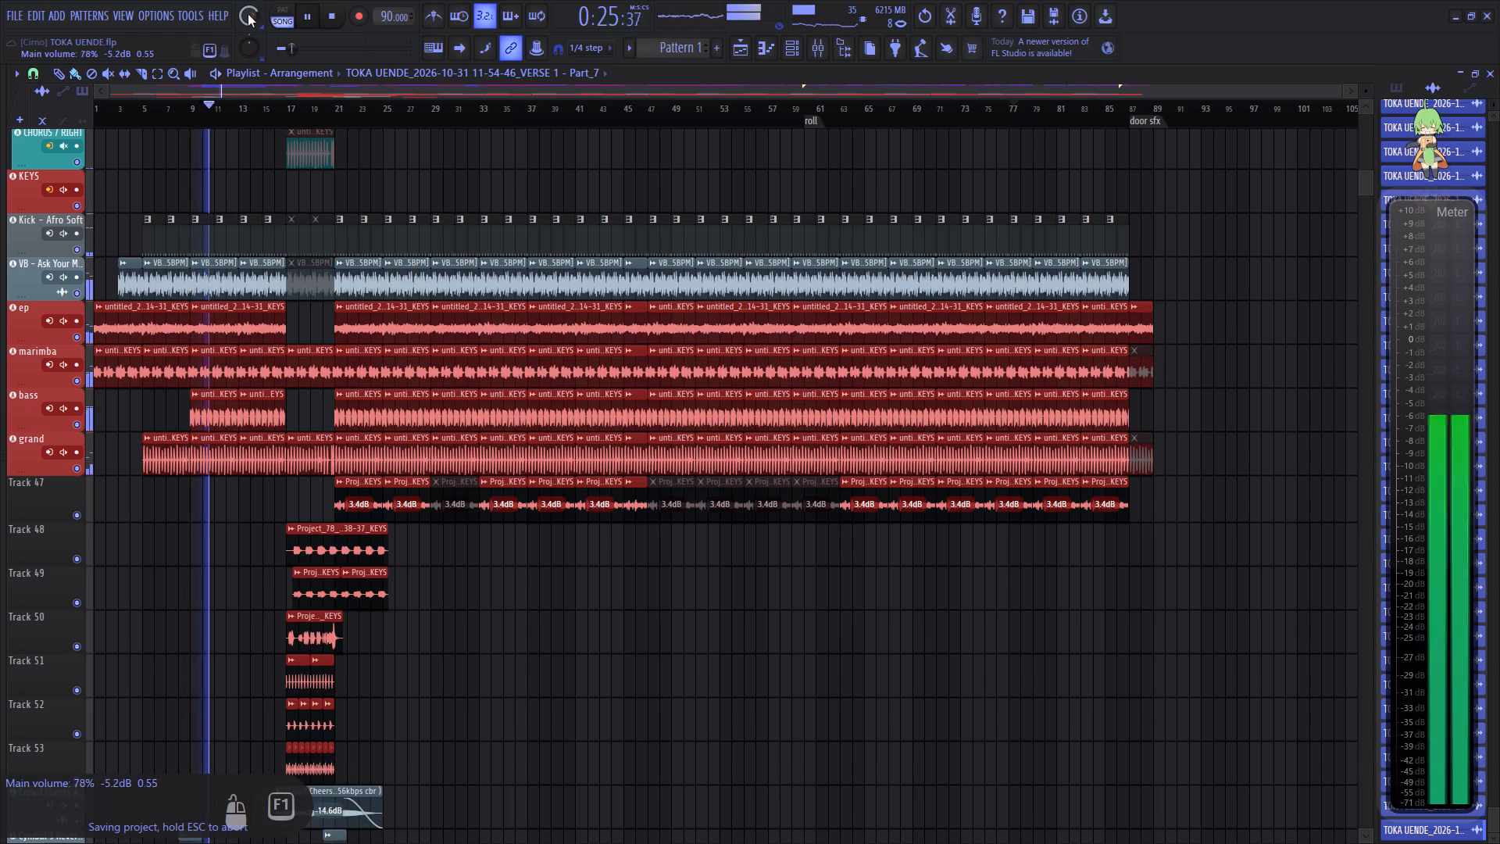
scroll(248, 14, down, 1)
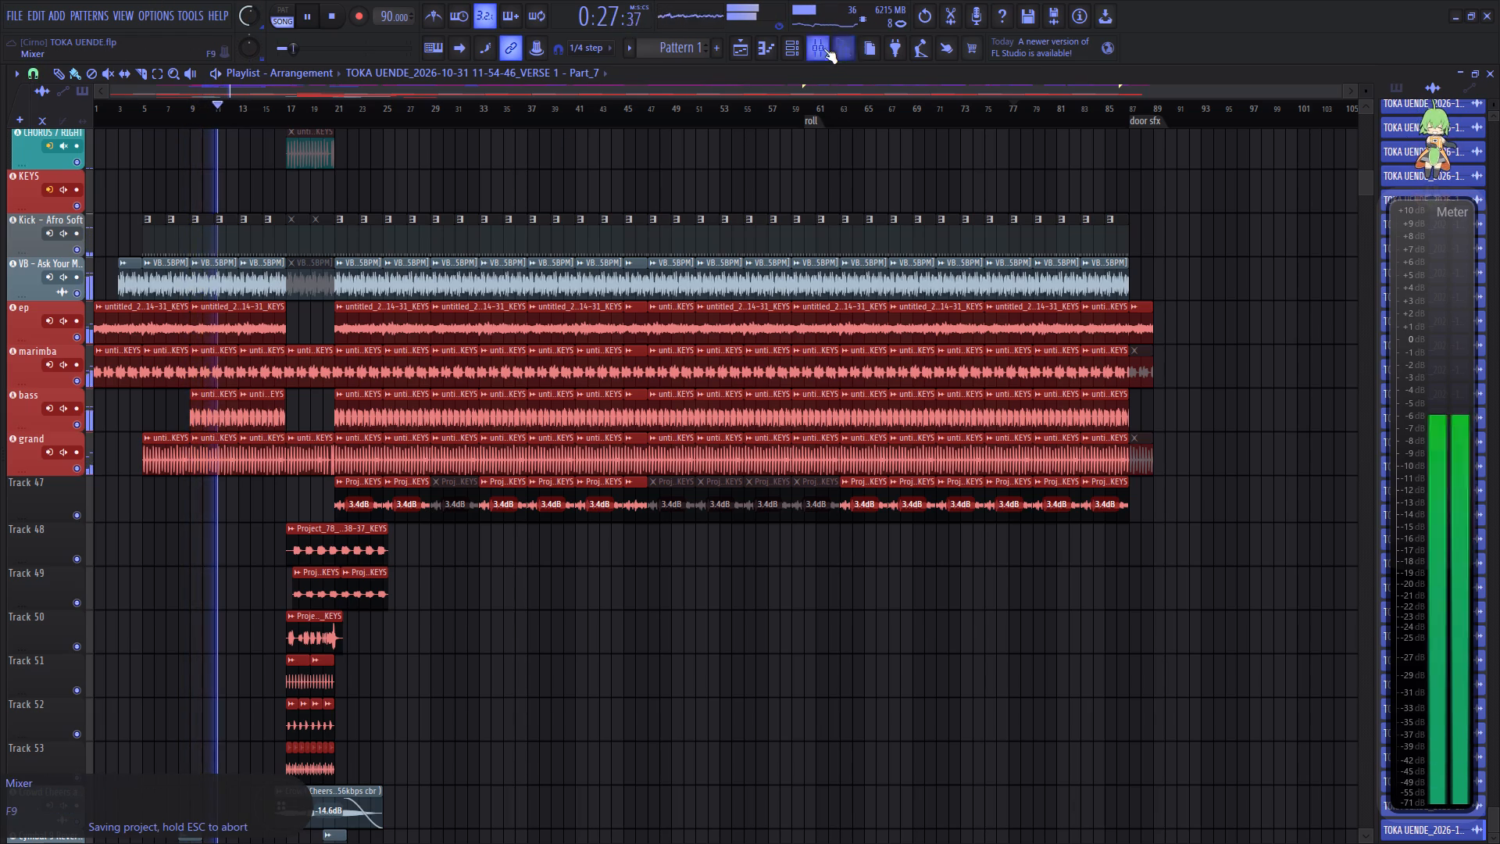
Mute and unmute the marimba and ep mixer tracks for comparison, and rebalance the ep track's volume by ear.
click(823, 48)
scroll(814, 245, down, 4)
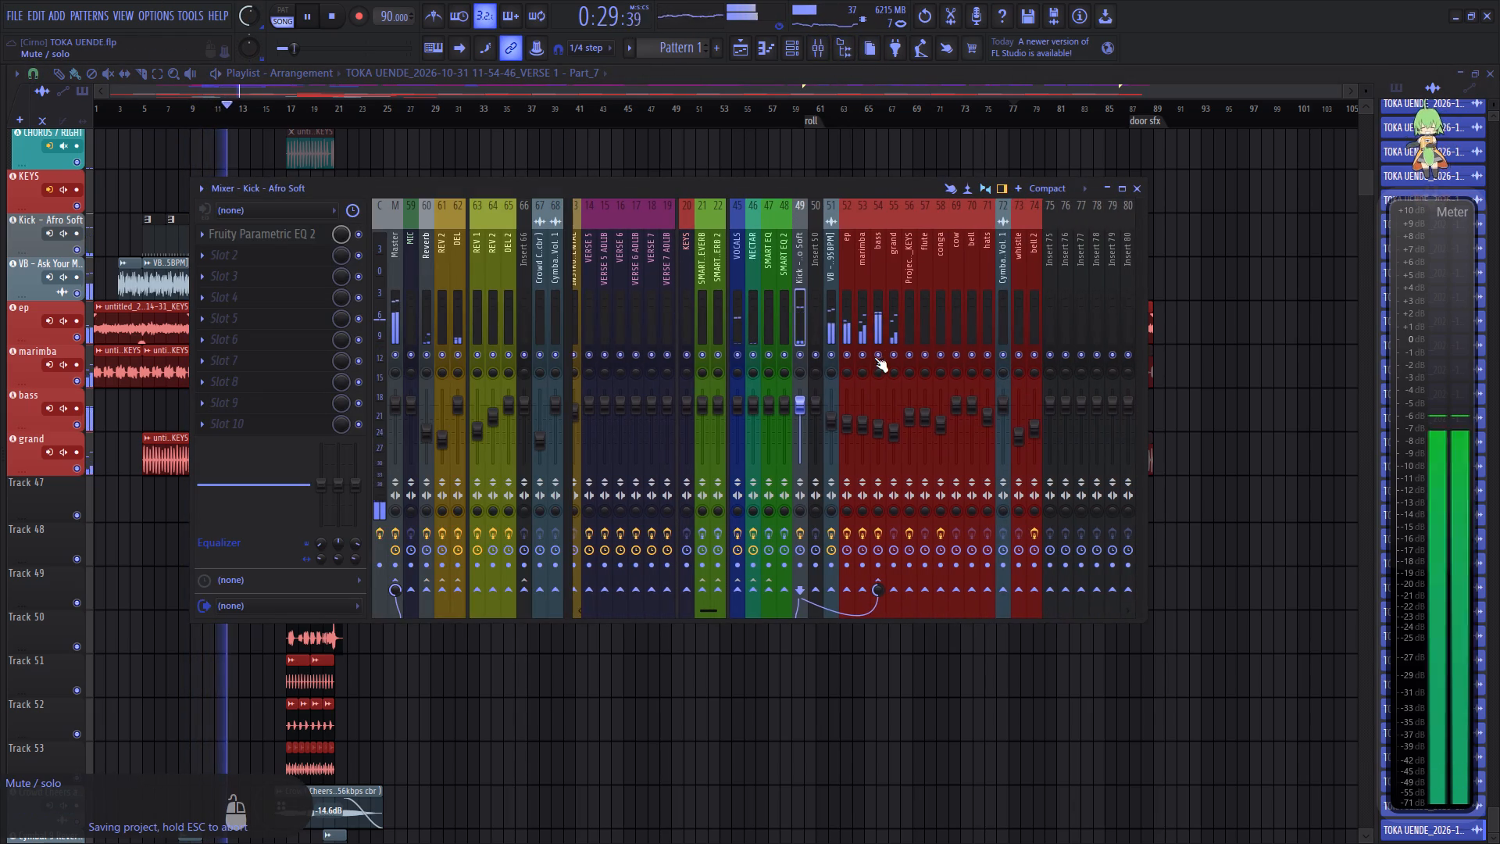
click(863, 351)
click(863, 351)
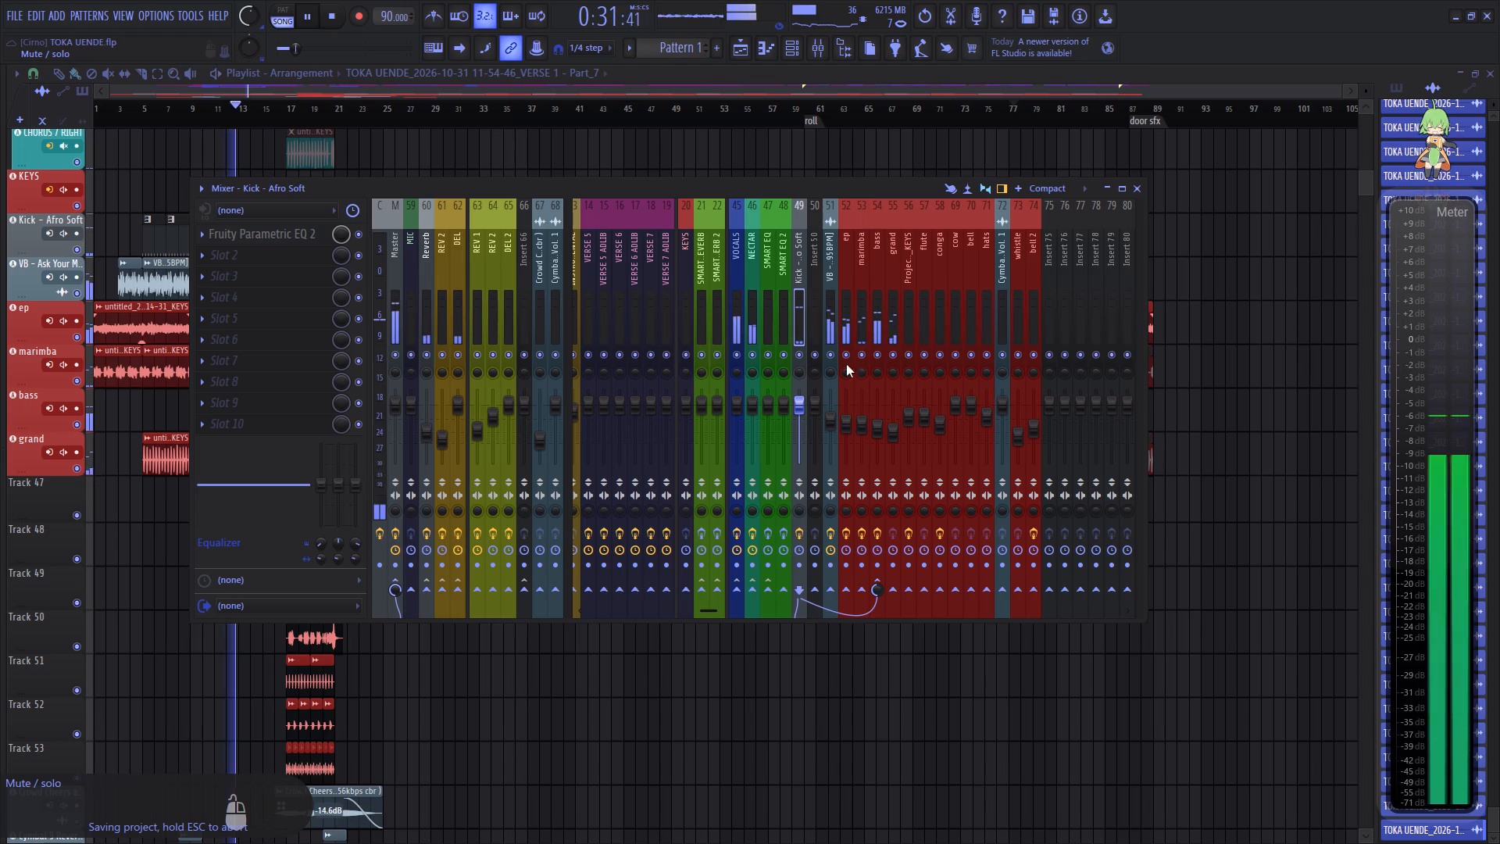
click(844, 357)
scroll(841, 434, down, 3)
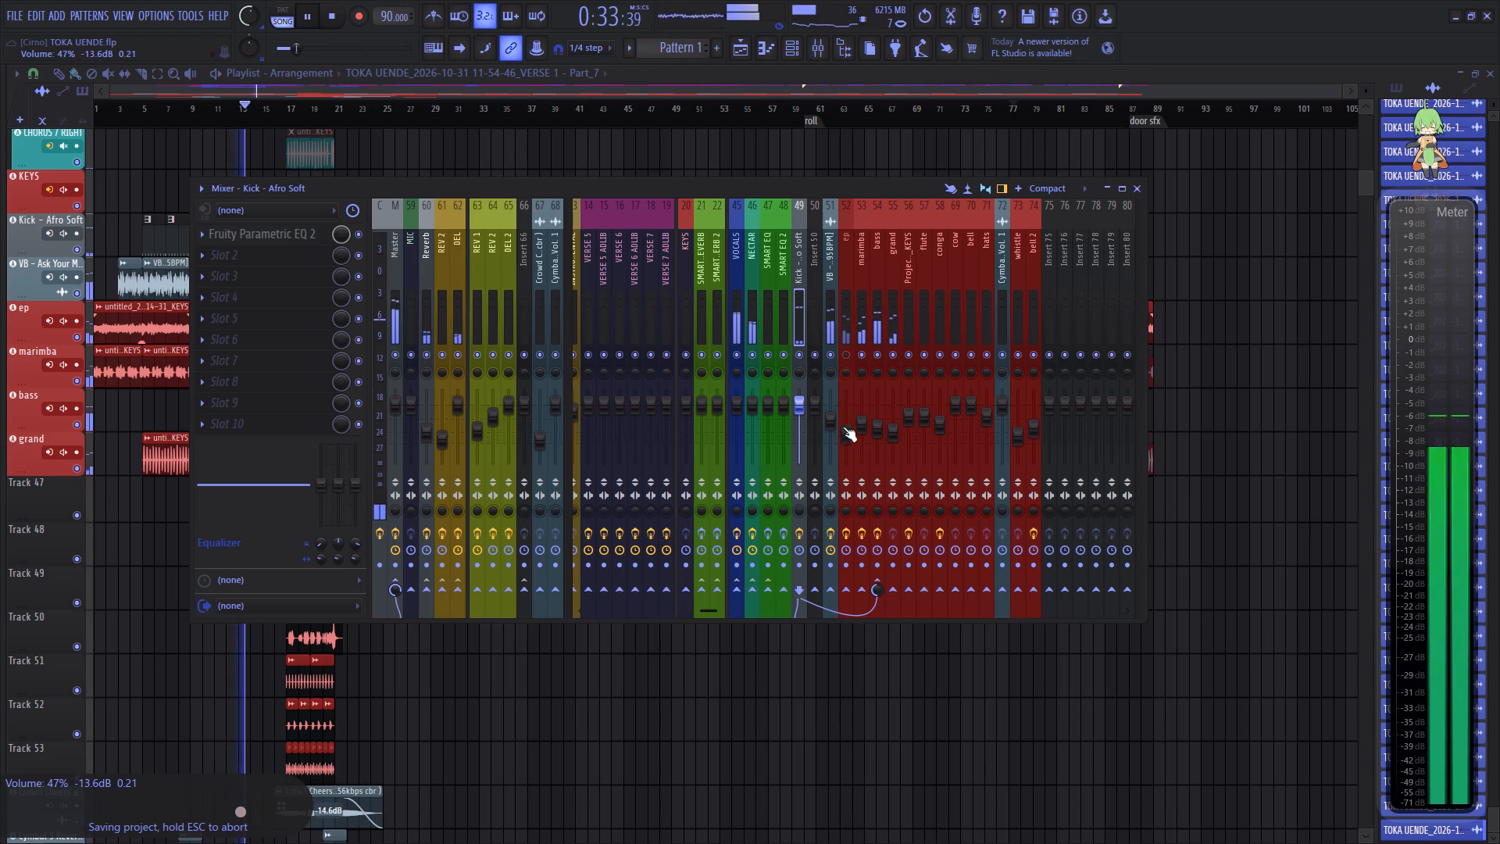
click(848, 352)
scroll(844, 438, up, 2)
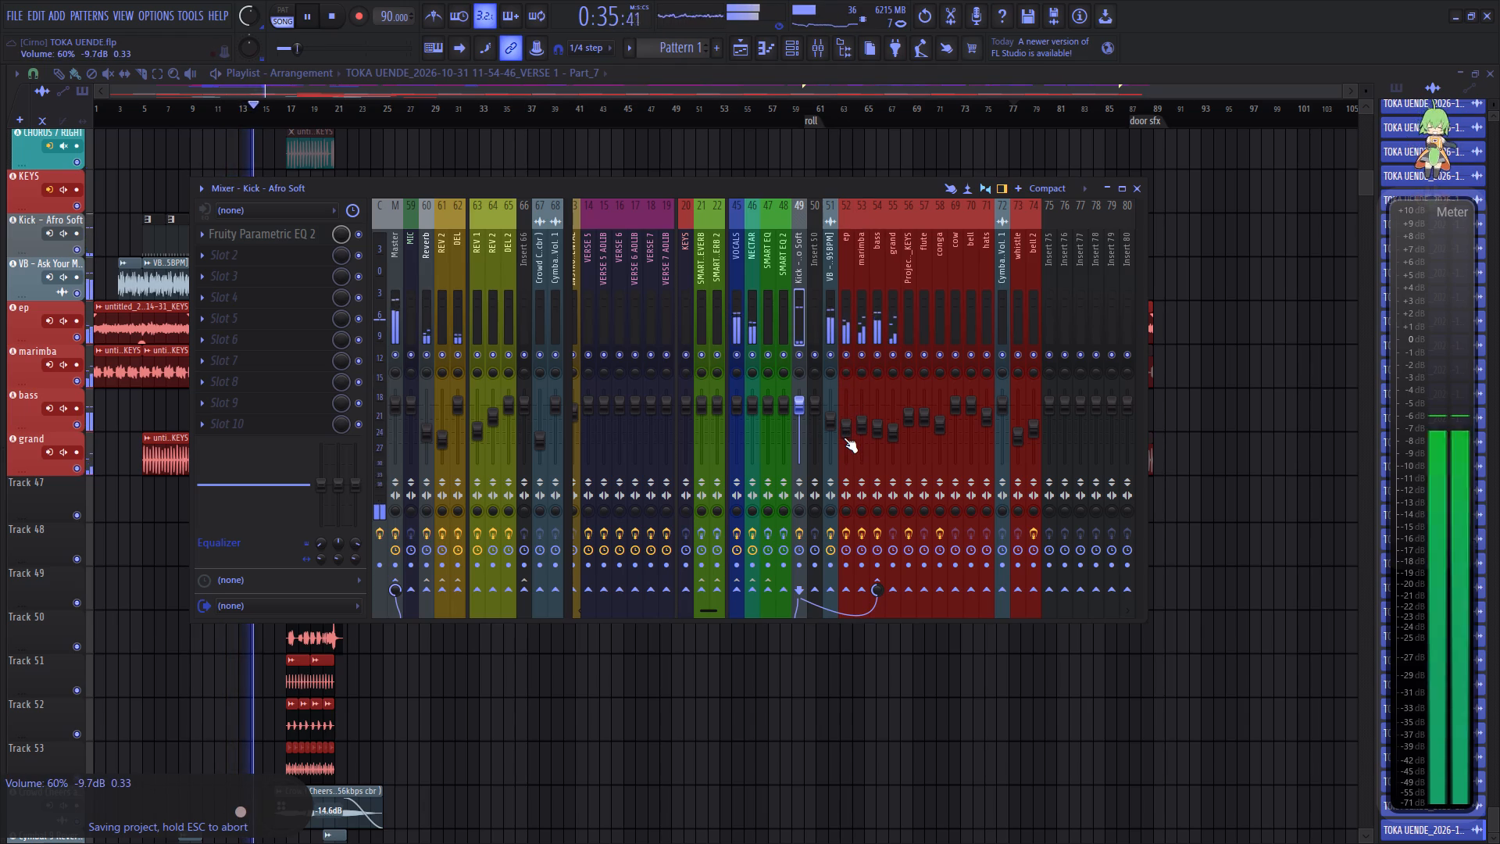
scroll(844, 437, up, 5)
scroll(844, 435, down, 2)
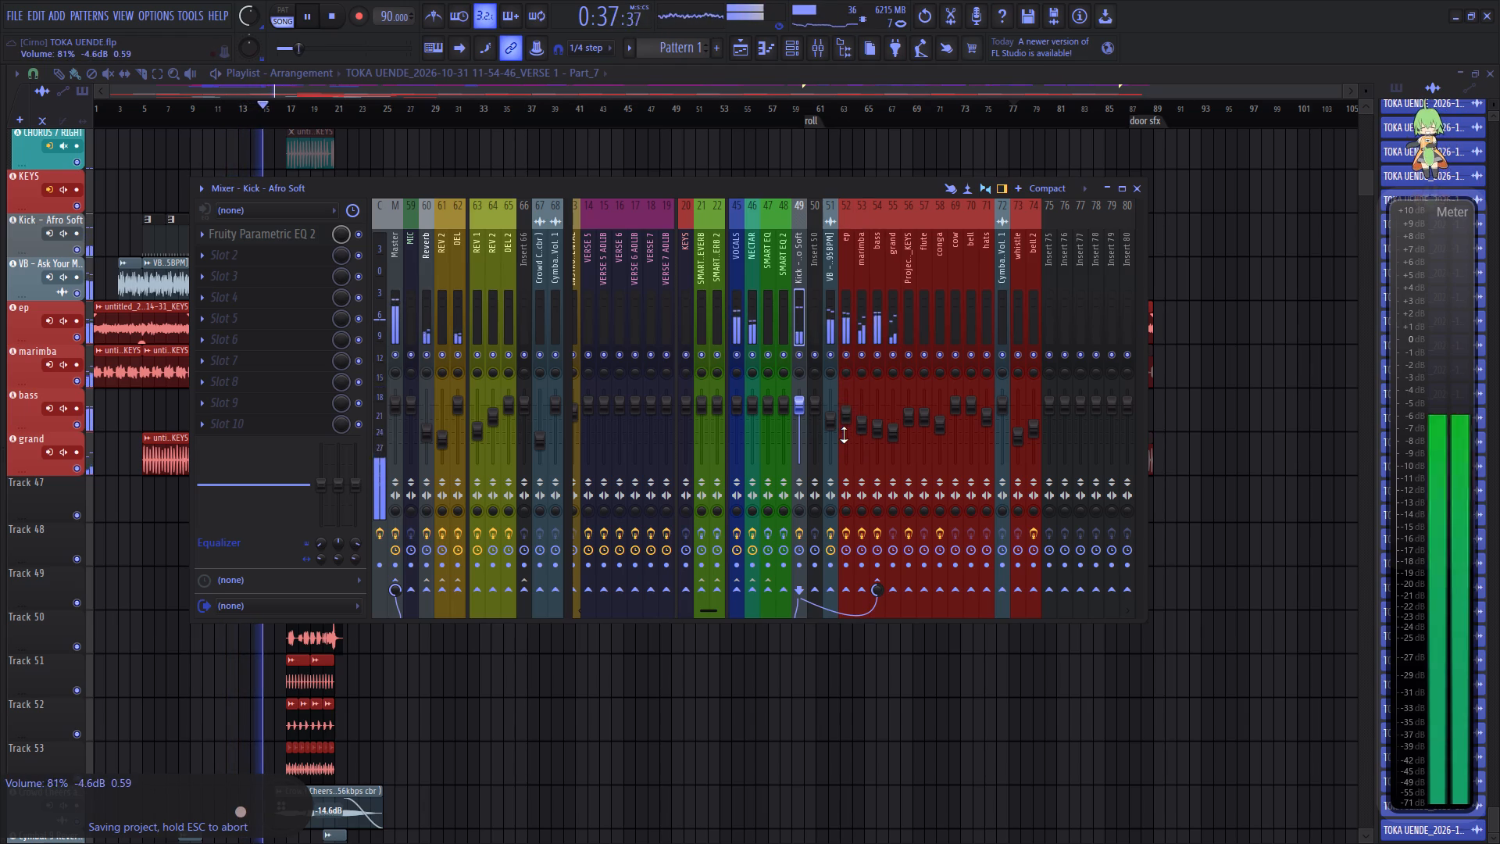
scroll(844, 435, down, 2)
scroll(844, 433, up, 1)
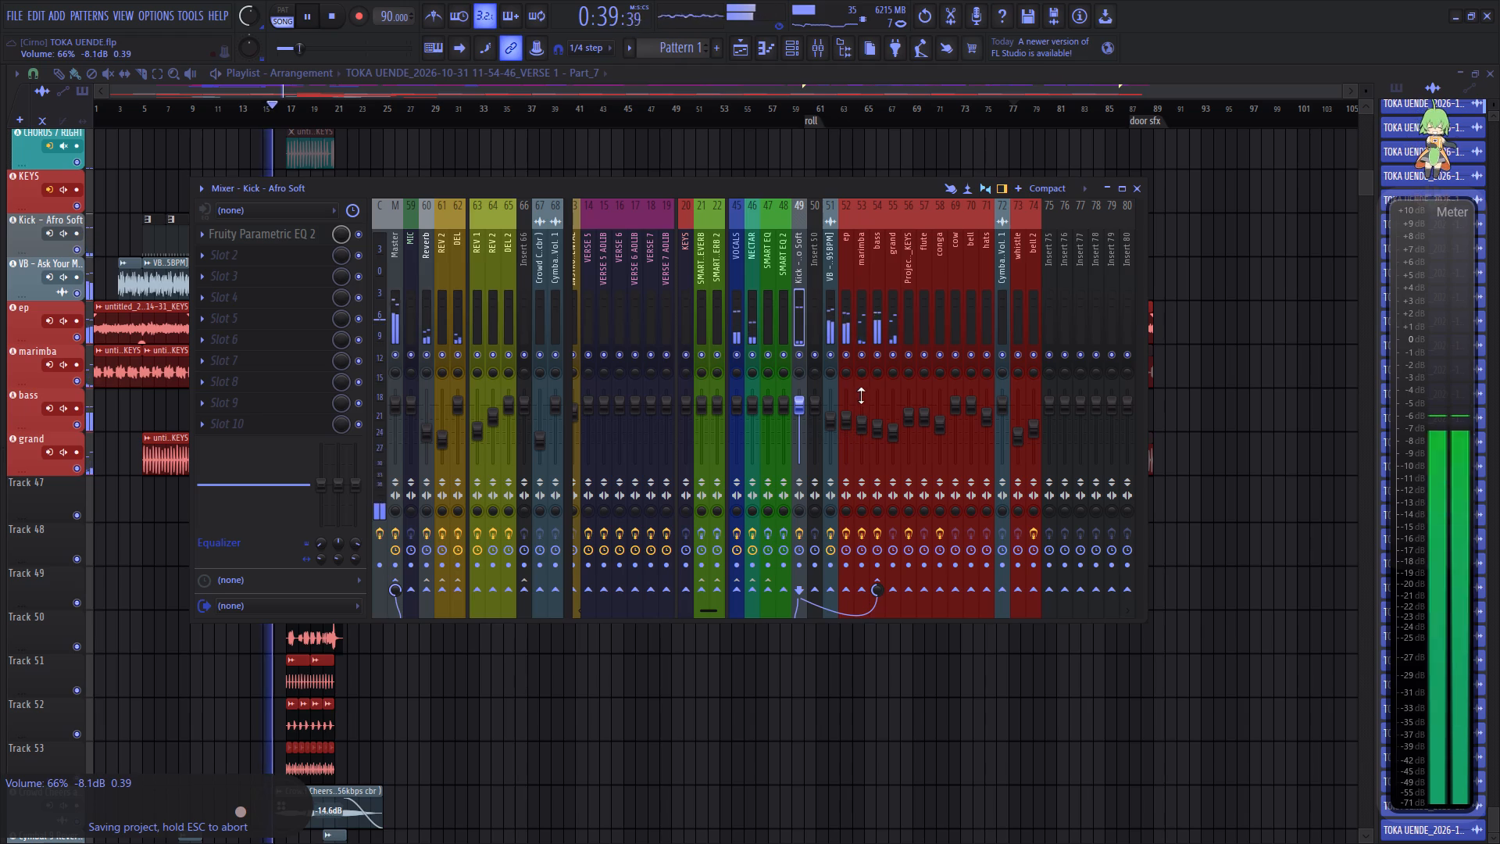
click(667, 74)
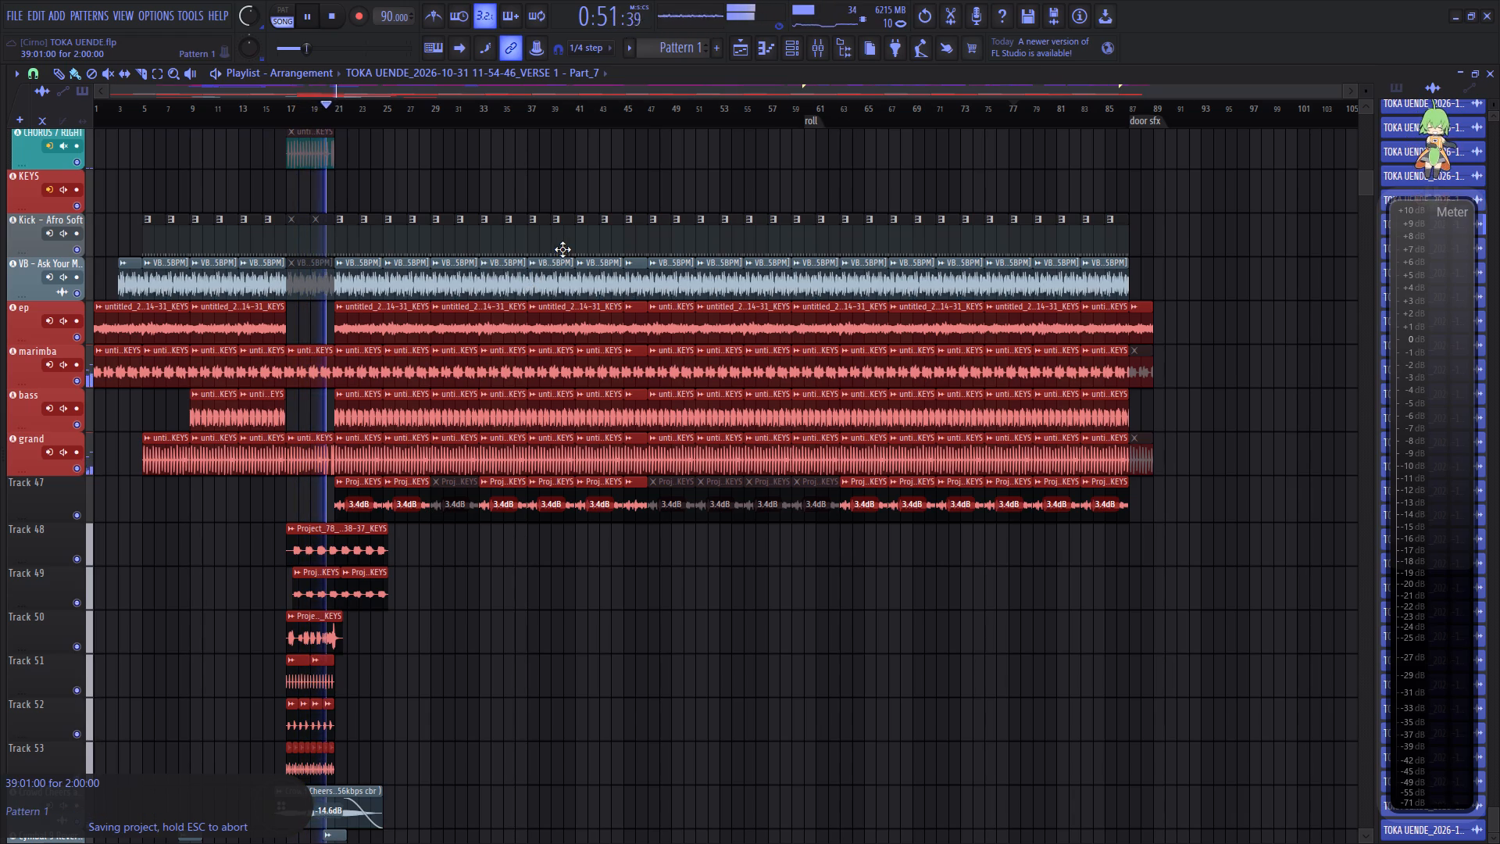
Loop playback over the VERSE 1 passage from about bar 17 to bar 20.
scroll(305, 229, up, 20)
scroll(305, 229, up, 2)
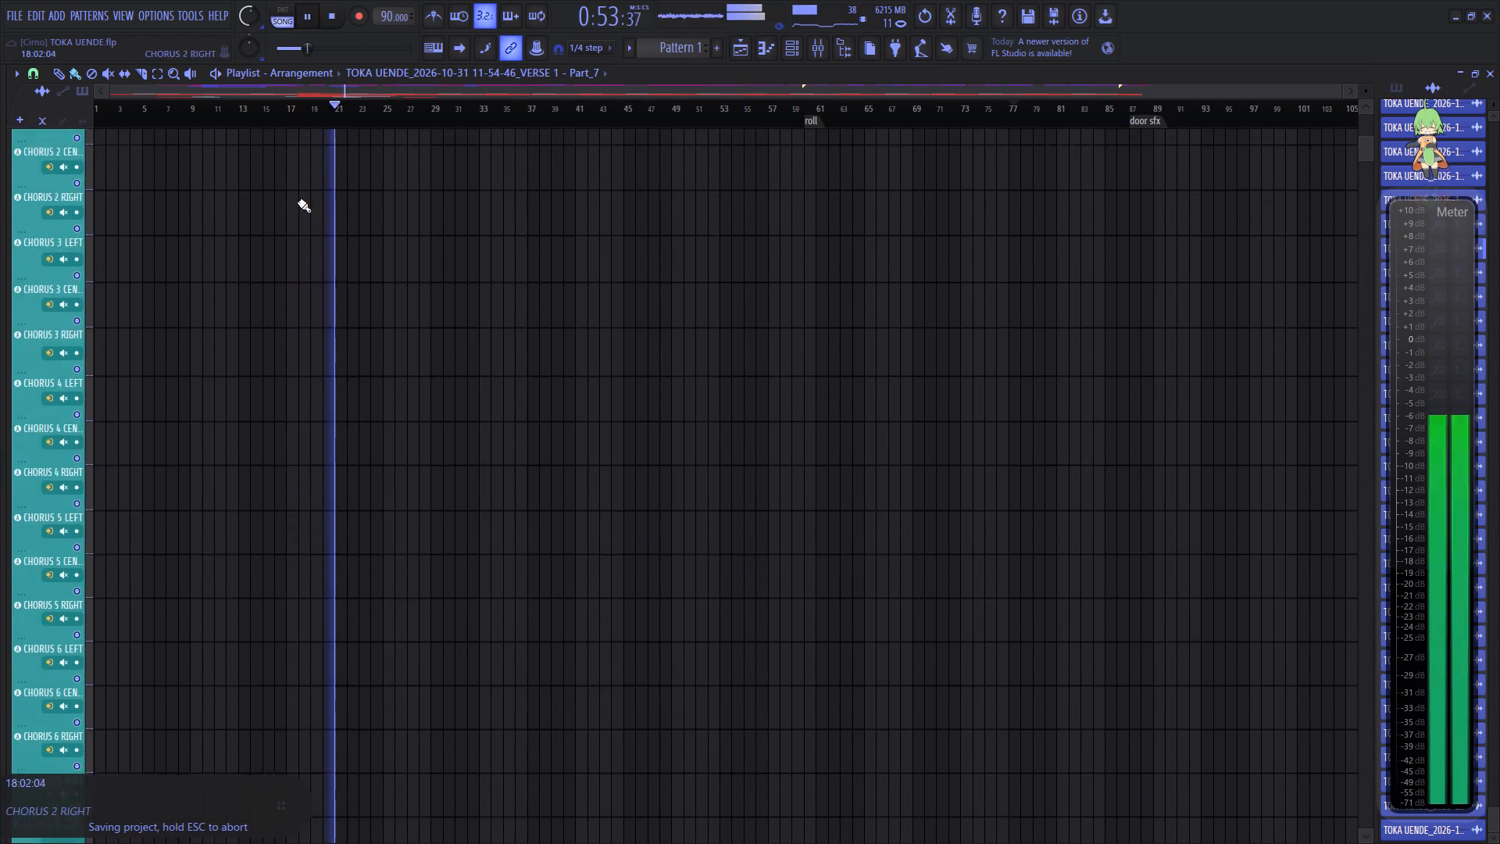
scroll(298, 202, up, 20)
scroll(298, 202, up, 4)
ctrl+drag(283, 116, 319, 117)
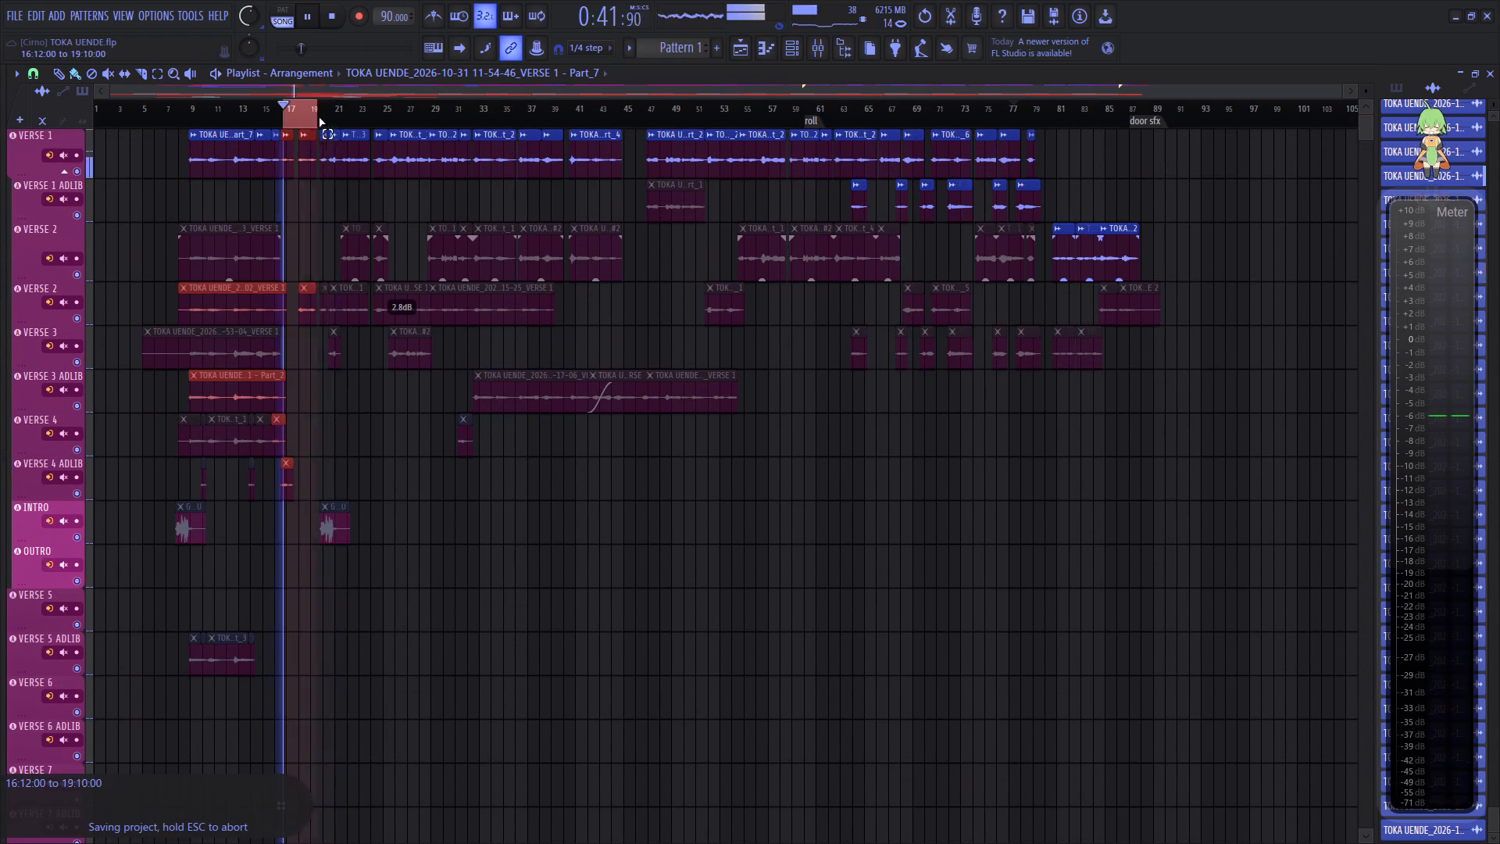
ctrl+drag(319, 117, 330, 115)
Solo the VERSE 1 track in the mixer to listen to it in isolation.
click(815, 50)
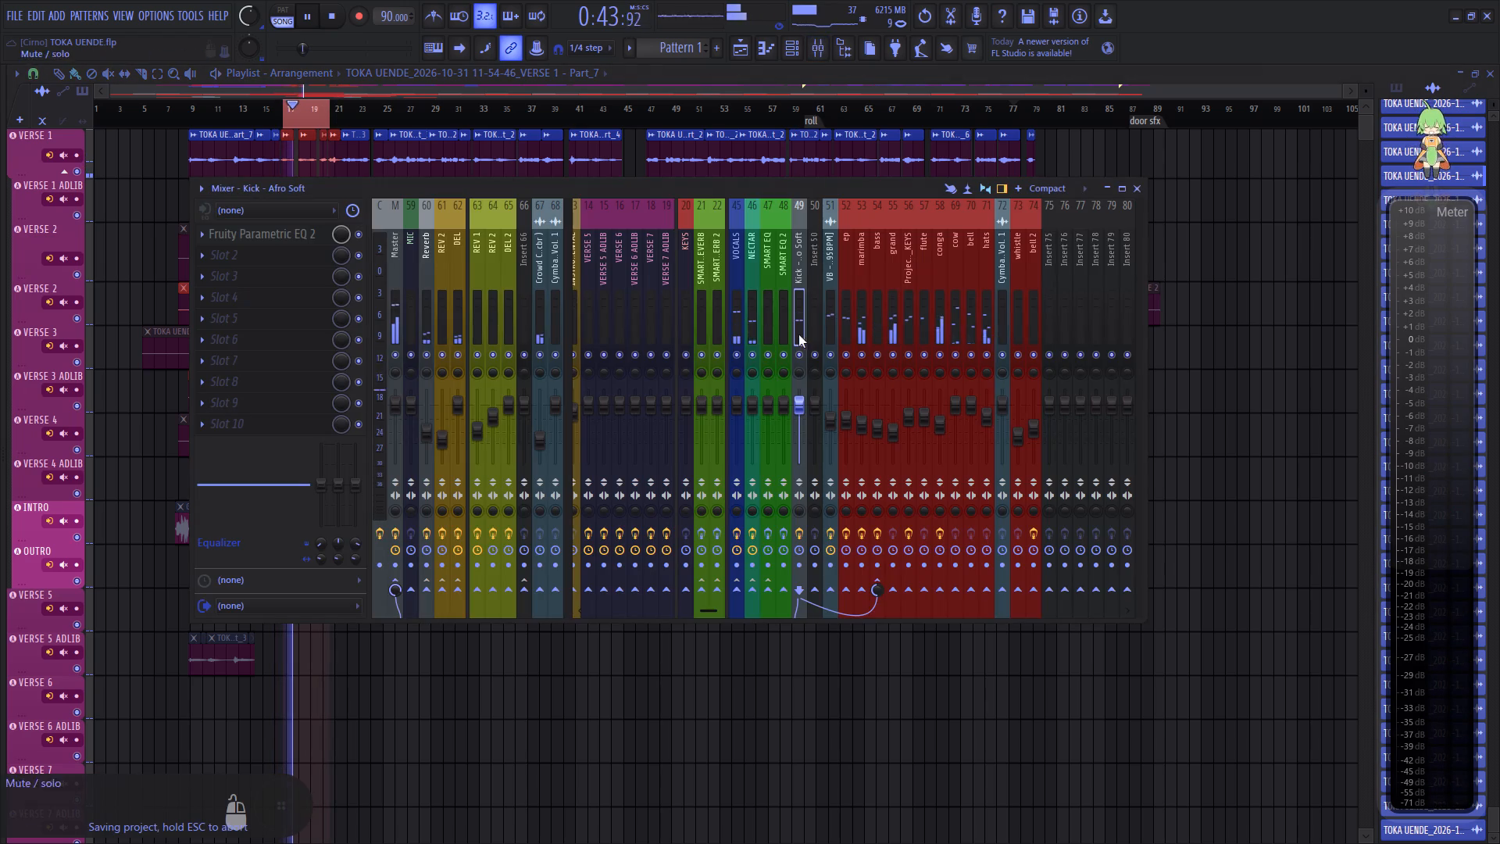
scroll(755, 295, up, 8)
scroll(690, 309, up, 10)
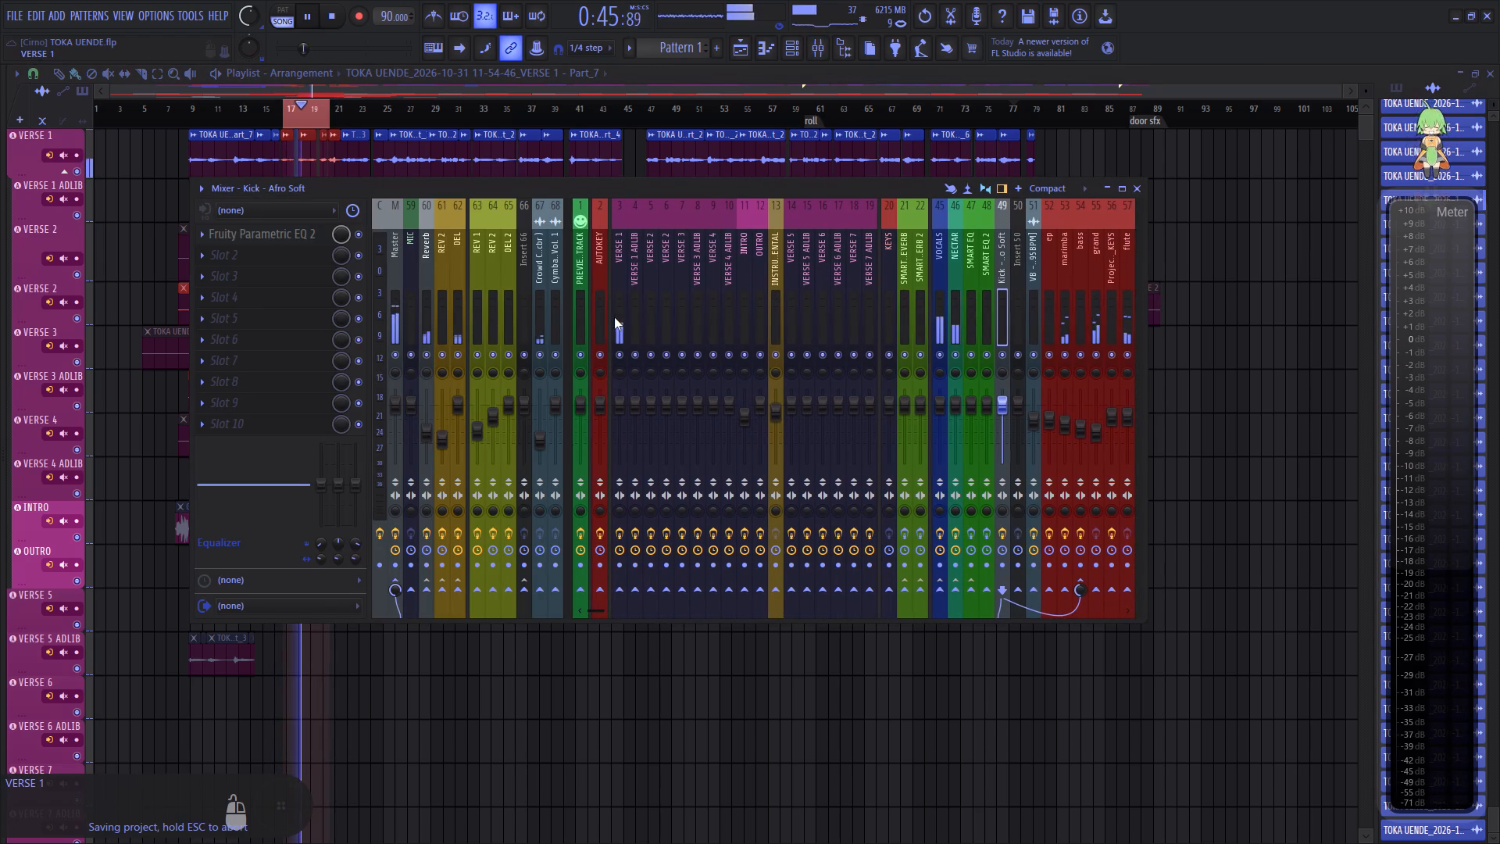
click(615, 316)
key(alt+s)
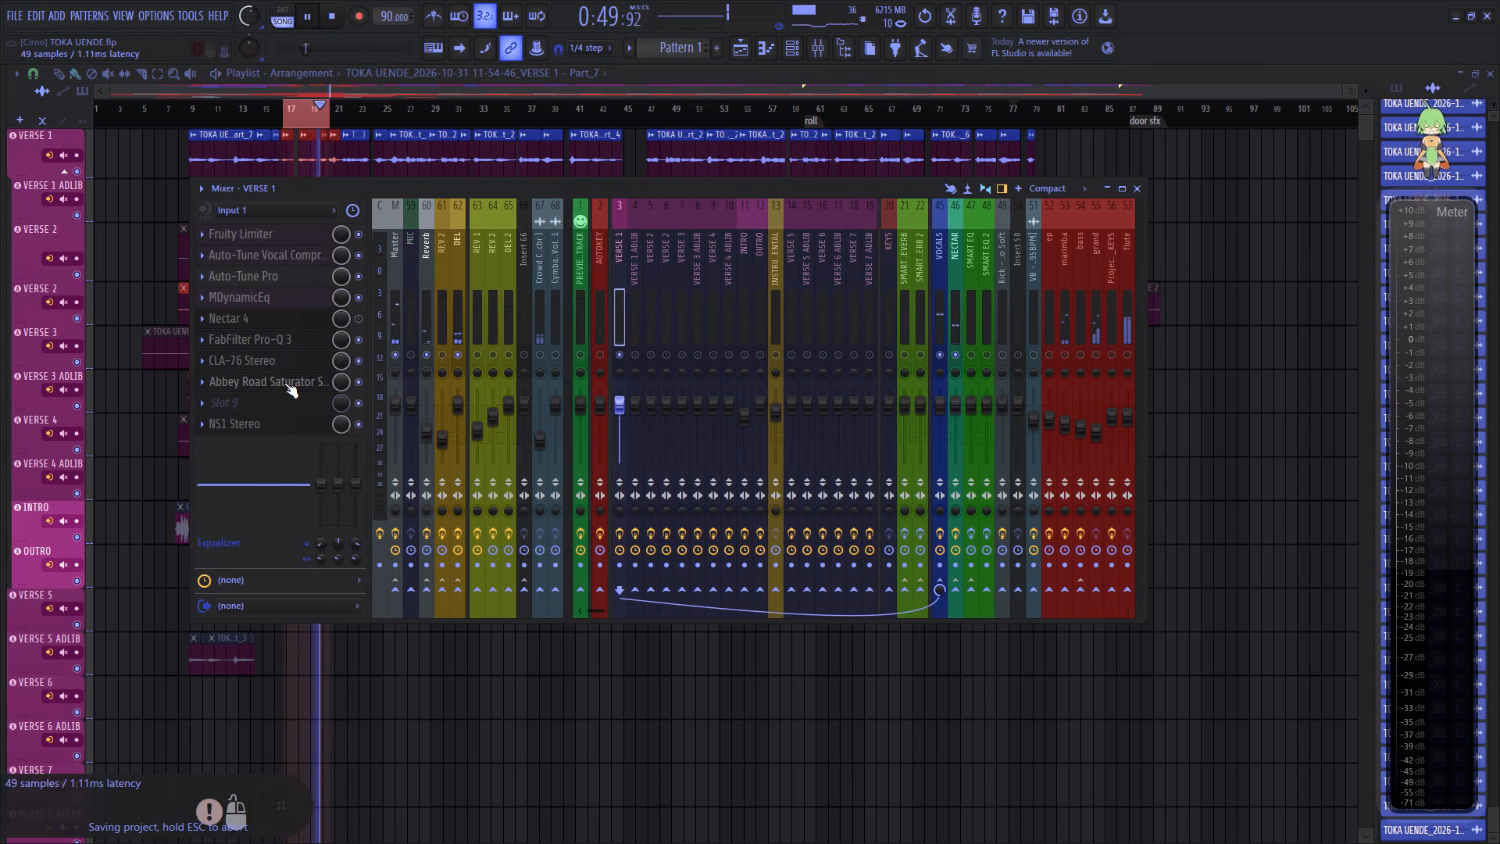
Open VERSE 1's Abbey Road Saturator Stereo and try its pre-EQ bell gain at about 1.54 dB.
click(284, 383)
scroll(573, 476, up, 3)
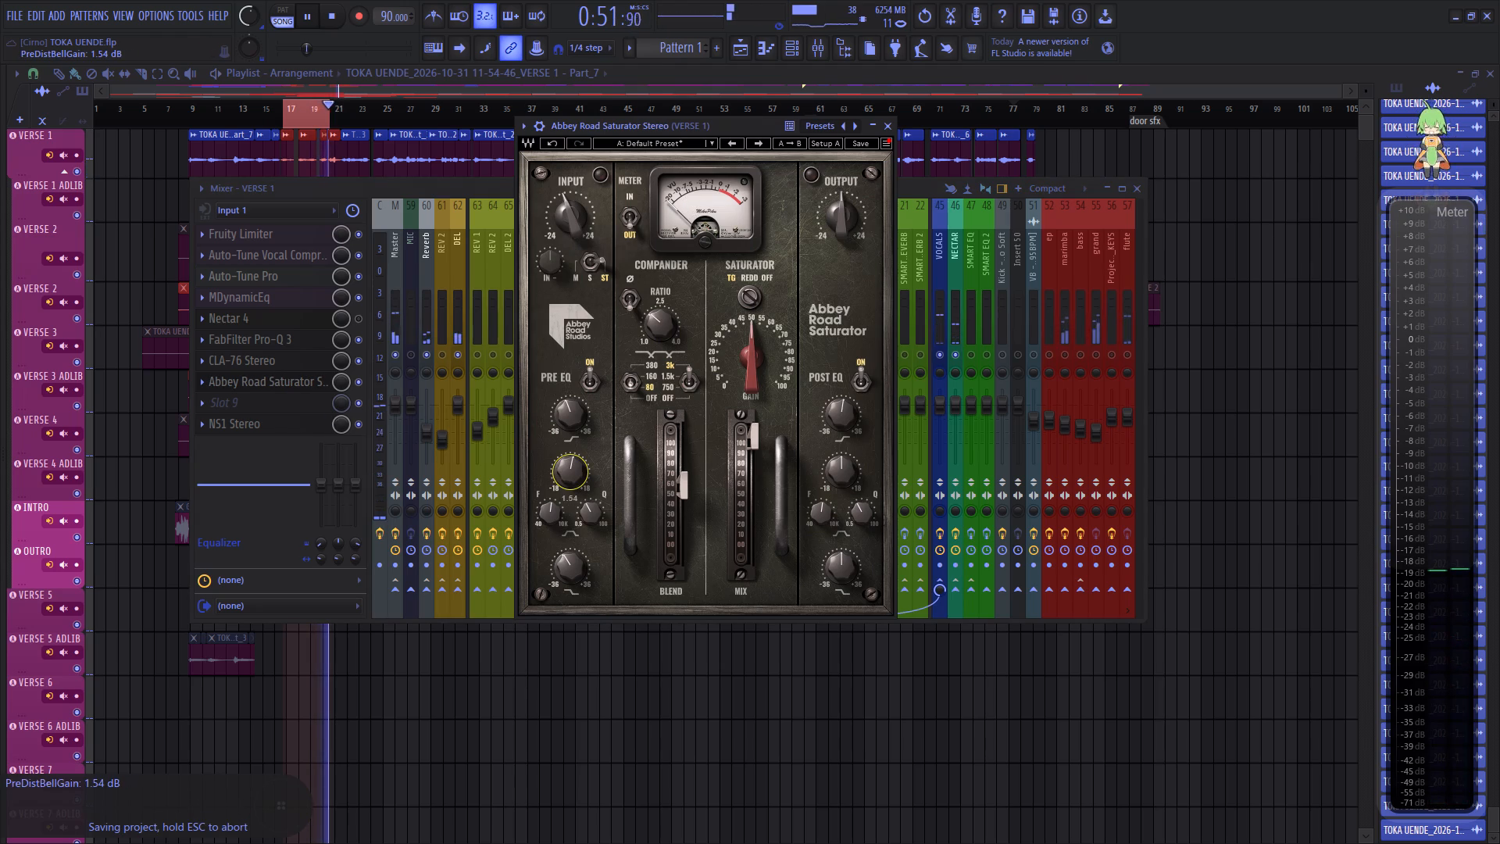
scroll(572, 475, down, 1)
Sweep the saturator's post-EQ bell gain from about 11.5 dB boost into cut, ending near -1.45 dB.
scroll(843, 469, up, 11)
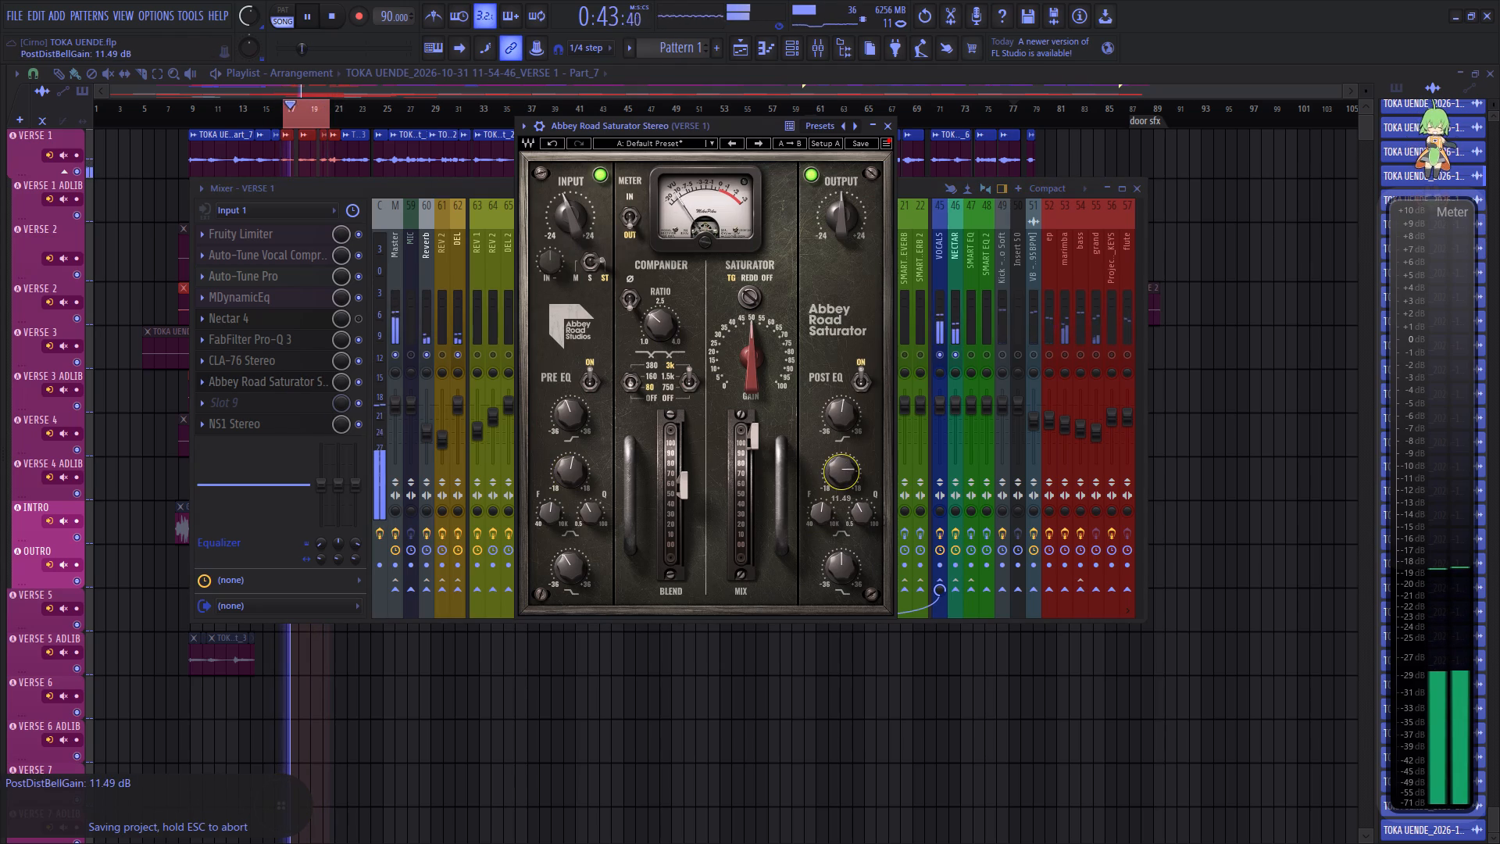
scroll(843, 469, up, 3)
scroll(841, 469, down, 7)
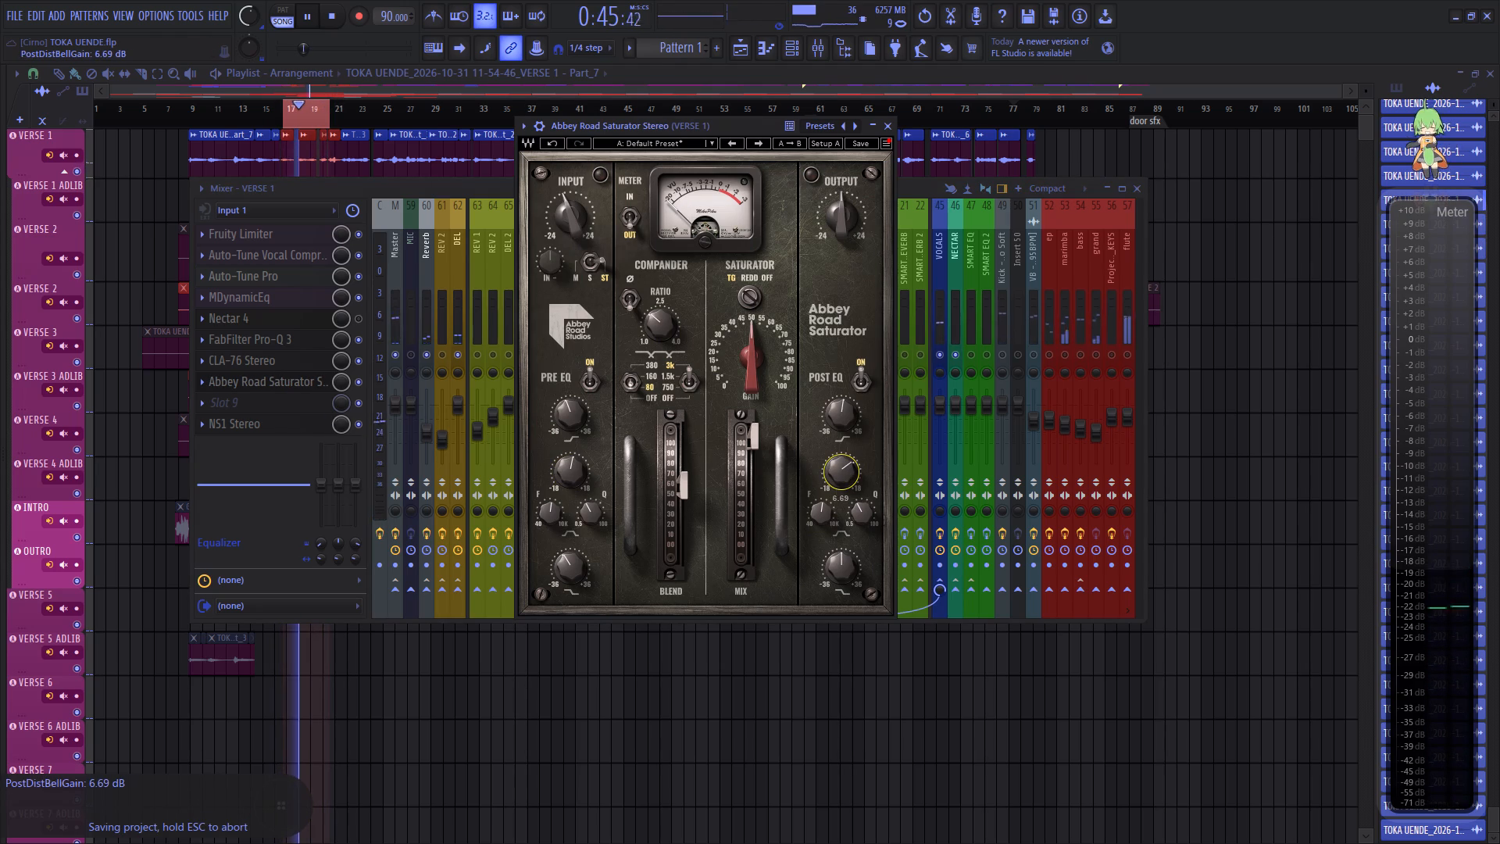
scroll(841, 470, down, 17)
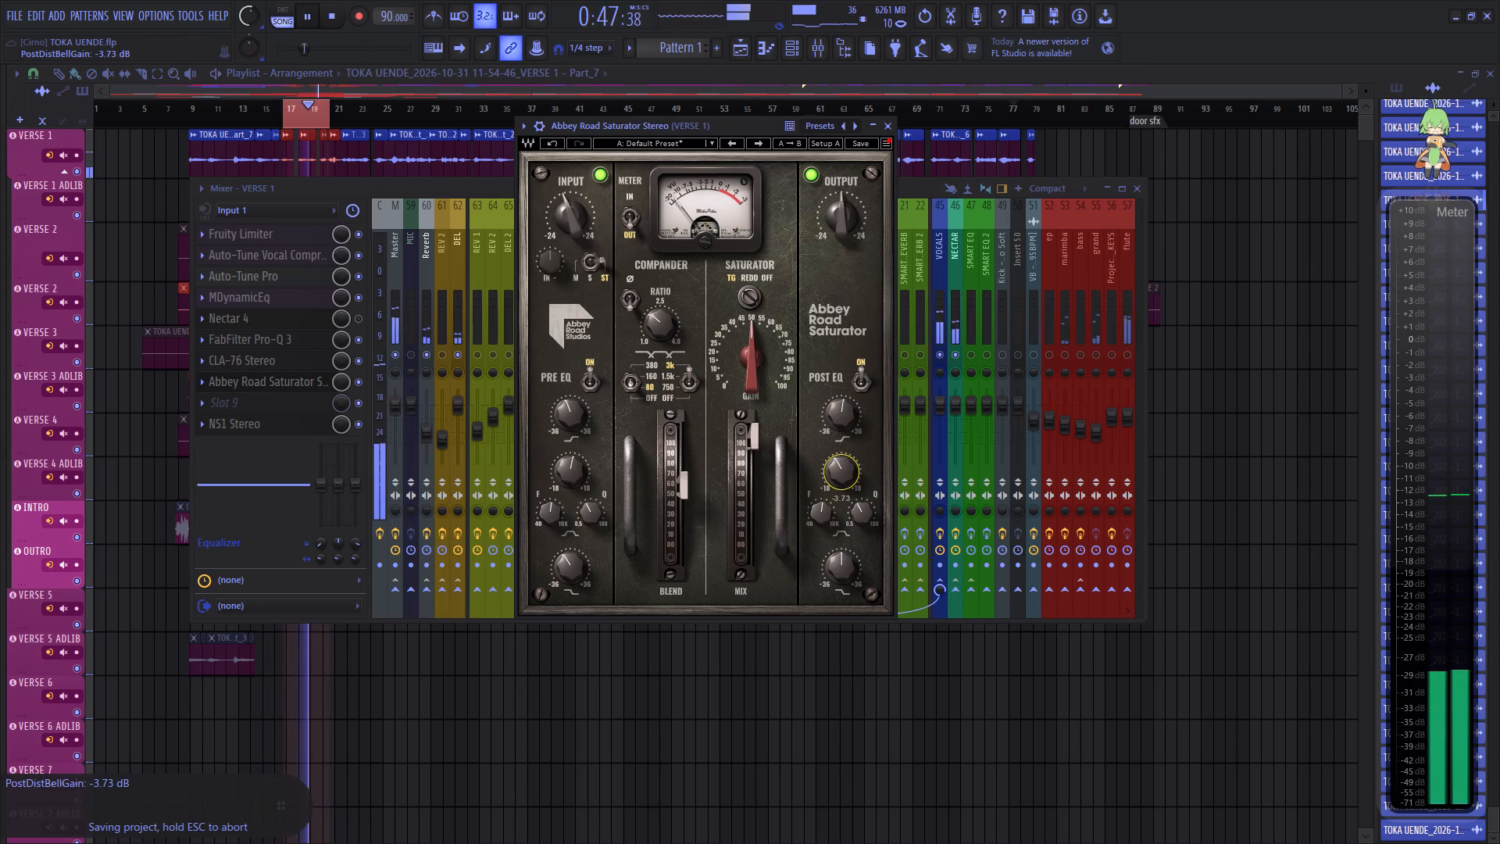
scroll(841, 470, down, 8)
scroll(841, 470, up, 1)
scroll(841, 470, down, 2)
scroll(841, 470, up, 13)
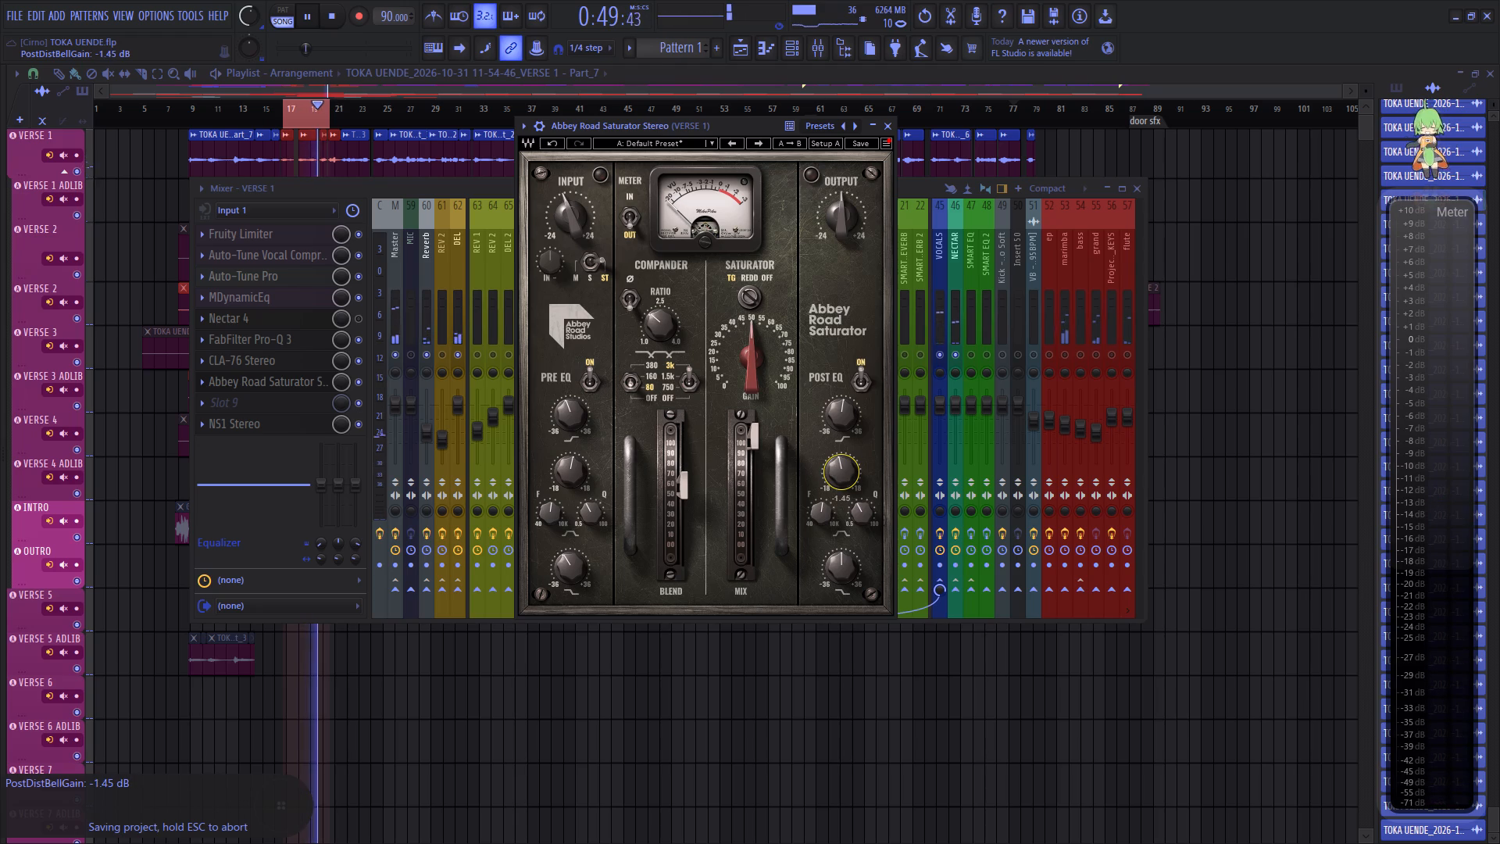
Trim VERSE 1's saturator to about -0.46 dB pre-EQ bell, 0.16 dB post-EQ high shelf and -0.09 dB post-EQ bell gain.
scroll(841, 470, down, 2)
scroll(568, 469, down, 3)
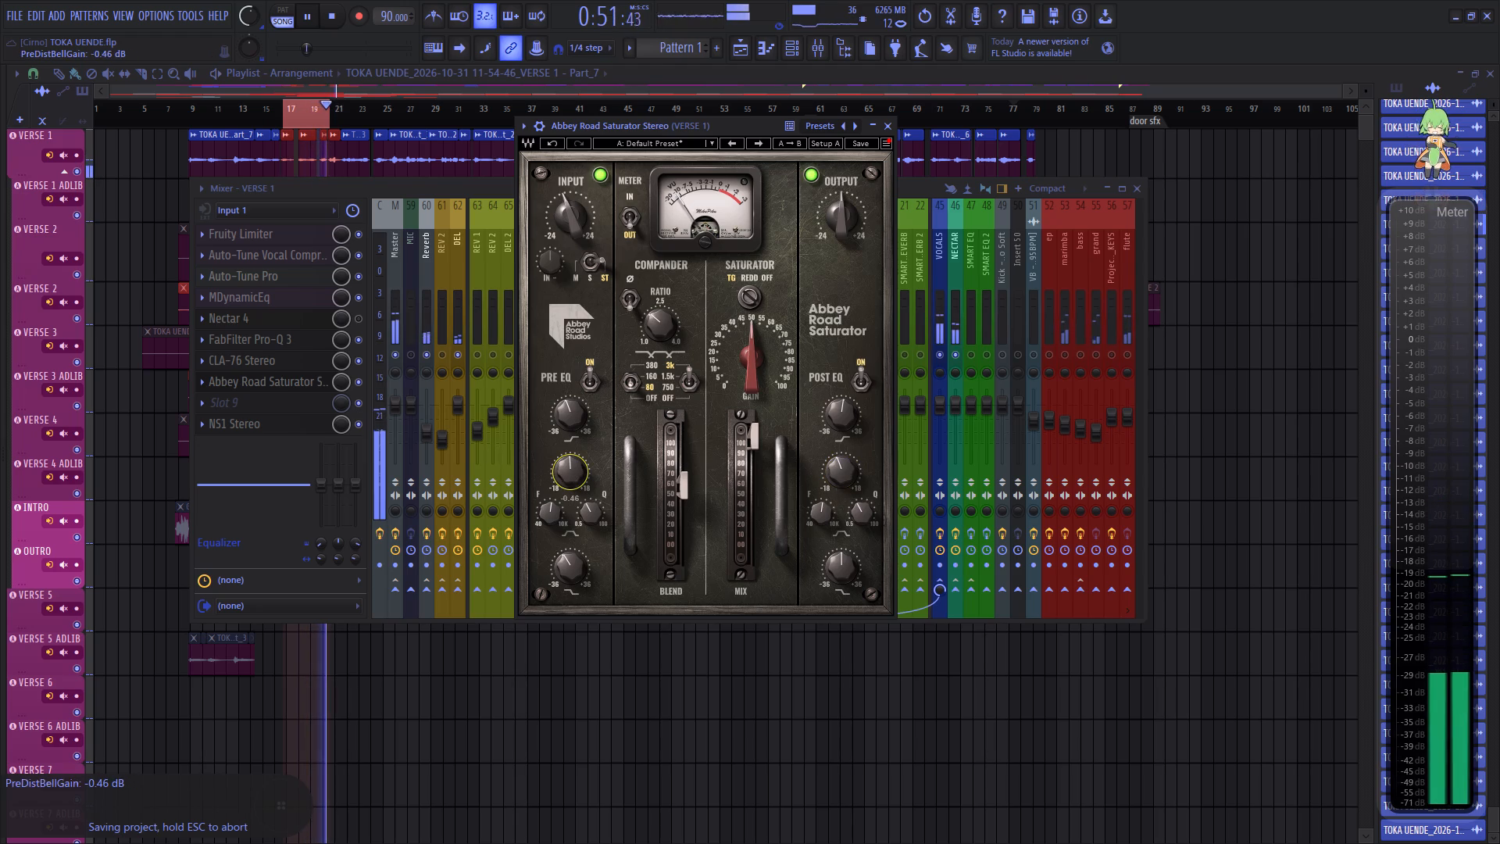
scroll(834, 415, down, 3)
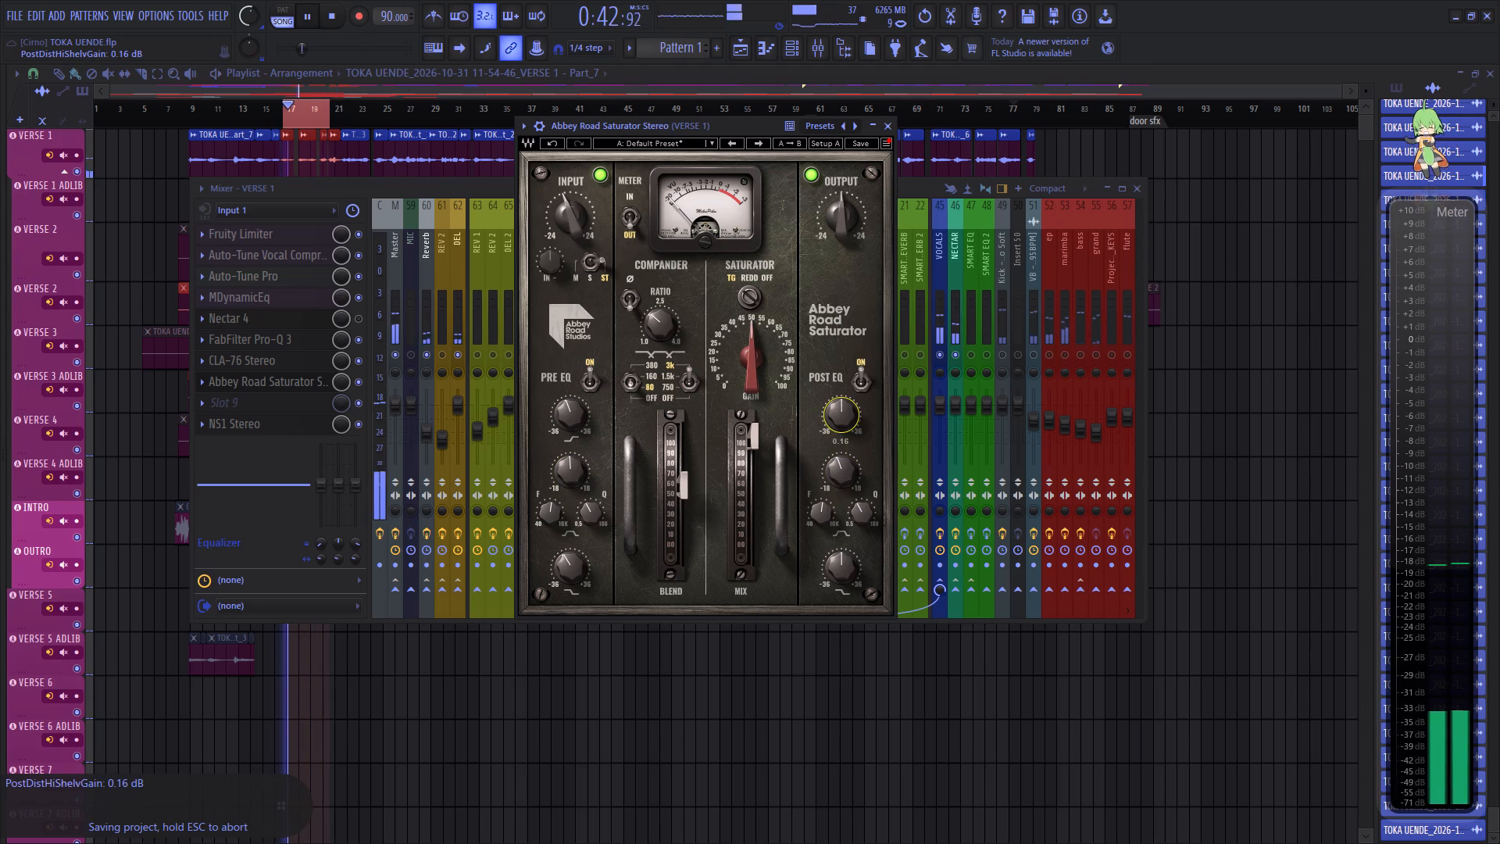
scroll(839, 471, up, 6)
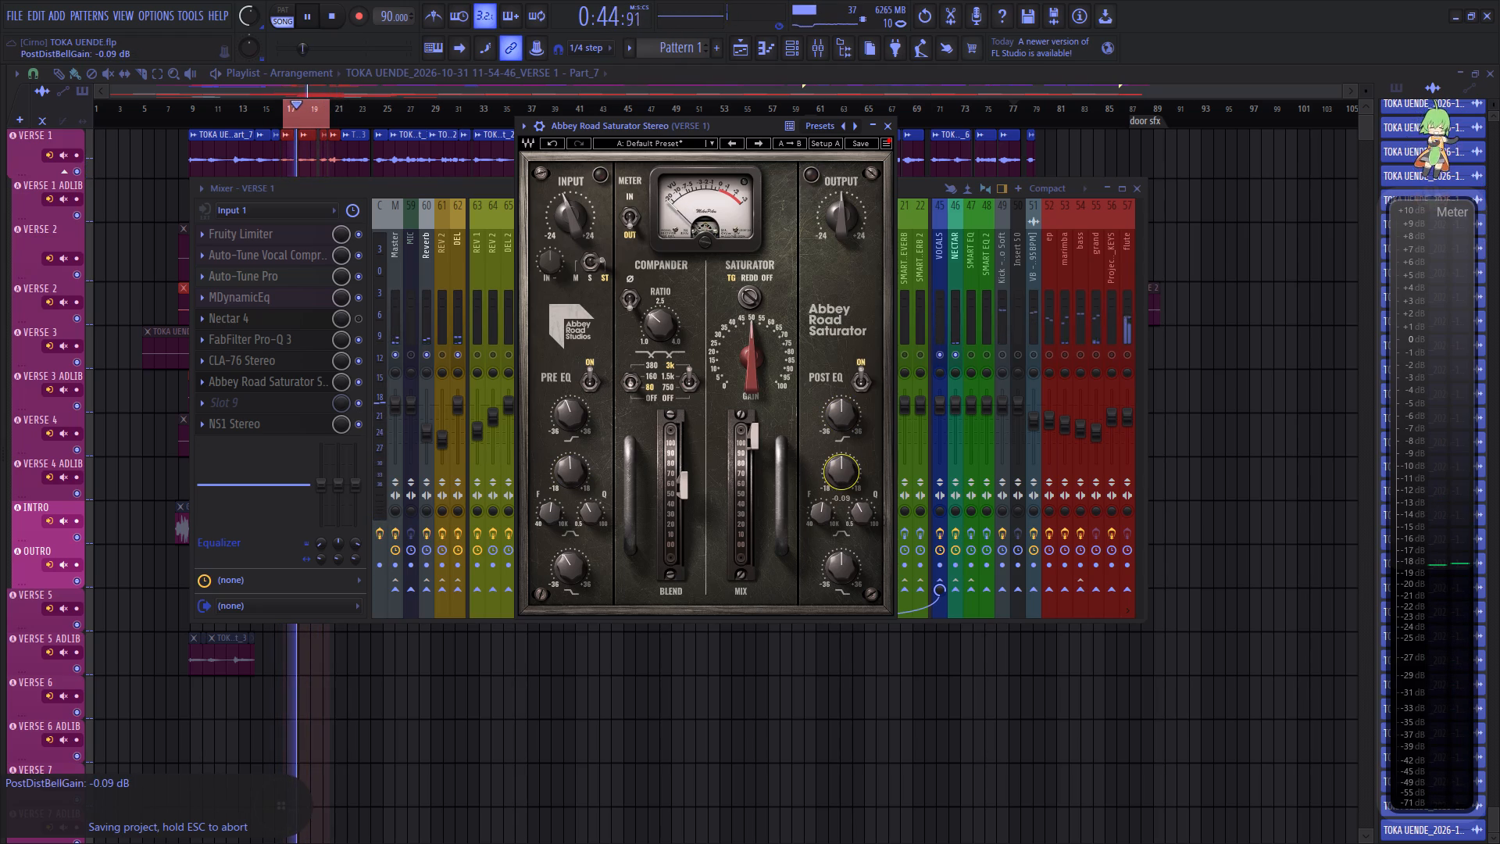
click(884, 127)
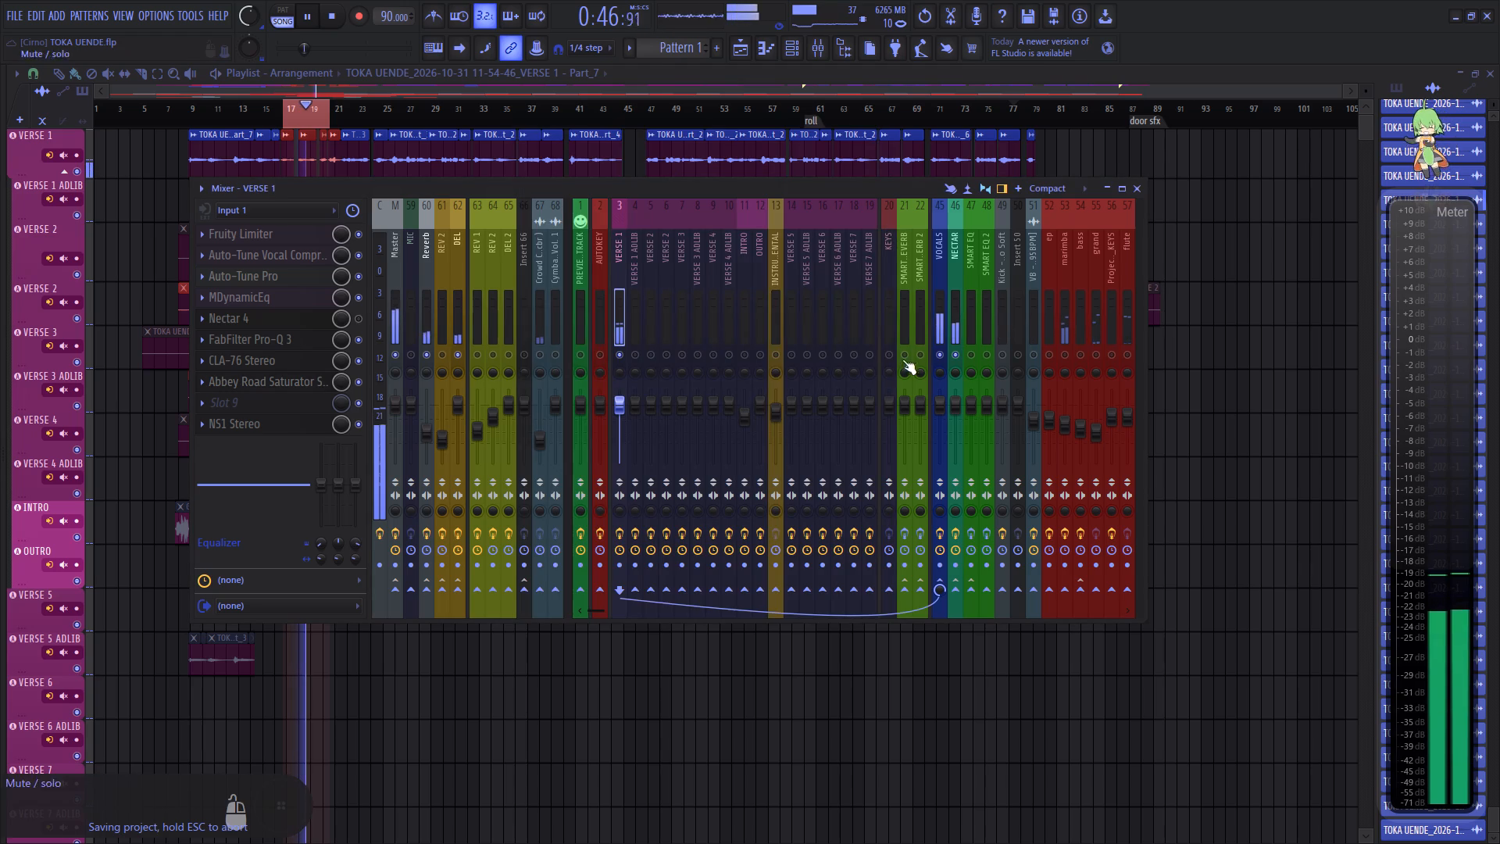
Turn off soloing in the mixer so all tracks play together again.
right_click(934, 356)
right_click(934, 356)
Save the TOKA UENDE project.
key(ctrl+s)
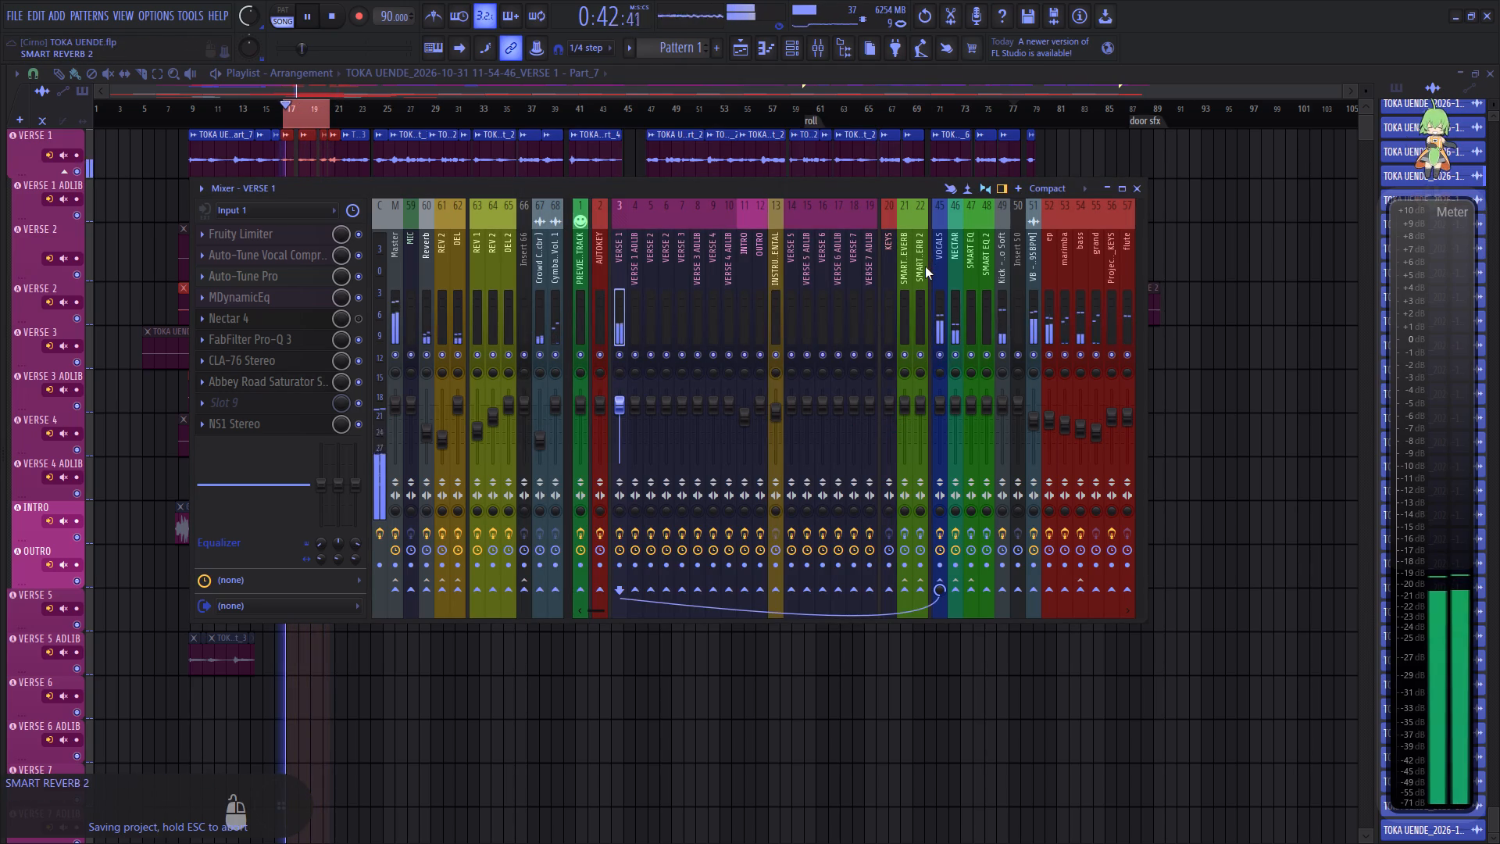
Clear the looped time selection and restart playback from about bar 15.
double_click(287, 111)
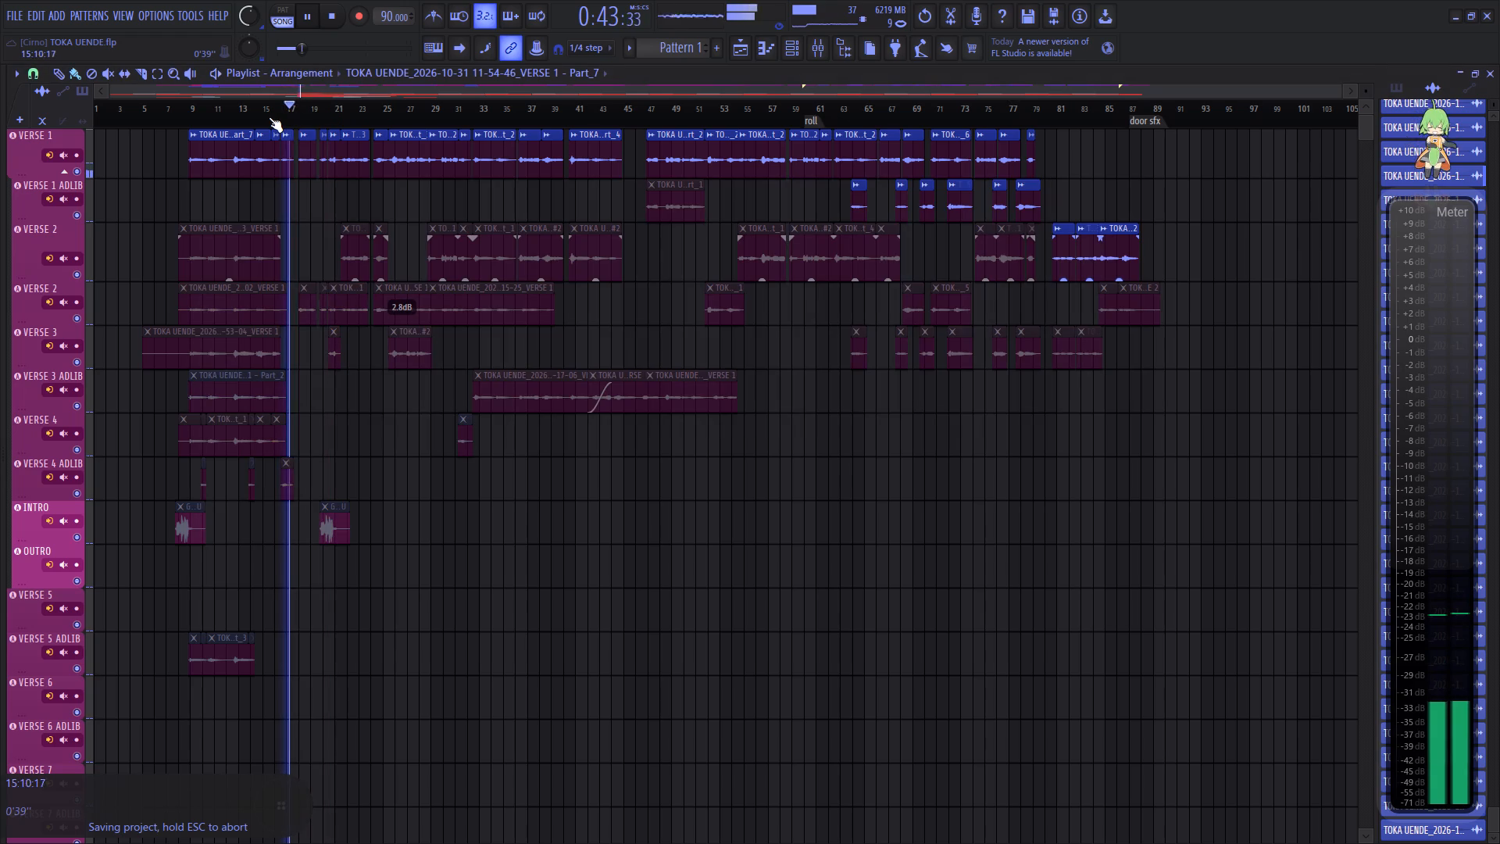
double_click(269, 117)
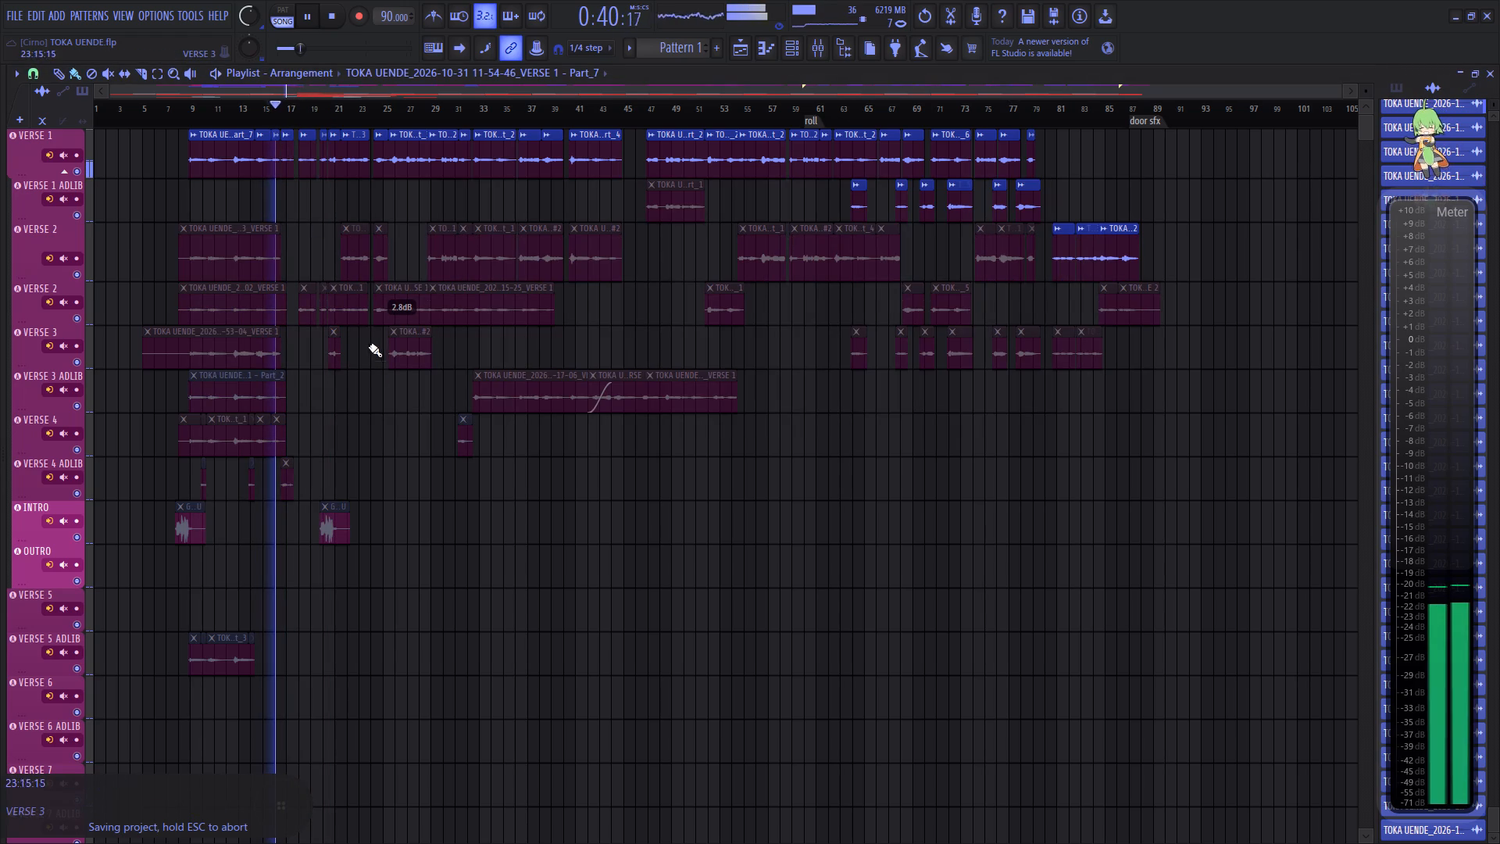
Save the TOKA UENDE project.
scroll(356, 331, down, 8)
scroll(358, 330, up, 1)
scroll(358, 330, down, 9)
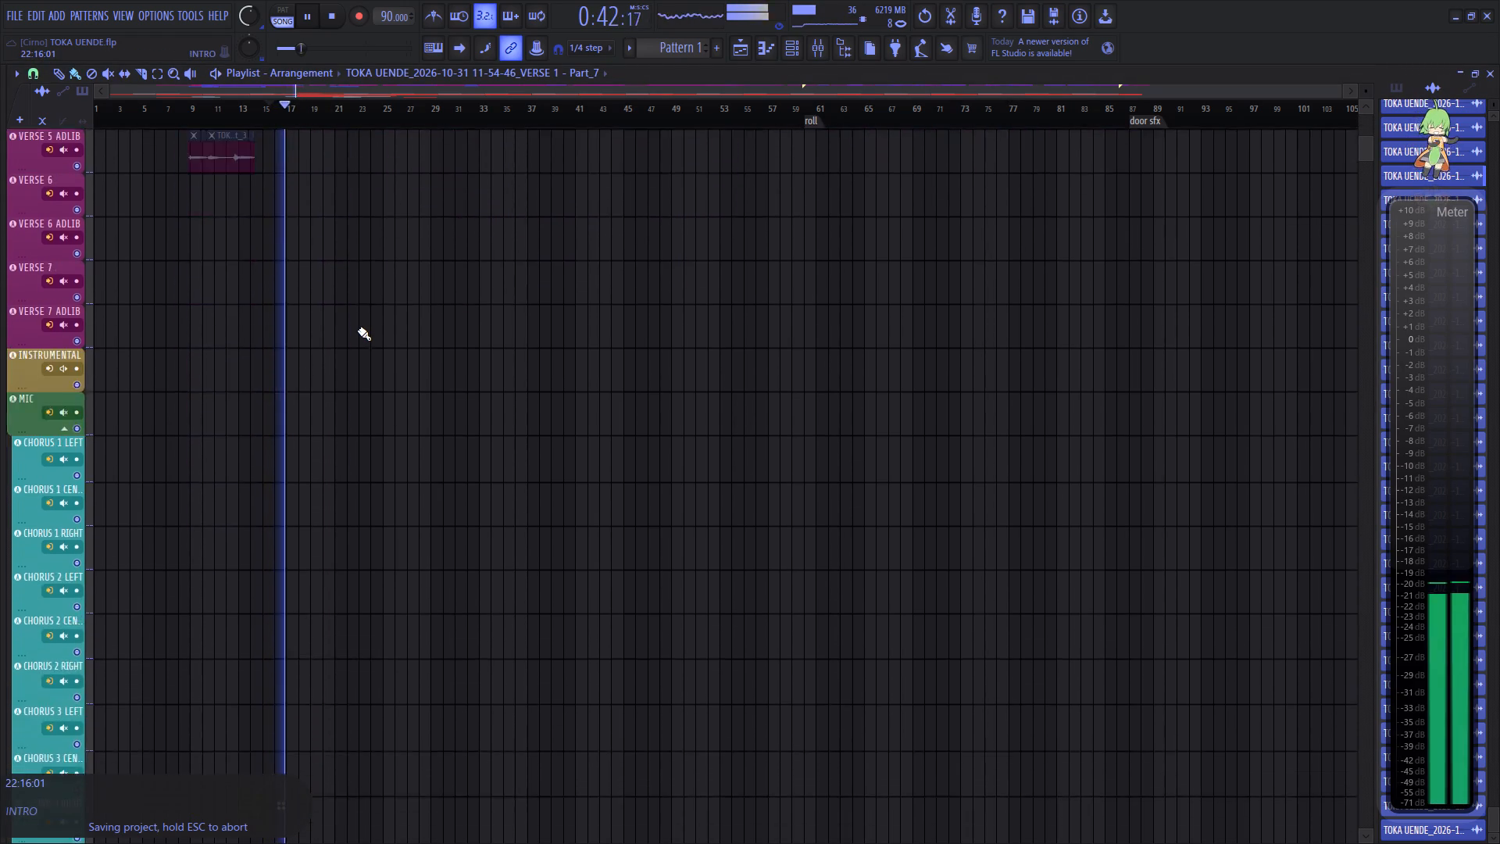
scroll(358, 330, down, 3)
scroll(358, 330, up, 1)
scroll(358, 330, down, 8)
click(16, 20)
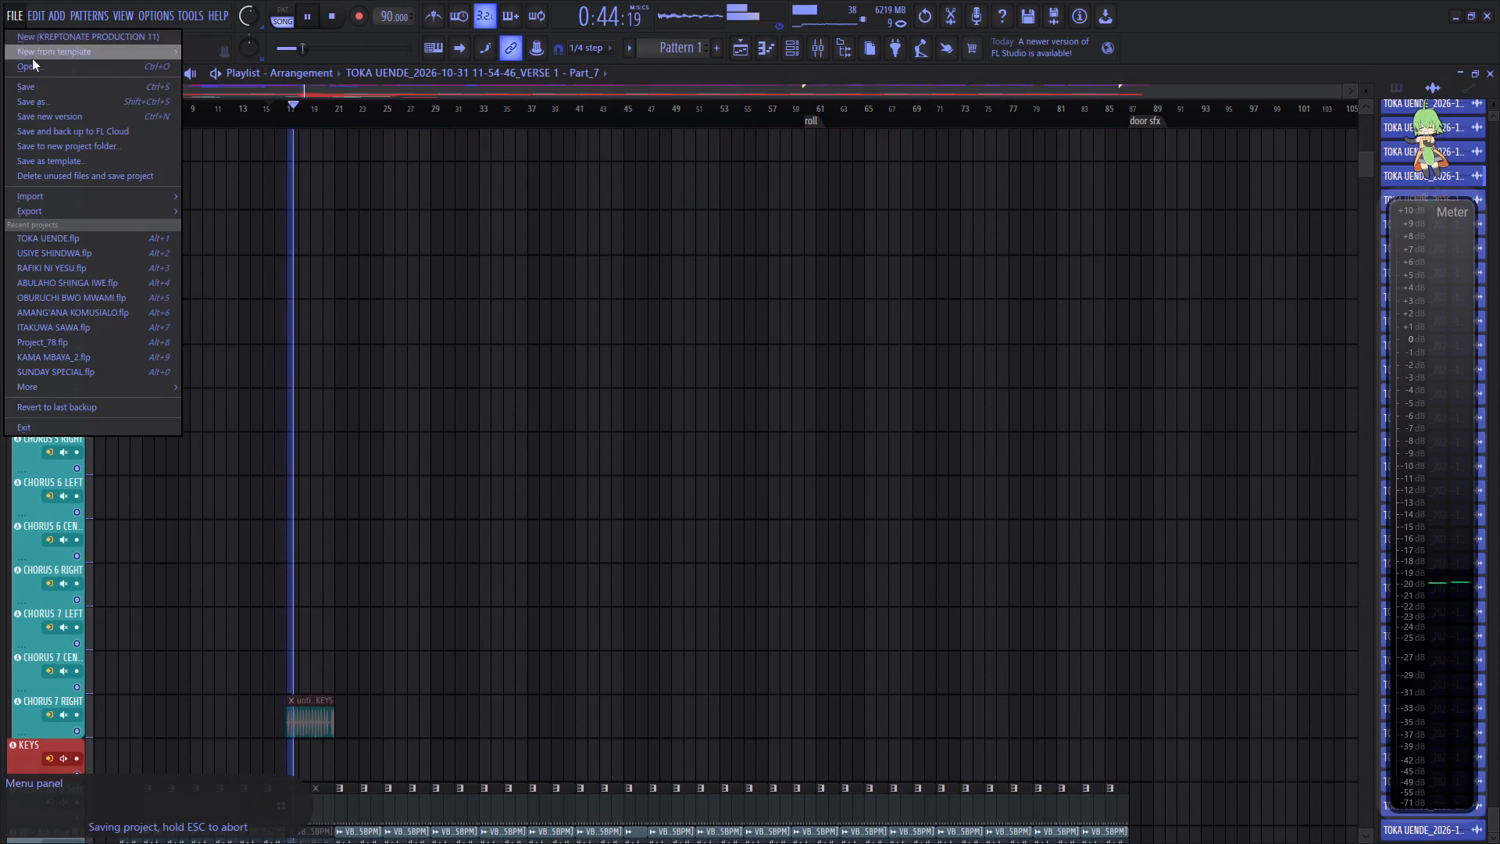
click(46, 84)
Rename mixer track 56, the Project_78 KEYS recording beside the grand track, as concert.
scroll(344, 449, down, 13)
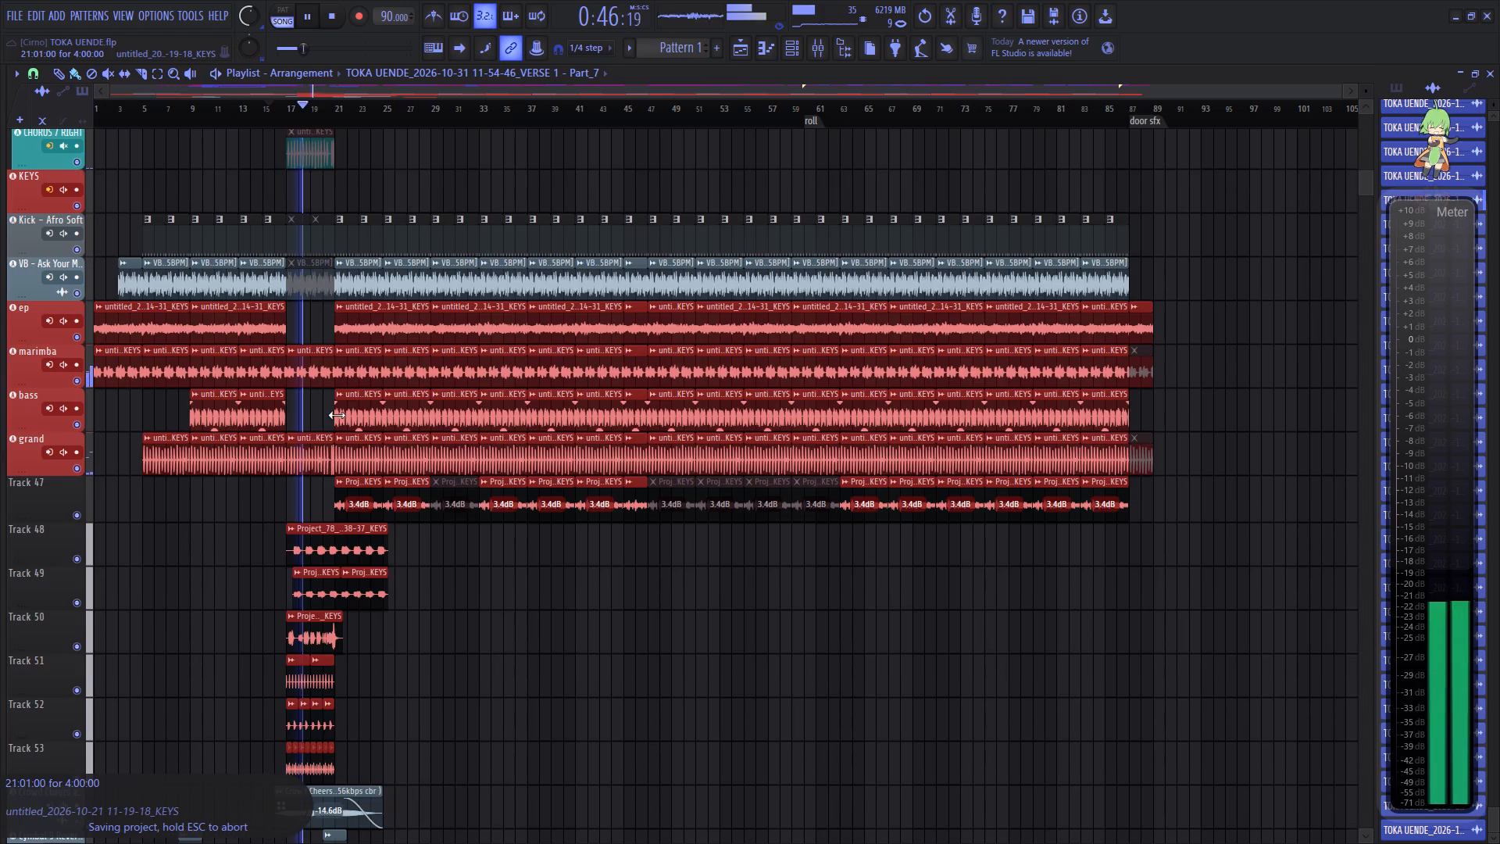
scroll(337, 416, down, 6)
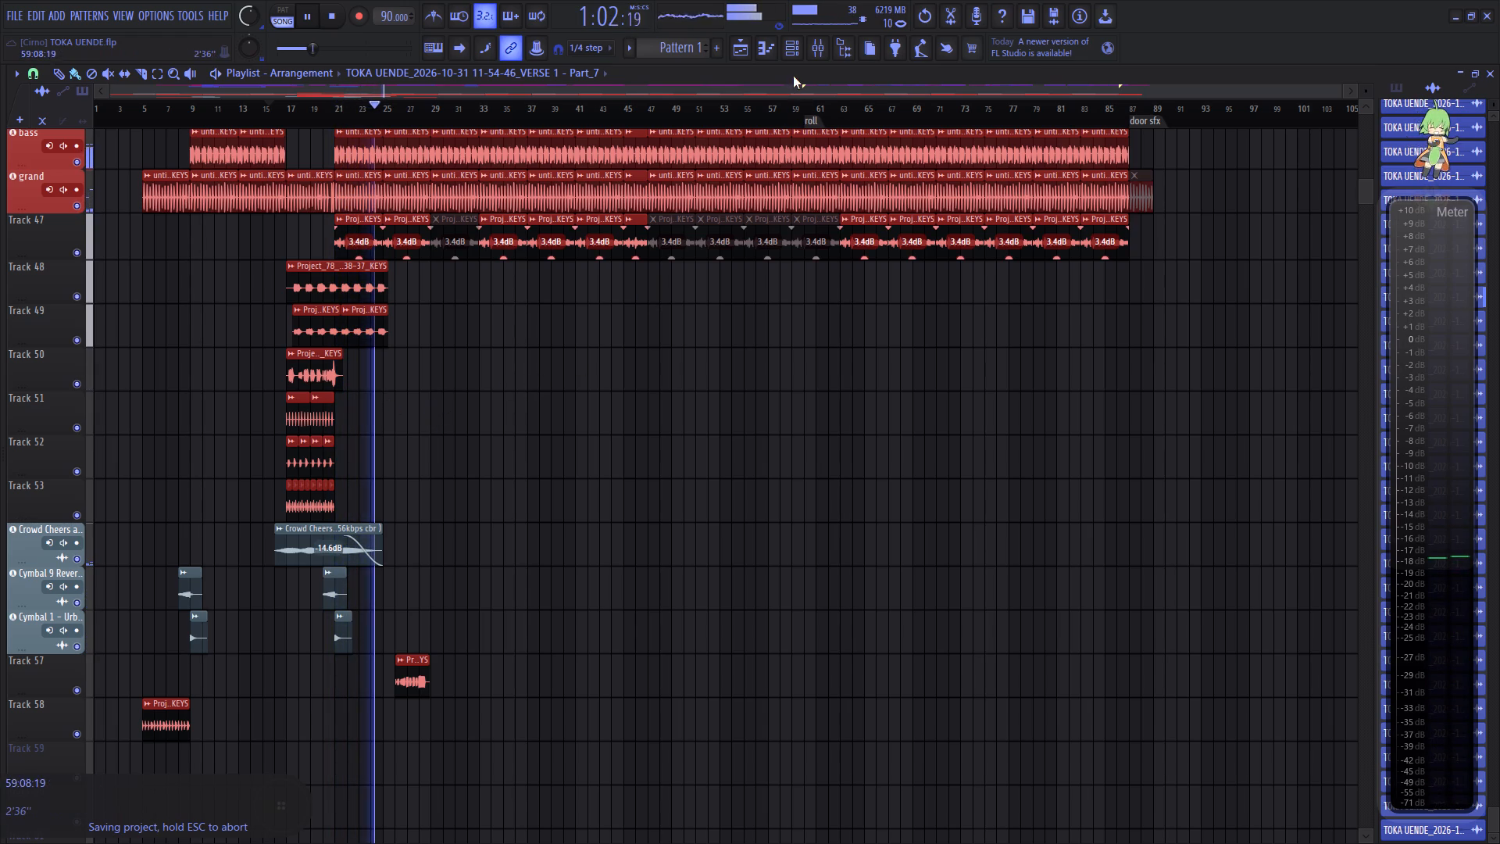
click(822, 50)
scroll(922, 281, down, 5)
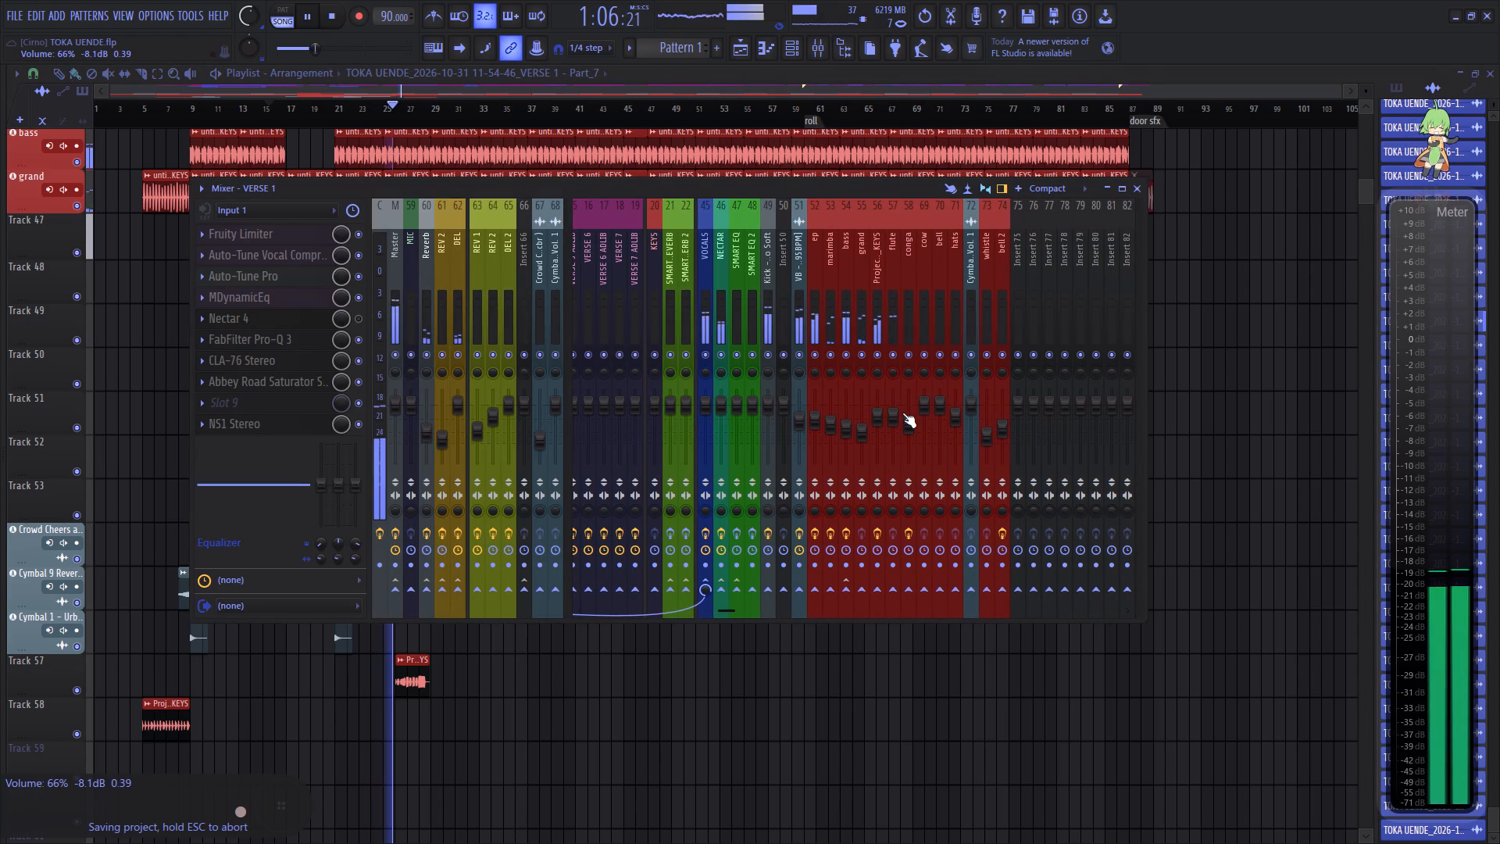
right_click(877, 277)
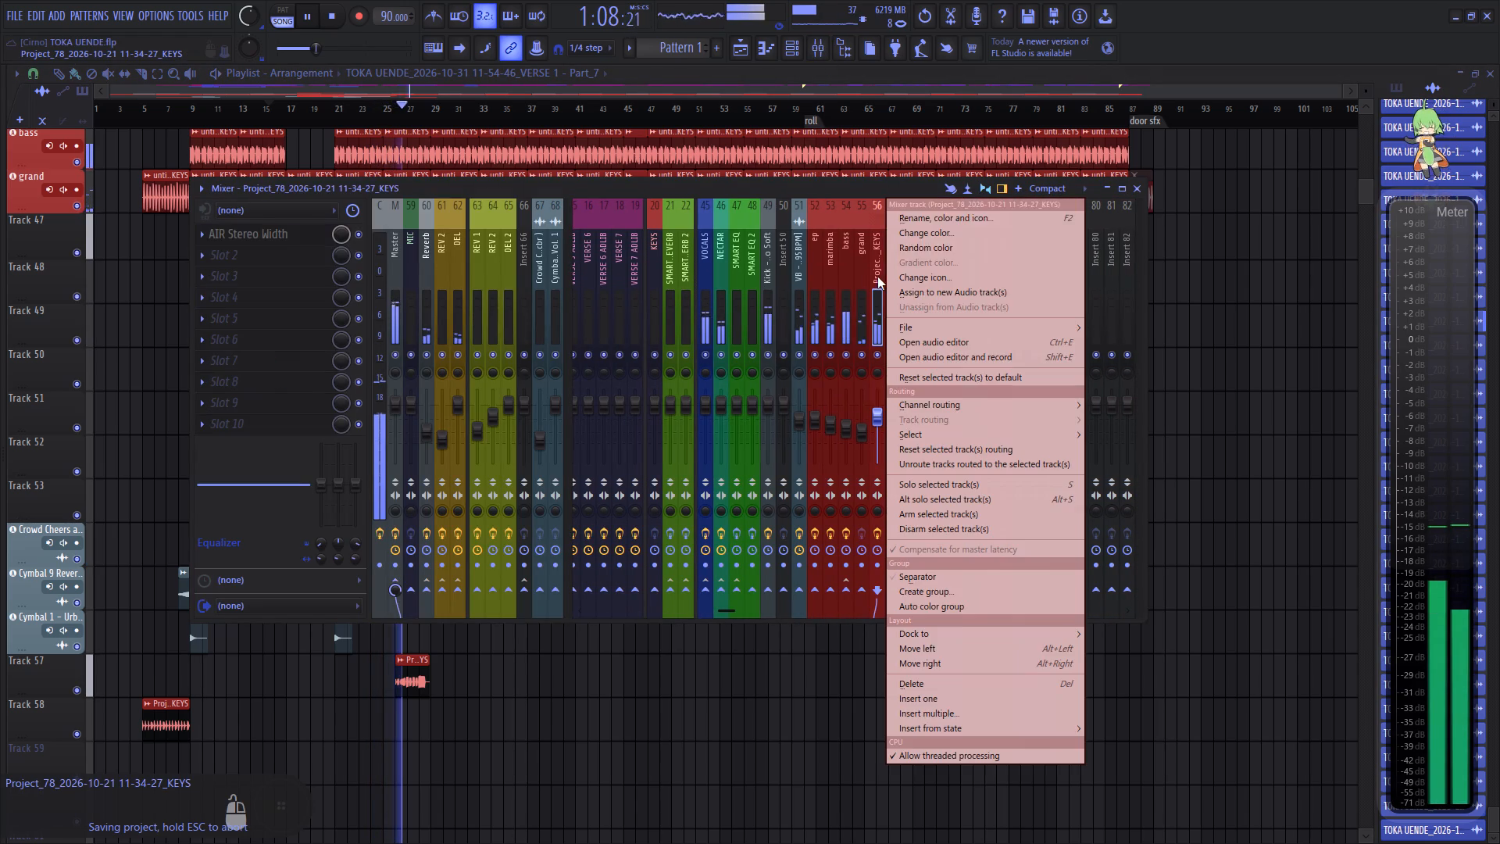
click(914, 217)
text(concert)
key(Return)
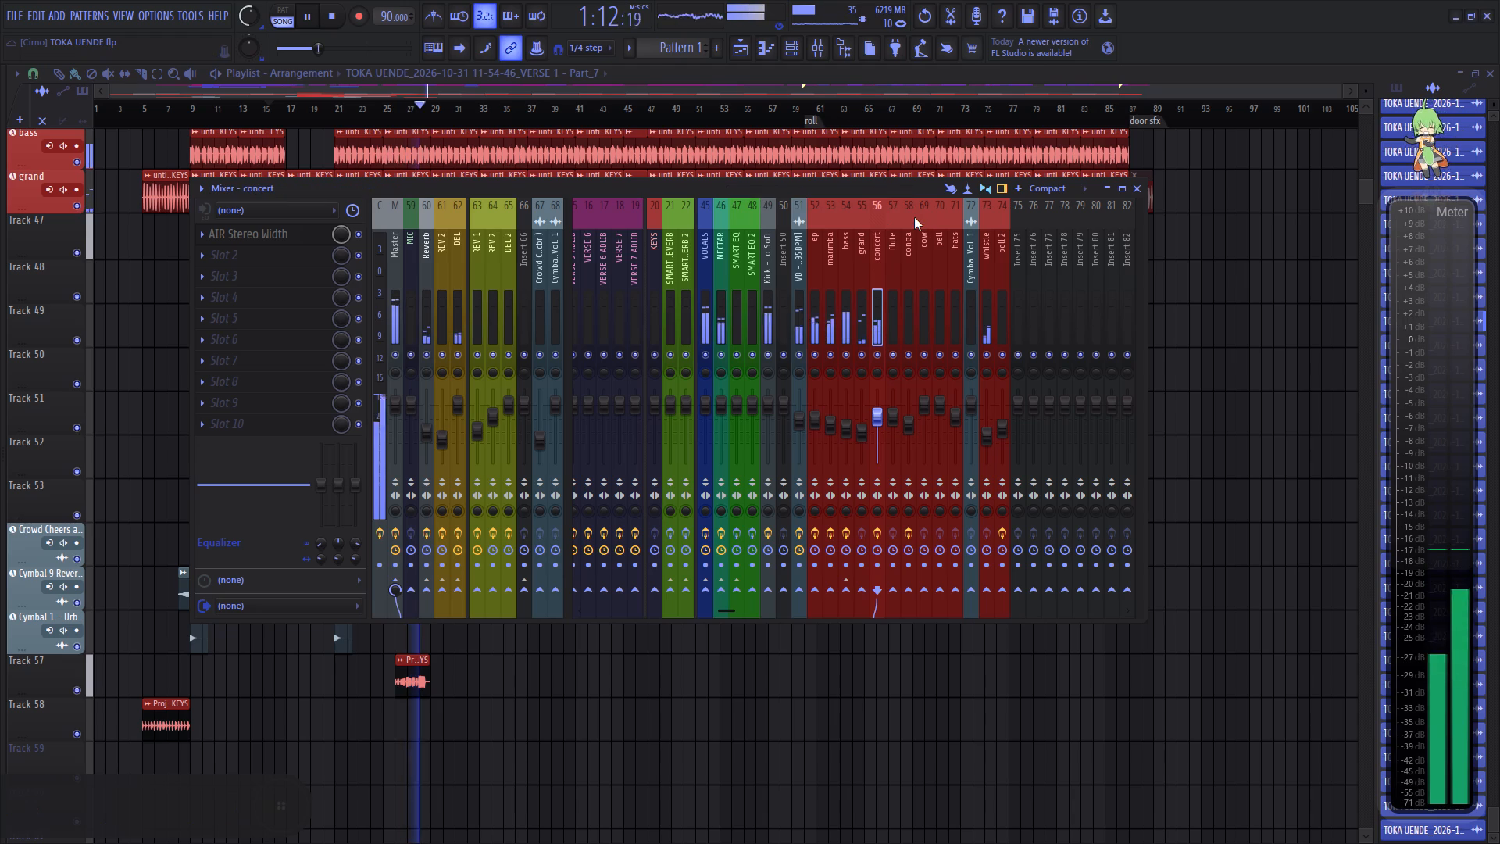
click(925, 83)
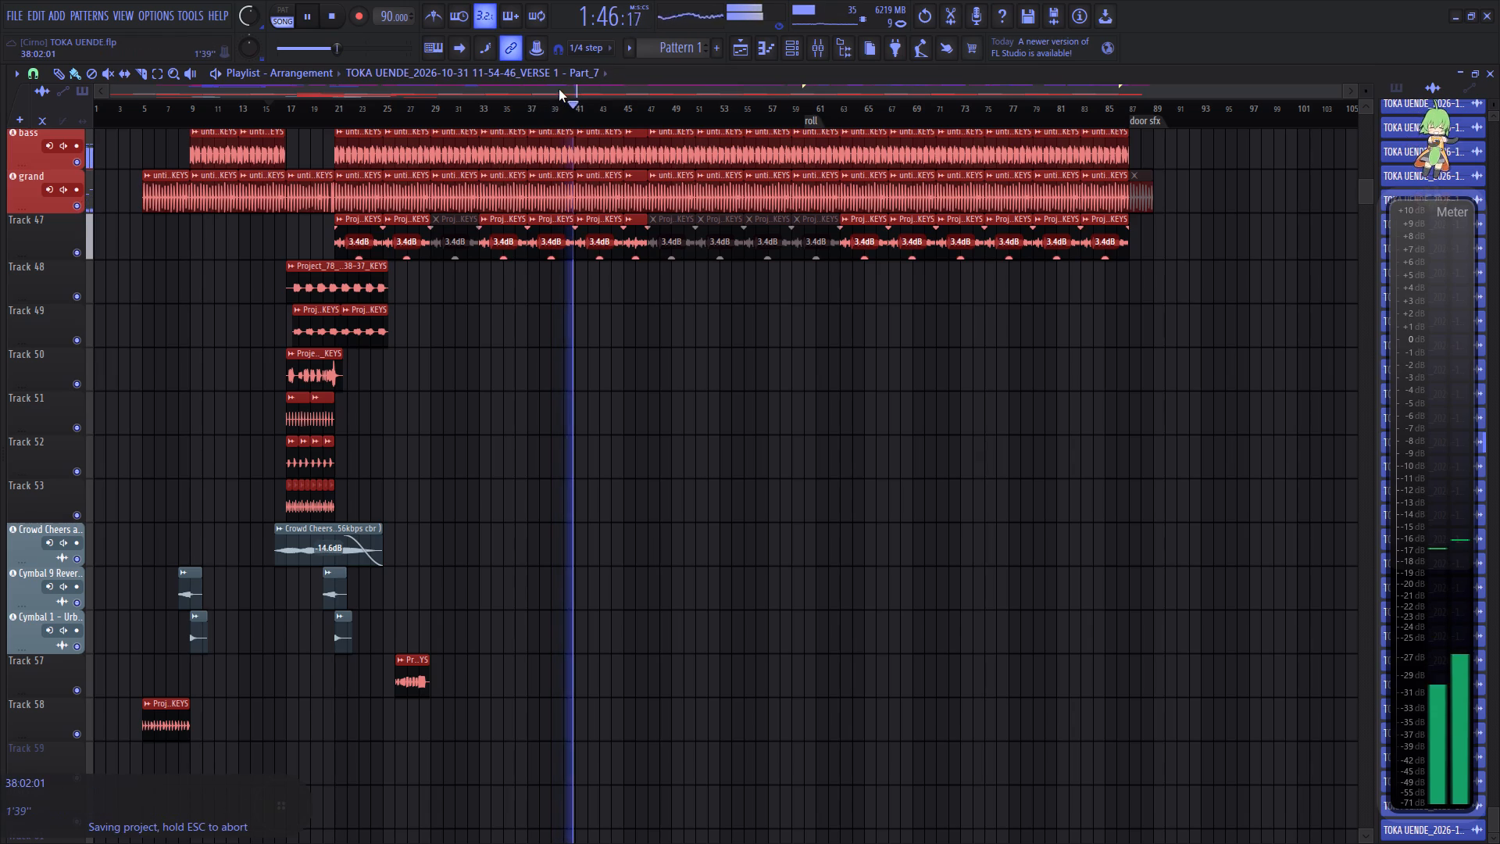
Lower the main volume to 25% (-21.7 dB) while the song plays.
drag(559, 89, 593, 87)
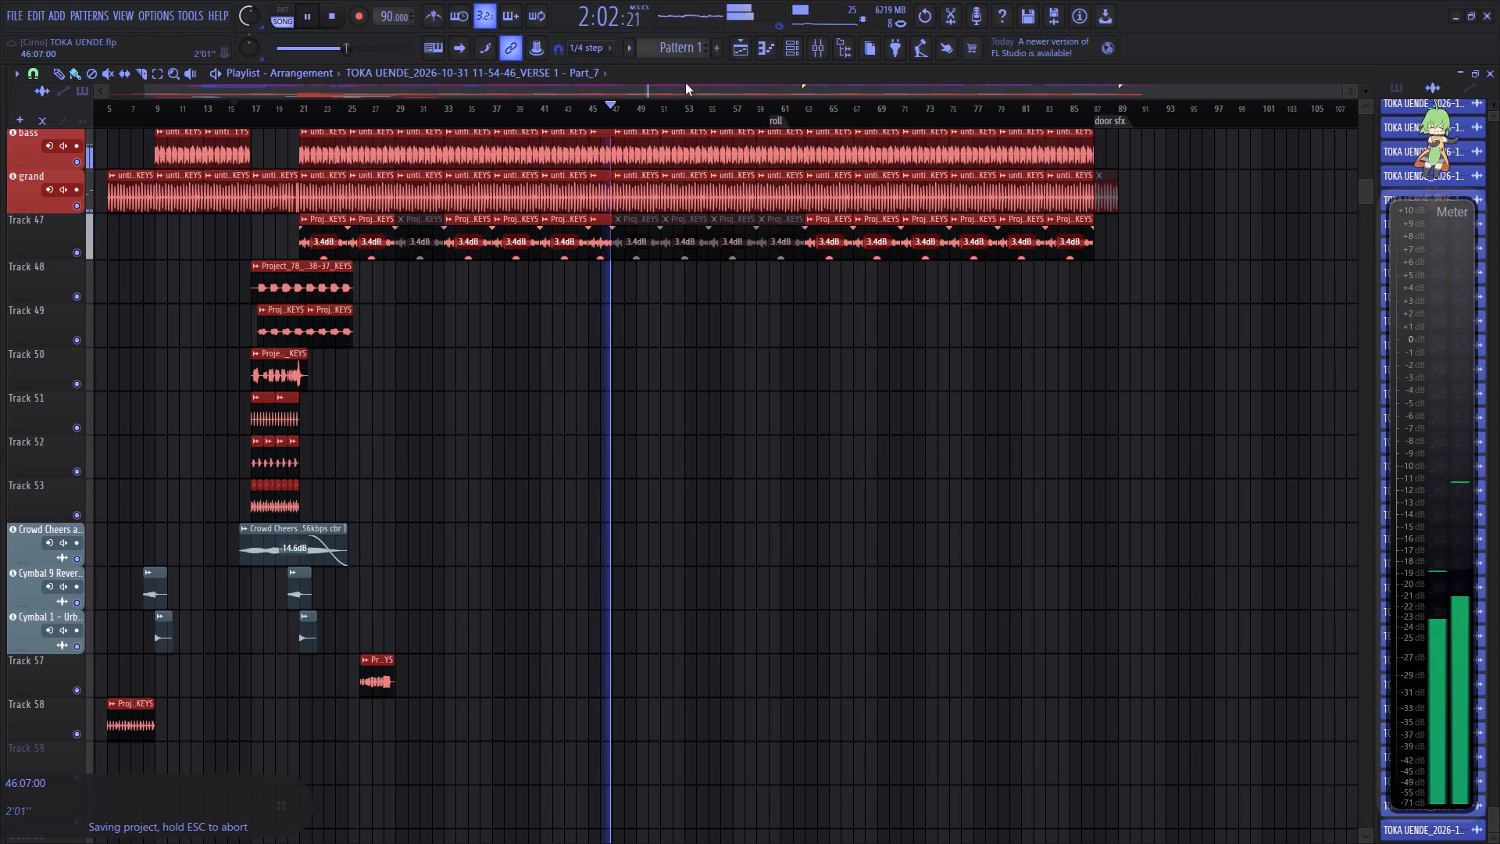
drag(685, 83, 711, 88)
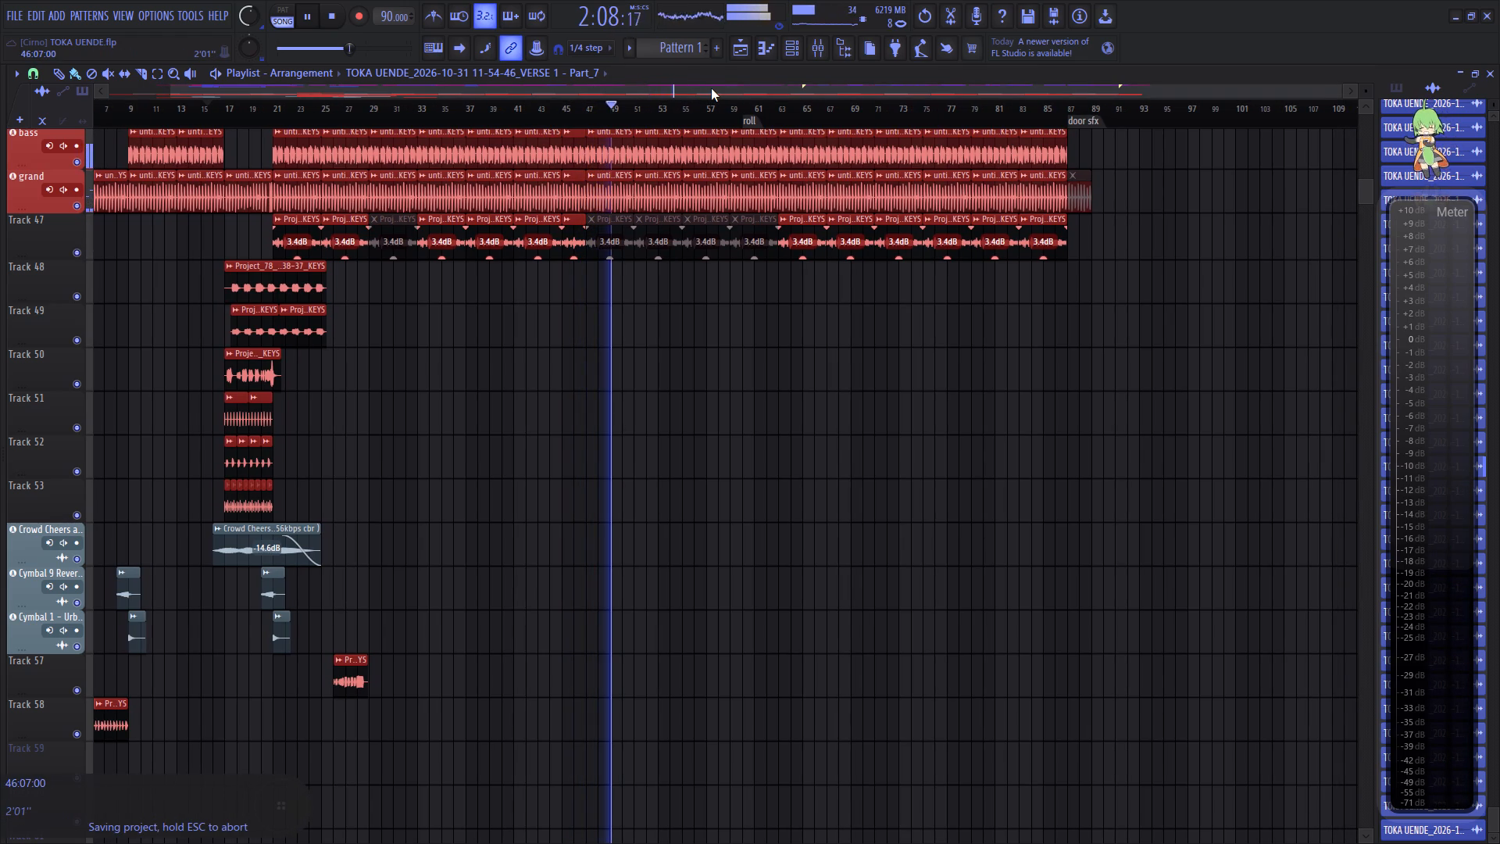
scroll(250, 16, down, 2)
scroll(250, 16, up, 1)
scroll(250, 16, down, 2)
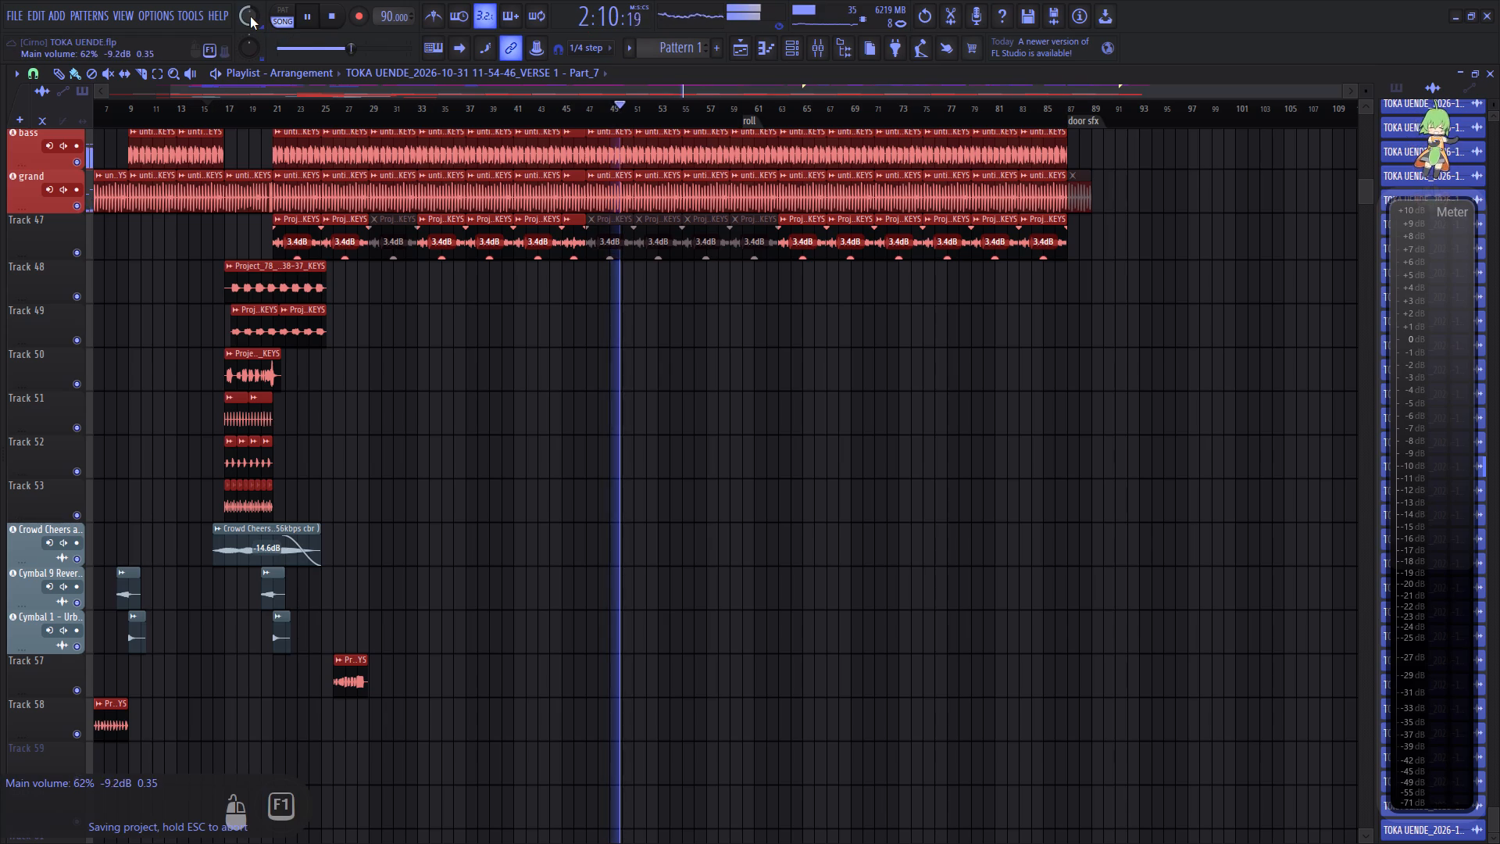
scroll(250, 16, down, 10)
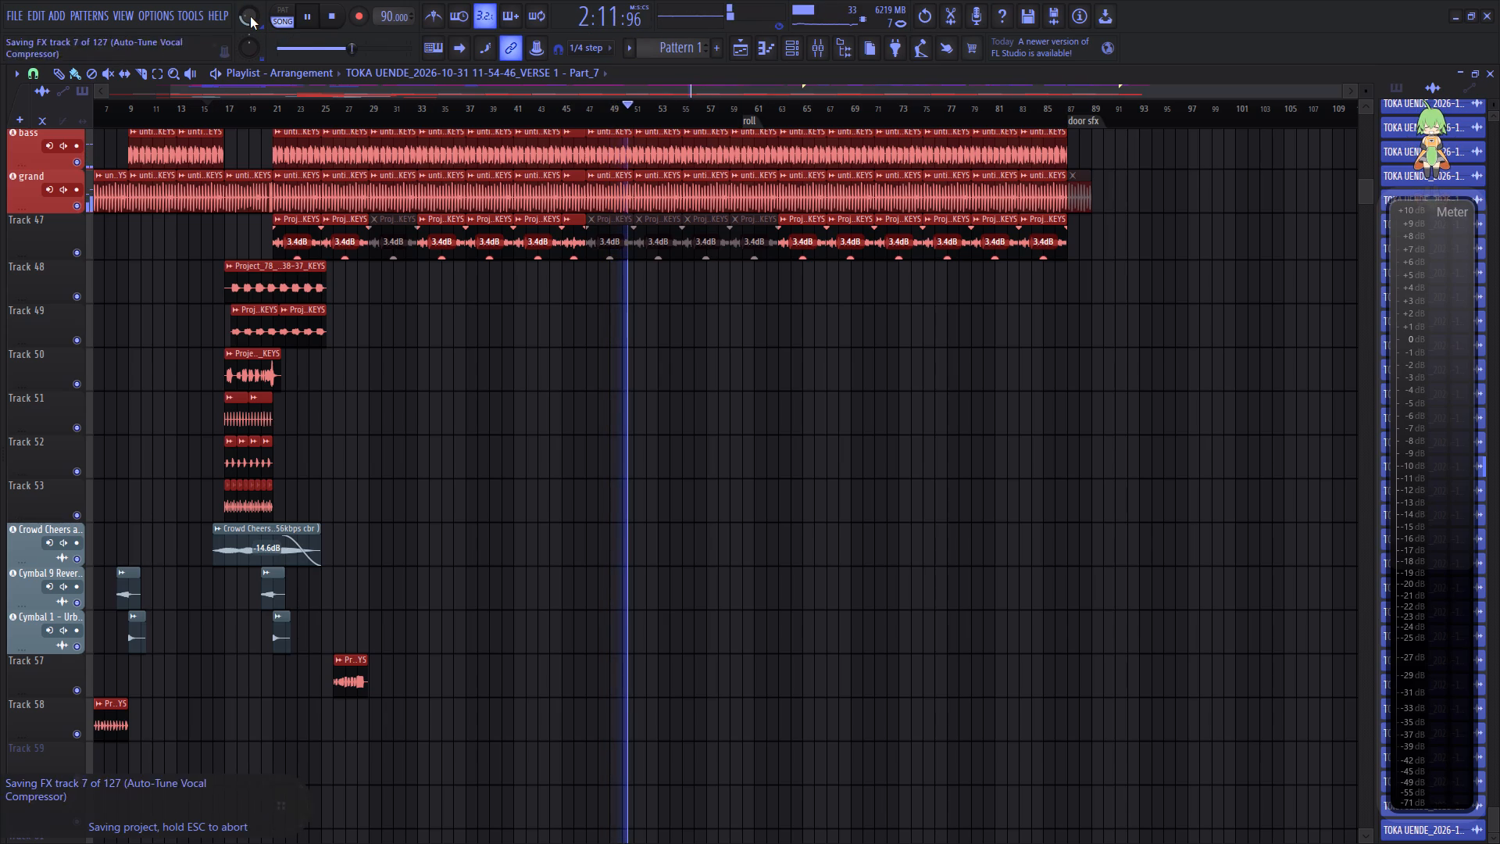
scroll(250, 16, down, 1)
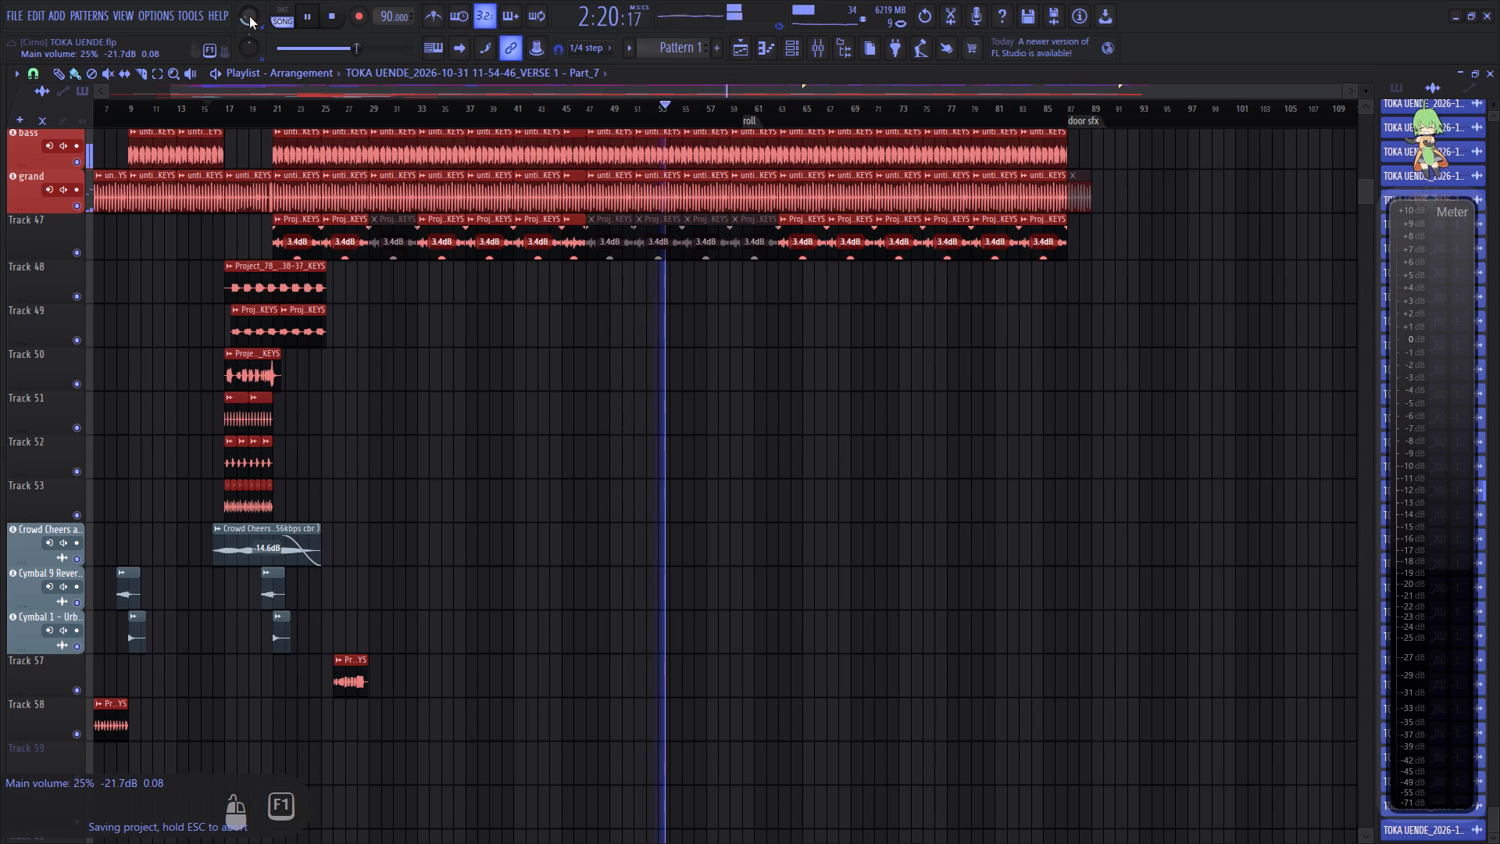
scroll(249, 16, down, 1)
scroll(249, 16, up, 1)
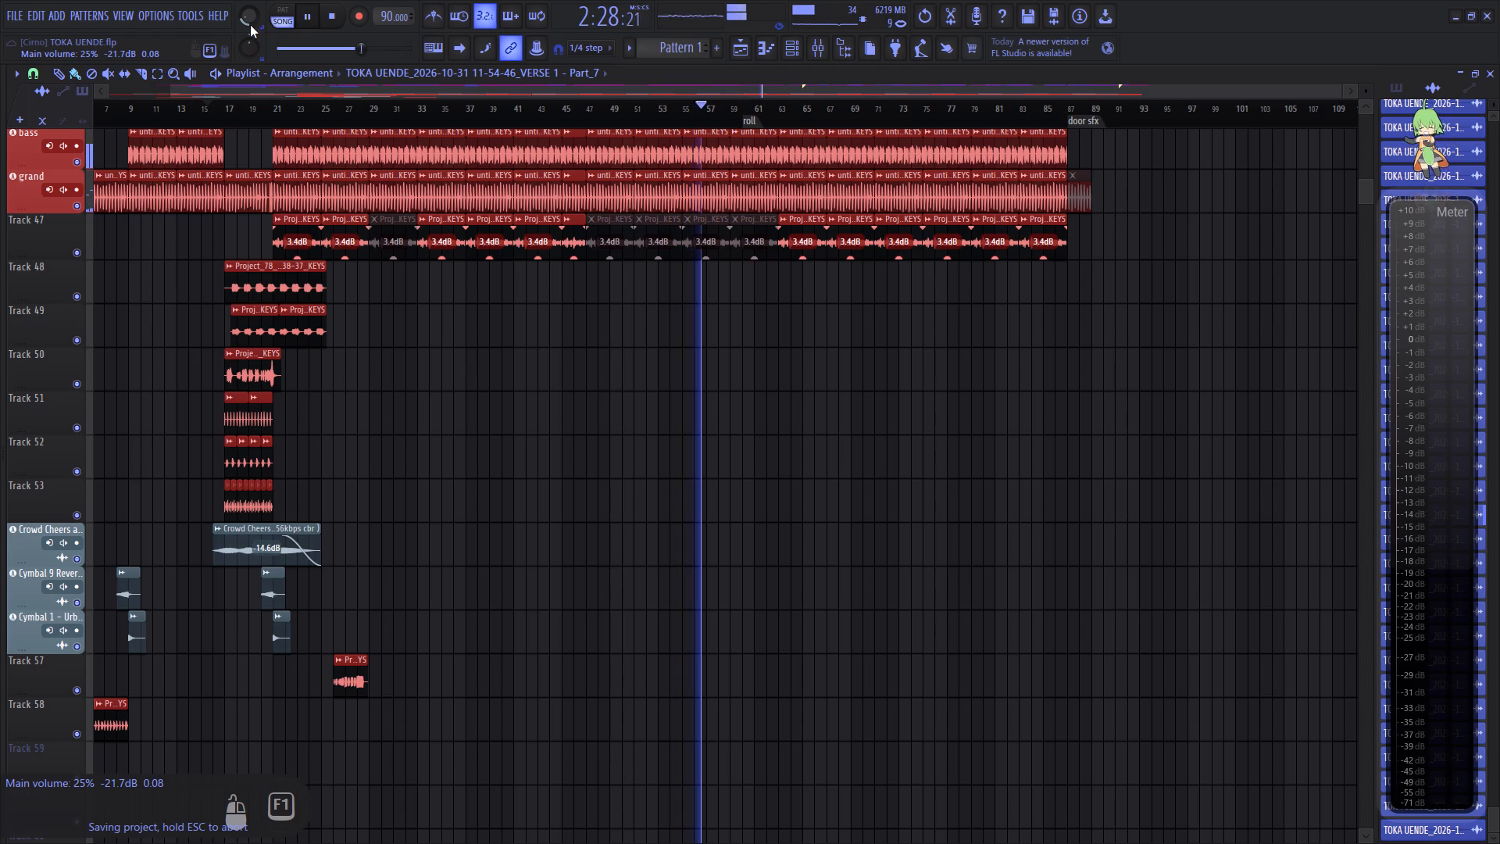
Compare the vocals with the NECTAR mixer track's effects bypassed and re-enabled.
drag(663, 90, 668, 90)
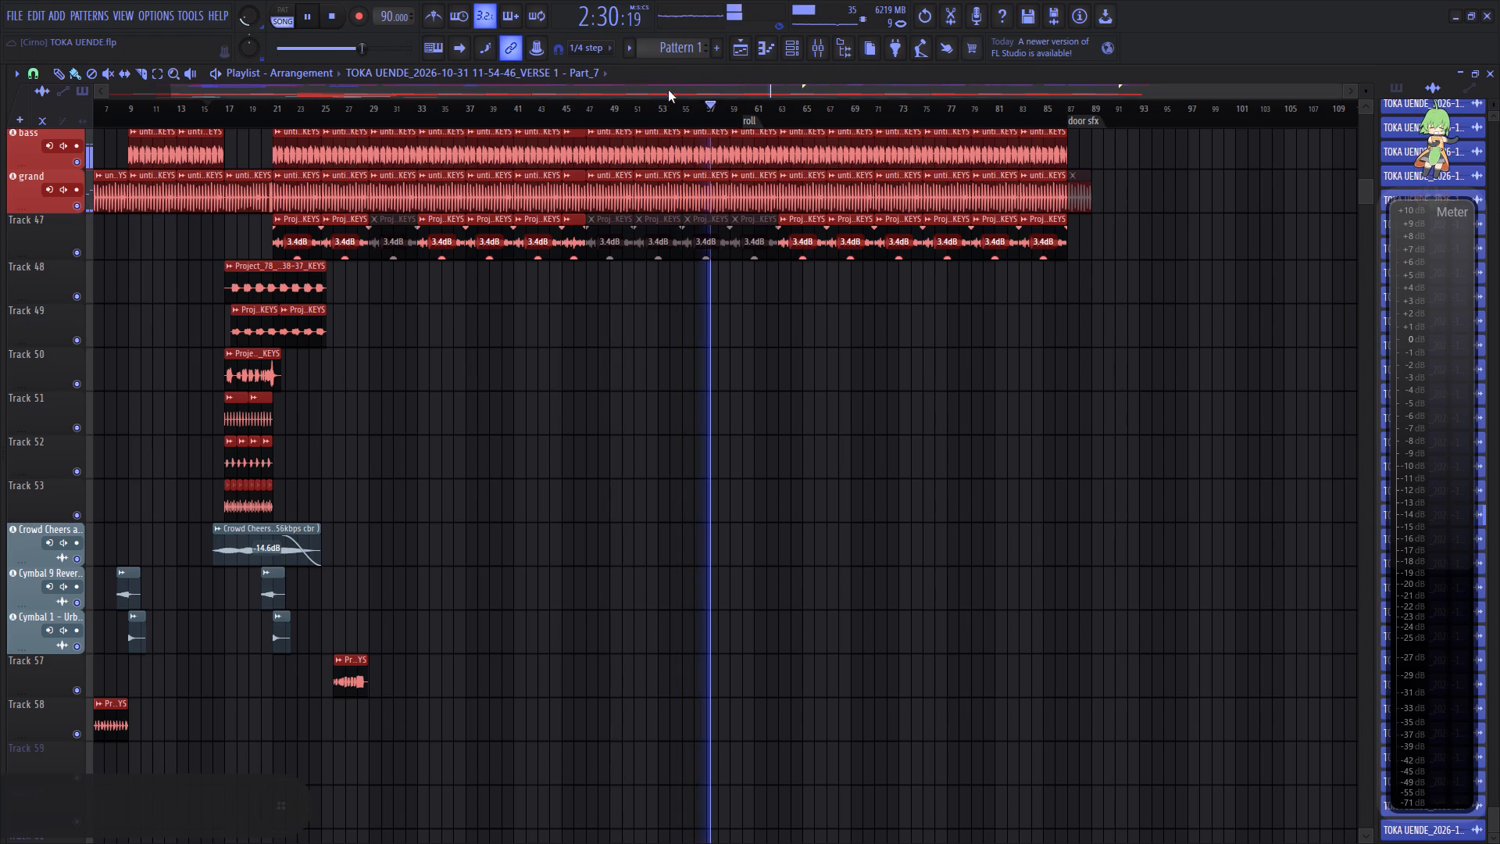
drag(668, 90, 821, 86)
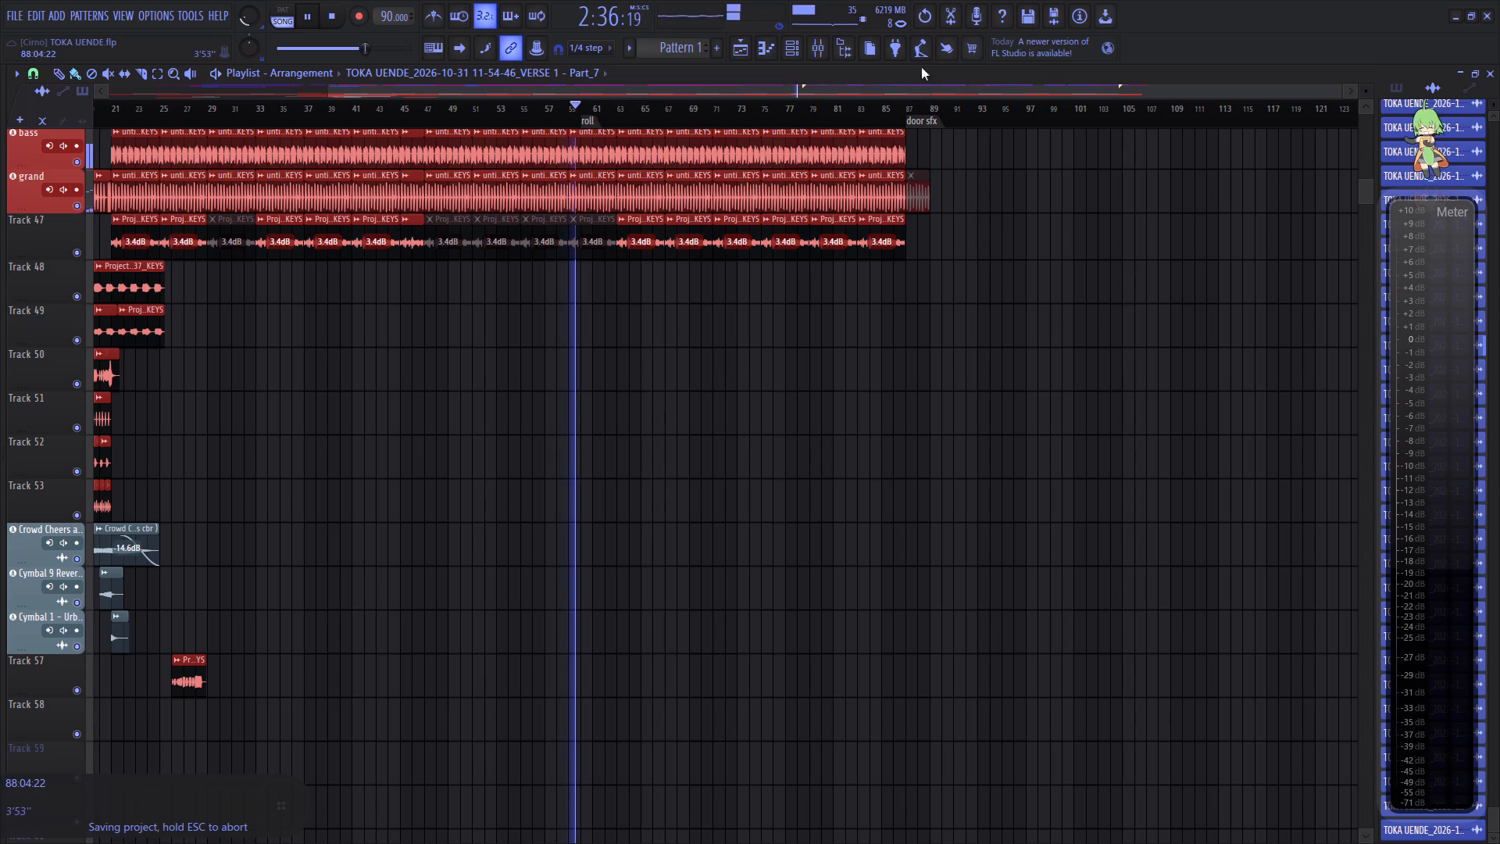
click(828, 48)
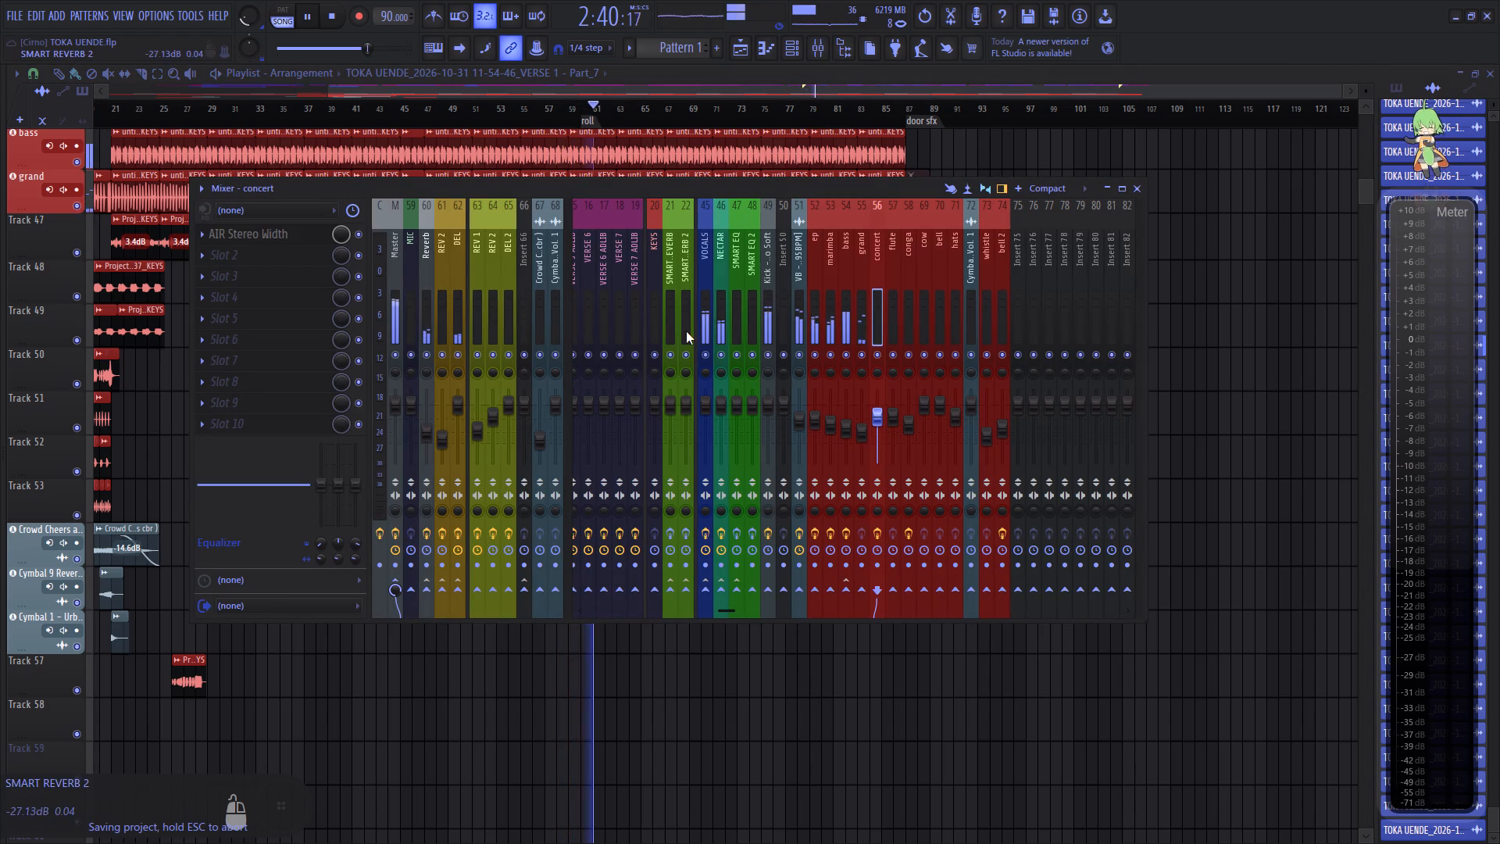
click(704, 323)
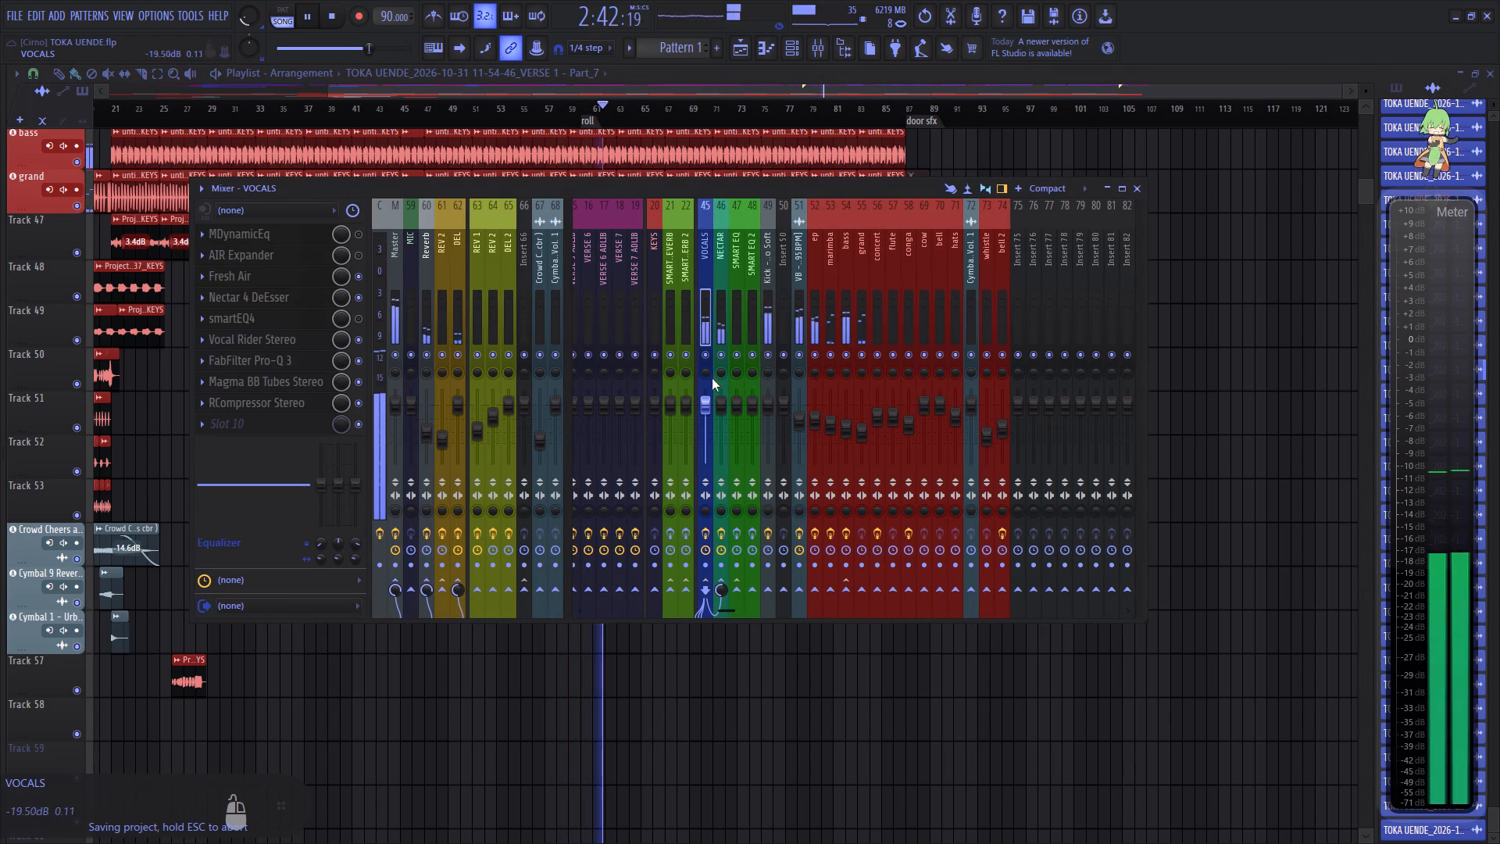
click(718, 536)
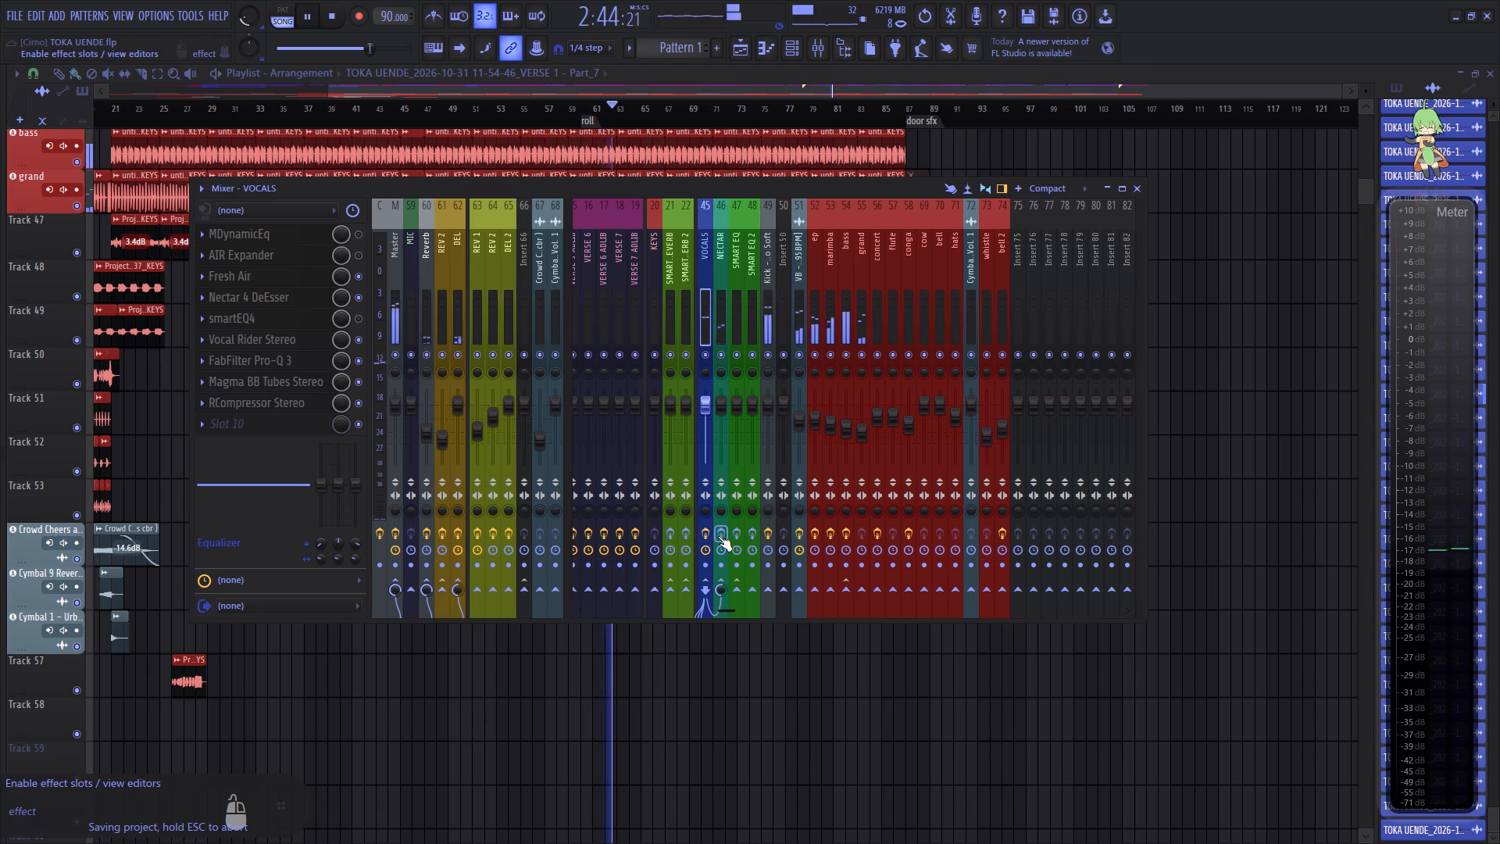
click(718, 536)
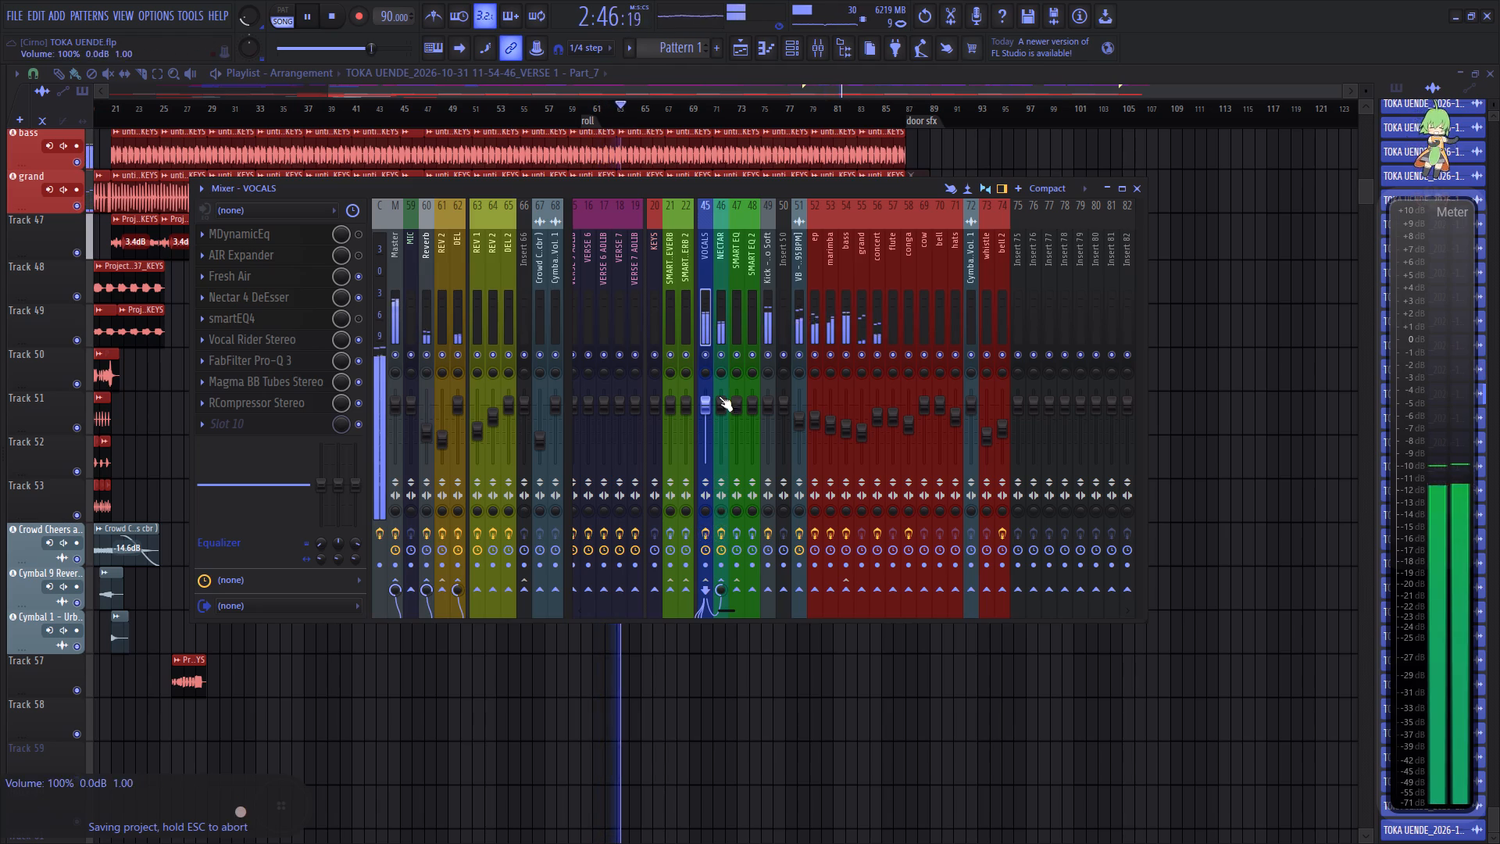
Lower the De-Esser threshold in the NECTAR track's Nectar 4 to -8.8 dB while auditioning the detected sibilance.
click(720, 327)
click(276, 238)
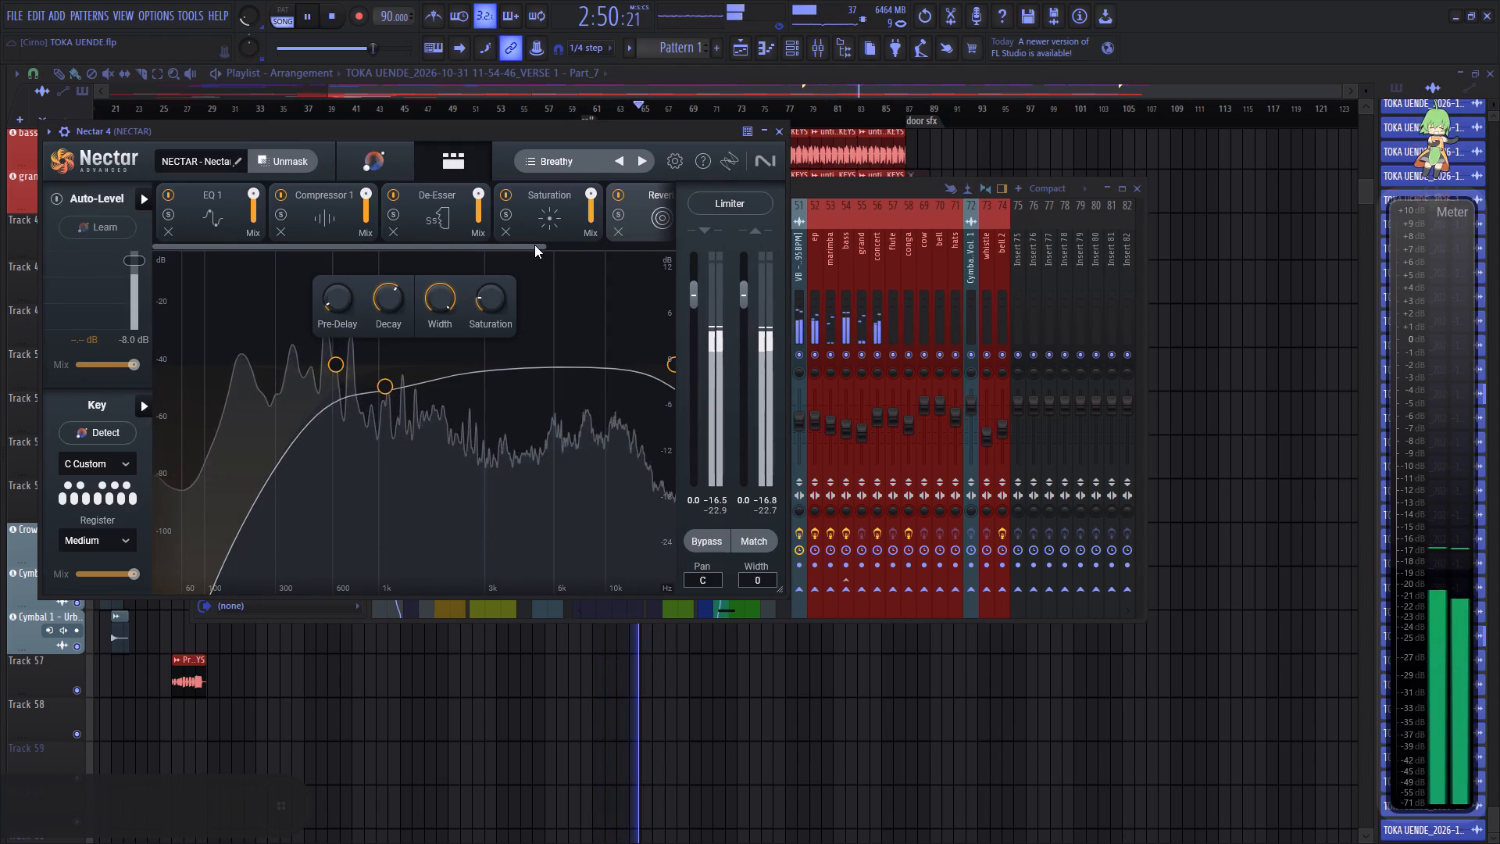
click(420, 222)
click(582, 437)
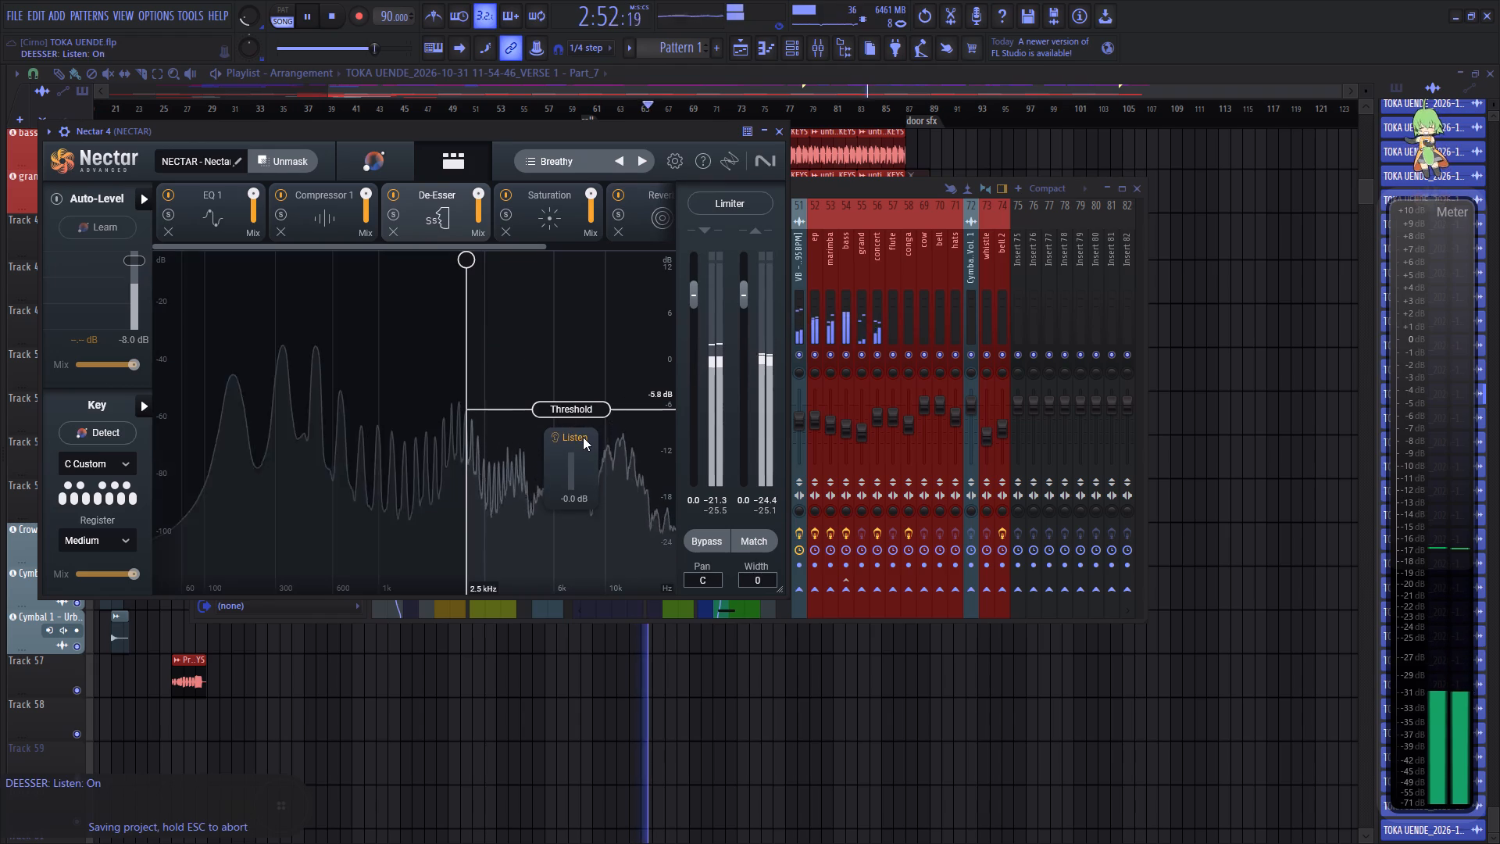
scroll(583, 437, down, 3)
click(582, 460)
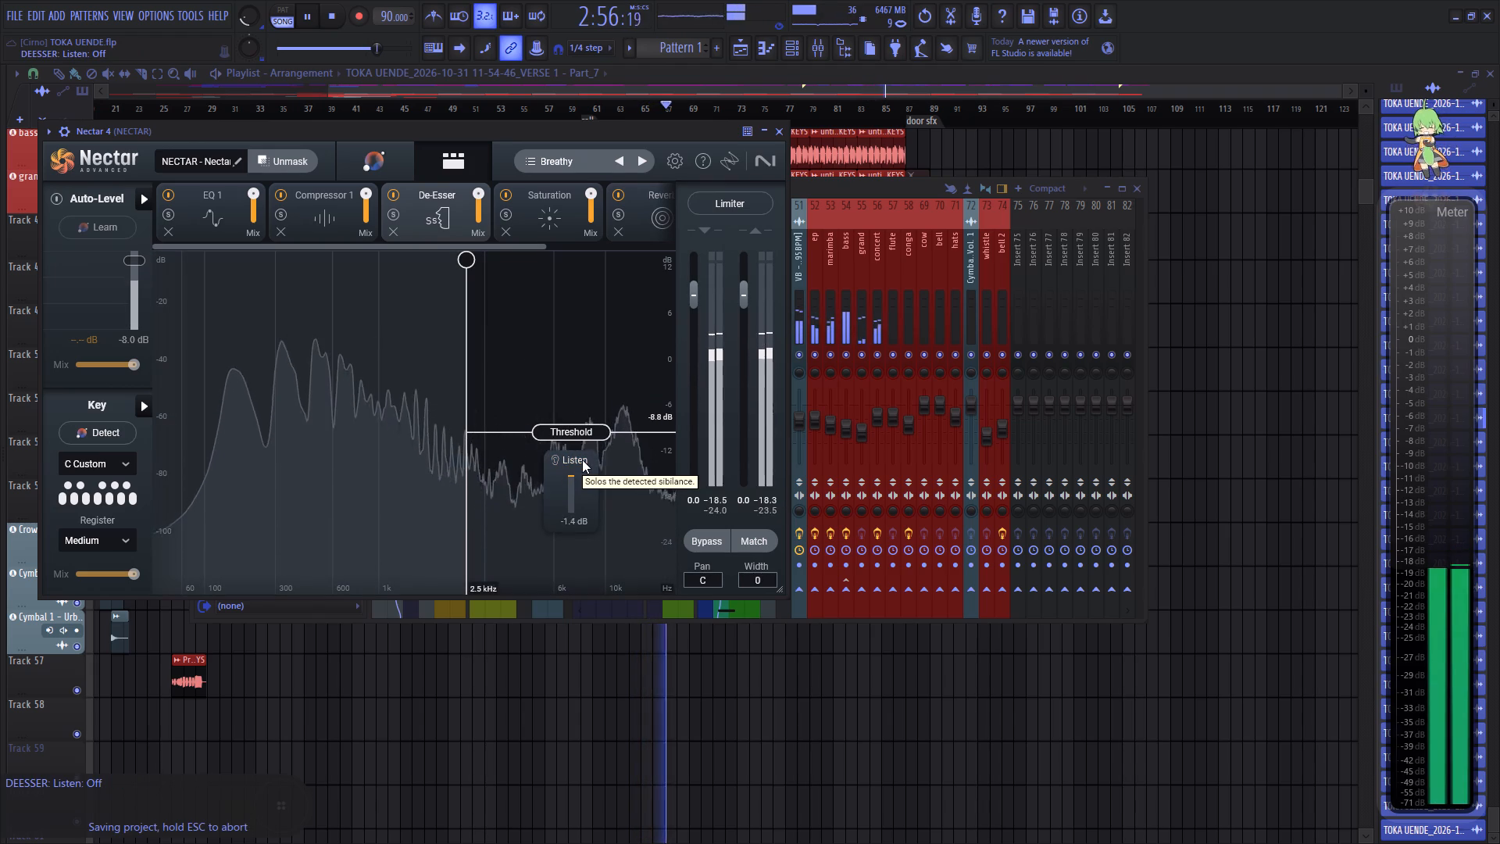
click(777, 138)
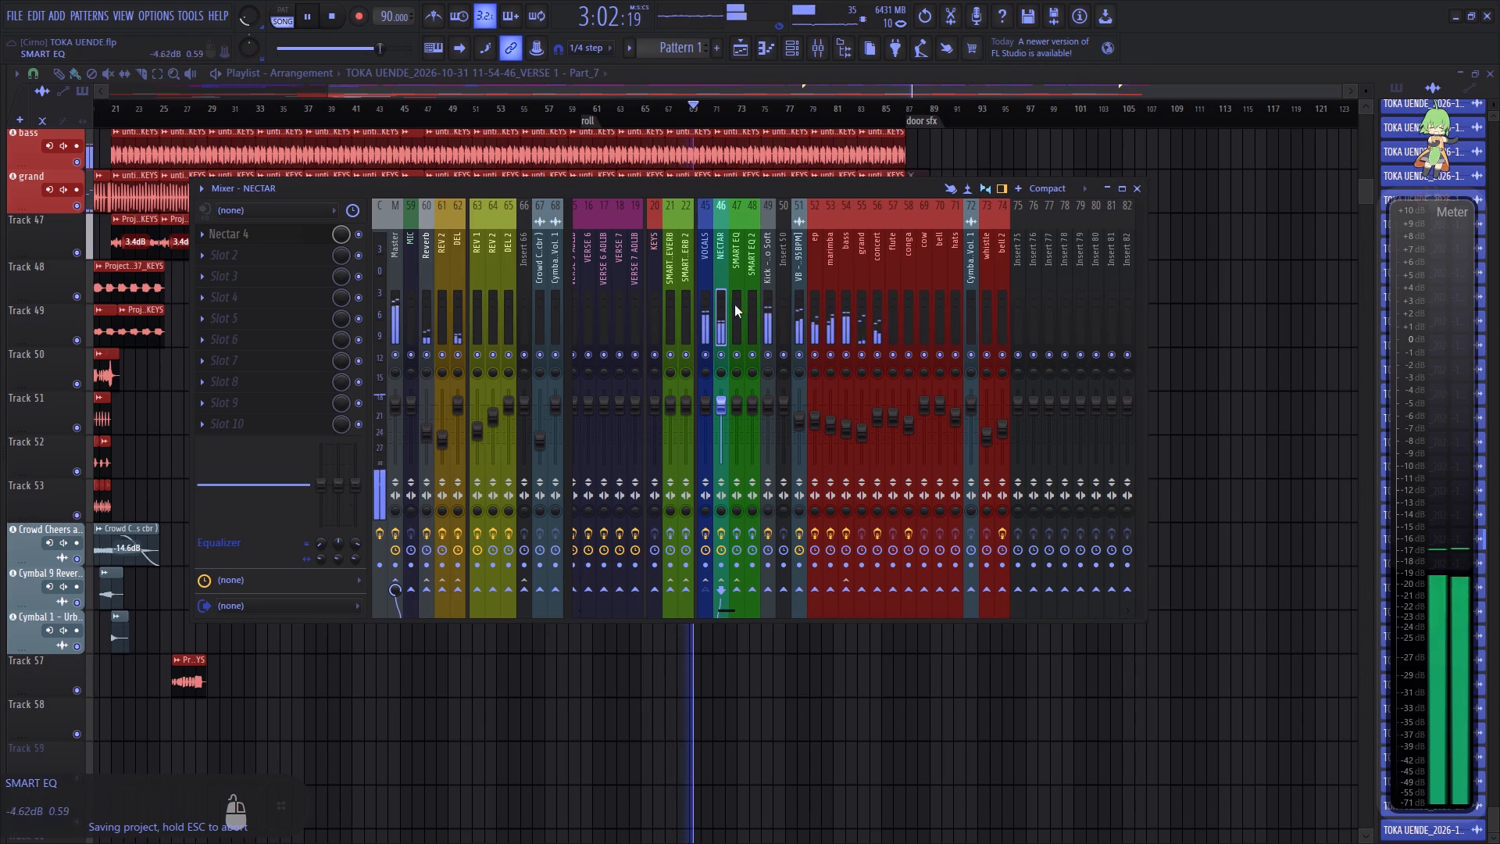
Loop playback over the VERSE 1 and VERSE 1 ADLIB clips from 71:14 to about bar 73.
scroll(695, 304, up, 7)
click(791, 75)
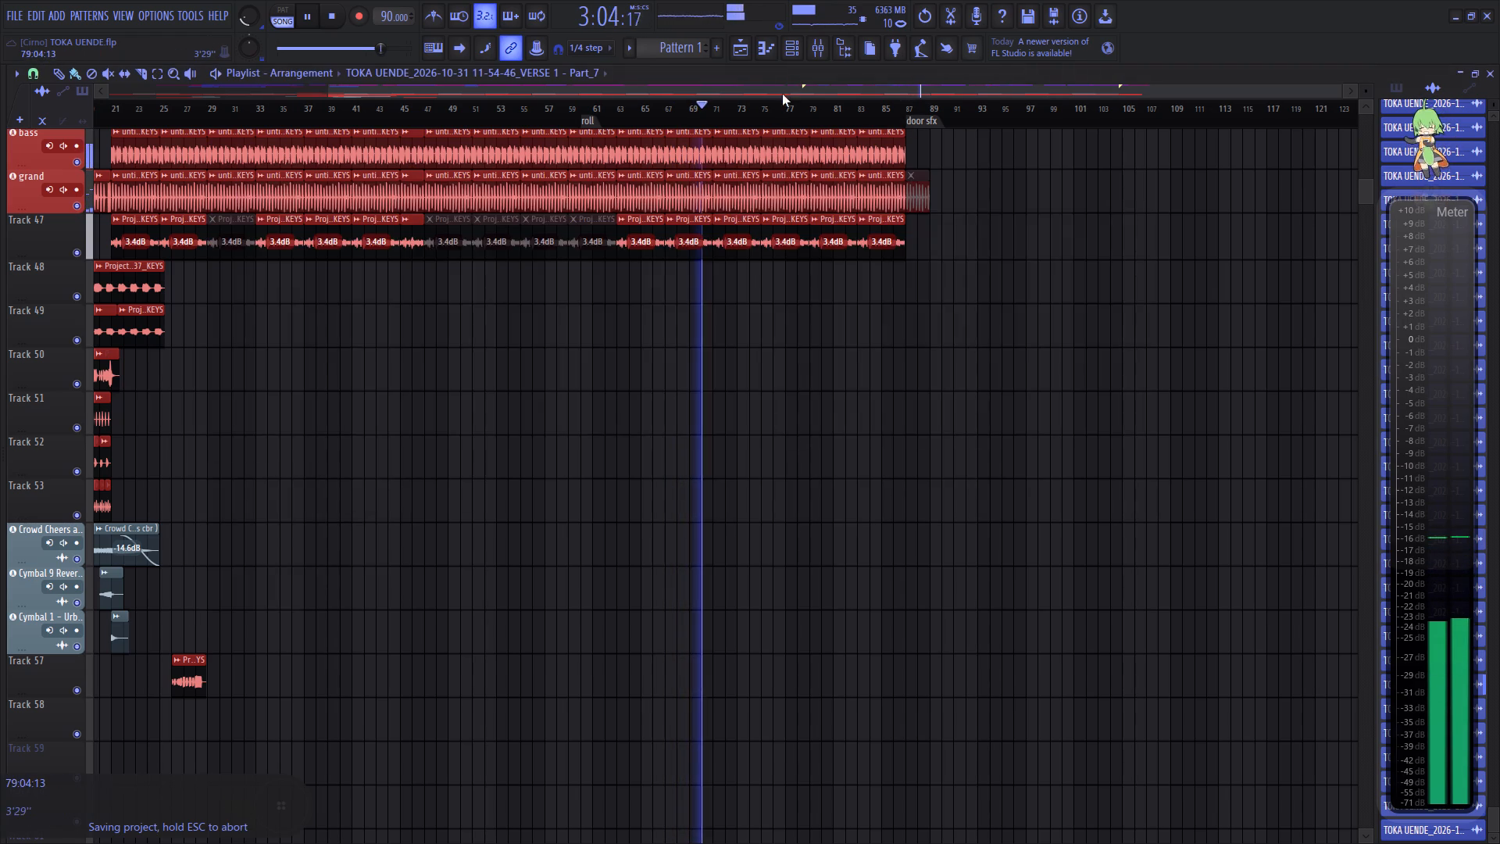
scroll(751, 278, up, 20)
scroll(751, 278, up, 20)
scroll(751, 278, up, 9)
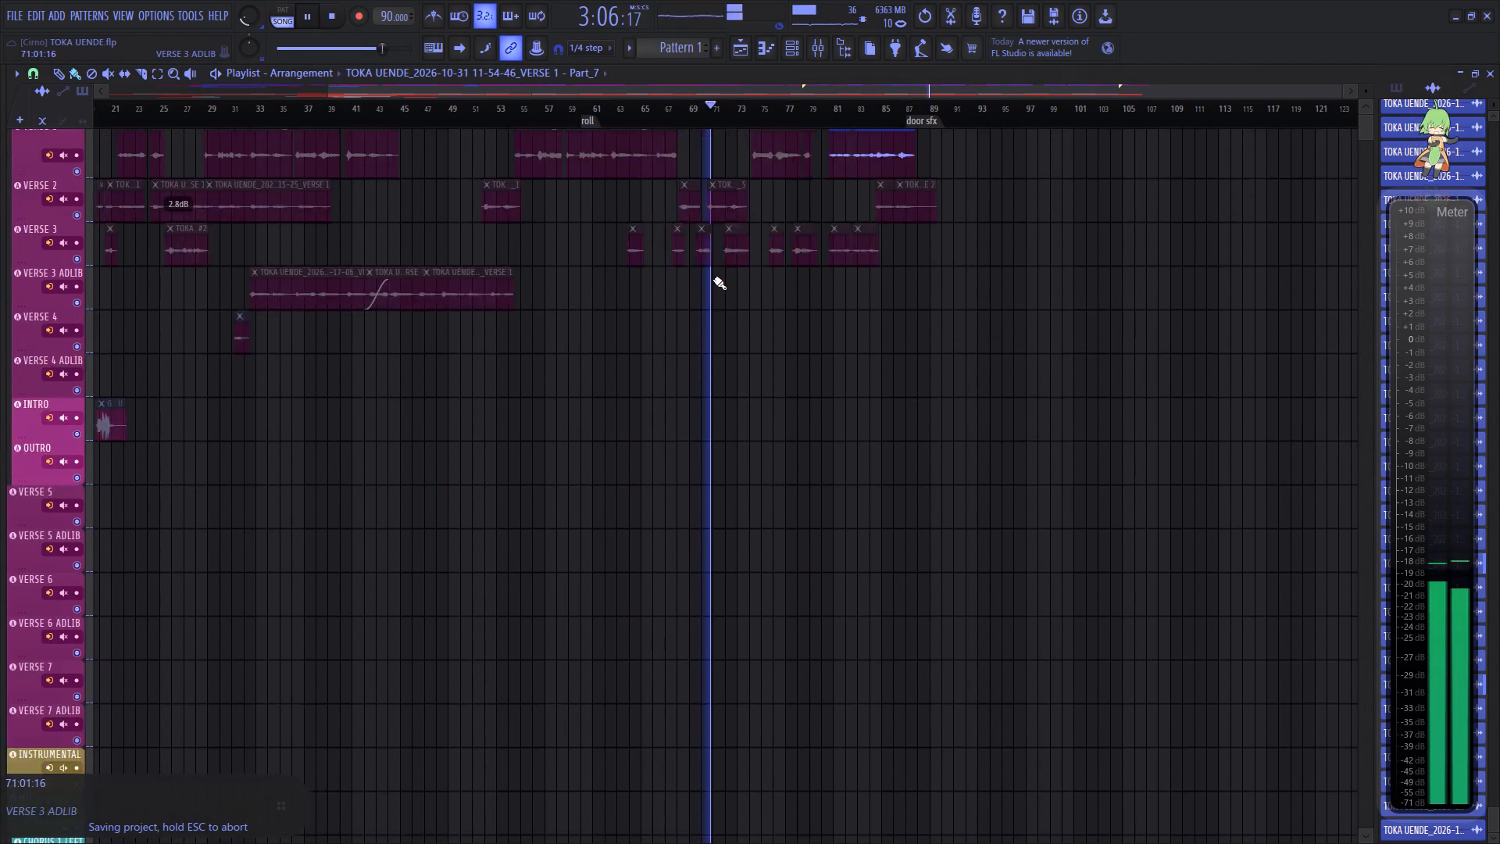
scroll(713, 279, up, 10)
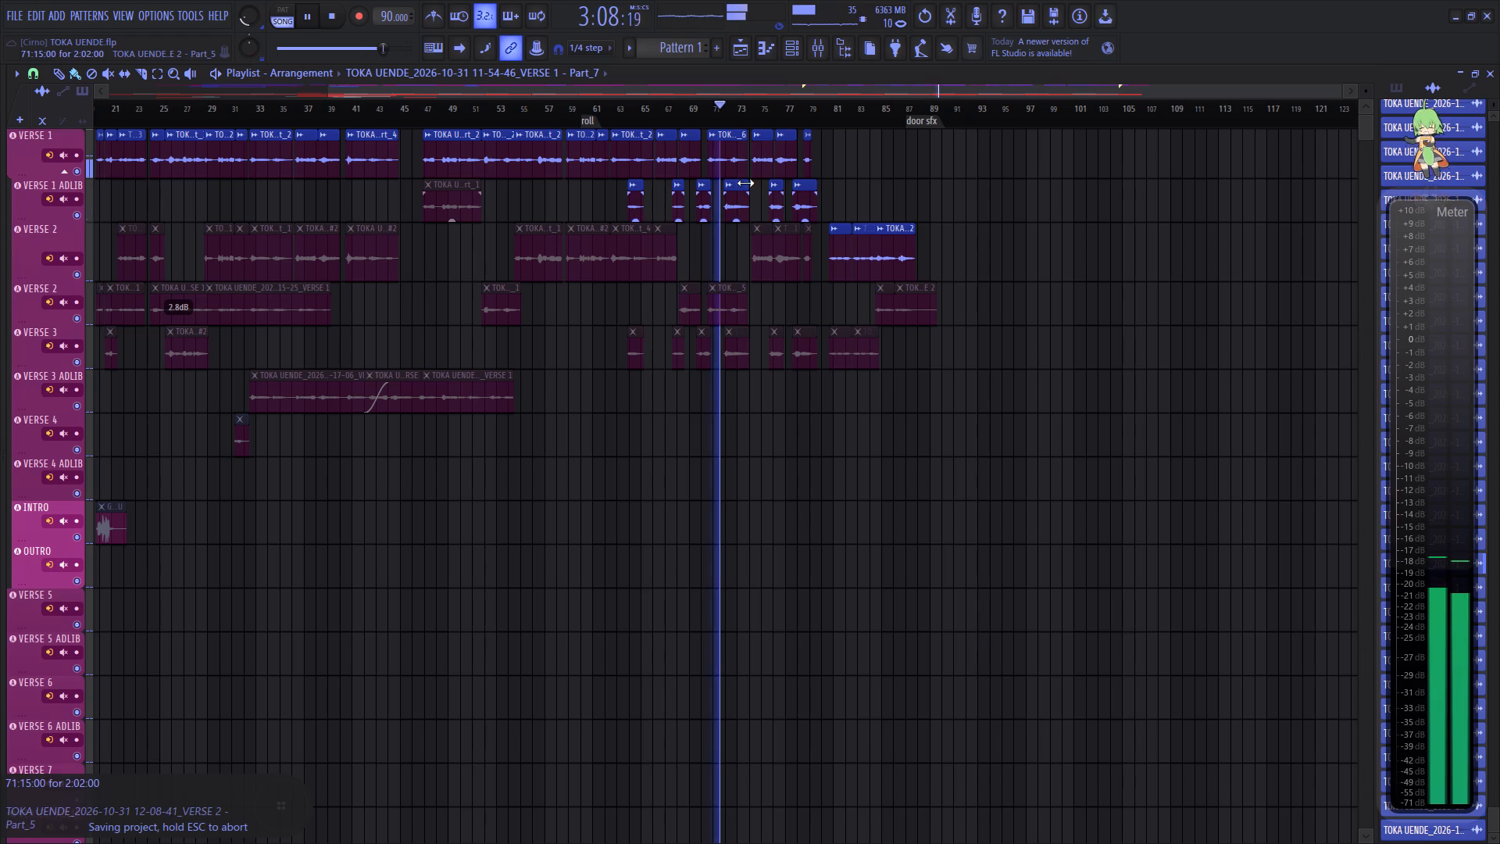
click(723, 107)
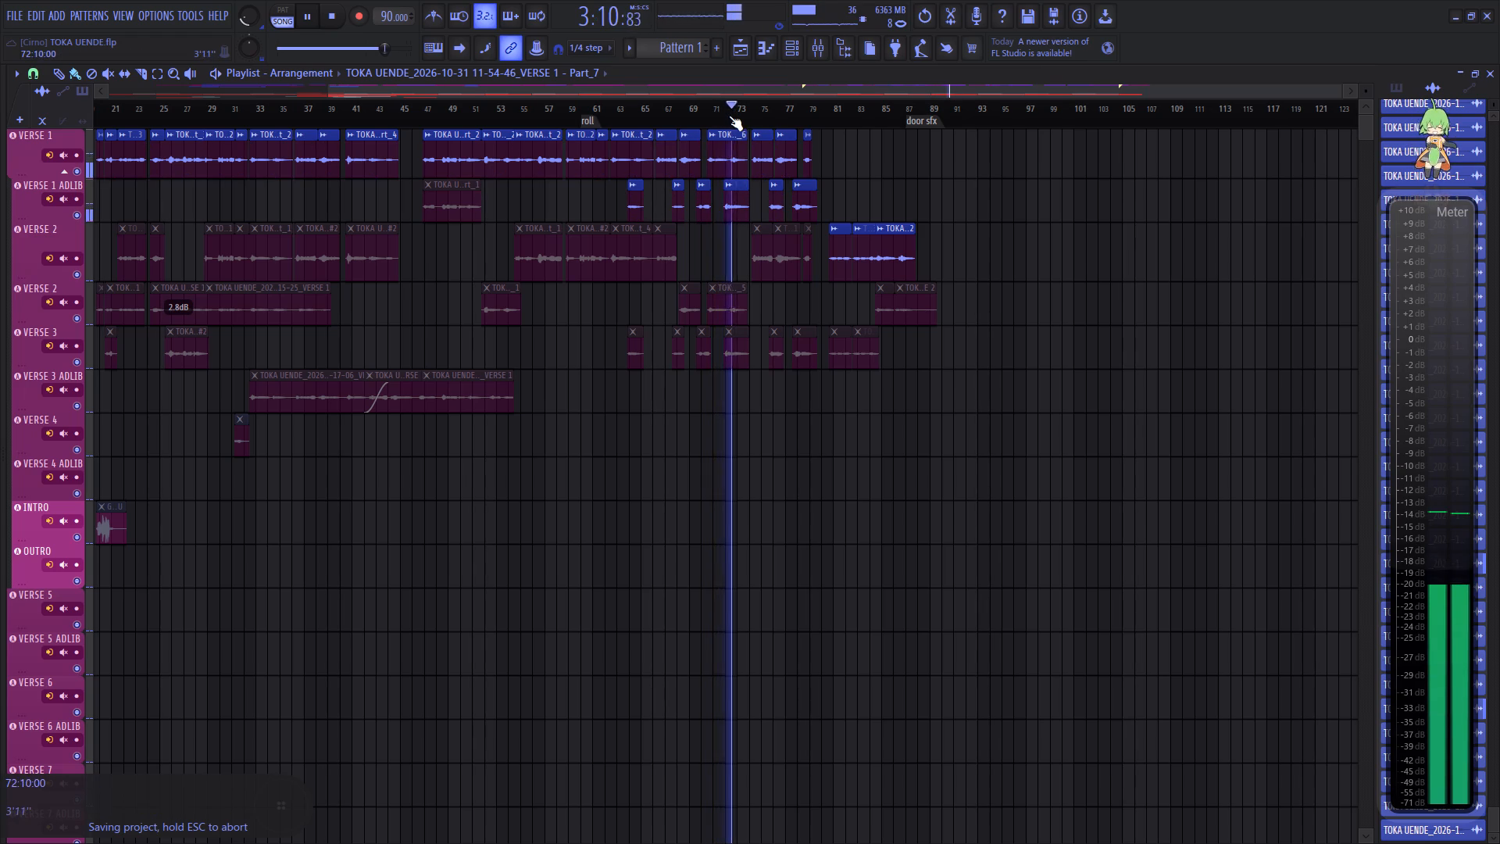
ctrl+drag(723, 113, 736, 123)
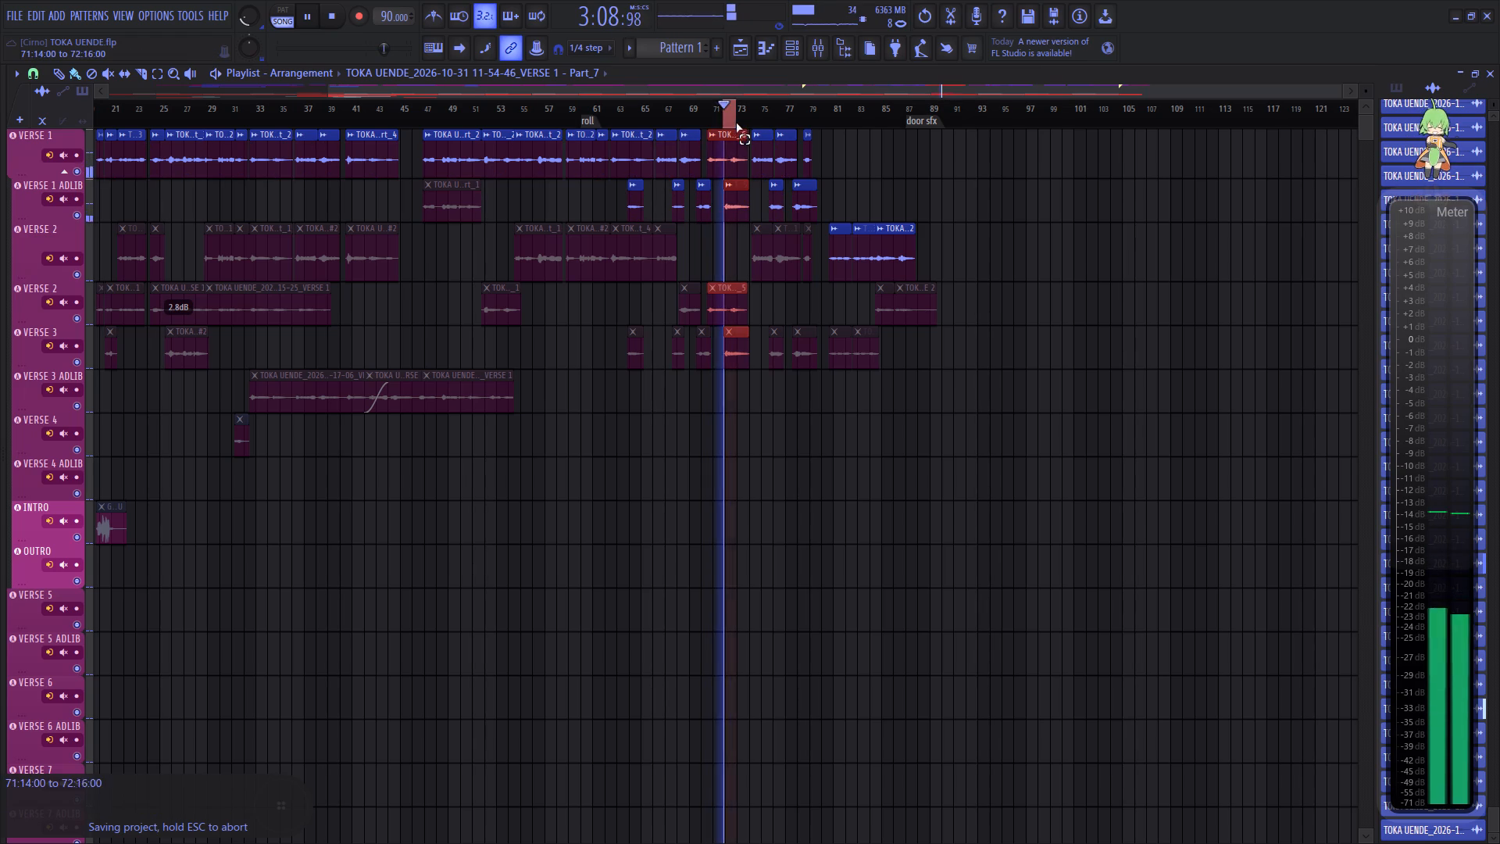
ctrl+drag(736, 123, 745, 126)
Solo the VERSE 1 ADLIB mixer track together with the tracks it is routed to.
click(822, 45)
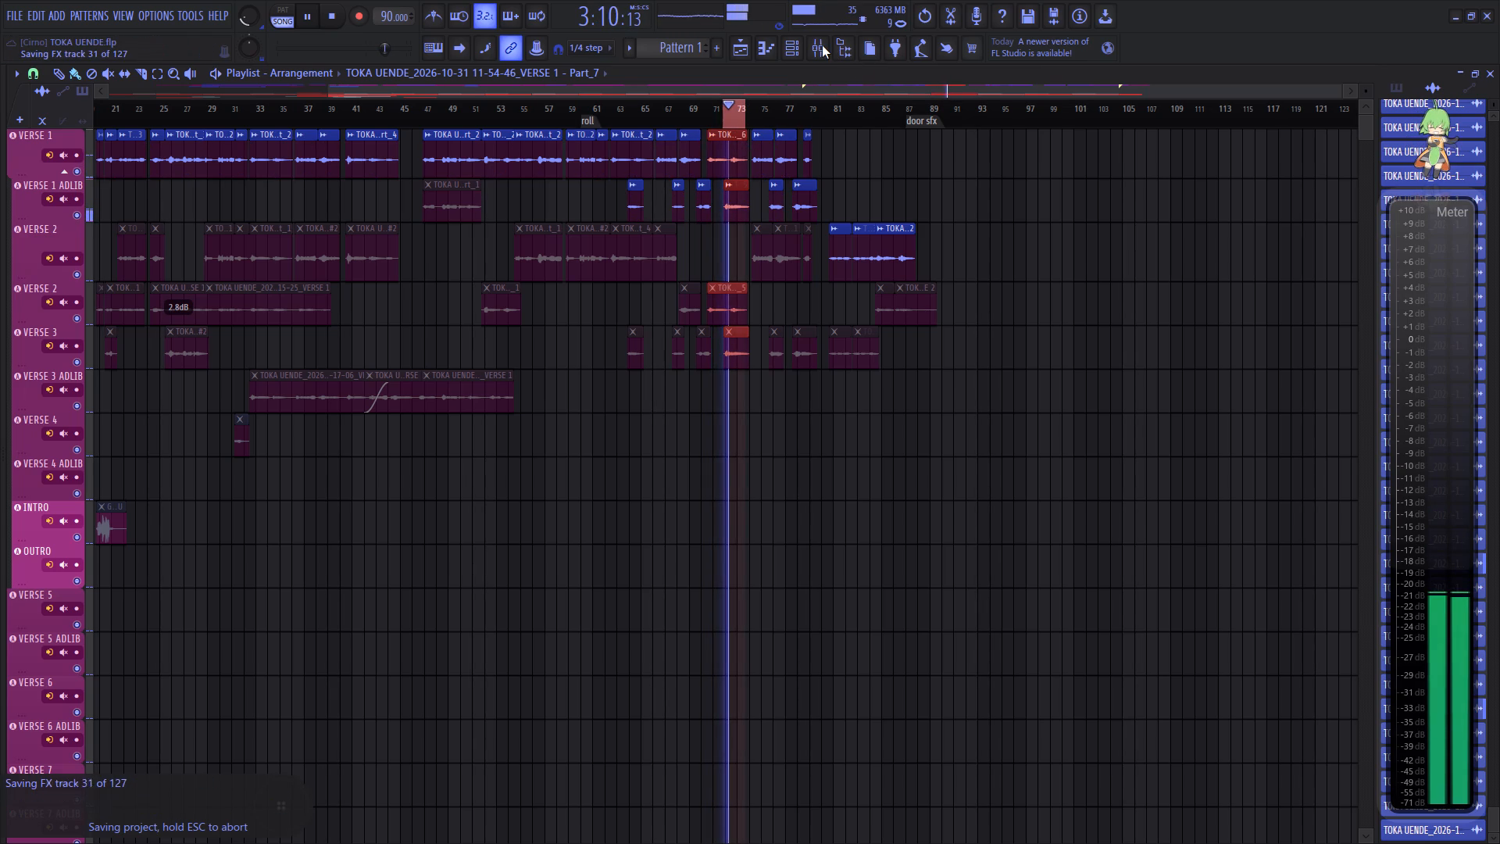
click(637, 320)
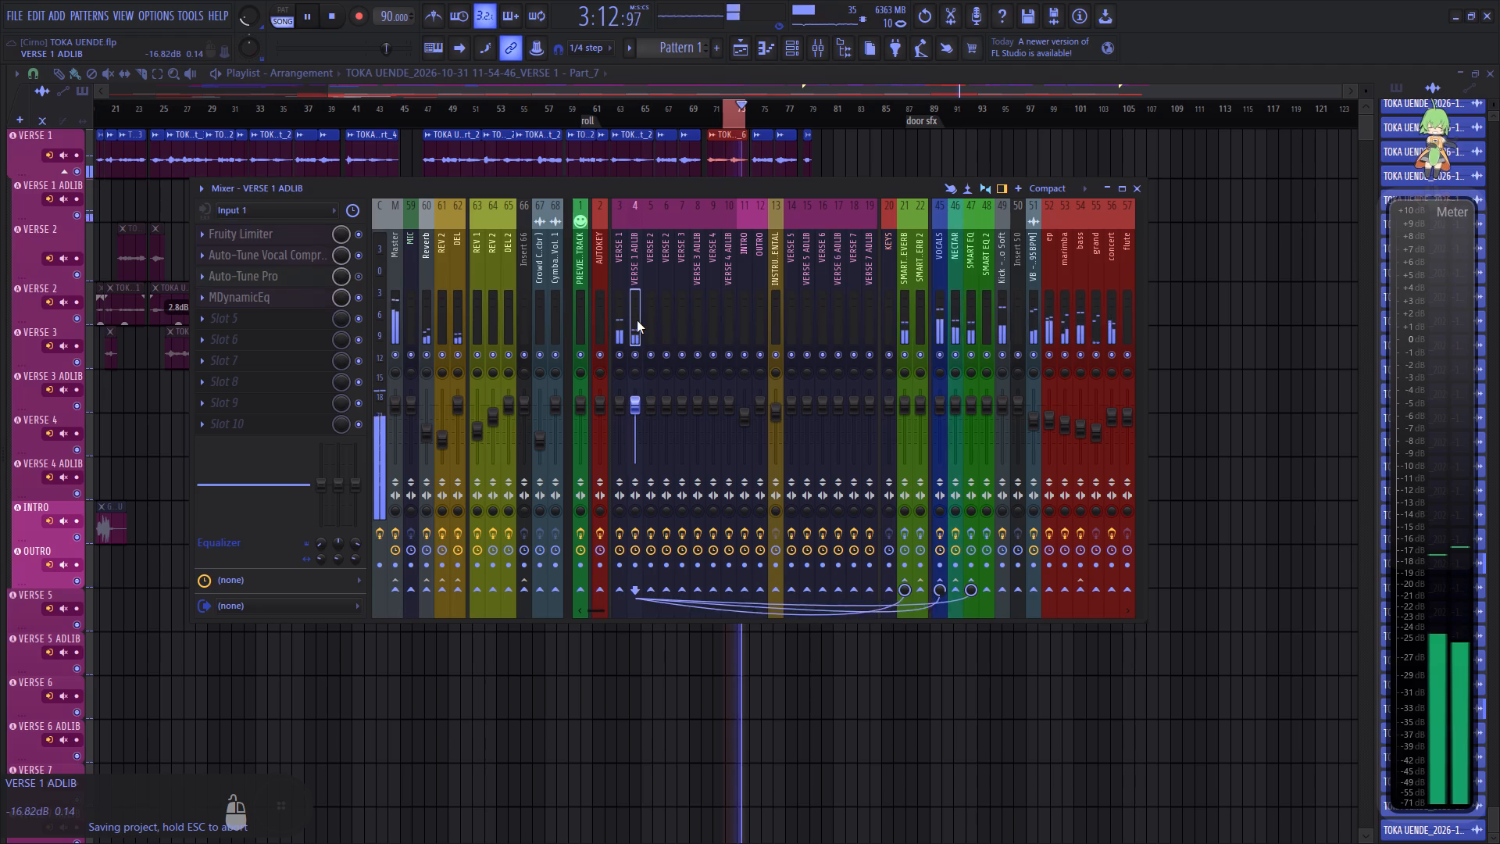
key(alt+s)
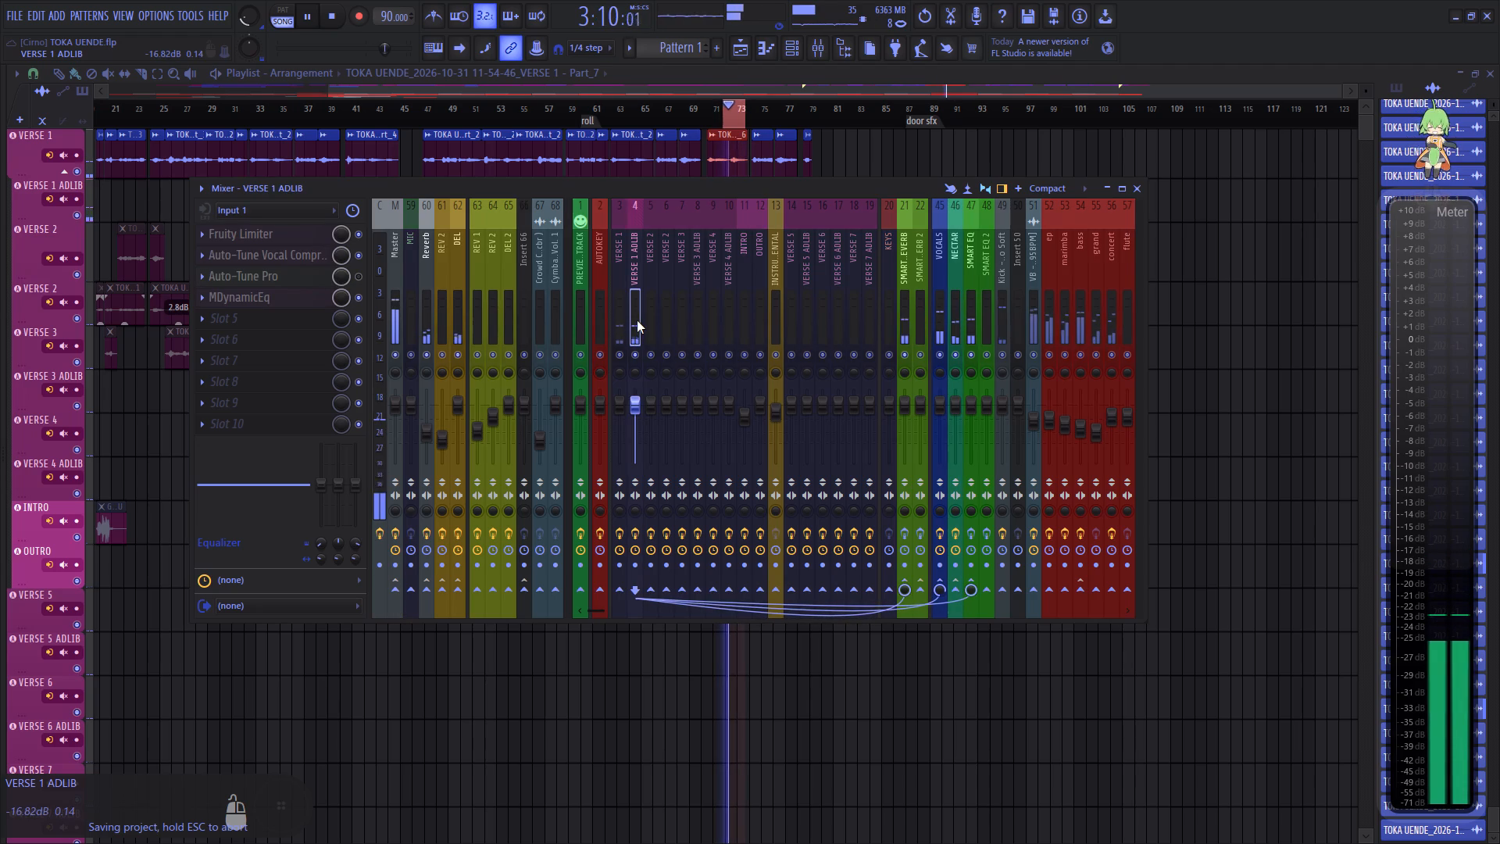
Remove VERSE 1 ADLIB's sends to the SMART REVERB and SMART EQ tracks.
click(900, 581)
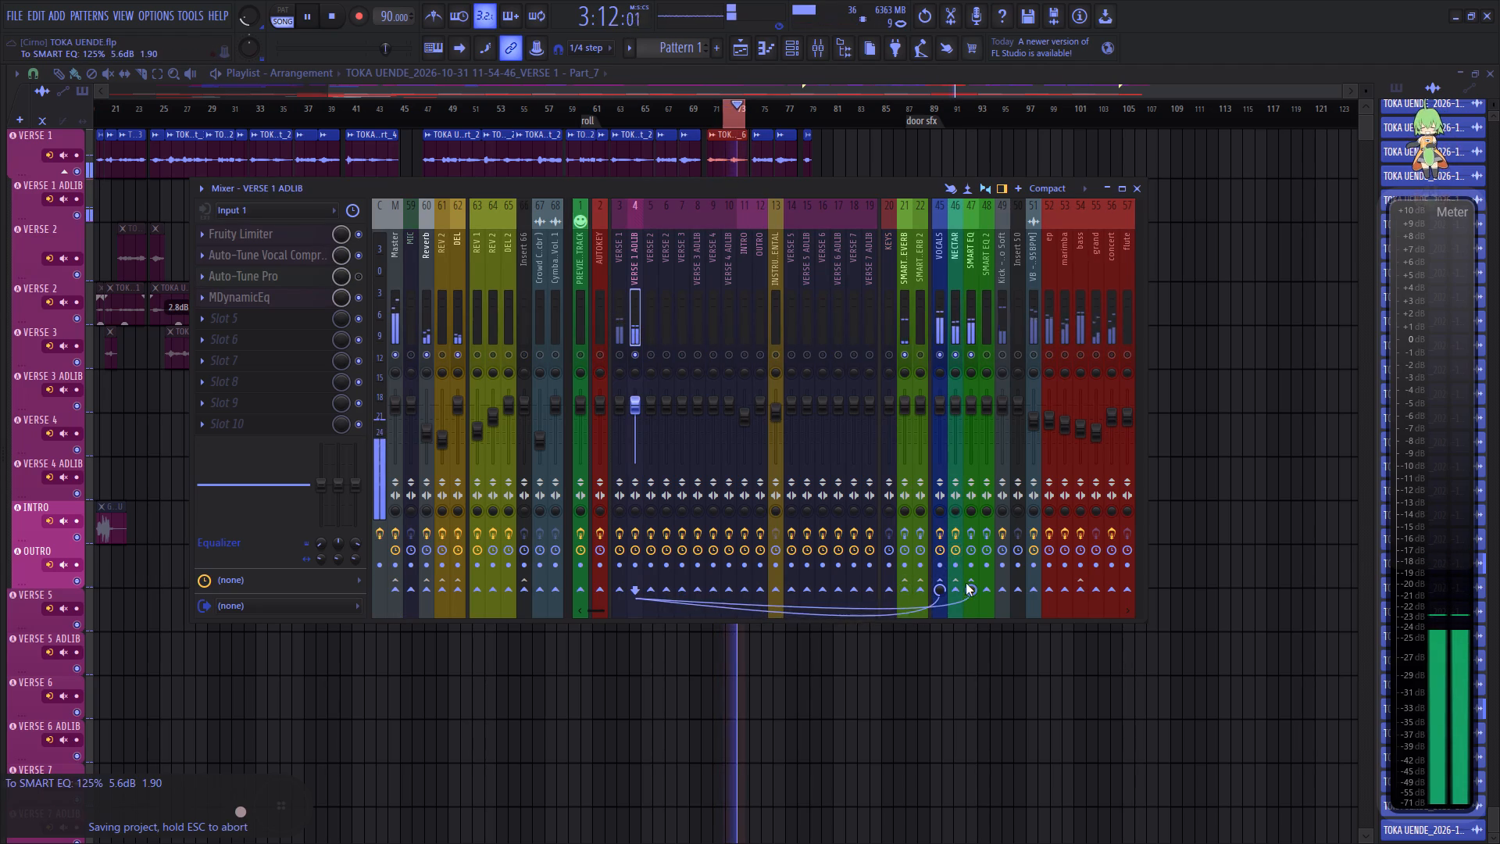
click(966, 579)
Unmute the VERSE 1 mixer track so it plays together with the soloed adlib.
click(614, 320)
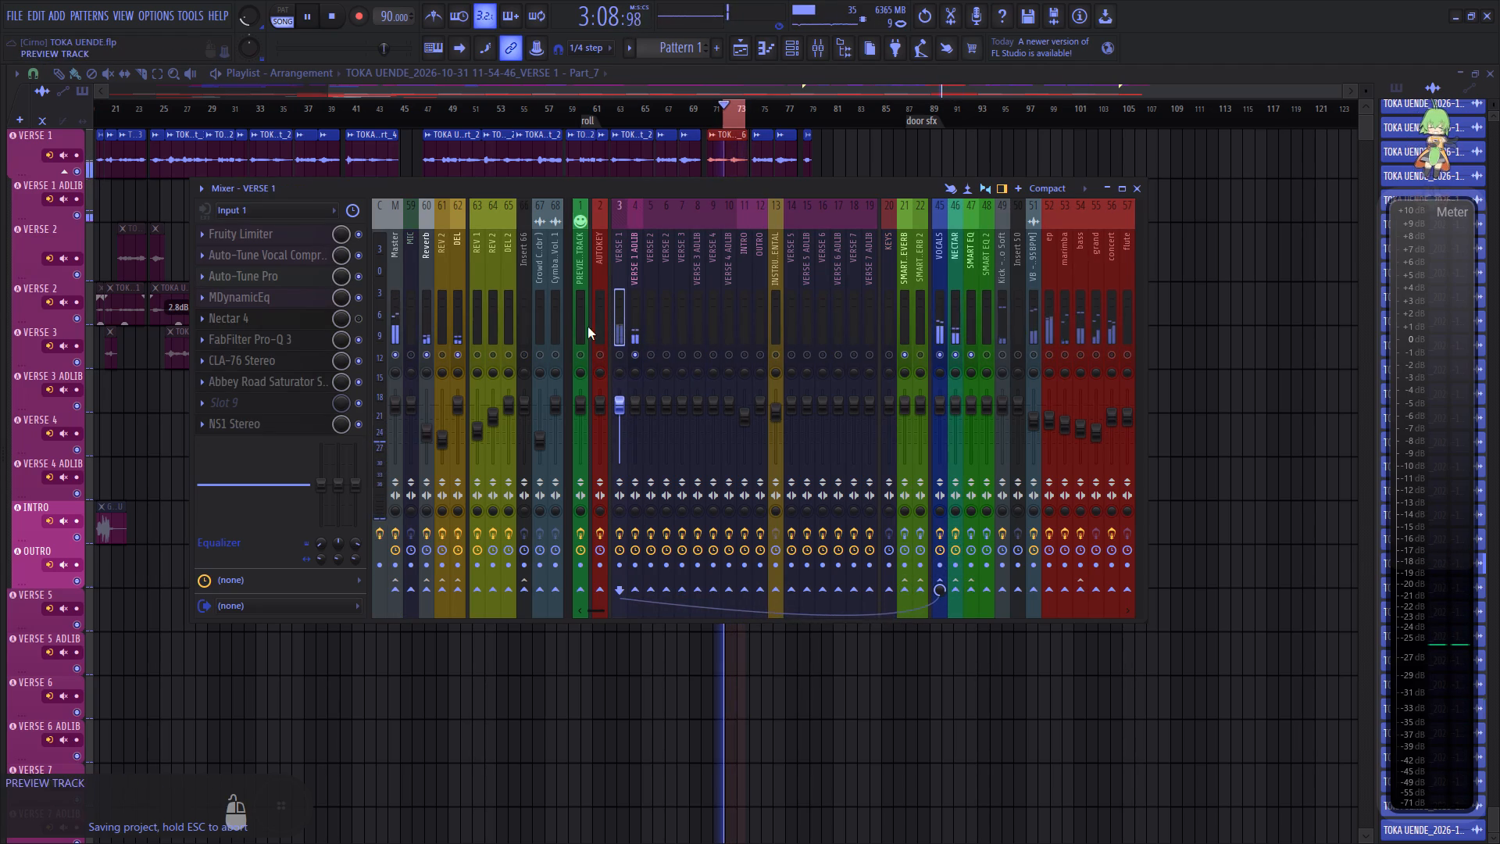
click(618, 352)
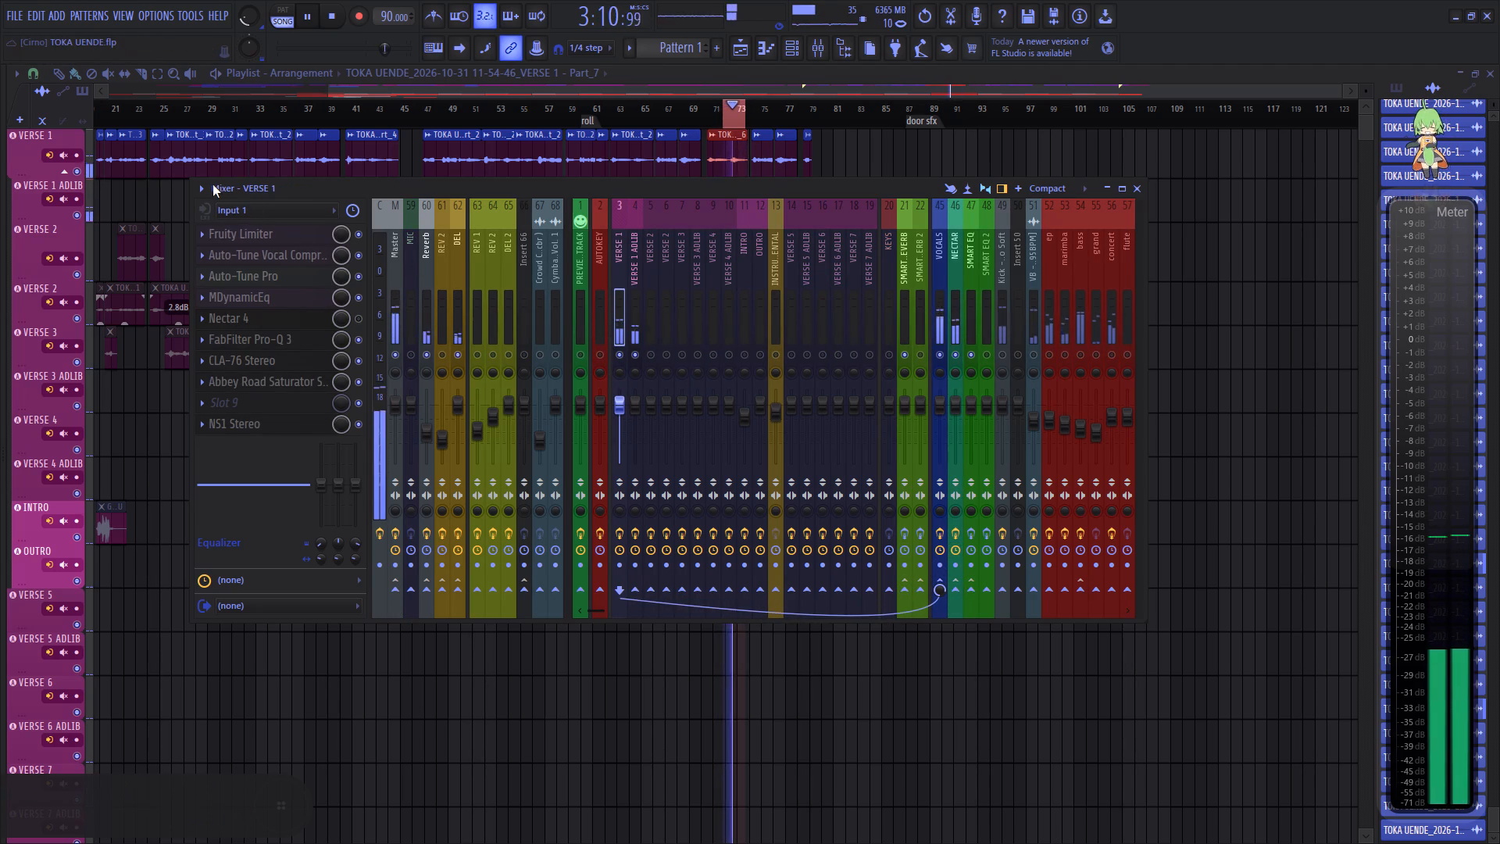
Copy the VERSE 1 mixer track's state, with its whole effect chain, onto the VERSE 1 ADLIB mixer track.
click(205, 186)
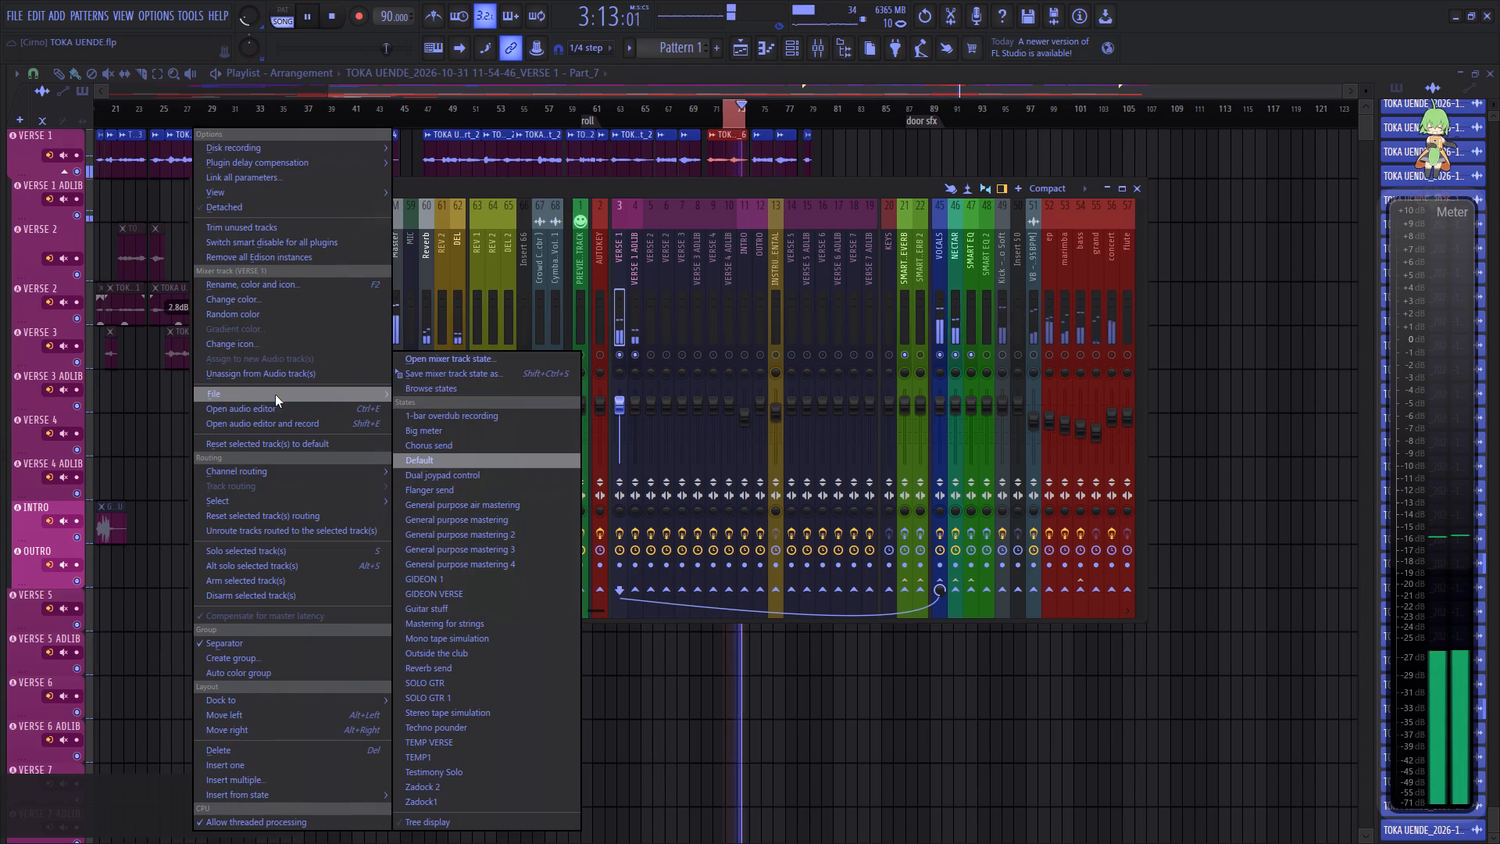
drag(432, 380, 620, 337)
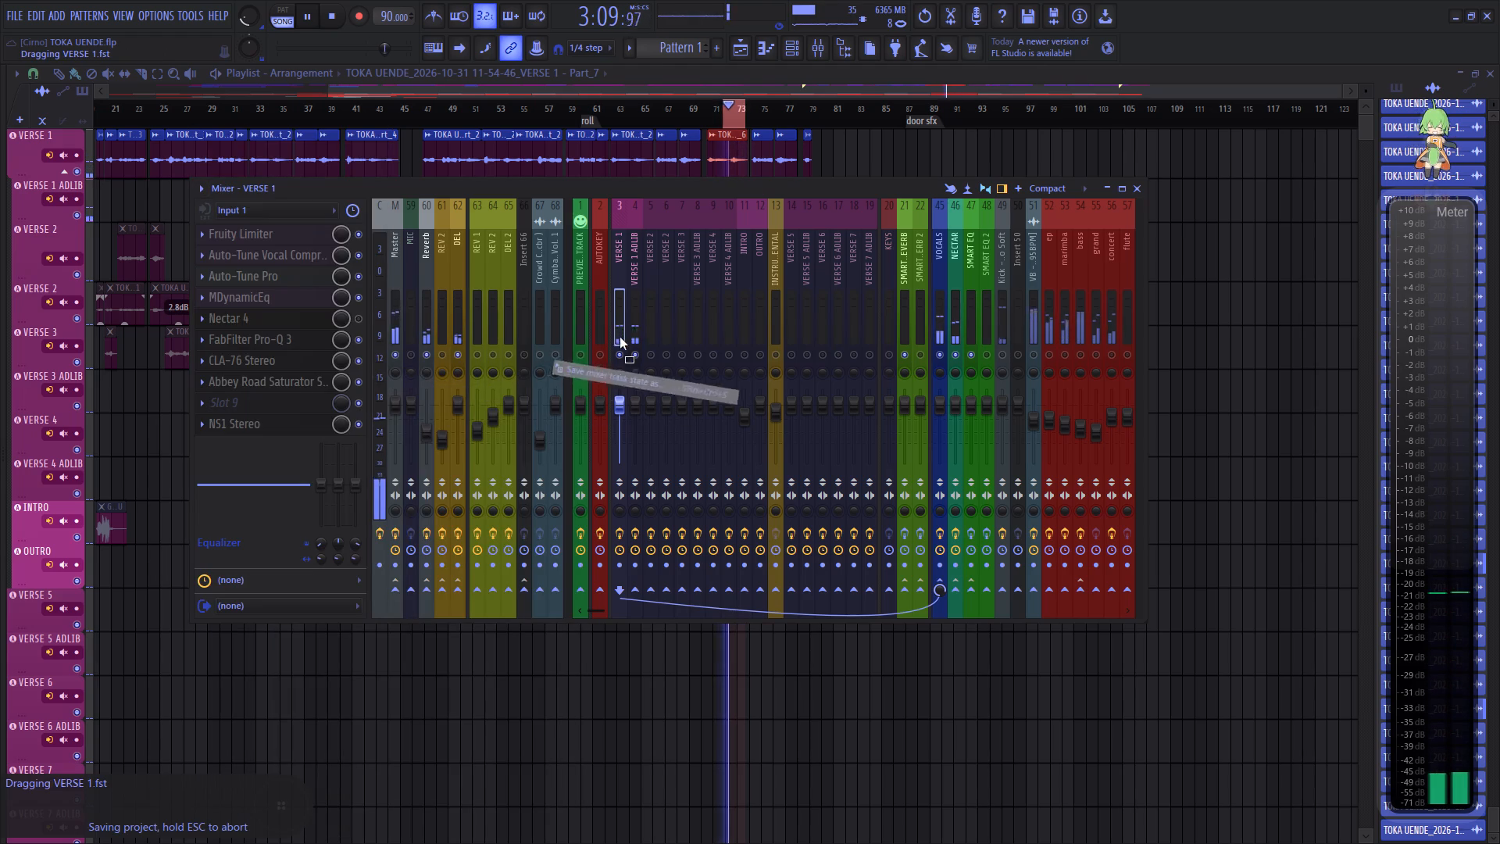
drag(620, 337, 631, 324)
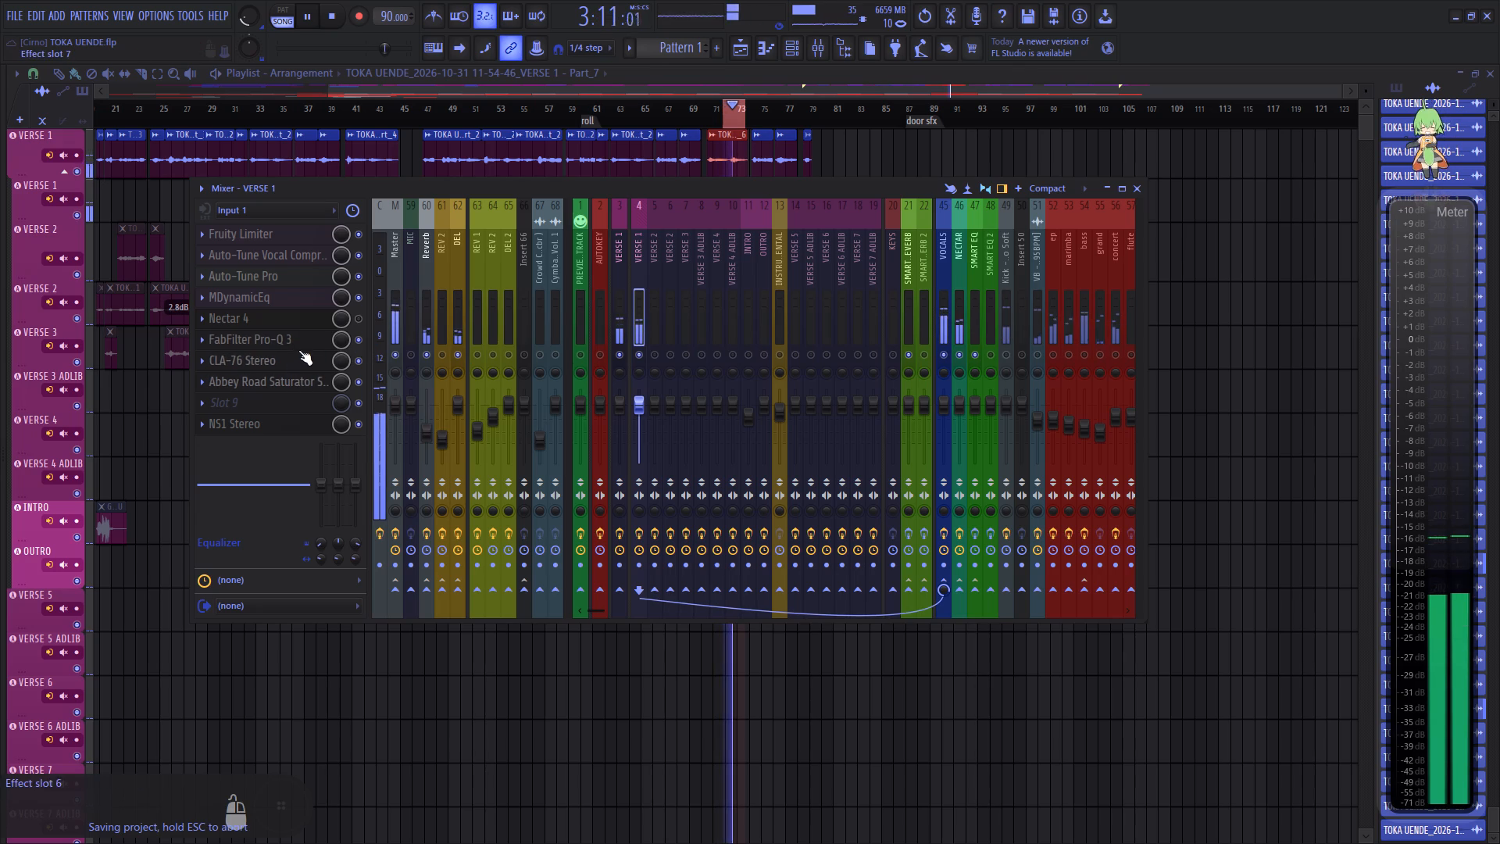
Enable Nectar 4 on the adlib's mixer track 4 and load its Phonograph factory preset.
click(359, 318)
click(294, 322)
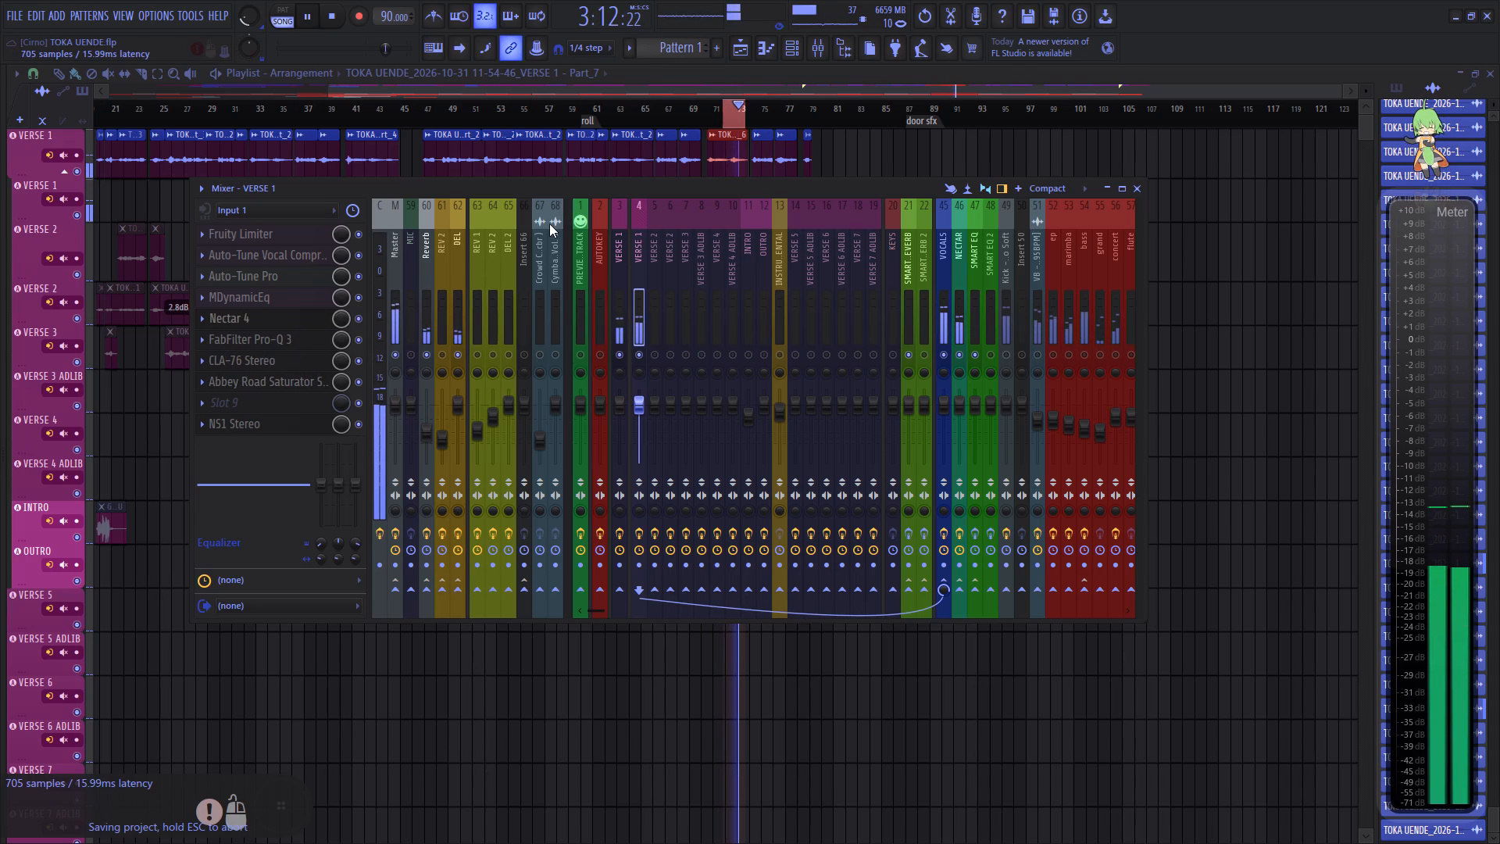
click(555, 98)
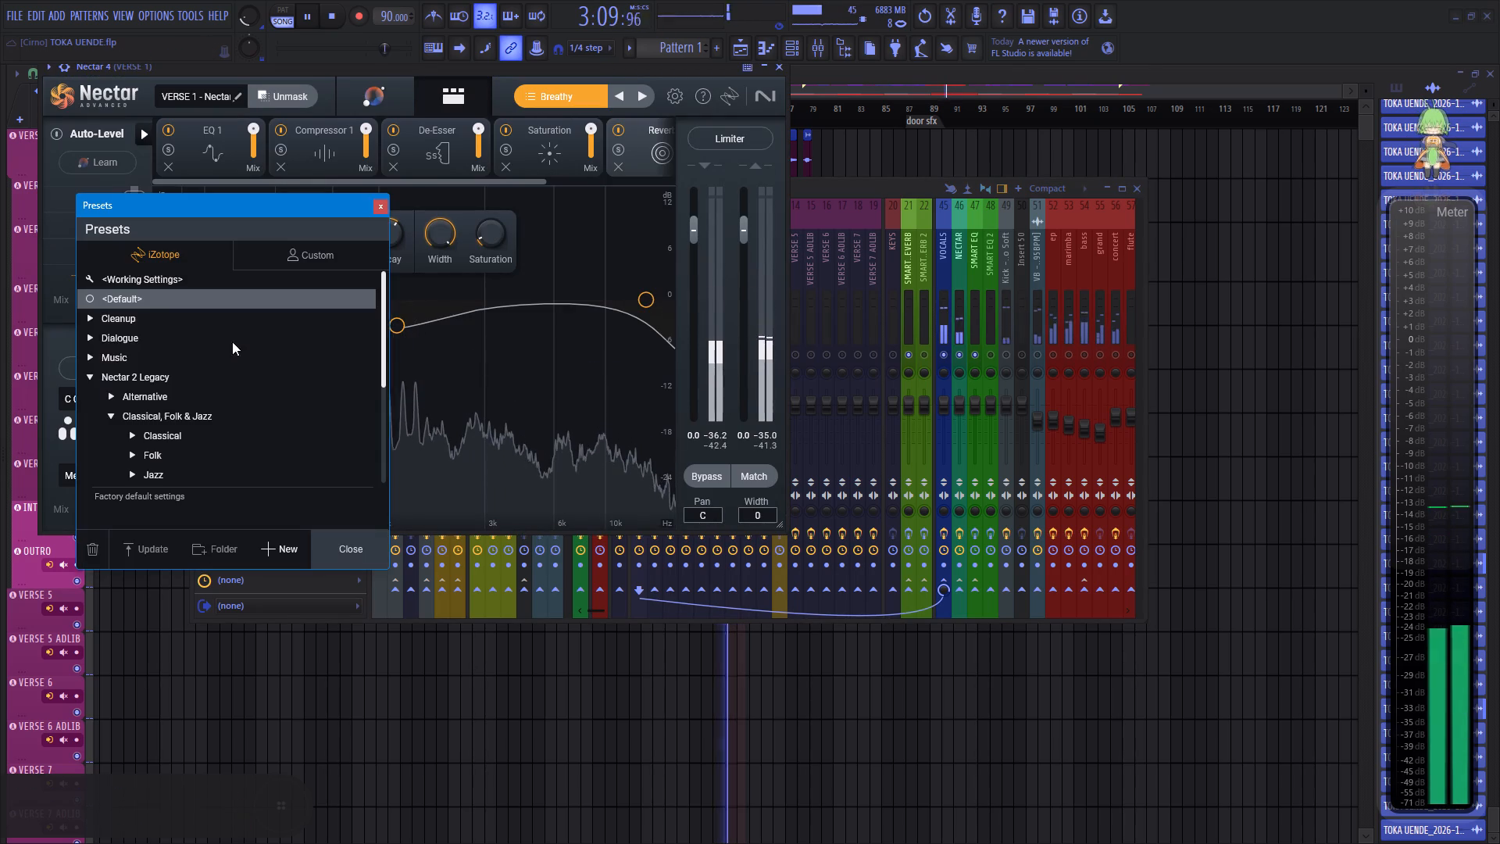
click(95, 358)
scroll(105, 358, down, 11)
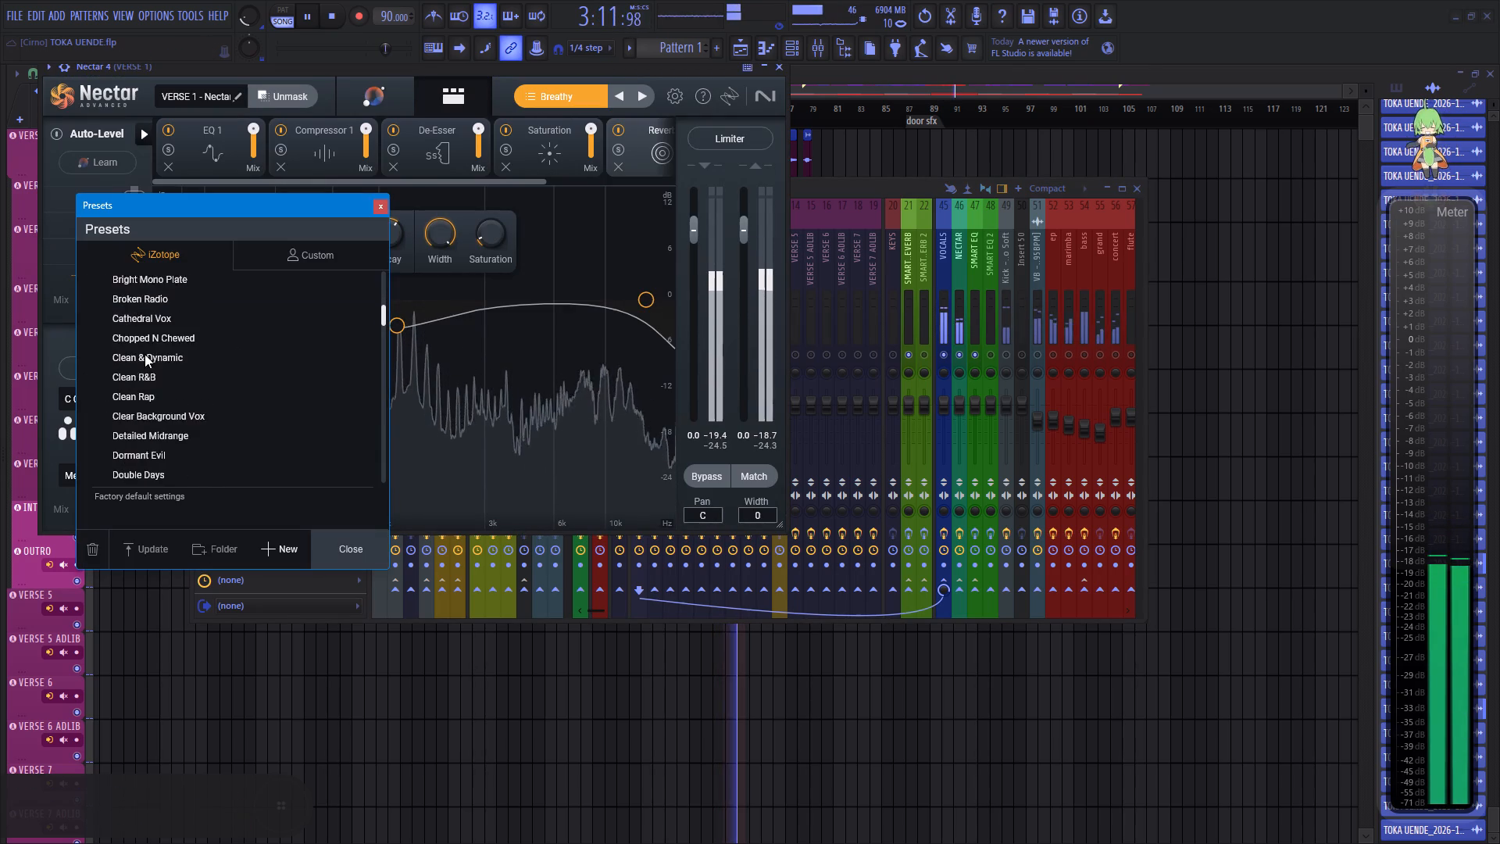
scroll(150, 351, down, 19)
scroll(176, 338, down, 8)
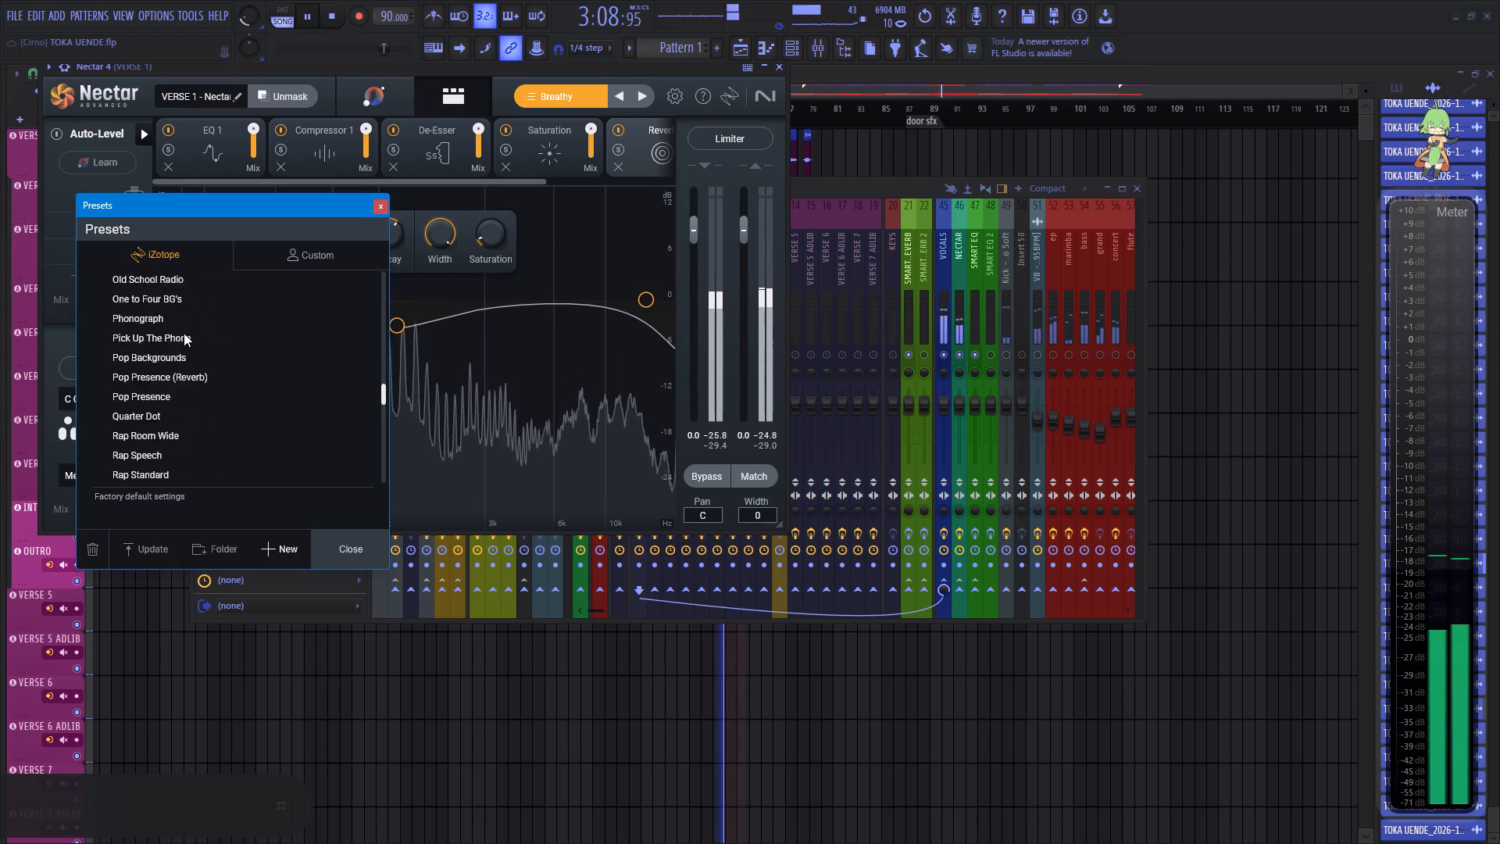
scroll(184, 333, down, 1)
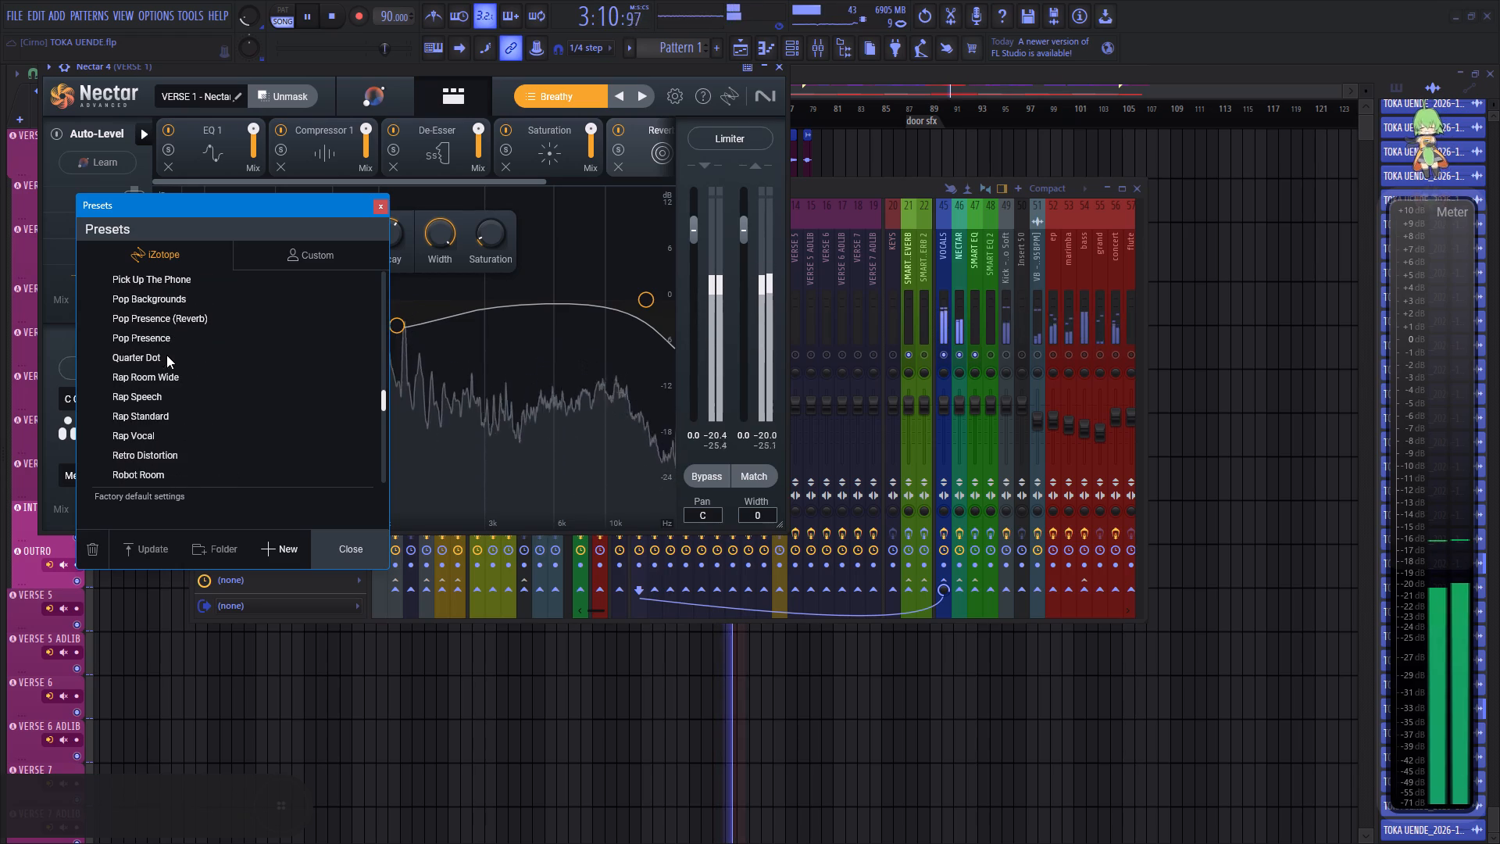
scroll(167, 363, down, 3)
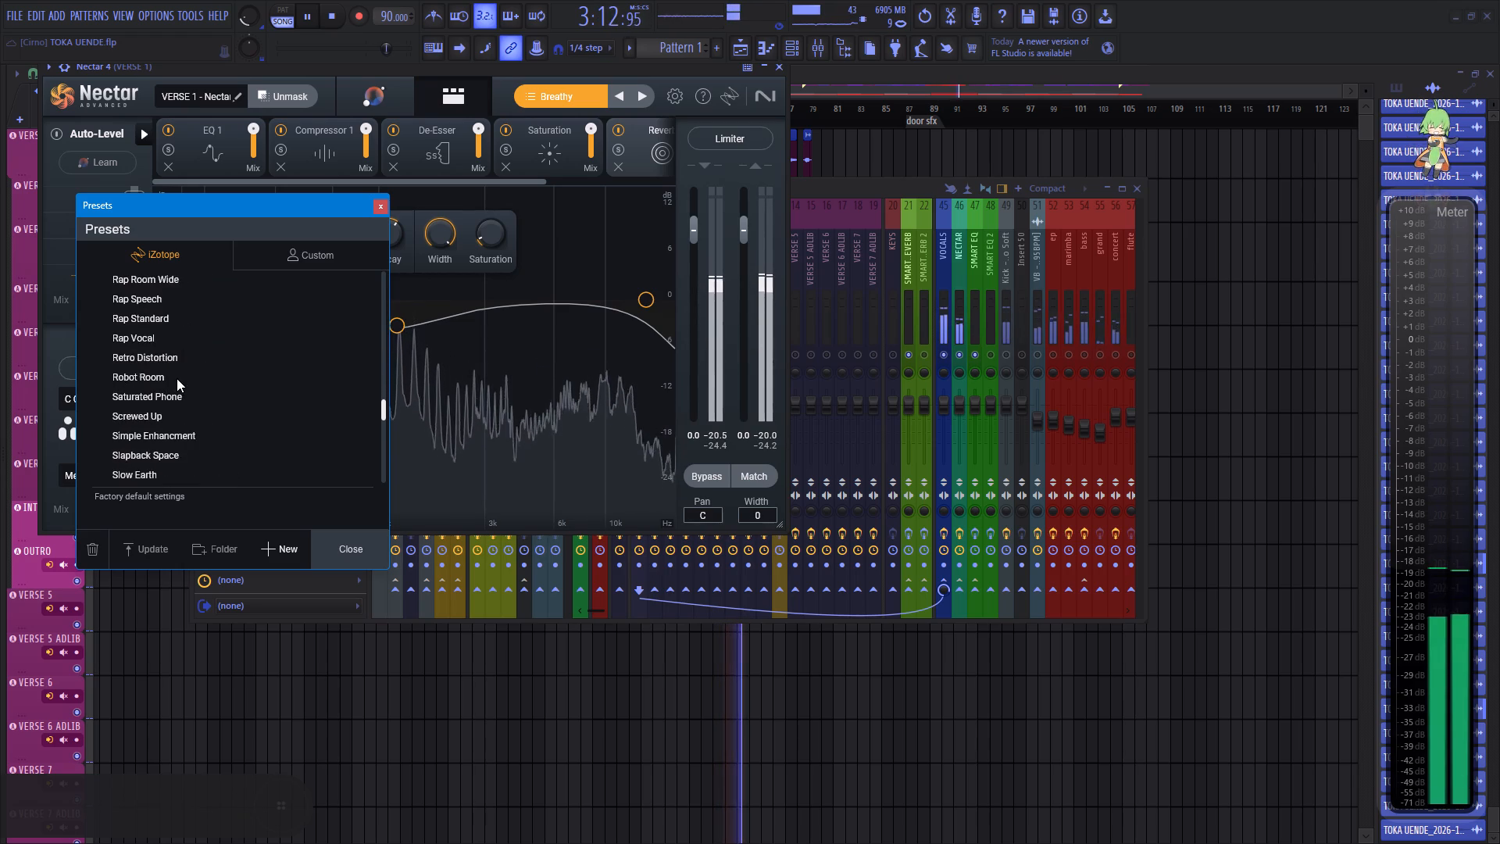
scroll(177, 378, down, 3)
scroll(177, 378, up, 6)
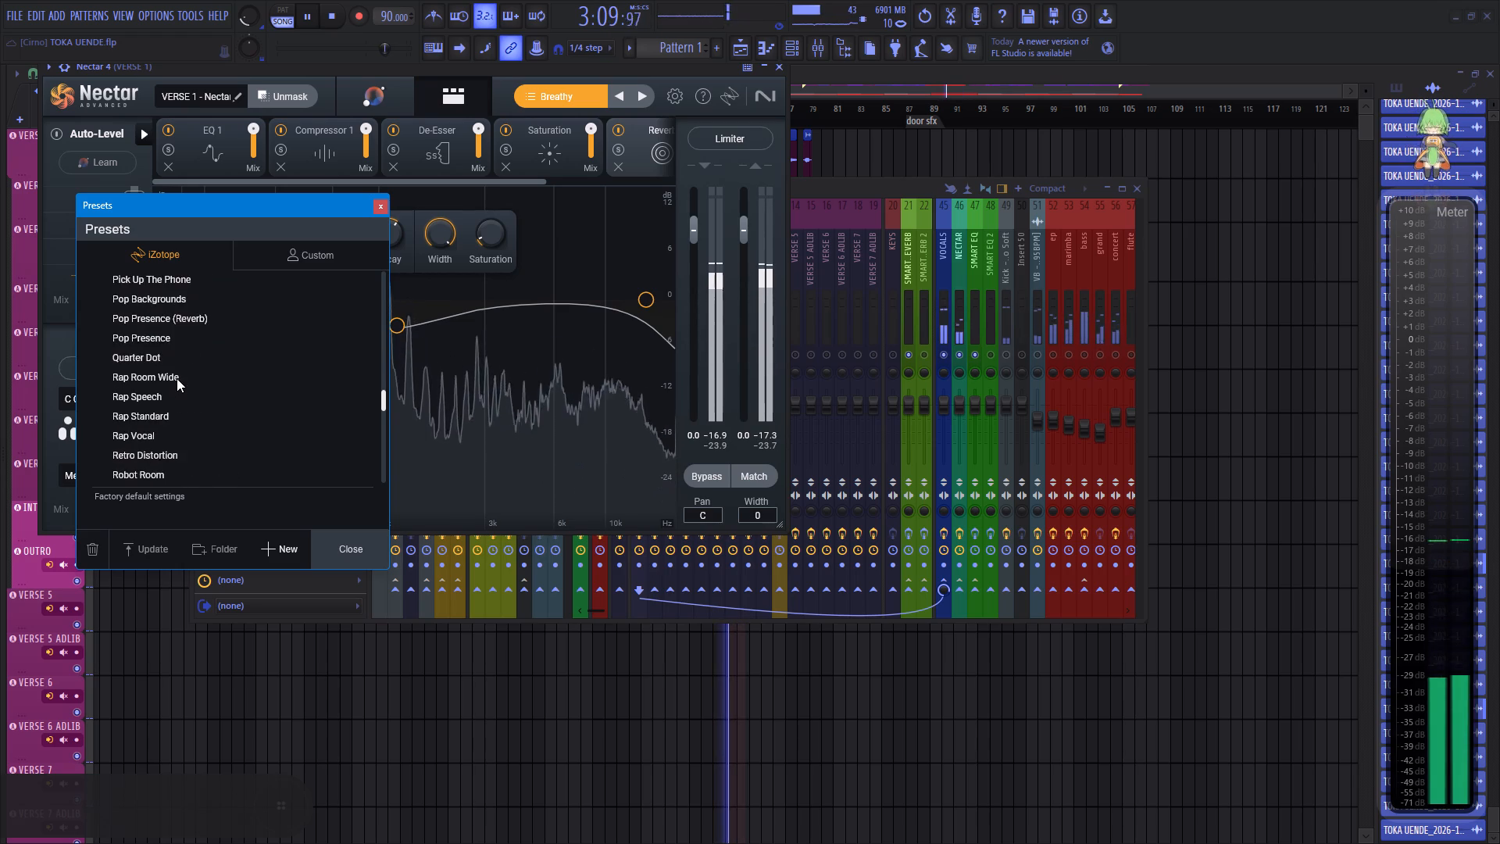
scroll(177, 378, up, 2)
click(169, 320)
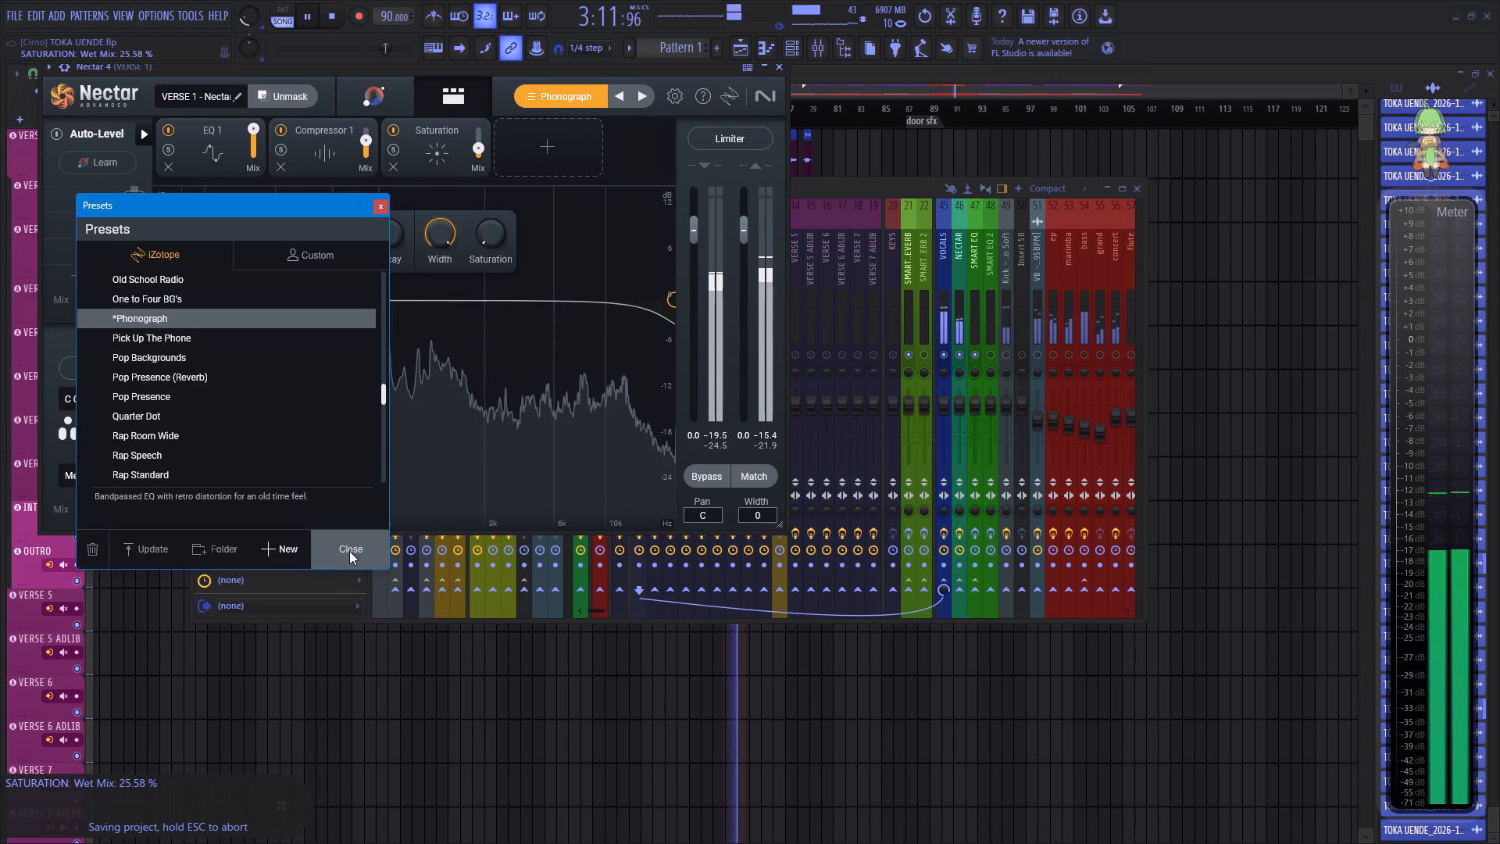
click(348, 554)
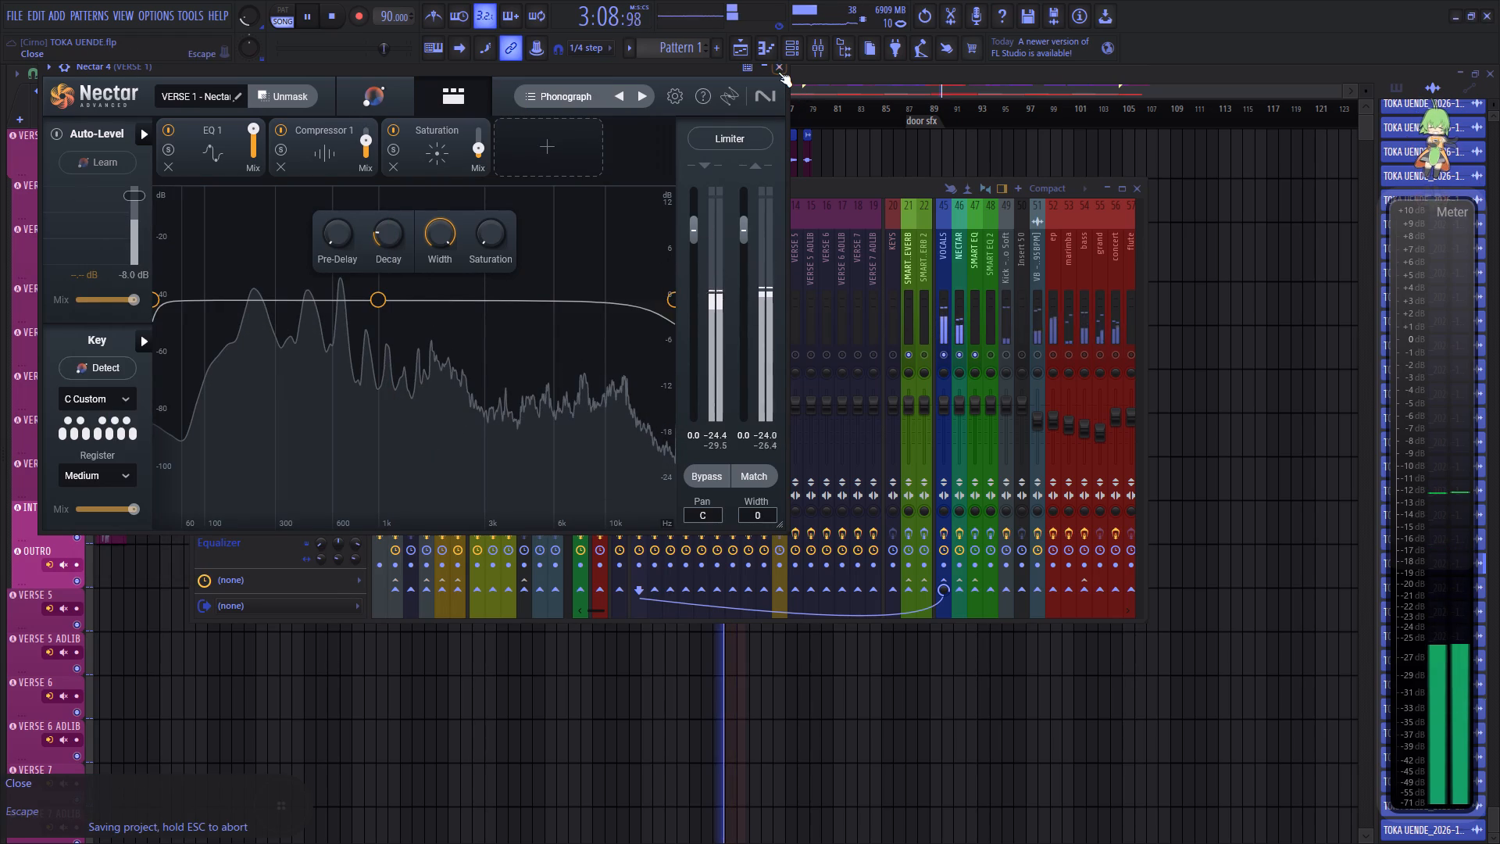
click(777, 70)
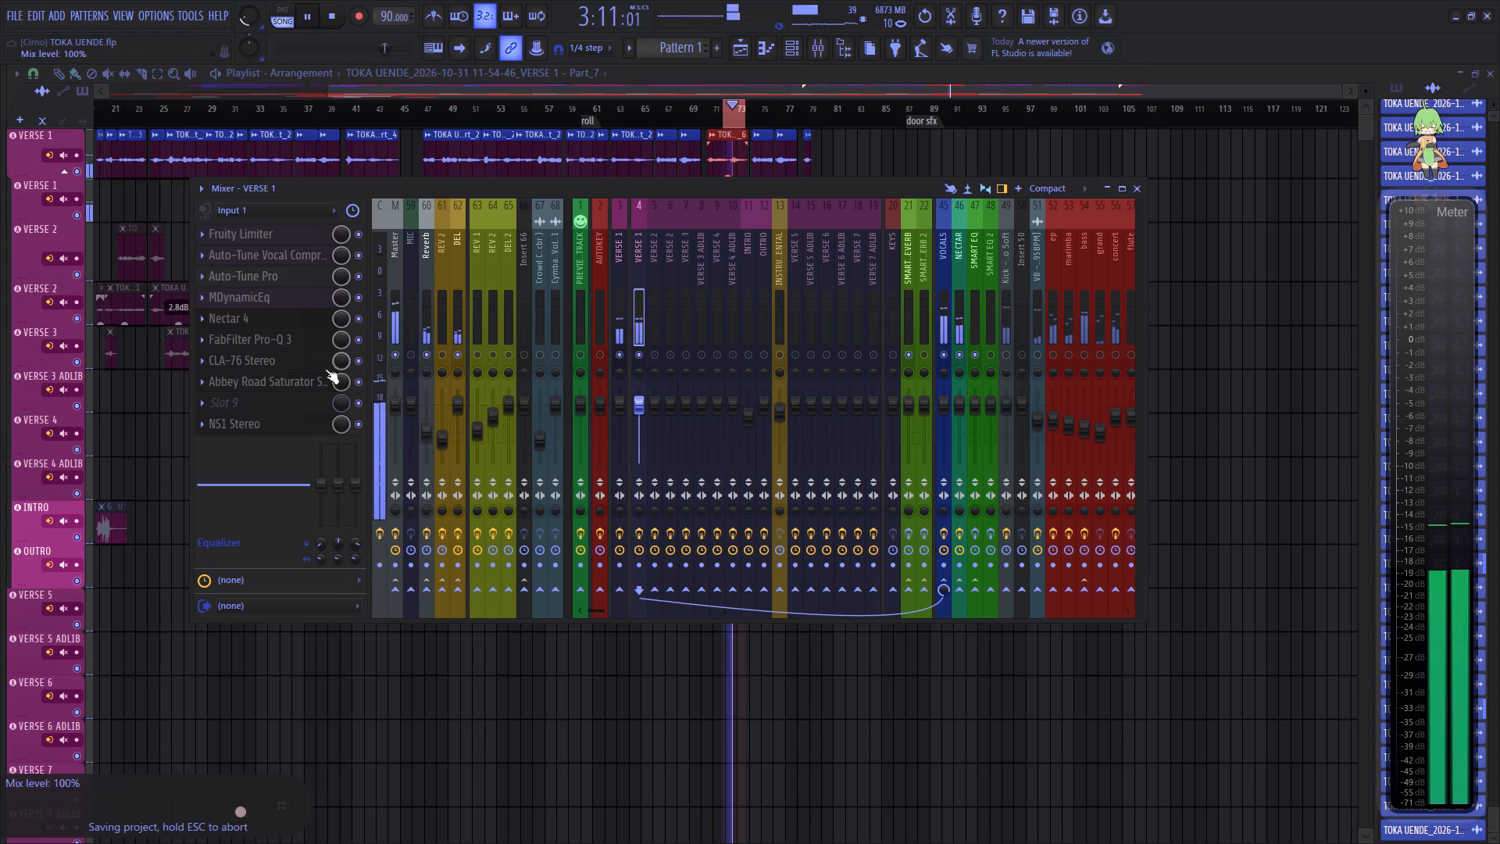
Load the AIR Stereo Width effect into empty slot 9 of mixer track 4.
click(301, 401)
click(291, 34)
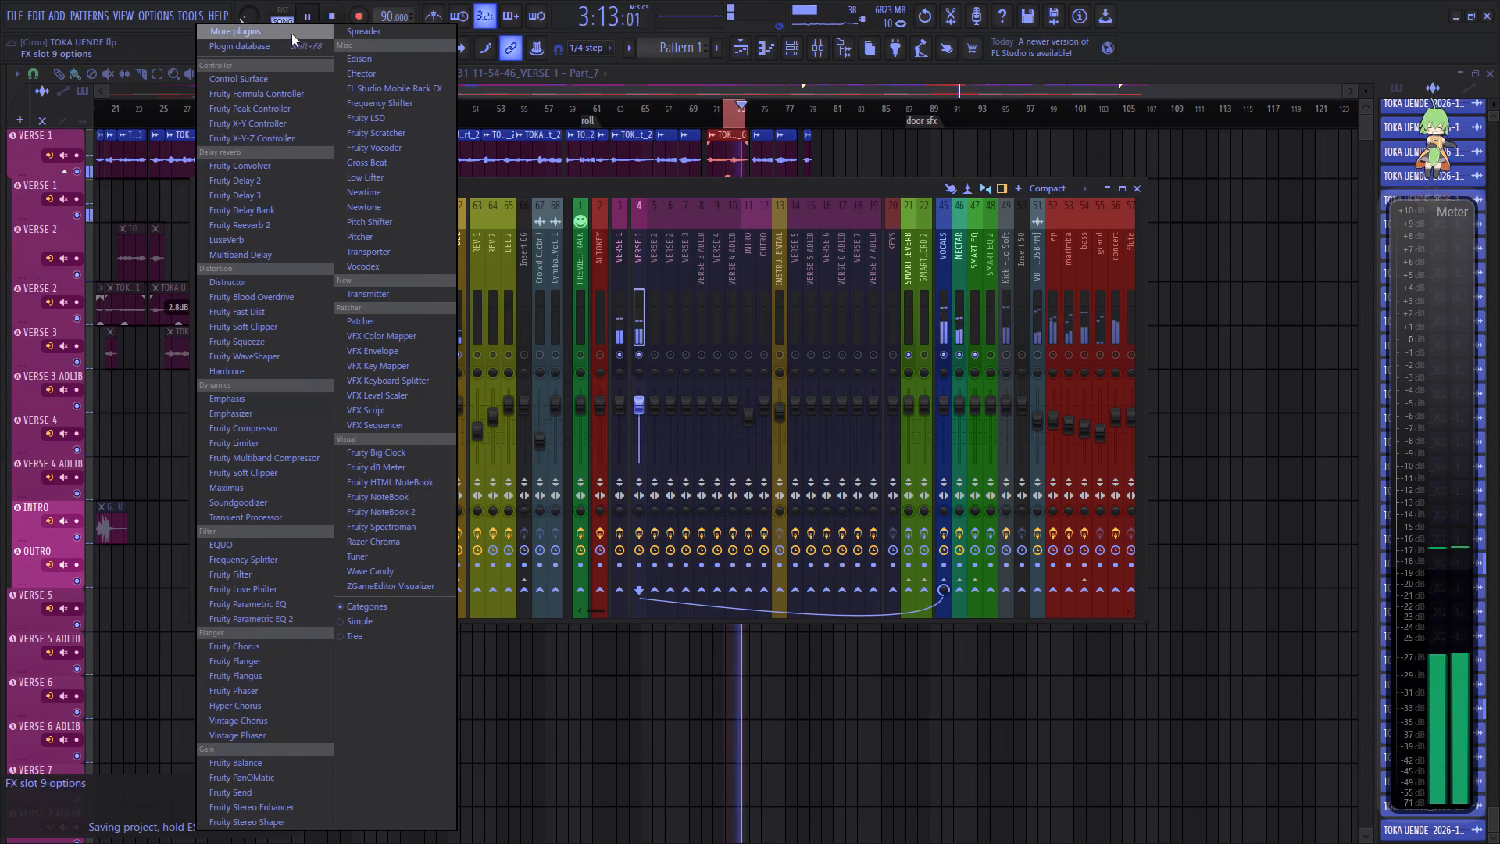
click(710, 814)
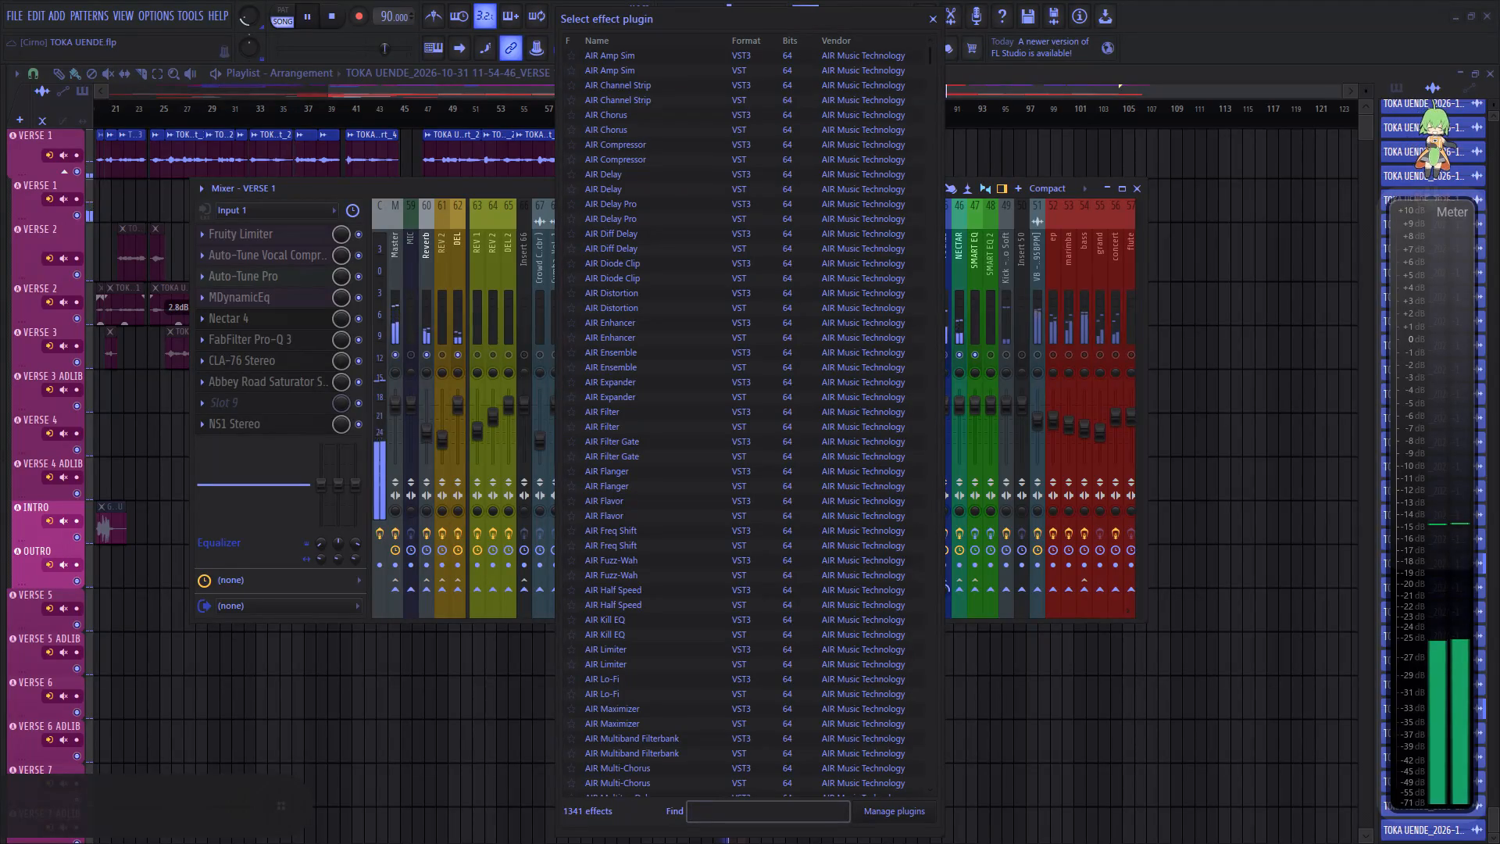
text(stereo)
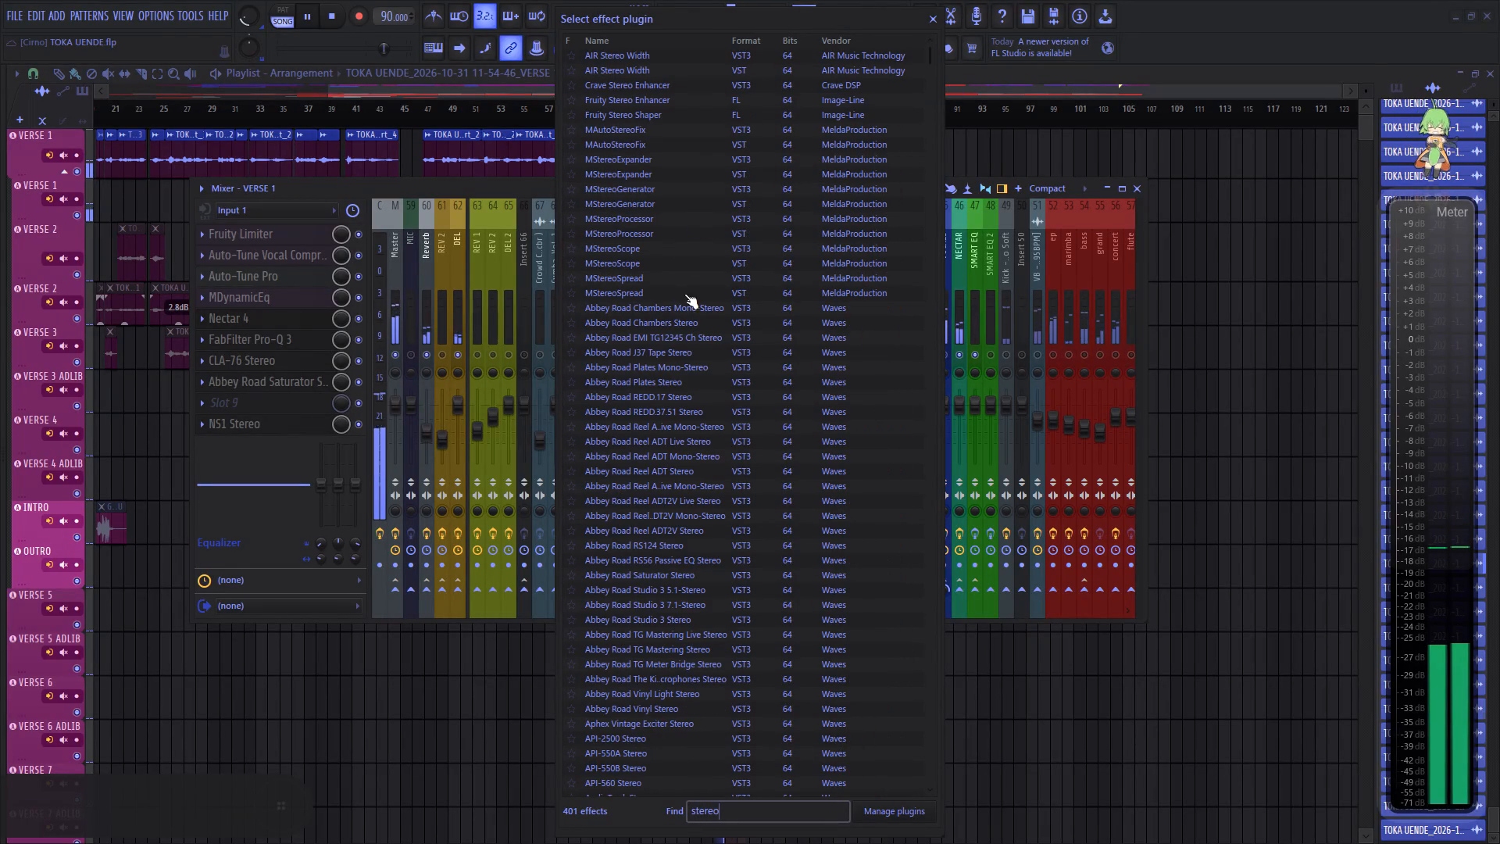
double_click(658, 69)
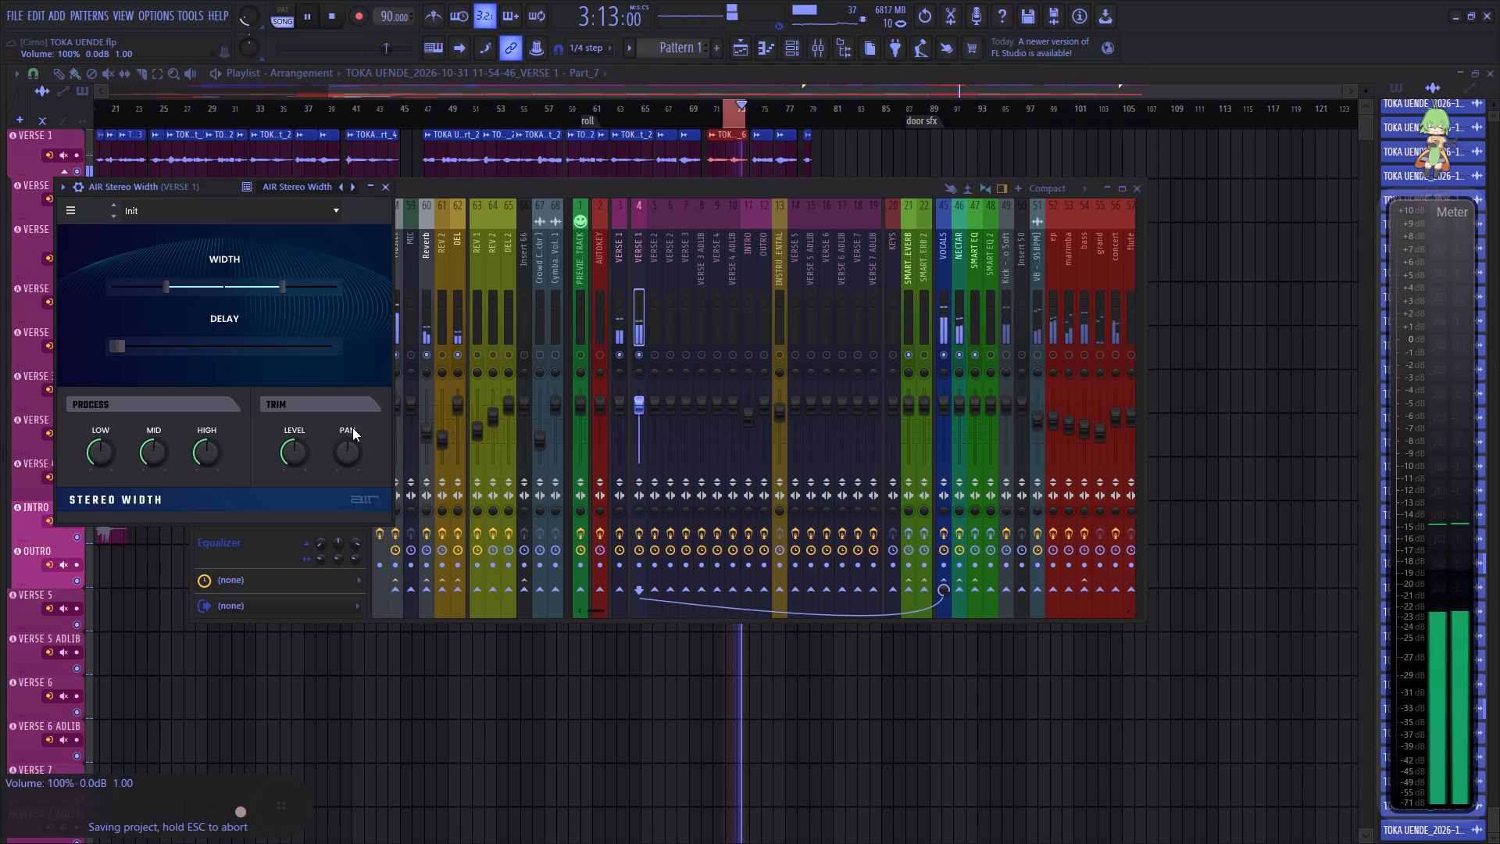
Open AIR Stereo Width's width to its full range and raise its delay to the maximum.
drag(277, 292, 469, 274)
drag(295, 344, 475, 340)
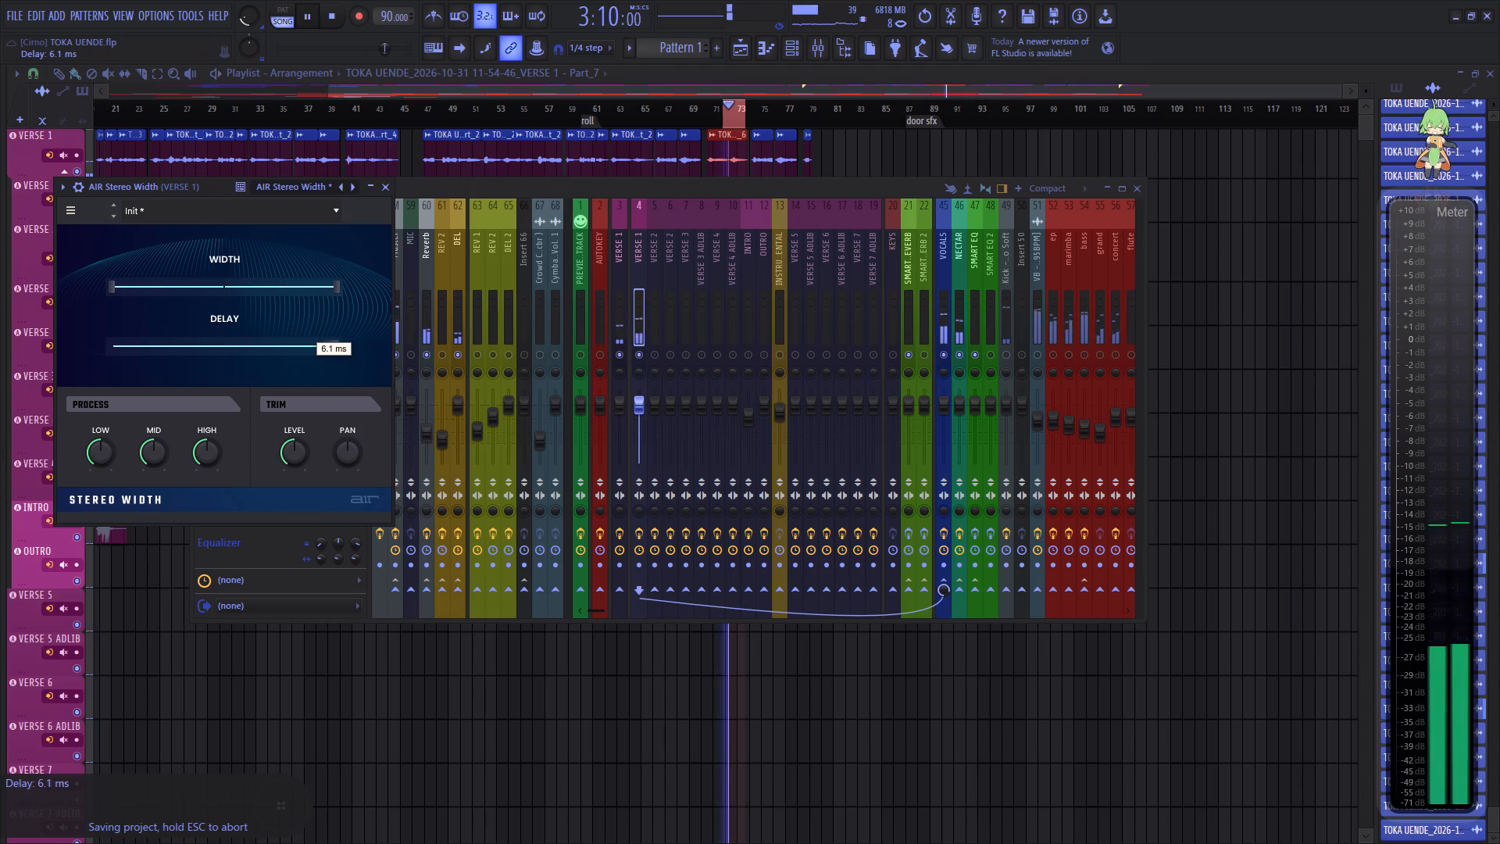
drag(475, 340, 605, 331)
click(387, 194)
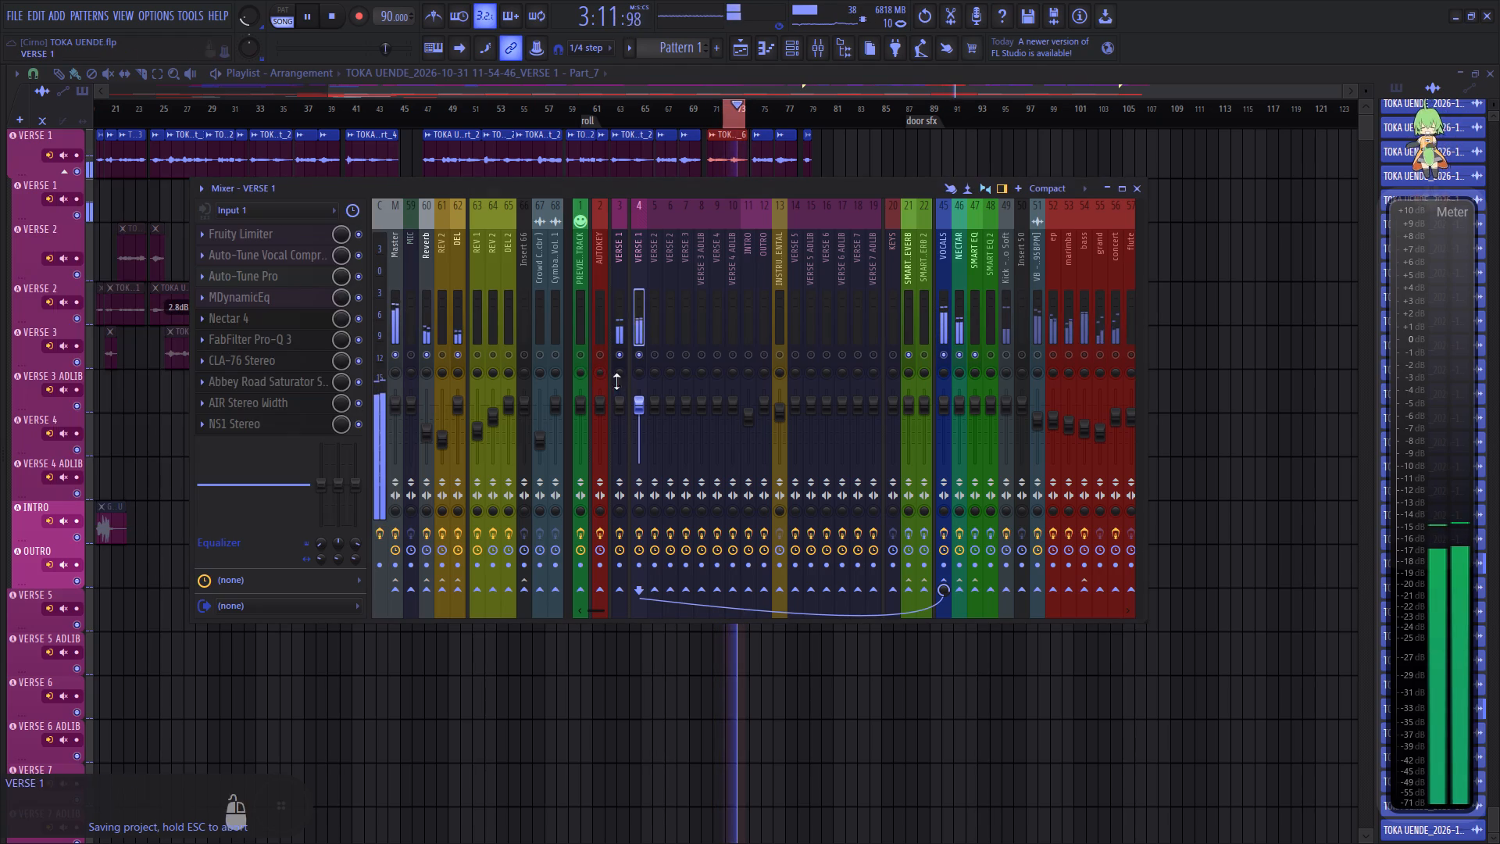
Lower the volume of the adlib's mixer track 4 to about -10 dB.
scroll(638, 407, down, 5)
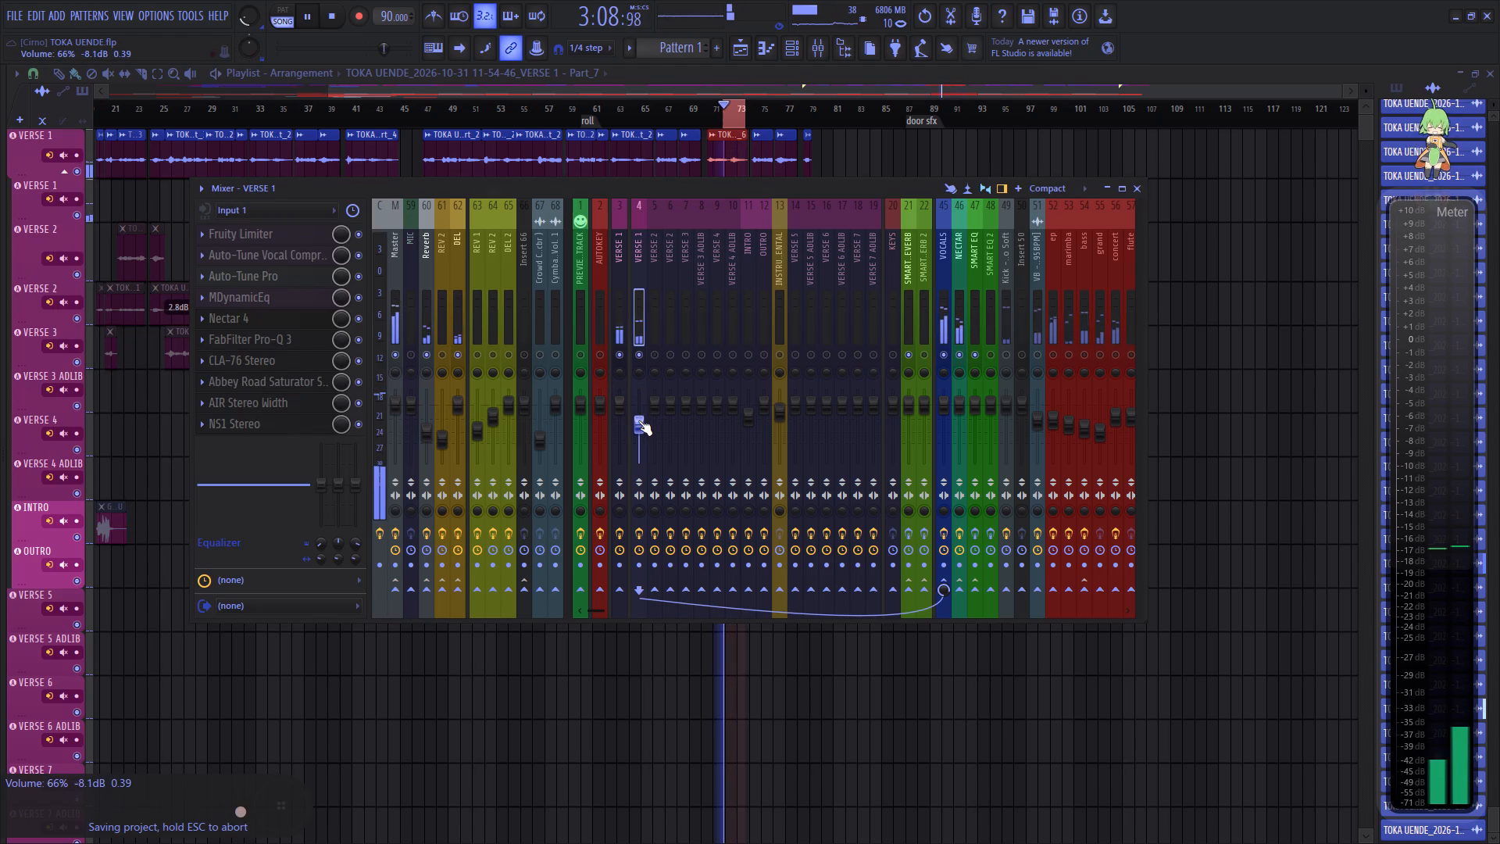
scroll(638, 420, down, 1)
Unsolo mixer track 4 so that all mixer tracks play again.
right_click(641, 356)
right_click(641, 356)
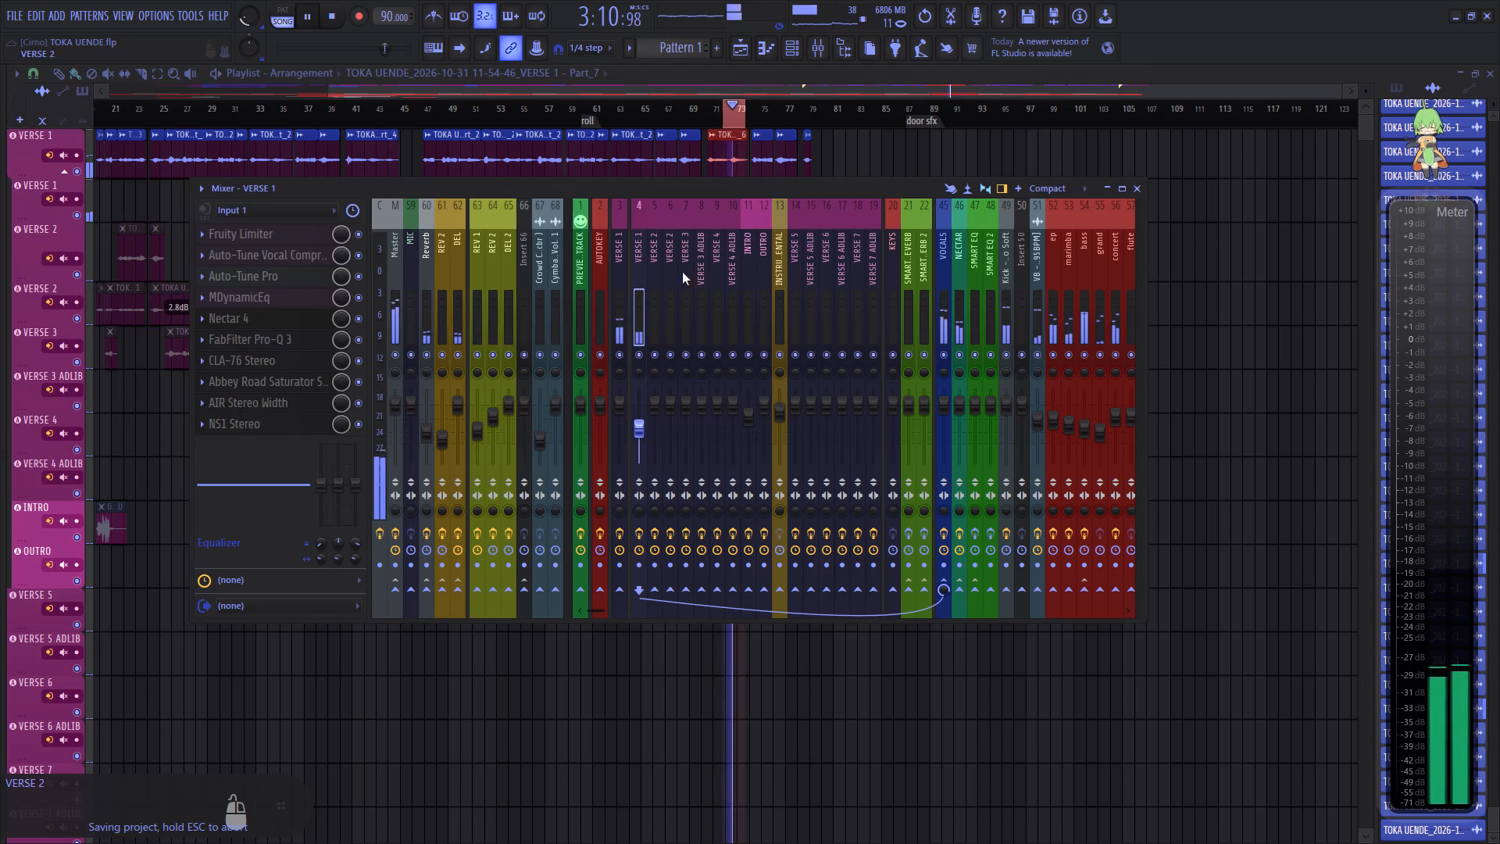
Clear the loop selection in the playlist and play the full mix from about bar 62.
click(580, 105)
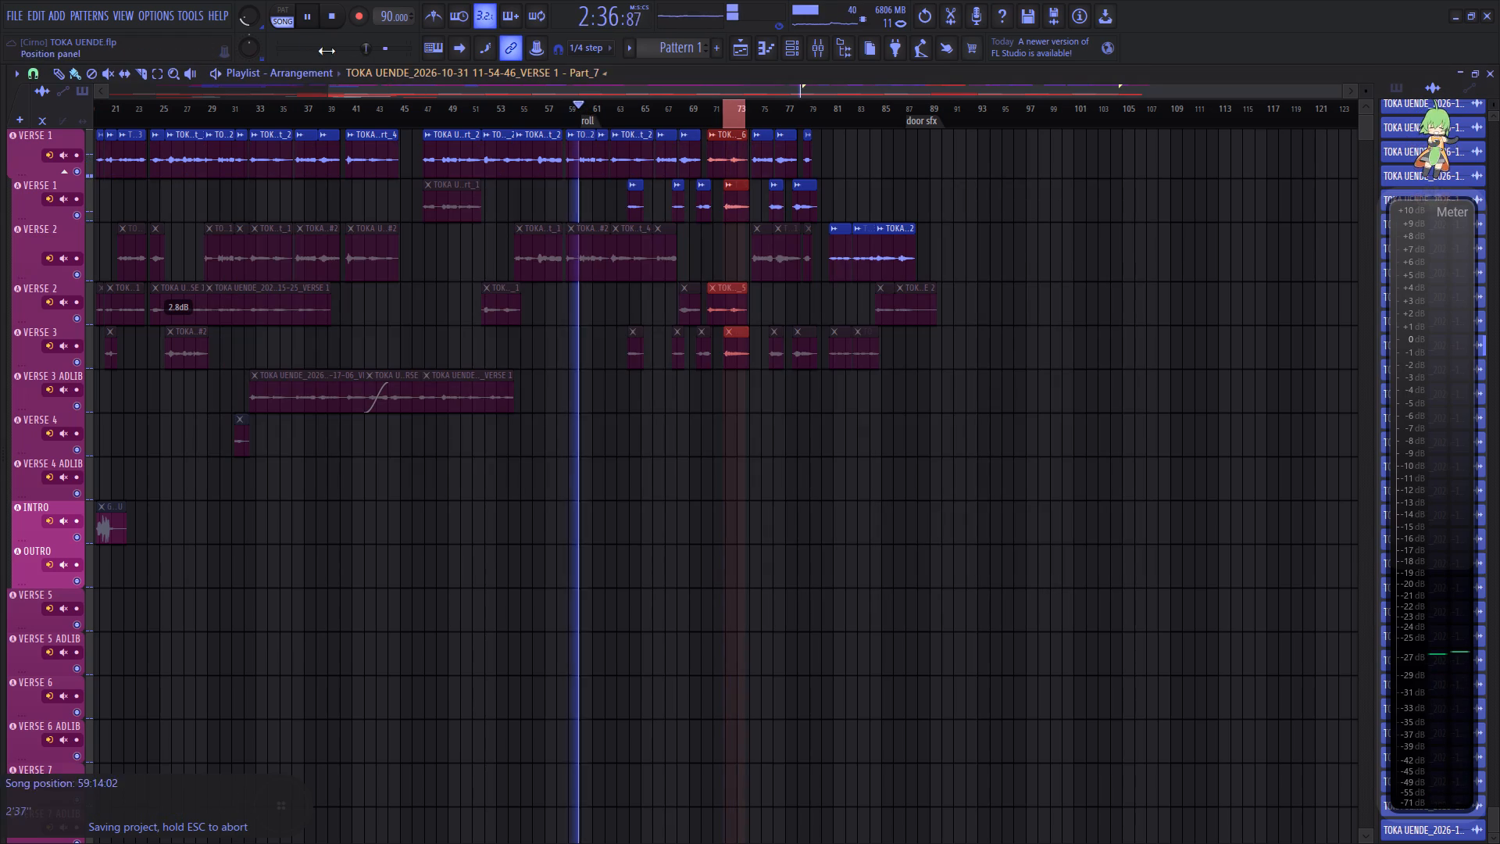
scroll(243, 13, up, 10)
double_click(615, 113)
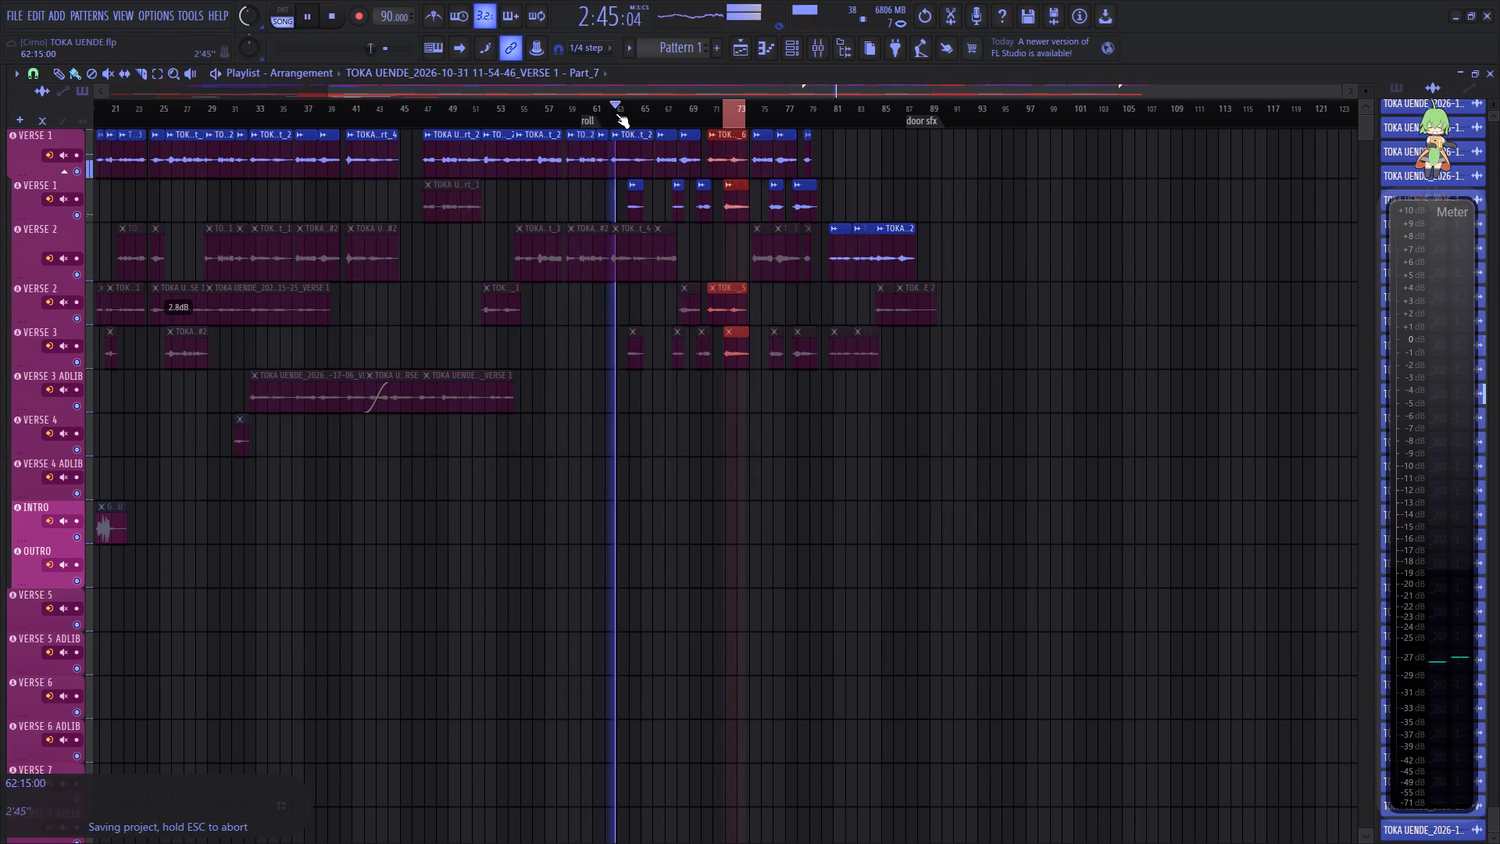
scroll(252, 16, up, 4)
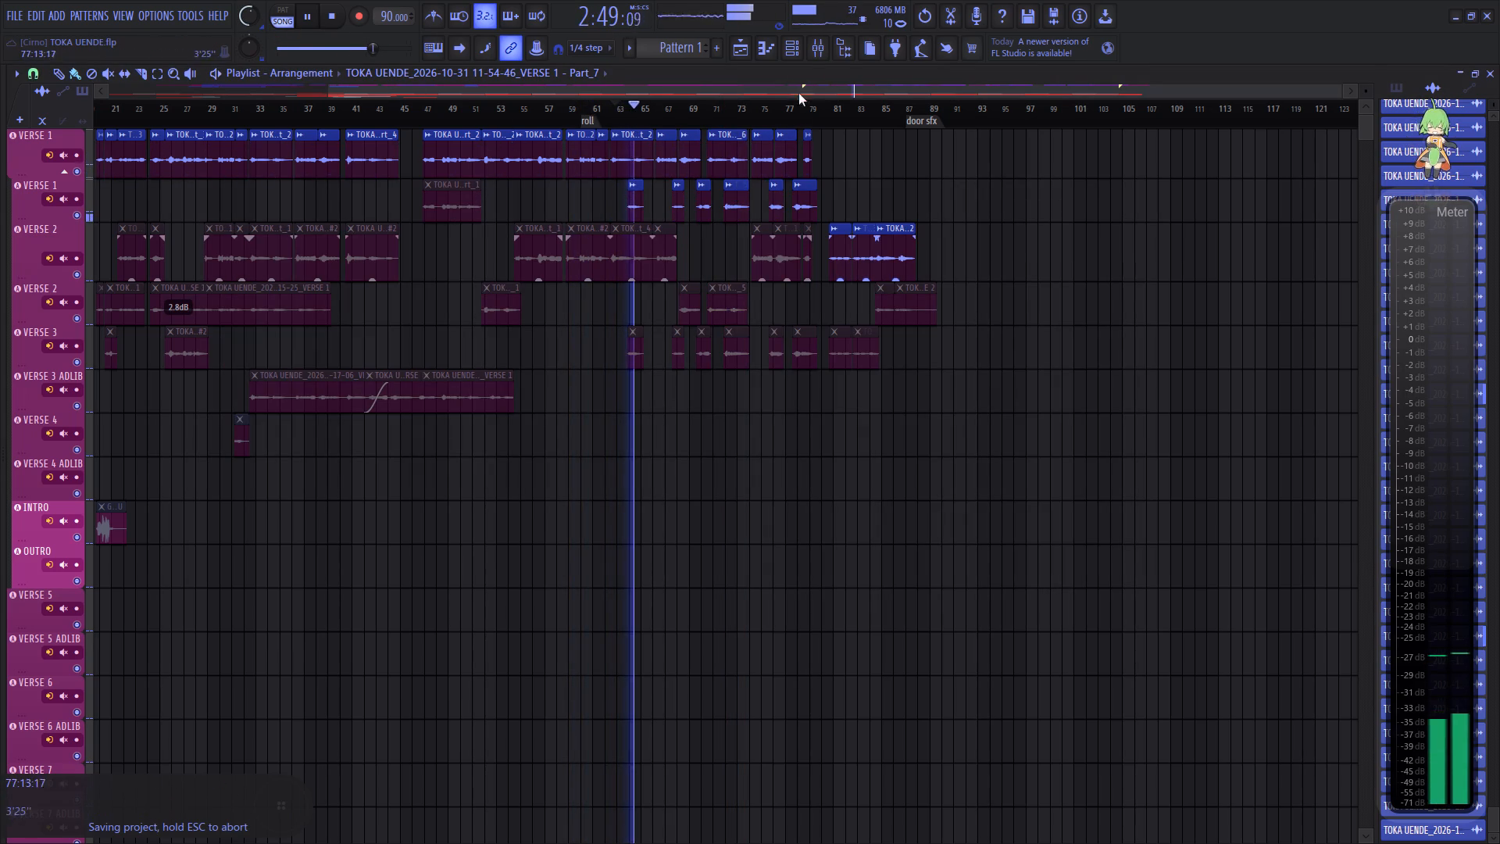
Reduce the mix level of Nectar 4 on the adlib's mixer track 4 to 50%.
click(824, 48)
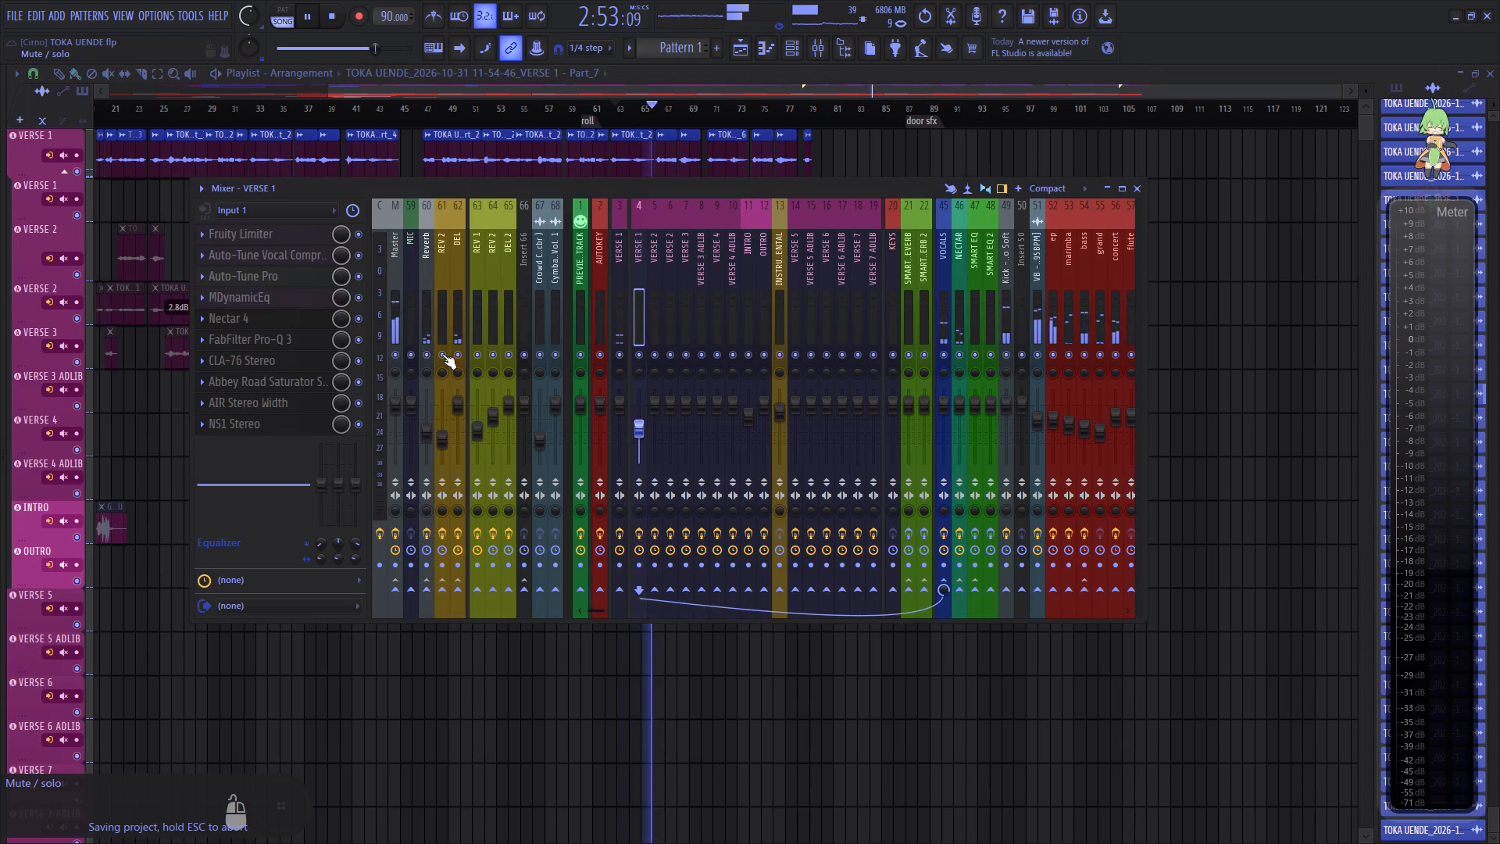
scroll(346, 321, down, 10)
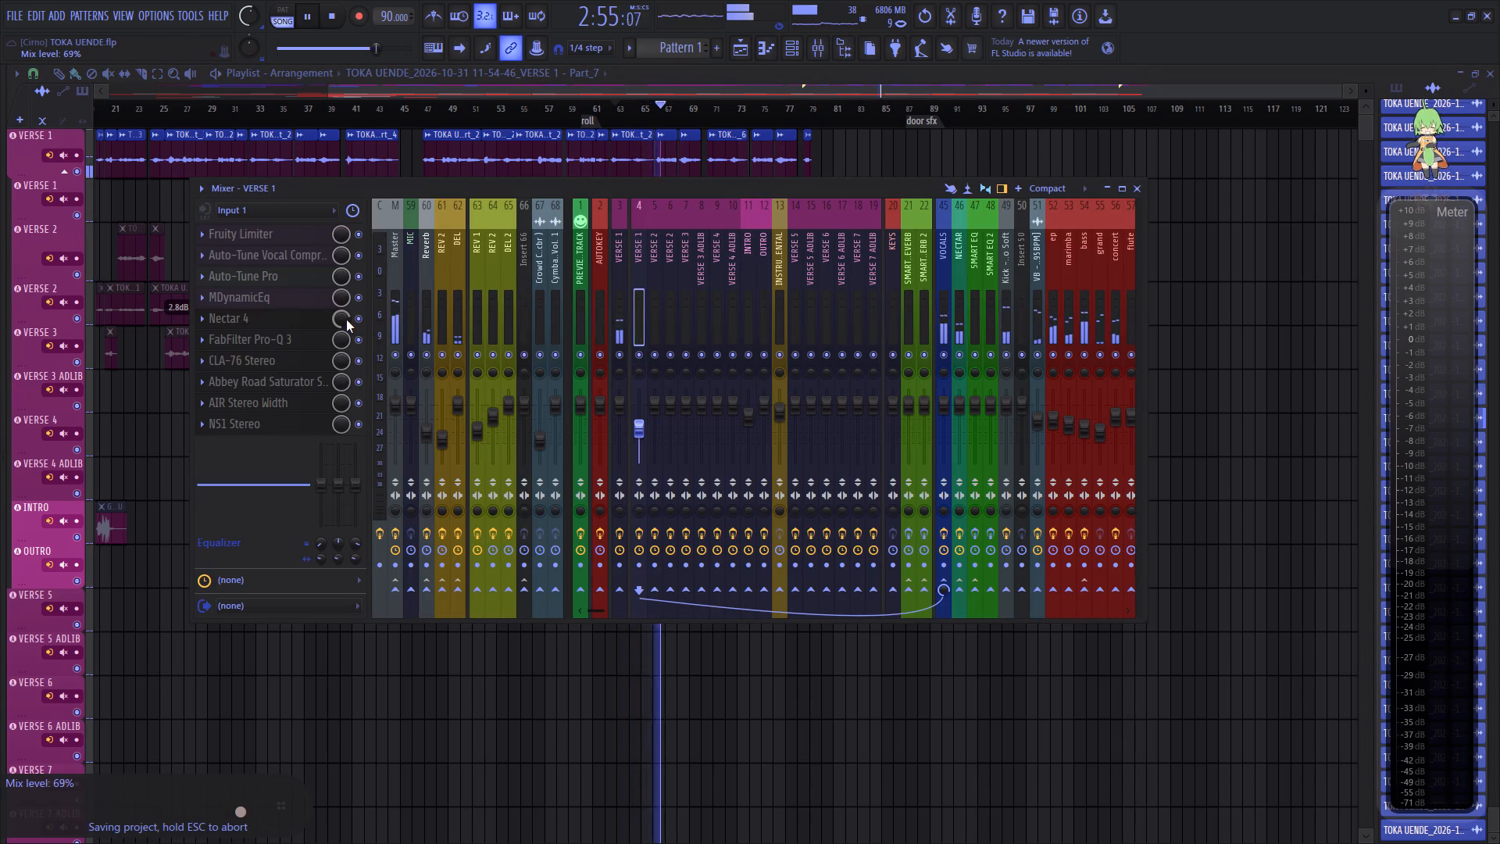
scroll(346, 320, down, 6)
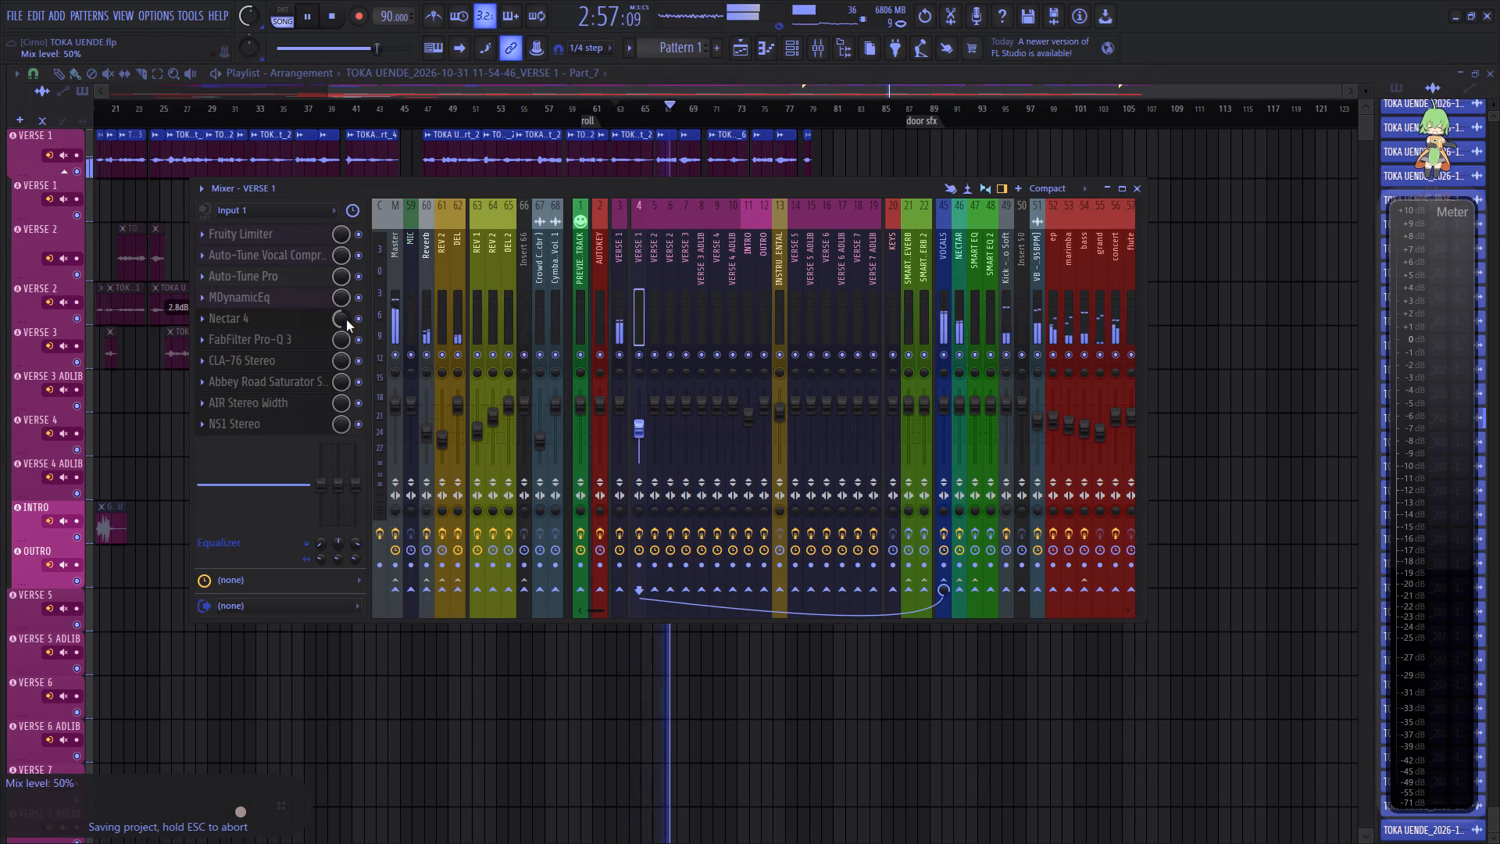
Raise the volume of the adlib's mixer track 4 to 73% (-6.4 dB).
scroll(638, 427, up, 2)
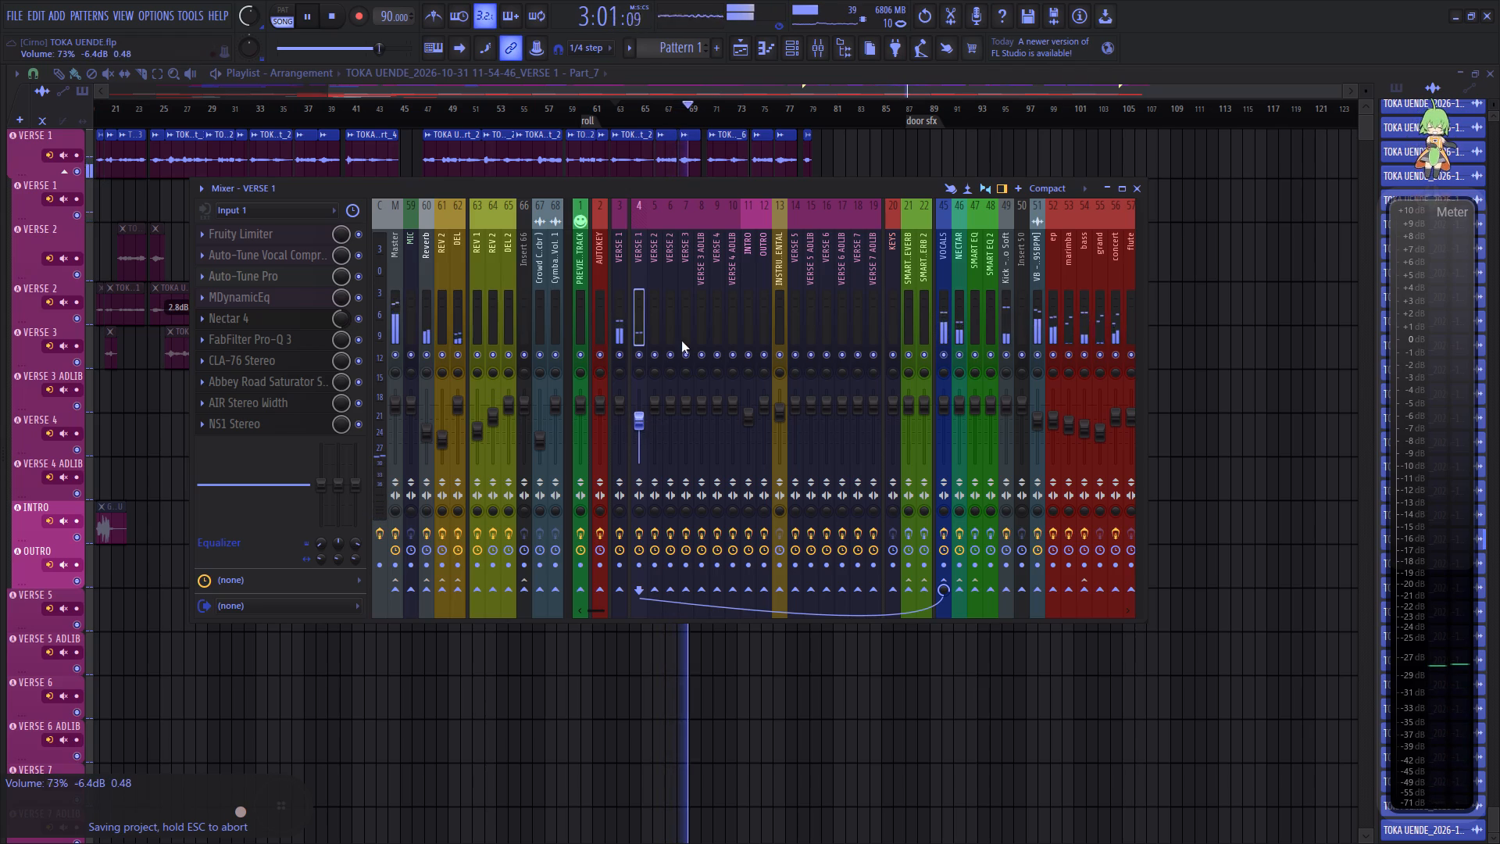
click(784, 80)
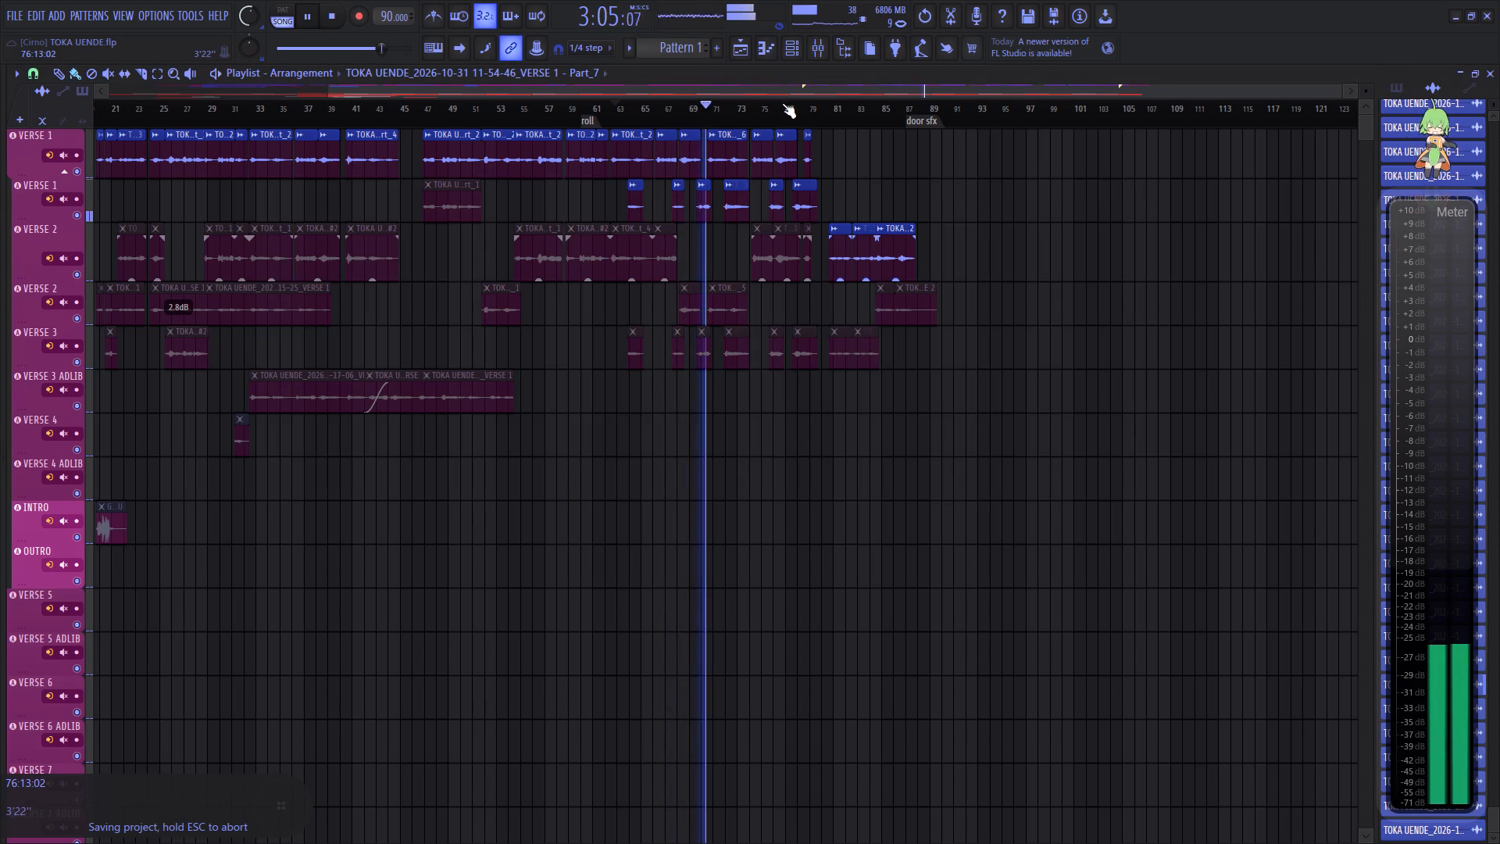
Set the volume of the adlib's mixer track 4 to 60% (-9.9 dB) and close the mixer.
click(822, 52)
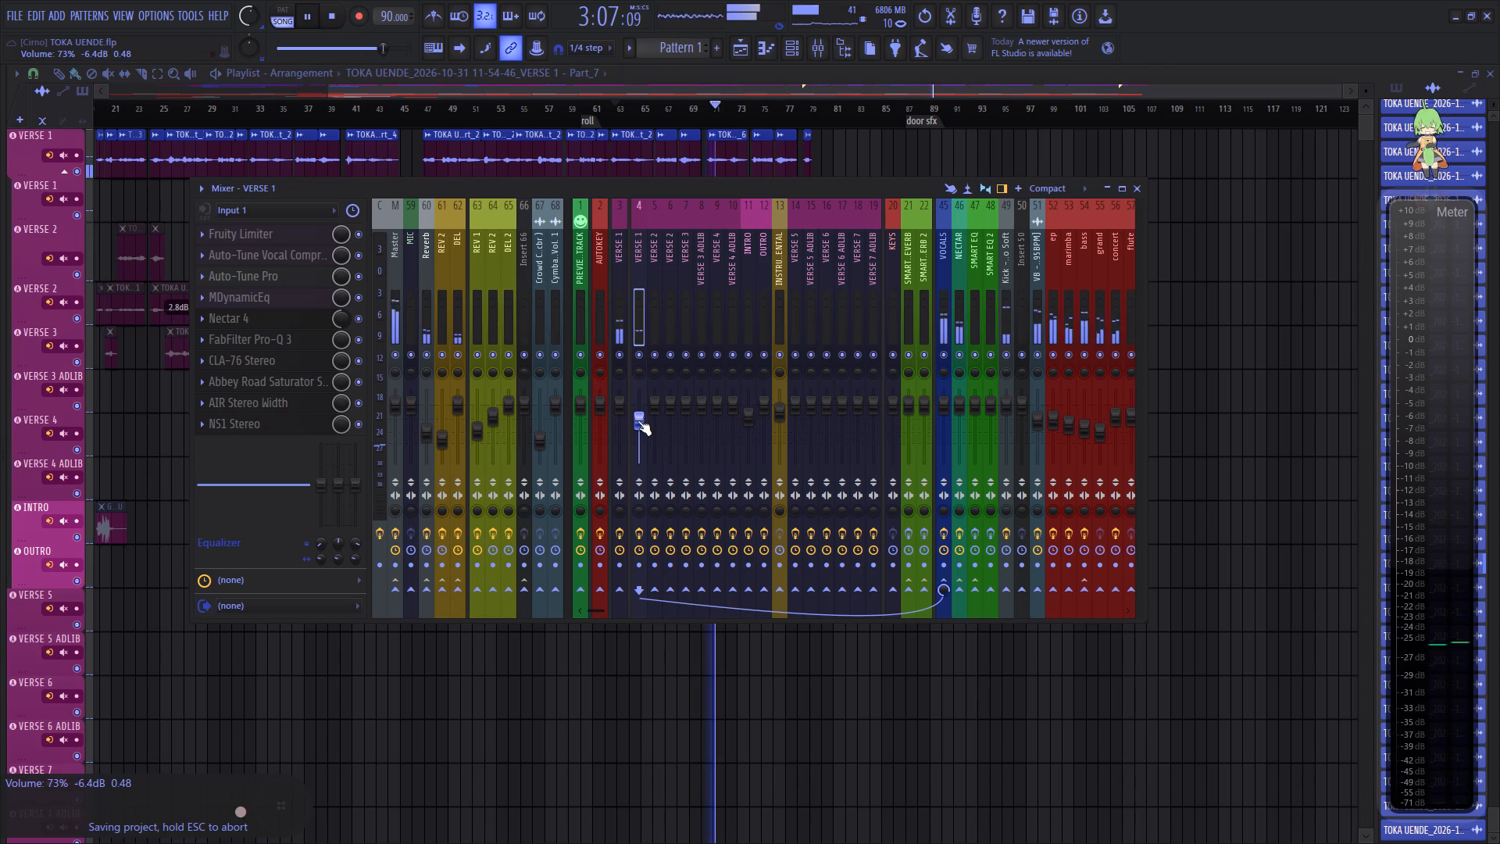
scroll(637, 420, down, 1)
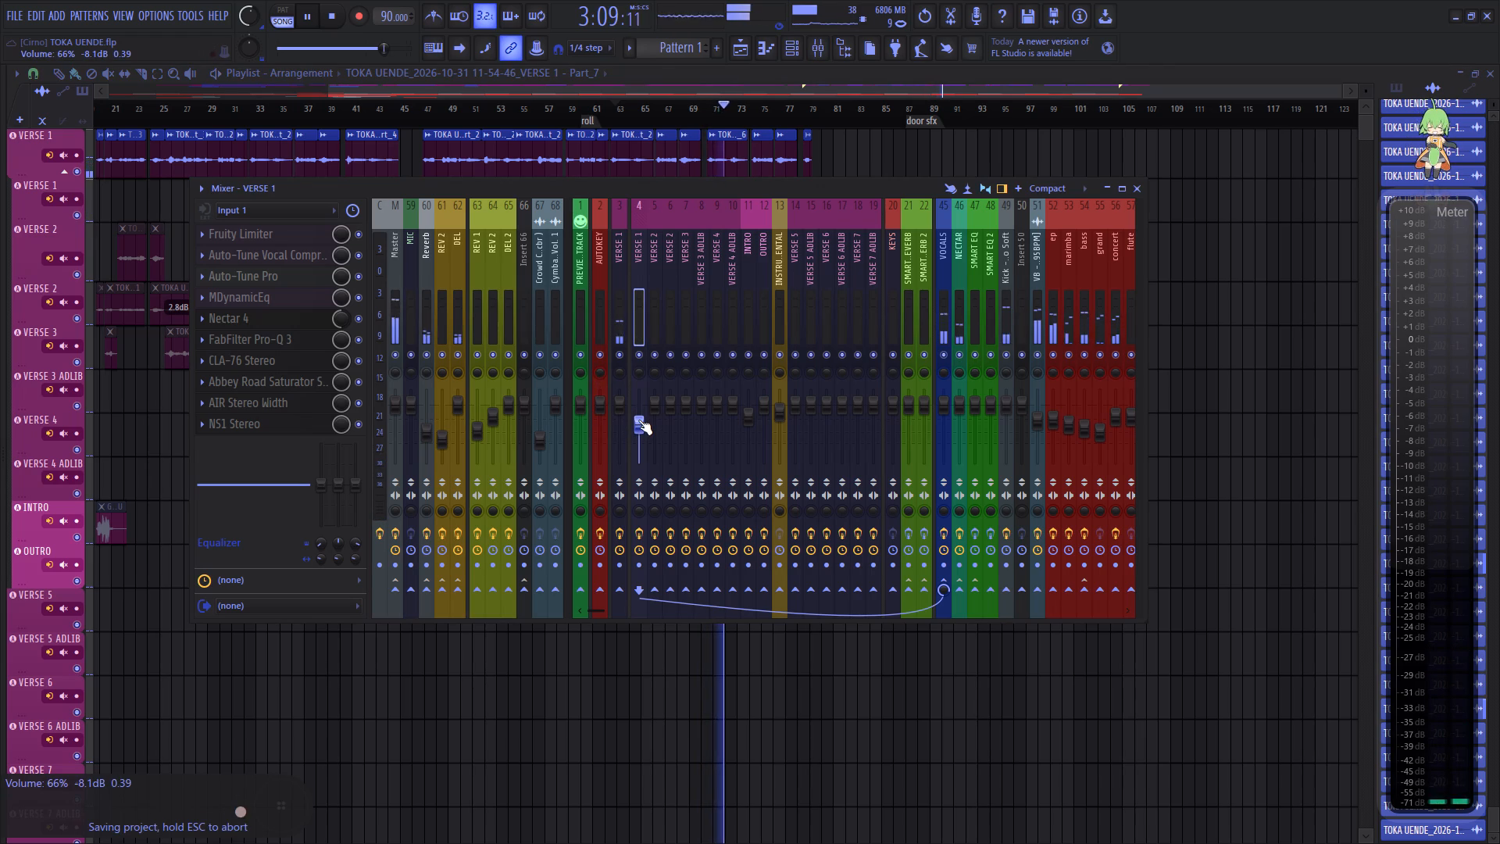
scroll(638, 420, down, 1)
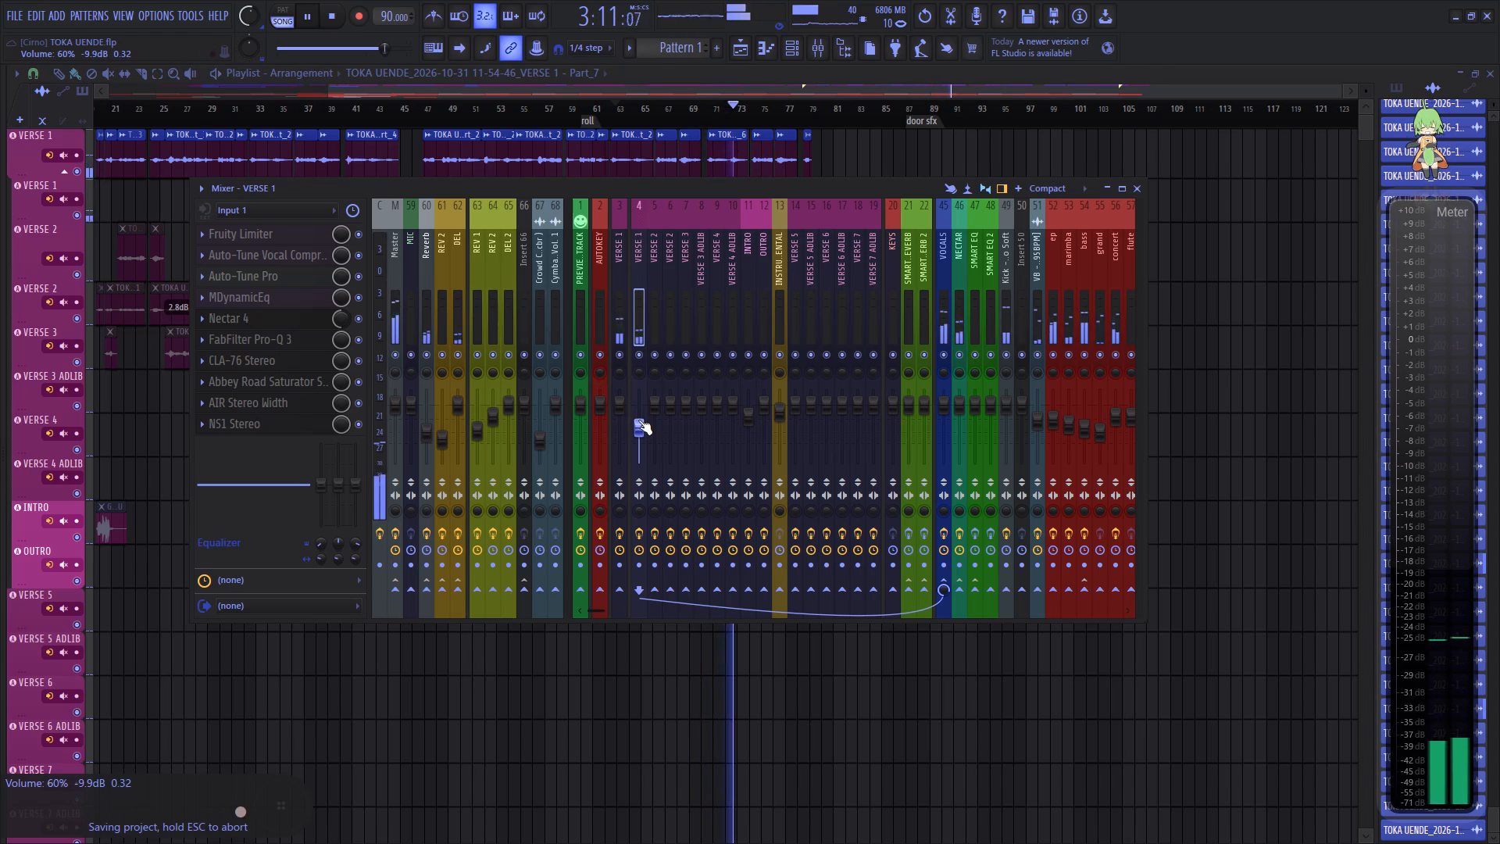
click(1137, 191)
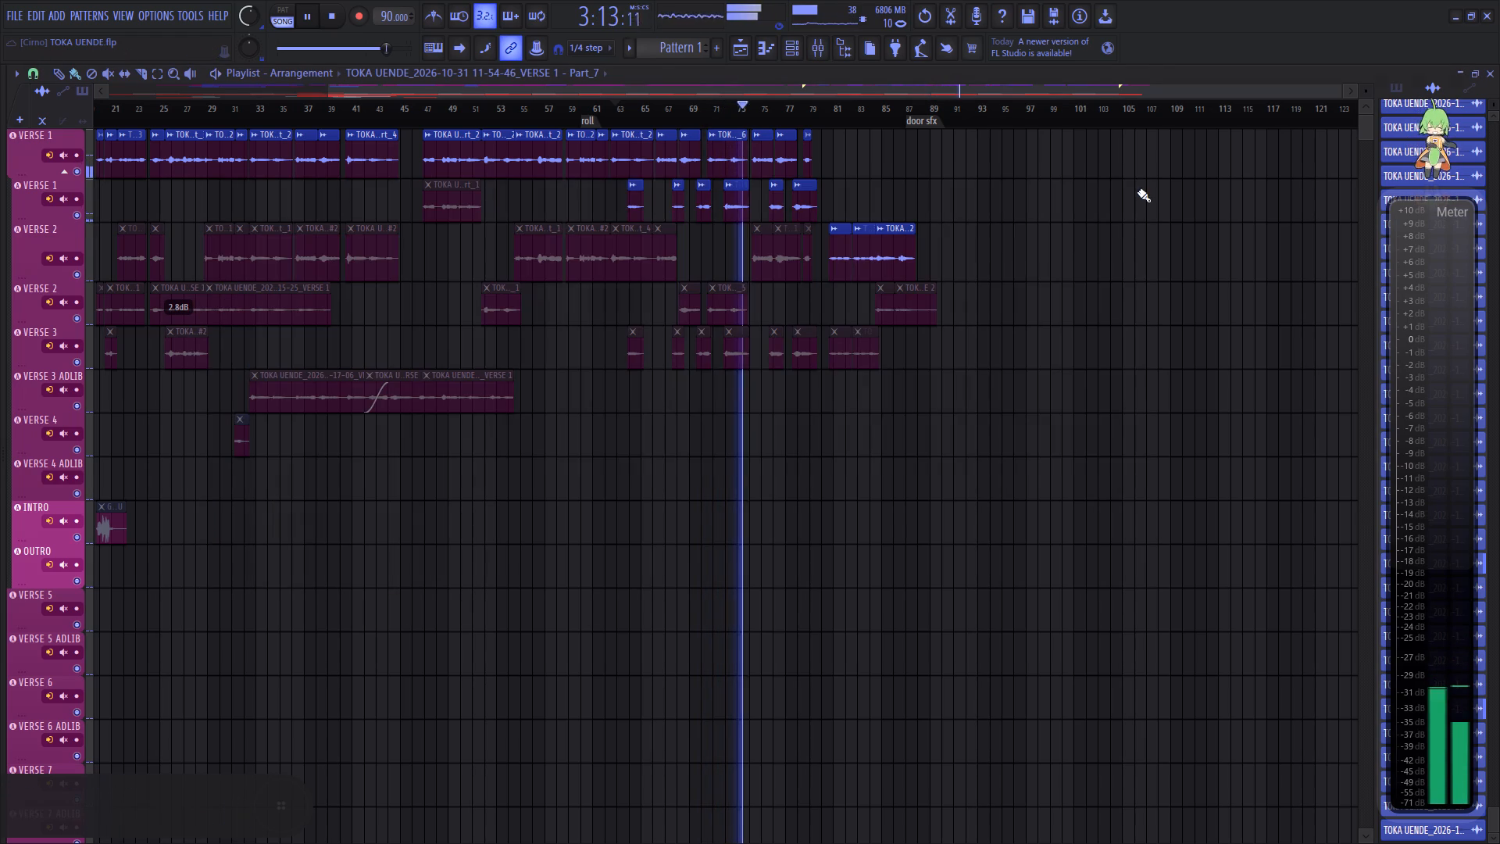
Save the TOKA UENDE project.
click(18, 10)
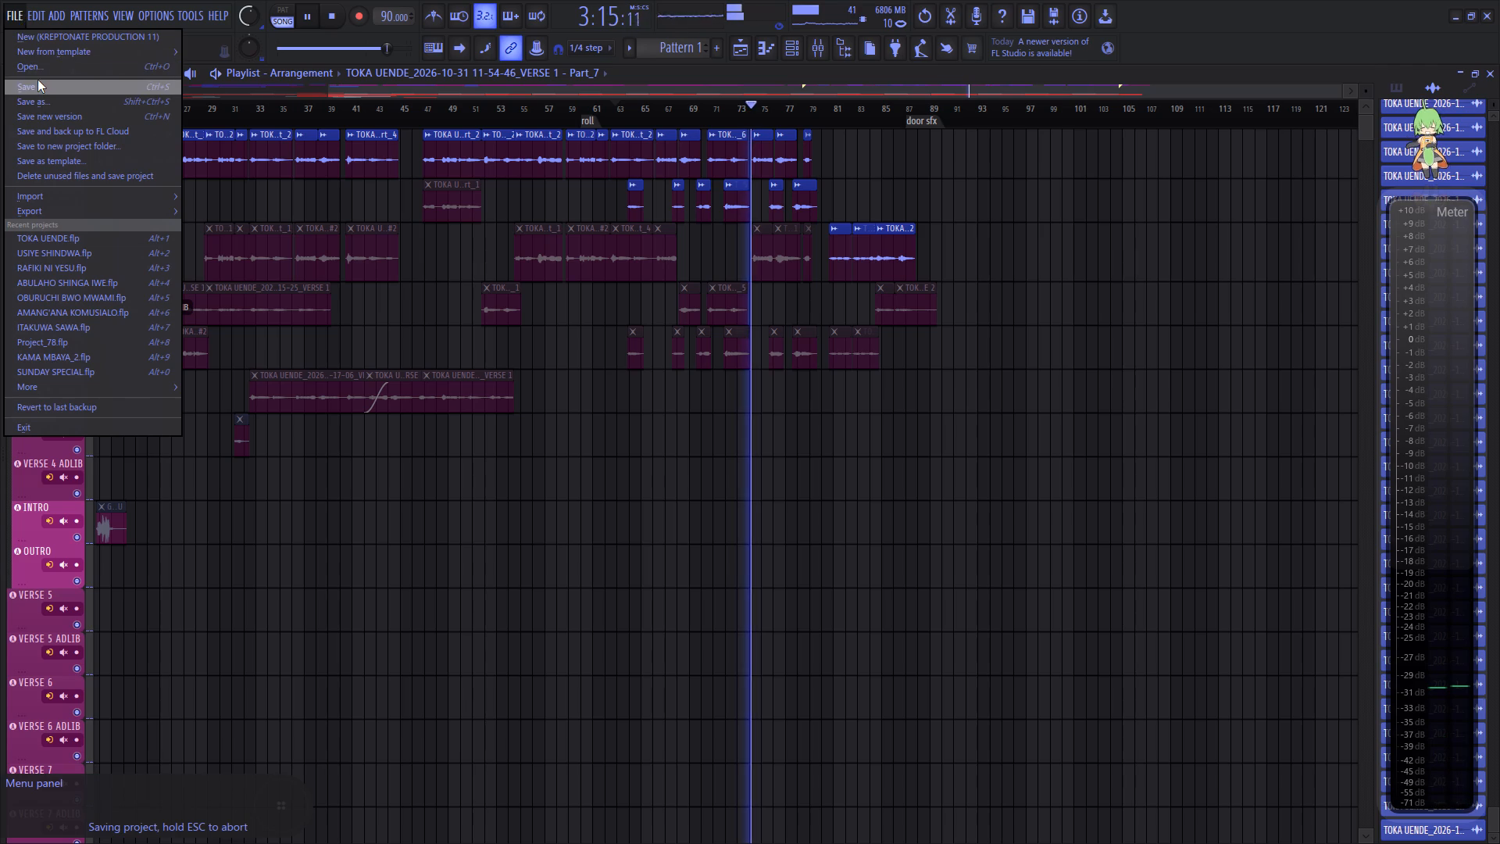
click(37, 80)
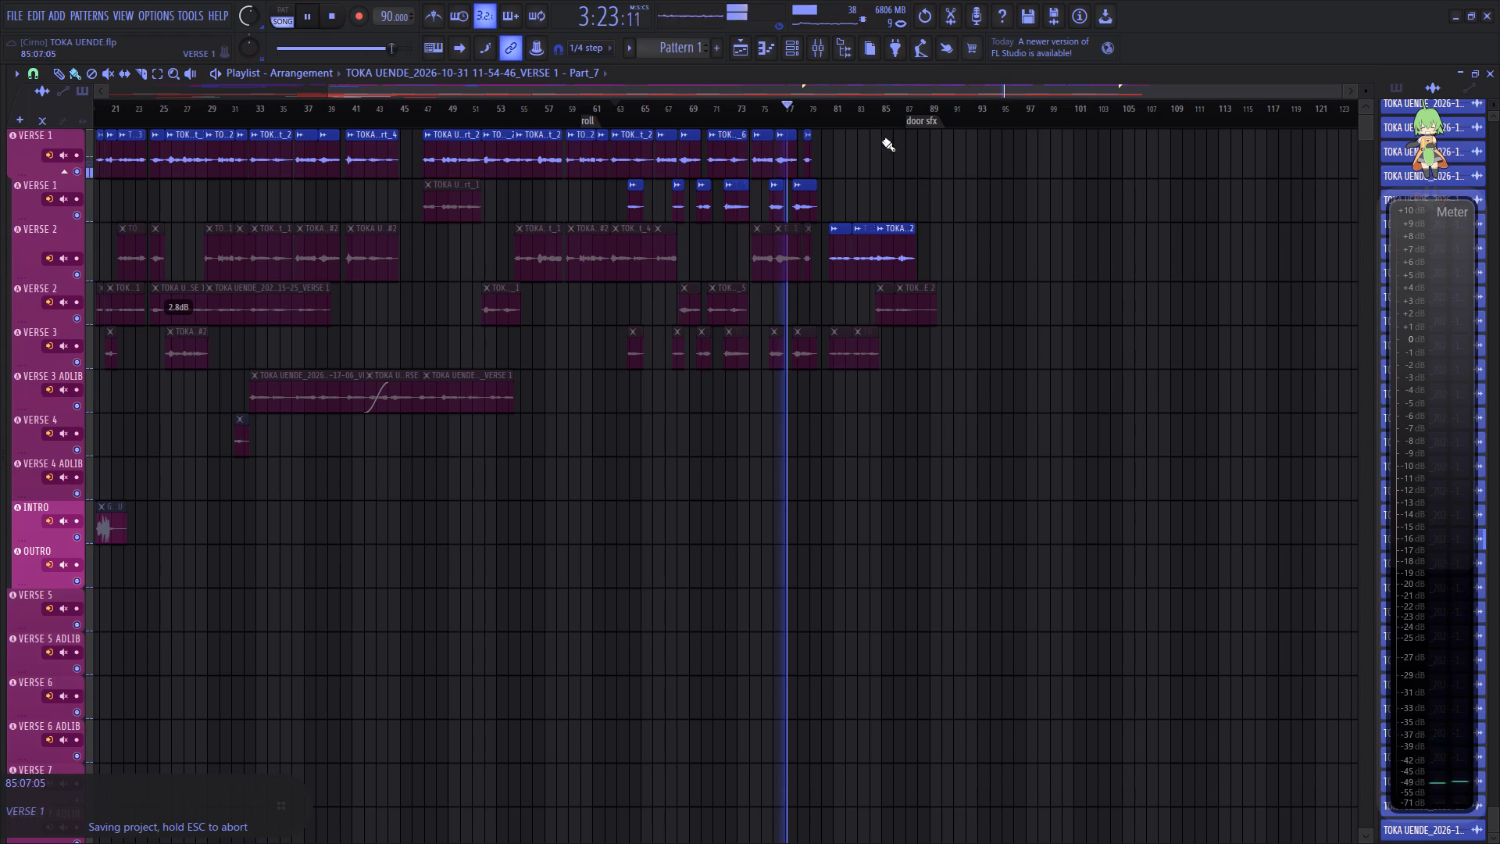
Copy the VERSE 1 channel state from mixer track 3 onto mixer track 5 (VERSE 2).
click(824, 44)
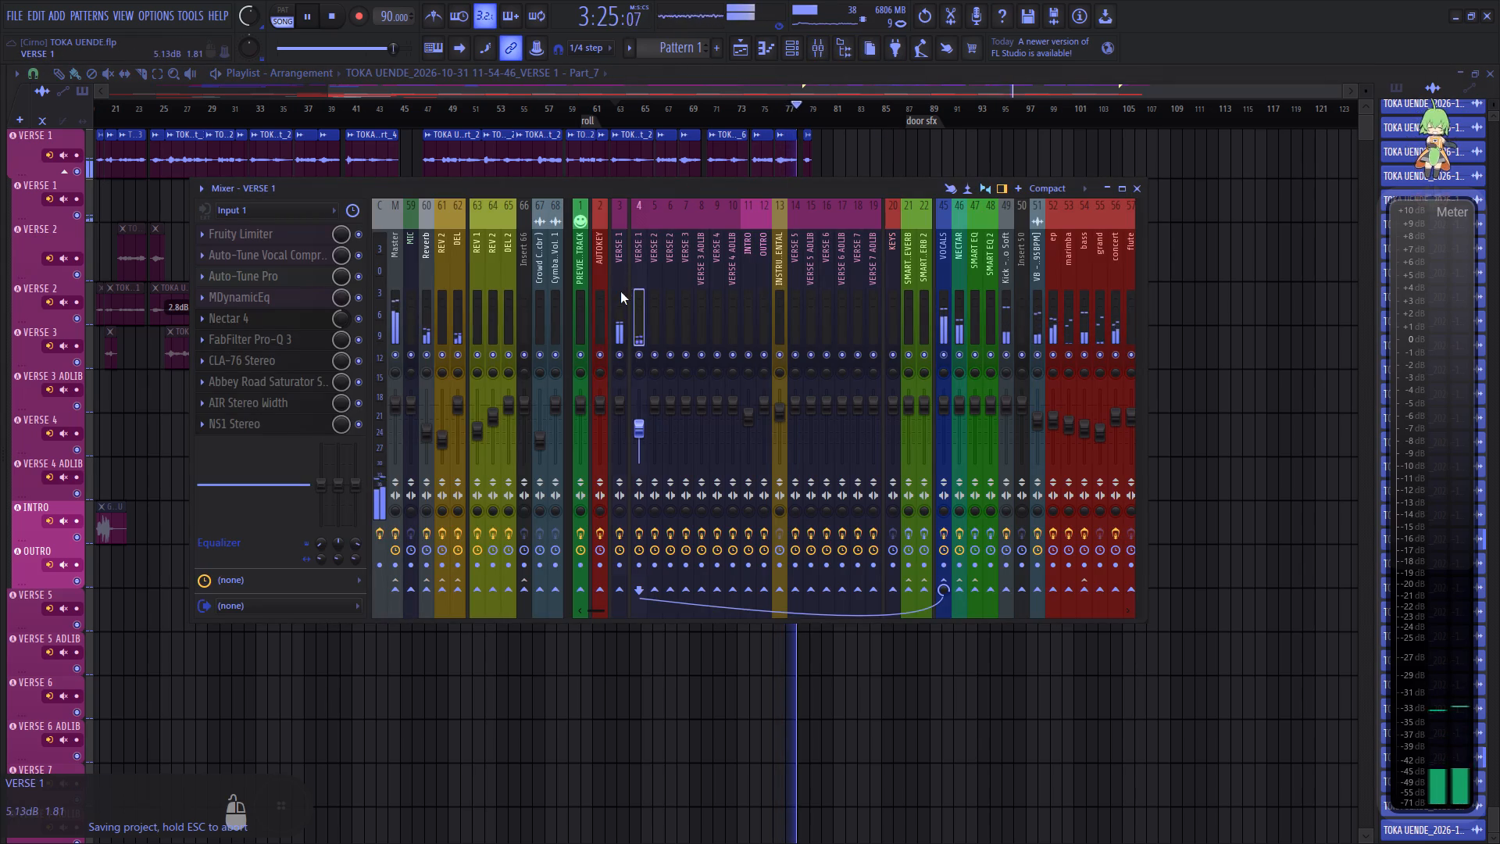
click(620, 291)
click(202, 193)
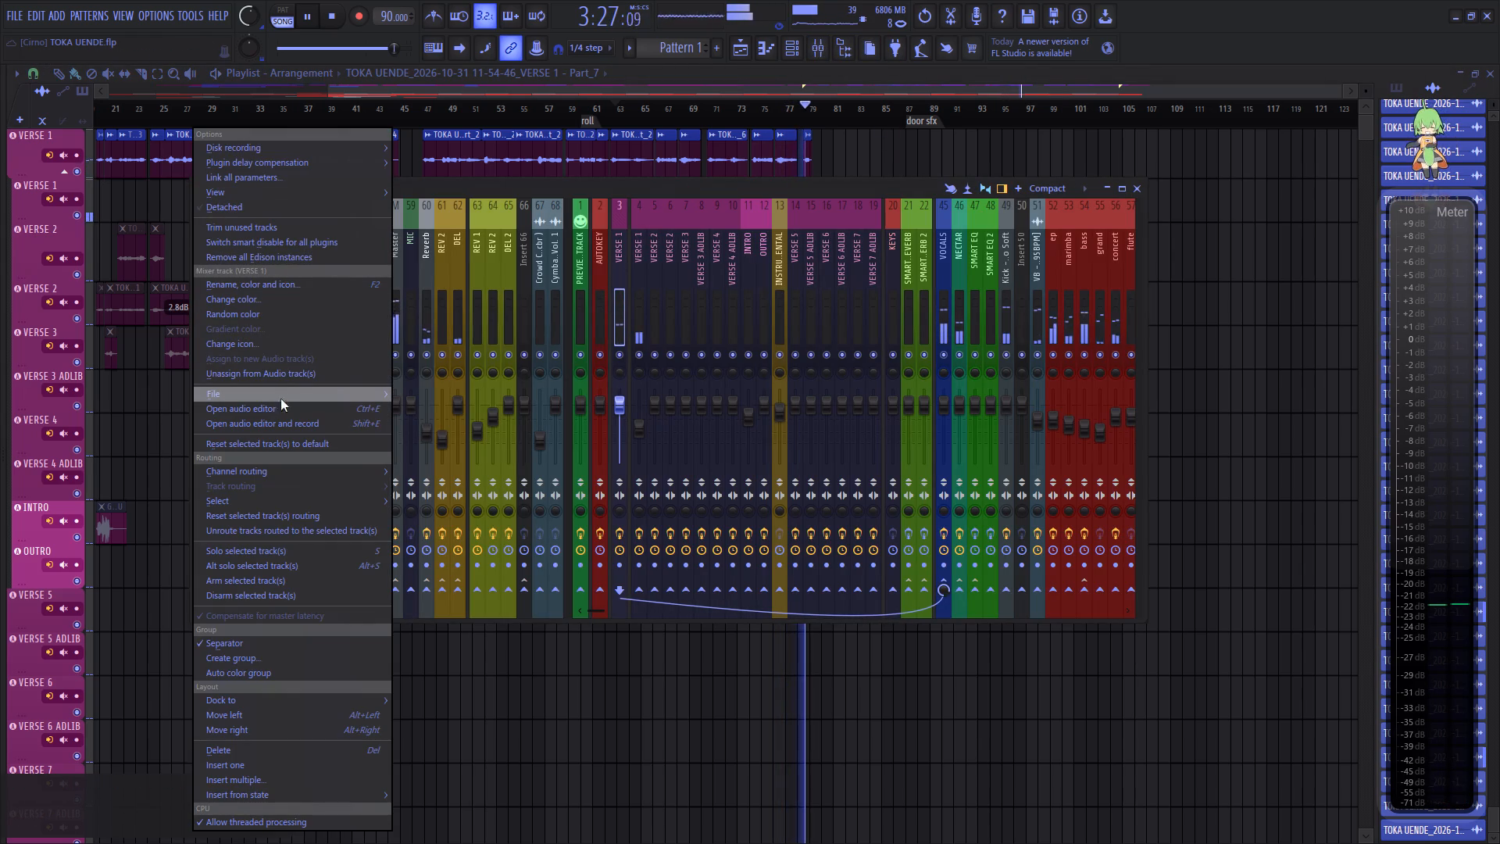
drag(461, 378, 652, 324)
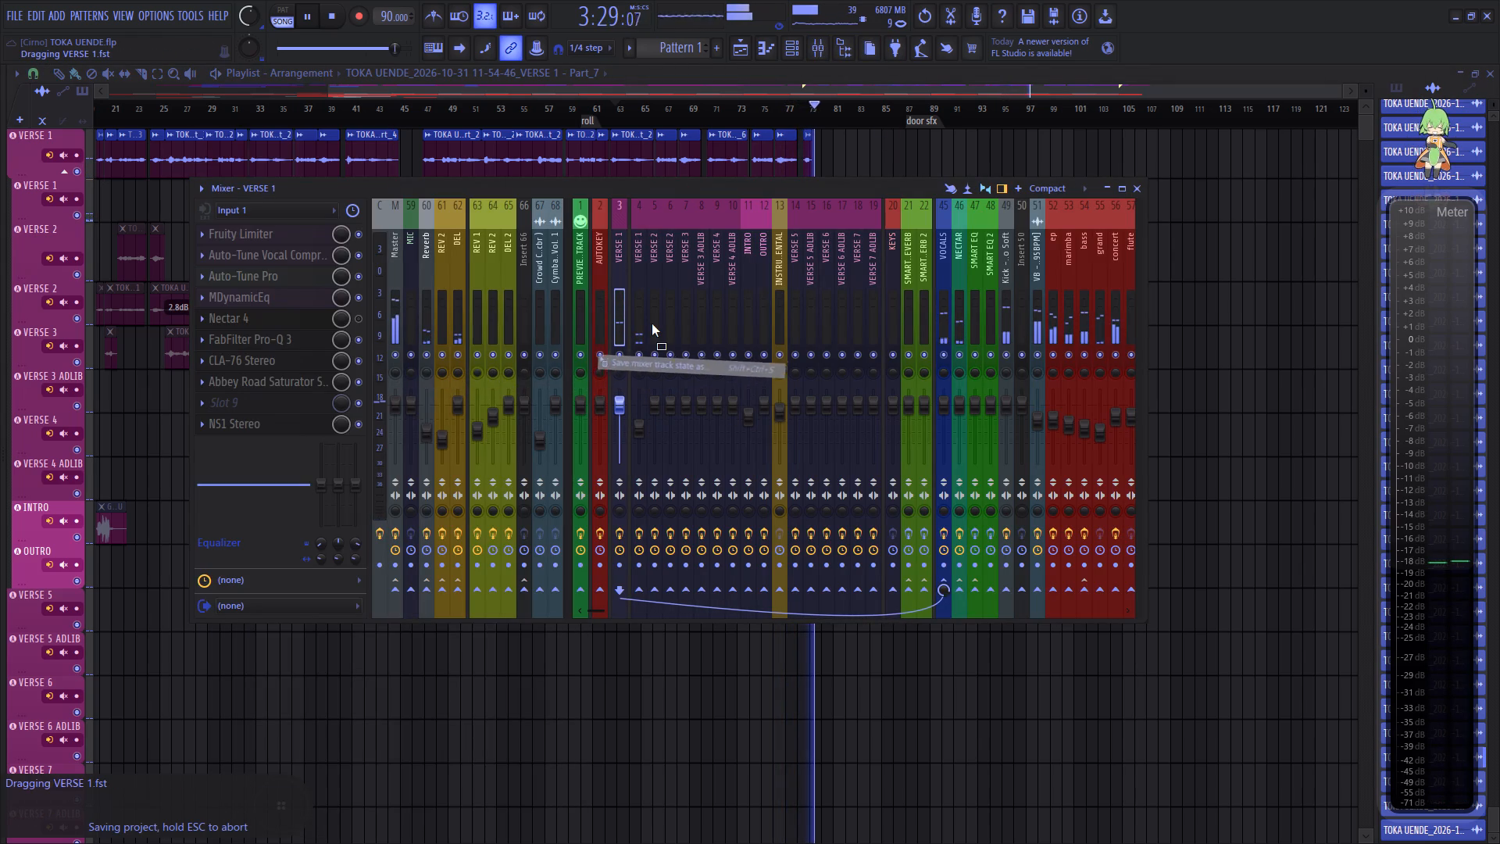
drag(652, 324, 652, 324)
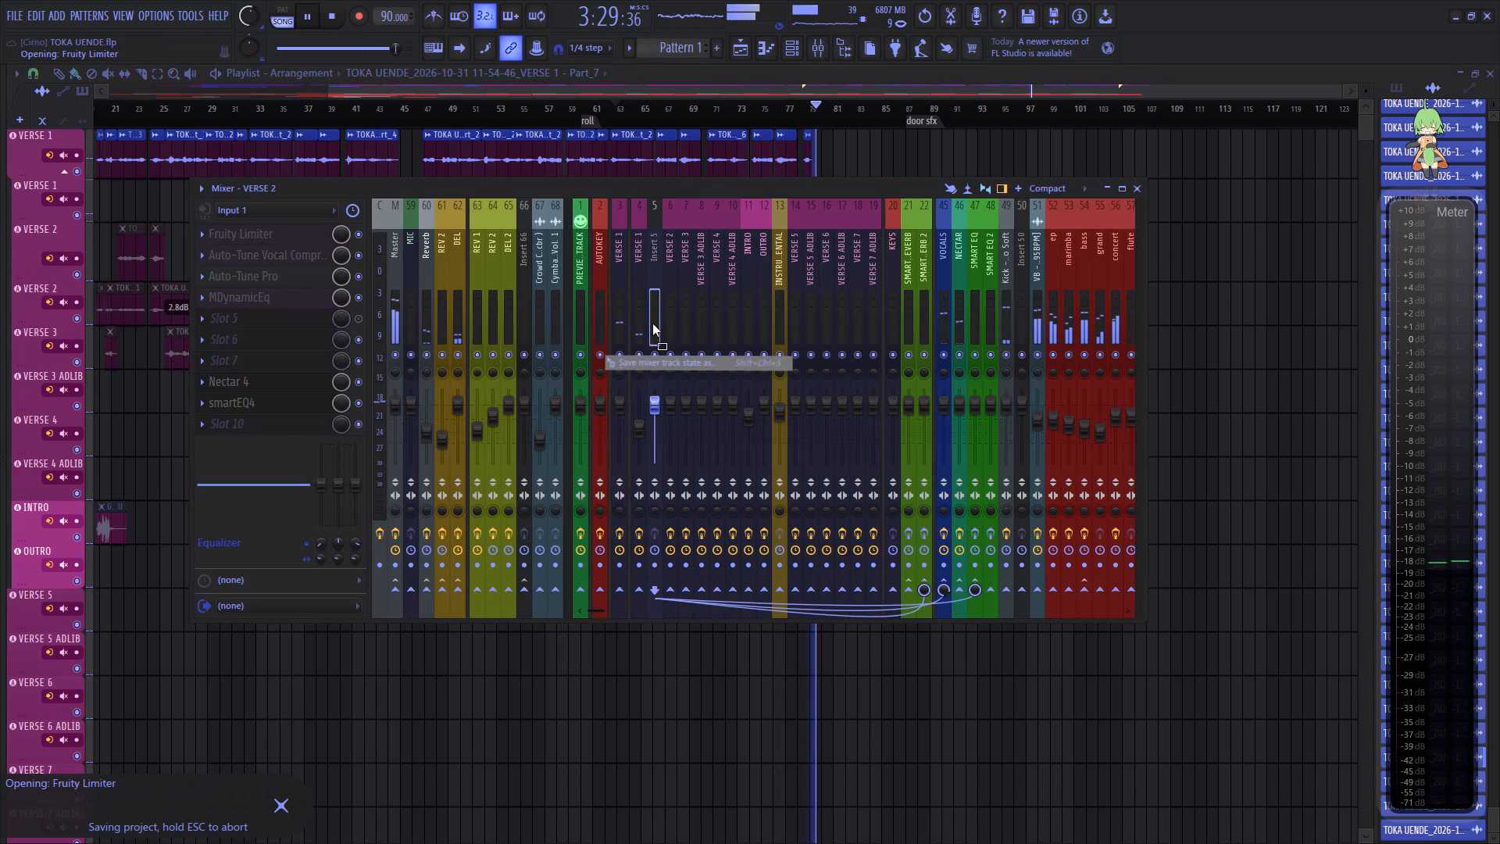
Disable the sends from mixer track 5 to SMART REVERB 2 and SMART EQ.
click(924, 581)
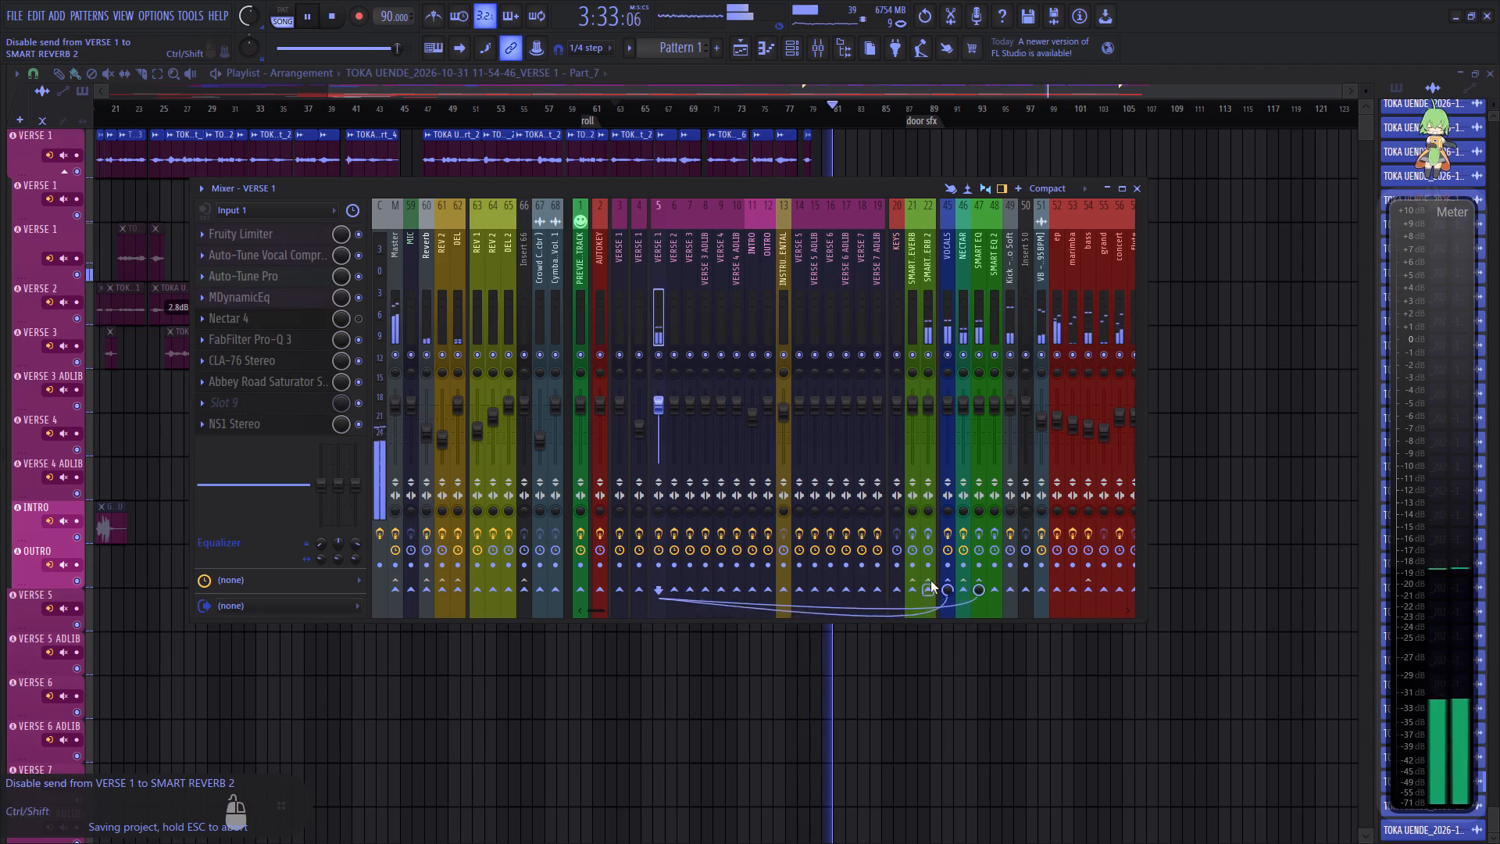
click(975, 579)
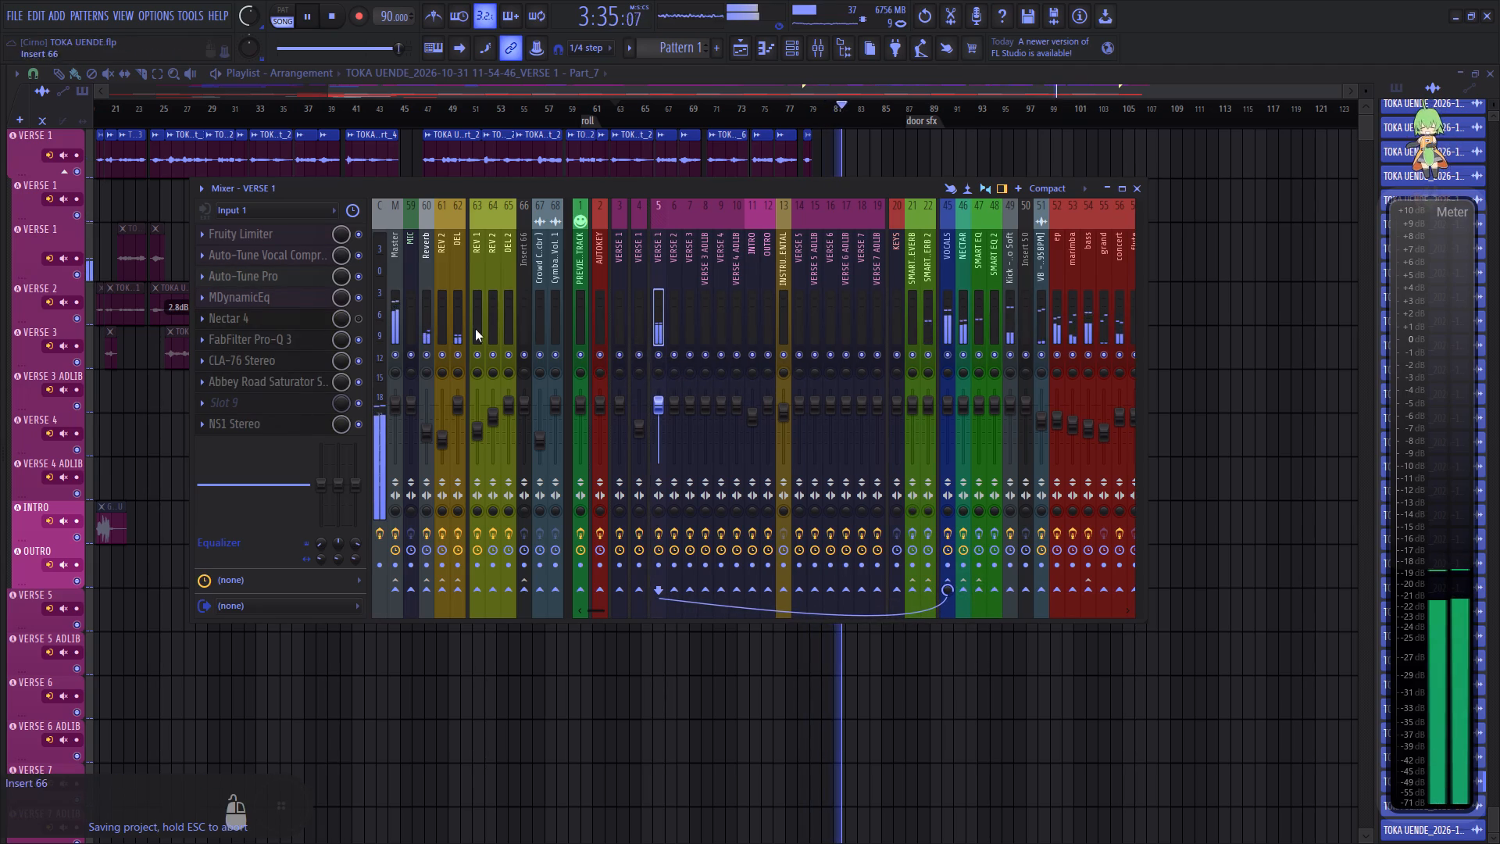
Adjust the output level of Auto-Tune Vocal Compressor on mixer track 5 to 3.9 dB and close the plugin and mixer.
click(293, 262)
scroll(212, 246, down, 2)
scroll(309, 235, down, 3)
scroll(309, 235, up, 1)
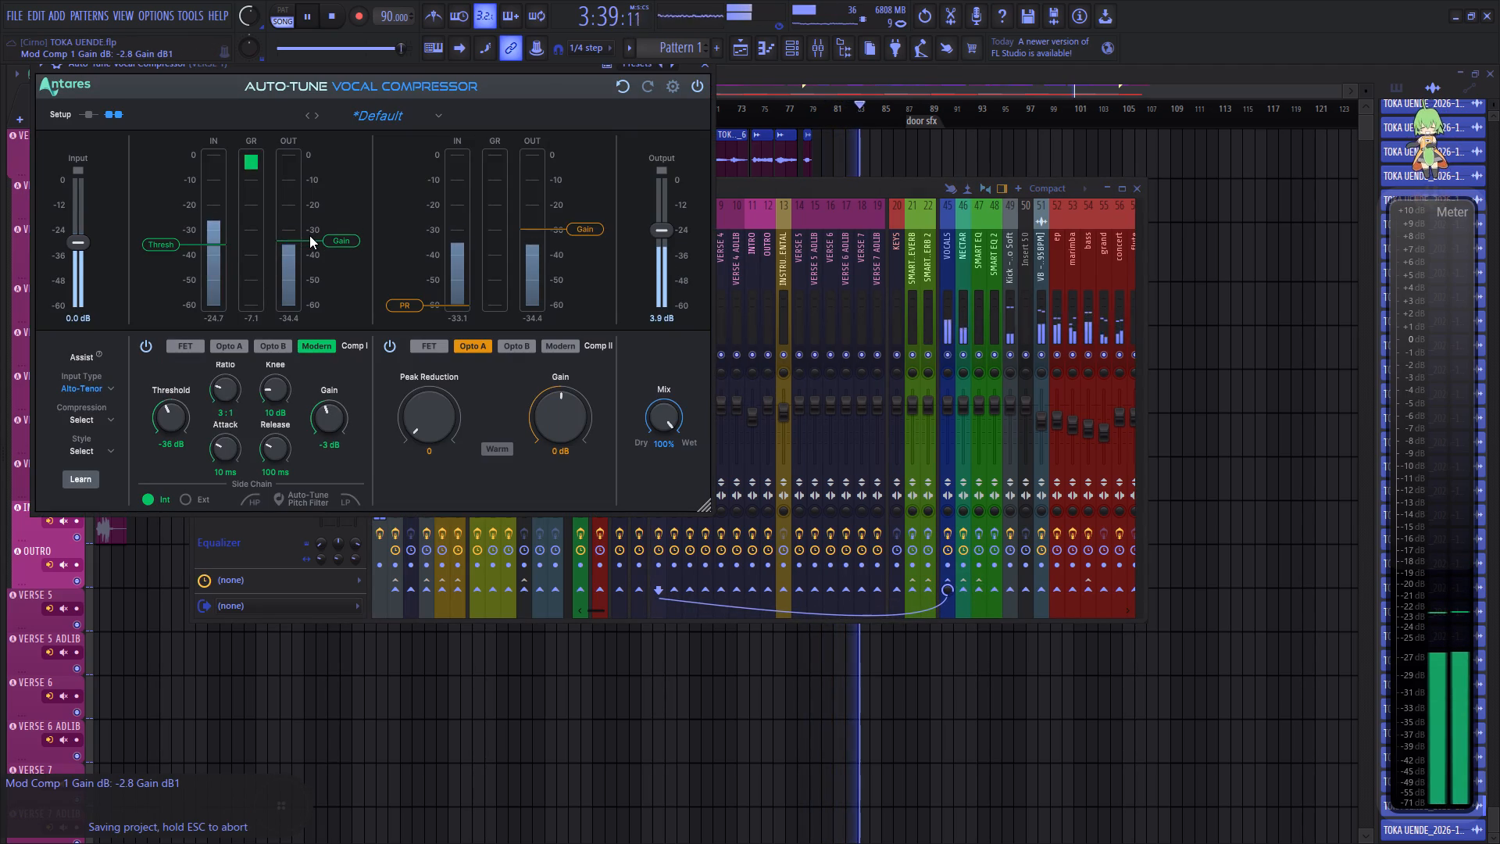
click(702, 68)
click(1134, 188)
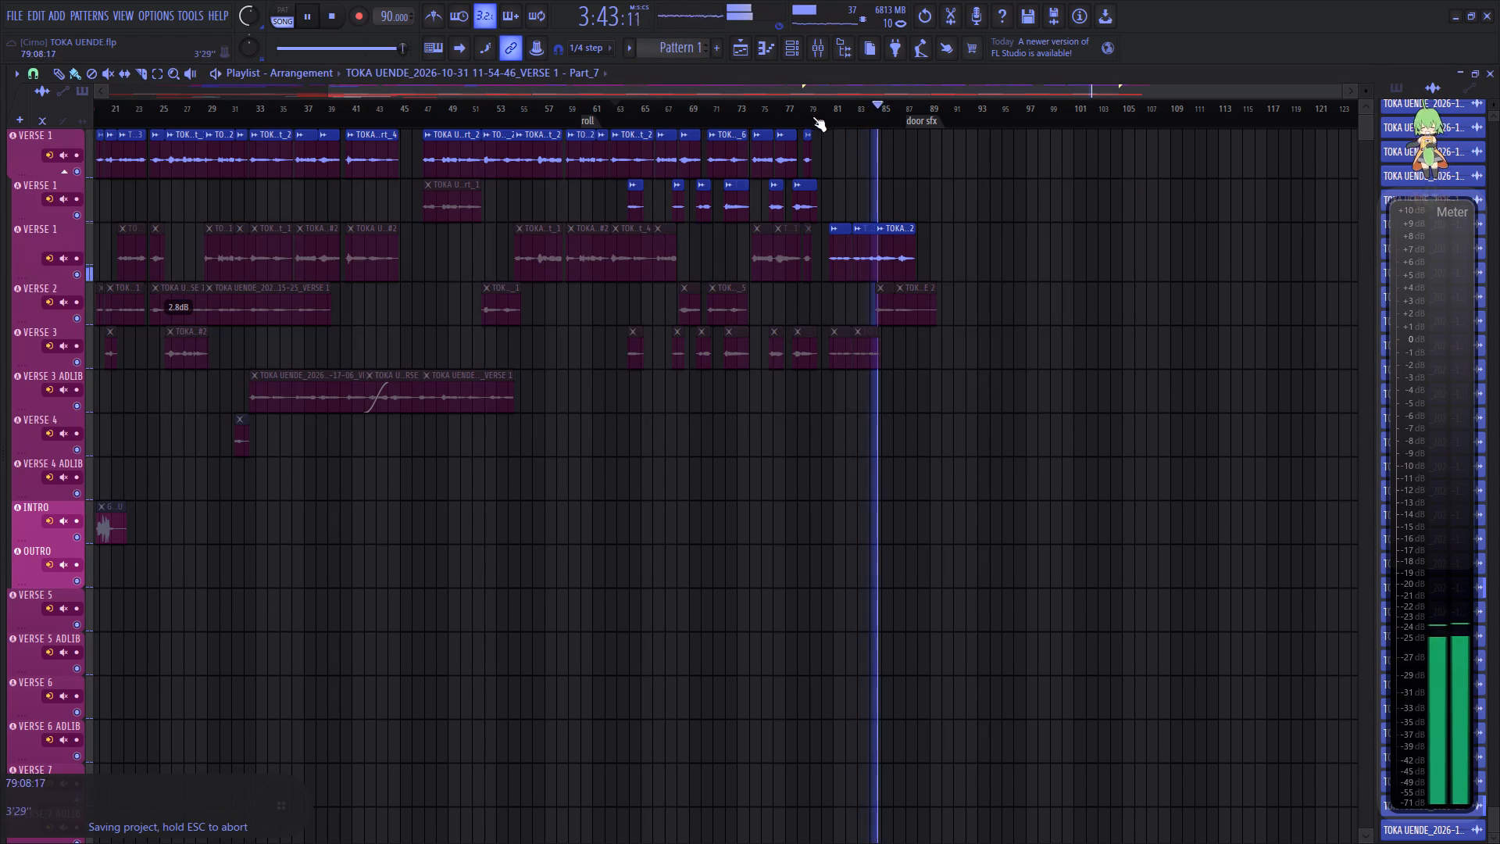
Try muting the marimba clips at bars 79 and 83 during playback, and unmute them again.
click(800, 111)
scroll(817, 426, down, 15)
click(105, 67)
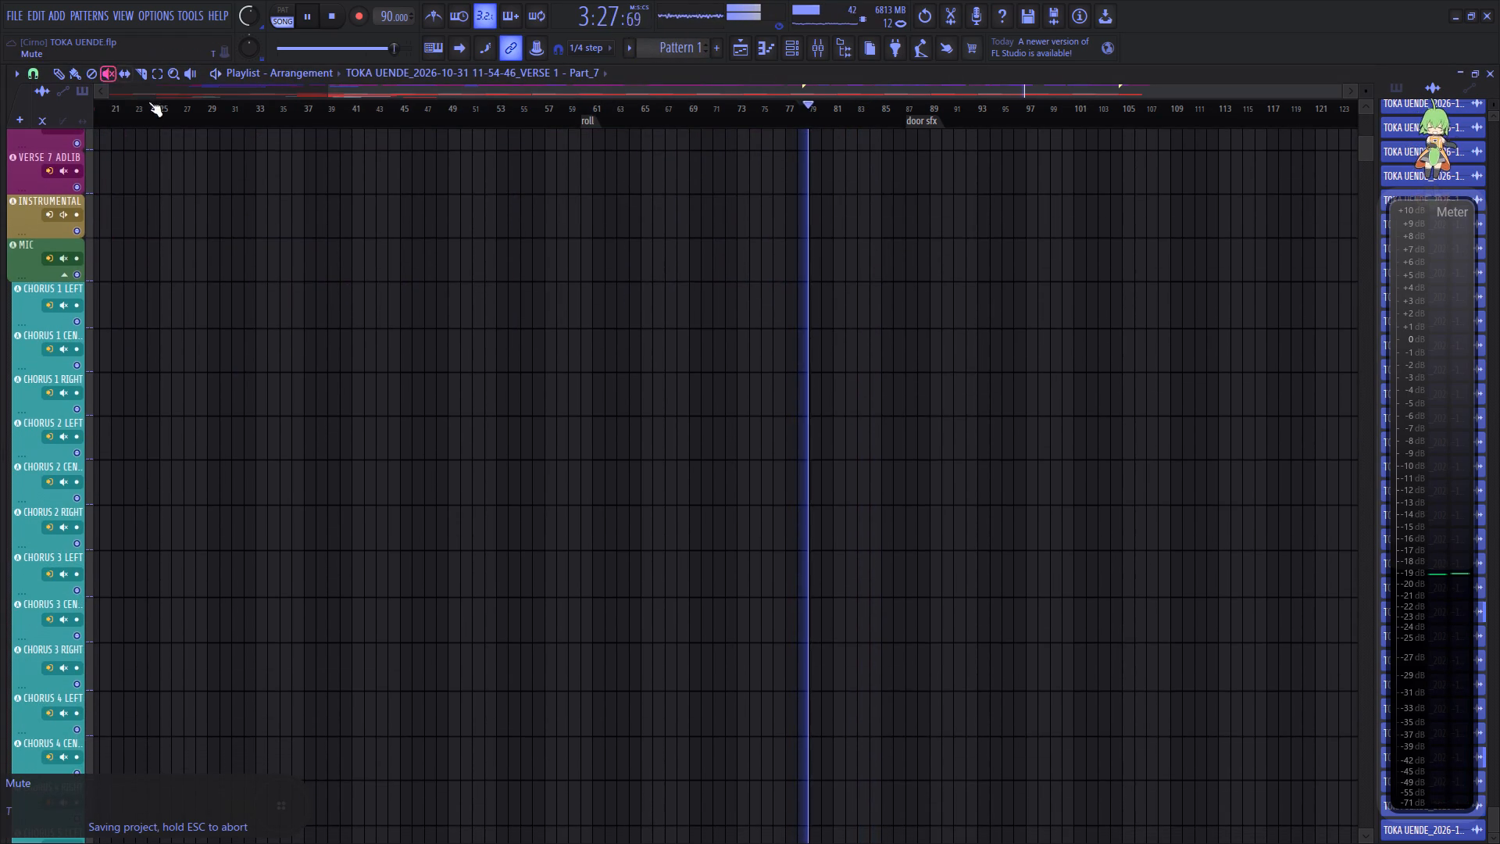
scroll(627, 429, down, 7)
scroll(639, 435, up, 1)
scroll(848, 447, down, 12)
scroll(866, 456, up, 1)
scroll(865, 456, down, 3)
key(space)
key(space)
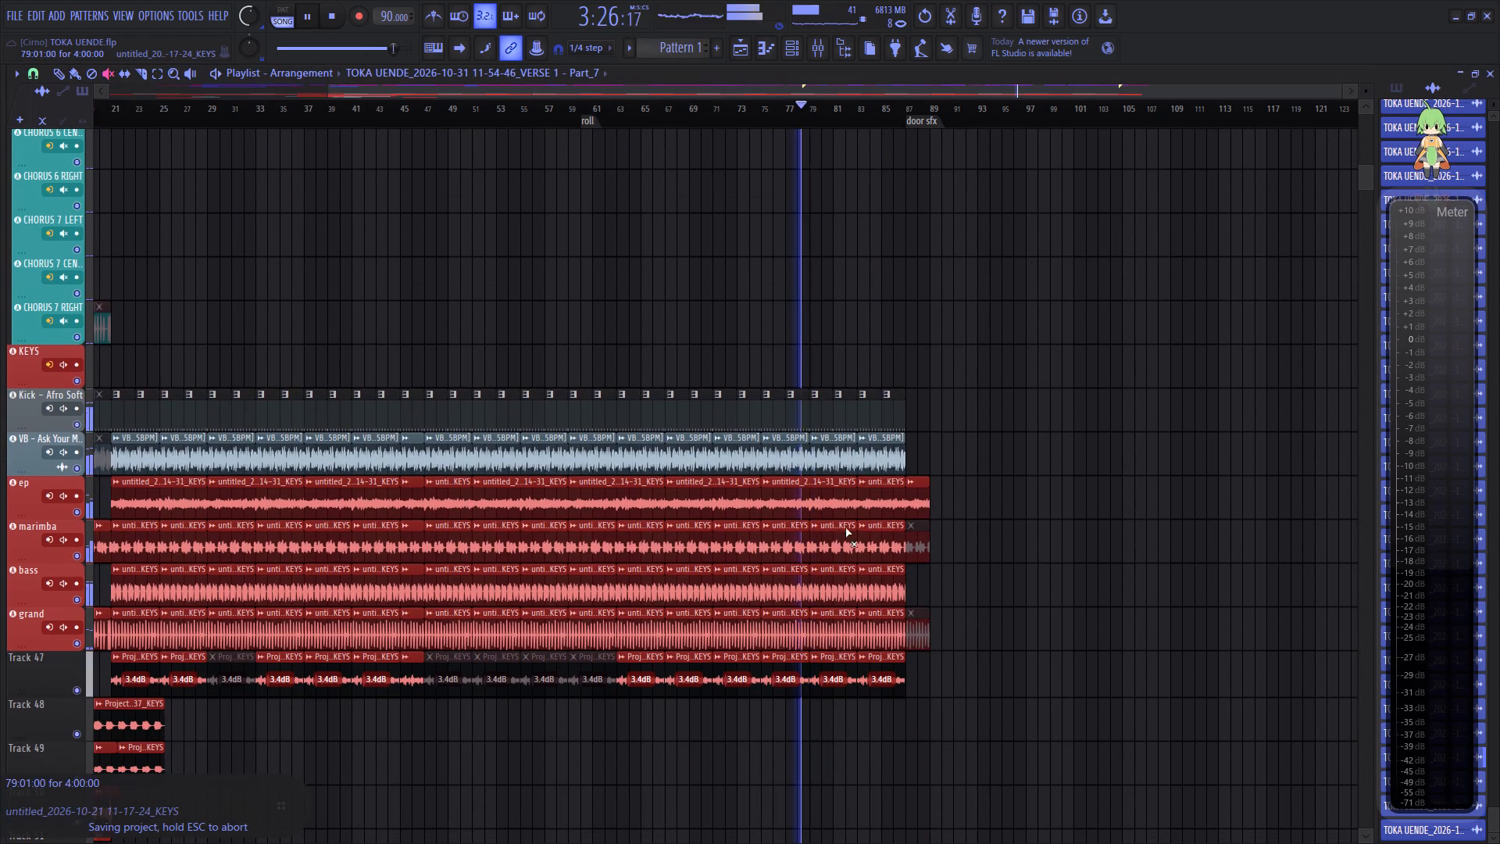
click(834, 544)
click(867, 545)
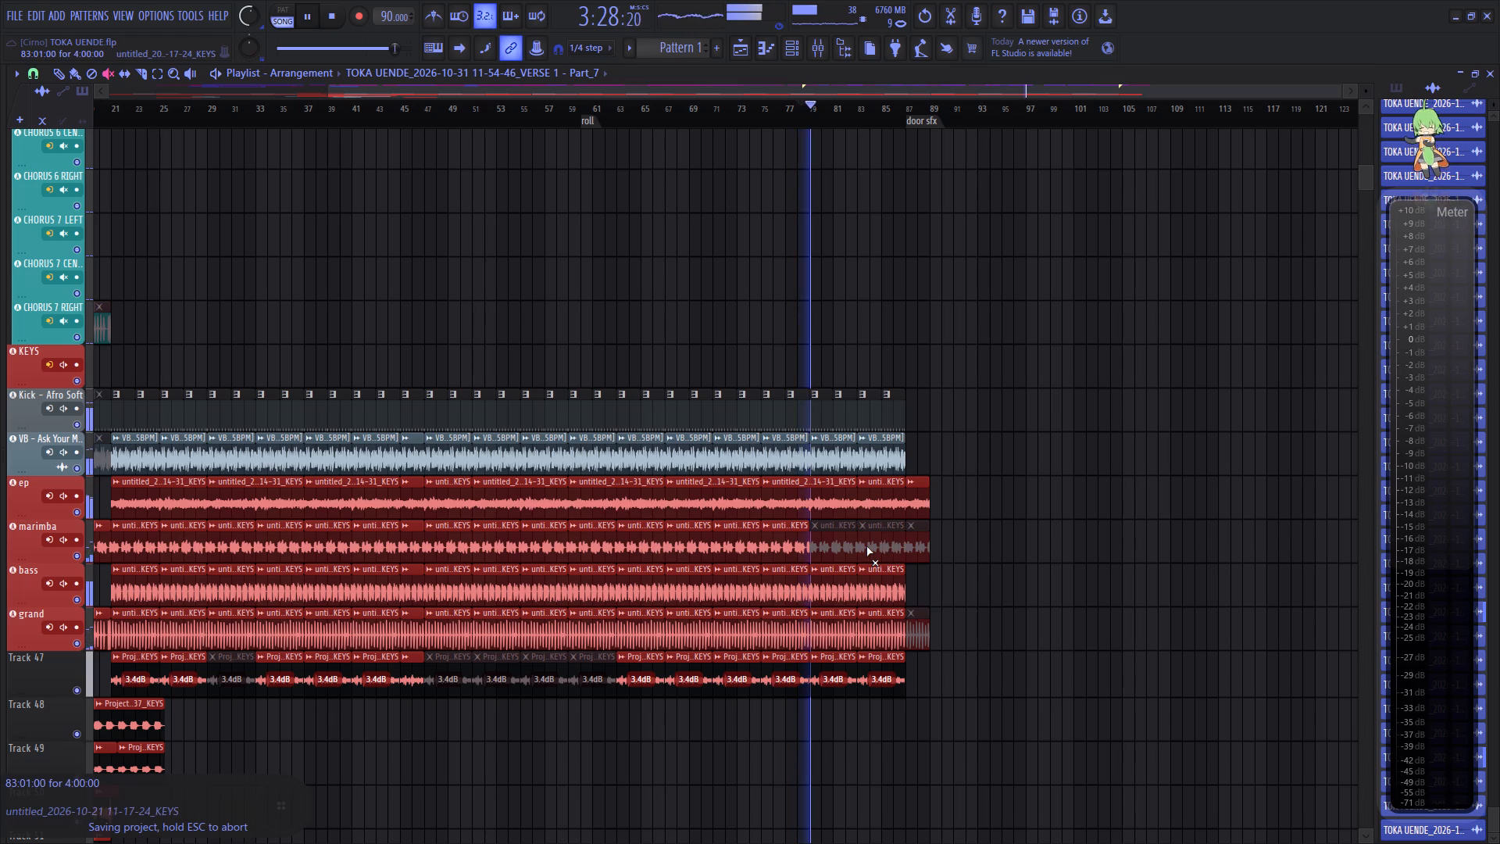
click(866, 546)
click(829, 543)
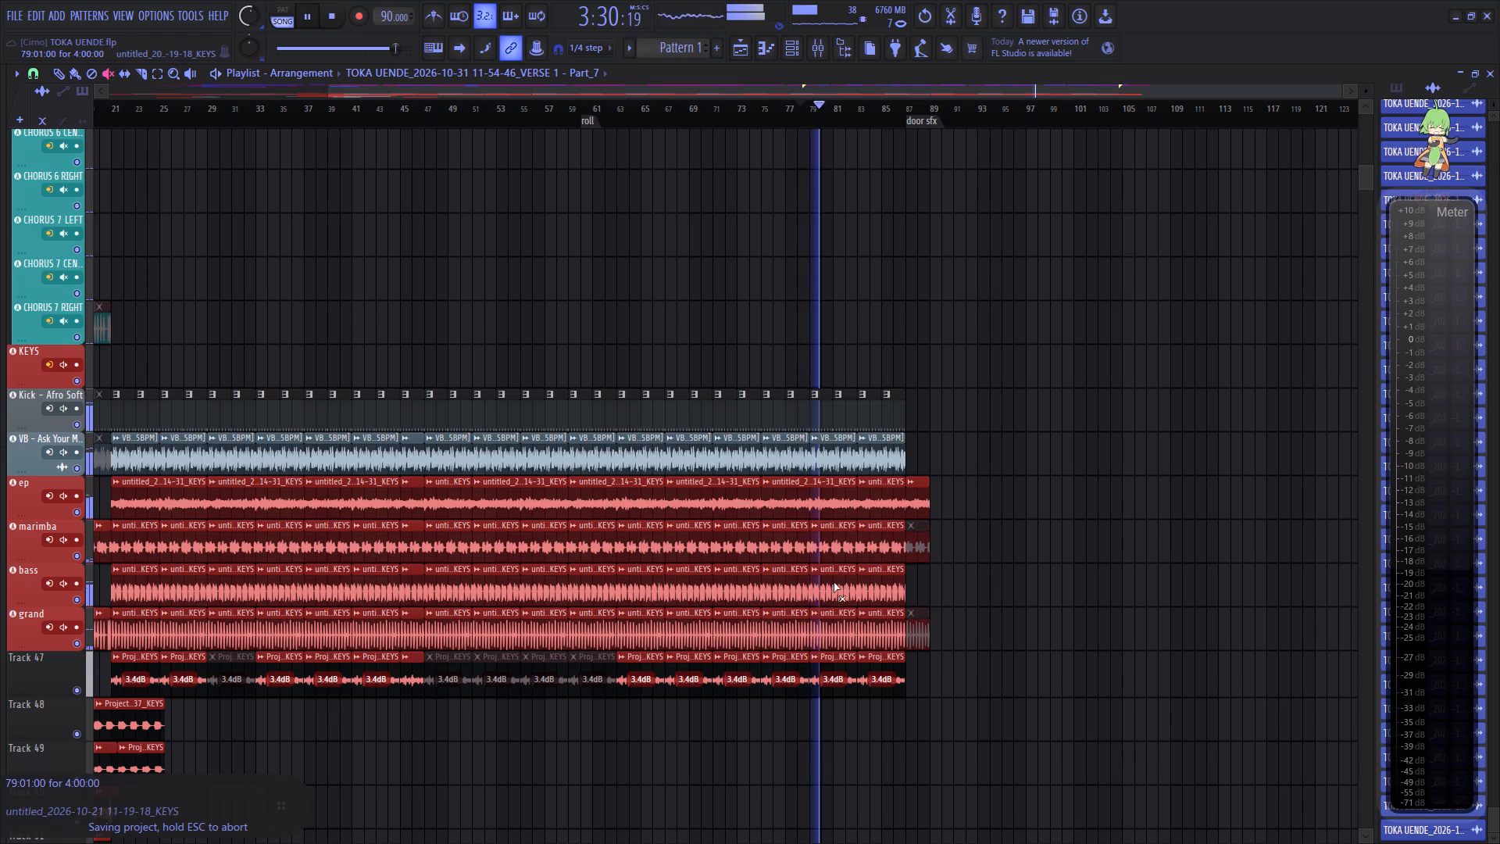
Mute the bass, marimba and Track 47 clips that start at bars 79 and 83.
click(833, 585)
click(873, 588)
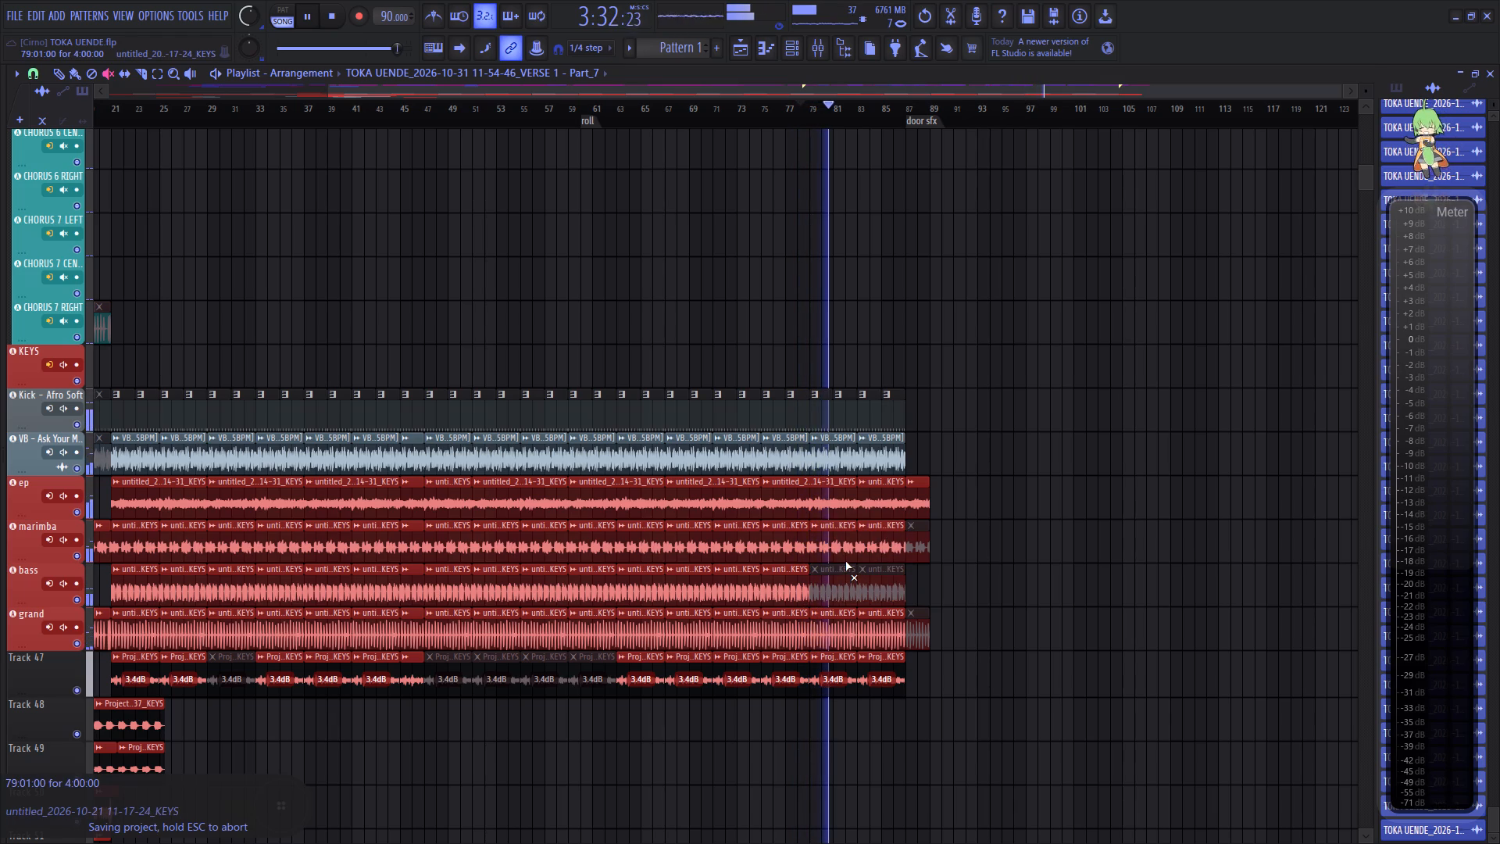
scroll(845, 558, up, 5)
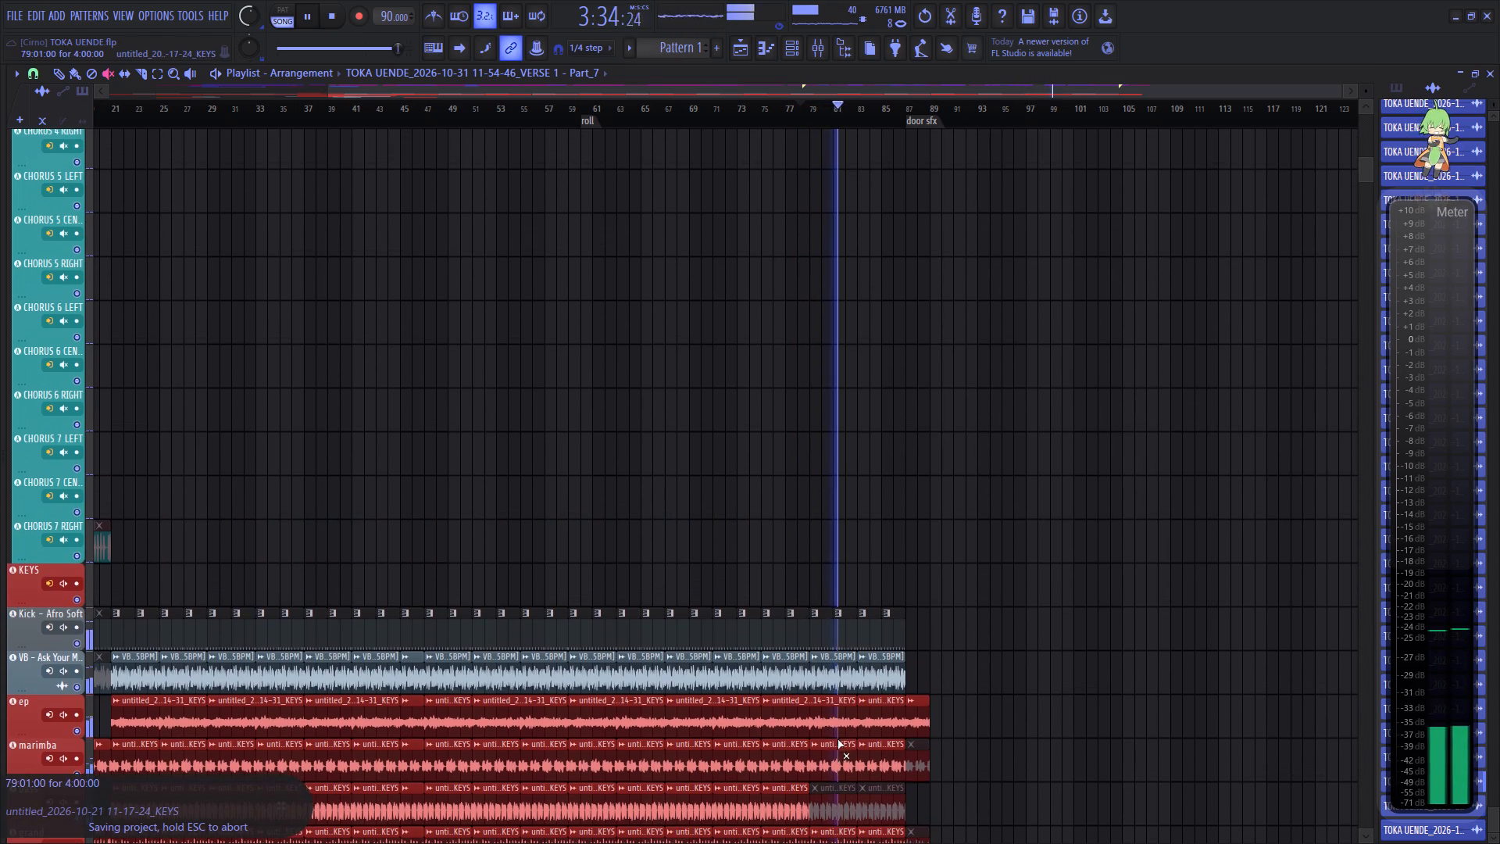
click(841, 754)
click(868, 754)
scroll(869, 653, down, 4)
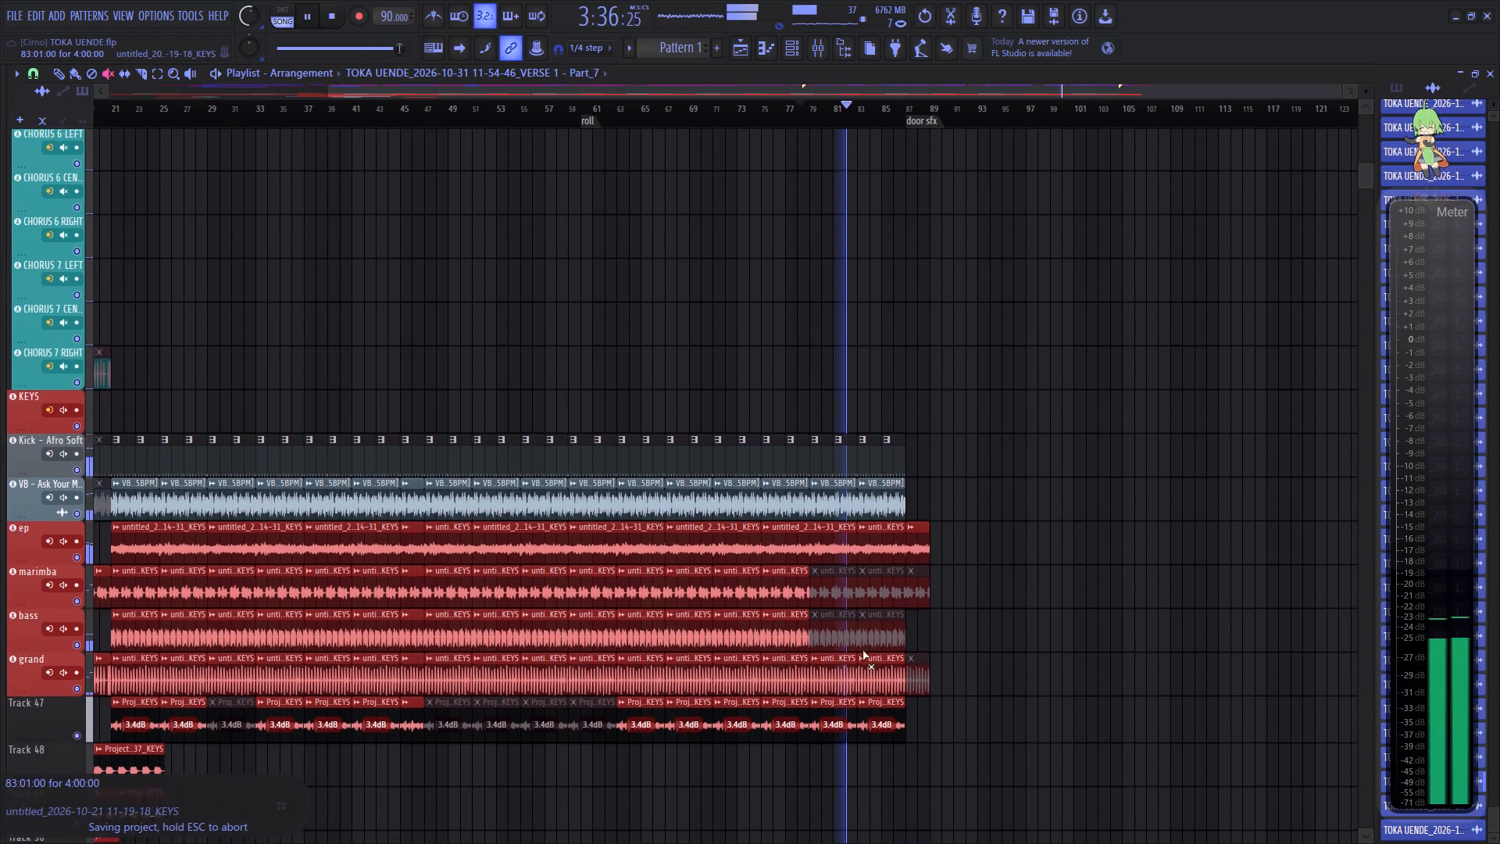
click(844, 728)
click(883, 724)
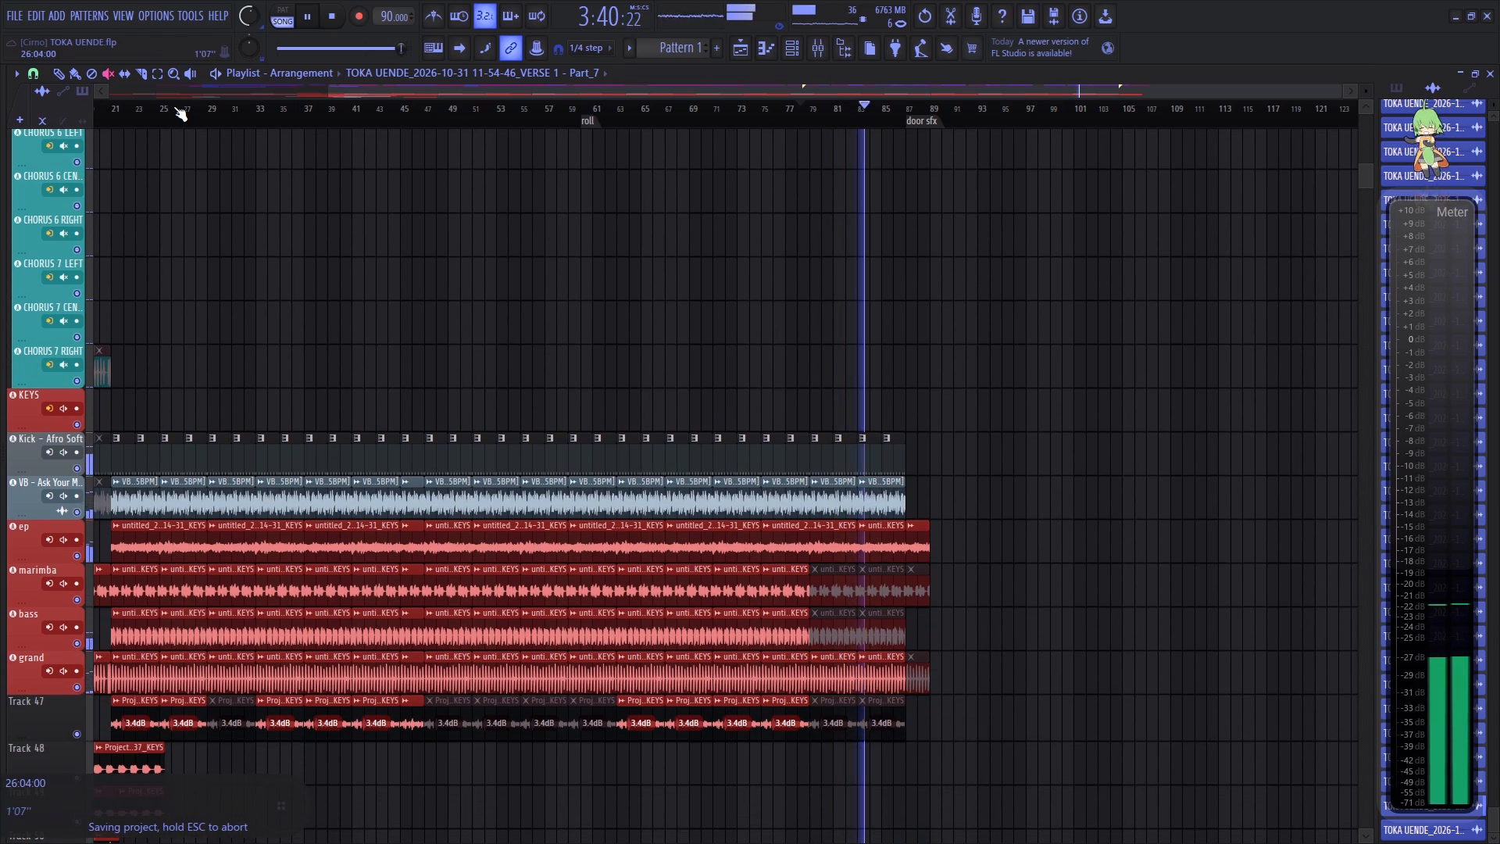
click(68, 70)
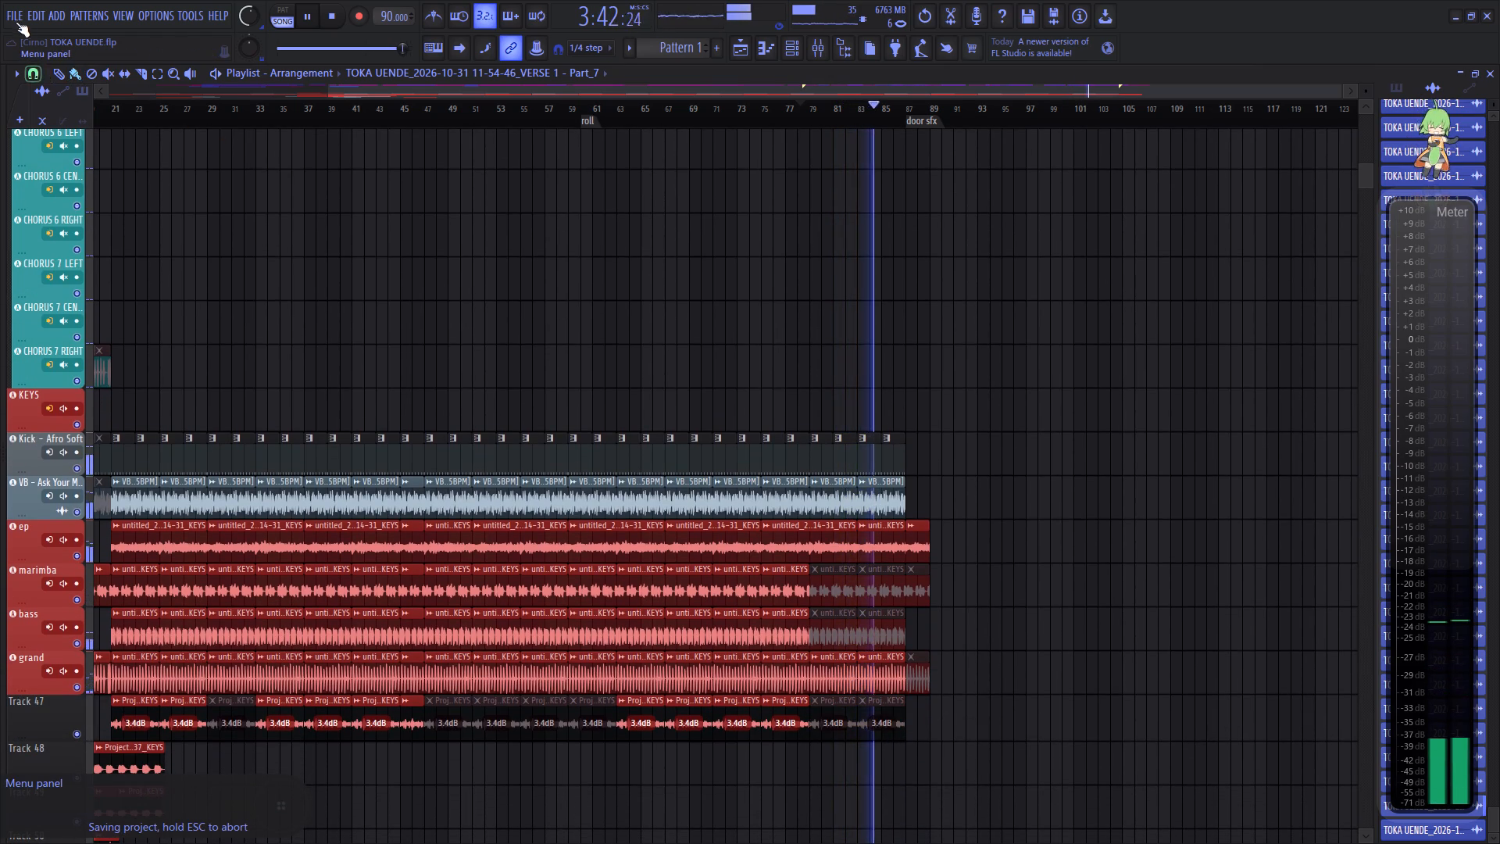
Save the TOKA UENDE project.
click(15, 19)
click(34, 91)
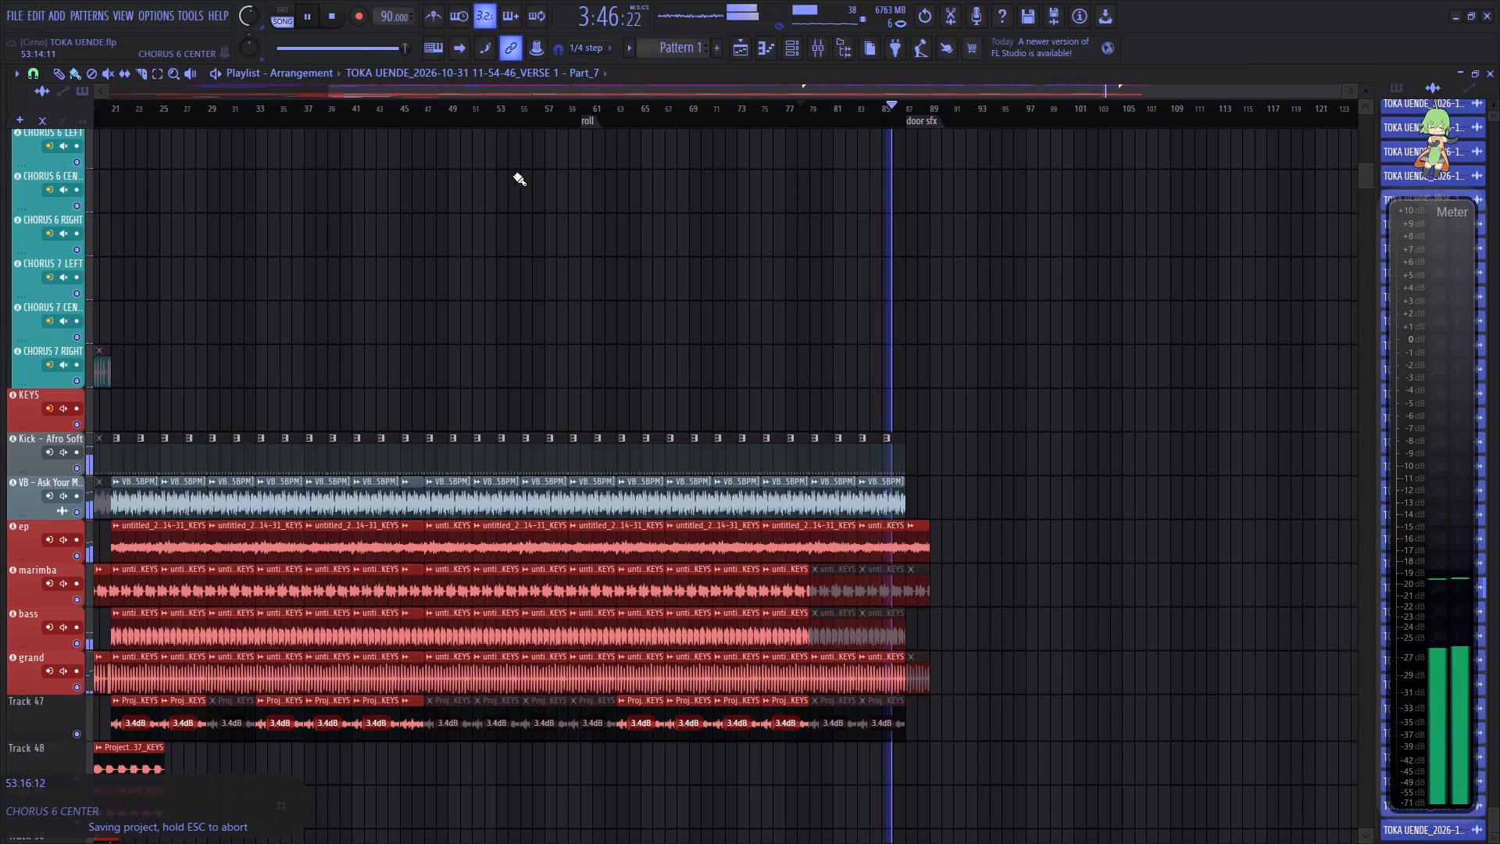
Shorten the last Pattern 1 clip on the Kick track so it ends a little past the middle of bar 86.
scroll(973, 117, up, 6)
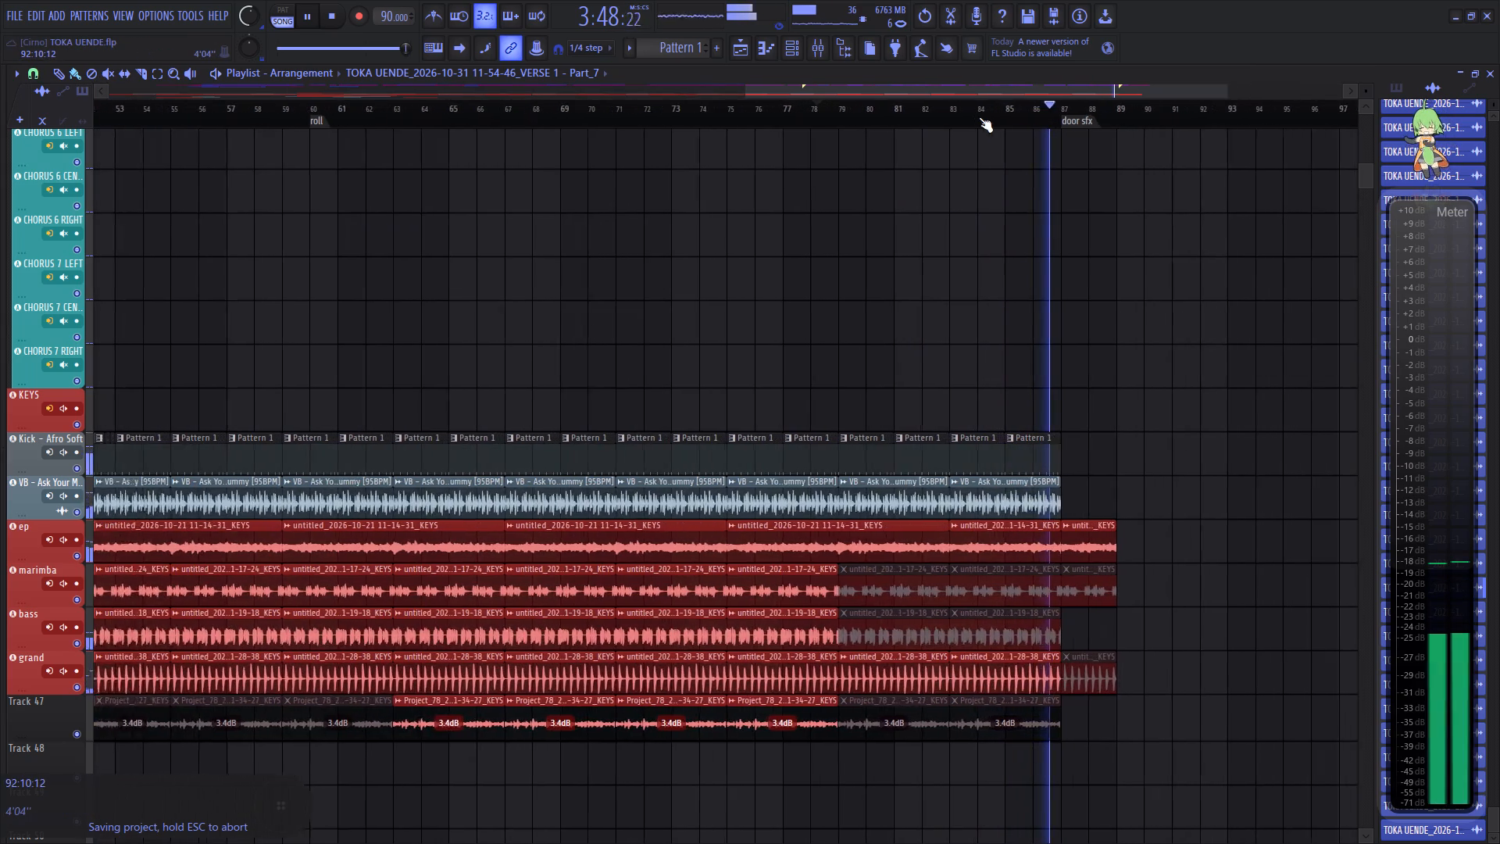
click(1041, 113)
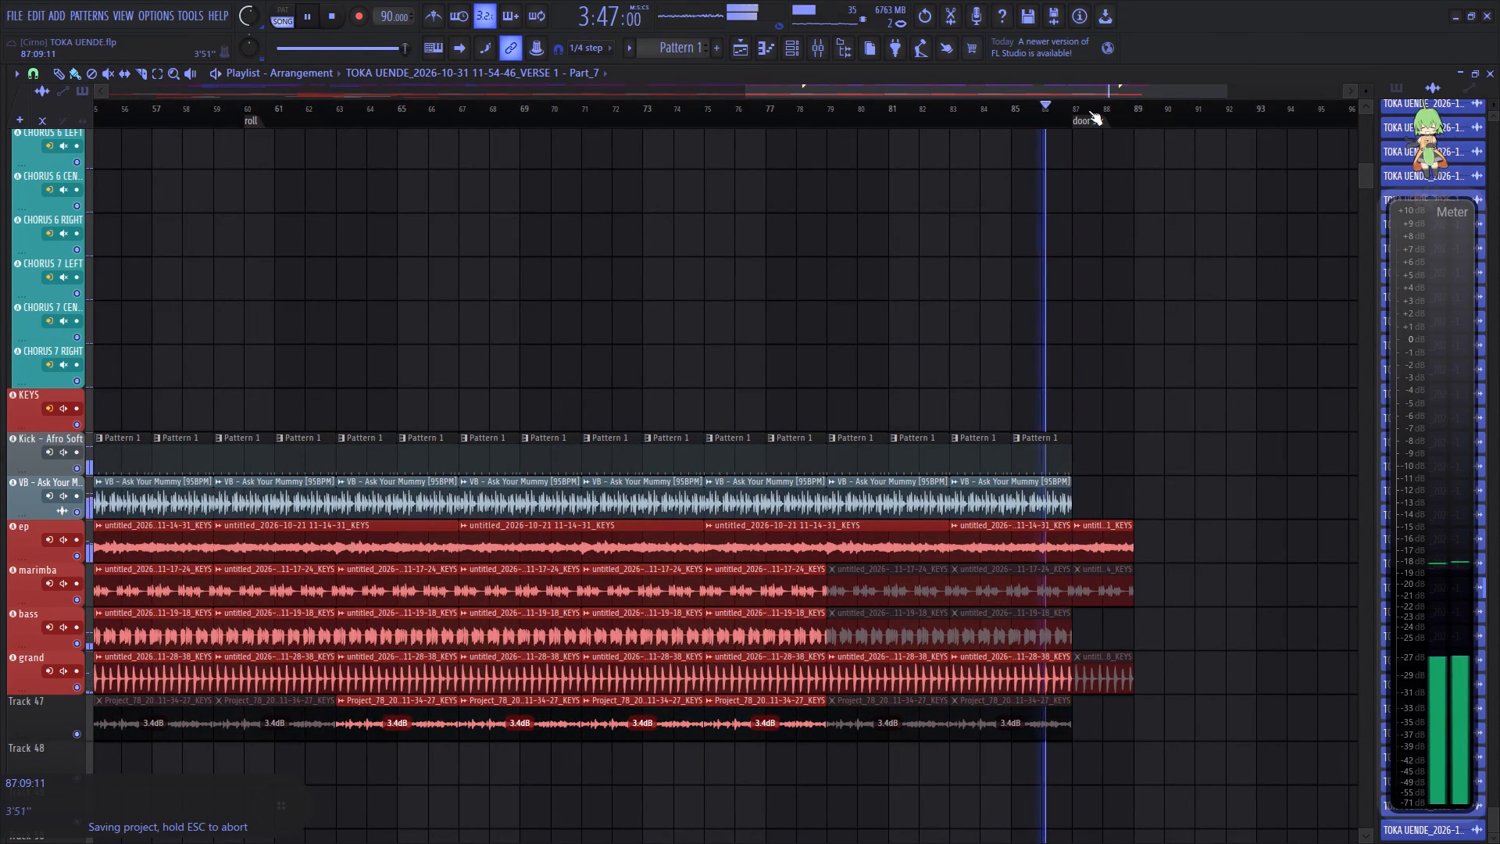
scroll(1088, 110, up, 8)
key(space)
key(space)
drag(1028, 463, 1002, 463)
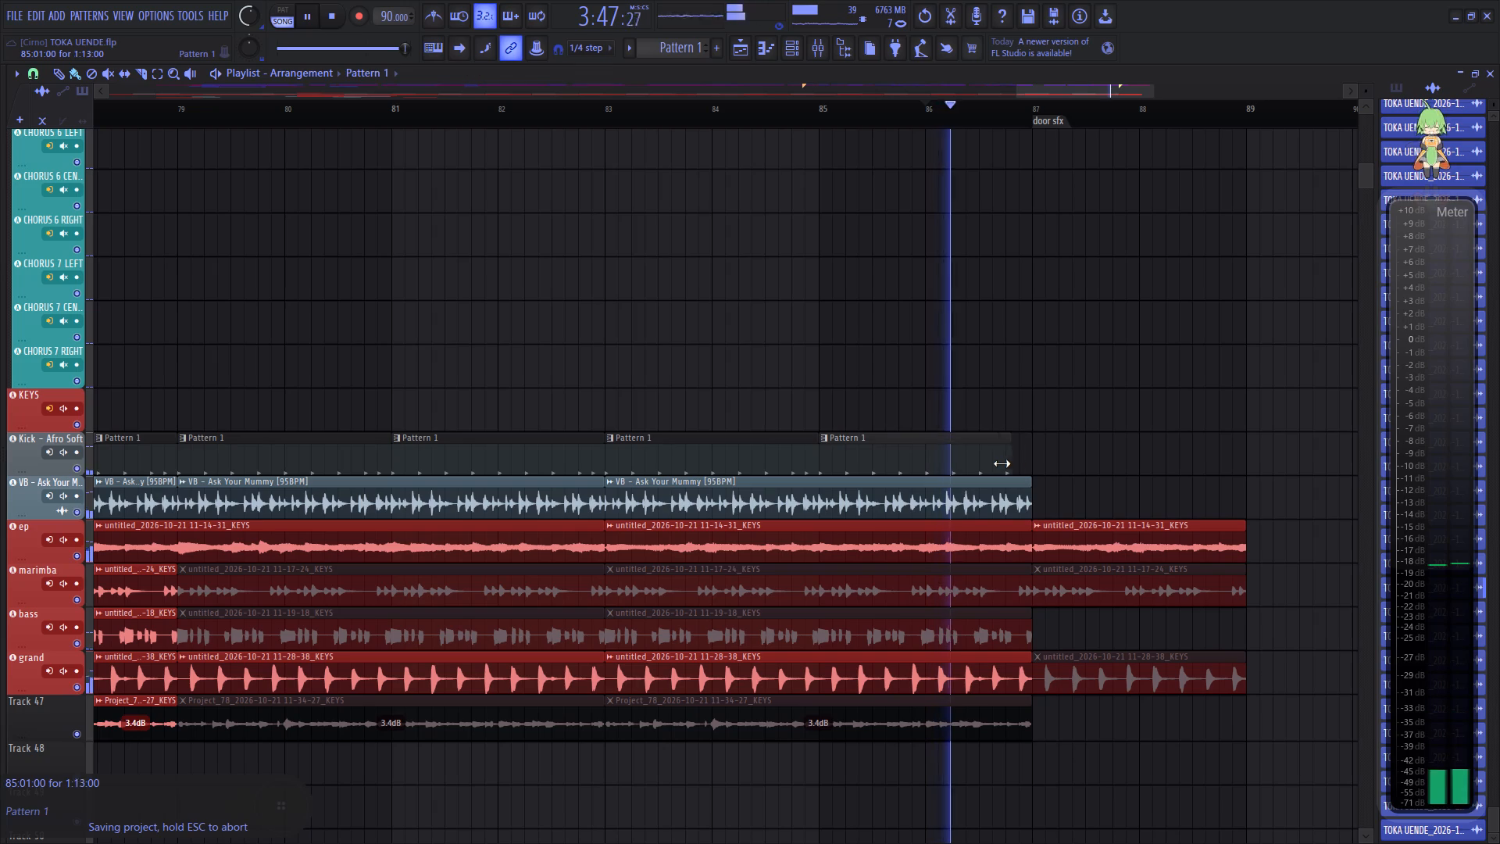
drag(1002, 463, 991, 463)
Trim the end of the last VB - Ask Your Mummy clip to line up with the end of the last kick clip.
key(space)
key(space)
drag(1030, 506, 975, 513)
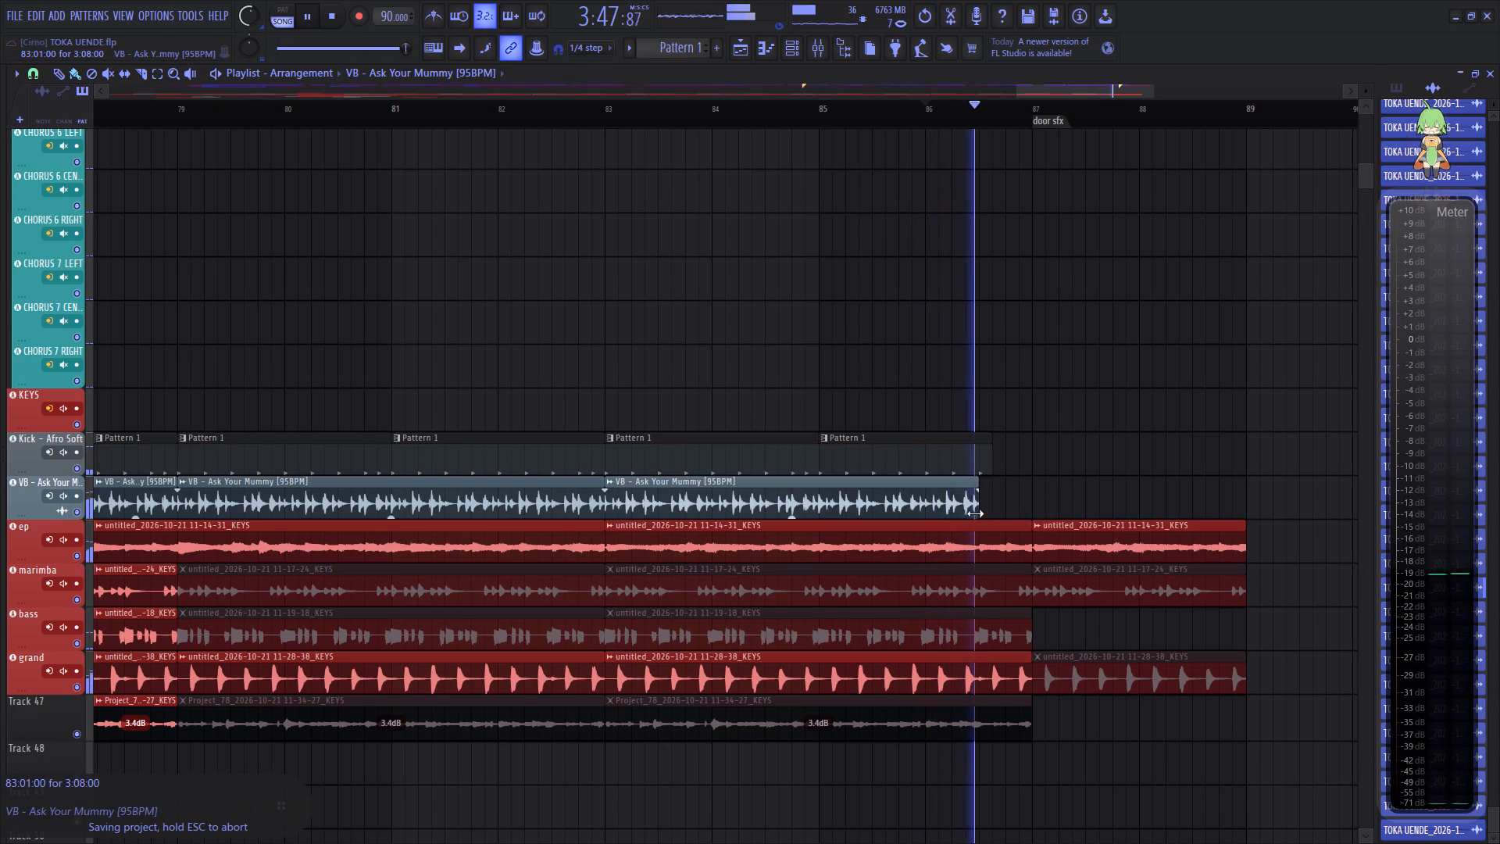
drag(975, 513, 988, 514)
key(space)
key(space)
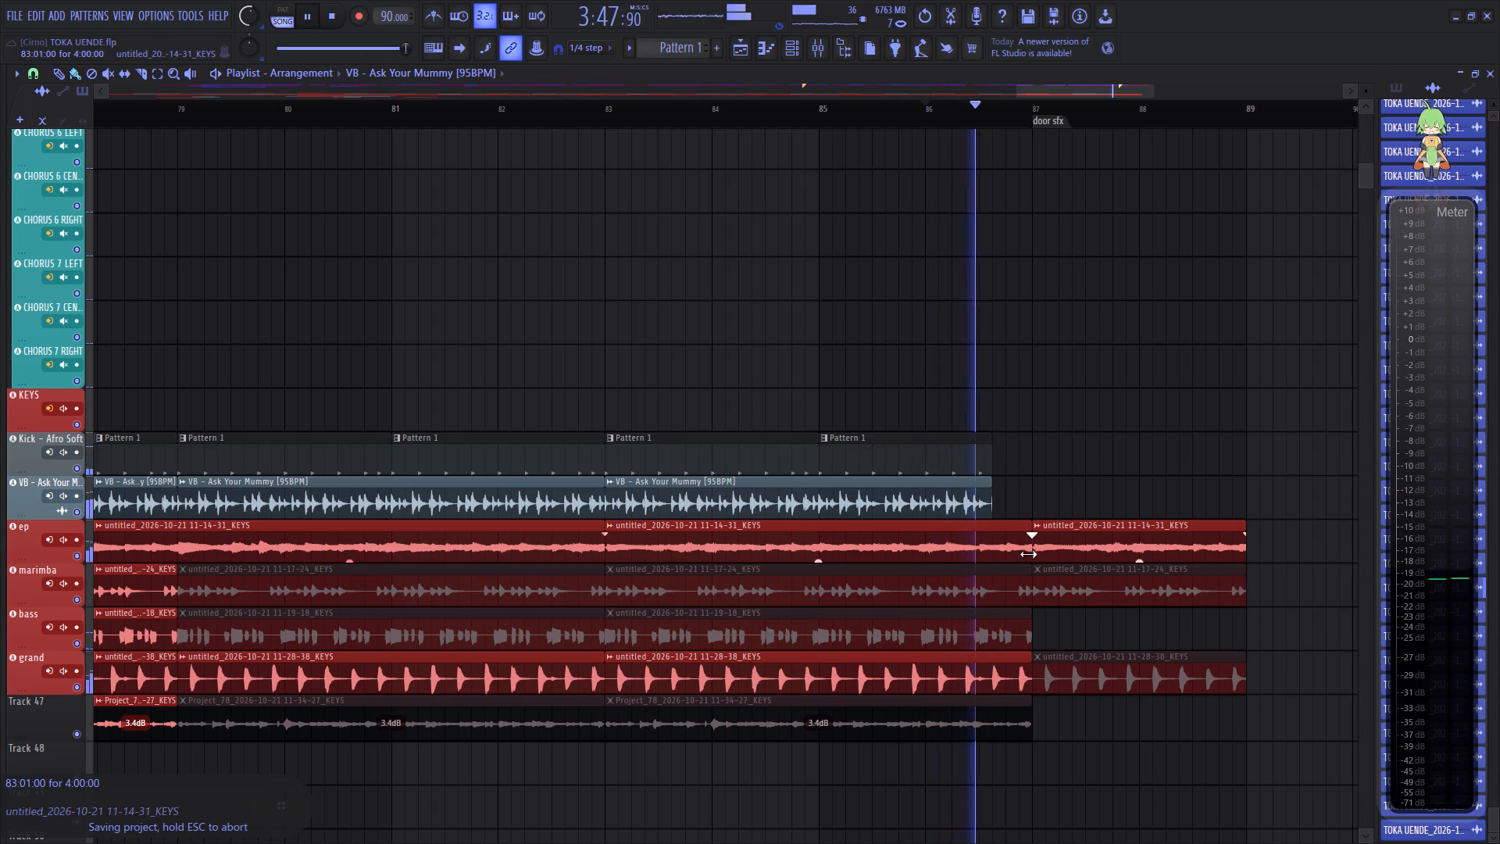
Trim the grand clip starting at bar 83 so it ends about halfway through bar 86.
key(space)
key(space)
drag(1024, 690, 995, 690)
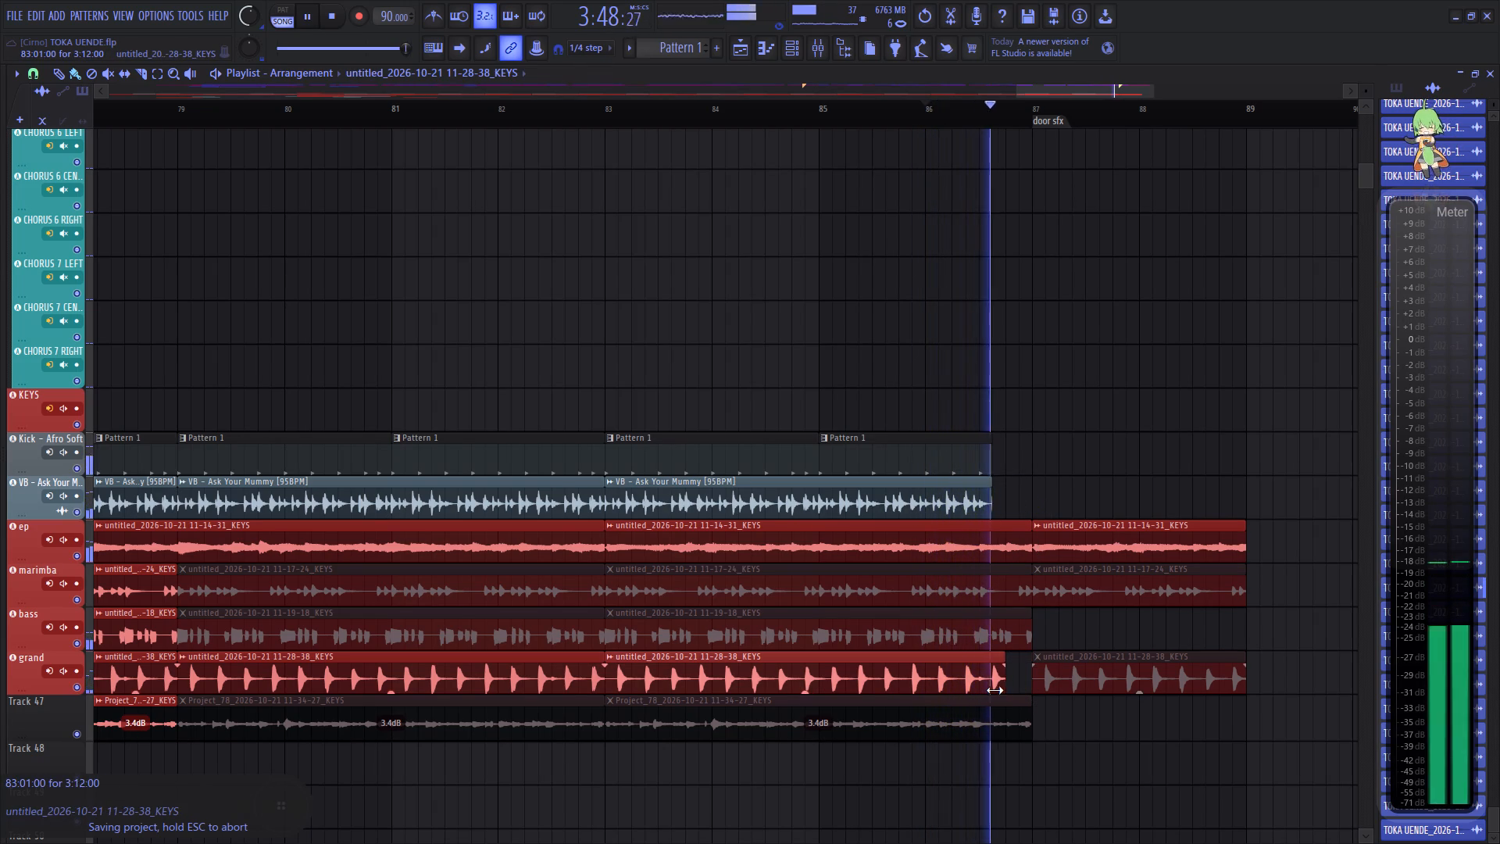
drag(995, 690, 974, 690)
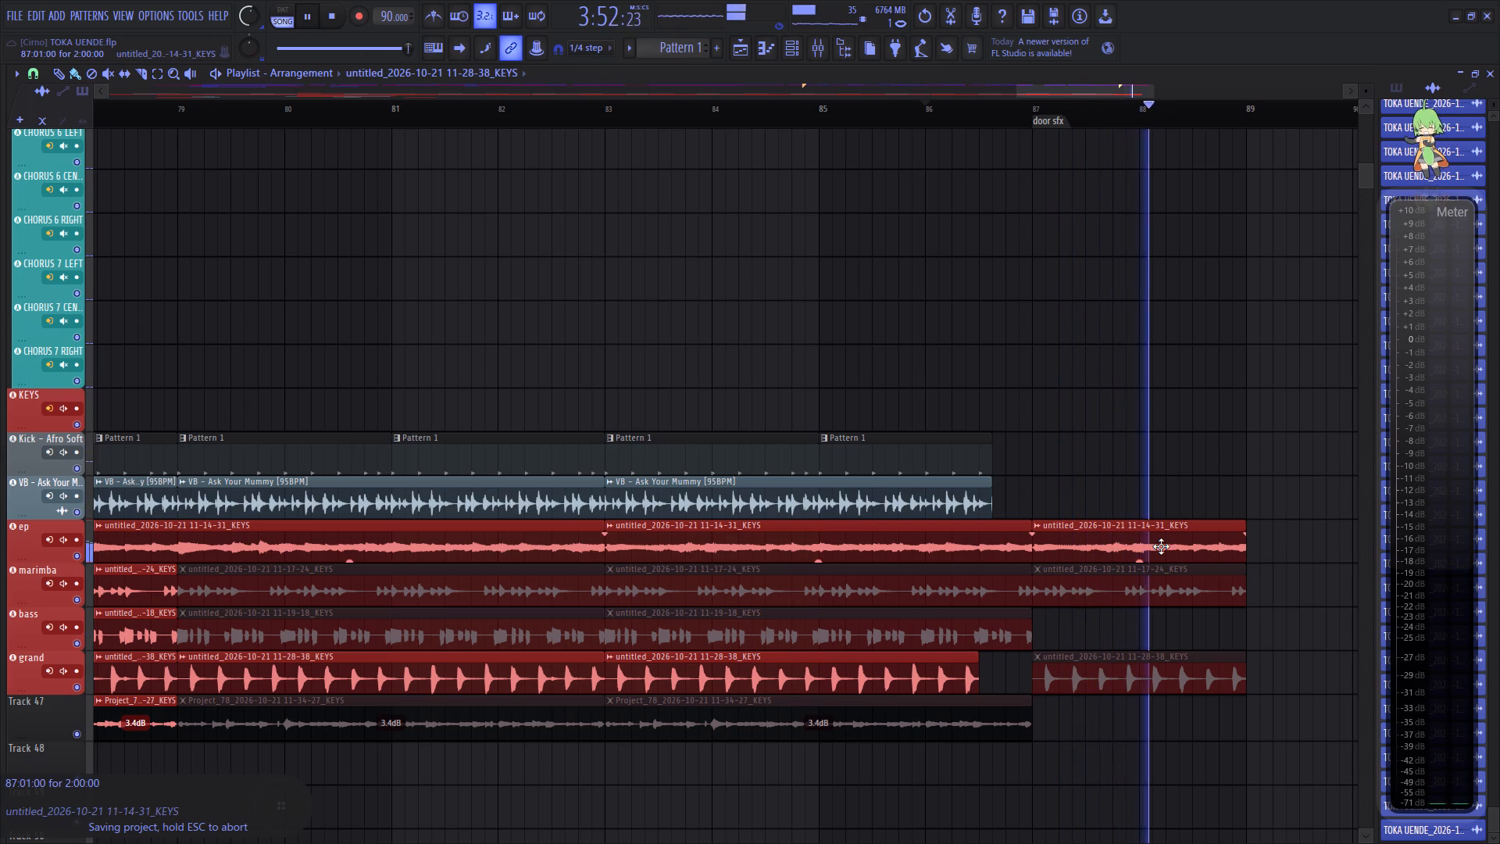
Shorten the final ep clip, starting at bar 87, so it ends about halfway through that bar.
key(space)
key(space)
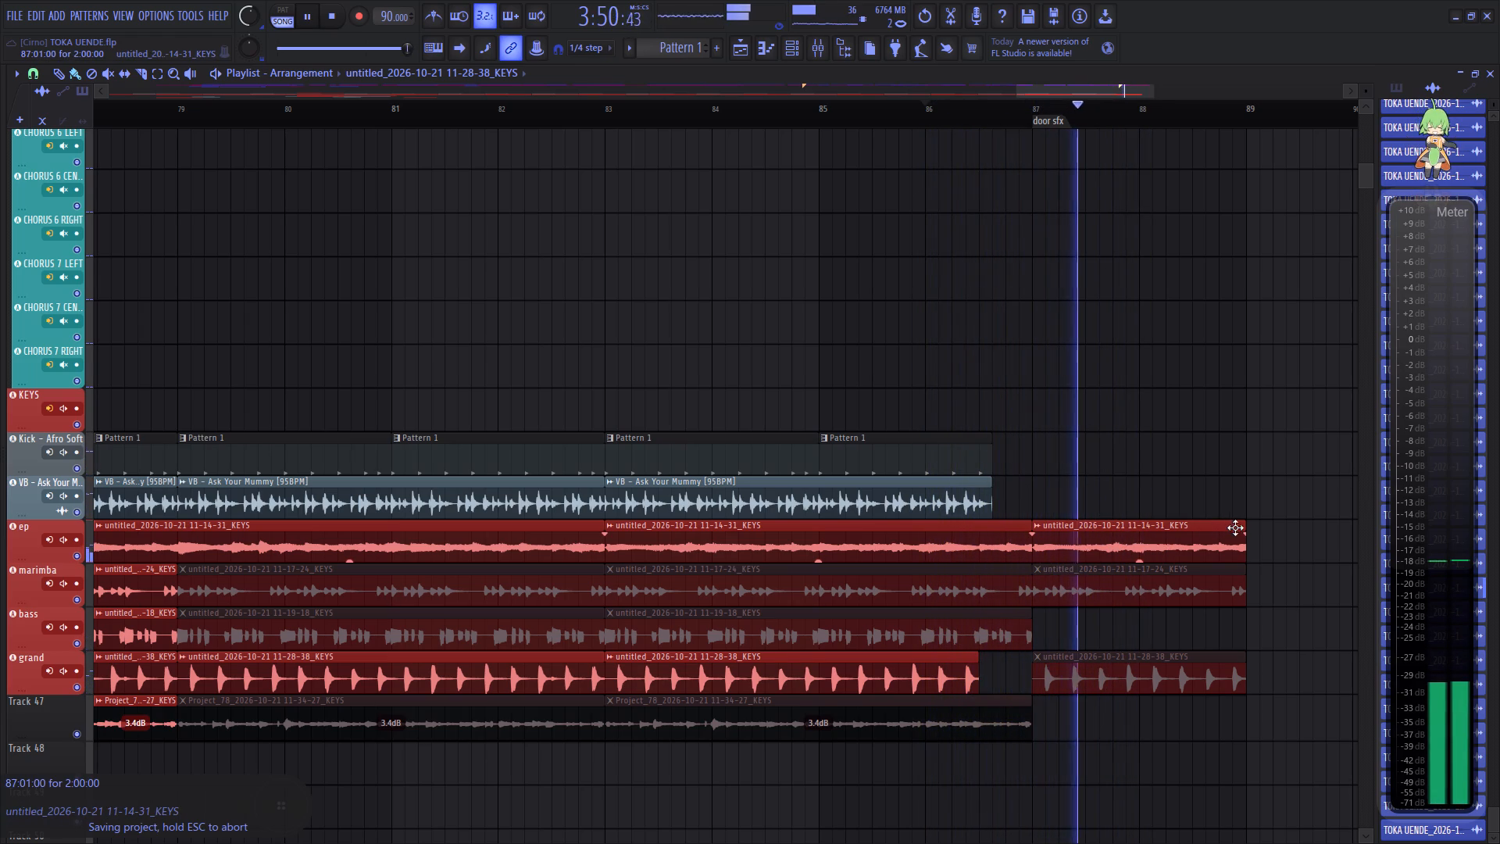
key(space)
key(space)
drag(1245, 526, 1071, 525)
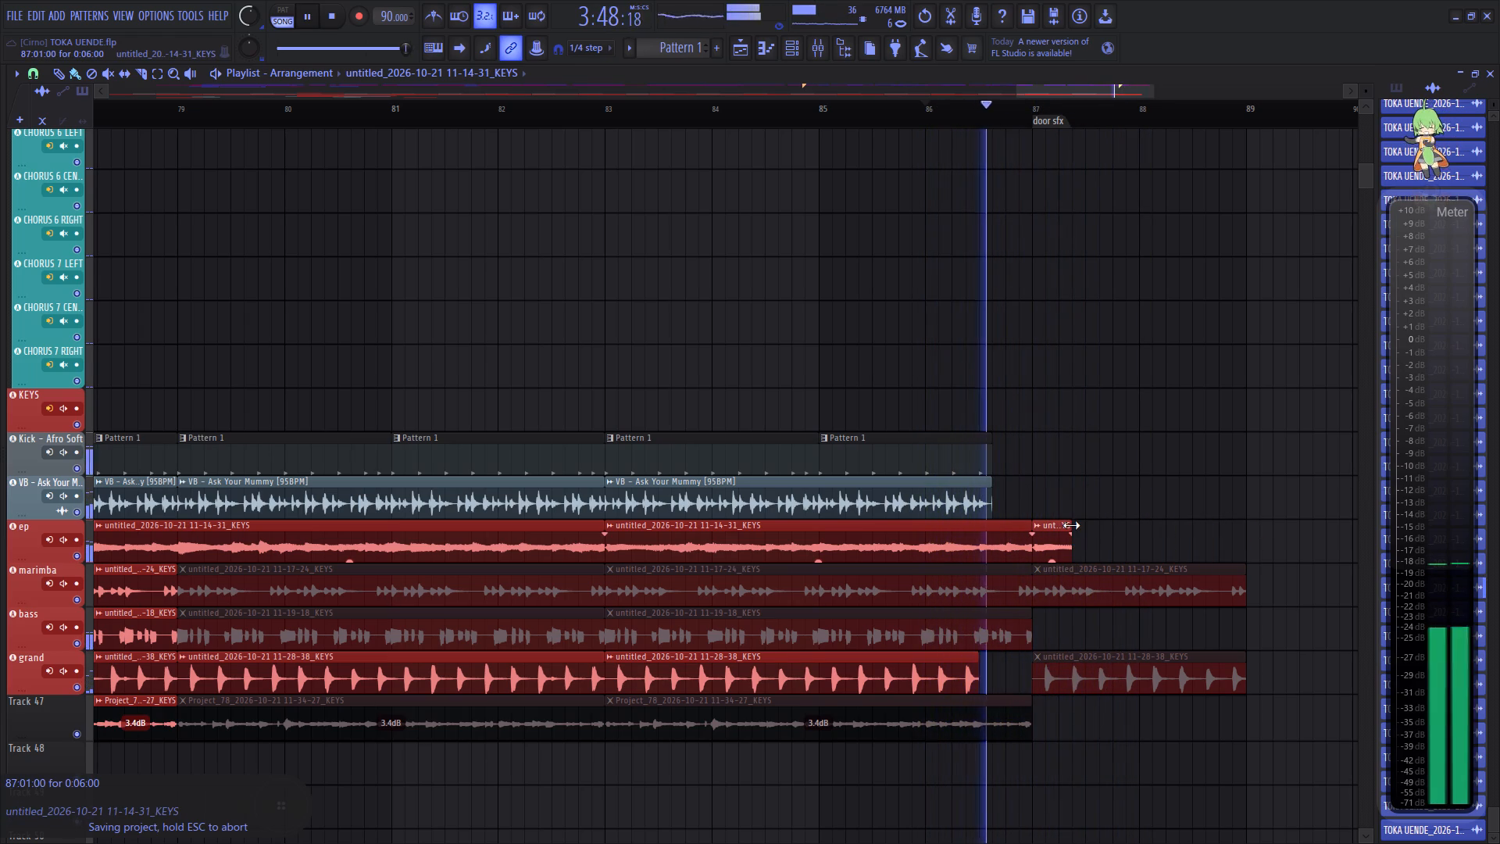
drag(1071, 525, 1085, 528)
Add a short fade-out to the end of the final ep clip and stop playback.
drag(1080, 533, 1056, 542)
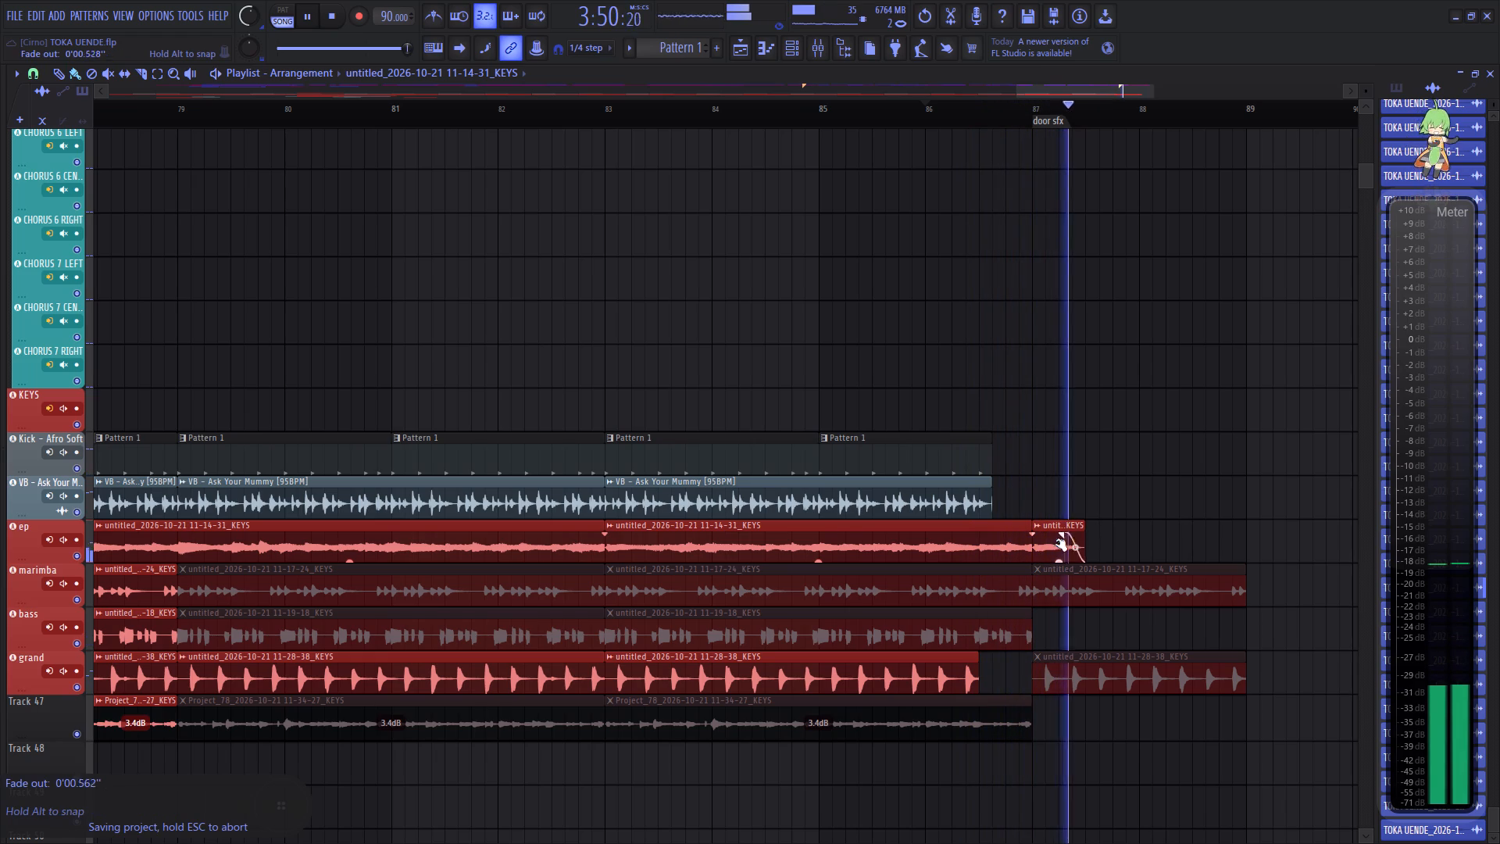
drag(1056, 542, 1051, 546)
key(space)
scroll(1098, 416, up, 1)
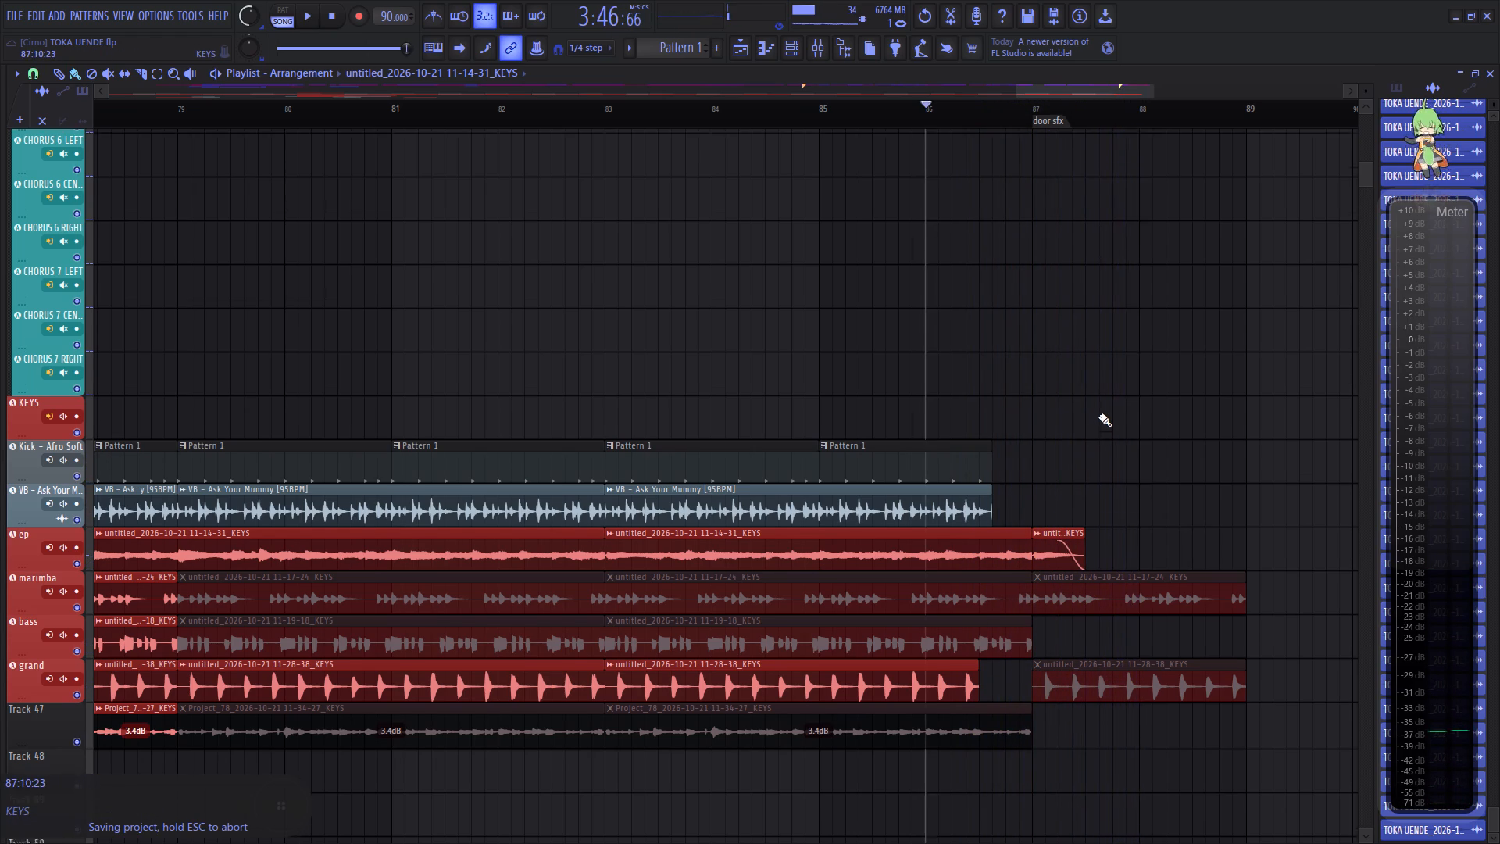
Save the TOKA UENDE project.
key(ctrl+s)
Listen to the edited ending, and play the song from around bar 5 to review the arrangement.
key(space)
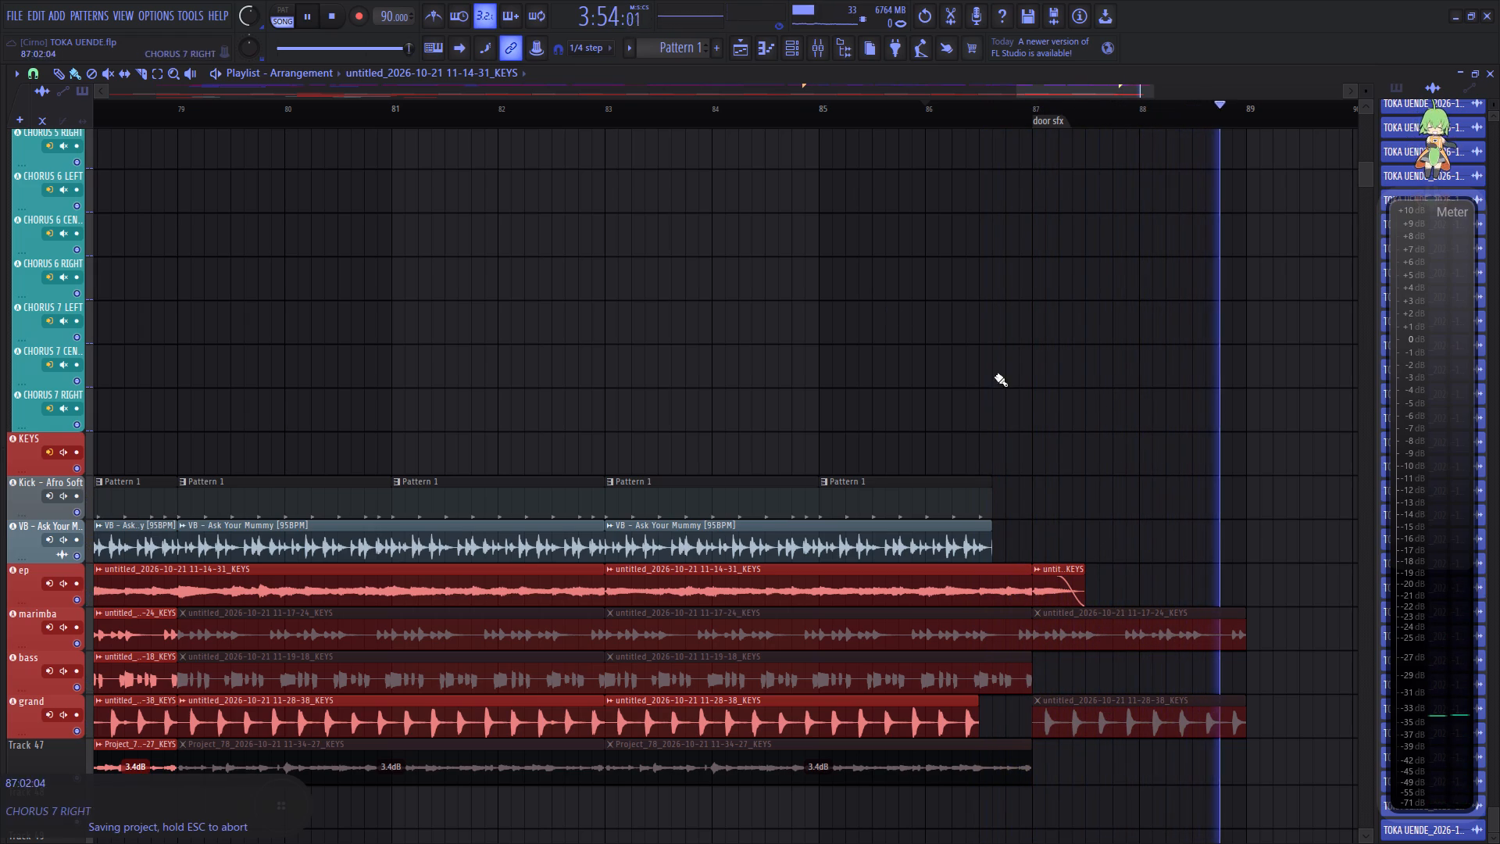
drag(1059, 88, 216, 121)
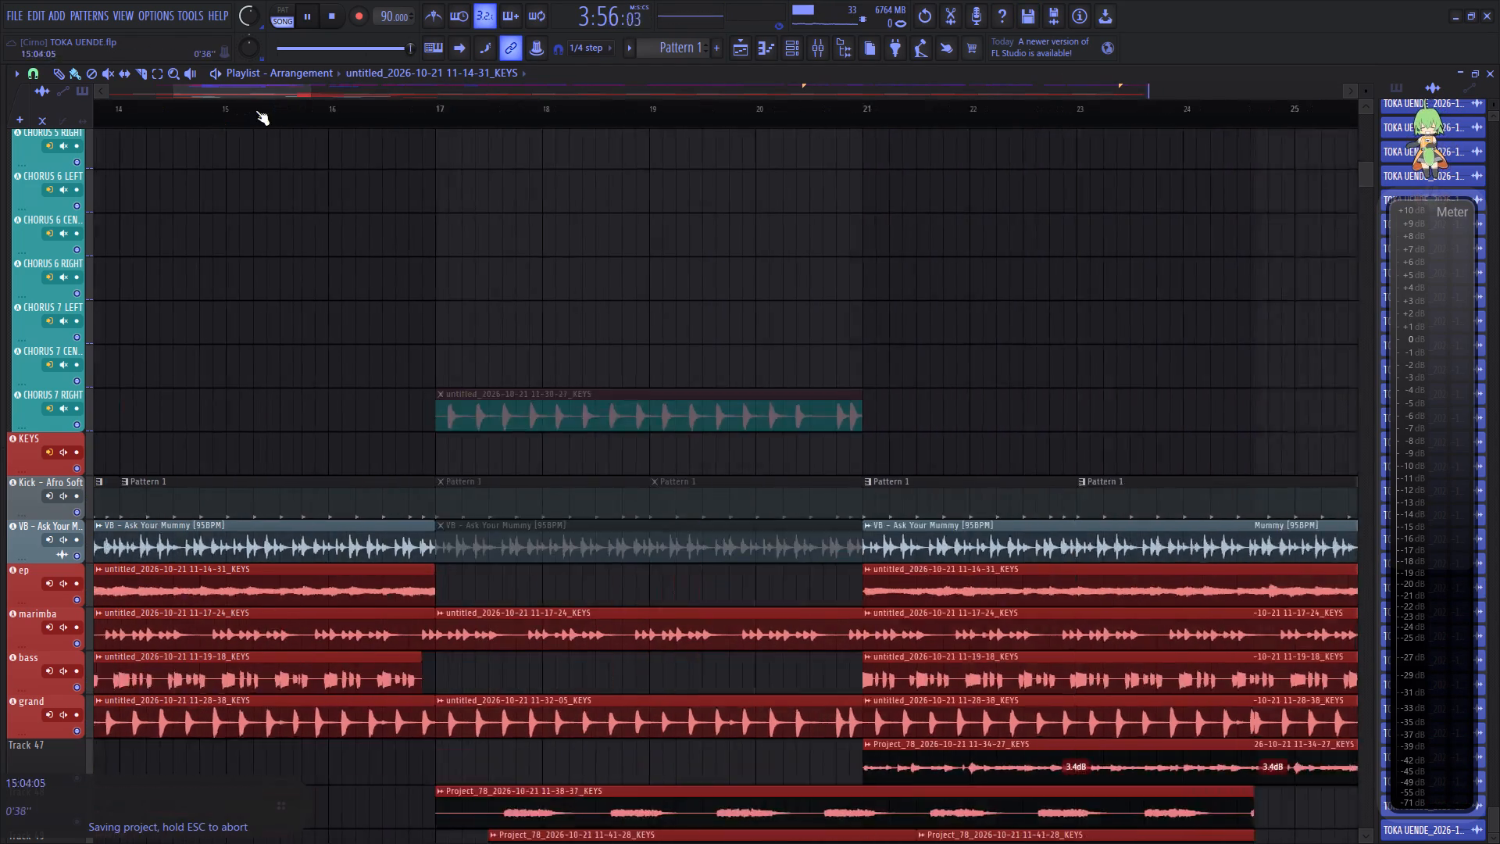
drag(154, 113, 0, 129)
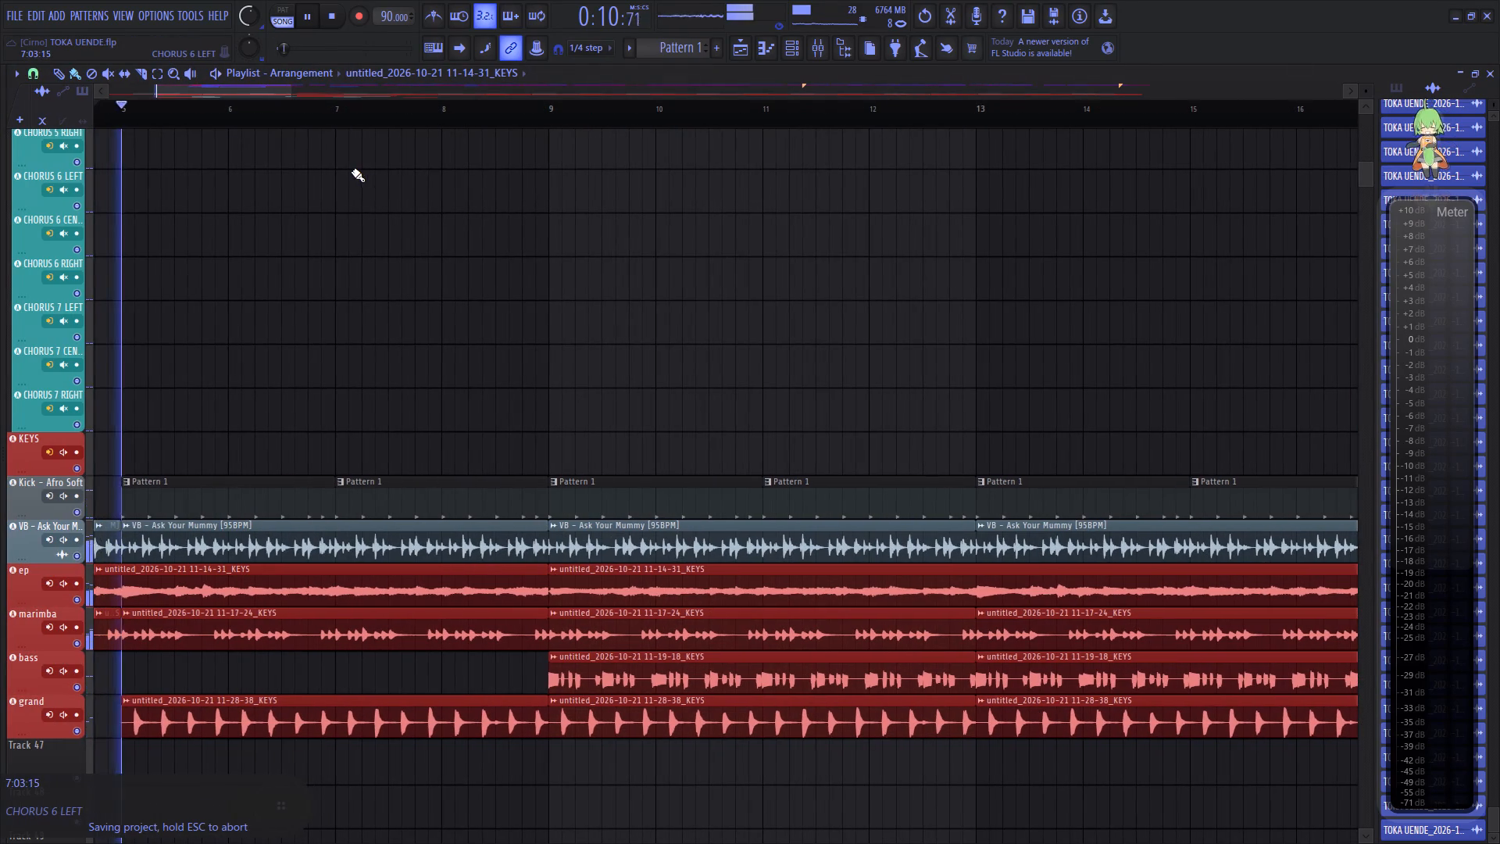
scroll(255, 106, down, 6)
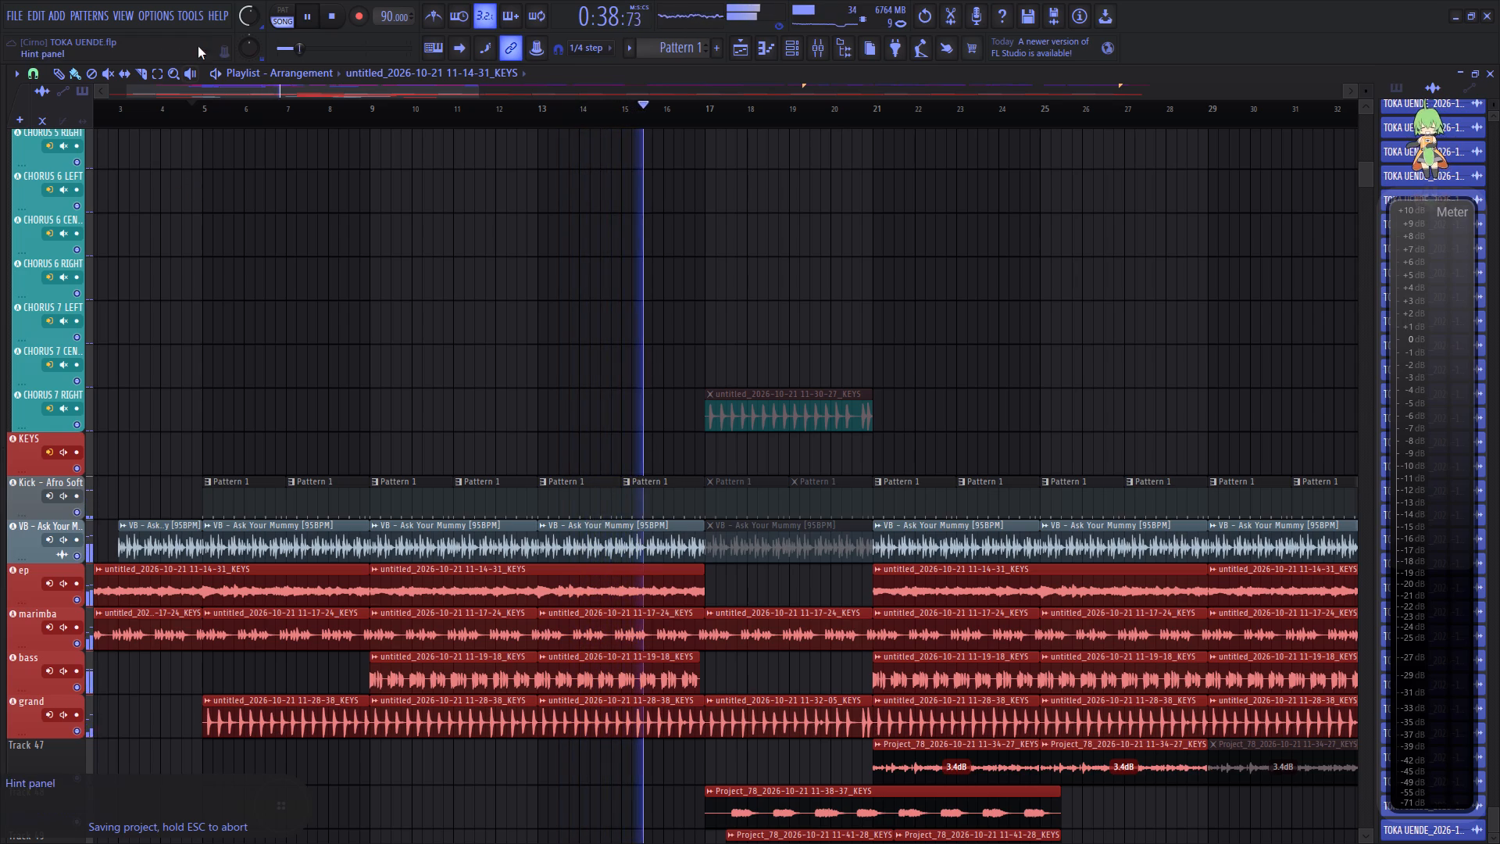
scroll(244, 23, down, 13)
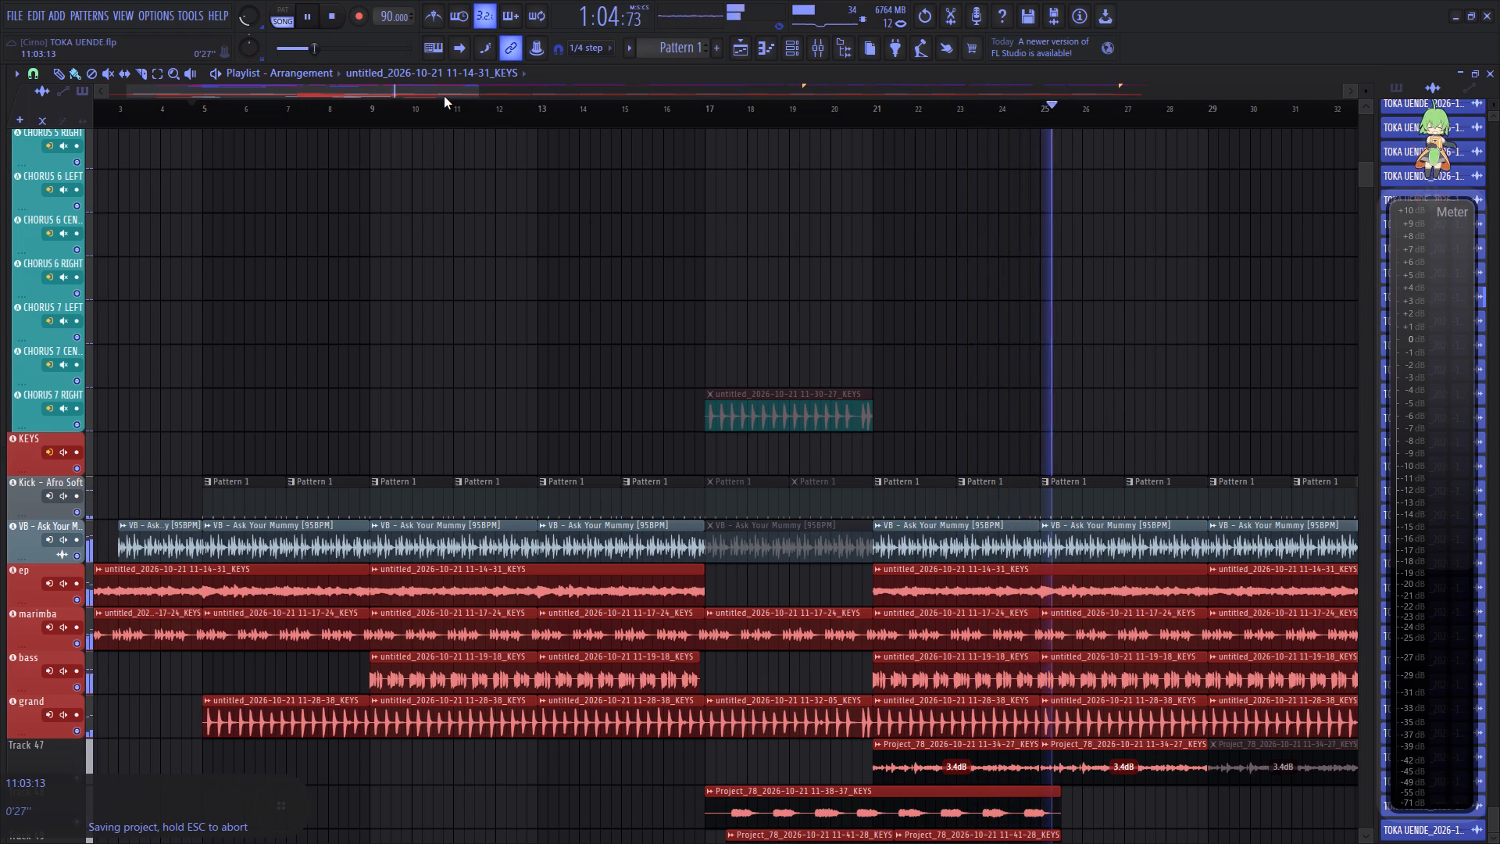
scroll(539, 111, down, 4)
scroll(539, 111, up, 1)
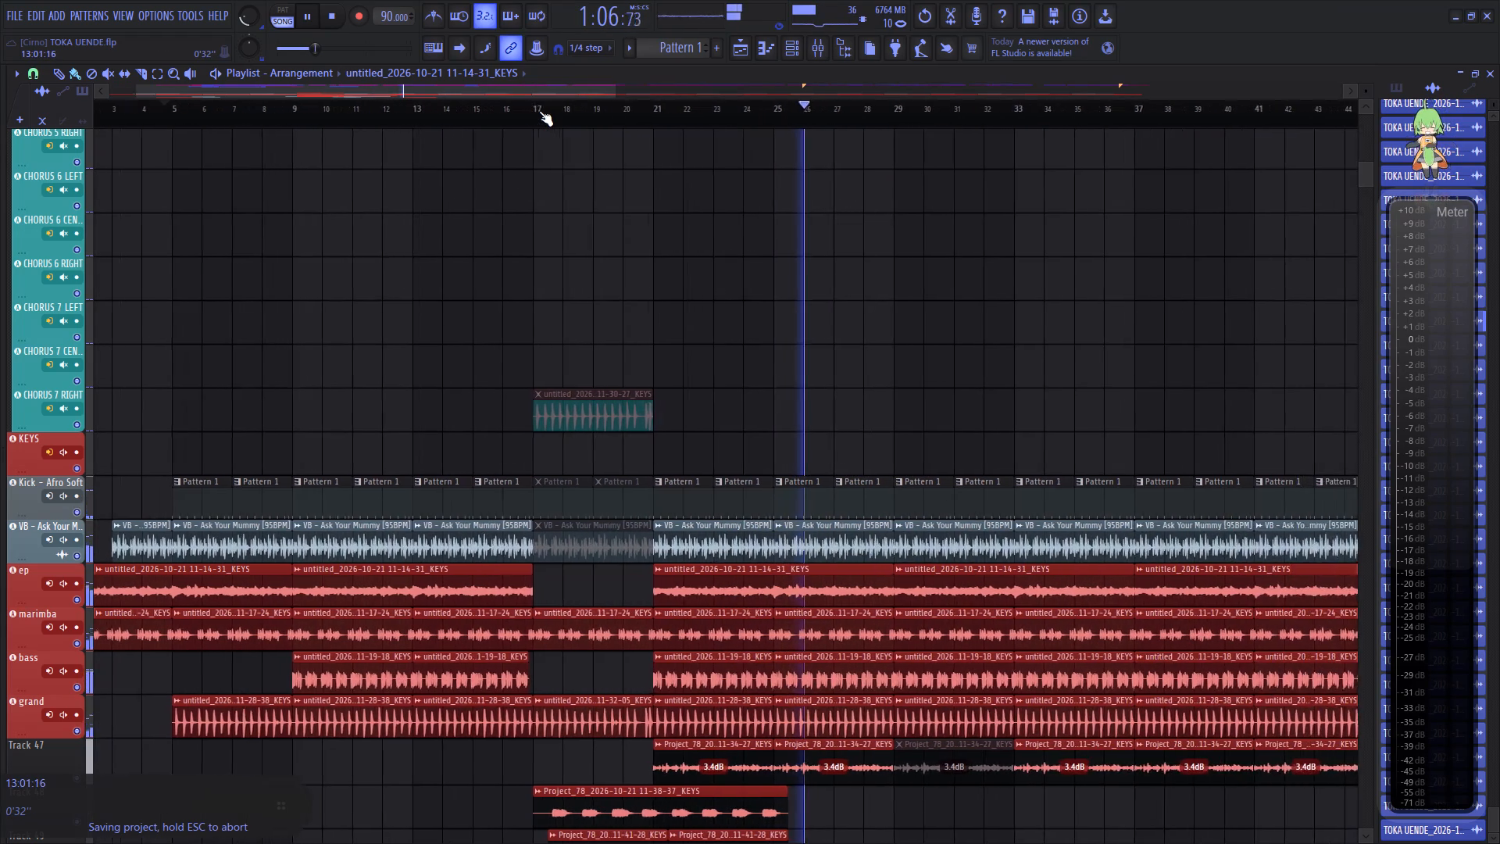
Examine the whole arrangement through to the door sfx marker while the song plays.
scroll(539, 111, down, 5)
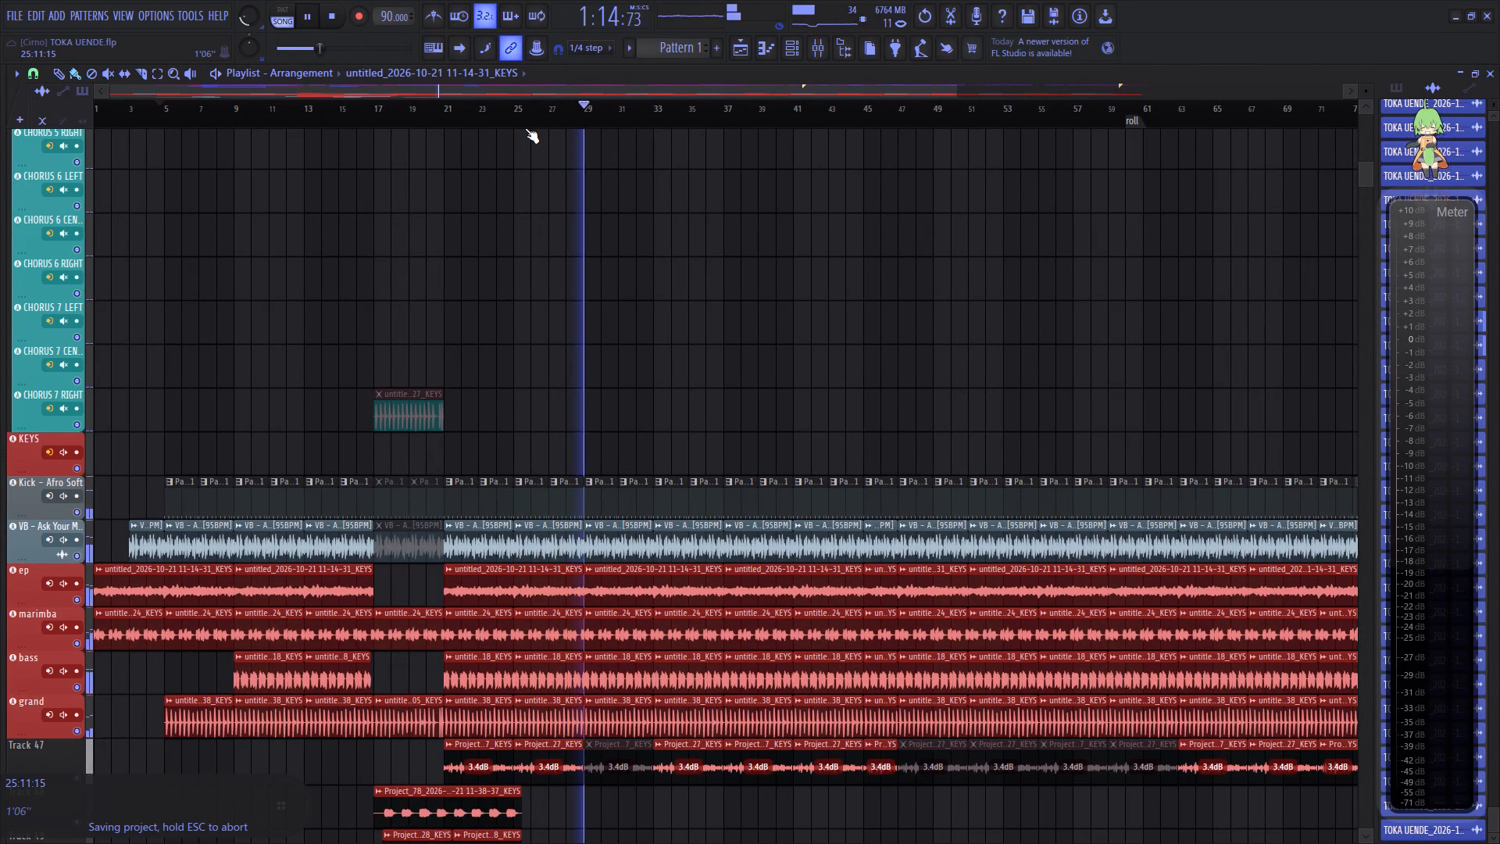
scroll(530, 105, down, 2)
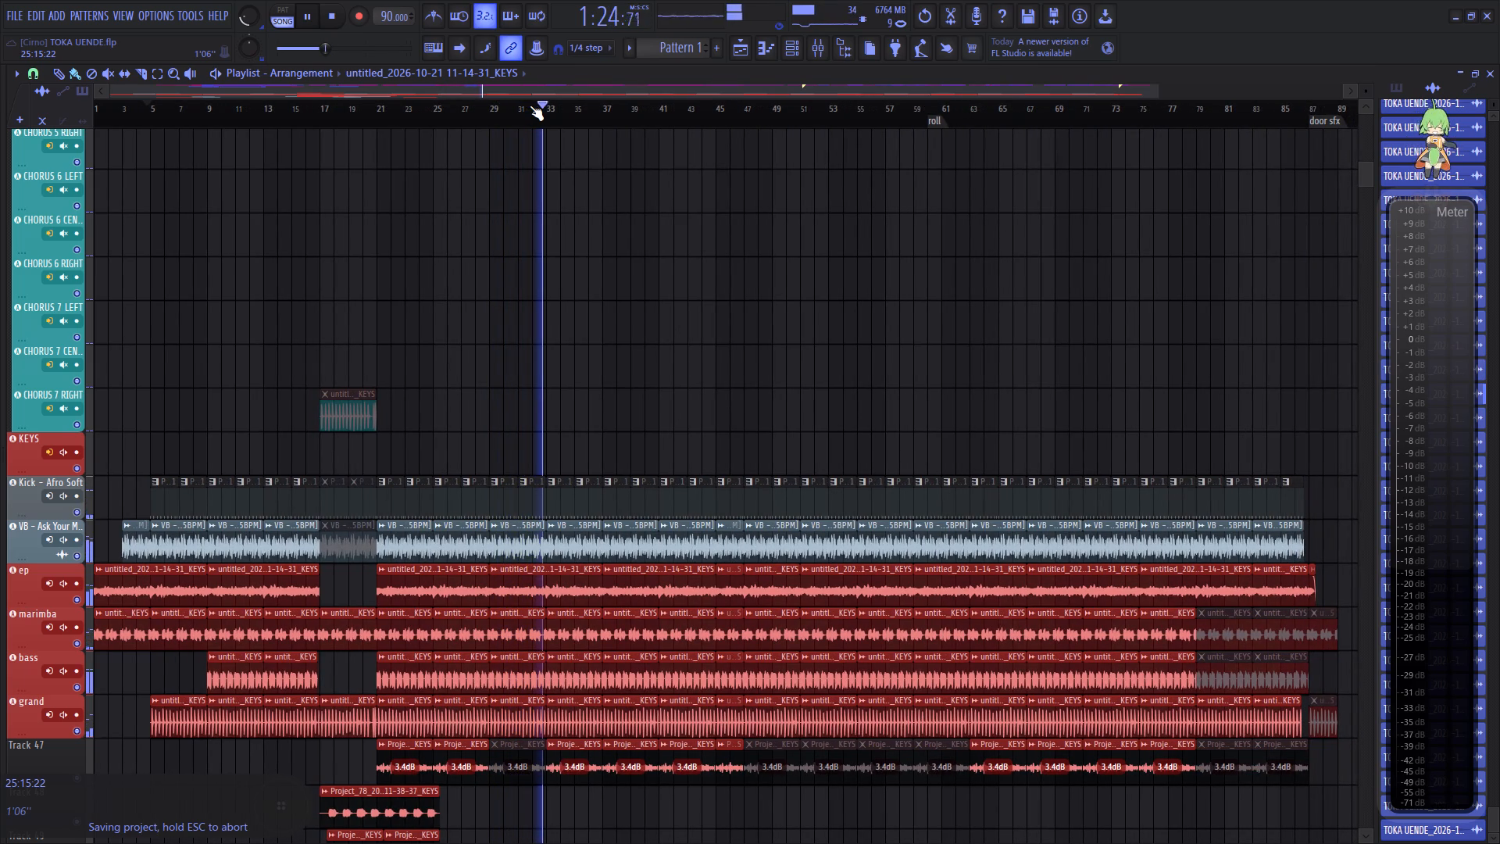
scroll(530, 105, down, 6)
Save the TOKA UENDE project.
click(6, 5)
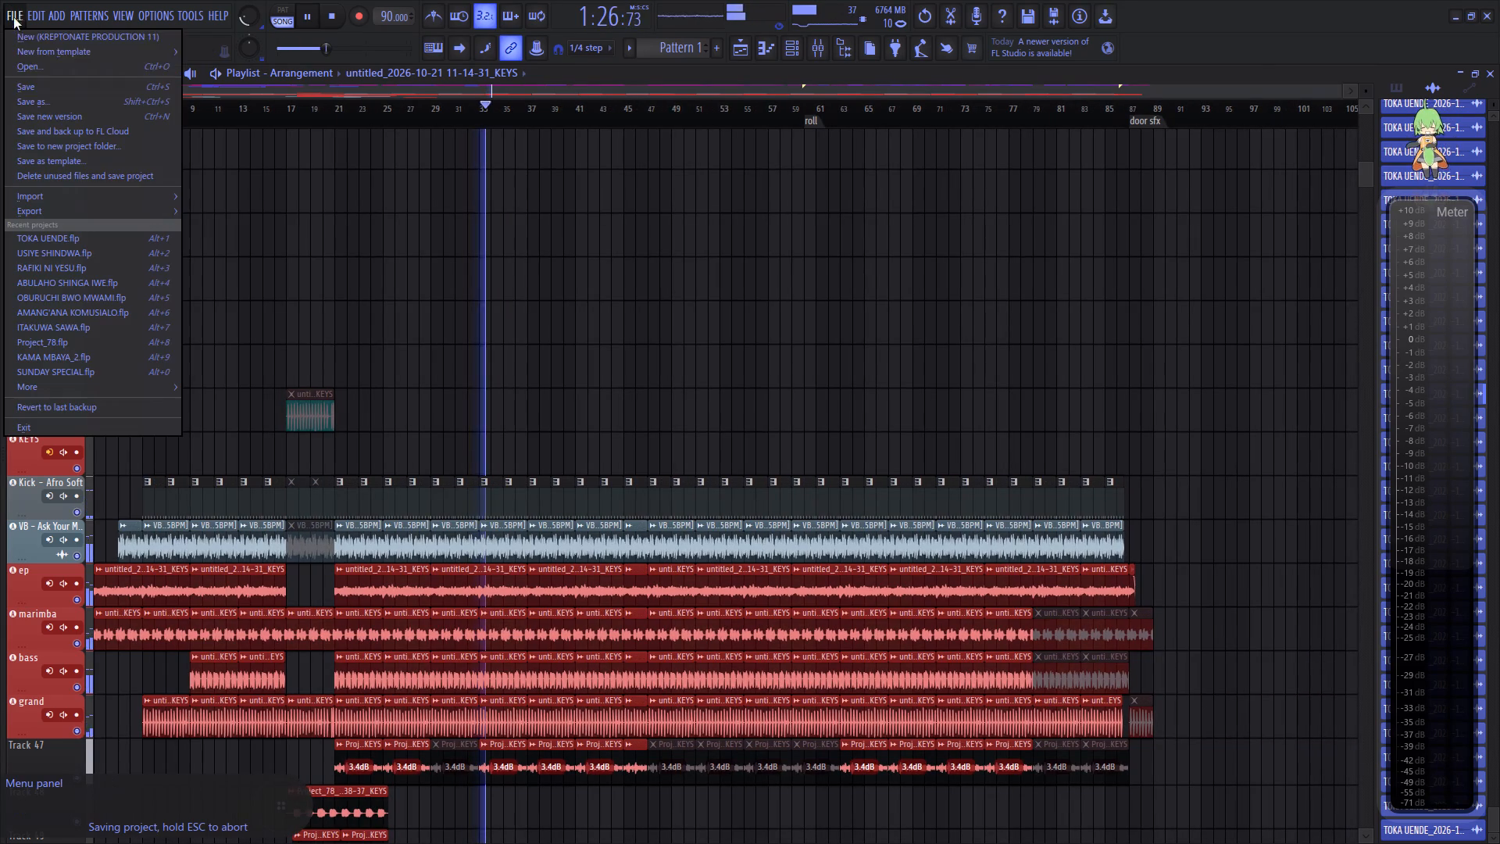
click(39, 80)
Fill in the project credits with title TOKA UENDE, the artist's name ahead of KREPTONATE PRODUCTION as author, and genre Downtempo.
click(165, 8)
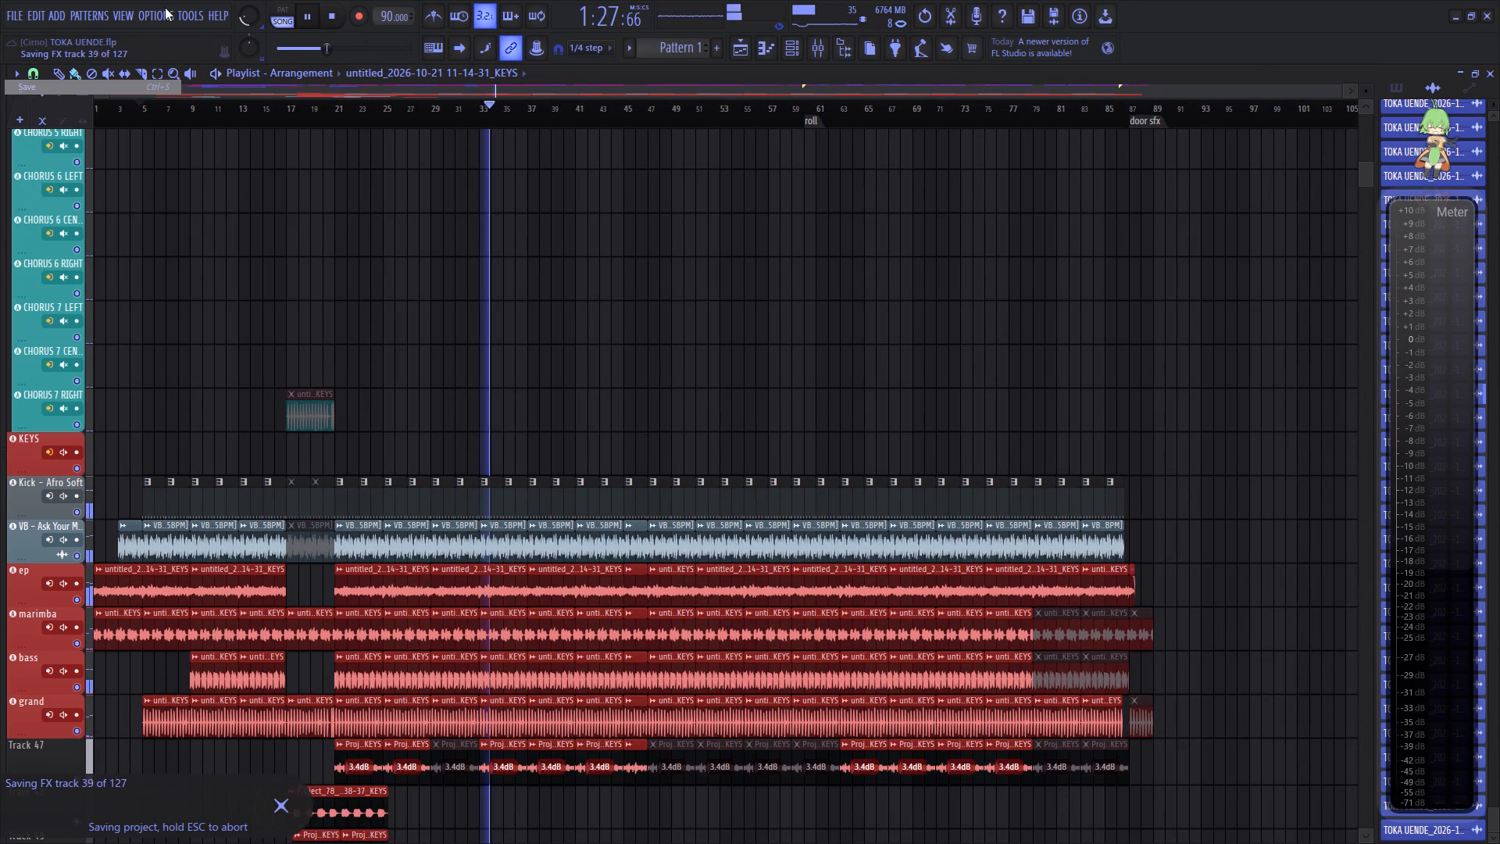
click(202, 65)
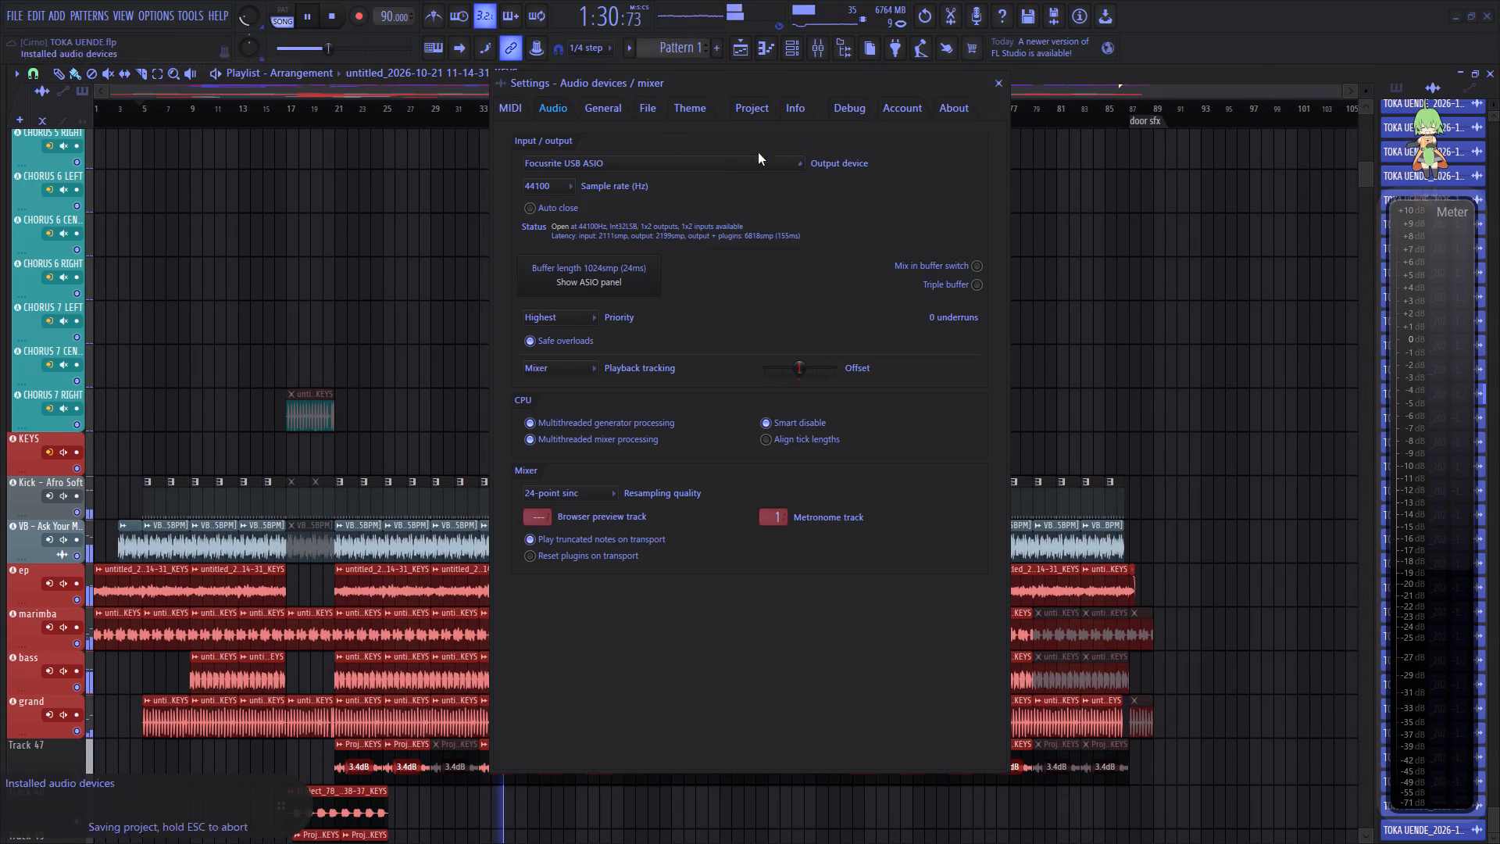
click(784, 100)
click(531, 158)
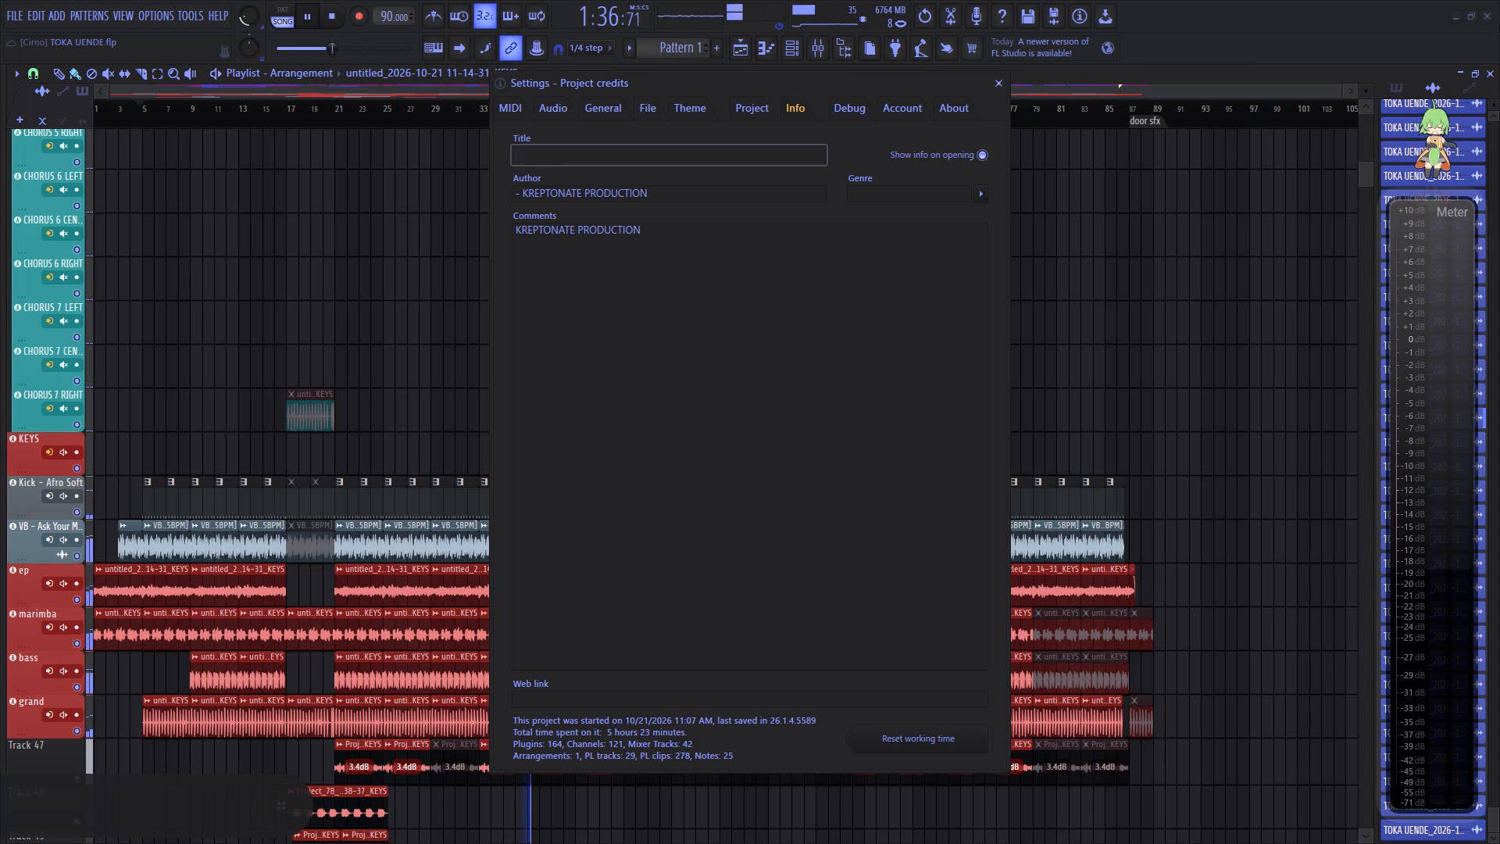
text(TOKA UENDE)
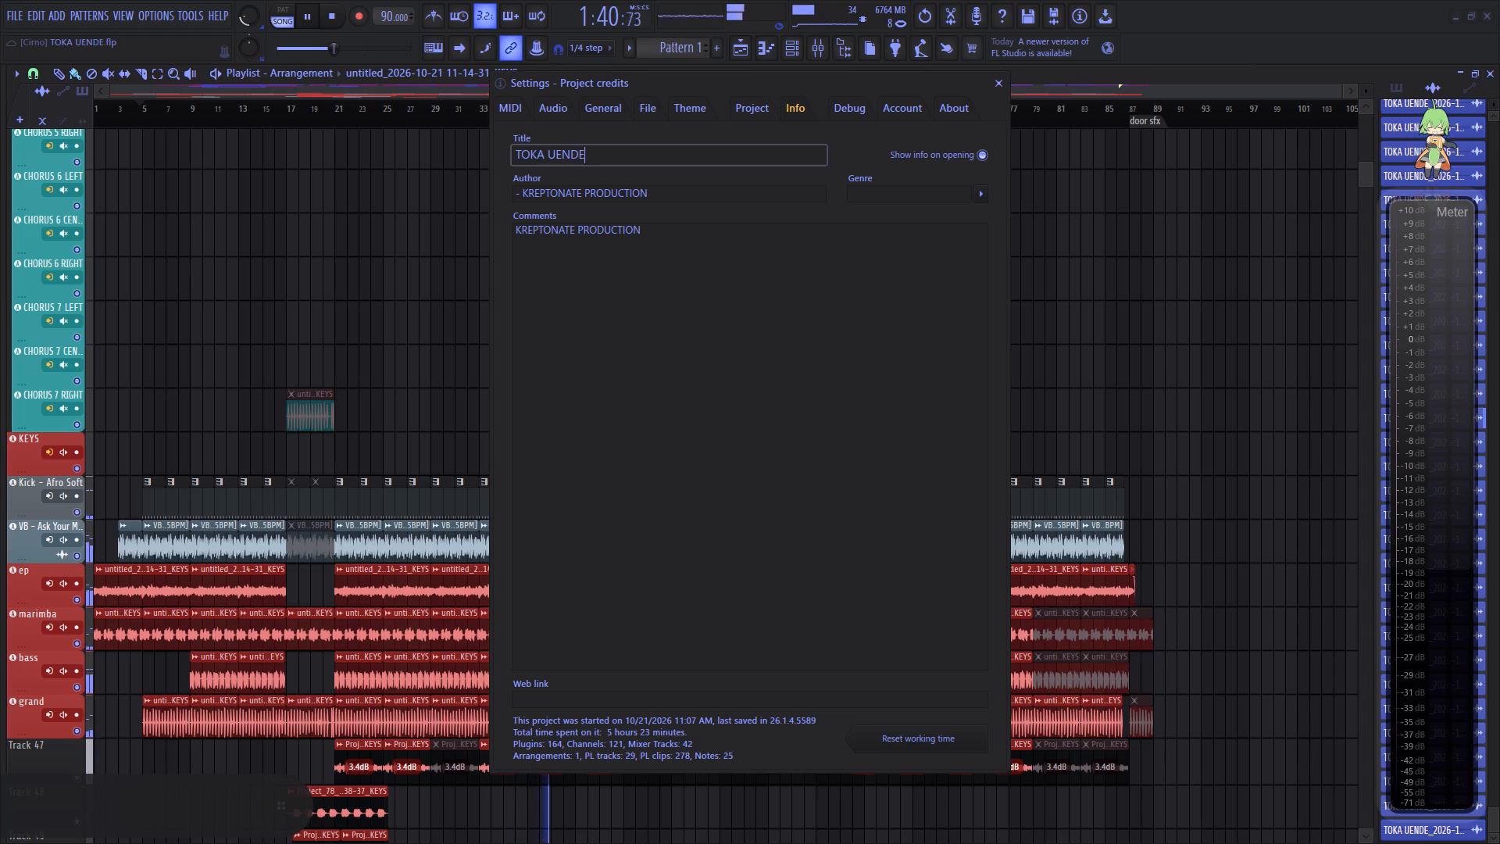
click(514, 196)
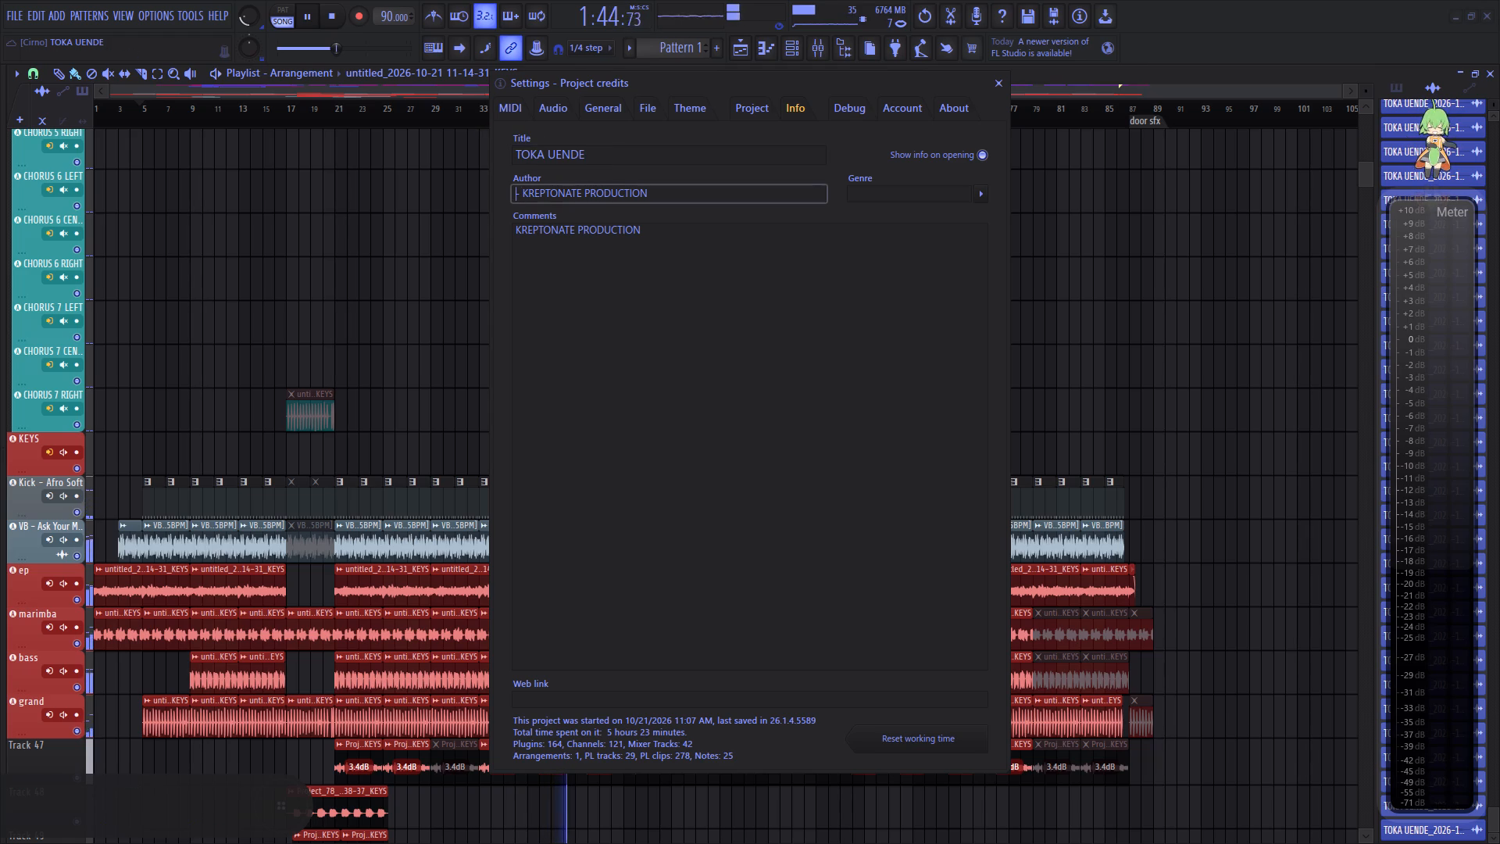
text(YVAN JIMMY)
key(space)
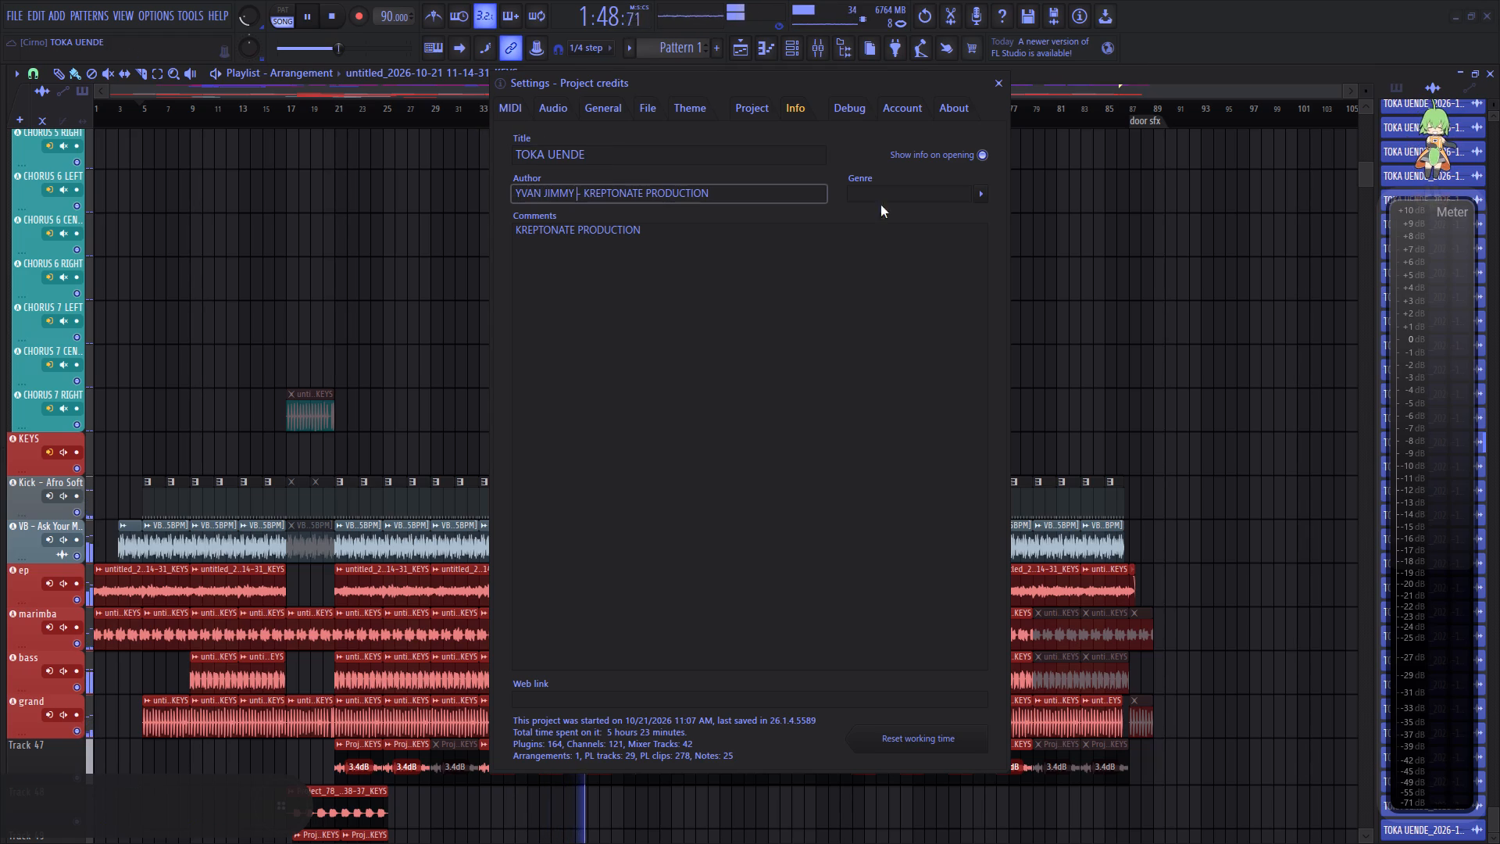
click(976, 197)
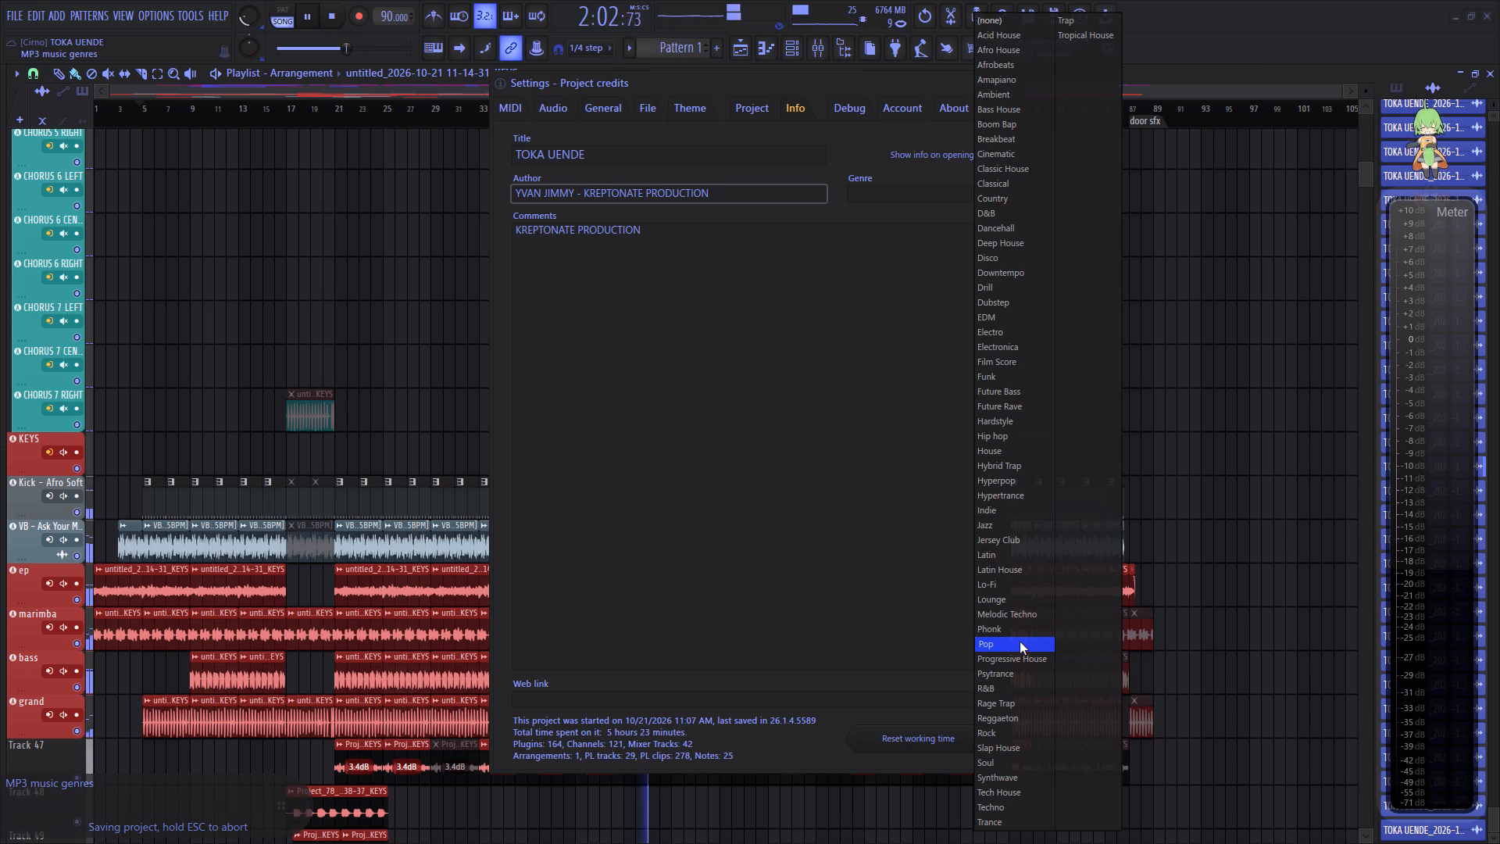
click(1016, 276)
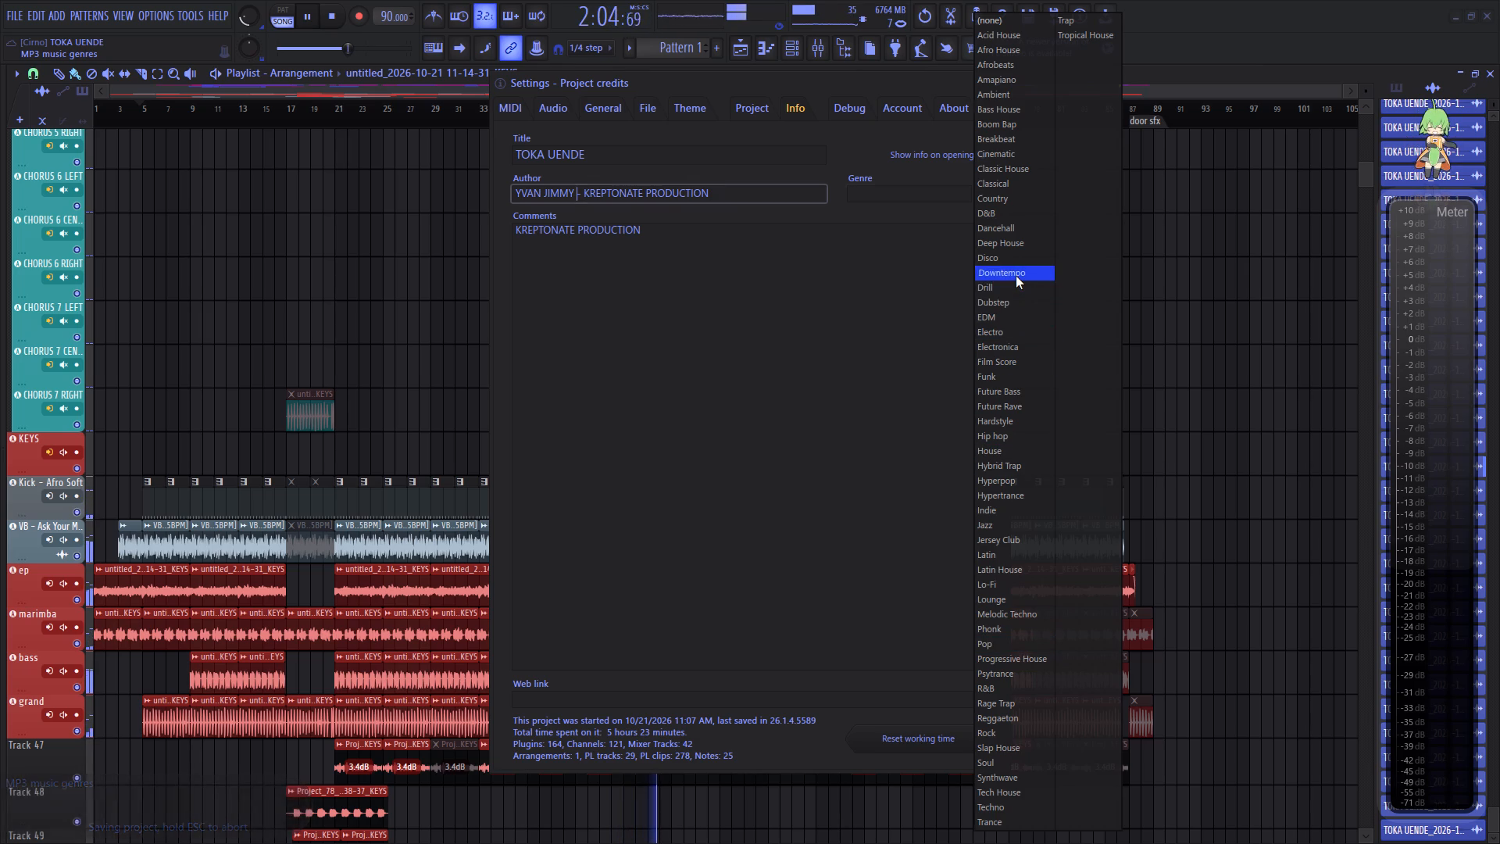
click(993, 89)
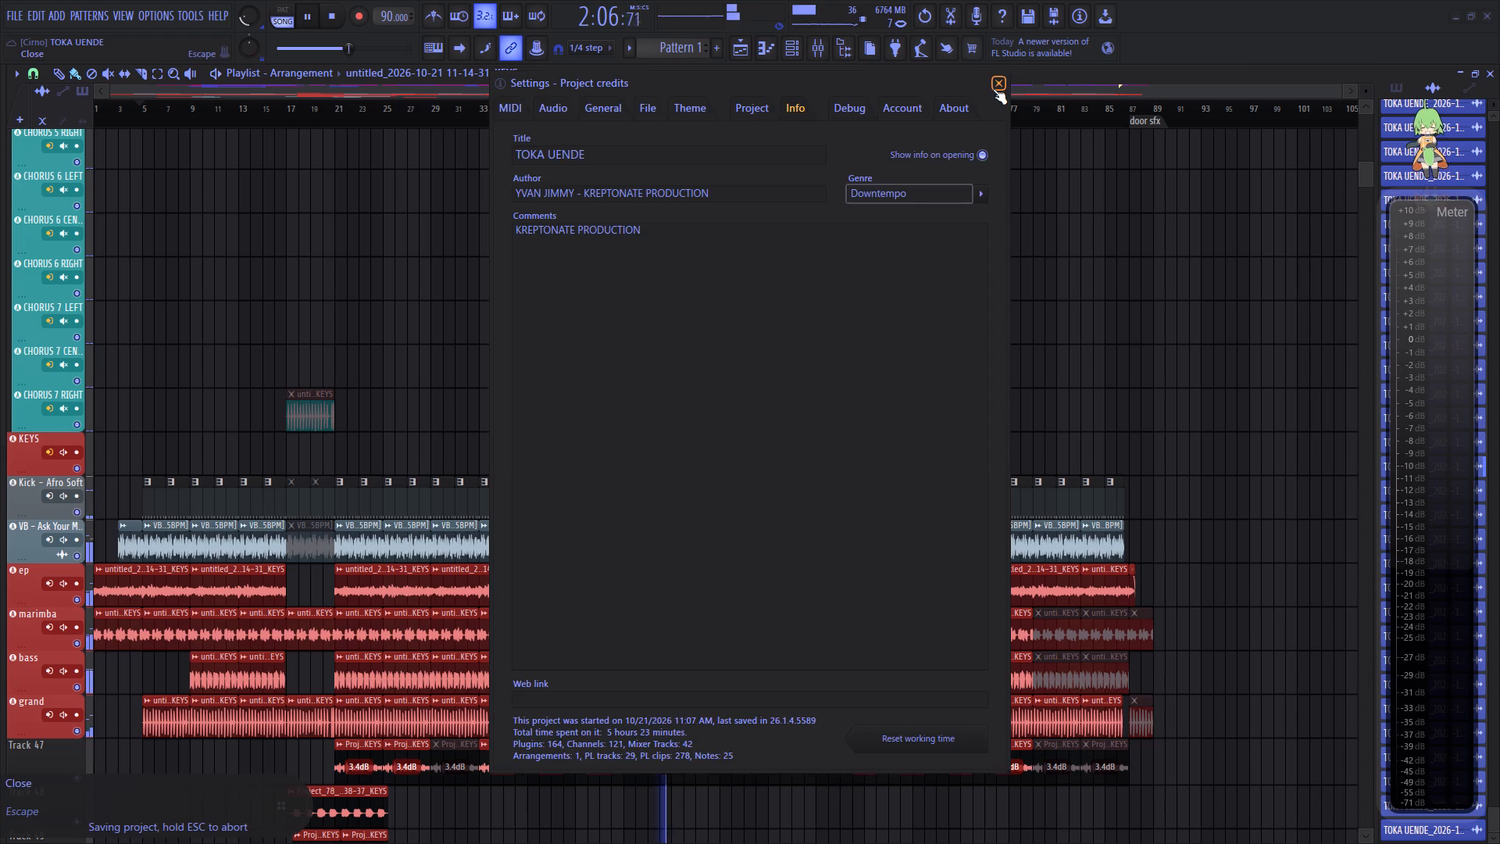
click(995, 86)
Save the project with its new credits.
key(ctrl+s)
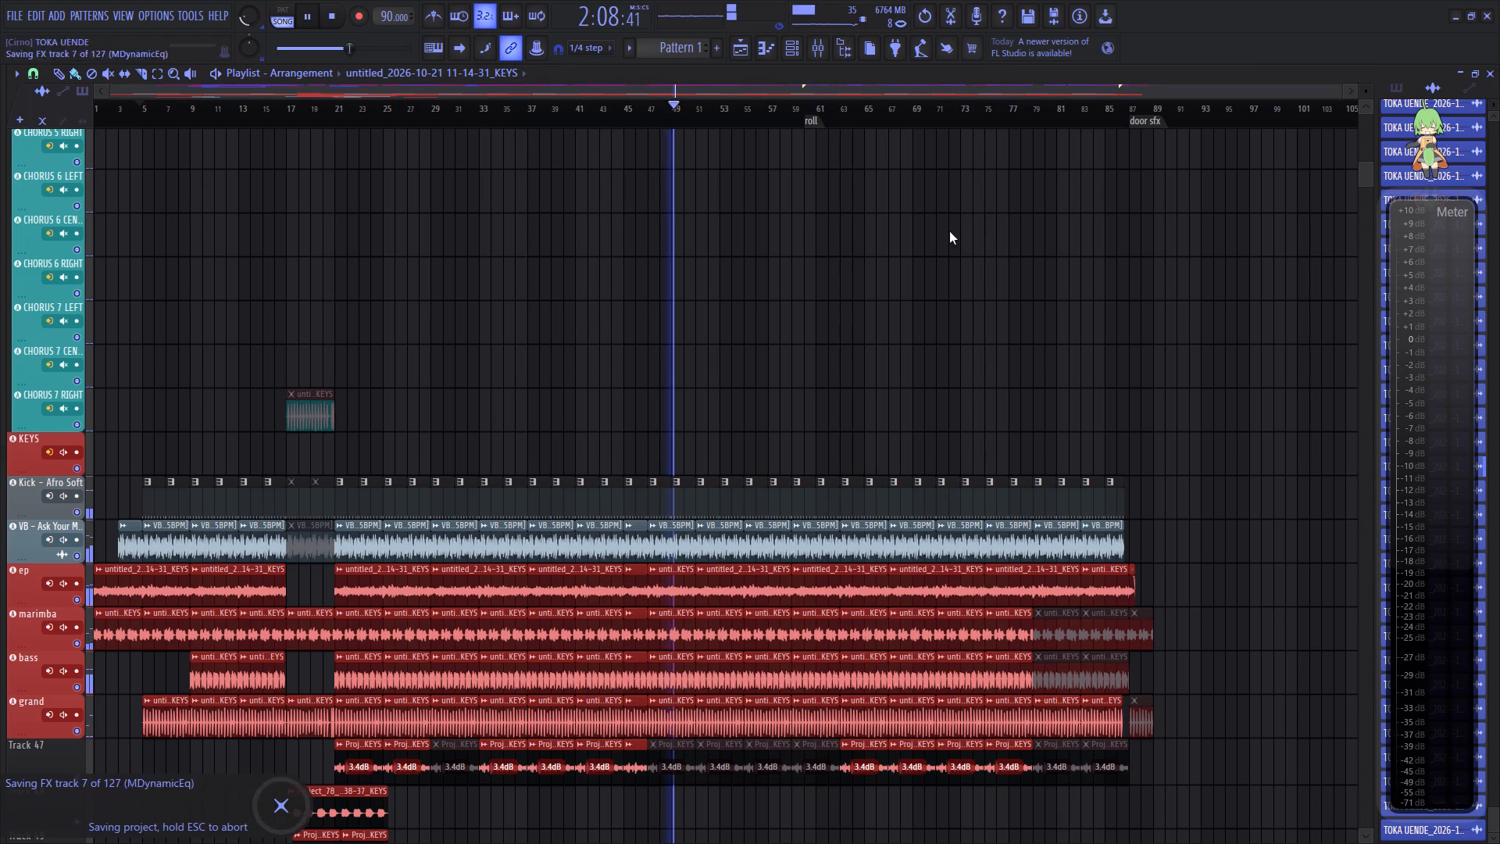
Open Maximus on the Master mixer track and solo its low band.
click(812, 51)
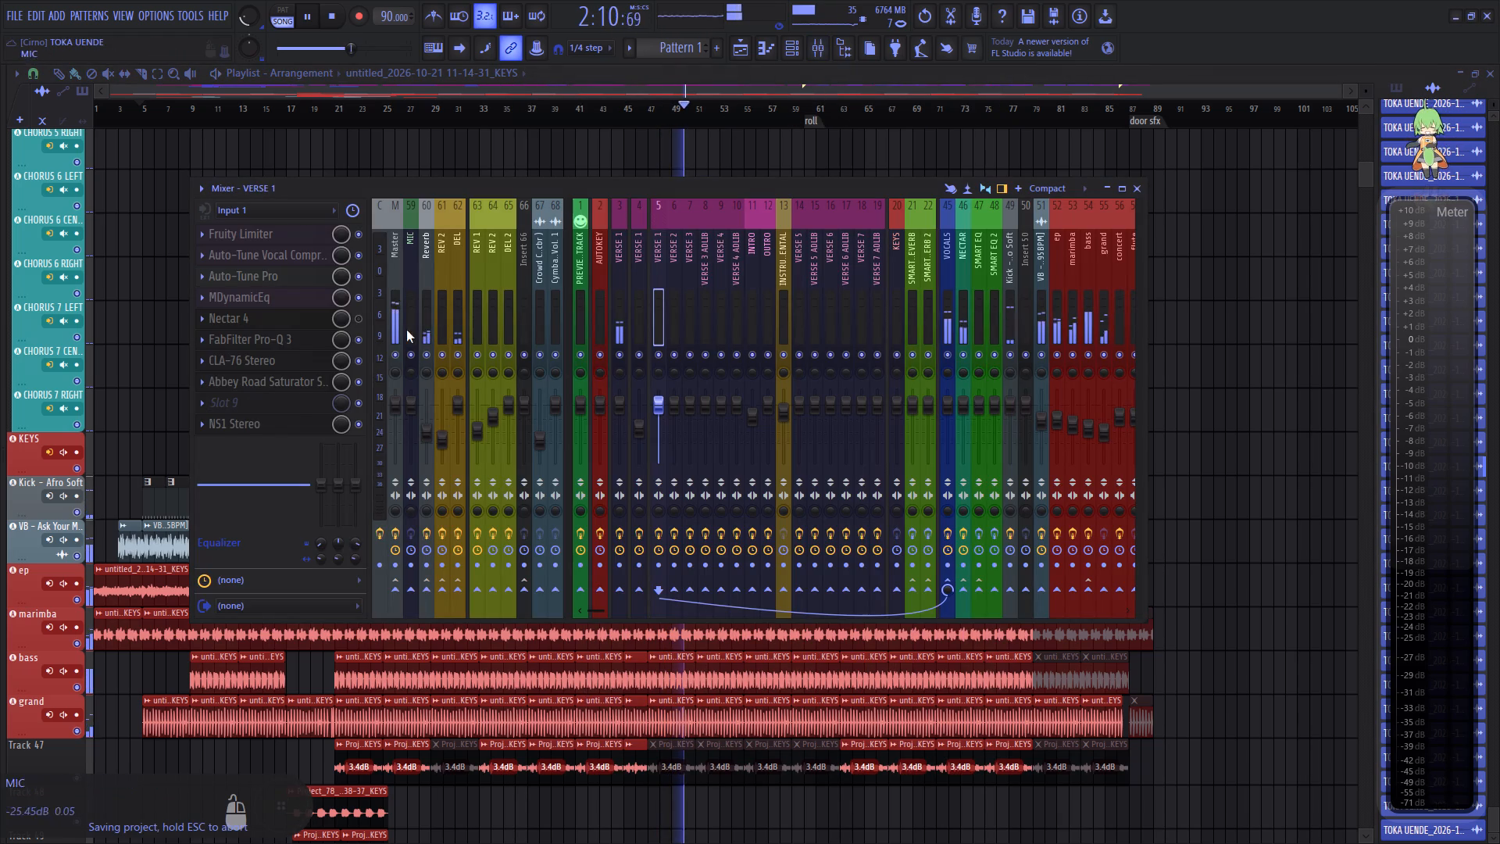
click(398, 316)
click(291, 295)
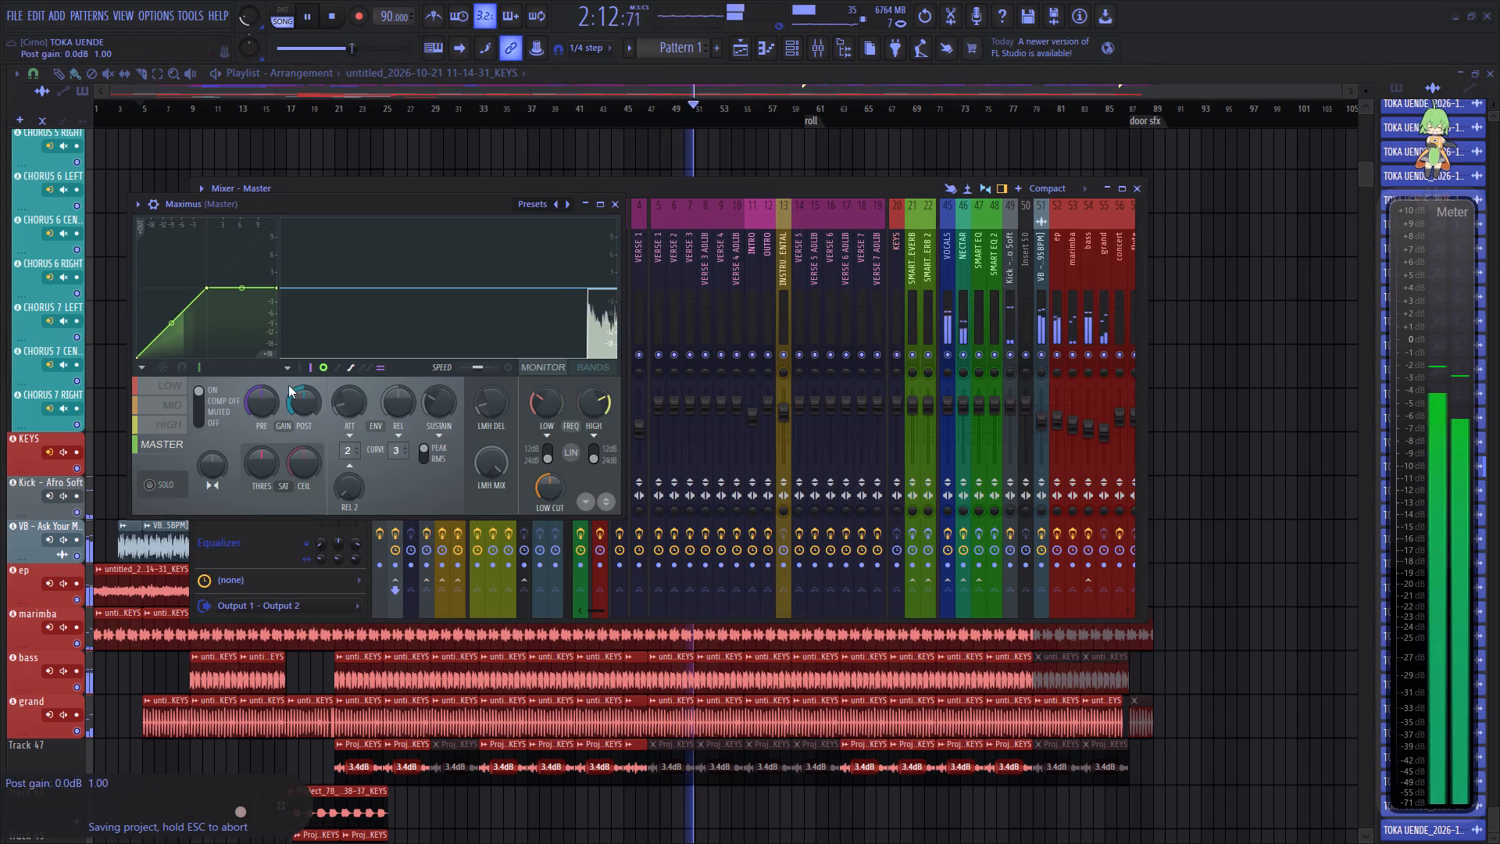
click(158, 485)
click(165, 390)
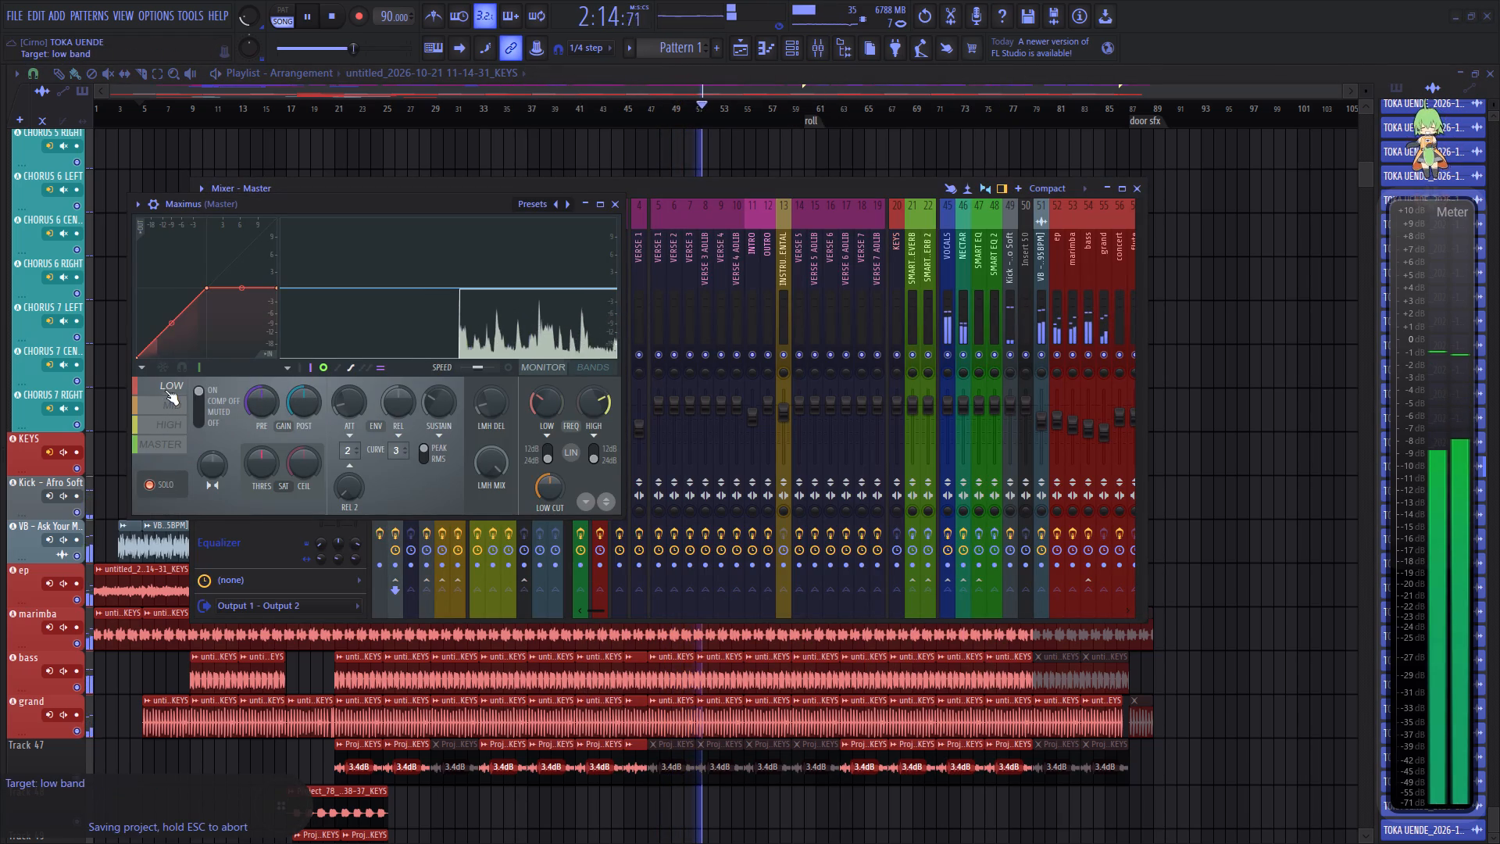
Reset the main volume to its default level.
right_click(246, 16)
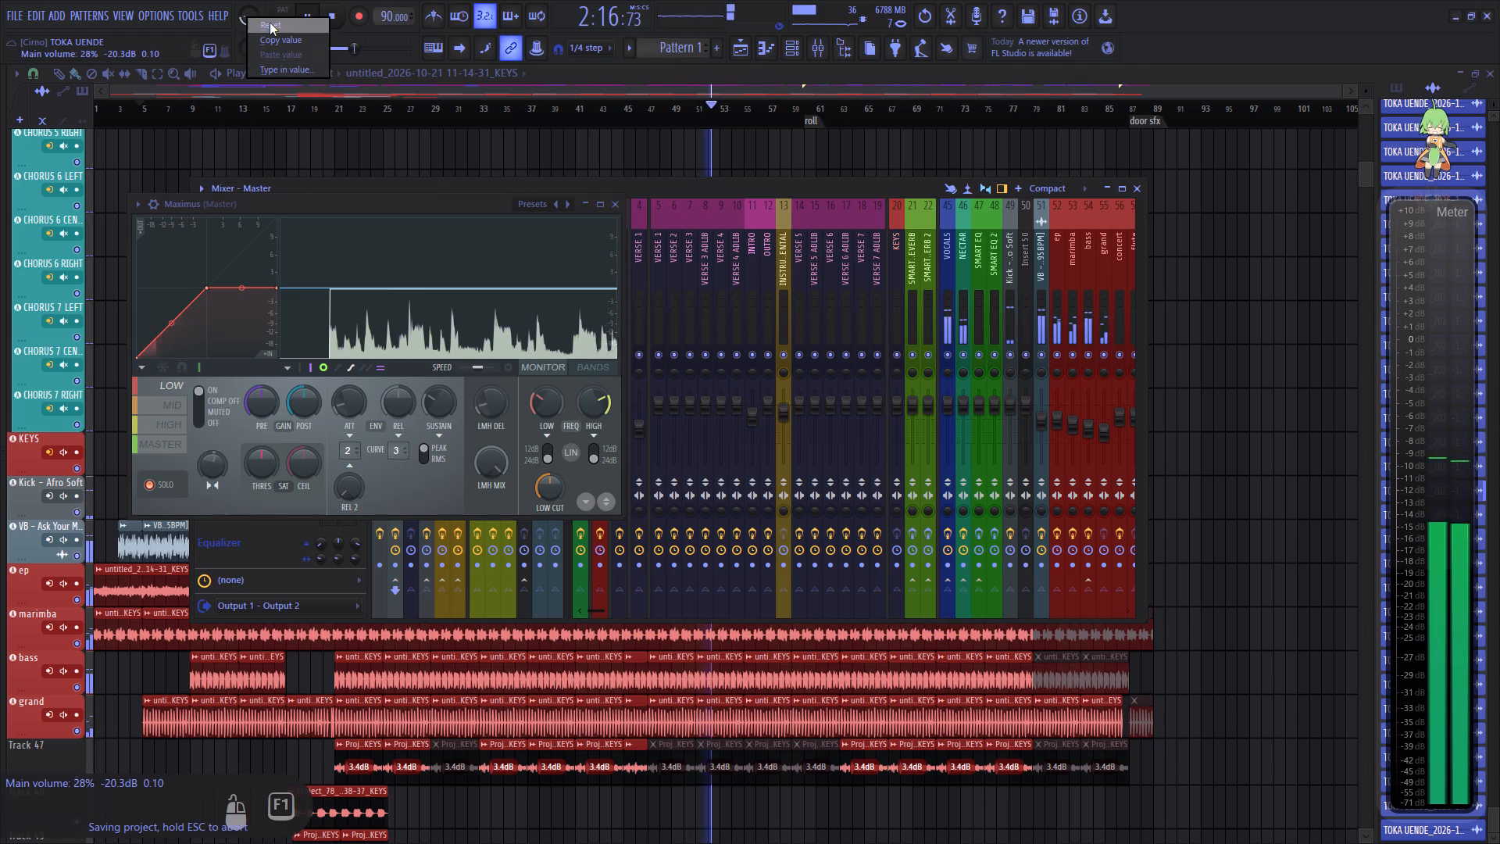
click(271, 25)
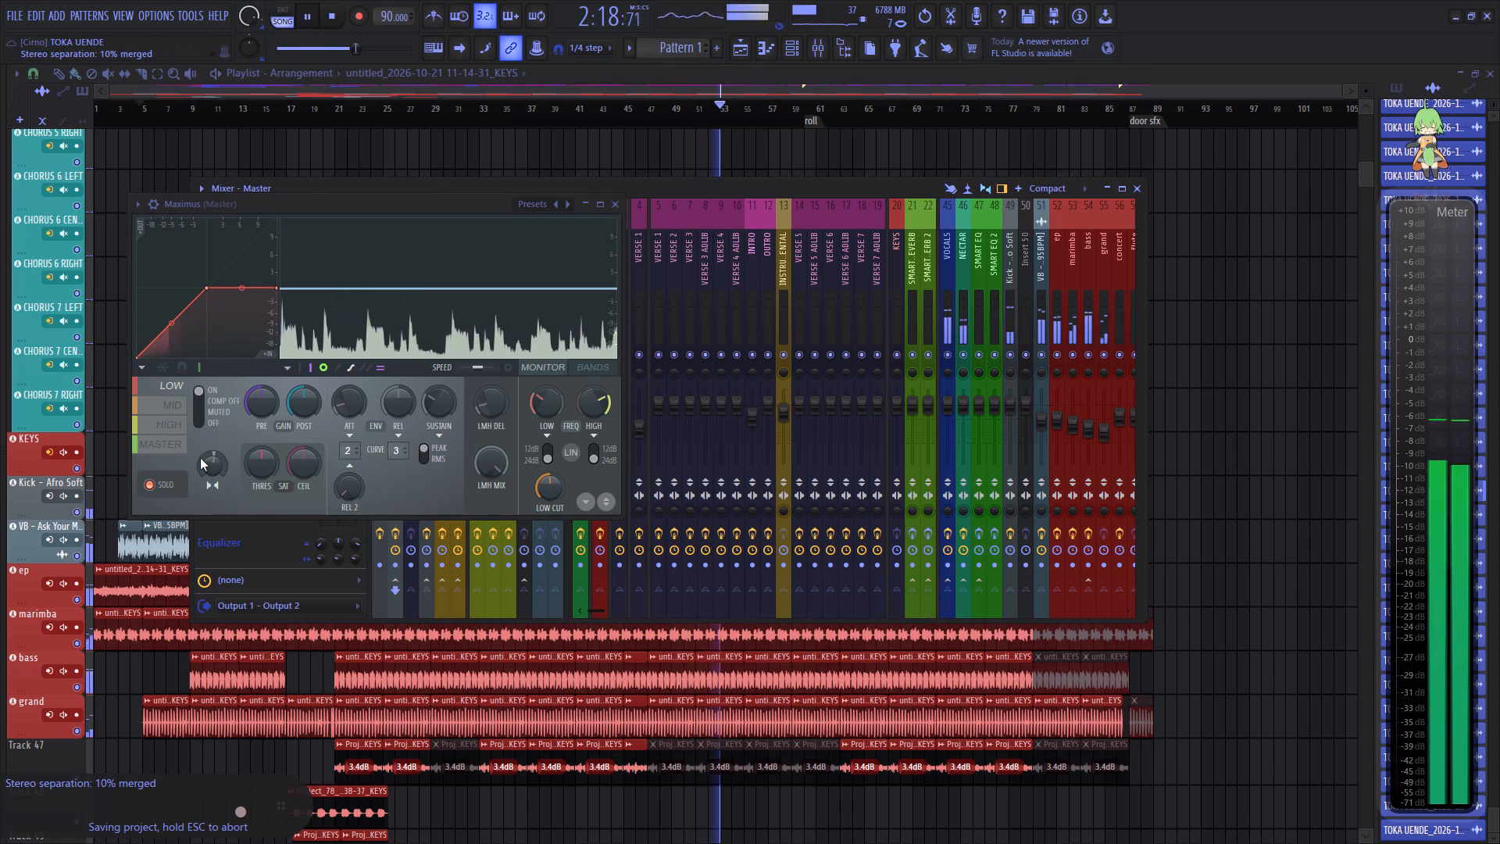
Narrow the stereo separation of the Maximus low band to at least 13% merged.
scroll(205, 467, up, 1)
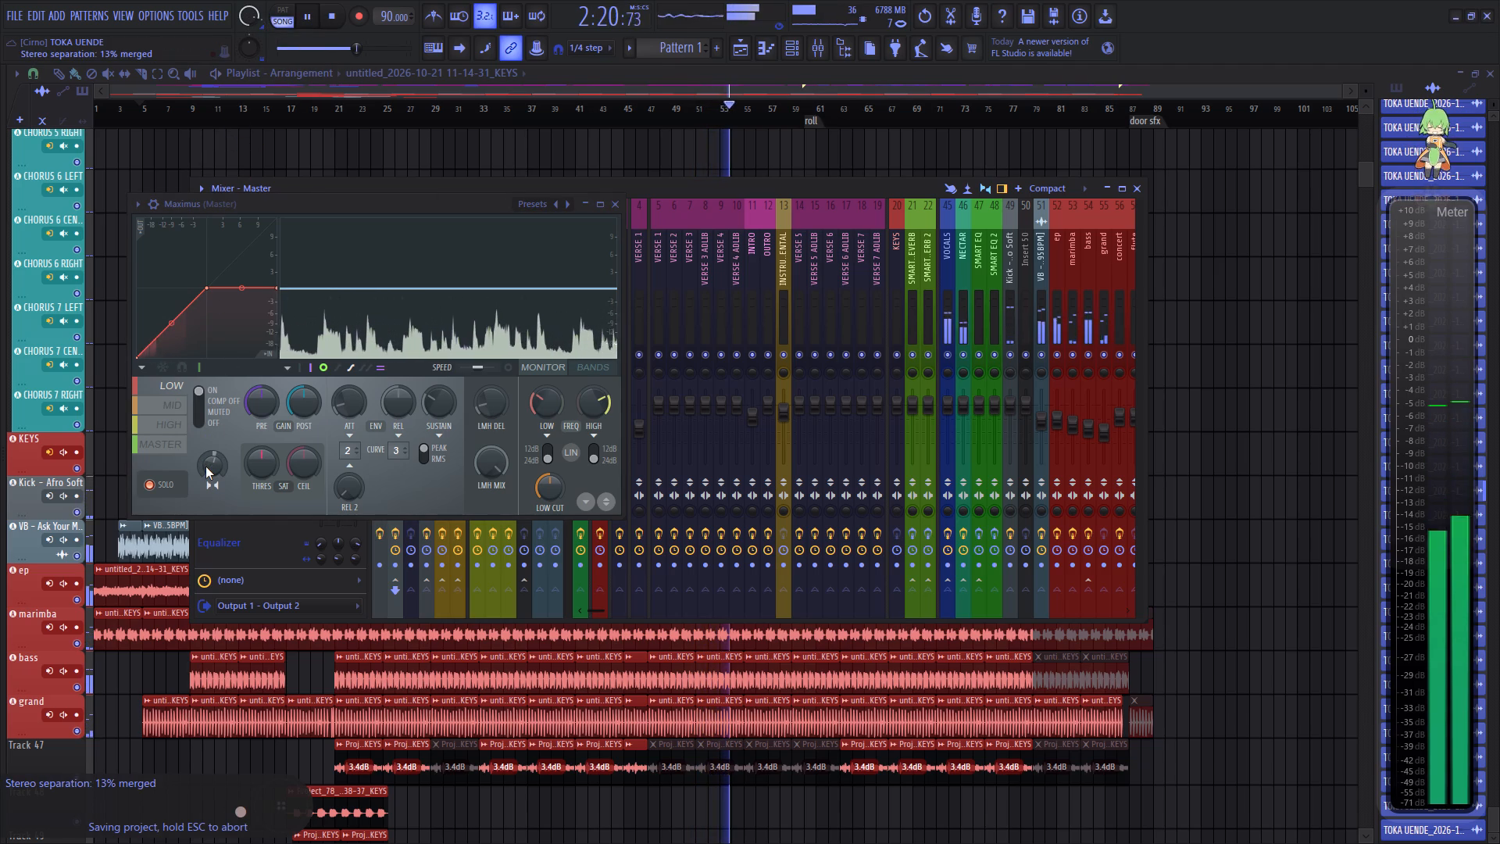
scroll(205, 467, up, 1)
Widen the stereo separation of the Maximus mid band slightly.
click(174, 407)
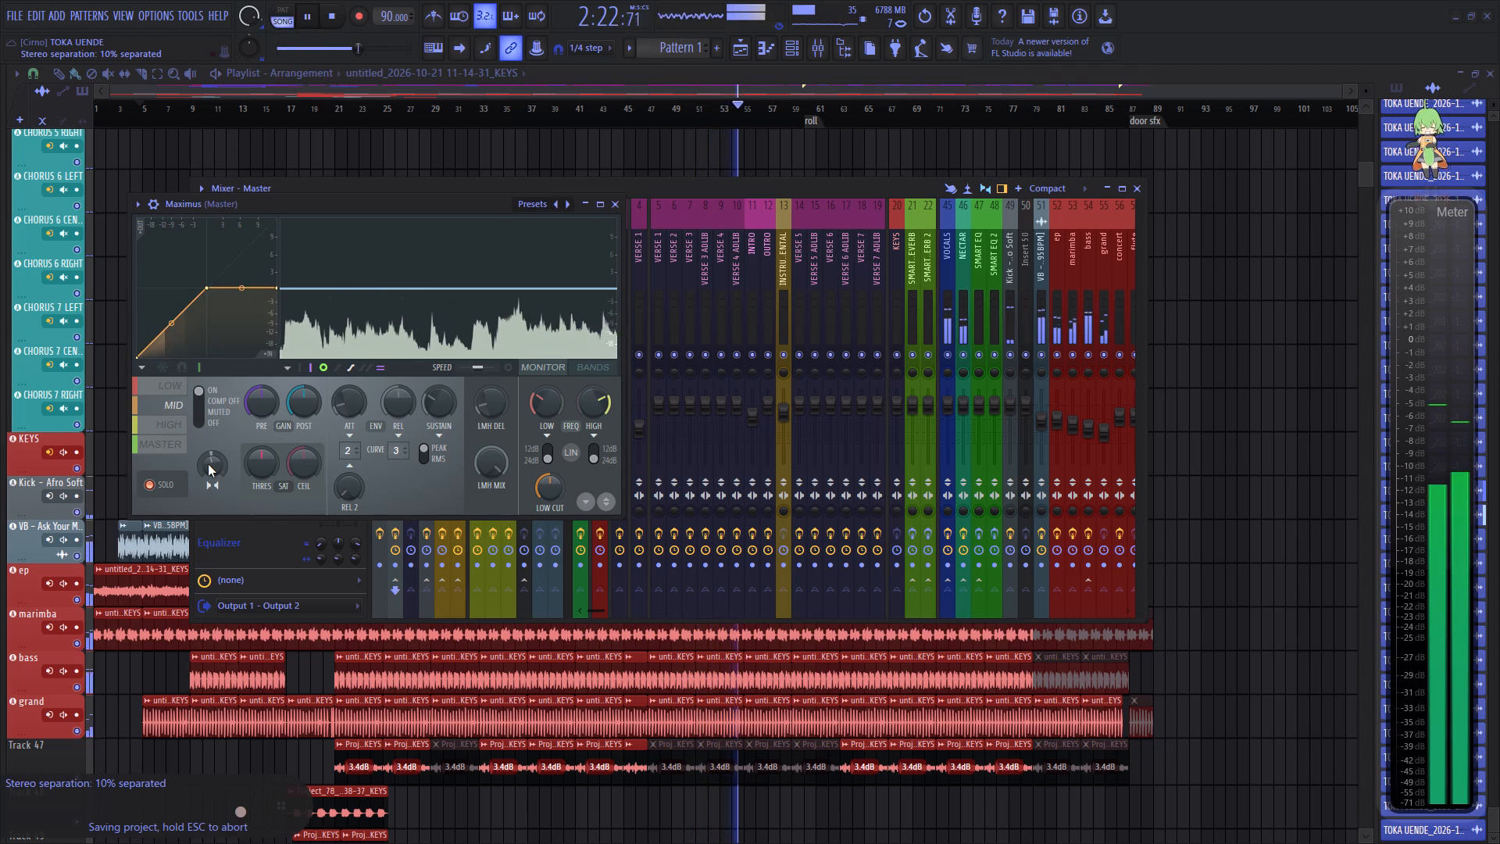
scroll(208, 464, down, 2)
Set the Maximus high band's stereo separation to 26% separated, return to the master band and close Maximus.
click(177, 427)
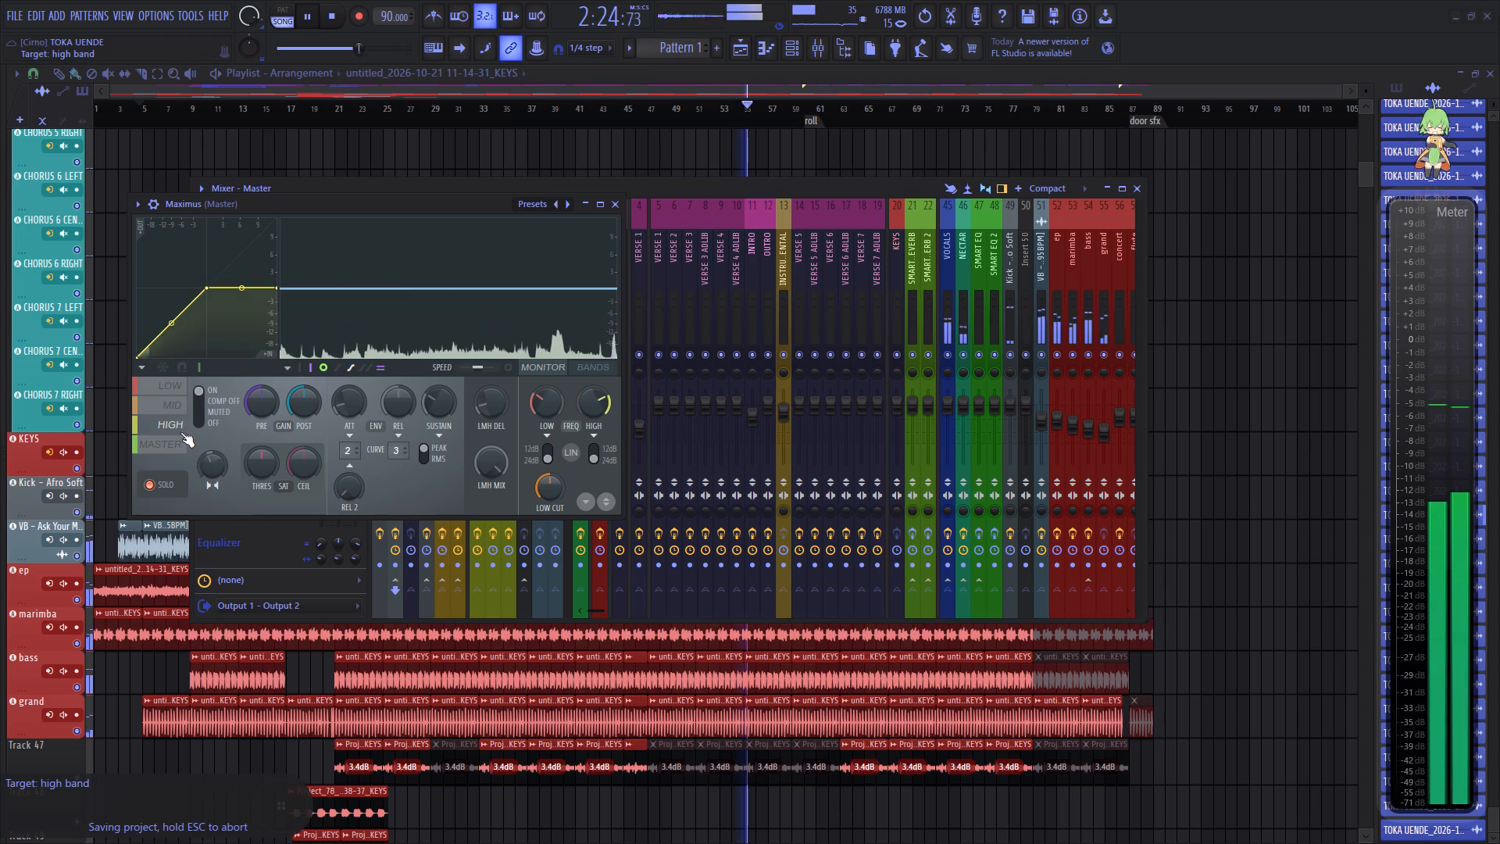
scroll(208, 472, down, 2)
scroll(208, 472, up, 1)
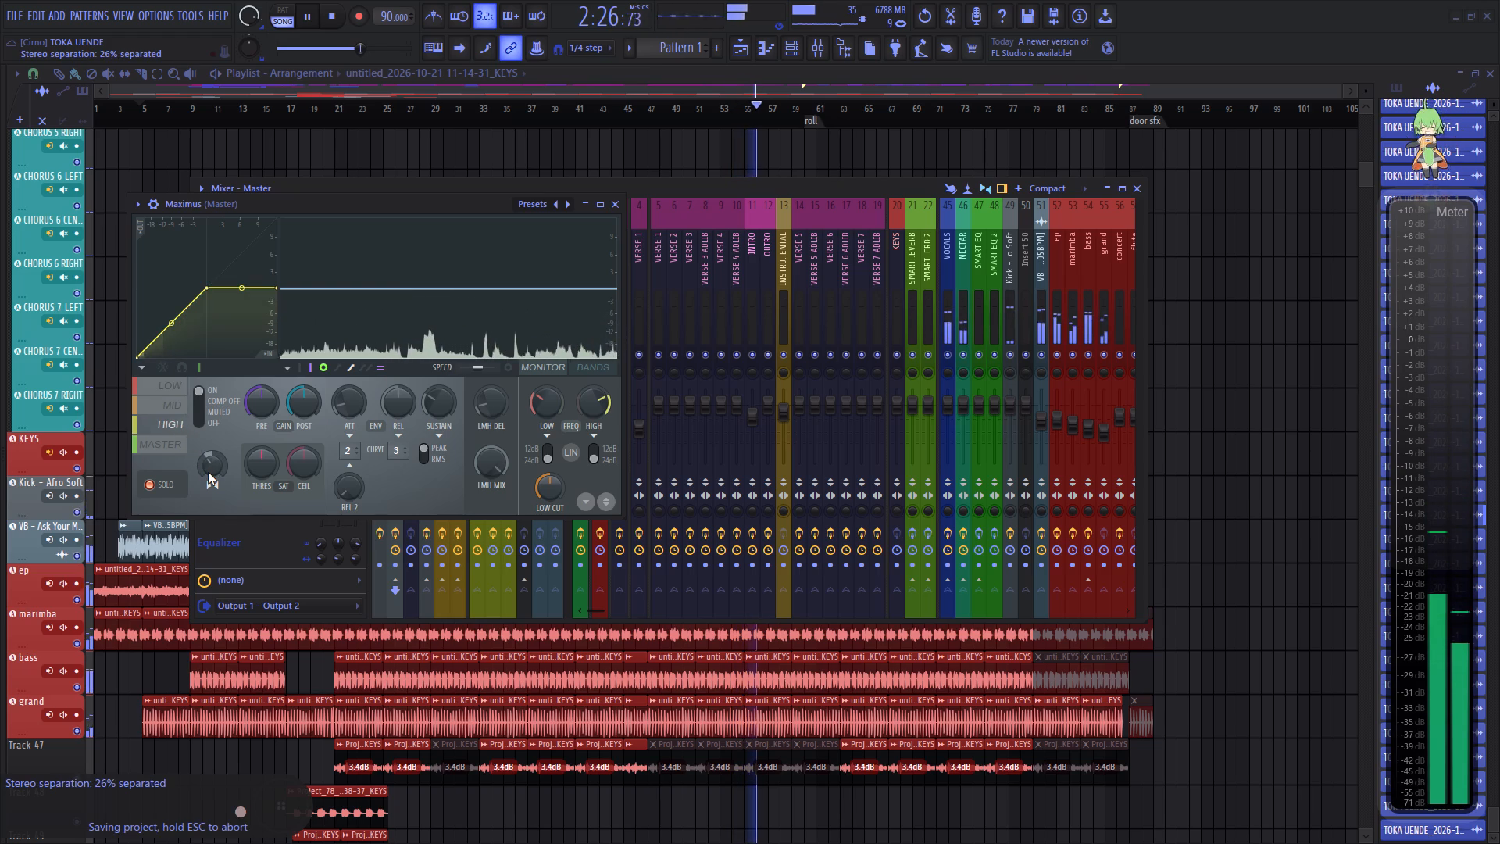
click(170, 447)
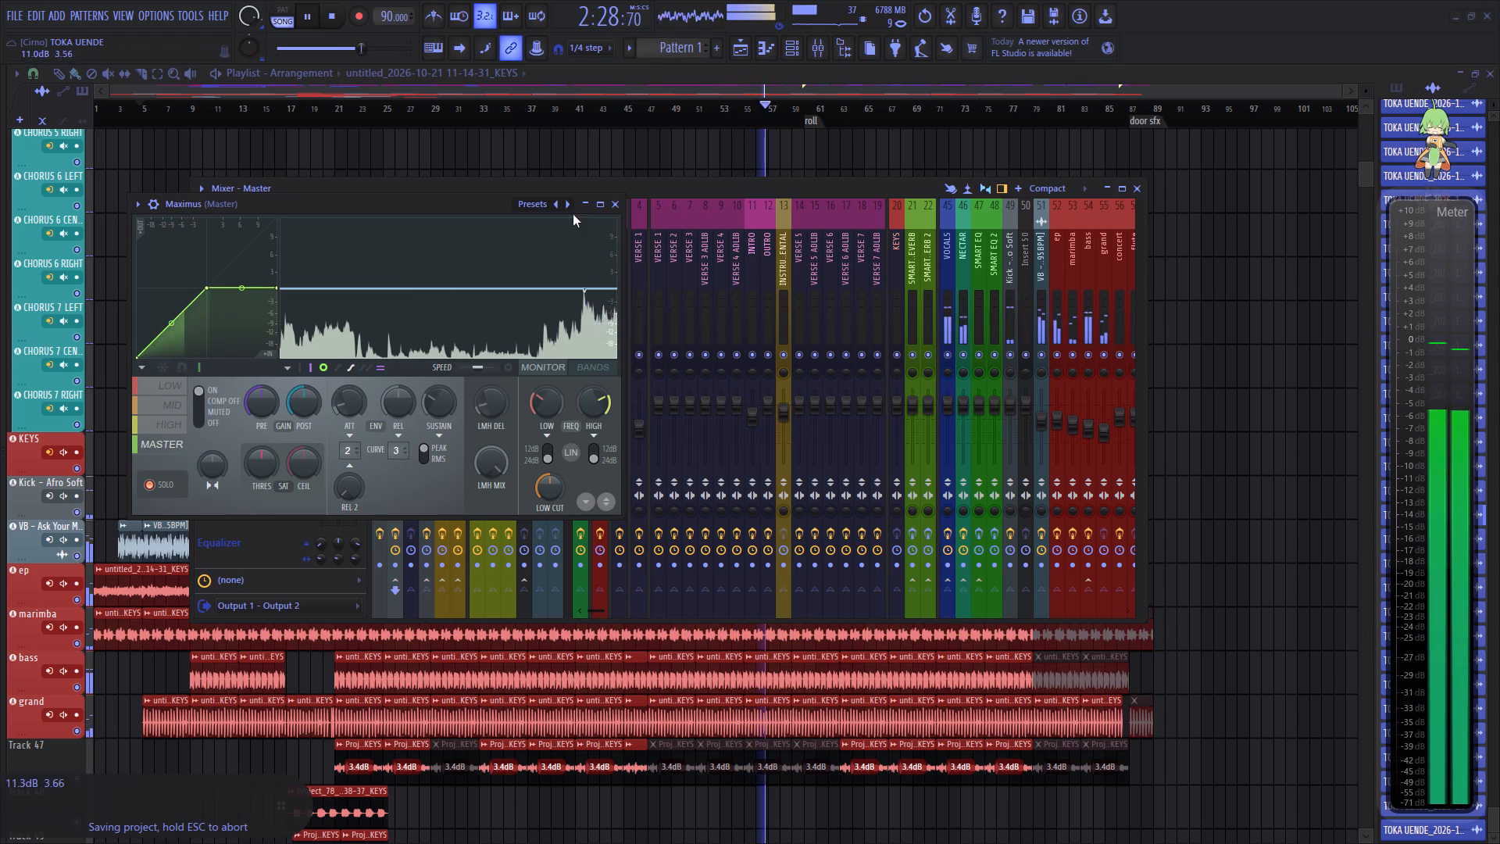
click(621, 200)
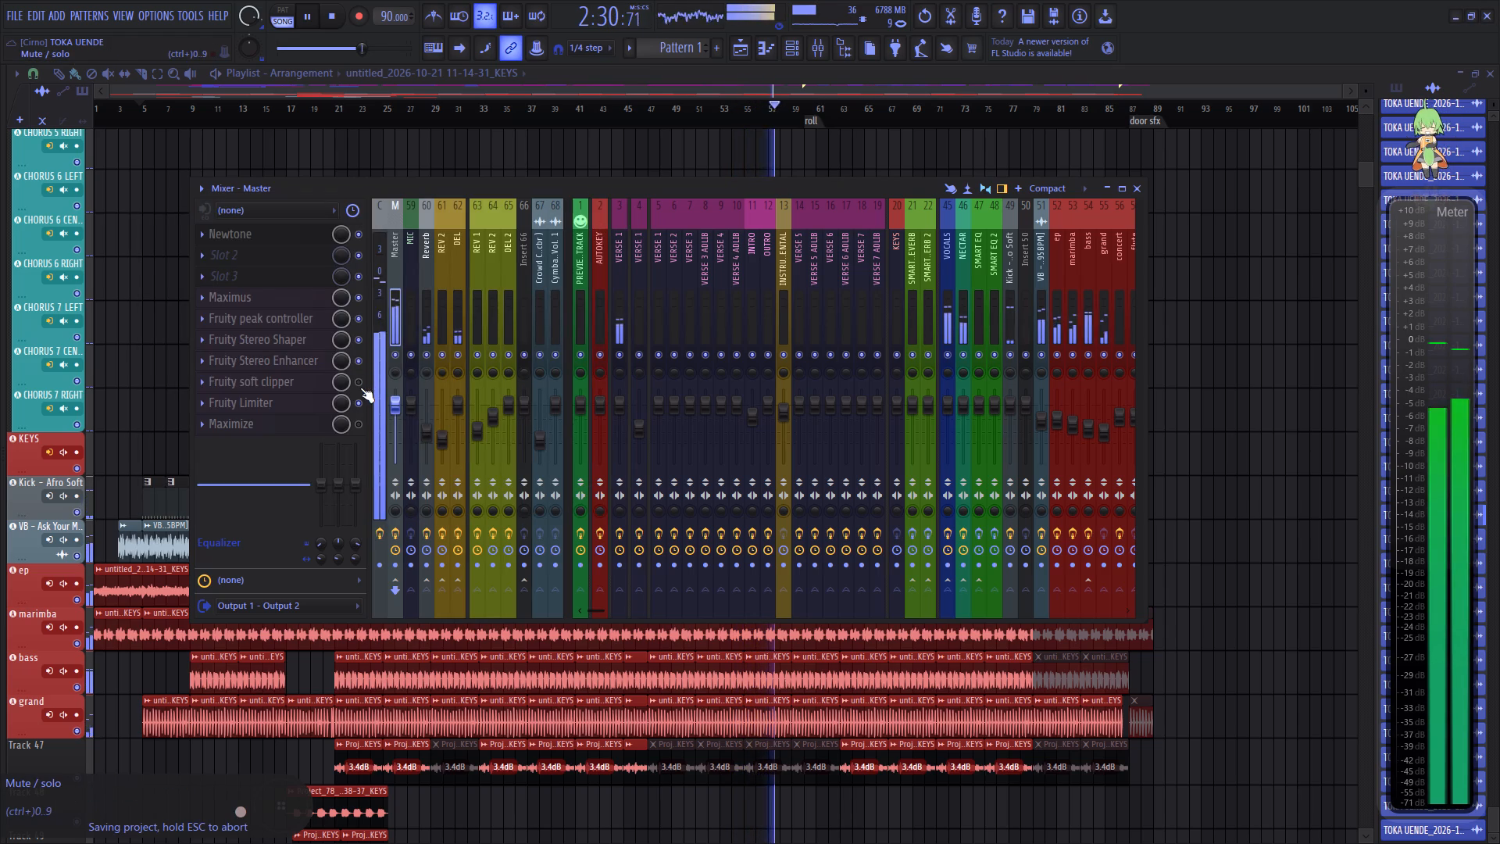
In the Master's Fruity Stereo Shaper, raise the right-into-left volume slightly and the left-into-right volume to about -22.7 dB.
click(305, 345)
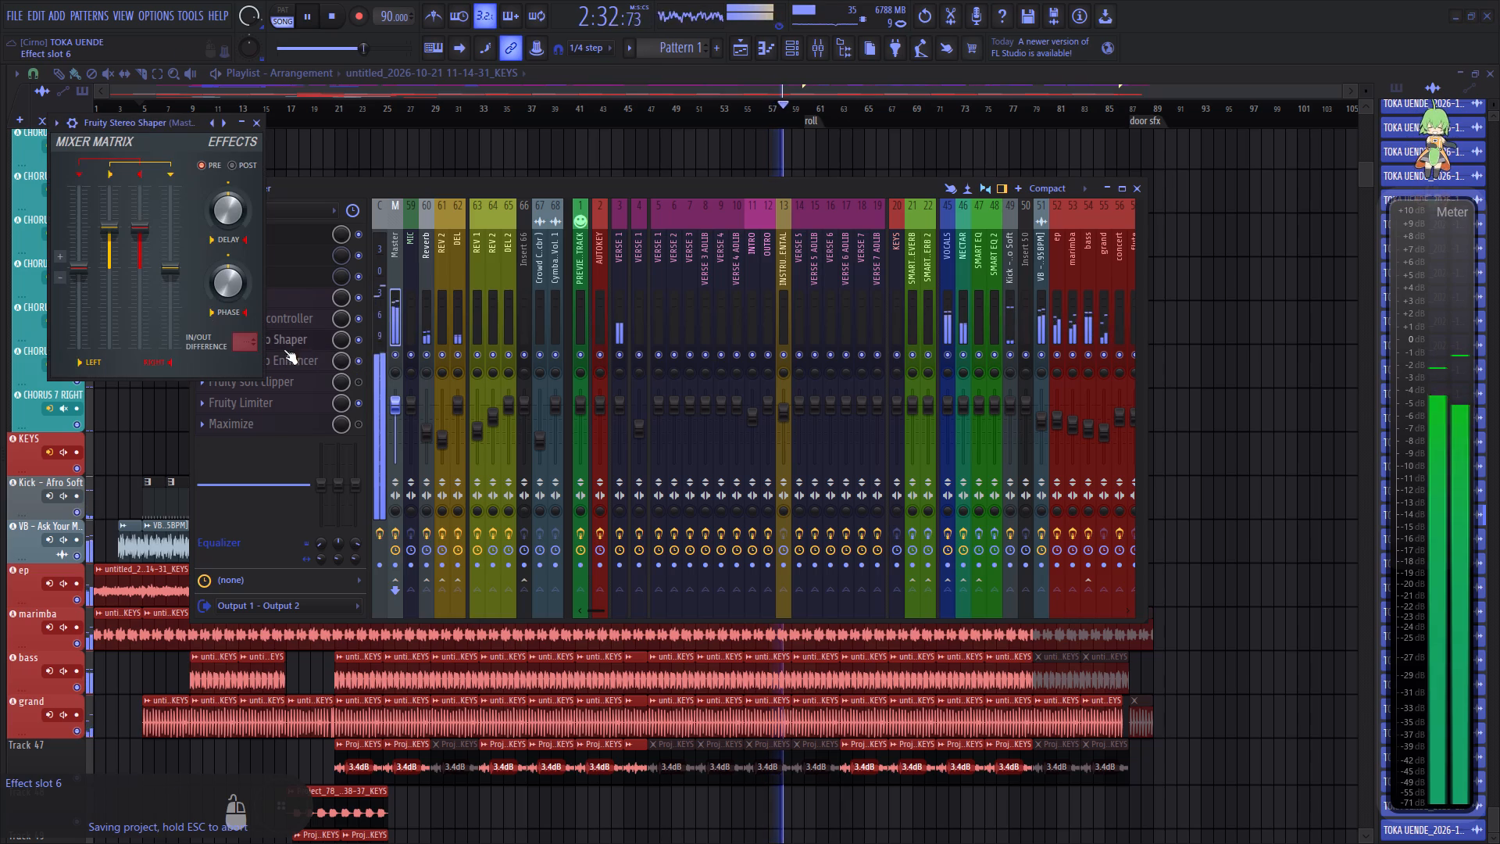
scroll(81, 267, up, 1)
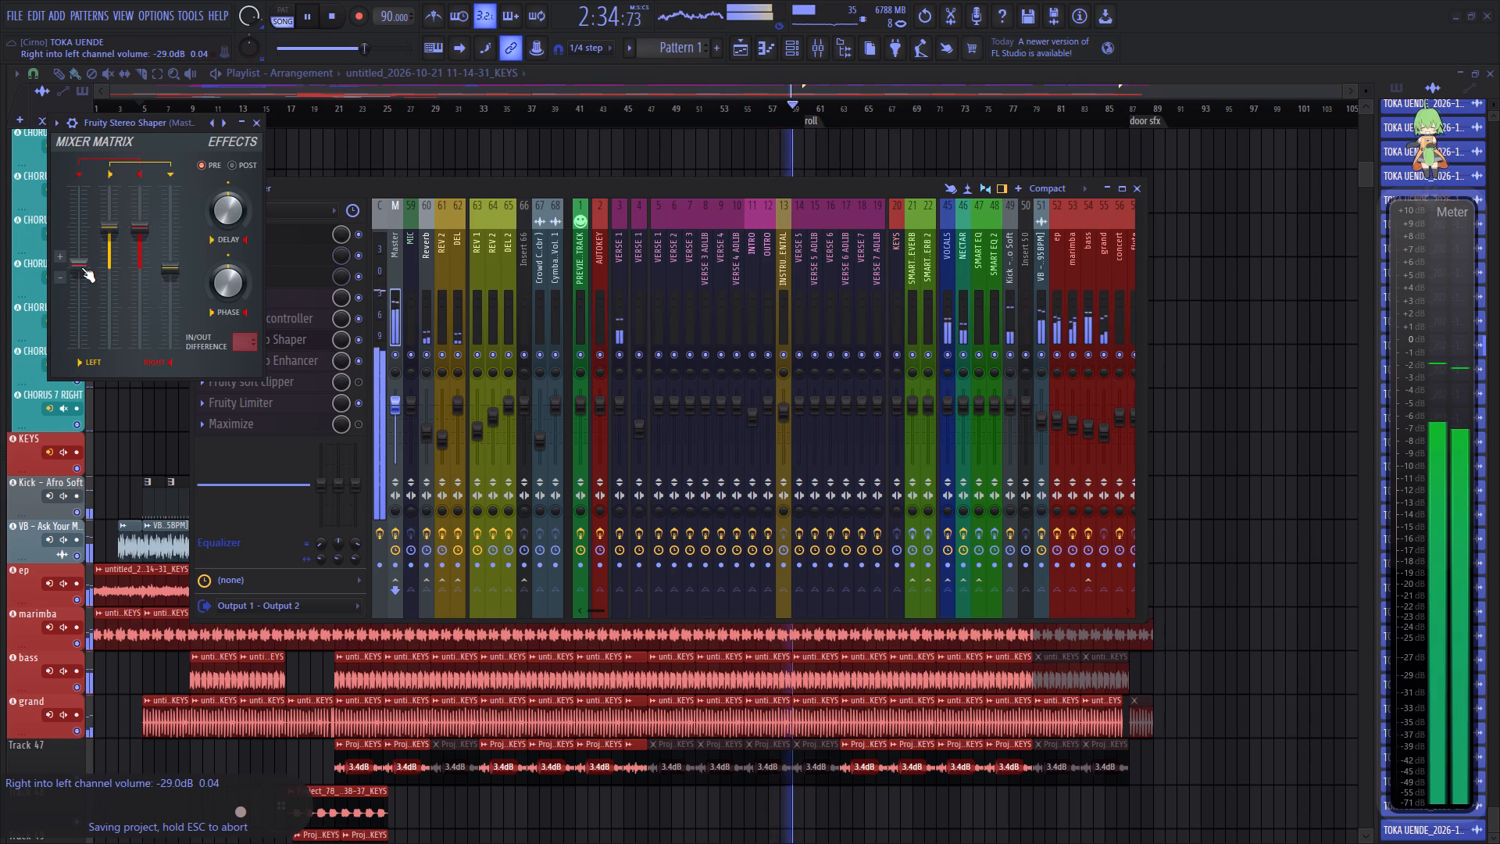
scroll(81, 267, up, 1)
scroll(159, 266, up, 2)
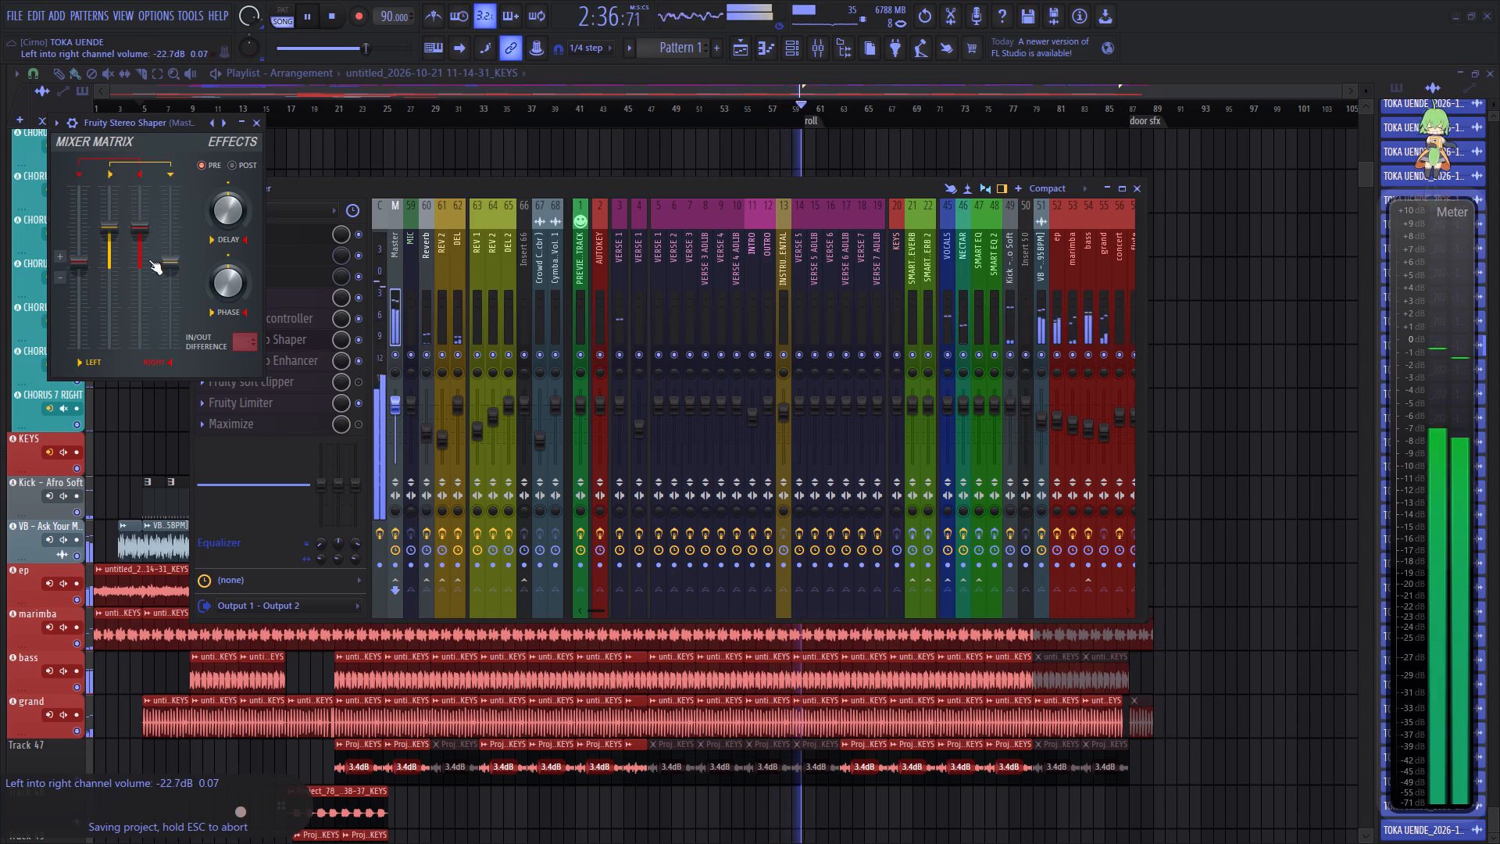
Raise the left and right channel volumes slightly in the Fruity Stereo Shaper.
scroll(112, 226, up, 2)
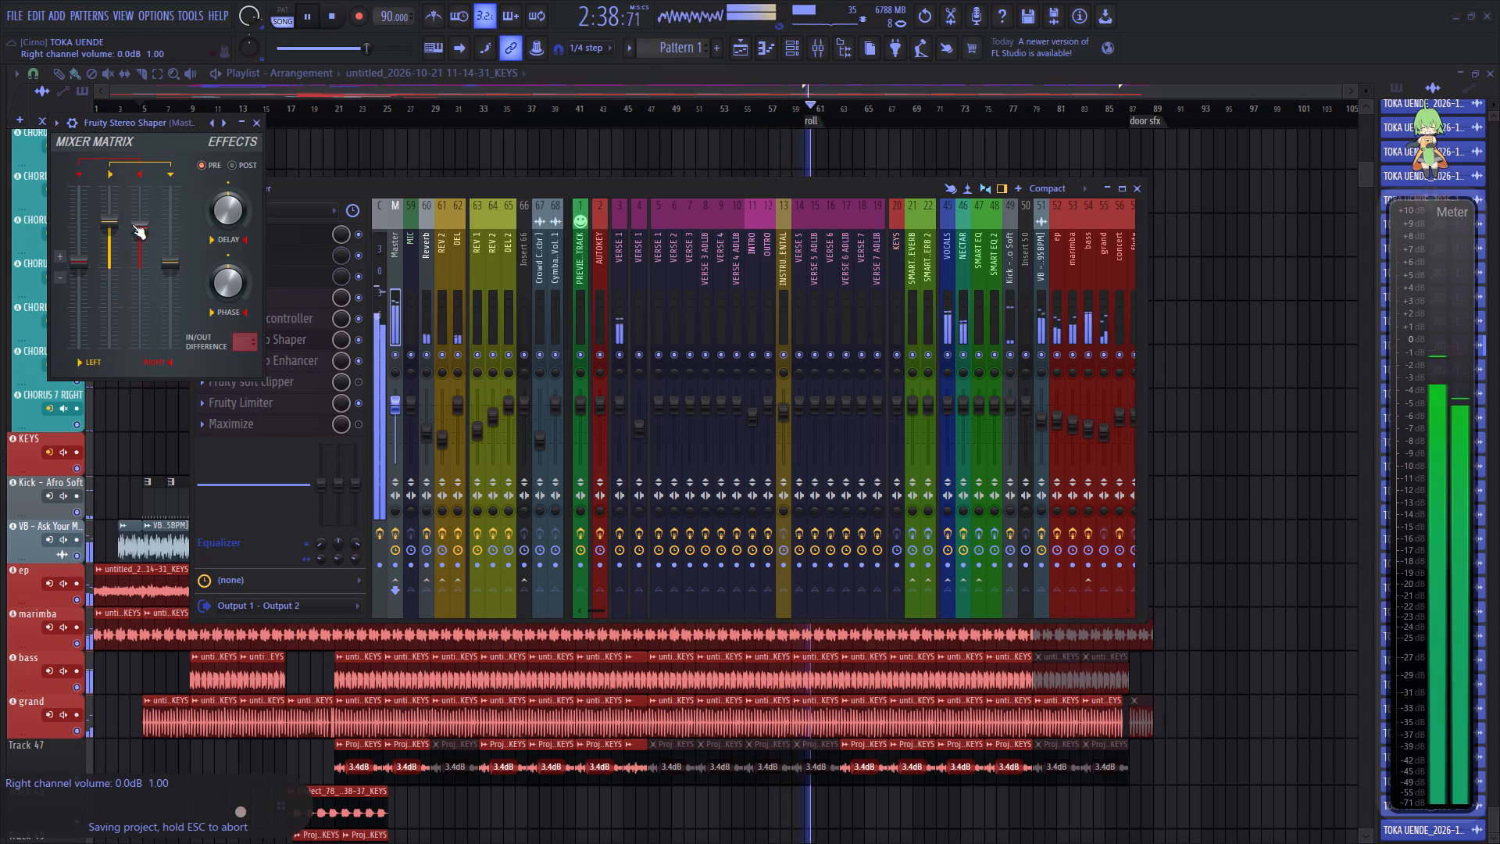
scroll(132, 224, up, 2)
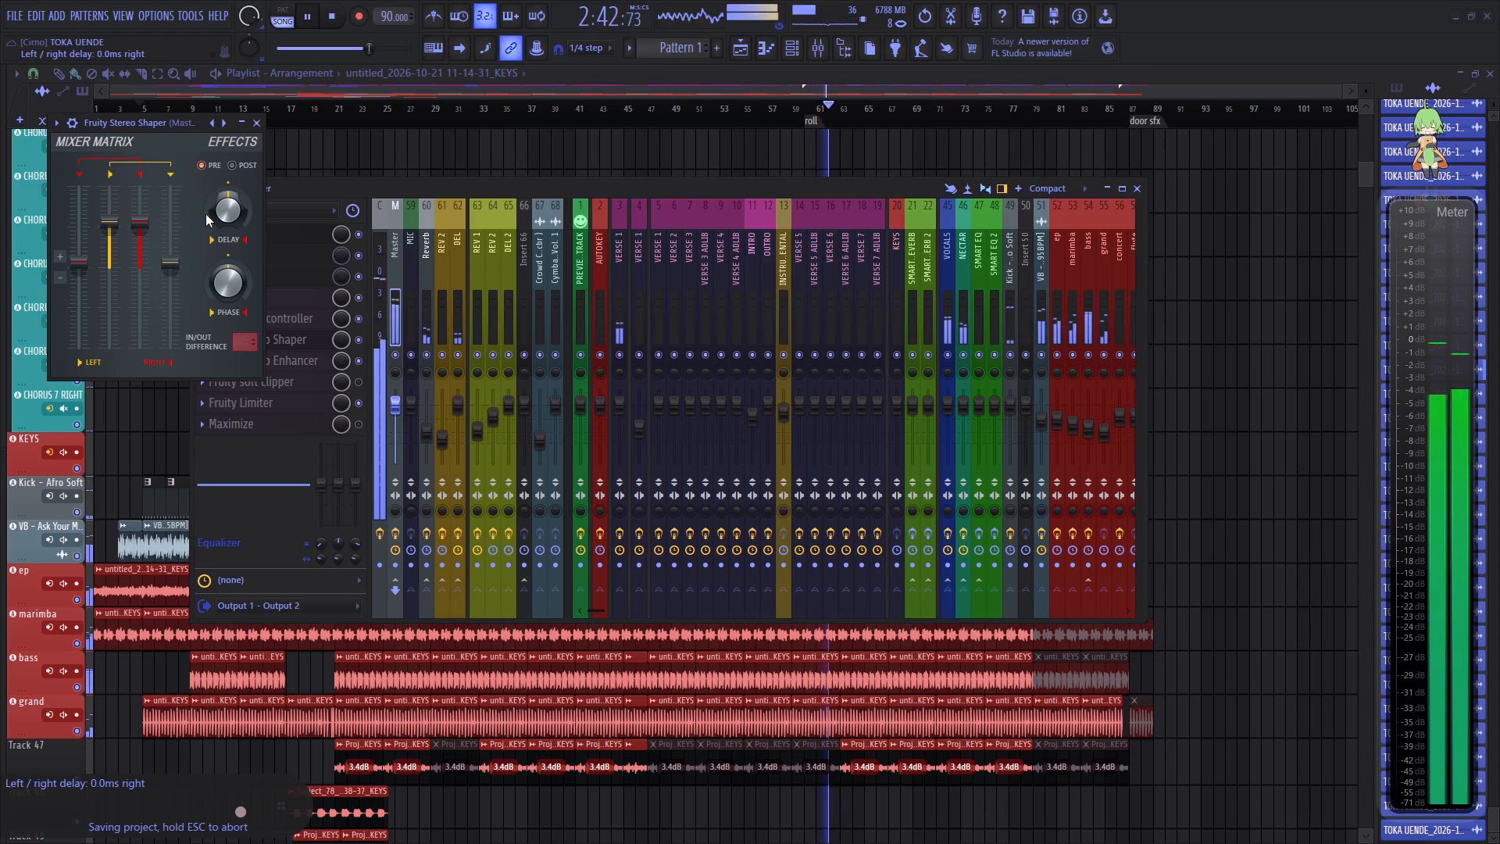
Enable the Fruity soft clipper on the Master track and close the Stereo Shaper.
click(359, 383)
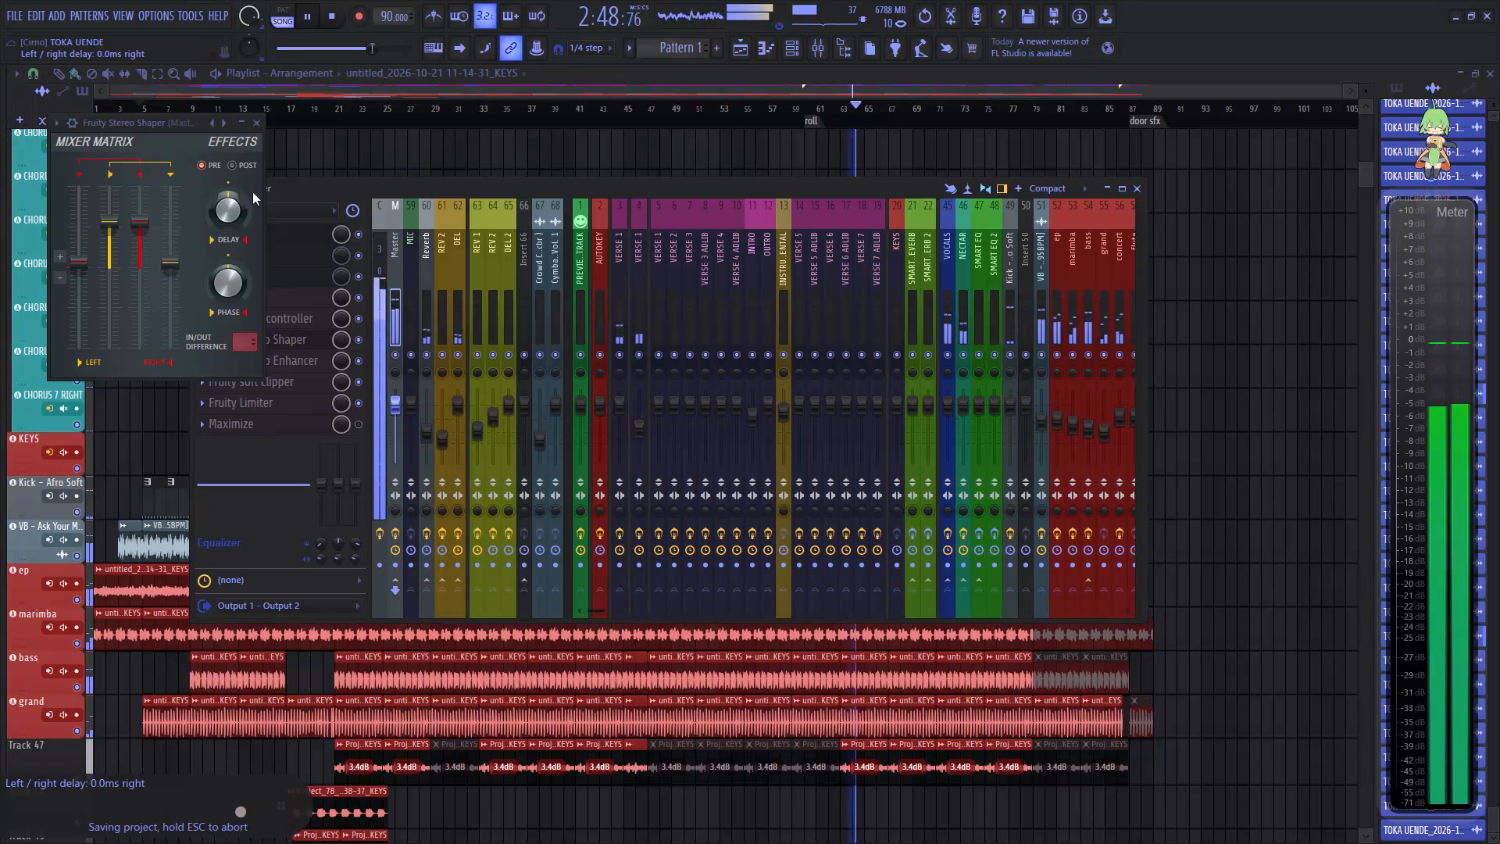
click(262, 122)
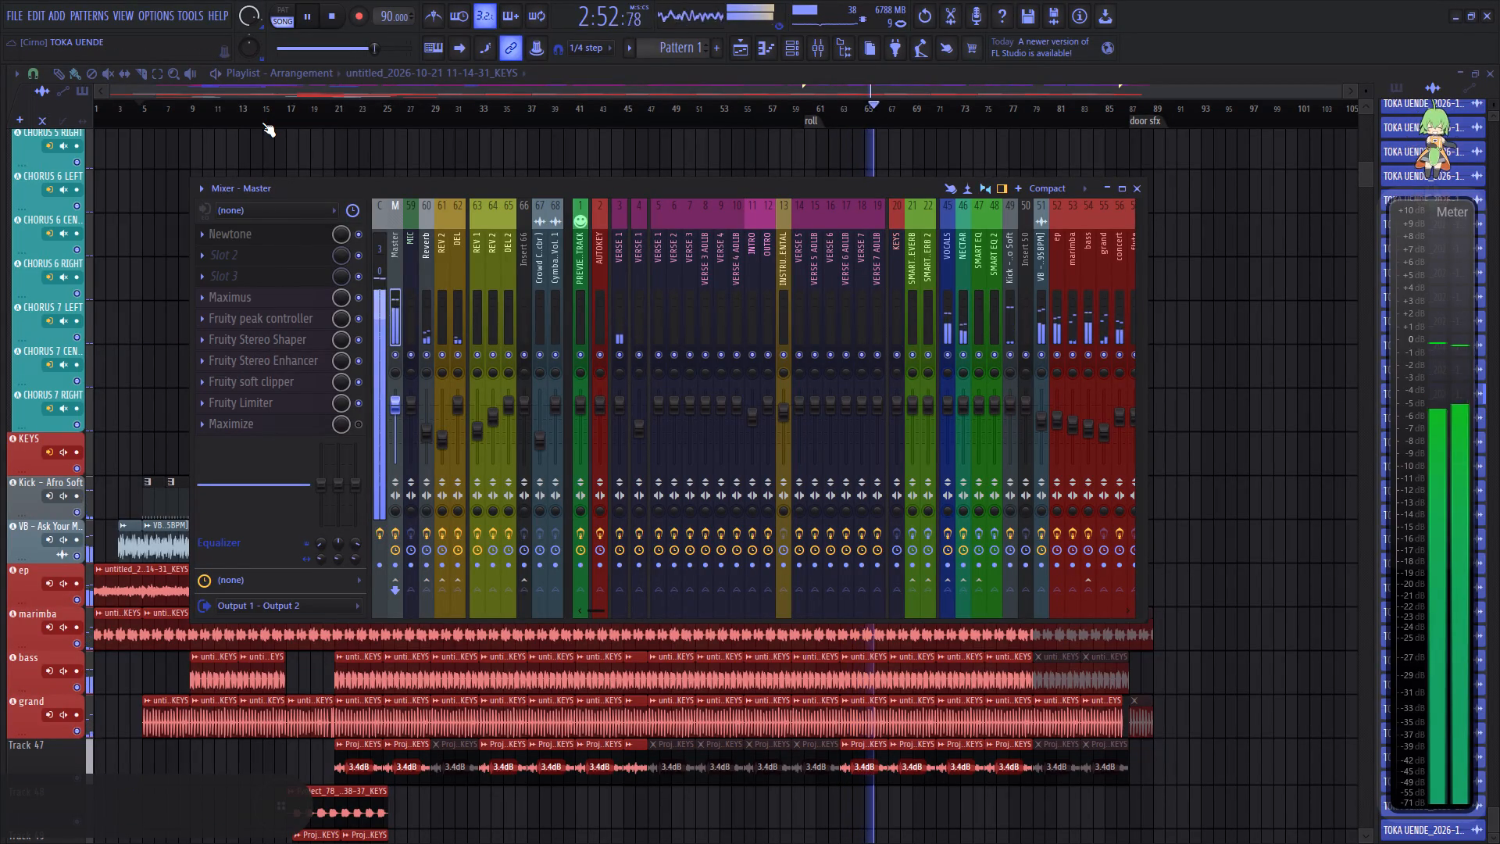
Save the project with the master effect changes.
key(ctrl+s)
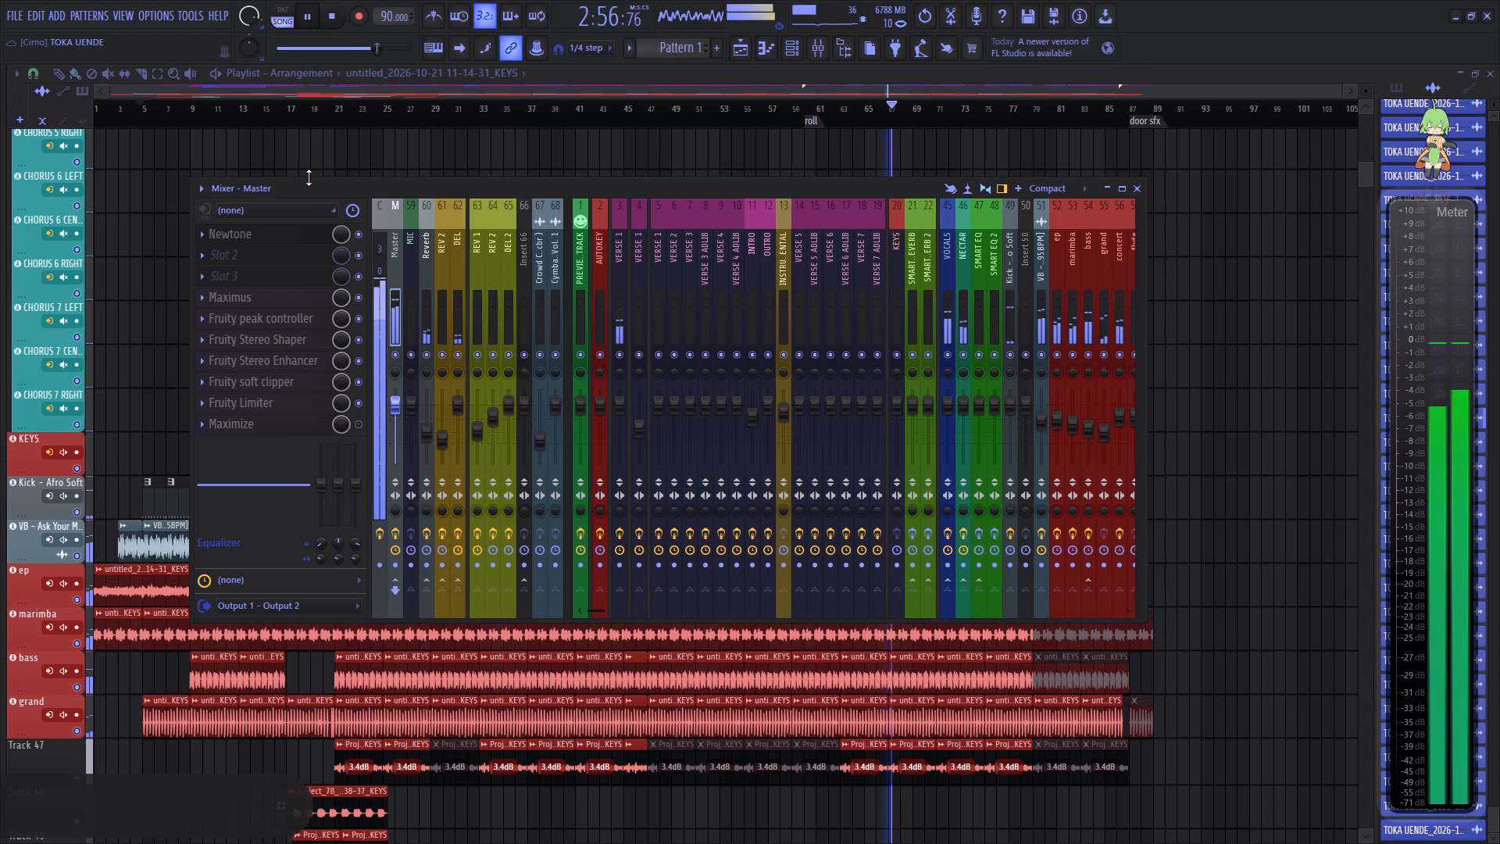
Lower the main volume to below 47% while the song keeps playing.
scroll(249, 23, down, 15)
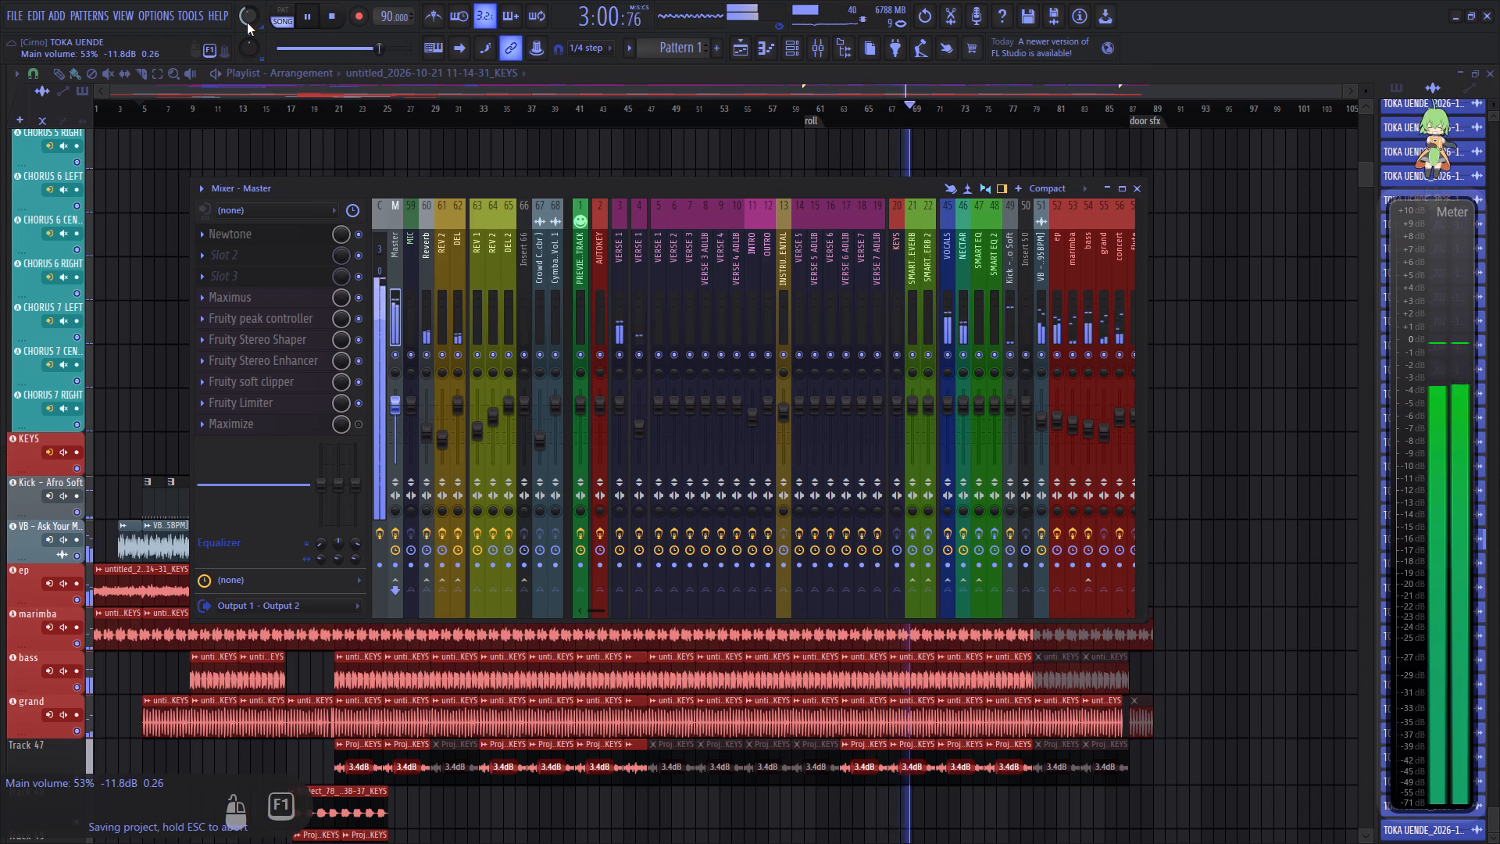
scroll(247, 23, down, 4)
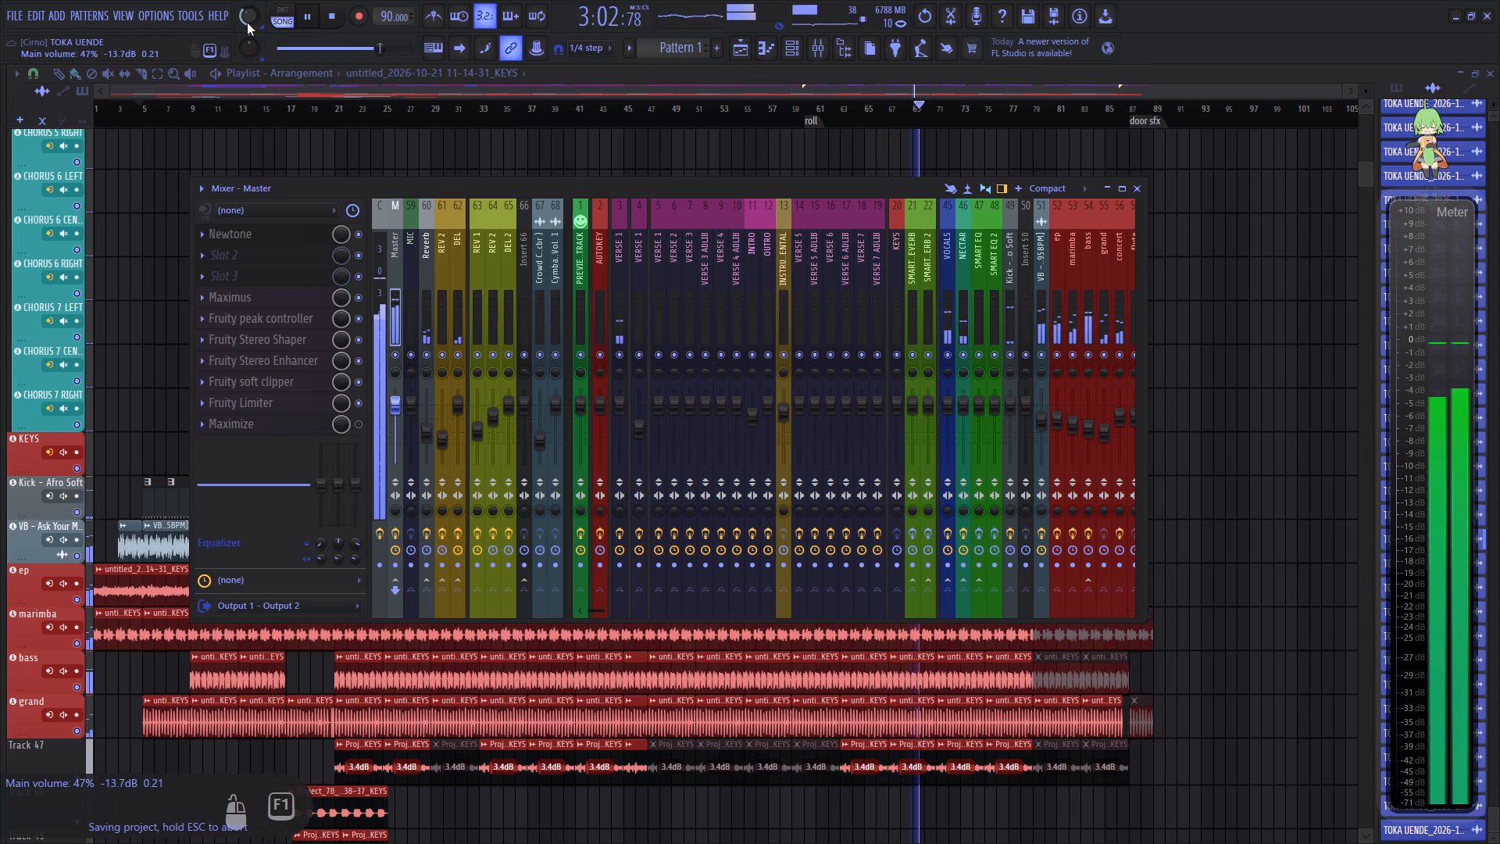
scroll(247, 23, down, 3)
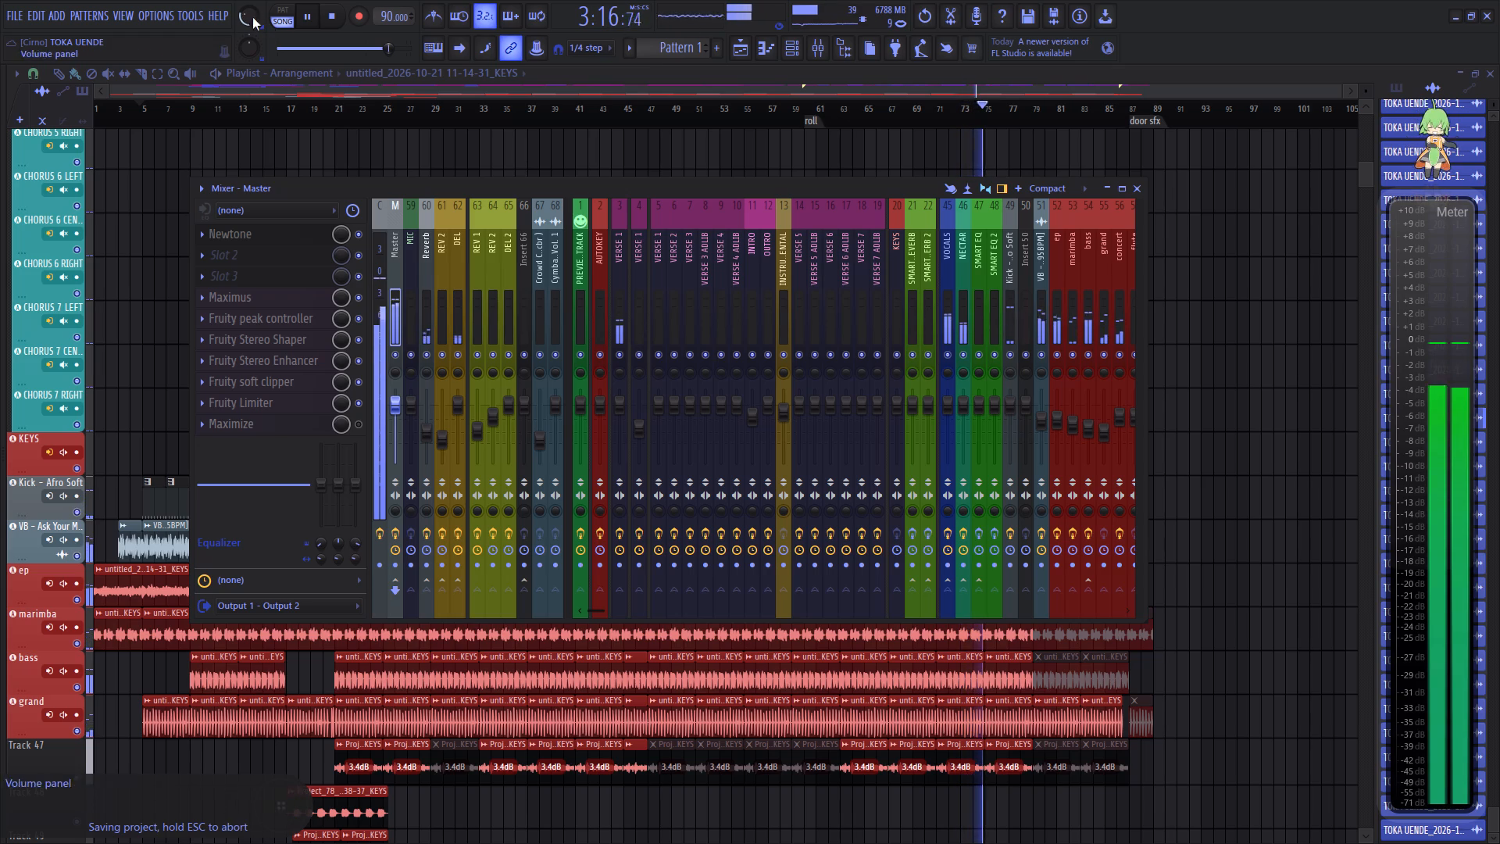
Raise the main volume gradually to above 59% while the song keeps playing.
scroll(245, 13, up, 1)
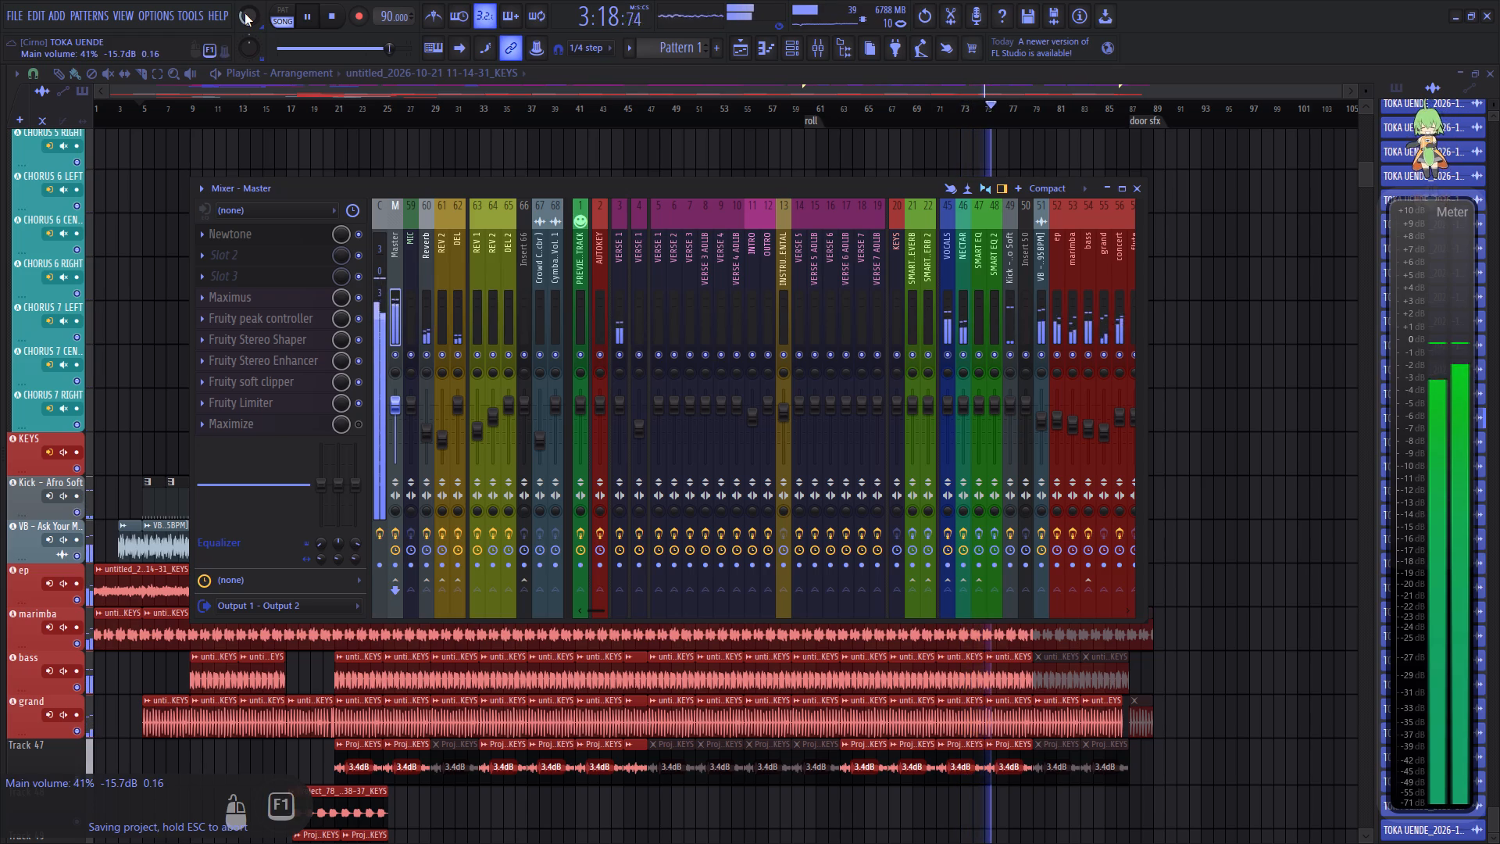
scroll(248, 15, up, 4)
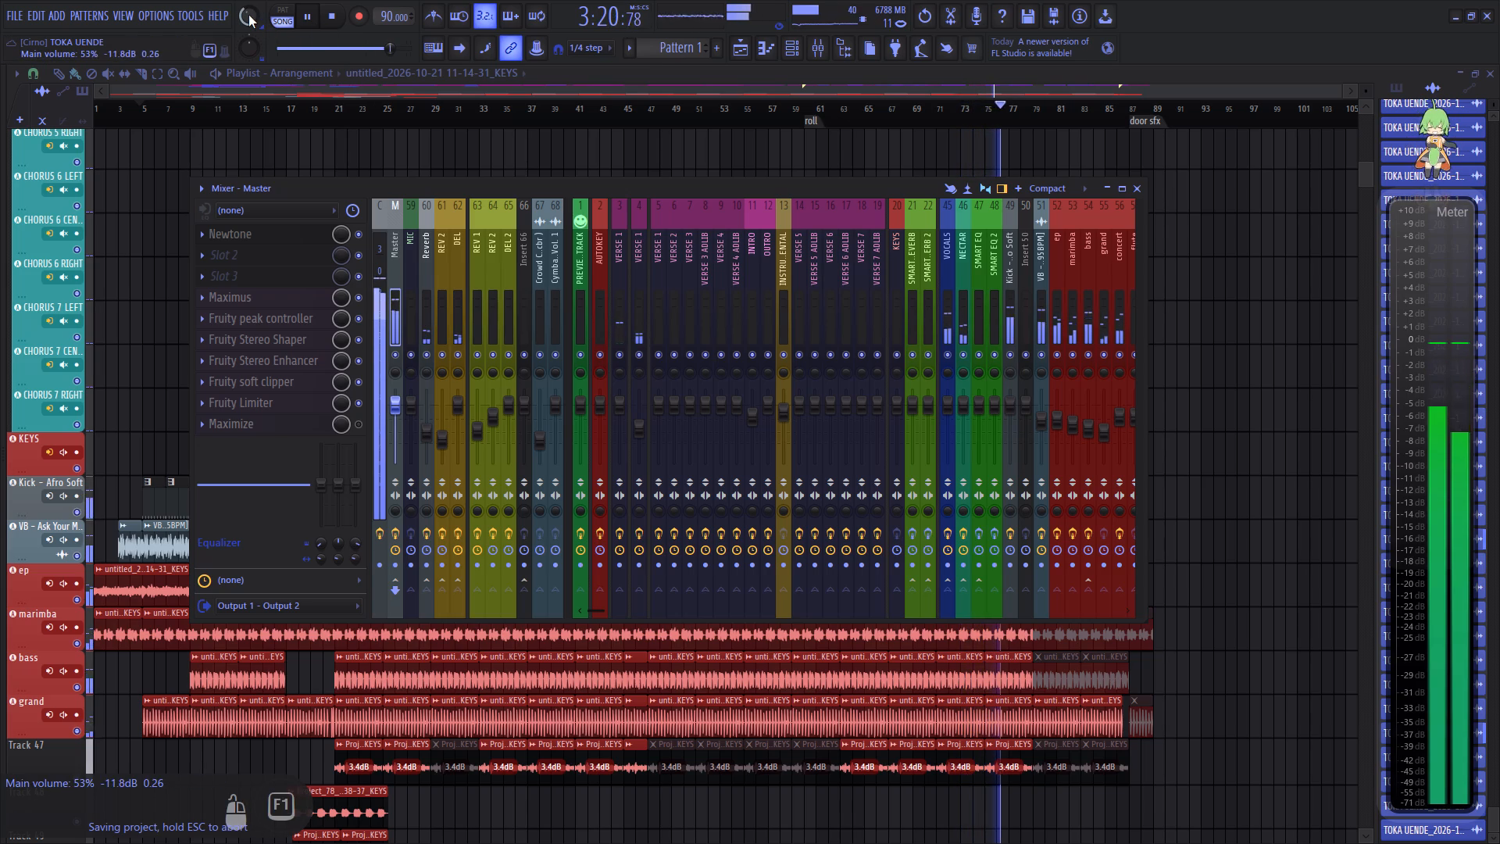
scroll(248, 15, up, 2)
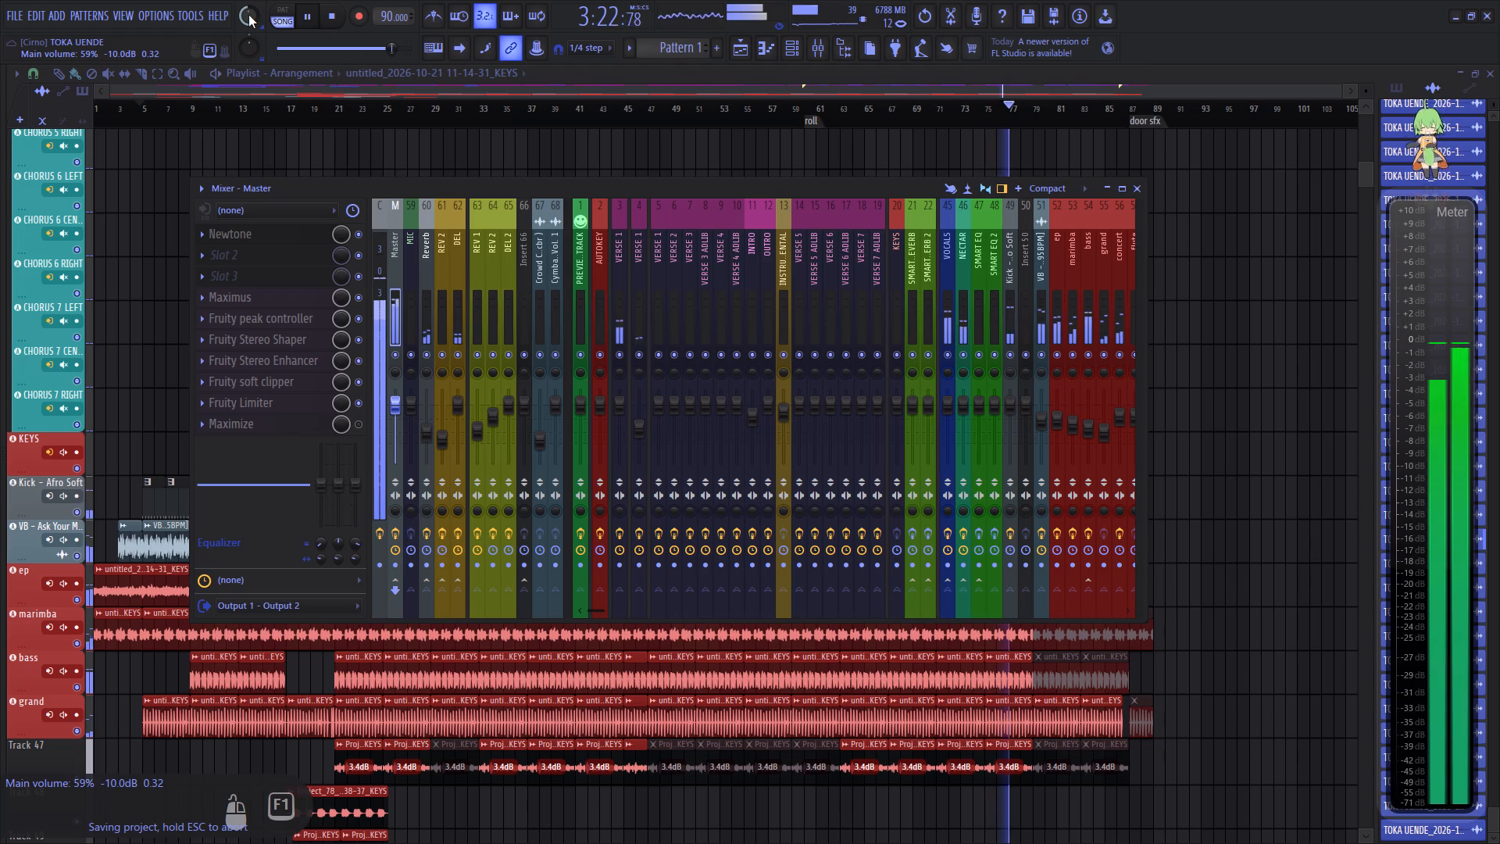
scroll(248, 15, up, 1)
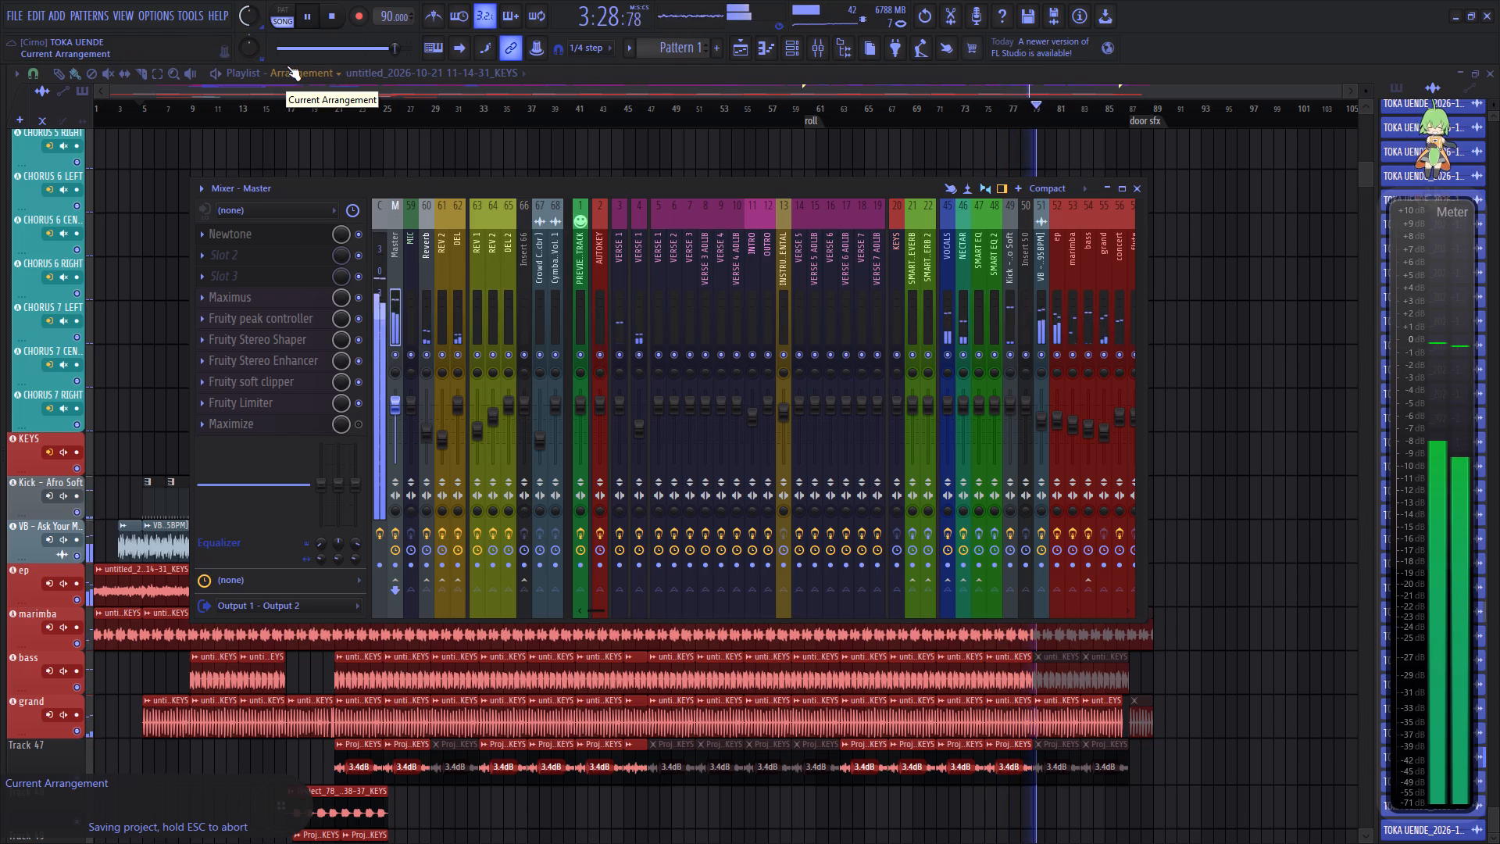
Stop playback and save the TOKA UENDE project.
click(330, 12)
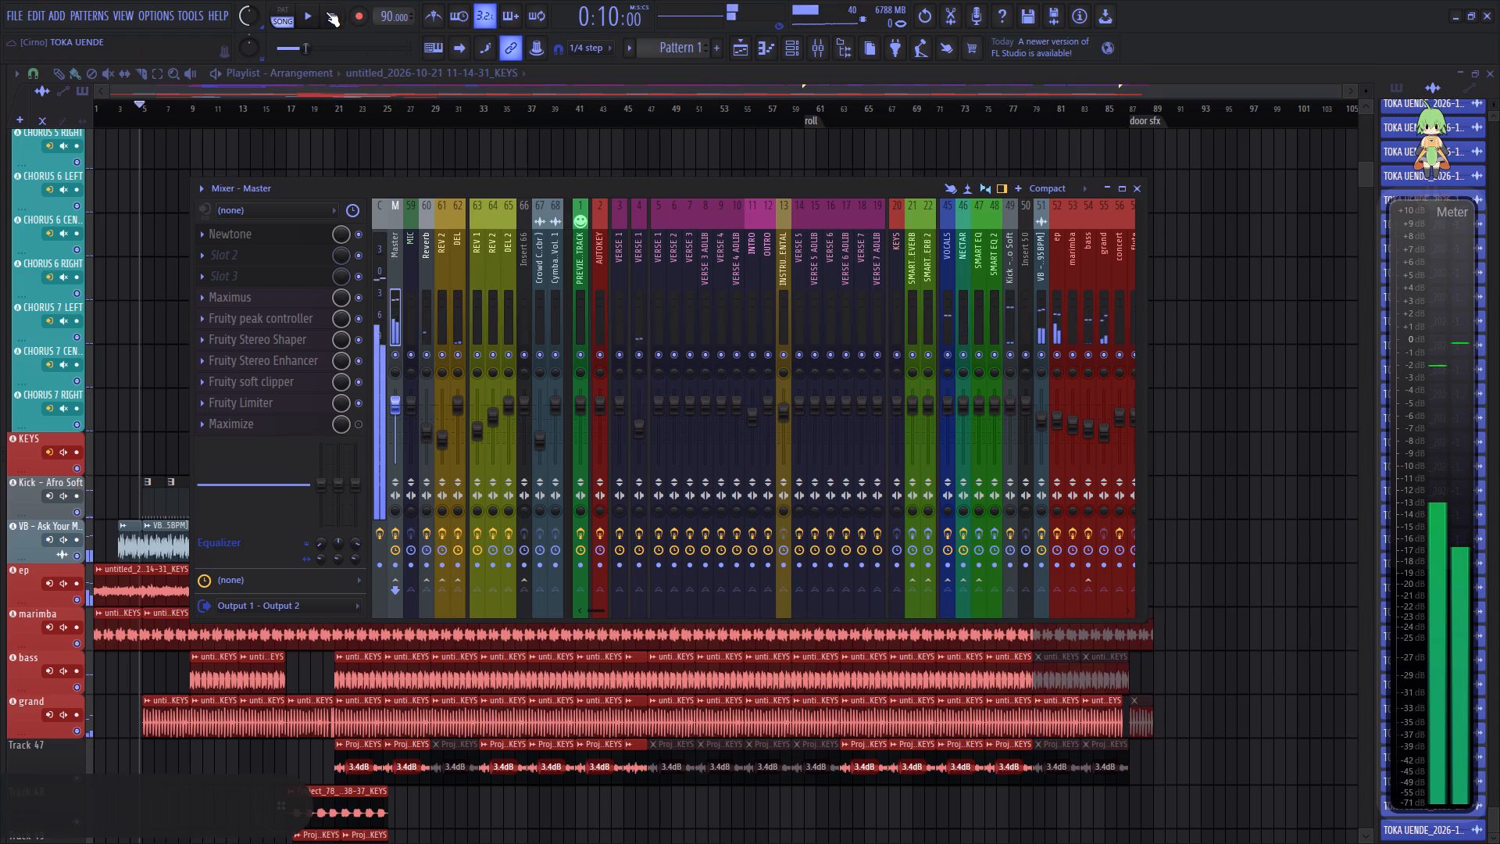
click(16, 23)
click(48, 91)
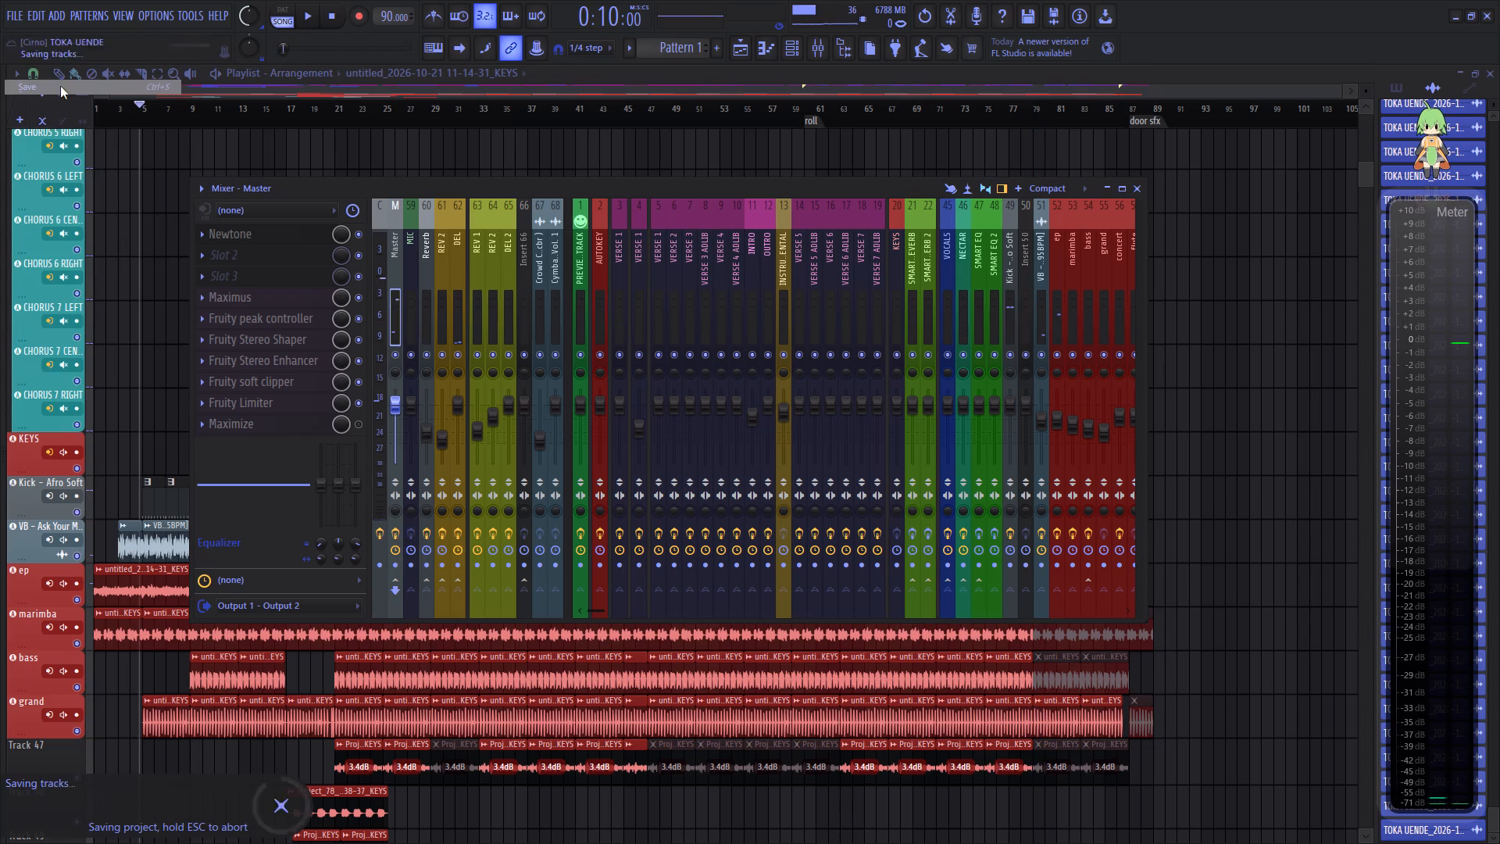
Return the playhead to the song's start and render the full song as TOKA UENDE.mp3 in the TOKA UENDE folder at 320 kbps.
drag(109, 112, 48, 123)
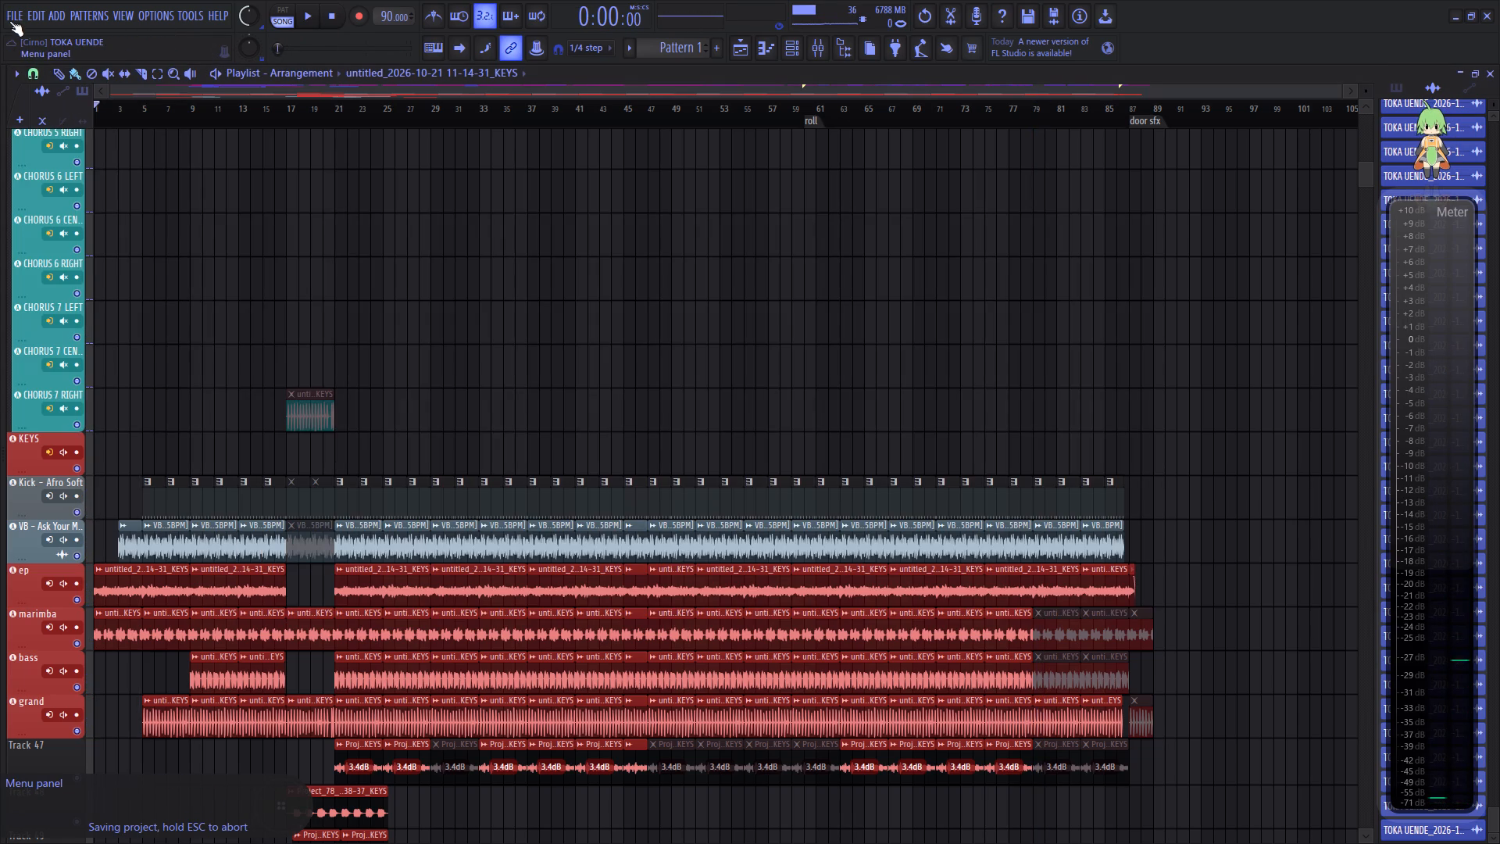
click(17, 17)
click(52, 206)
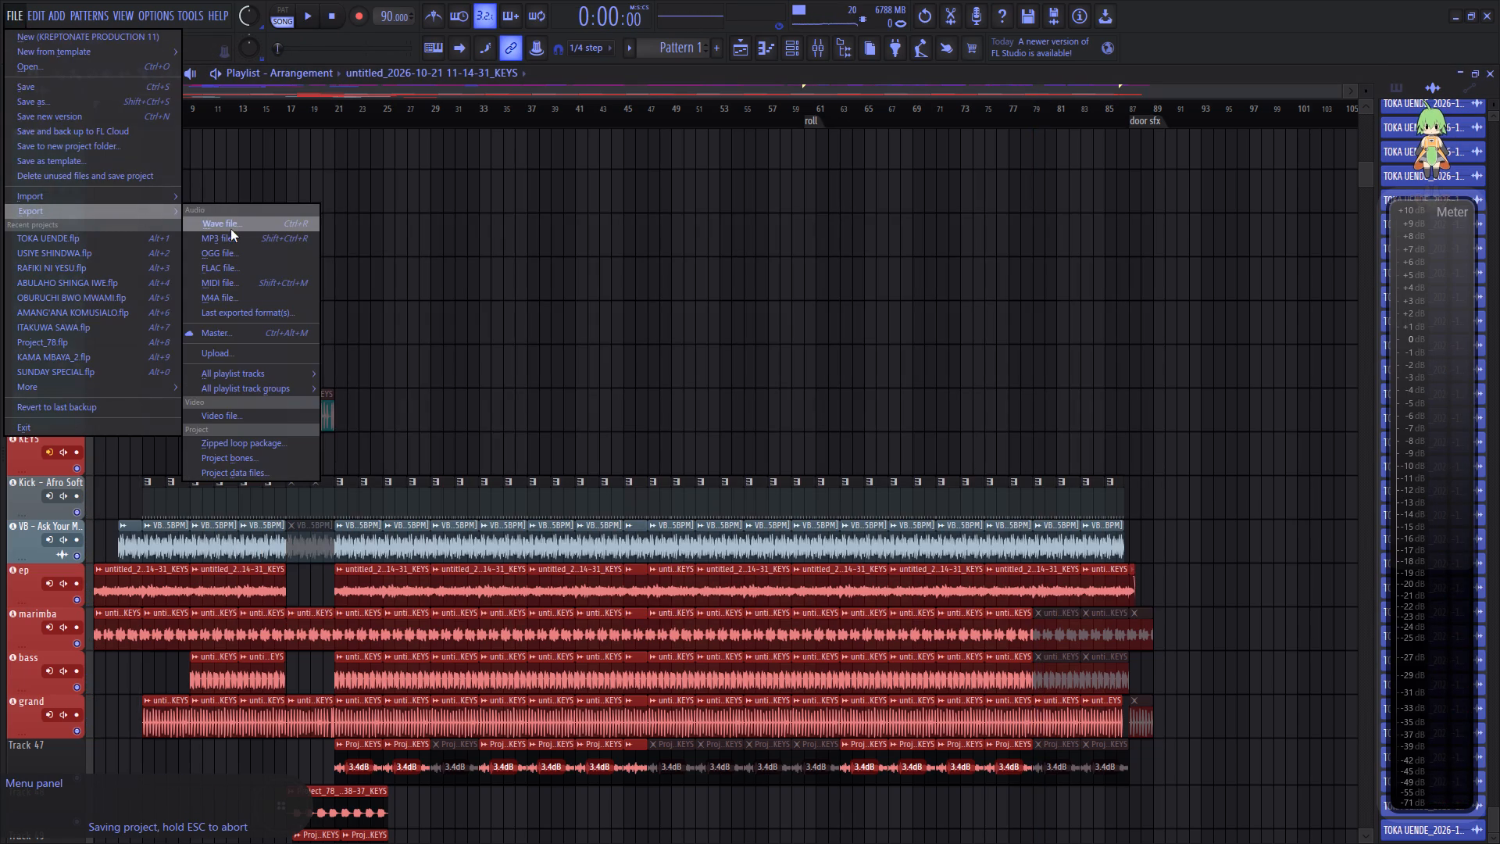
click(232, 236)
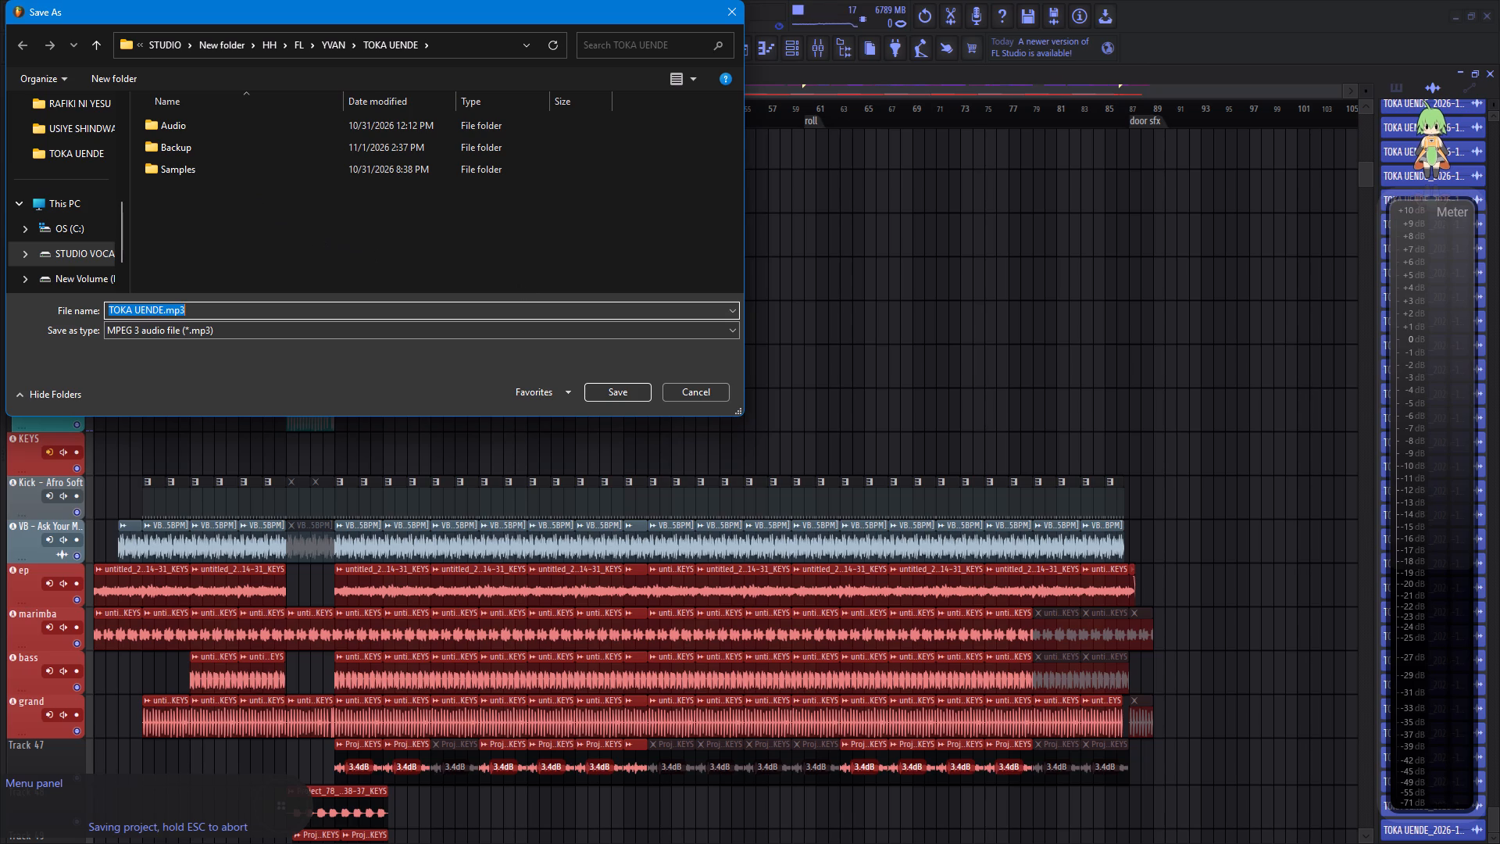
click(618, 391)
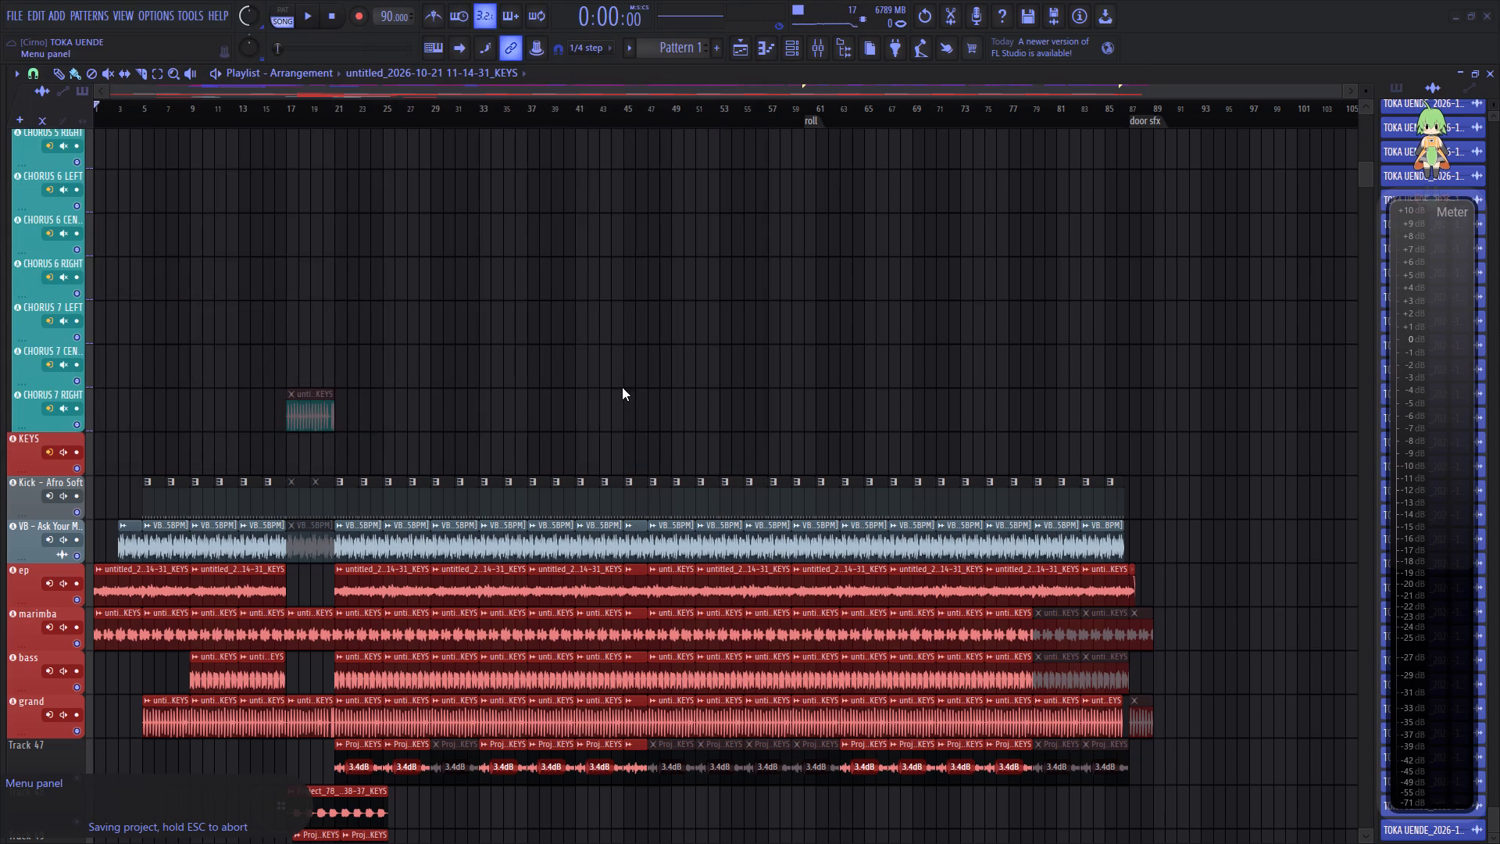
click(880, 638)
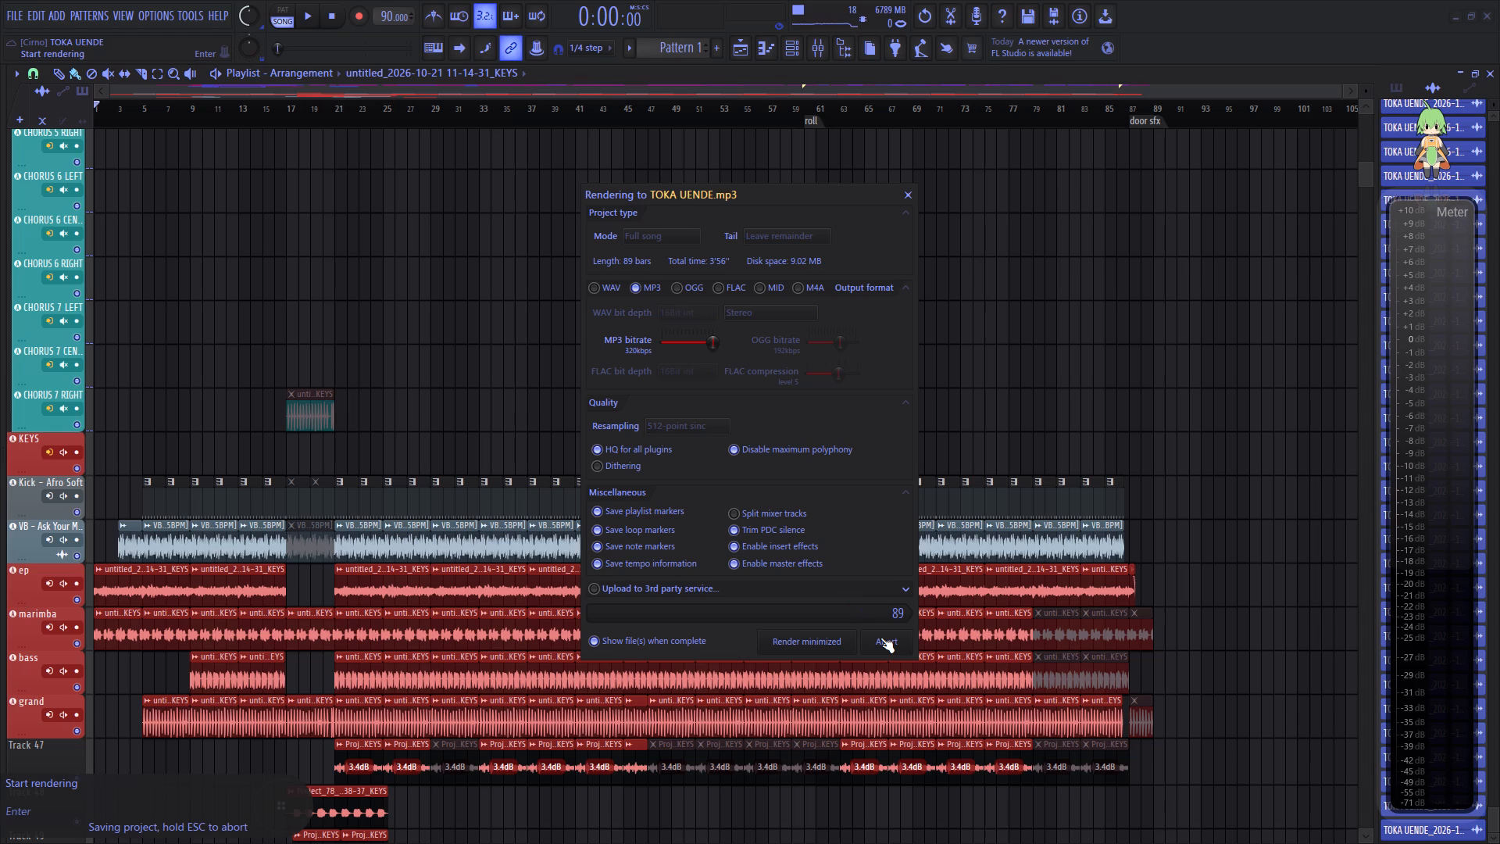
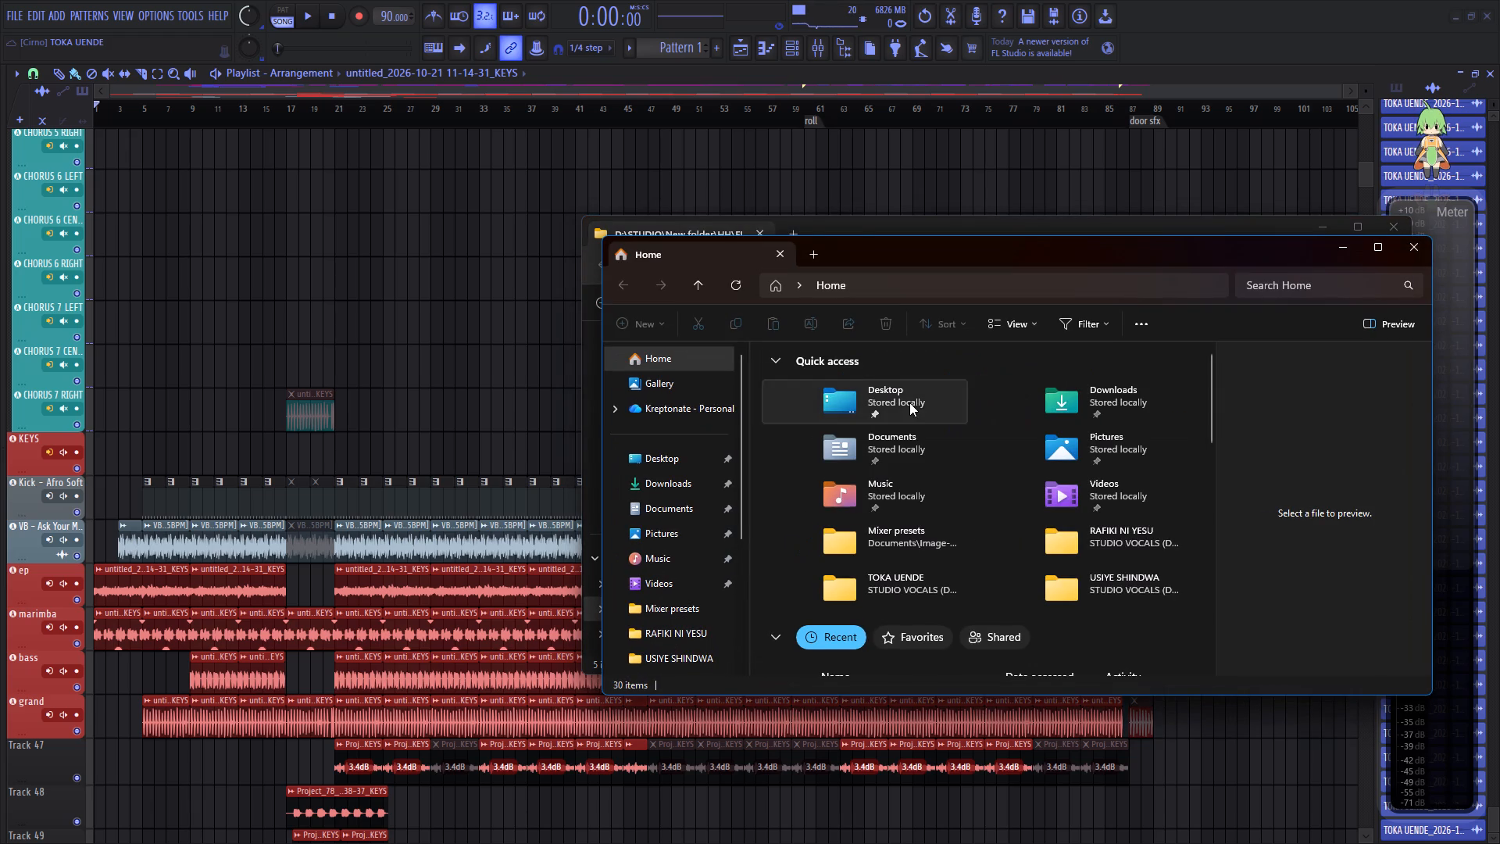
Open the Music folder in the Infinix ZERO 30 5G phone's internal shared storage, closing the extra This PC window.
scroll(935, 457, down, 3)
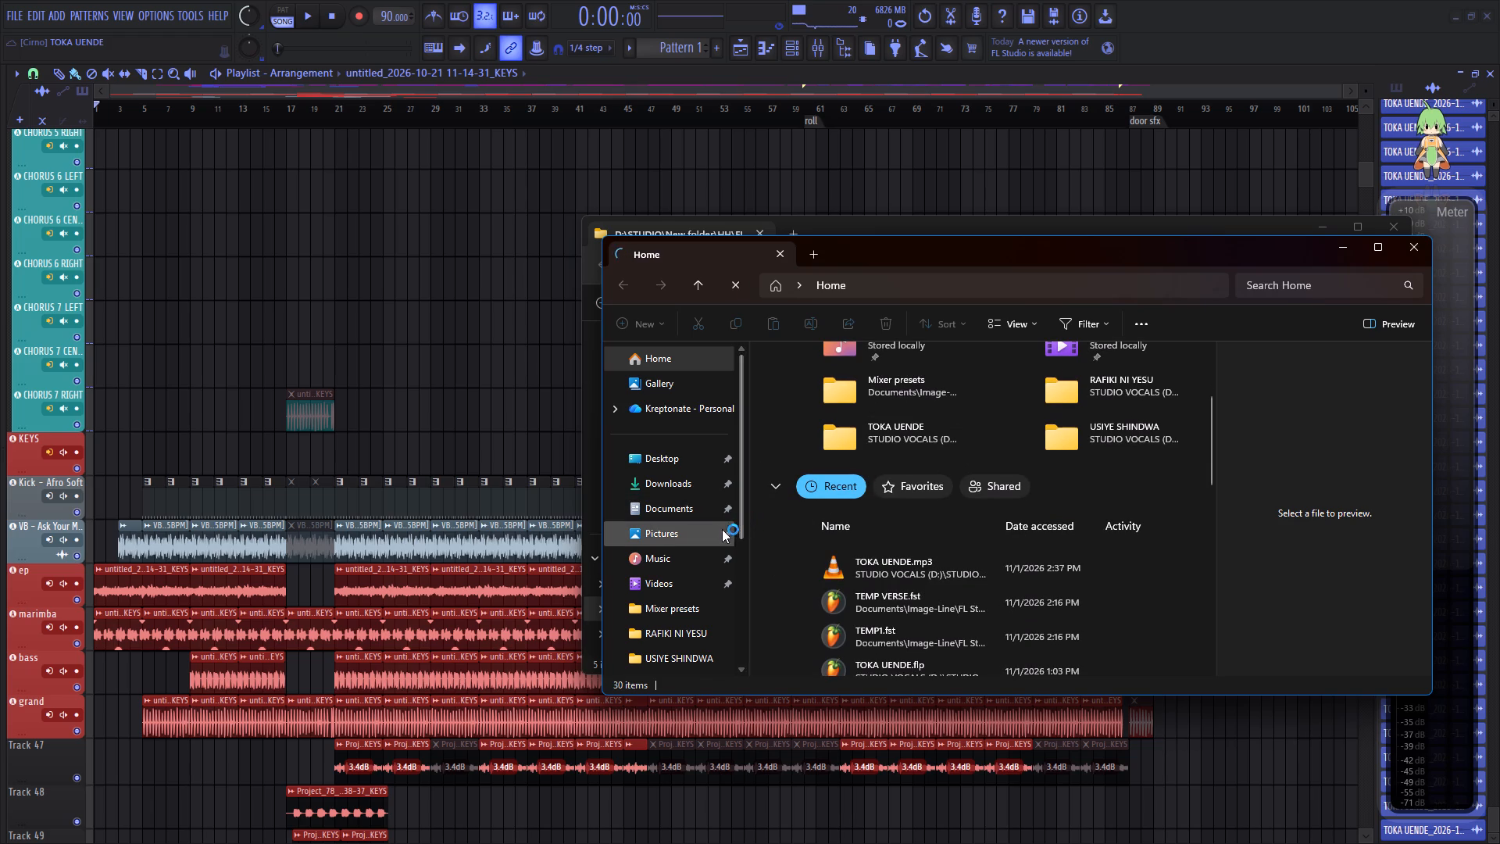
scroll(704, 534, down, 4)
click(676, 529)
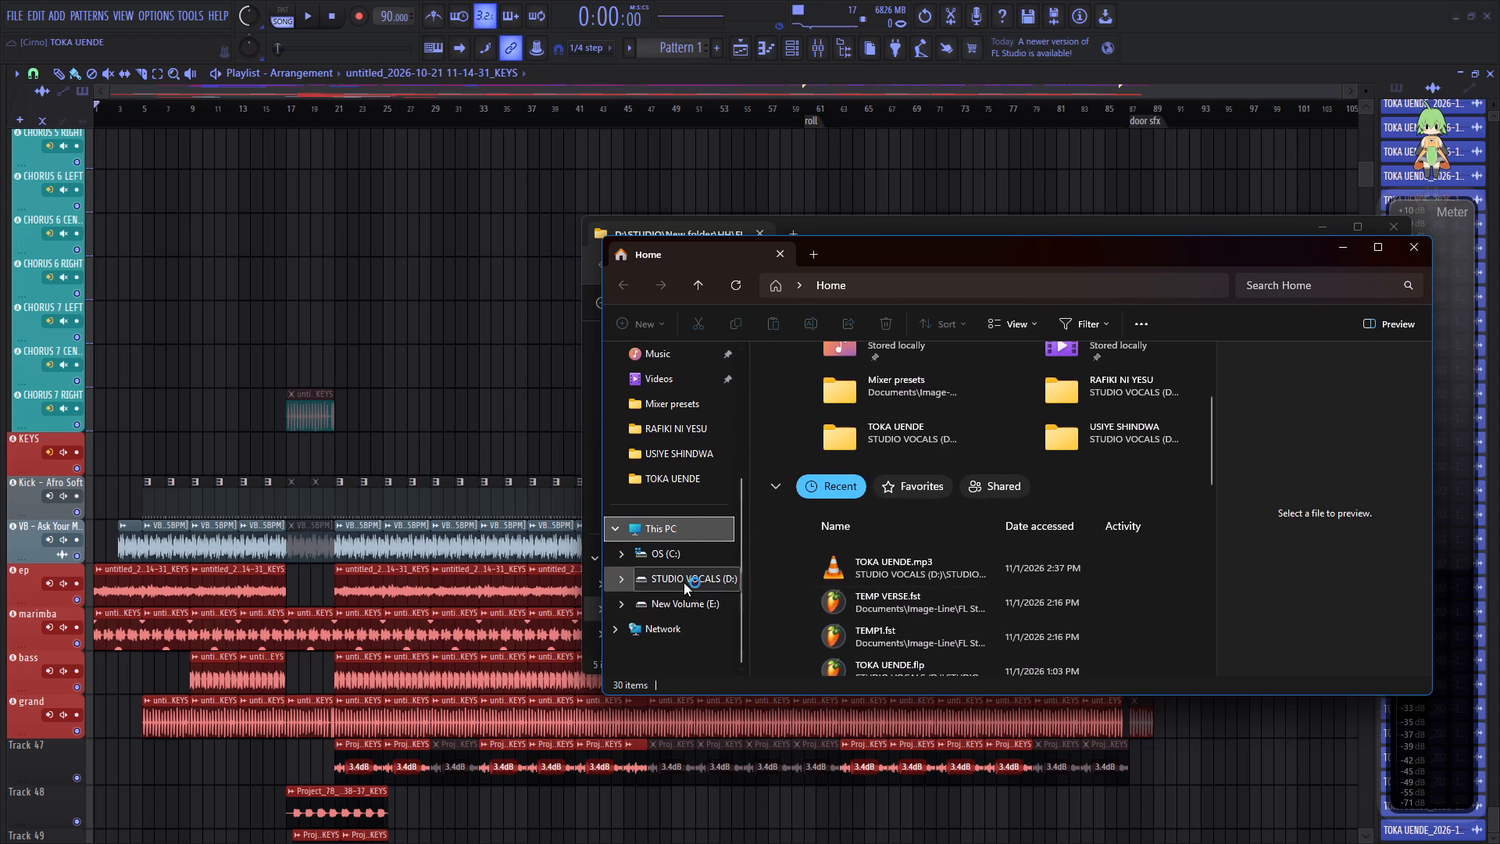
click(678, 536)
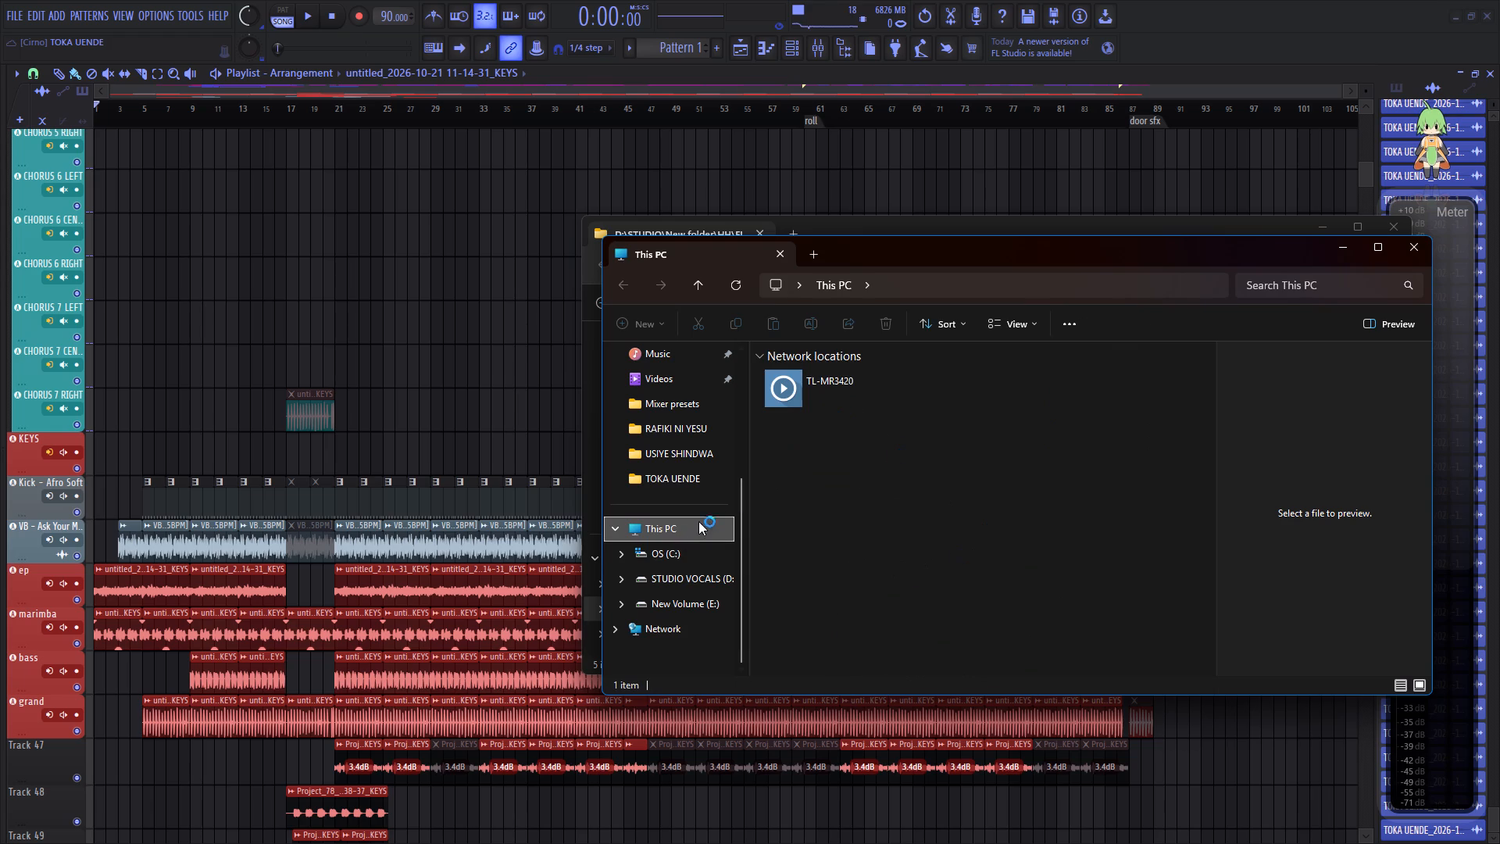
scroll(881, 579, up, 11)
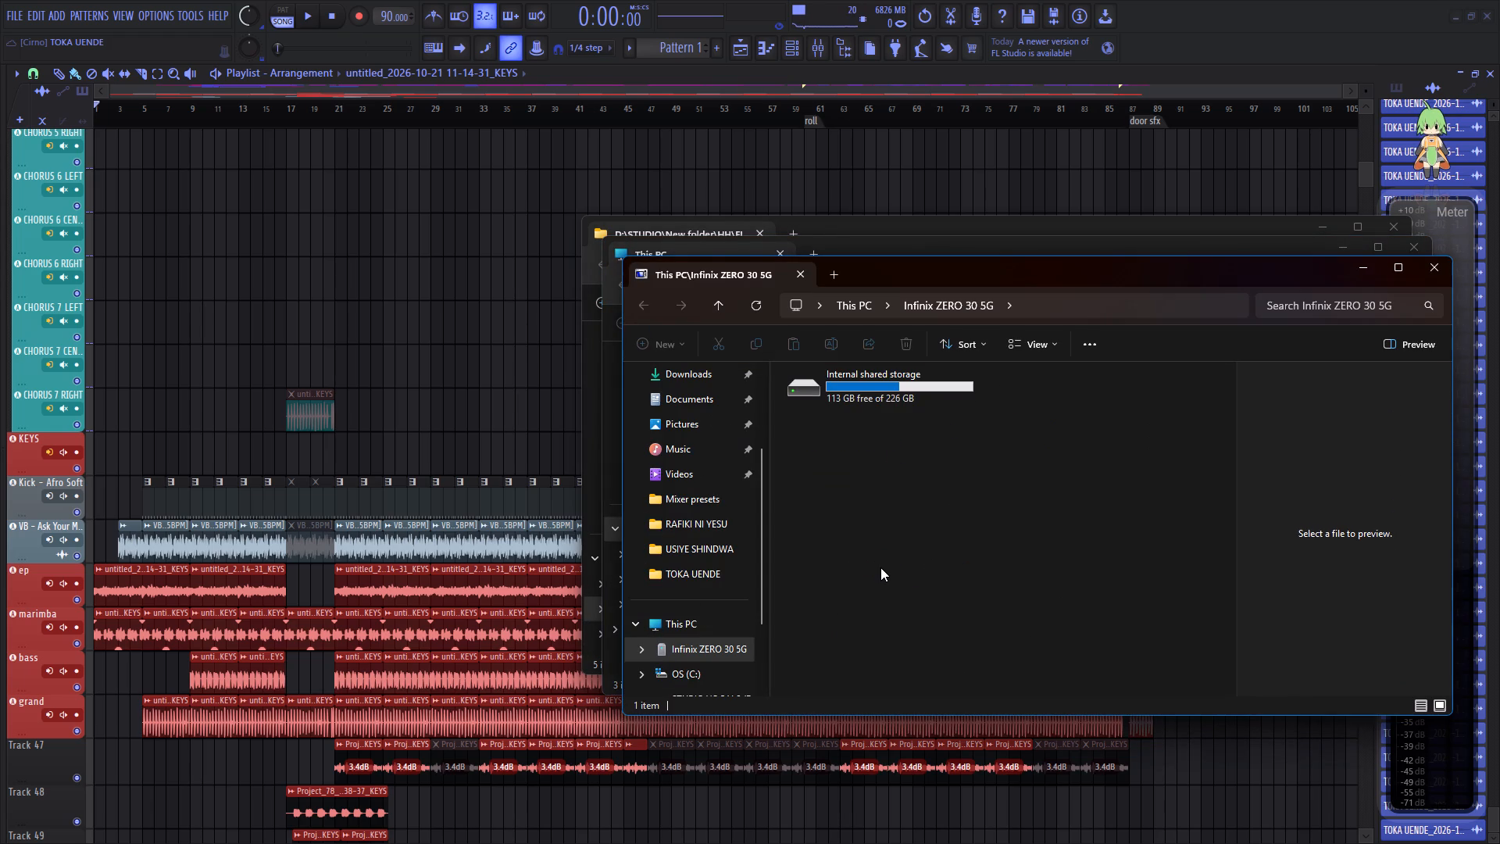
double_click(908, 378)
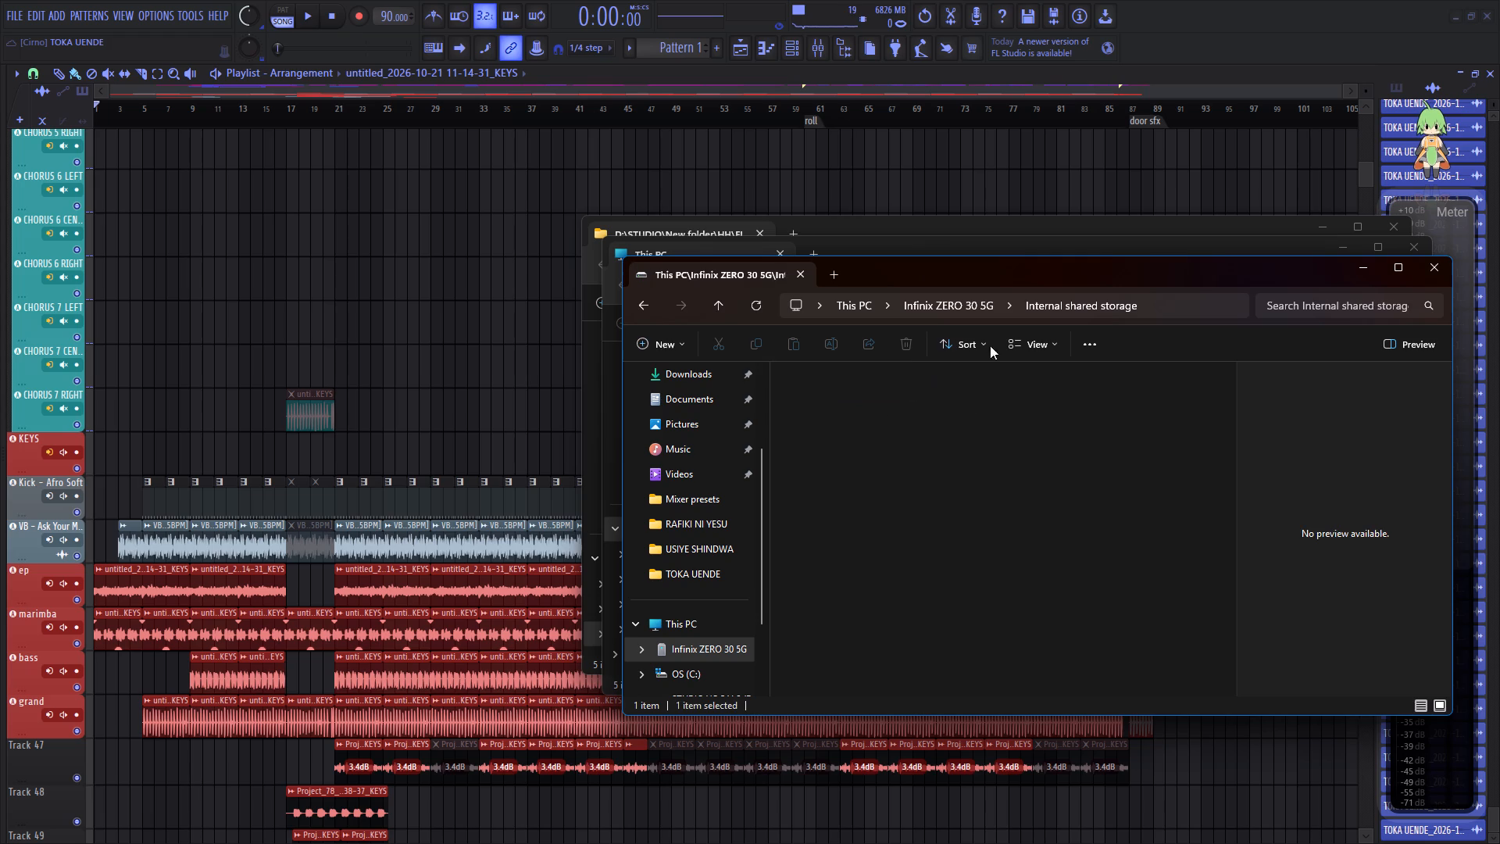
drag(1205, 269, 790, 269)
click(1416, 244)
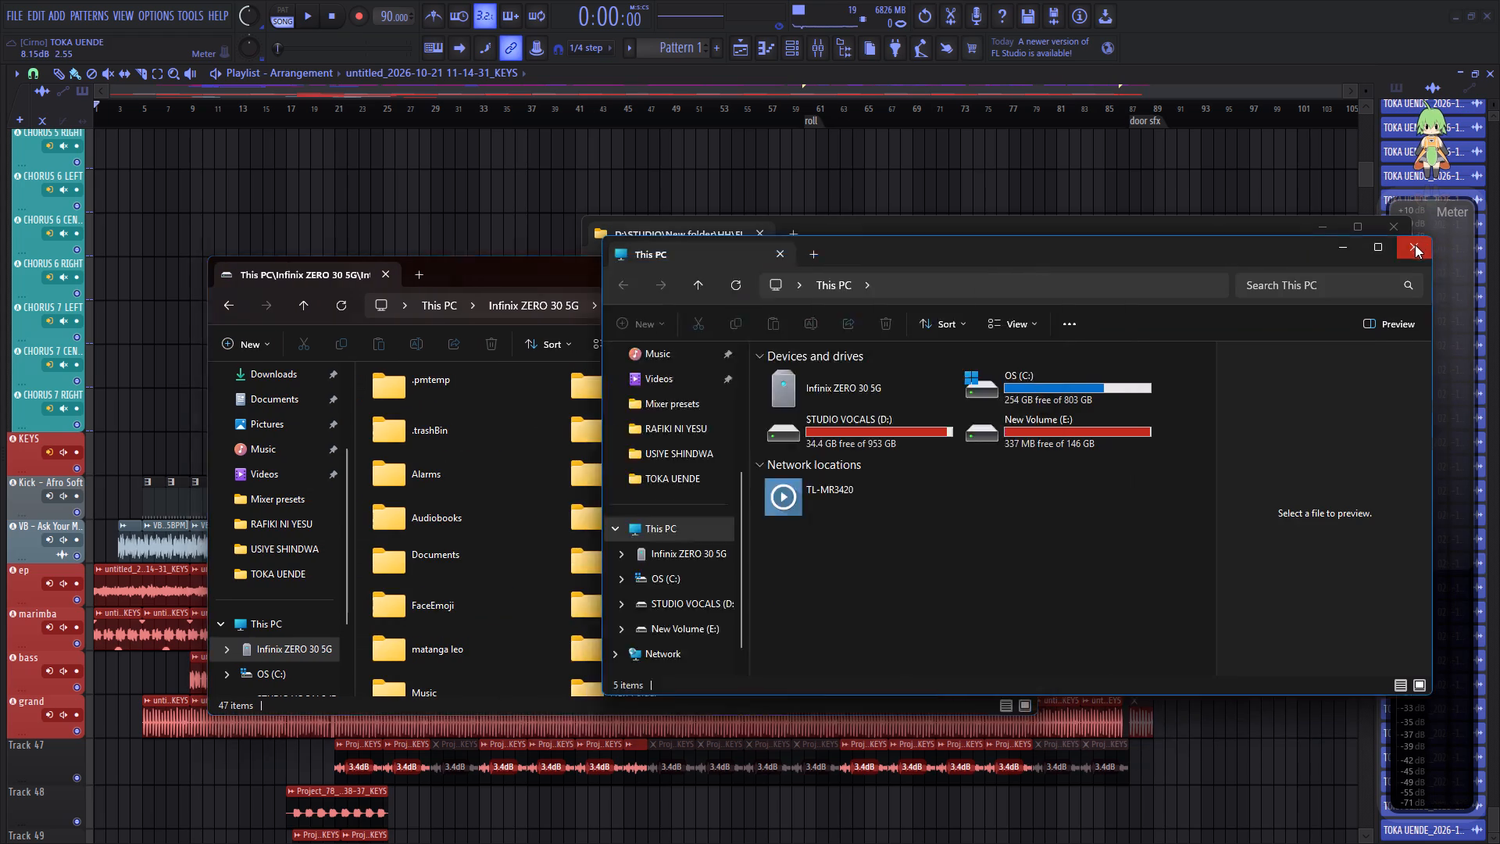
scroll(476, 667, down, 1)
double_click(445, 599)
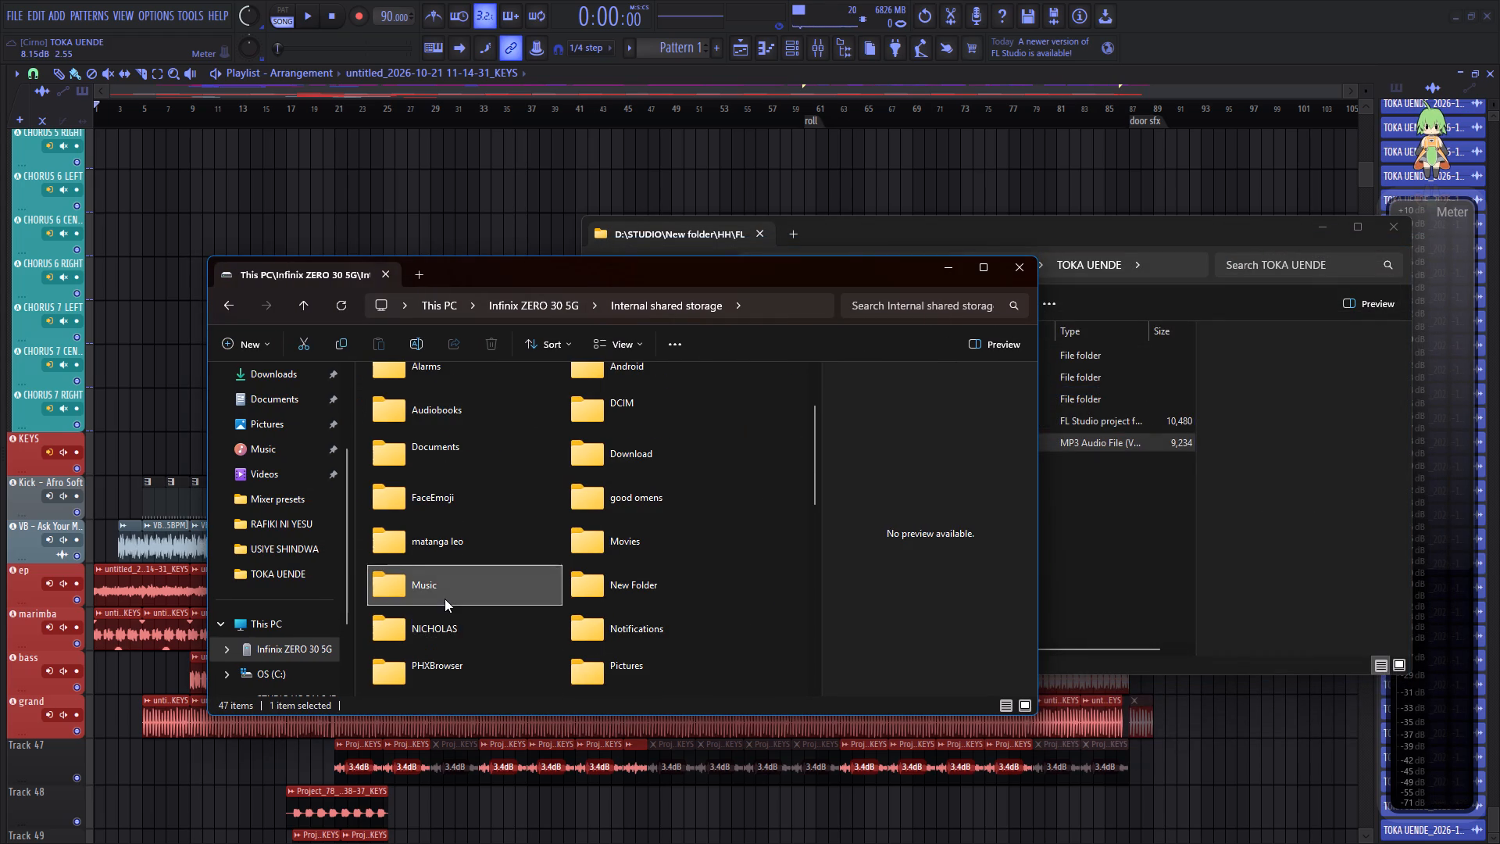
Copy TOKA UENDE.mp3 from the TOKA UENDE project folder into the phone's Music folder and check the end of the file list.
click(1091, 234)
drag(911, 442, 376, 581)
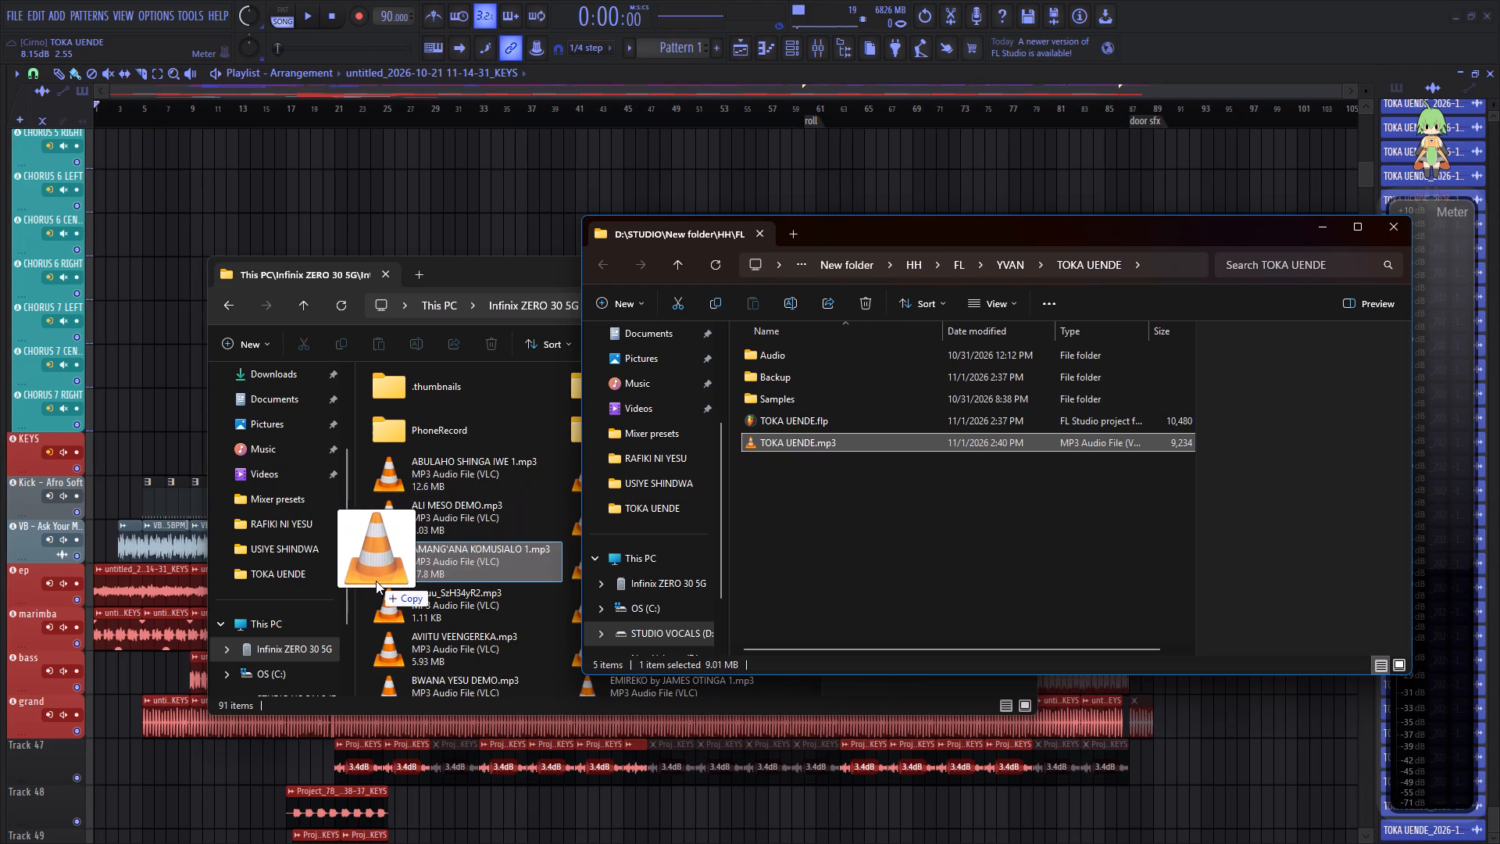
drag(376, 581, 368, 587)
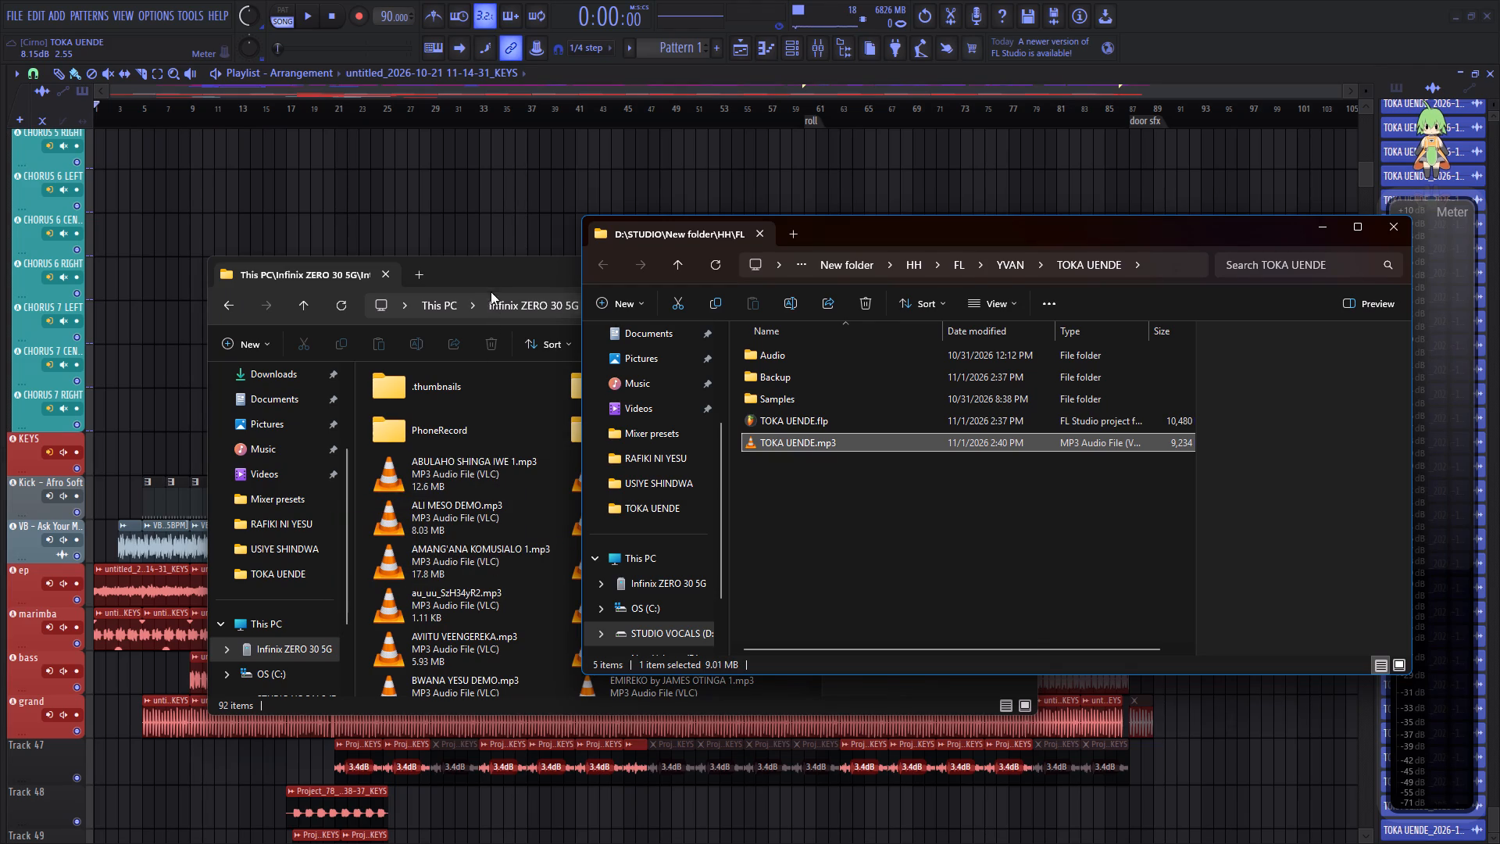
click(491, 274)
scroll(507, 499, down, 20)
scroll(507, 499, down, 8)
scroll(510, 502, up, 1)
scroll(510, 502, down, 8)
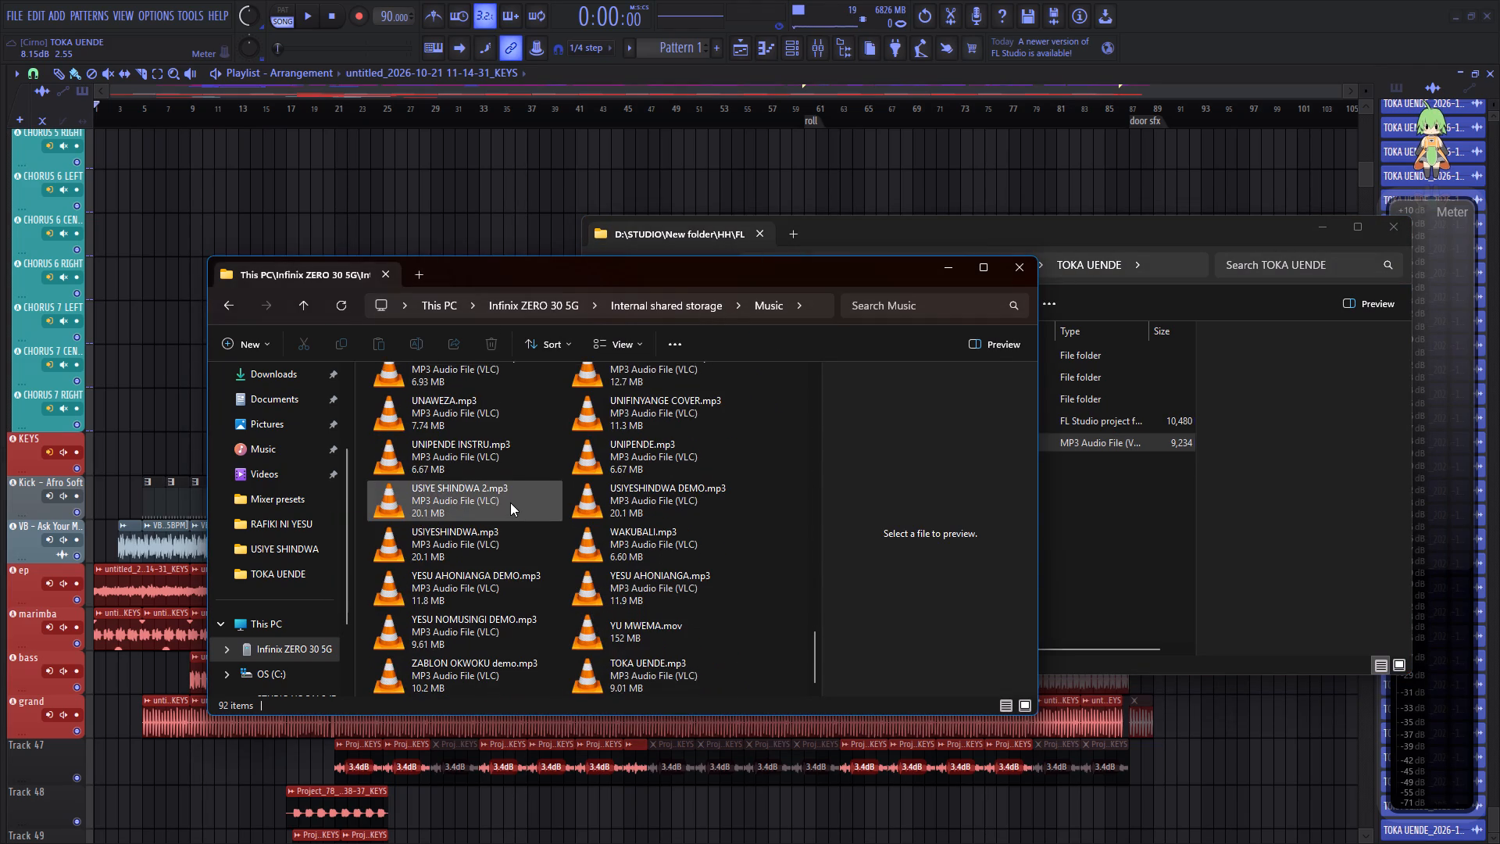
scroll(510, 502, down, 3)
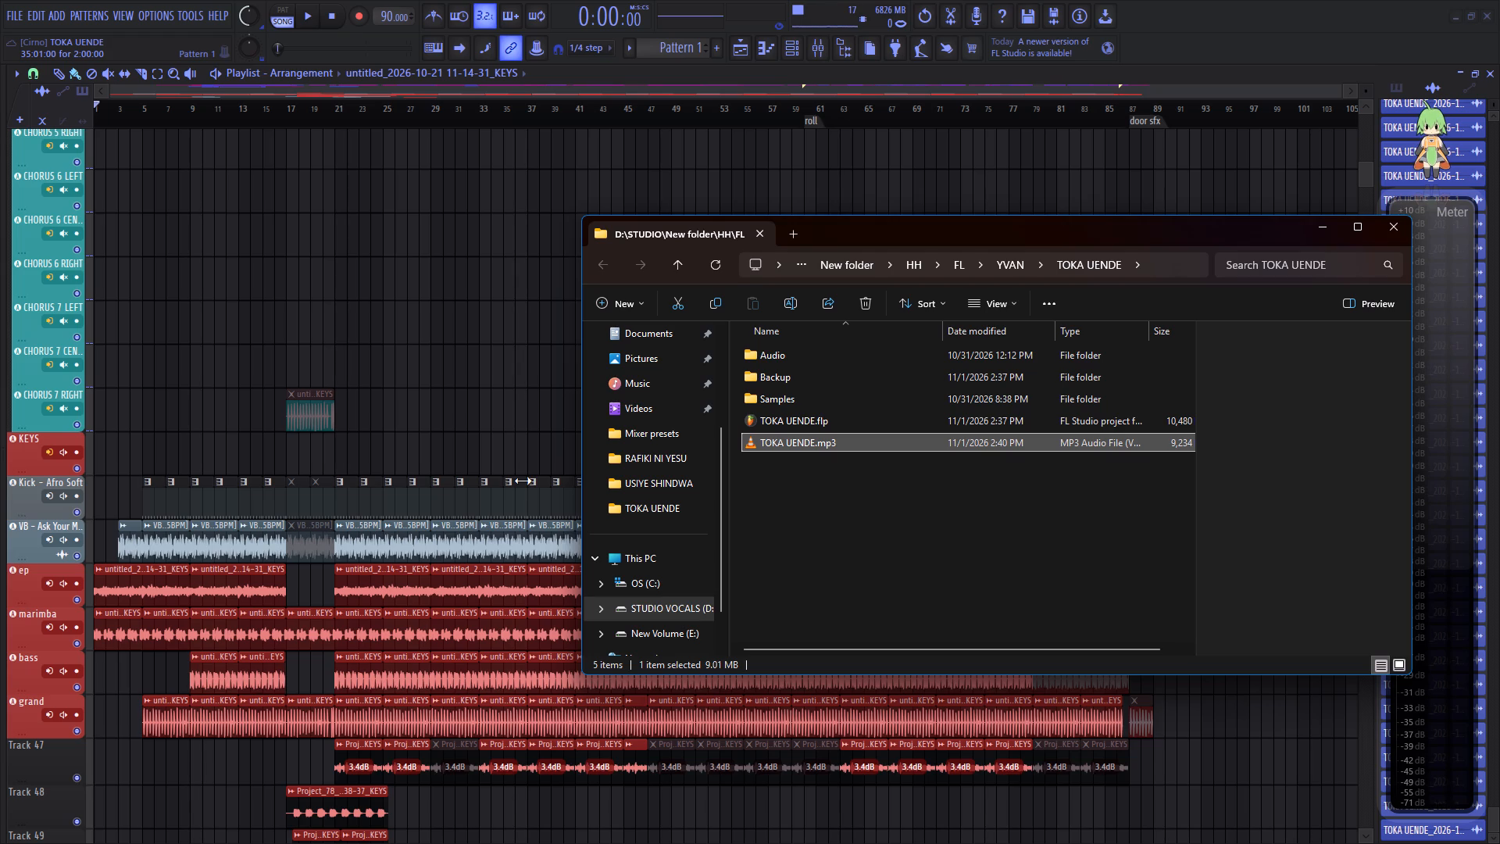
Close the TOKA UENDE project folder window.
drag(1265, 240, 1119, 241)
click(1255, 227)
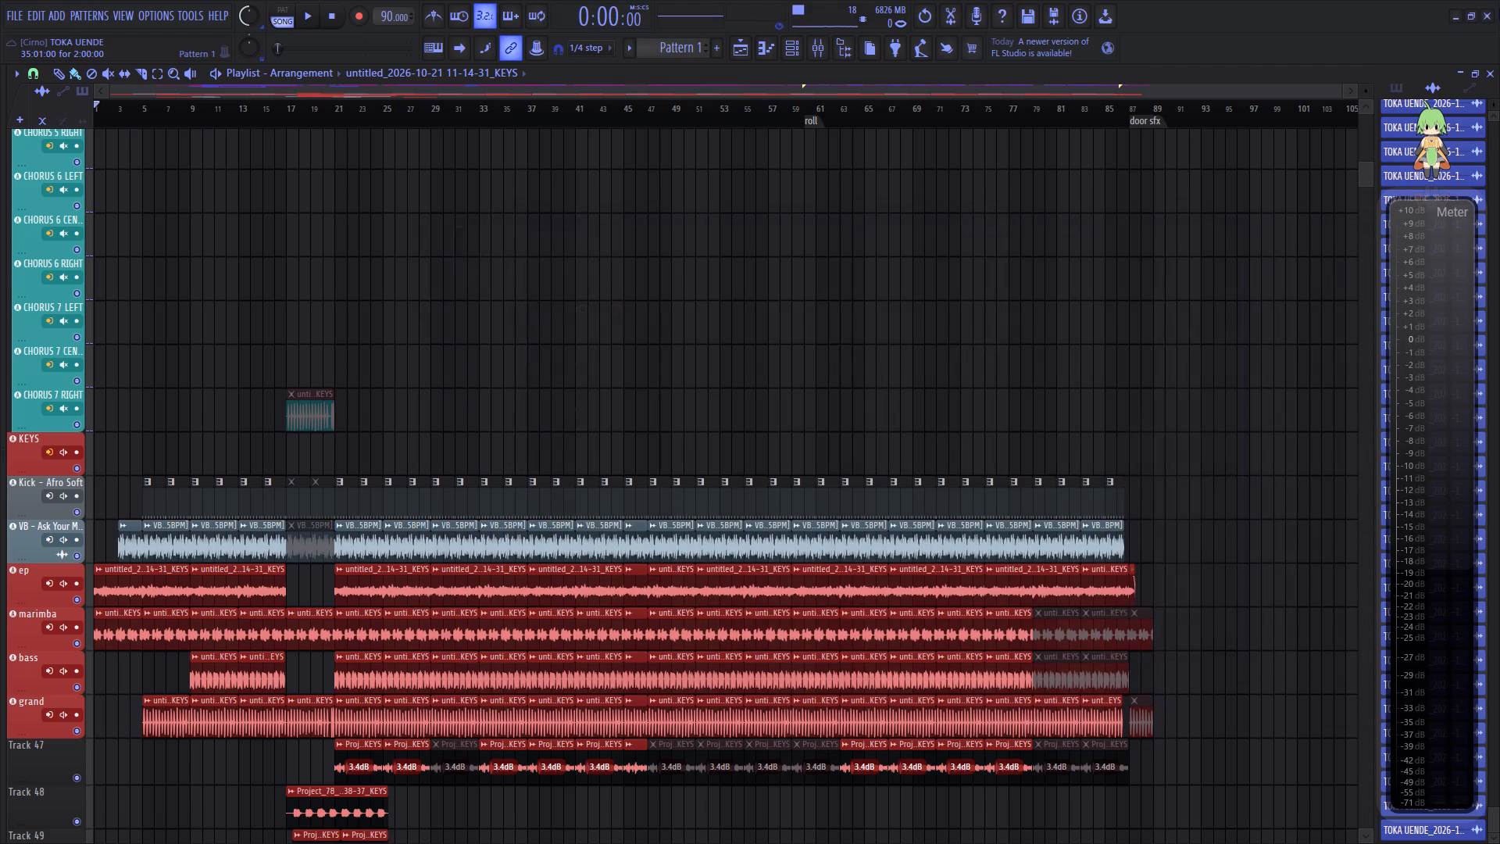
Switch back to FL Studio and close the program.
click(1489, 9)
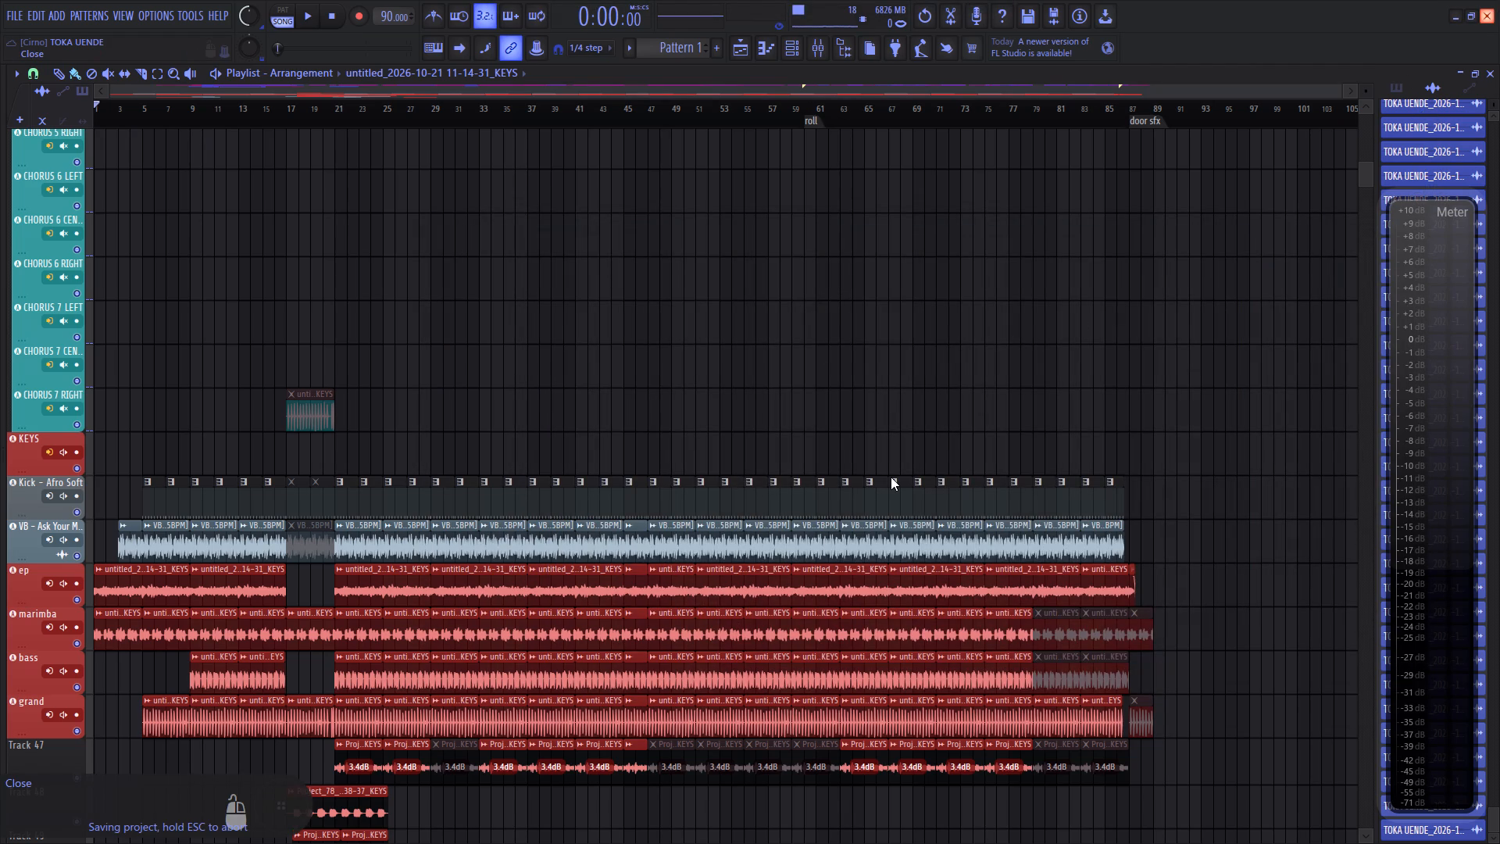